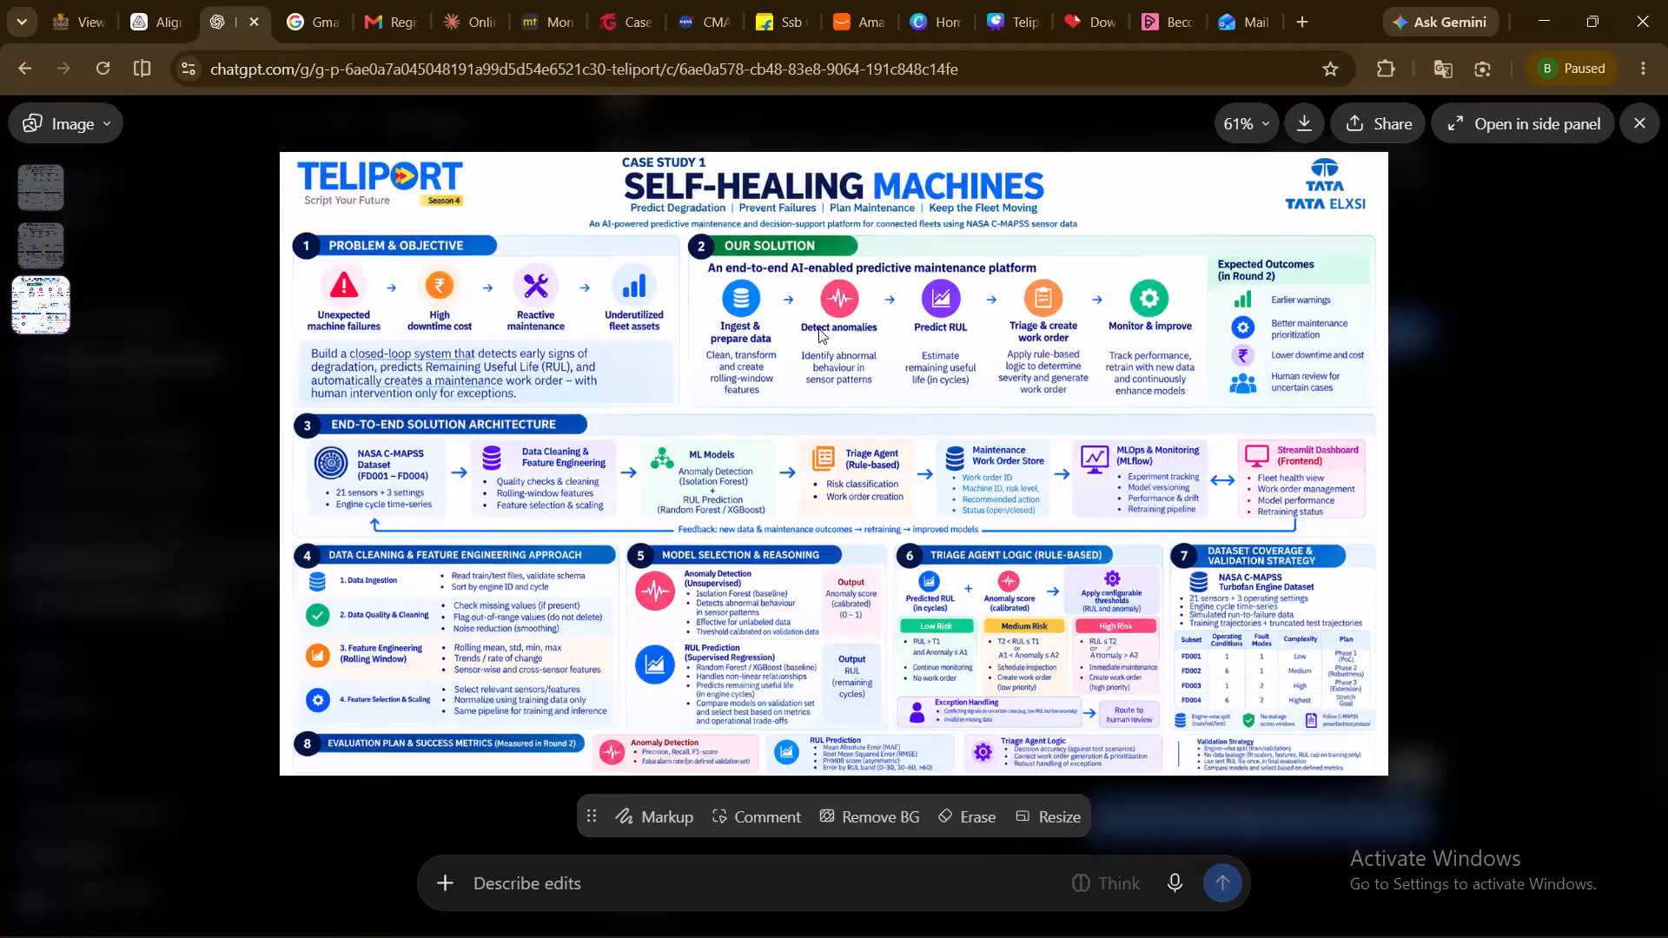
Switch to the Teliport S4 submission template in Canva and view the team details on page 1.
click(1009, 30)
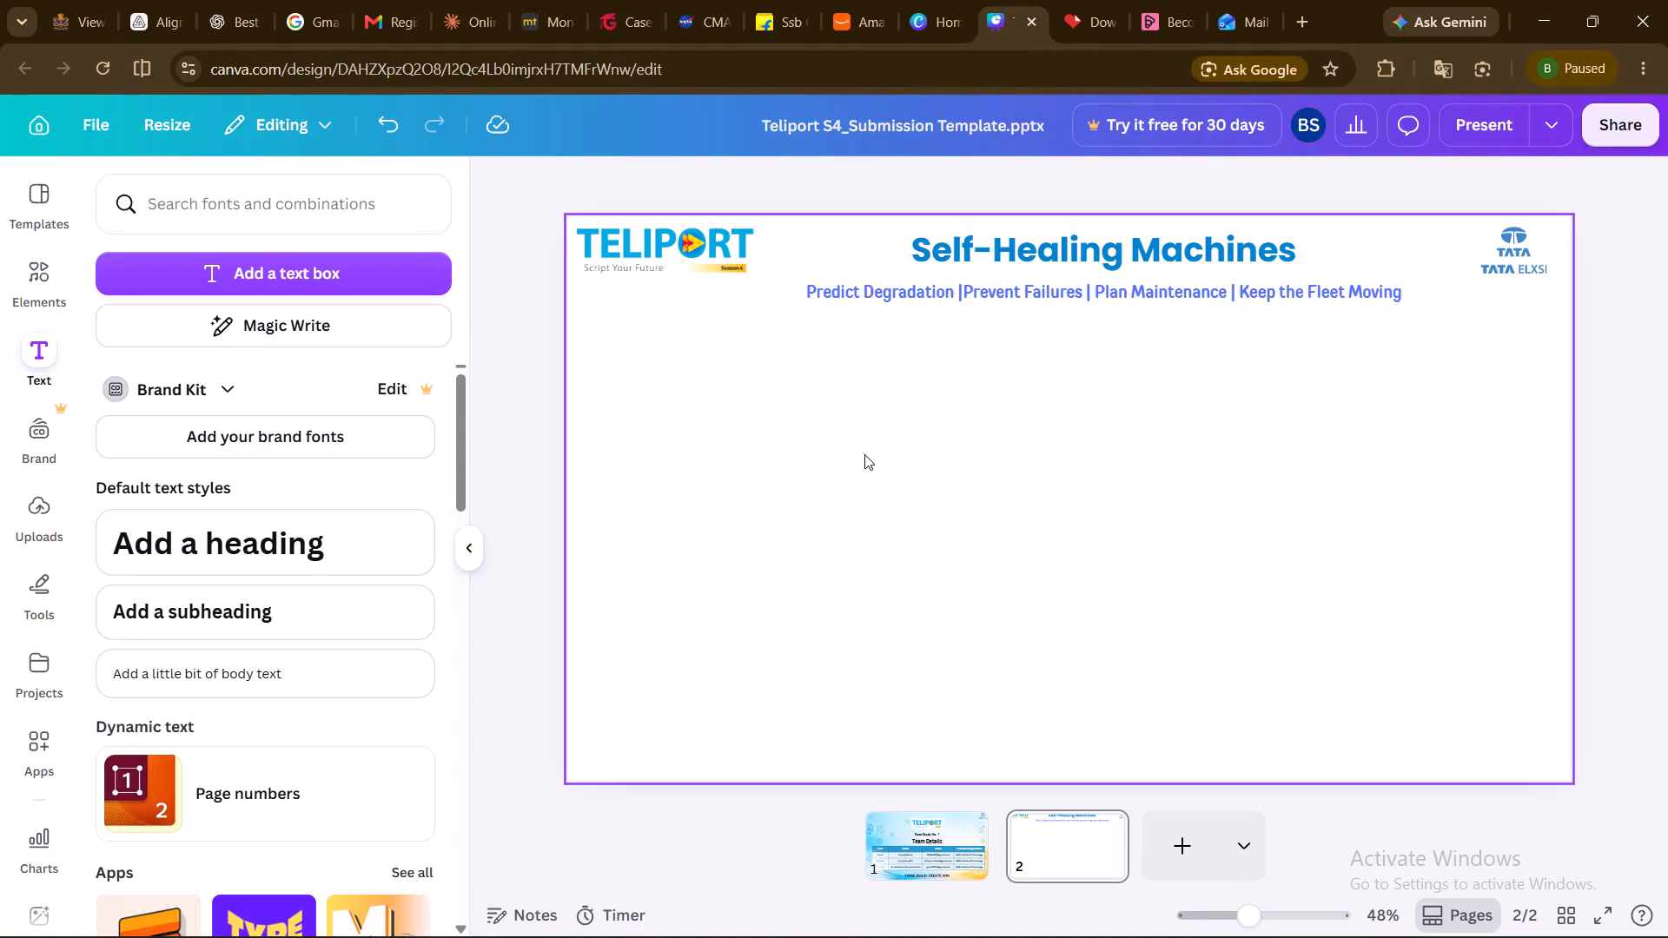
click(931, 821)
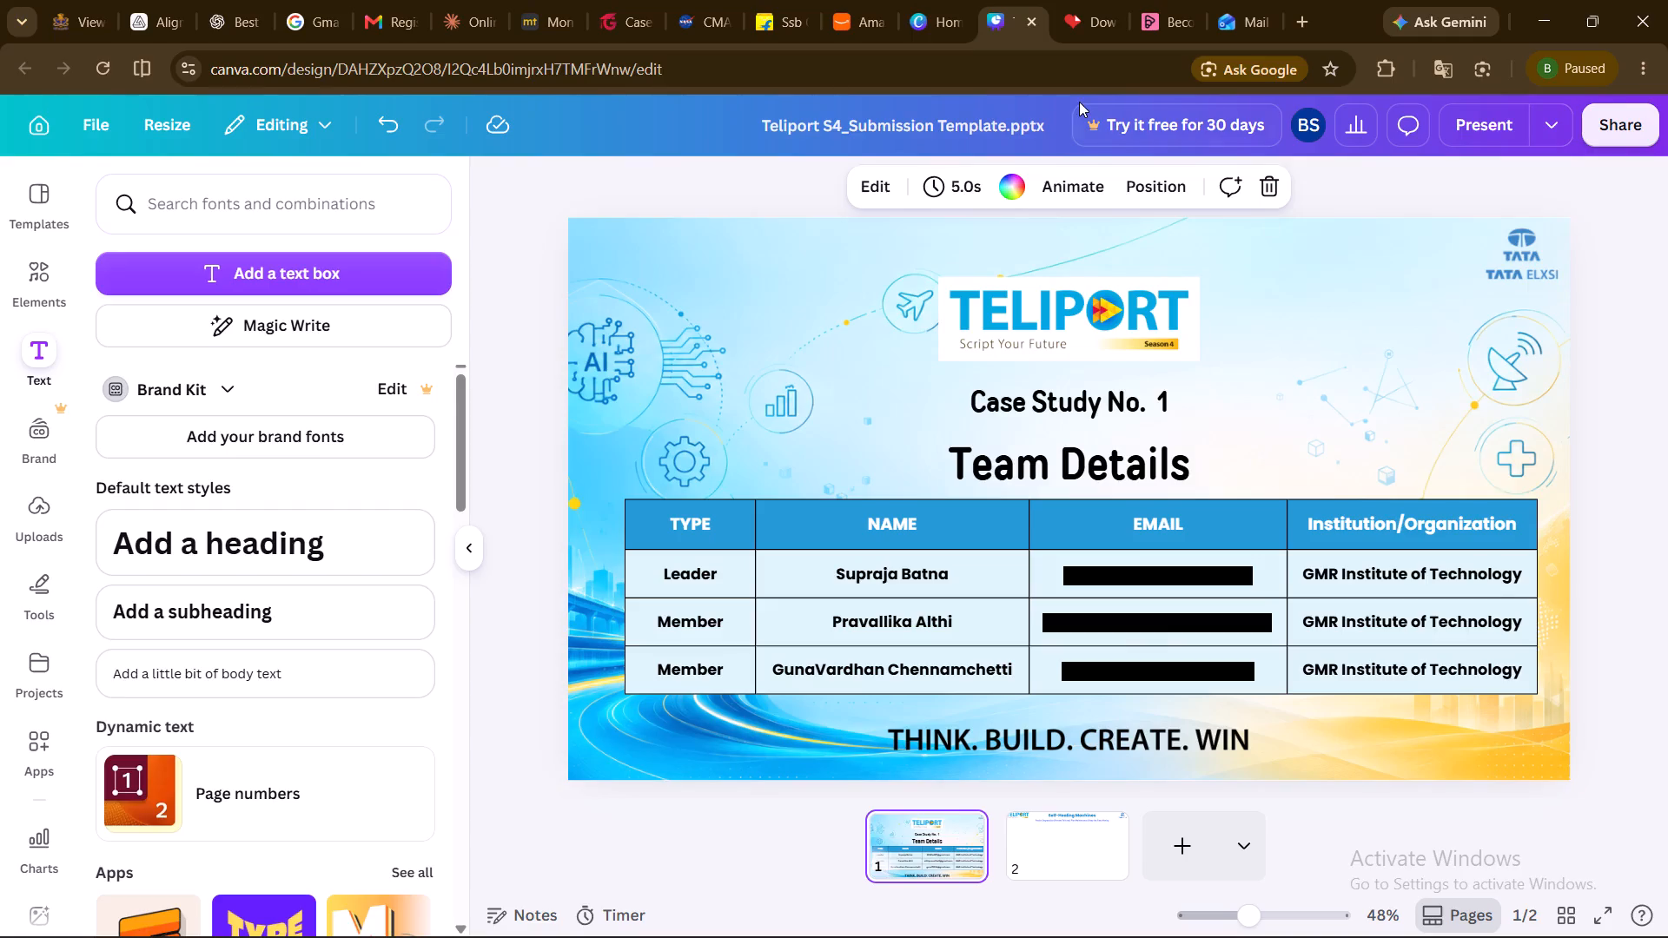
Copy the share link of the Teliport S4 submission template, with edit access for anyone with the link.
click(994, 20)
click(1614, 133)
click(1450, 483)
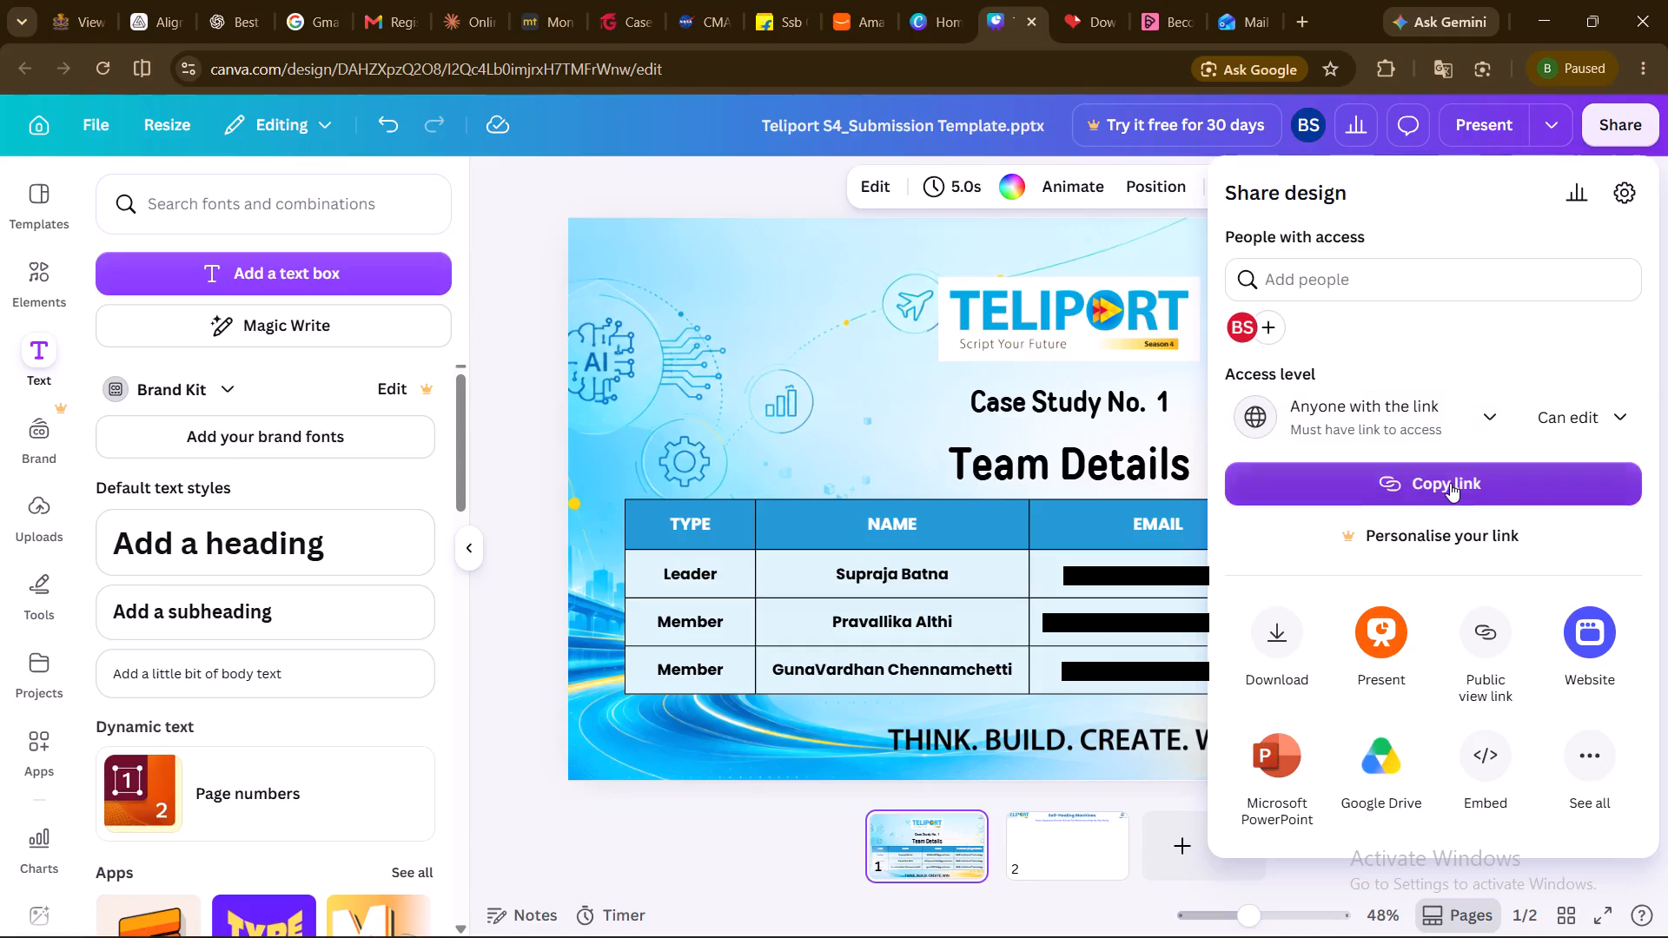
Switch from the Canva design to the WhatsApp window.
key(alt+Tab)
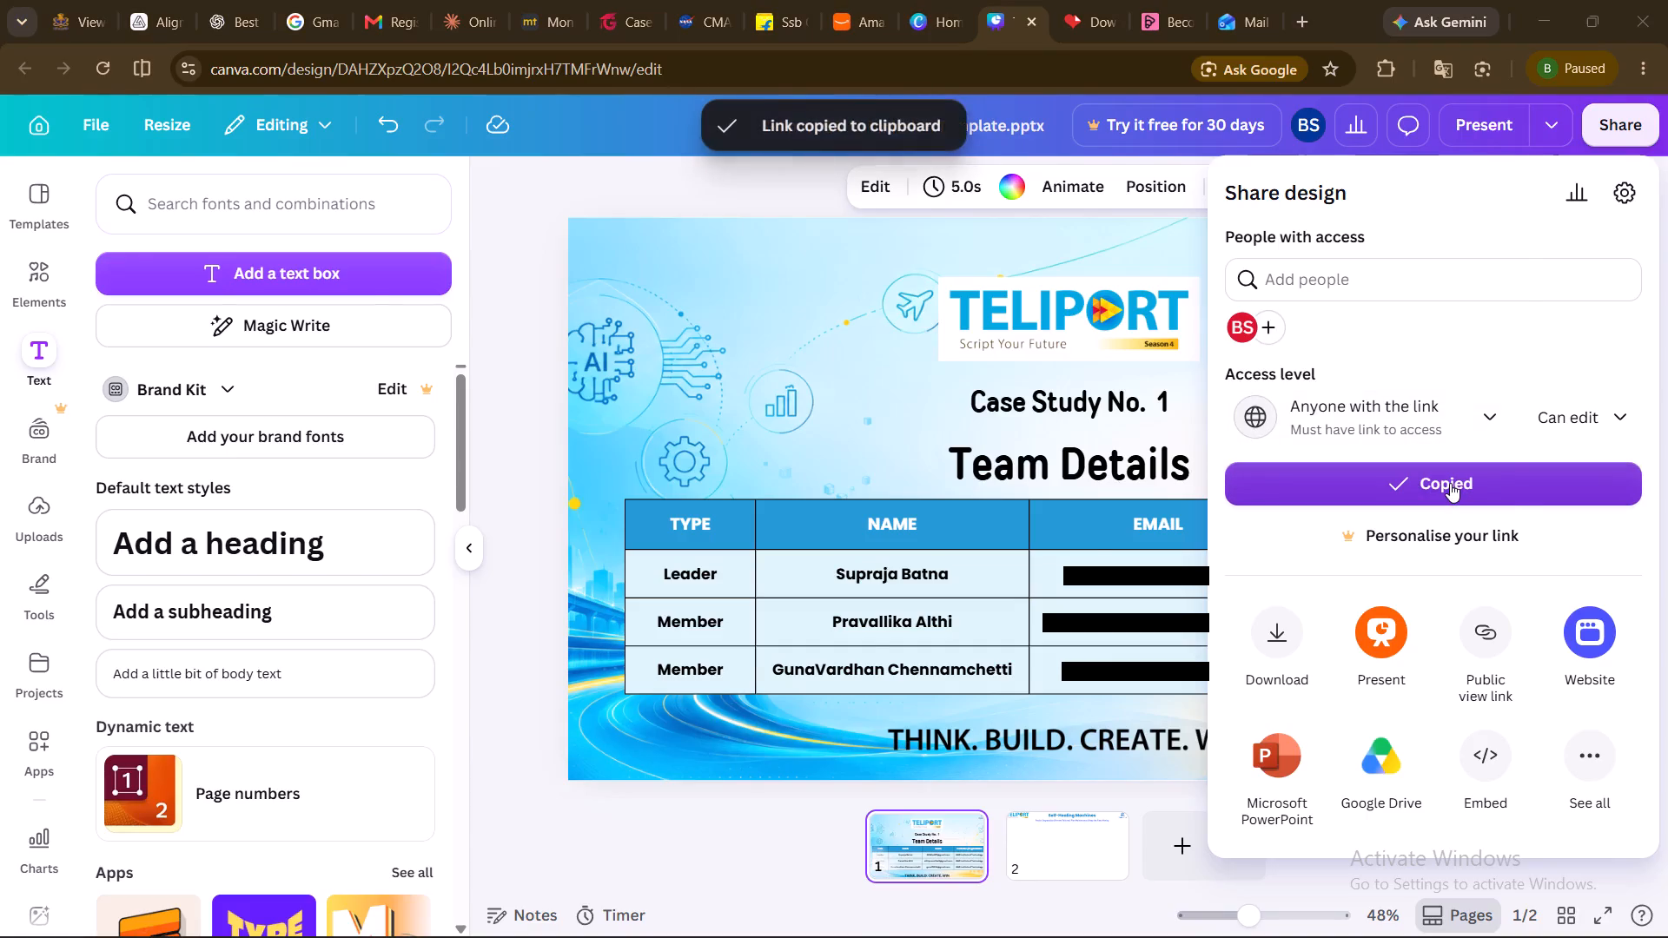
key(alt+Tab)
key(alt+Tab)
key(alt+Tab)
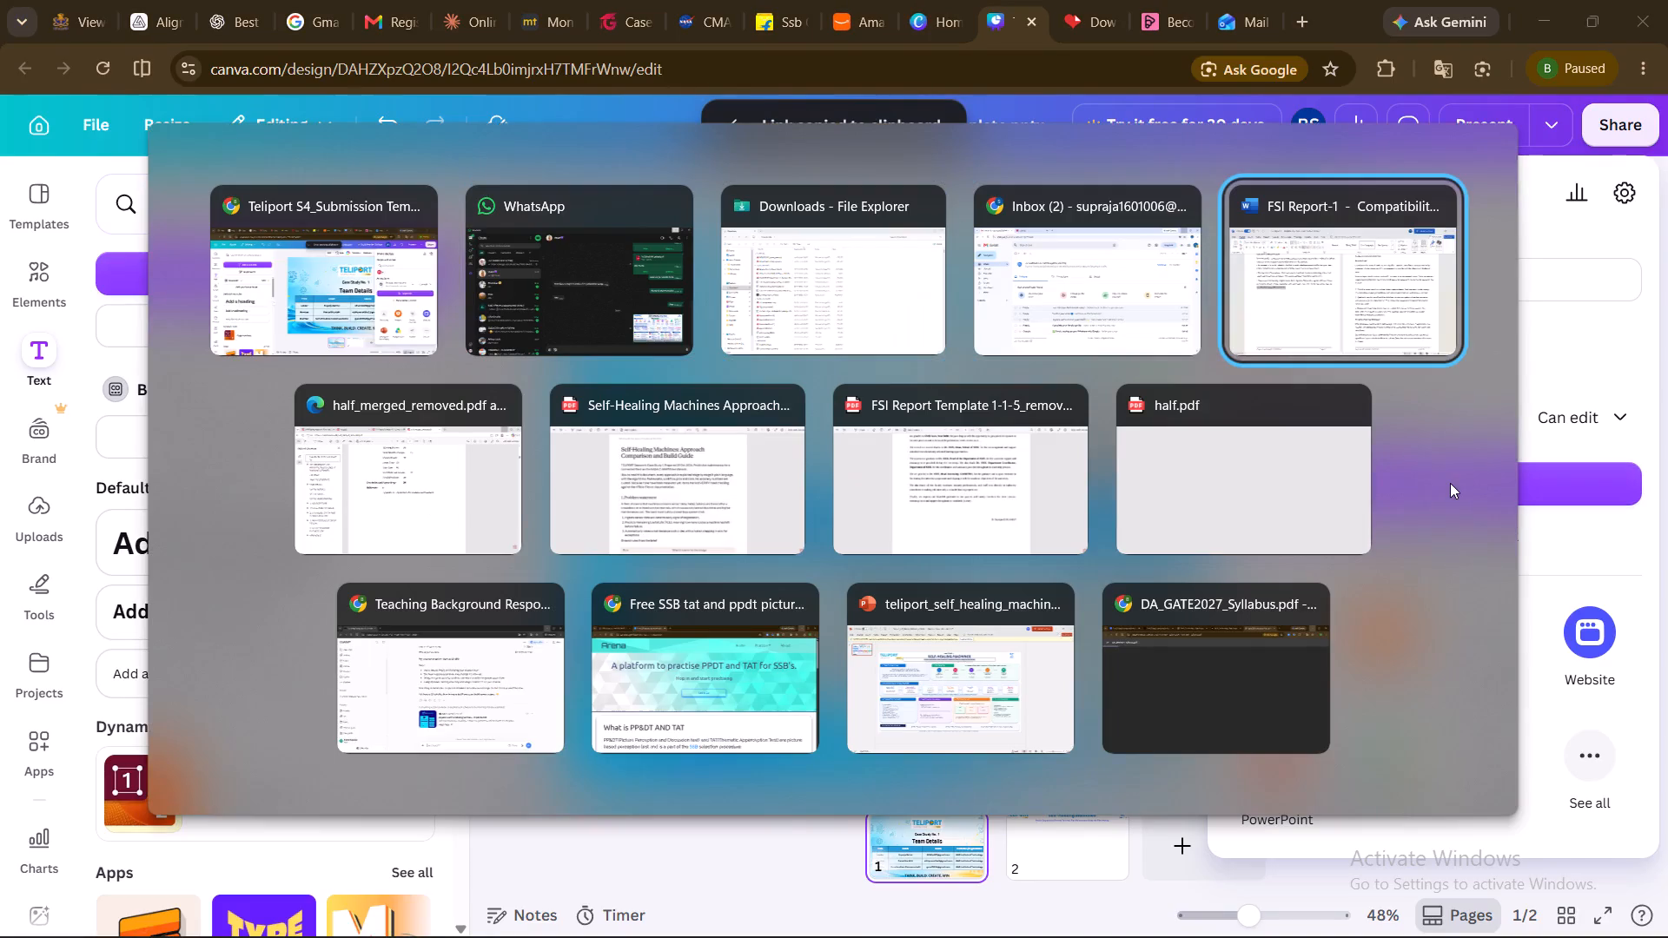
key(alt+Tab)
key(alt+Tab)
key(alt+Tab)
key(alt+Tab)
key(alt+Tab)
key(alt+Tab)
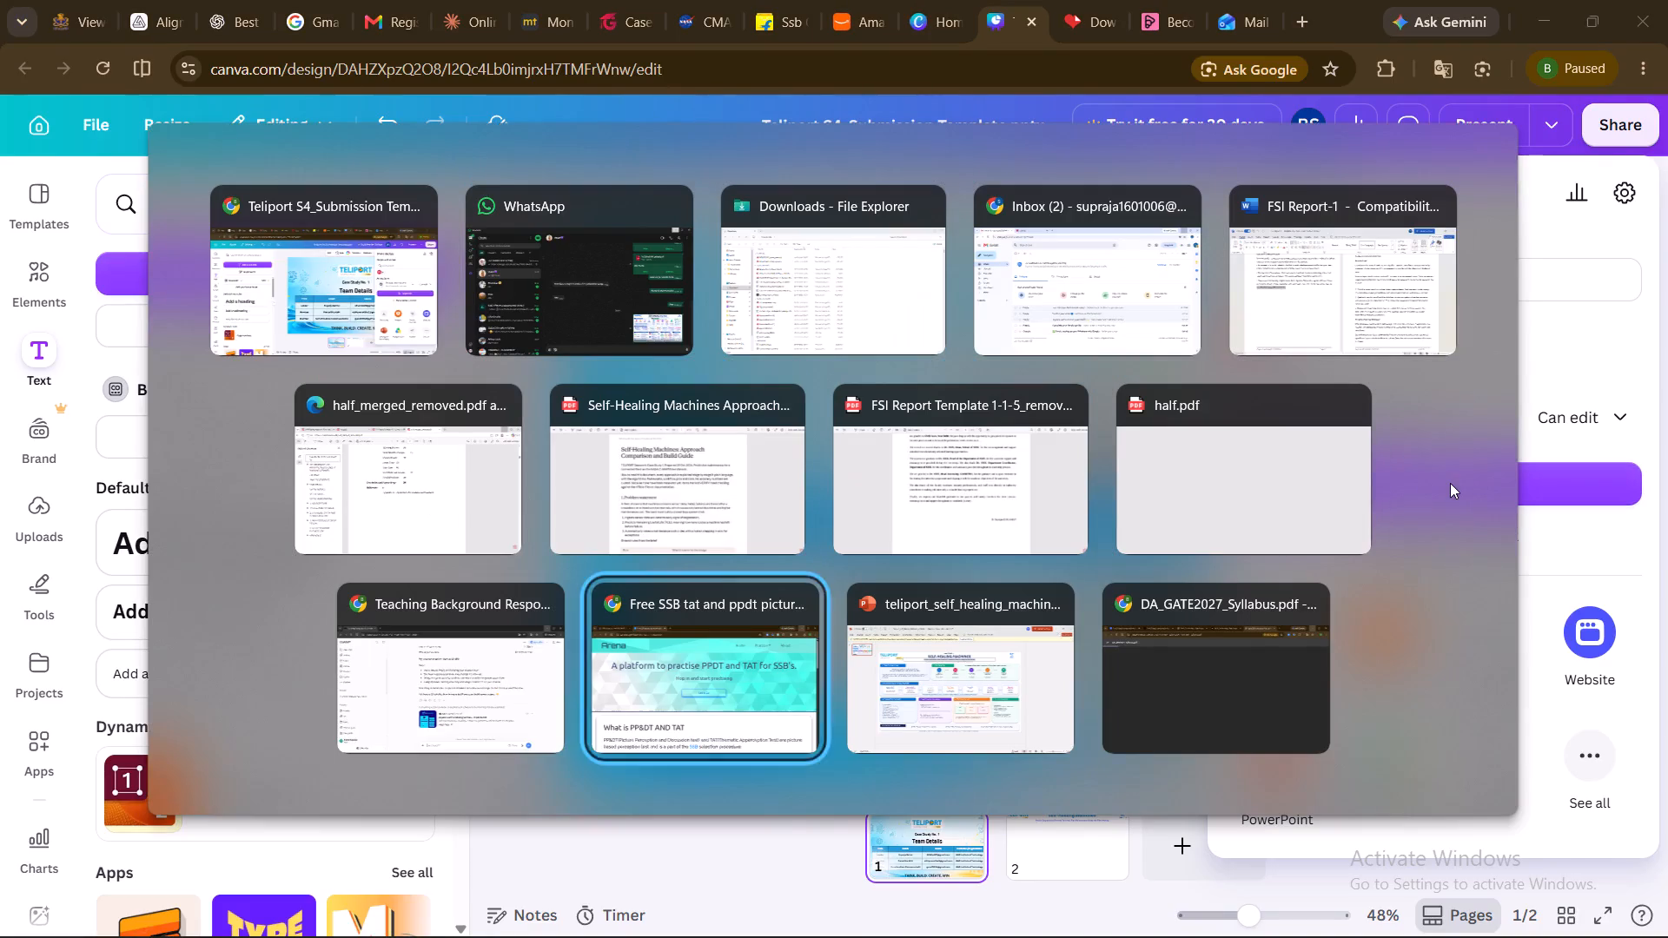
key(alt+Tab)
key(alt+Tab)
key(alt+Tab)
key(alt+Tab)
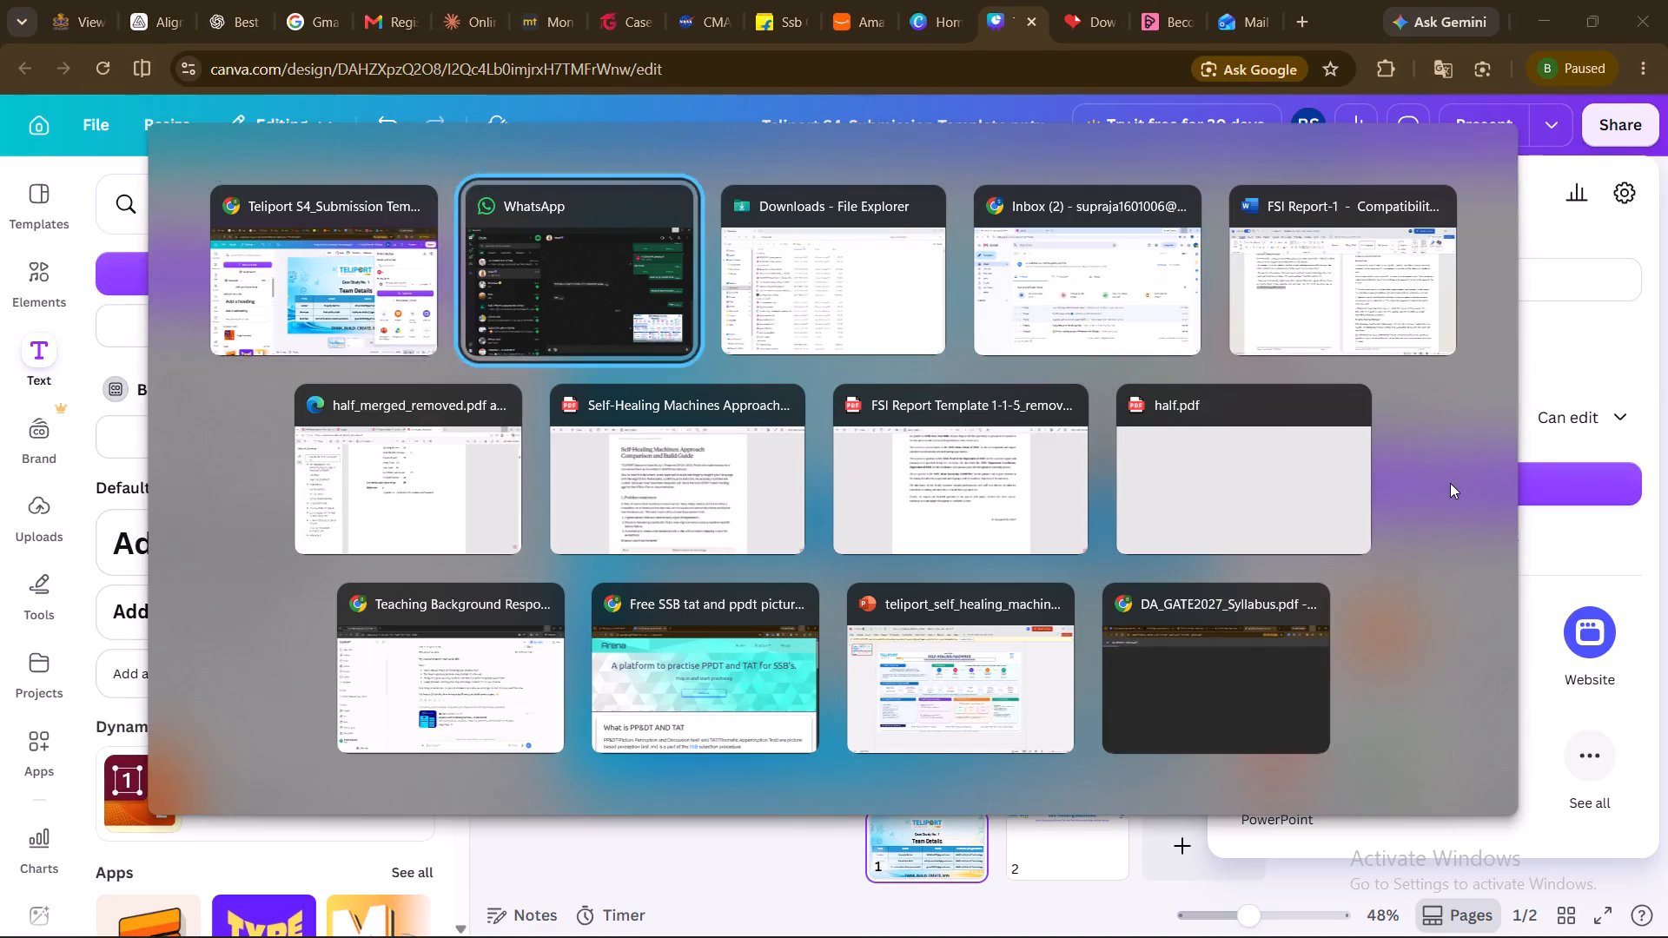
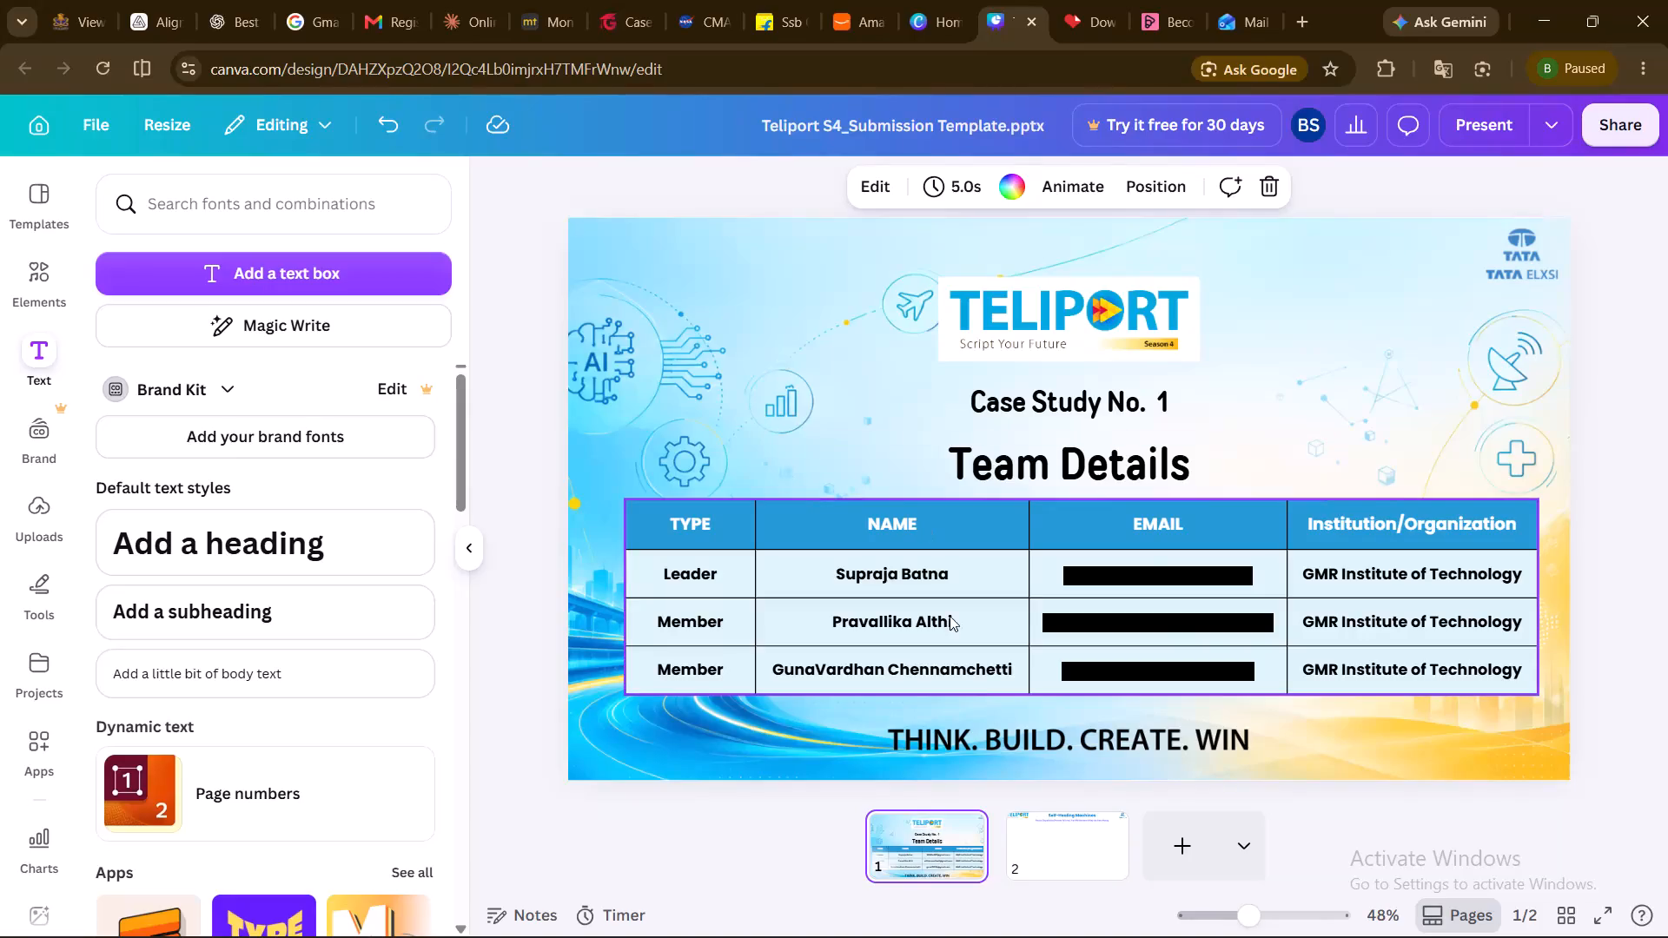
Open page 2 of the Teliport S4 submission template to view its contents.
click(1046, 855)
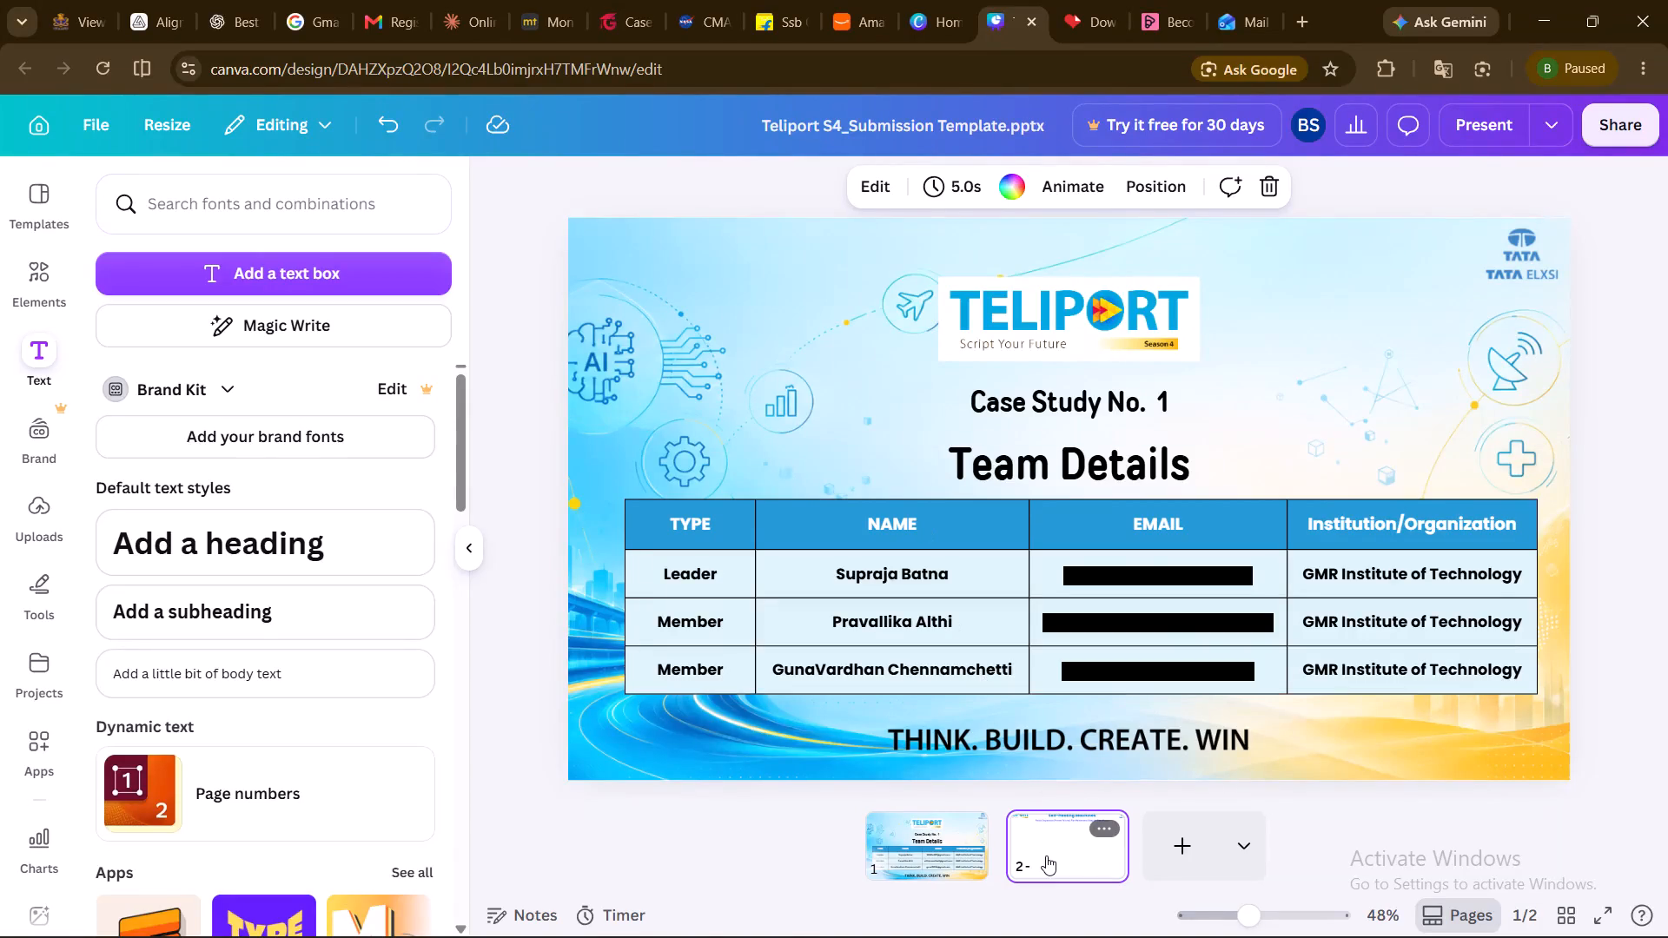
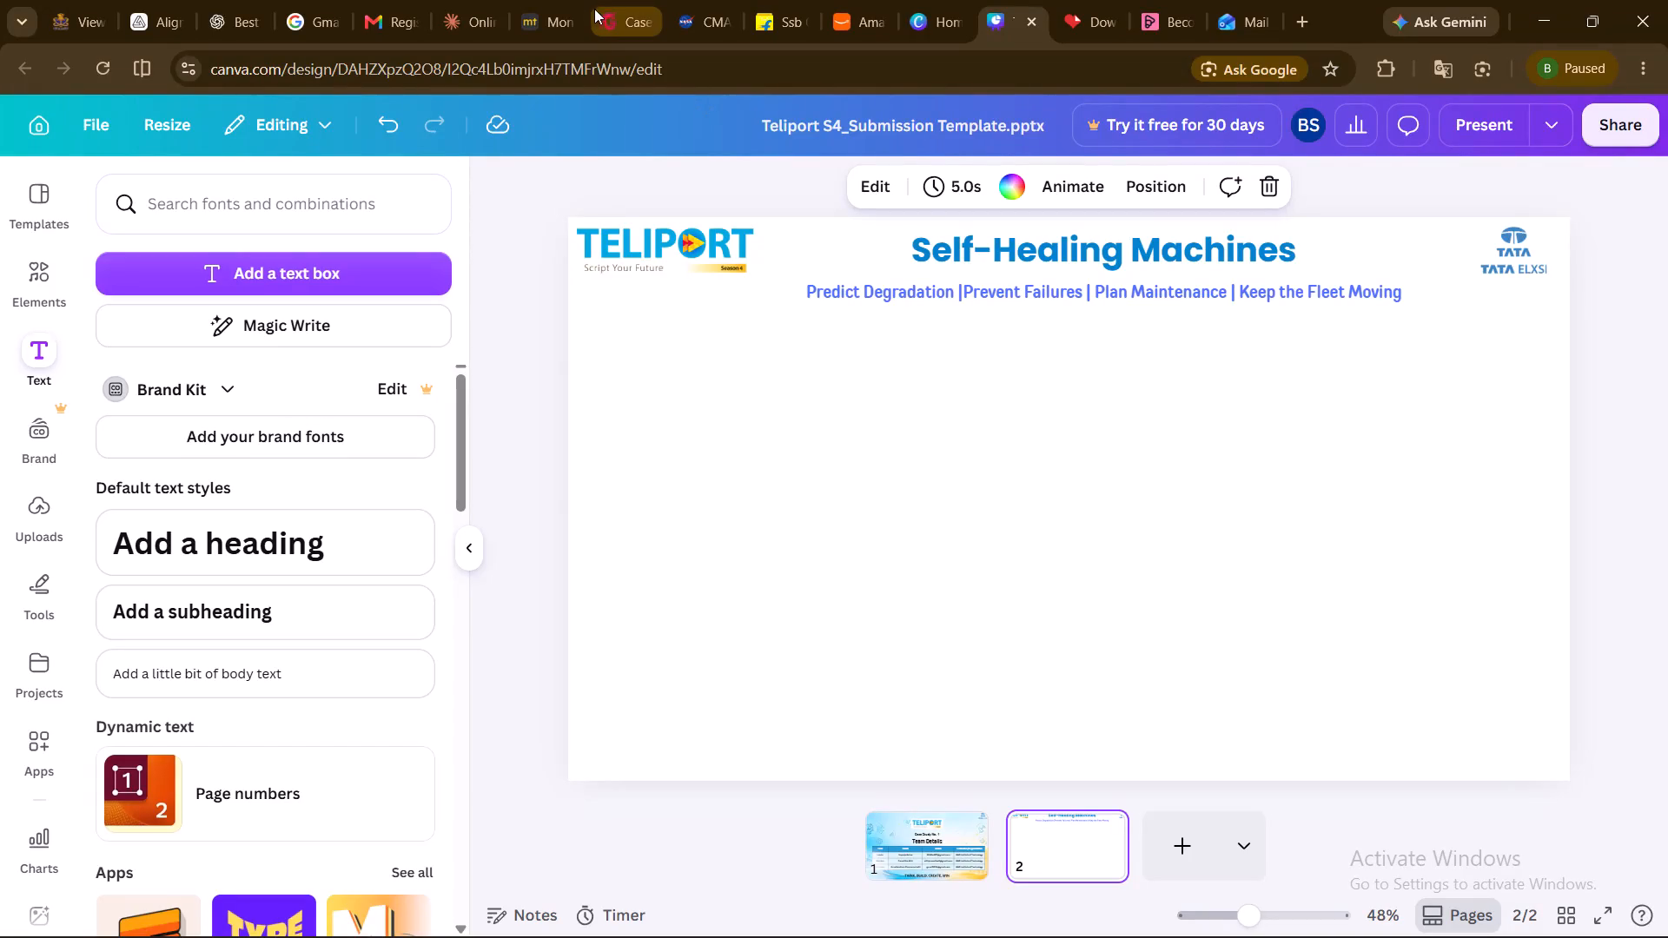
Switch to GradPartners, review the Round 1 Idea Submission requirements on the Tata Elxsi TELIPORT Season 4 page, and return to the Canva template.
click(627, 9)
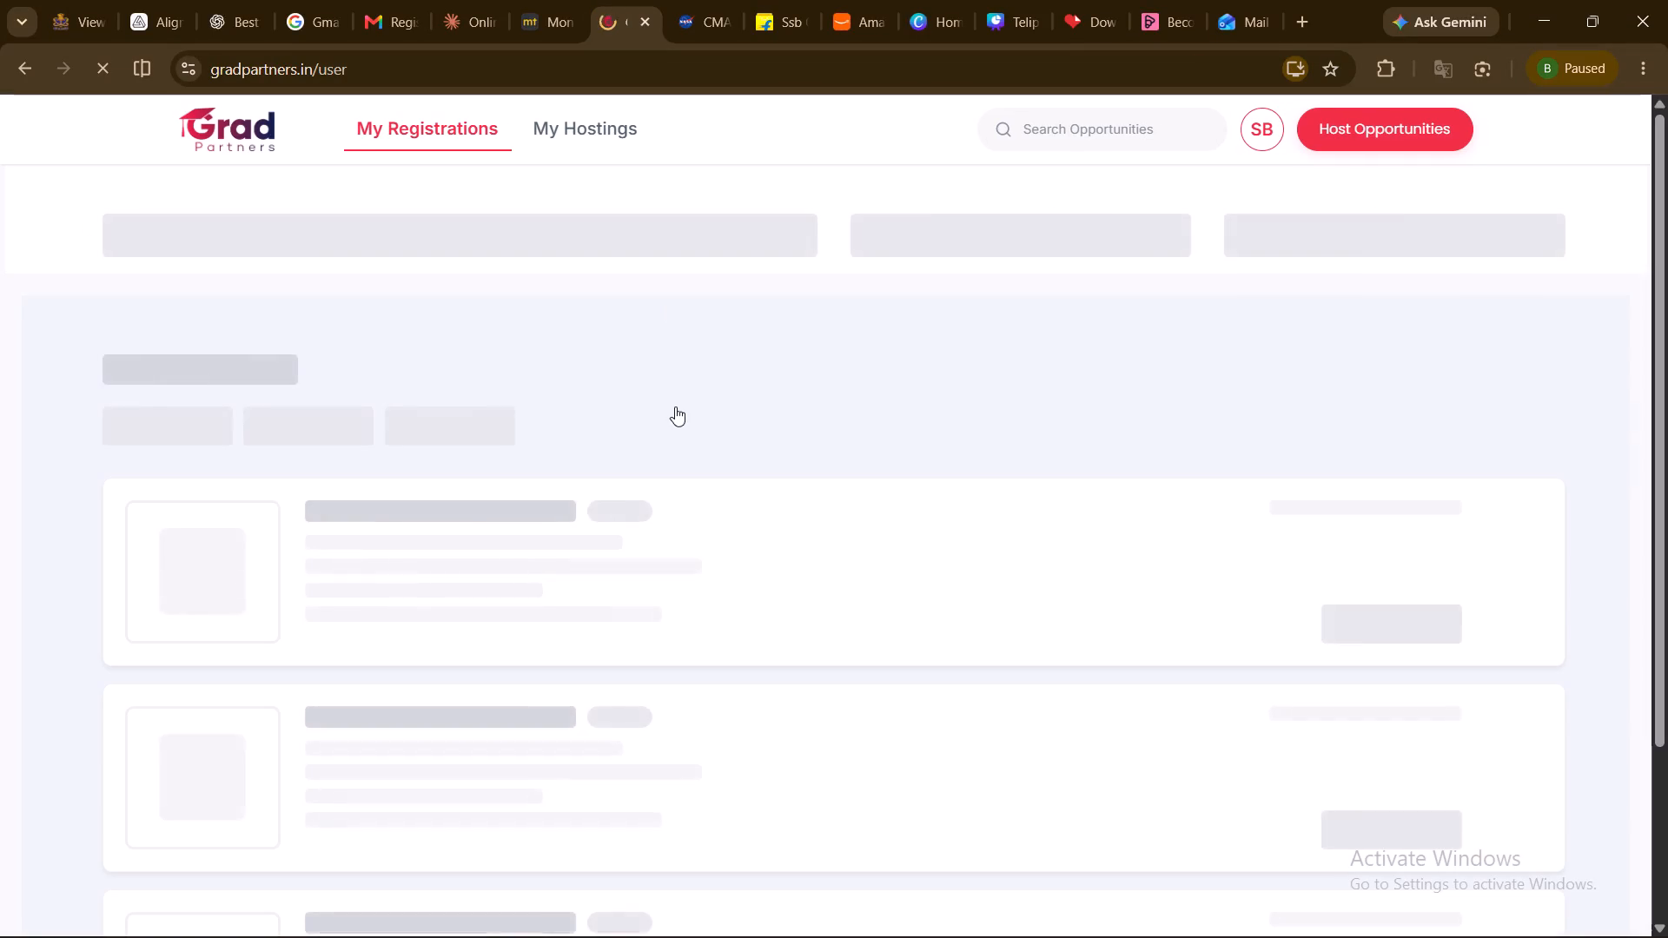
scroll(670, 467, down, 1)
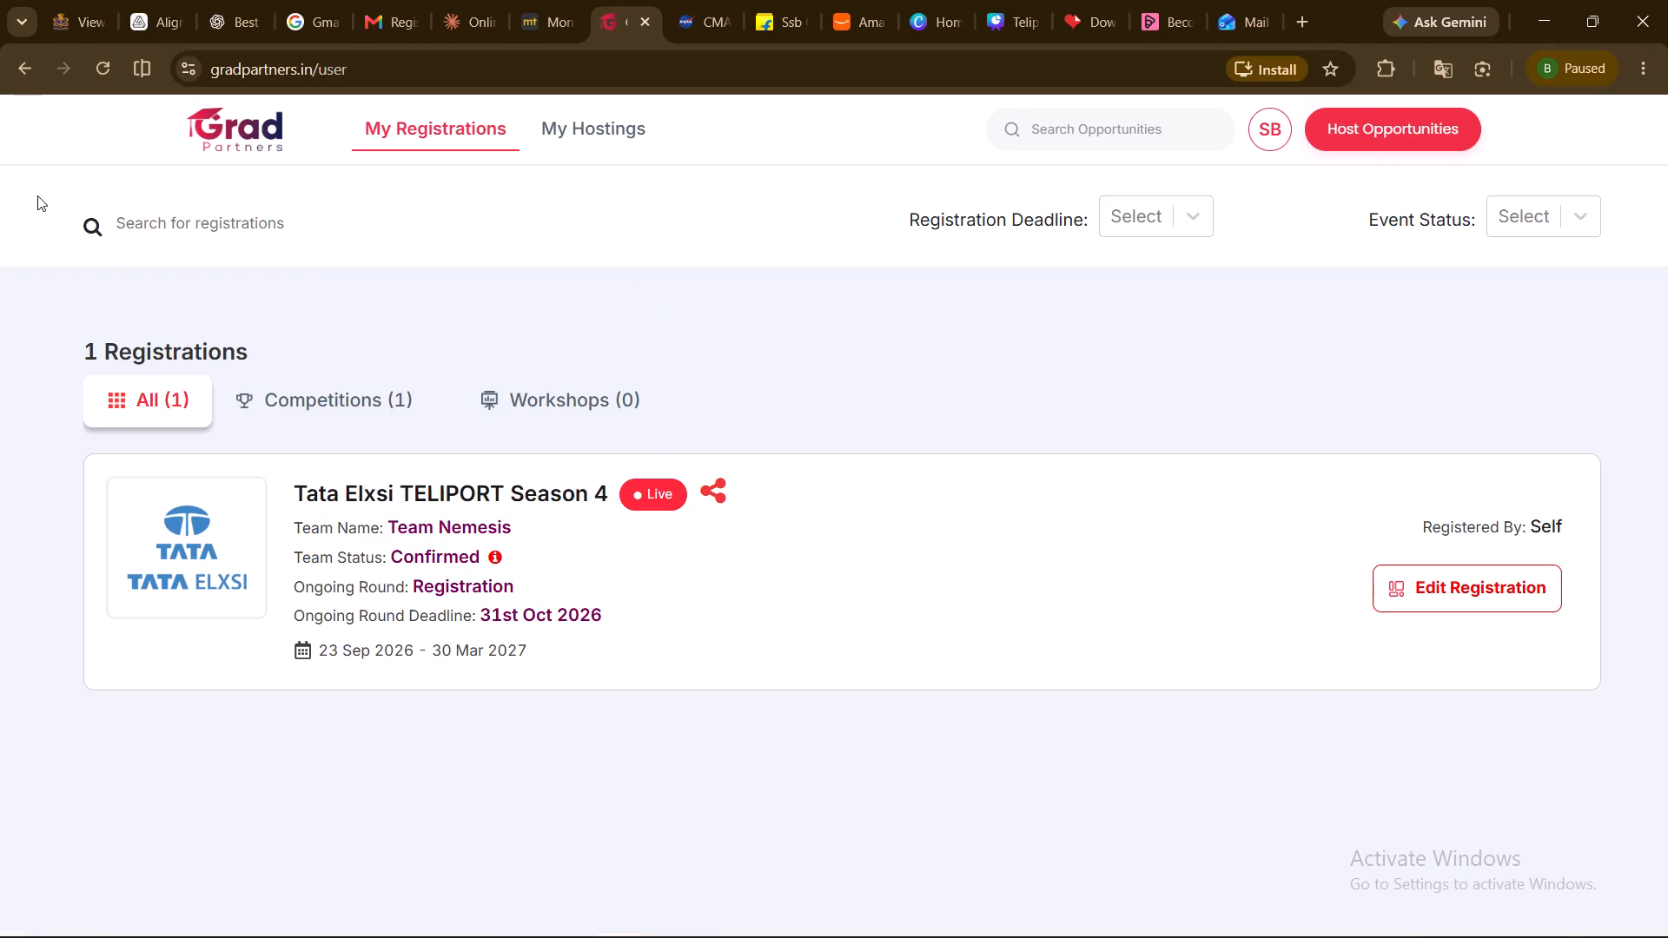
click(13, 69)
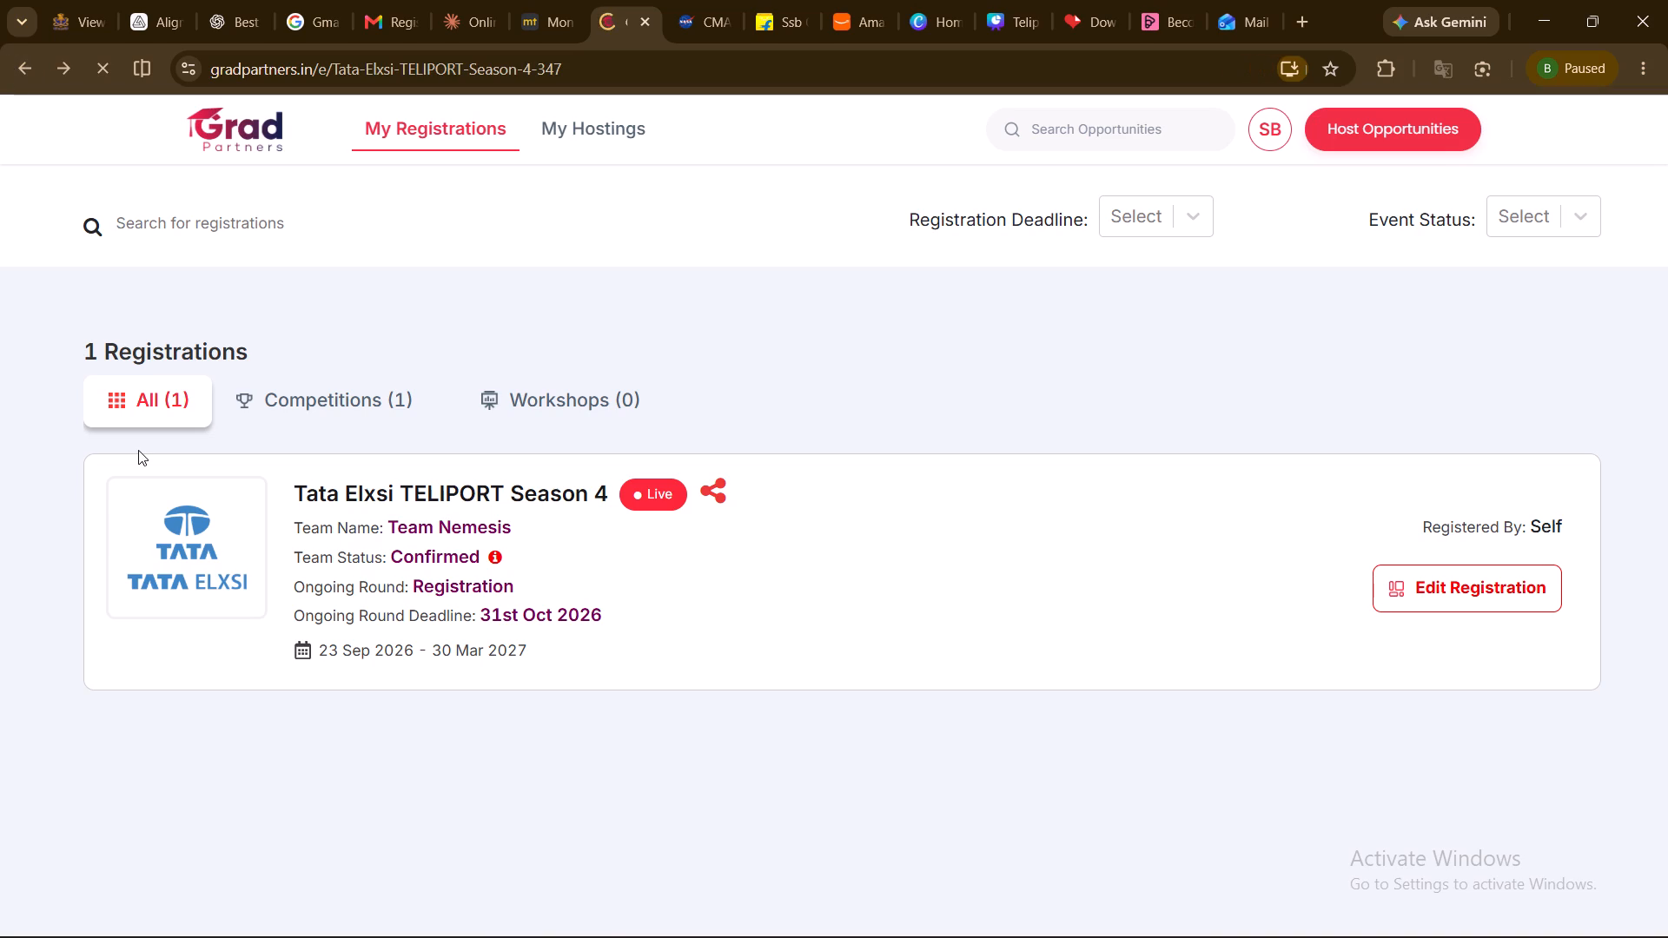
scroll(548, 666, down, 1)
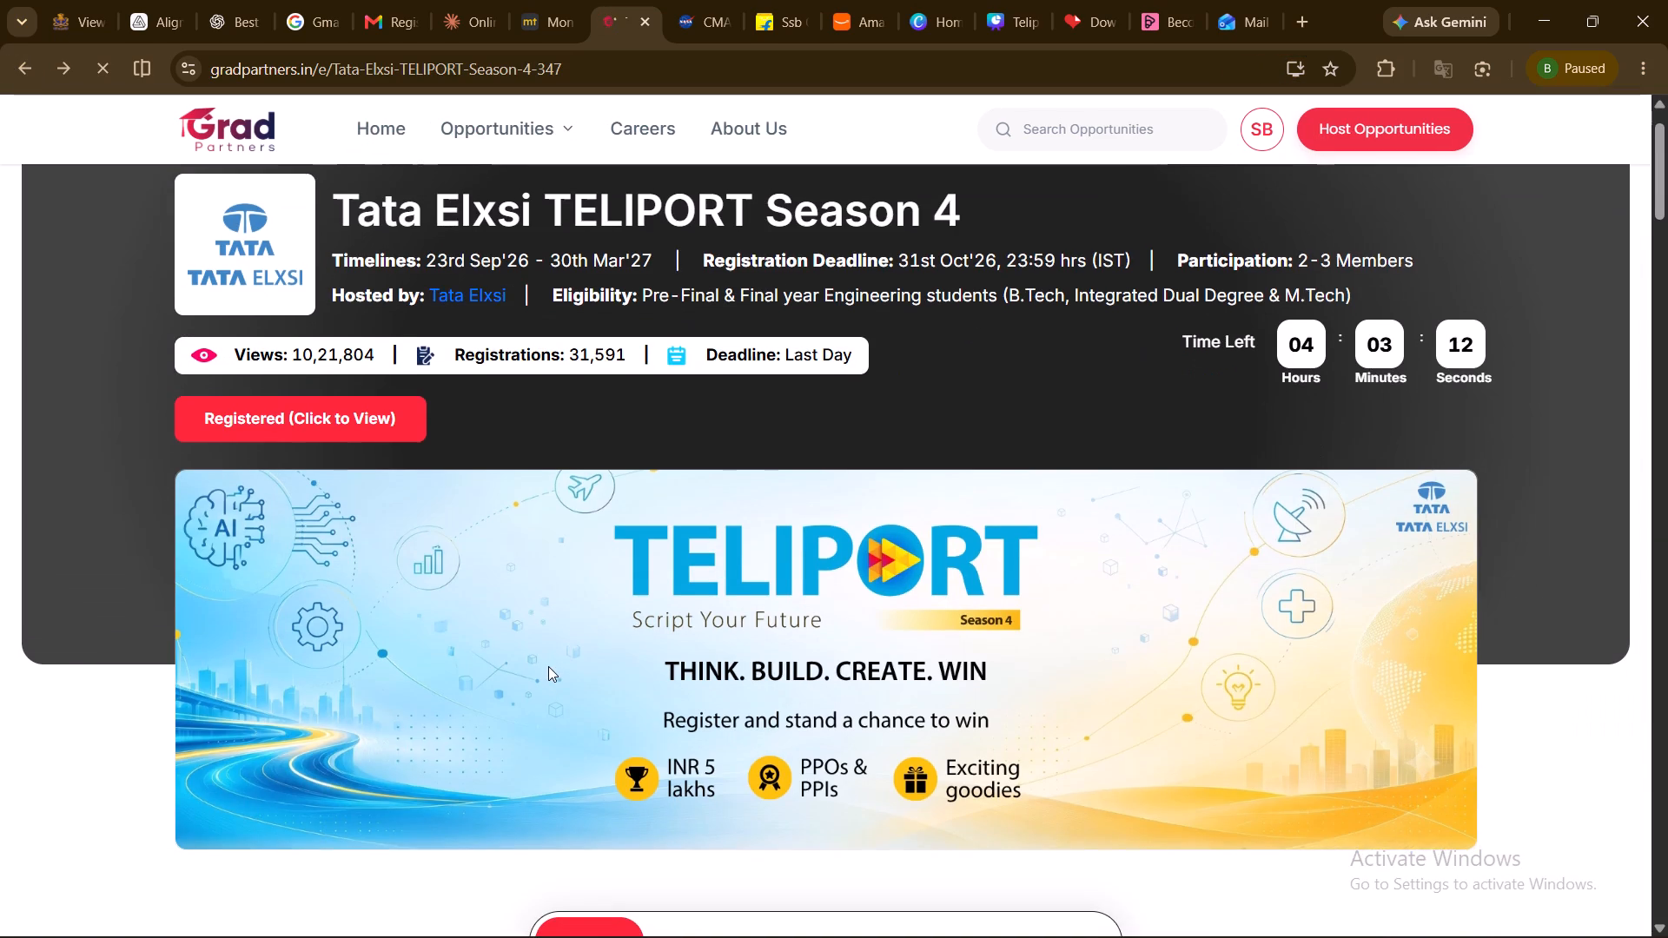
scroll(548, 666, down, 4)
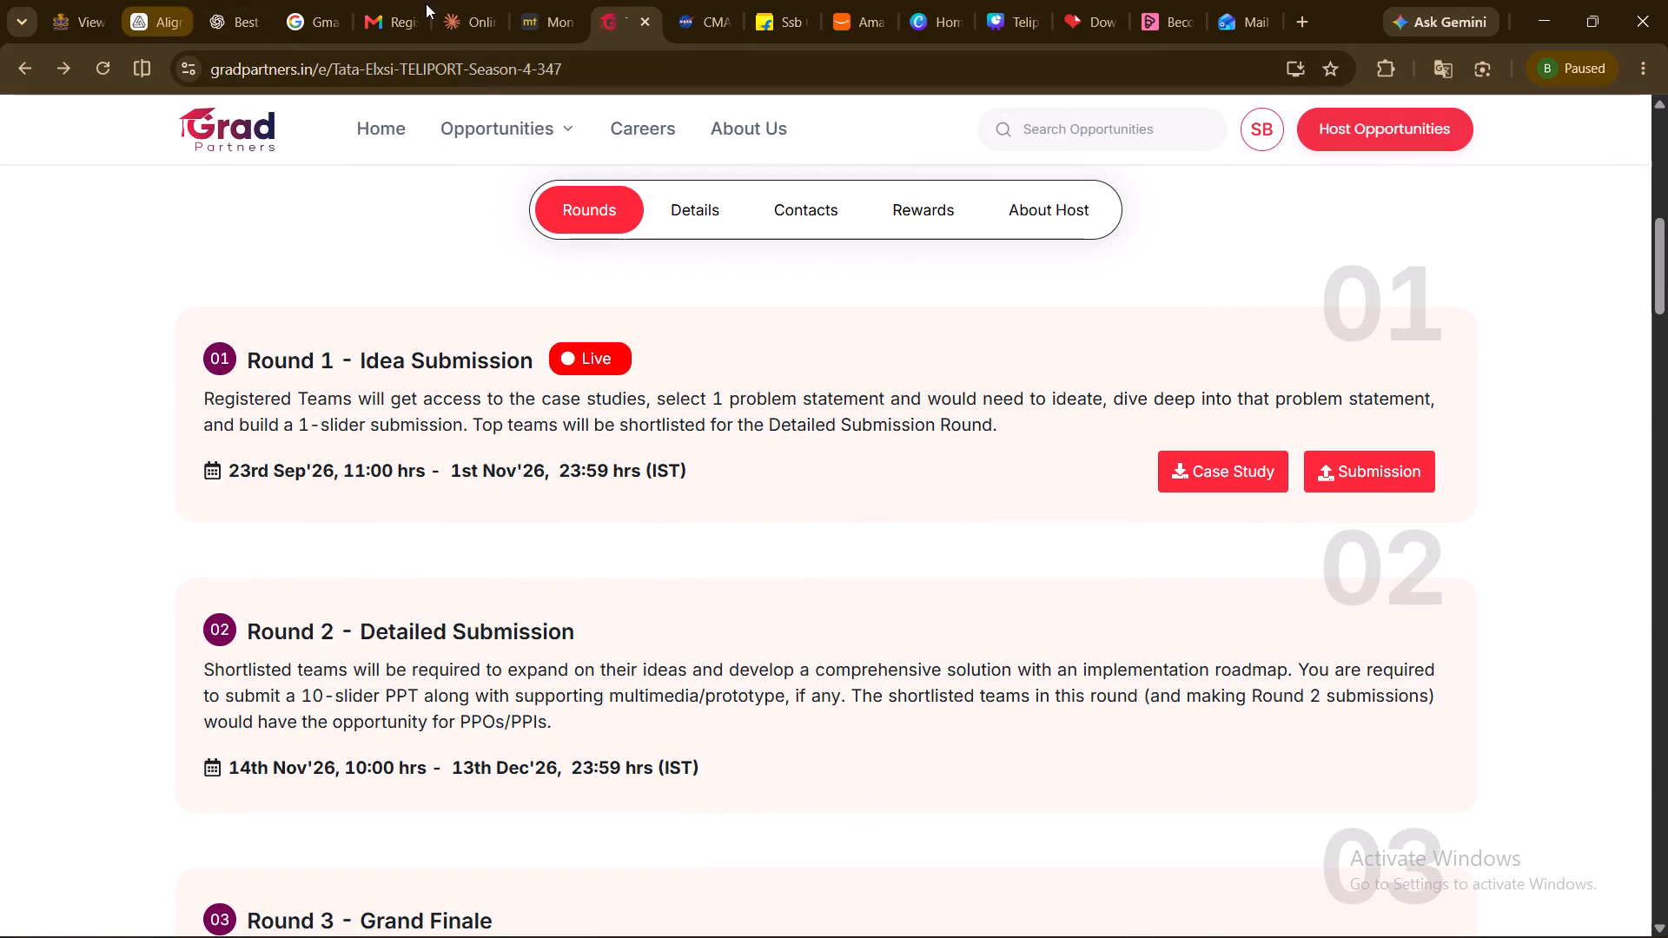
click(1001, 28)
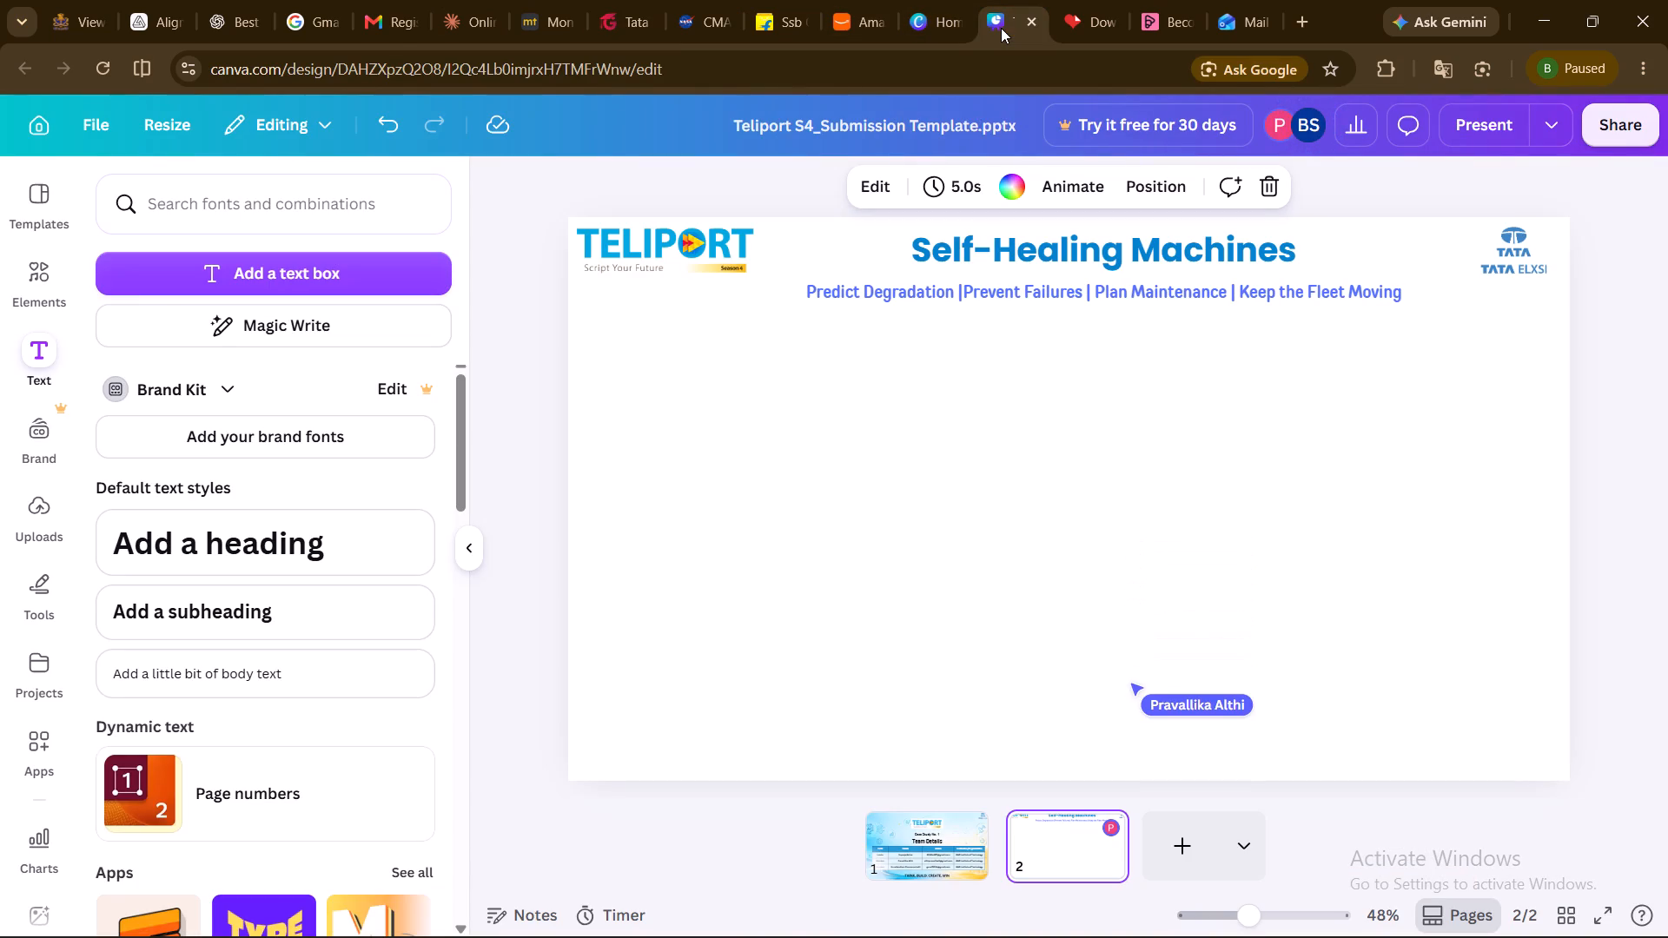
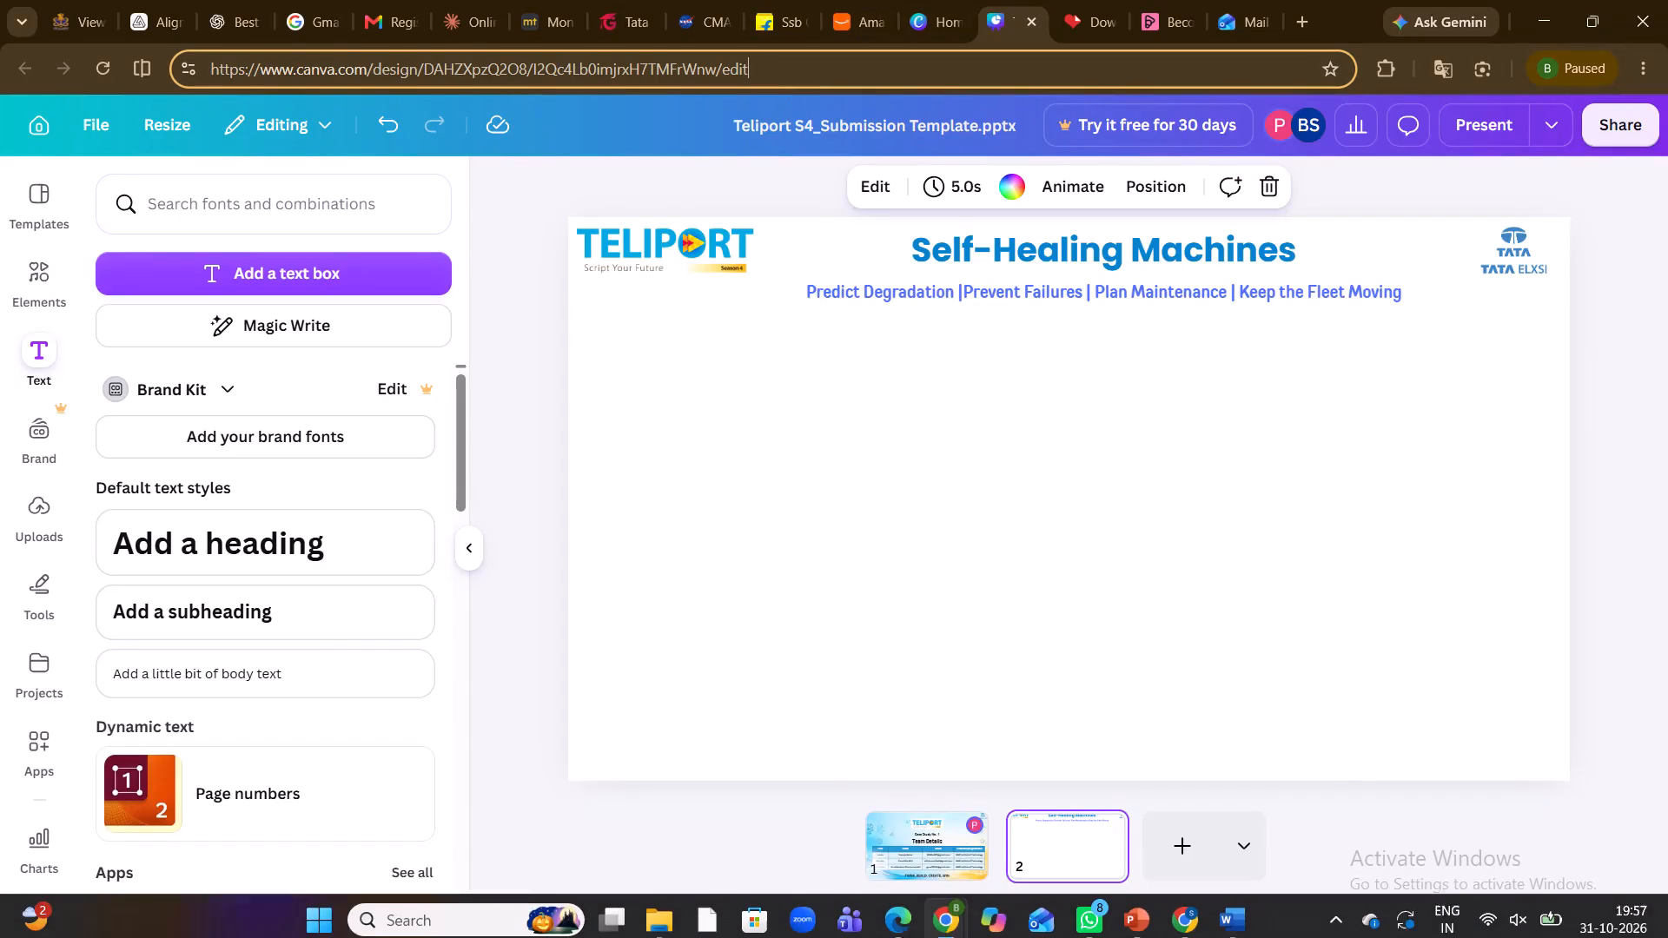
On page 1, move the TELIPORT logo, the "Case Study No. 1" line and the "Team Details" heading slightly up, keeping them centred.
click(949, 847)
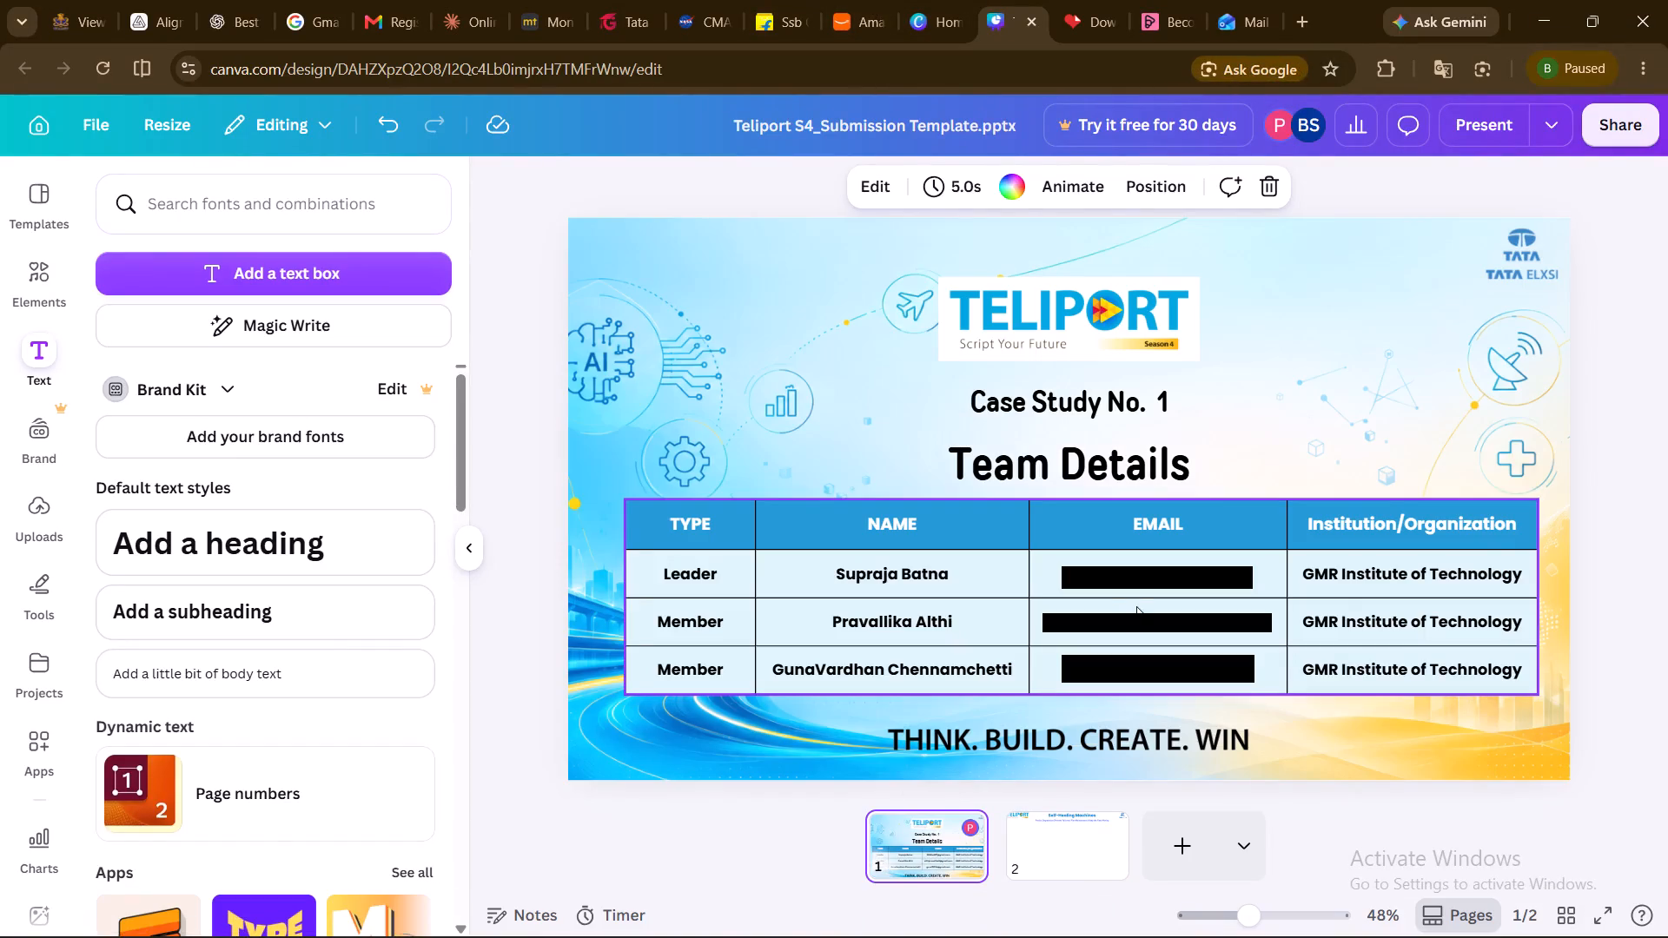
drag(1097, 332, 1095, 310)
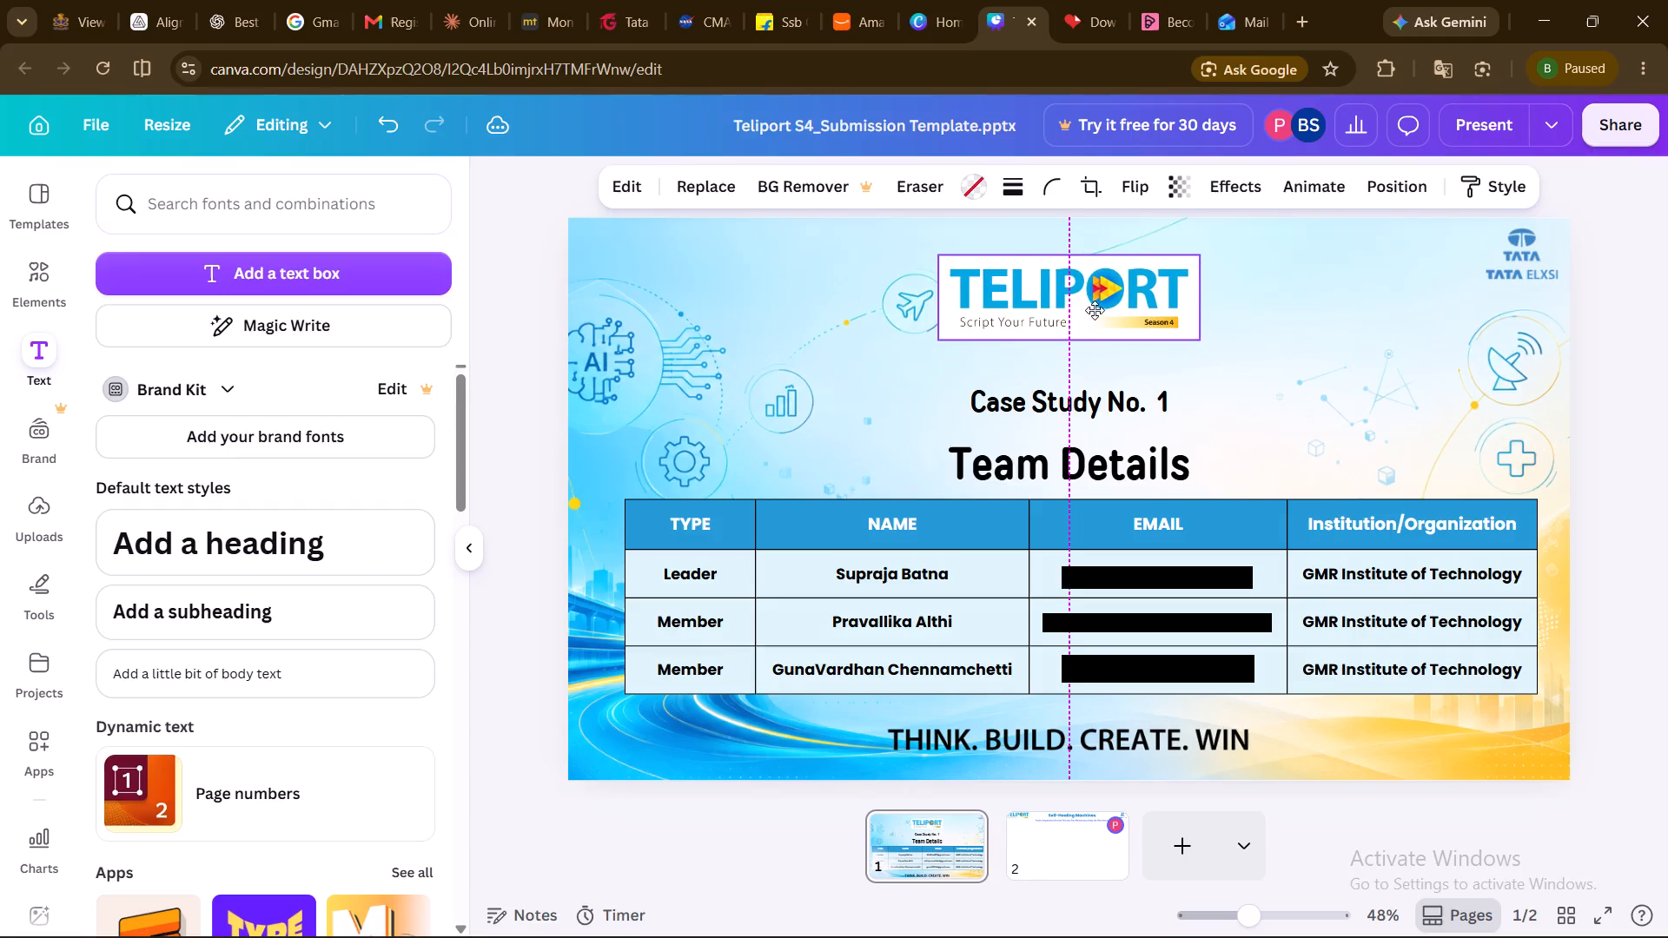
drag(1095, 310, 1095, 312)
drag(1162, 406, 1158, 381)
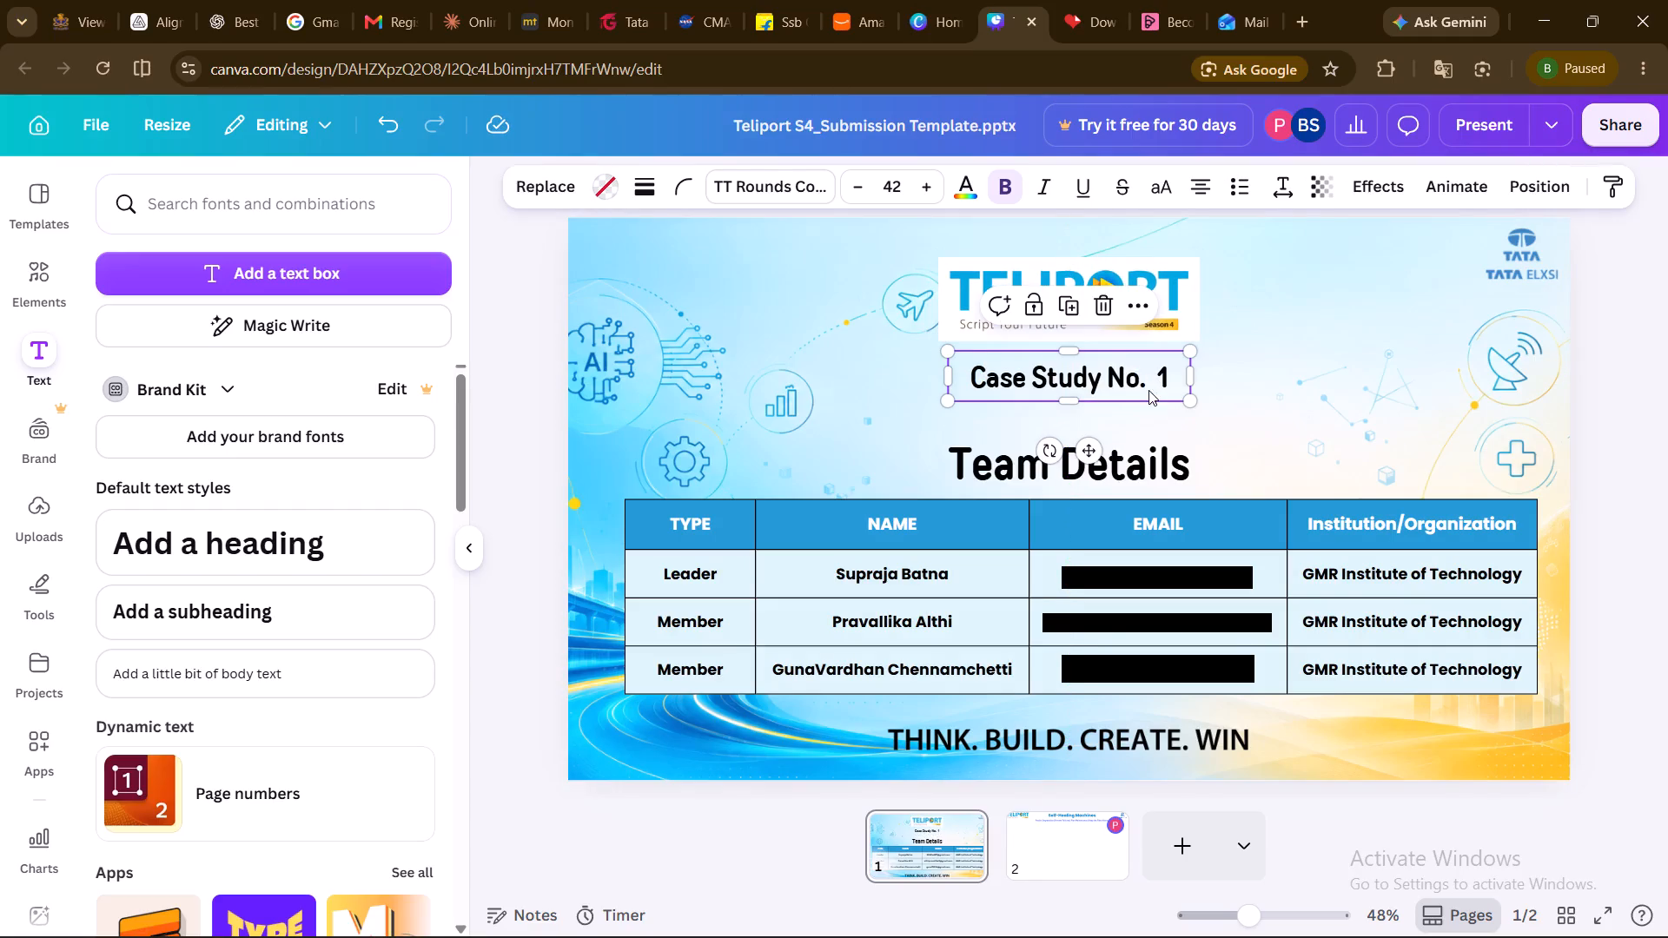
click(1130, 382)
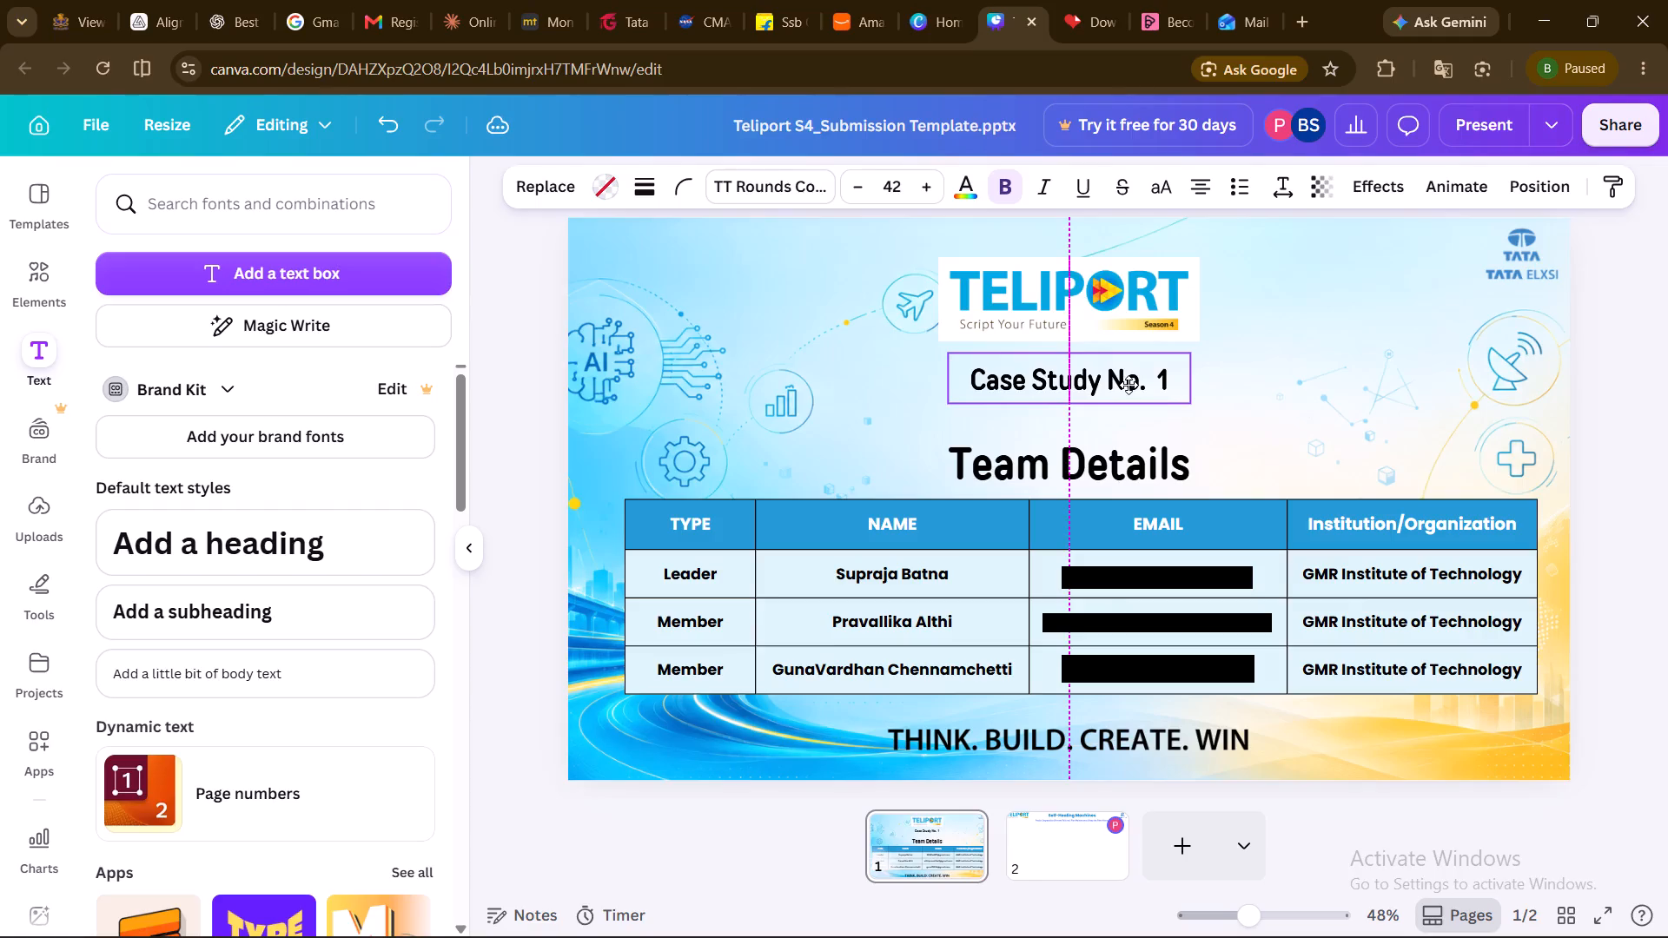
drag(1122, 461, 1122, 443)
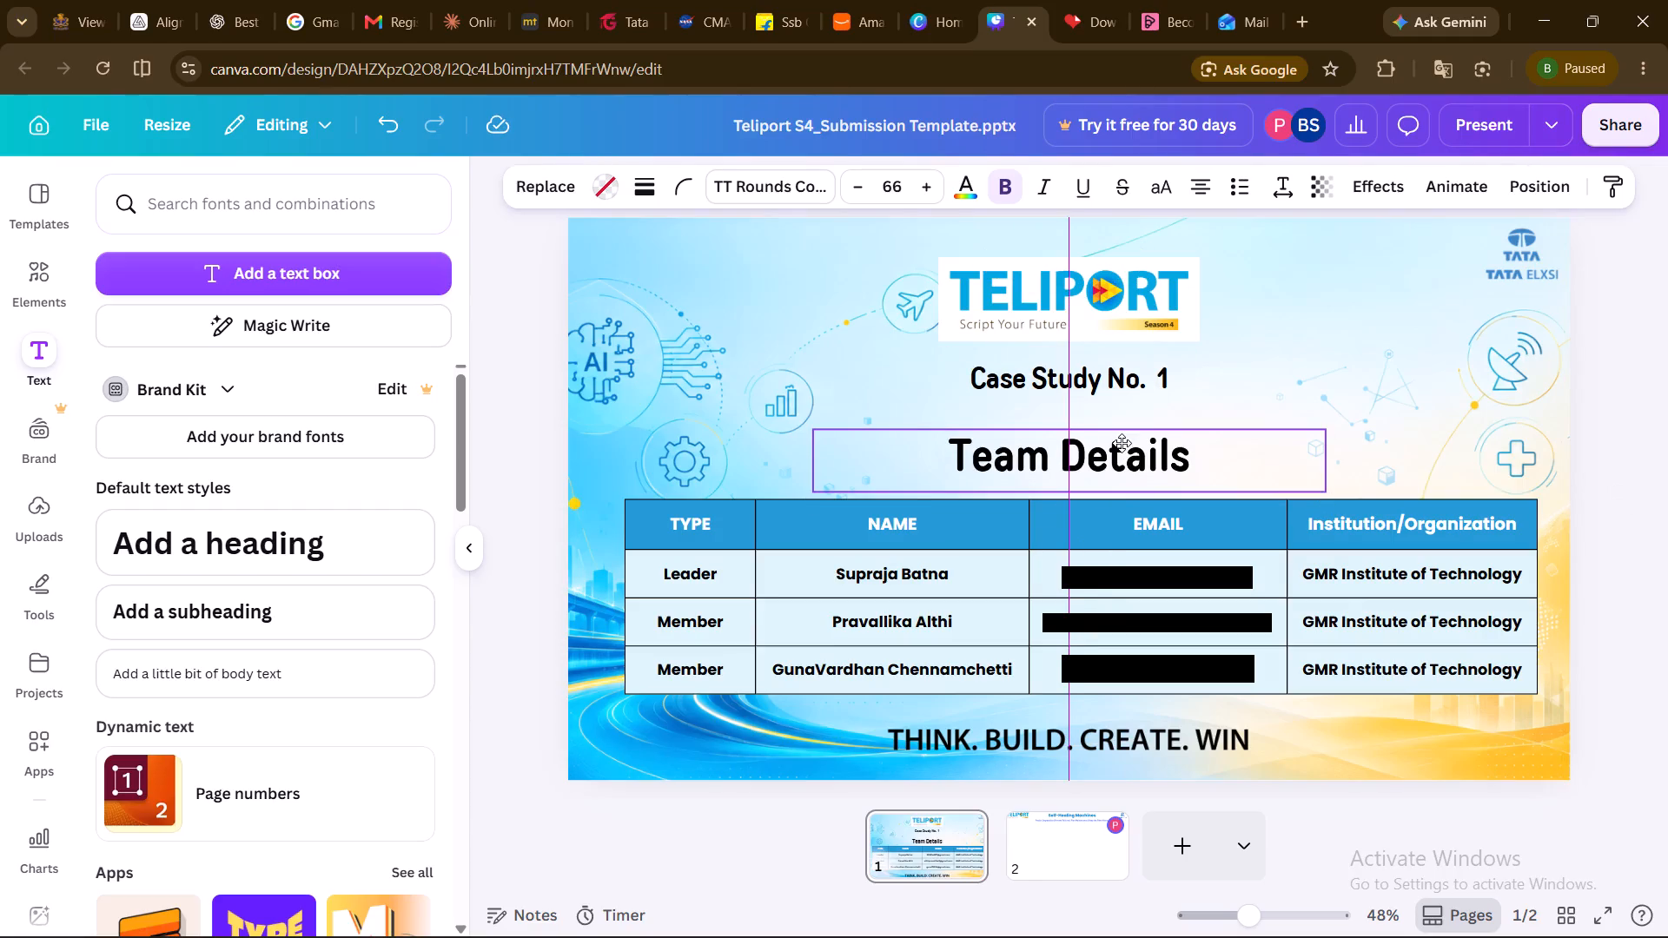
drag(1122, 443, 1119, 434)
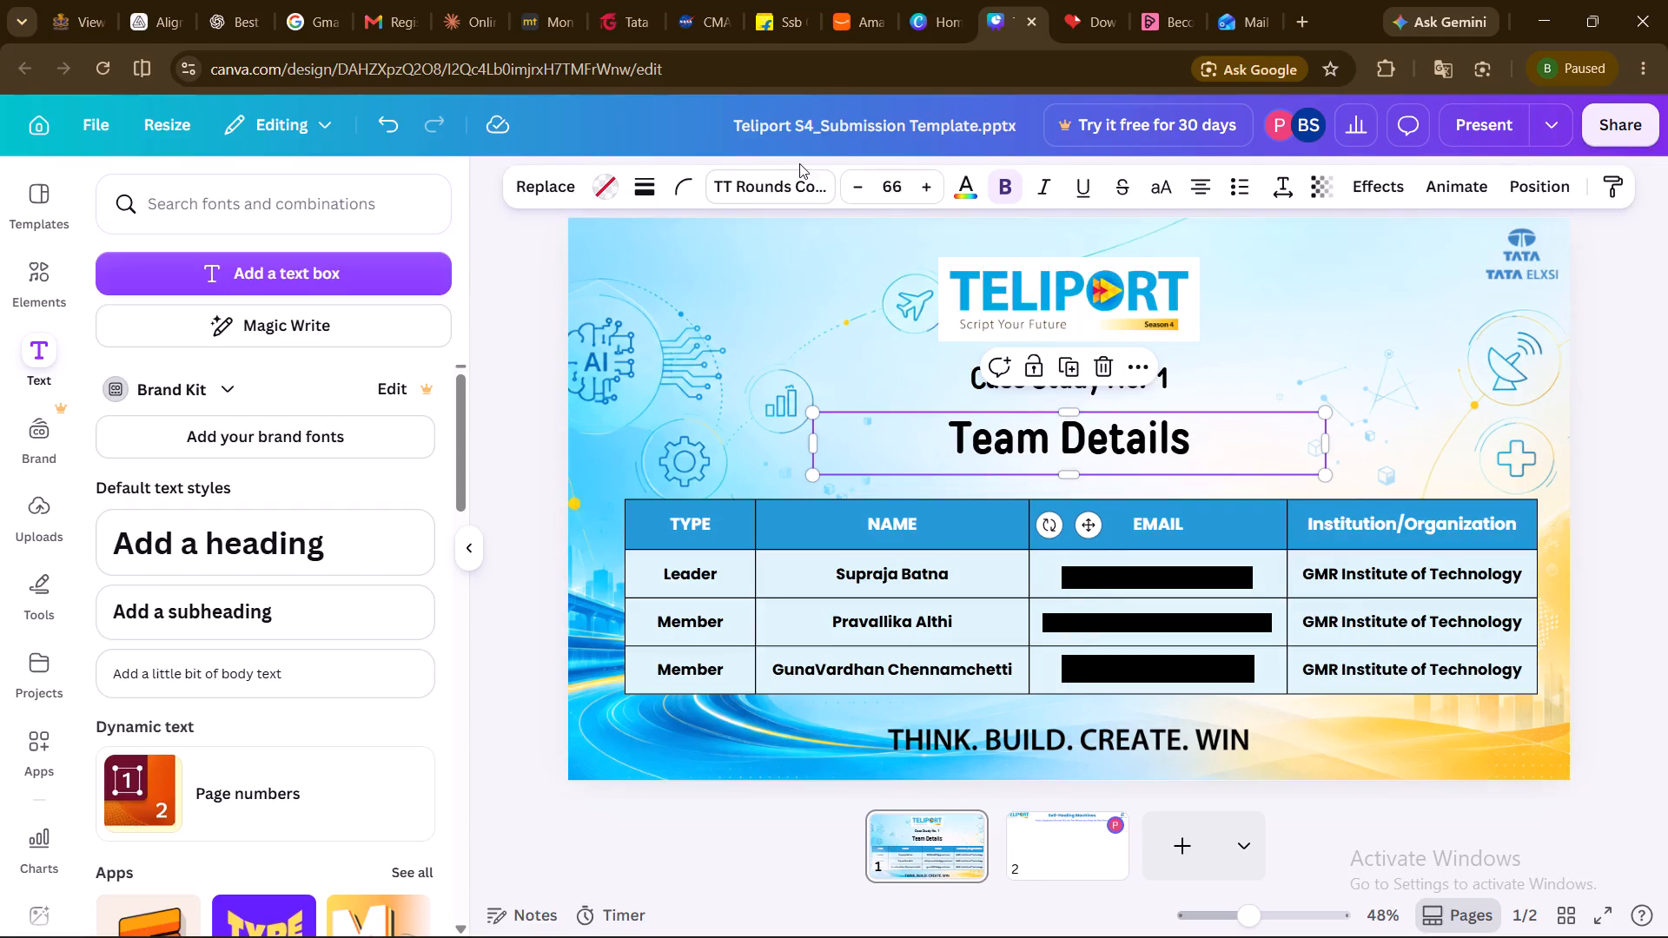
Move the team members table slightly down, leaving a gap beneath the "Team Details" heading.
click(1053, 736)
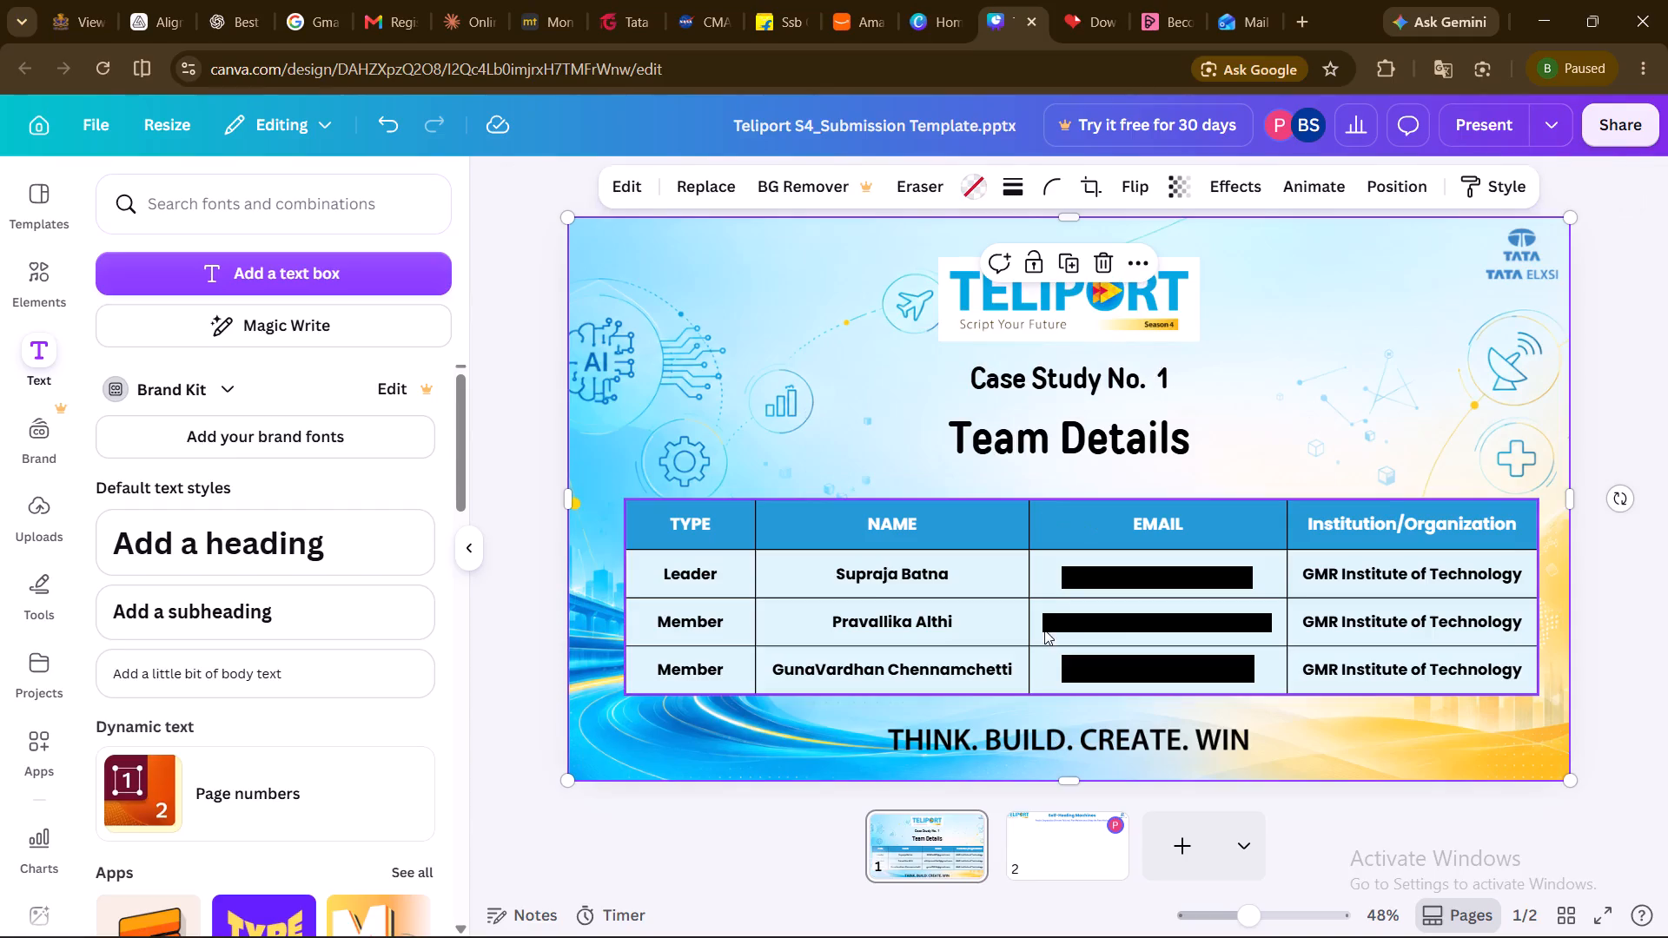
drag(1031, 573, 1029, 593)
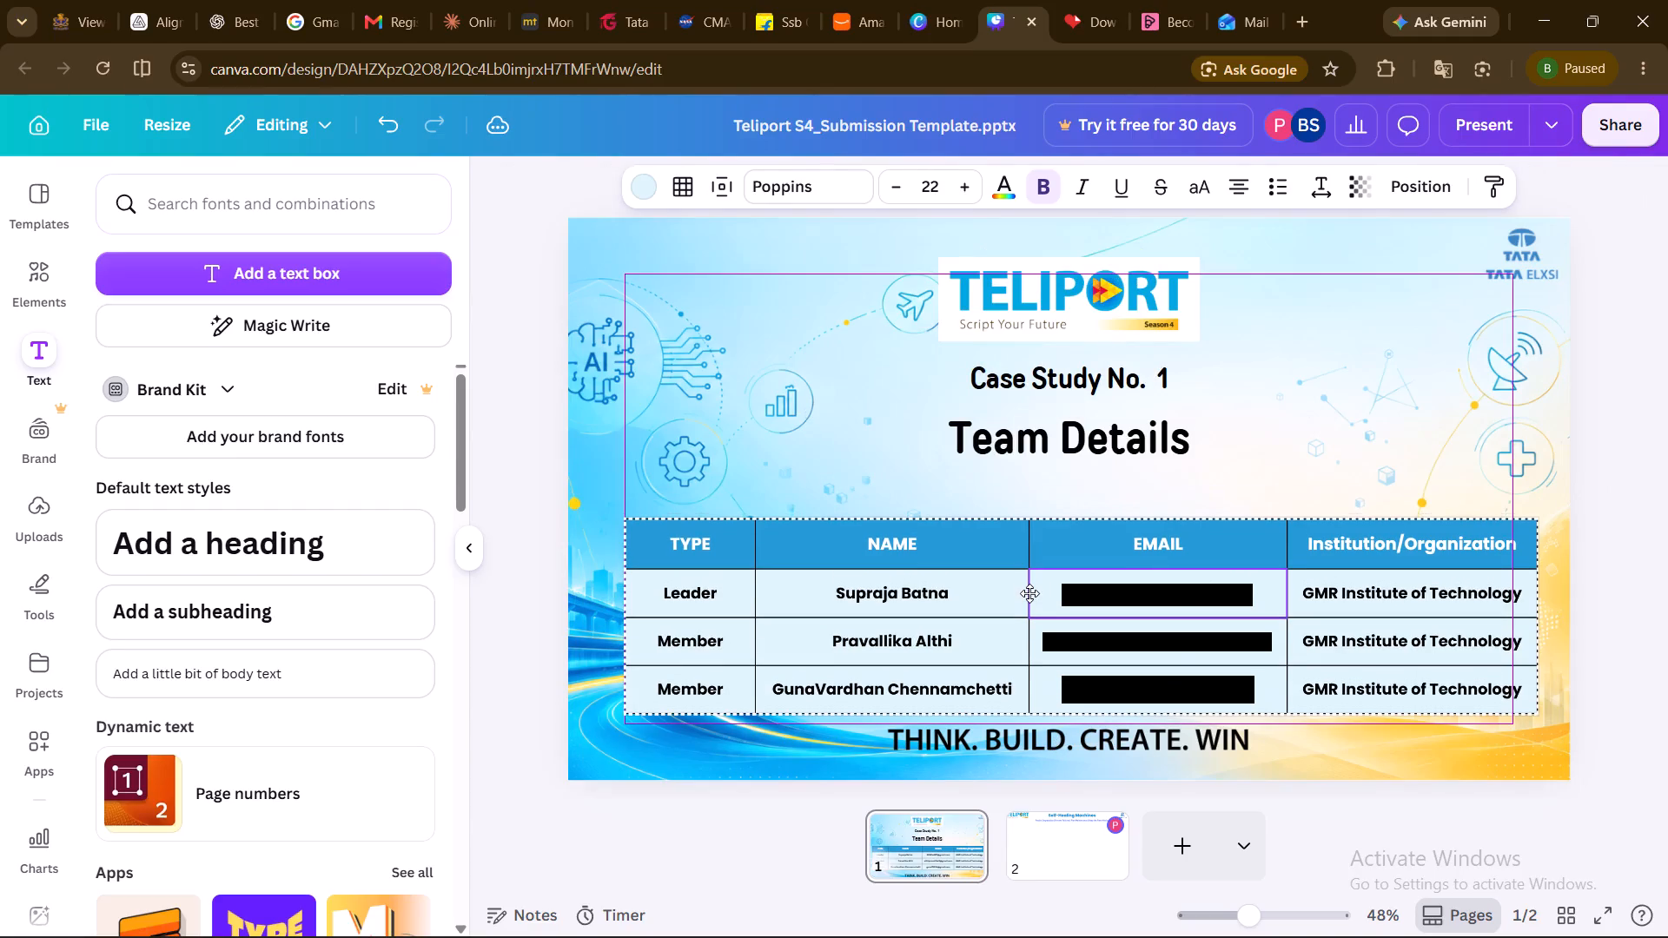
drag(1029, 593, 1029, 589)
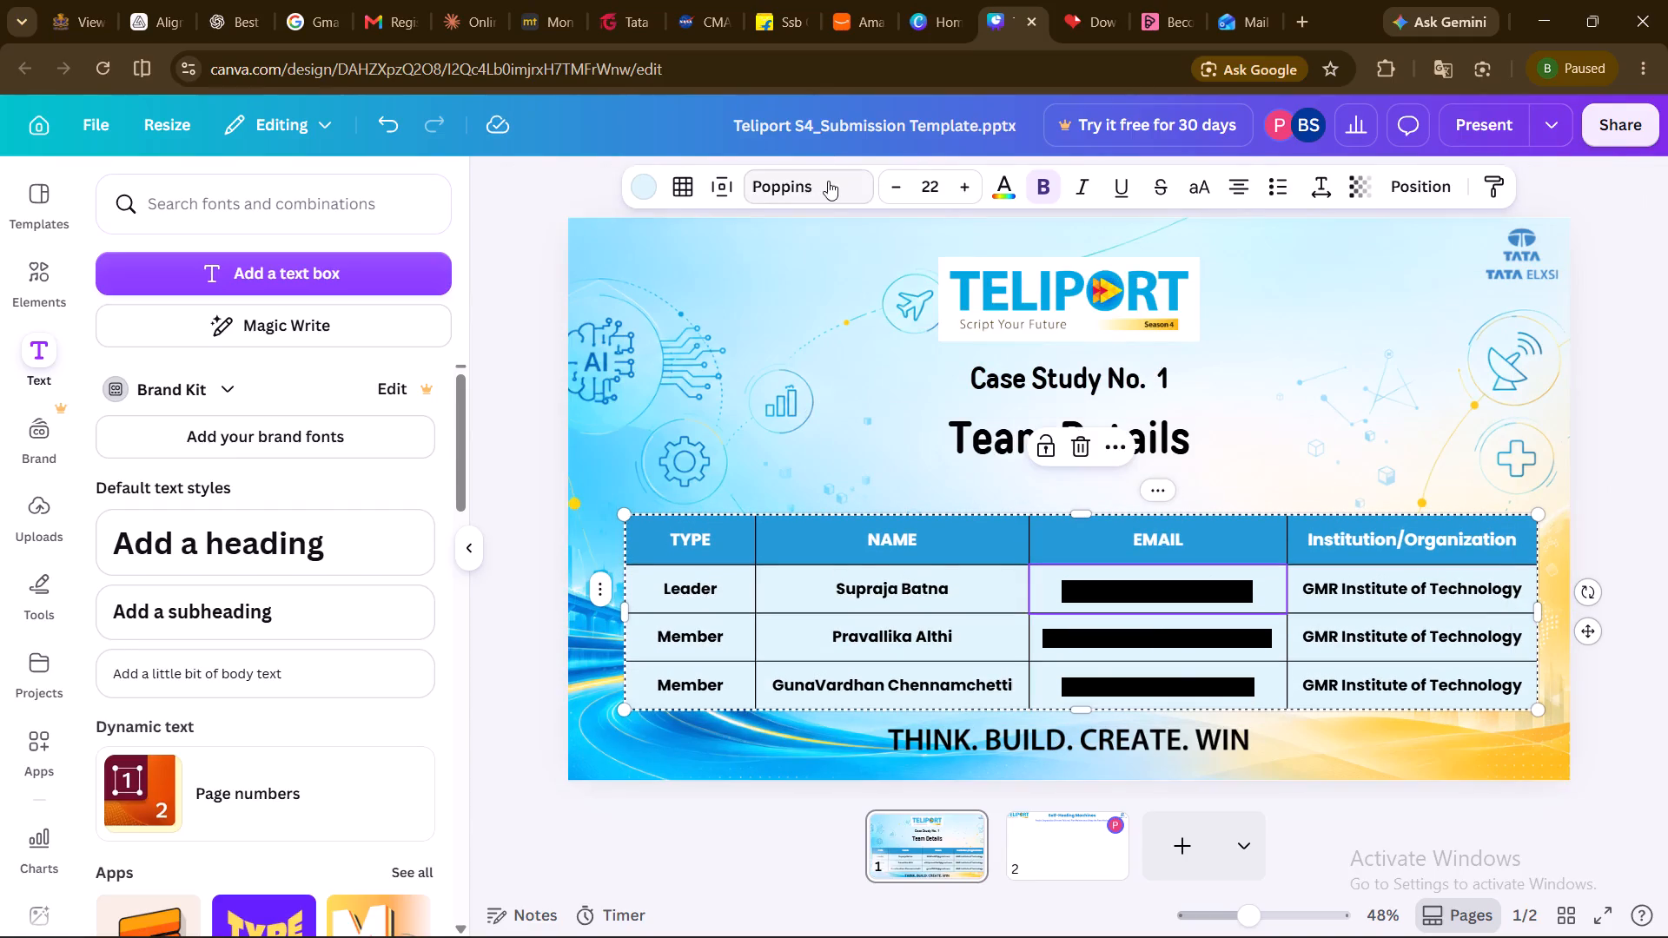
Add a text box and place it centred between the "Team Details" heading and the team table.
click(268, 267)
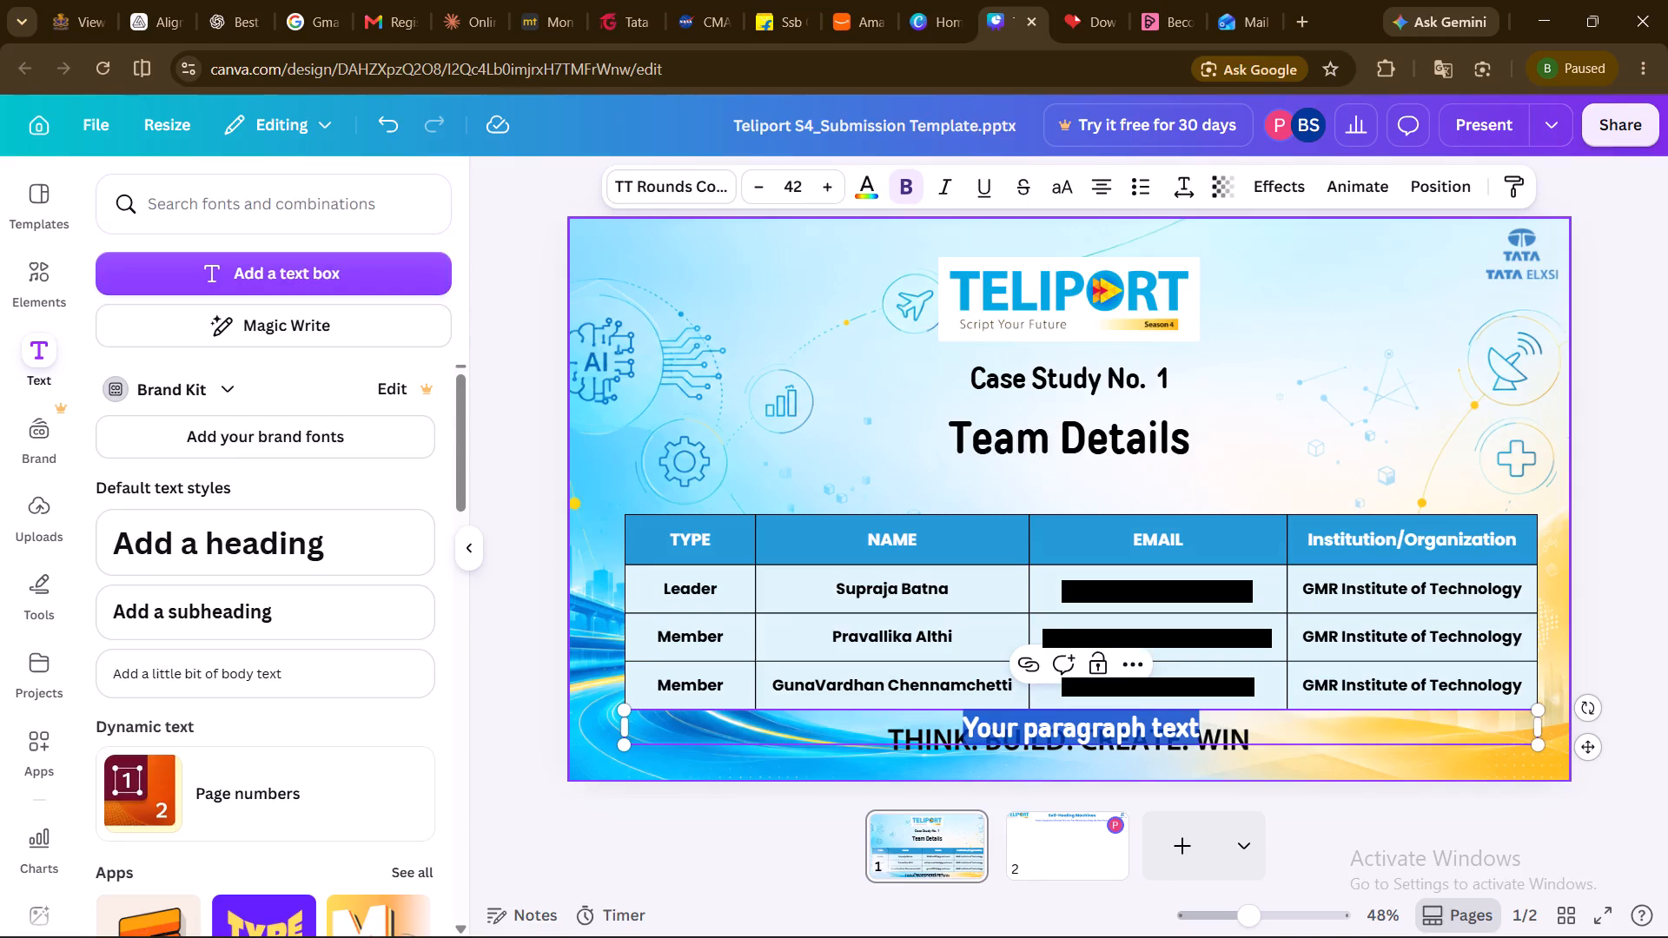
drag(1582, 743, 1563, 489)
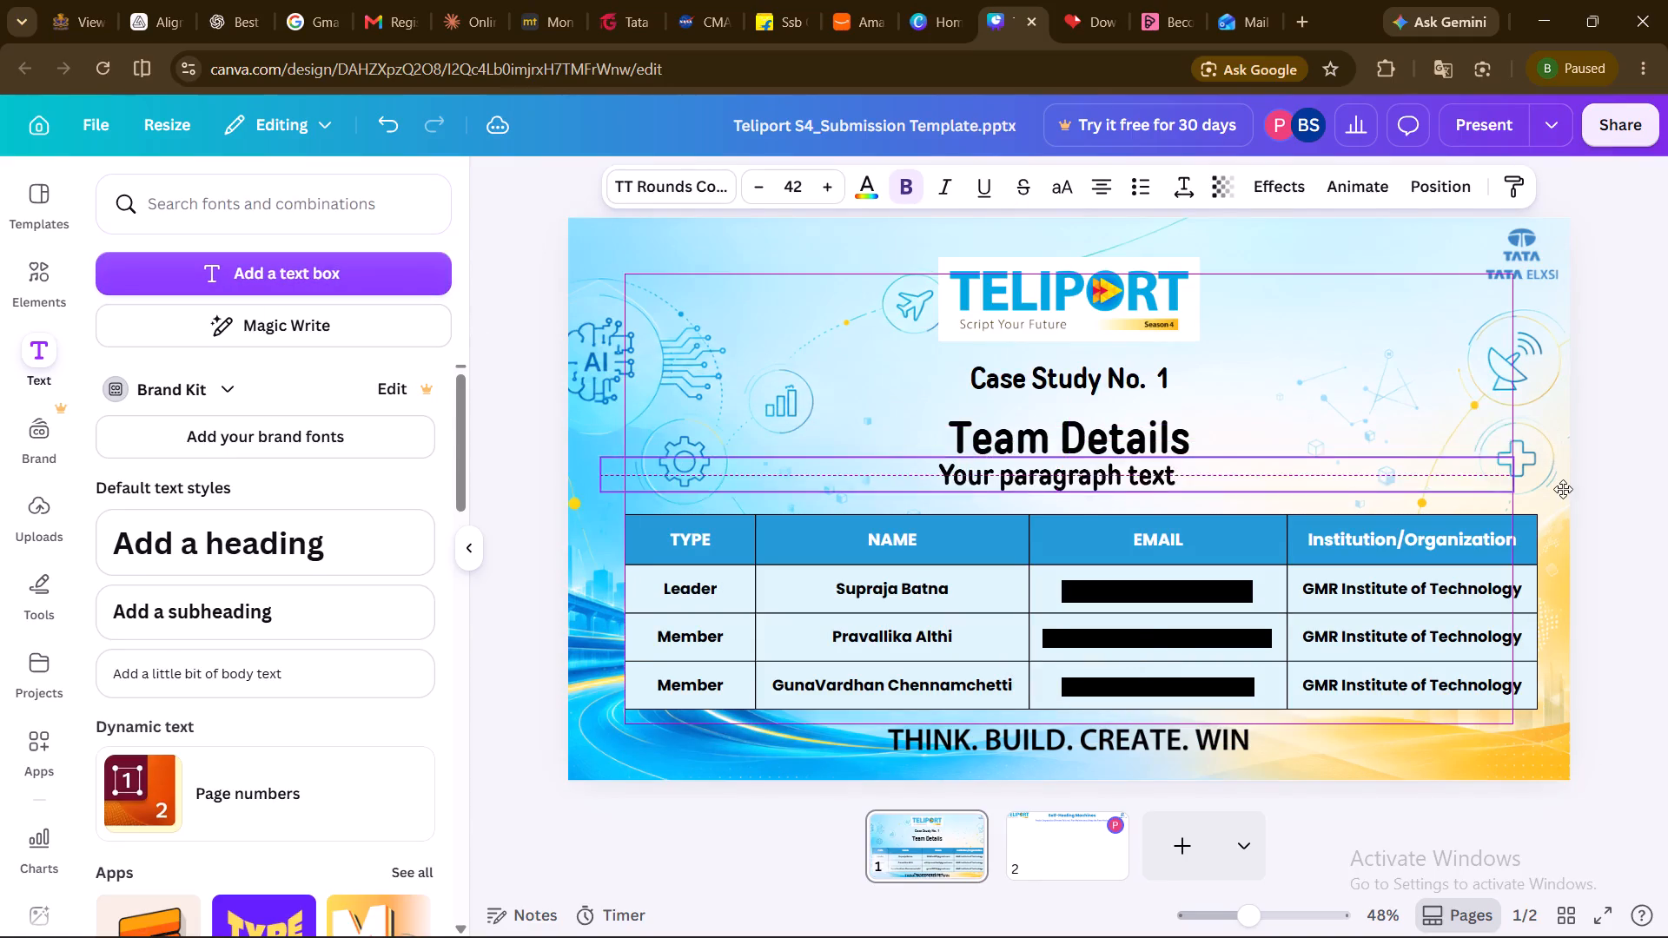
drag(1563, 489, 1569, 512)
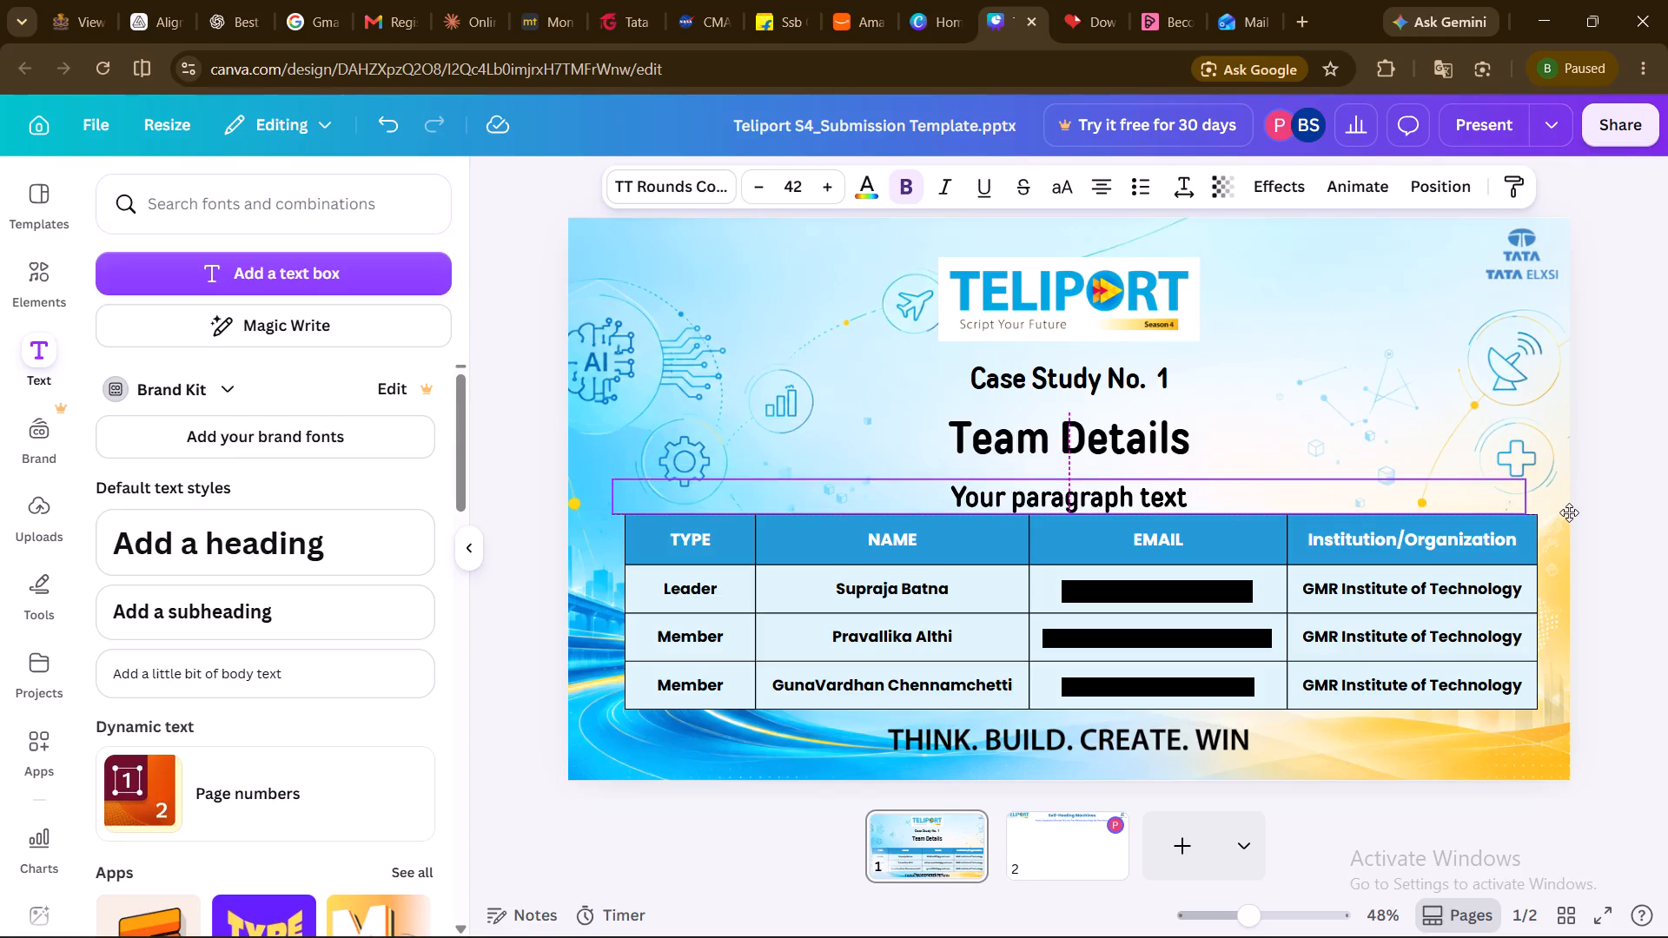
drag(1569, 512, 1569, 505)
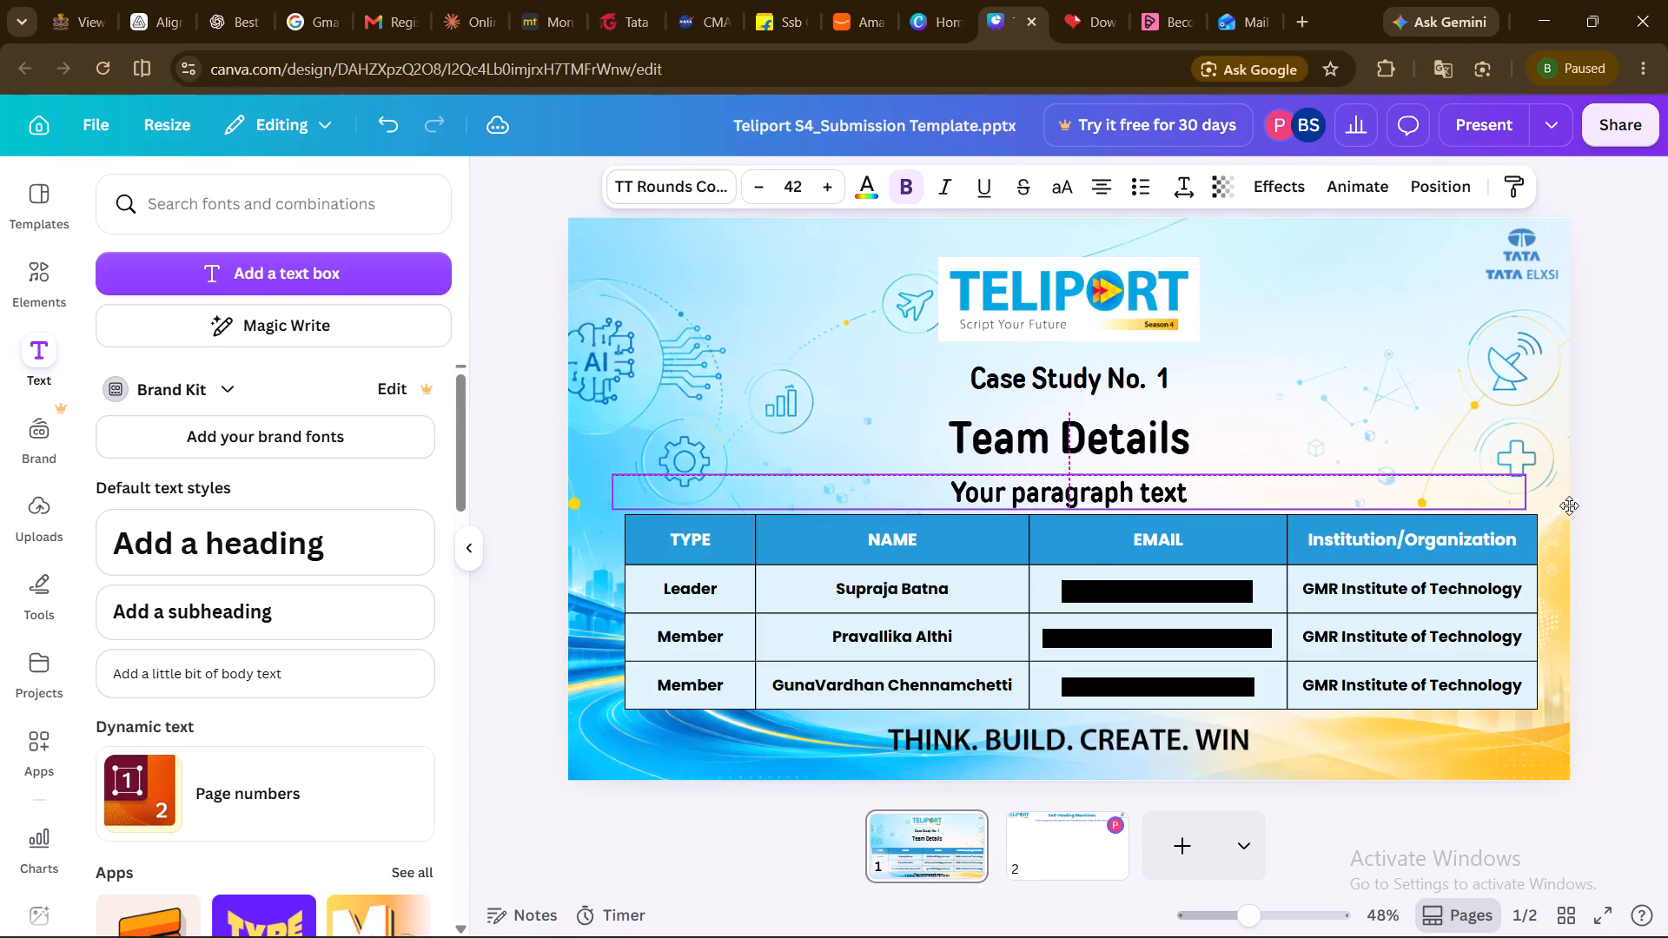
Replace the new text box's placeholder with "TEAM NAME: Team Ne".
click(1224, 477)
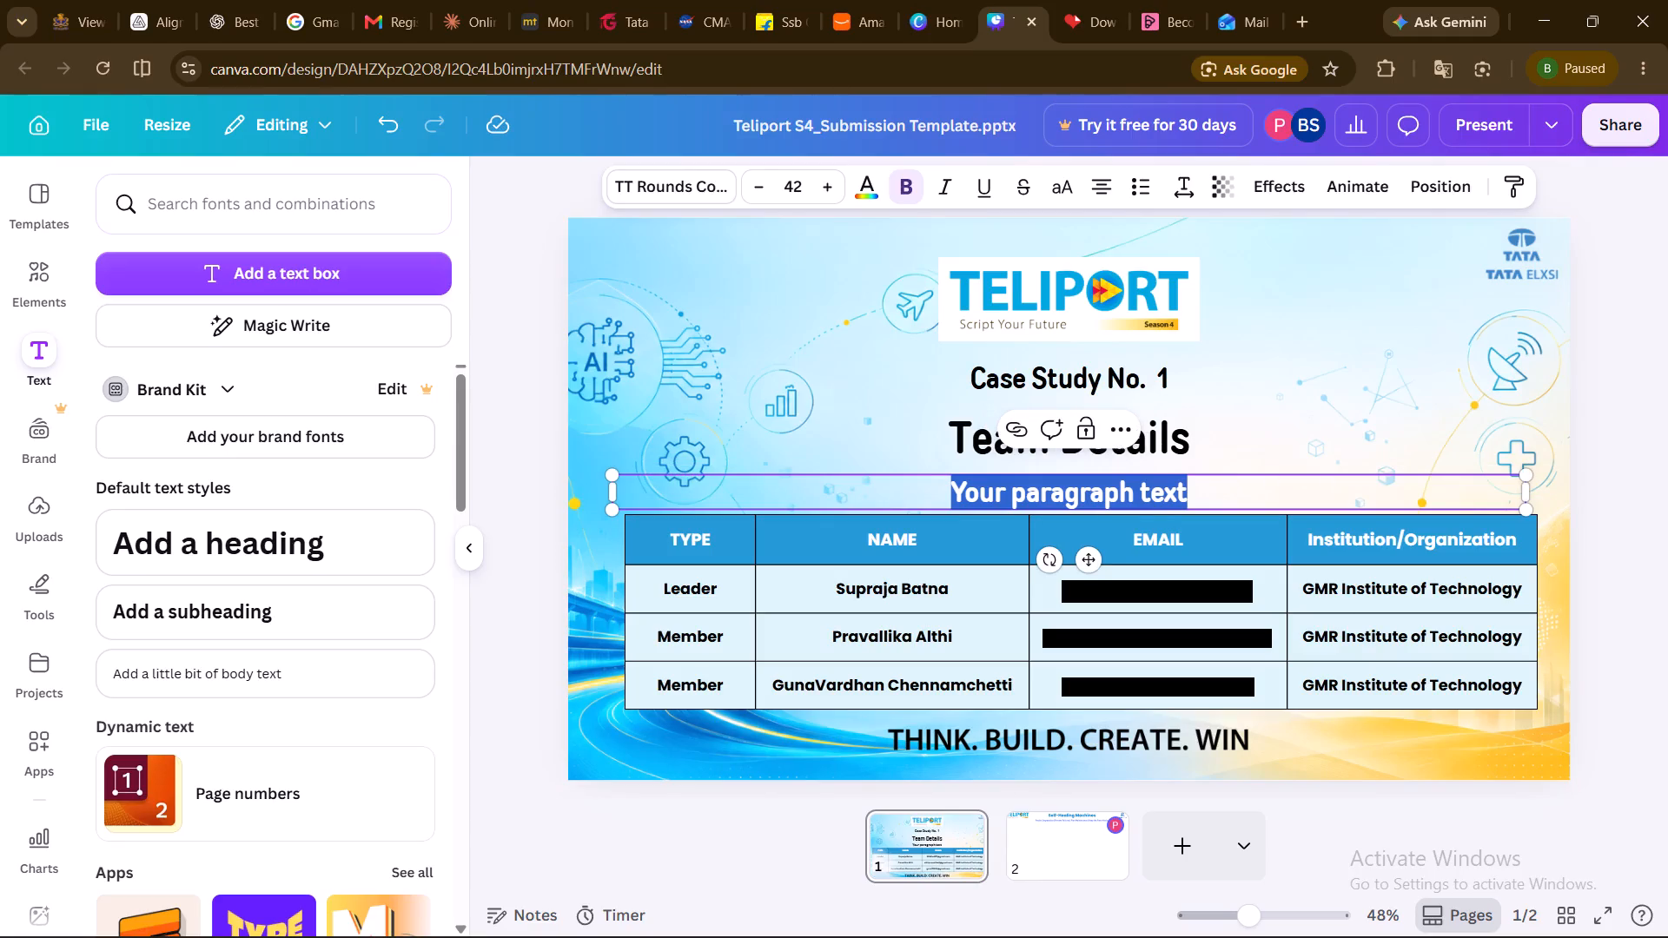
key(BackSpace)
text(Te)
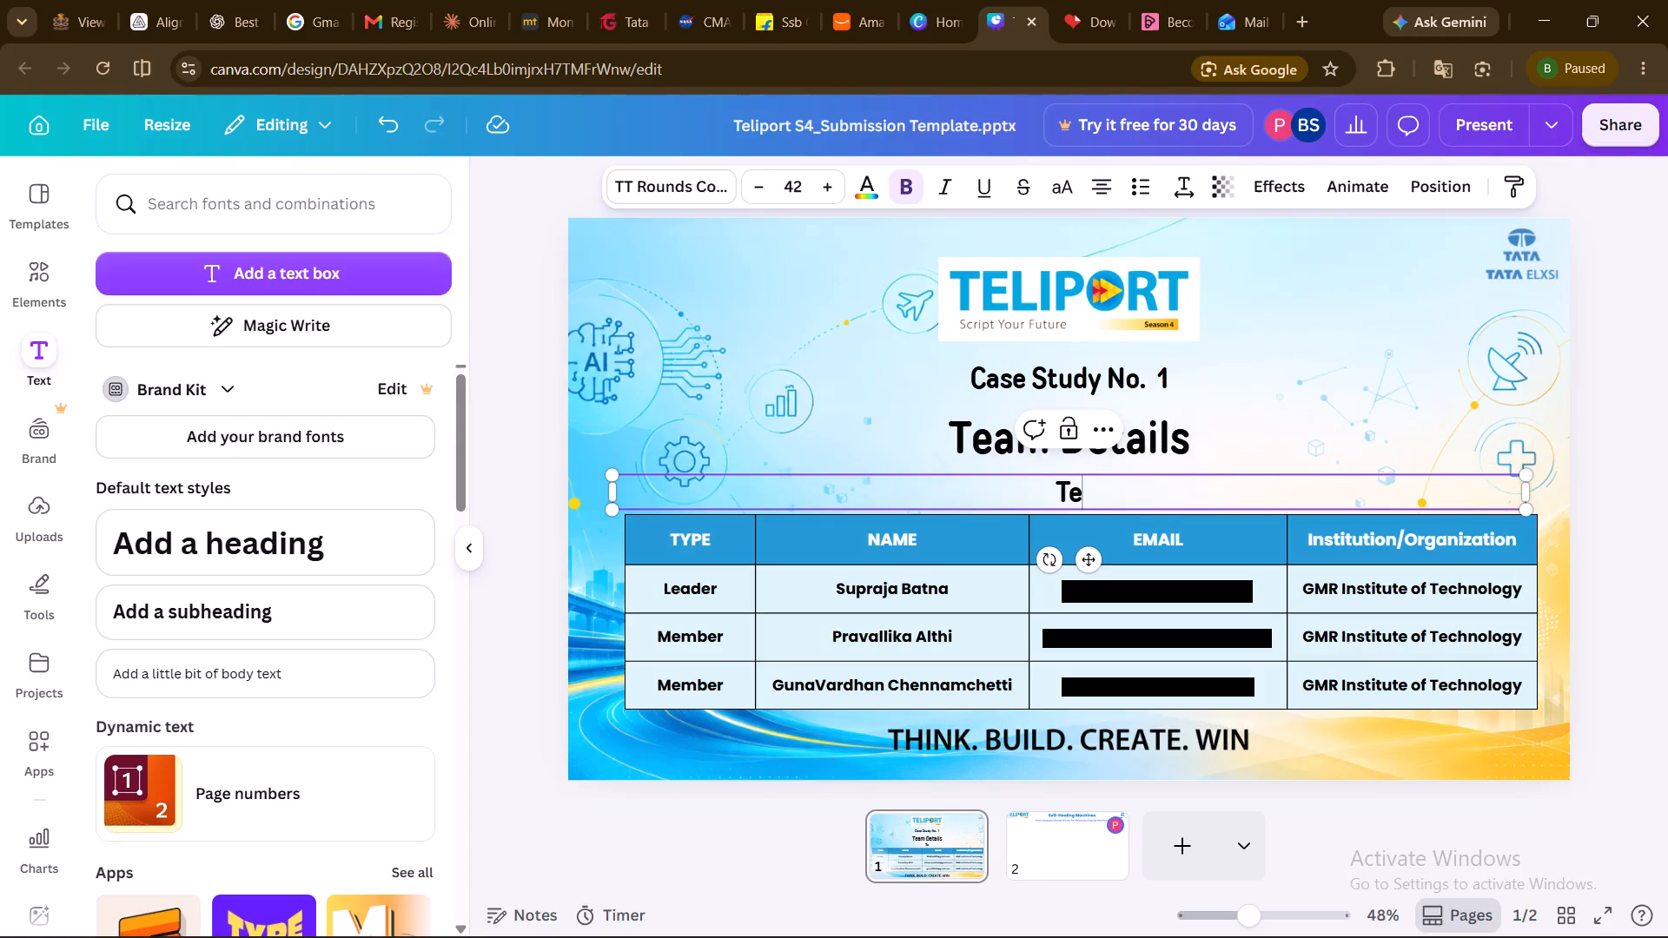
key(BackSpace)
text(EA)
text(M NAME)
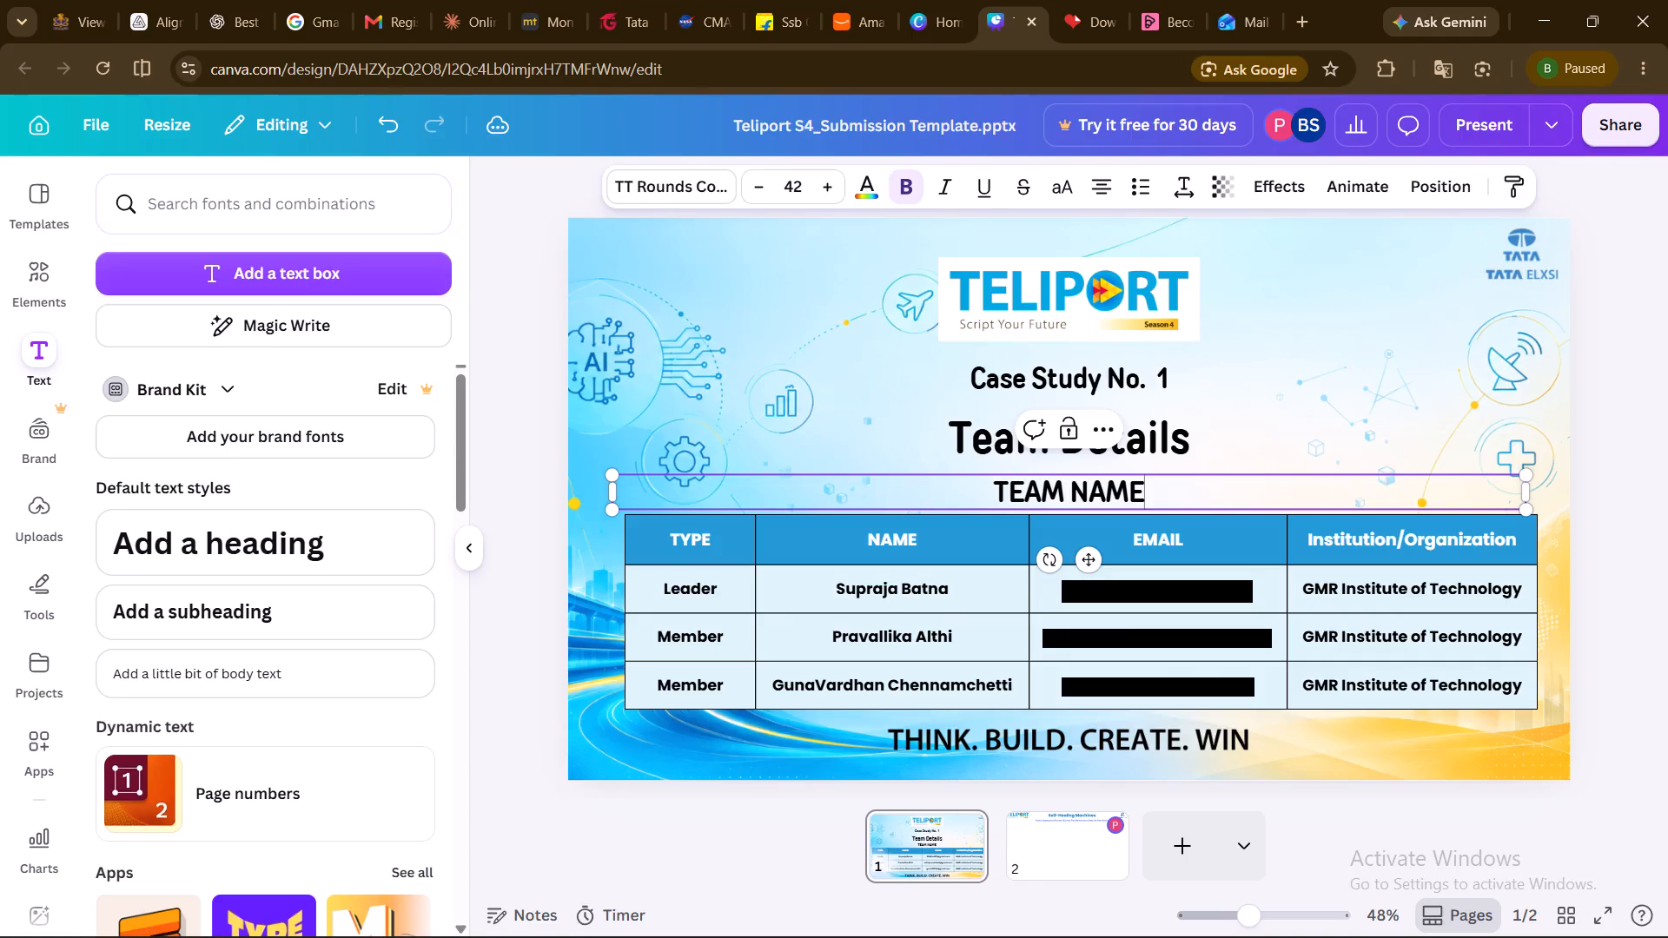
key(shift+colon)
key(space)
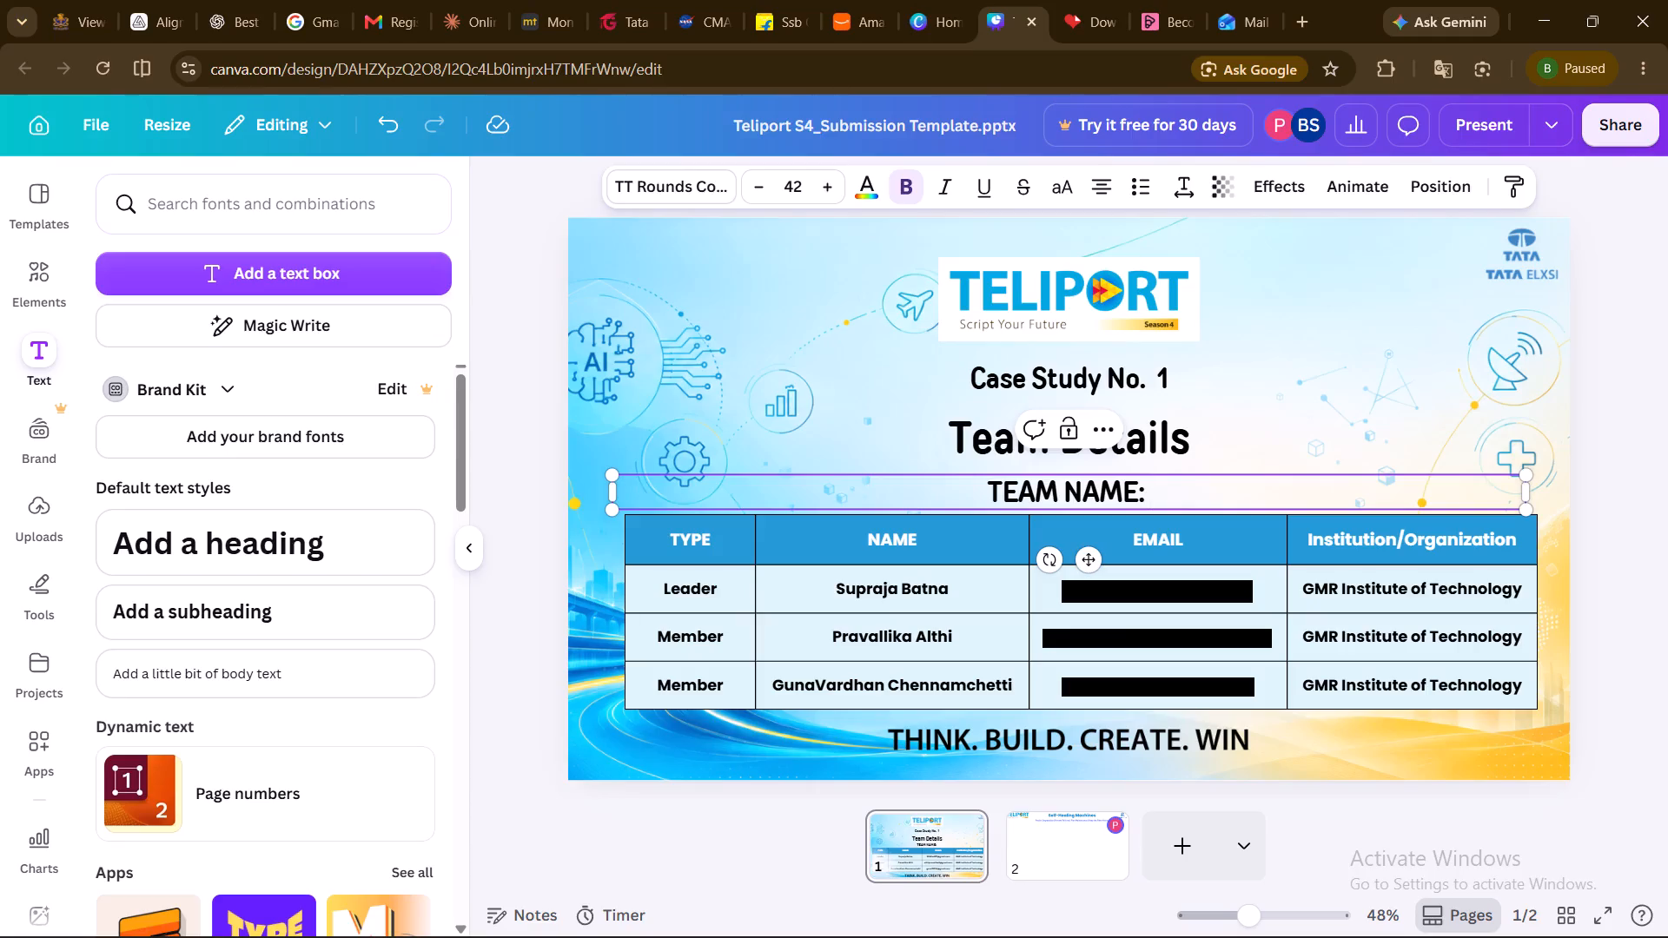
text(Team)
key(space)
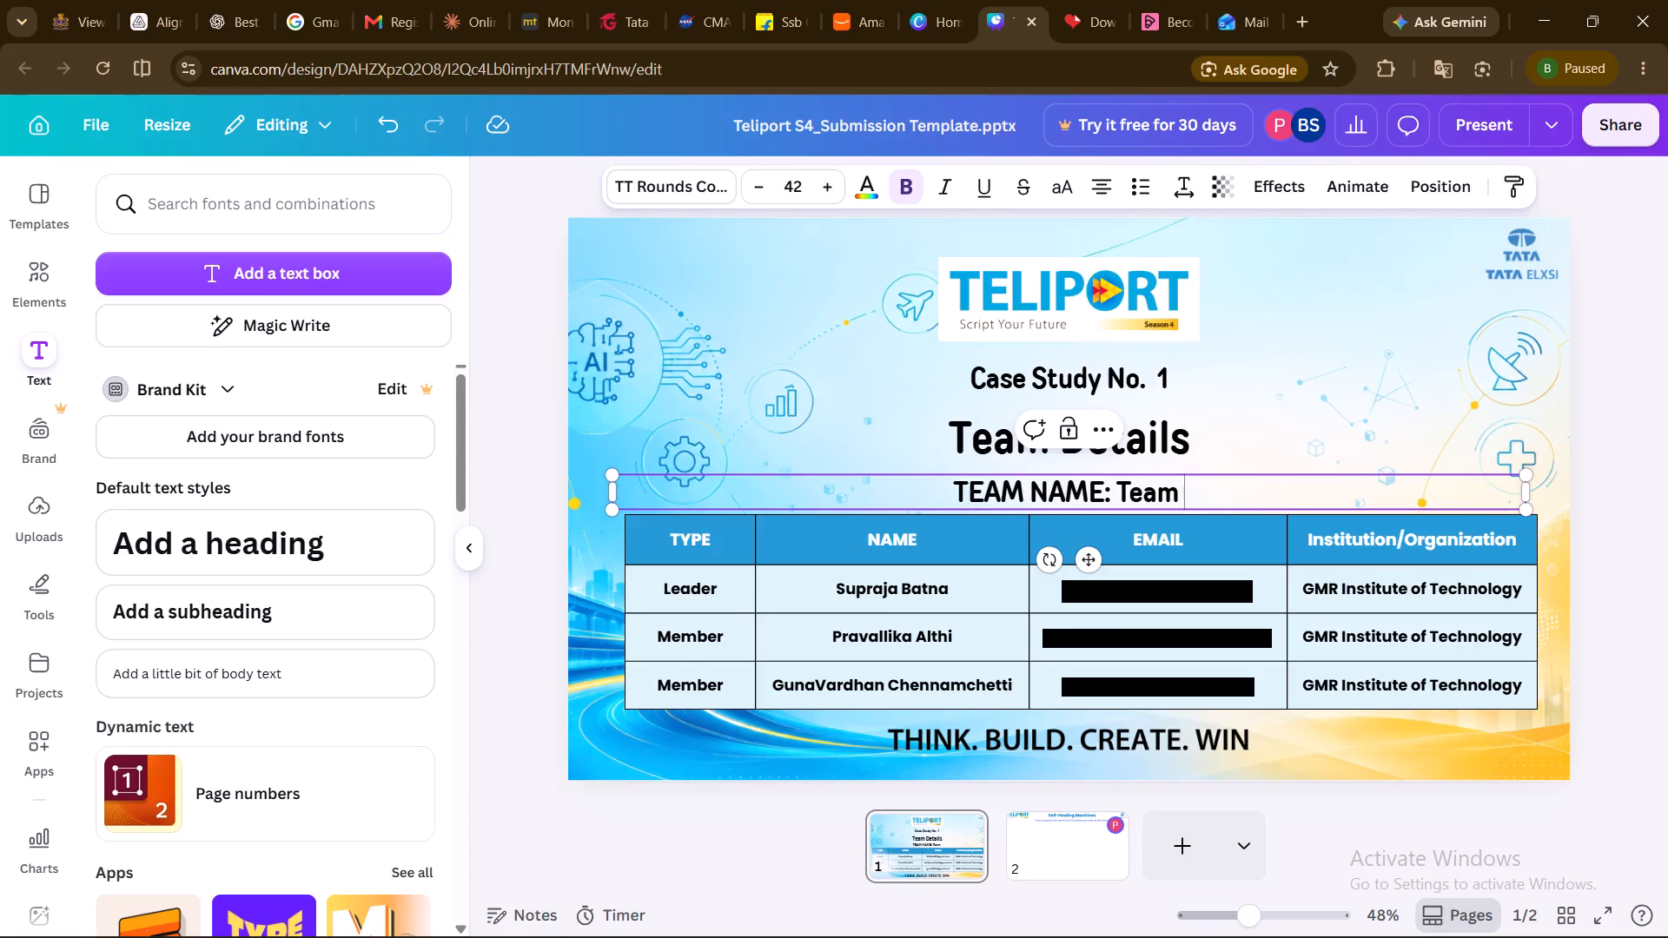
key(BackSpace)
key(space)
key(shift+n)
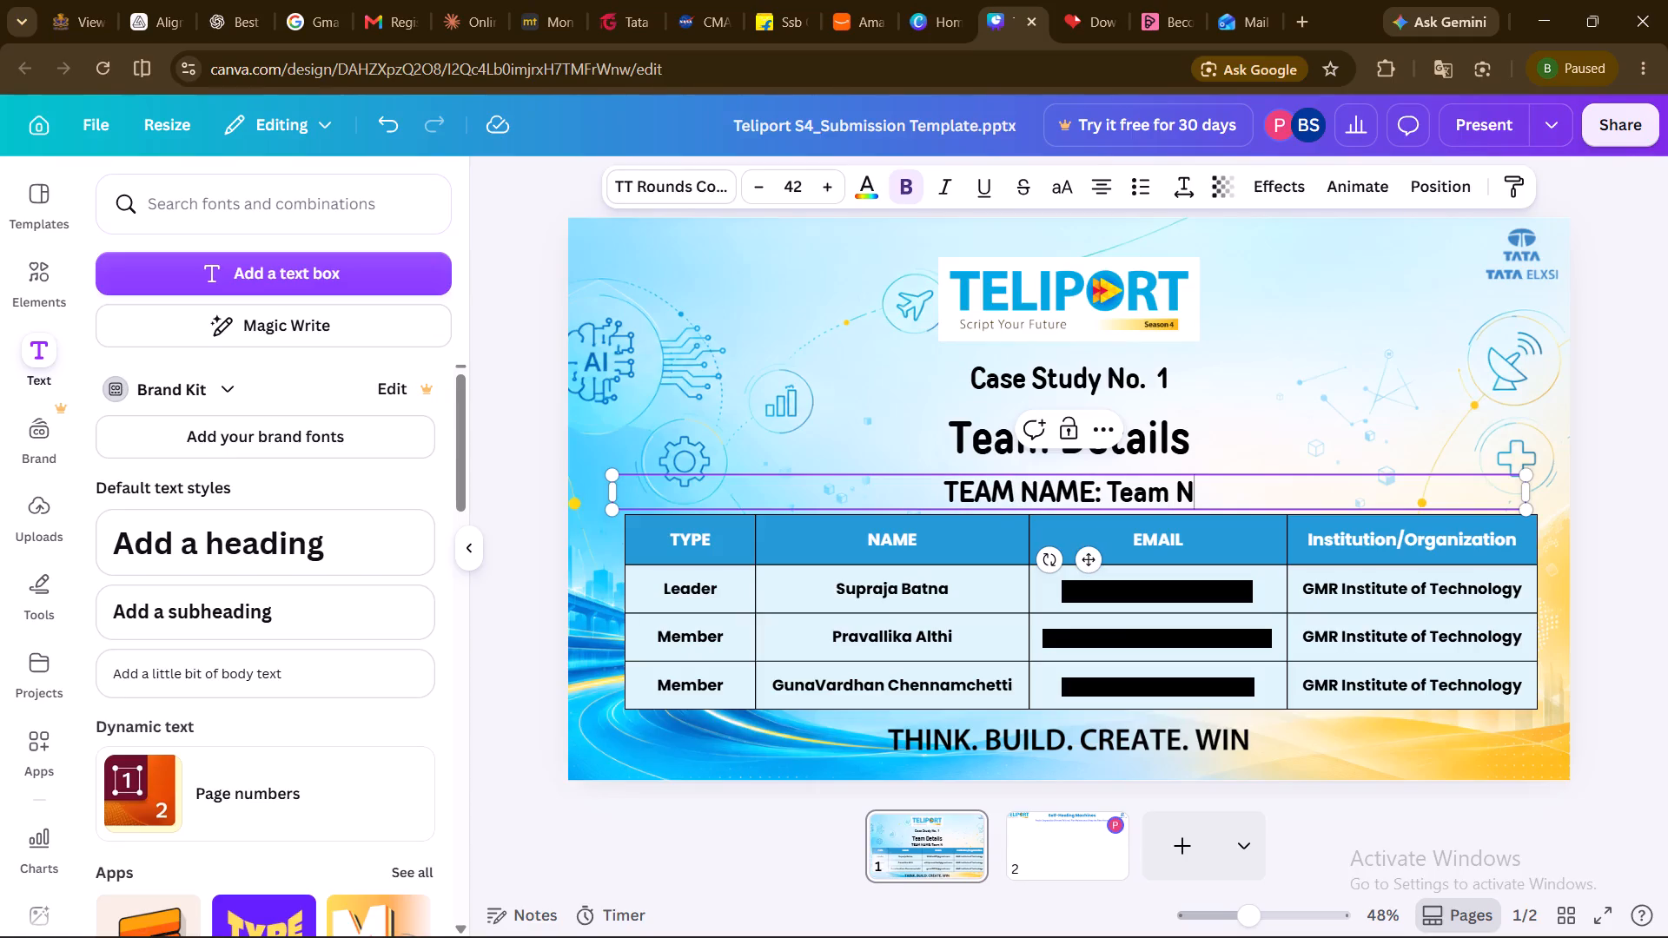
key(e)
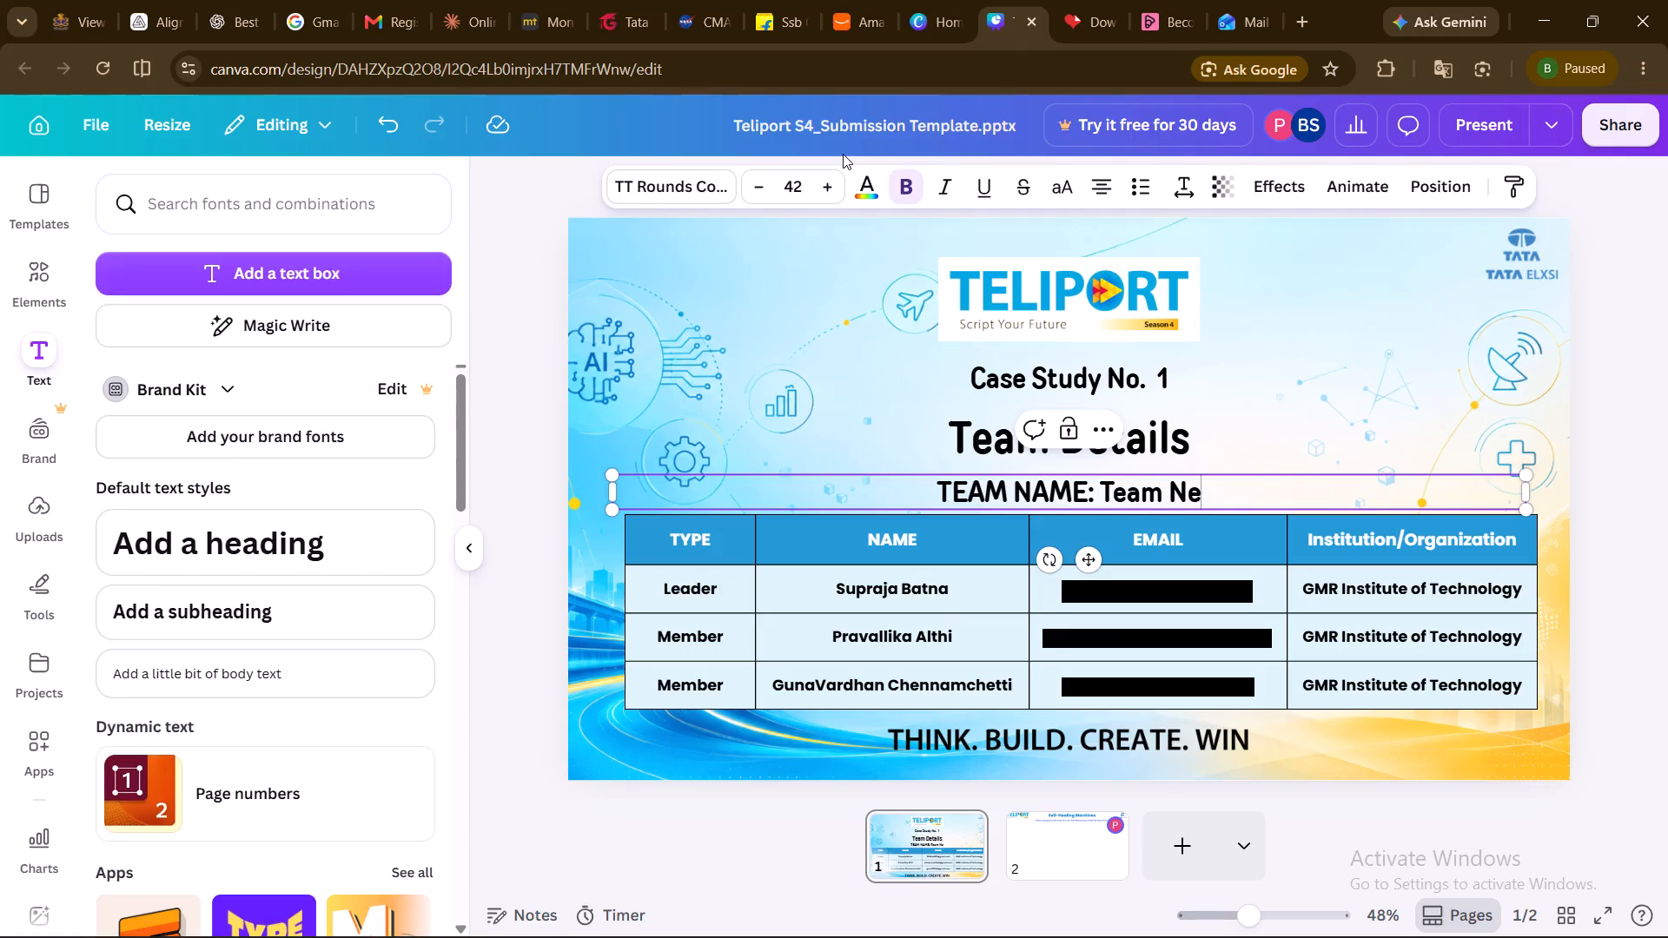
Switch to GradPartners and go from the TELIPORT Season 4 page to My Registrations to look up the team name.
click(623, 17)
scroll(447, 354, up, 2)
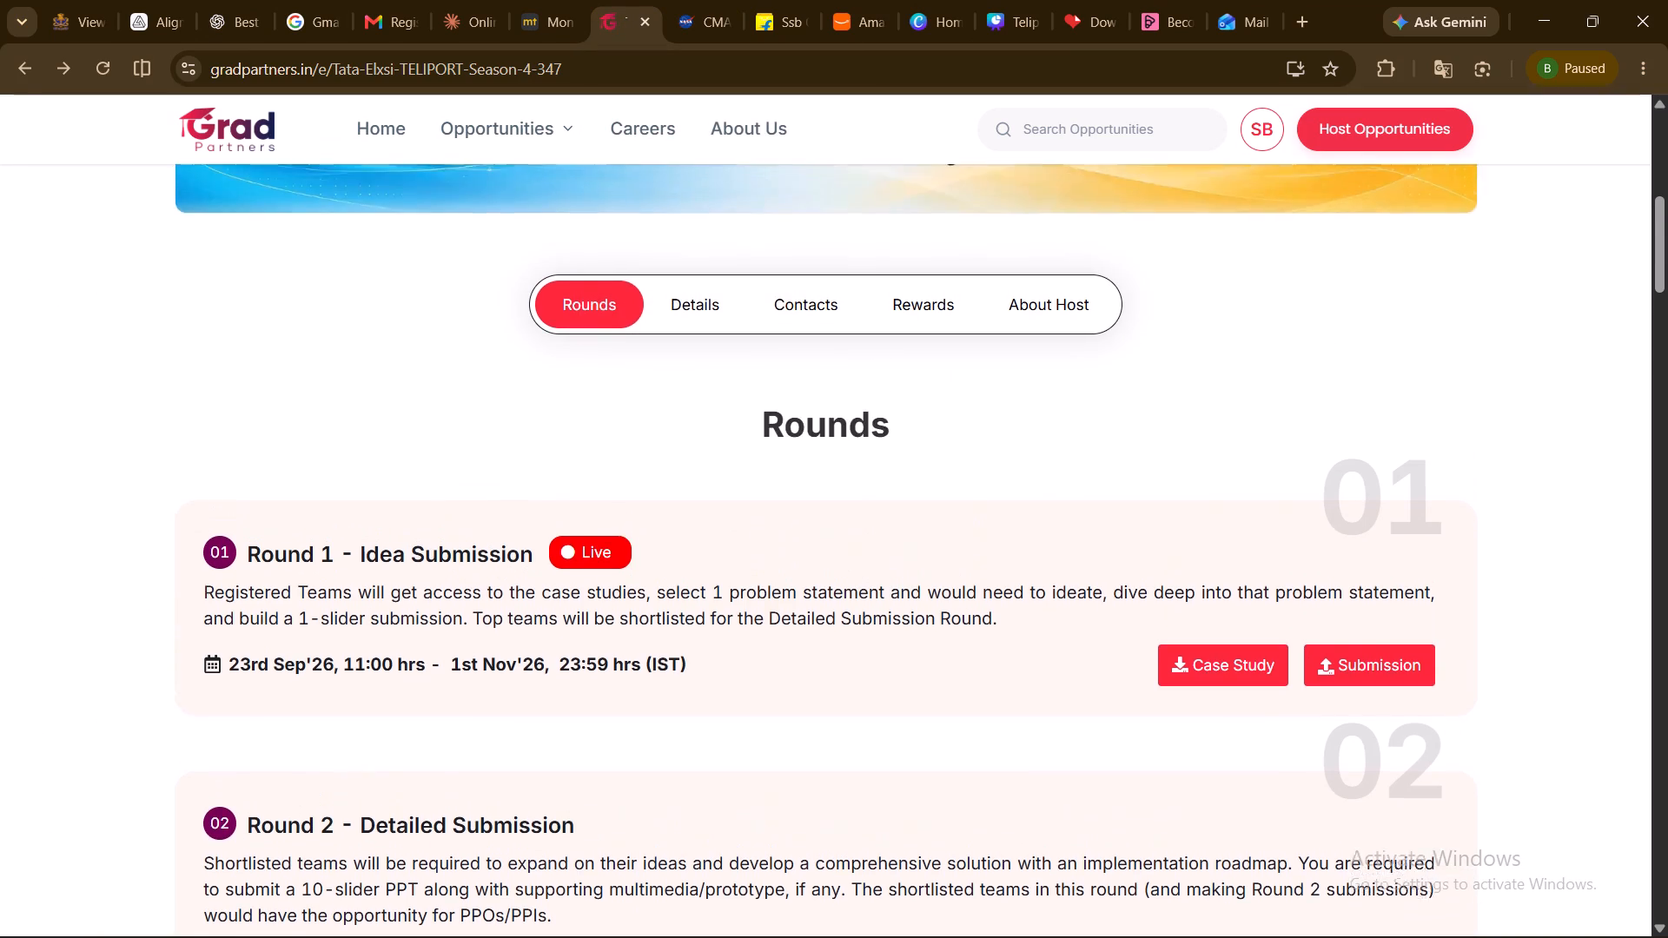
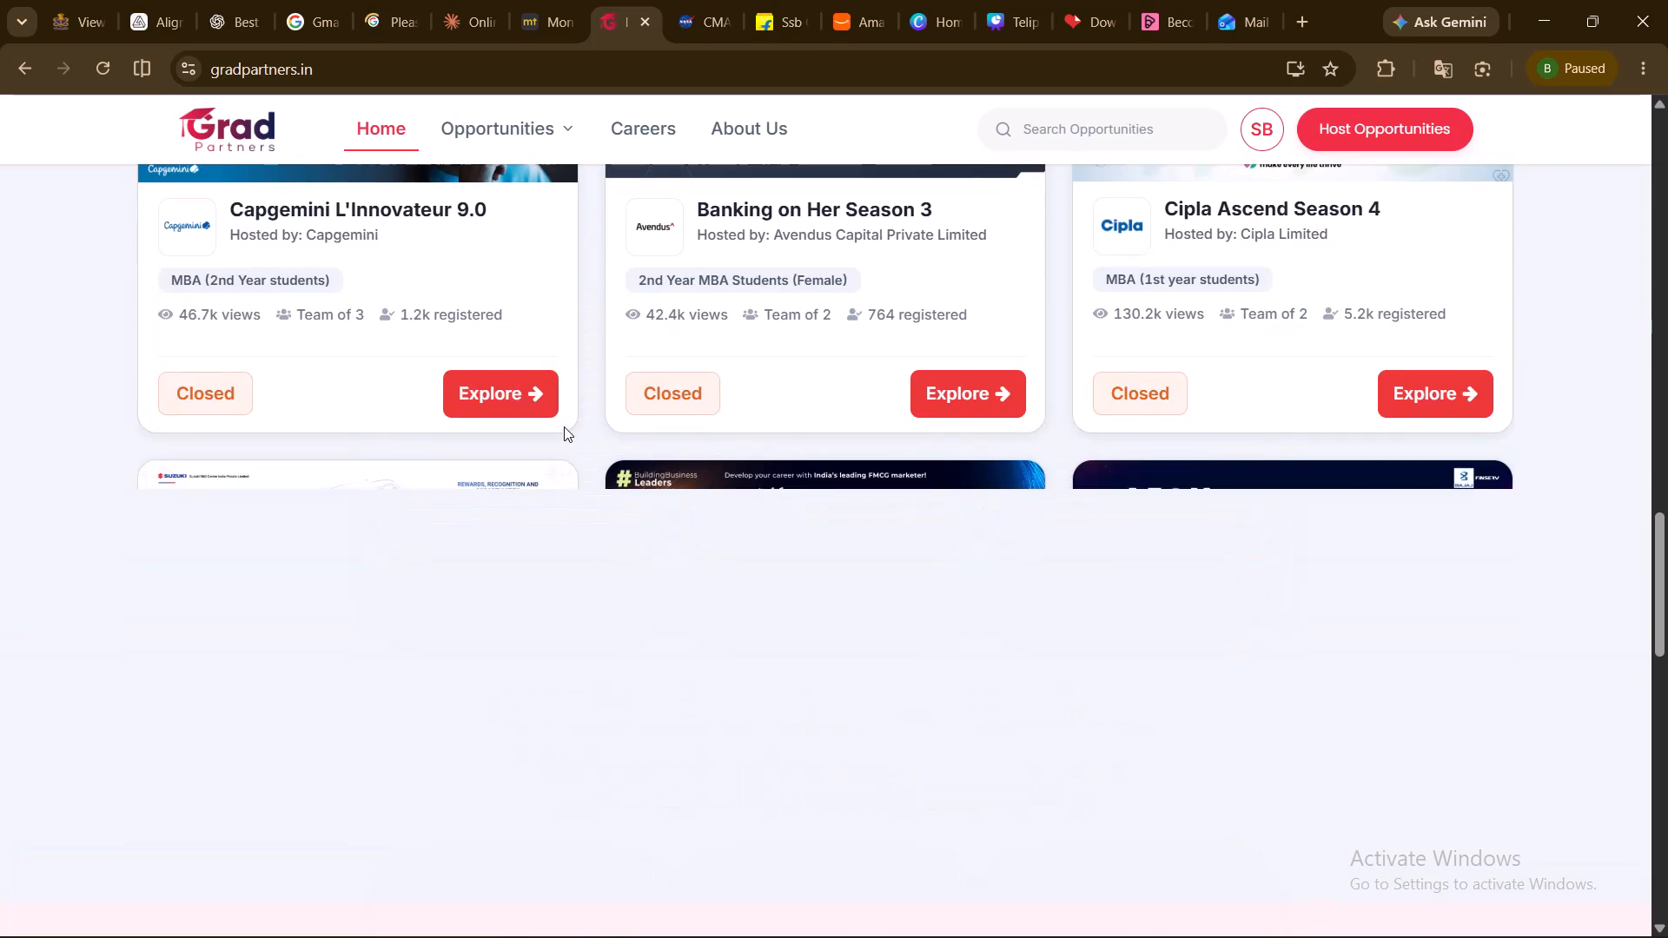
Open the registered entry for Tata Elxsi TELIPORT Season 4 from the featured opportunities and copy its team name.
scroll(564, 426, up, 1)
scroll(493, 445, up, 2)
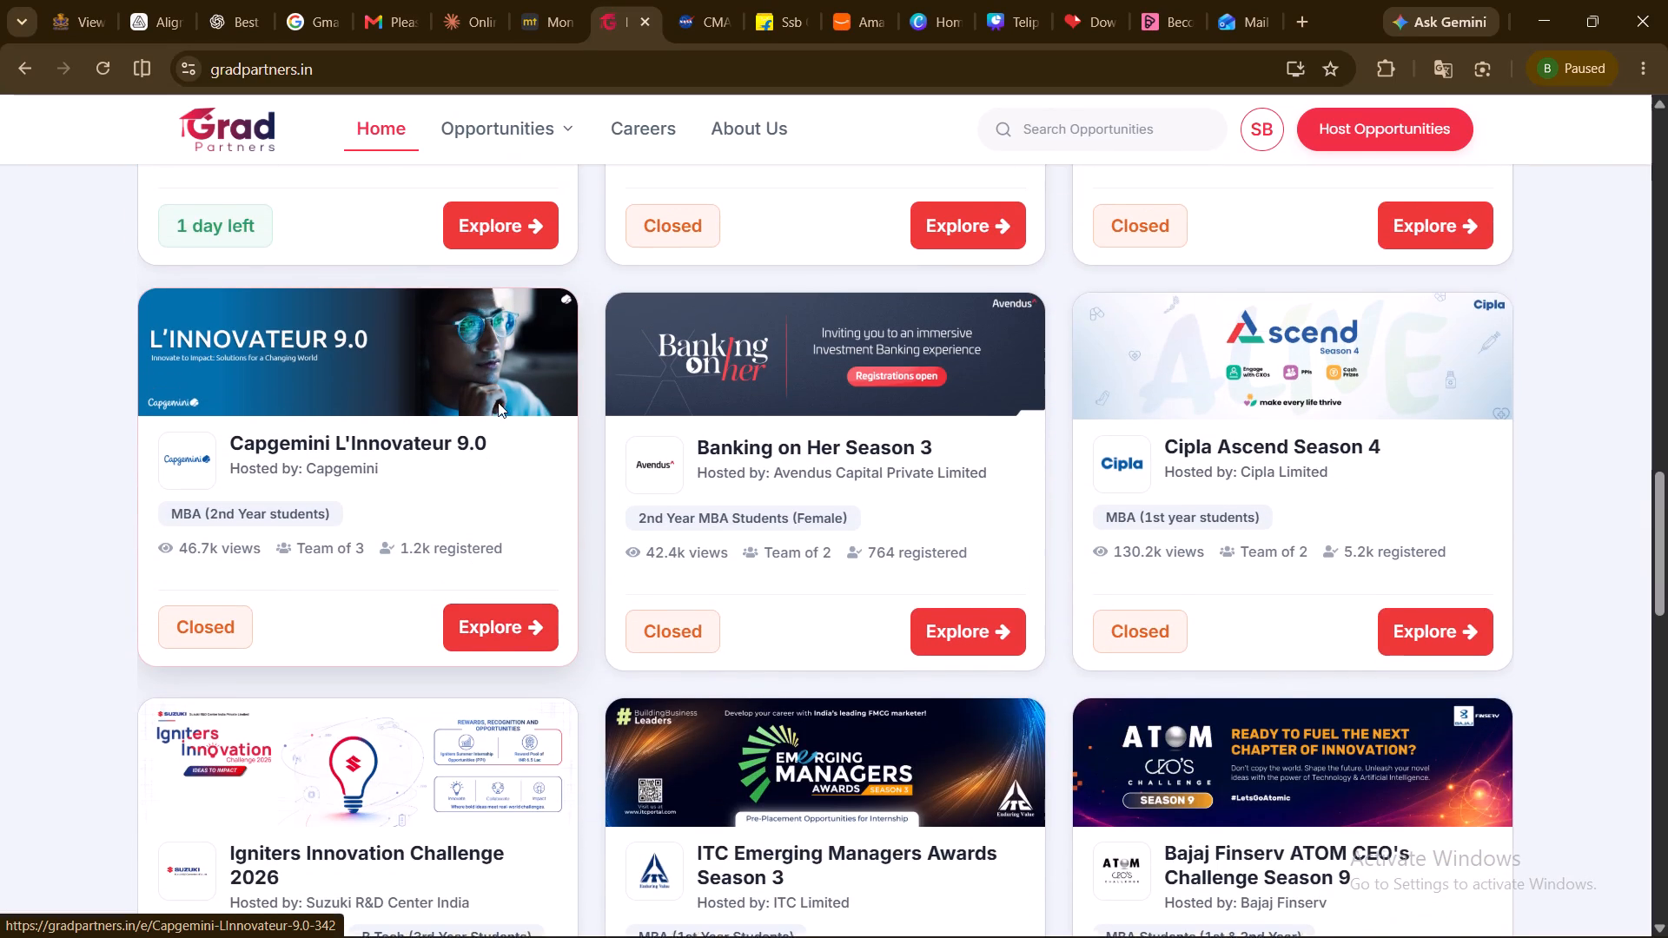
scroll(498, 402, up, 2)
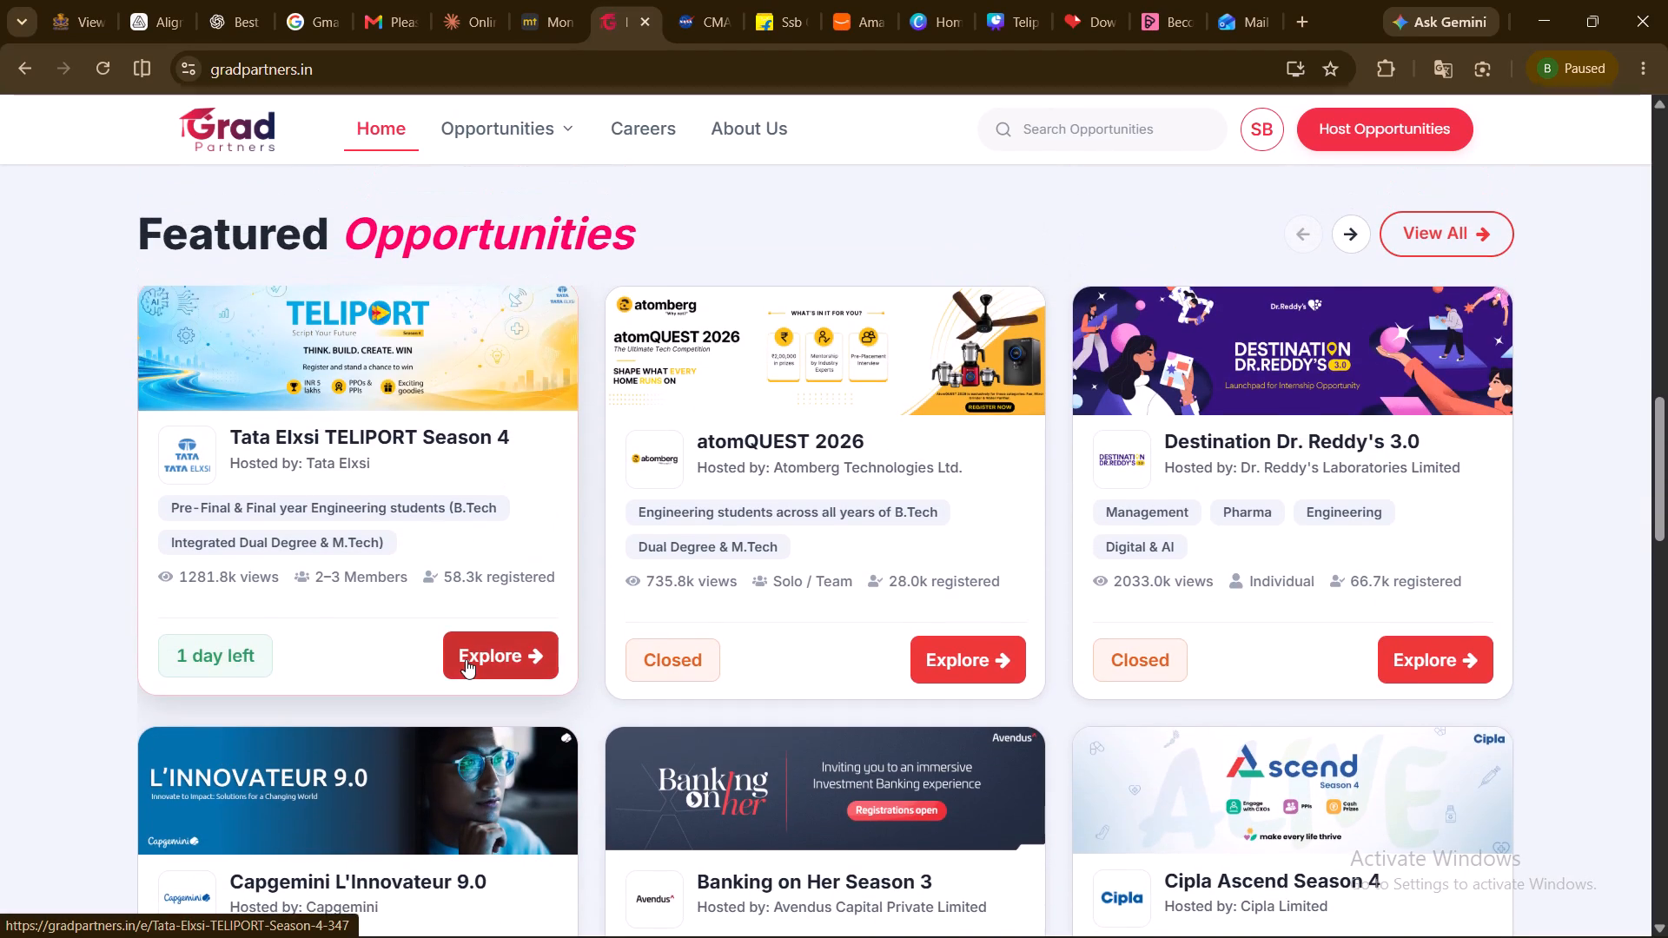
click(466, 659)
scroll(709, 658, down, 2)
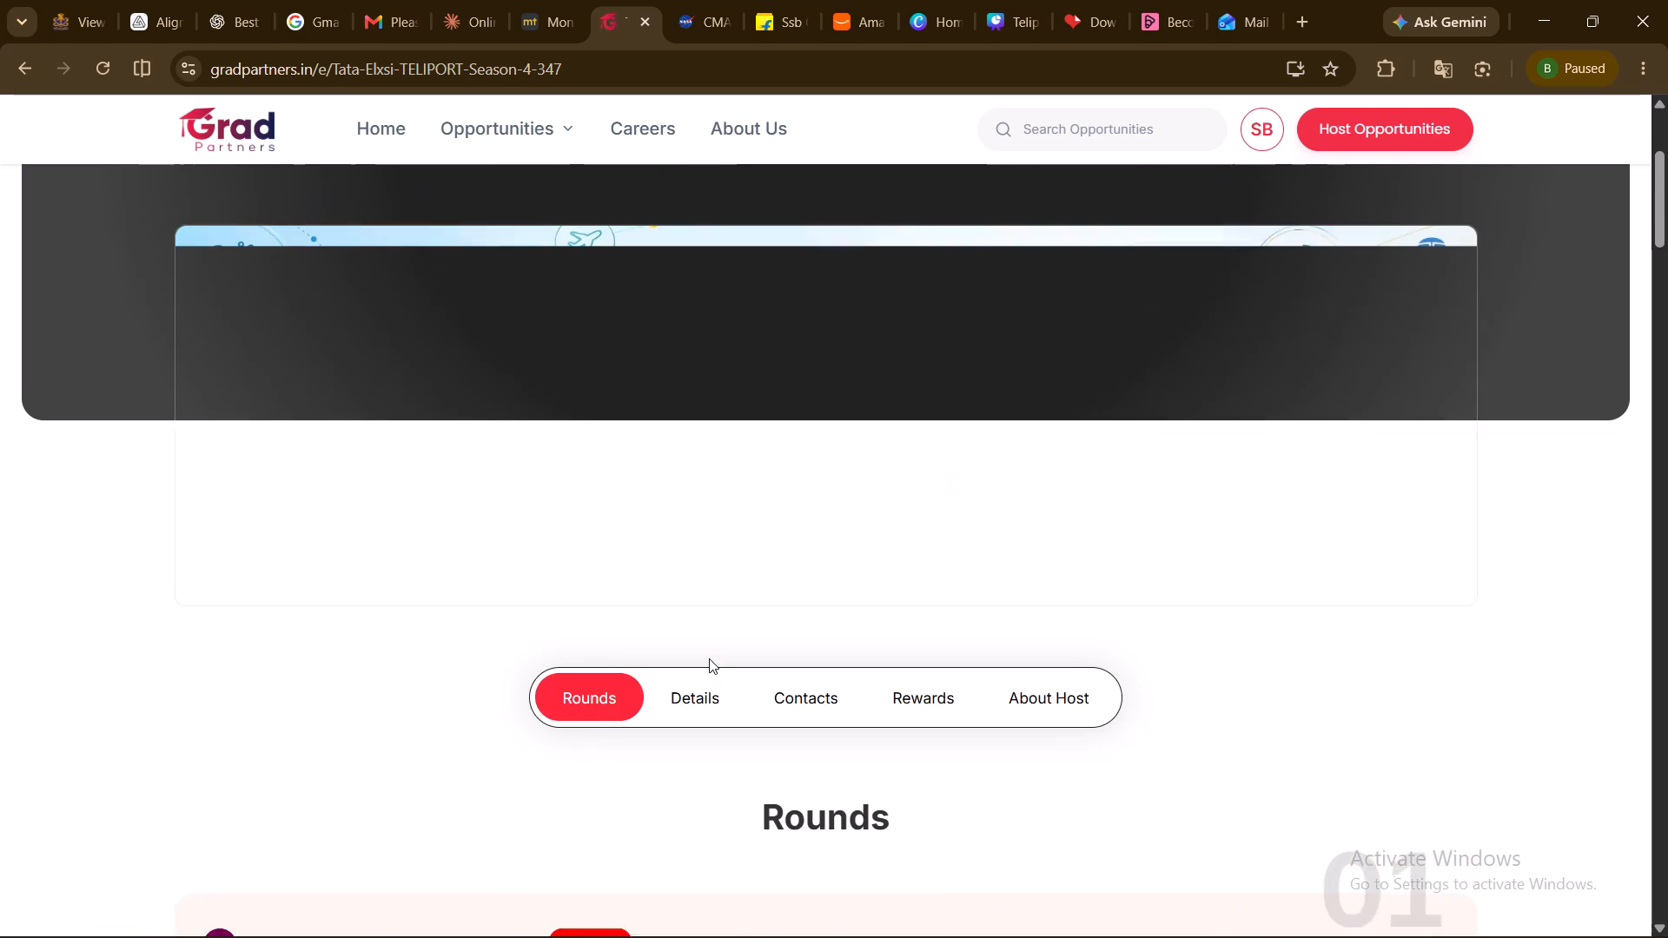
scroll(709, 658, up, 1)
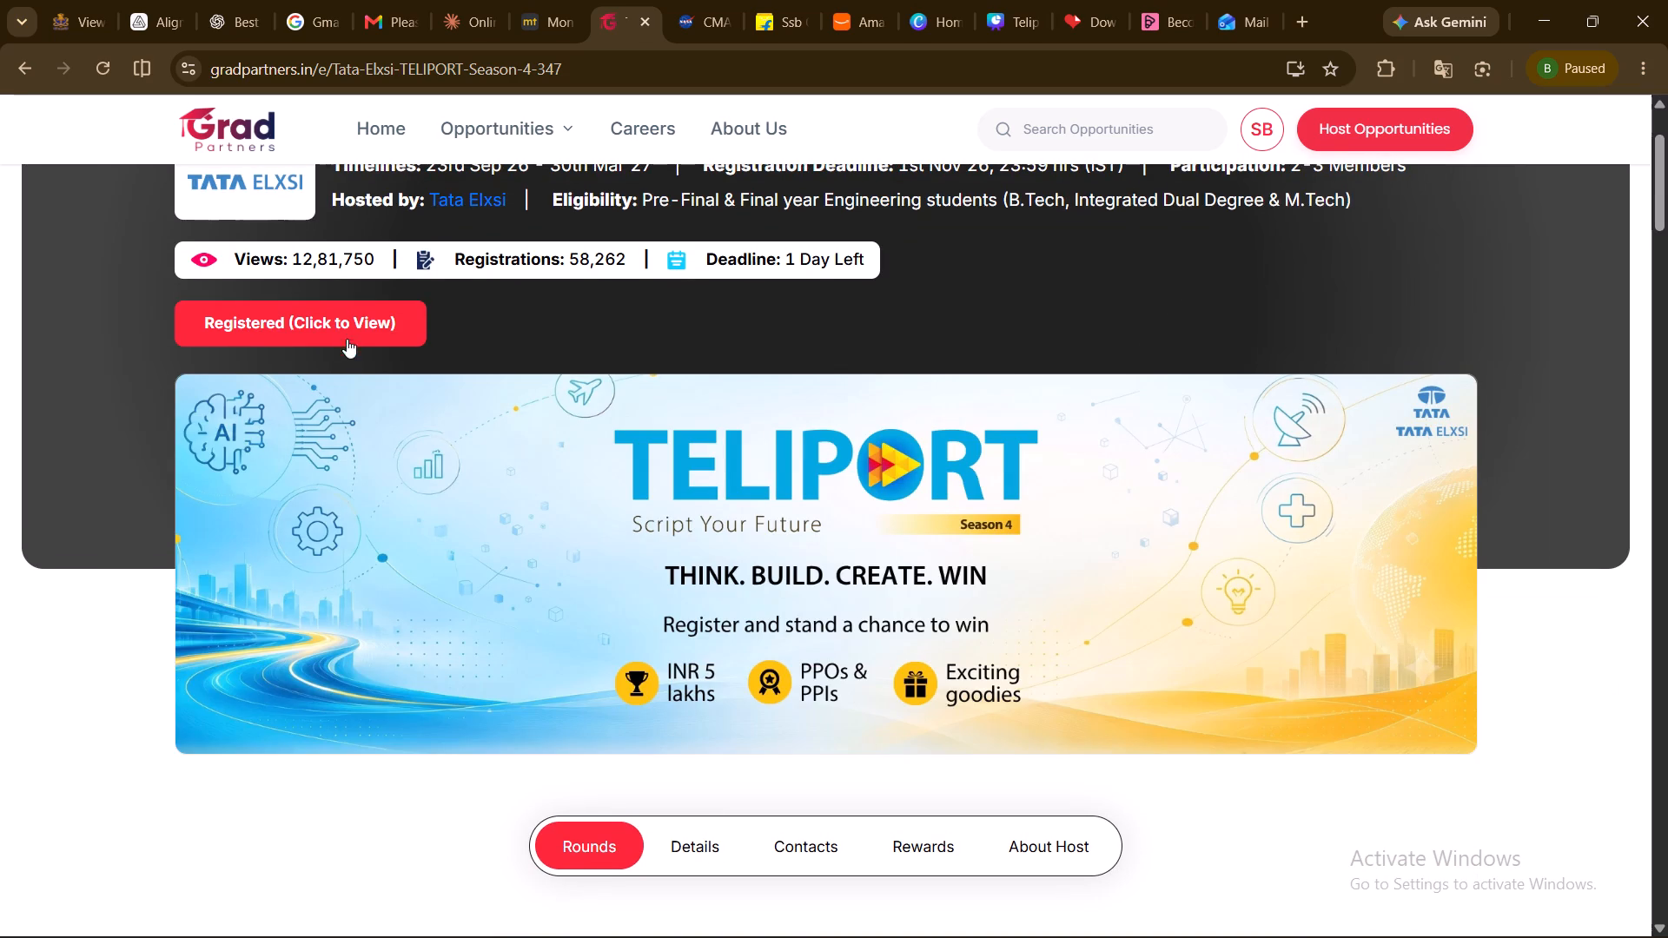
click(347, 329)
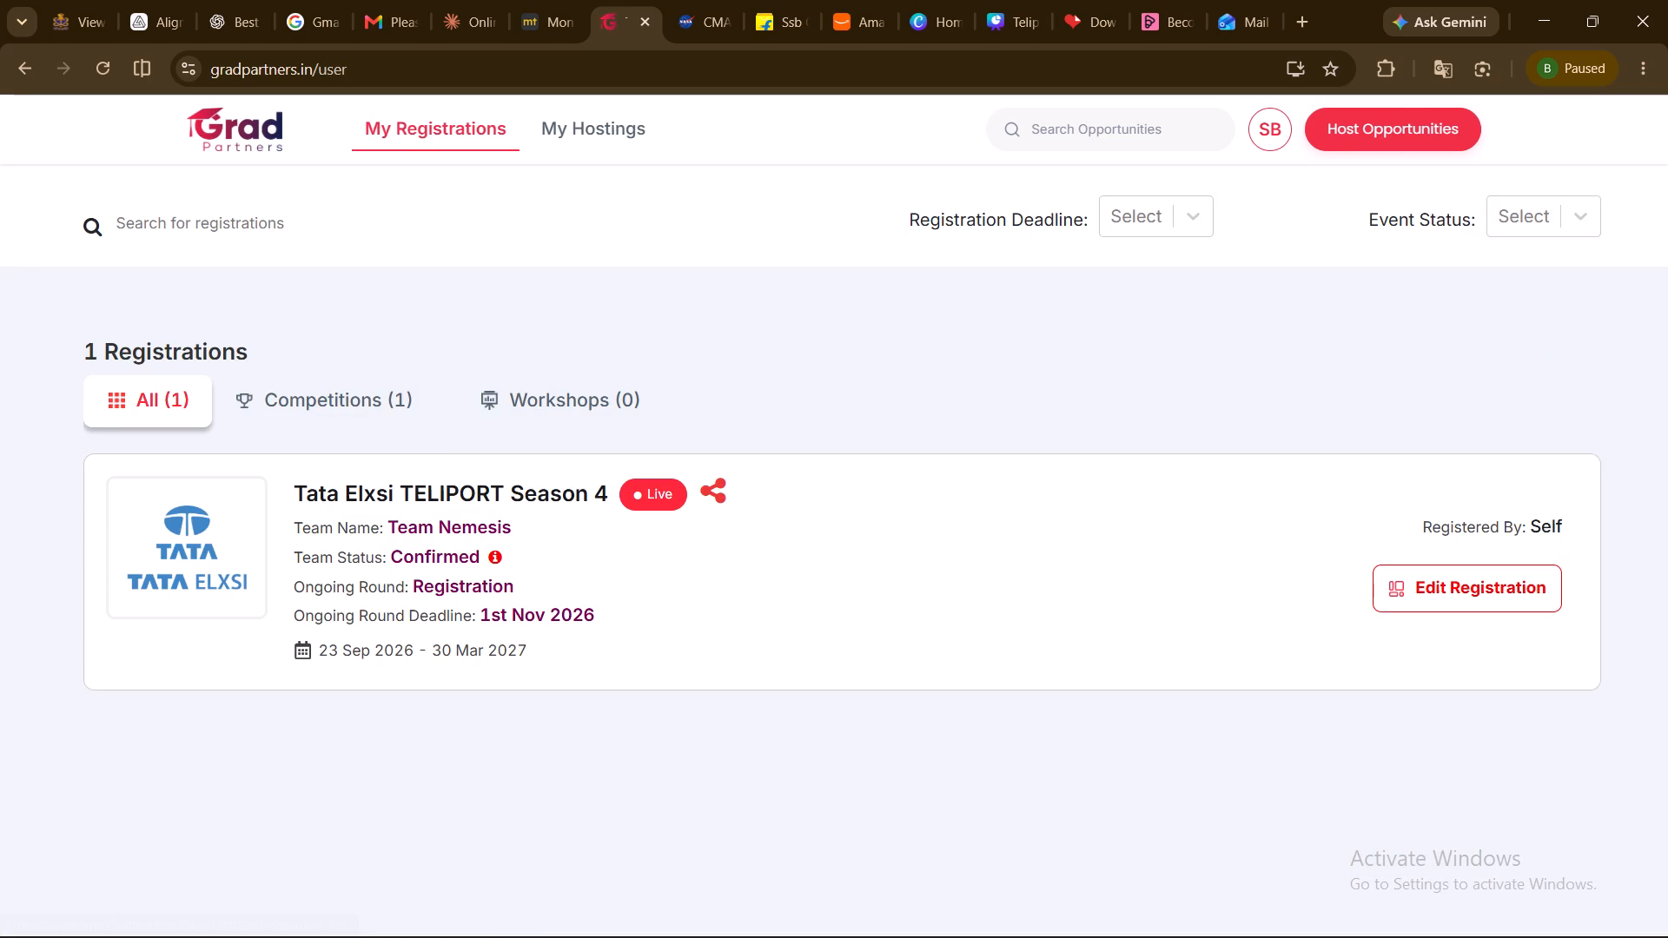
drag(389, 528, 520, 532)
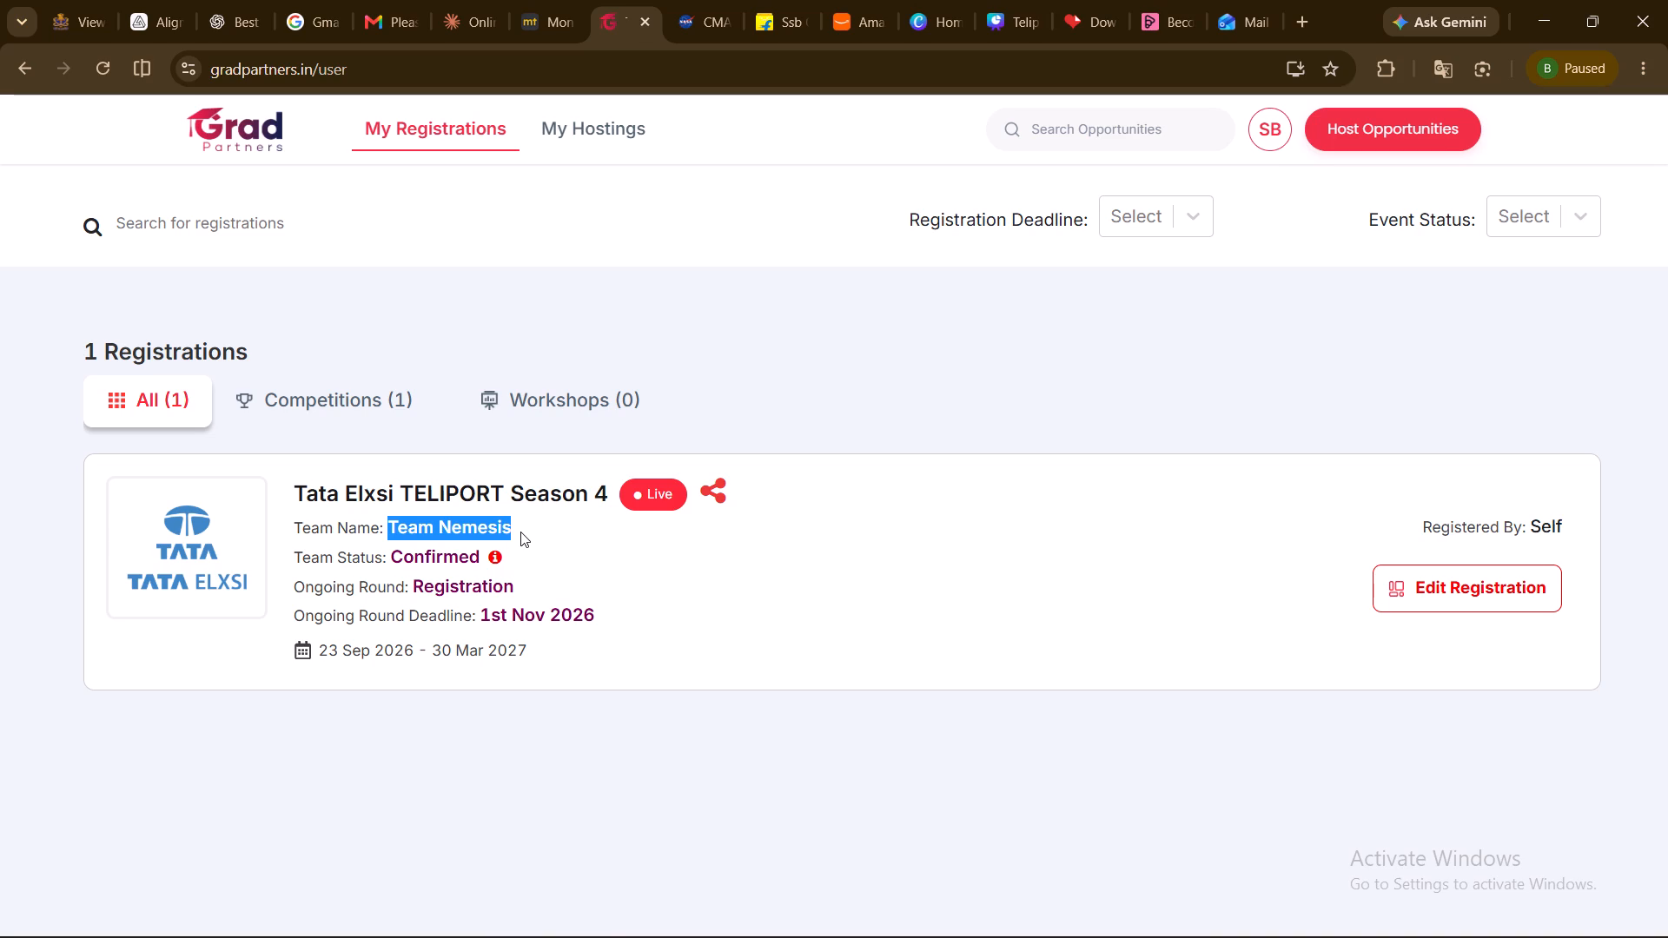
key(ctrl+c)
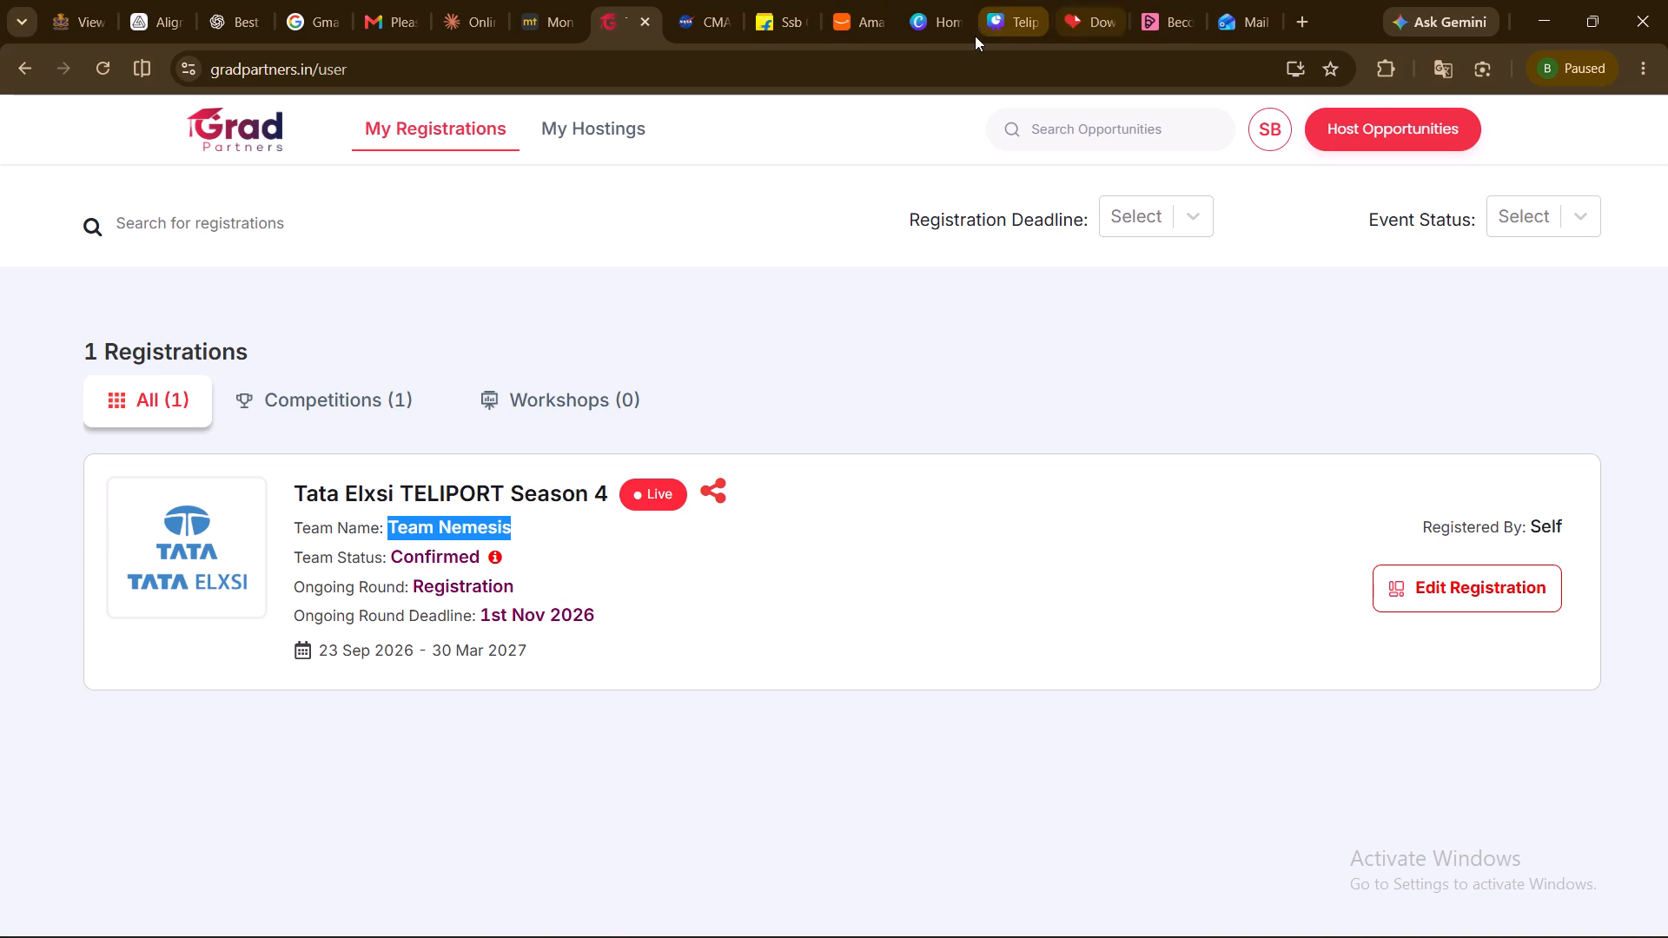
Return to the Canva design and replace the partial name after "TEAM NAME:" with the copied "Team Nemesis".
click(996, 19)
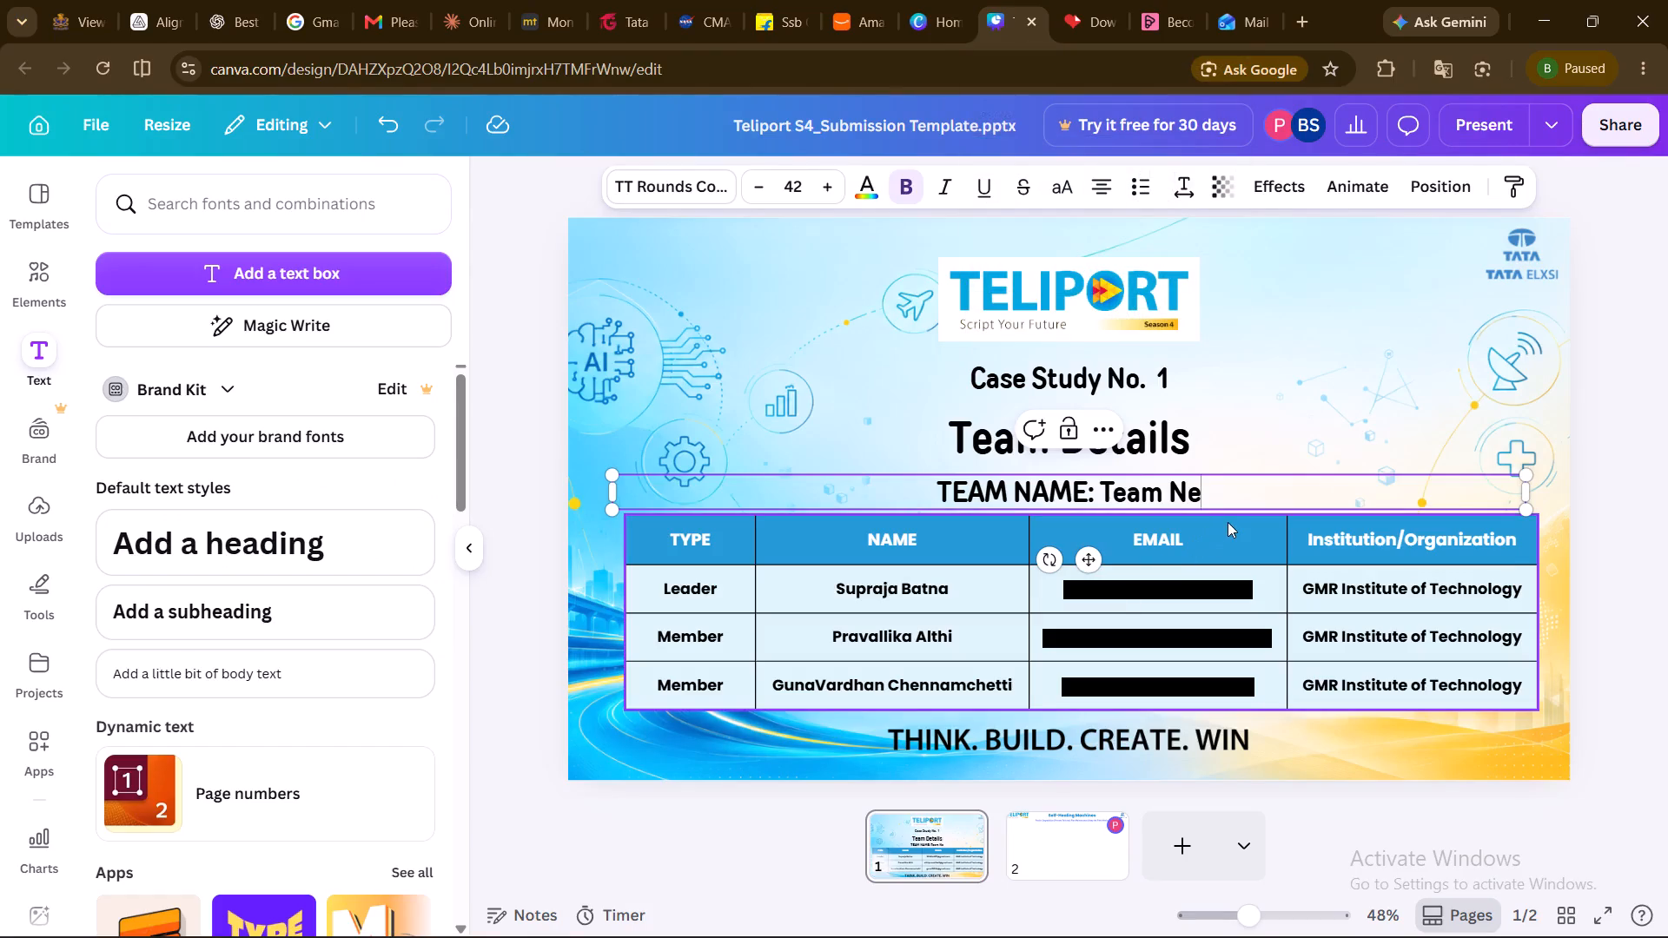
key(BackSpace)
key(BackSpace)
key(BackSpace)
key(BackSpace)
key(BackSpace)
key(BackSpace)
key(BackSpace)
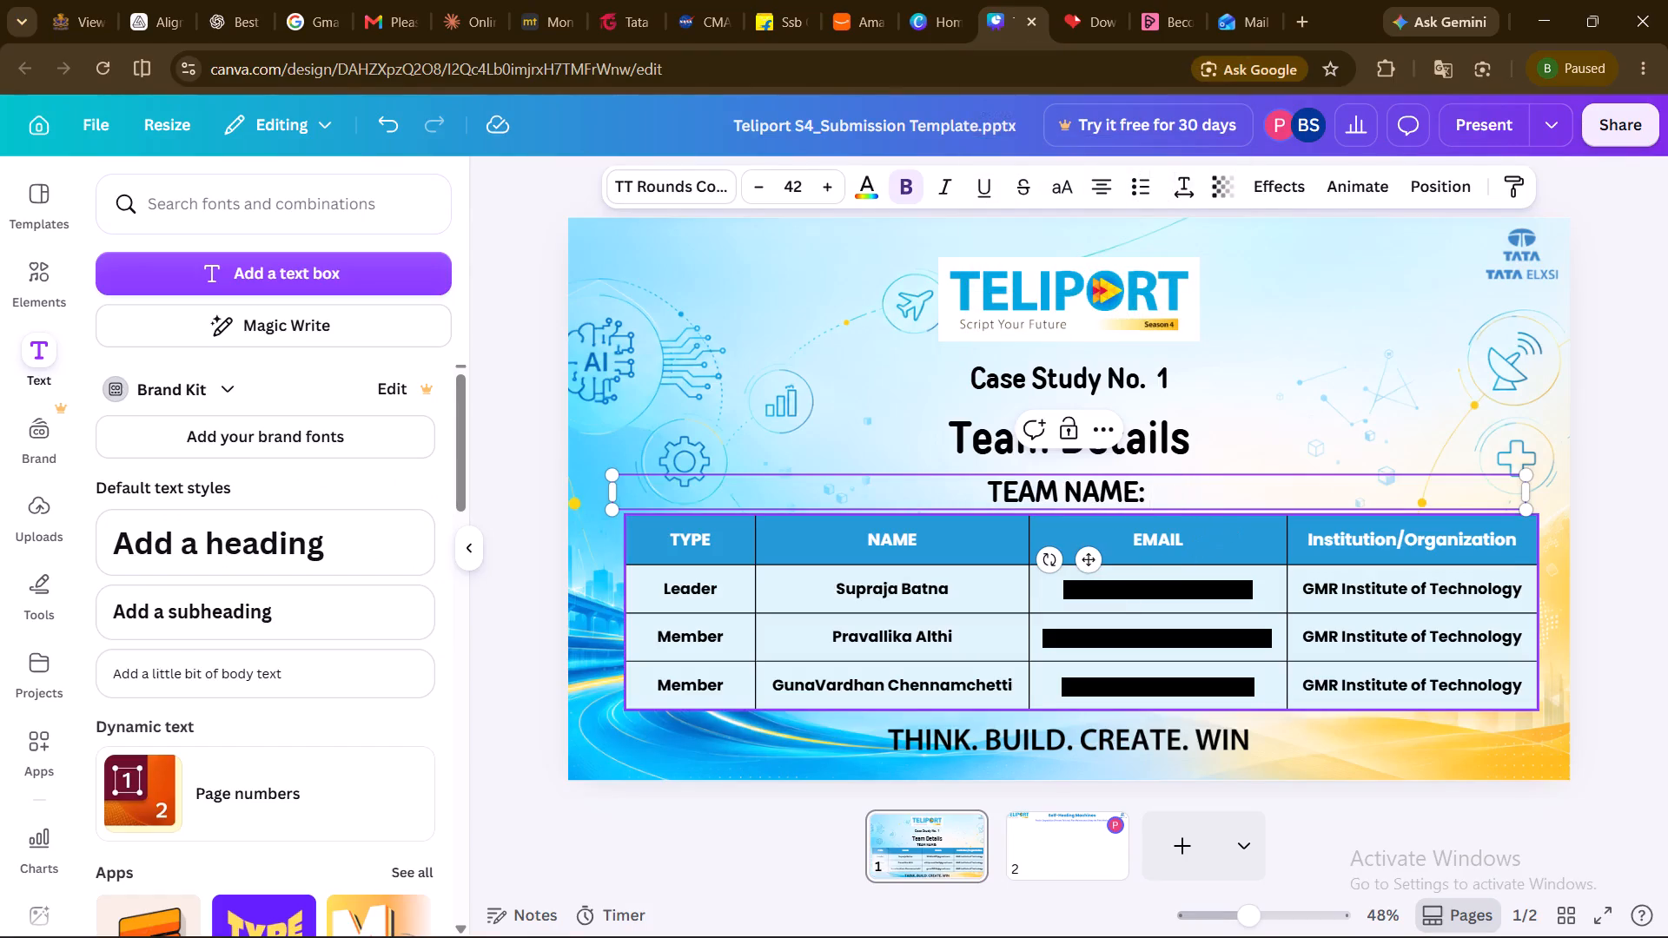
key(ctrl+v)
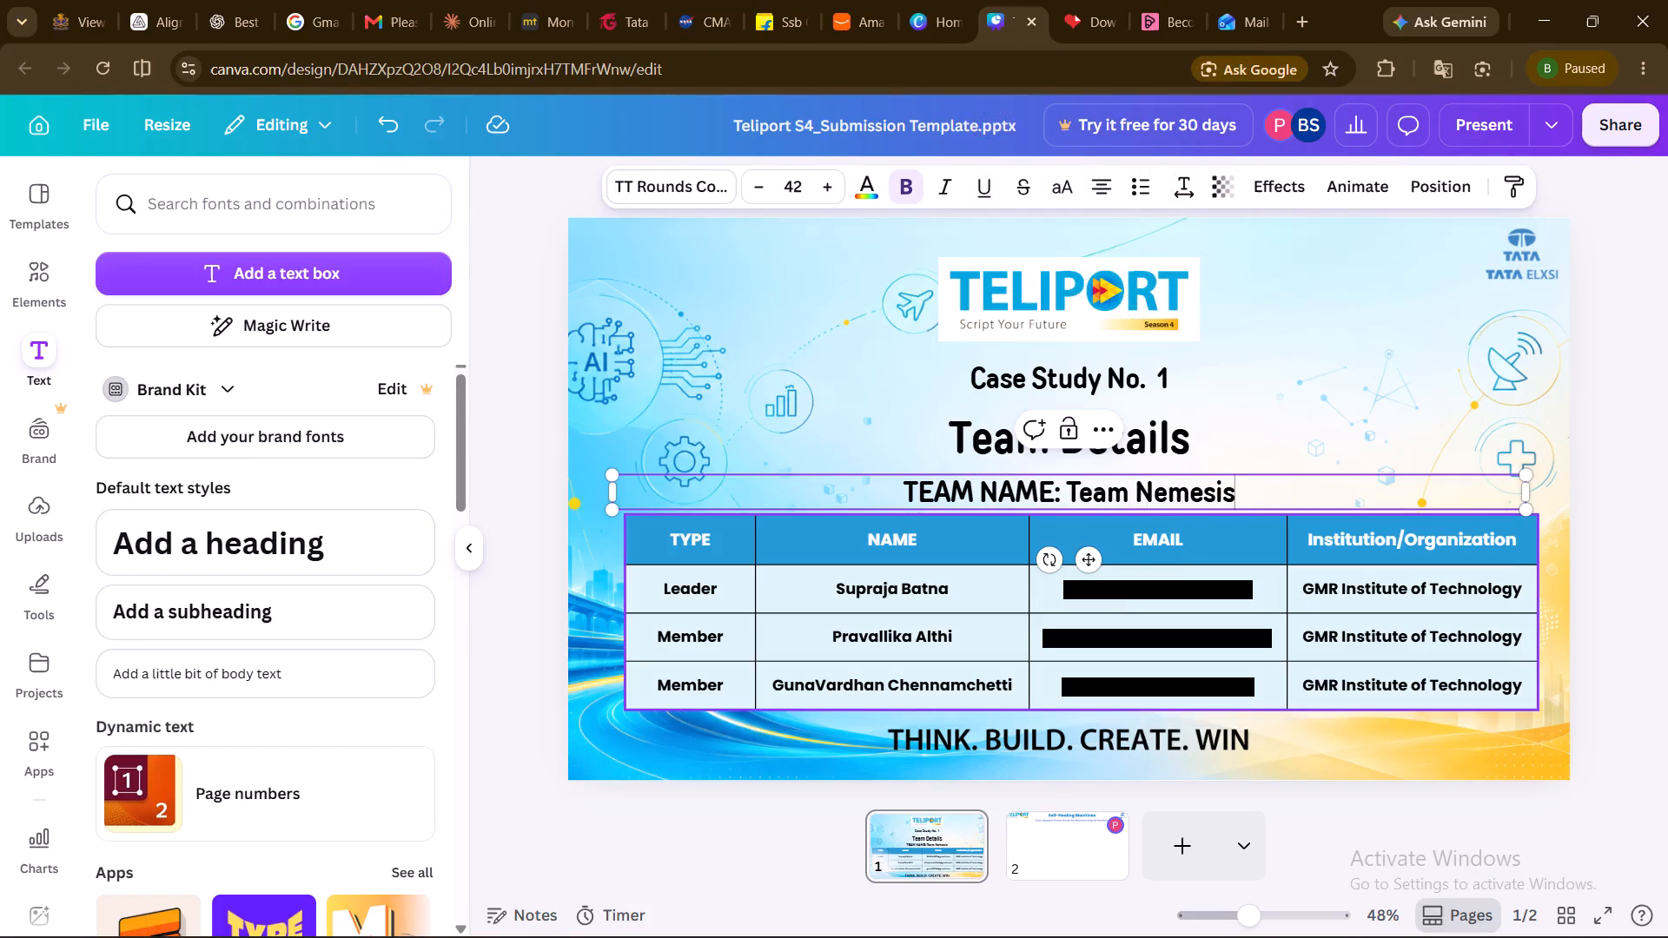
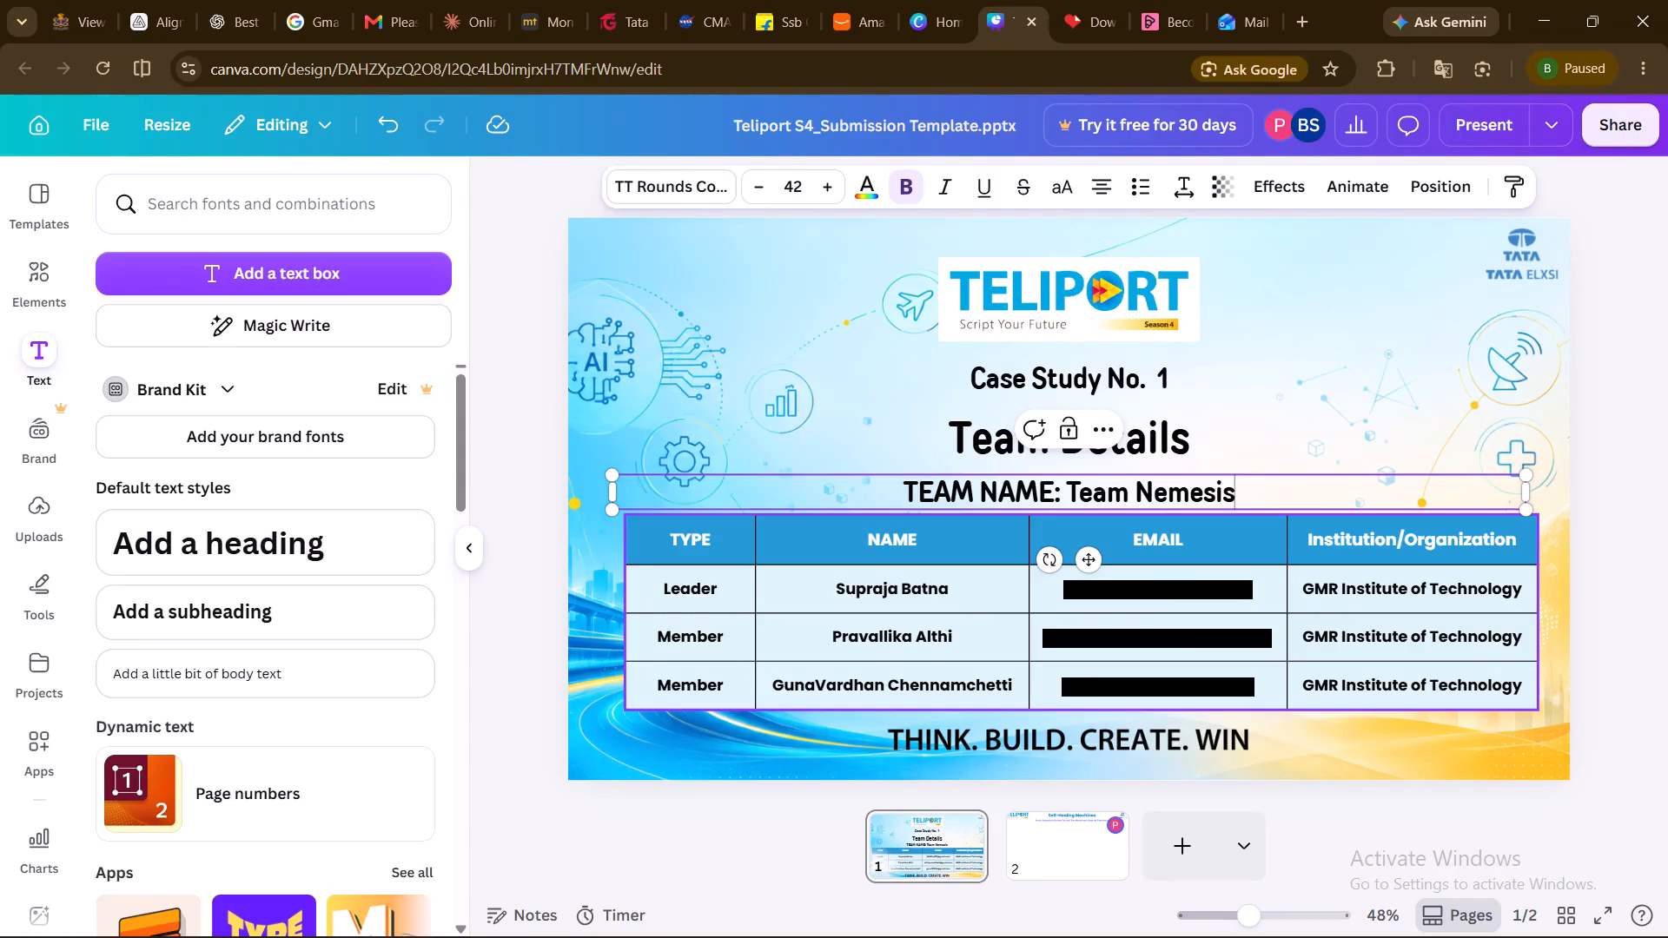
Finish editing the team name line and deselect it on the Team Details page.
click(1635, 490)
click(1368, 440)
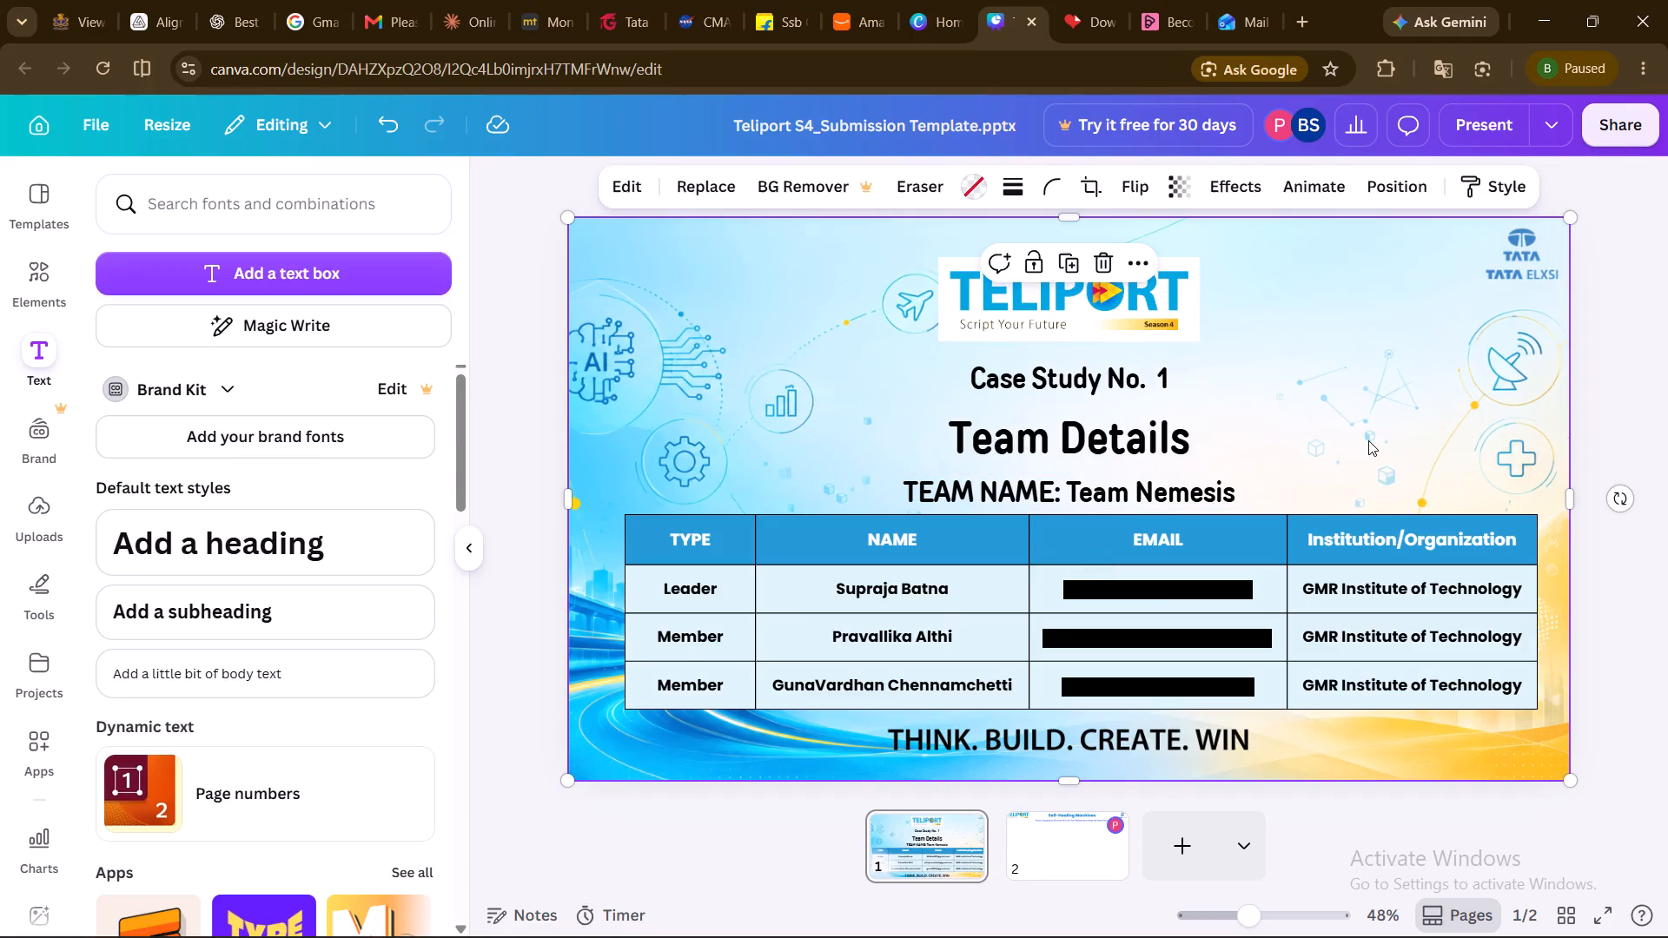
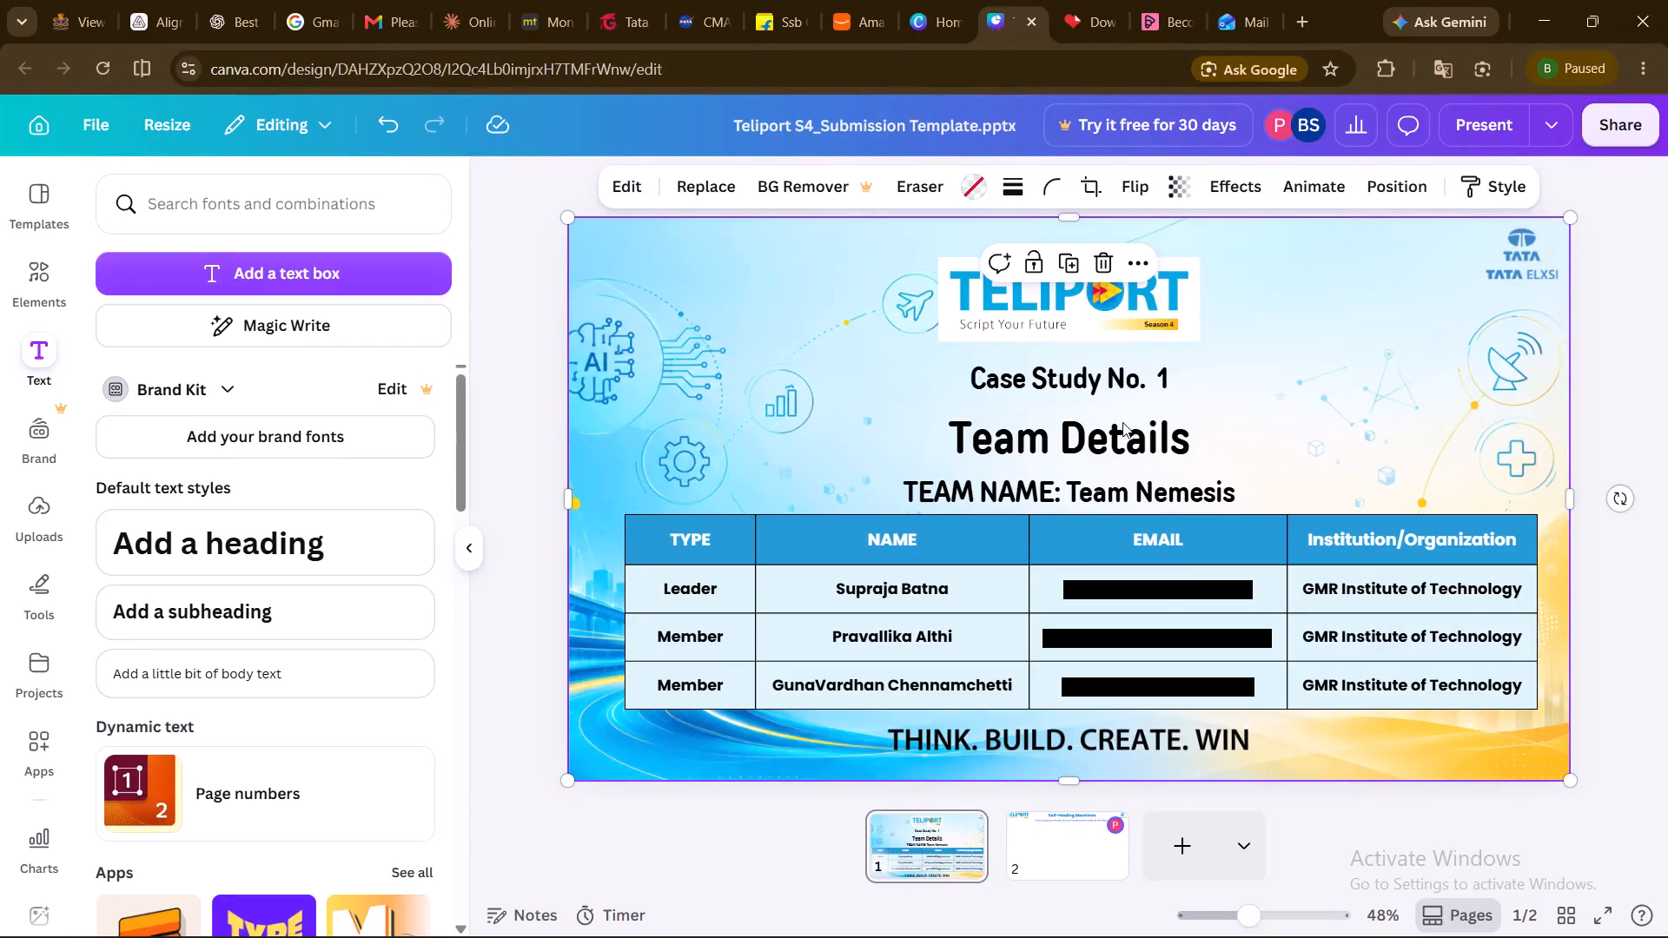
Retype the team name after "TEAM NAME:" in capitals as "TEAM NEMSIS".
click(1093, 483)
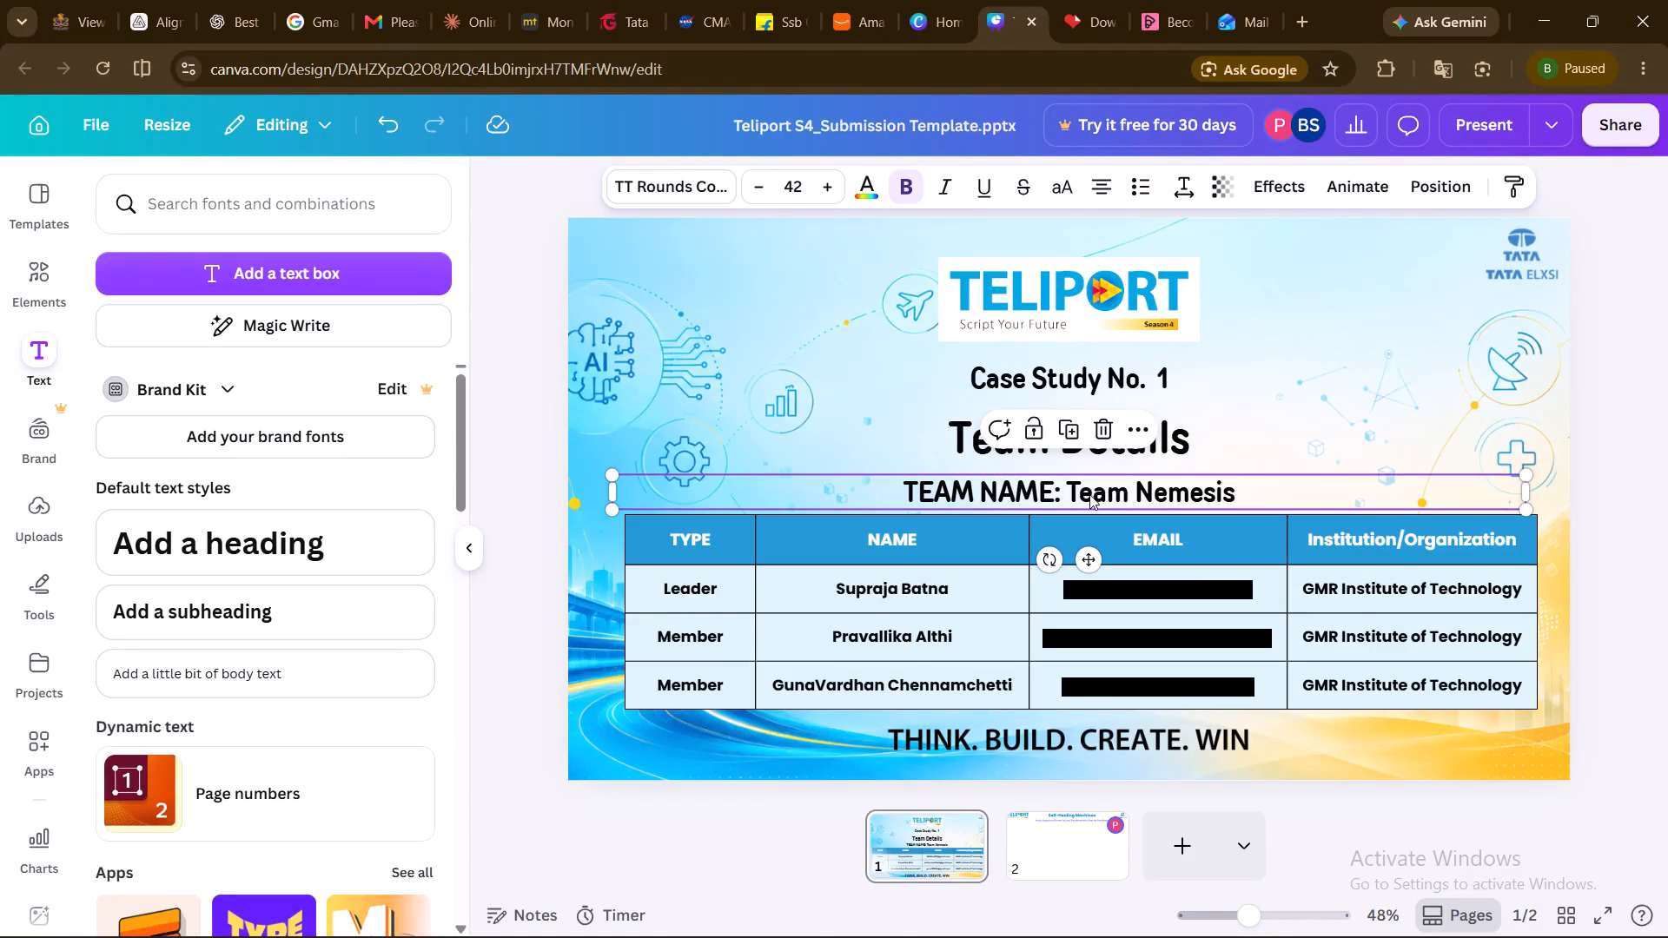
double_click(1092, 494)
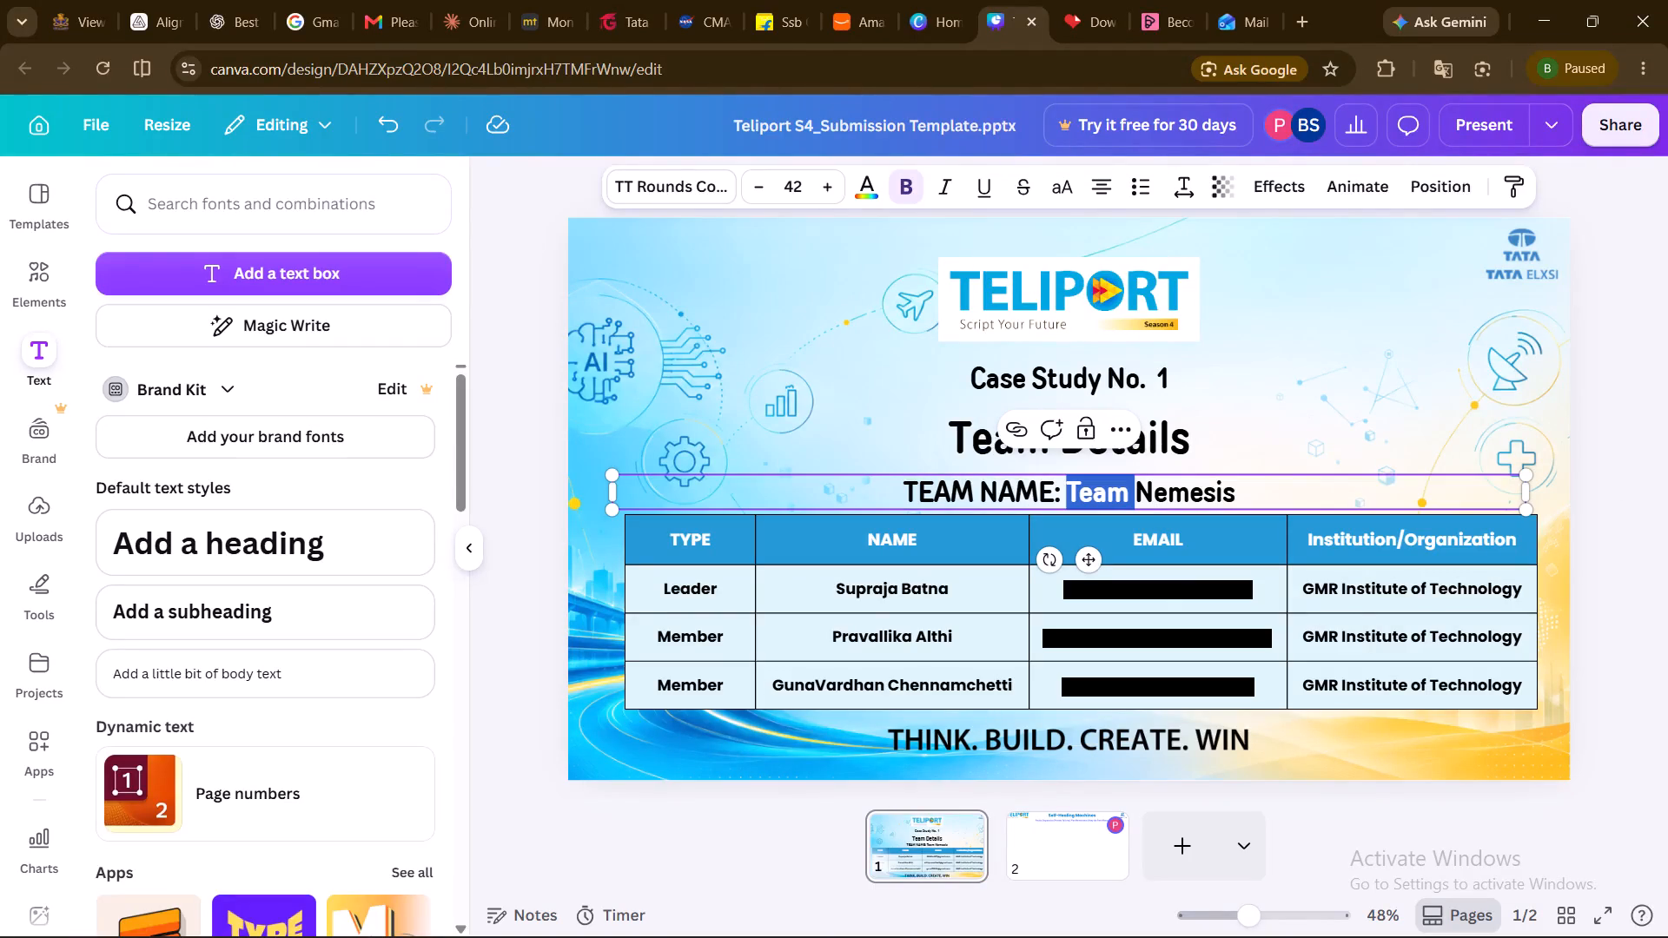
text(TEAM)
key(space)
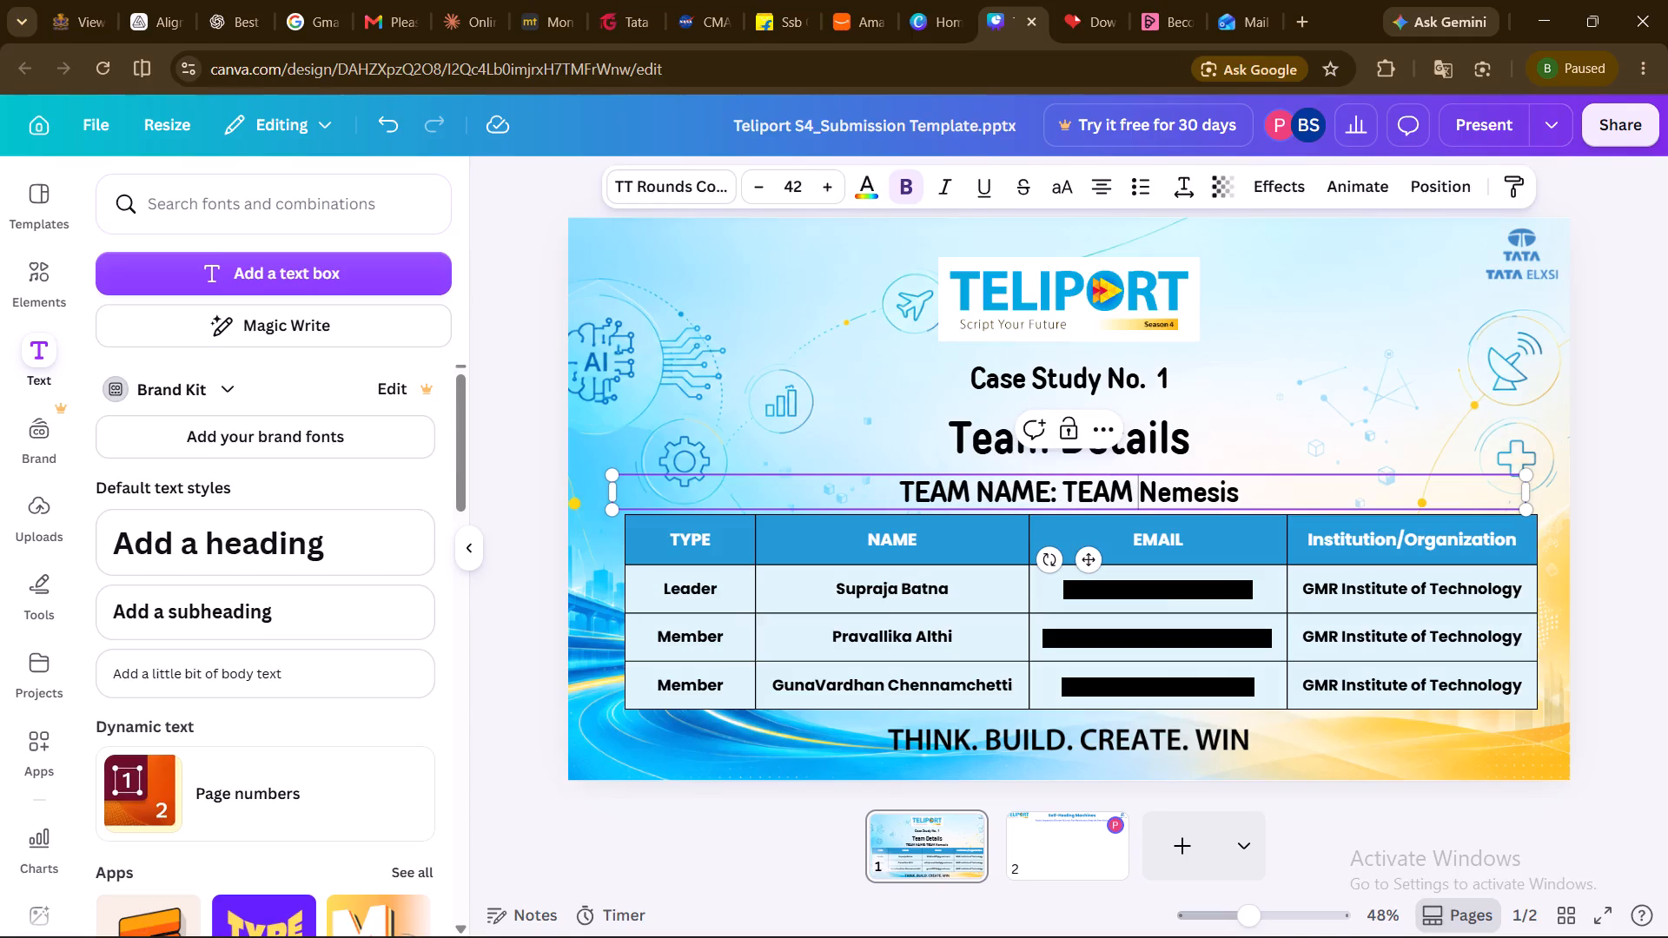
double_click(1168, 494)
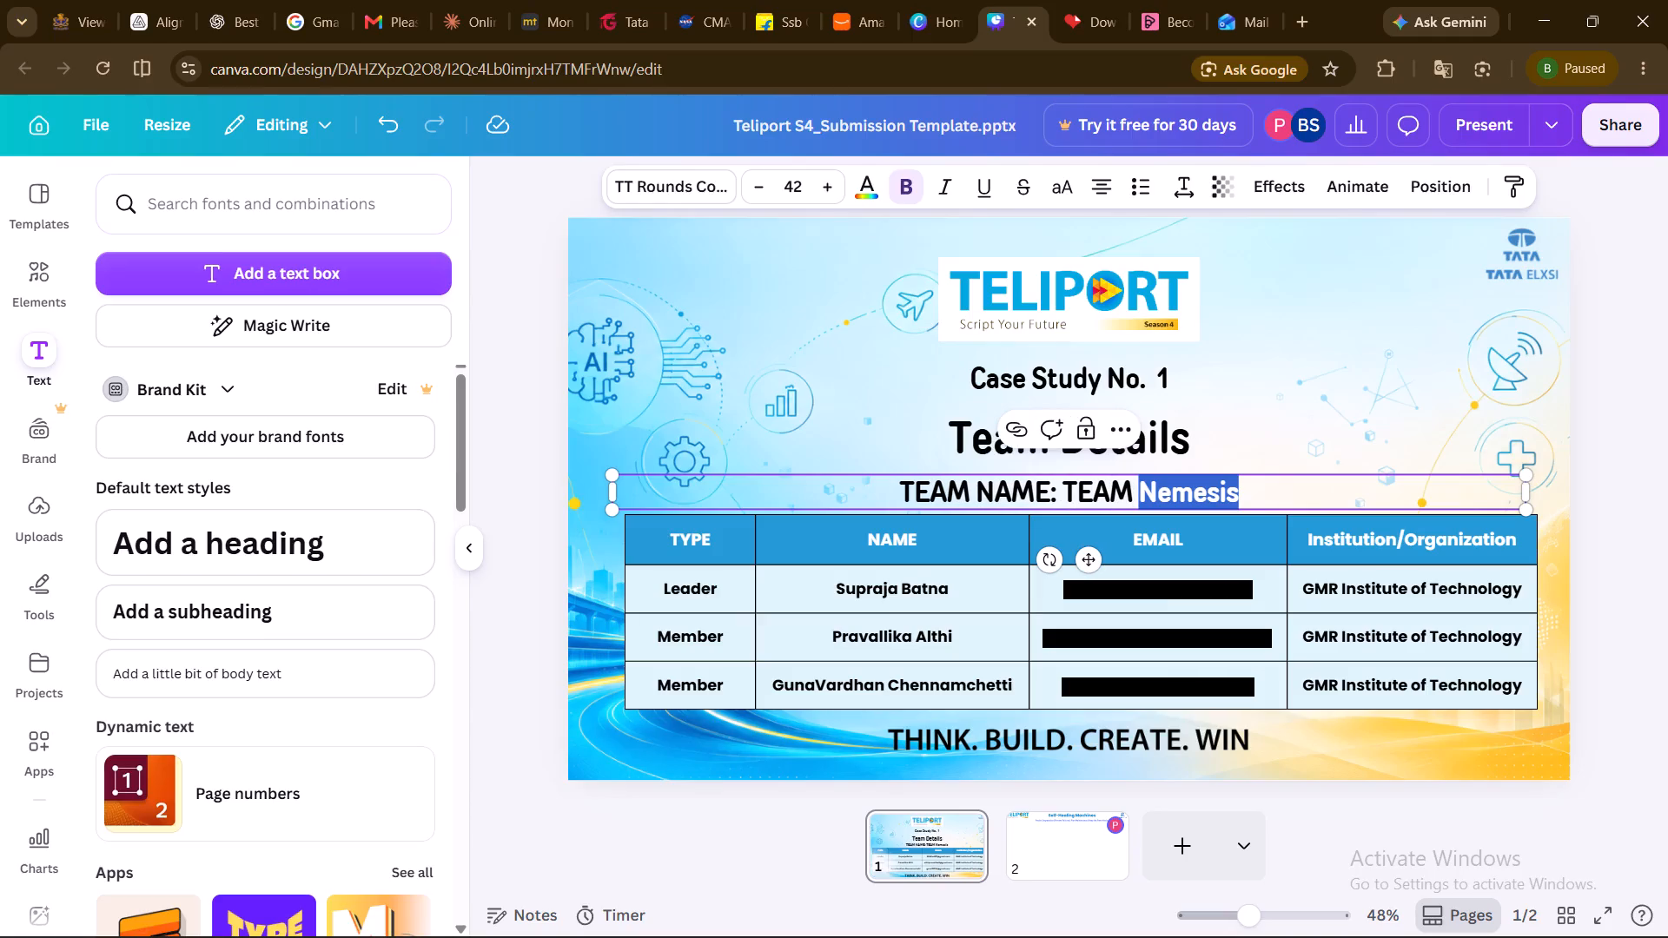
text(NE)
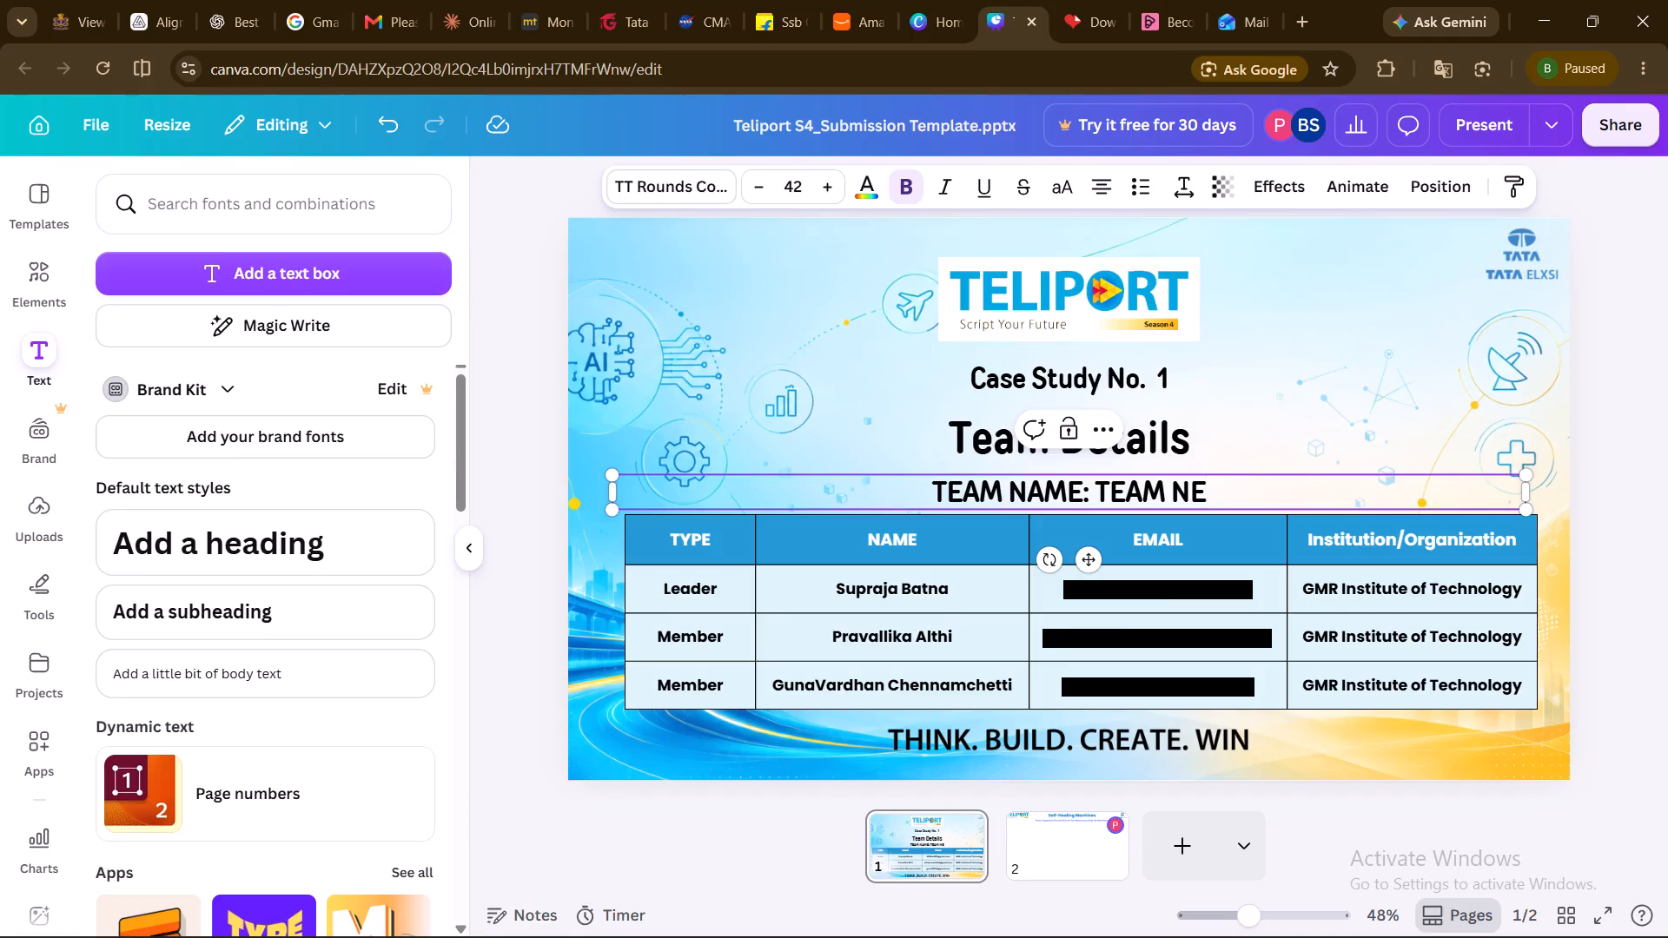
text(MSIS)
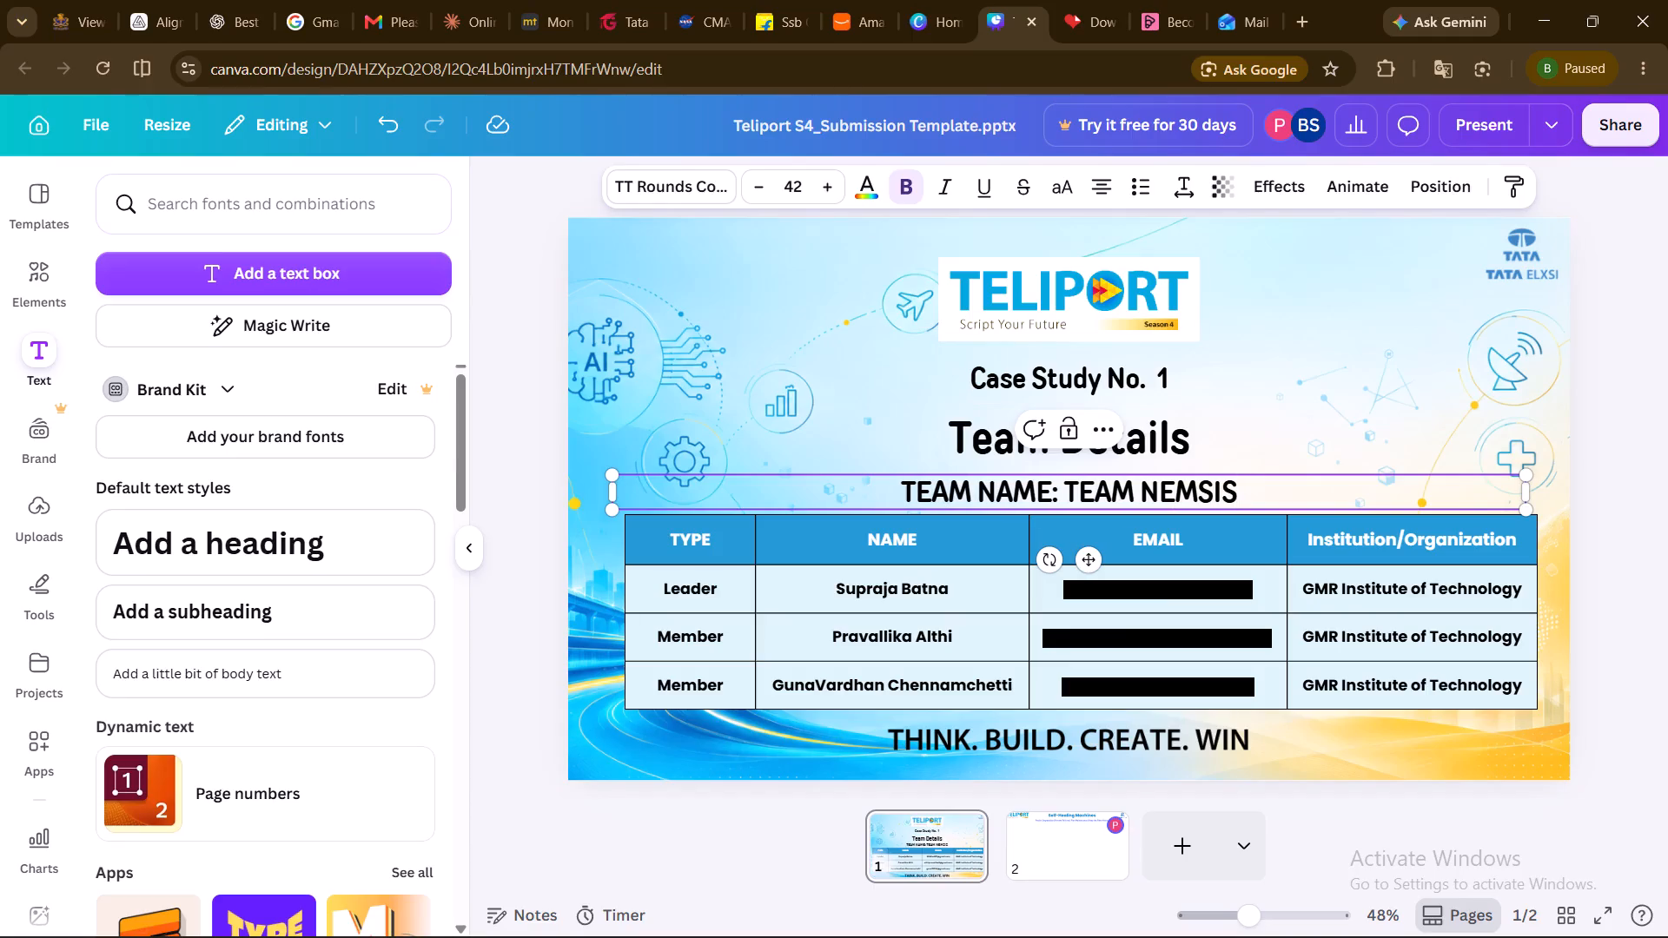
Change the font of the team name line to Poppins.
click(672, 175)
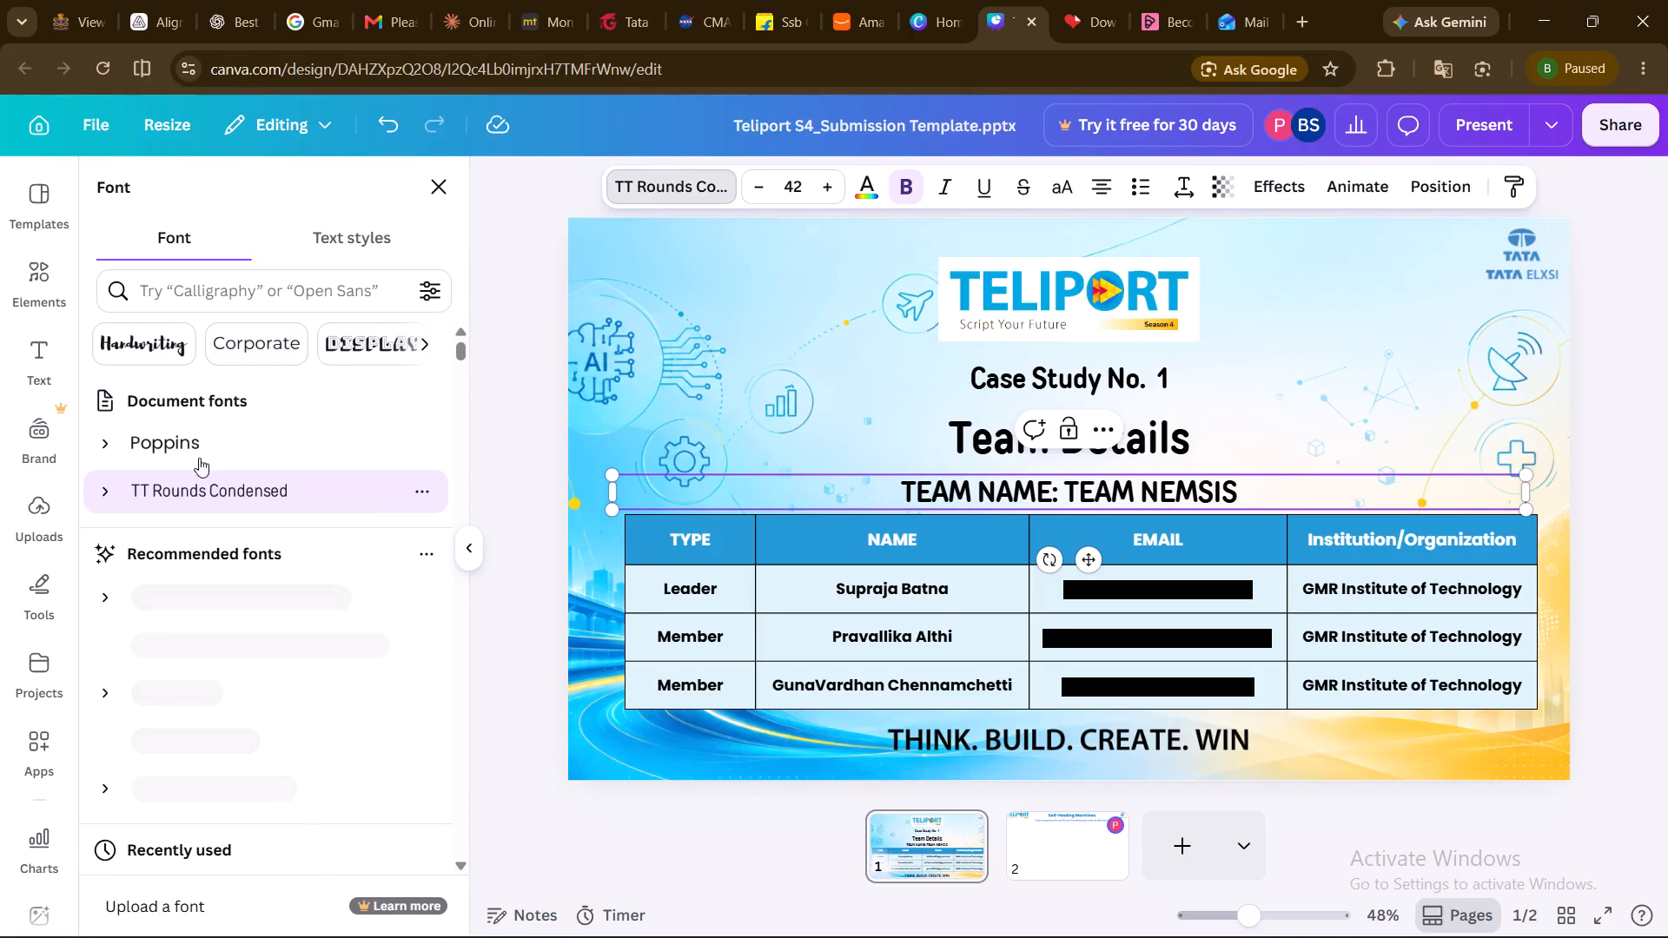
click(191, 443)
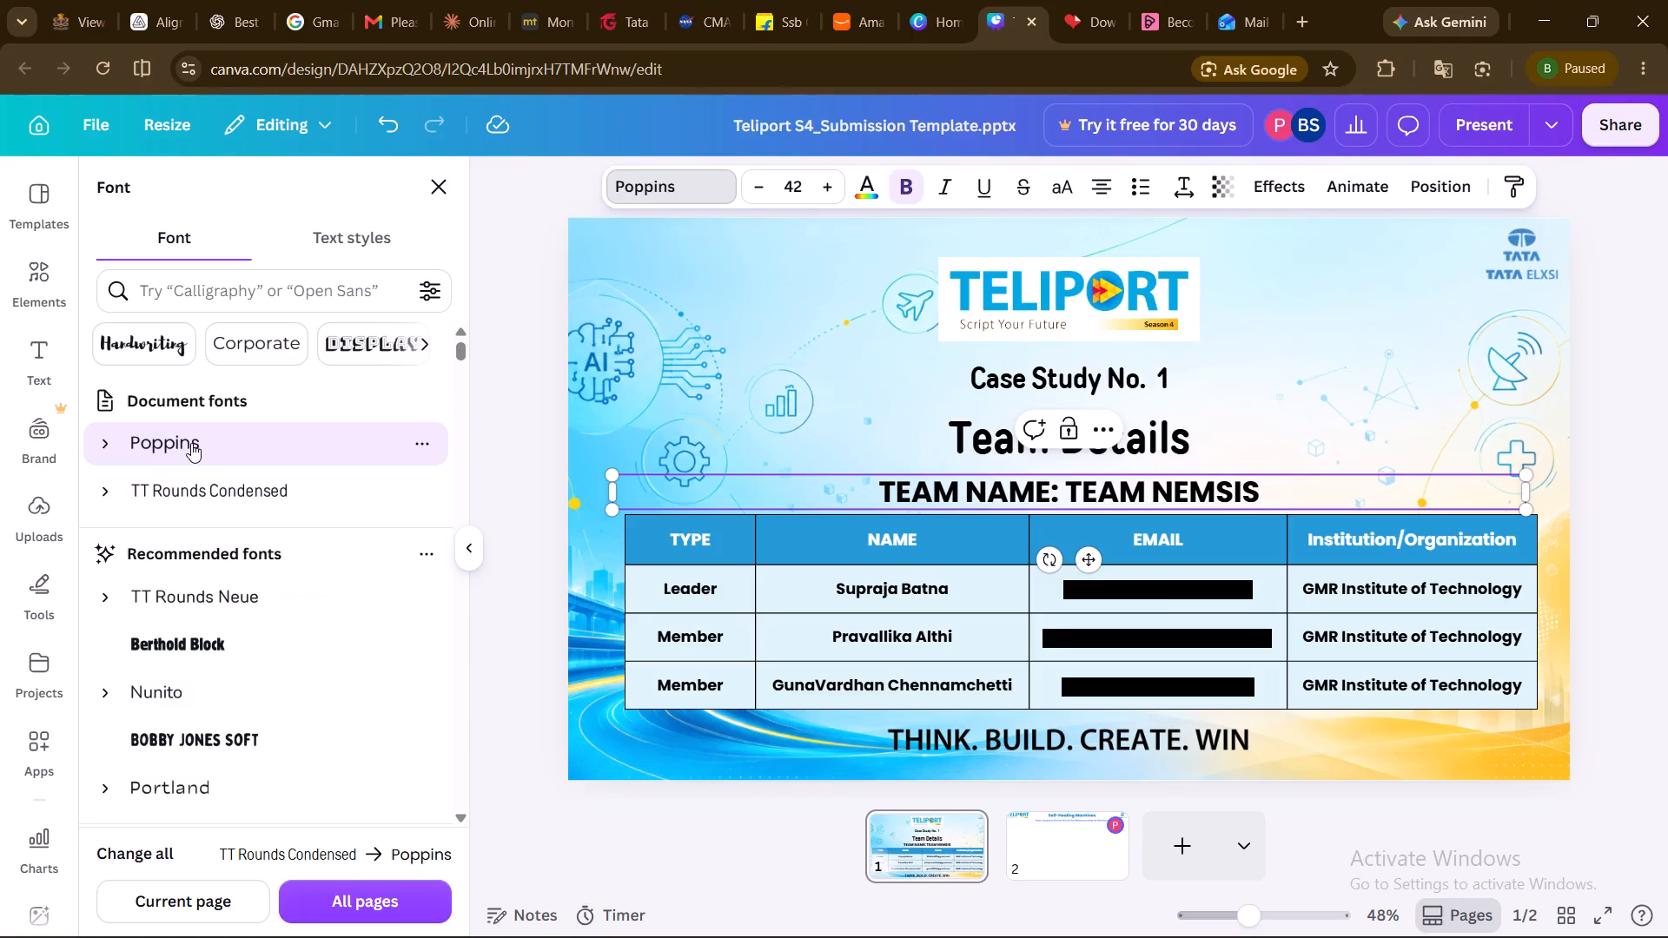
Set the "Team Details" heading in Poppins and move it up slightly, clear of the team name text and centred on the page.
click(975, 461)
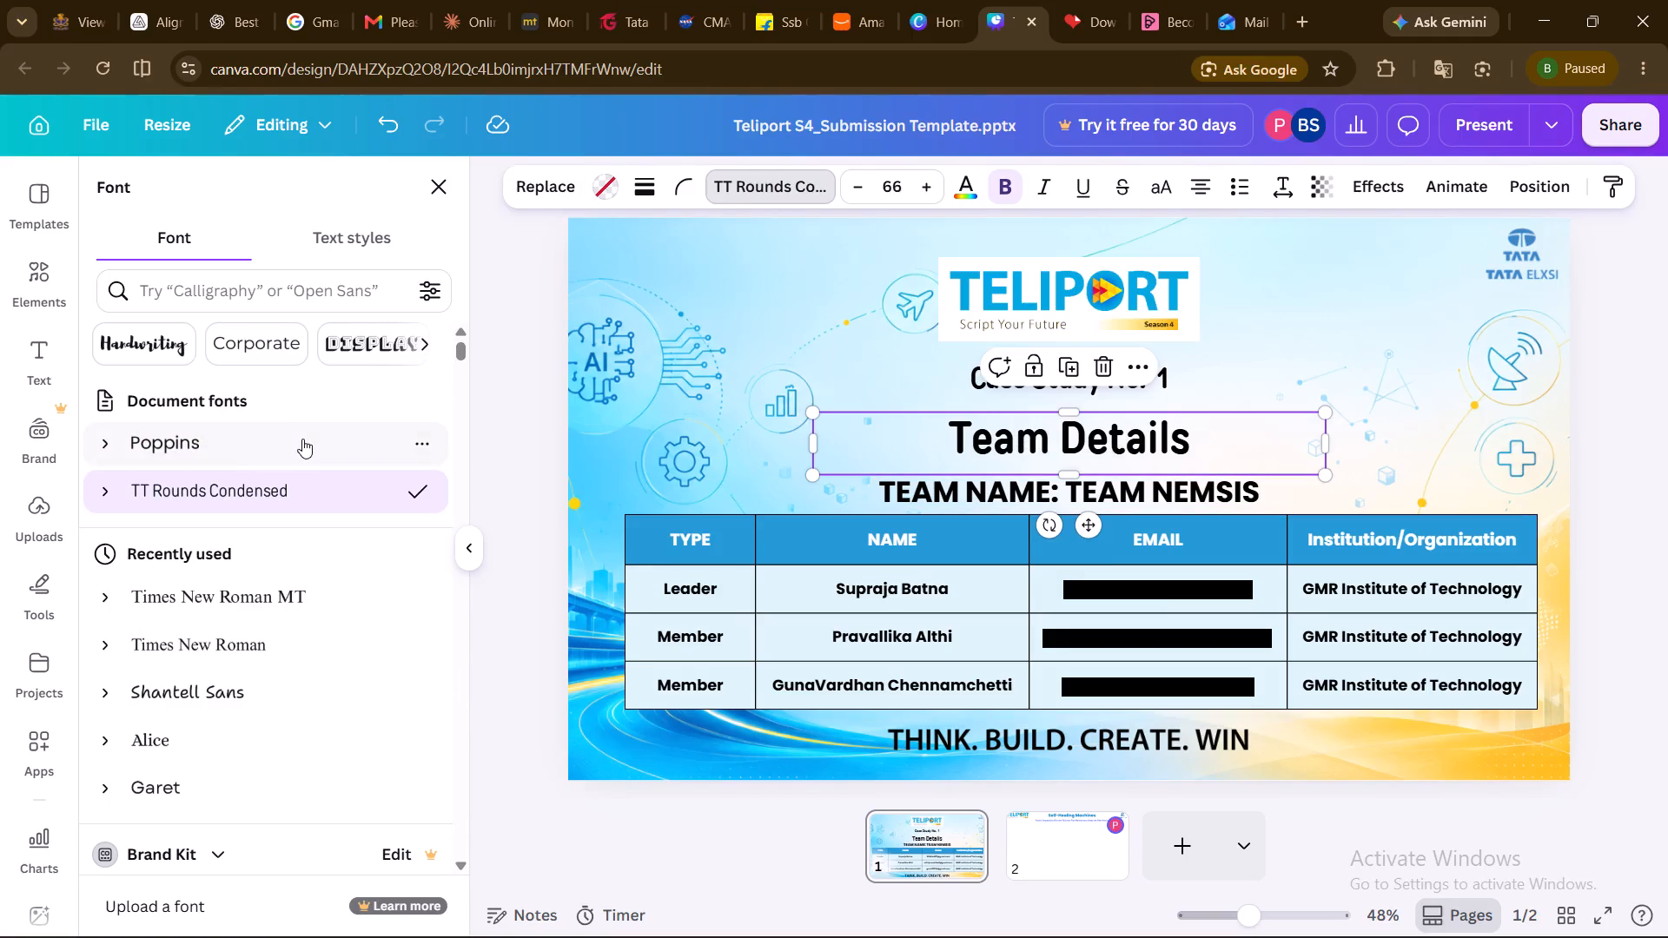
click(259, 451)
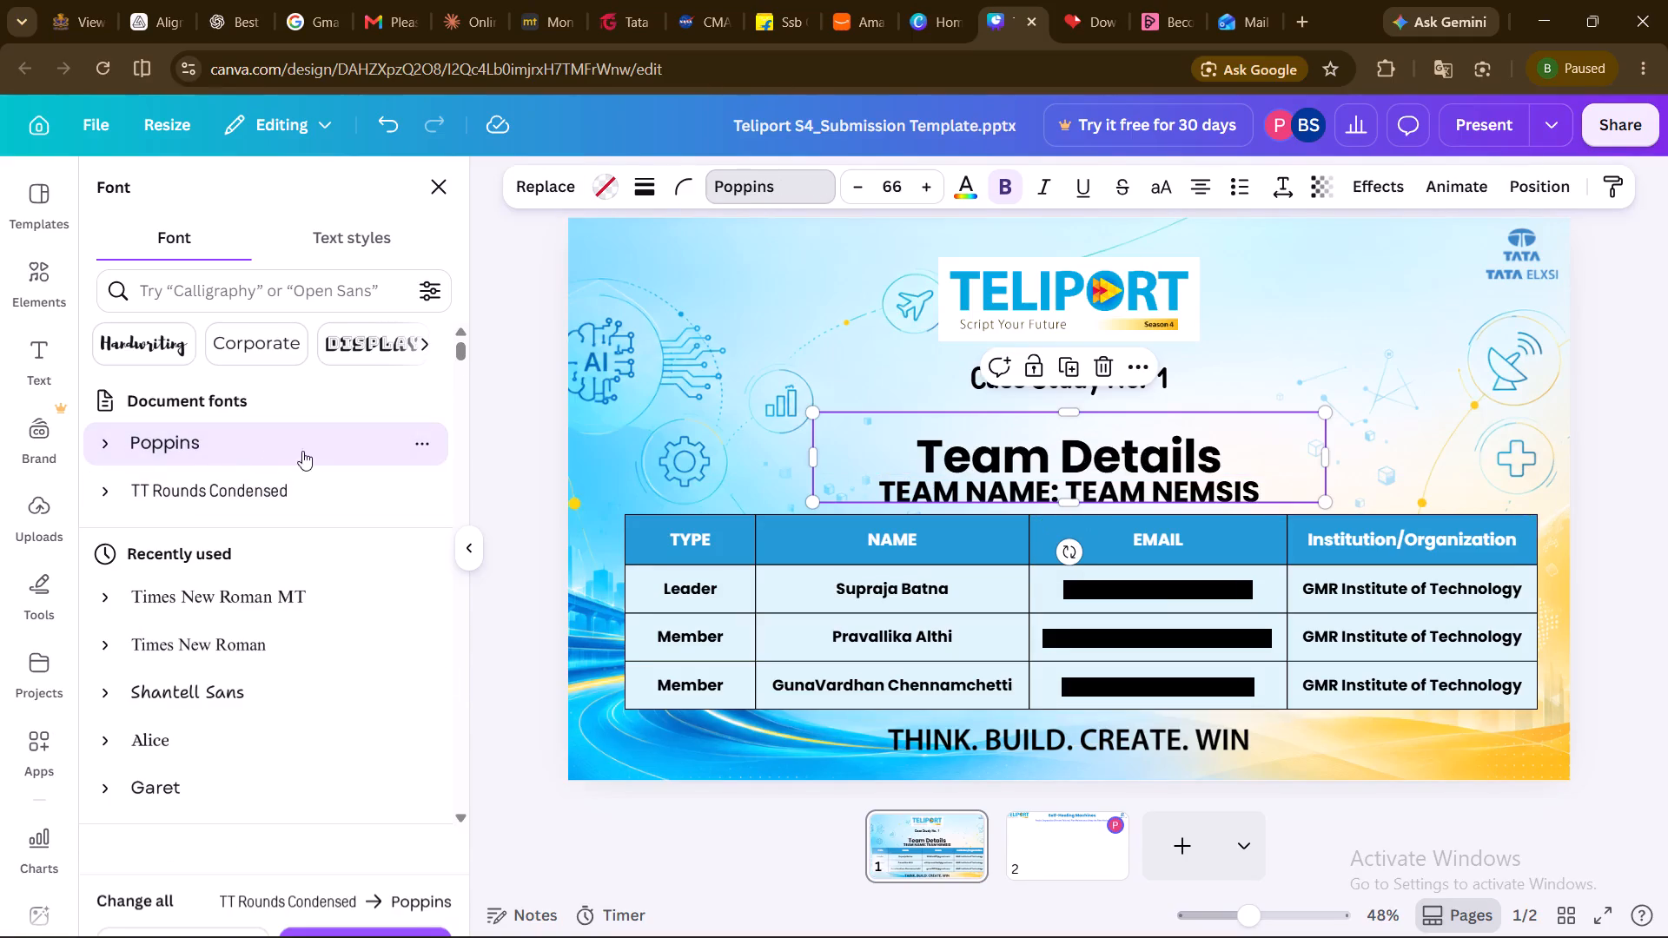
drag(1170, 425, 1167, 405)
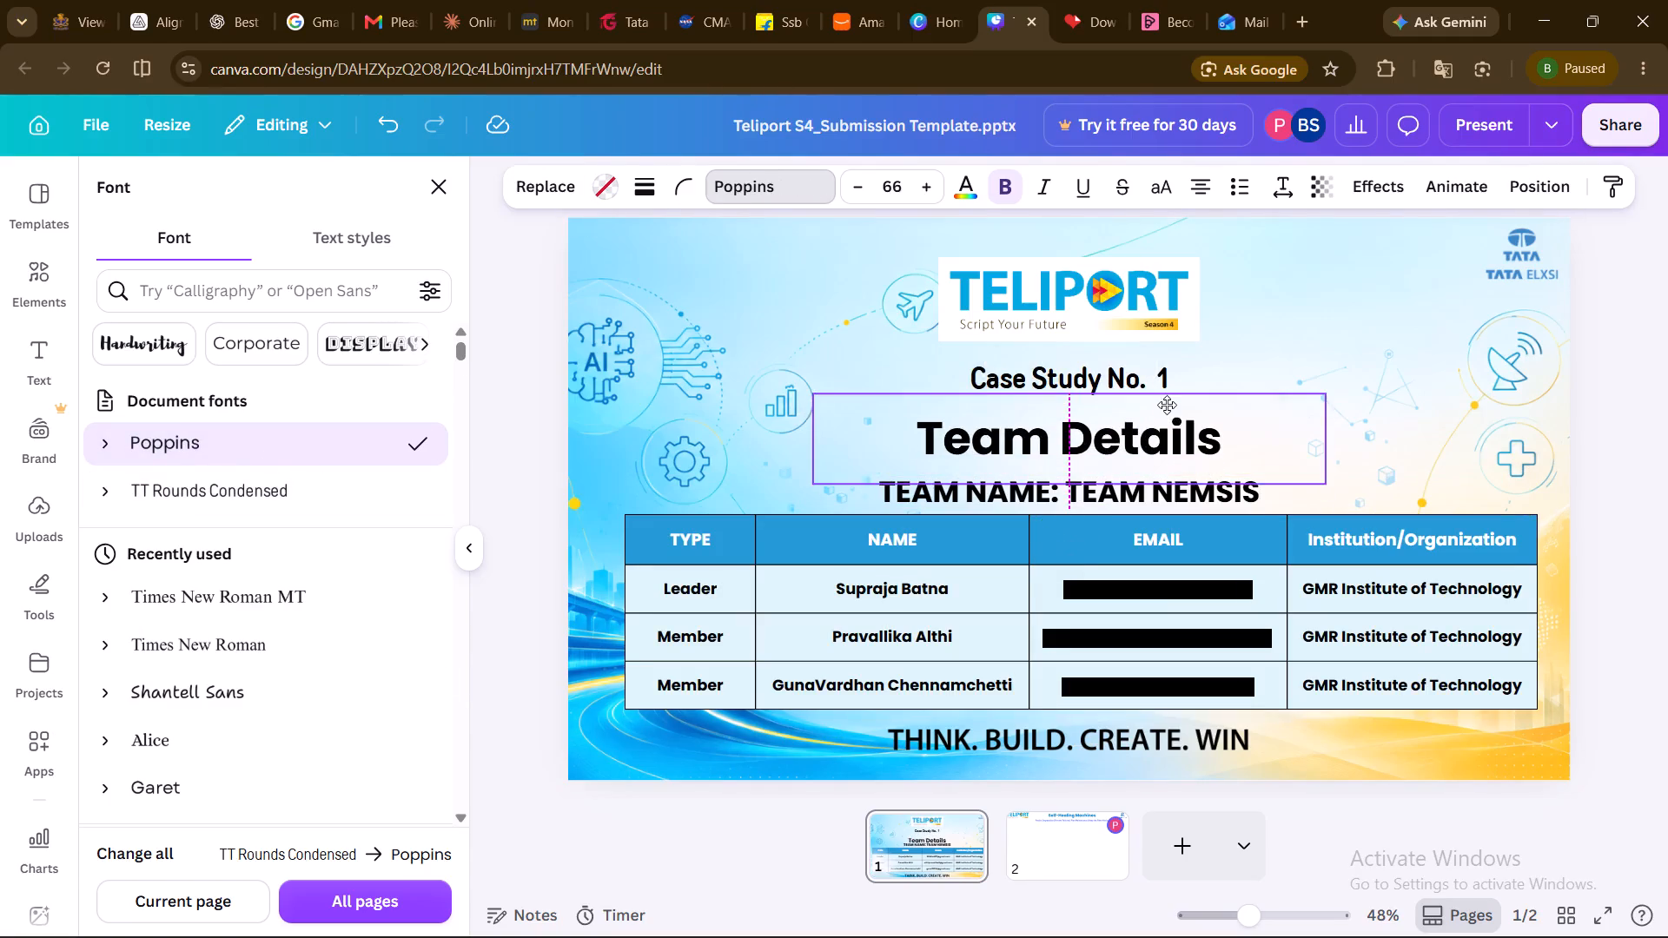
drag(1167, 405, 1167, 406)
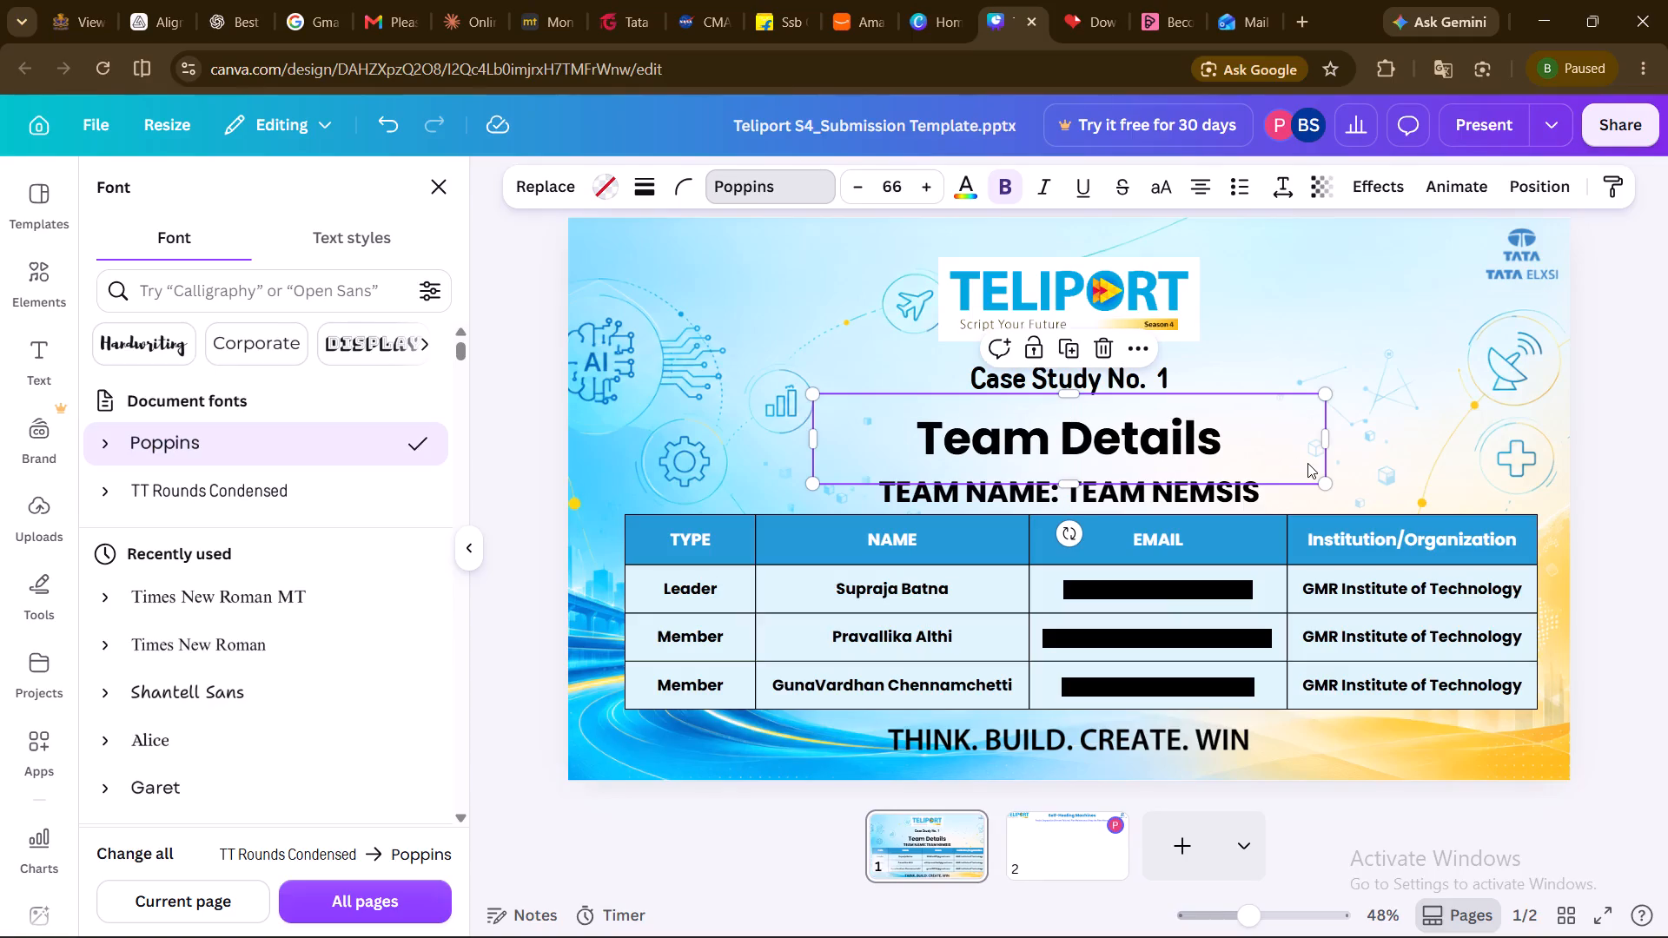
Shift the "Team Details" heading slightly to the right above the team name line, keeping its height, and deselect it.
click(1208, 472)
click(1207, 450)
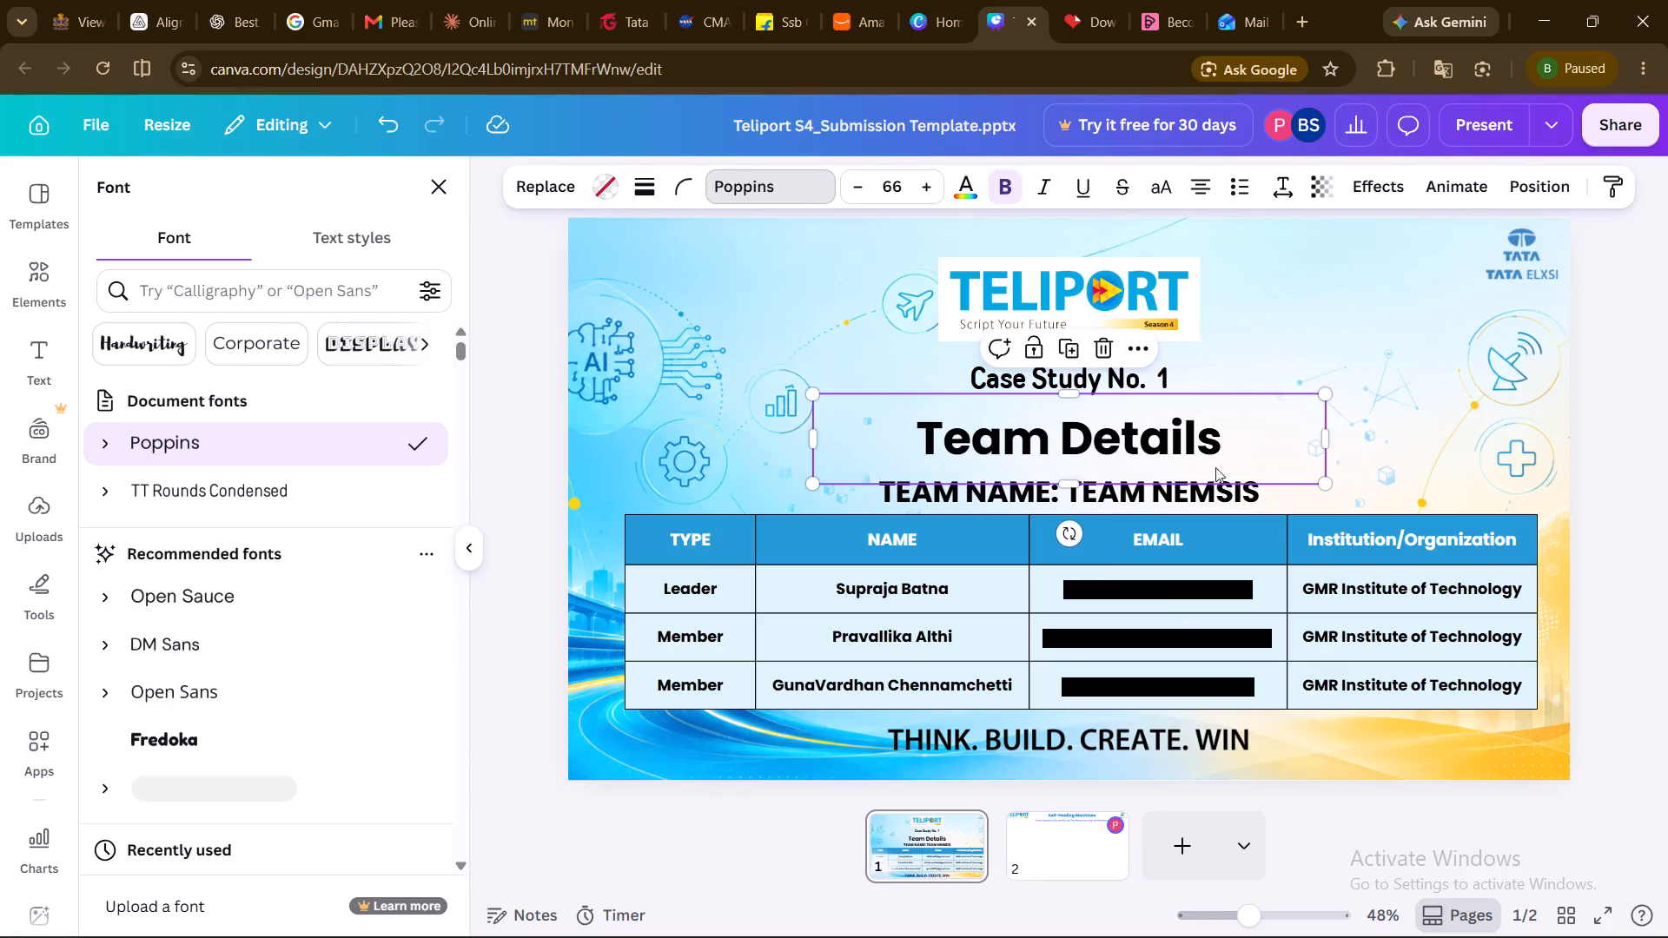
drag(1076, 486, 1075, 446)
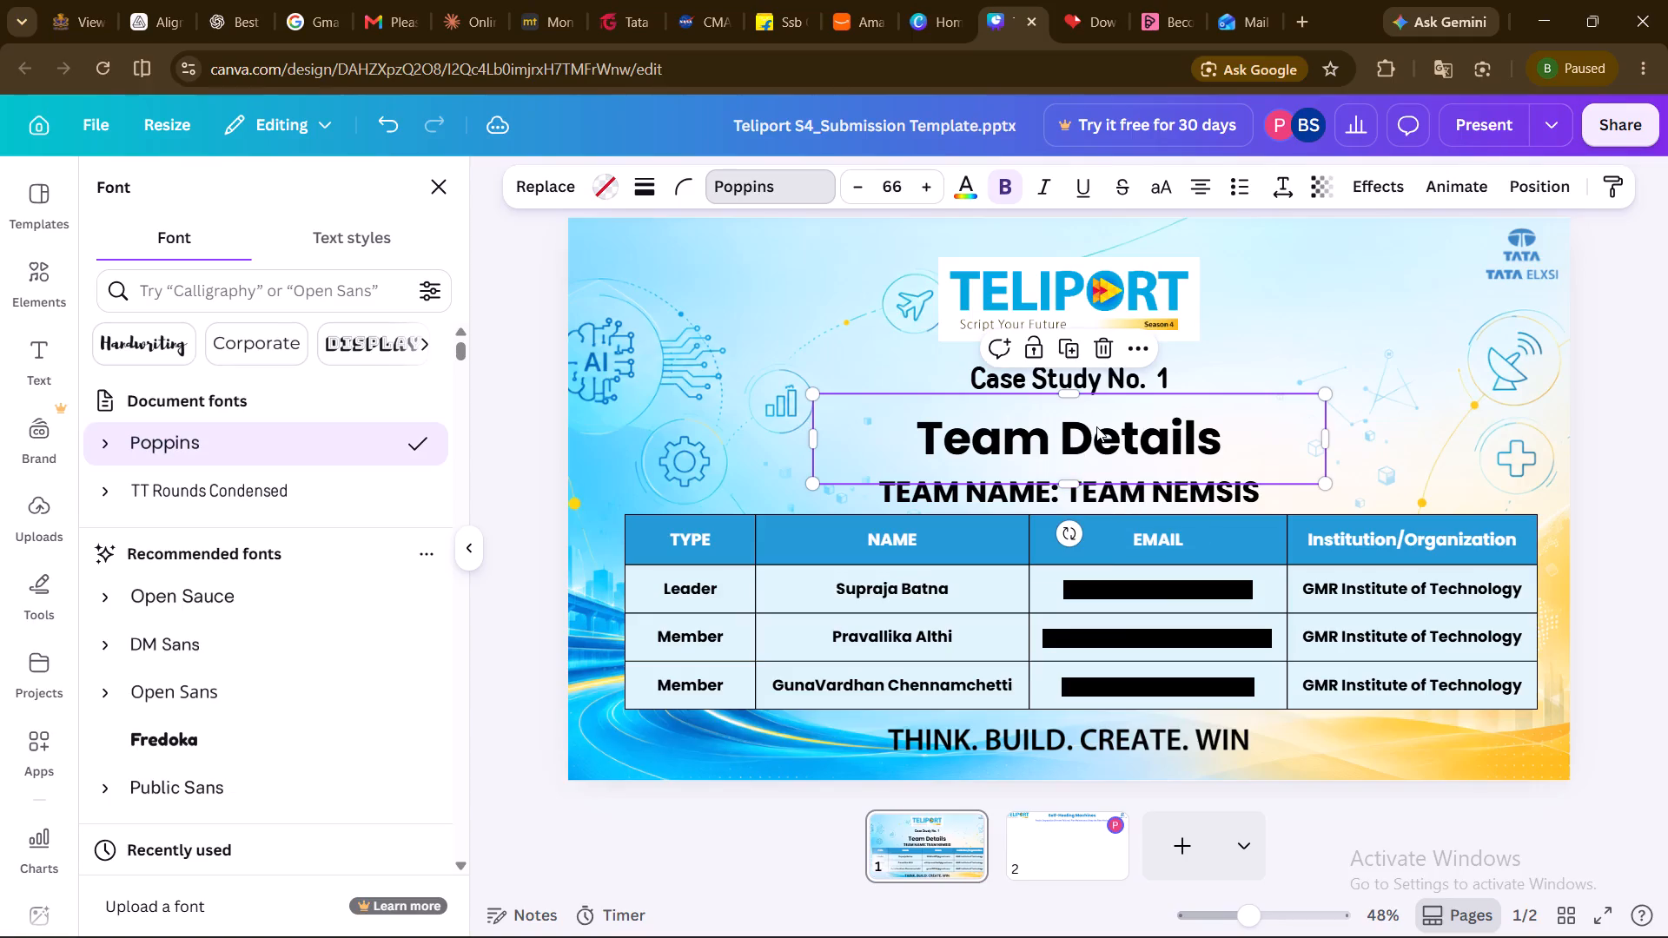
drag(1143, 445, 1159, 445)
click(1307, 430)
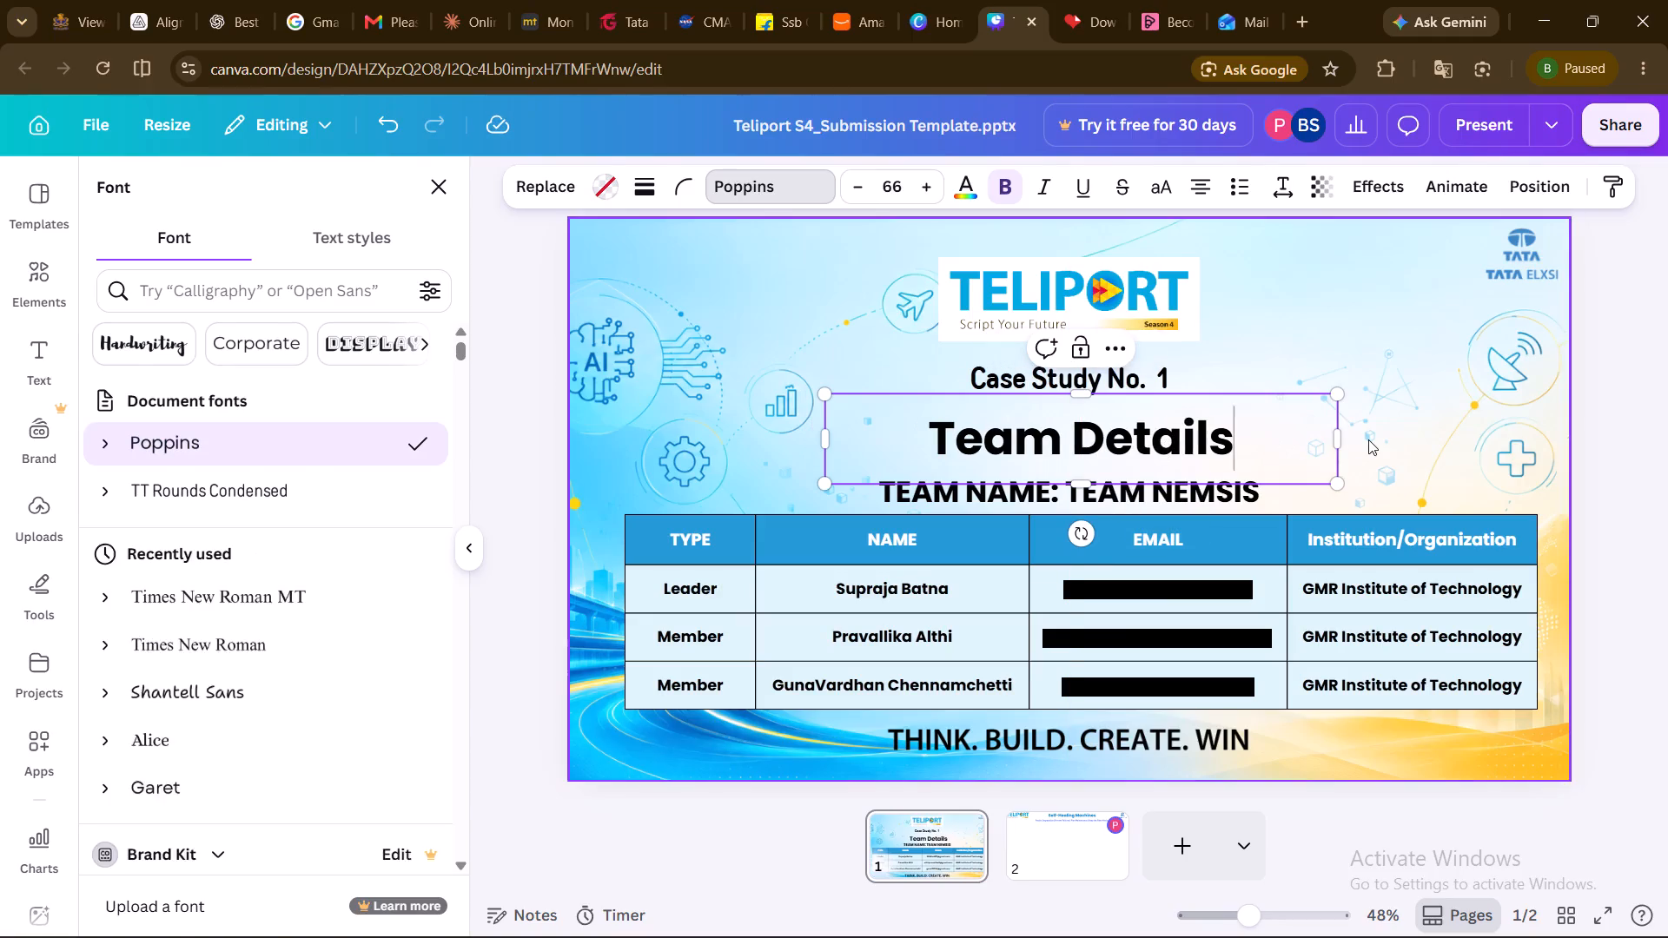
click(1368, 439)
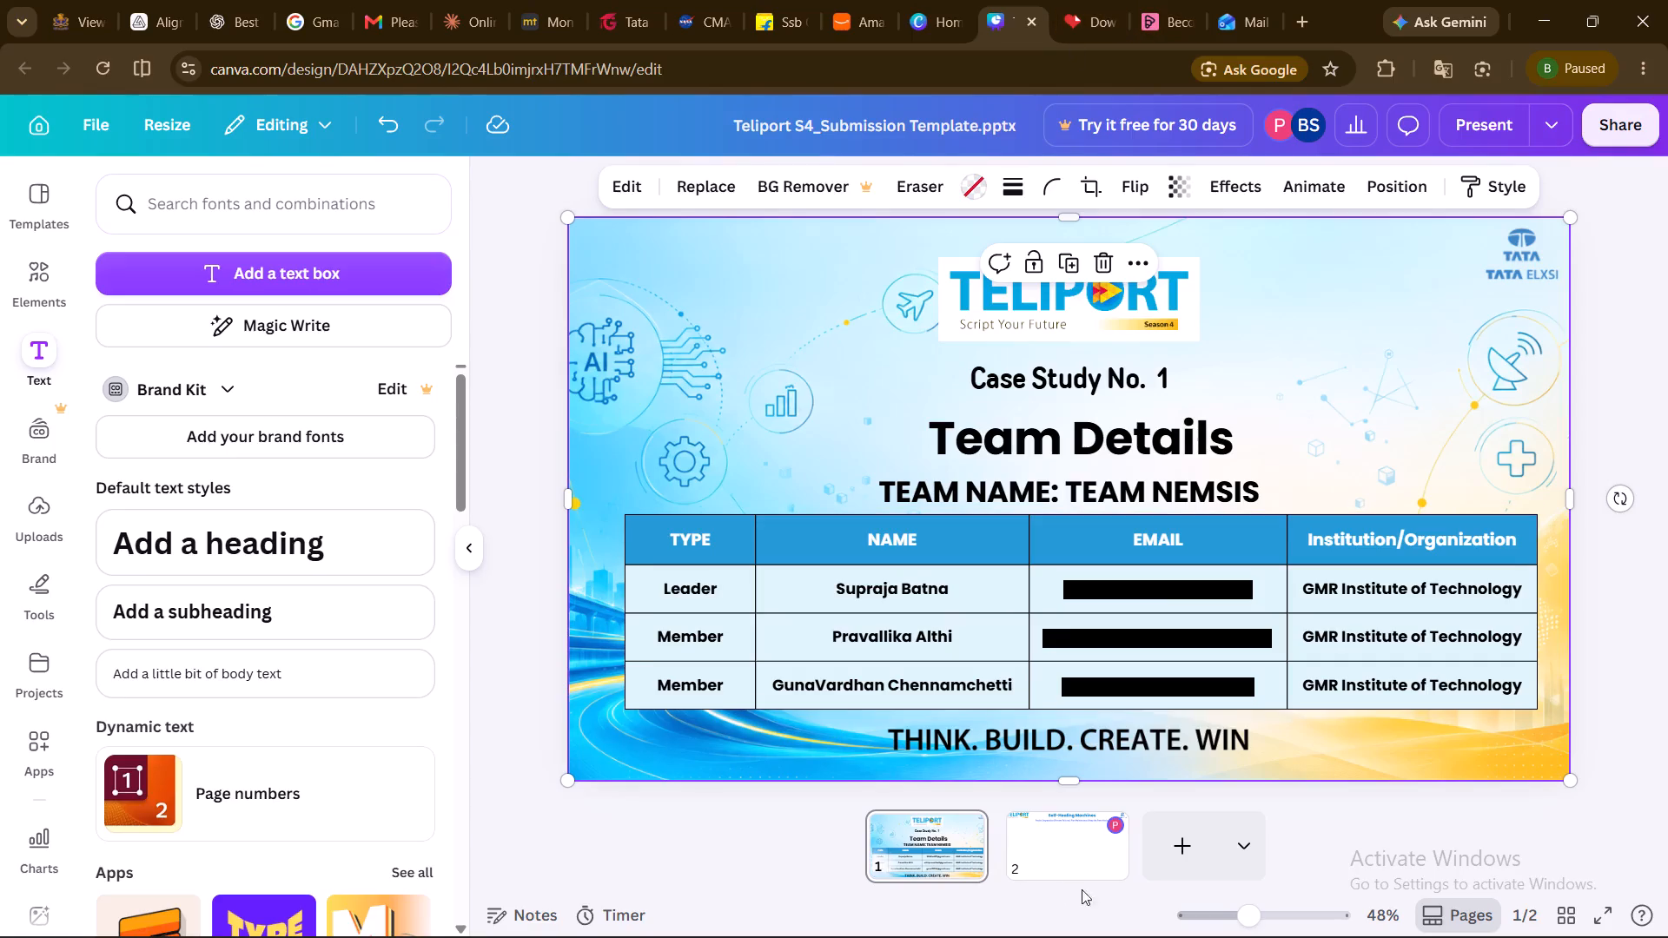
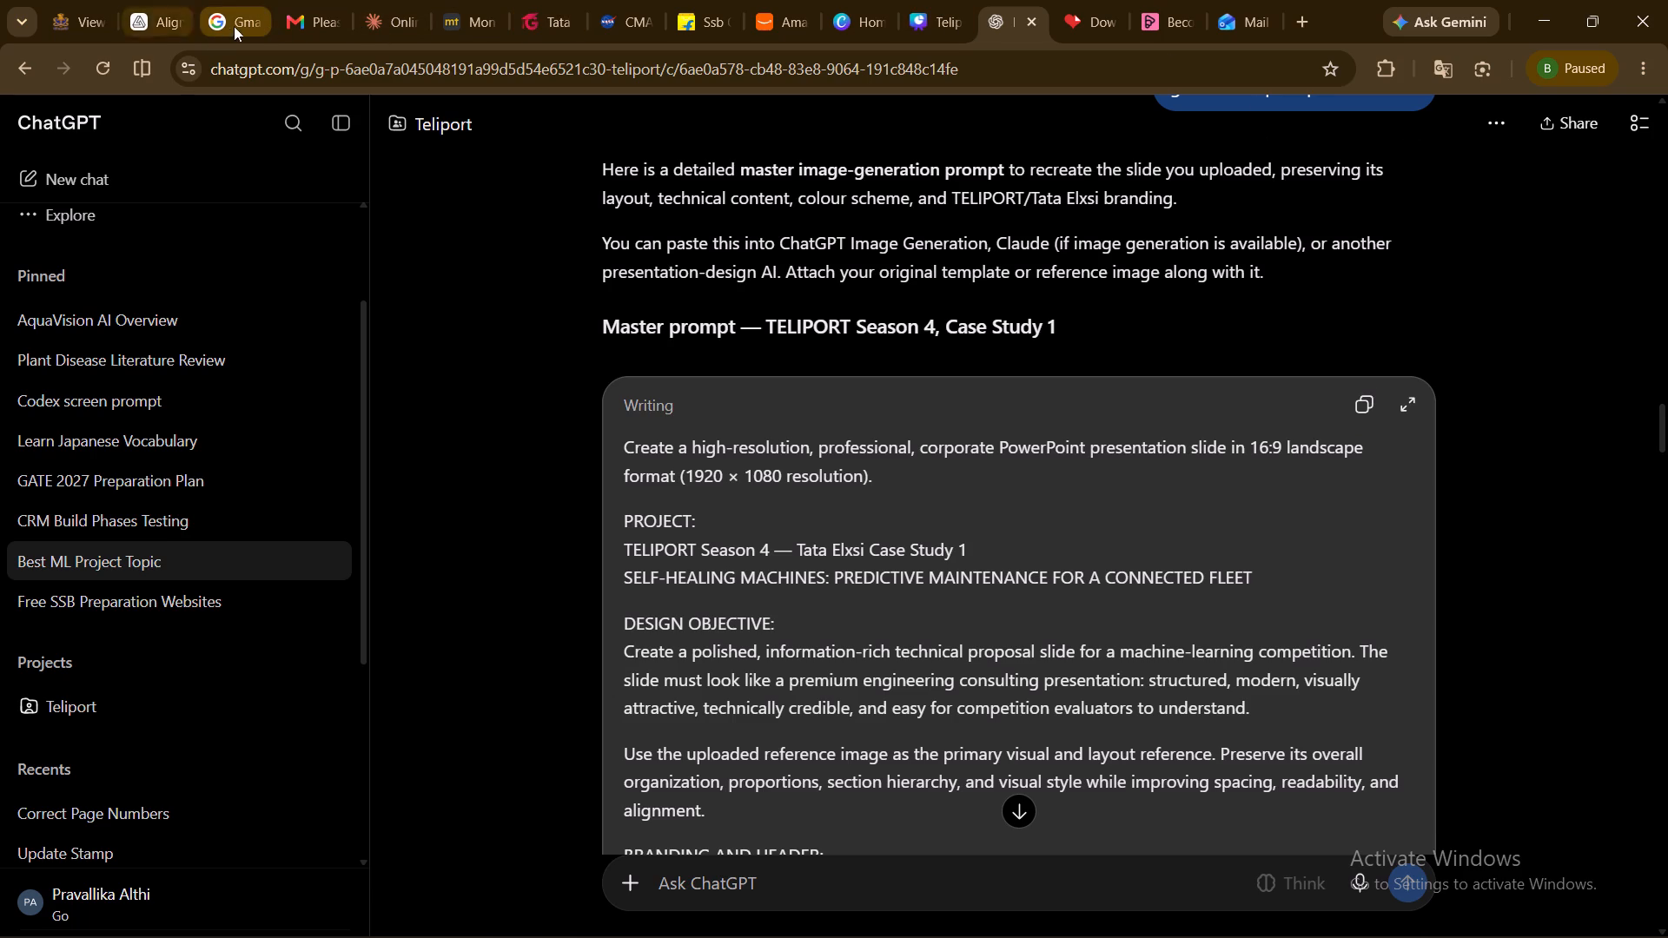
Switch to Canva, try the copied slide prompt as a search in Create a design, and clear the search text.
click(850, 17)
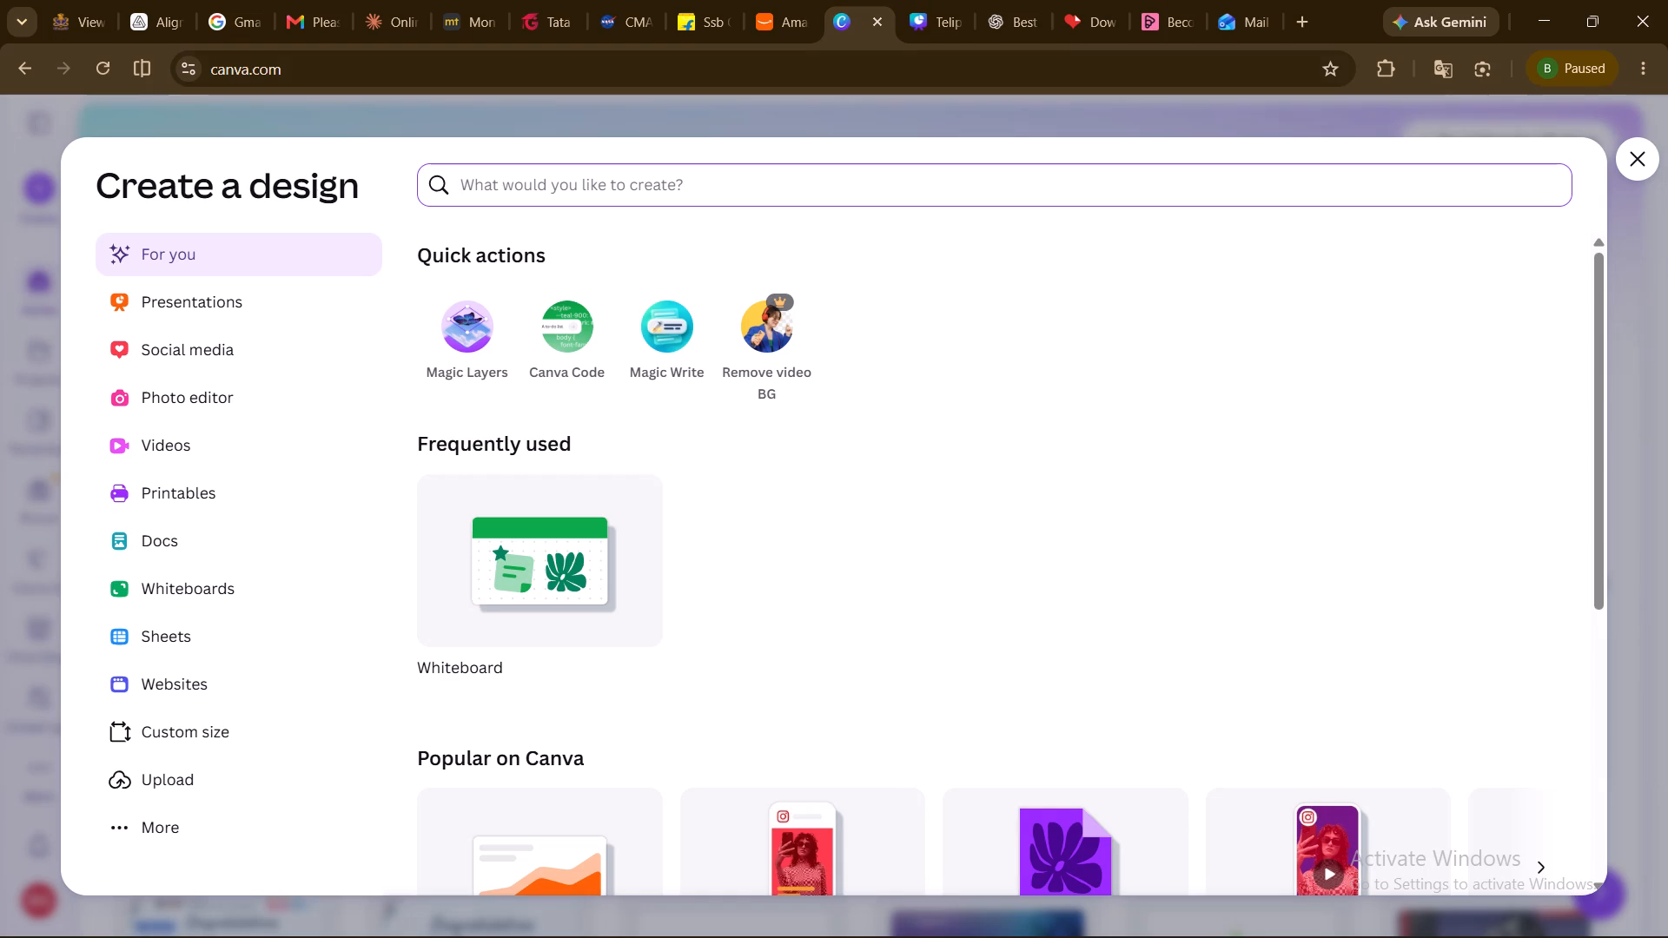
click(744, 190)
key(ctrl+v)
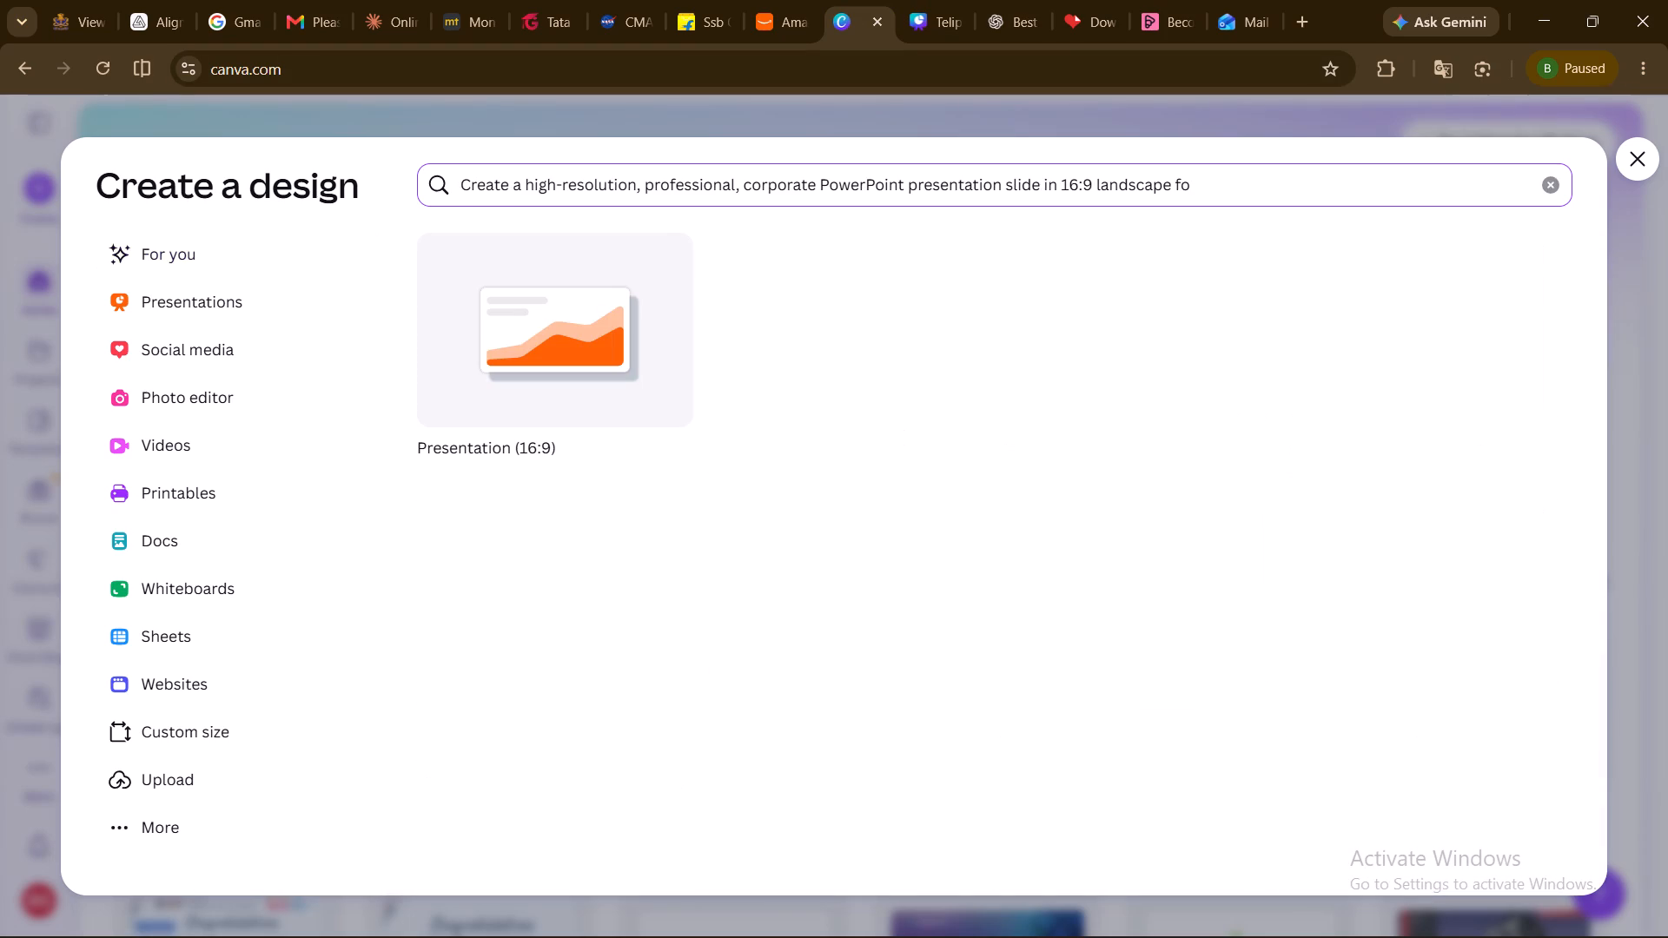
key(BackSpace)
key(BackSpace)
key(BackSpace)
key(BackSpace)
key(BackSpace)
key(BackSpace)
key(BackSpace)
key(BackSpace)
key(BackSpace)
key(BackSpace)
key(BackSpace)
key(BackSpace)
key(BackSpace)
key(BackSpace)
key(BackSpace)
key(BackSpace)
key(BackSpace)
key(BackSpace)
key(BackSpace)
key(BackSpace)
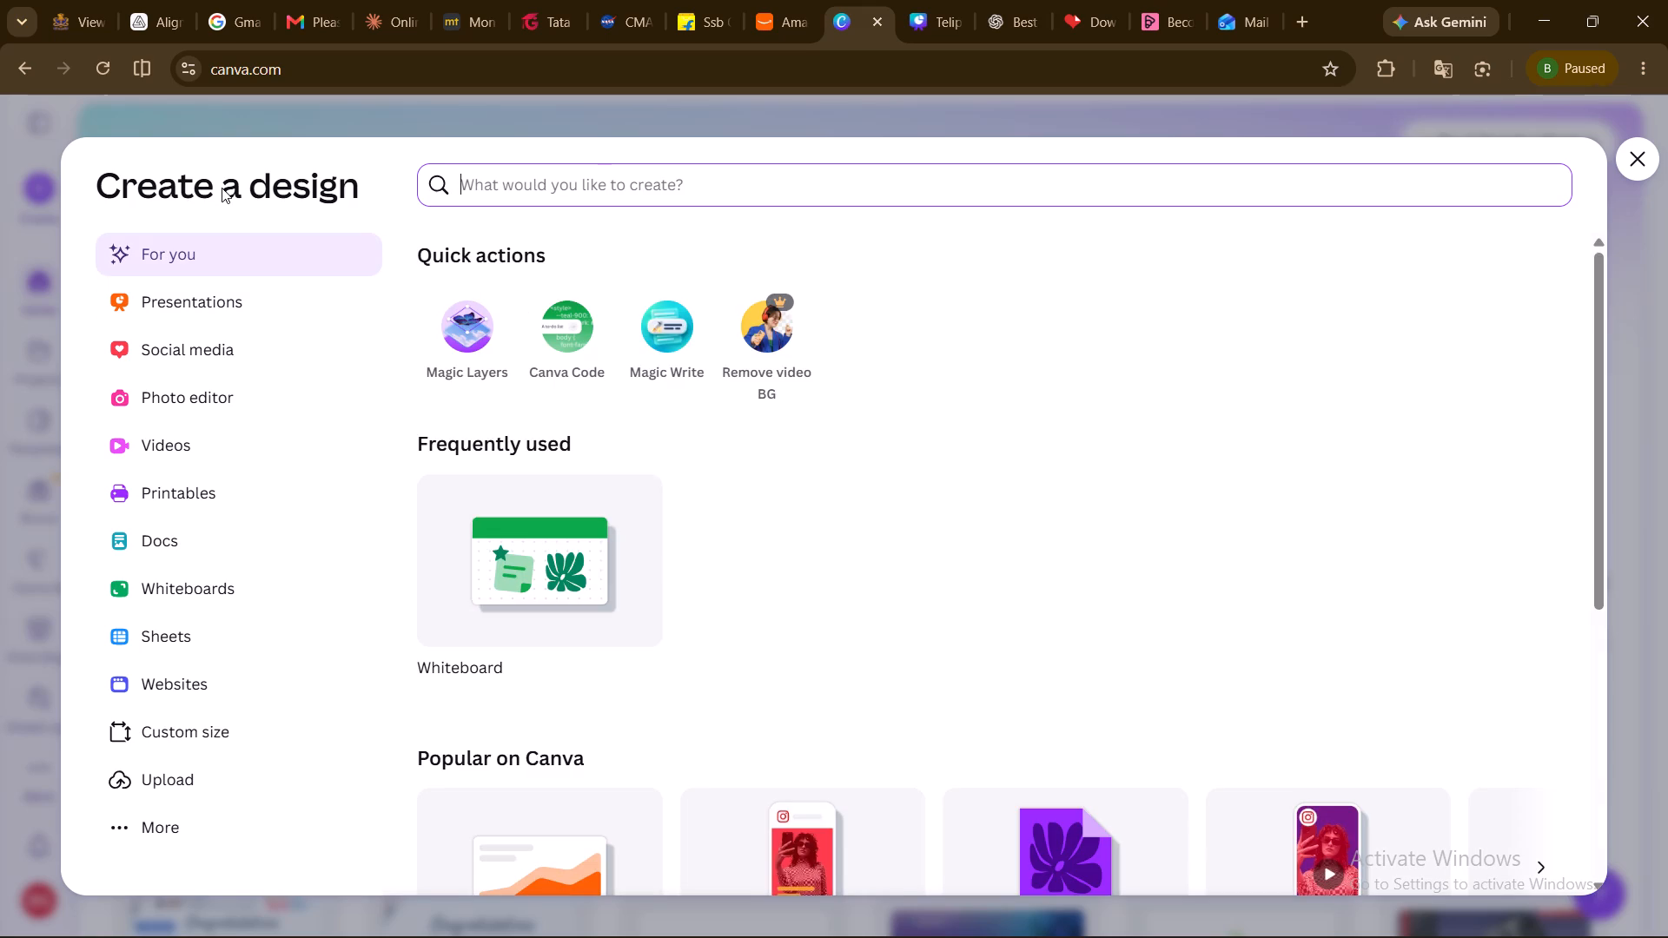
Look over the For you suggestions and close the Create a design window.
click(200, 256)
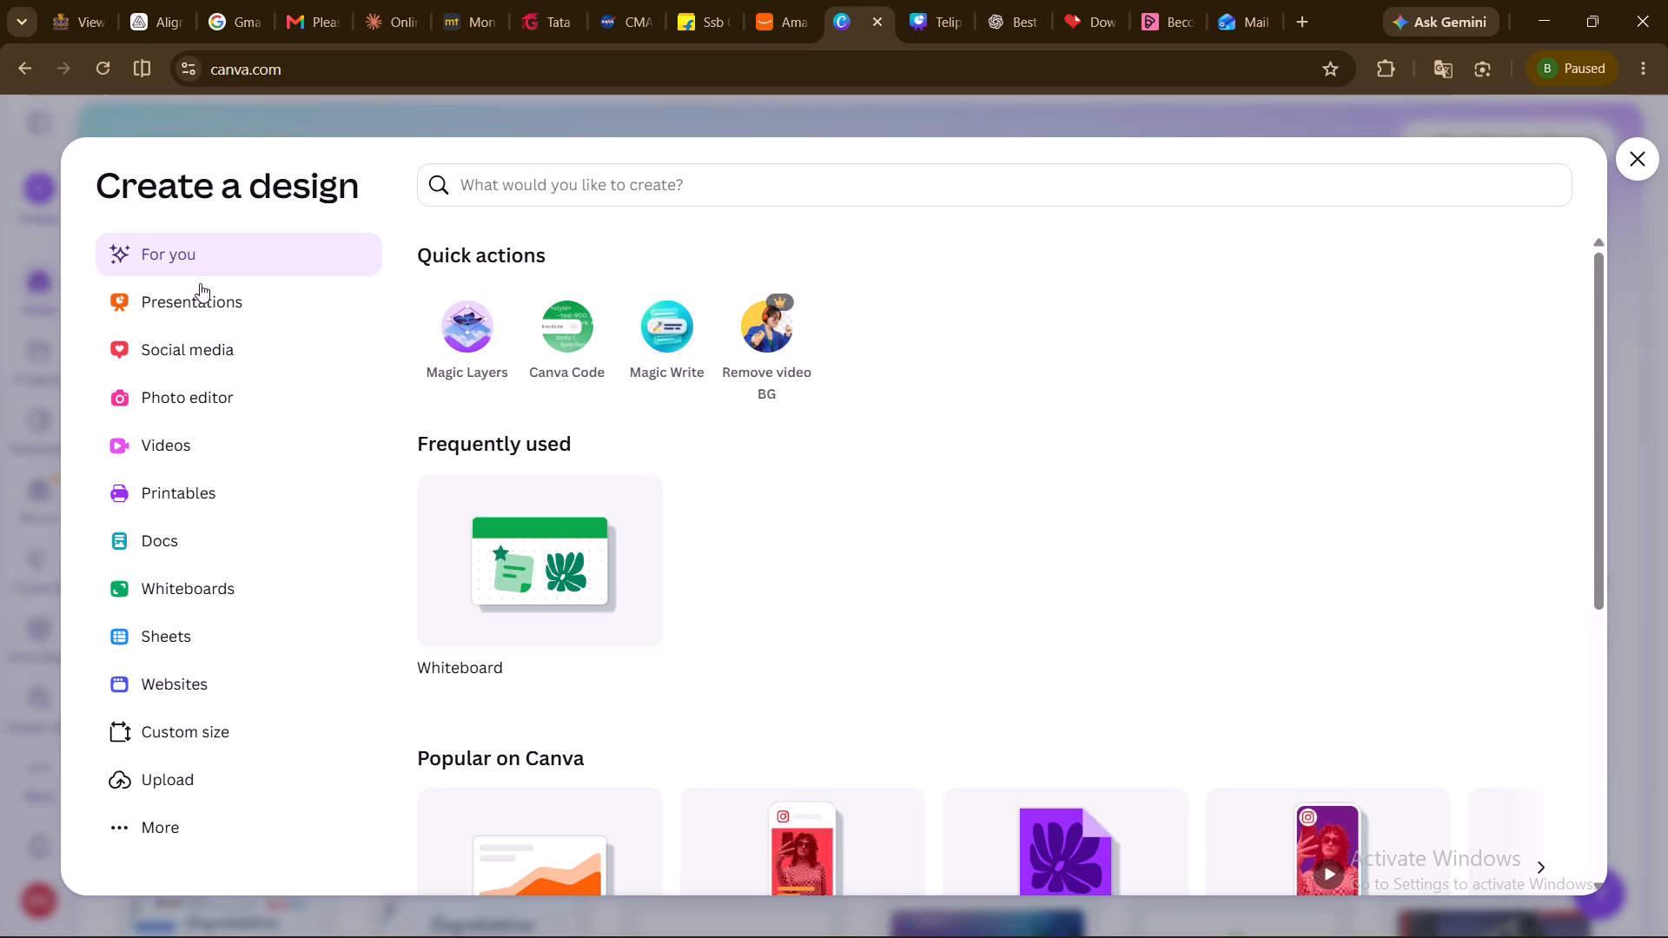
scroll(197, 345, down, 1)
scroll(197, 345, up, 2)
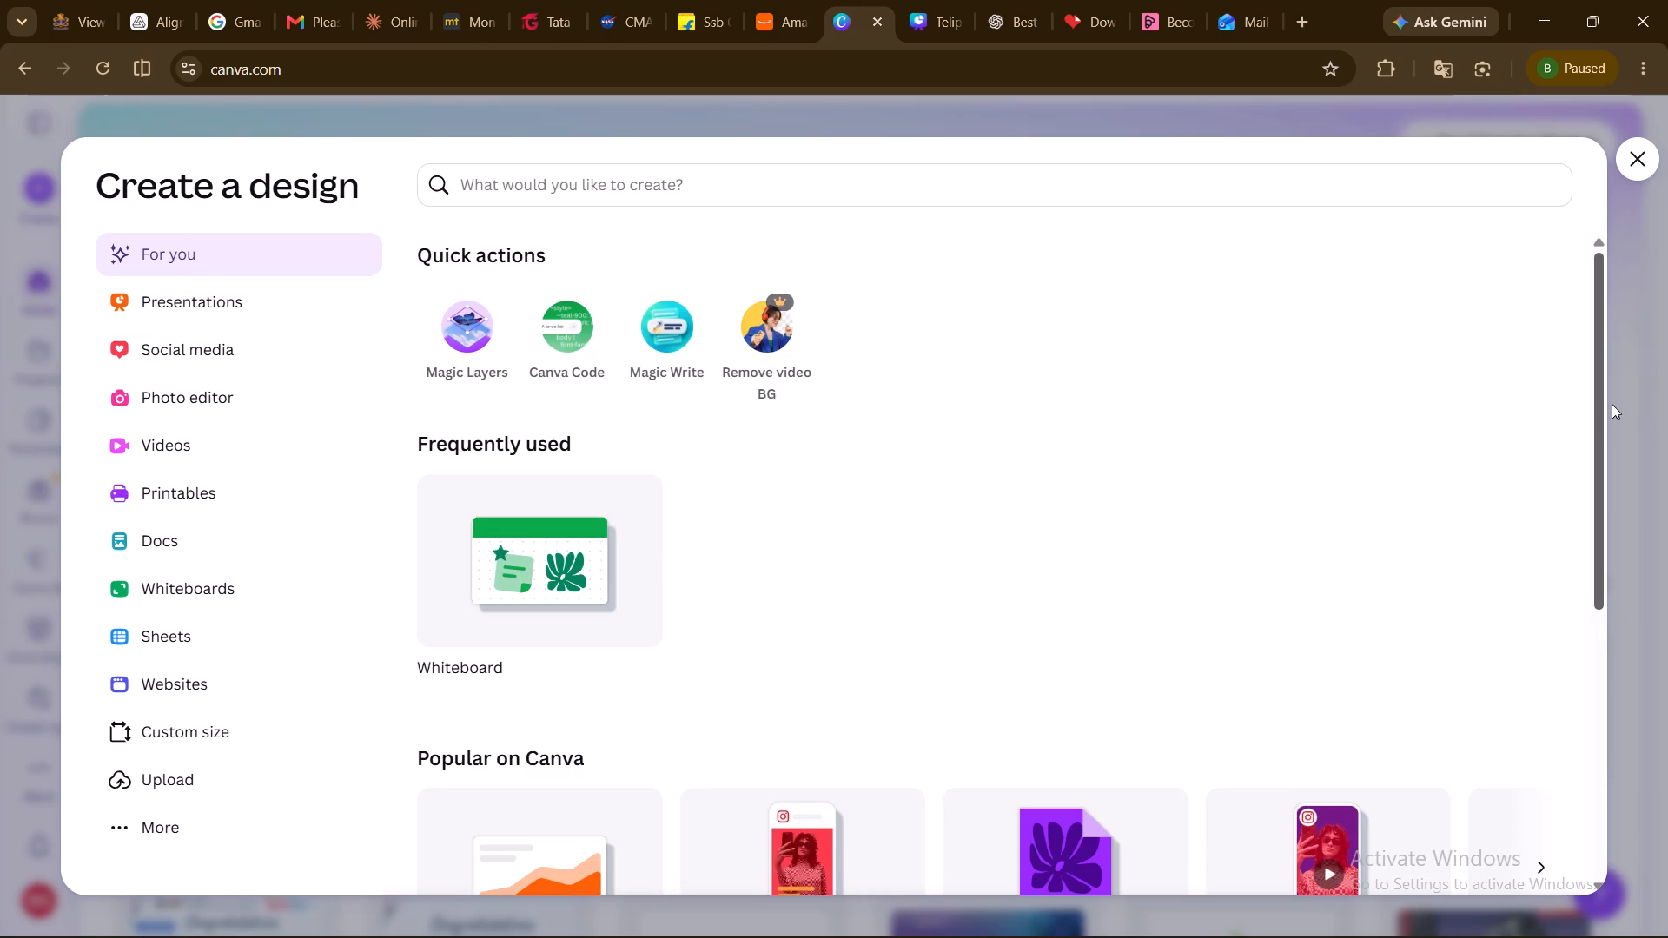
click(1649, 167)
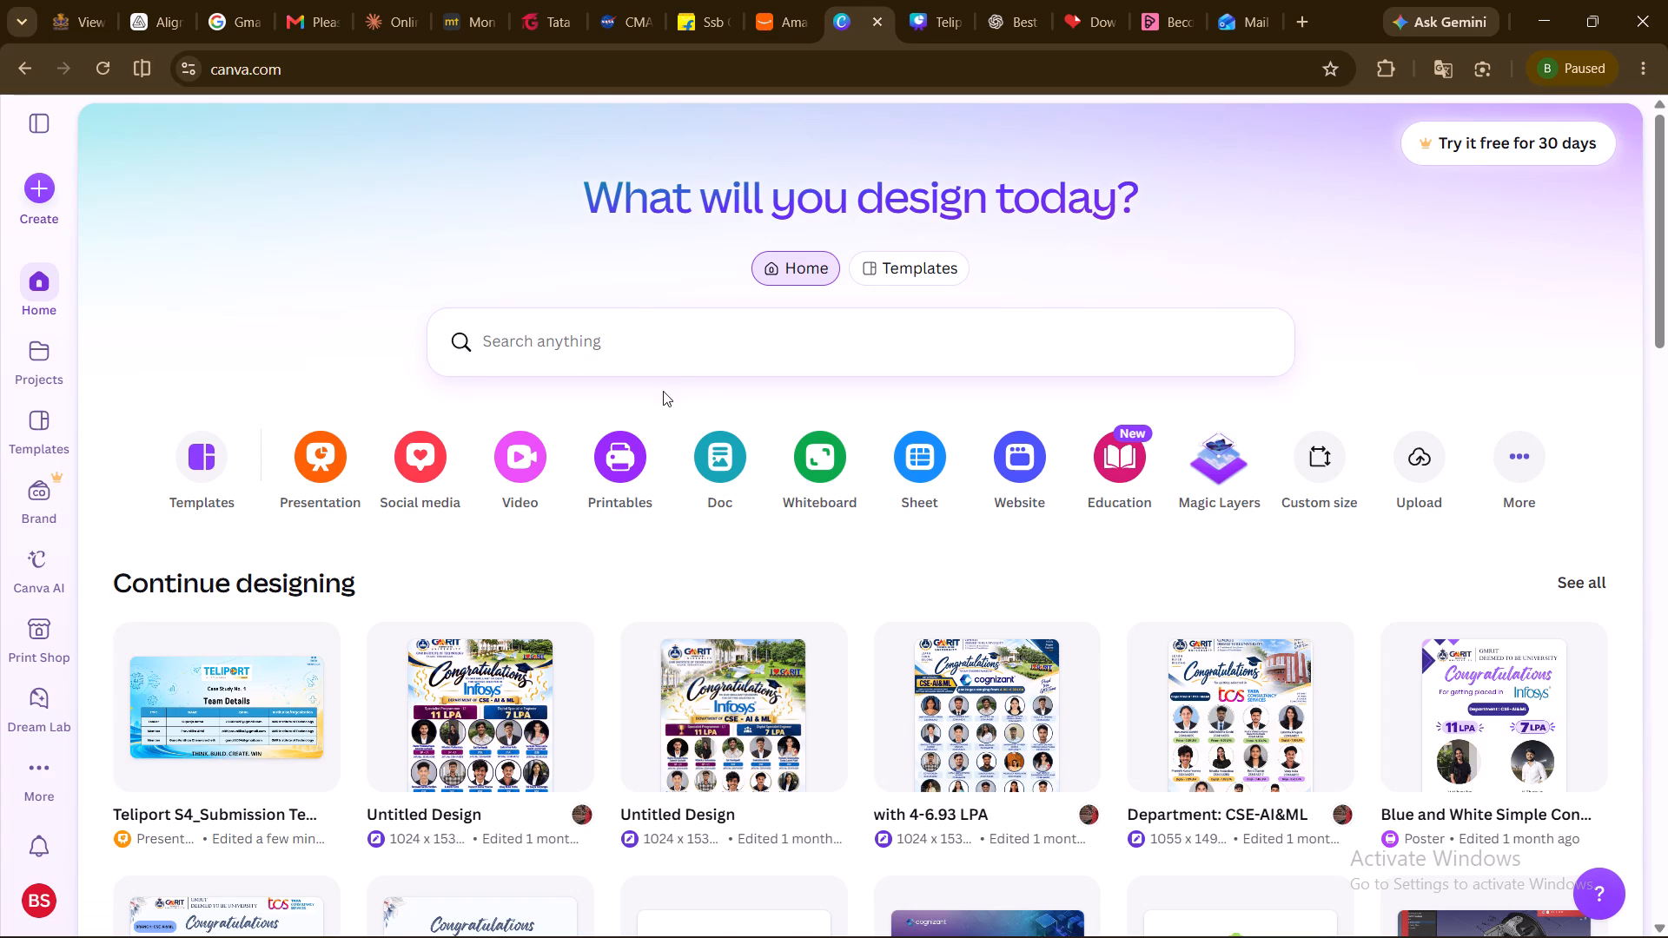
Examine the Canva home page's recent designs, suggested templates, template categories and popular formats for a way to create the slide.
scroll(591, 347, down, 3)
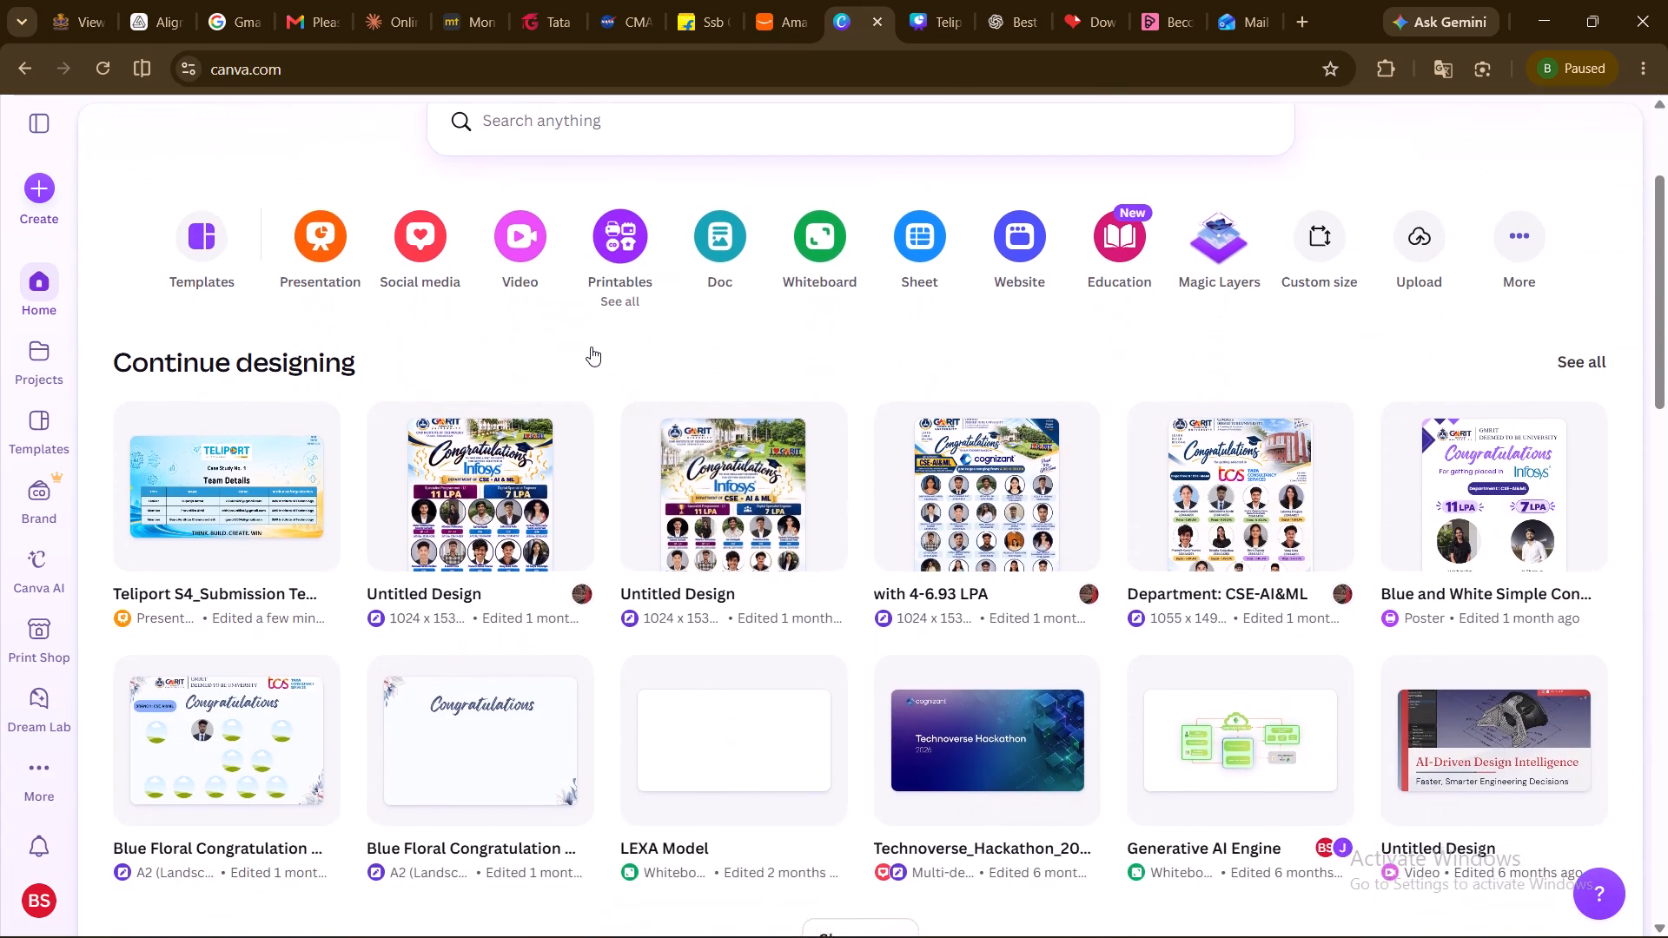
scroll(591, 347, down, 2)
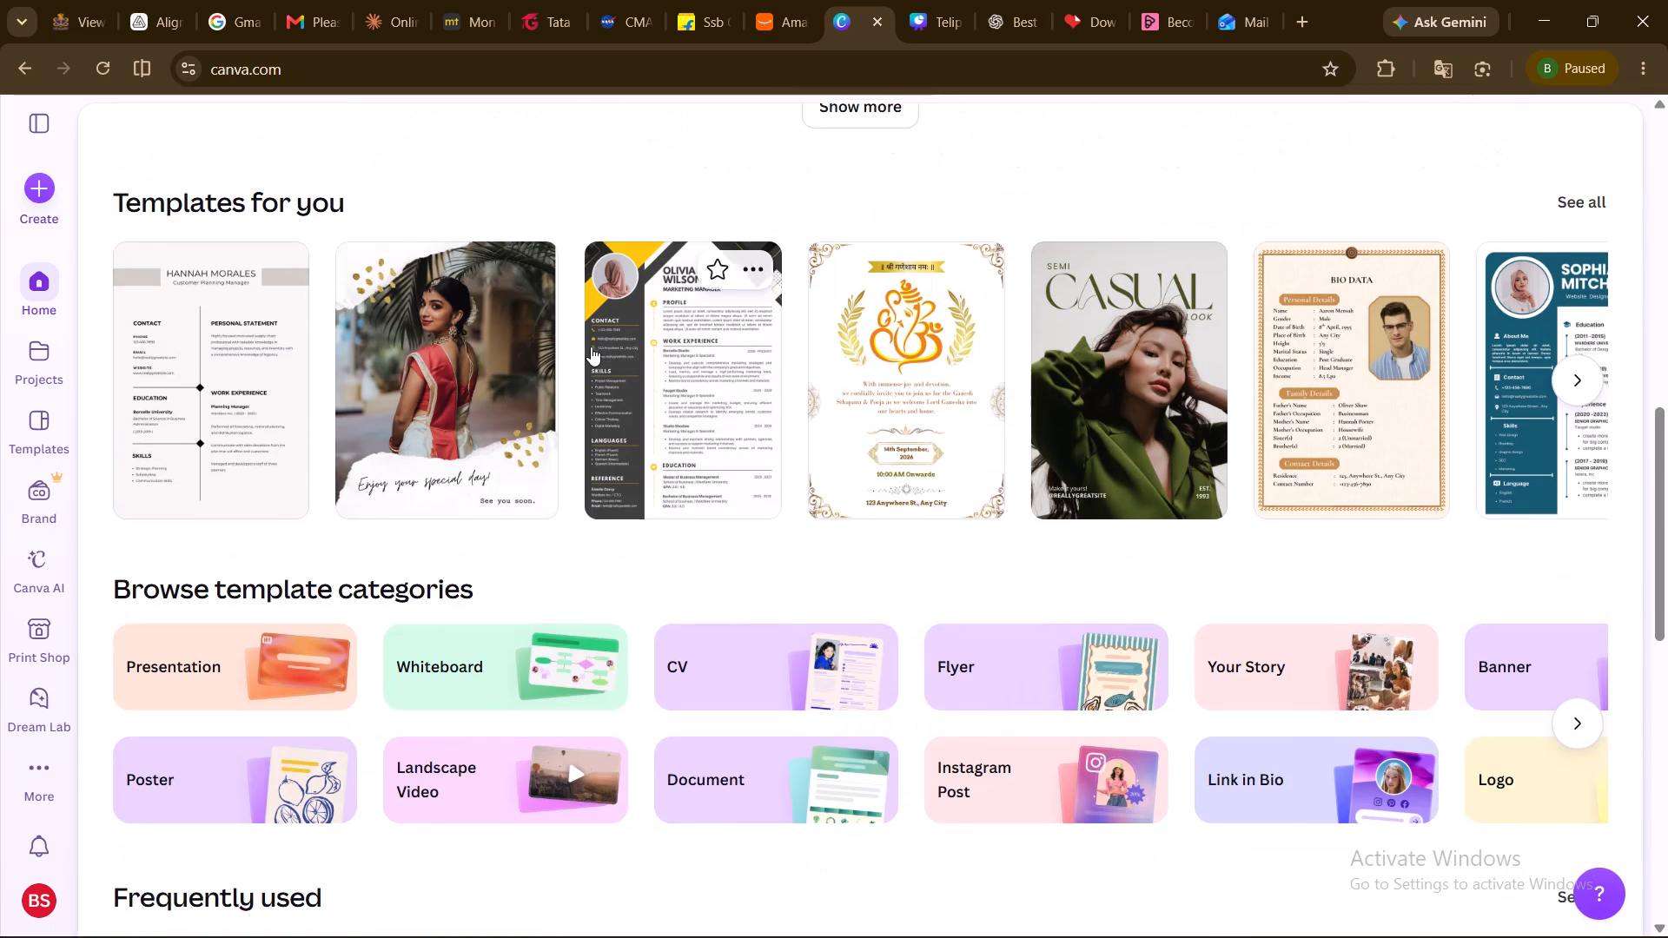
scroll(591, 347, down, 4)
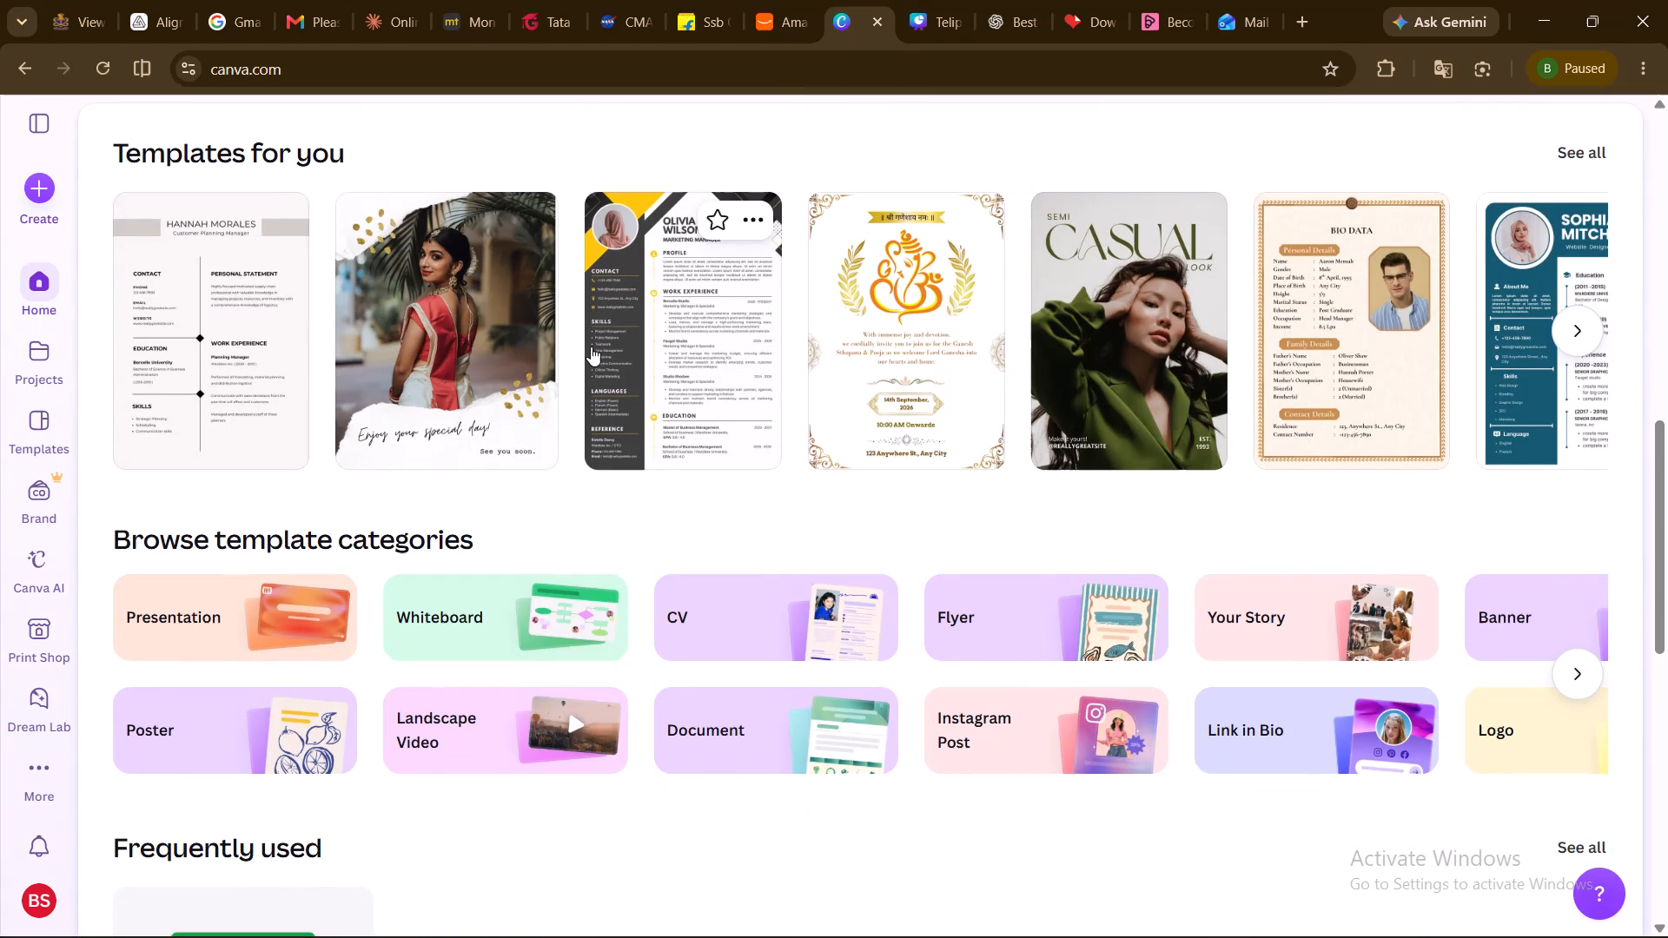
scroll(591, 347, down, 2)
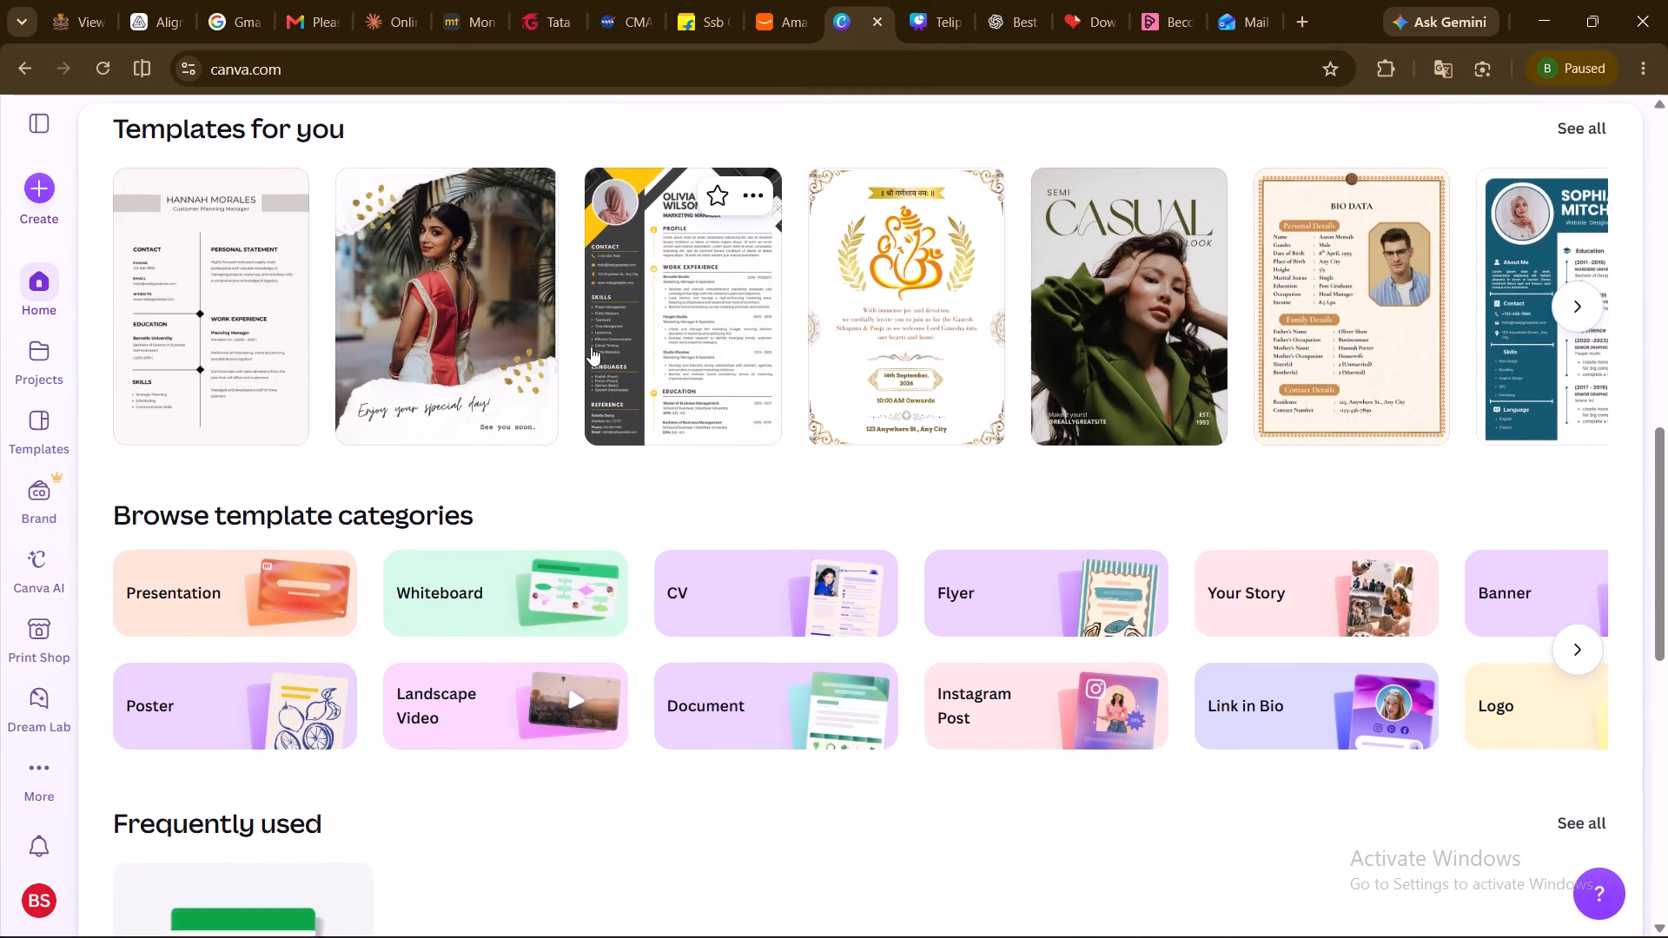
scroll(591, 347, down, 4)
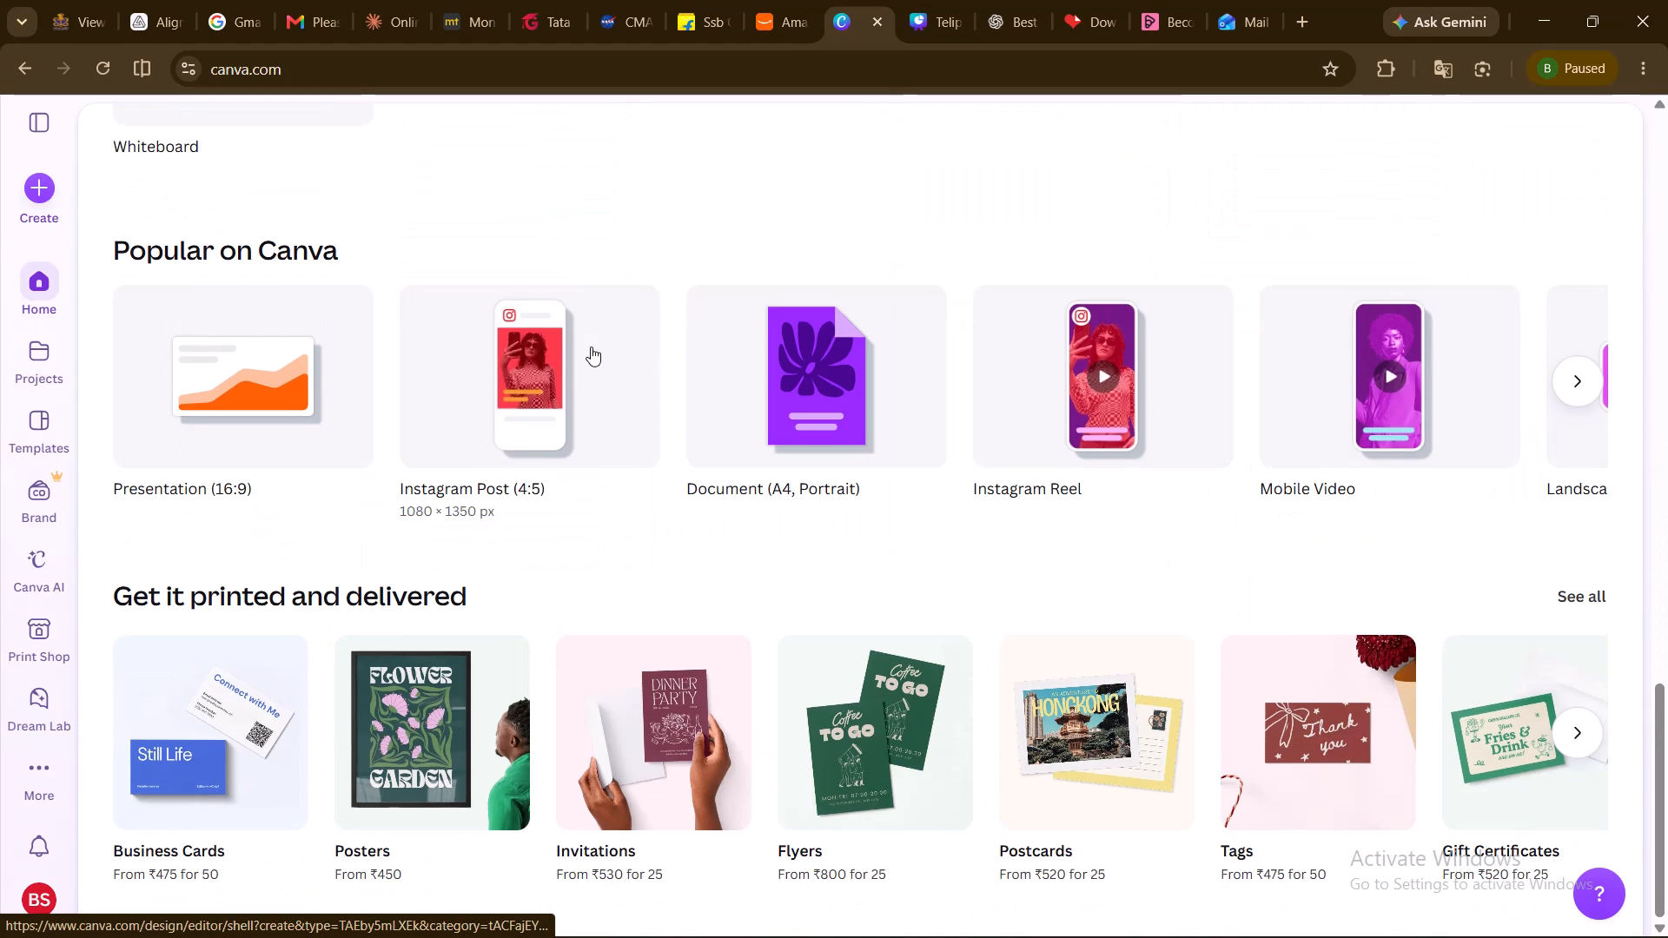
scroll(591, 347, down, 1)
scroll(591, 347, up, 14)
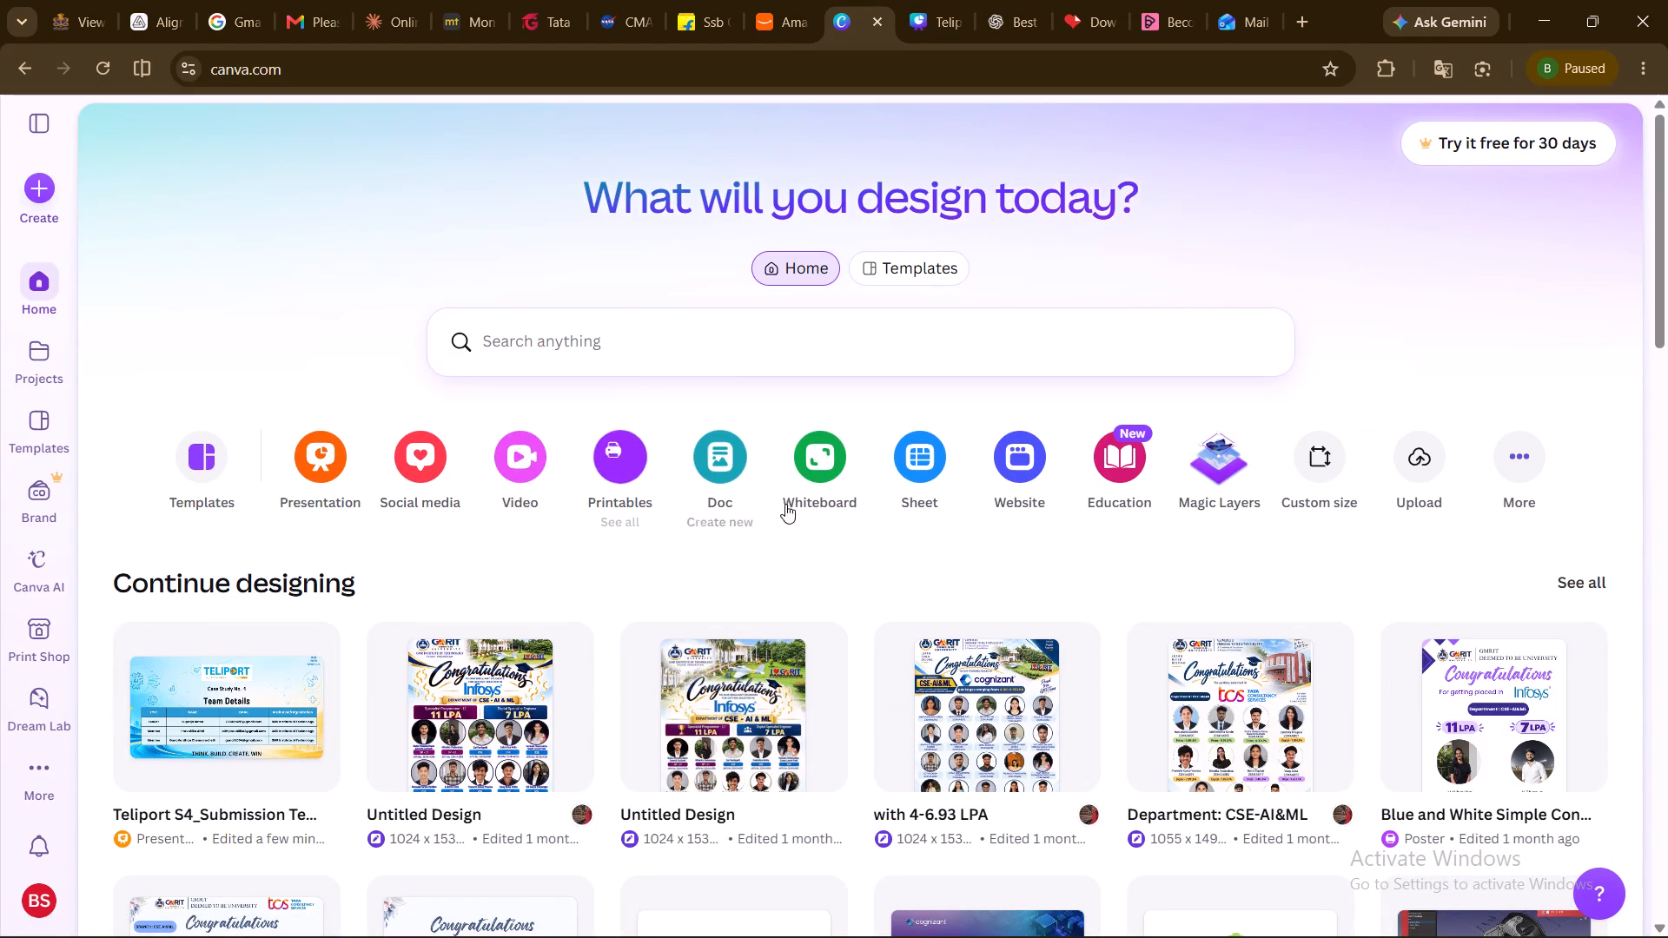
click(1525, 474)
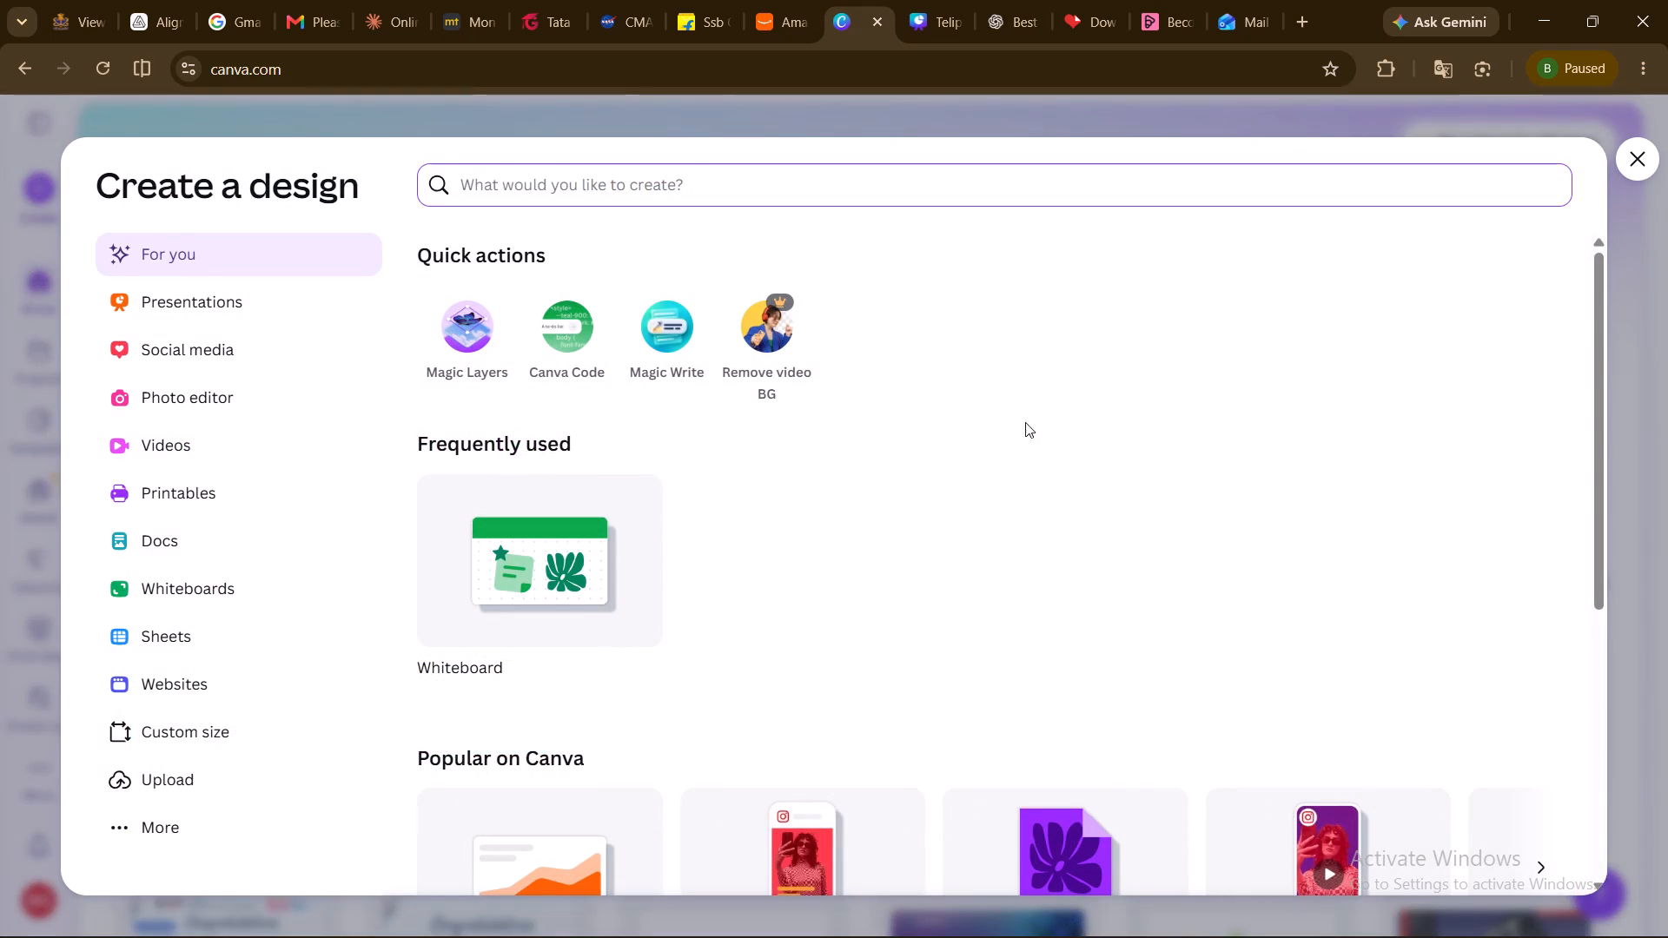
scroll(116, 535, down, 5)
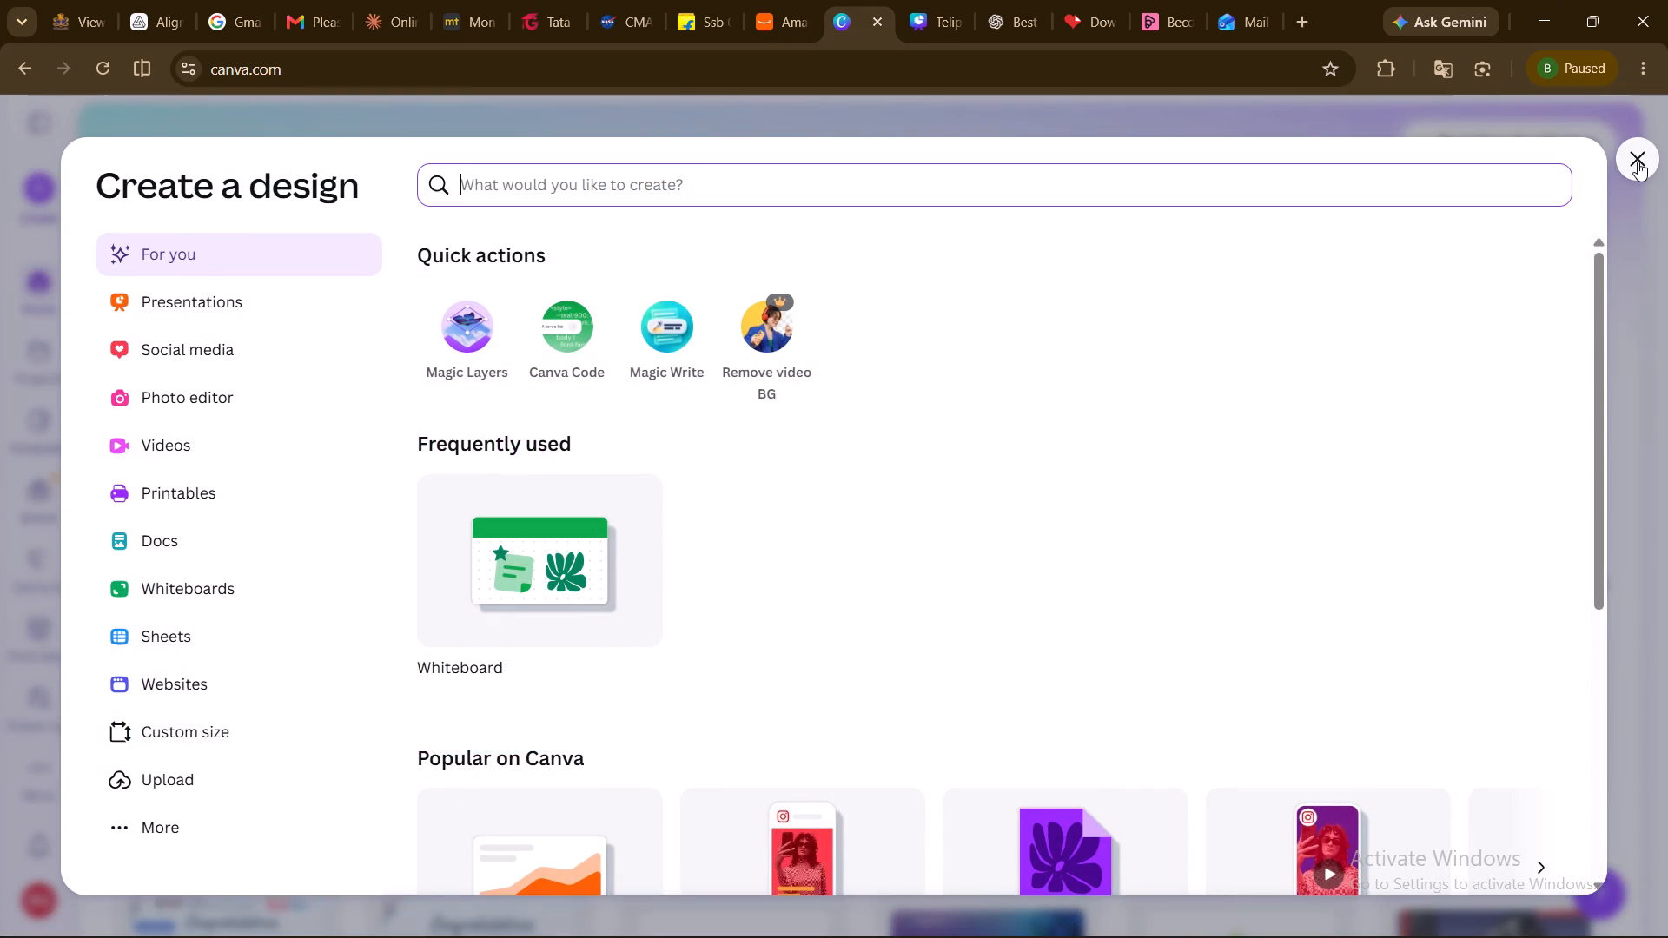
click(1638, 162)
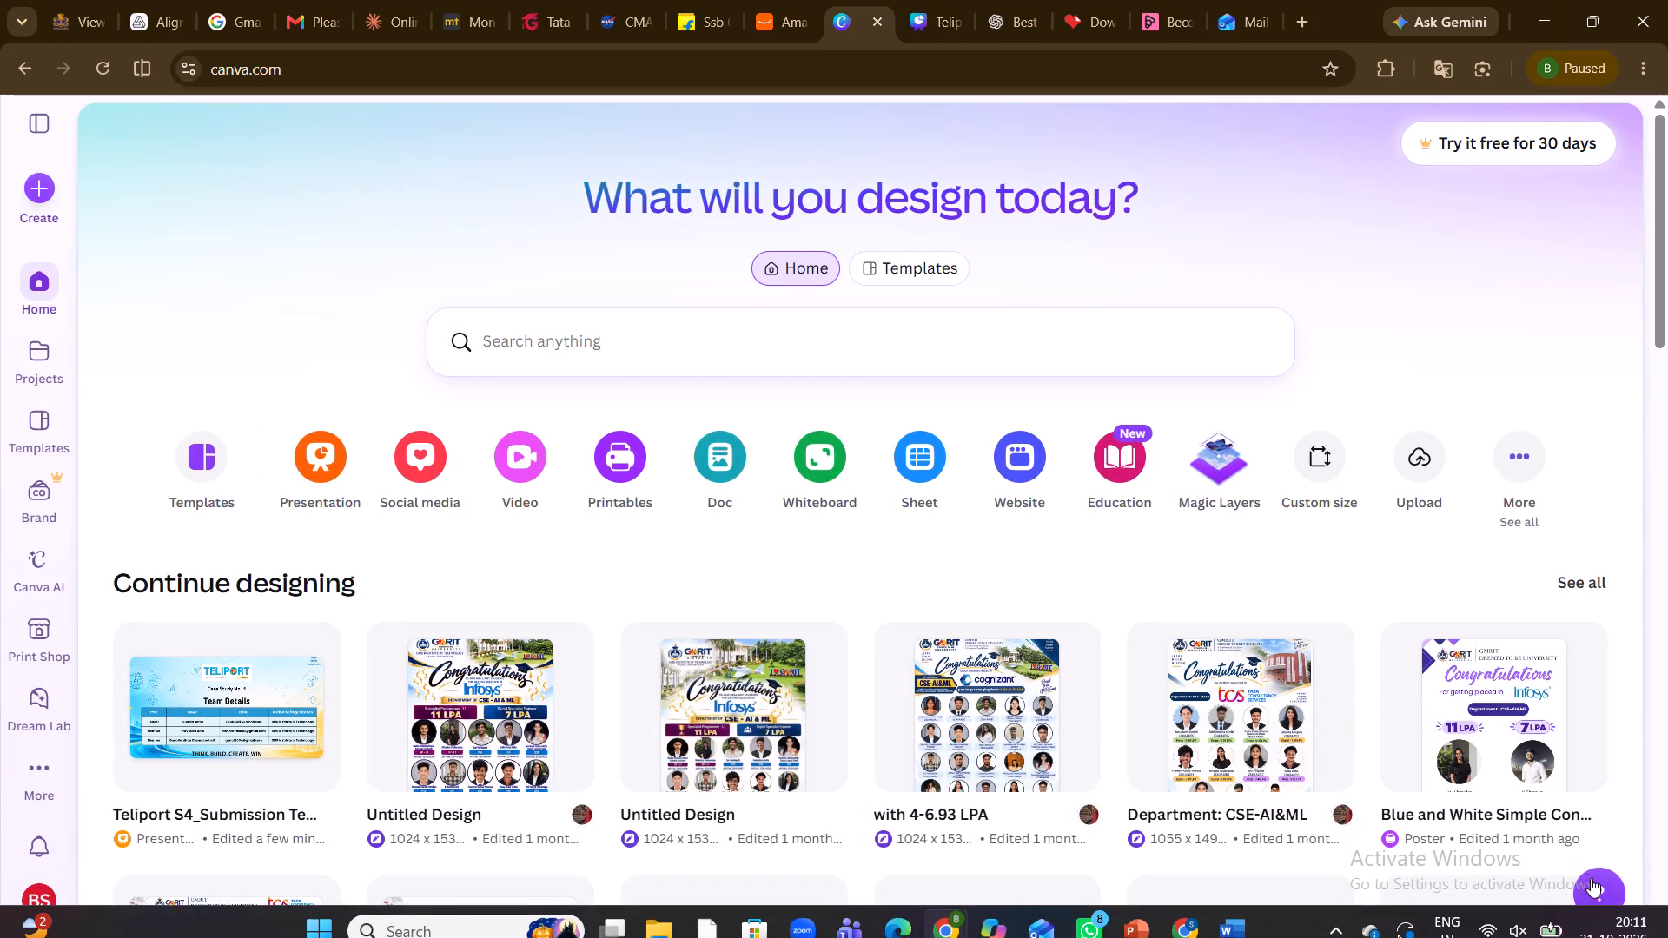
Ask the Canva help assistant "how can i give a prompt to the canava so it would design the slide for me".
click(1599, 879)
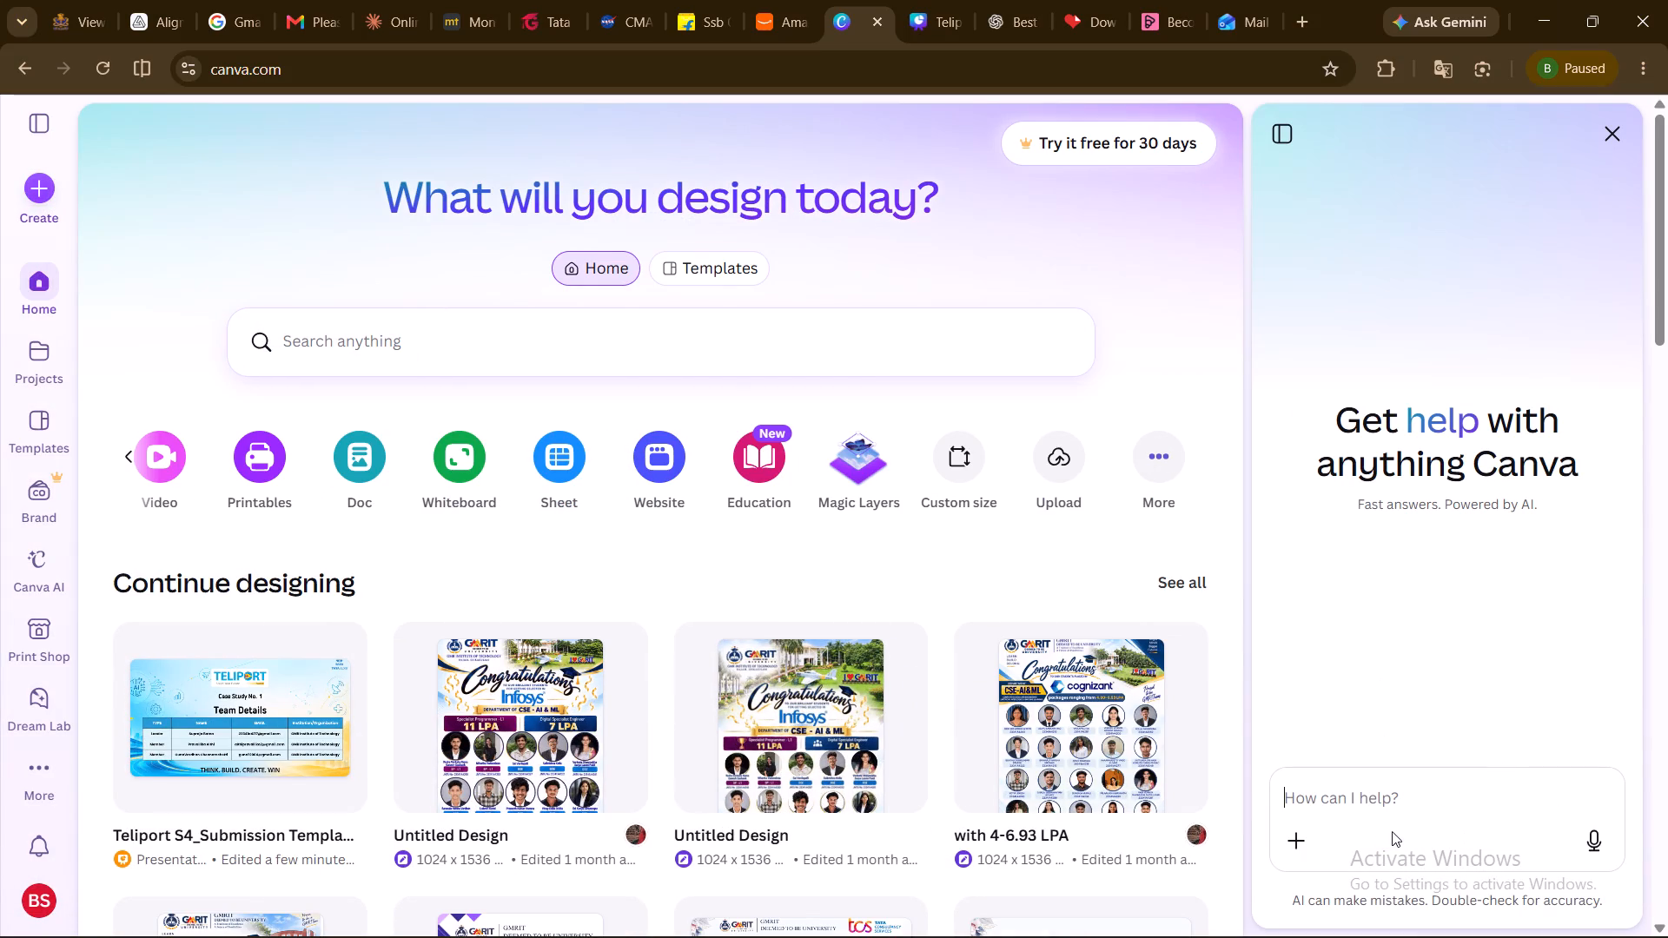
click(1381, 823)
text(how can i g)
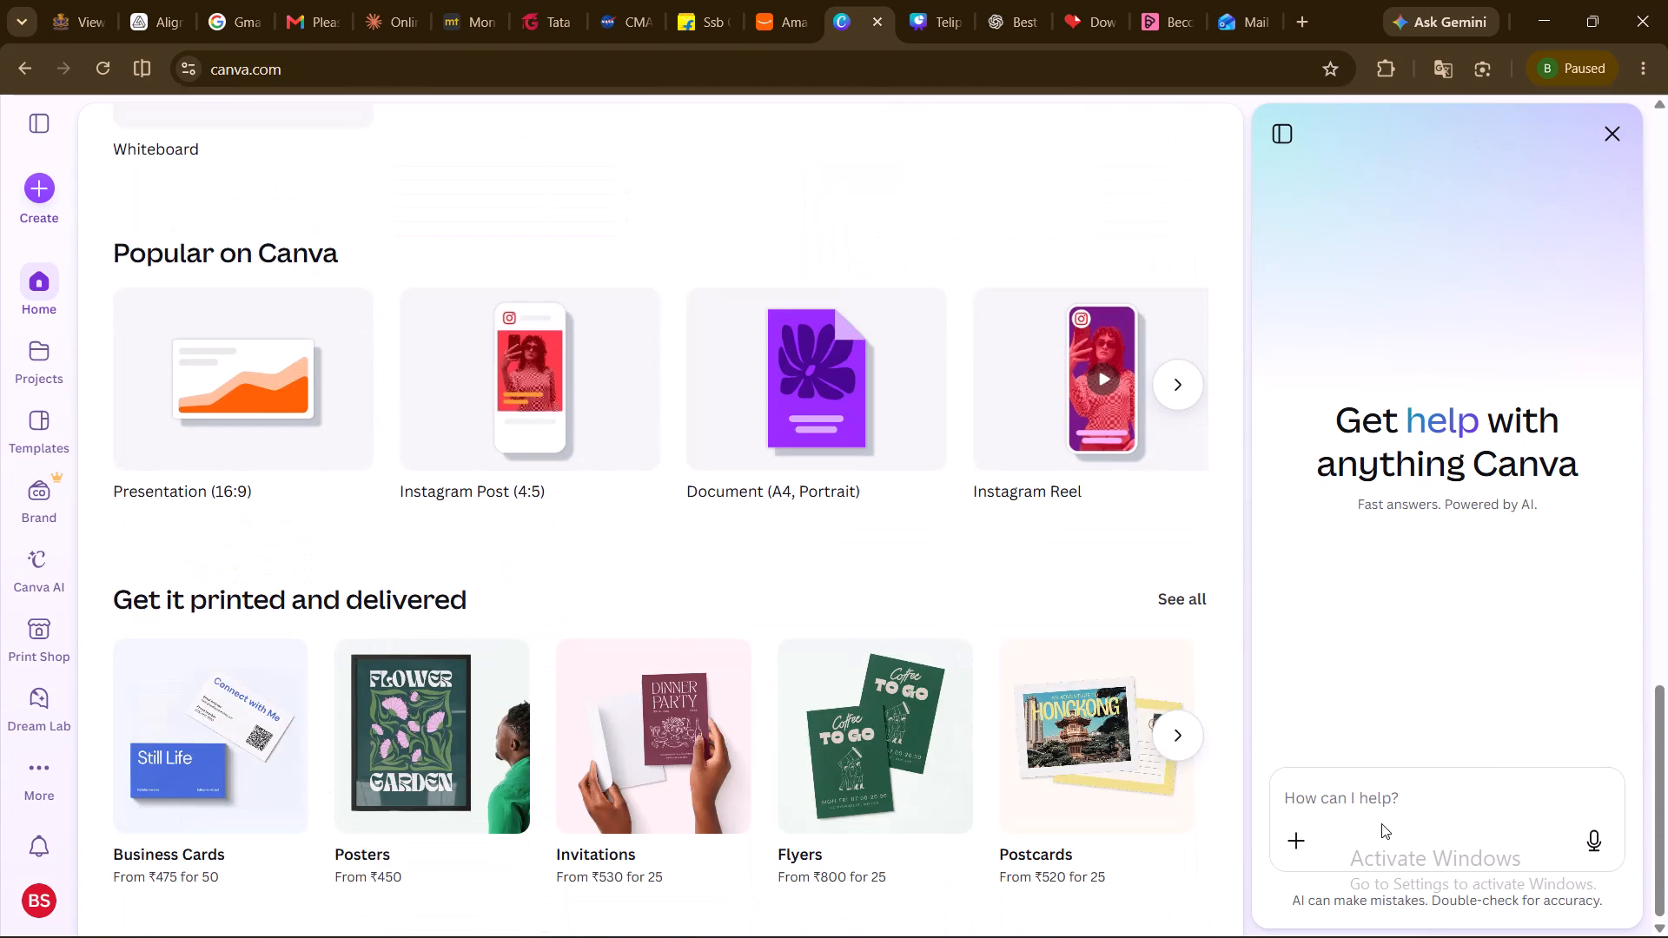
click(1381, 823)
click(1373, 806)
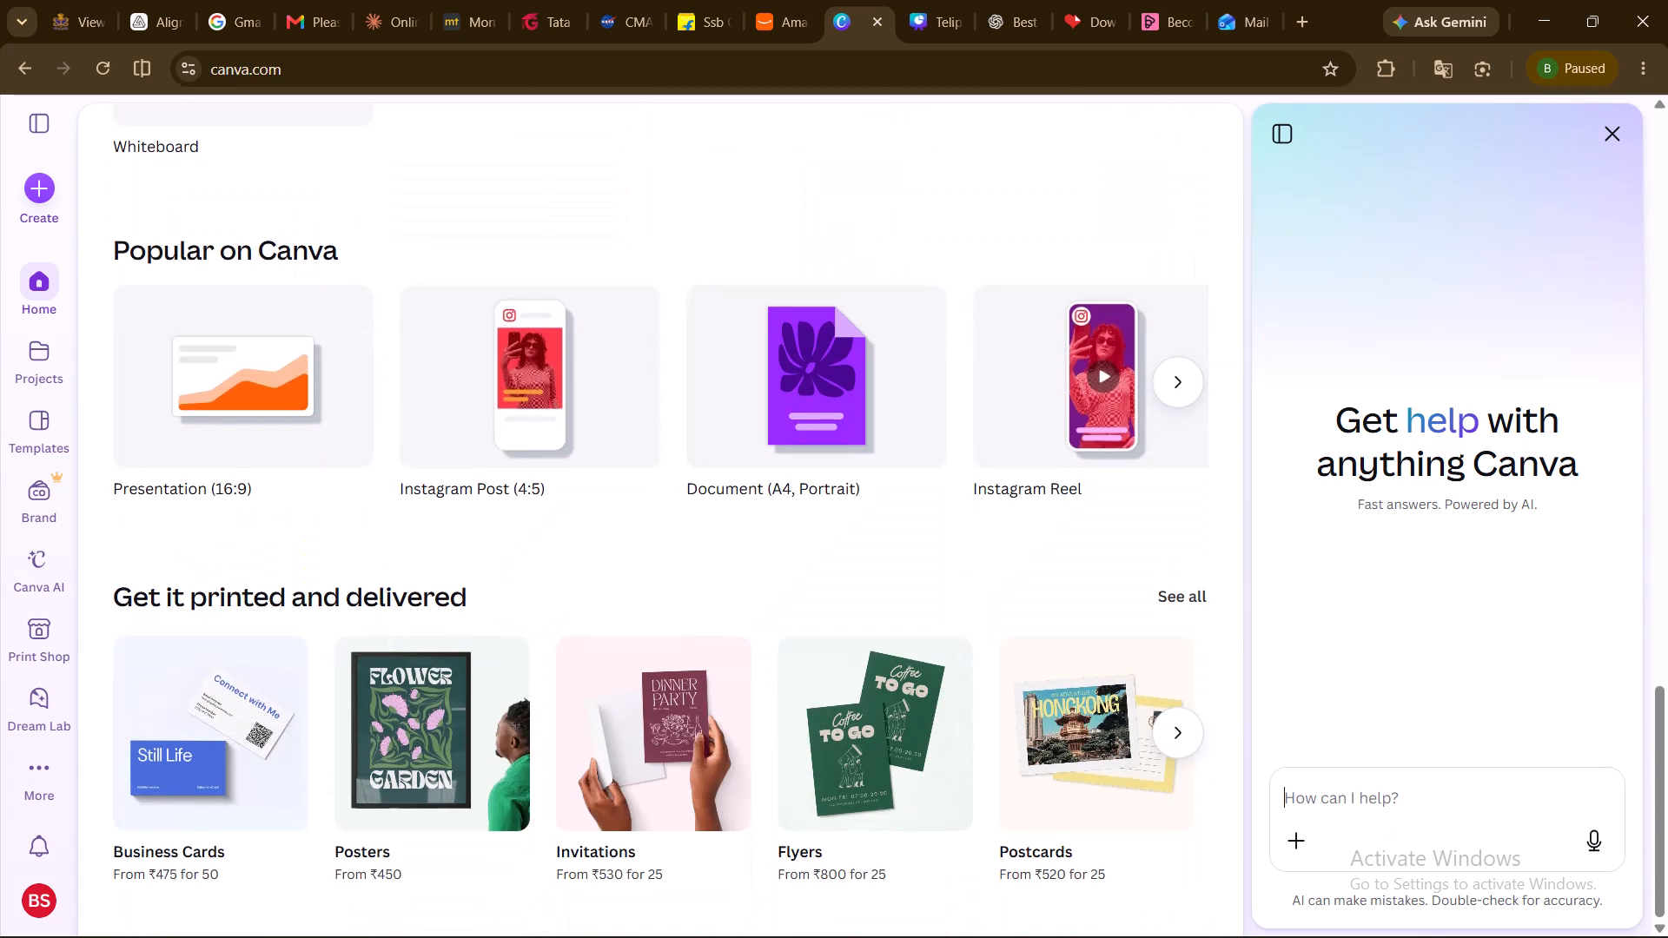
text(how can i give)
key(space)
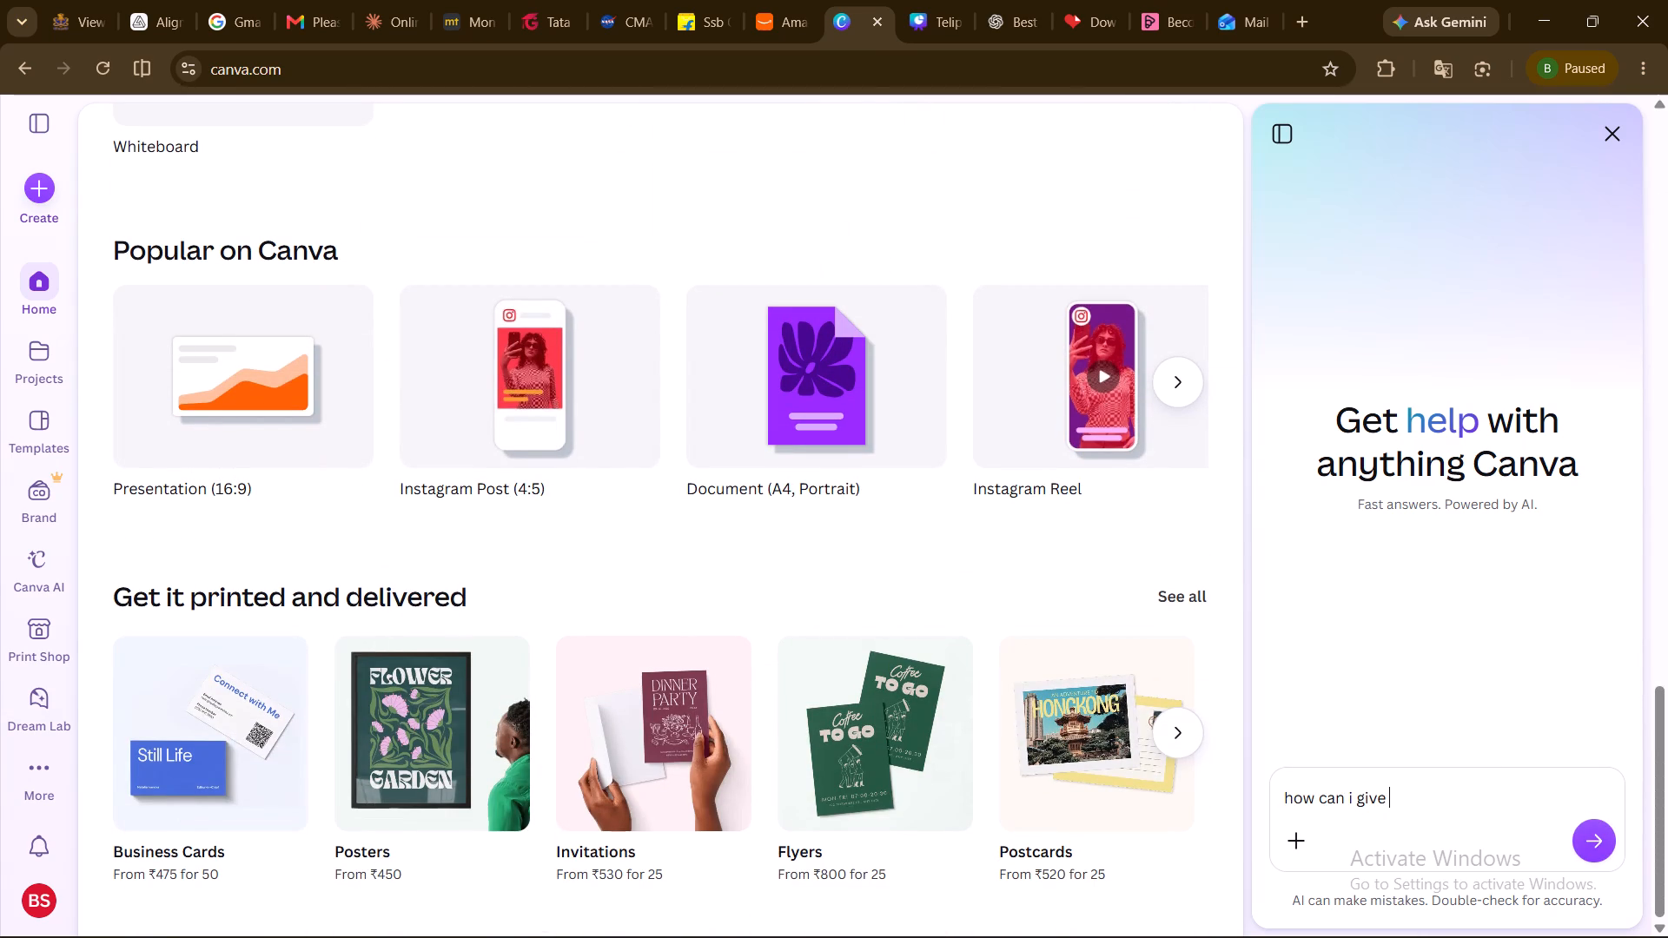
key(space)
key(BackSpace)
key(BackSpace)
key(space)
text(a)
key(space)
text(prompt)
key(space)
text(to)
key(space)
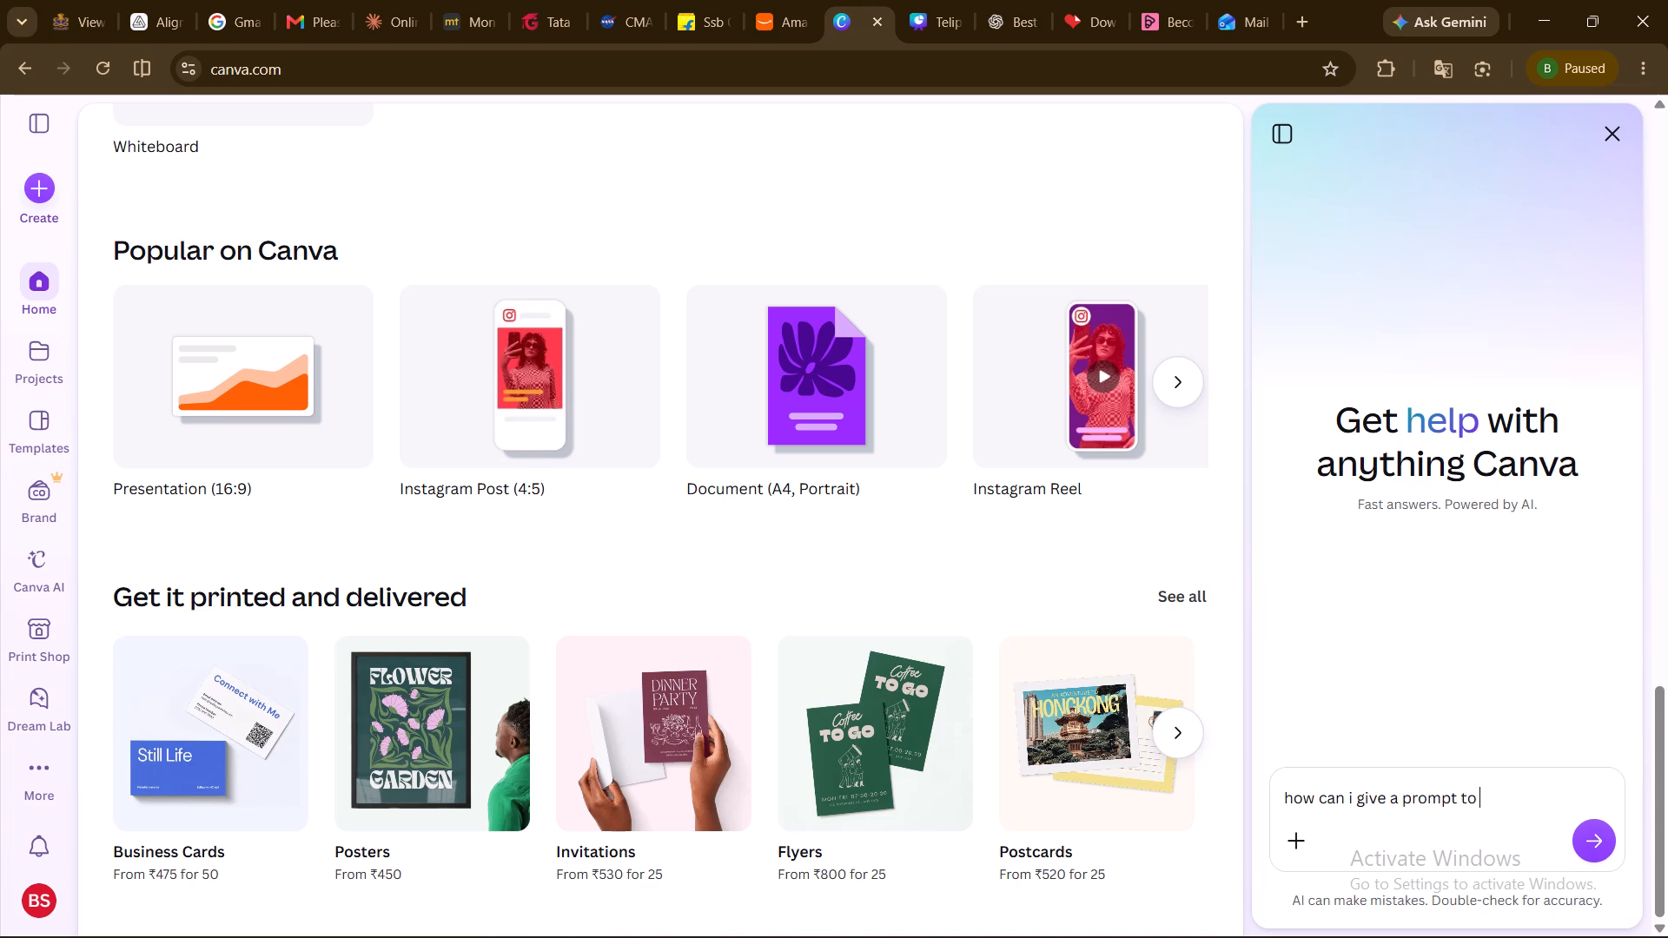
text(the canava)
key(space)
text(so)
key(space)
text(it)
key(space)
text(would design the slide)
key(space)
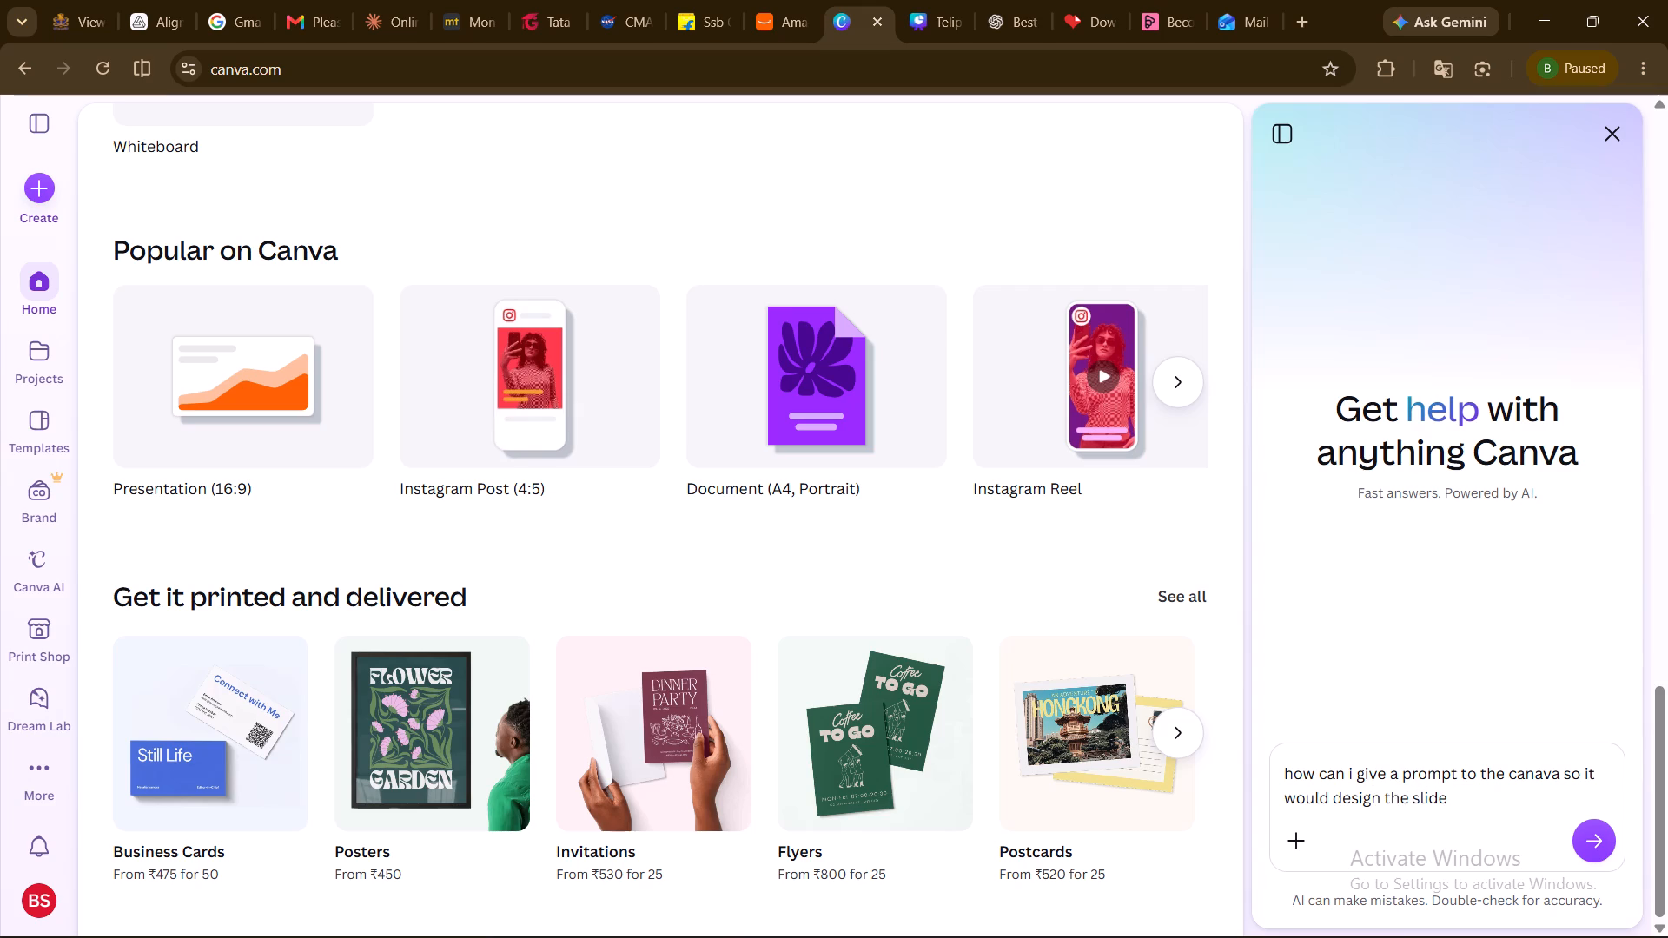
text(for)
key(space)
text(me)
key(Return)
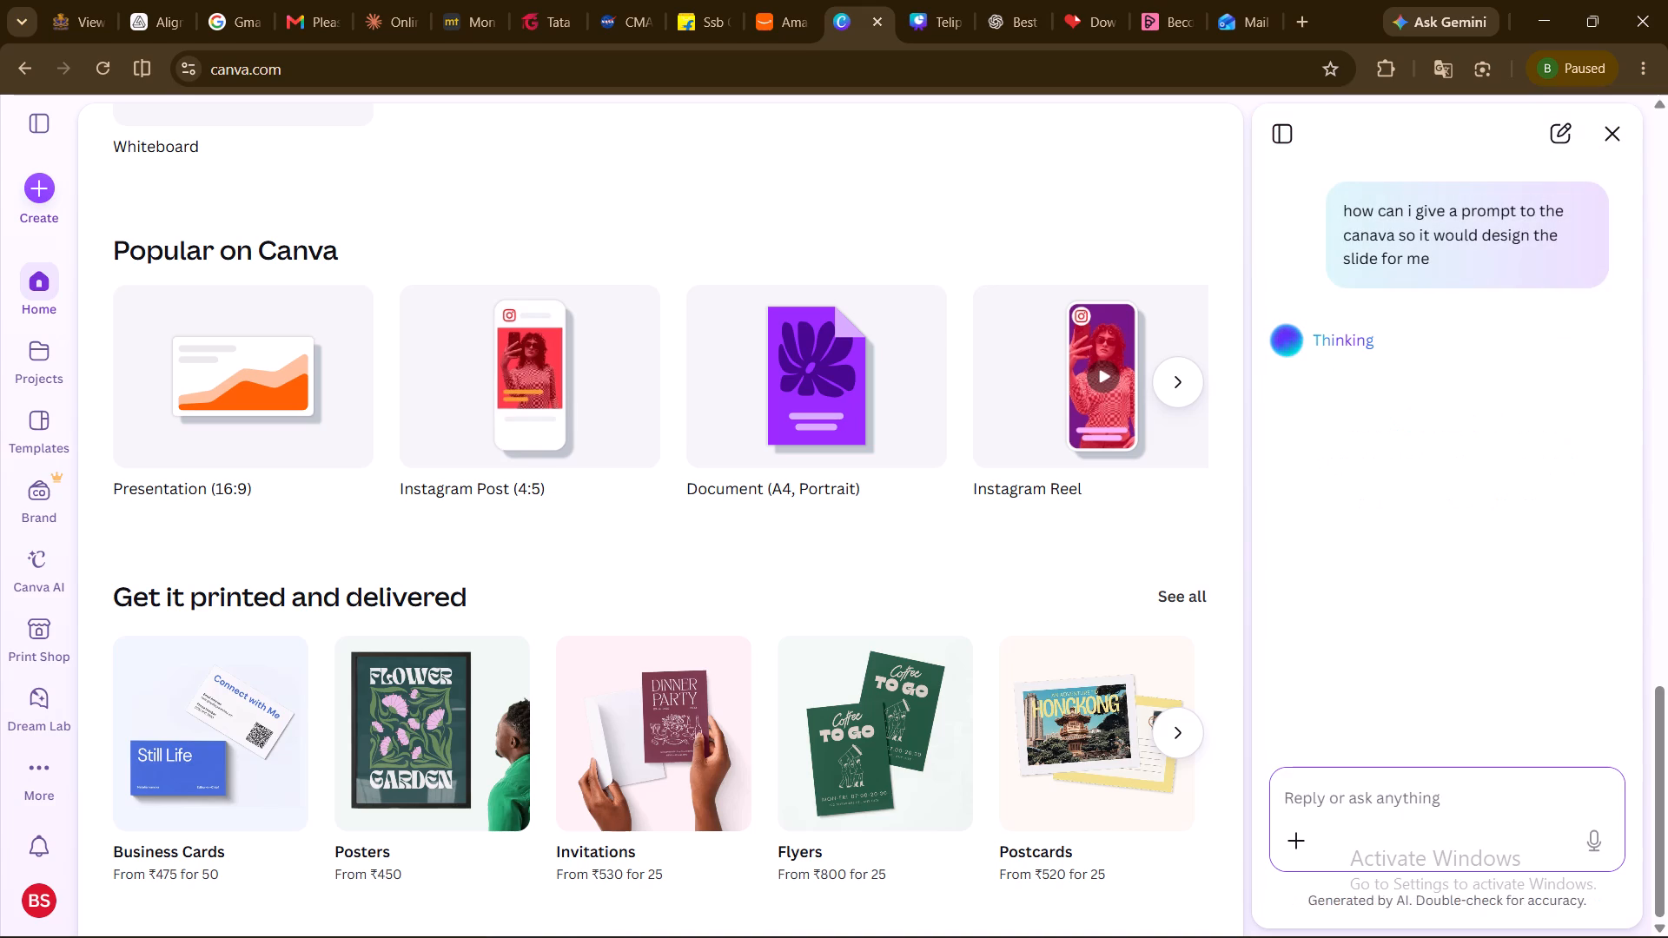
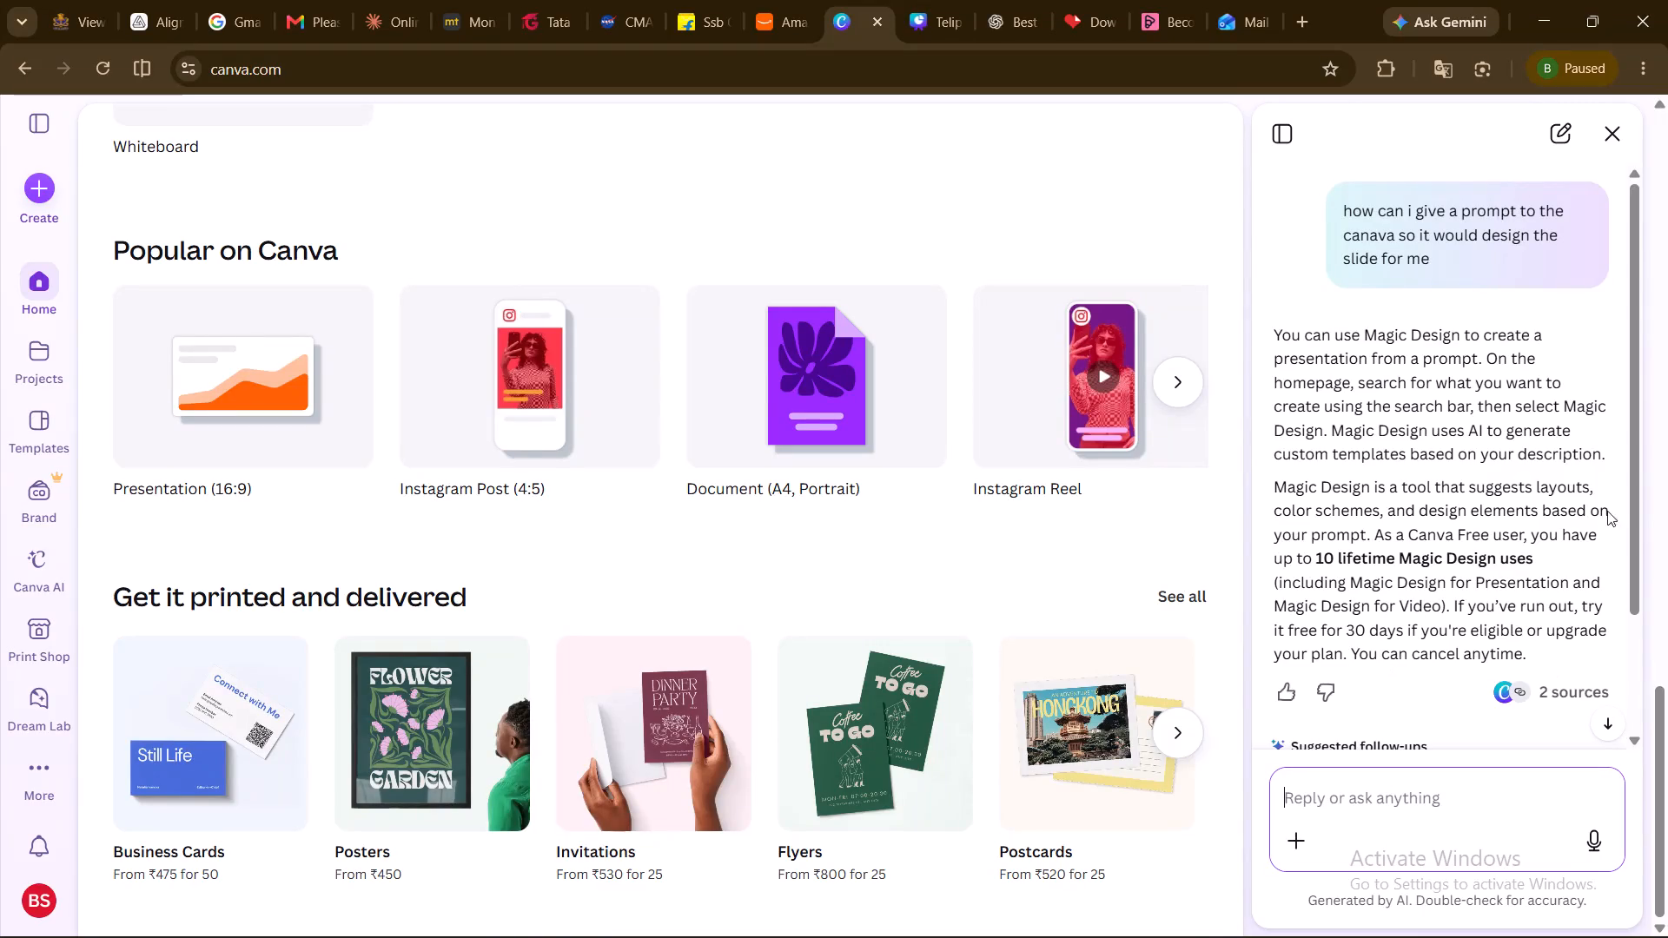
Read the help assistant's answer on creating a presentation from a prompt.
scroll(1538, 480, down, 2)
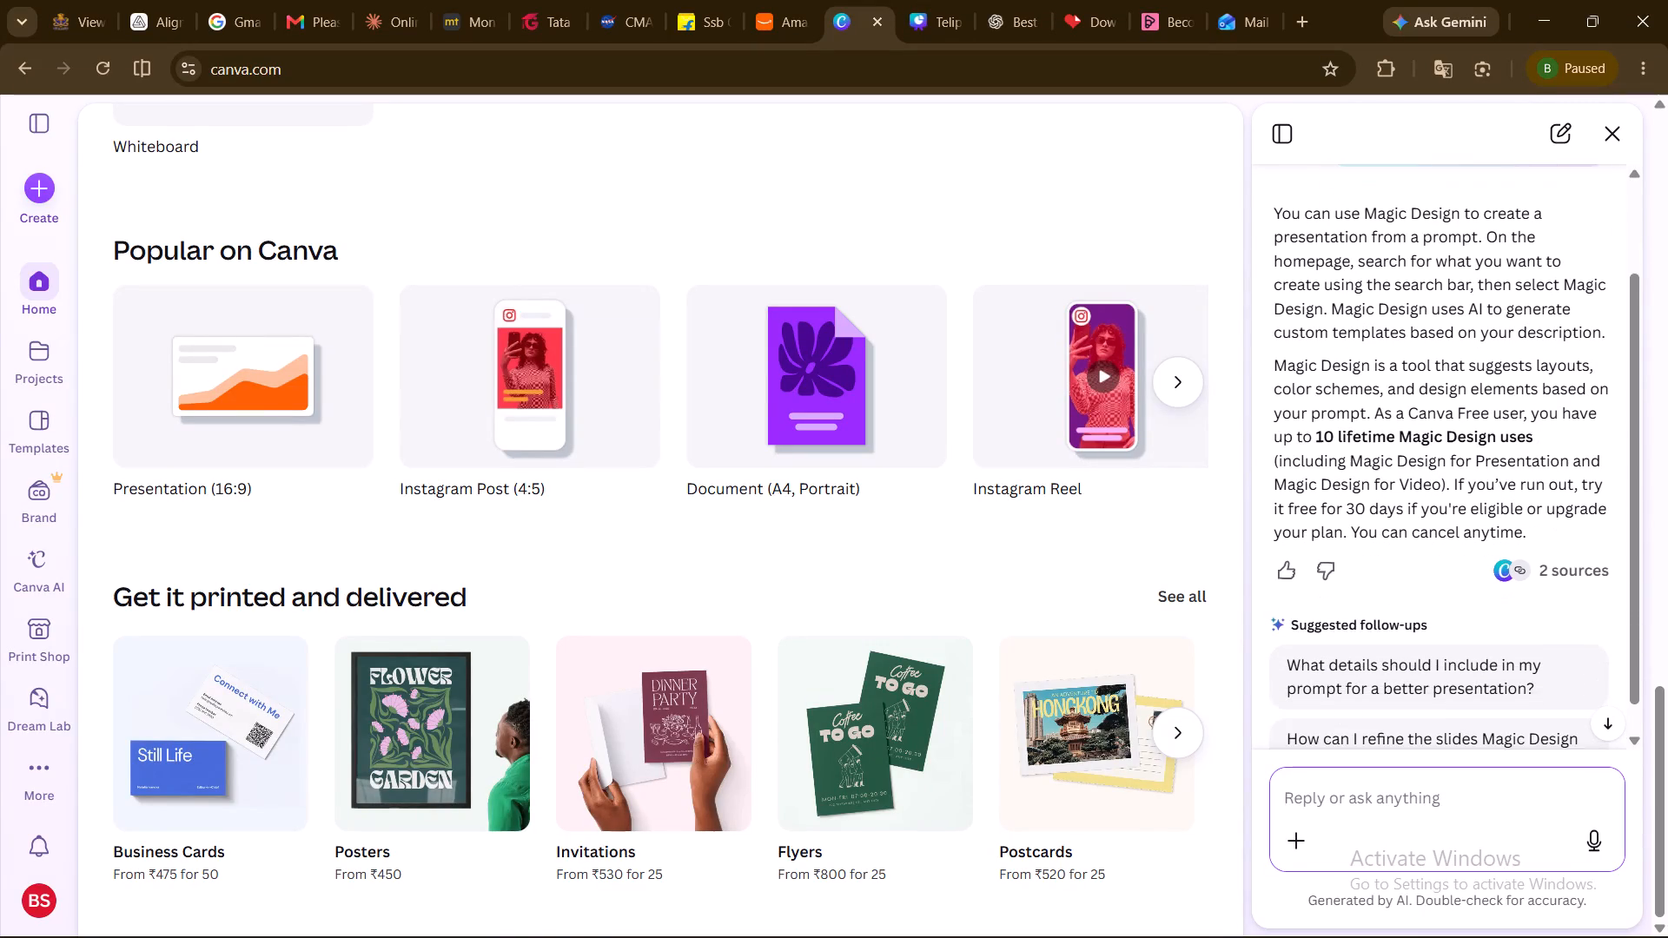
scroll(1538, 480, down, 2)
scroll(1538, 480, up, 1)
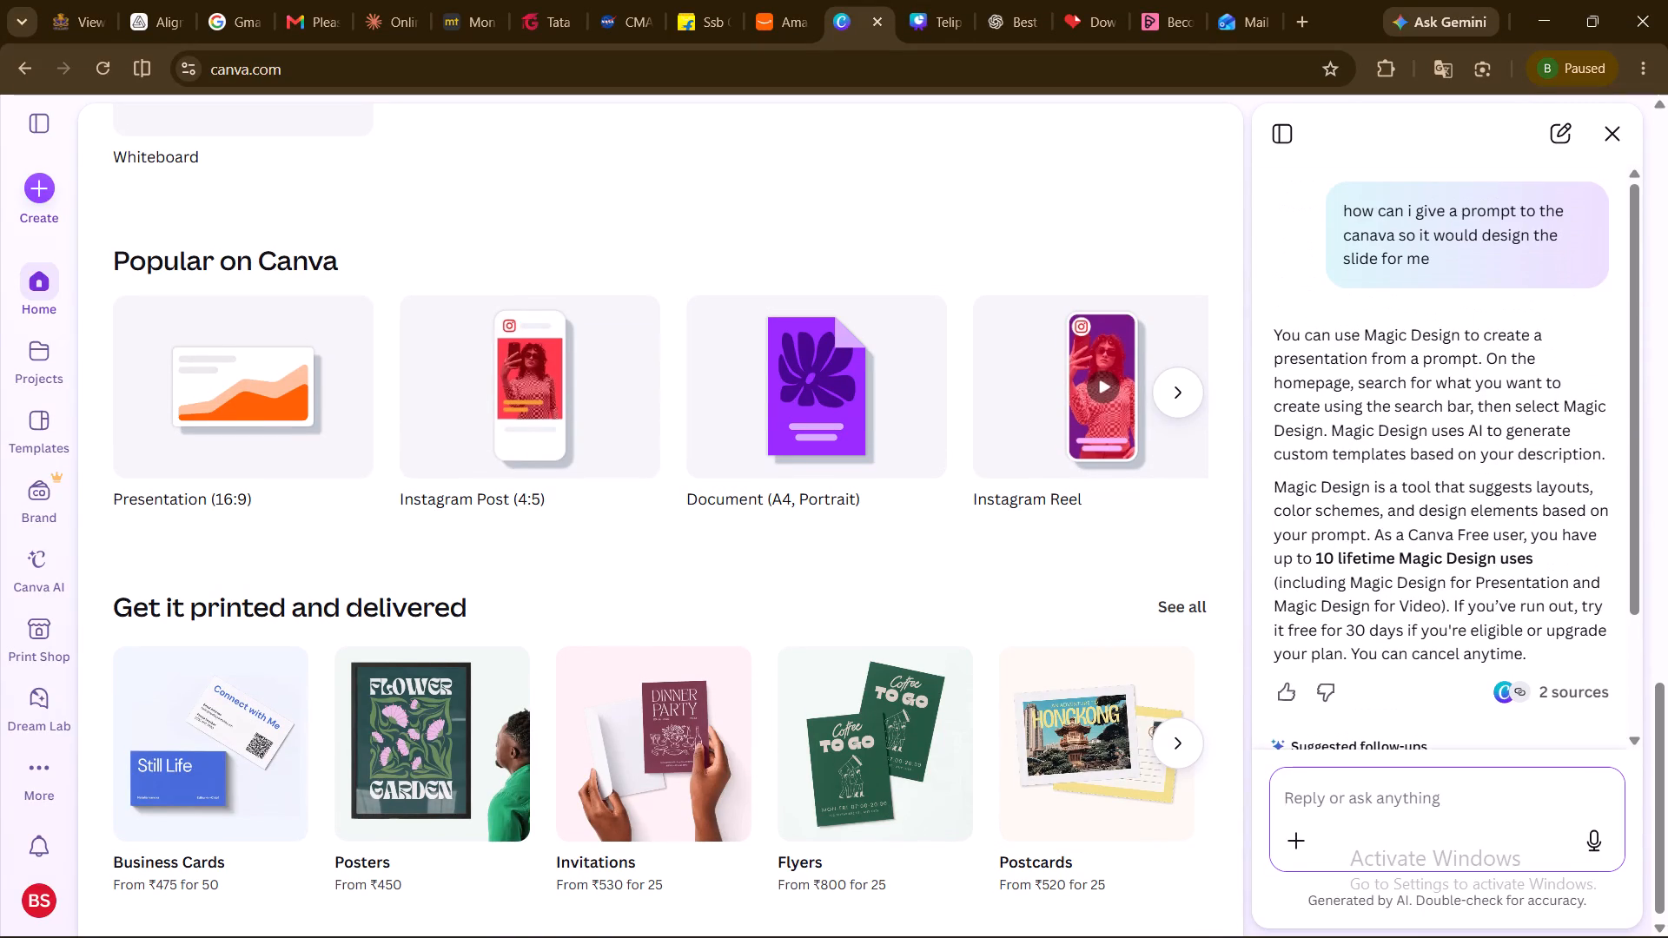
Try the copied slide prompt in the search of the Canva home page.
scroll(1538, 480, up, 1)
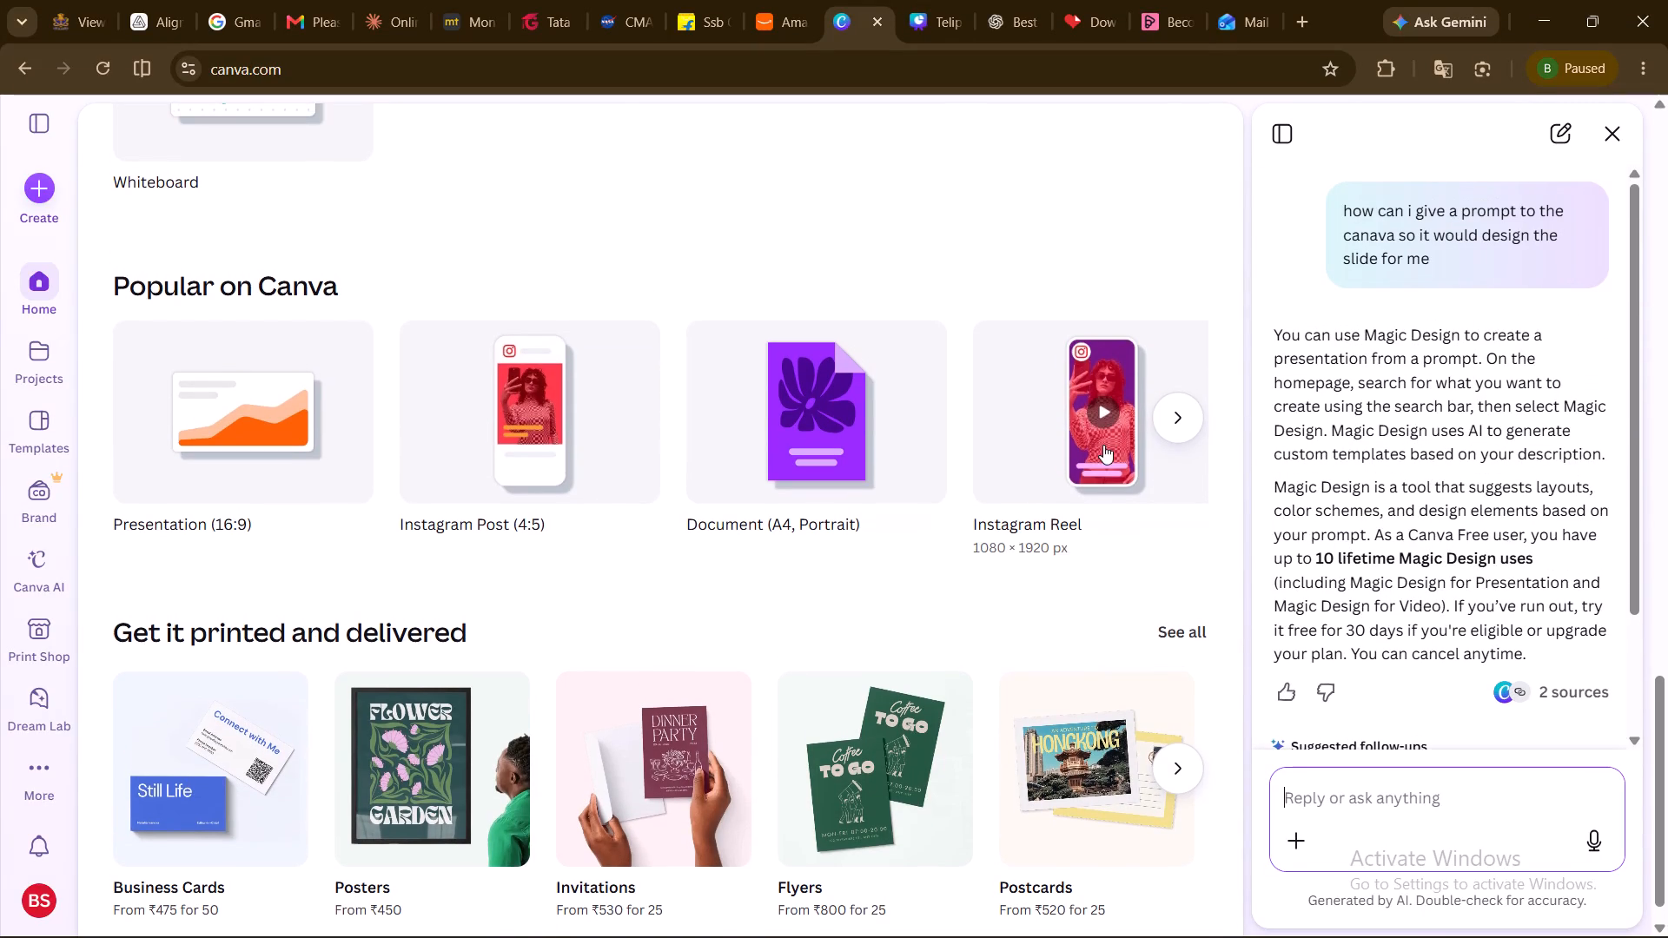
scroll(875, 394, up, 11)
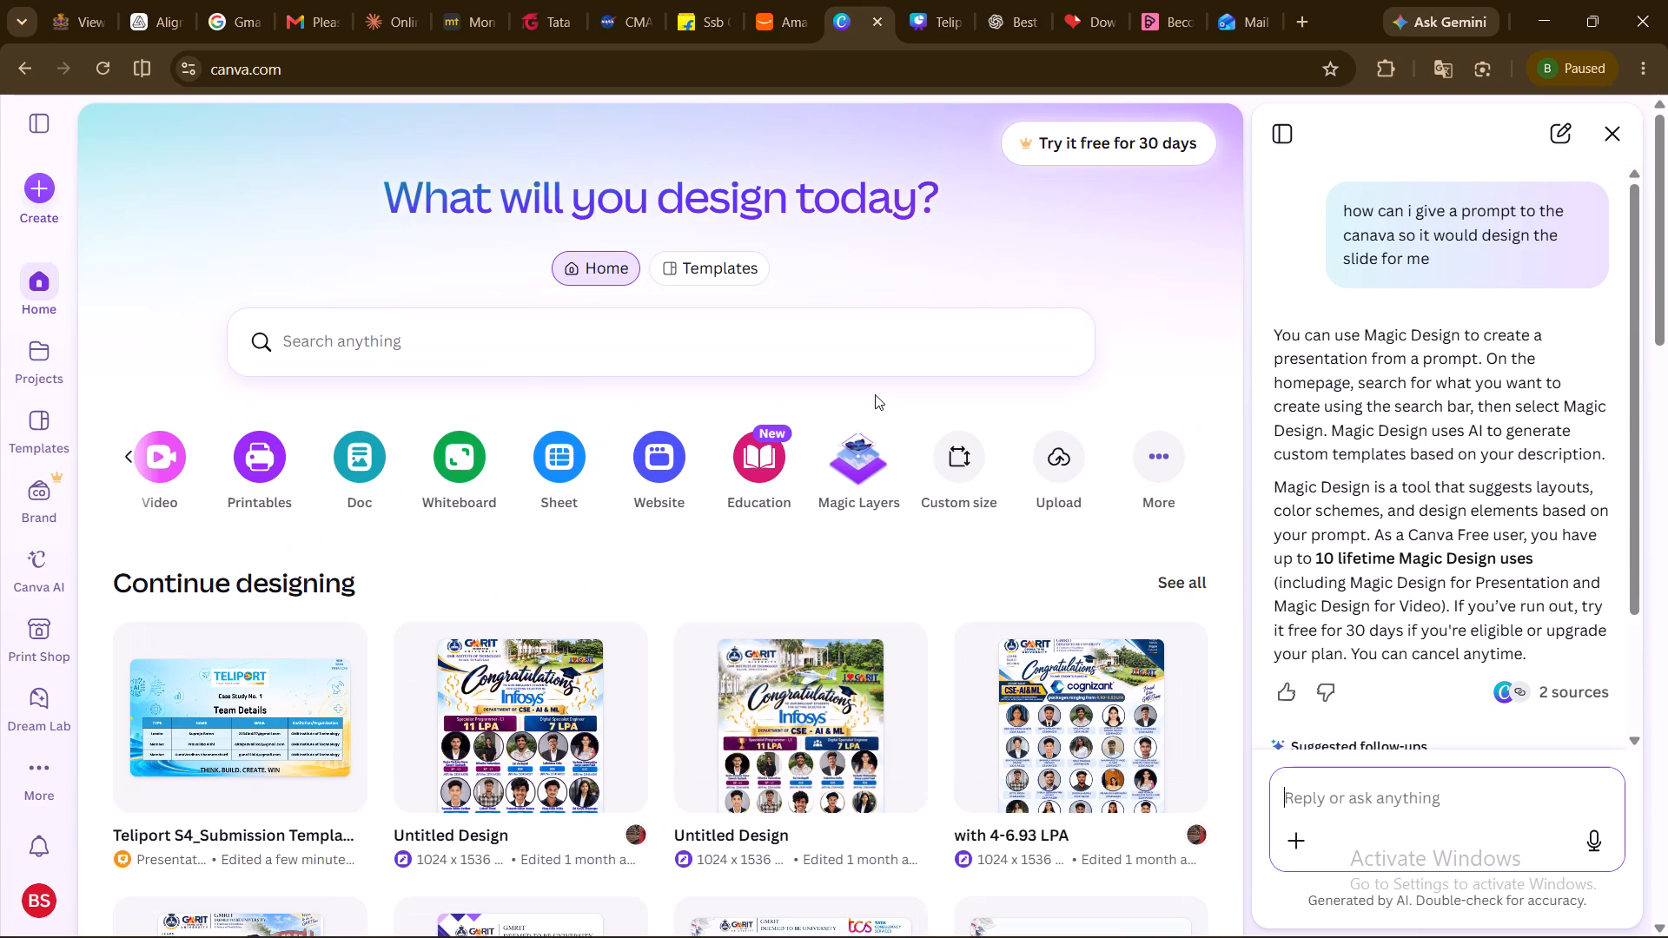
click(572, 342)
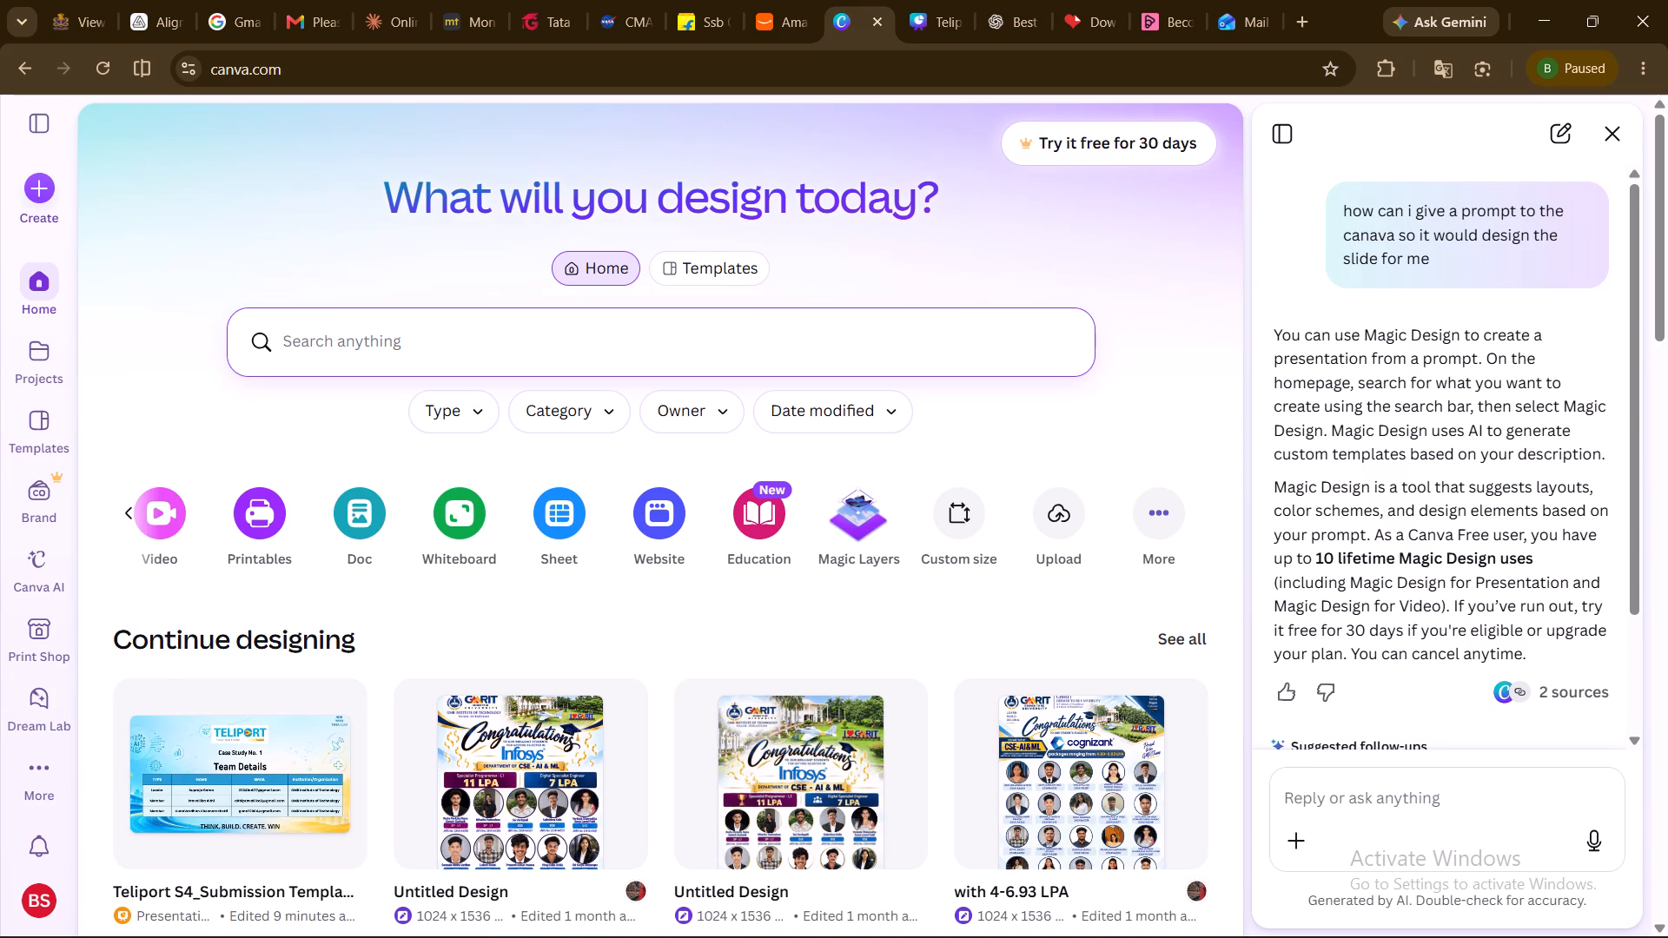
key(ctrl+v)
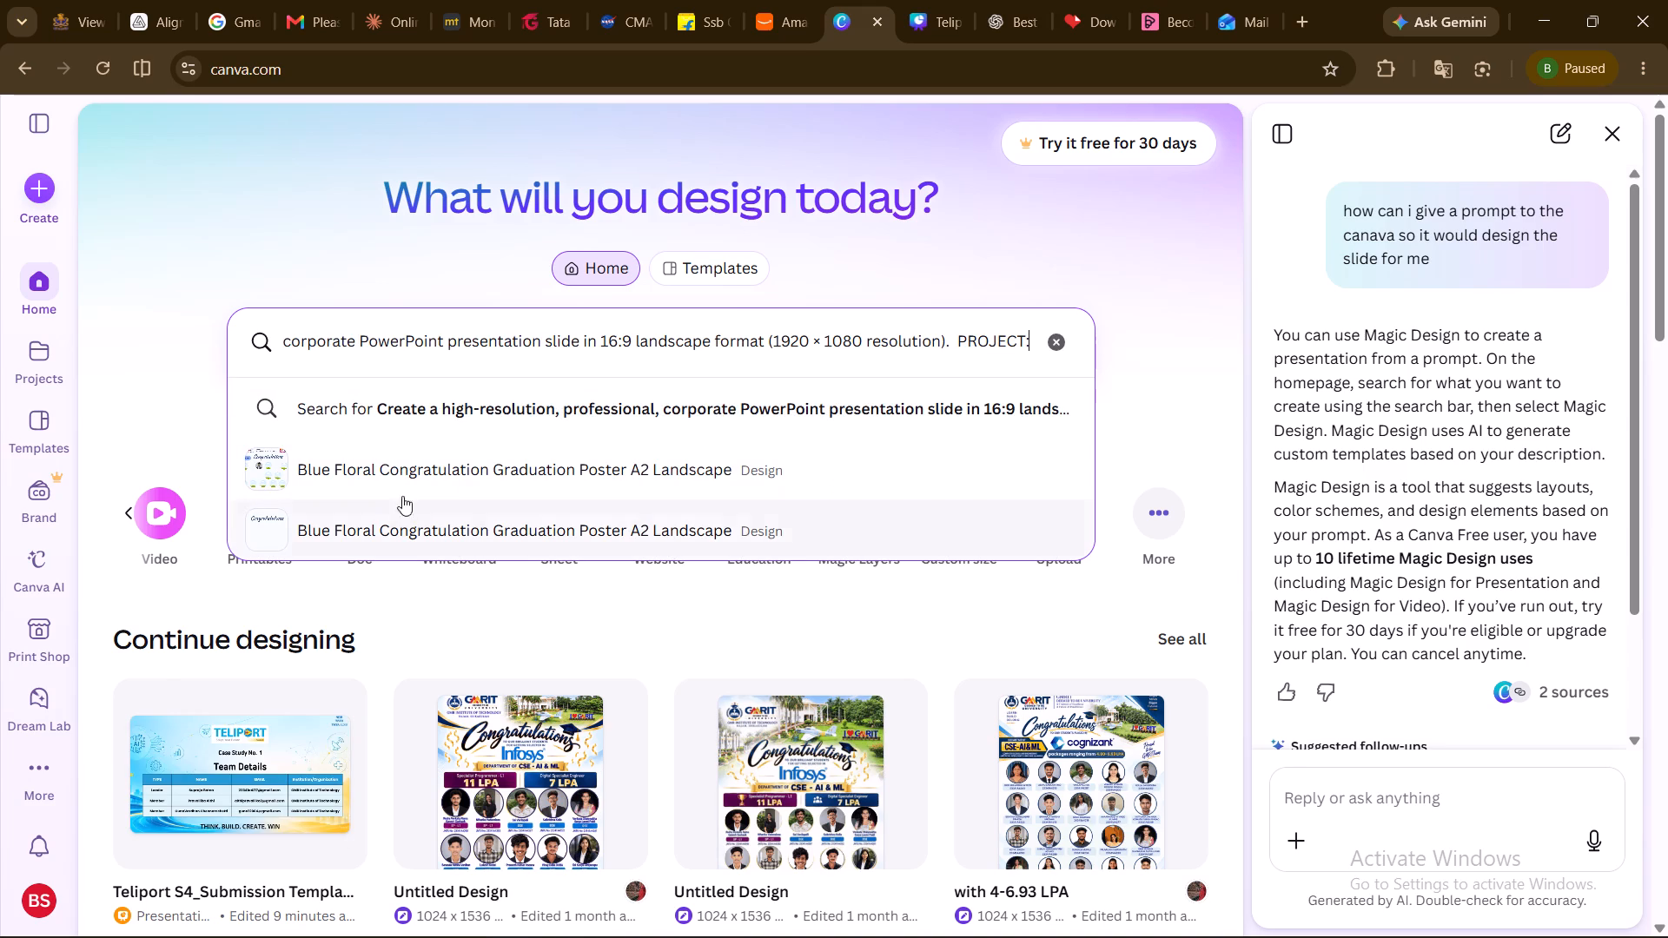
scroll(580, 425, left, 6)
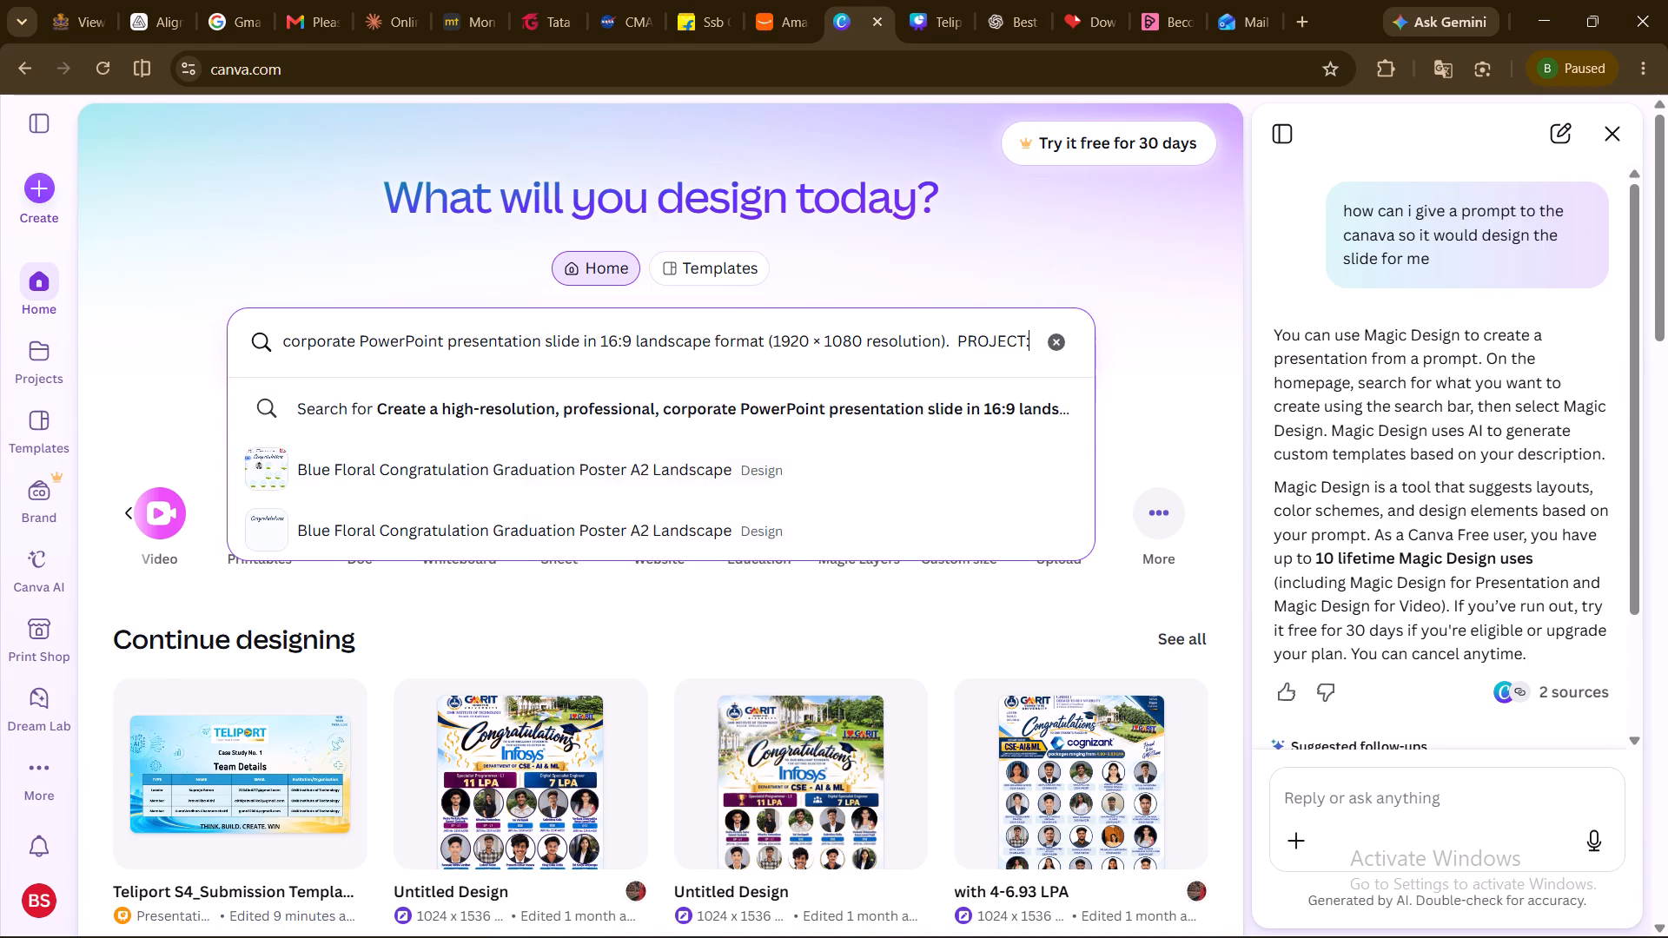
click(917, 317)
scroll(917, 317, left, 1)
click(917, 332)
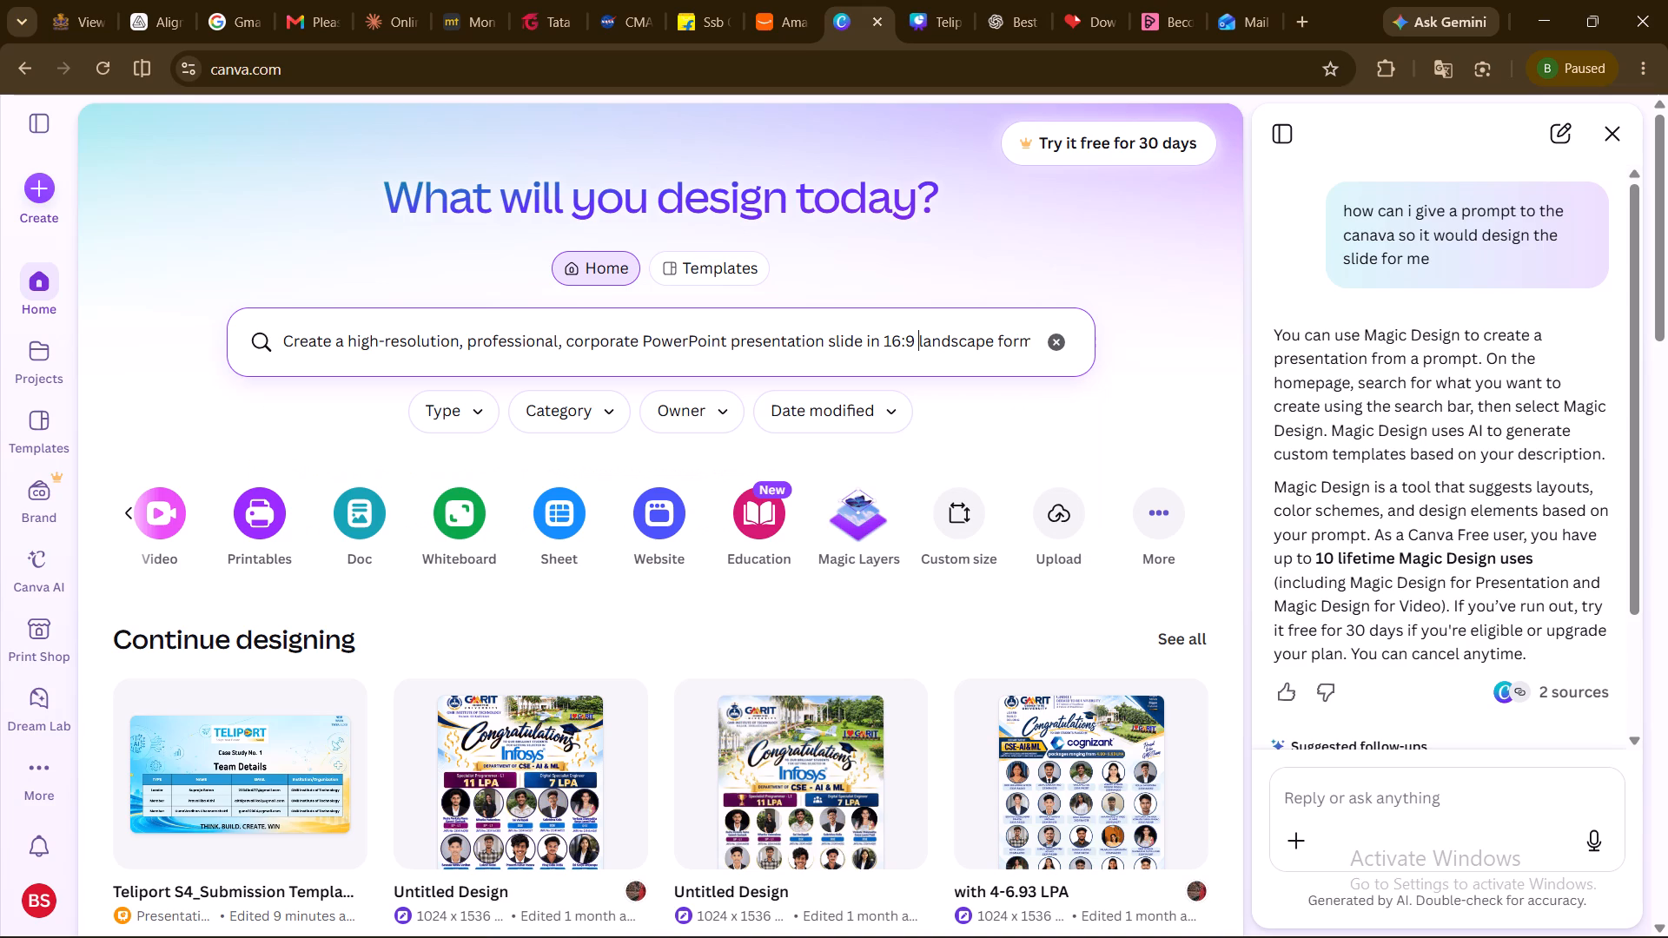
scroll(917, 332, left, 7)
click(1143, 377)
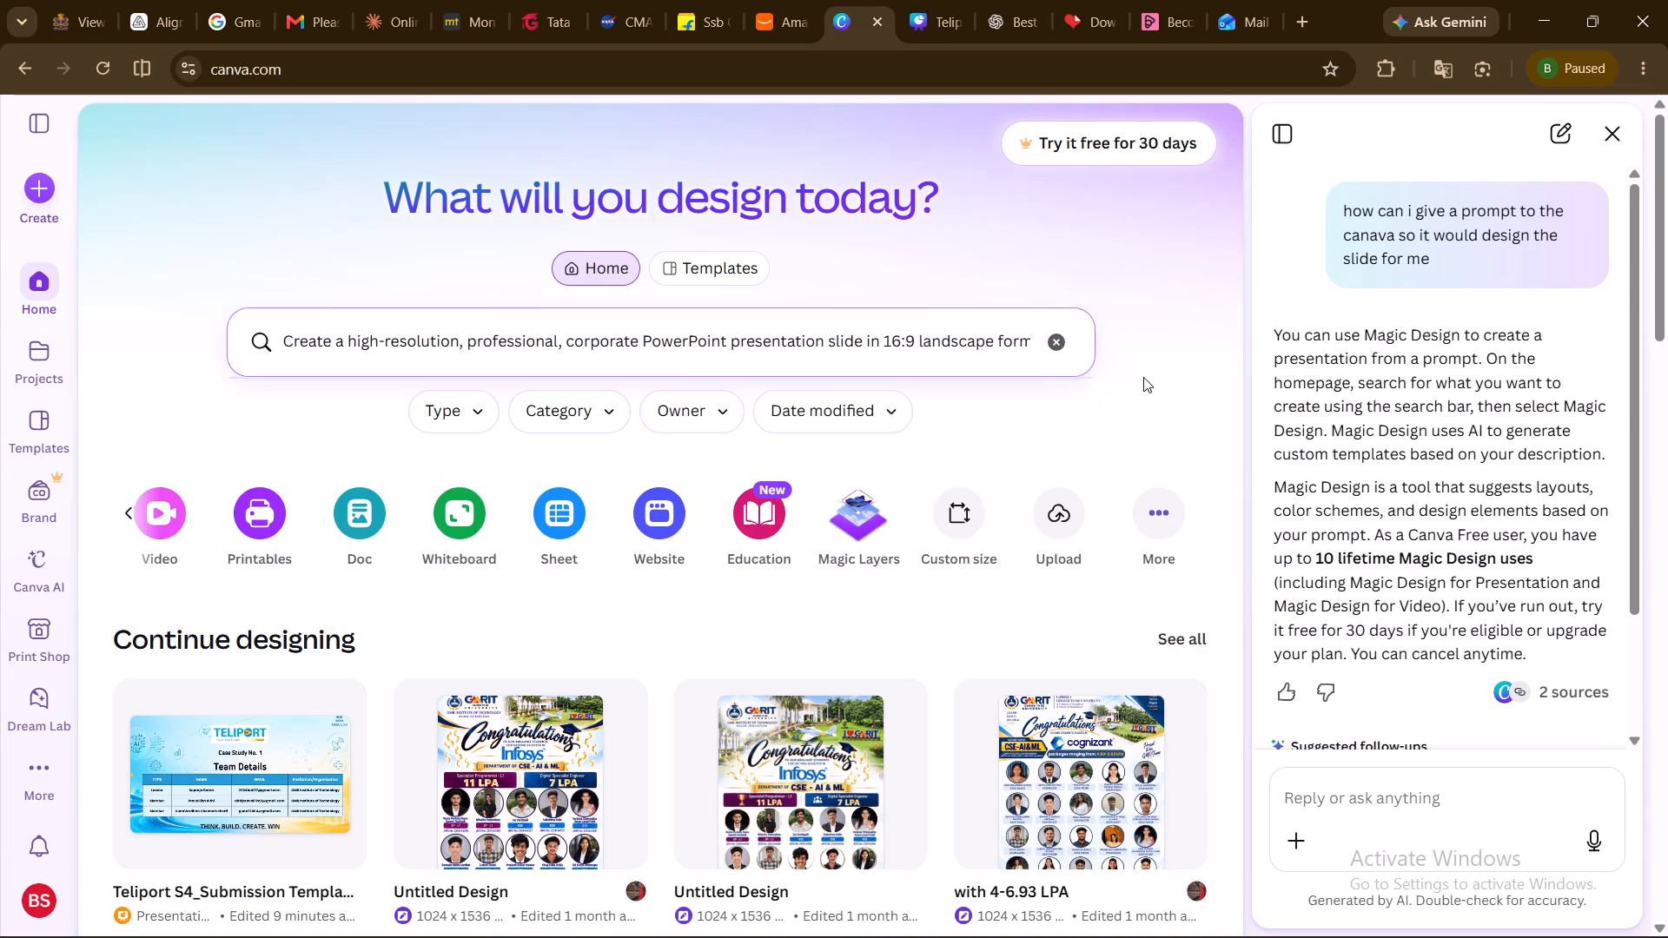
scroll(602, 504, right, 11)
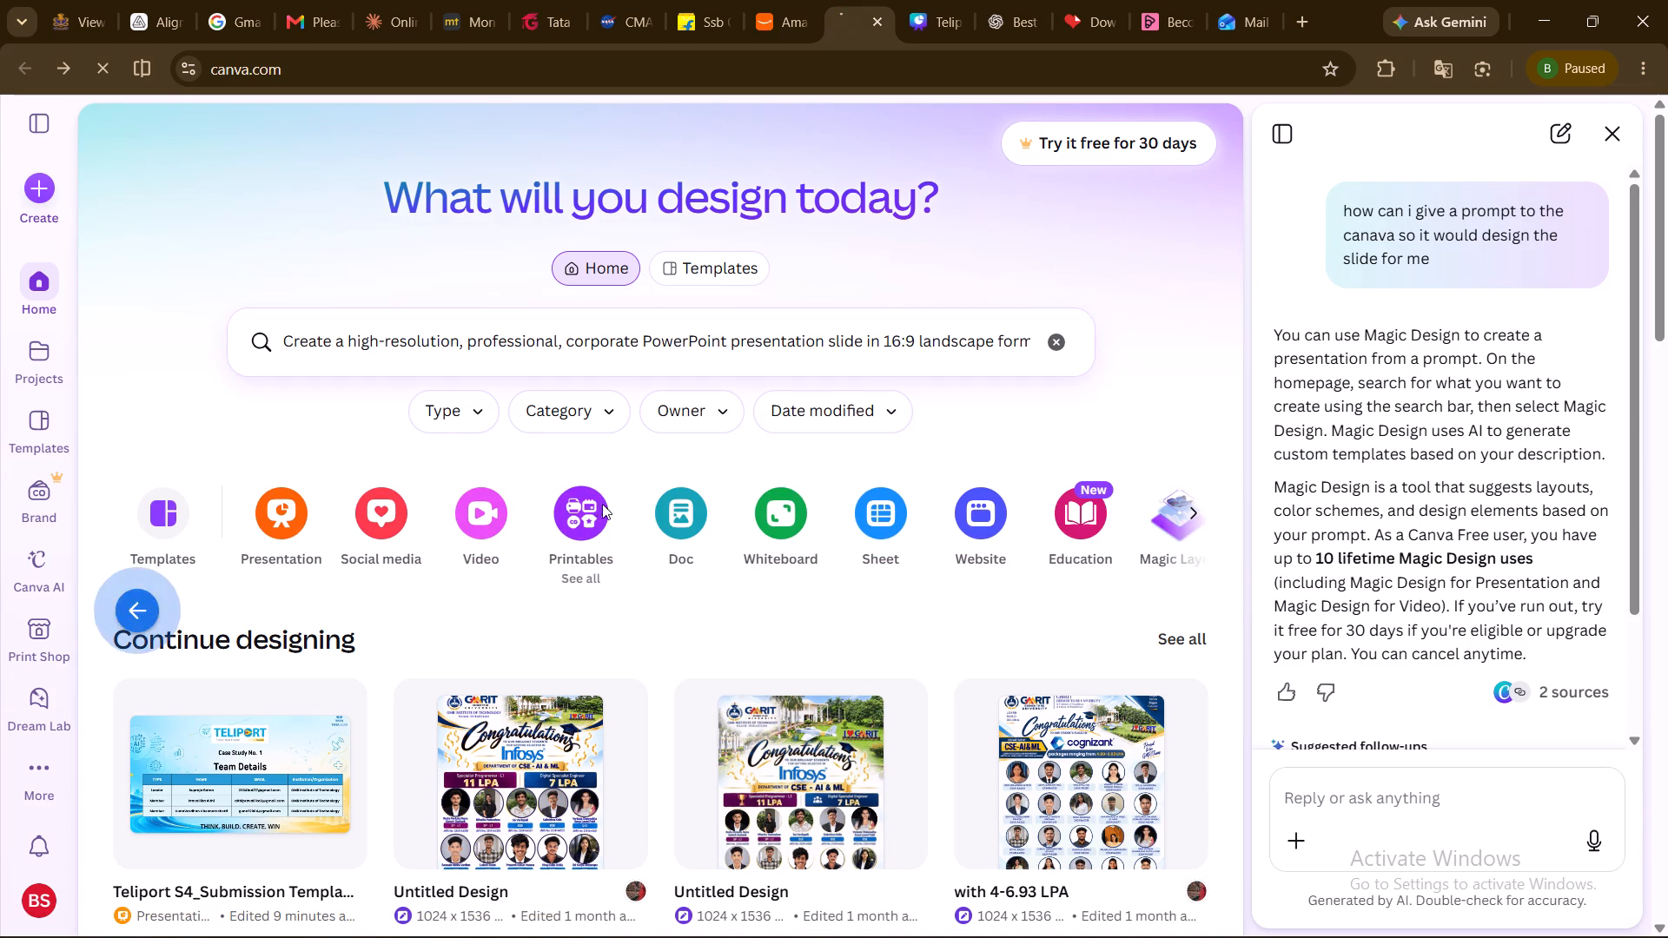
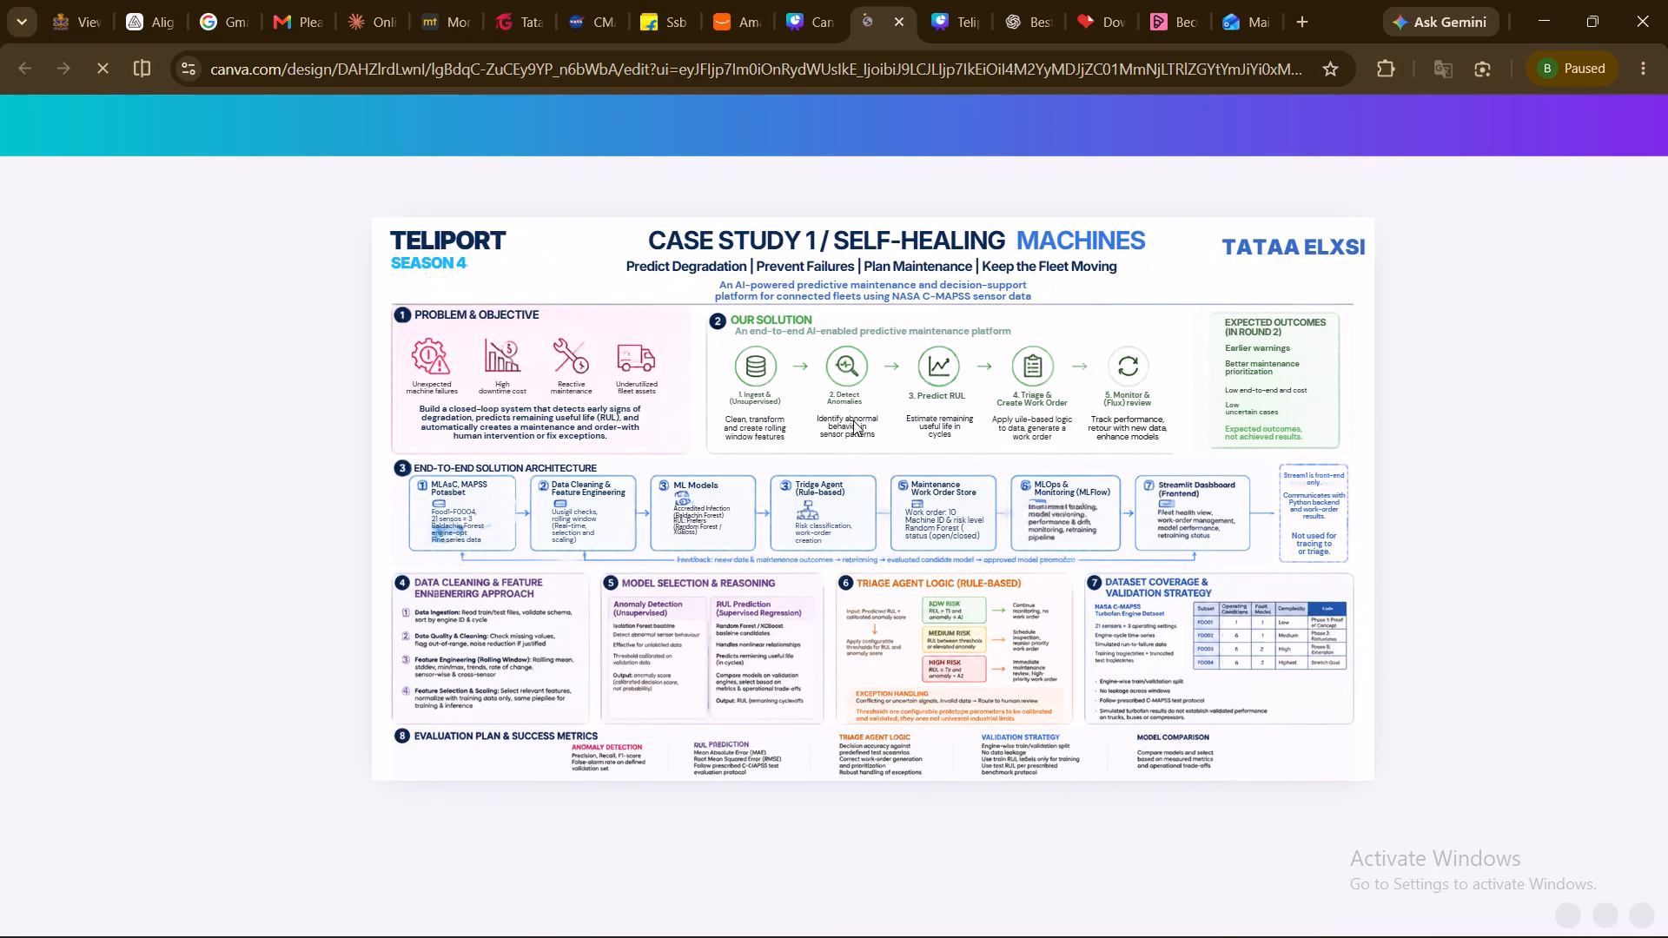
scroll(853, 420, down, 1)
click(849, 365)
click(938, 406)
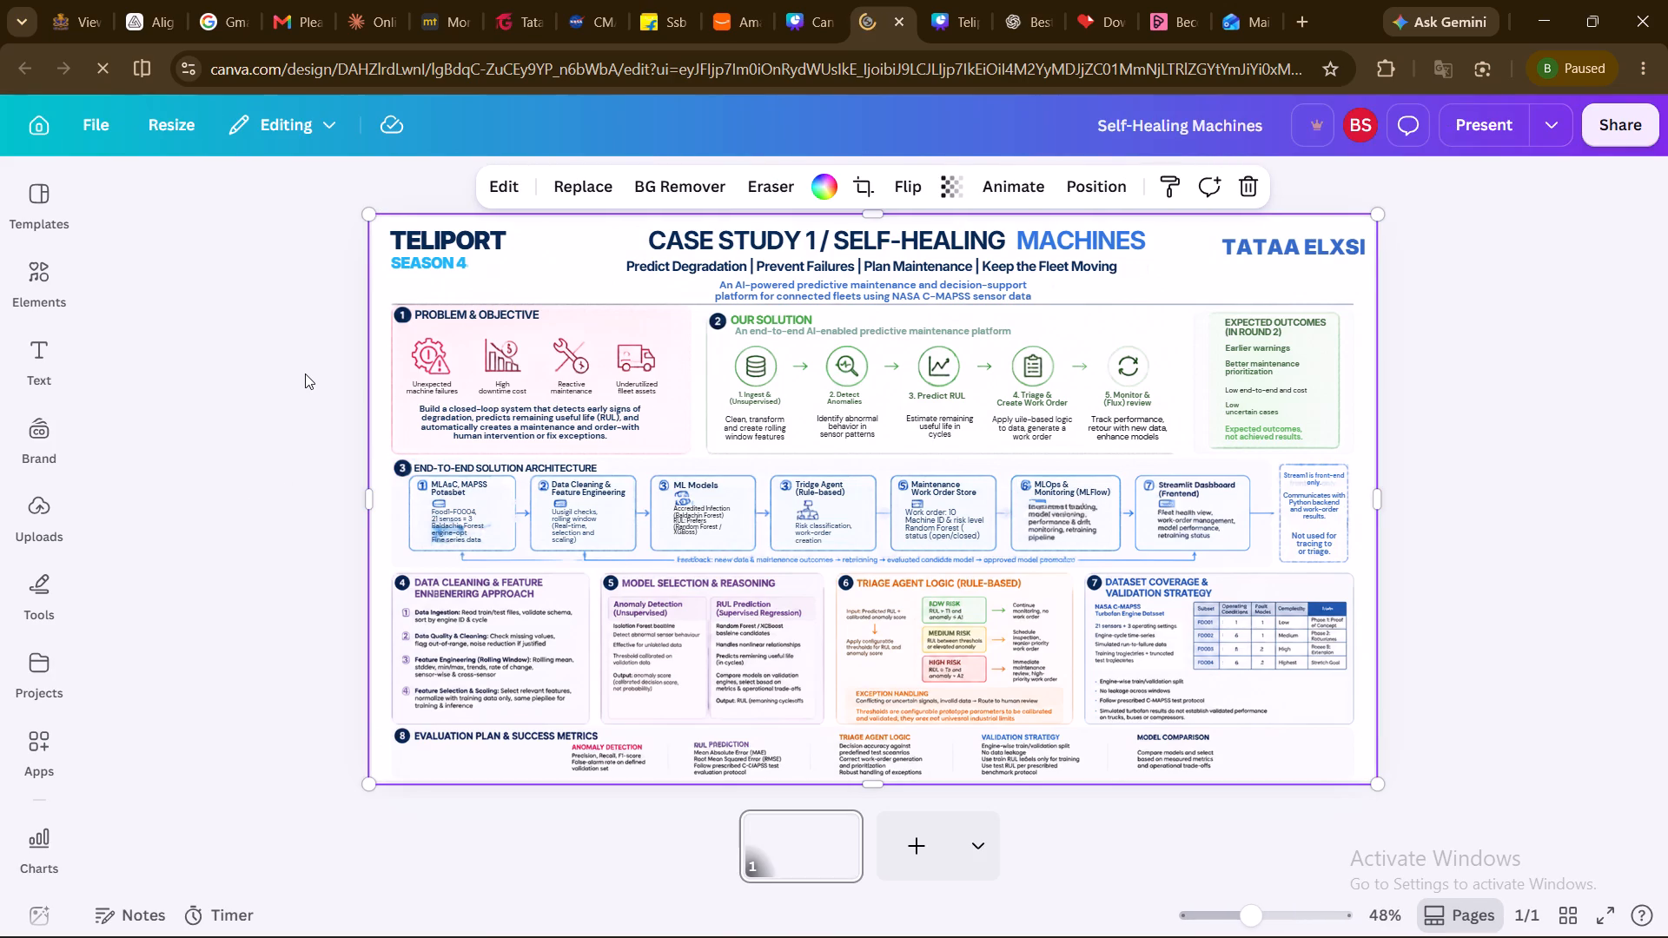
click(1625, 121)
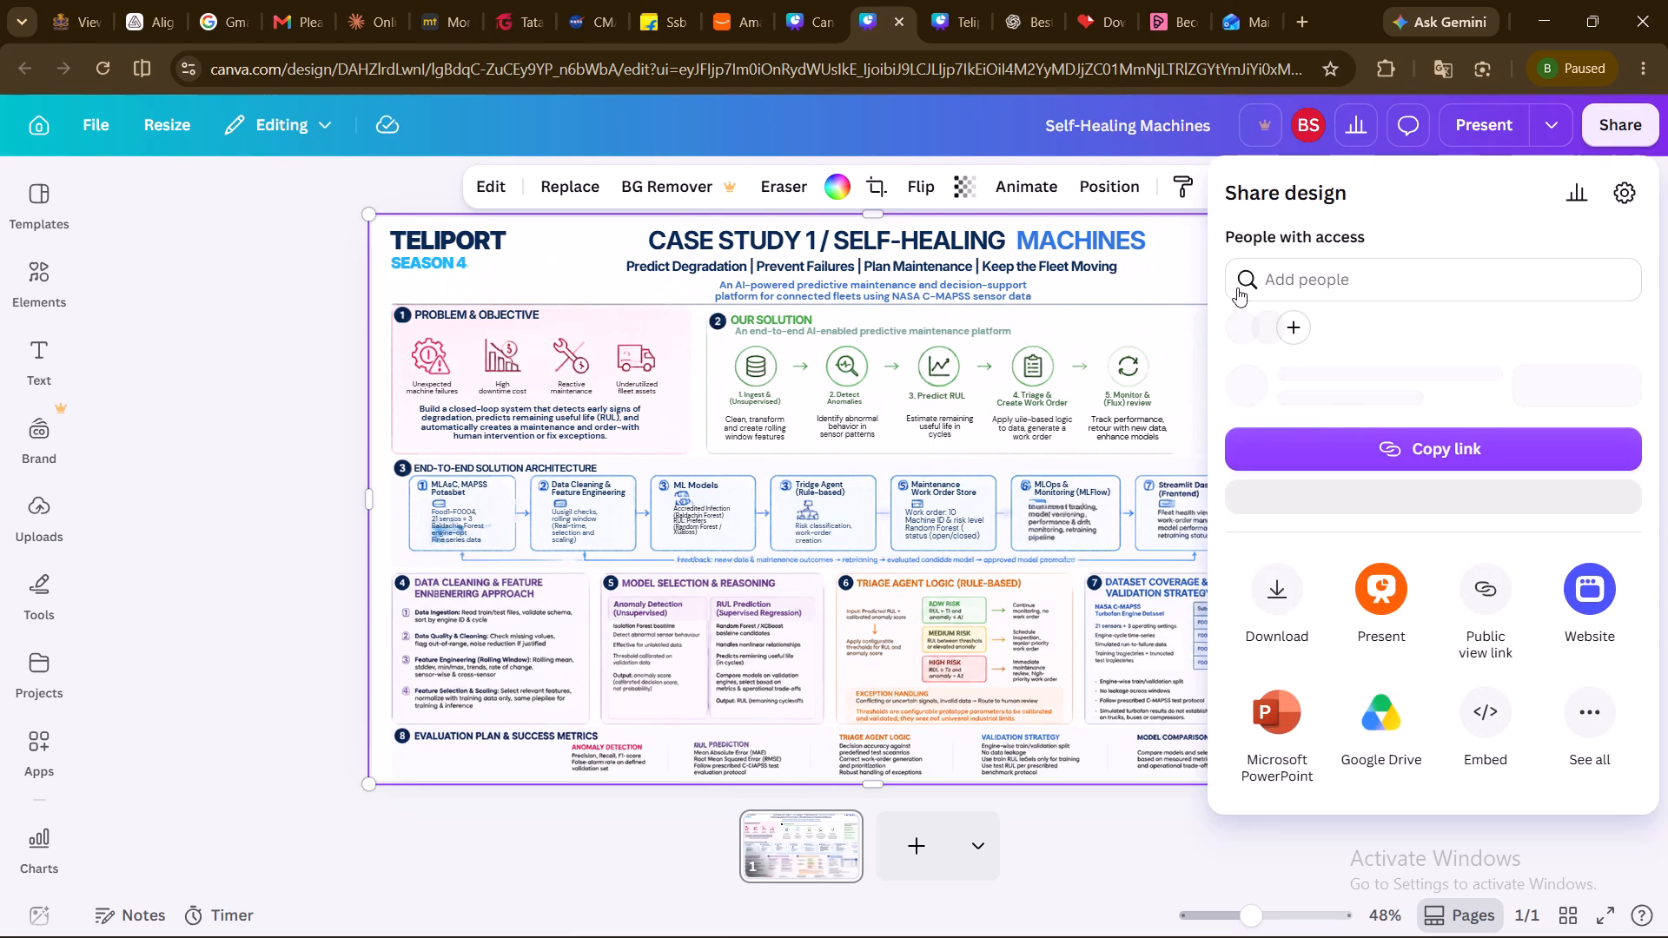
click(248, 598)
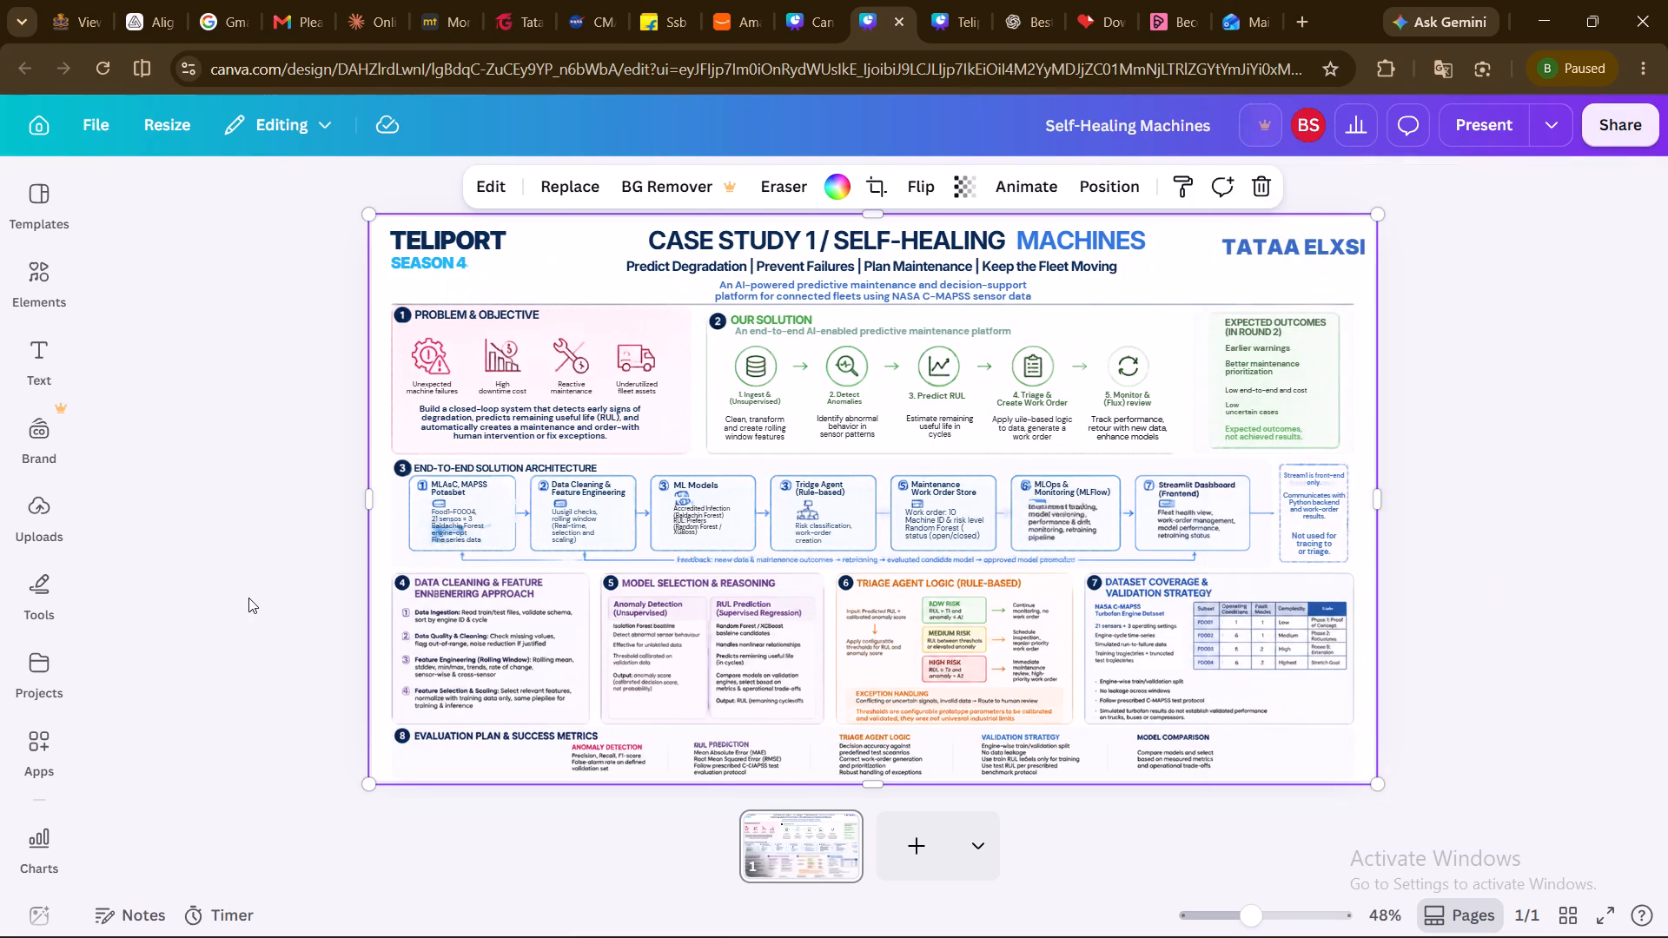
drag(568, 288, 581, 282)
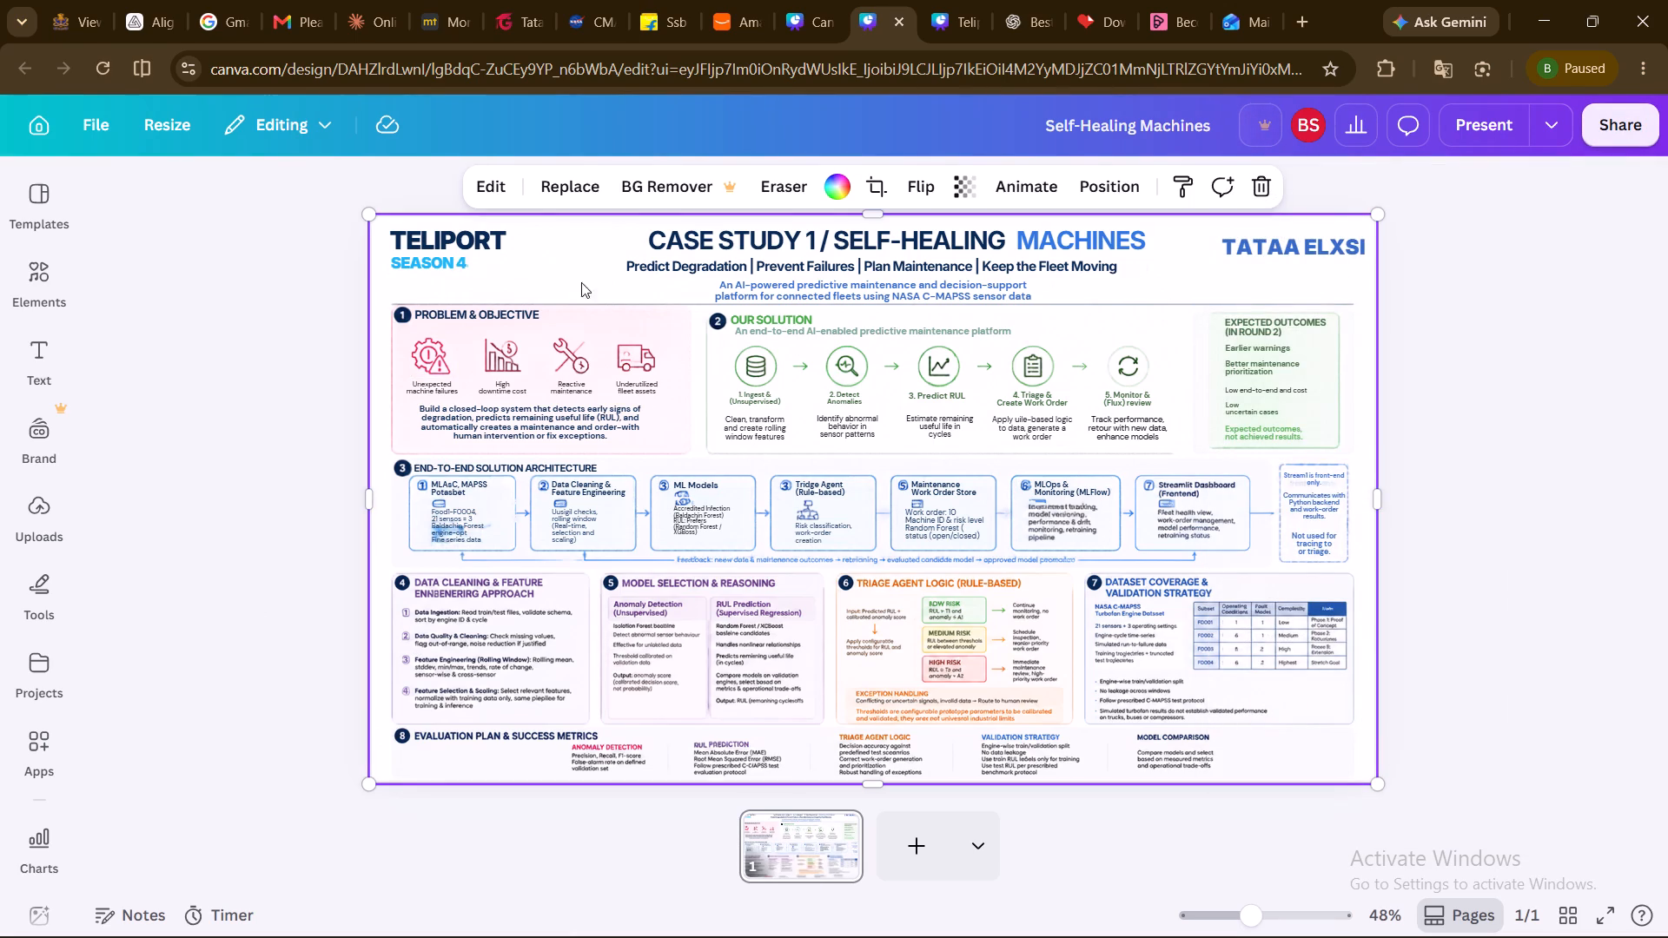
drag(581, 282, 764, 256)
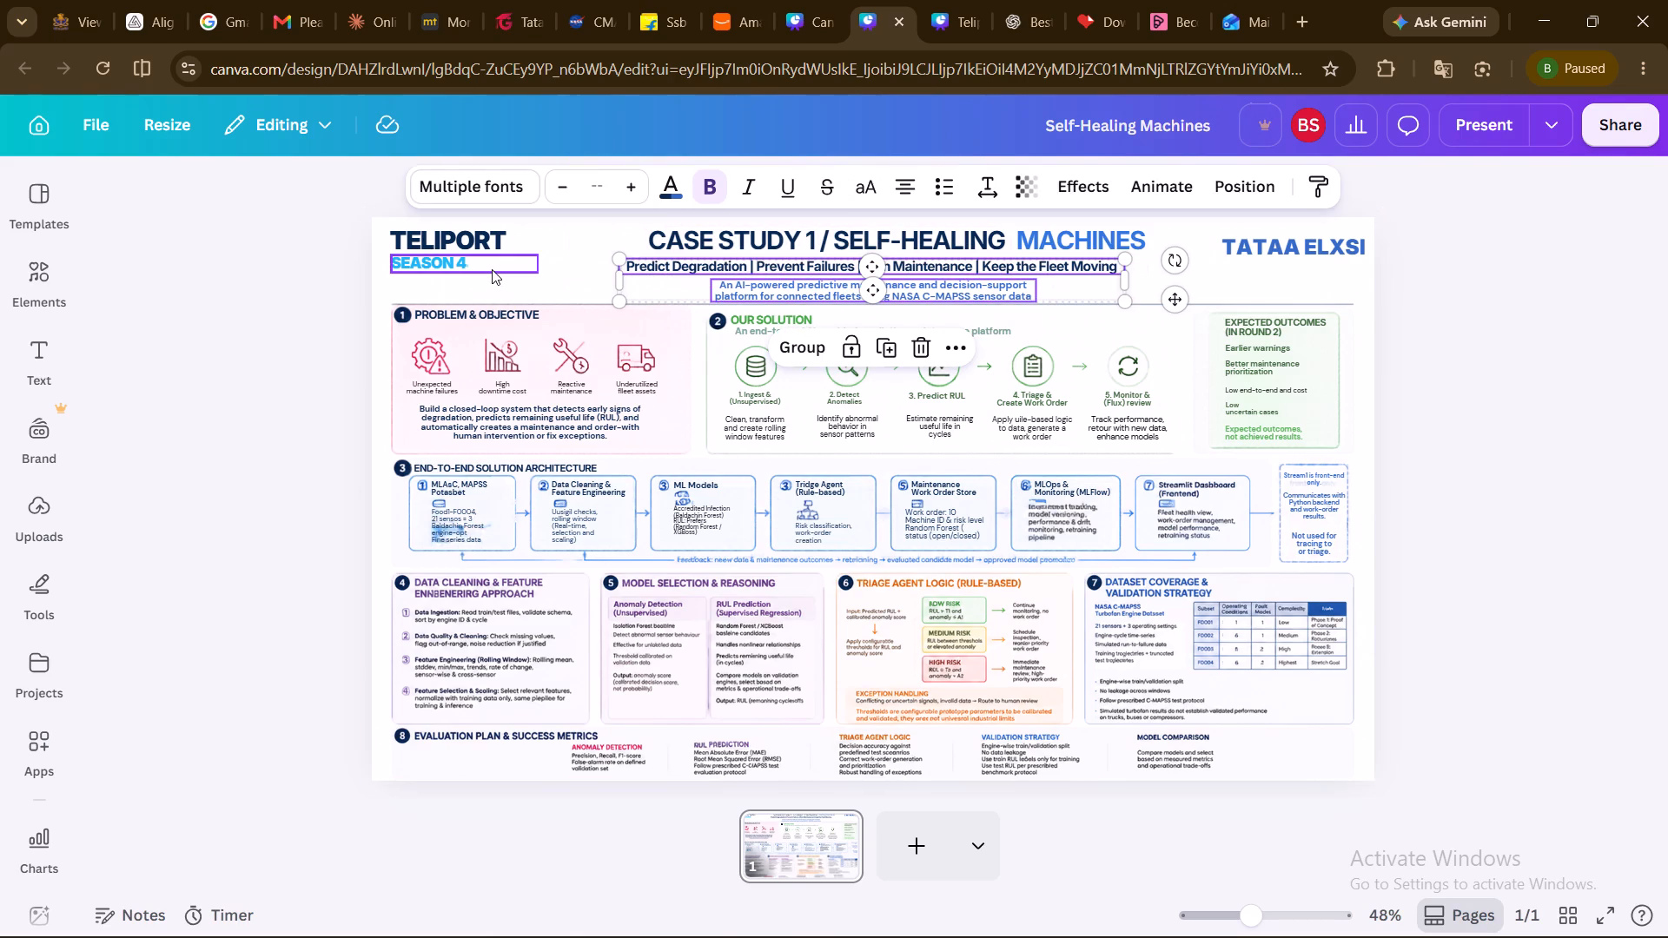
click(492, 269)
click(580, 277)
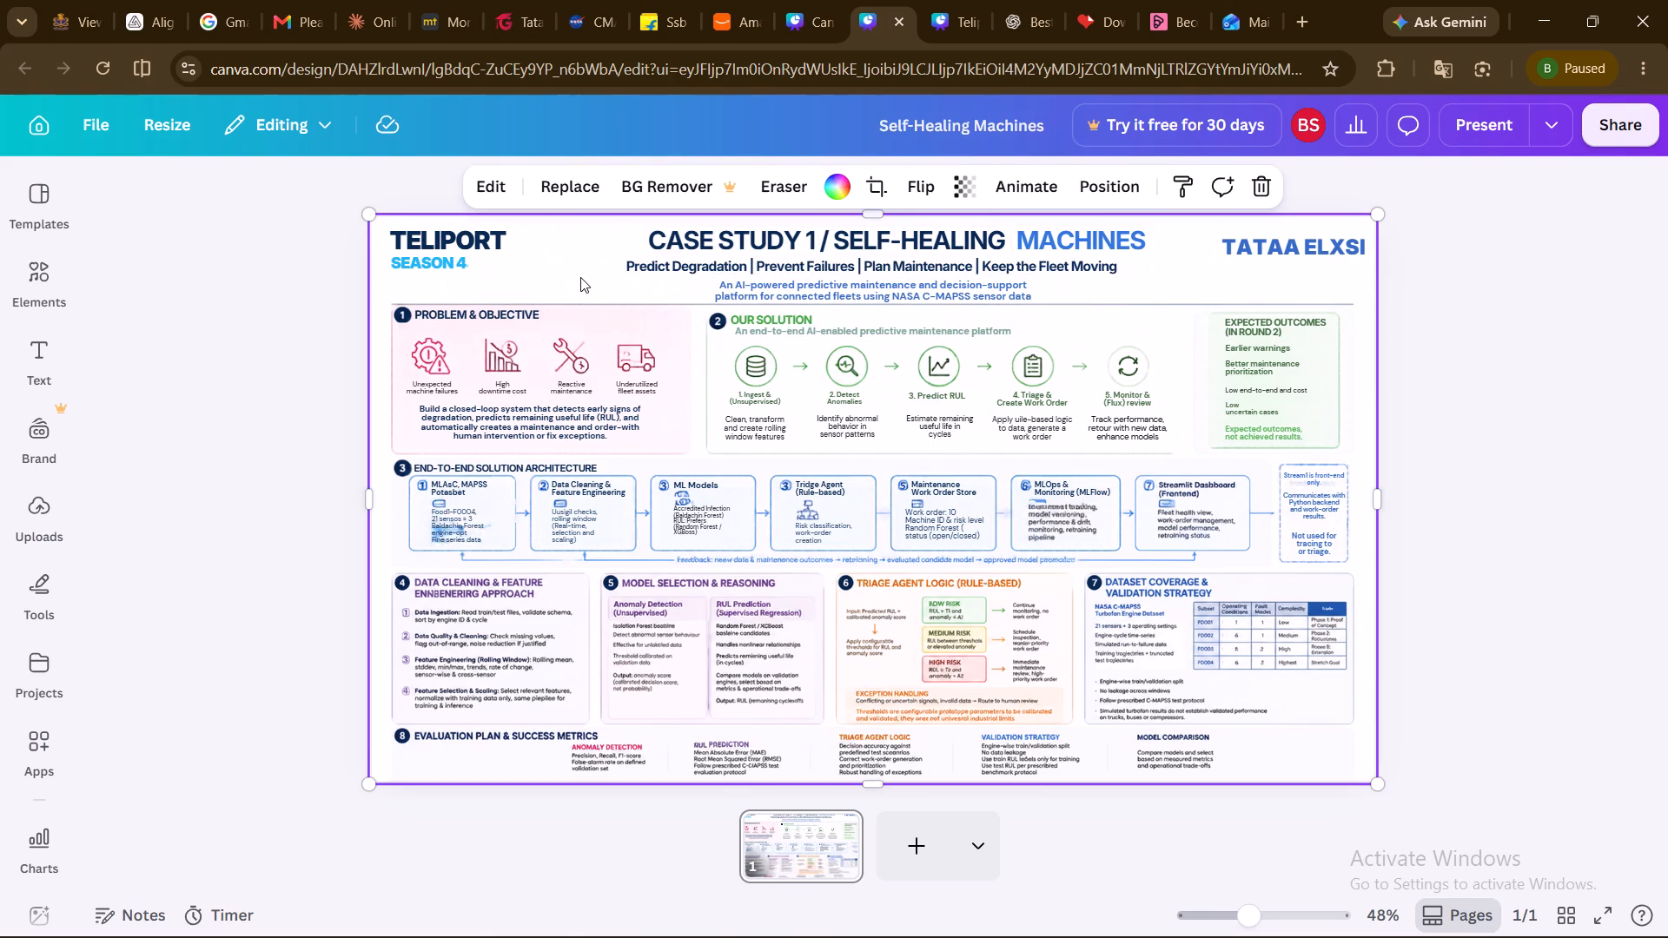
Copy the generated Self-Healing Machines page and paste it as a new page in Teliport S4_Submission Template.pptx, allowing clipboard access.
right_click(794, 823)
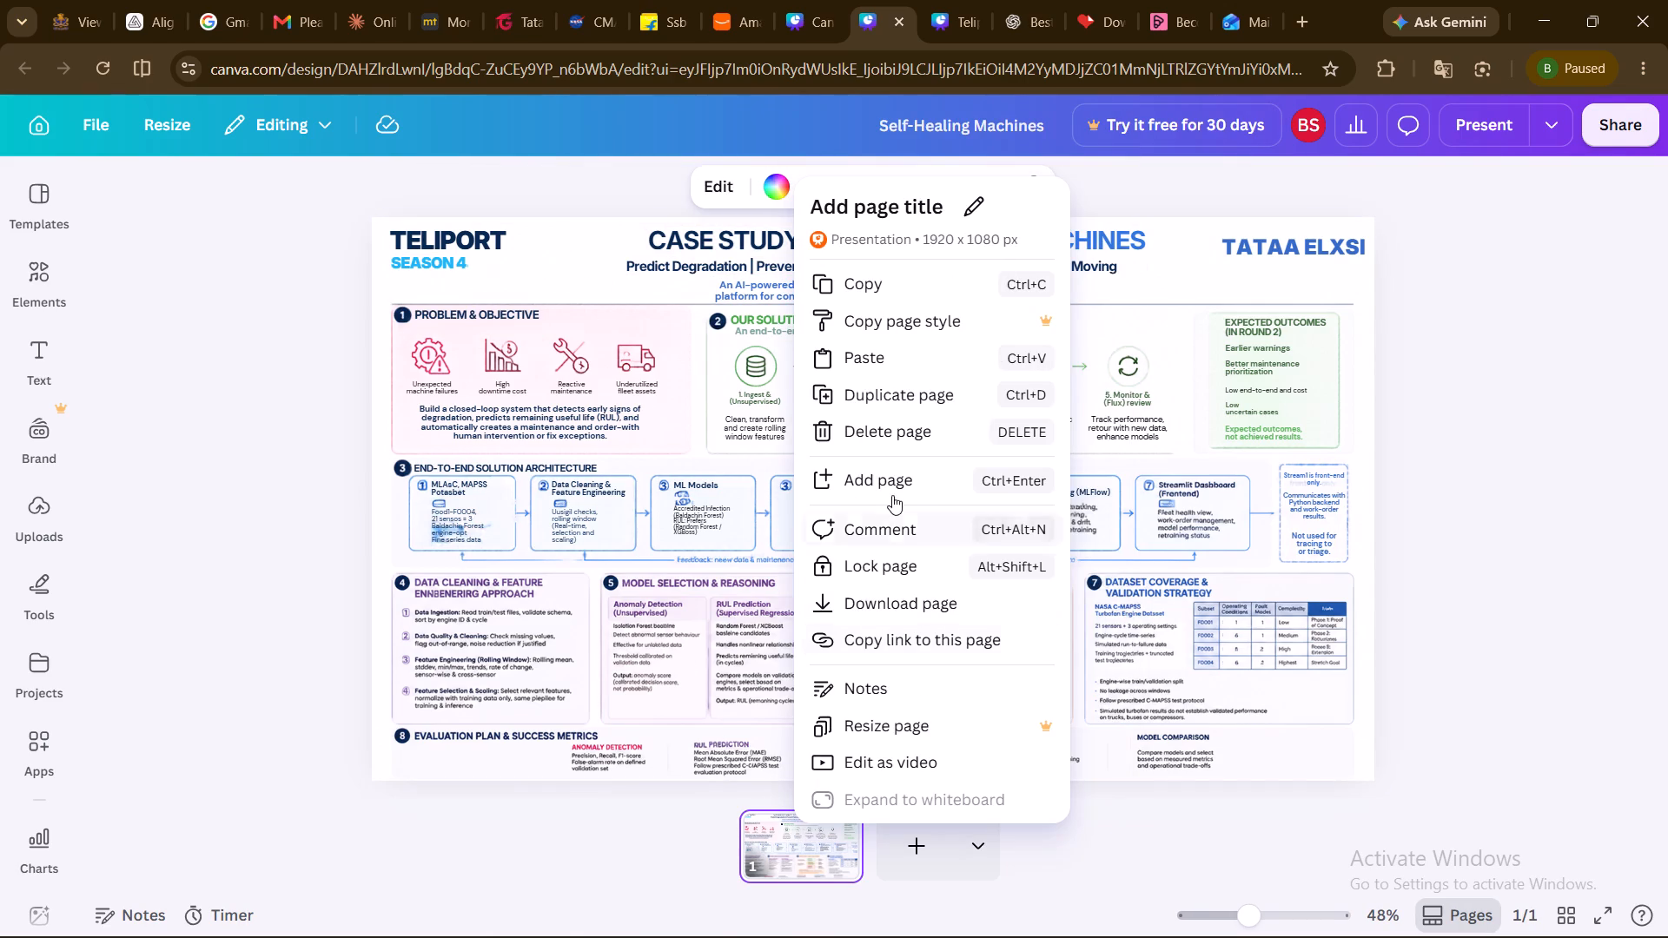
click(898, 275)
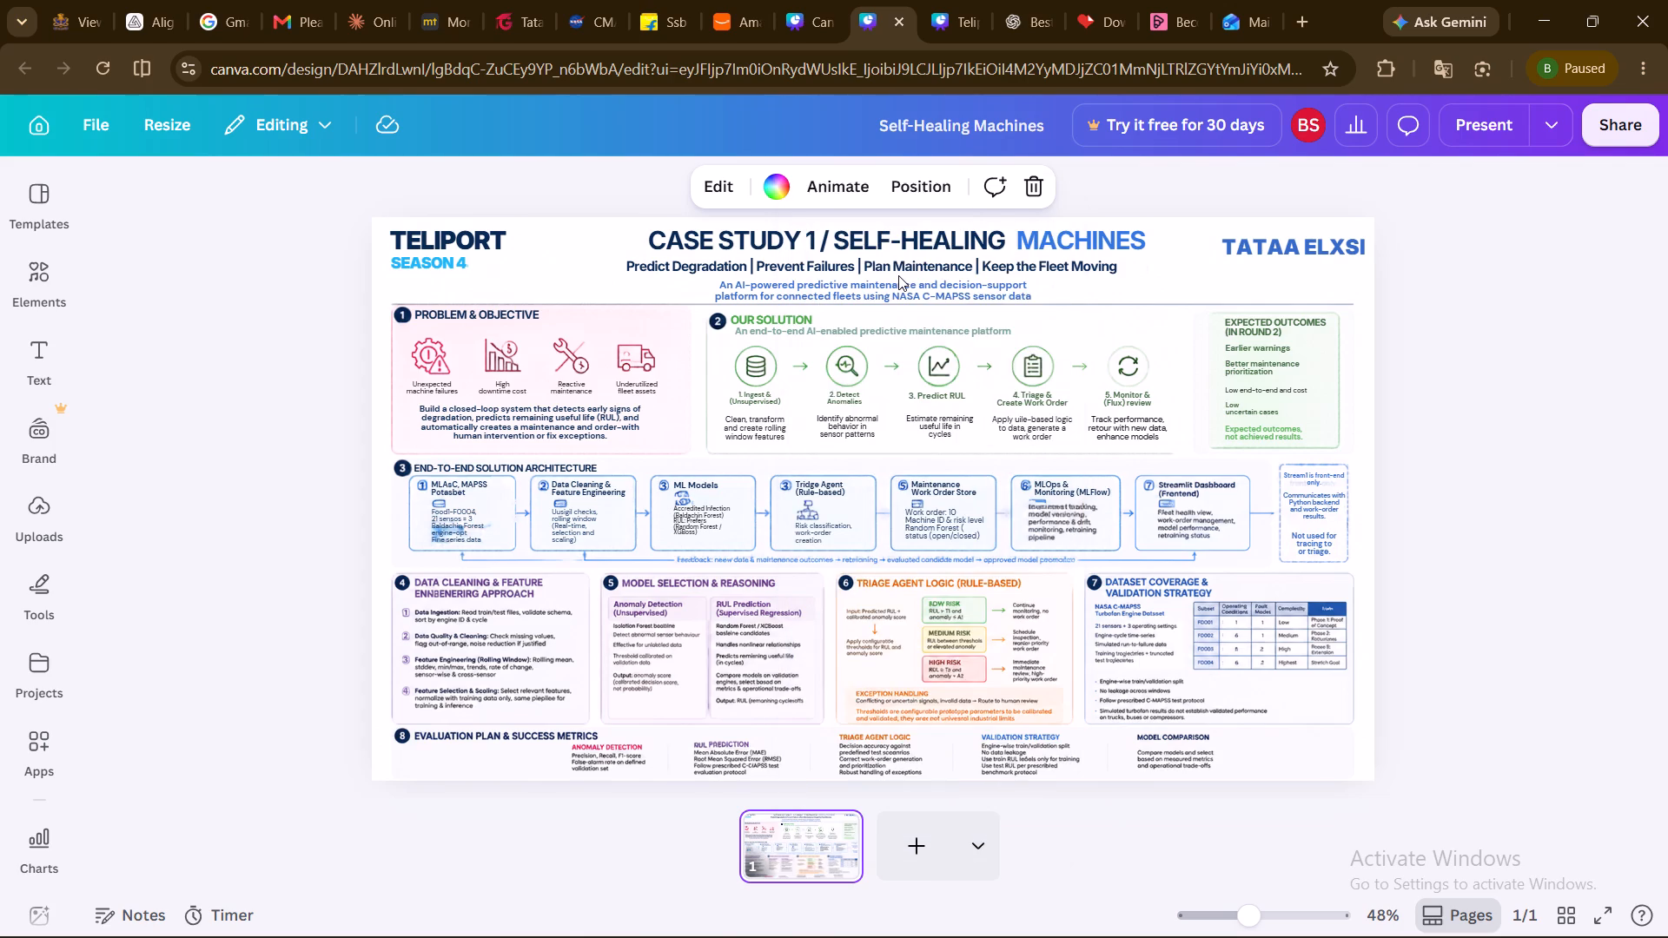
click(962, 8)
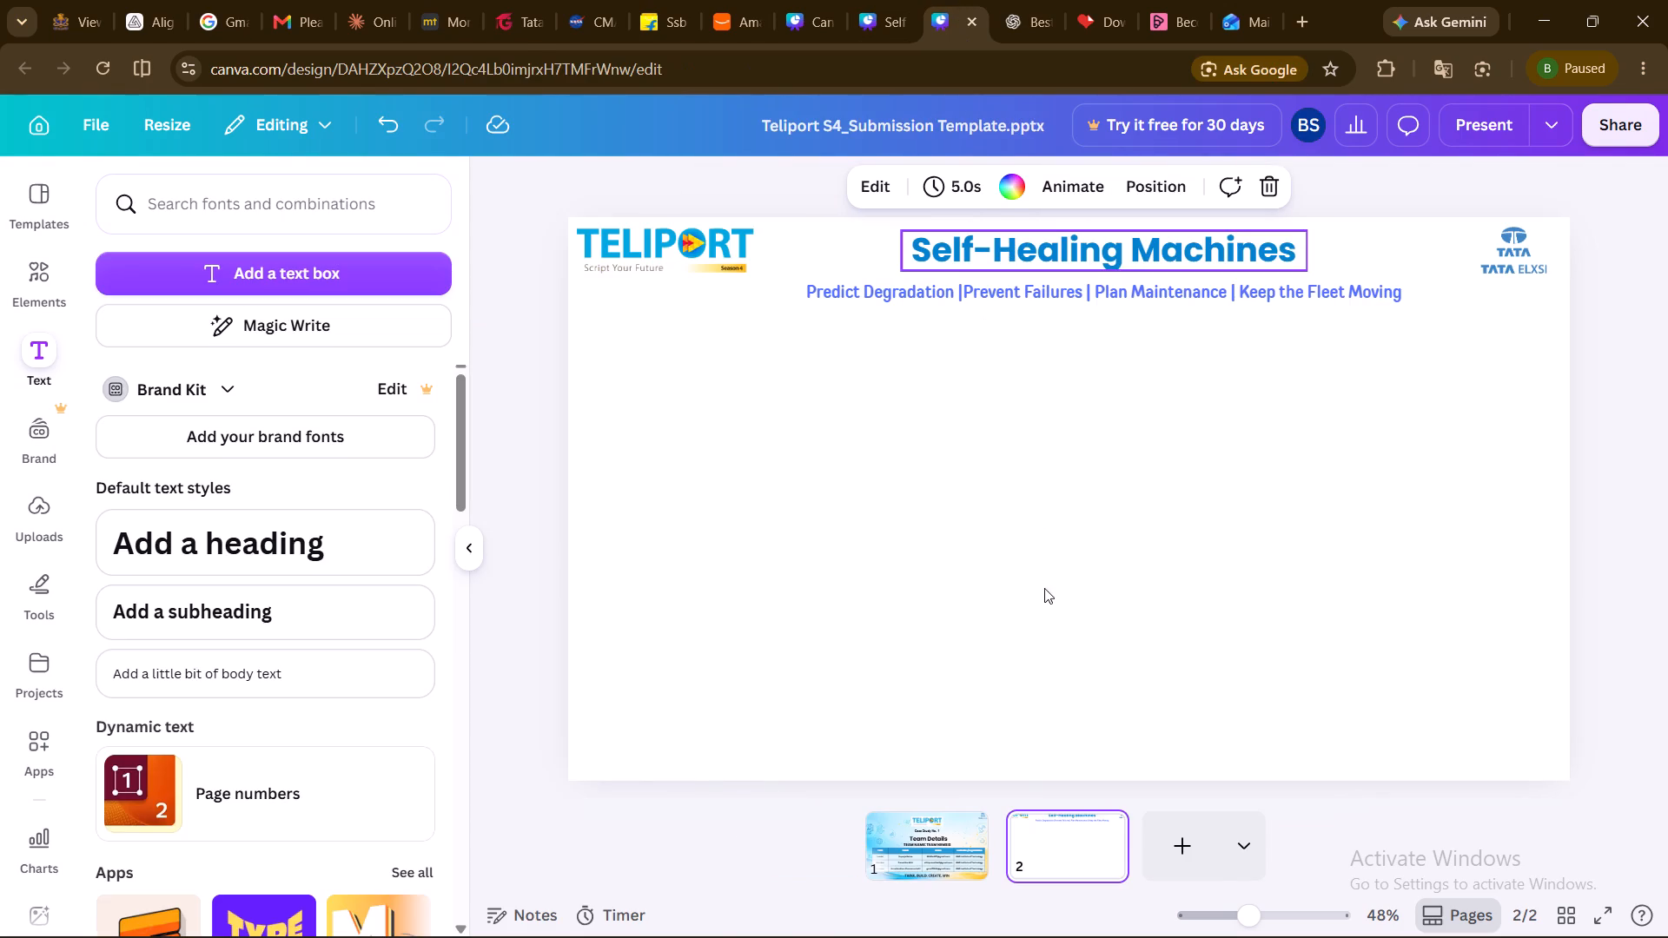
click(1177, 862)
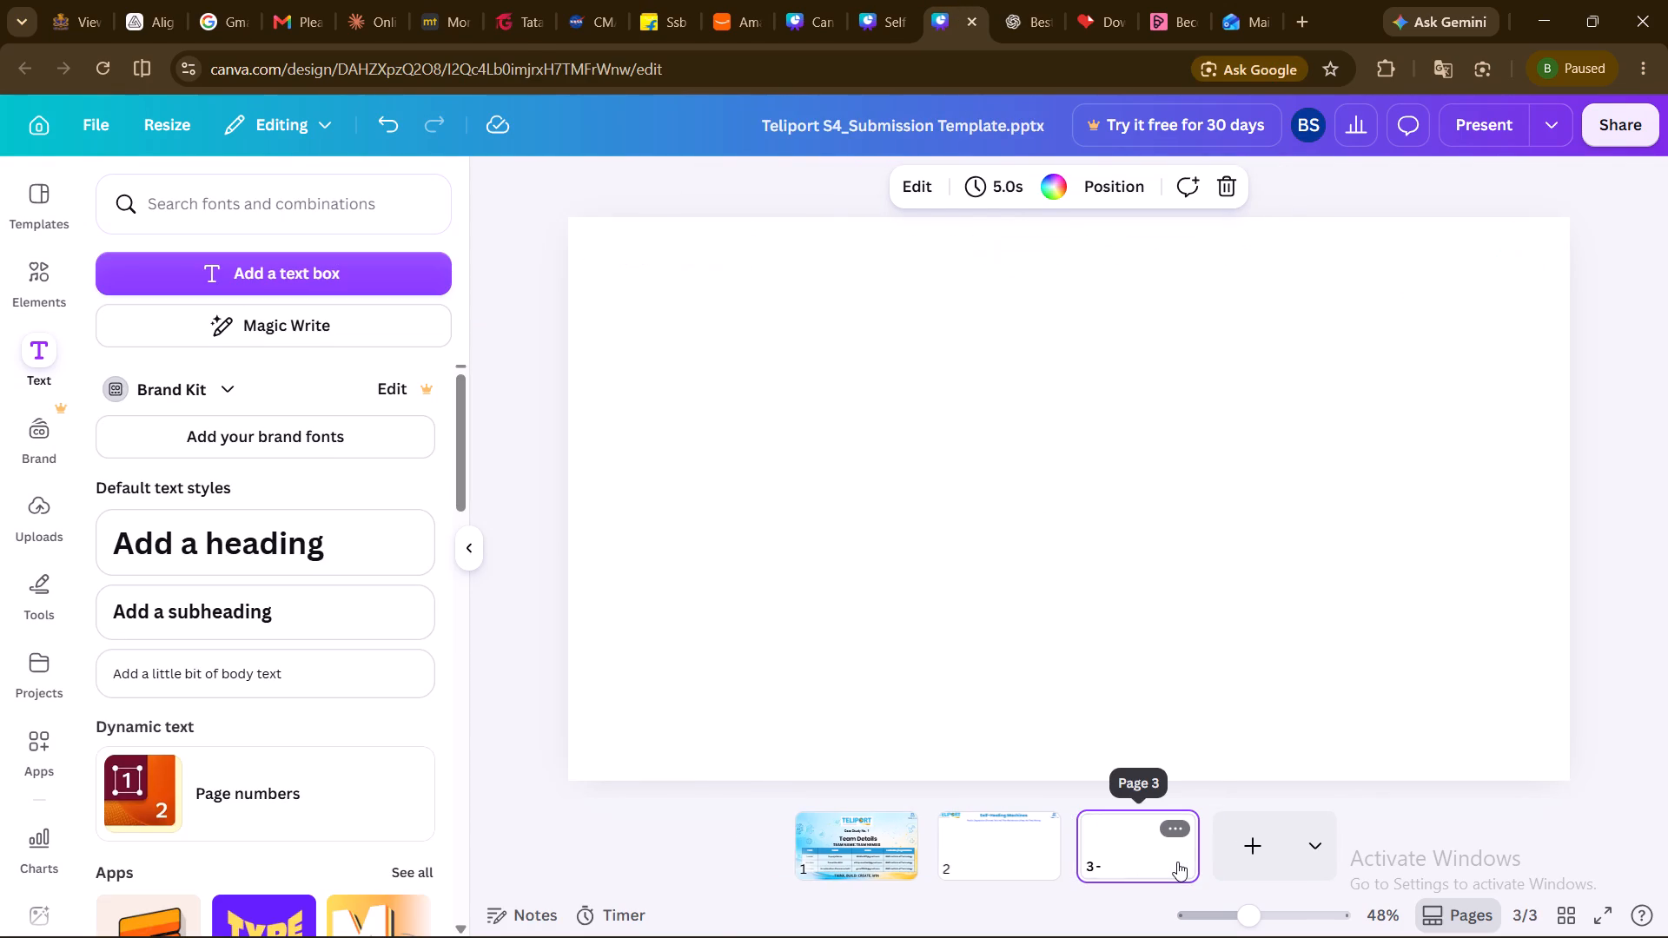
key(ctrl+v)
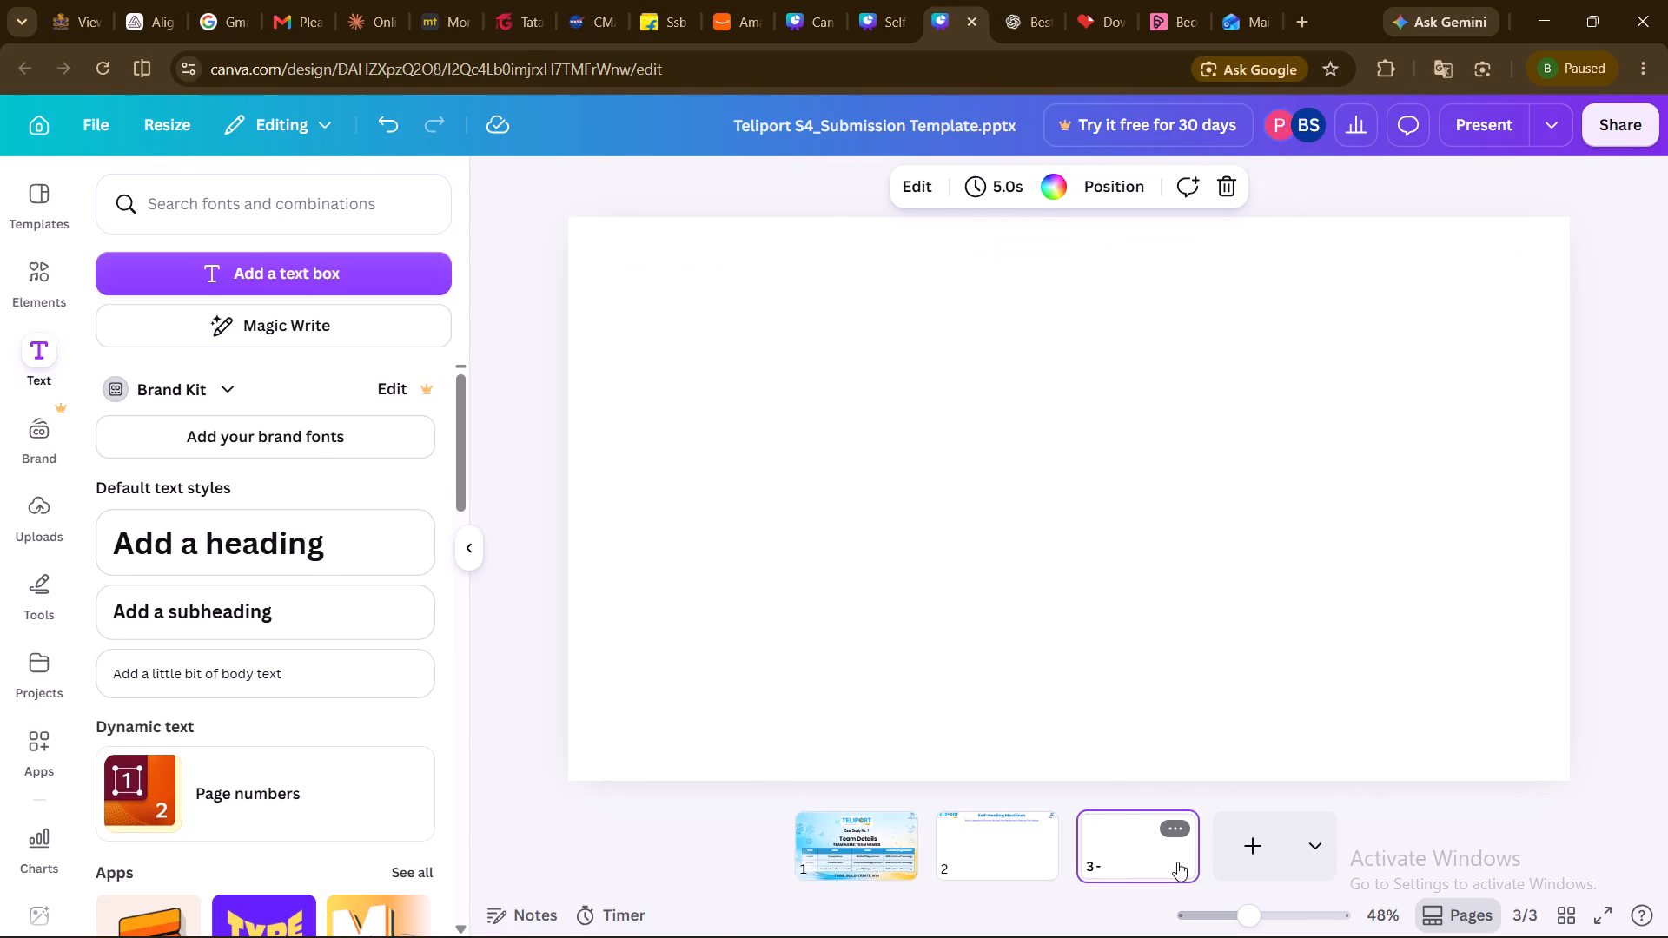
right_click(1133, 849)
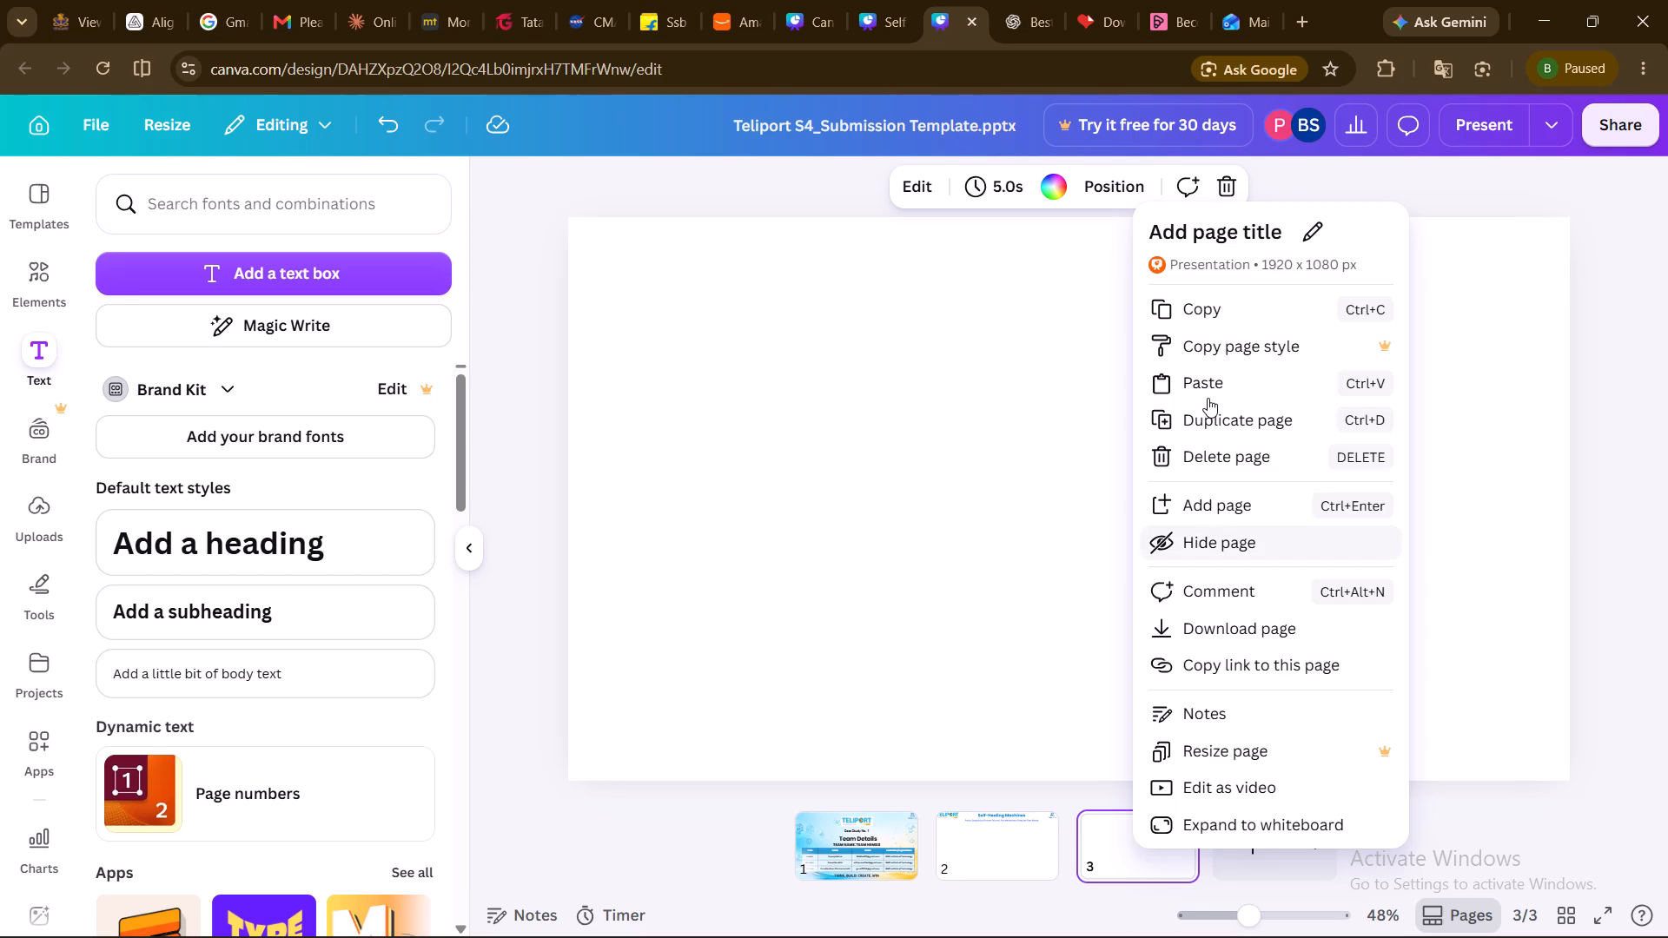
click(1228, 376)
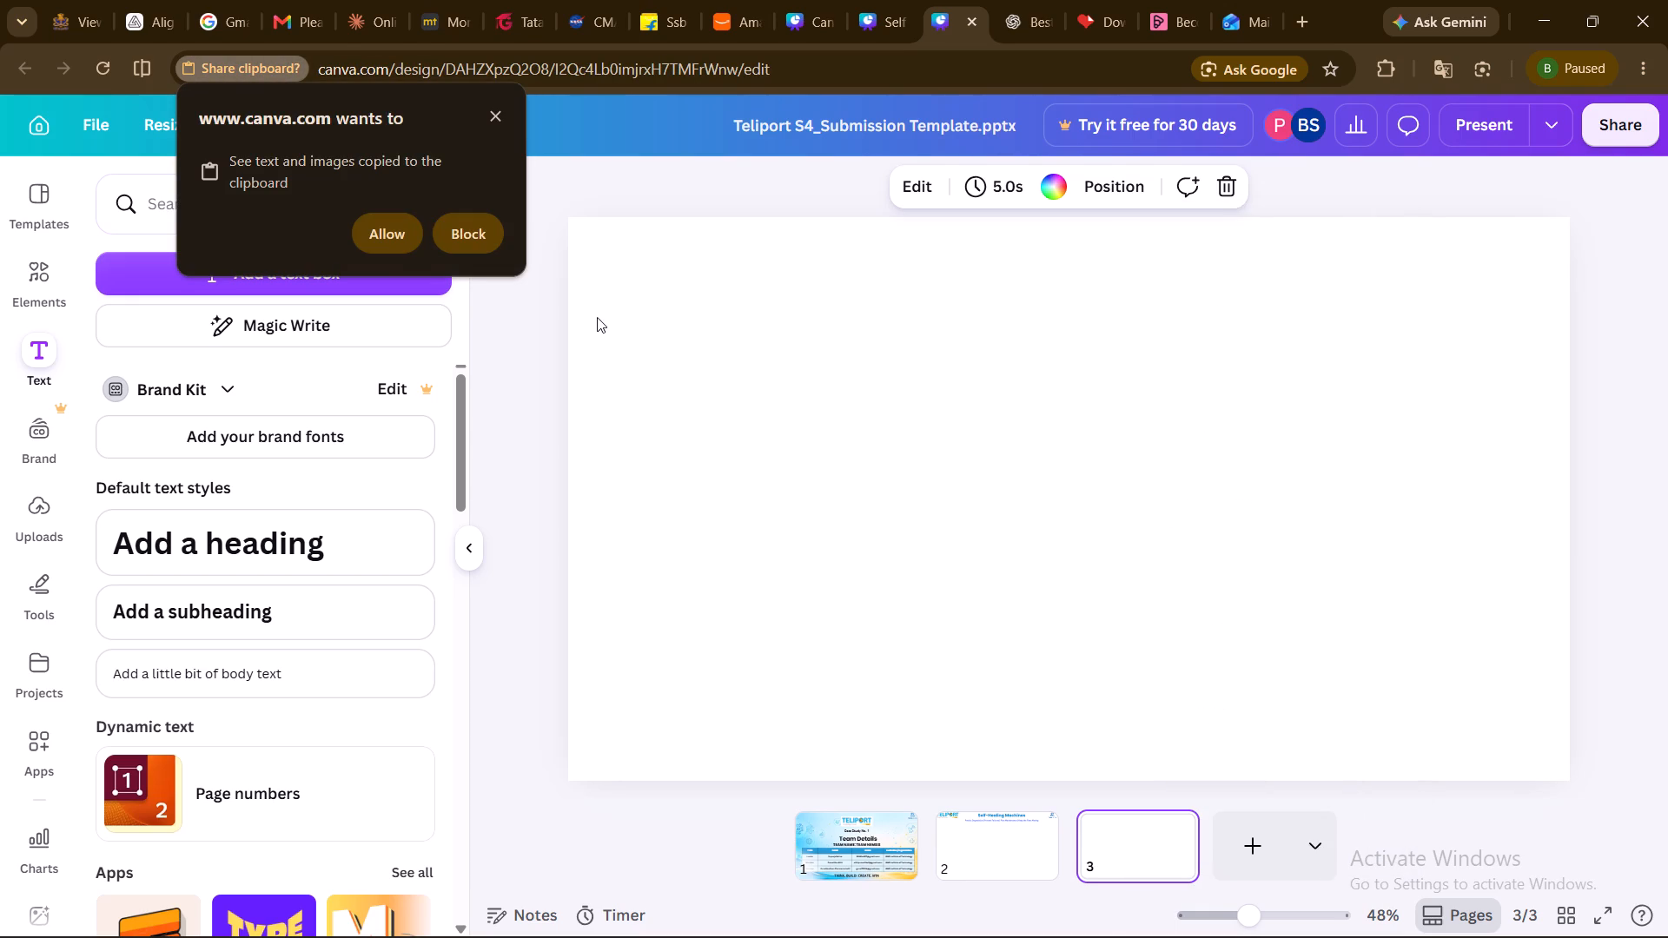
click(389, 246)
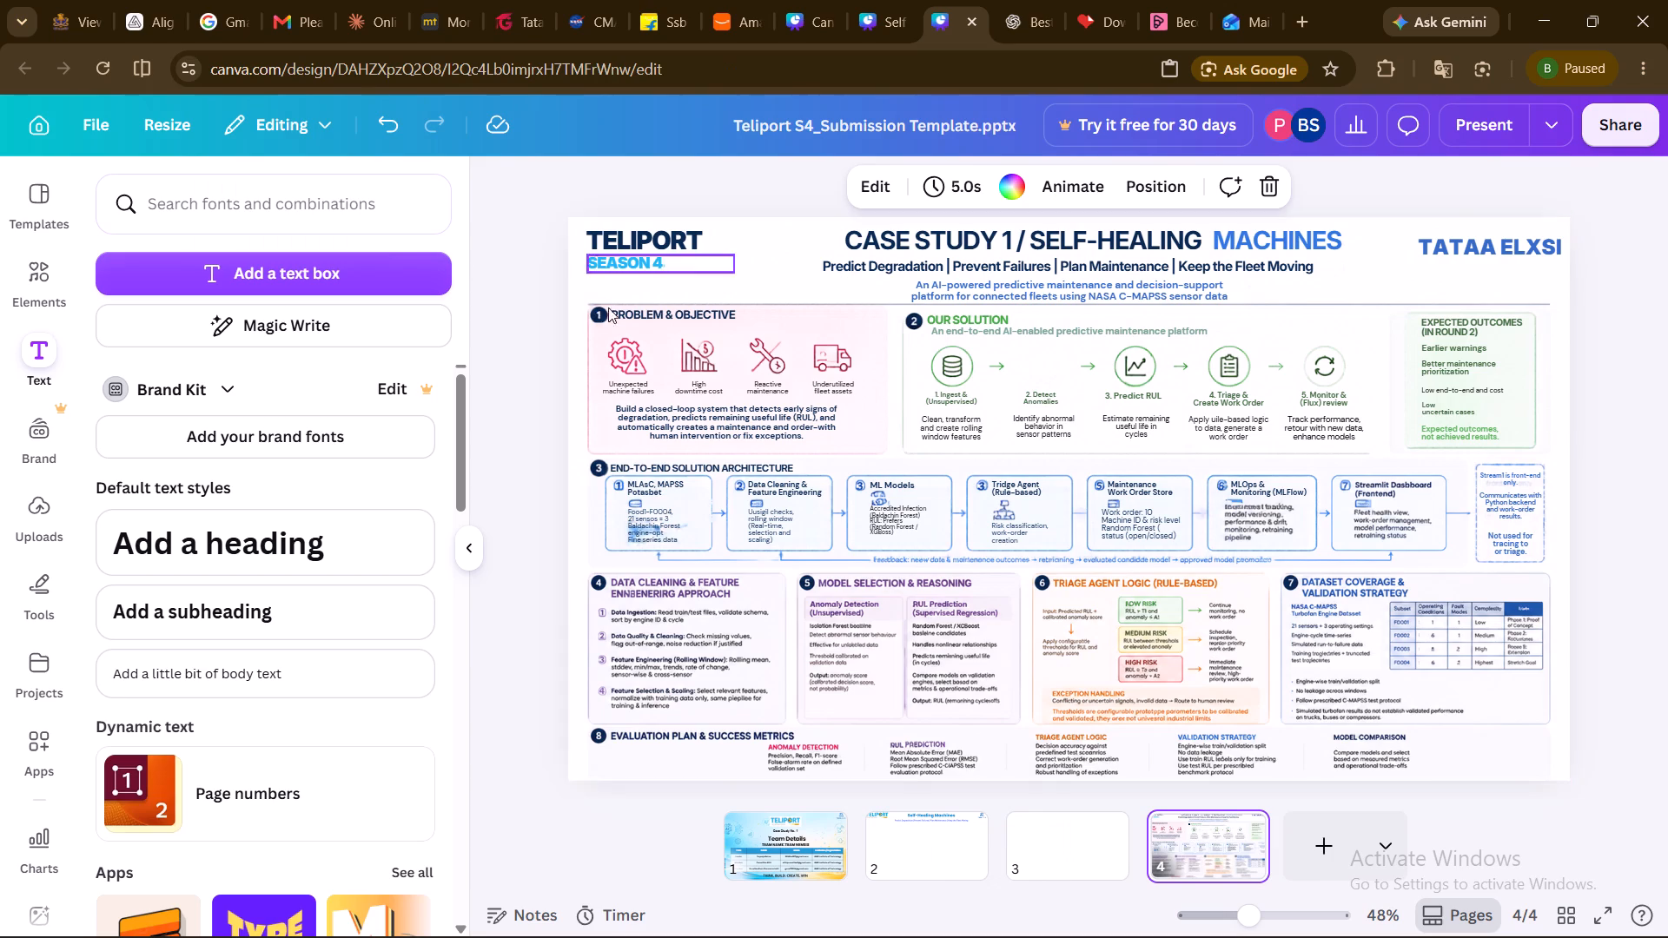
Delete the blank page 3 from the submission template.
click(1063, 874)
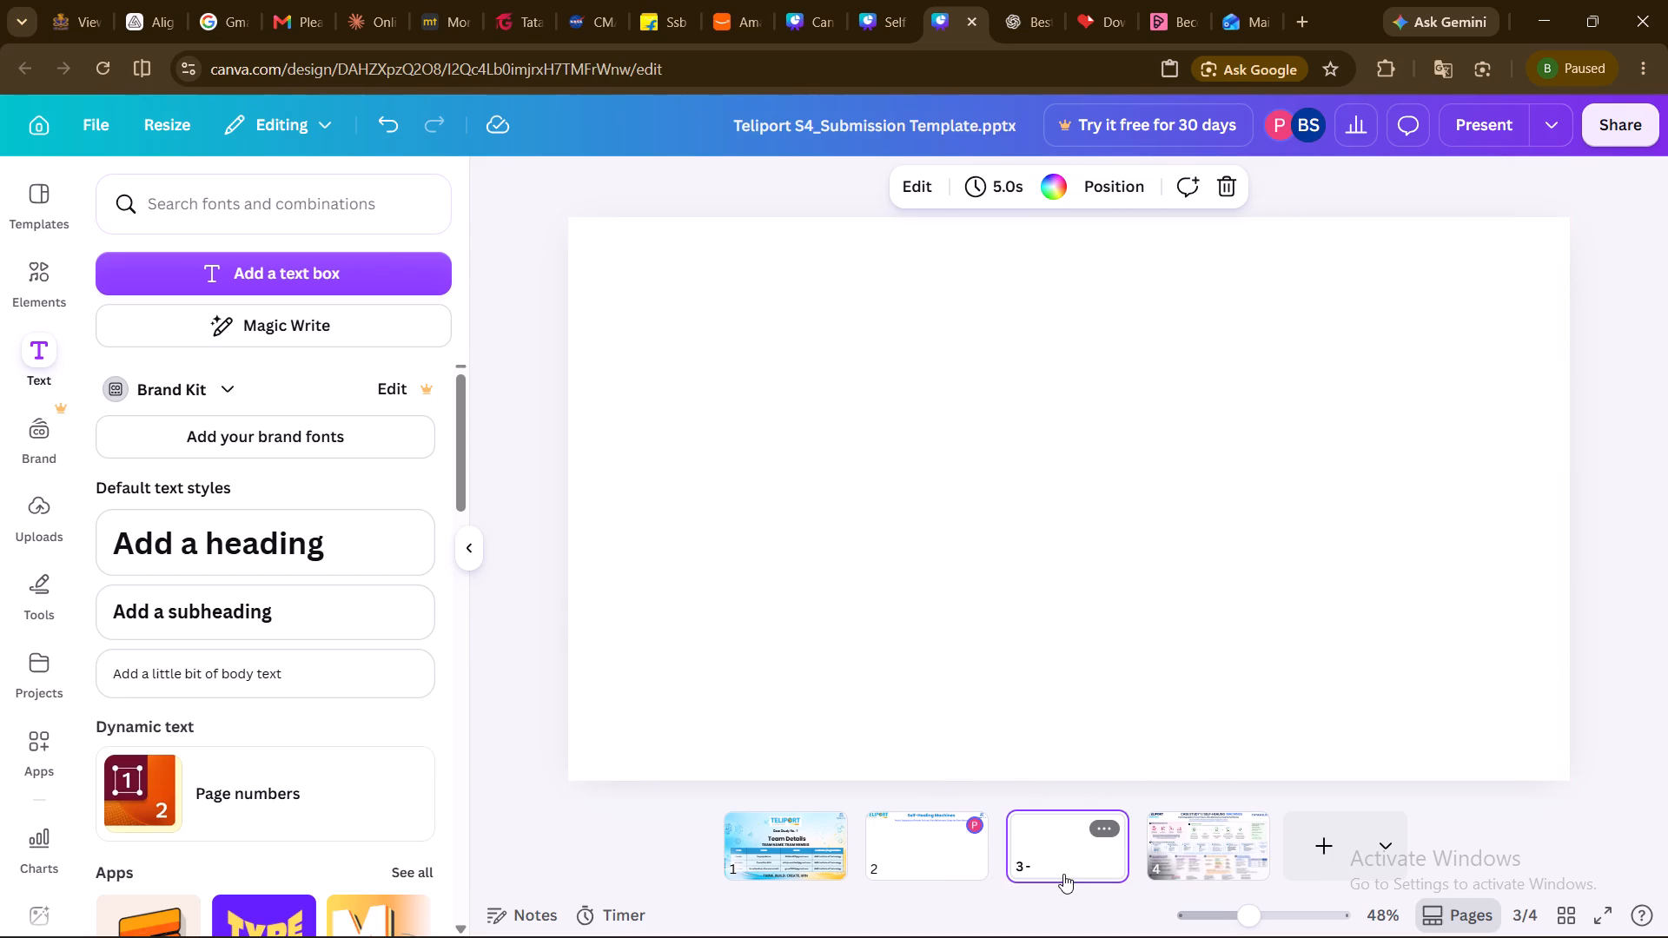
key(Delete)
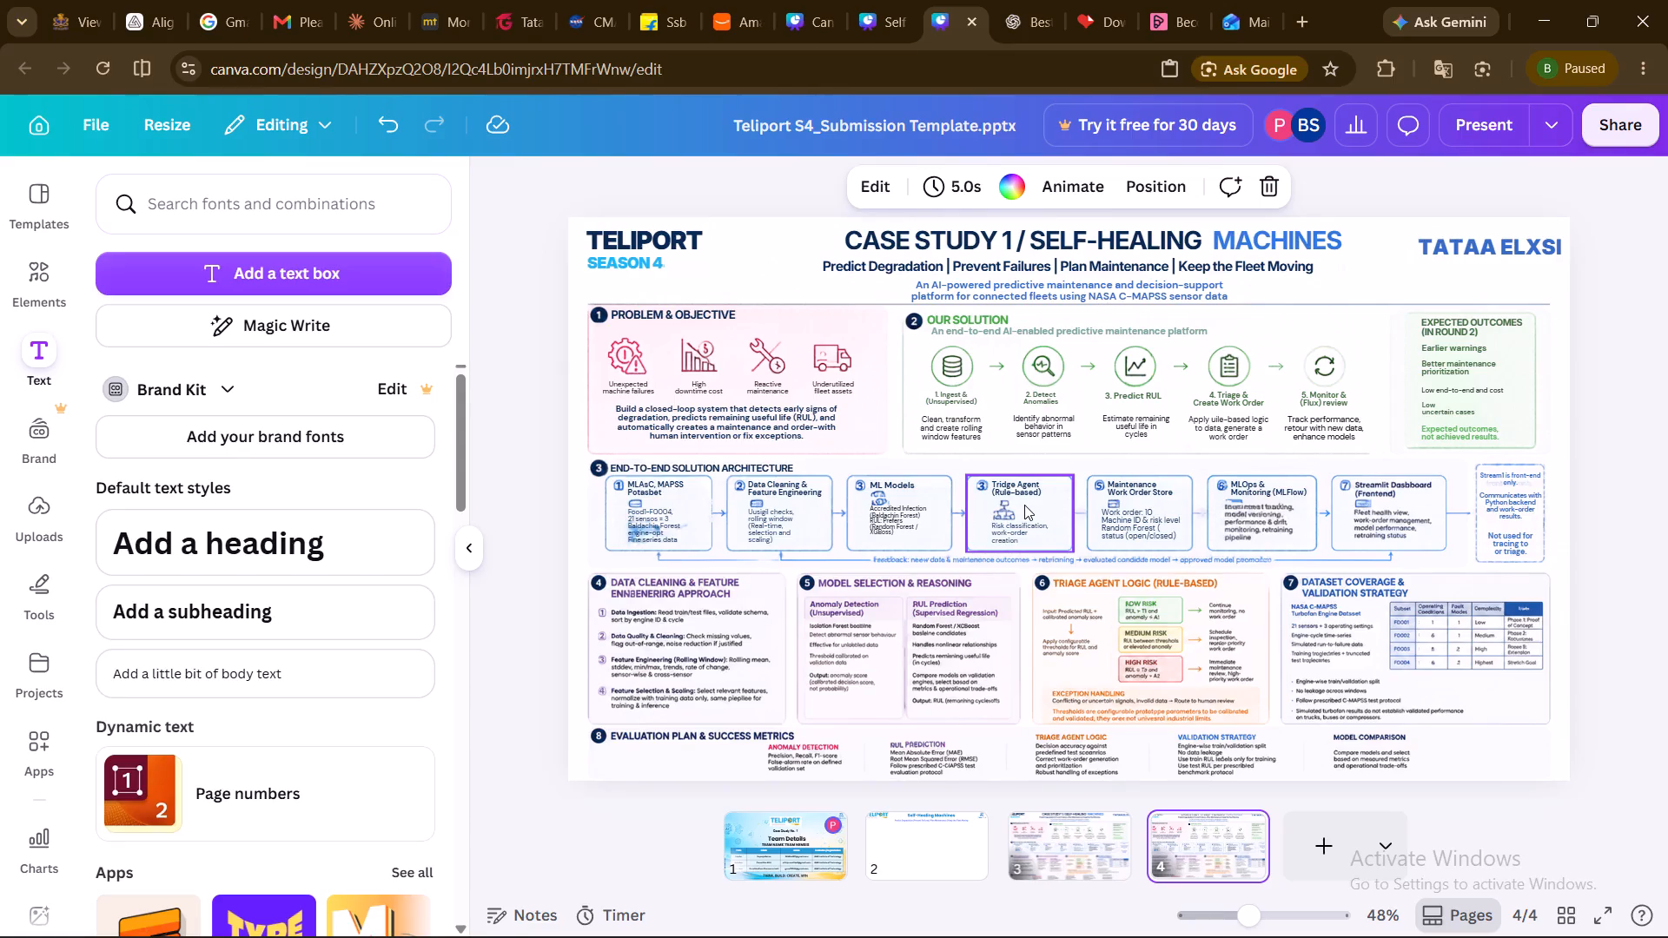
Enlarge the TEAM NAME line on the Team Details page to font size 44.
click(773, 860)
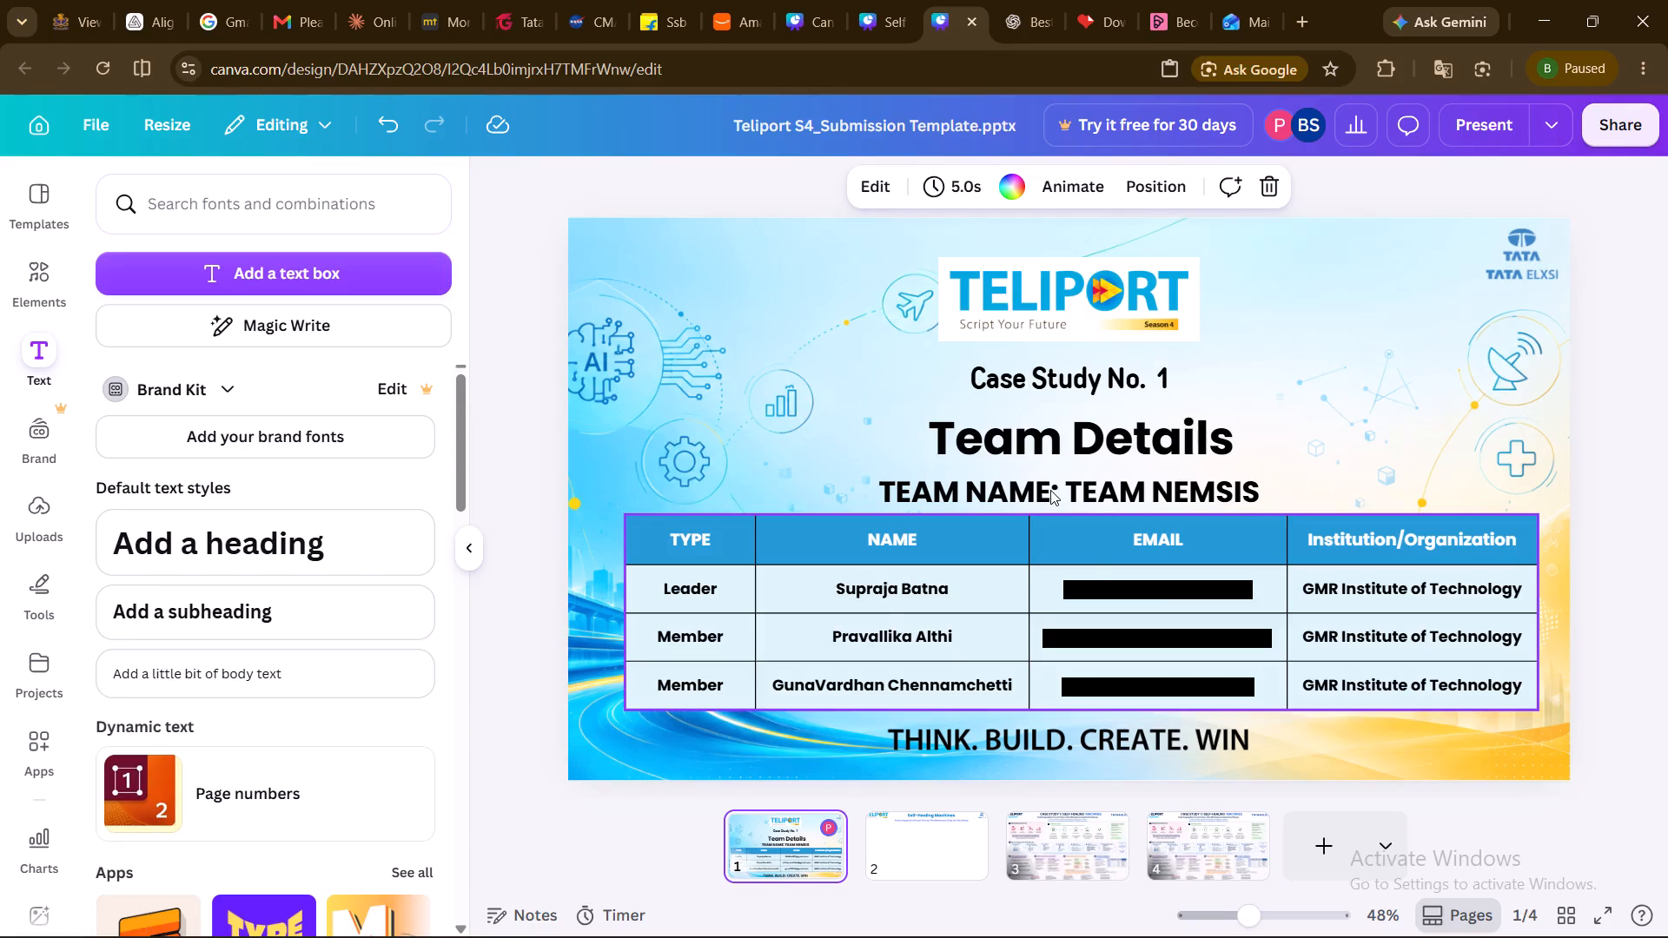
click(1050, 490)
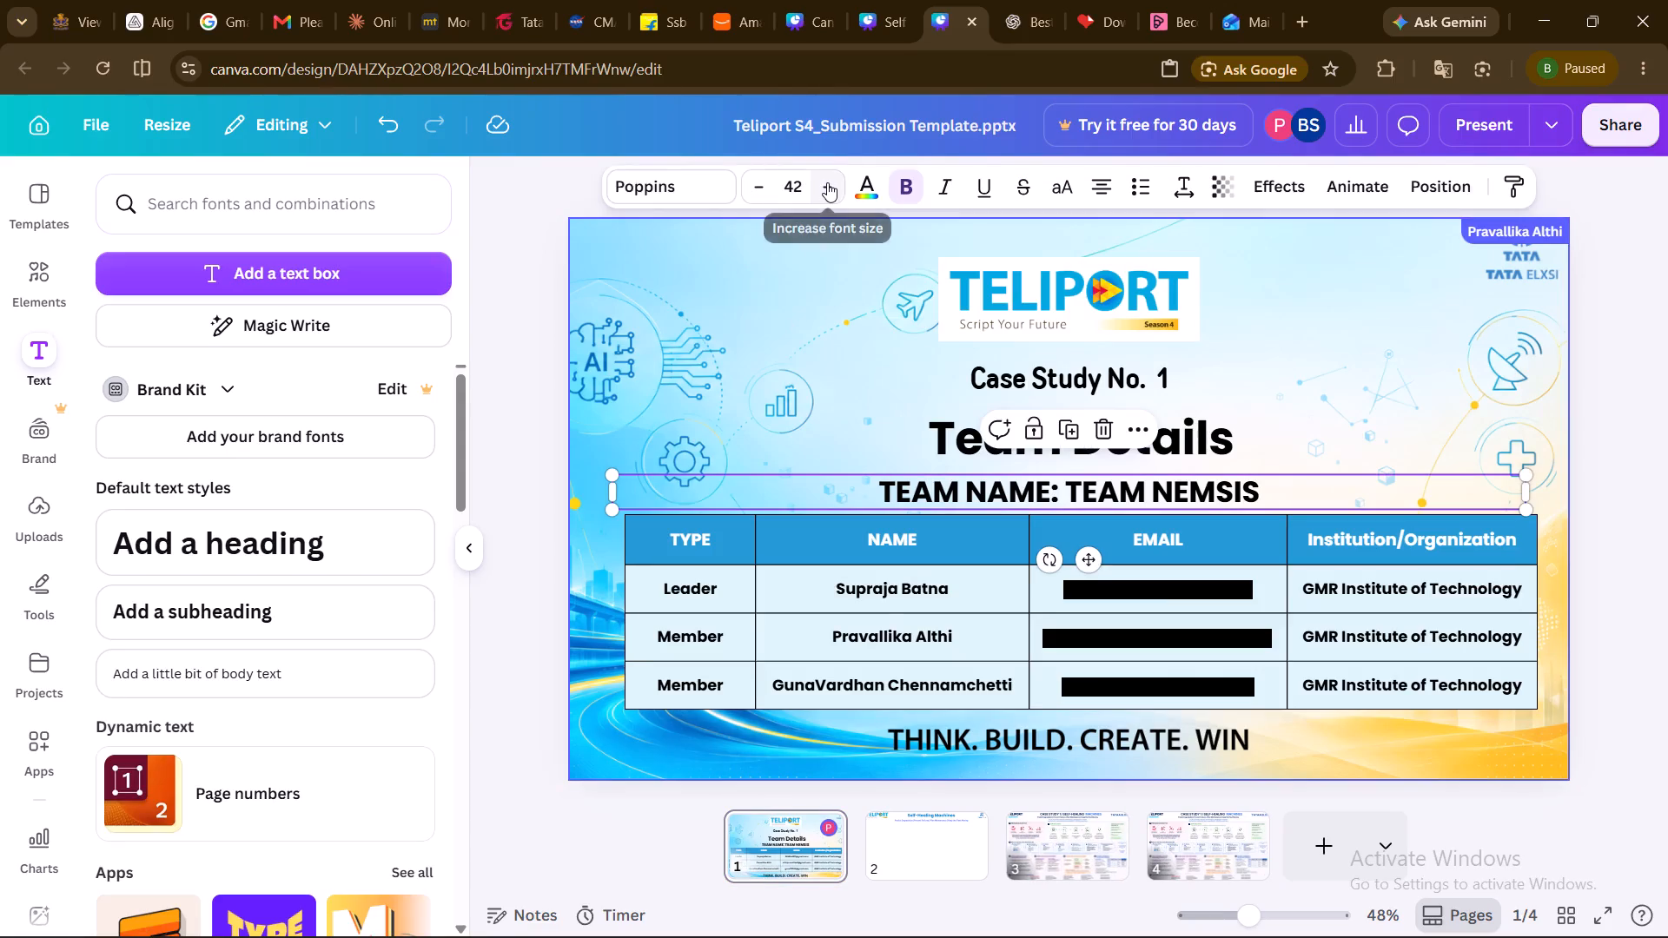
click(827, 182)
click(827, 182)
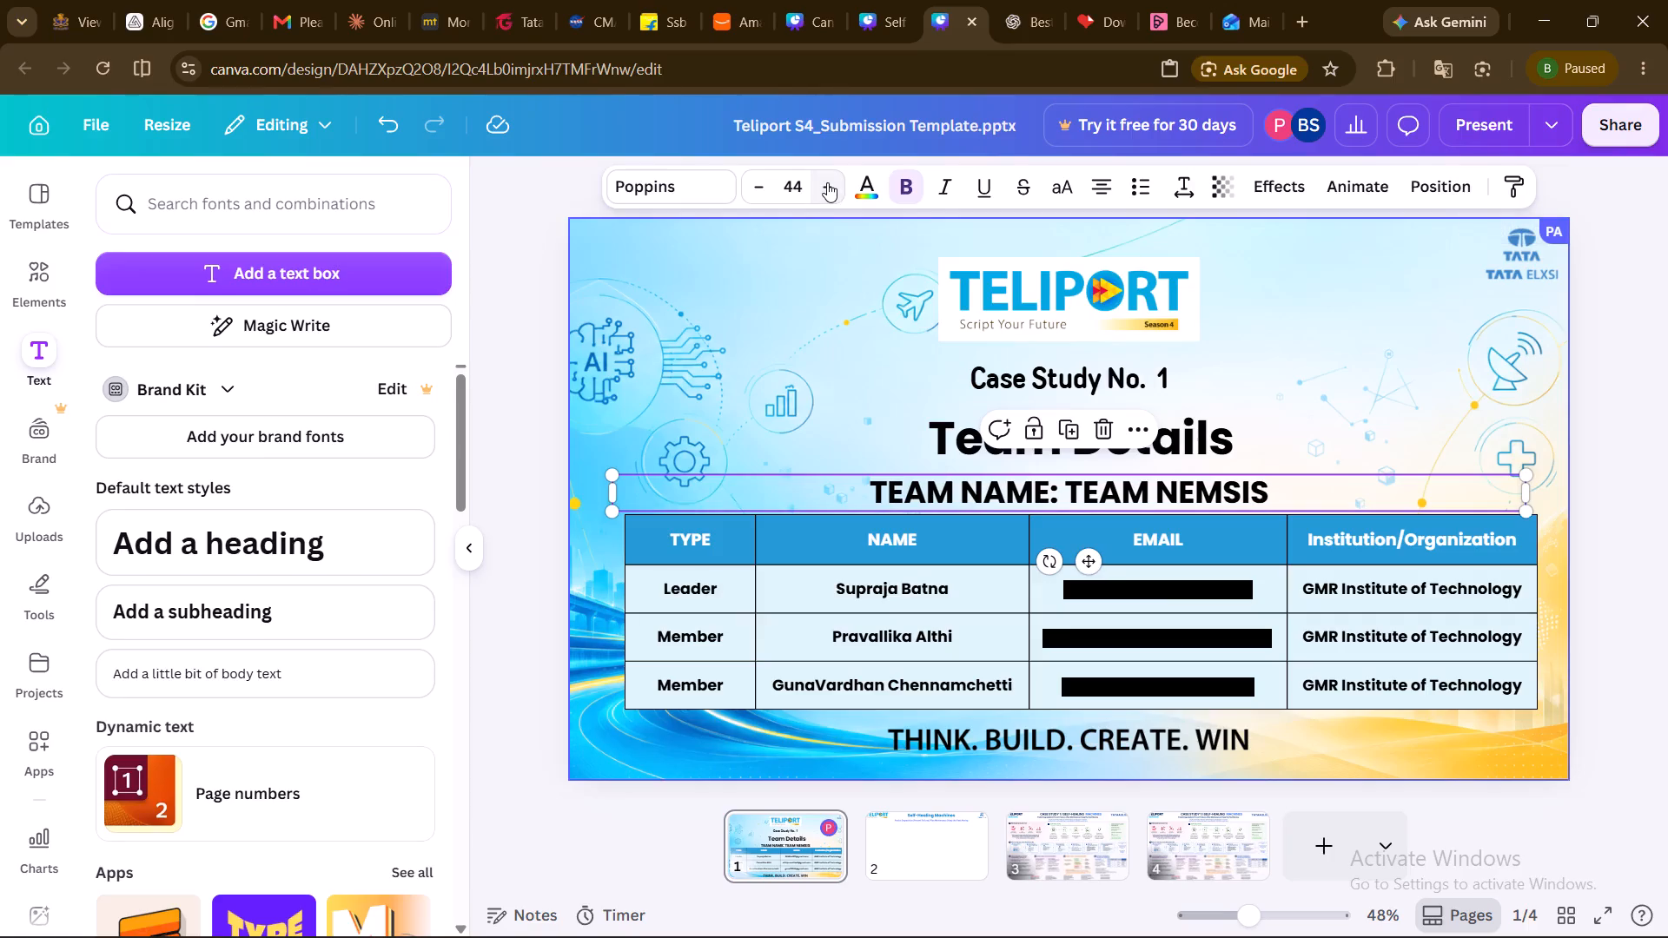
click(789, 411)
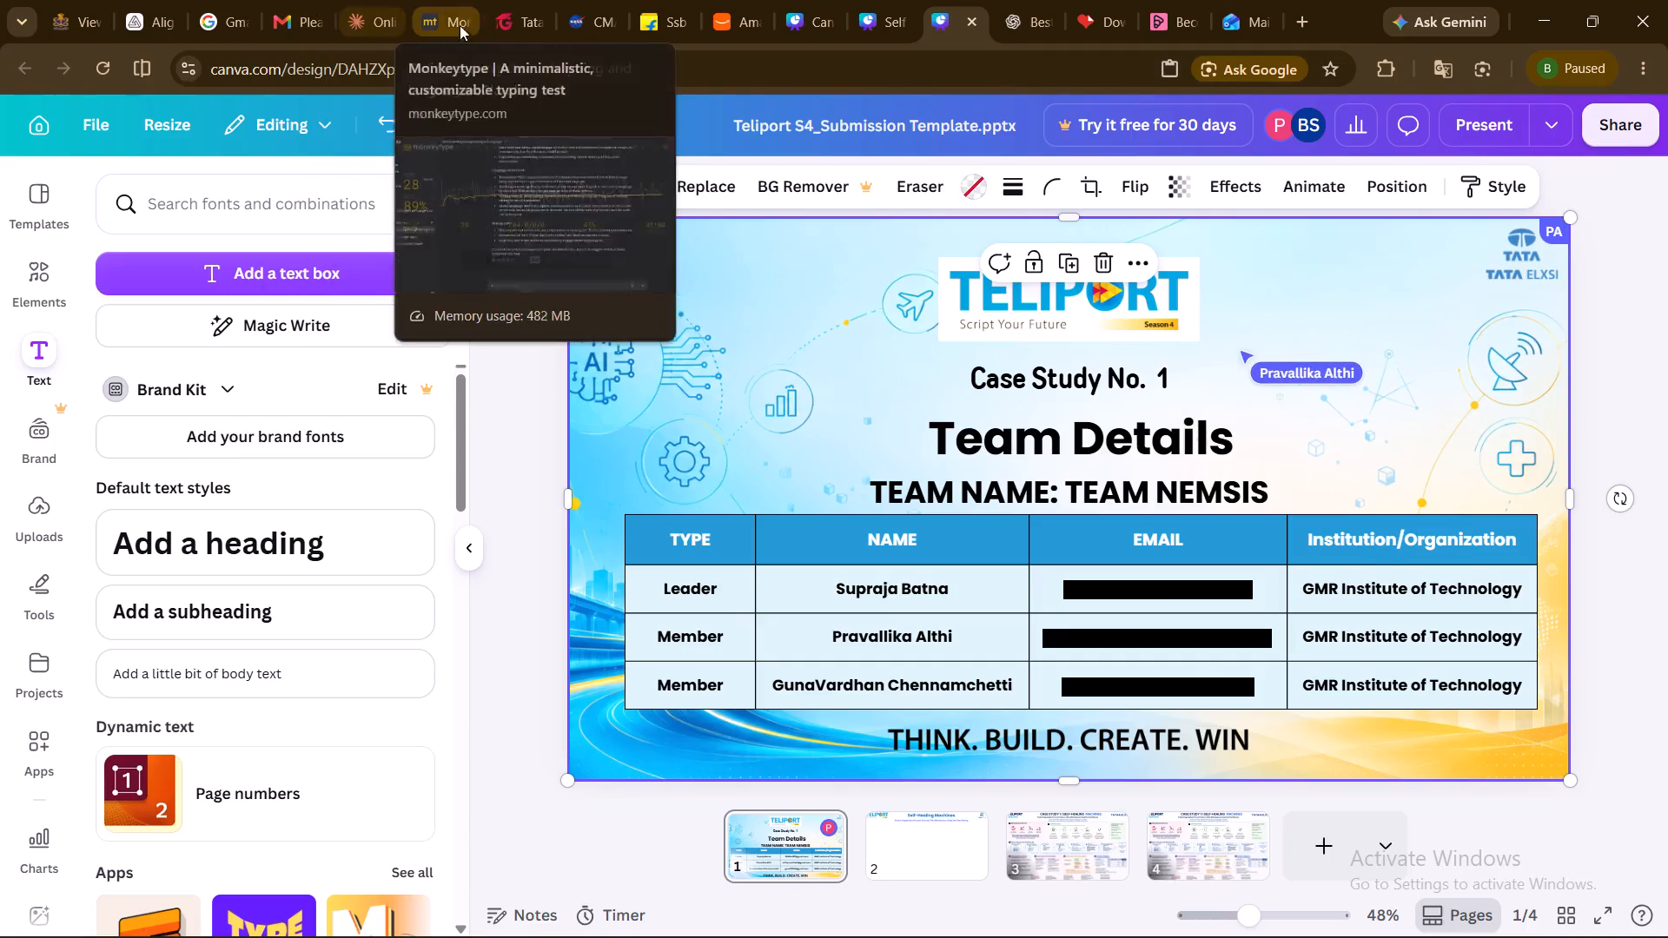
Check the team's registered name on the Grad Partners registrations page and correct the Team Details line to TEAM NEMESIS.
click(514, 39)
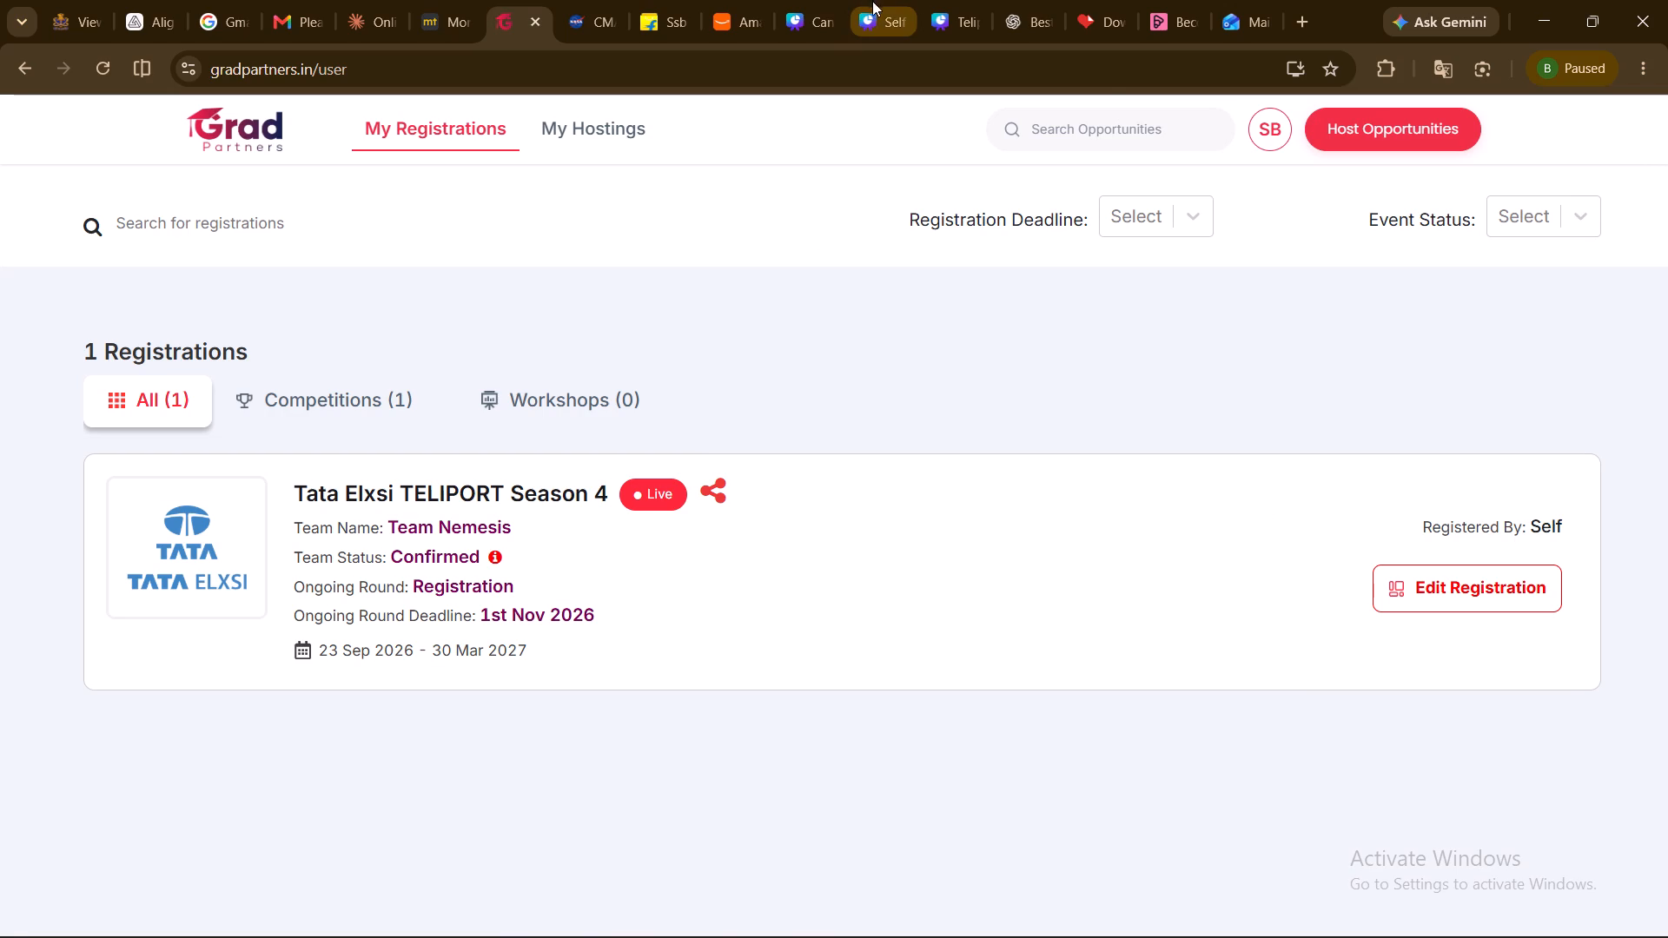
click(955, 16)
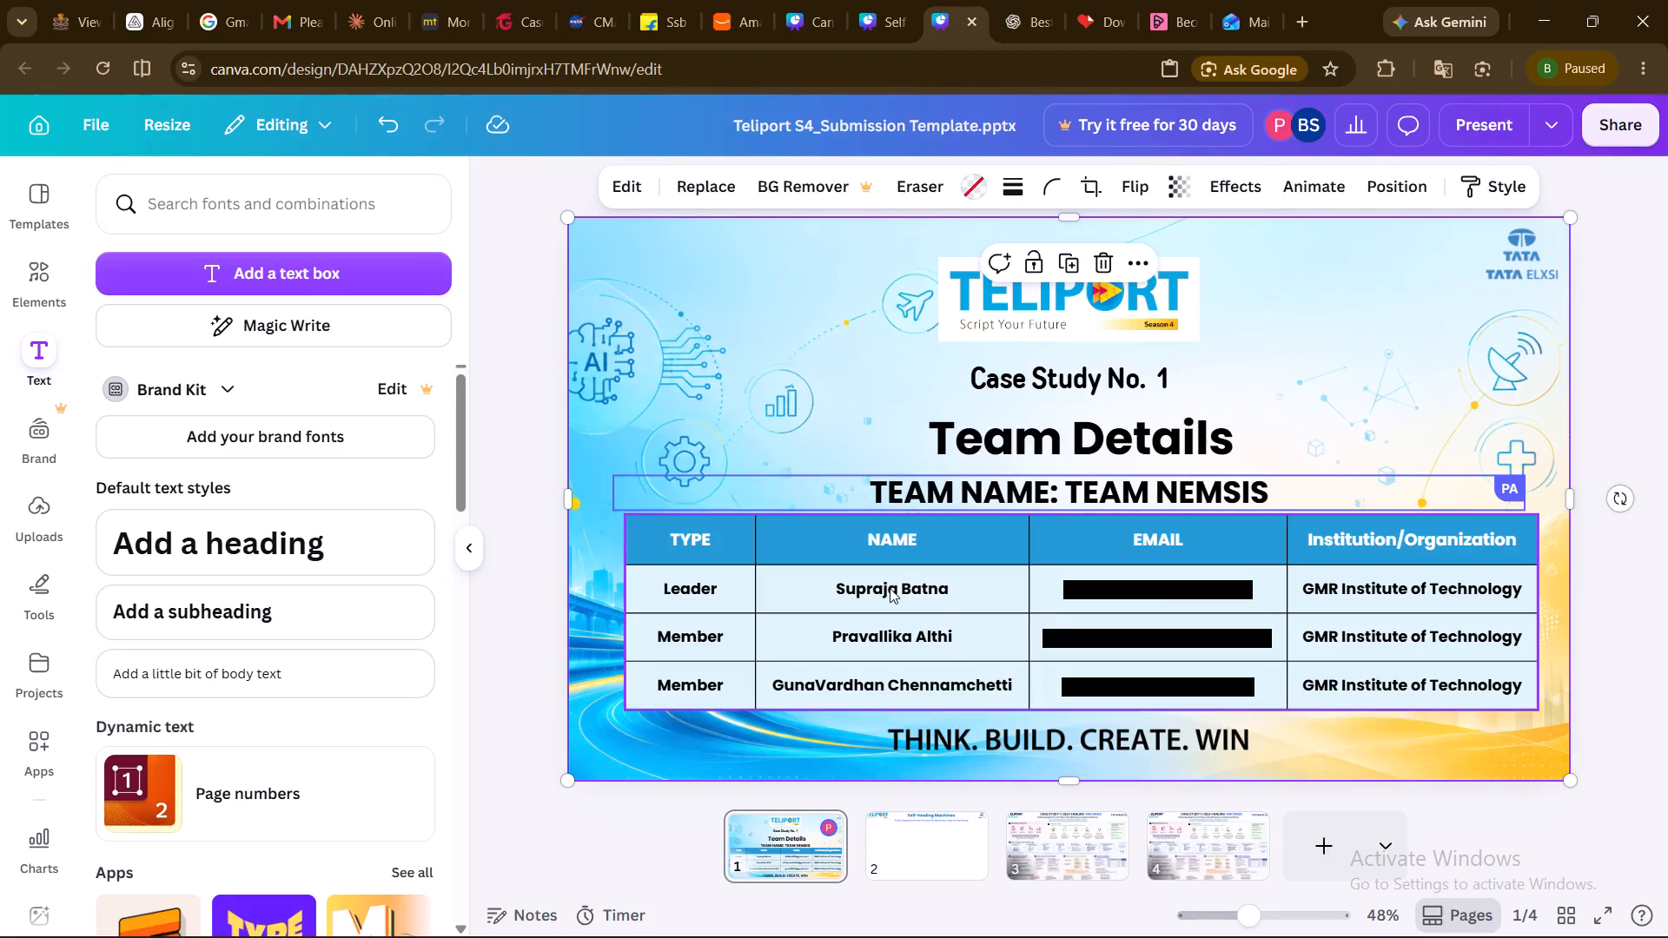
double_click(1219, 492)
click(1219, 492)
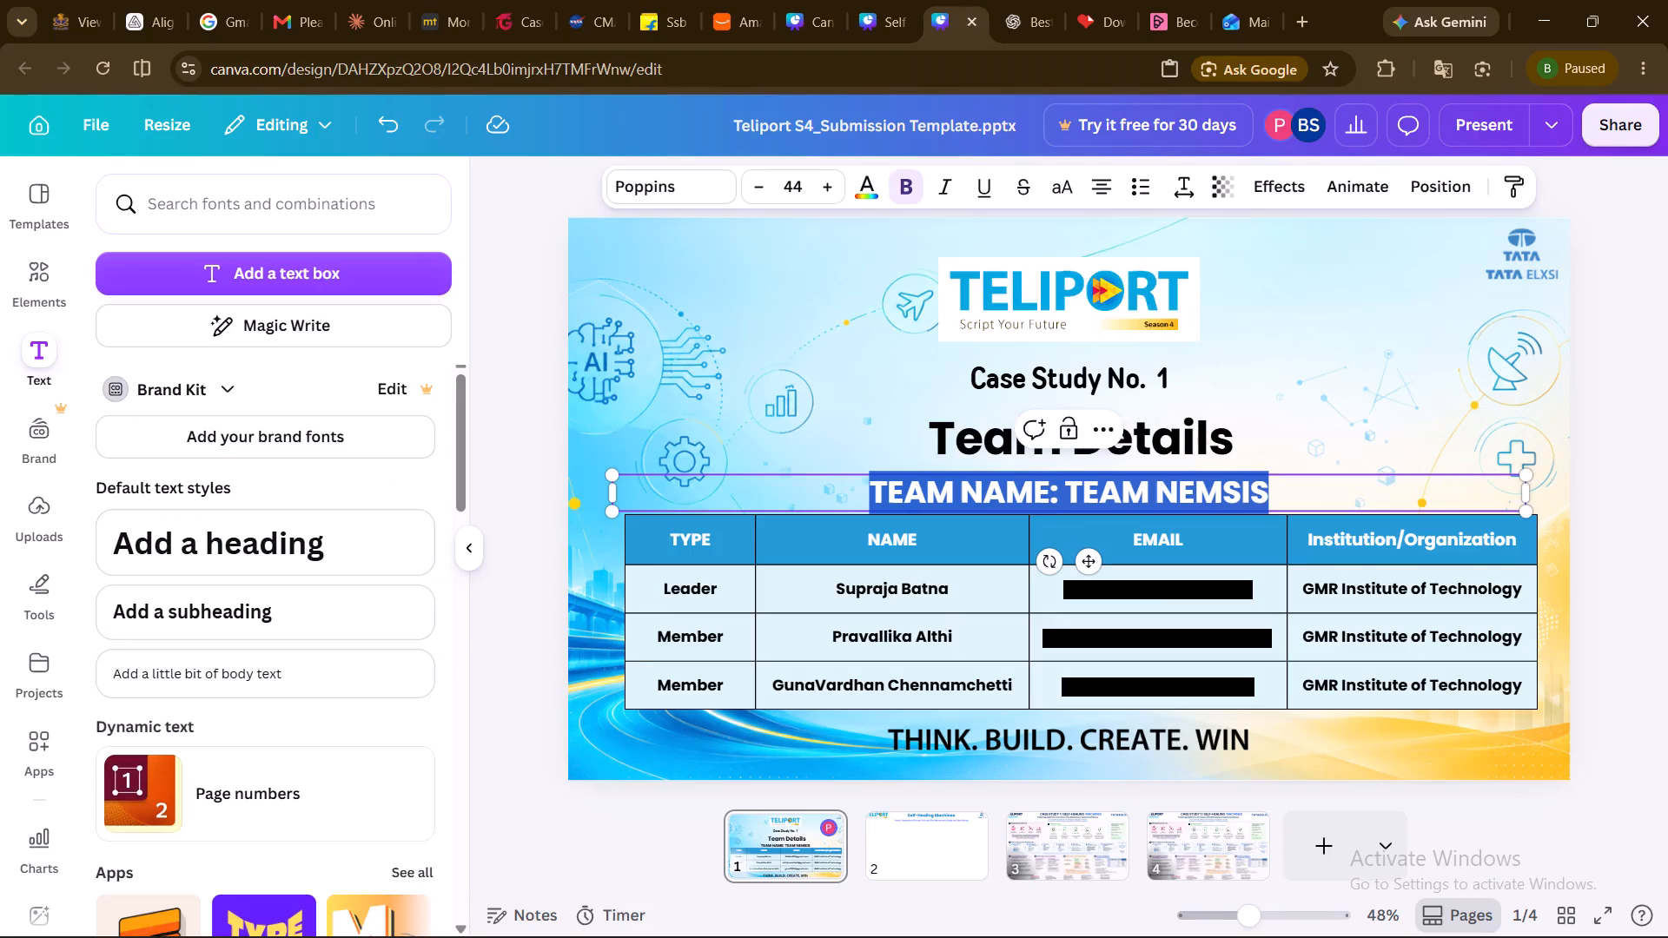
click(1226, 492)
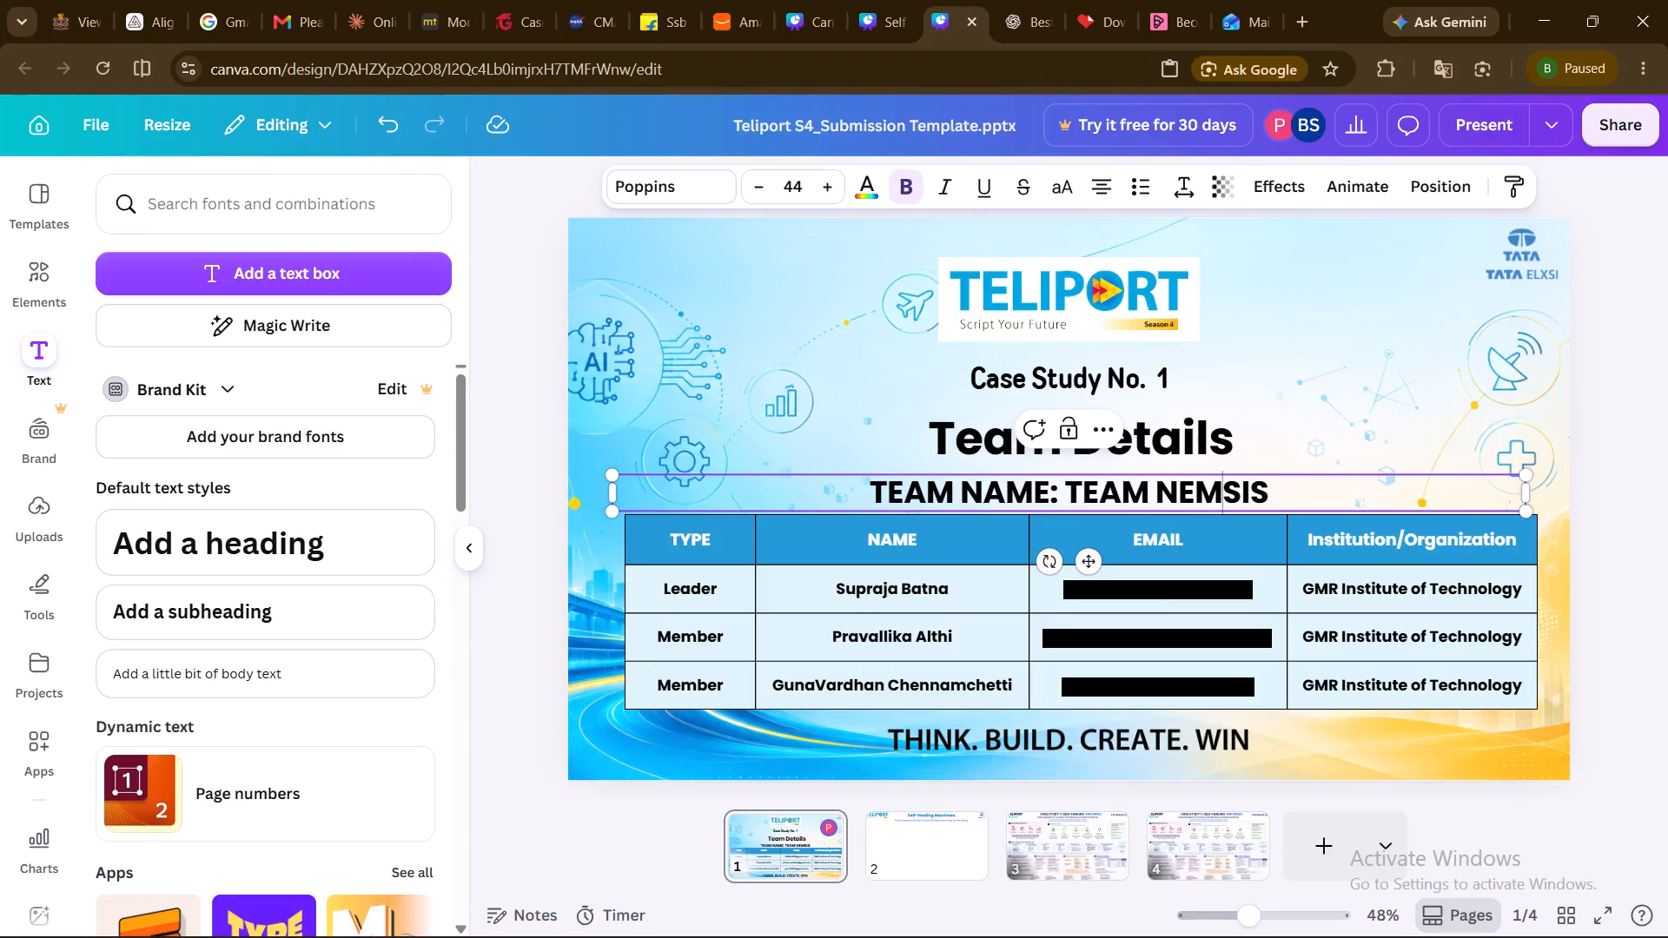
key(shift+e)
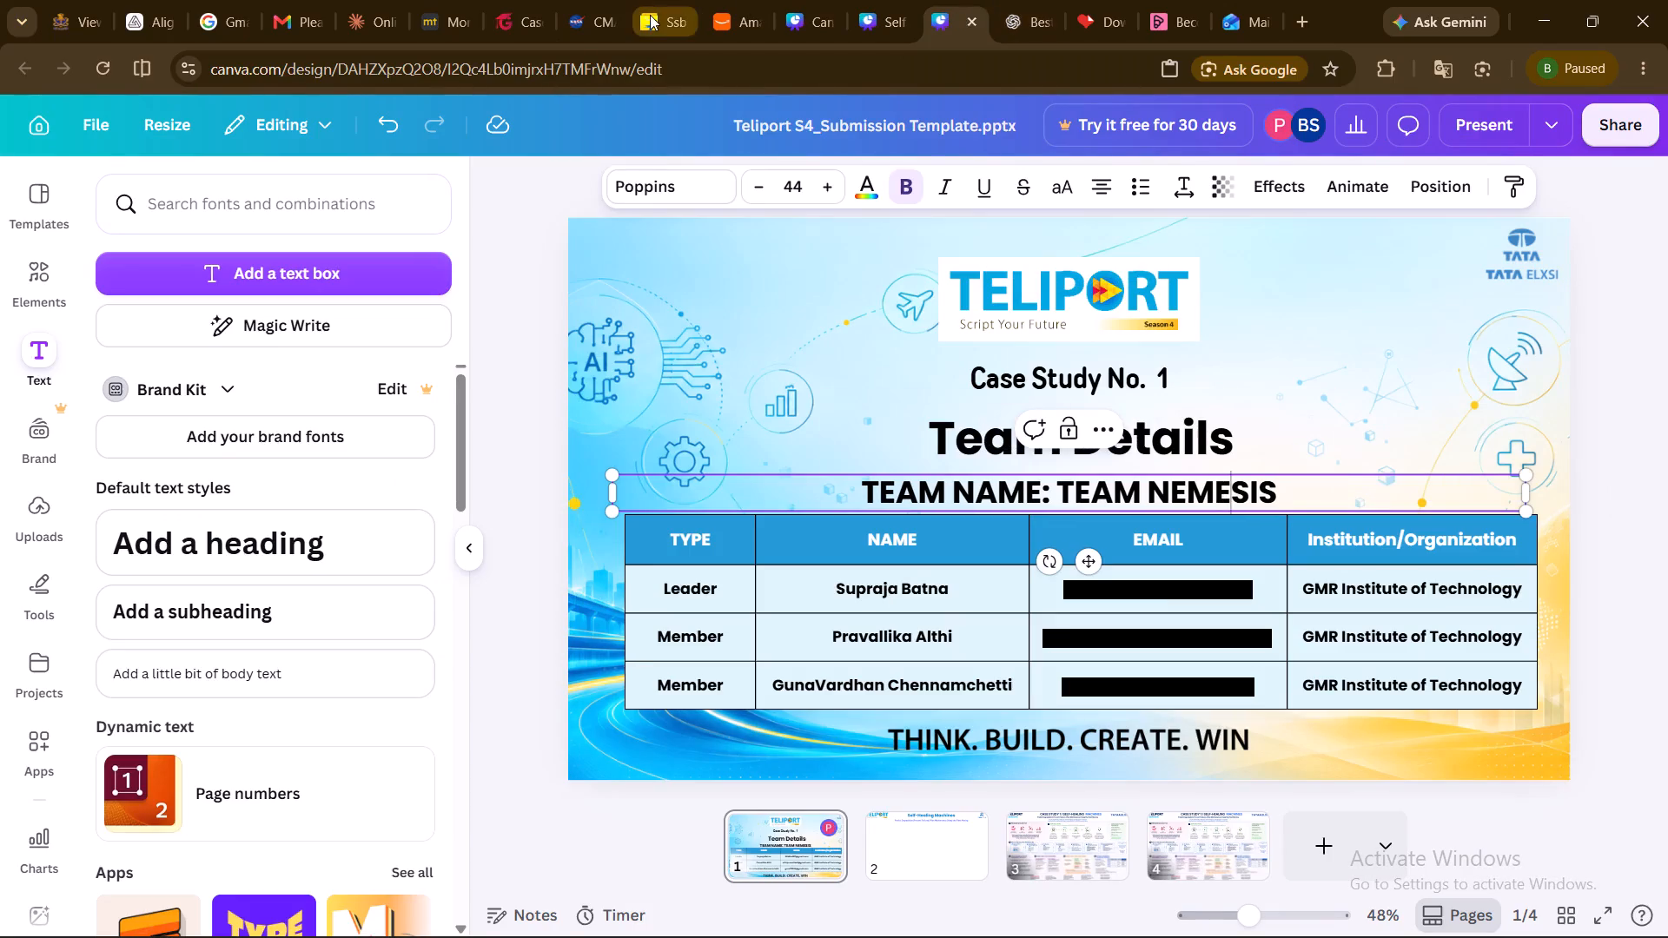
click(539, 30)
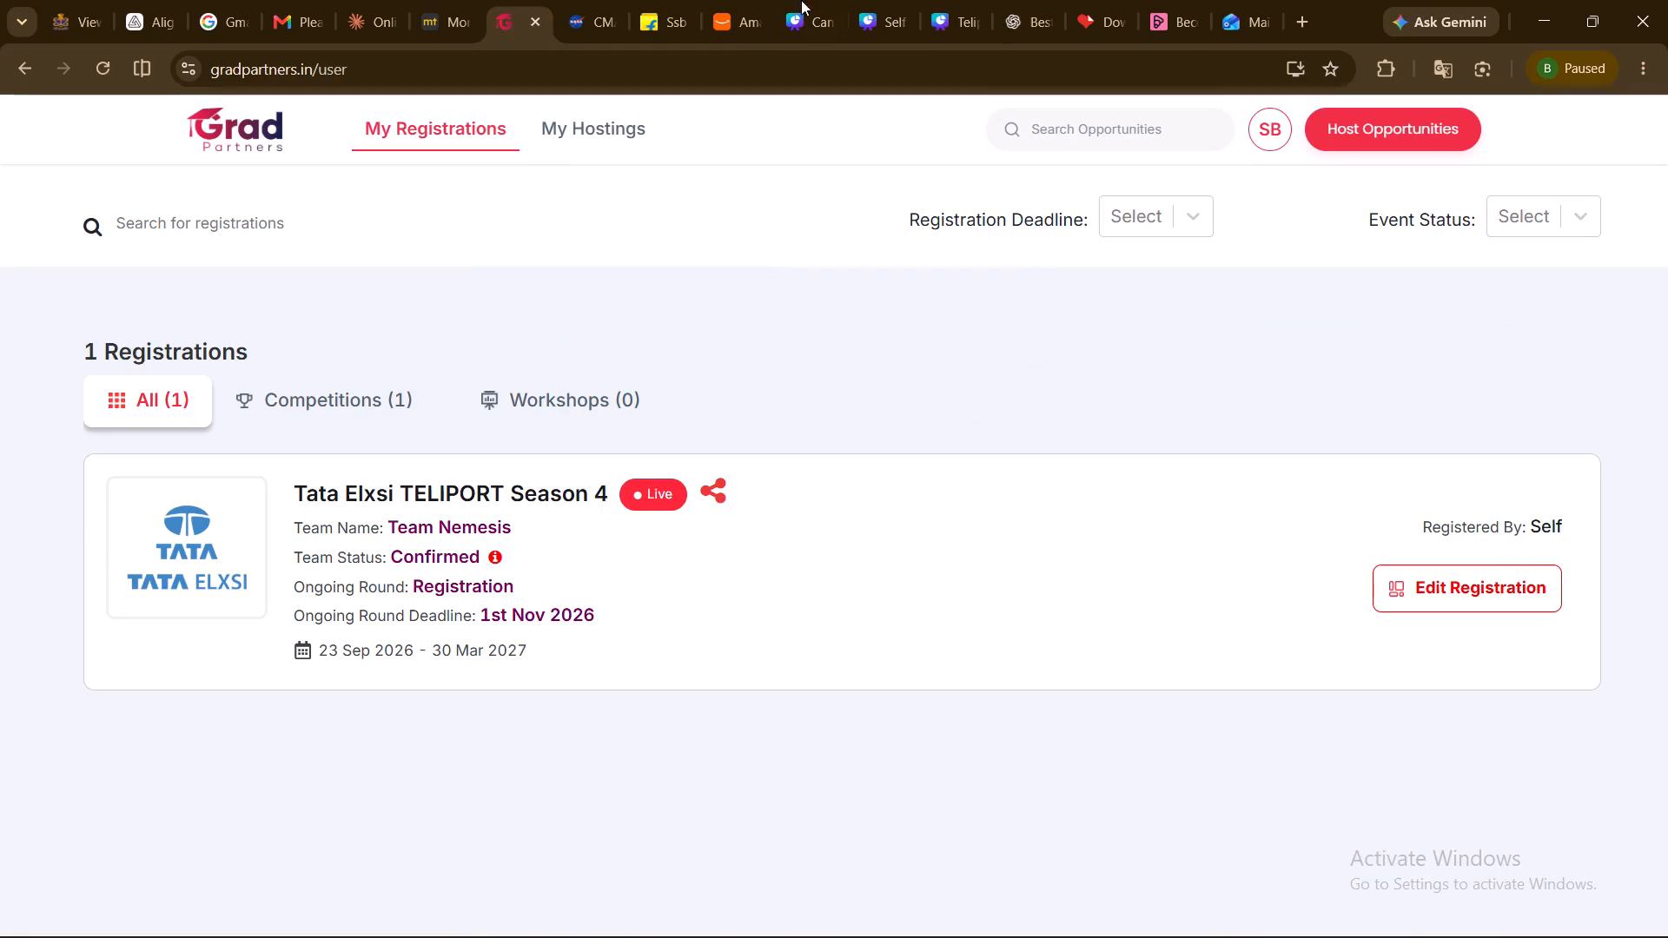
click(943, 15)
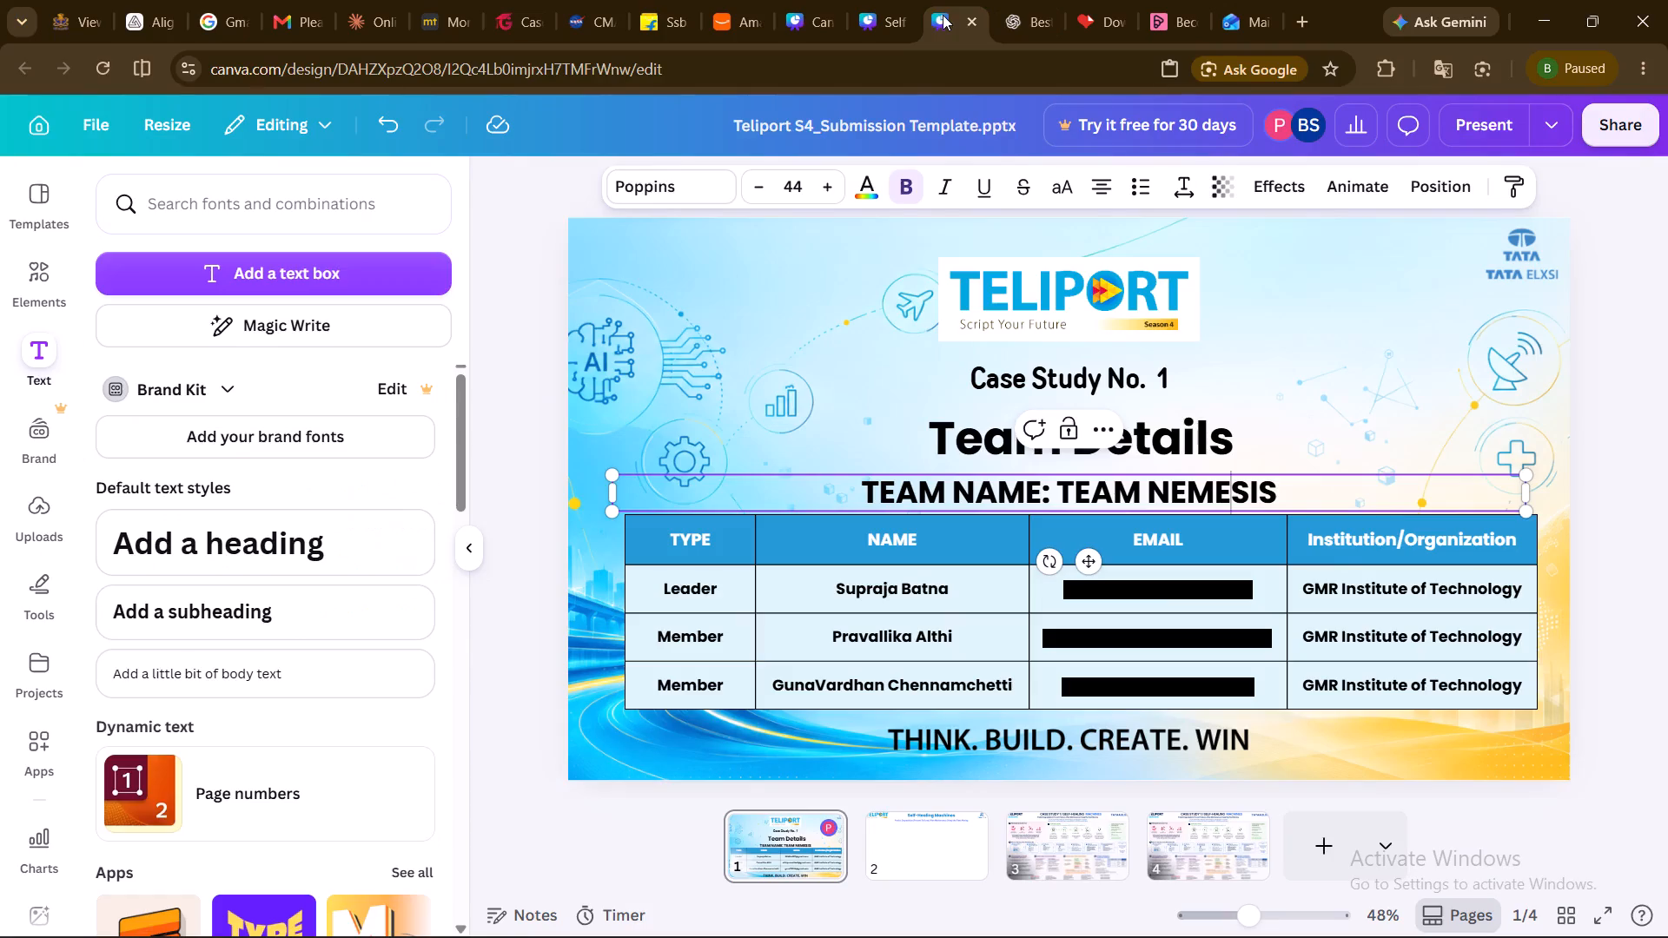
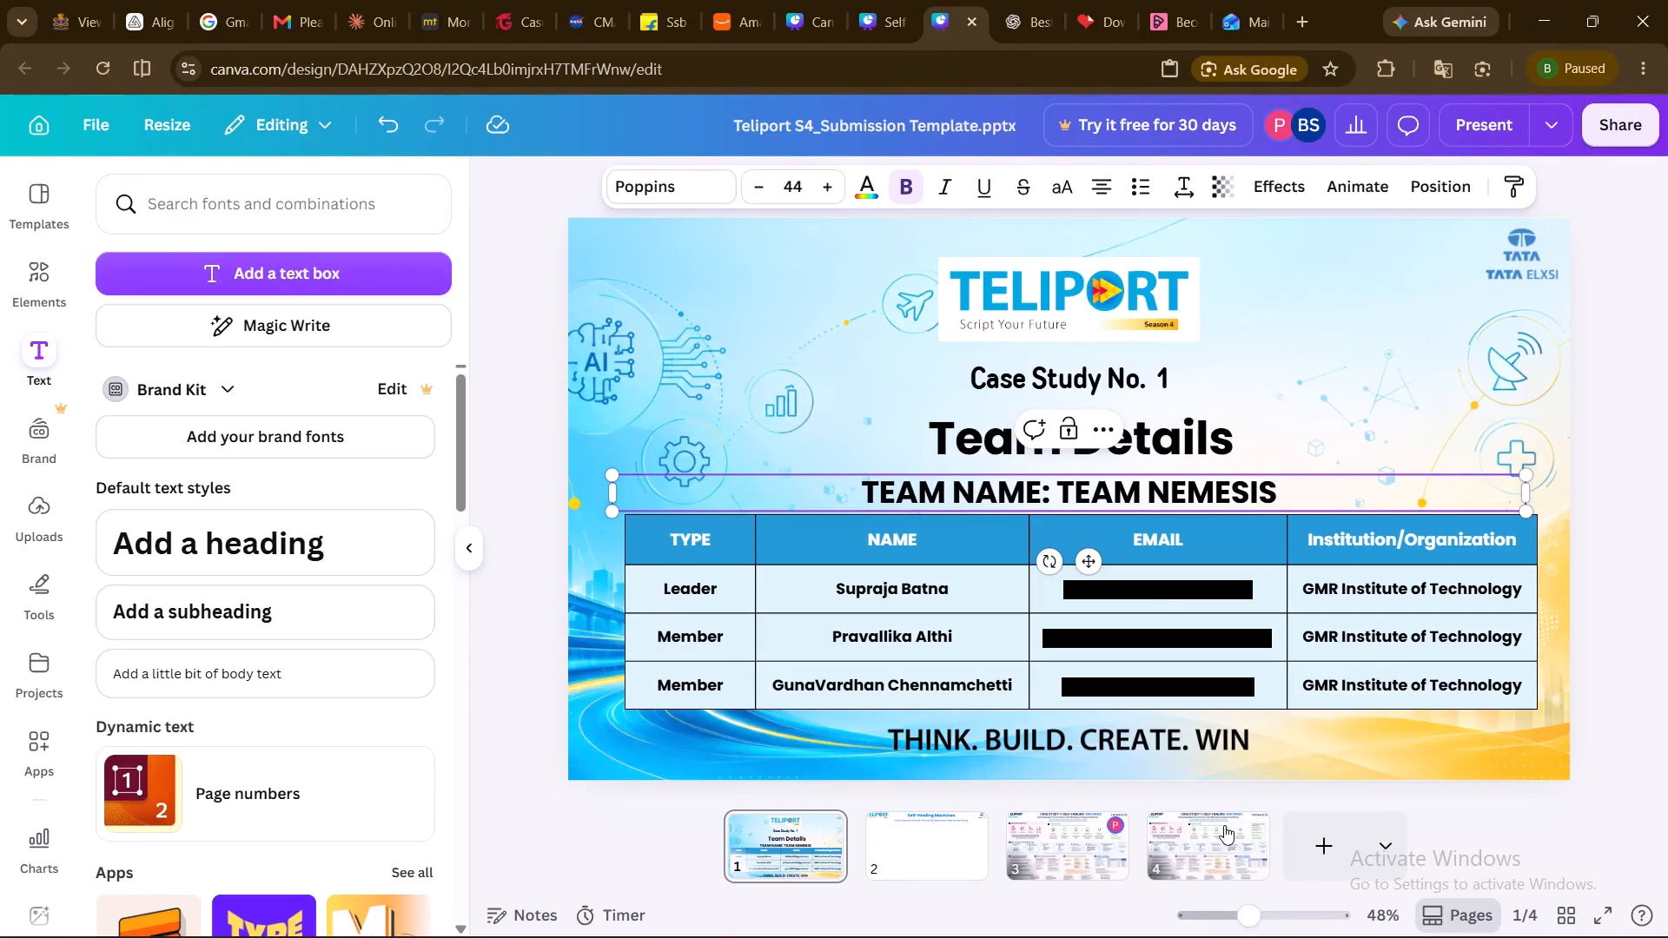
Compare the two identical Self-Healing Machines slides and delete the duplicate on page 4.
click(1195, 842)
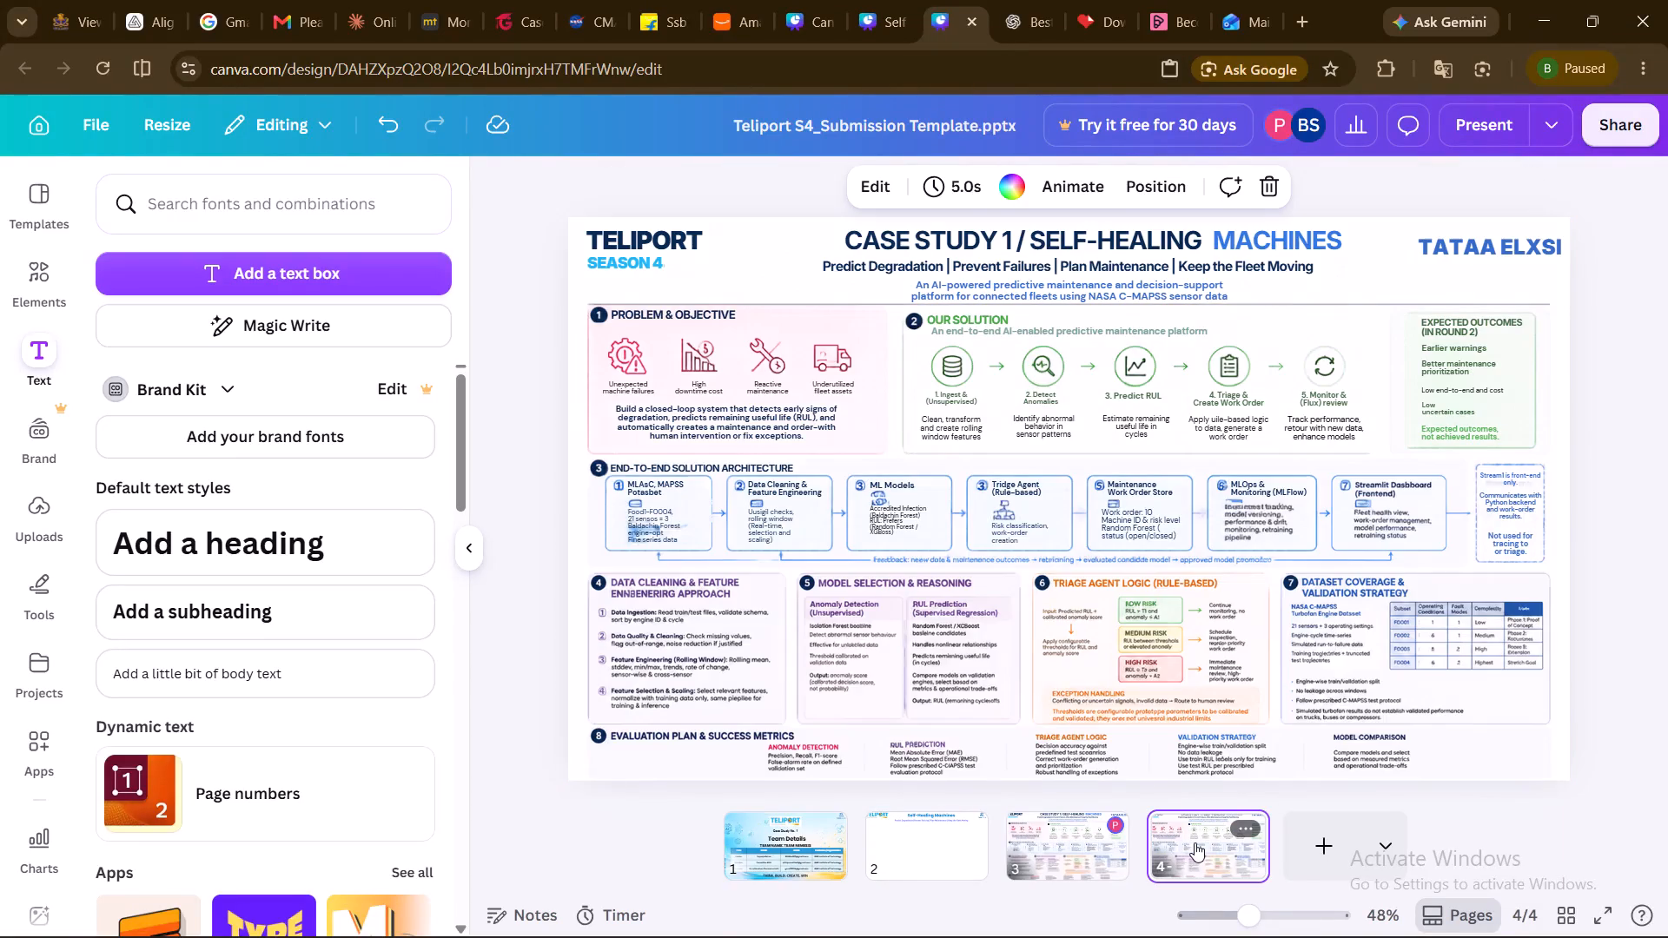
click(1077, 847)
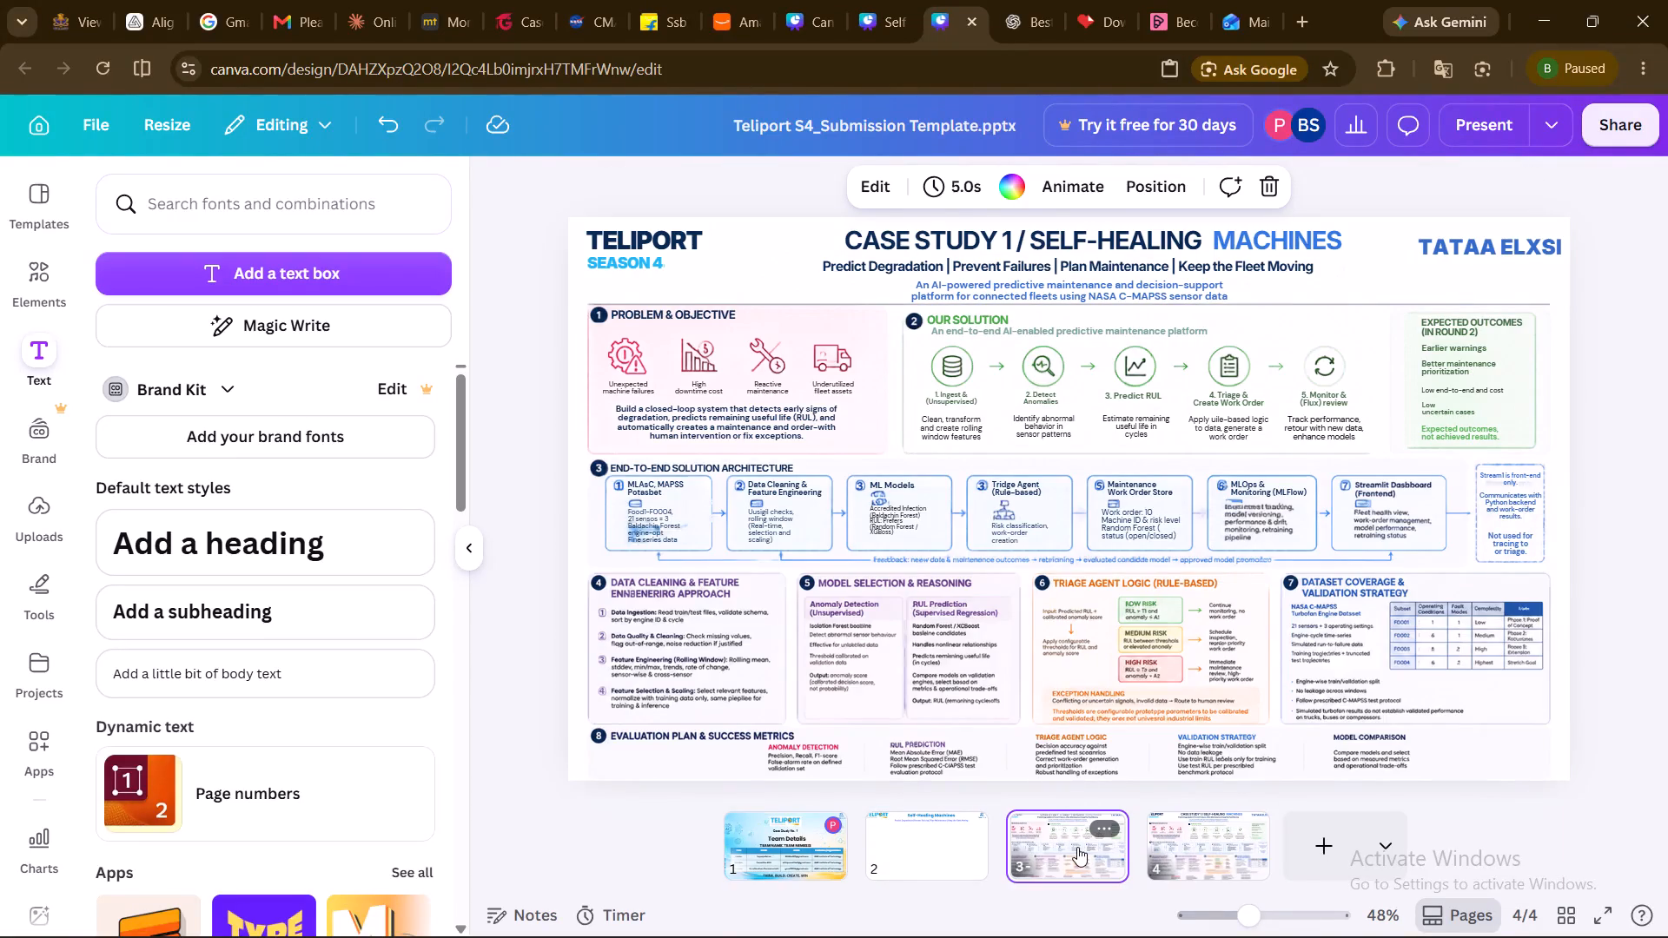
click(1184, 843)
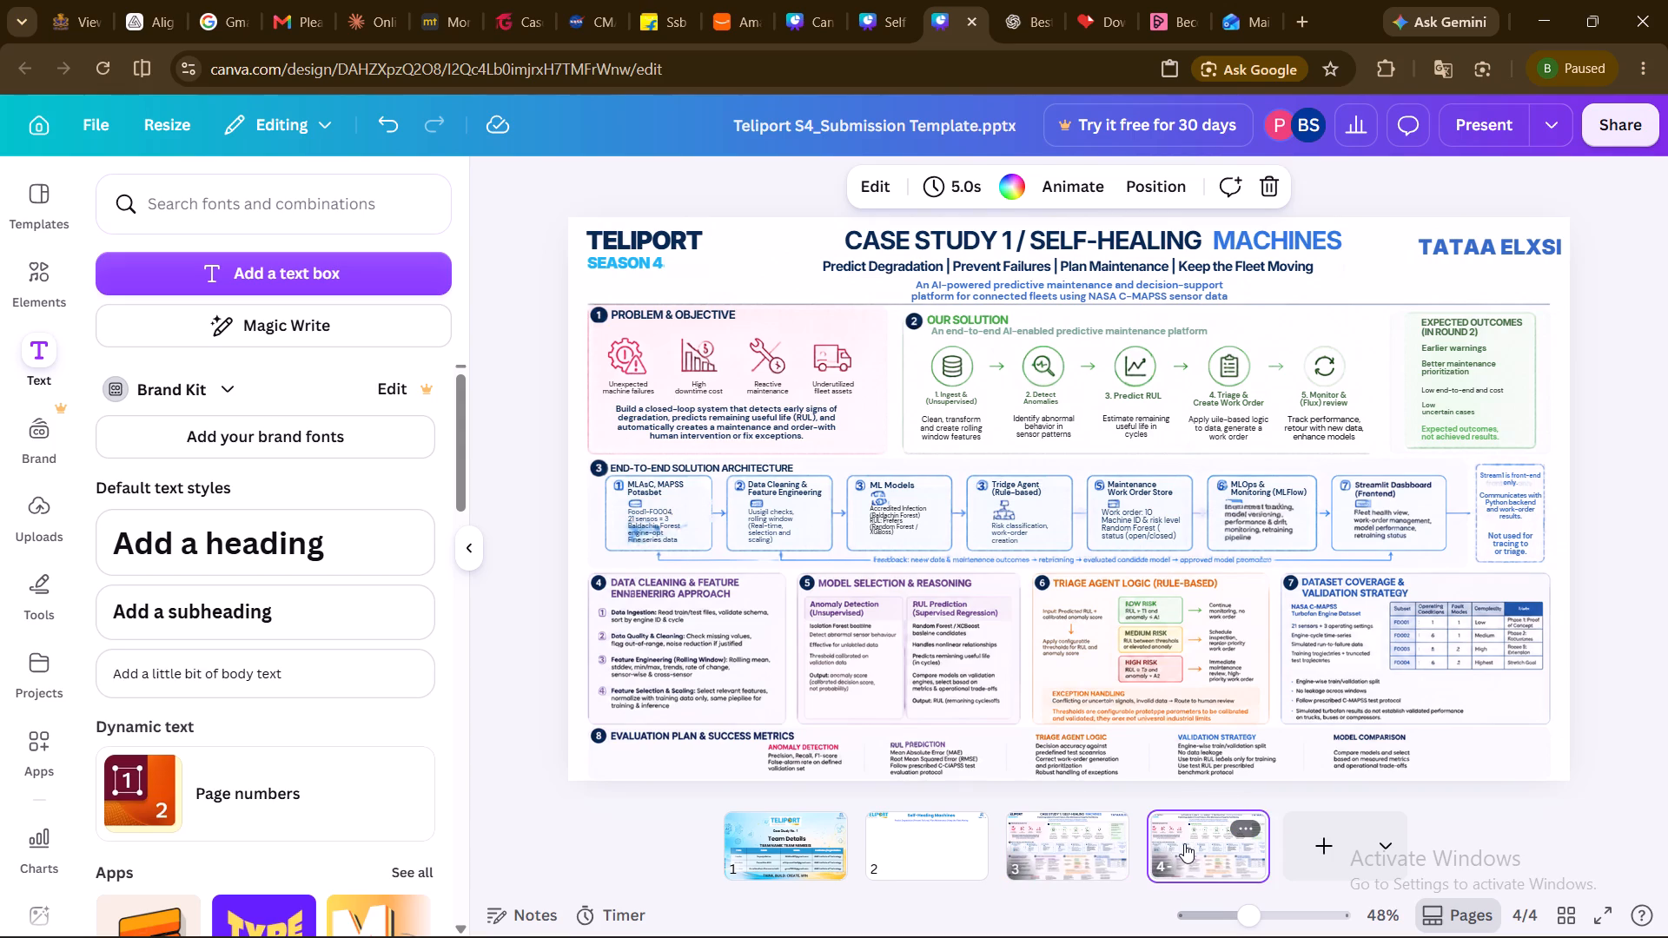
key(Delete)
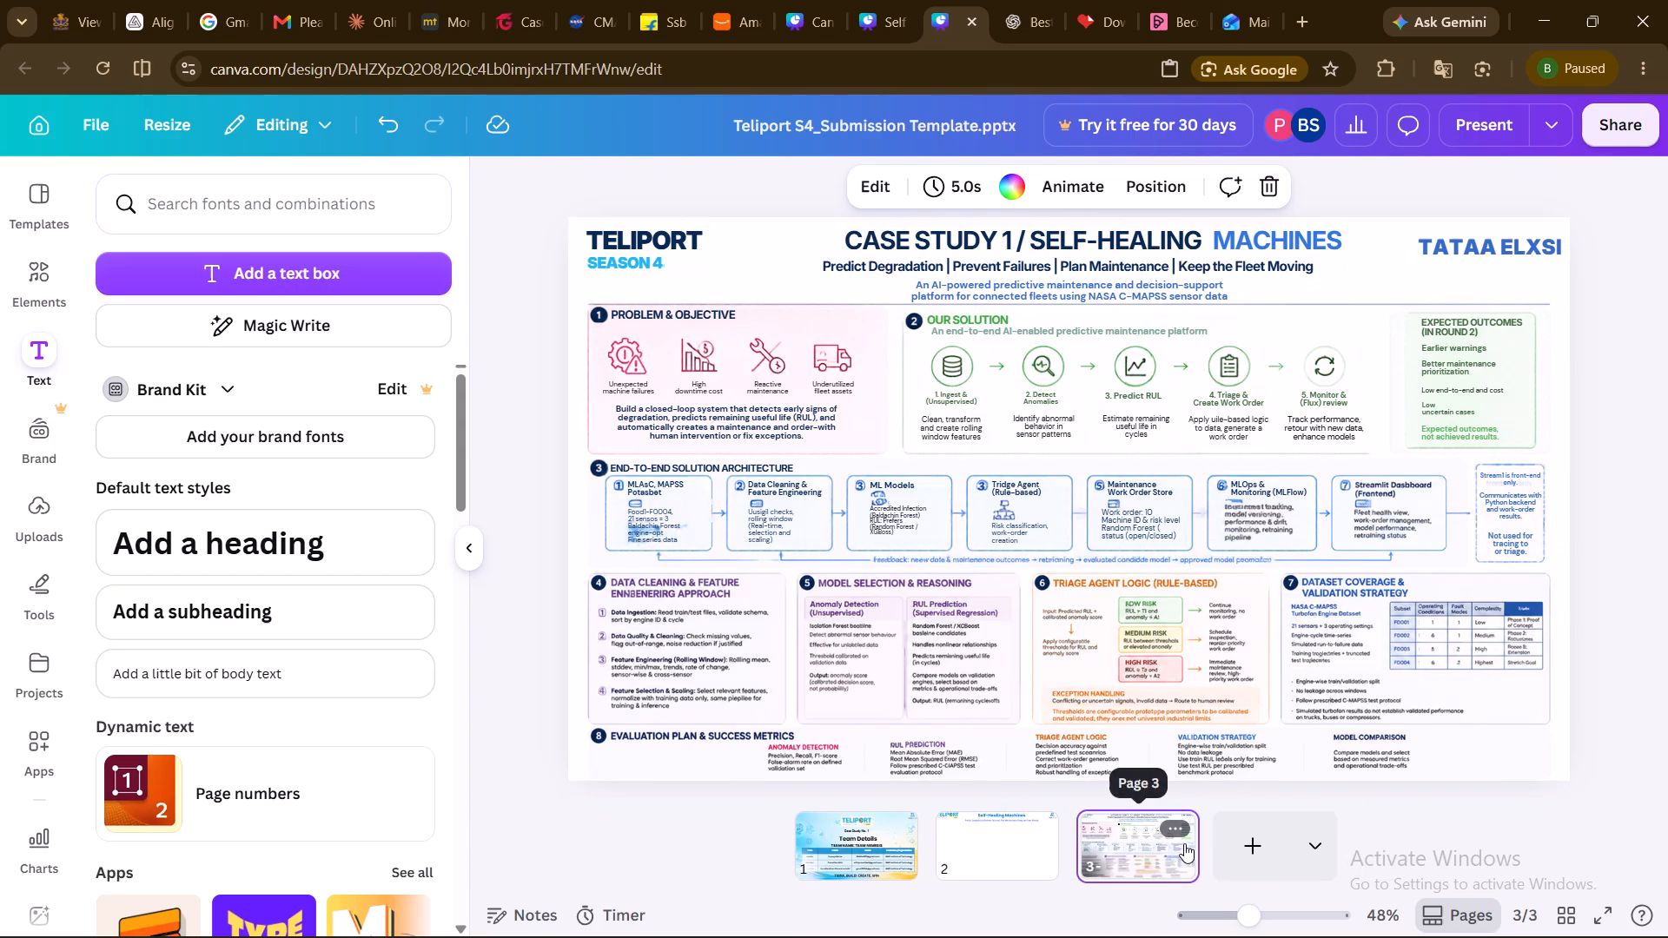
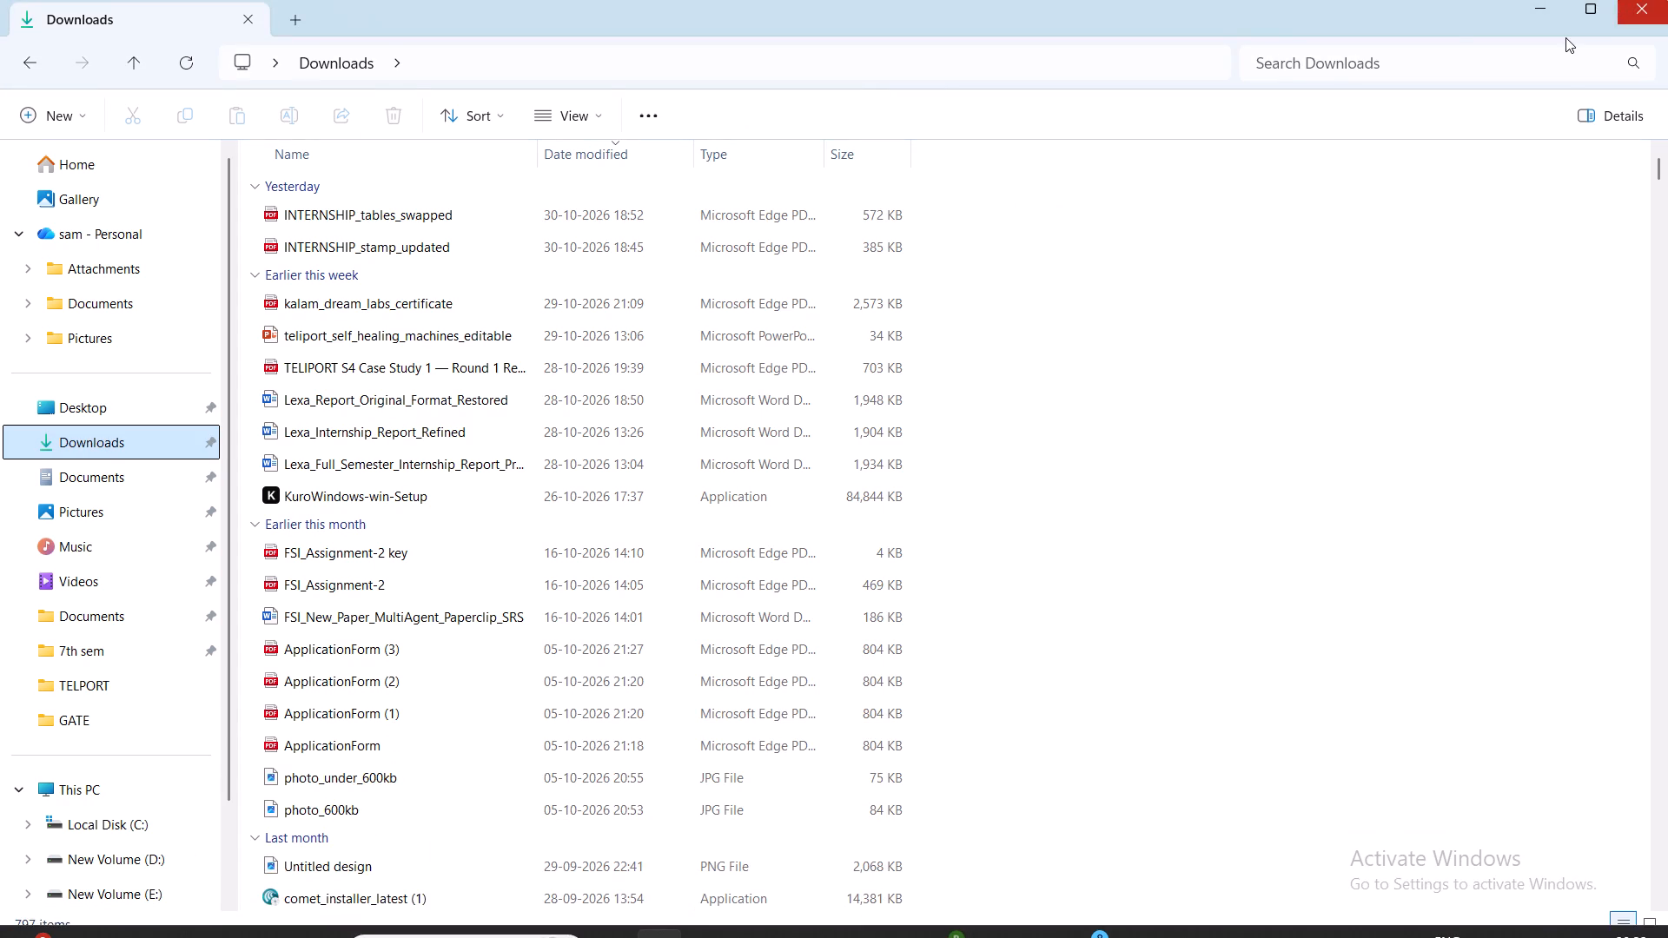
click(1528, 8)
click(1528, 8)
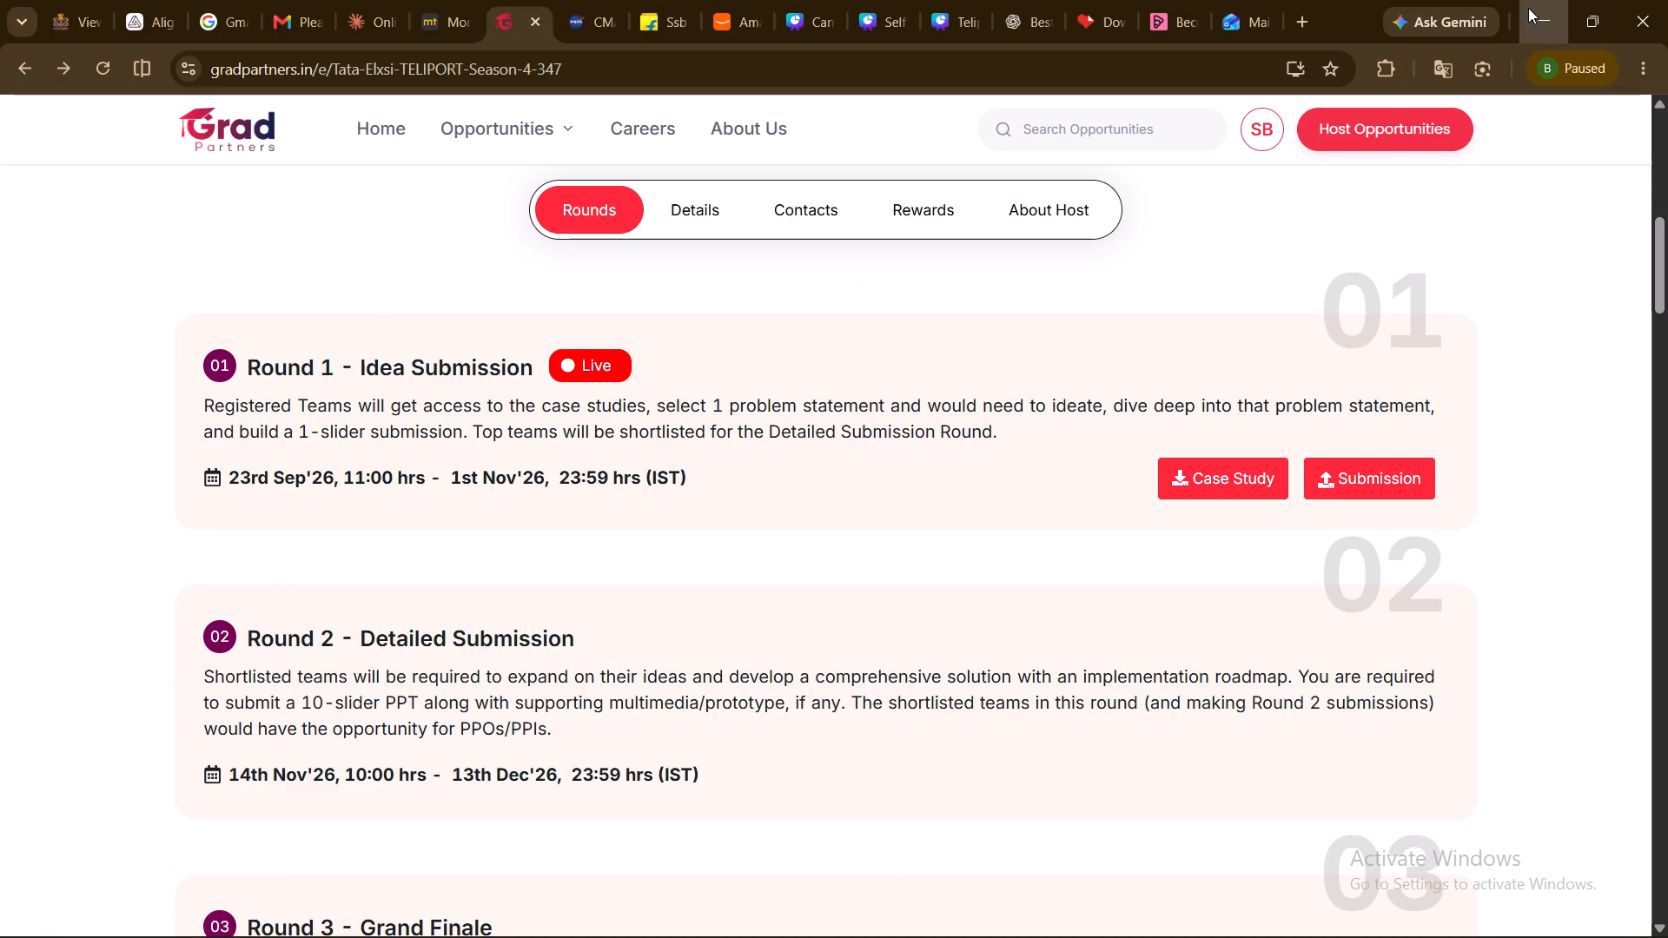
double_click(288, 164)
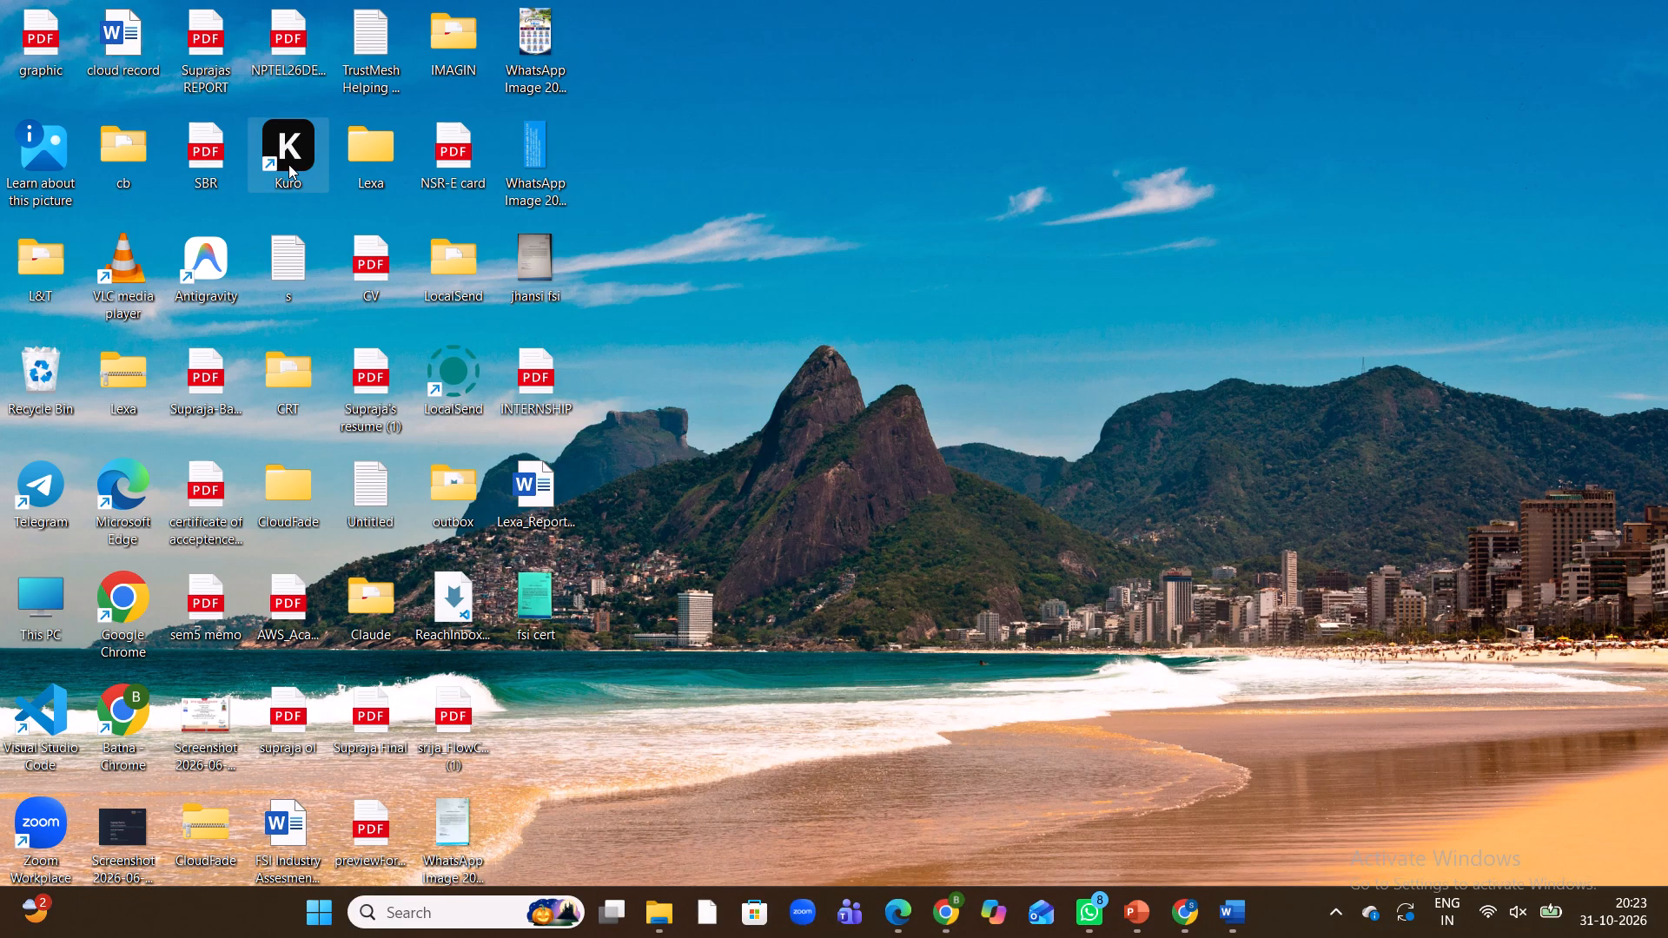
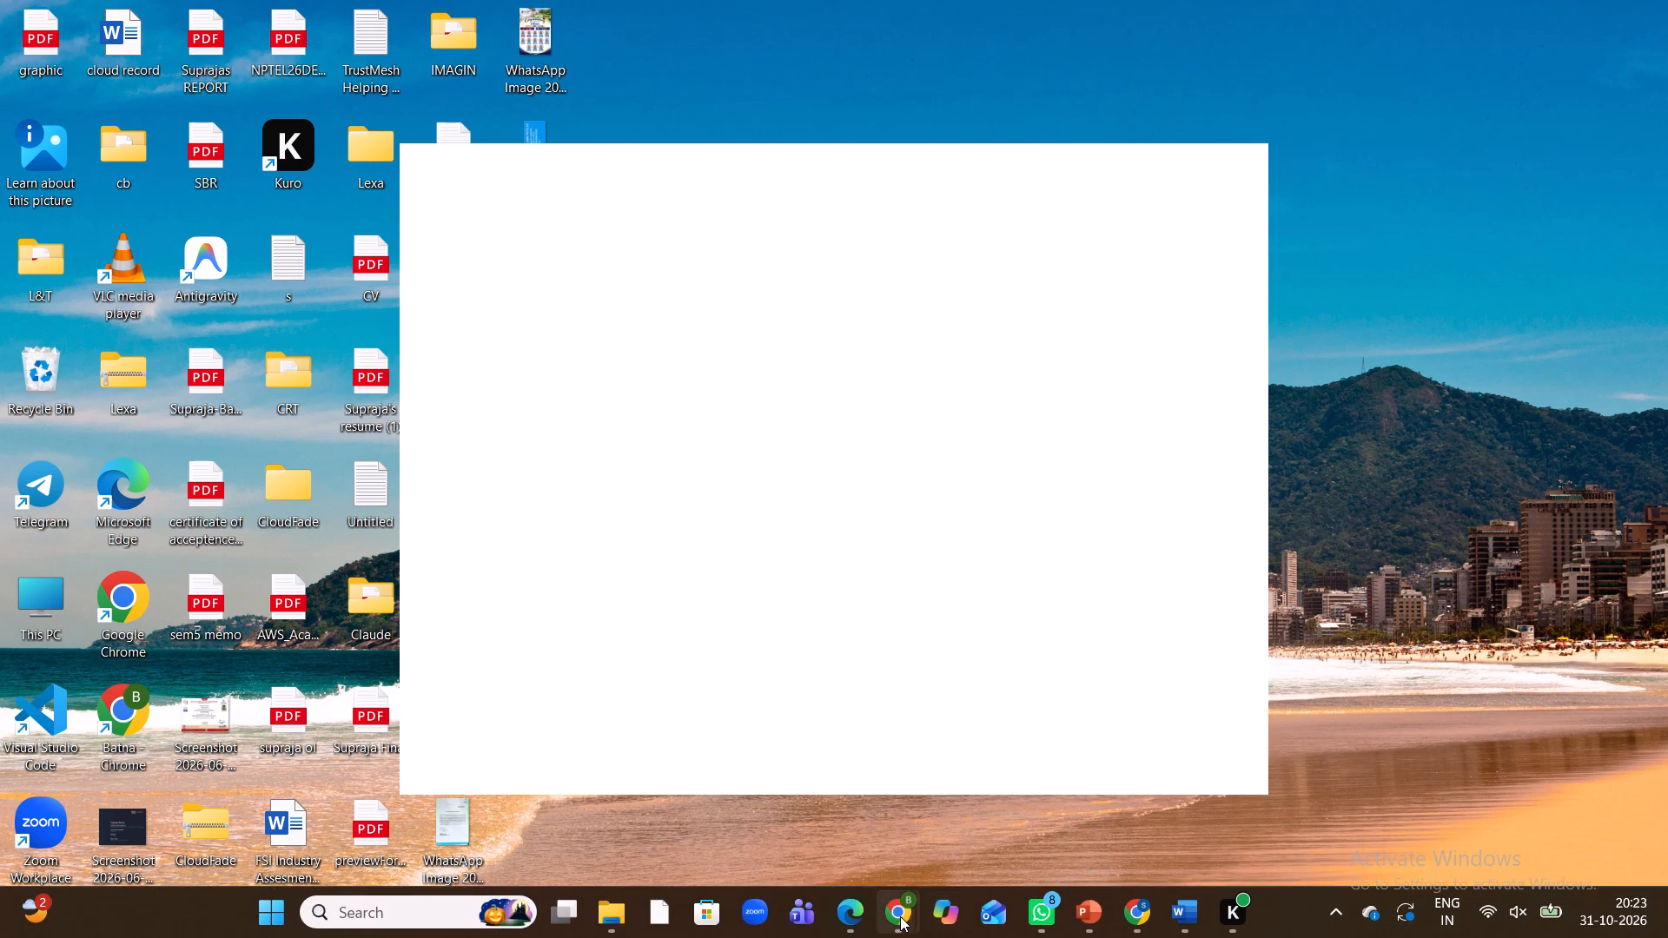
Return to the Tata Elxsi TELIPORT Season 4 event page on Grad Partners and review the event header and round descriptions.
click(534, 759)
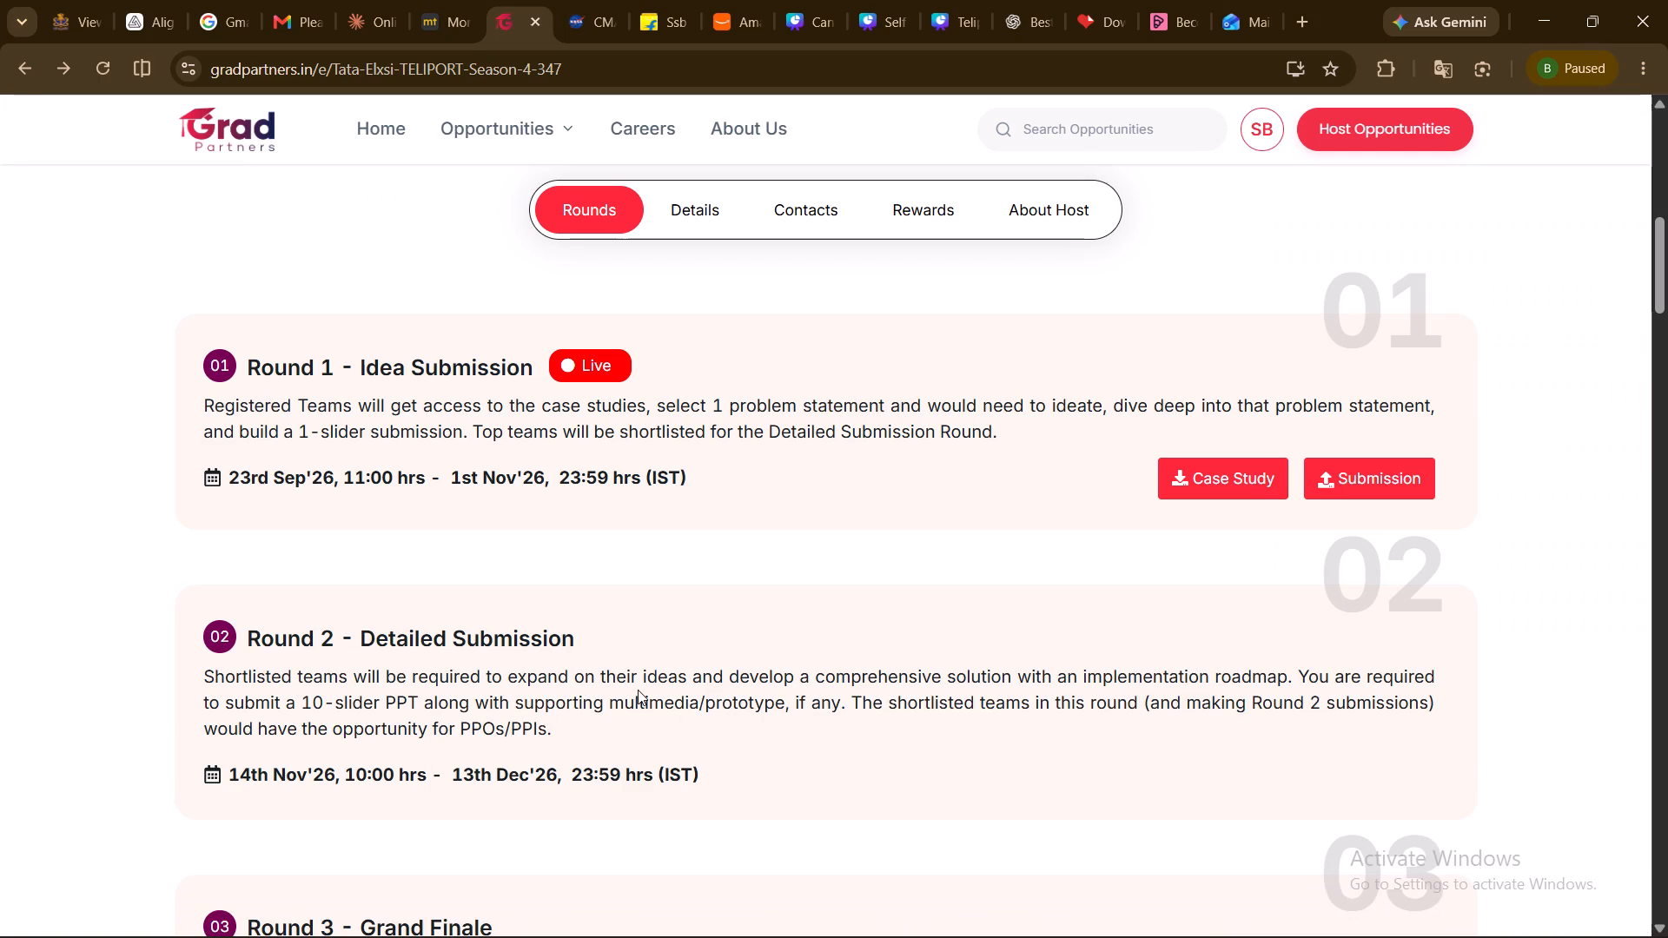
scroll(693, 353, up, 1)
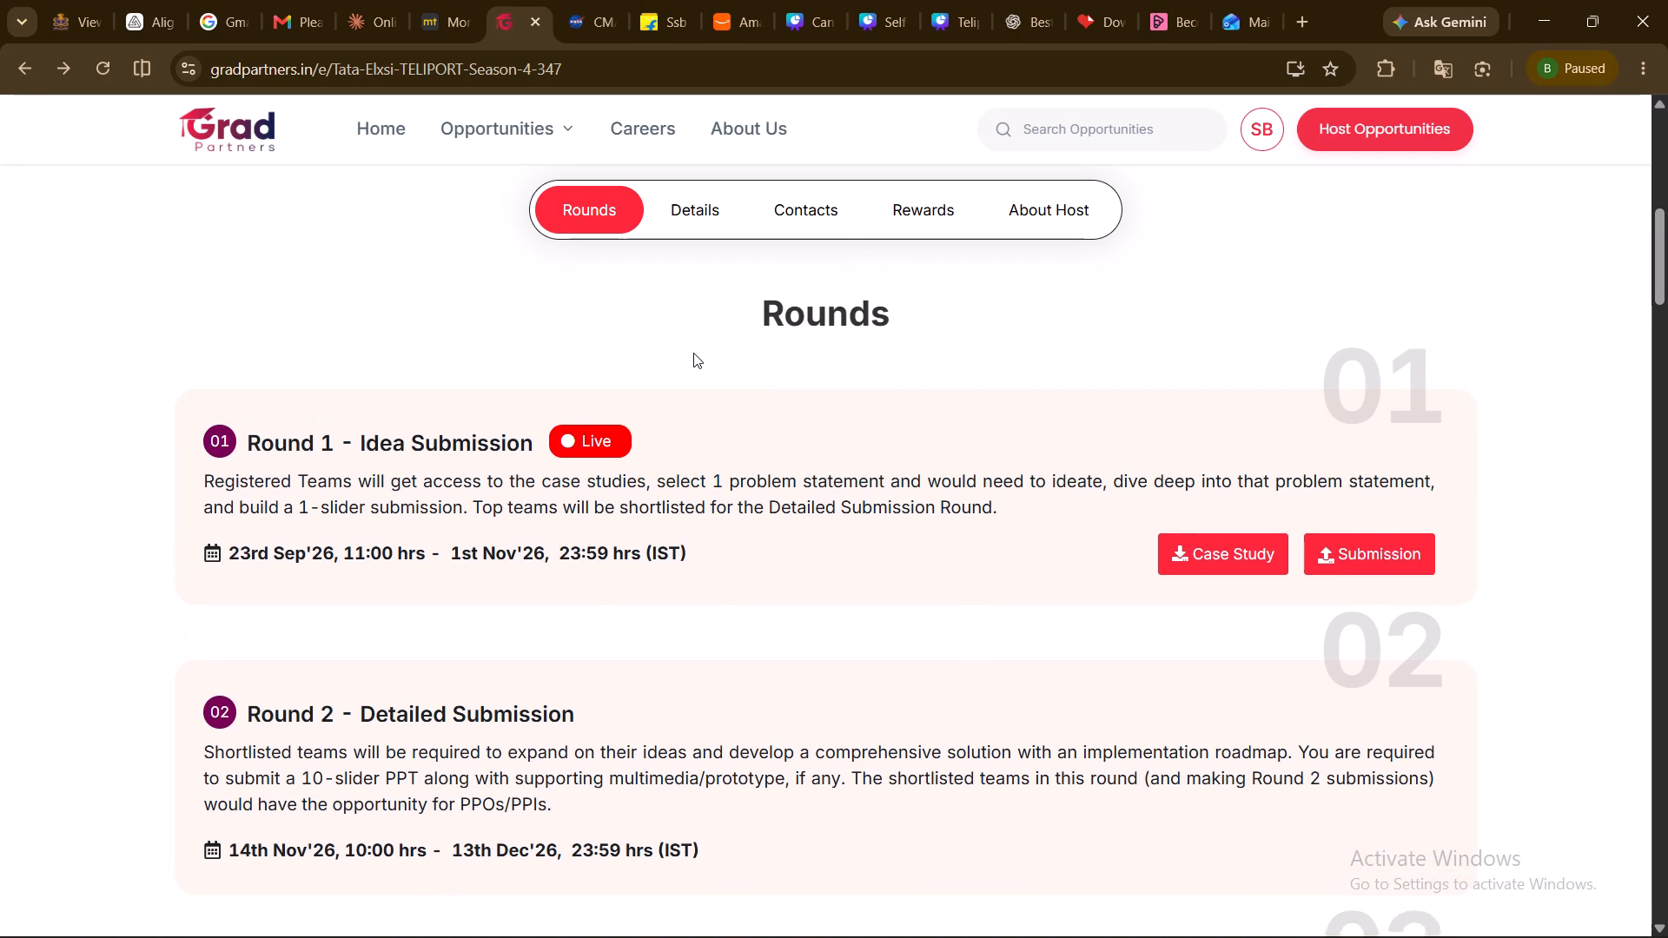
scroll(693, 353, up, 3)
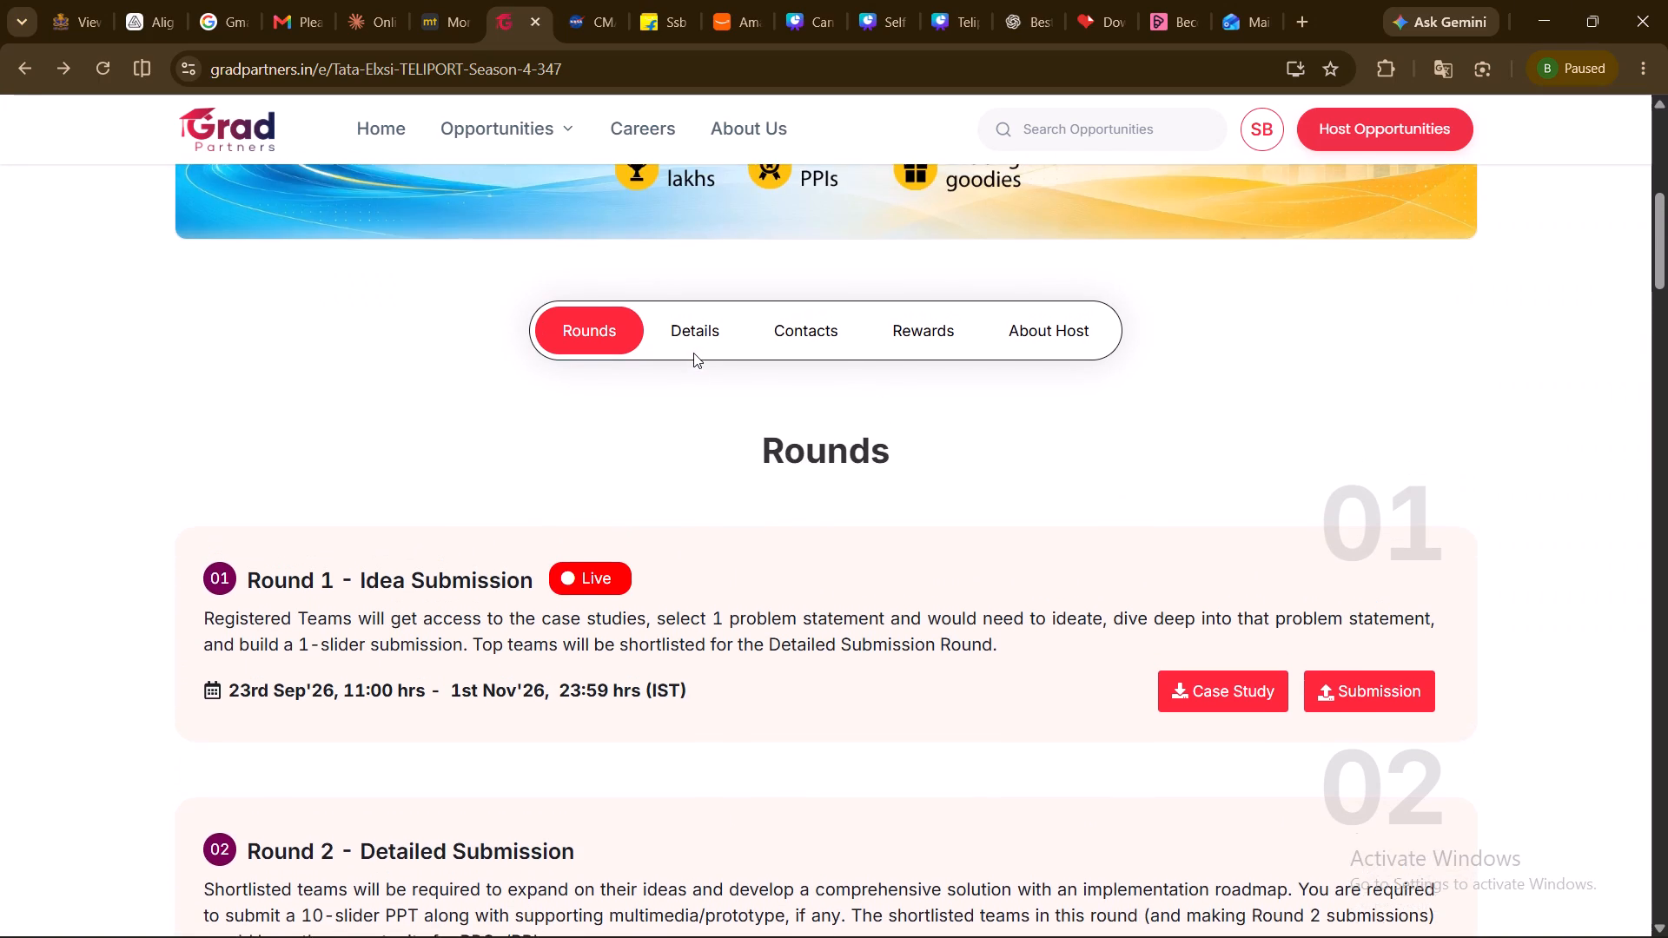
scroll(693, 353, up, 3)
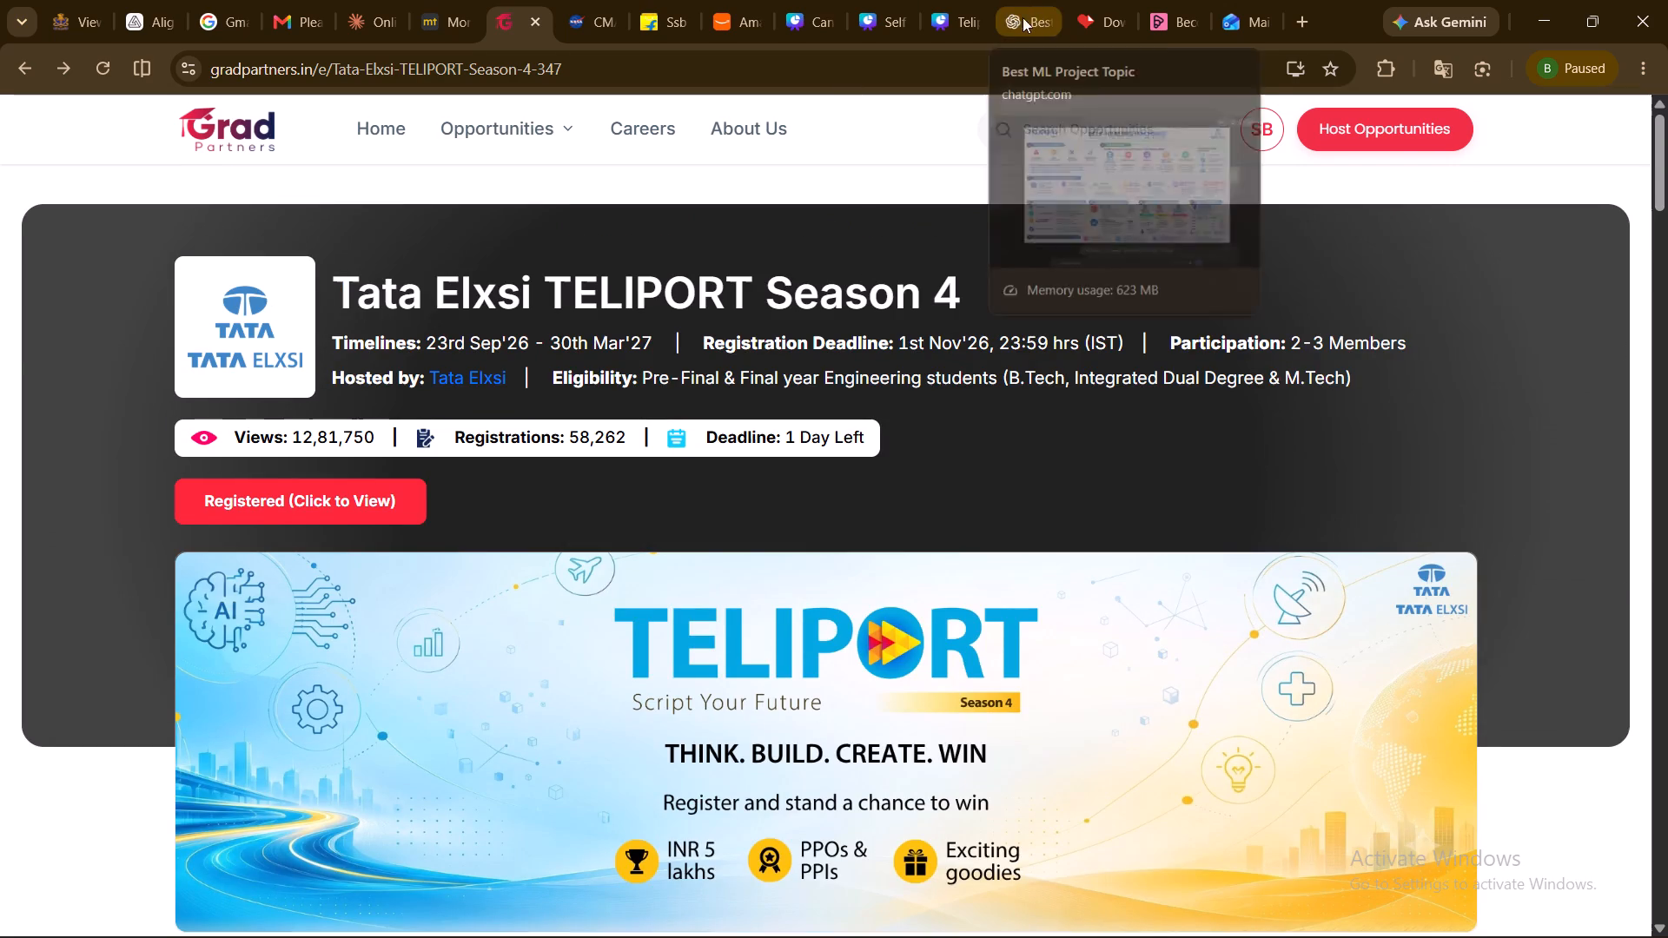
scroll(893, 459, down, 5)
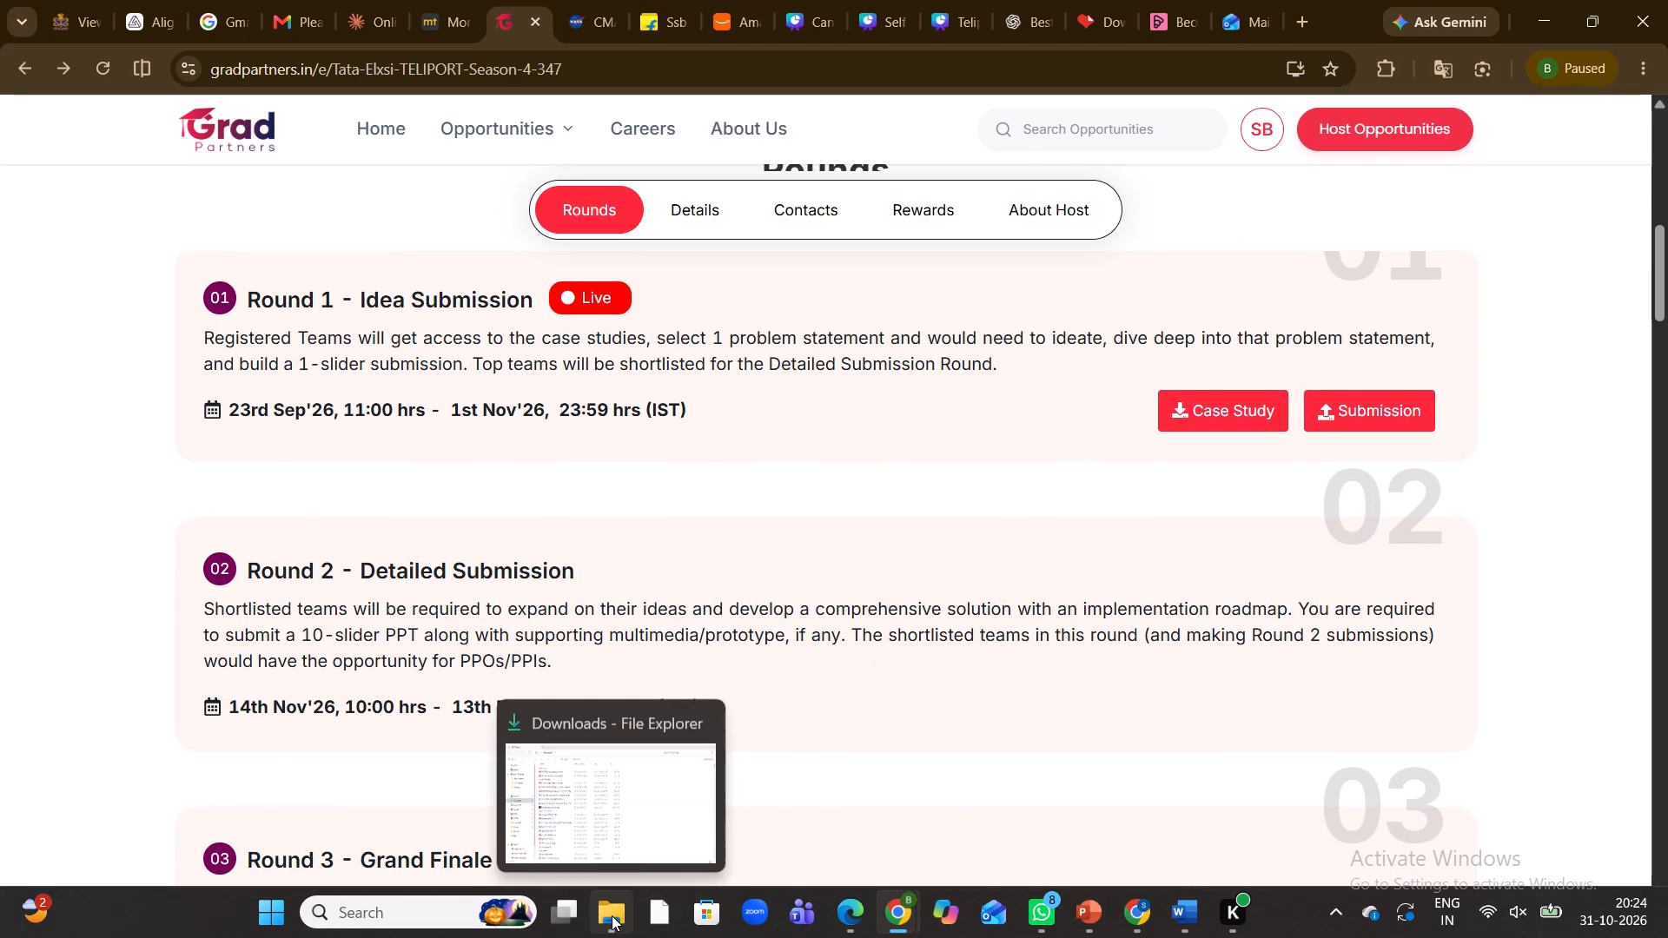
In File Explorer, find the TELPORT folder under Documents > Hacktons and open the Case Study 1 predictive maintenance PDF.
click(568, 791)
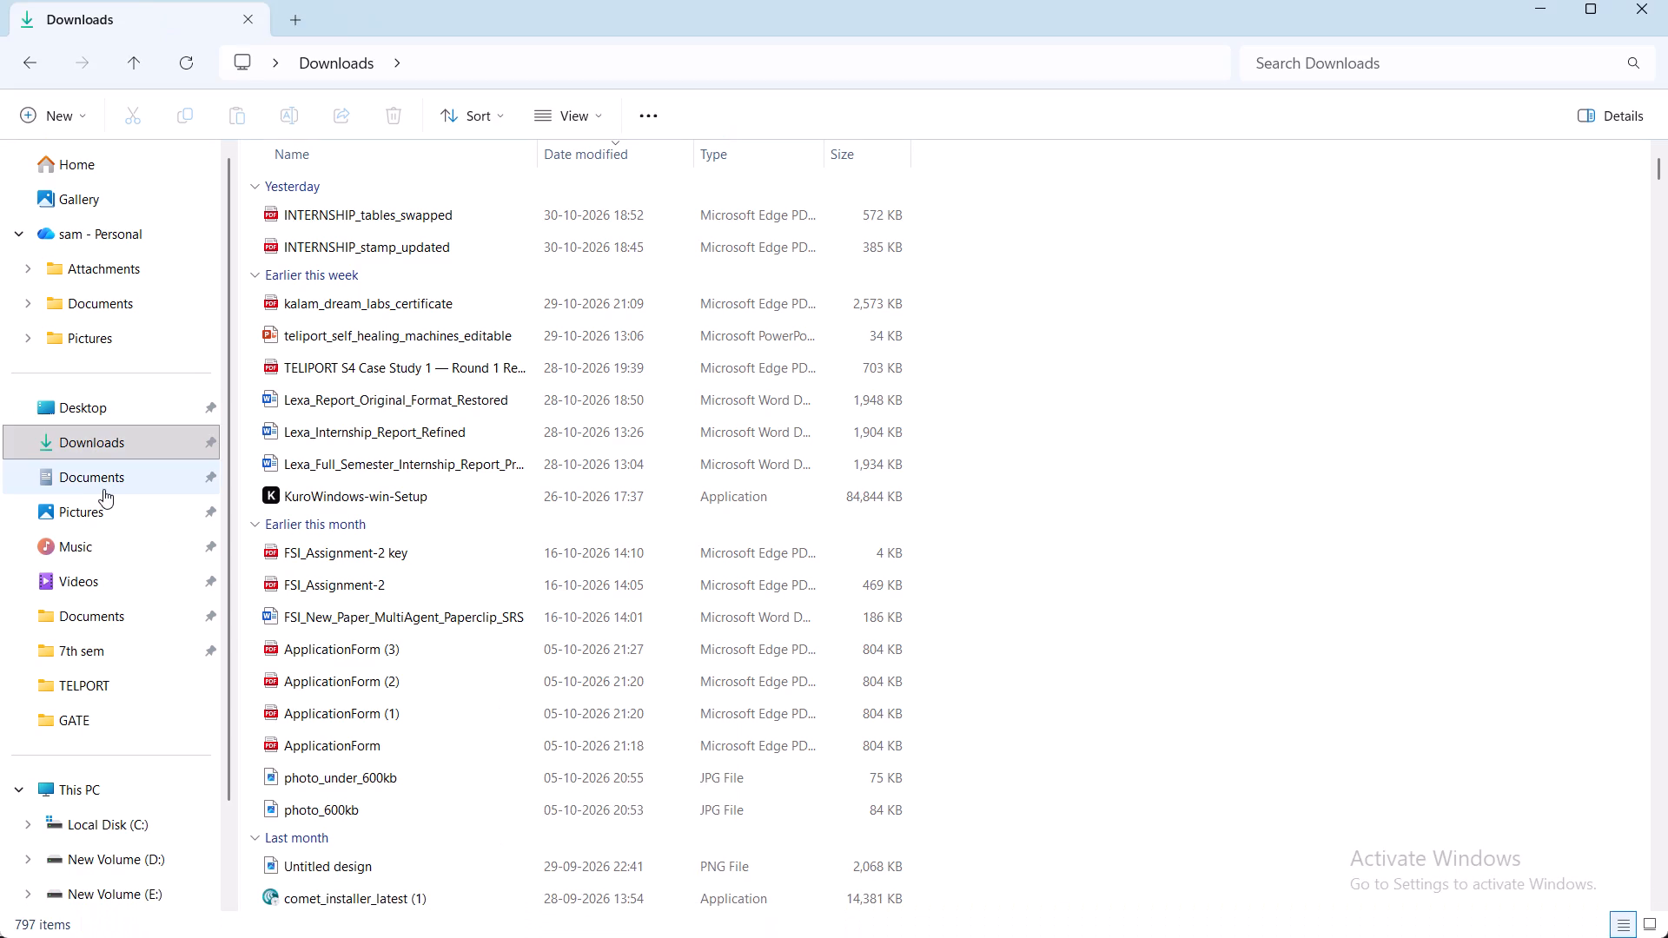
click(103, 489)
click(97, 484)
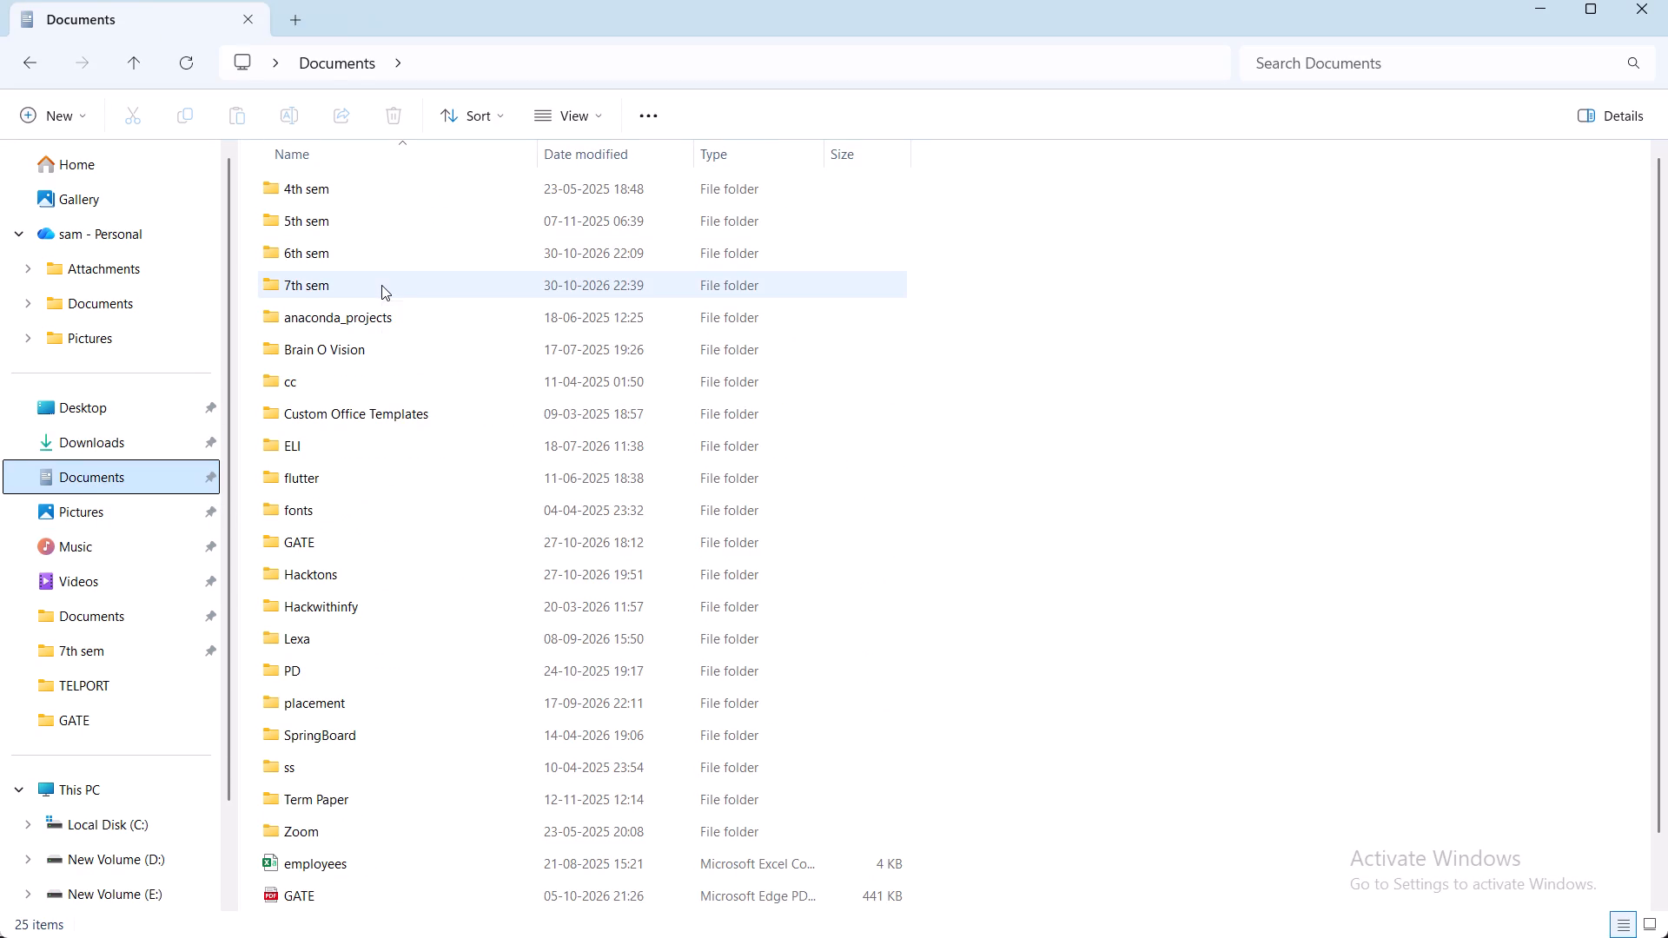
double_click(381, 285)
click(30, 74)
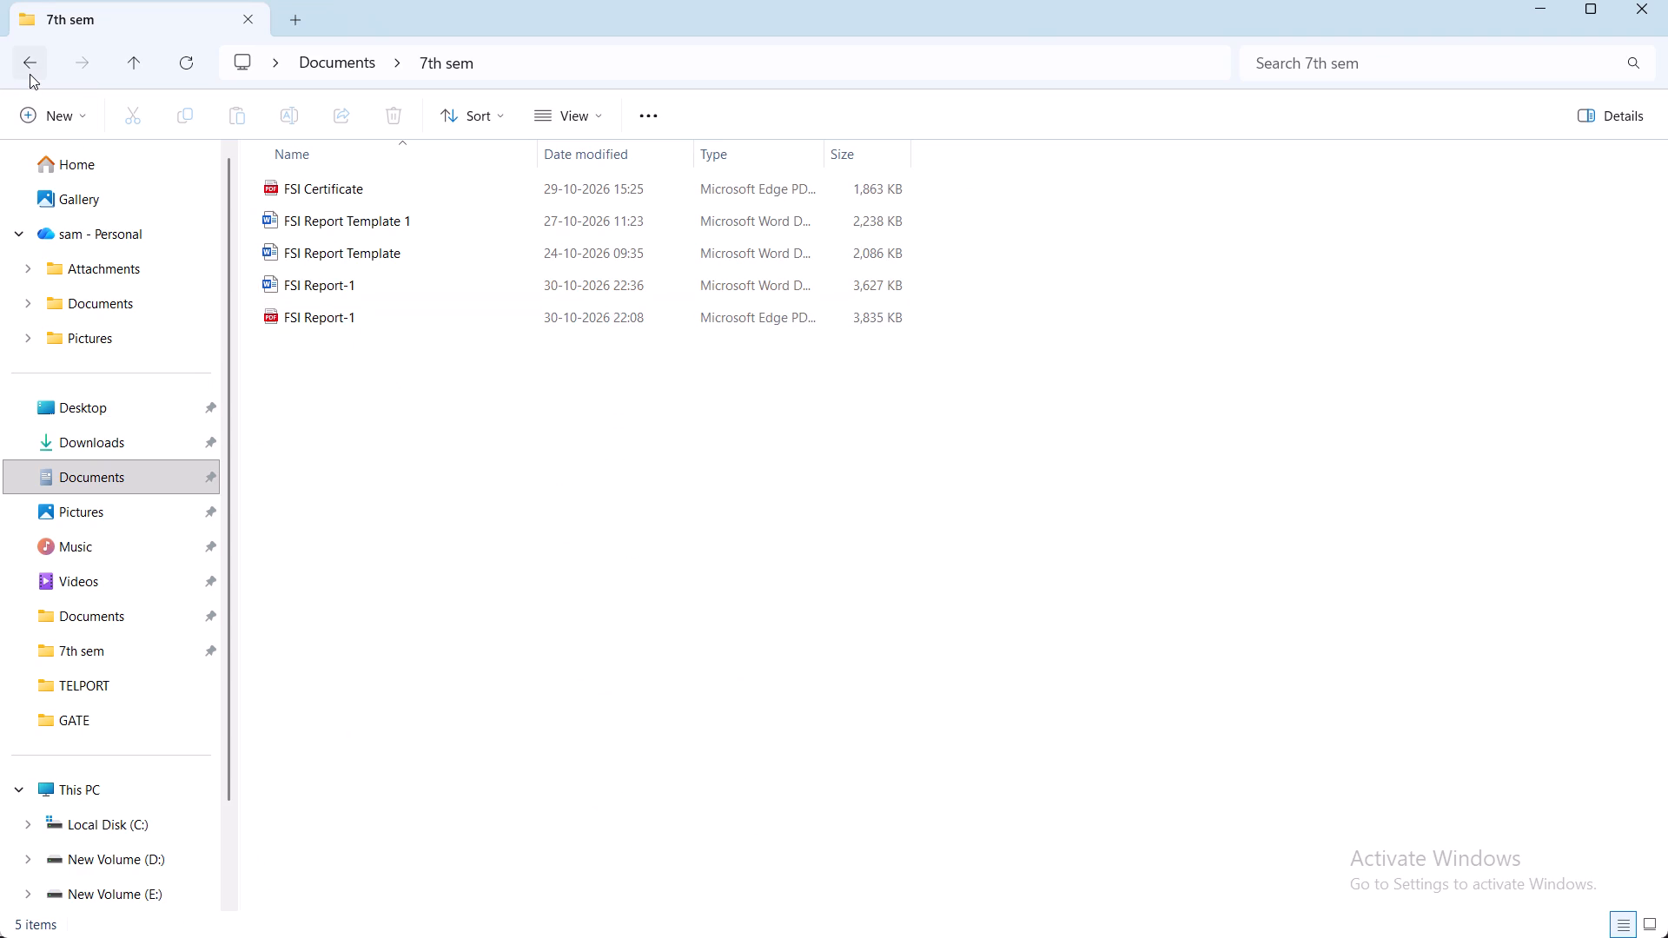
scroll(579, 508, down, 3)
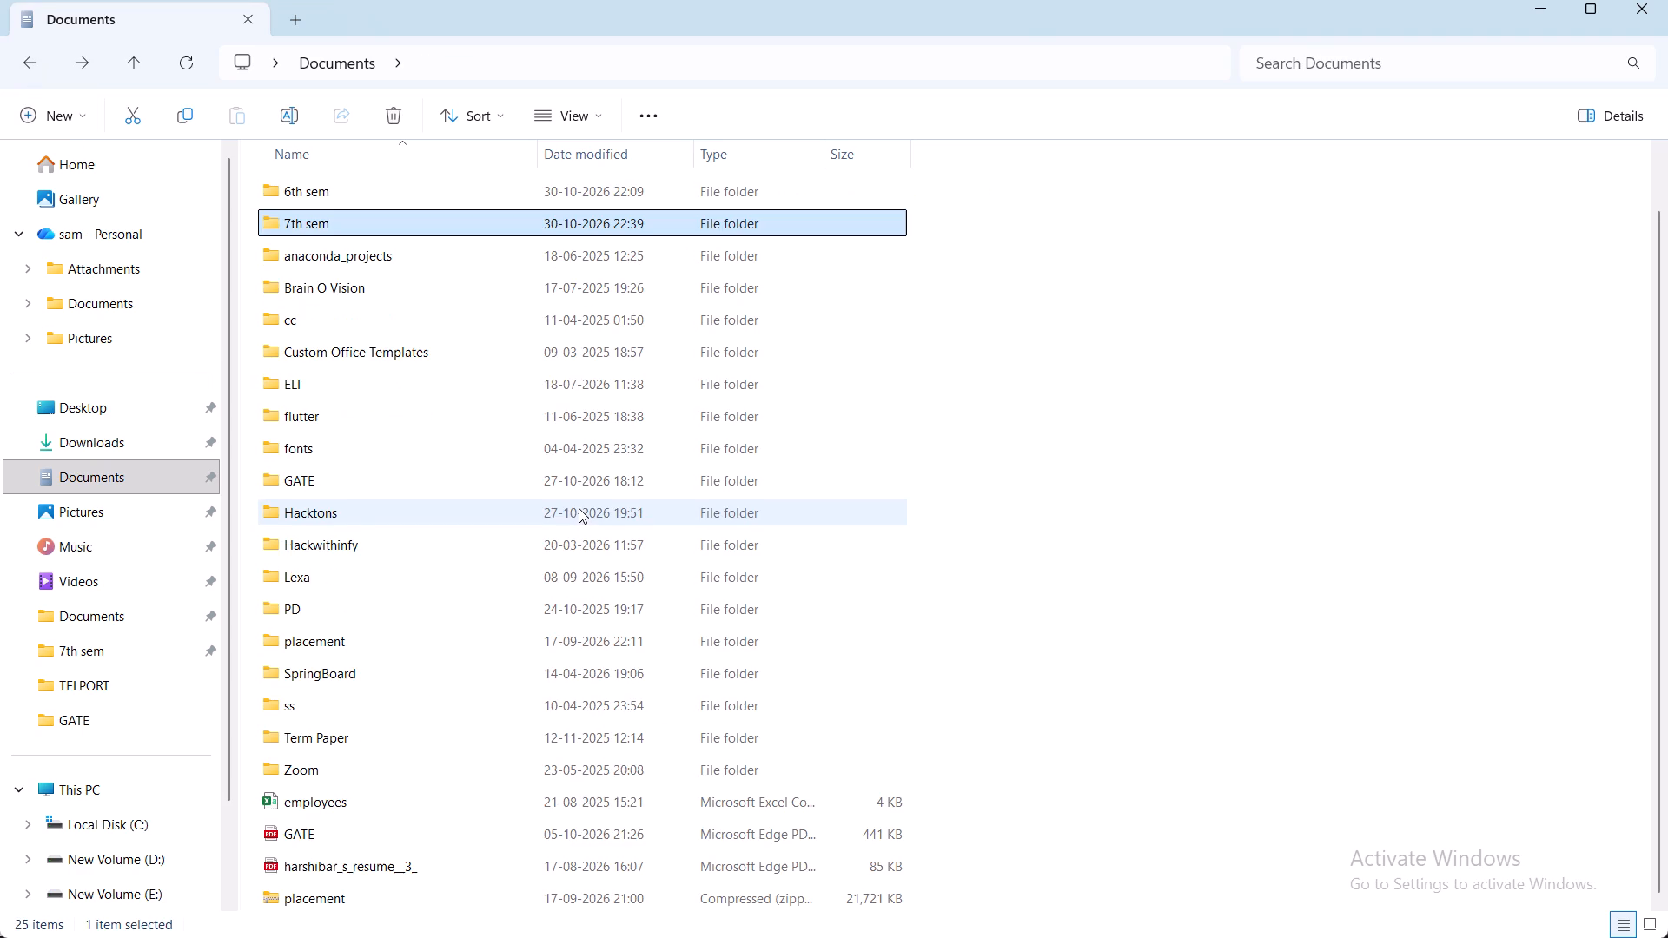
double_click(466, 504)
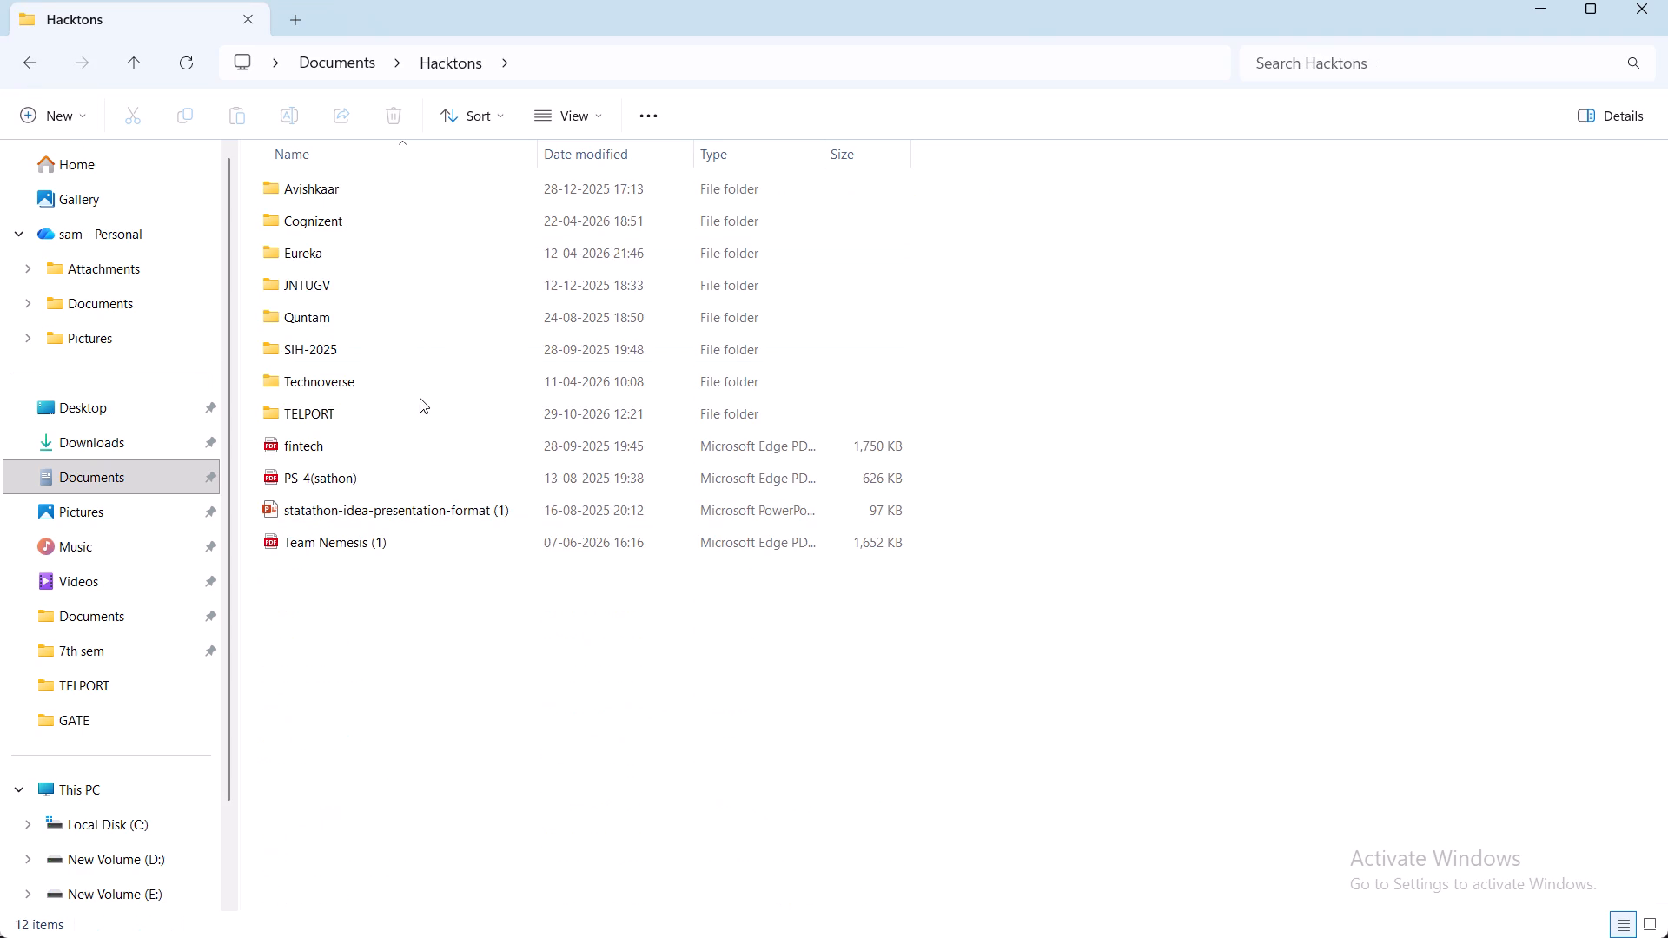
double_click(420, 419)
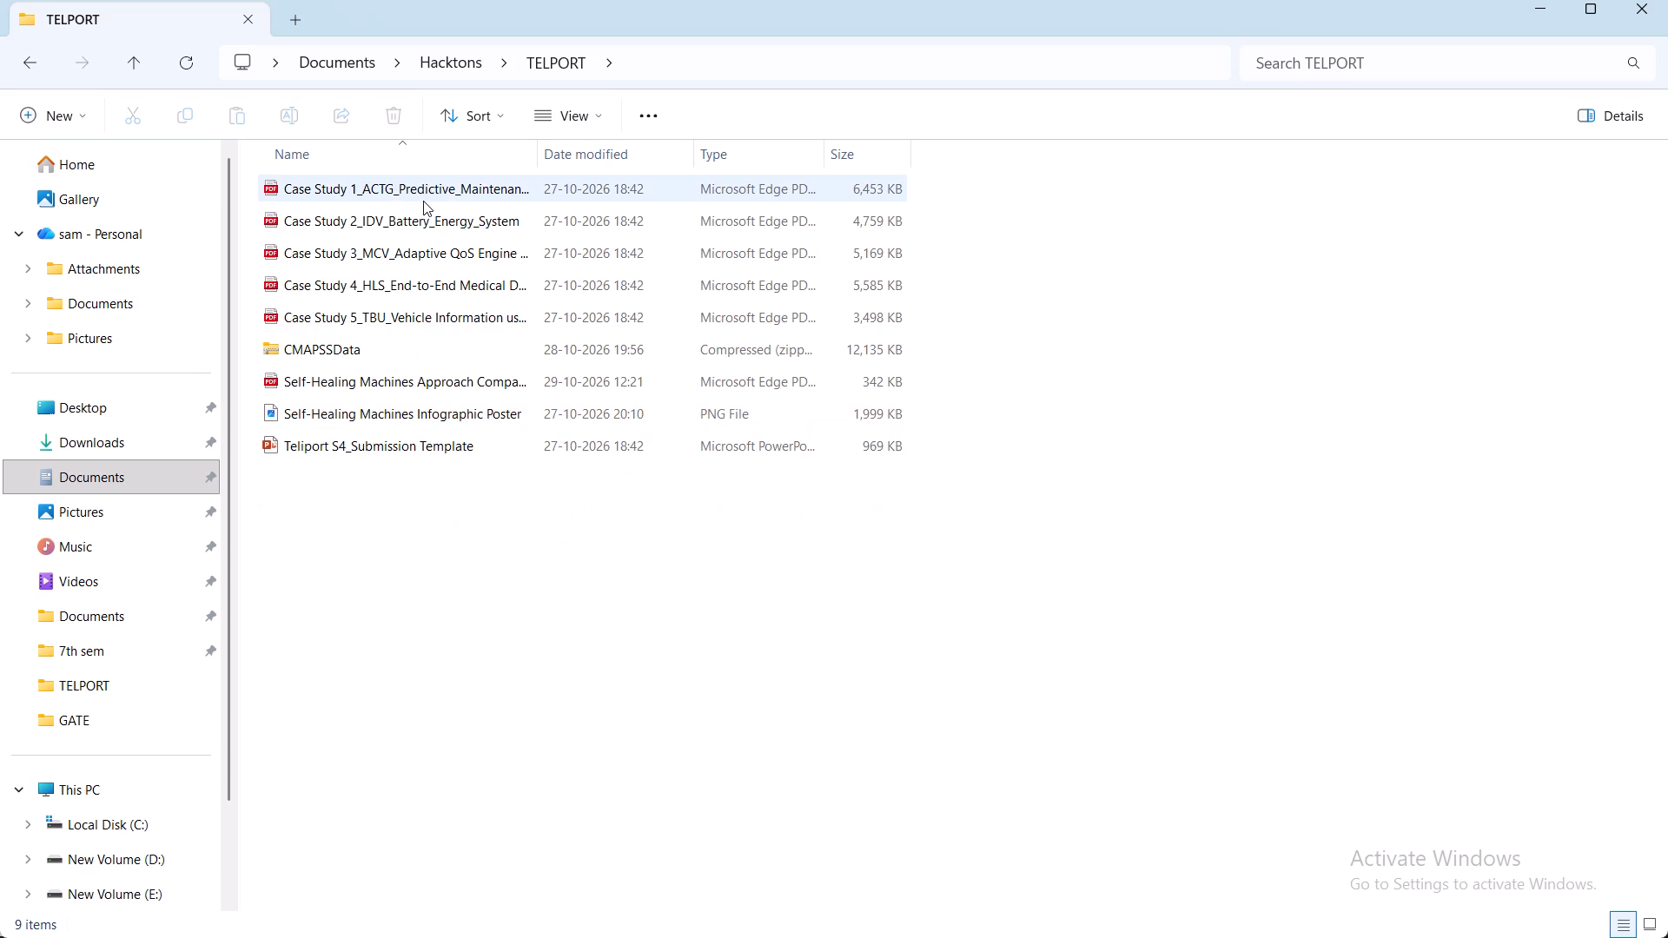
click(423, 201)
double_click(423, 201)
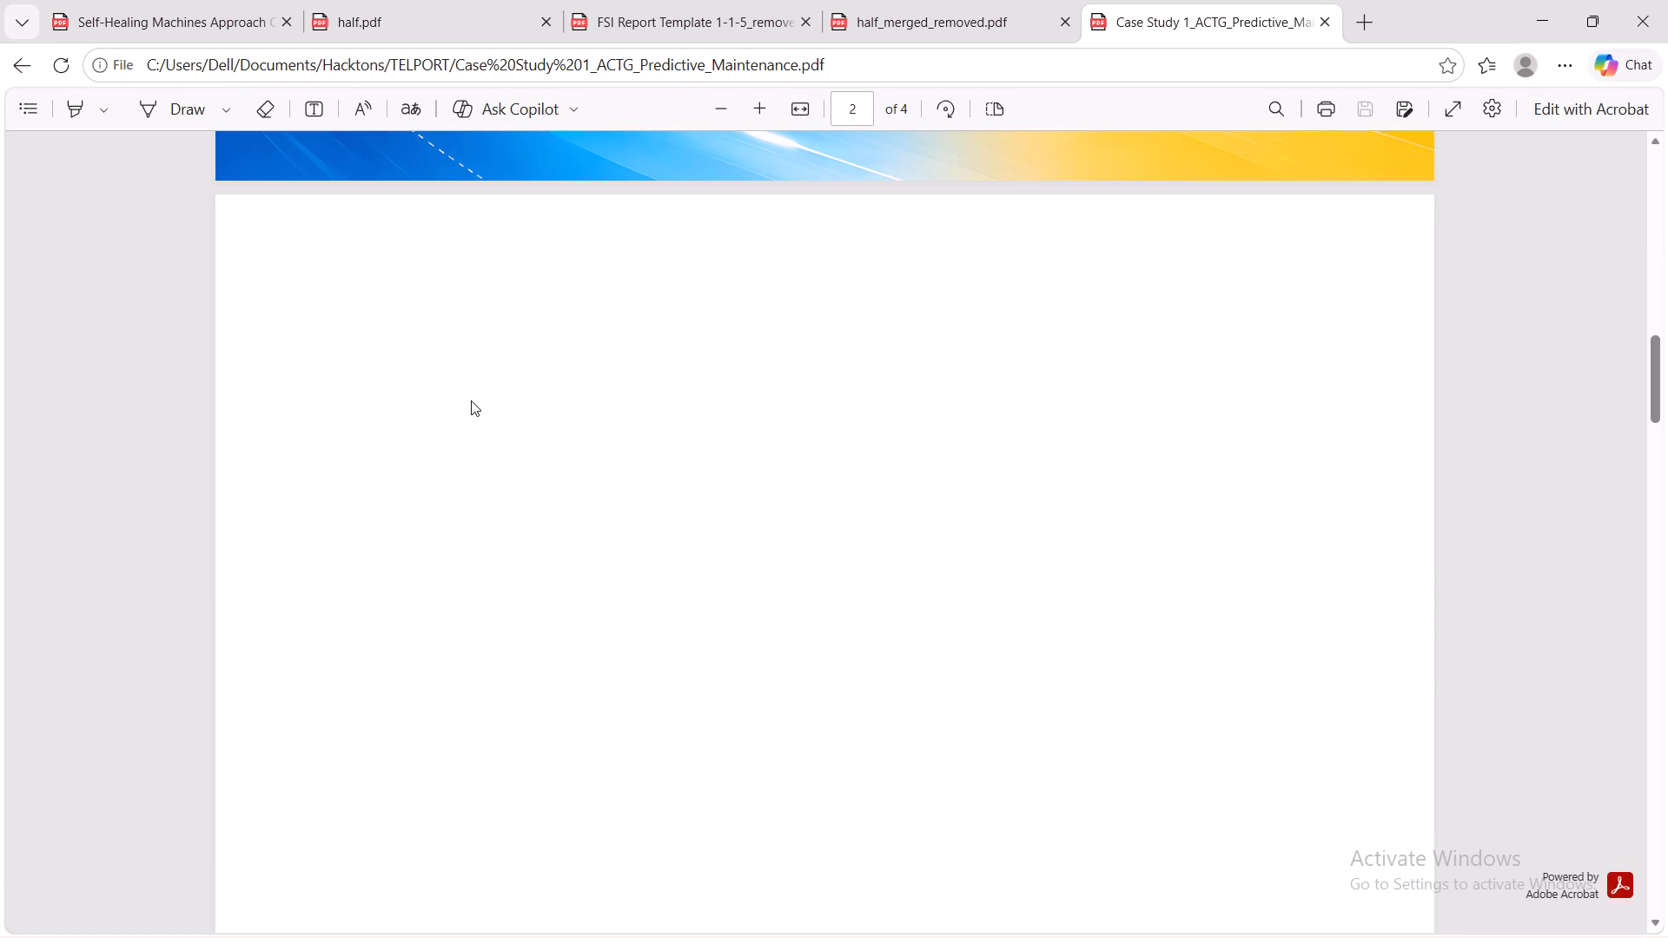
scroll(520, 518, down, 4)
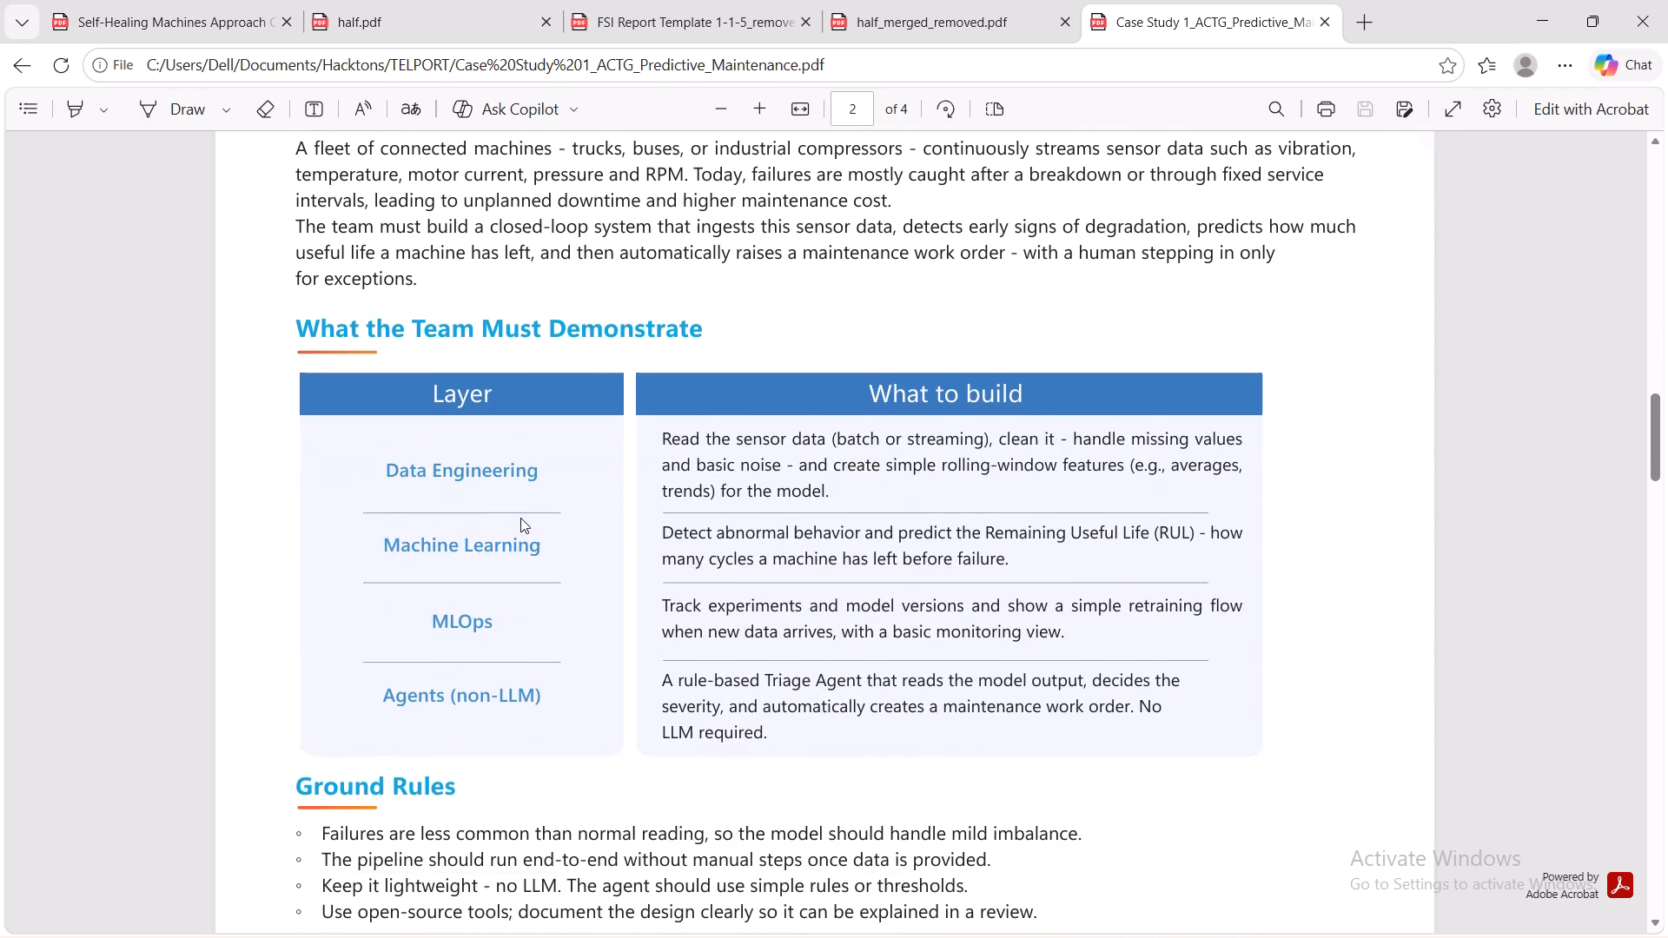
scroll(520, 518, down, 5)
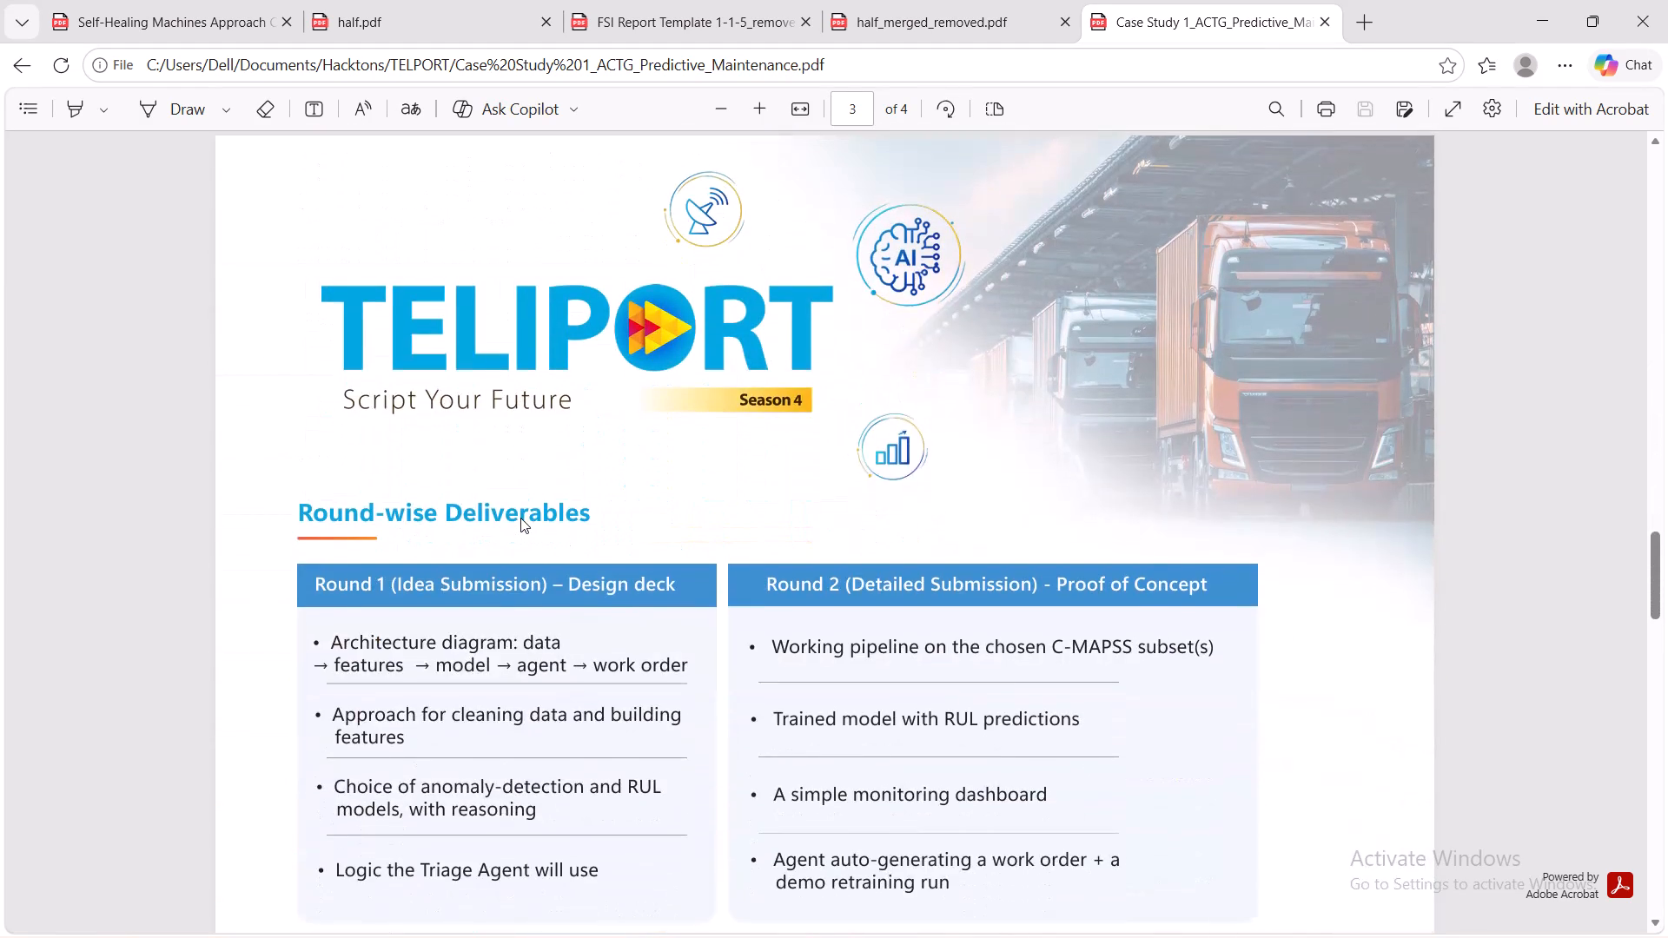
scroll(520, 518, down, 5)
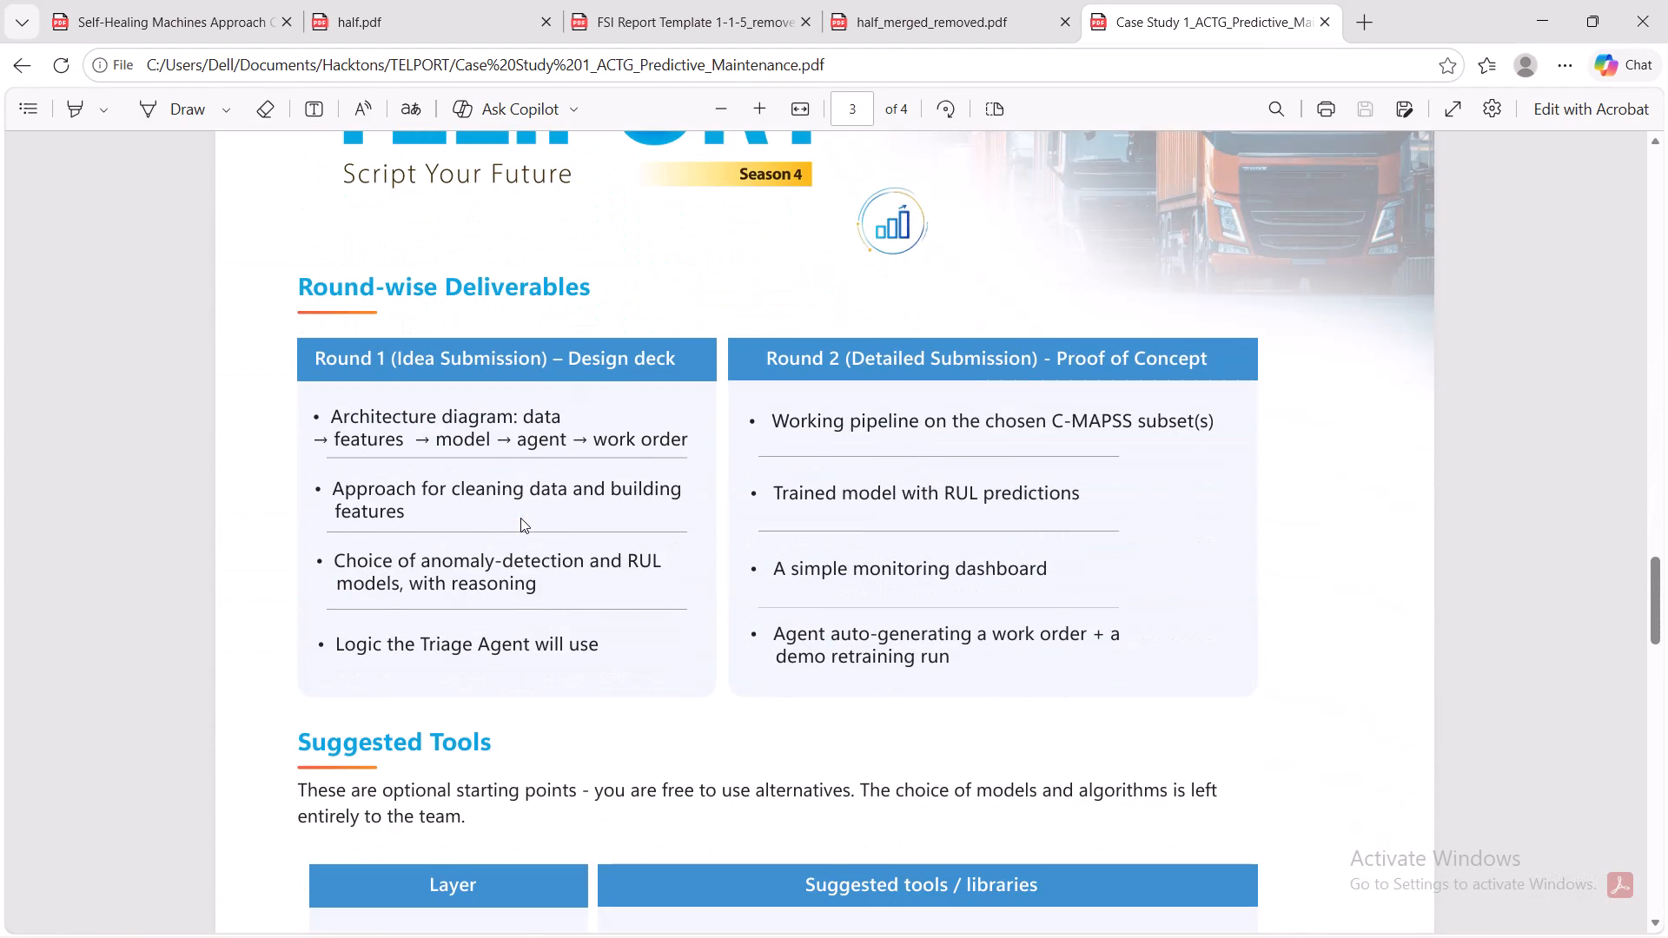
key(Print)
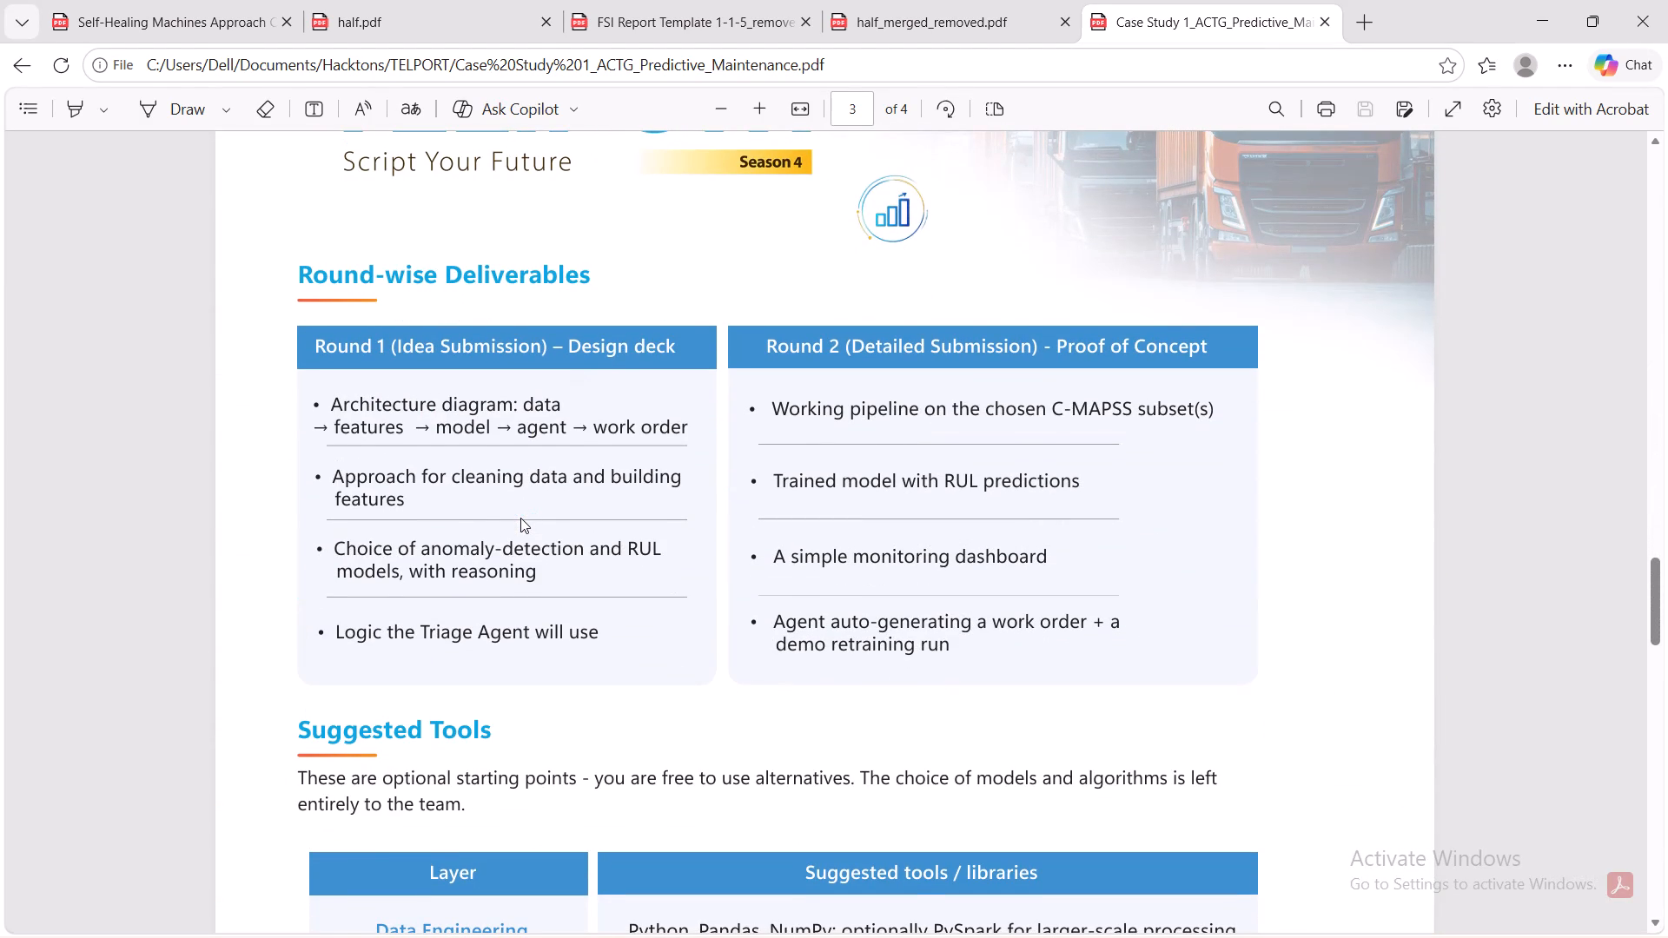
drag(268, 246, 527, 367)
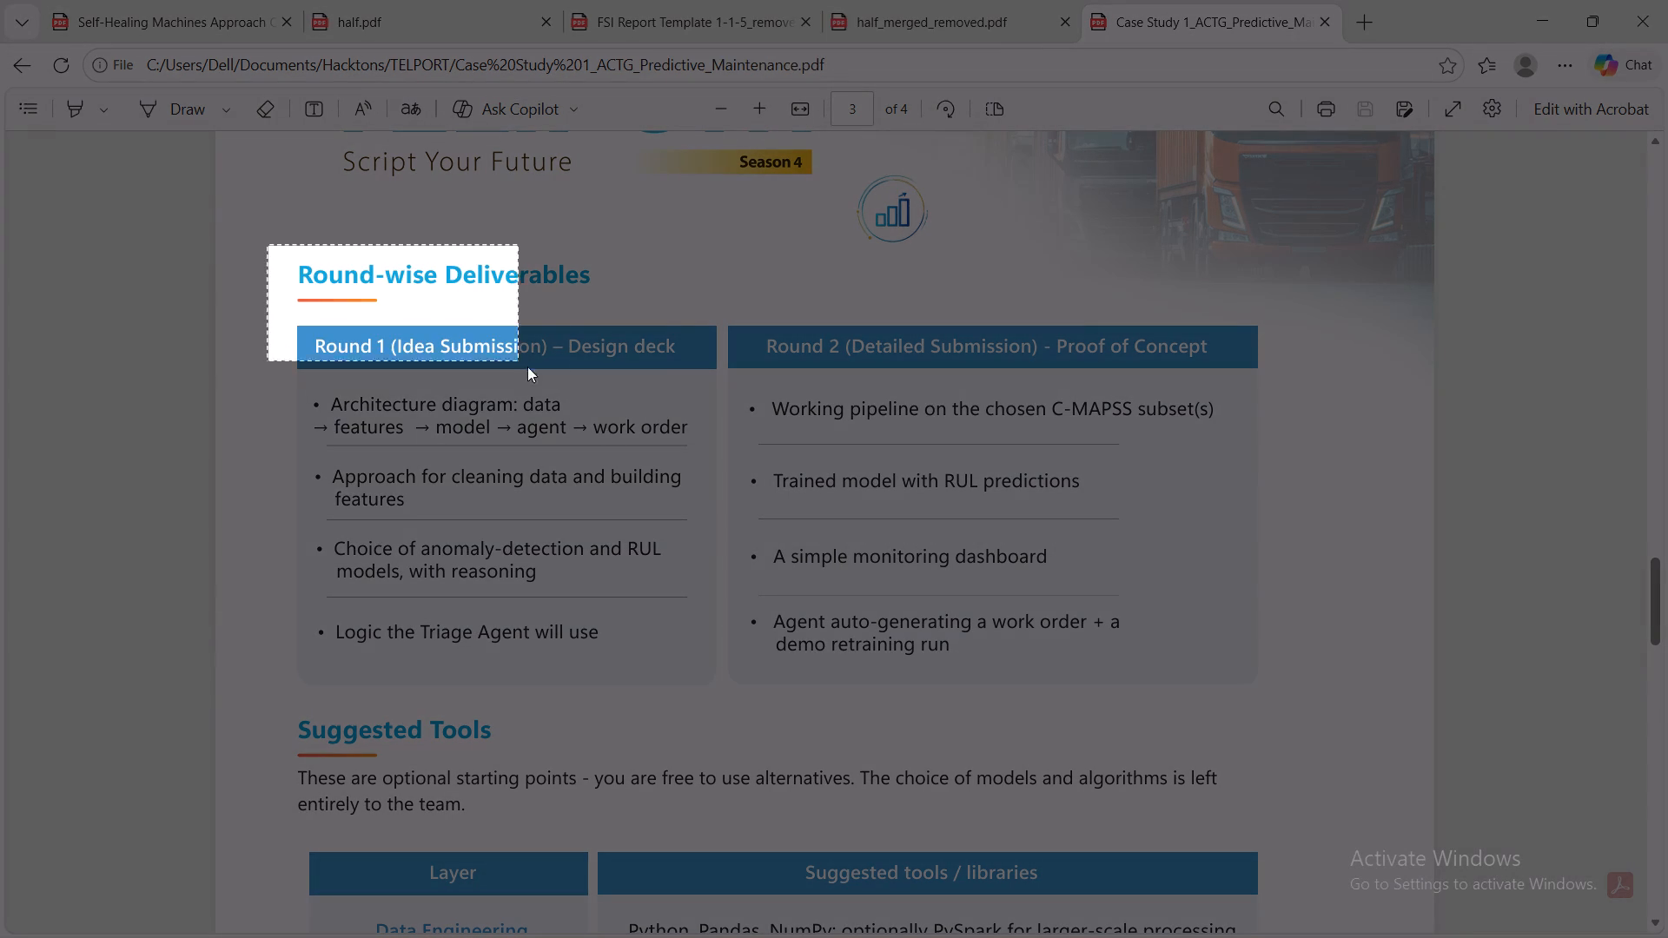
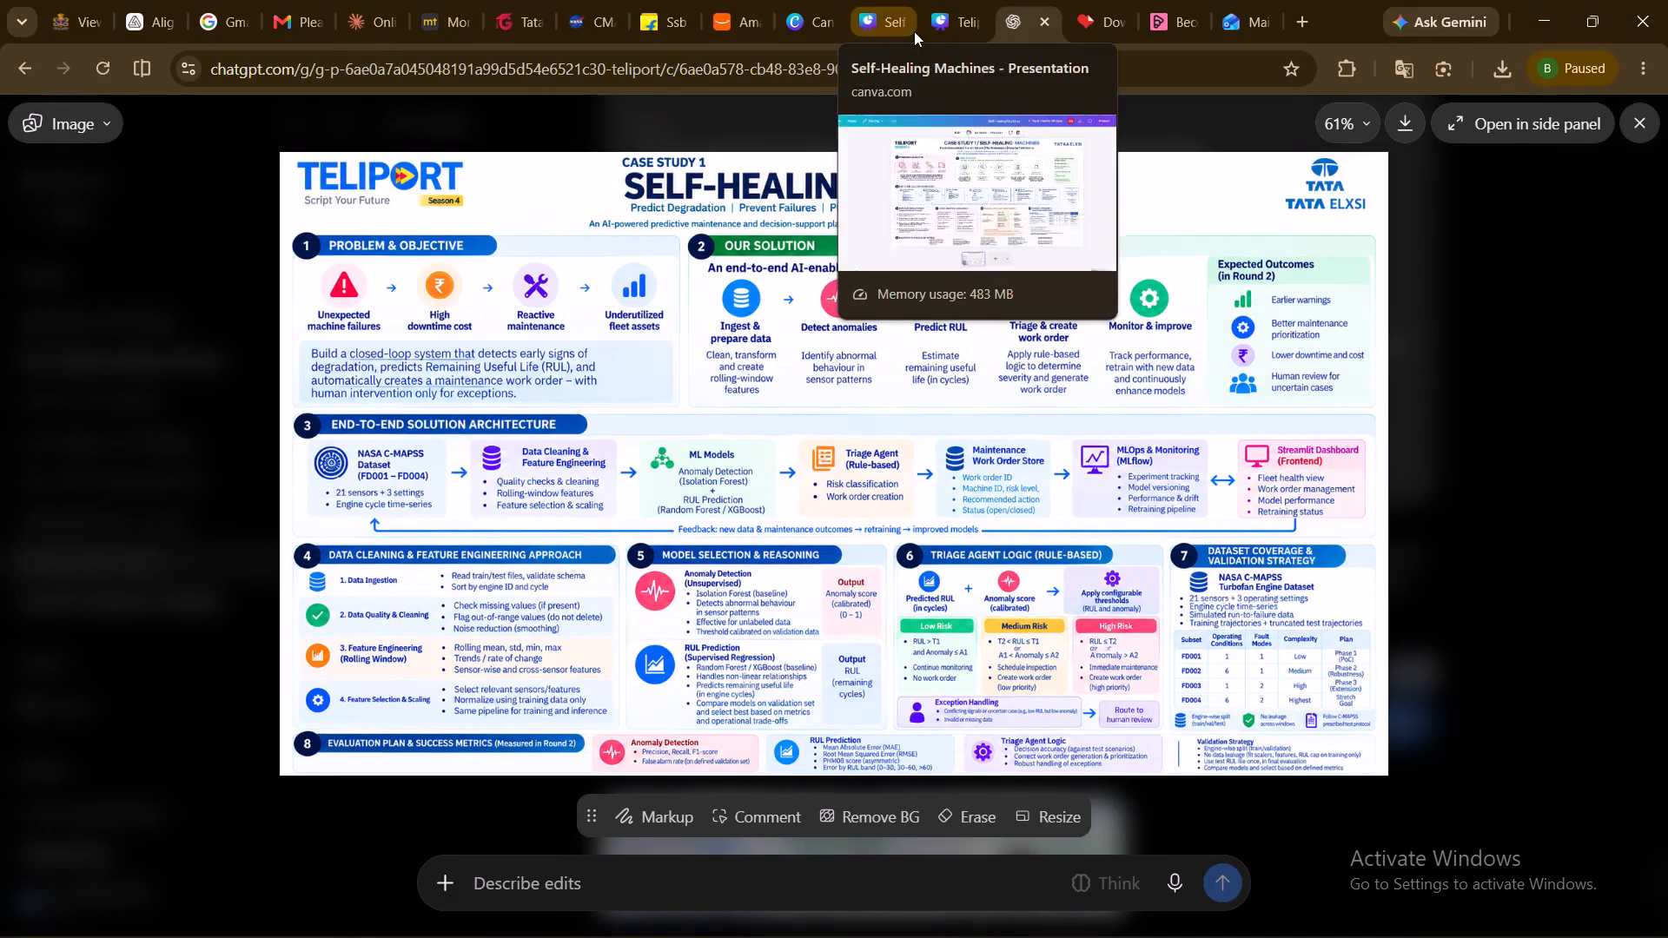
Switch to the Teliport S4_Submission Template in Canva, find a circle element and place a green one in the middle of page 2.
click(945, 30)
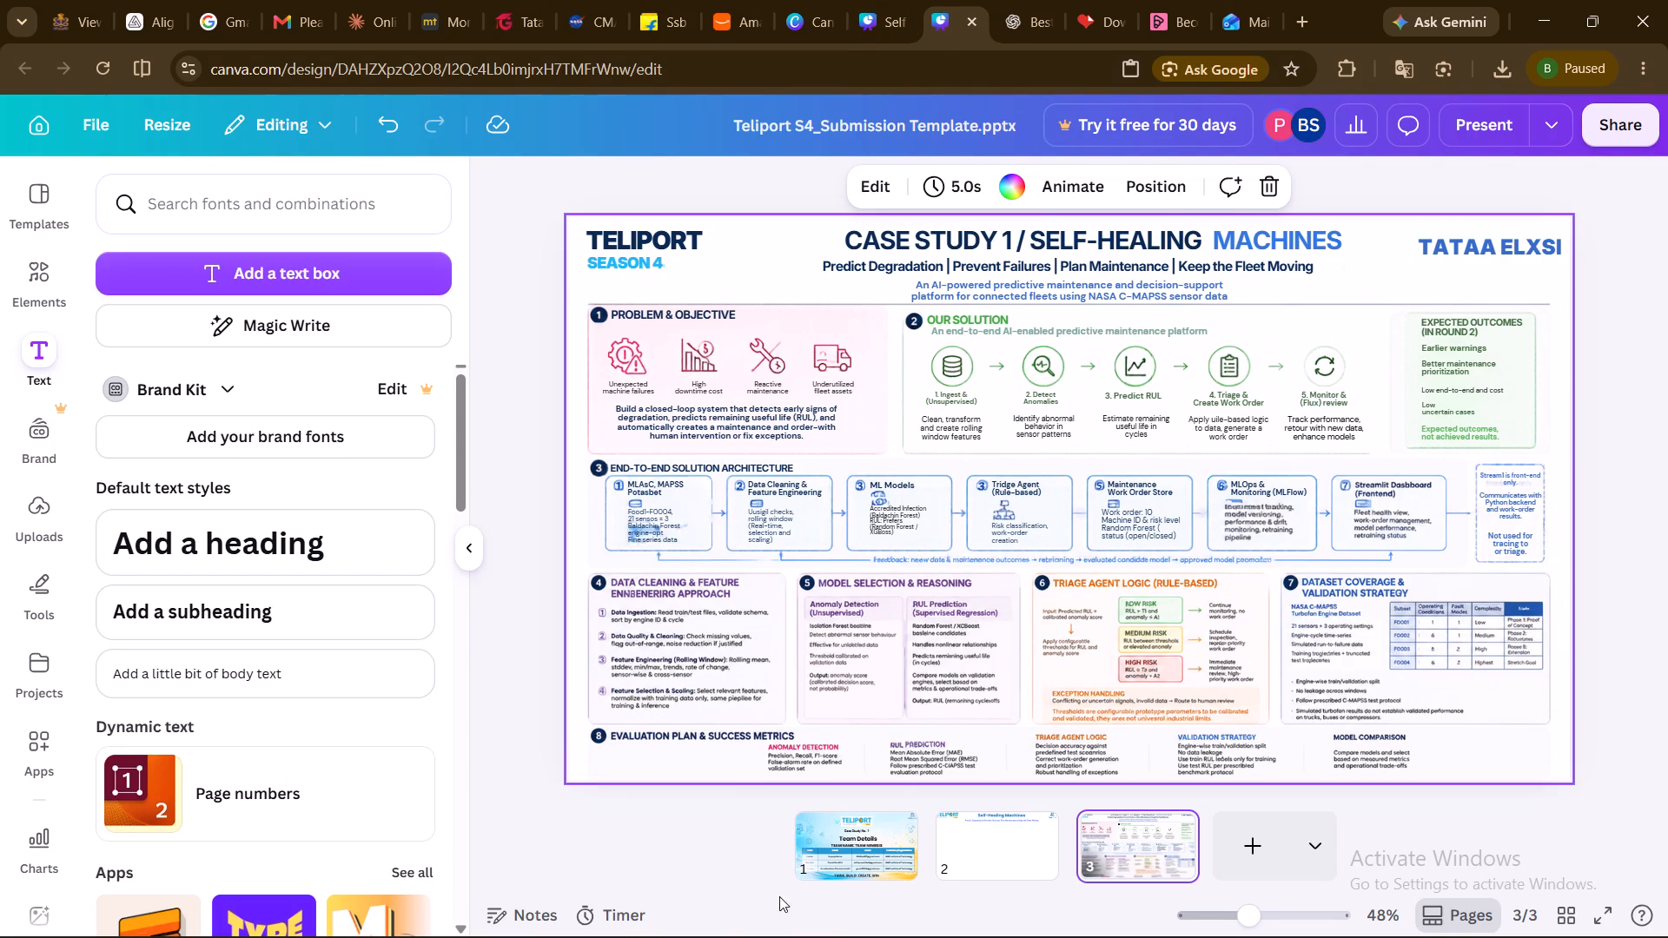
click(1002, 867)
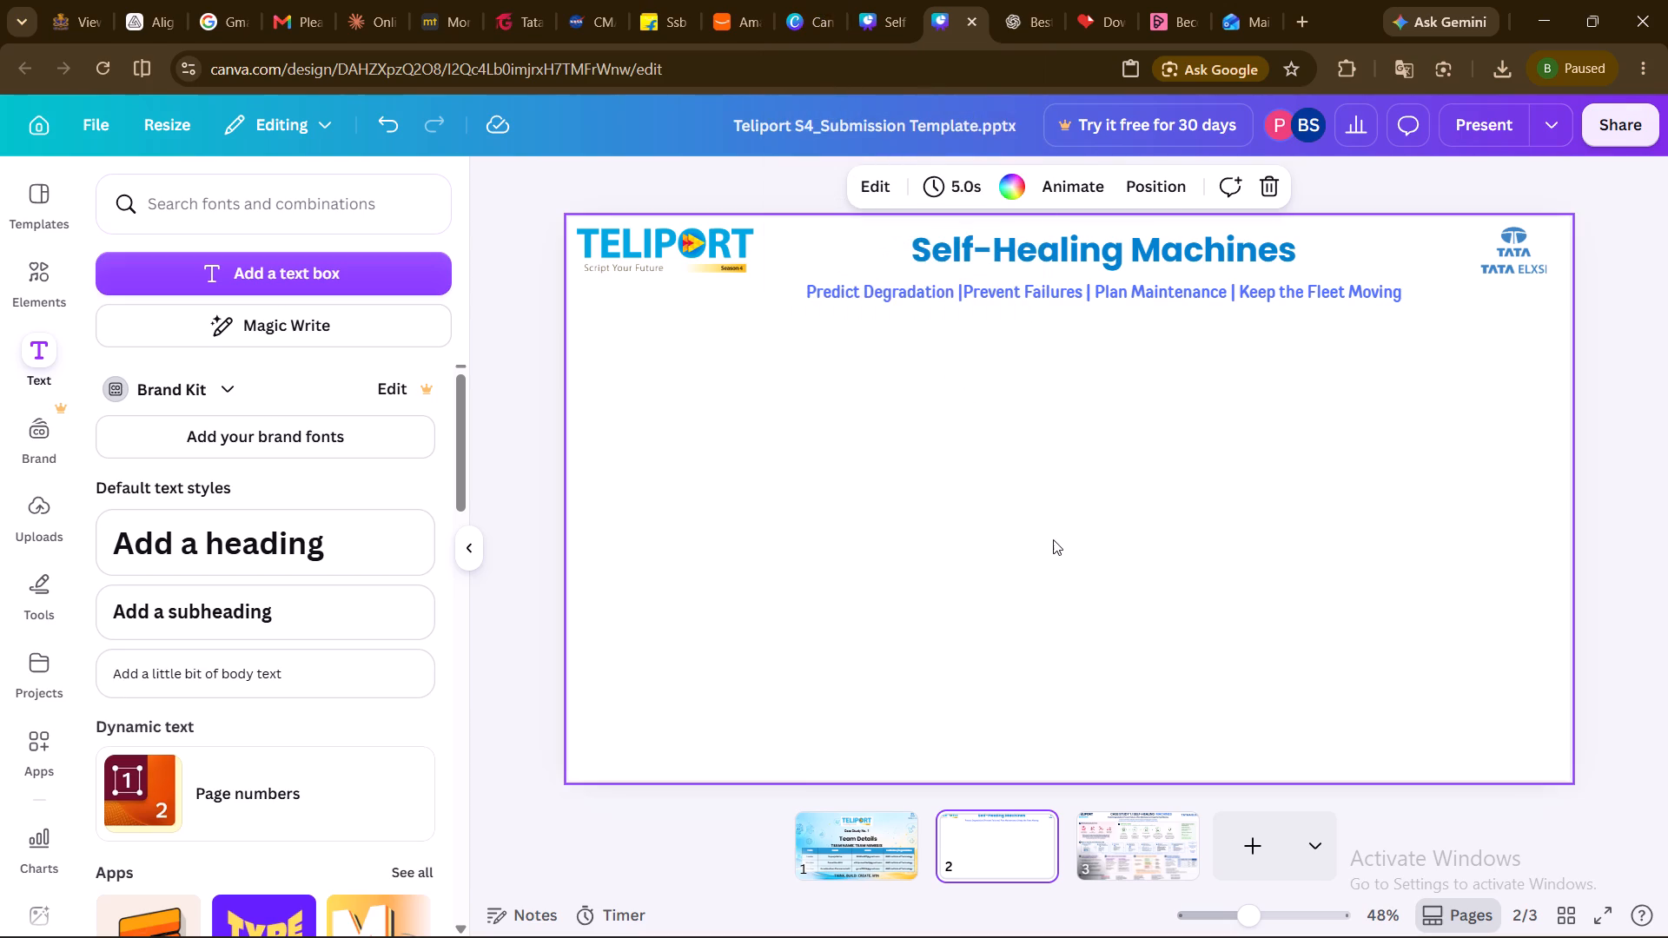
click(181, 204)
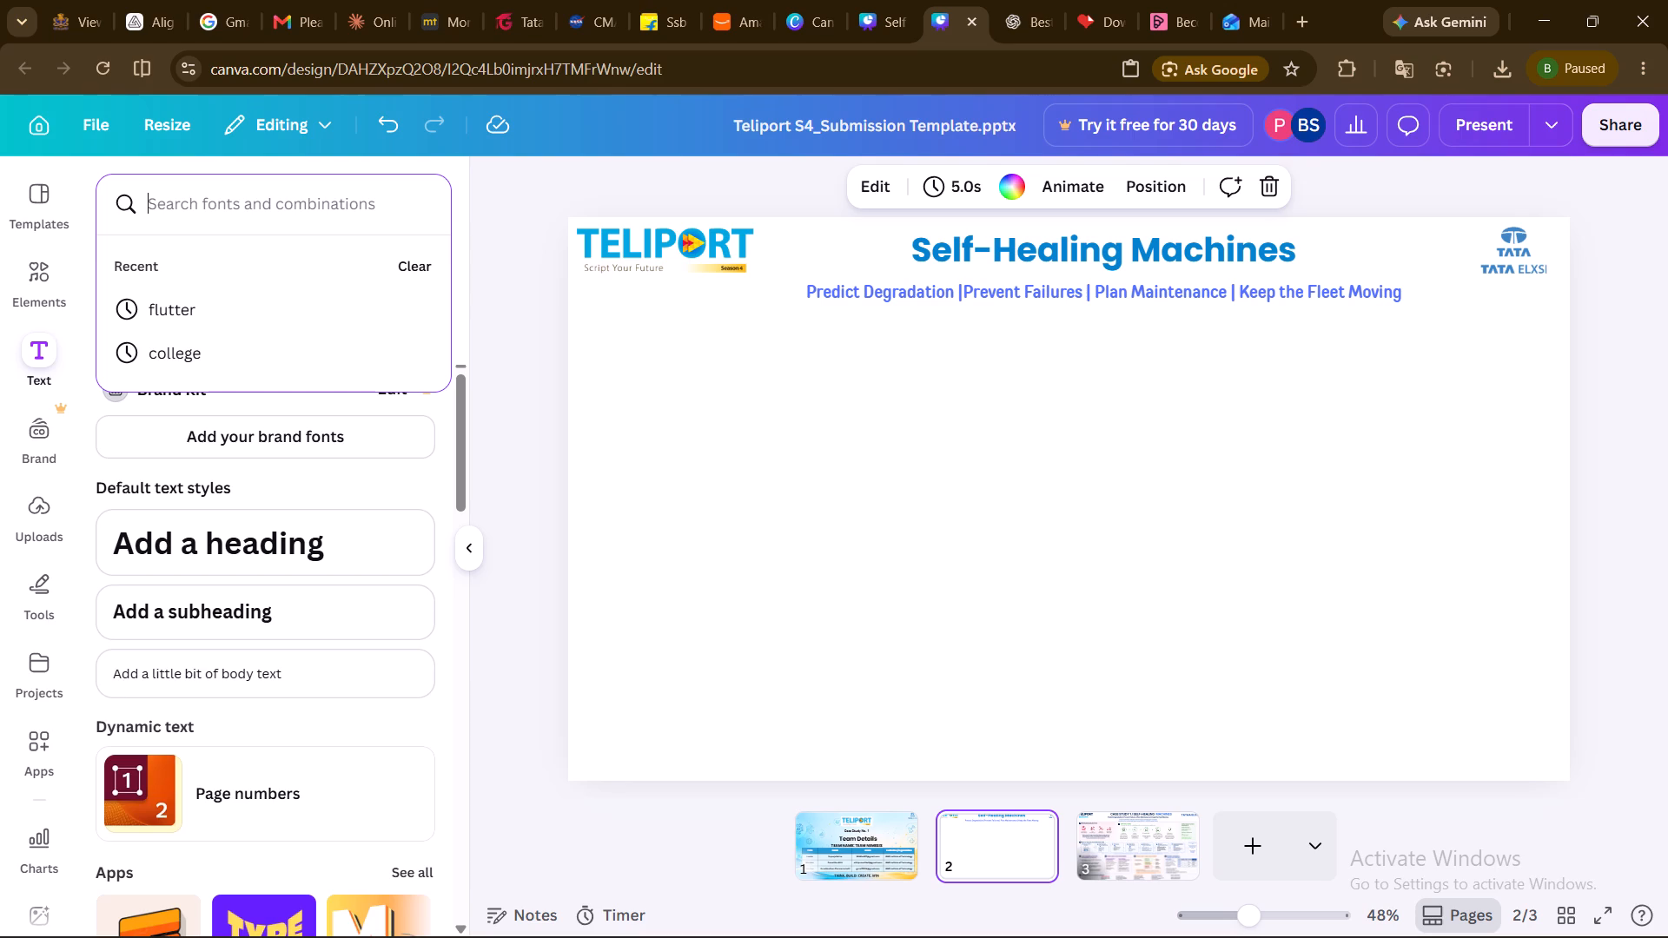
text(circle)
key(space)
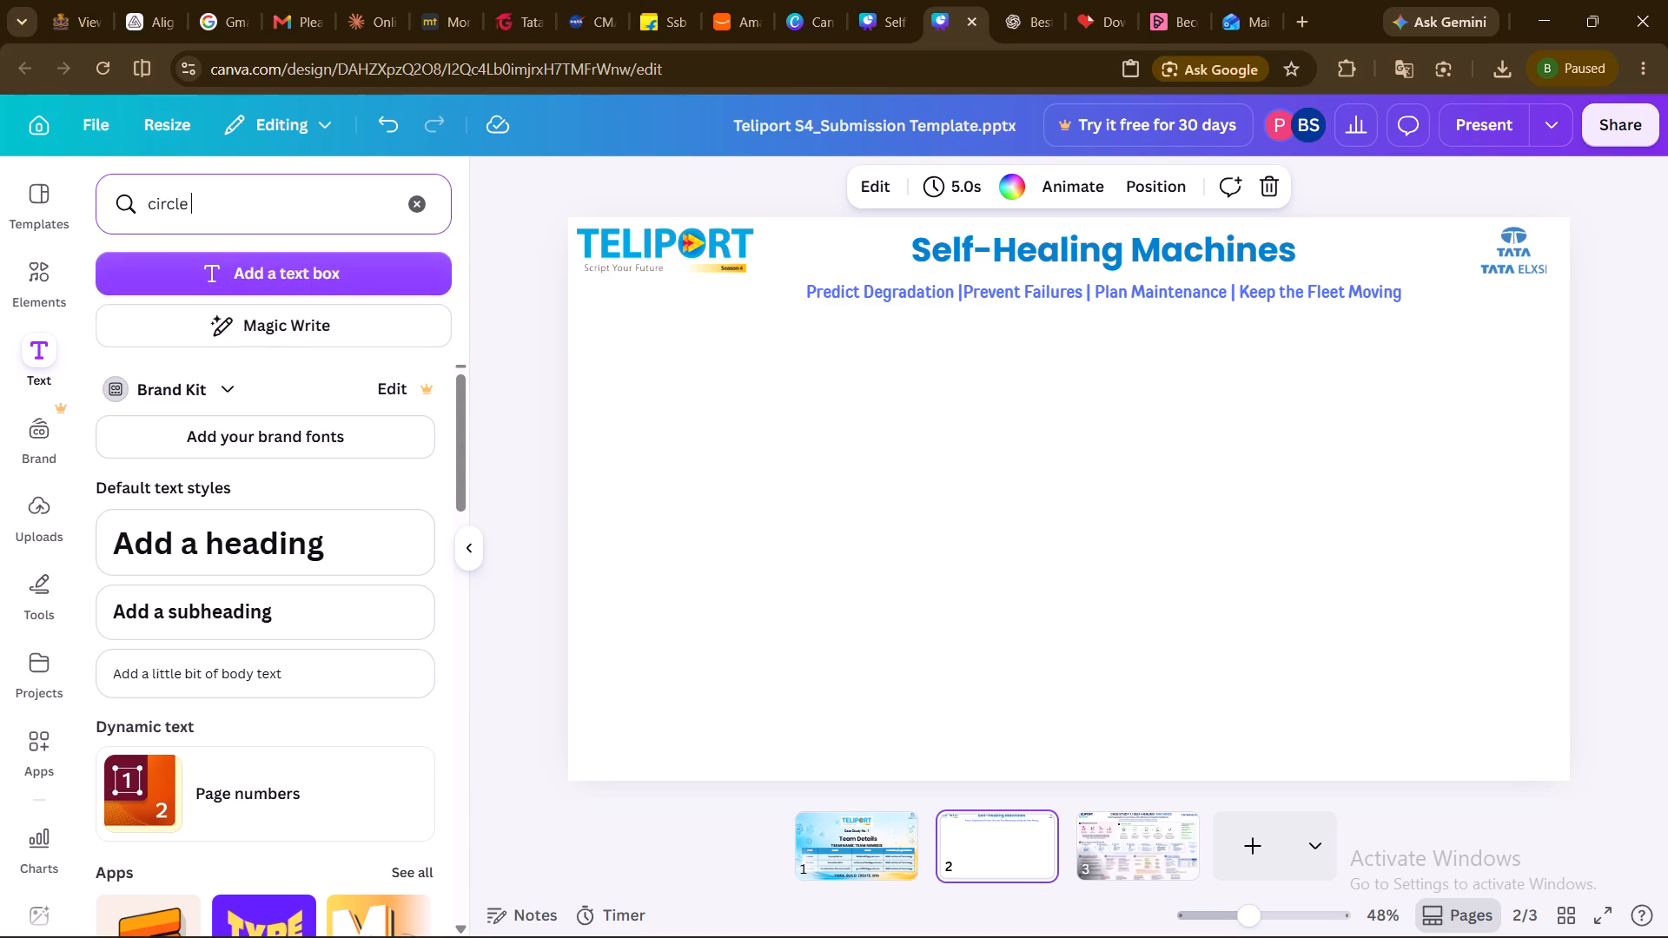
click(36, 270)
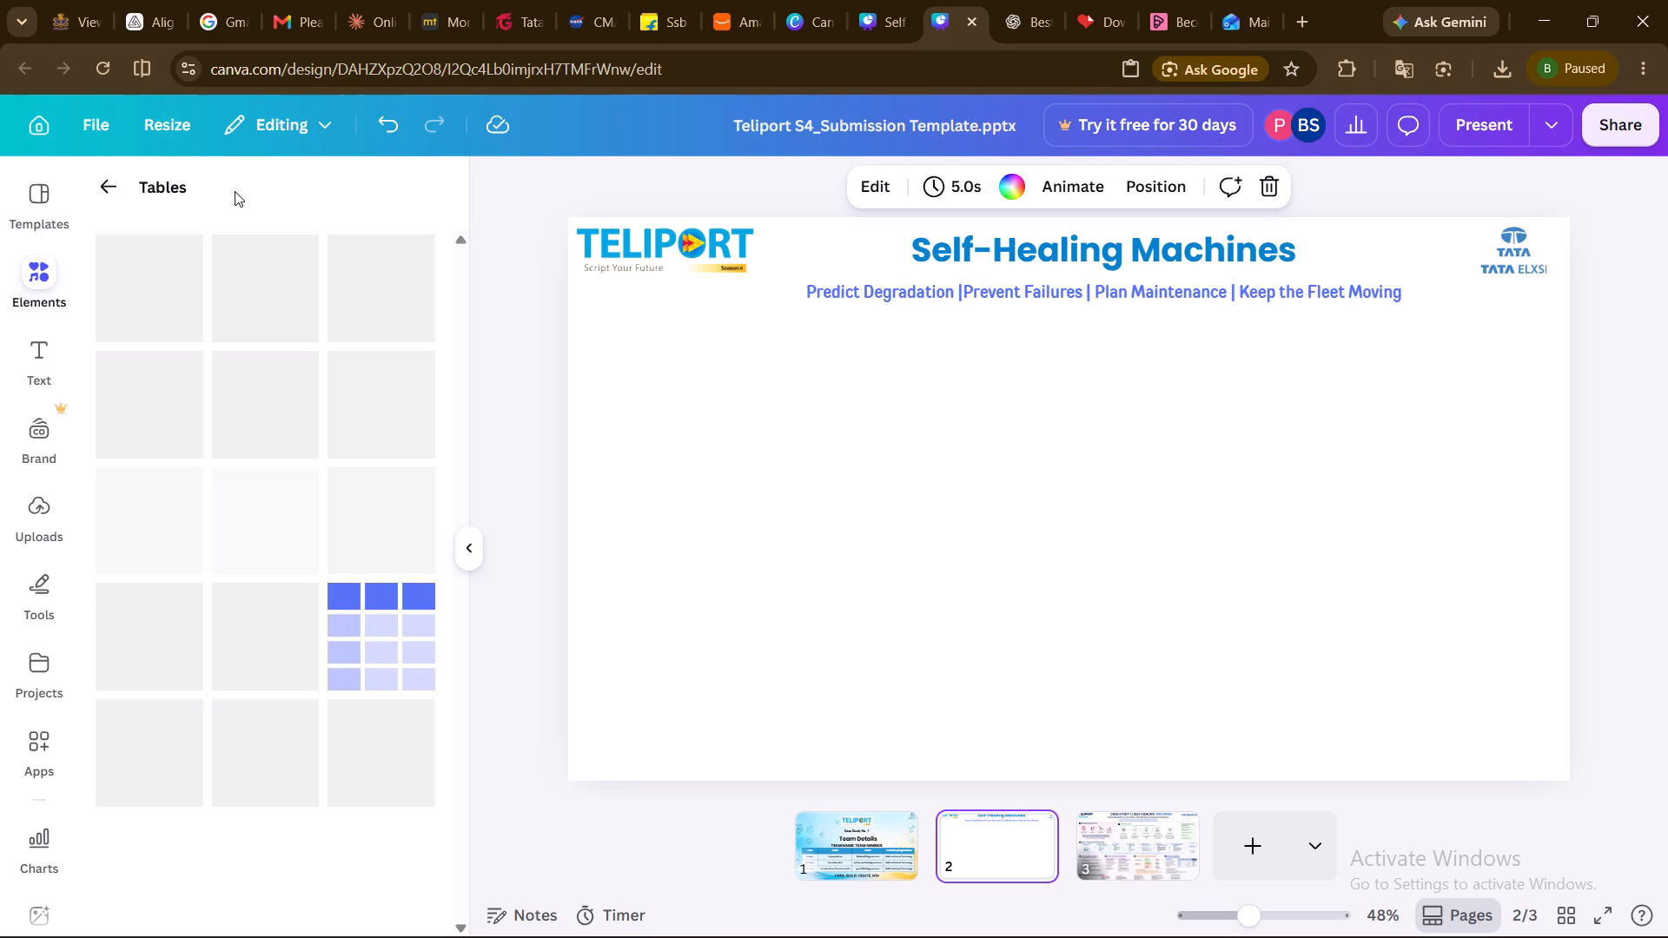
Replace the table search in the elements library with "circle" and add the Circle shape to the Self-Healing Machines page.
click(99, 181)
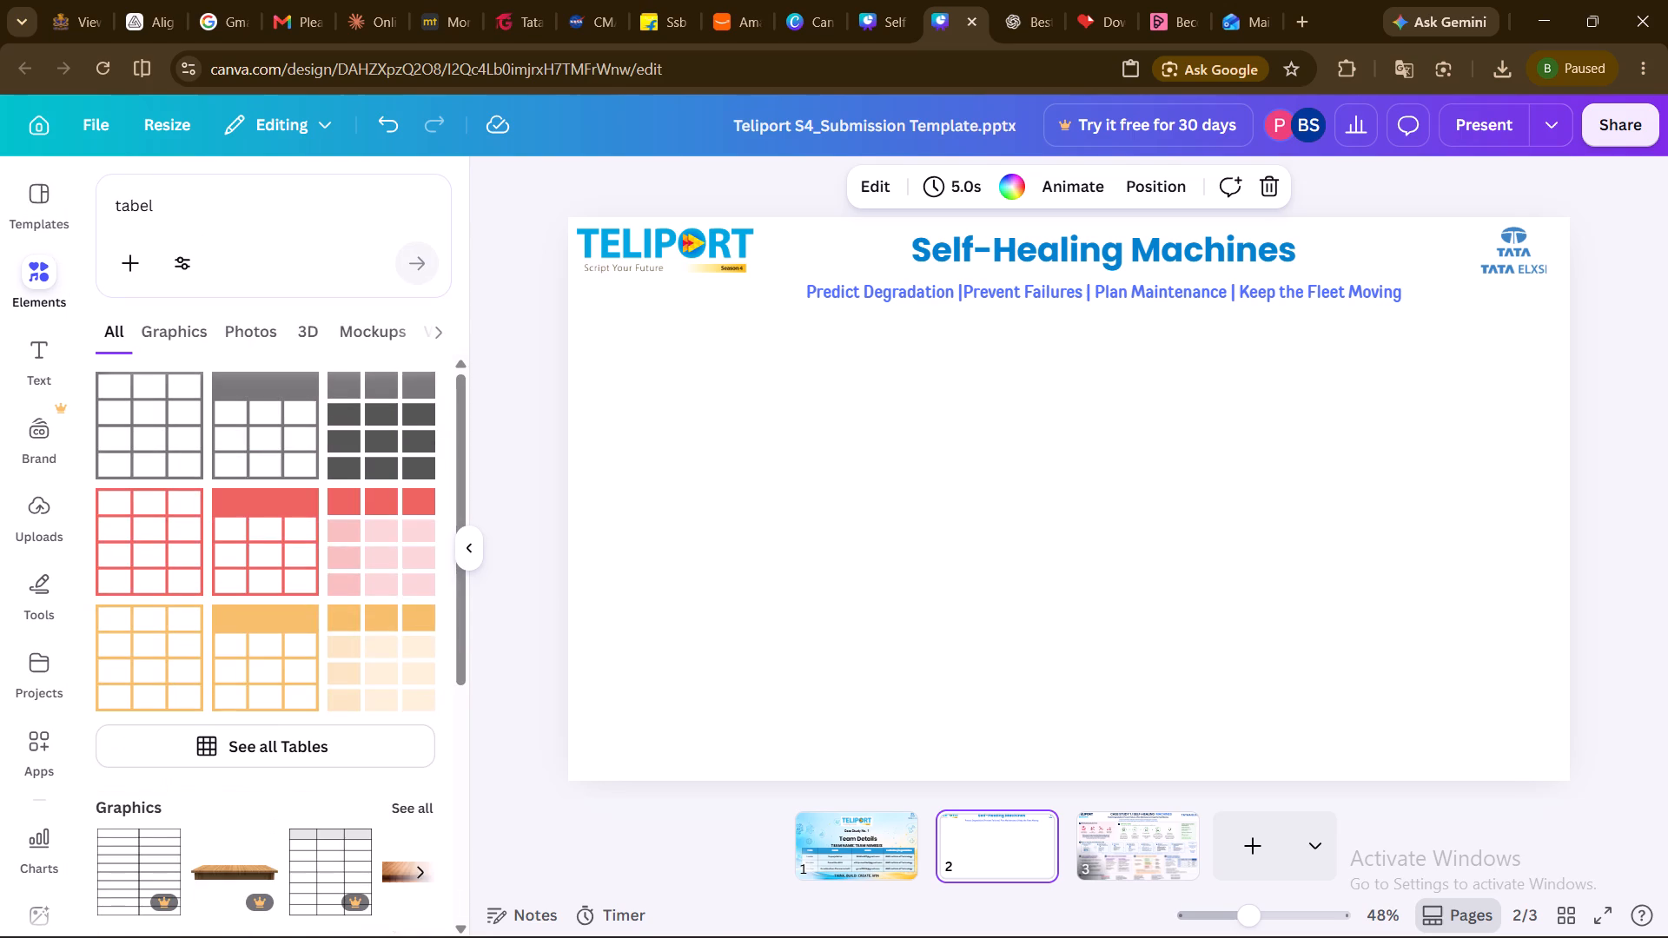
click(189, 195)
key(BackSpace)
key(BackSpace)
key(BackSpace)
key(BackSpace)
key(BackSpace)
key(BackSpace)
key(BackSpace)
key(BackSpace)
key(BackSpace)
key(BackSpace)
key(BackSpace)
key(BackSpace)
key(BackSpace)
key(BackSpace)
key(BackSpace)
key(BackSpace)
key(BackSpace)
key(BackSpace)
key(BackSpace)
key(BackSpace)
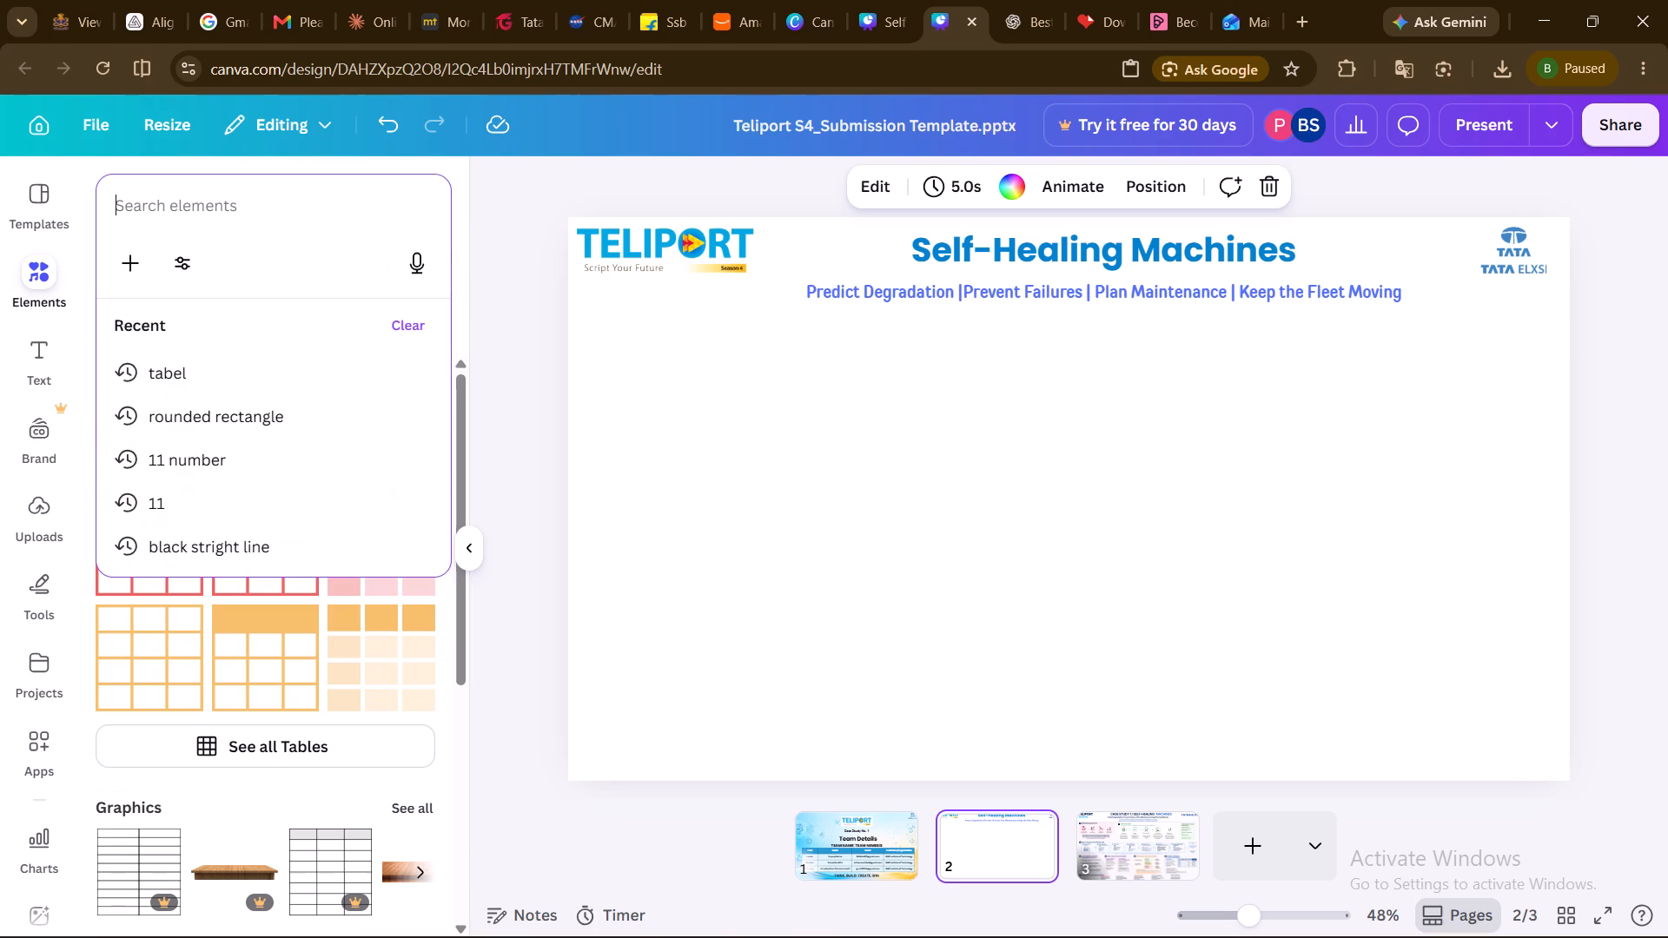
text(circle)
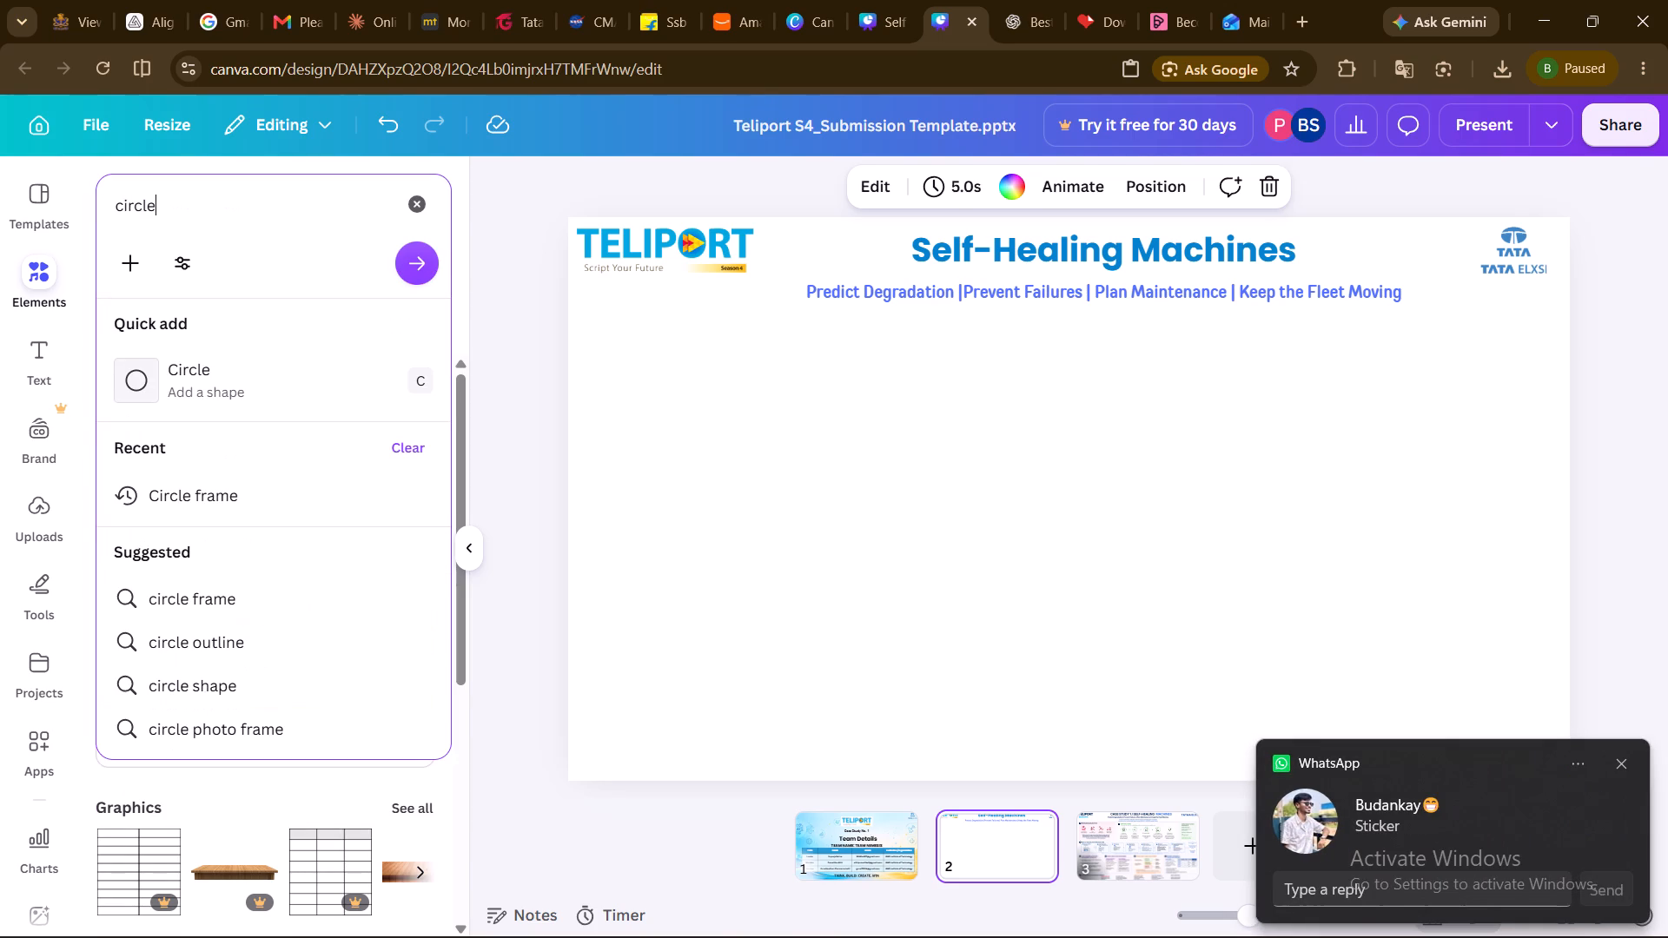
click(214, 387)
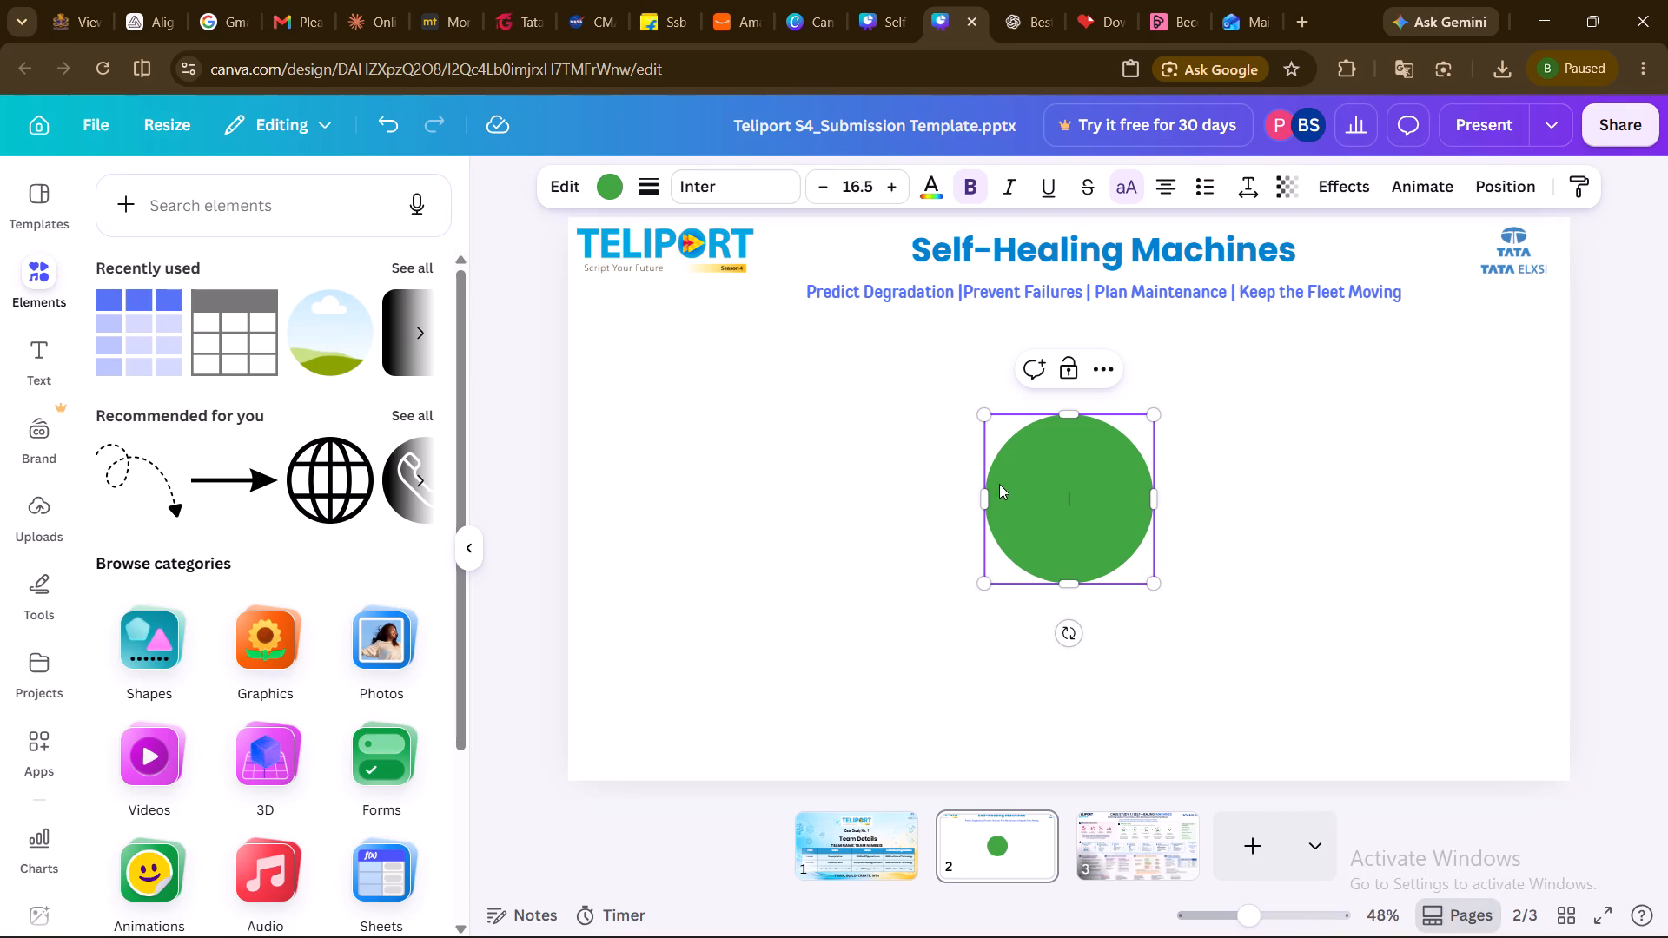
Open the Shapes category in the elements library to browse the available shapes.
scroll(103, 623, down, 1)
click(146, 537)
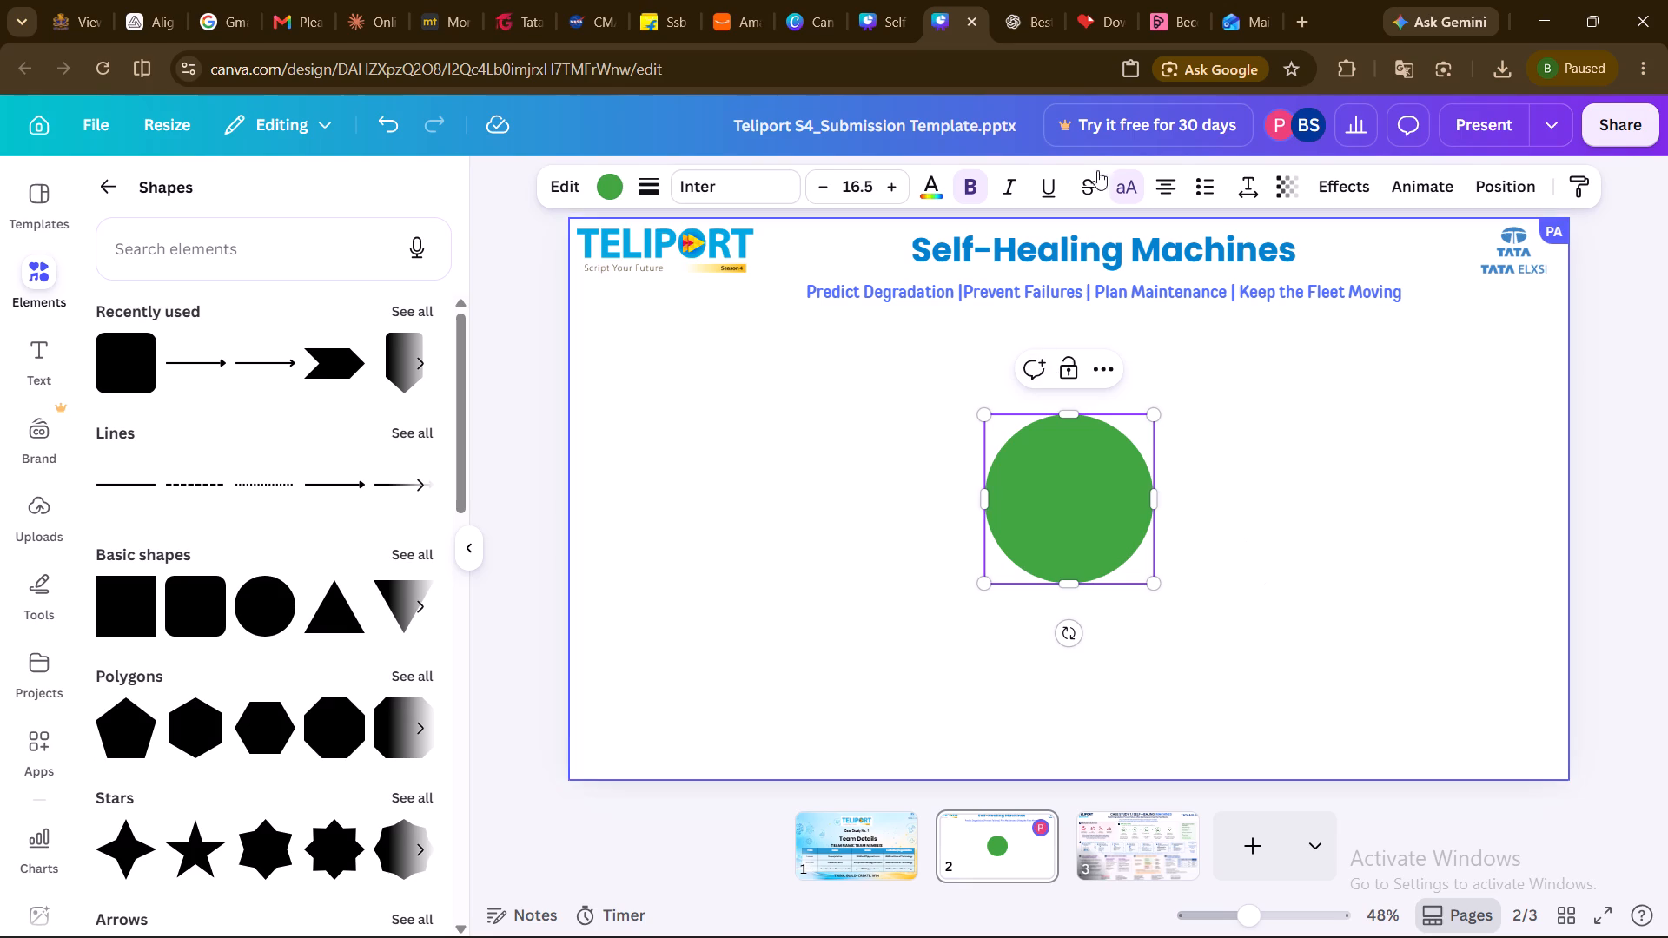
Delete the "Predict Degradation | Prevent Failures | Plan Maintenance | Keep the Fleet Moving" subtitle from page 2.
click(1060, 298)
key(Delete)
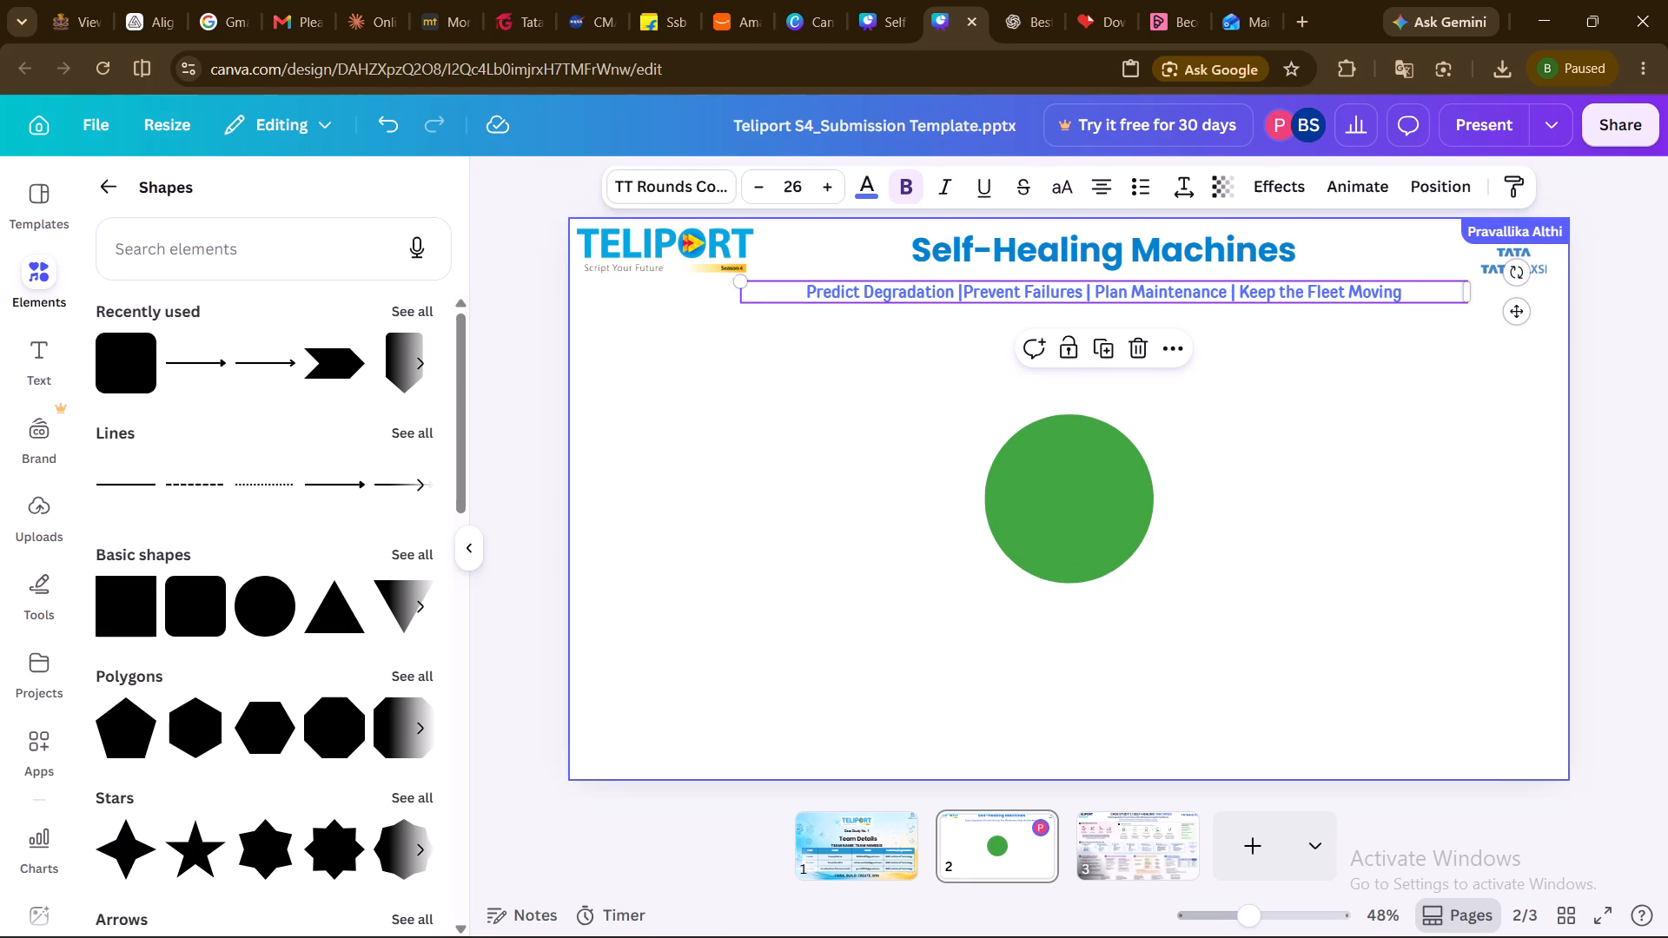
Enlarge the "Self-Healing Machines" title to font size 55 and reposition it between the two logos, level with the TELIPORT logo.
click(1016, 249)
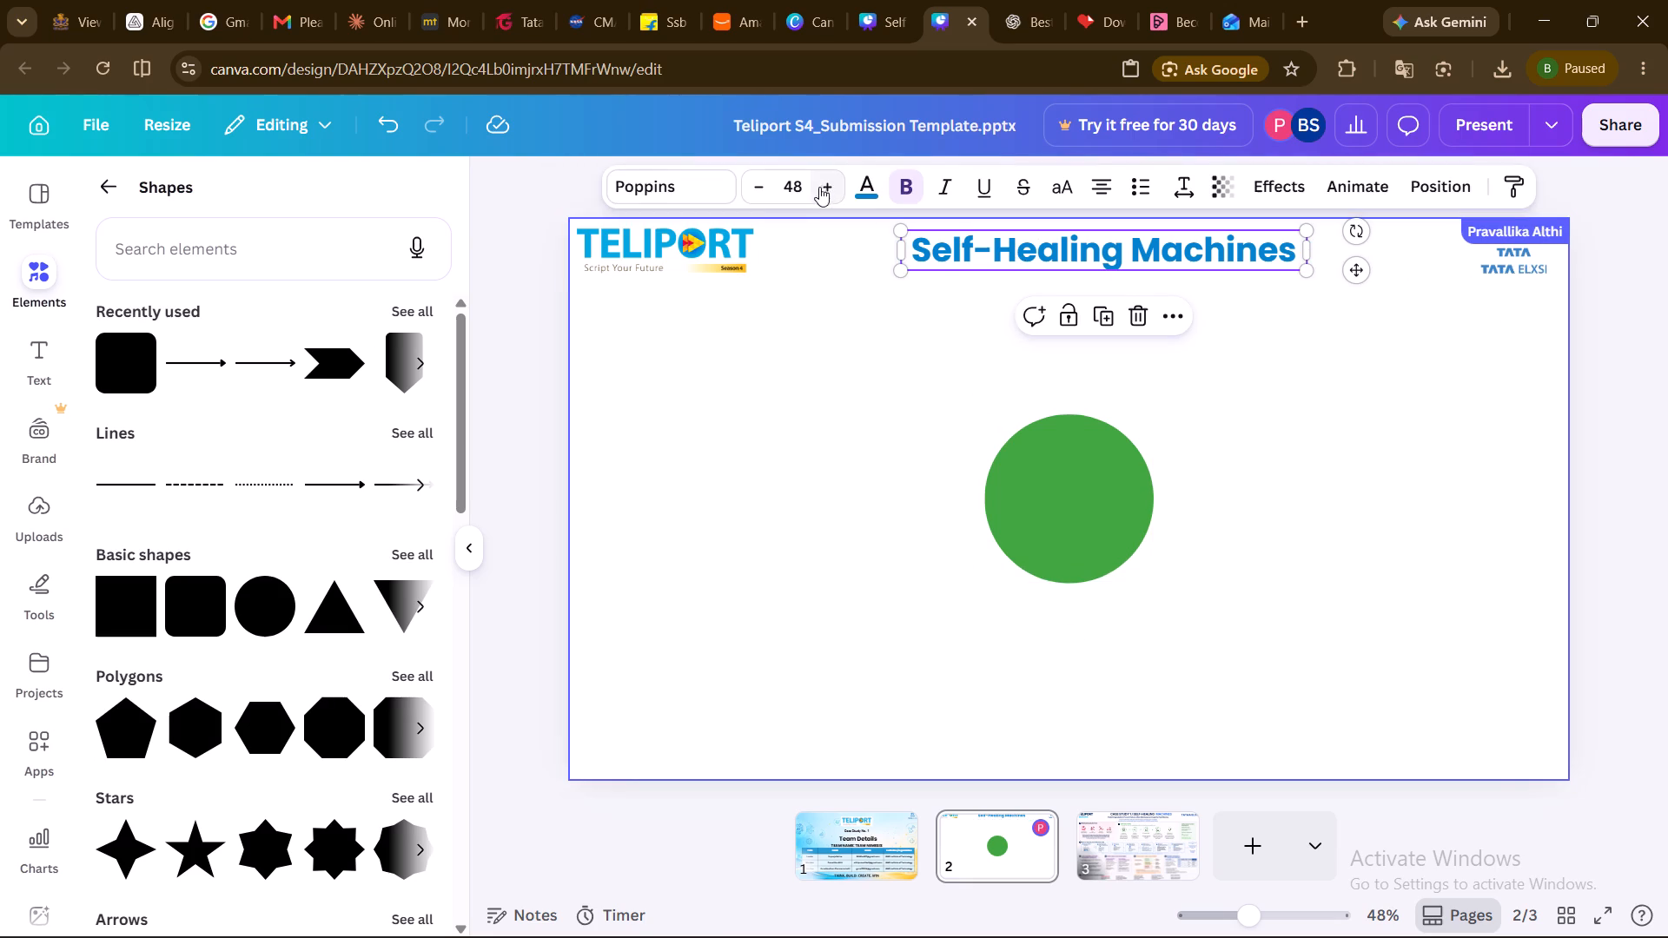
triple_click(820, 184)
triple_click(820, 184)
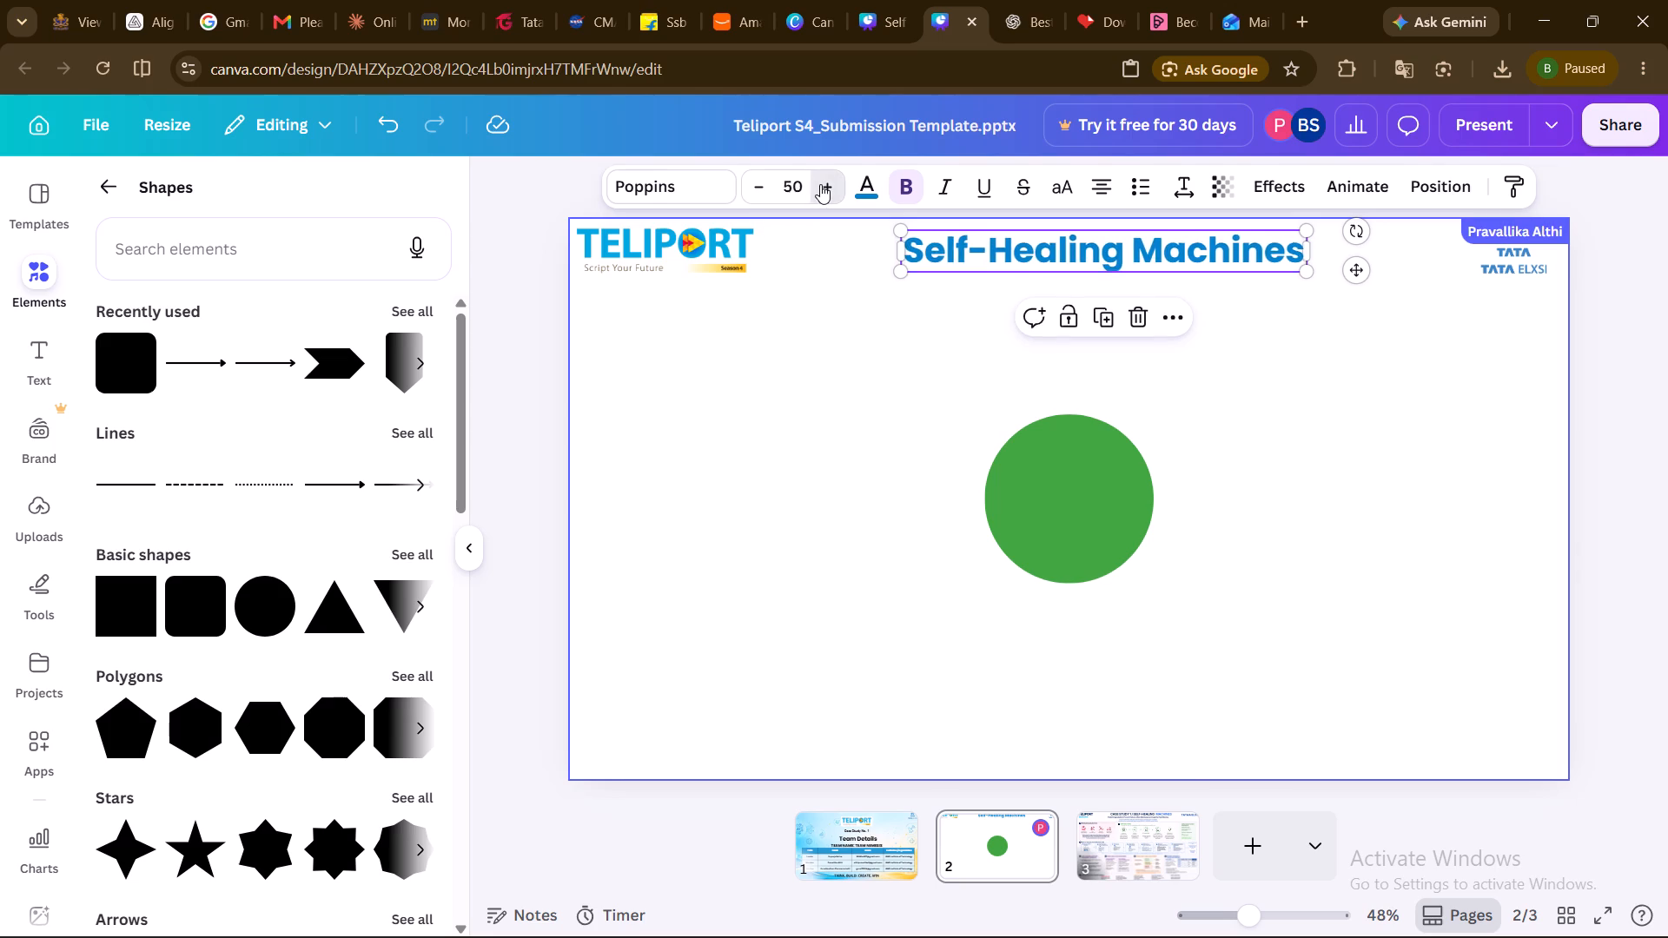
click(820, 184)
drag(1307, 268, 1350, 256)
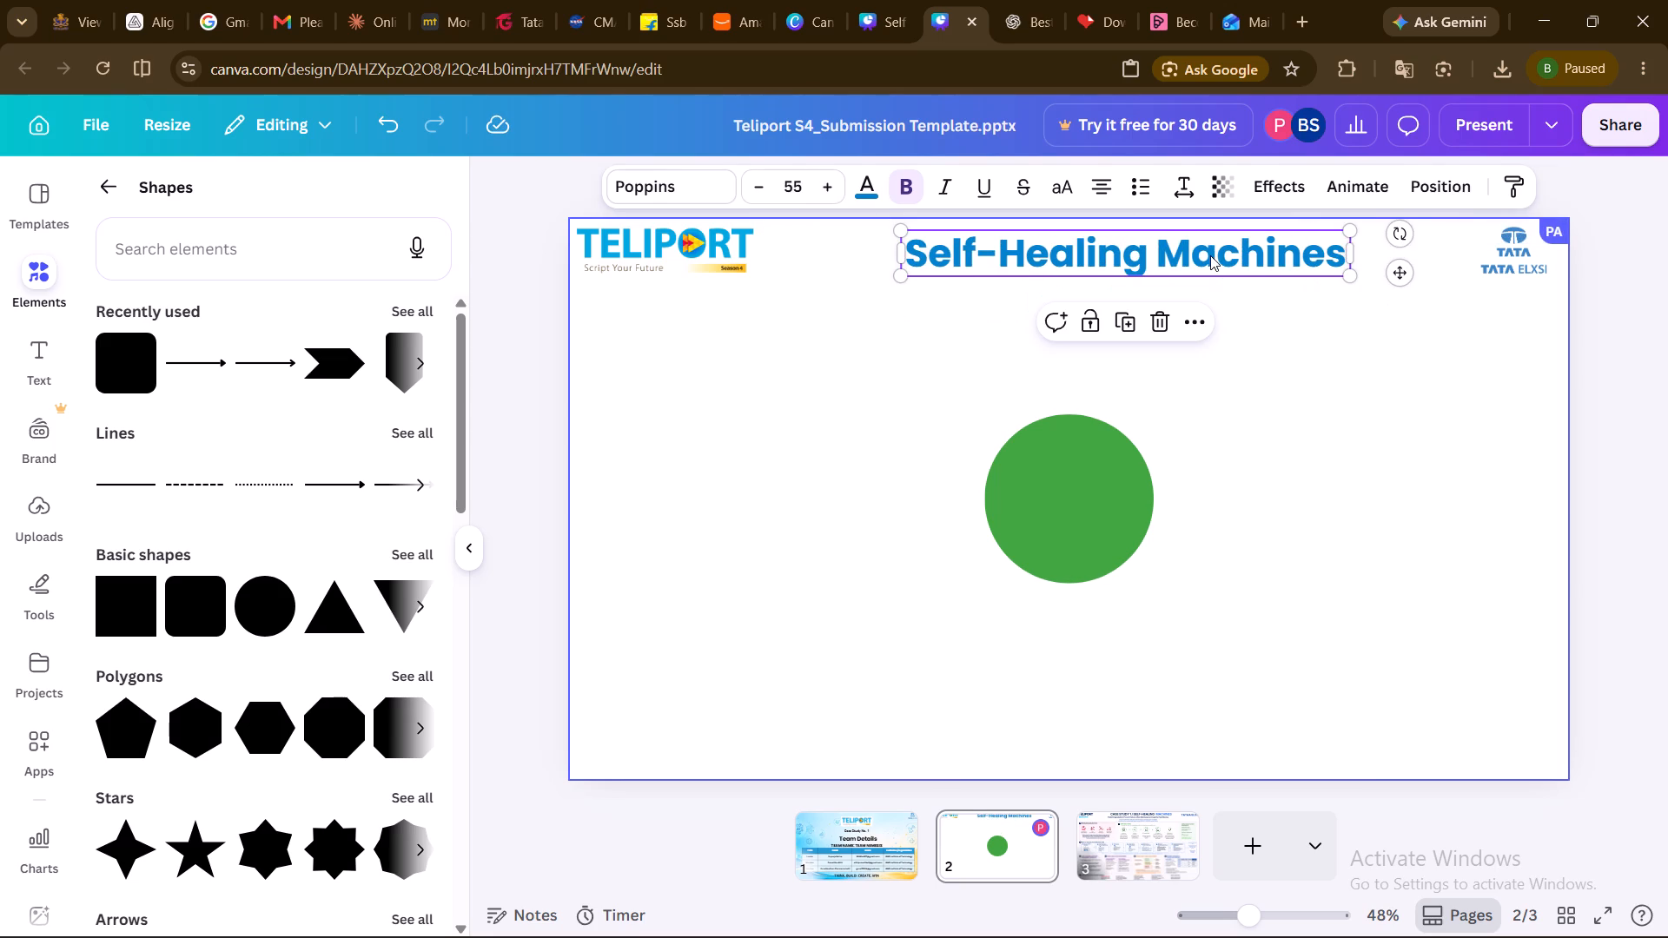
drag(1210, 255, 1181, 250)
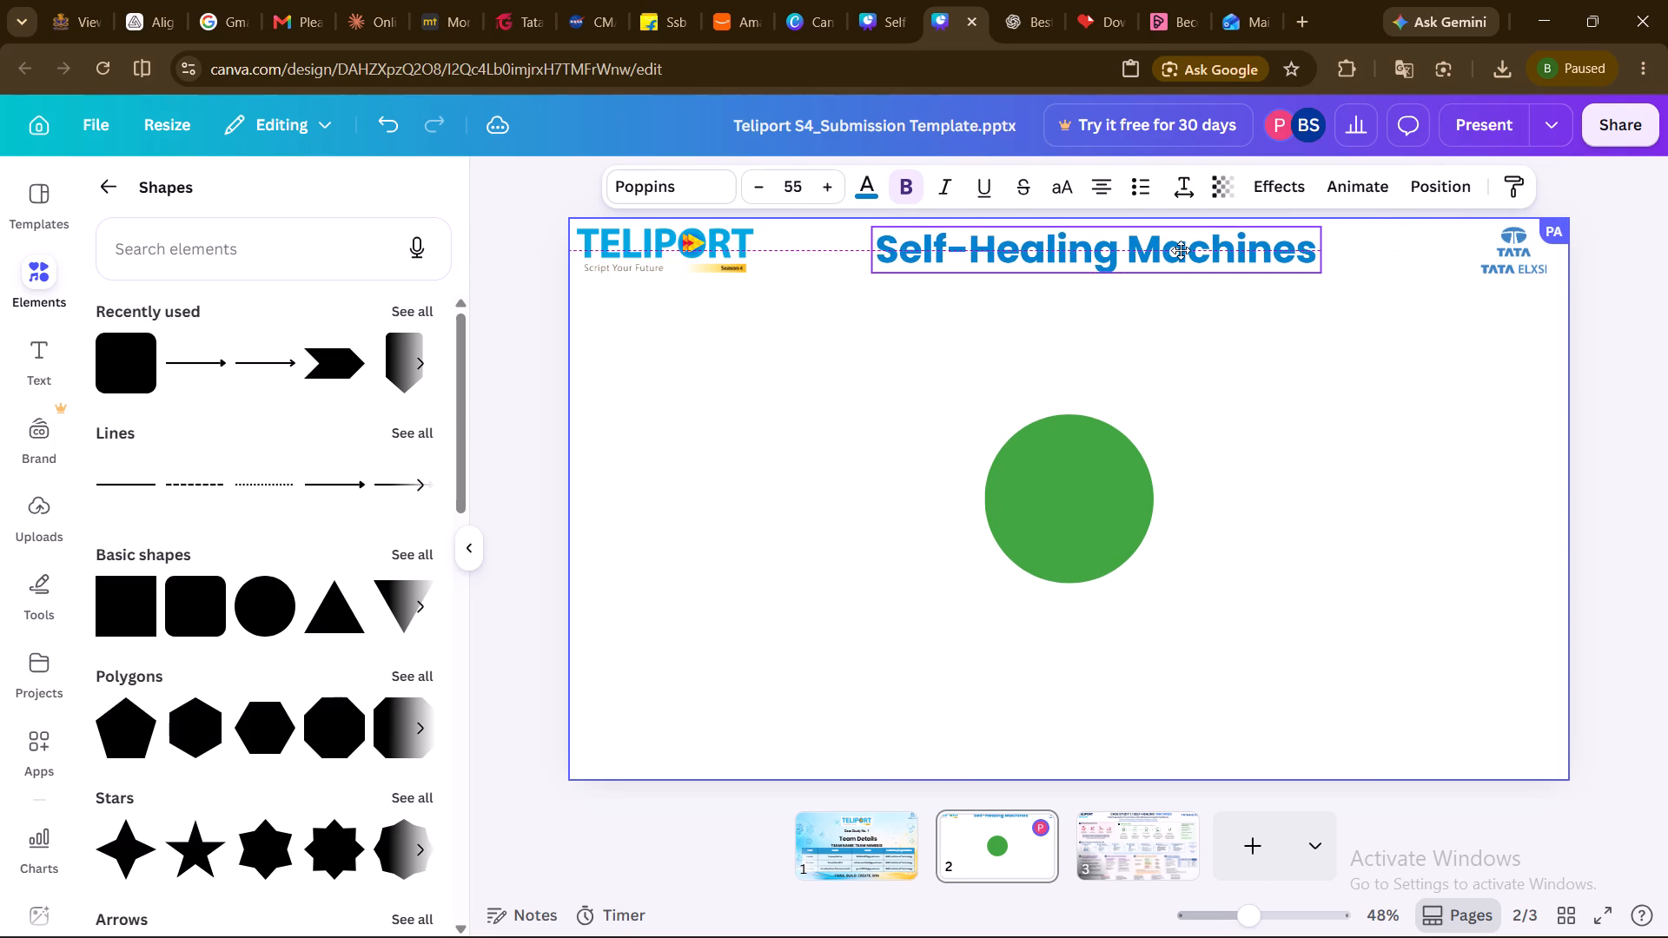
drag(1181, 250, 1181, 250)
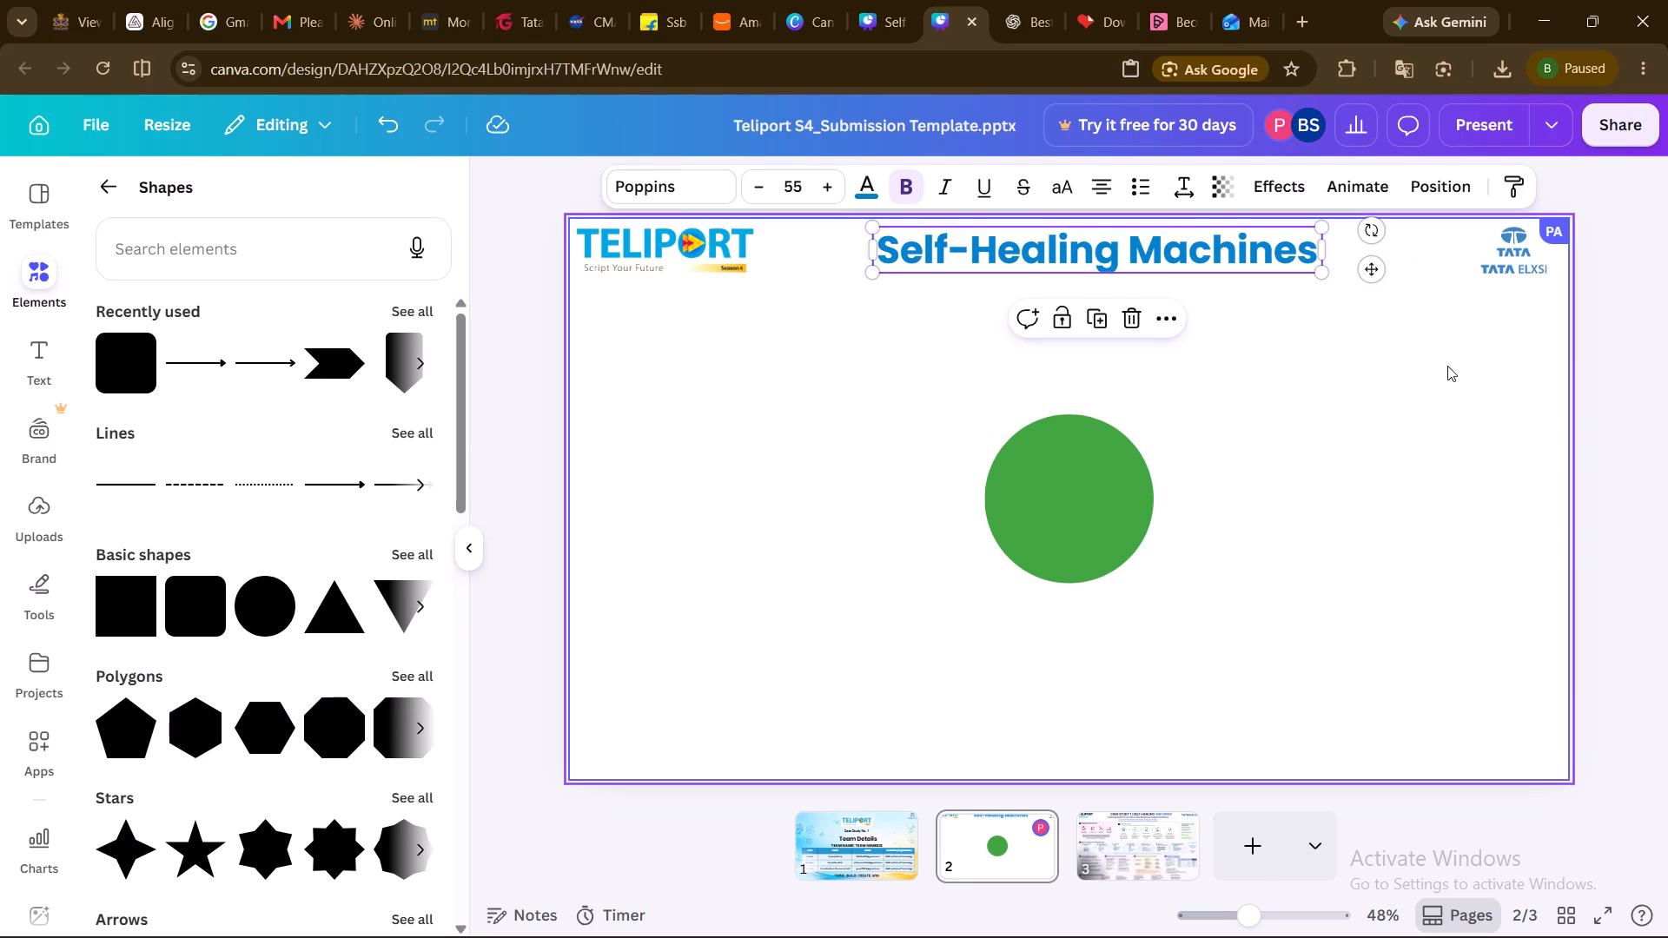
click(1332, 515)
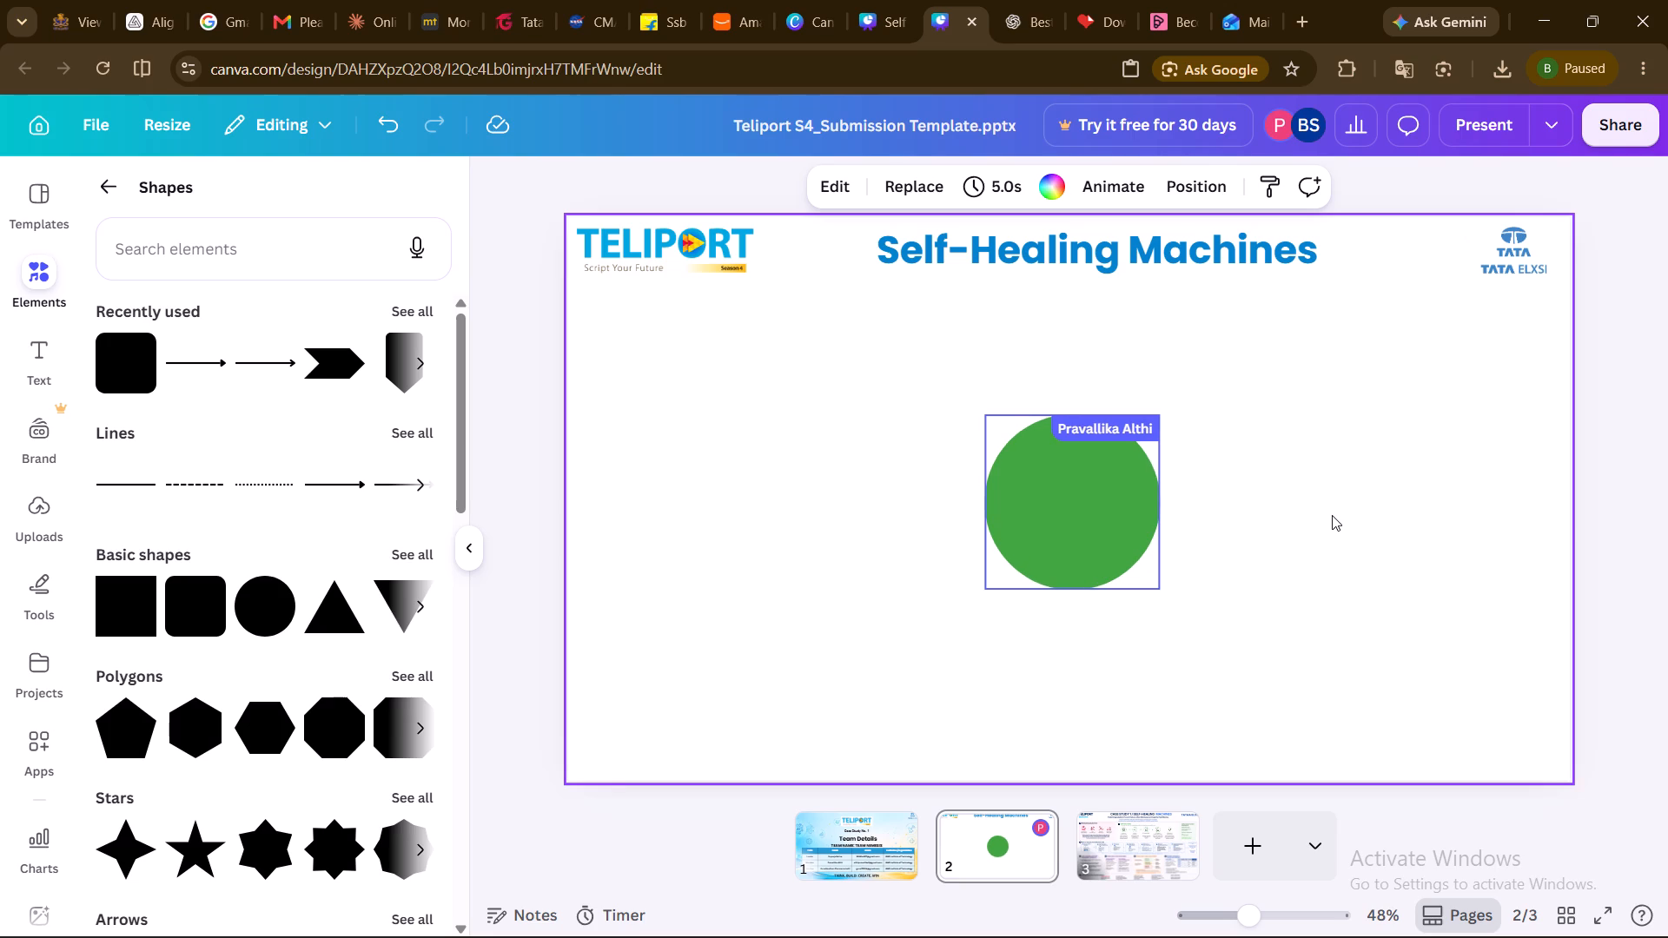
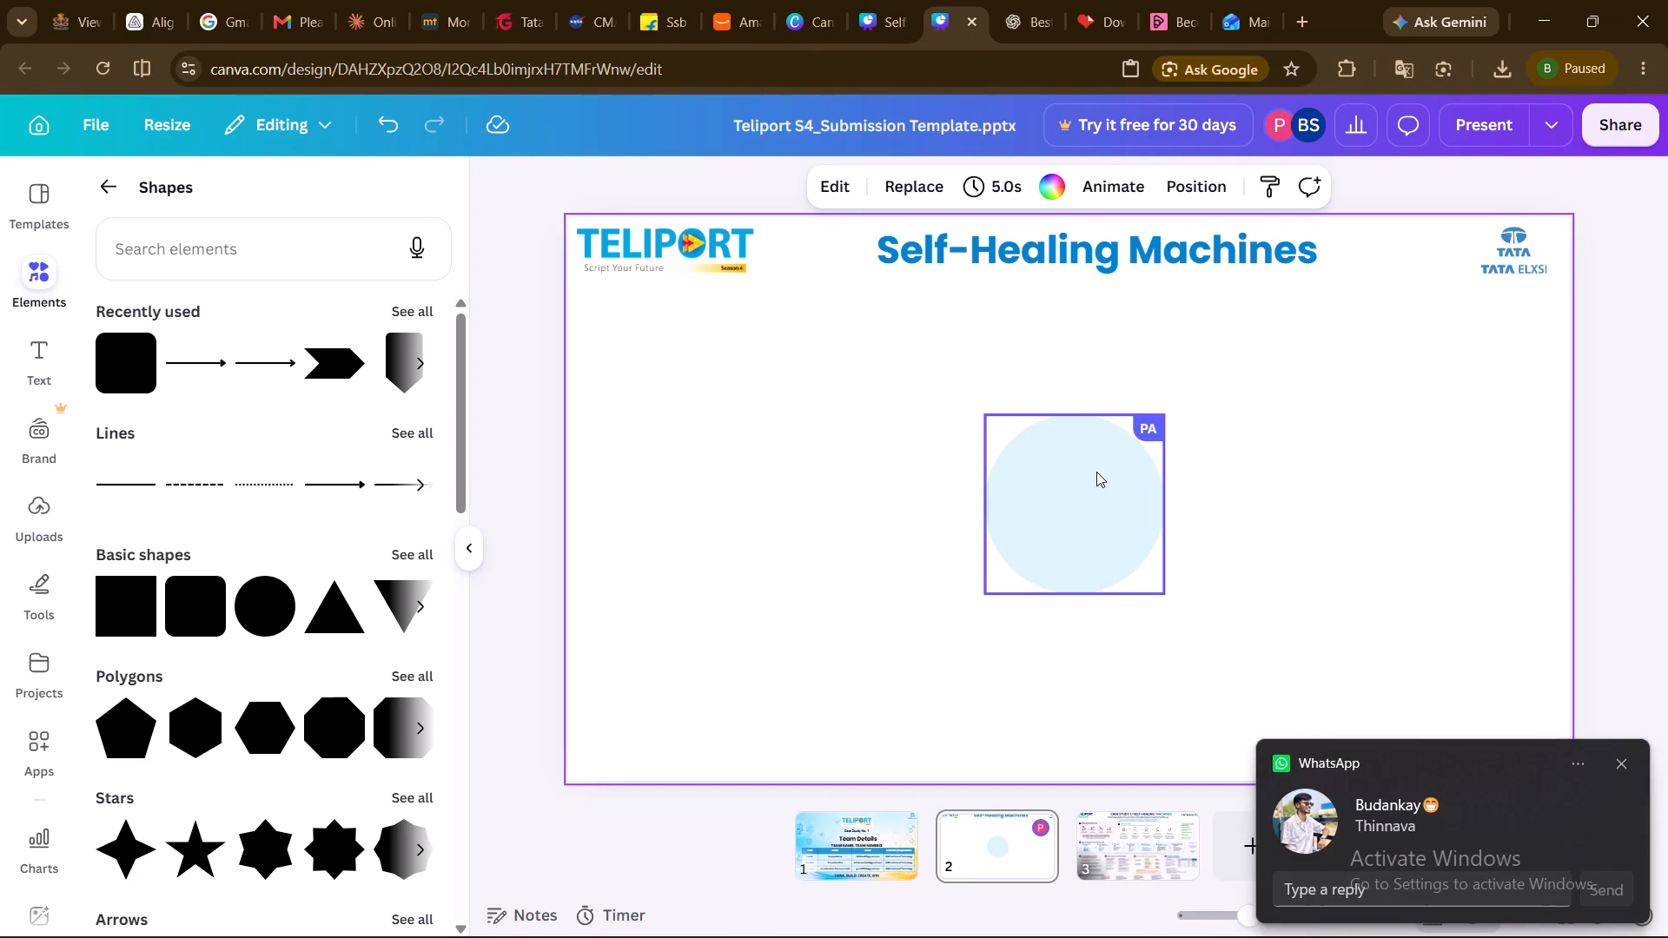
click(1314, 885)
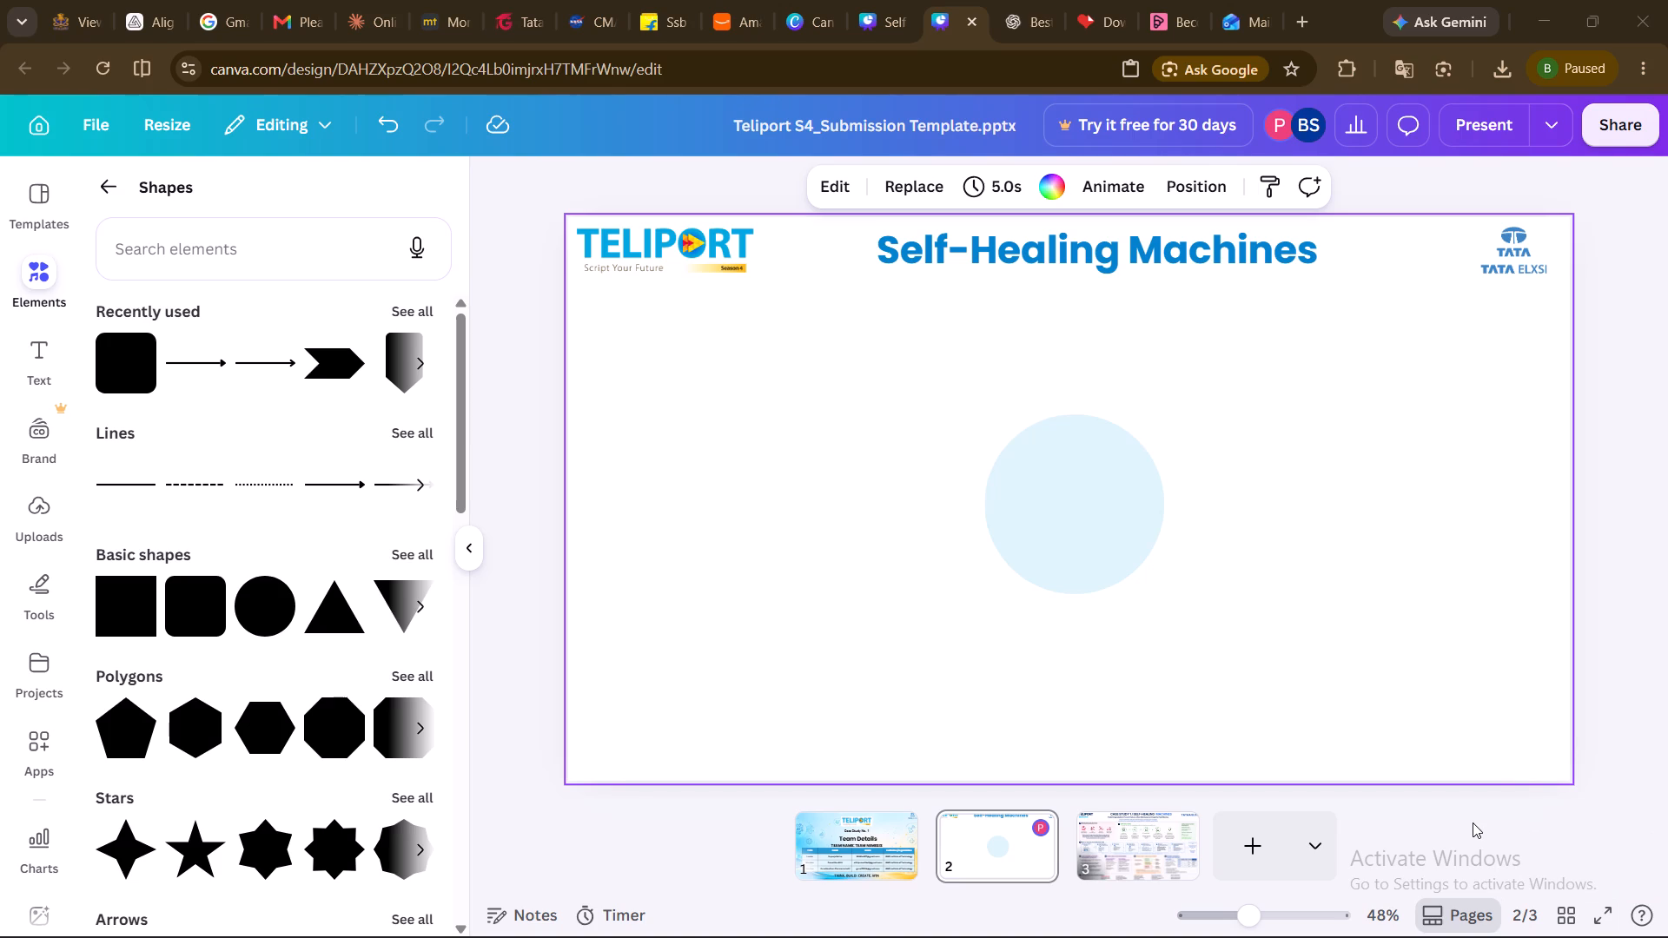
Set the background of page 2 to the light blue already used in this design.
click(951, 548)
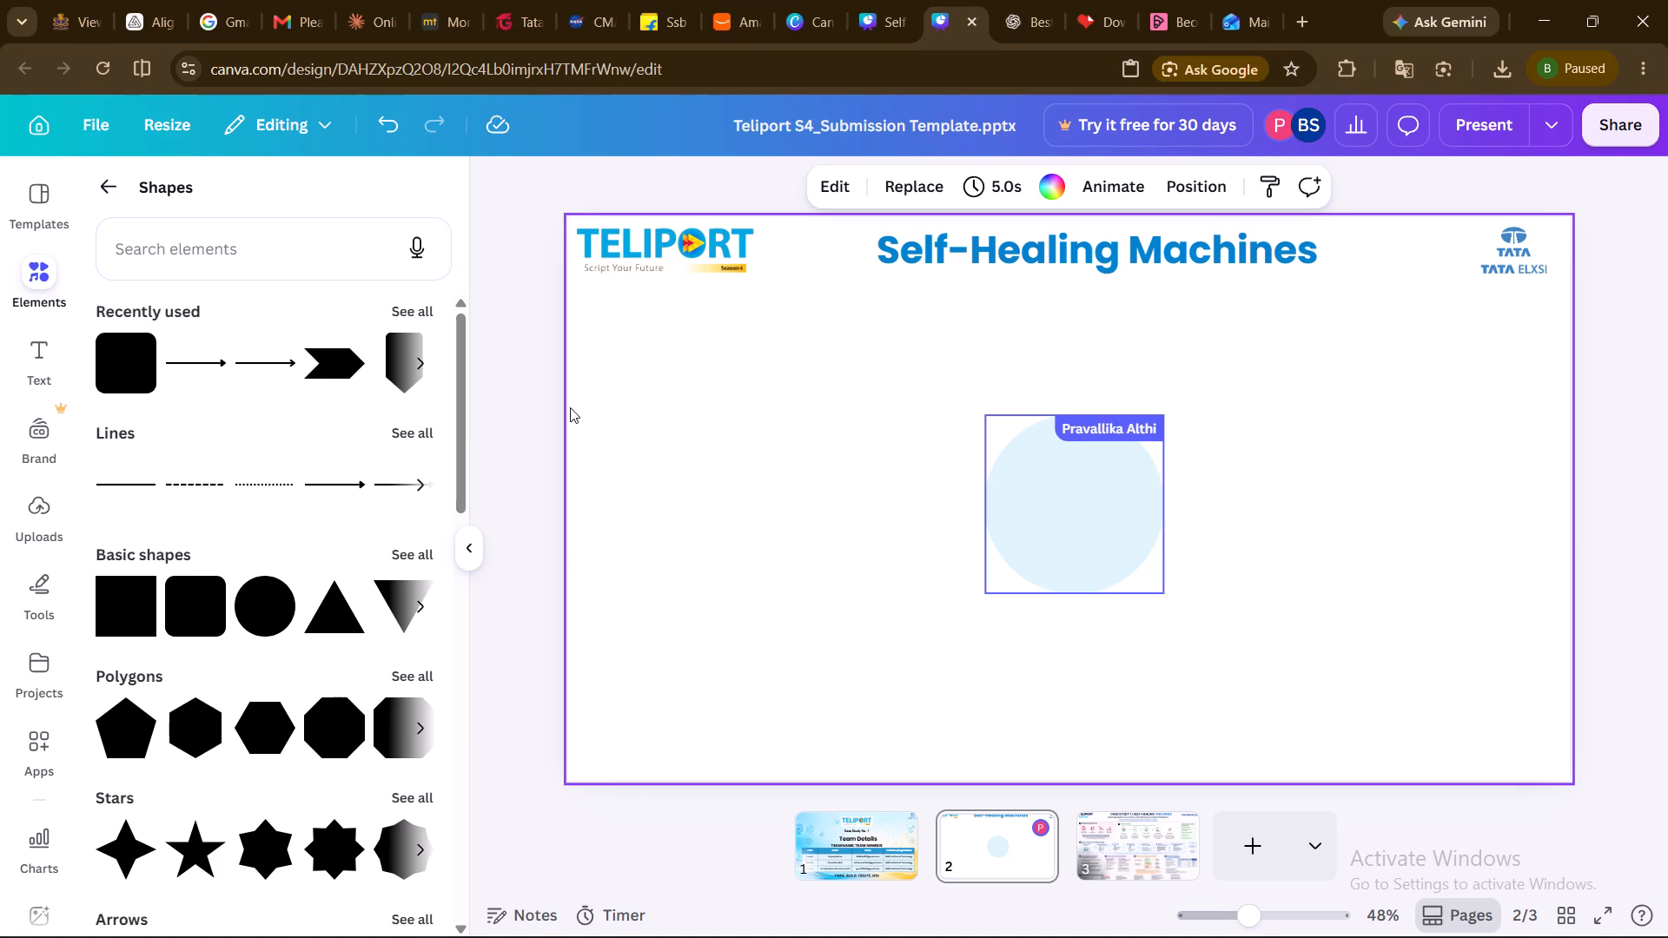
click(713, 439)
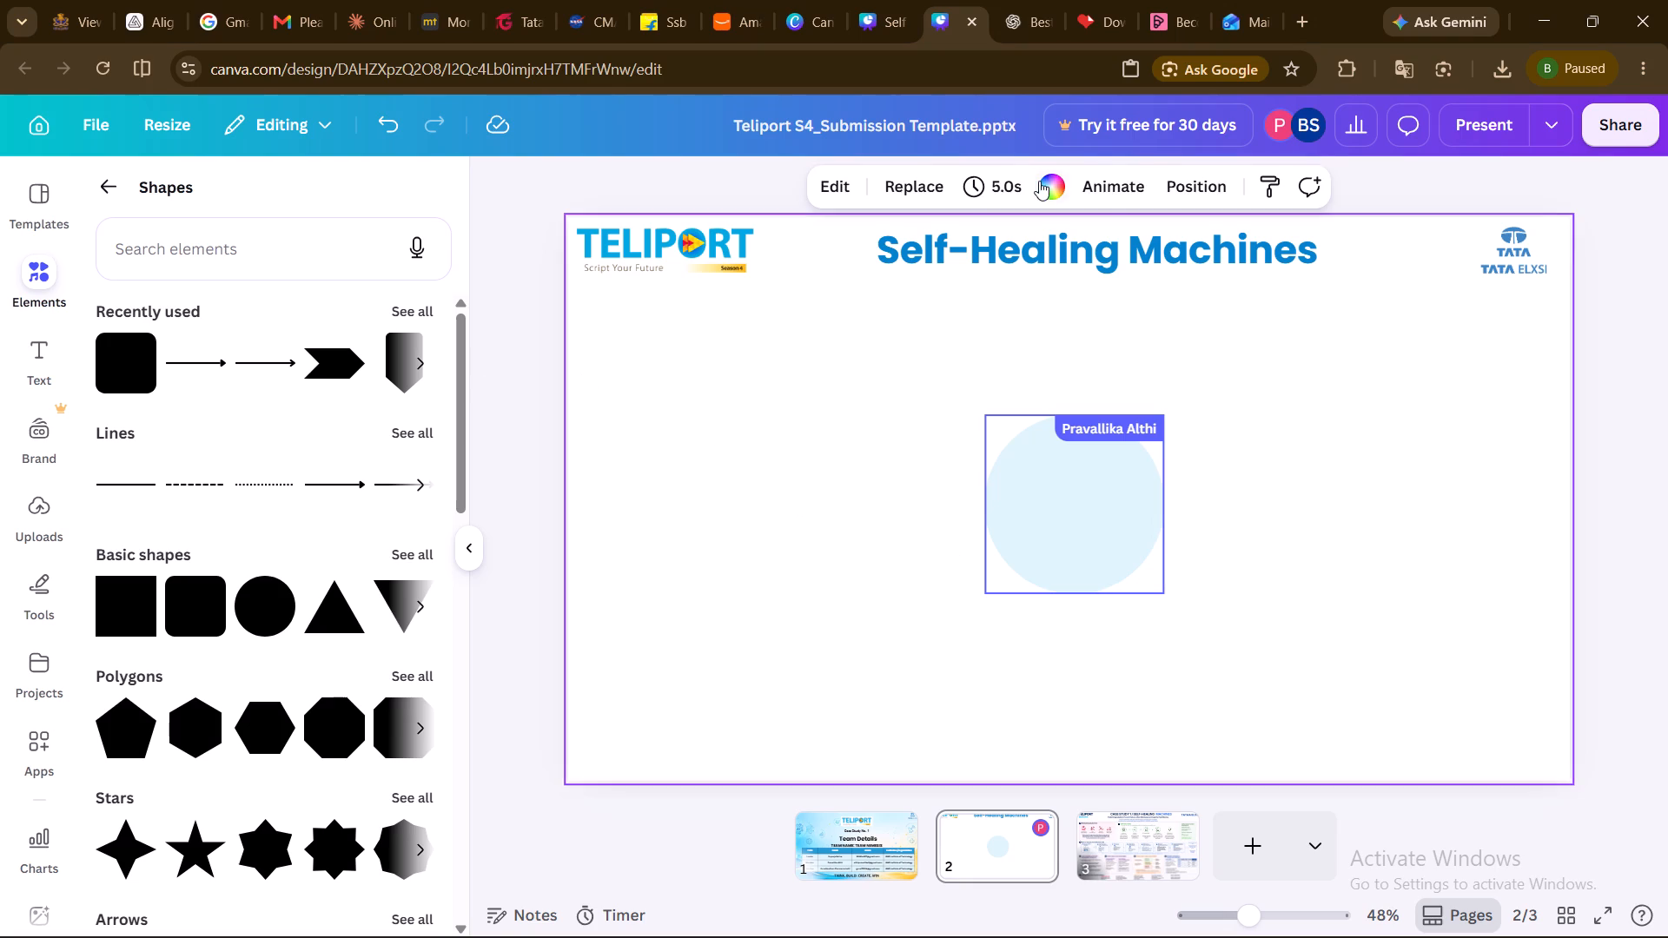
click(1063, 182)
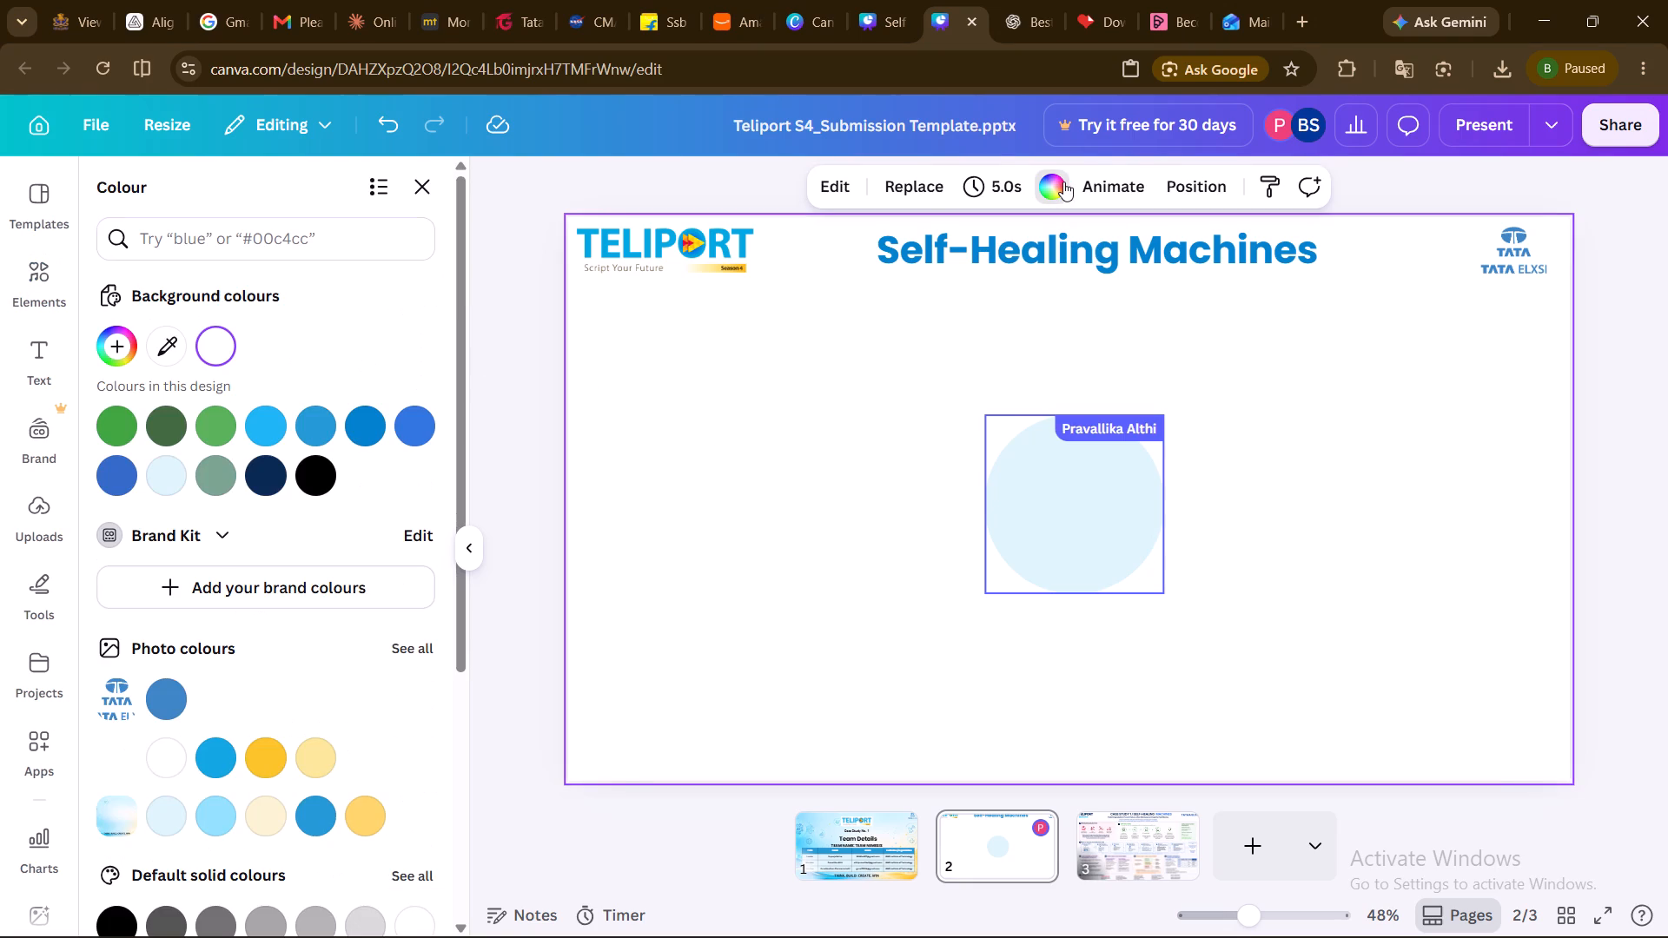
click(158, 482)
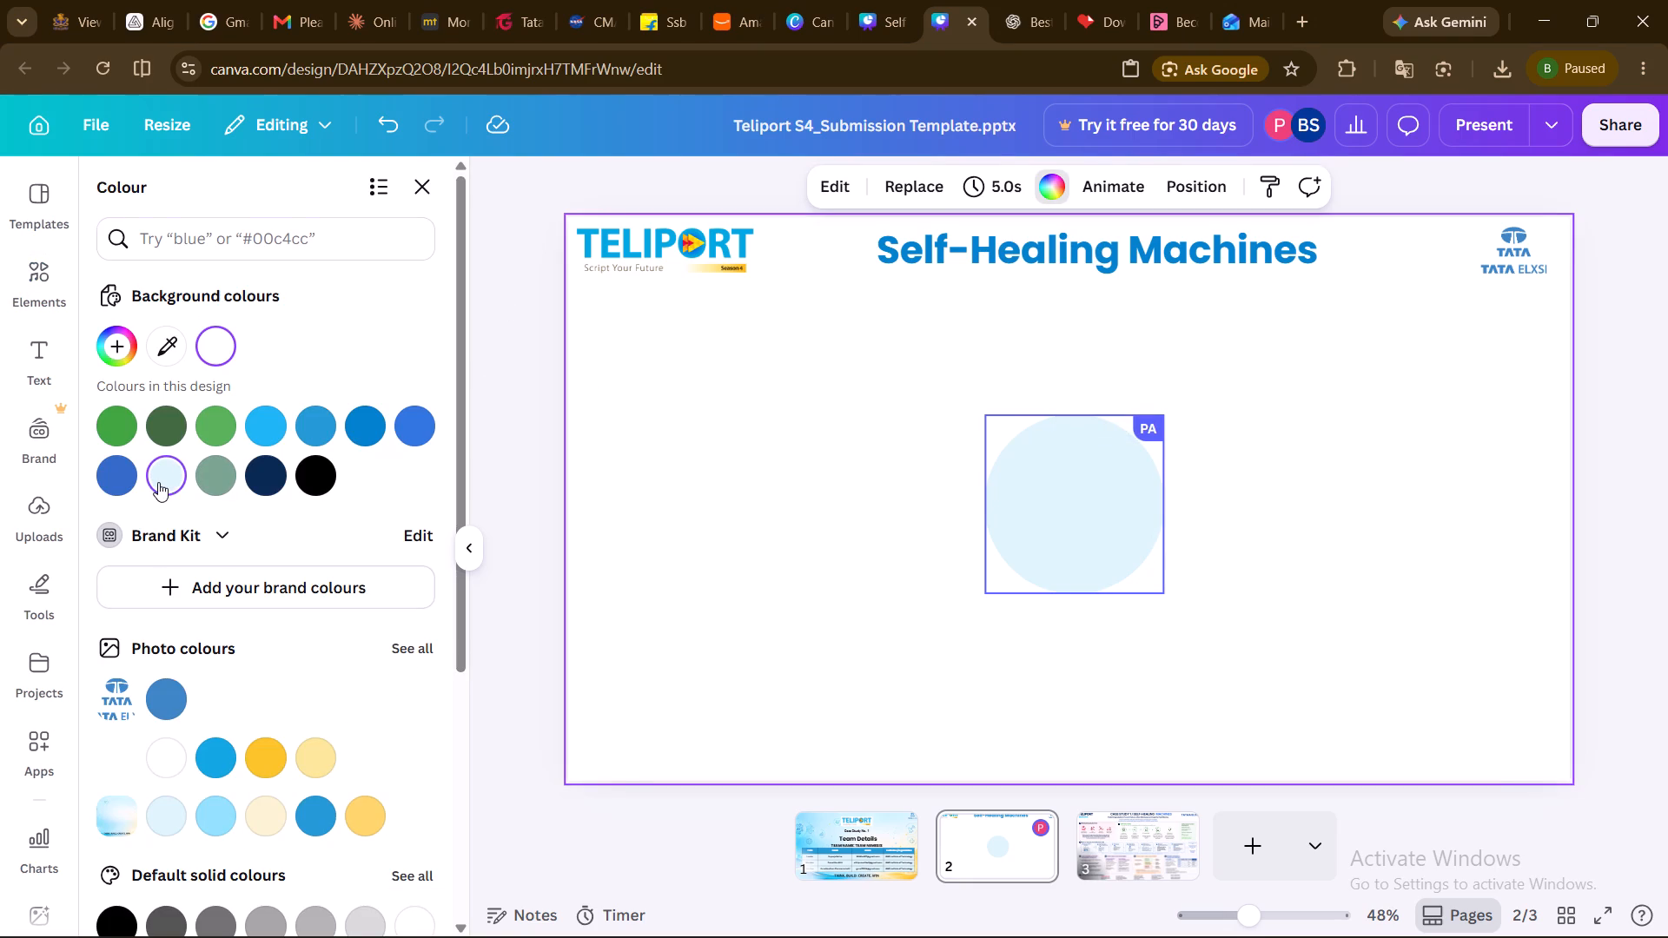
Recolour the circle in the middle of page 2 to white (#ffffff).
click(1126, 505)
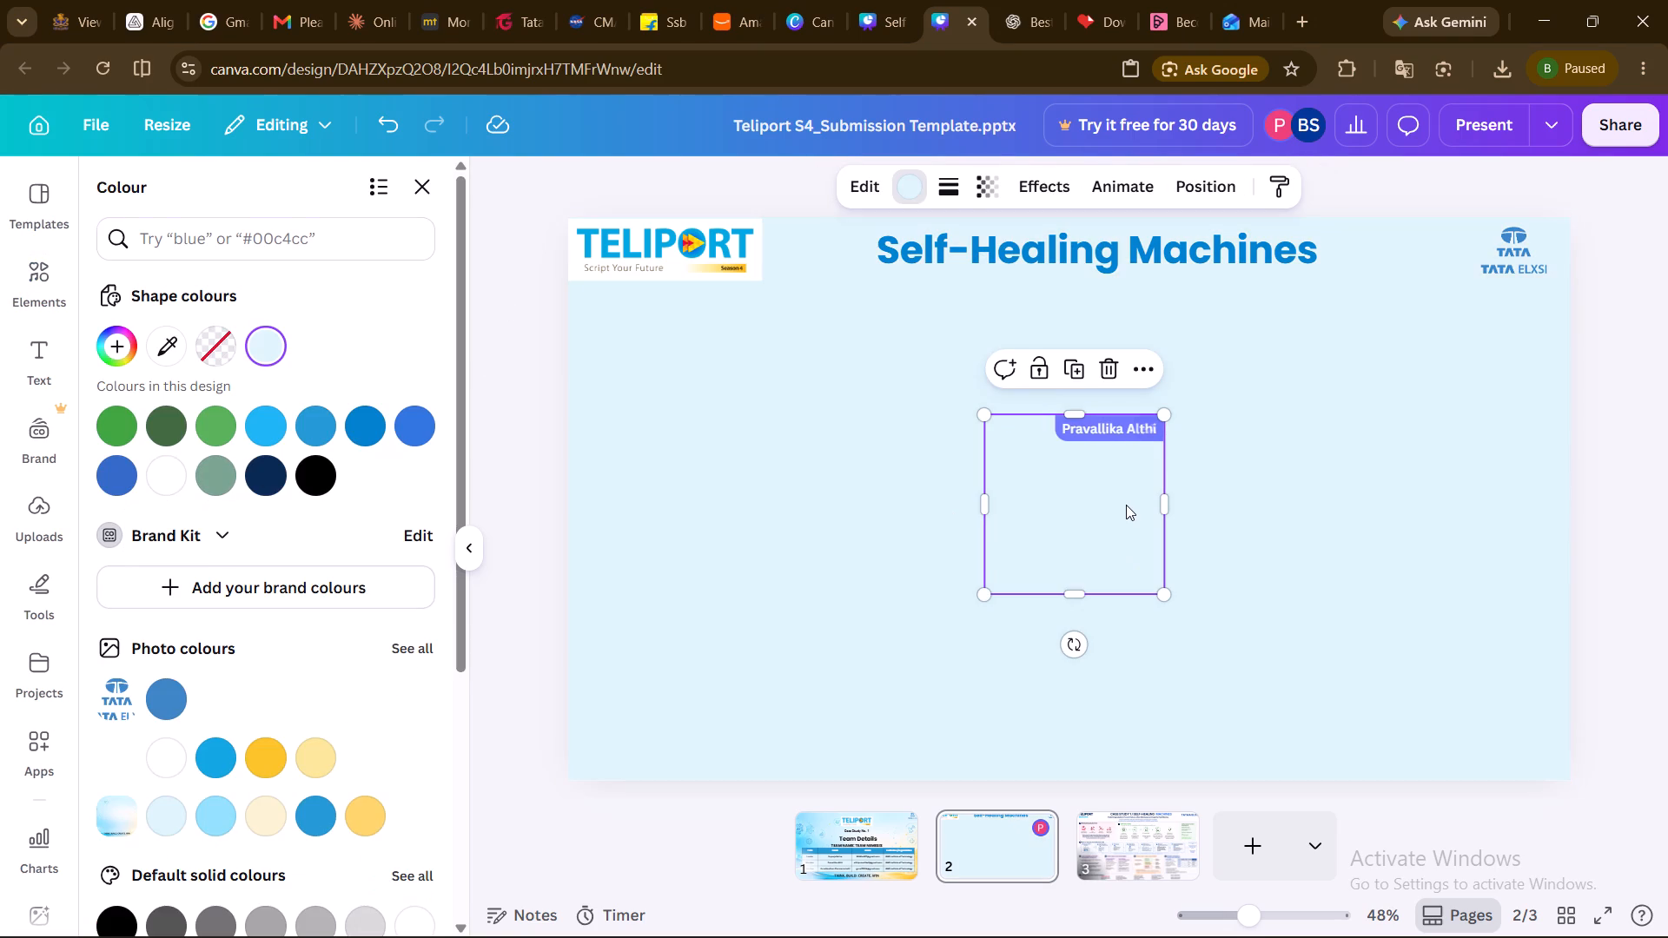
click(176, 480)
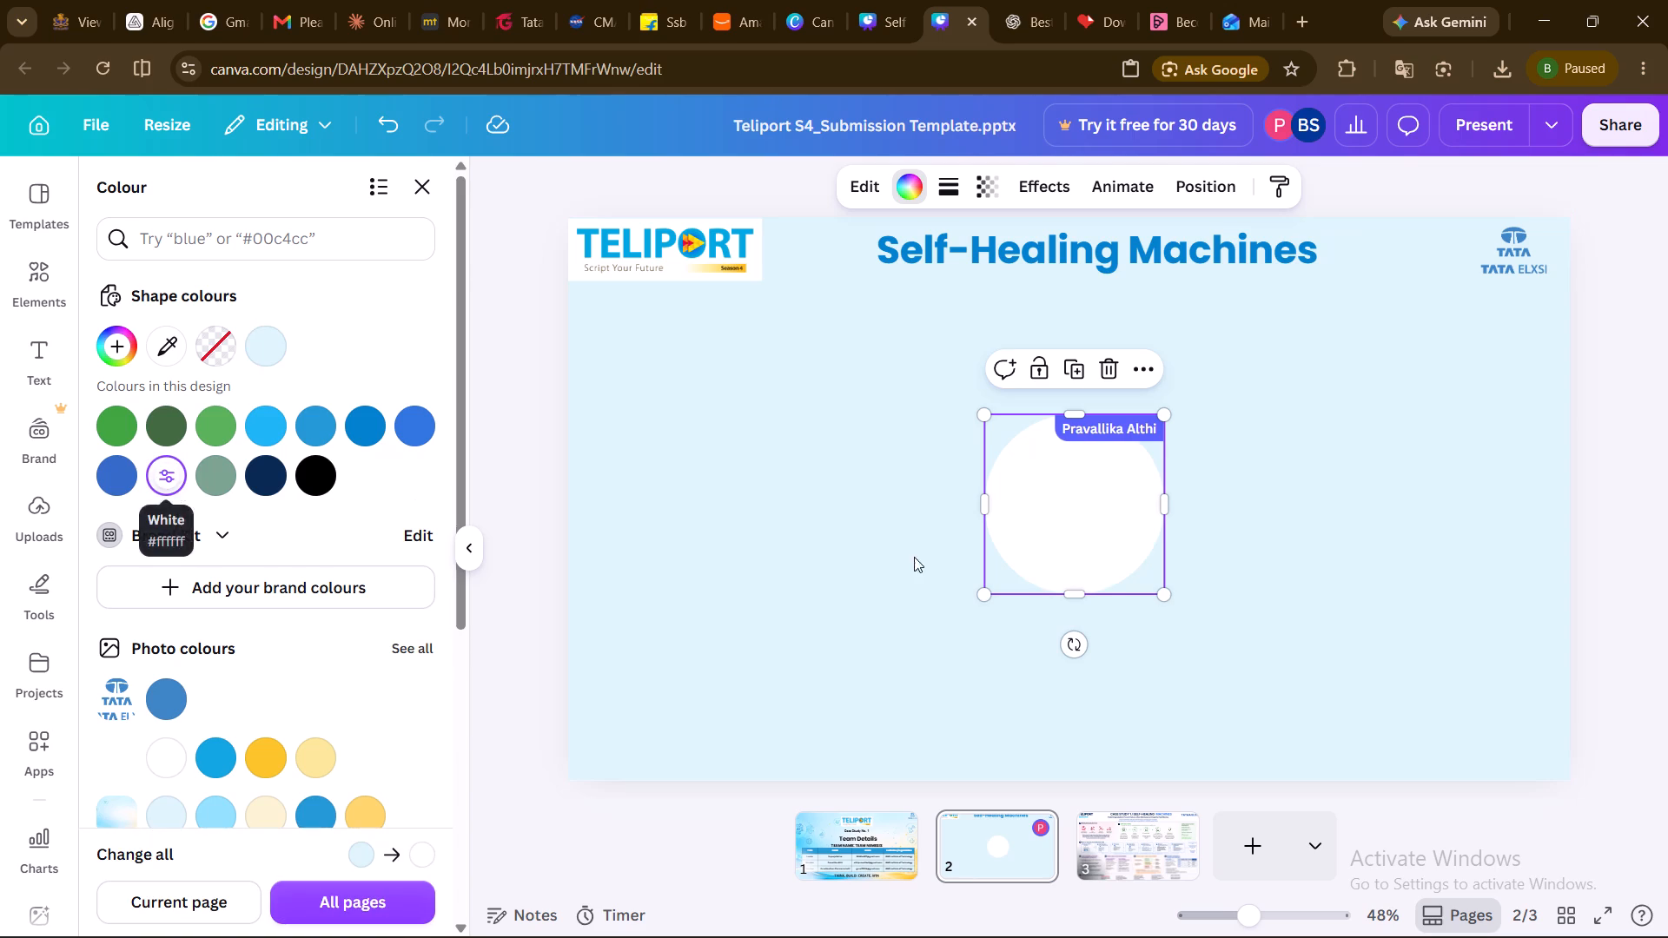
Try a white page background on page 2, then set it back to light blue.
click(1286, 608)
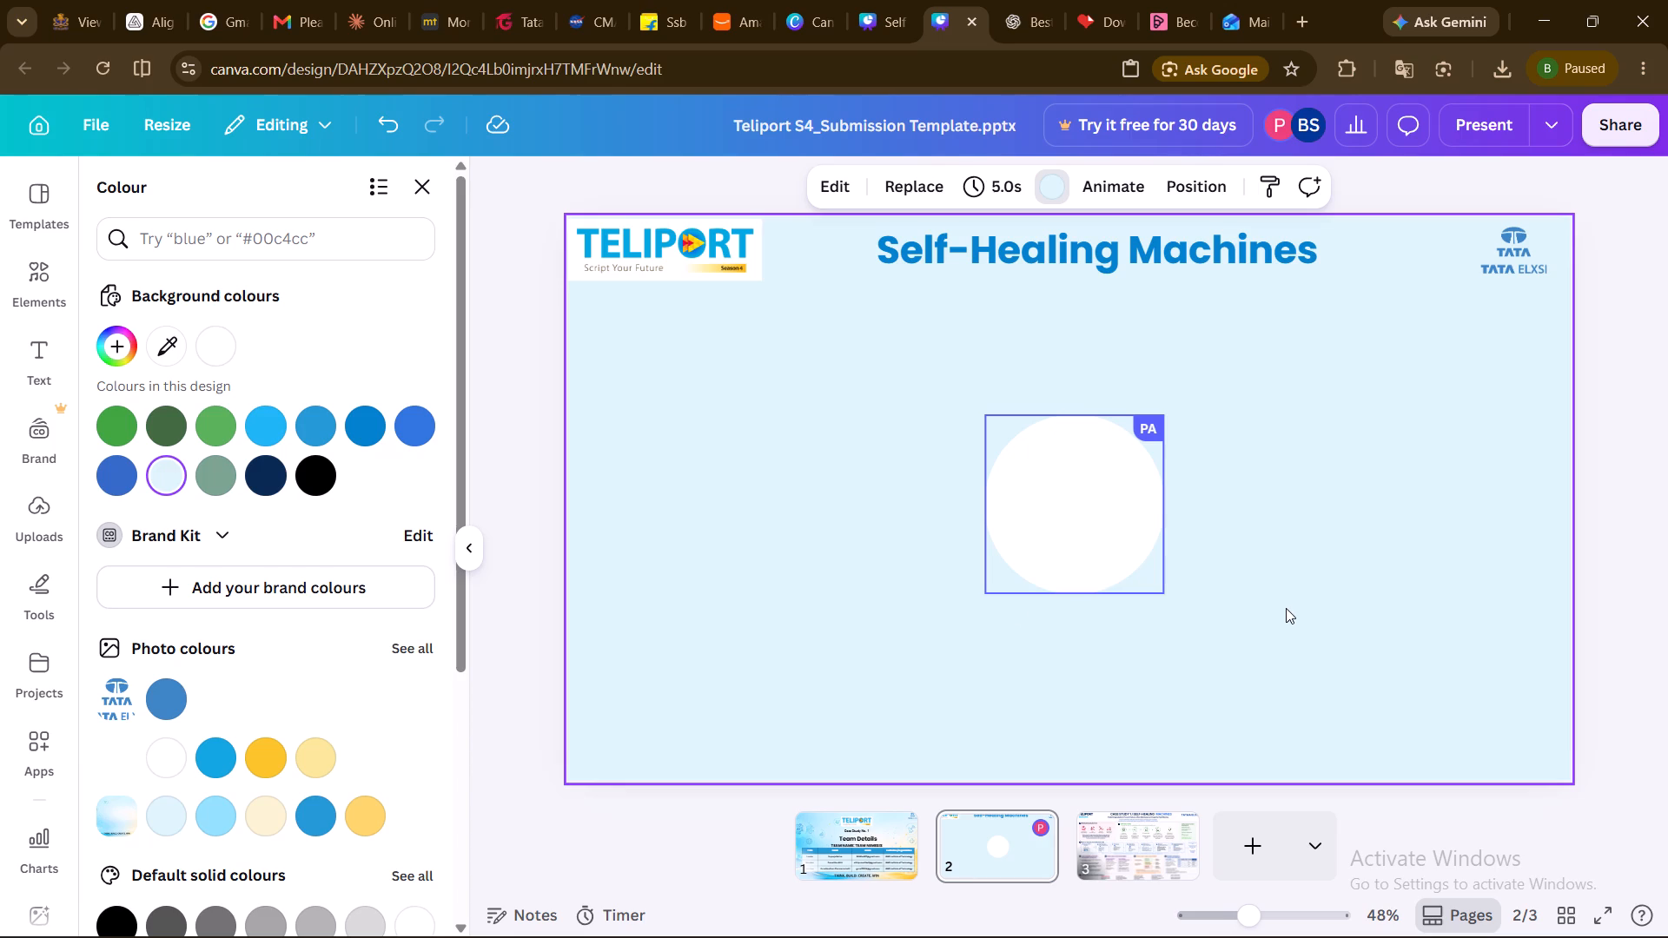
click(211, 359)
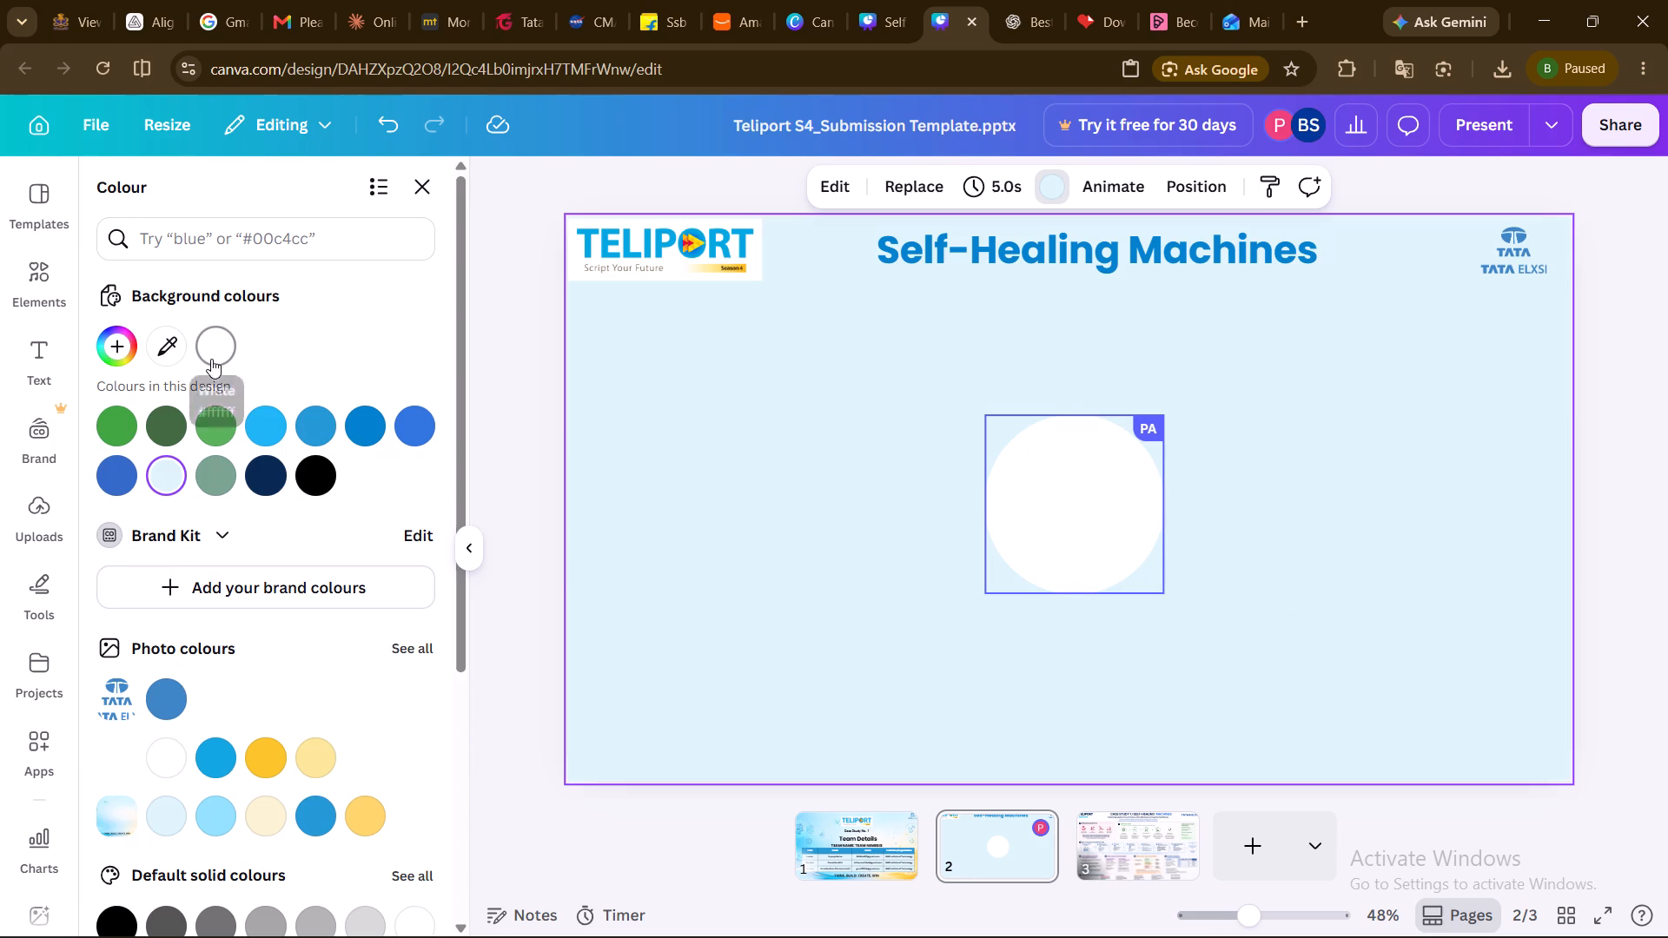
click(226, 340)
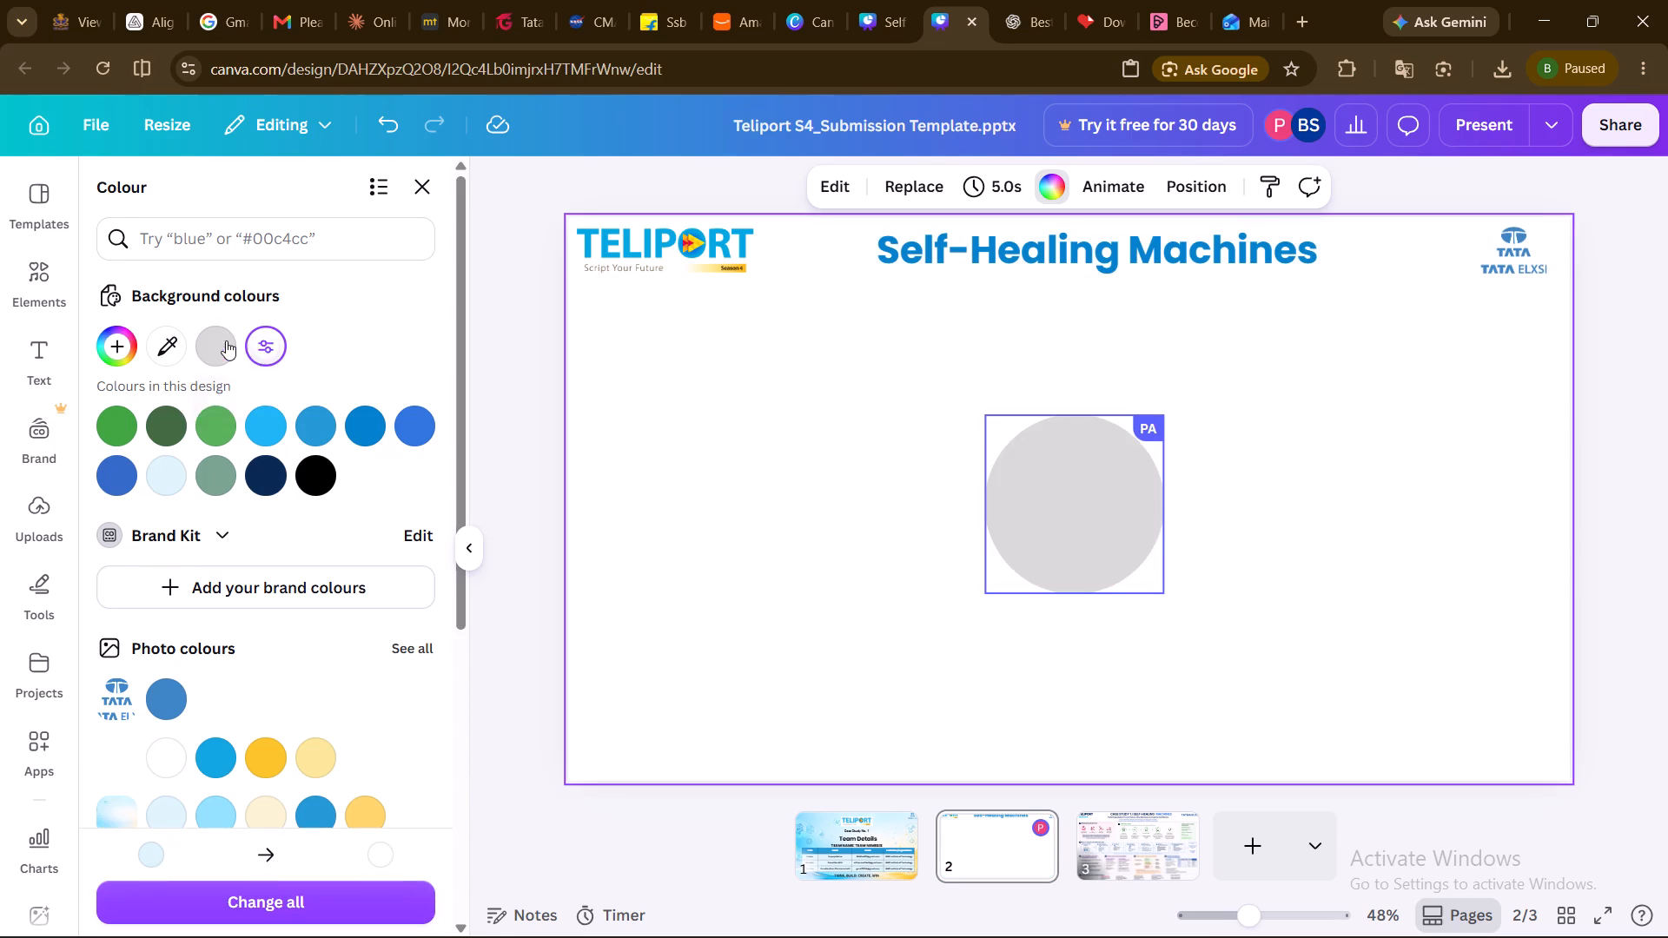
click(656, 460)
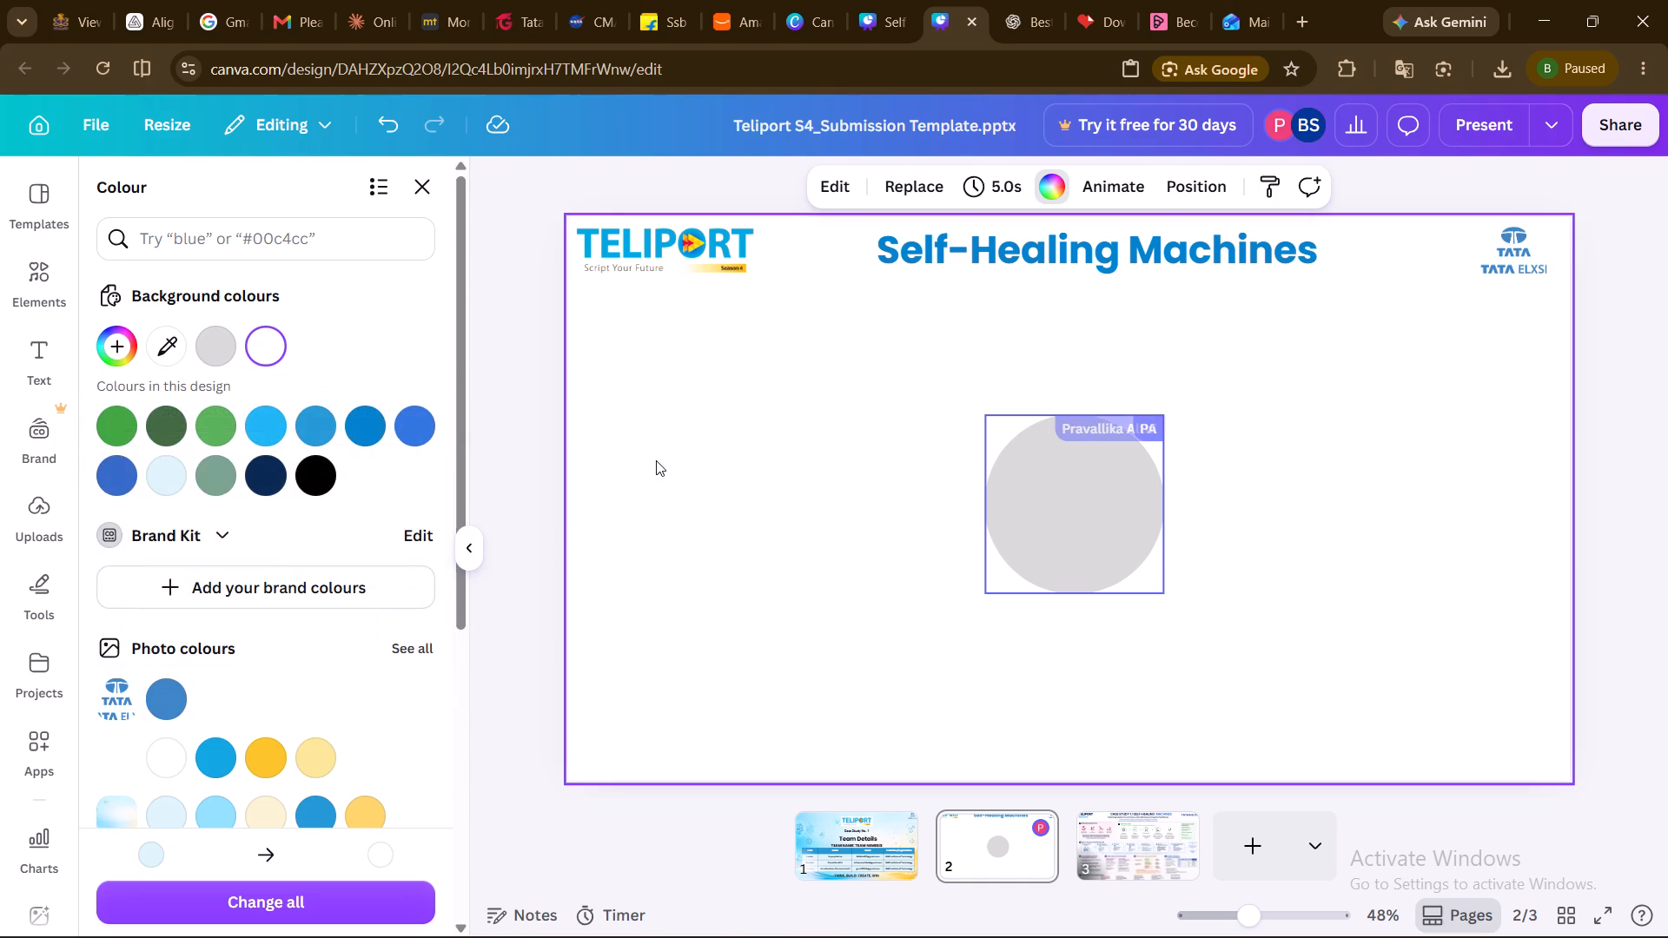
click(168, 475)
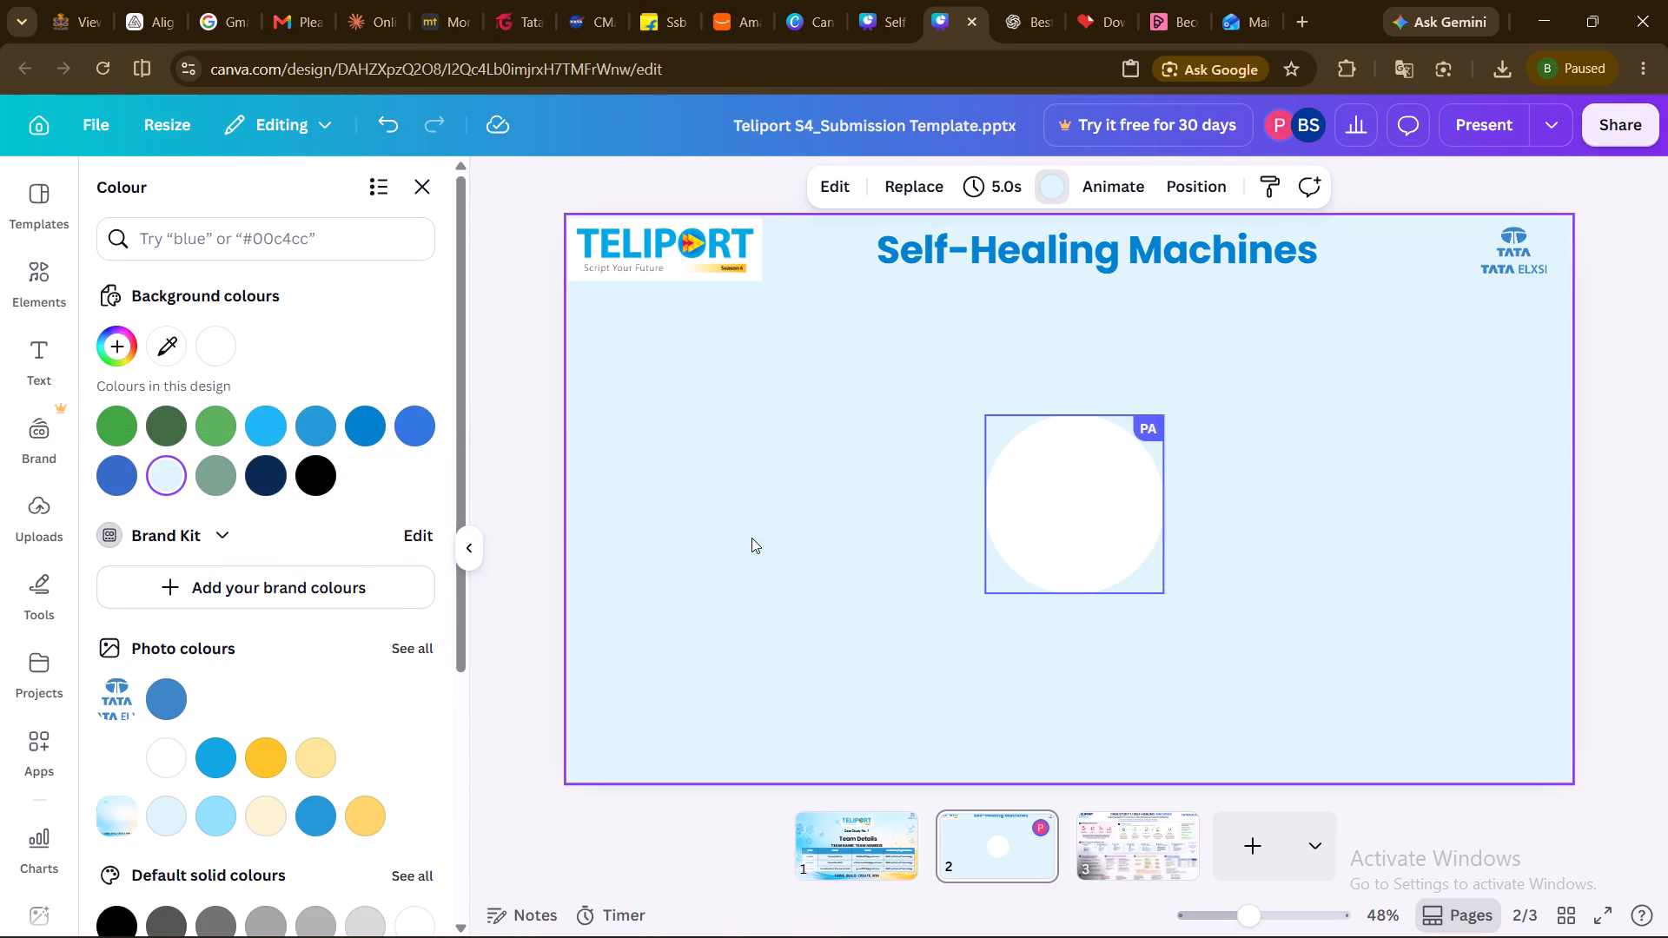
Select the white circle in the middle of page 2.
click(1079, 525)
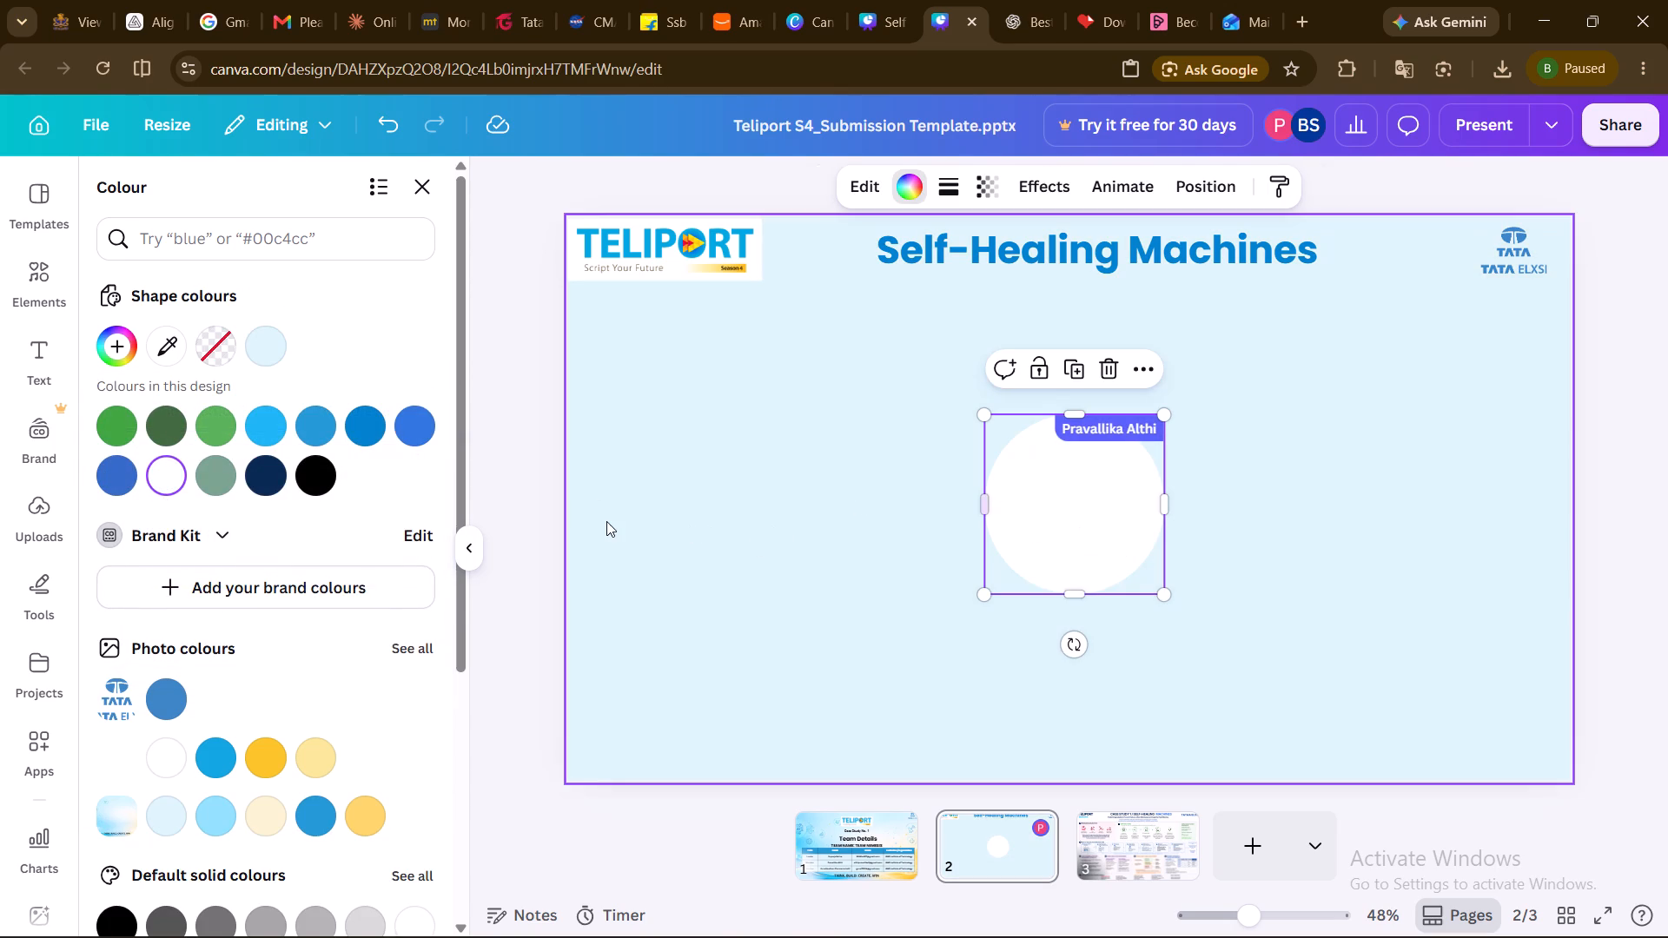
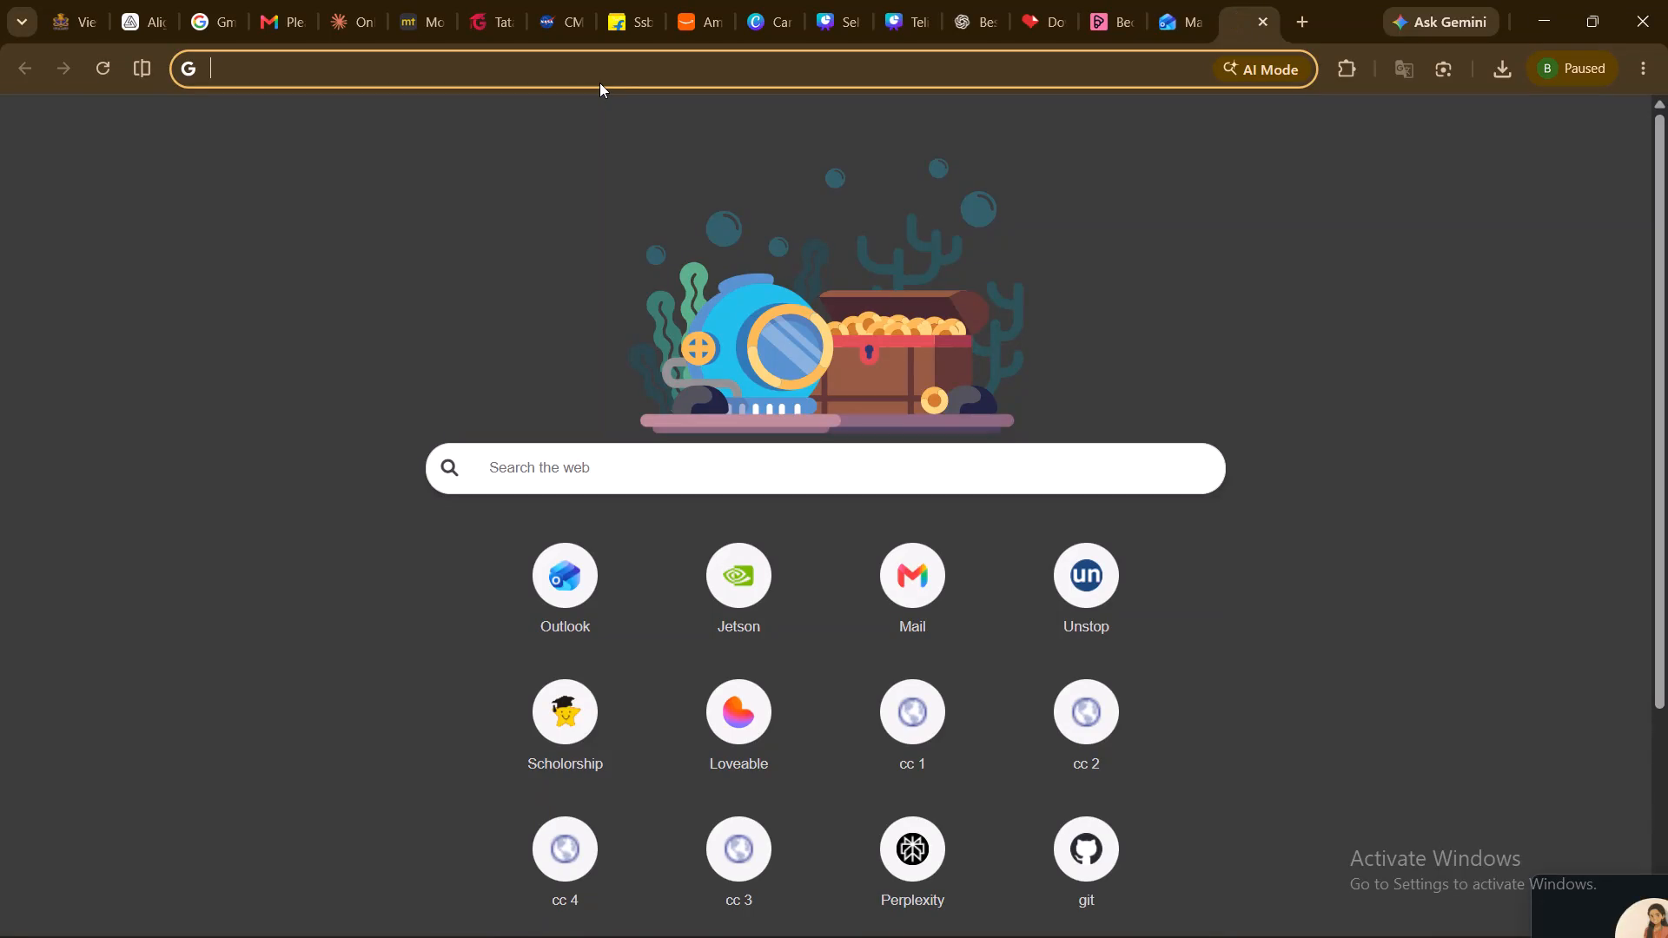
key(ctrl+v)
key(Return)
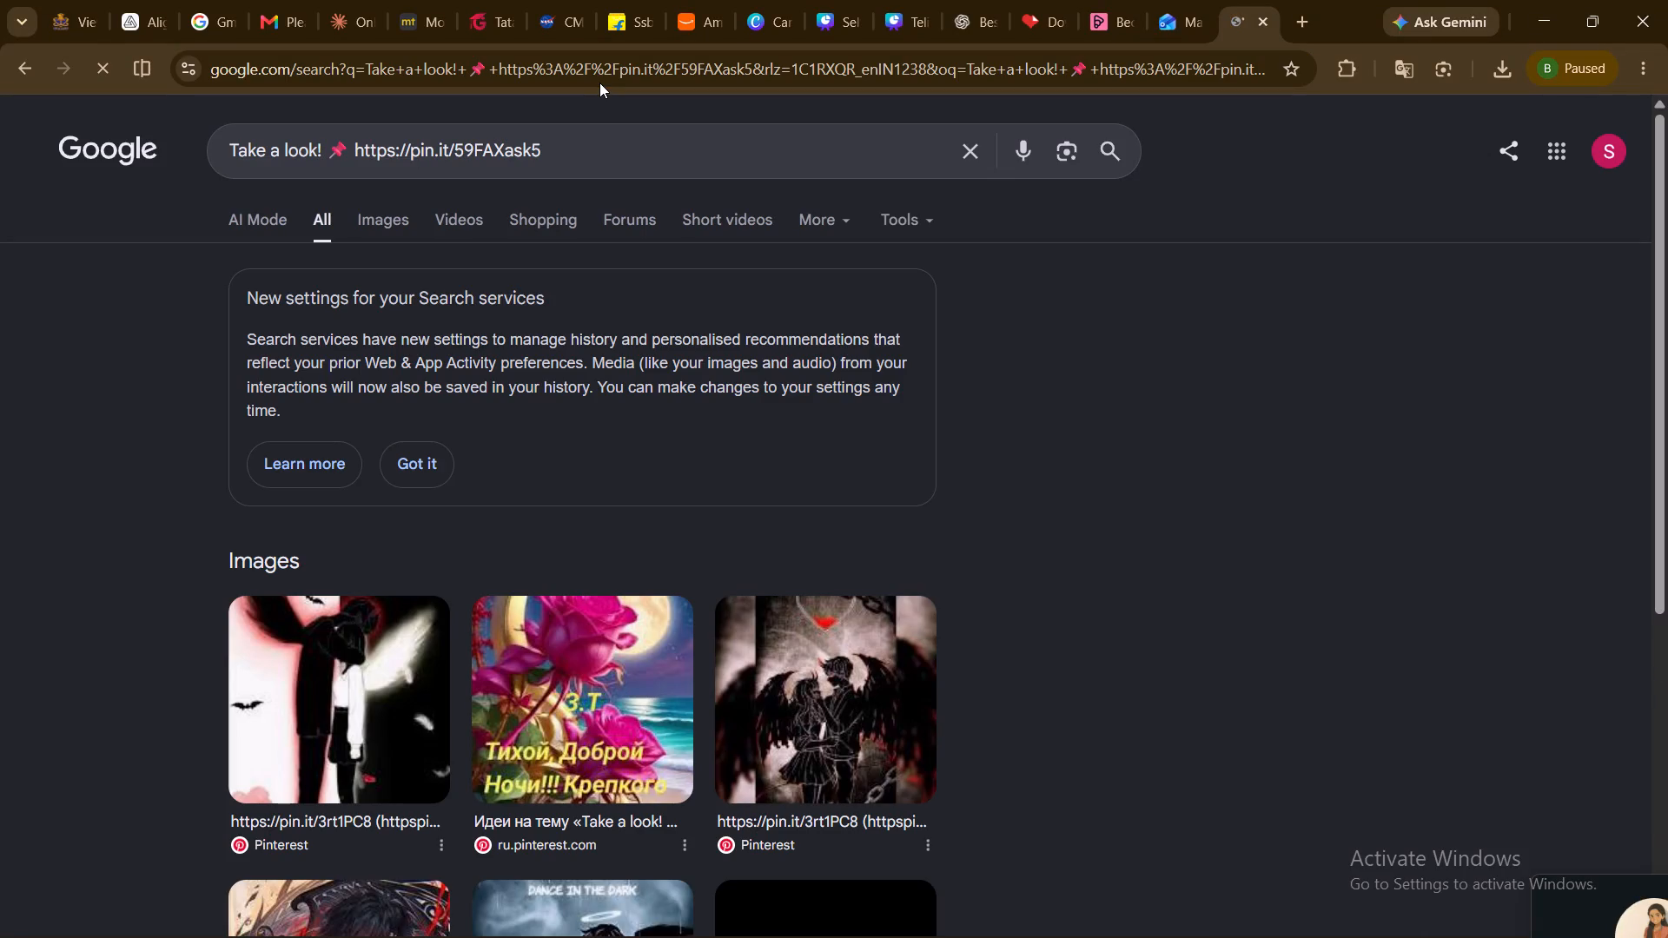
click(354, 142)
drag(354, 142, 591, 142)
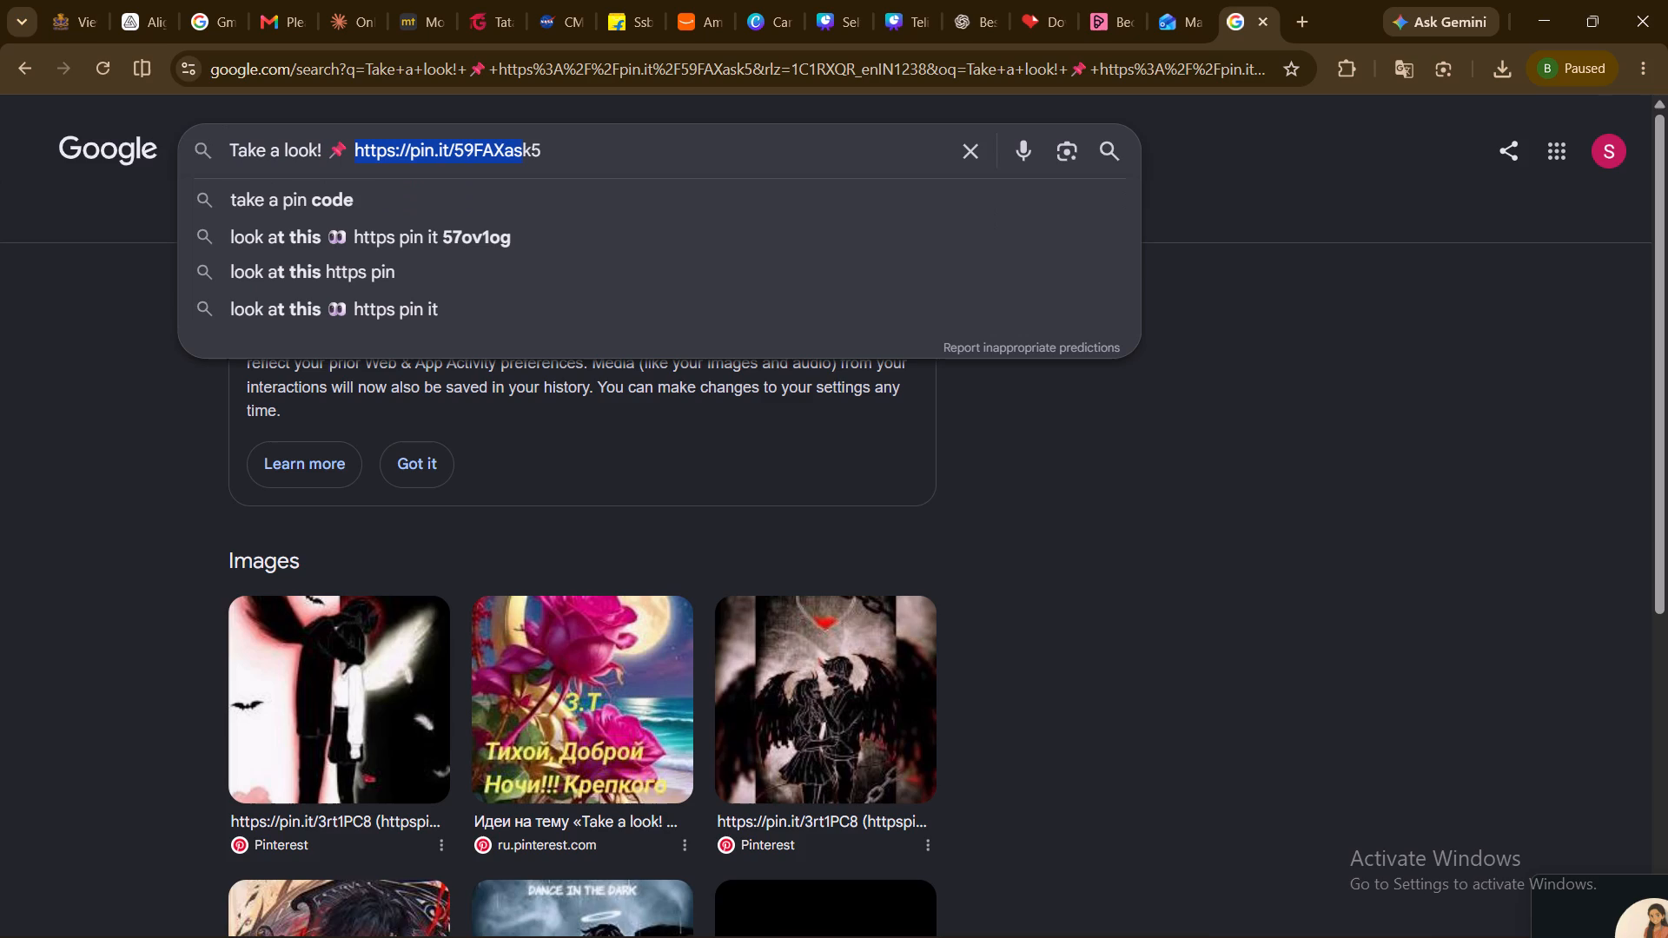
drag(591, 142, 594, 142)
key(ctrl+x)
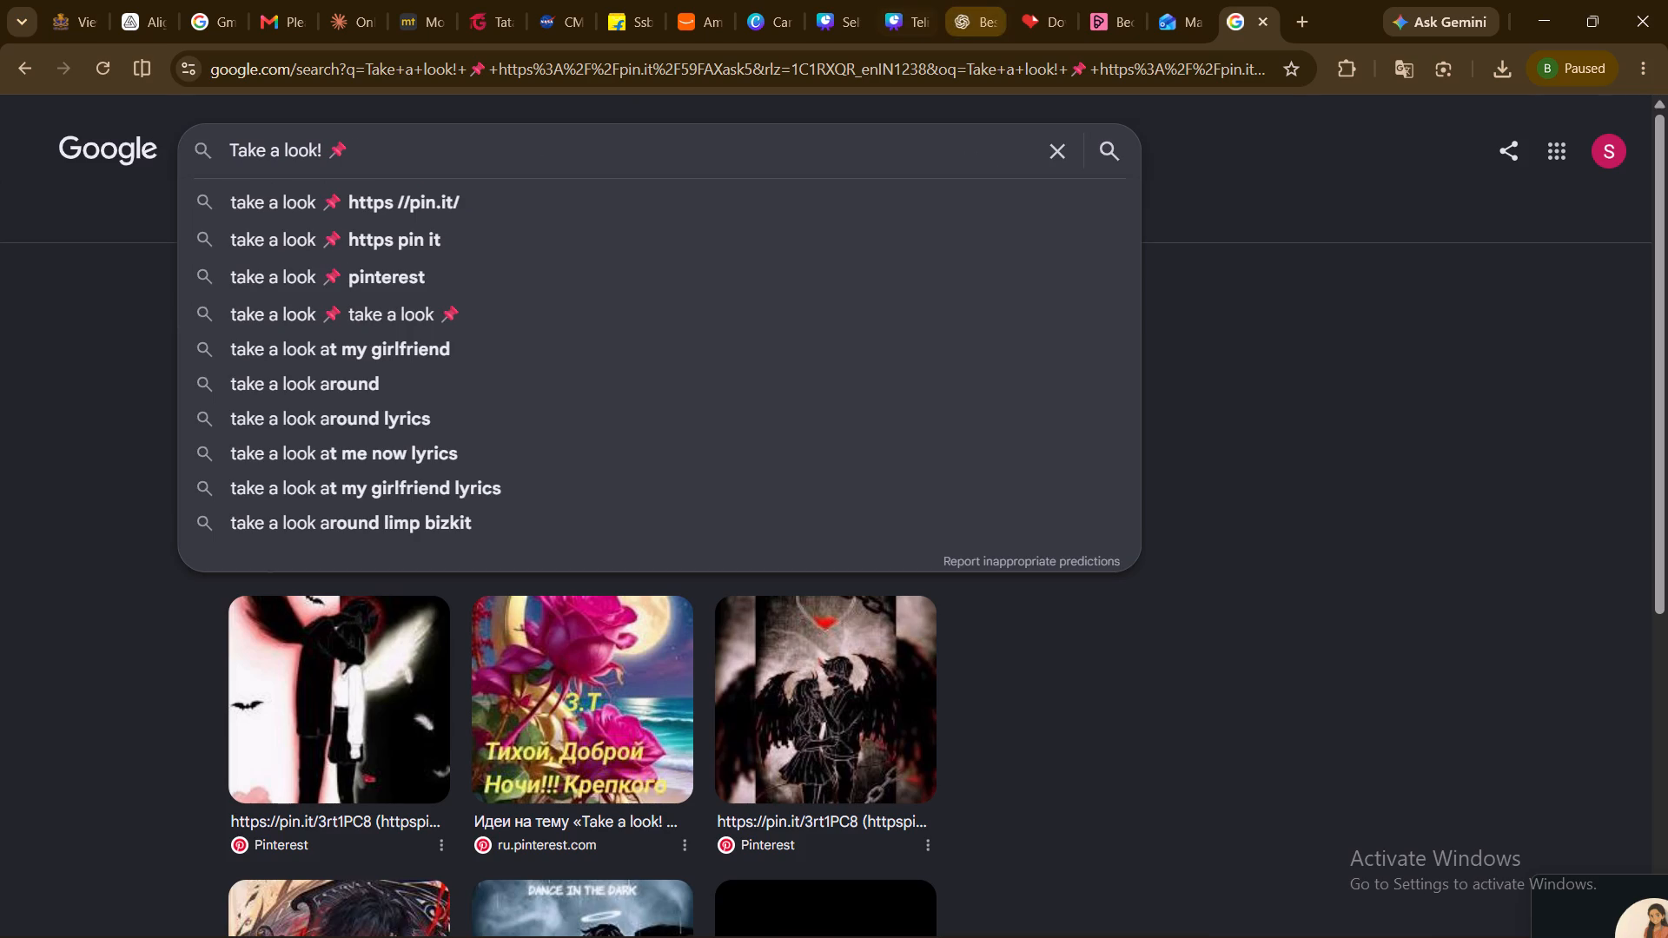
click(849, 75)
key(BackSpace)
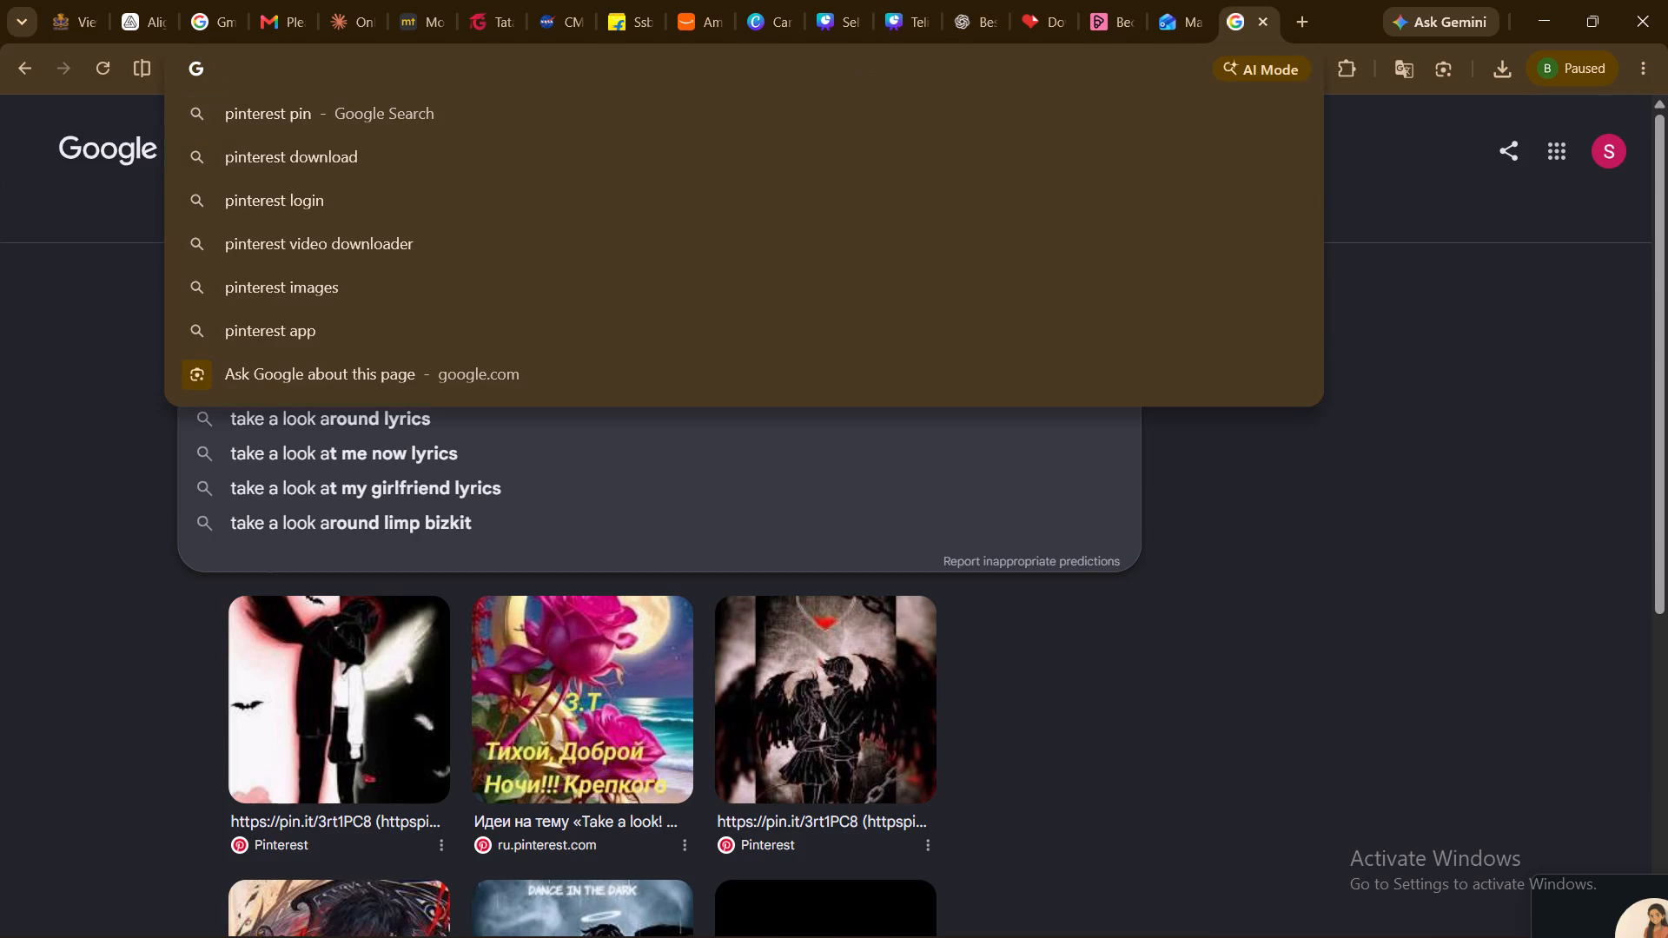
key(ctrl+v)
key(Return)
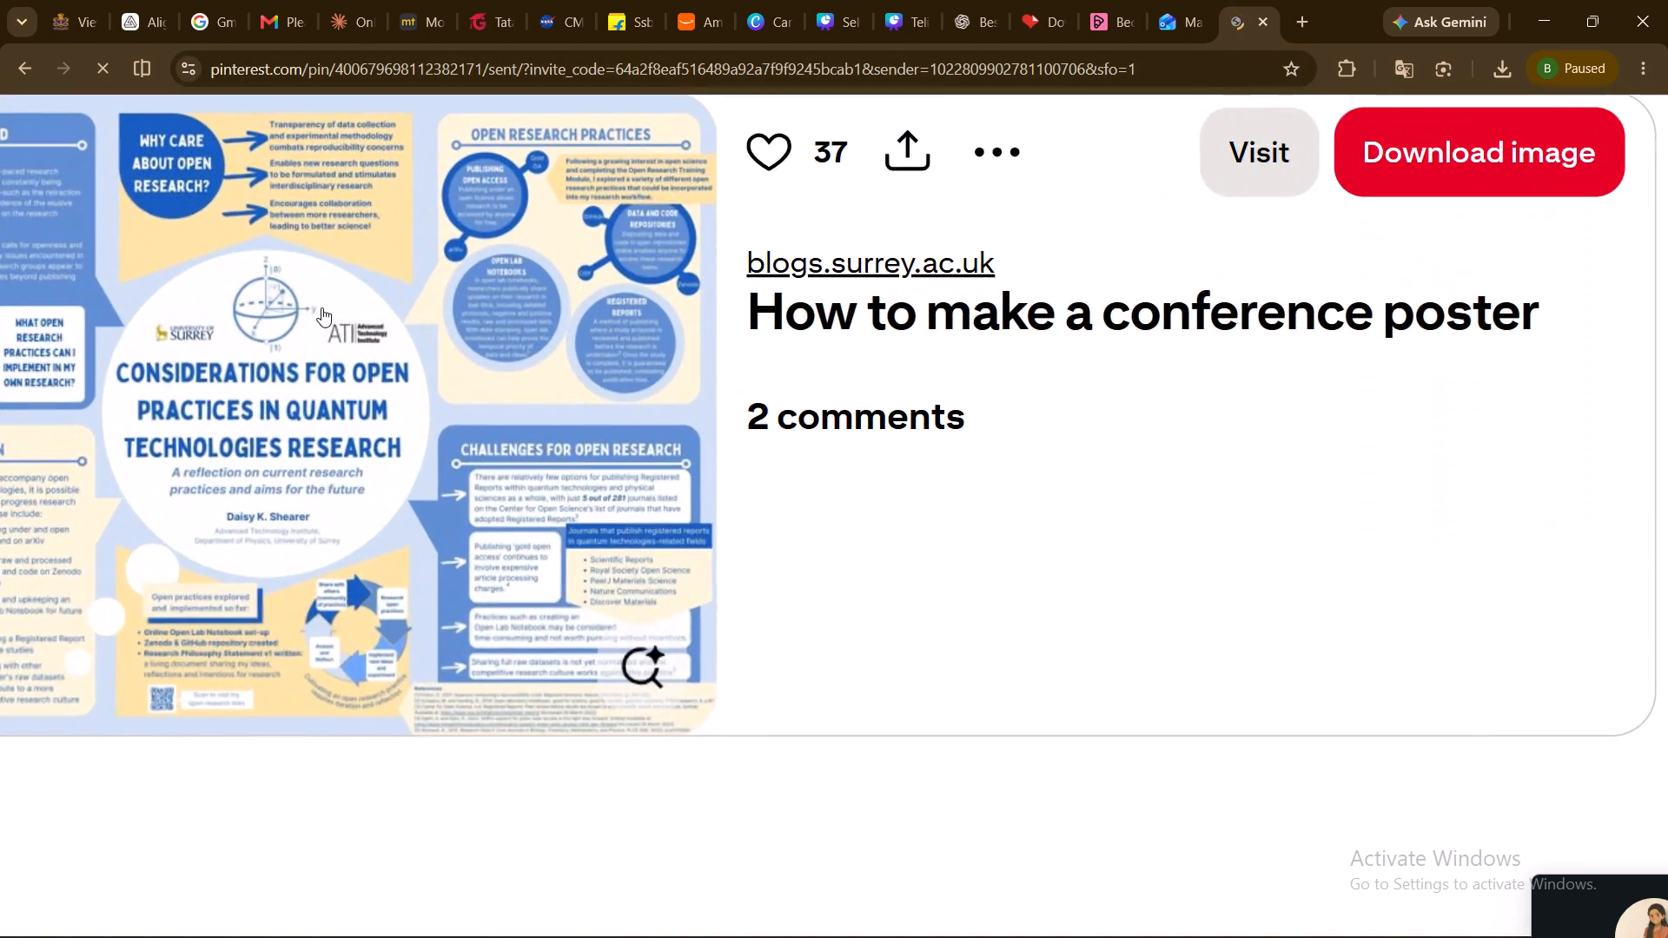
scroll(321, 307, right, 6)
scroll(321, 307, up, 1)
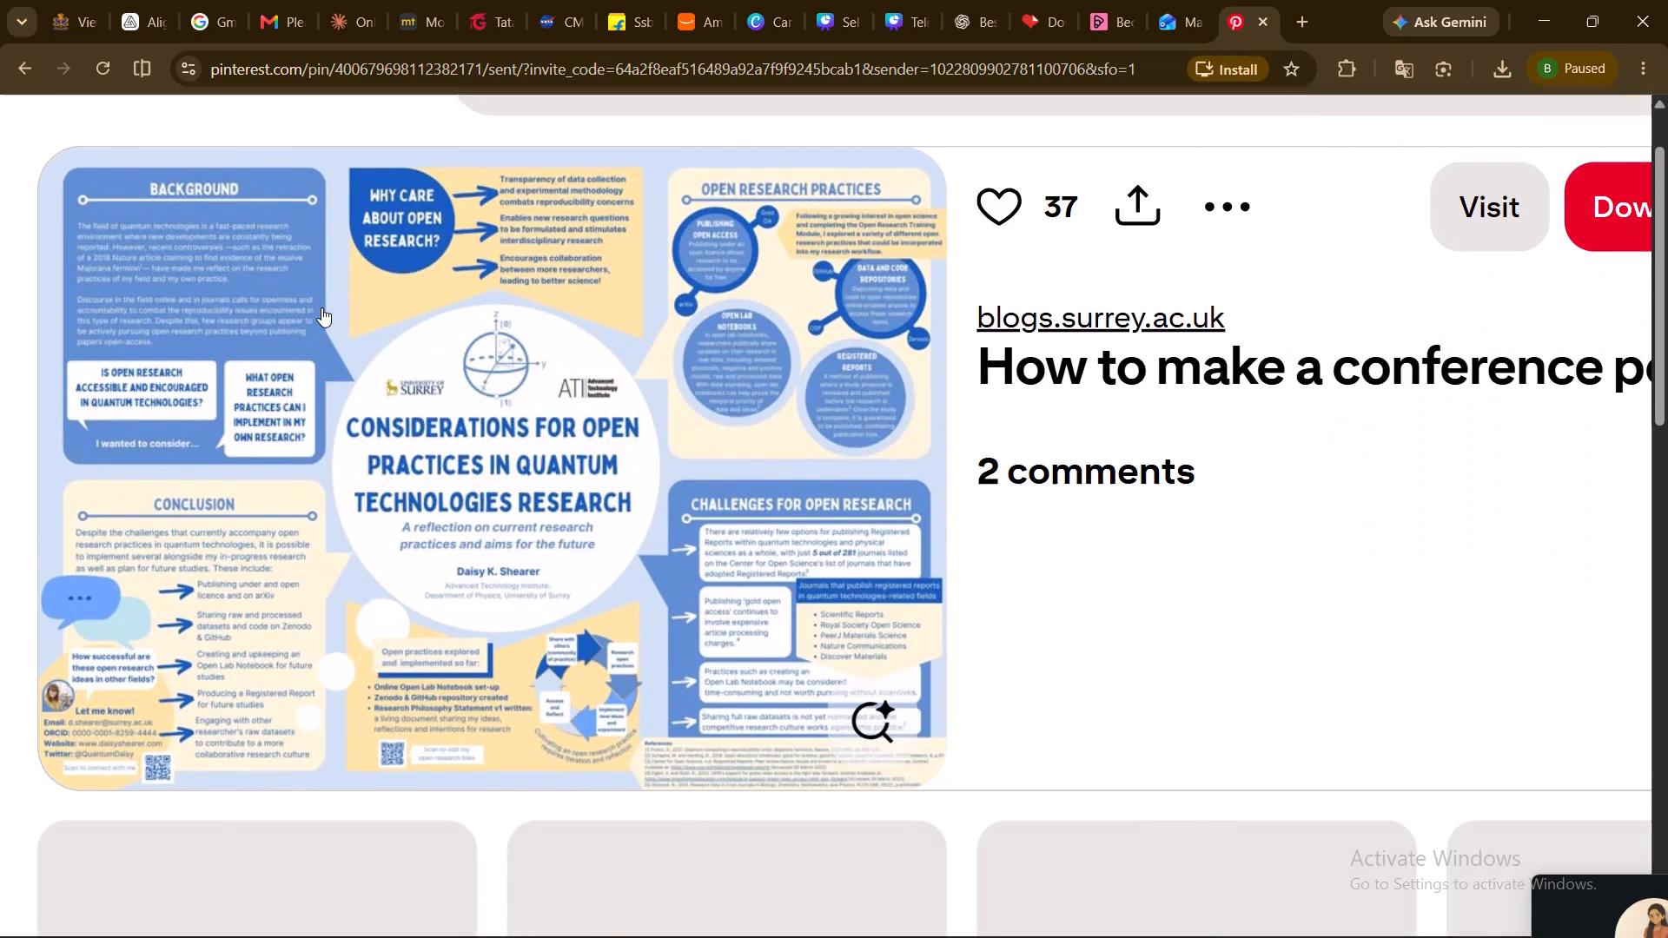
scroll(321, 307, right, 3)
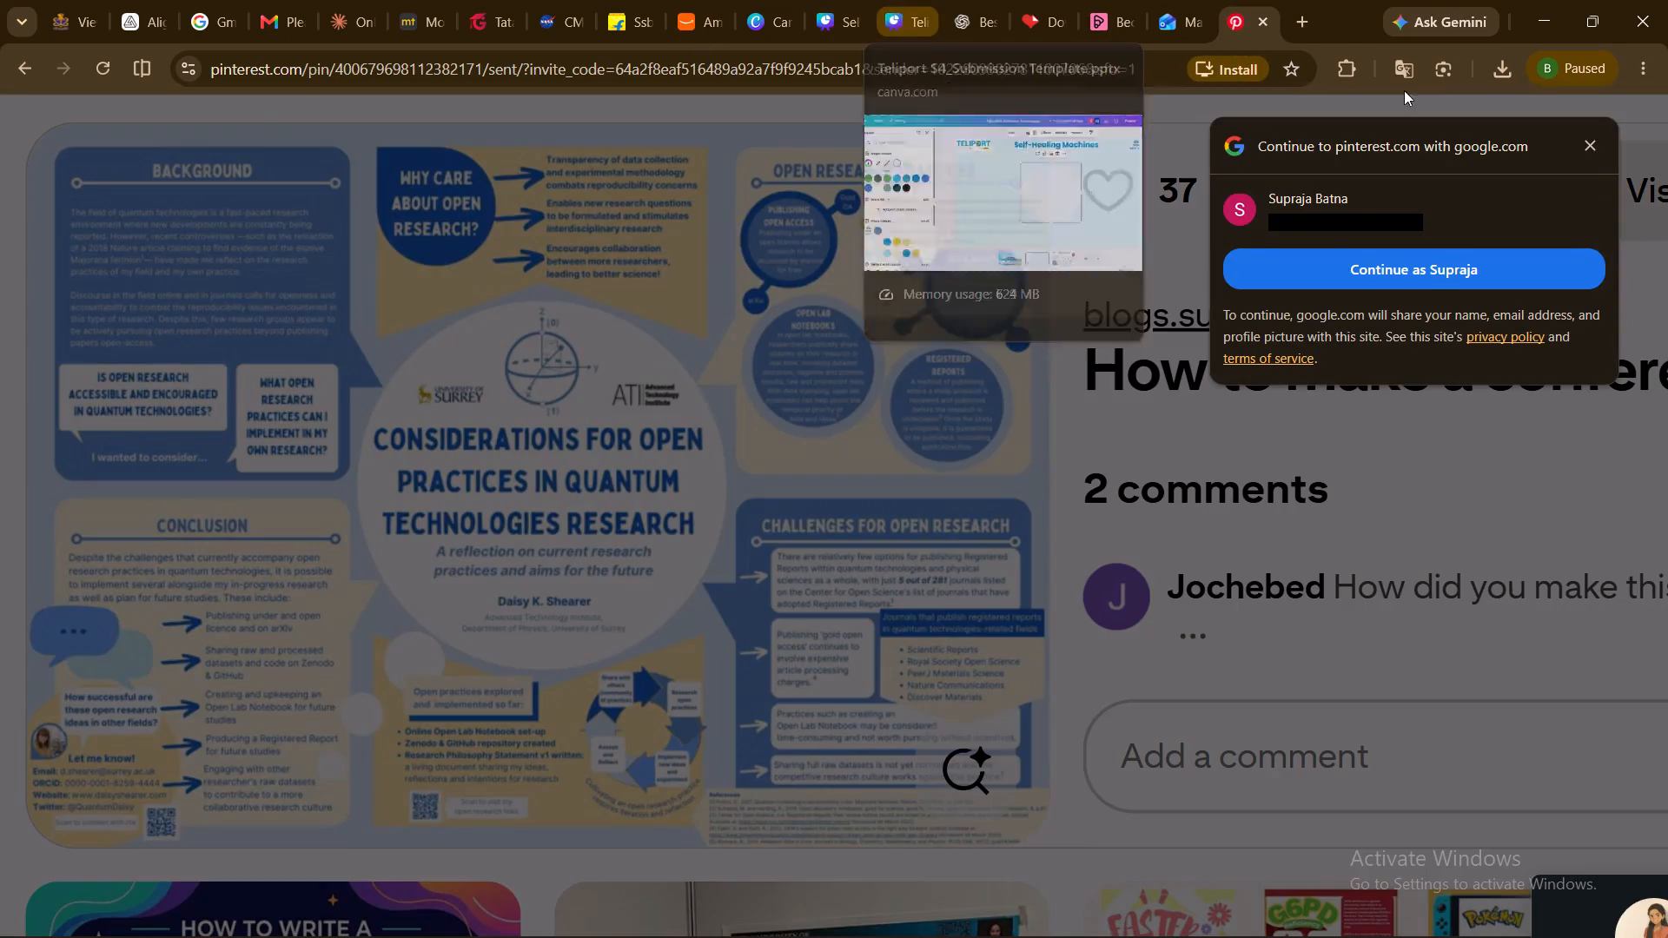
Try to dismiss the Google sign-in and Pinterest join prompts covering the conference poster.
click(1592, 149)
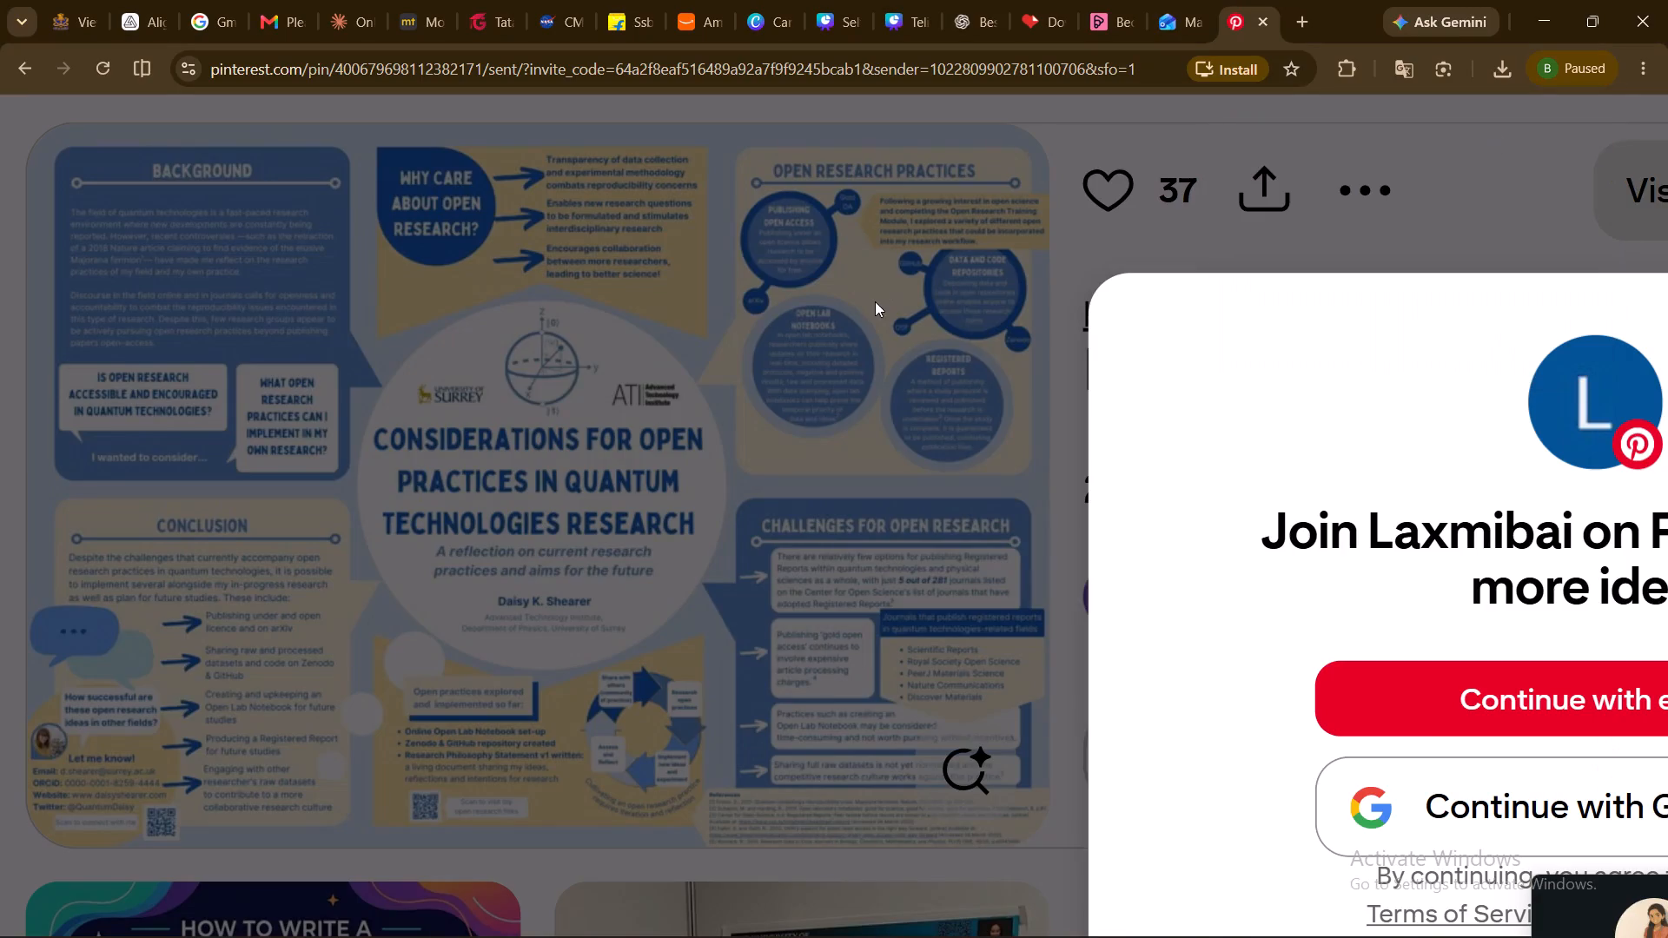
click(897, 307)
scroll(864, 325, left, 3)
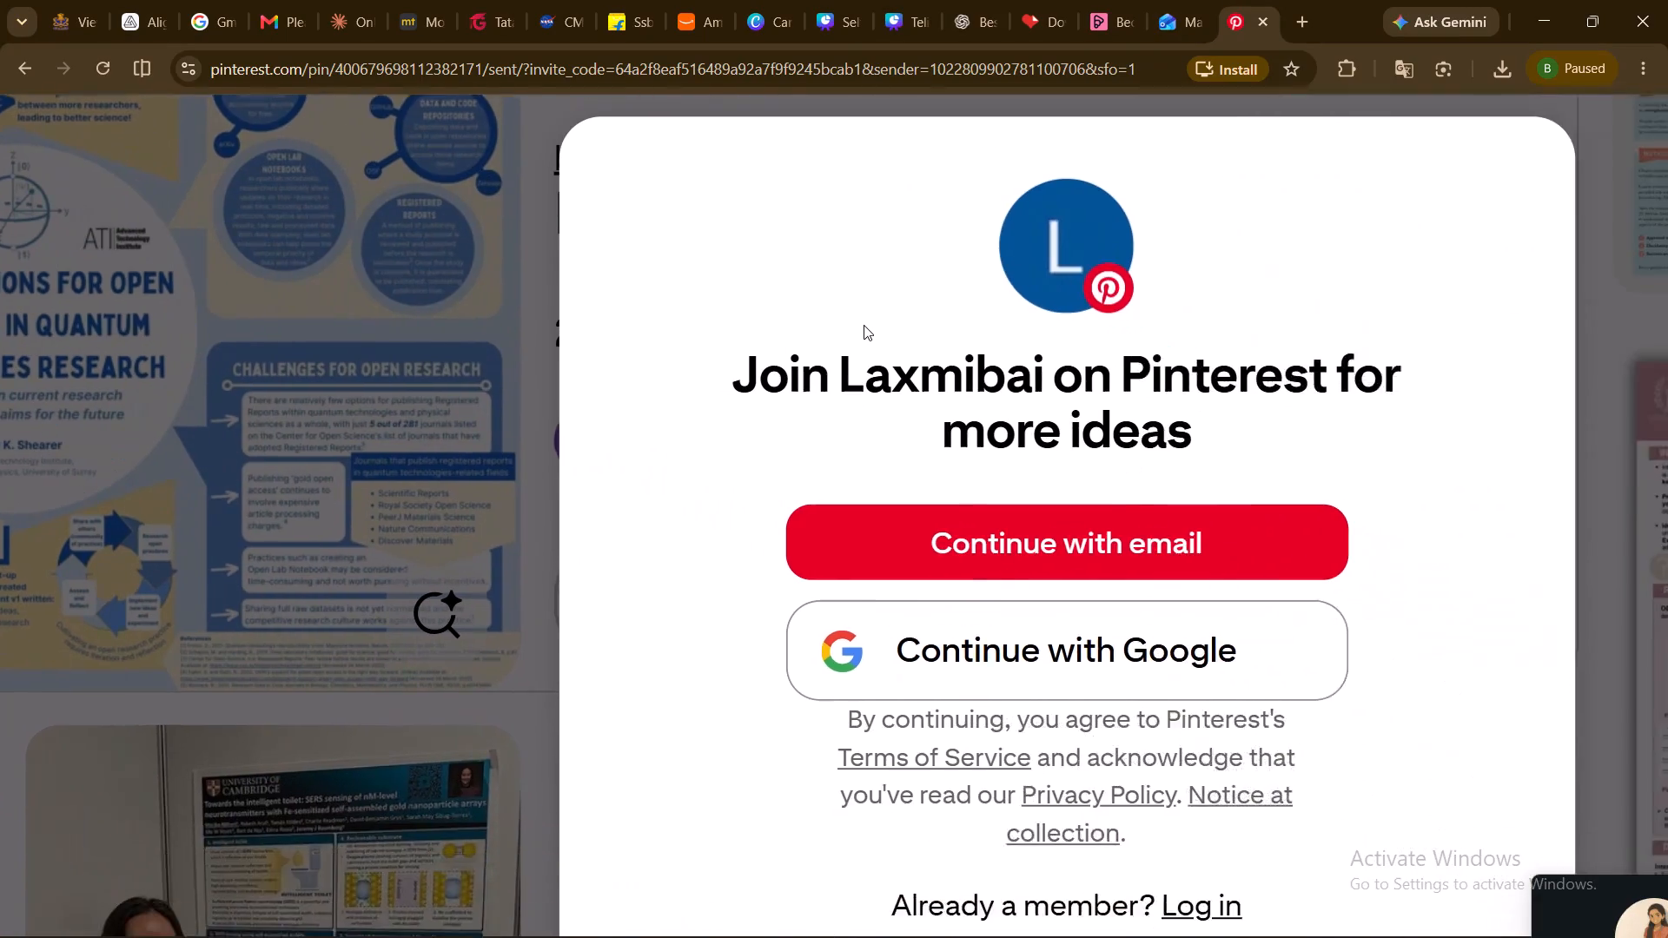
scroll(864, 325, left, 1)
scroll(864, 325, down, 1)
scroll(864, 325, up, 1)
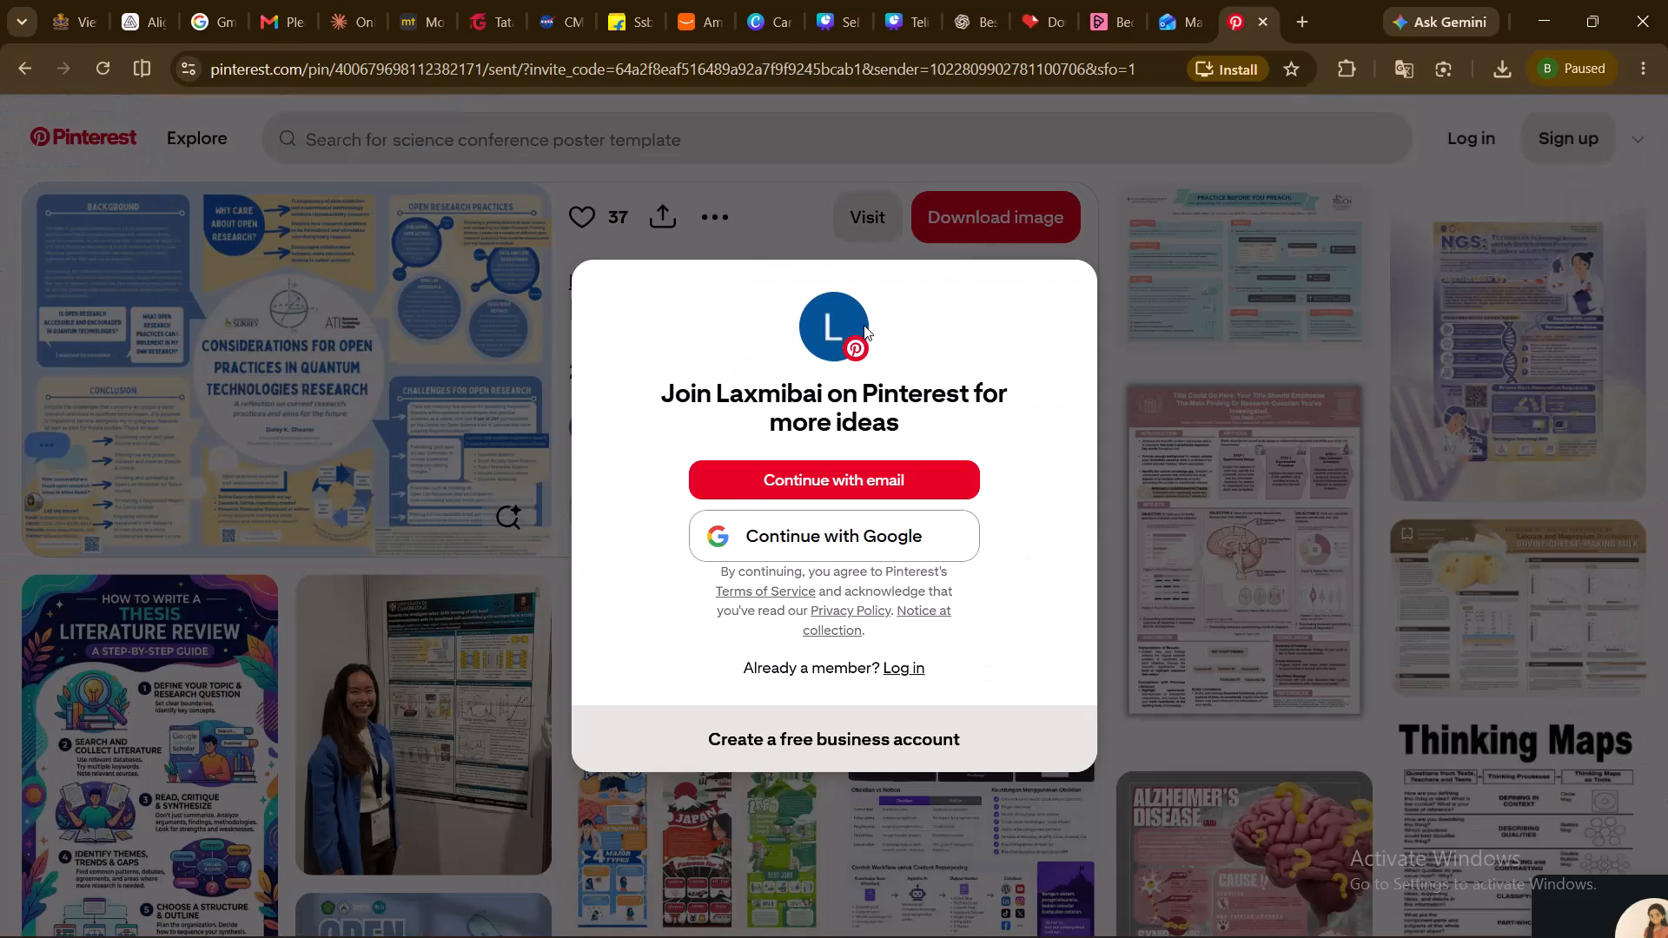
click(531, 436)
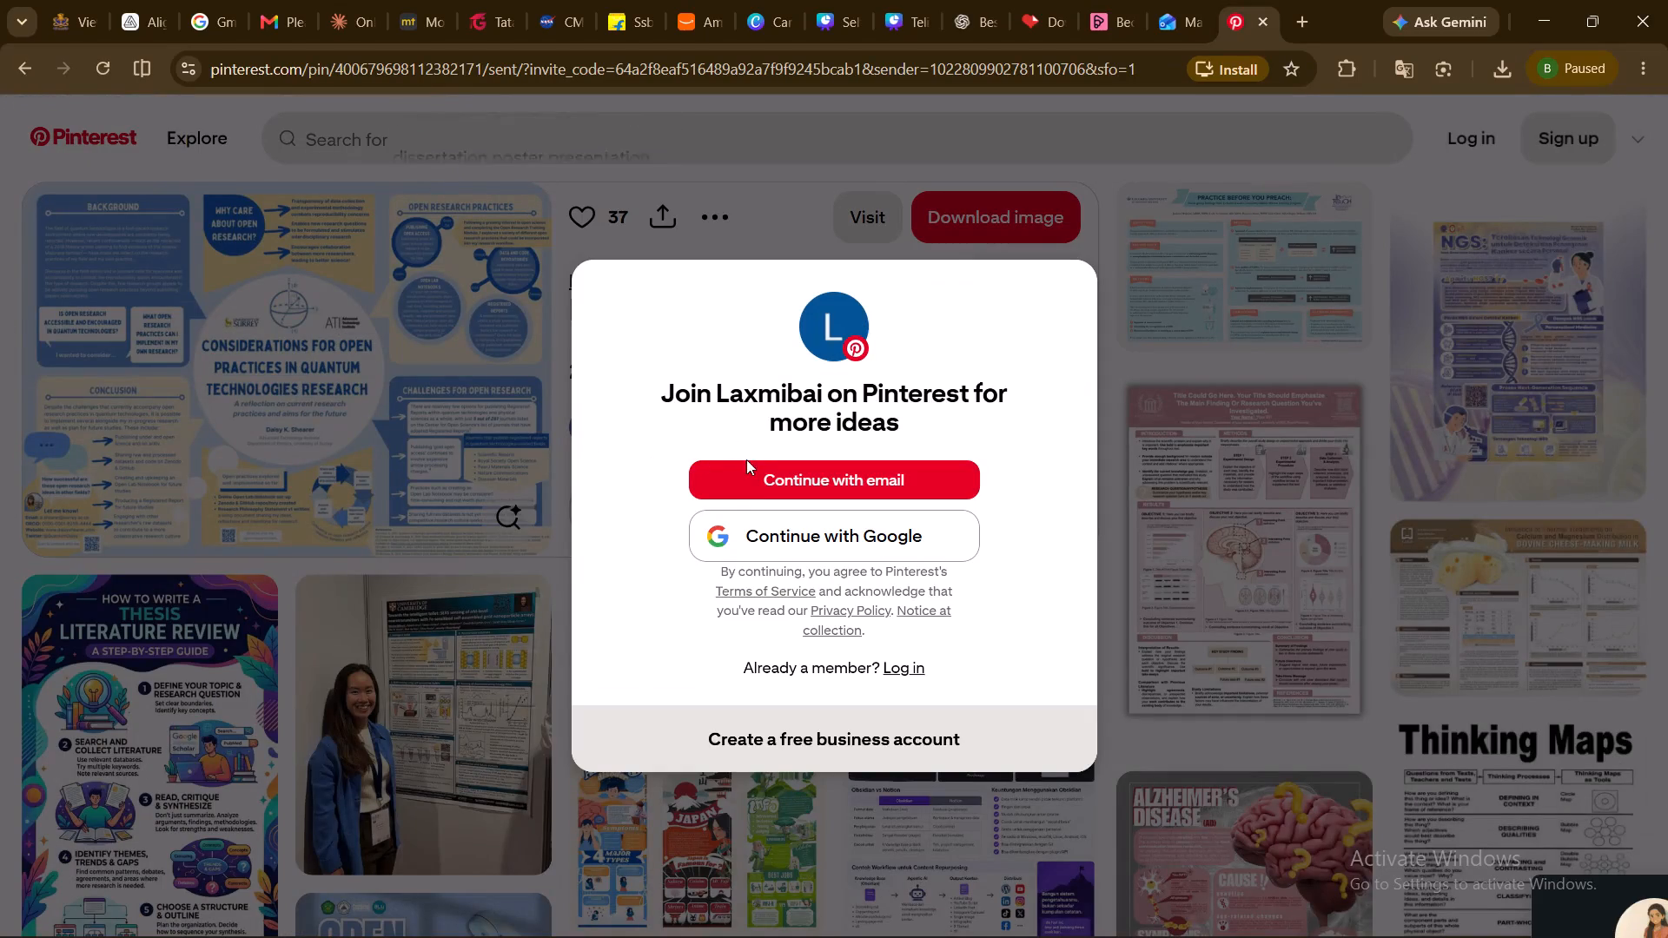
Sign up for Pinterest using the existing Google account.
click(754, 461)
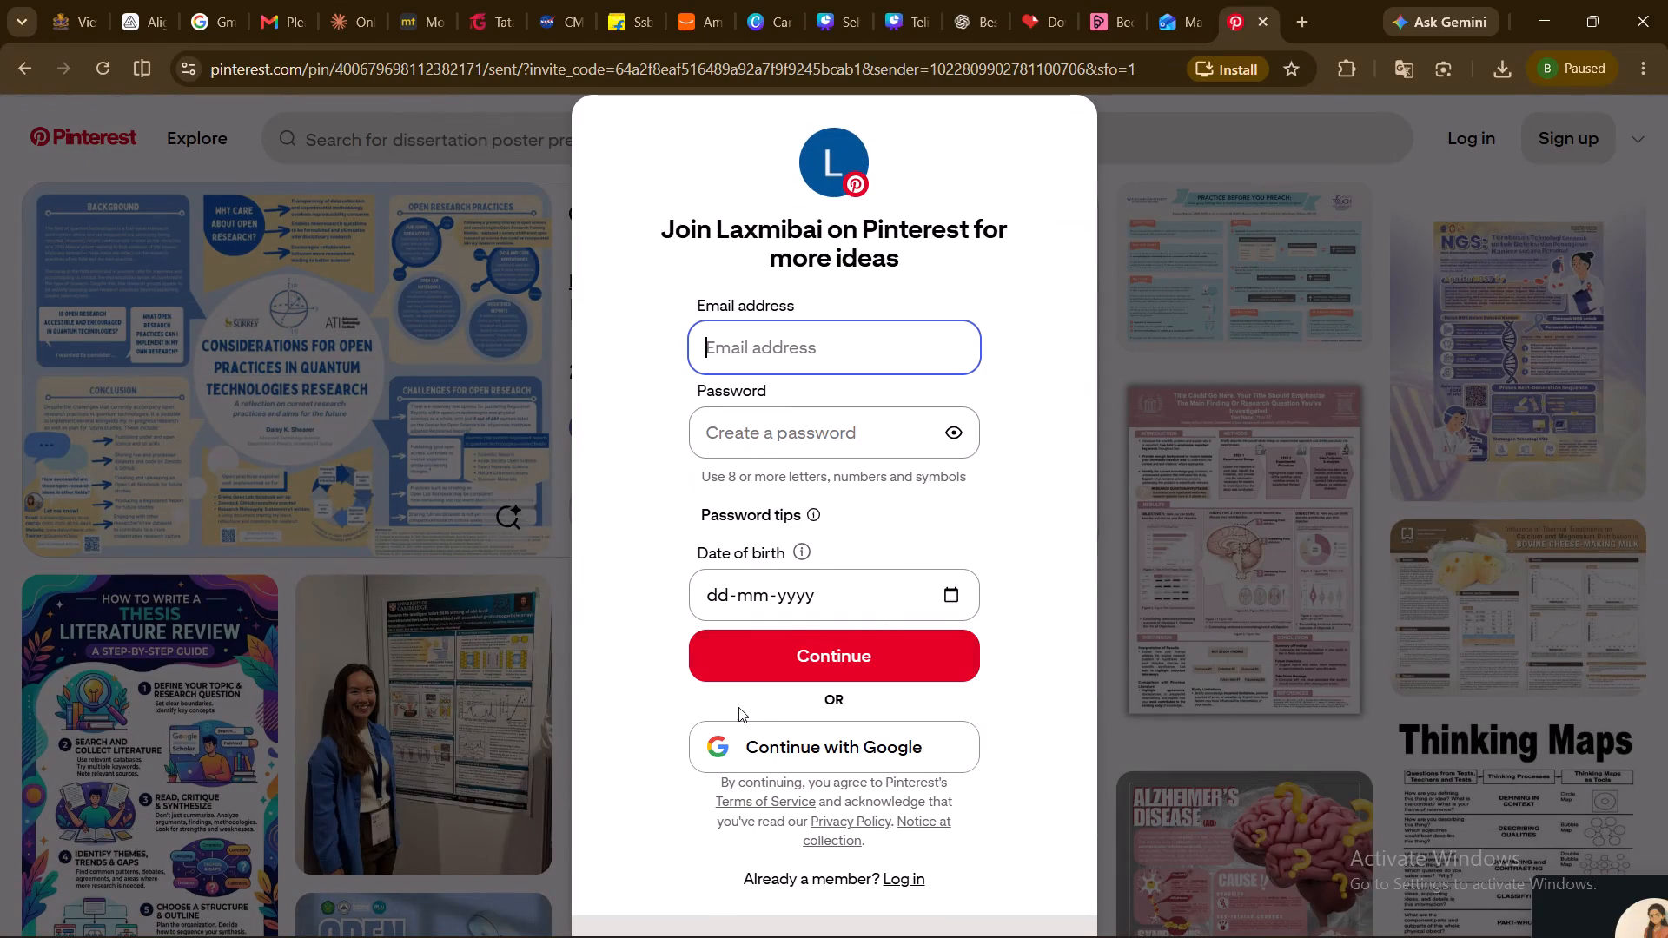
click(759, 741)
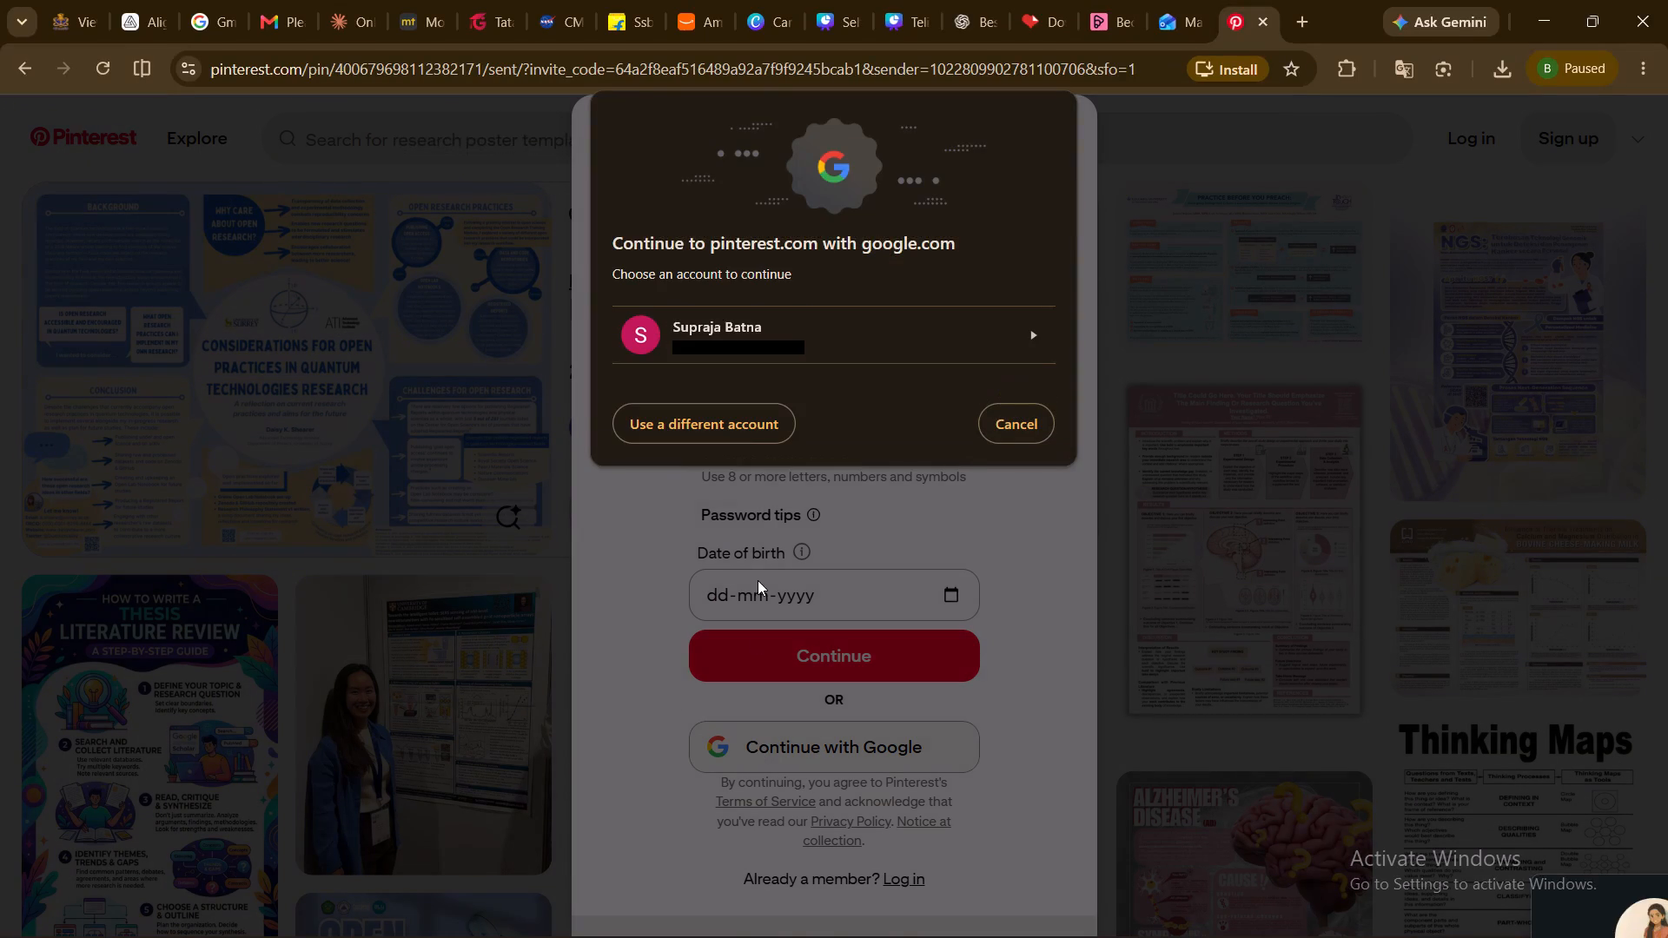
click(784, 333)
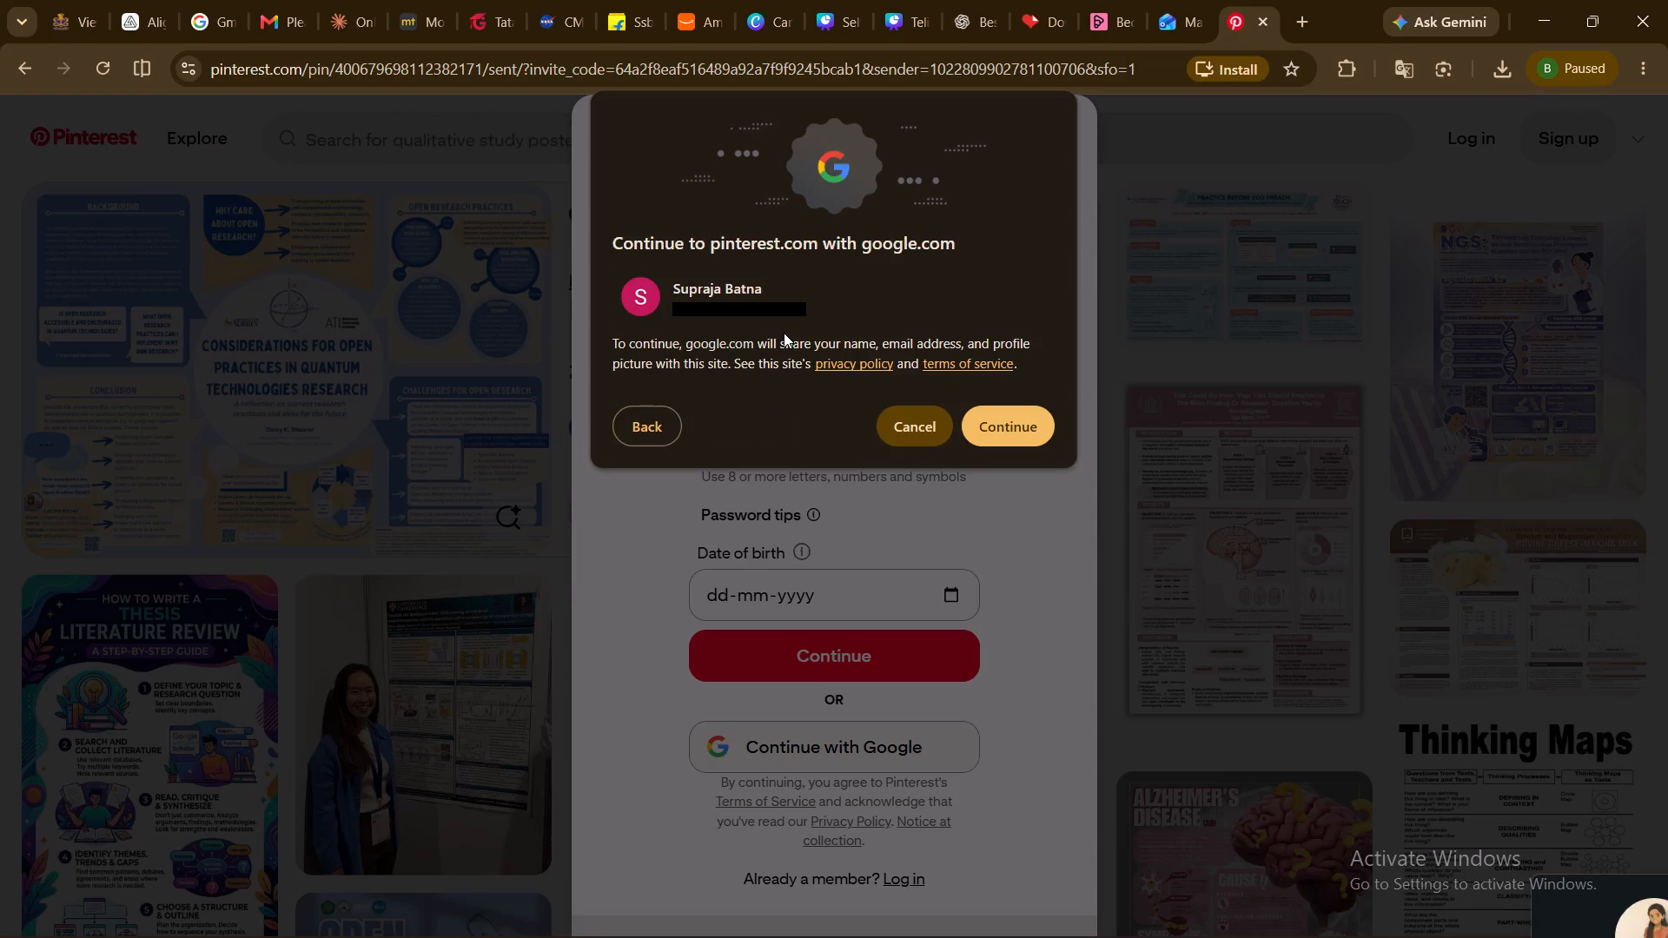
click(1023, 414)
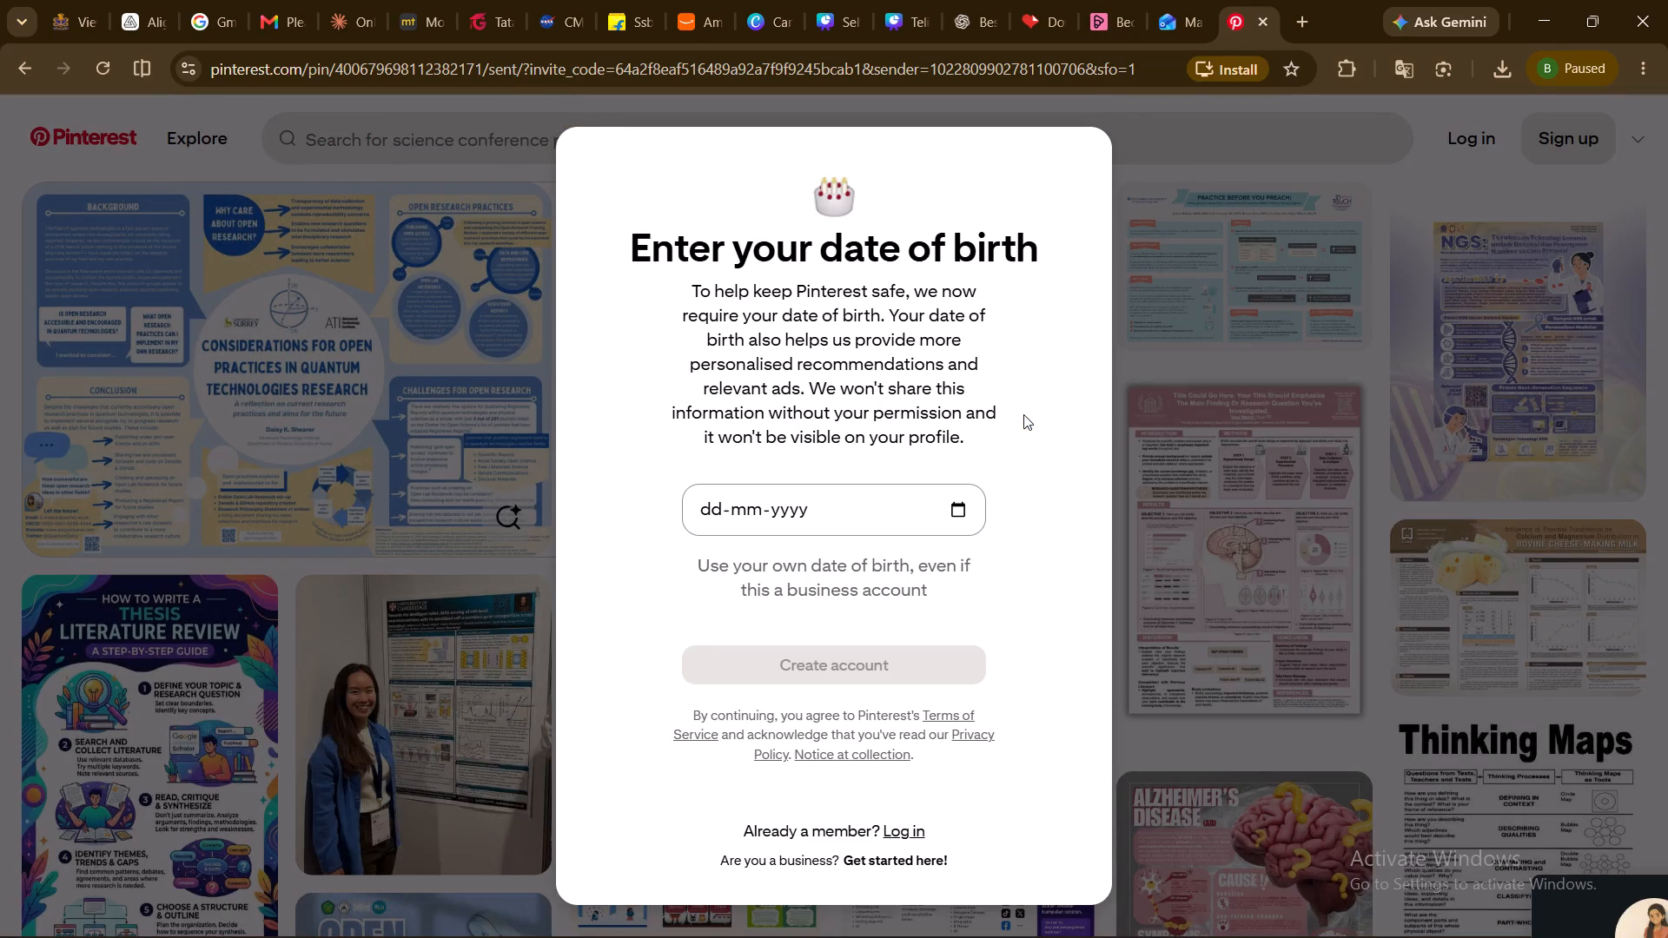
Enter the date of birth and create the Pinterest account.
click(947, 510)
click(965, 510)
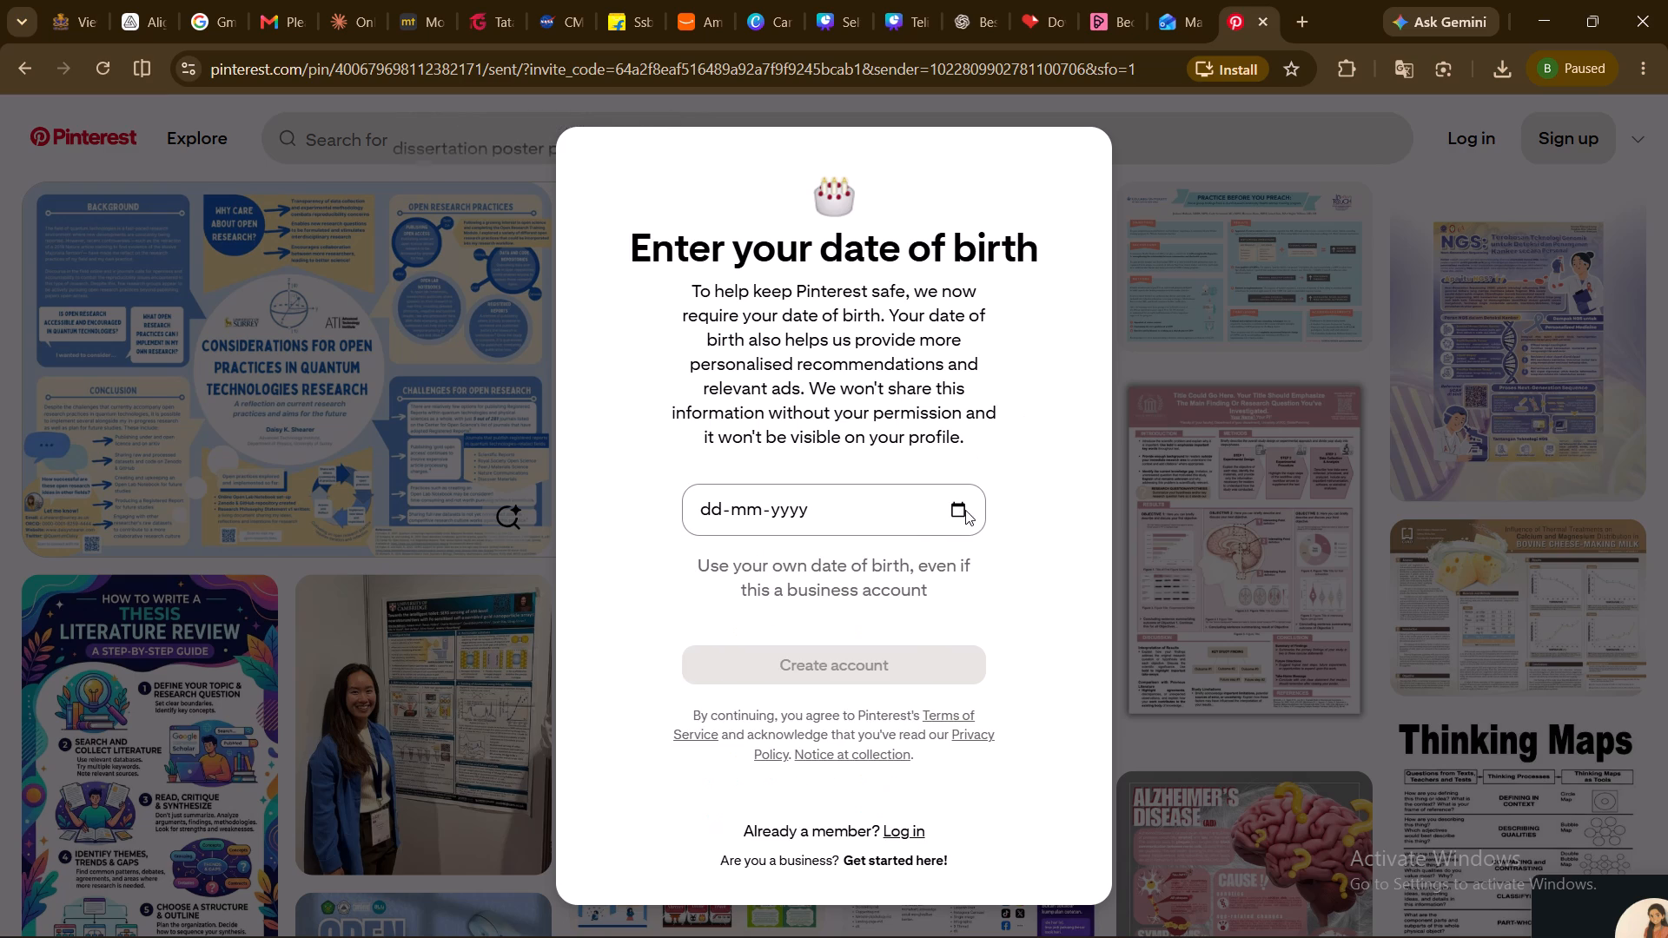
click(965, 510)
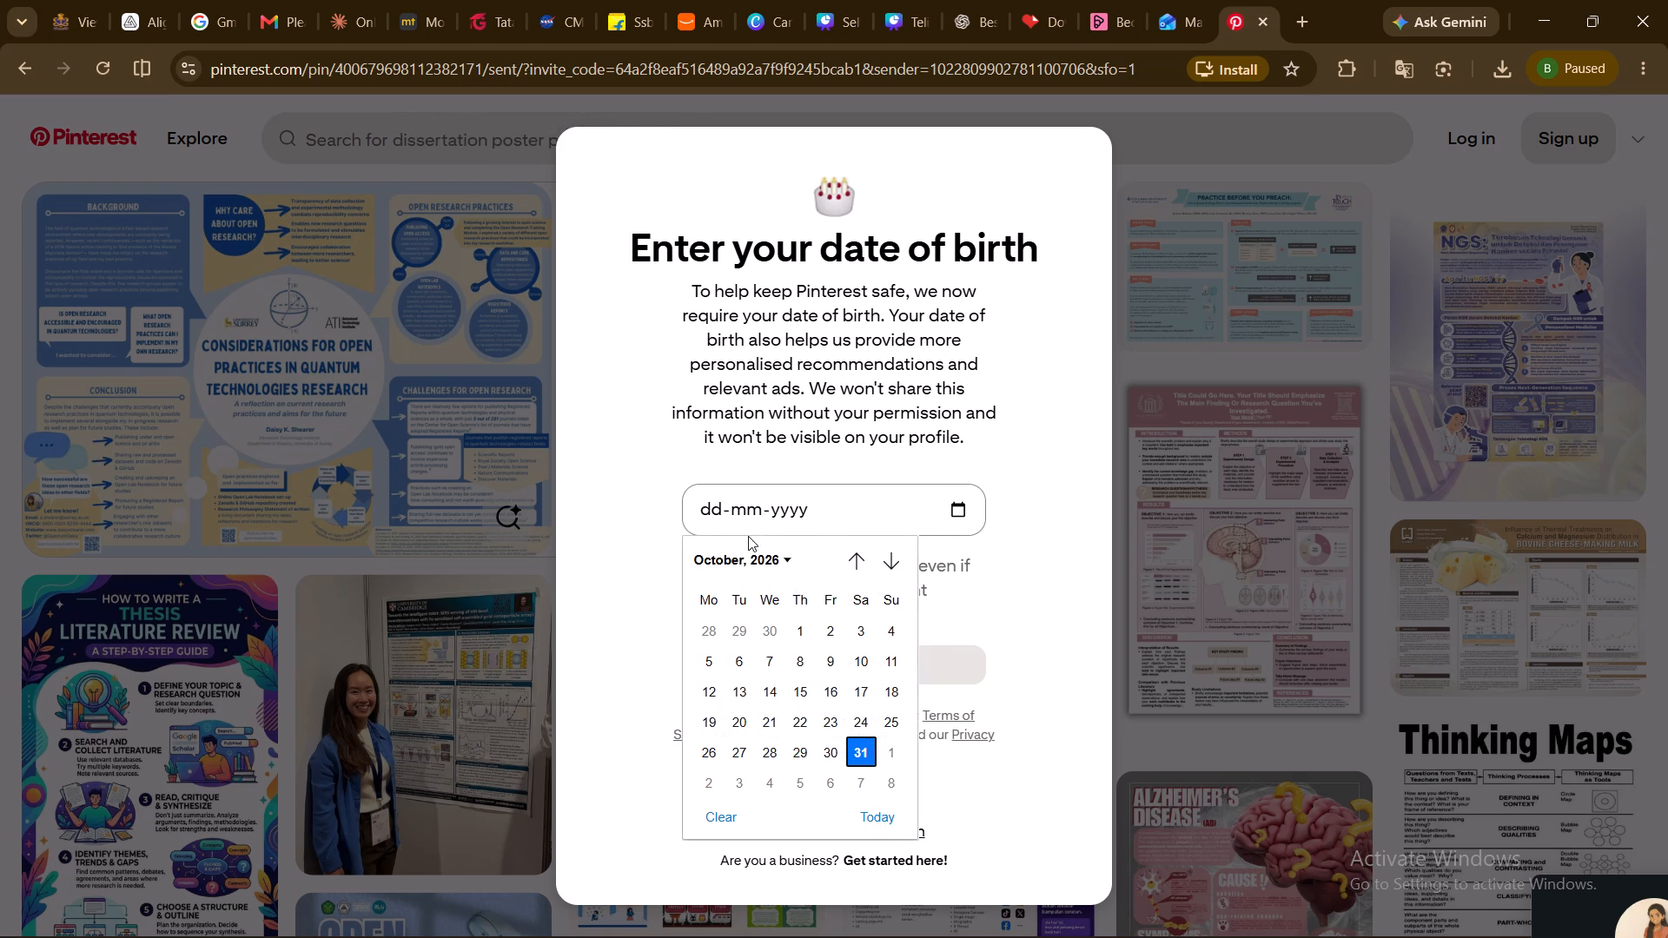
click(753, 560)
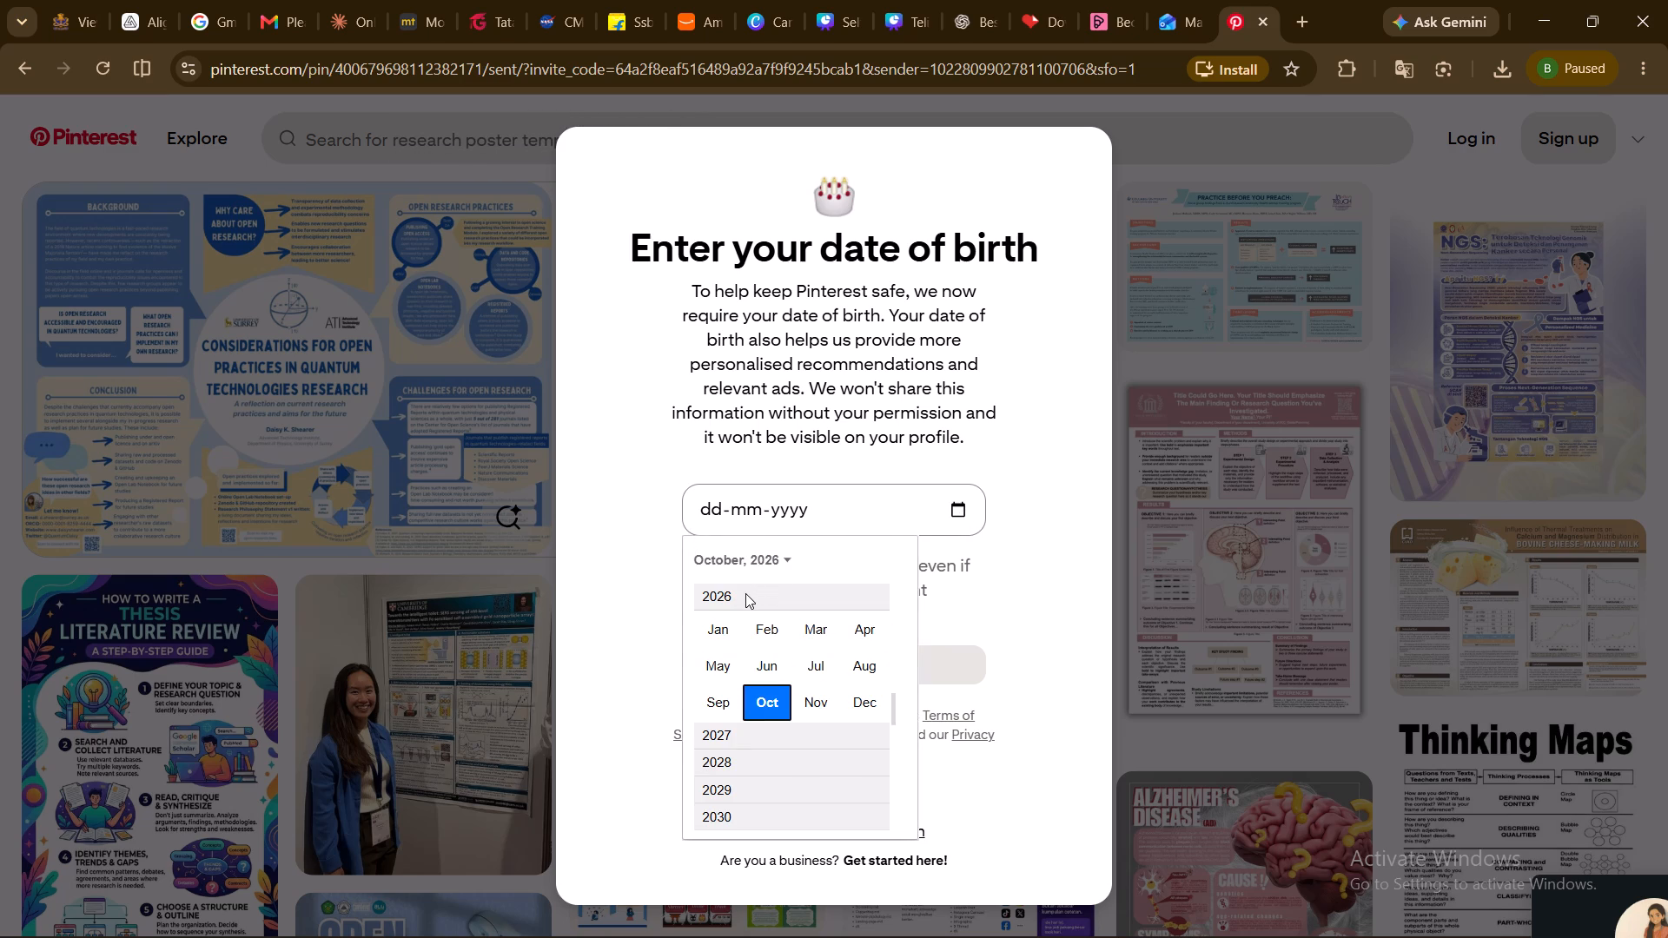
click(745, 593)
click(718, 598)
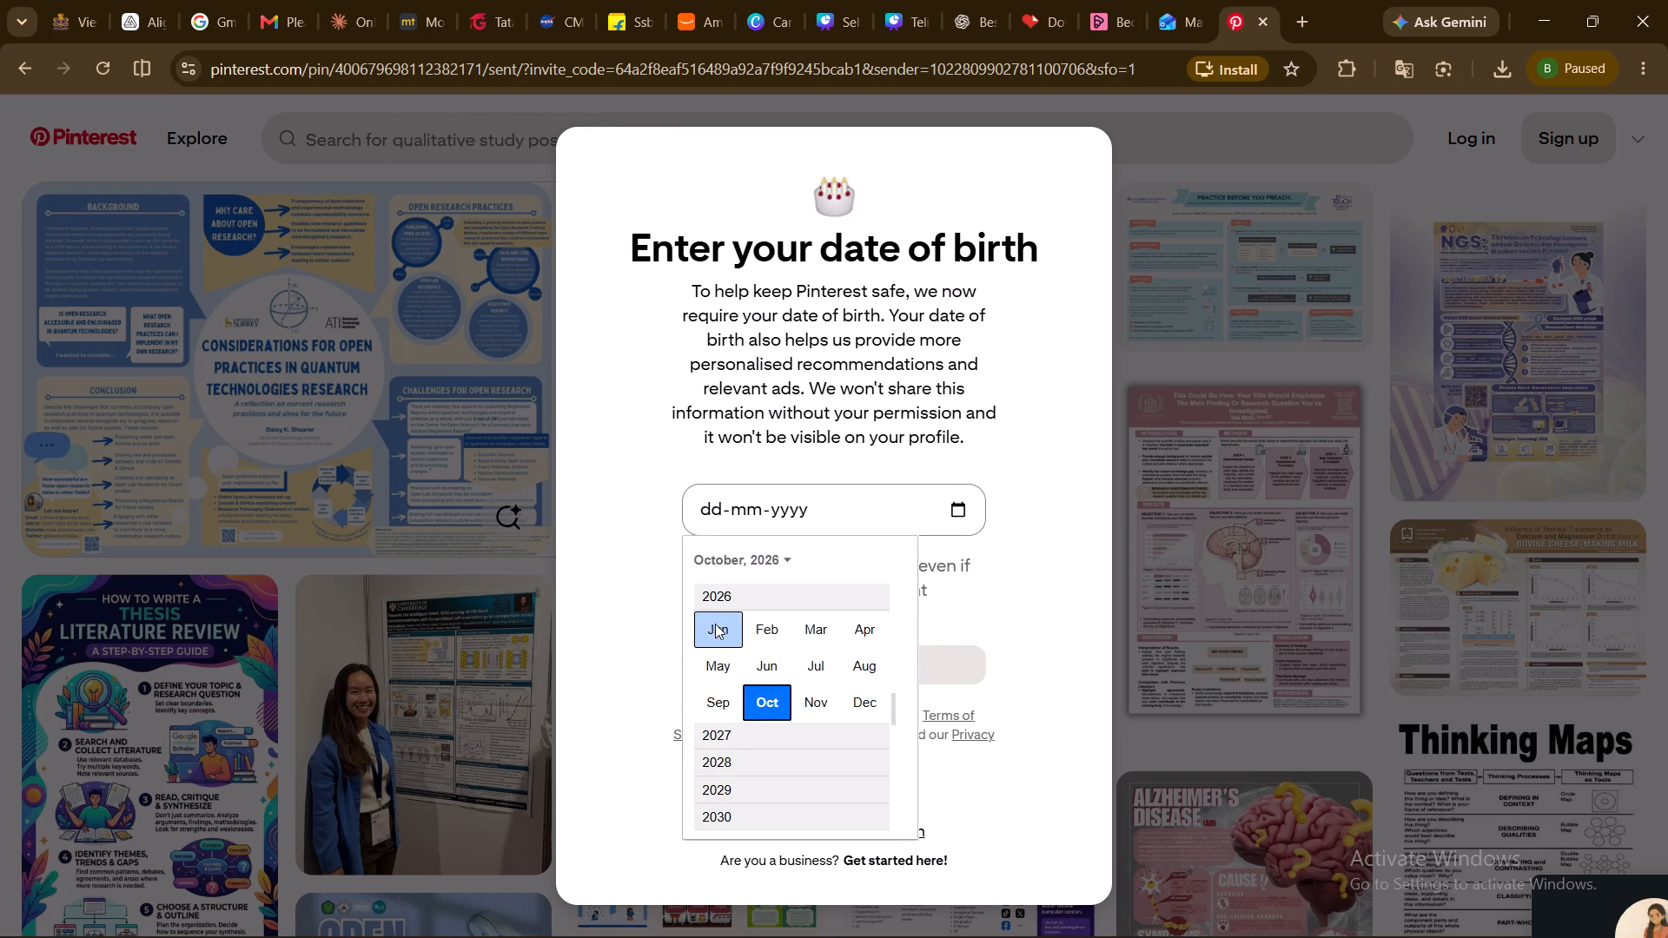
click(715, 635)
click(750, 560)
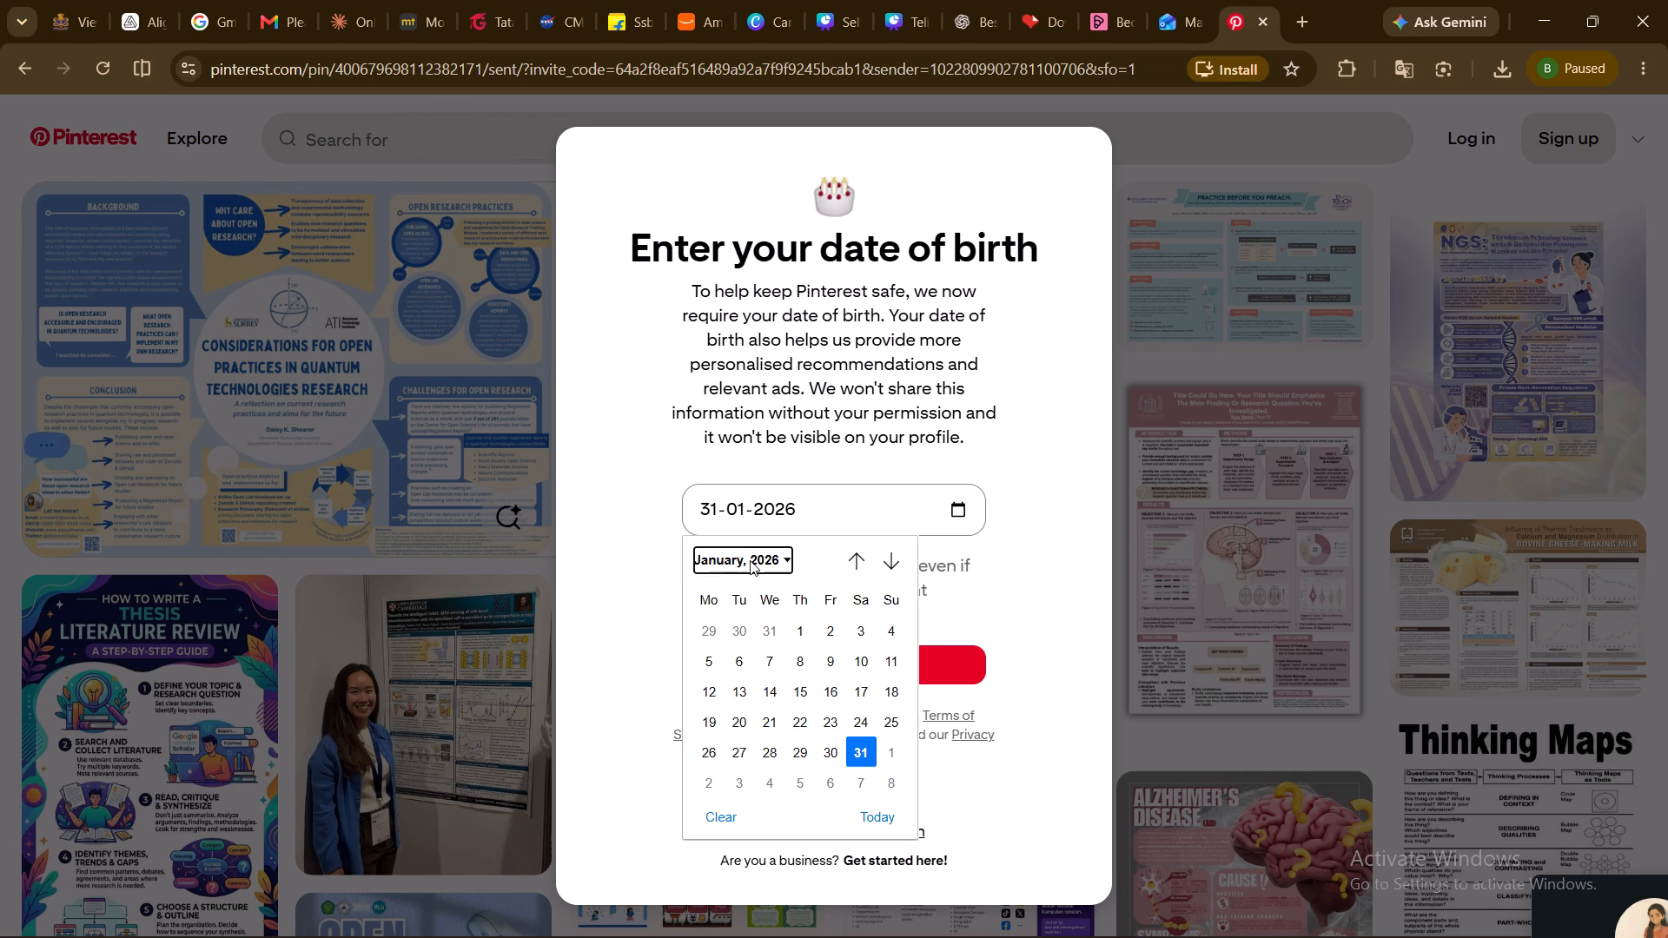
scroll(727, 690, up, 20)
scroll(727, 690, up, 3)
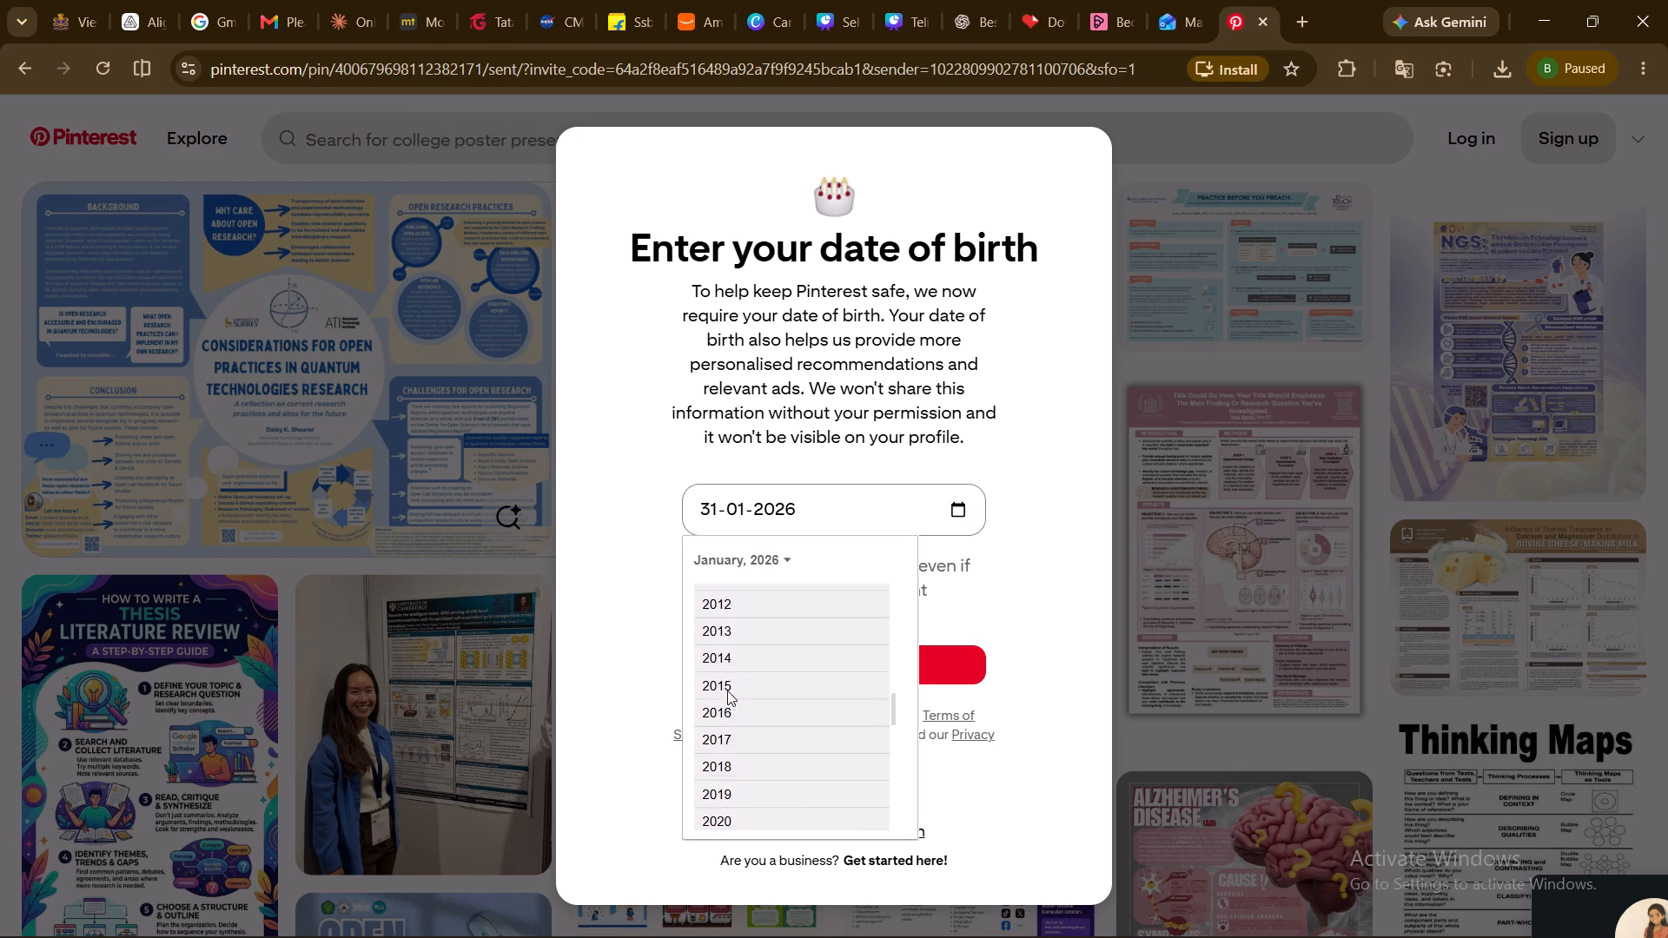
scroll(727, 690, up, 8)
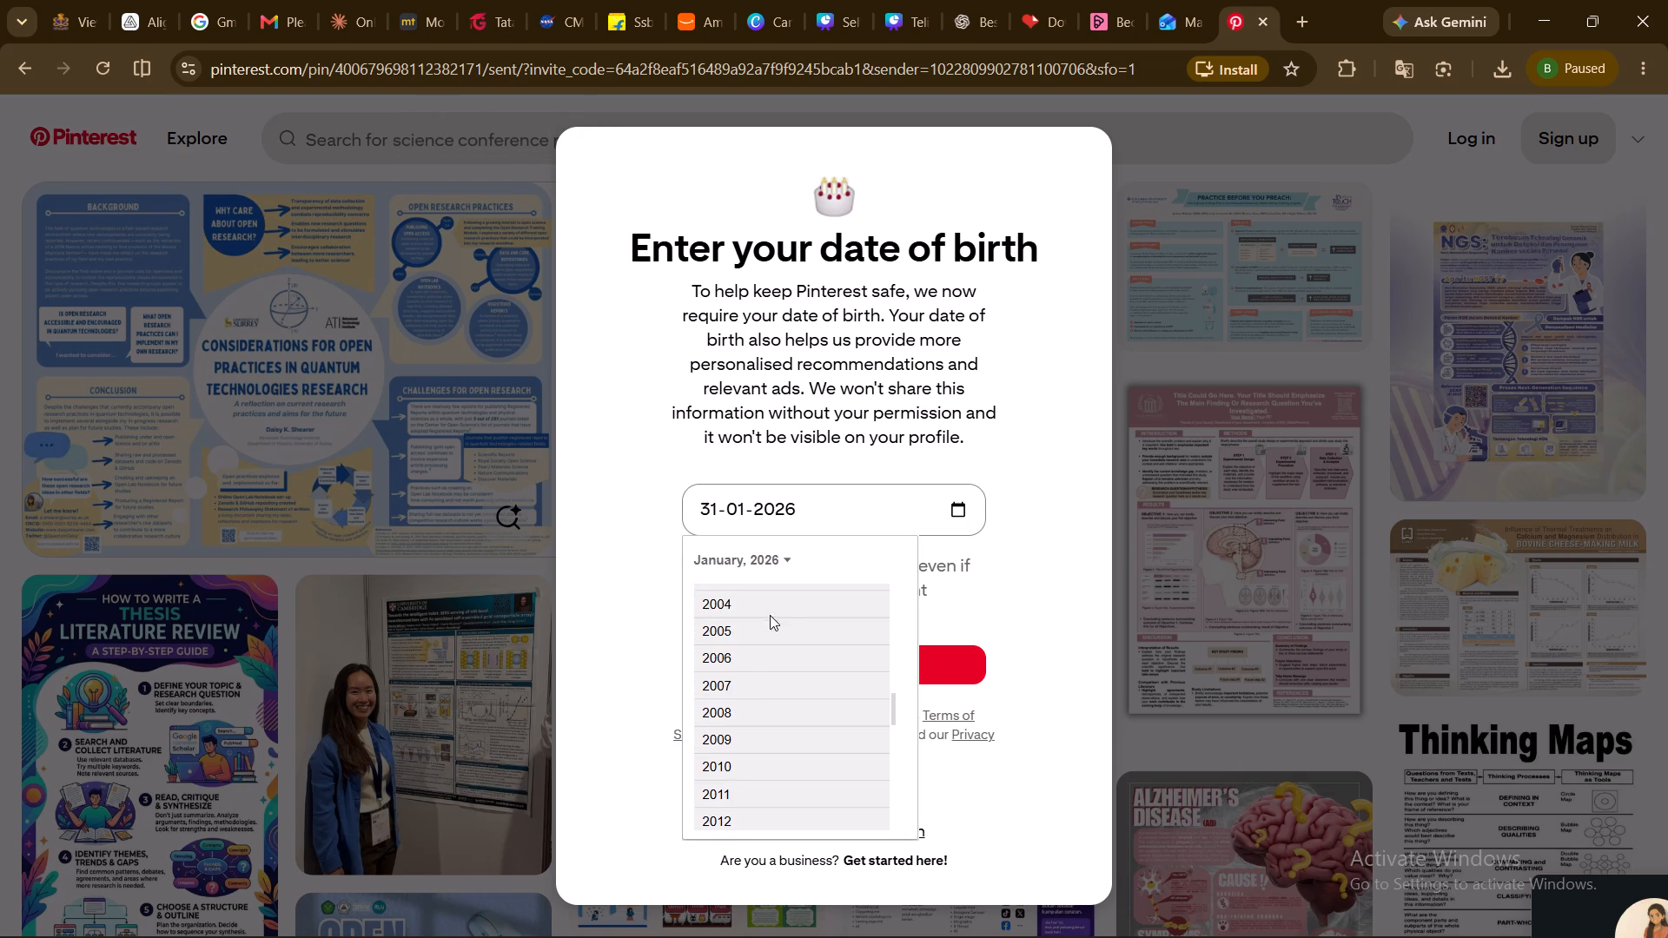
click(749, 661)
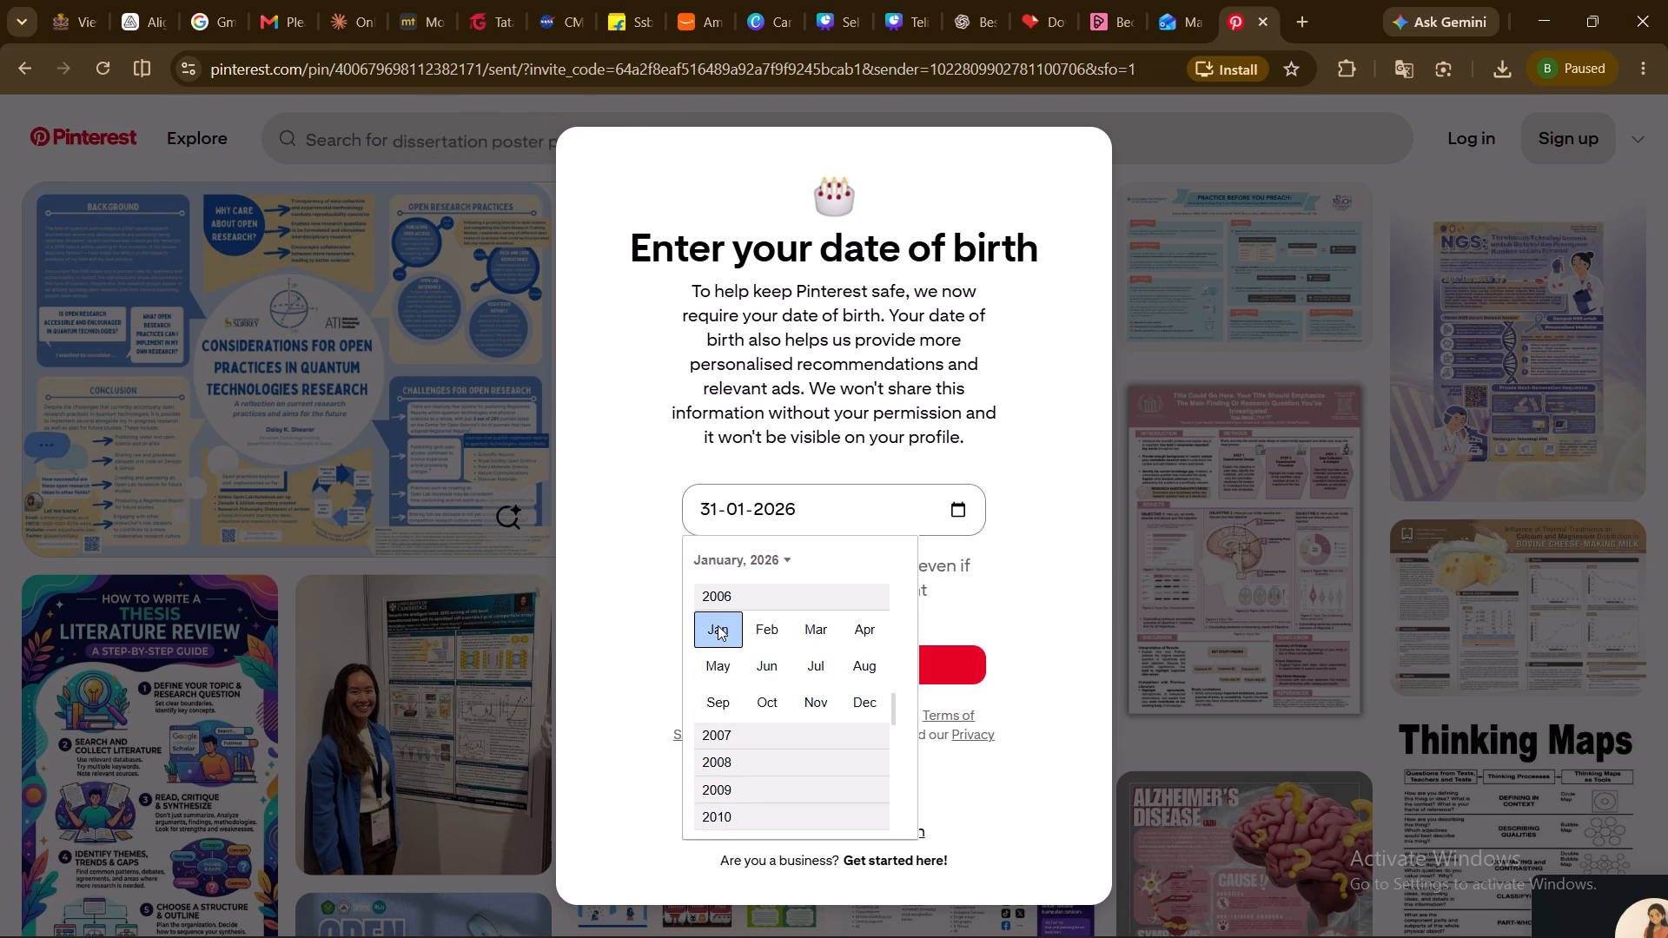
click(718, 625)
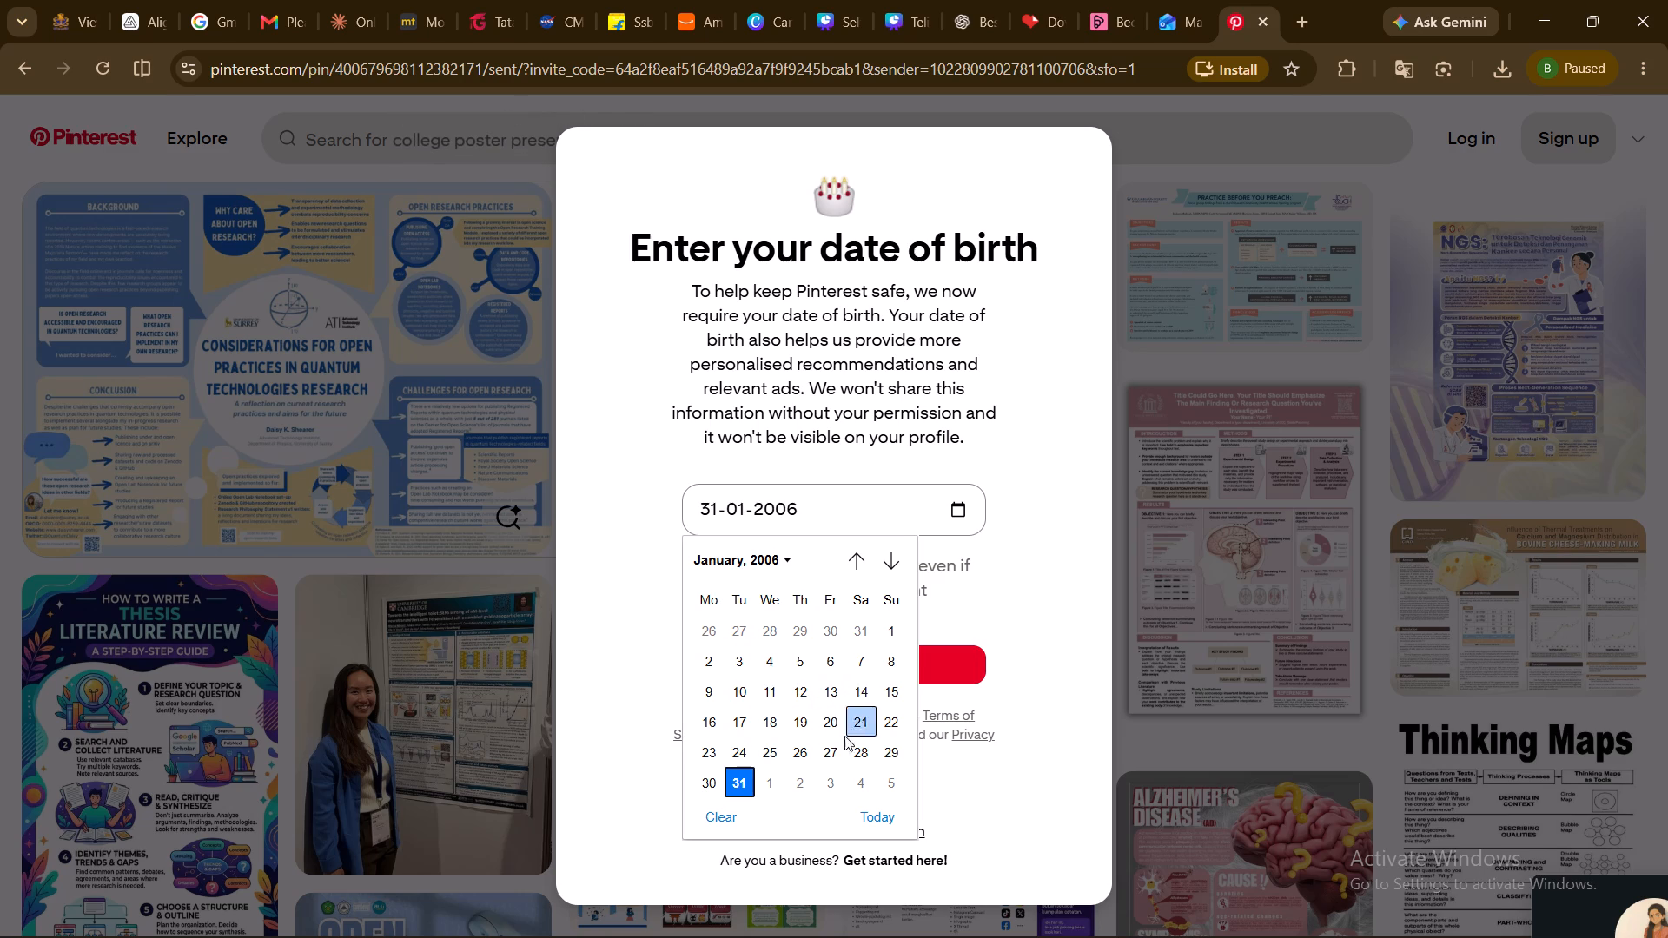
click(714, 712)
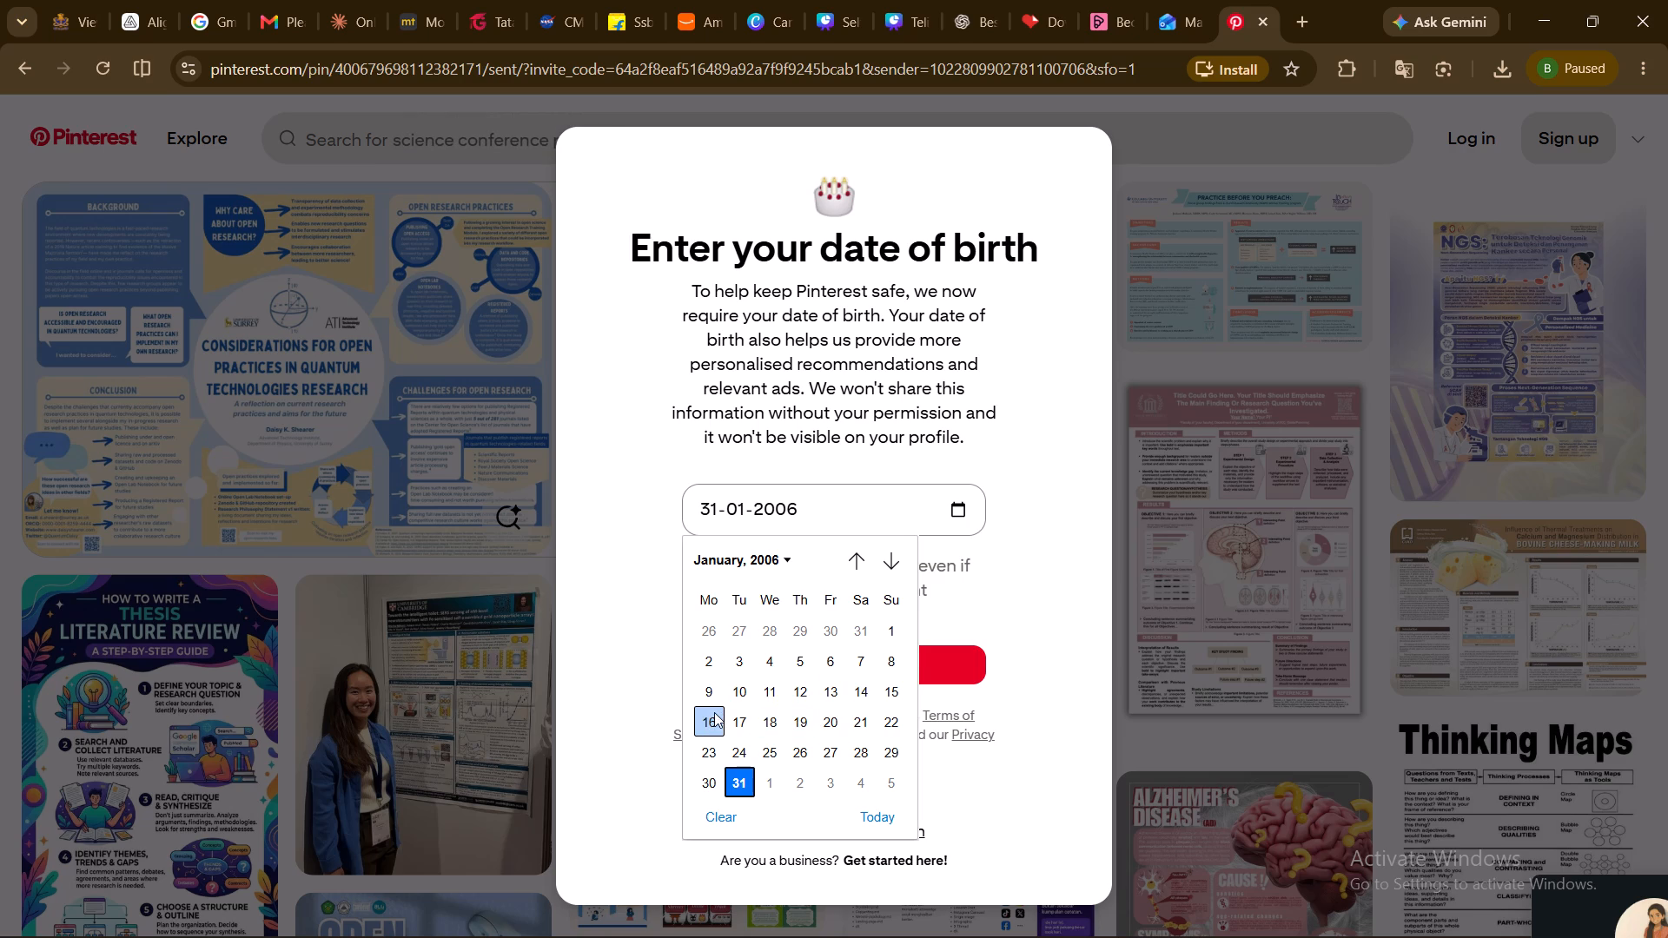
click(846, 652)
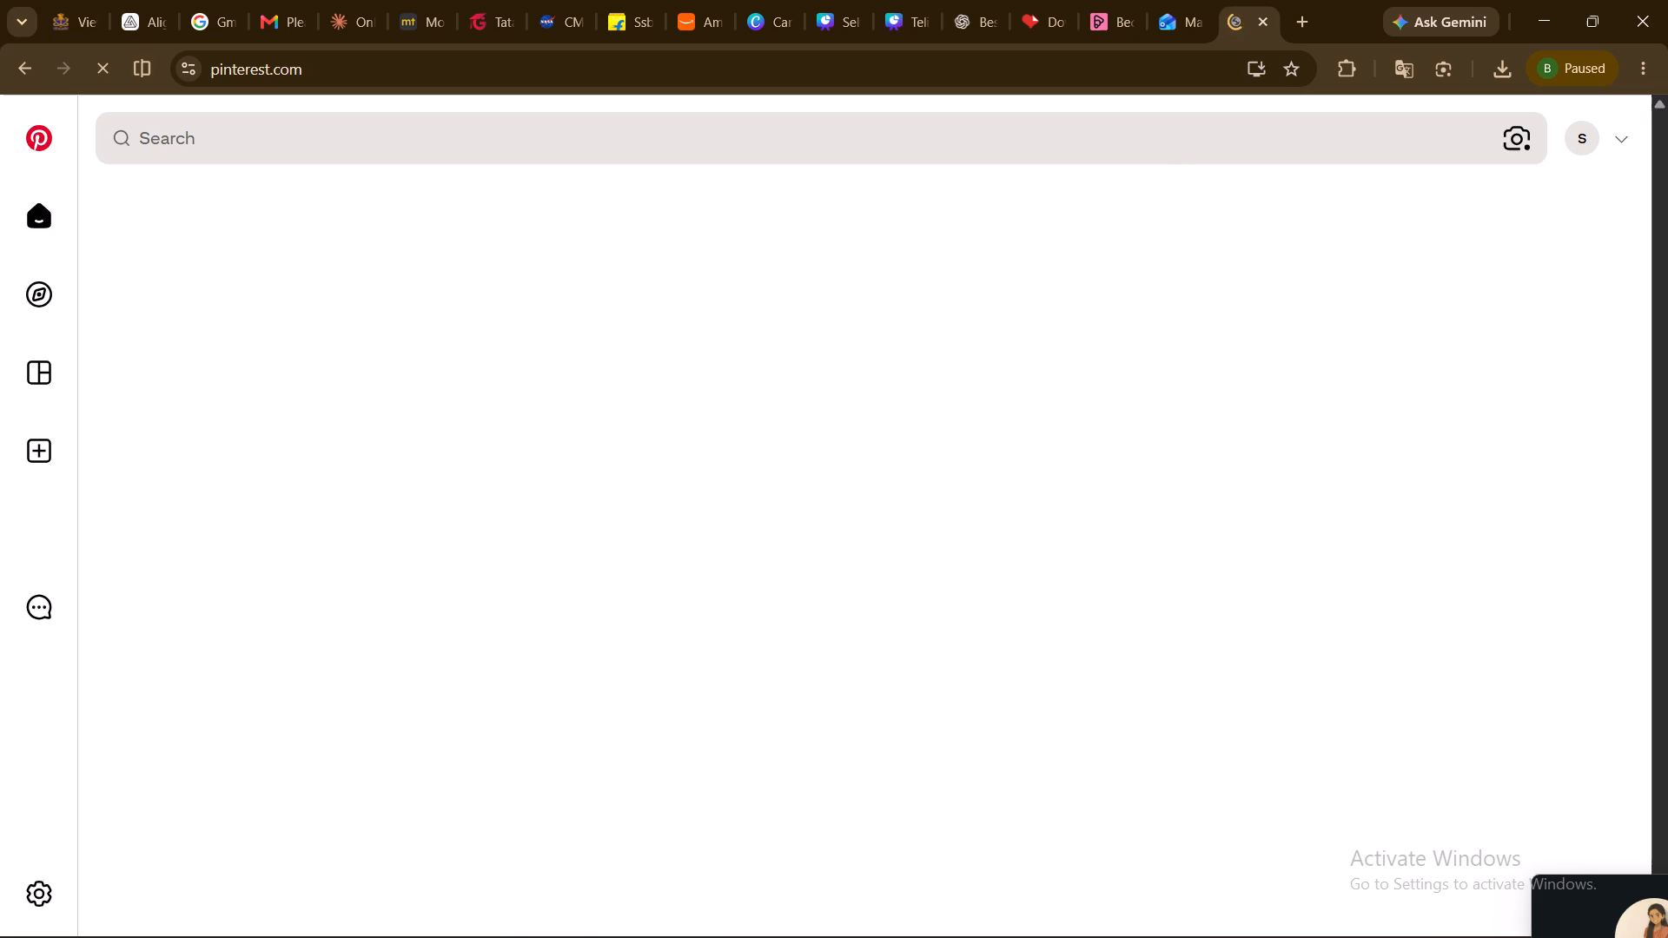
click(321, 70)
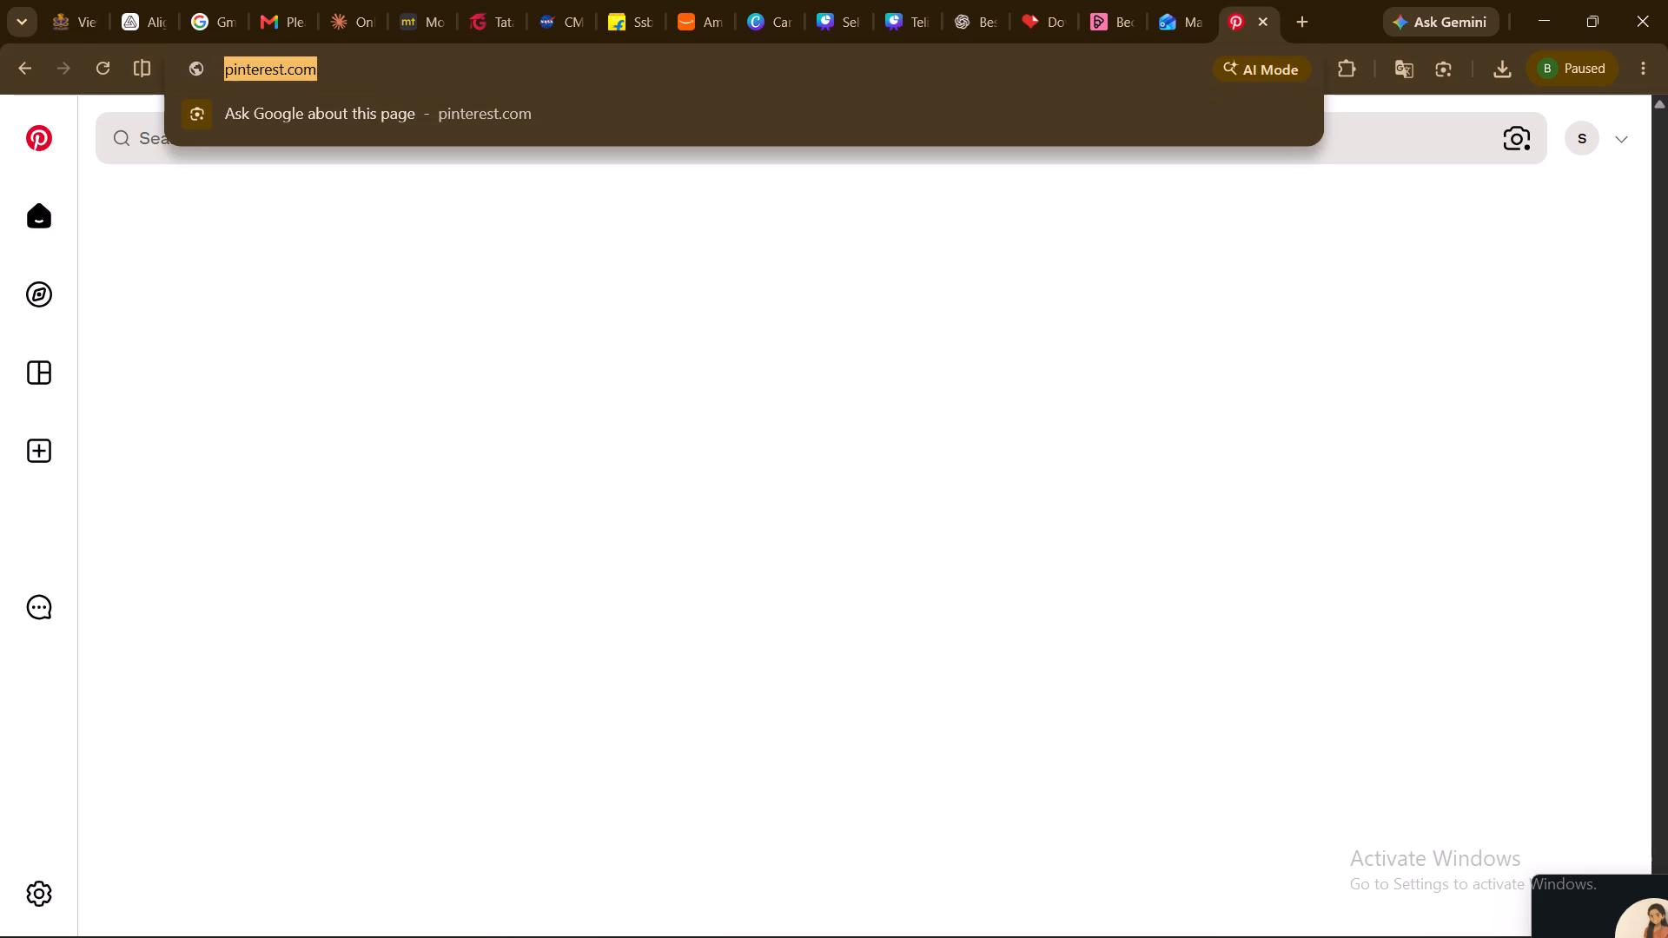
key(ctrl+v)
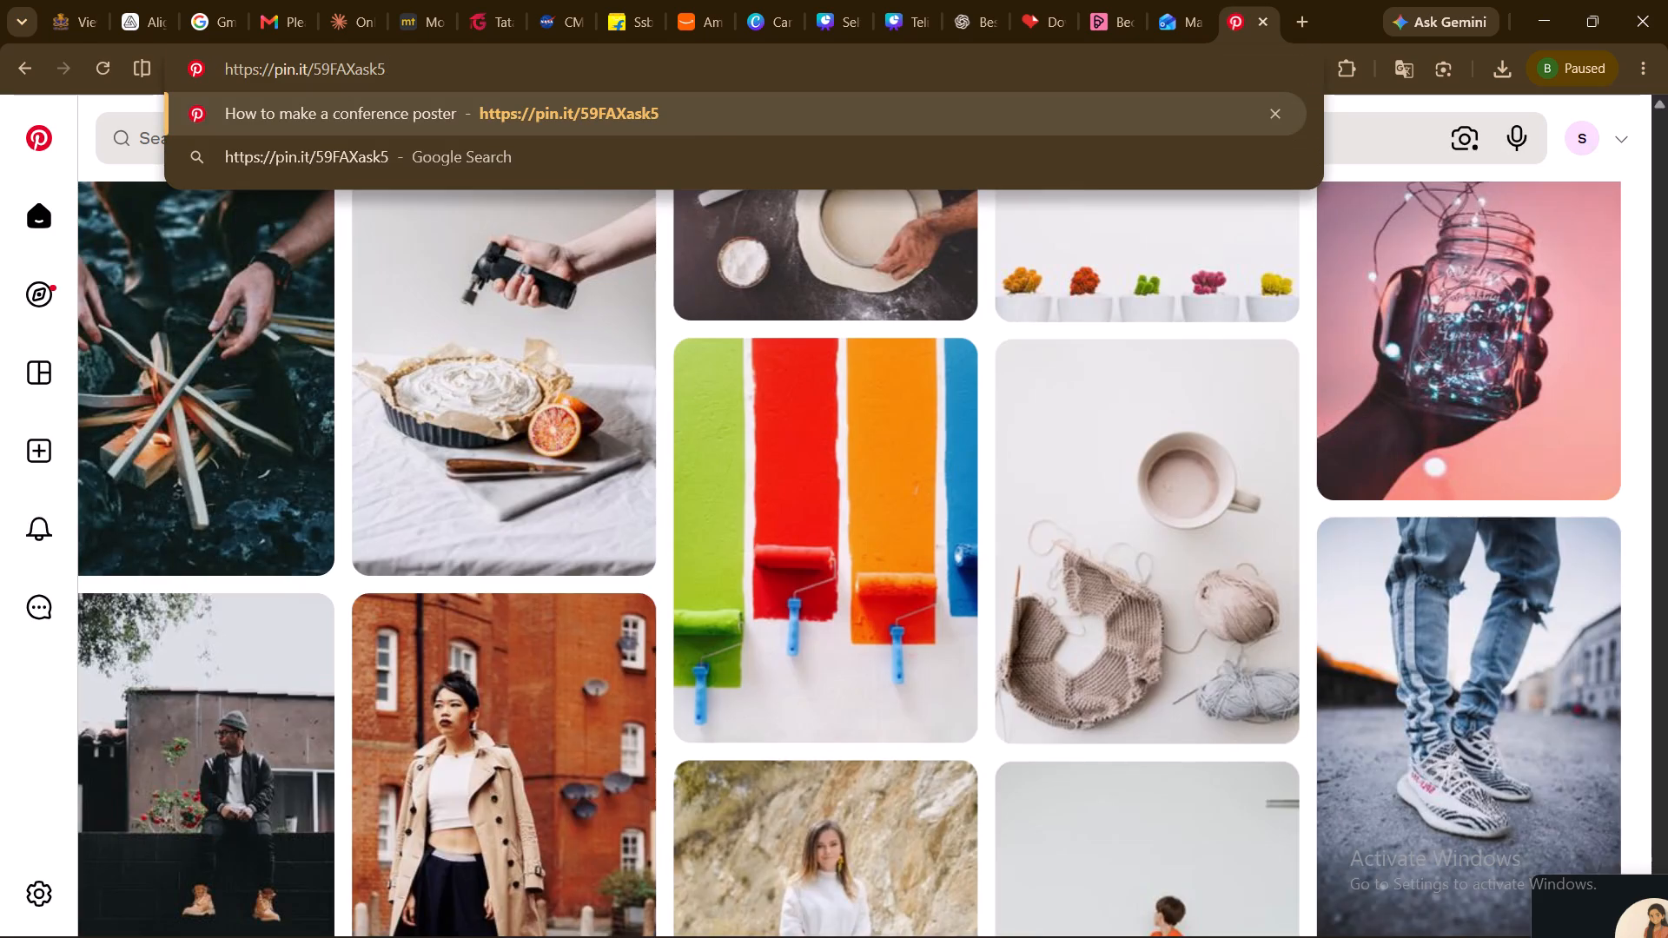
key(Return)
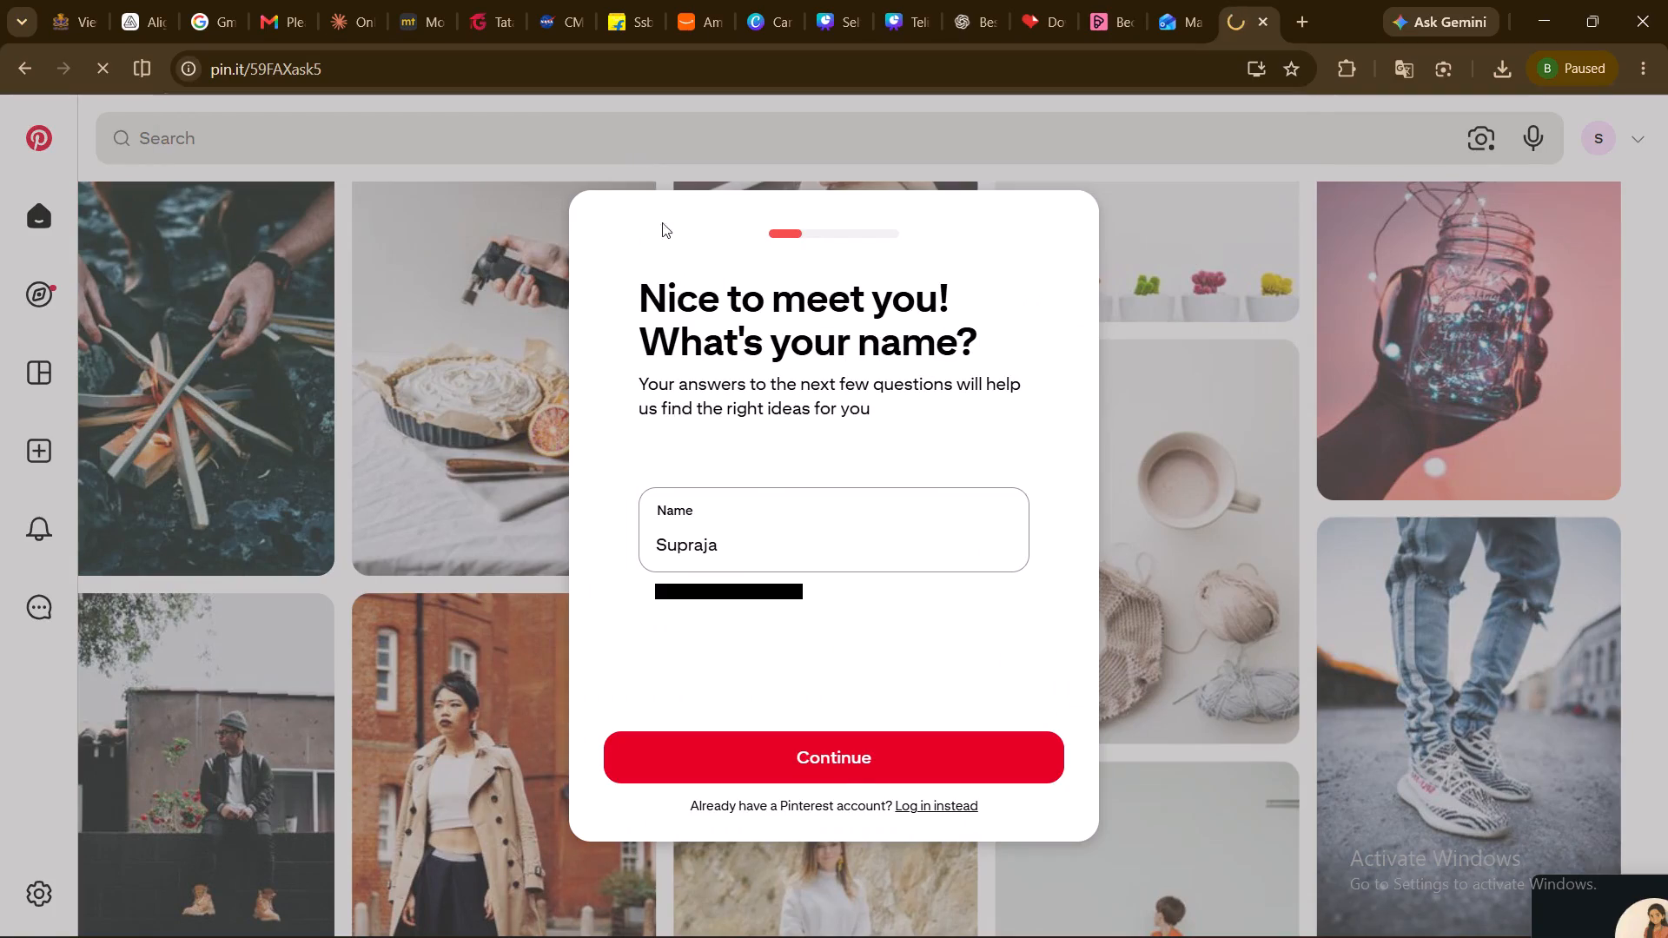
click(837, 763)
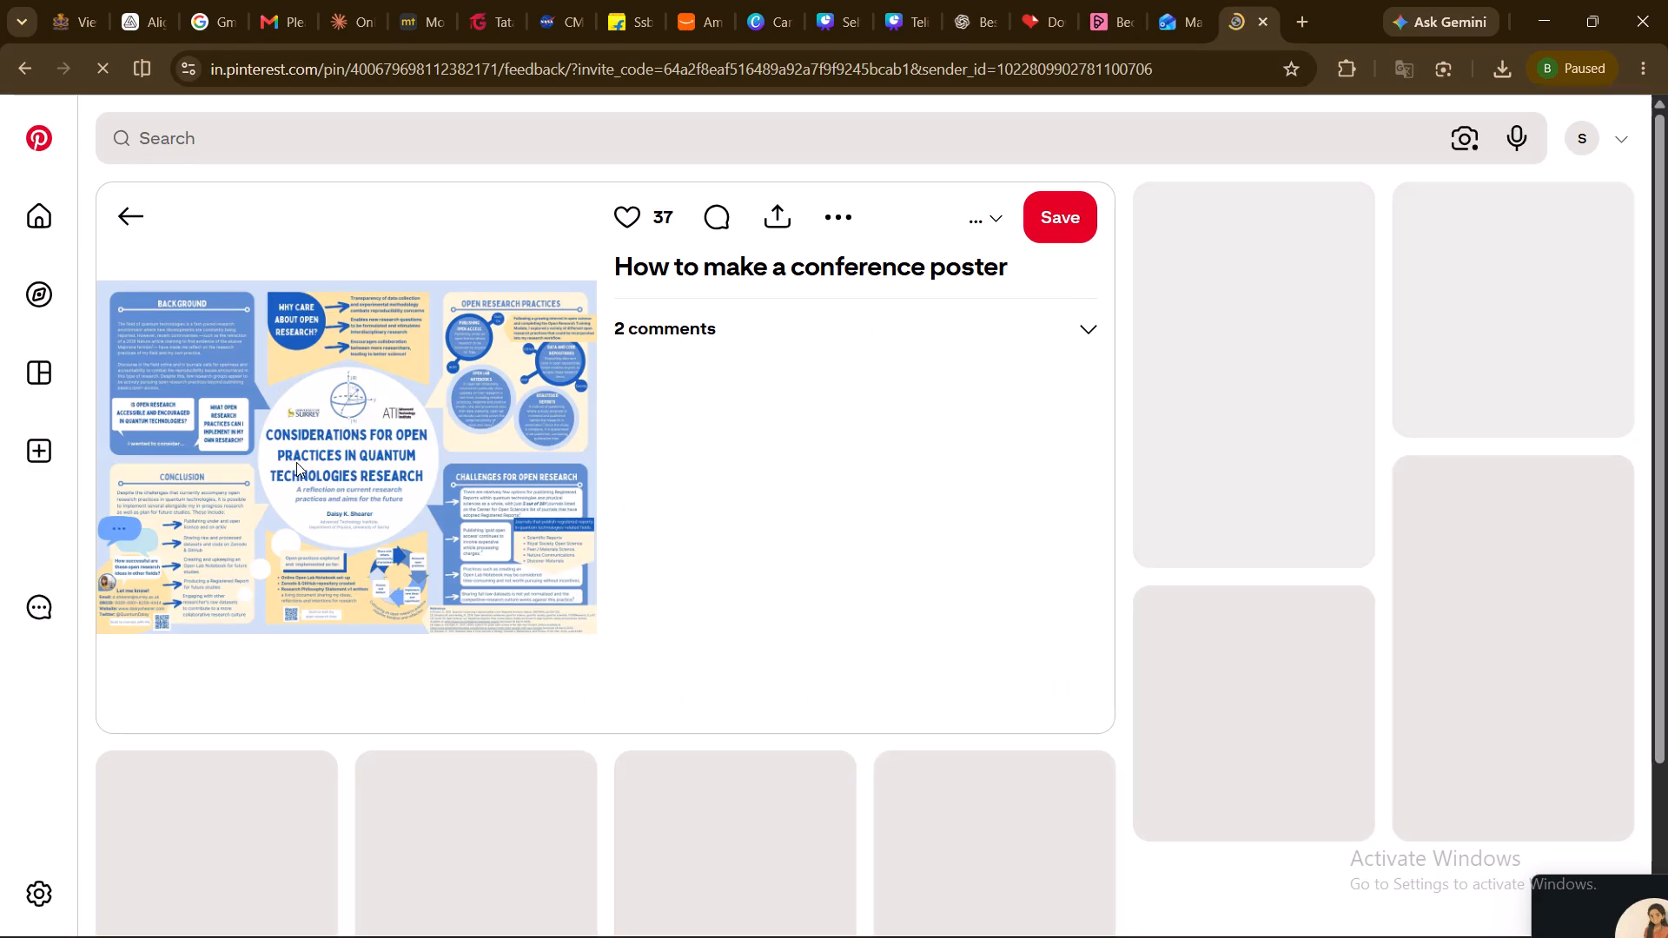
scroll(296, 462, right, 3)
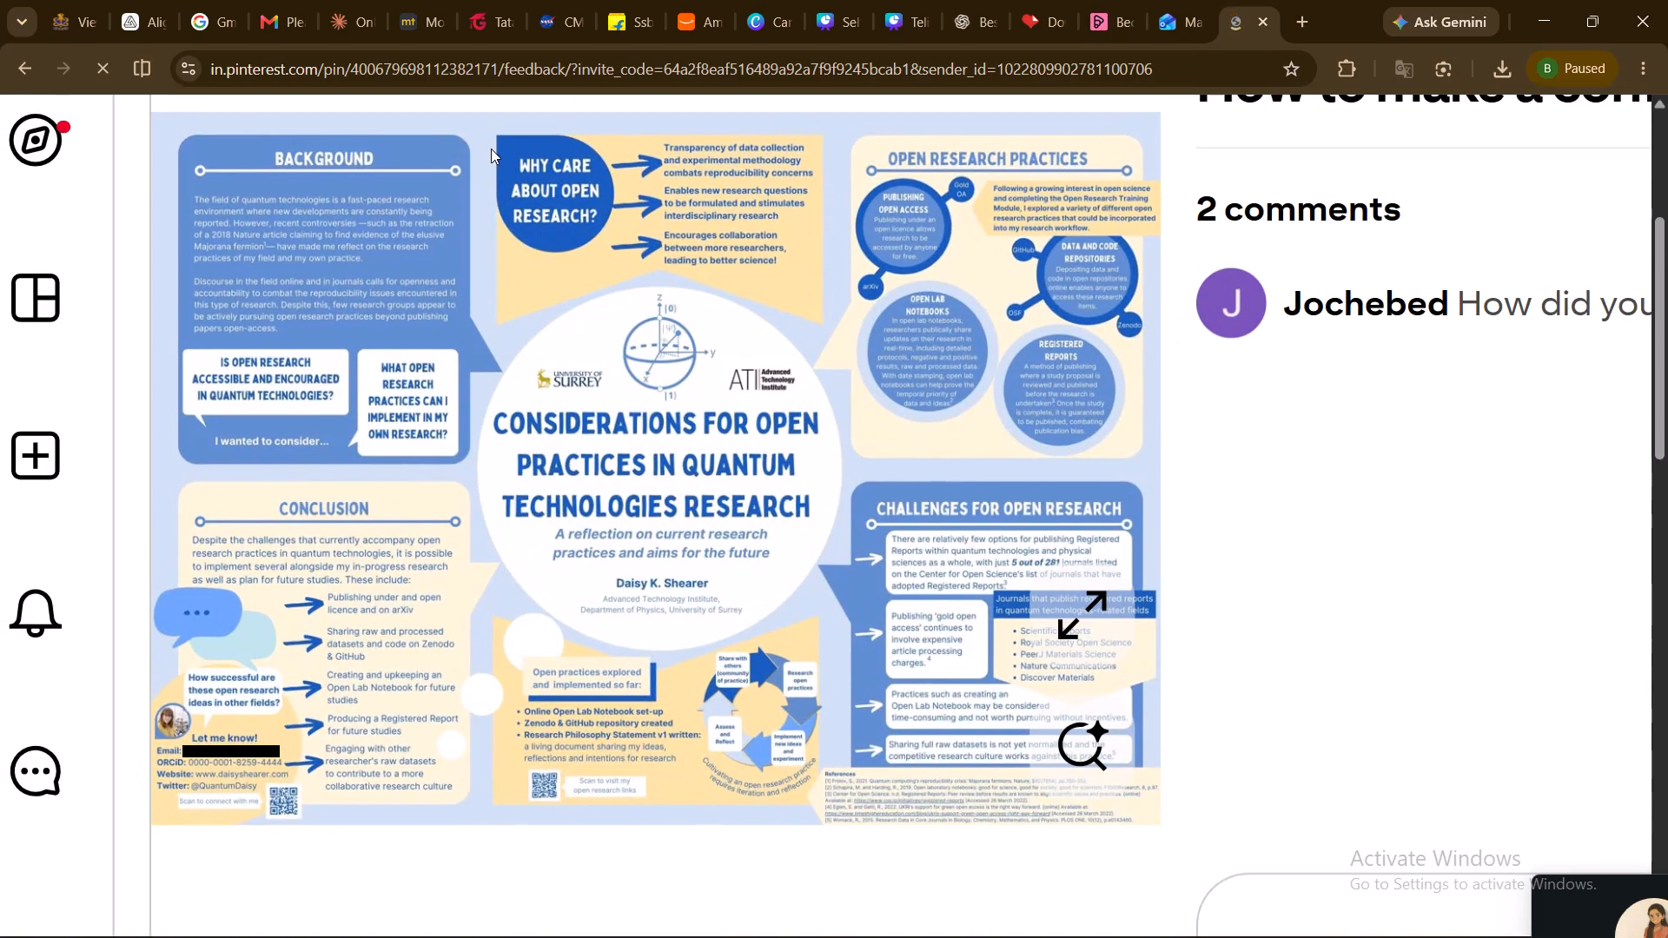
Switch to the Canva presentation and left-align the problem statement text inside the central circle on page 2.
click(891, 30)
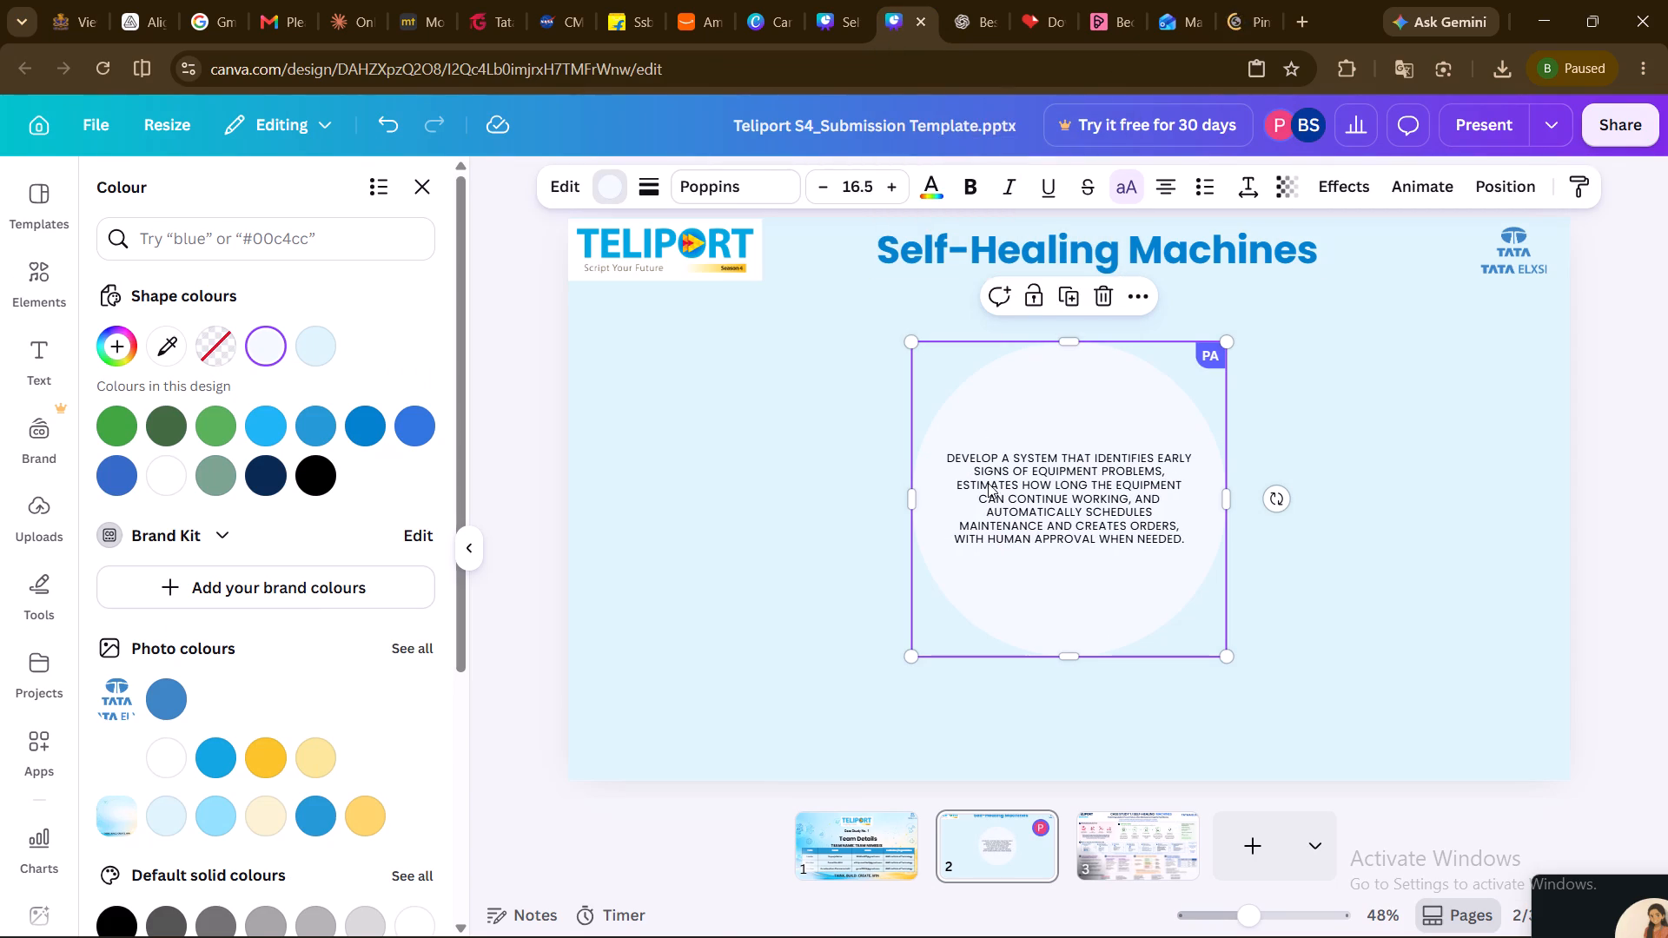
double_click(942, 454)
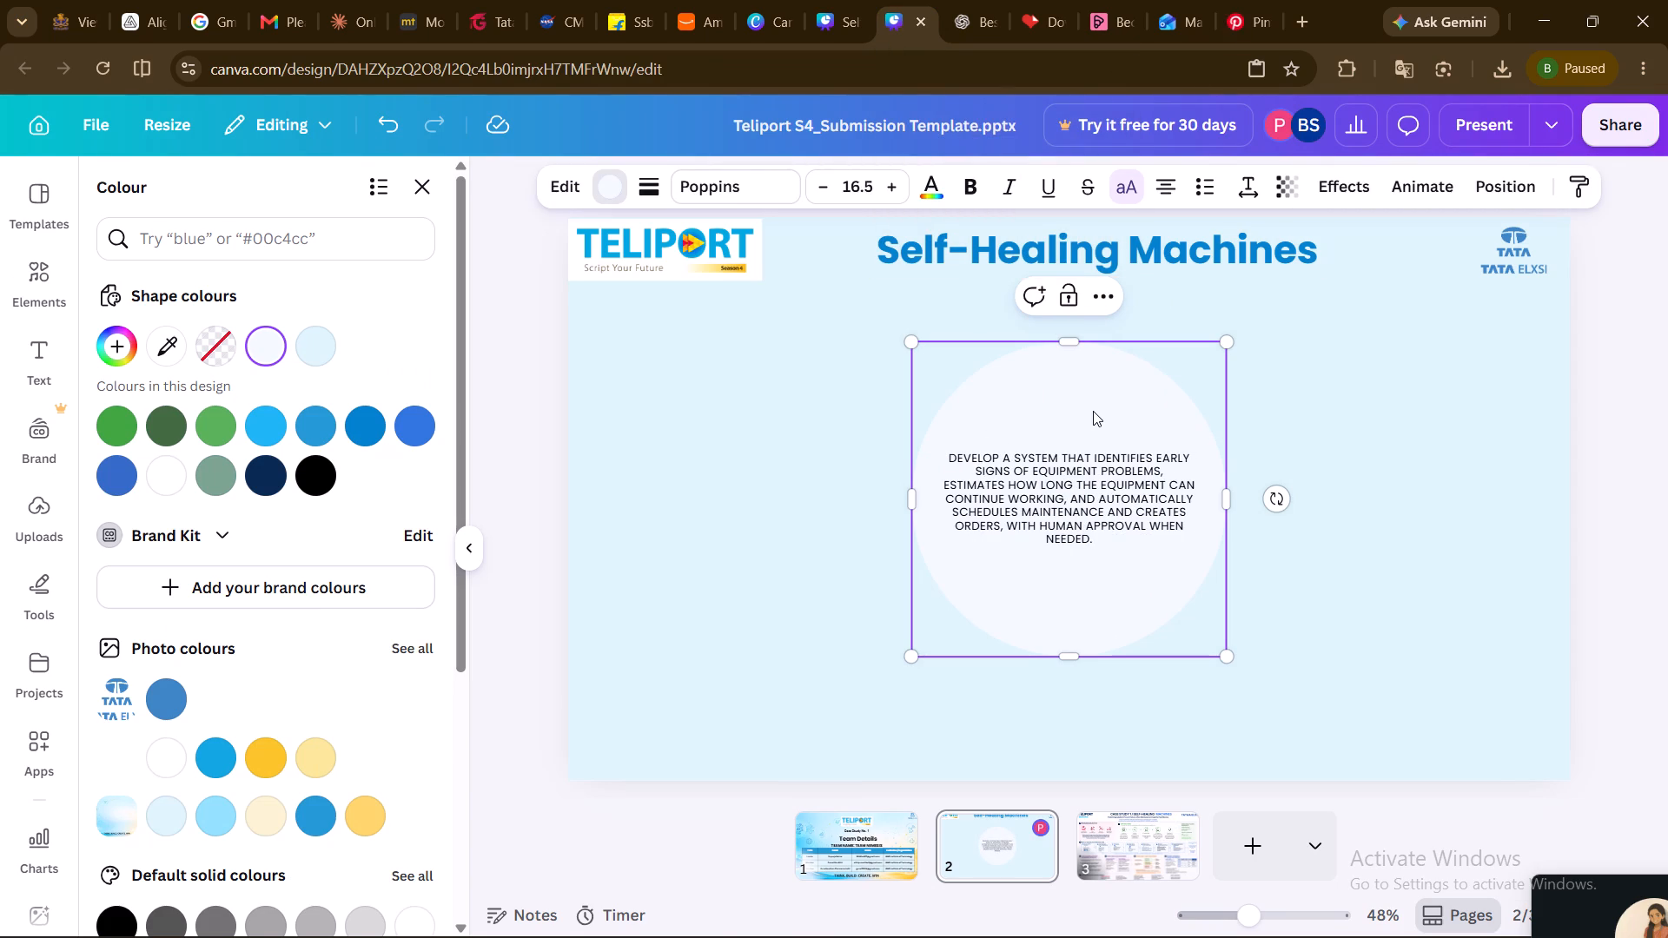
click(34, 343)
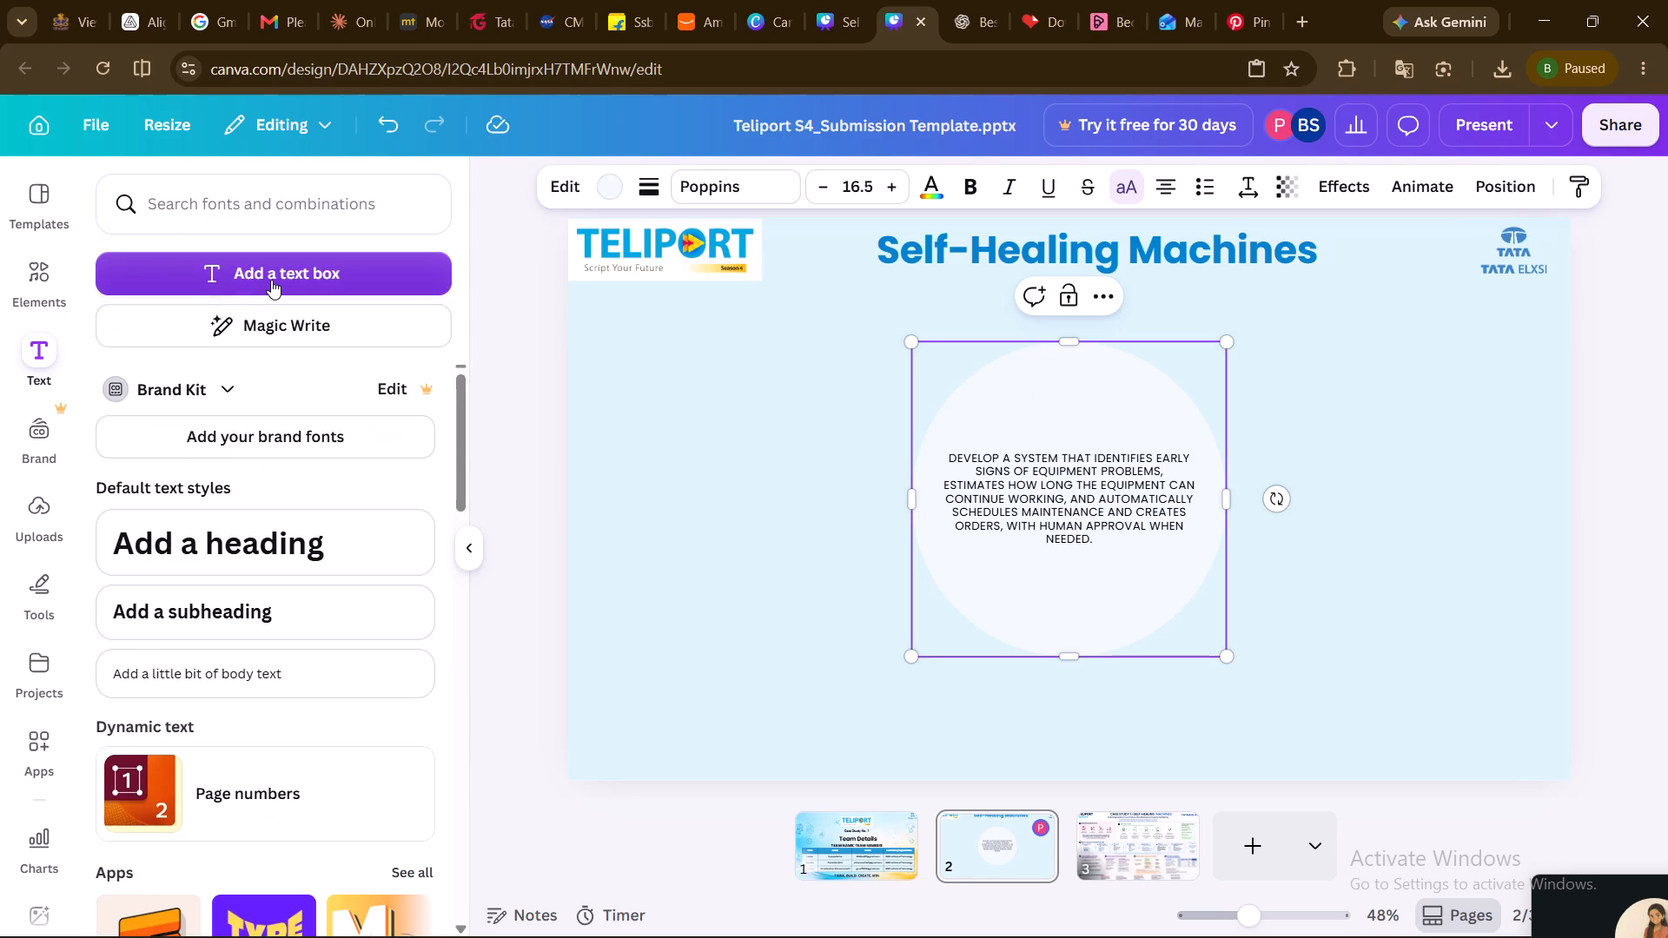
double_click(1034, 482)
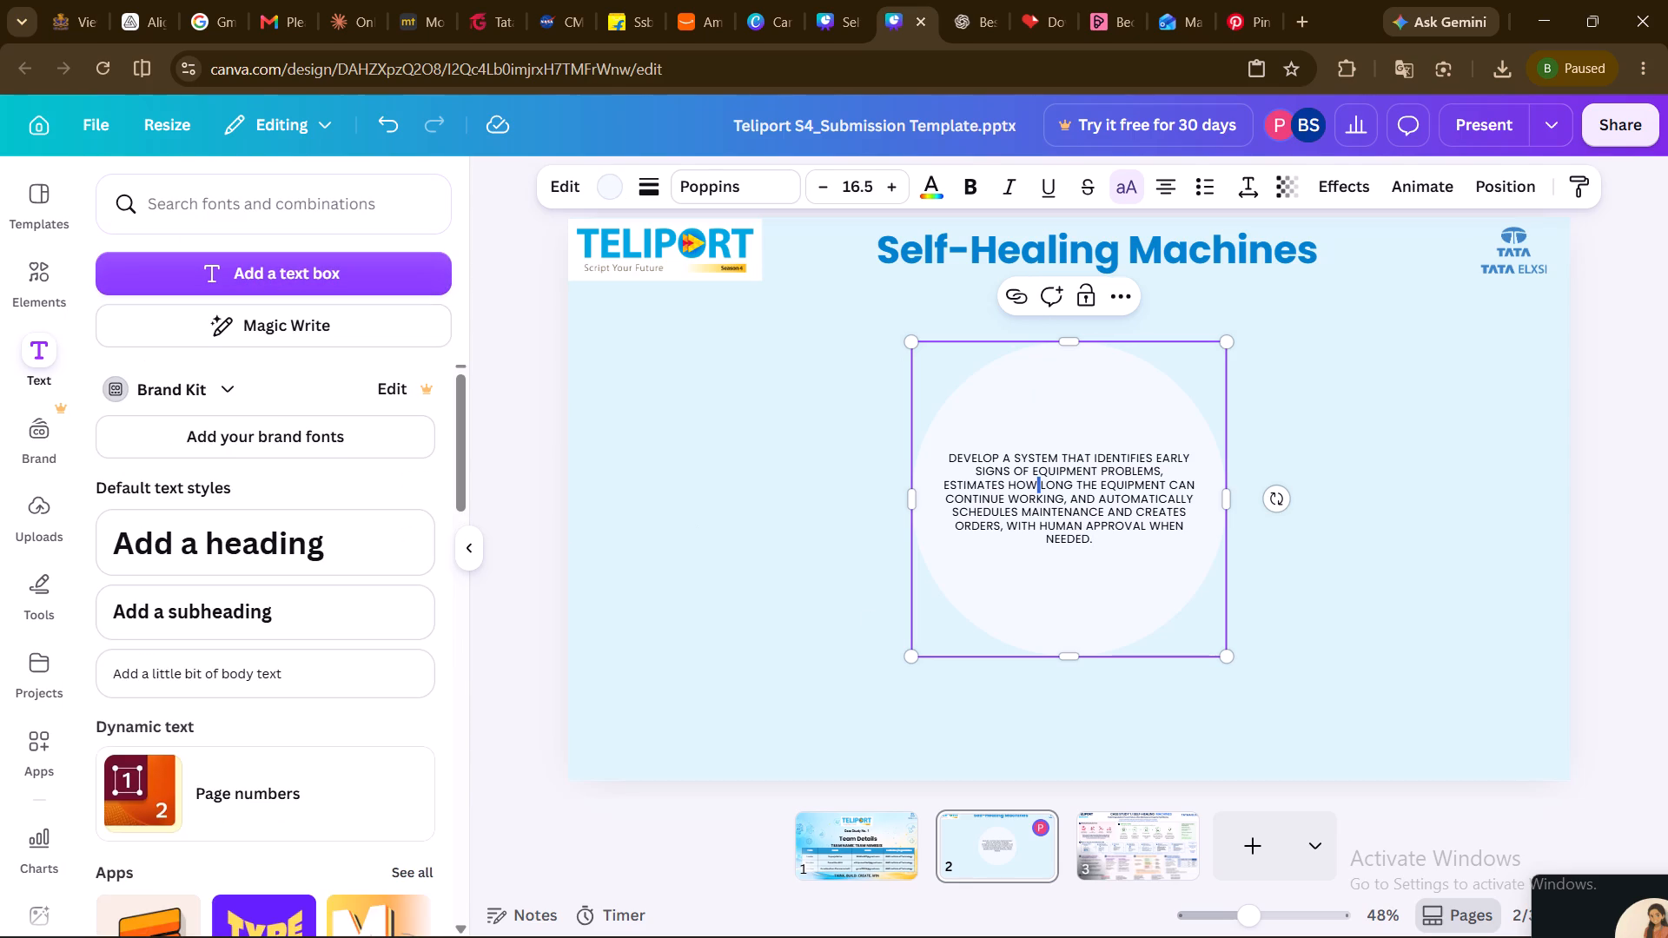
drag(946, 455, 1089, 524)
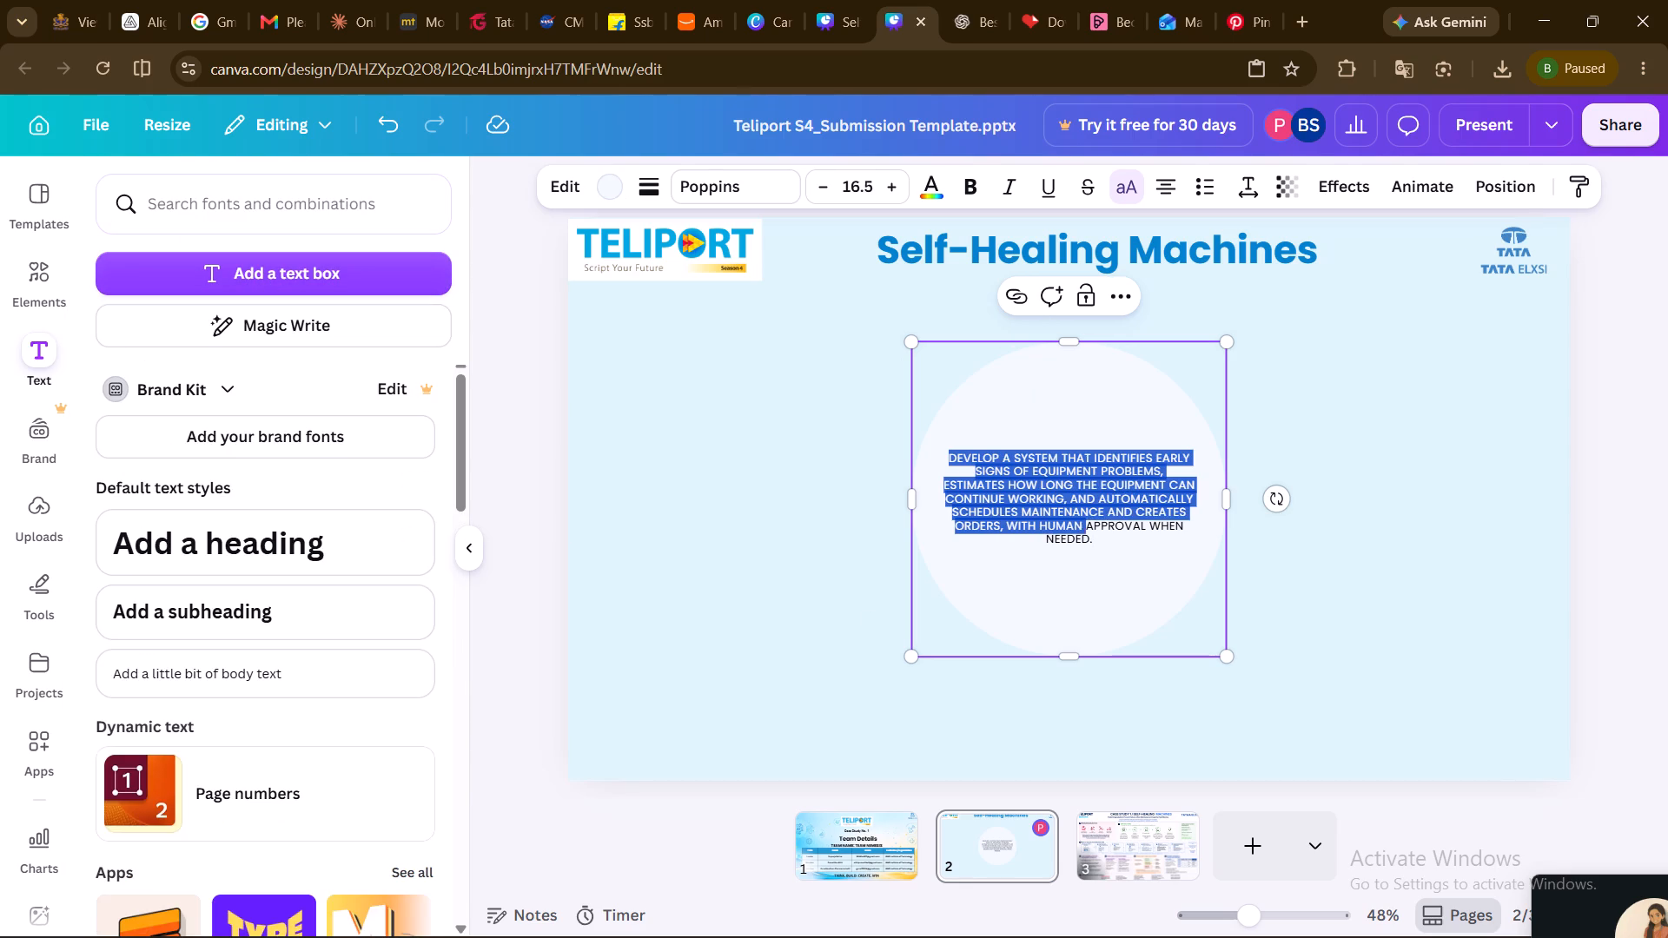
drag(1089, 524, 1115, 548)
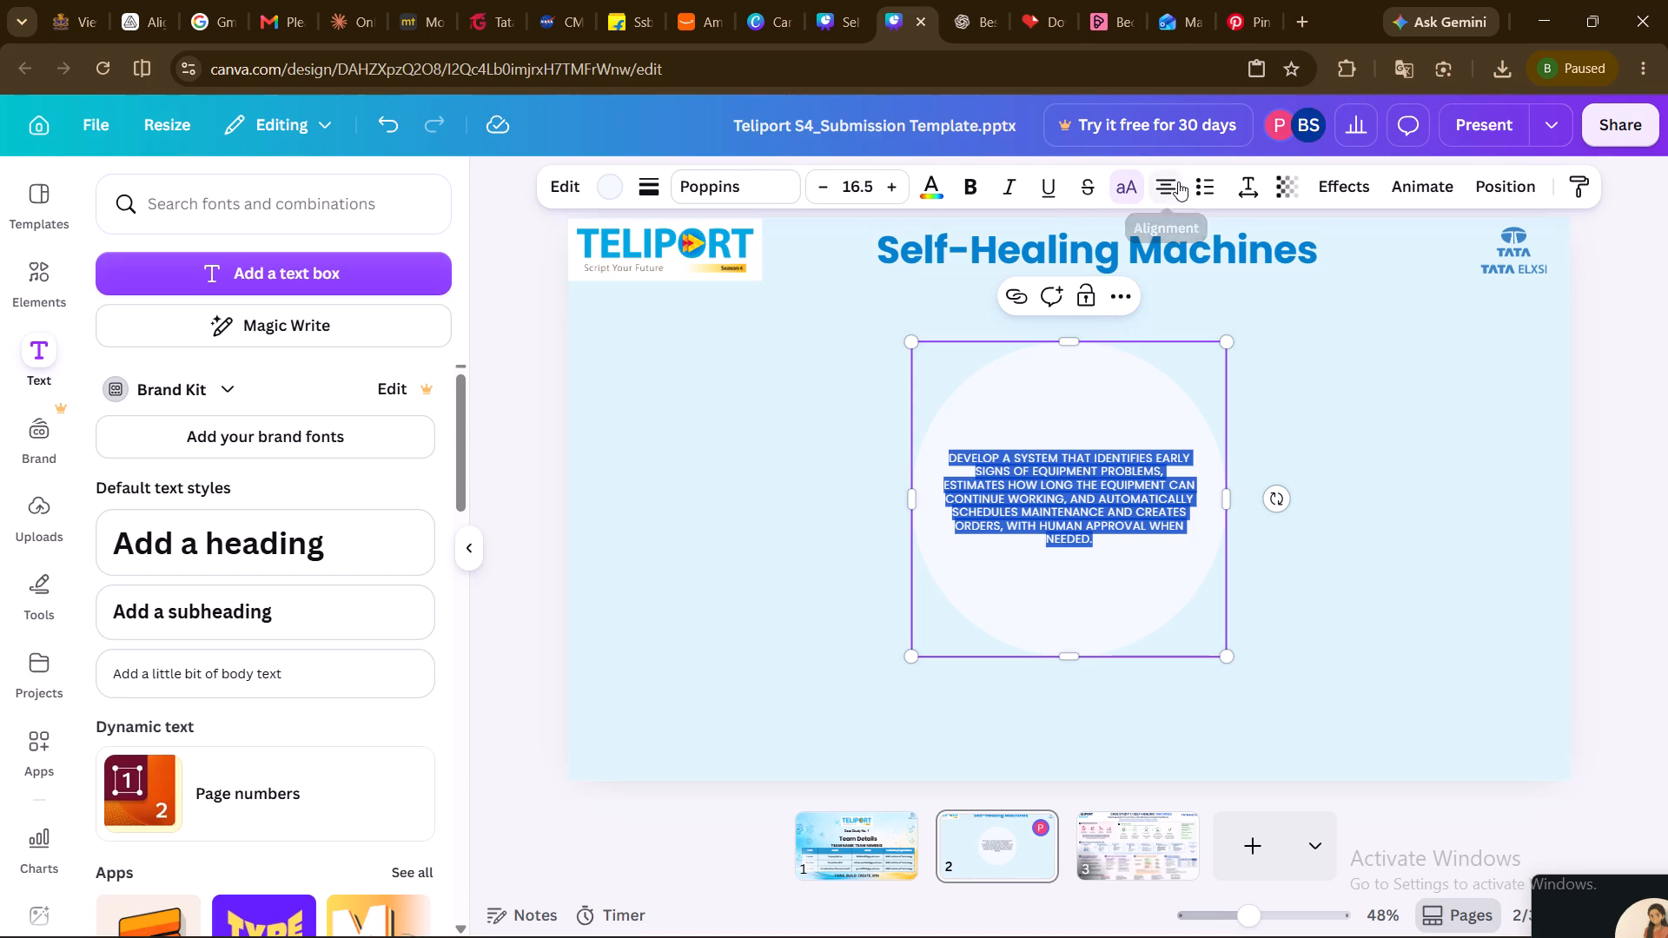
click(1173, 188)
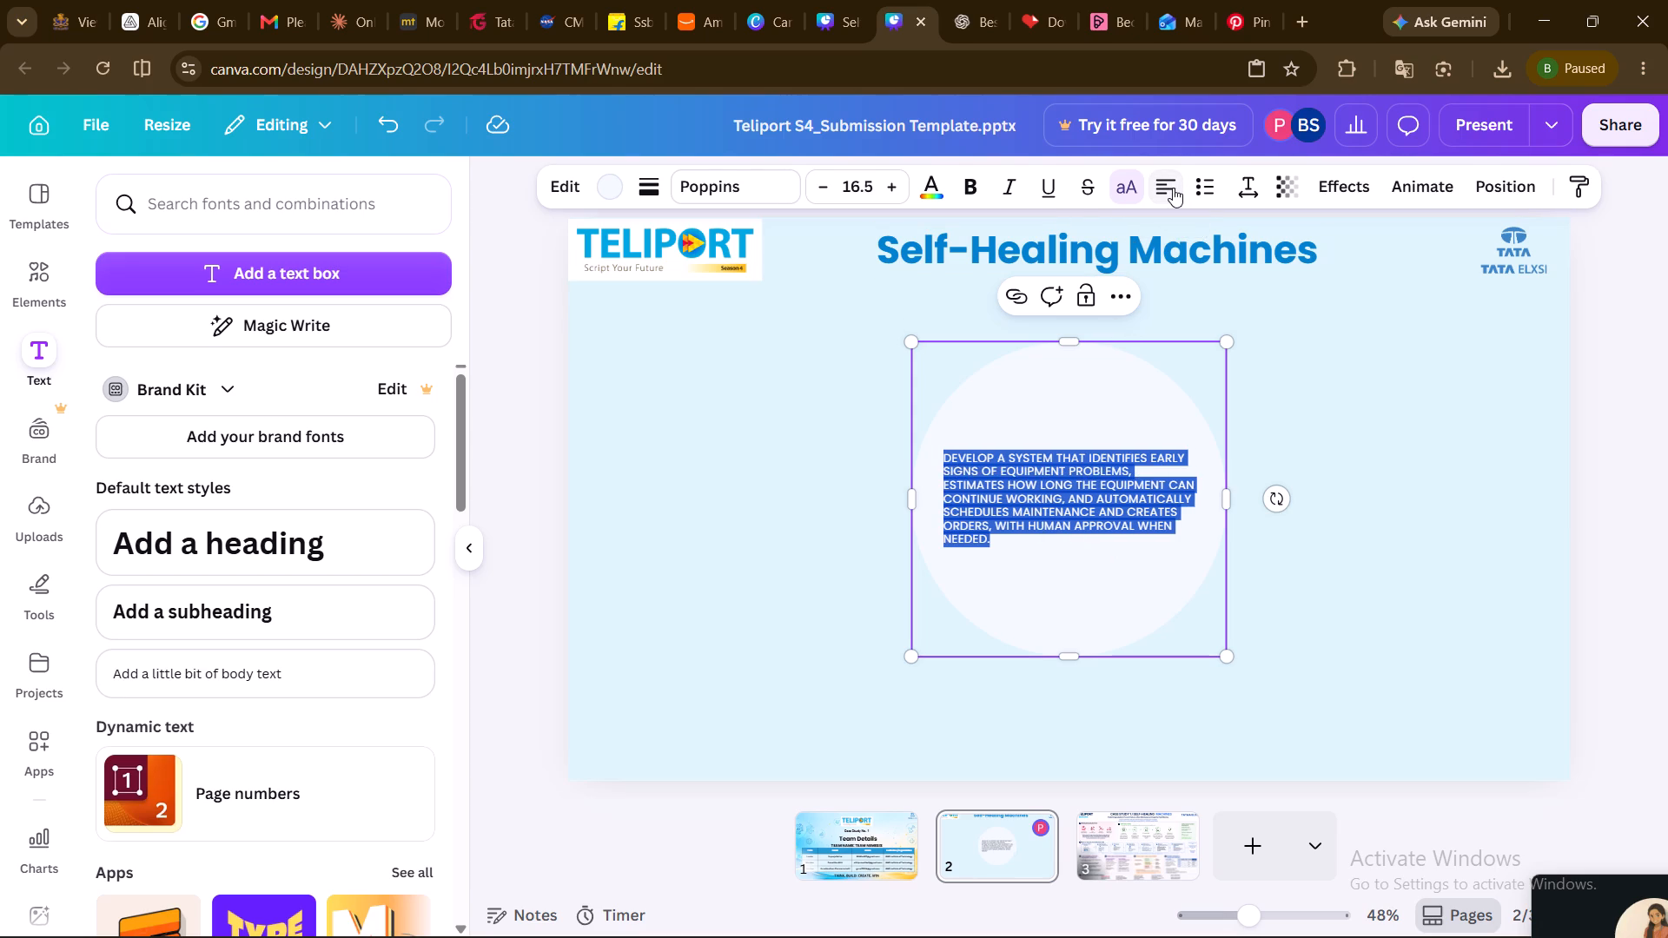
click(1049, 479)
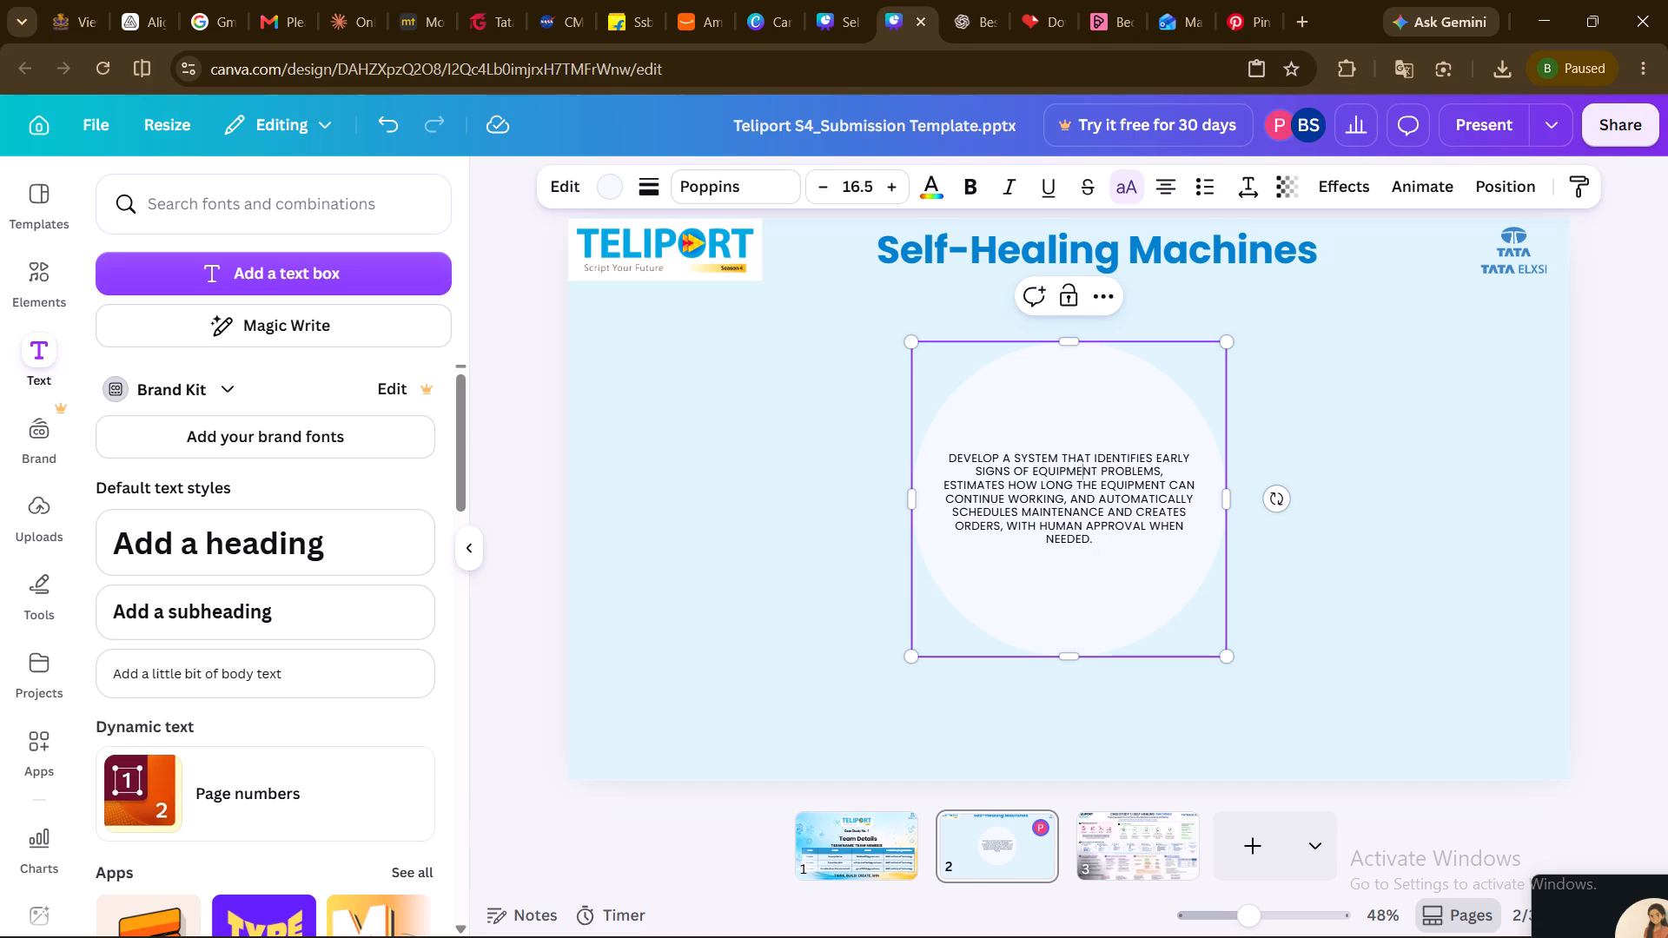
drag(1104, 537, 945, 454)
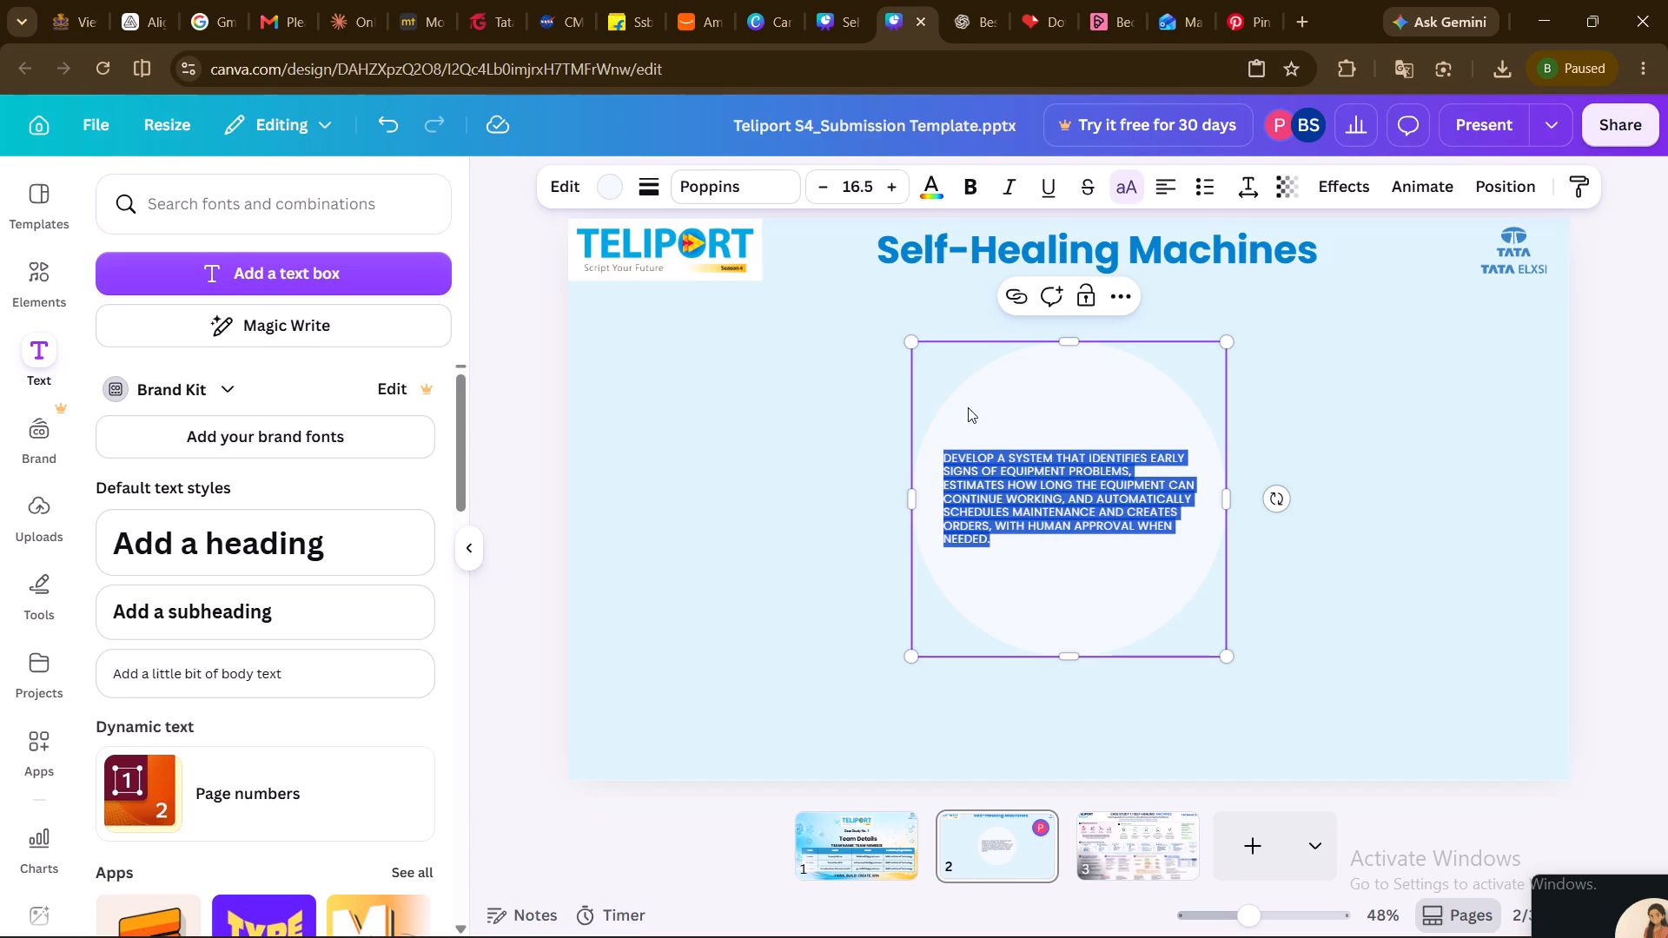
click(1163, 180)
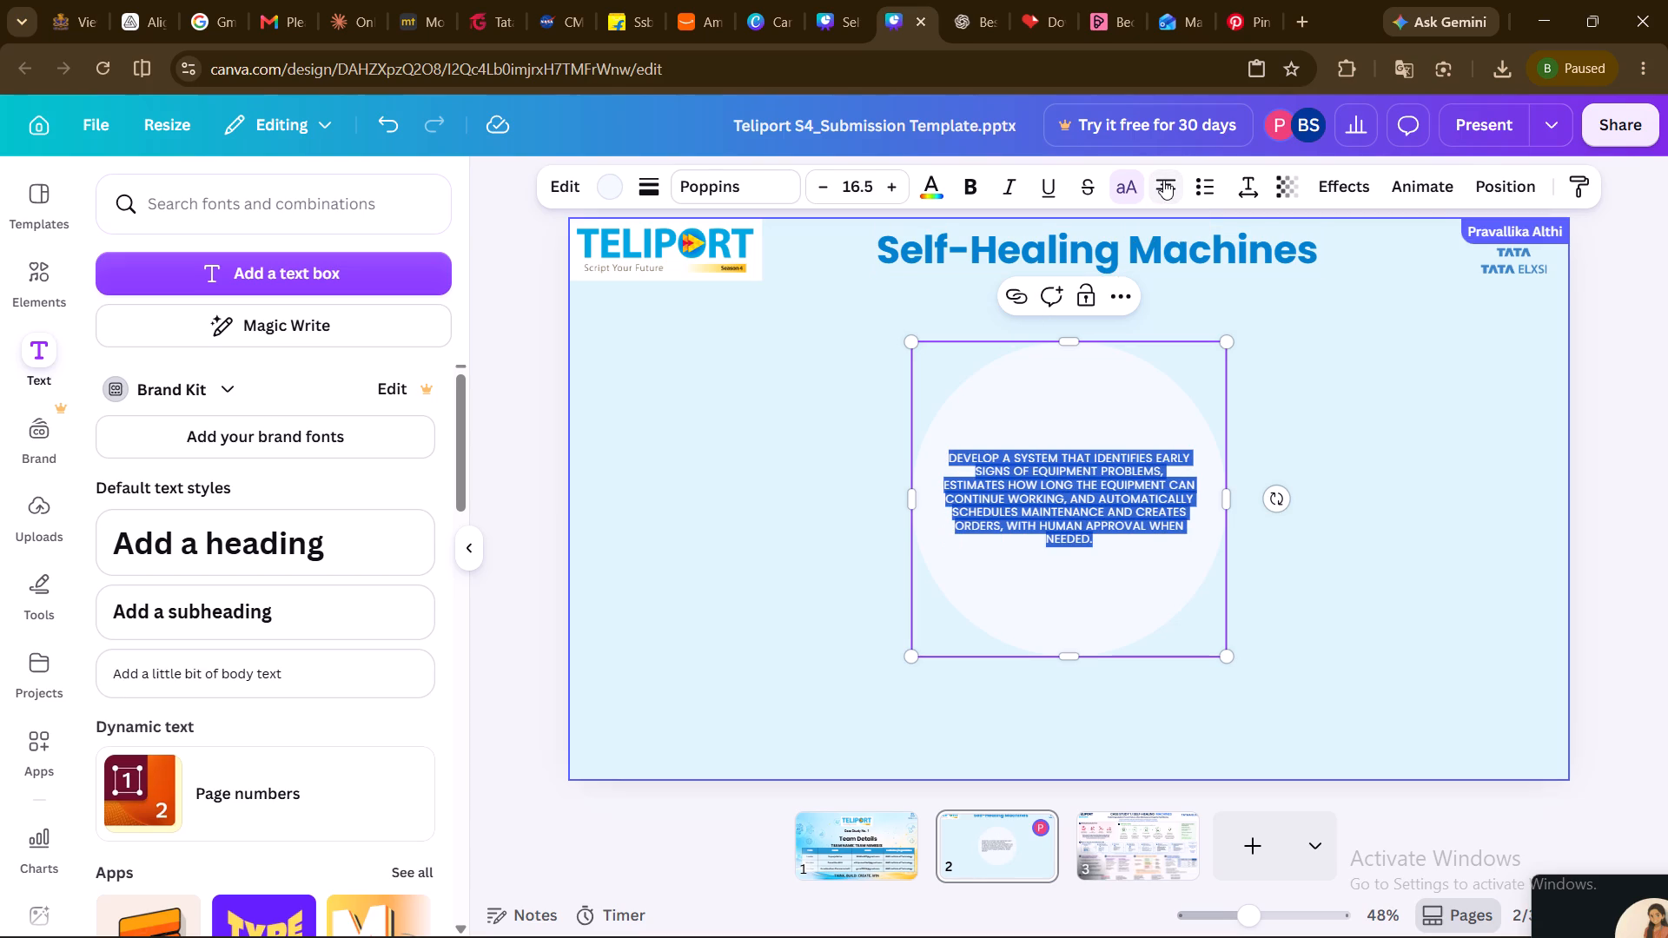
click(1163, 180)
click(1163, 180)
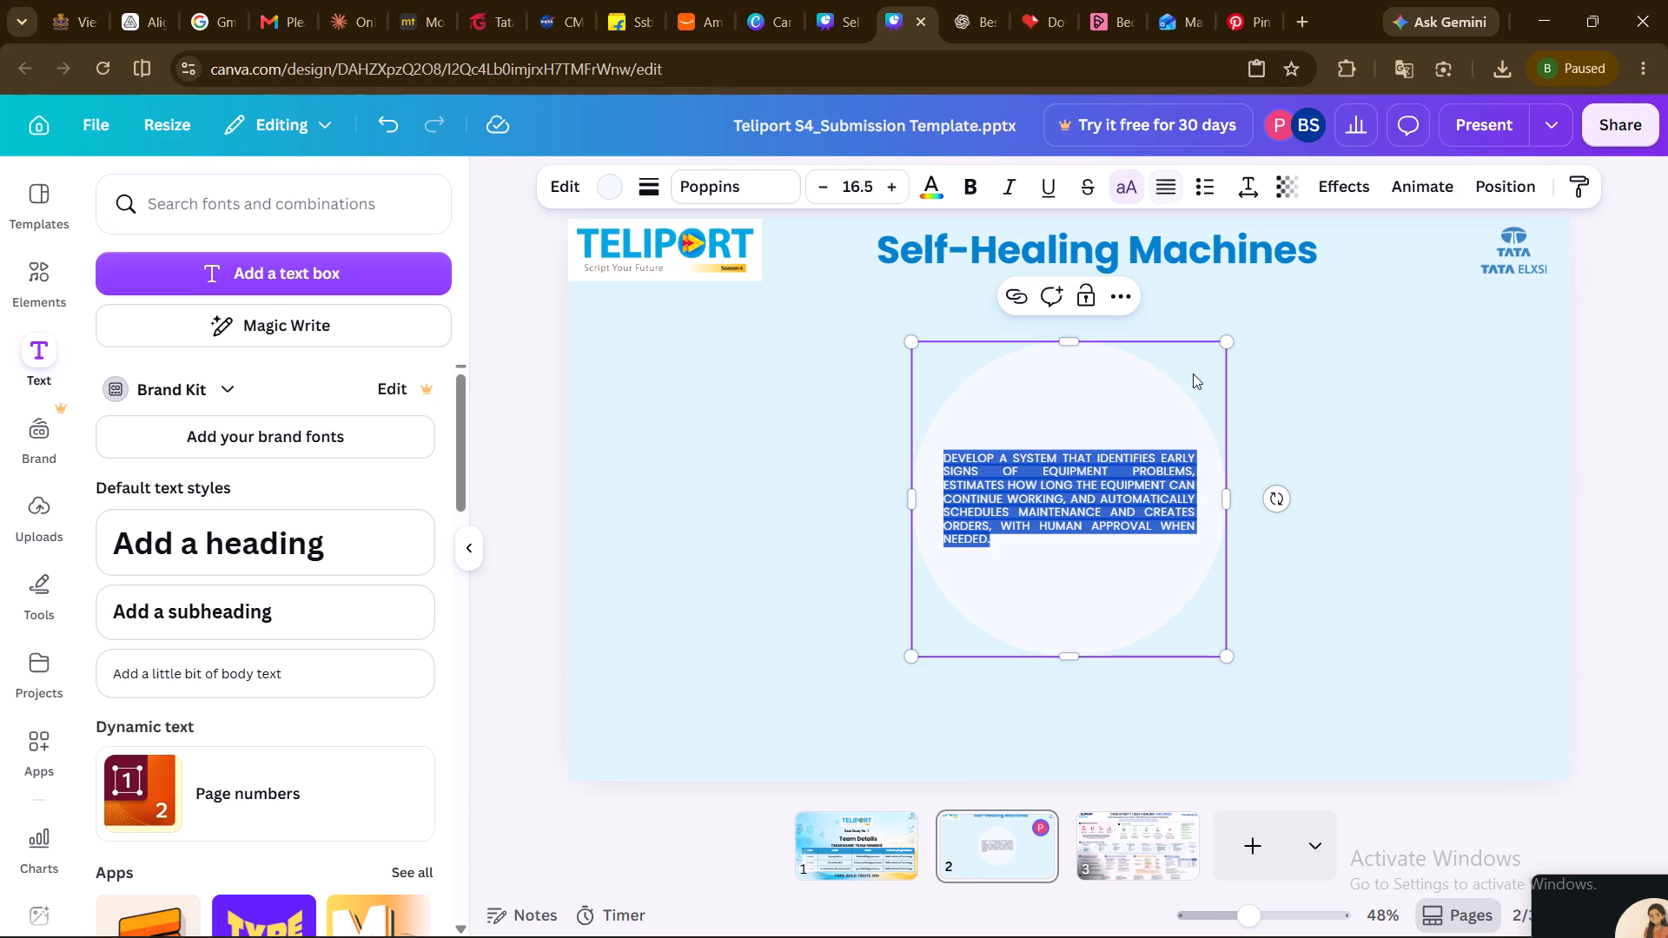
click(1167, 189)
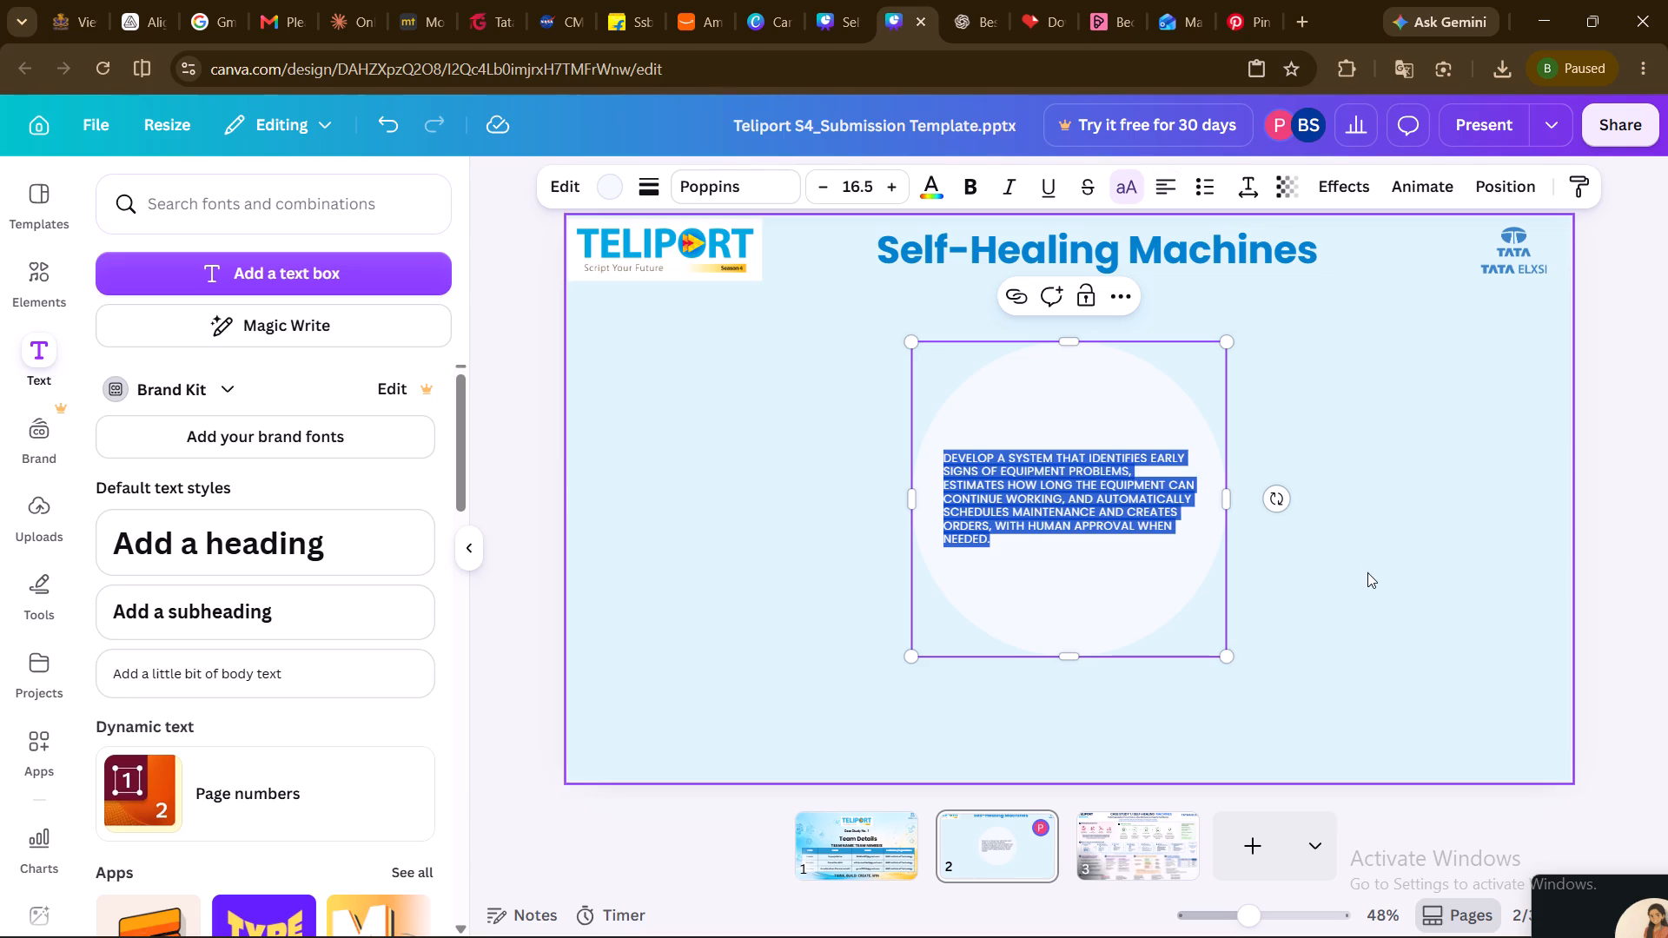
click(1367, 572)
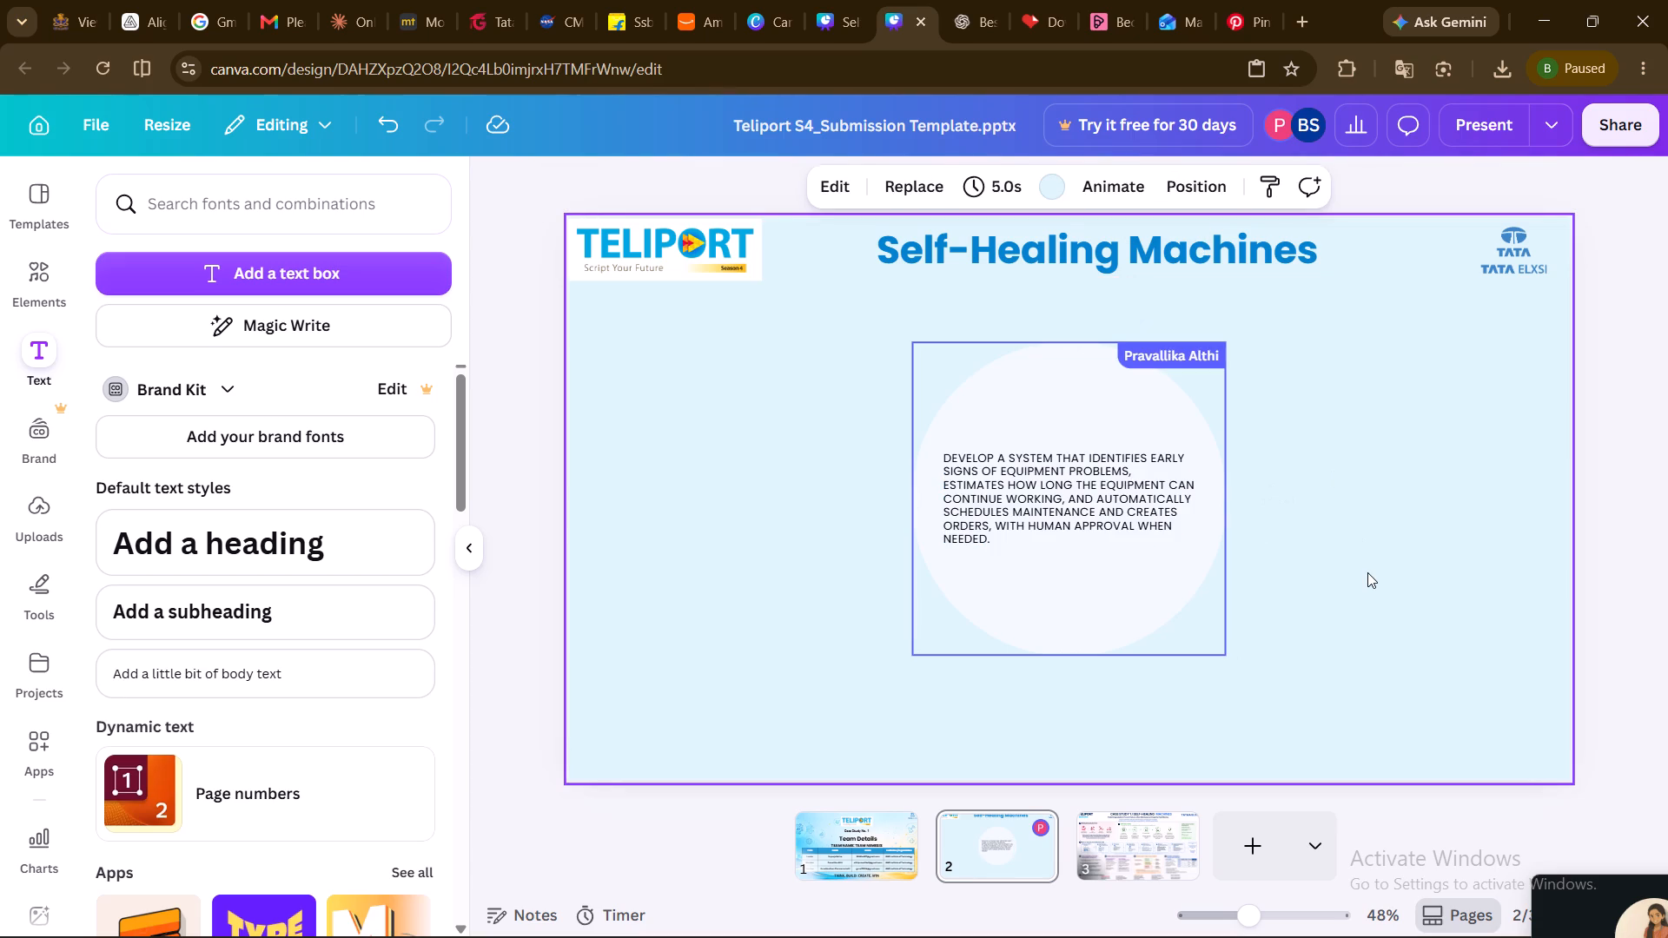
drag(1367, 572, 1199, 566)
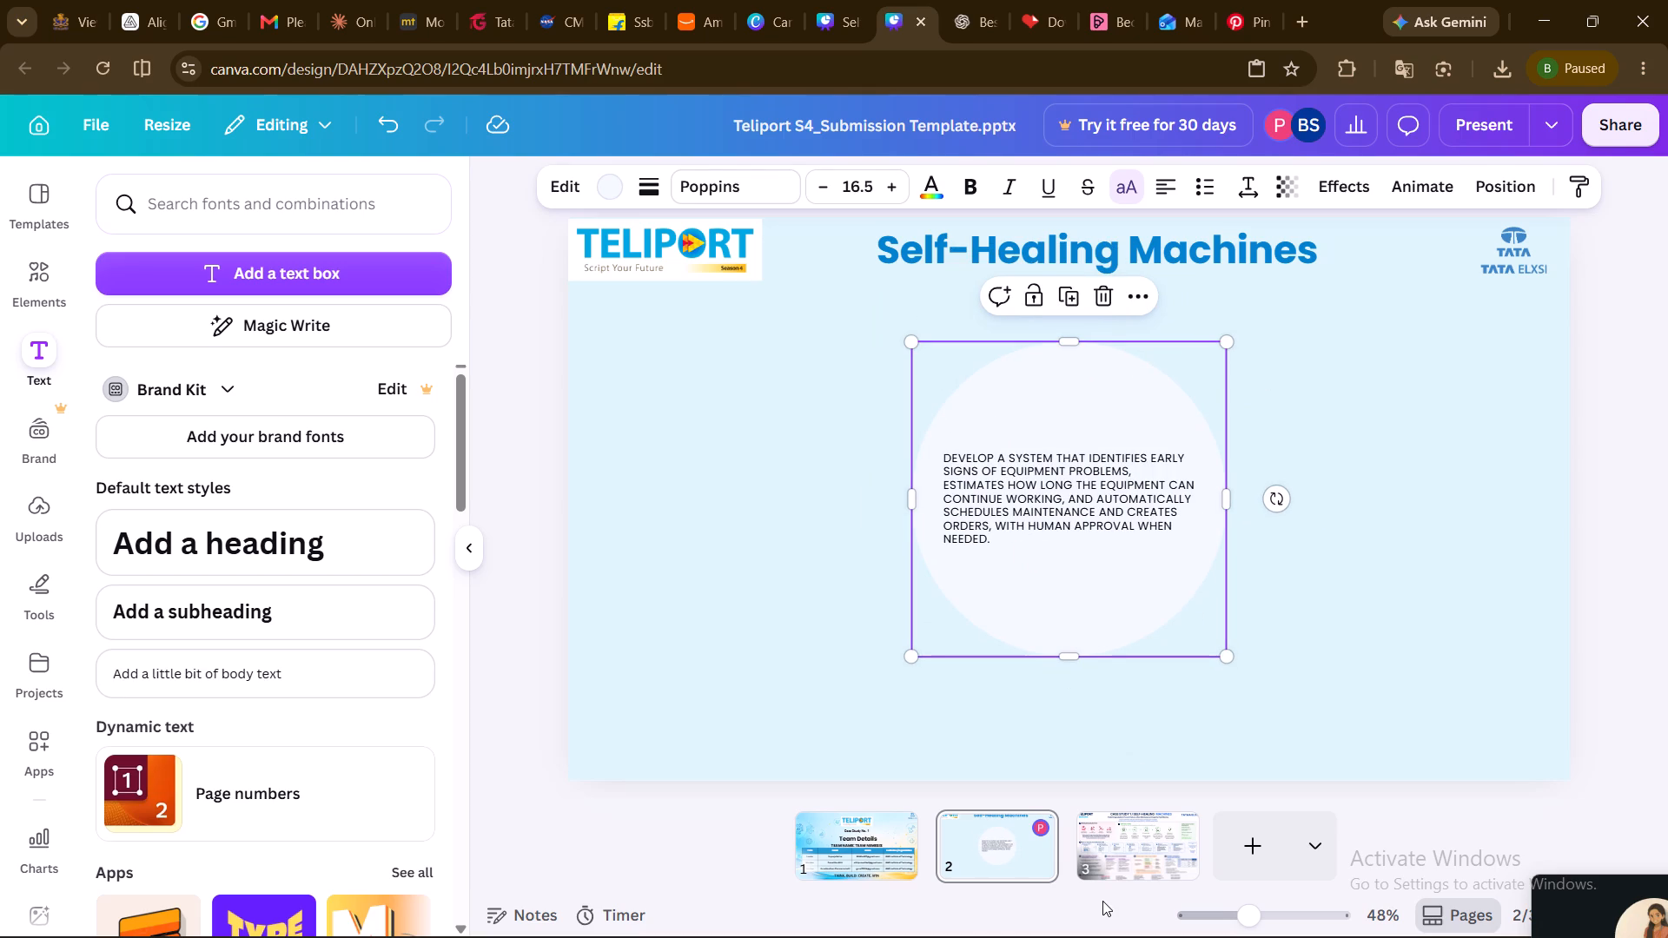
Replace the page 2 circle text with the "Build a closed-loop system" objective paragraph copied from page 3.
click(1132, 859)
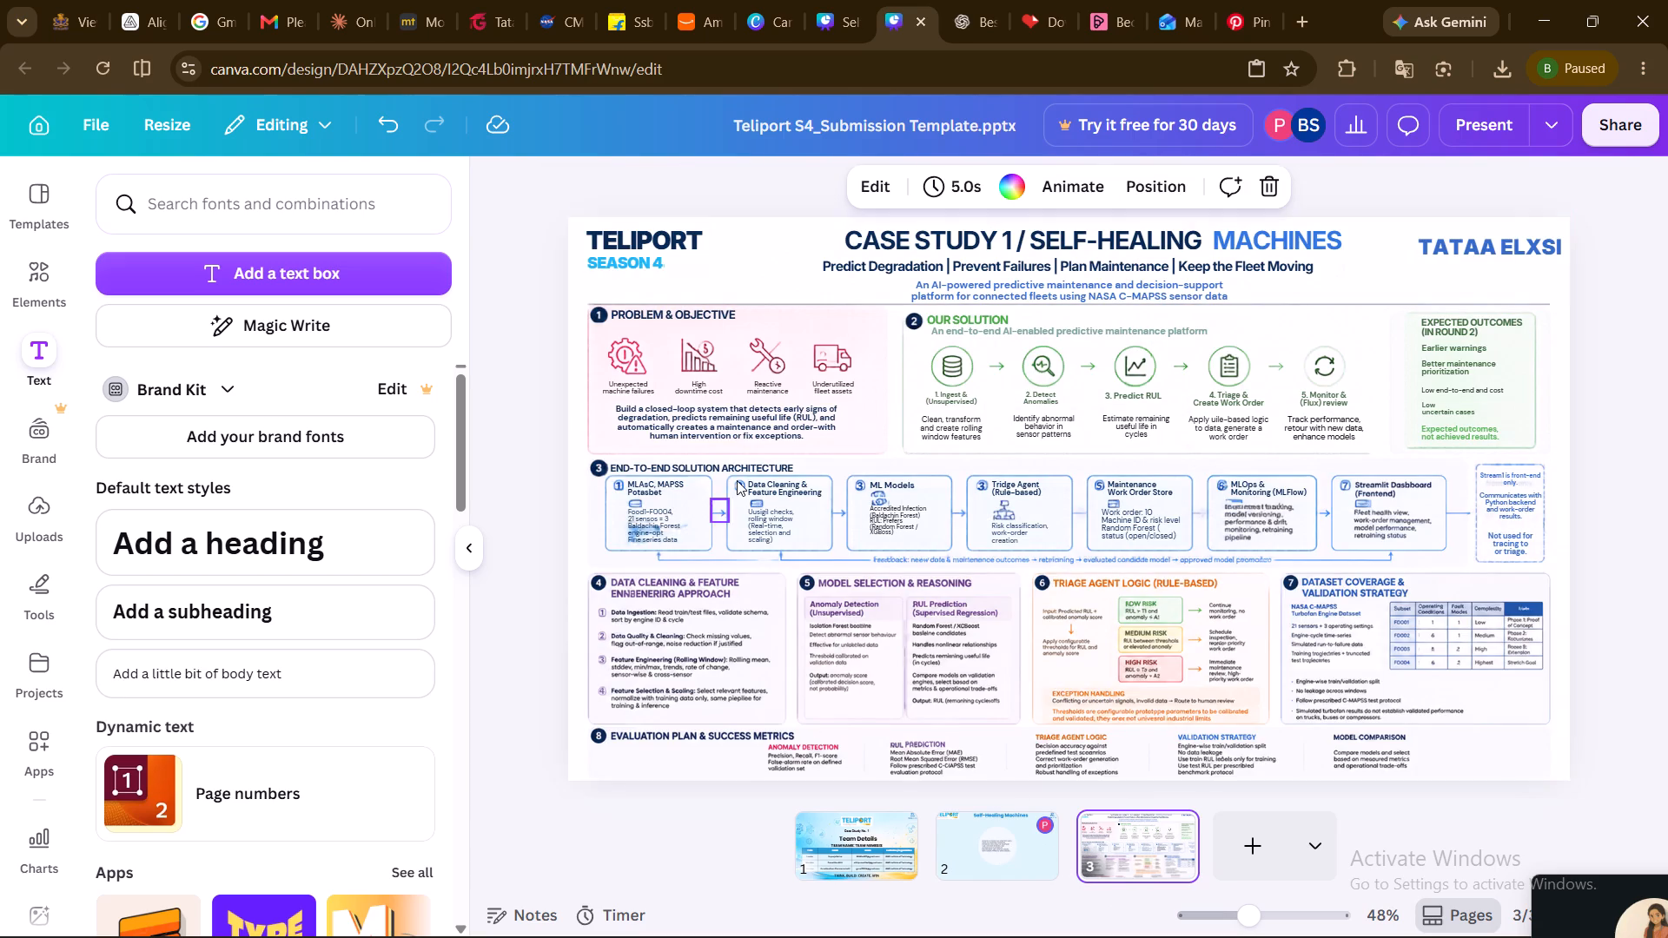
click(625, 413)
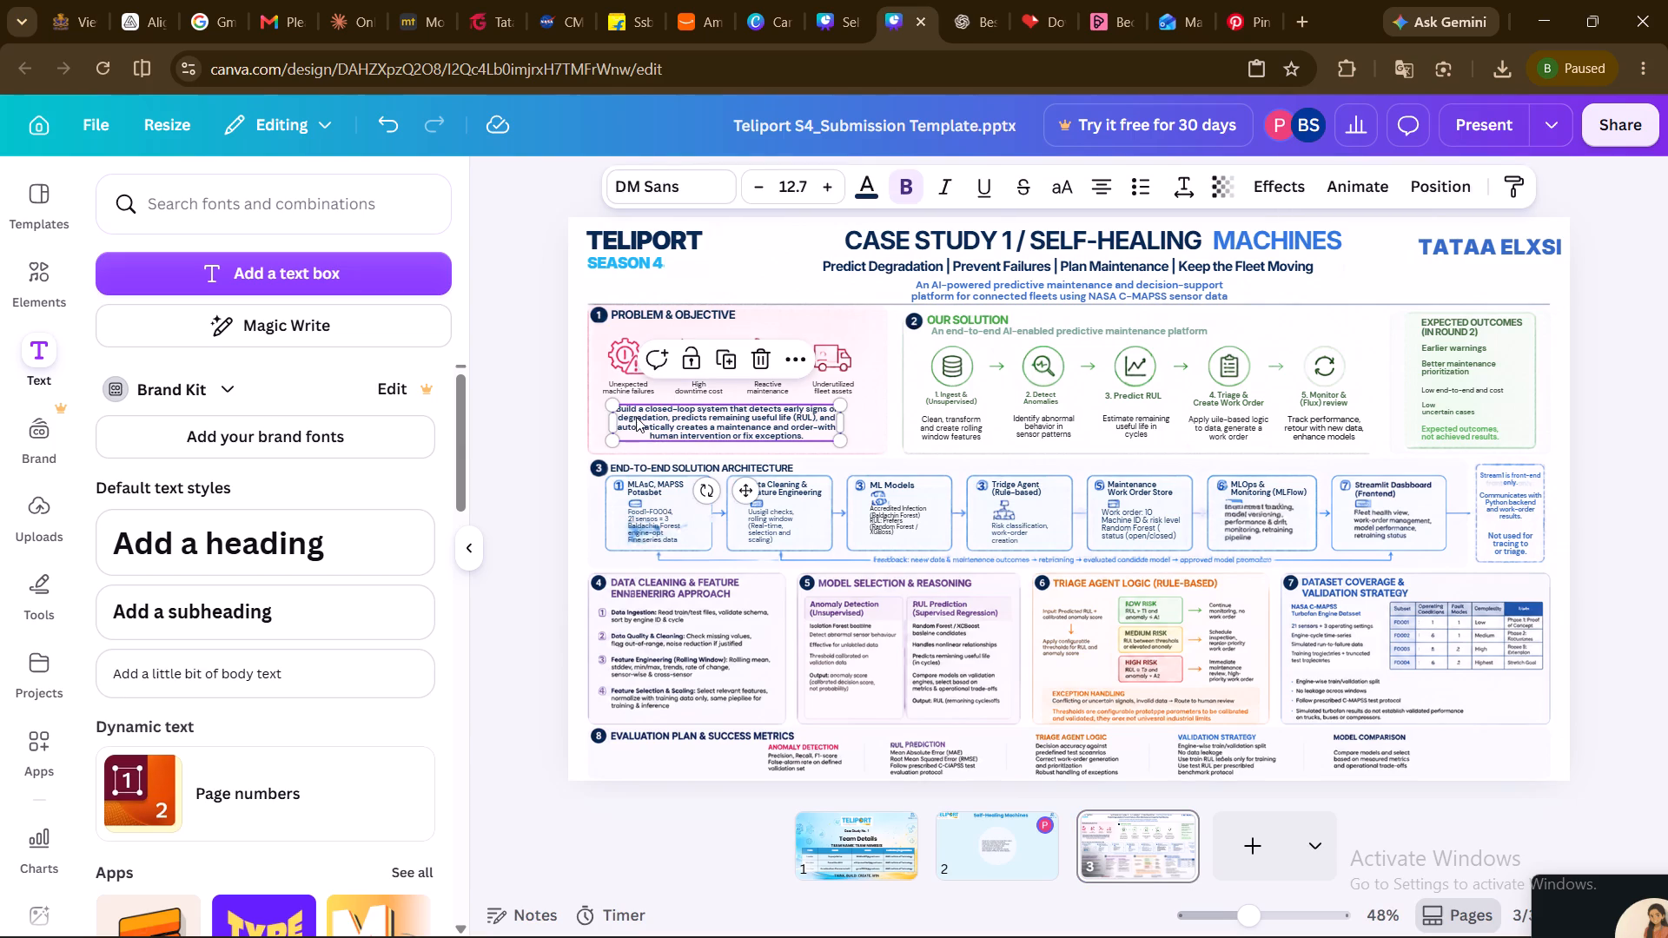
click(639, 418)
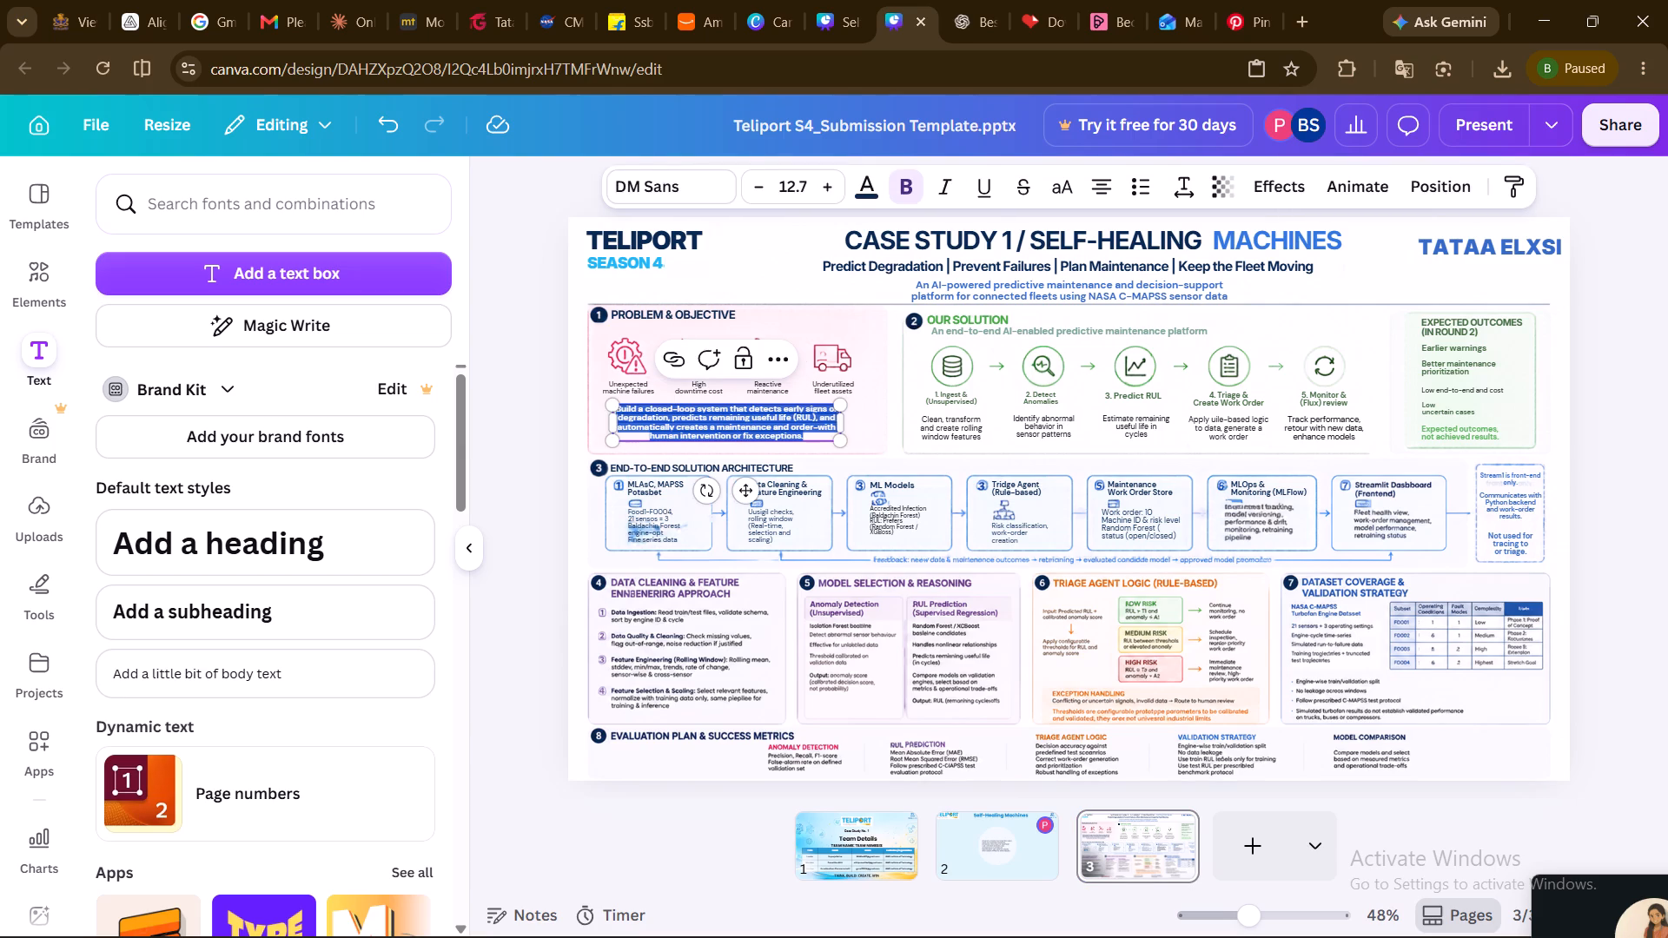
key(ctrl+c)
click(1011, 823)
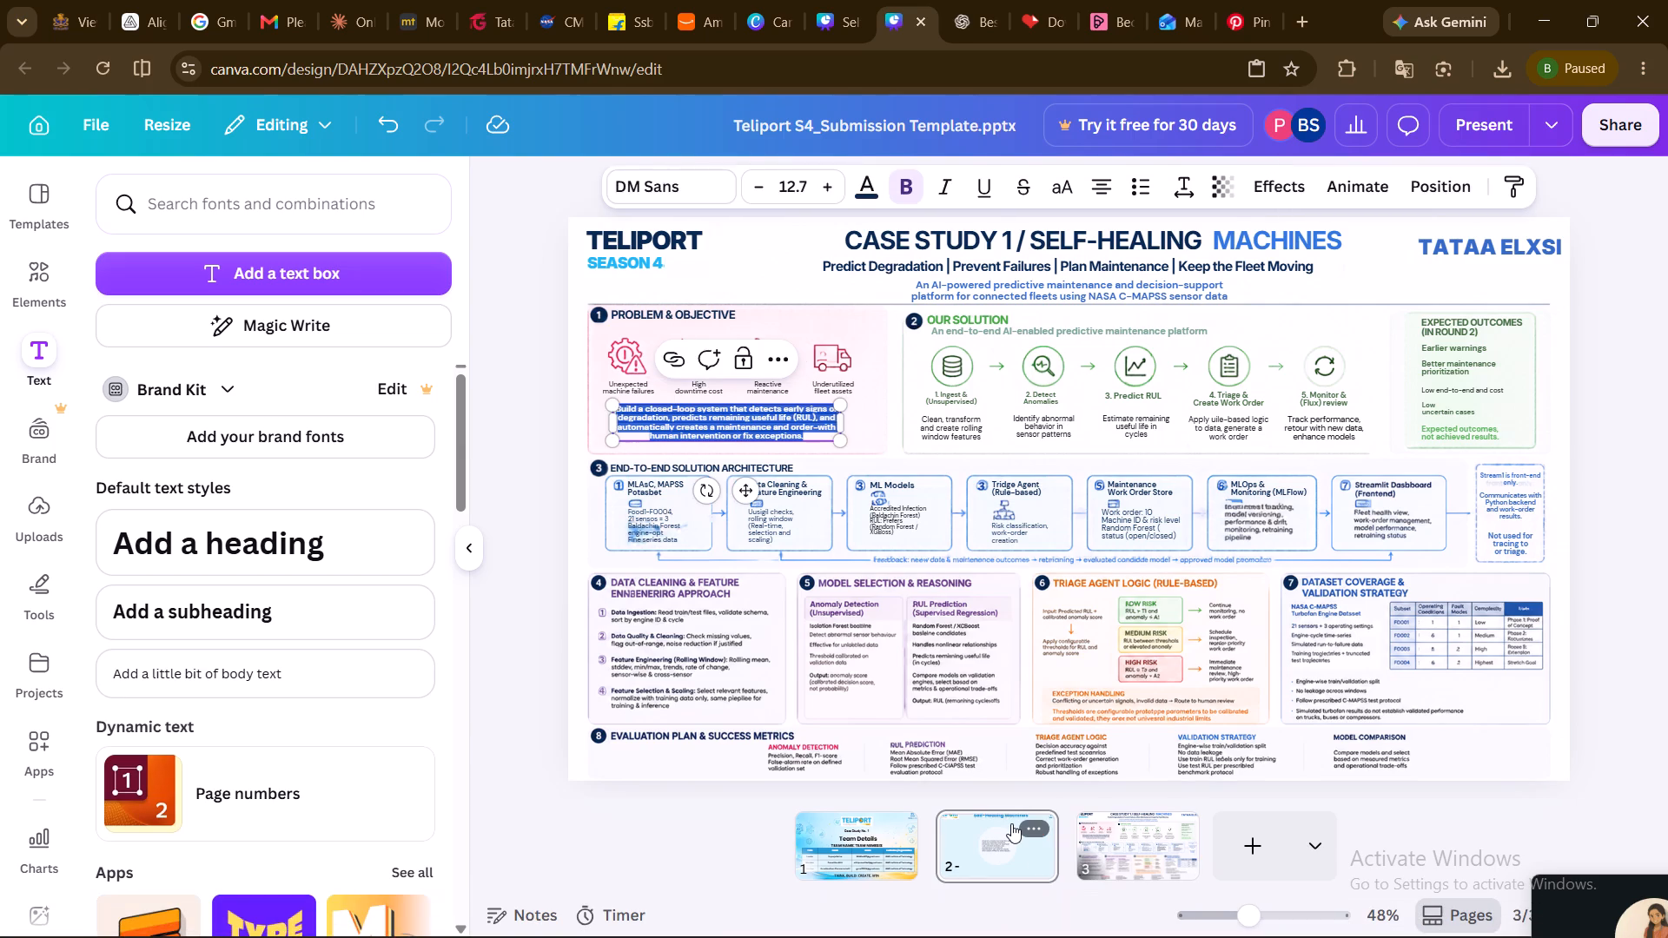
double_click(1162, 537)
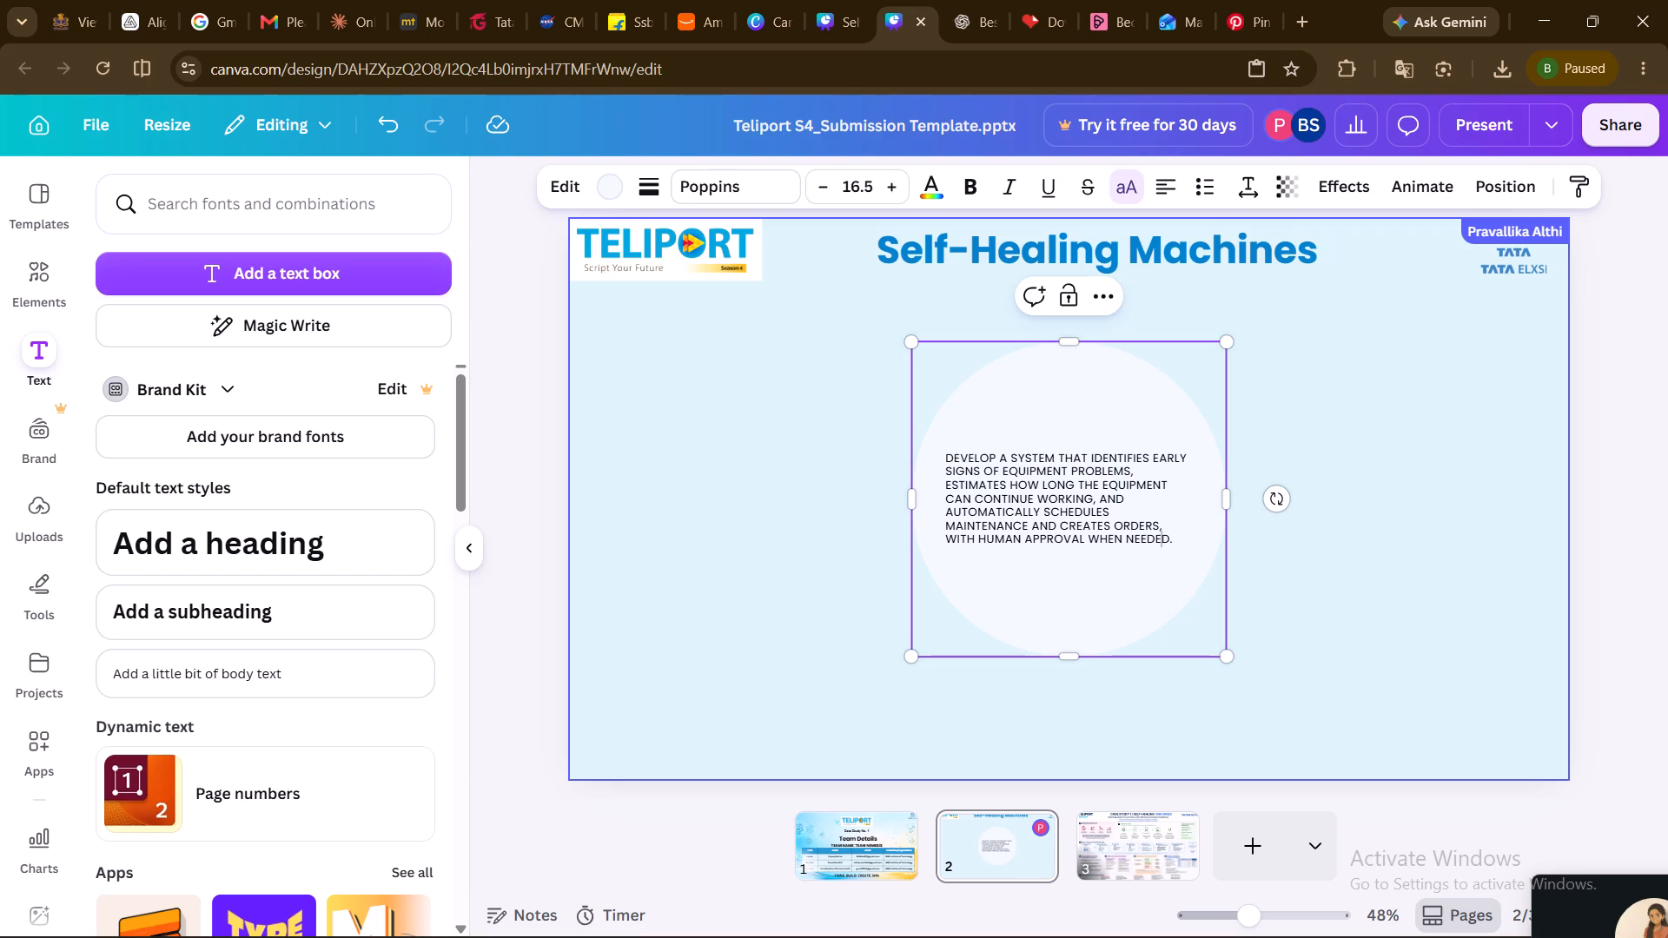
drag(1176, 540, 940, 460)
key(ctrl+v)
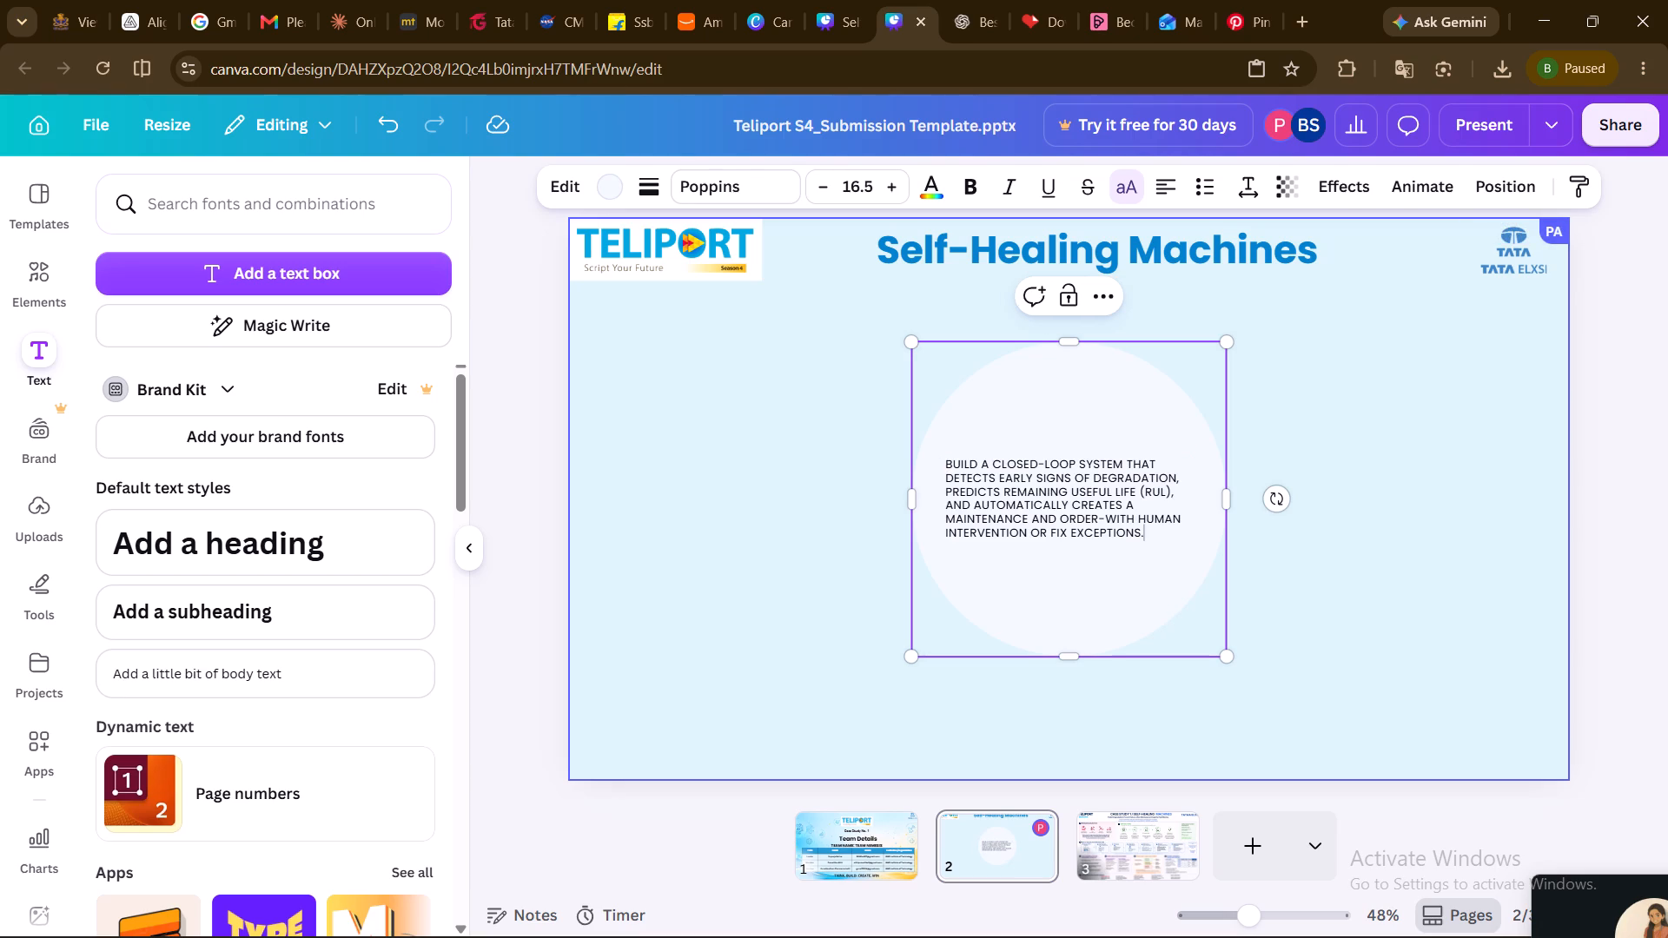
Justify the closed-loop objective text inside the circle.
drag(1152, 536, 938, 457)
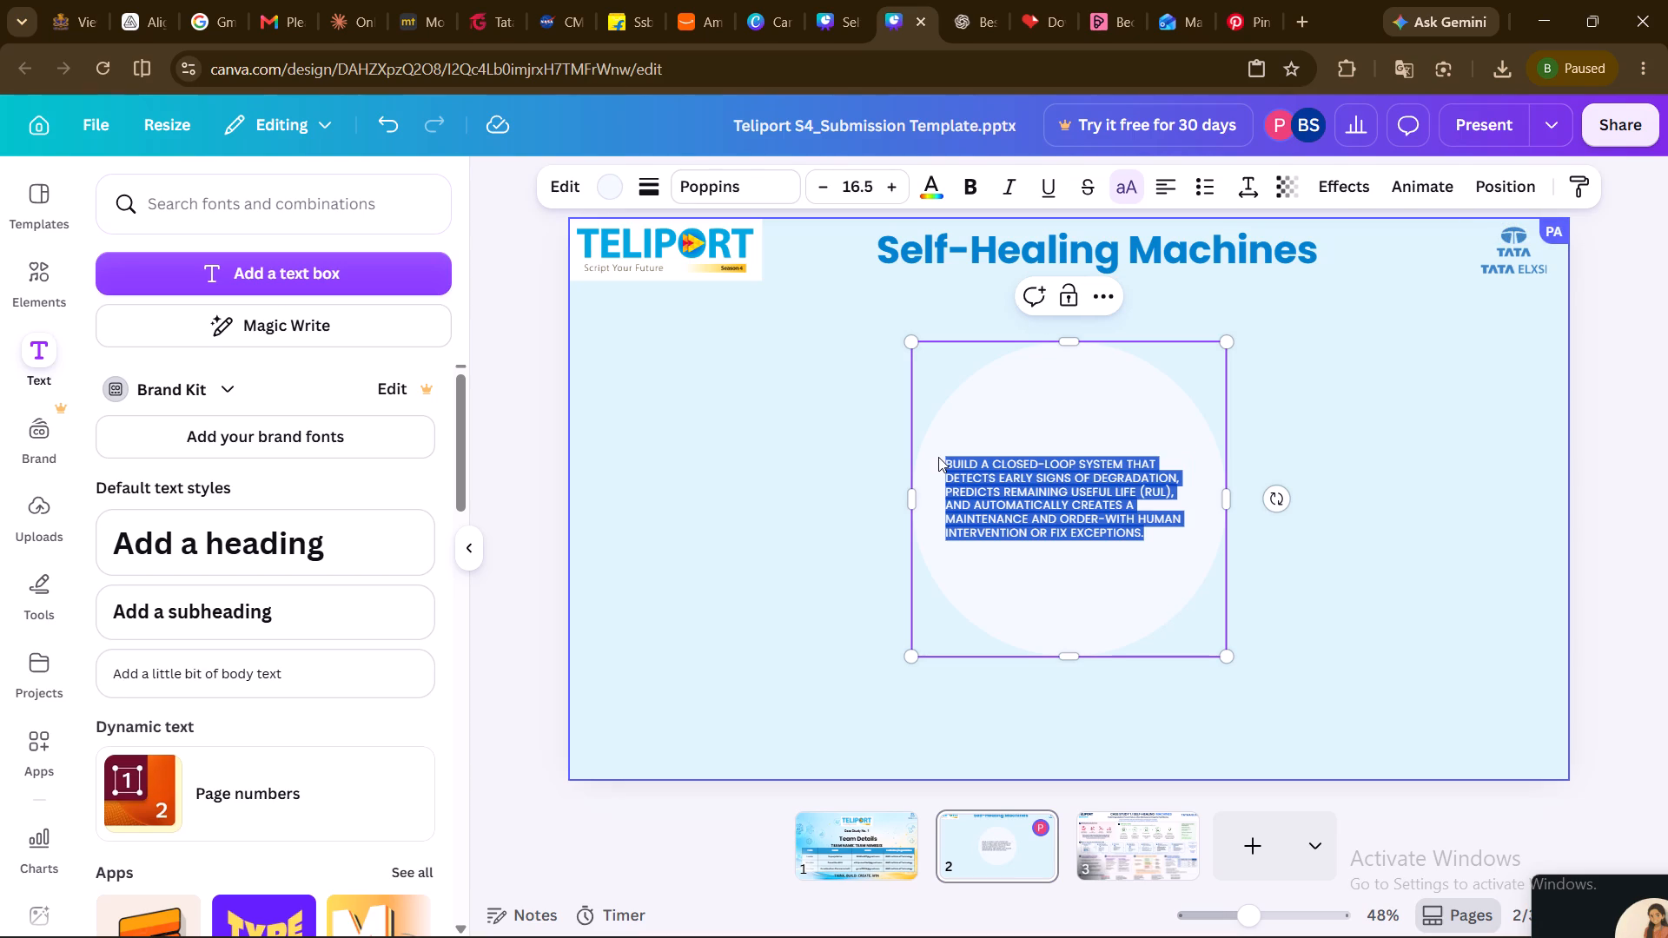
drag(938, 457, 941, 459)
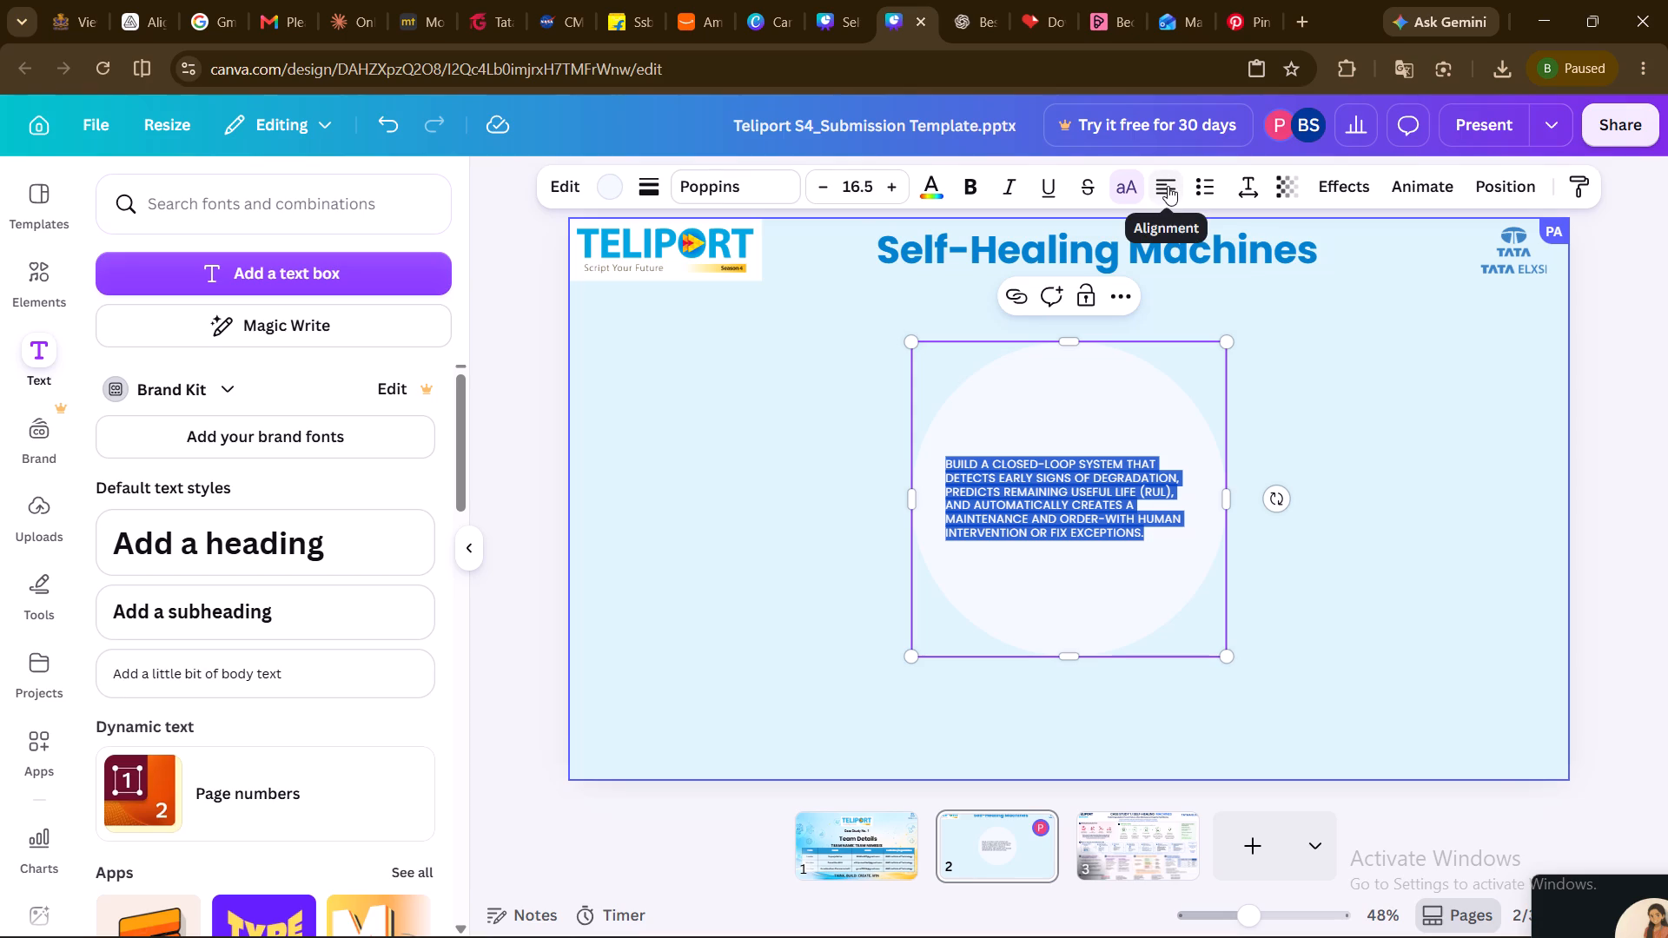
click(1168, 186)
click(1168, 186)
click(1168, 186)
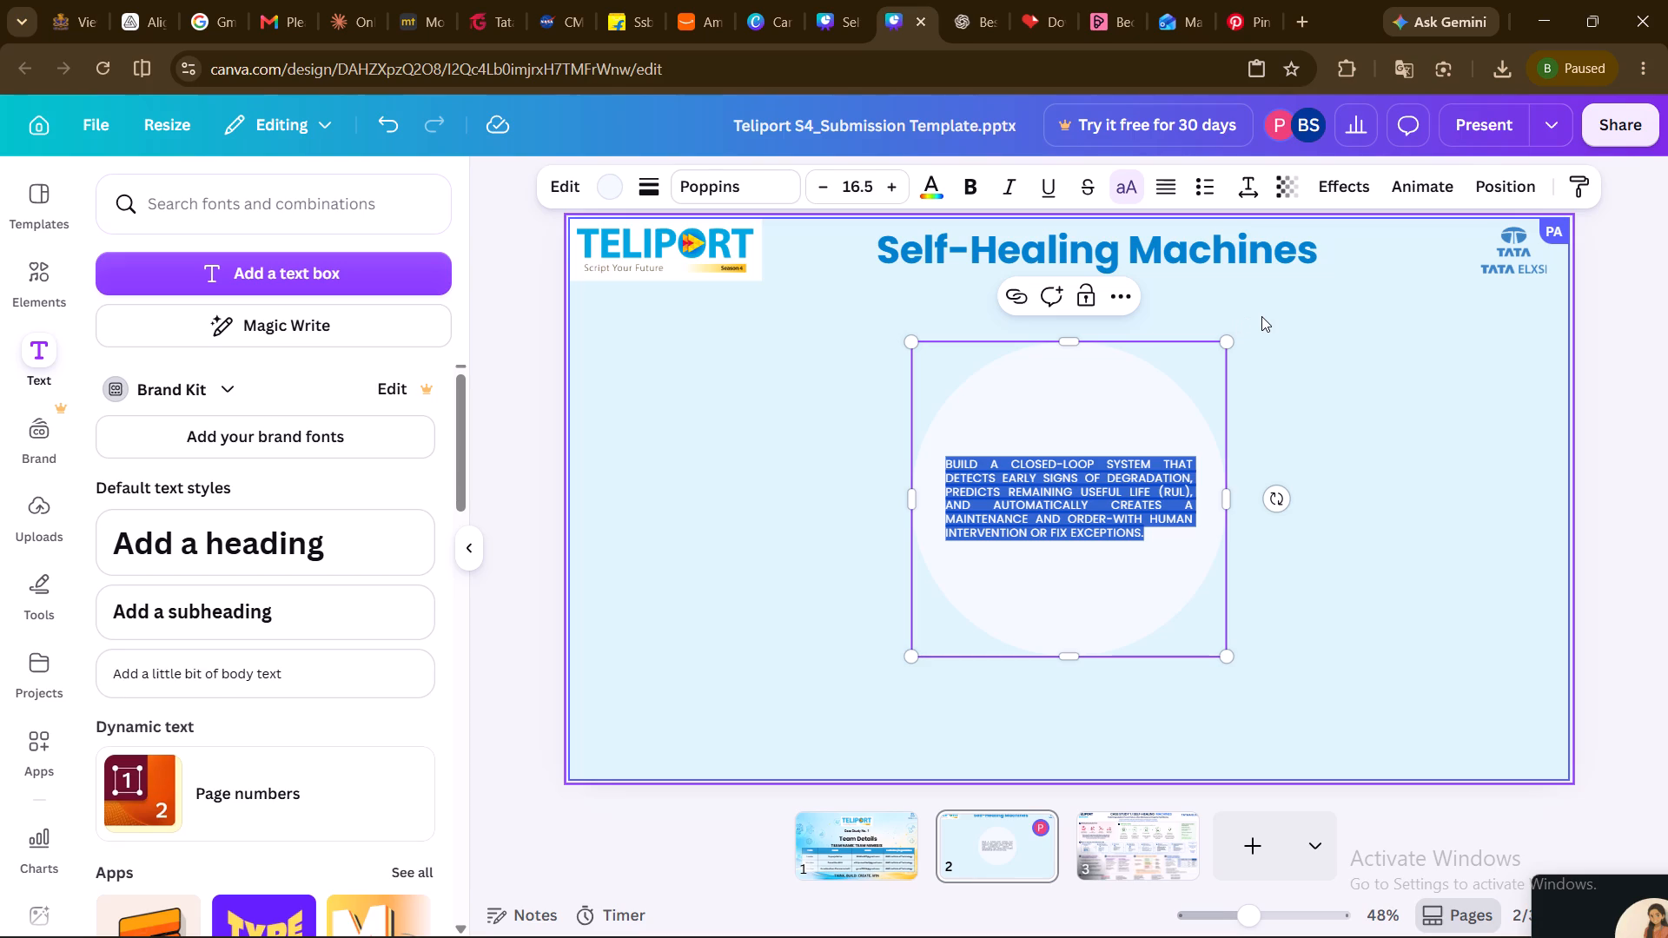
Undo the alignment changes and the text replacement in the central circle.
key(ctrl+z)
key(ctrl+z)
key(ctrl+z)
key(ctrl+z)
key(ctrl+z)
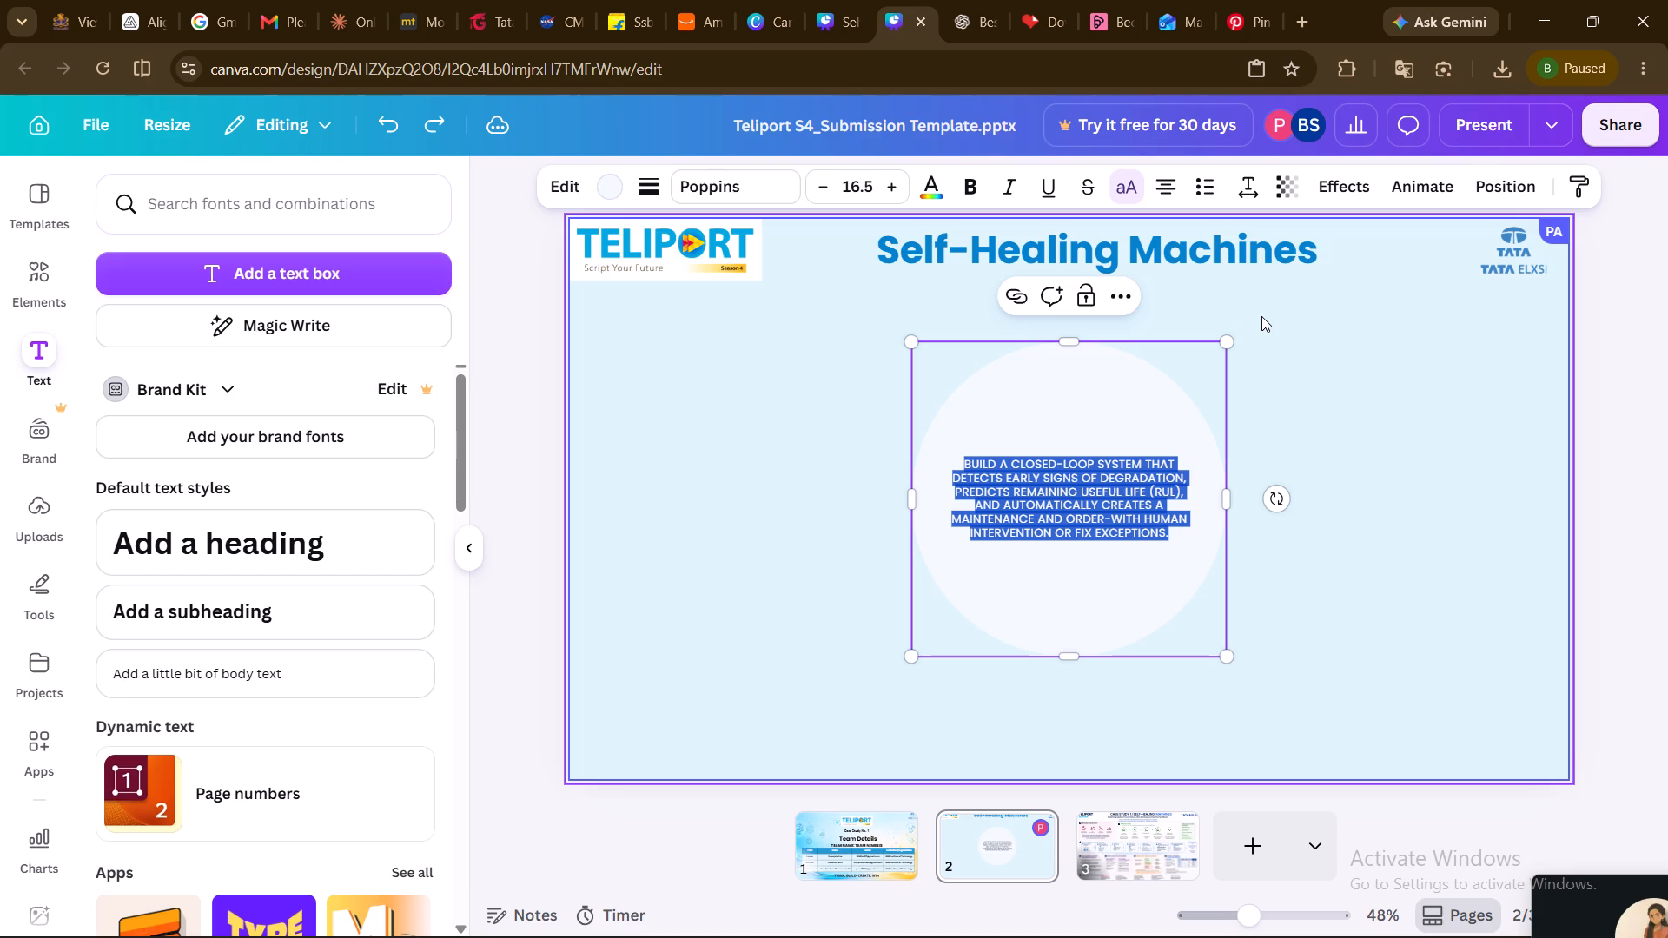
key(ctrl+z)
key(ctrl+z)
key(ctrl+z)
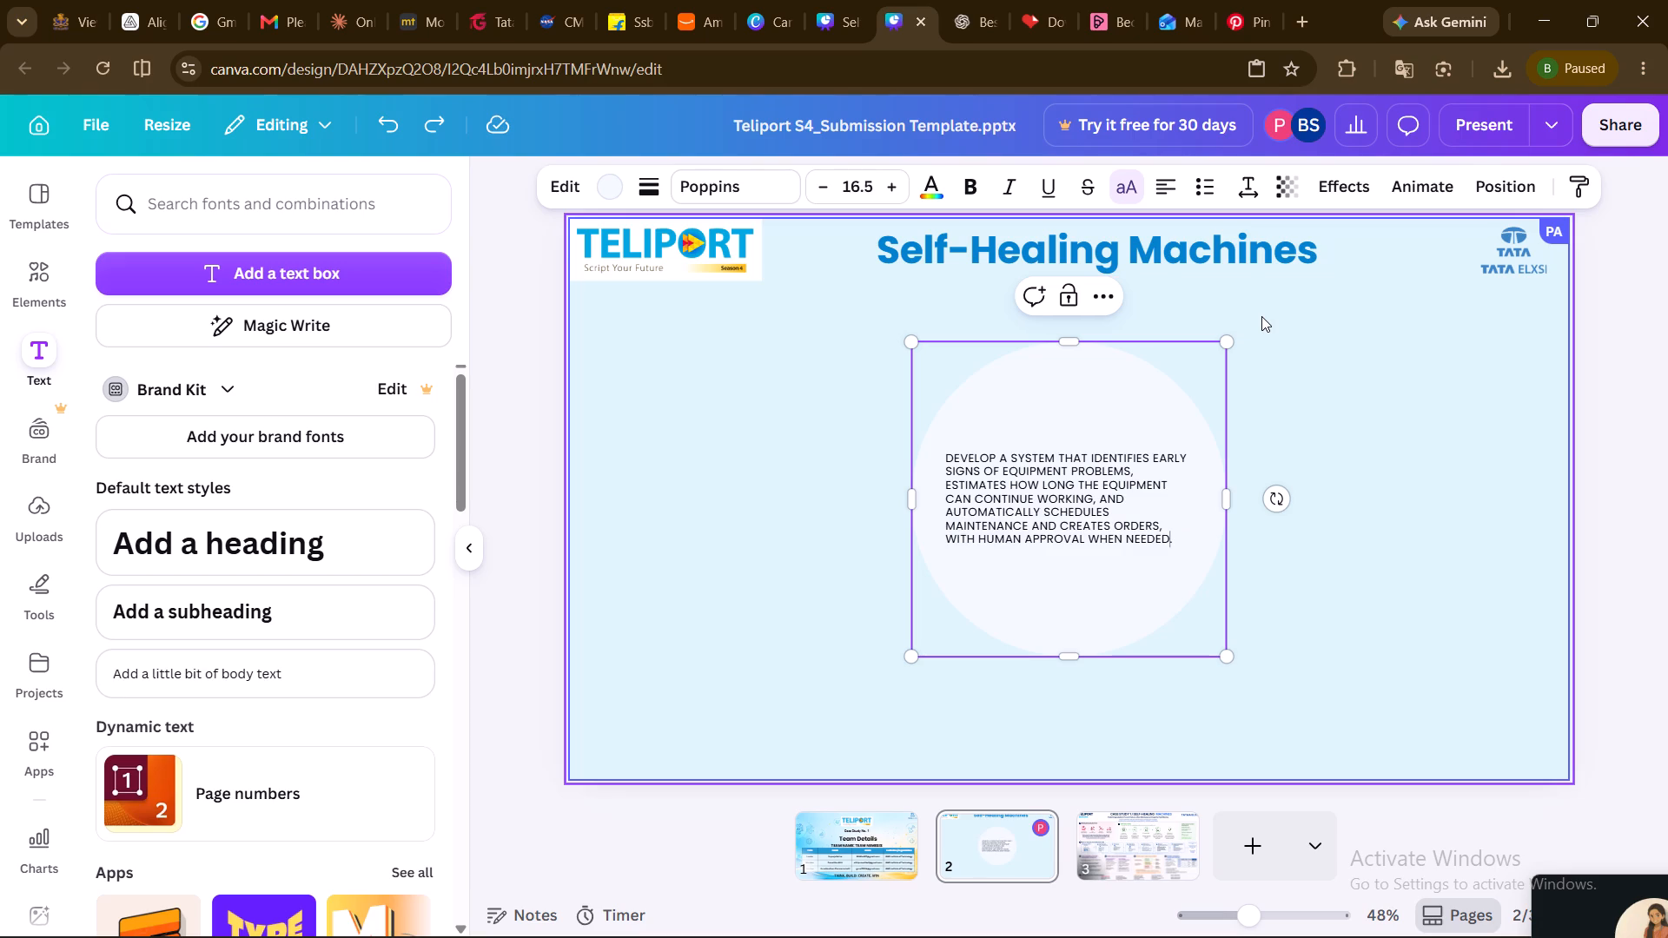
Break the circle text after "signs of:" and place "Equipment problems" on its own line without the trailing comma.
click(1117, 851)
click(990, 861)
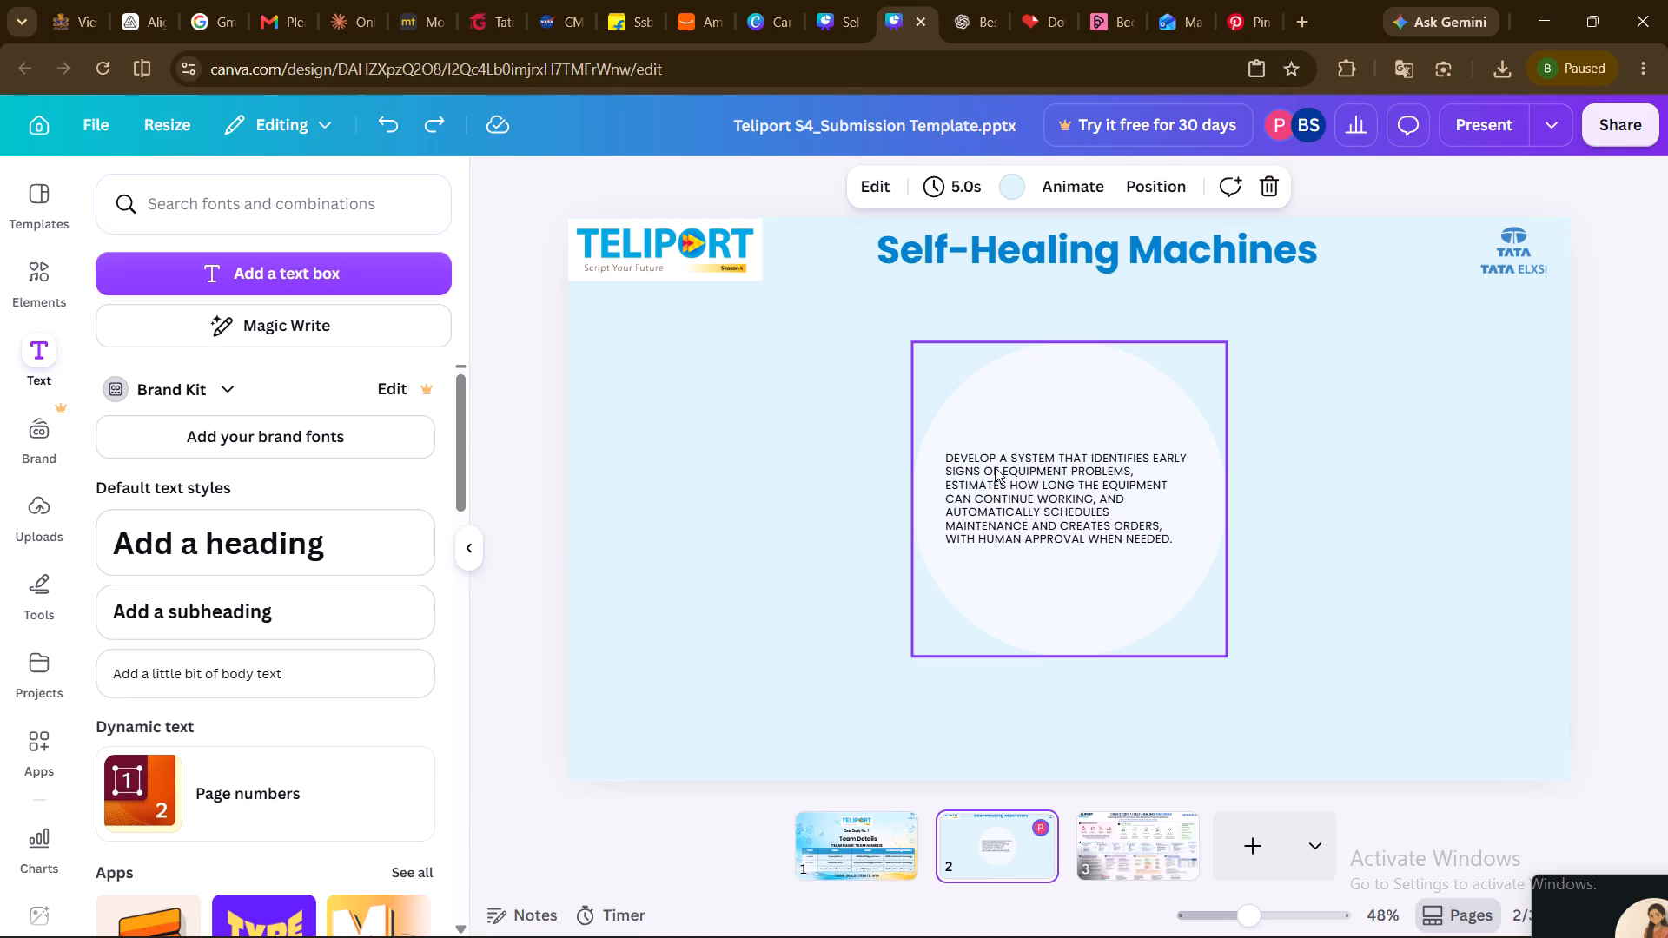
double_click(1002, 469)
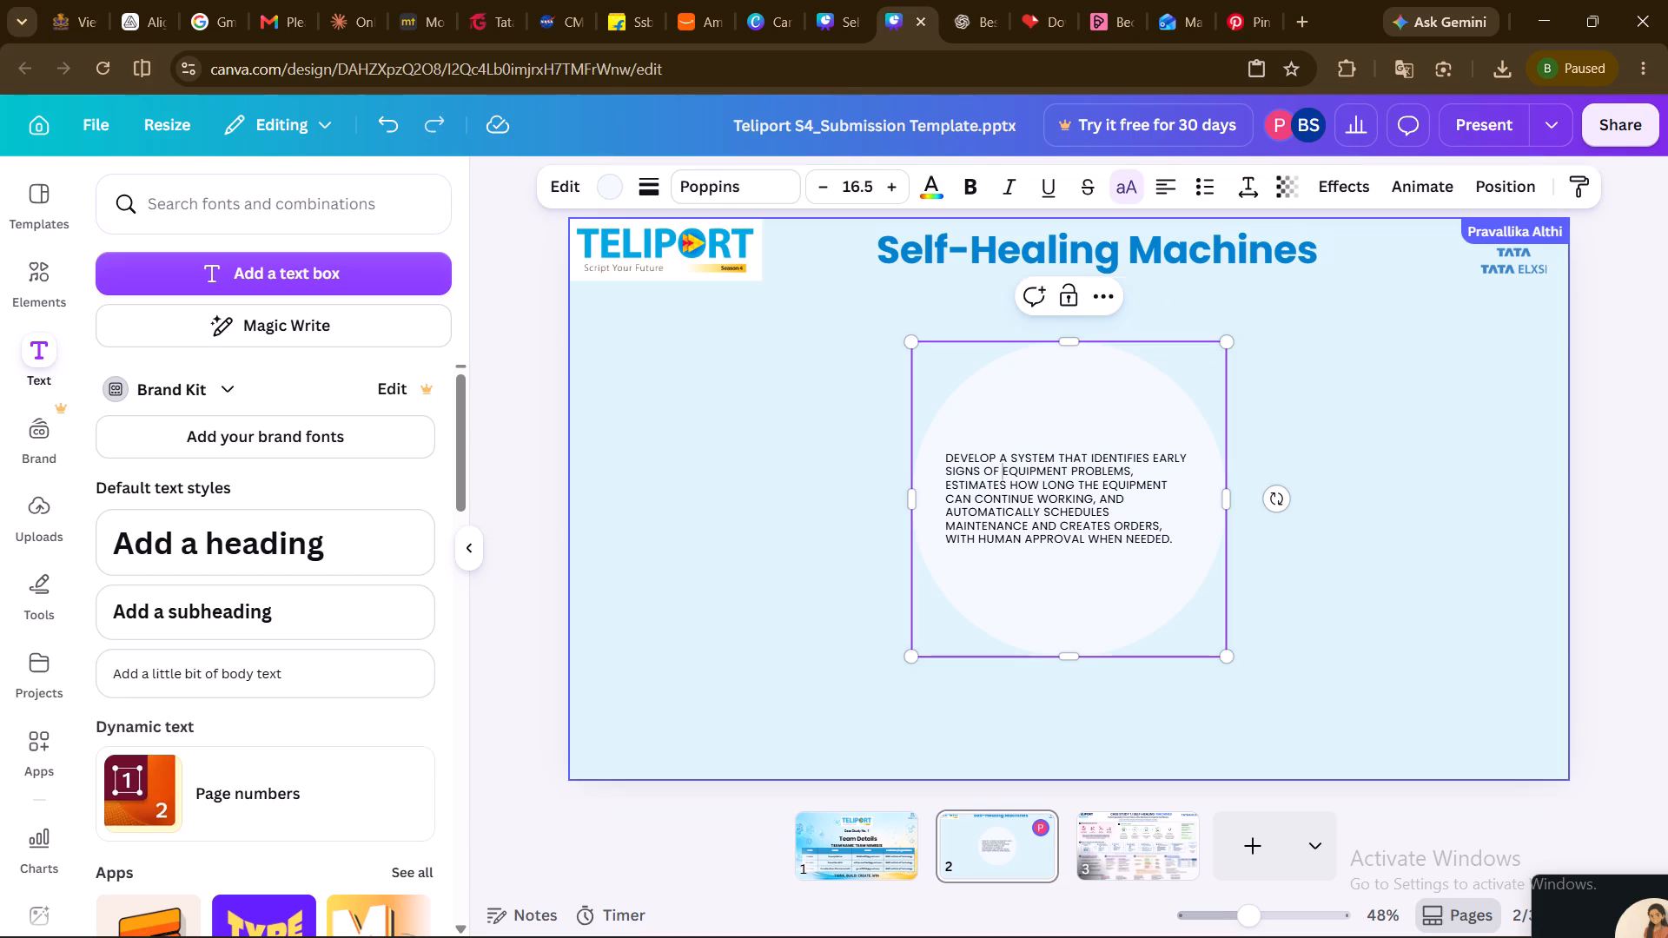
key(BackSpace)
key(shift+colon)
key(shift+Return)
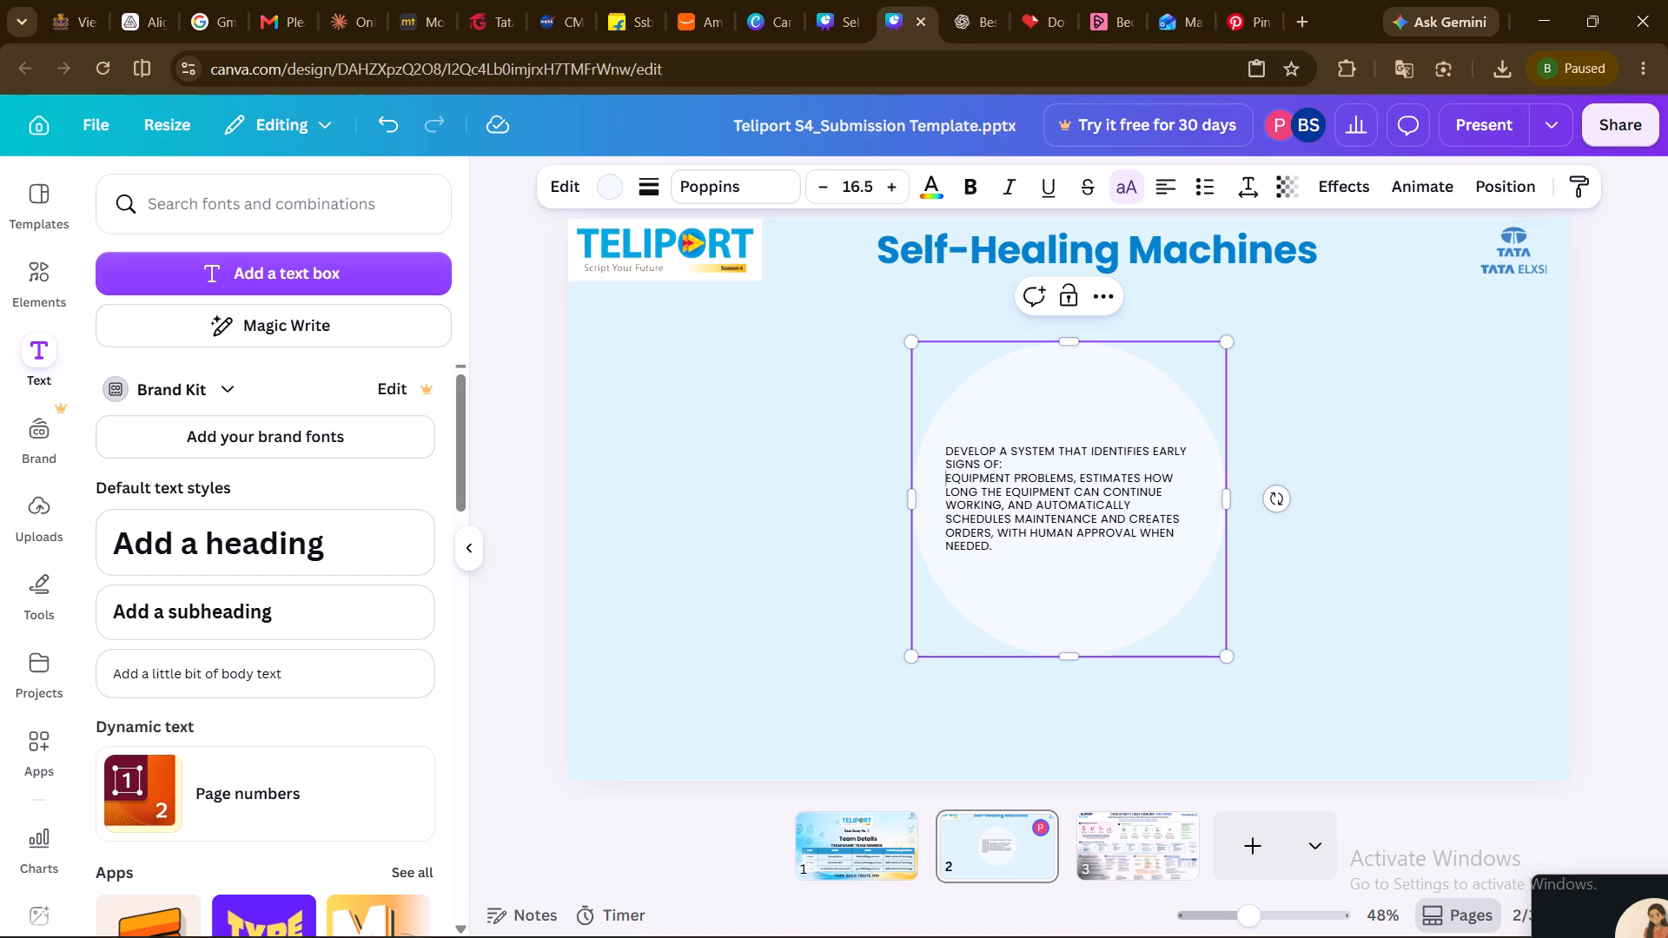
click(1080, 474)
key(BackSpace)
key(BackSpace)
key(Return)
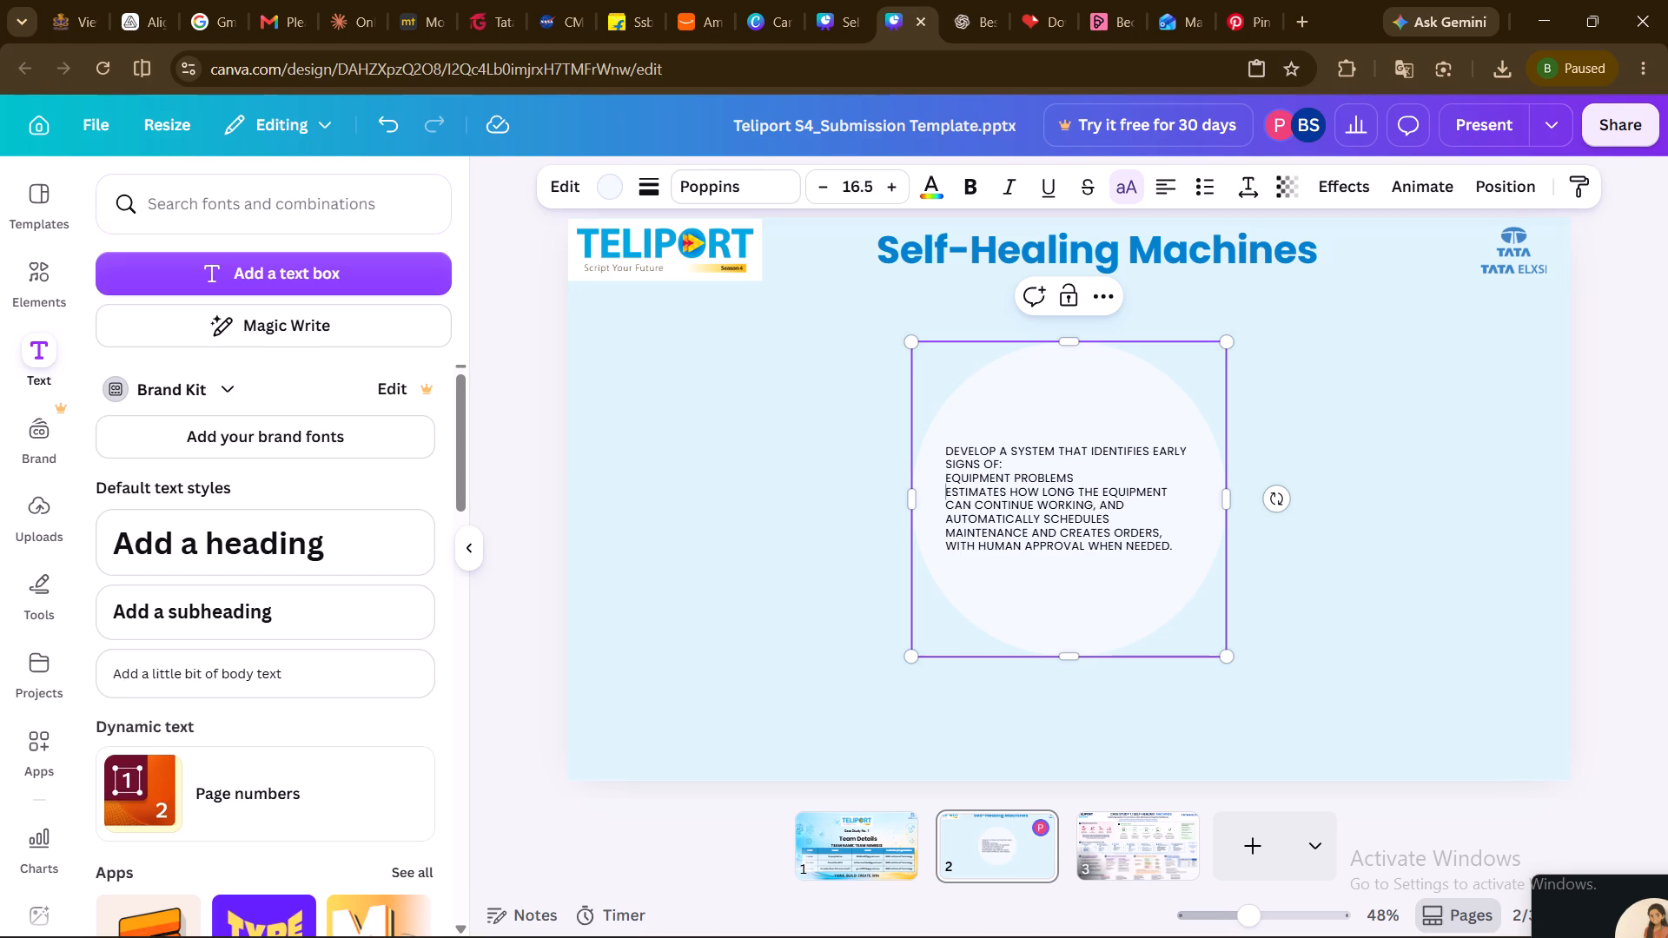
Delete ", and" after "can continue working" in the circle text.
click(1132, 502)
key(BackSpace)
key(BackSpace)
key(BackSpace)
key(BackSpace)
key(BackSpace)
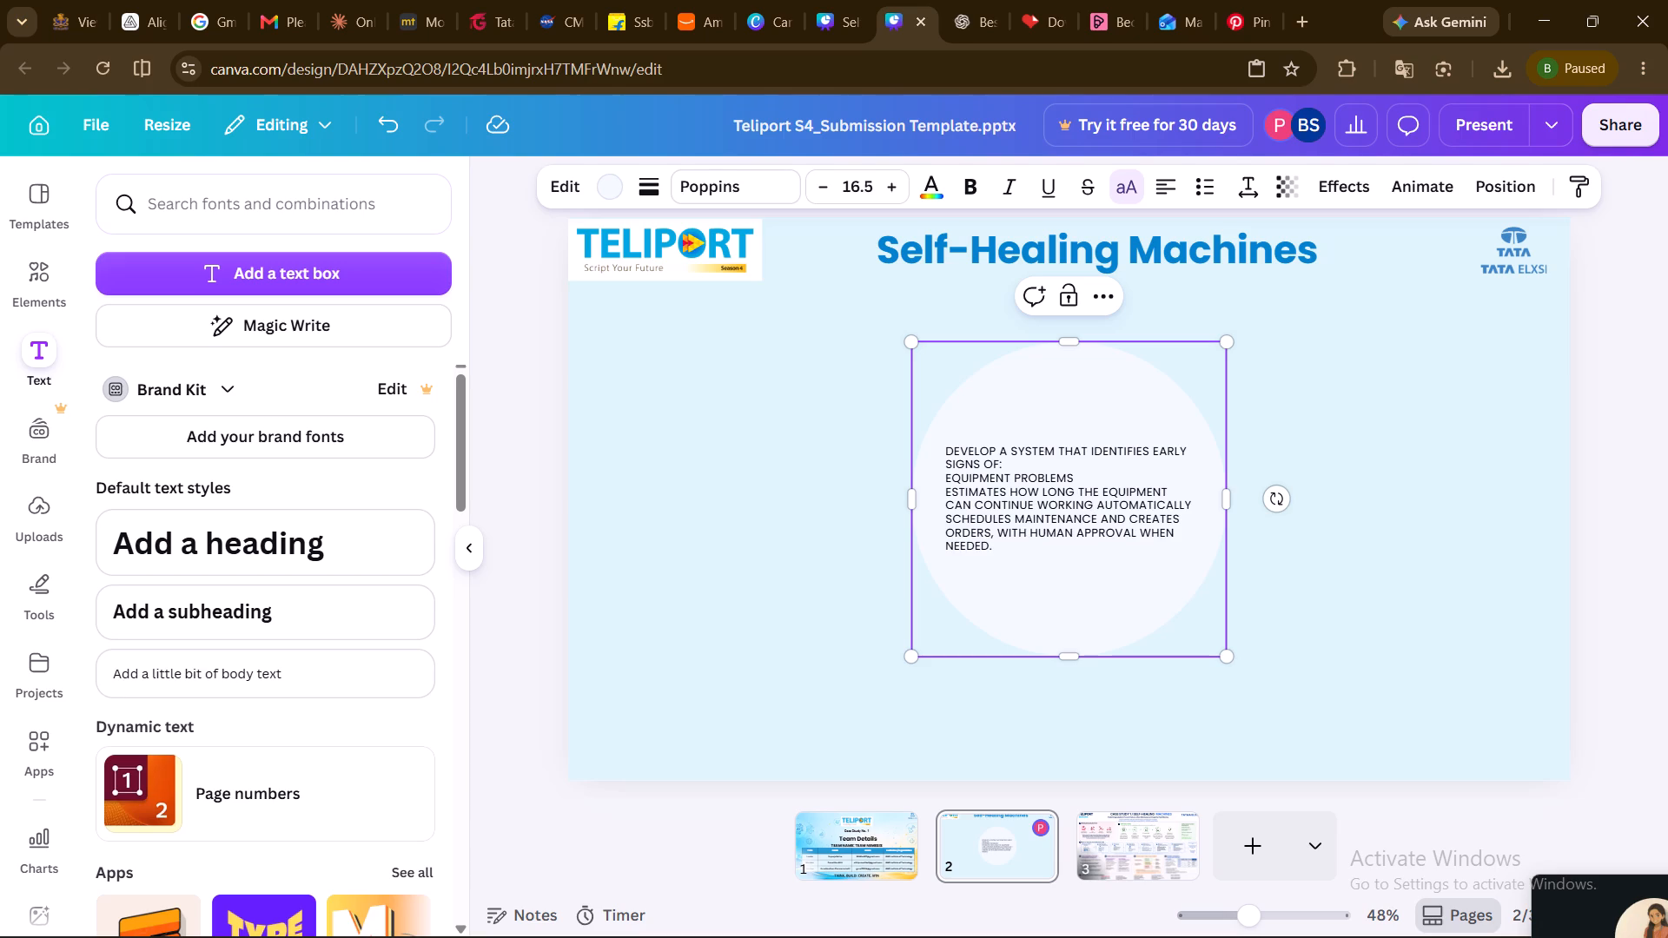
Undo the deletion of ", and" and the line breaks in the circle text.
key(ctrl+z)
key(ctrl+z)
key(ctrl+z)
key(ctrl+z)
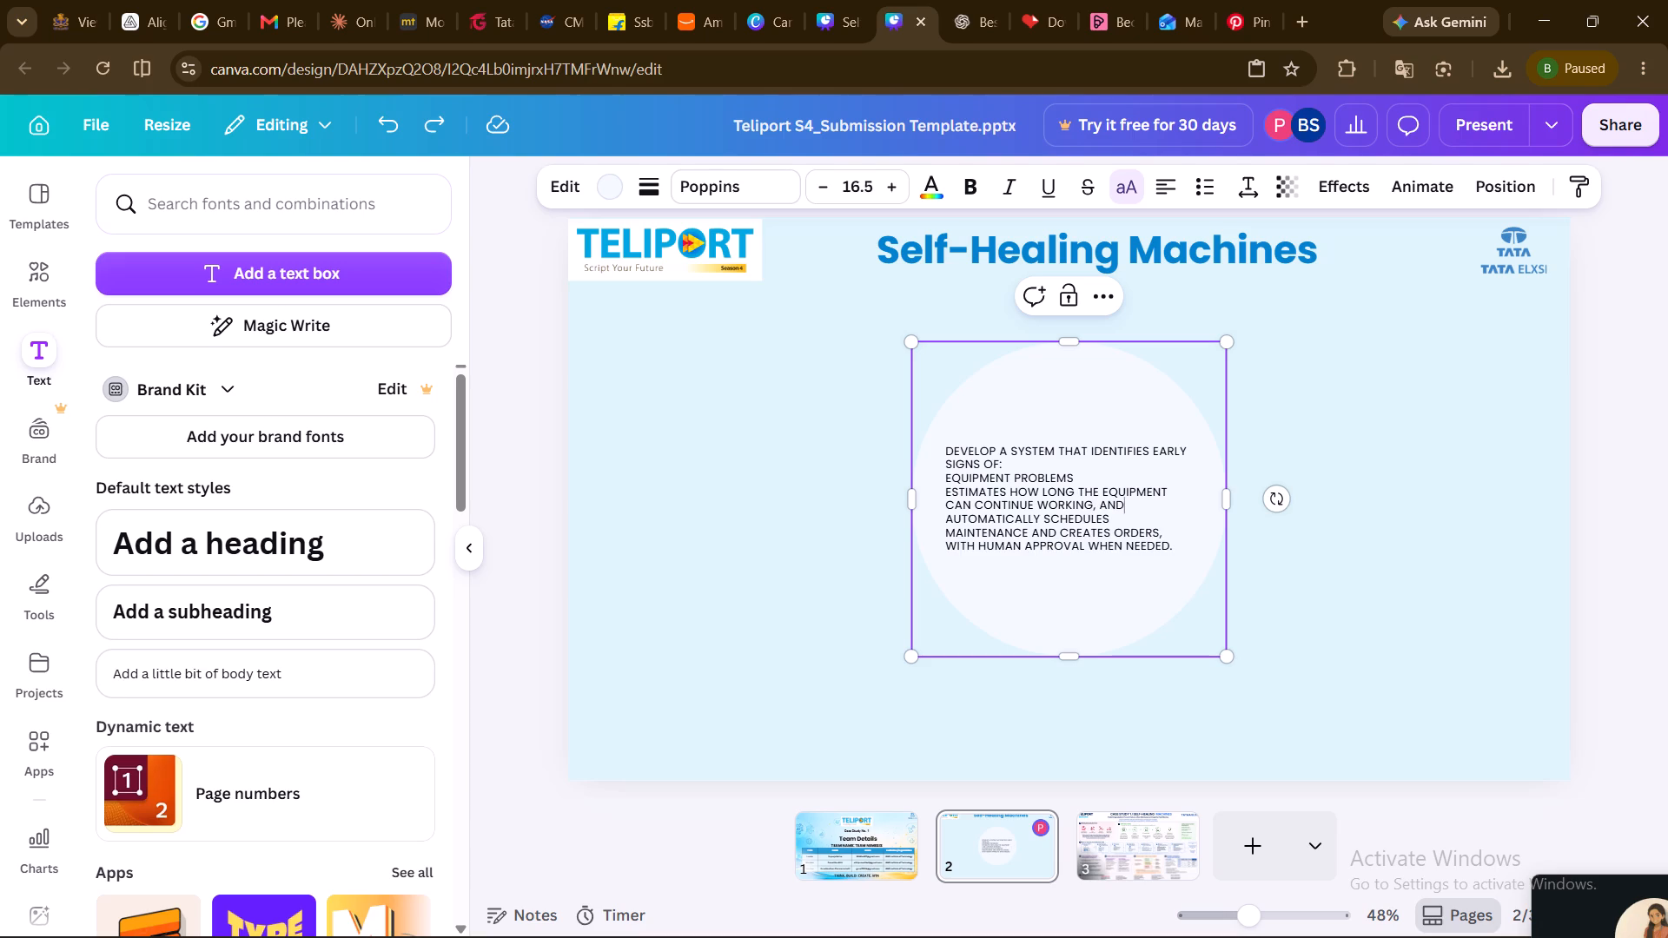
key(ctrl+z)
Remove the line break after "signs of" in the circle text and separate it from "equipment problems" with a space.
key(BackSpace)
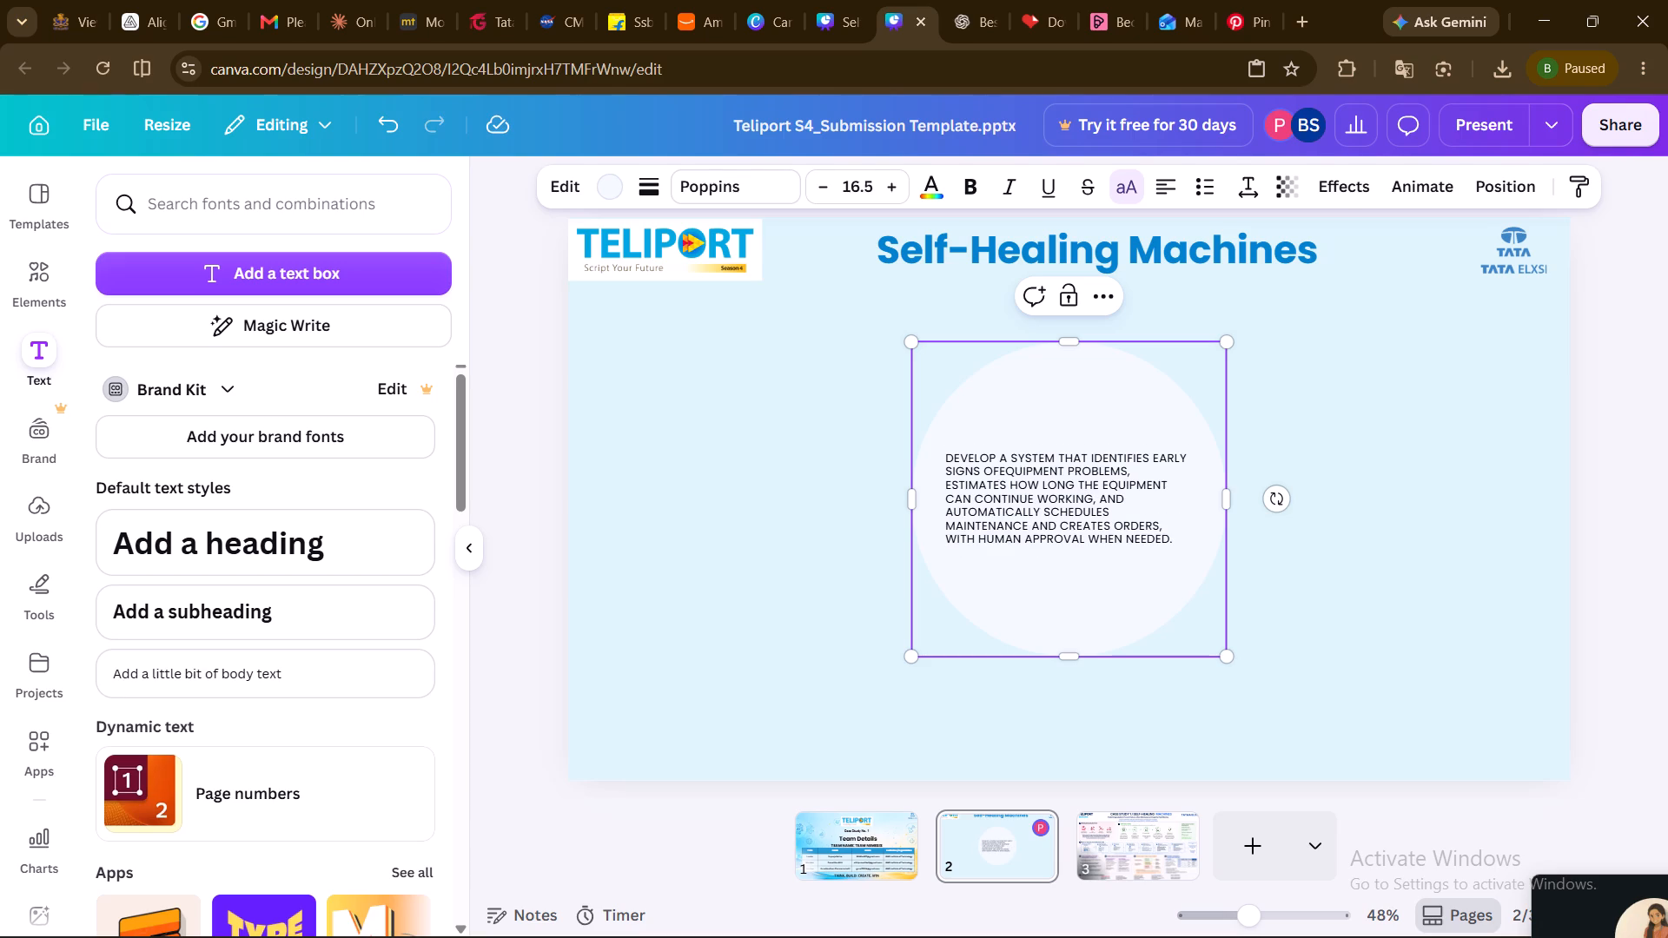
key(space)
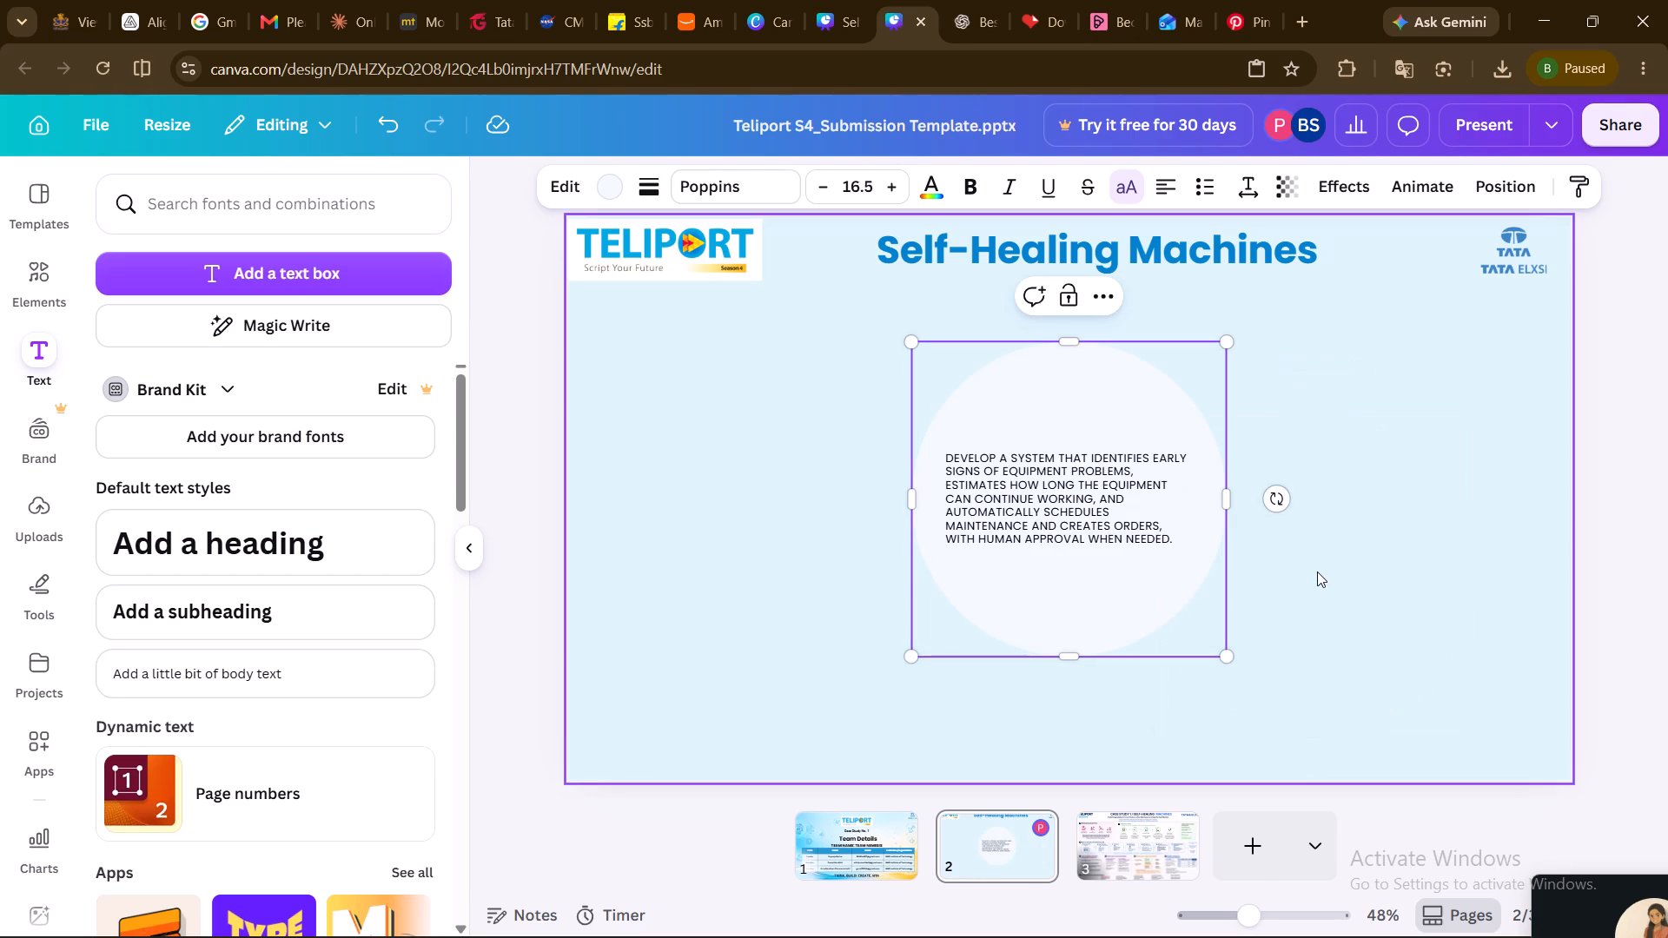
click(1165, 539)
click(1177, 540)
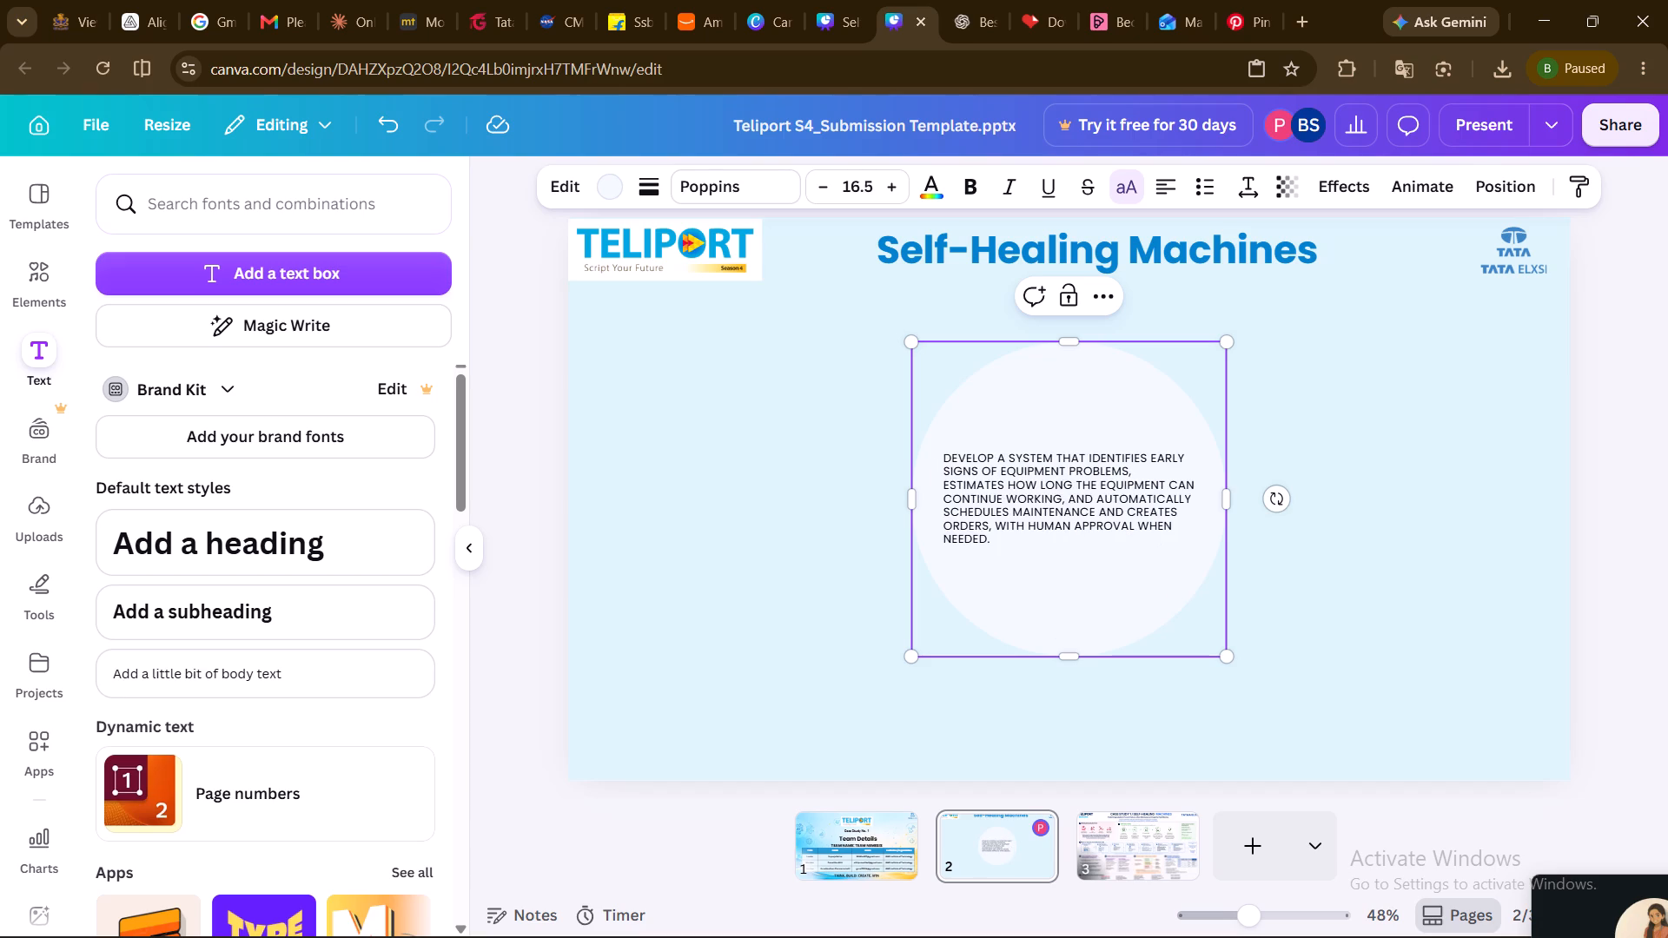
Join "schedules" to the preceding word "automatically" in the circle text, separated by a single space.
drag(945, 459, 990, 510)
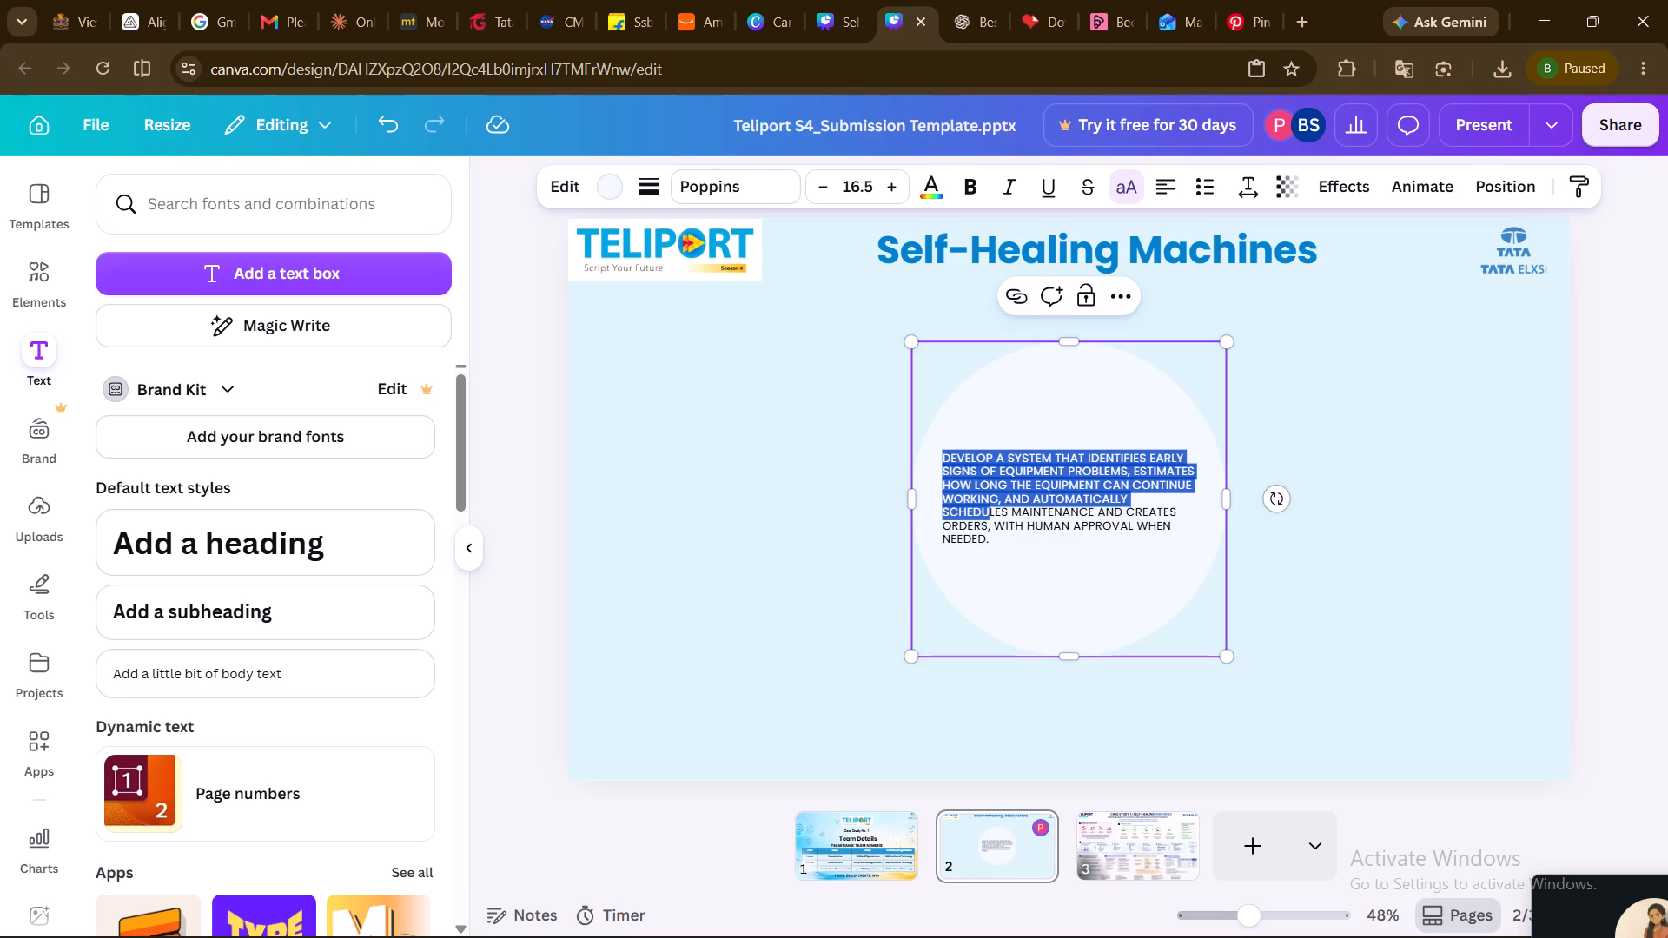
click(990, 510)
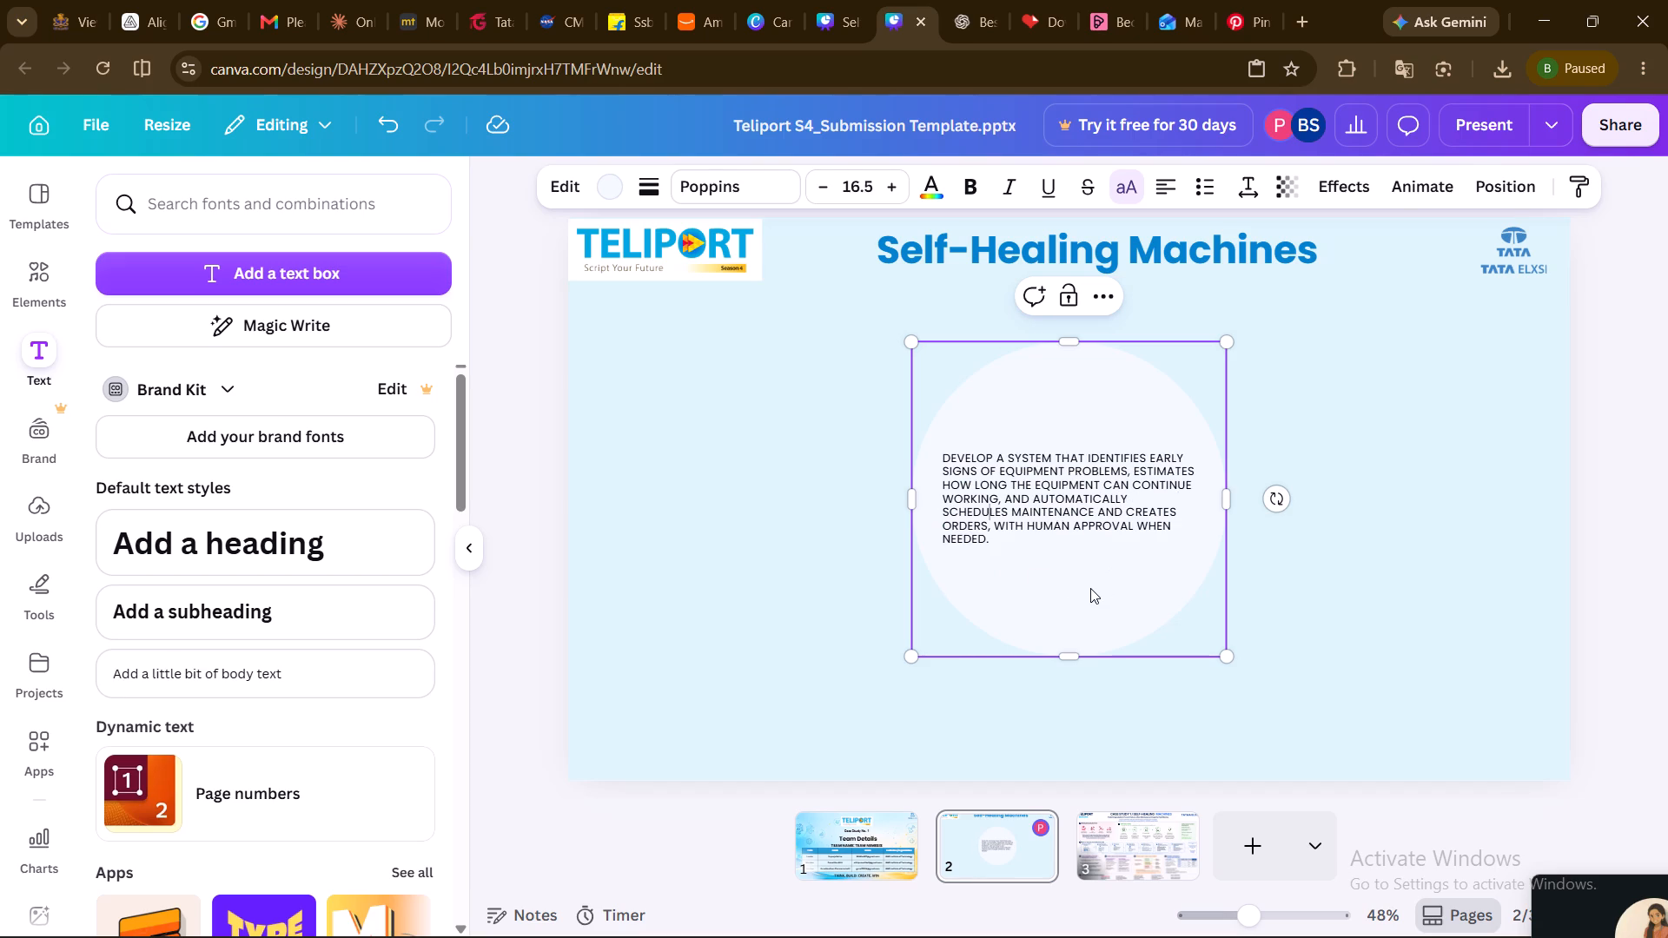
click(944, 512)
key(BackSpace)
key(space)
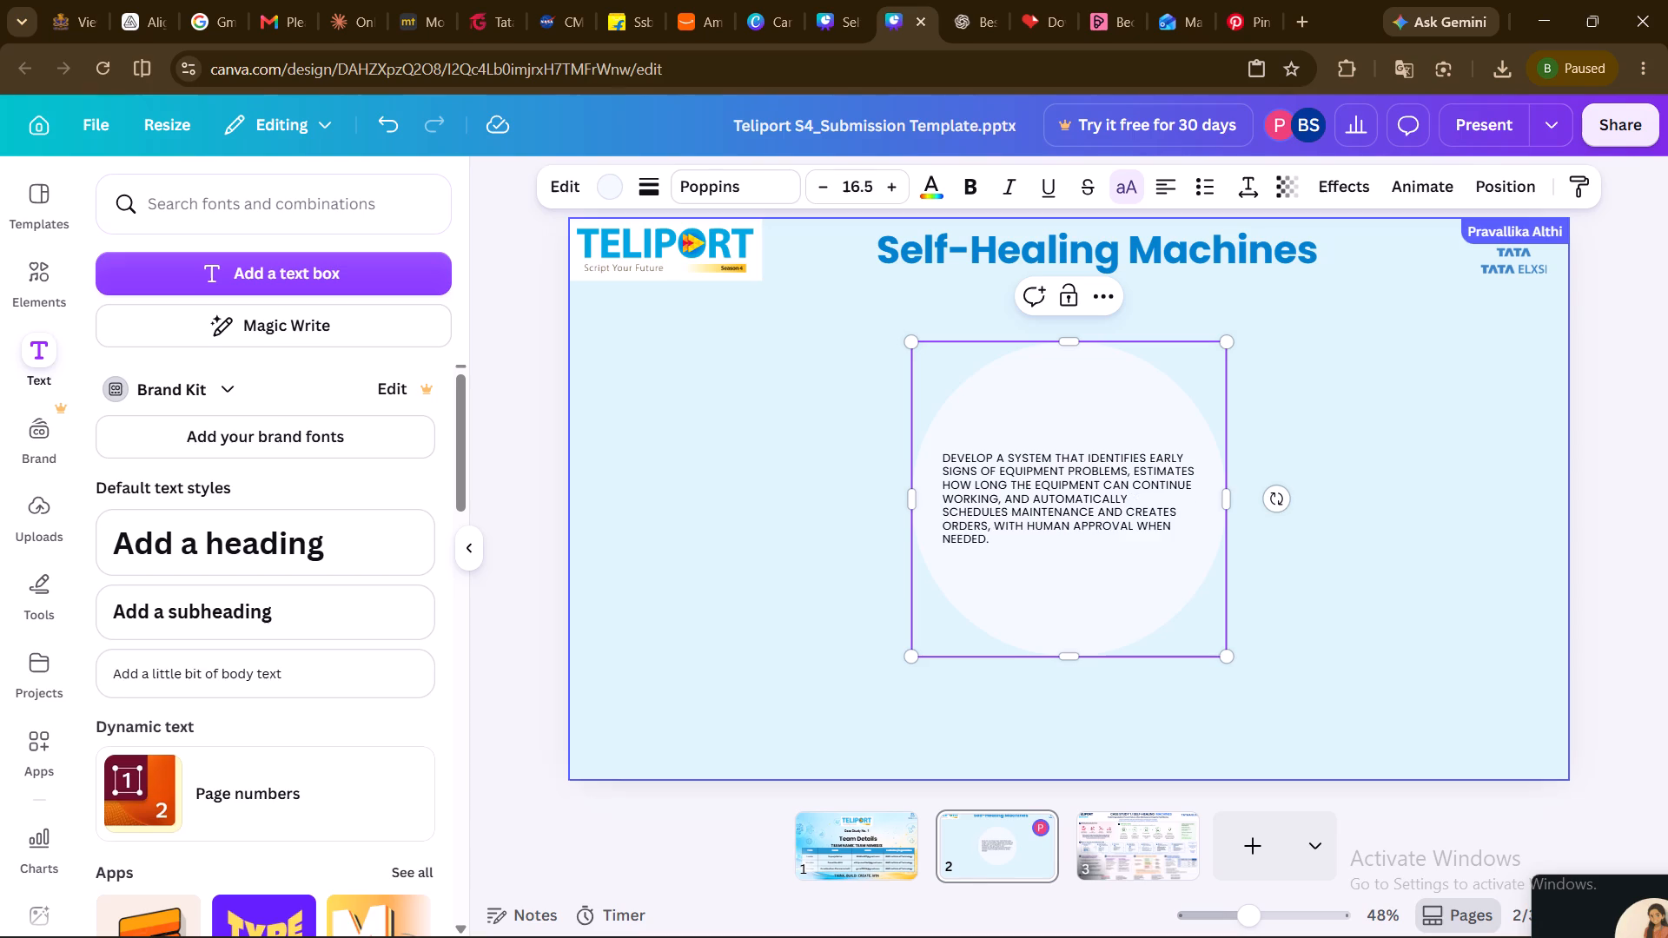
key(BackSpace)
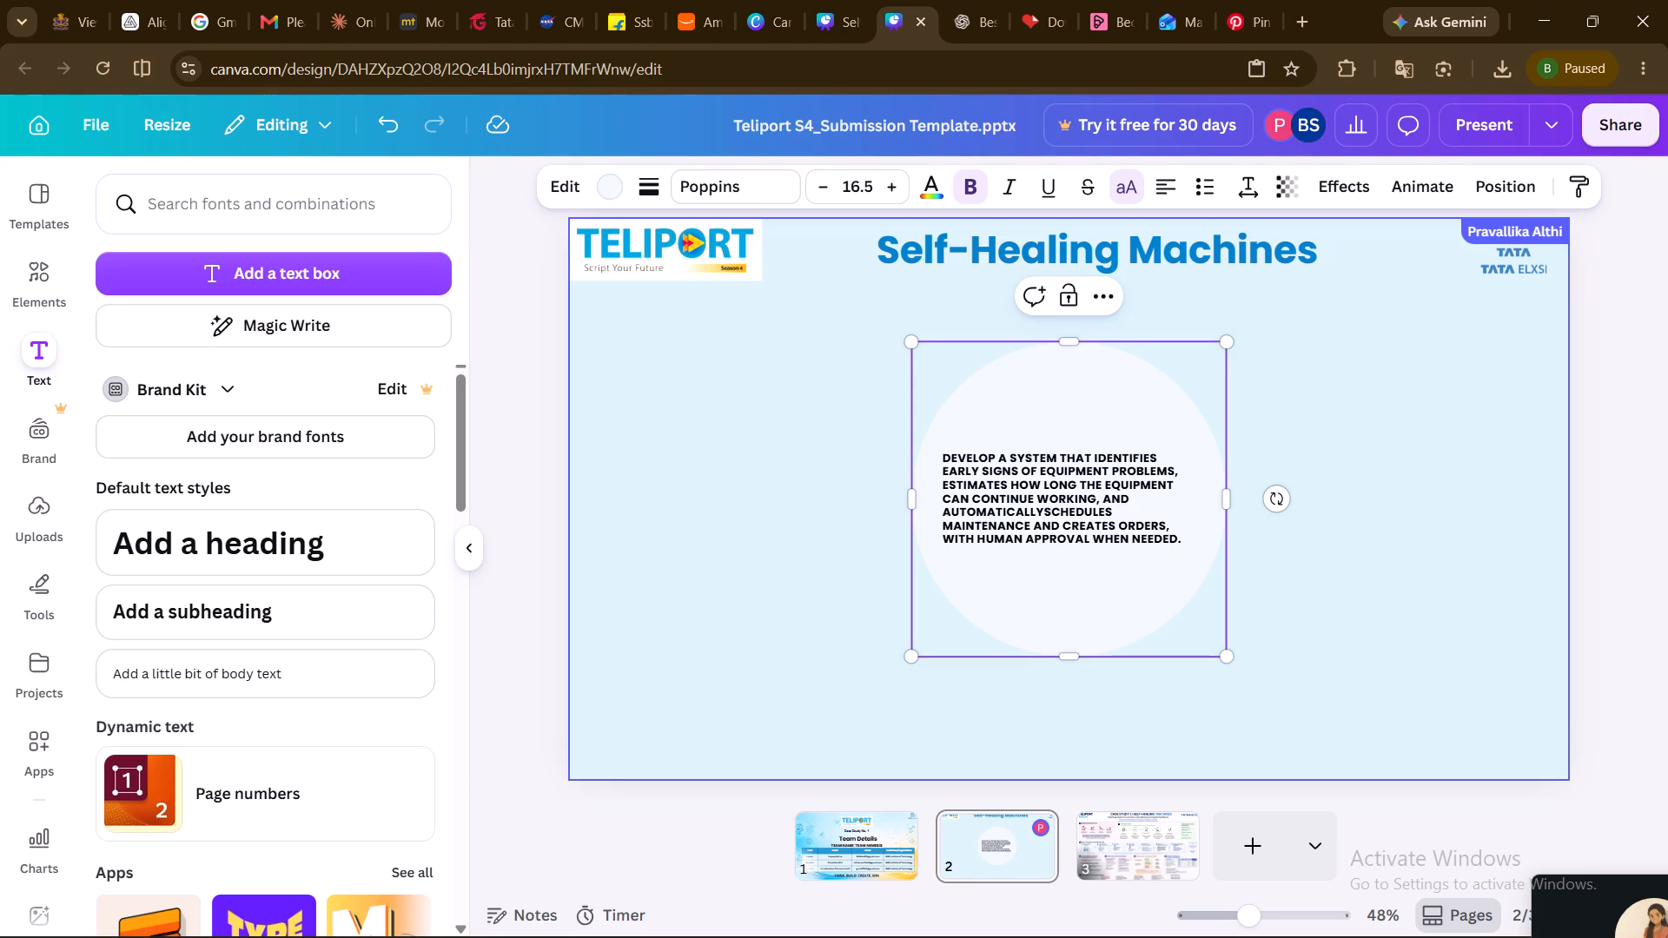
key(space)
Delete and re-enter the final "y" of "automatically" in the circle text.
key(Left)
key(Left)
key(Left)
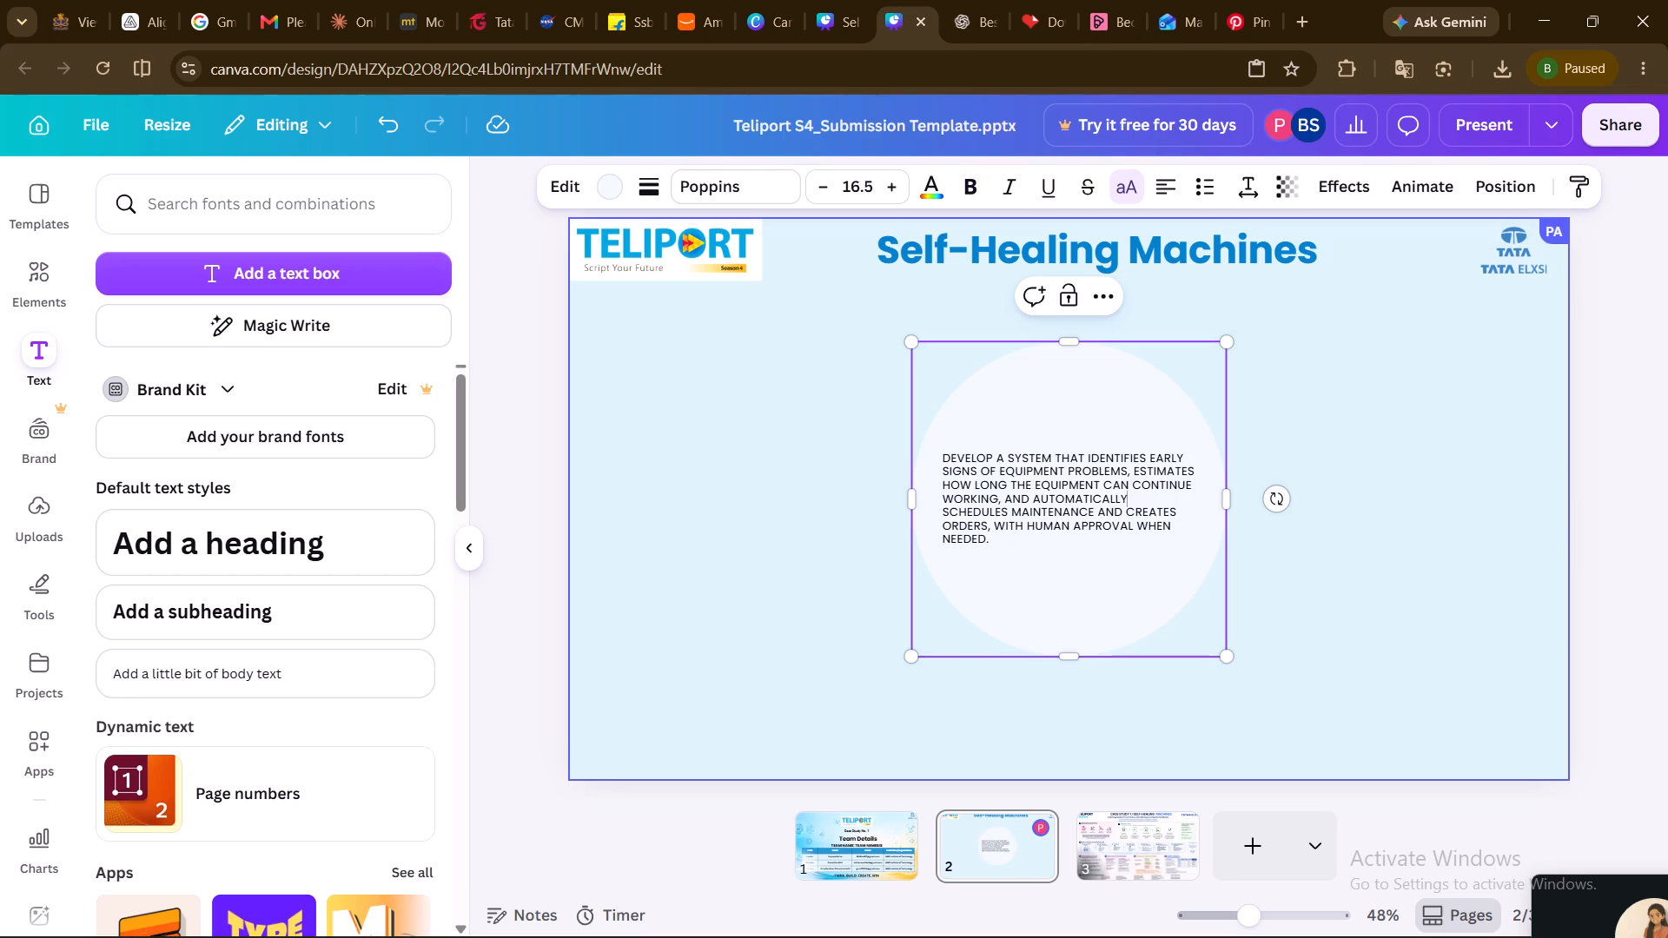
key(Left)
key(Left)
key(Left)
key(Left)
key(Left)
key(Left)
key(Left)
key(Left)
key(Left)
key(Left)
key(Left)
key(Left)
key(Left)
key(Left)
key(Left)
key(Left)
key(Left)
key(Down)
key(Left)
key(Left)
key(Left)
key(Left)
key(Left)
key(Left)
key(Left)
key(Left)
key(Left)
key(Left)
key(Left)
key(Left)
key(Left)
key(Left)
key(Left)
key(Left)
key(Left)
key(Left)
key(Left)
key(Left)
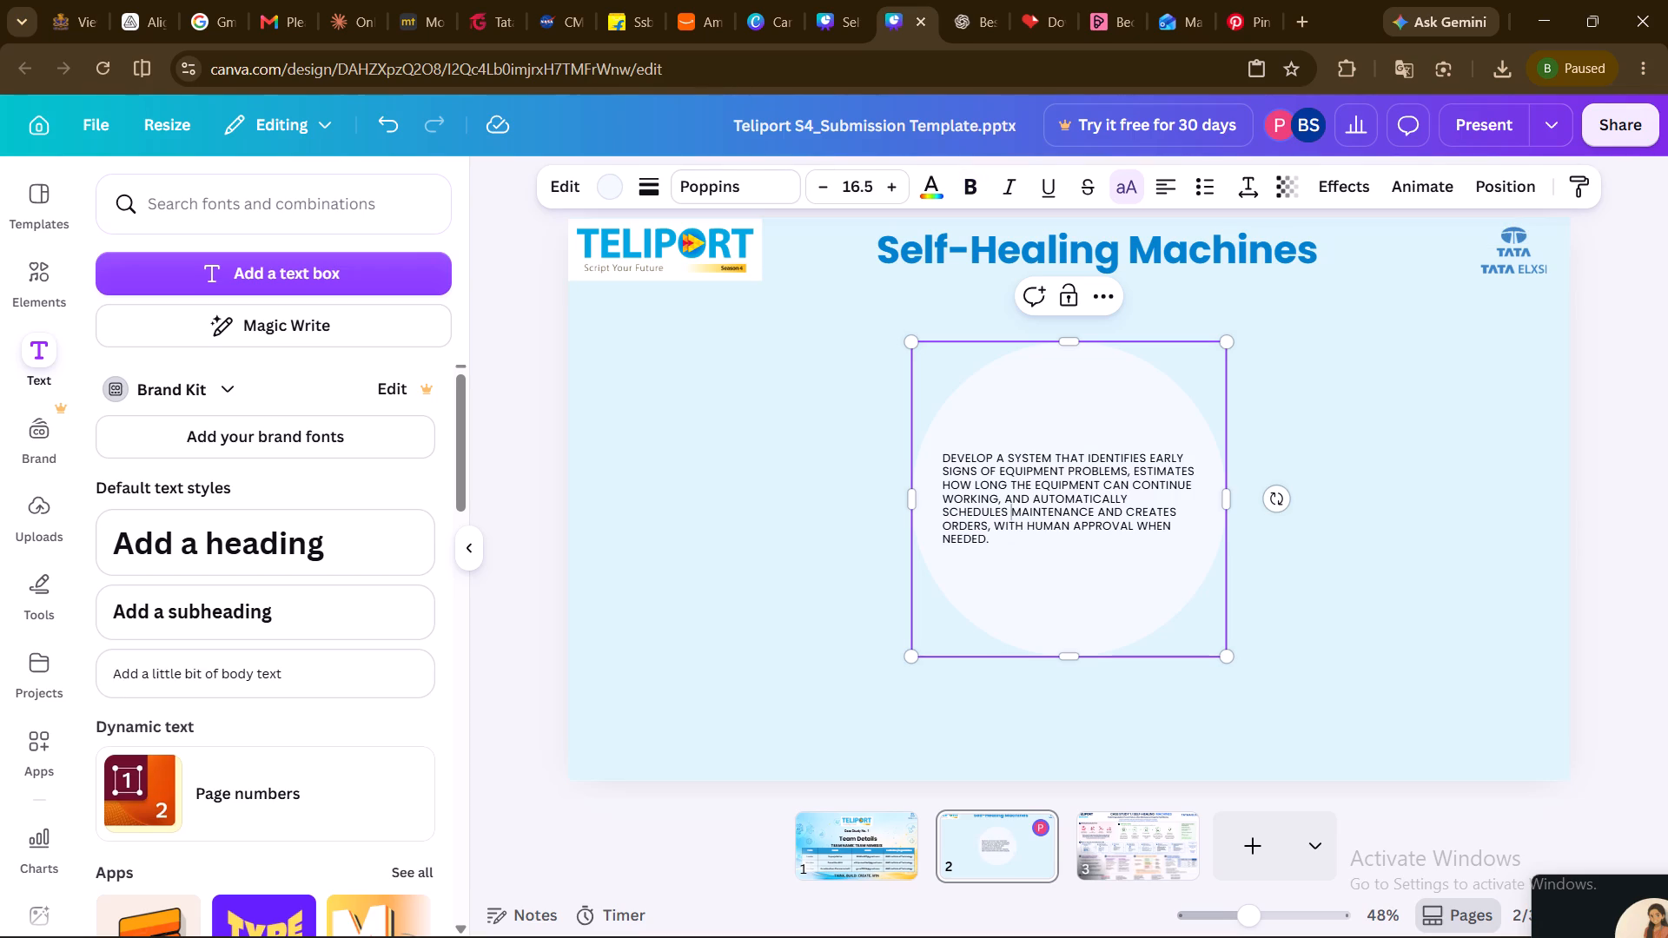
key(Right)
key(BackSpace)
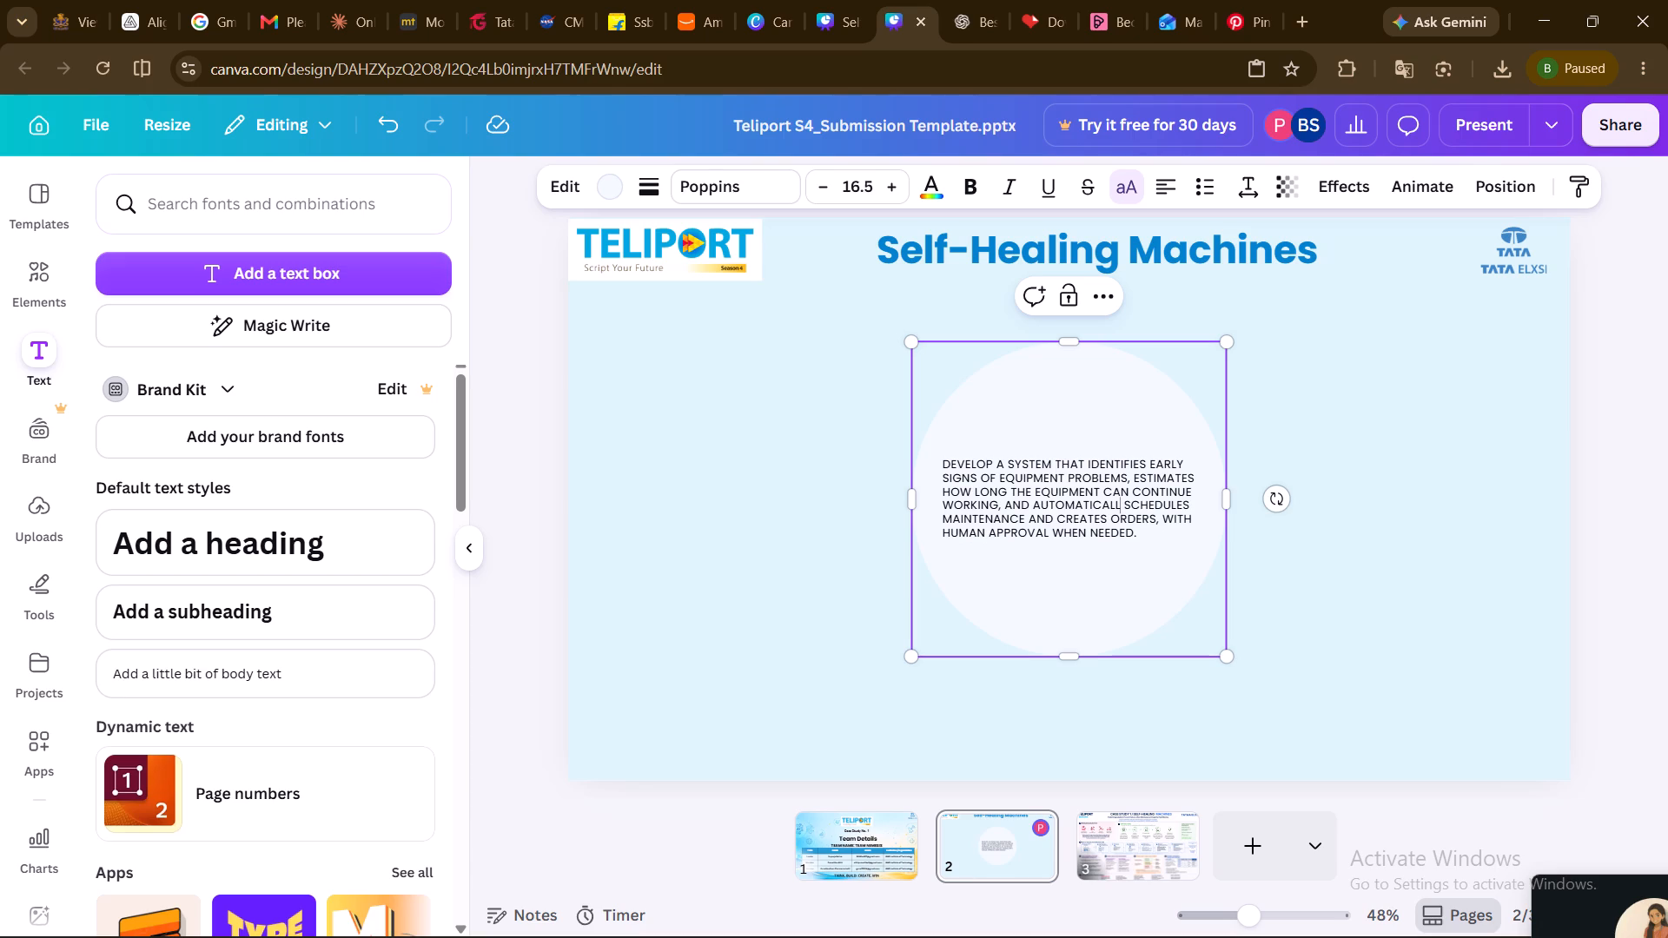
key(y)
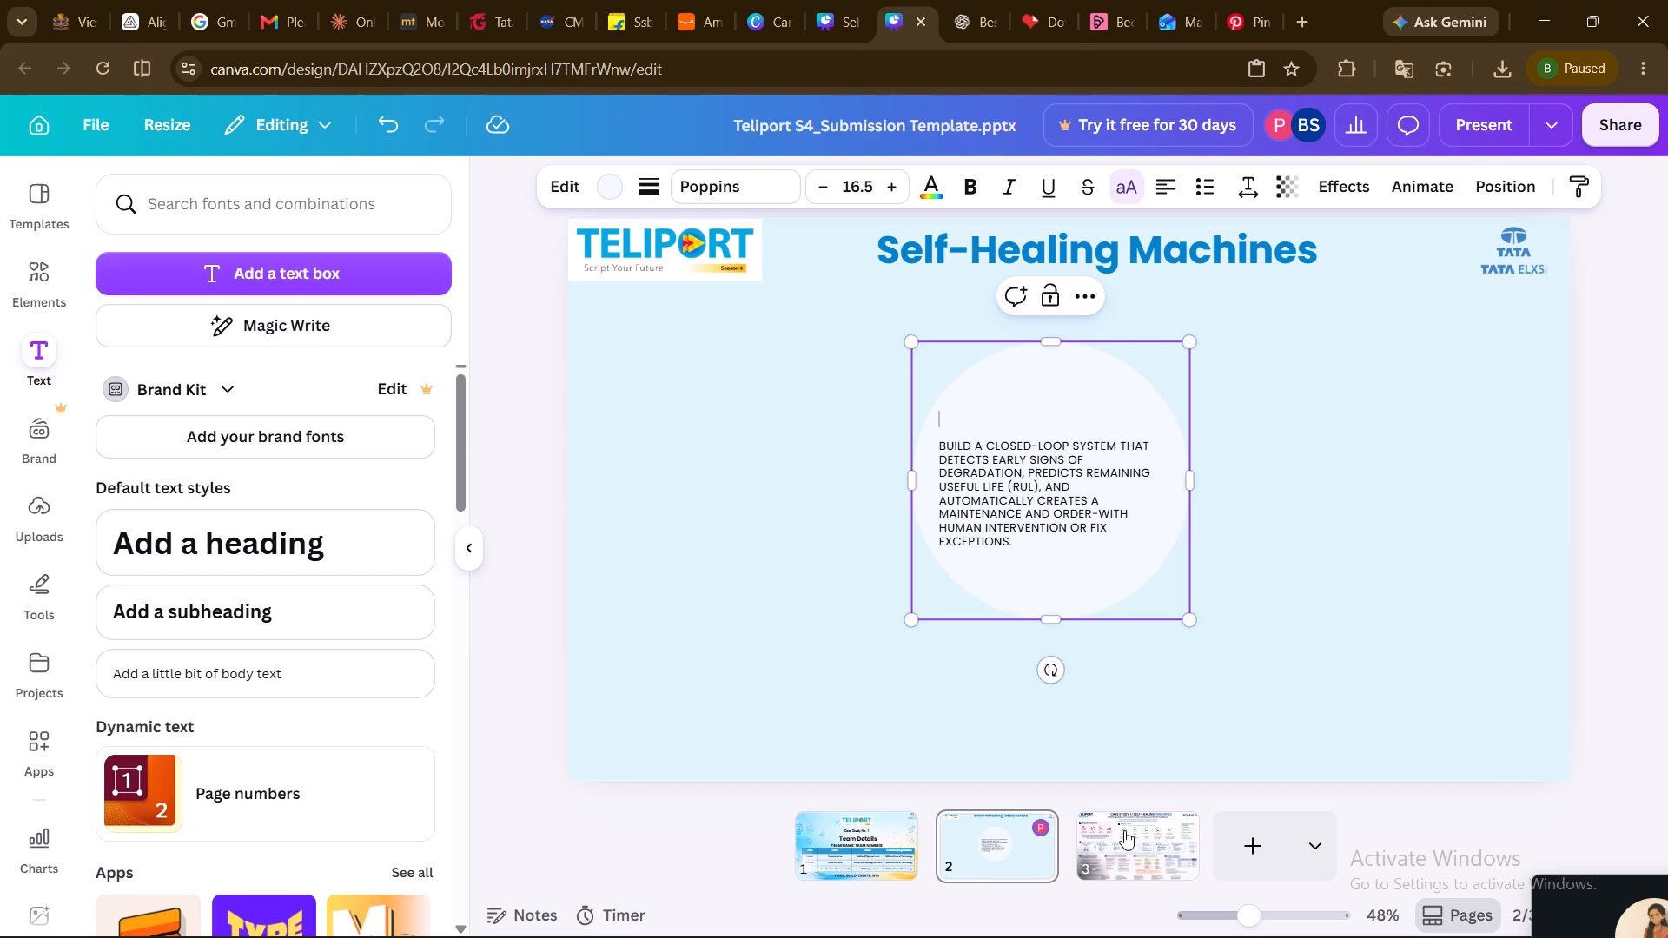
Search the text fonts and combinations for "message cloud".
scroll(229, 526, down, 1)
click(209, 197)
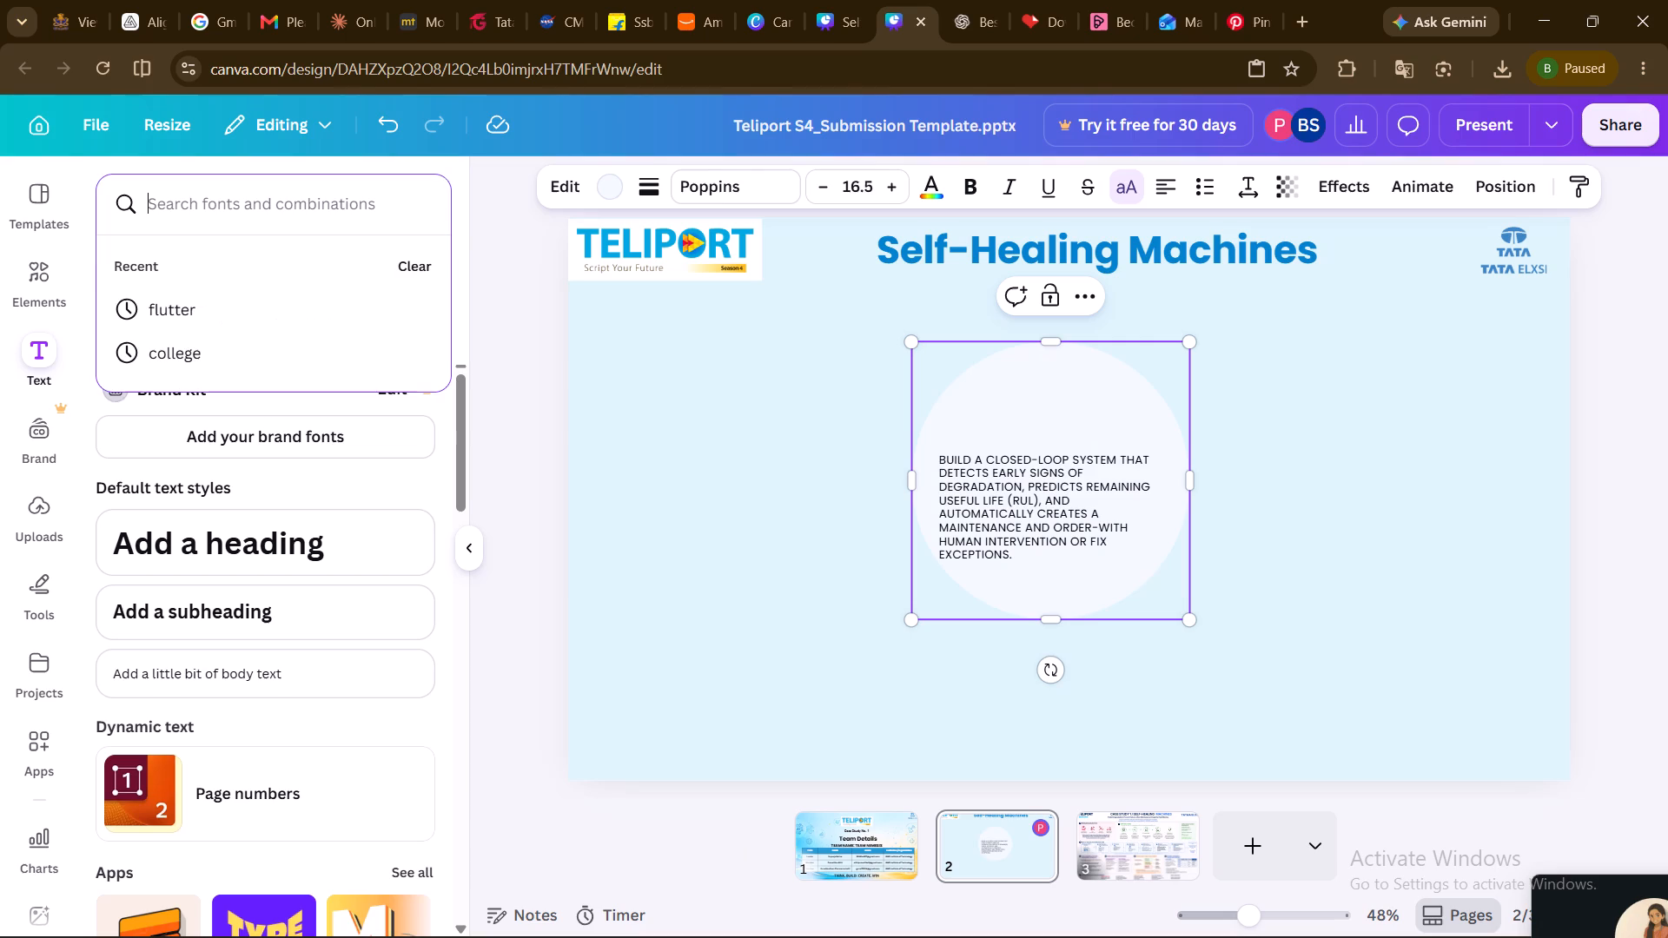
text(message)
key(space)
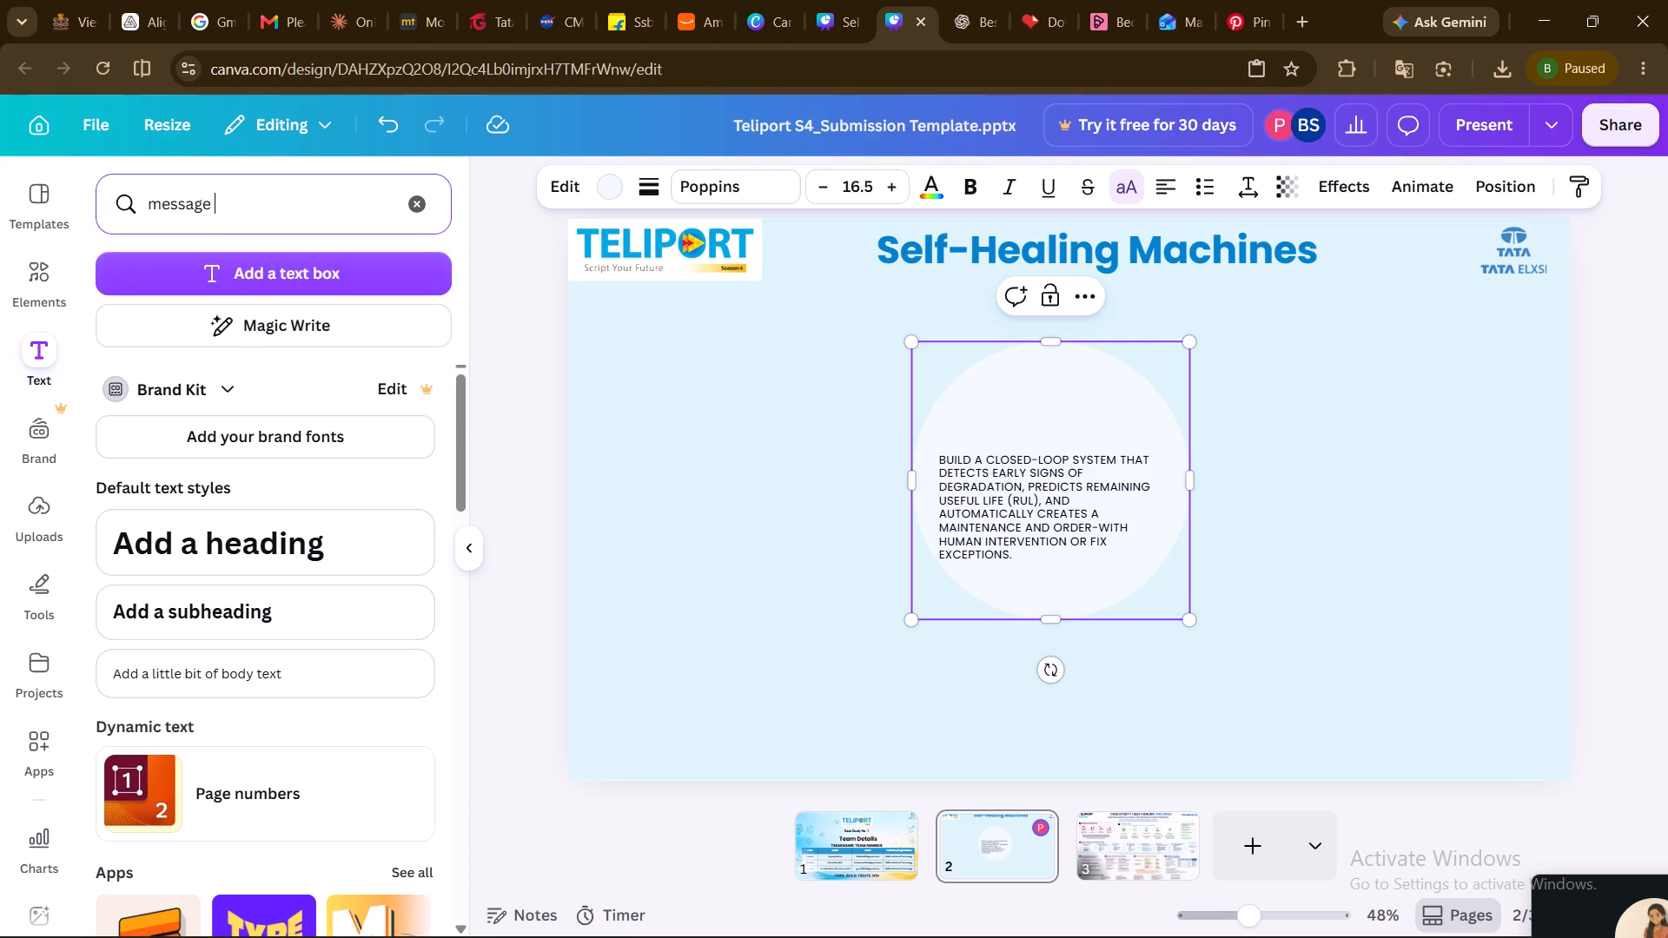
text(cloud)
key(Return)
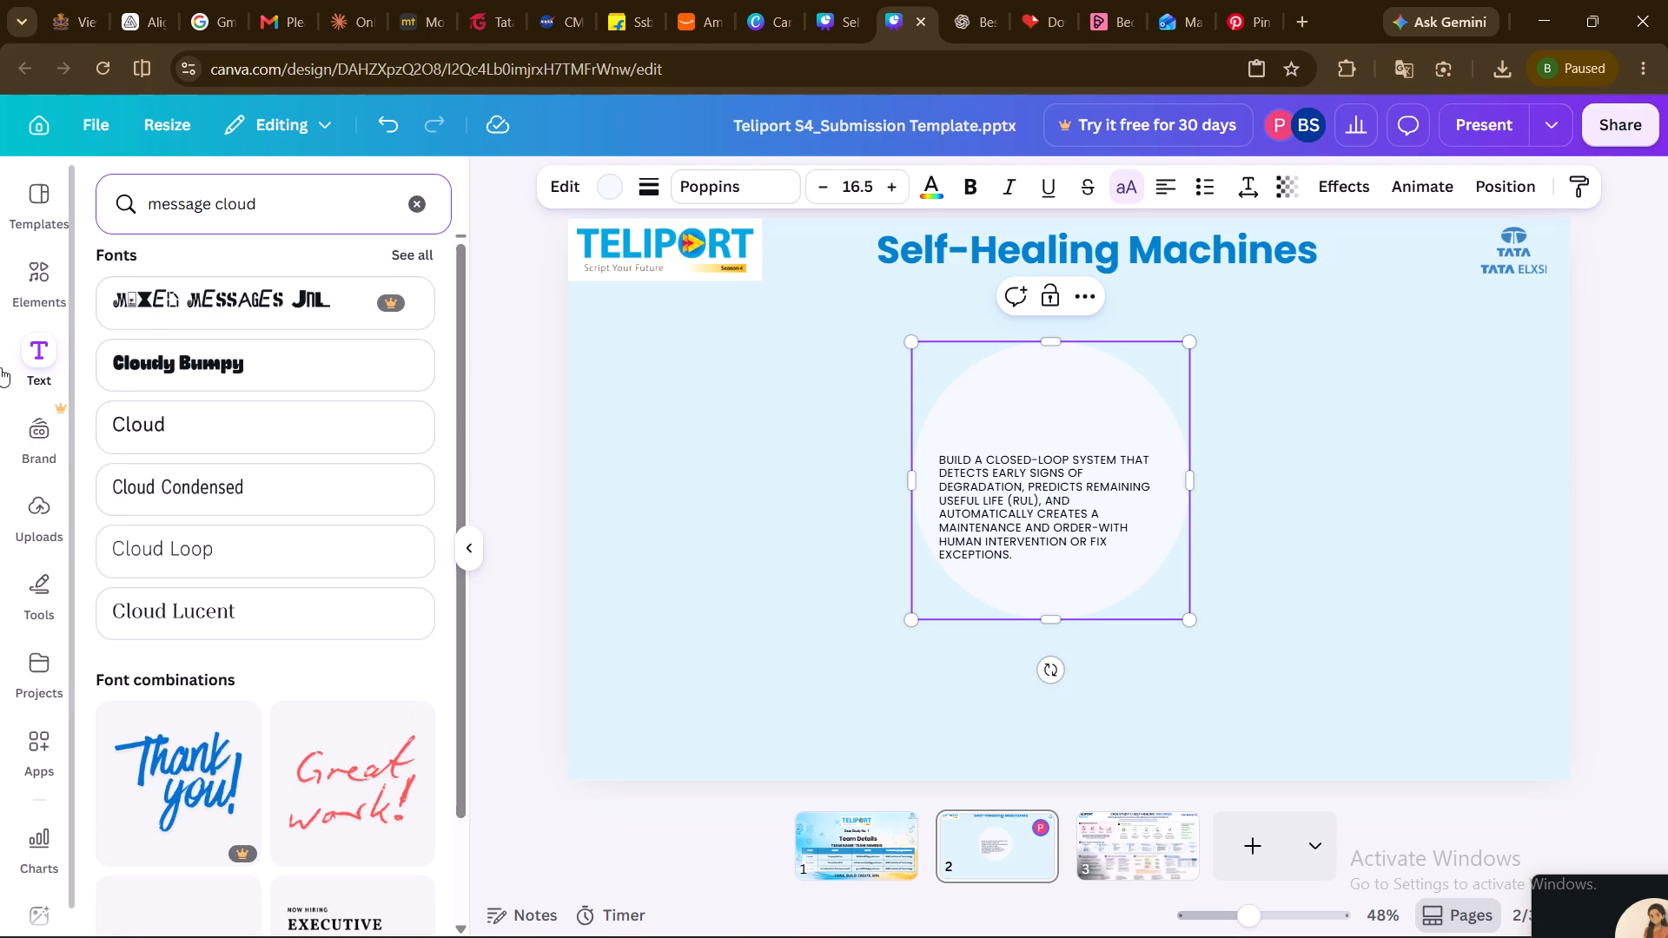
Find "message cloud" shapes, check the Pinterest poster, and add the rounded rectangular speech bubble beside the central circle's upper edge.
drag(279, 207, 122, 210)
key(ctrl+c)
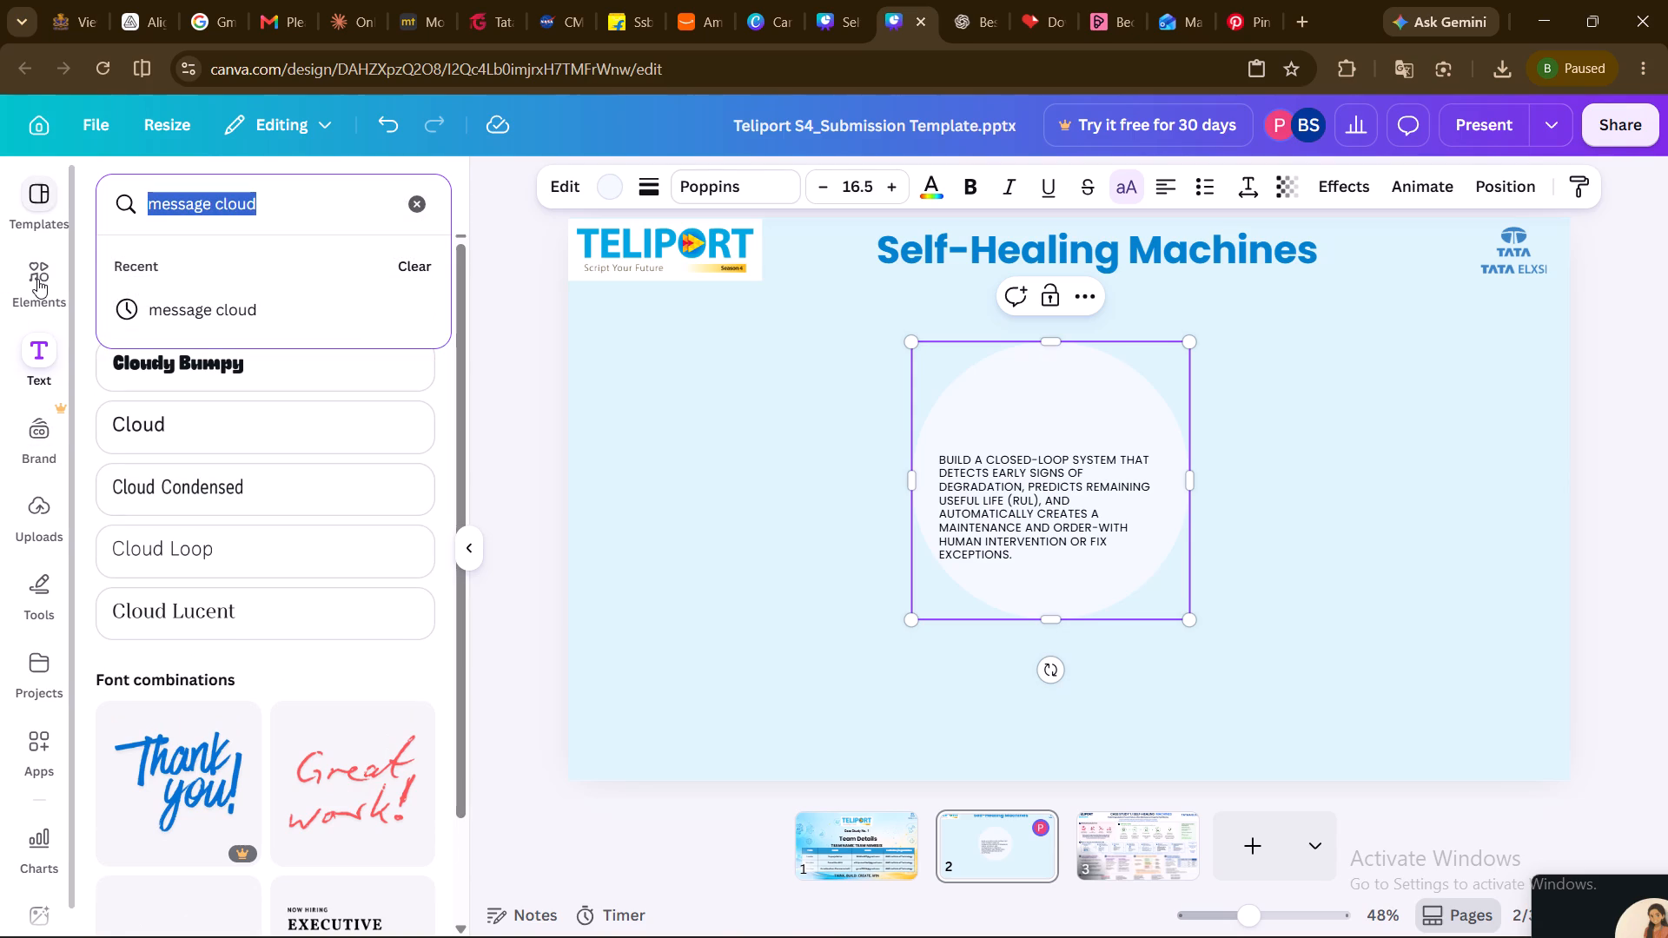
click(37, 279)
click(268, 261)
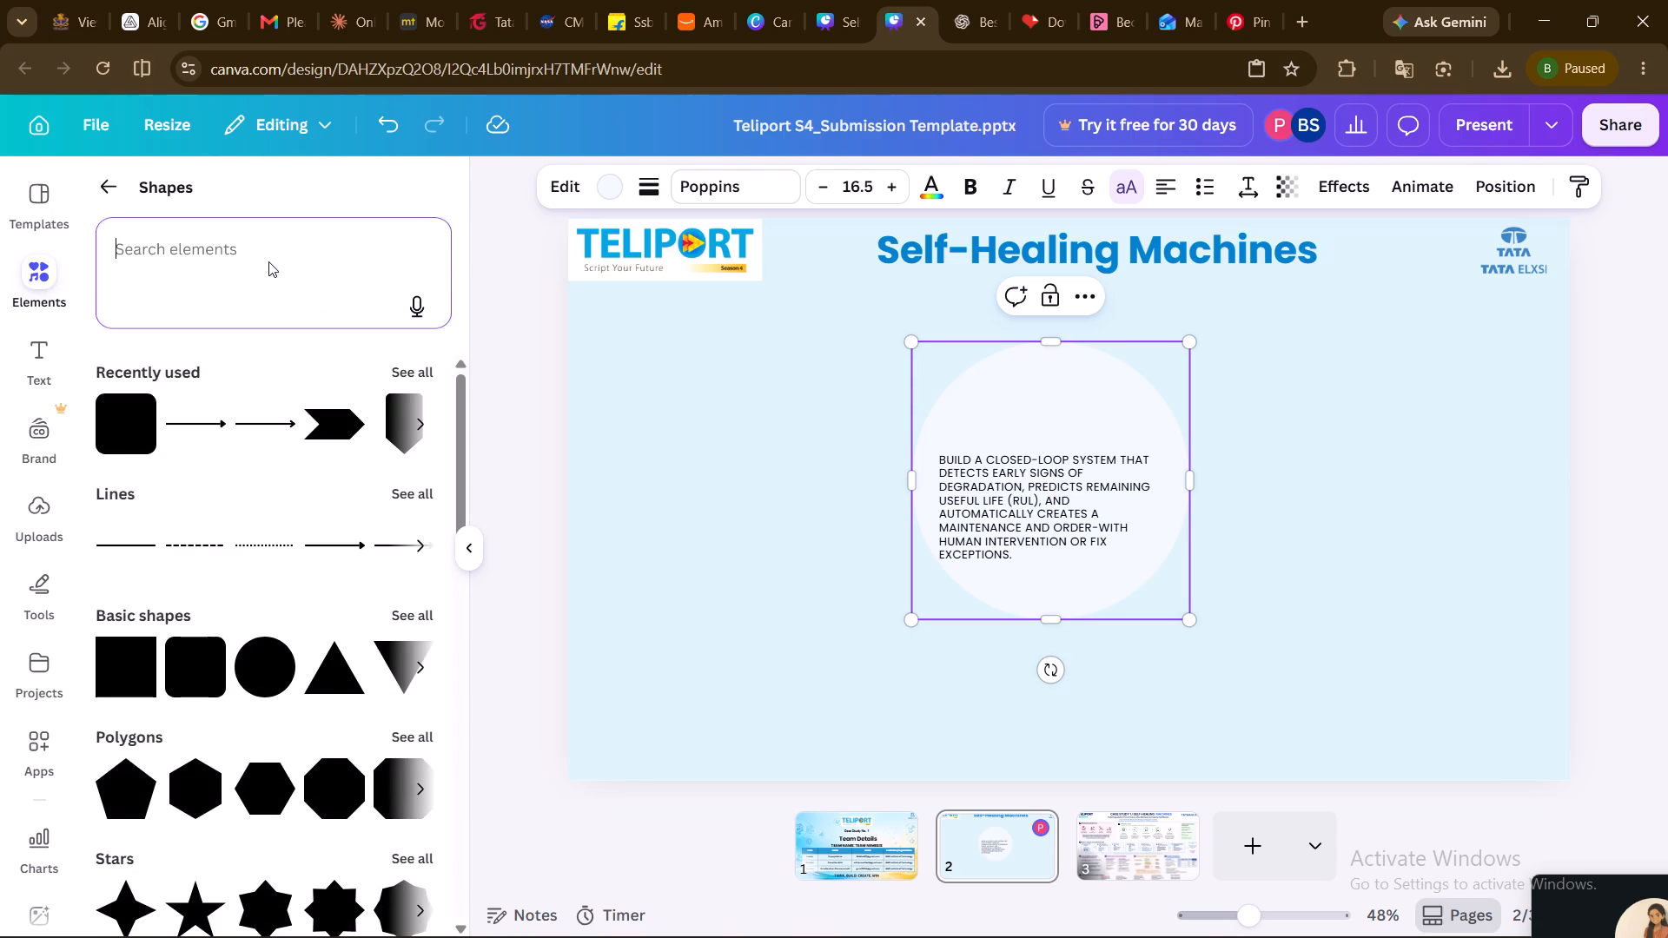
key(ctrl+v)
key(Return)
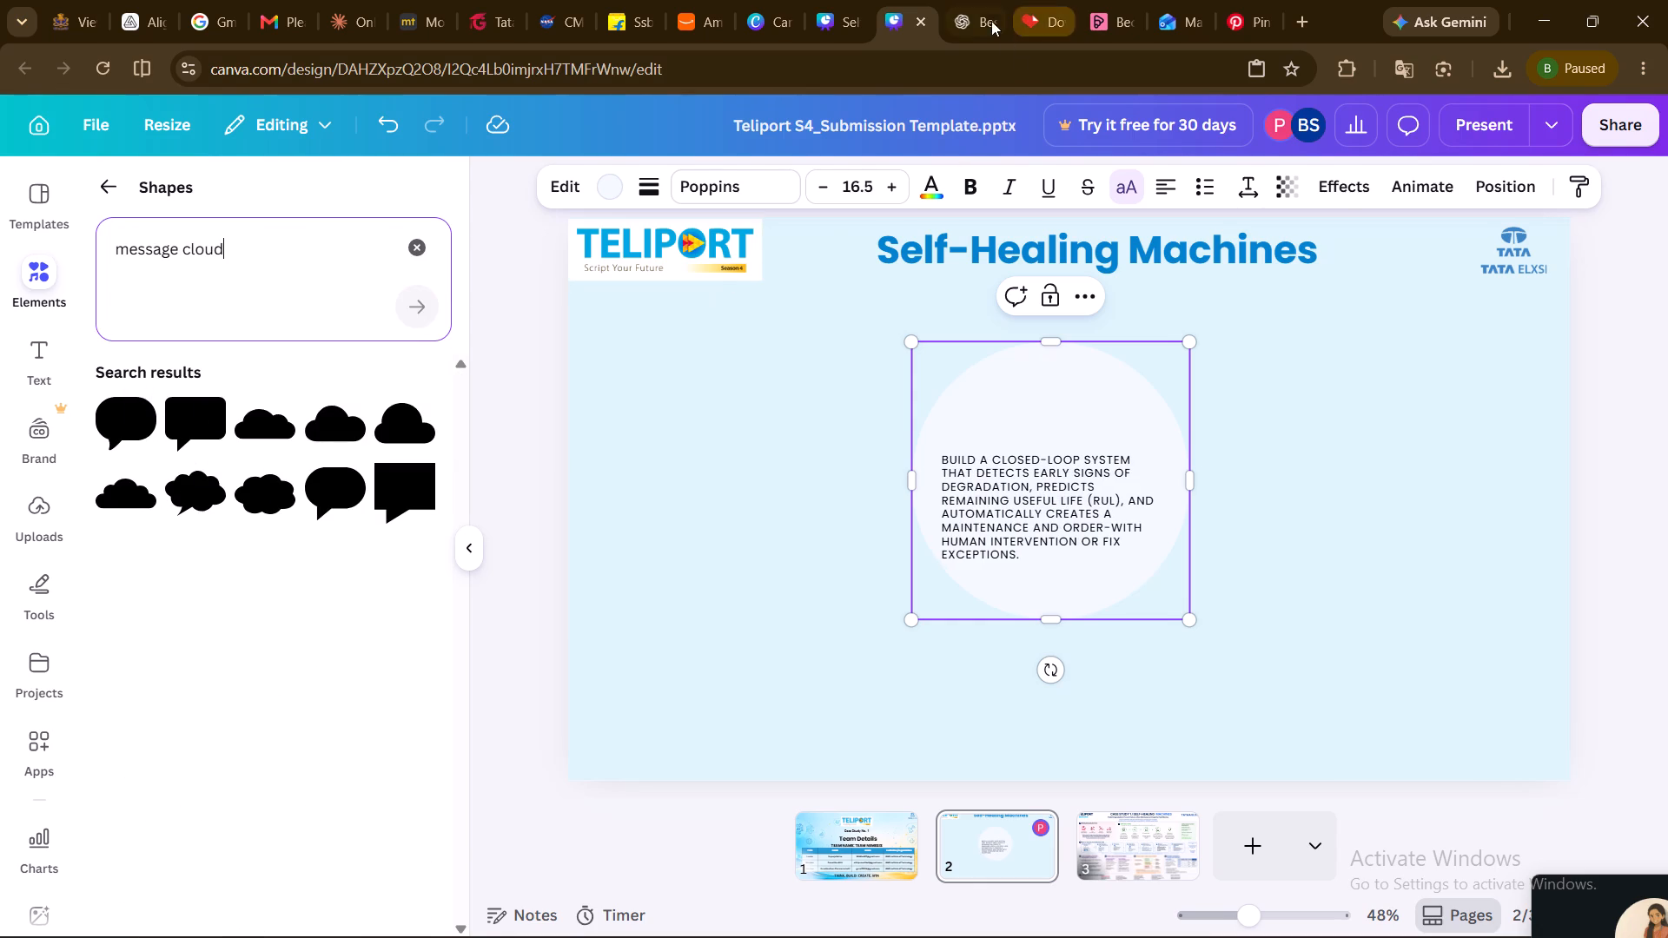
click(1231, 14)
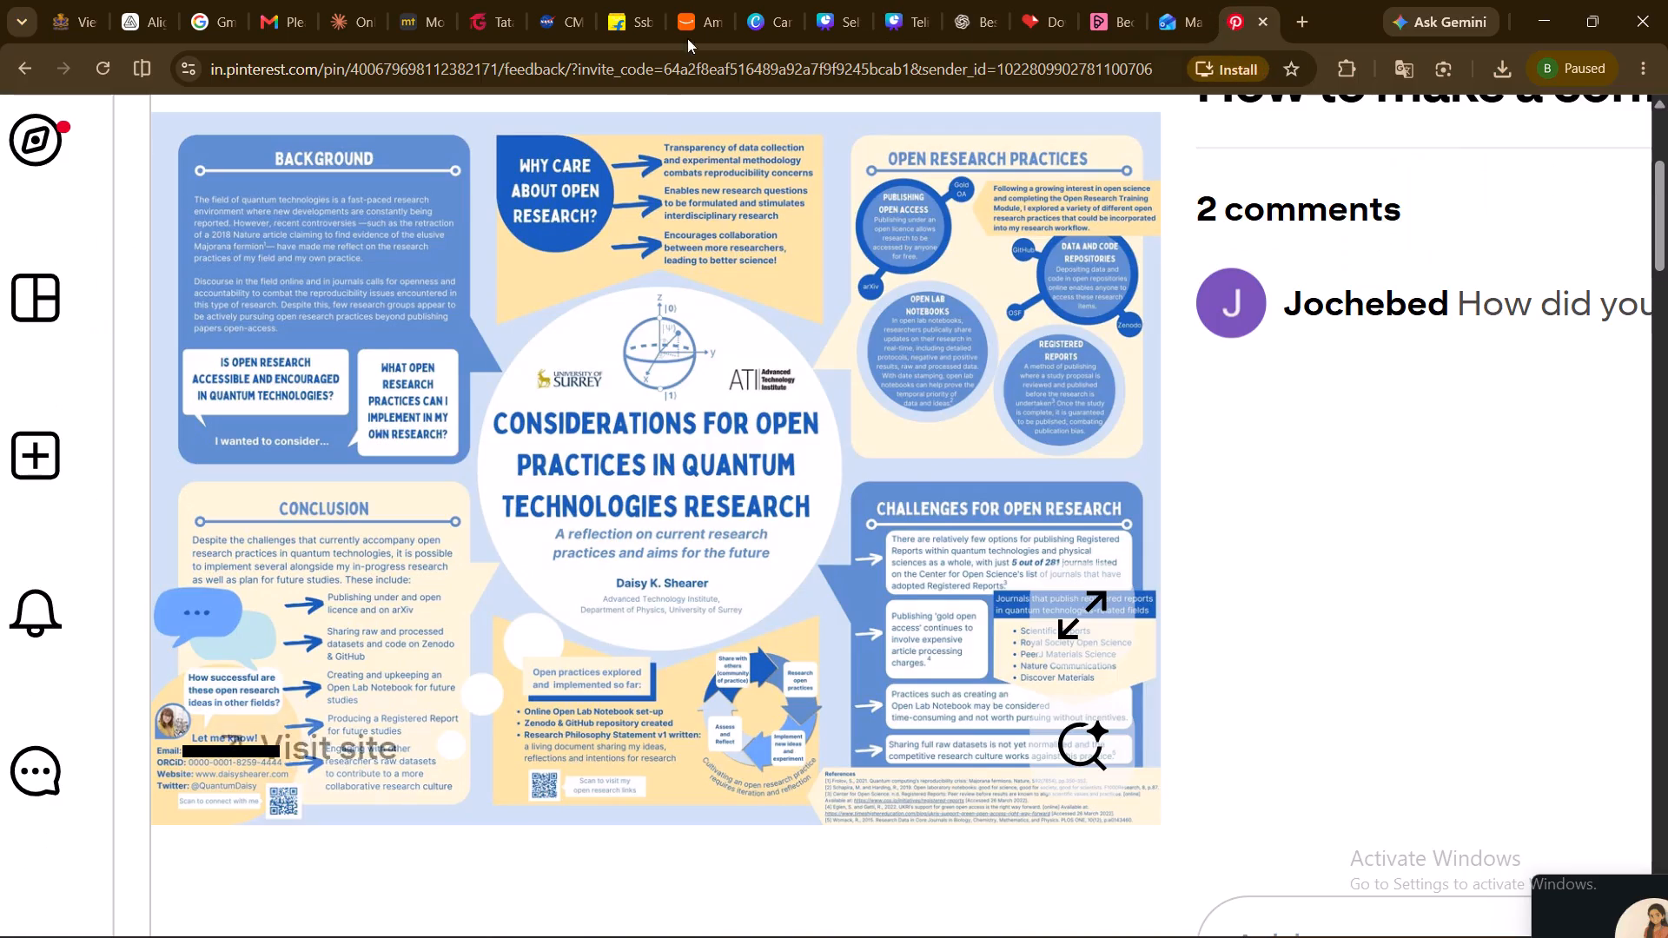
click(902, 16)
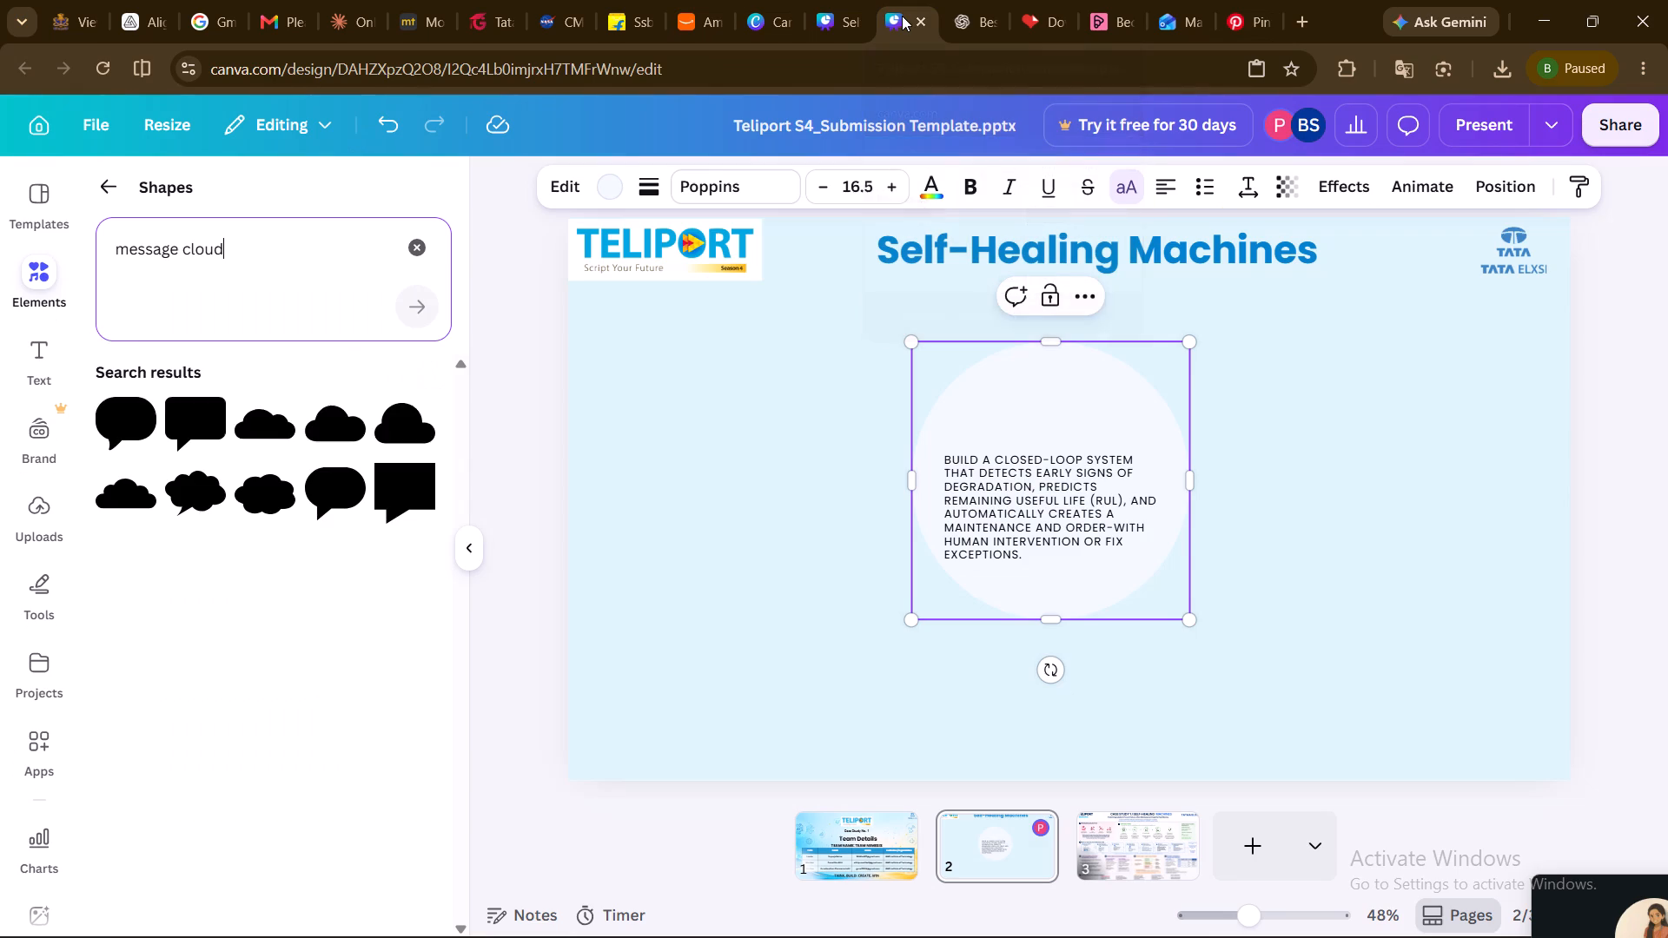
click(210, 539)
click(192, 429)
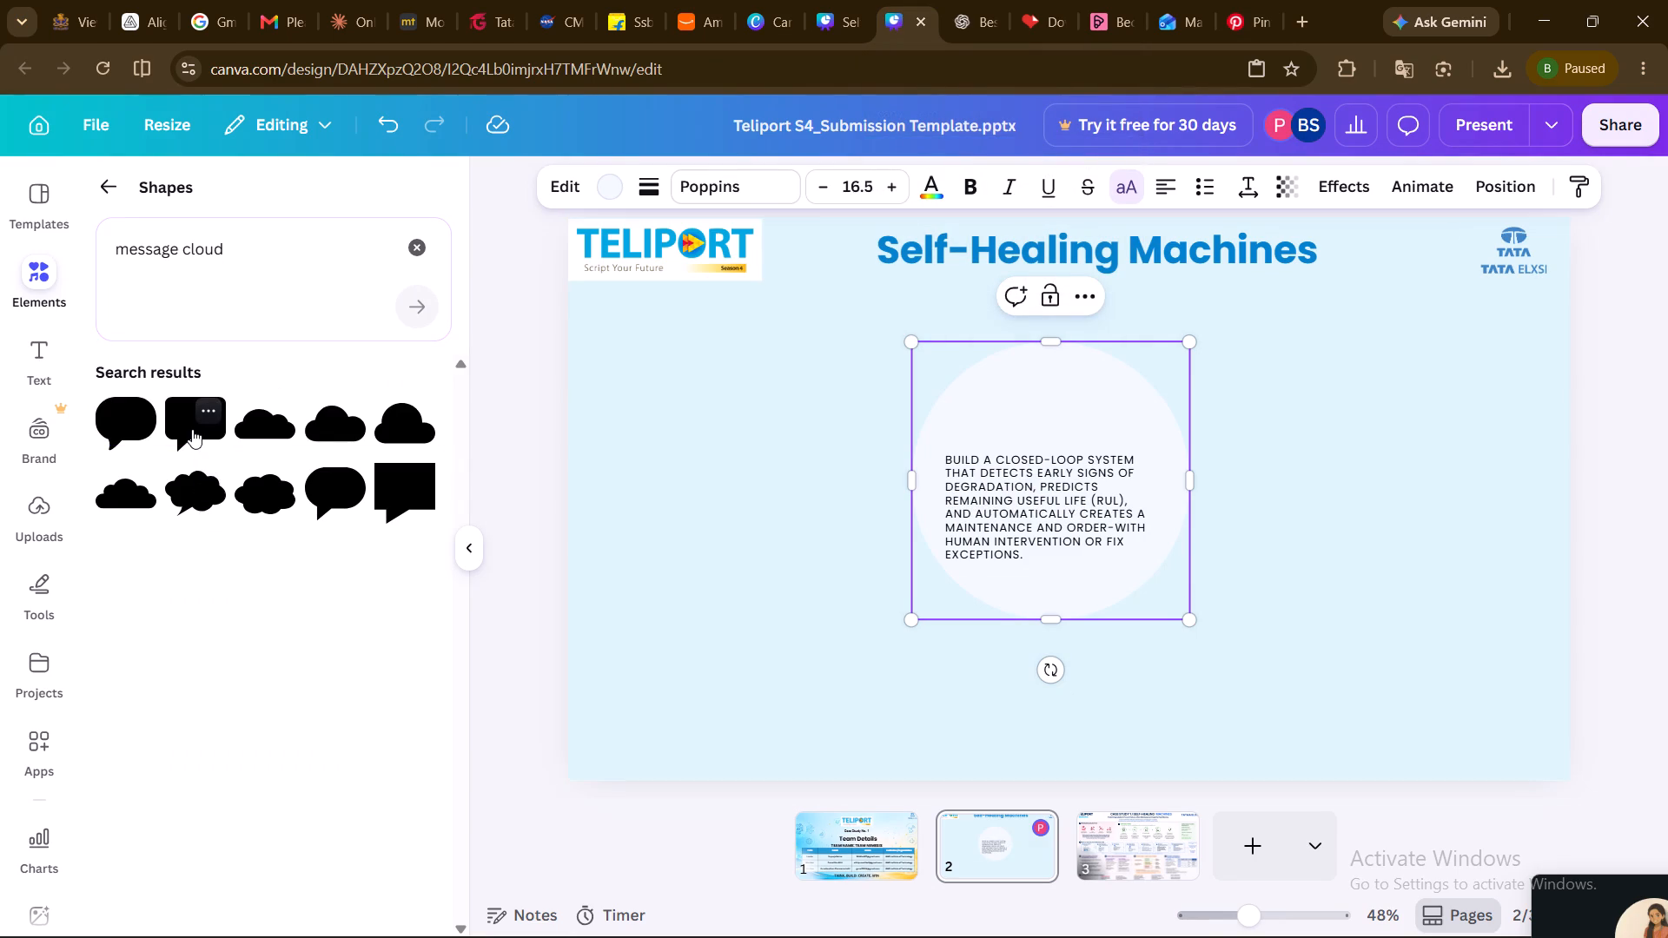
drag(1082, 492, 1083, 492)
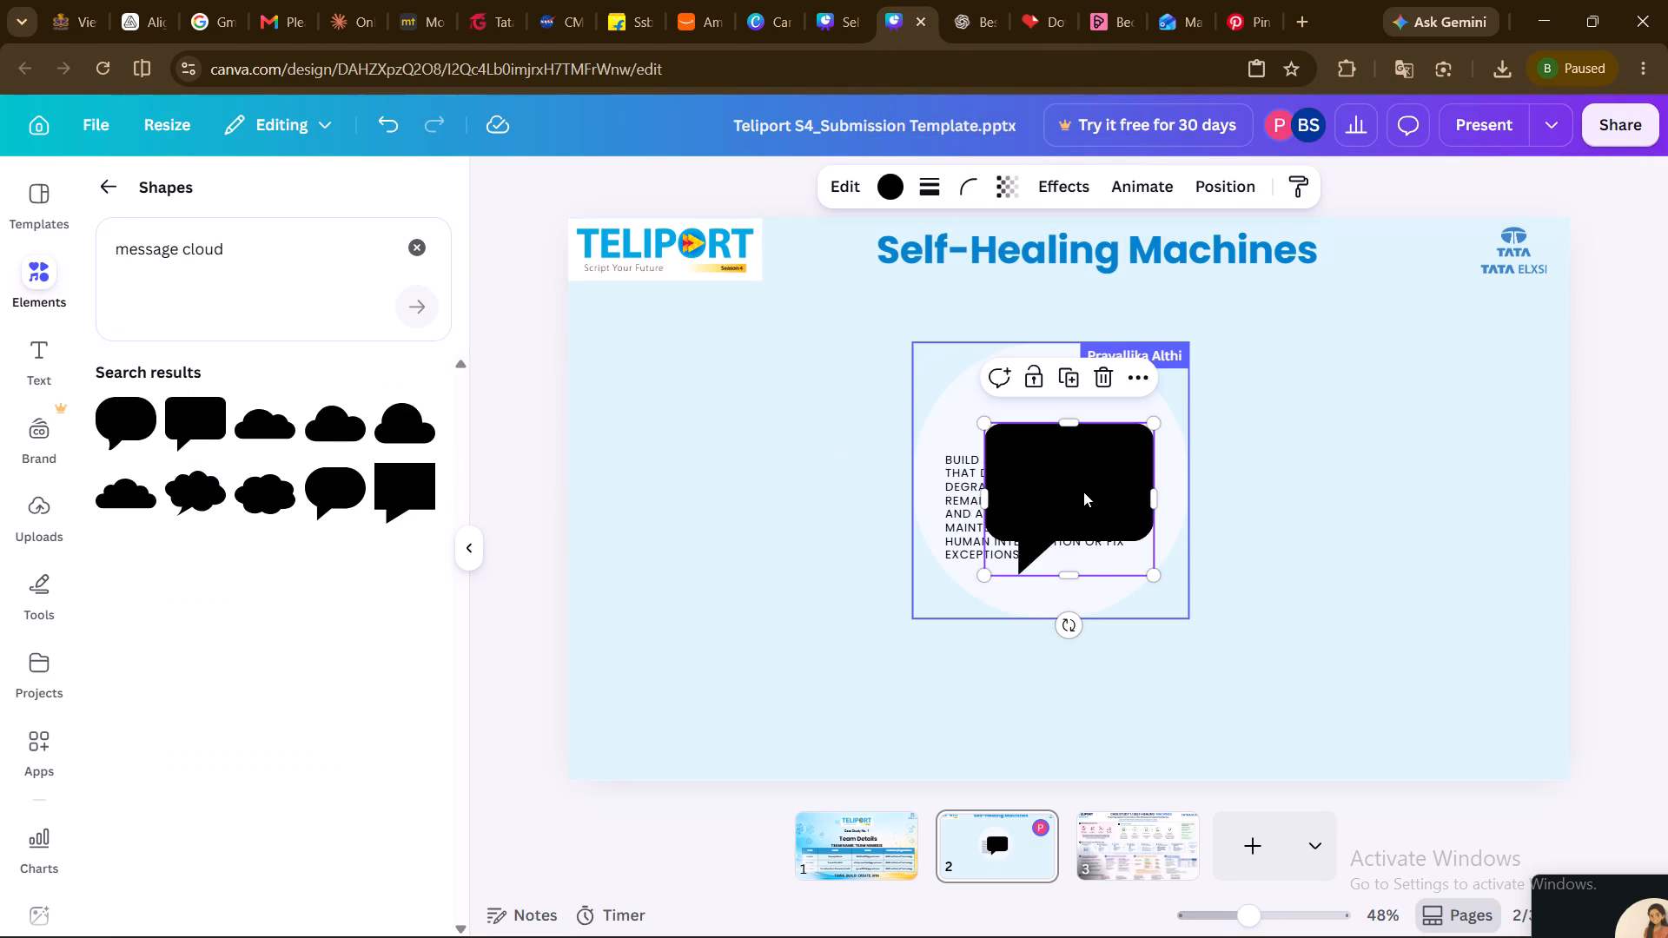
drag(1083, 492, 1278, 387)
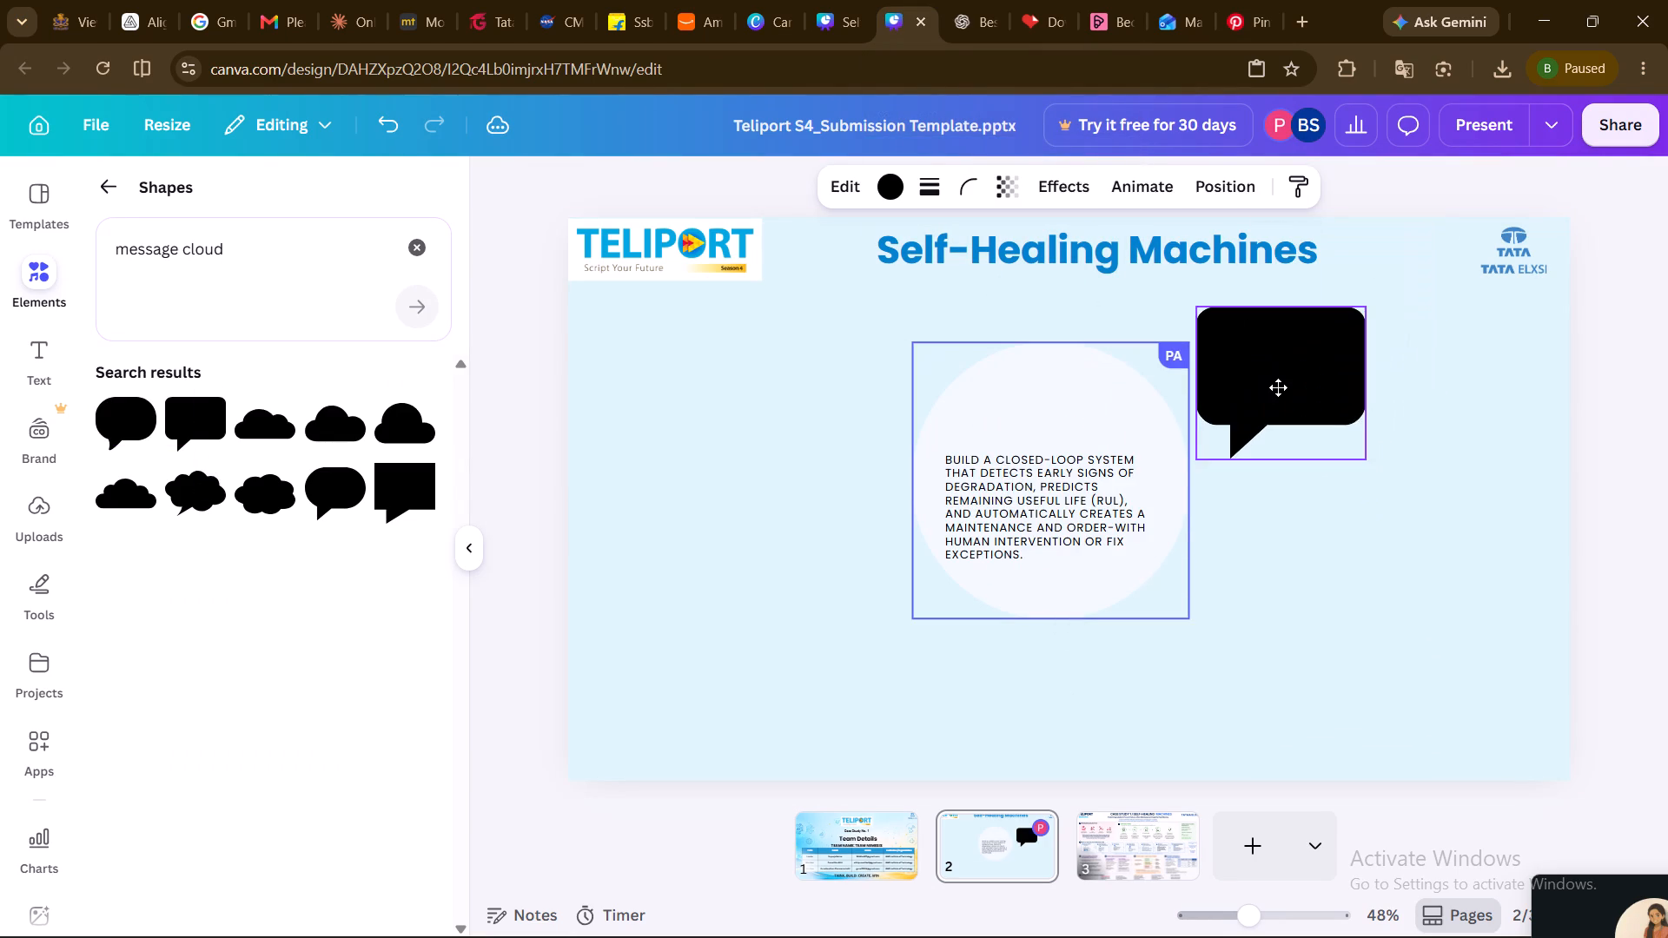
drag(1278, 387, 1314, 381)
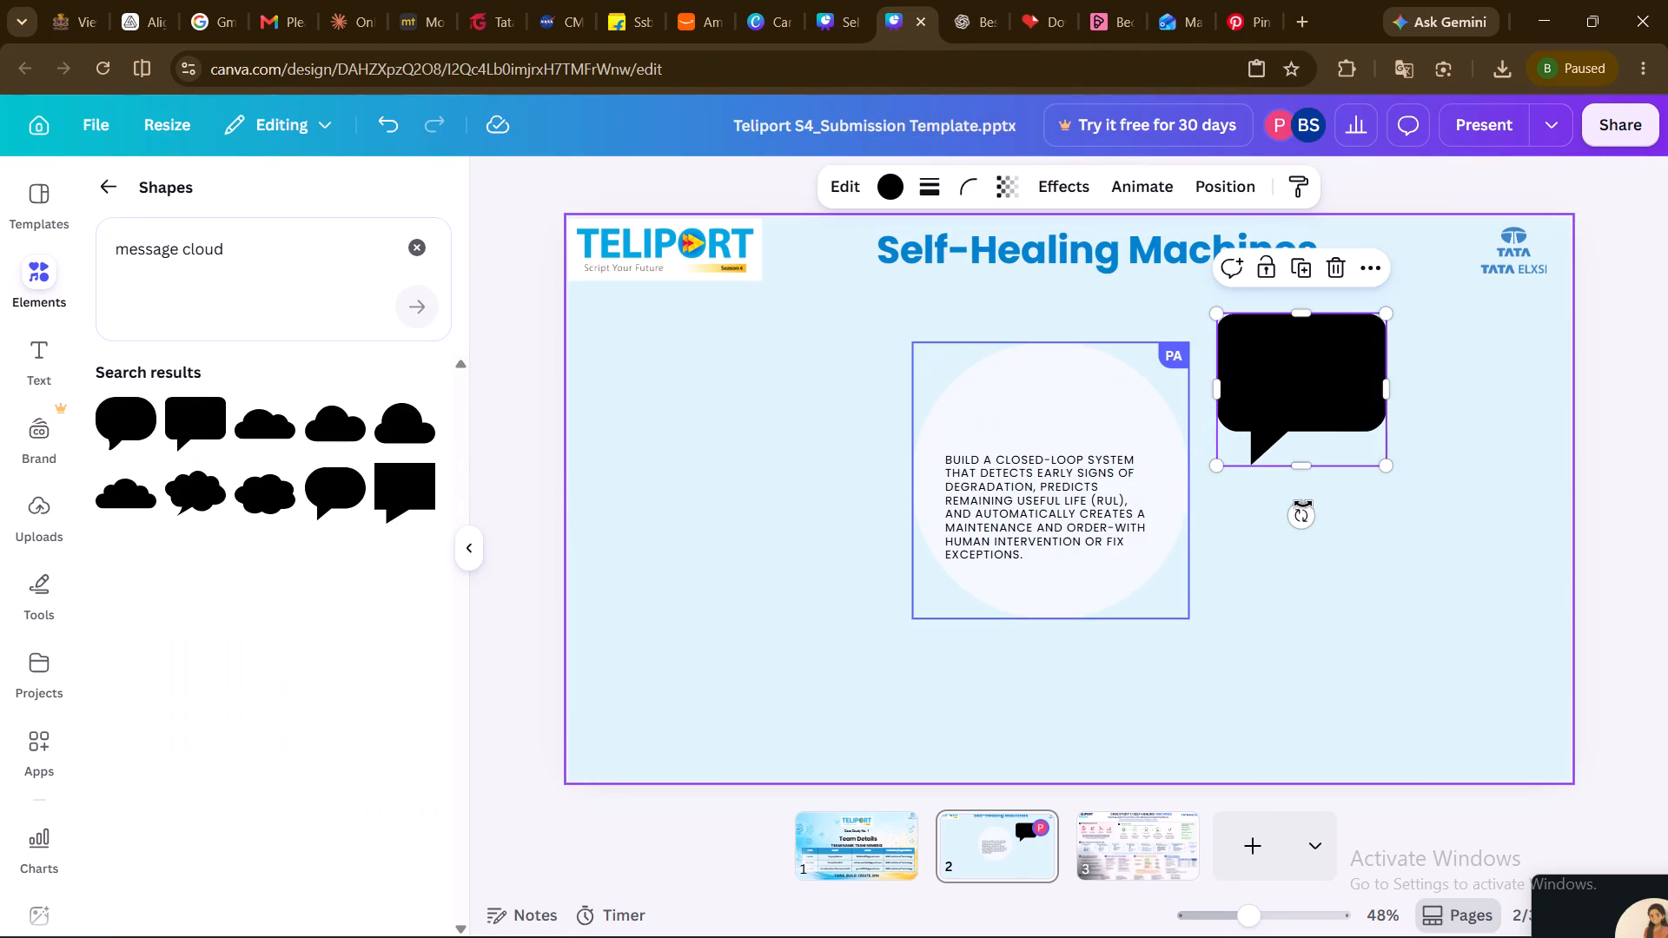
Rotate the black speech bubble a quarter turn clockwise so its tail points toward the central circle.
drag(1301, 519, 1242, 512)
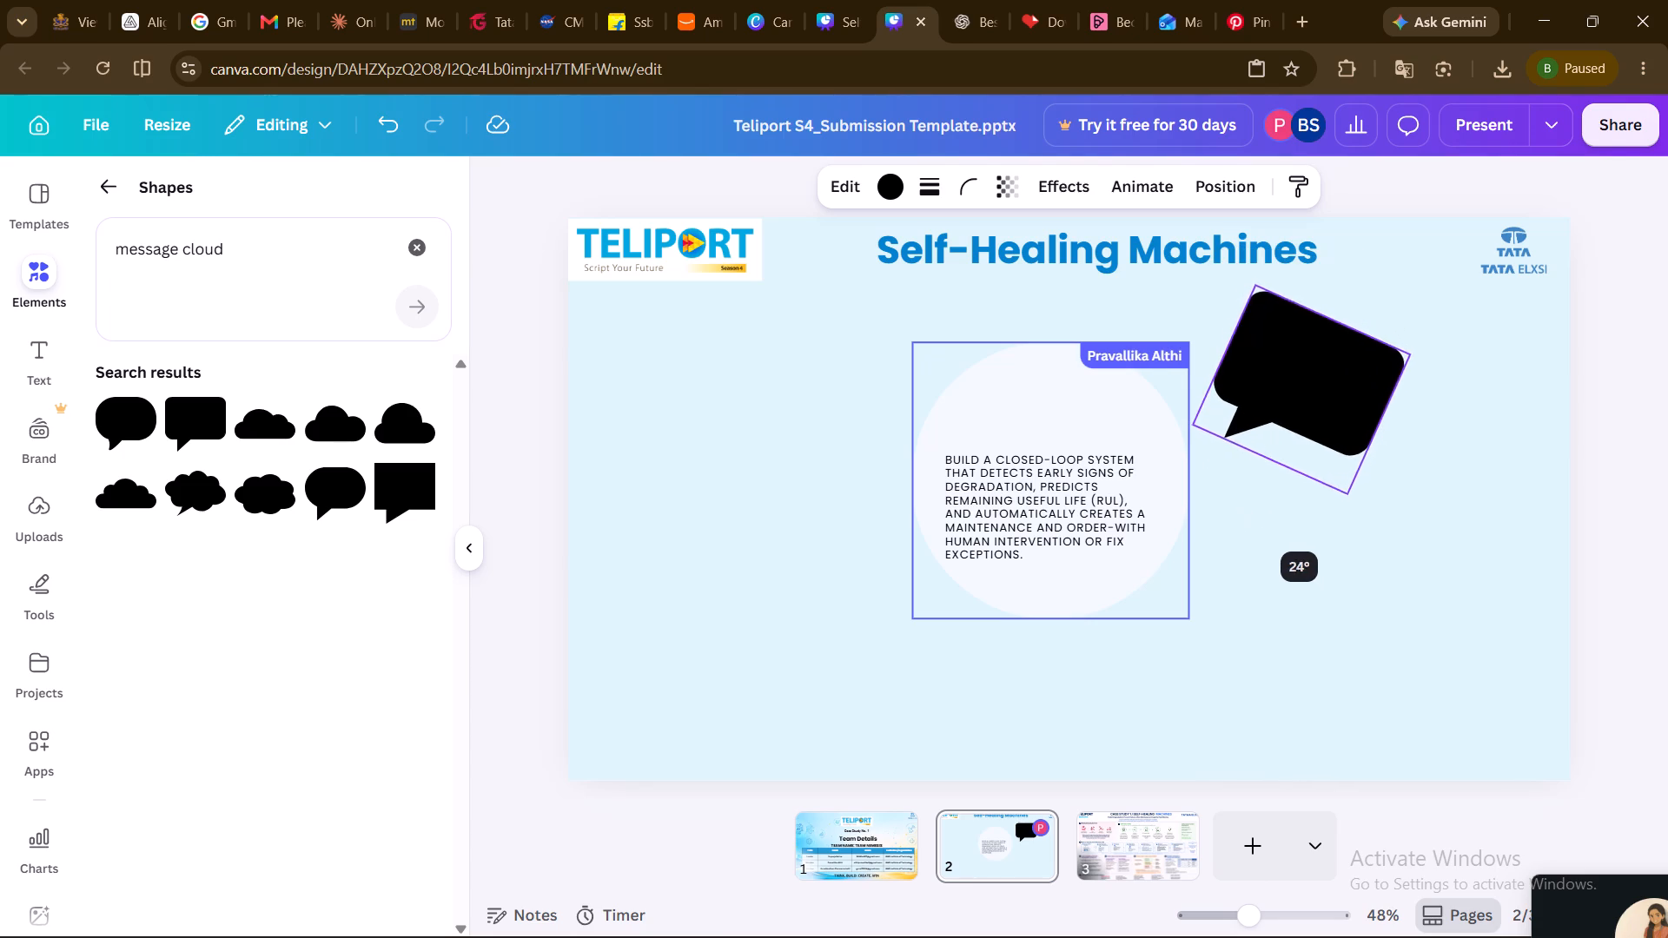
drag(1242, 512, 1234, 505)
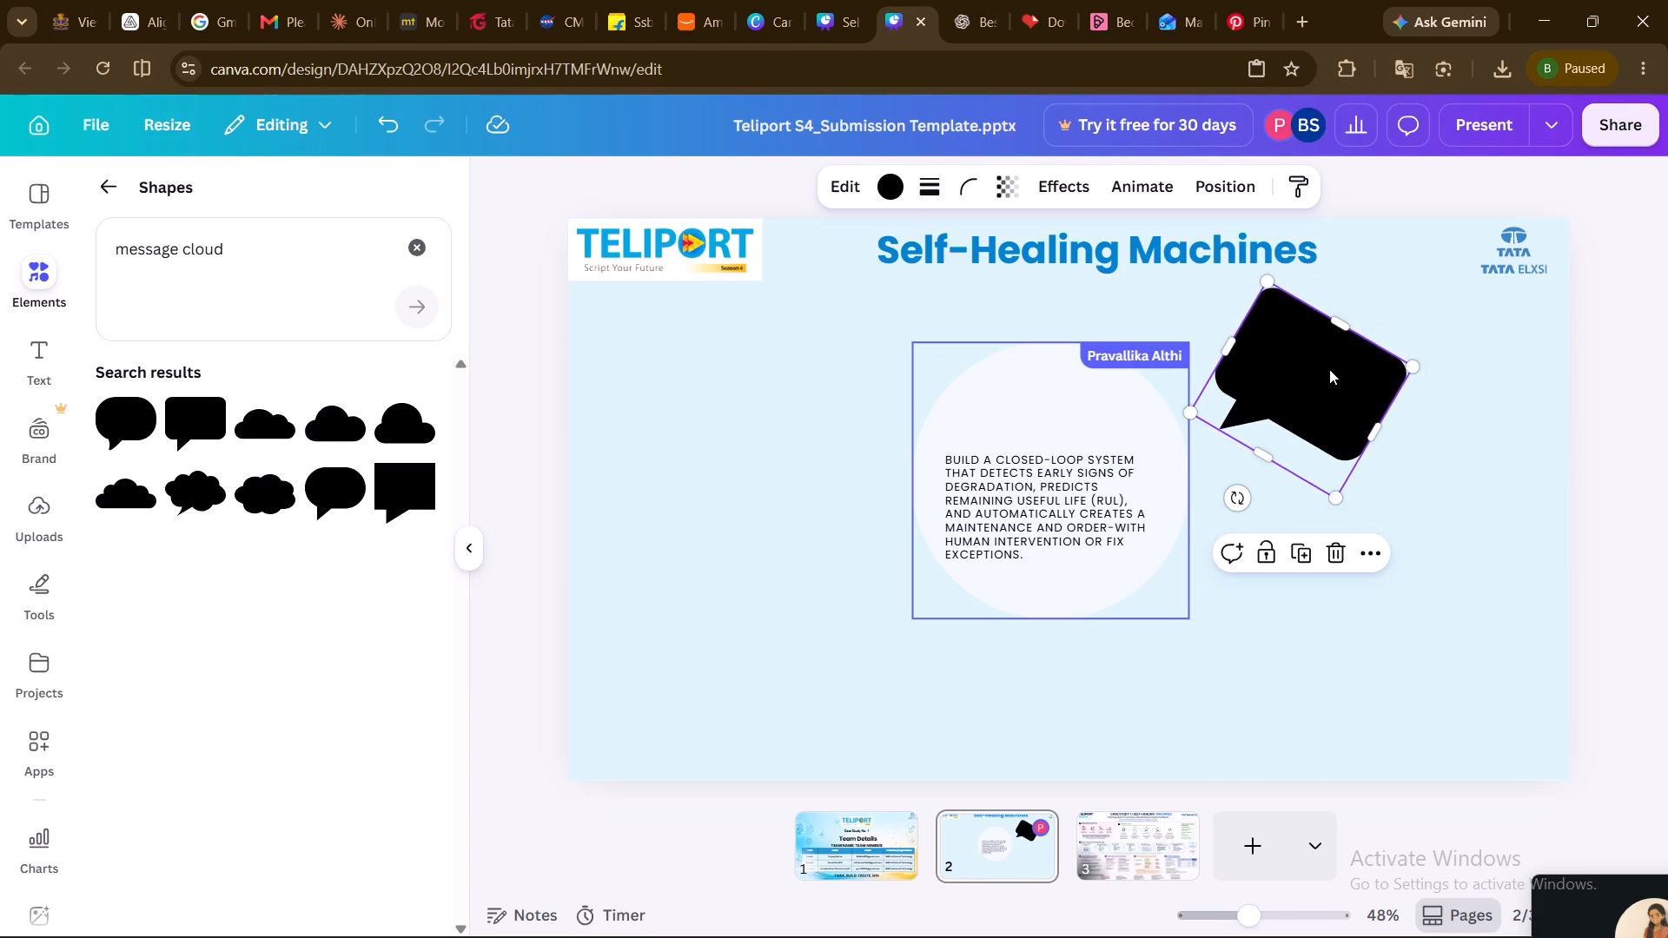
drag(1329, 369, 1293, 367)
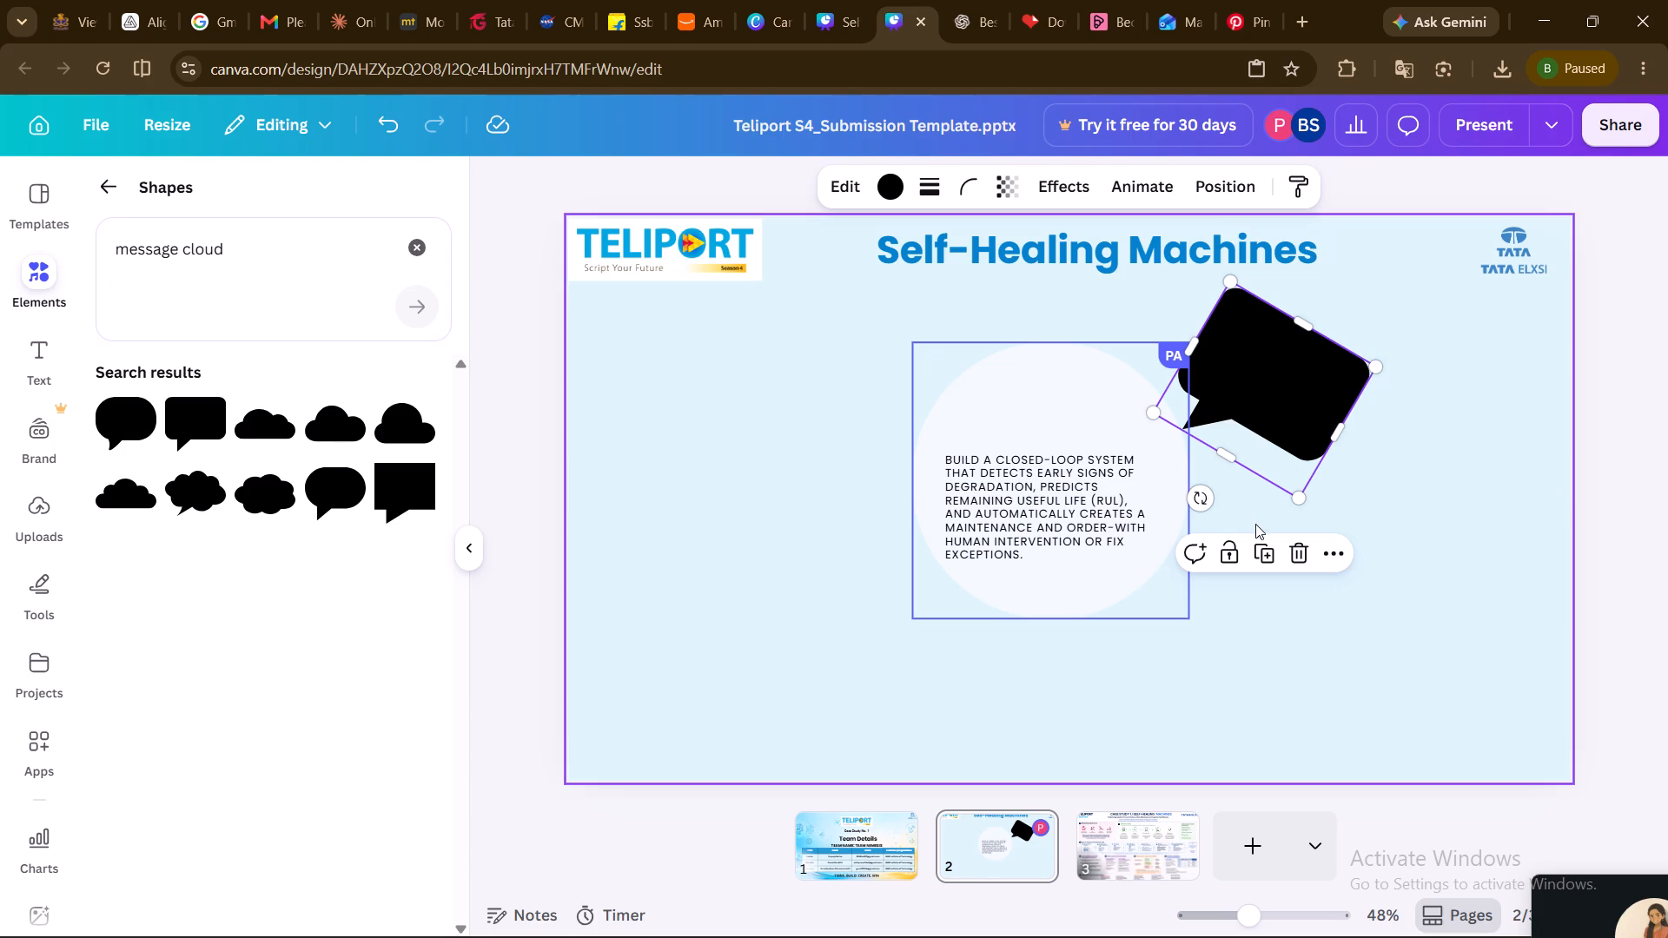
drag(1199, 496, 1187, 478)
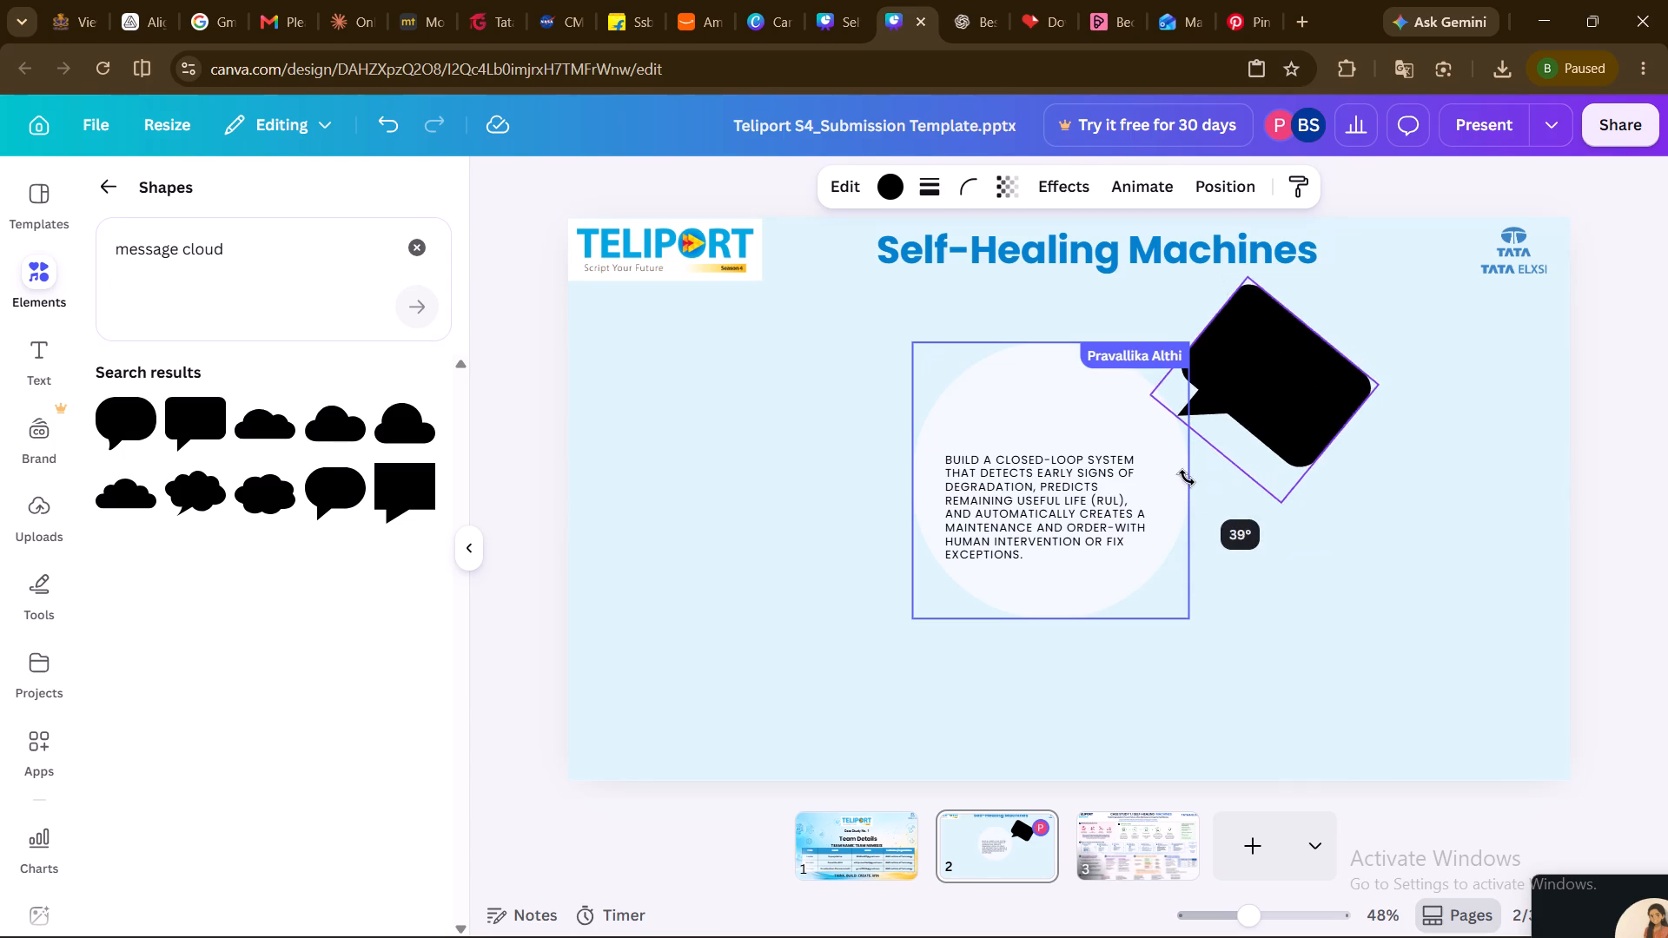
drag(1187, 478, 1236, 400)
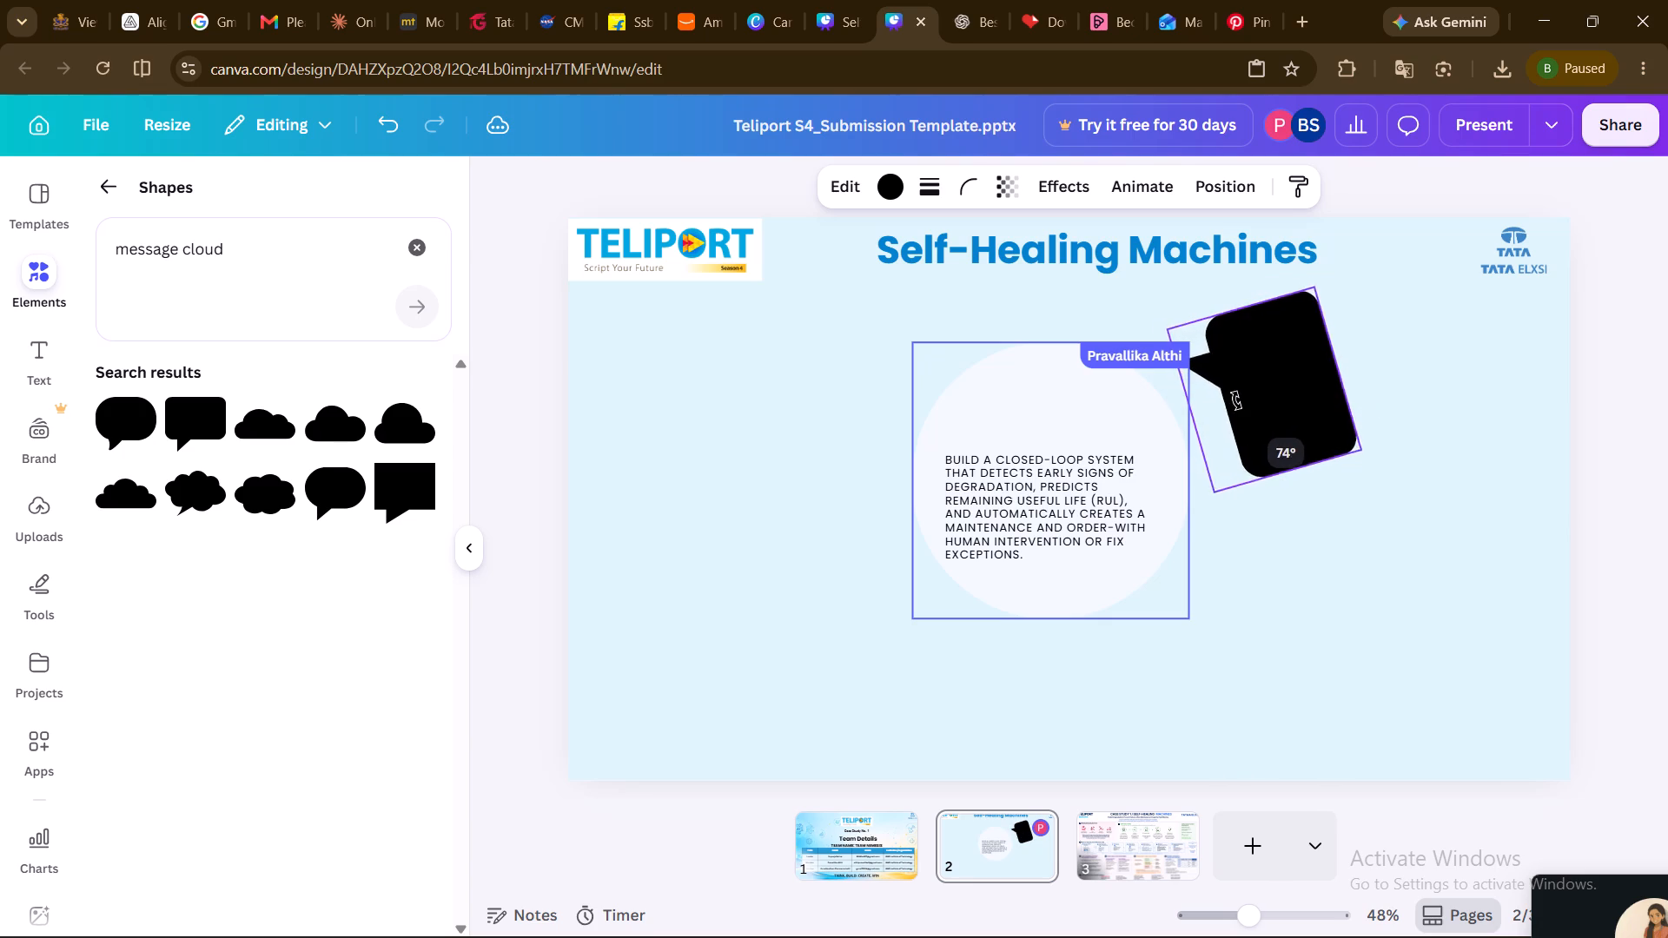
drag(1236, 400, 1225, 389)
Move the rotated speech bubble down so its tail meets the right edge of the central circle.
drag(1287, 419, 1255, 471)
drag(1263, 471, 1334, 461)
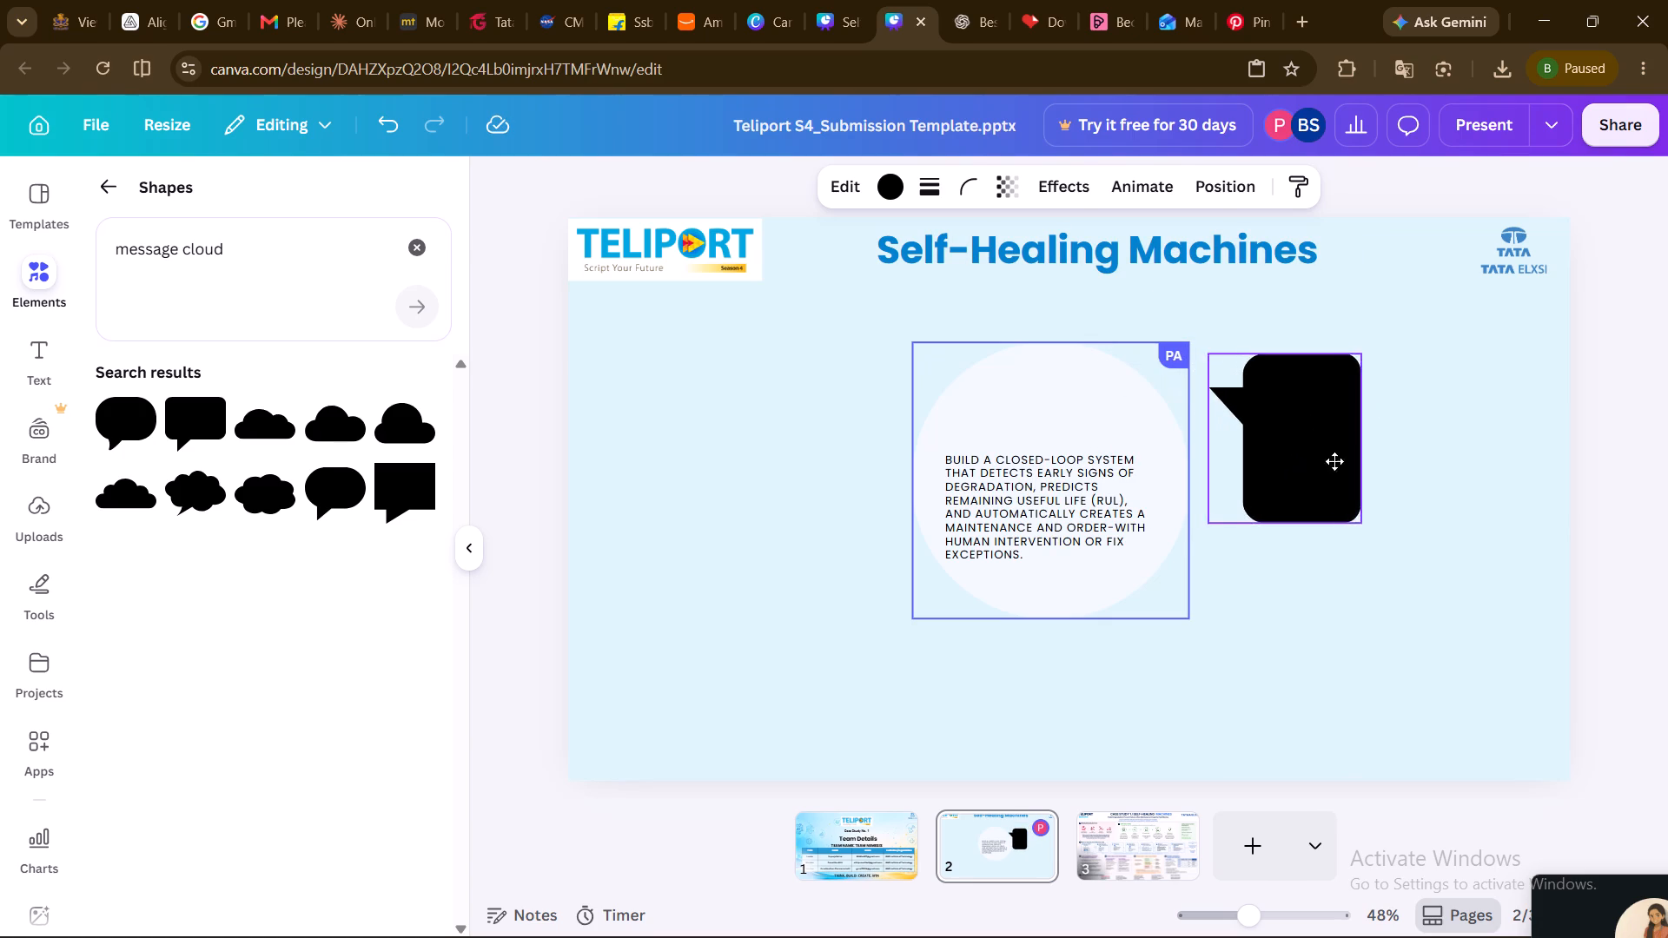
drag(1334, 461, 1342, 460)
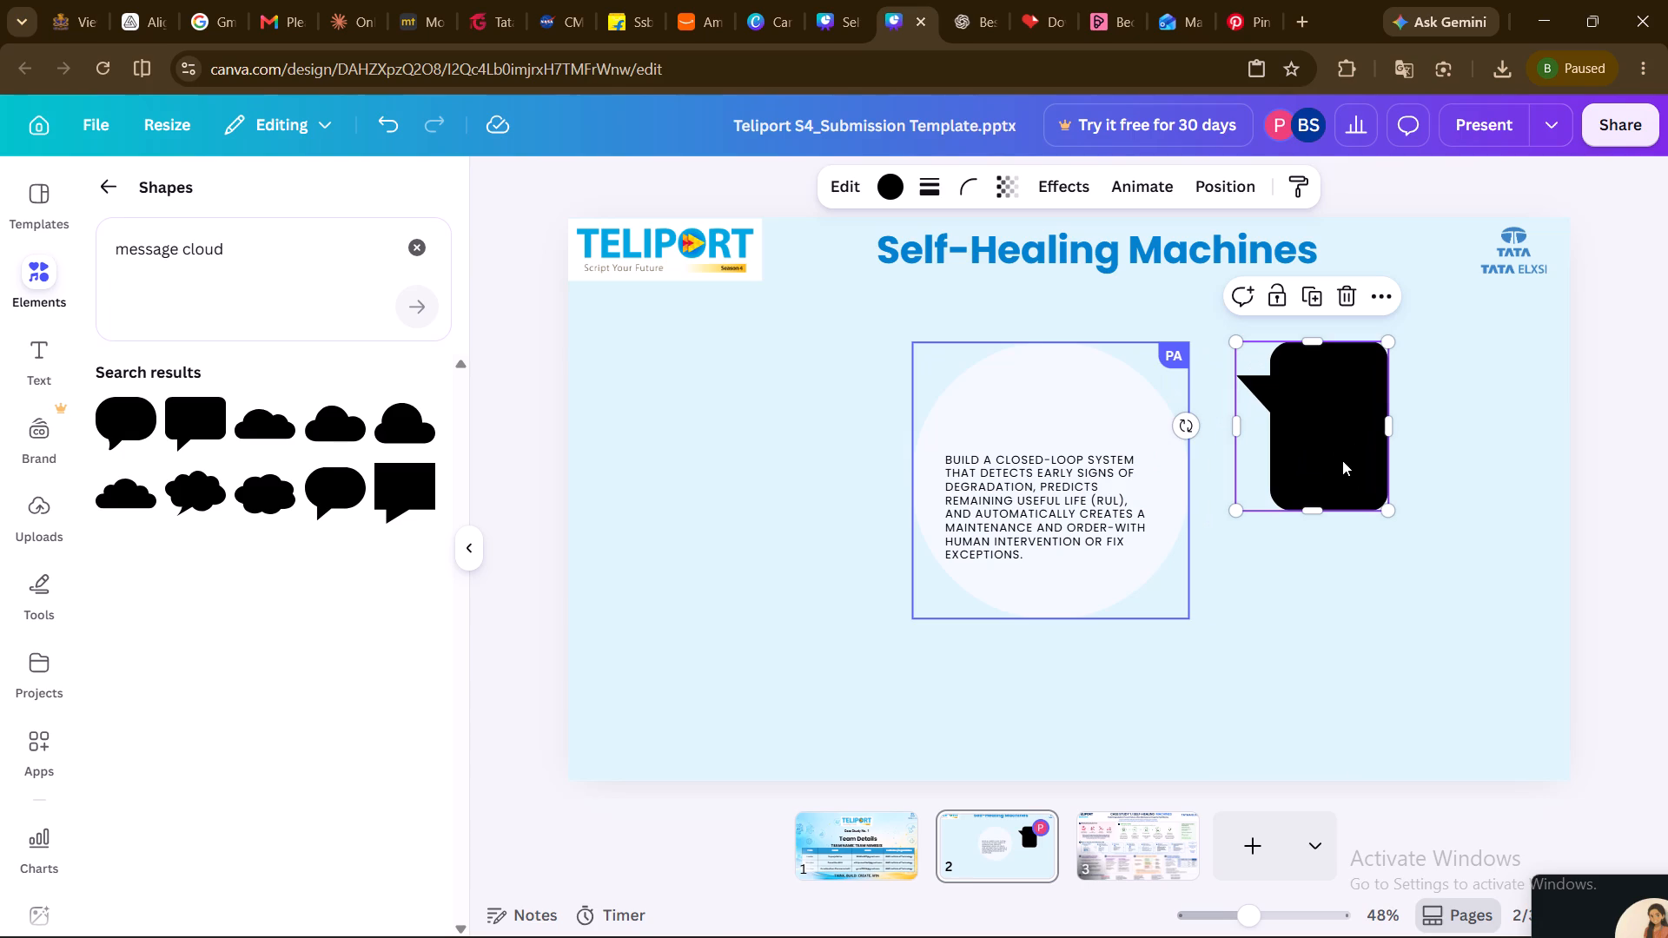
drag(1313, 430, 1253, 478)
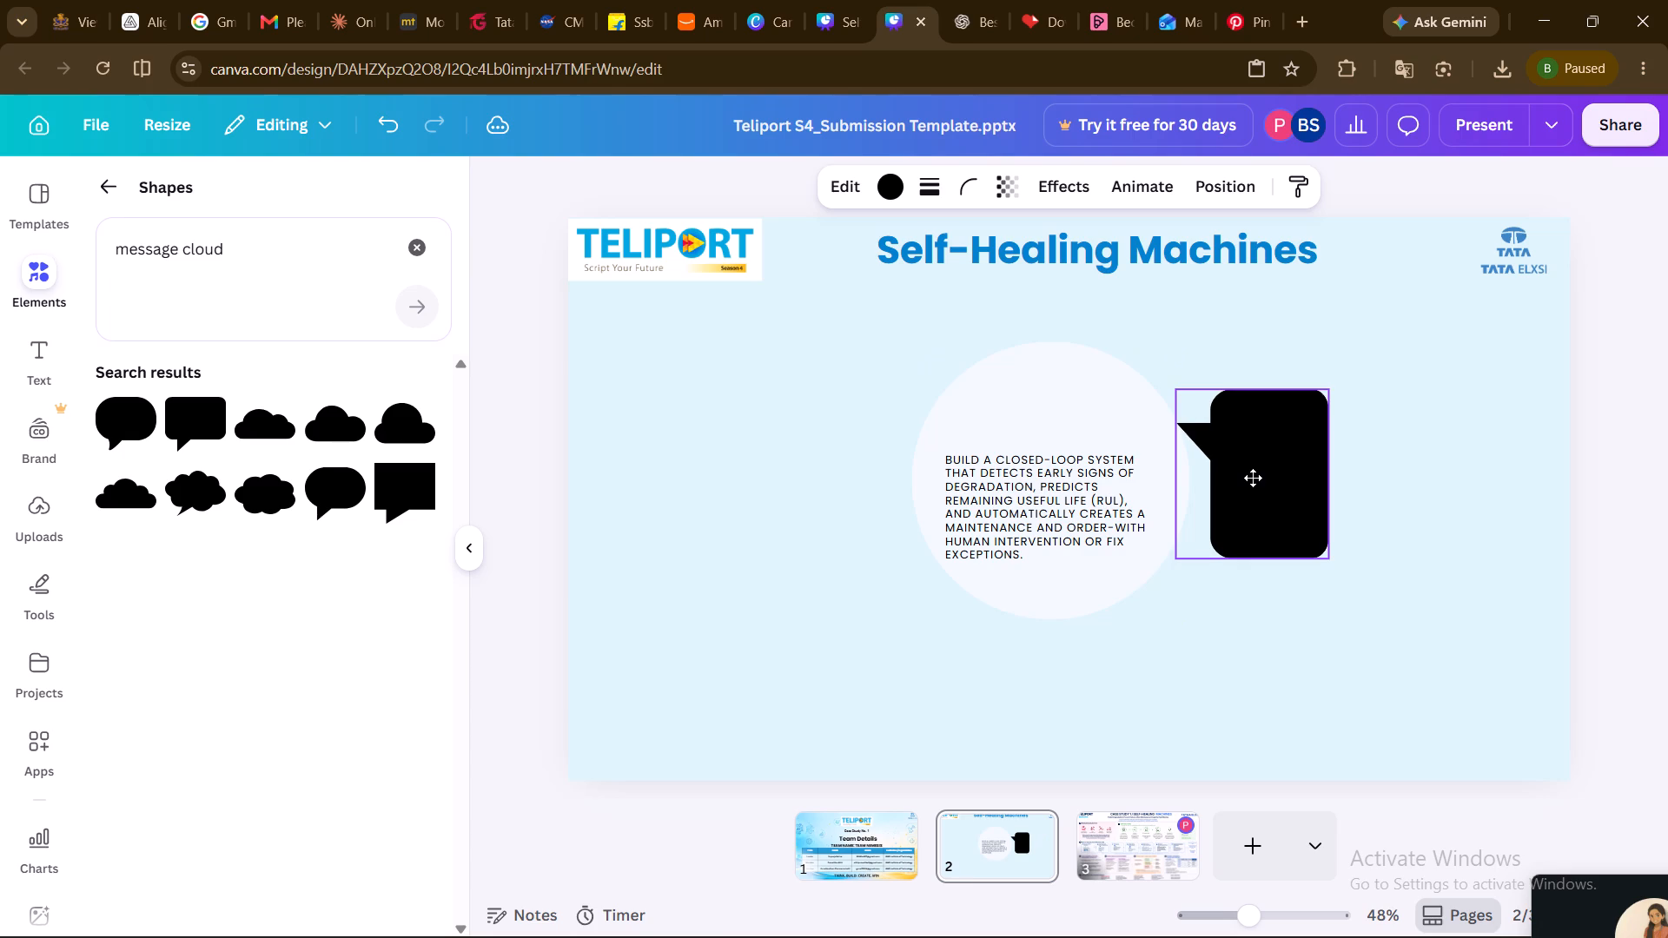
drag(1253, 478, 1272, 469)
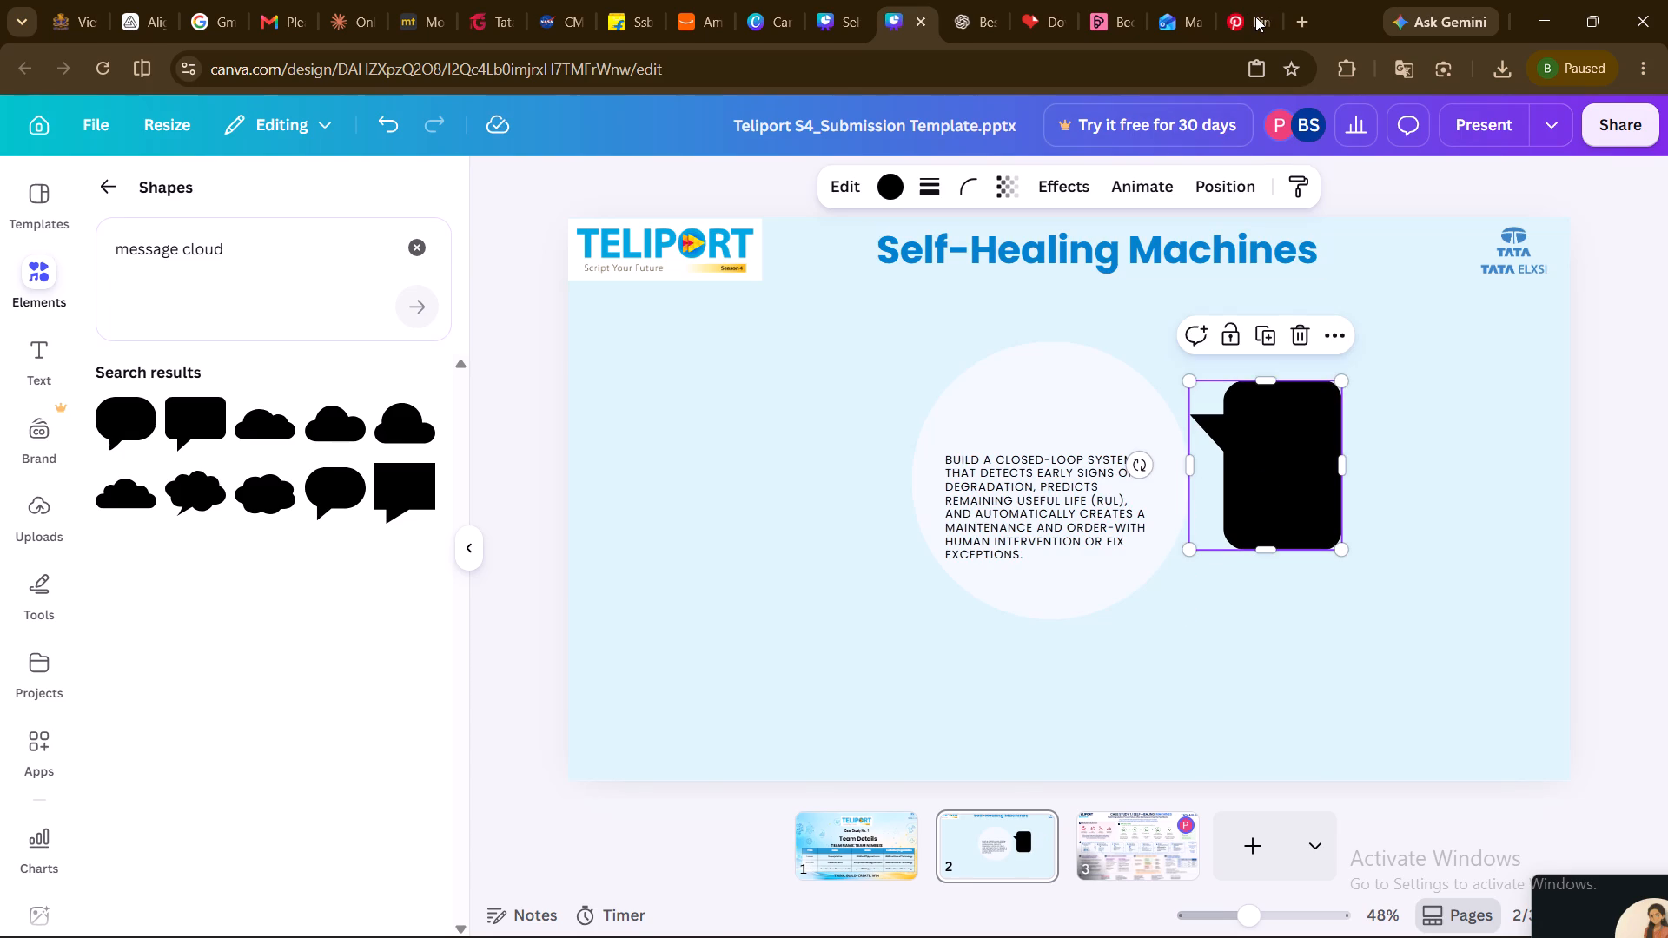
Check the Pinterest poster and rotate the black speech bubble half a turn so its tail points right.
click(1255, 17)
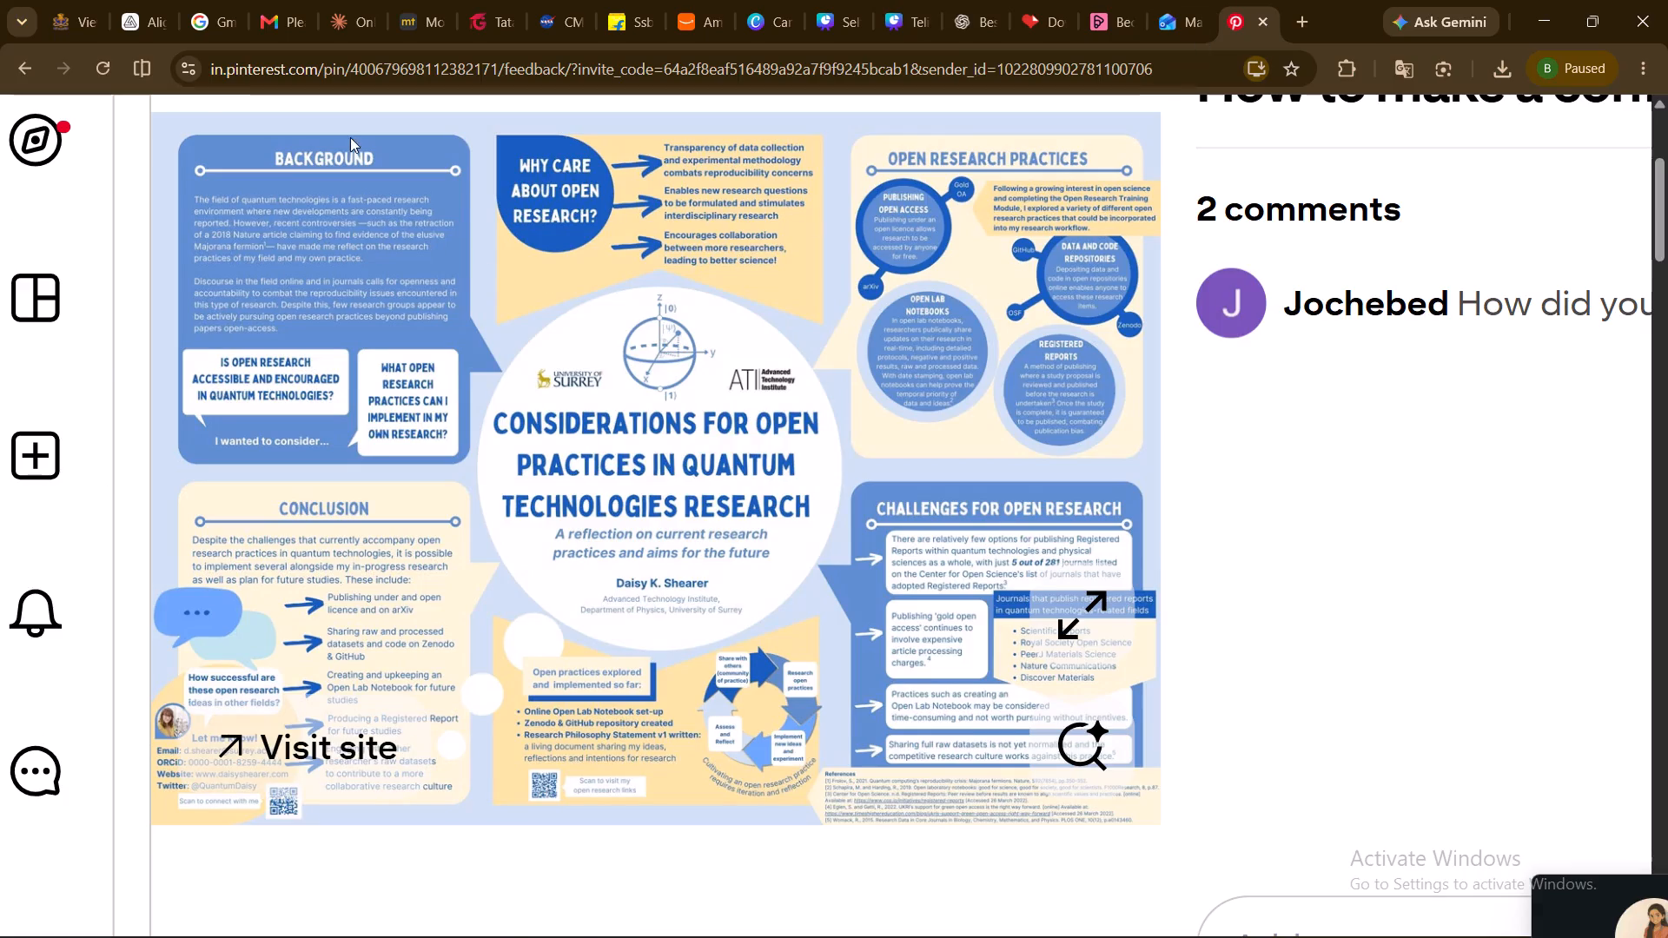
click(898, 23)
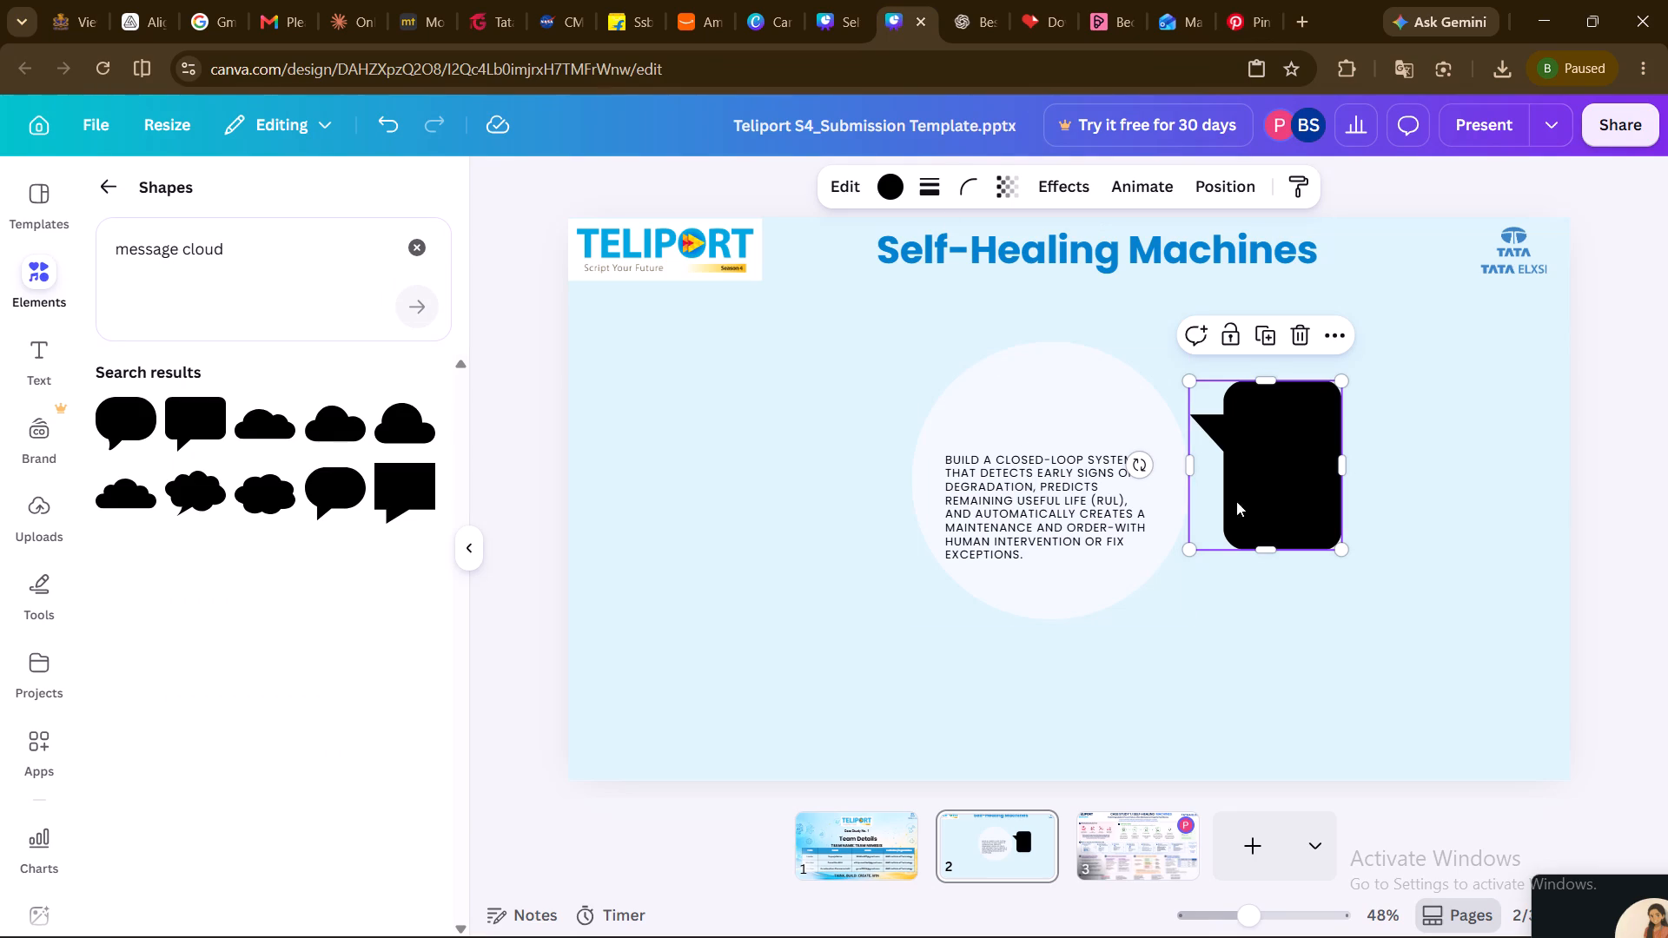
click(1288, 509)
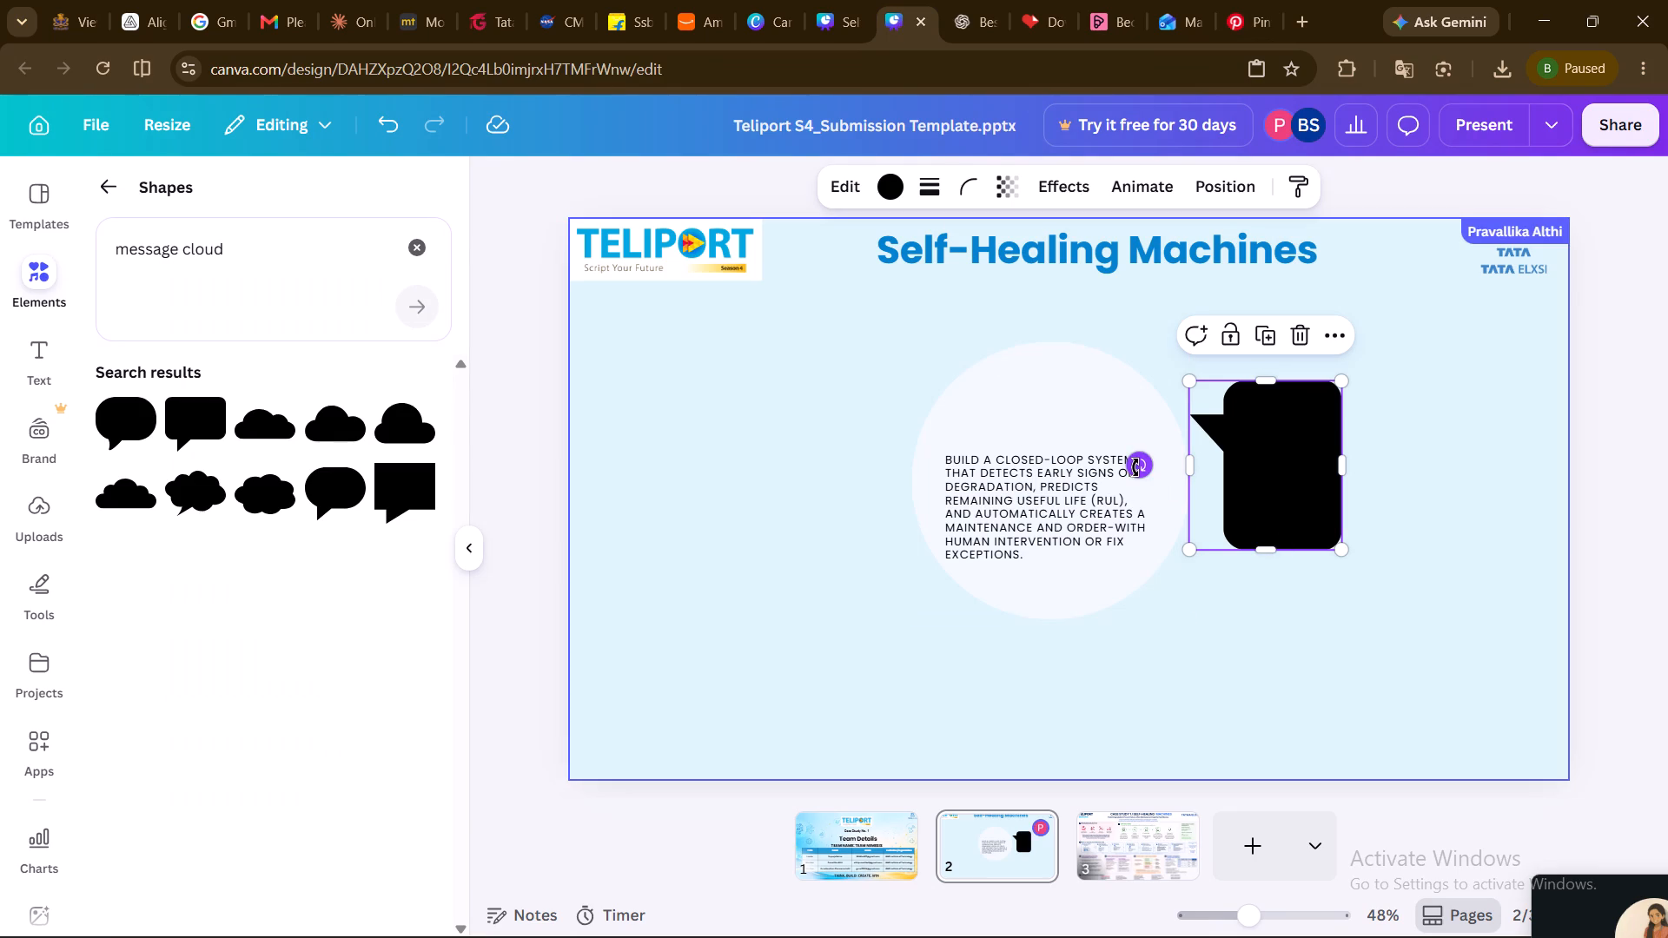
drag(1135, 467, 1359, 395)
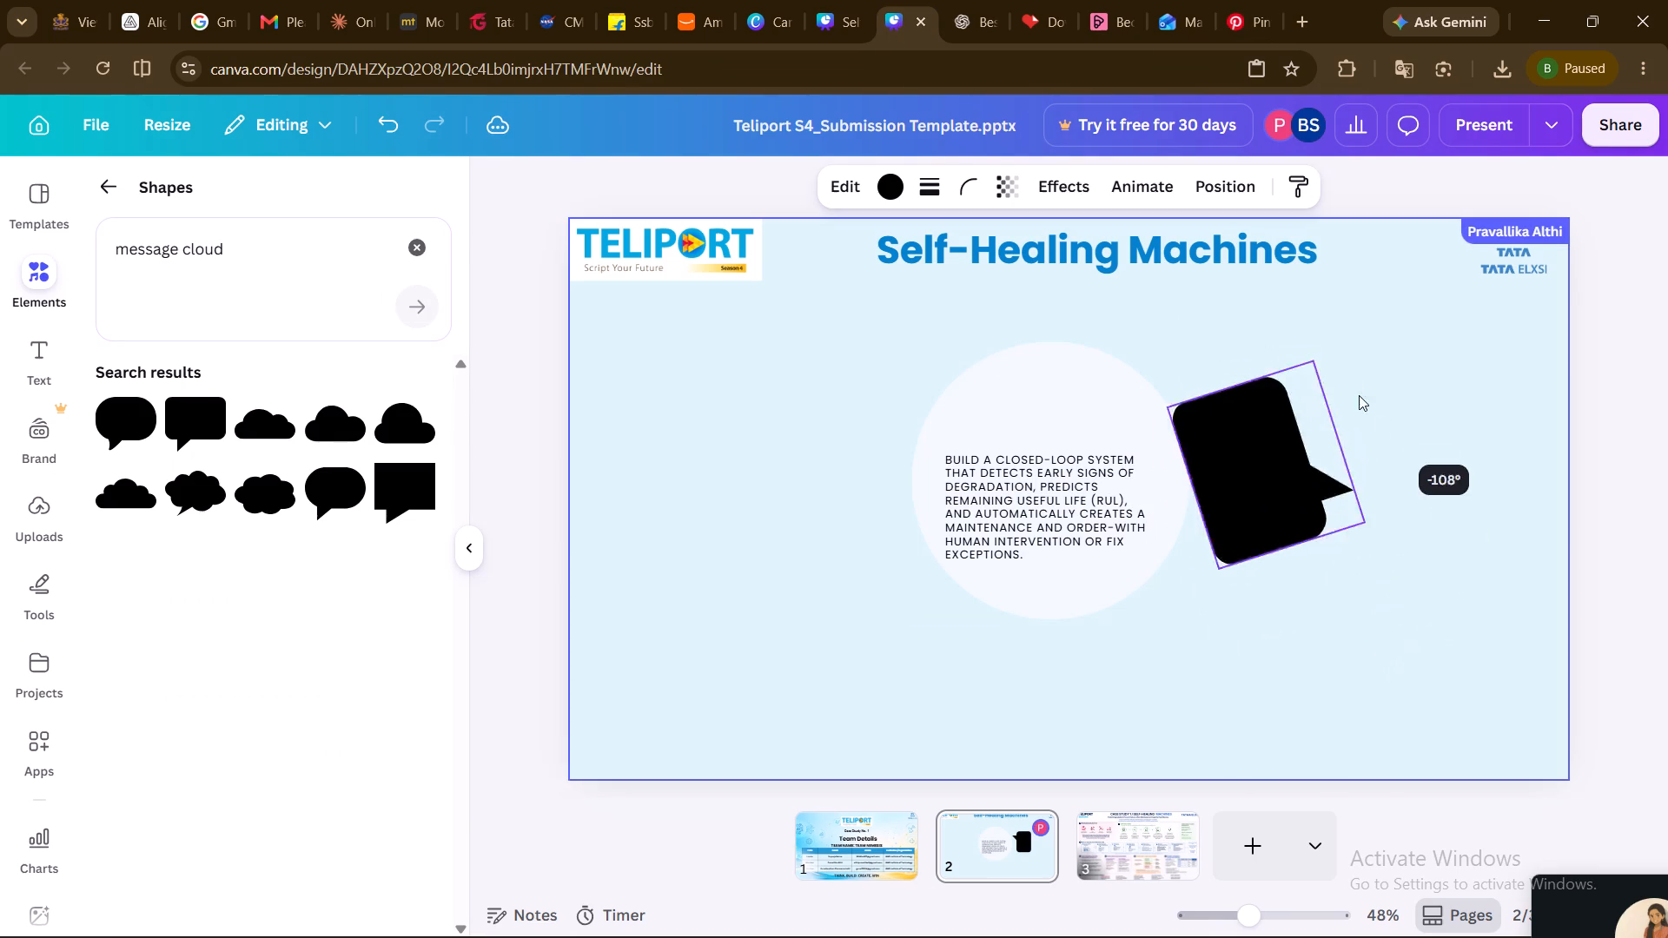
drag(1359, 395, 1380, 464)
Move the speech bubble to the central circle's left side and enlarge it, keeping its tail tip at the circle's edge.
drag(1261, 465, 825, 395)
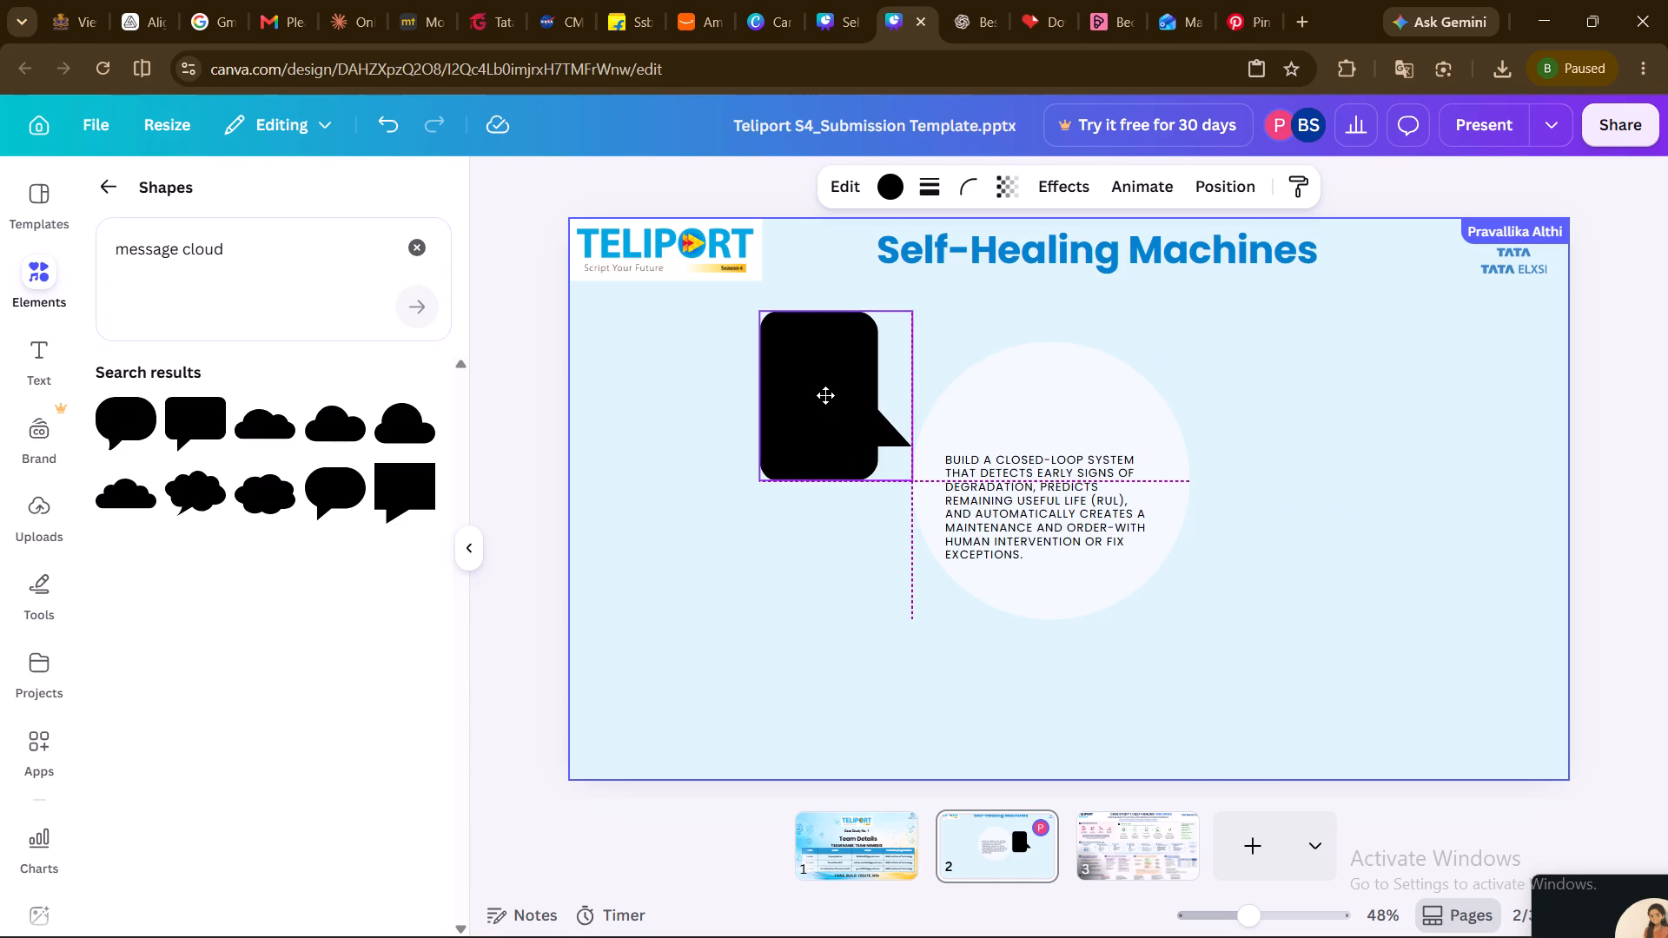
drag(825, 395, 834, 397)
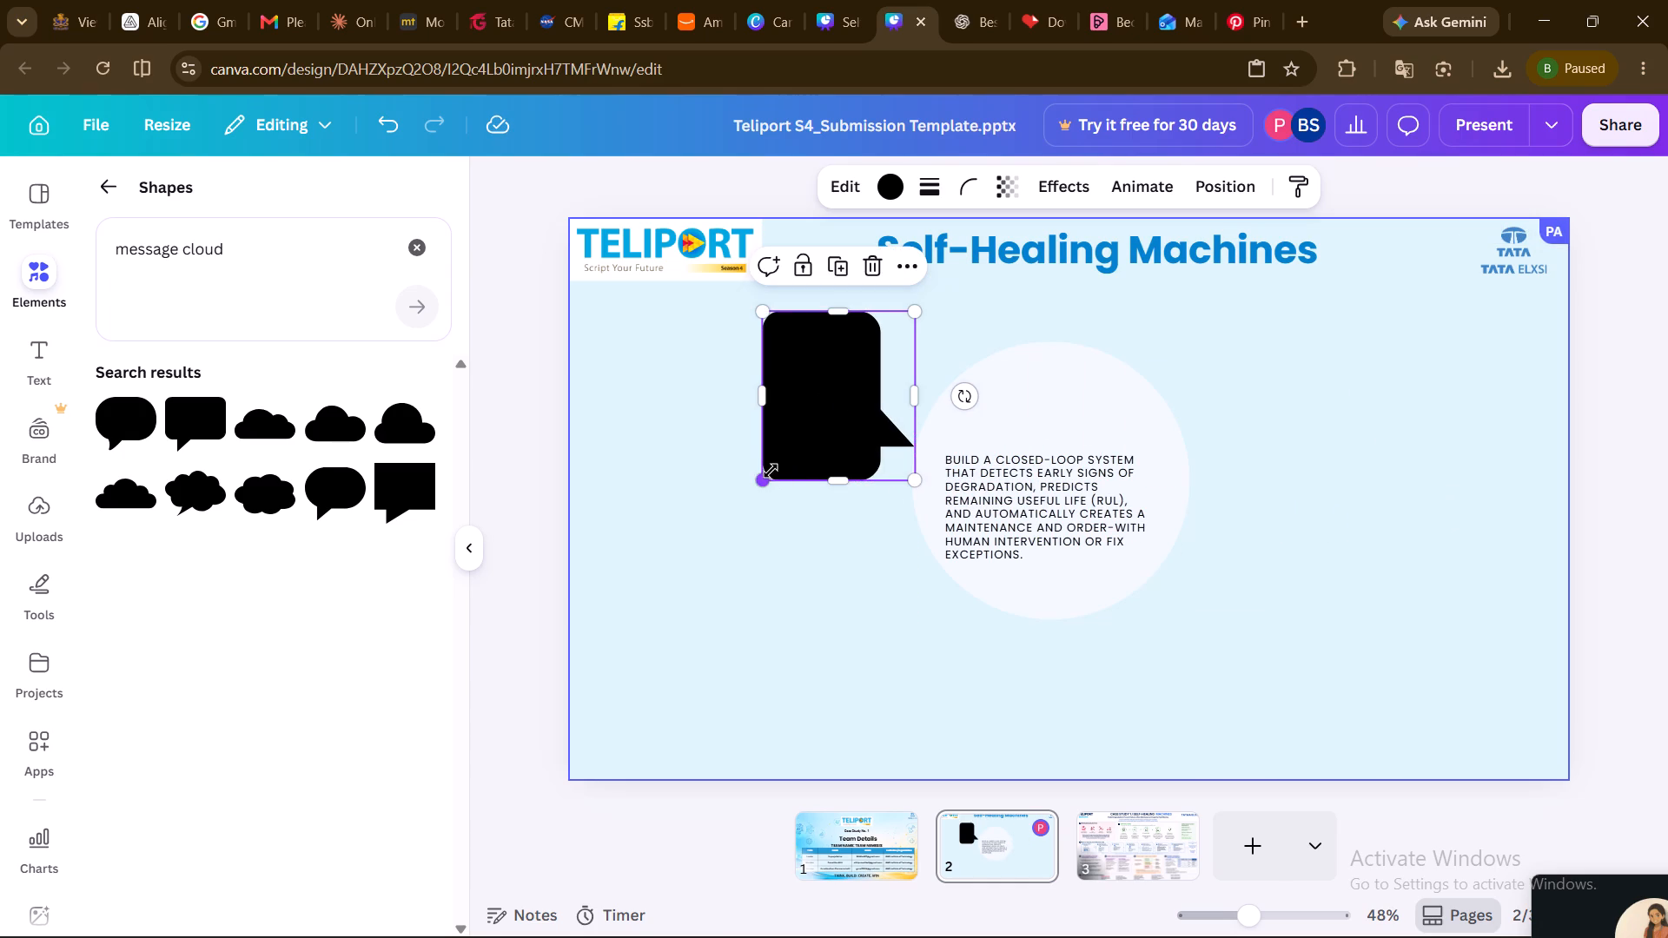
drag(761, 478, 650, 498)
drag(760, 479, 752, 477)
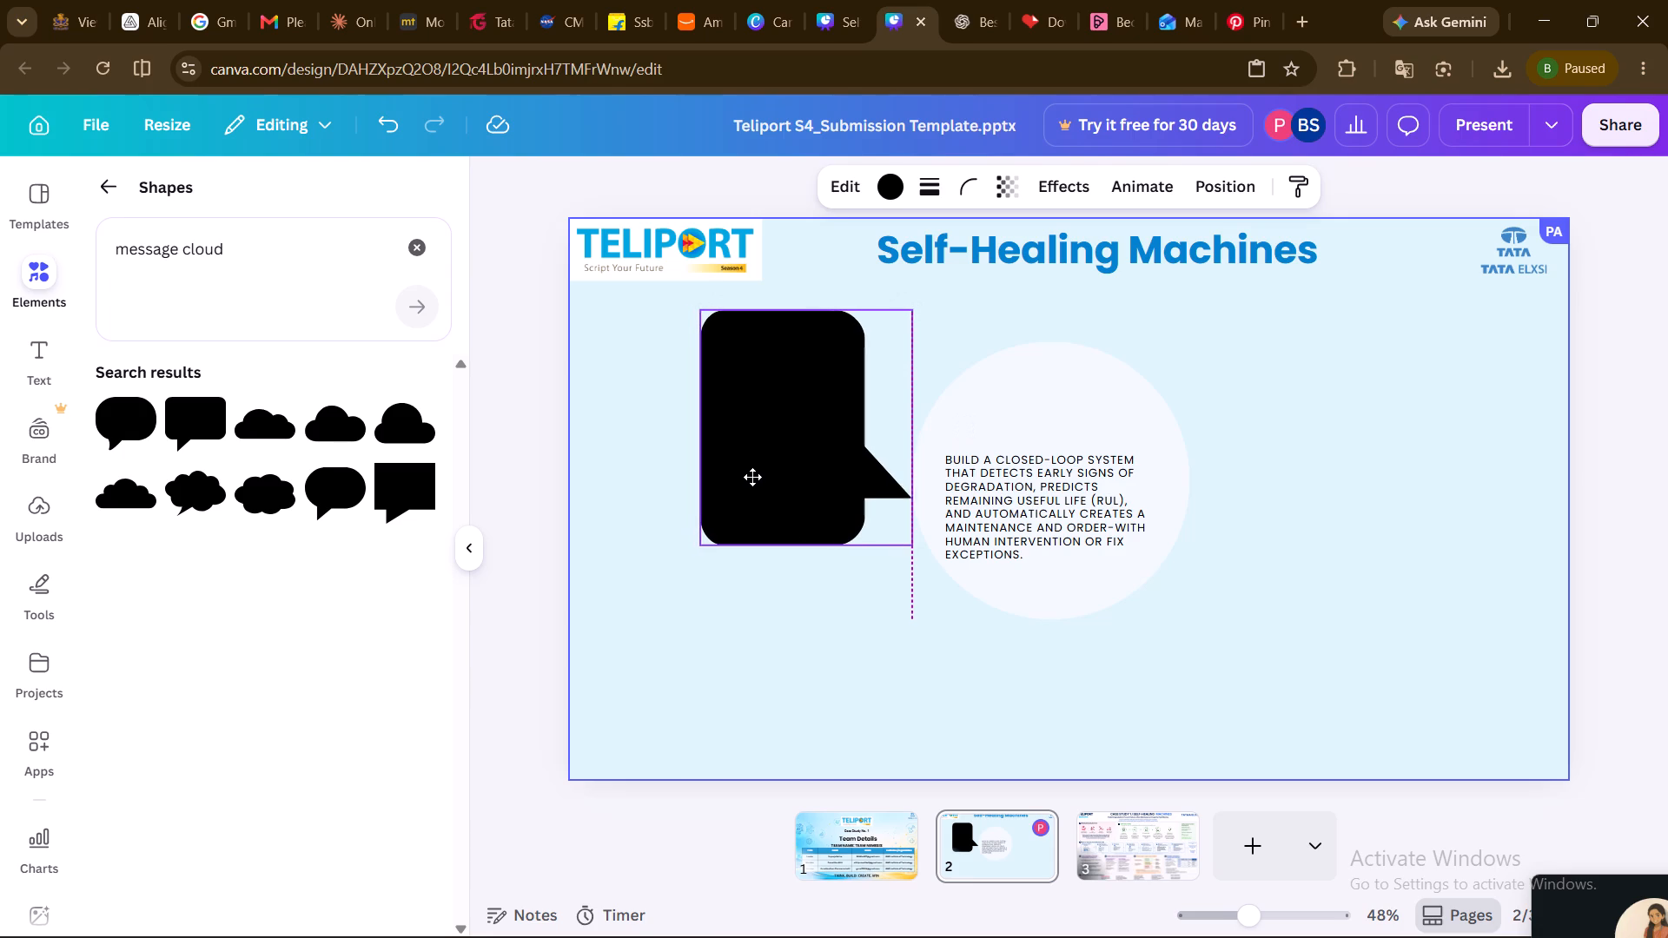
drag(752, 477, 766, 479)
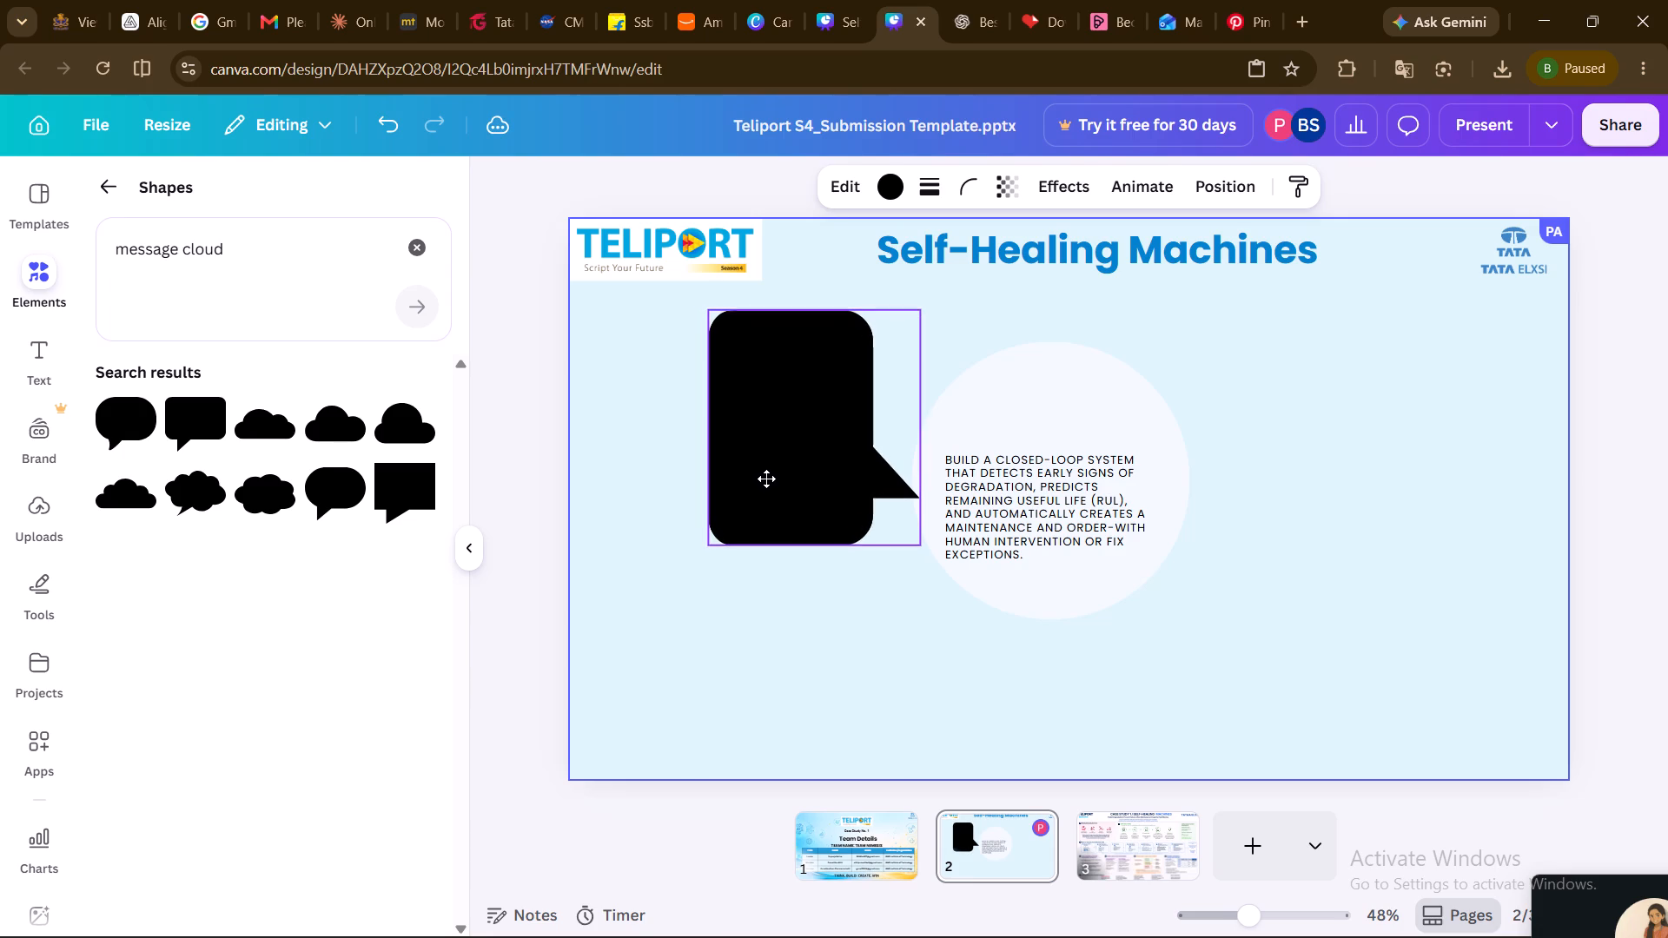
drag(766, 479, 760, 471)
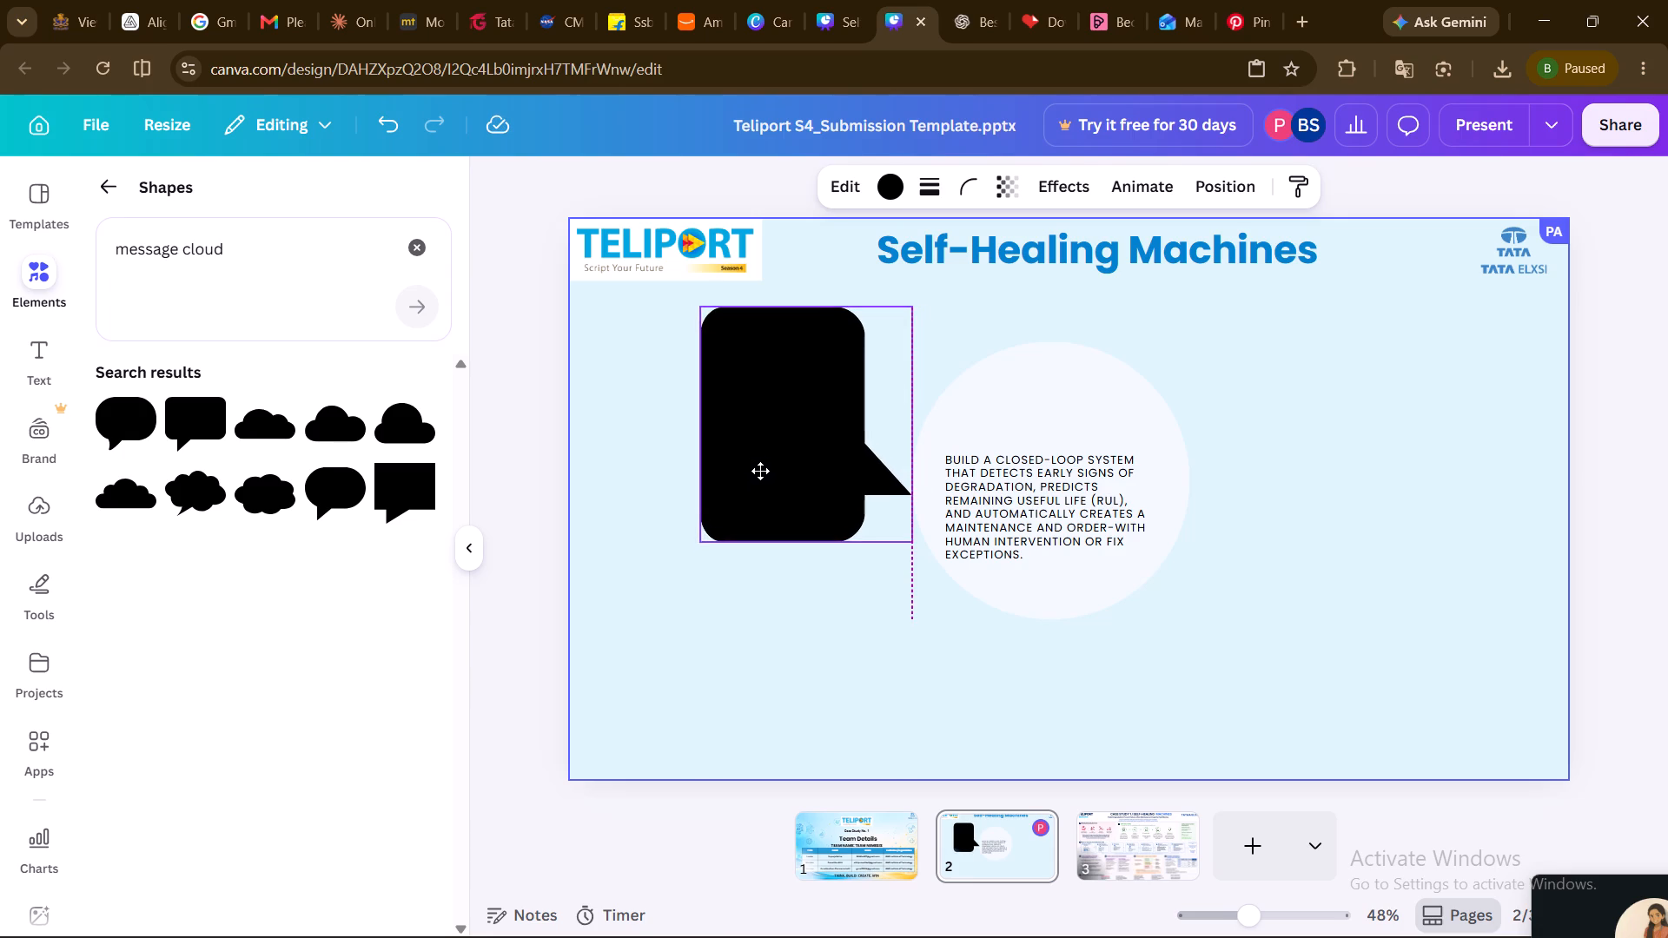
drag(760, 471, 758, 468)
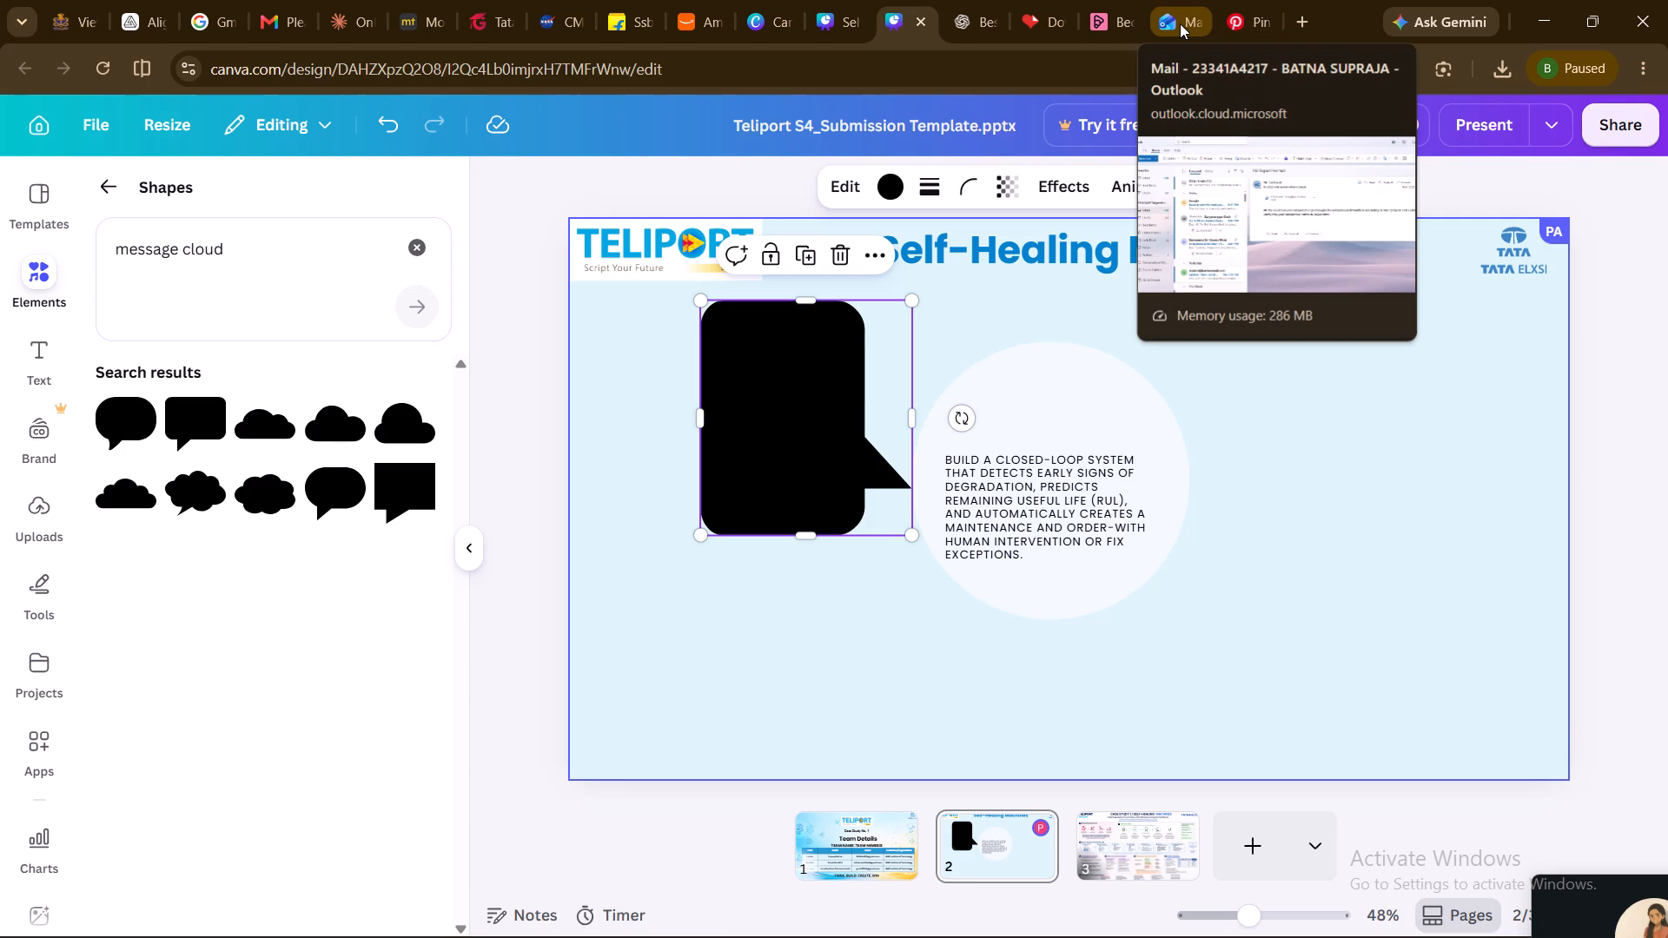
Compare with the Pinterest poster and reshape the speech bubble into a wide rectangle extending almost to the page's left edge.
click(1242, 22)
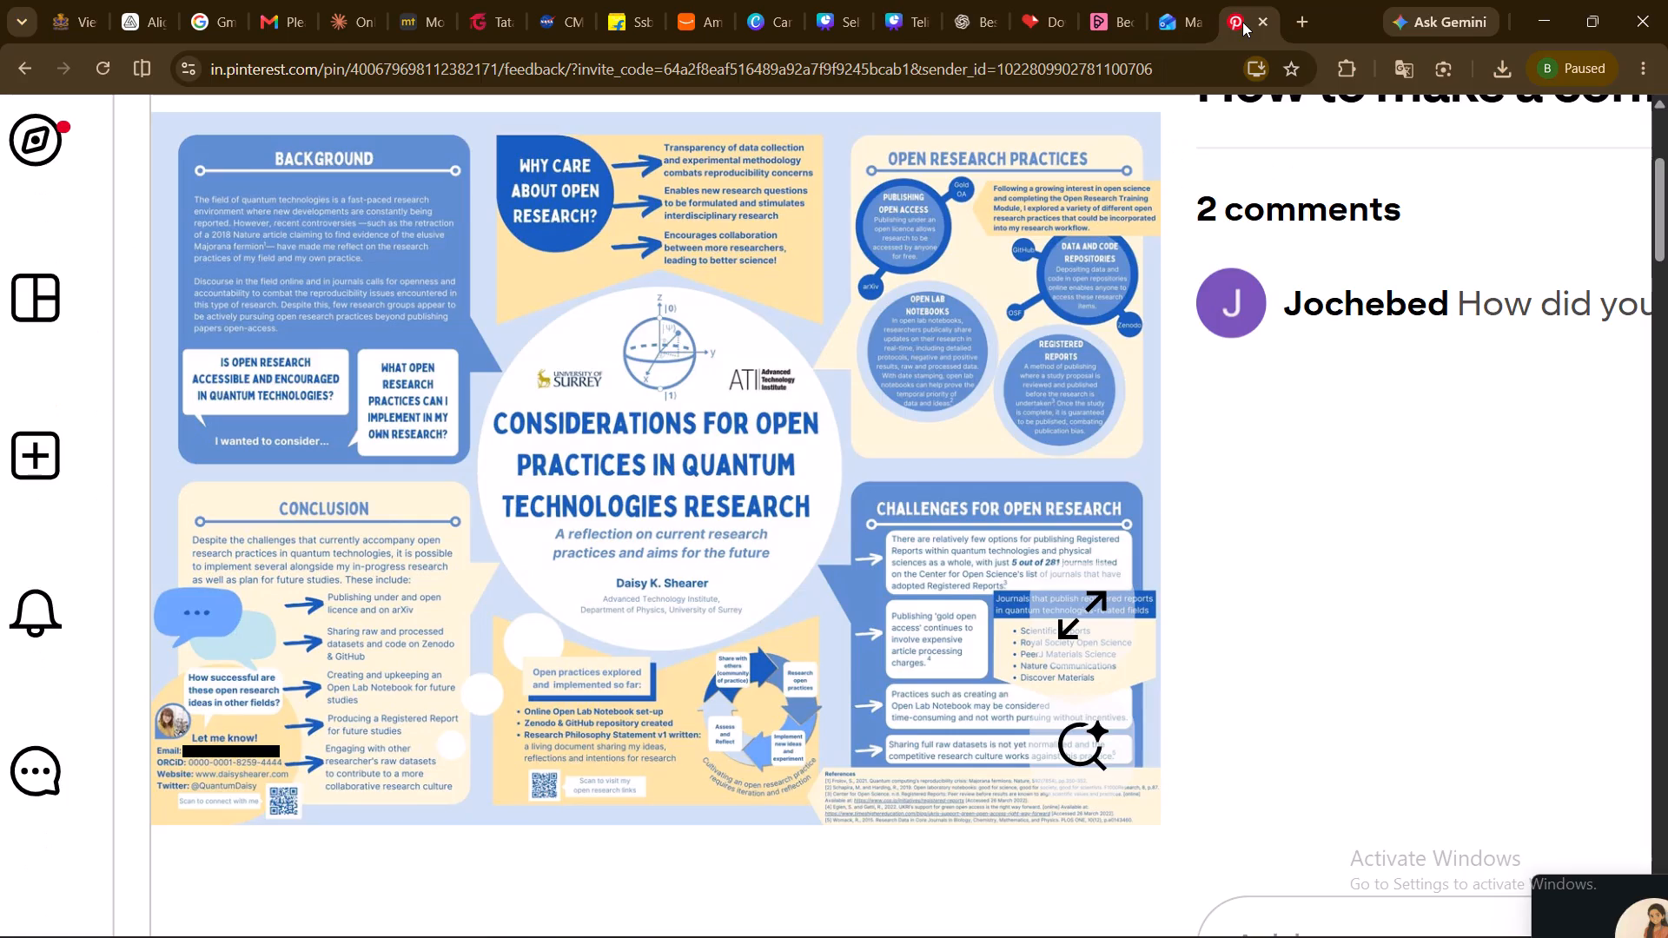
click(907, 21)
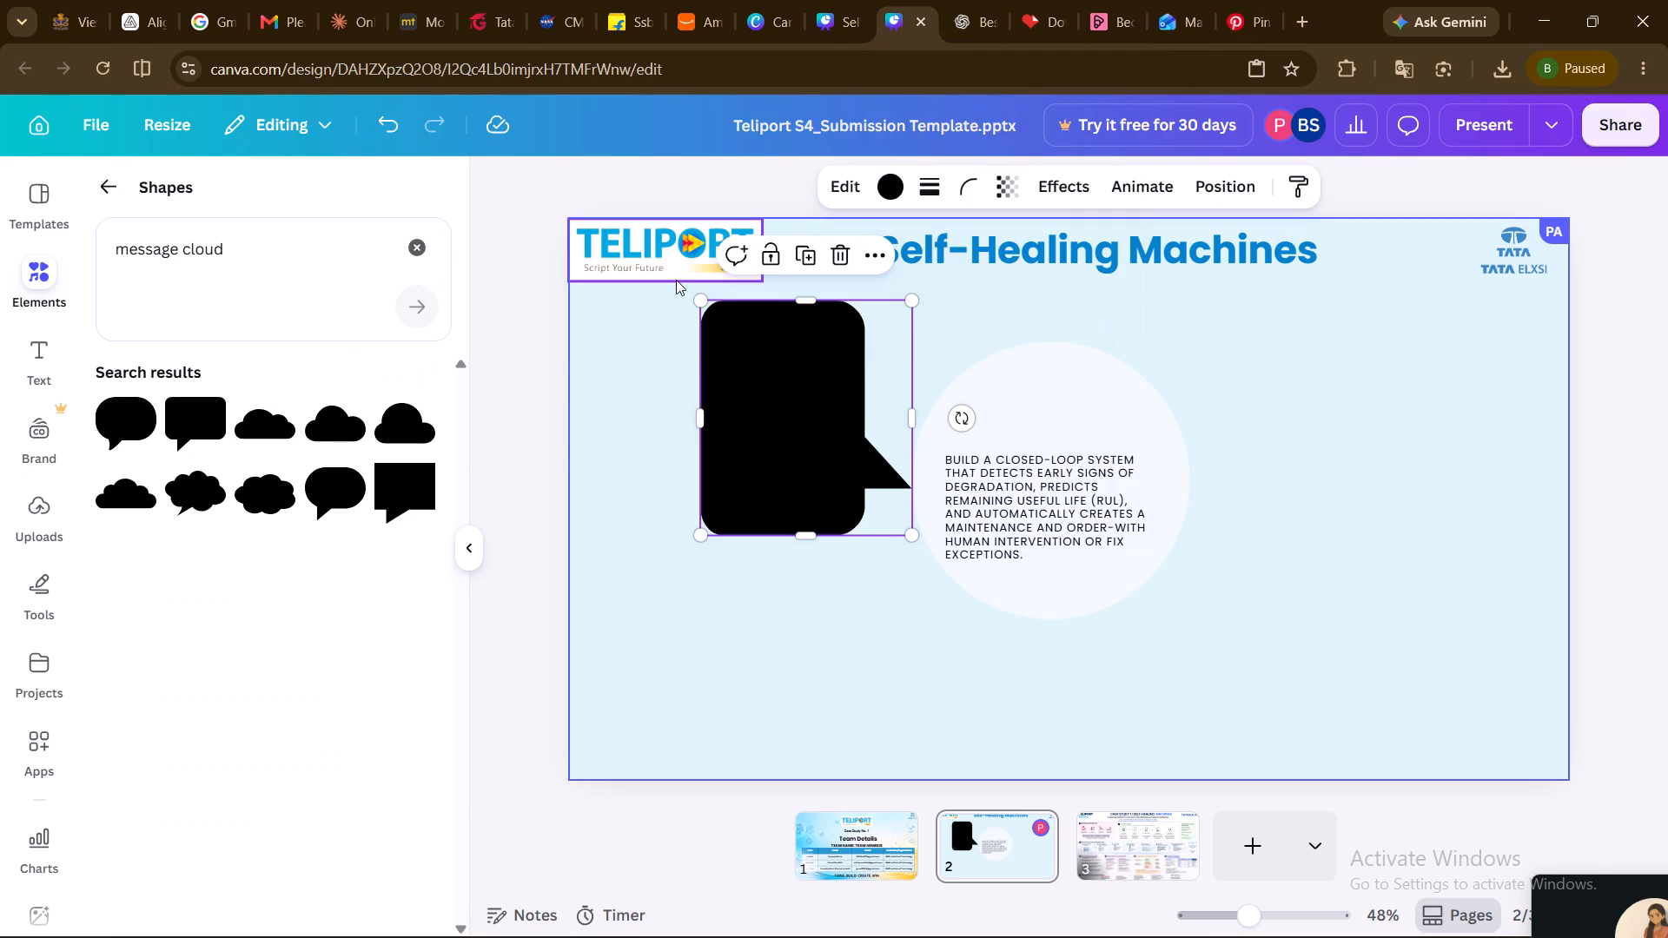
click(625, 394)
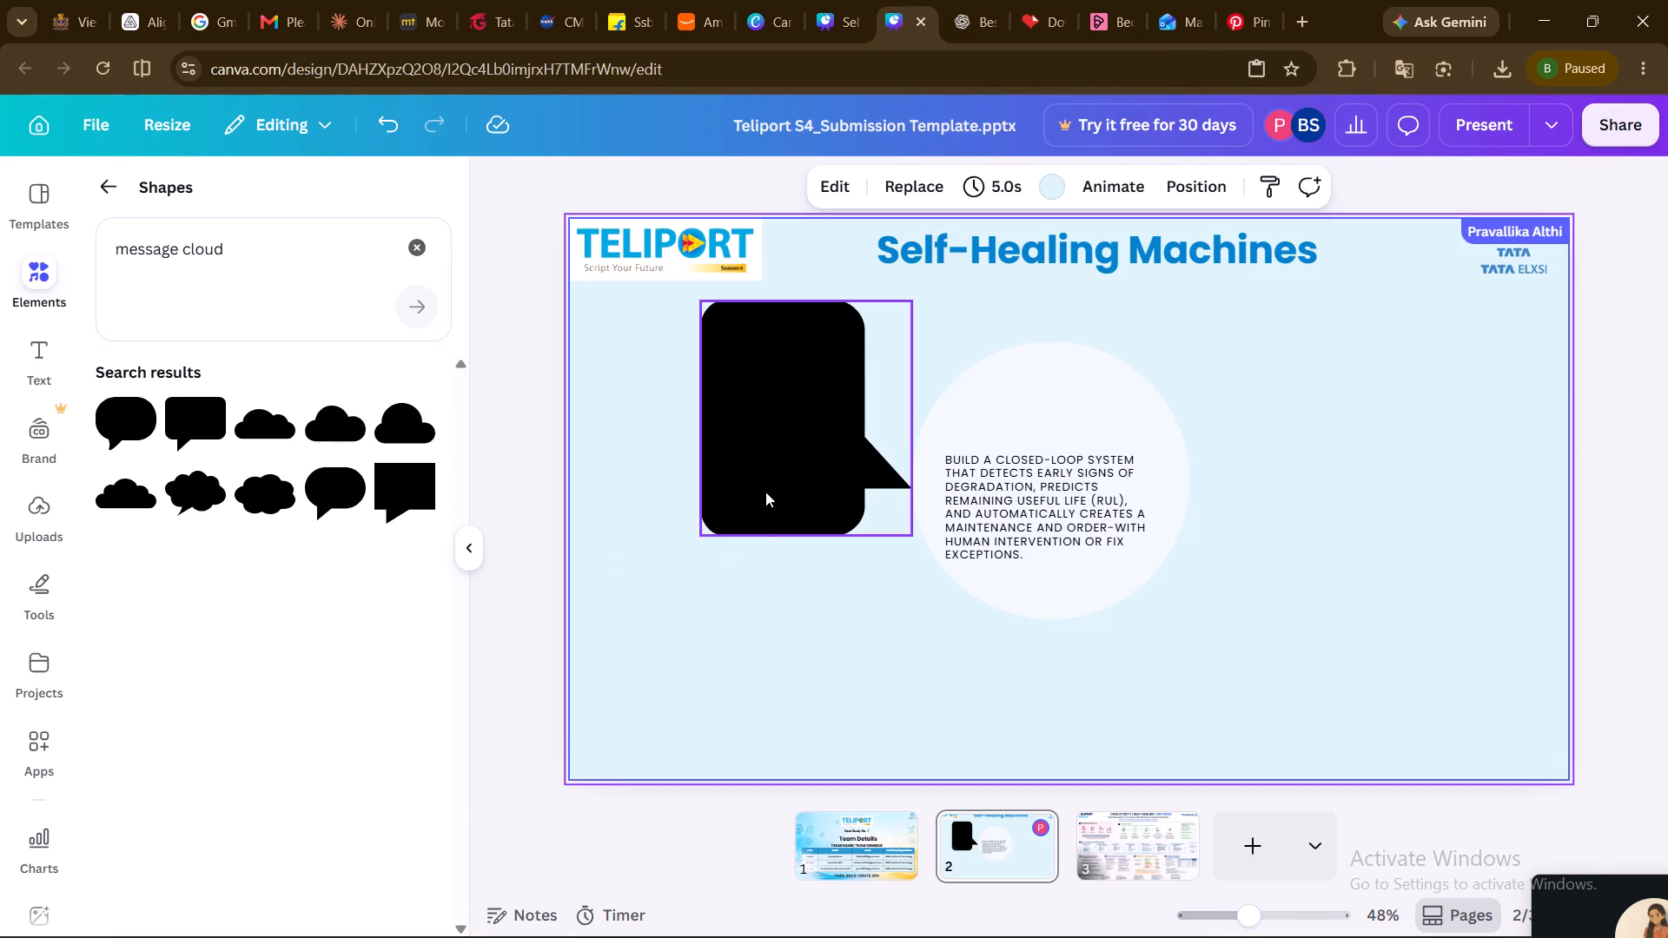
click(738, 484)
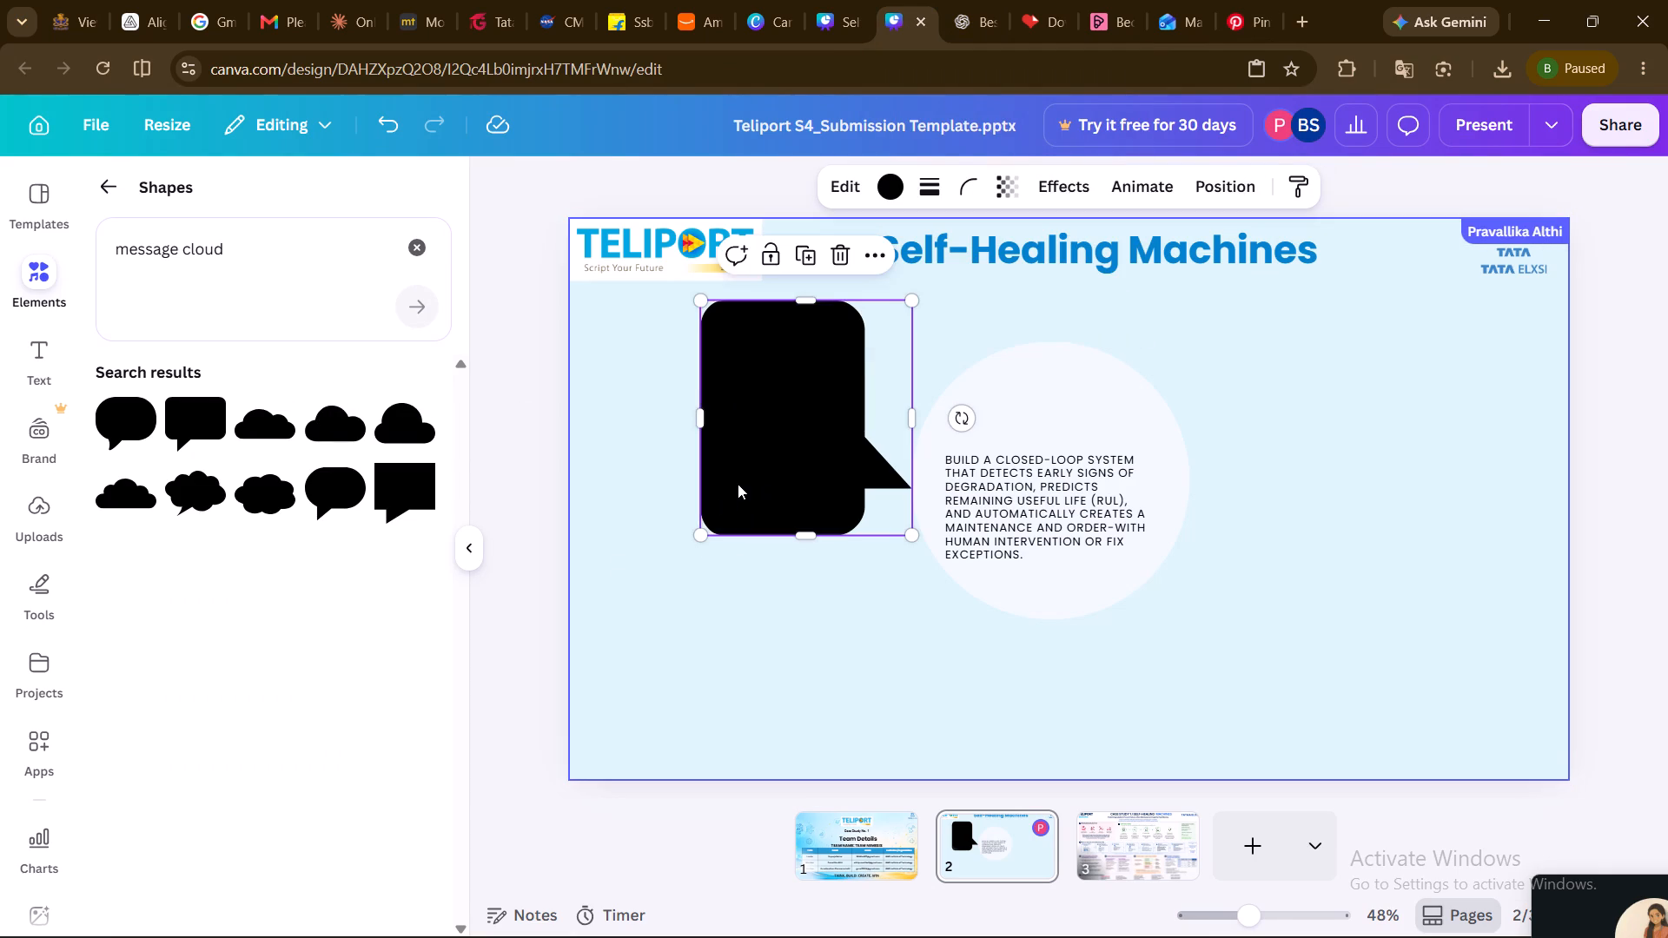
drag(695, 531, 641, 519)
drag(689, 429, 649, 422)
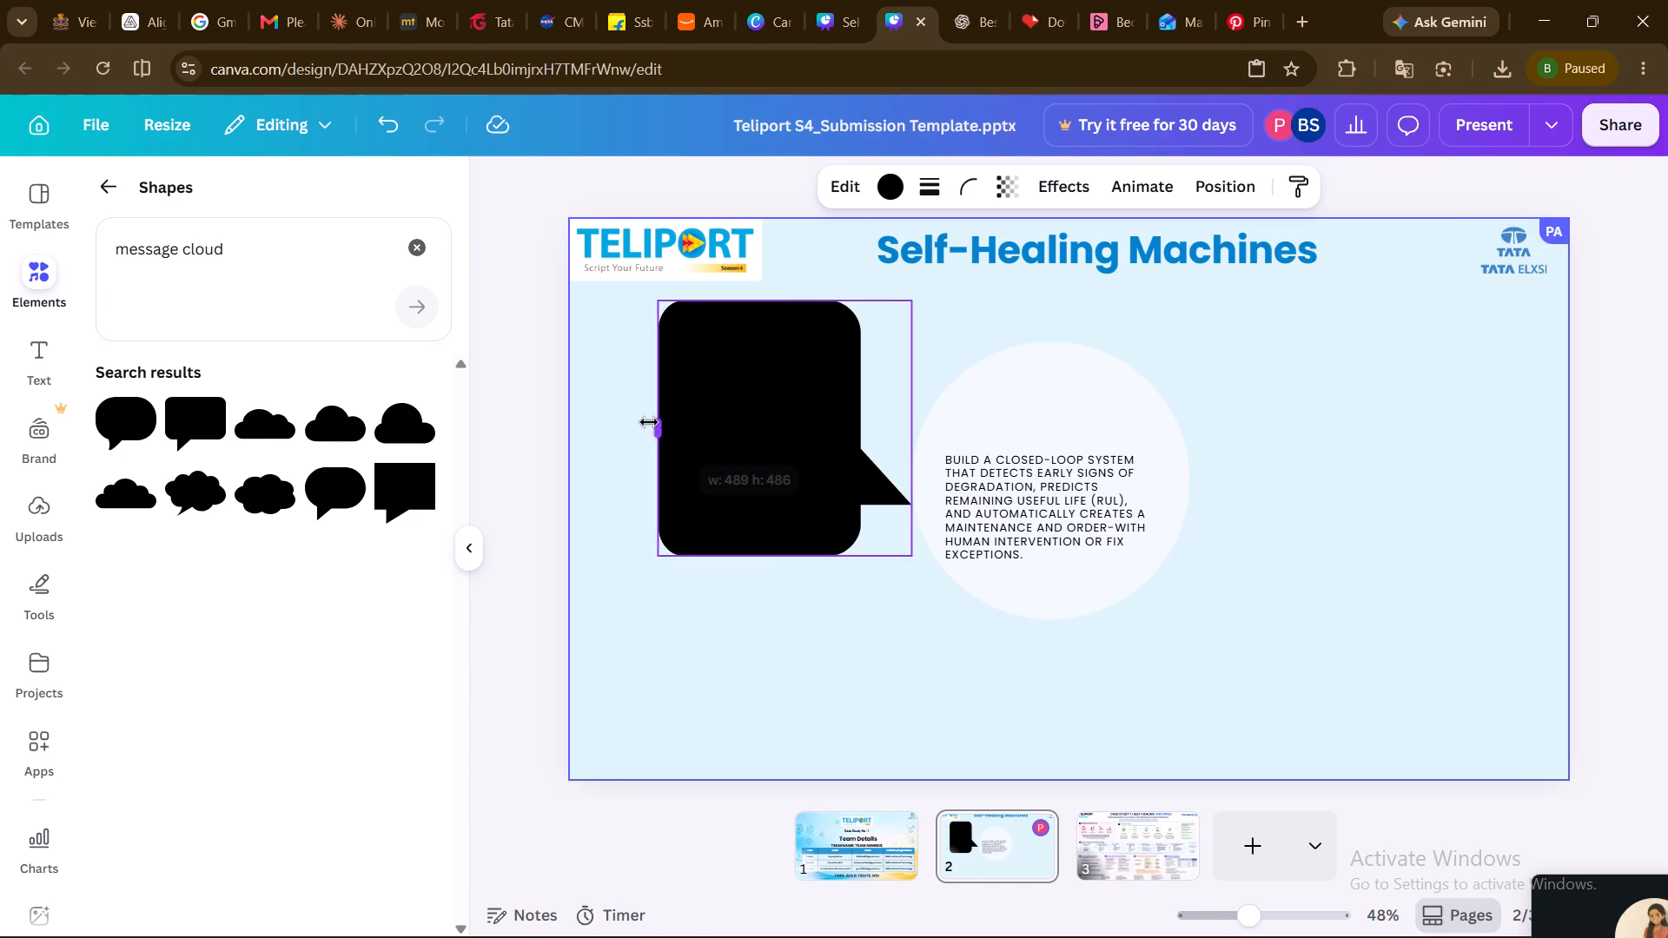
drag(649, 422, 599, 406)
drag(751, 554, 745, 533)
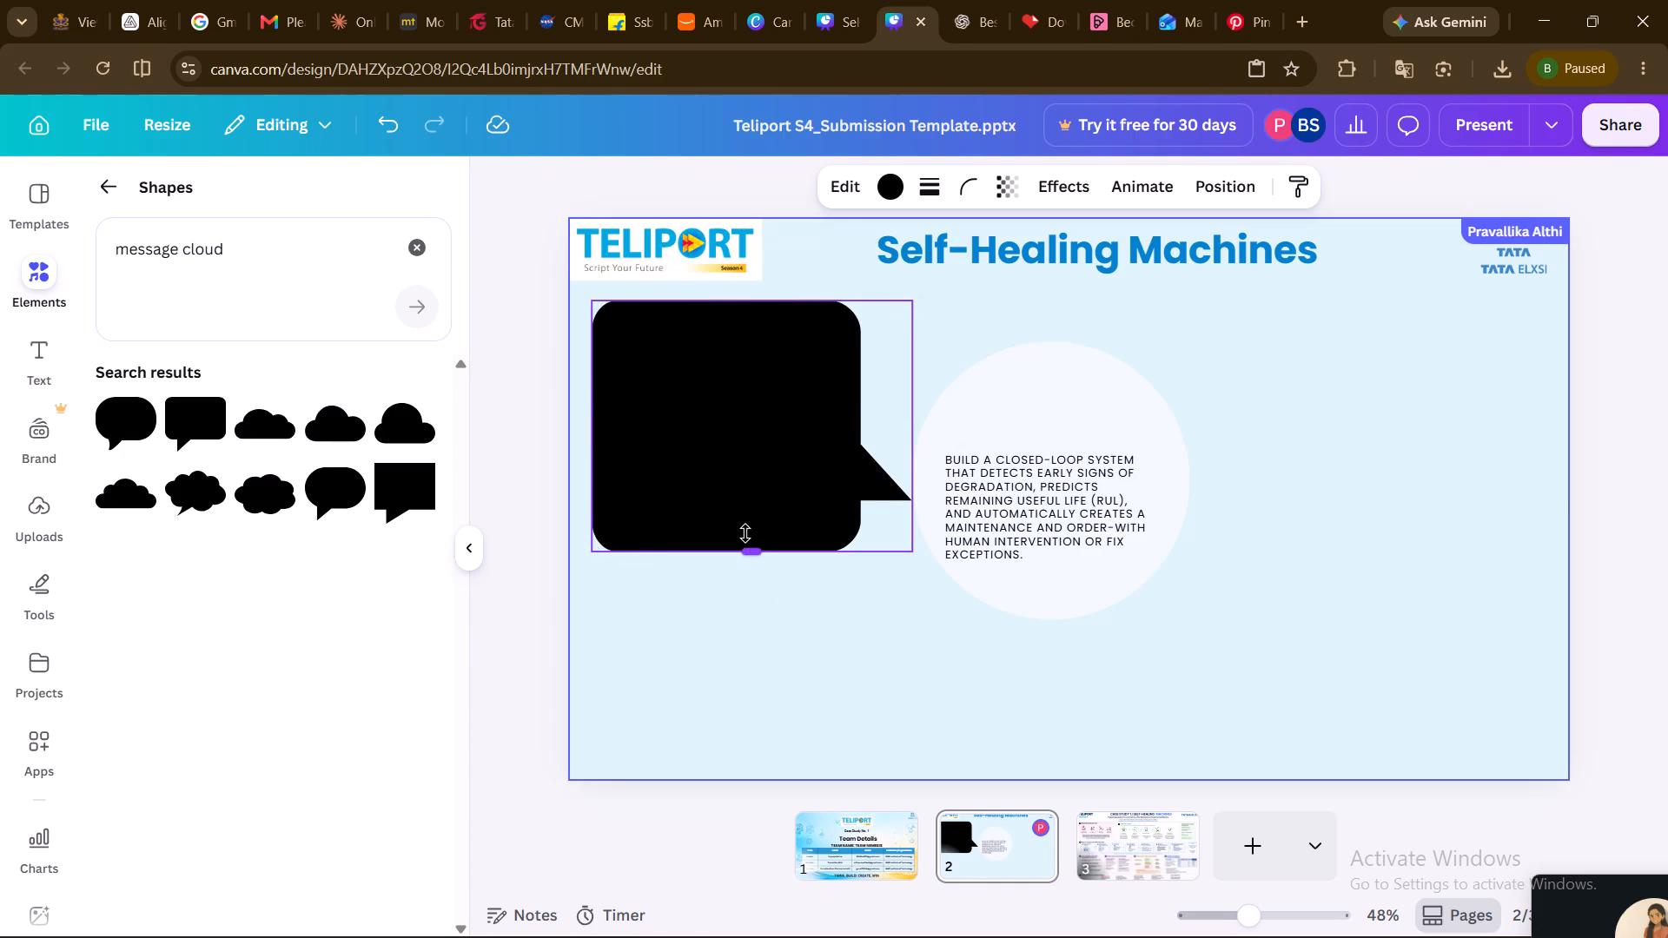
drag(745, 533, 740, 502)
Stretch the bubble wider, scale it down proportionally, and place it below the TELIPORT logo with its tail touching the circle.
drag(914, 406, 929, 406)
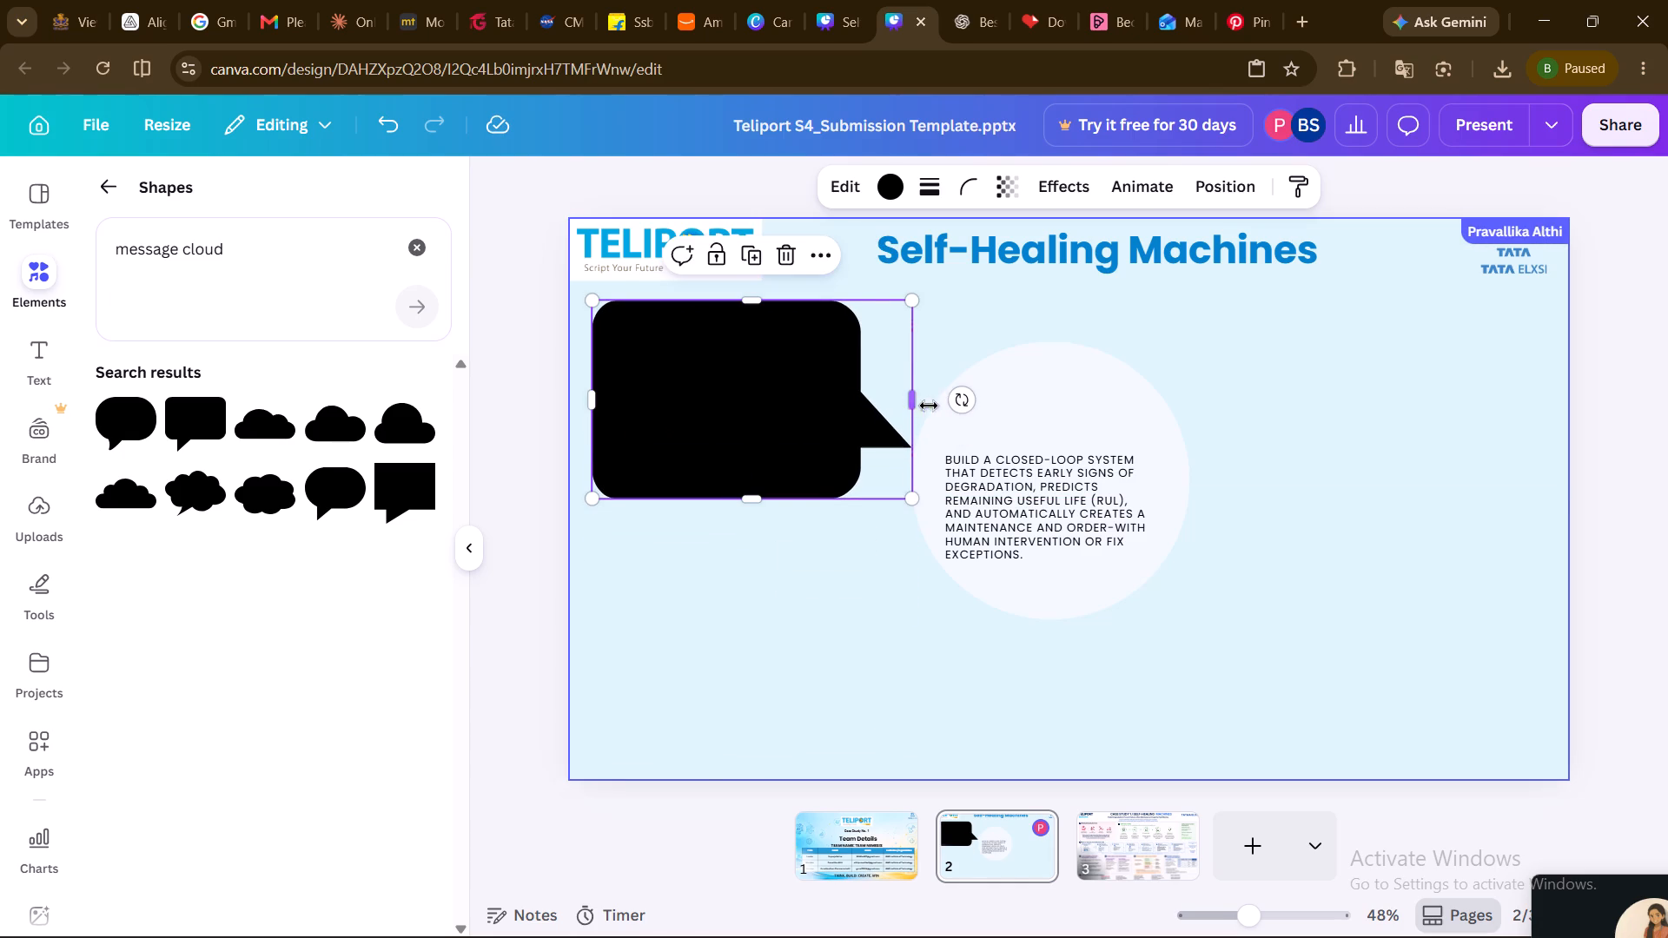
drag(929, 406, 1035, 408)
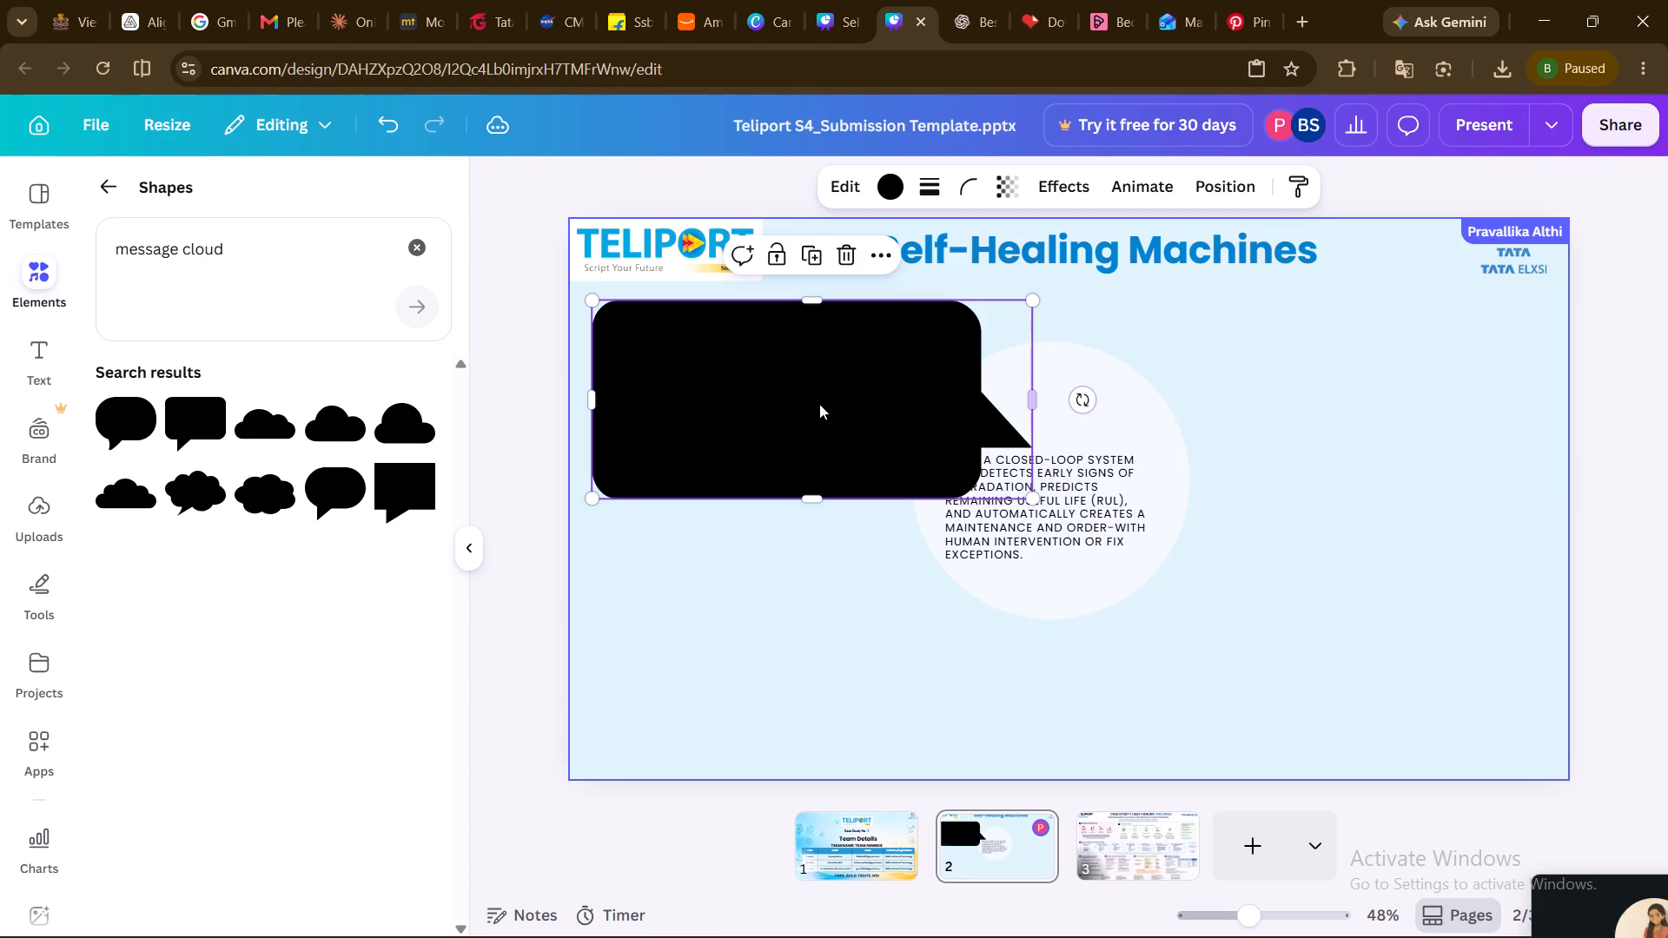
drag(811, 404, 803, 400)
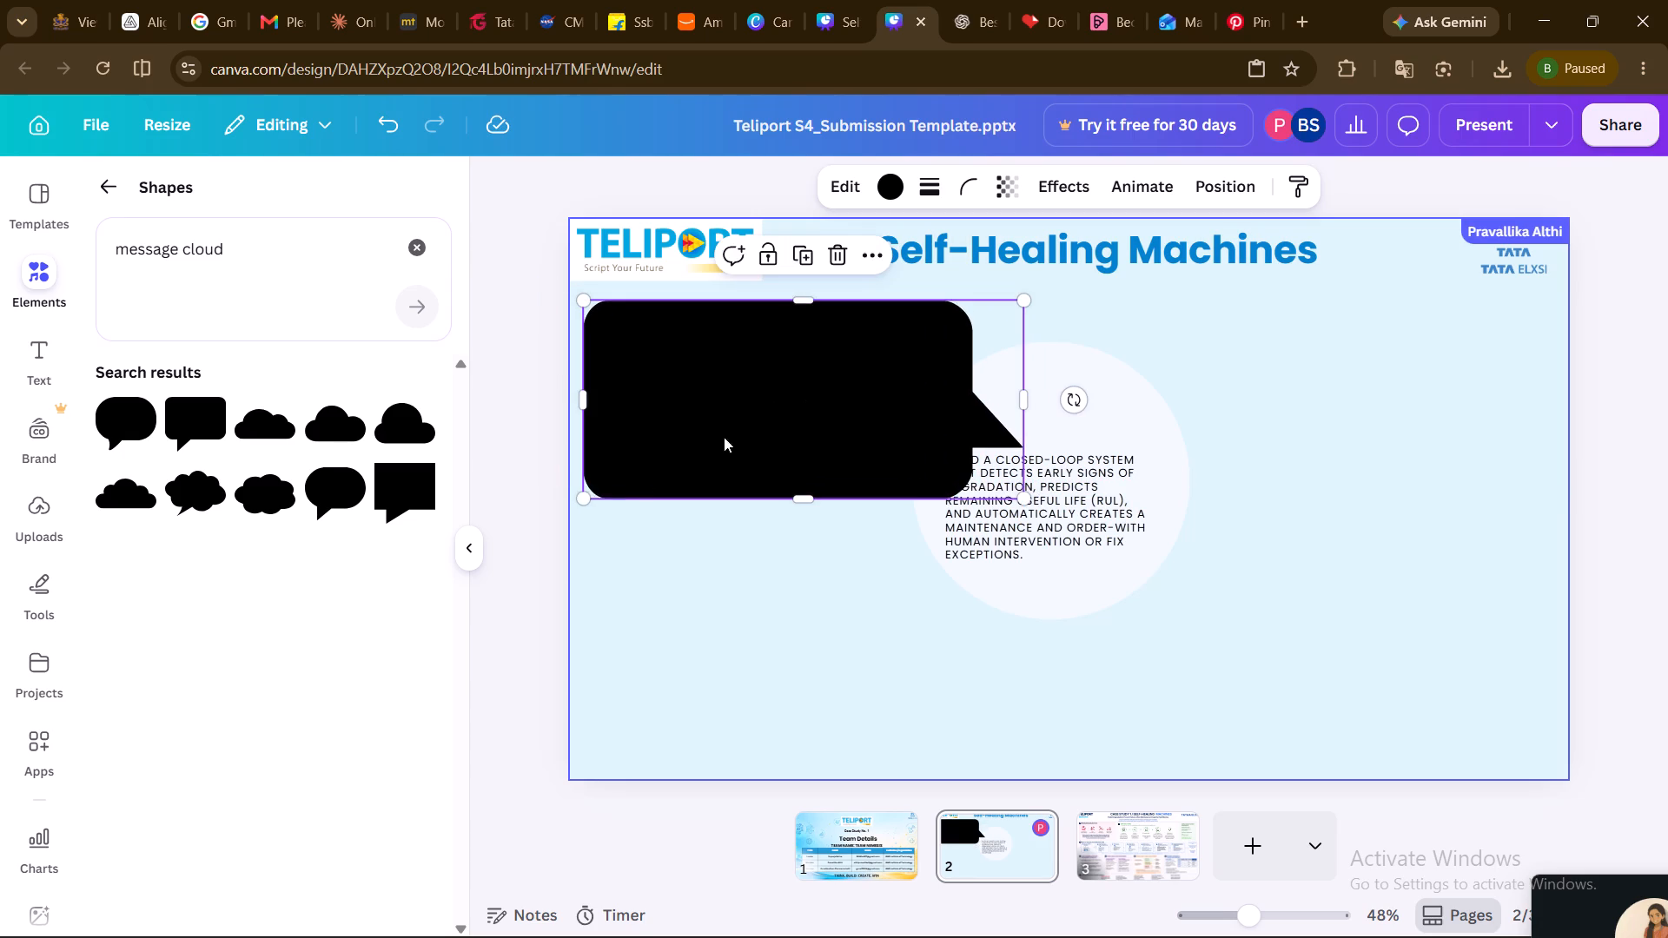
drag(580, 492, 665, 427)
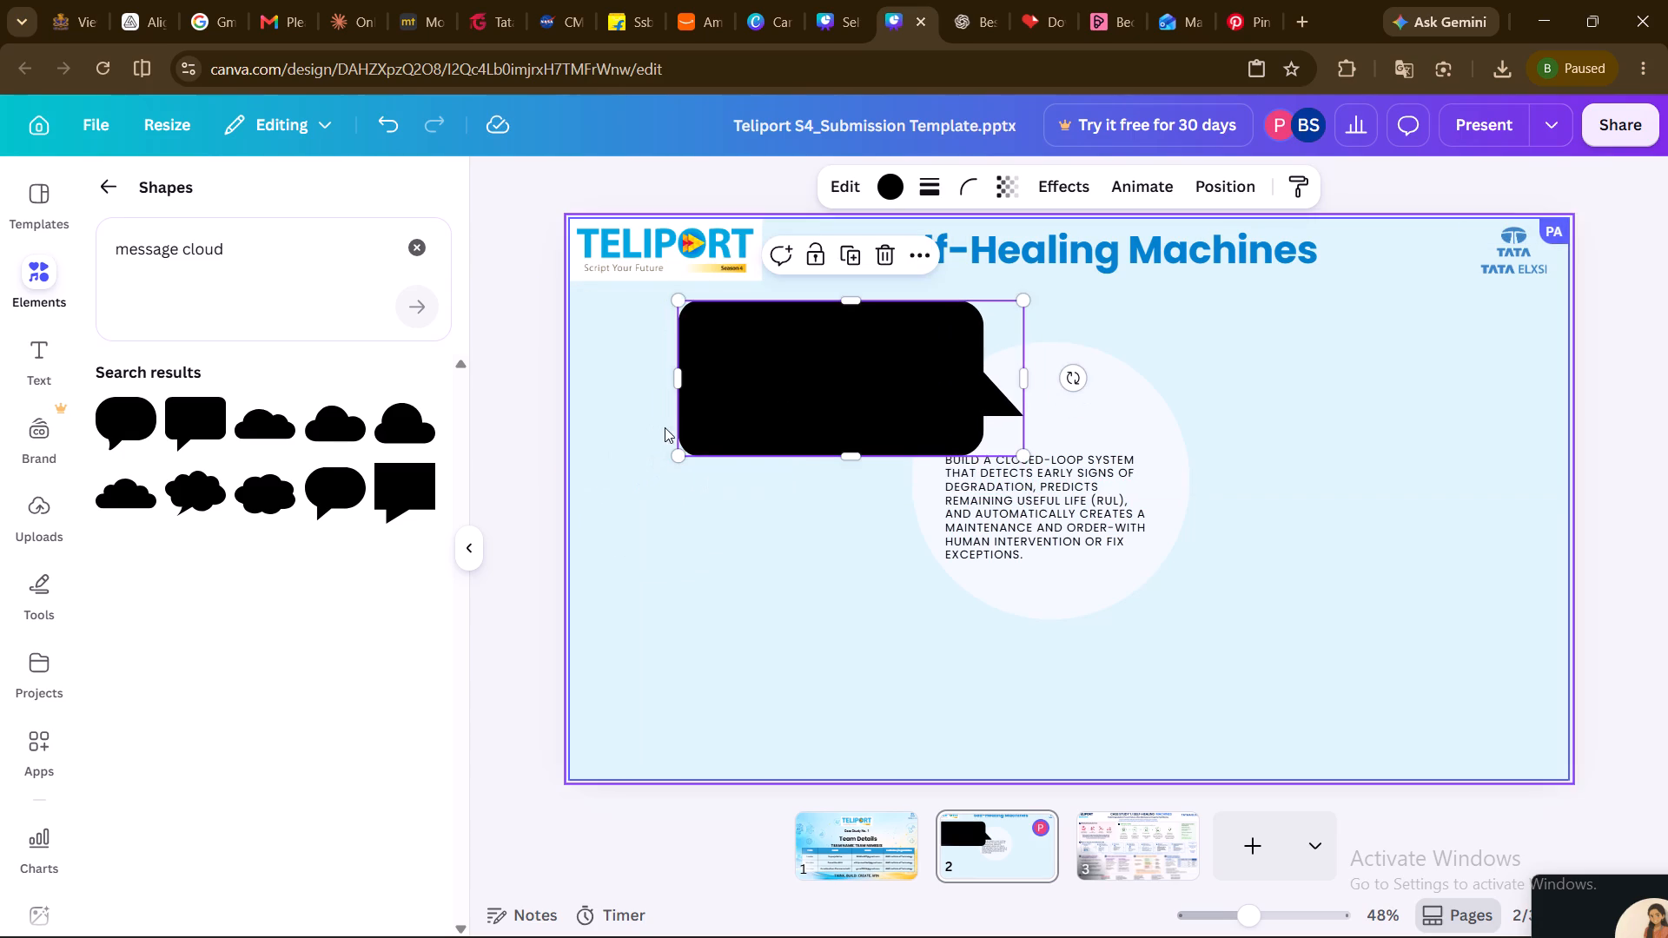
drag(832, 406, 737, 411)
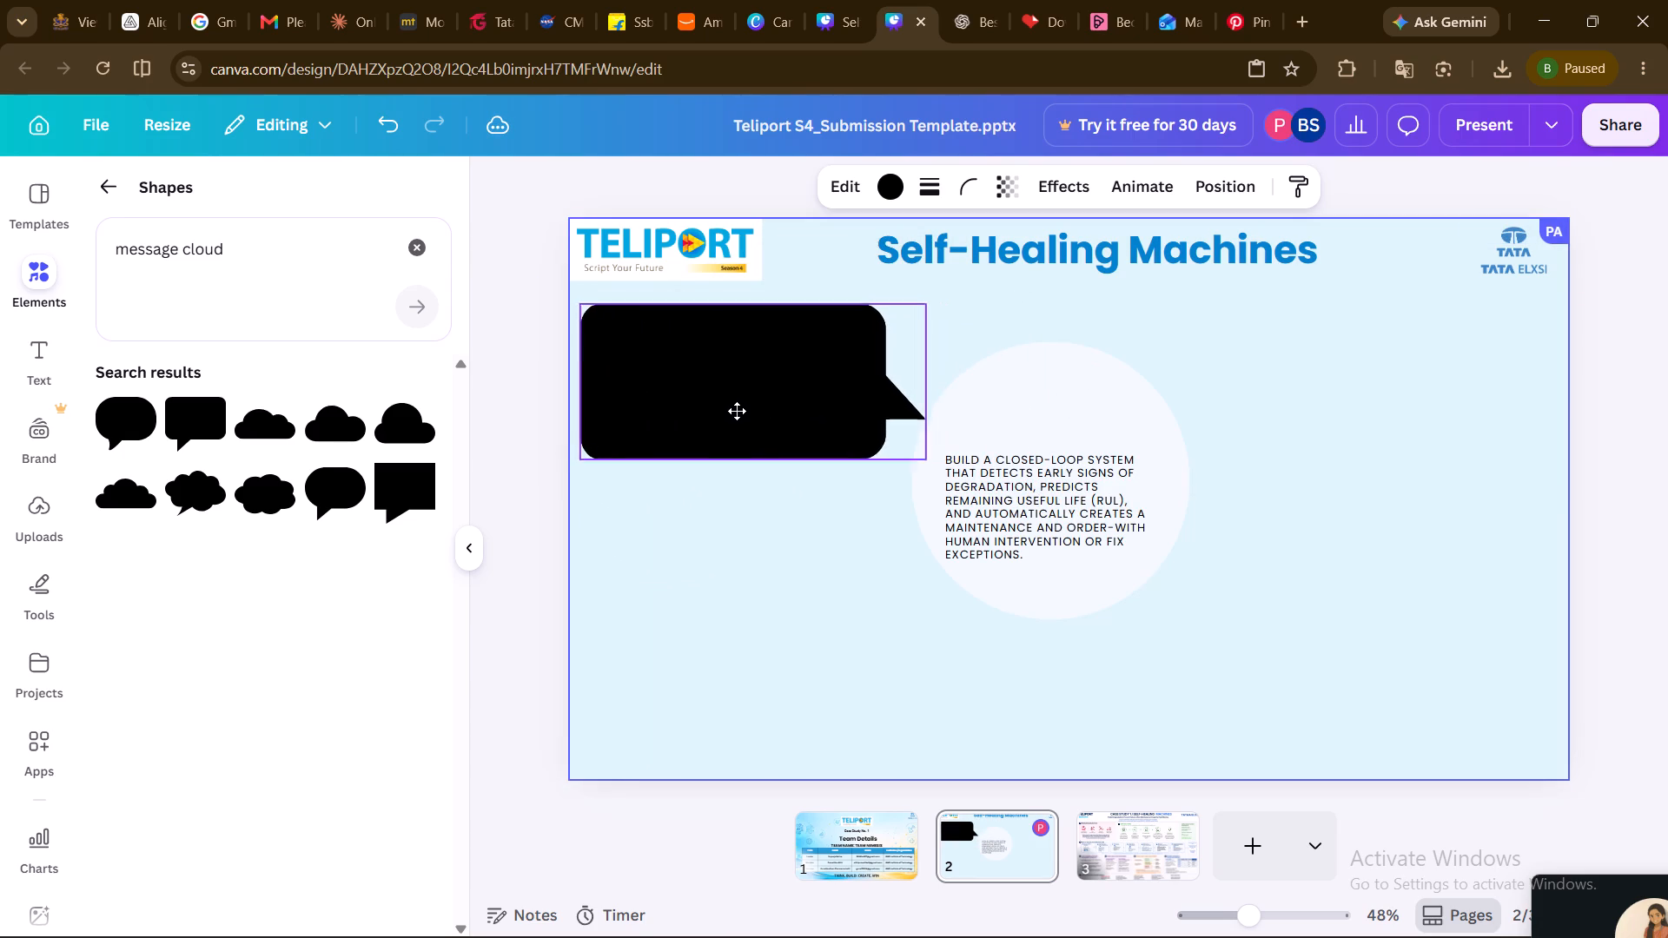
drag(737, 411, 733, 412)
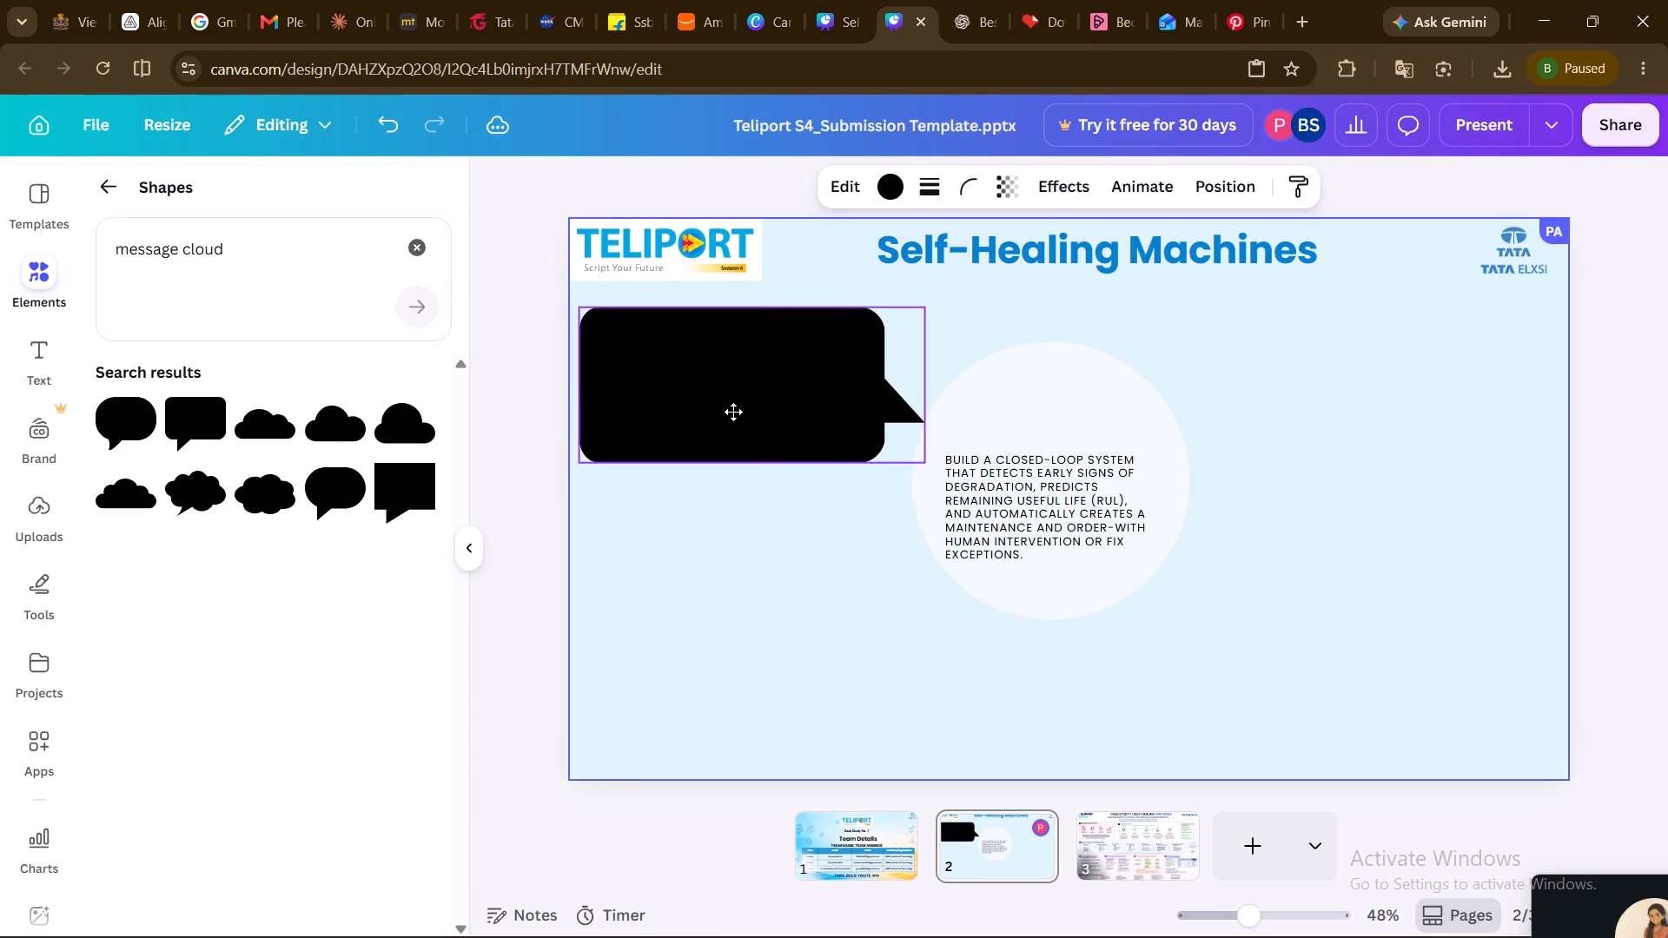
drag(733, 412, 737, 412)
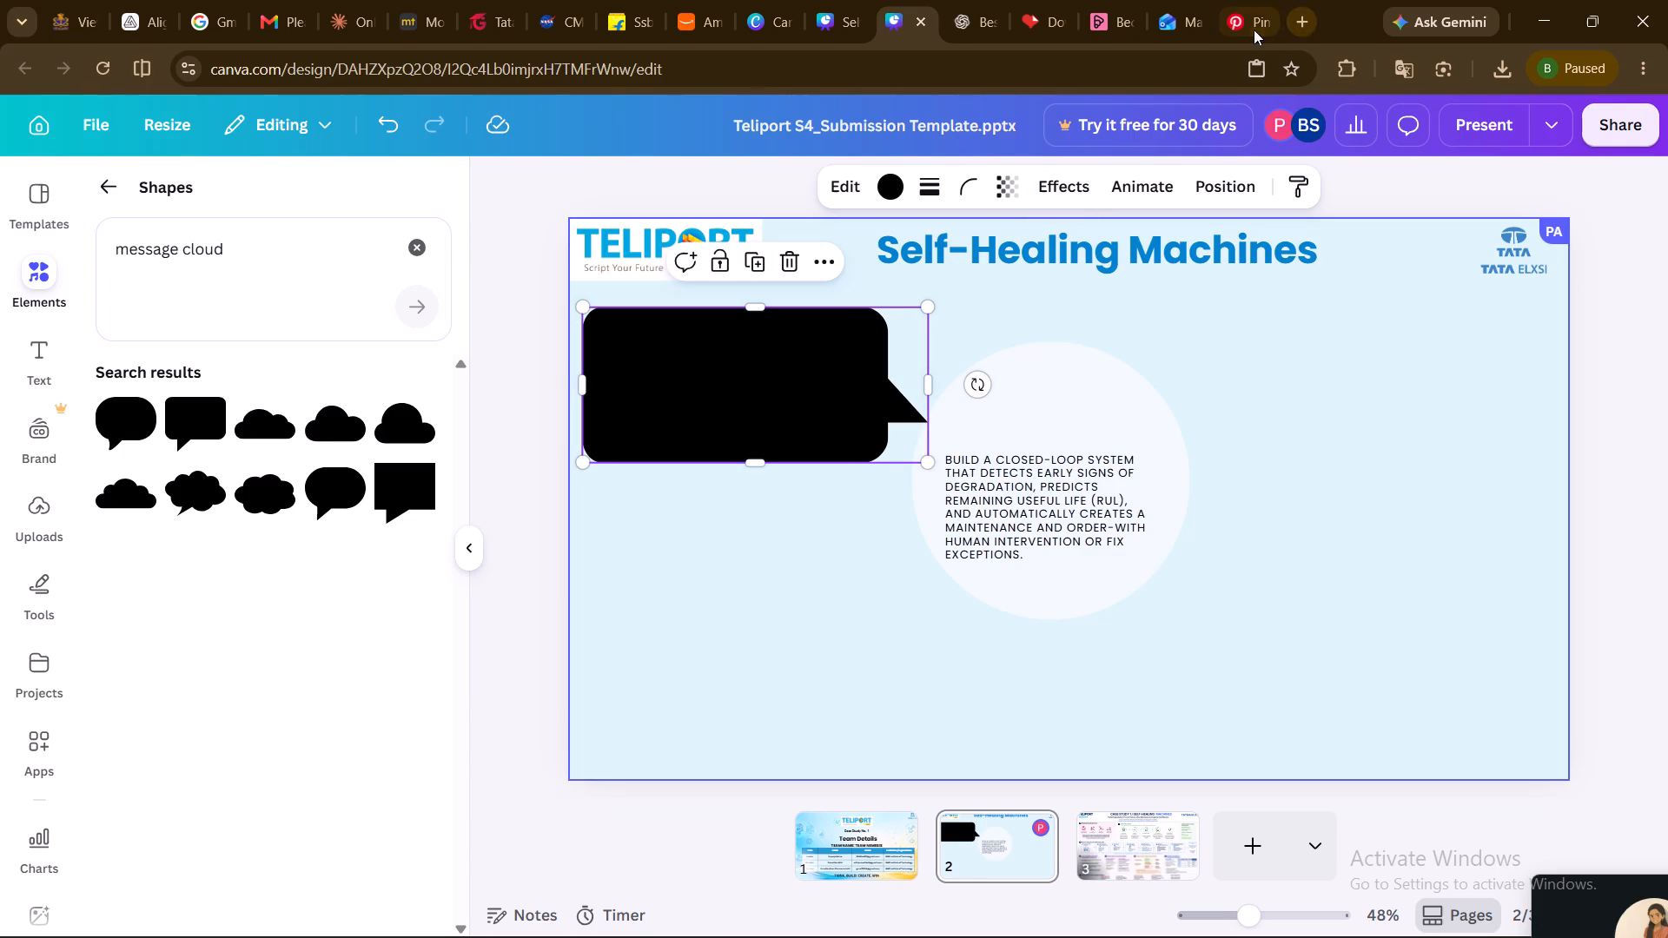
Recheck the Pinterest poster and make the speech bubble taller, at about w 471 and h 662, below the TELIPORT logo.
click(1232, 26)
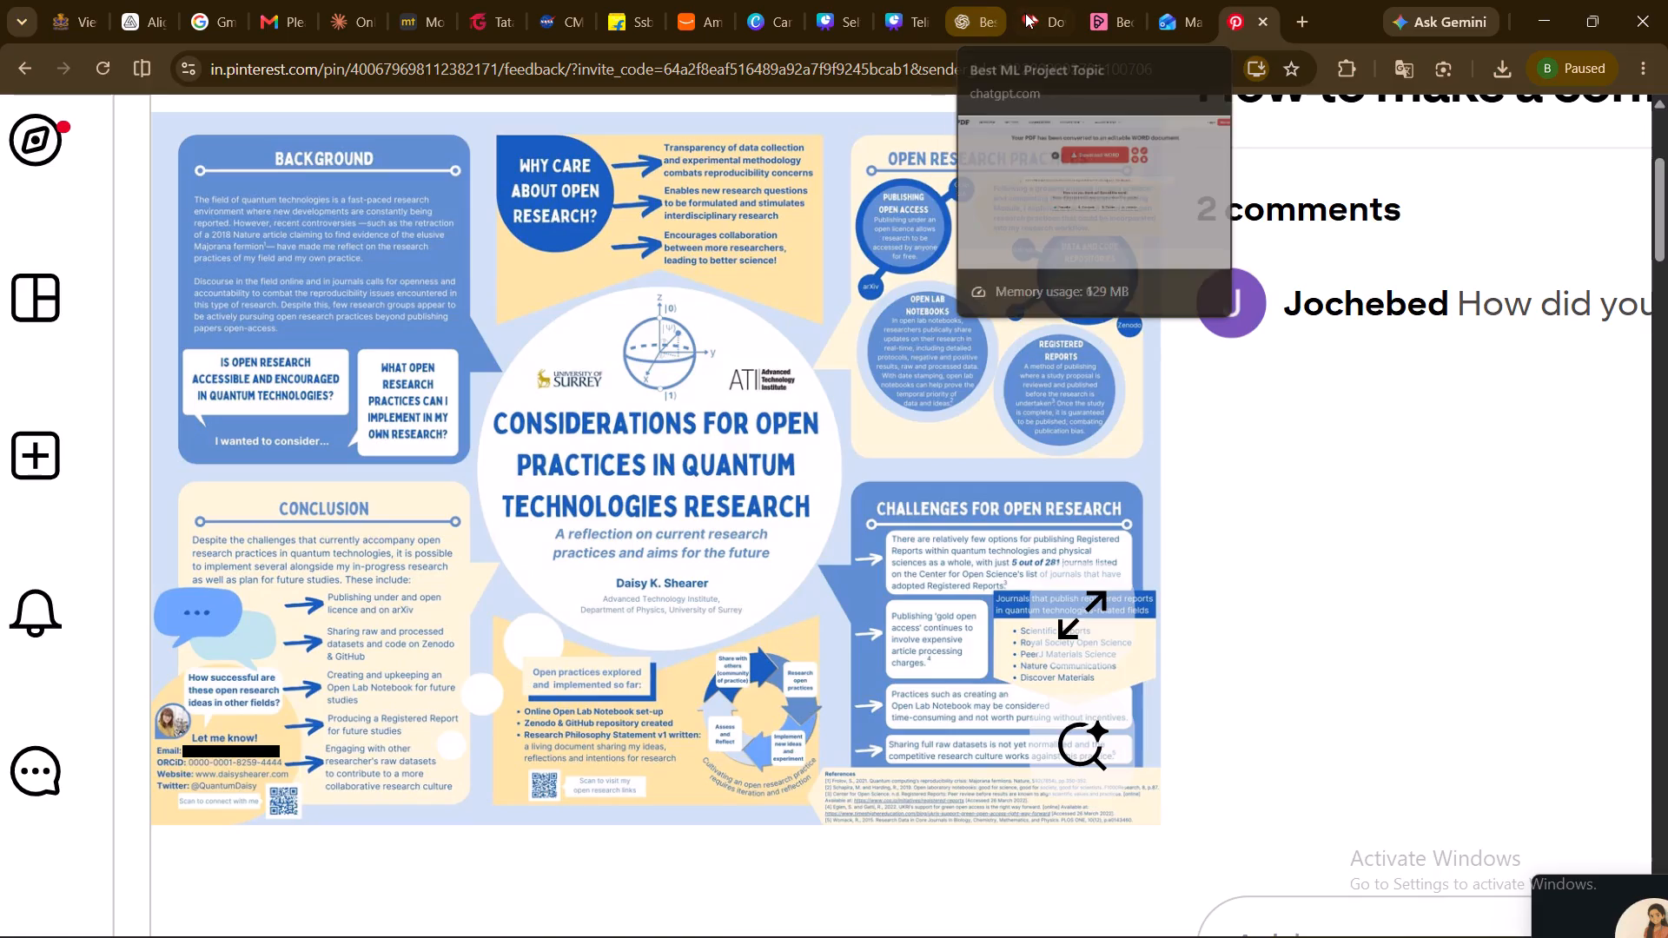
click(892, 13)
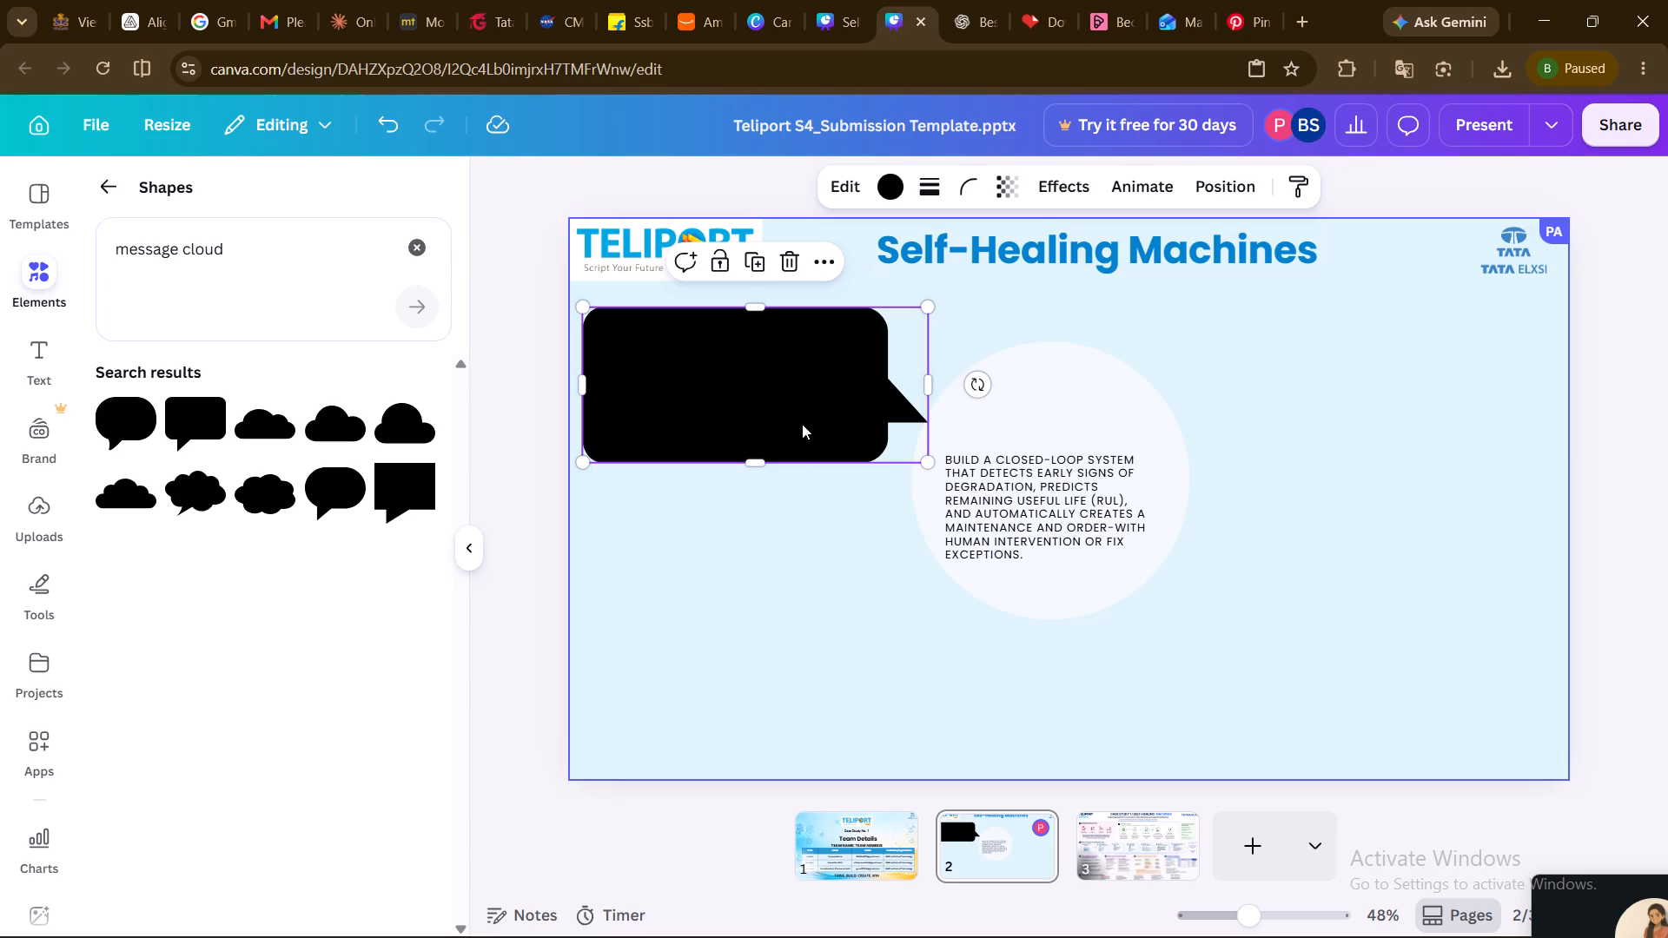
drag(751, 466, 752, 555)
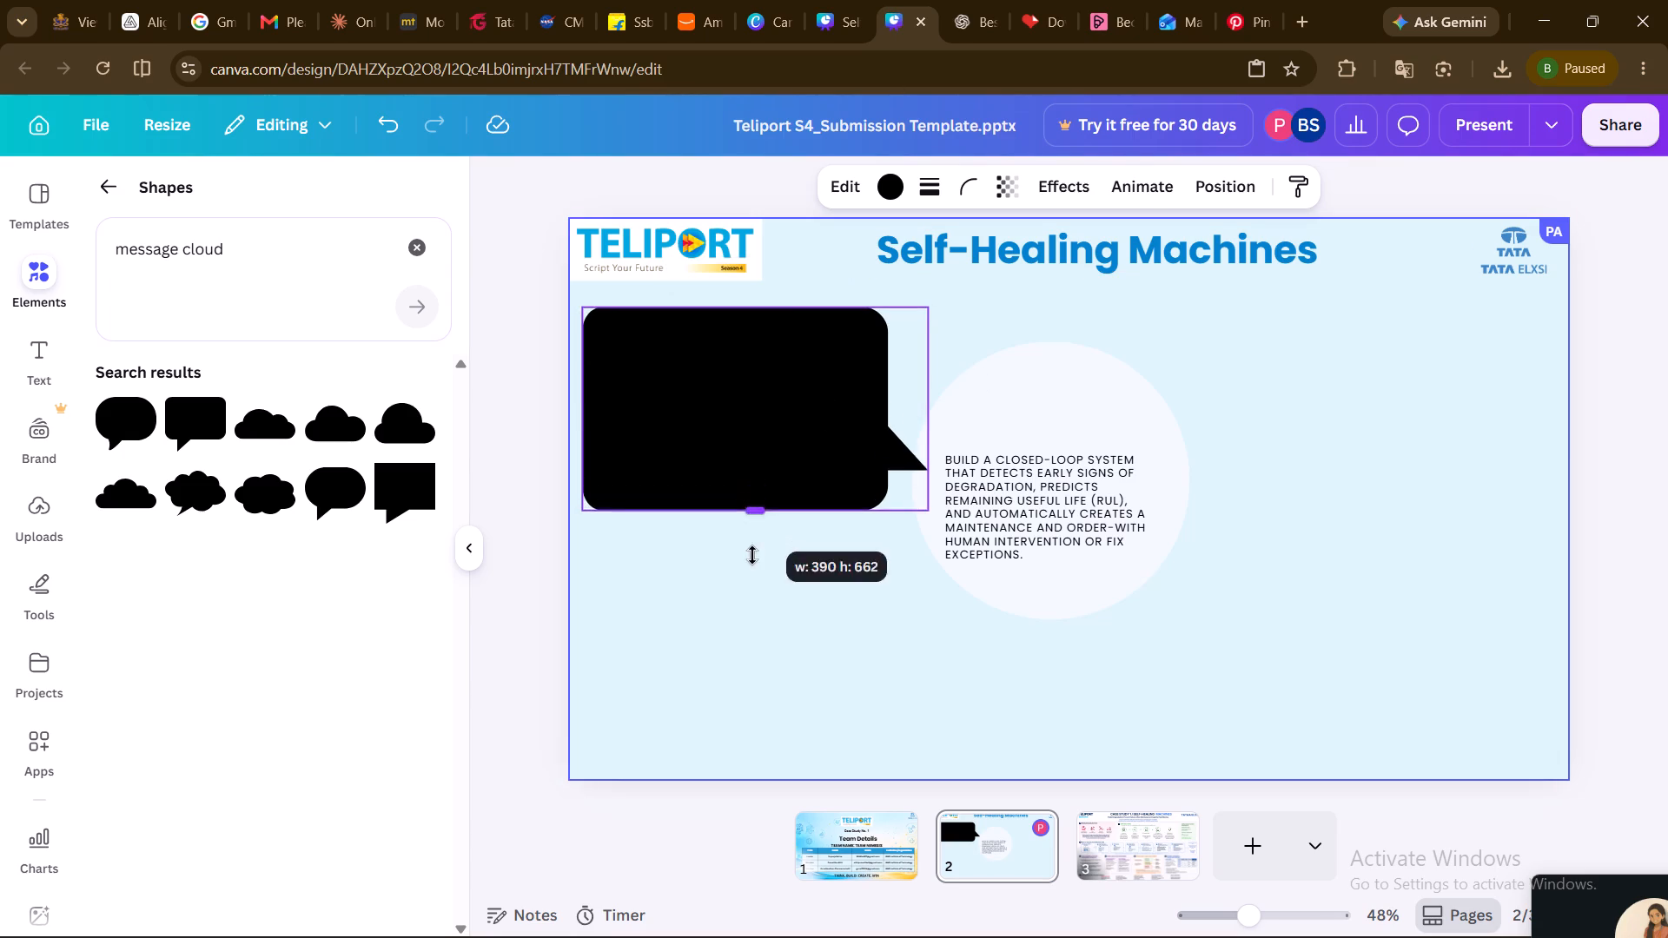
drag(752, 555, 752, 571)
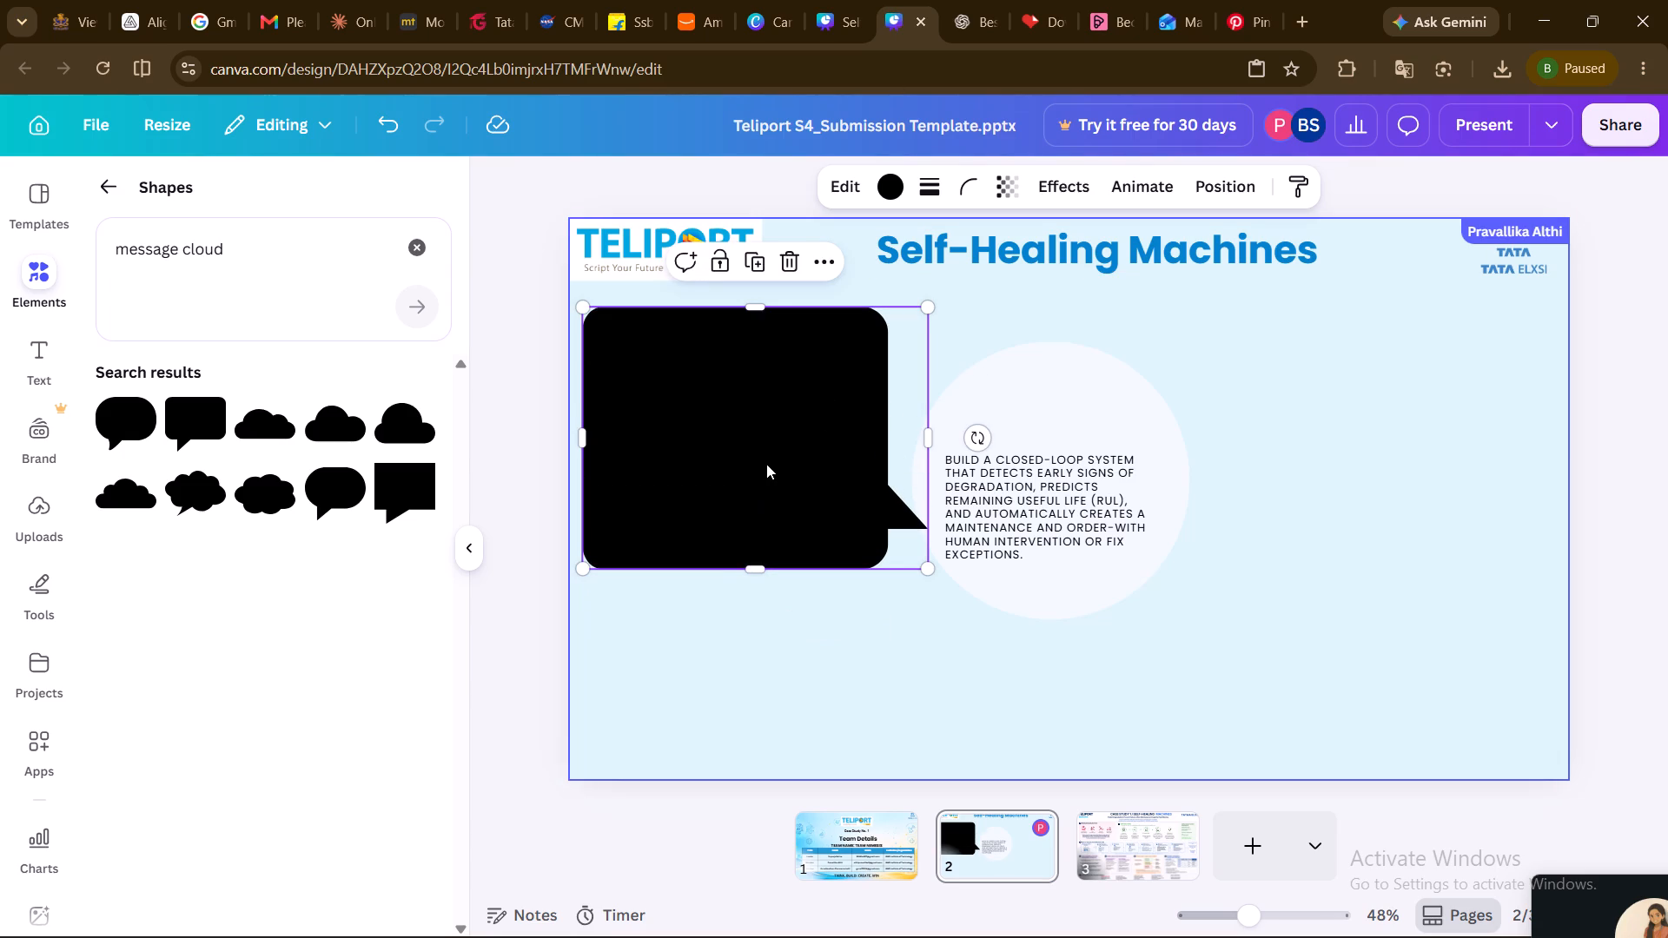
drag(766, 464, 765, 439)
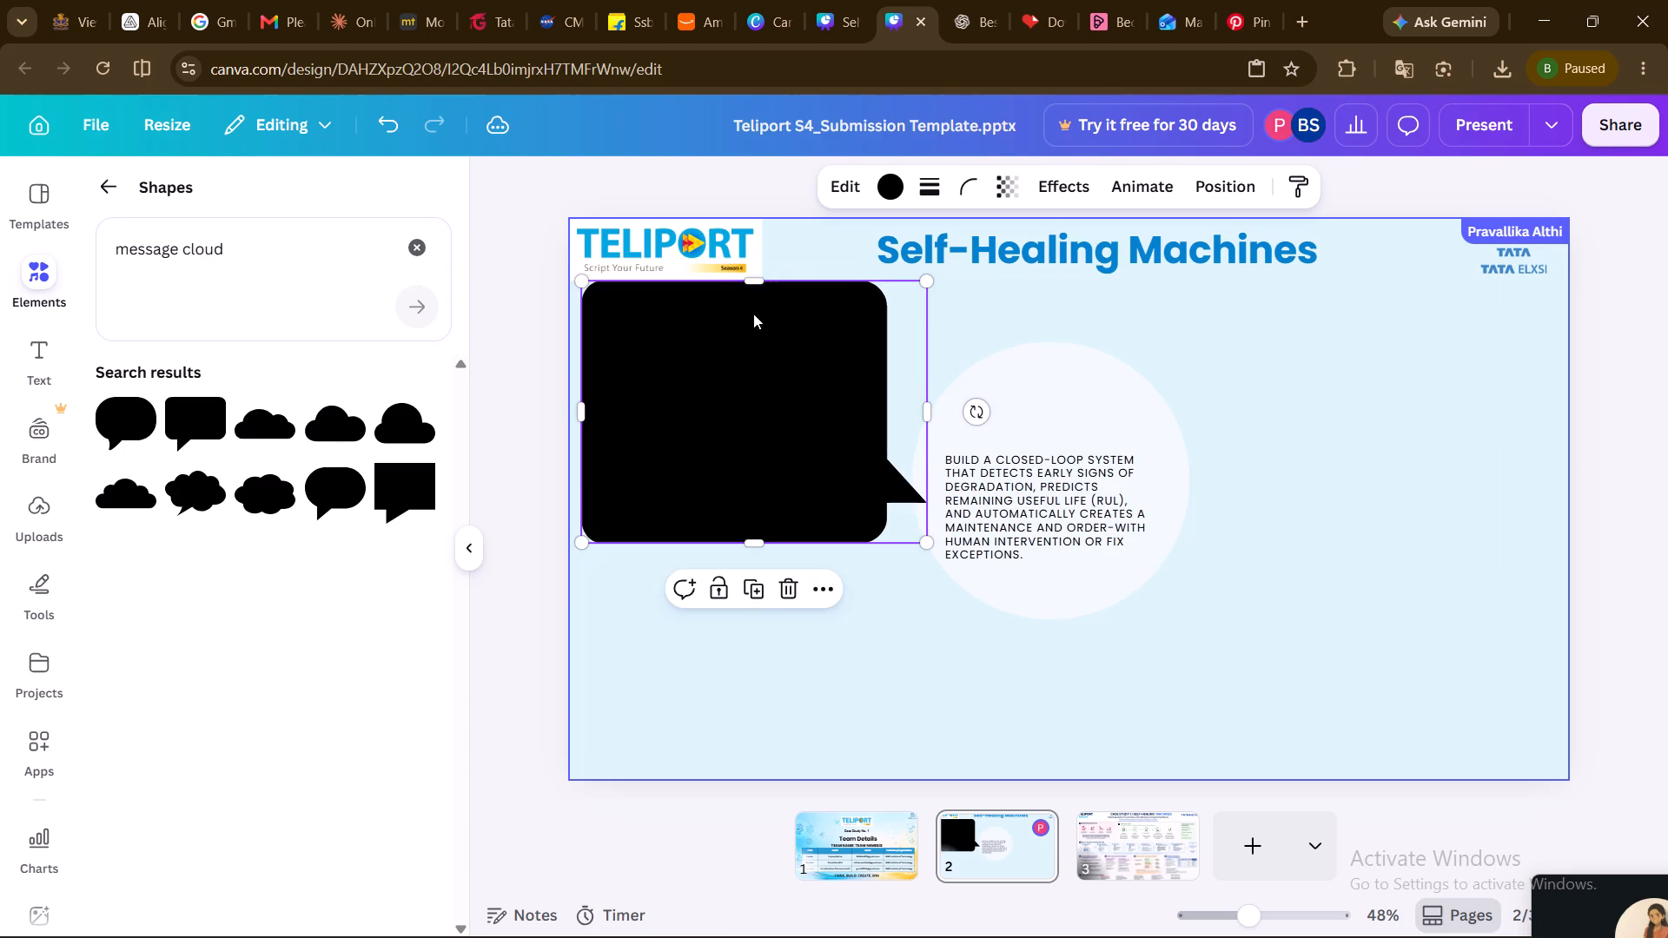
drag(753, 281, 748, 296)
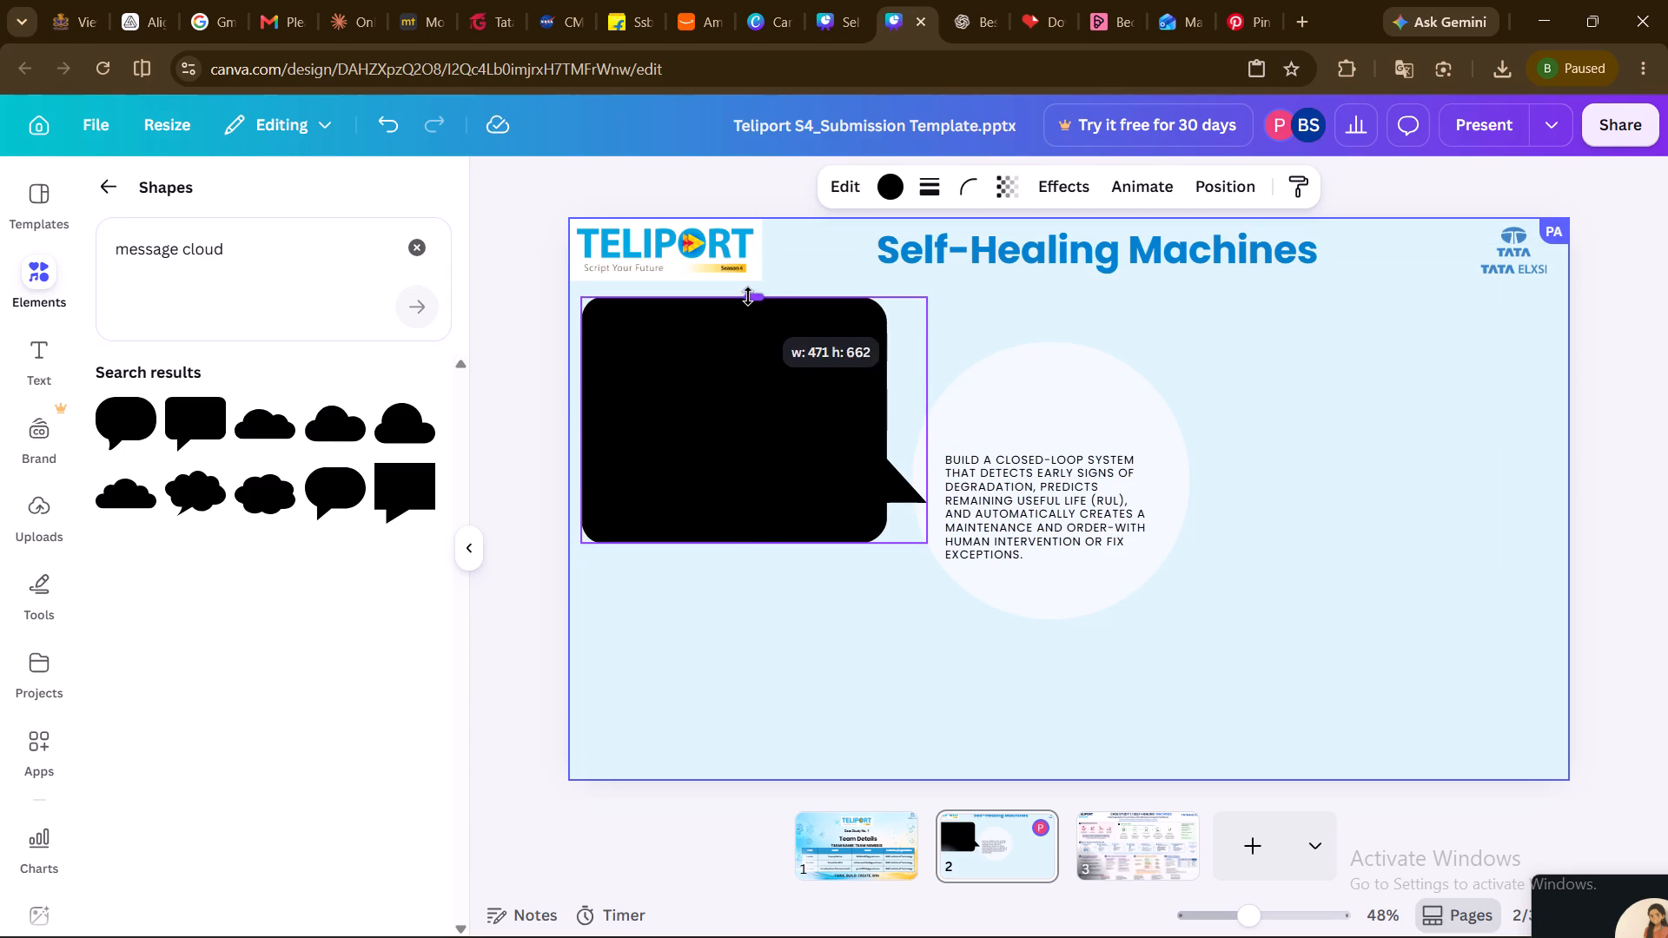
drag(748, 296, 747, 296)
Move the speech bubble flush with the page's left edge, directly under the TELIPORT logo.
drag(813, 459, 808, 439)
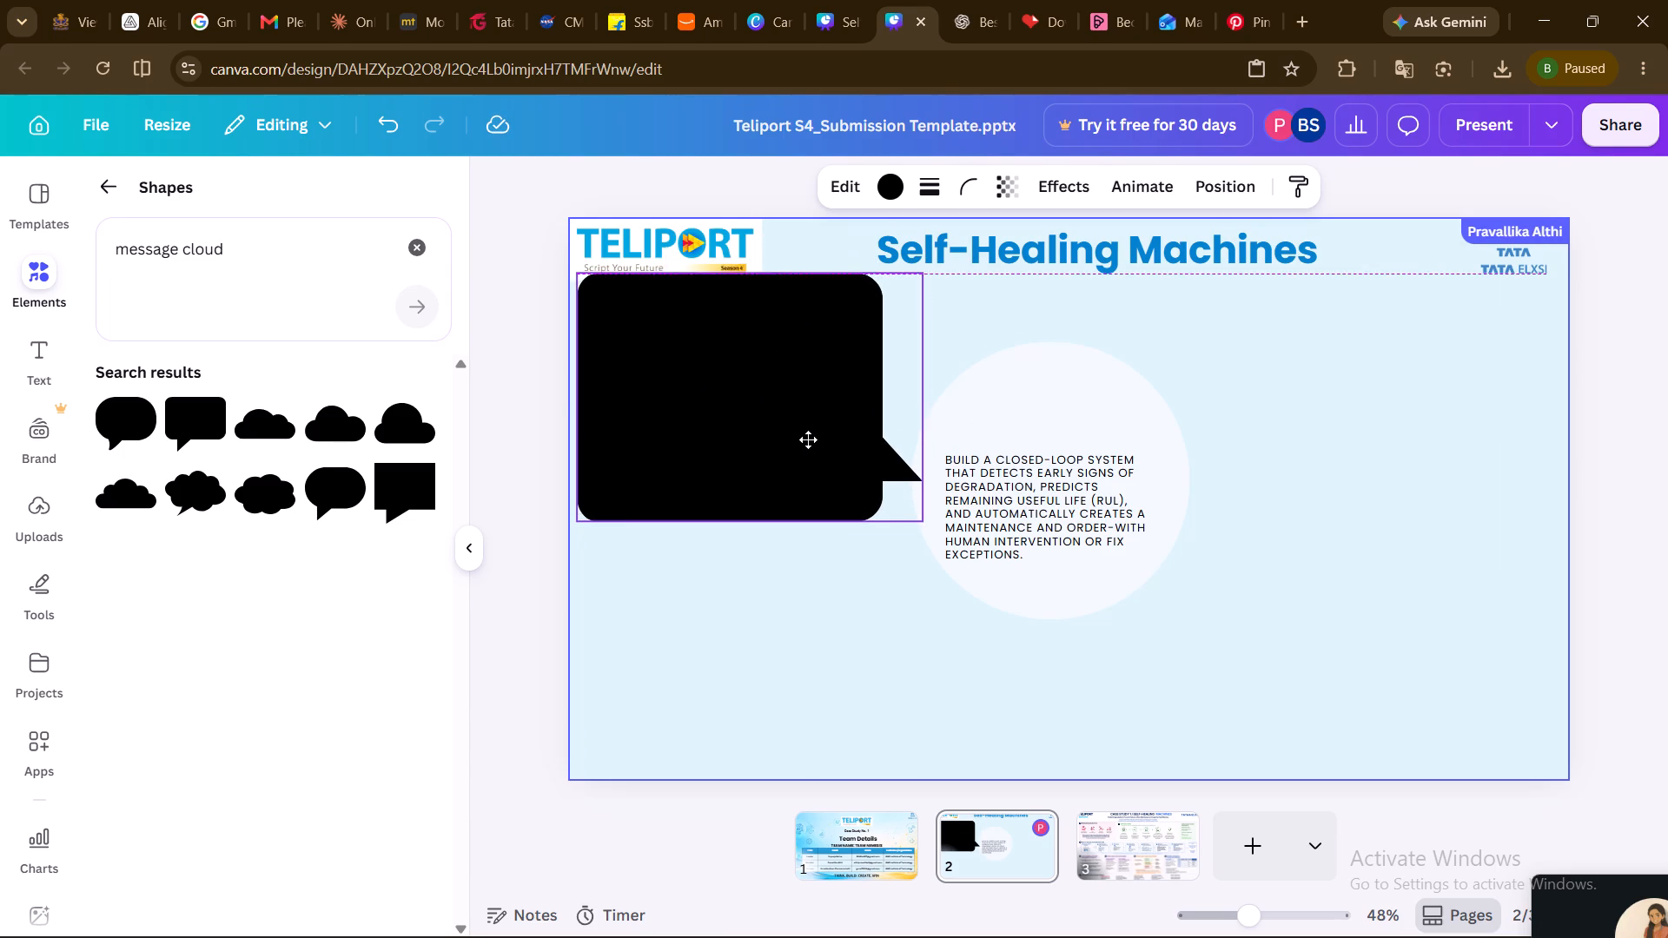
drag(808, 439, 803, 420)
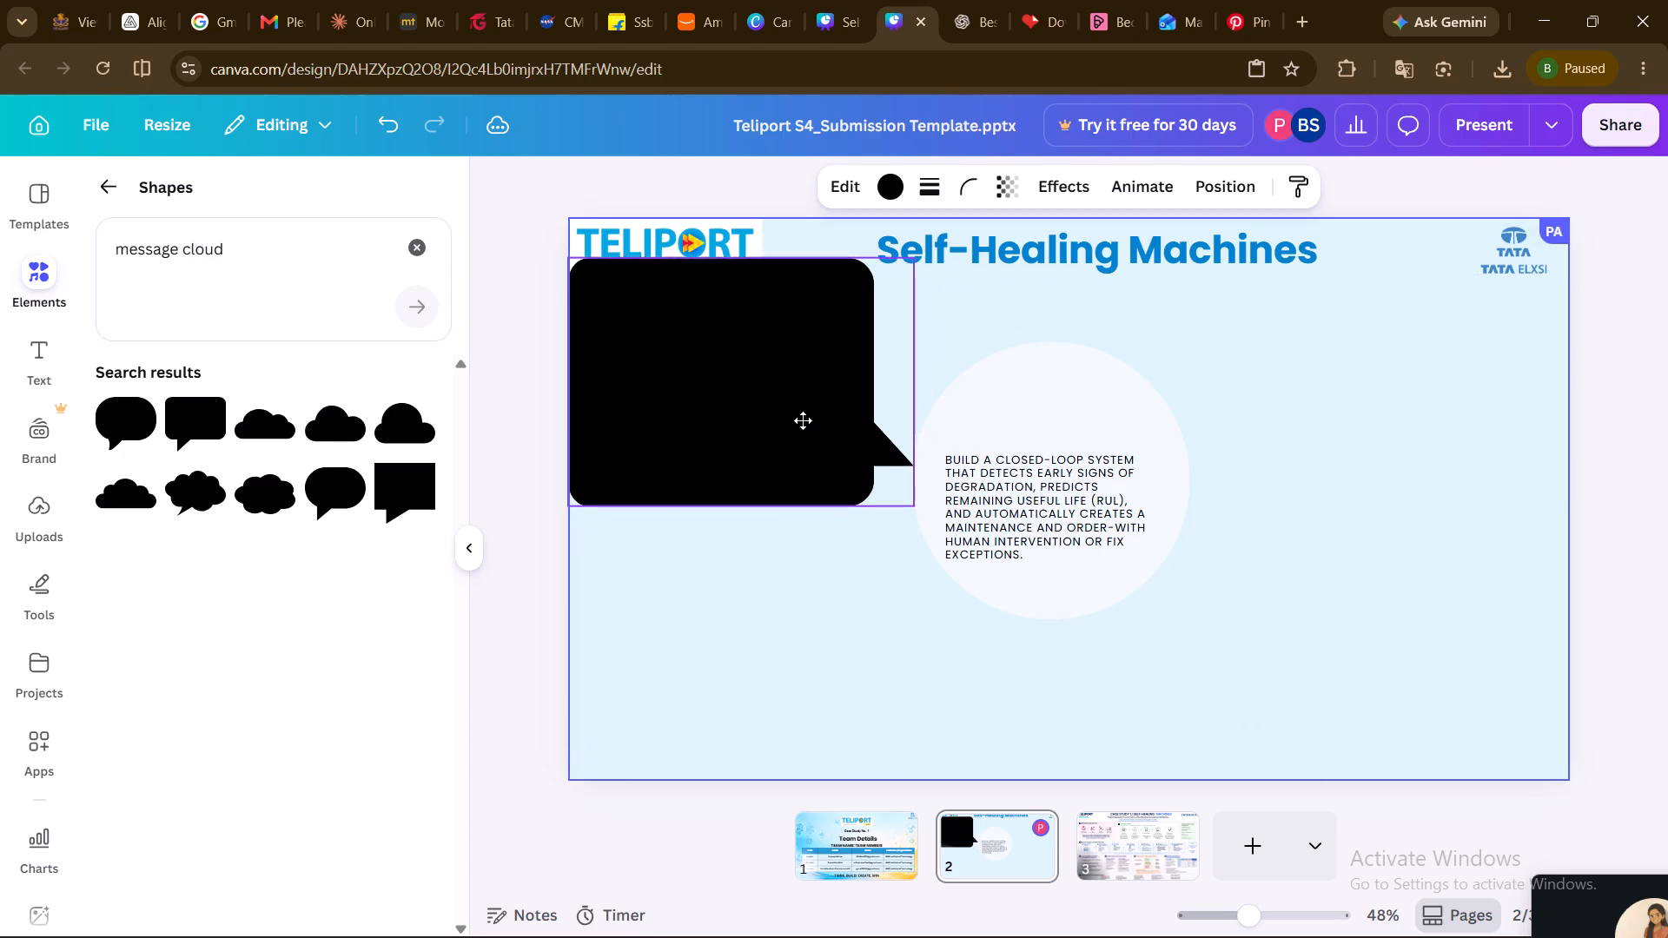
drag(803, 420, 804, 446)
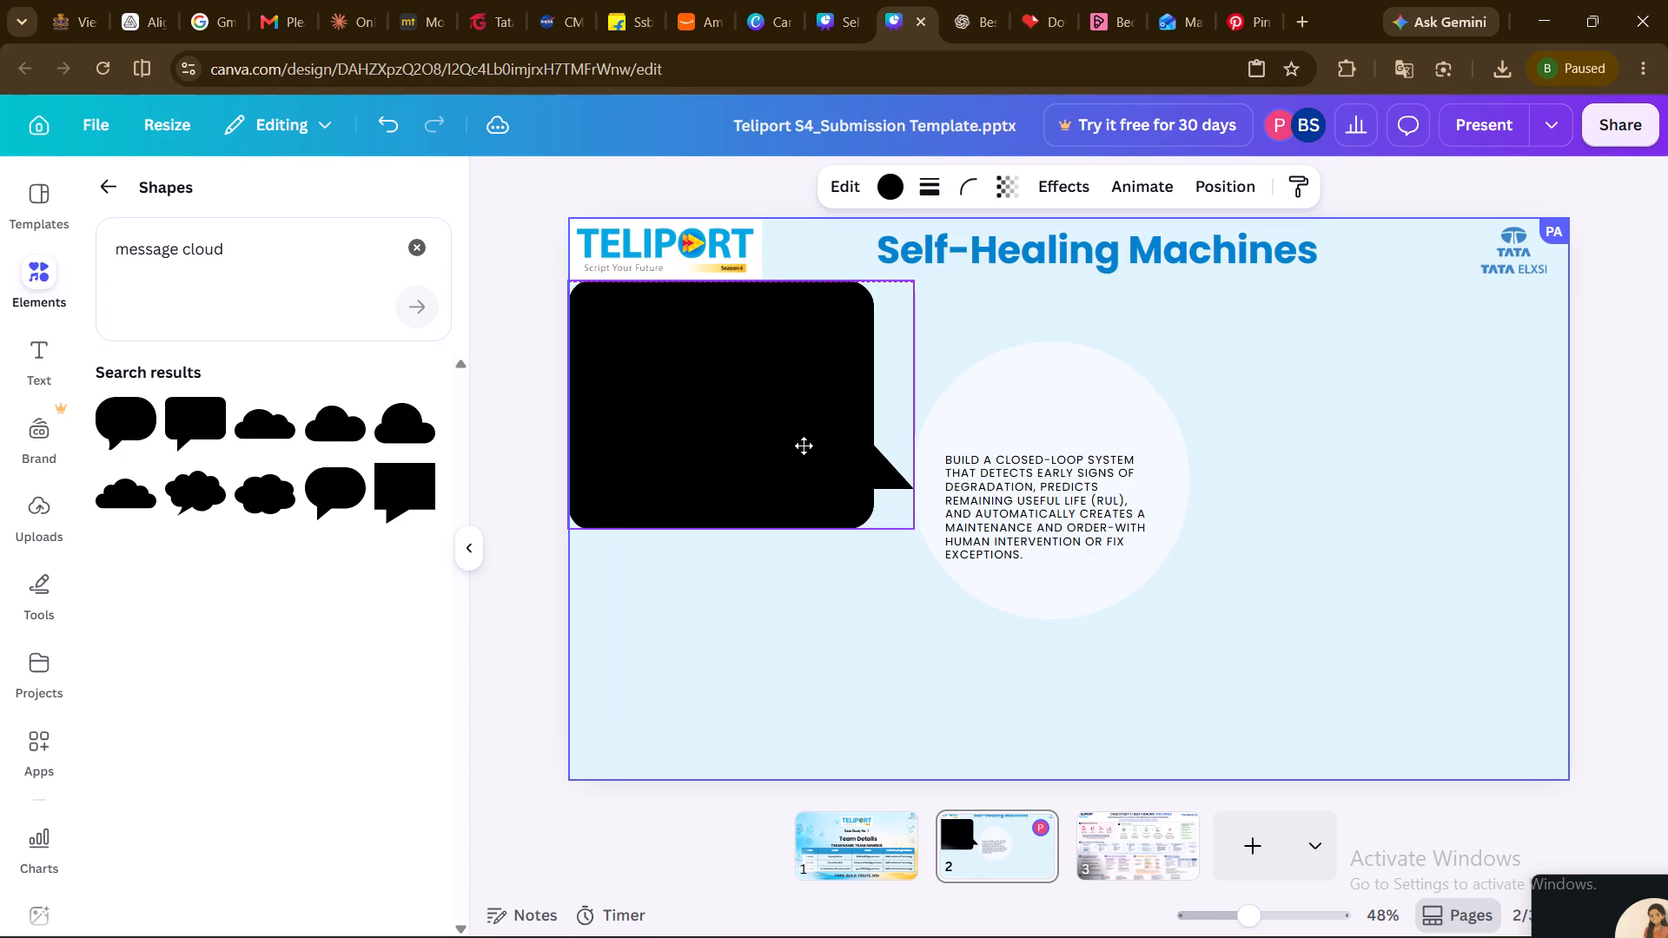
drag(804, 446, 803, 438)
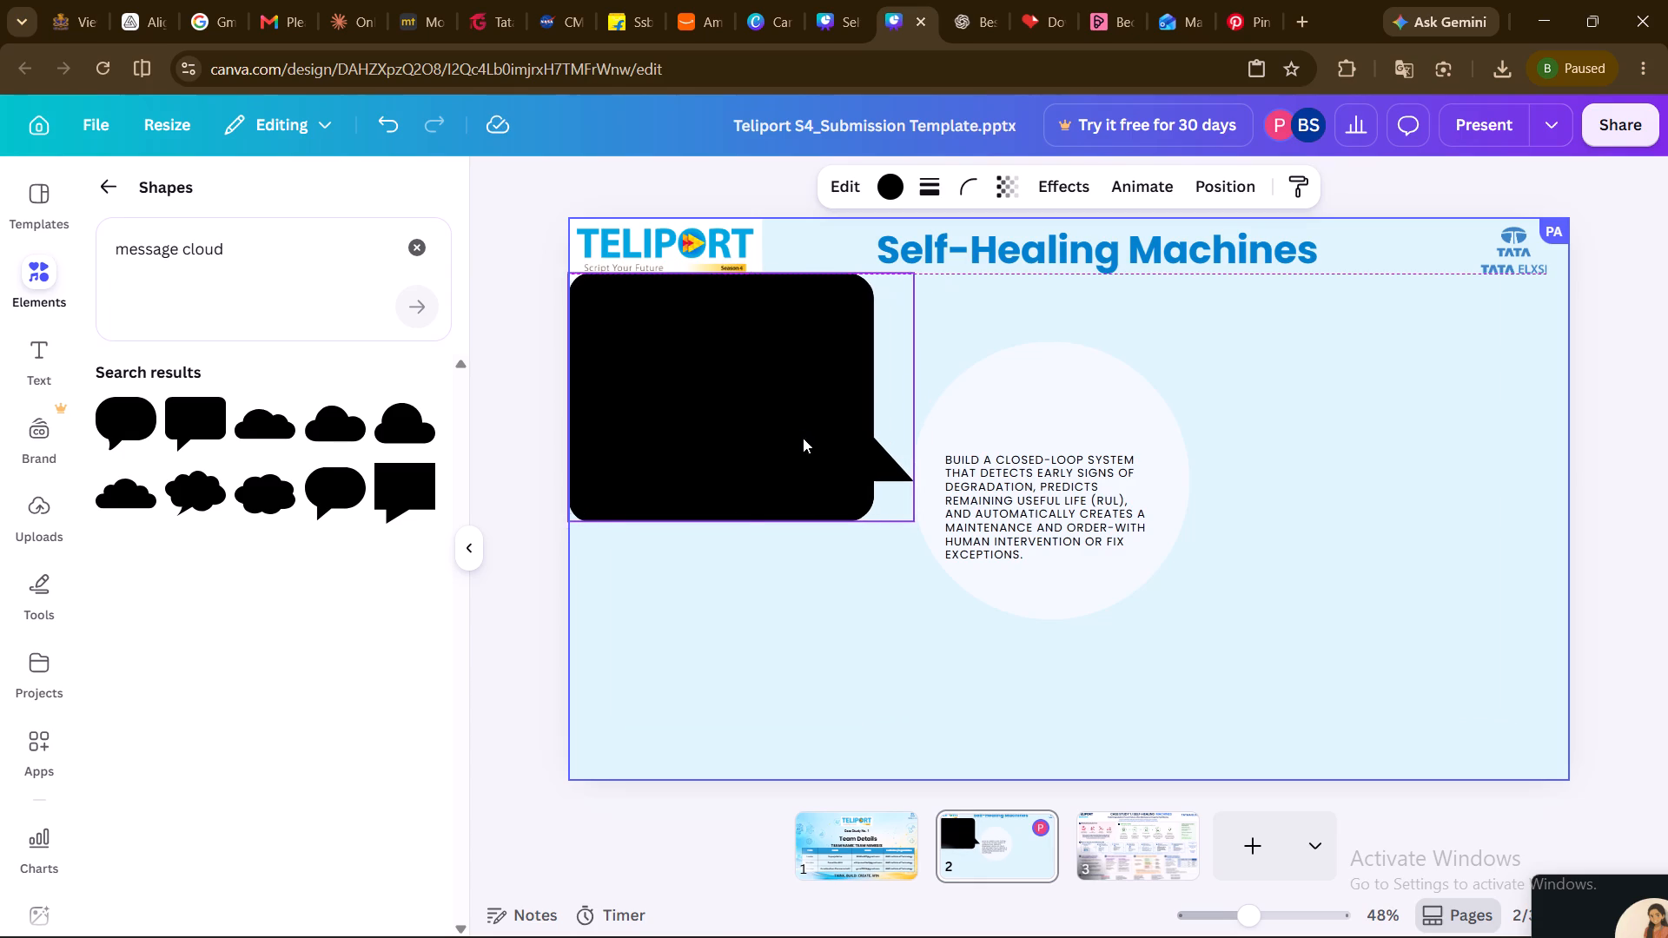
Move the problem-statement circle slightly right so it is centred horizontally on the page.
drag(1019, 473, 1048, 478)
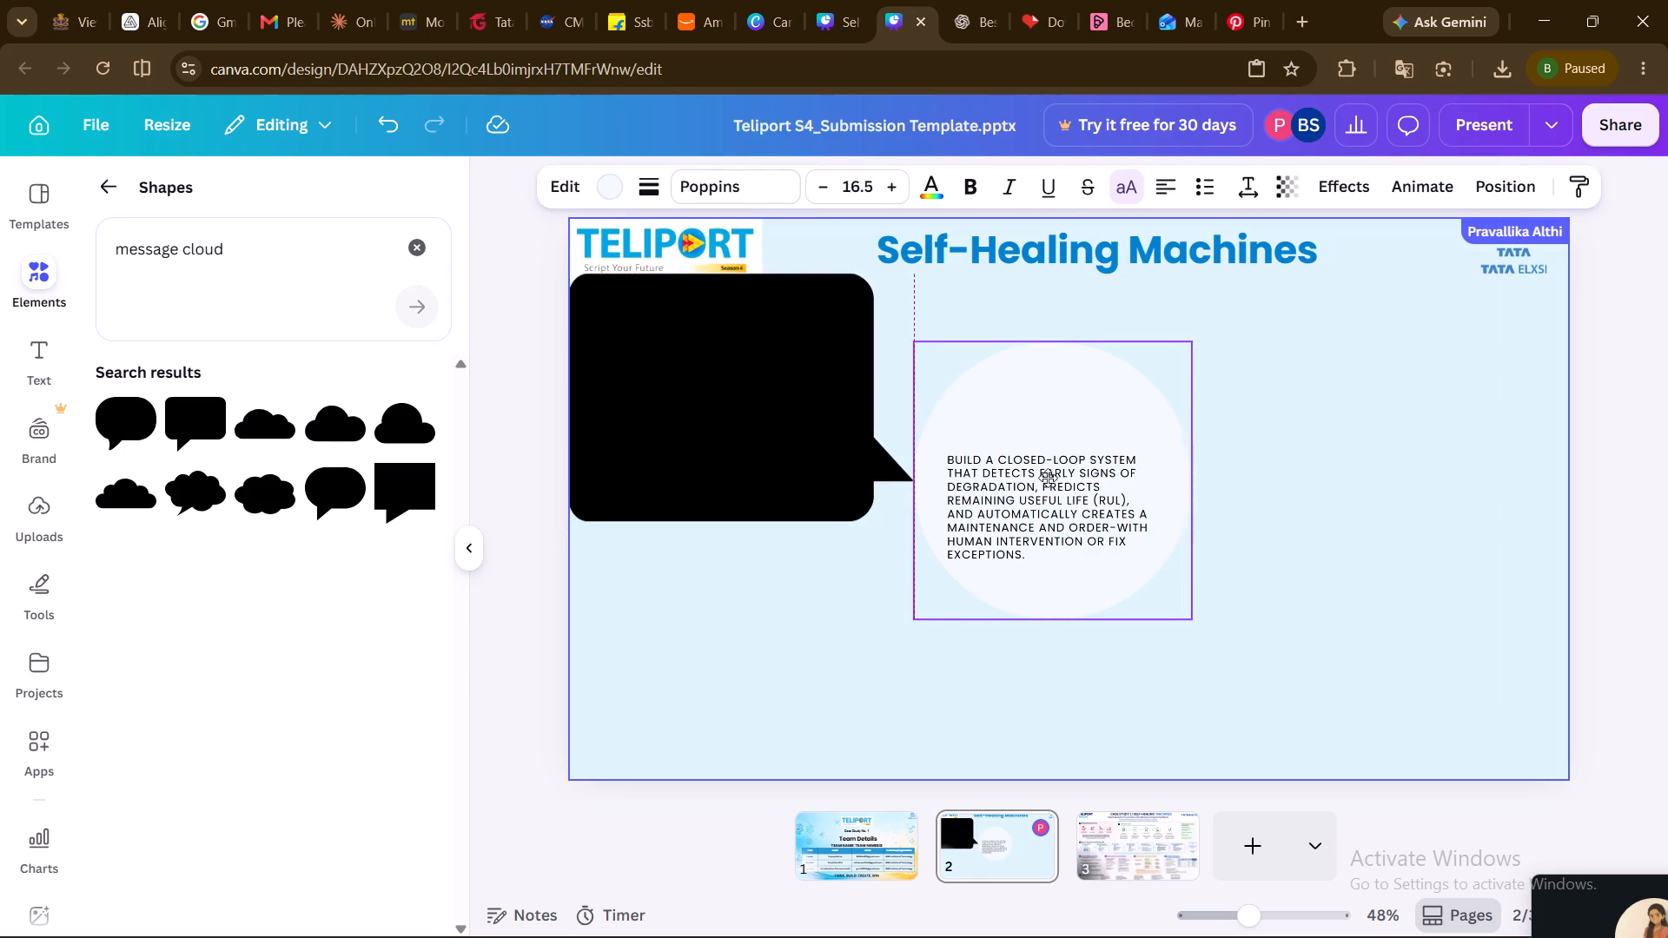
drag(1048, 478, 1042, 479)
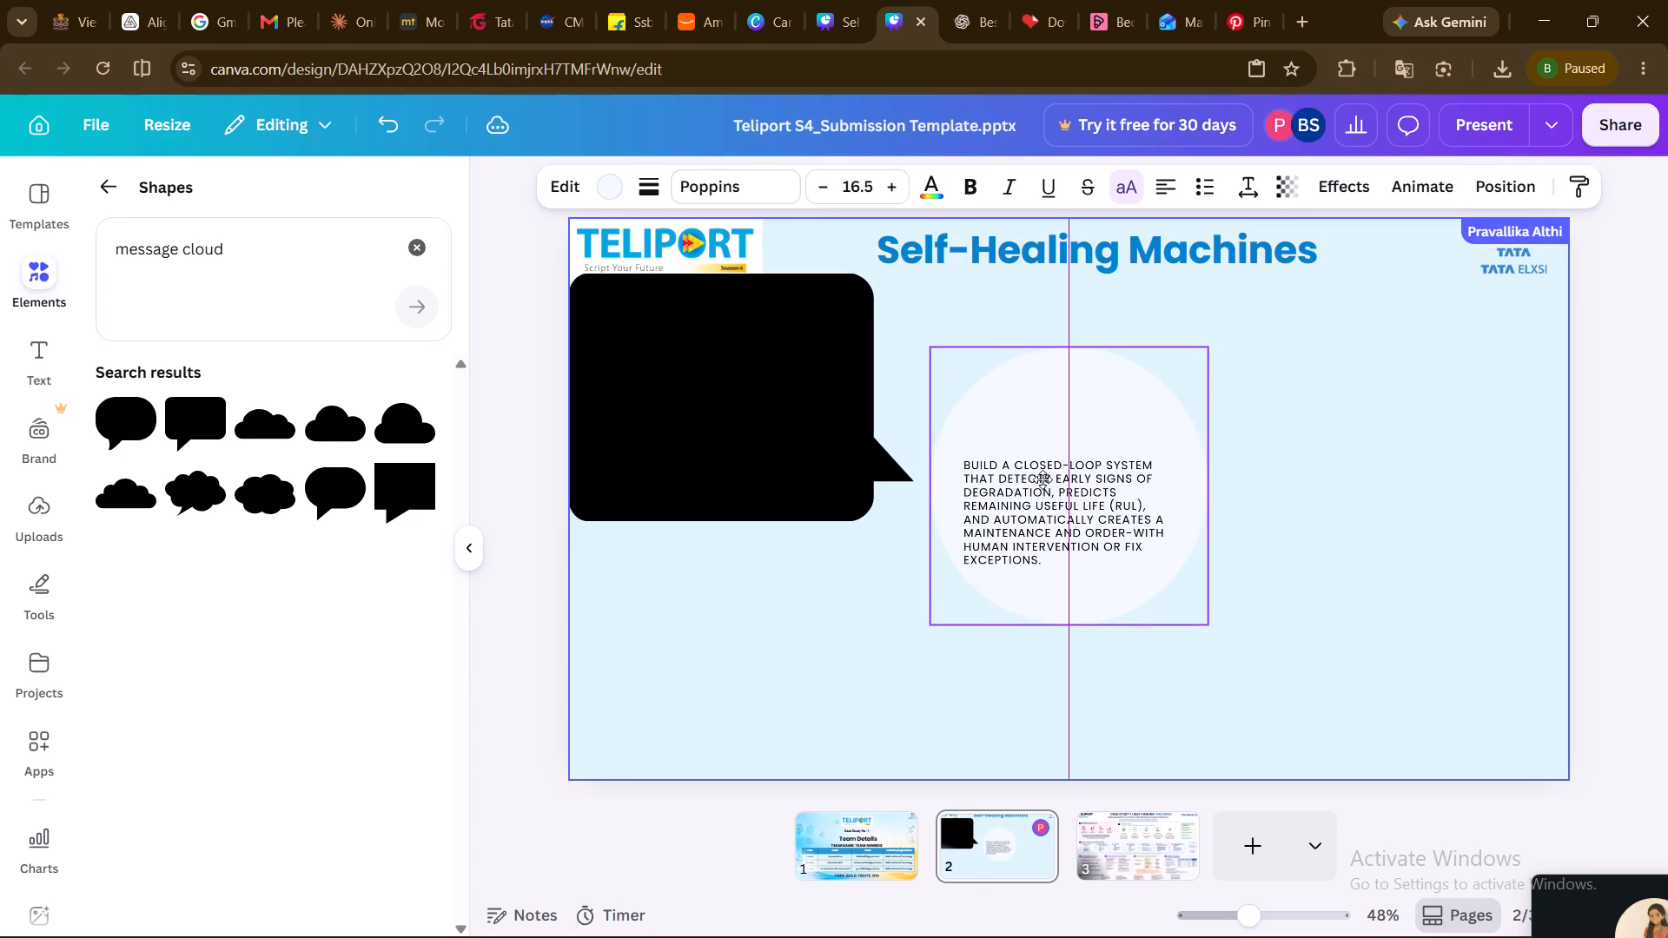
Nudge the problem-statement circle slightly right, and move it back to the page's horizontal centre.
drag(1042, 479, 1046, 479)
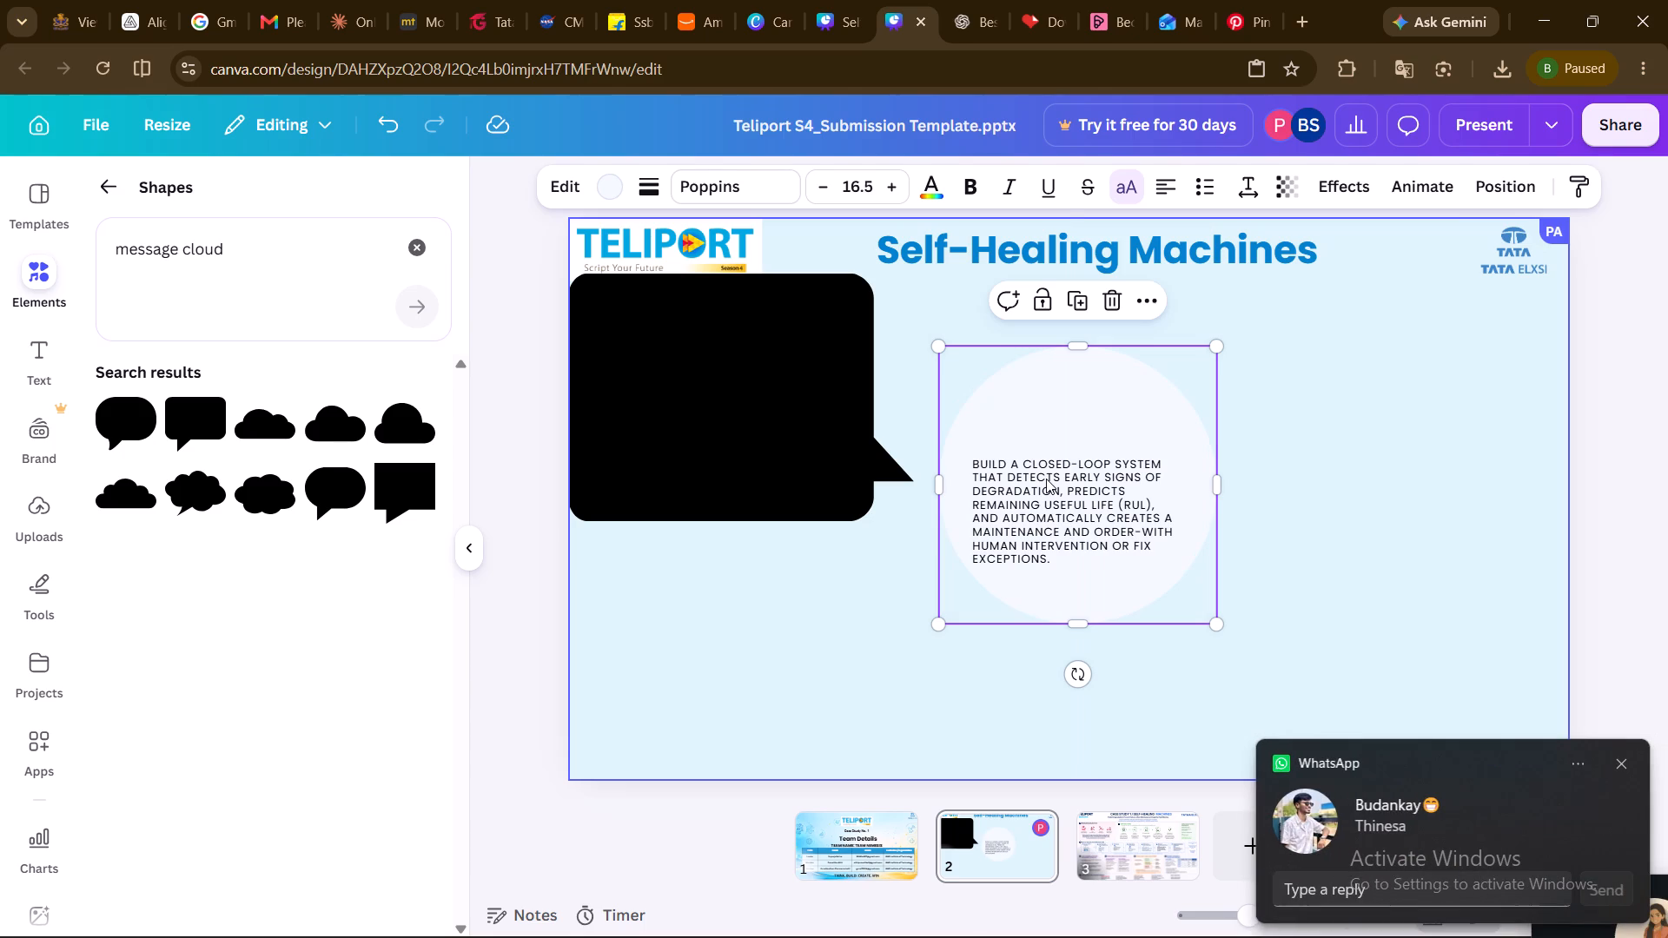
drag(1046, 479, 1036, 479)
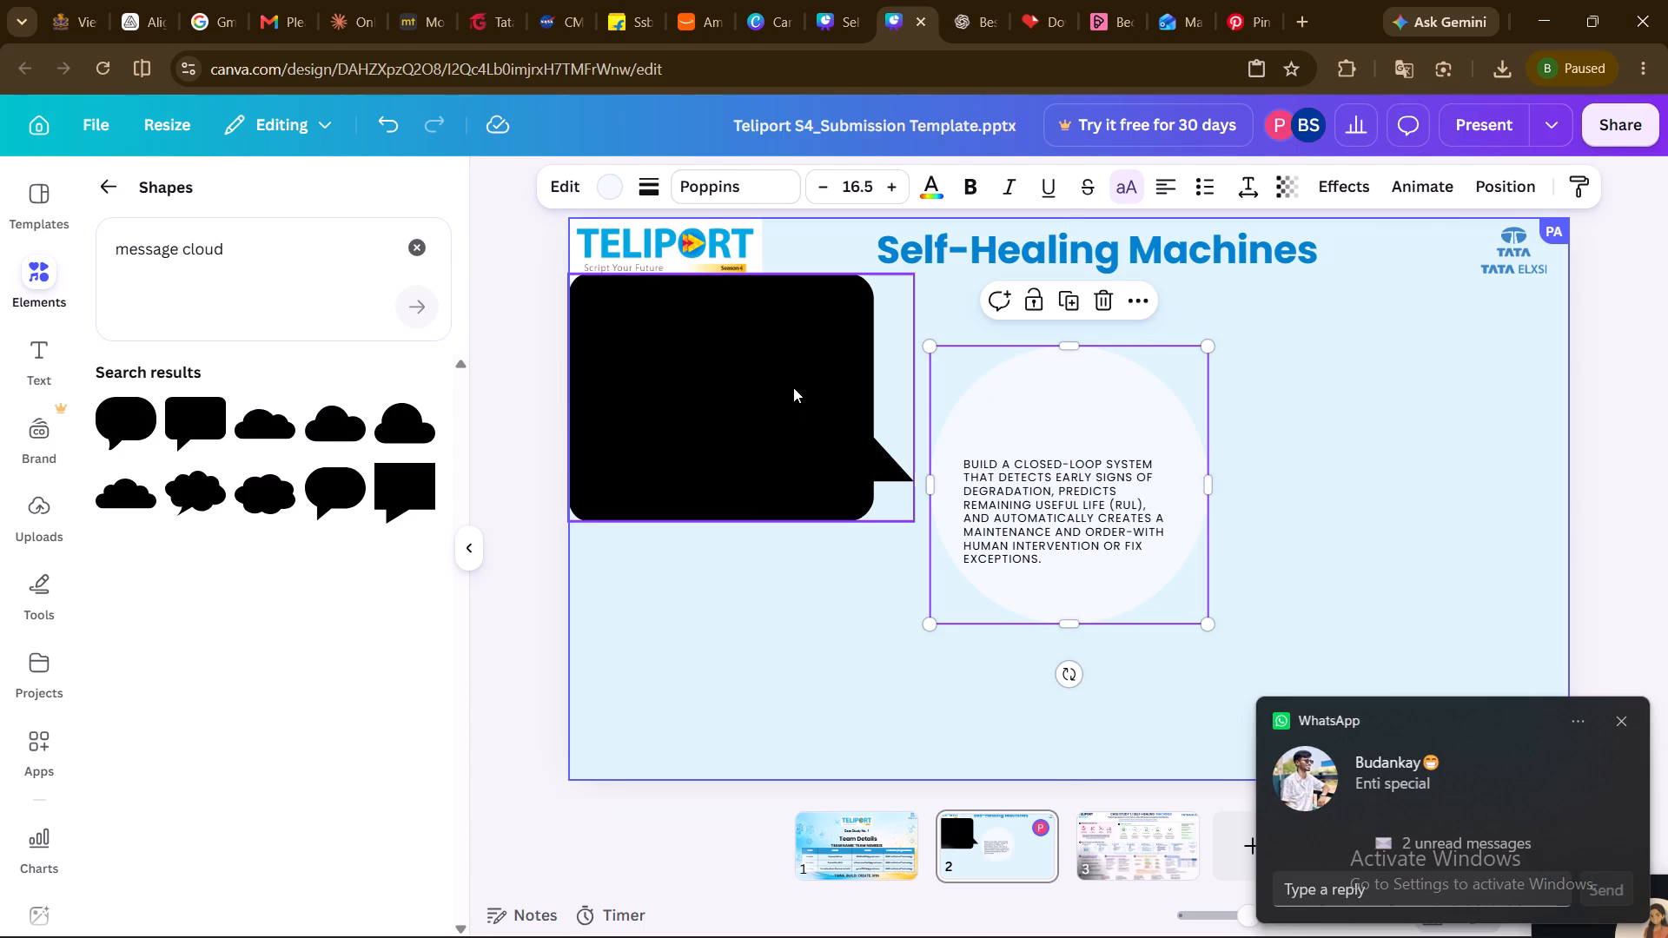
Move the black speech bubble slightly right until its tail meets the circle's left edge, and lower it to leave a small gap below the TELIPORT logo.
drag(759, 386, 775, 382)
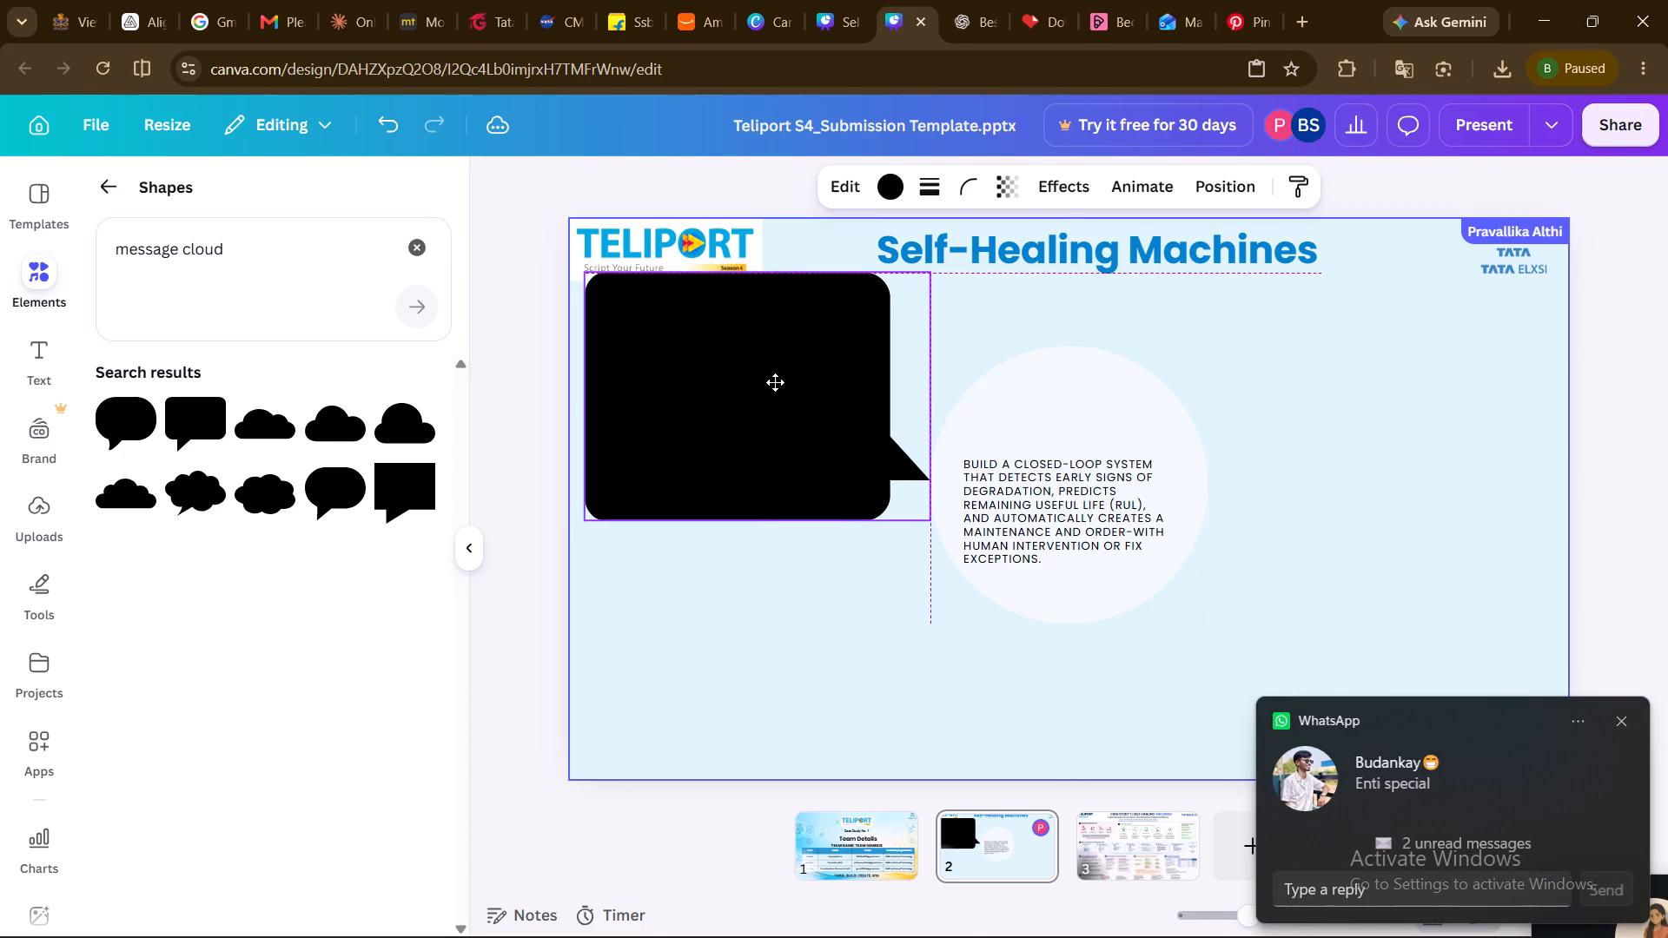
drag(775, 382, 776, 382)
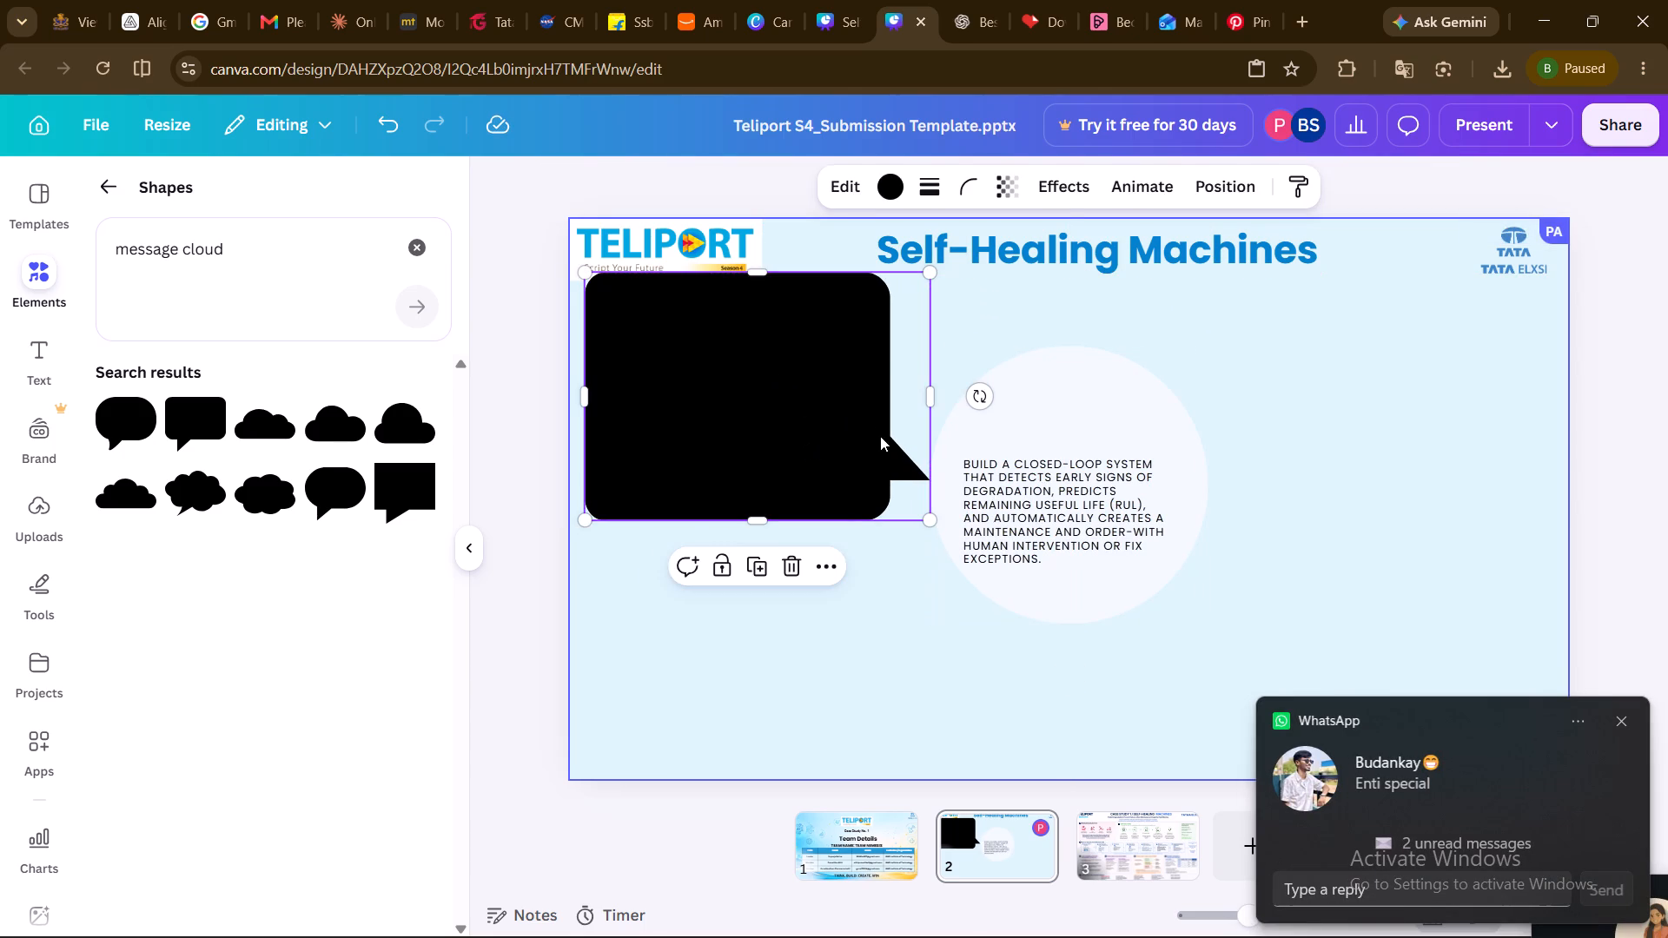
click(875, 617)
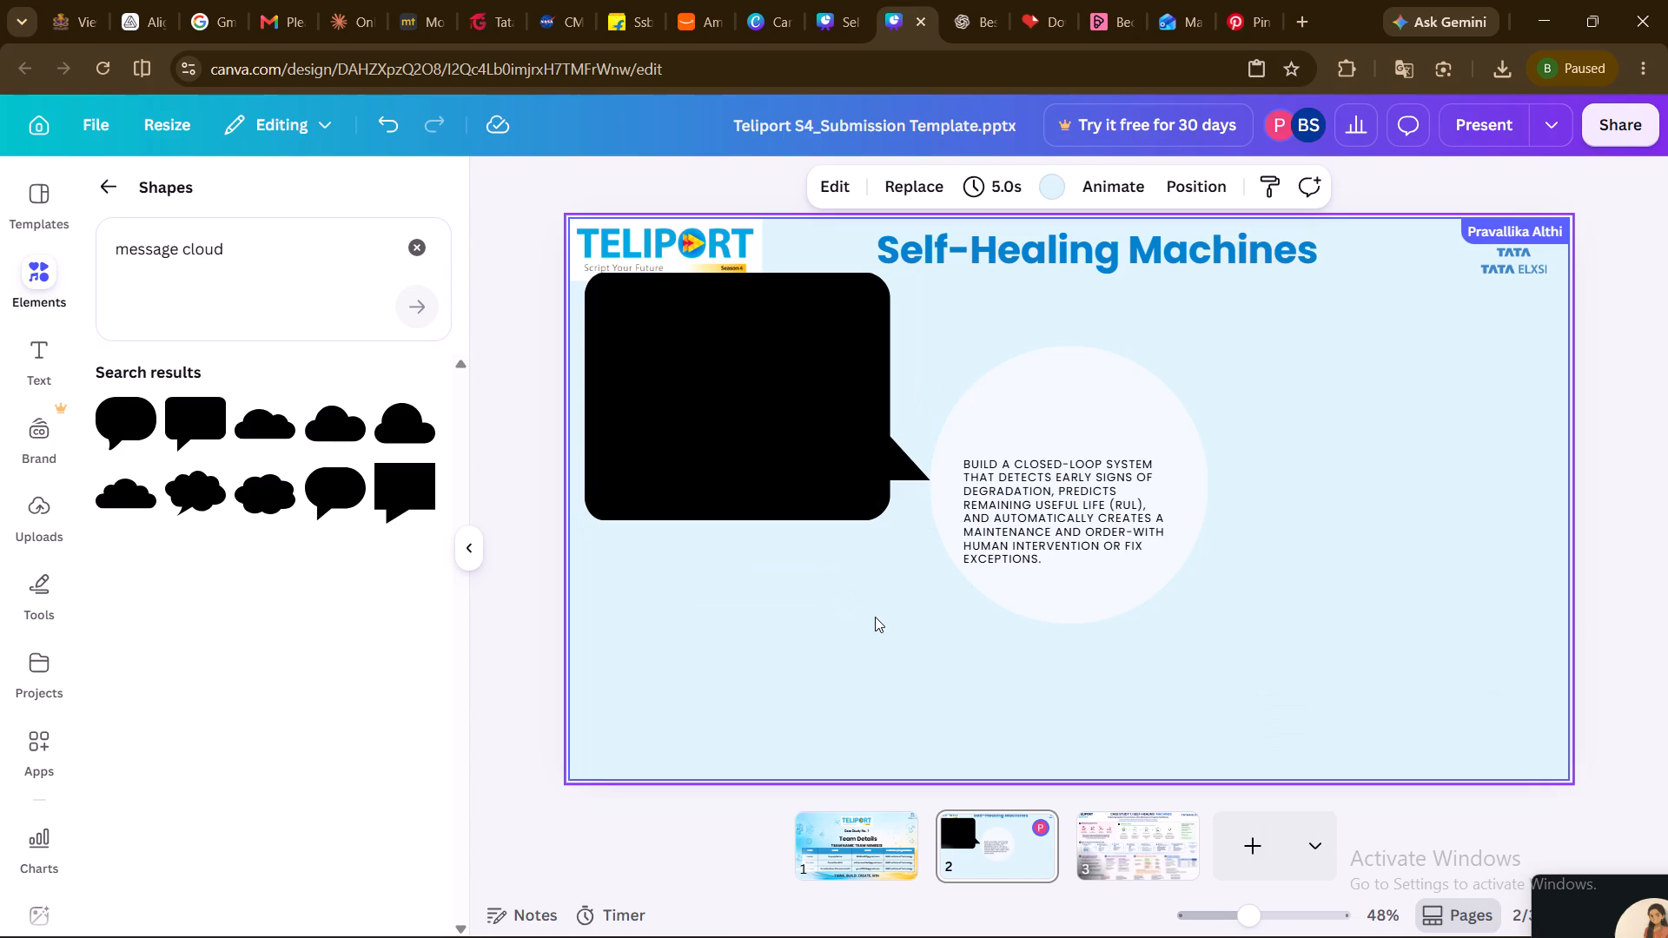
drag(810, 357, 809, 370)
click(990, 690)
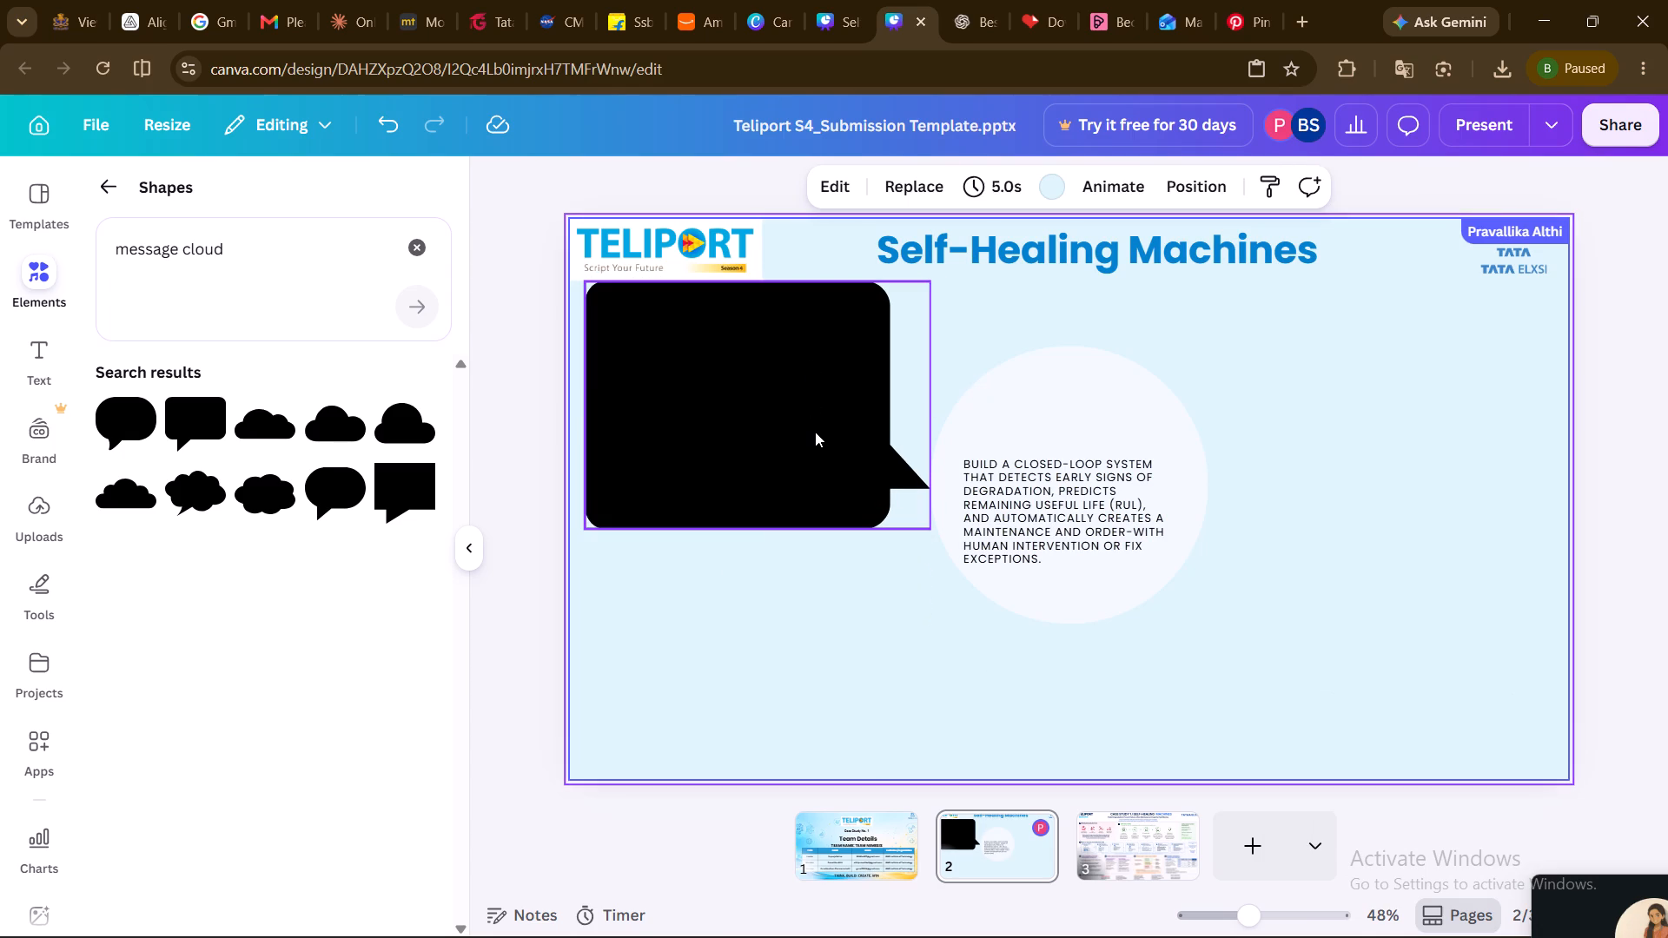
drag(815, 431, 813, 439)
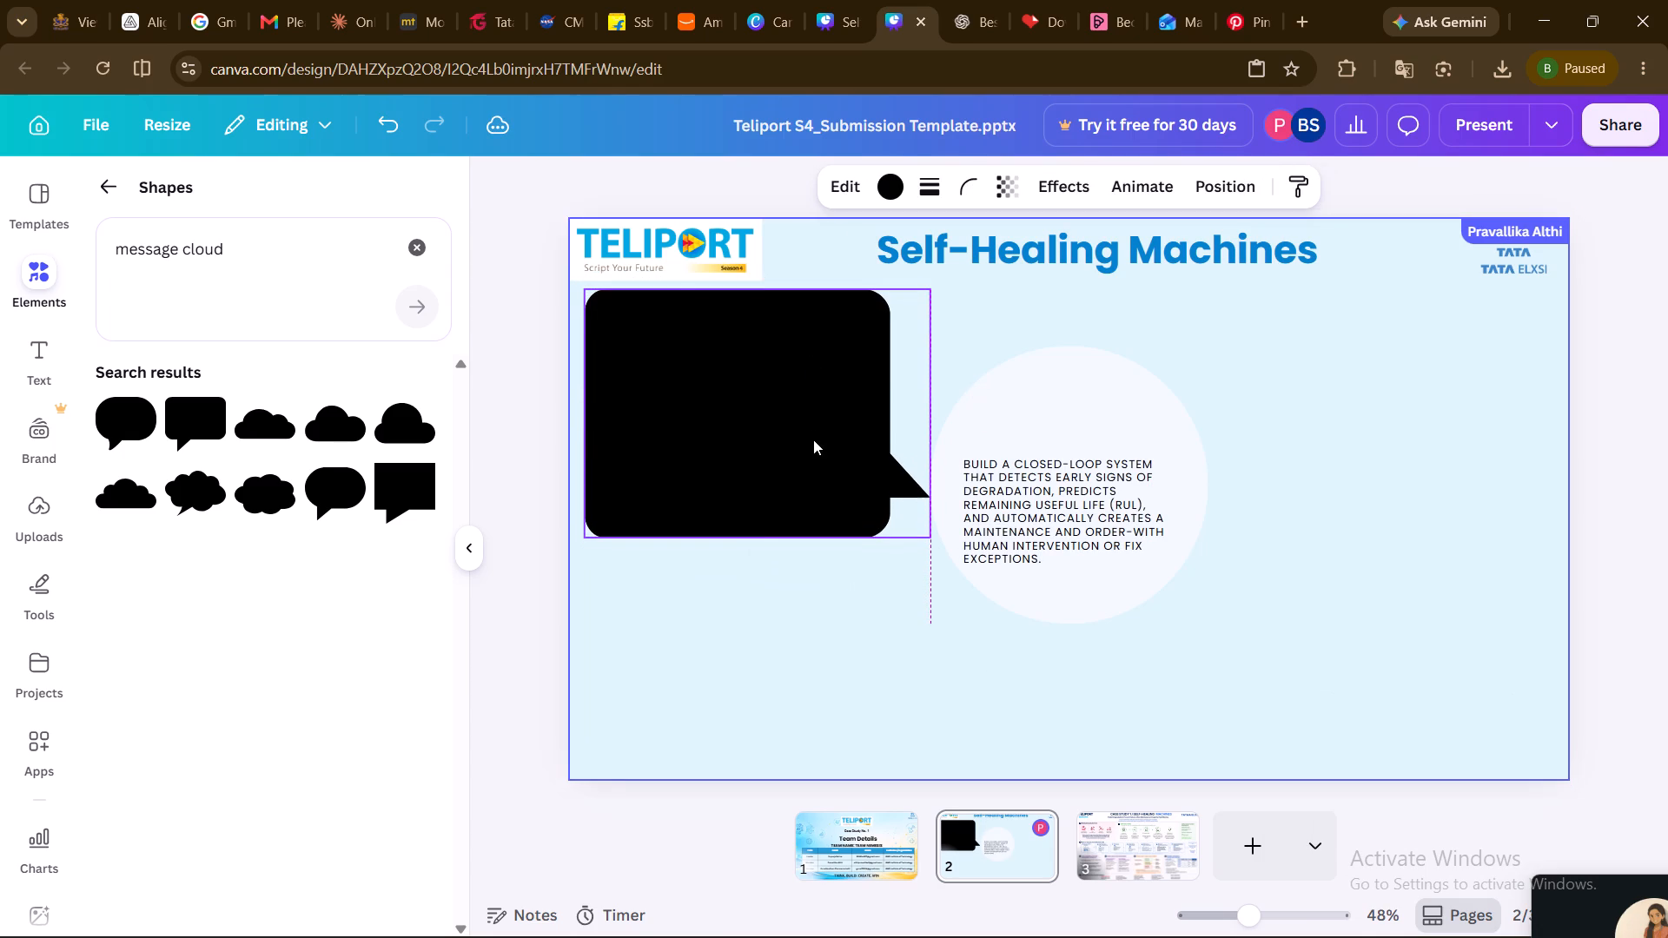
Crop the TELIPORT logo image slightly shorter by raising its bottom edge, leaving more space above the black speech bubble.
click(662, 275)
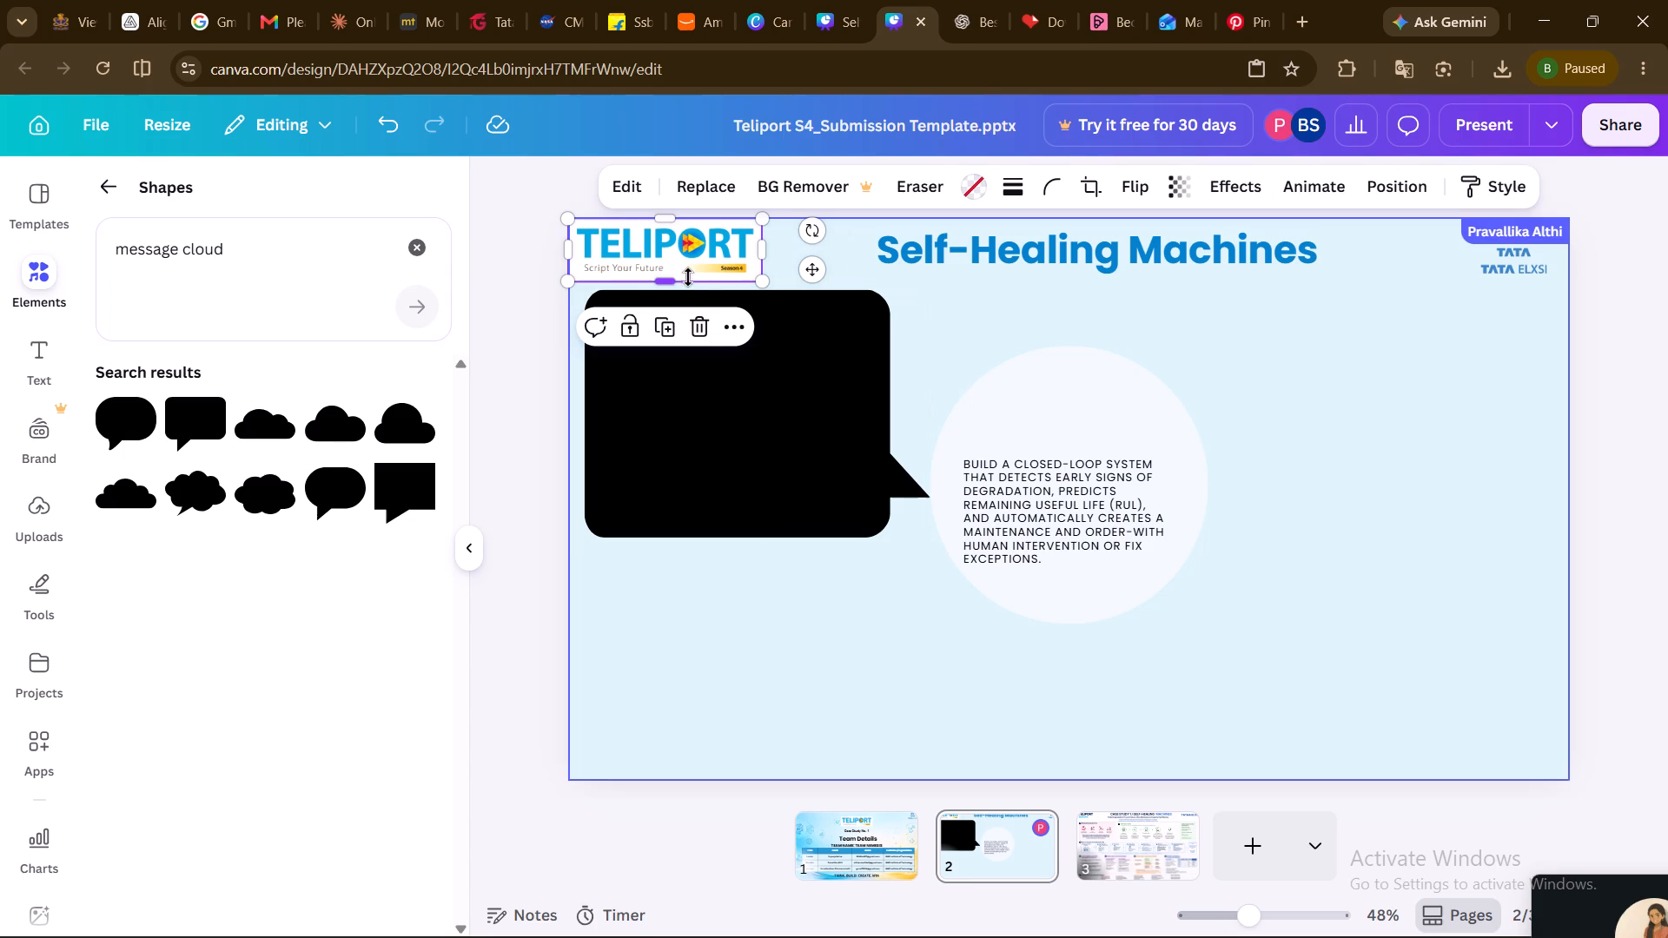
drag(671, 273, 670, 258)
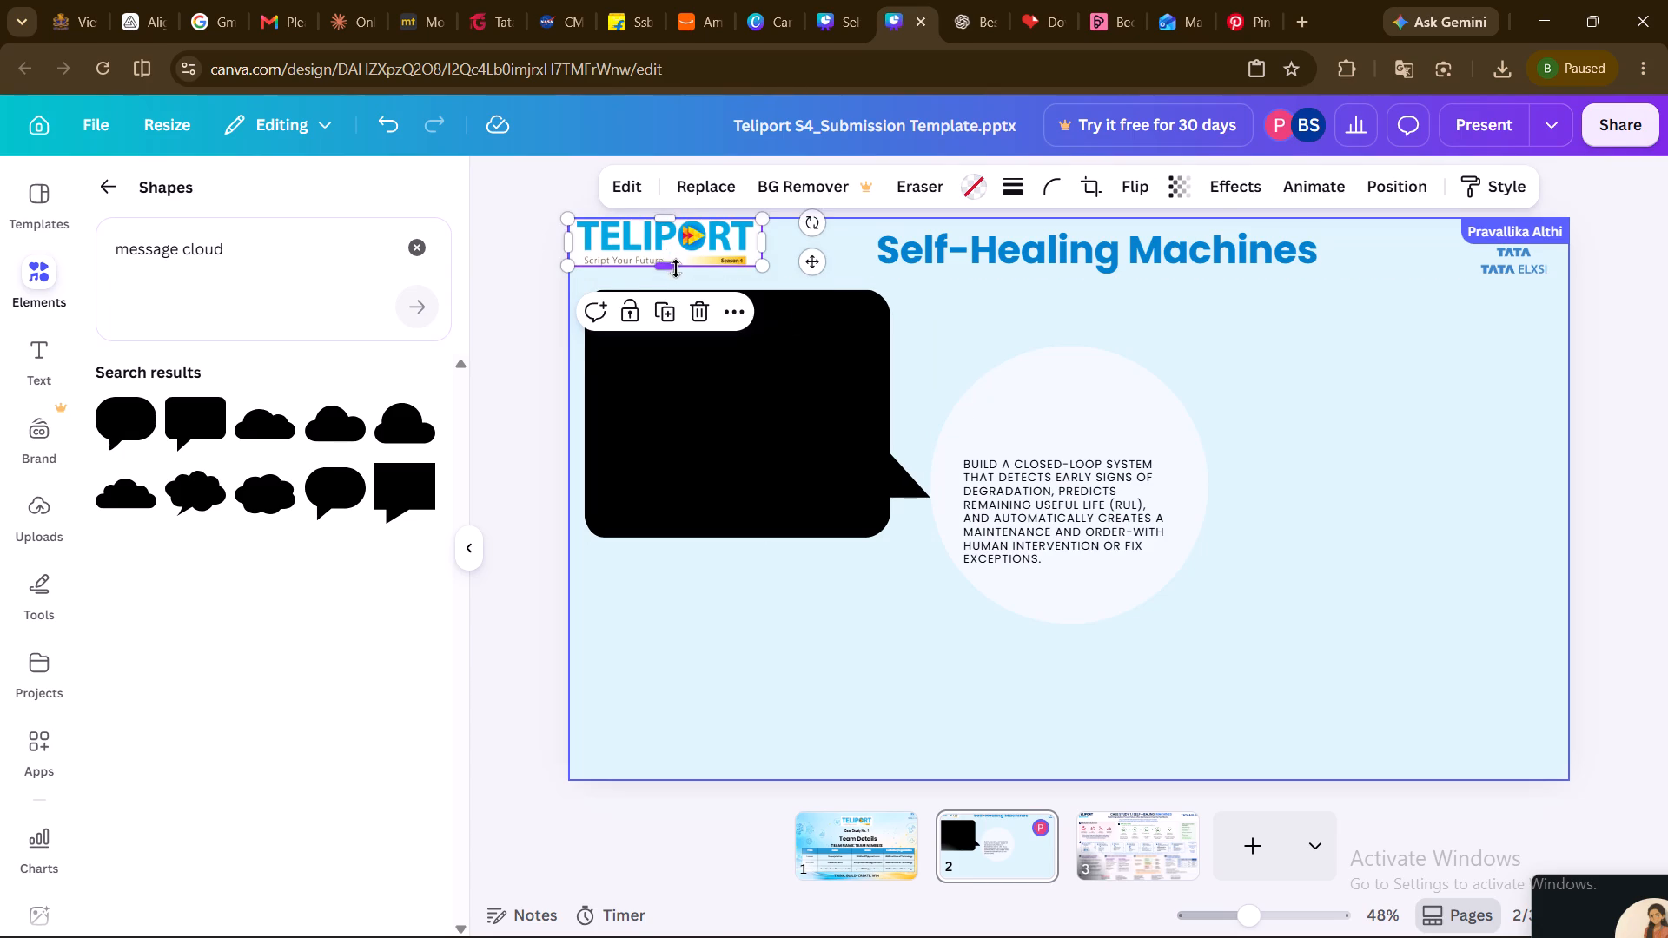
click(789, 276)
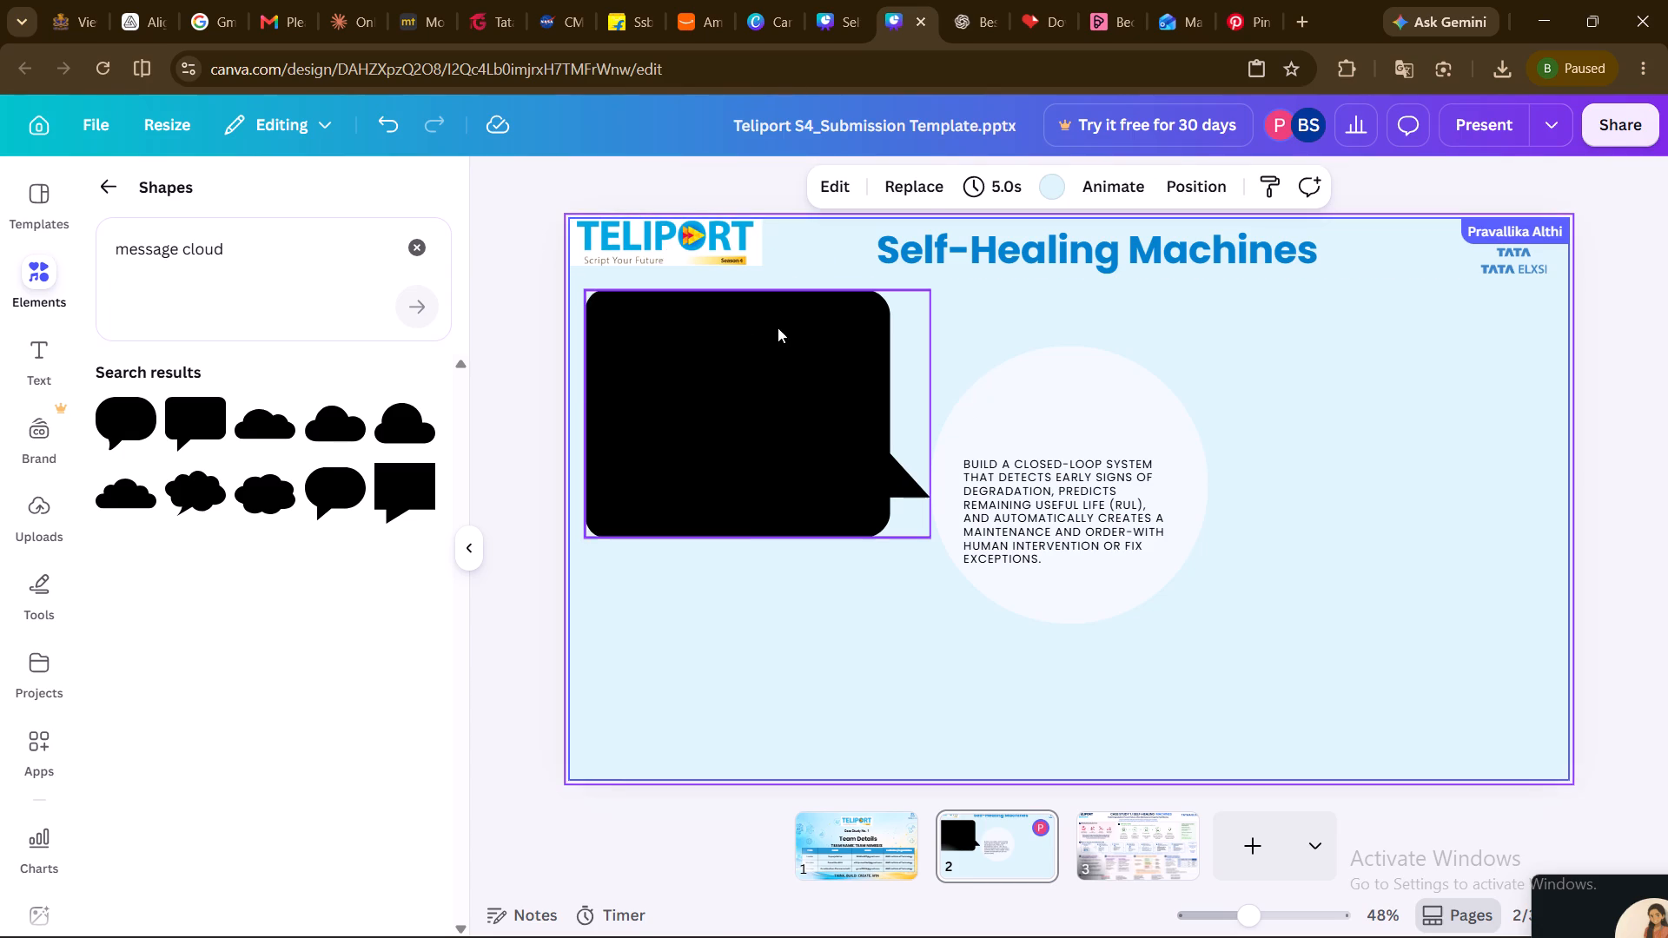
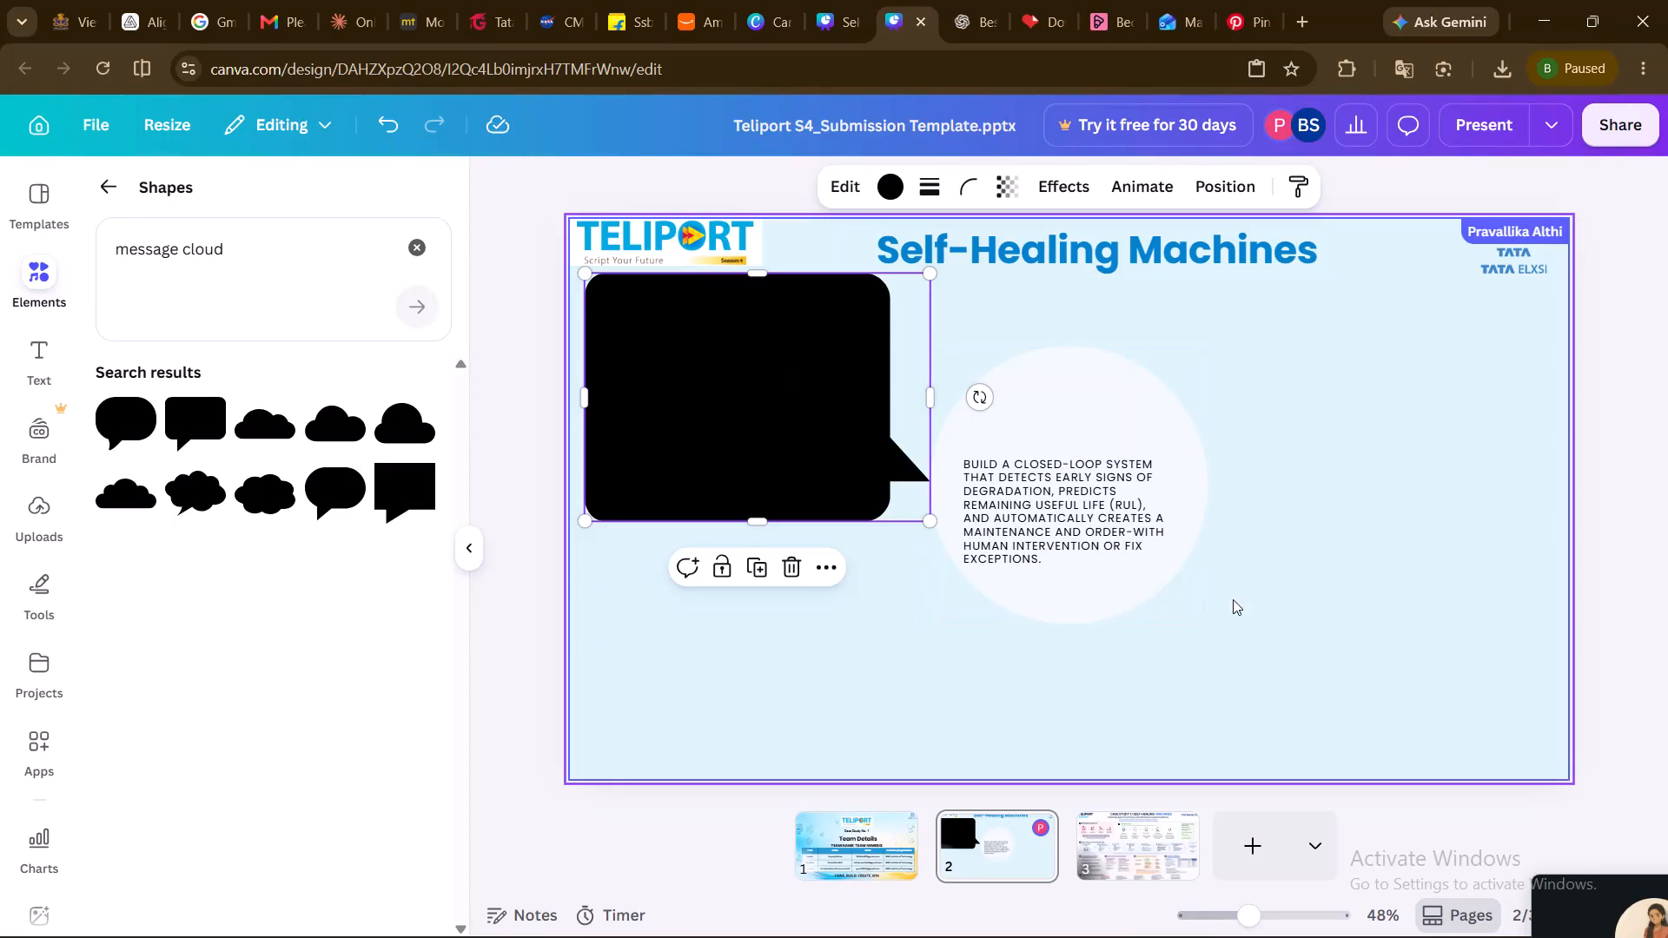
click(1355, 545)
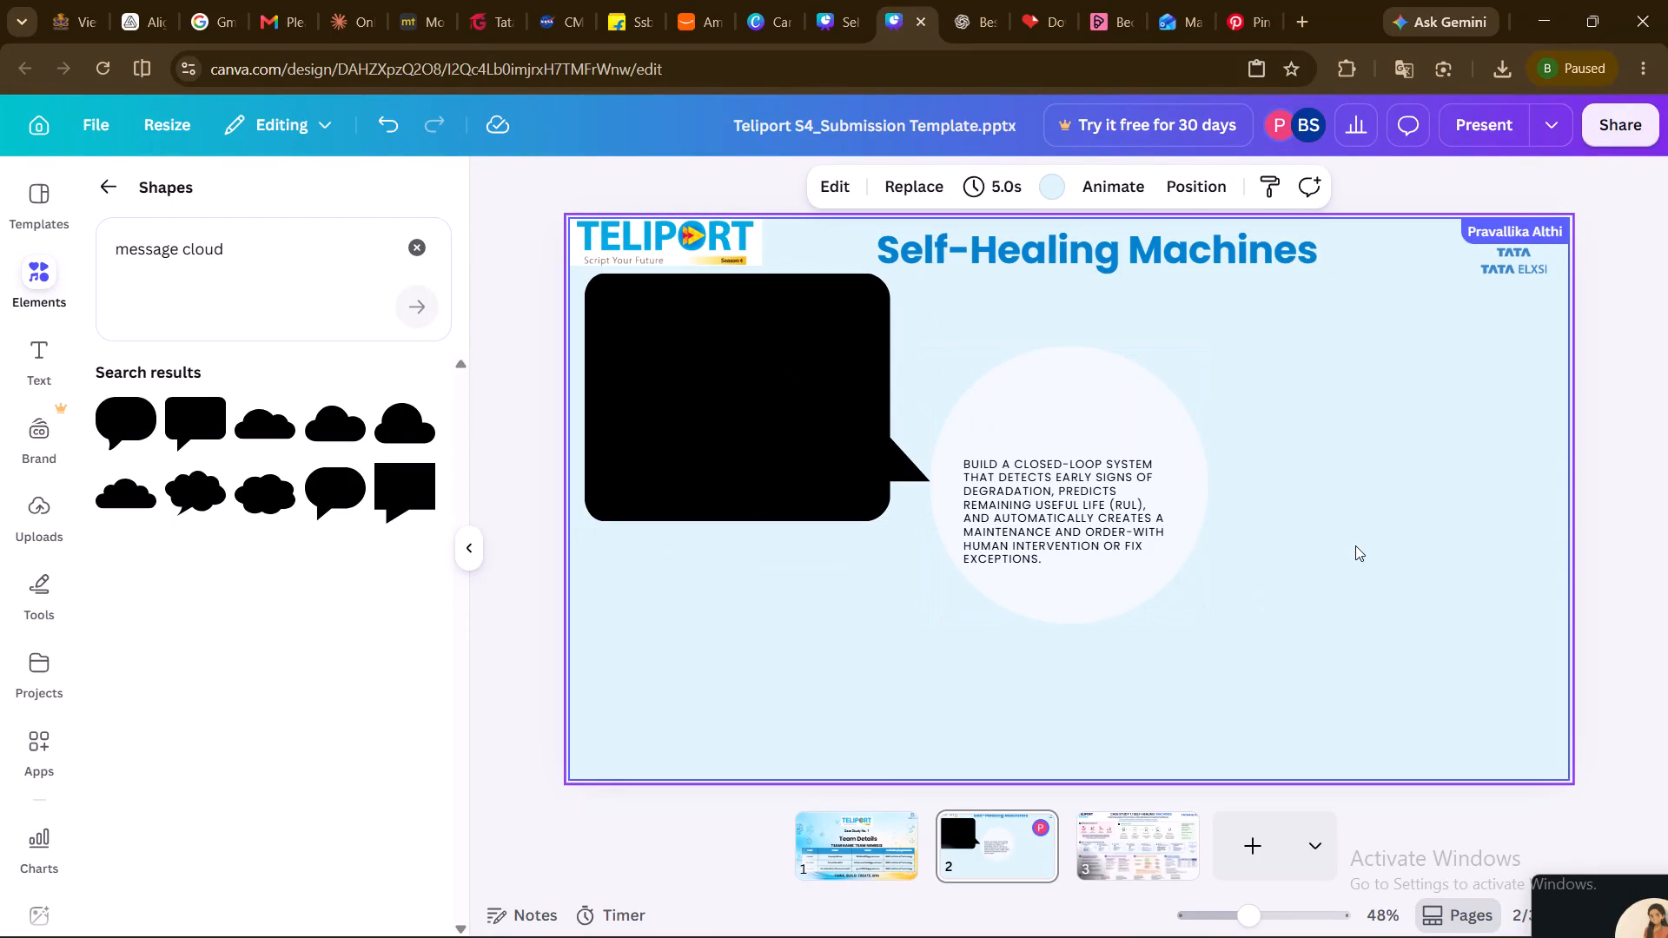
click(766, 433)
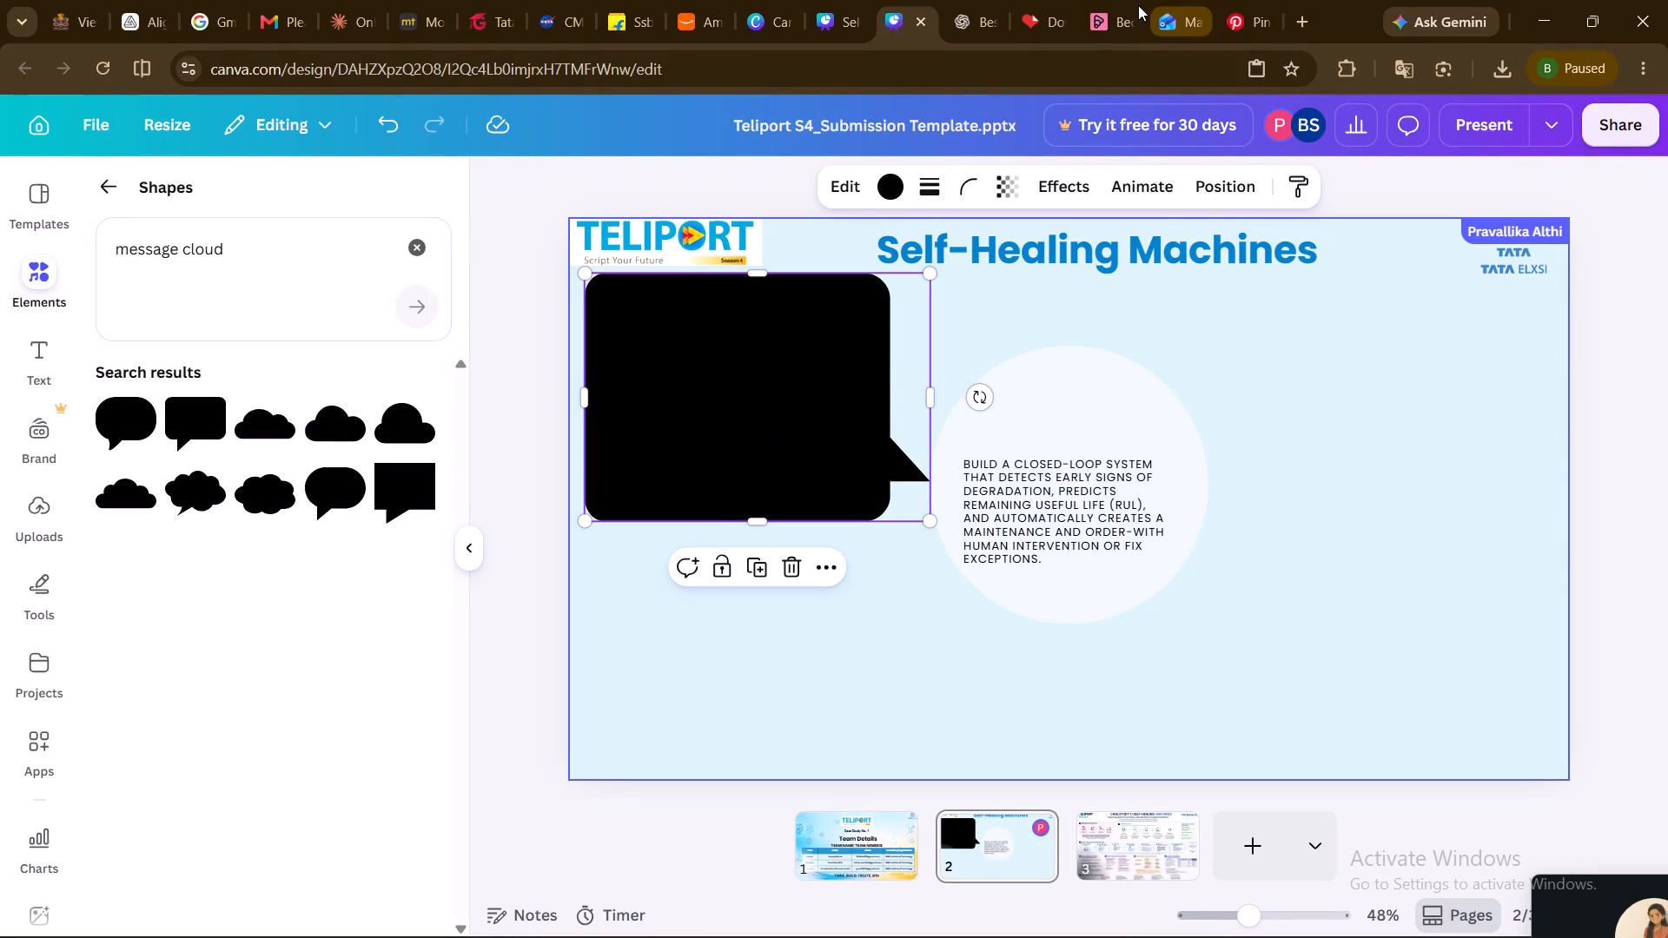
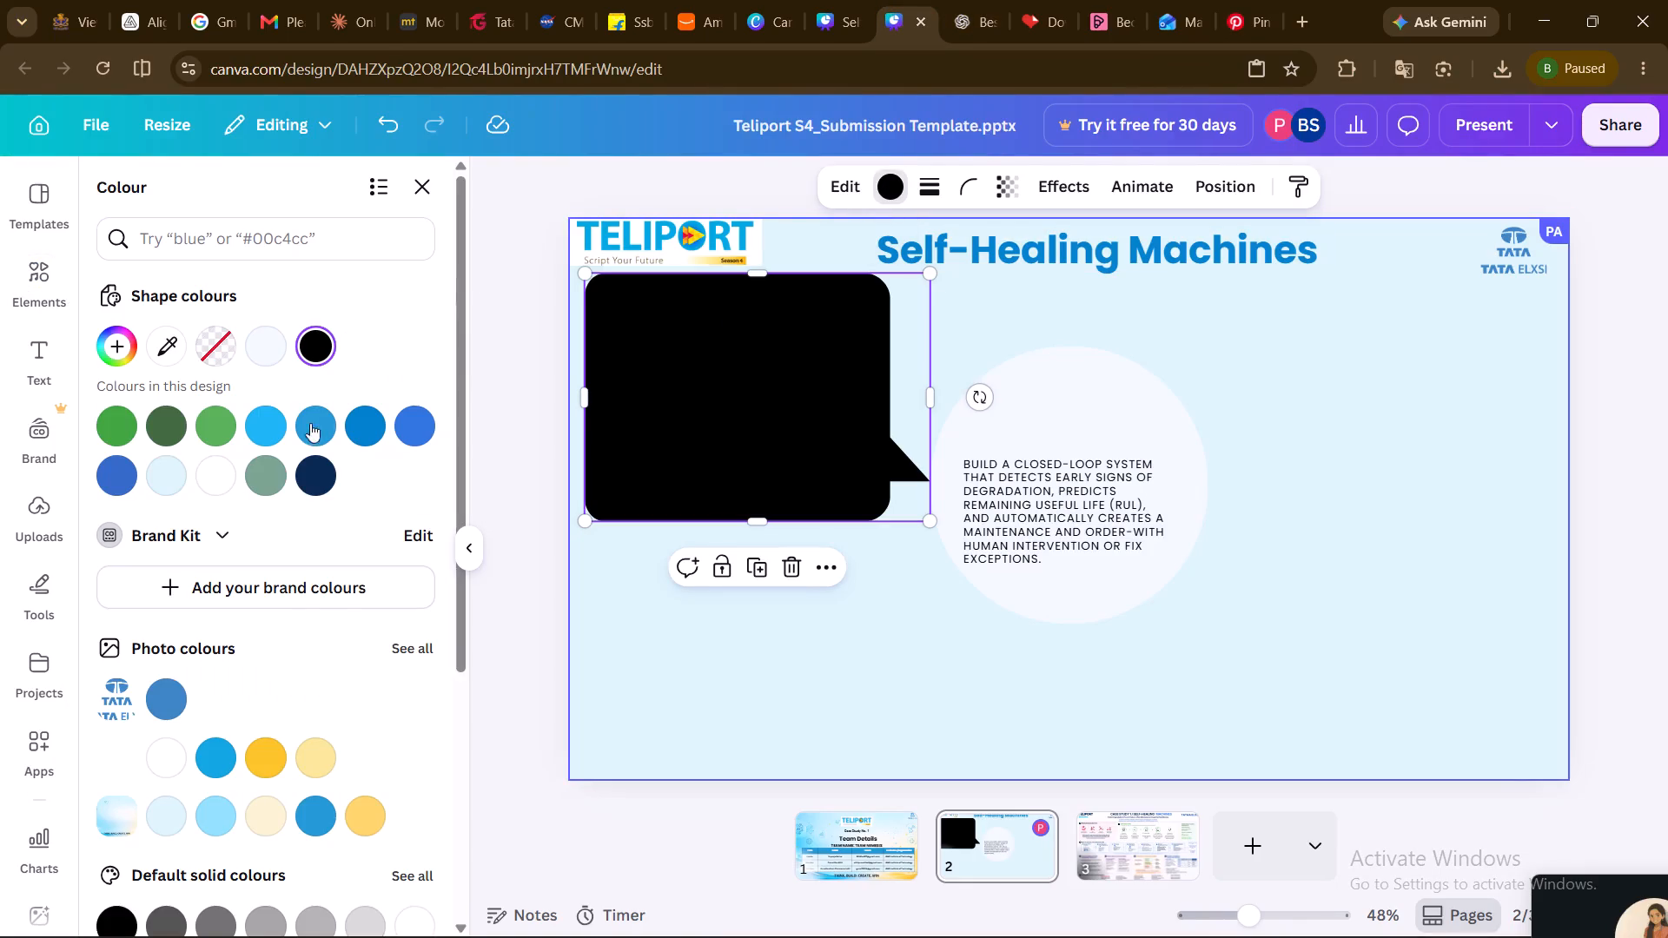
Try bright blue #0081cc and blue #346bc8 on the black speech bubble, and settle on the blue from the TATA logo's photo colours.
click(372, 421)
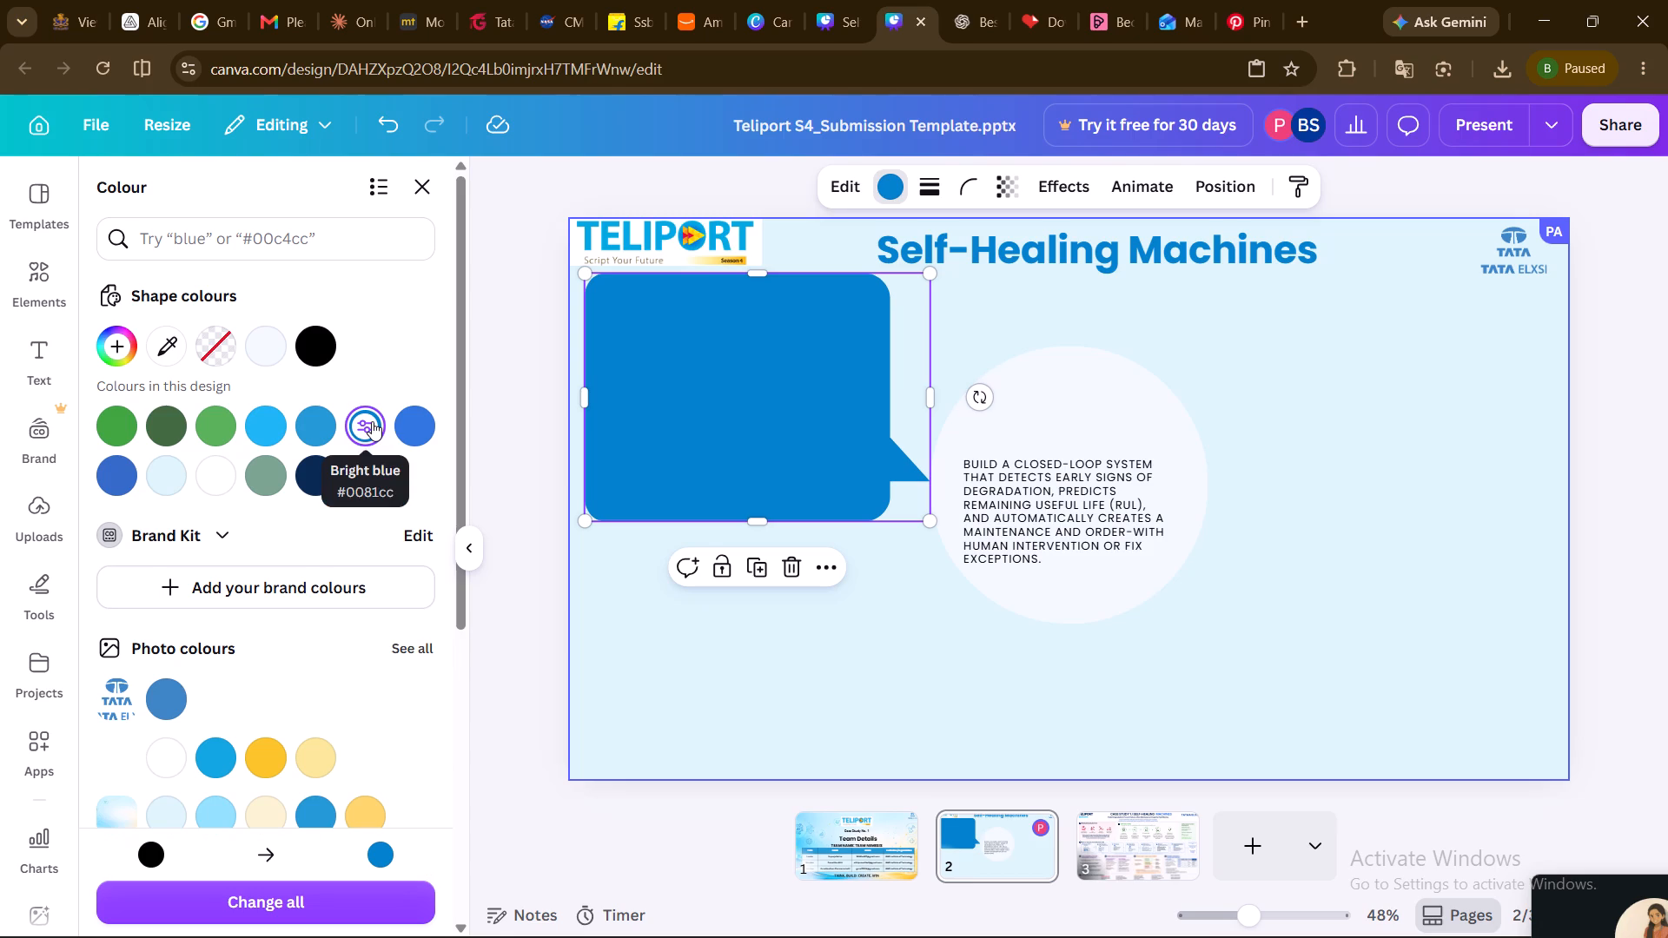
click(116, 484)
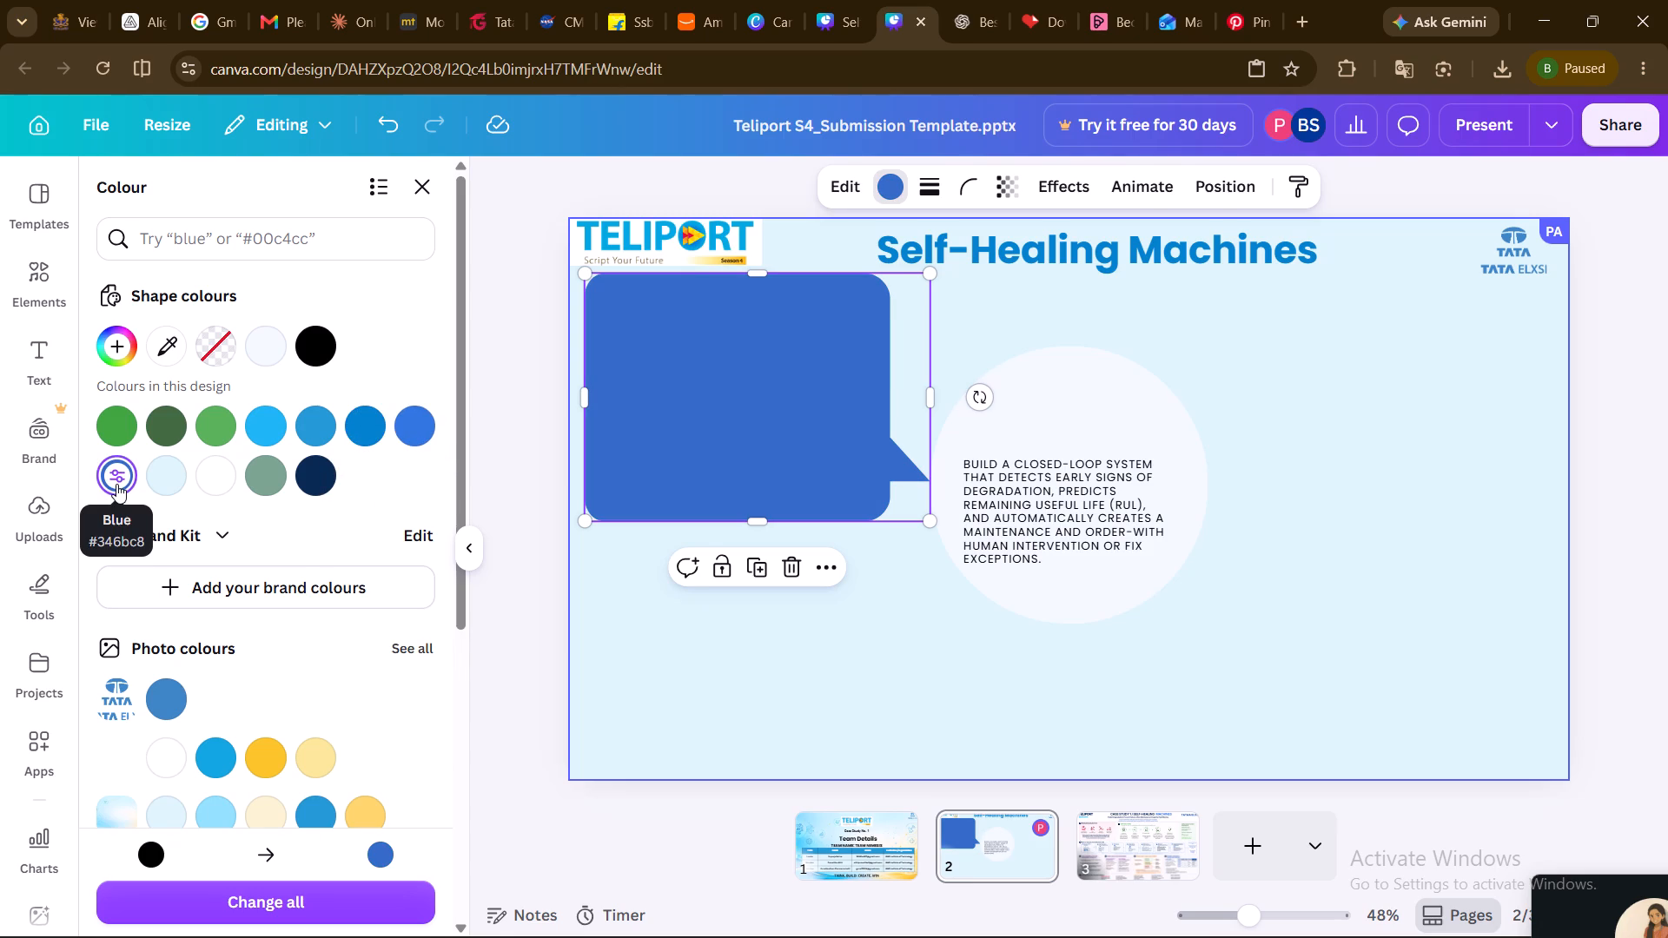
click(170, 685)
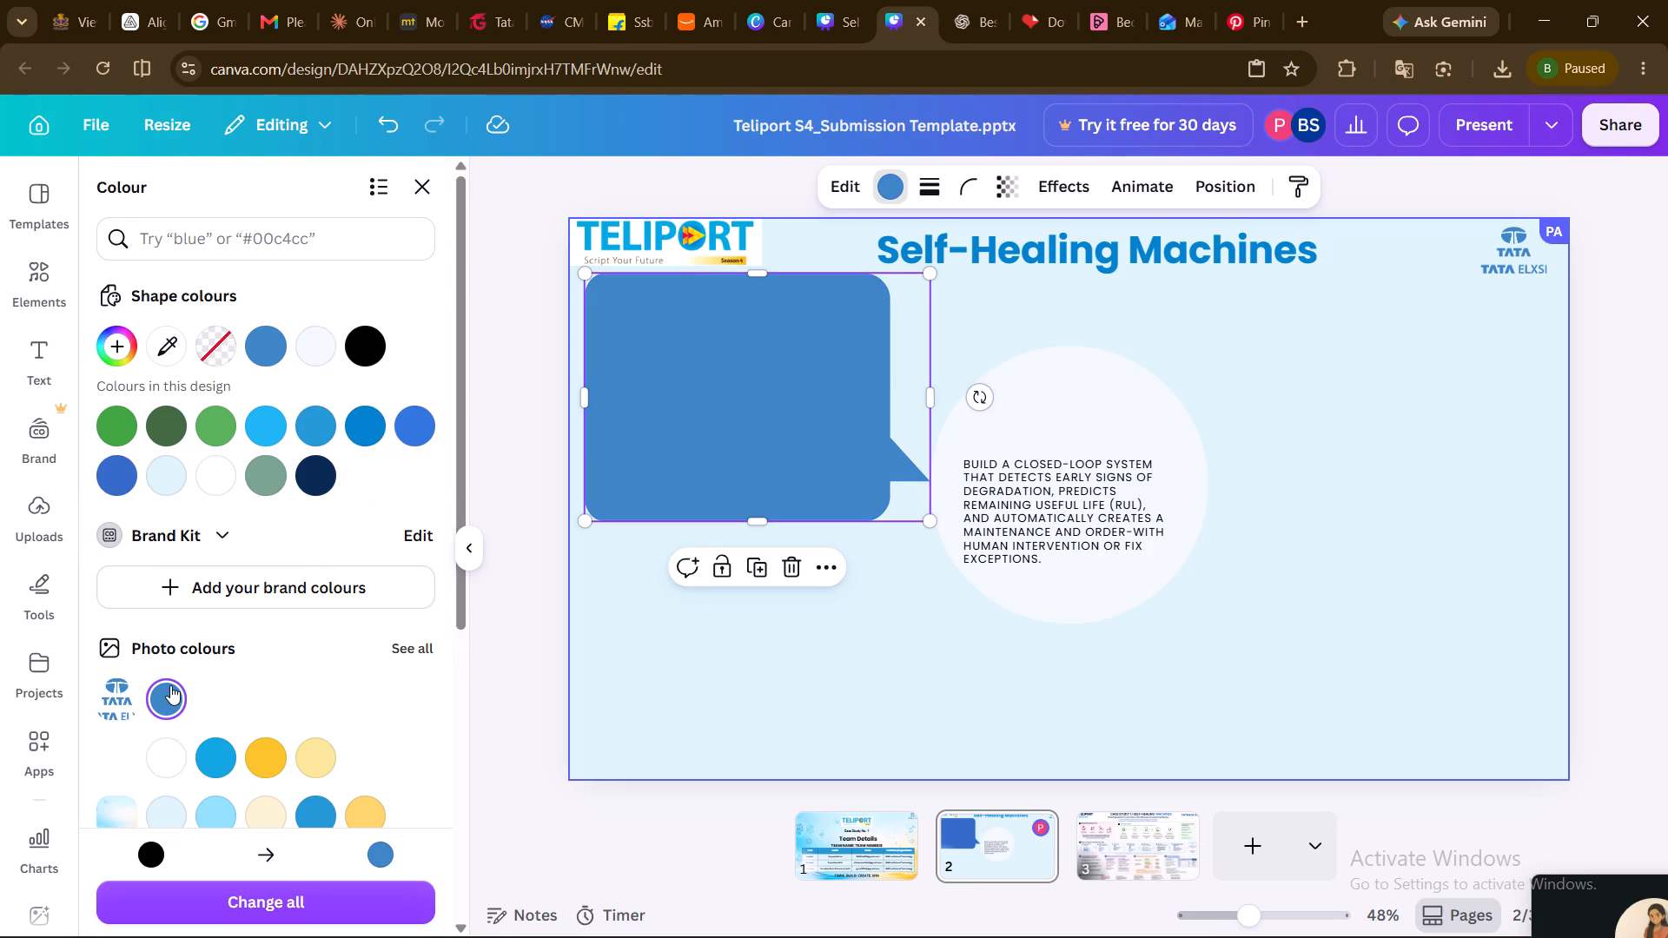
click(953, 736)
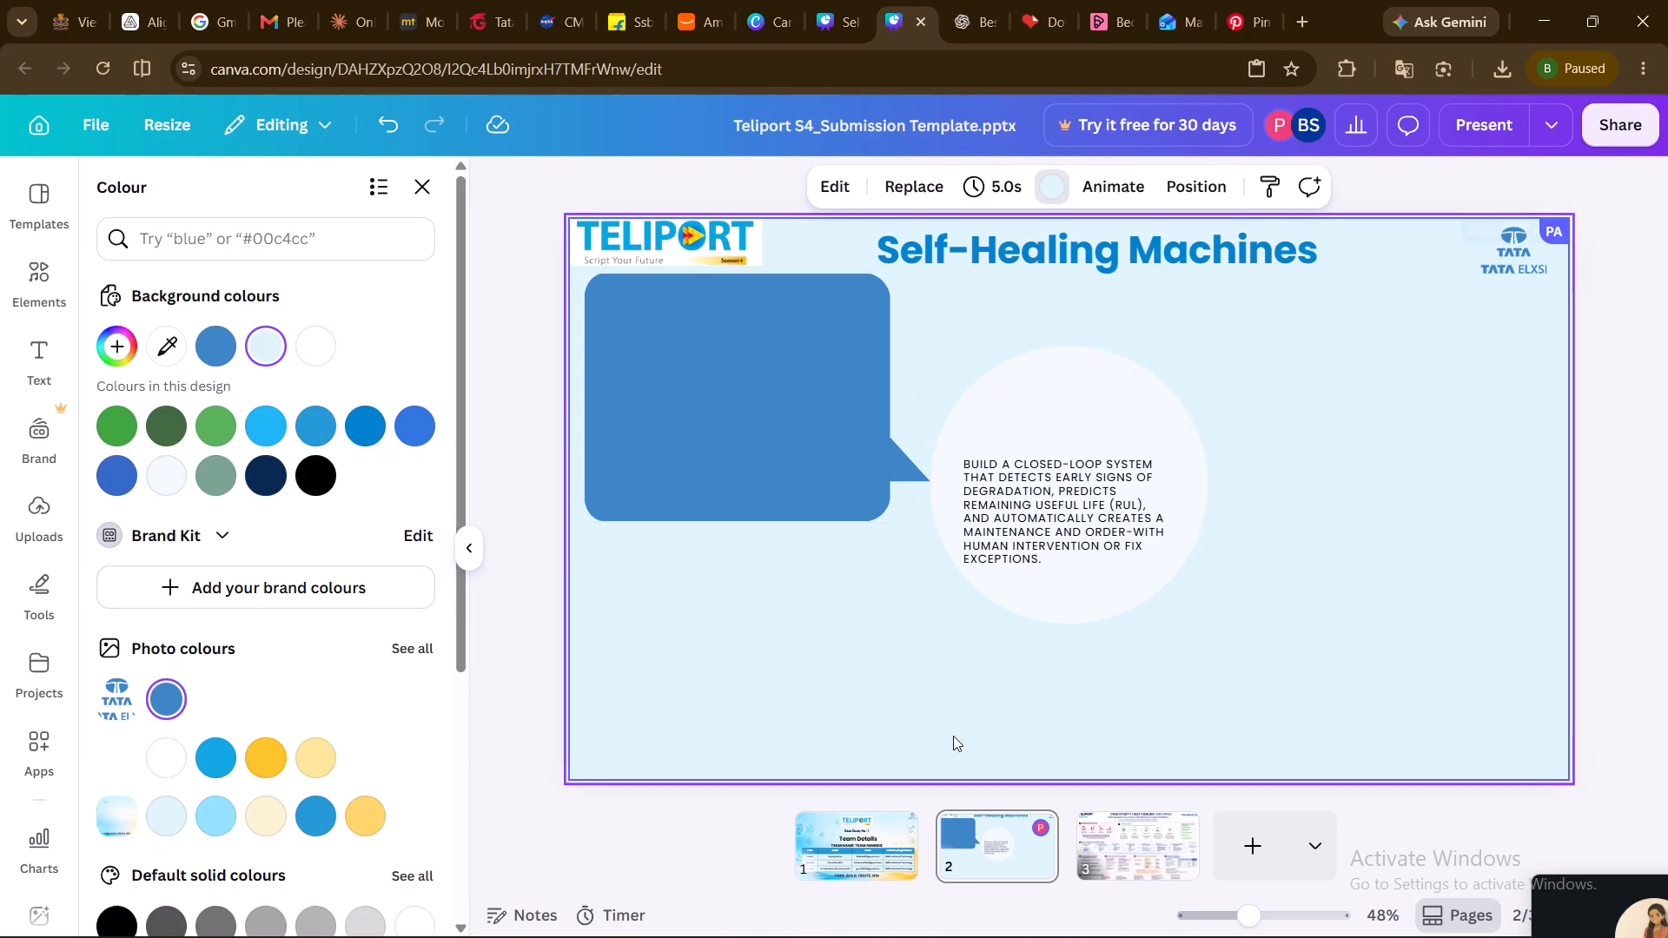
Open the blue speech bubble's text for editing.
double_click(737, 380)
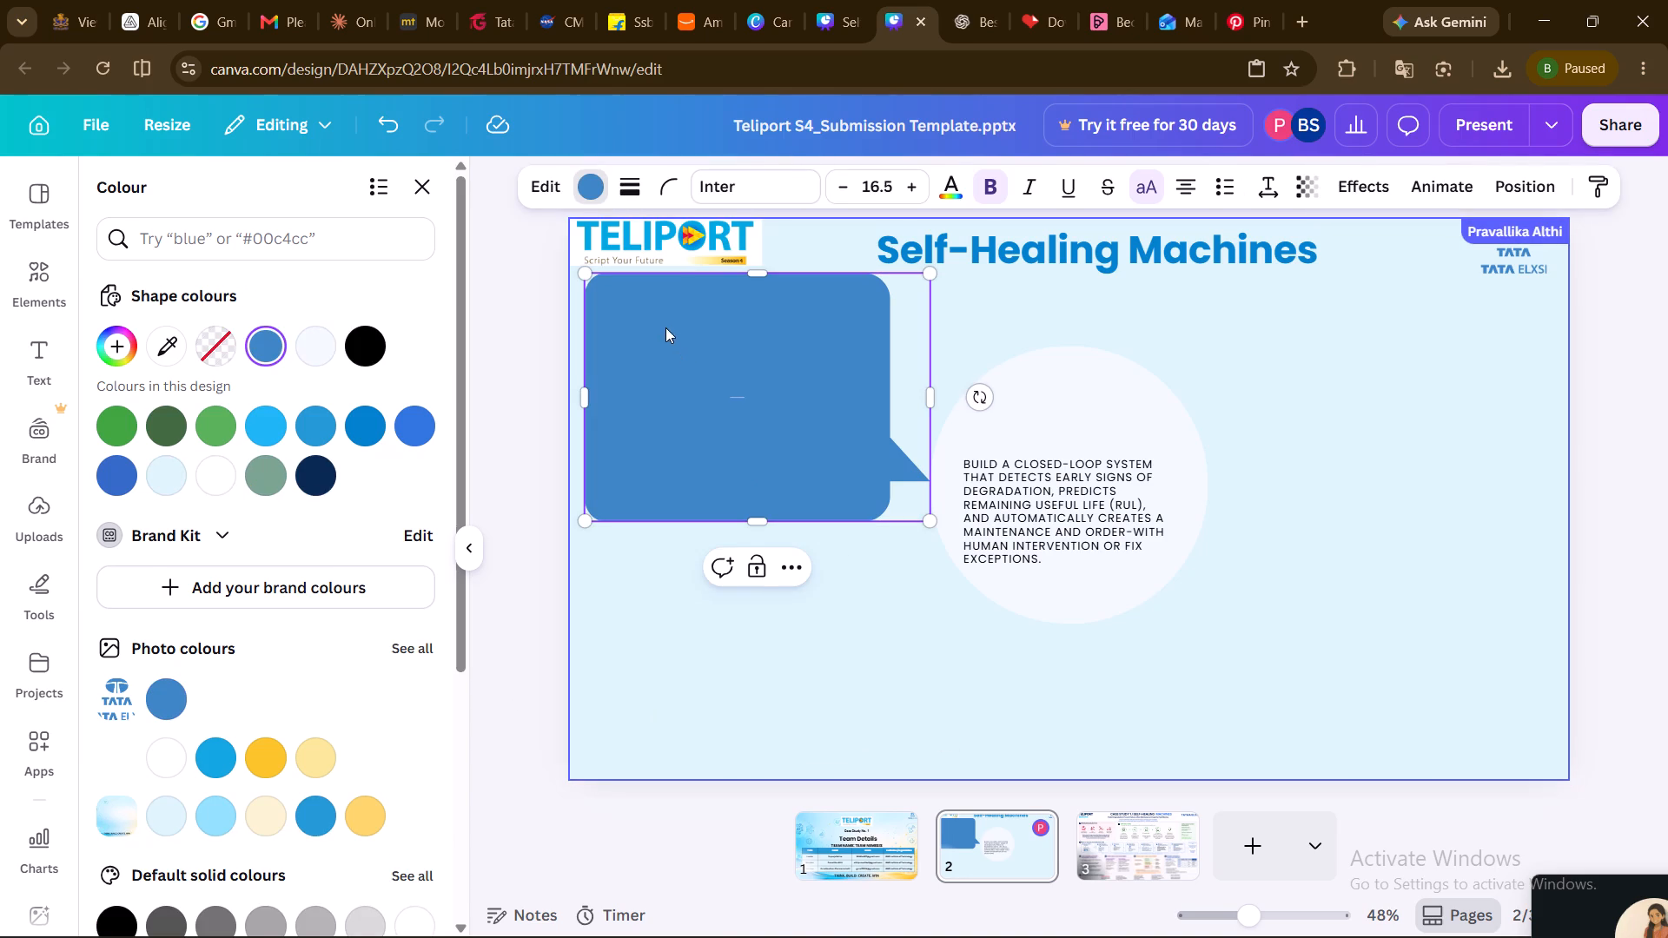
Add a new text box to page 2, in the empty area below the blue speech bubble and the circle.
click(660, 373)
click(36, 357)
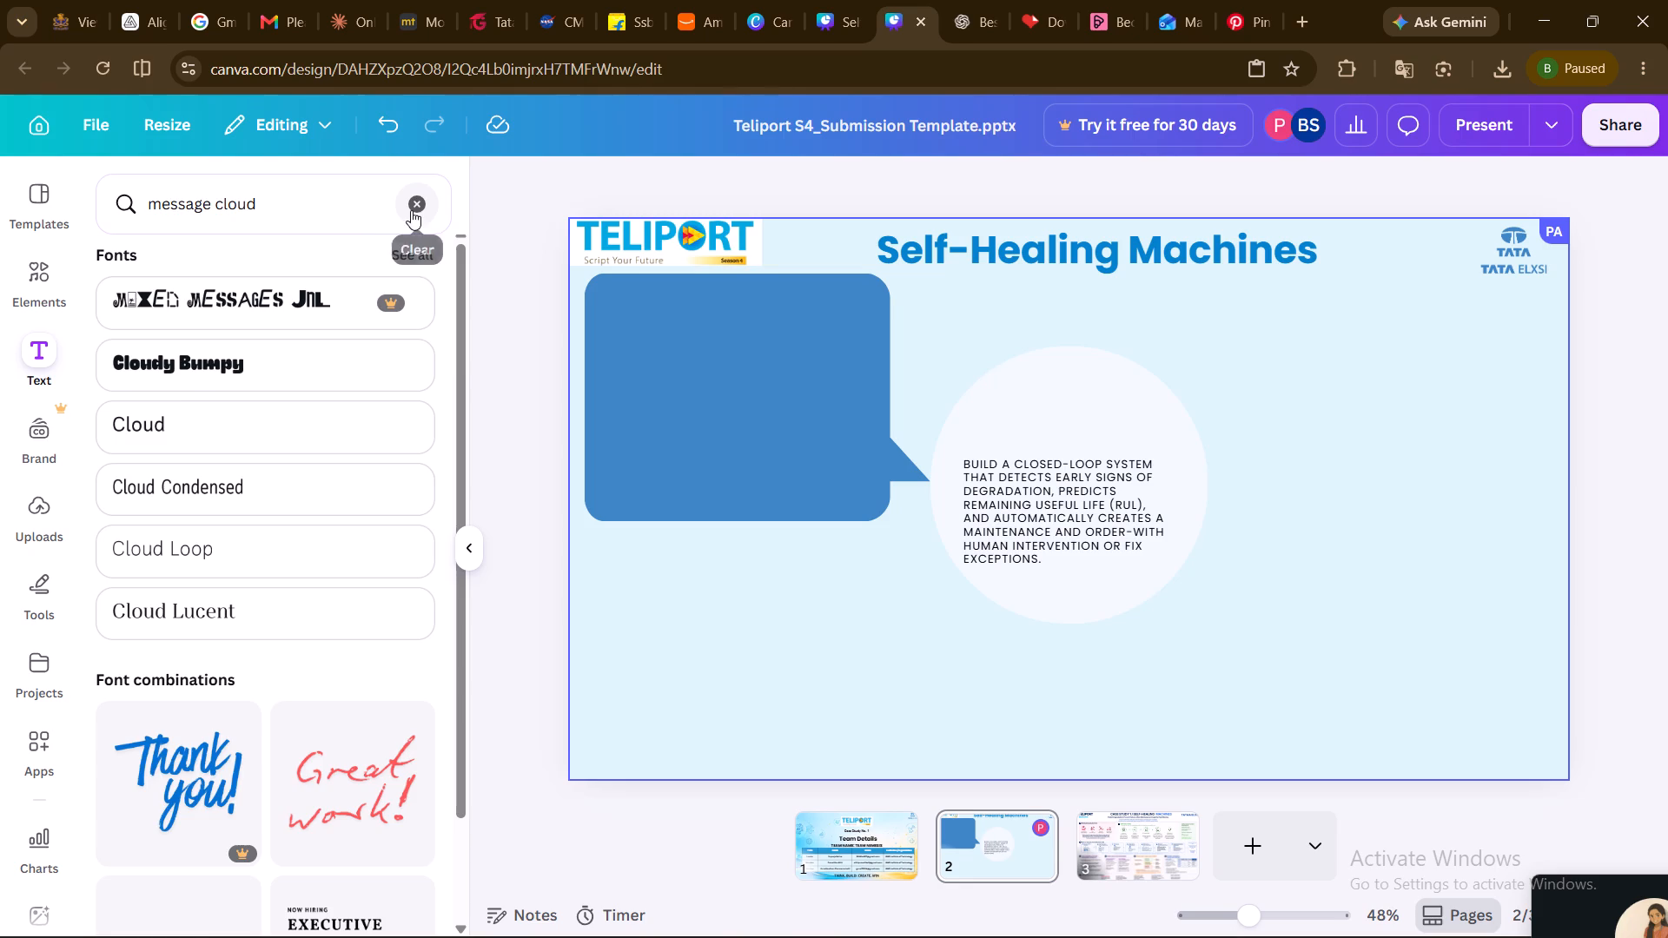
click(411, 210)
click(298, 277)
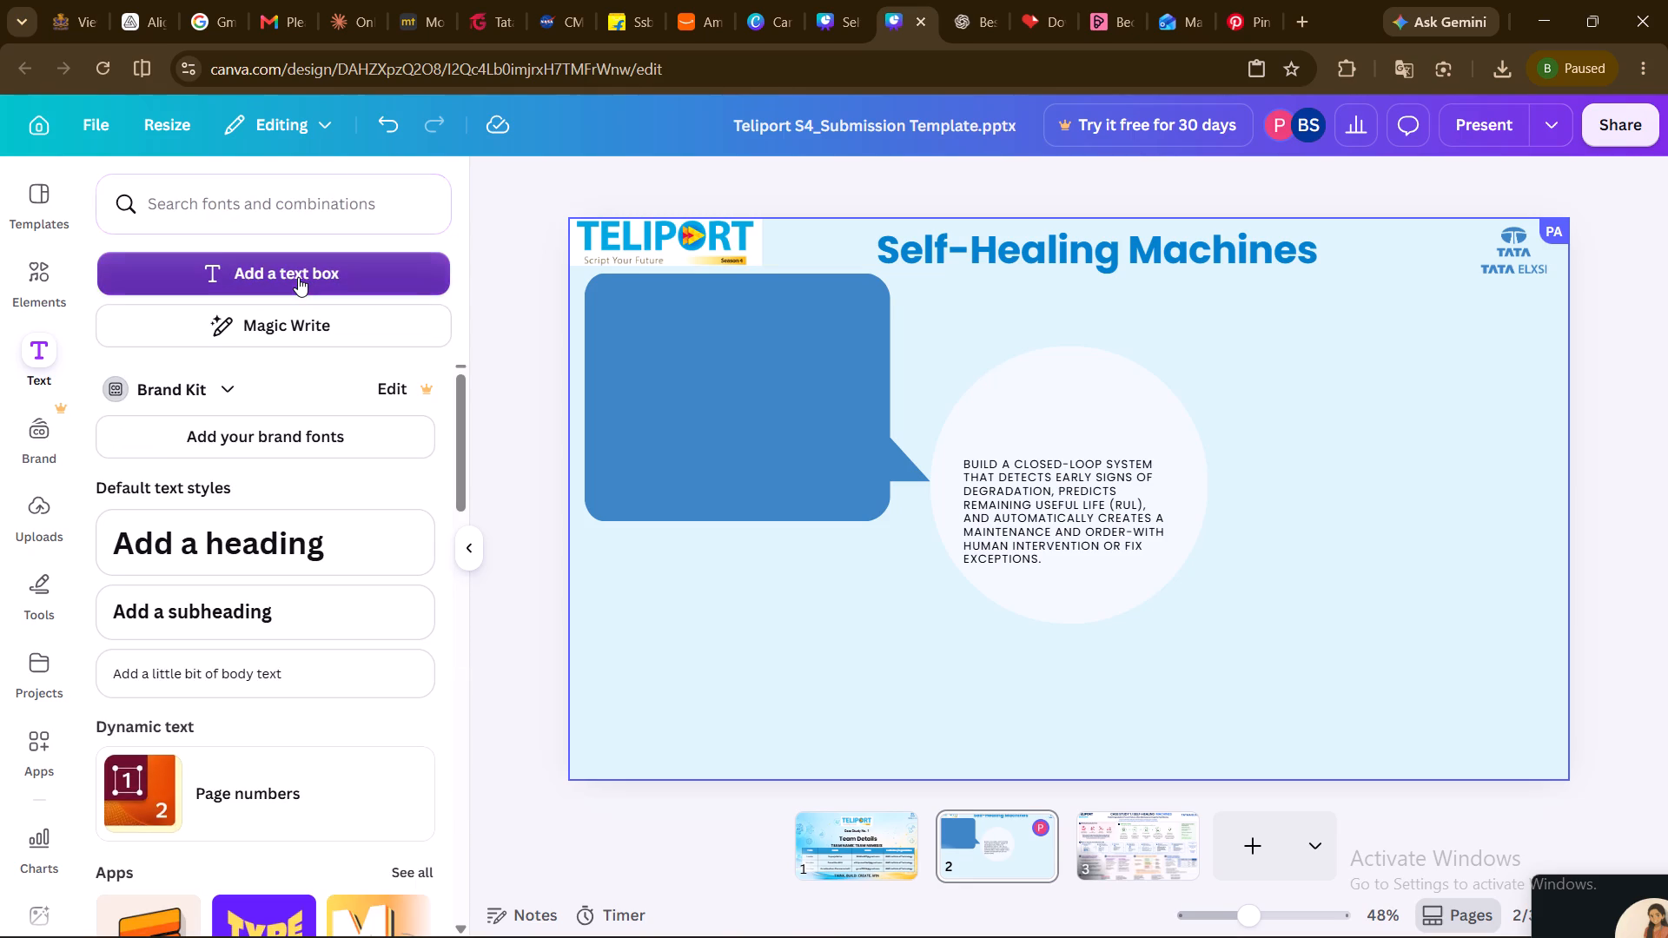
drag(1093, 564, 934, 706)
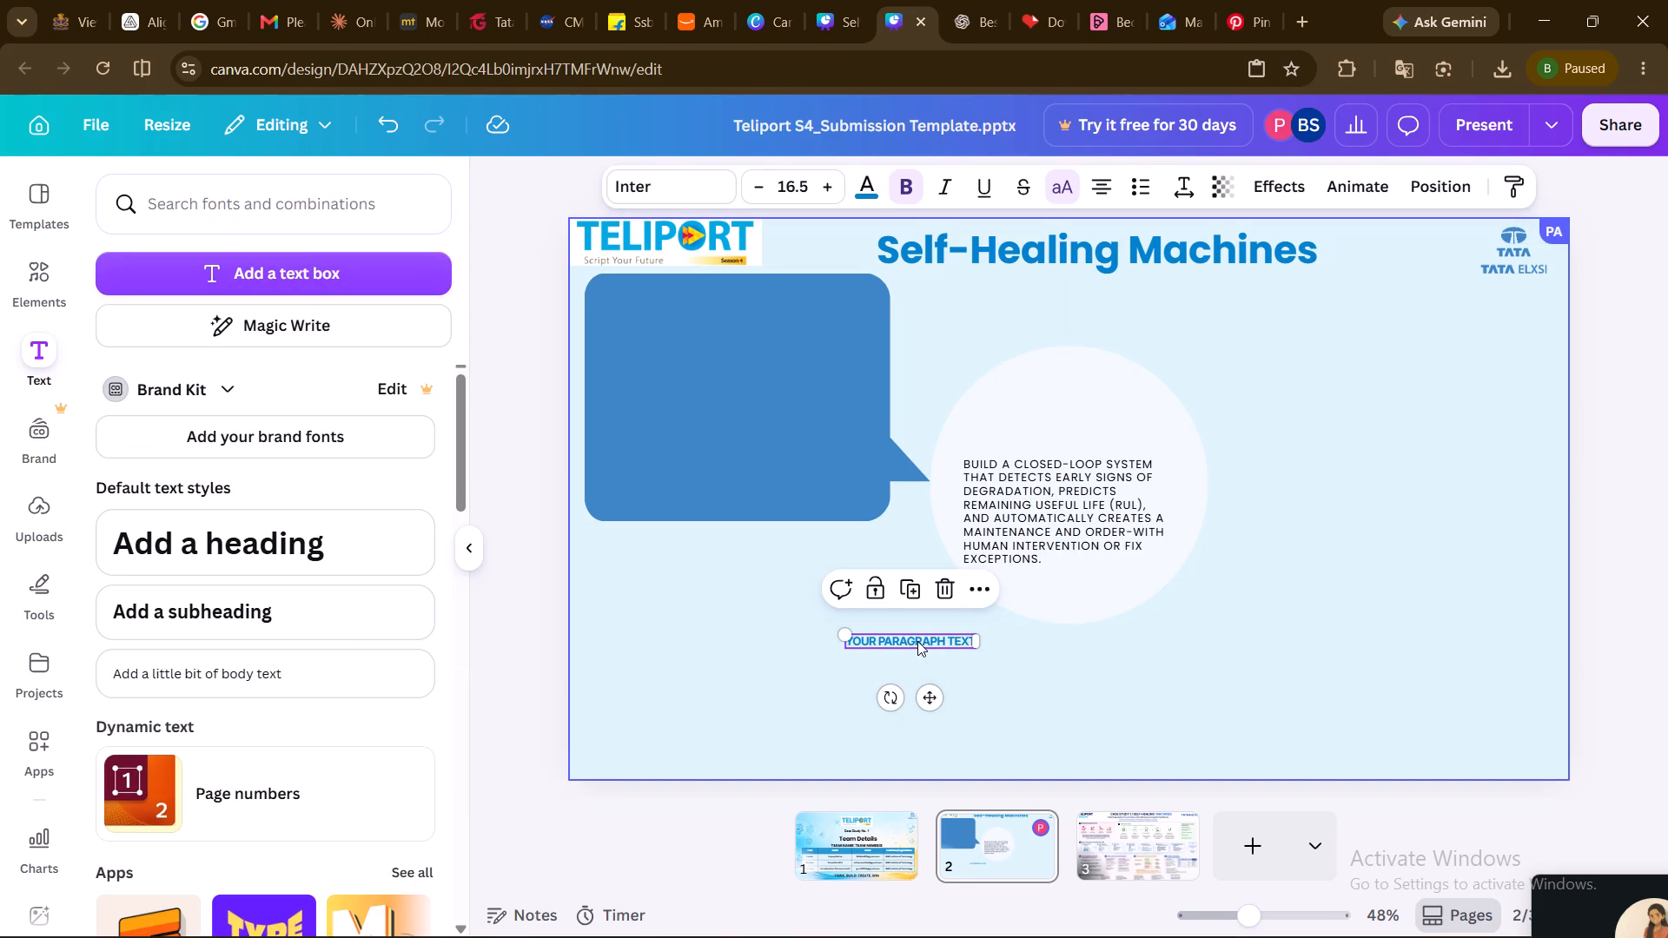
Consult page 3 for the section heading, and replace the new text box's placeholder on page 2 with "Our Solution".
double_click(917, 641)
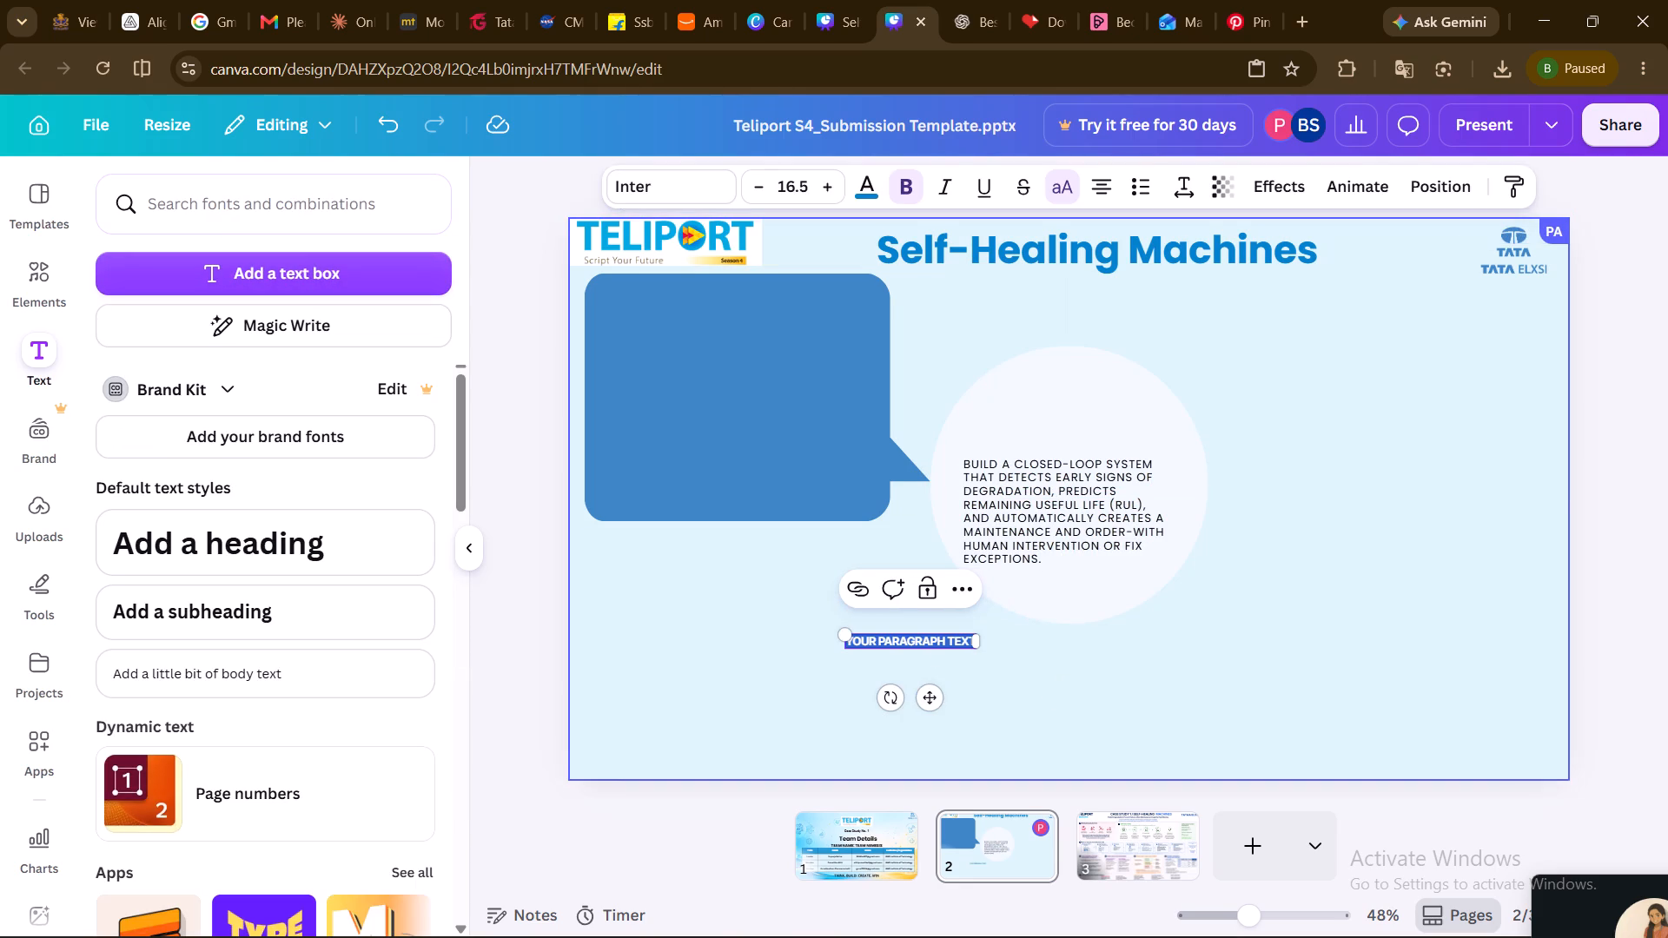
click(1141, 833)
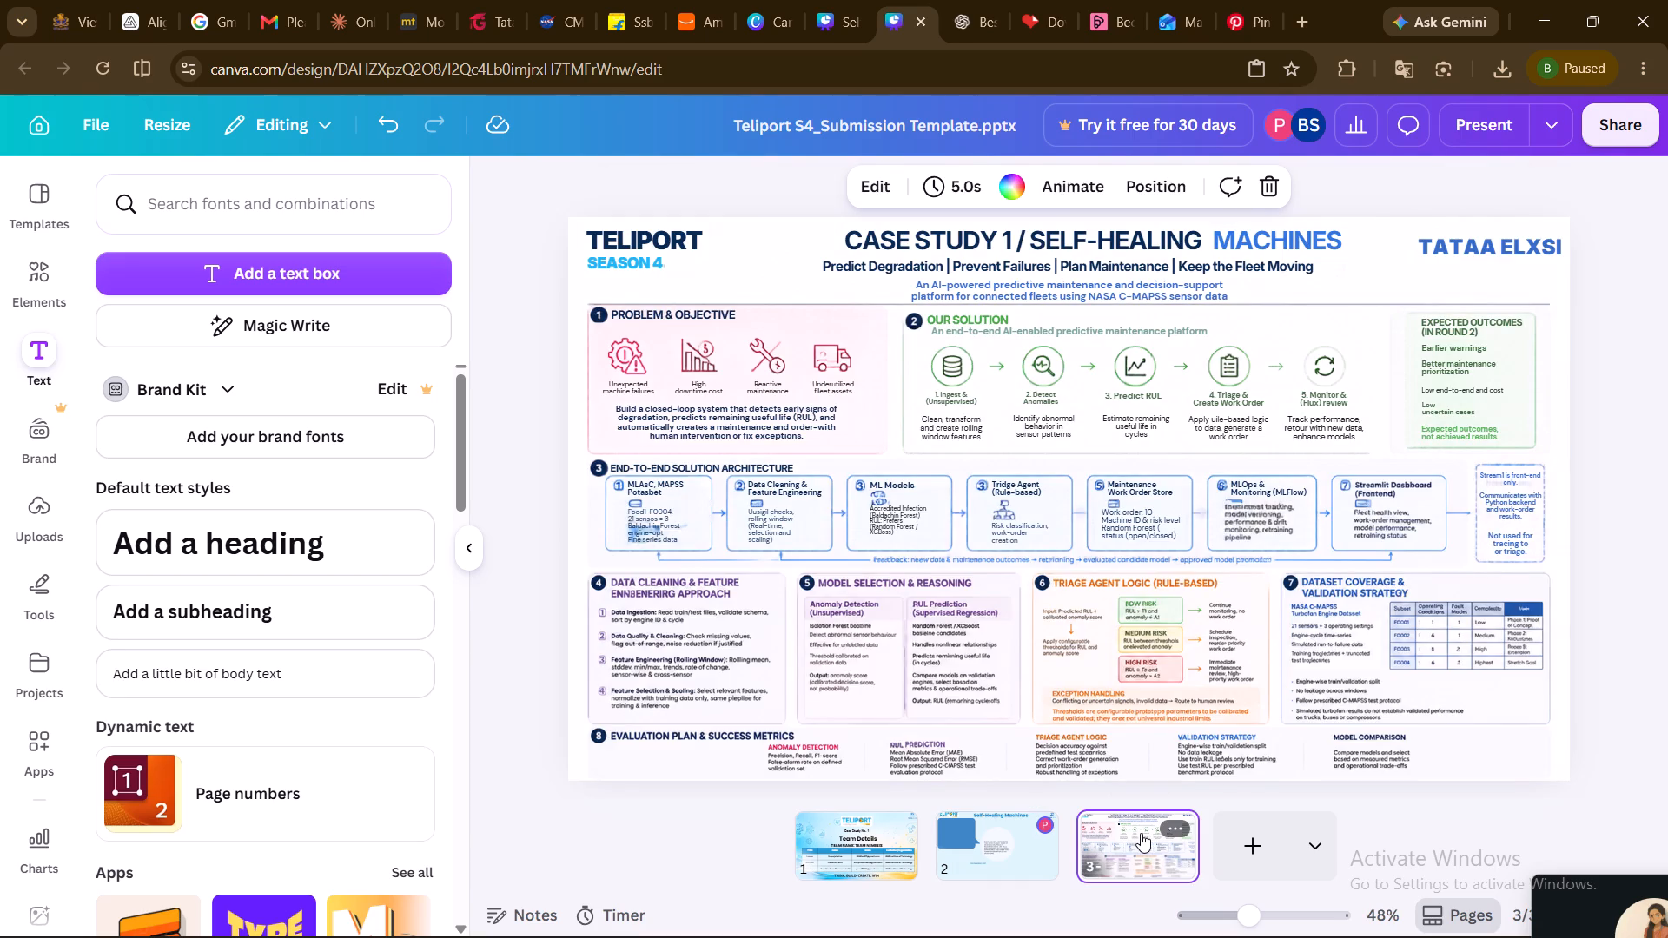
click(1021, 841)
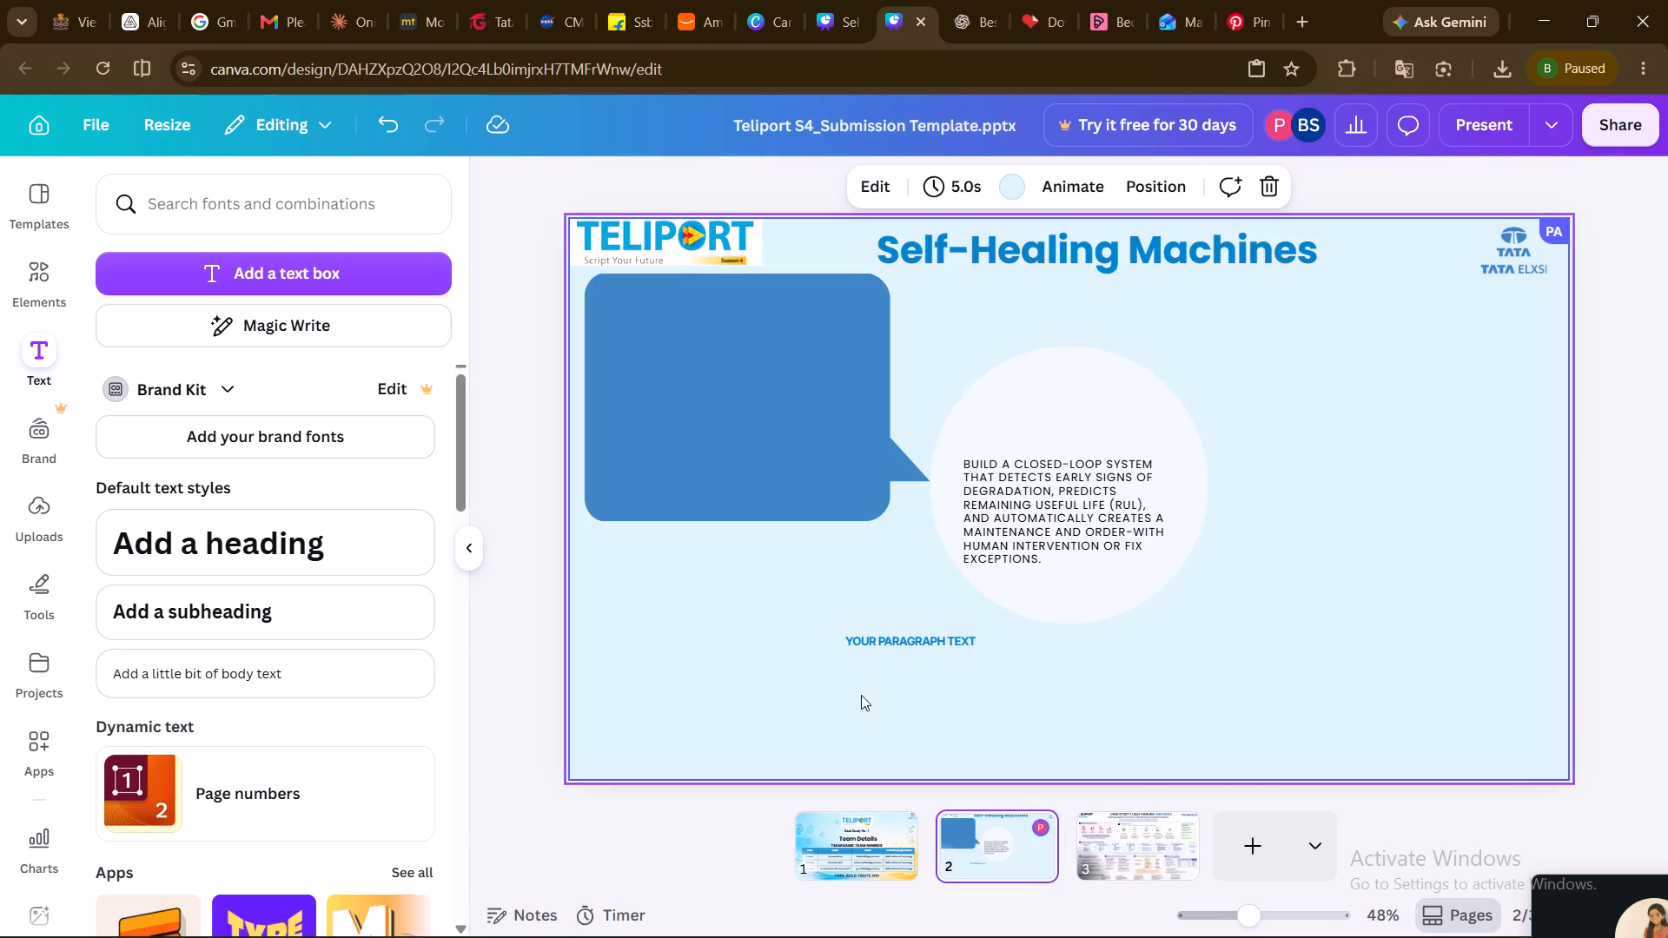
double_click(893, 636)
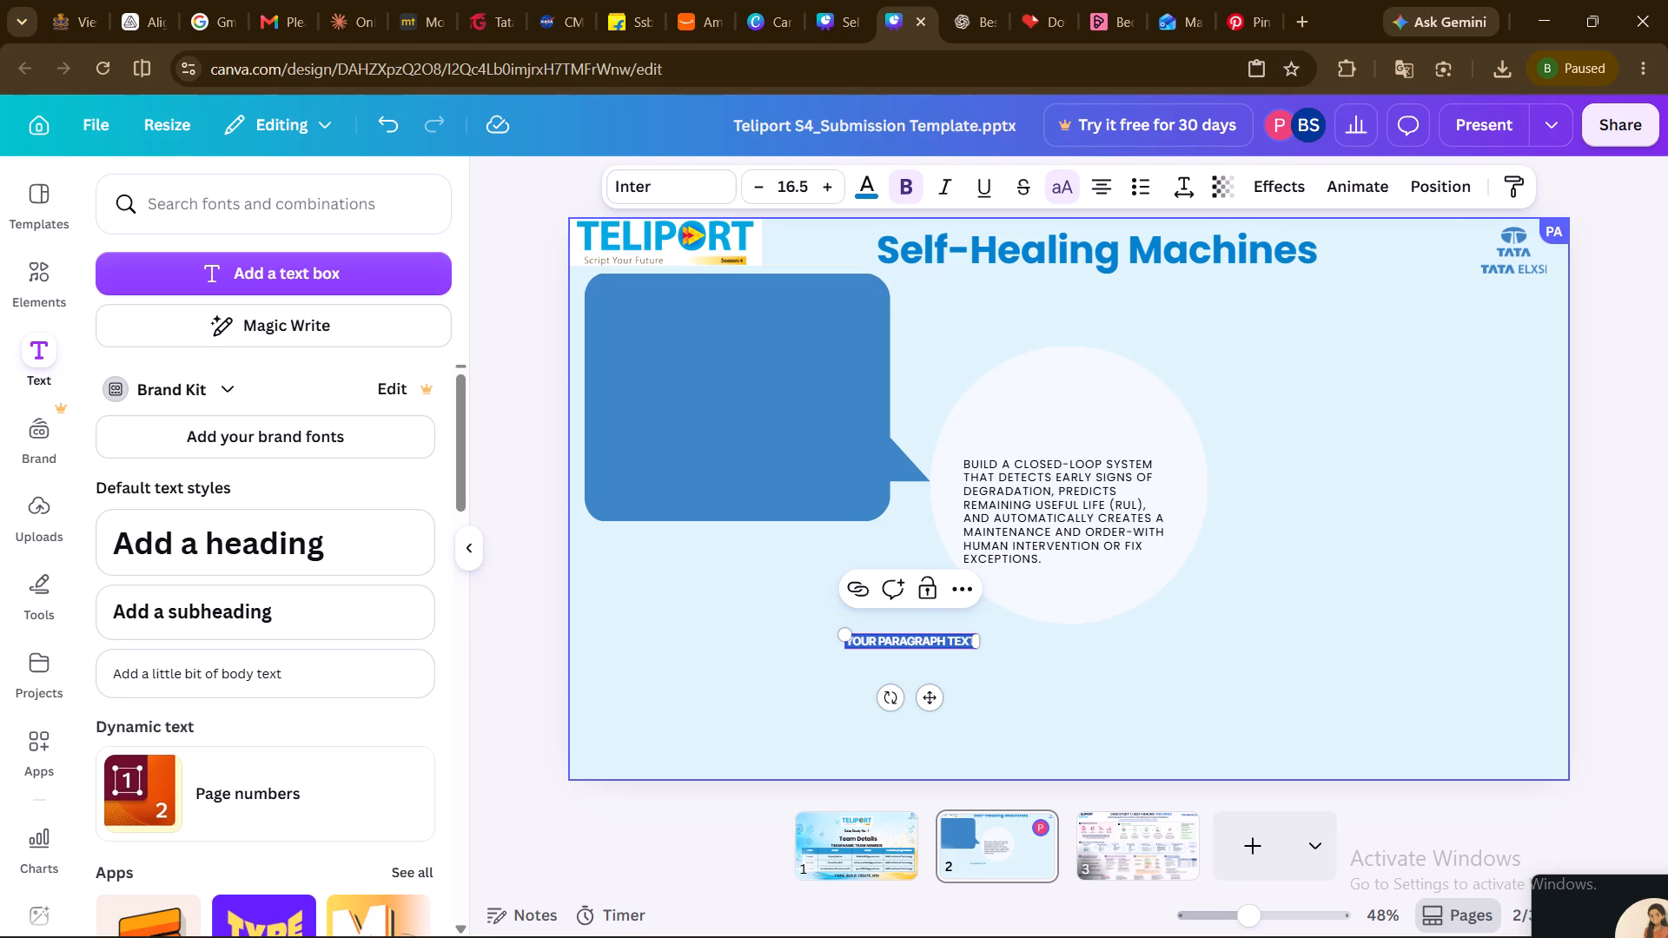
key(shift+o)
key(u)
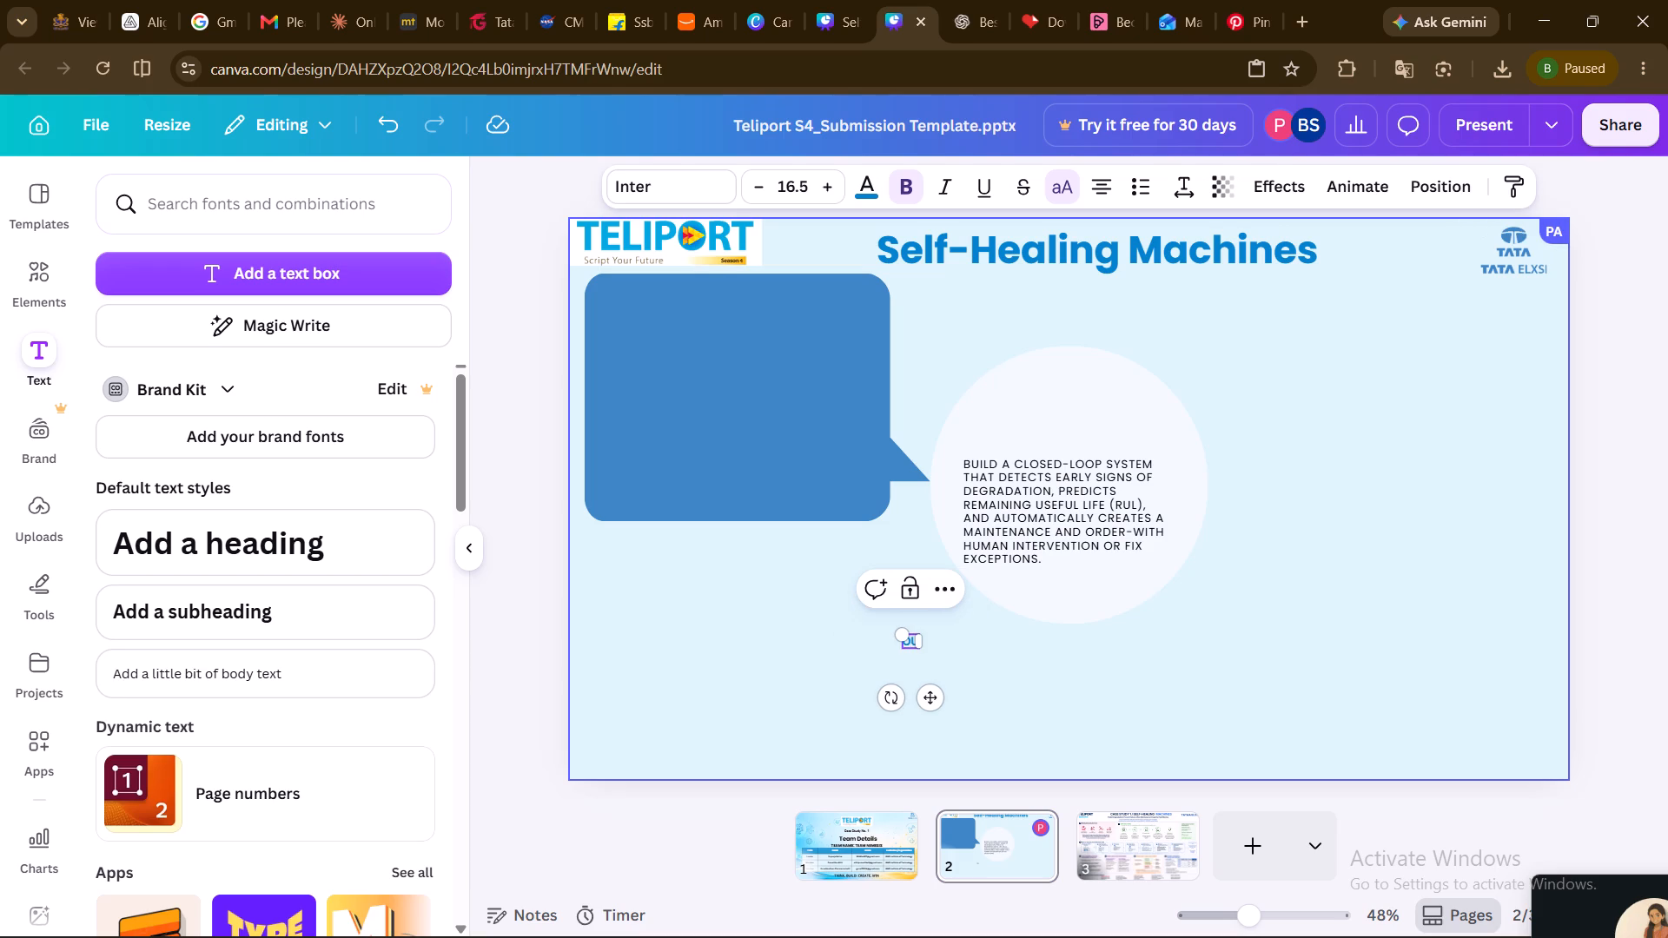
text(r)
key(space)
key(space)
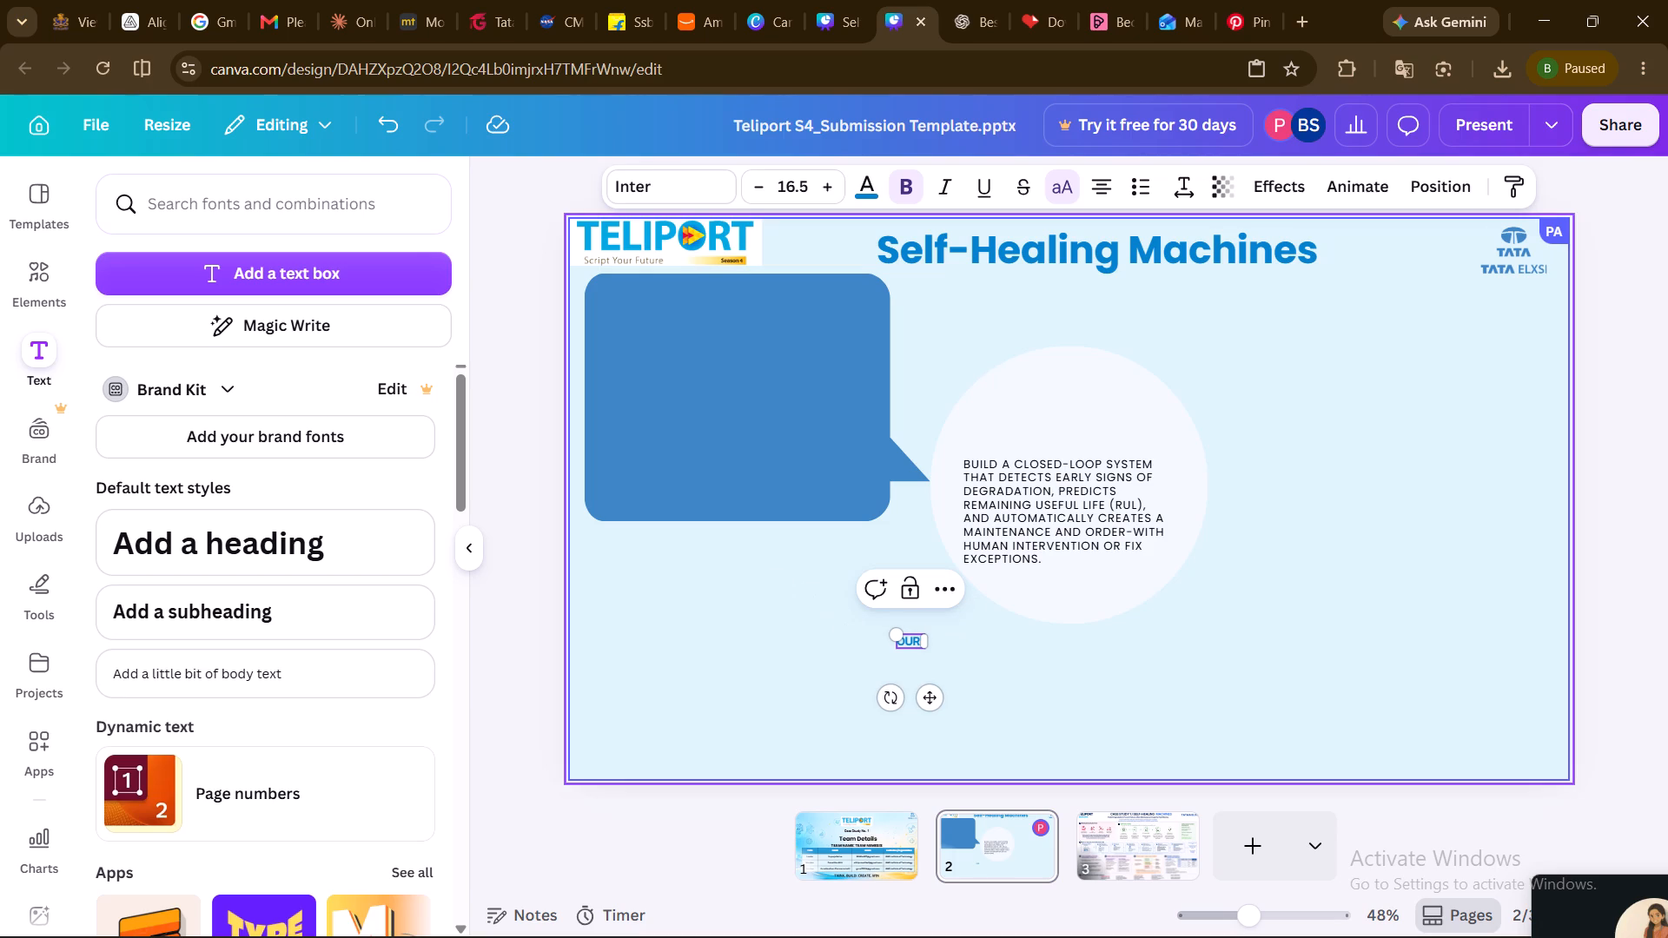
text(So)
text(lution)
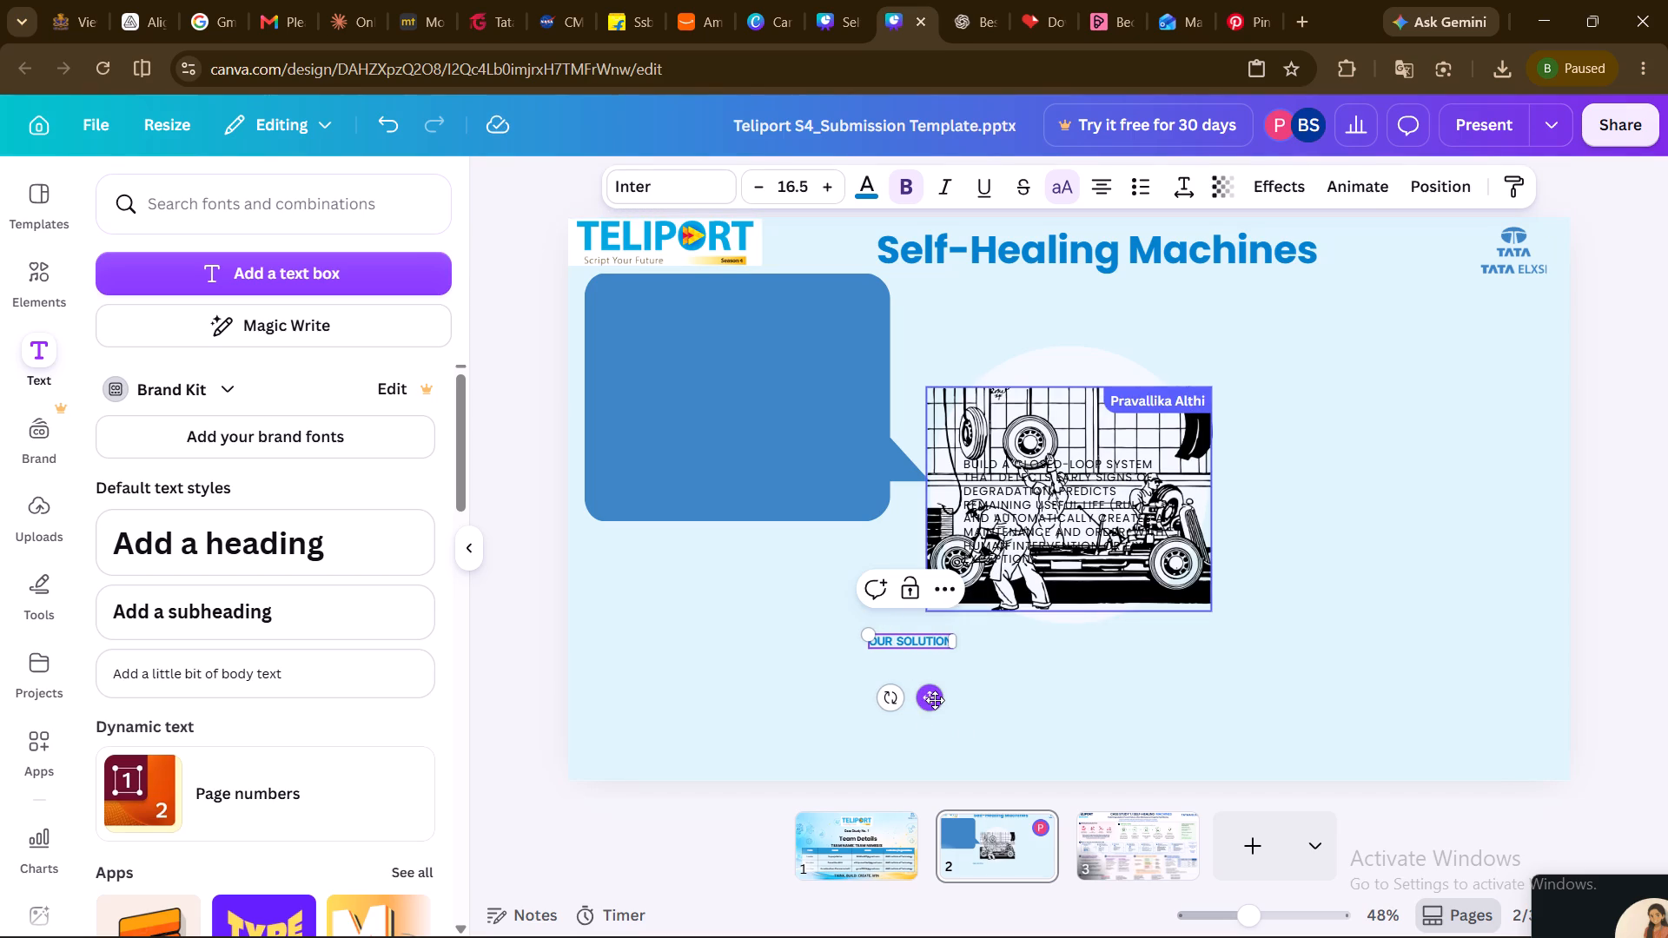
Move the "Our Solution" text into the upper part of the blue speech bubble.
drag(935, 700, 755, 419)
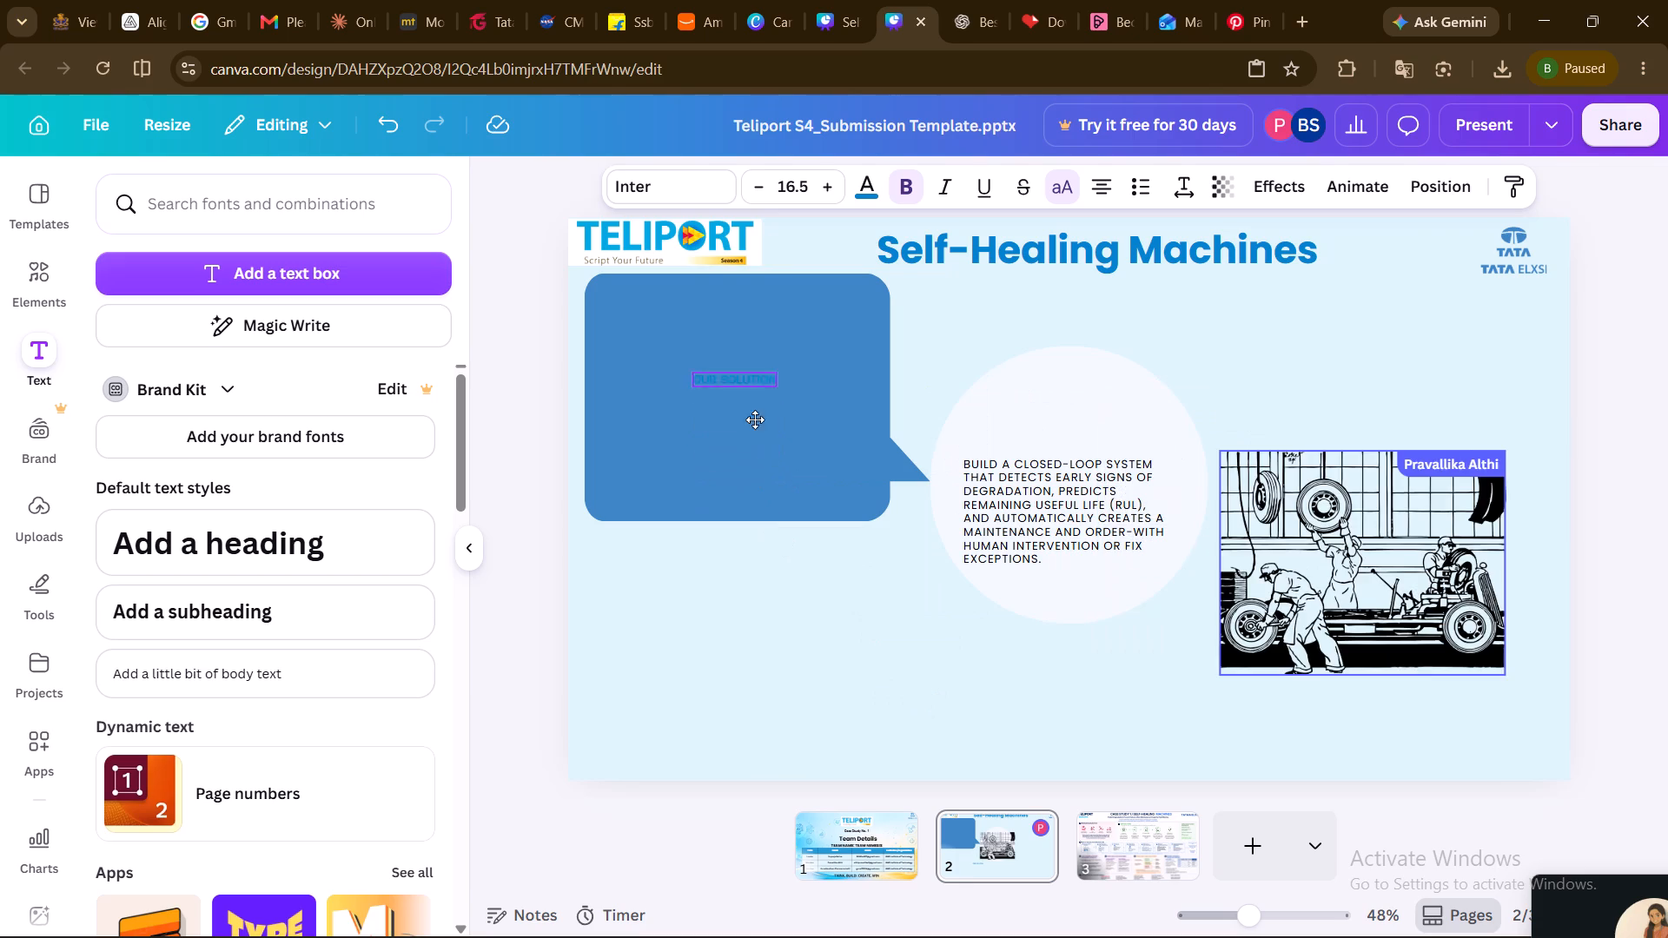
drag(755, 419, 723, 366)
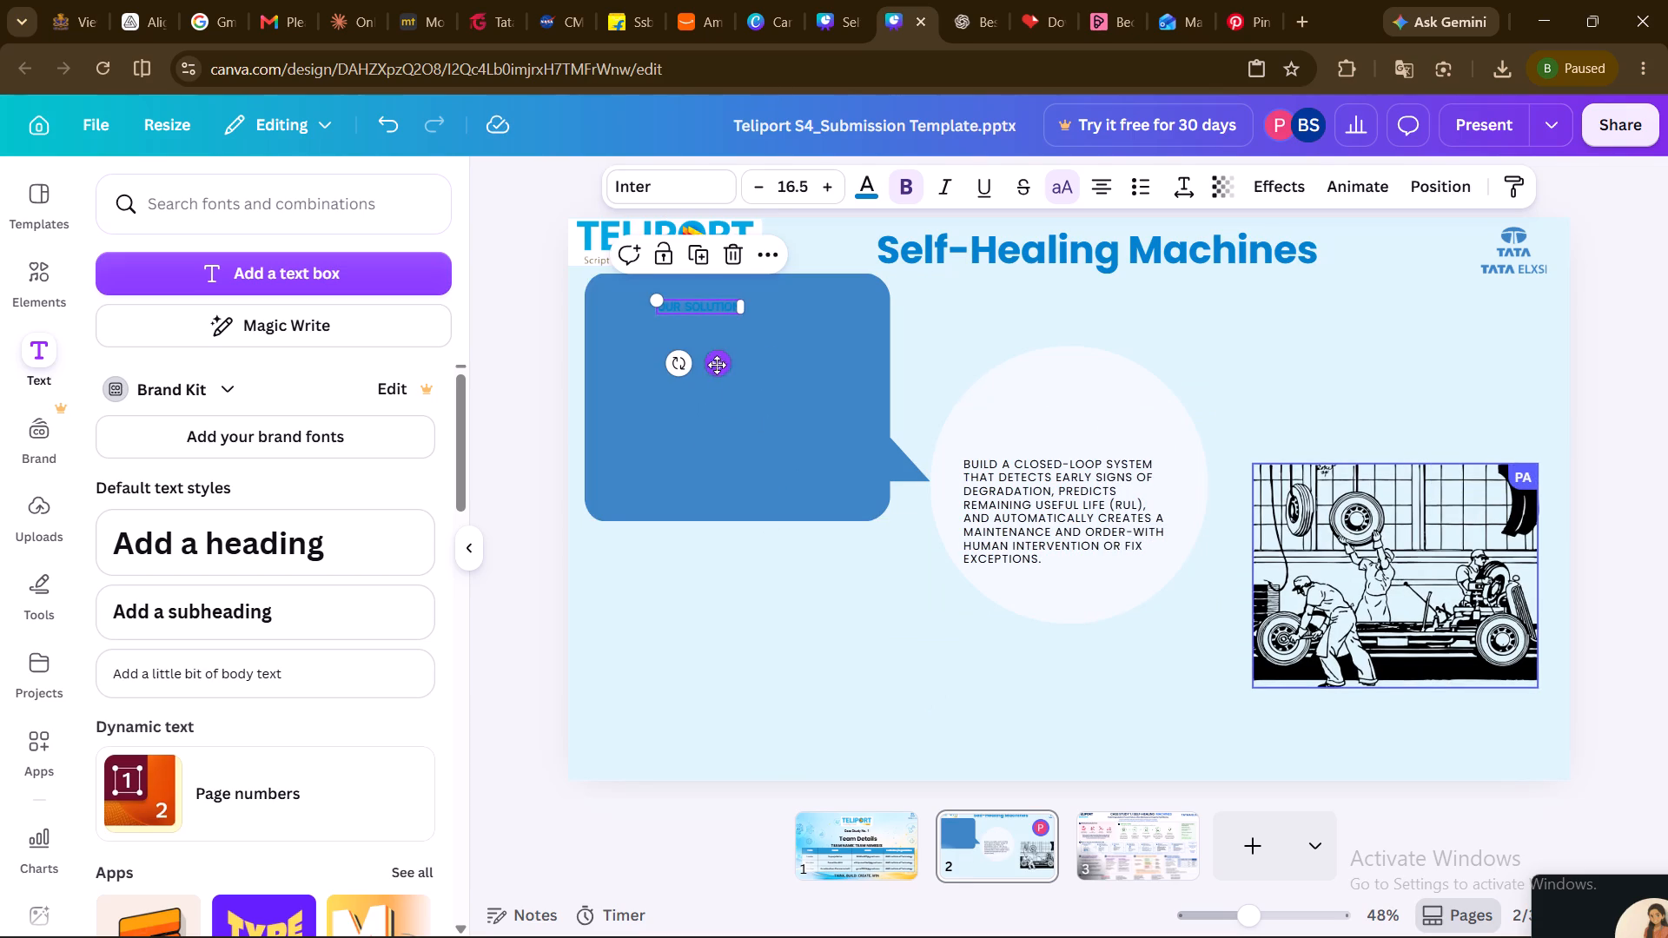
Change the text colour of the whole "Our Solution" heading to white.
double_click(698, 306)
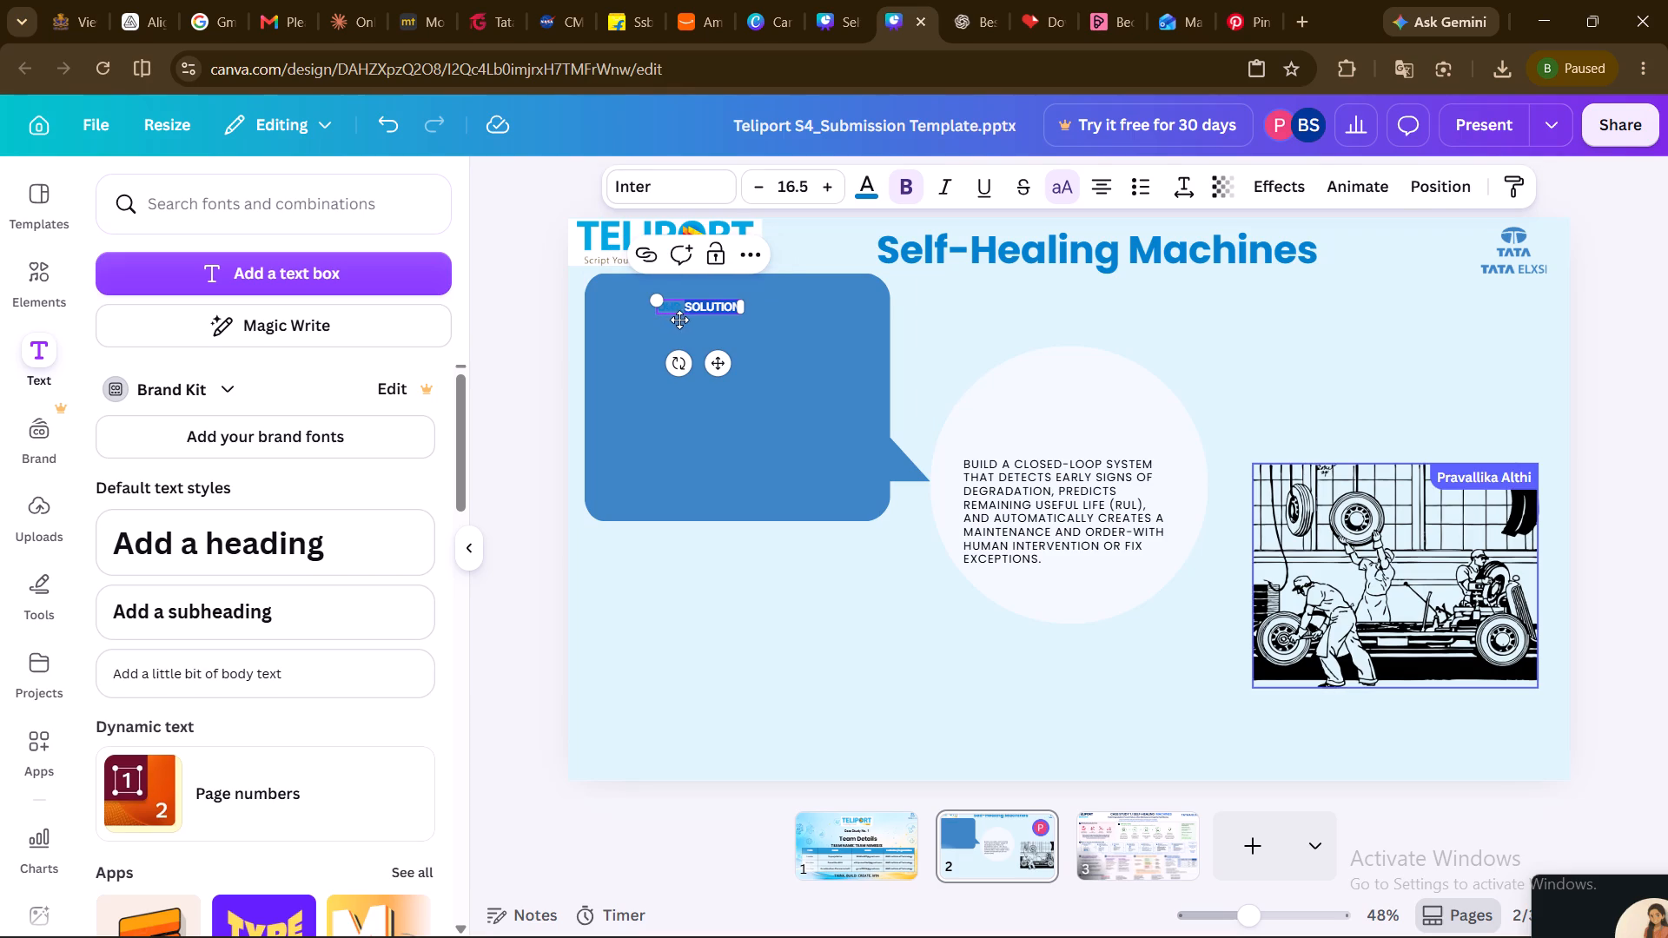
double_click(679, 304)
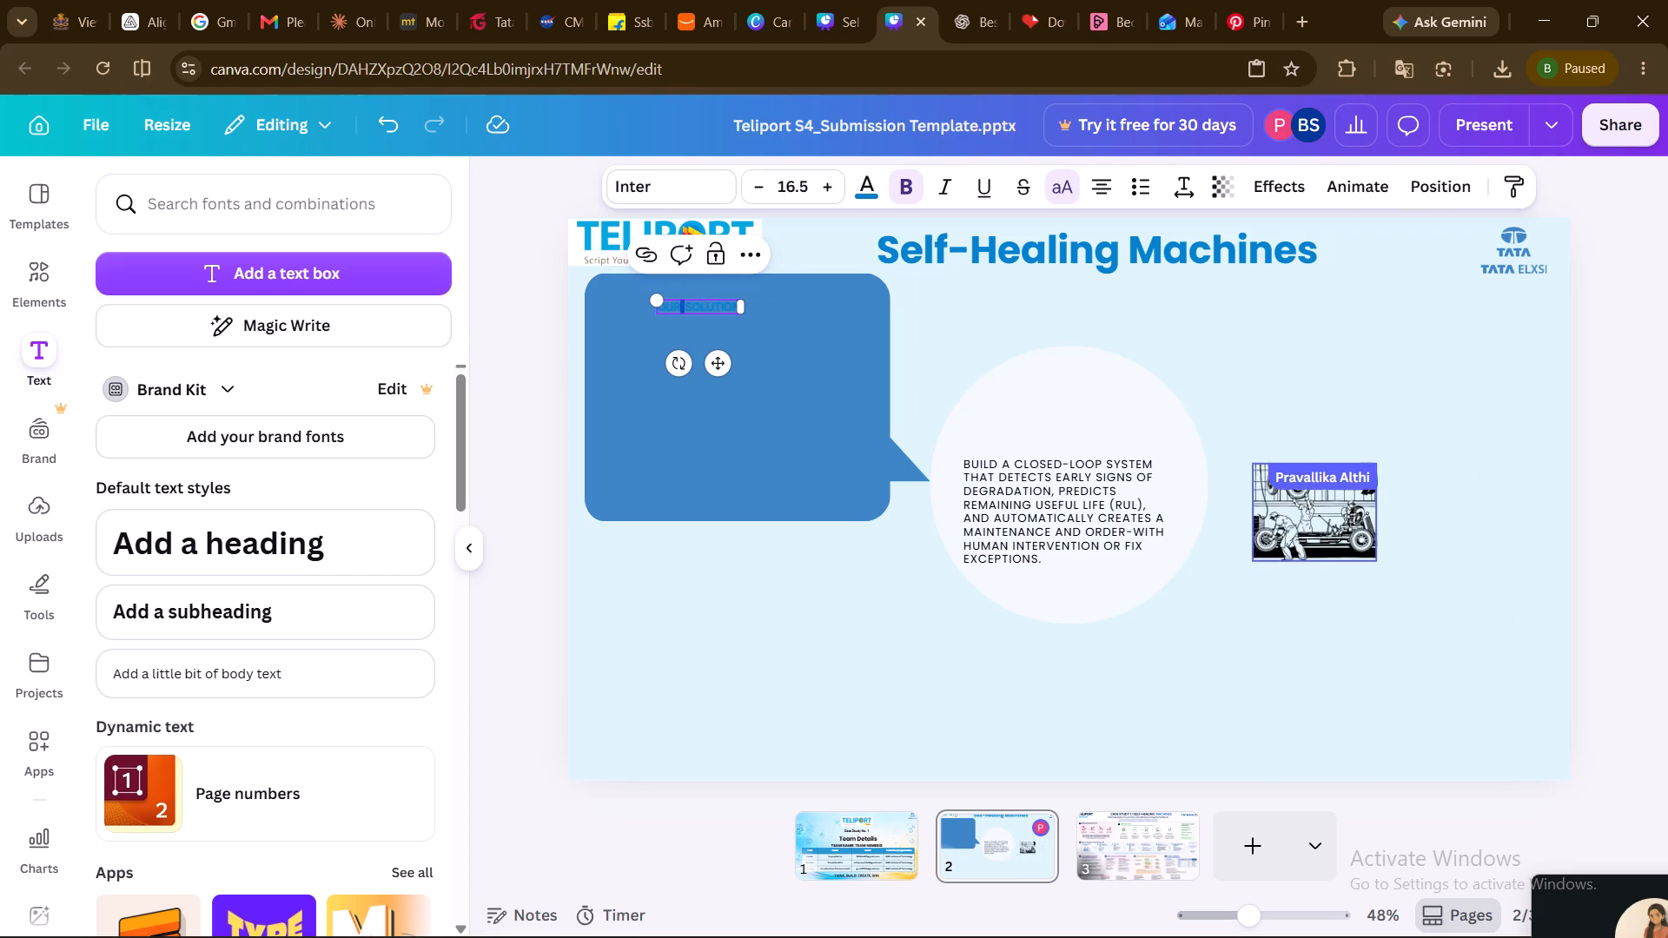
key(ctrl+a)
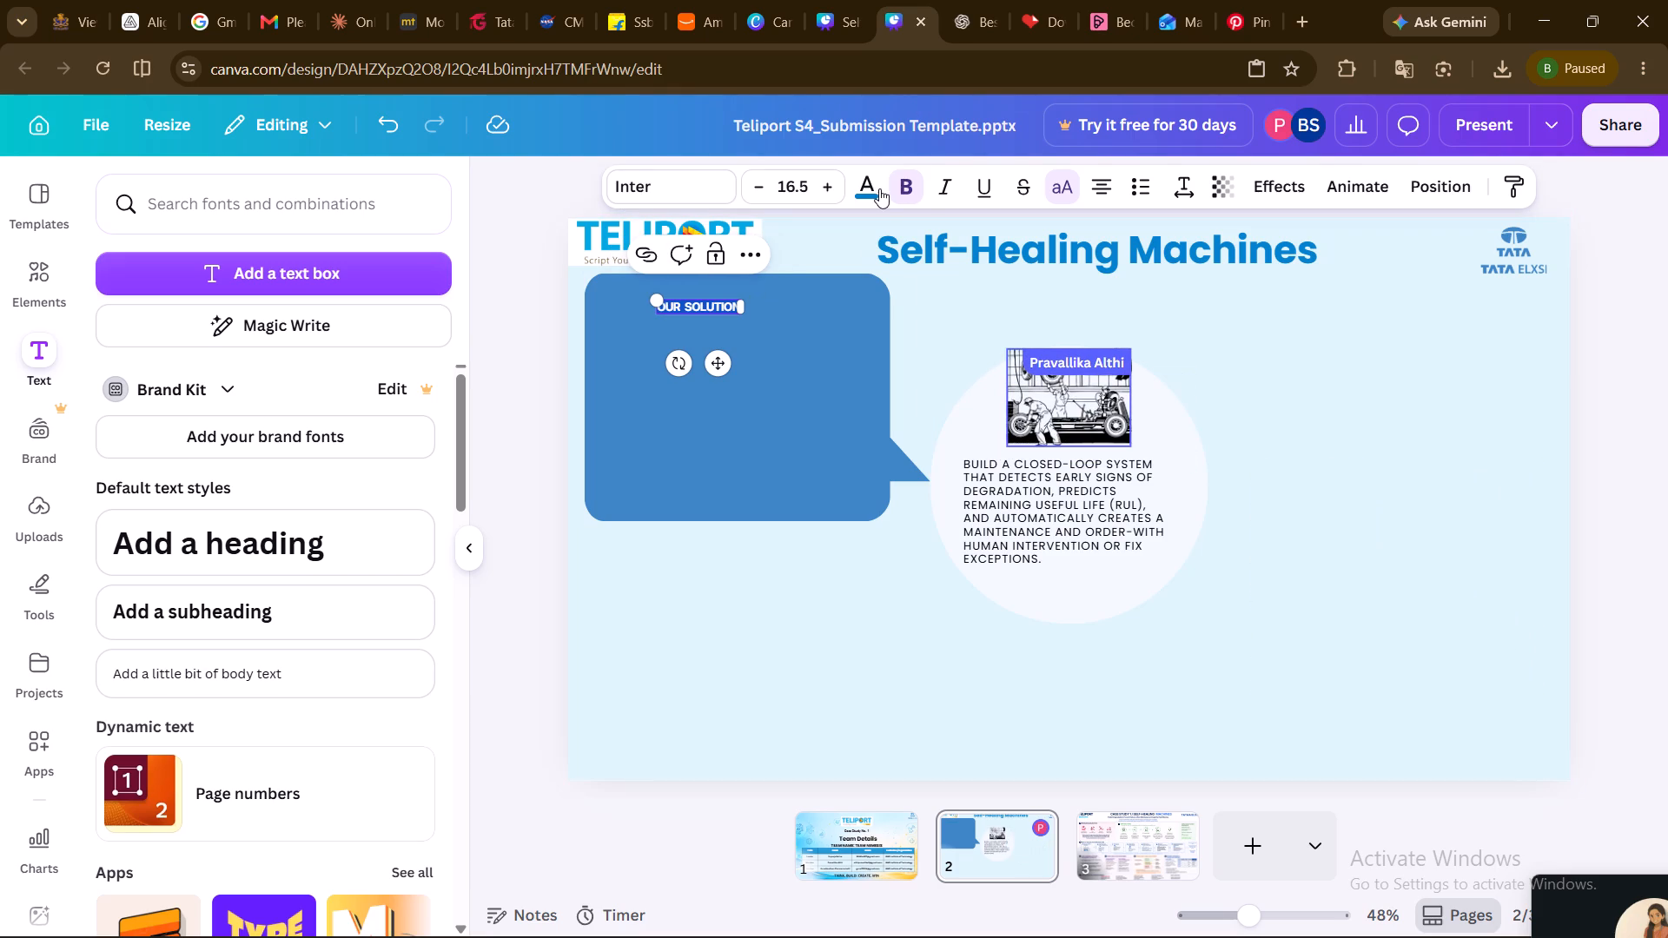
click(871, 189)
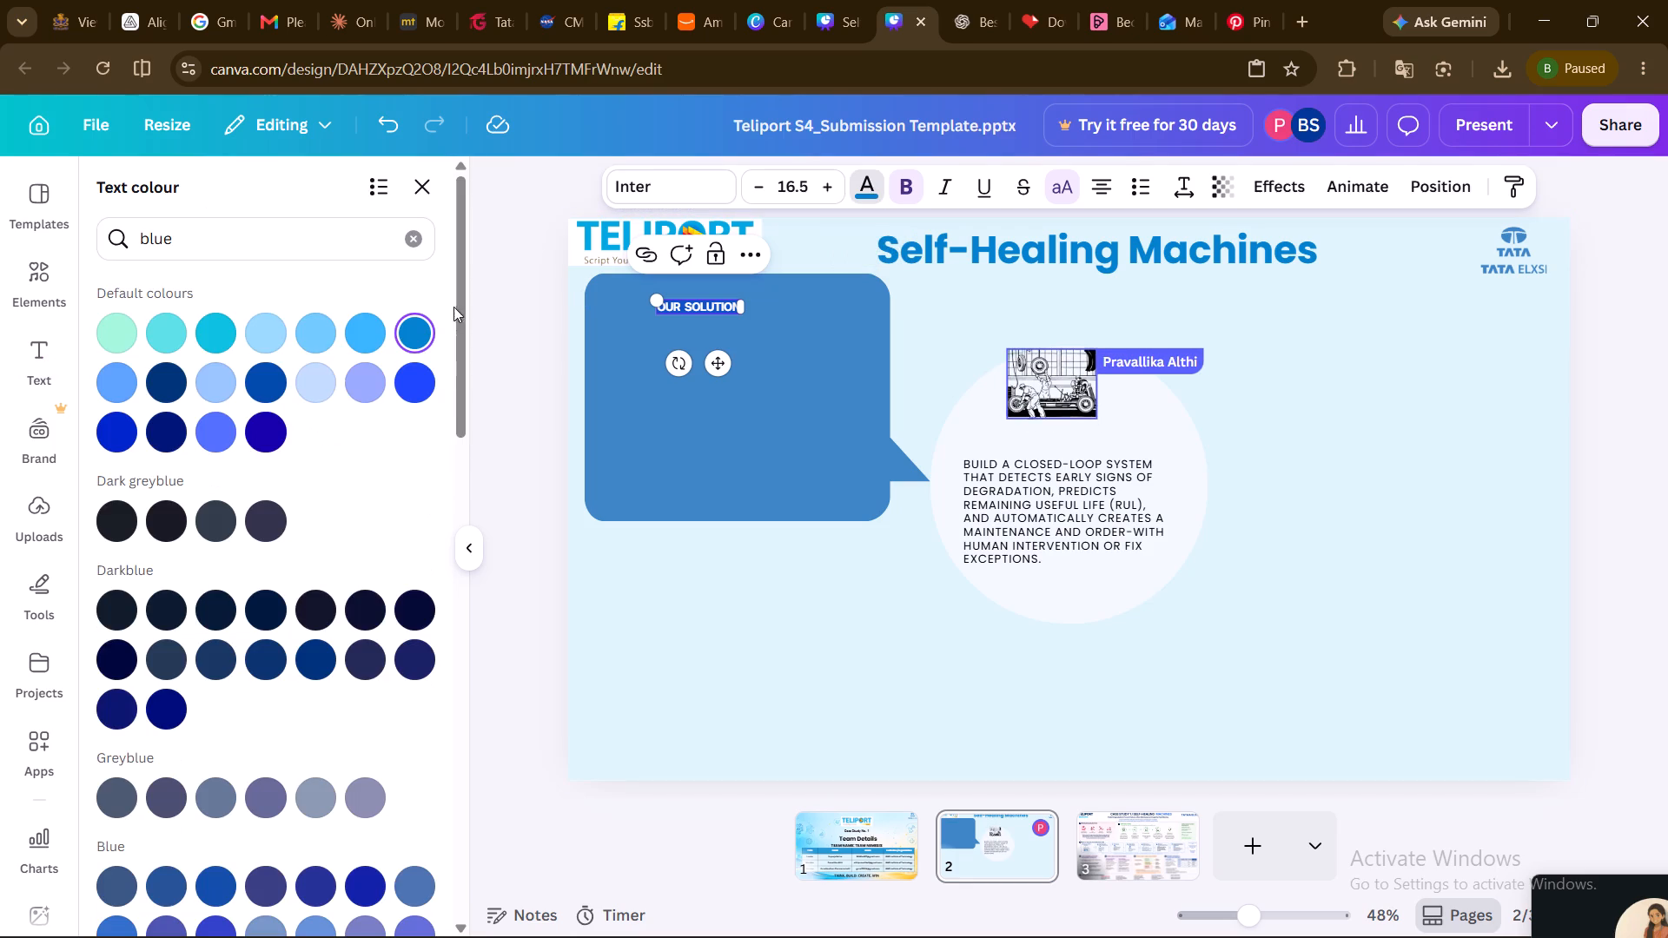
click(176, 236)
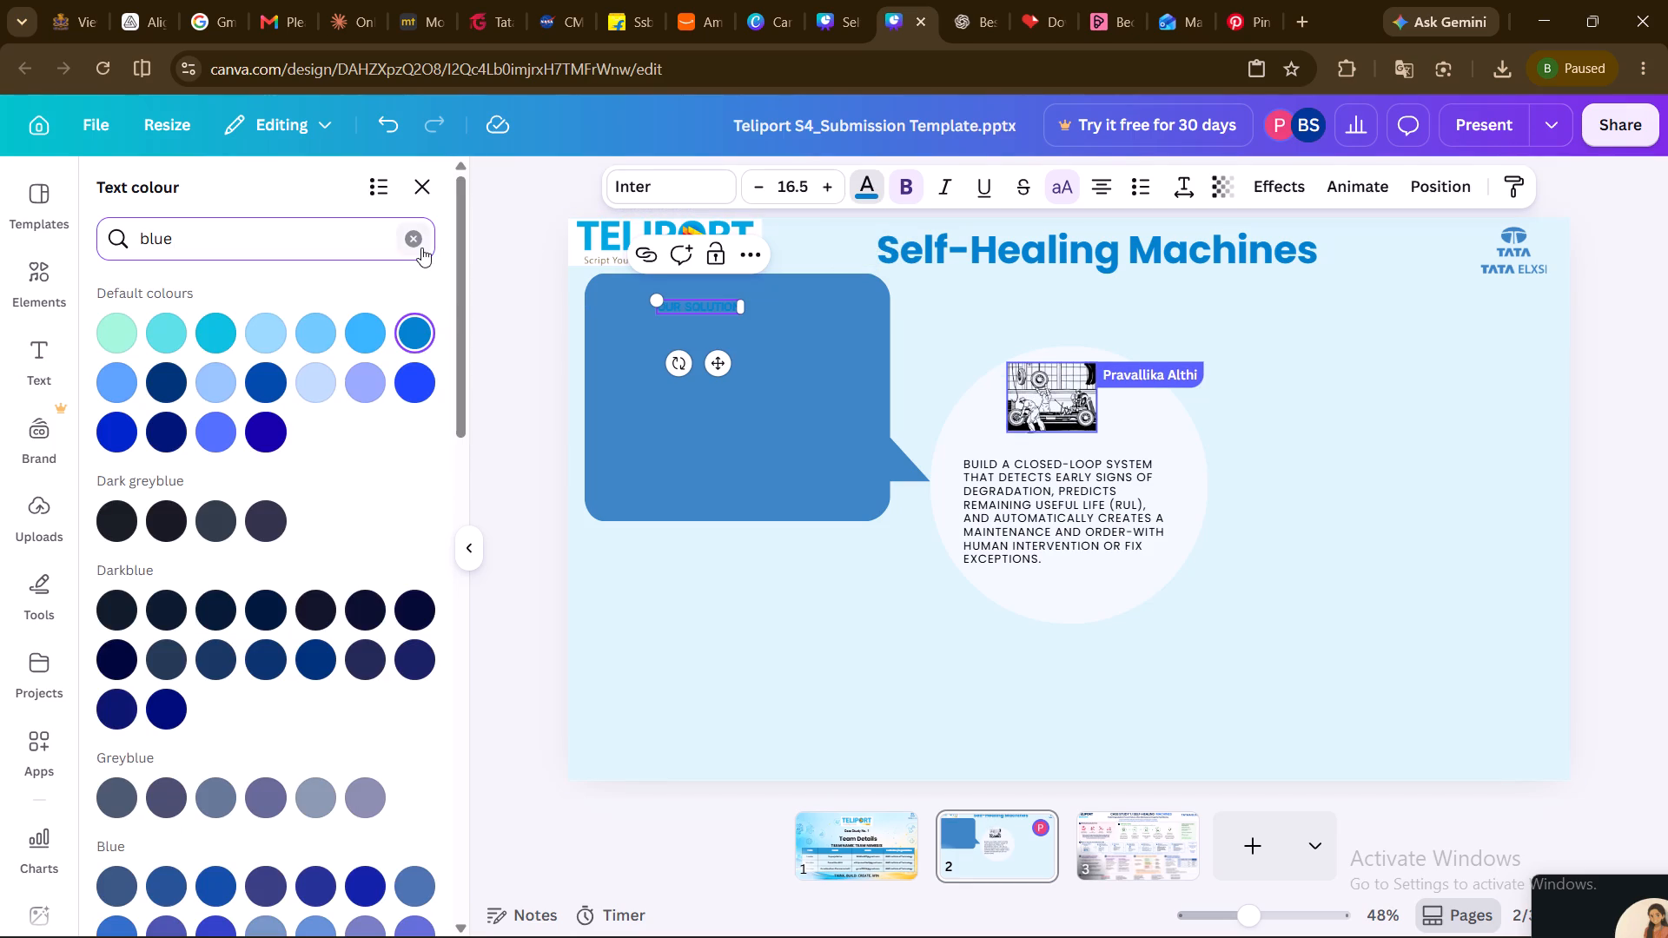
click(420, 247)
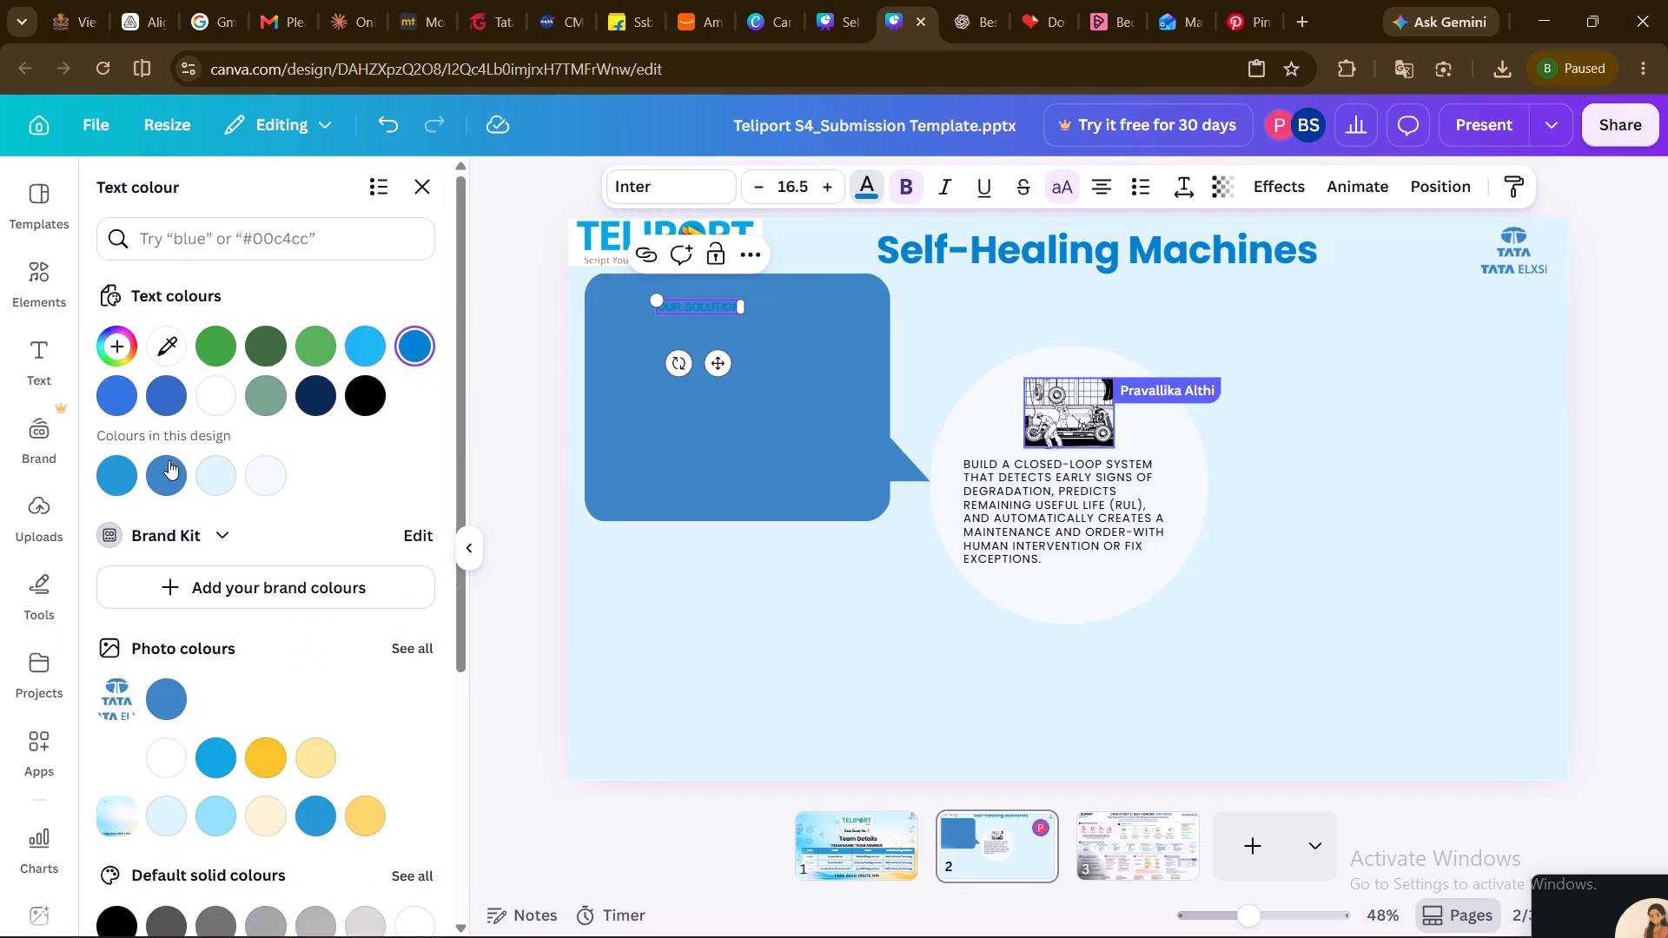
click(213, 410)
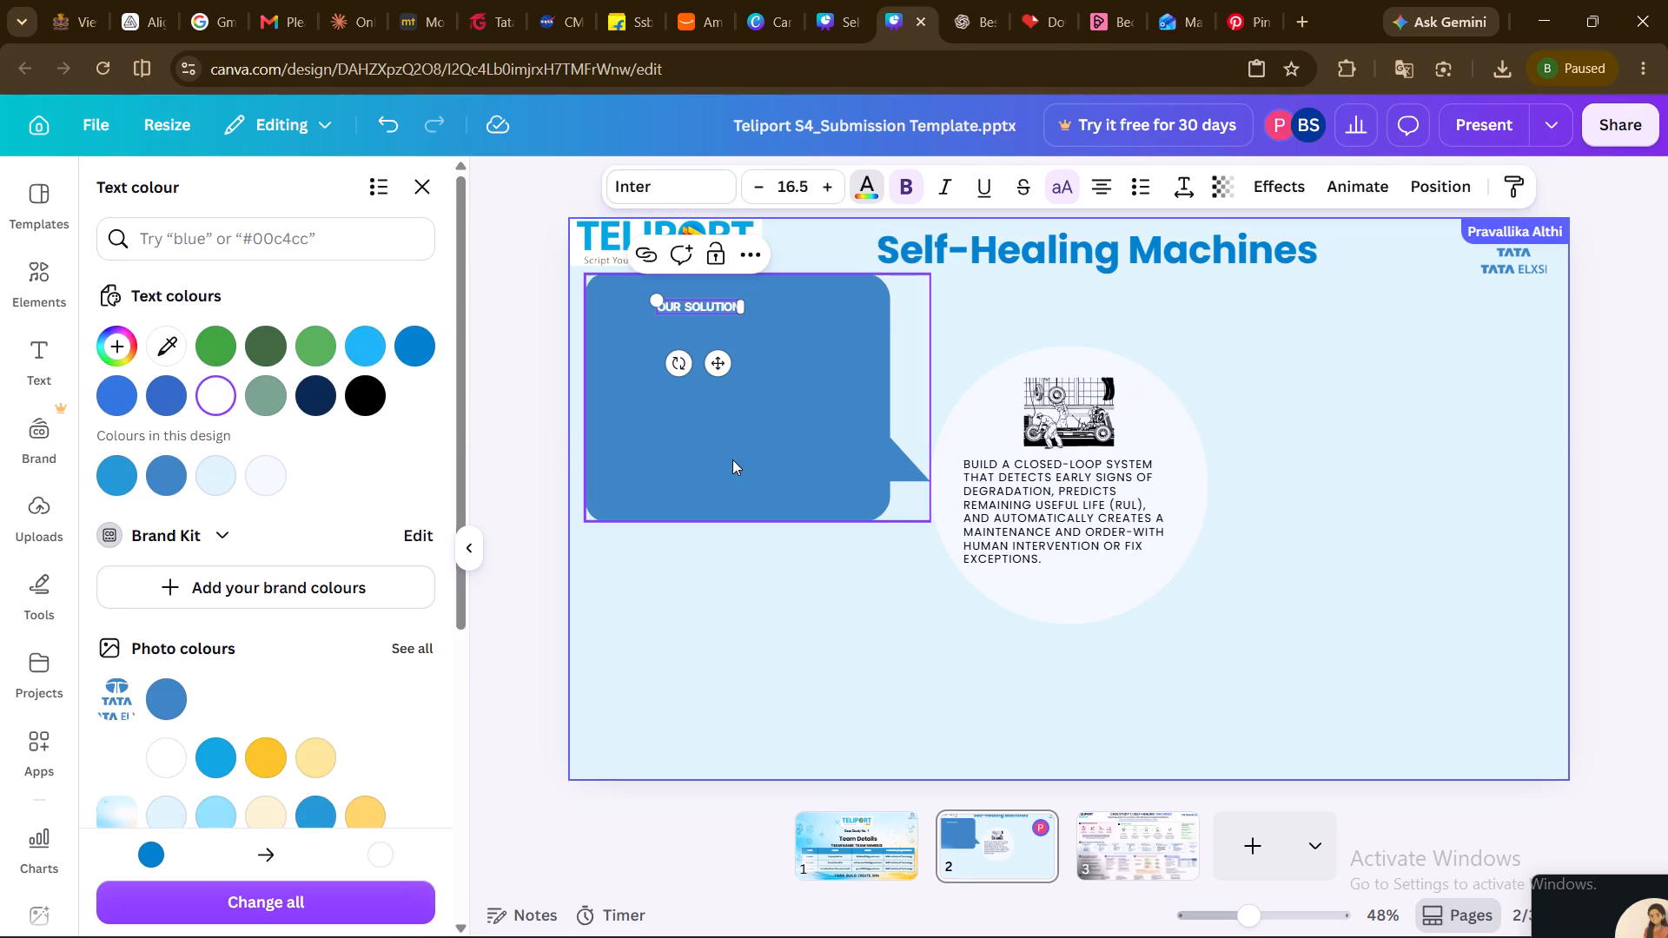
Move the "Our Solution" heading slightly up and right, near the middle of the speech bubble's top edge.
drag(721, 367, 754, 354)
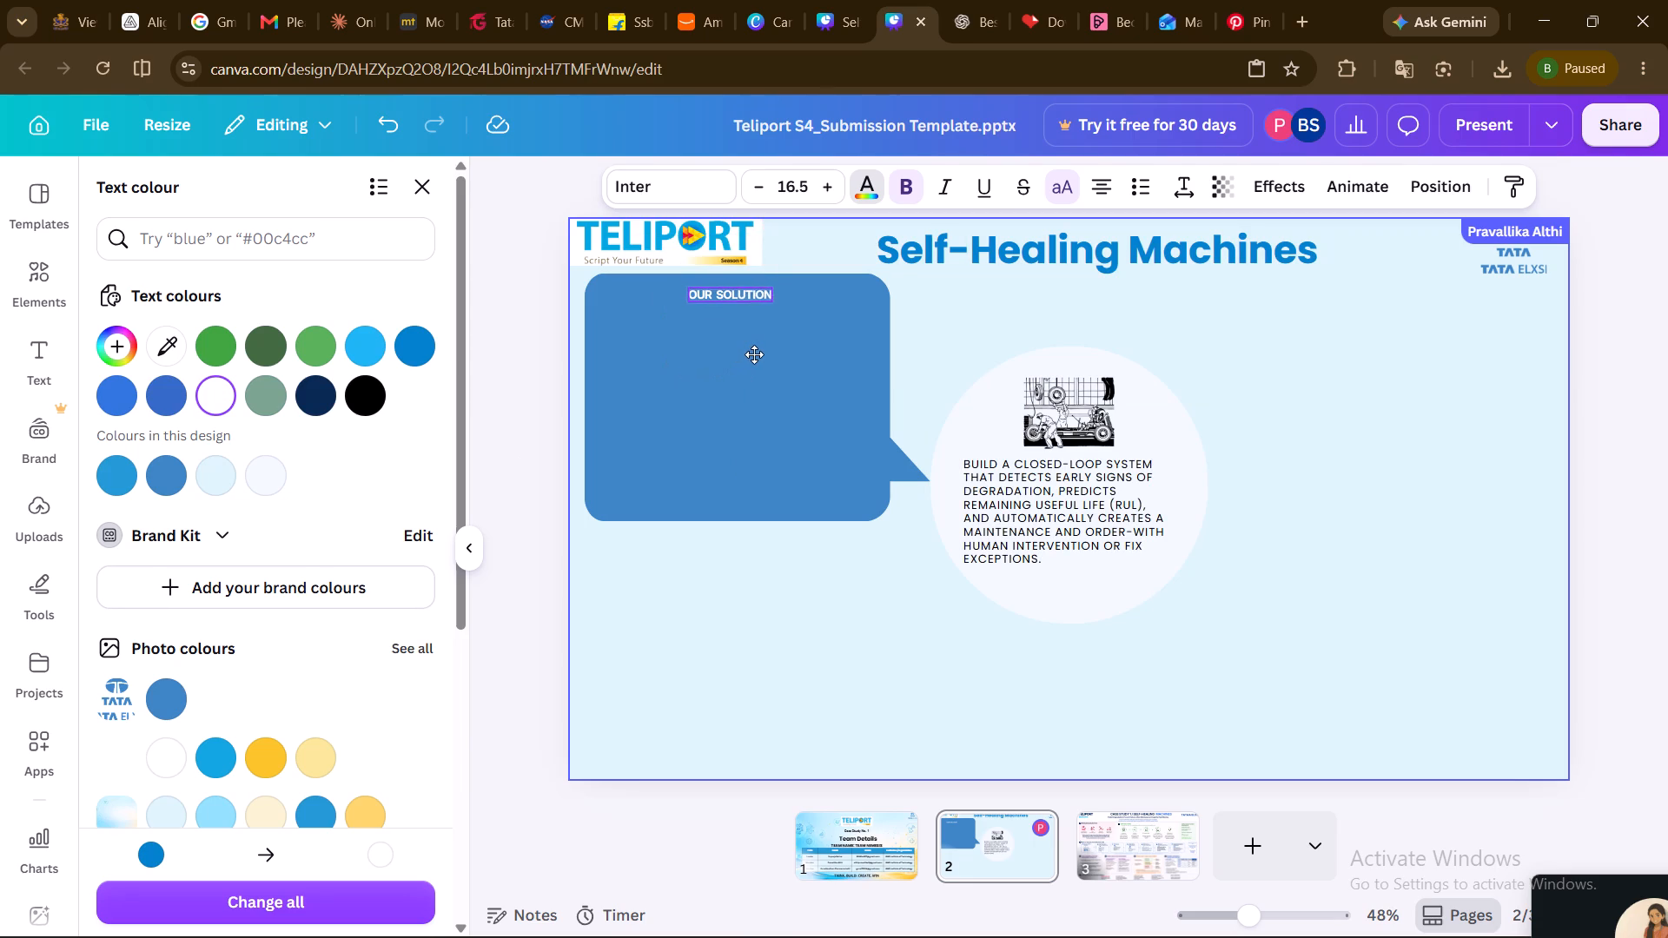
drag(754, 354, 748, 354)
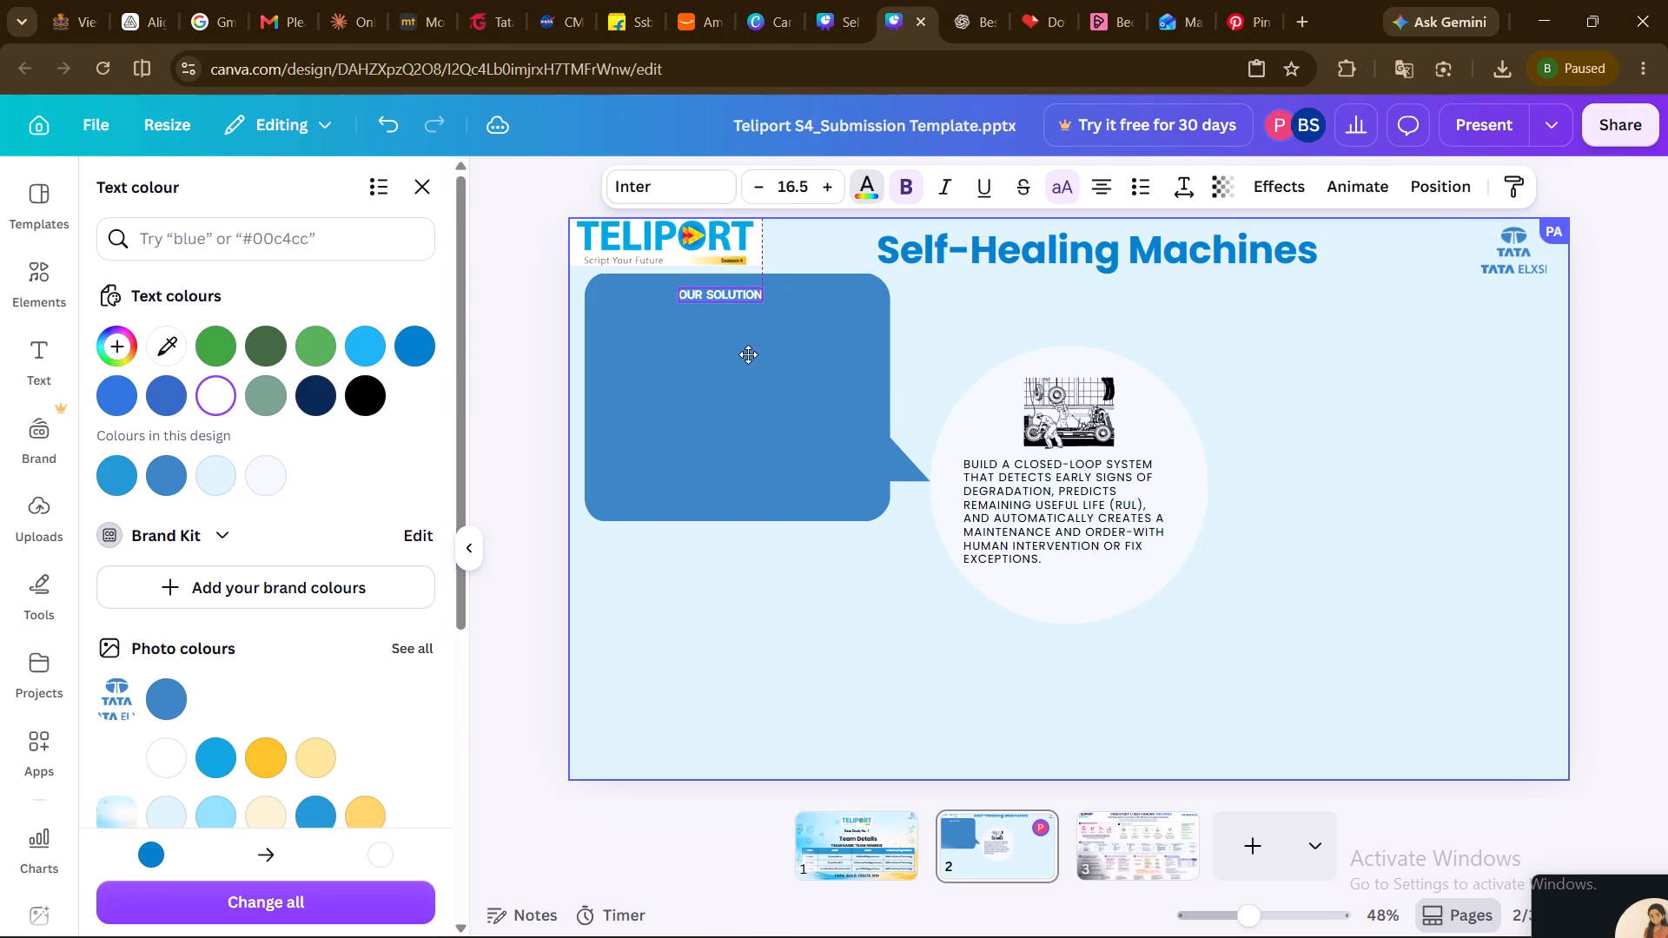
drag(748, 354, 749, 353)
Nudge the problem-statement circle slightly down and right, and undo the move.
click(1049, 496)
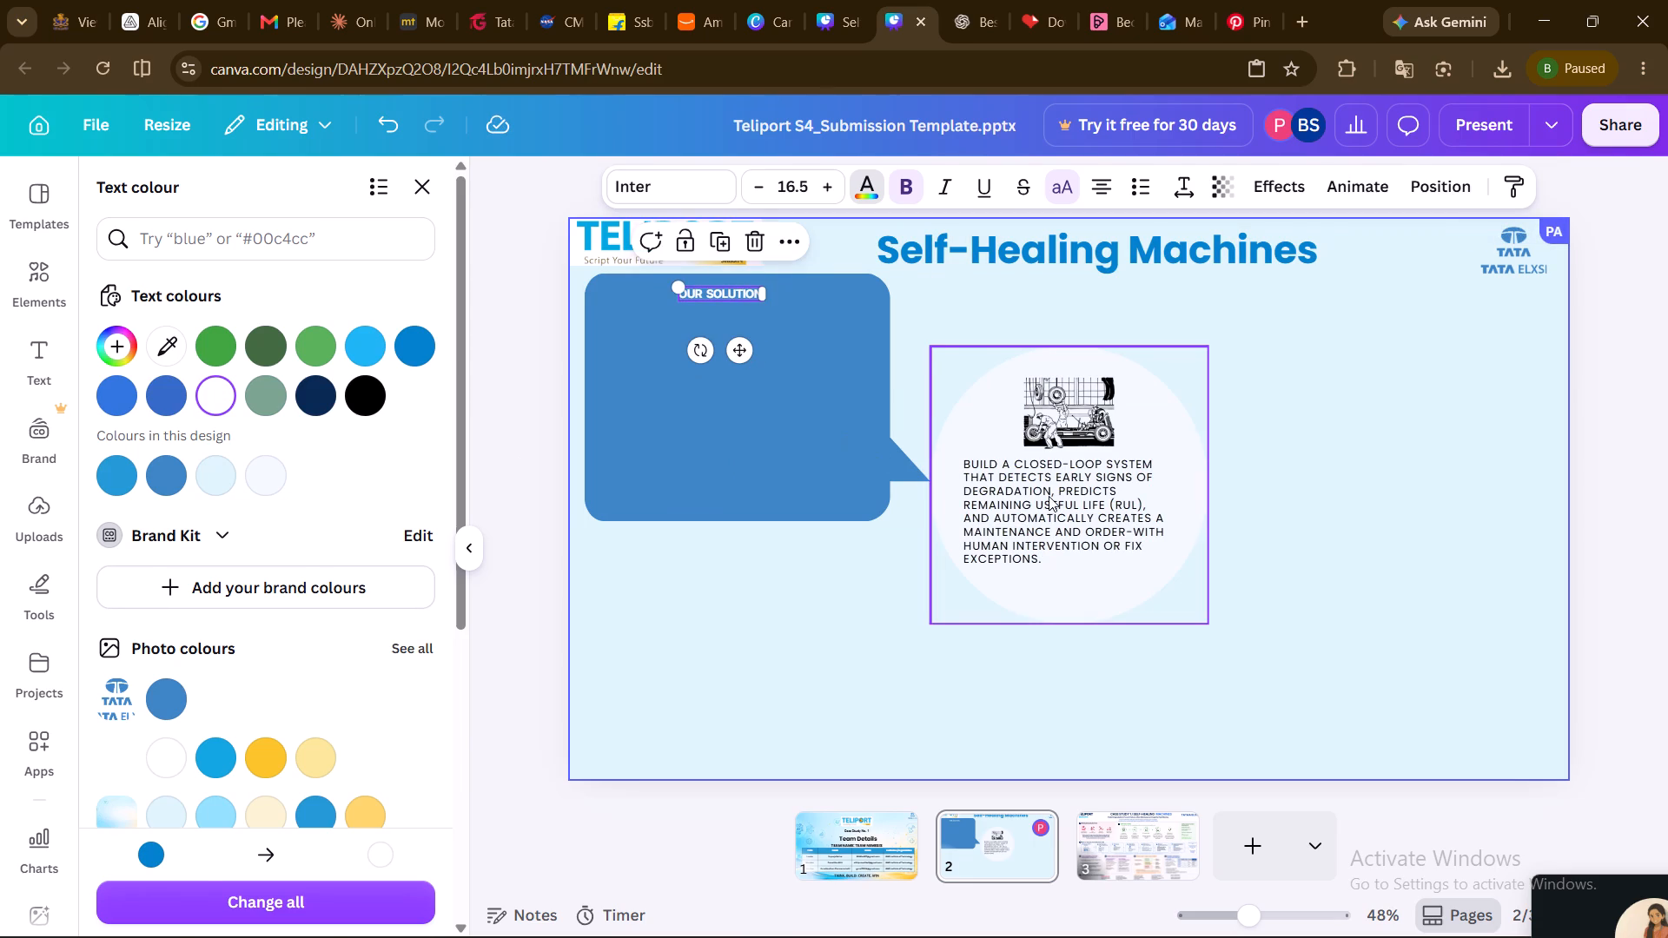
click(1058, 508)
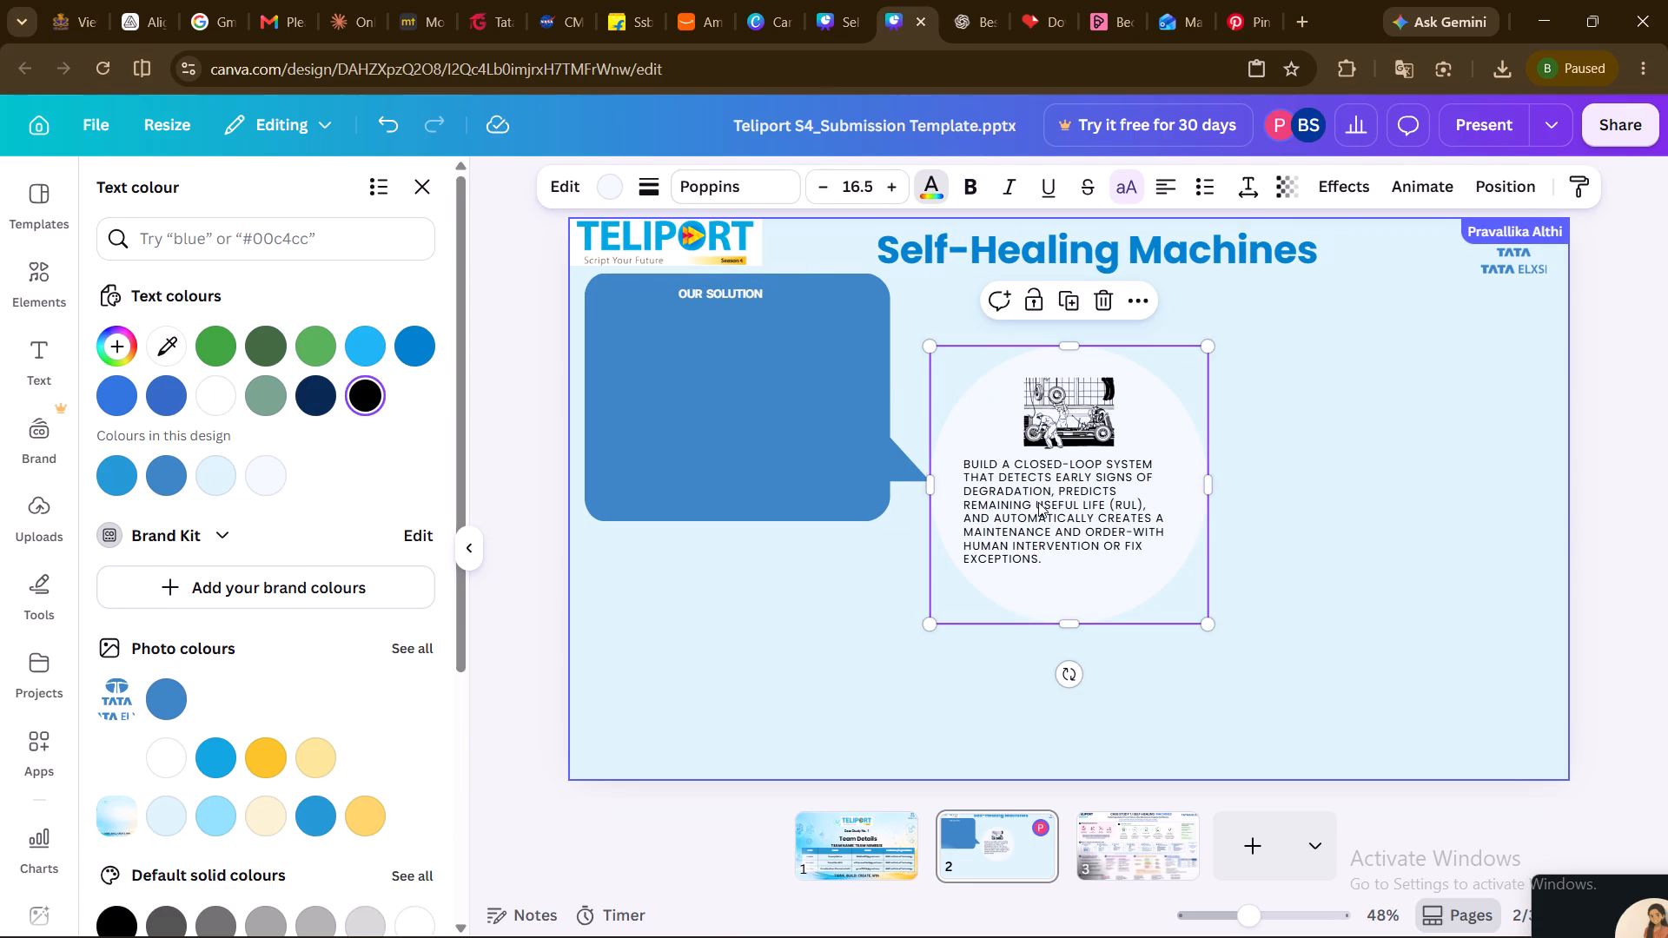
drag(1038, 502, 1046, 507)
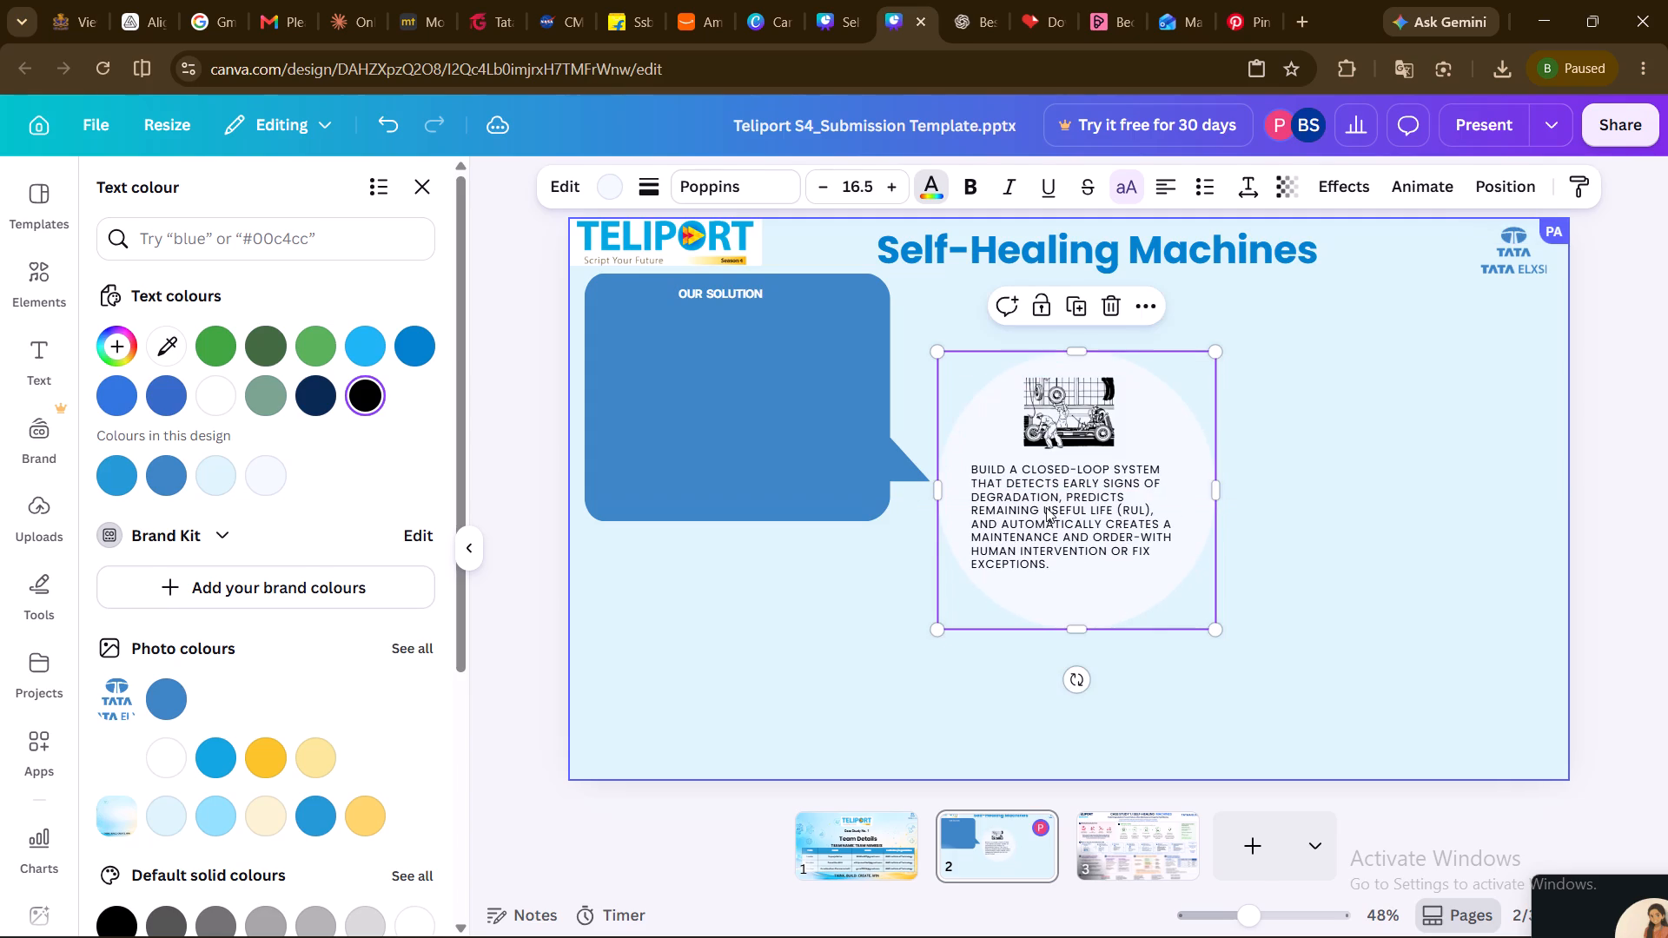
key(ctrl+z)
Cut the entire problem-statement text out of the white circle.
double_click(1066, 505)
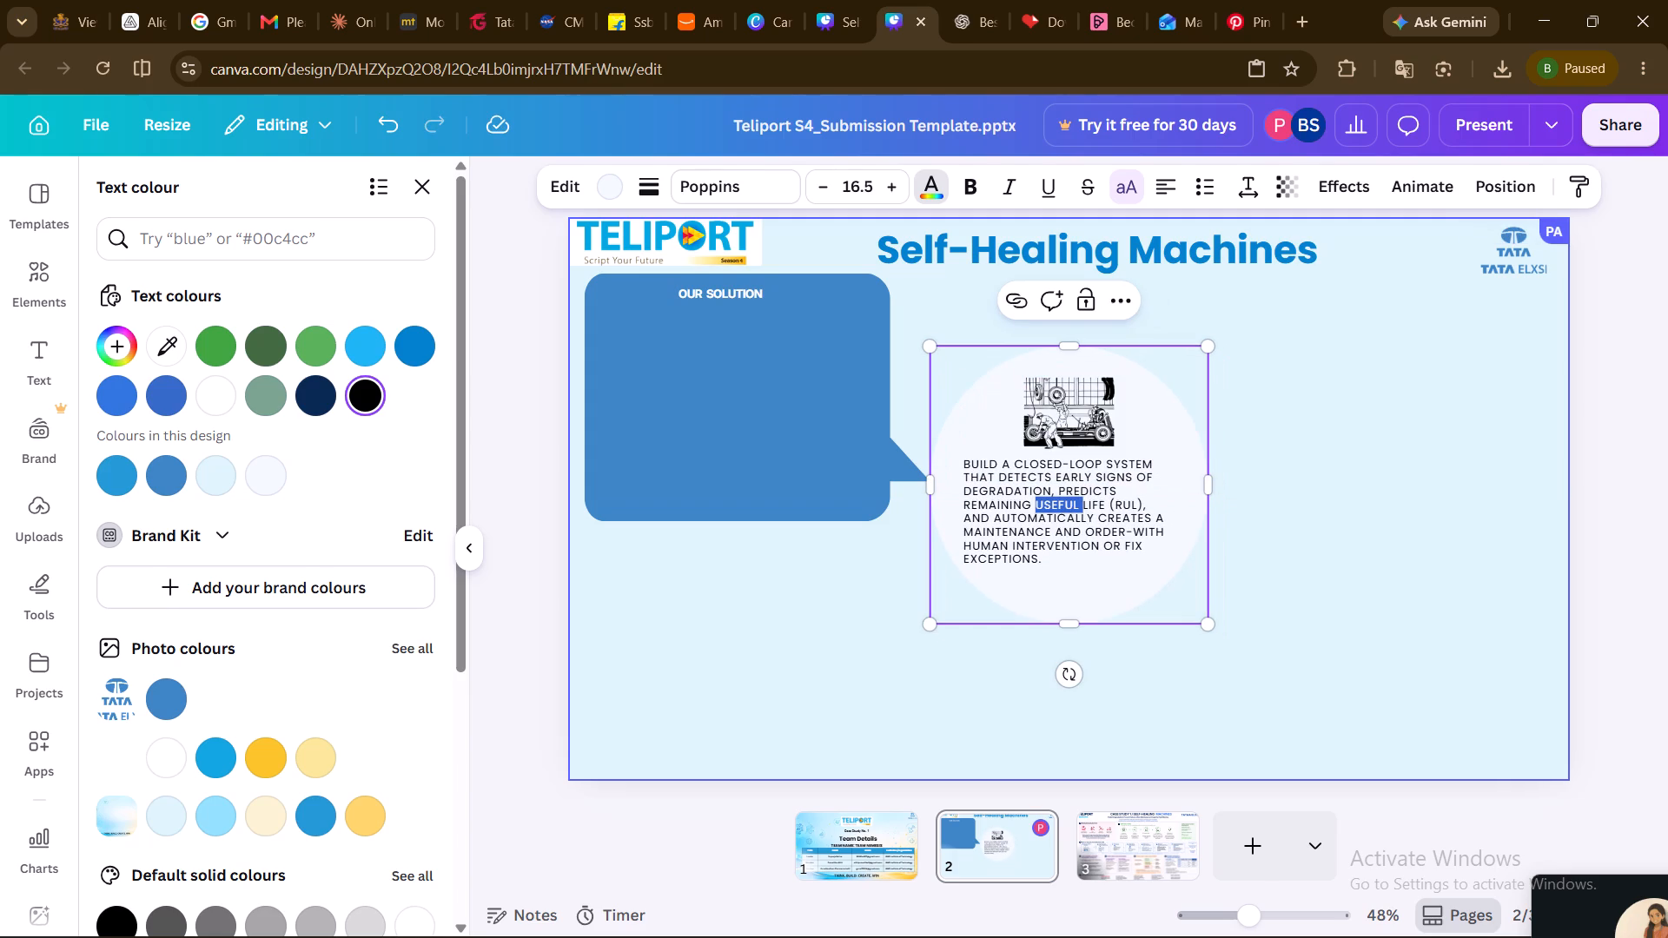
double_click(1042, 558)
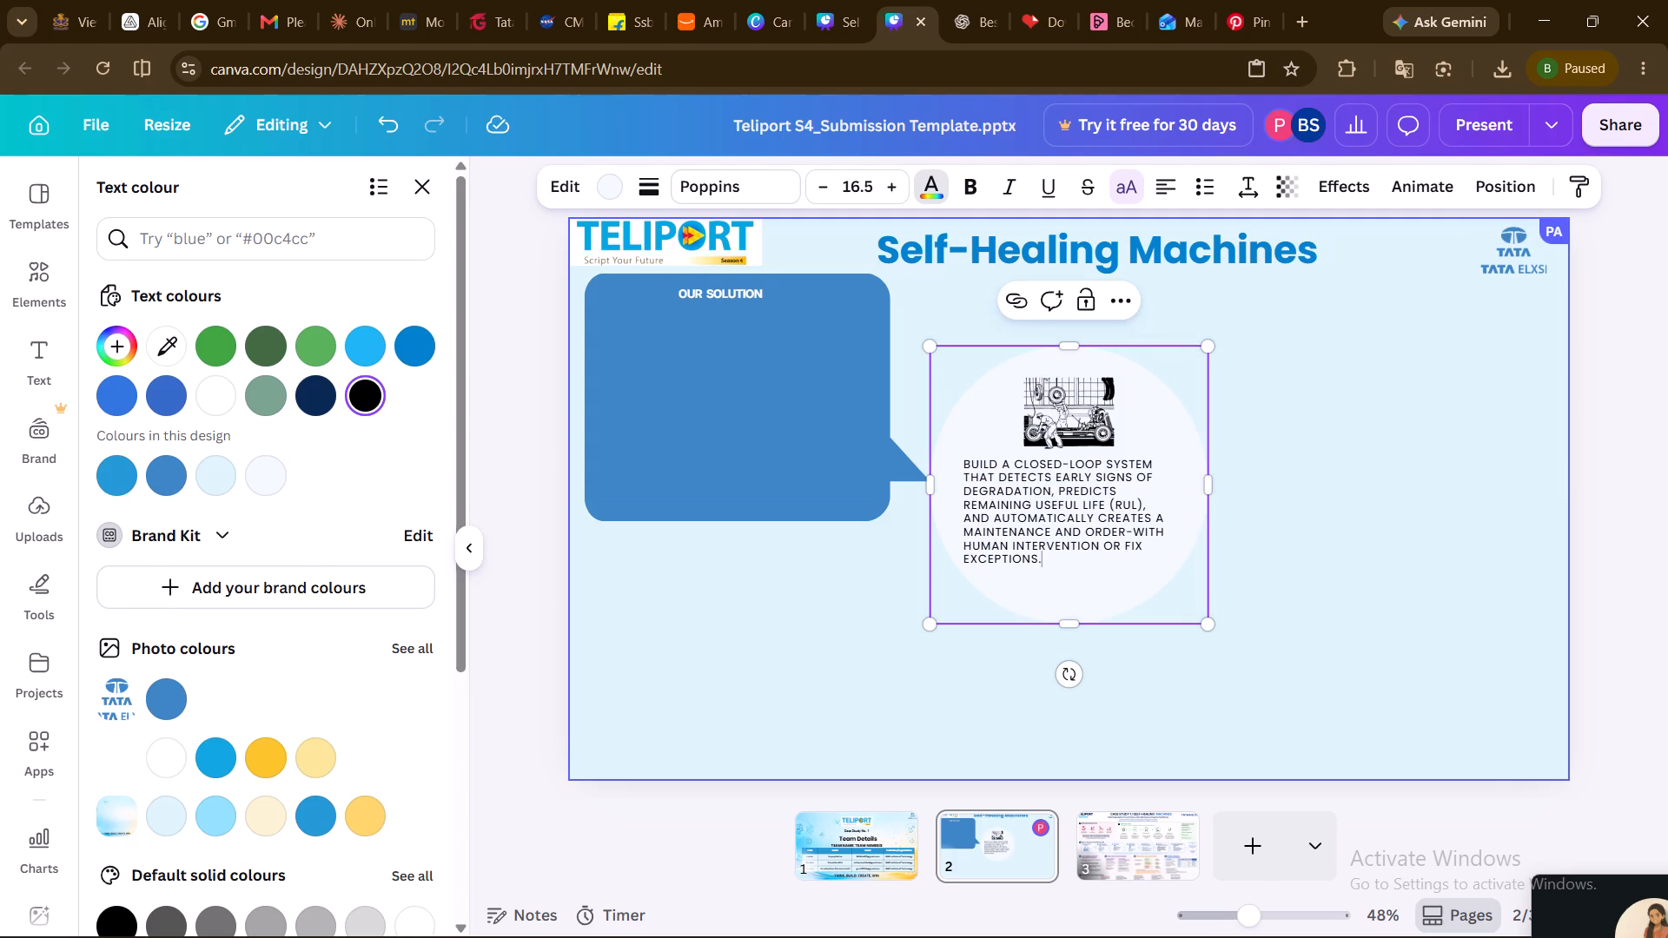
click(1042, 558)
drag(1042, 558, 990, 492)
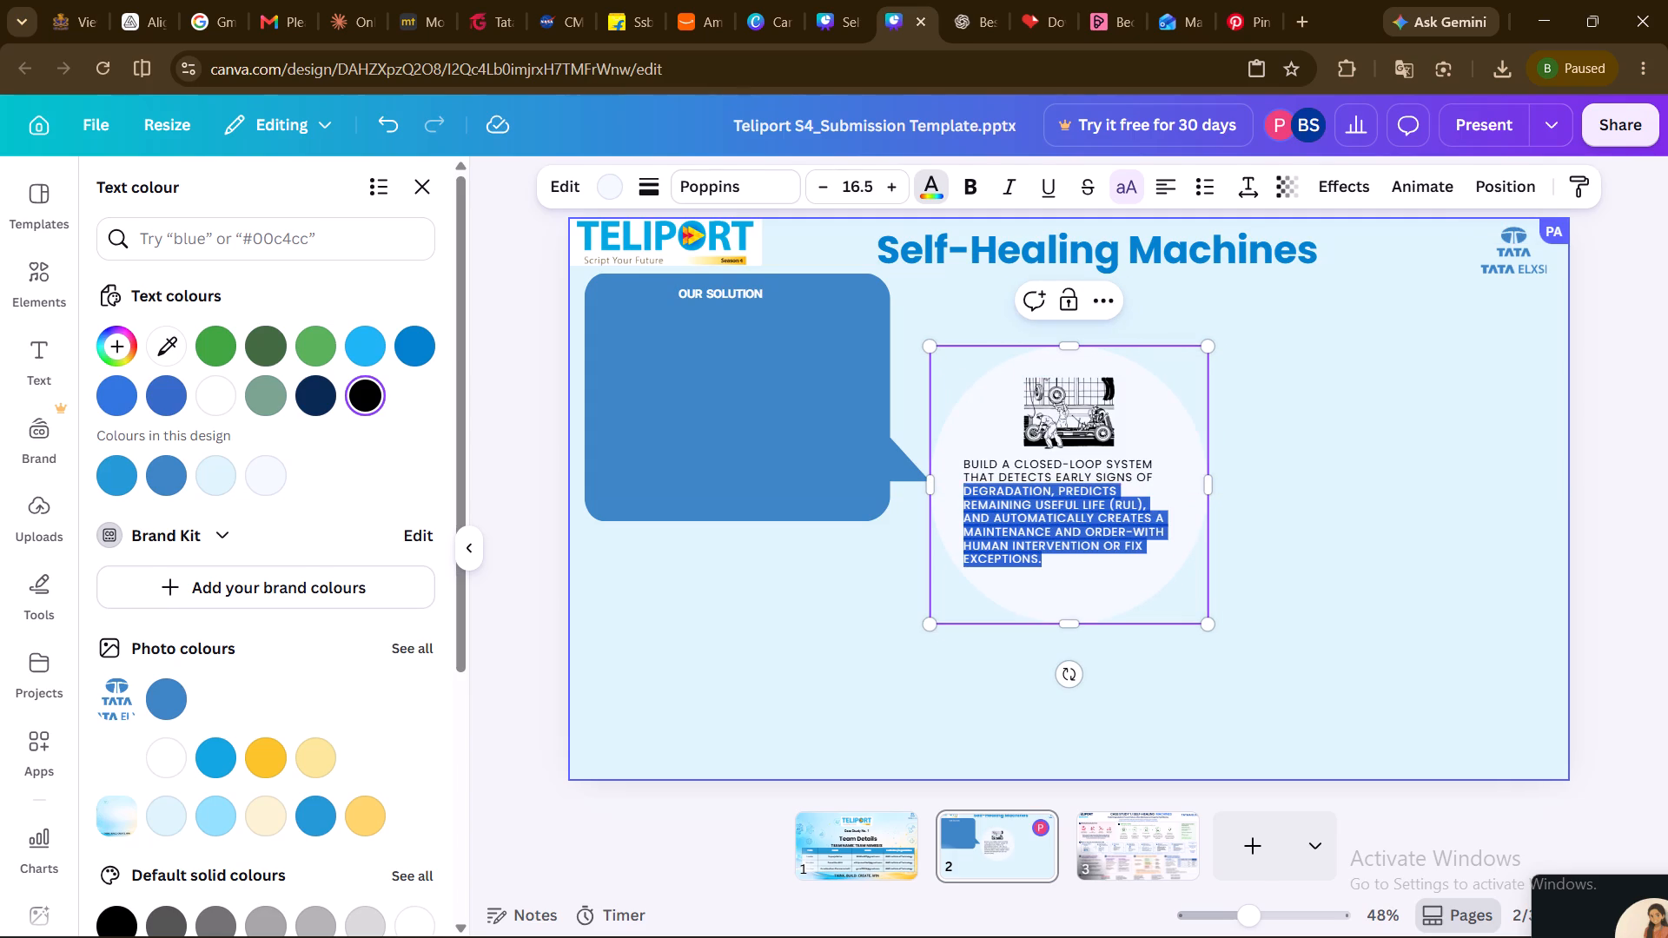
drag(990, 492, 965, 467)
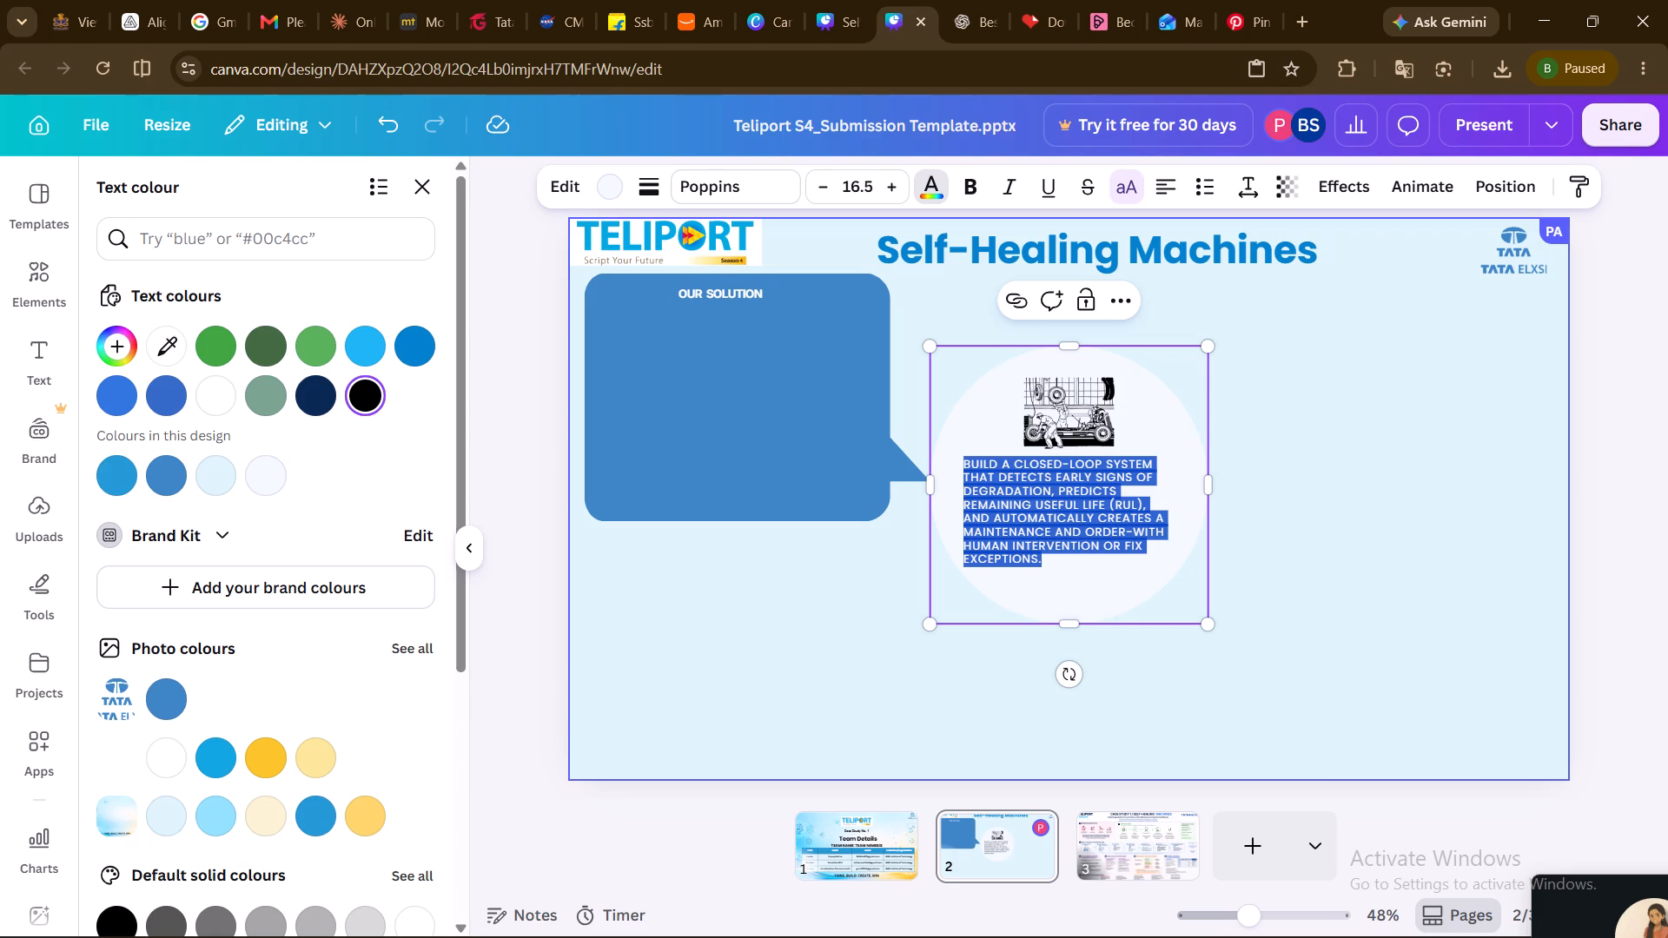
key(ctrl+x)
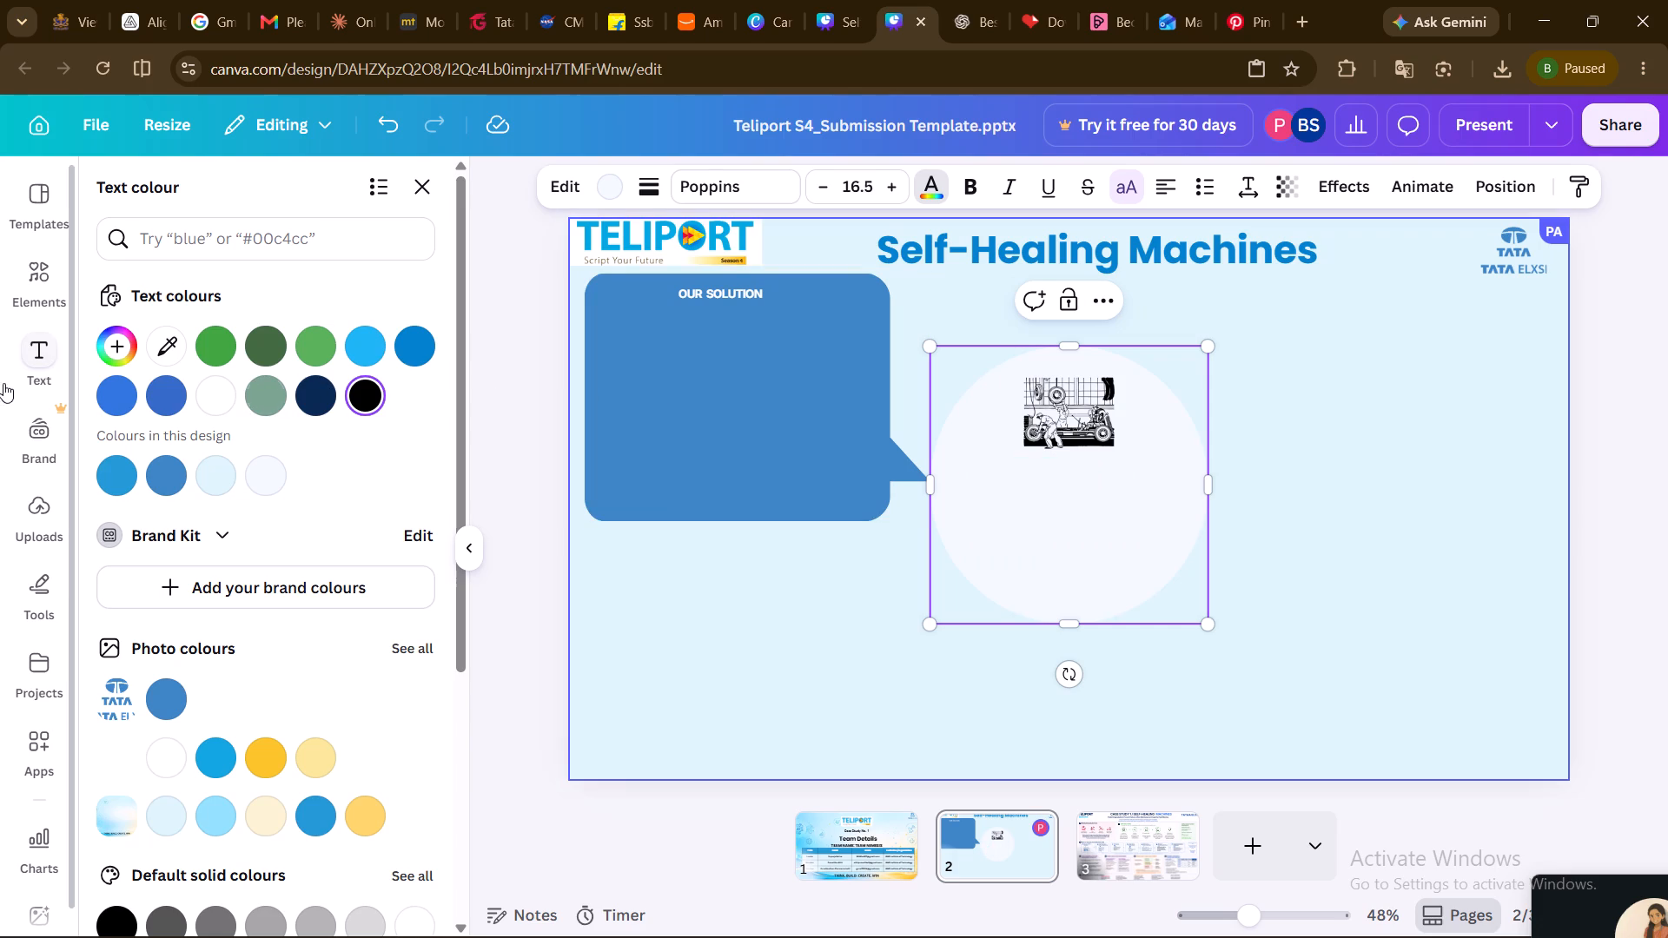
Add a text box inside the white circle below the illustration and fill it with the cut problem-statement text.
click(17, 359)
click(276, 282)
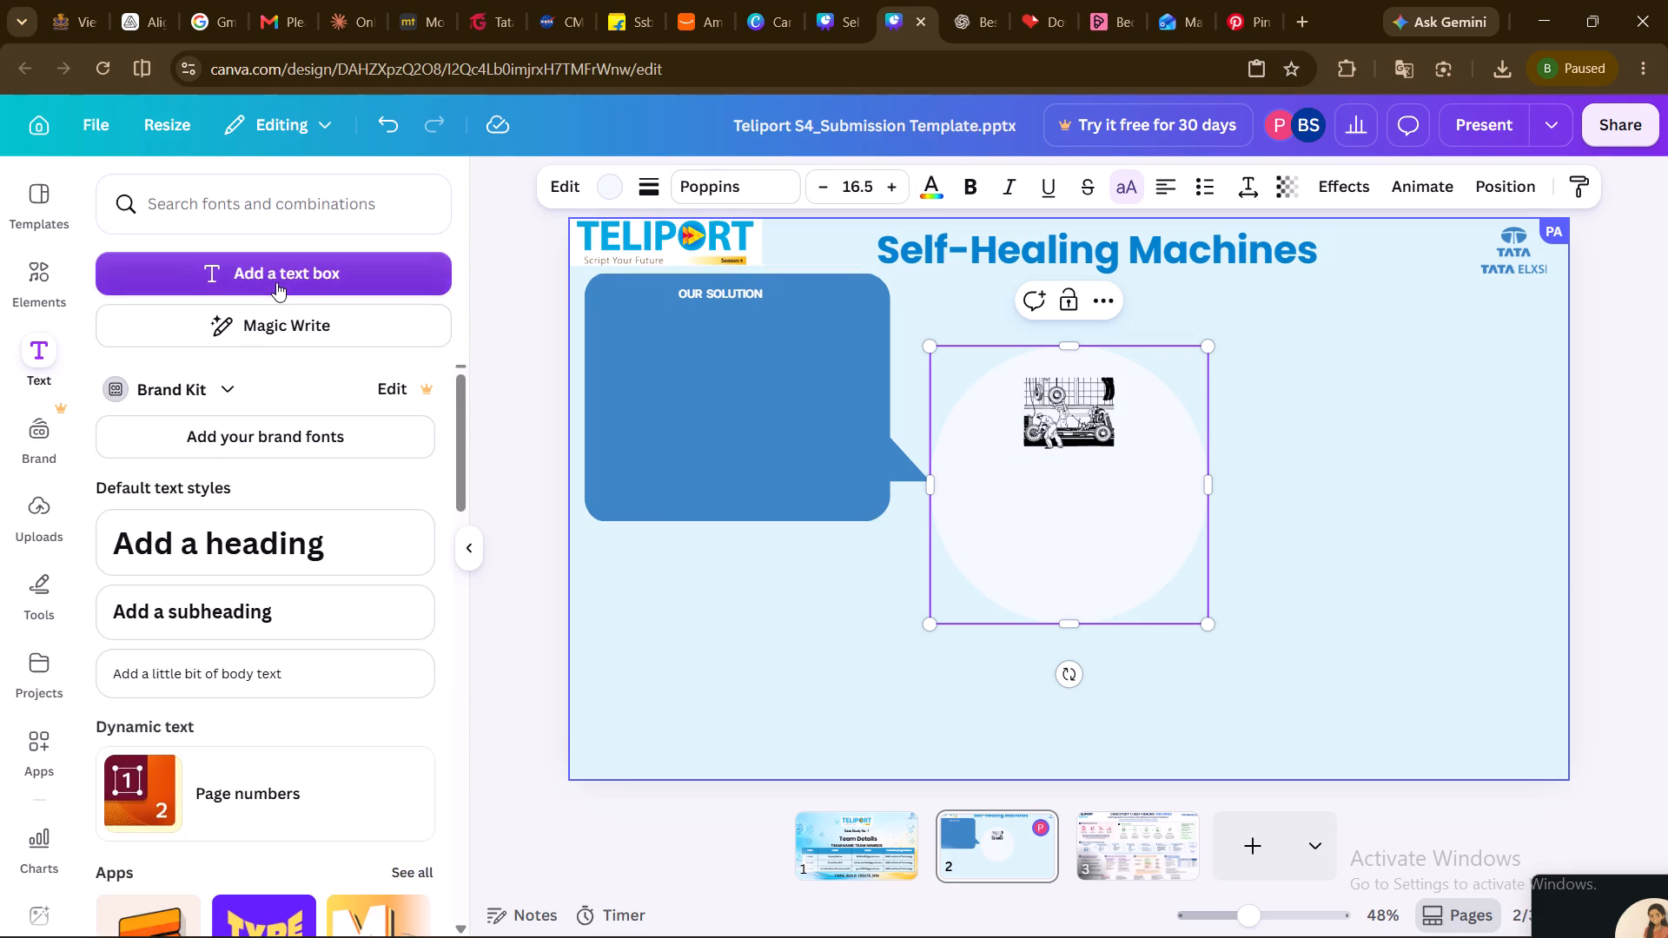
click(1095, 697)
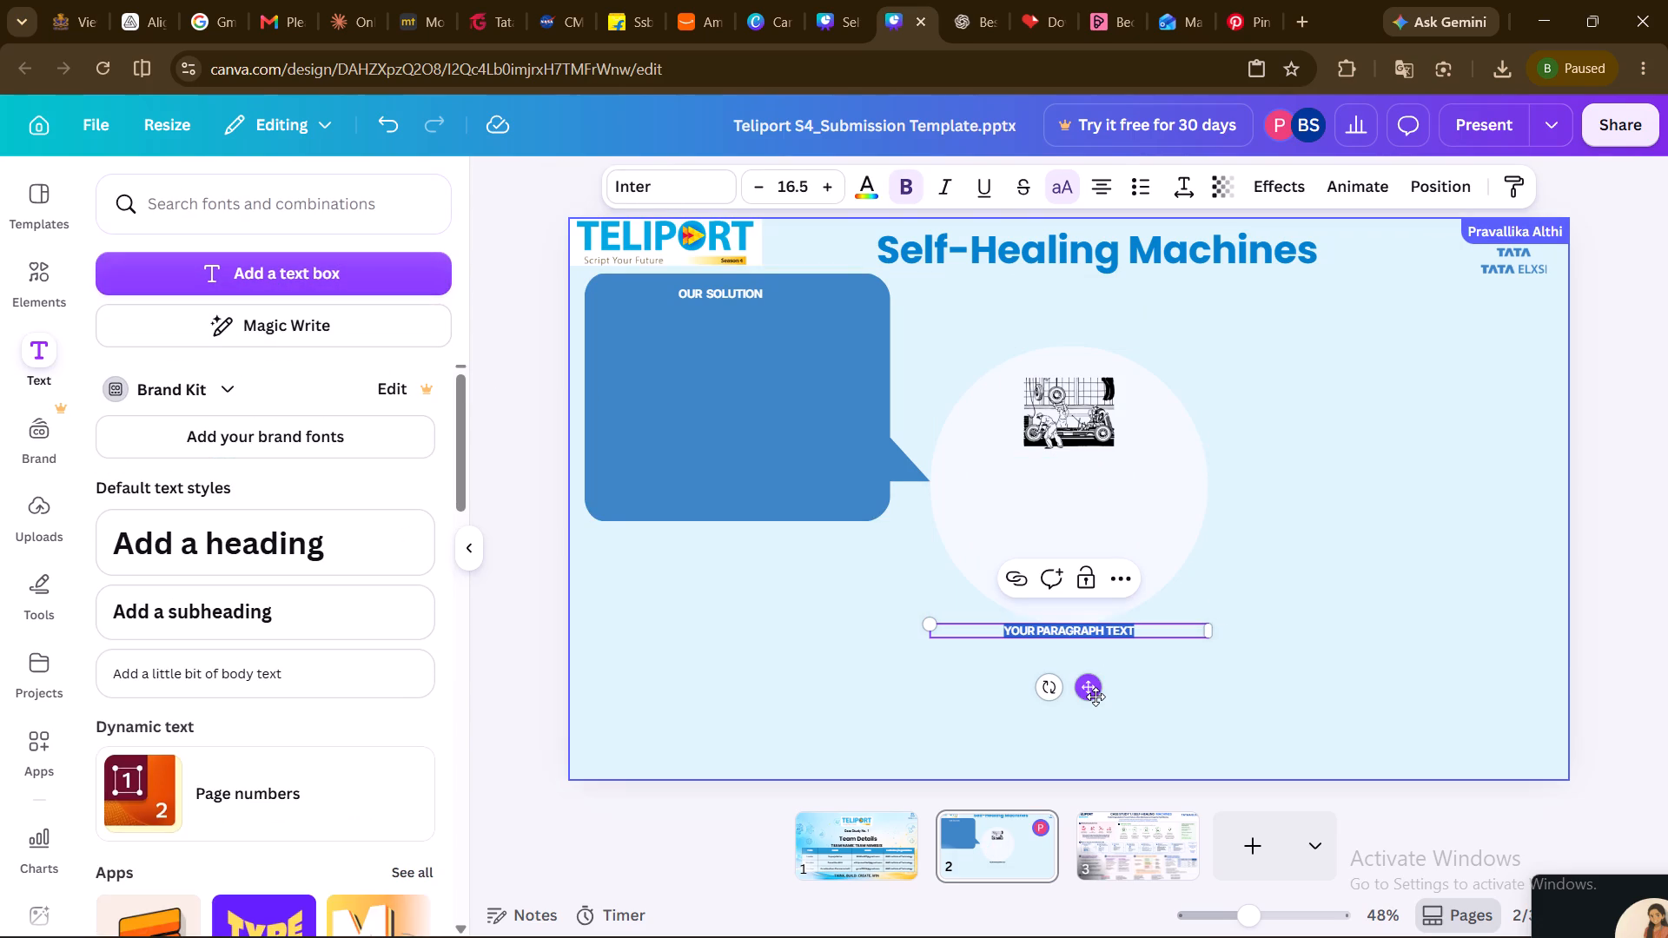
drag(1095, 697, 1104, 572)
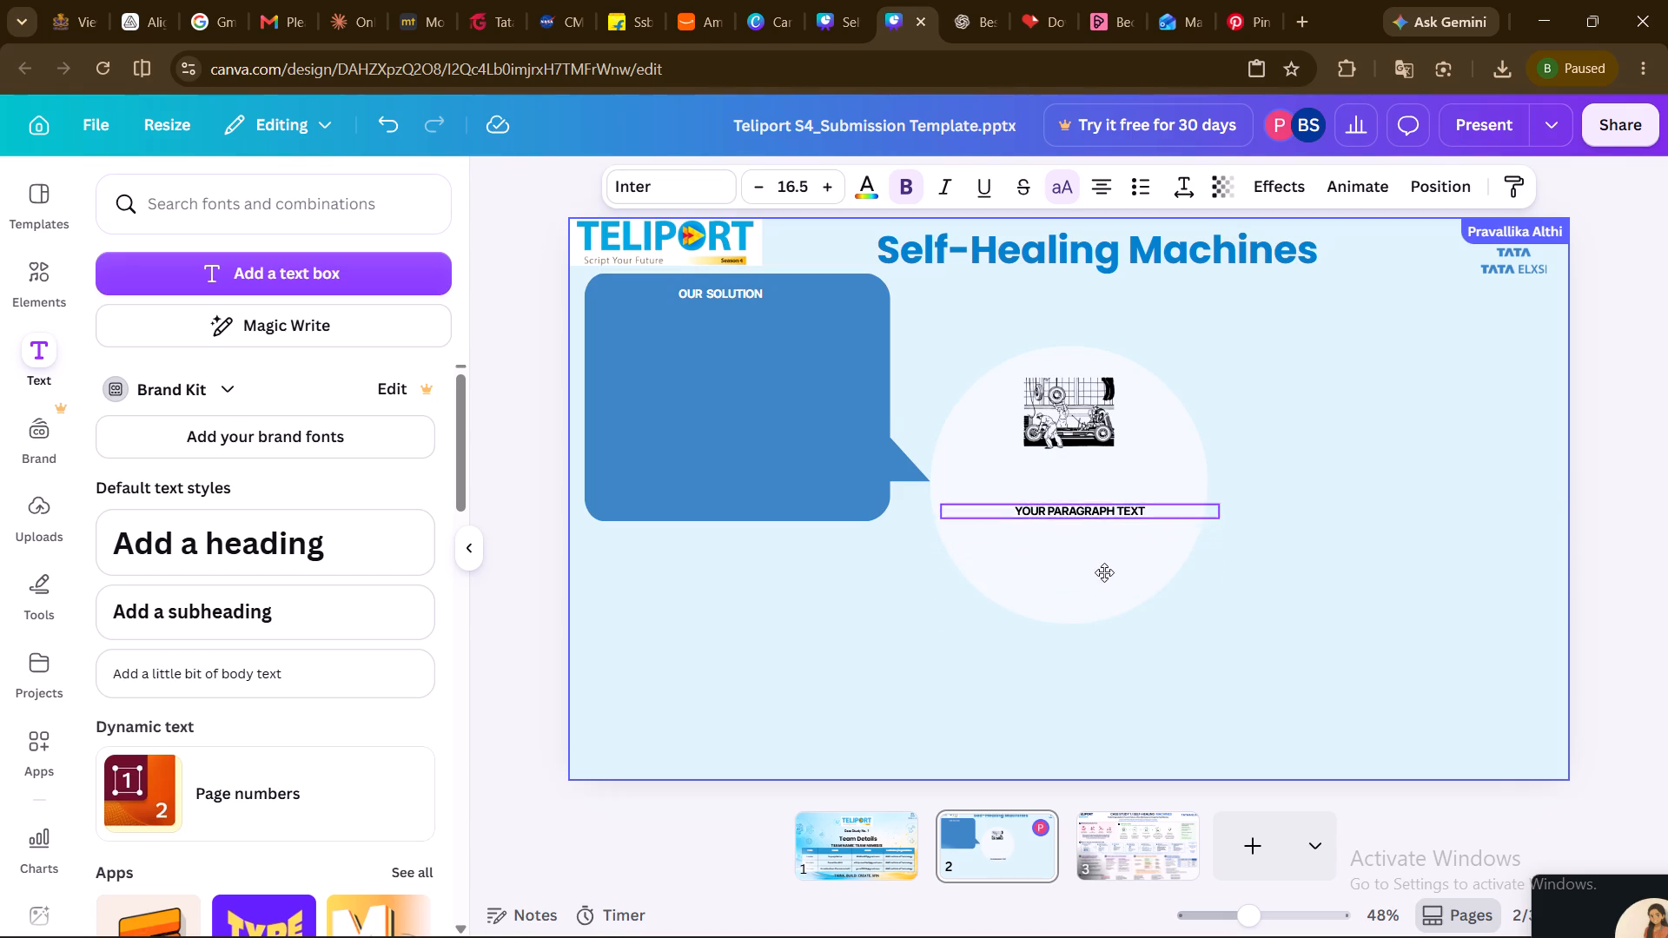
drag(1104, 572, 1105, 558)
double_click(1141, 489)
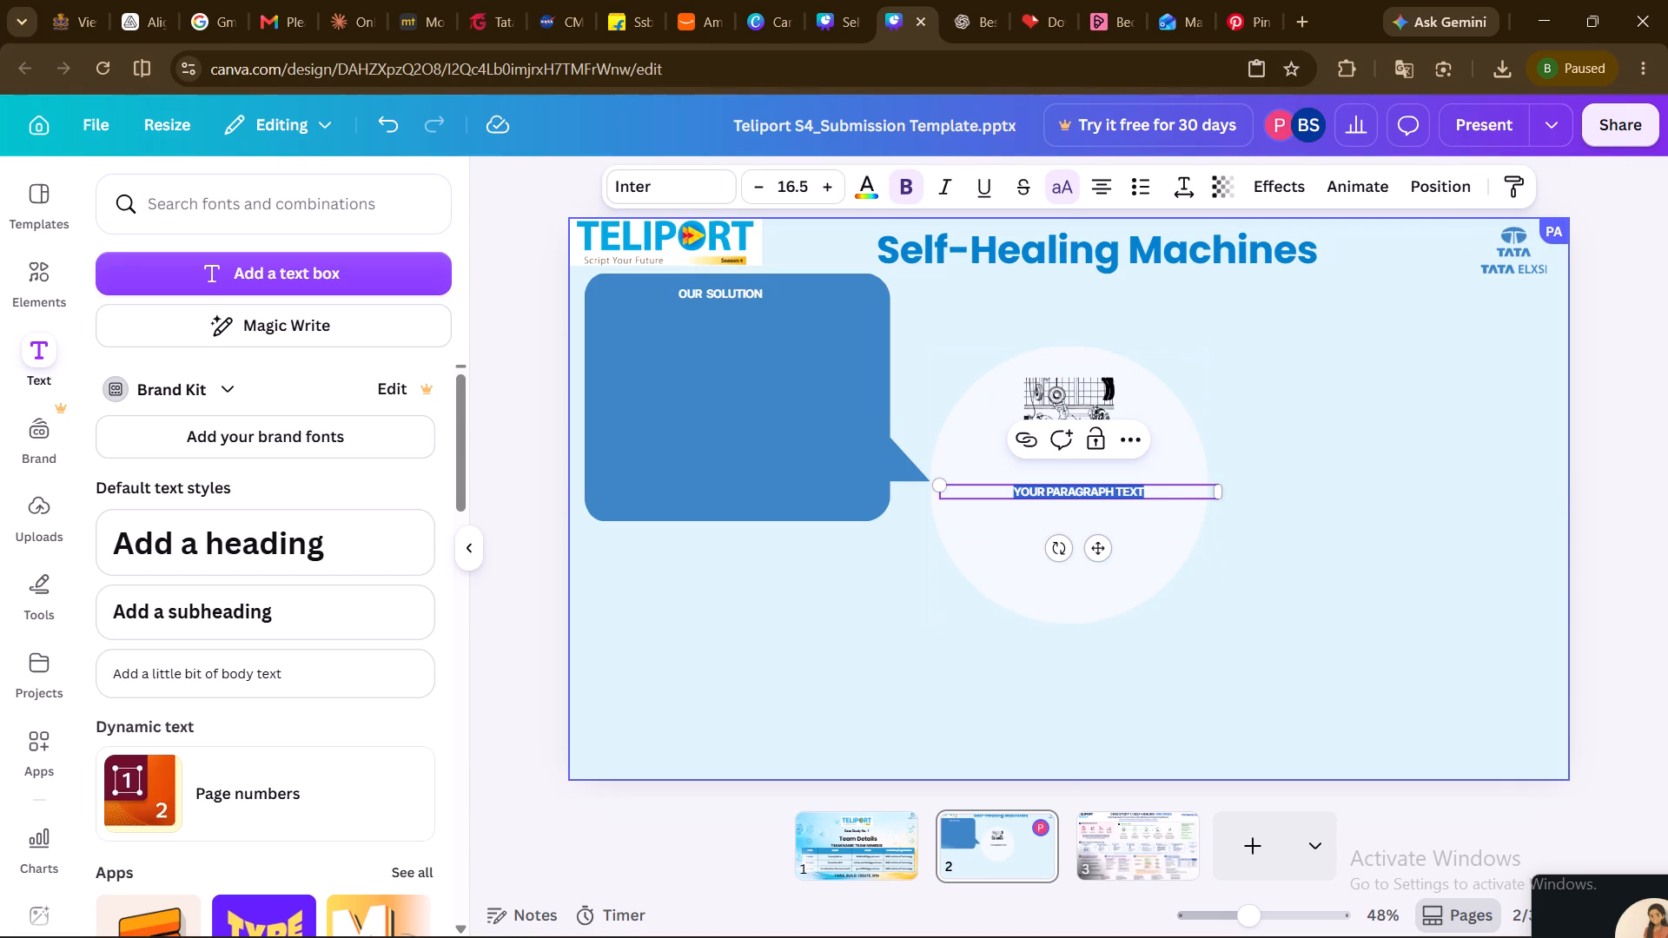
key(ctrl+v)
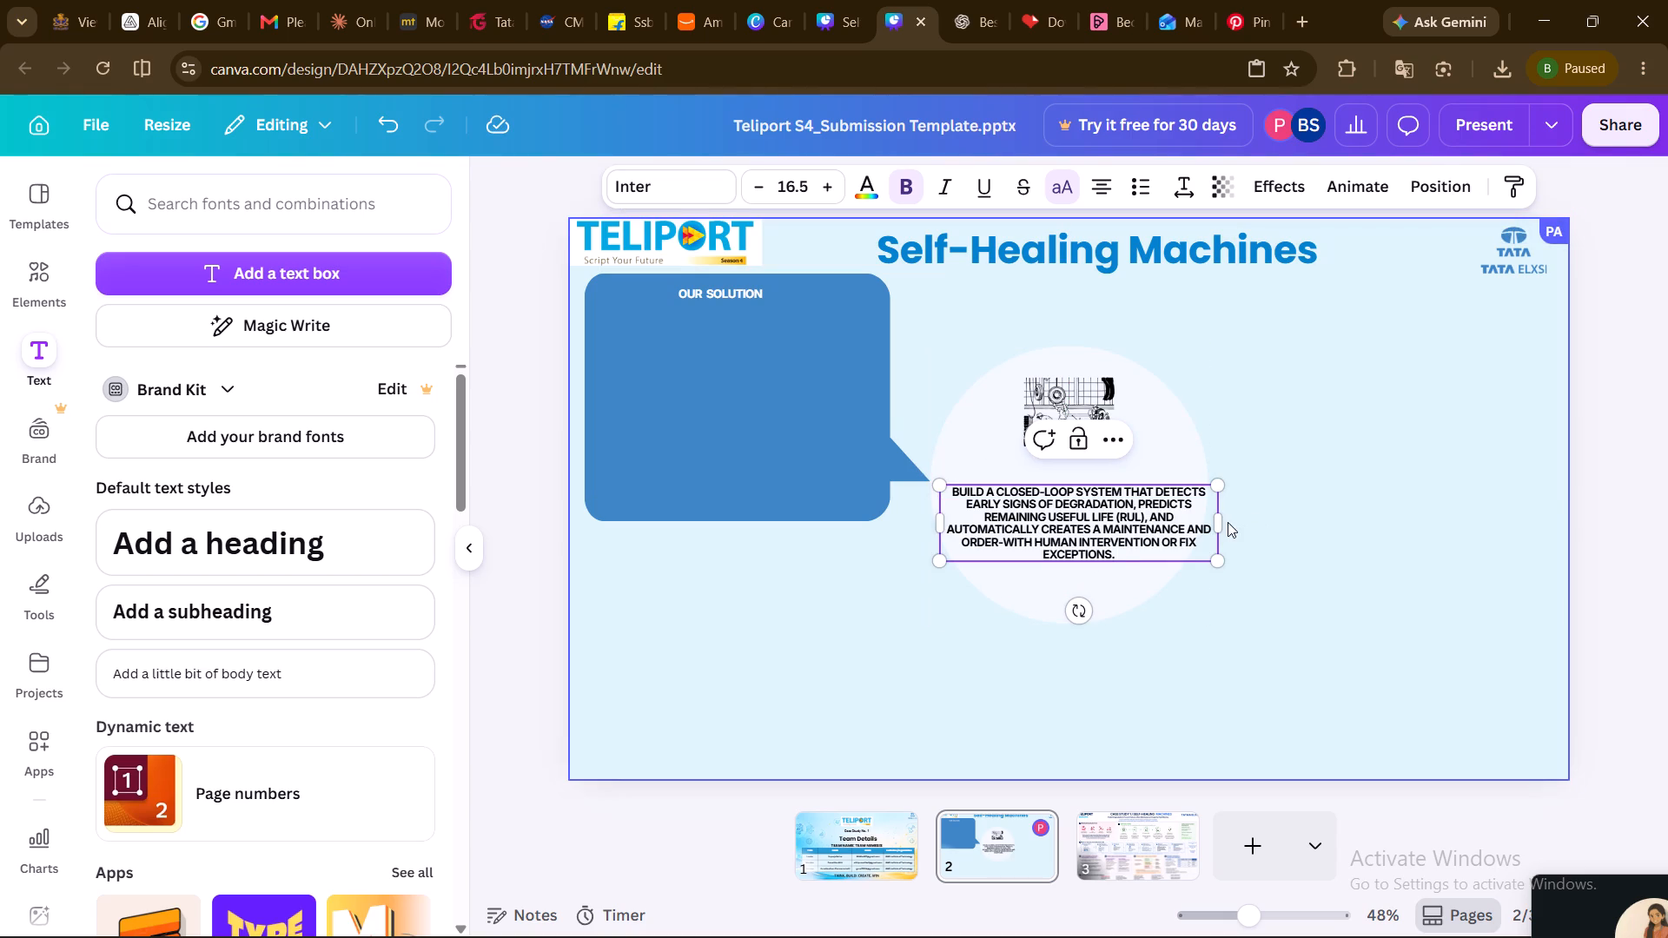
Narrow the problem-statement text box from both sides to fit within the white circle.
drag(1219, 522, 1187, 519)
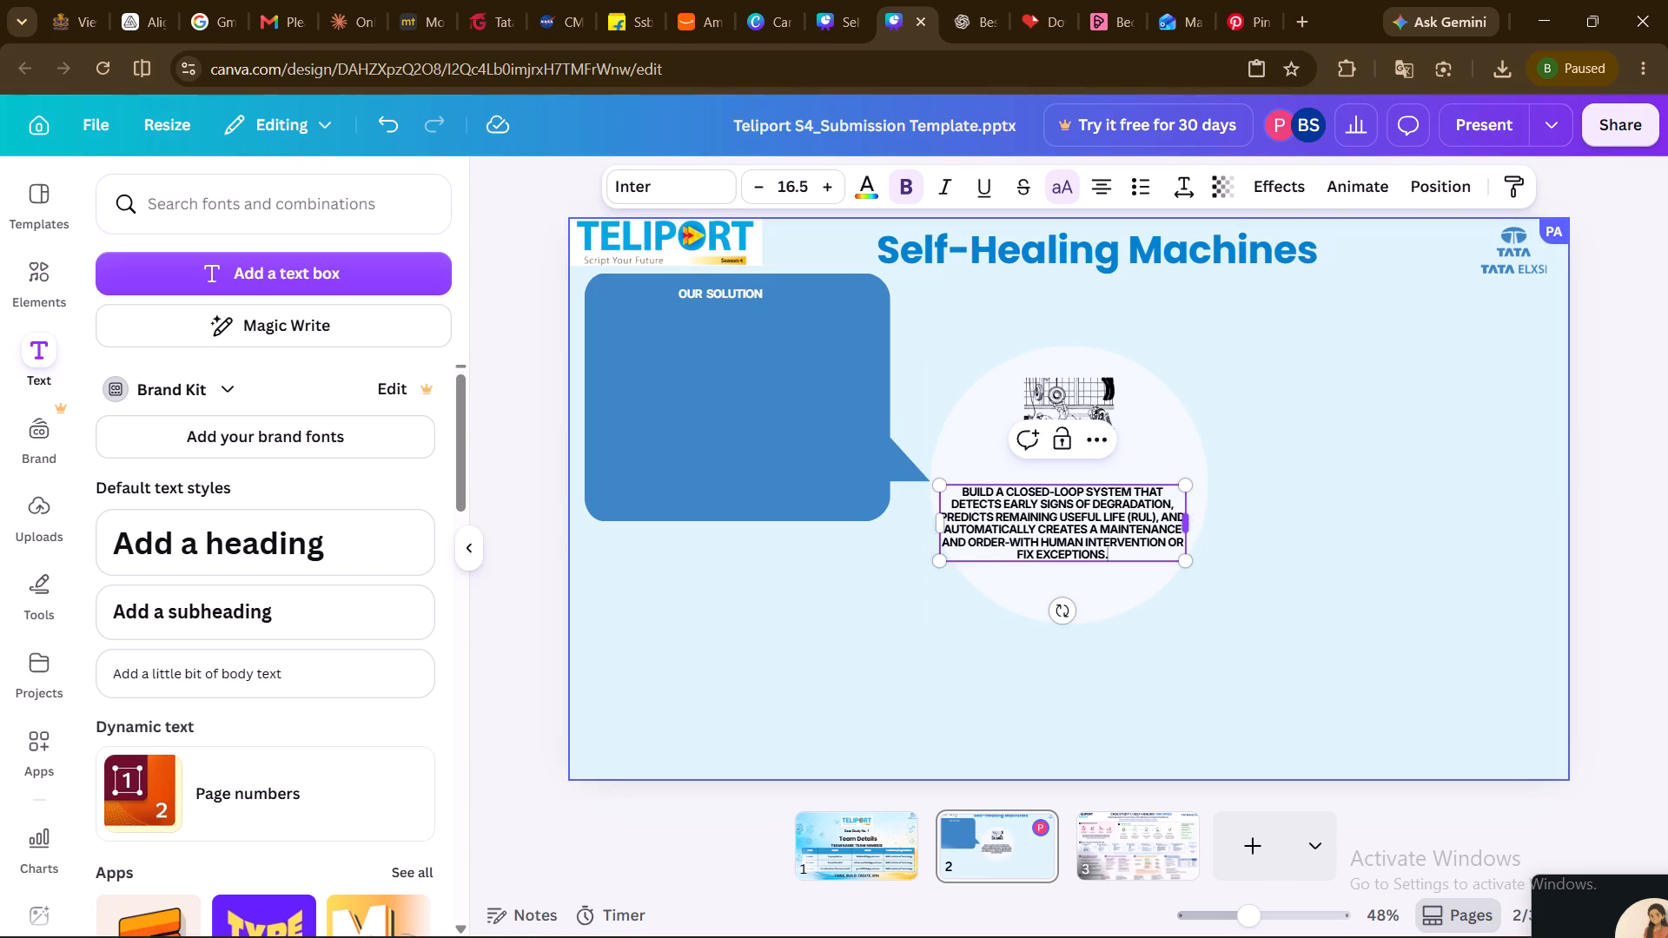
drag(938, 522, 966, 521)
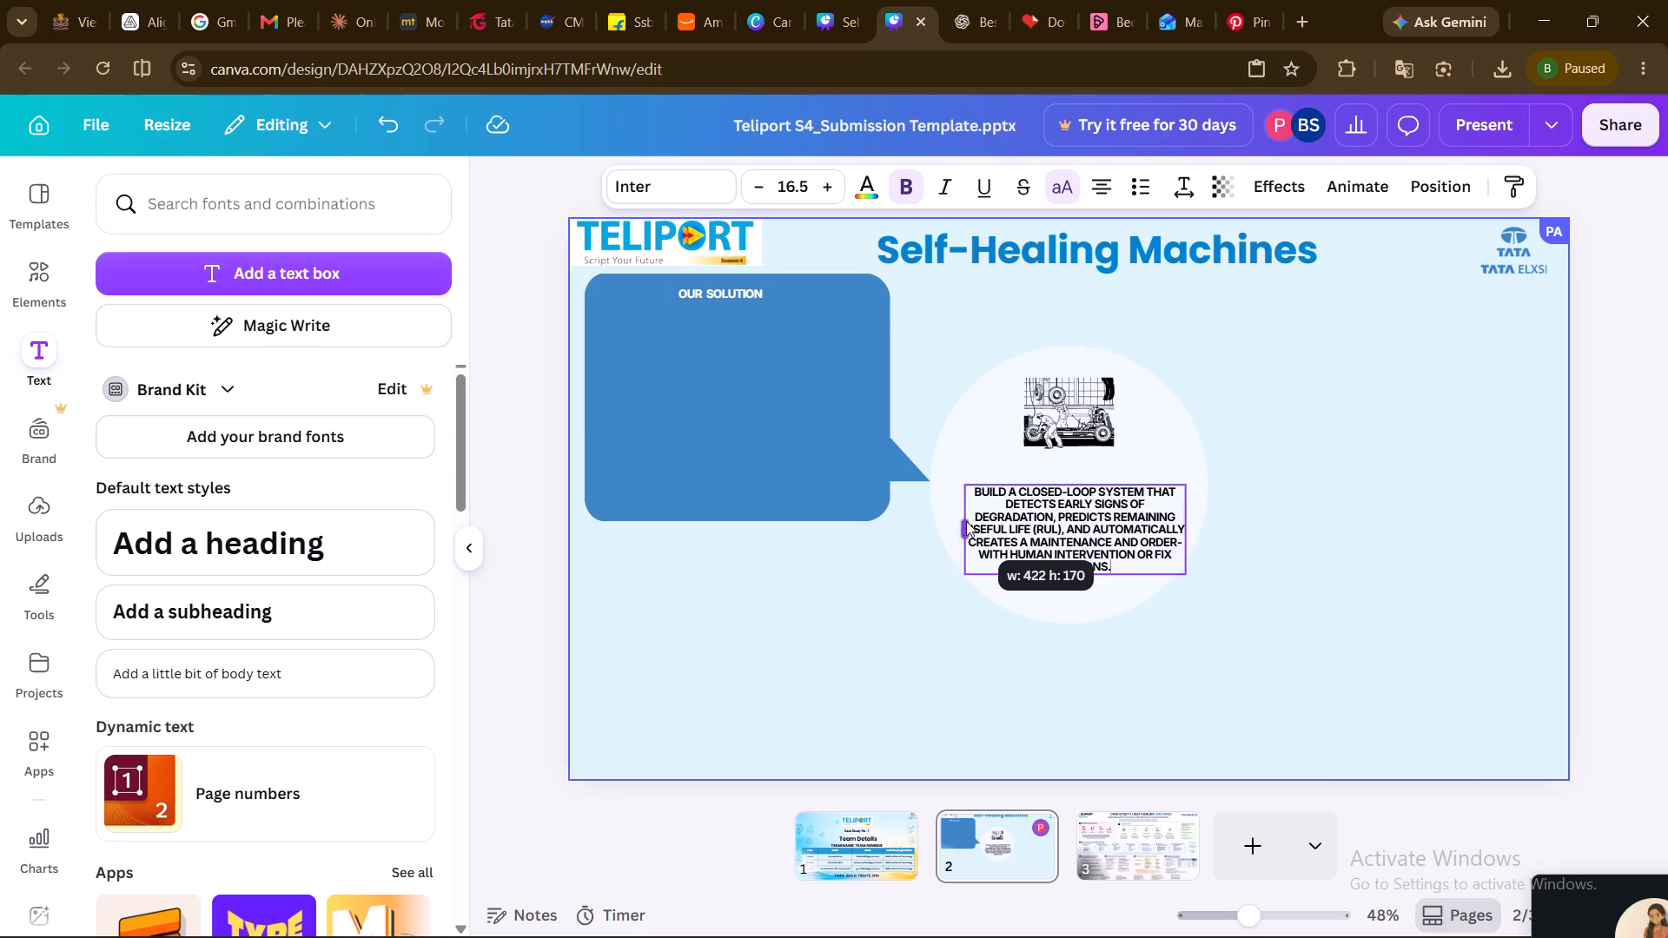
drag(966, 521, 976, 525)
Left-align the entire problem-statement paragraph.
double_click(1086, 535)
key(ctrl+a)
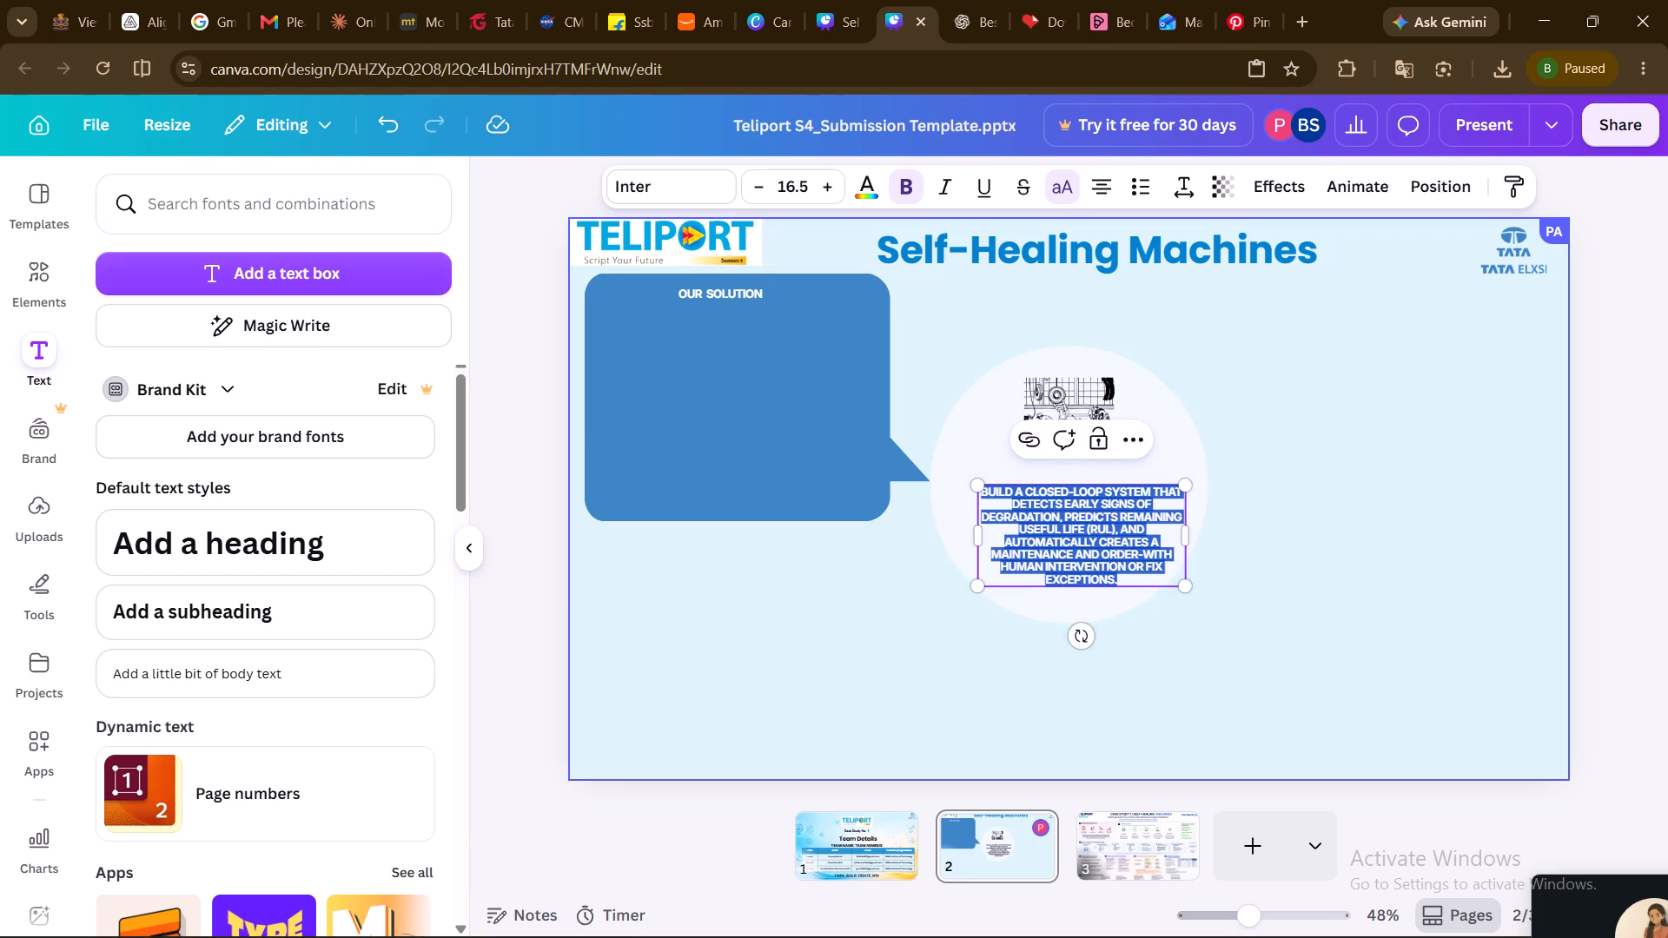
click(1105, 189)
click(1105, 189)
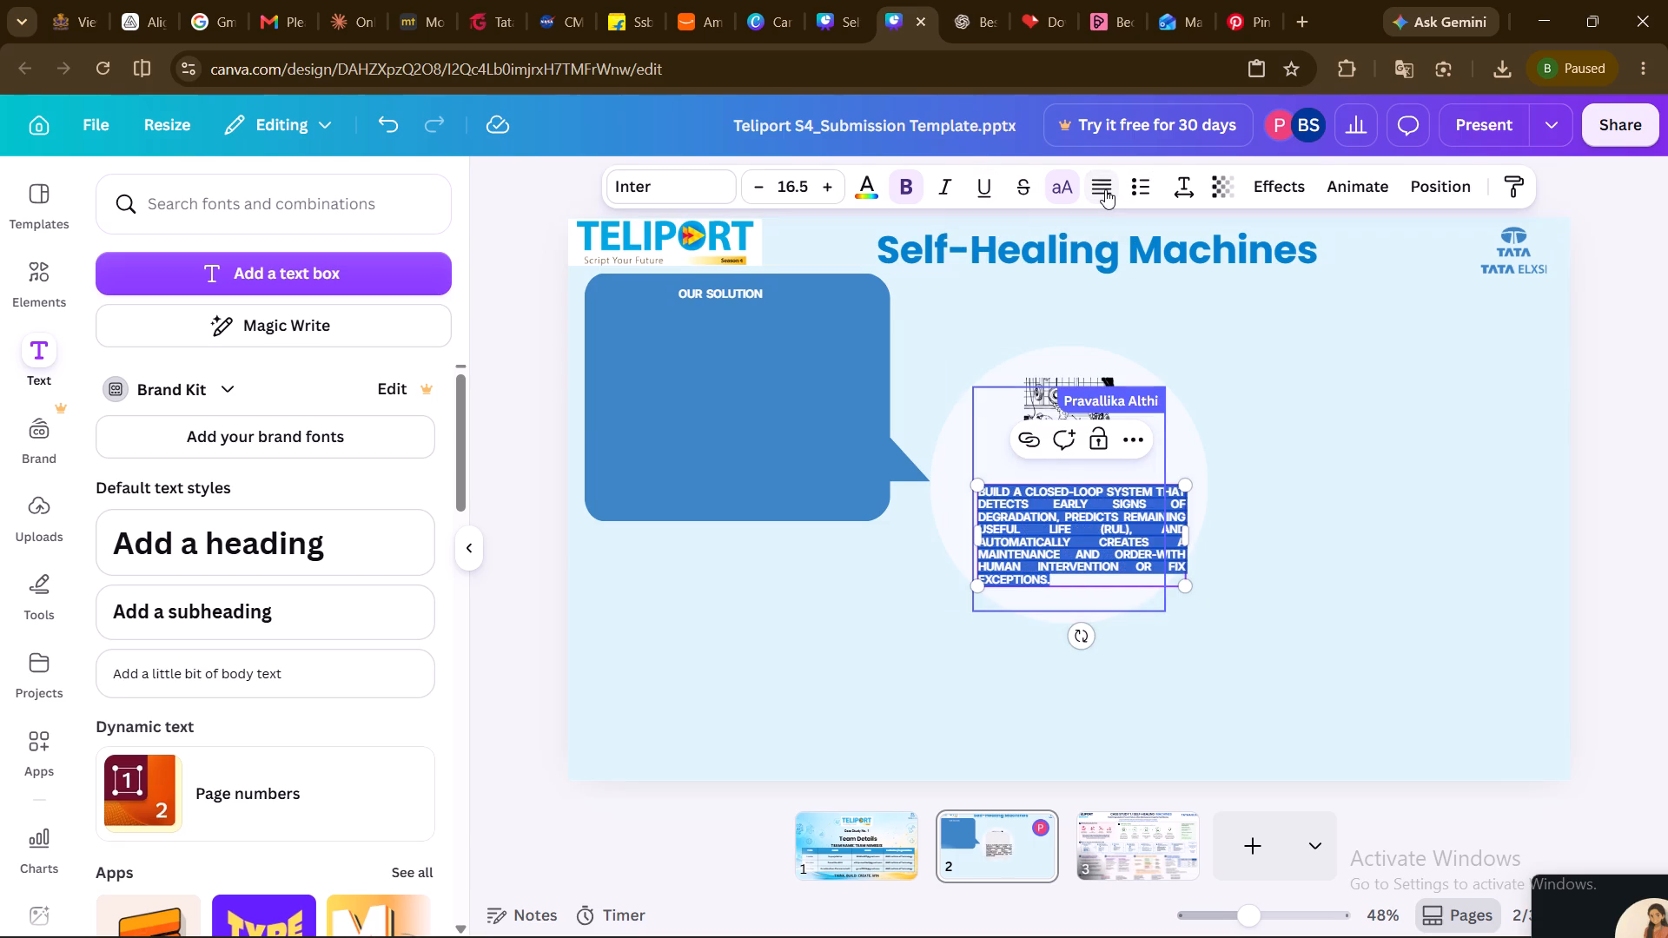
click(1105, 189)
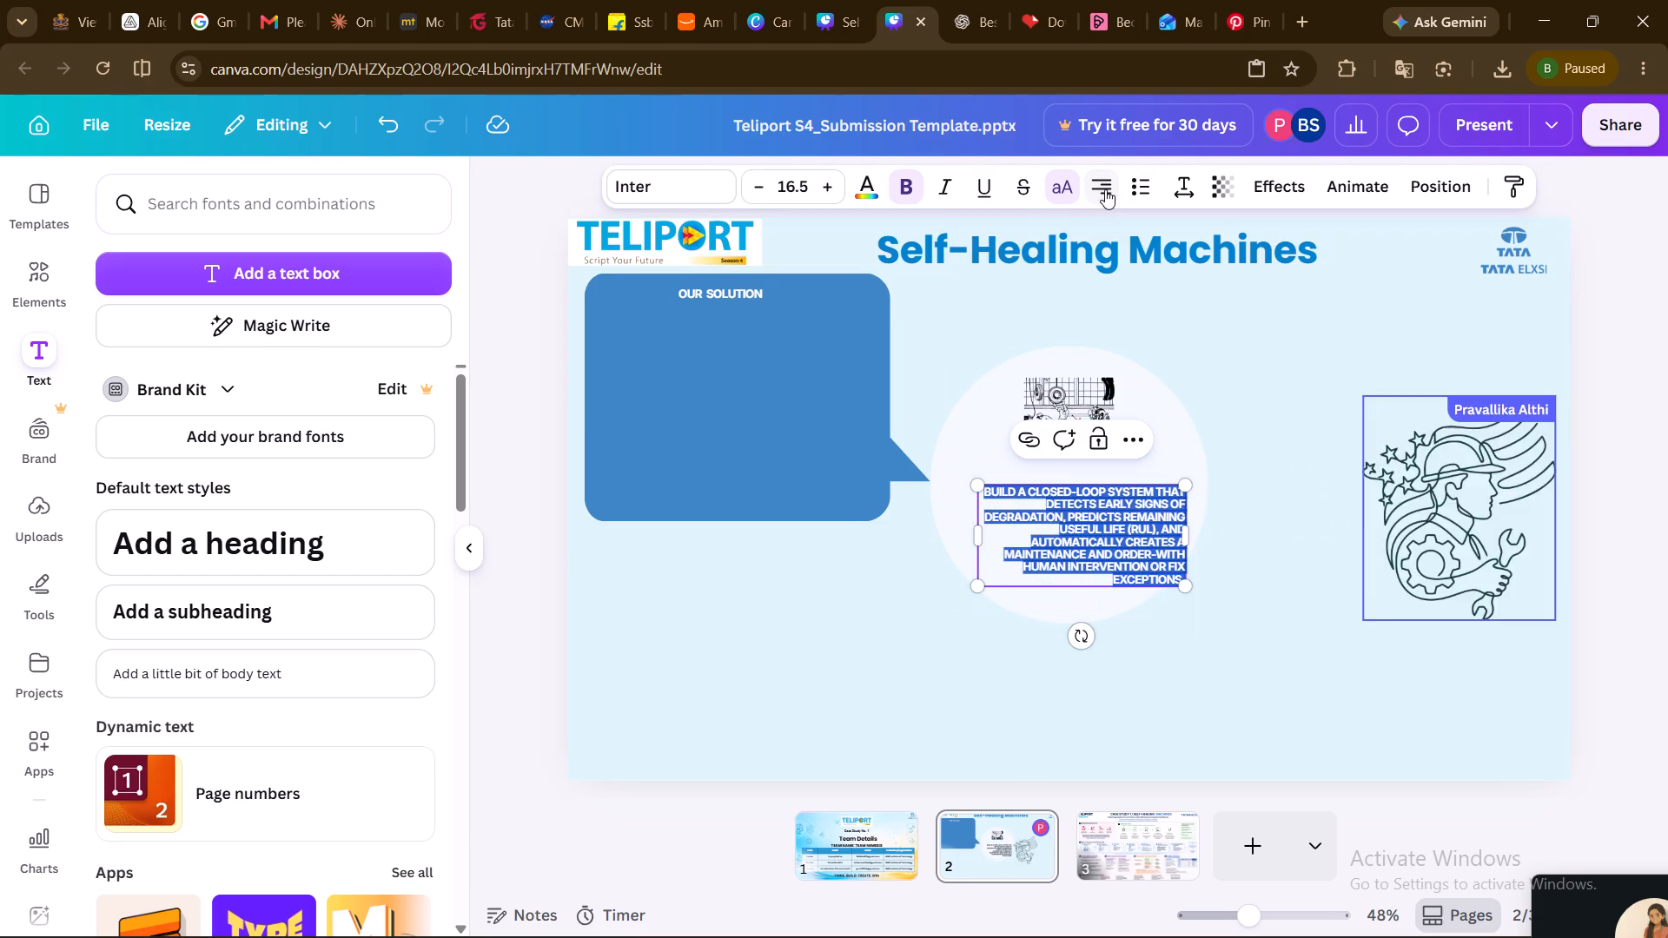
click(1105, 189)
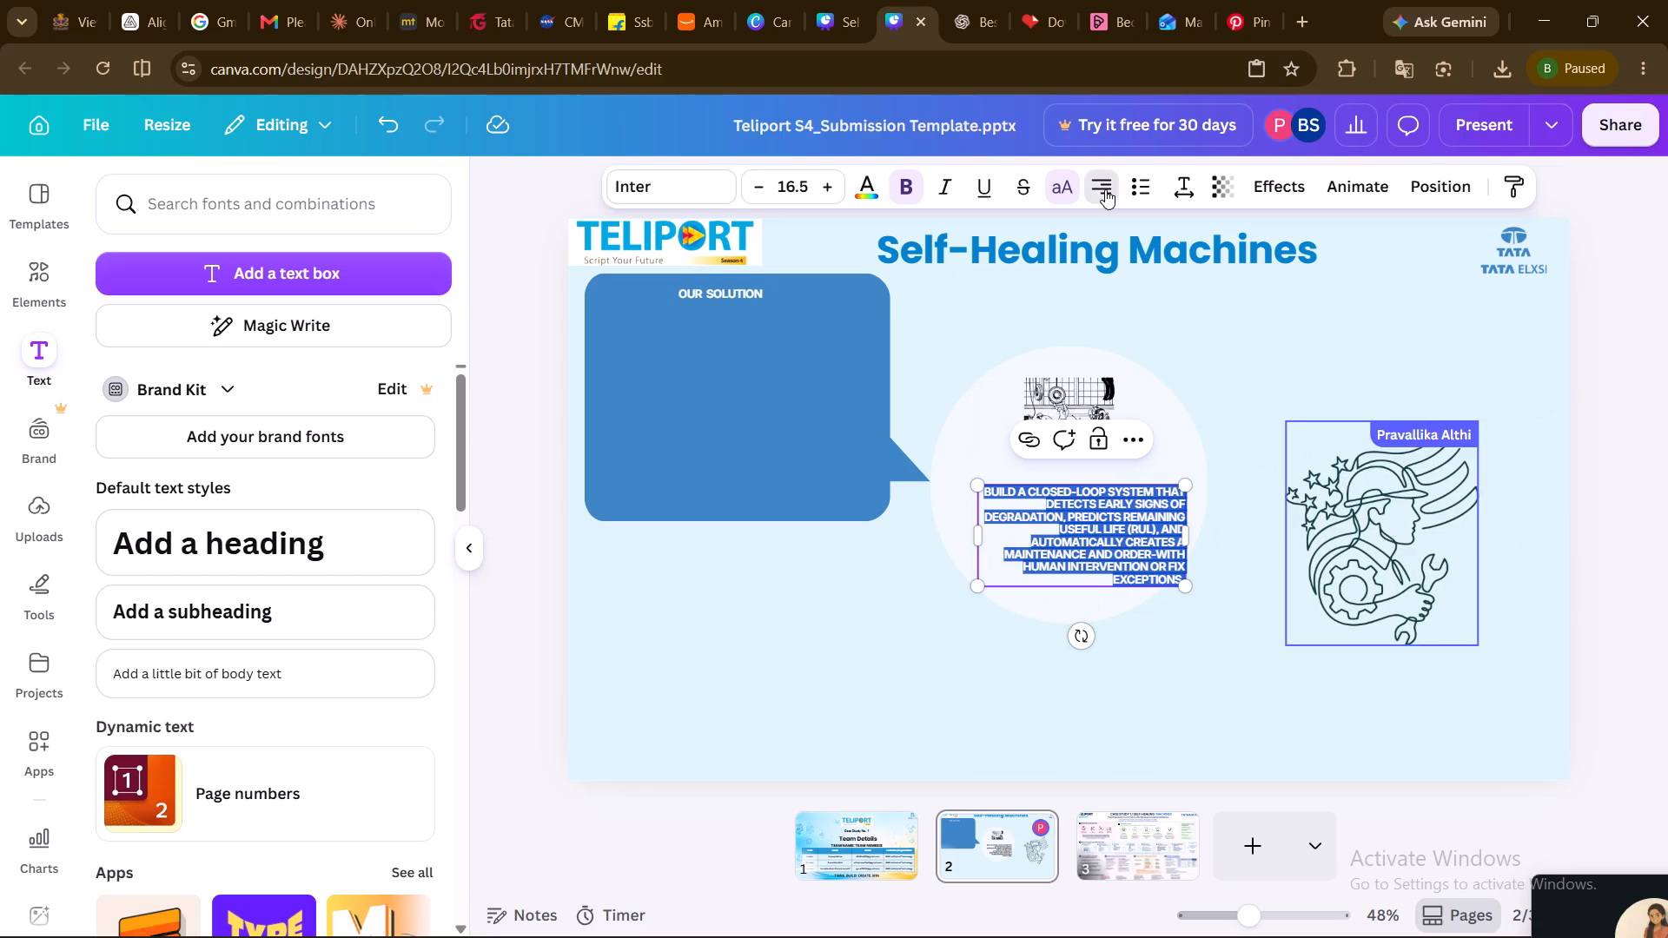
click(1105, 189)
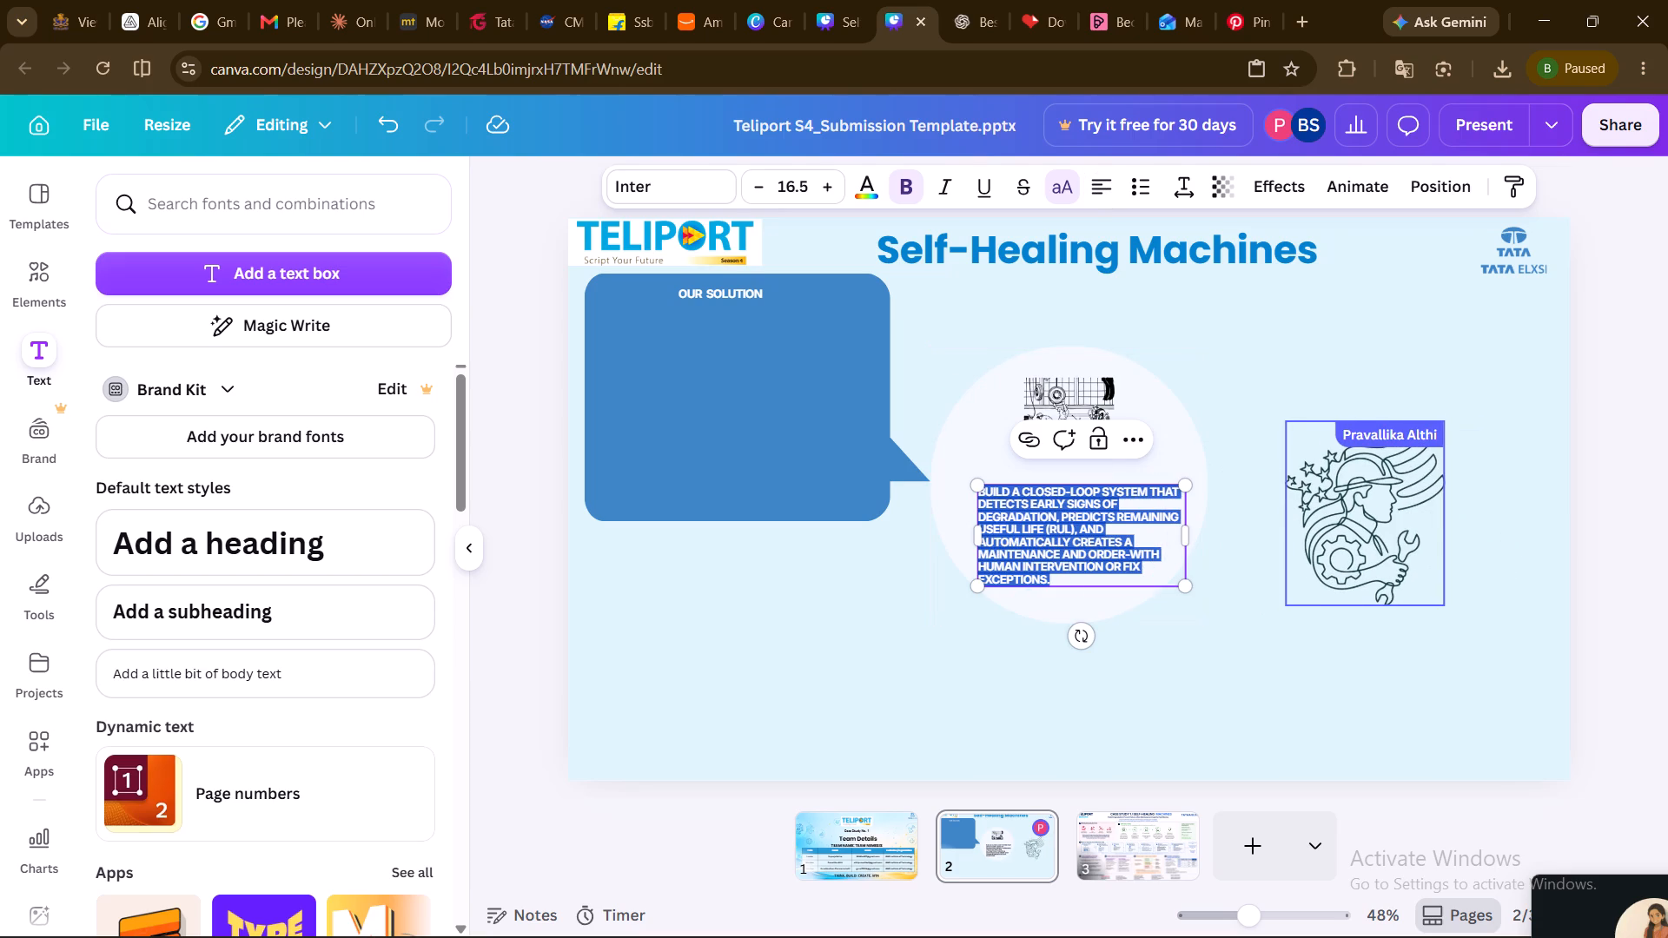
click(1119, 517)
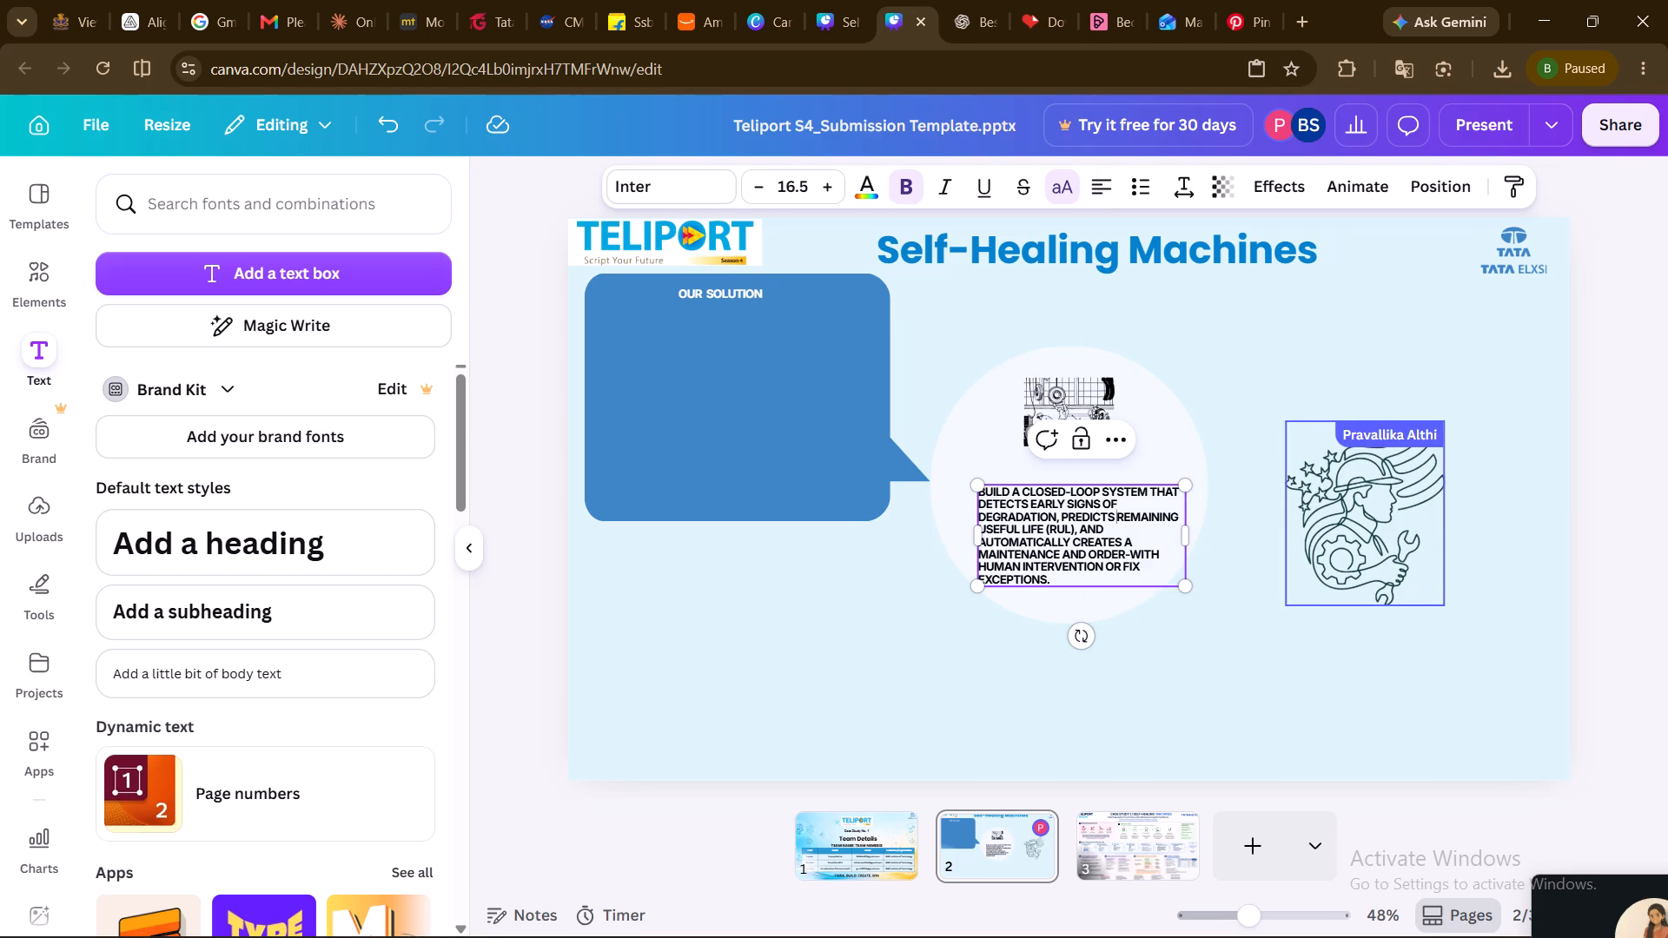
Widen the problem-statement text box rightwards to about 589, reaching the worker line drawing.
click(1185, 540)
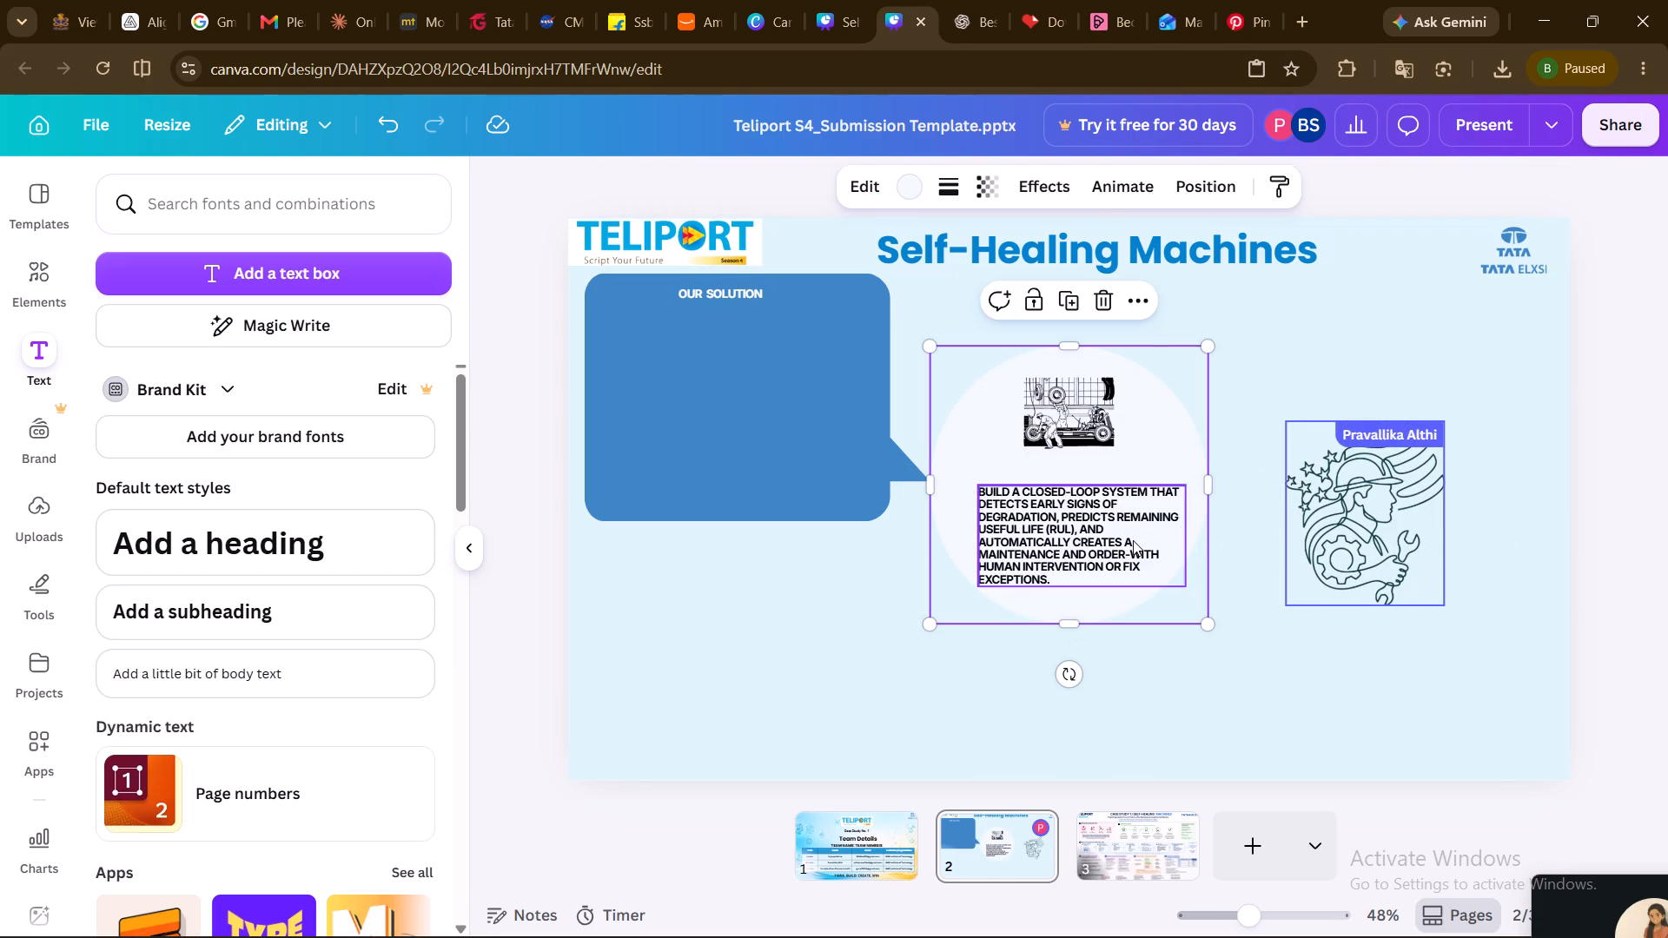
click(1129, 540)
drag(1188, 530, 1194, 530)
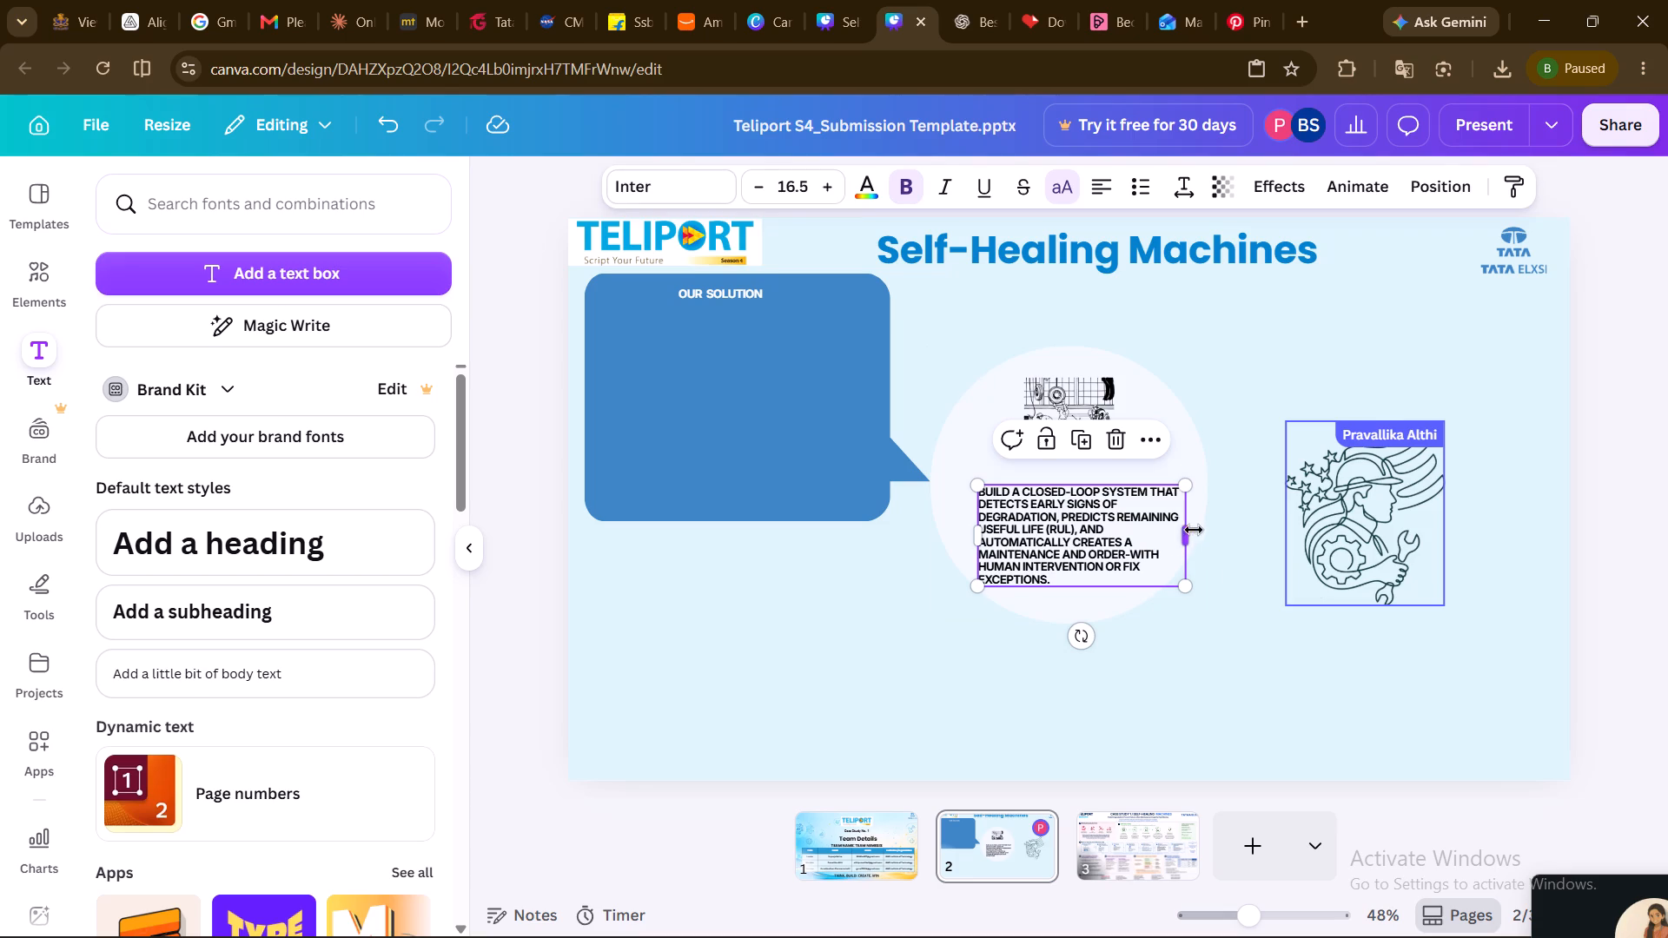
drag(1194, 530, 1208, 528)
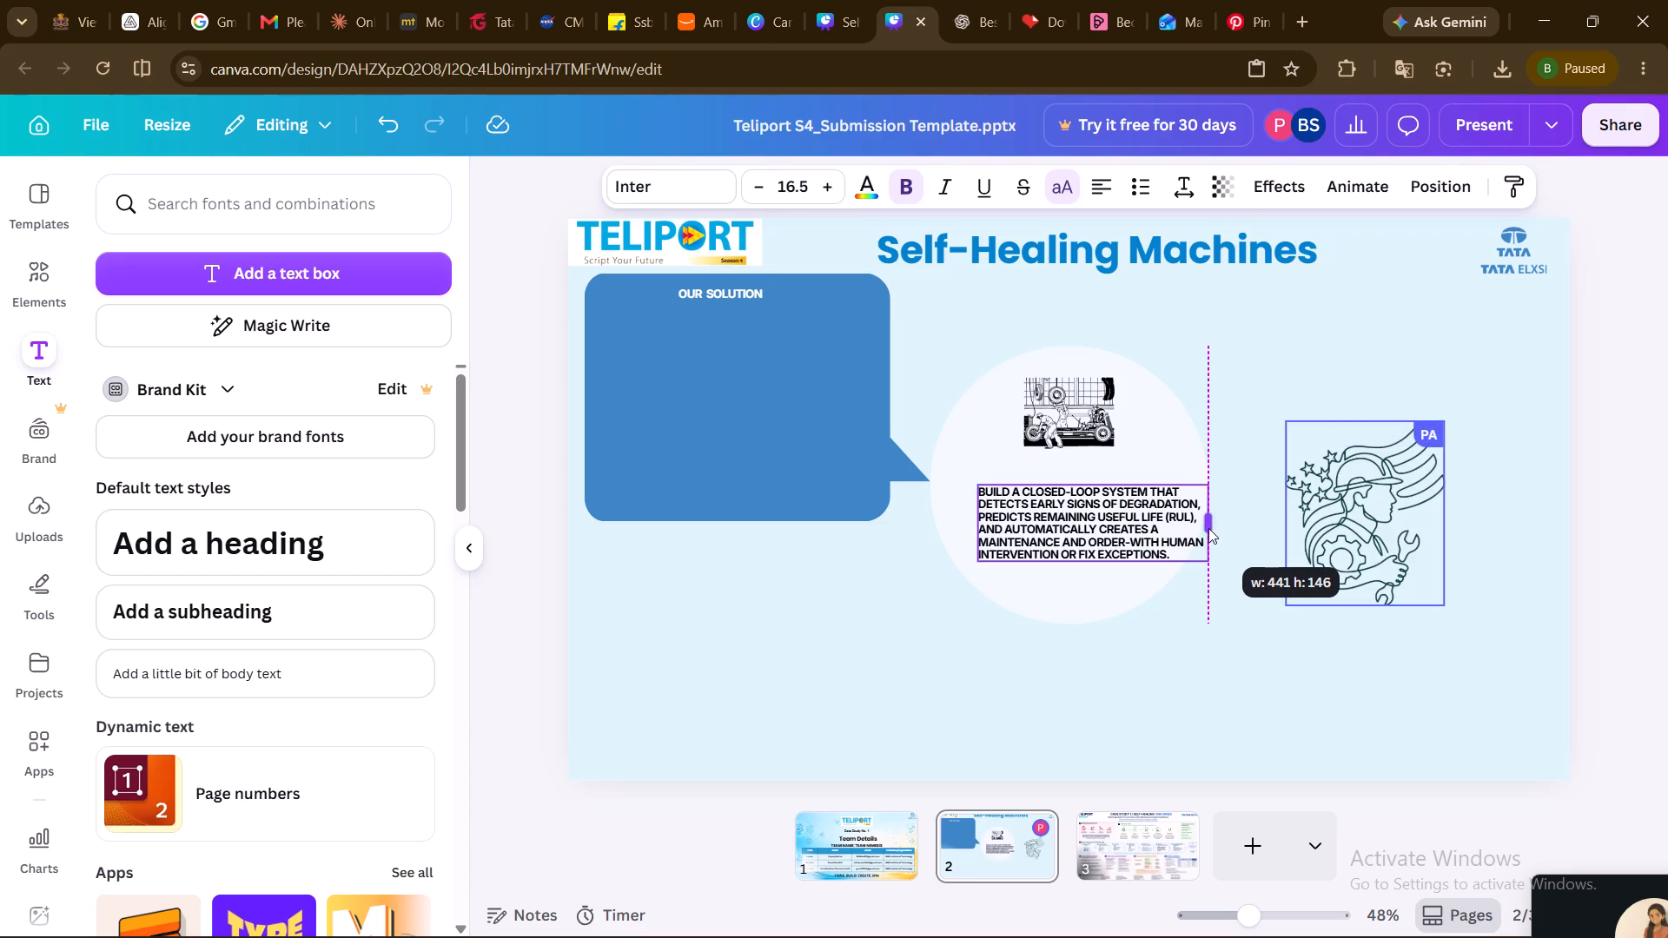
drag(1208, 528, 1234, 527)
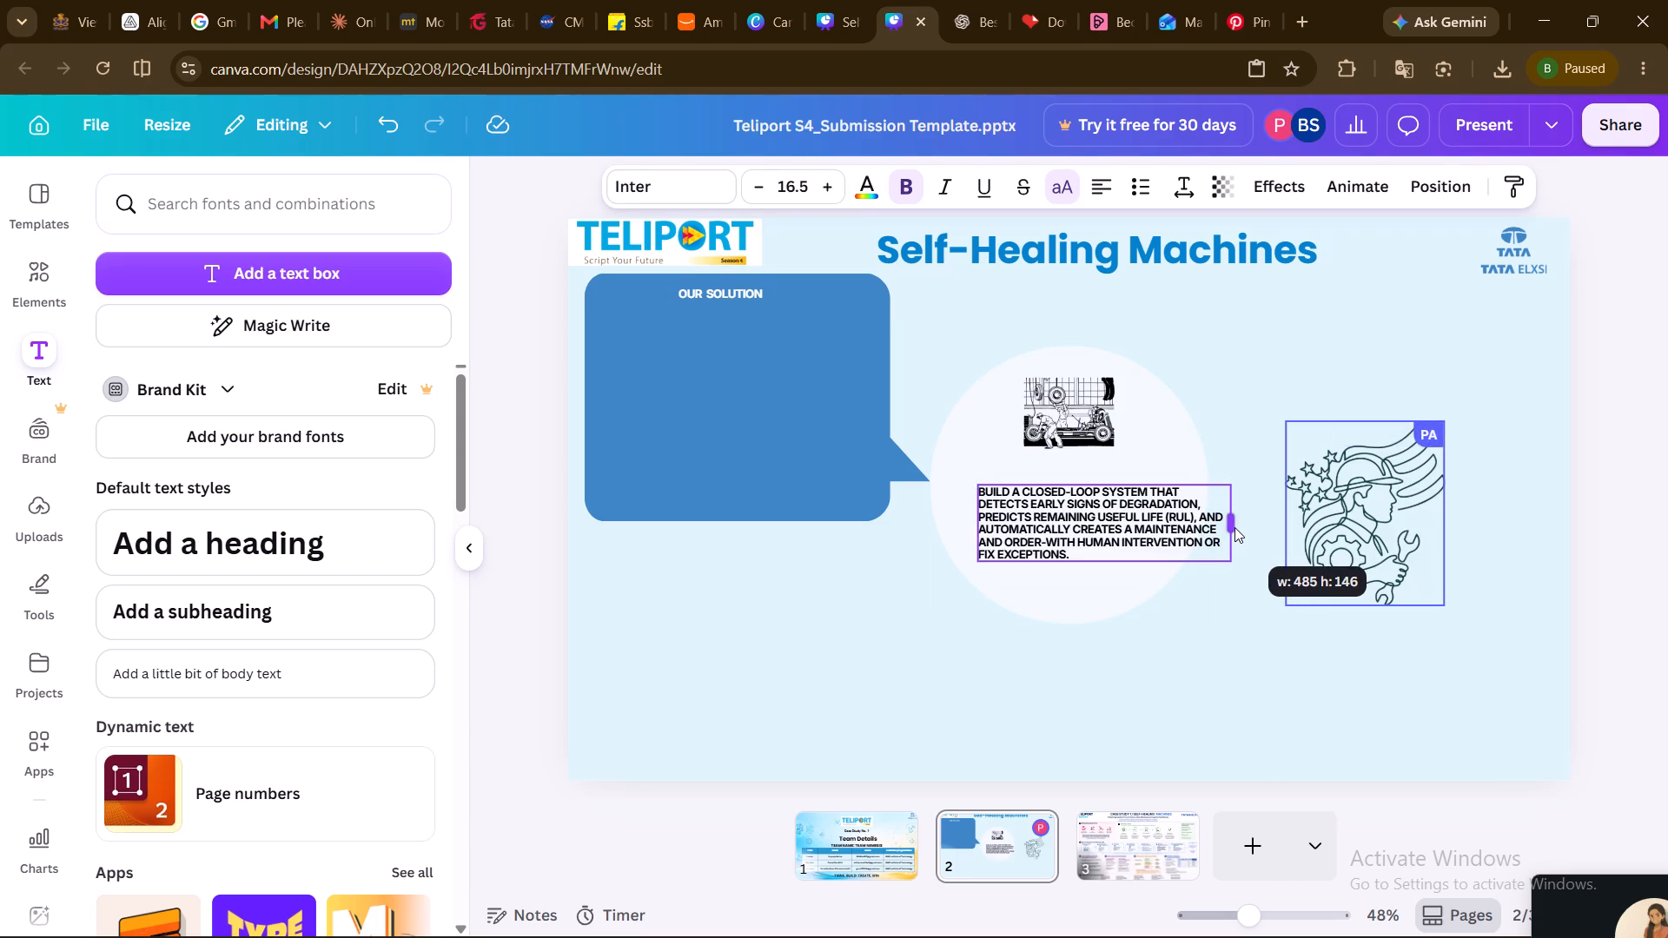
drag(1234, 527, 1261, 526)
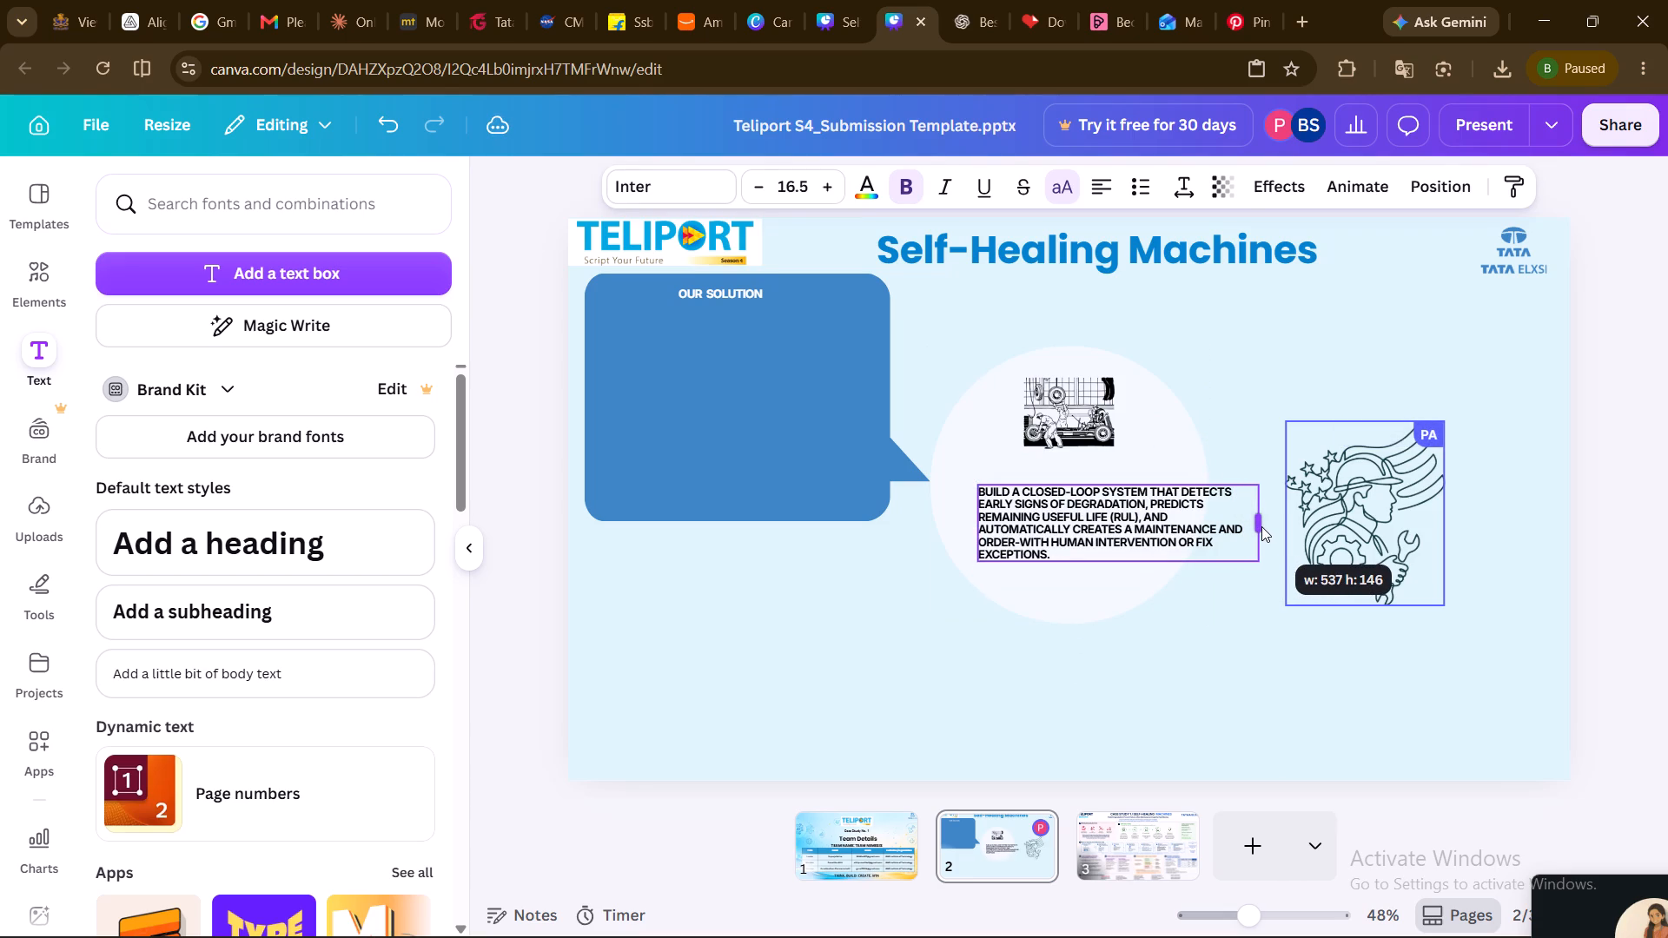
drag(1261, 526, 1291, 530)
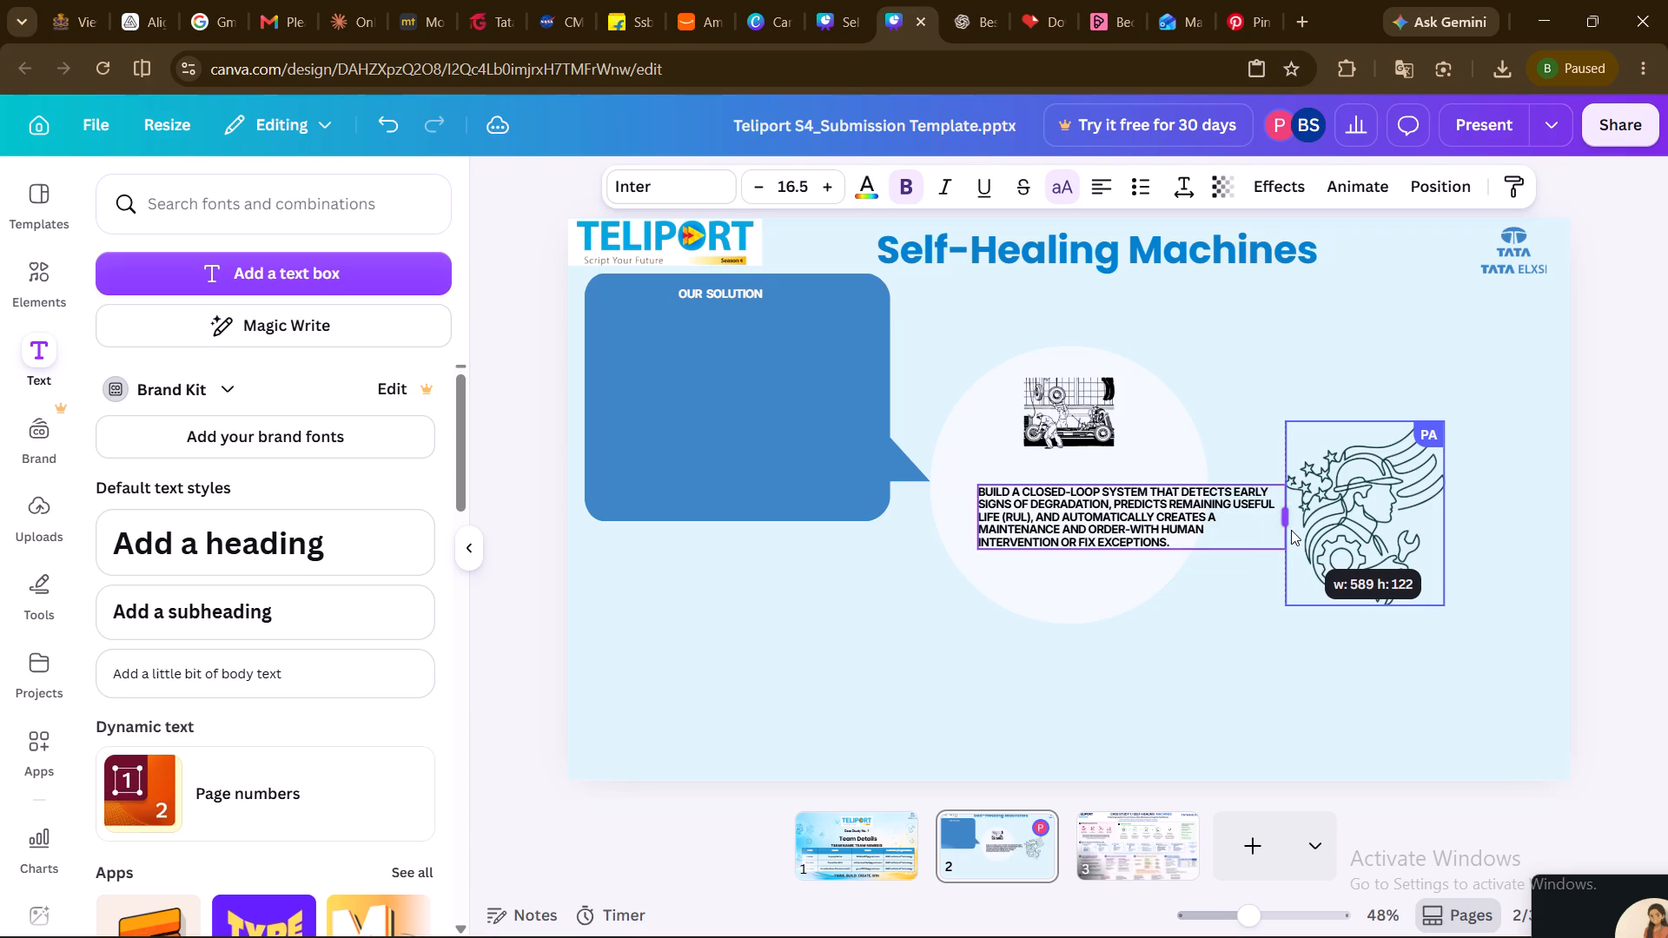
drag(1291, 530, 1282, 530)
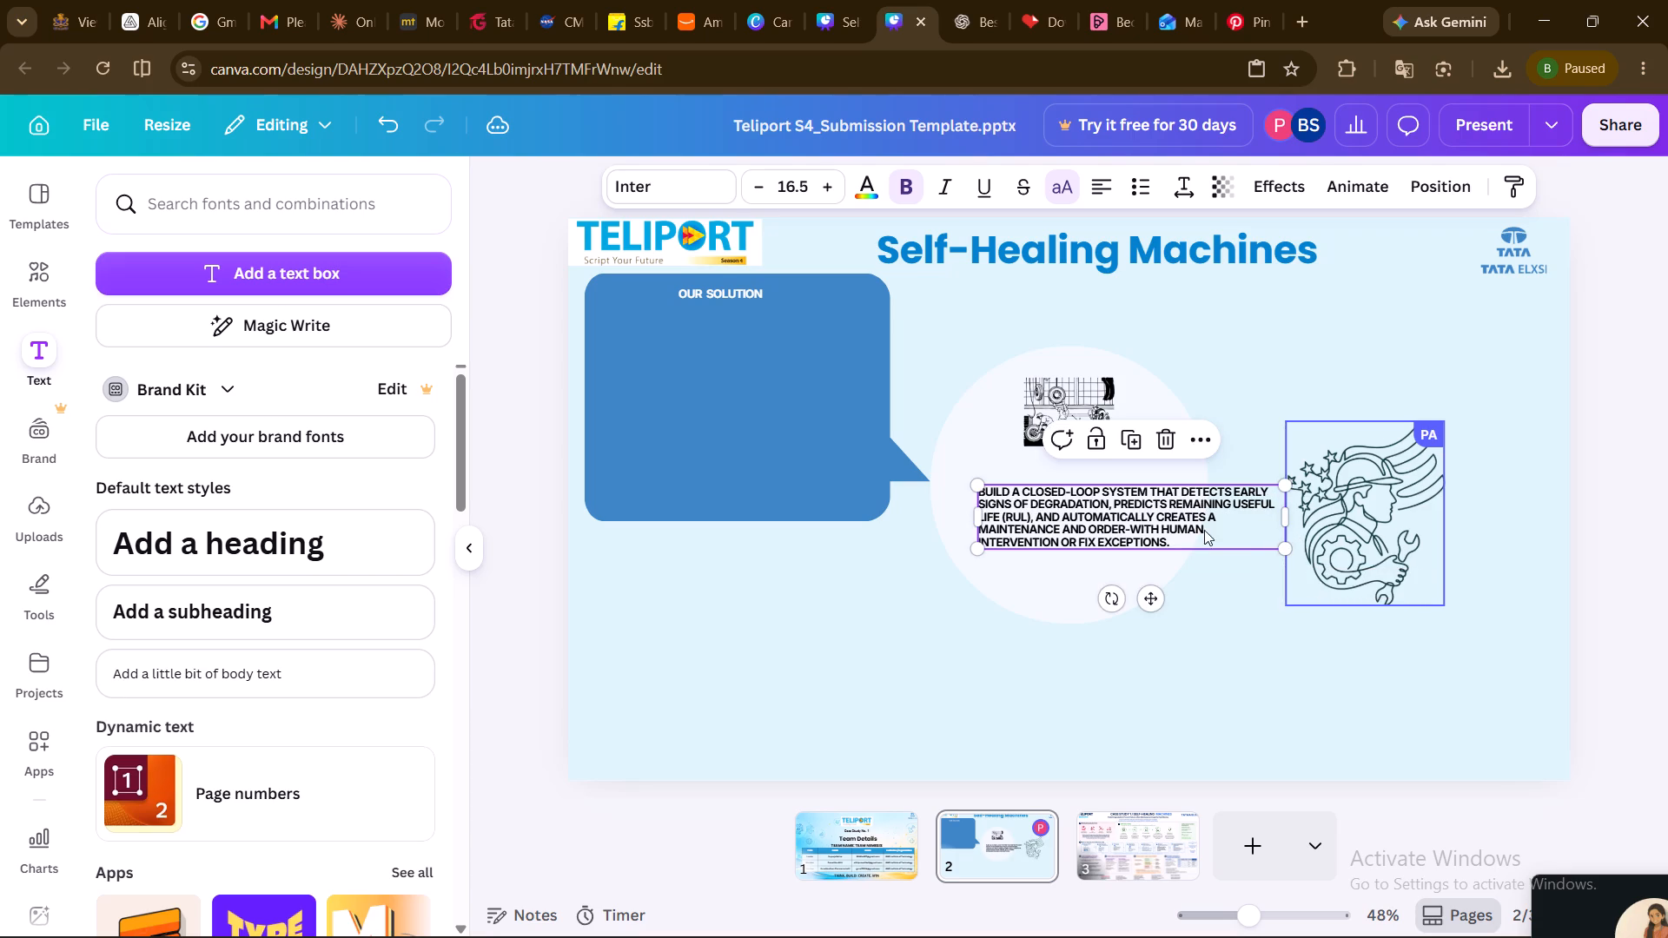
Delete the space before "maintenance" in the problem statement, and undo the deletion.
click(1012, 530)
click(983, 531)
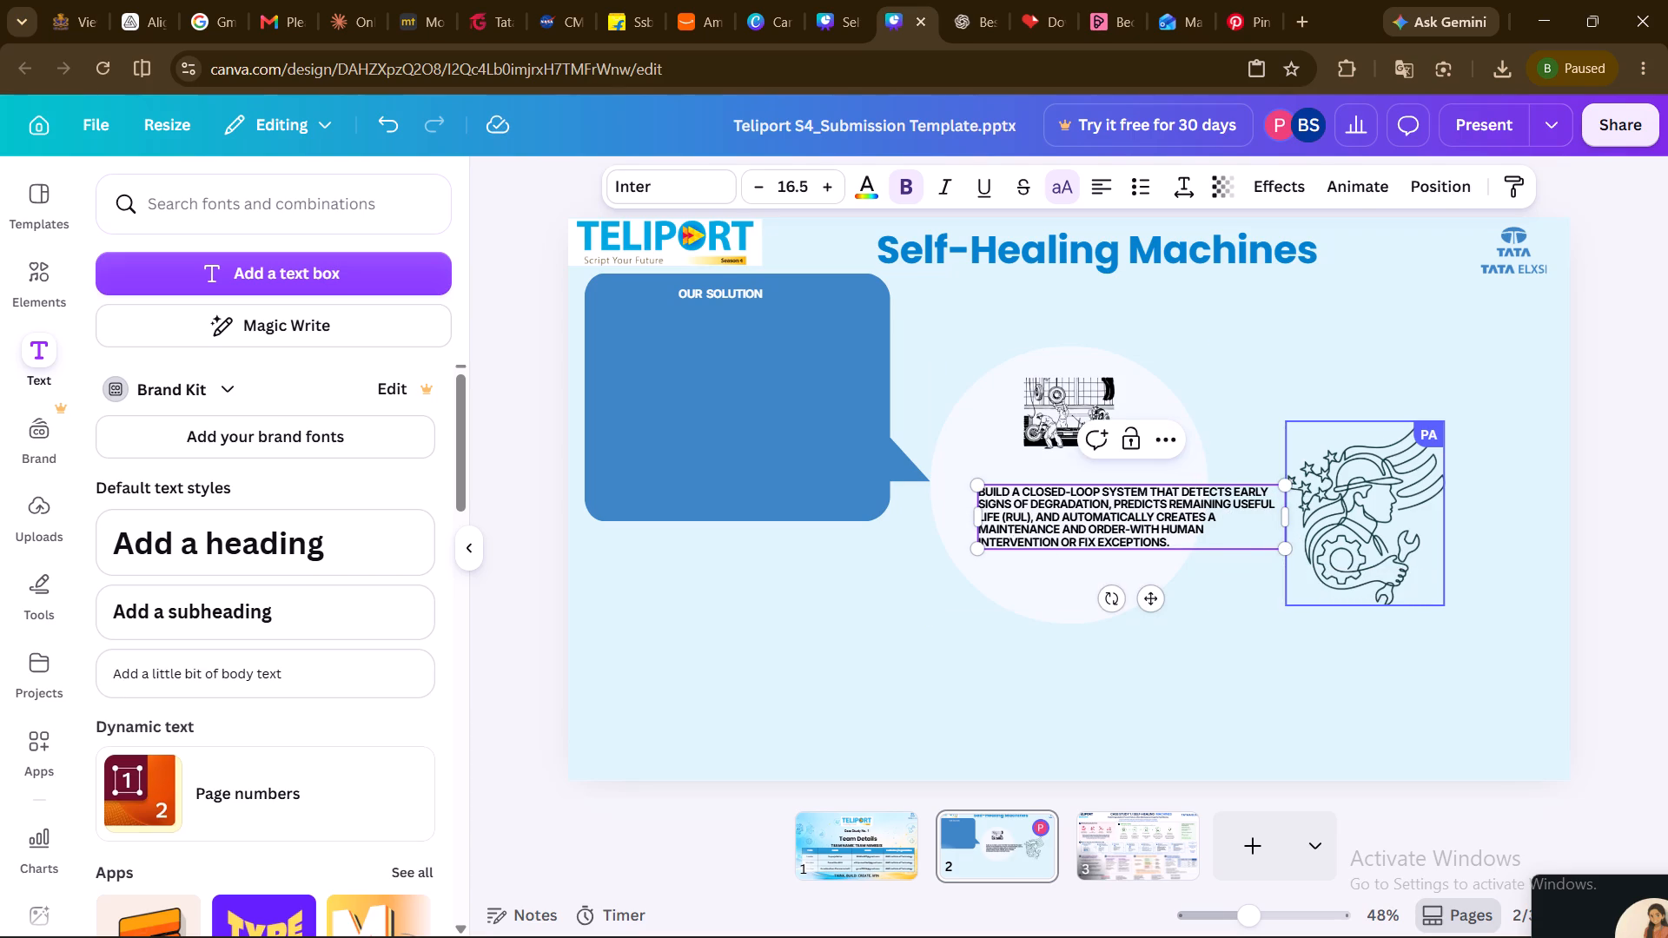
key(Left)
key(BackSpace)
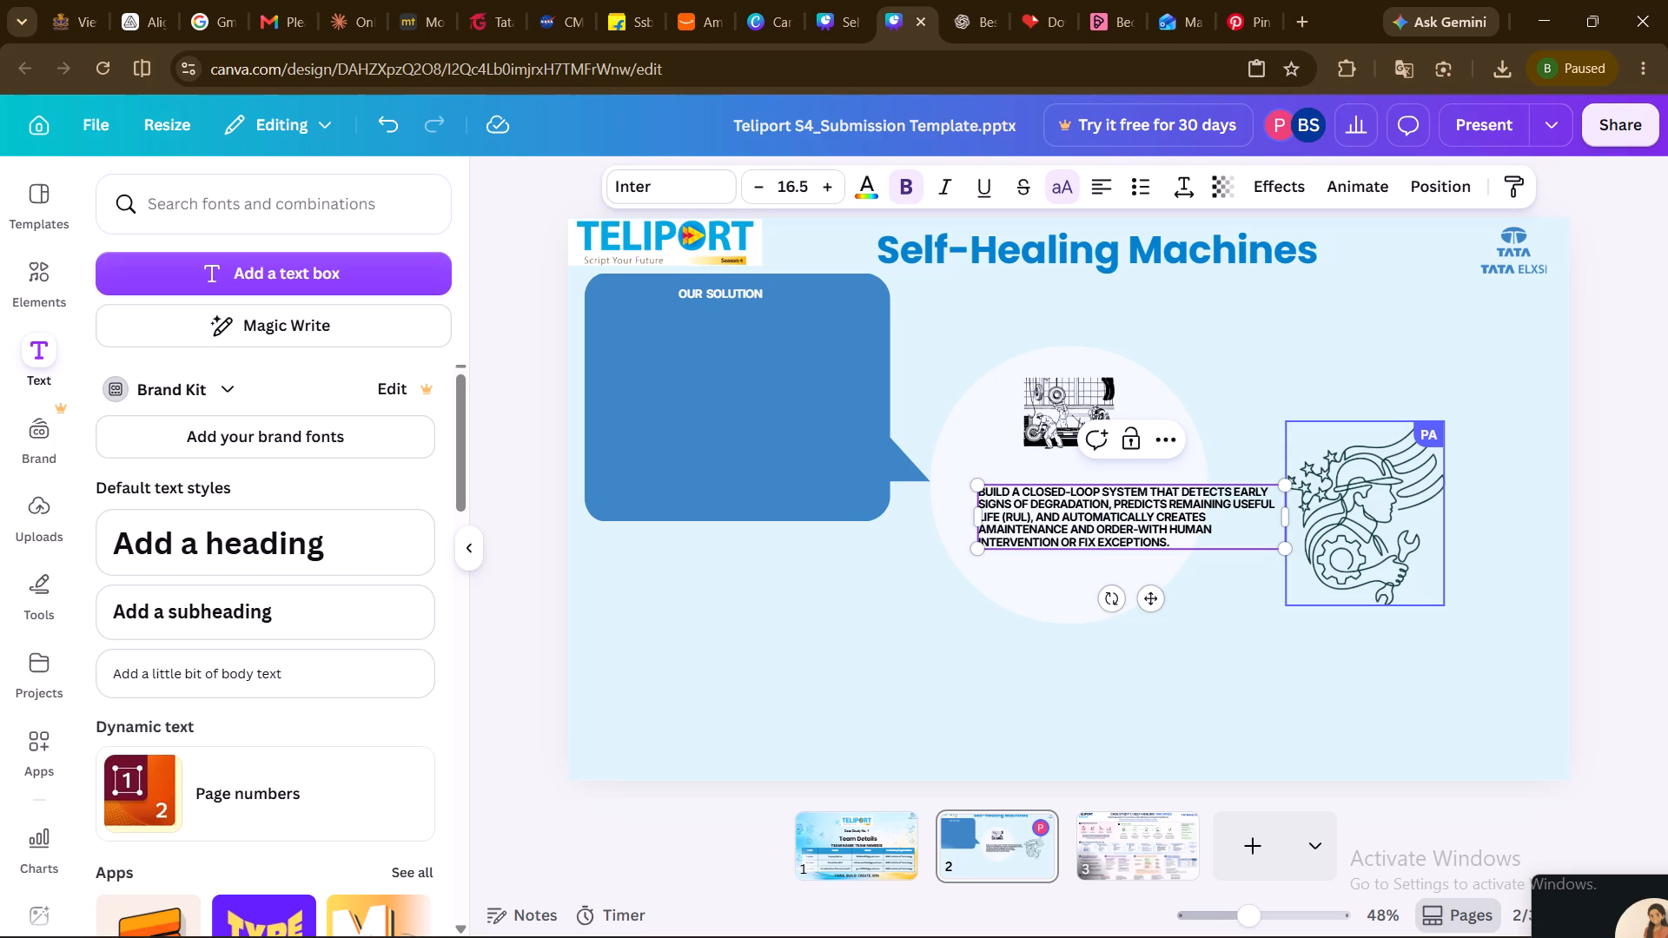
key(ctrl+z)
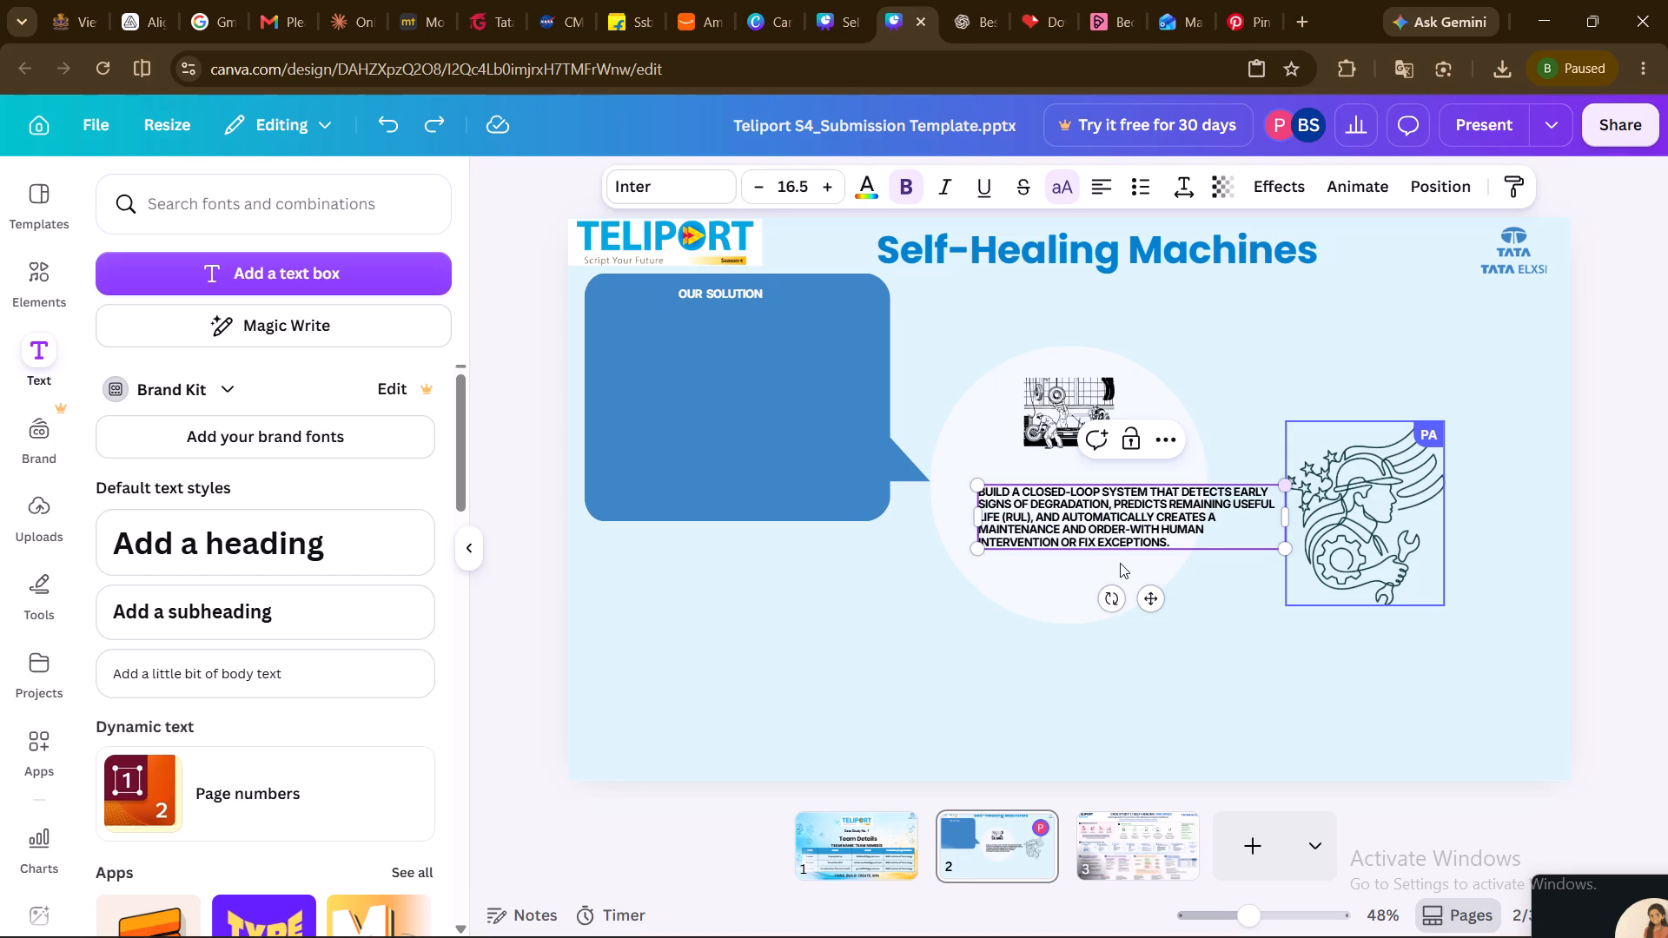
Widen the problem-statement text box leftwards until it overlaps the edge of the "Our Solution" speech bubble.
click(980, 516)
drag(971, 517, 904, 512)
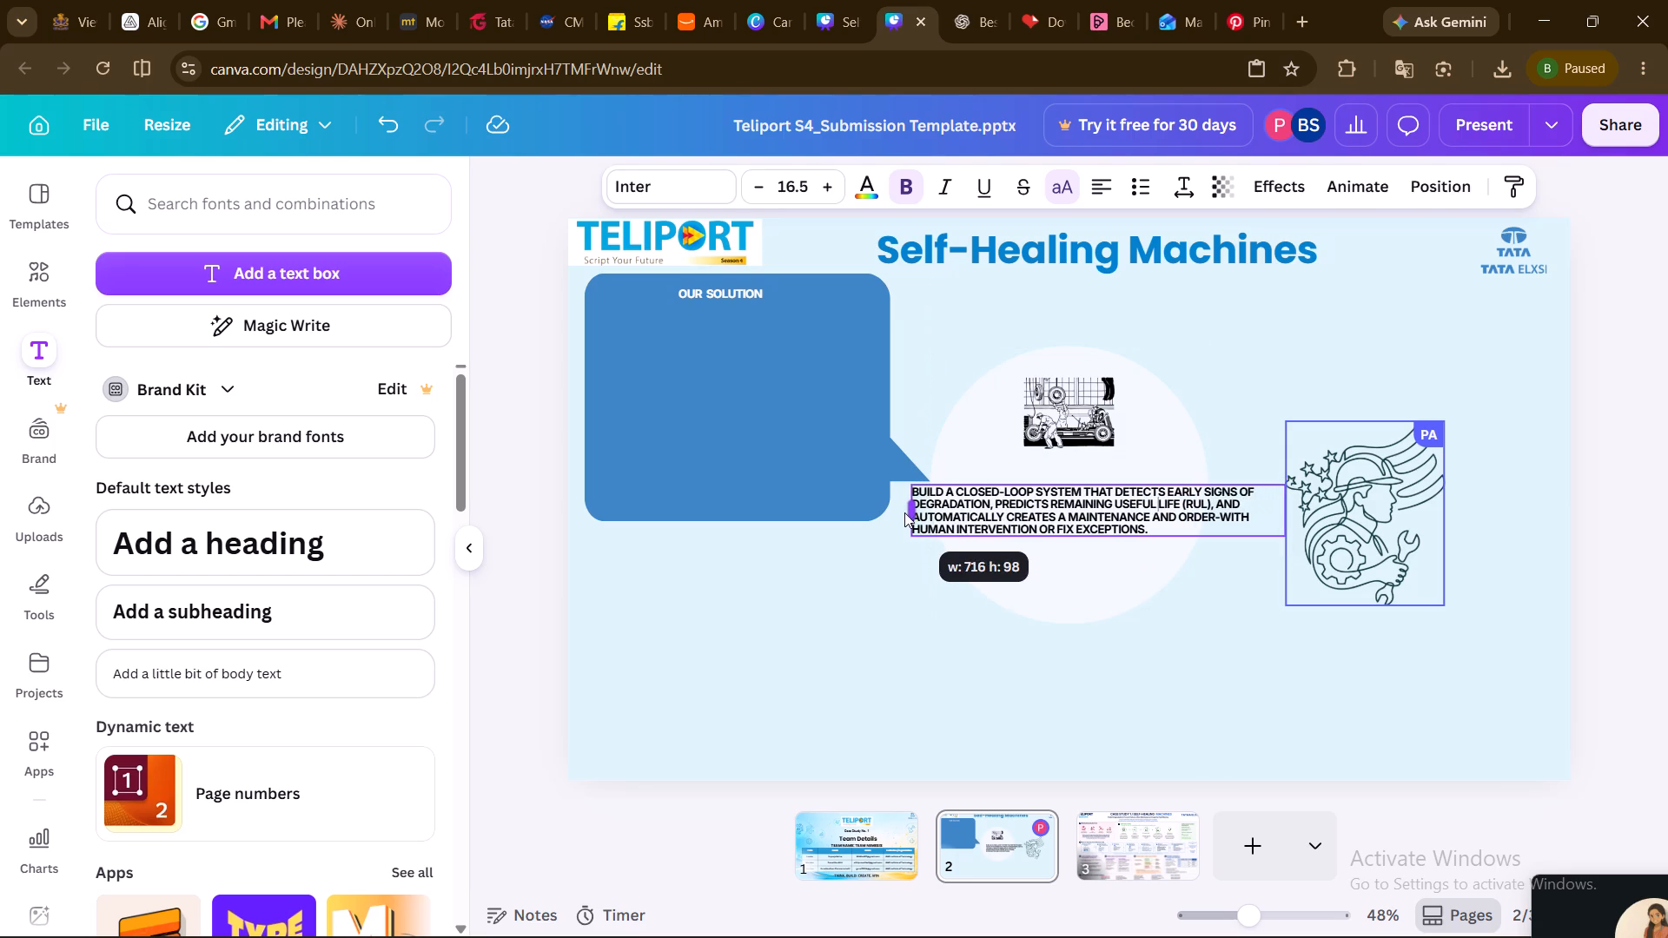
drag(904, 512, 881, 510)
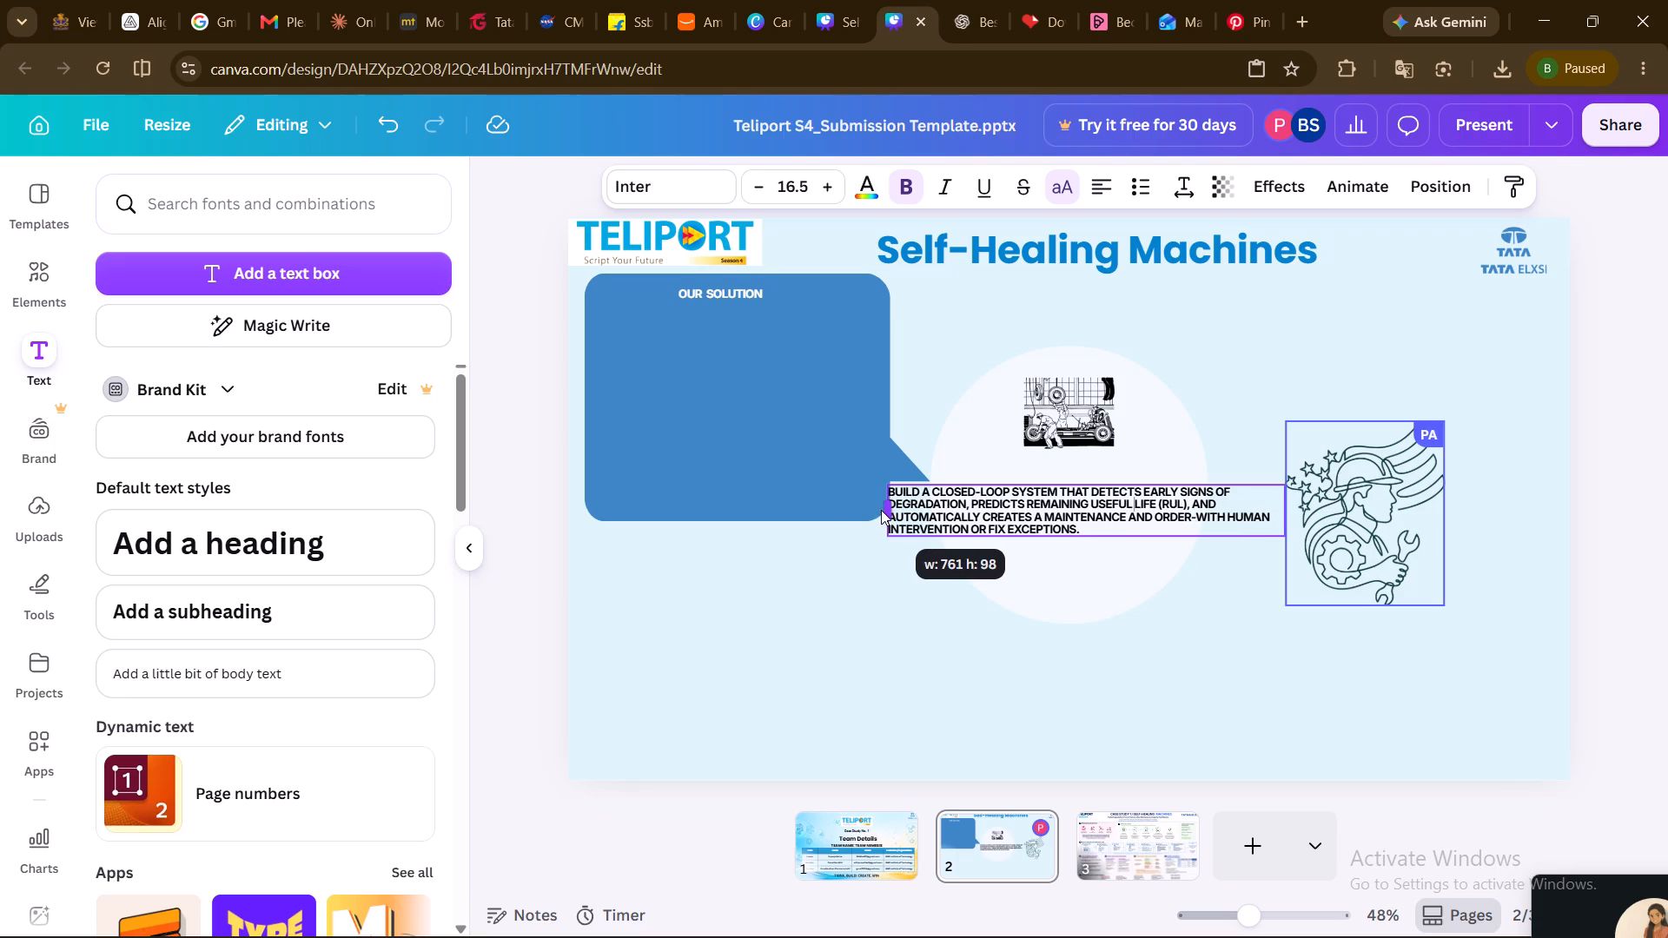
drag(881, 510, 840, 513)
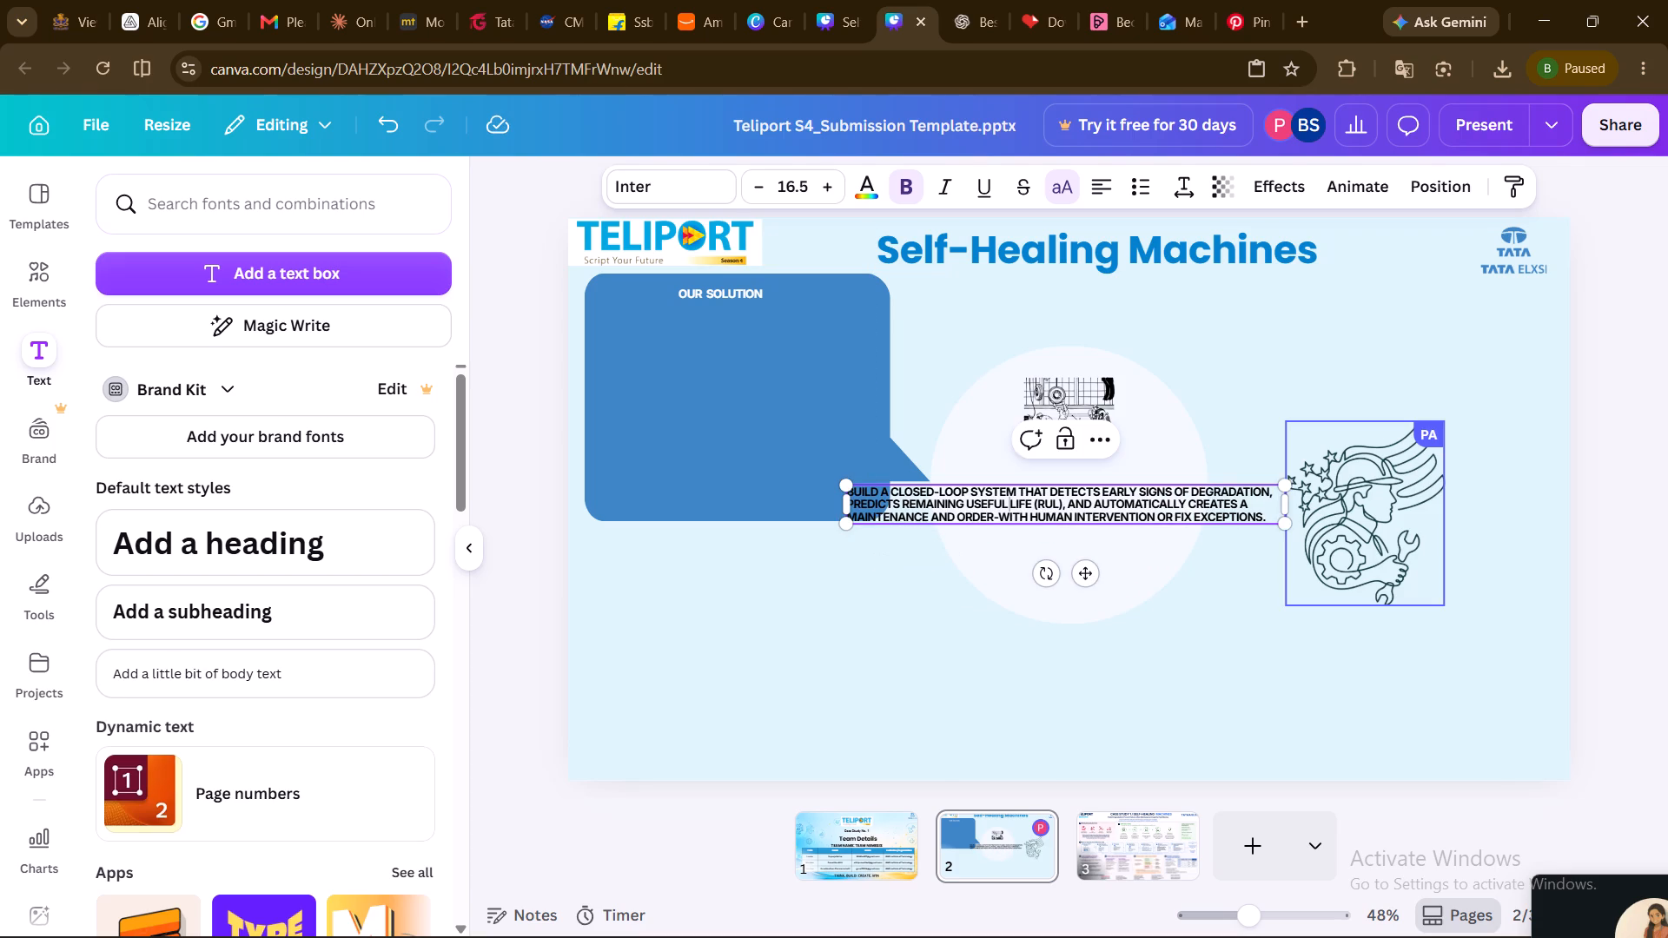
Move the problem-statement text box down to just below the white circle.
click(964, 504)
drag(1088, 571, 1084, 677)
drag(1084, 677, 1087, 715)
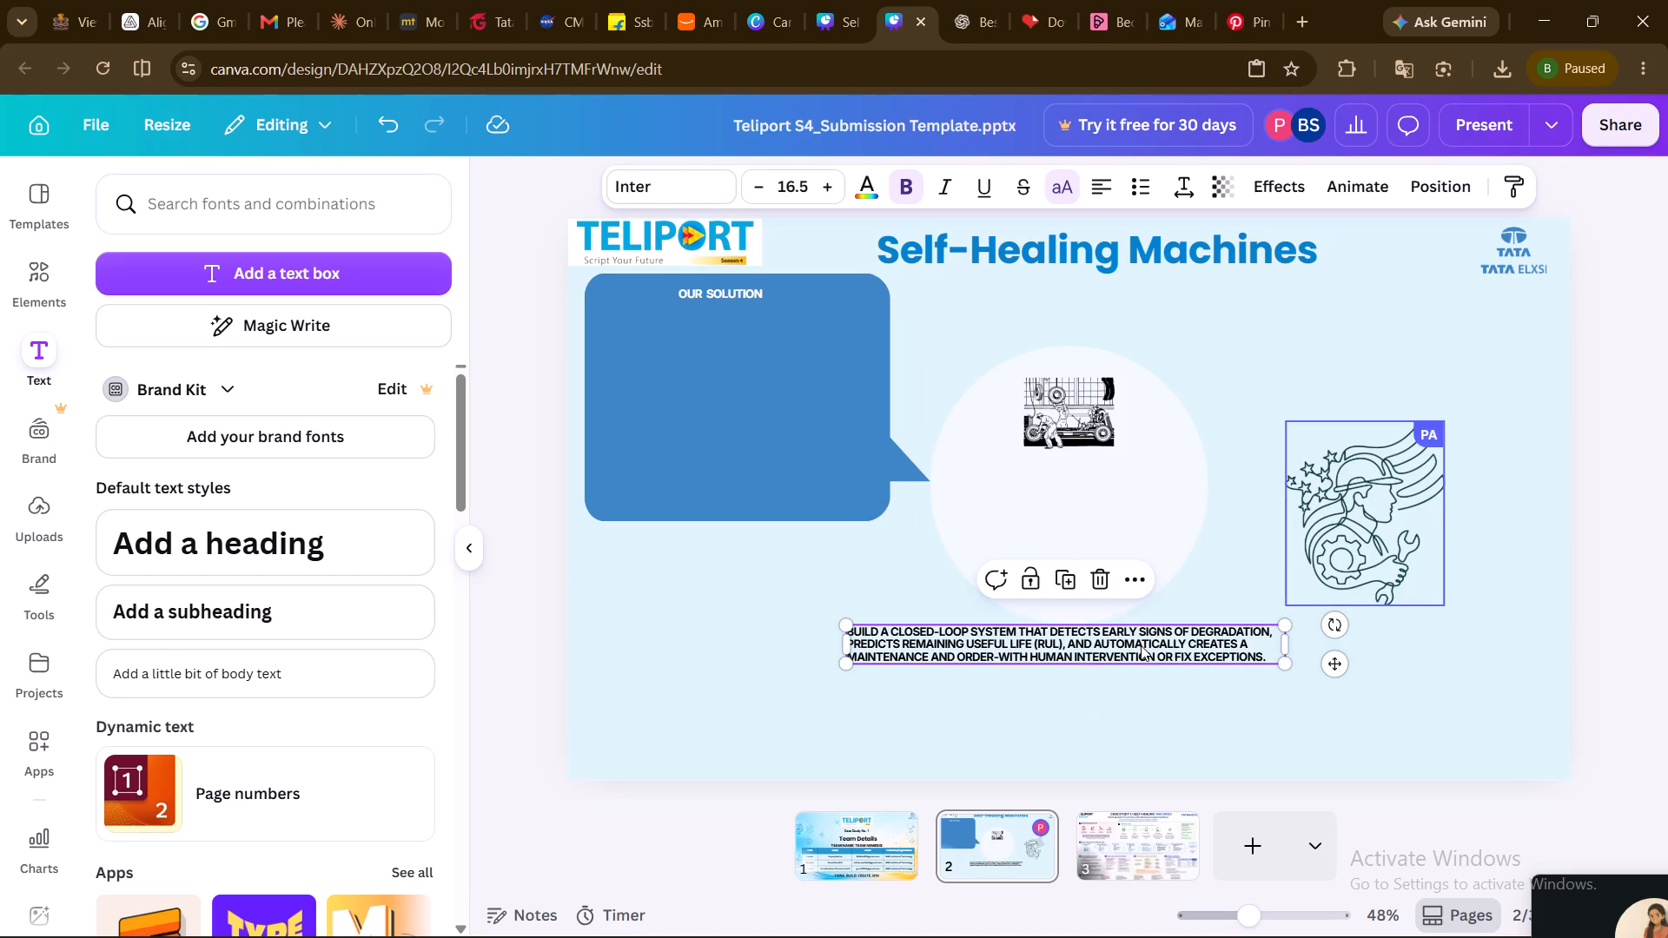
Narrow the problem-statement text box from its right side to a width of about 481.
click(1141, 645)
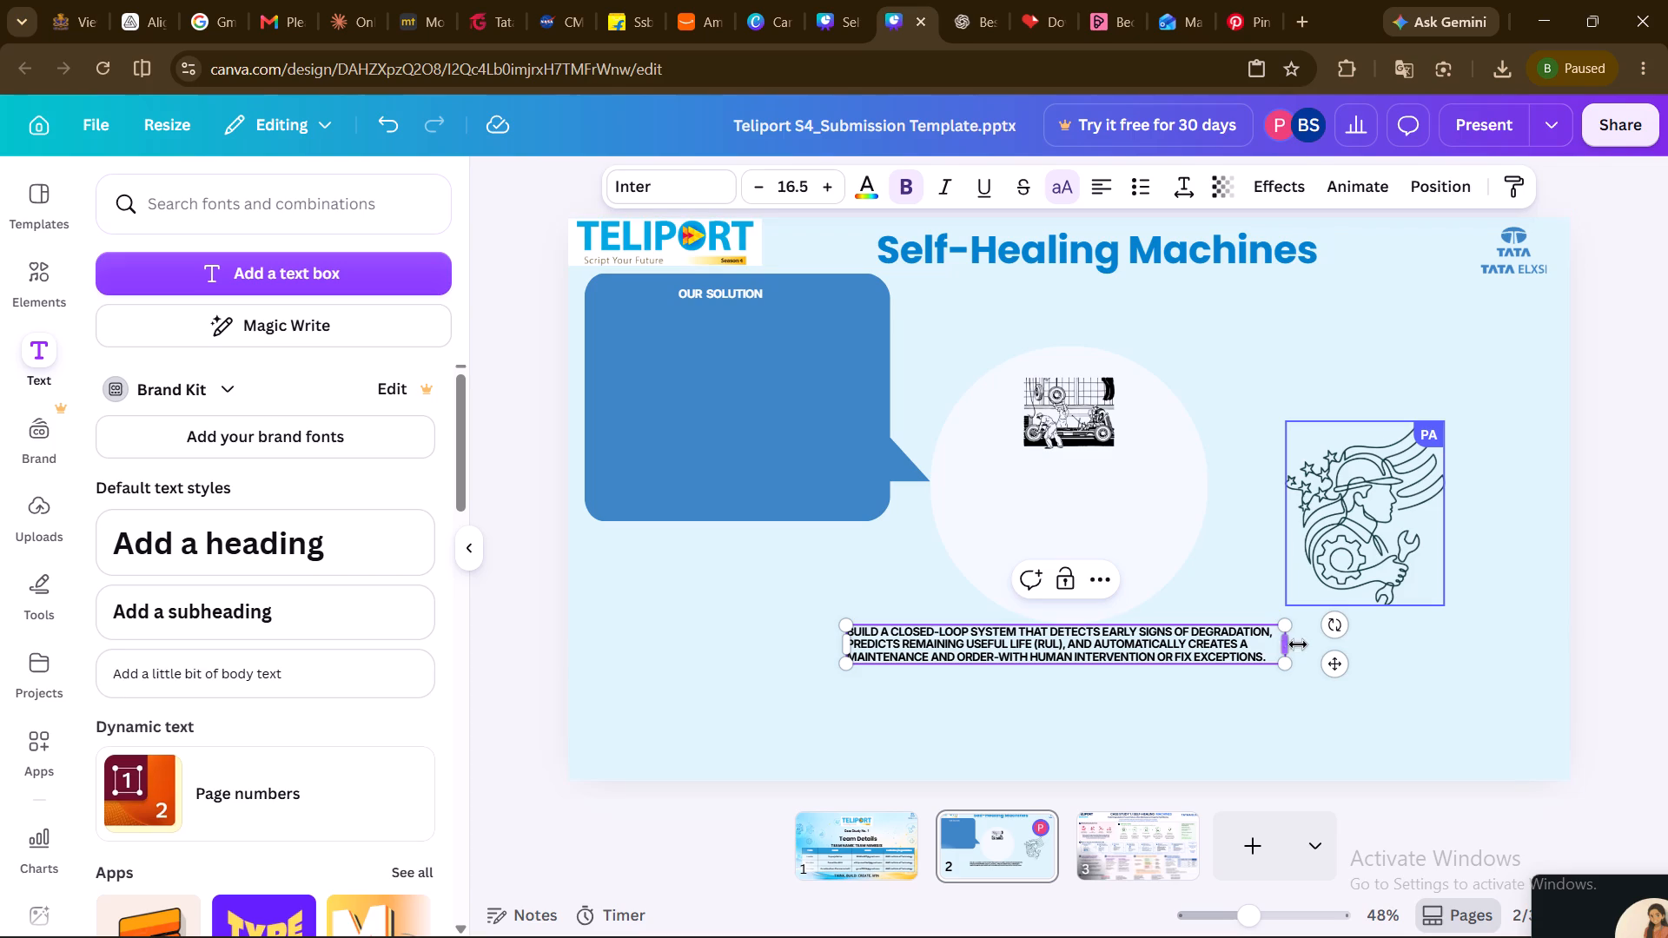
drag(1288, 644, 1082, 672)
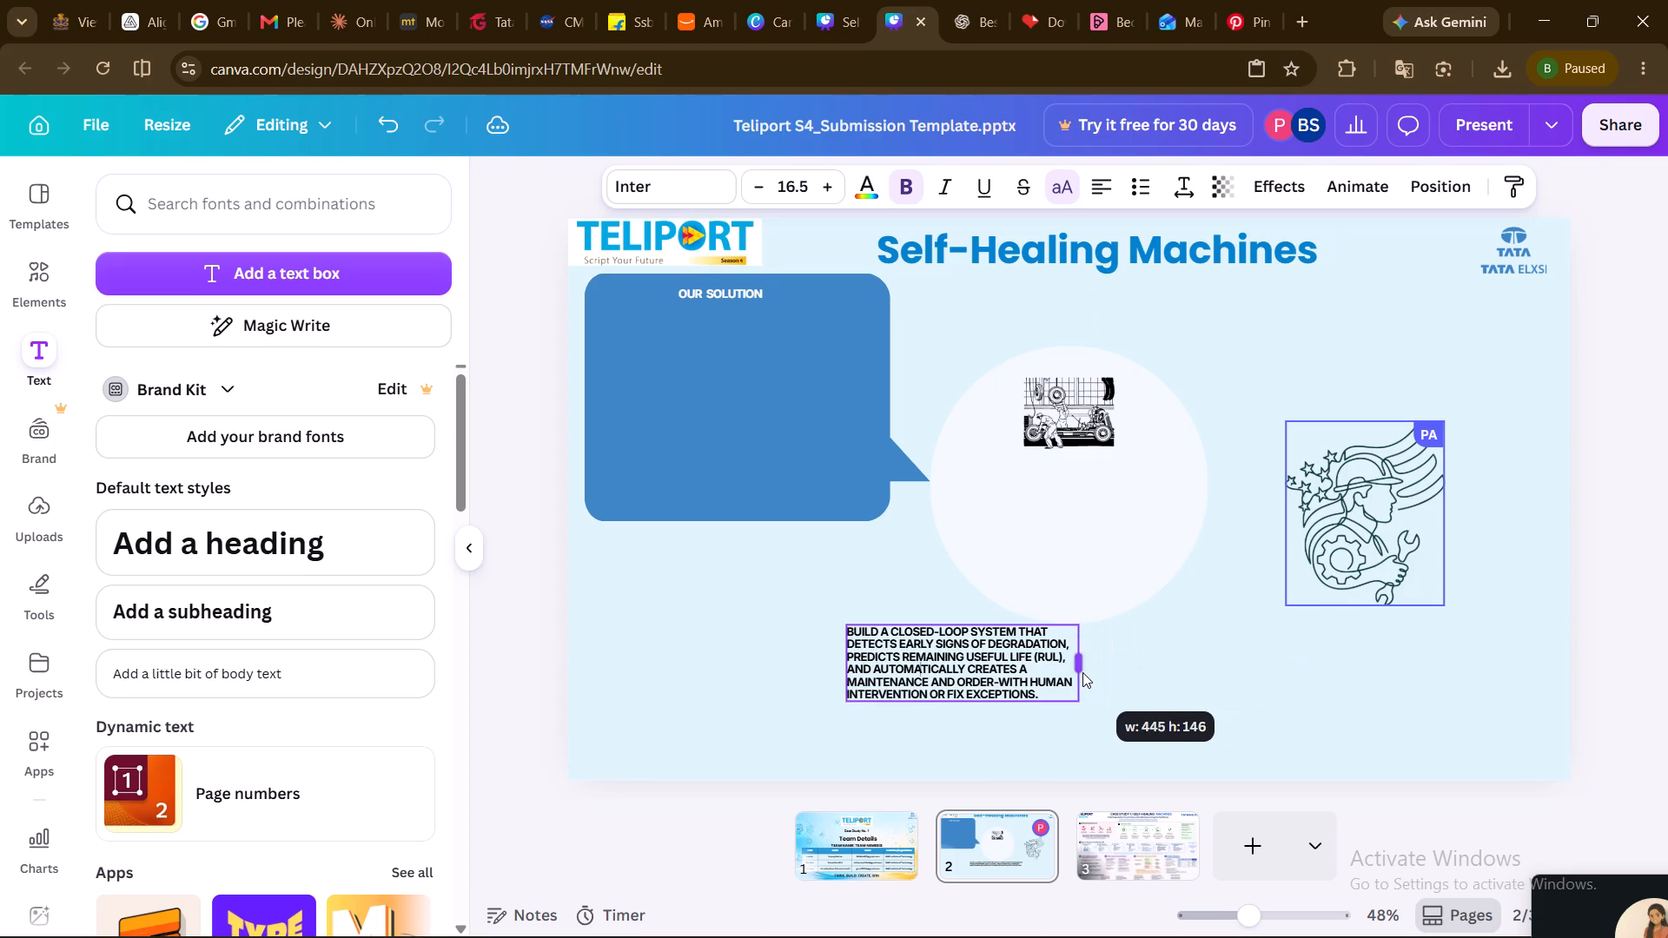
drag(1082, 672, 1098, 670)
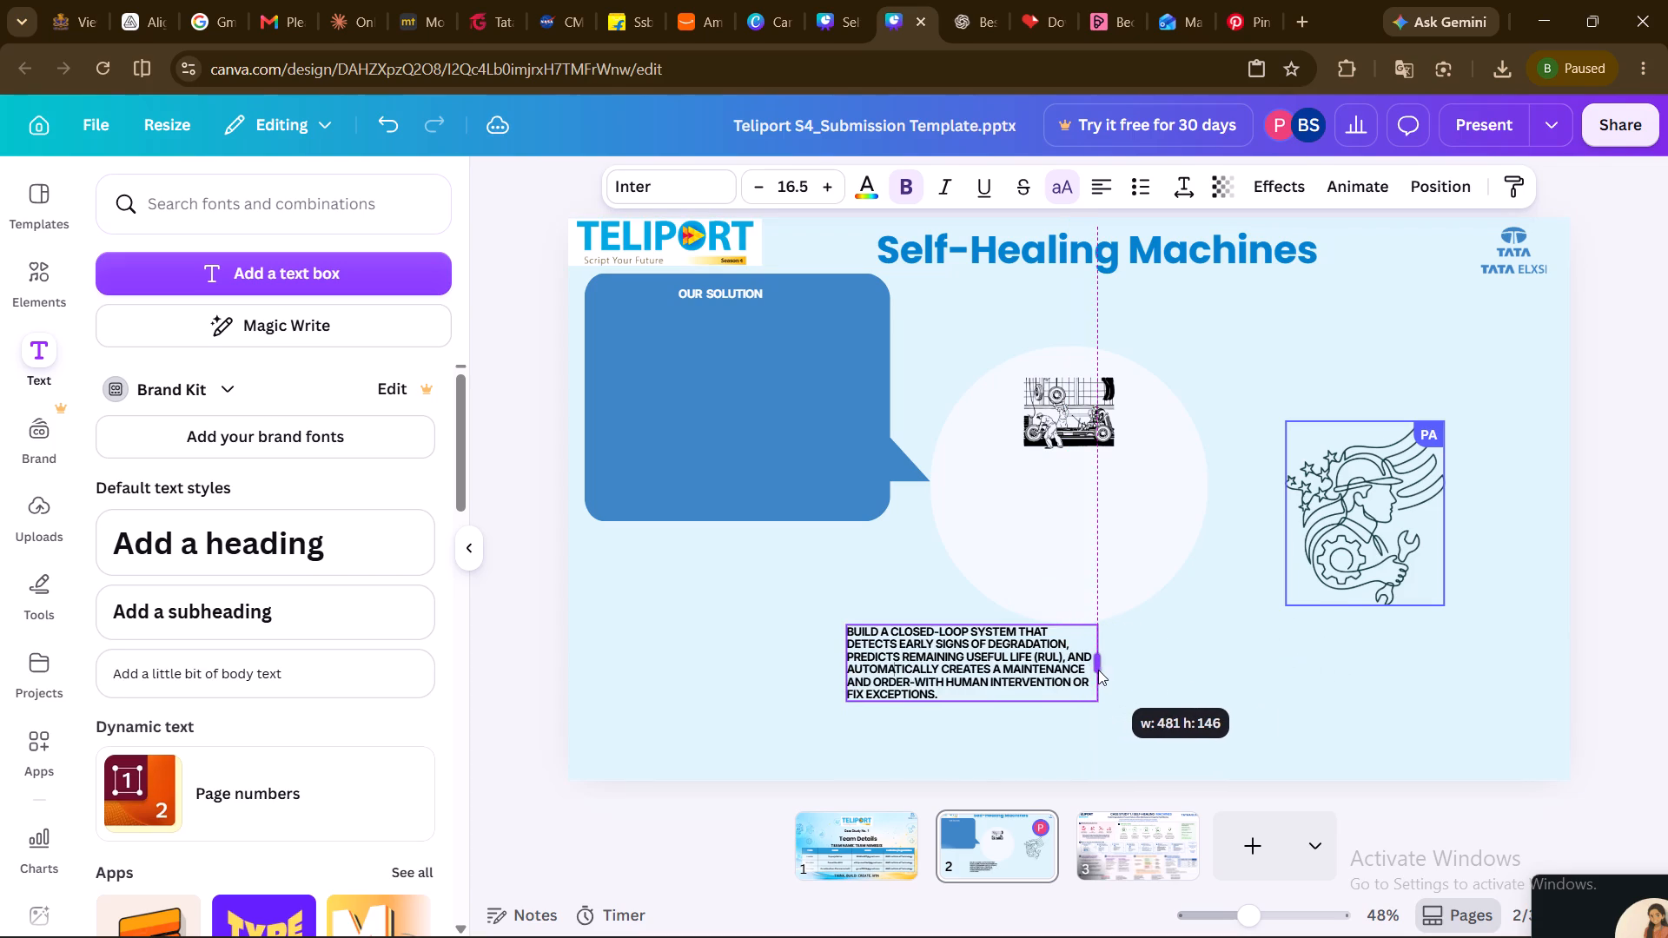
drag(1098, 670, 1099, 671)
Move the problem-statement text box into the white circle, just below the machine illustration.
drag(996, 665, 1049, 631)
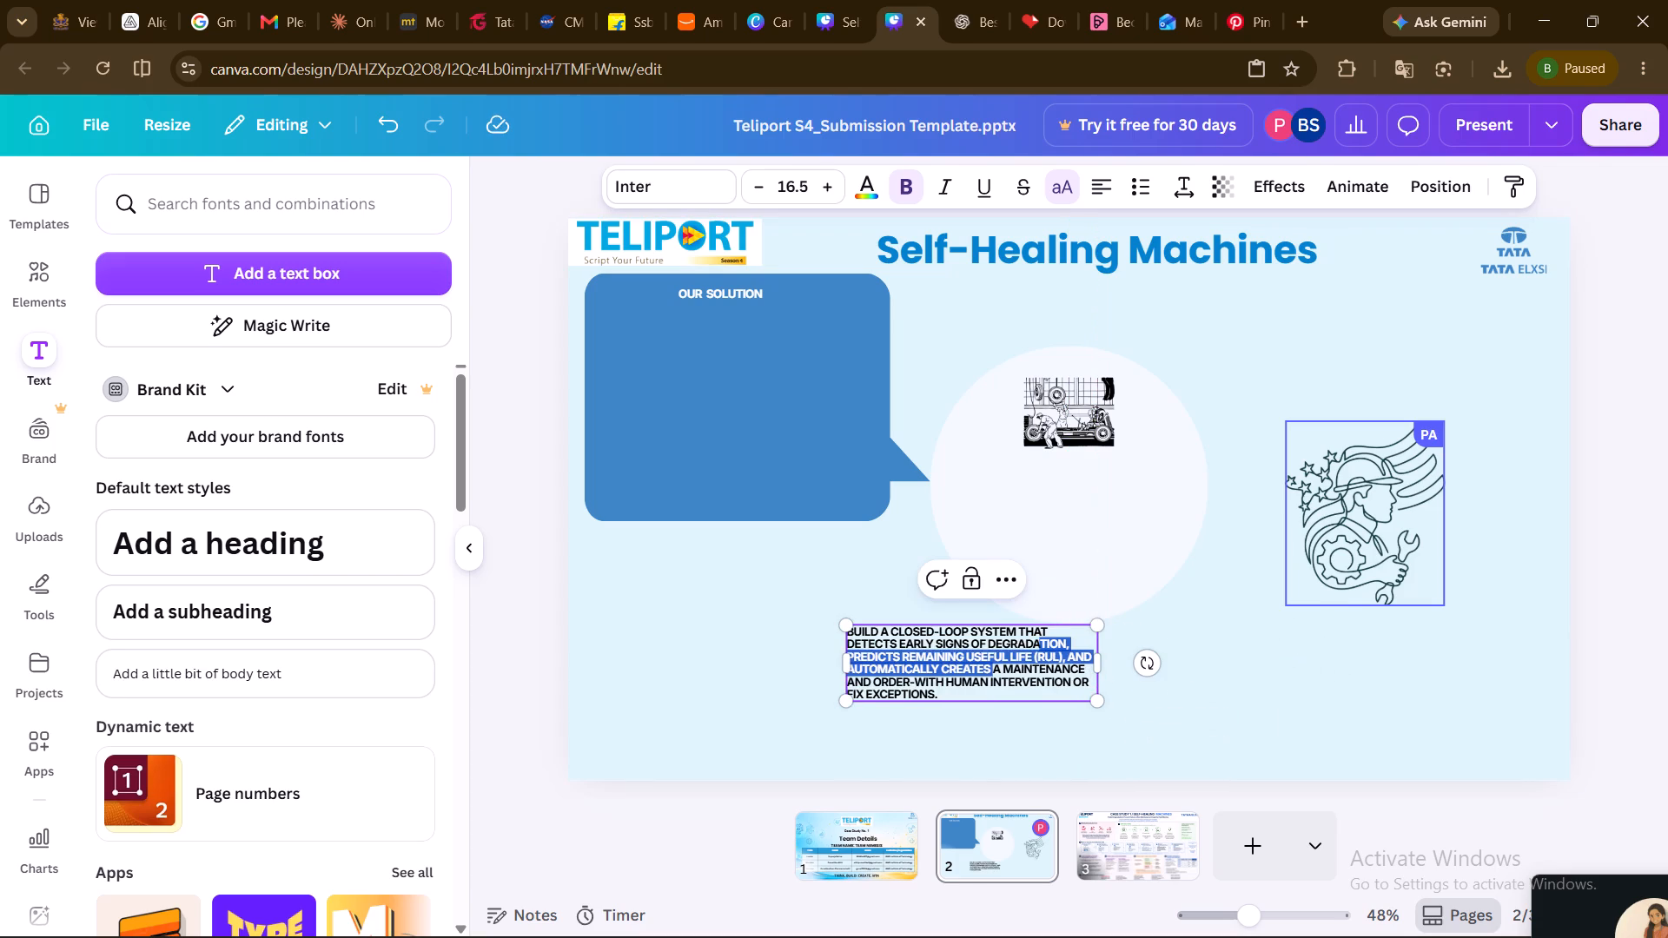
drag(1049, 631, 1050, 631)
click(1242, 753)
drag(955, 684, 981, 657)
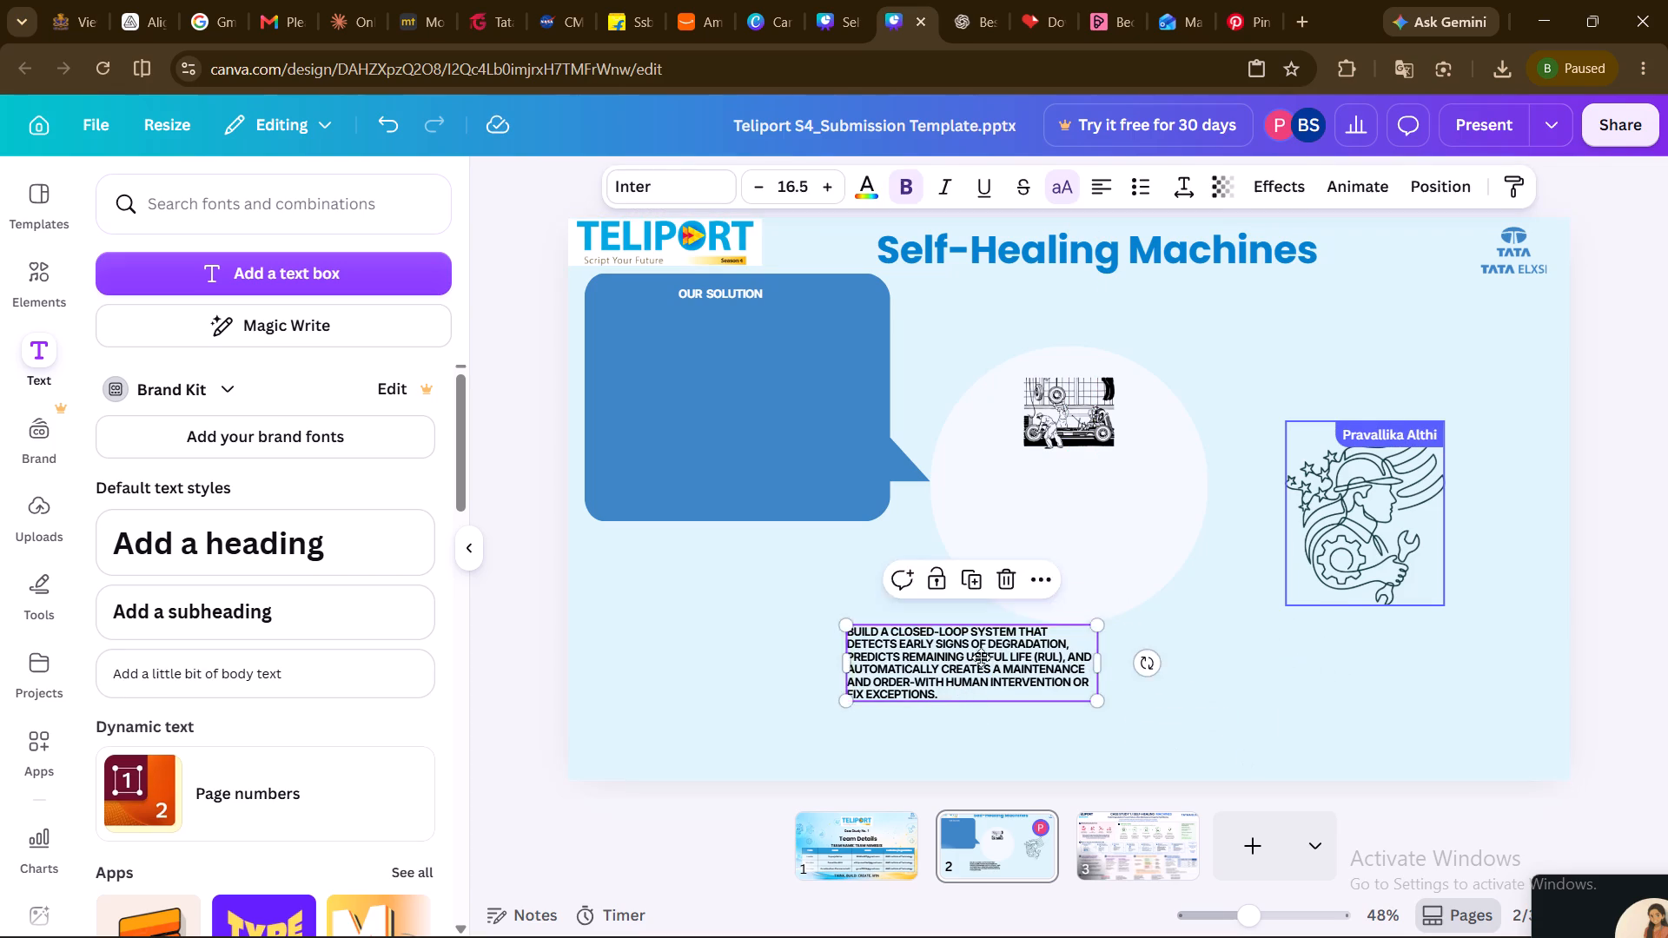
drag(981, 657, 1056, 536)
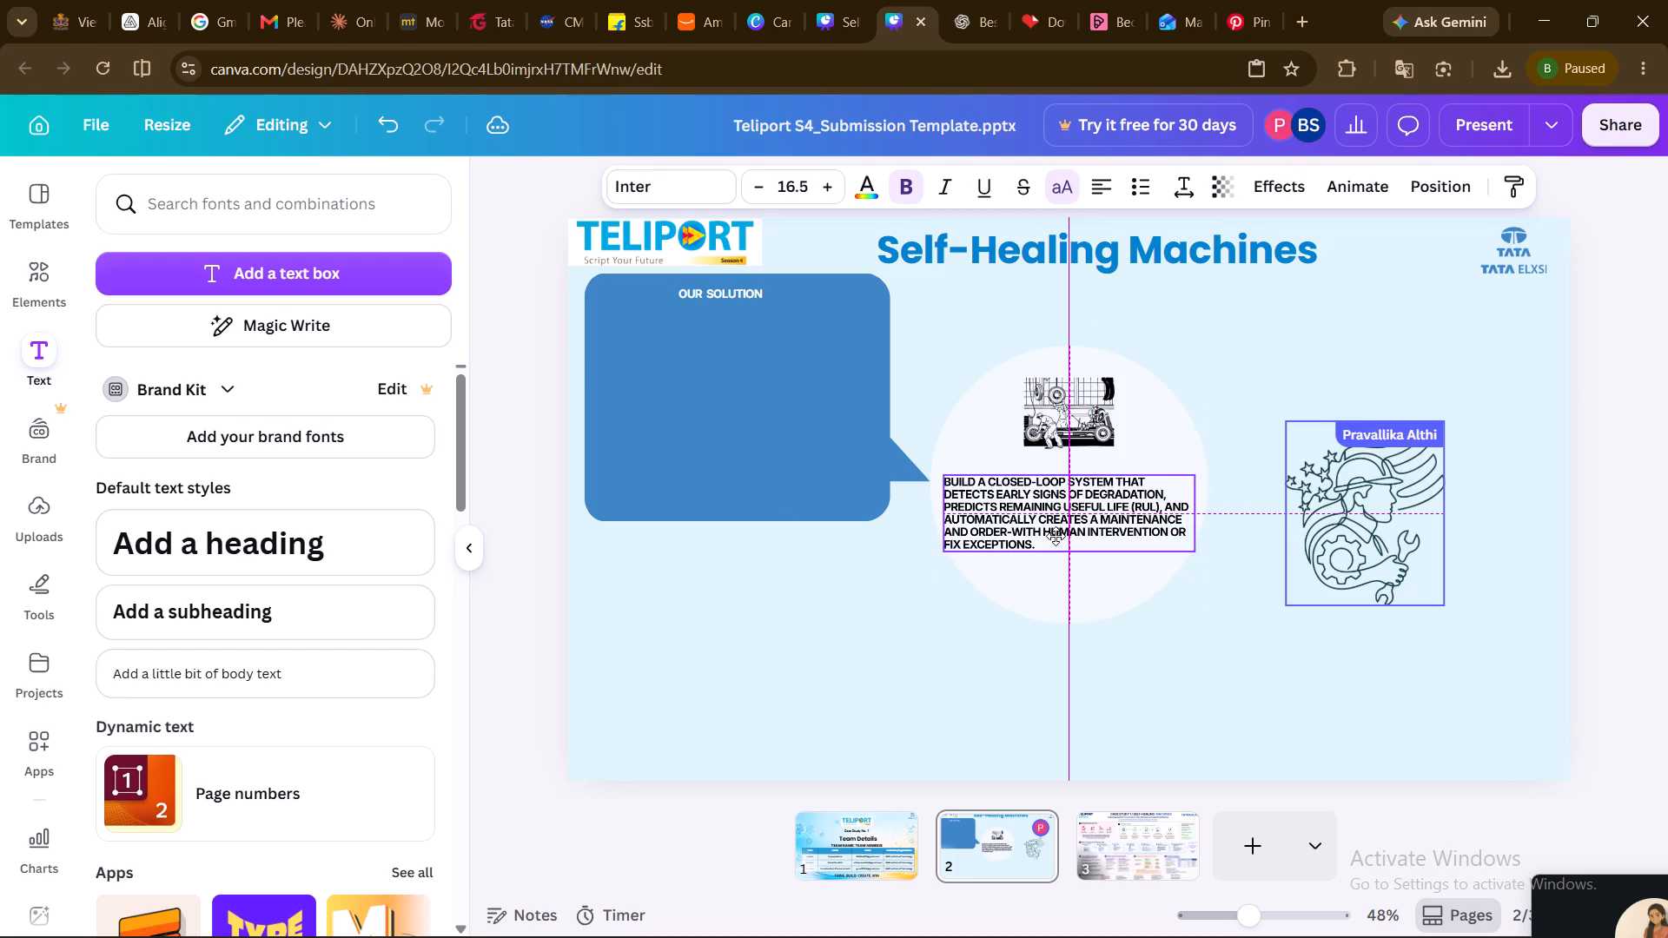
drag(1056, 536, 1055, 550)
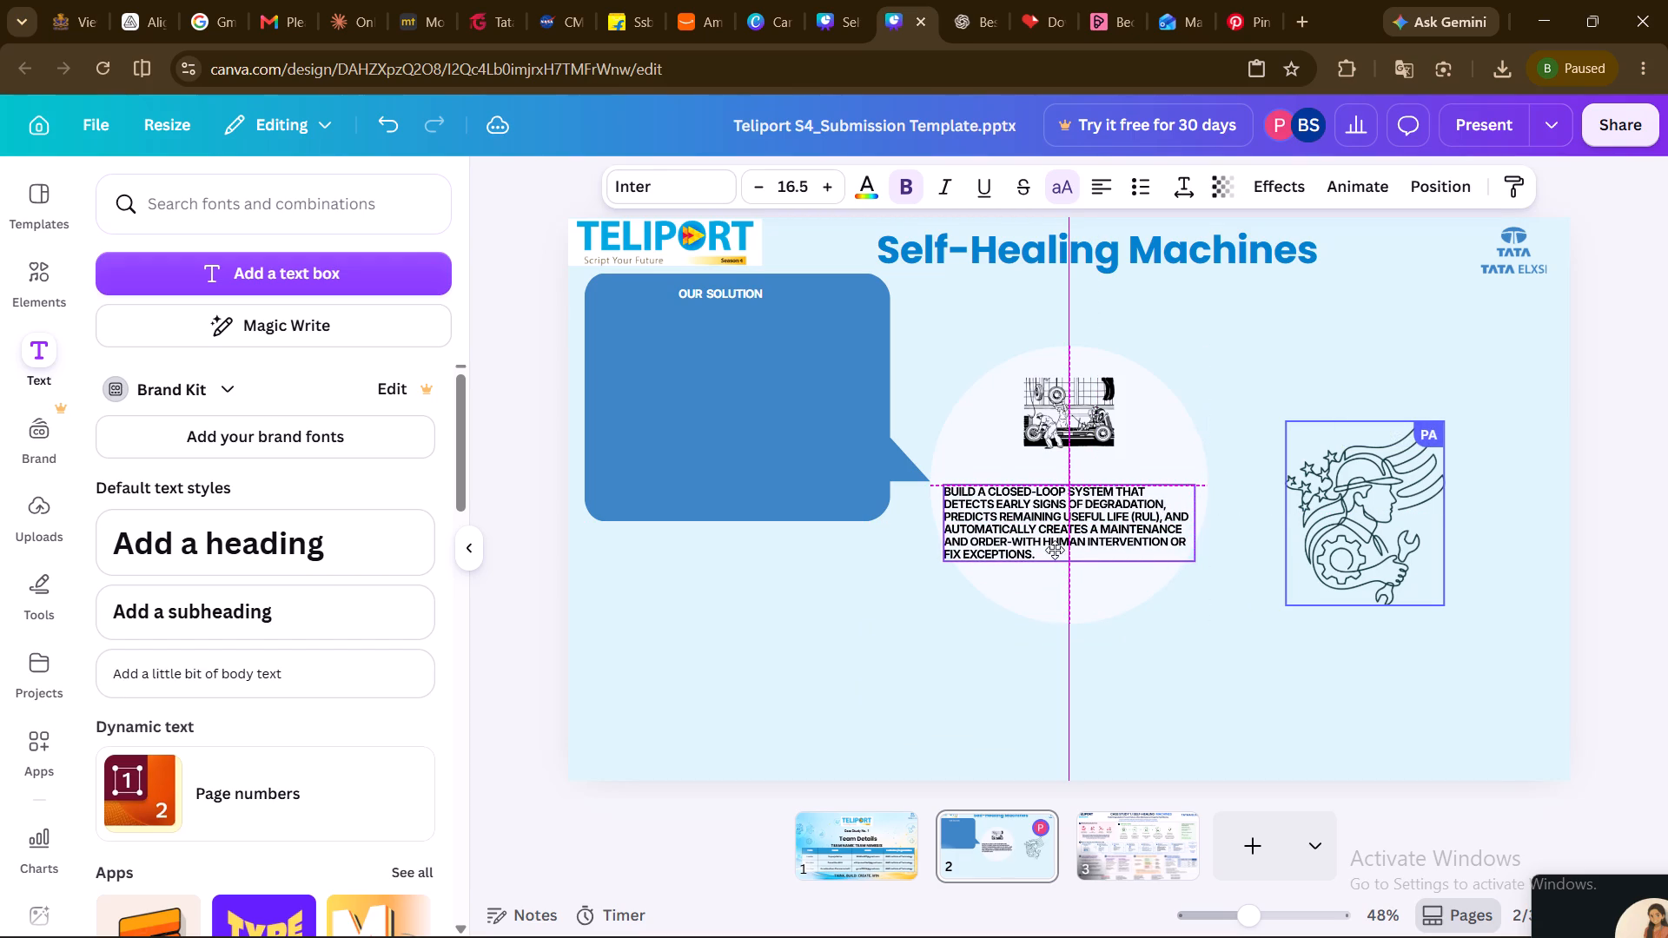
drag(1055, 550, 1061, 550)
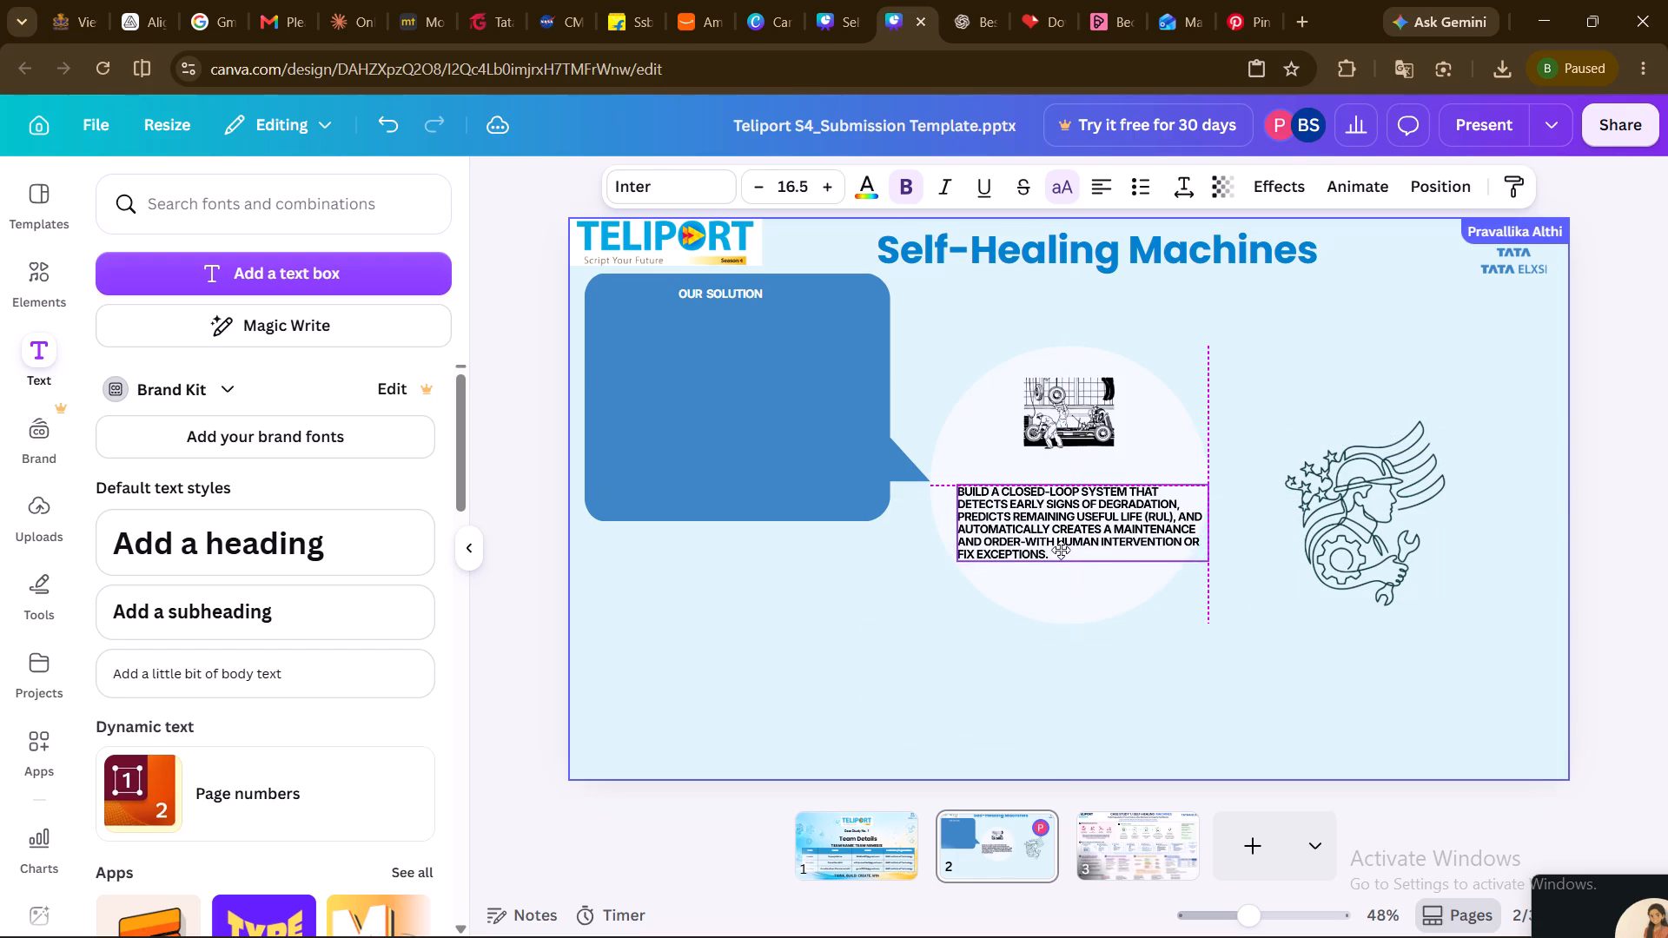
drag(1061, 550, 1062, 552)
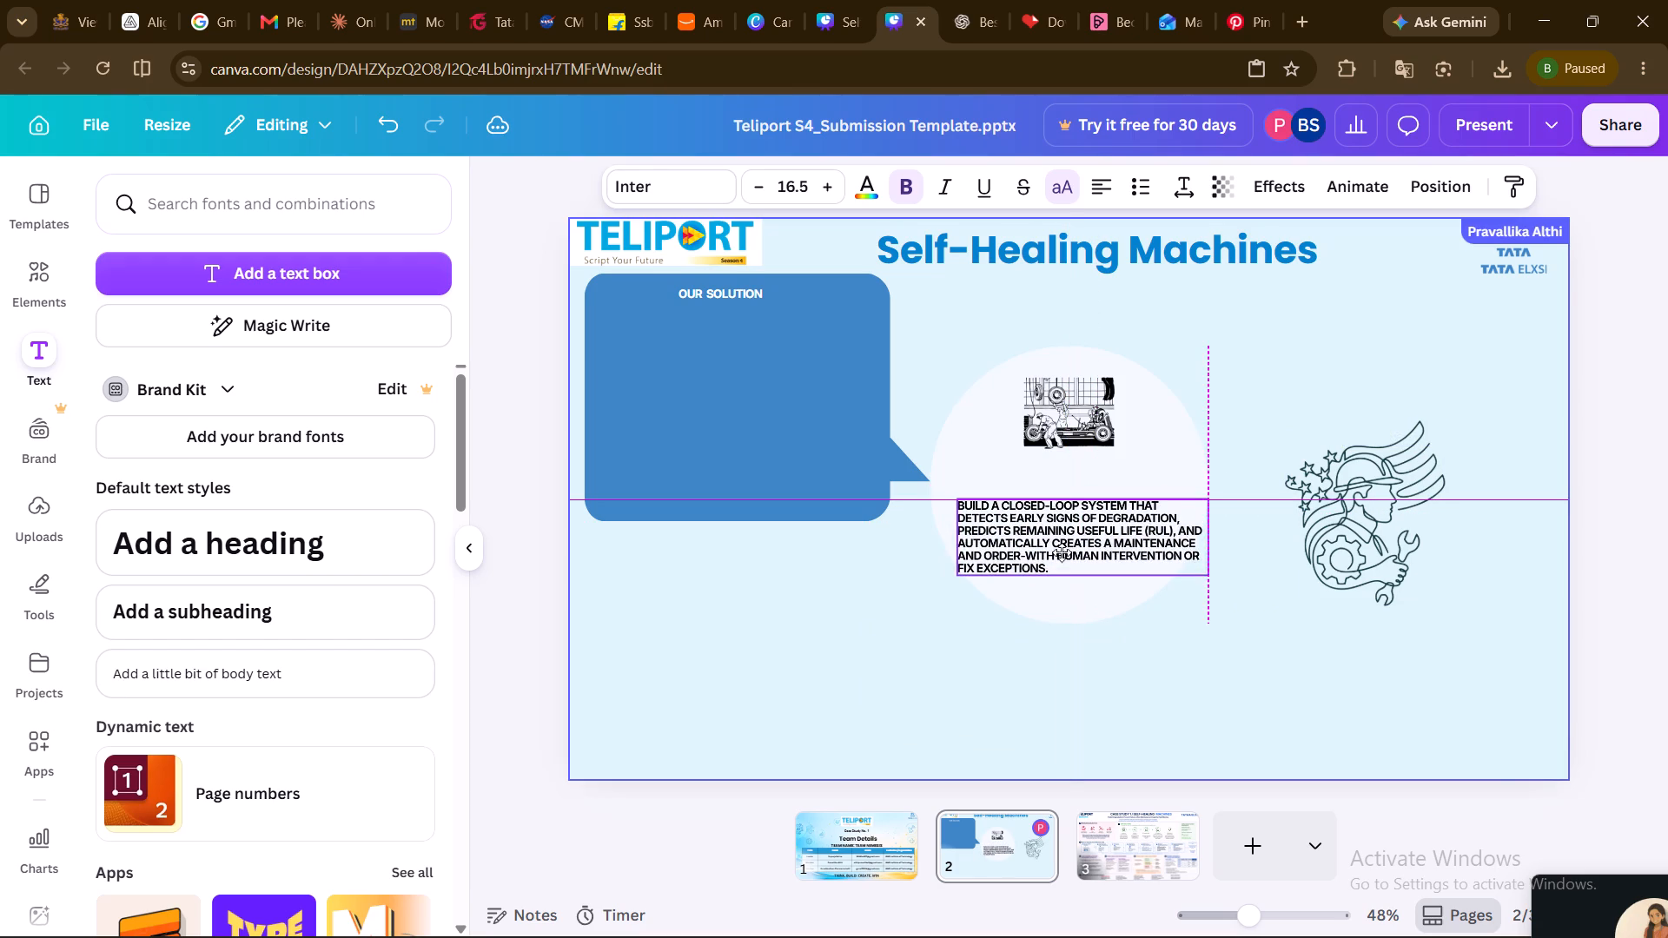
drag(1062, 552, 1061, 551)
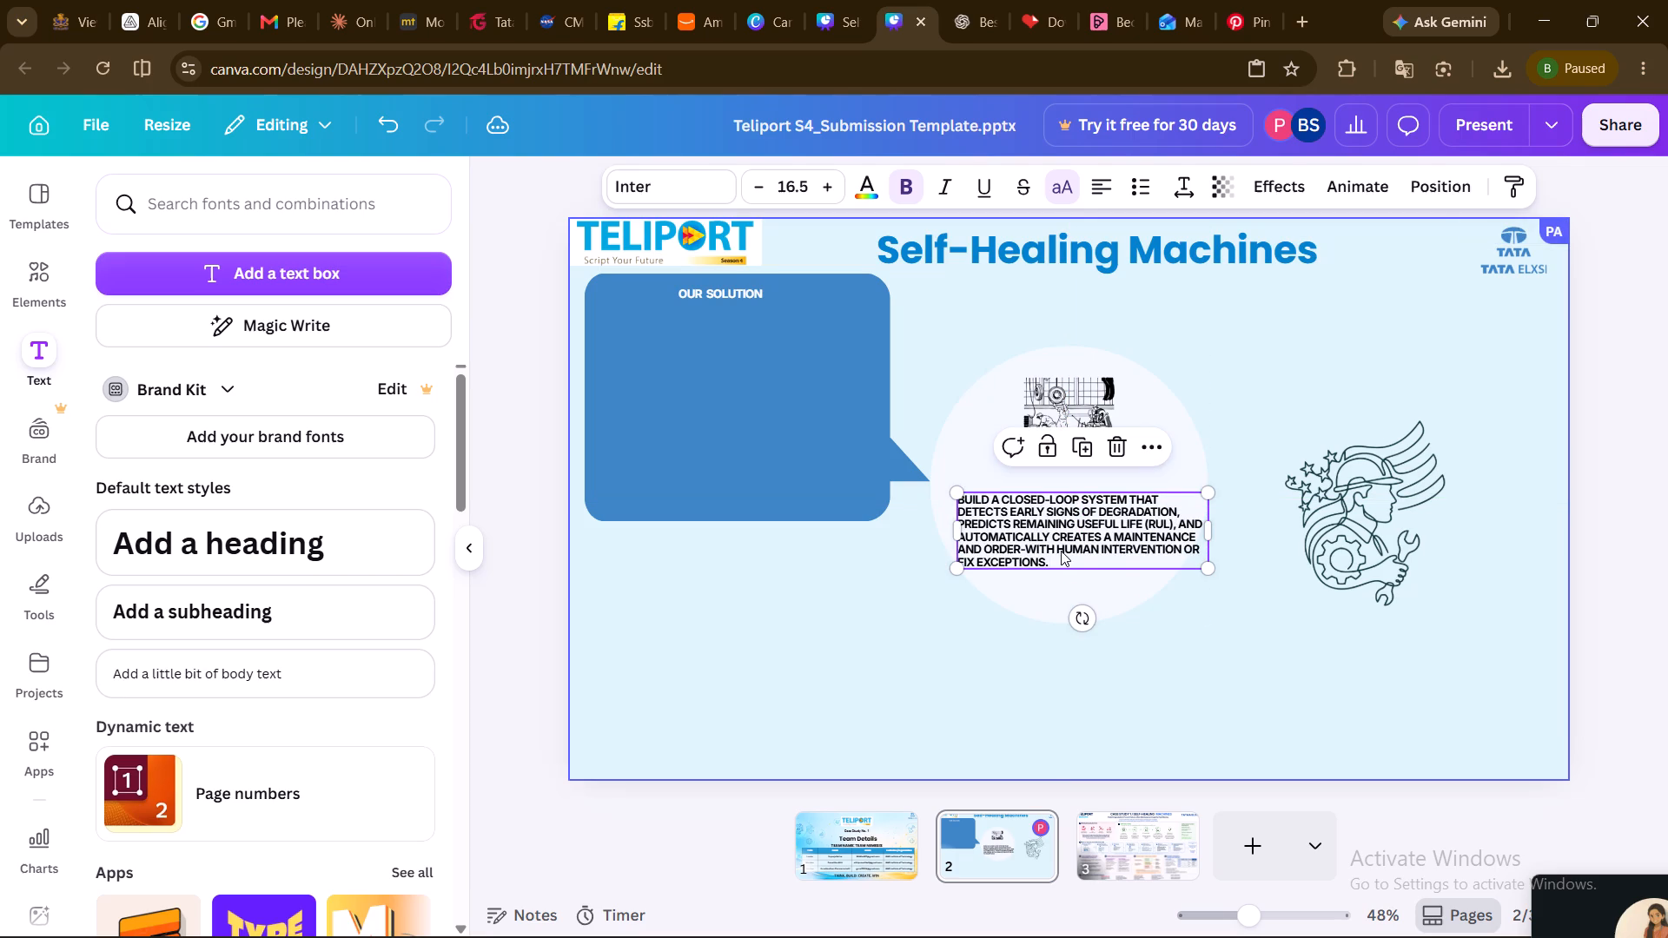
Scale the problem-statement text down to size 15.6 and slightly widen its text box inside the circle.
drag(1210, 568, 1191, 561)
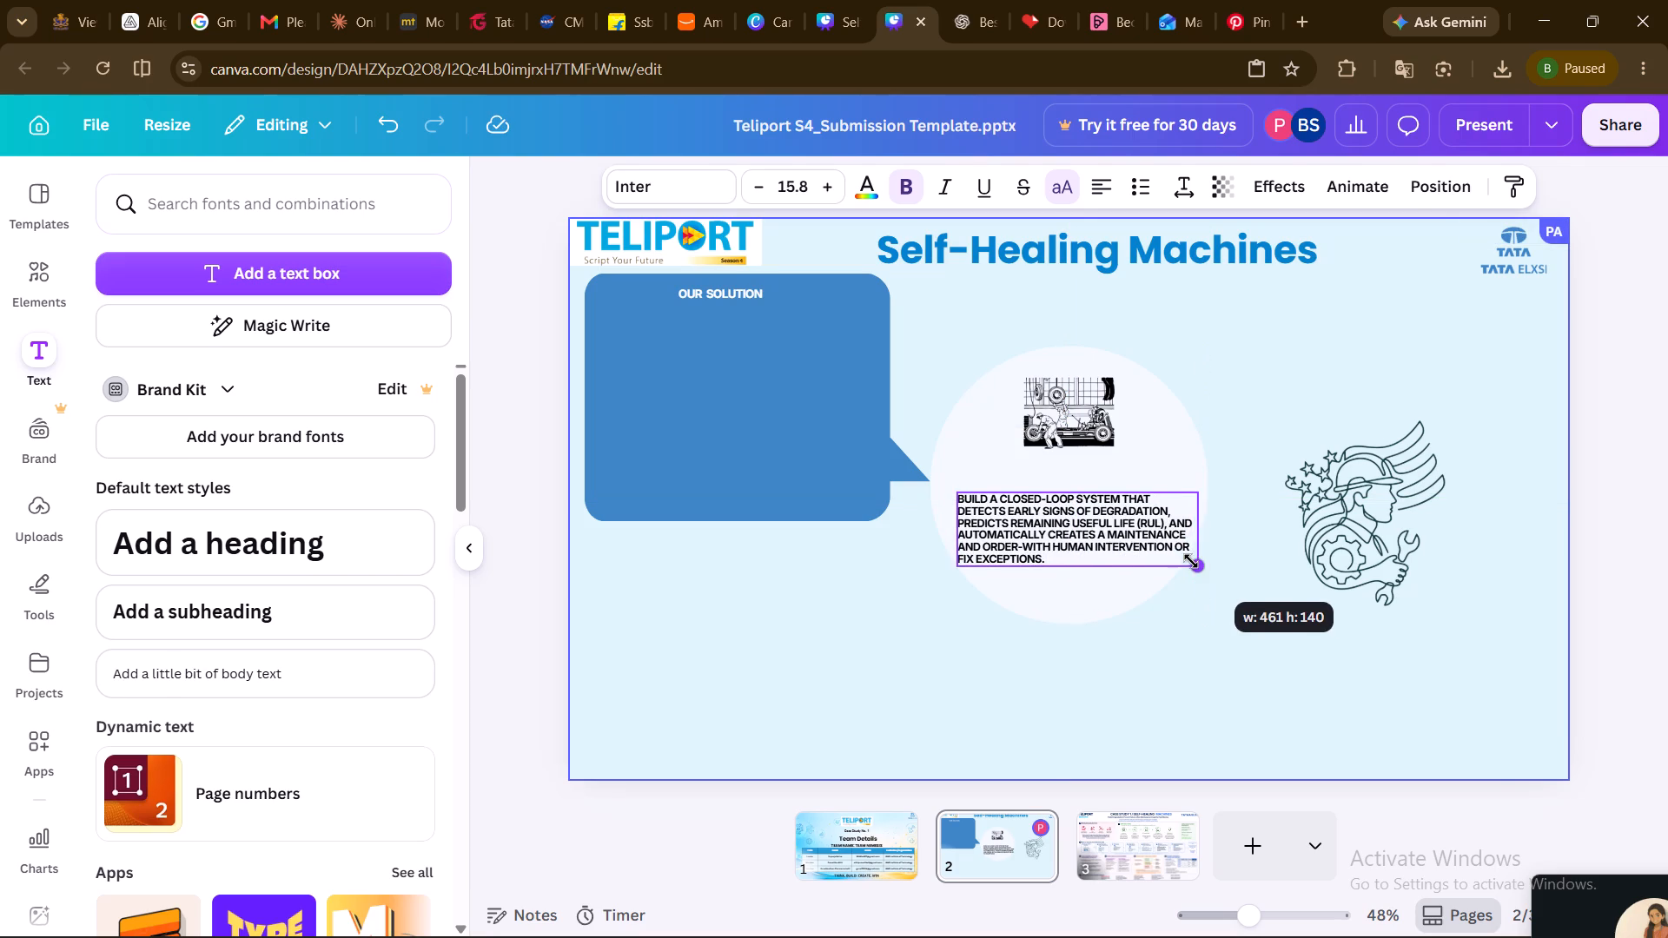
drag(1191, 561, 1195, 565)
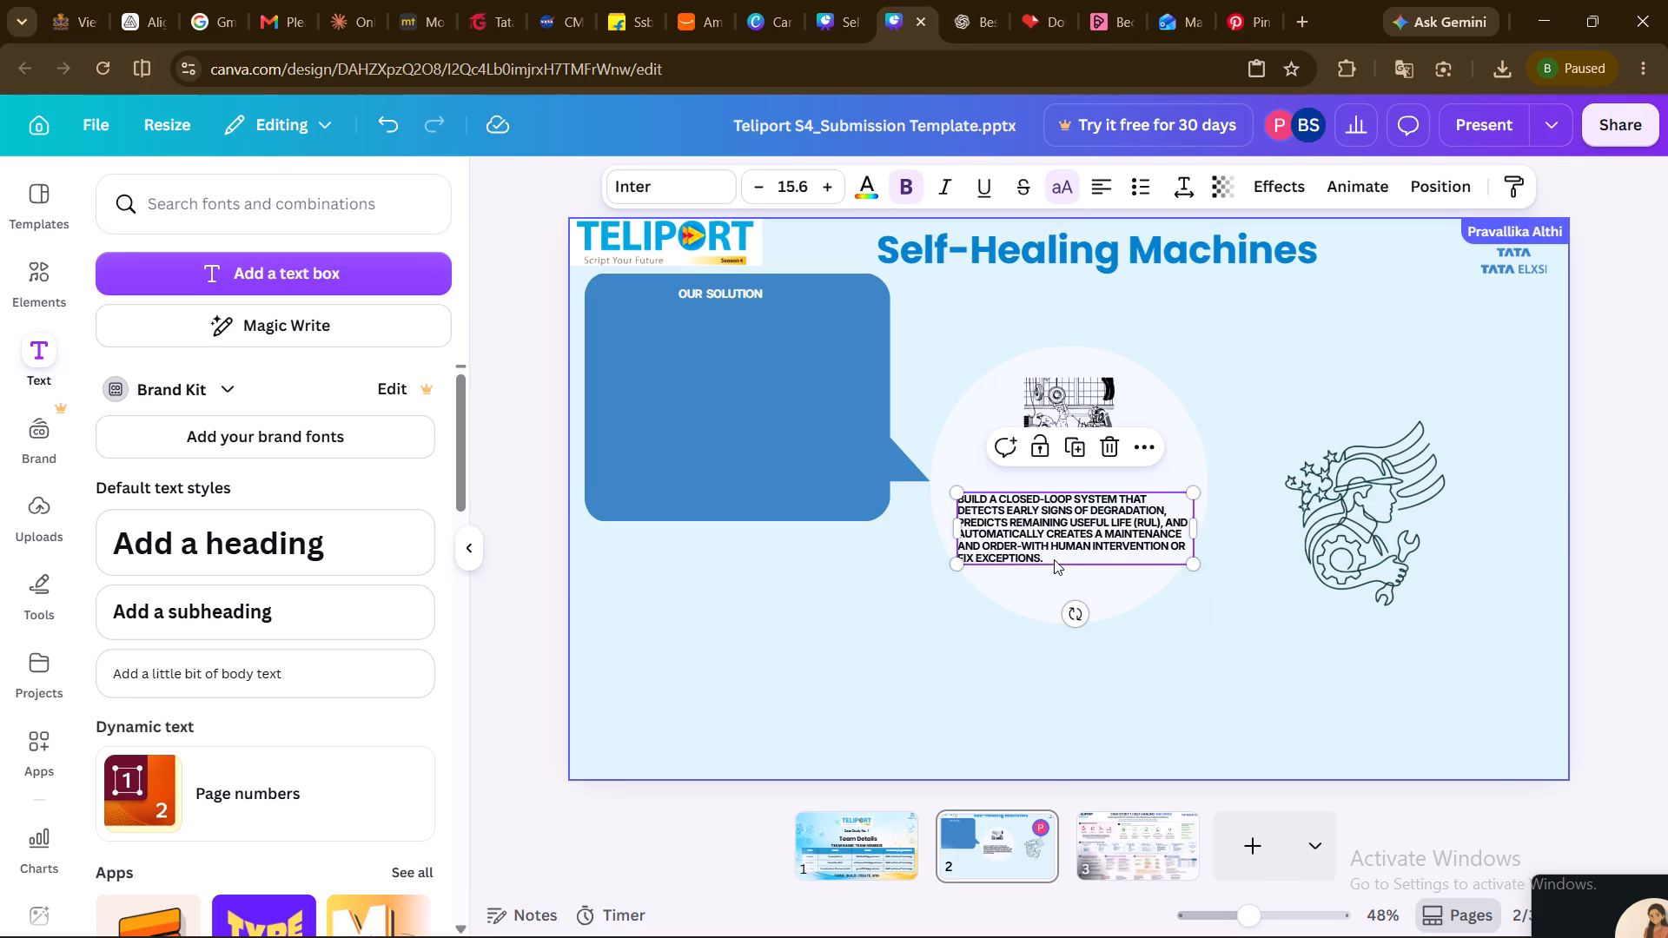
click(1194, 528)
click(1181, 609)
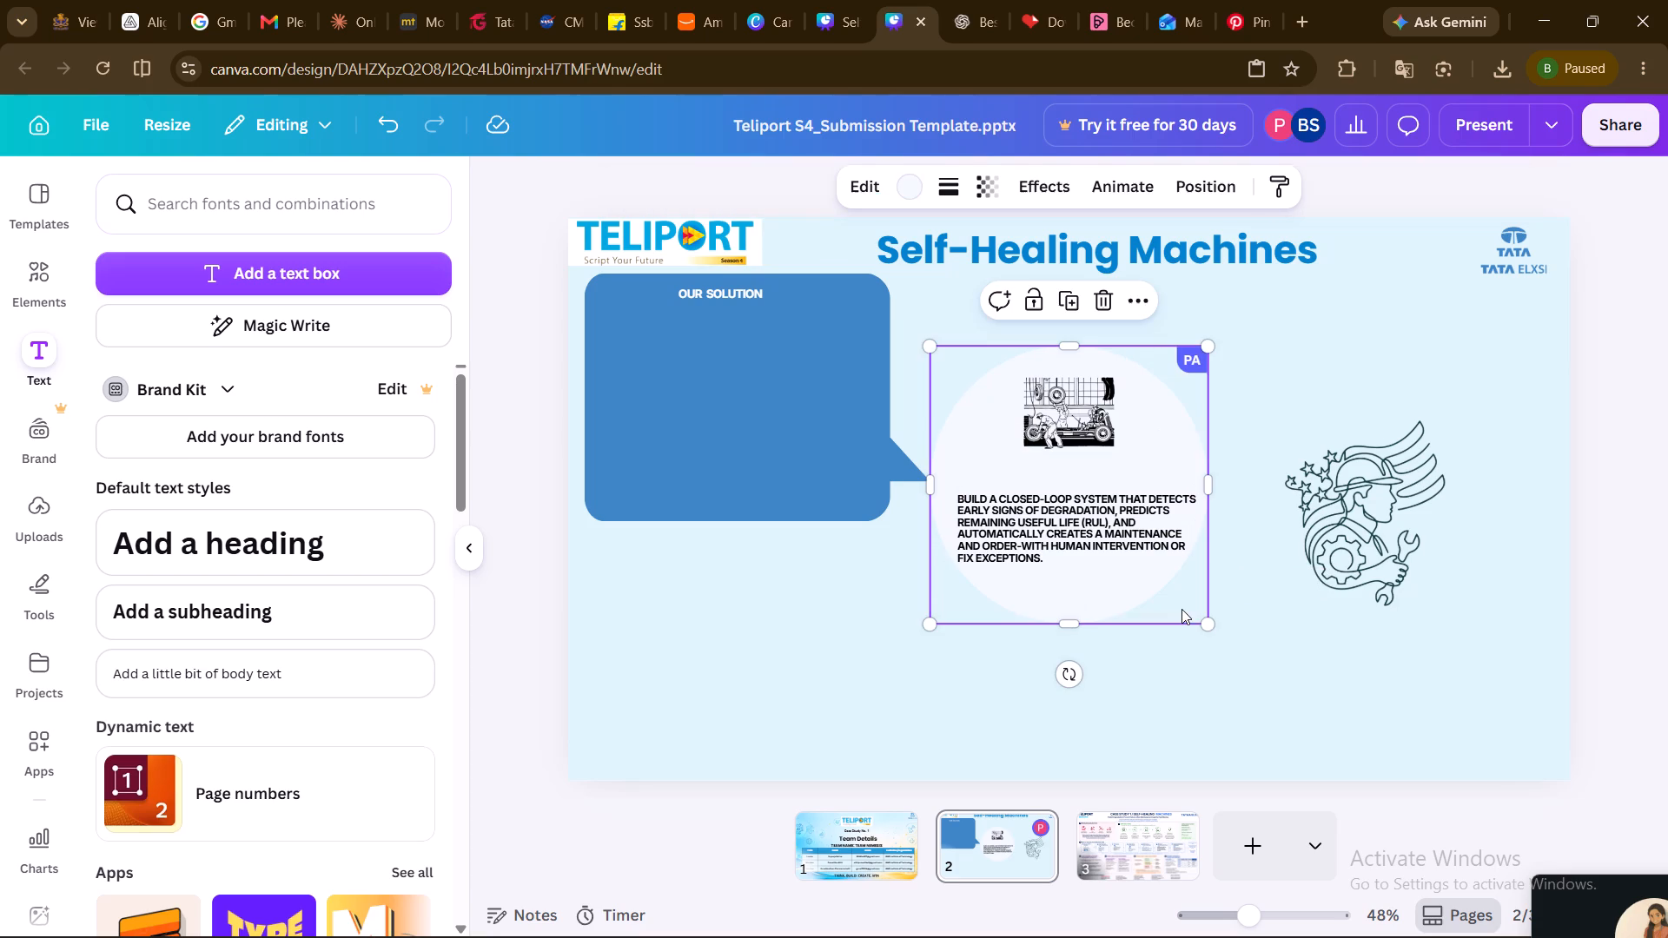
click(1126, 750)
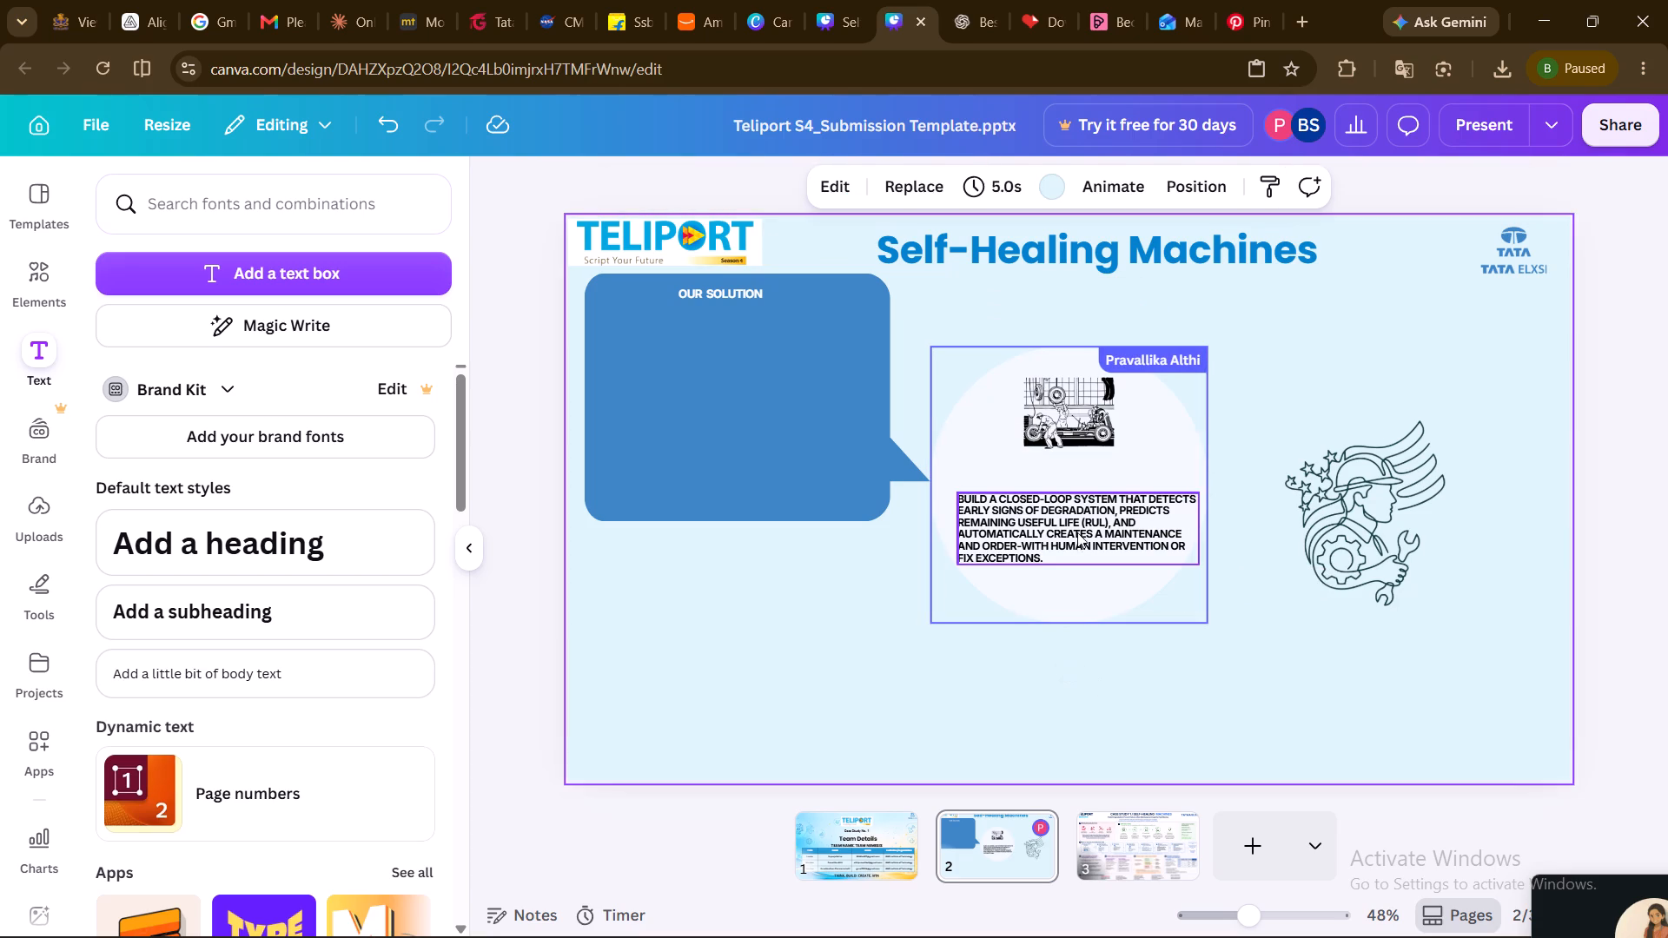
Format the whole problem statement in Poppins at size 16.6 without bold.
double_click(1076, 531)
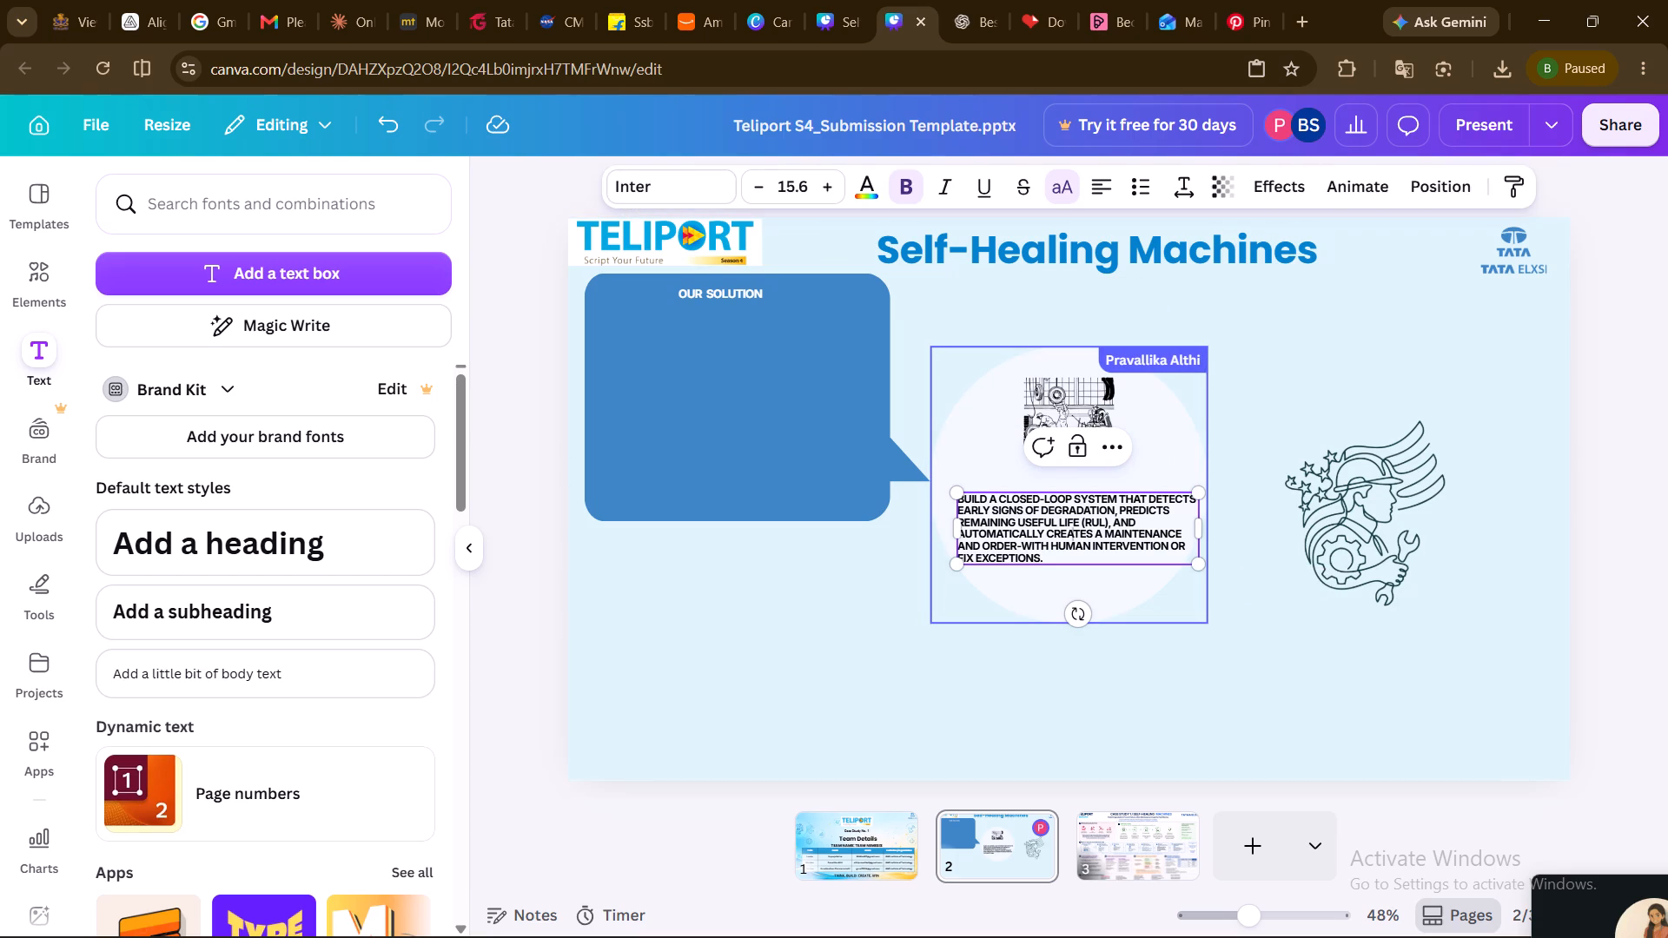
click(1056, 558)
key(ctrl+a)
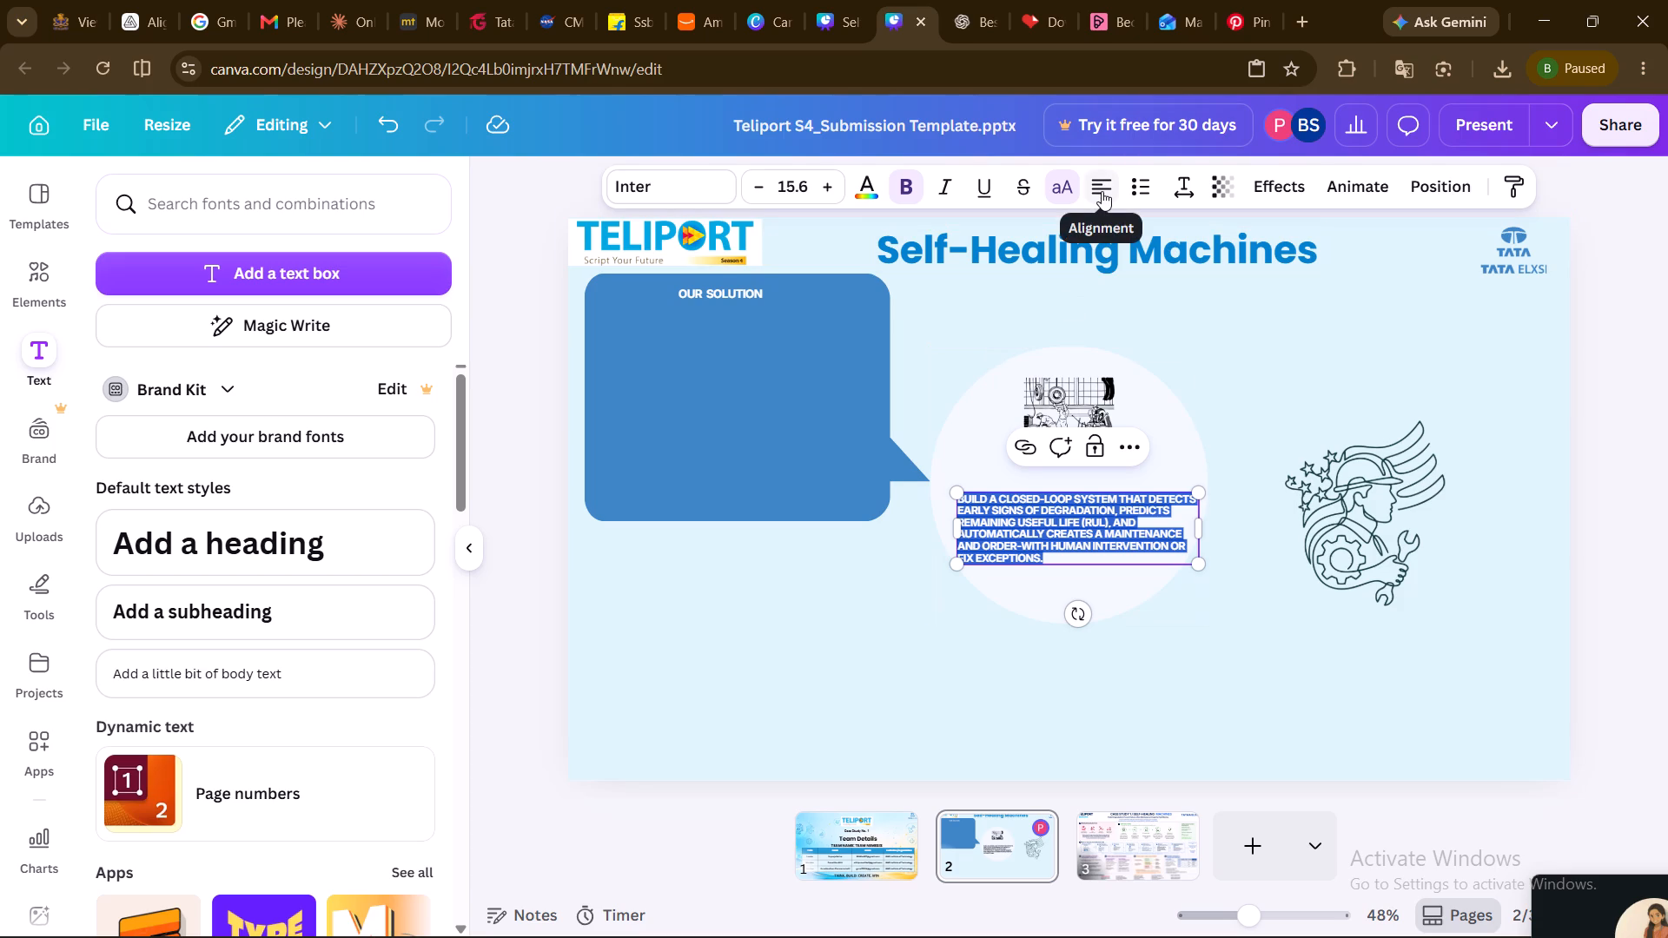
click(687, 181)
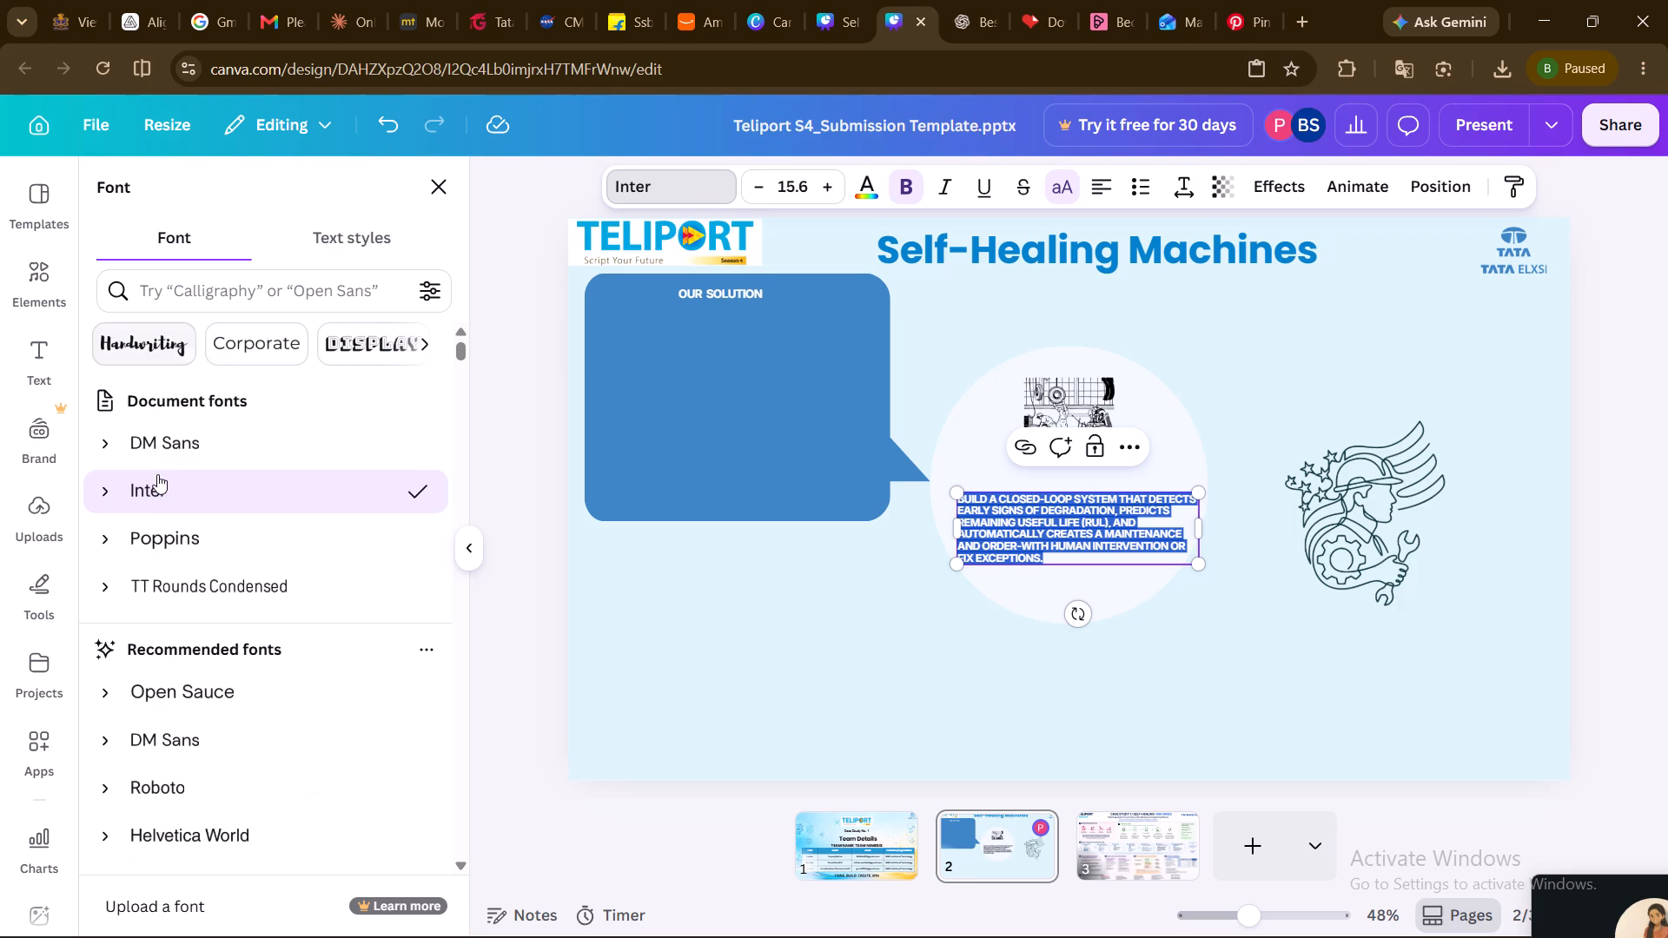
click(190, 529)
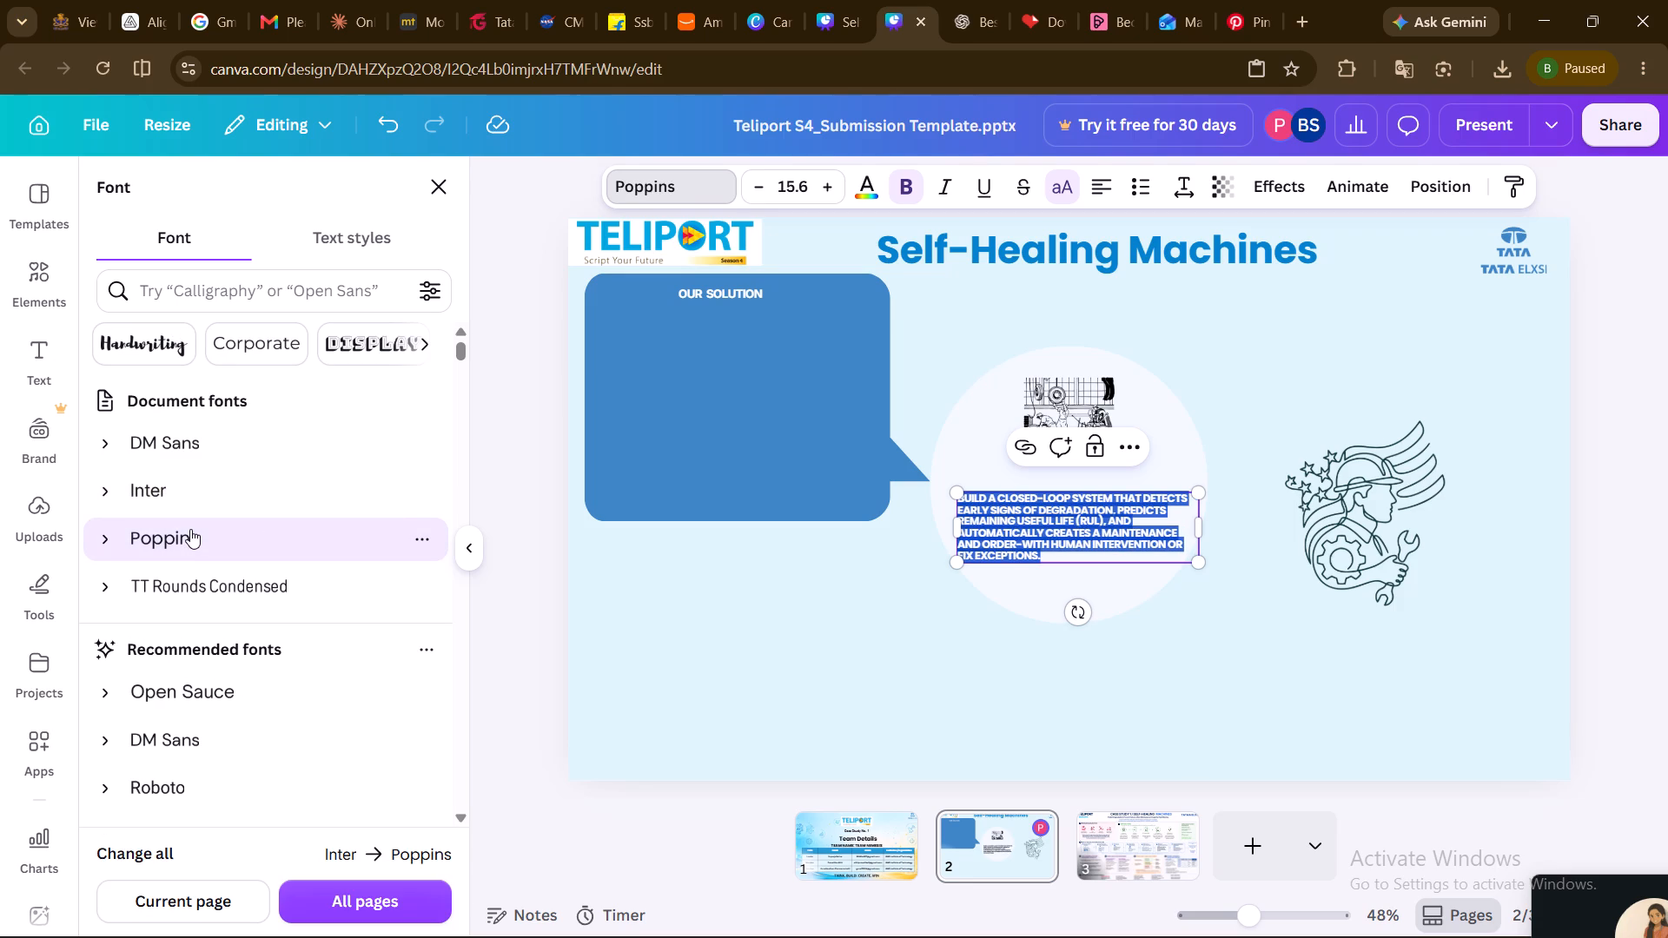
click(831, 183)
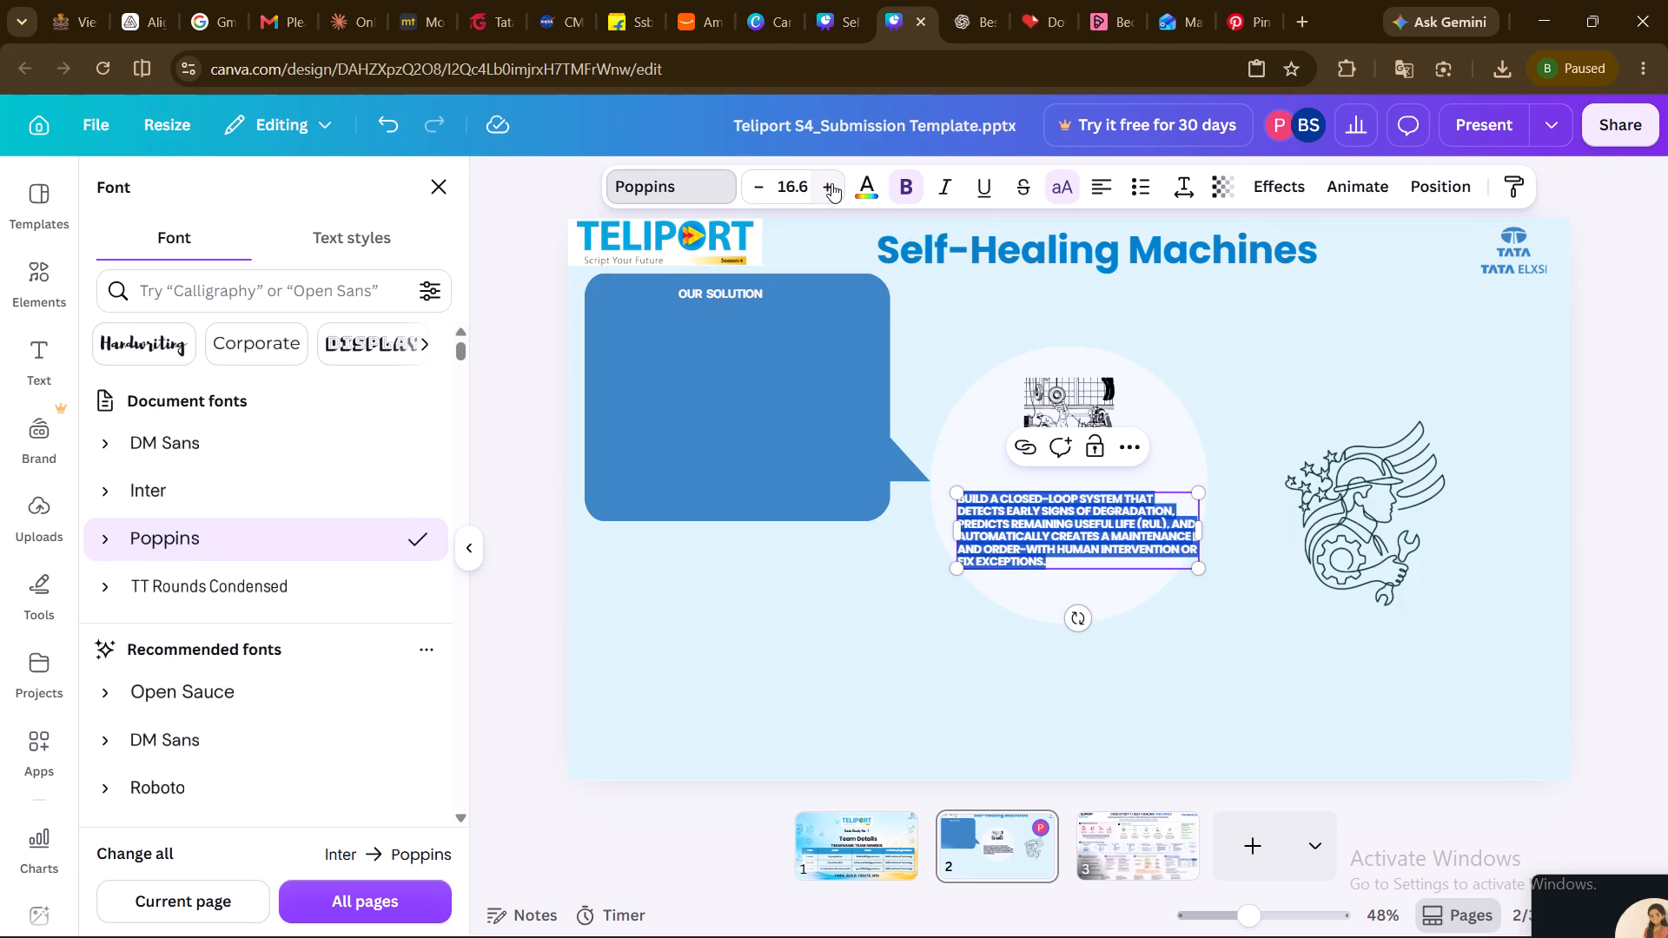
click(912, 188)
click(1249, 583)
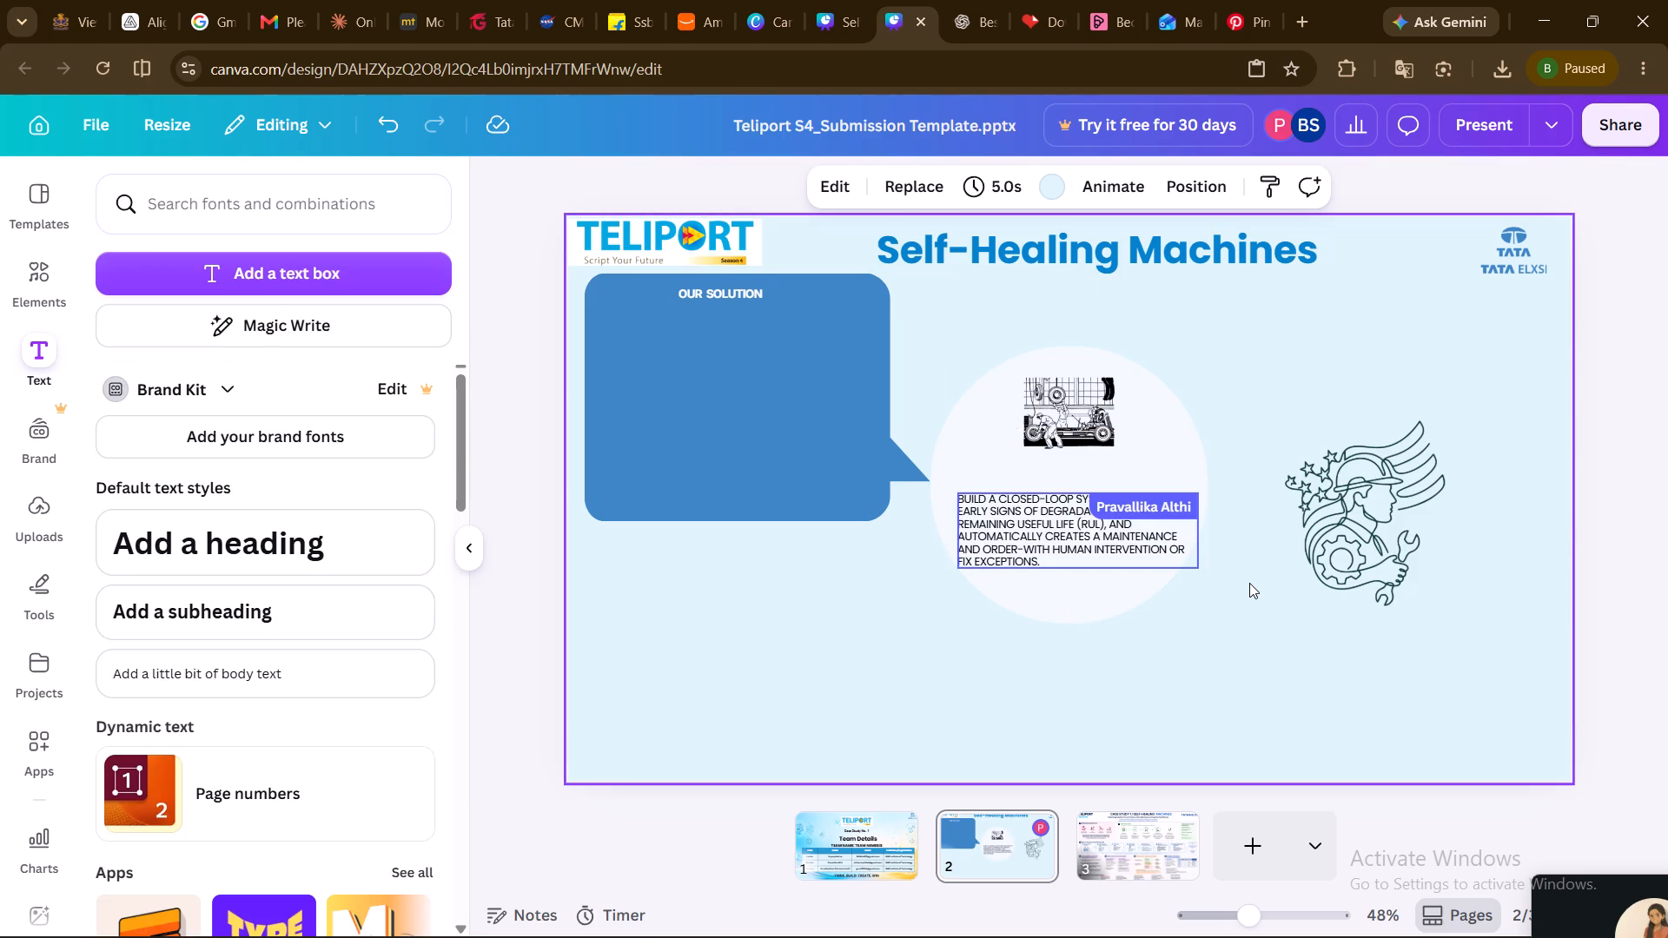
Narrow the problem-statement text box slightly and shift it a little down and right to sit centred in the white circle.
click(1122, 640)
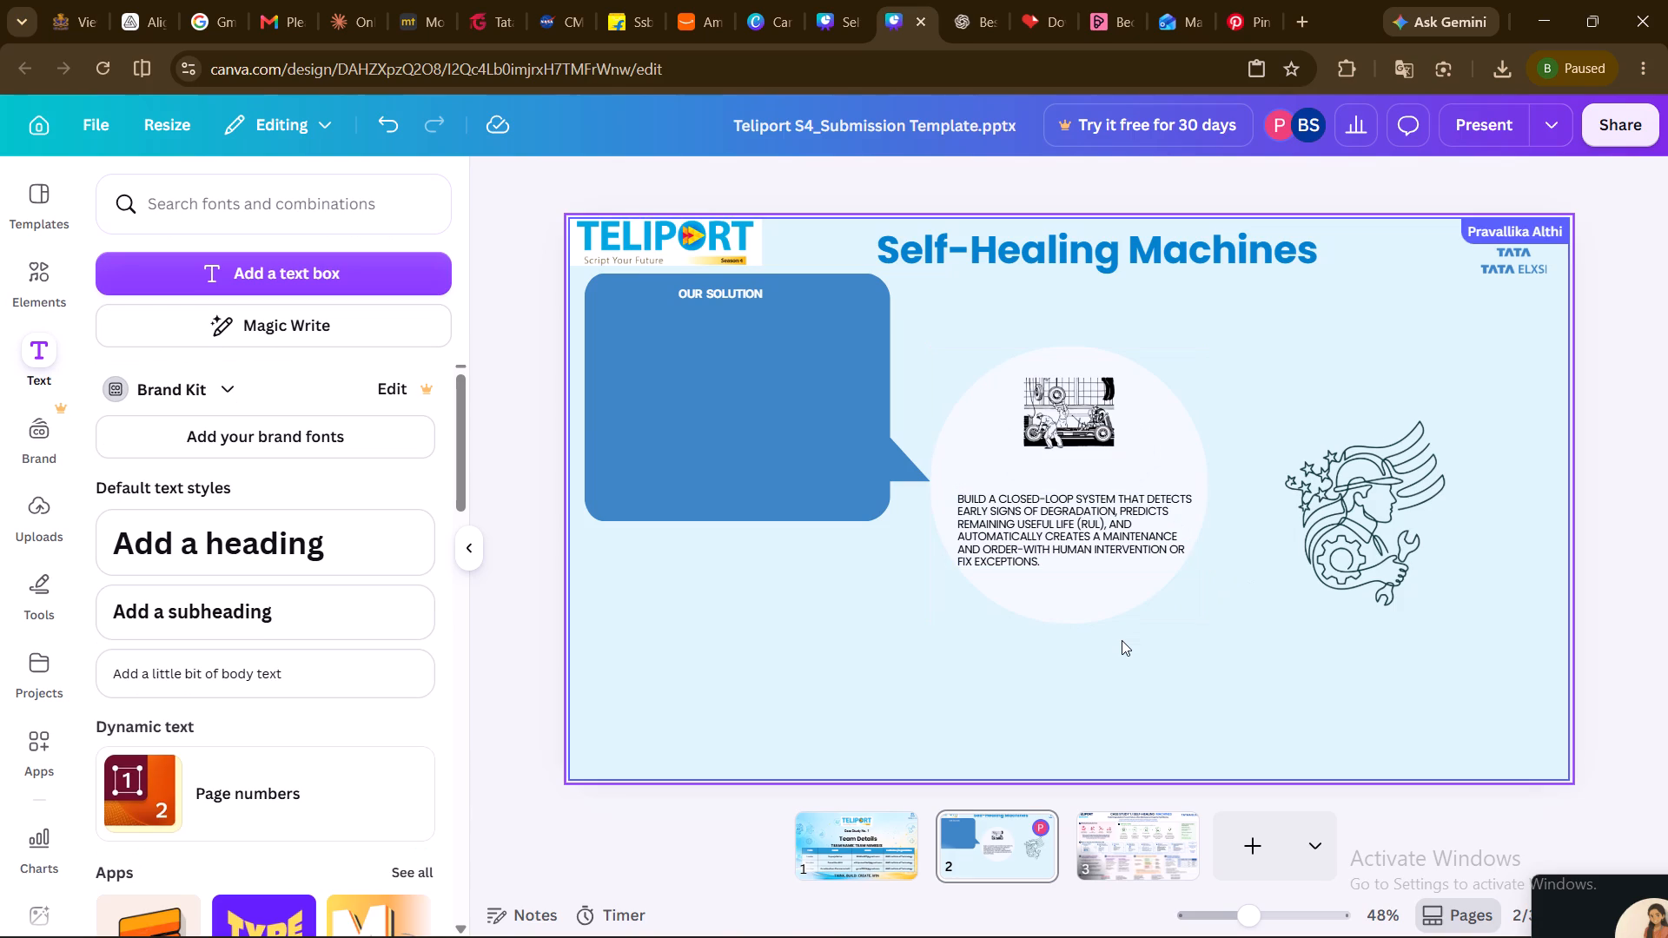
click(1042, 556)
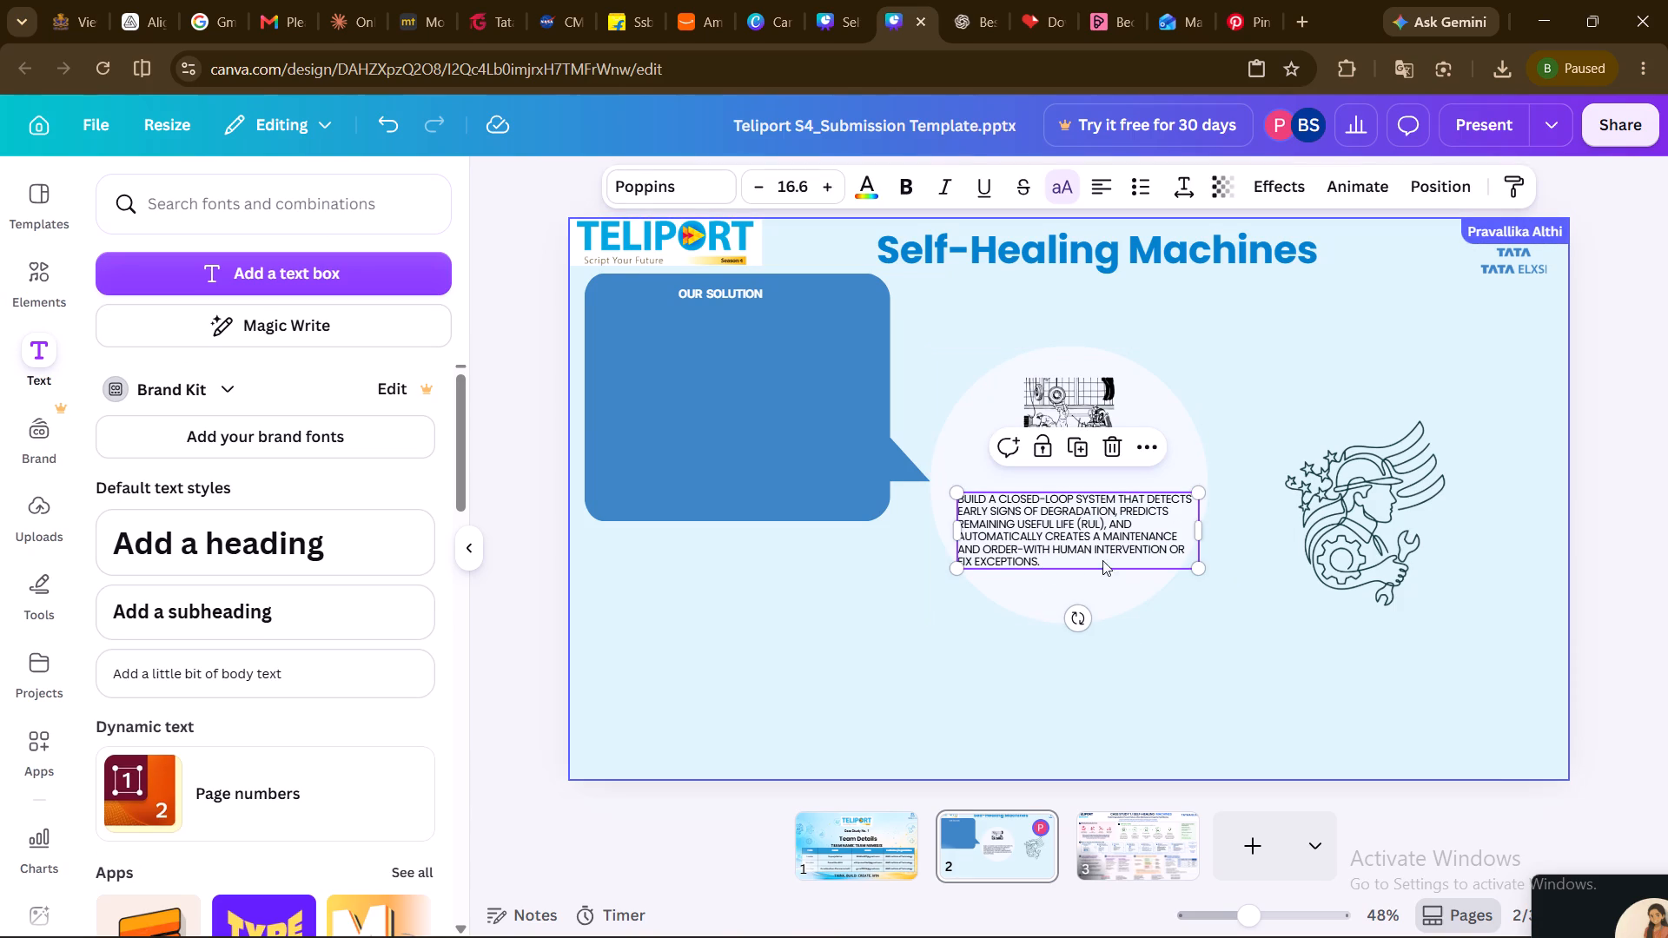
drag(1199, 530, 1184, 531)
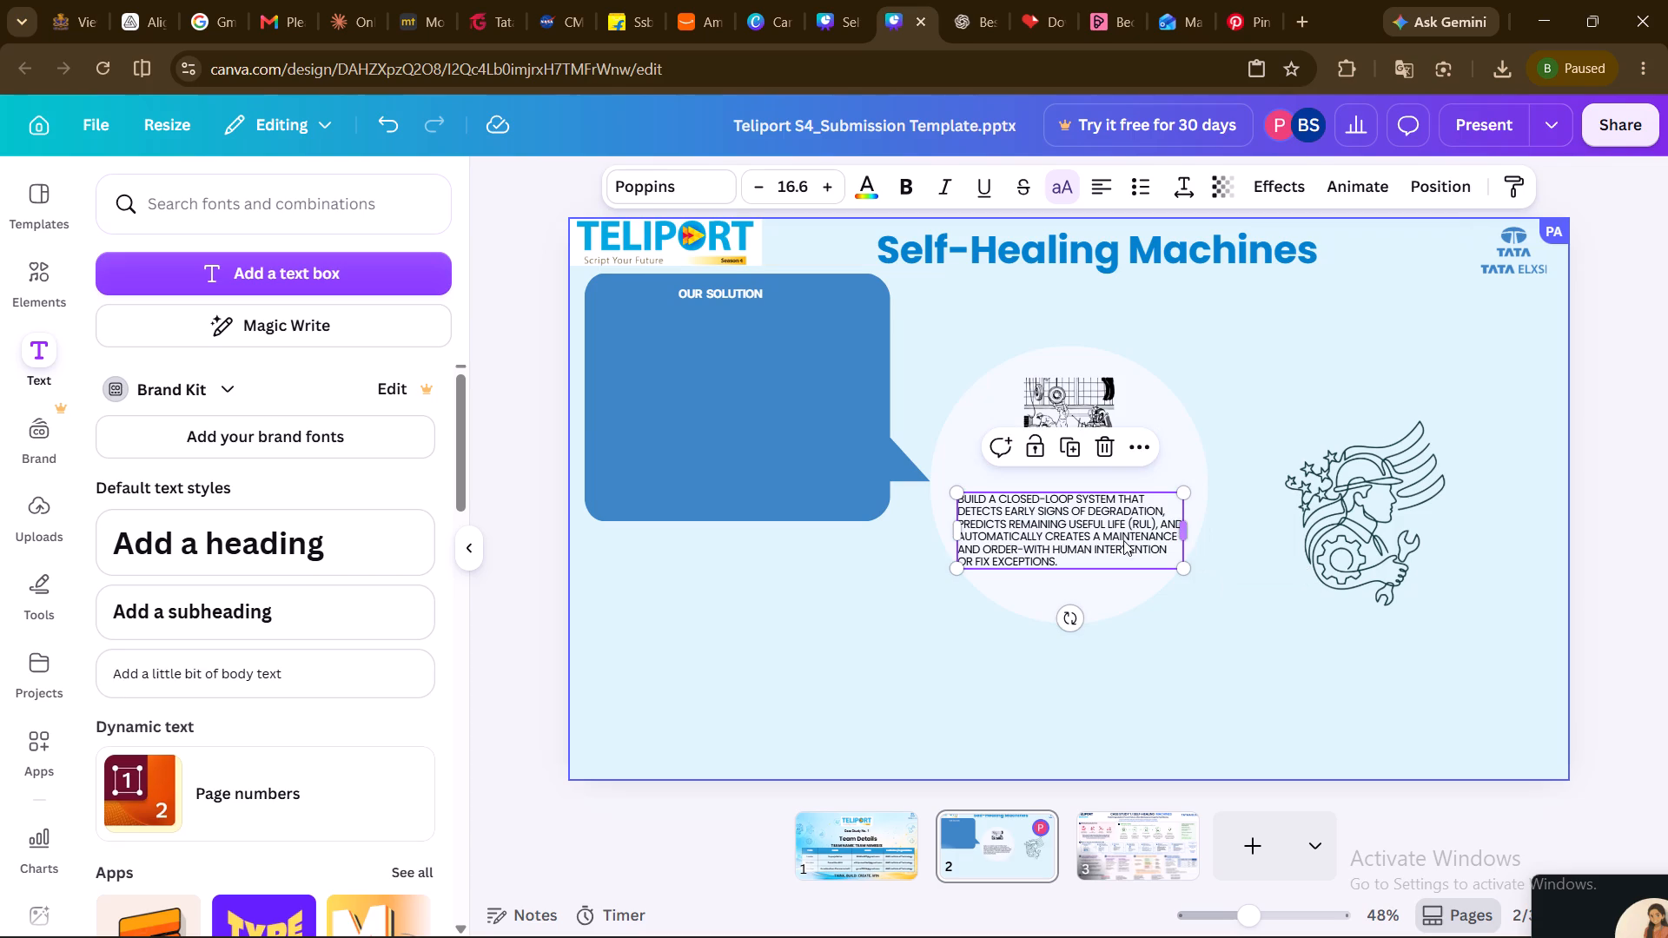
click(1106, 532)
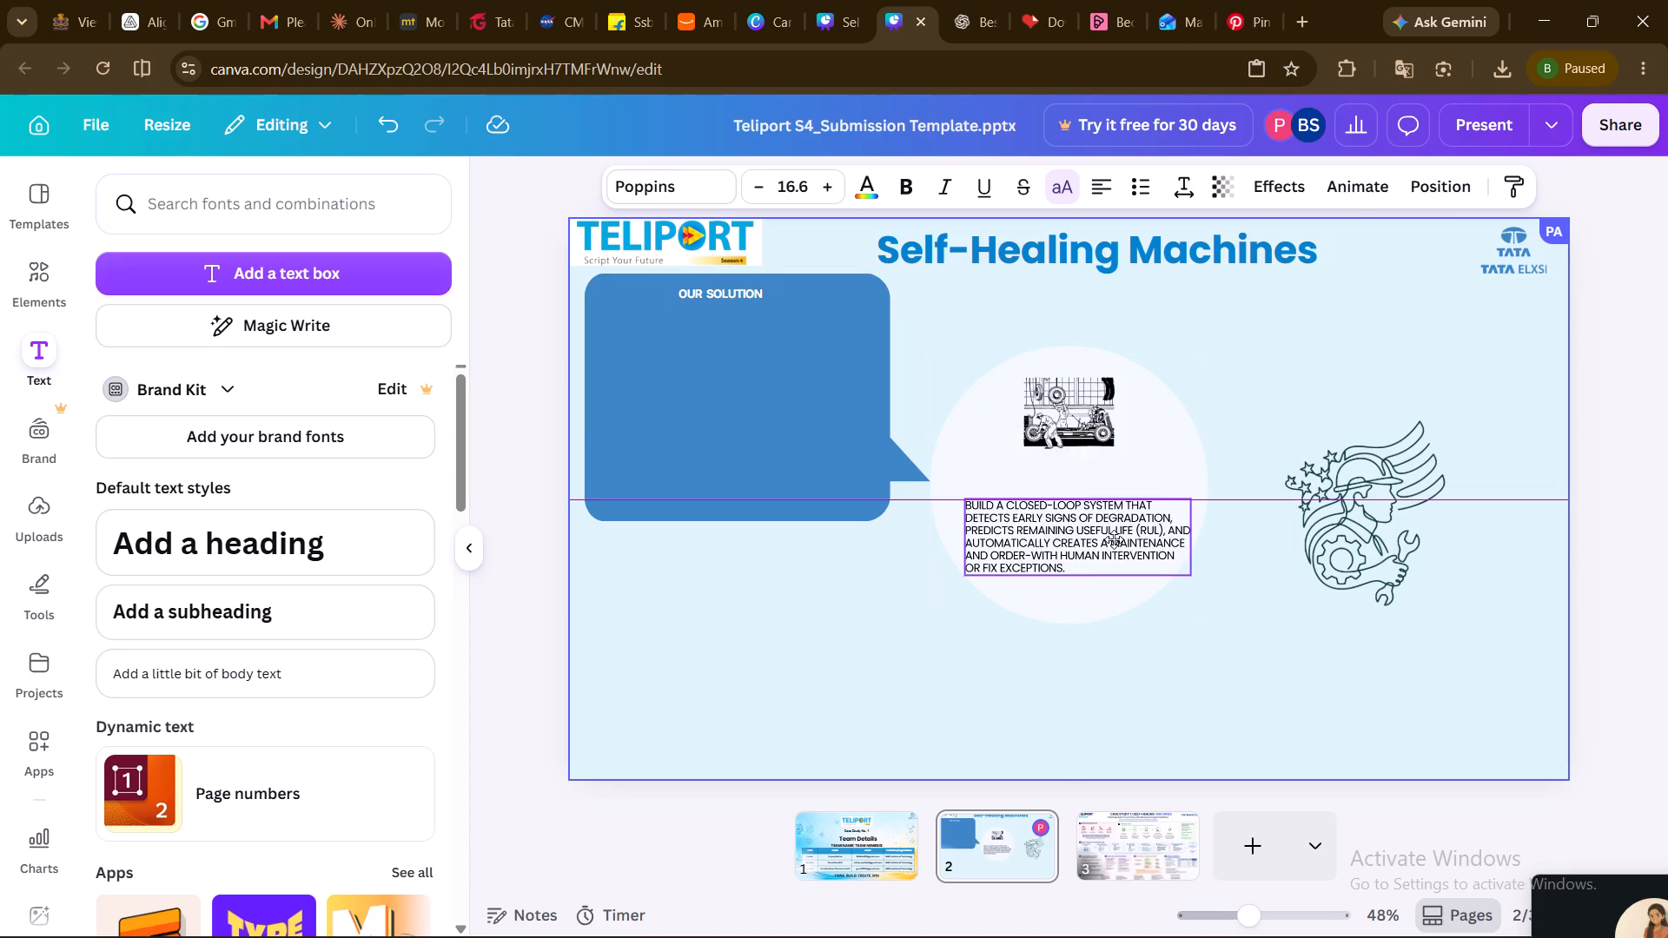
click(1179, 668)
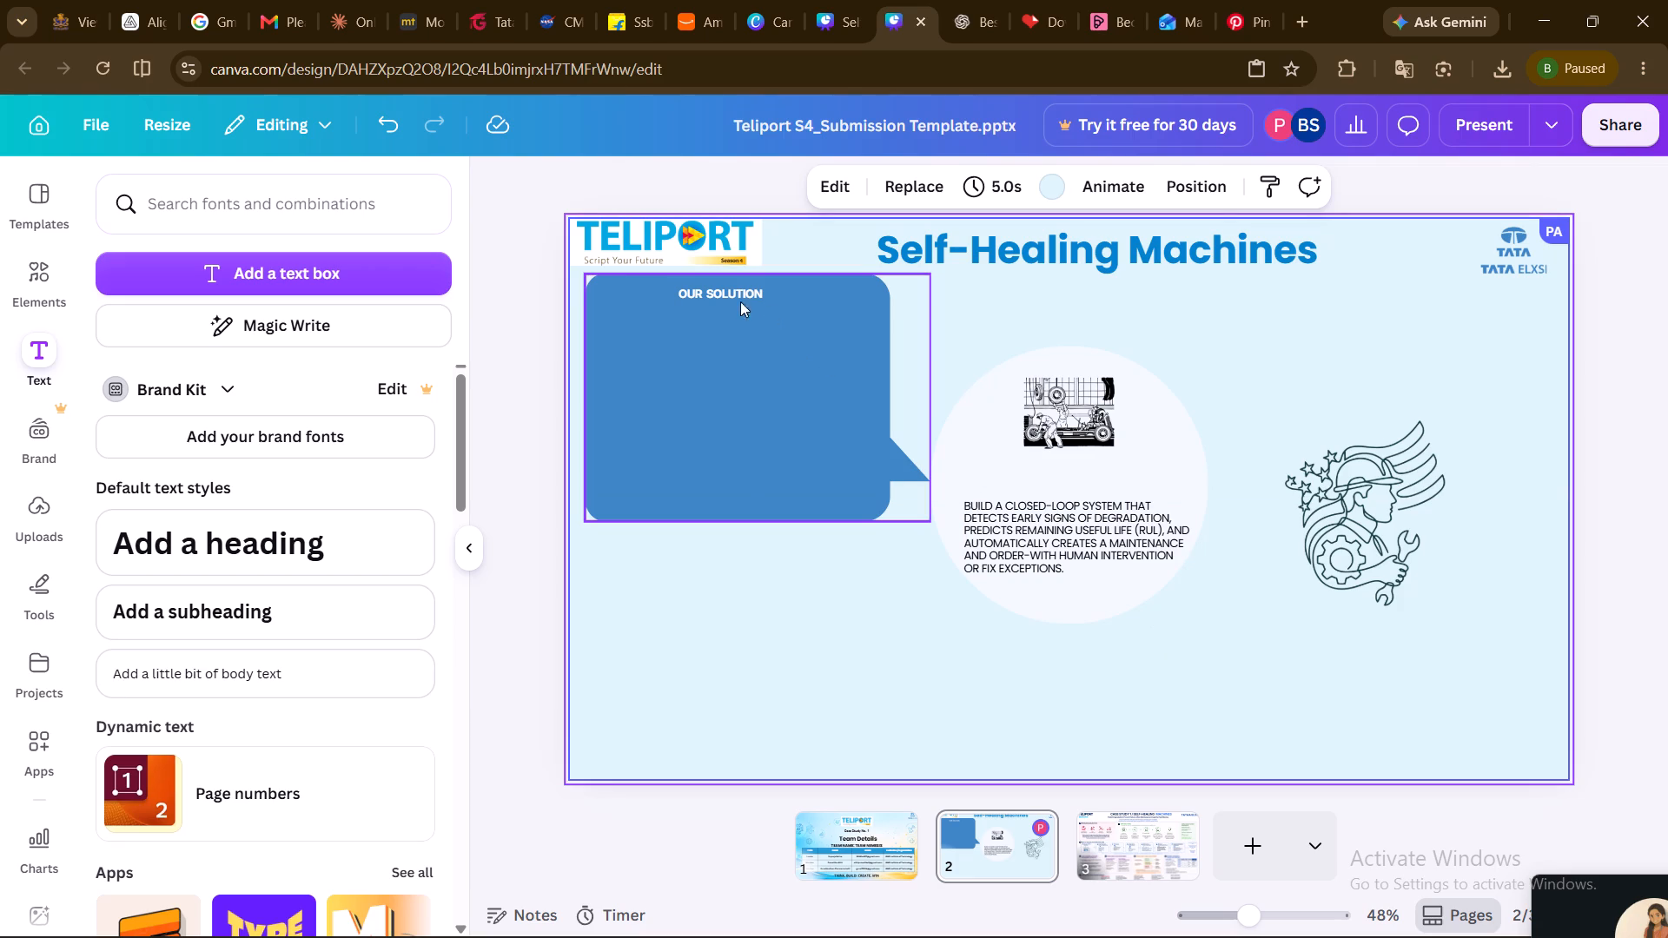
Enlarge the "Our Solution" heading to size 19.5 and centre it near the top of the blue speech bubble.
drag(716, 292, 724, 292)
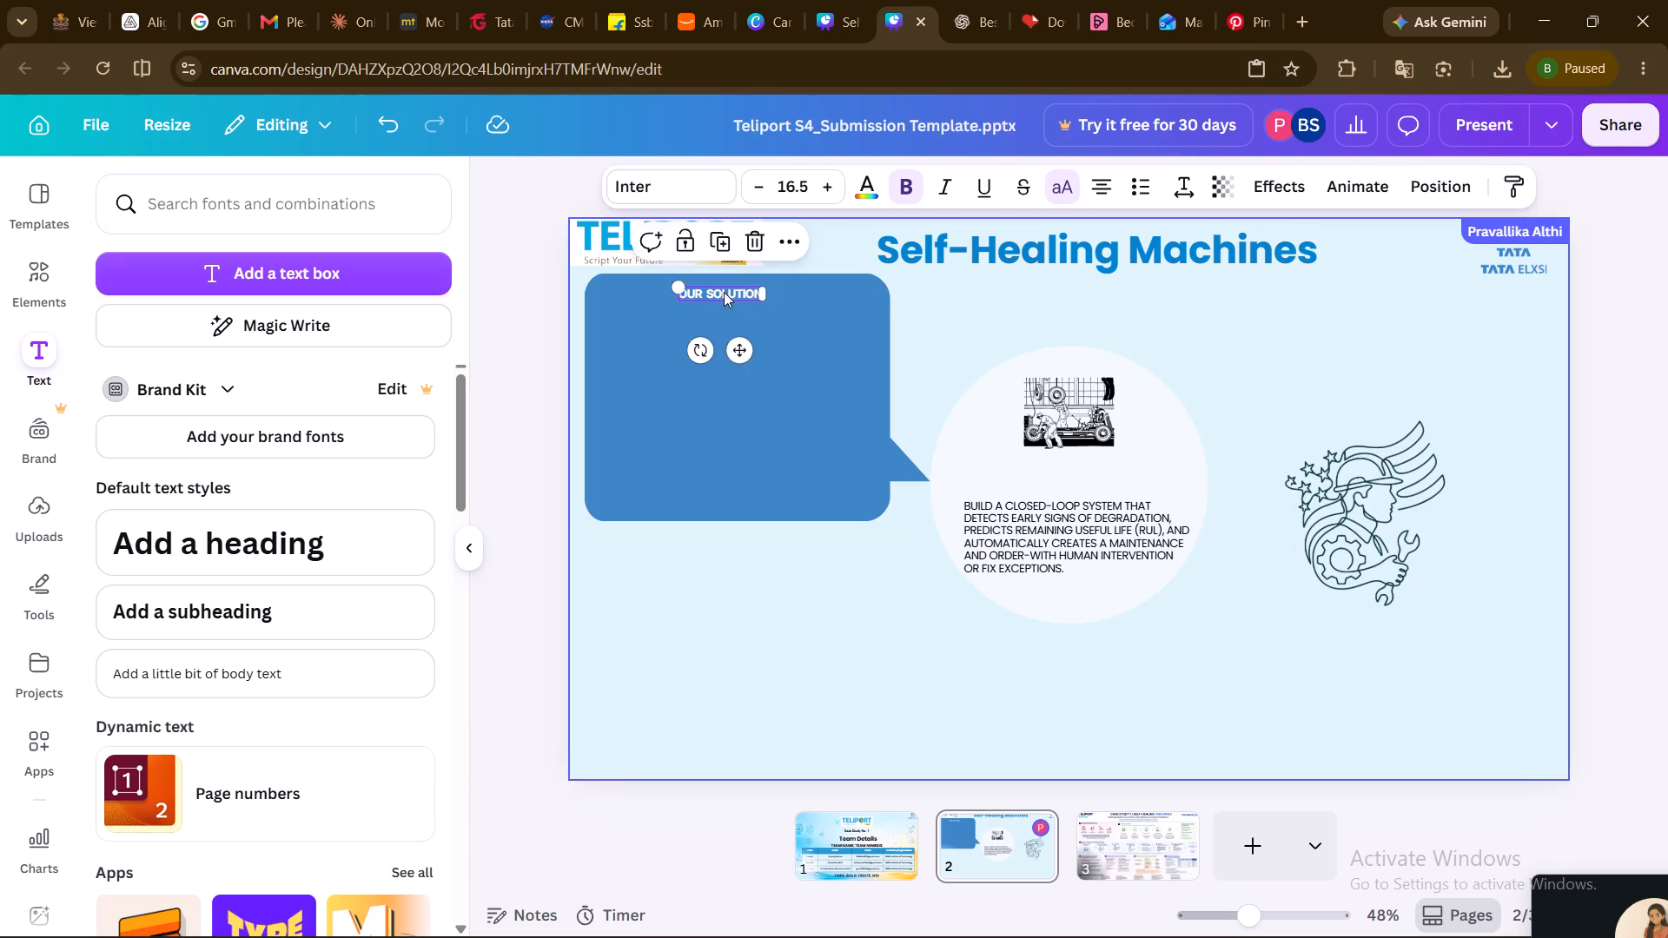
drag(724, 292, 734, 294)
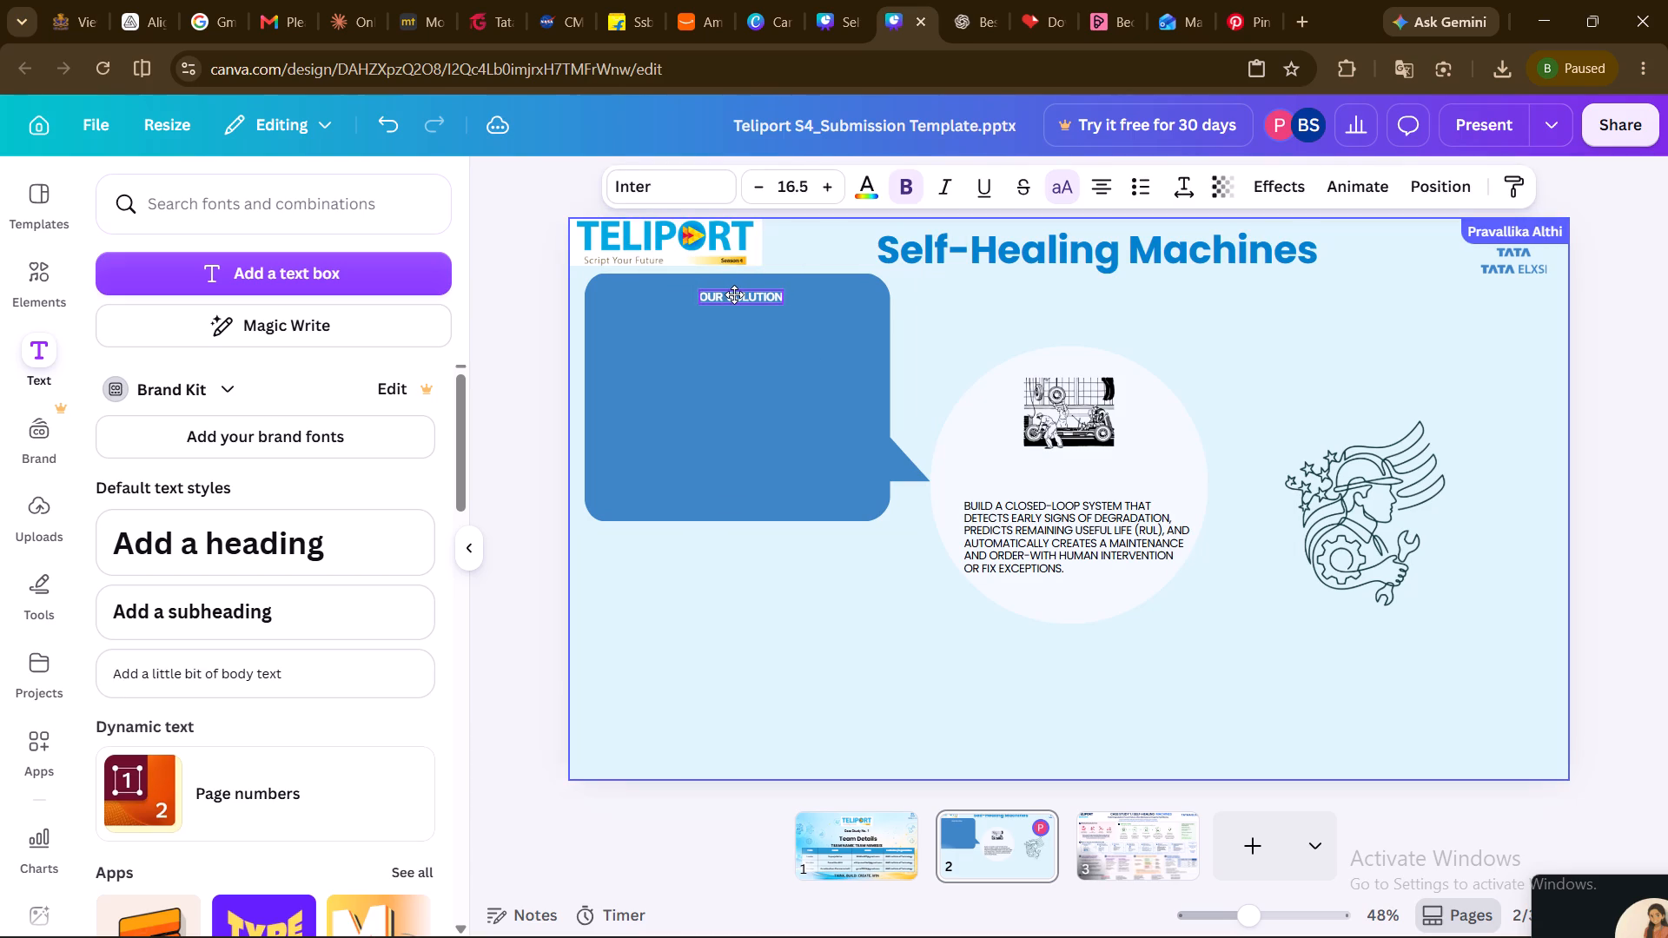
drag(734, 294, 727, 295)
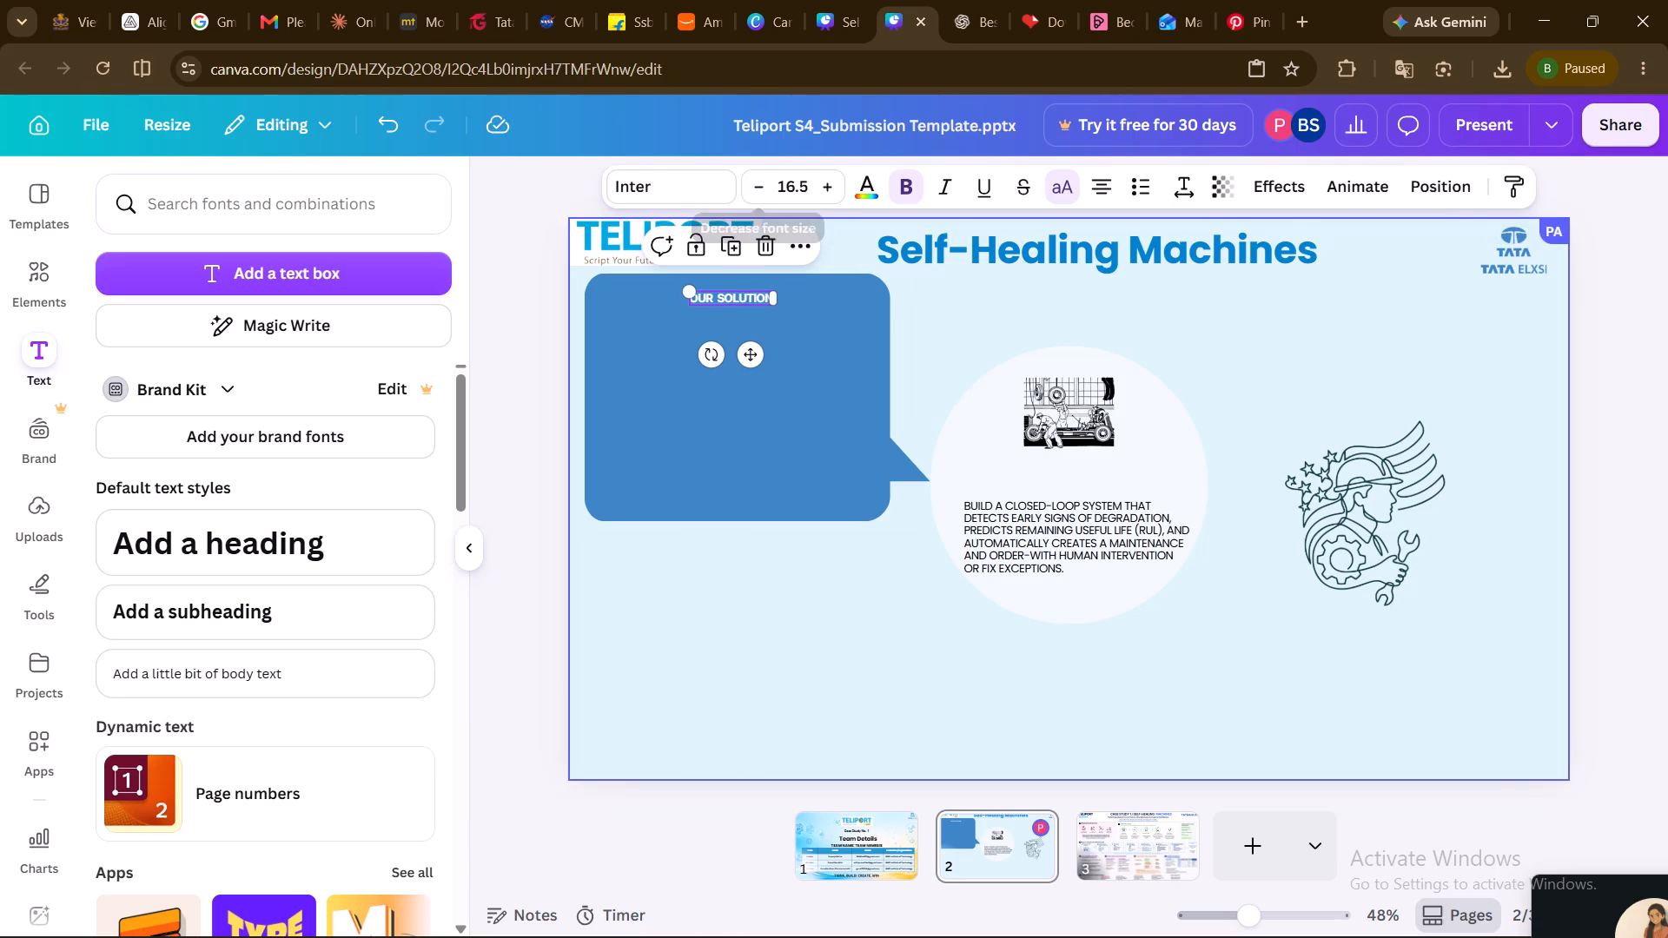
click(819, 189)
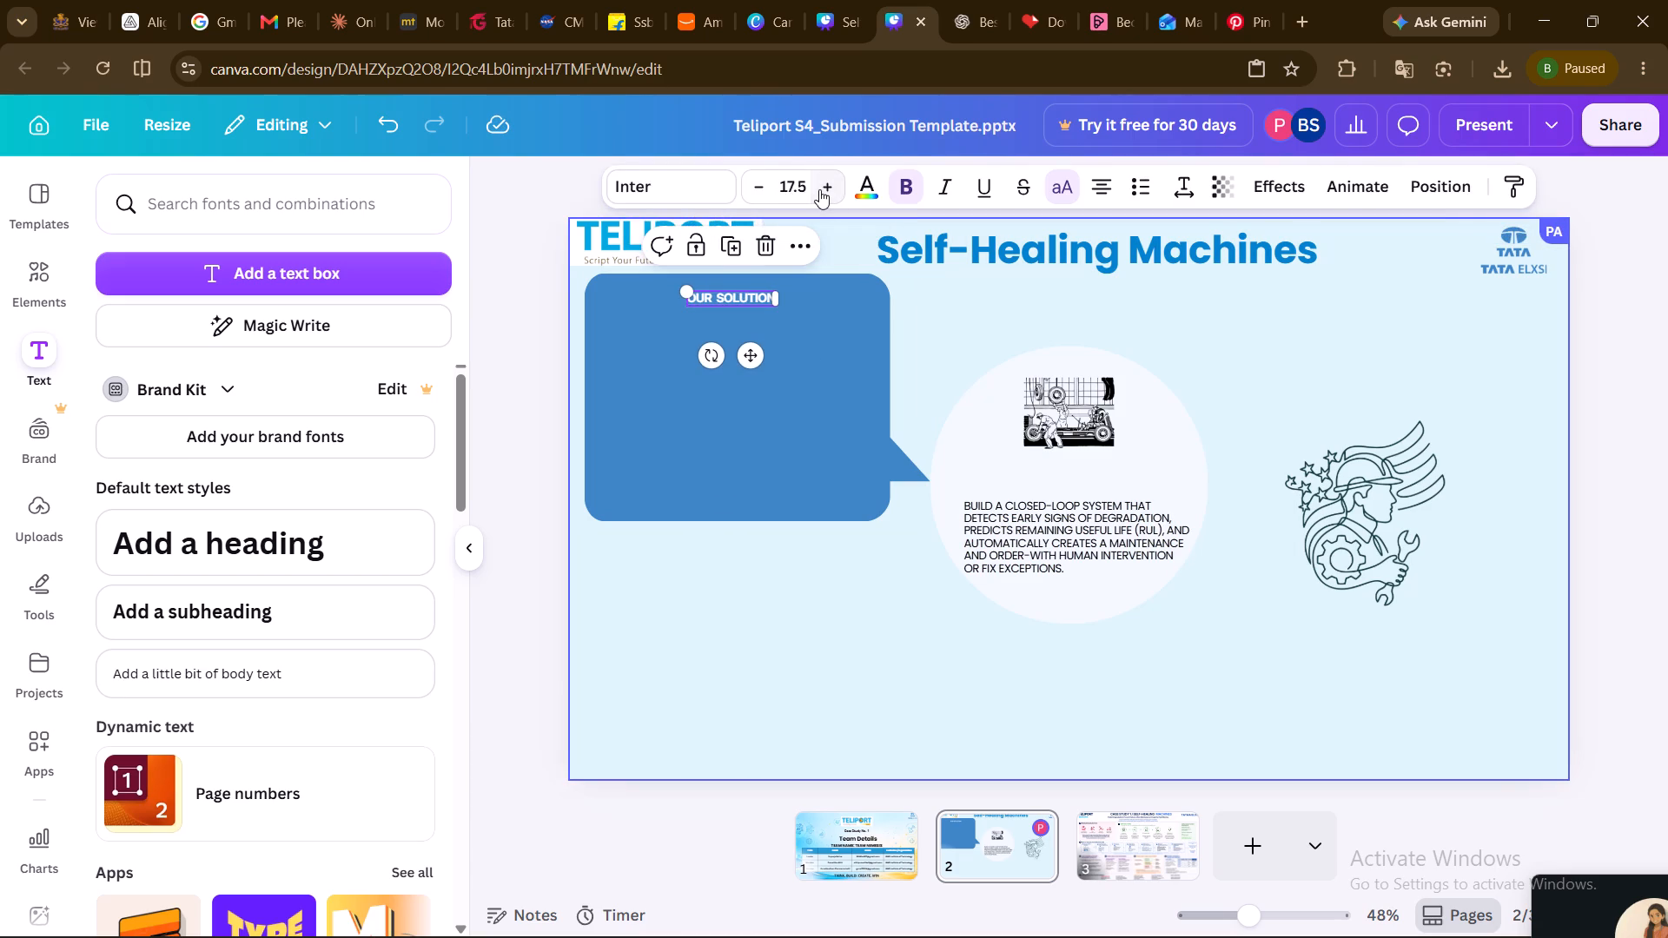
click(819, 189)
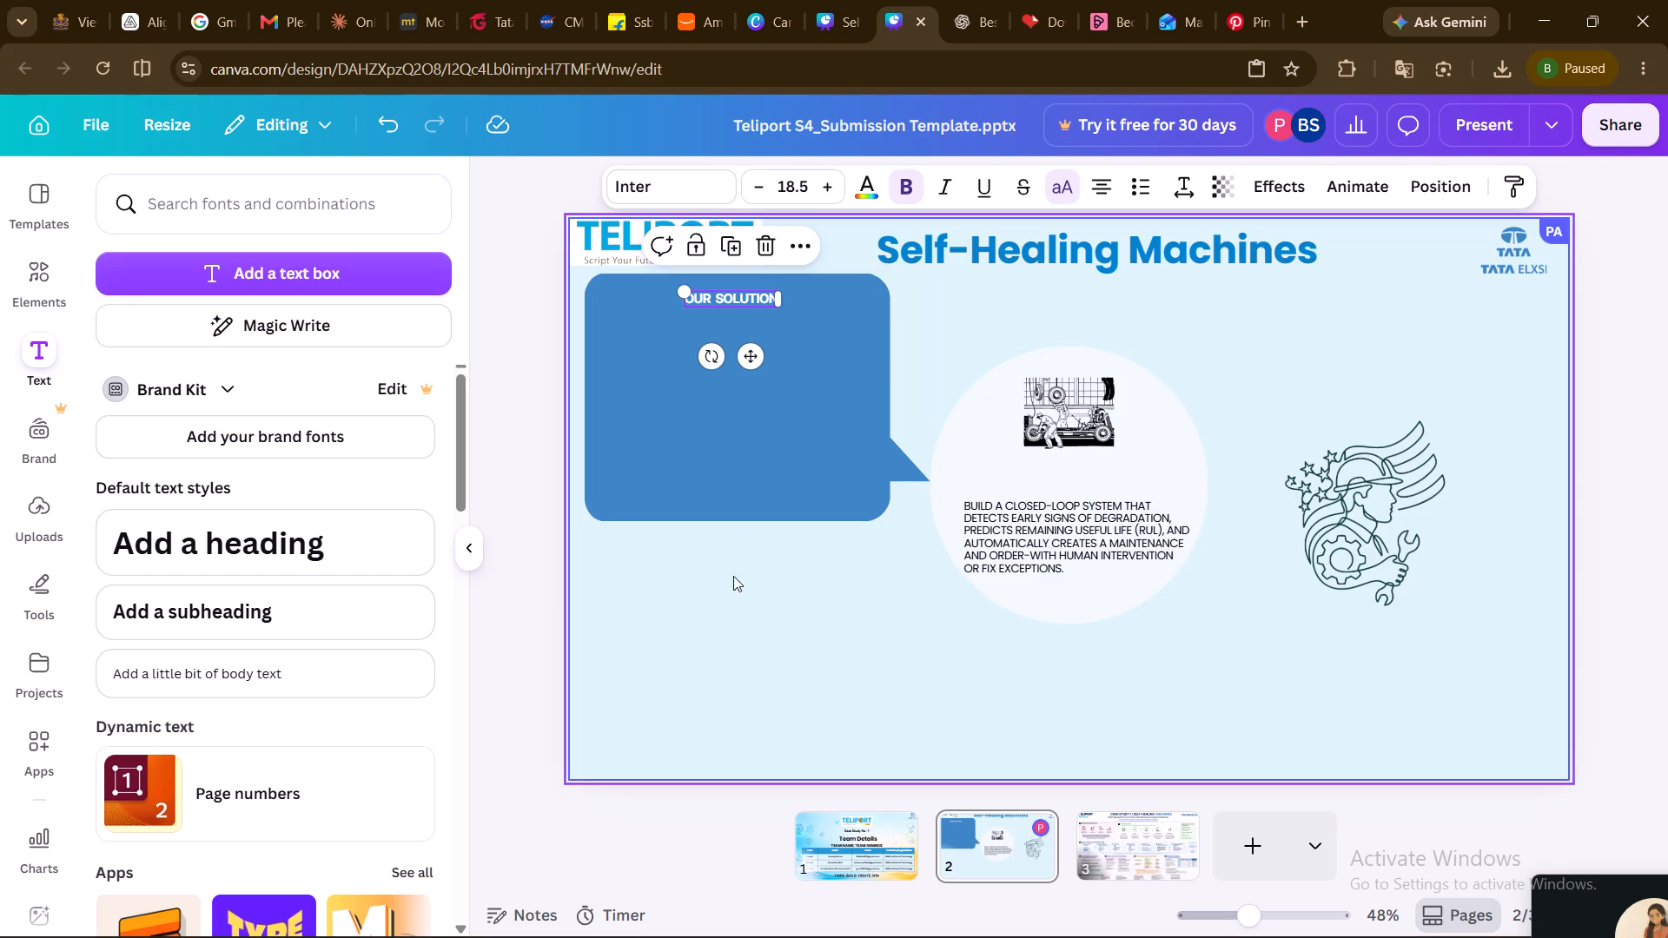
click(732, 580)
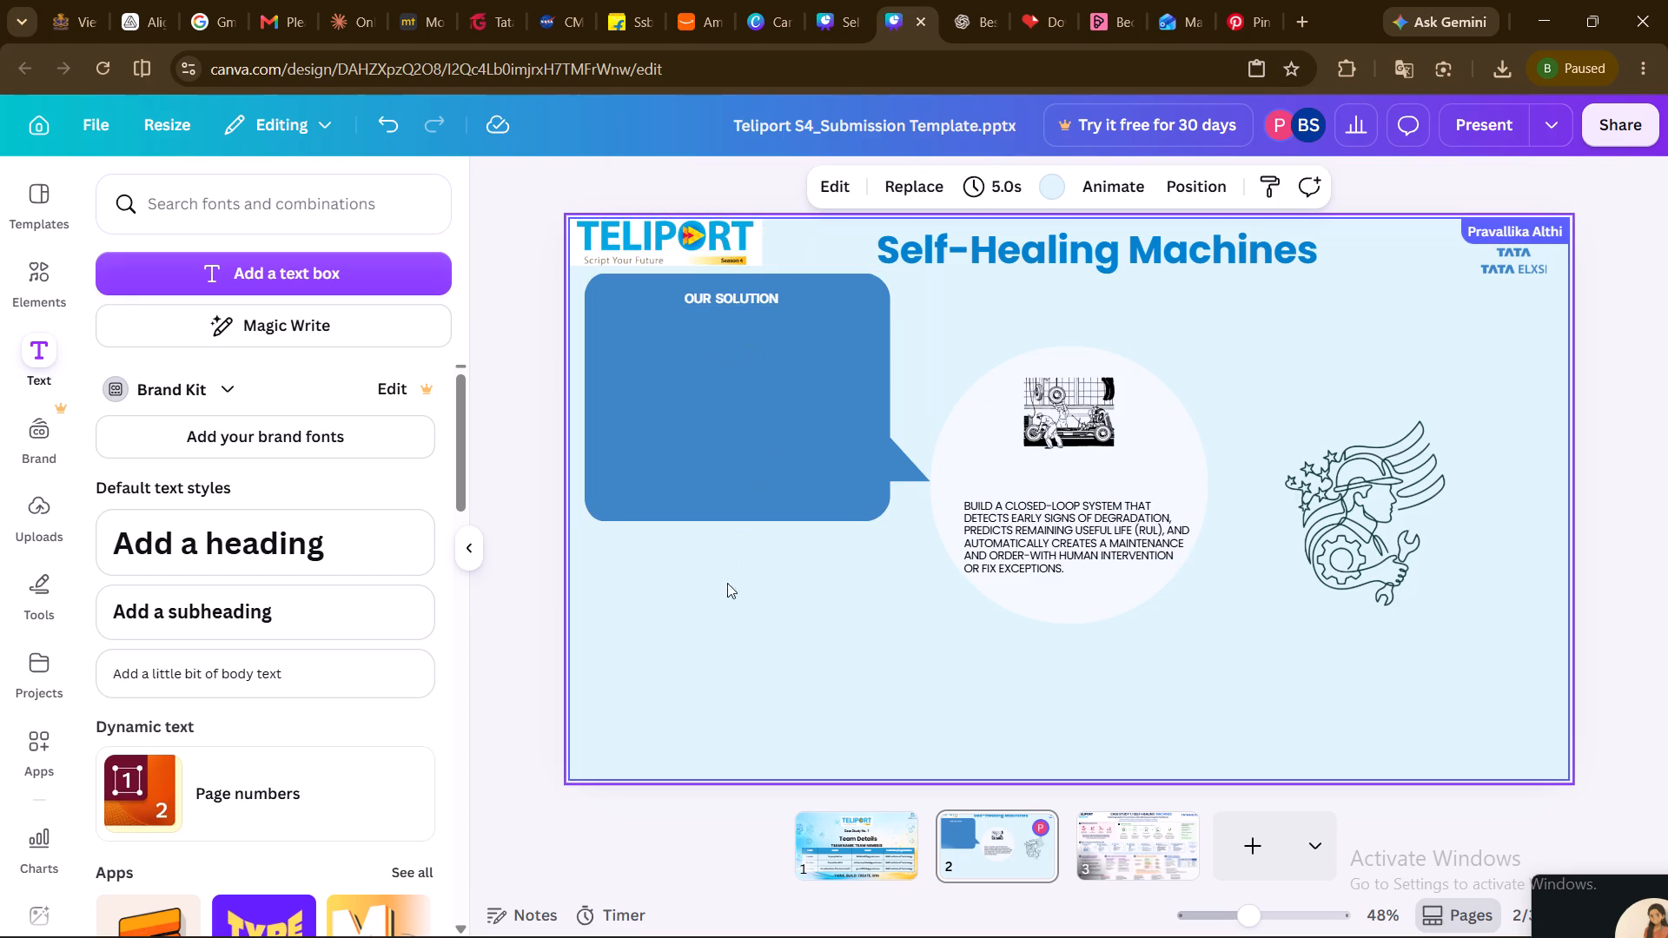
click(731, 300)
click(834, 188)
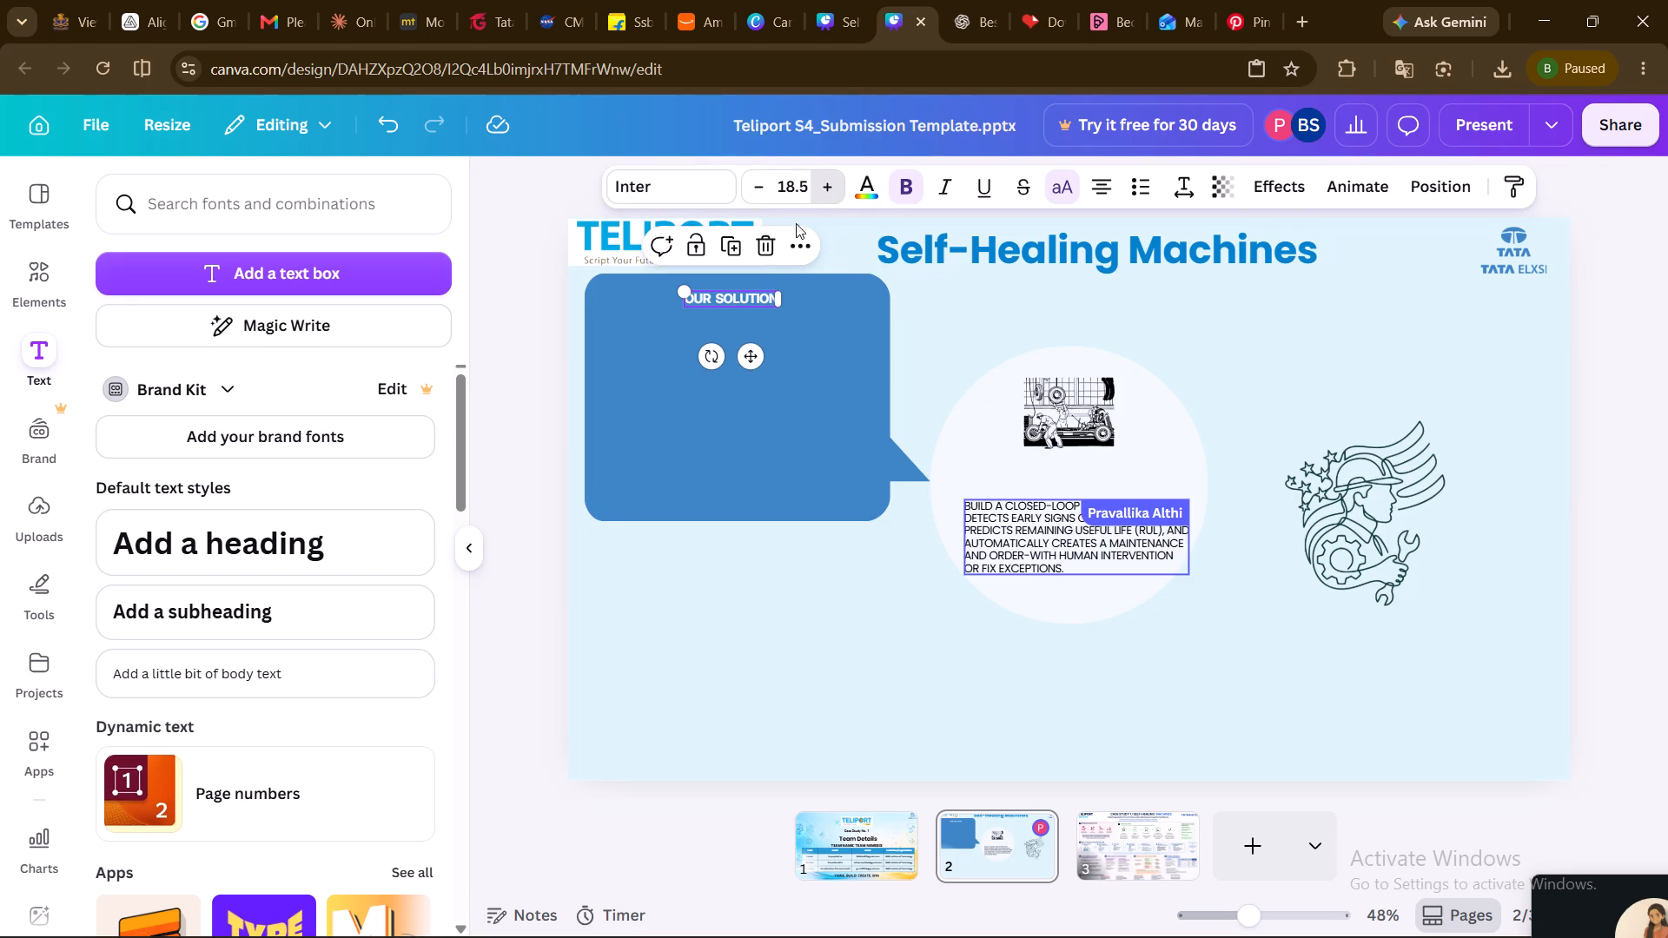
click(749, 363)
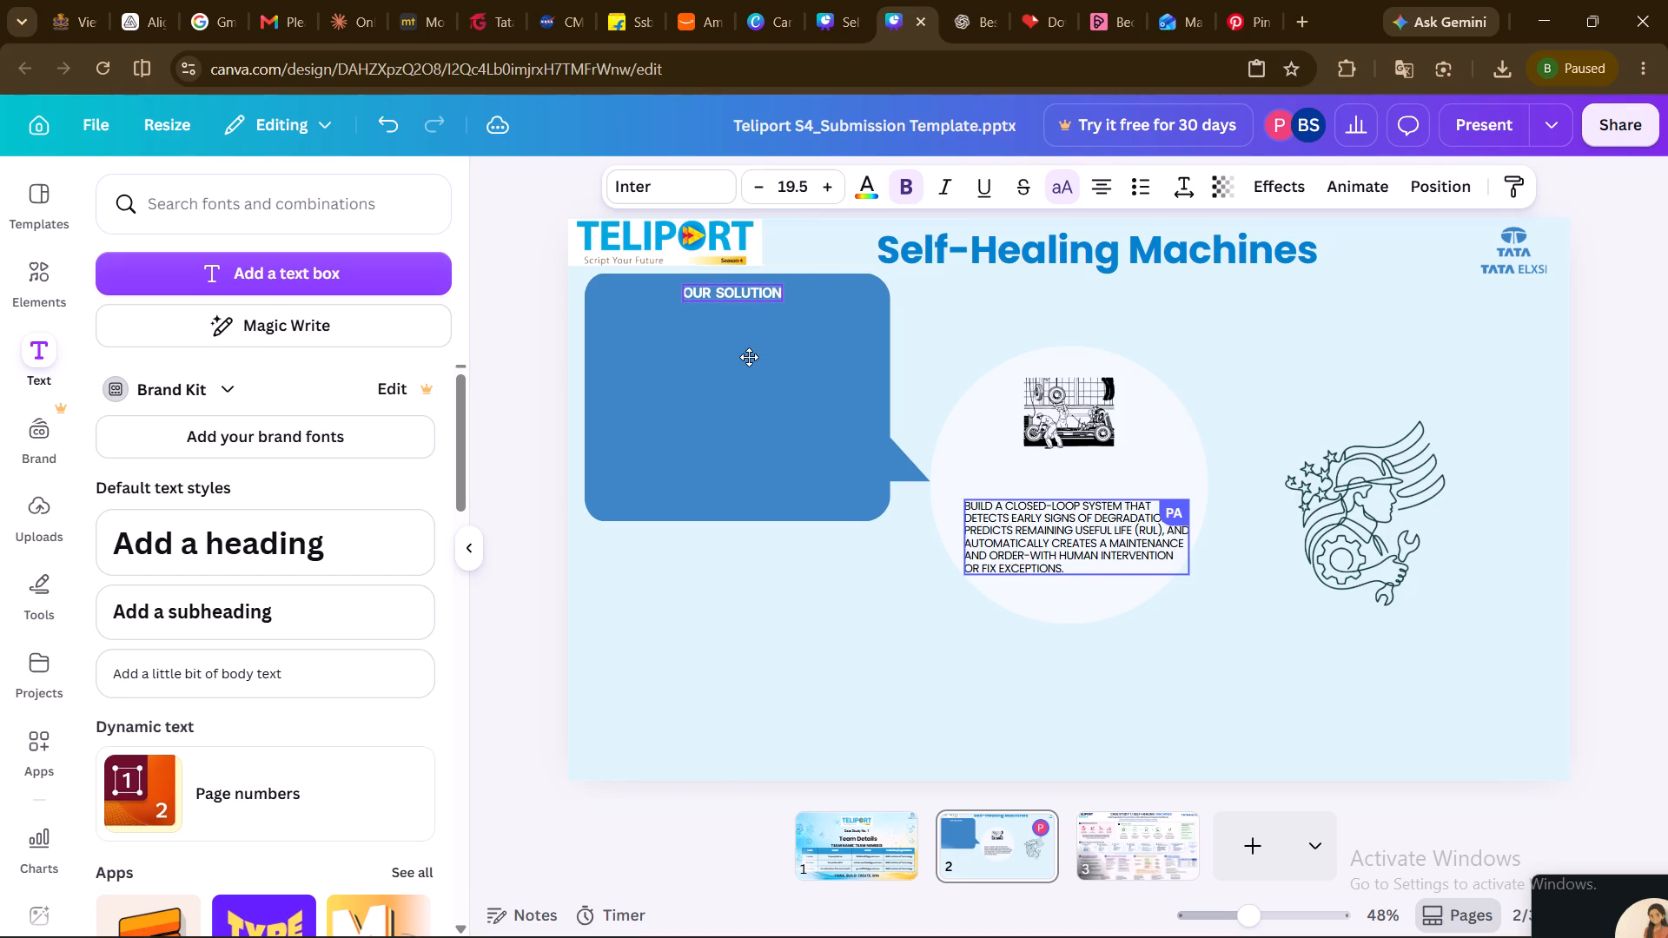
click(704, 611)
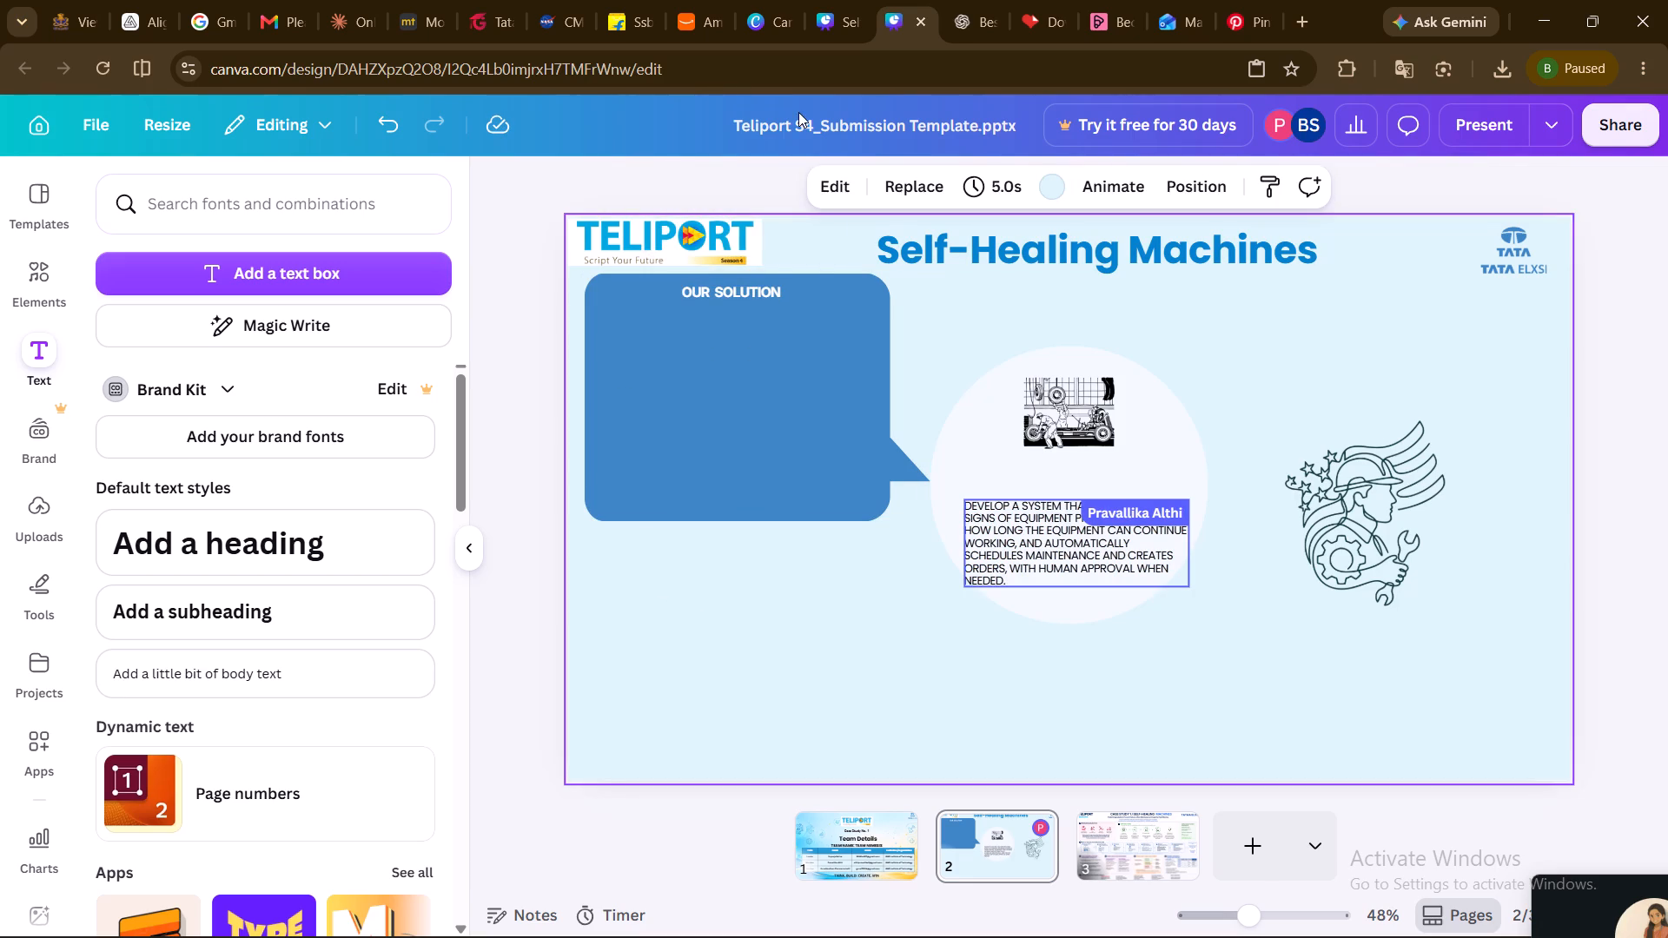
Review the Case Study 1 reference layout on page 3 and return to page 2.
click(1149, 842)
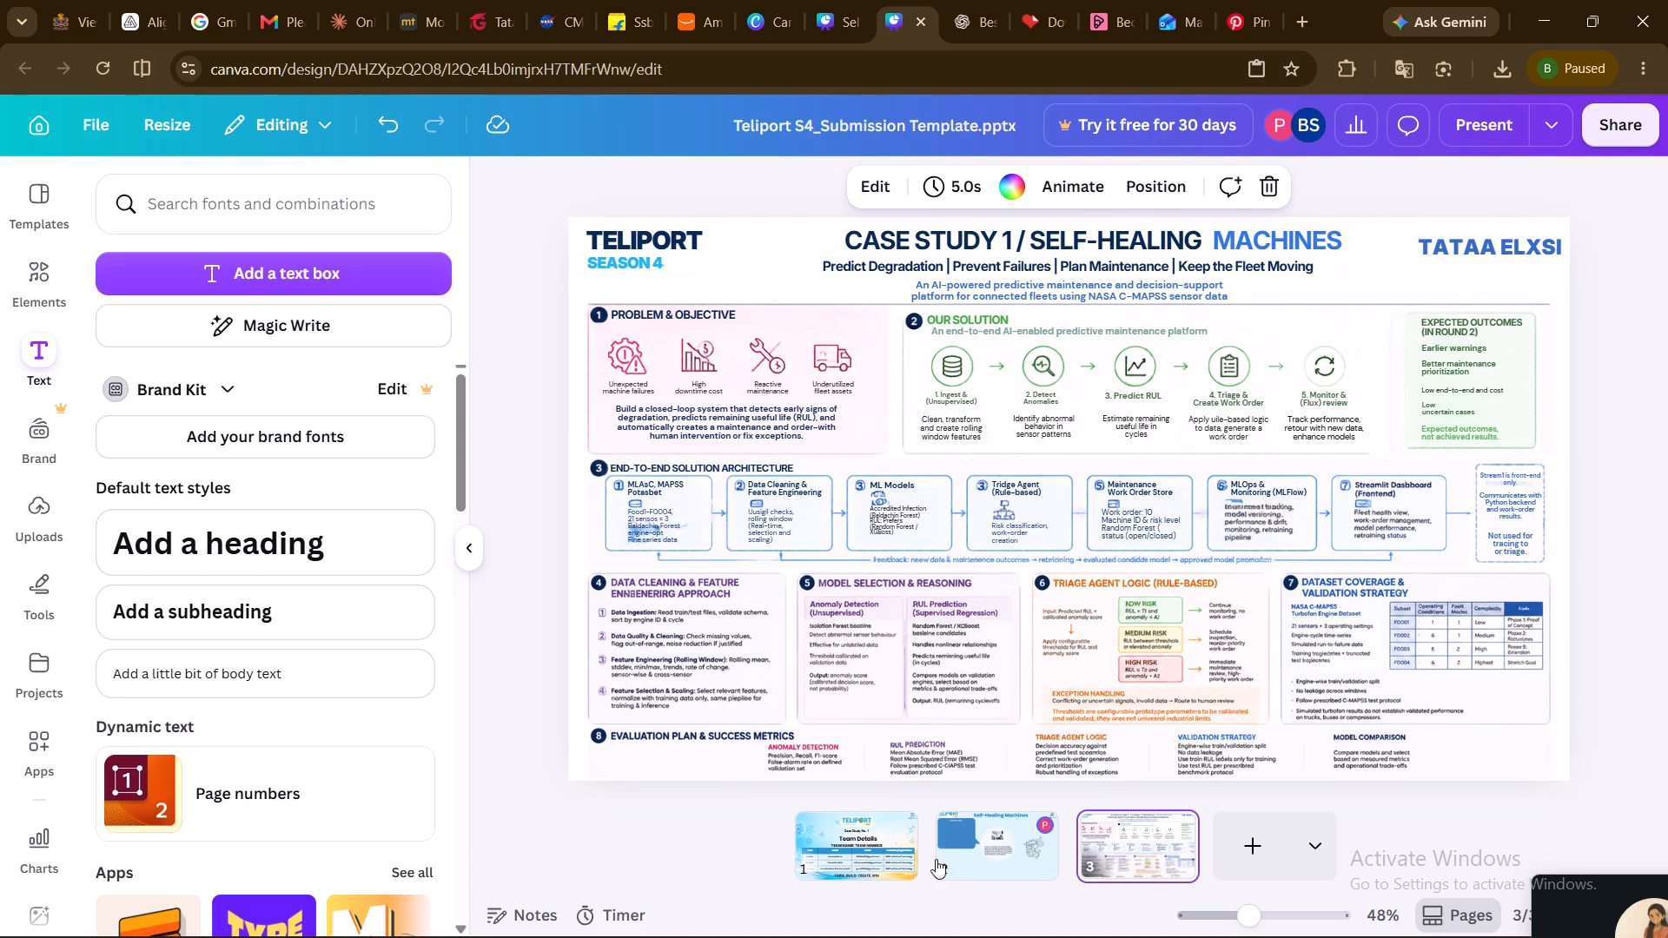
click(979, 828)
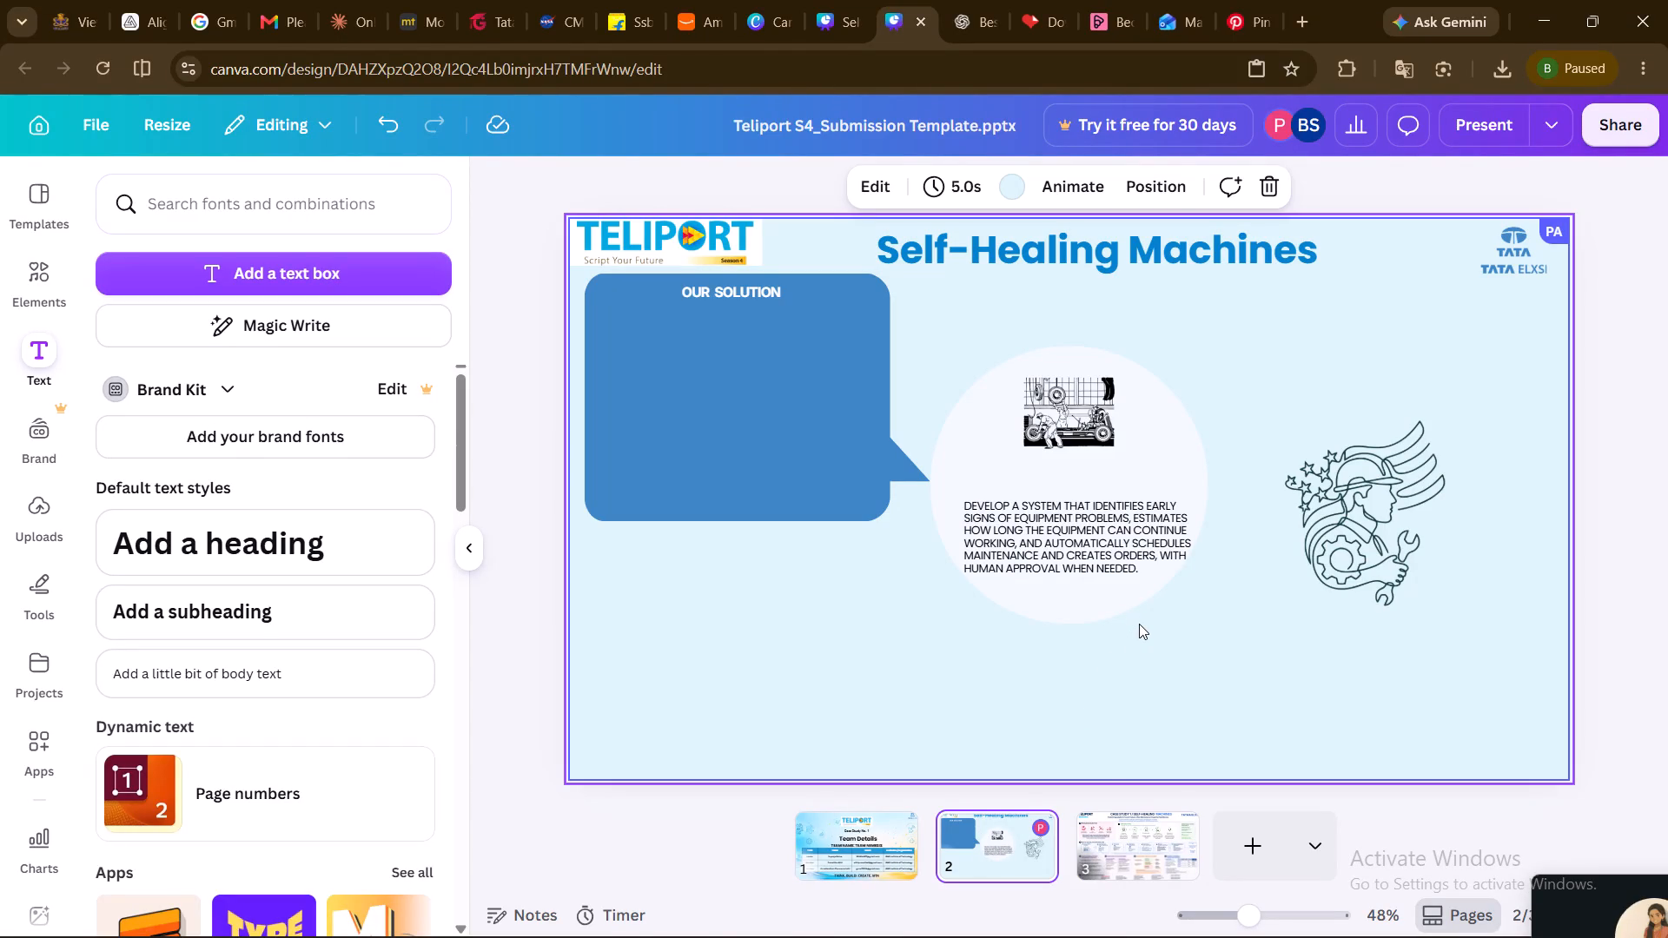
Narrow the problem-statement text box slightly and justify all of its text.
click(1089, 538)
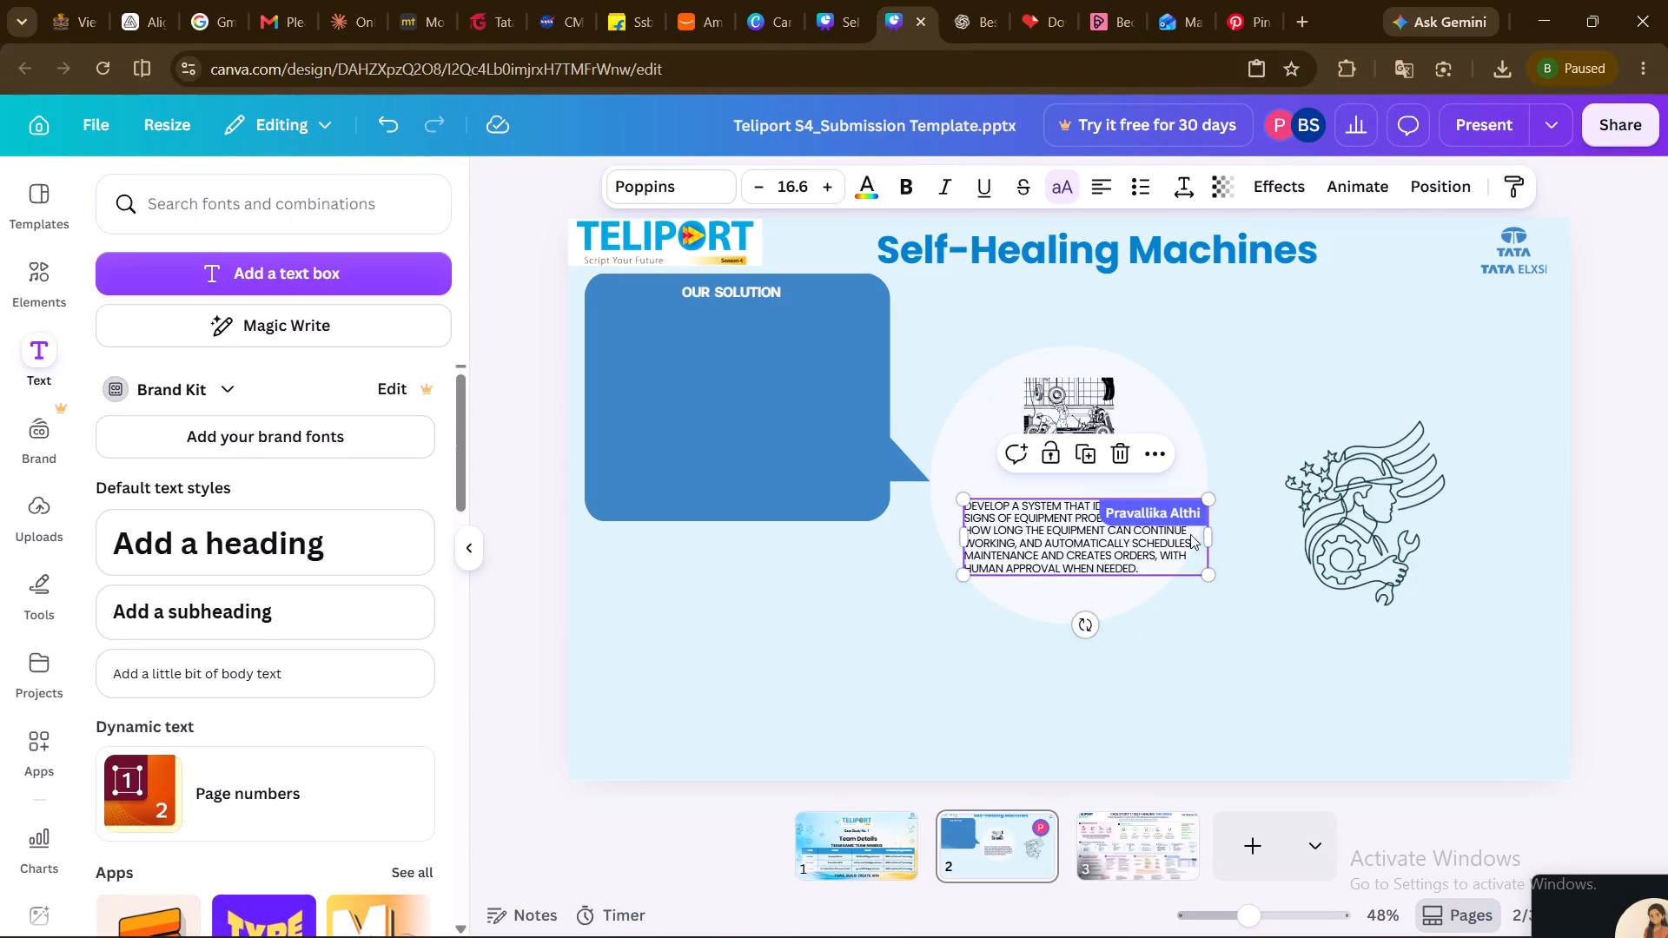
drag(1209, 532, 1190, 532)
double_click(1094, 541)
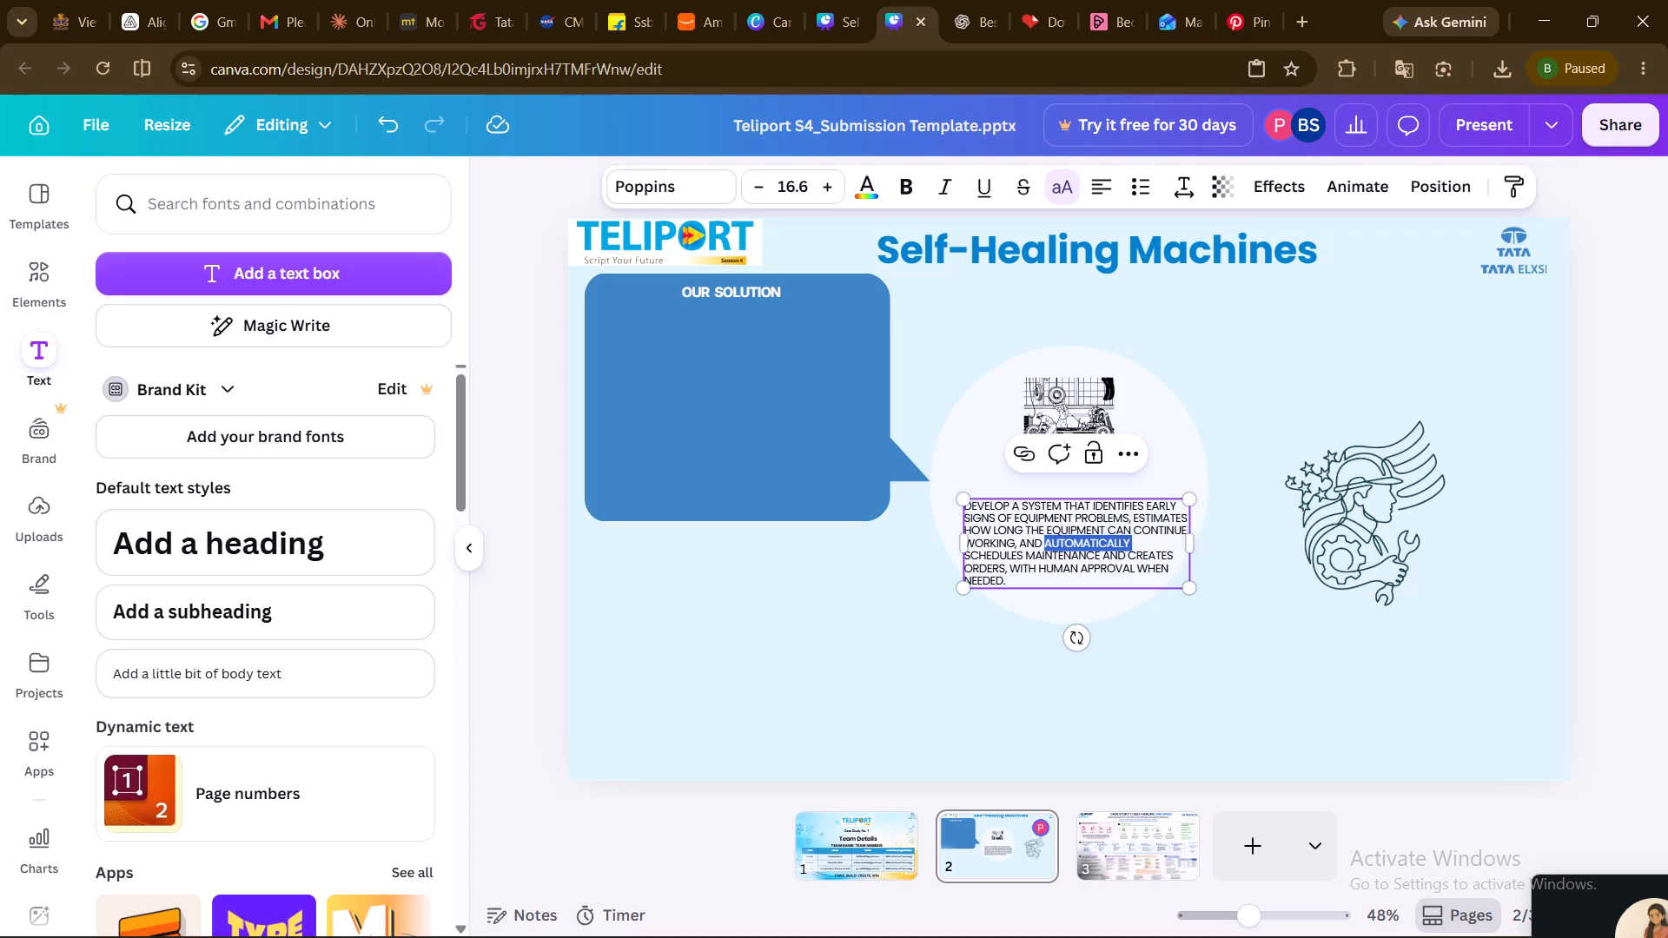
key(ctrl+a)
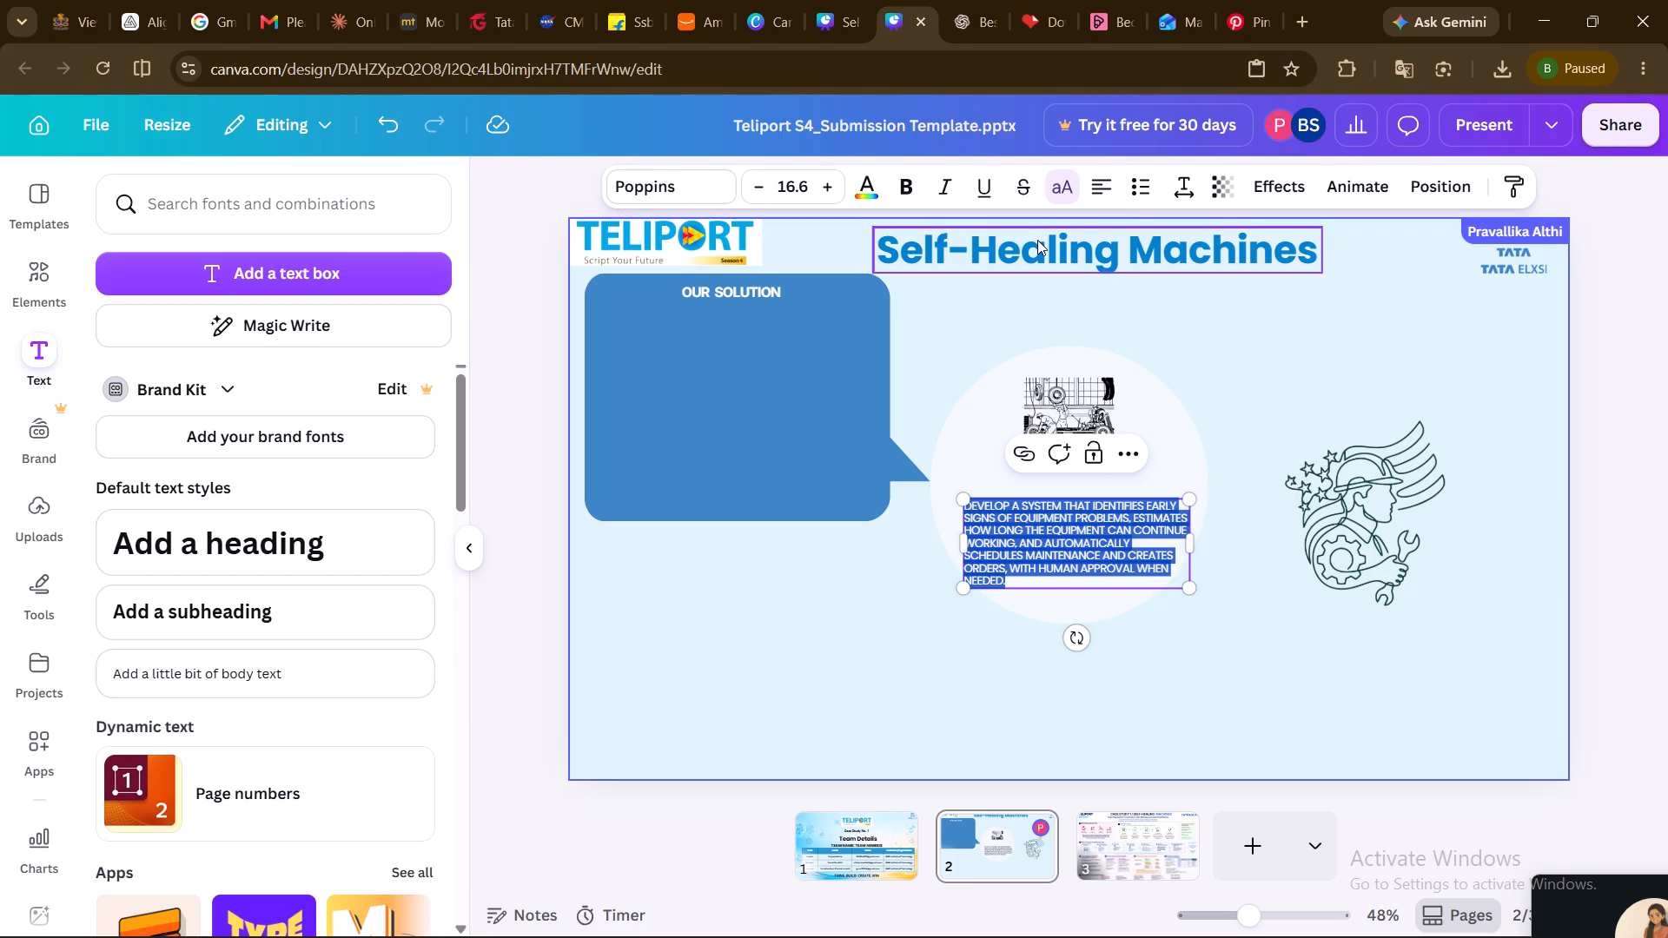
click(1097, 193)
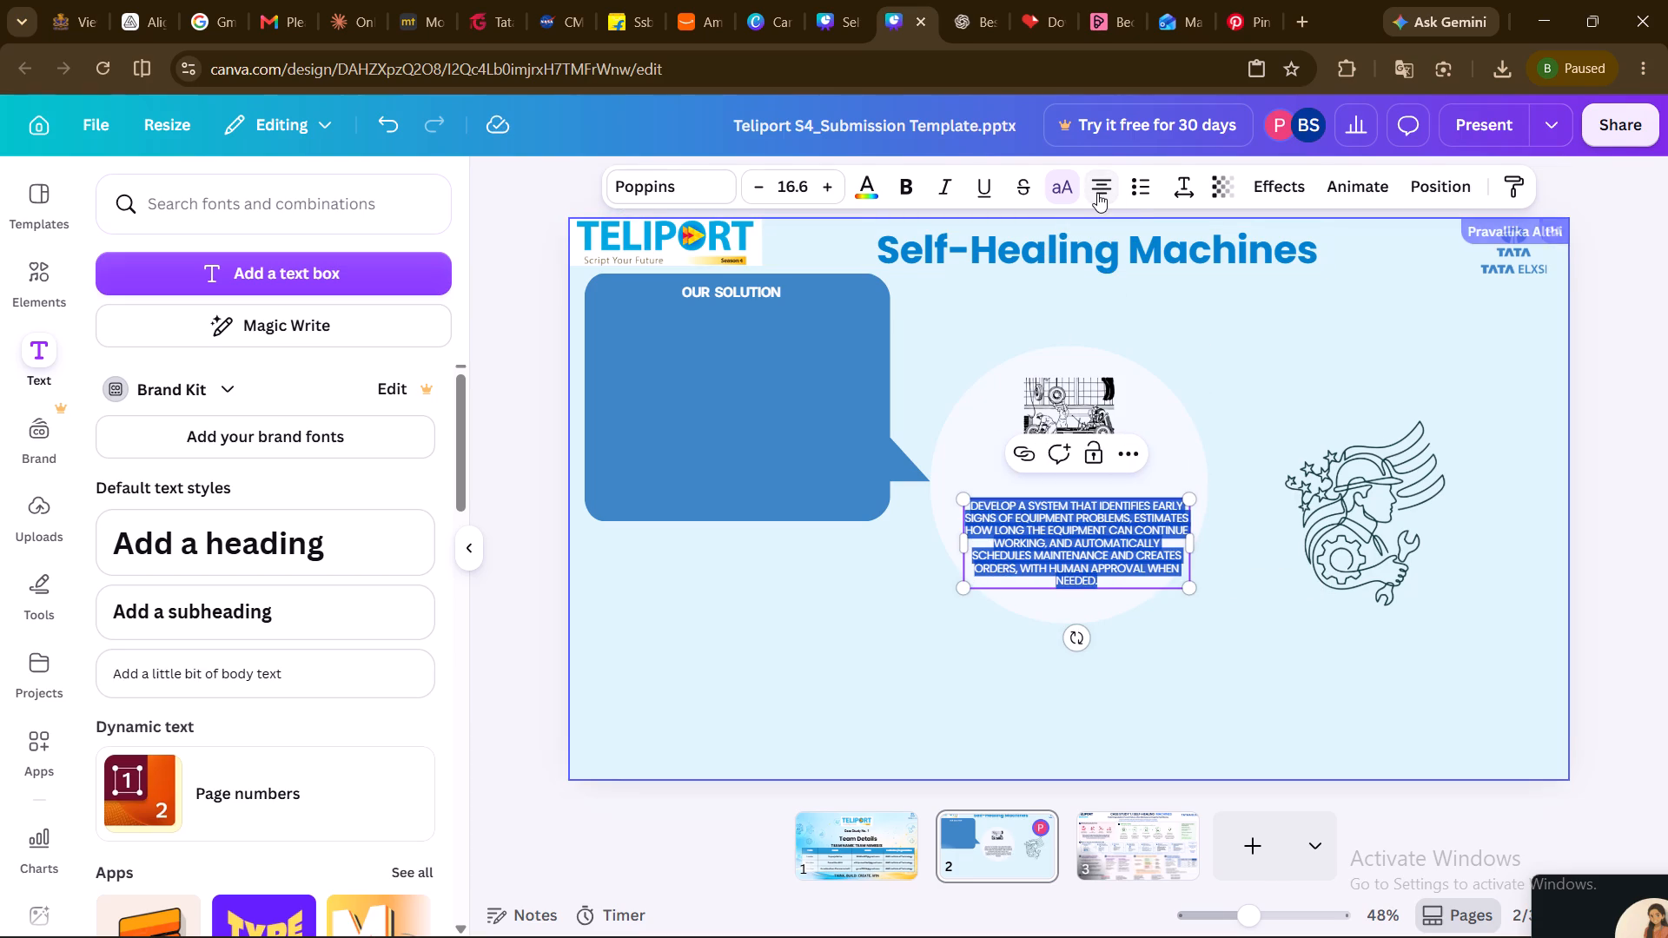
click(1097, 193)
click(1097, 193)
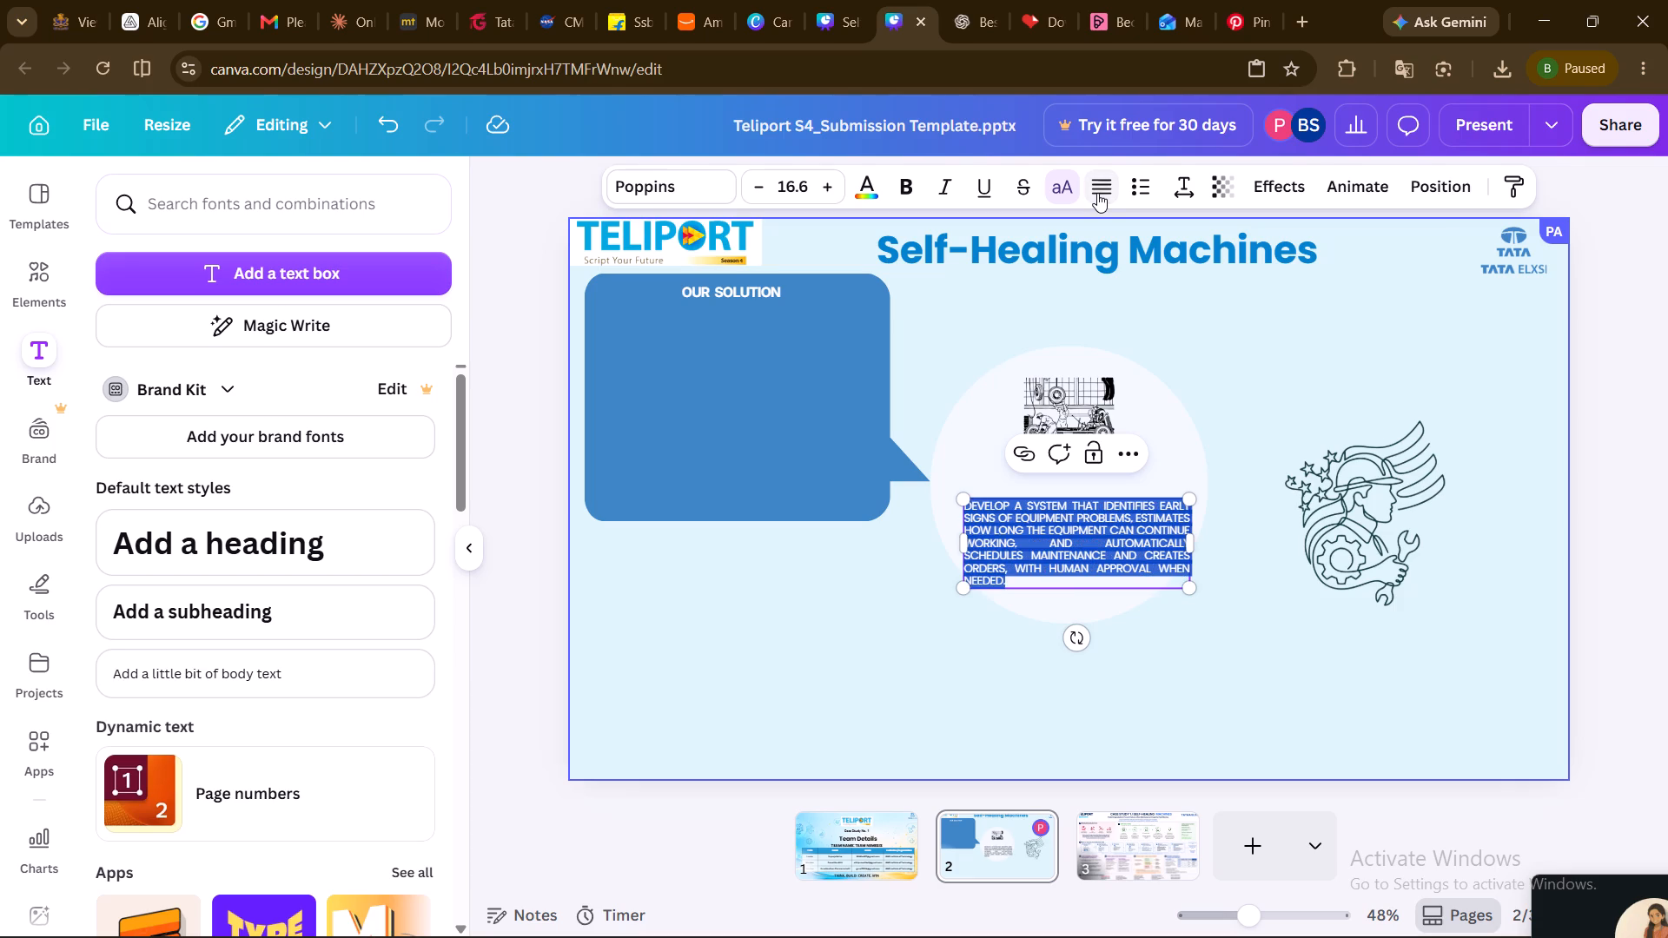
click(1233, 499)
Nudge the problem statement slightly up and widen its text box to about 678, extending past the white circle.
drag(1116, 539, 1121, 524)
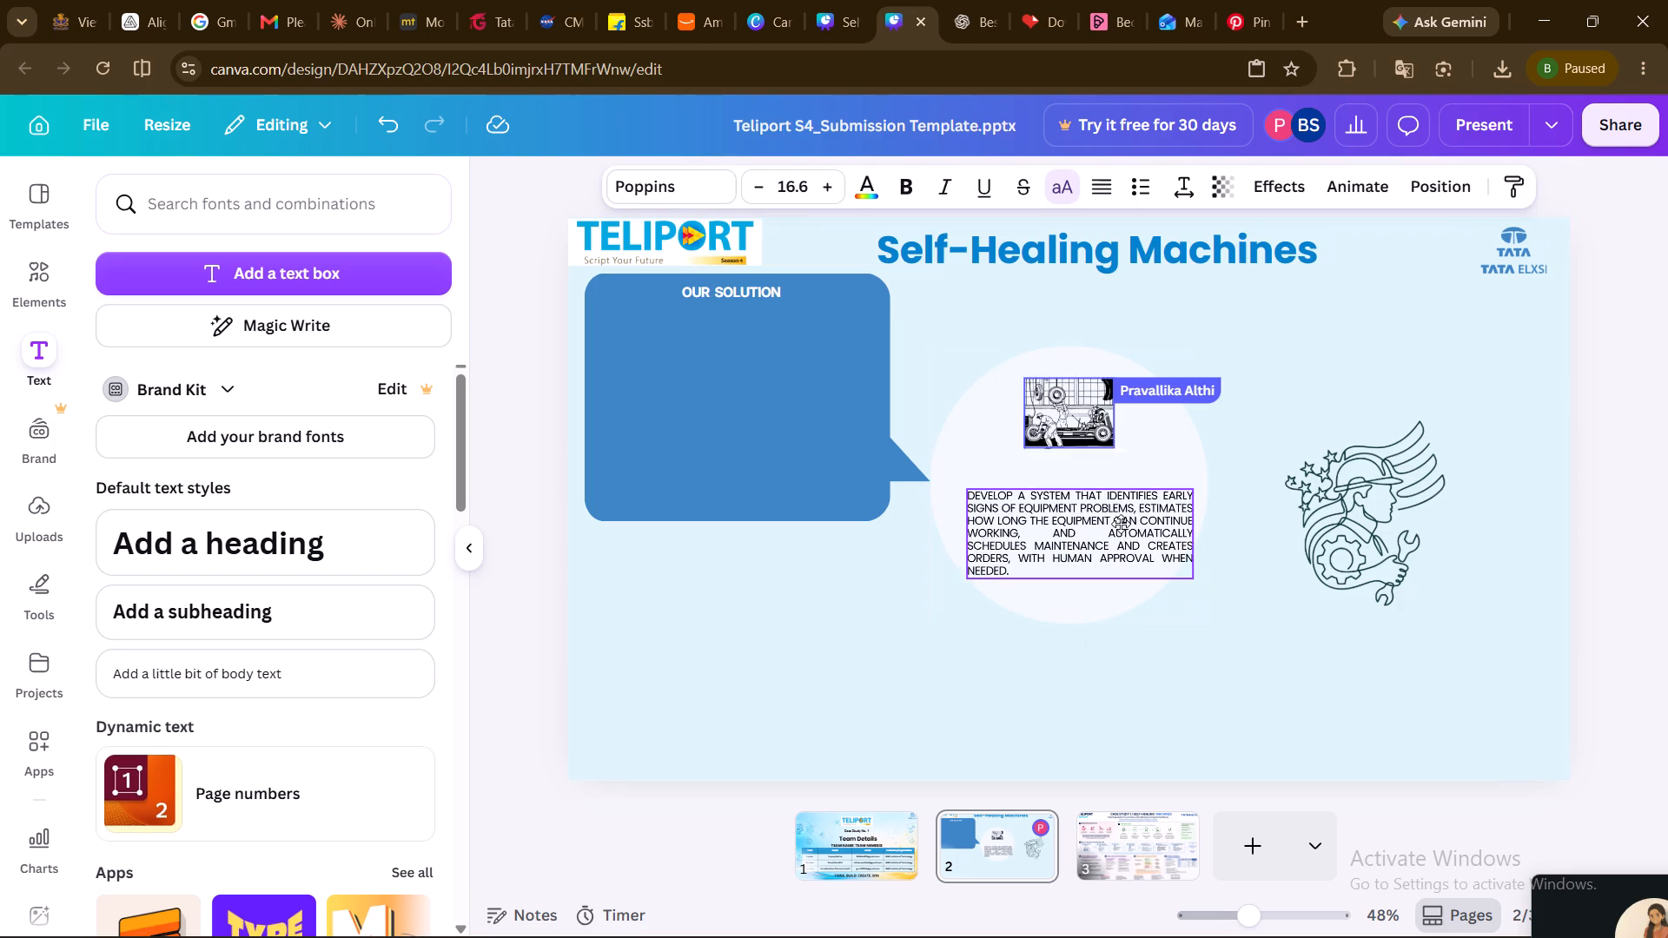
drag(1121, 524, 1122, 524)
click(1193, 528)
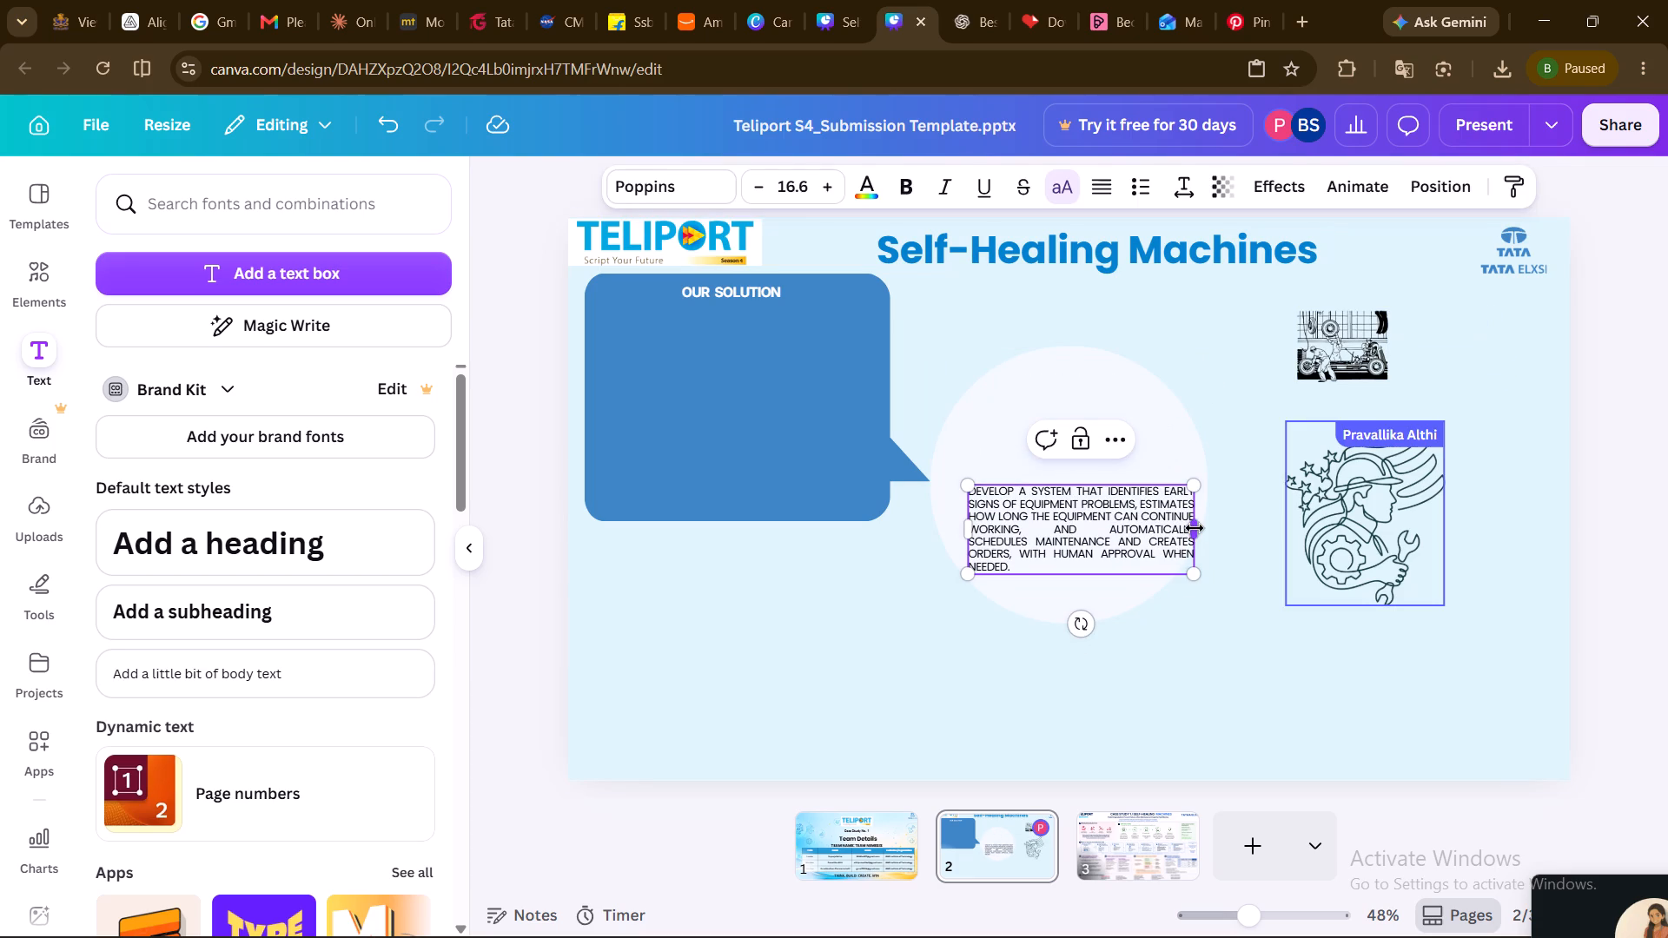
drag(1195, 528, 1158, 532)
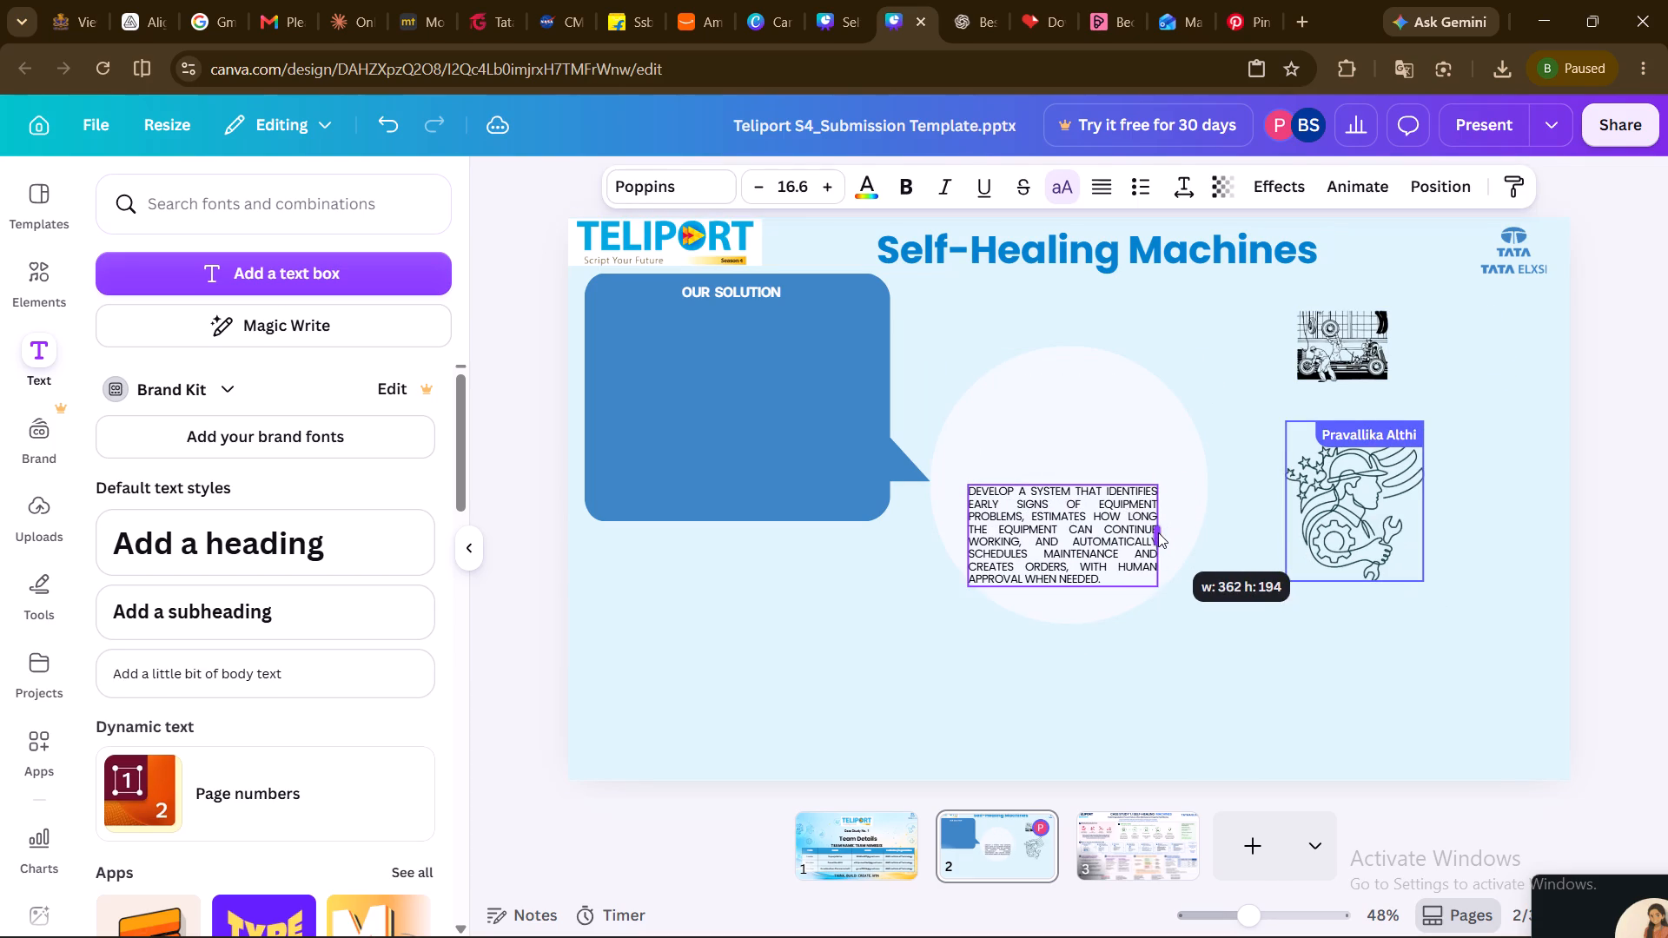
drag(1158, 532, 1110, 535)
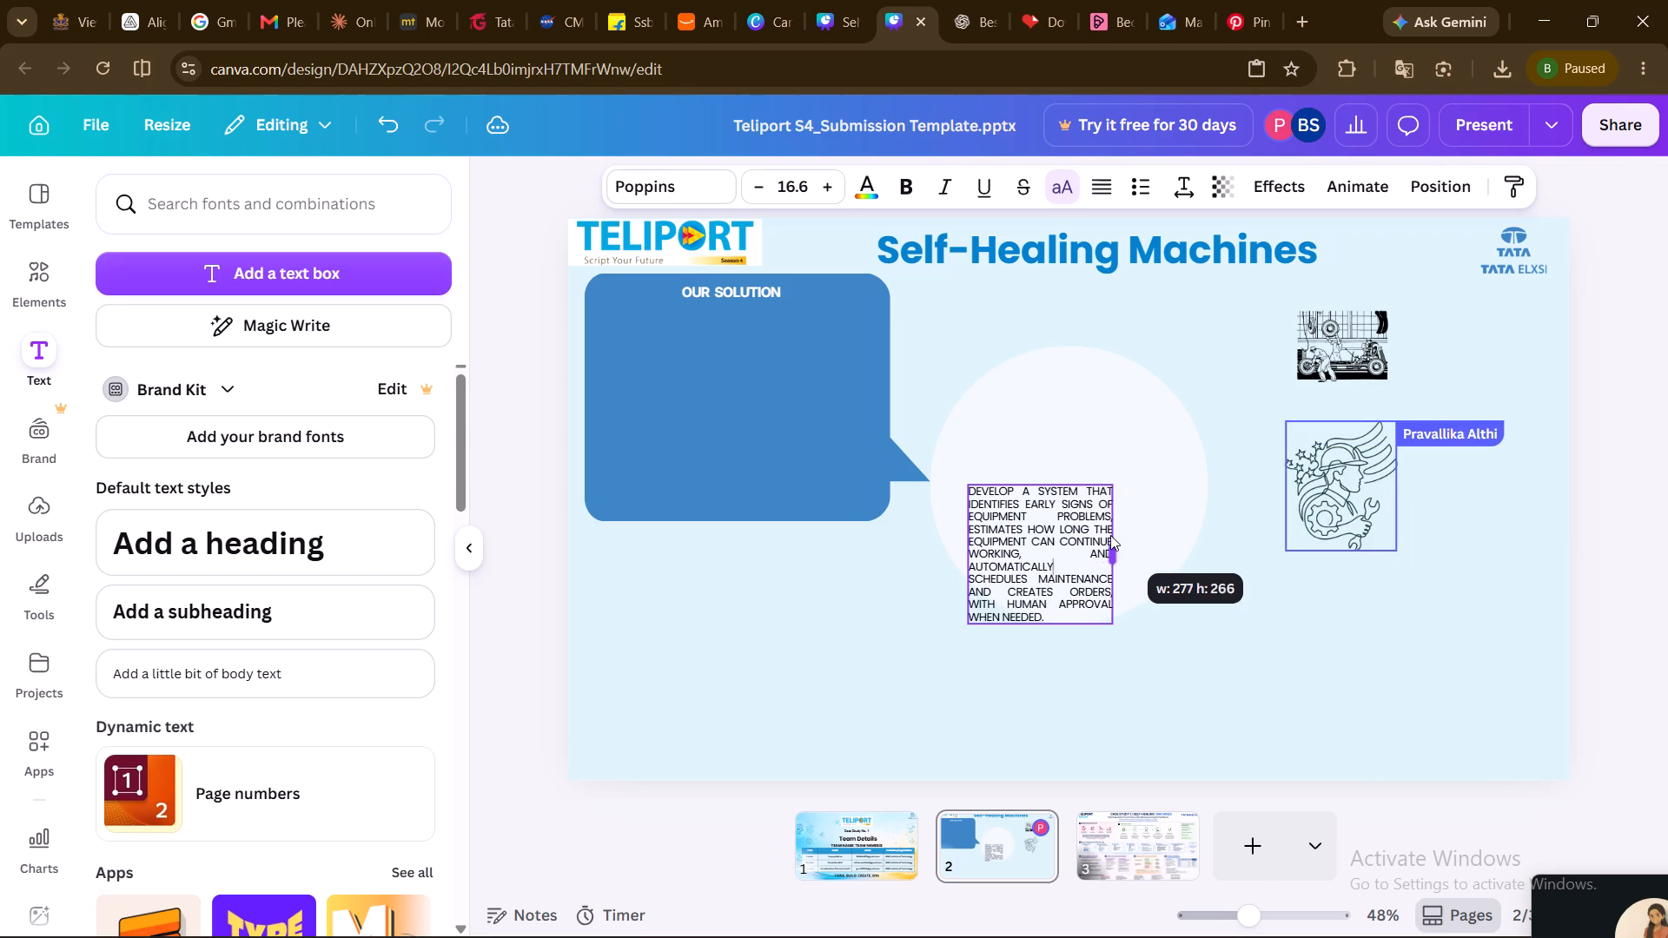
drag(1110, 535, 1169, 525)
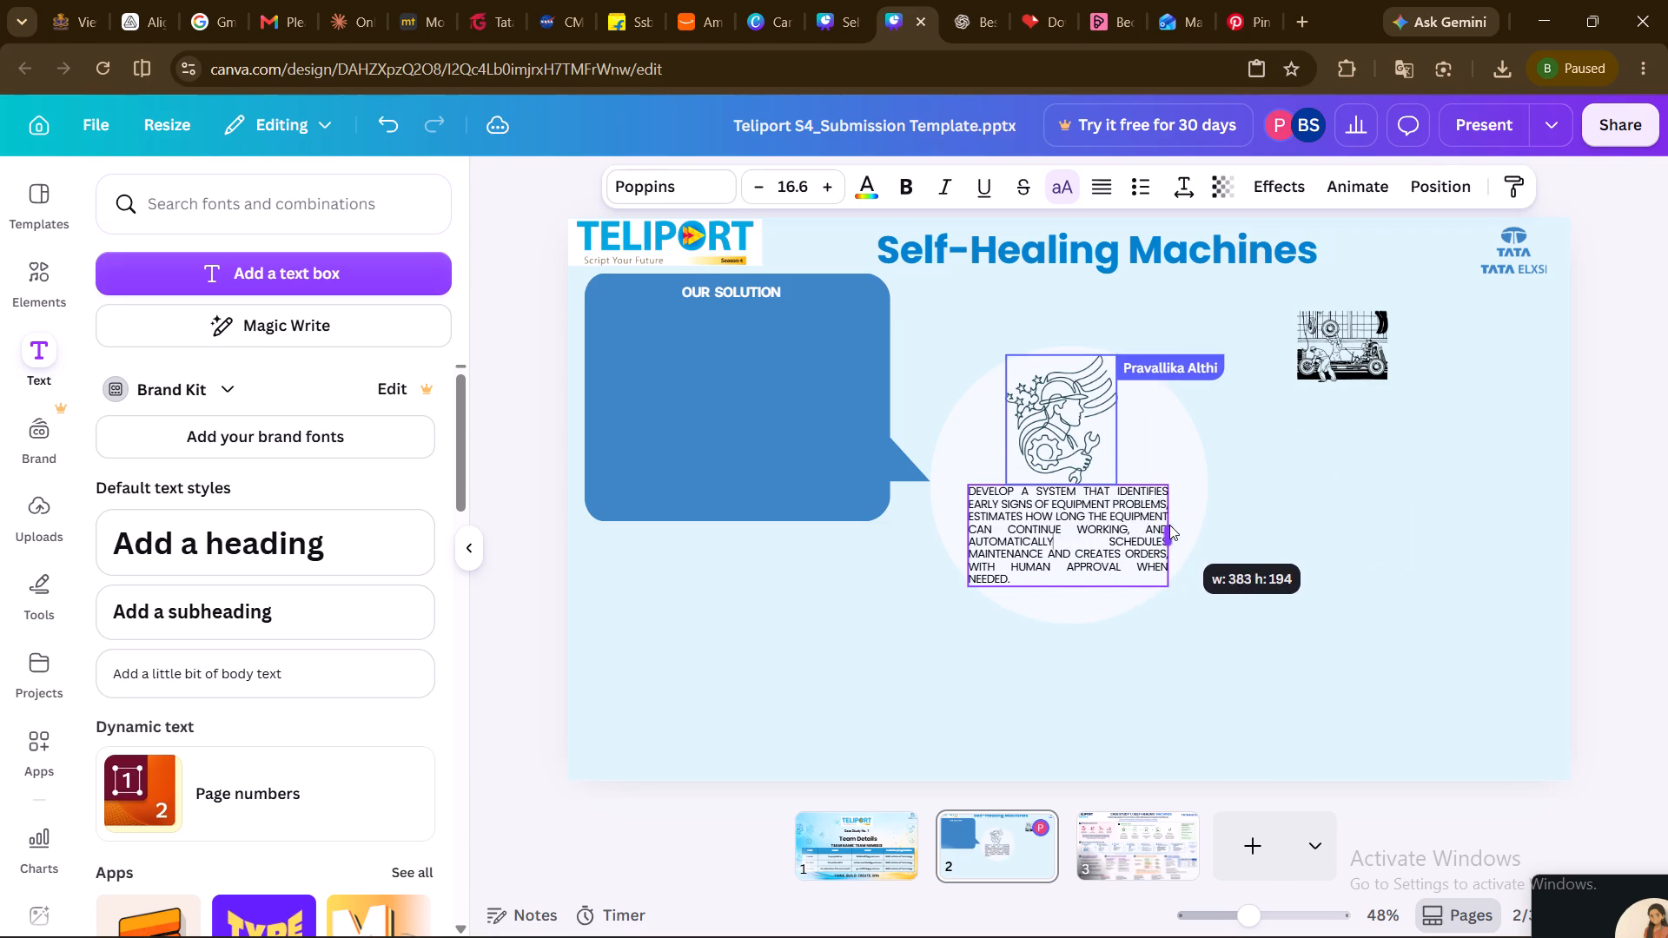
drag(1169, 525, 1166, 519)
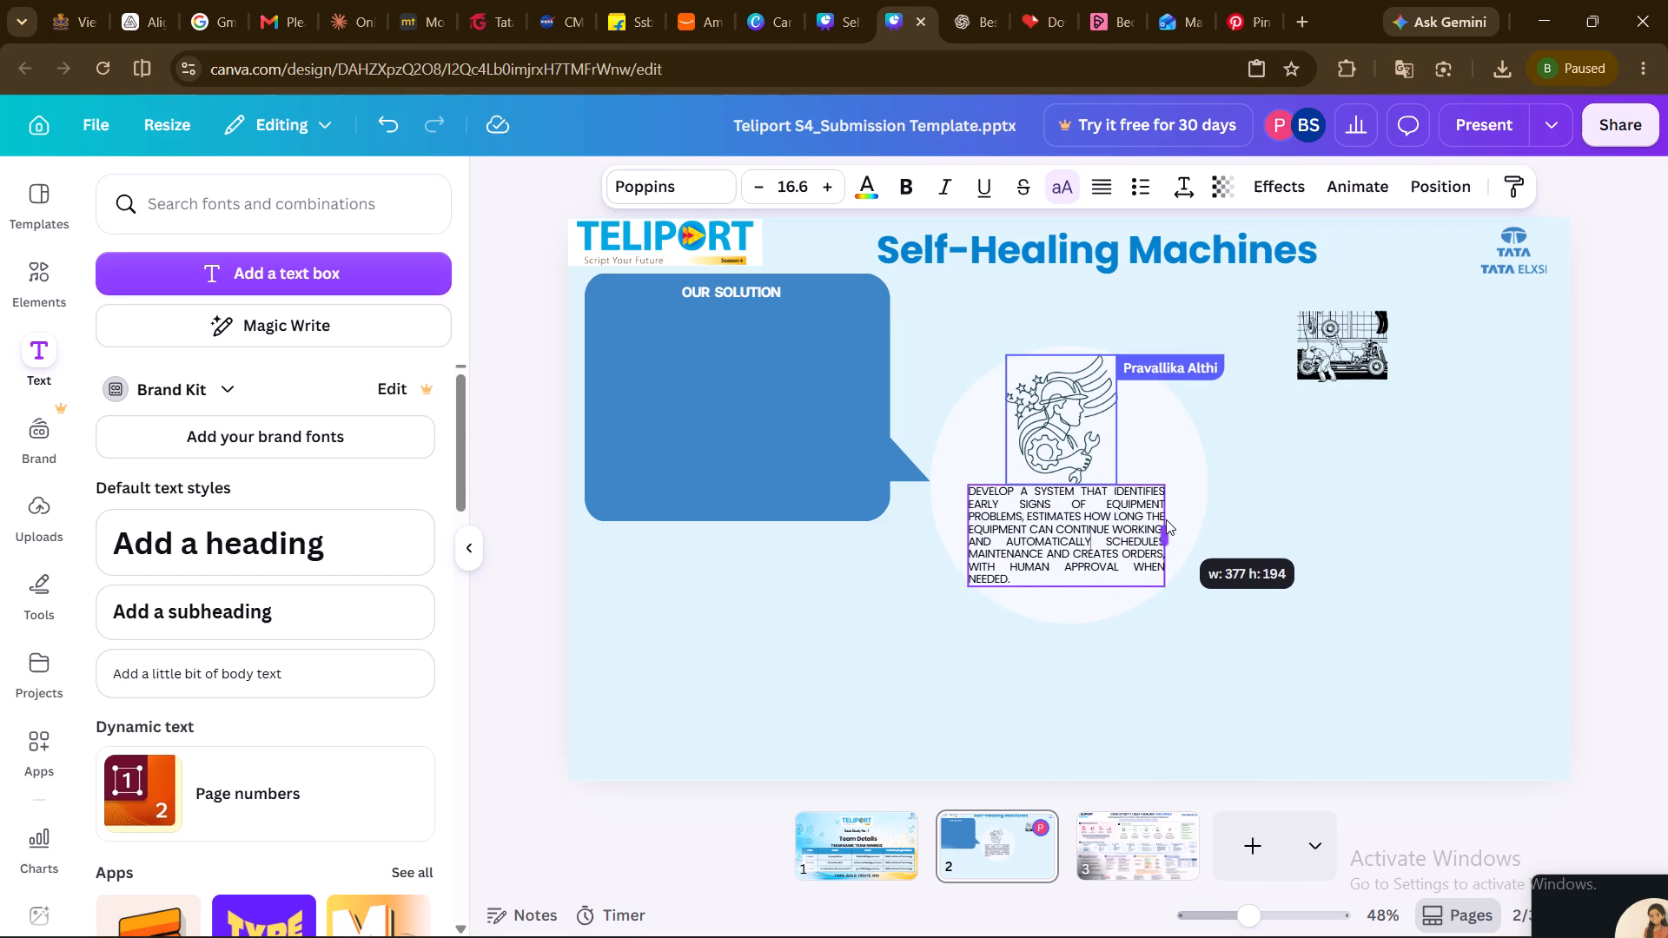
drag(1166, 519, 1152, 522)
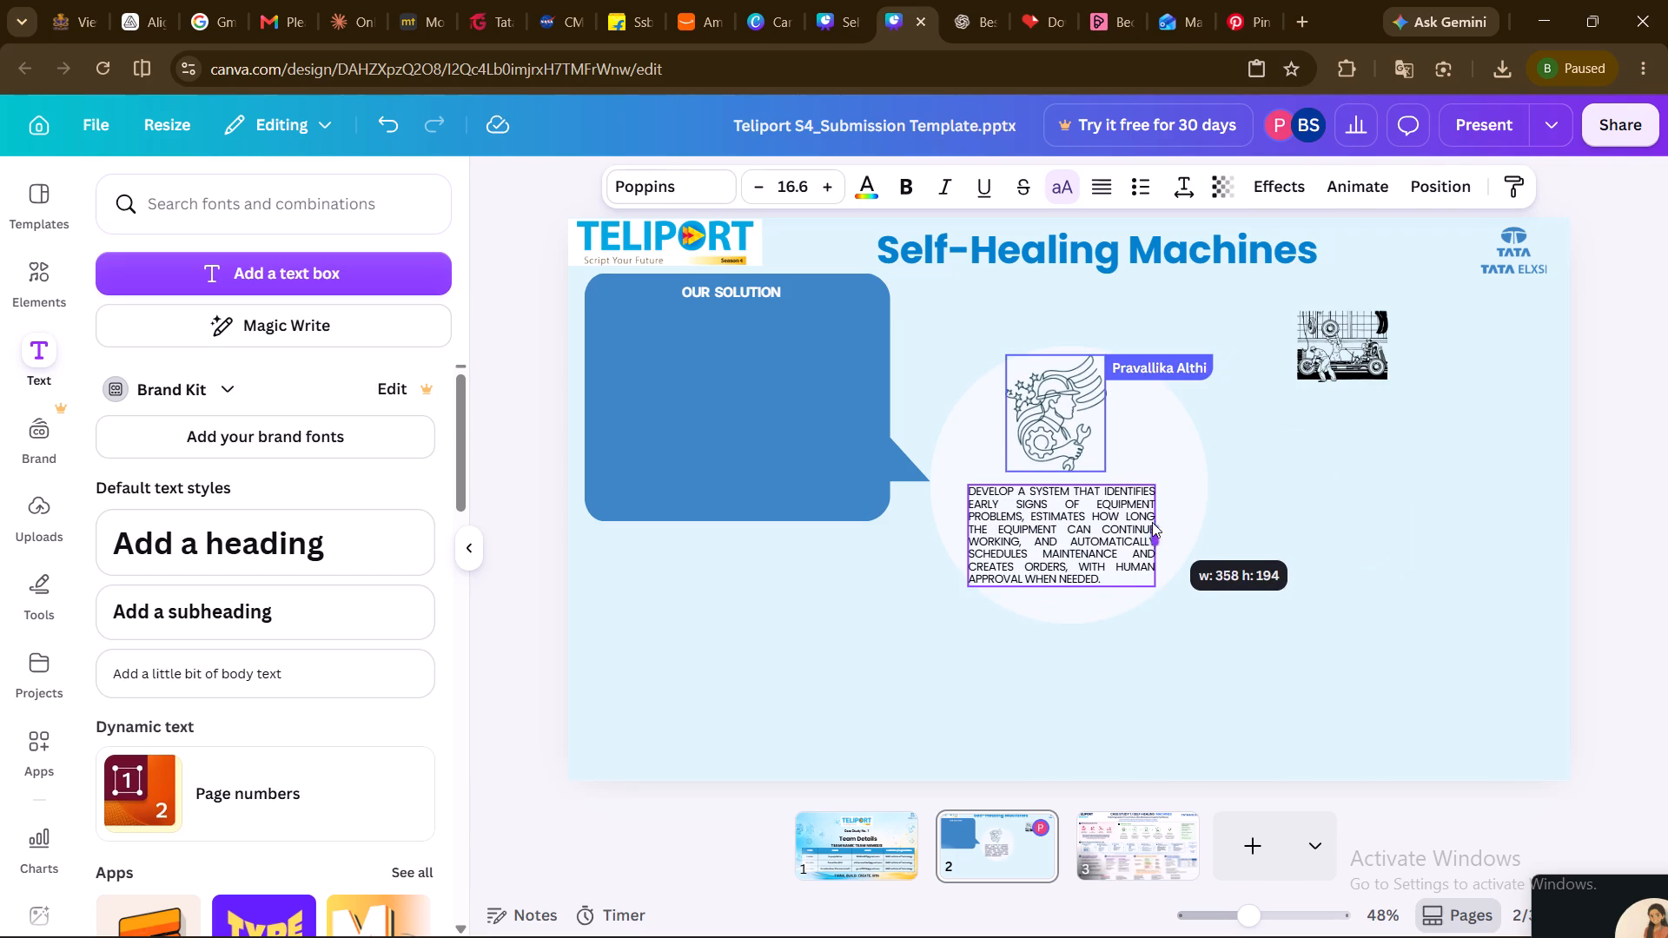
drag(1152, 522, 1310, 510)
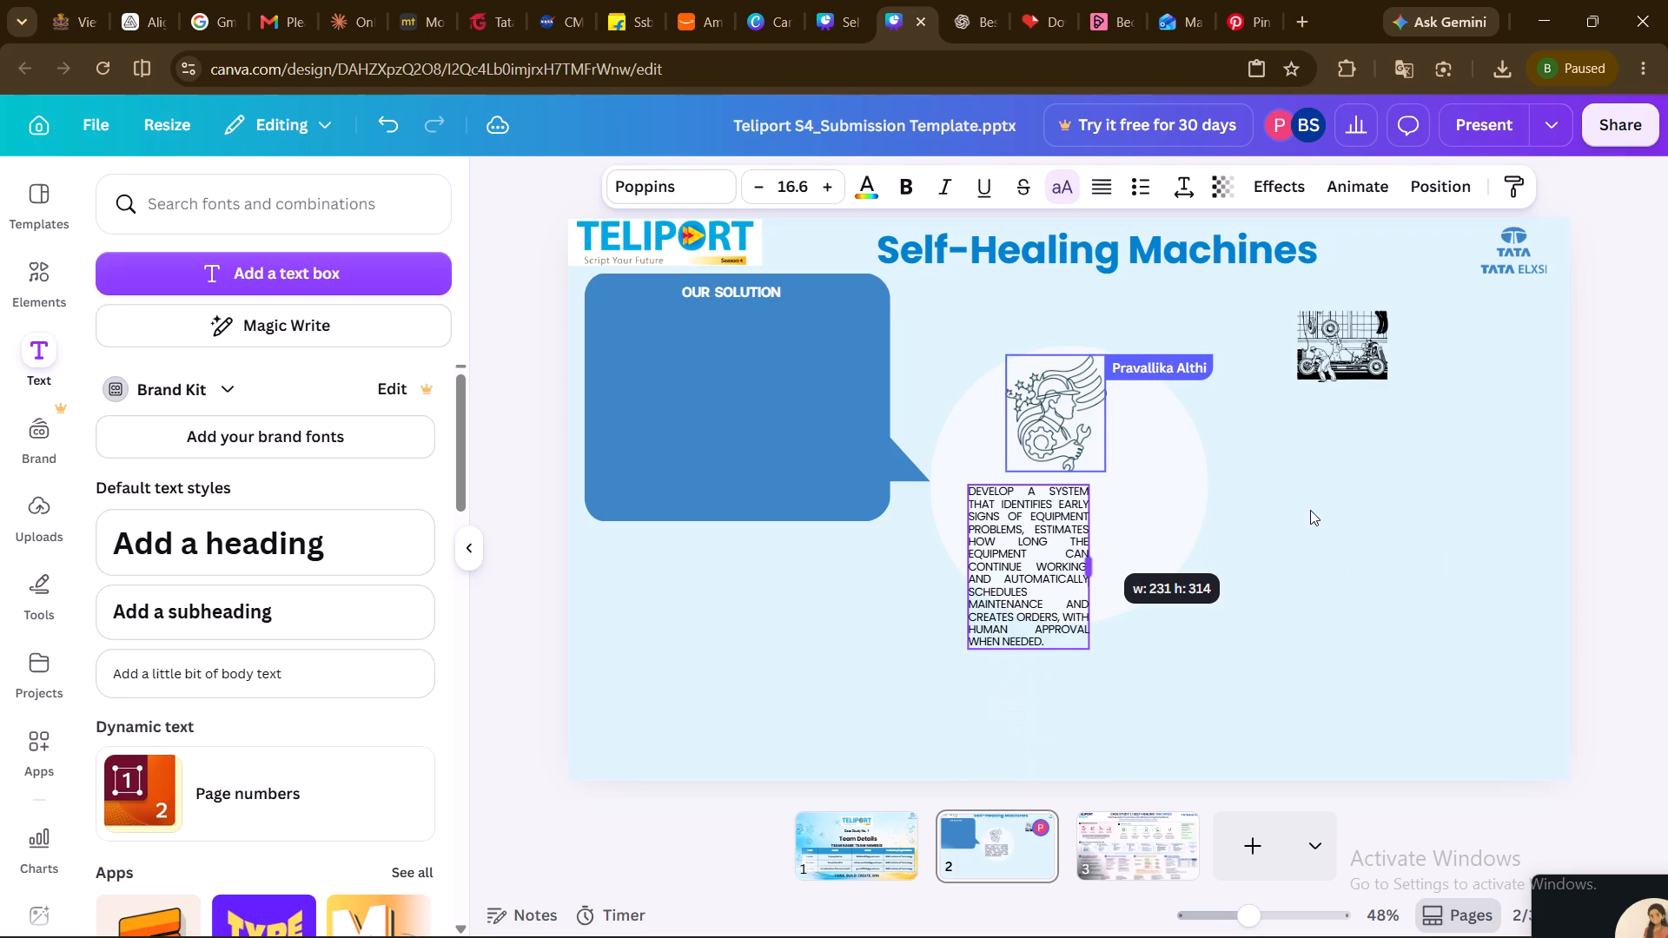
drag(1310, 510, 1323, 506)
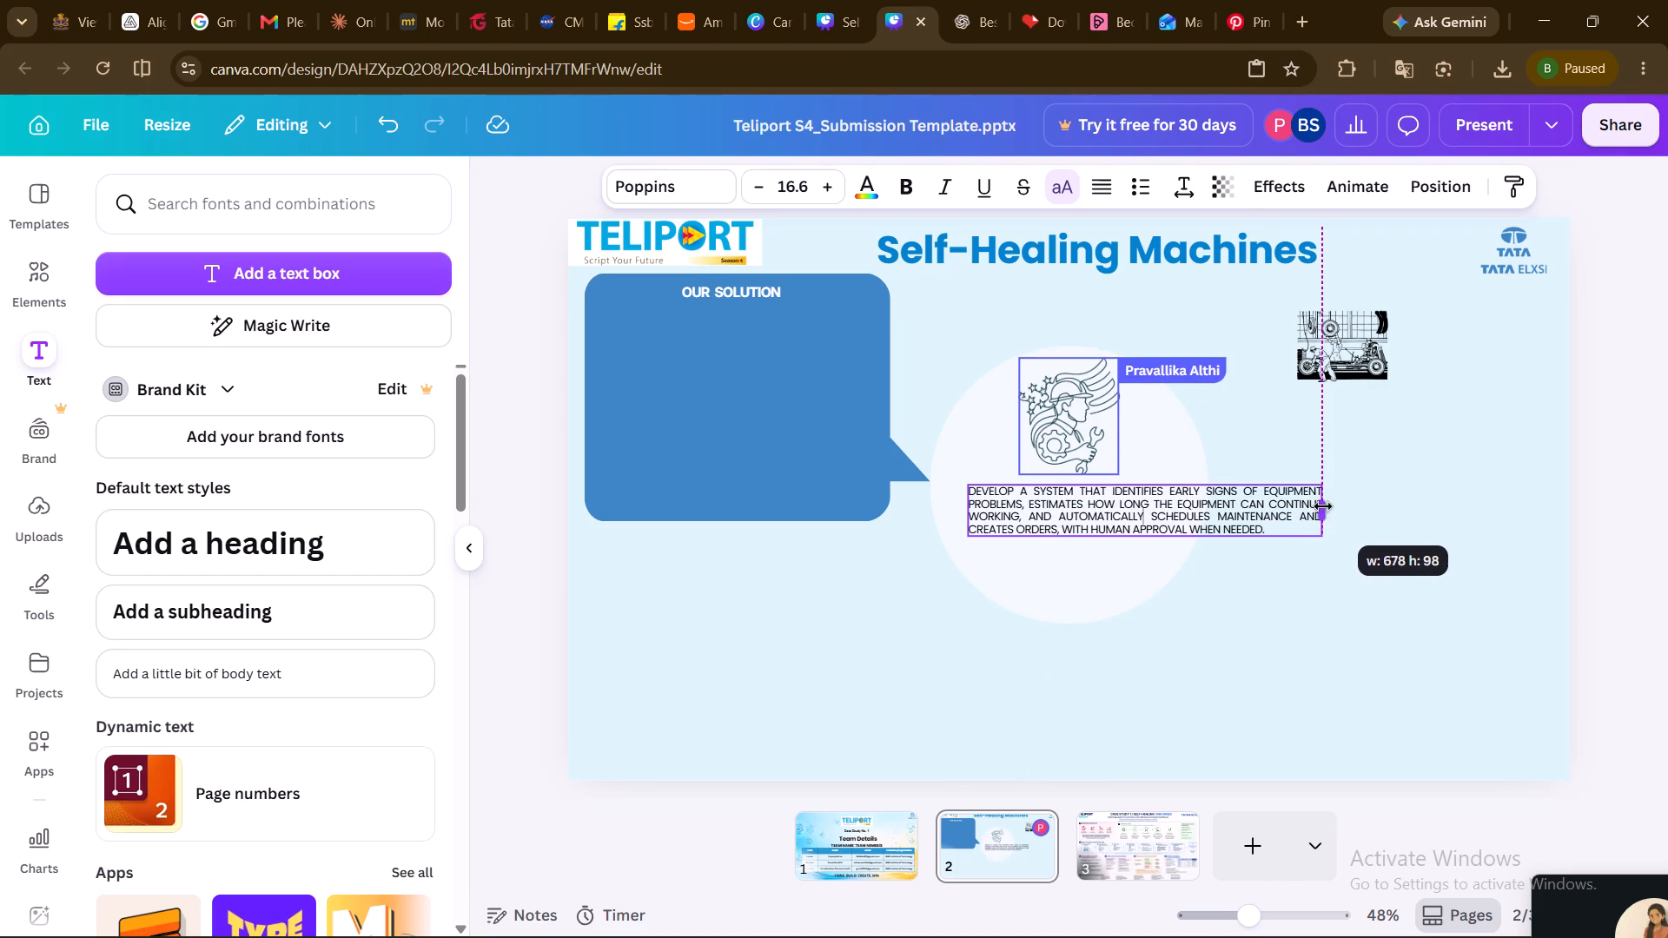
click(1249, 618)
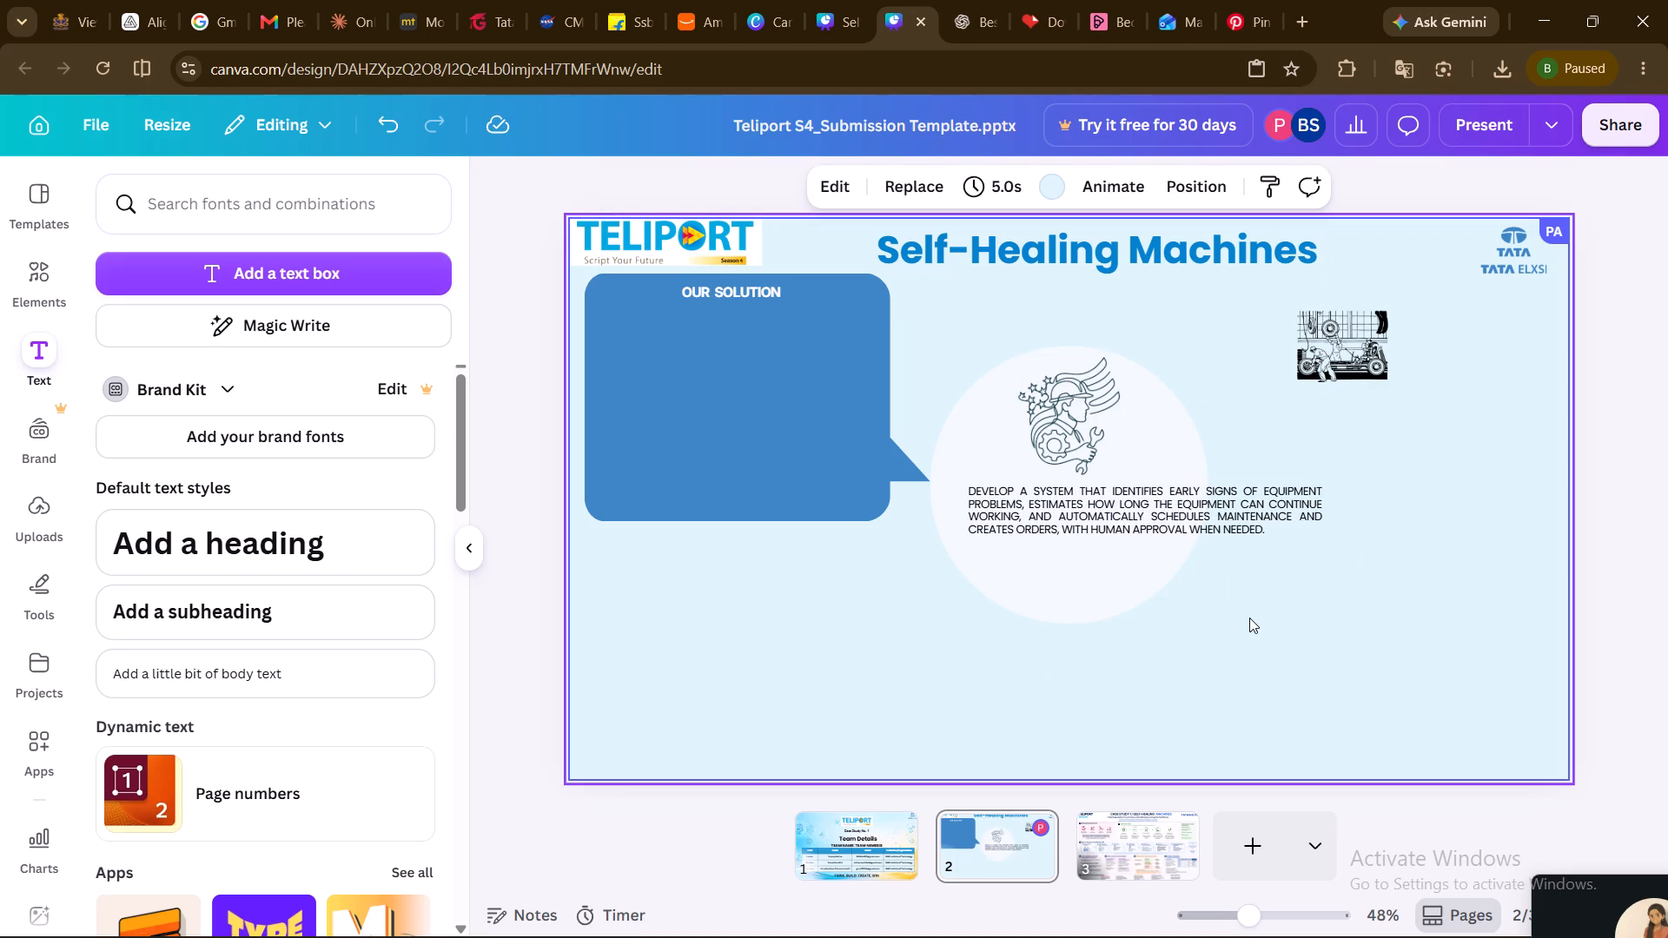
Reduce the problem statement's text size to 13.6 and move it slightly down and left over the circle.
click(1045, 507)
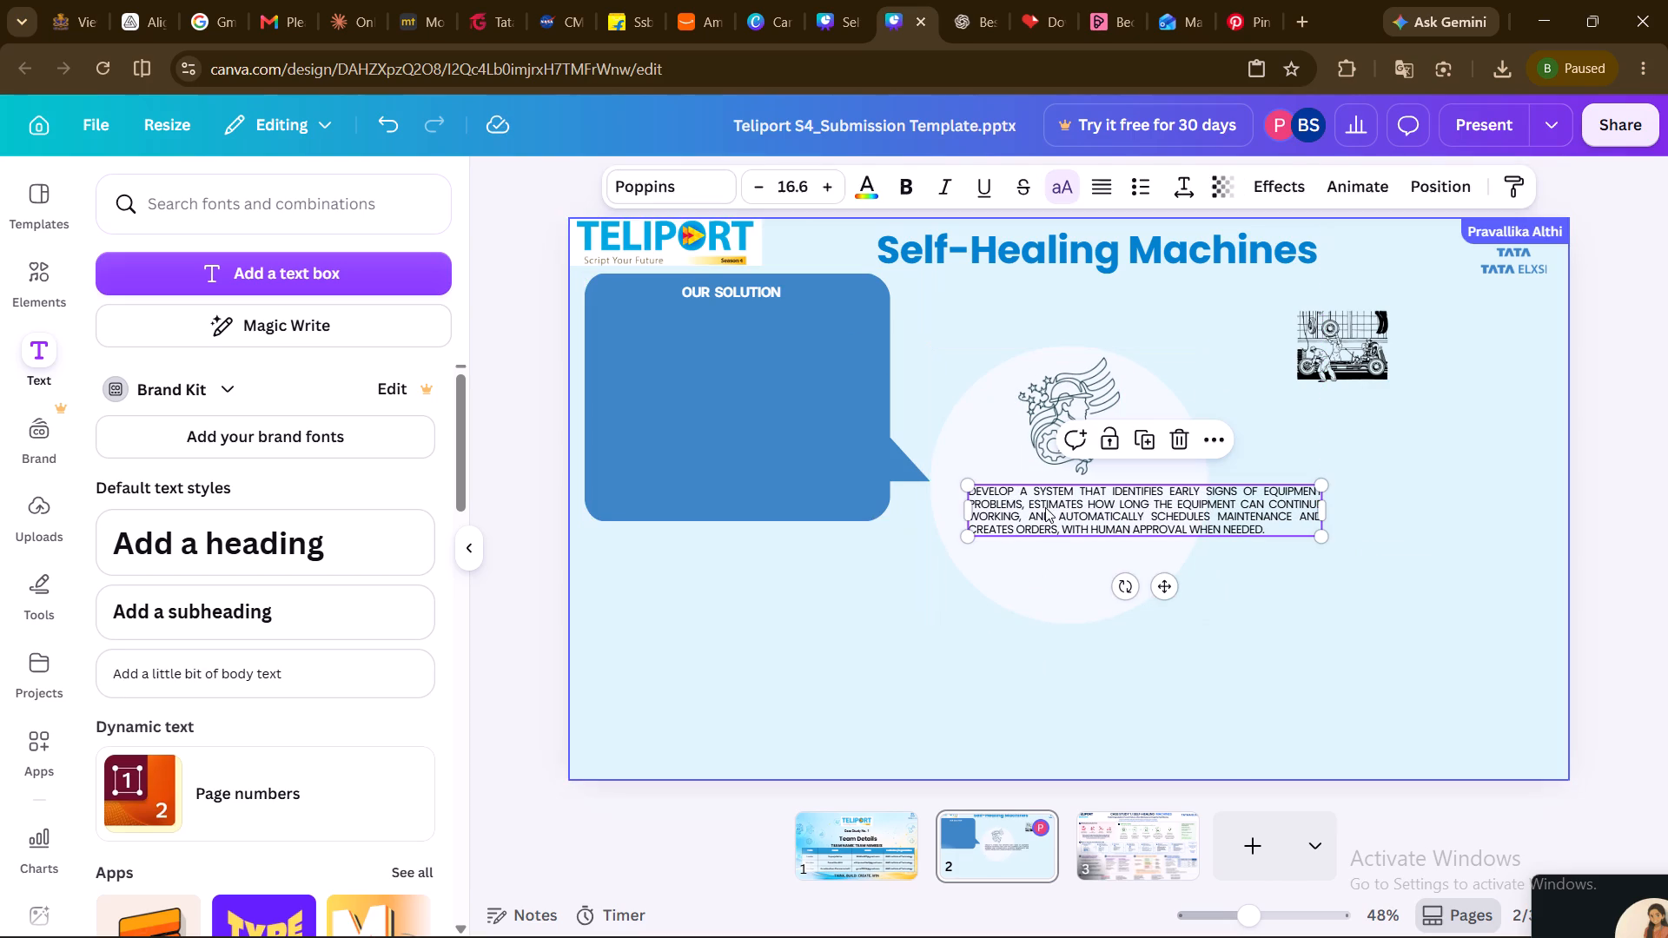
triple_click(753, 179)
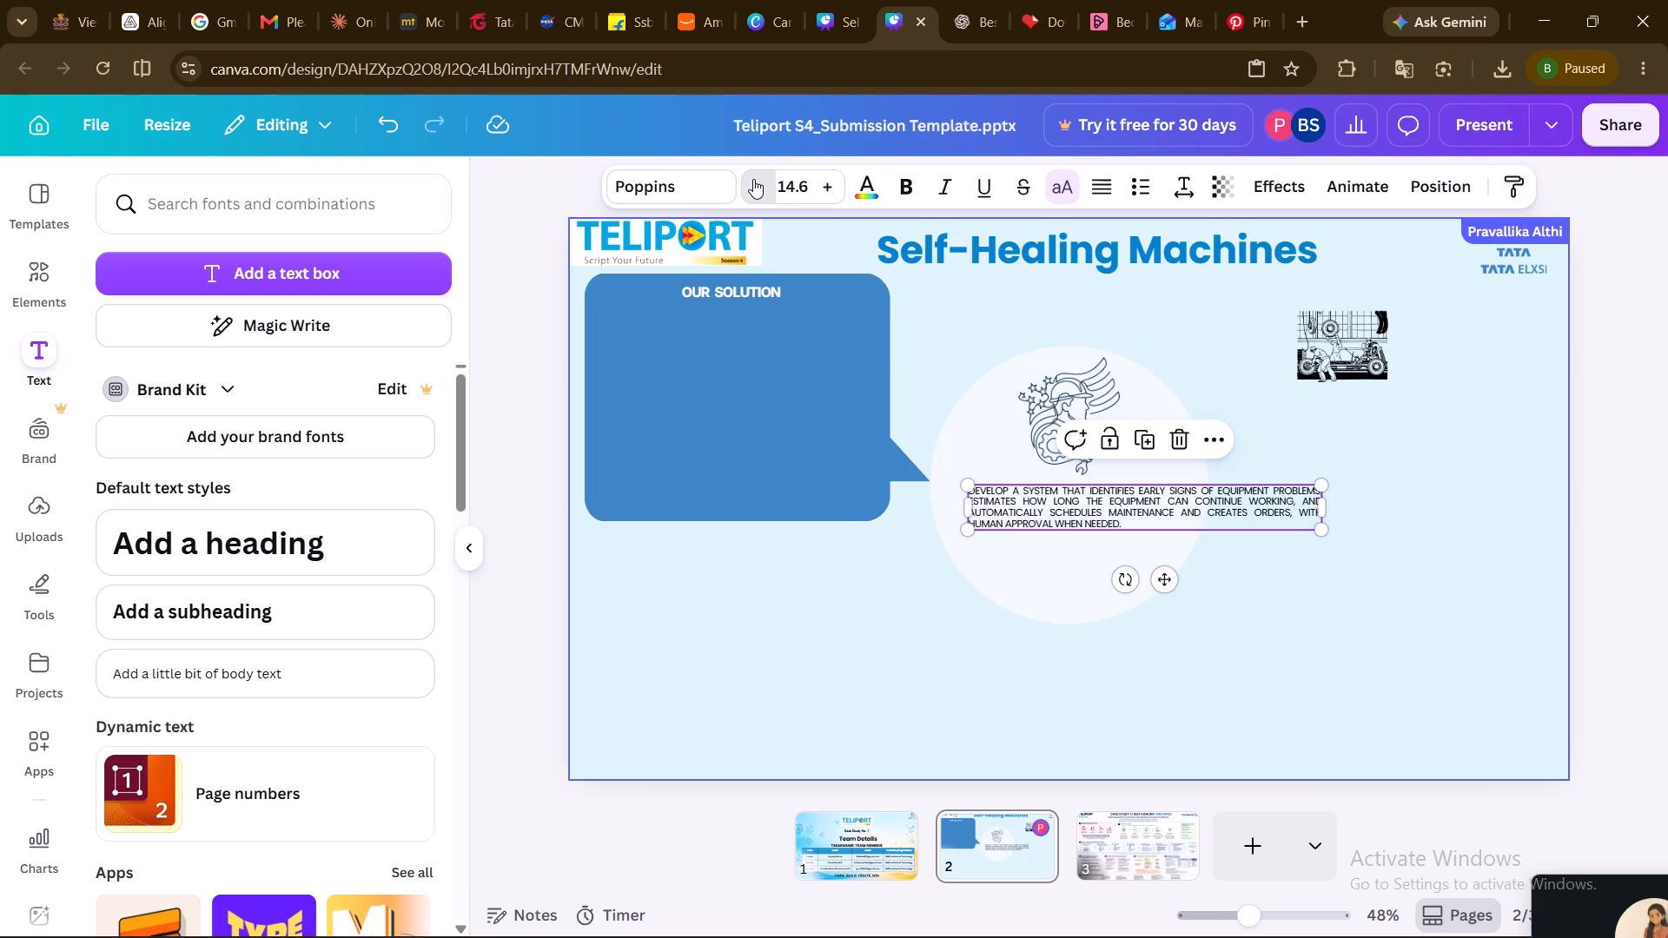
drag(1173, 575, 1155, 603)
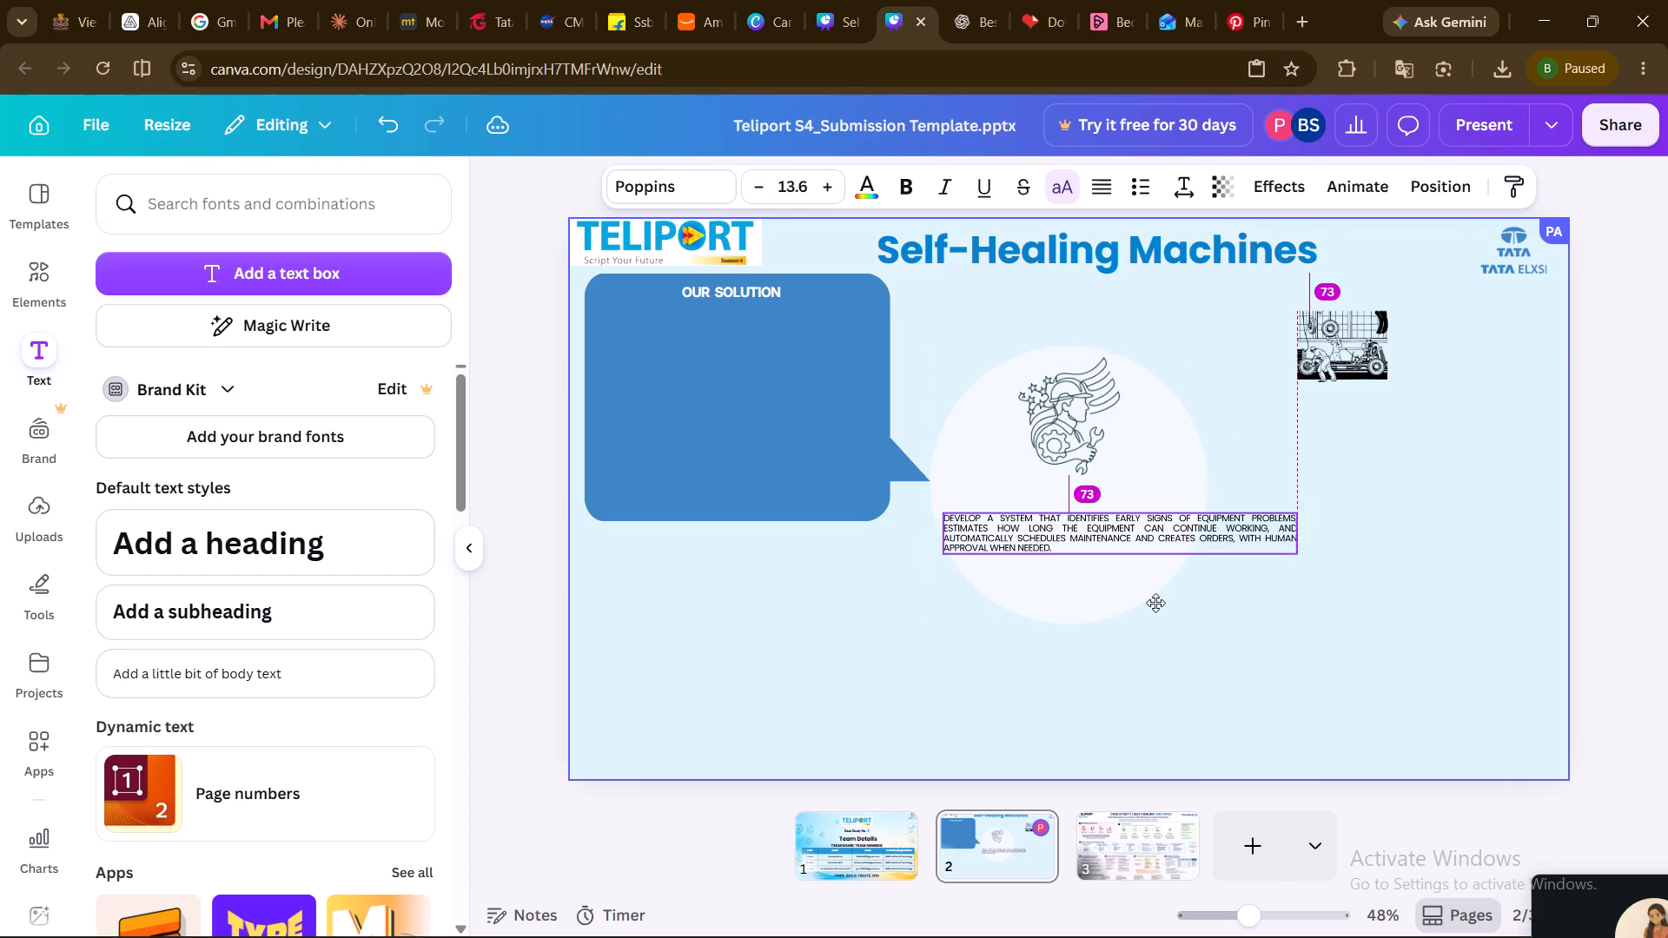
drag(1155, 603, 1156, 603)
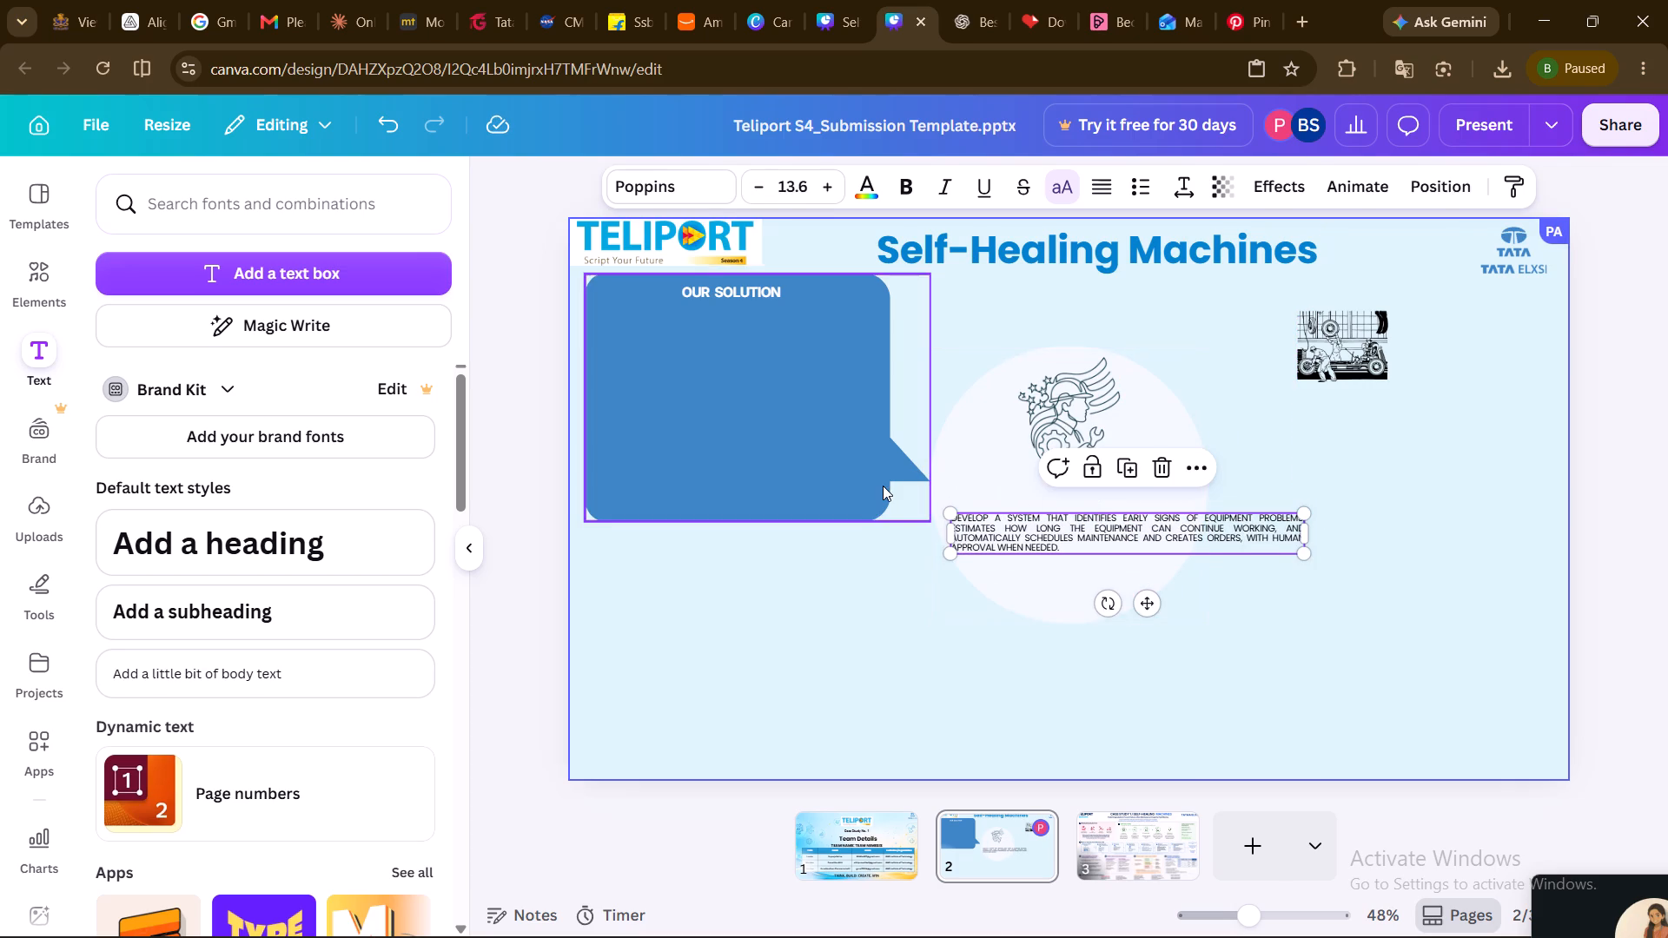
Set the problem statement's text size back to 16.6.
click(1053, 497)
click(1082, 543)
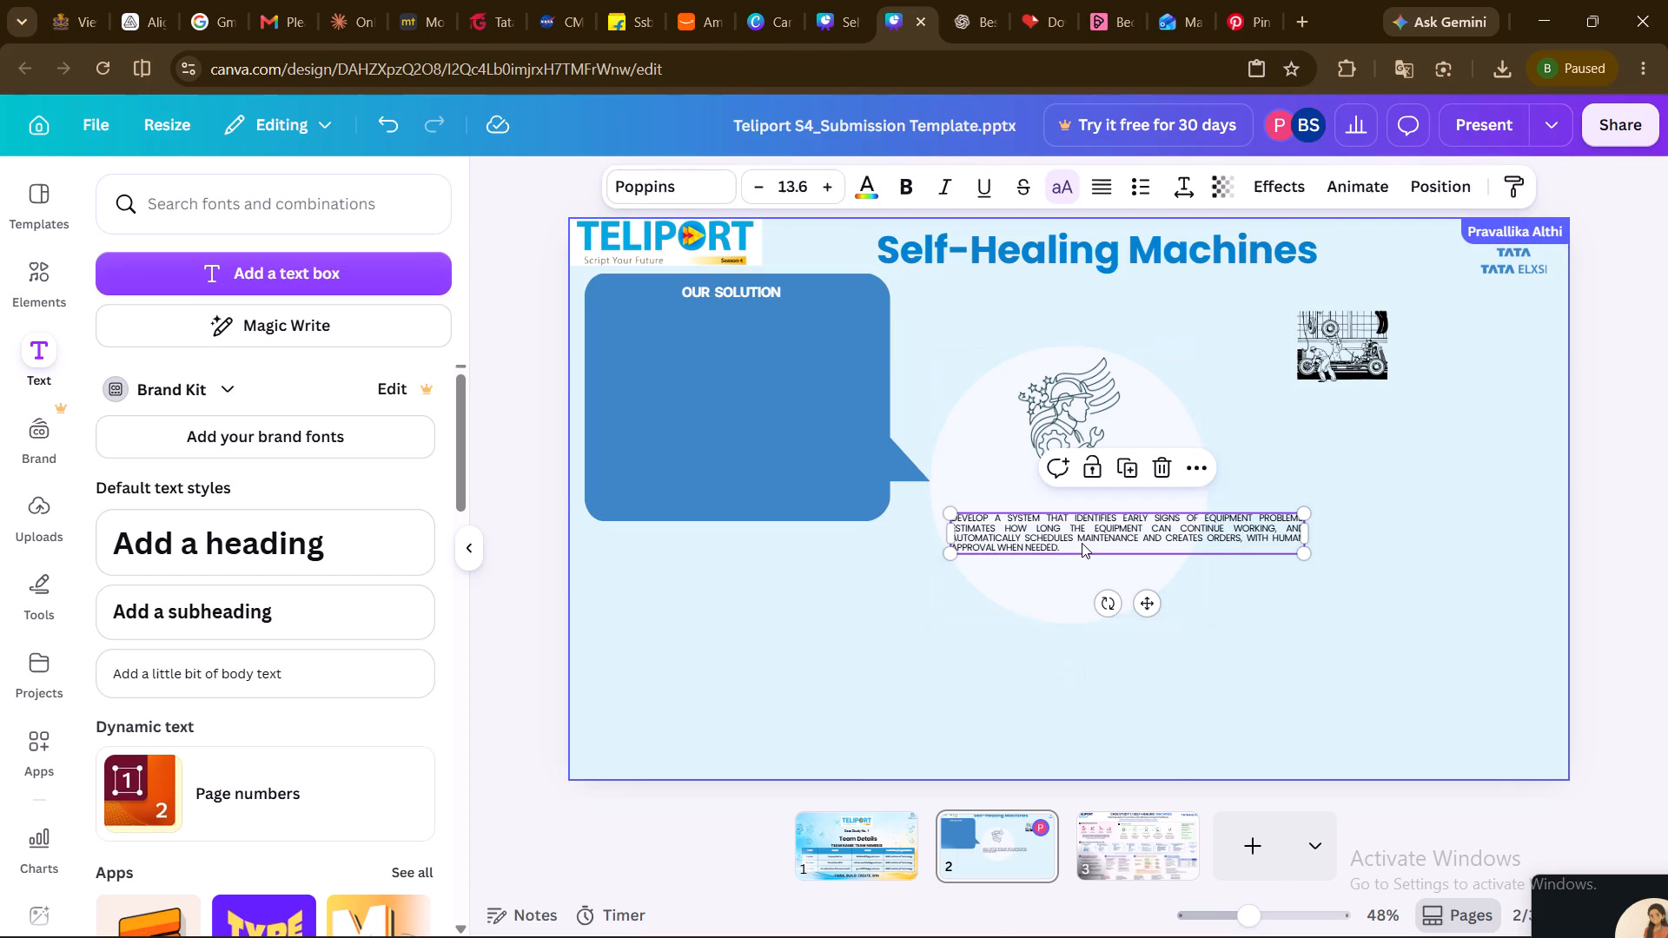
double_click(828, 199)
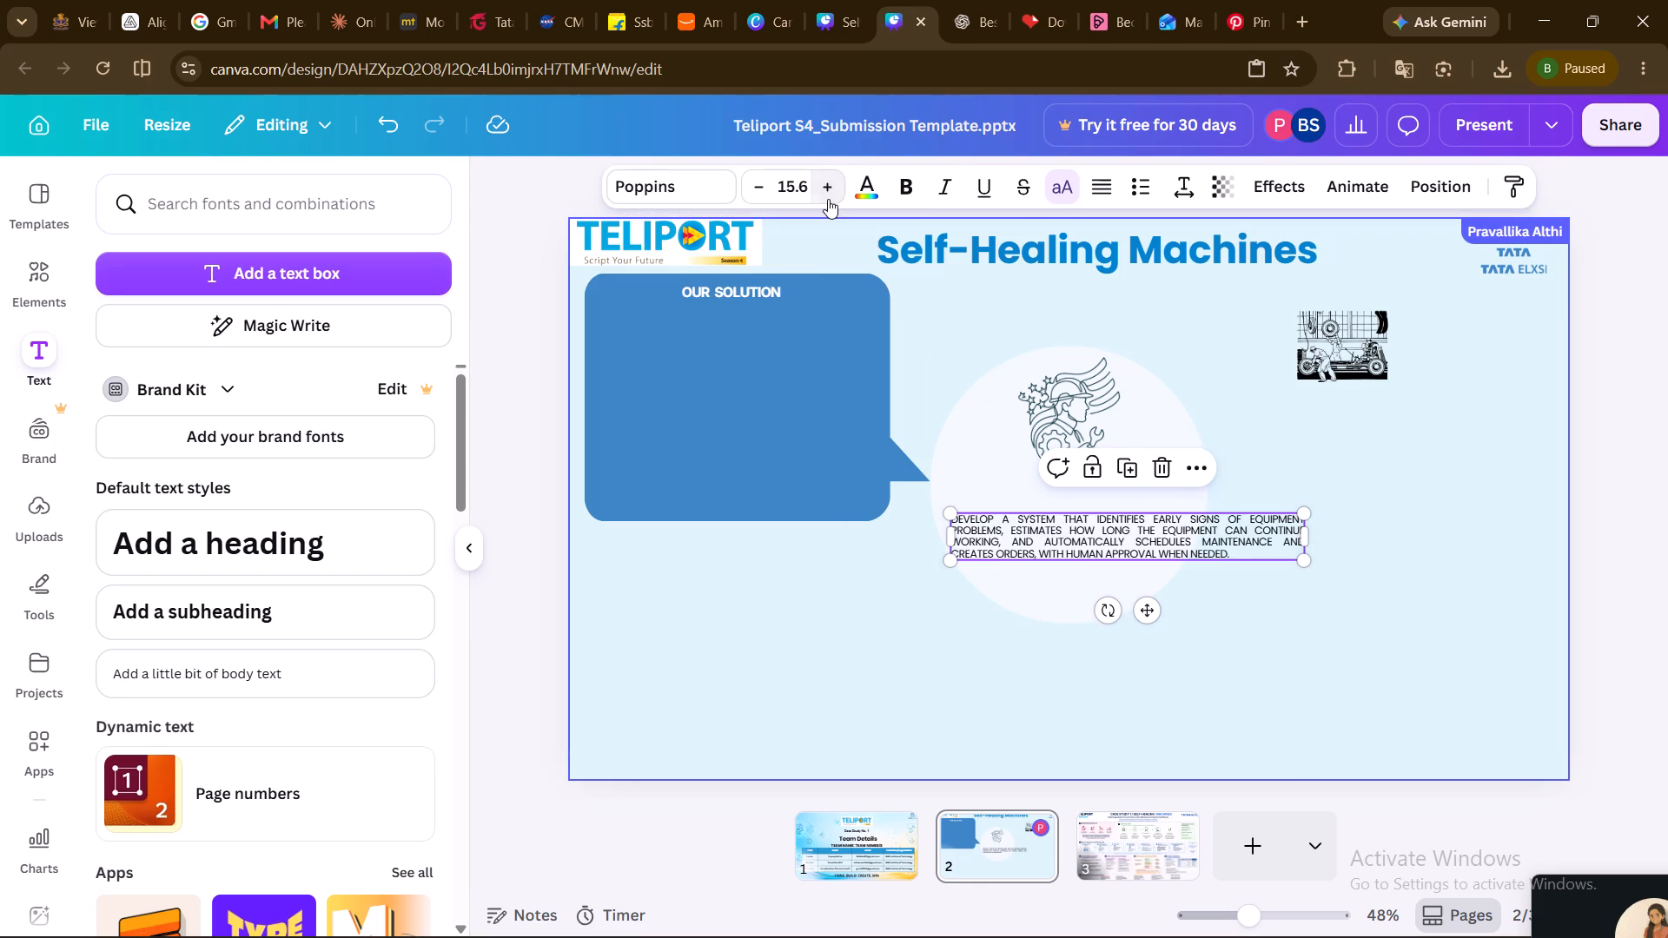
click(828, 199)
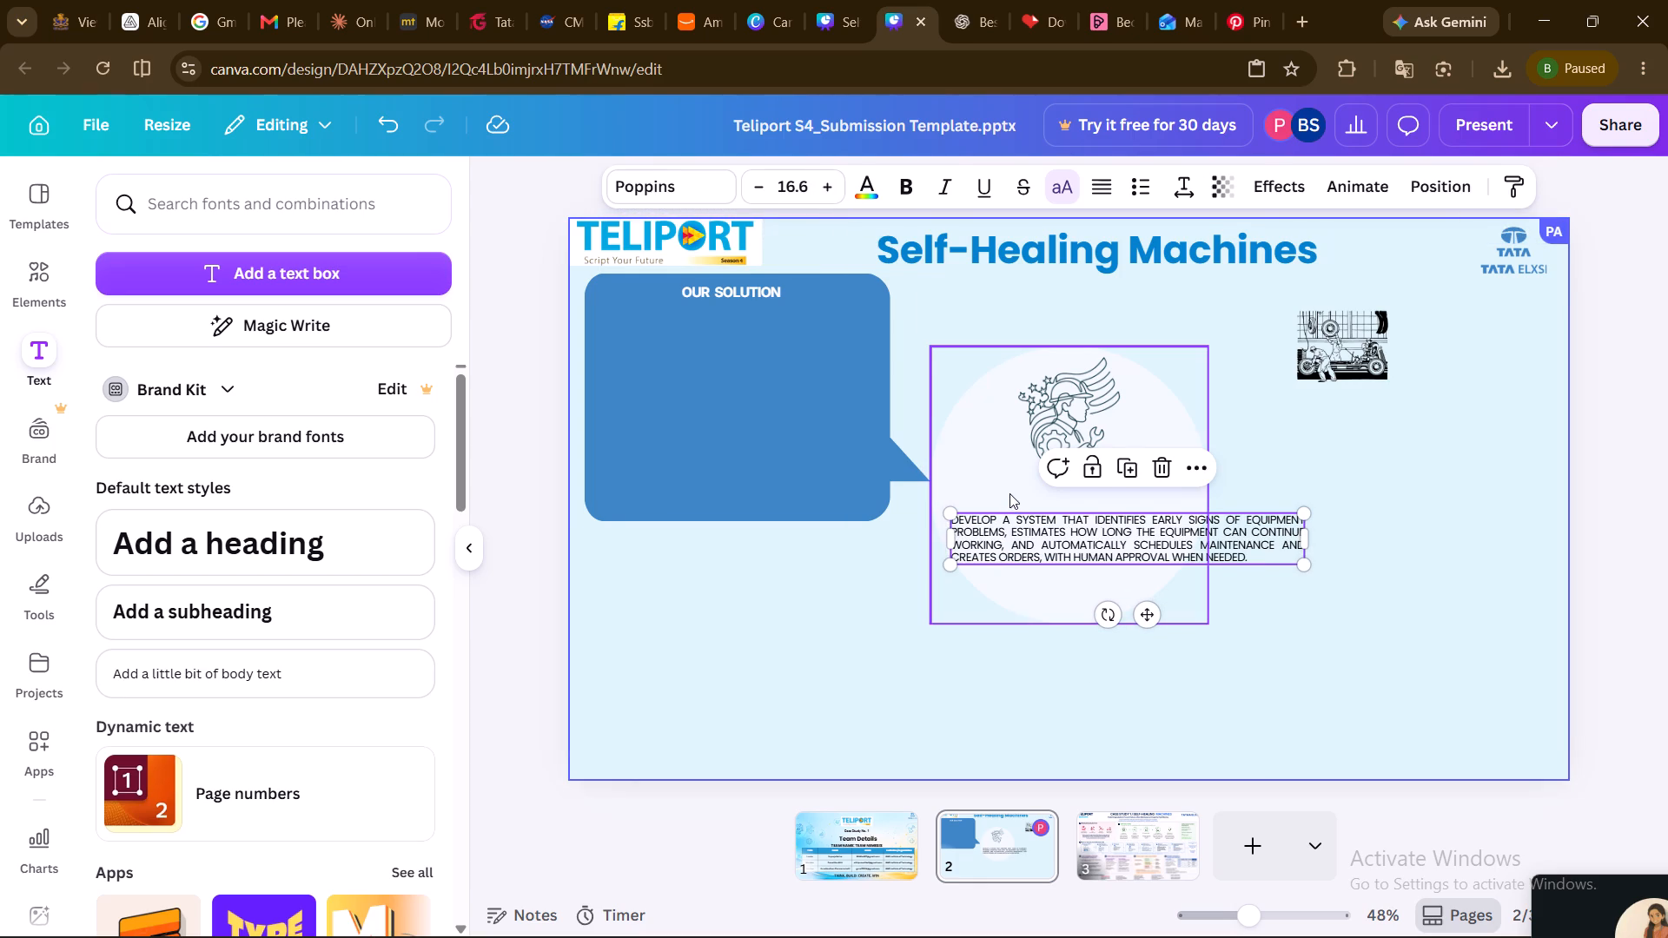
Enlarge the white circle until it spans the problem statement's full width, and shift it up and slightly left.
click(1012, 489)
drag(1204, 629, 1400, 644)
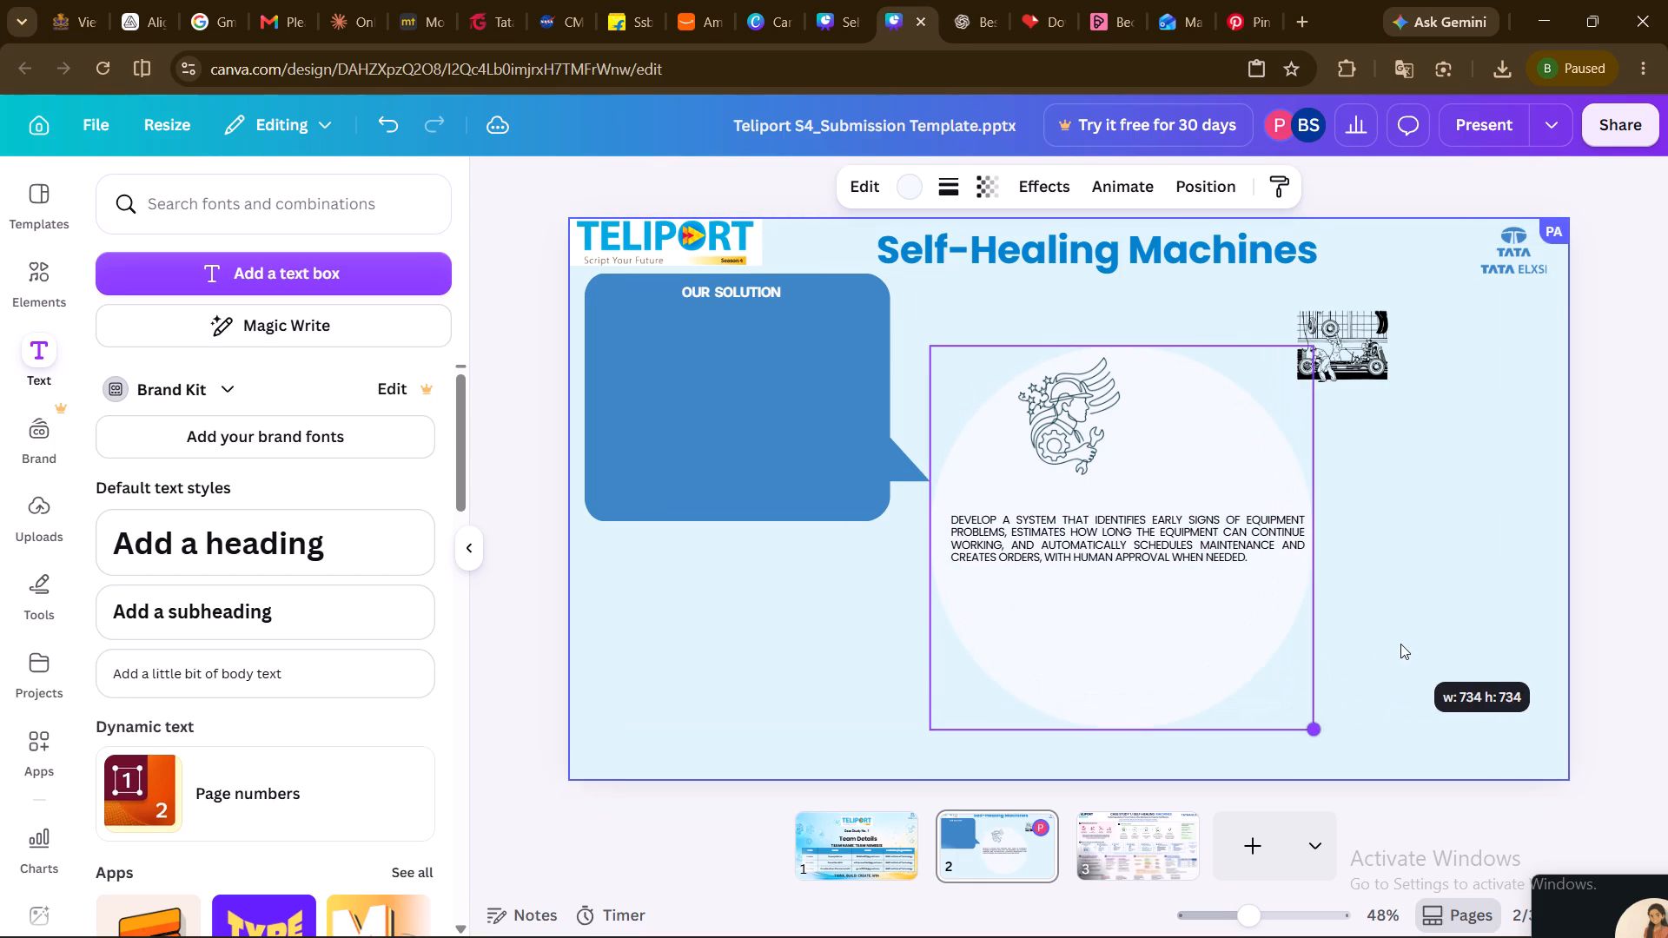
drag(1400, 644, 1407, 644)
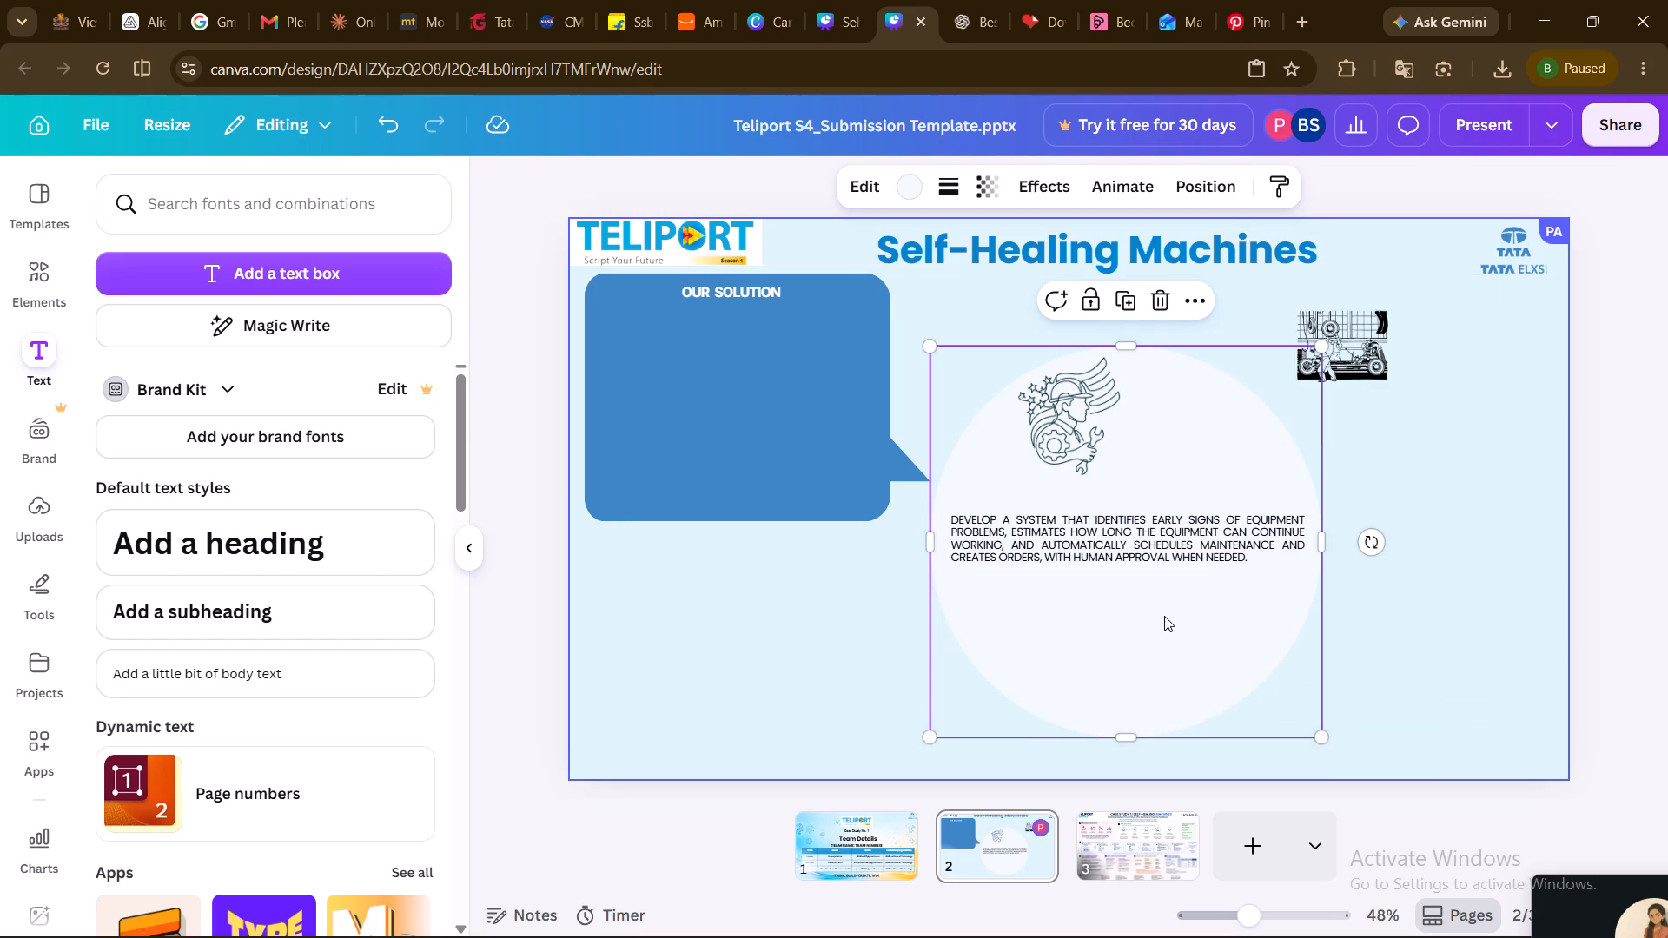
drag(1162, 453, 1161, 415)
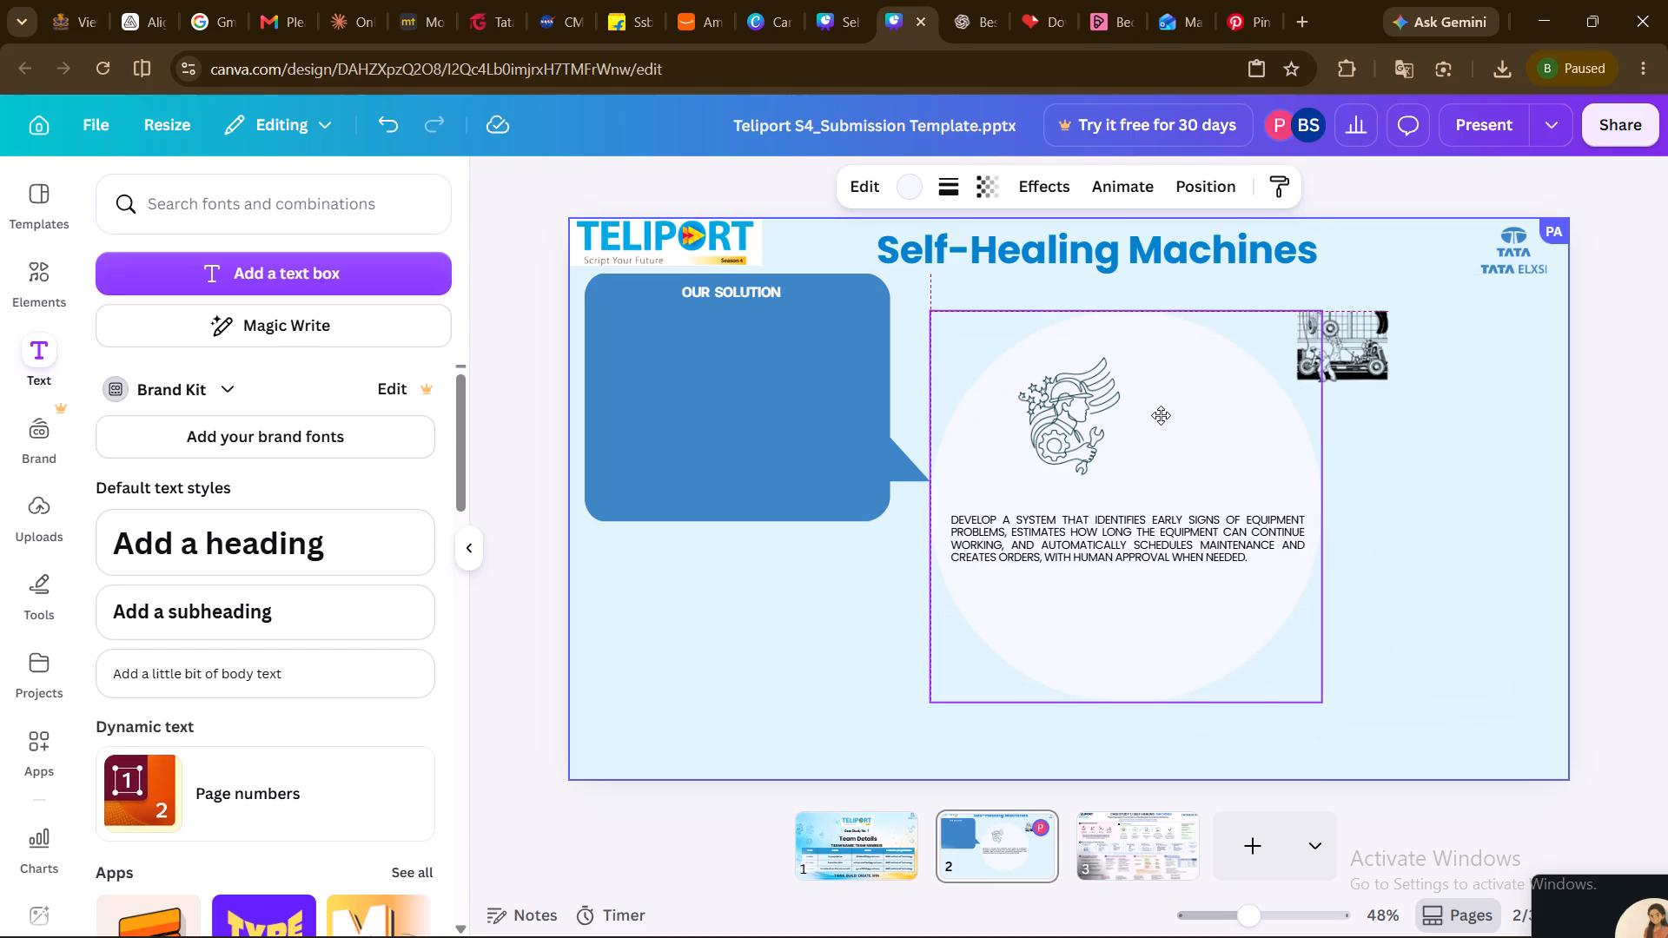
drag(1161, 415, 1153, 408)
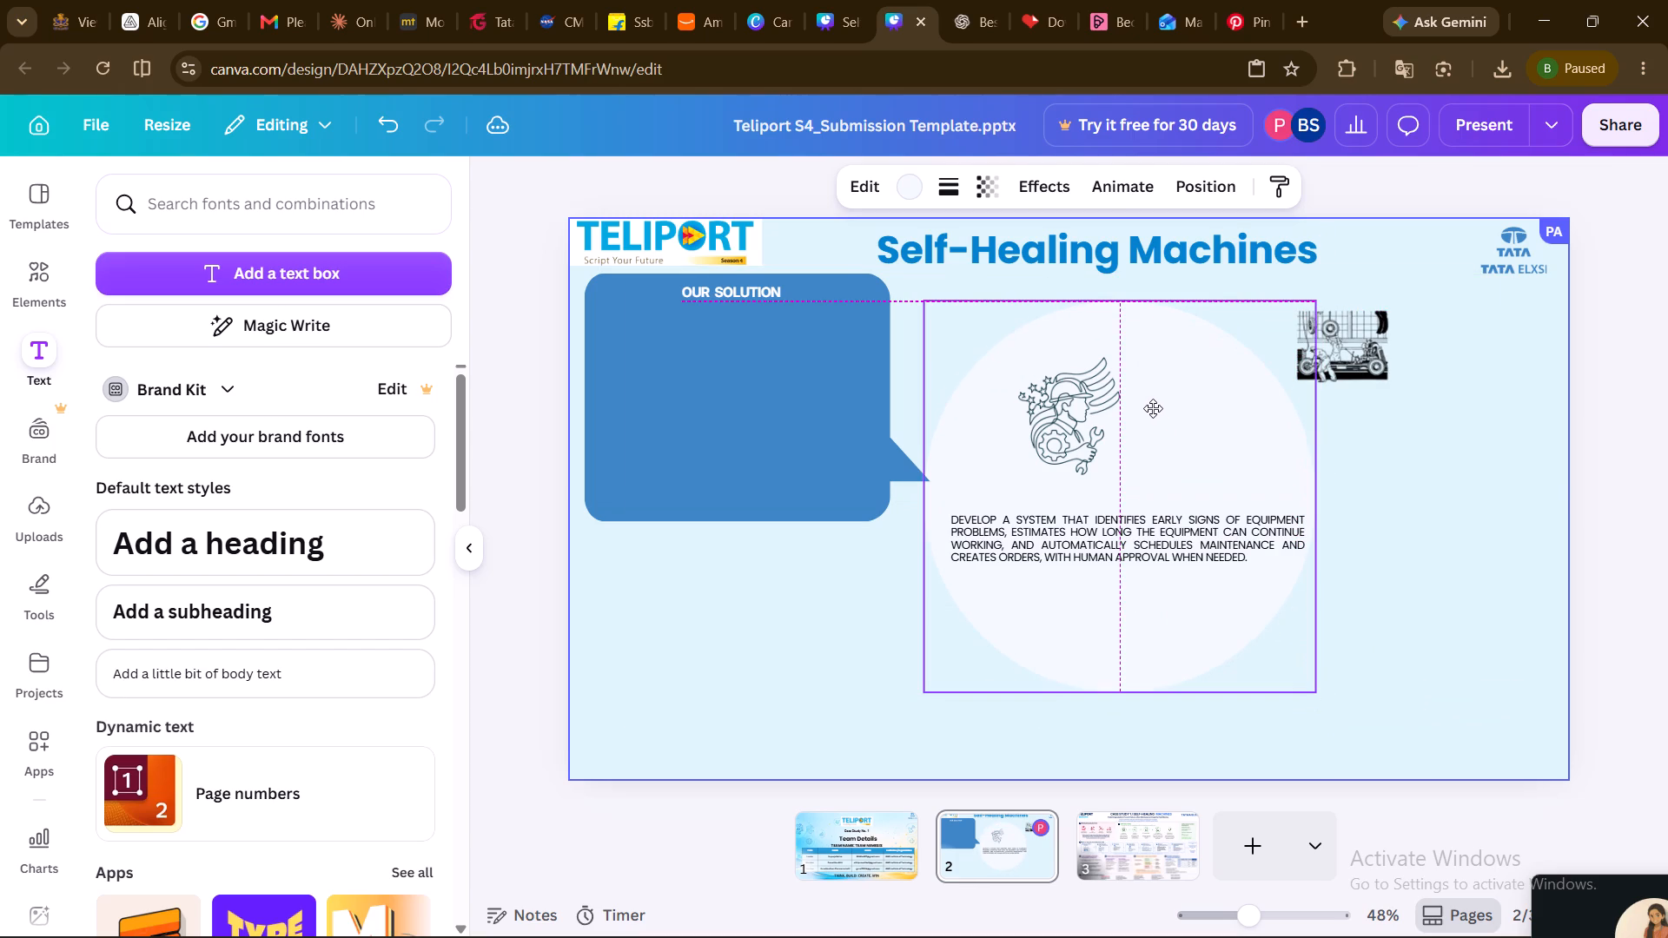
drag(1153, 408, 1154, 407)
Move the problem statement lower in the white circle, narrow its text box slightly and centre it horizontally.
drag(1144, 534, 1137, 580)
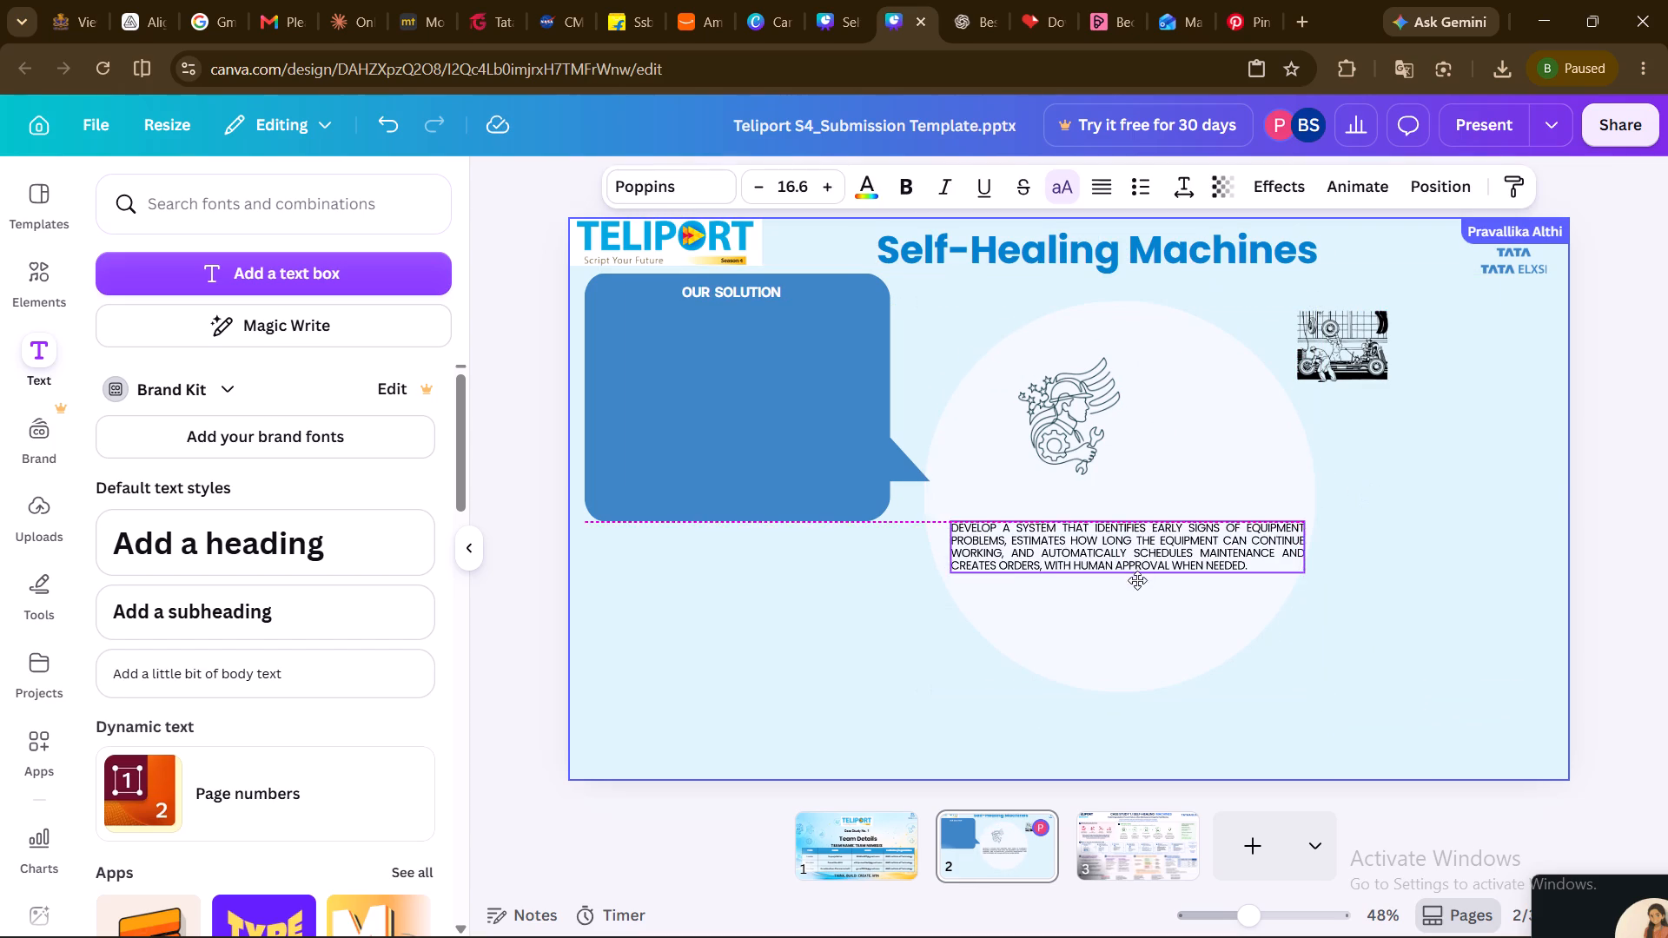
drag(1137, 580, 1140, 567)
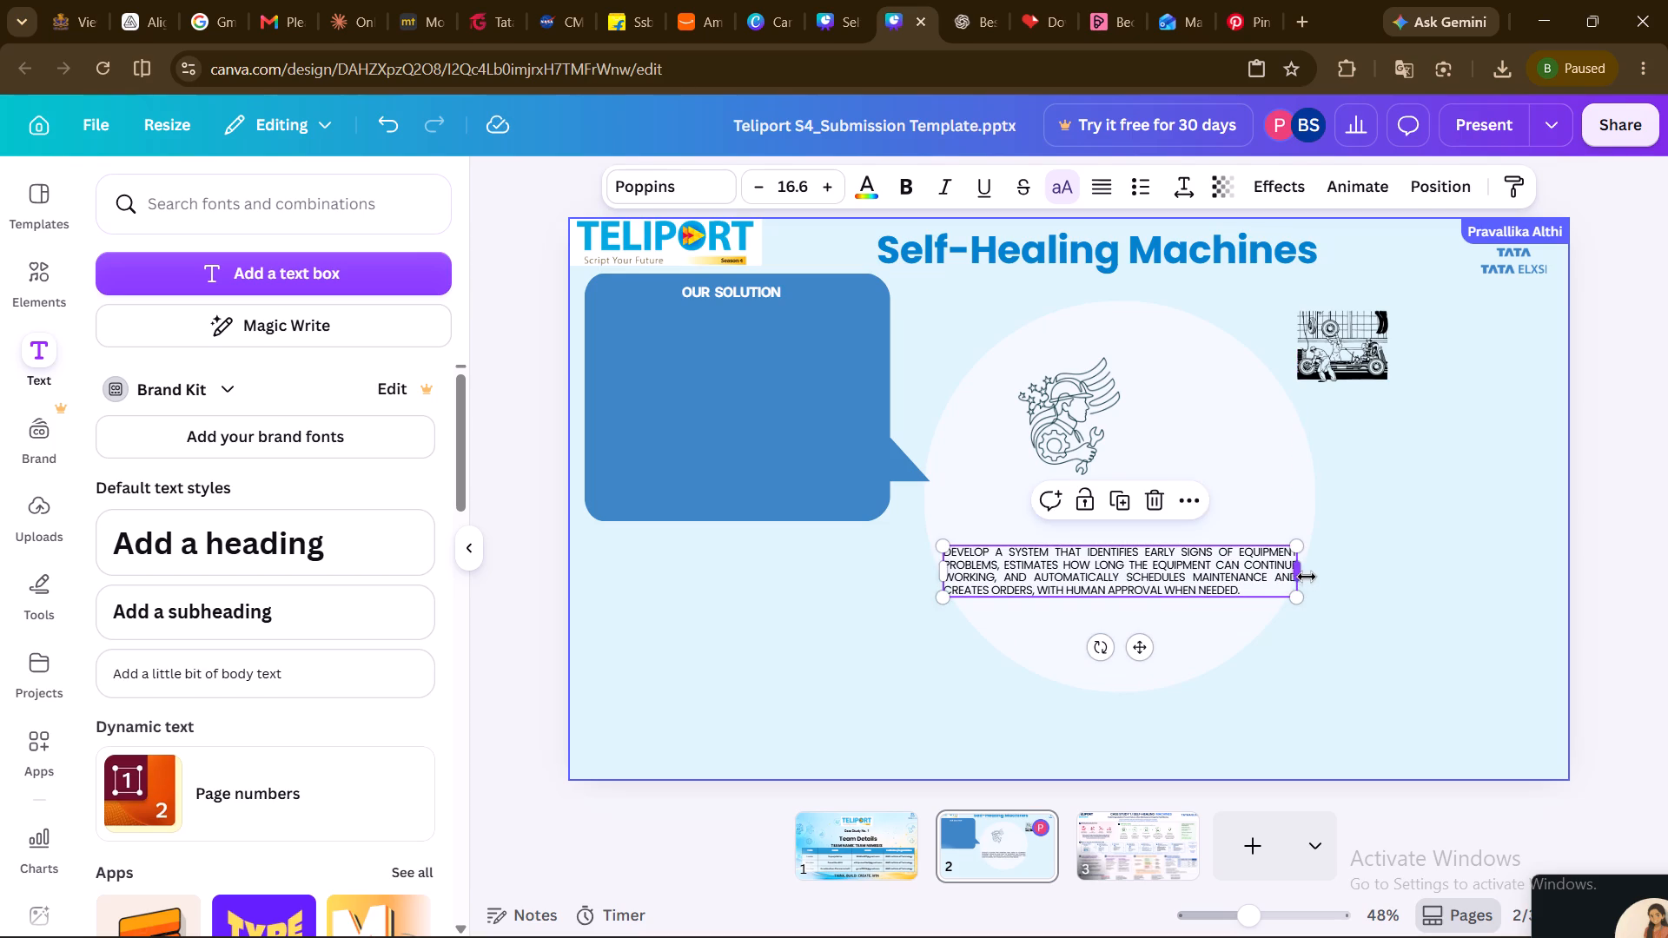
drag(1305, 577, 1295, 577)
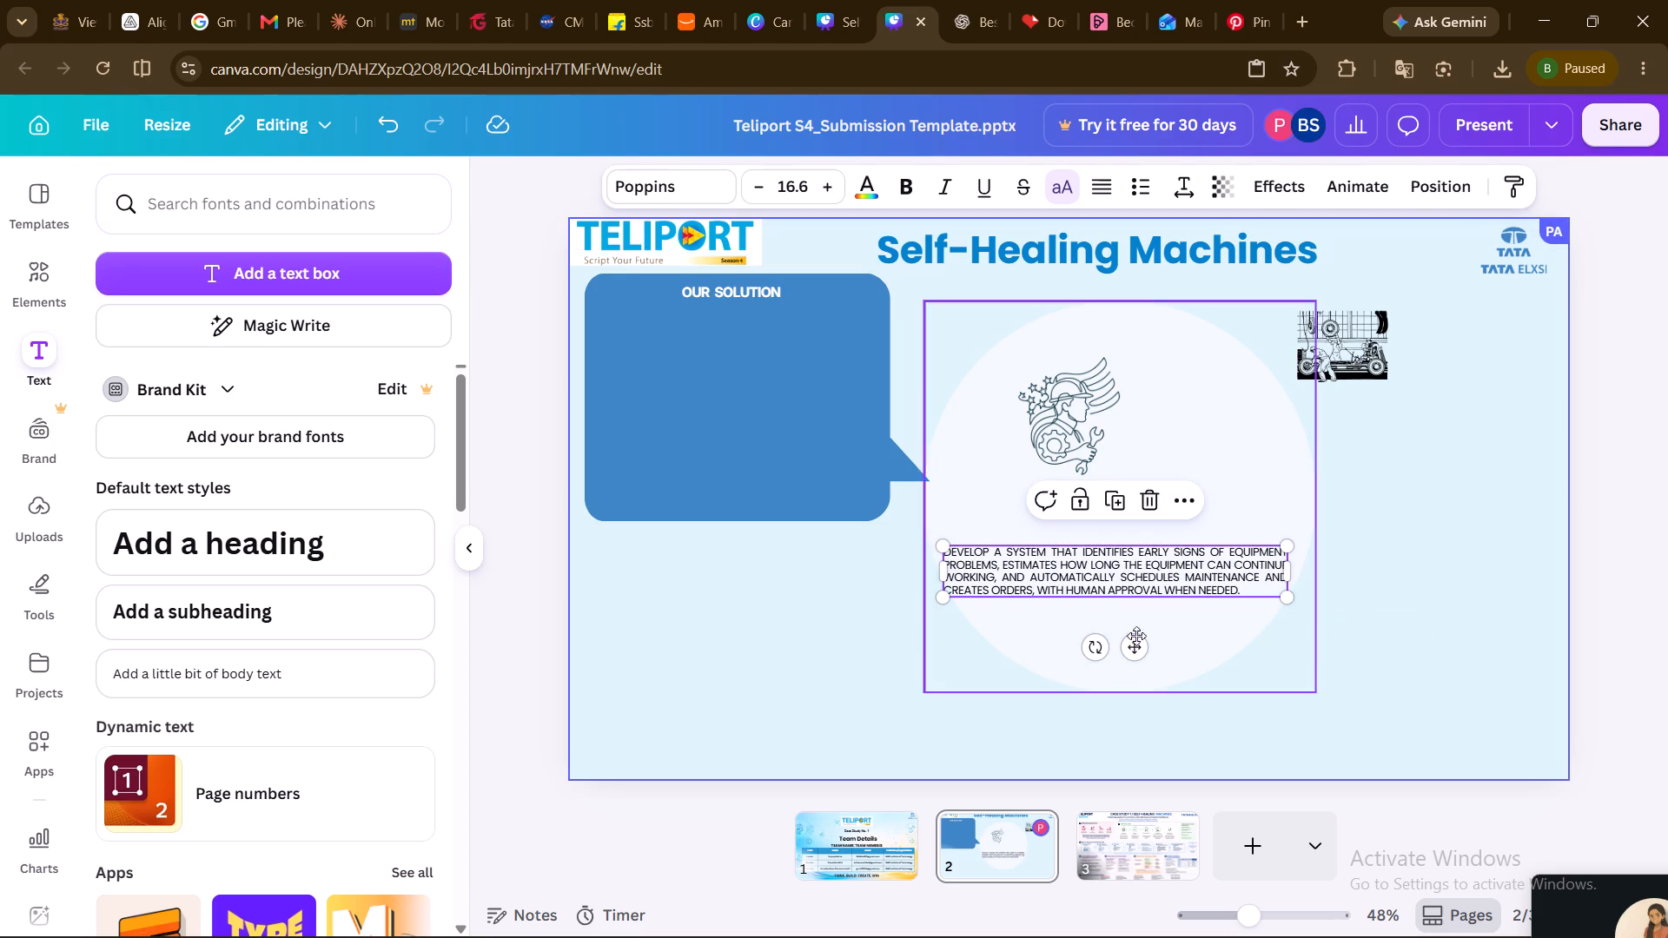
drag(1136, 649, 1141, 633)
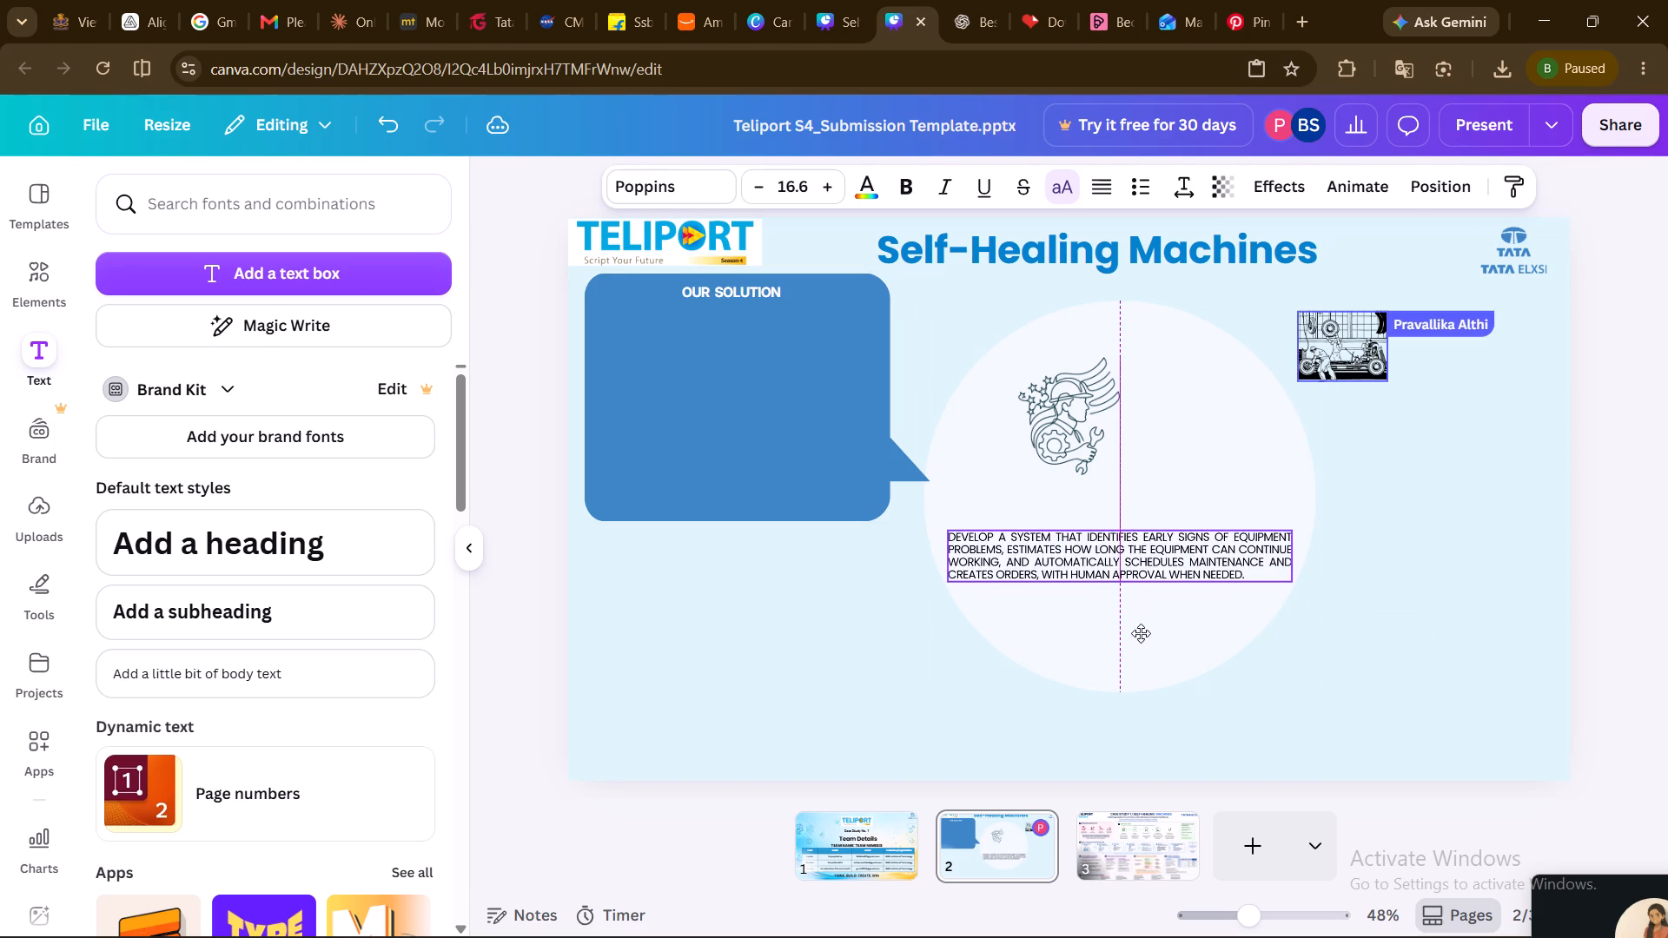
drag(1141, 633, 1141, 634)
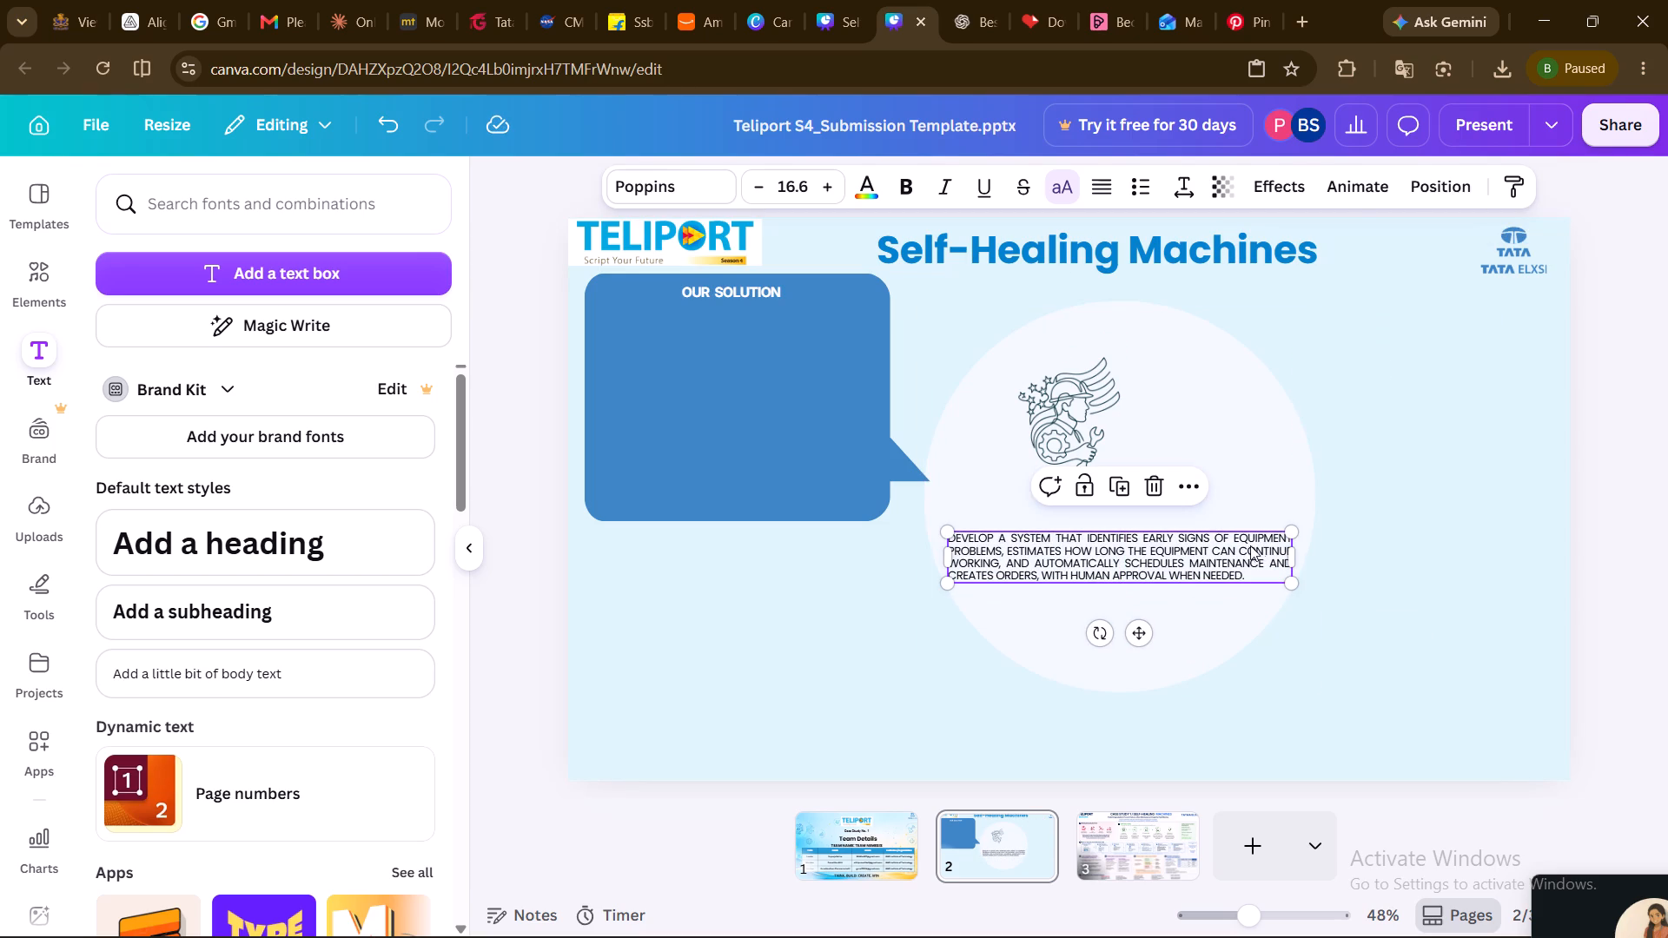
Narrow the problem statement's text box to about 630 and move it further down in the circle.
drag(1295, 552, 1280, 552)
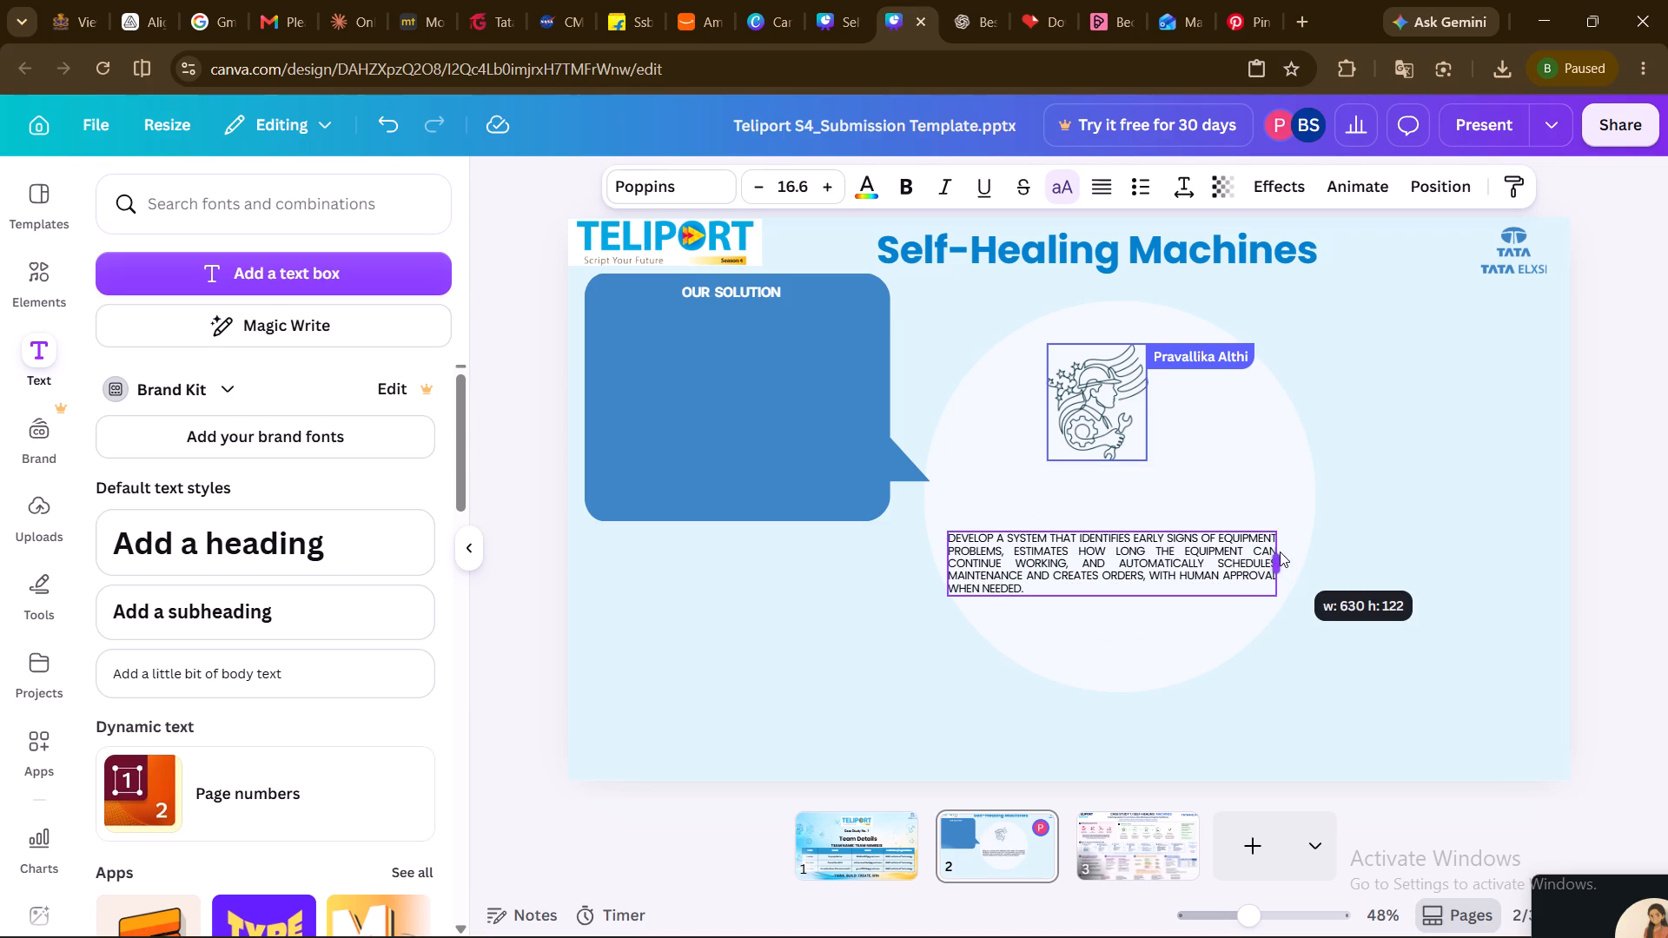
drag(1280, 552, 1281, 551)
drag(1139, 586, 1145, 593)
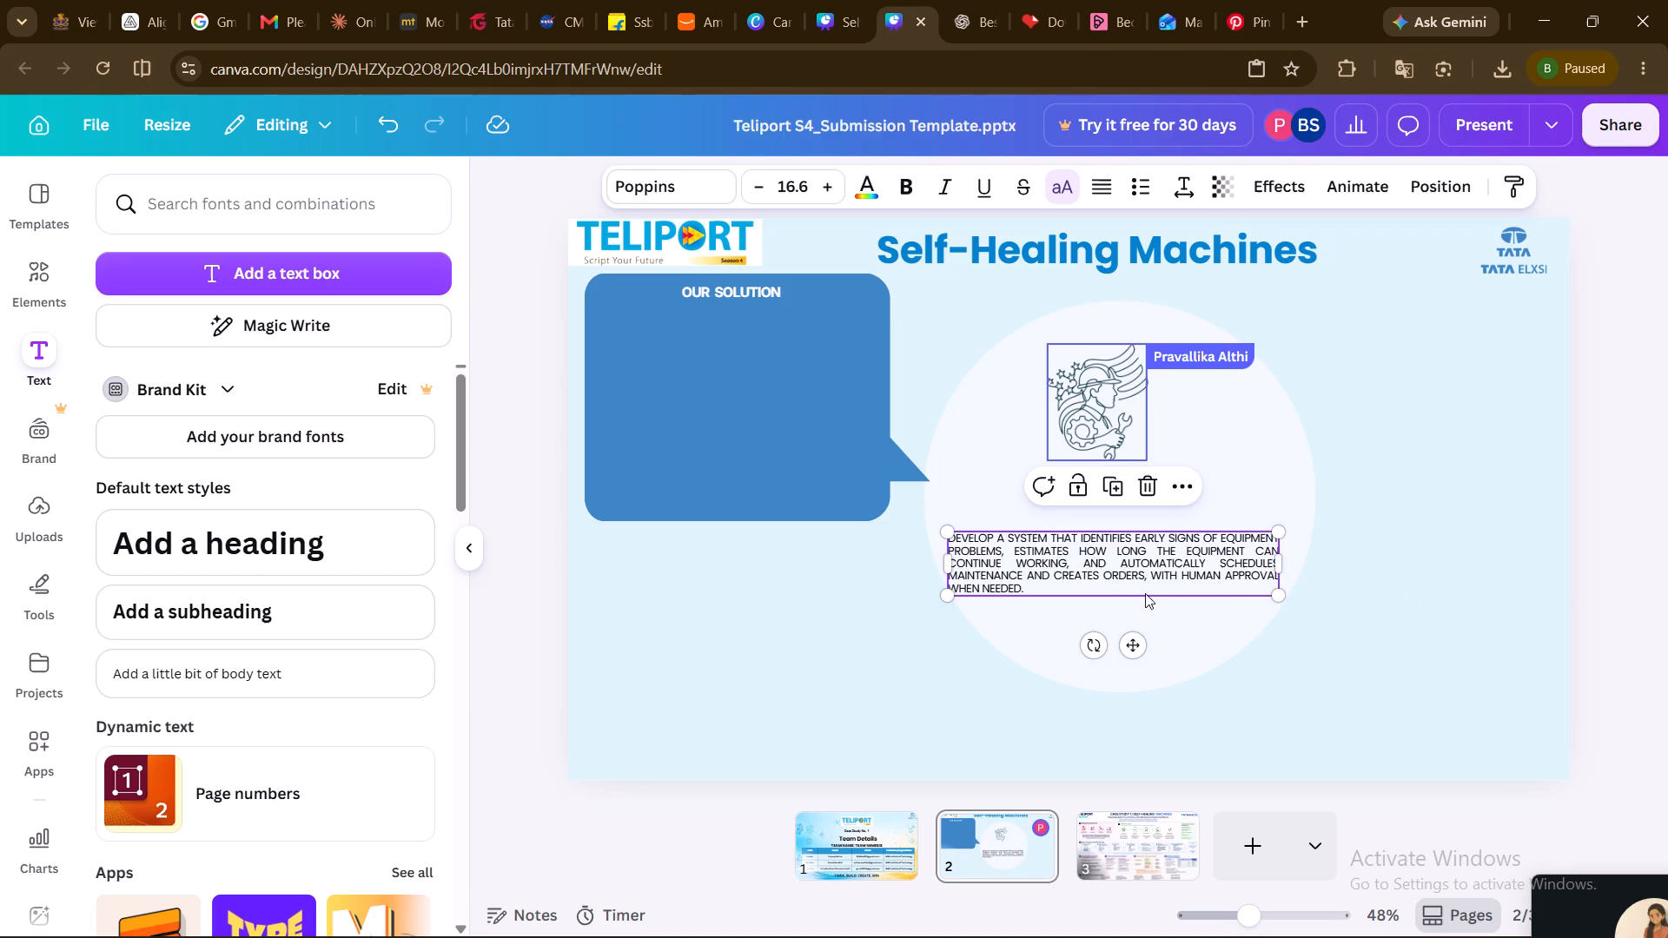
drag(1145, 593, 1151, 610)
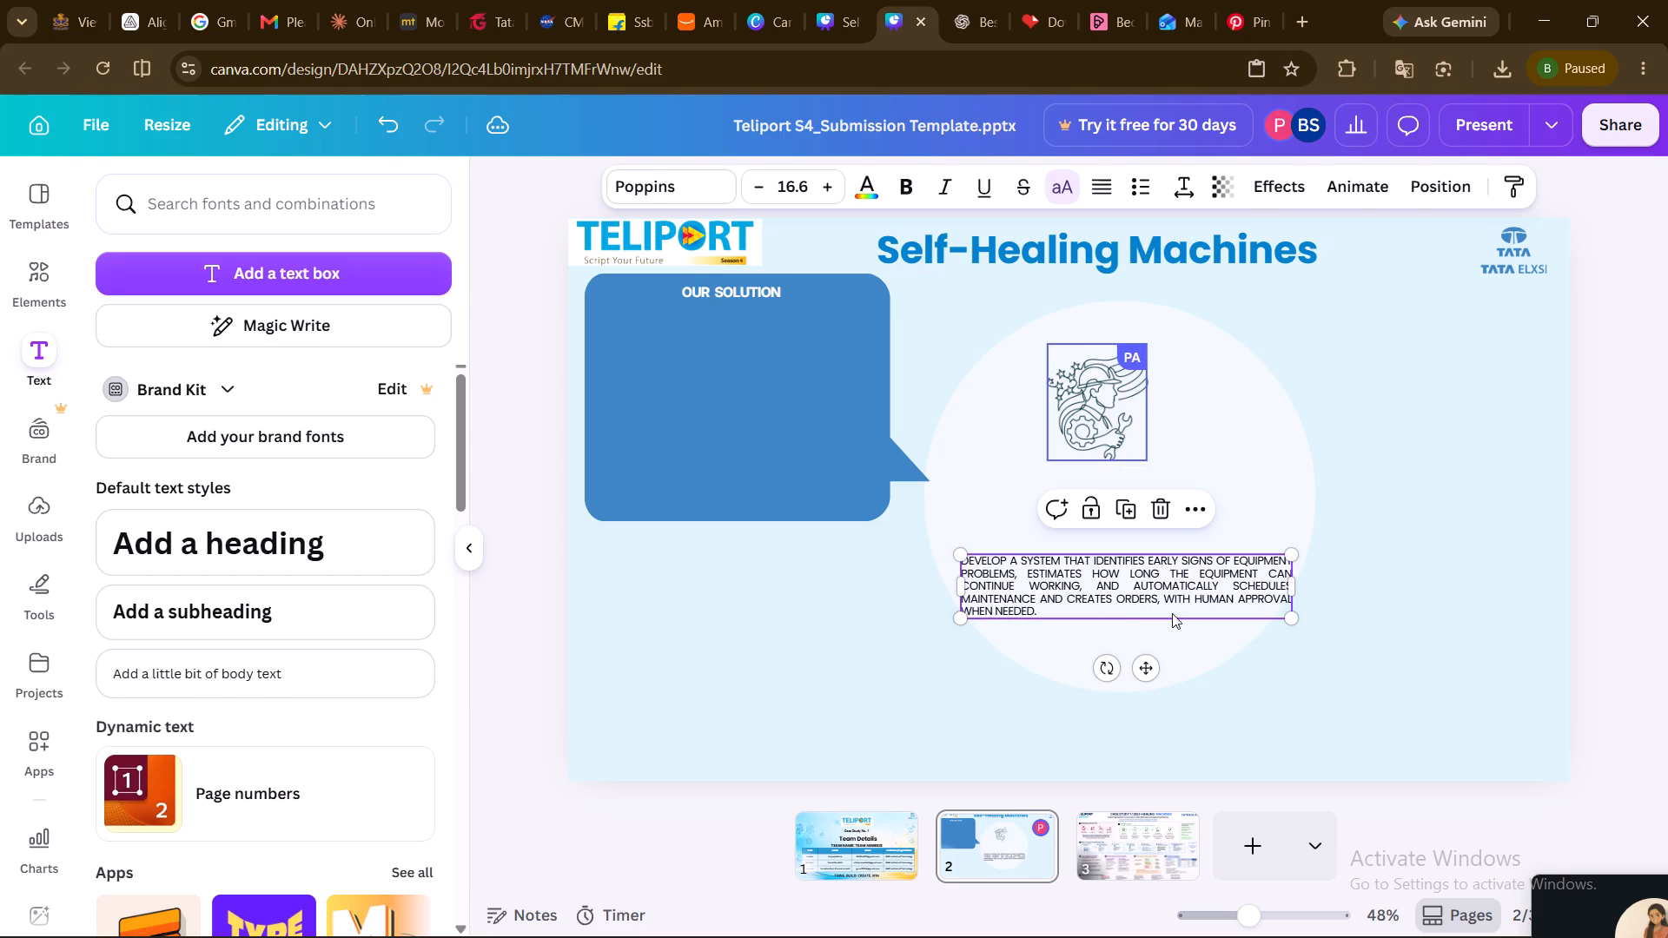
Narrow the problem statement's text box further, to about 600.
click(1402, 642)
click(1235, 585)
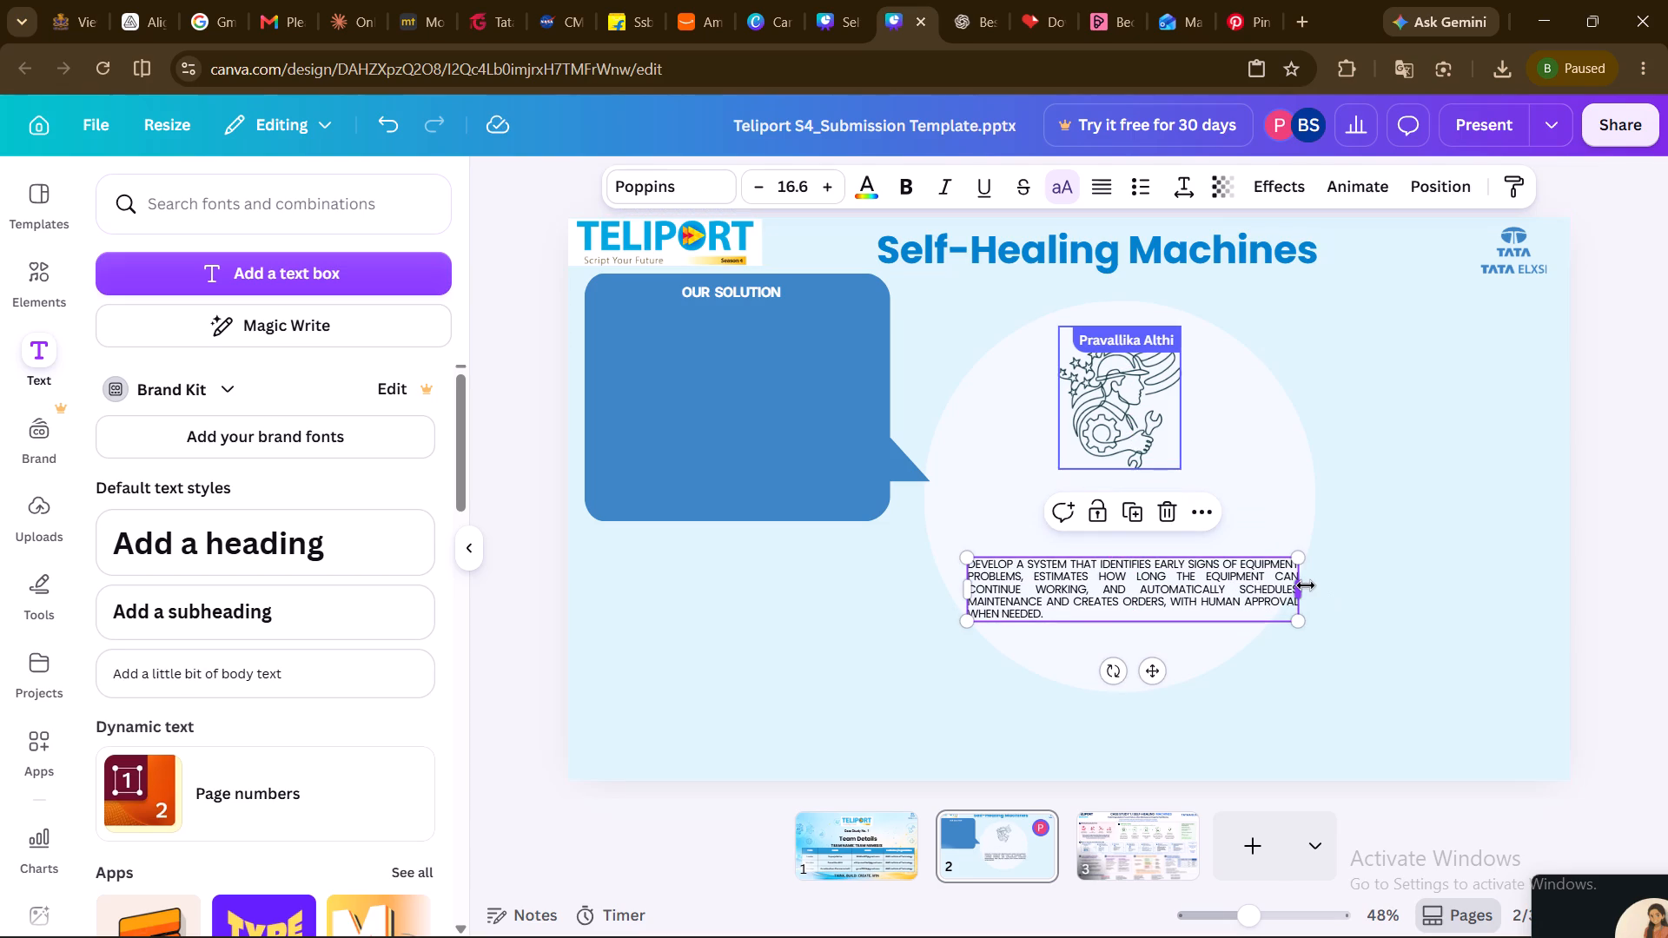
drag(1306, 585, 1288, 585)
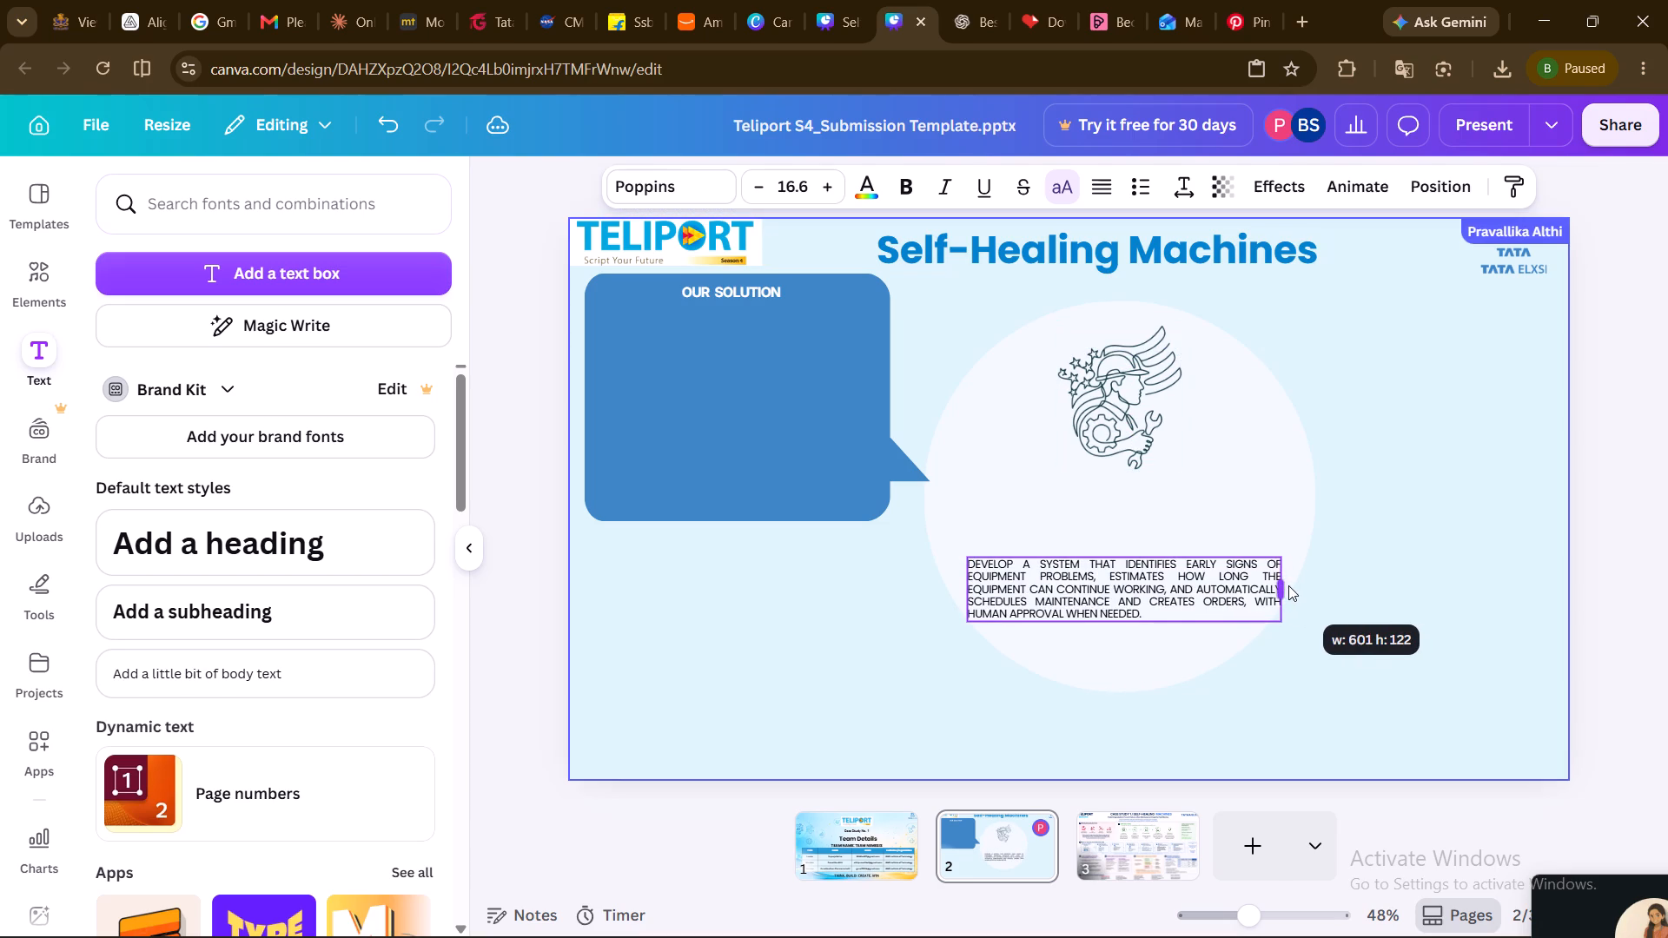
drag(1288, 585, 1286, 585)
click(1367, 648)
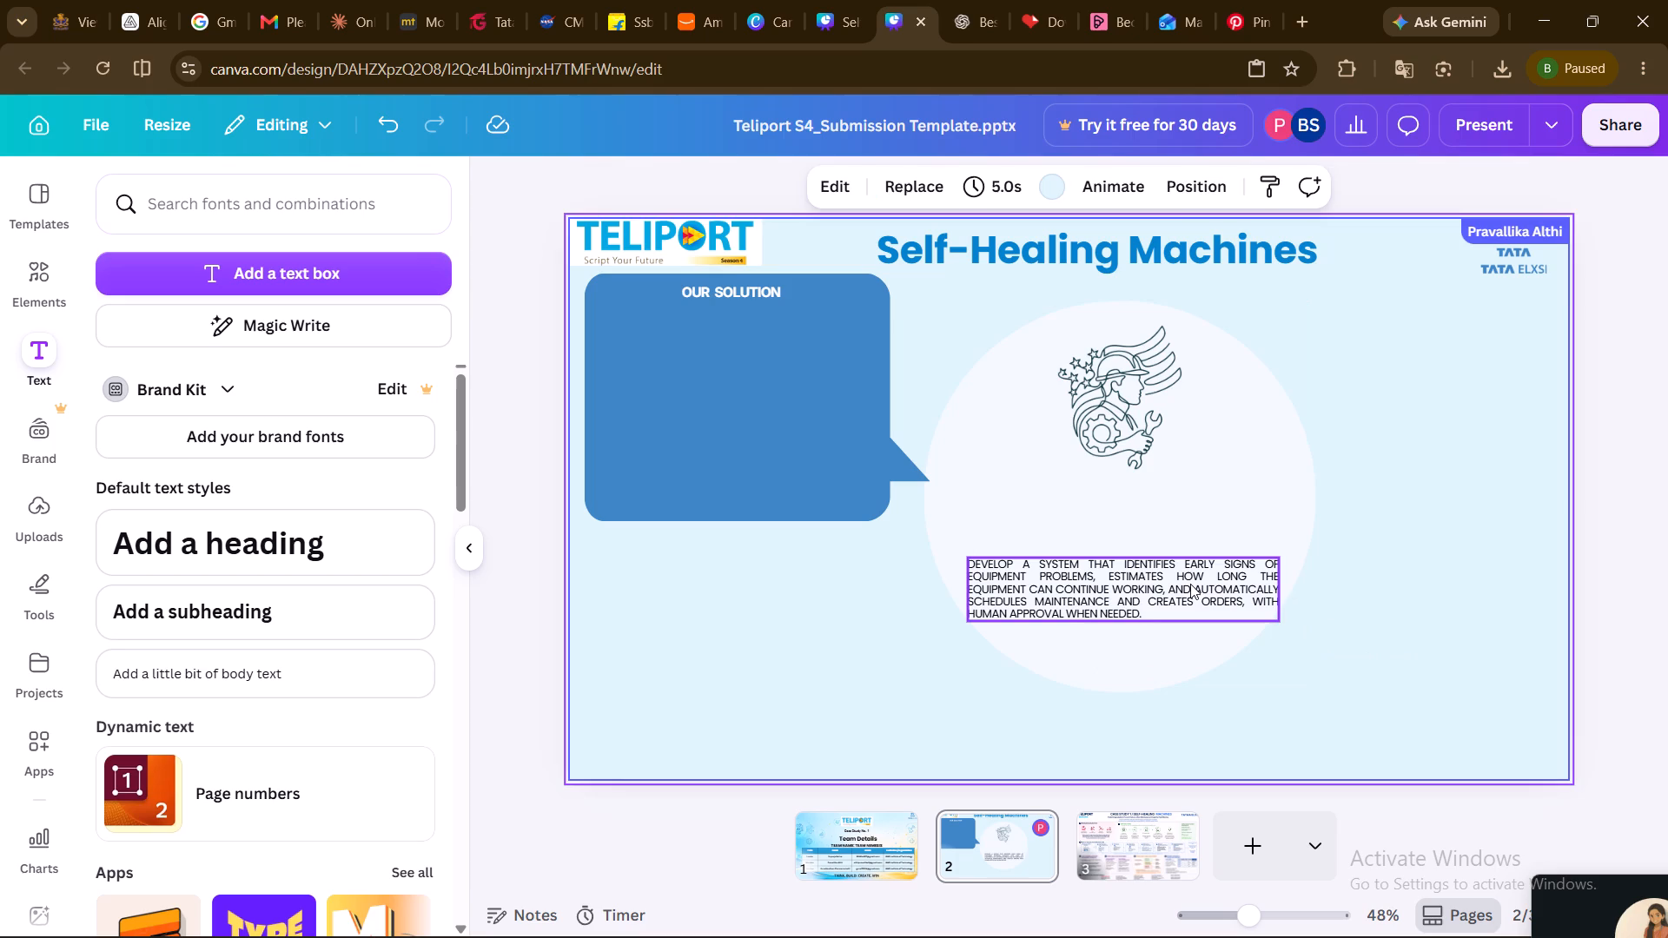
Widen the problem statement's text box to nearly the circle's full width and centre it horizontally, just below the circle's middle.
click(1190, 584)
drag(1279, 587, 1302, 587)
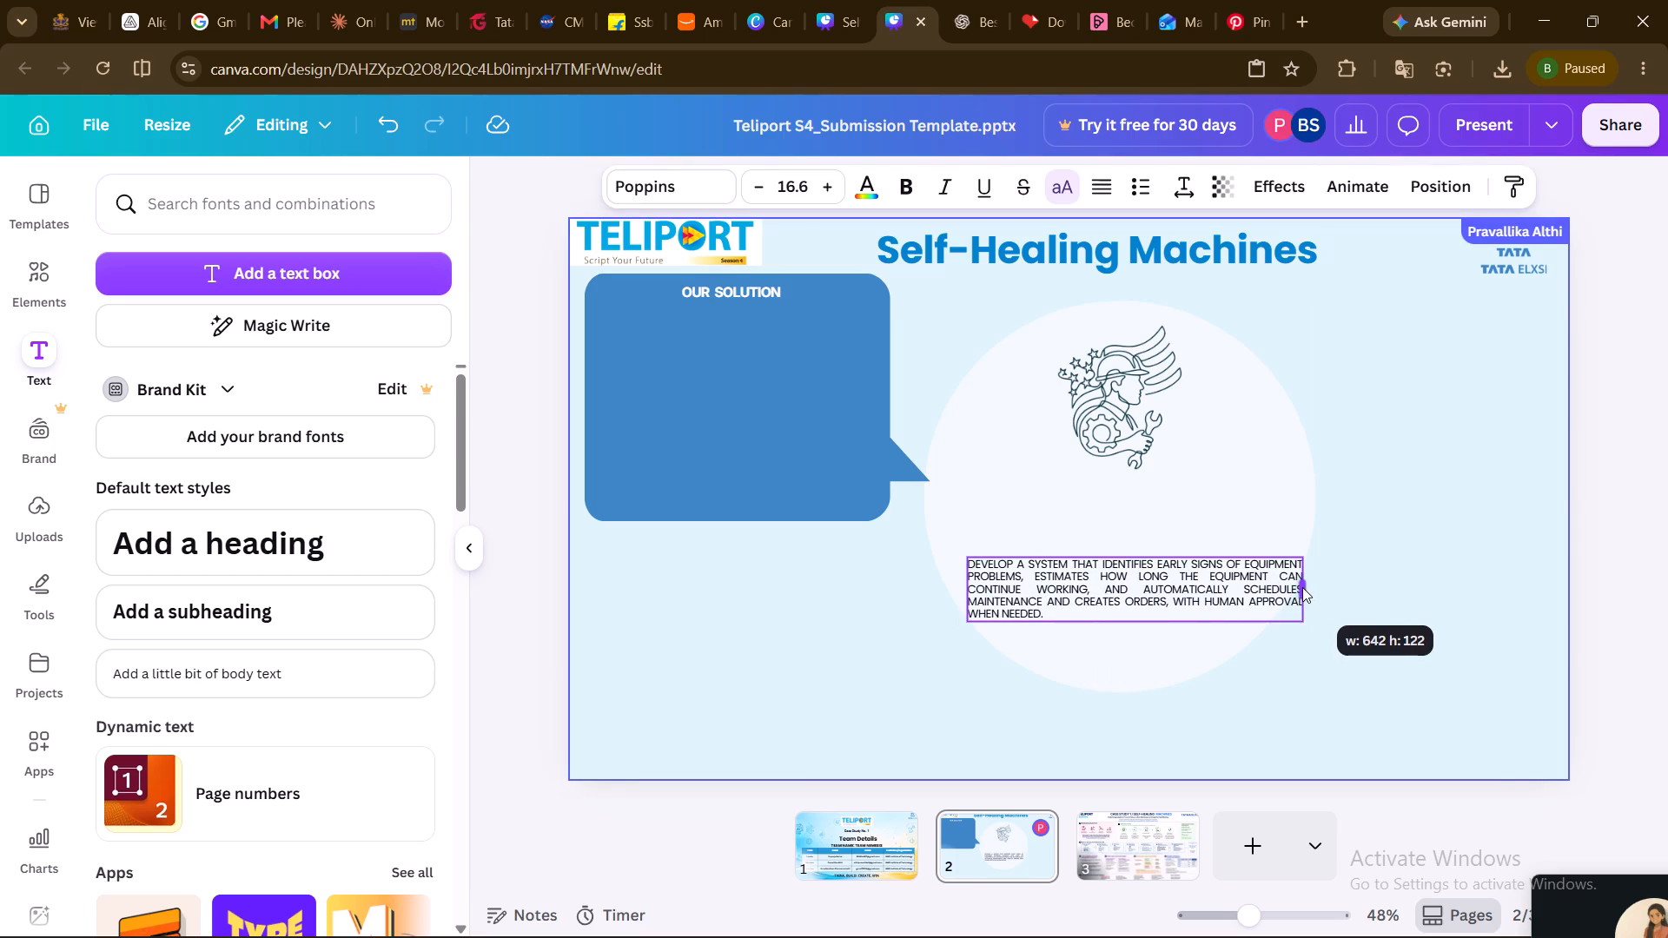
drag(1302, 587, 1320, 589)
drag(1224, 583, 1207, 567)
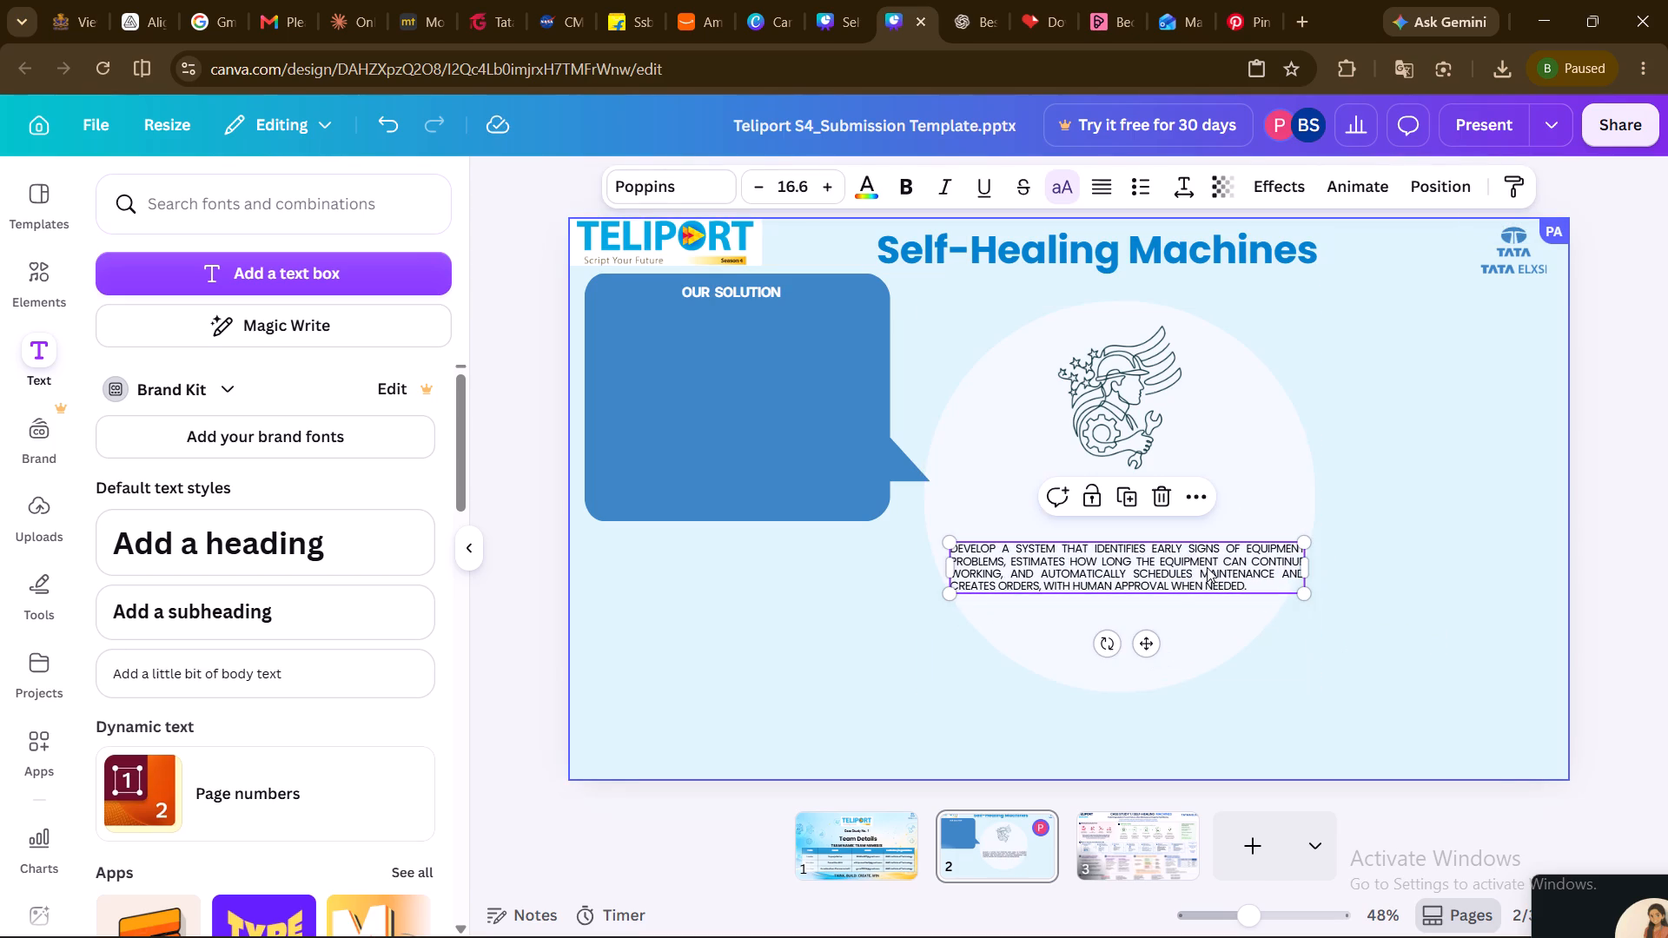
click(1385, 656)
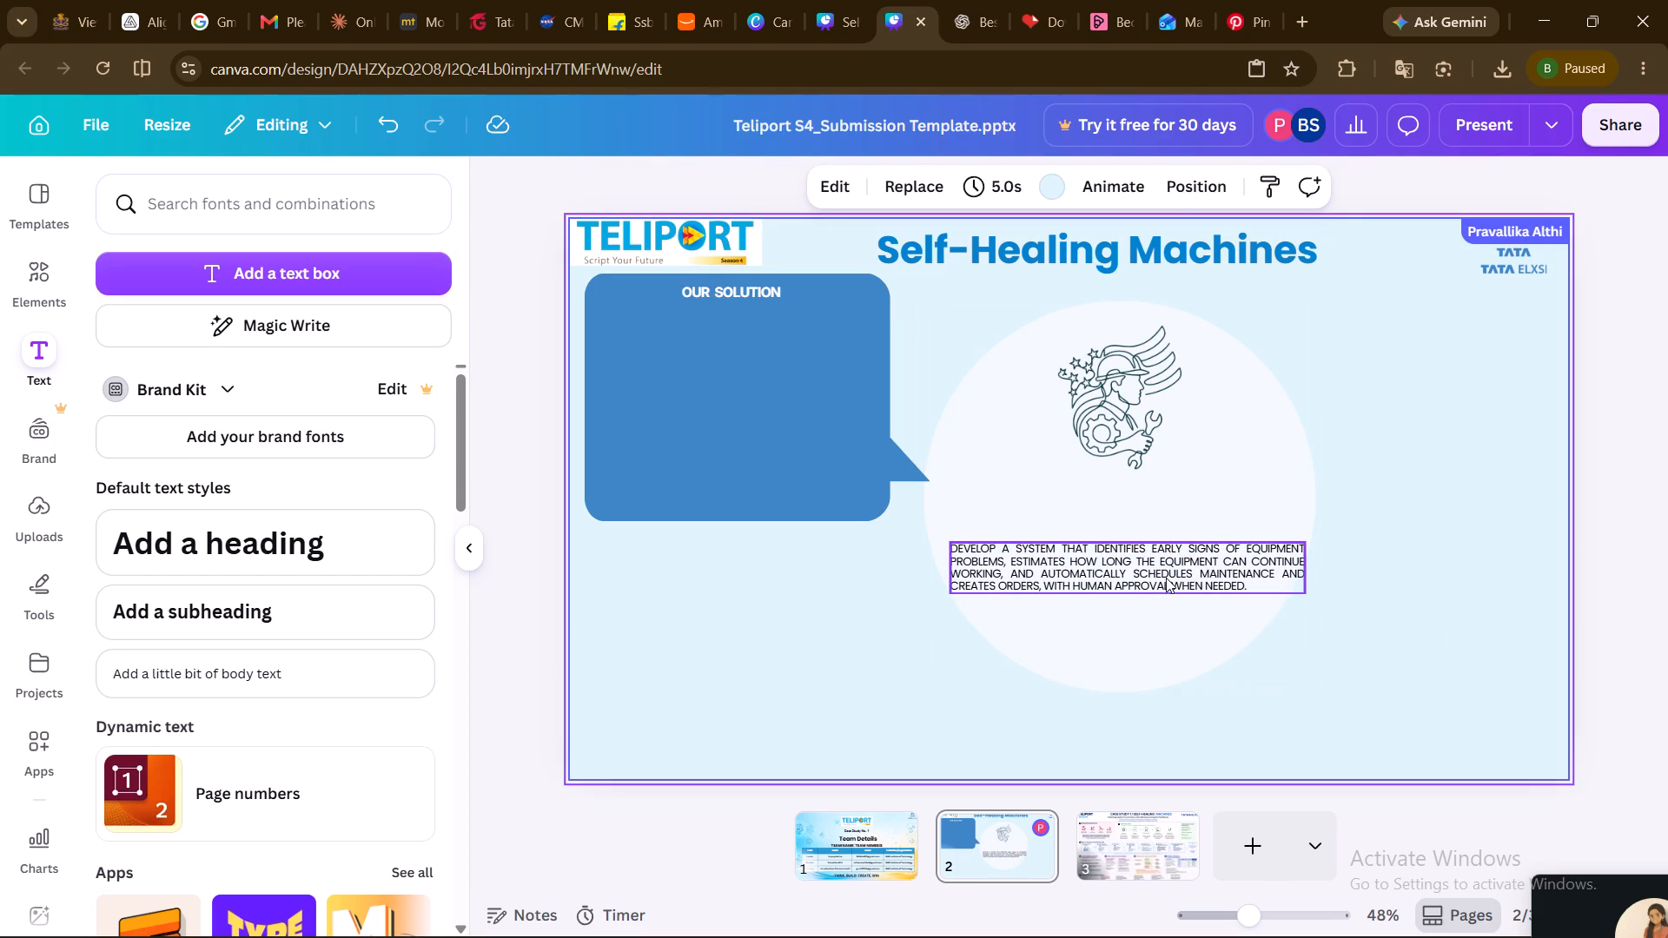
drag(1160, 574, 1155, 539)
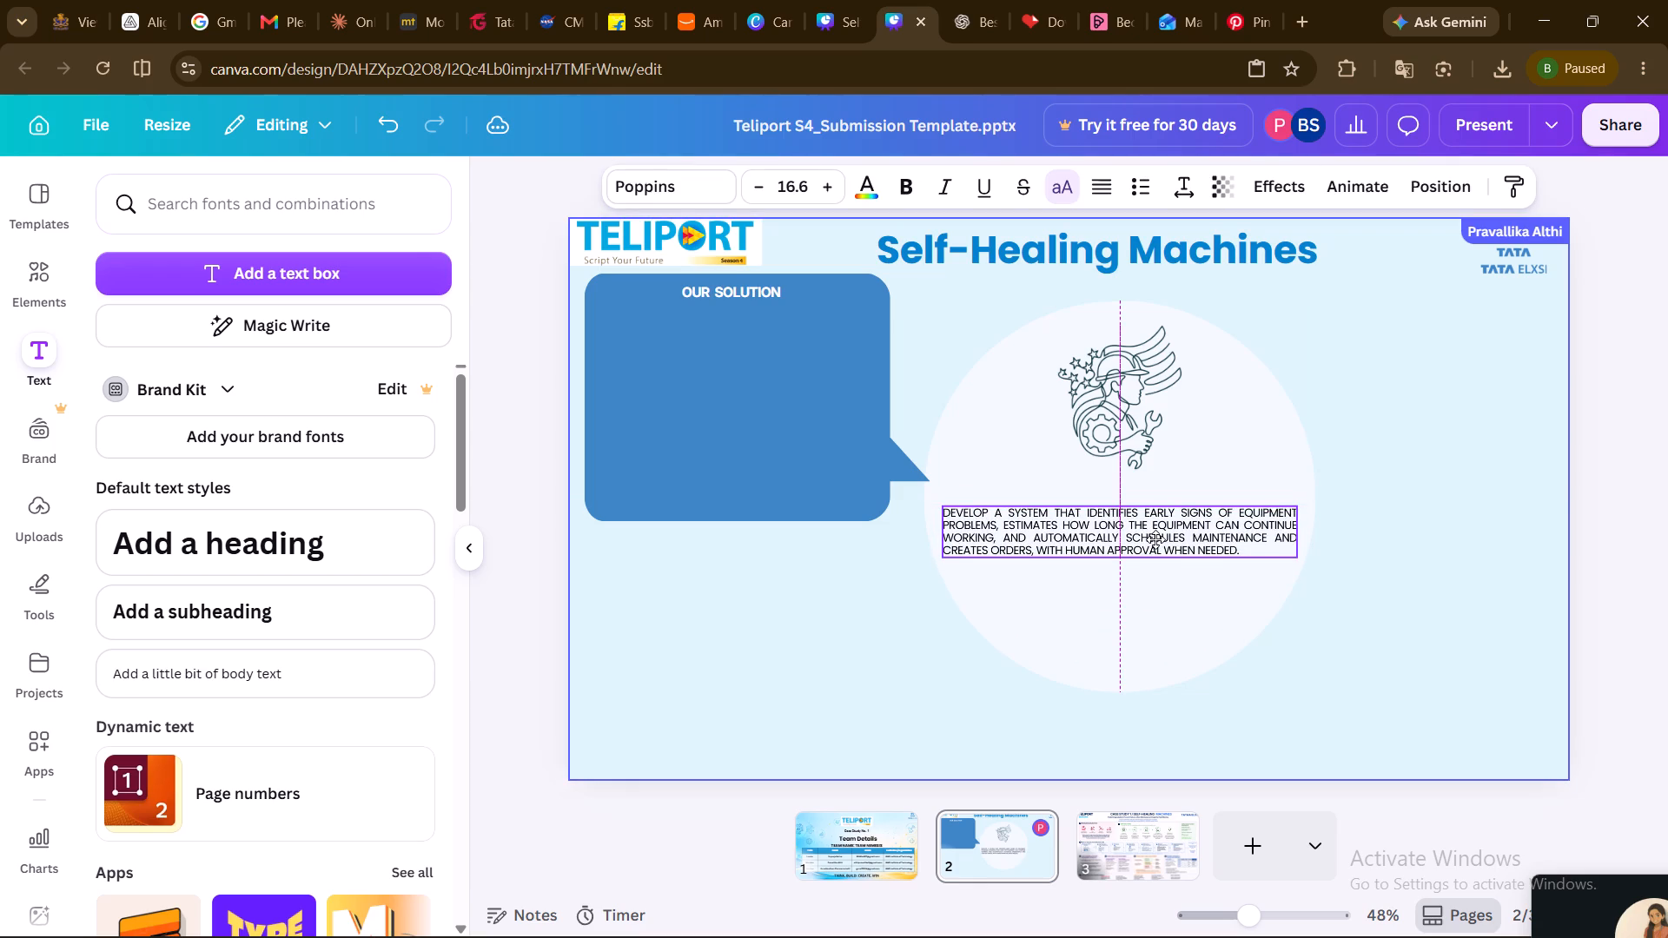
drag(1155, 539, 1156, 540)
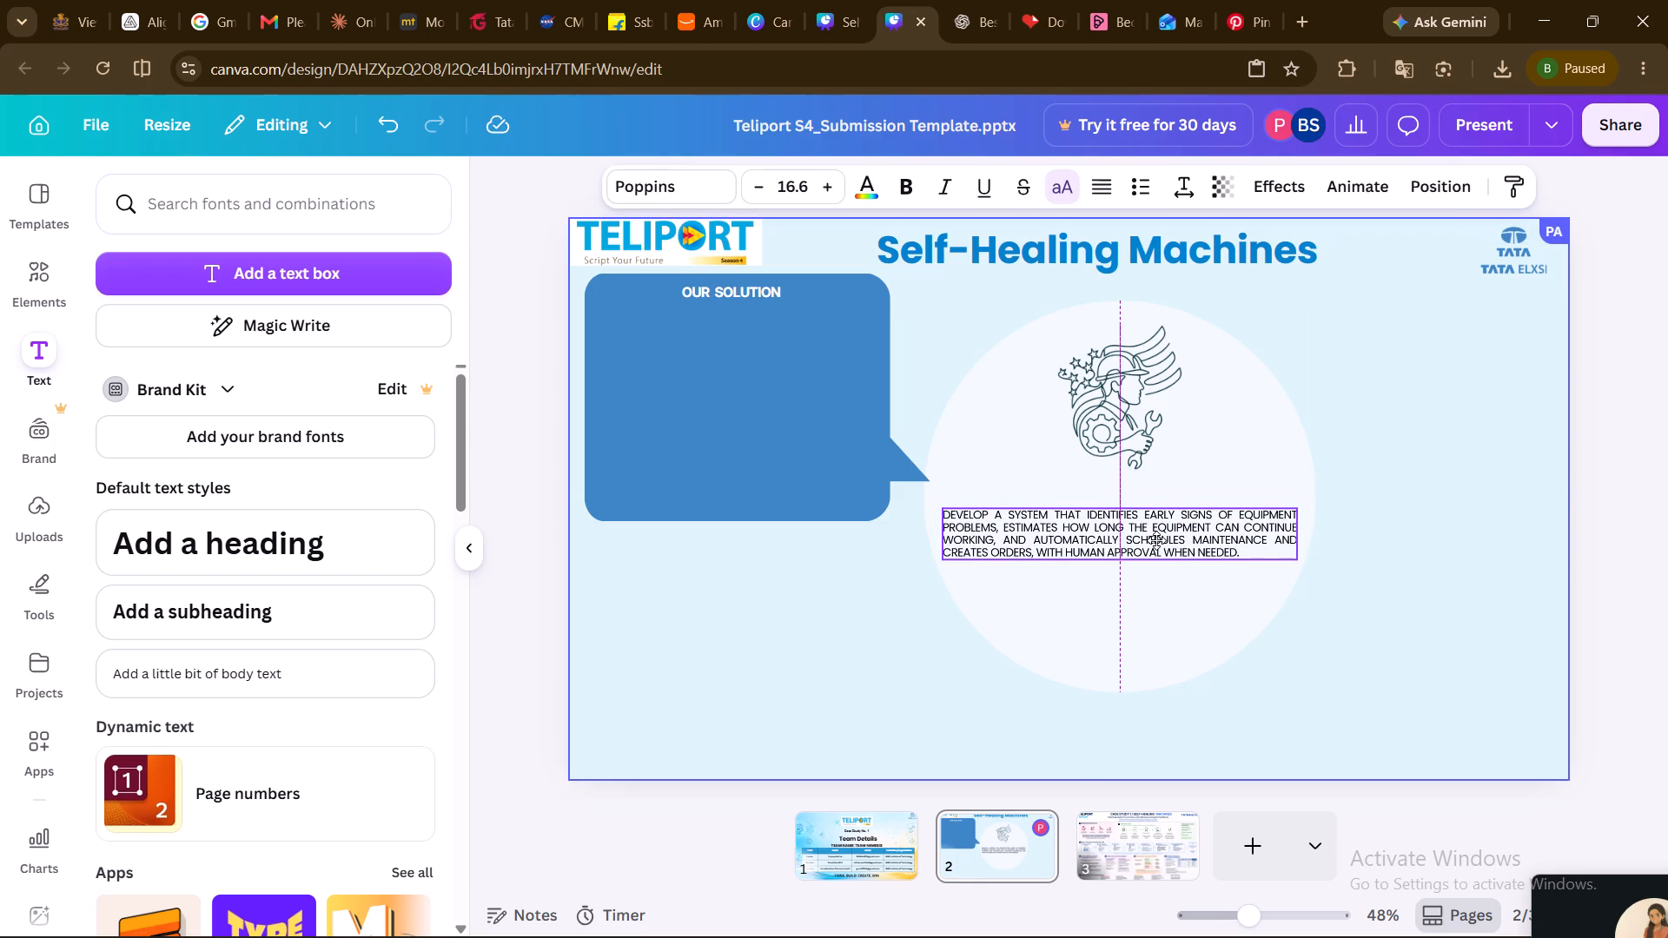
drag(1156, 540, 1158, 538)
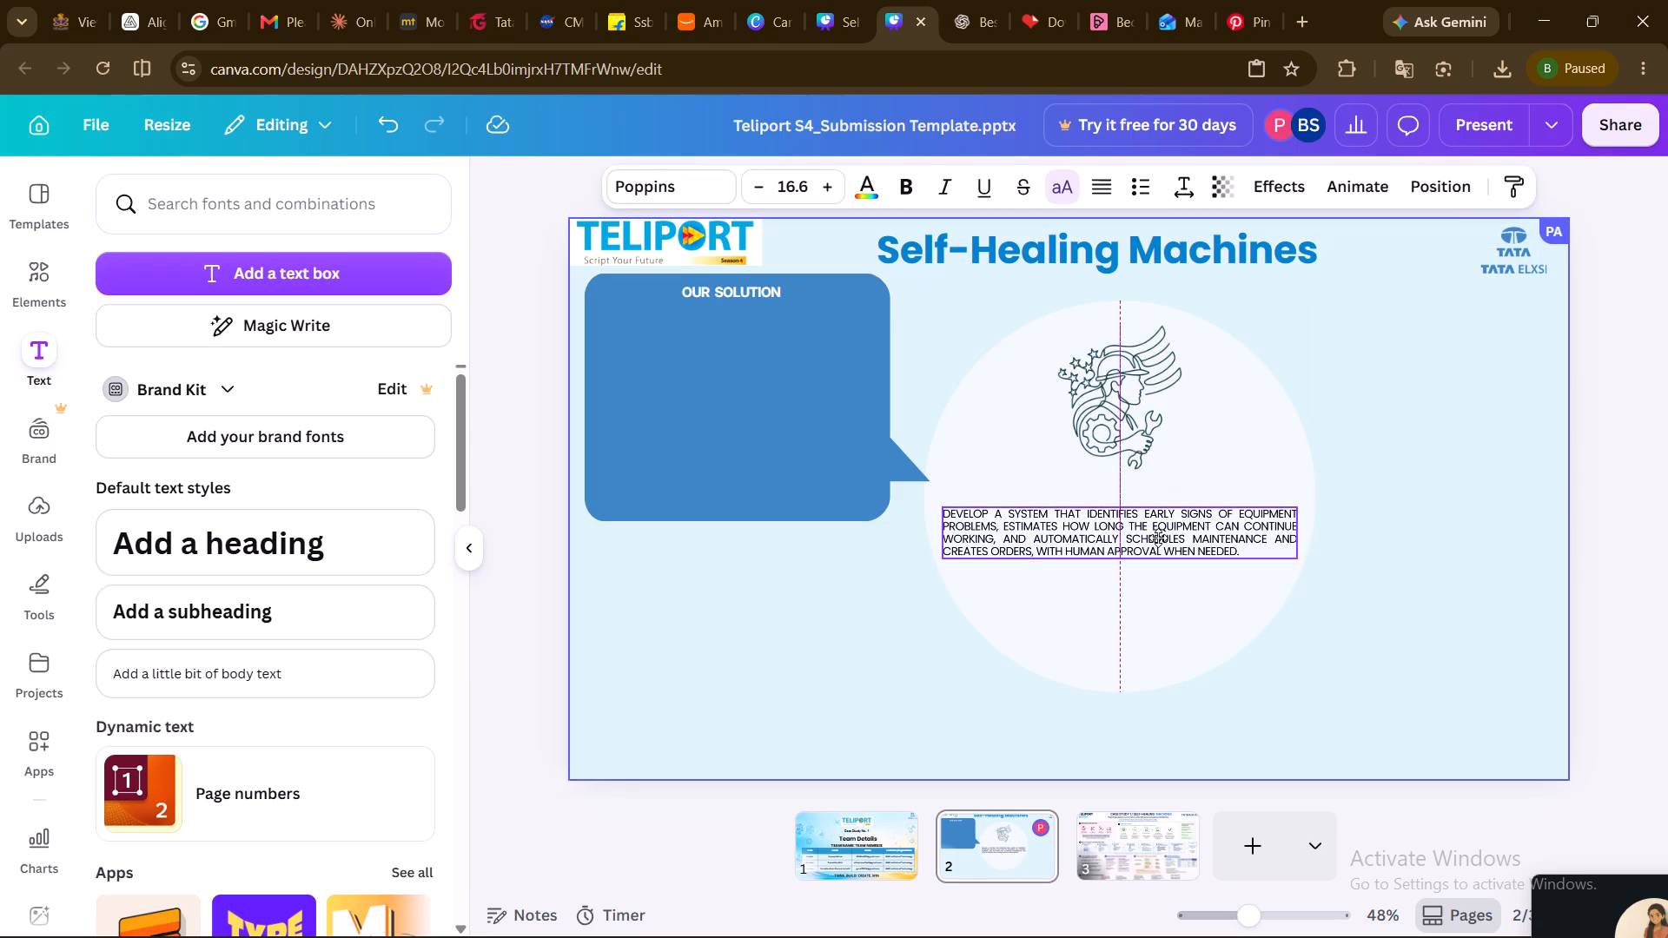
drag(1158, 538, 1157, 538)
click(1401, 507)
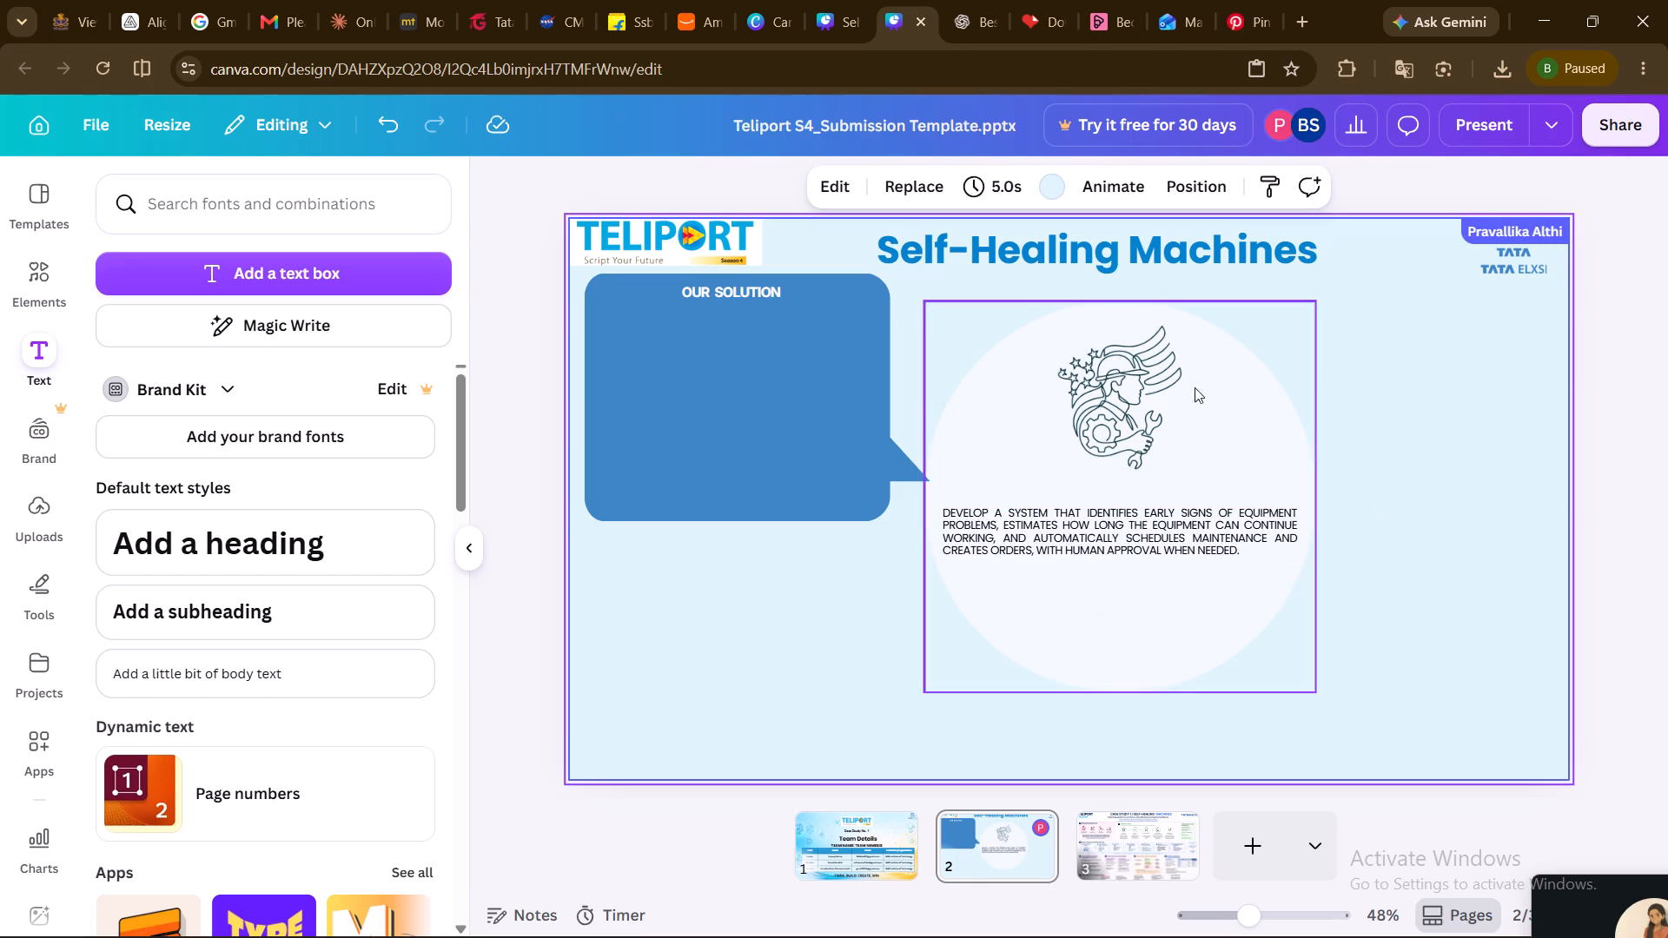
Move the worker illustration below the problem statement to the base of the white circle, nudging the text up slightly.
drag(1130, 398, 1129, 637)
click(1206, 536)
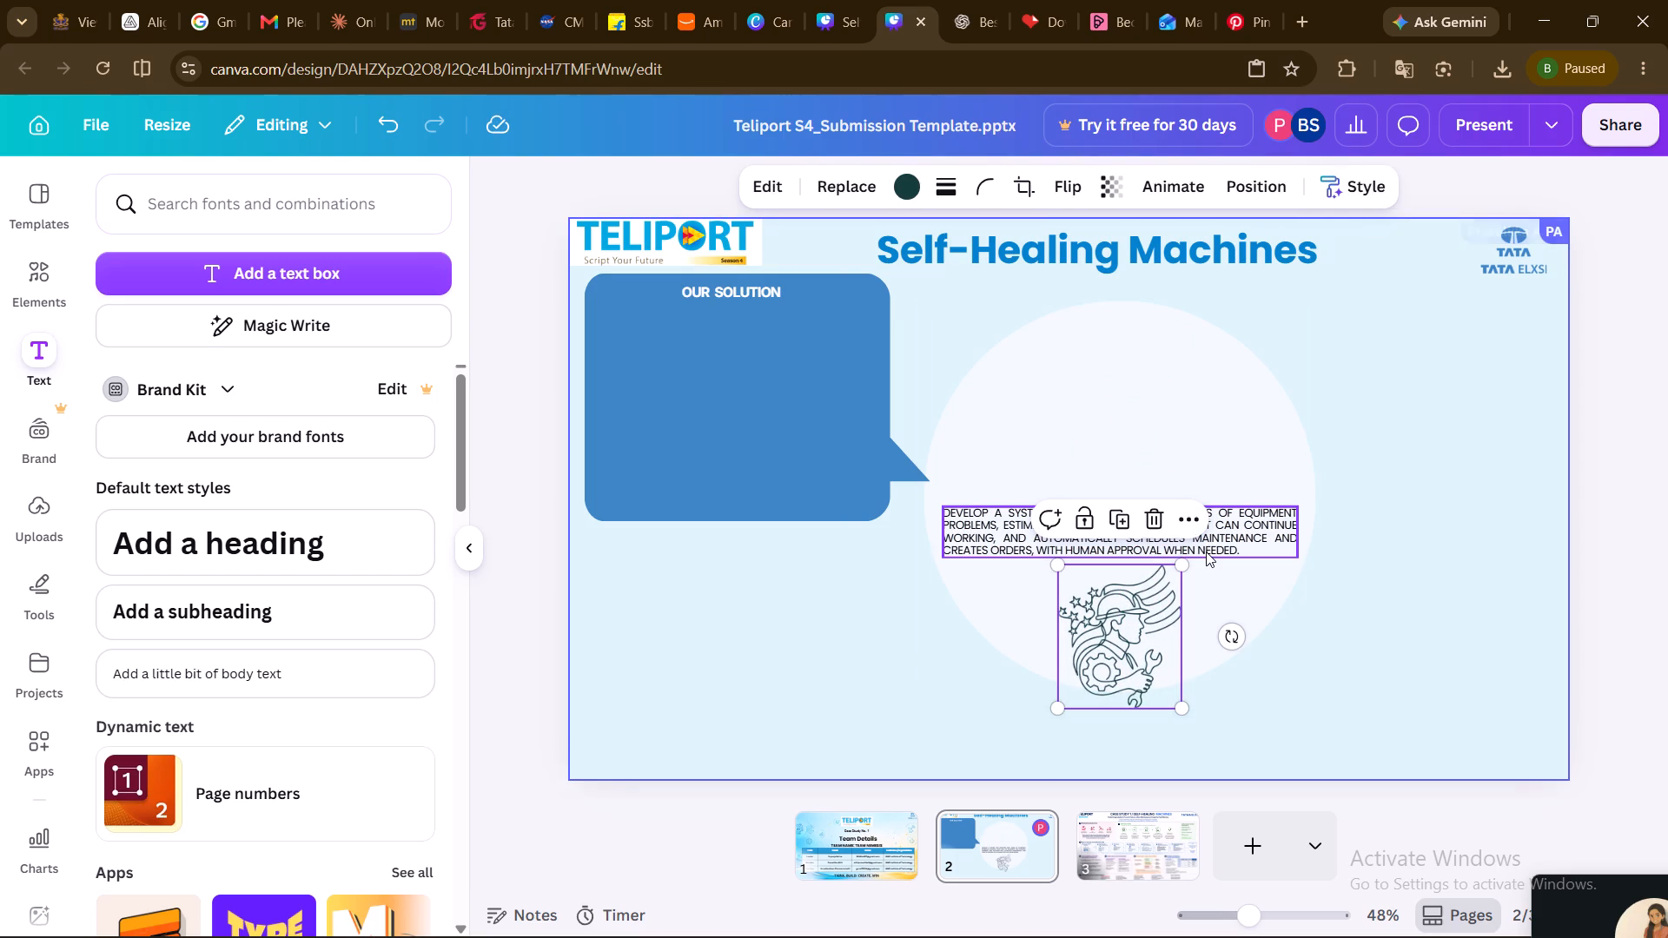
drag(1206, 551, 1201, 537)
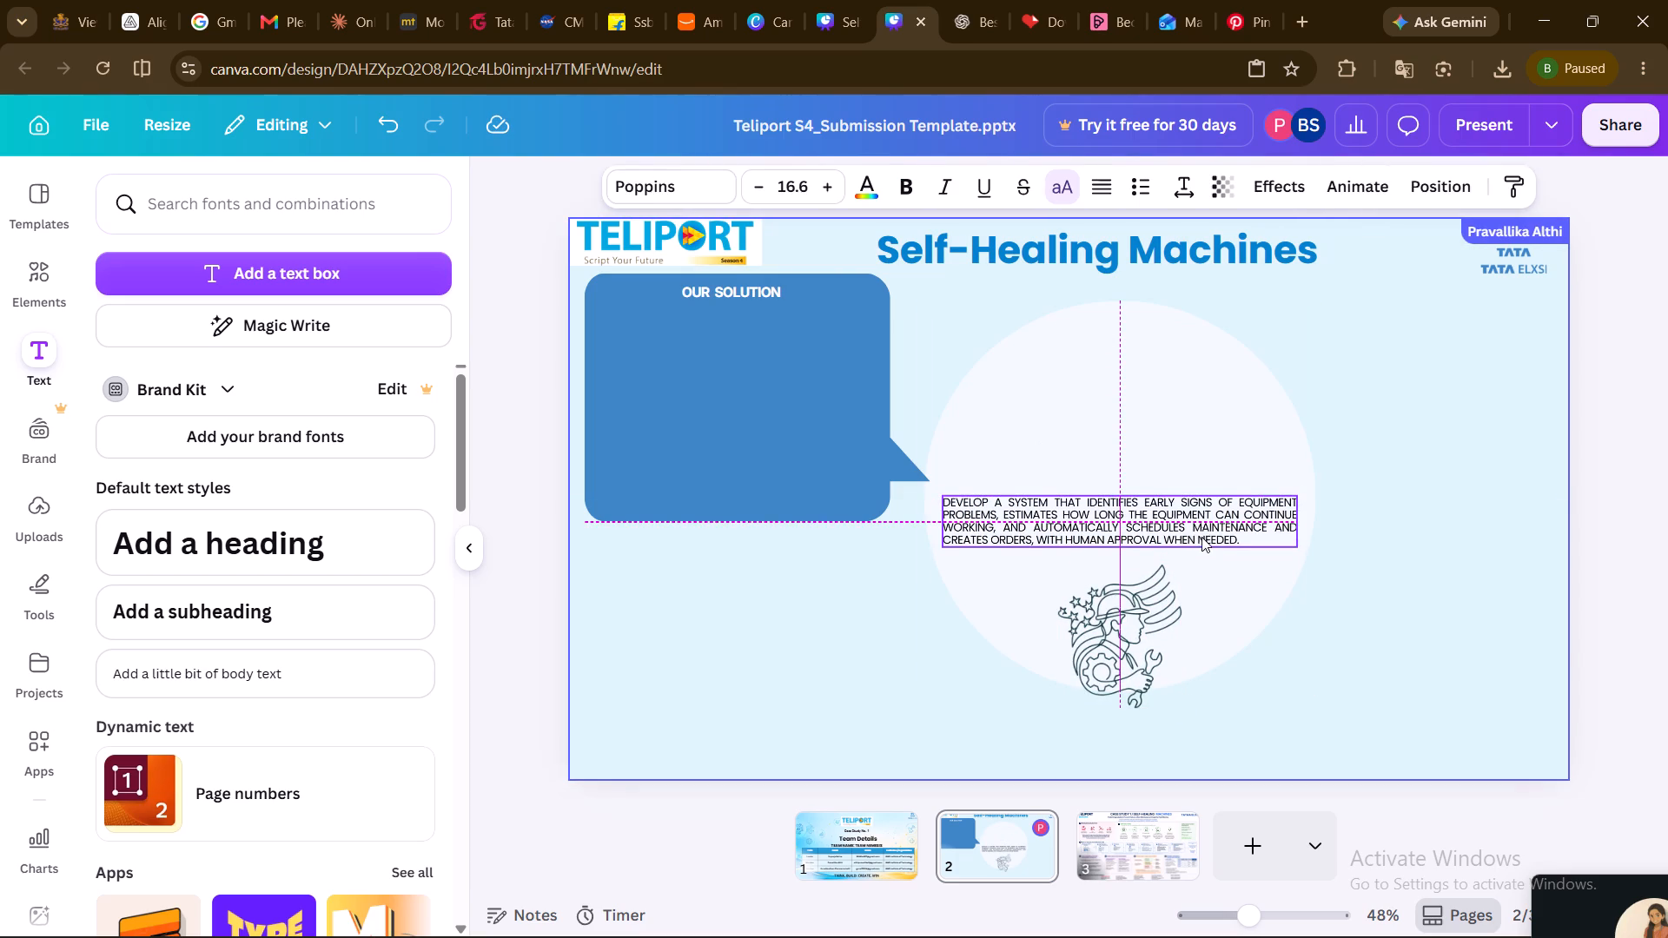
drag(1139, 657, 1139, 643)
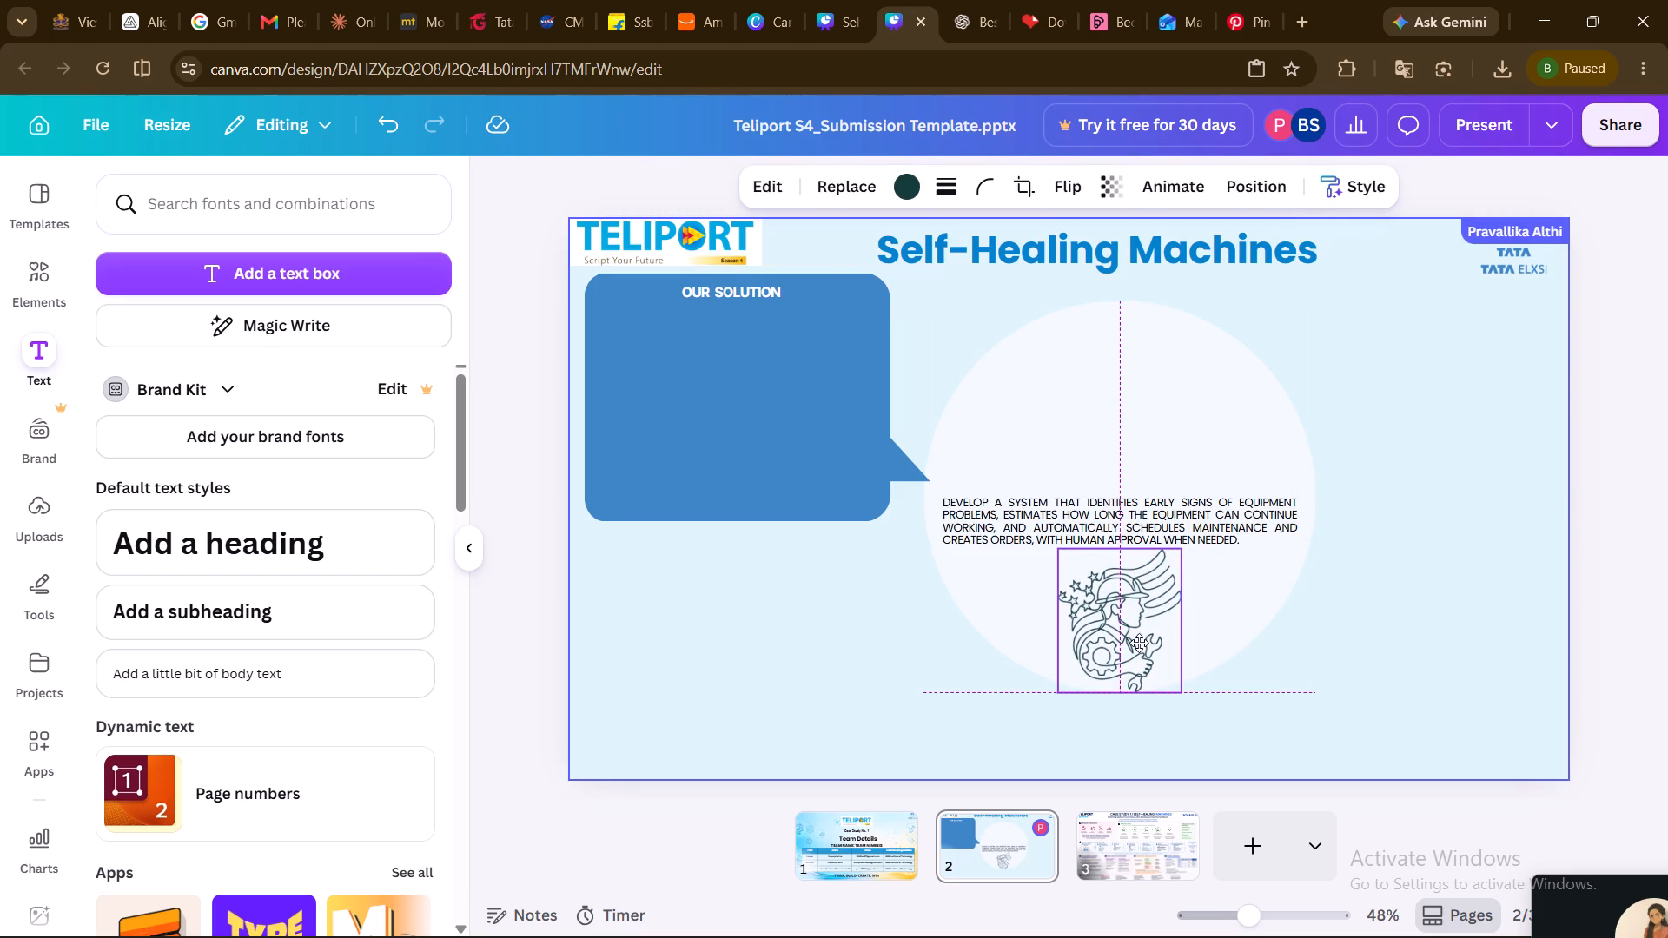
drag(1139, 643, 1138, 638)
click(1335, 622)
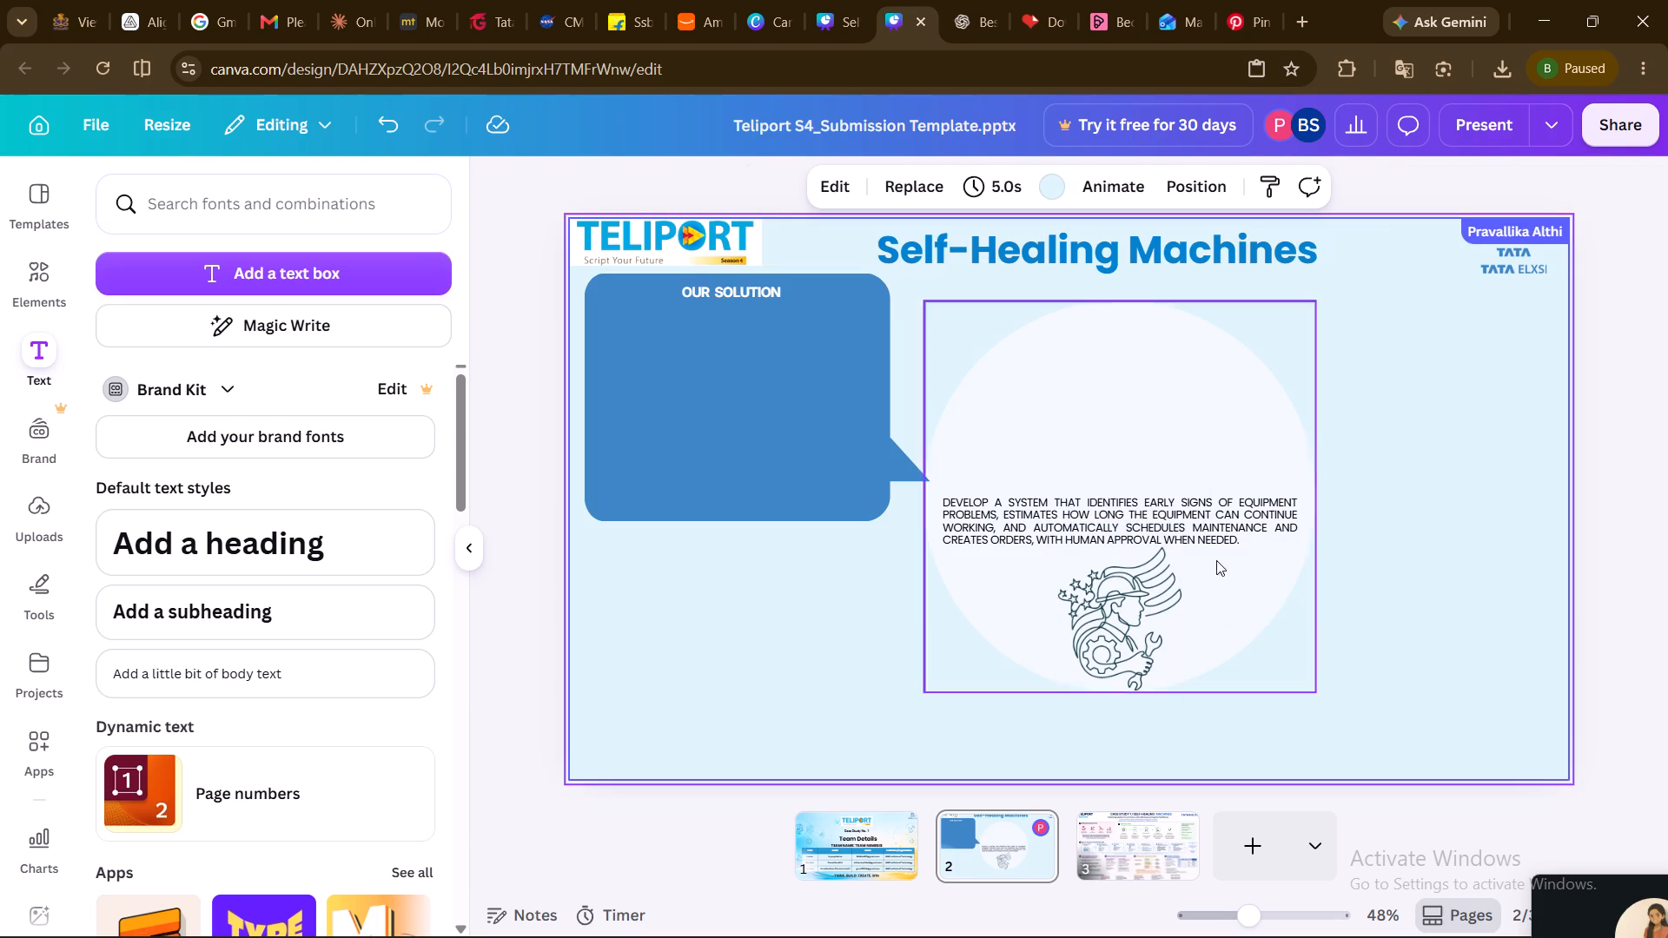
Raise the problem statement to about the circle's vertical middle and shift the worker illustration up beneath it.
drag(1175, 526, 1174, 496)
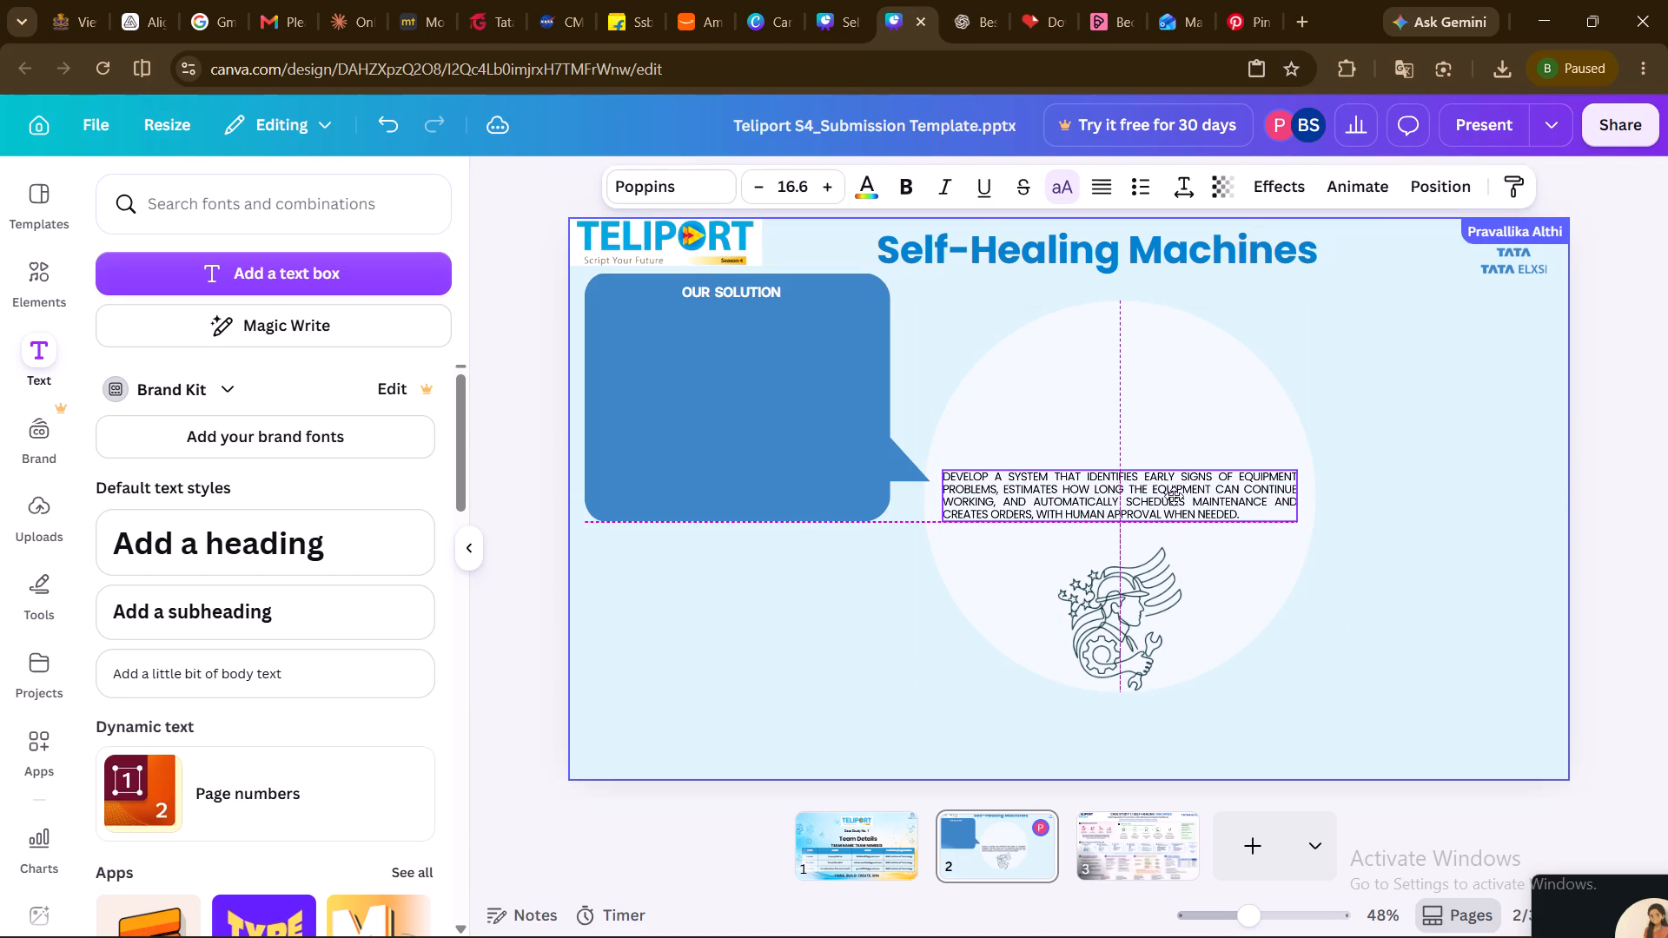
drag(1174, 496, 1174, 482)
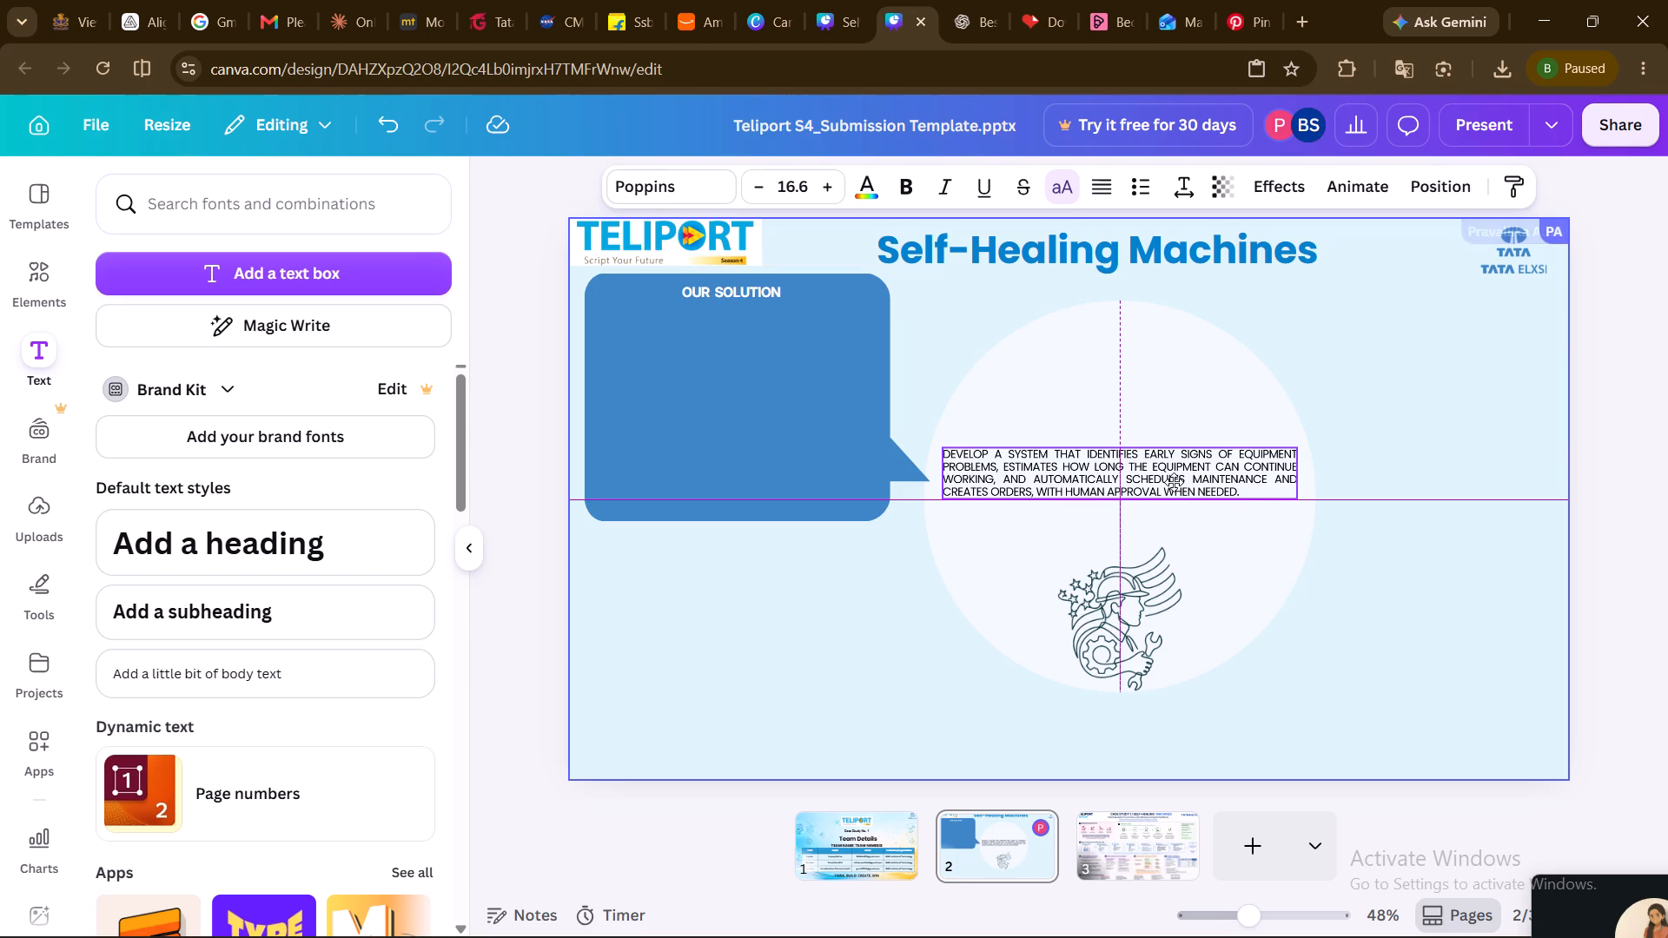
drag(1174, 482, 1177, 486)
drag(1150, 619, 1161, 598)
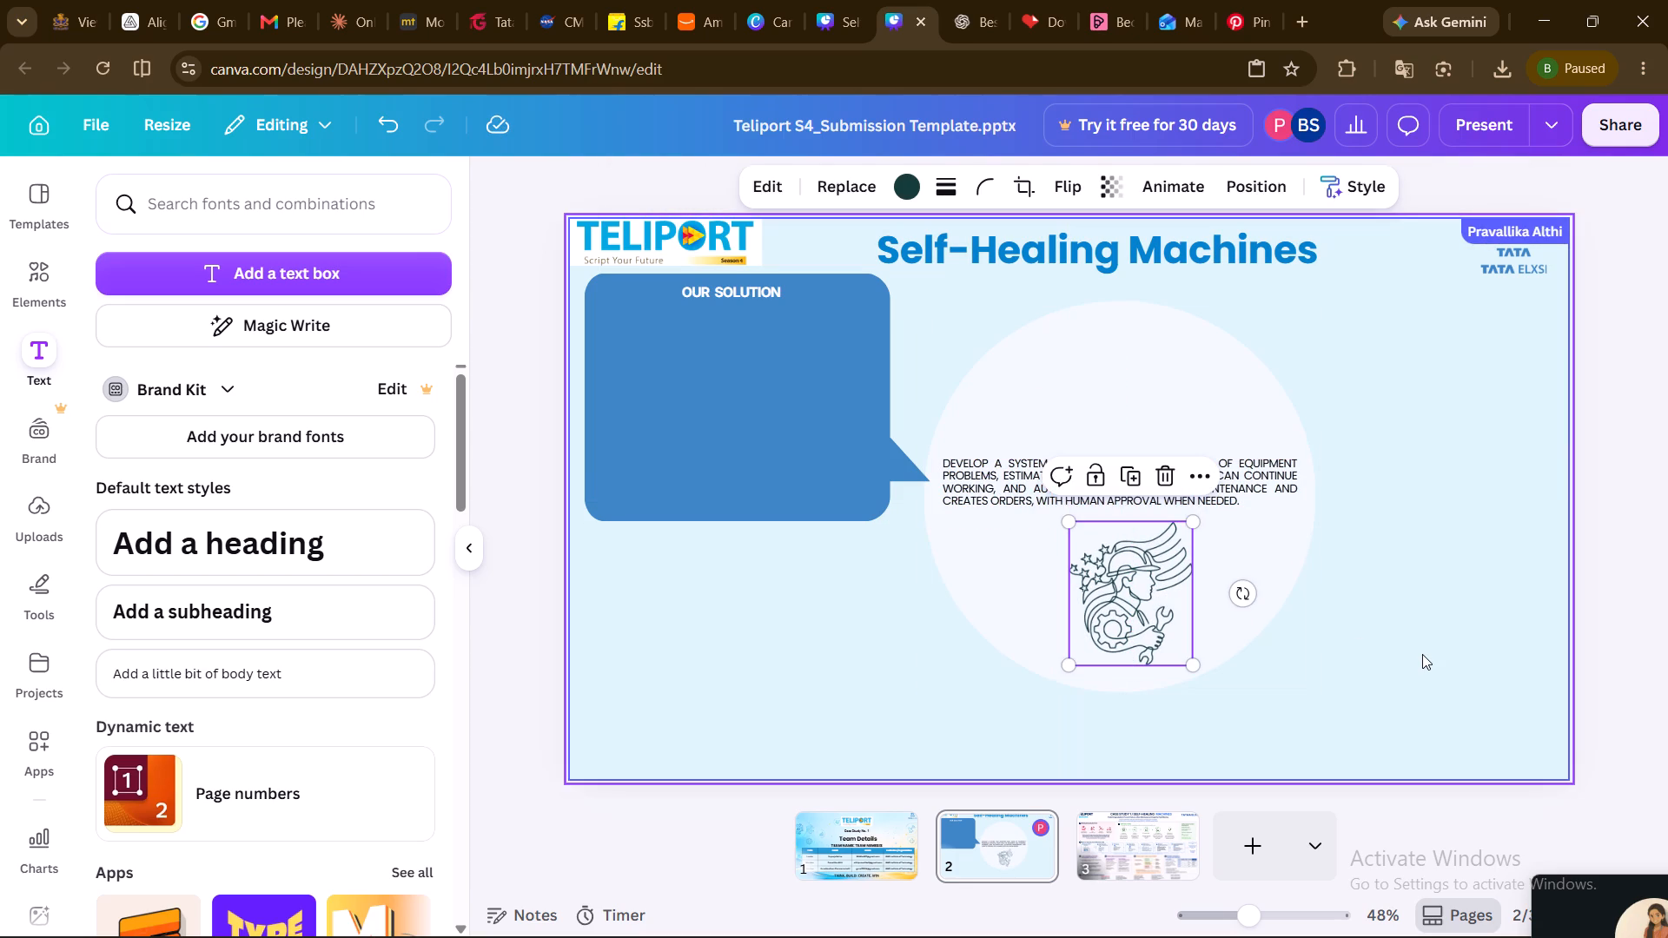
click(1422, 654)
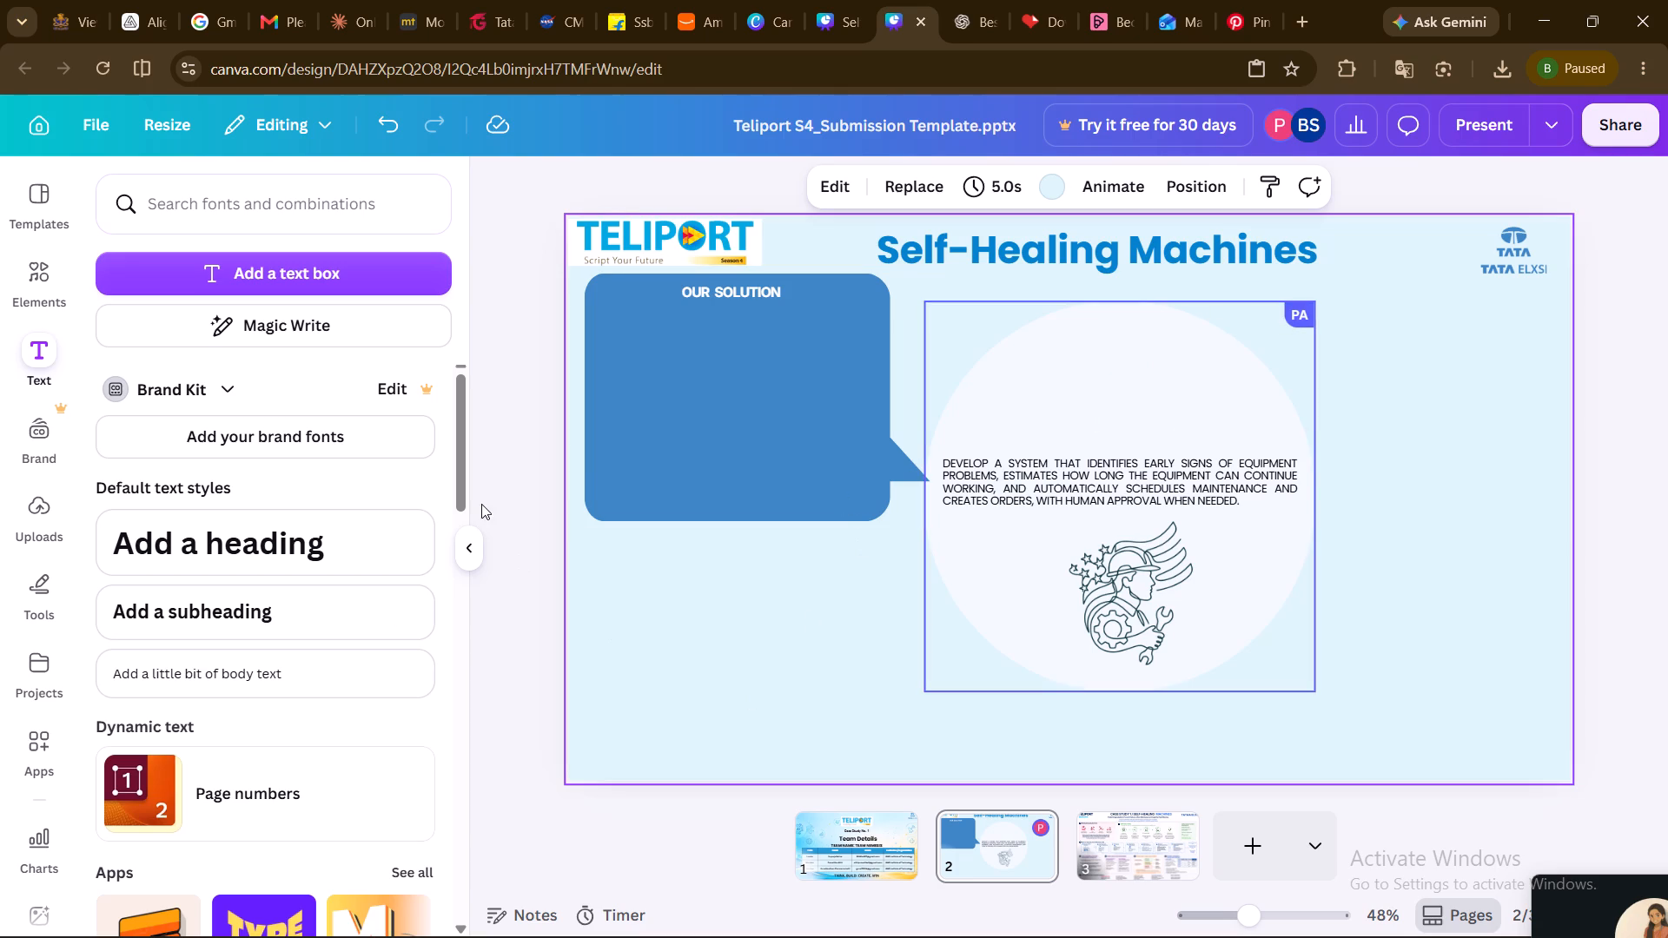
After checking page 3, add a text box reading "Problem" on page 2 and place it above the problem statement in the circle.
click(1122, 848)
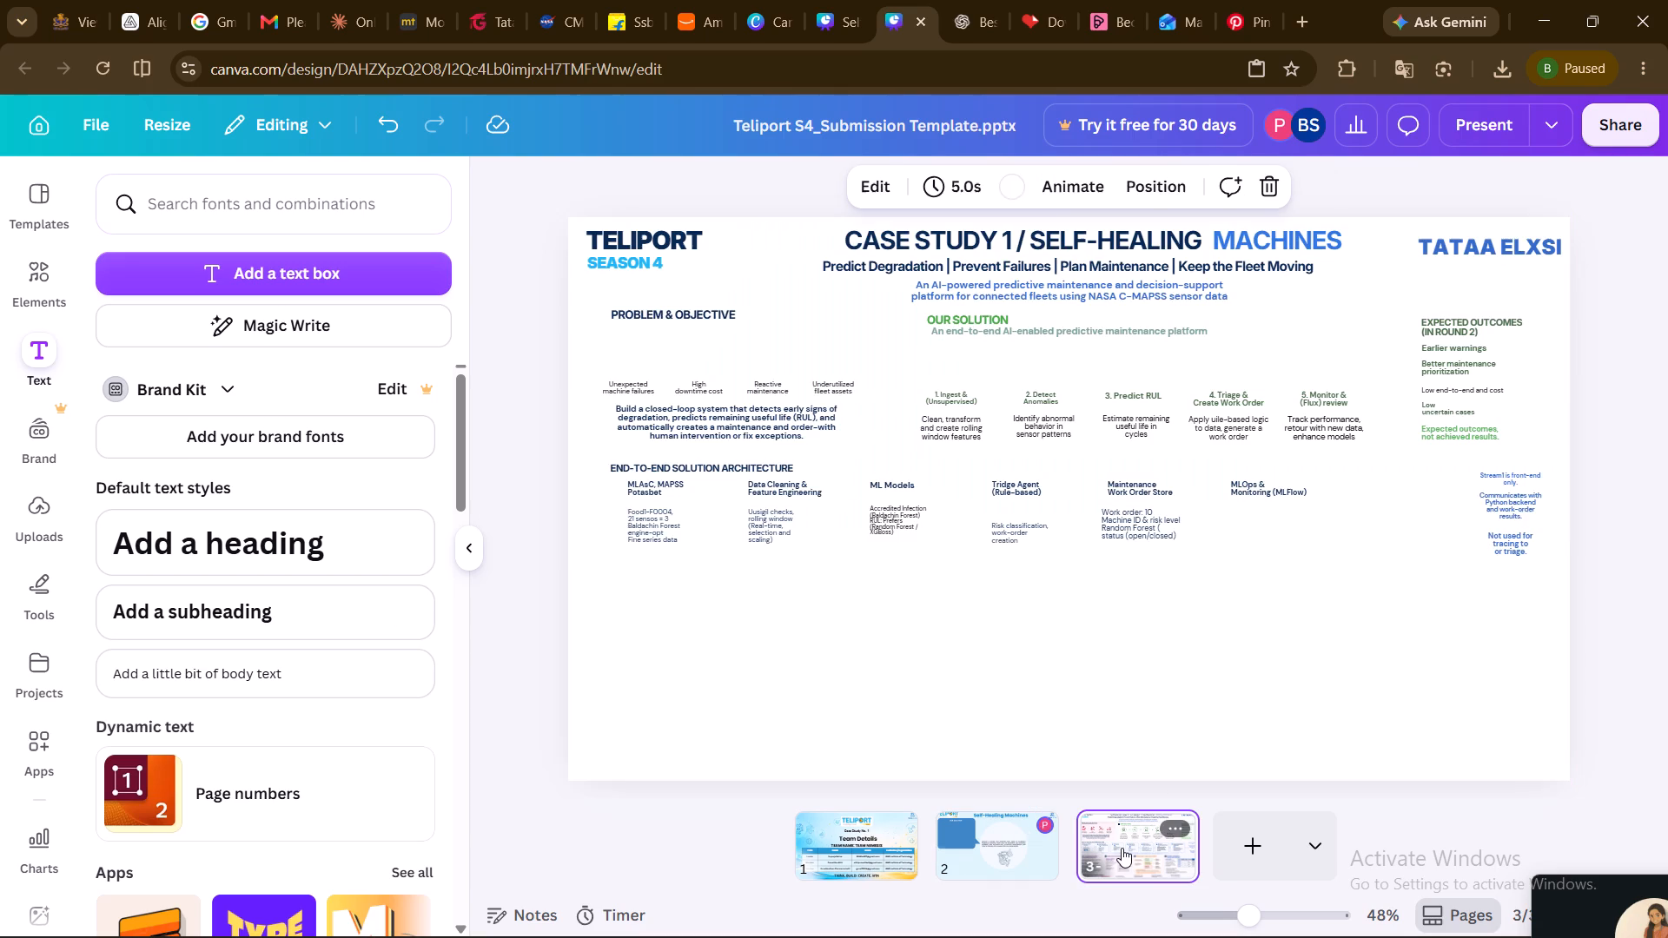
click(983, 821)
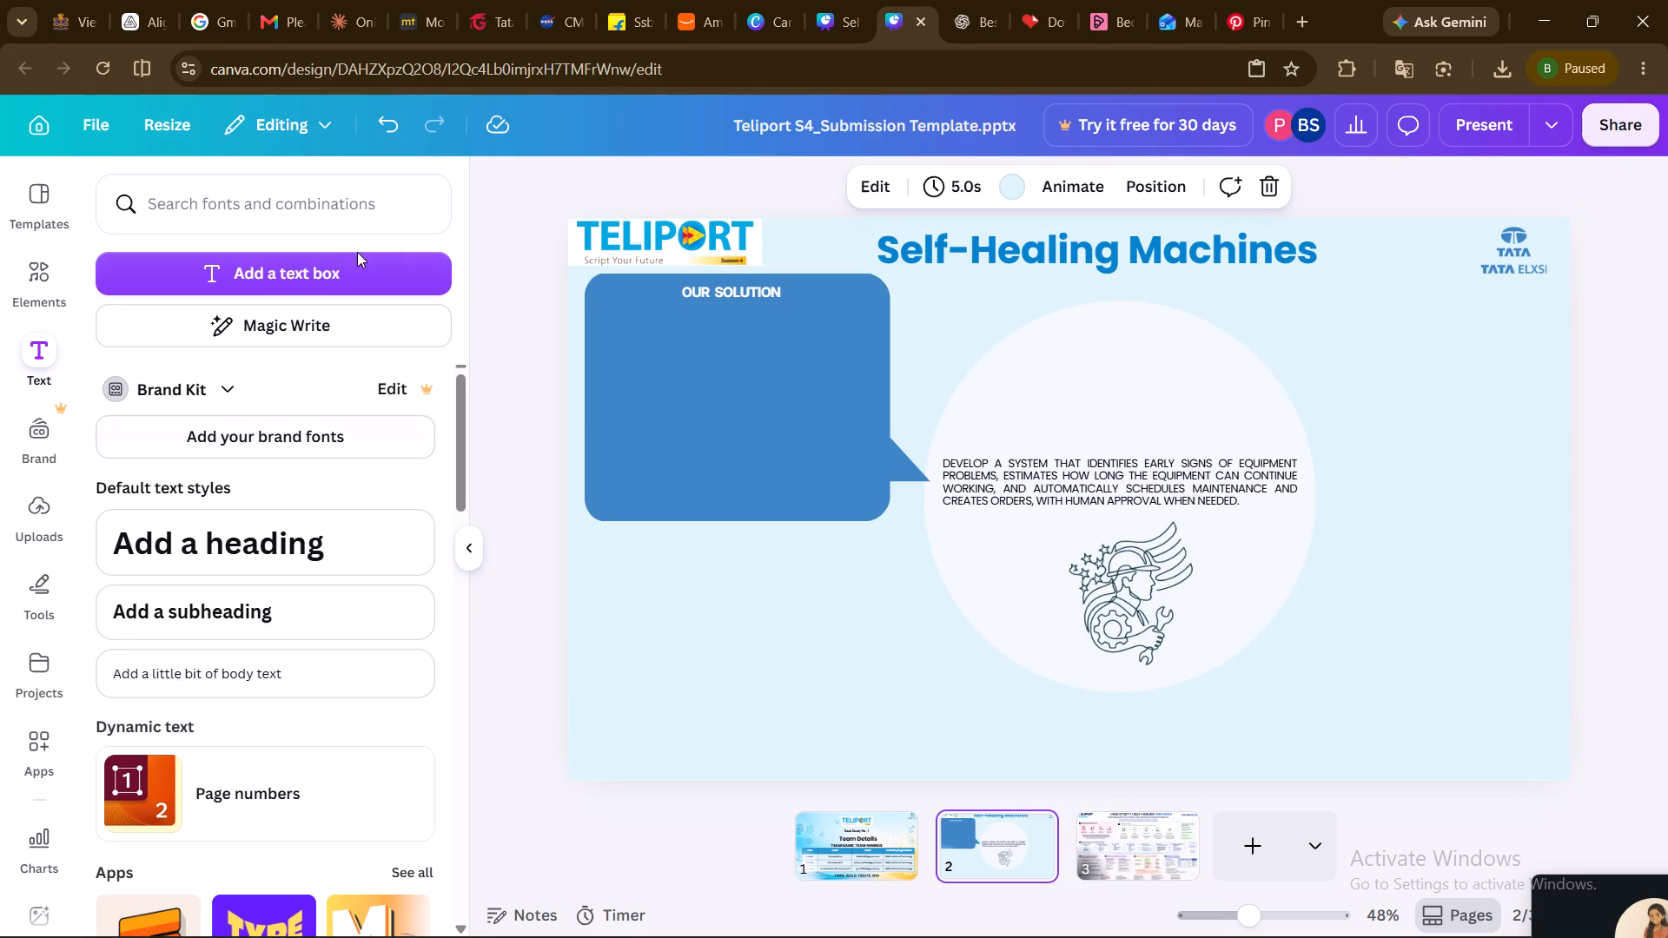
click(341, 268)
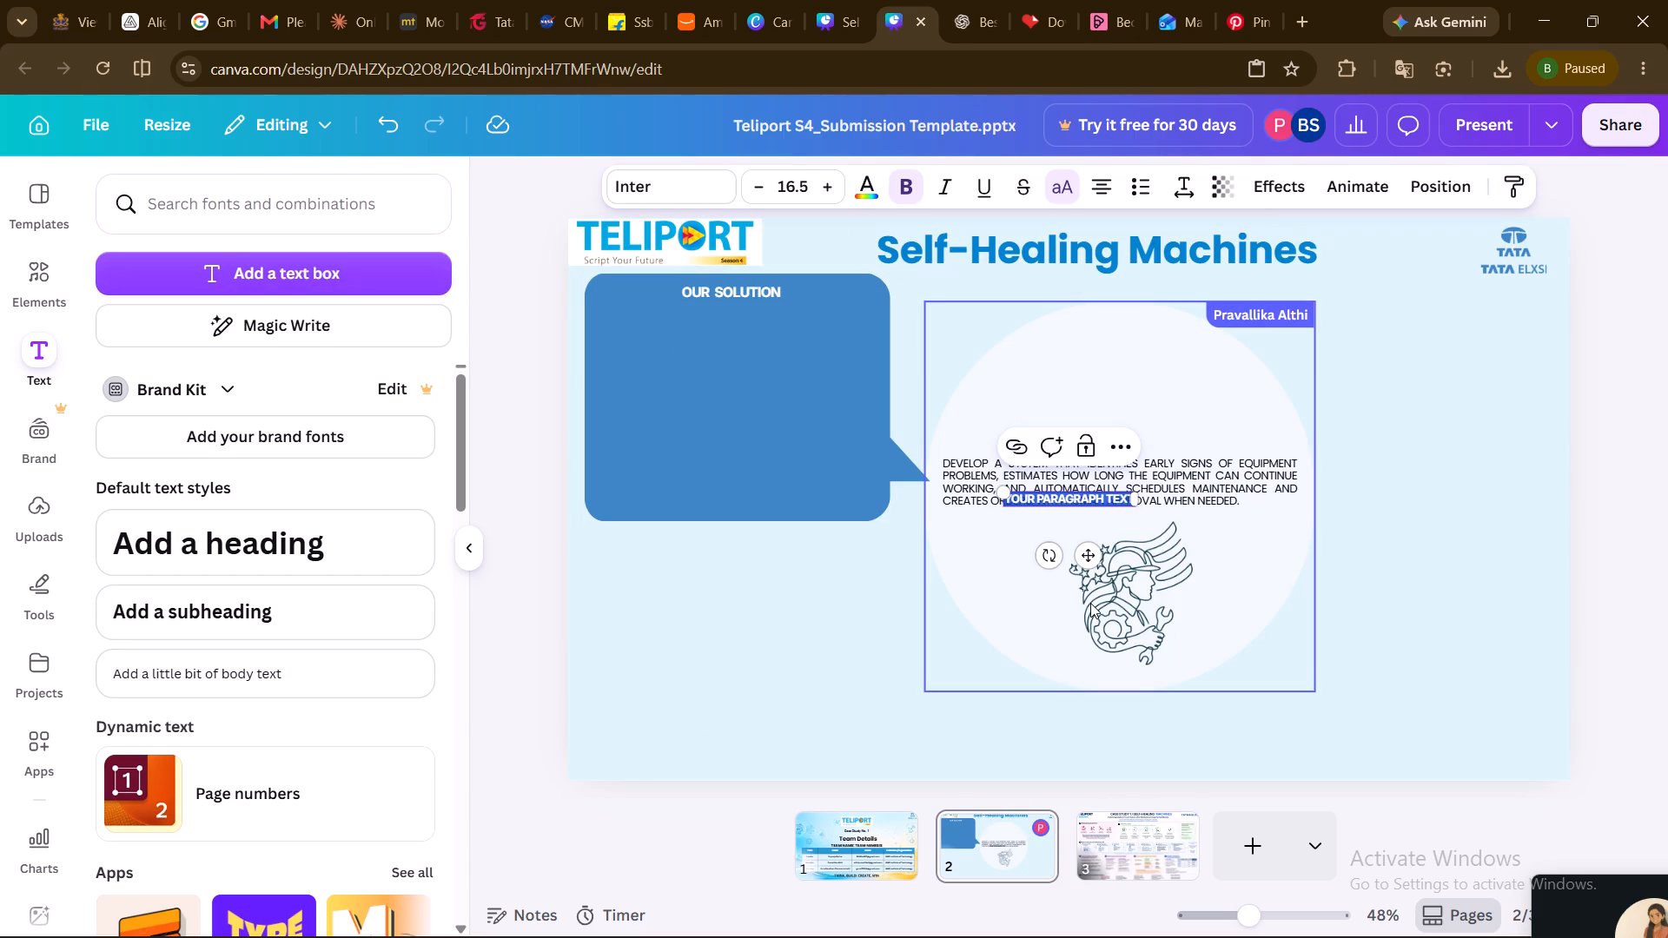
text(Problem)
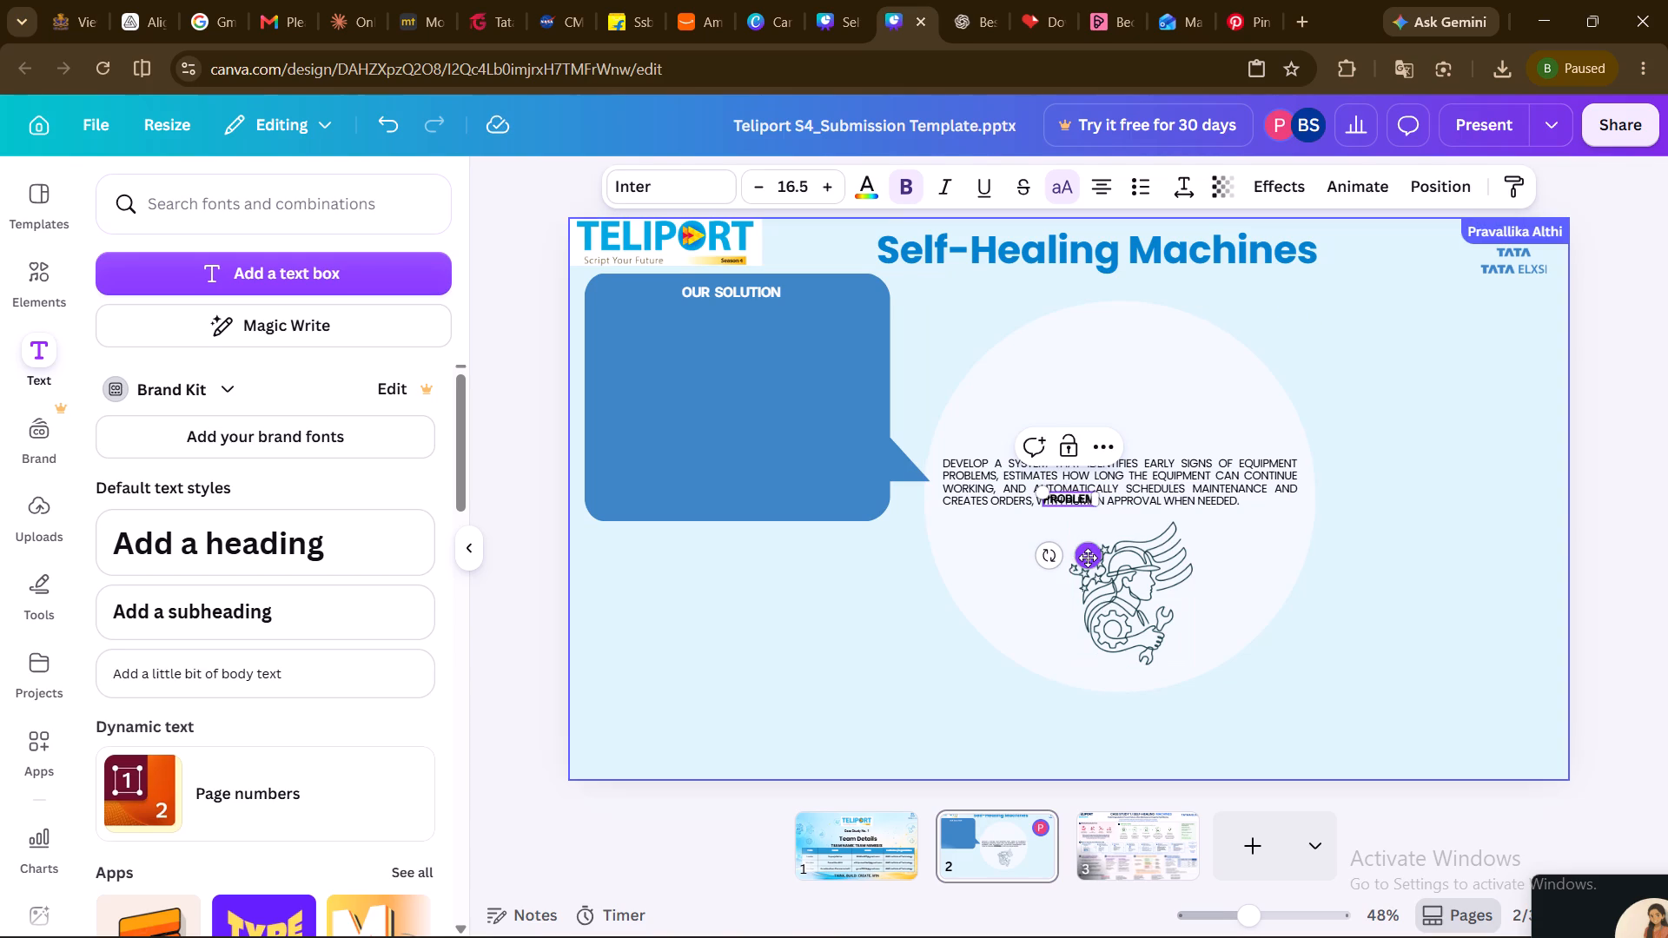
drag(1088, 558, 1080, 431)
Add a second text box directly beneath "Problem" on page 2 and fill it with "STA", consulting page 3 along the way.
click(351, 280)
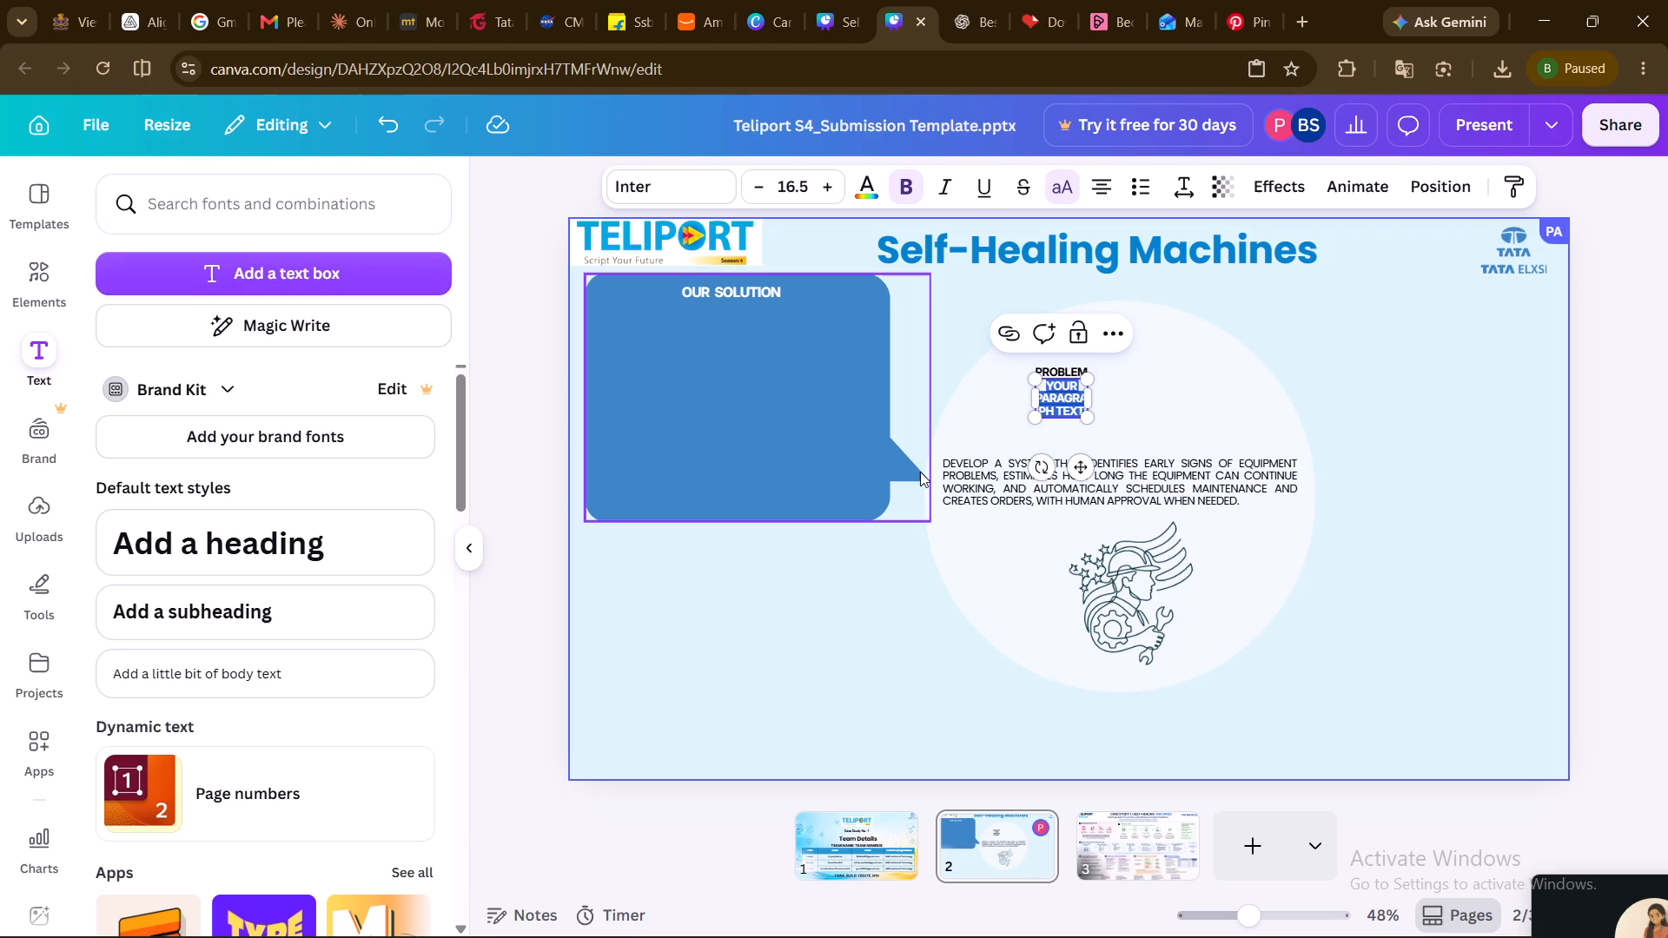
click(1134, 847)
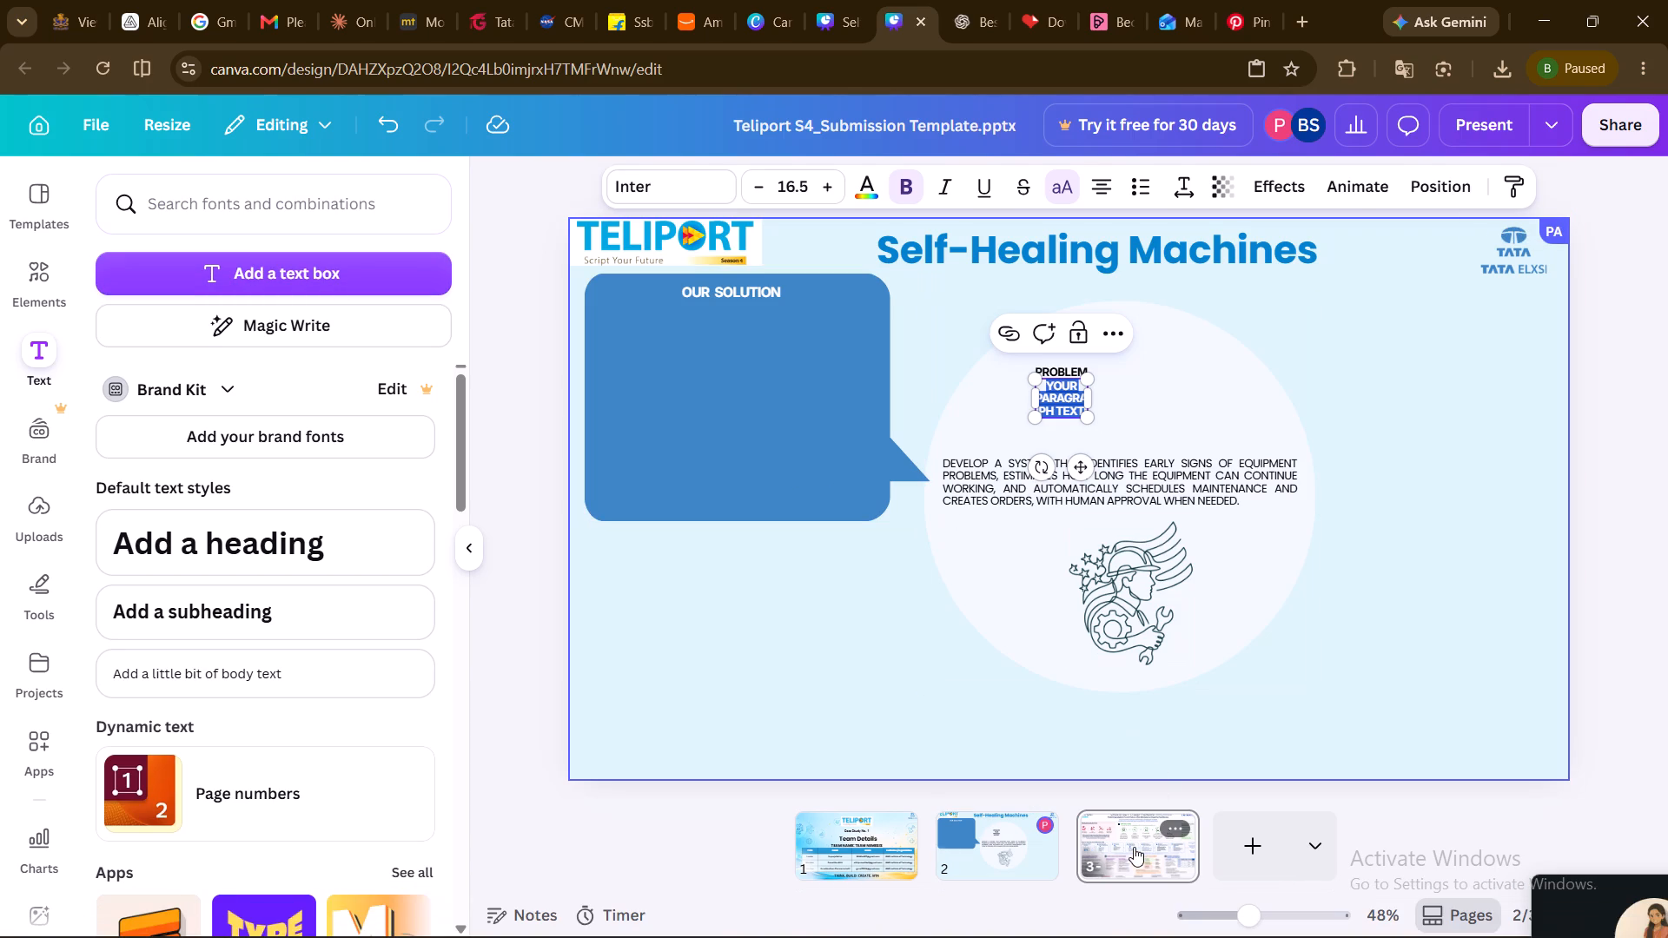
click(1016, 853)
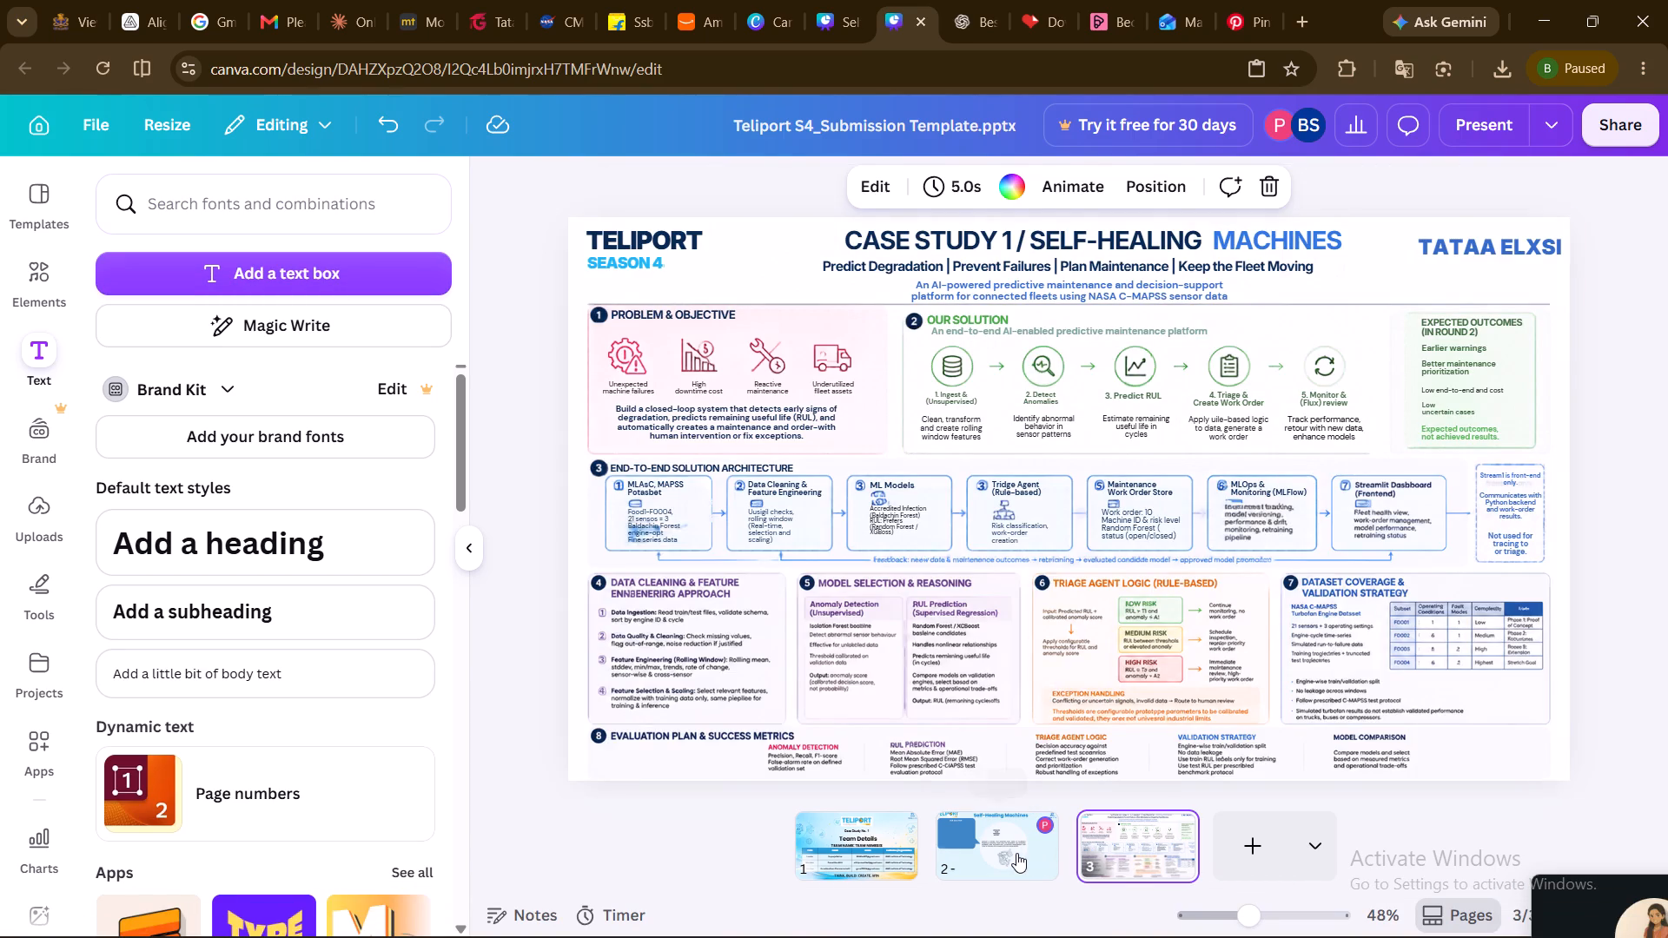
double_click(1078, 394)
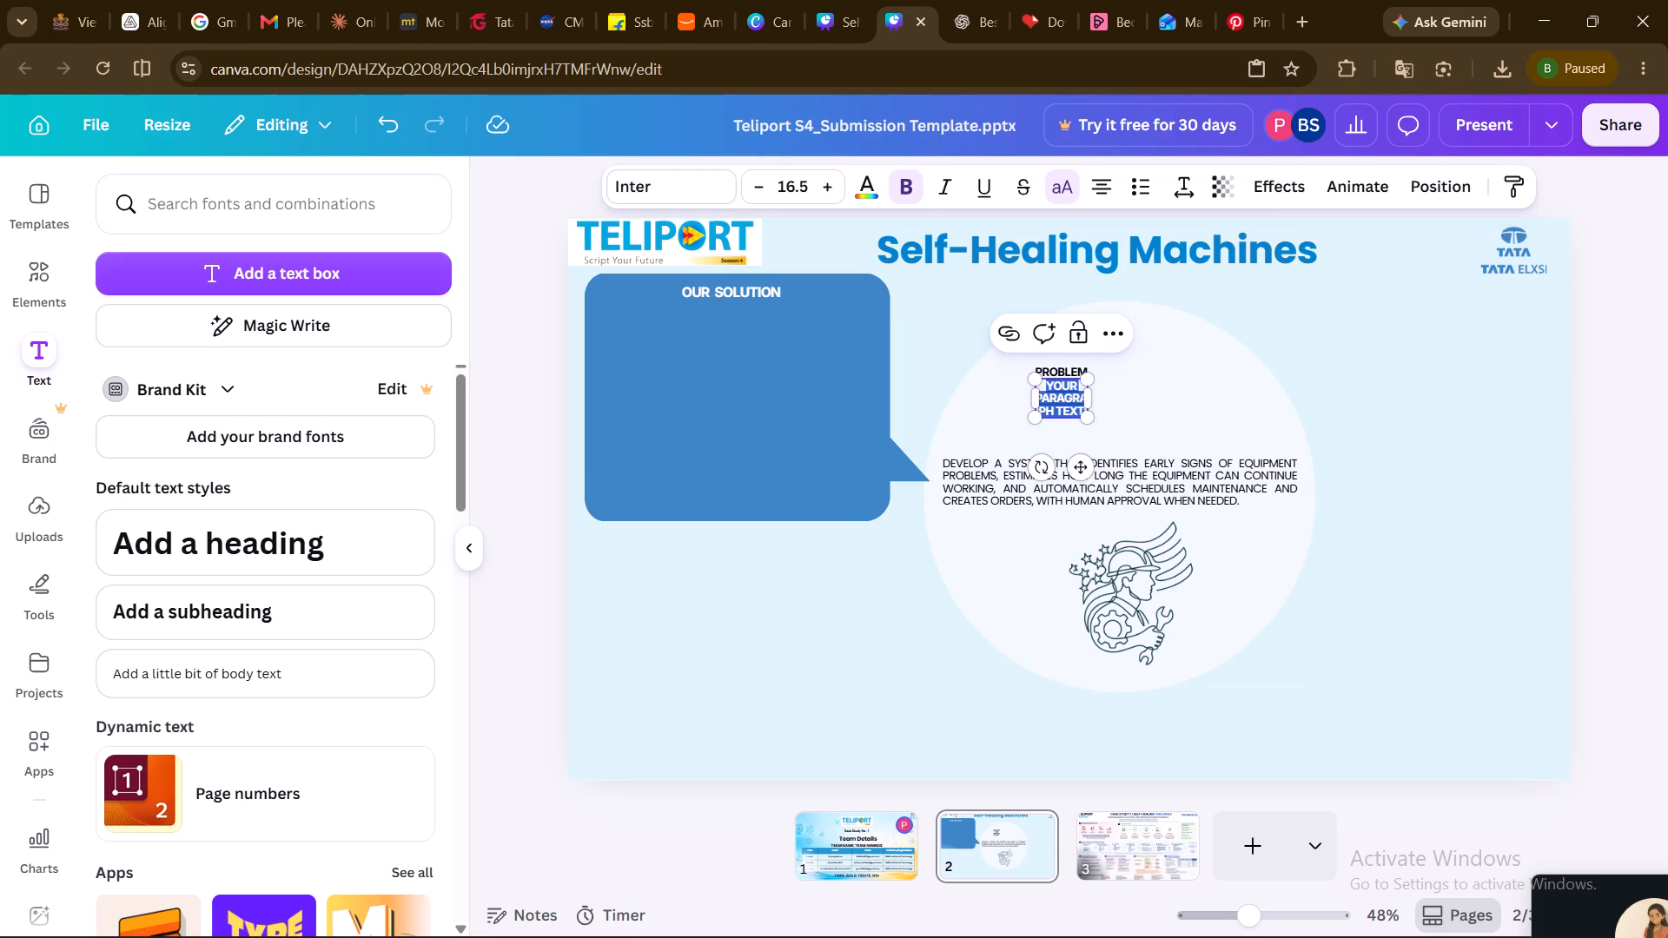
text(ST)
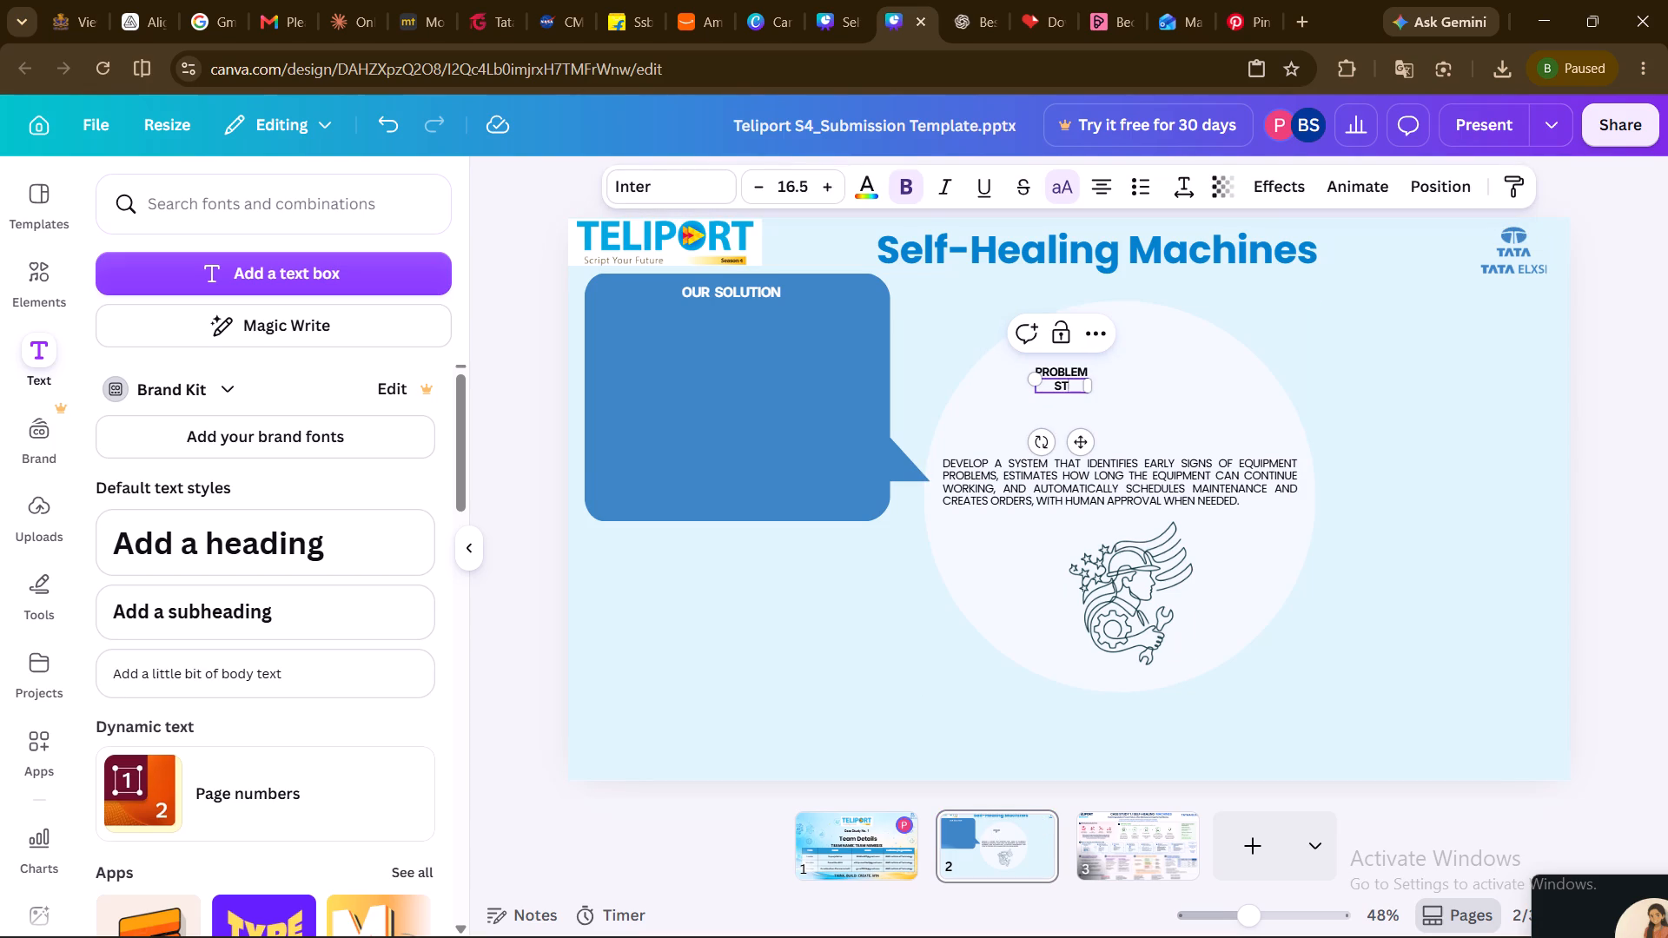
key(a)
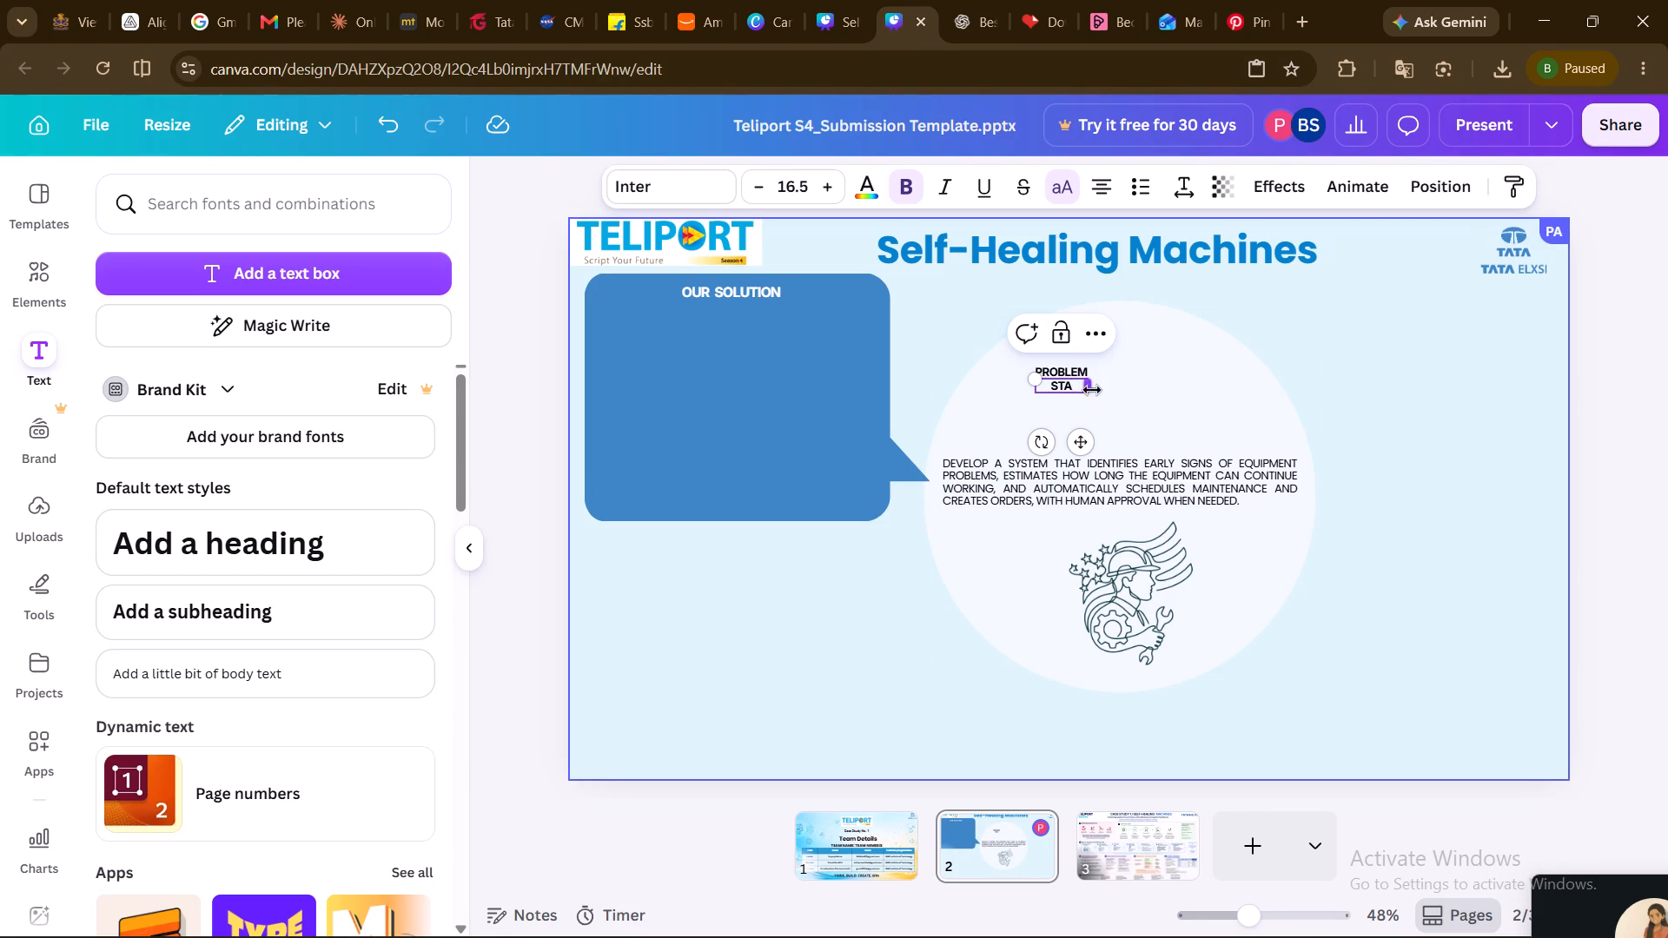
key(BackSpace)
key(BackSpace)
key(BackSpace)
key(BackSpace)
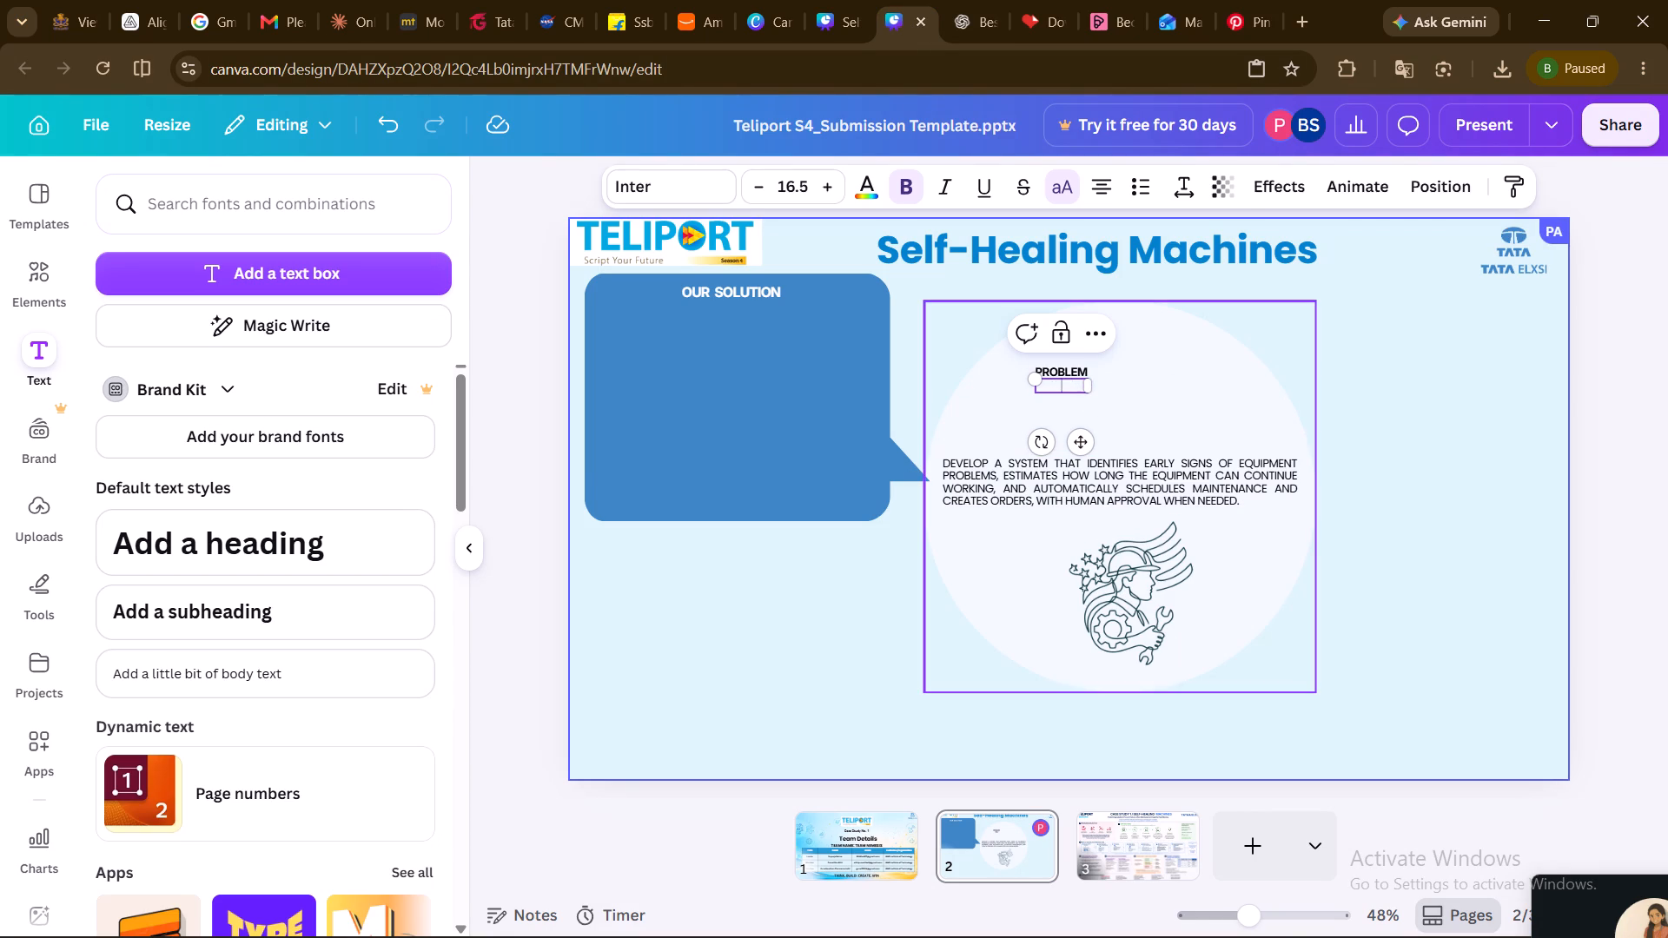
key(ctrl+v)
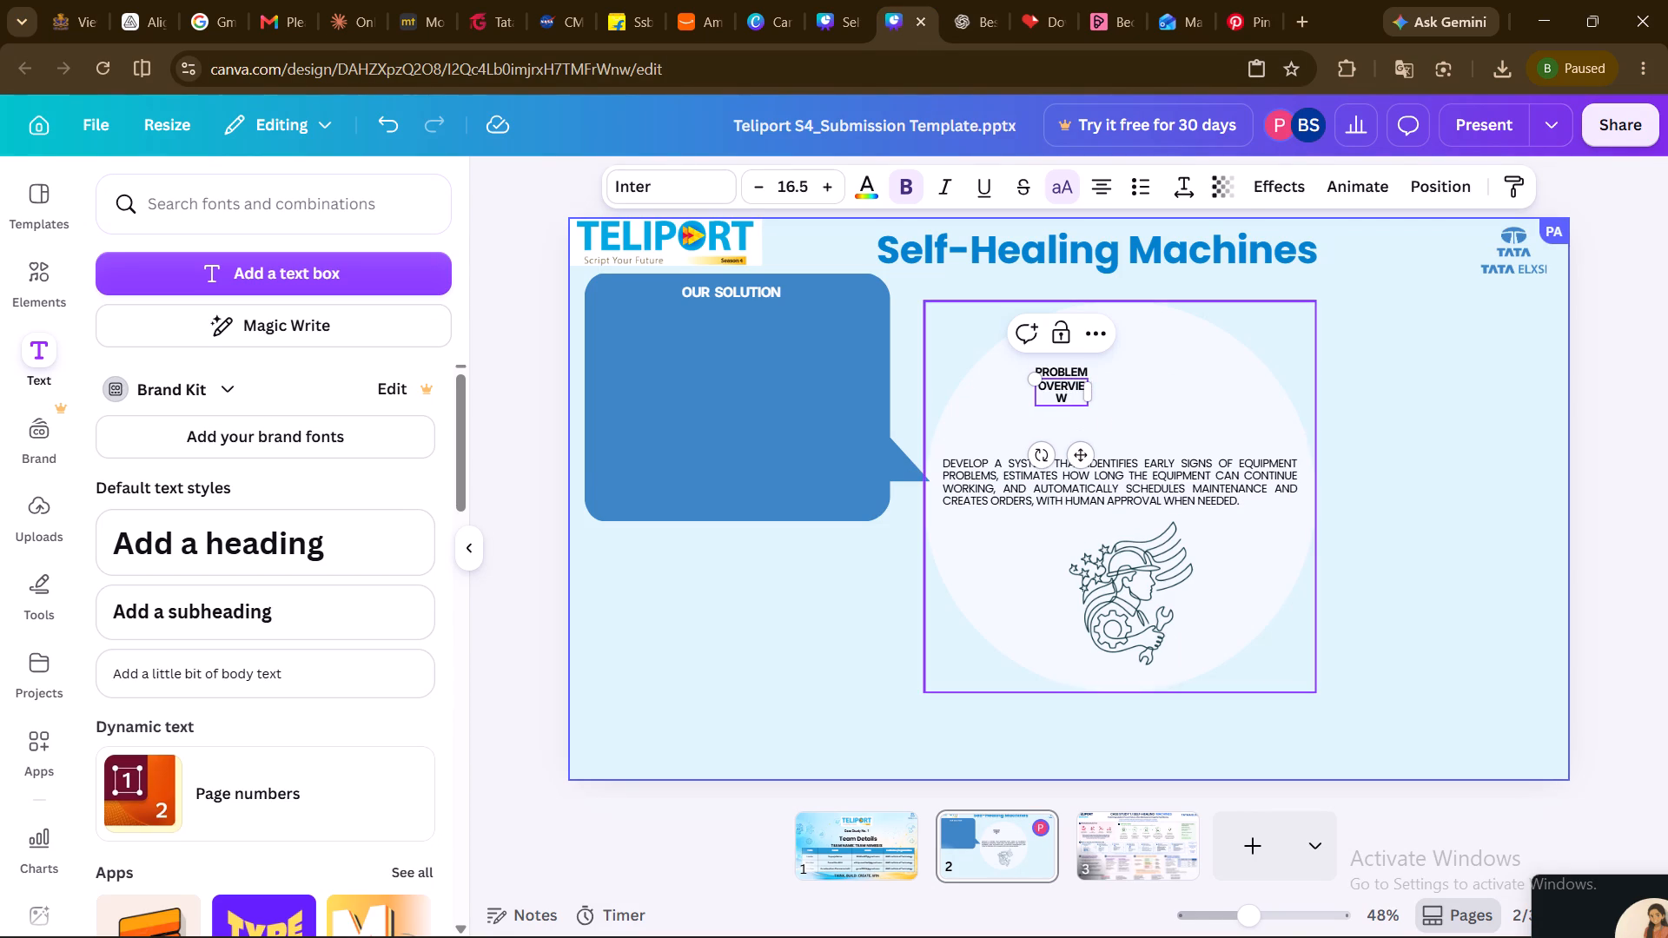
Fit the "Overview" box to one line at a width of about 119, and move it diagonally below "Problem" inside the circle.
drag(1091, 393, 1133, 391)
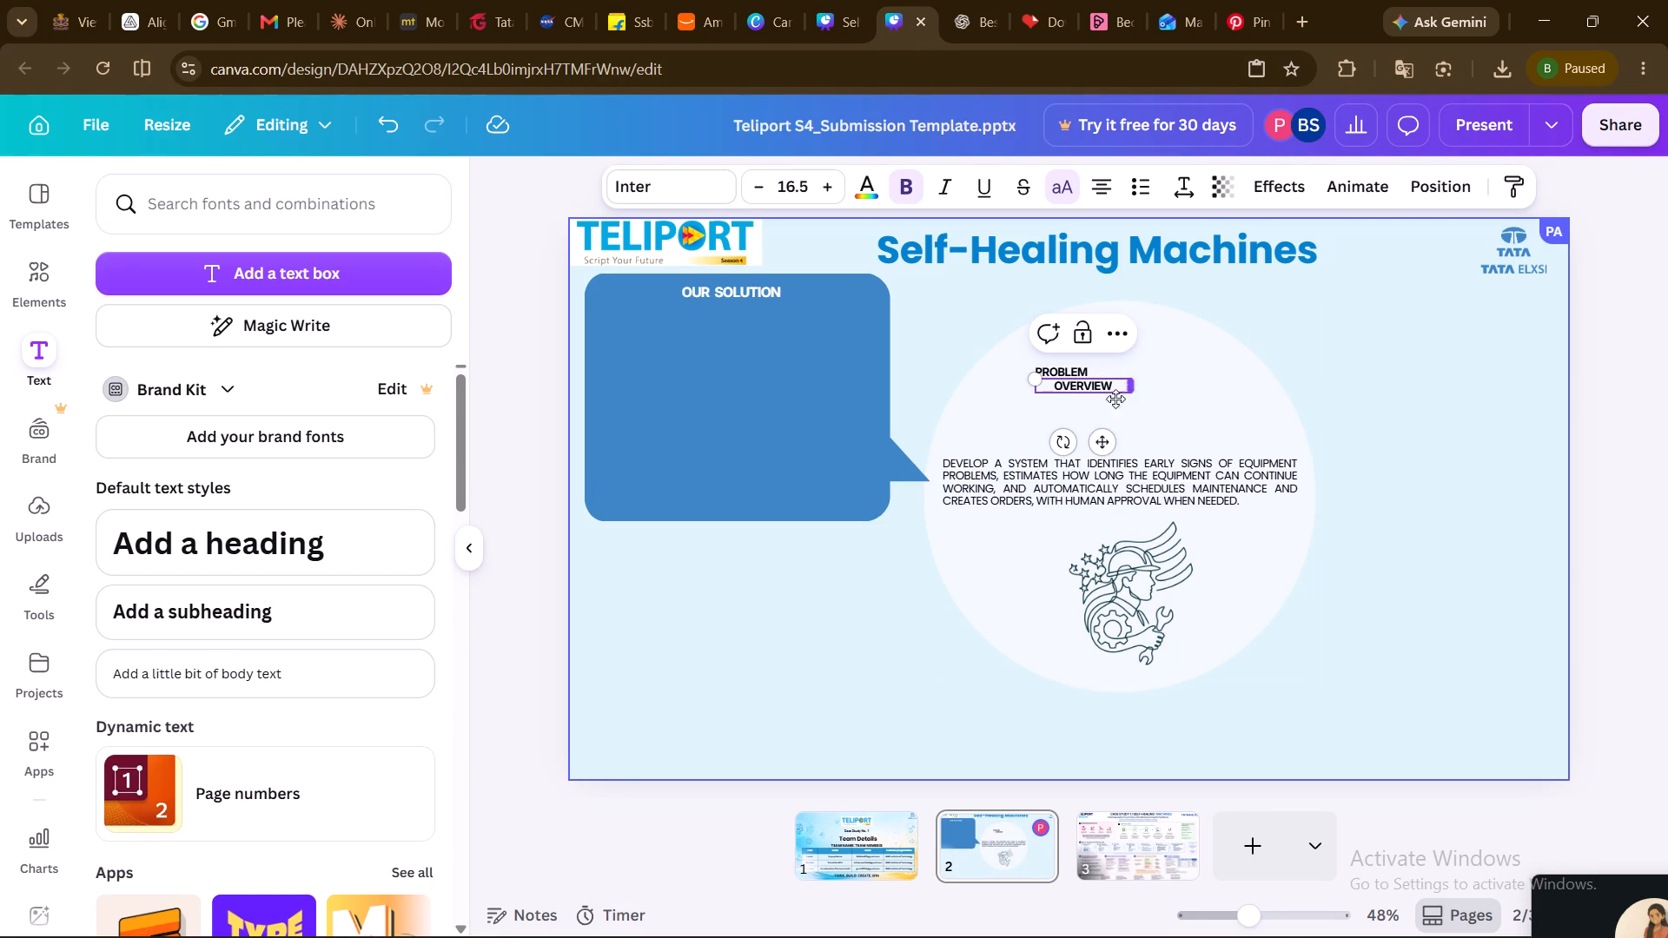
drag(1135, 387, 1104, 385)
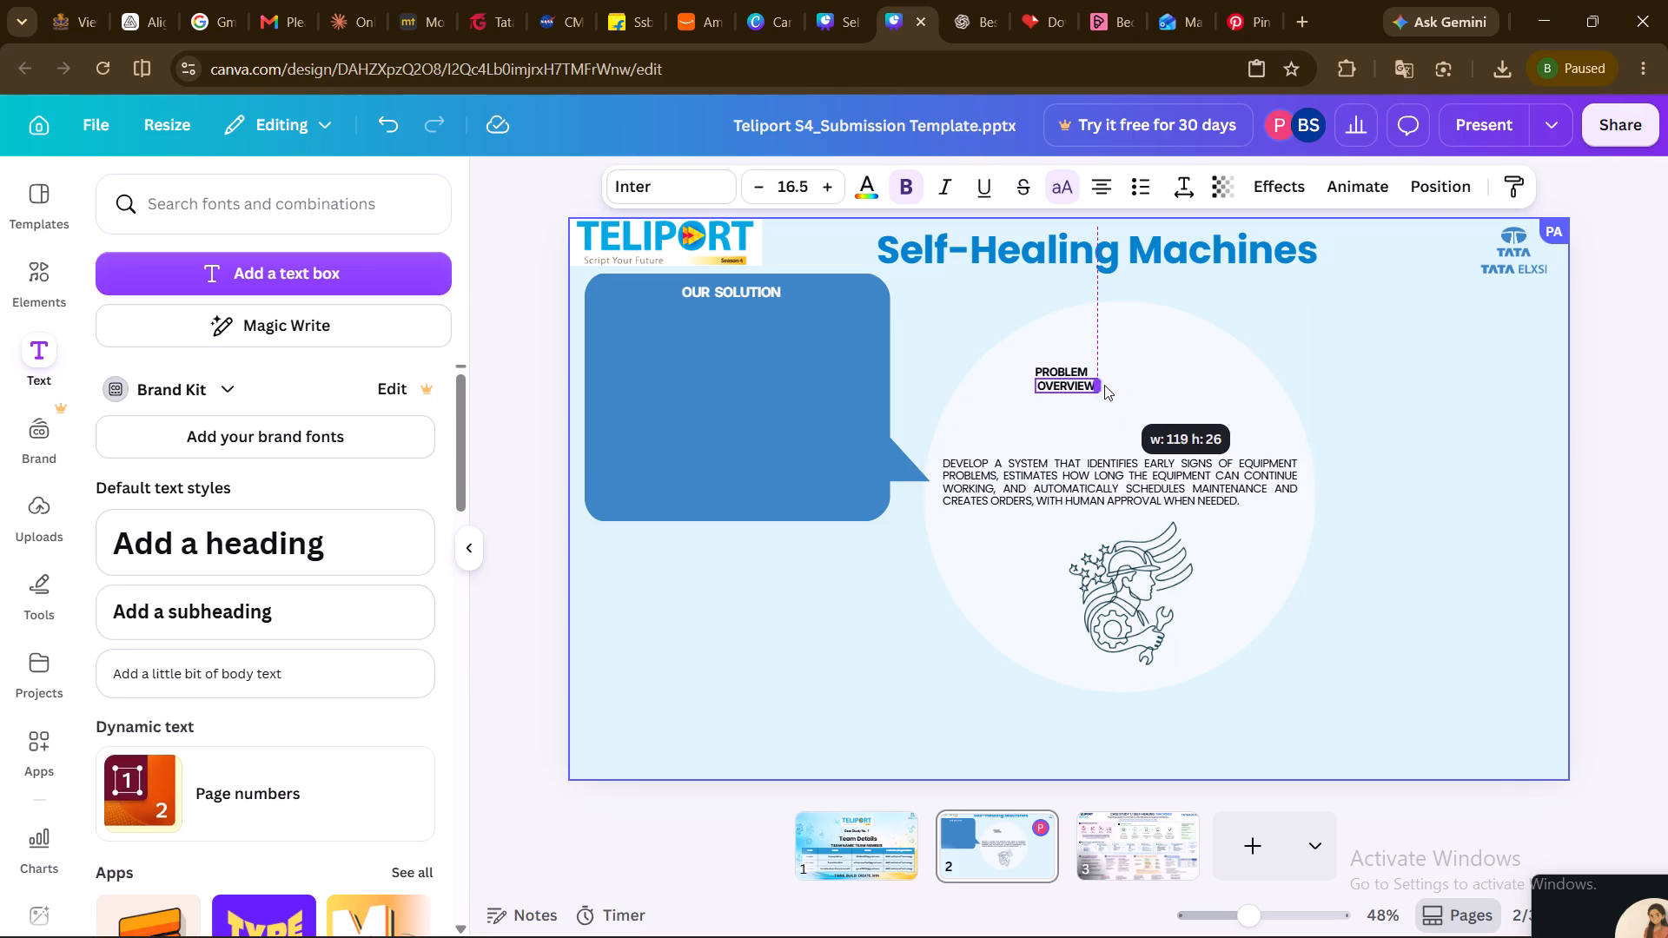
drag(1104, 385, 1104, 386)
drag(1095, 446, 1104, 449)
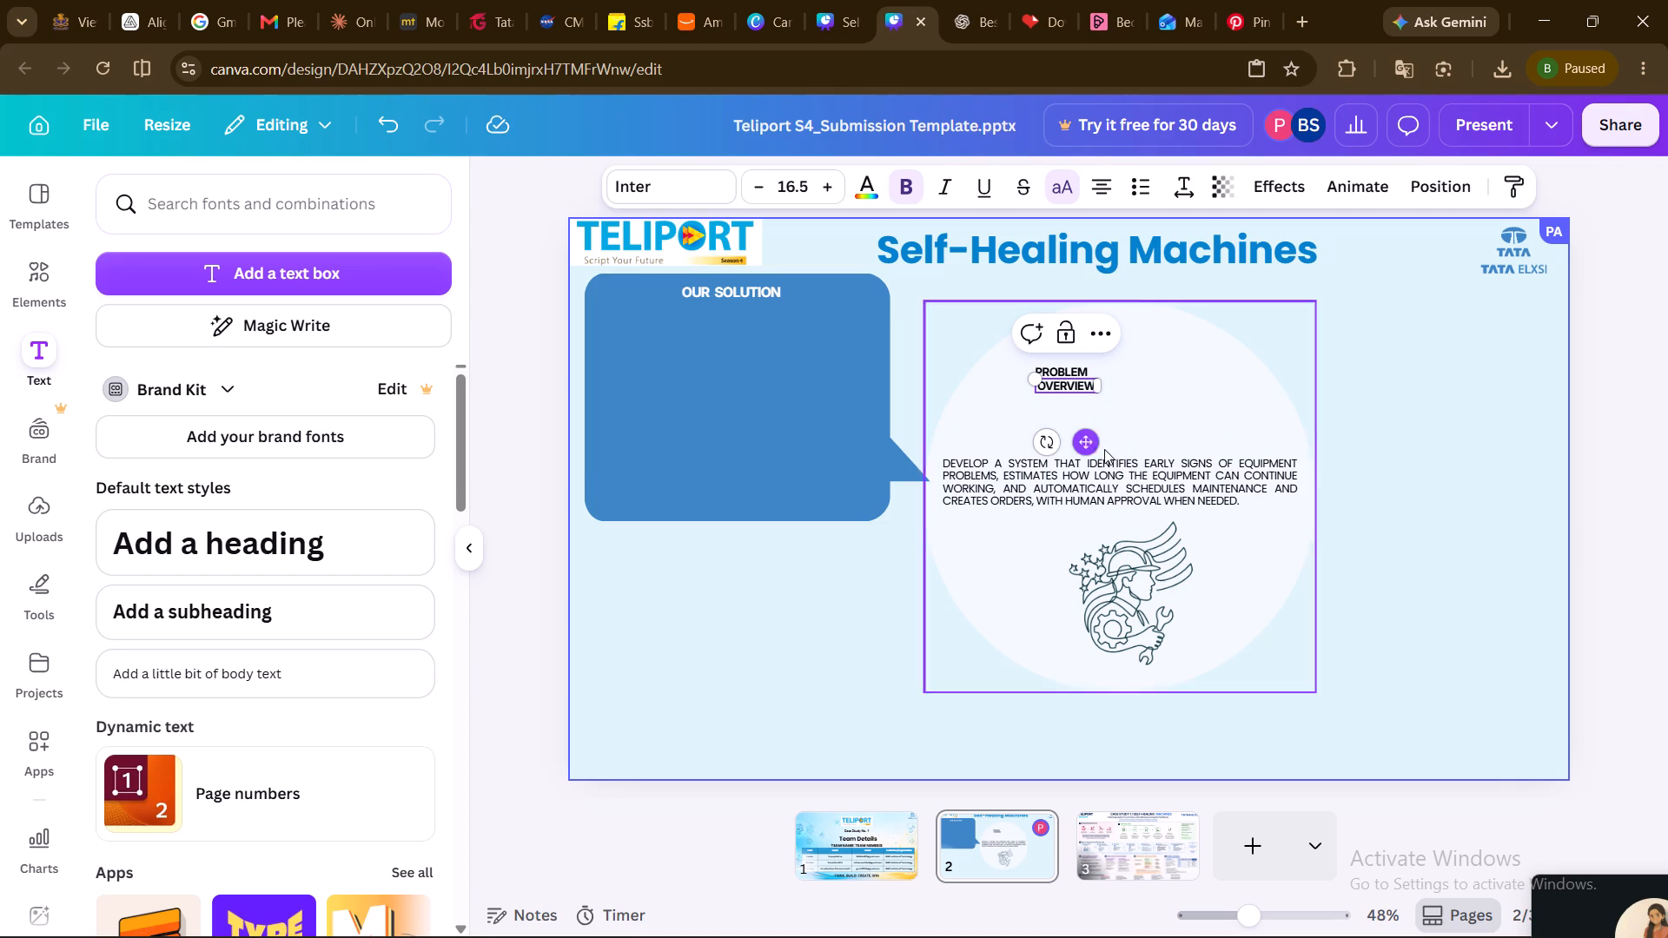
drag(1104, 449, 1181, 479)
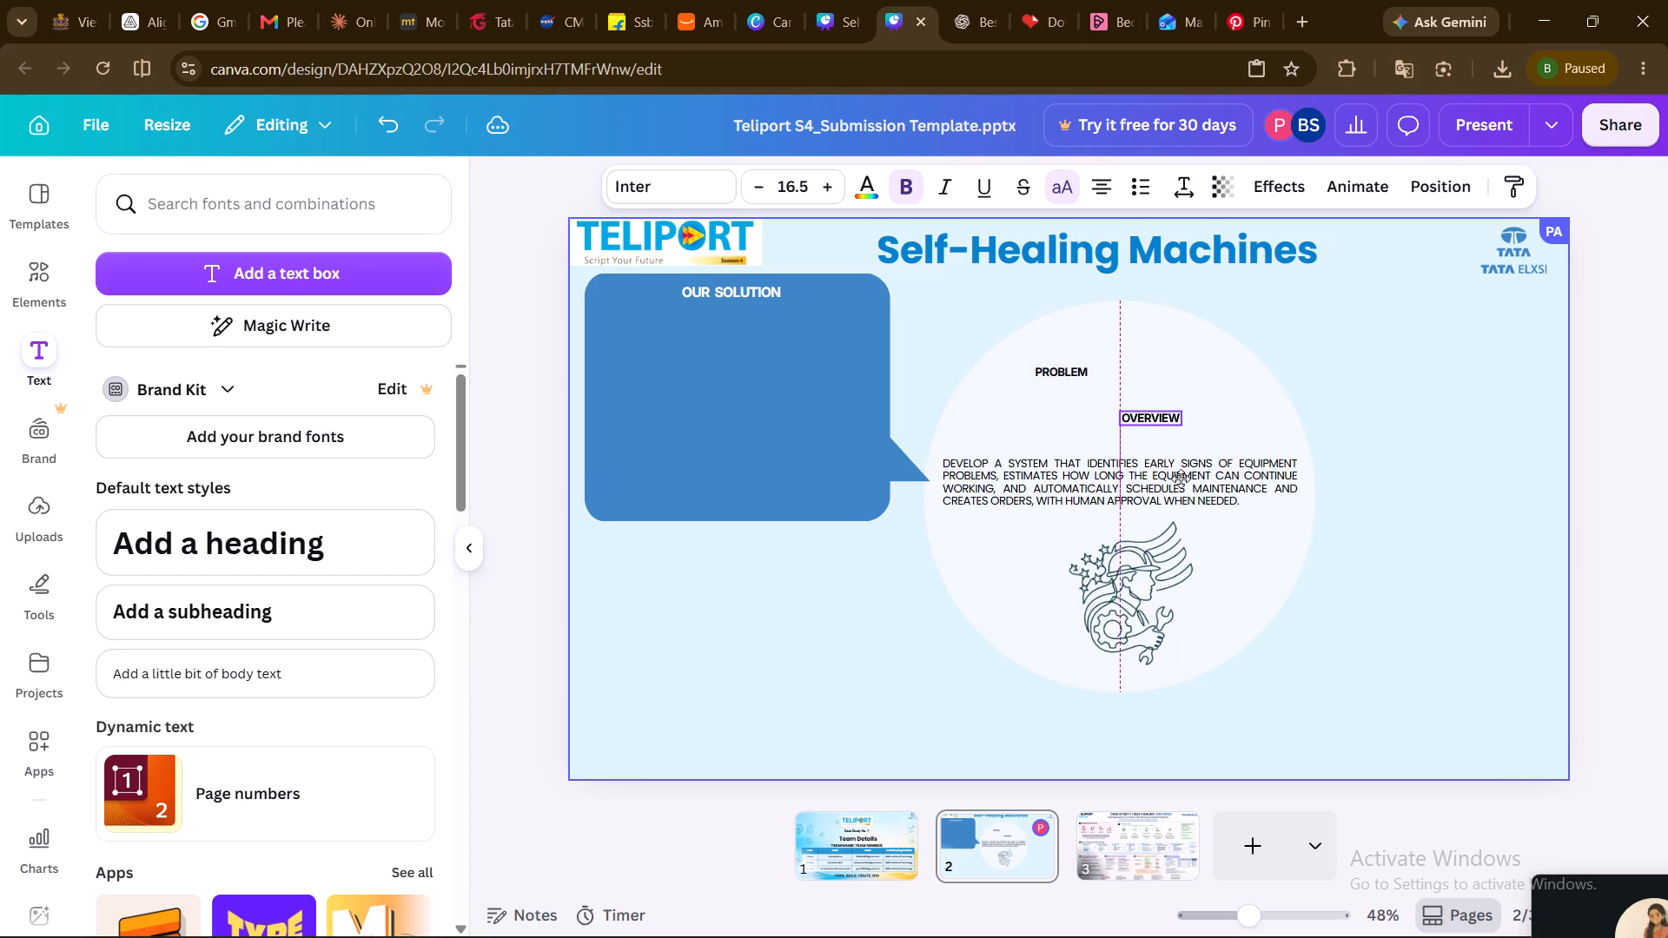
Enlarge the "Problem" heading in the circle to font size 41.5.
click(1054, 372)
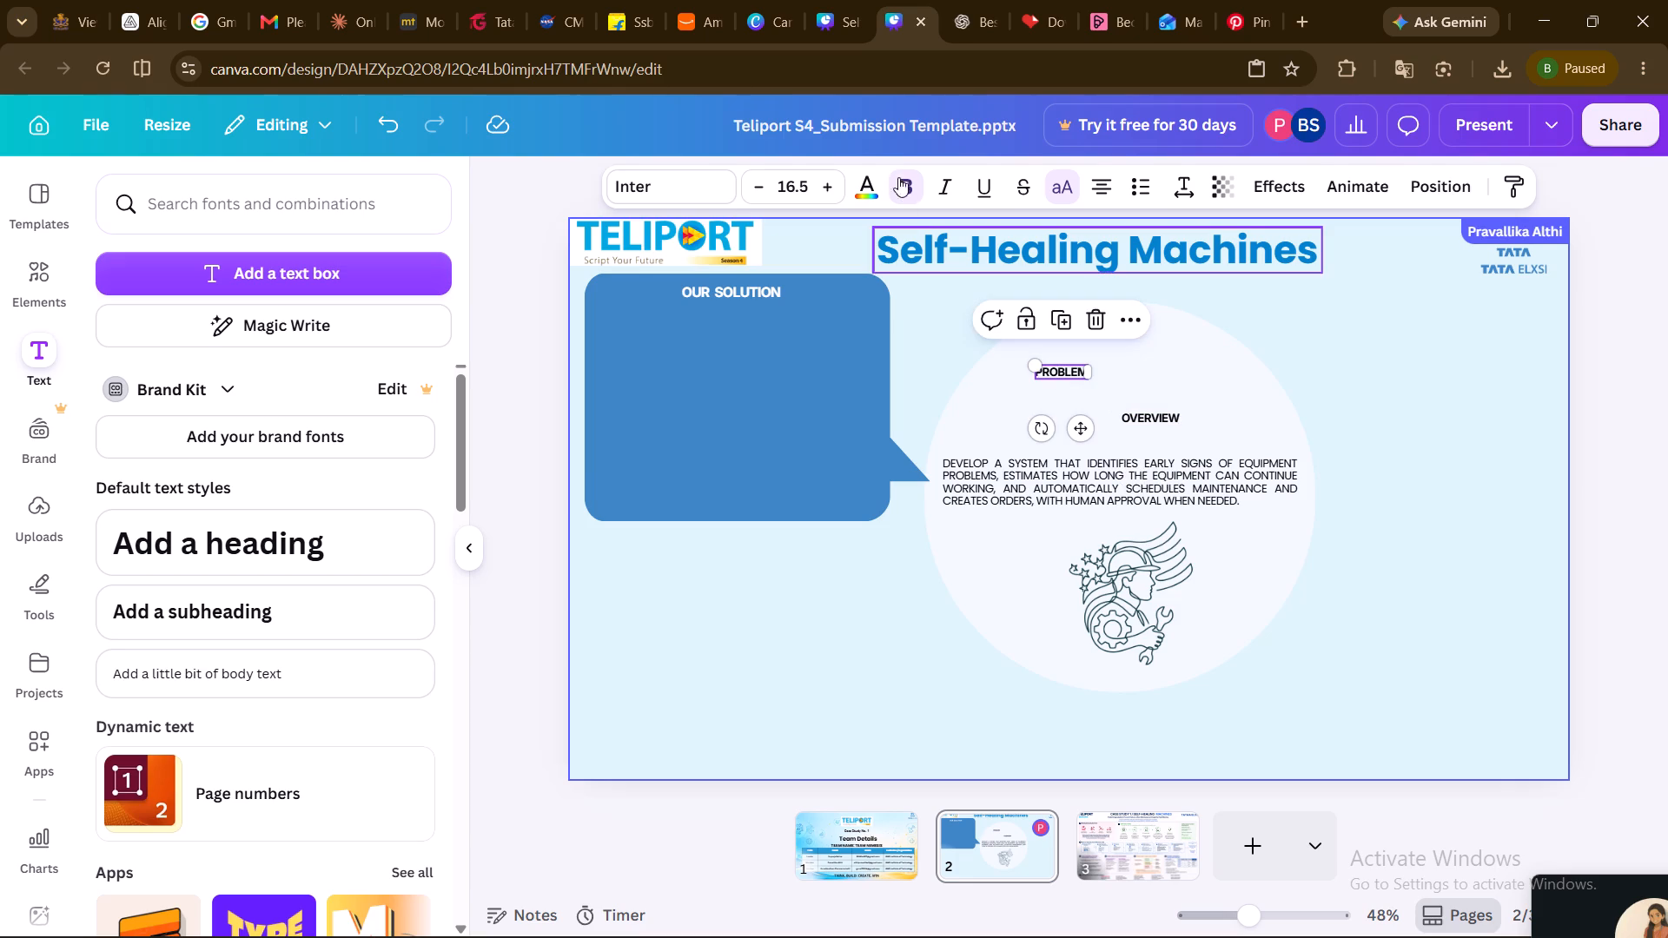
triple_click(834, 195)
triple_click(834, 195)
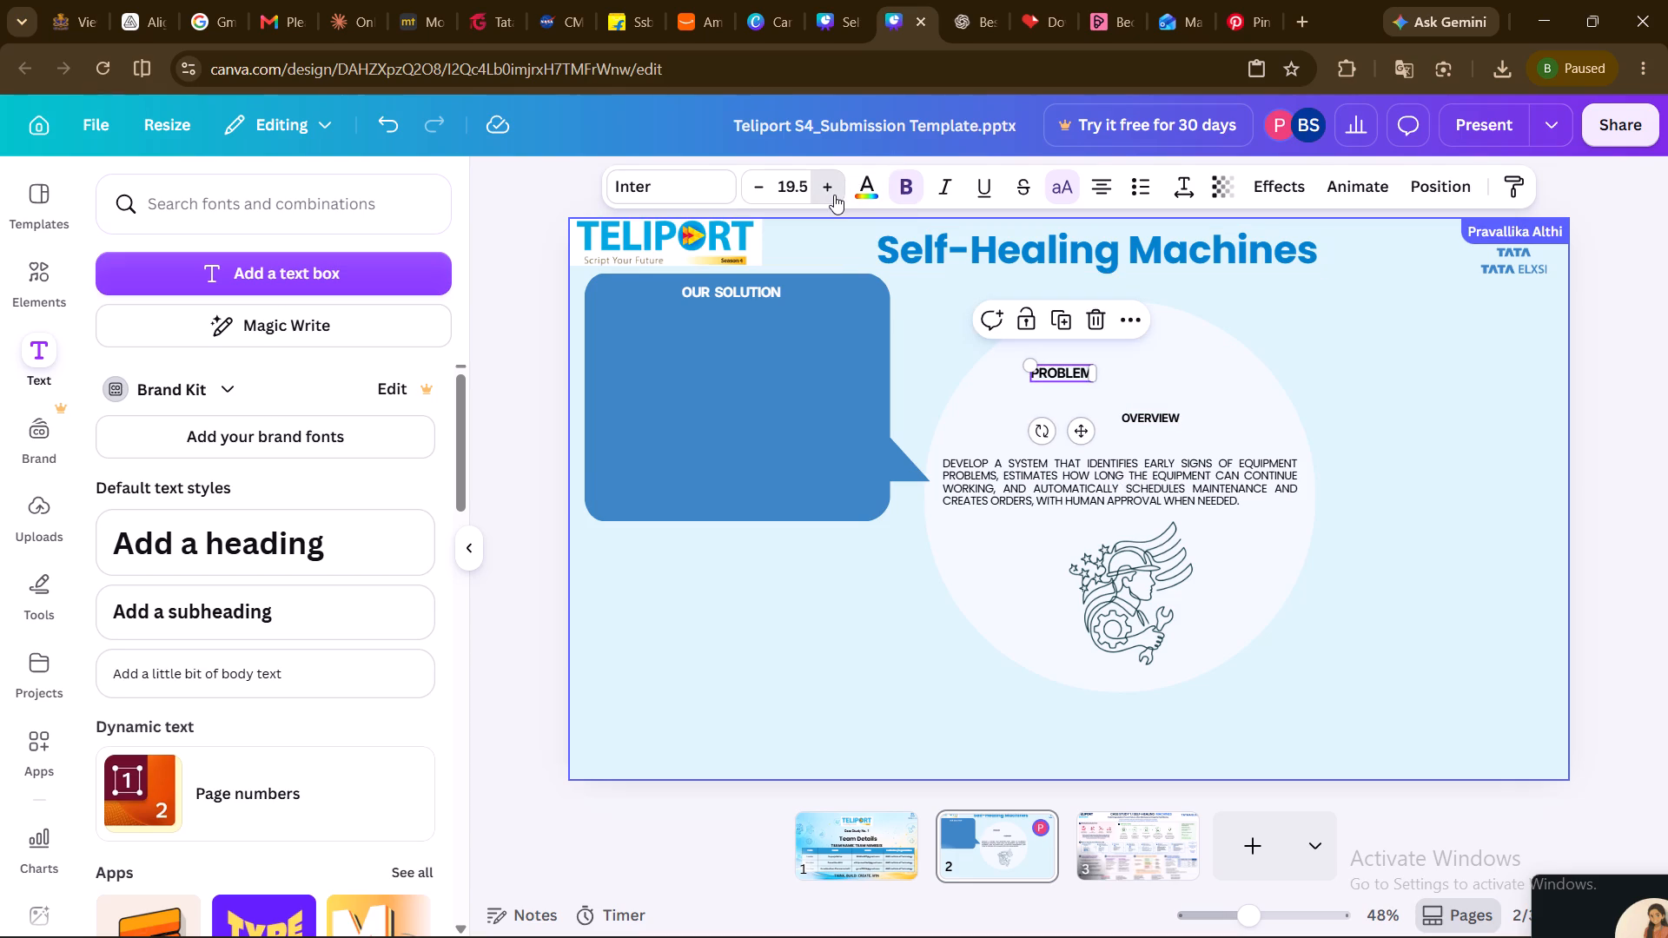
triple_click(834, 195)
triple_click(834, 195)
triple_click(834, 195)
triple_click(834, 195)
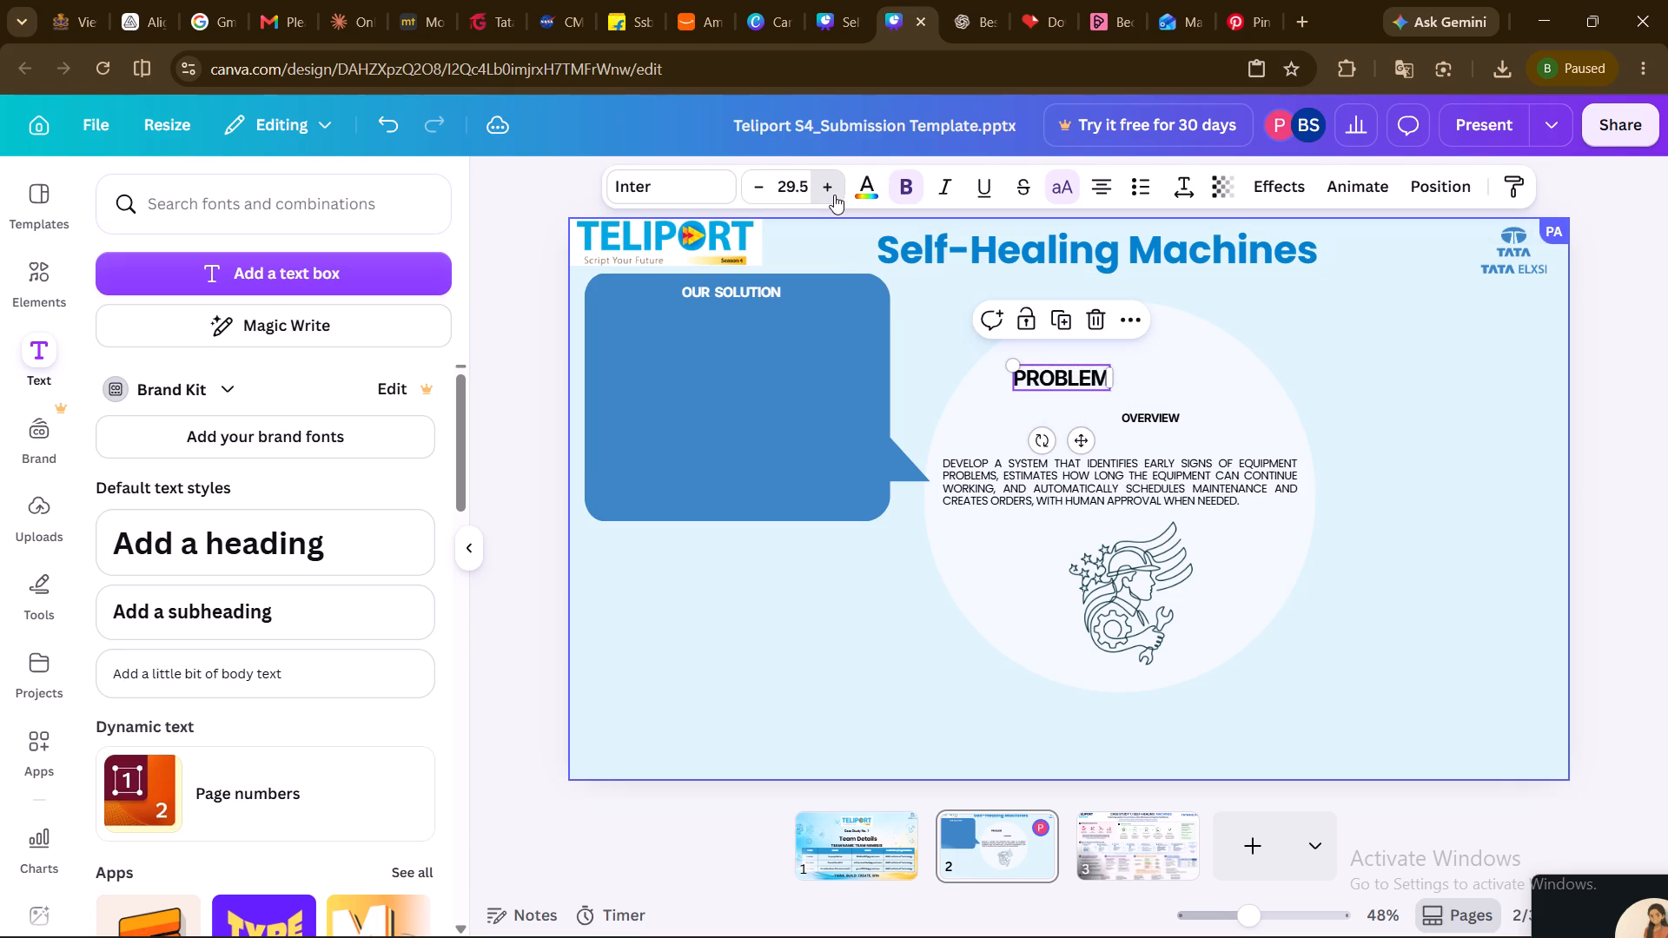
triple_click(834, 195)
triple_click(834, 195)
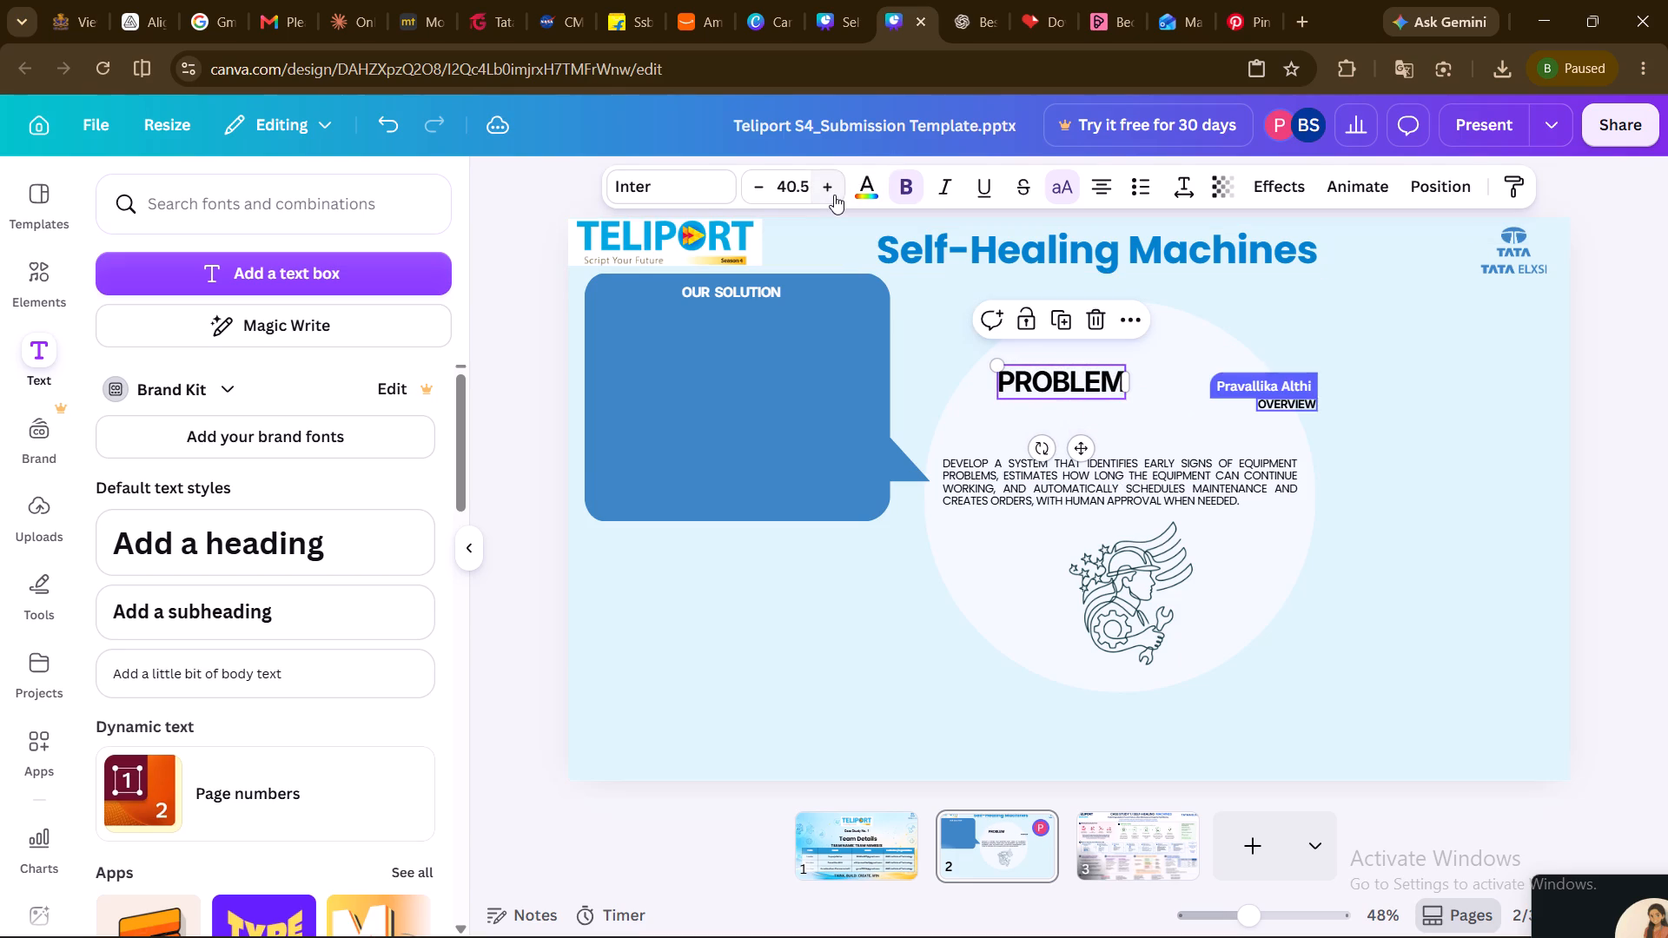
click(834, 195)
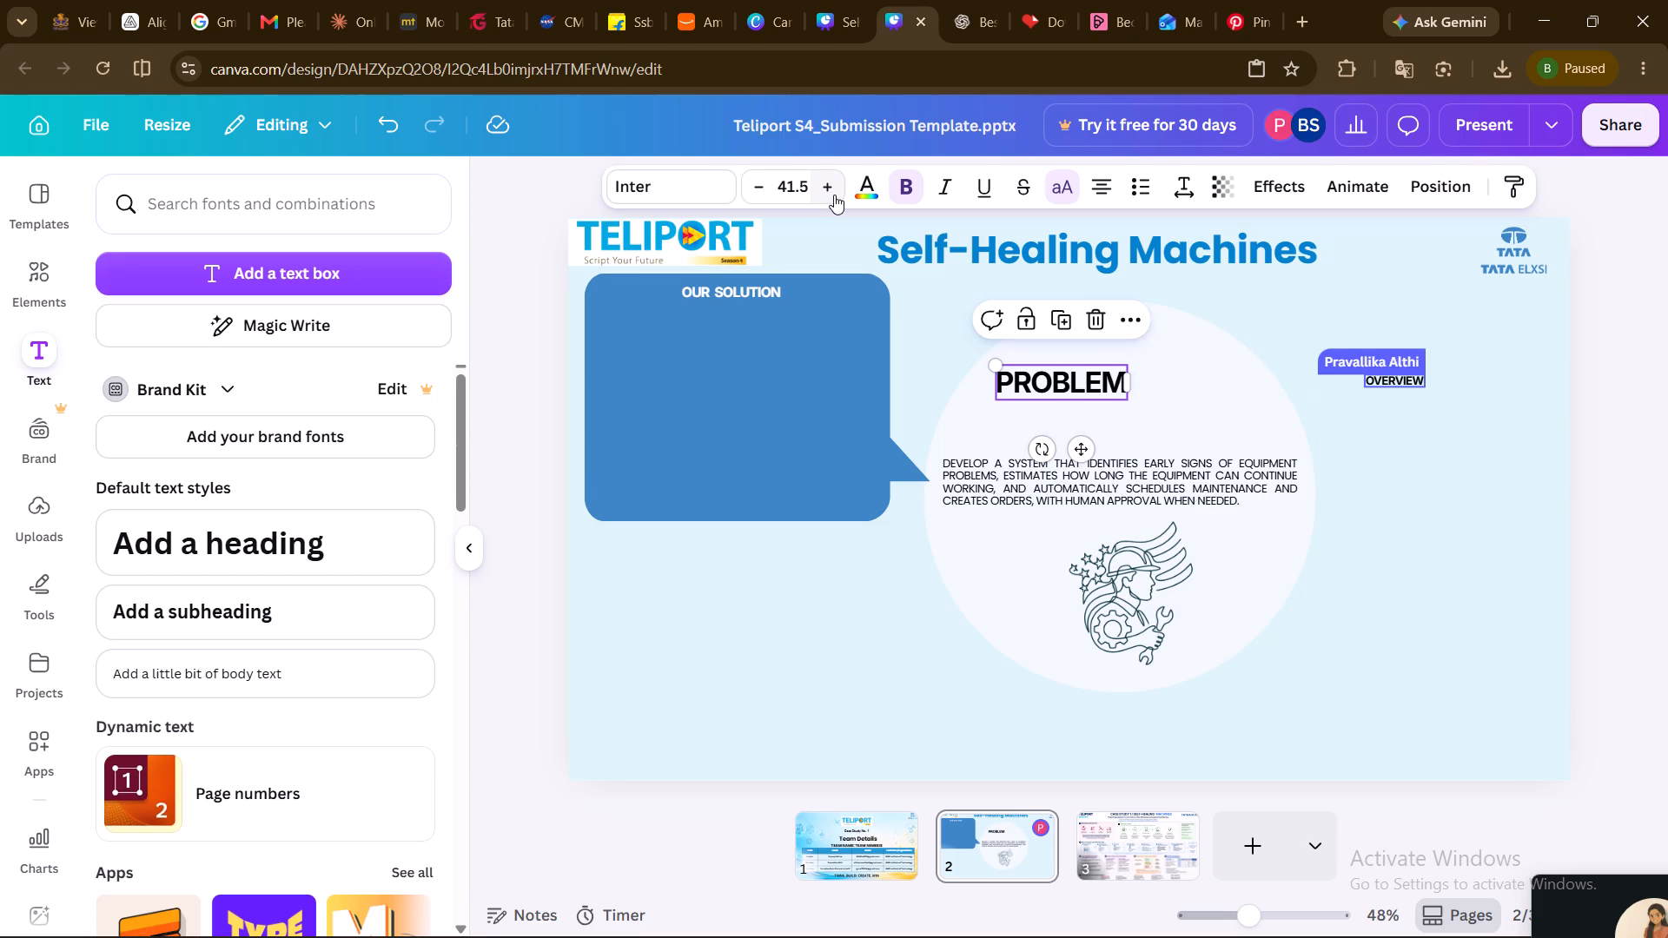
Set the "Overview" text to font size 41.5, matching the "Problem" heading.
click(1397, 380)
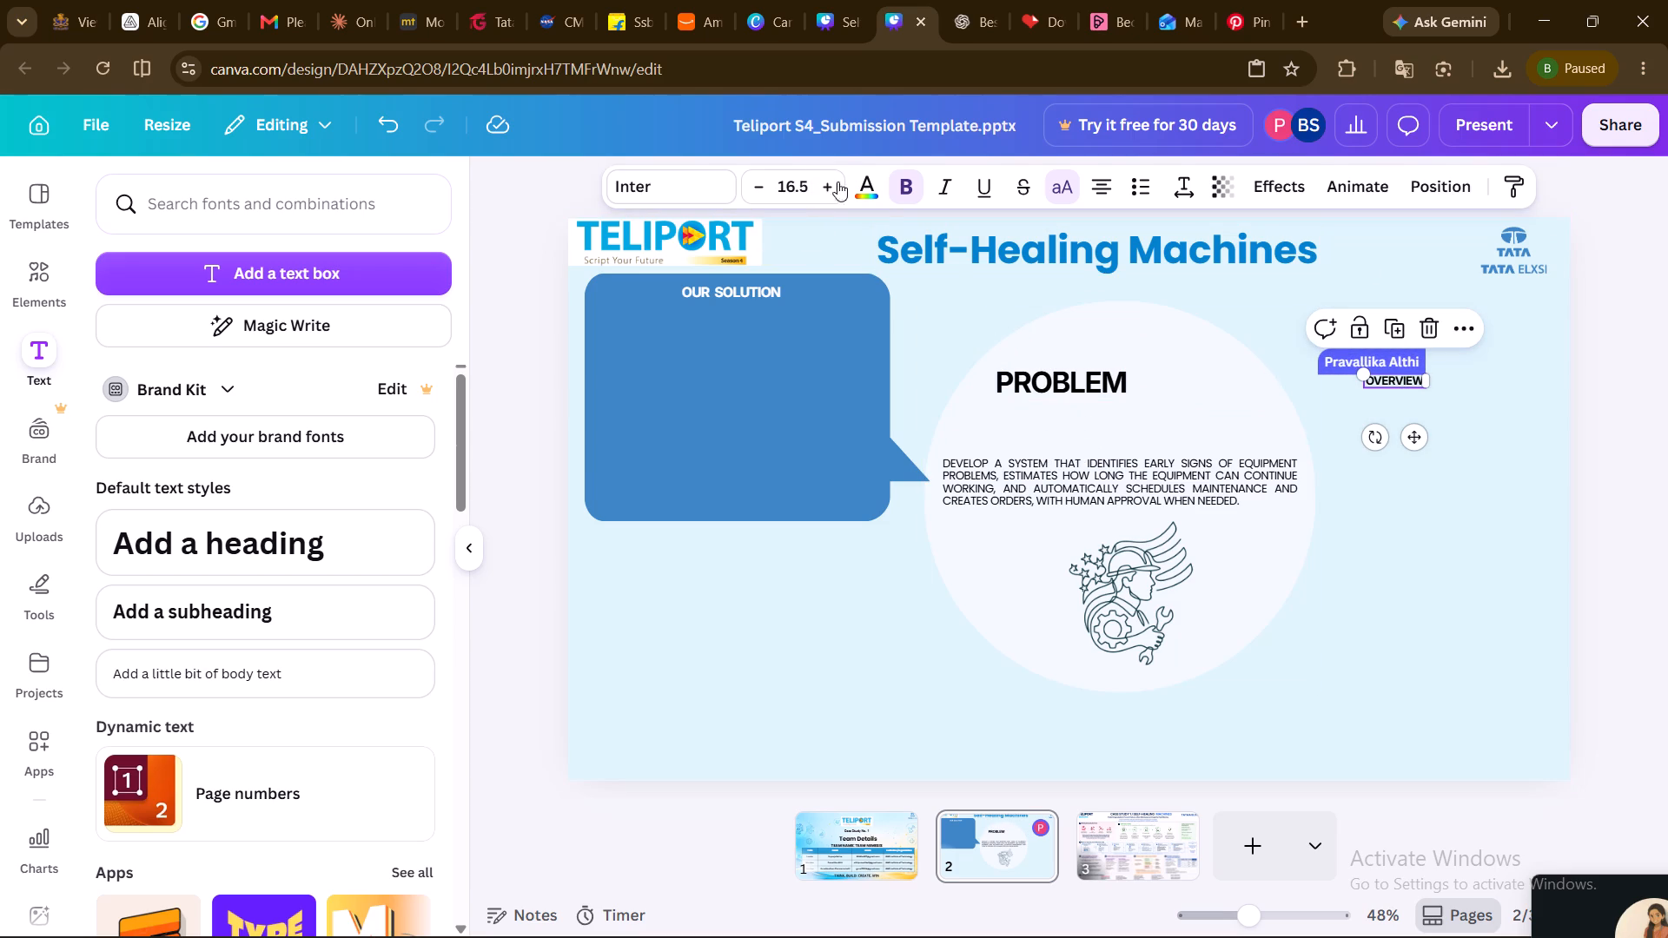
double_click(833, 188)
click(1054, 388)
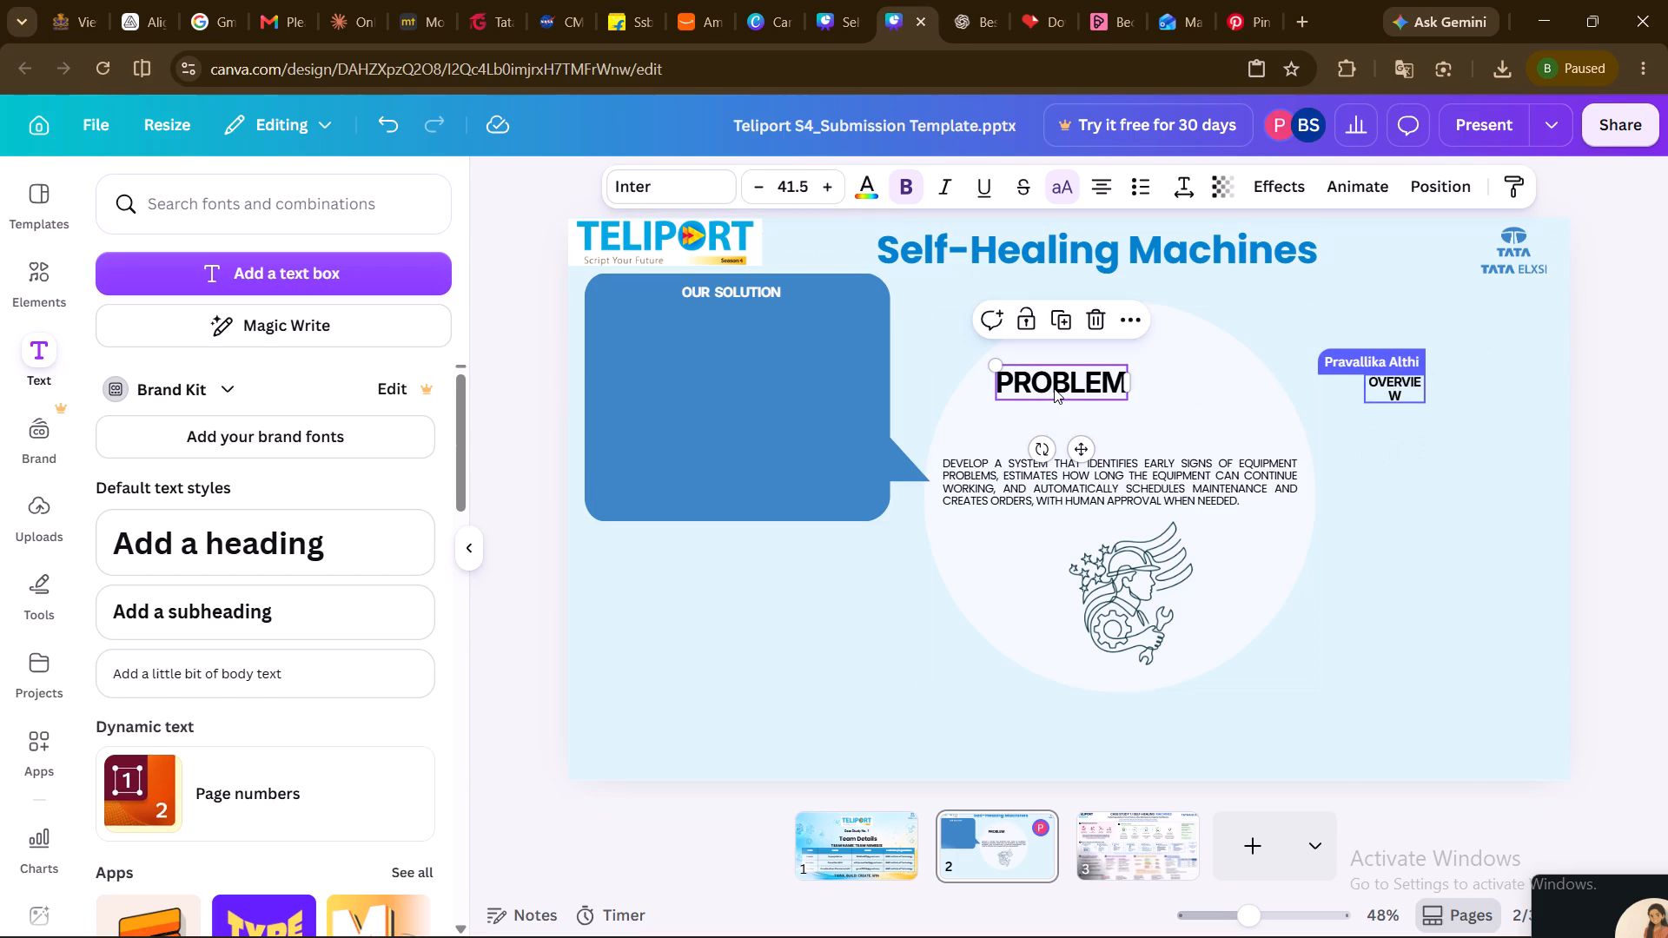
click(1405, 391)
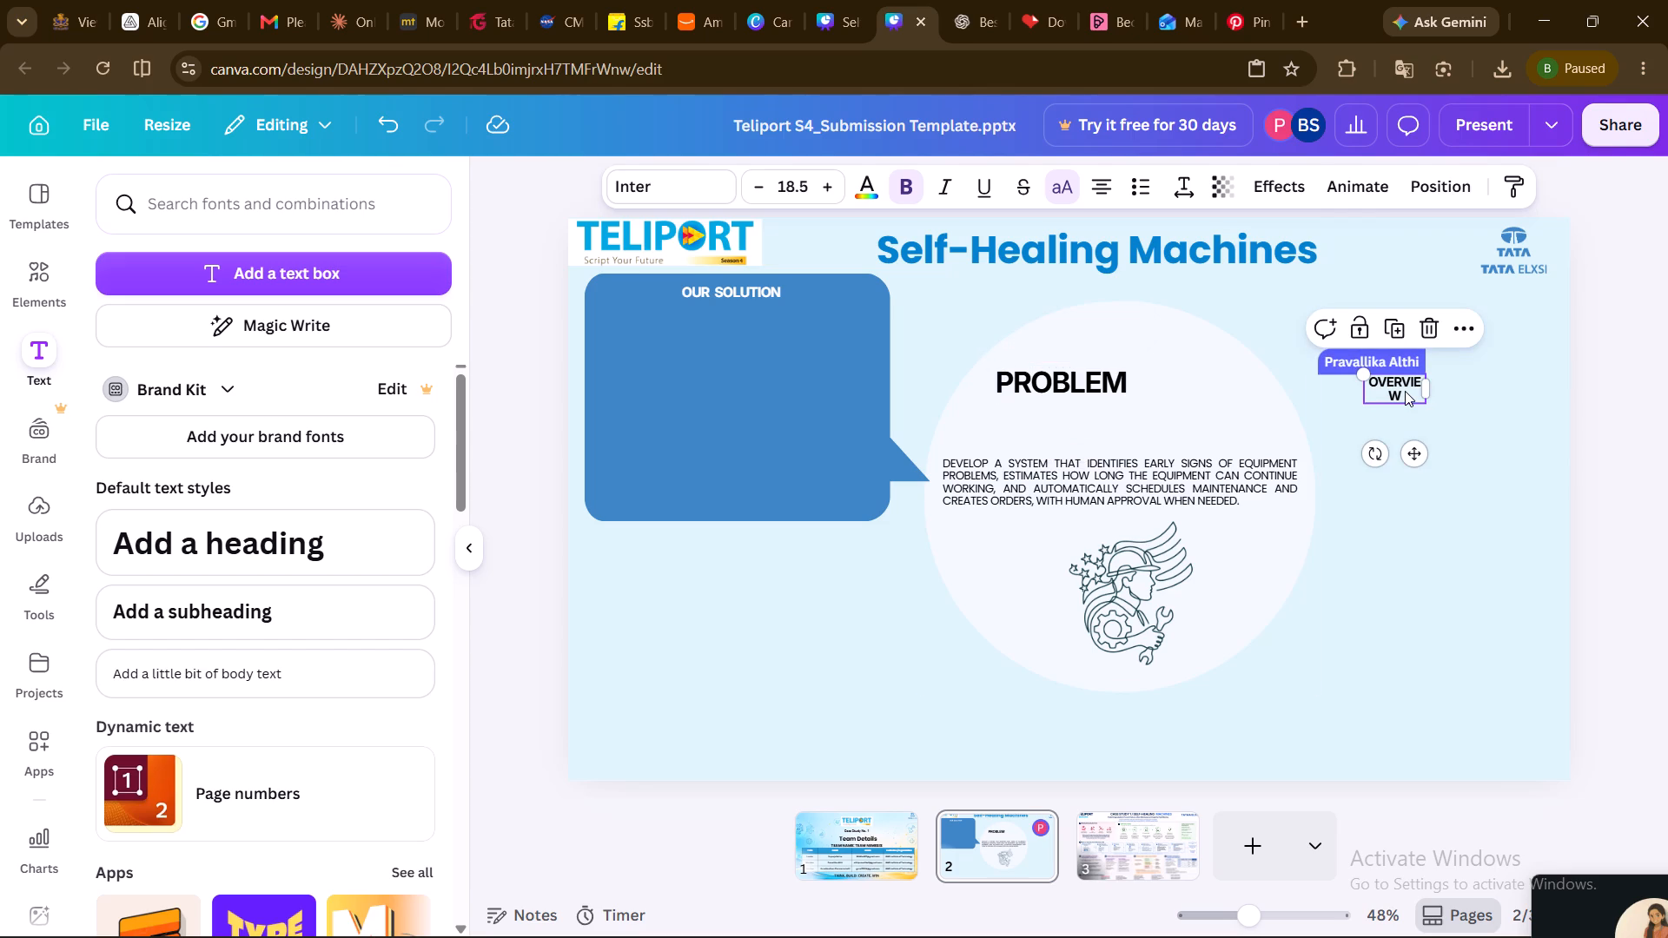
click(813, 185)
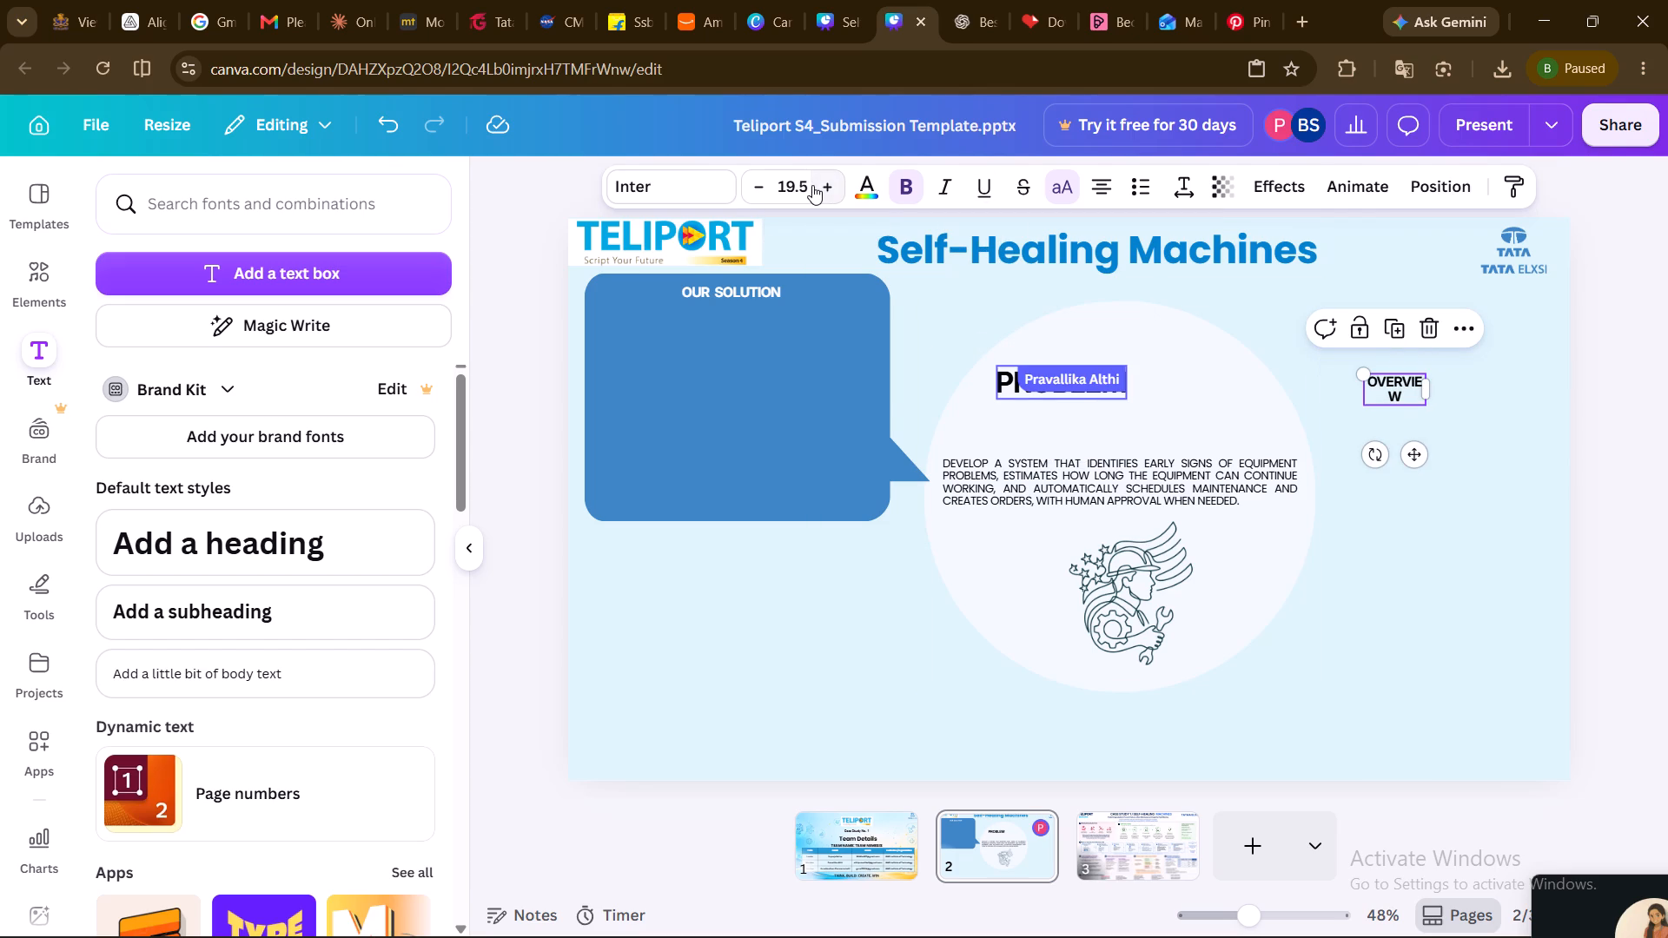
click(805, 188)
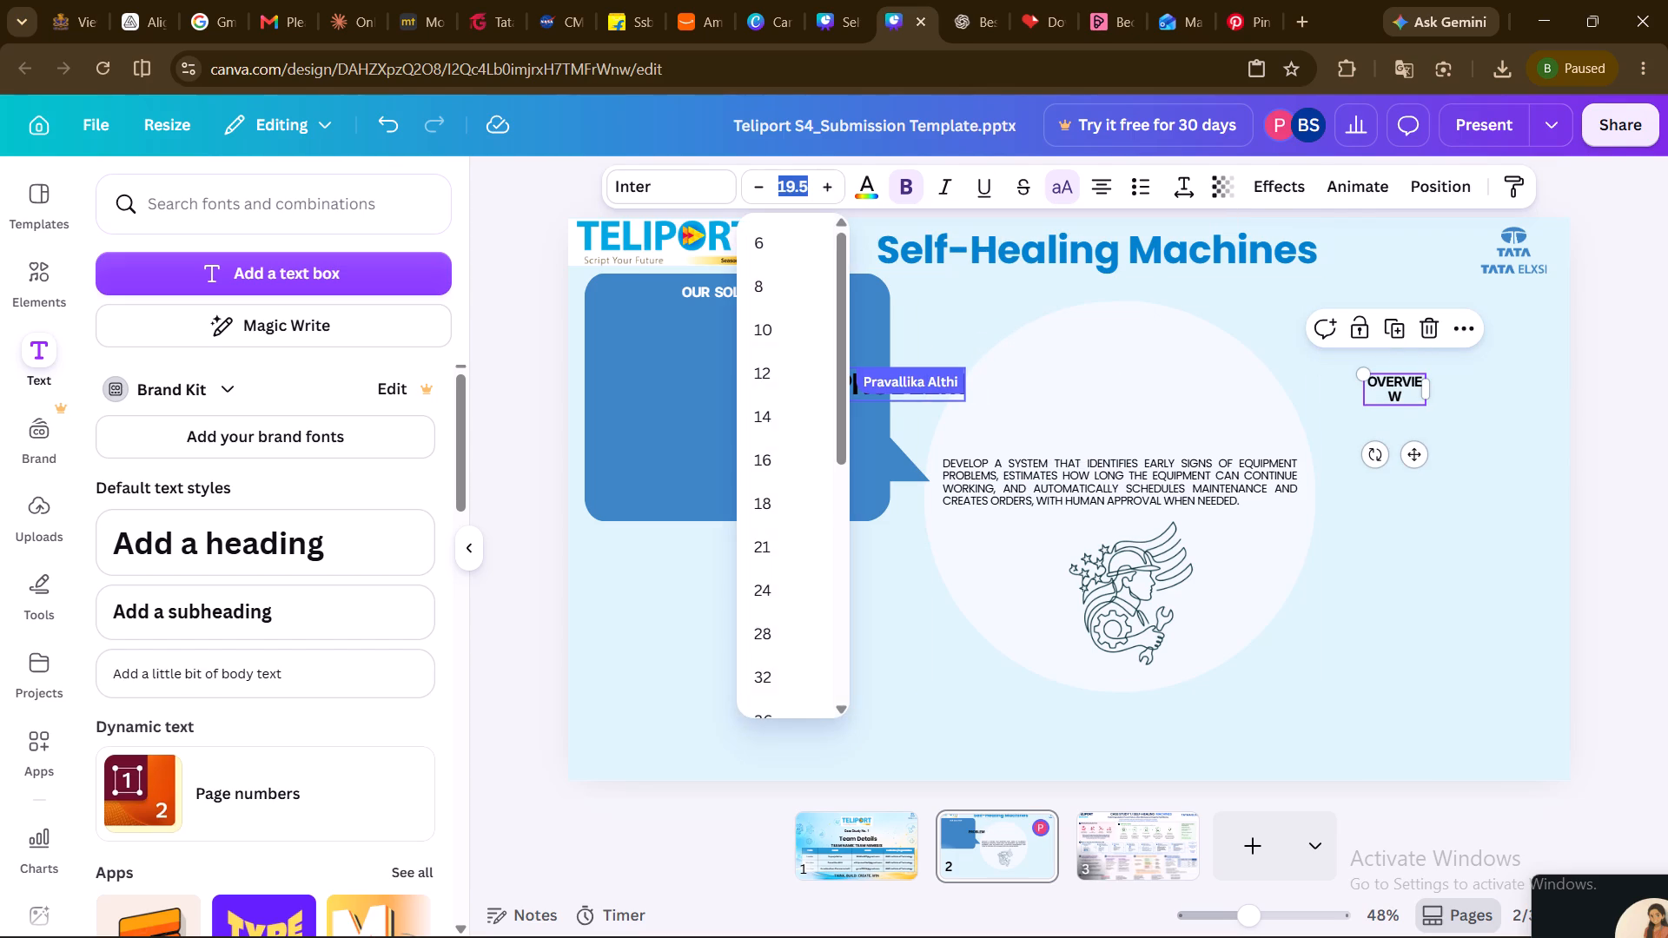
key(BackSpace)
text(41.5)
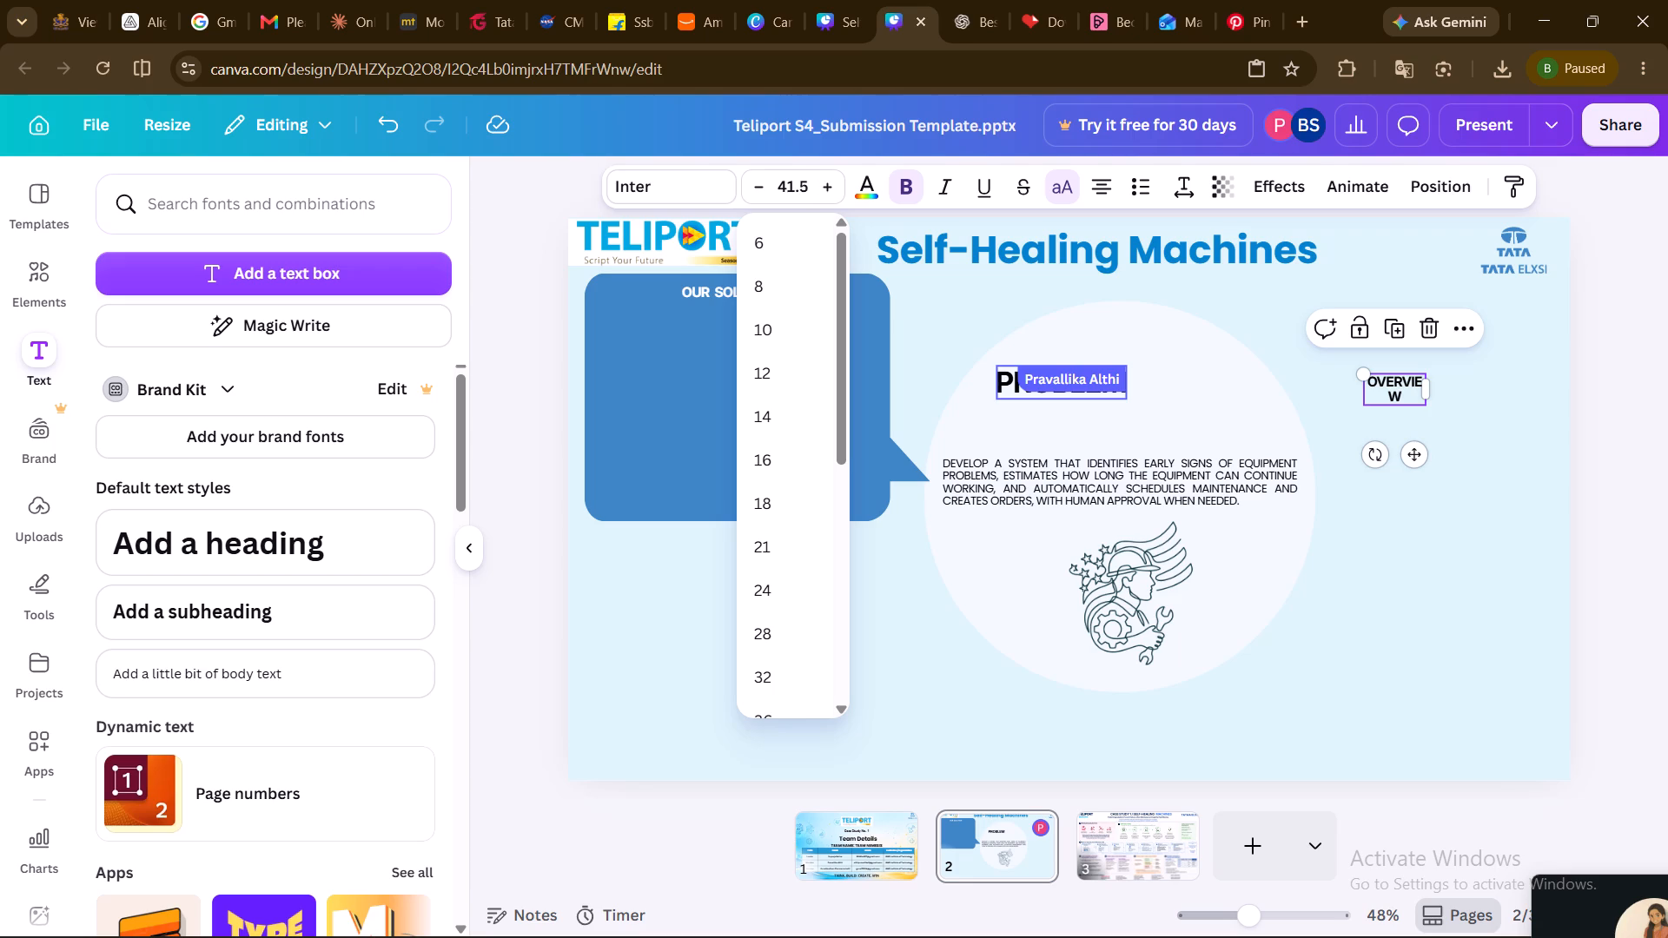
key(Return)
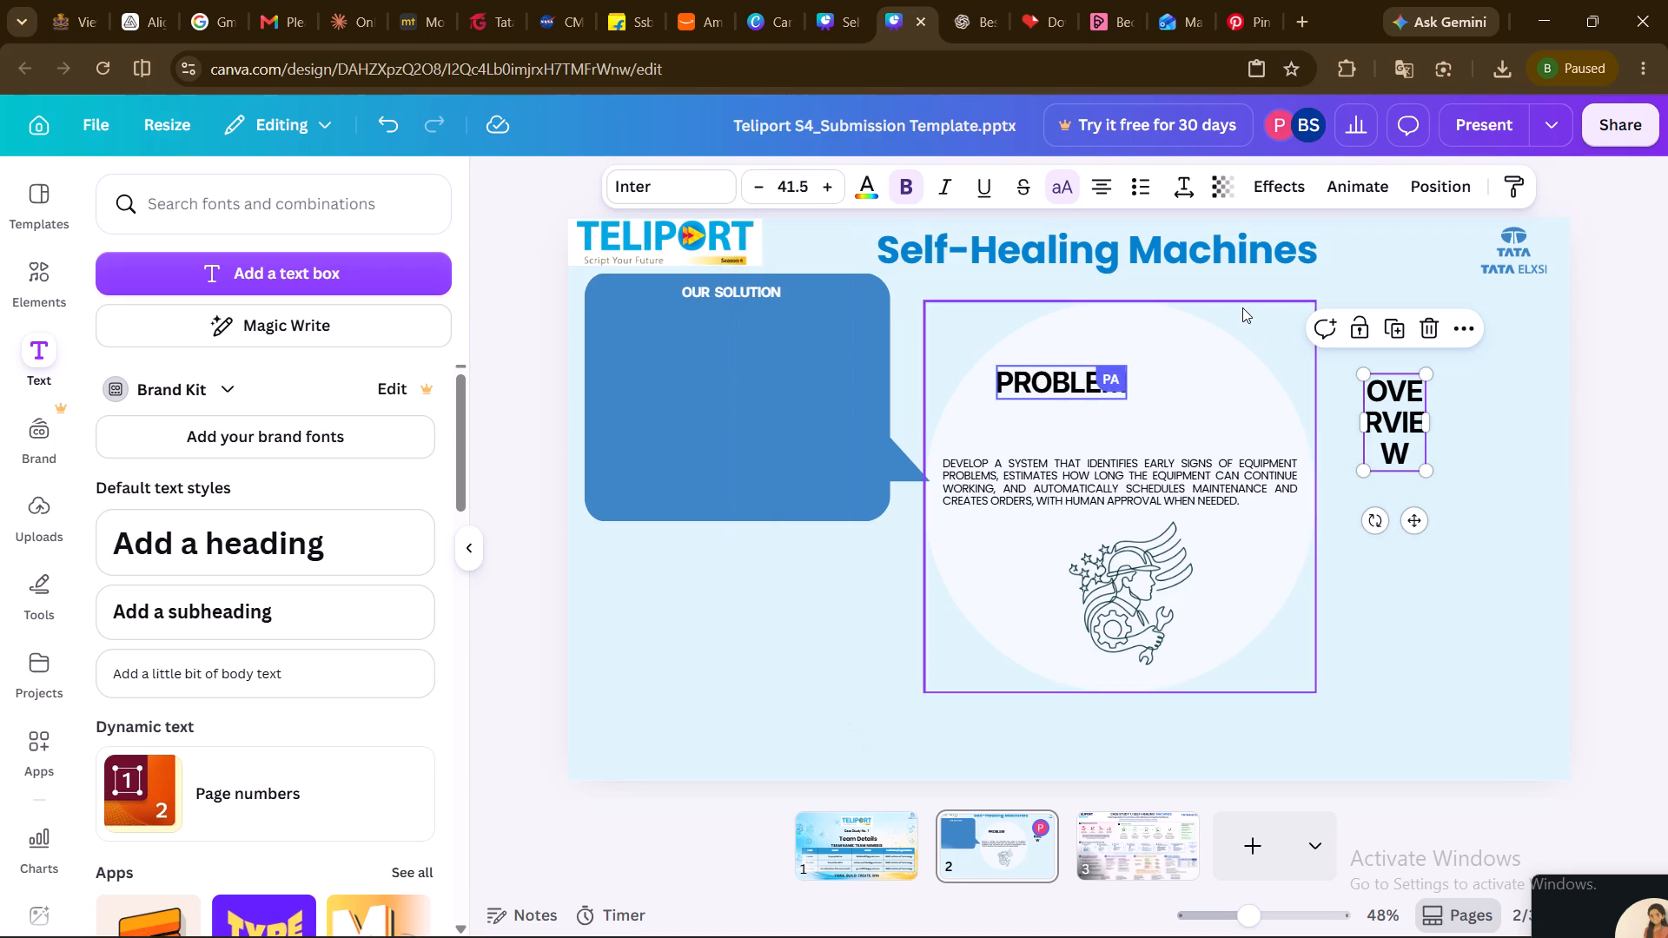
Widen the "Overview" text box to fit one line and move it into the circle, below and slightly right of "Problem".
click(1426, 424)
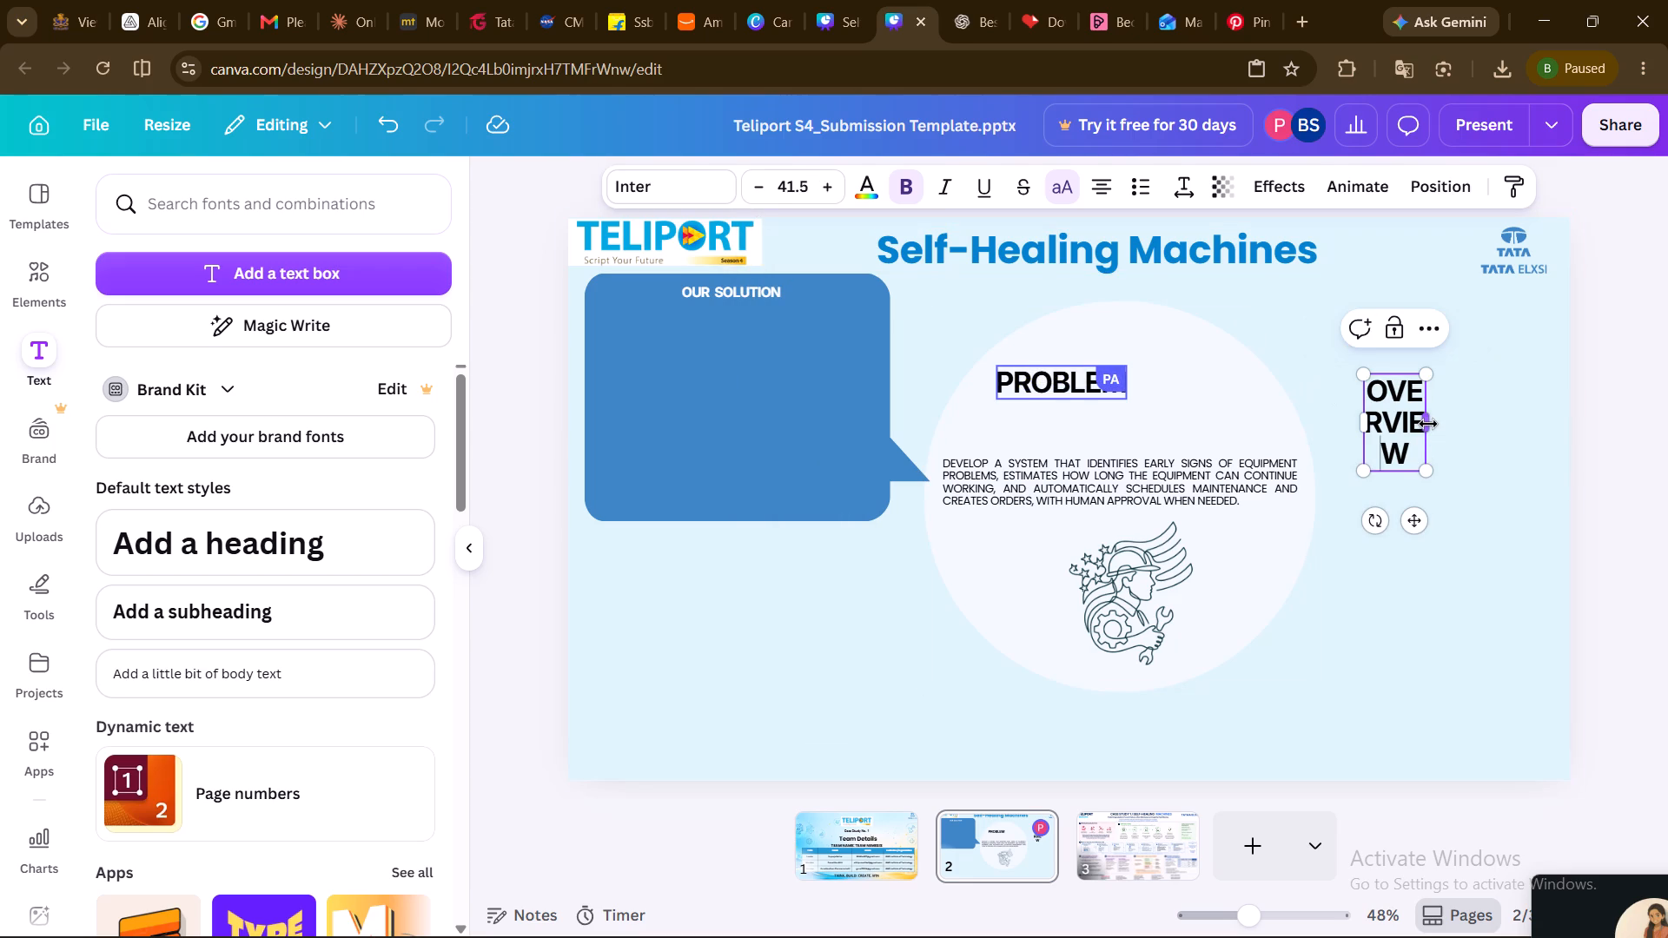
drag(1428, 424, 1530, 406)
drag(1466, 462, 1187, 492)
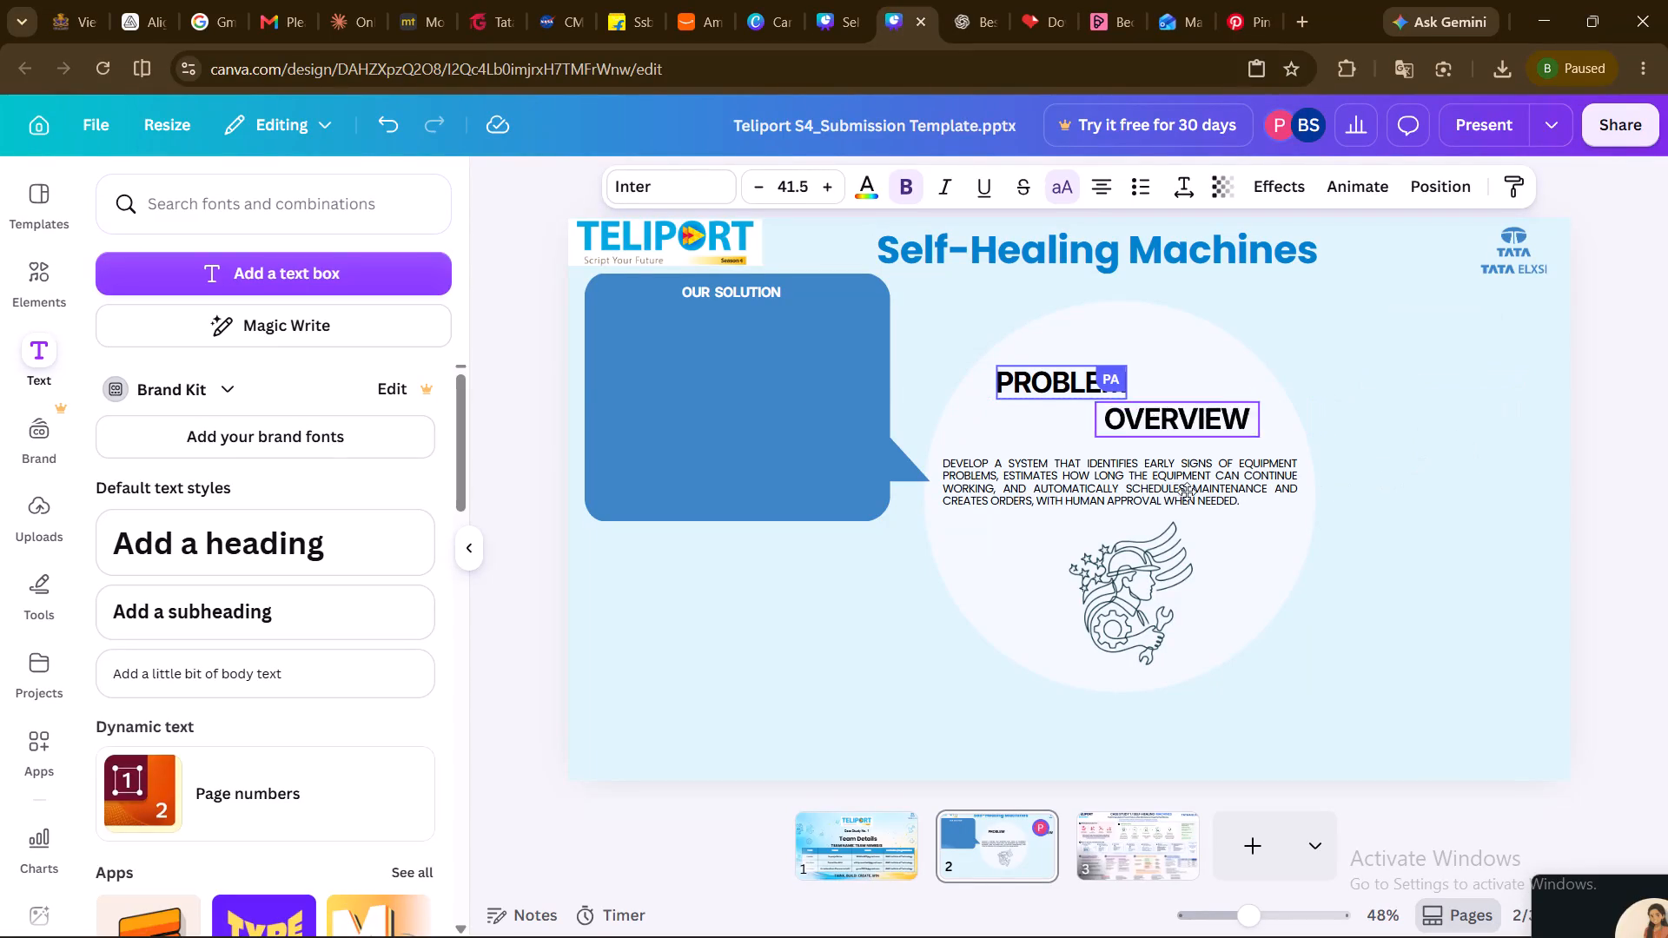
Nudge "Problem" slightly up and right in the circle, and fine-tune "Overview" directly beneath it, offset to the right.
drag(1187, 492, 1188, 492)
drag(1042, 376, 1049, 373)
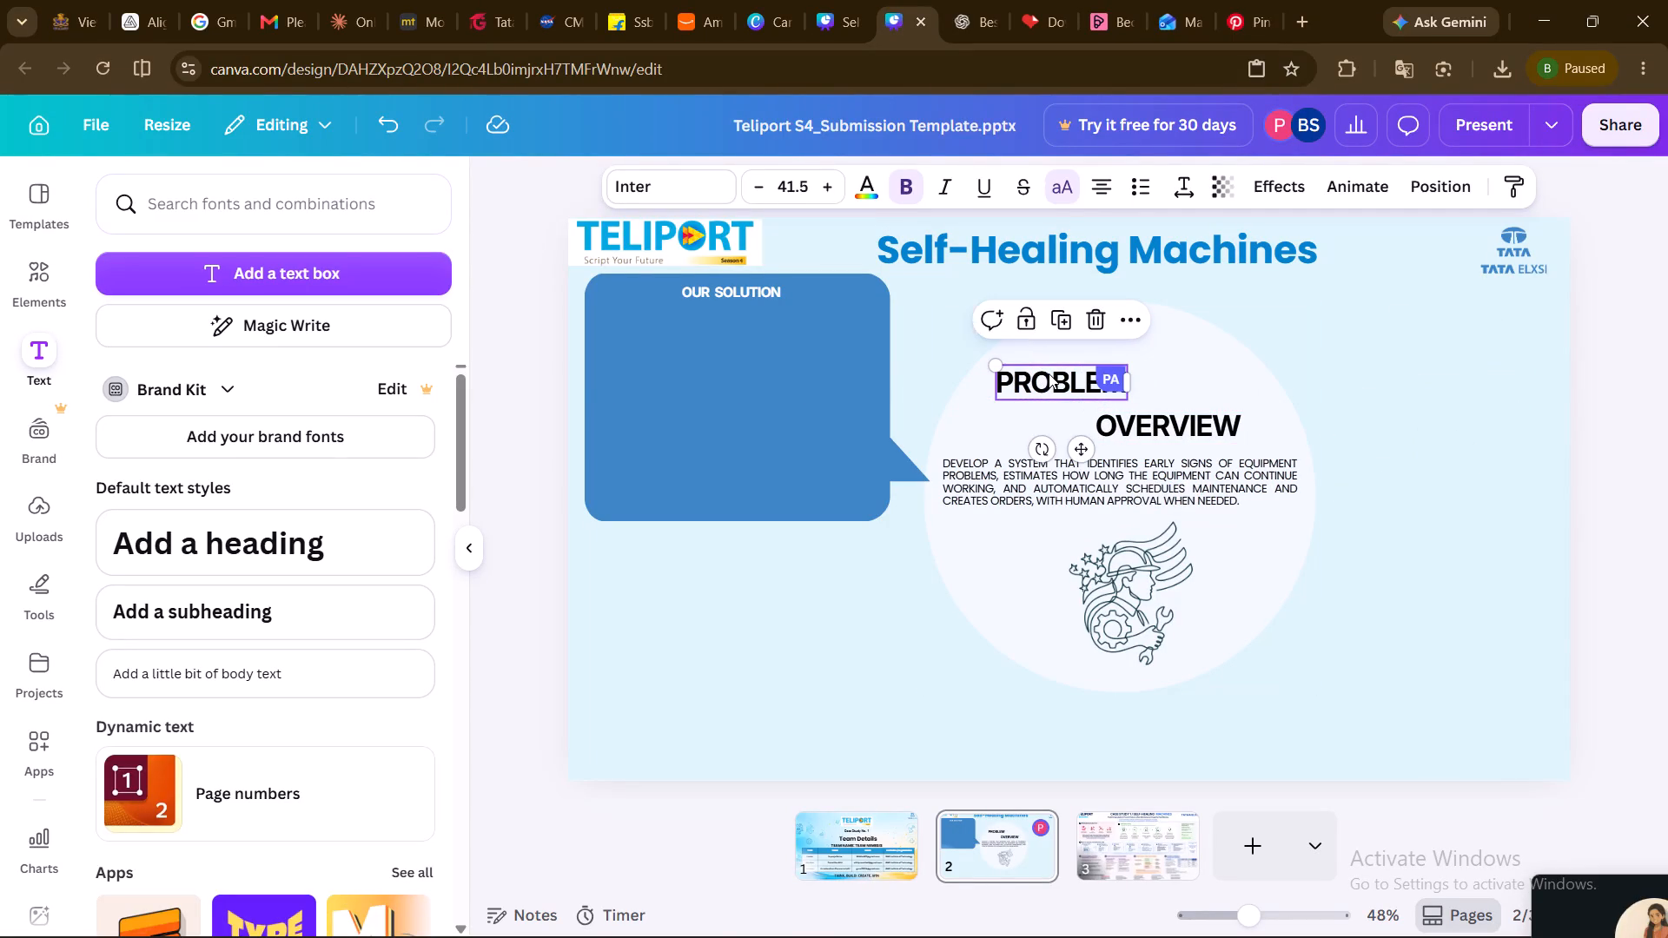
drag(1049, 373, 1051, 370)
drag(1171, 426, 1169, 421)
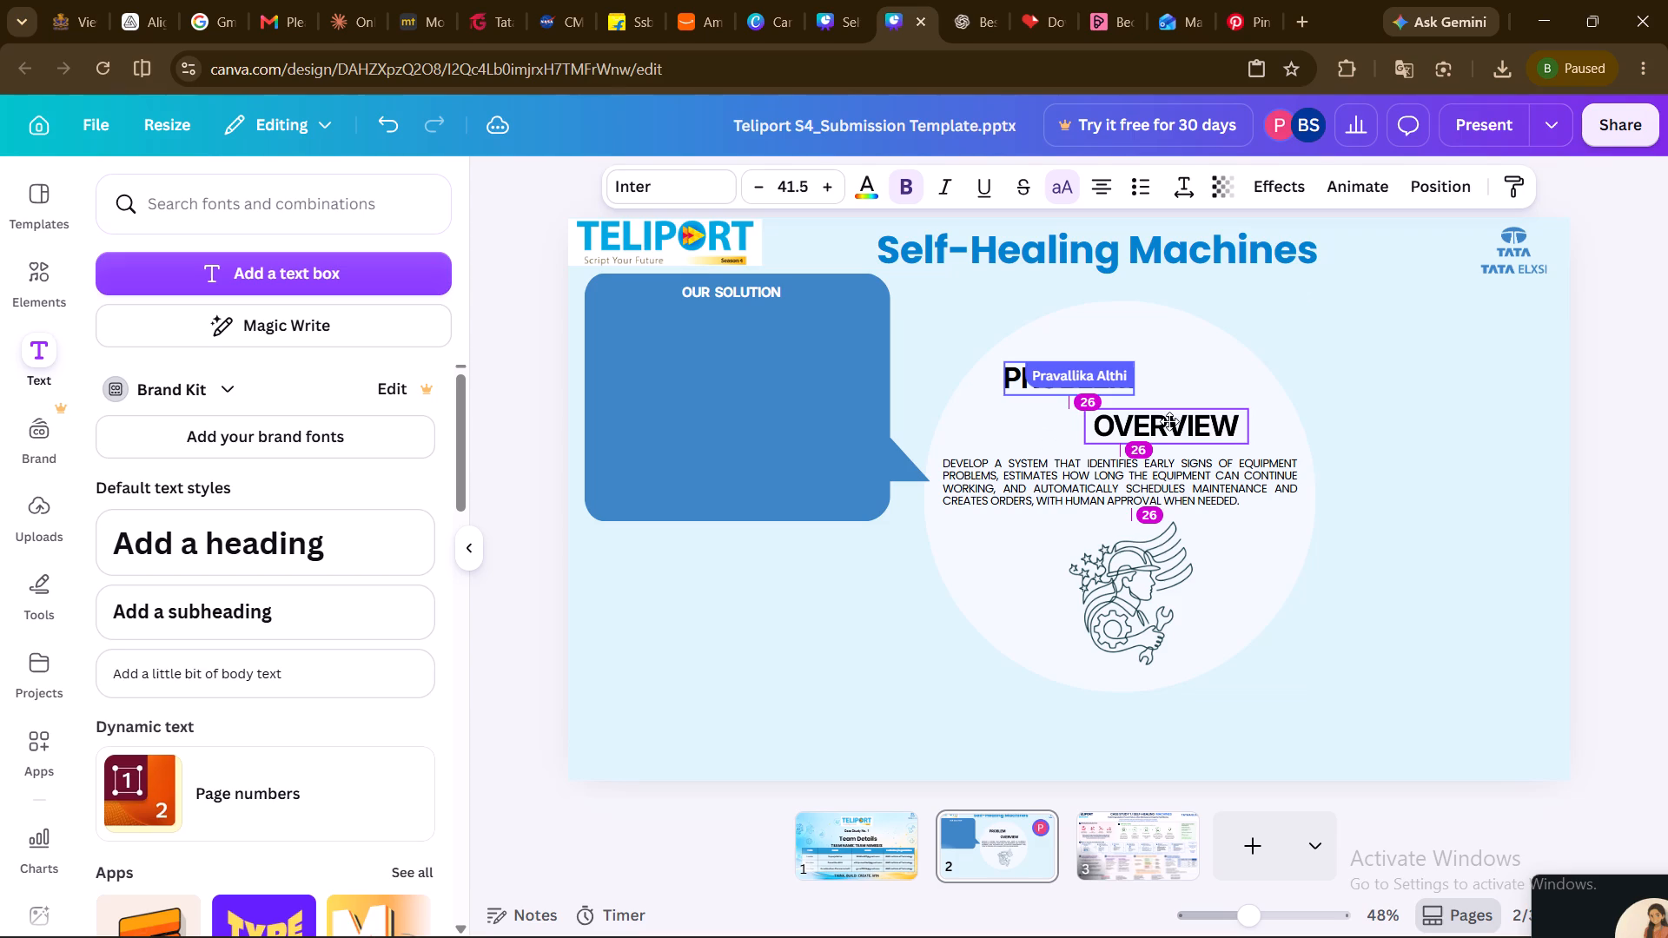
drag(1169, 421, 1170, 415)
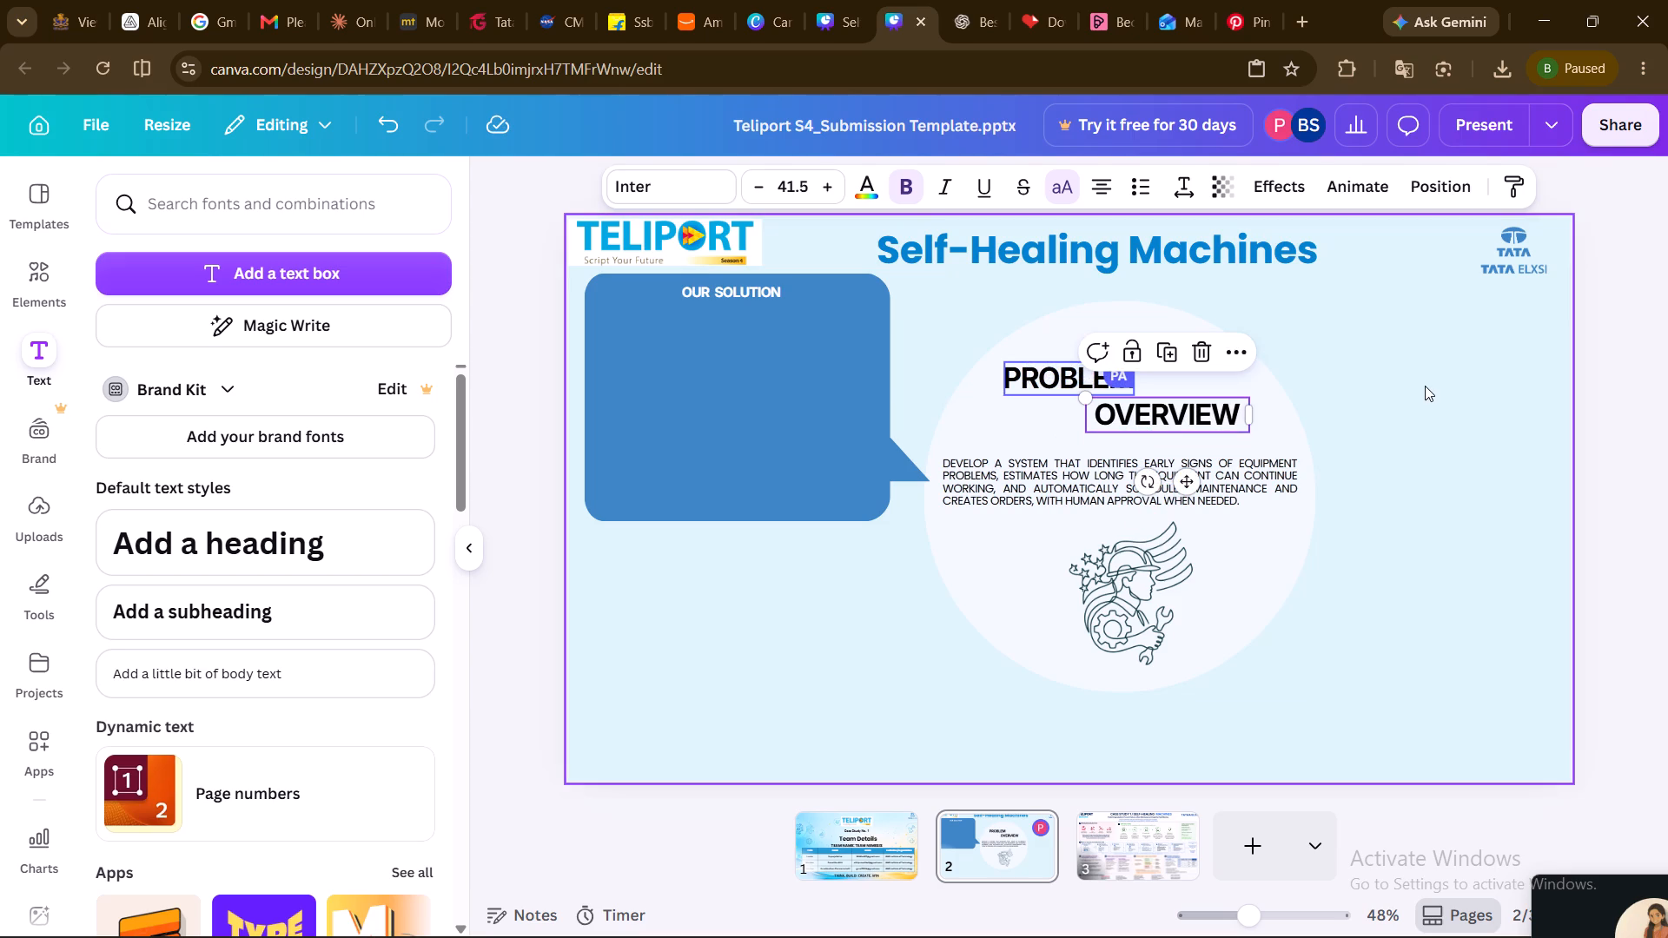
click(1425, 386)
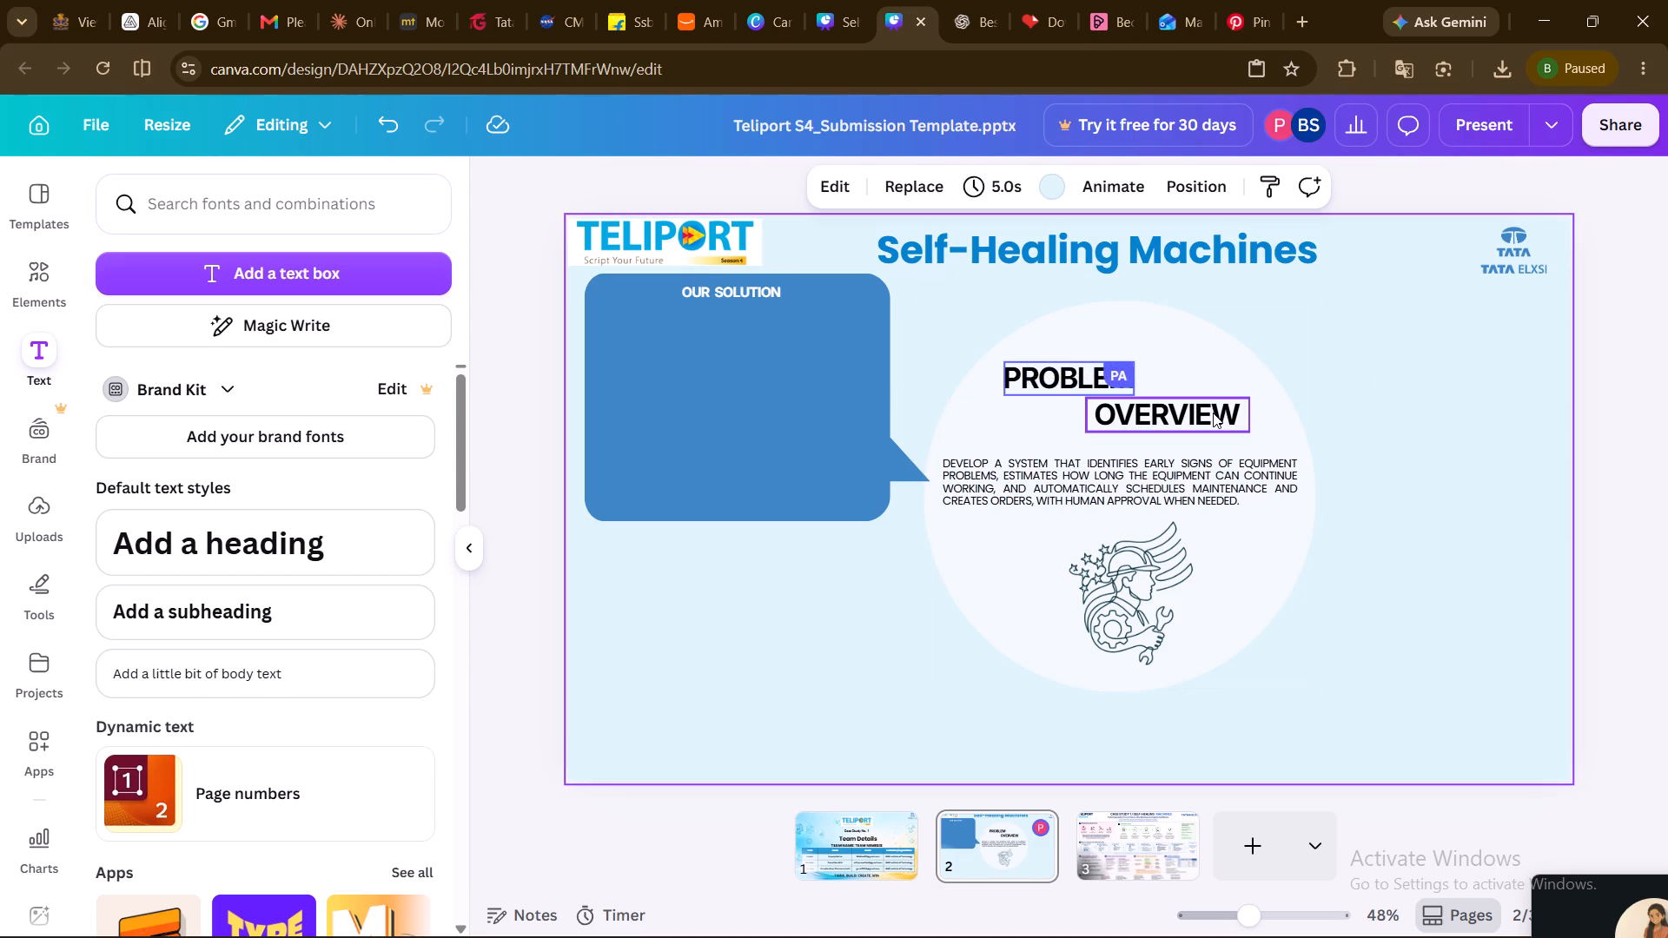
drag(1213, 413, 1197, 413)
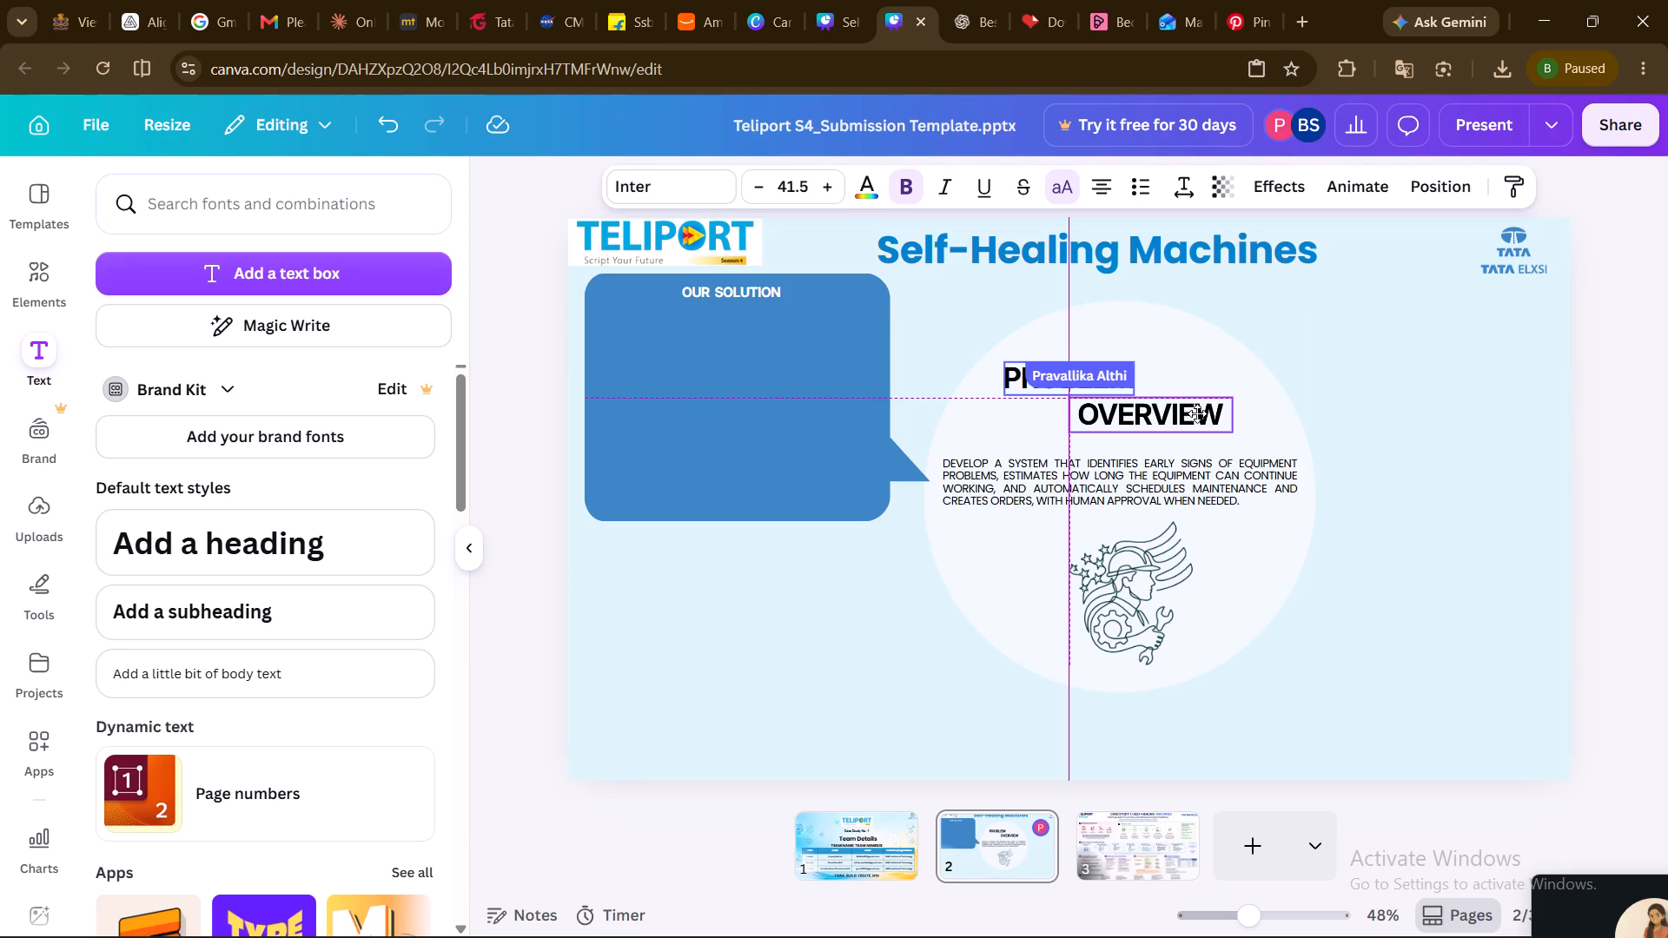
drag(1197, 413, 1200, 413)
click(1414, 427)
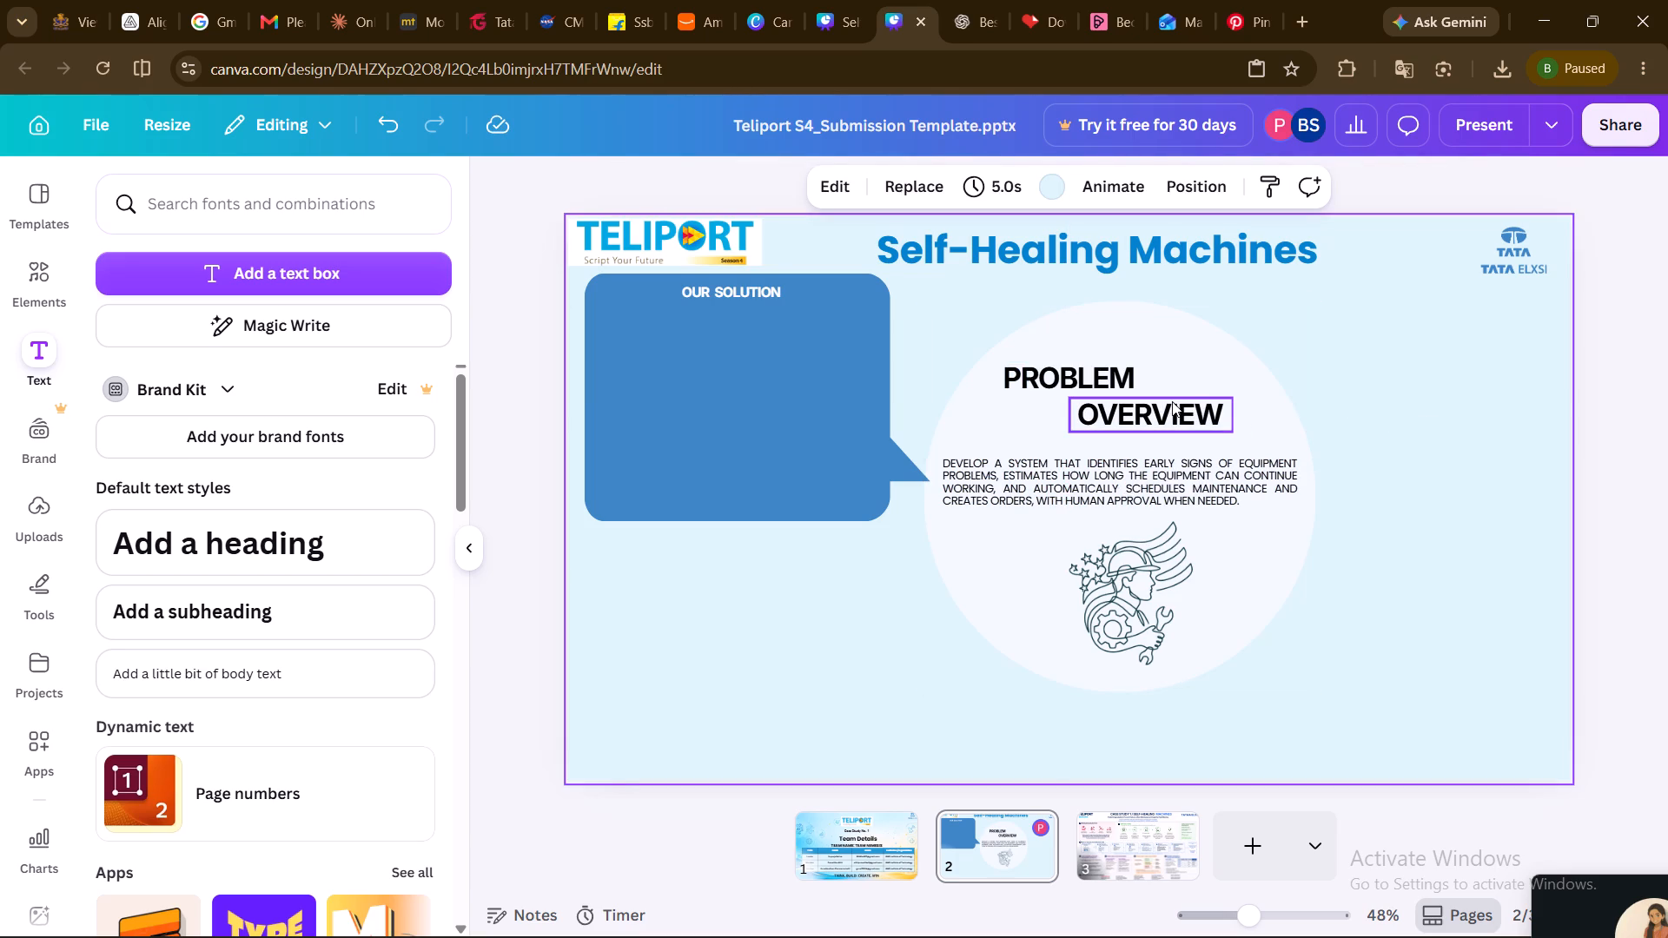
drag(1172, 401, 1181, 401)
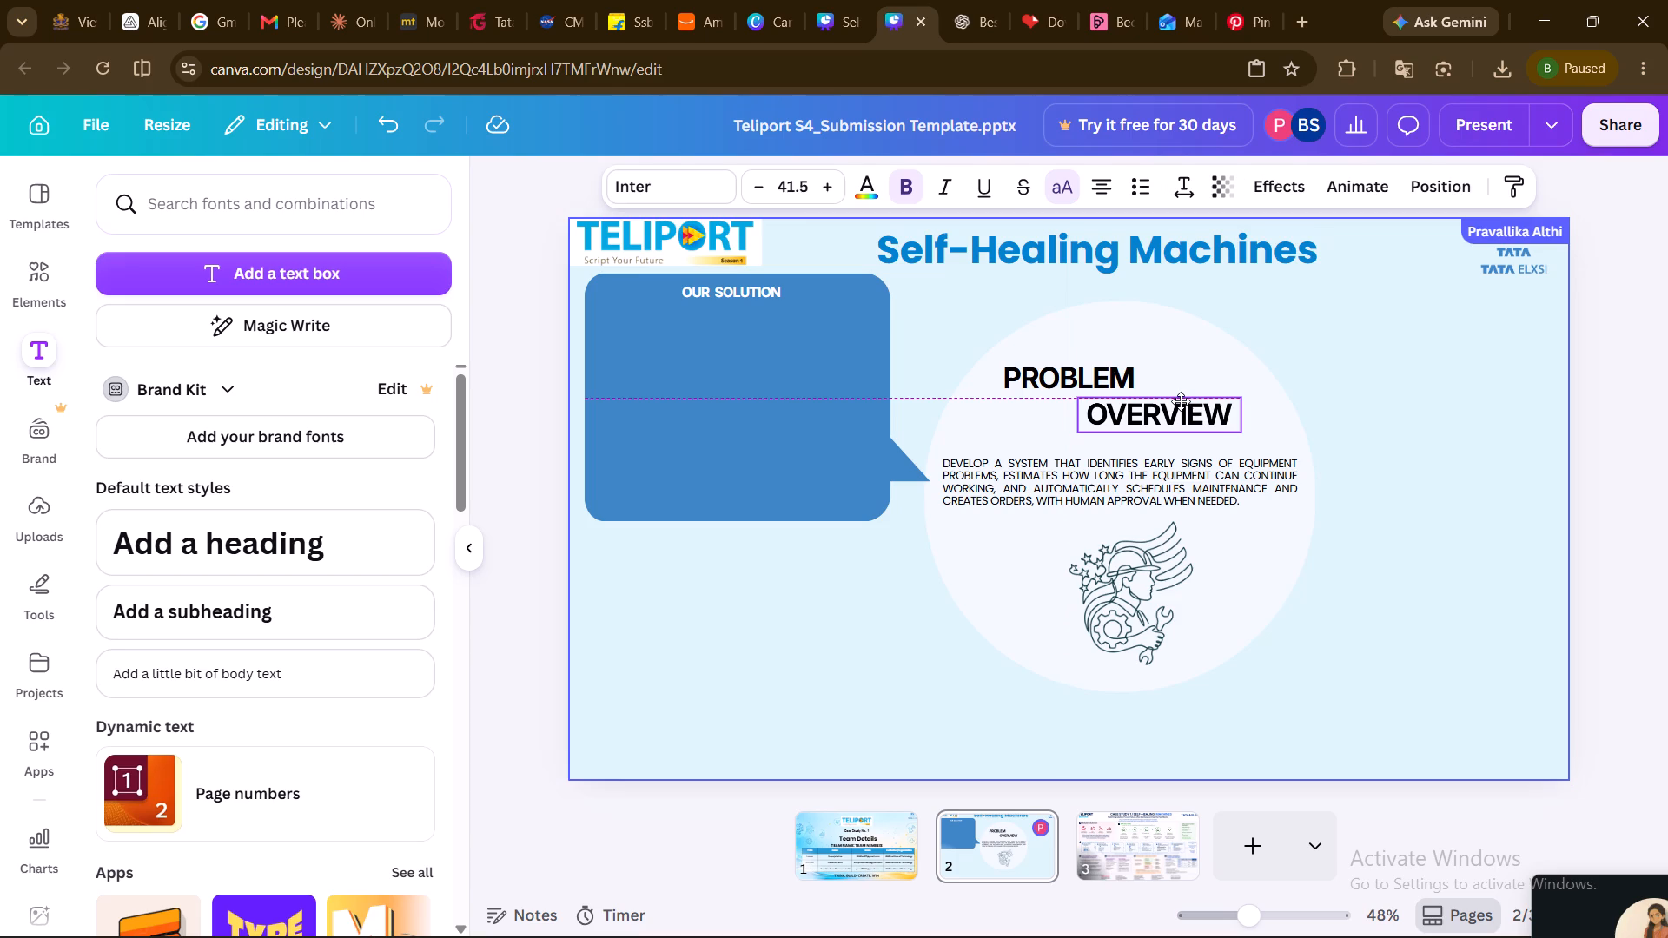
drag(1181, 401, 1185, 403)
click(1464, 400)
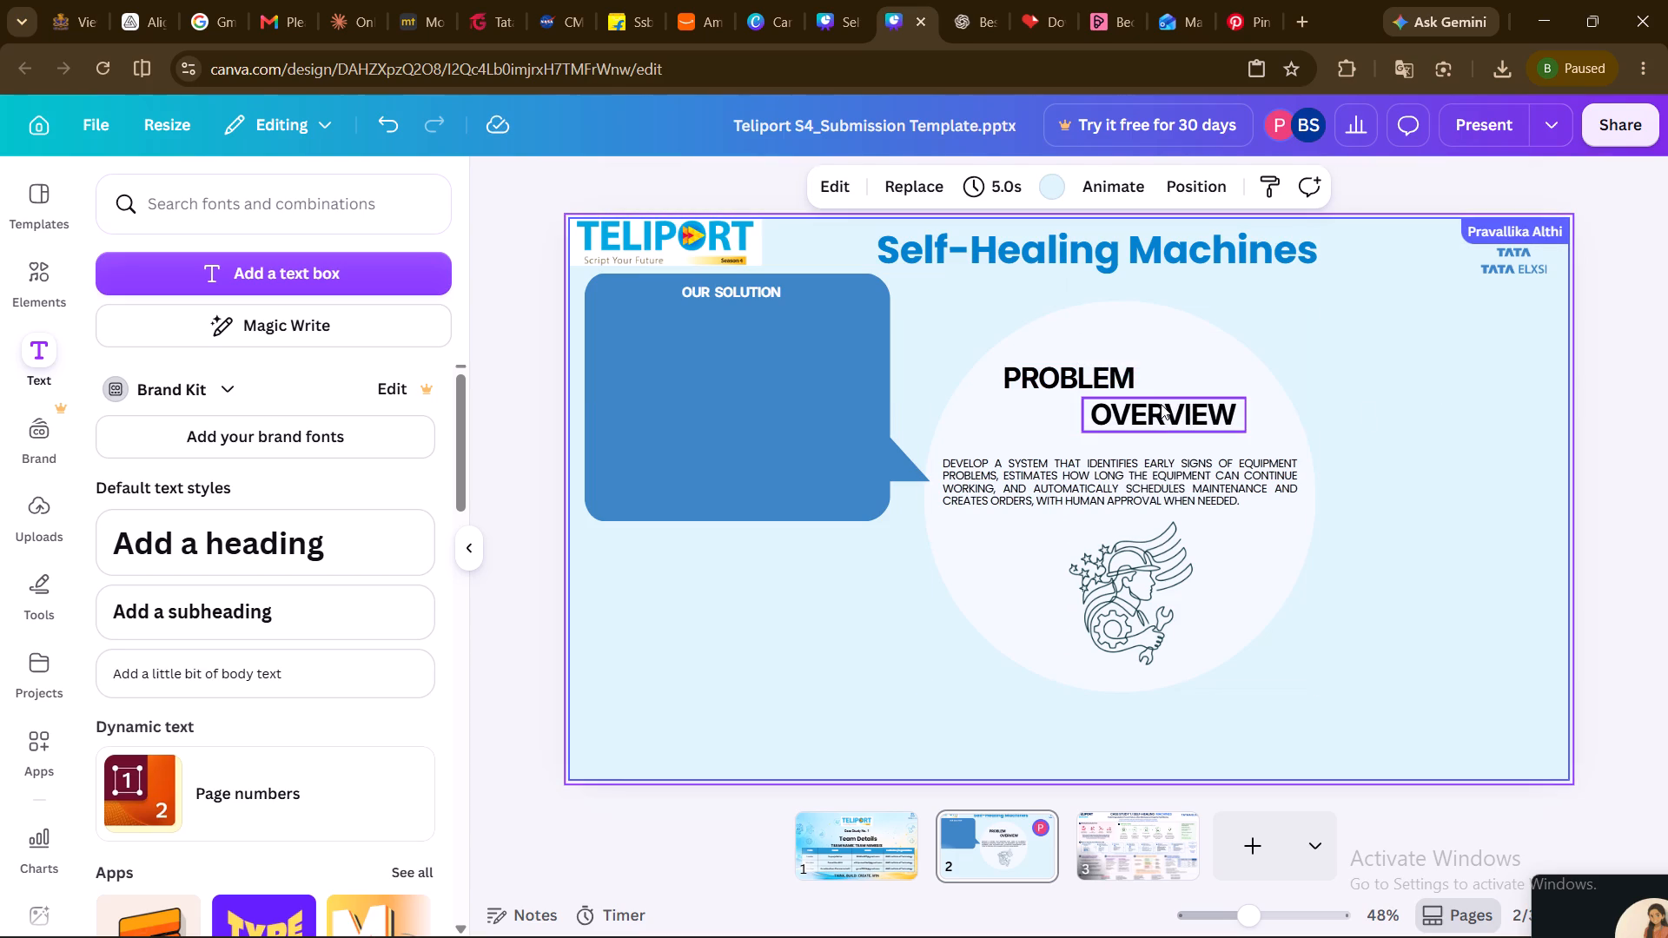
Group the "Problem" and "Overview" headings in the circle.
click(1049, 378)
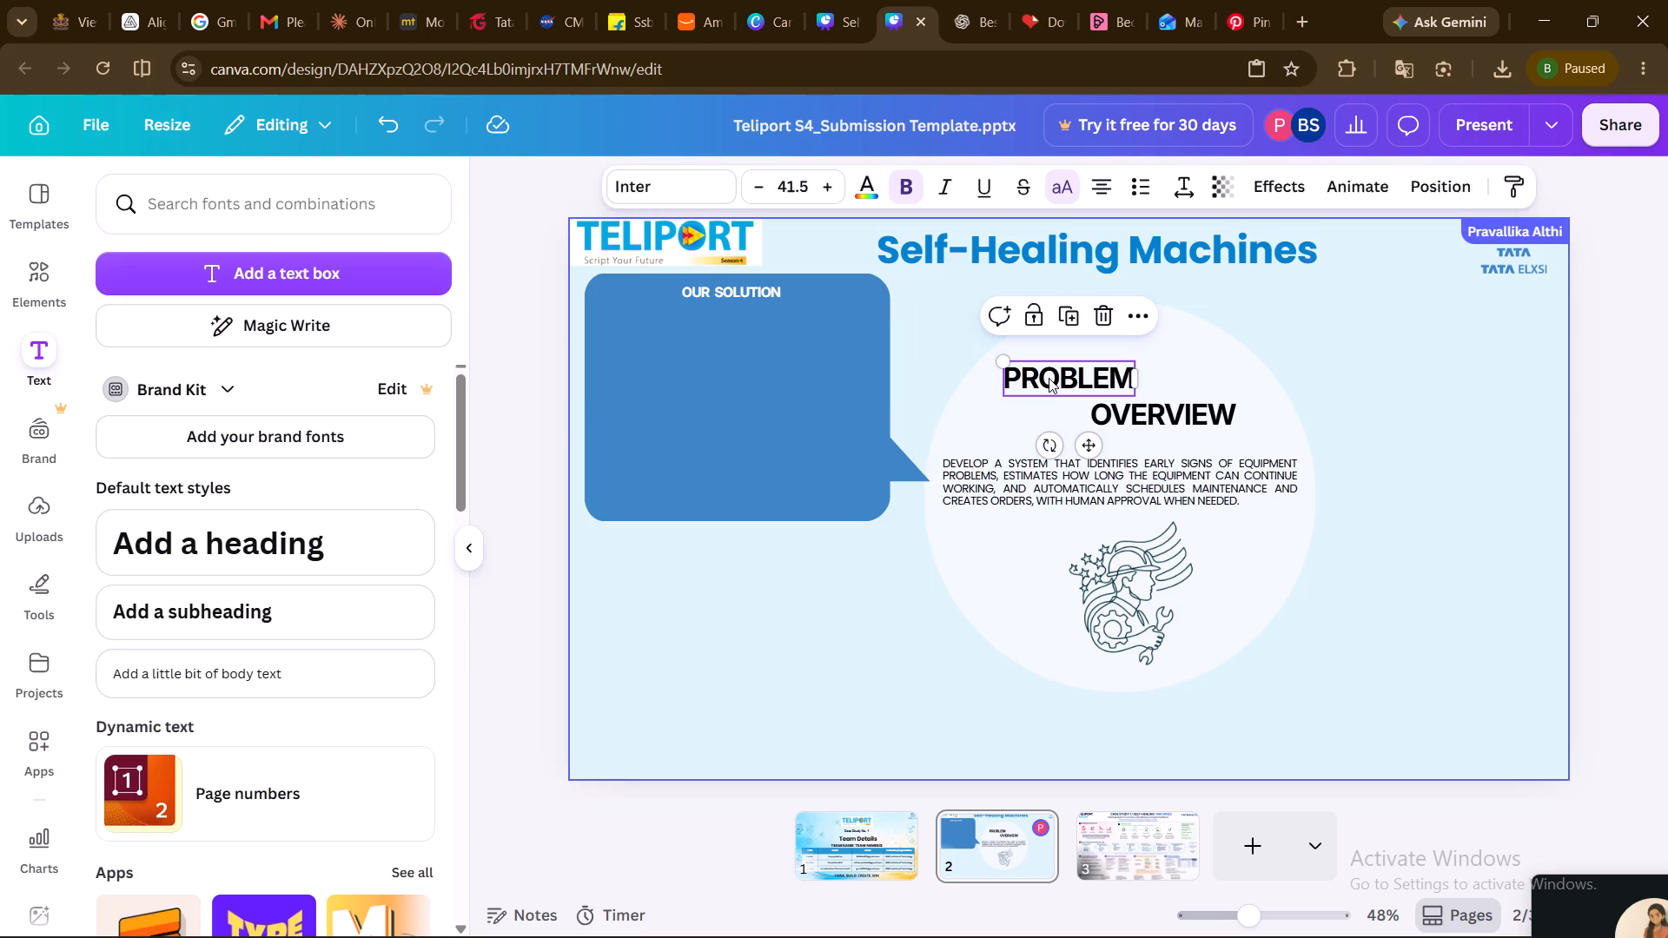
shift+click(1169, 410)
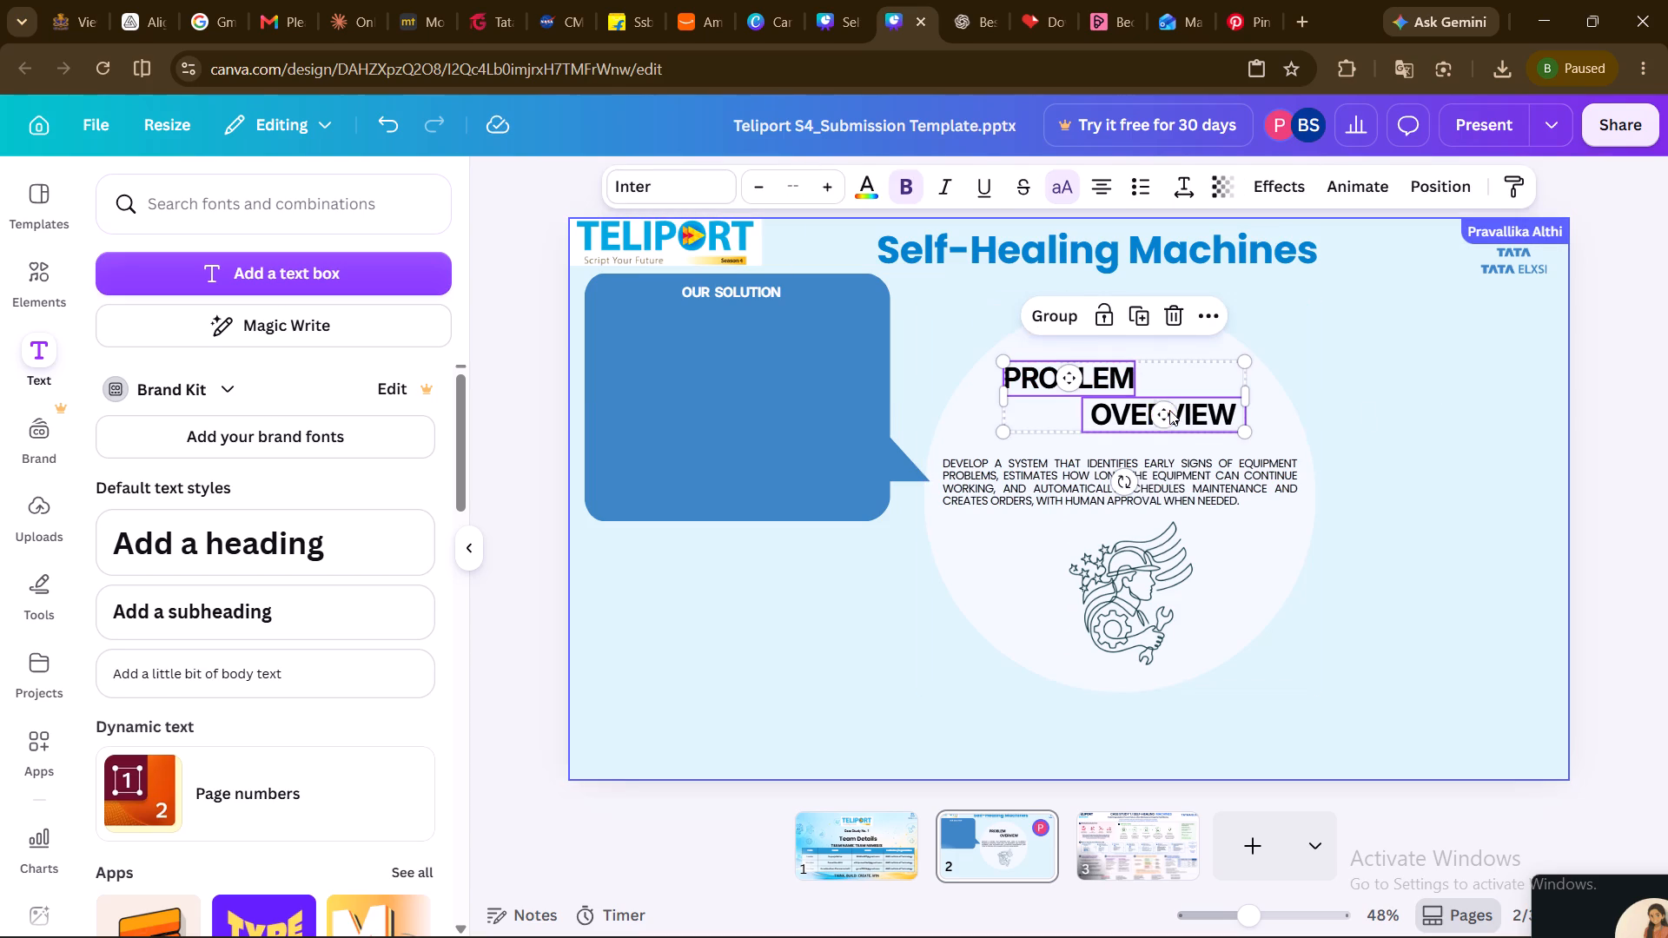
click(1056, 314)
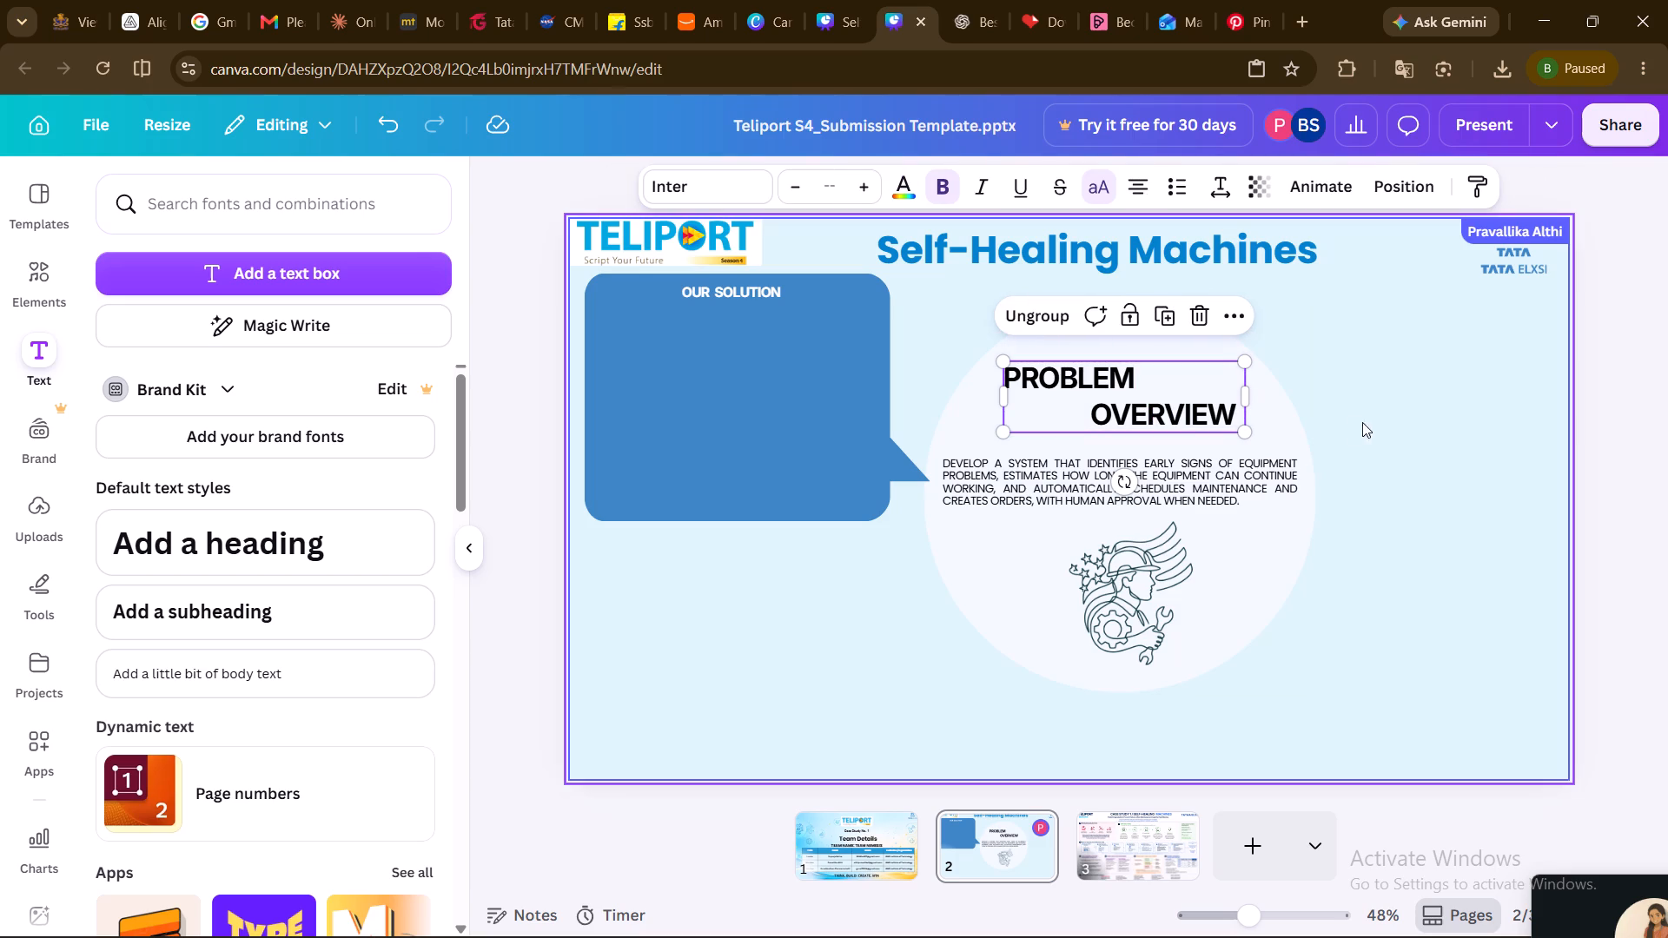
click(1392, 419)
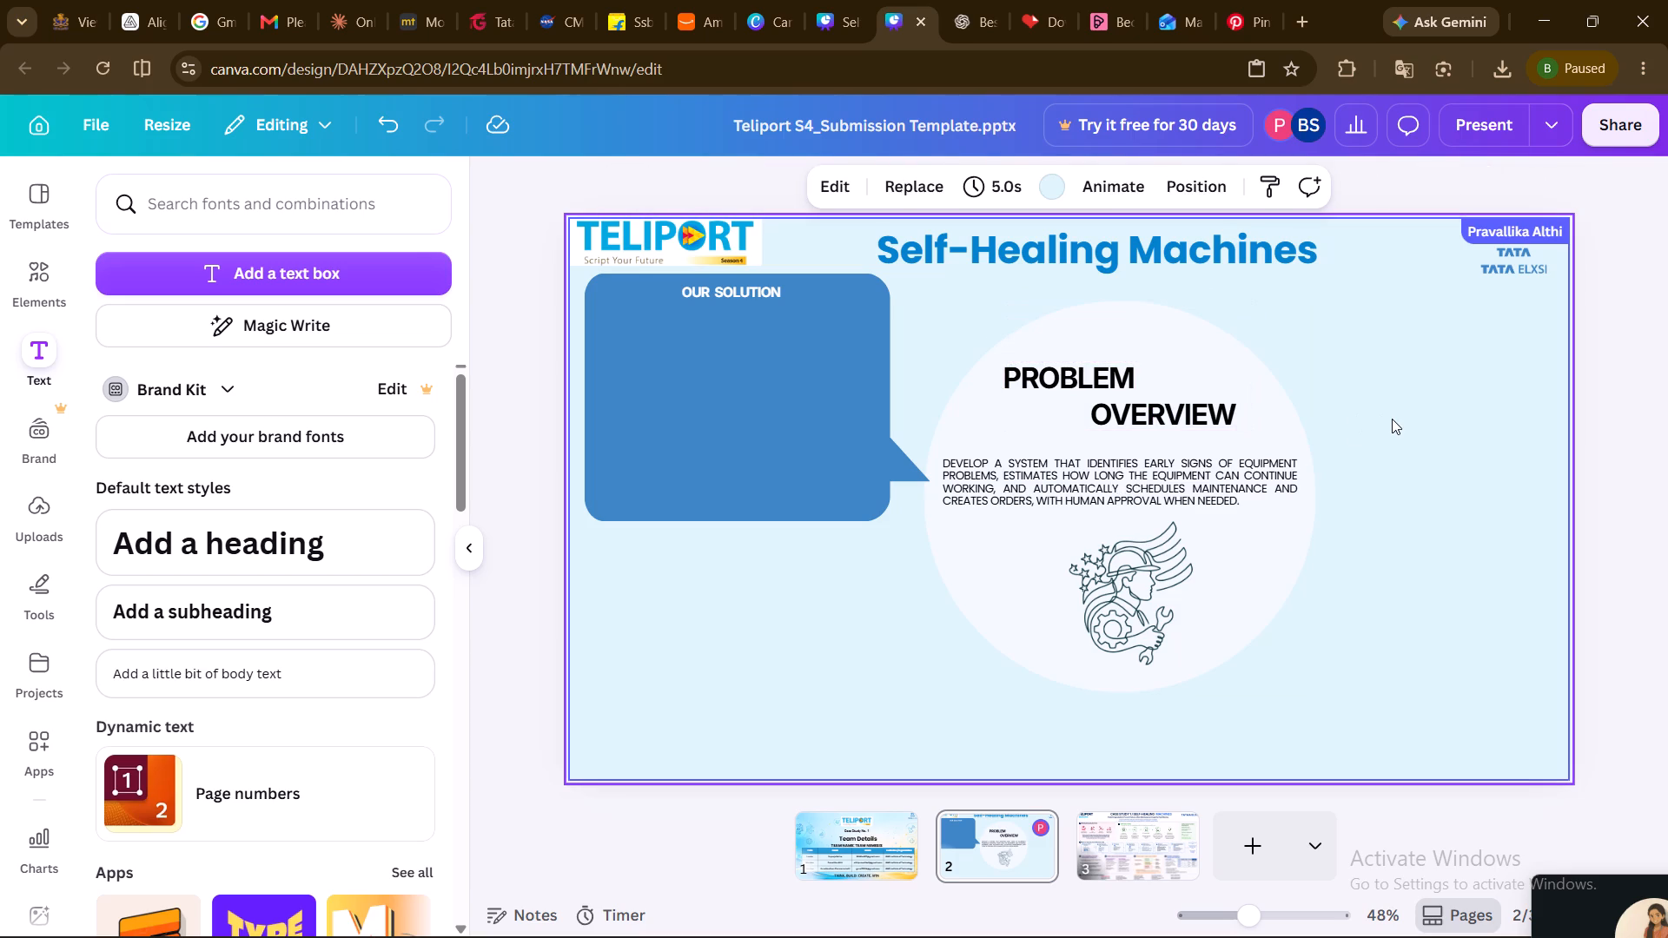
Centre the grouped "Problem Overview" heading horizontally in the circle and raise it slightly above the description paragraph.
drag(1181, 419, 1181, 417)
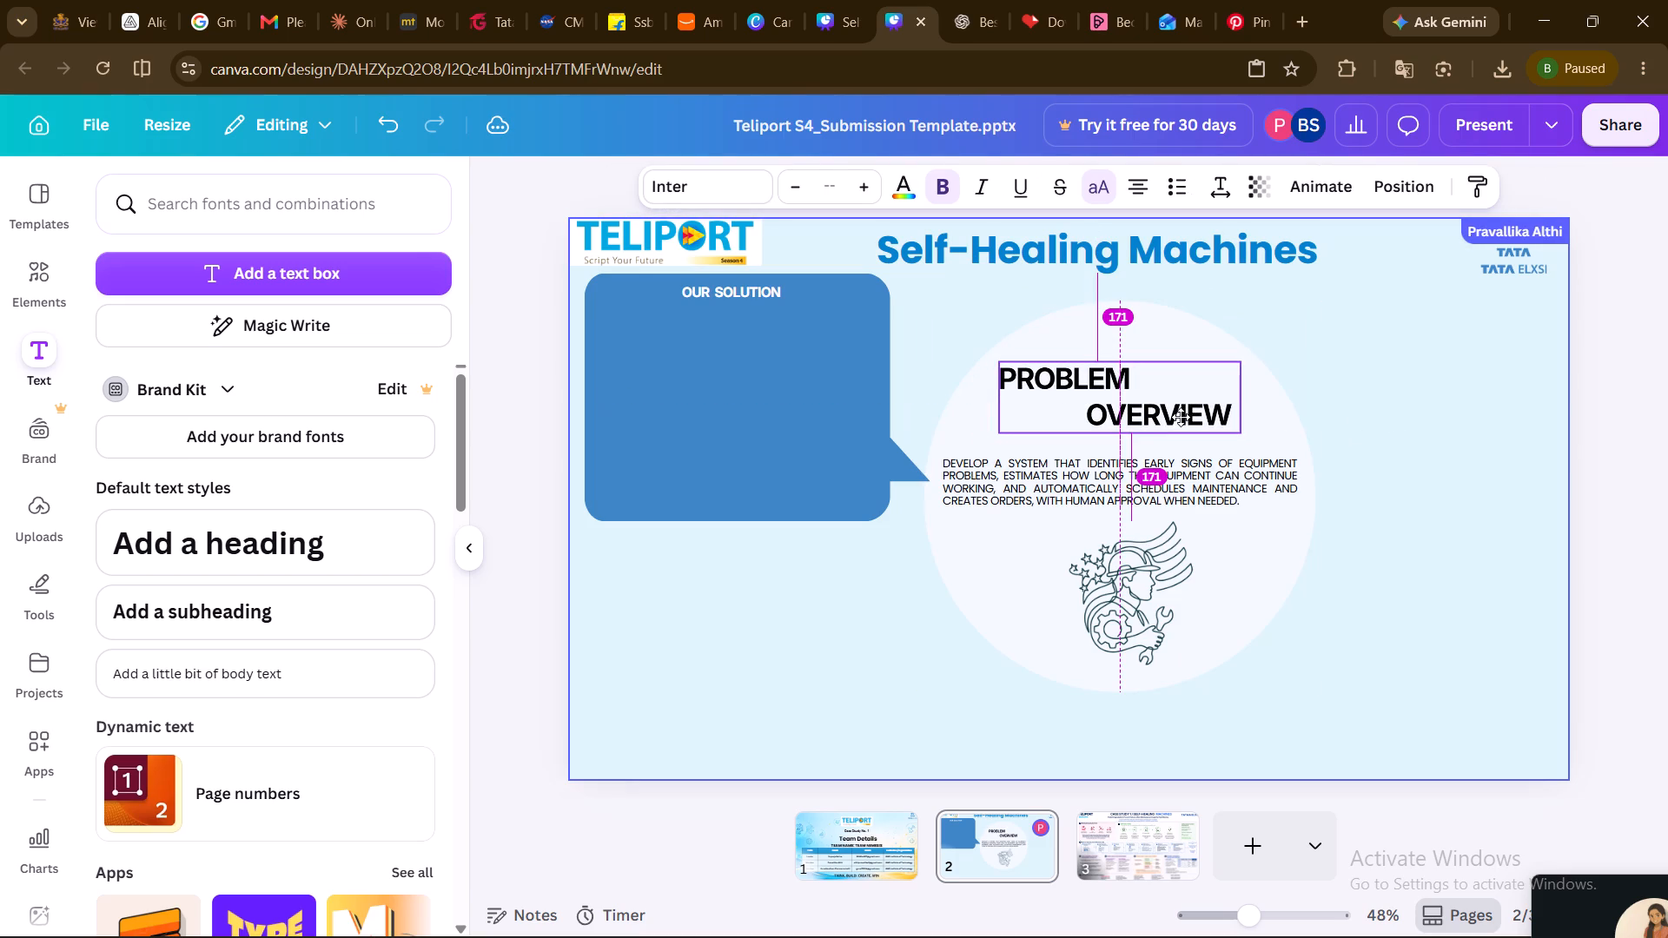
drag(1181, 417, 1181, 409)
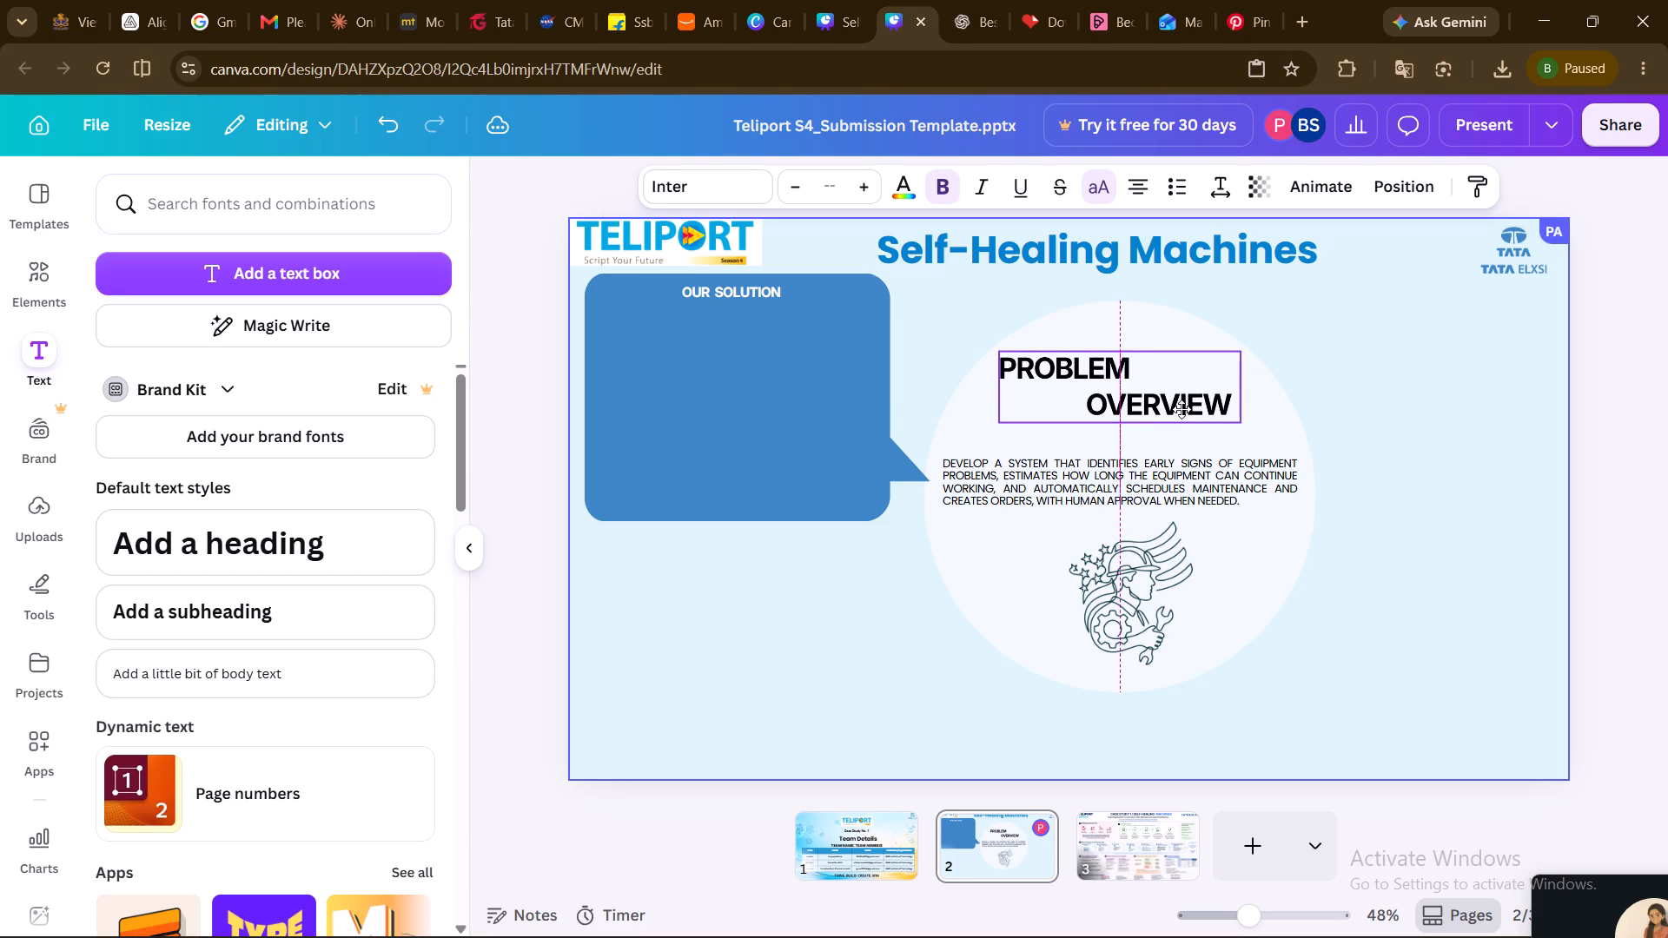
drag(1181, 409, 1181, 409)
click(1340, 402)
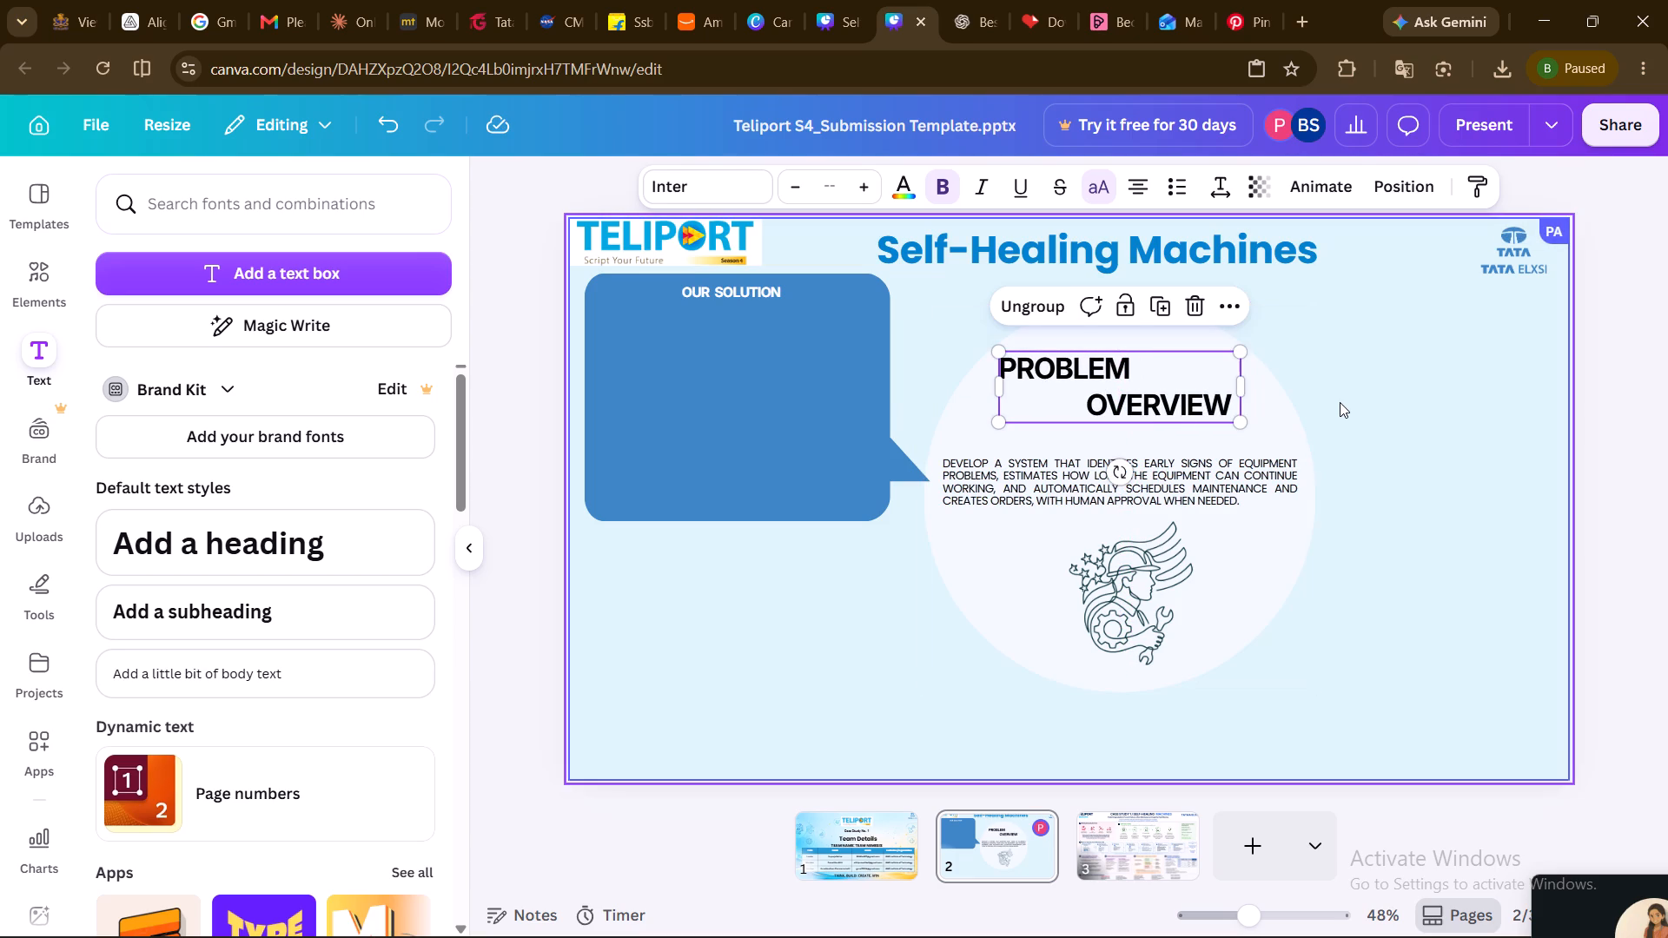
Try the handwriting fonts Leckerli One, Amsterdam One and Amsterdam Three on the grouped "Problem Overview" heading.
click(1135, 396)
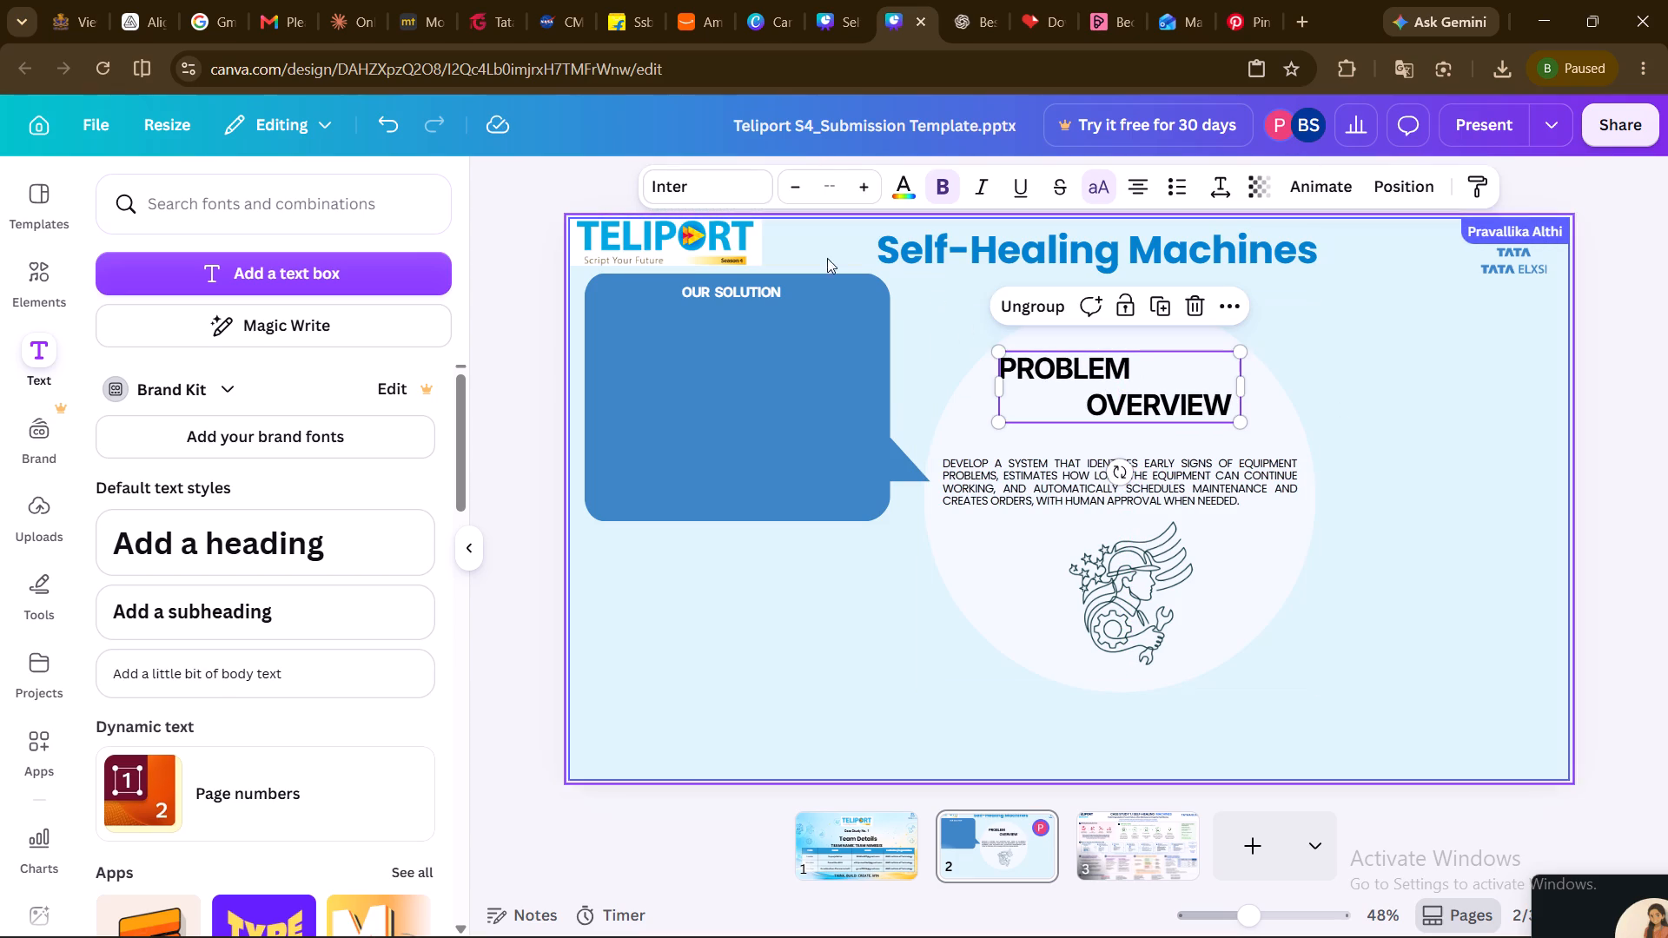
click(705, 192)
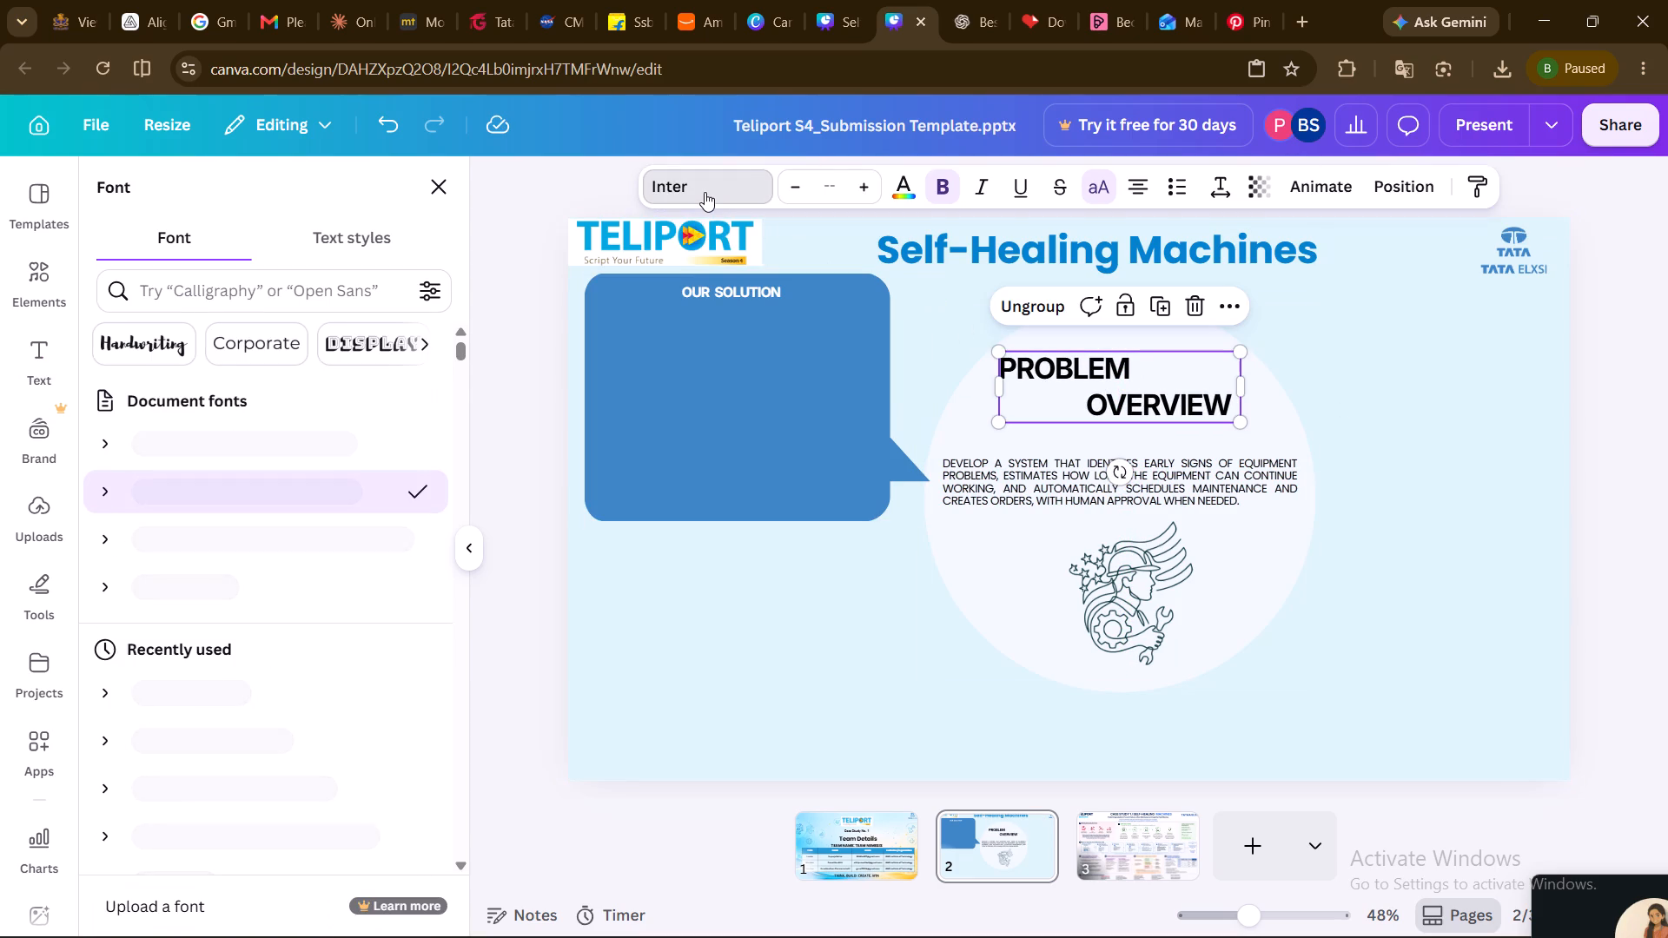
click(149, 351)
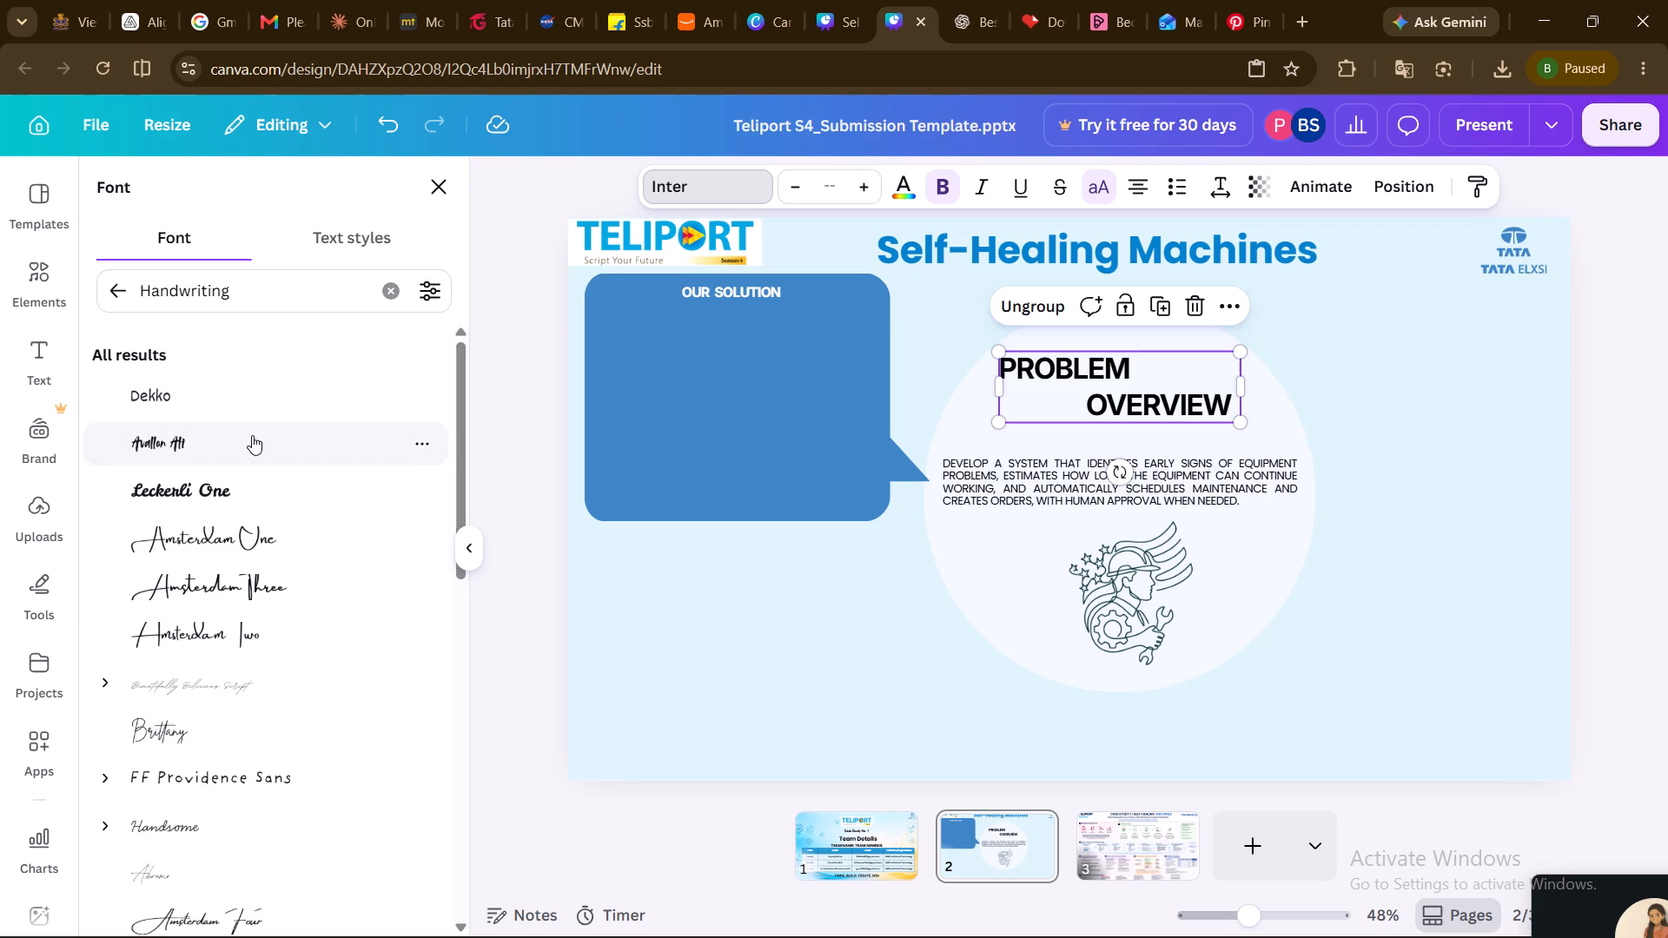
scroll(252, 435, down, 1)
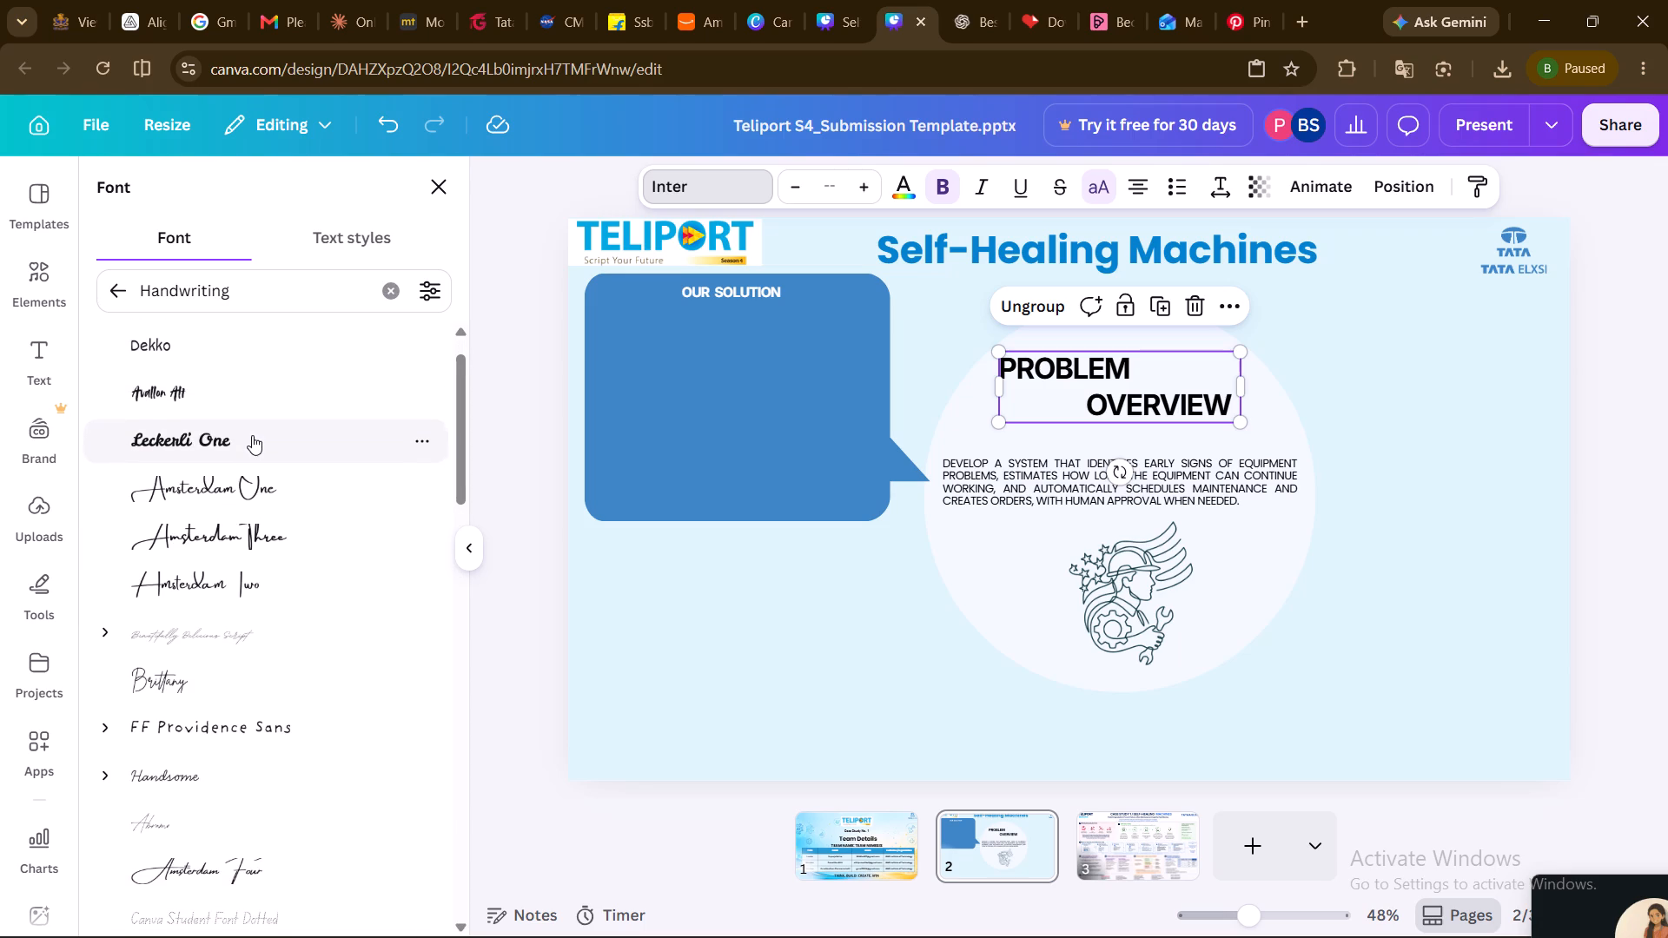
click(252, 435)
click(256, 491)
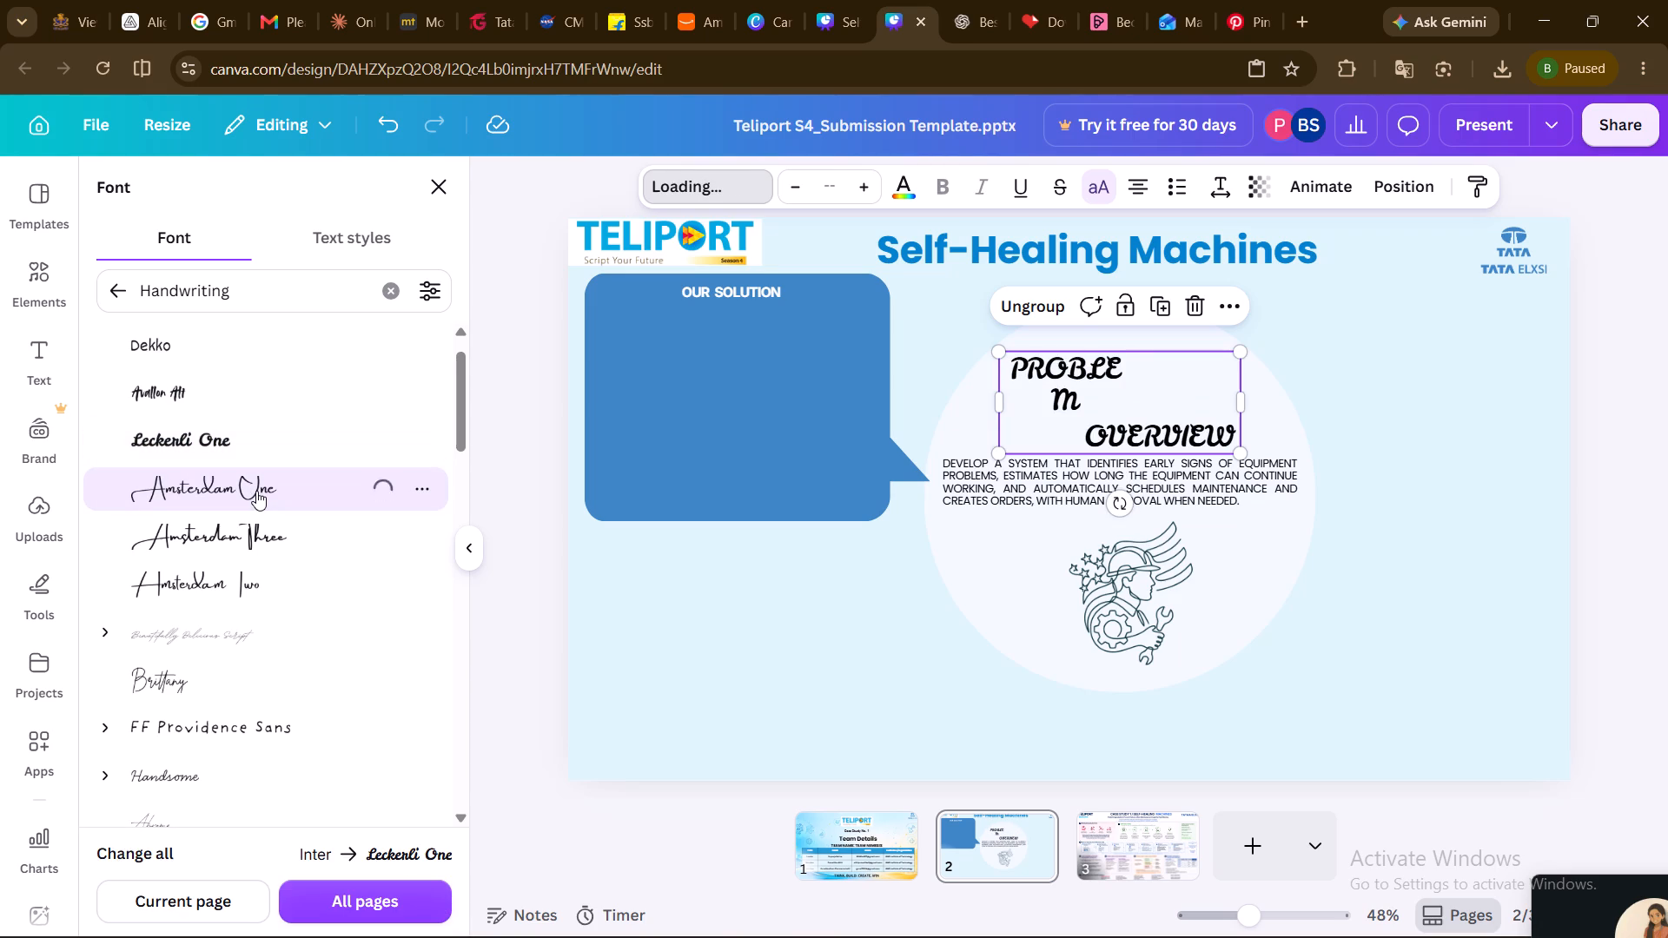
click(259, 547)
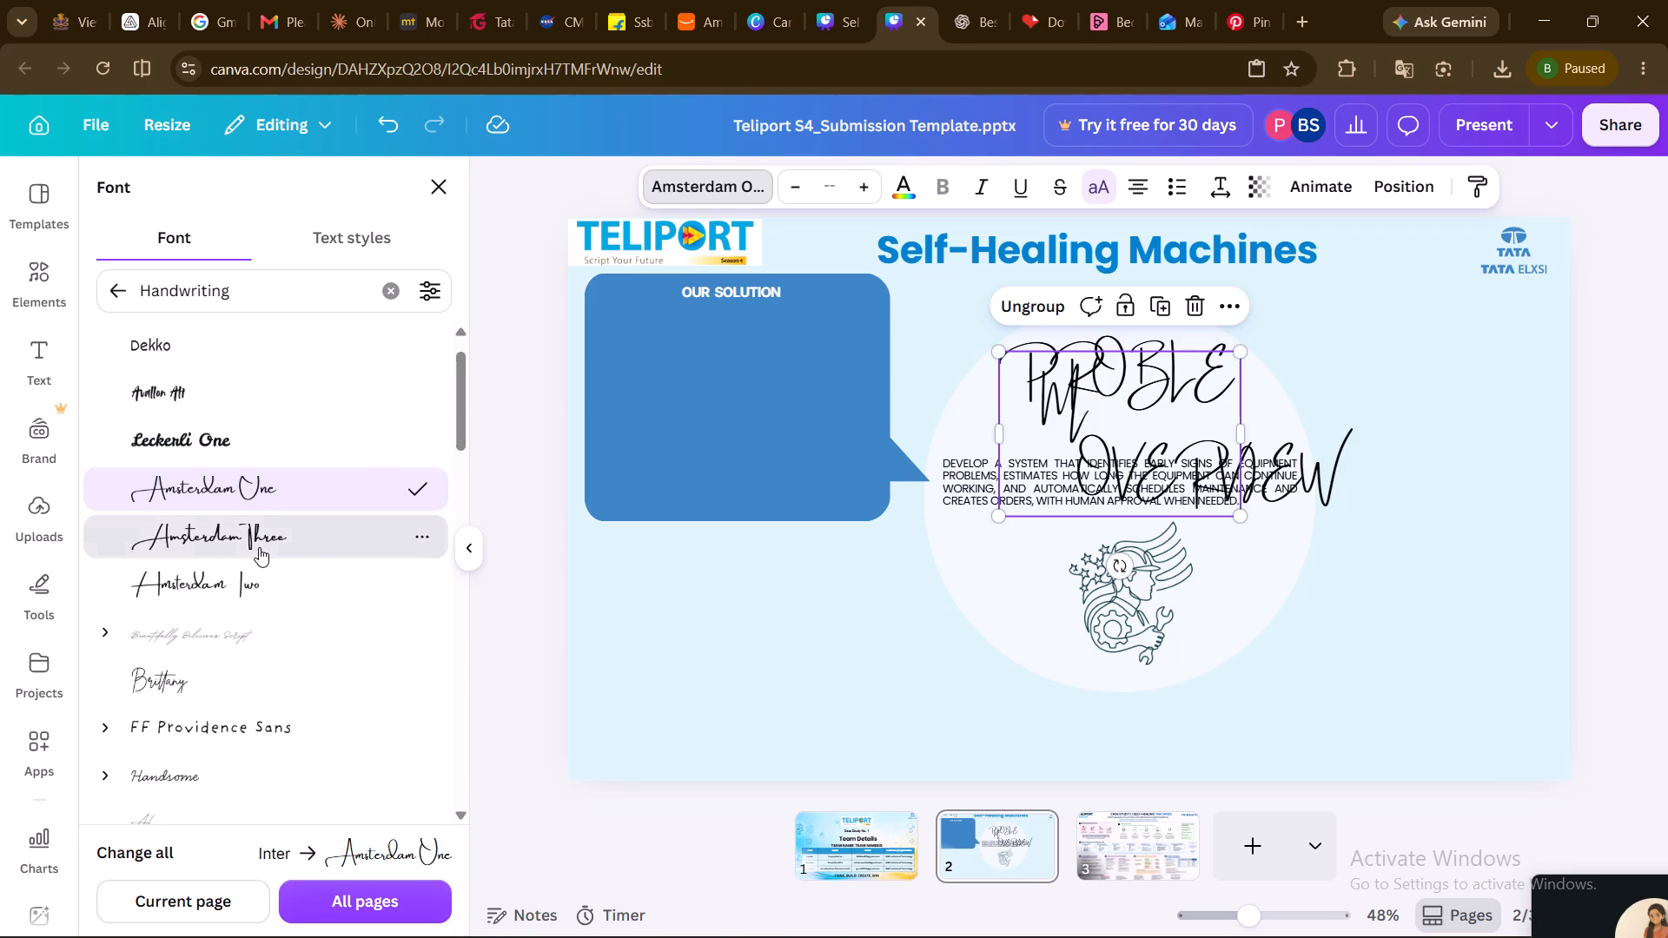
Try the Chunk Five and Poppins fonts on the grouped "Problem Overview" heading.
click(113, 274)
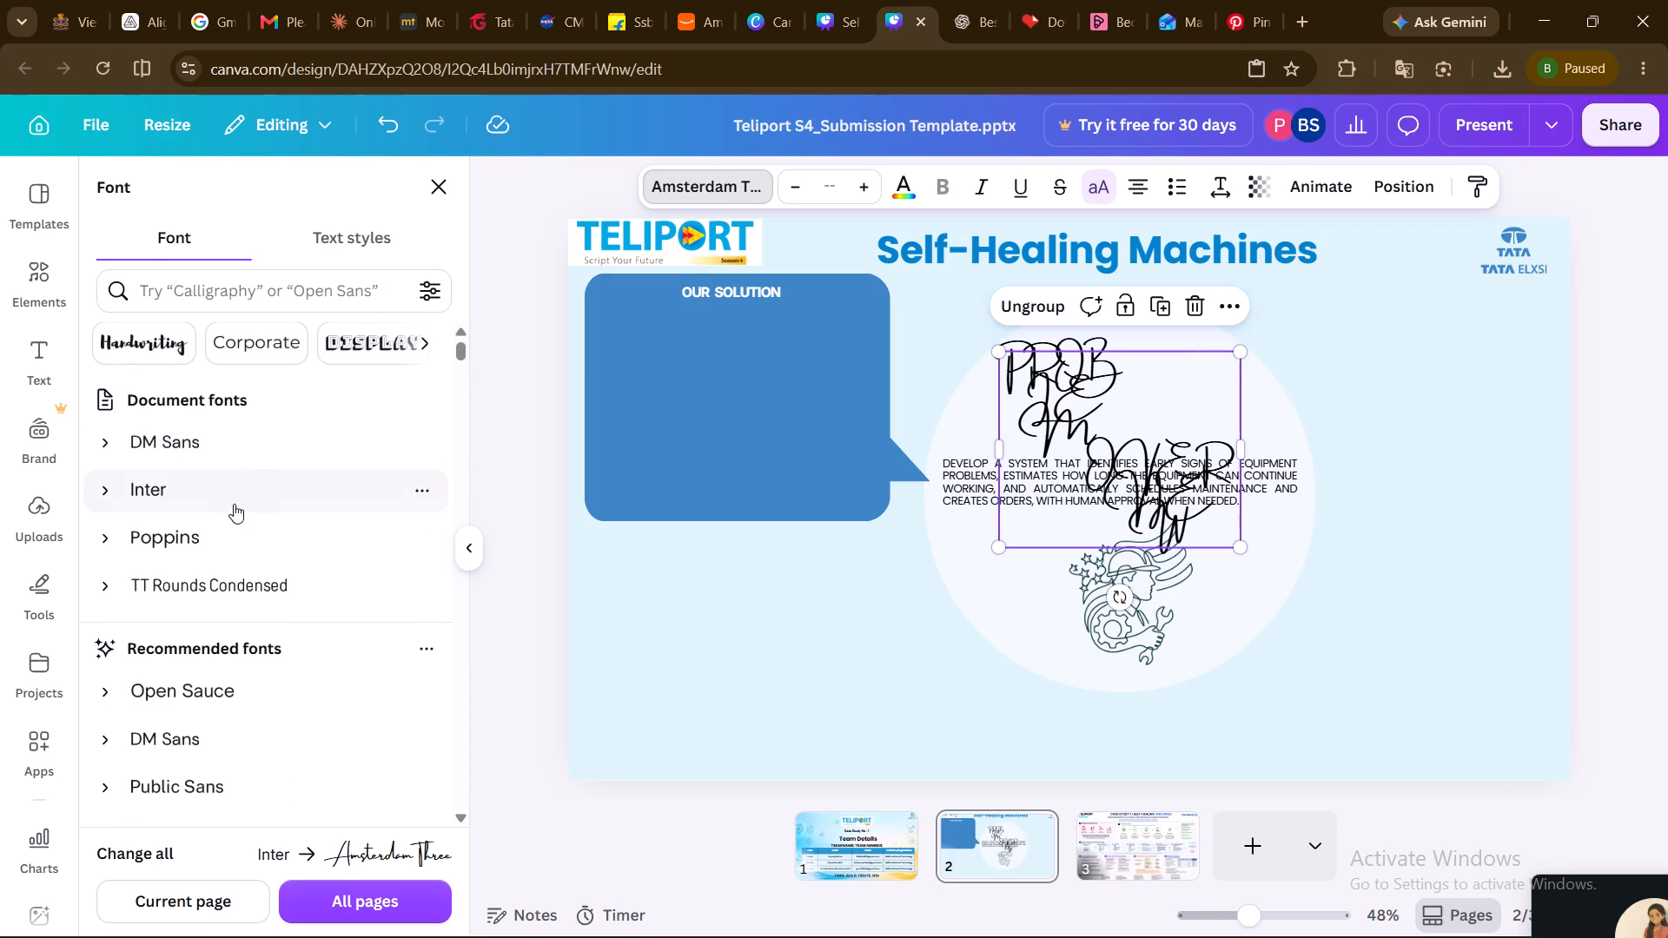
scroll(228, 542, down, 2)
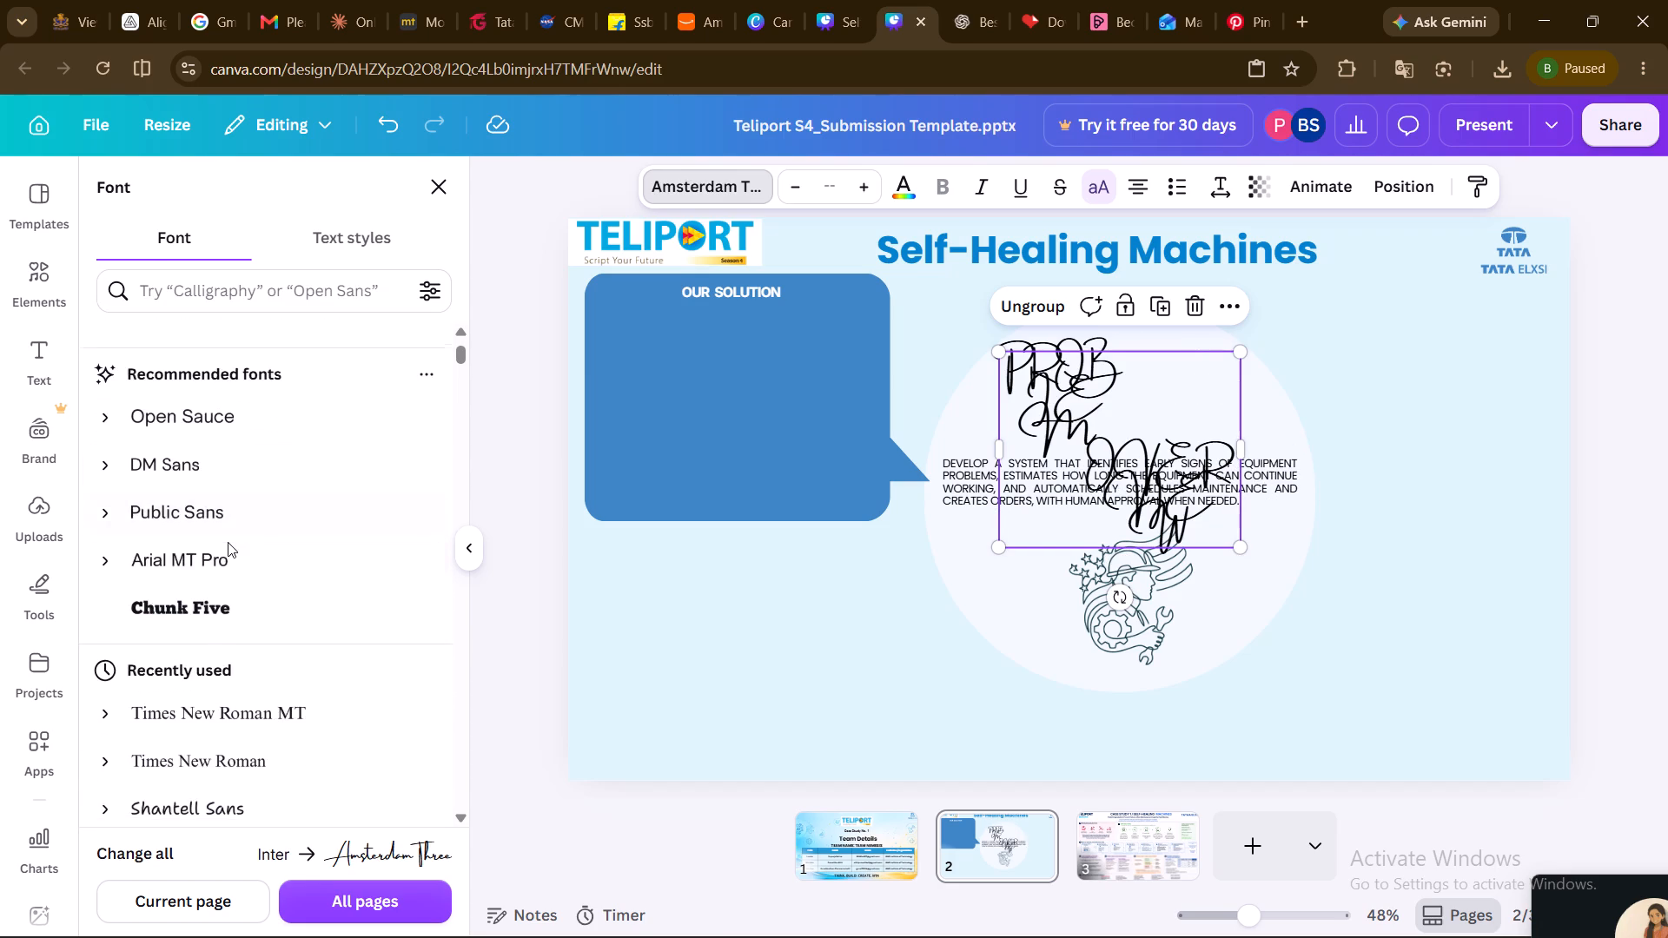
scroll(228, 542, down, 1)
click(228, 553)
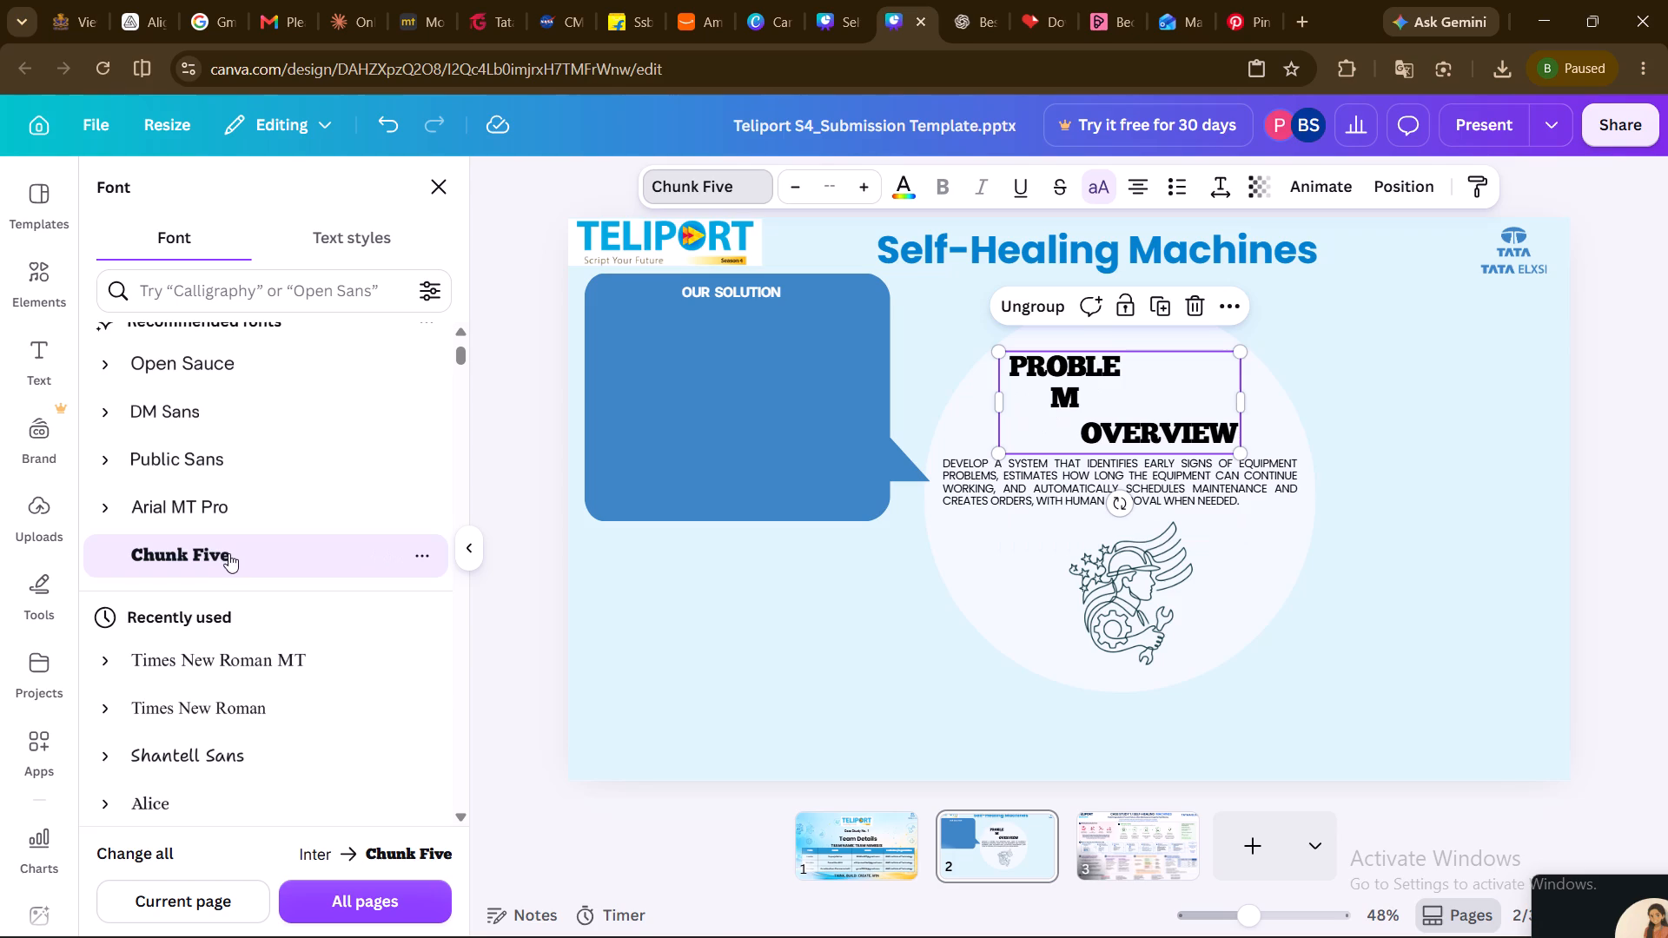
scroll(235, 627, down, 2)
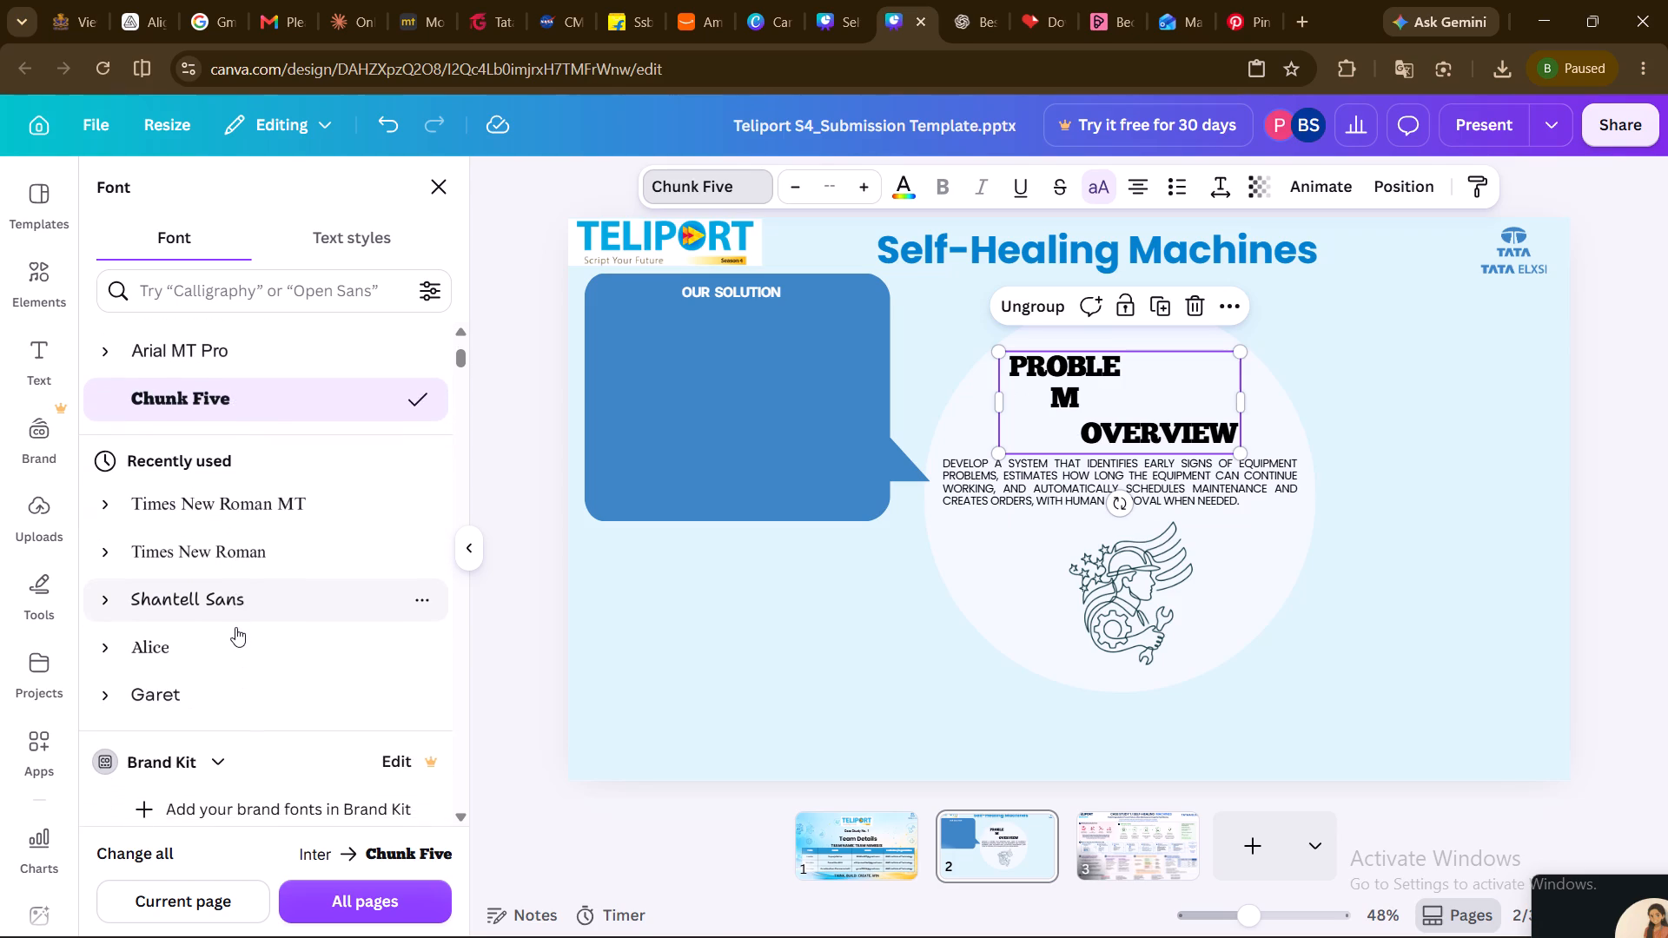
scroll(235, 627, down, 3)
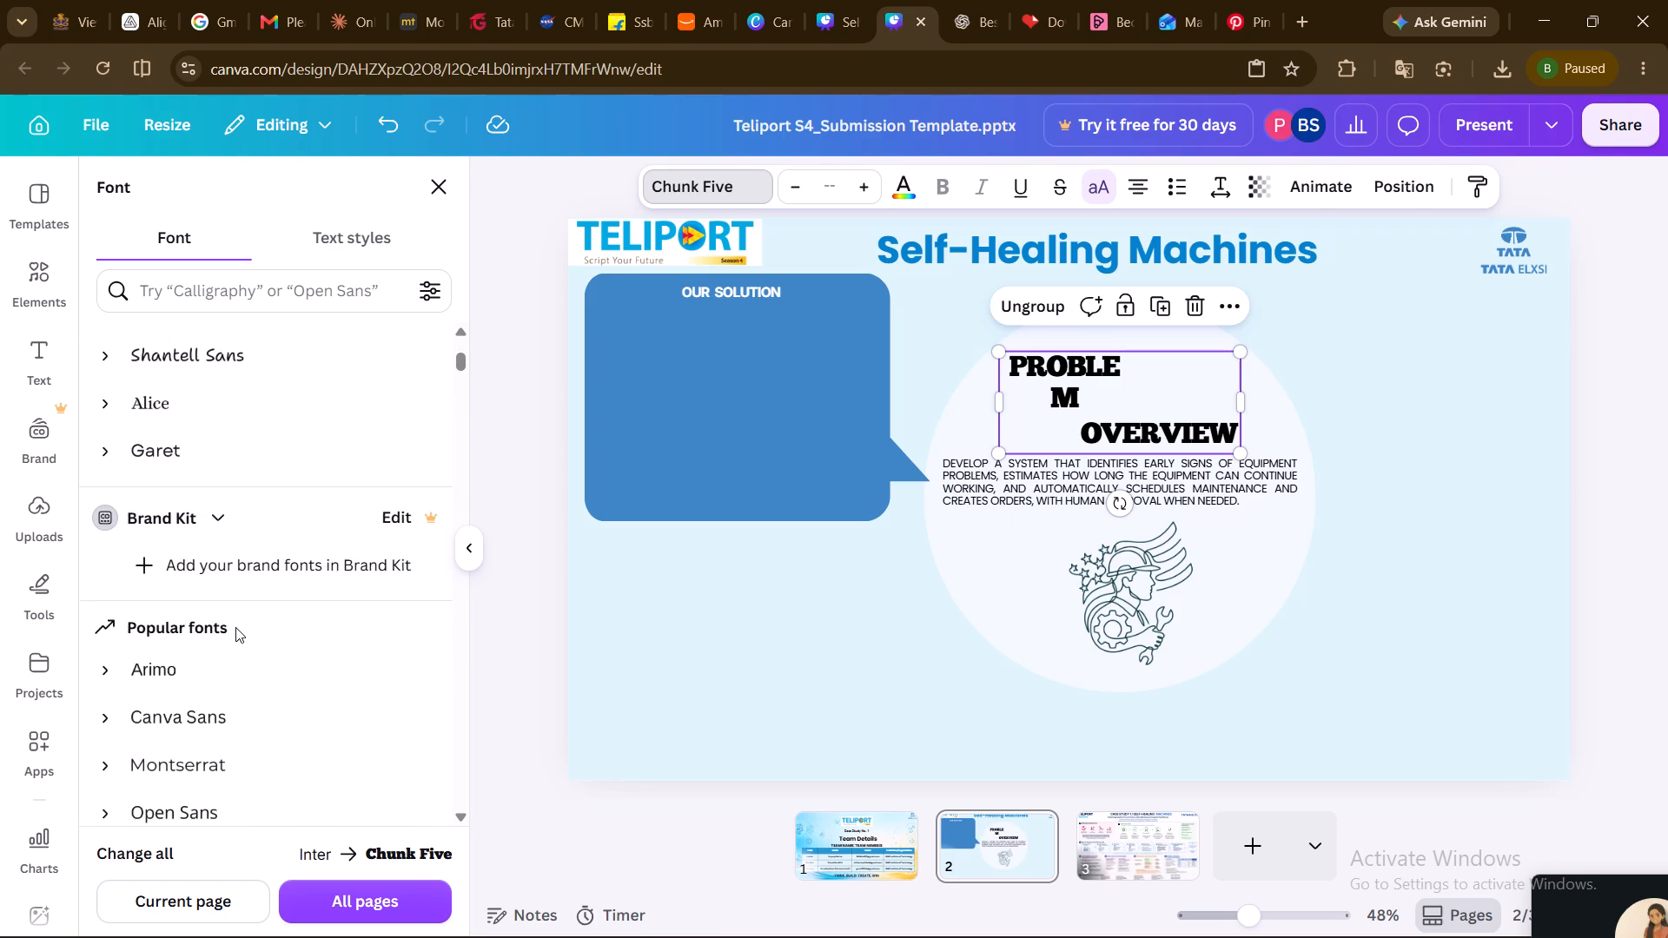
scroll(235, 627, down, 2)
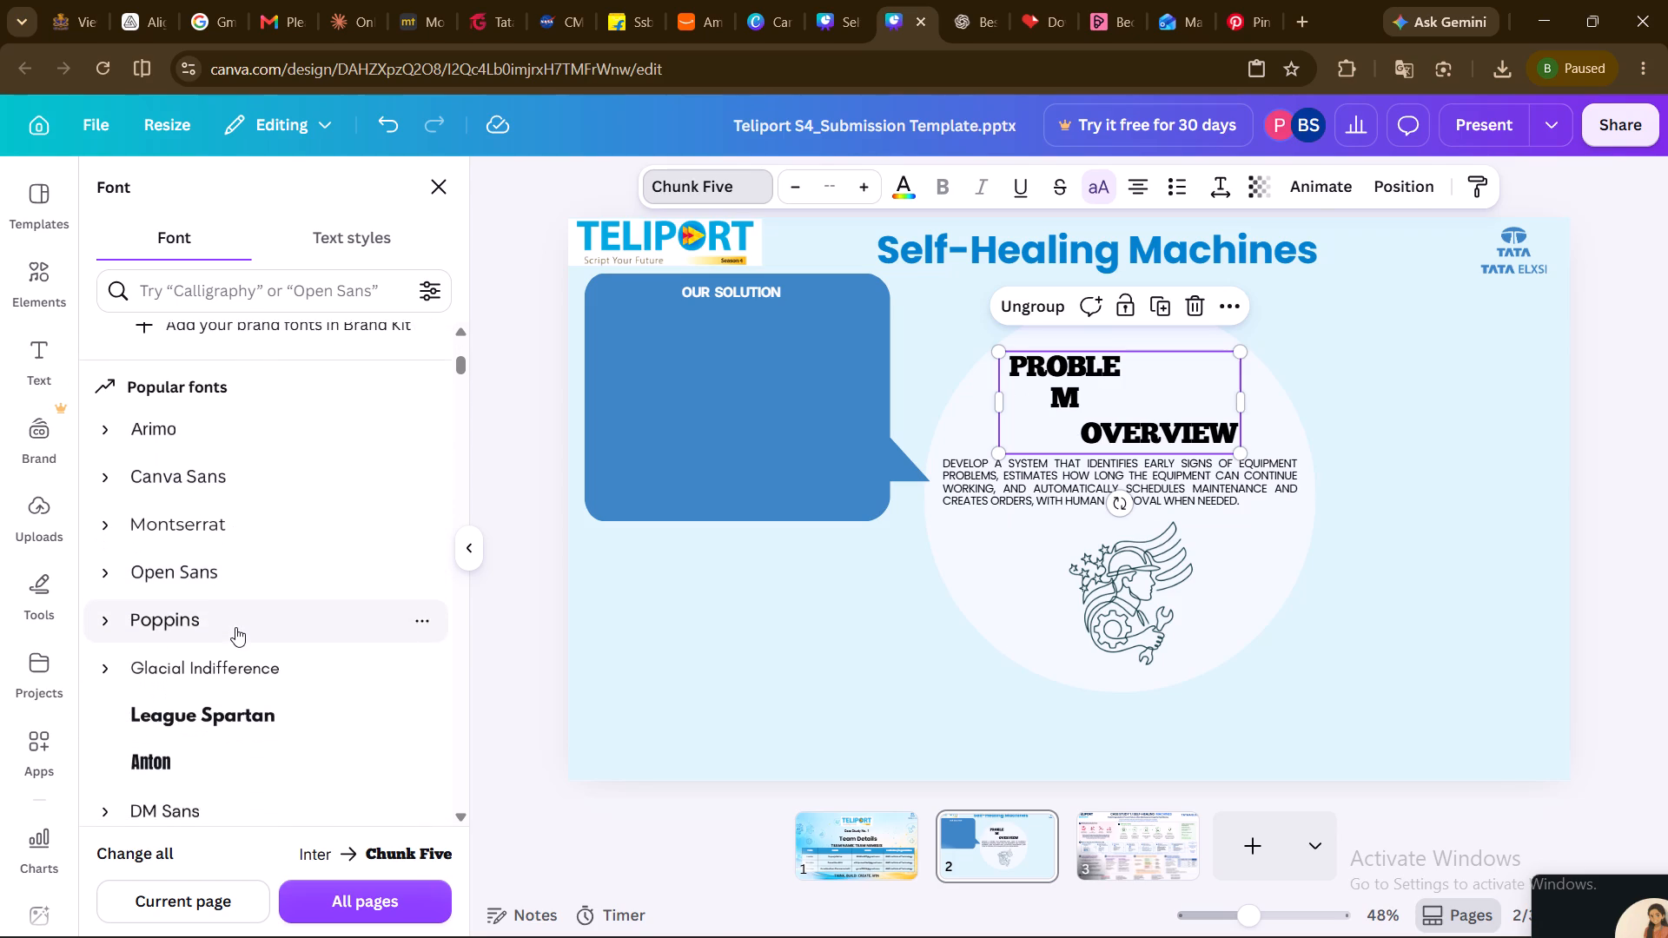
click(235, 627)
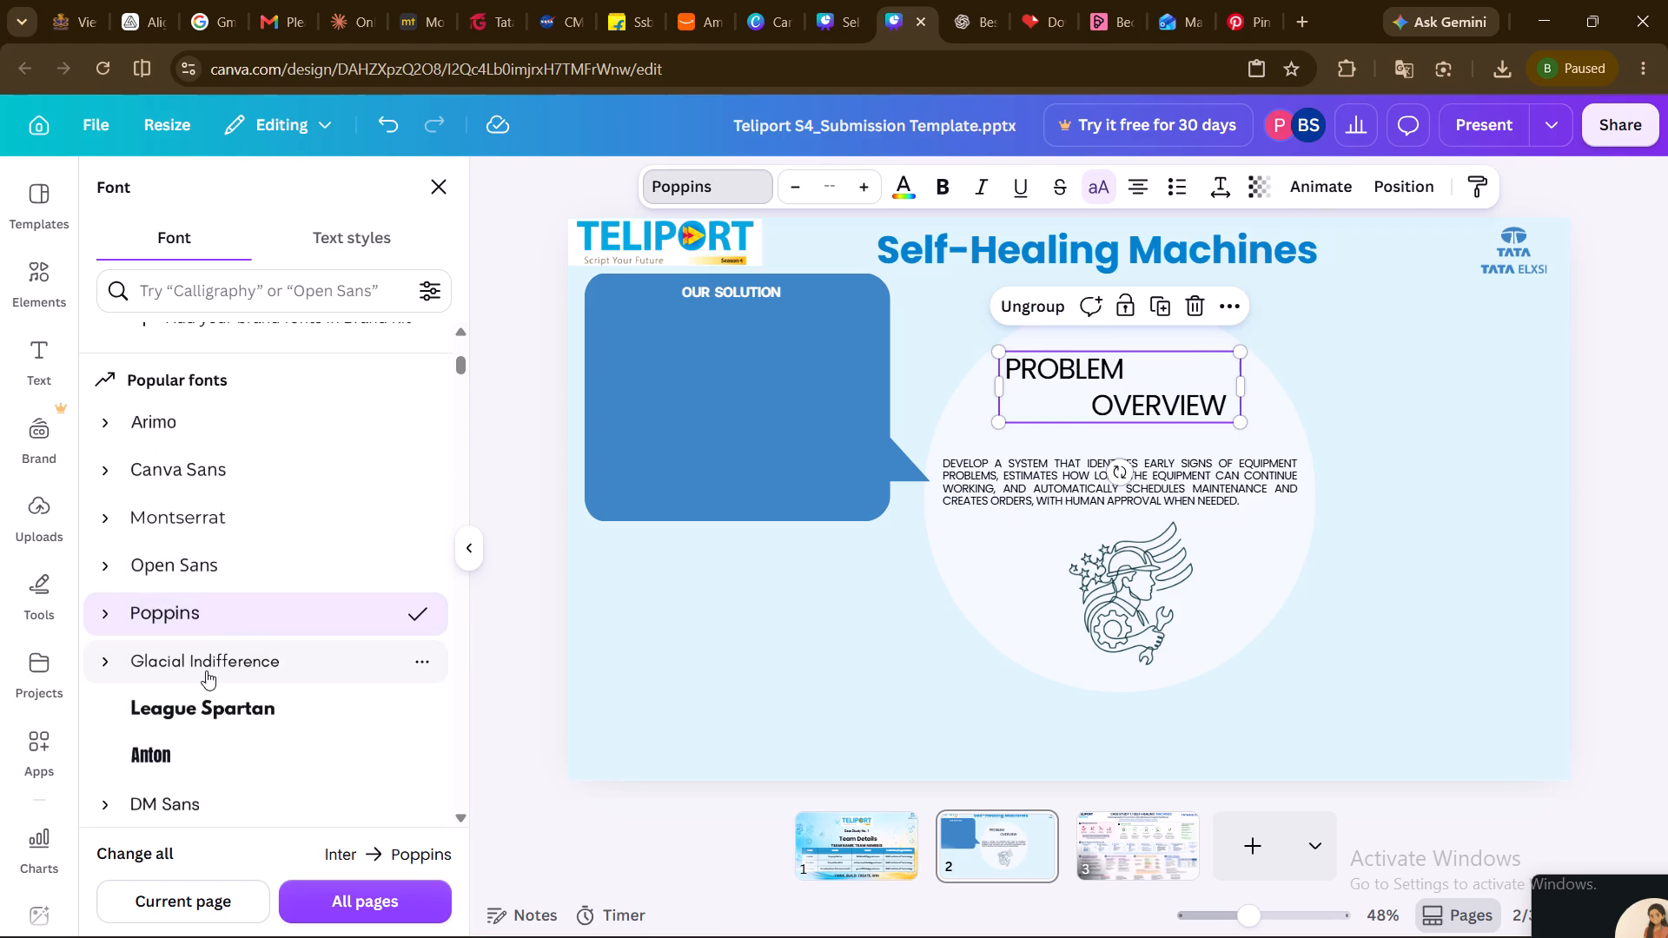
Set the grouped "Problem Overview" heading's font to Archivo Black.
scroll(206, 670, down, 2)
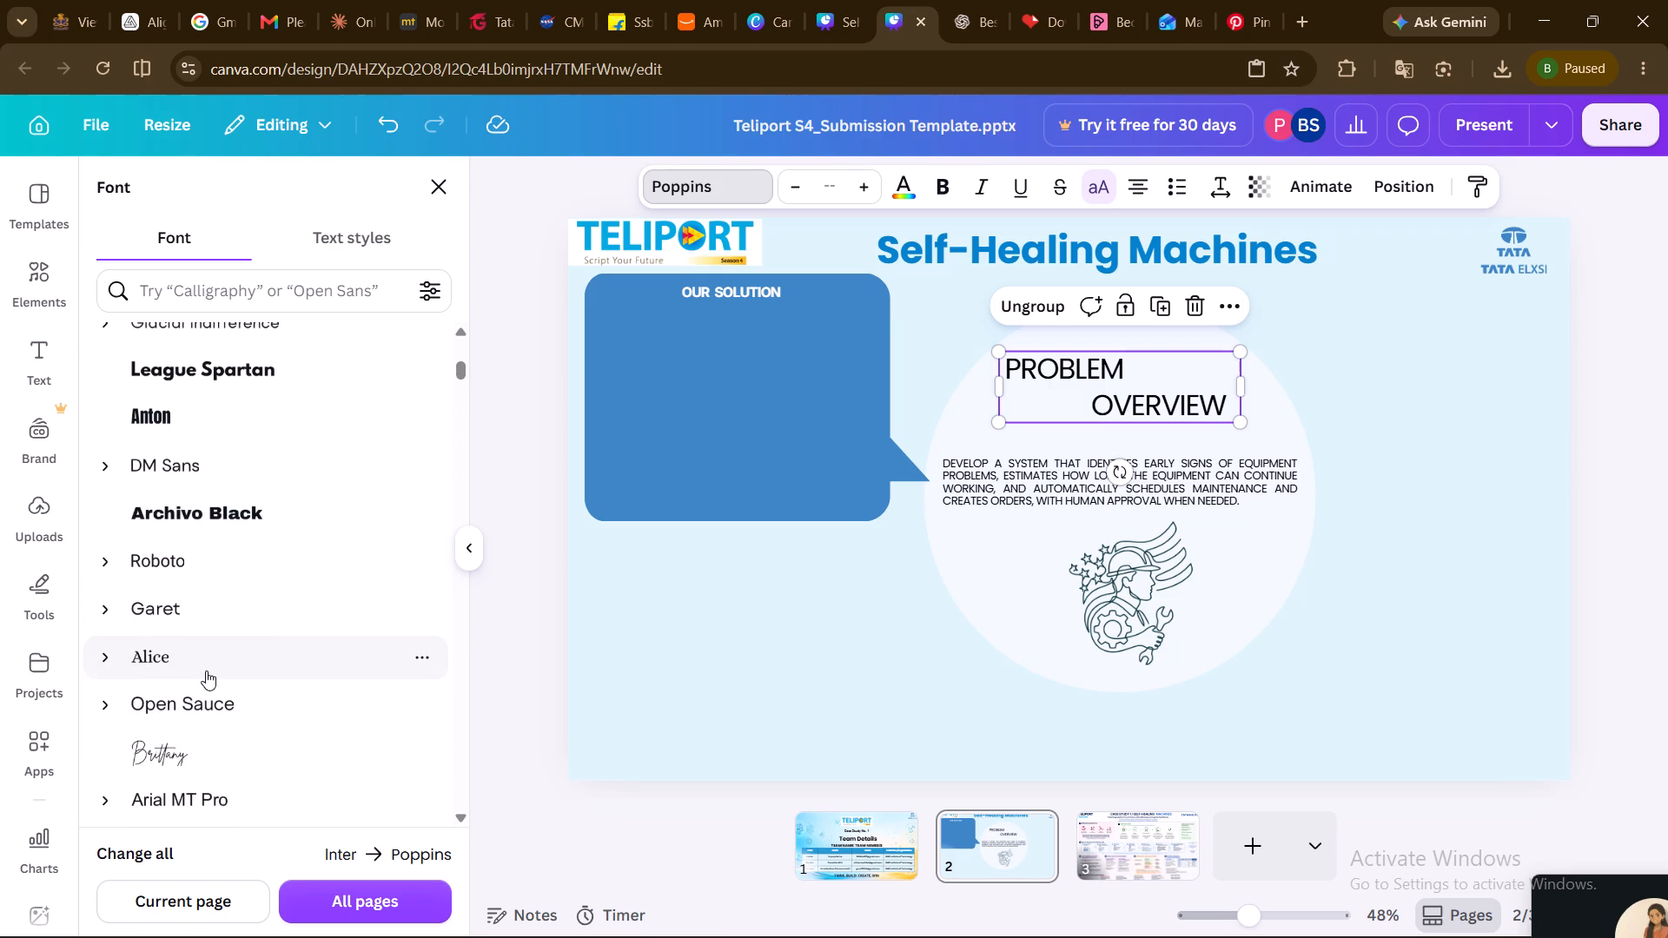
click(223, 497)
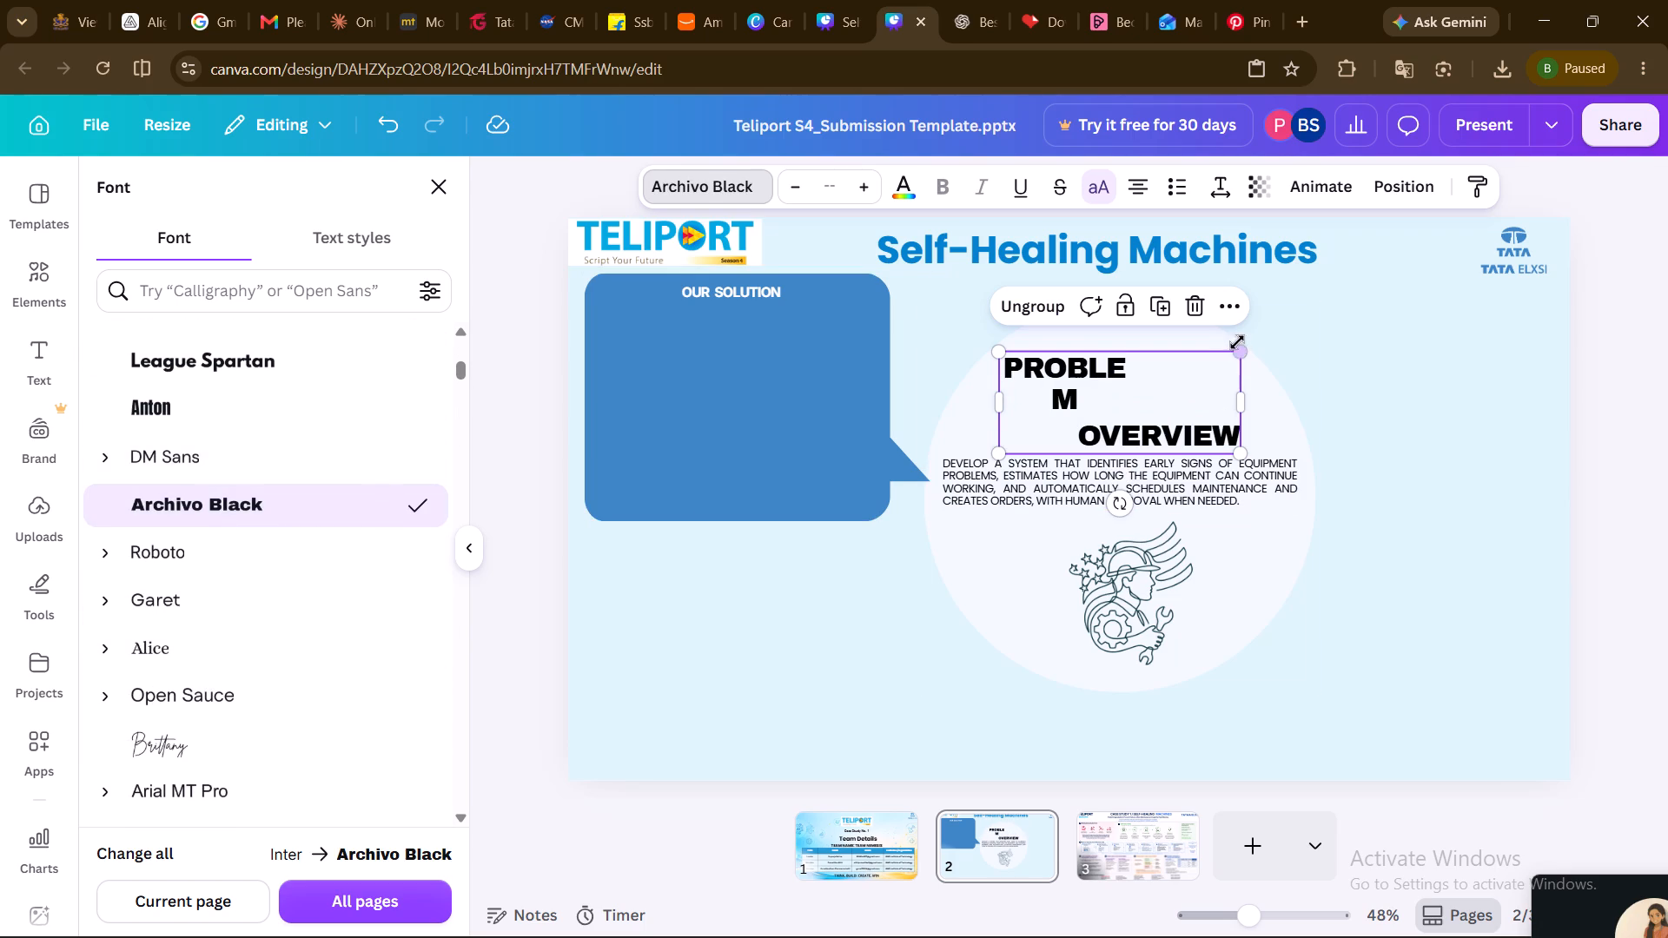
Widen the grouped "Problem Overview" heading to about 538 so that each word fits on one line.
drag(1238, 401, 1261, 393)
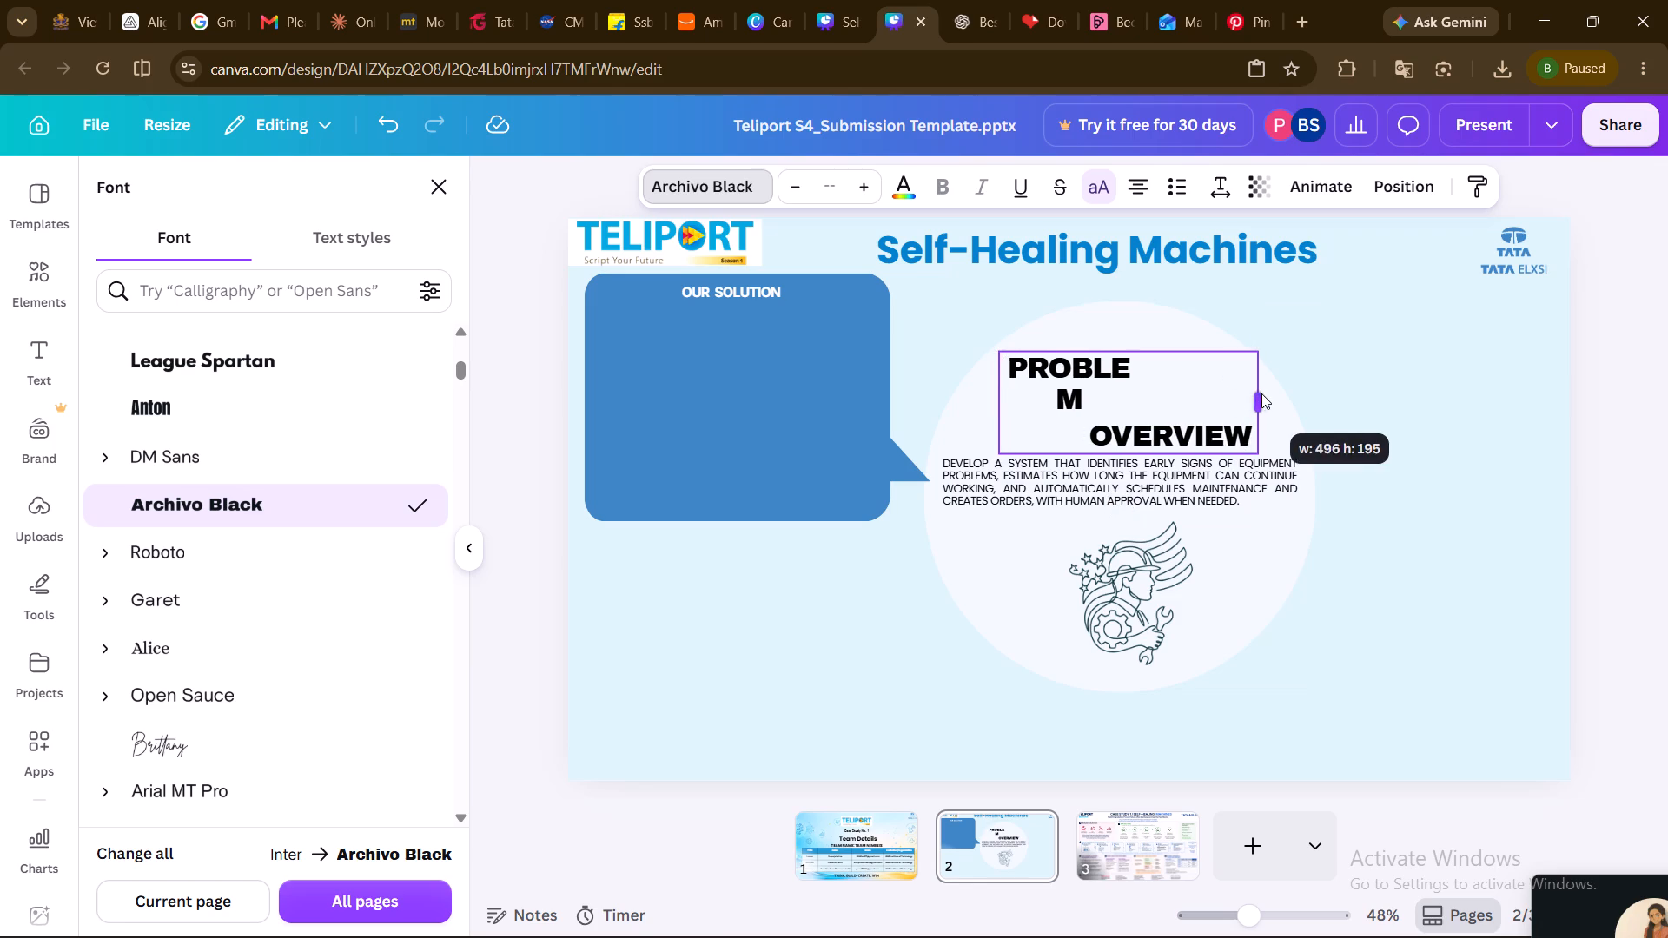
drag(1261, 393, 1273, 388)
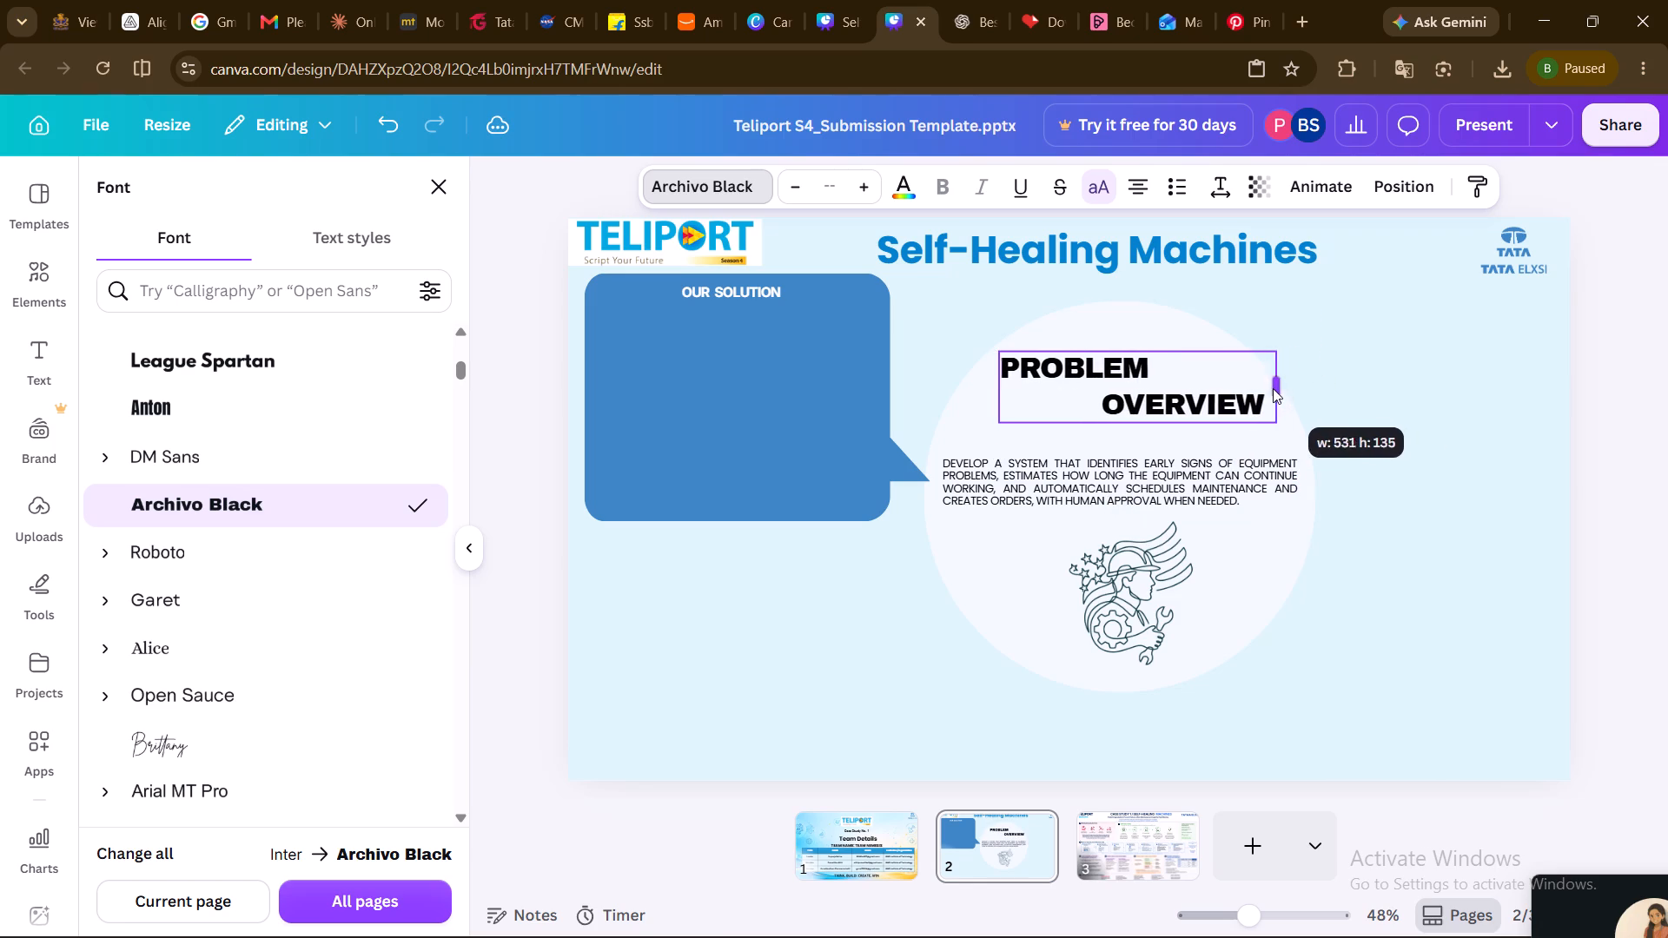
drag(1273, 388, 1208, 387)
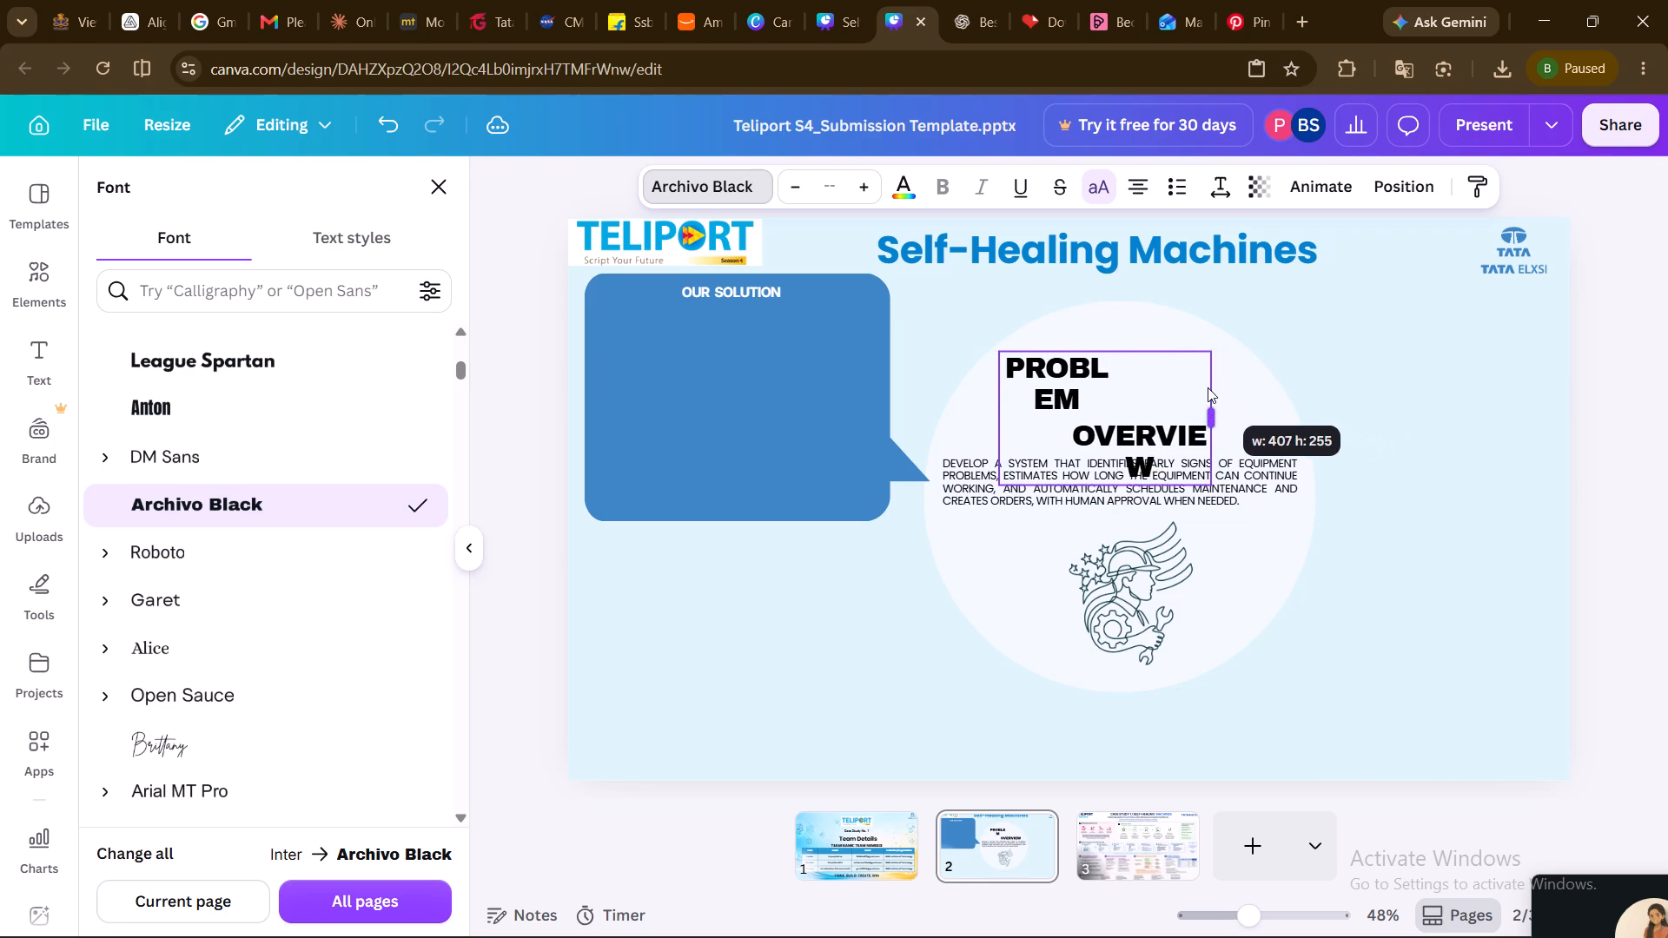
drag(1208, 387, 1277, 383)
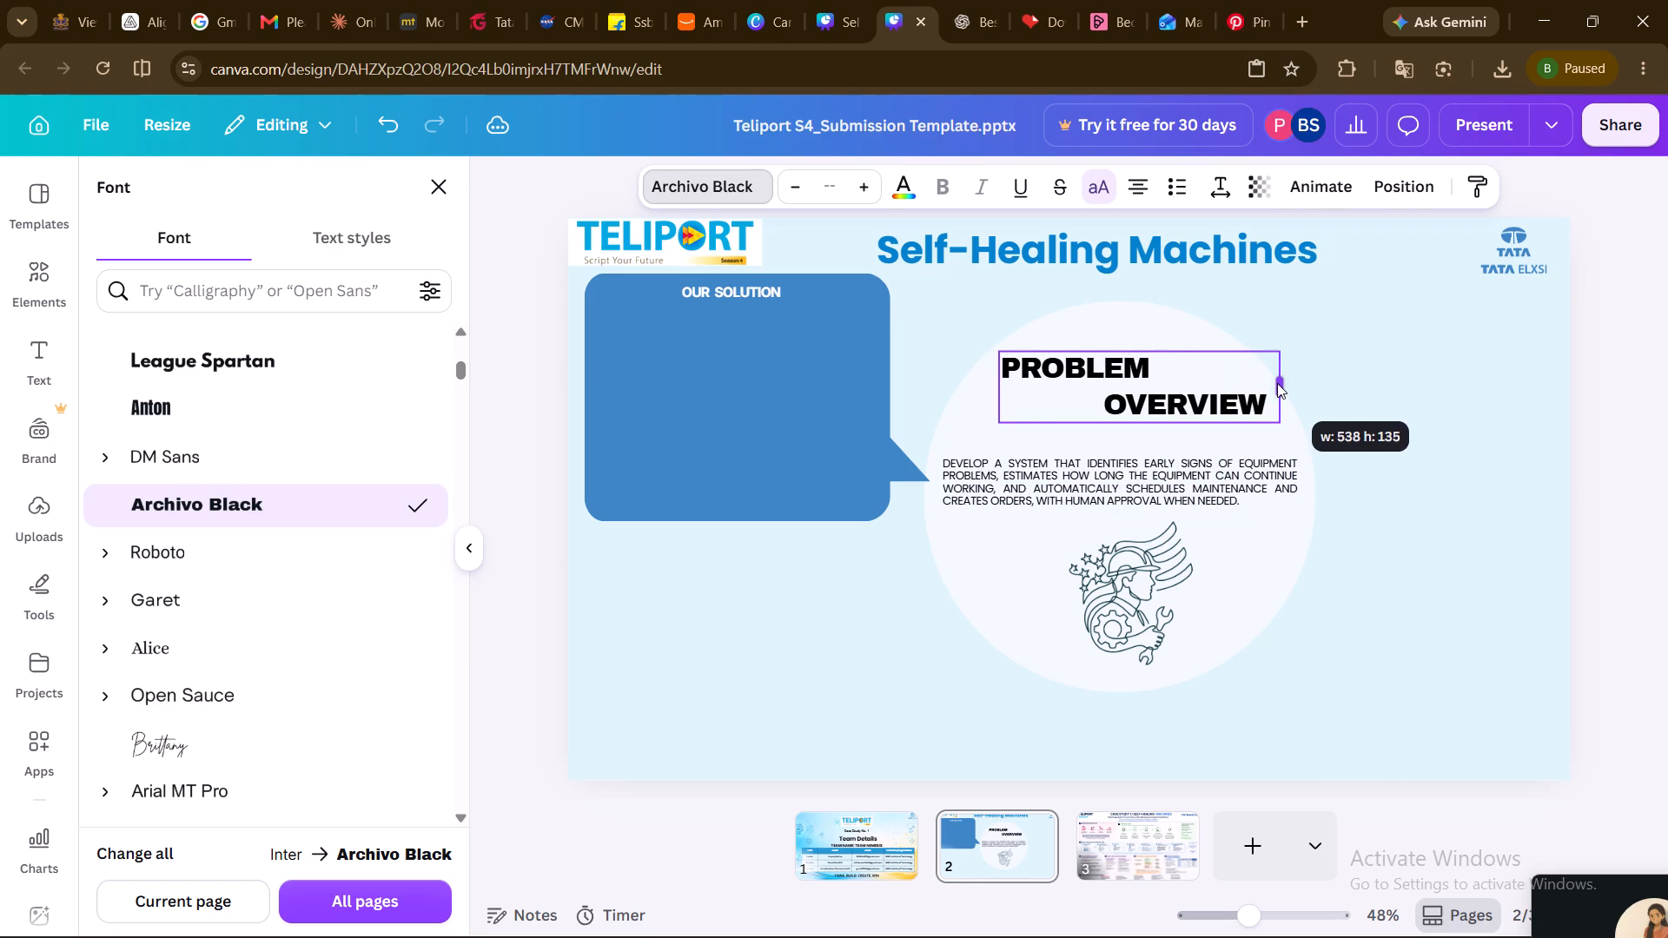
Move the grouped "Problem Overview" heading slightly lower inside the circle, closer to the description text.
click(1518, 424)
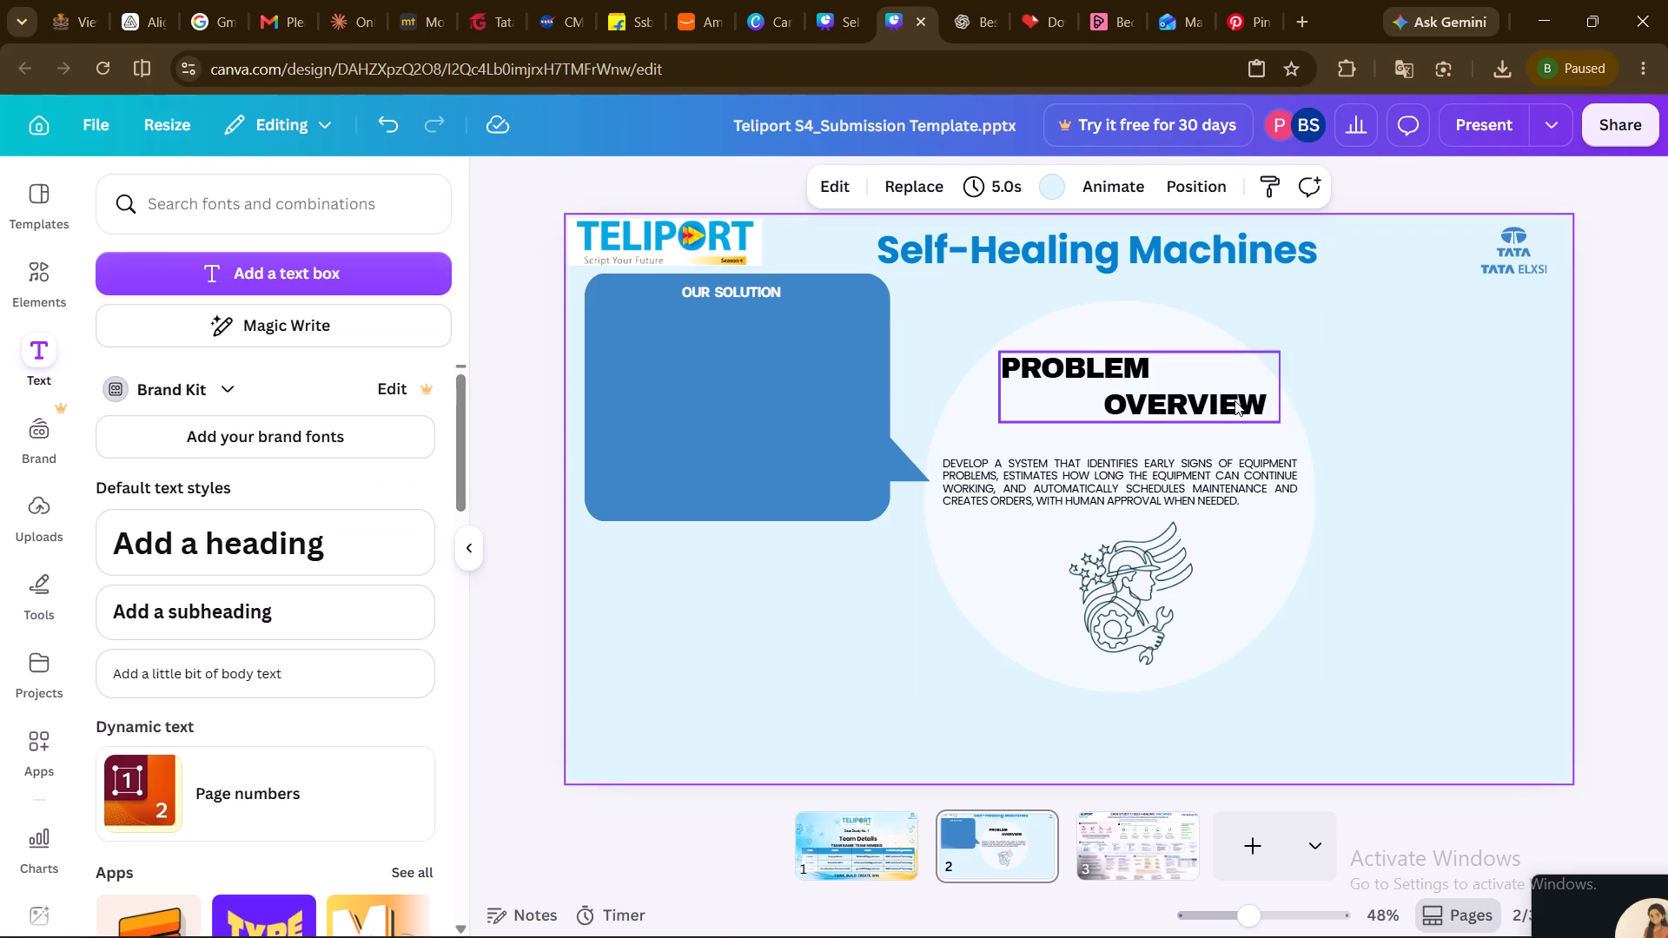
drag(1226, 400, 1217, 404)
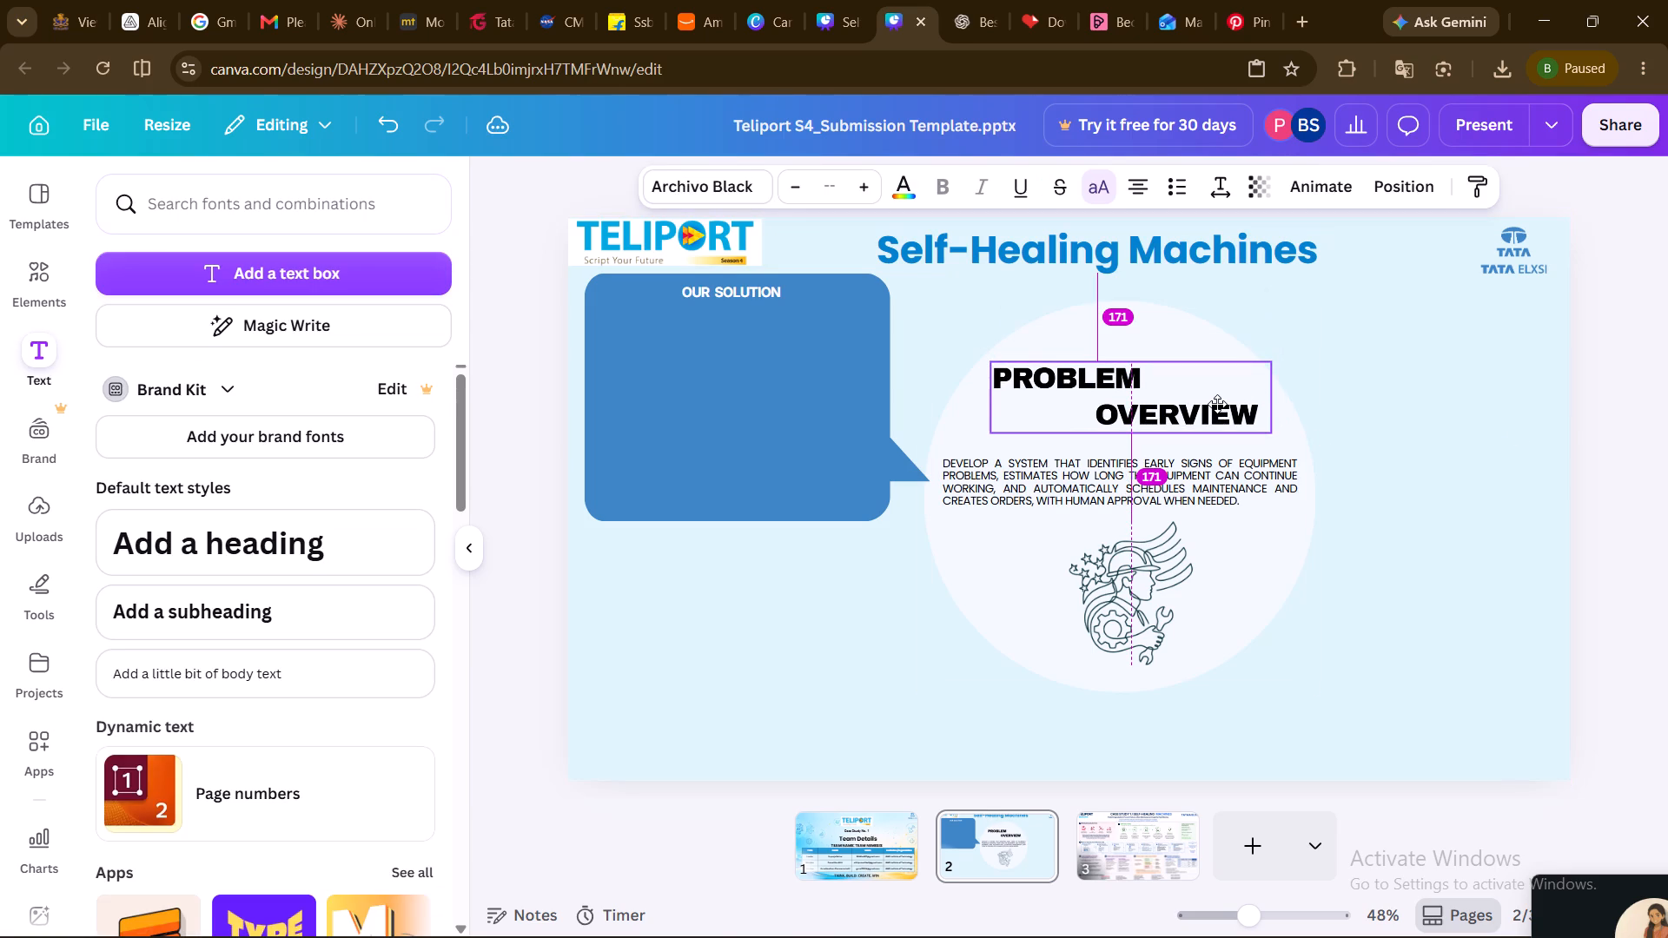
drag(1217, 404, 1218, 404)
click(1411, 395)
Ungroup the "Problem Overview" heading so that its two words can be positioned separately.
double_click(1198, 391)
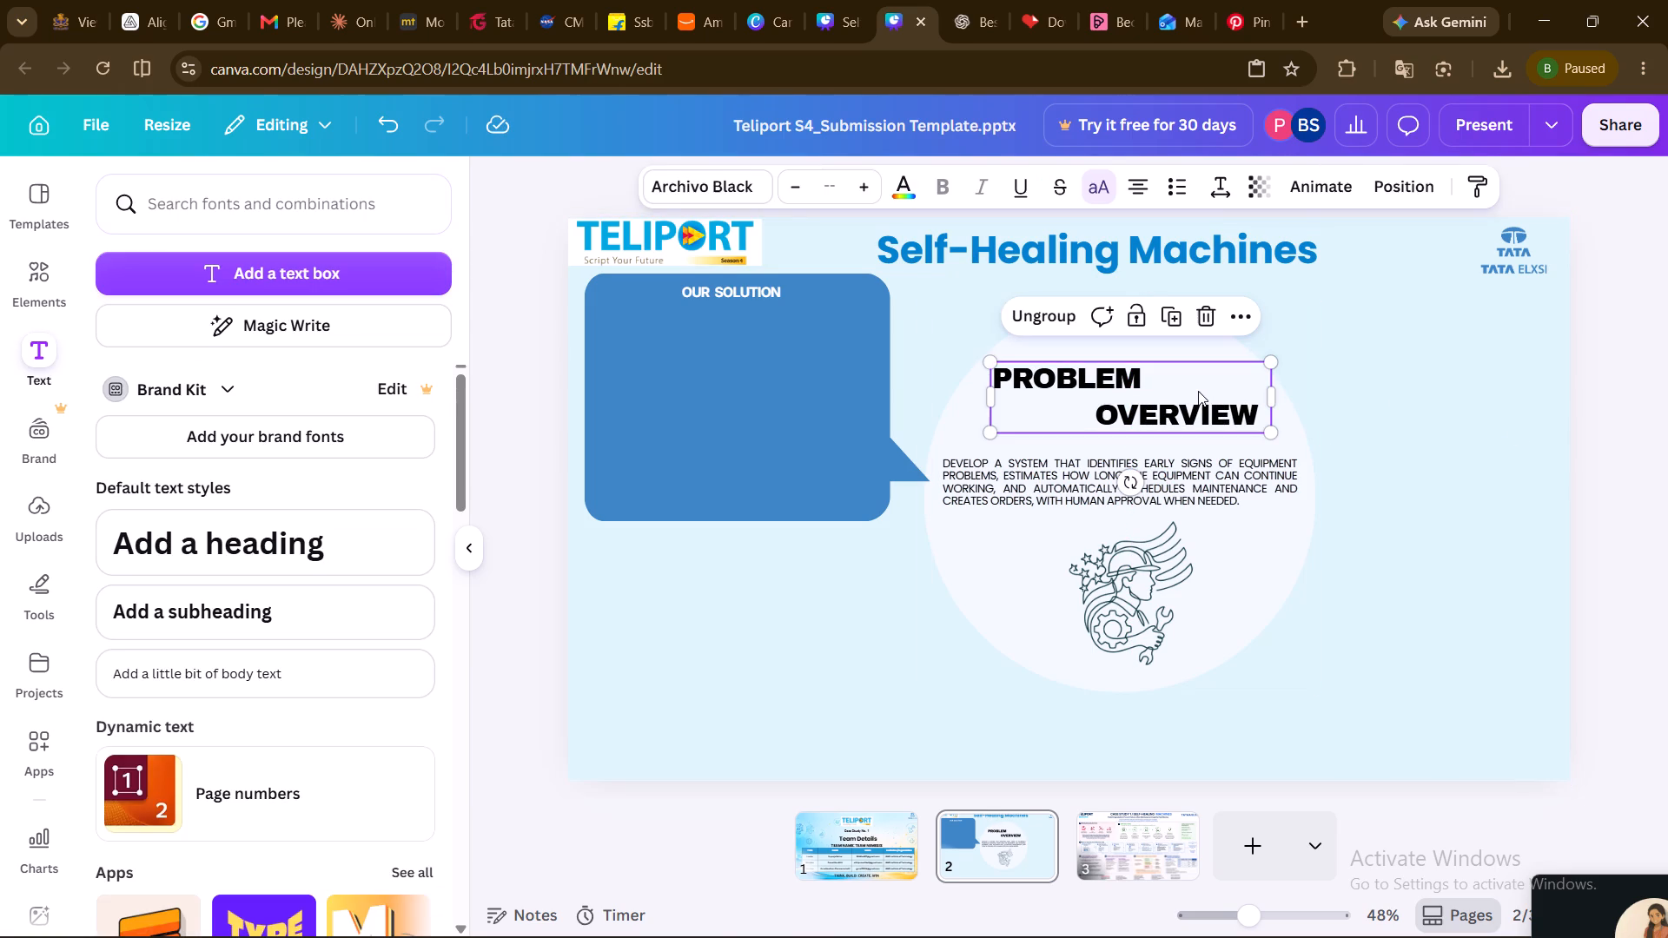
click(1062, 323)
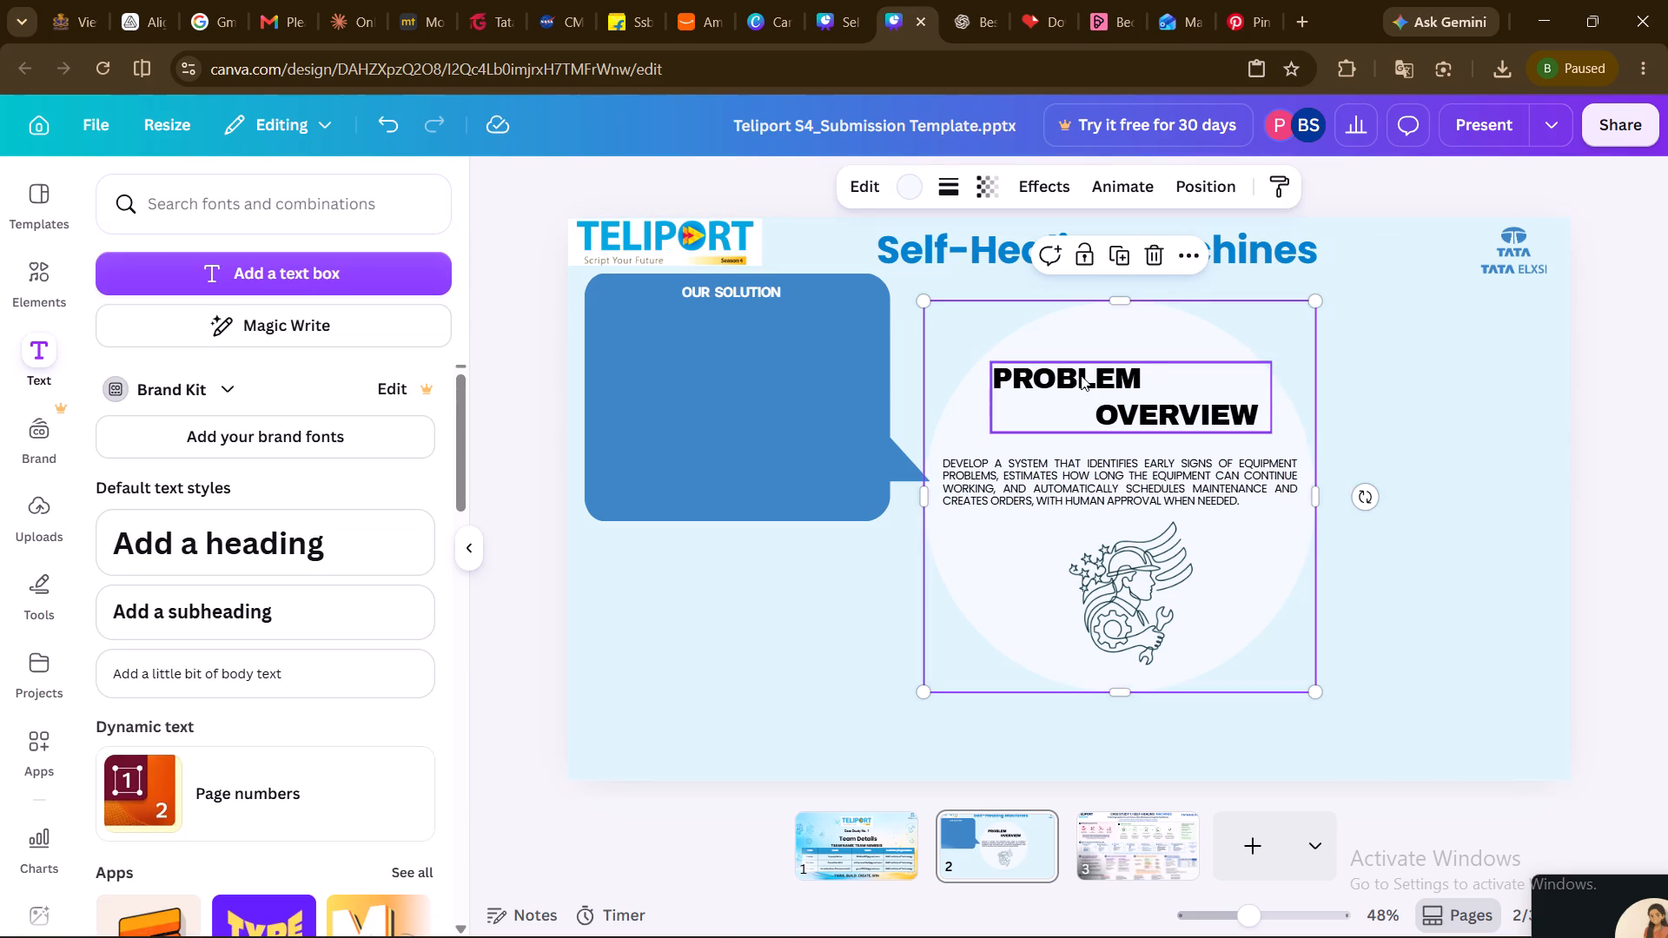
click(1081, 375)
click(1046, 315)
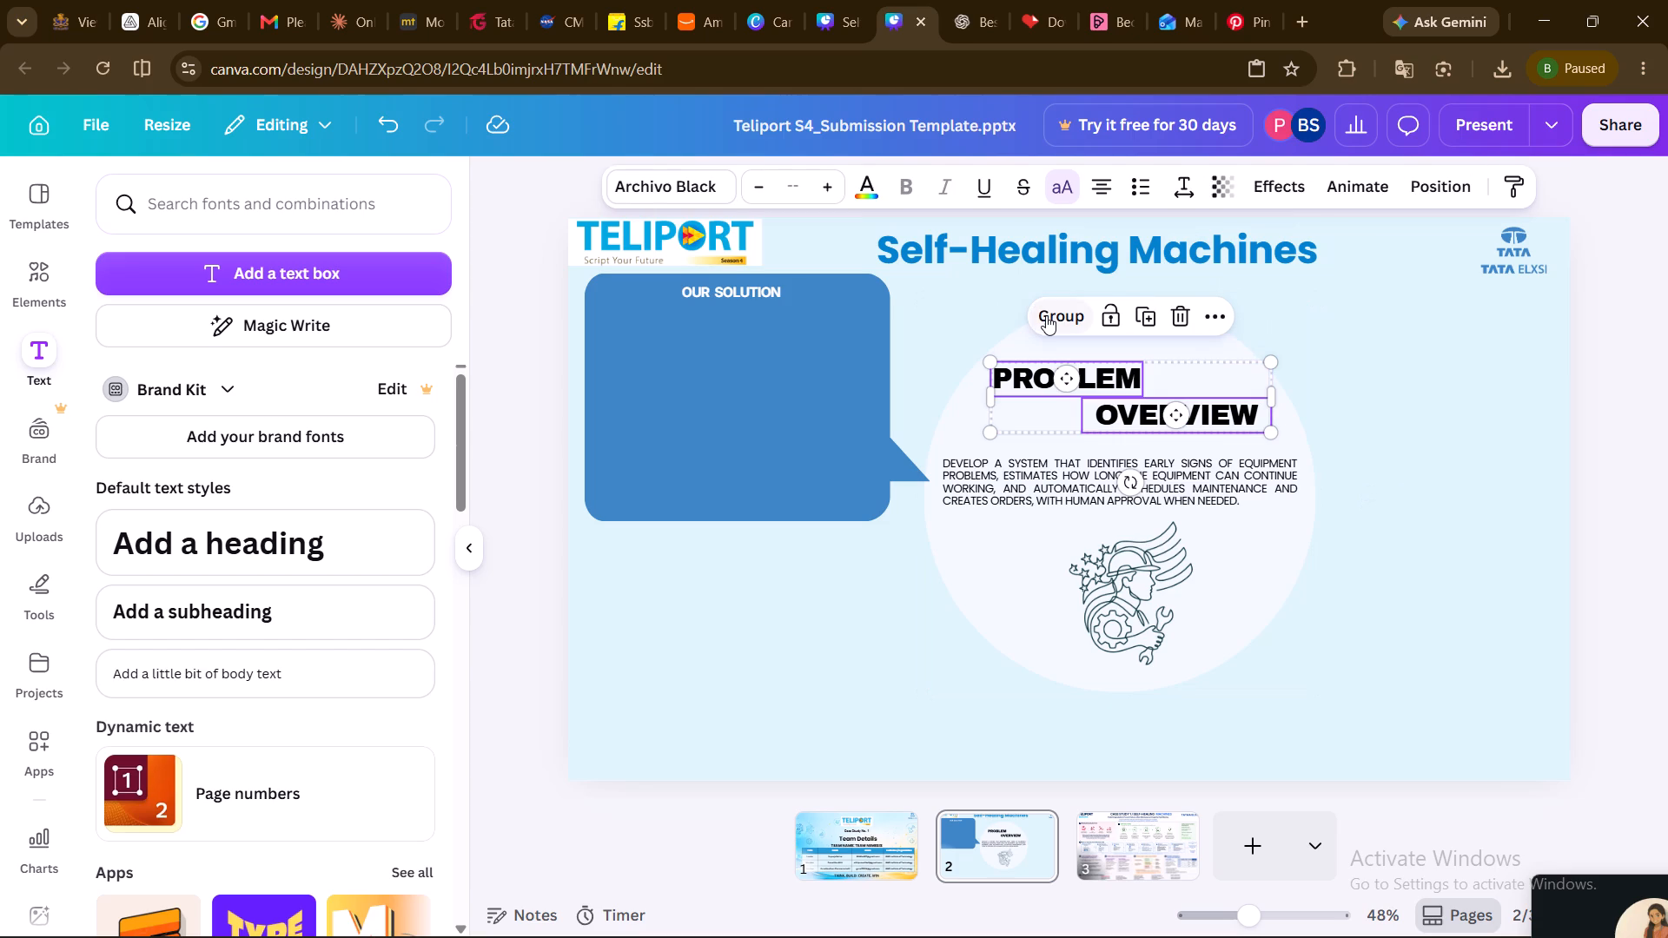
click(1119, 409)
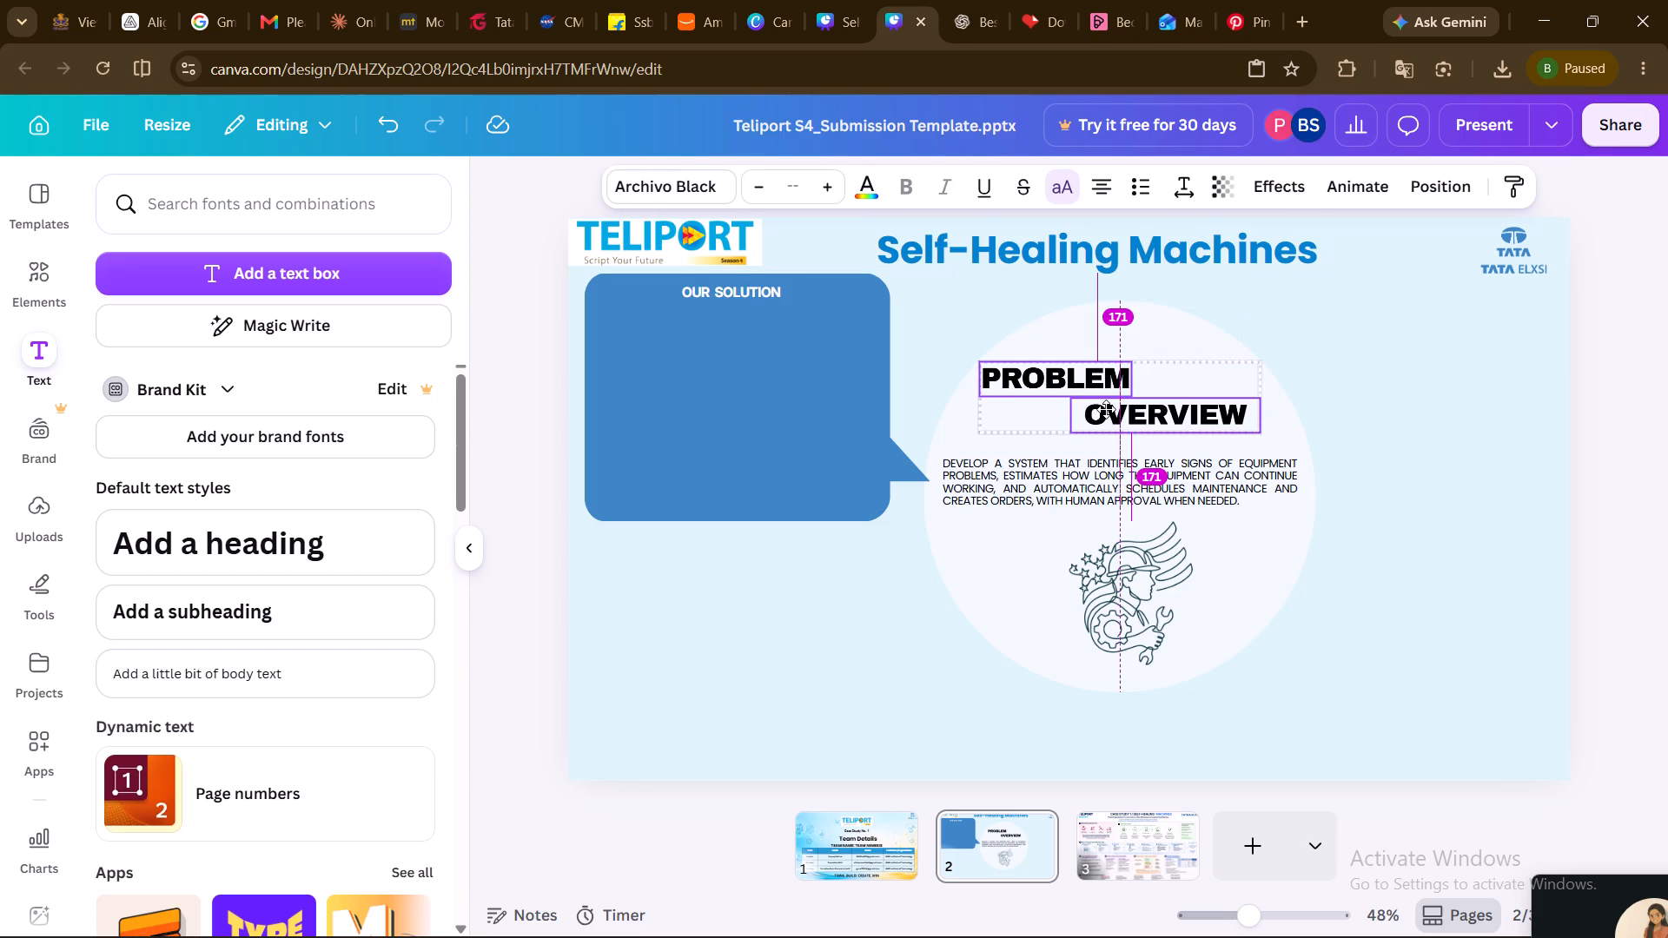
click(1384, 359)
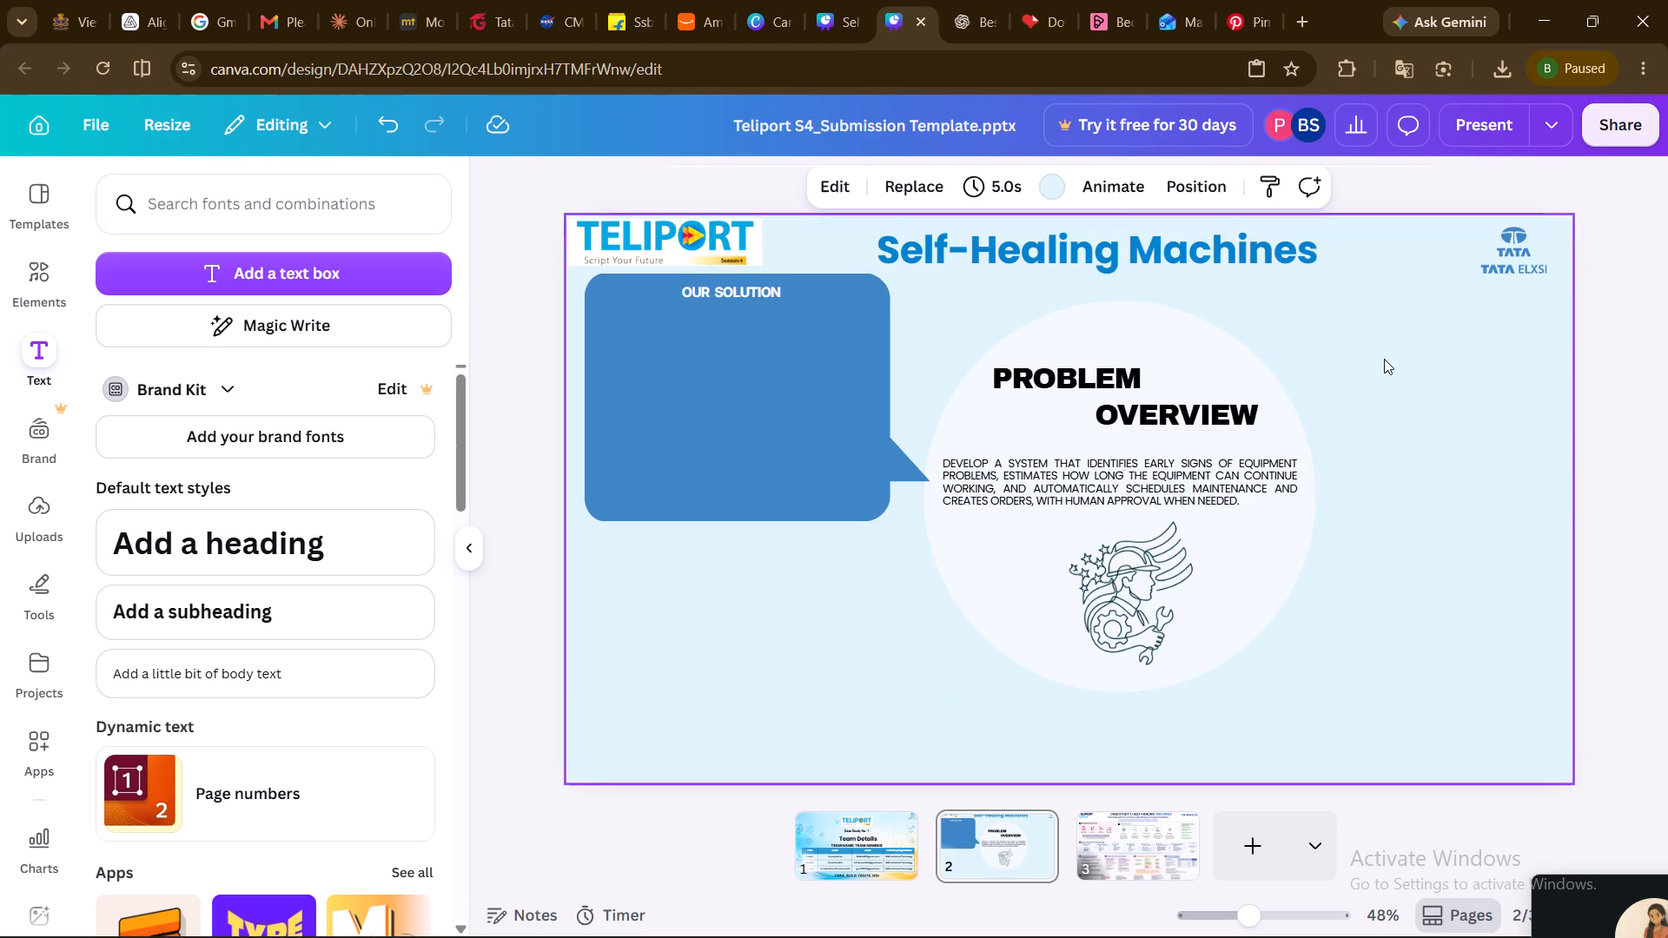
Reposition "Problem" and "Overview" slightly higher in the circle, with "Overview" shifted a little toward the left edge of the circle.
drag(1146, 418, 1130, 417)
drag(1097, 384, 1102, 383)
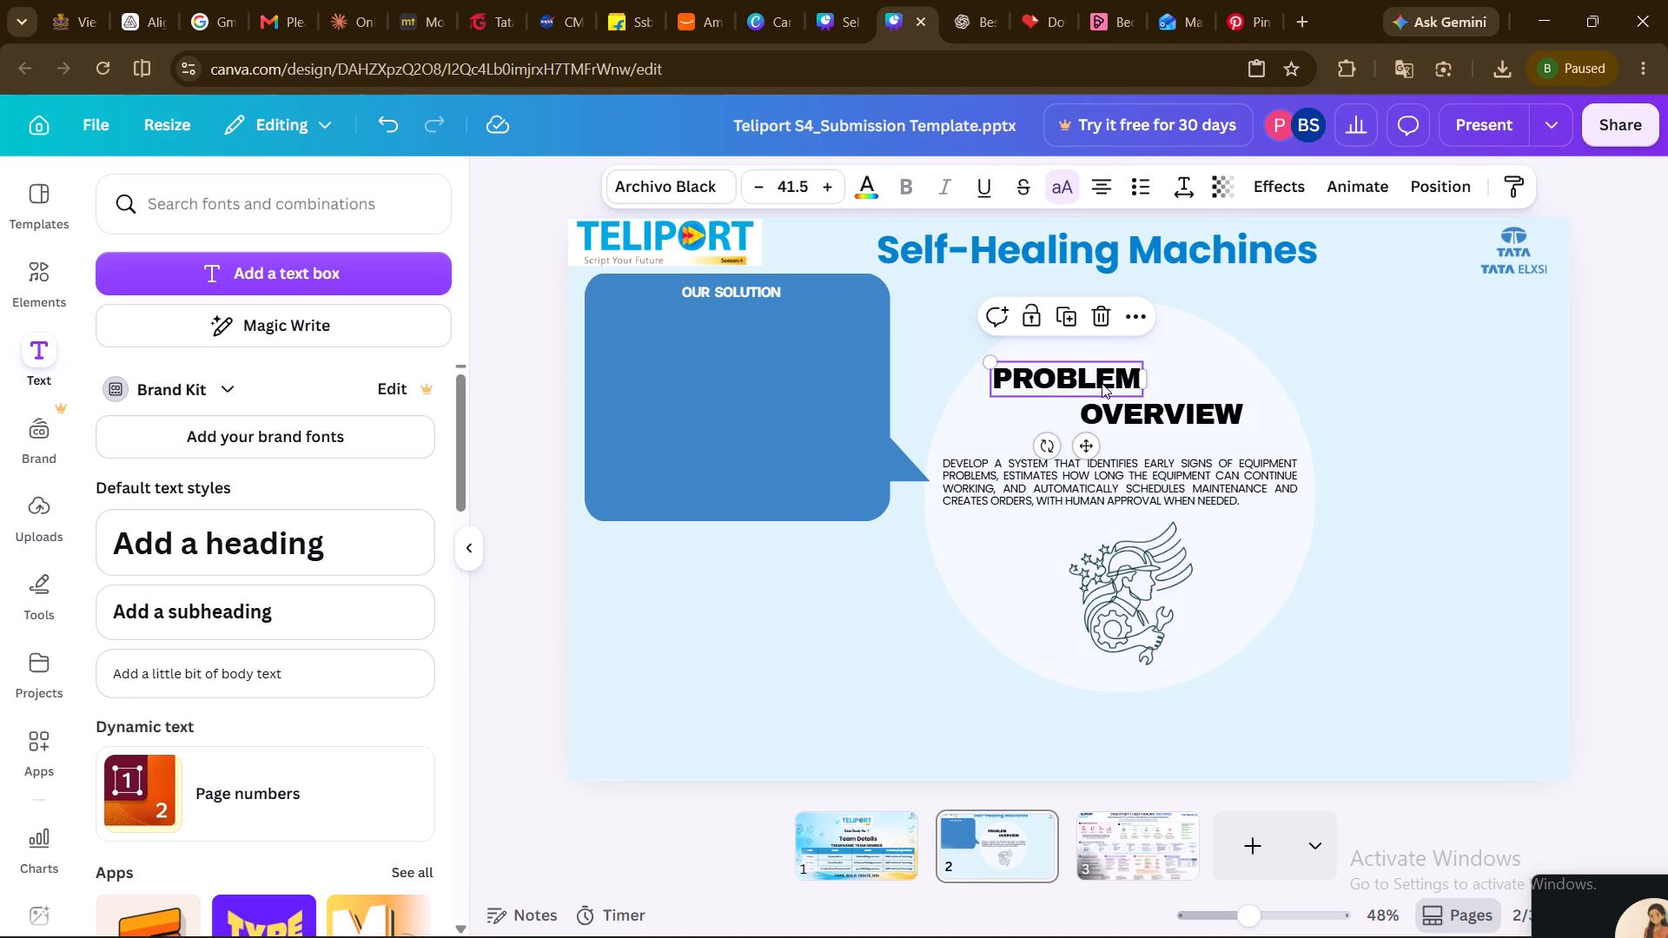
drag(1102, 383, 1105, 380)
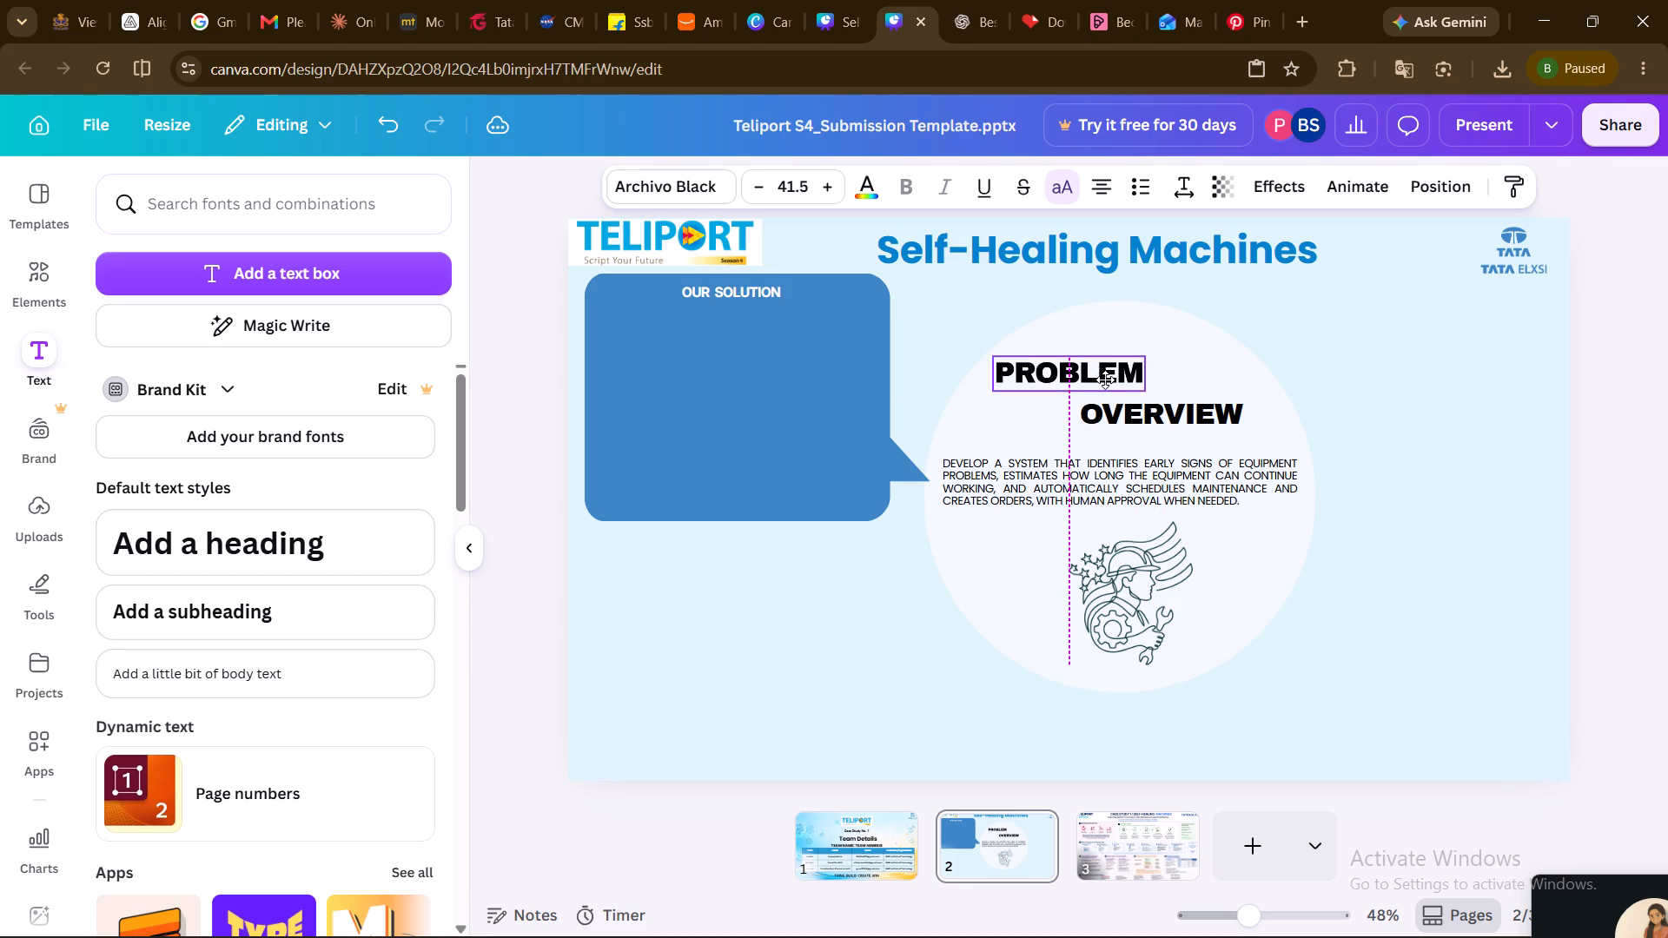
drag(1105, 380, 1105, 377)
drag(1153, 411, 1149, 403)
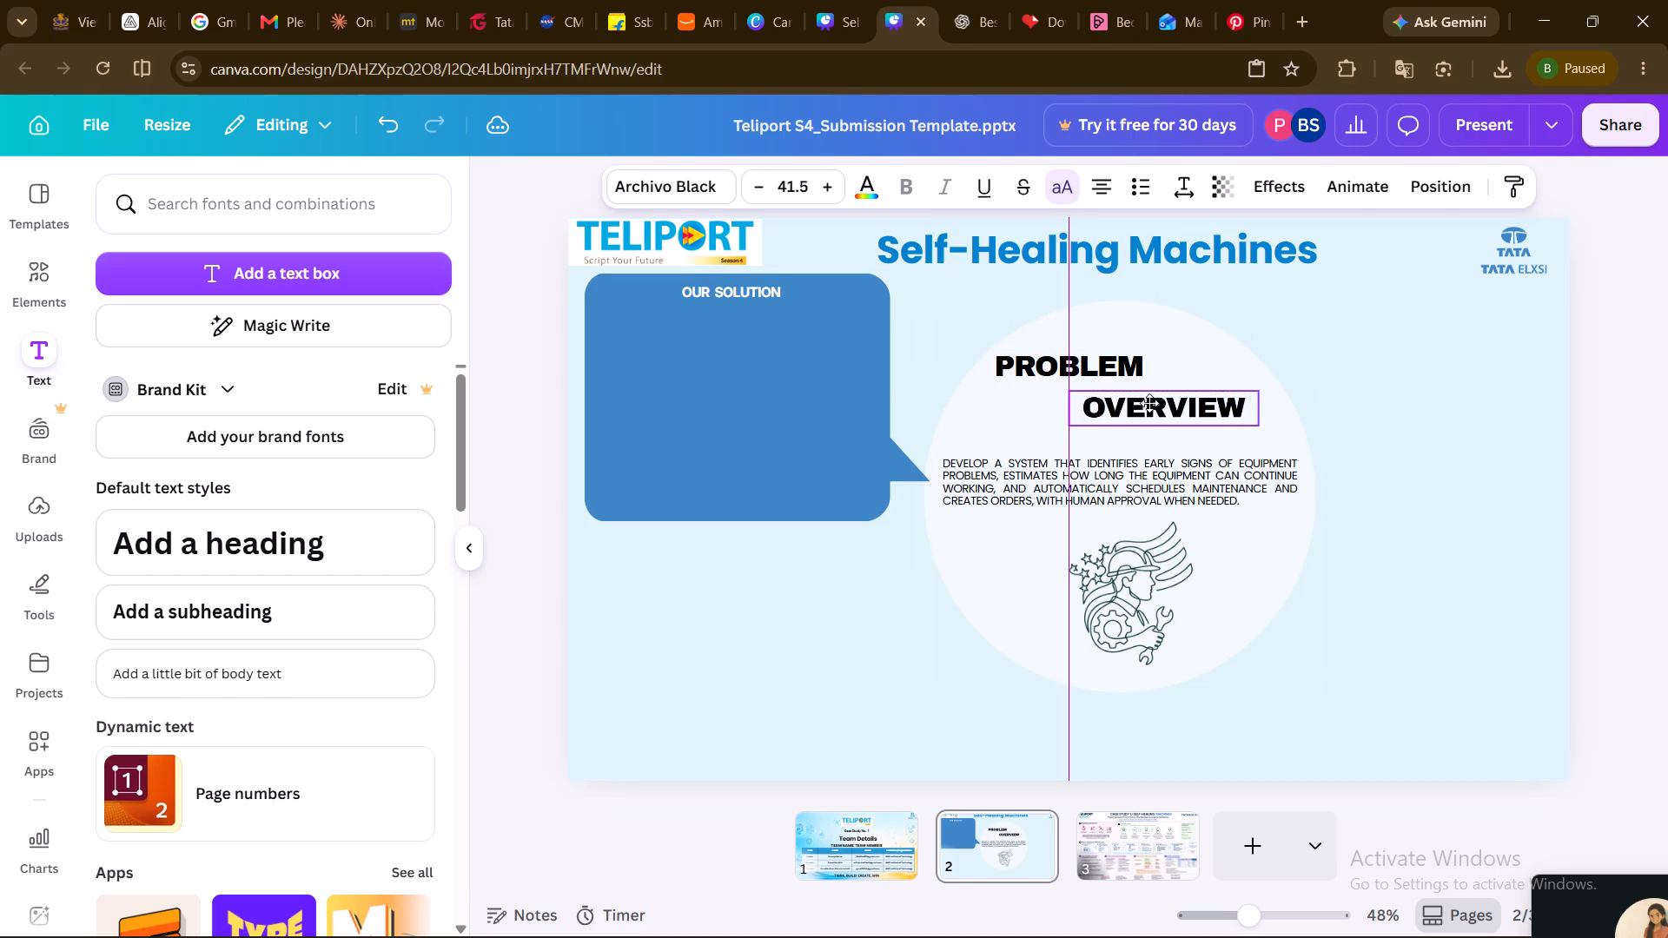
drag(1149, 403, 1148, 400)
click(1448, 429)
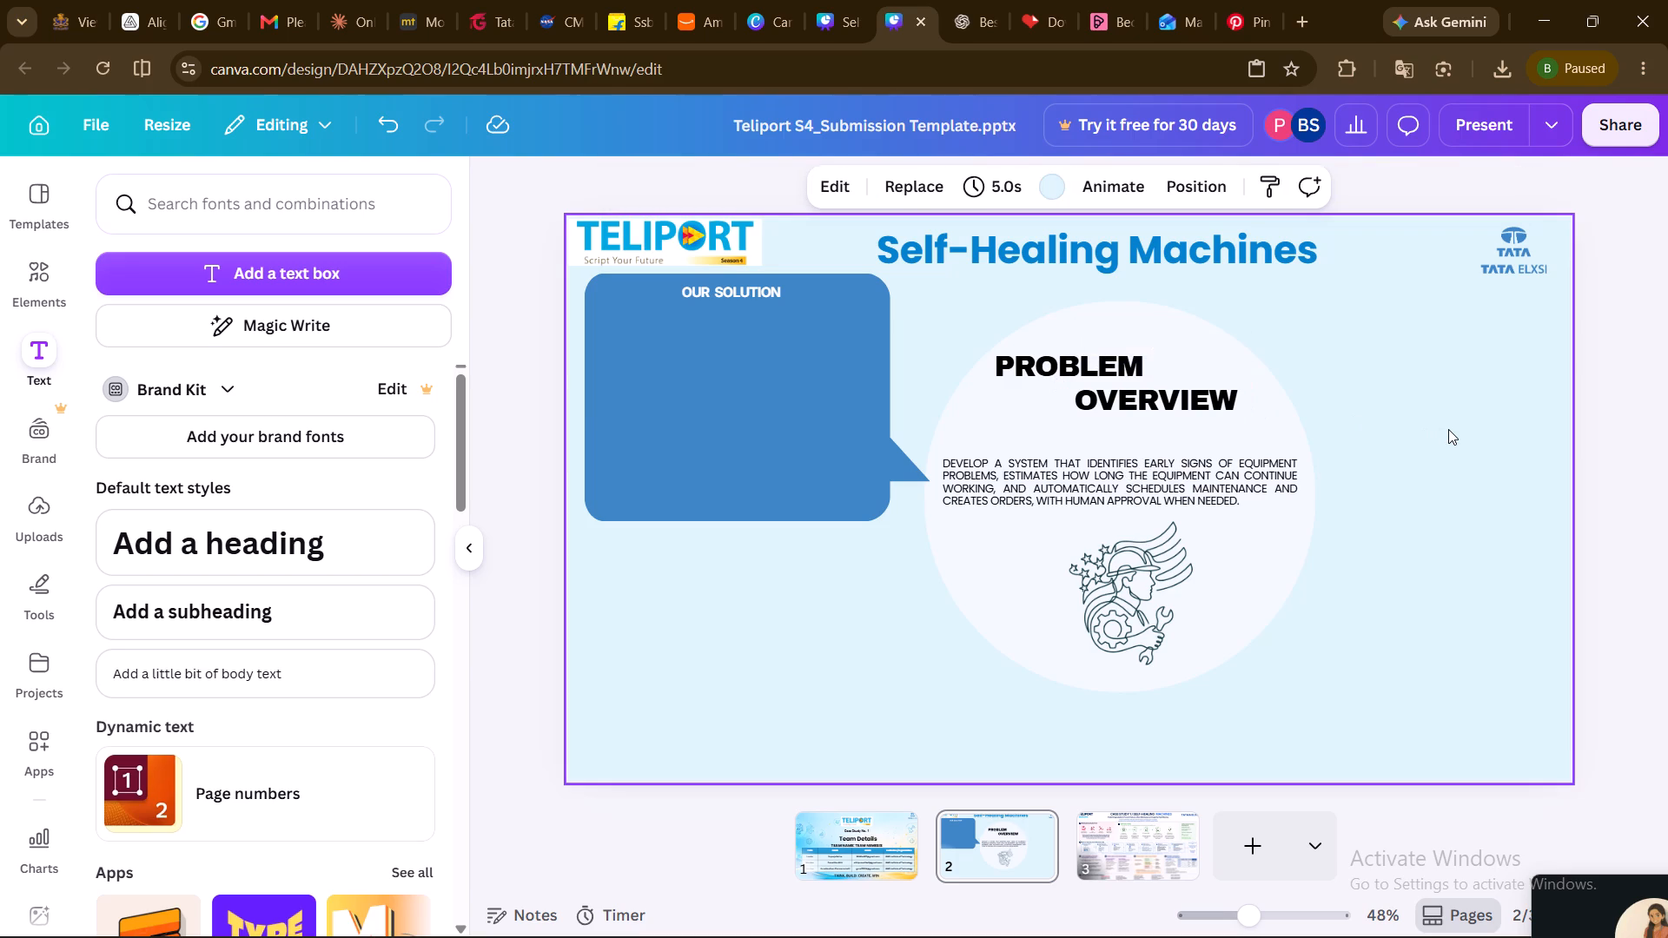
Increase the problem description's font size to 22.6 and move the text up closer to the heading.
click(1154, 496)
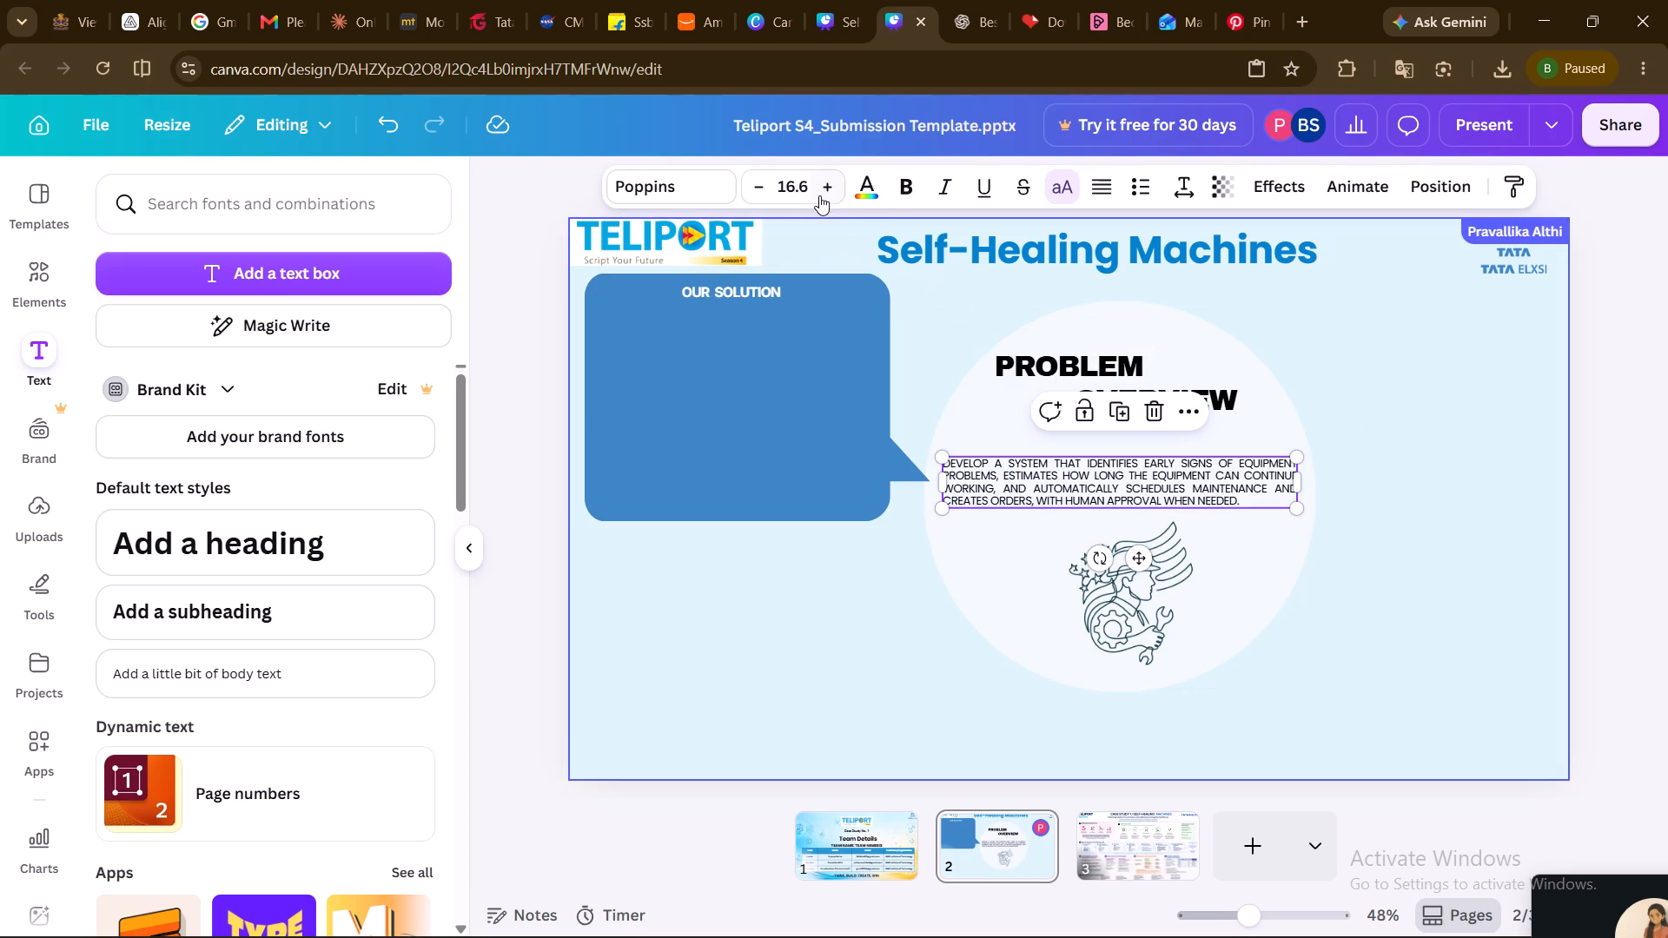
click(817, 192)
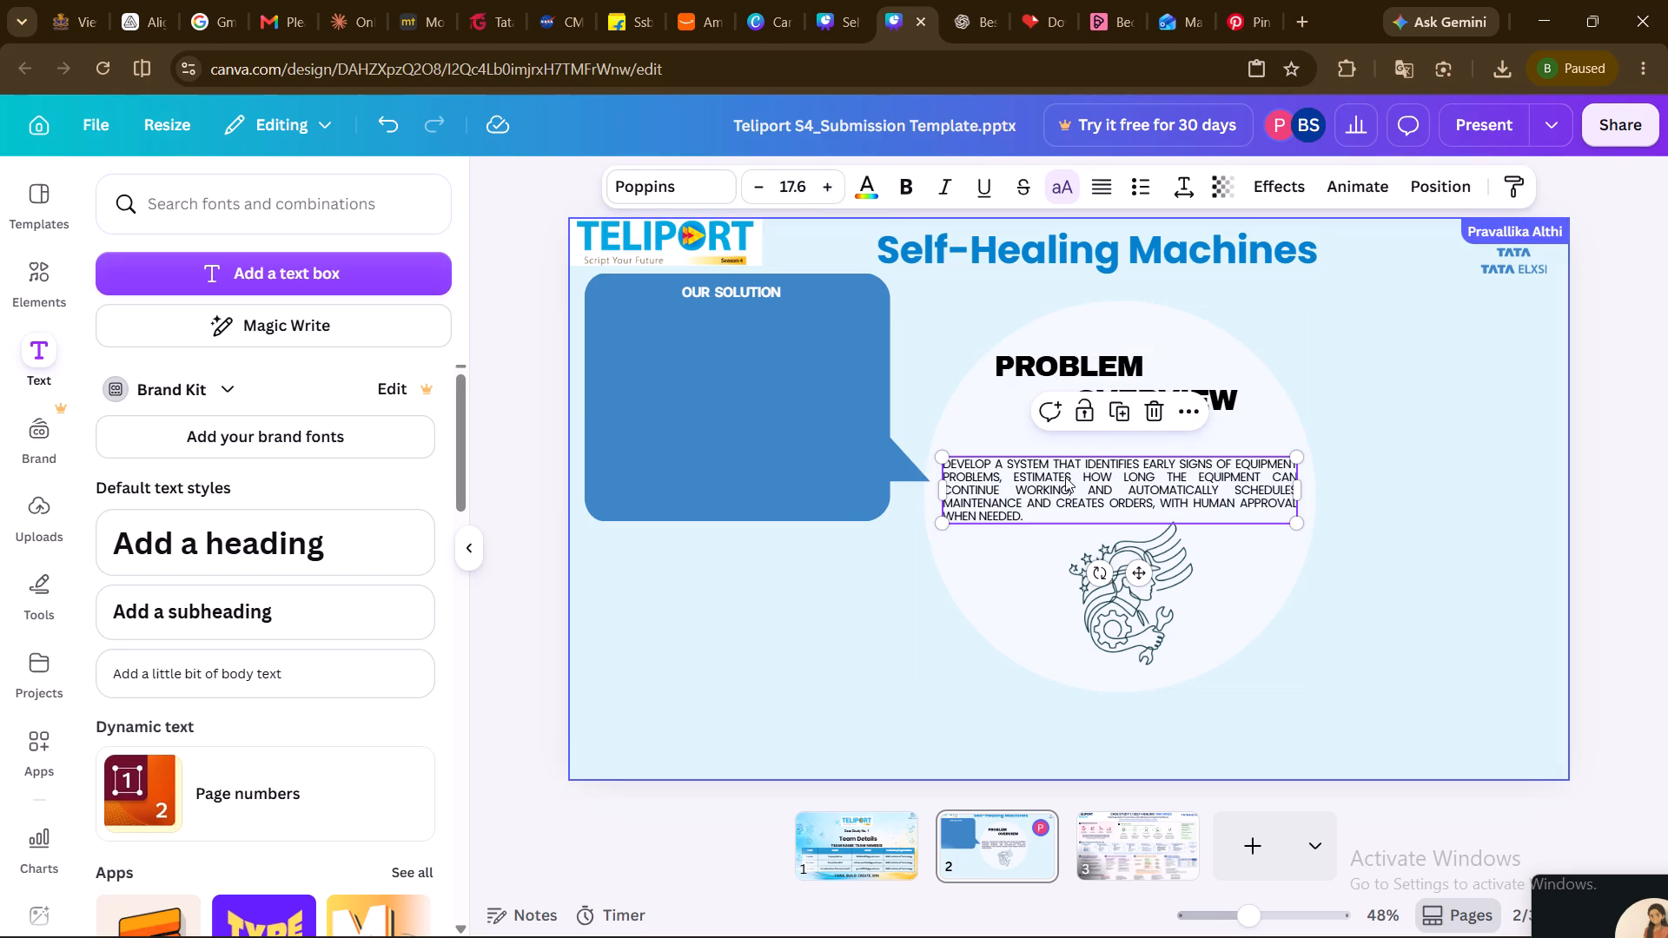
drag(1088, 477, 1091, 457)
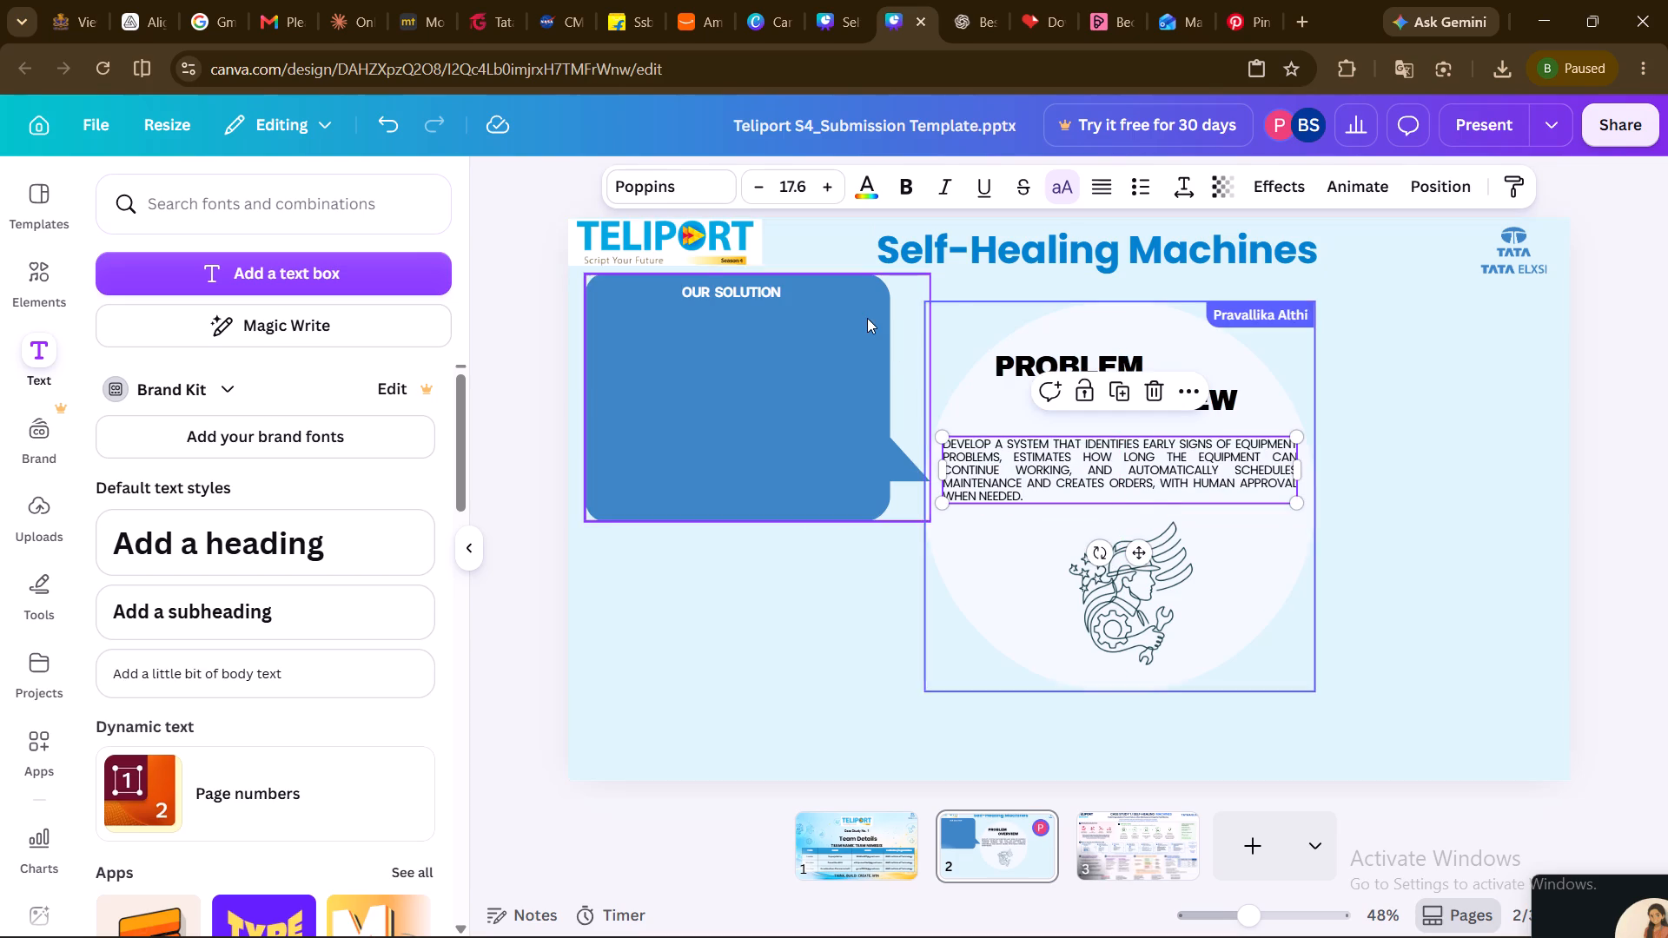
click(832, 184)
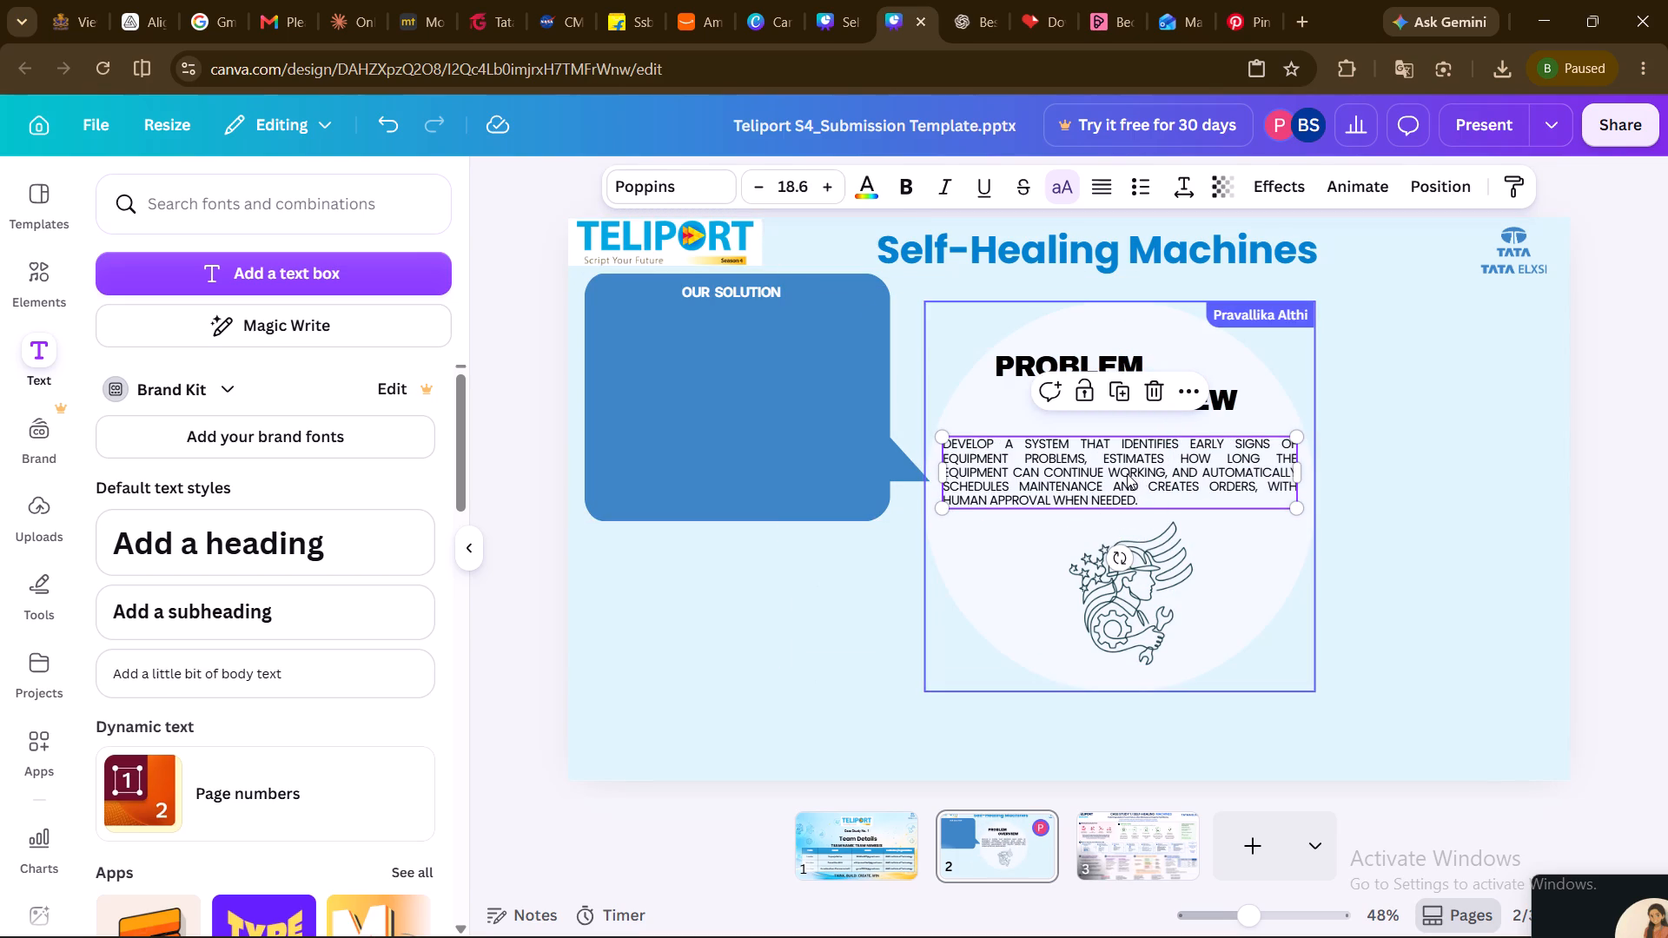
click(1102, 476)
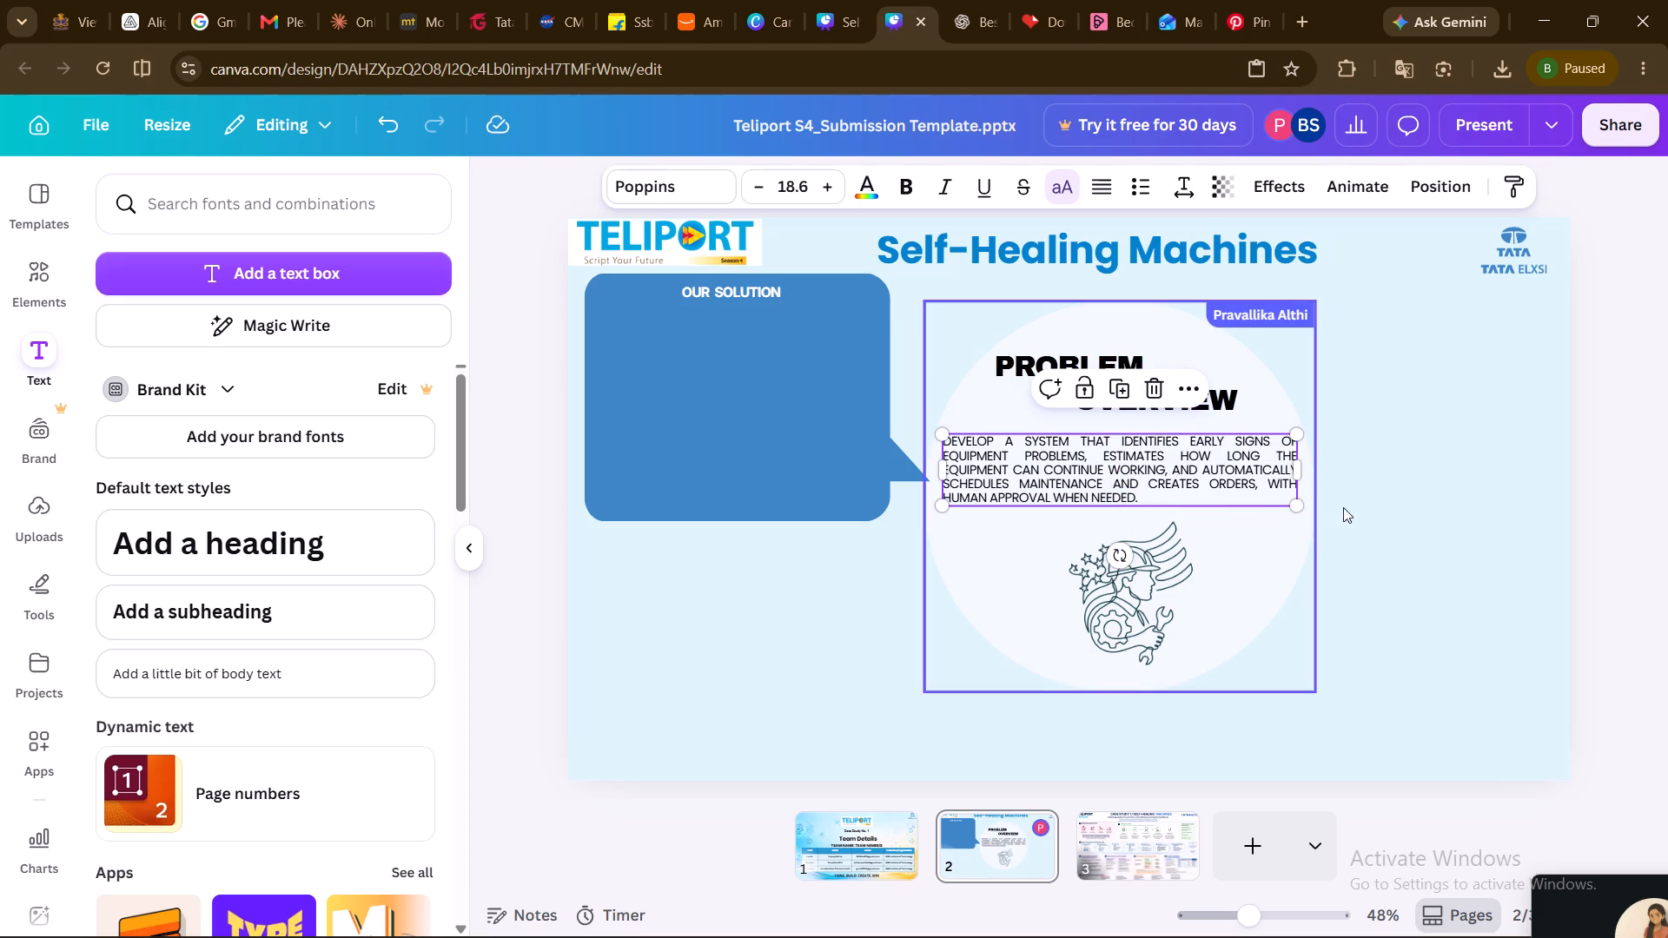
click(1386, 510)
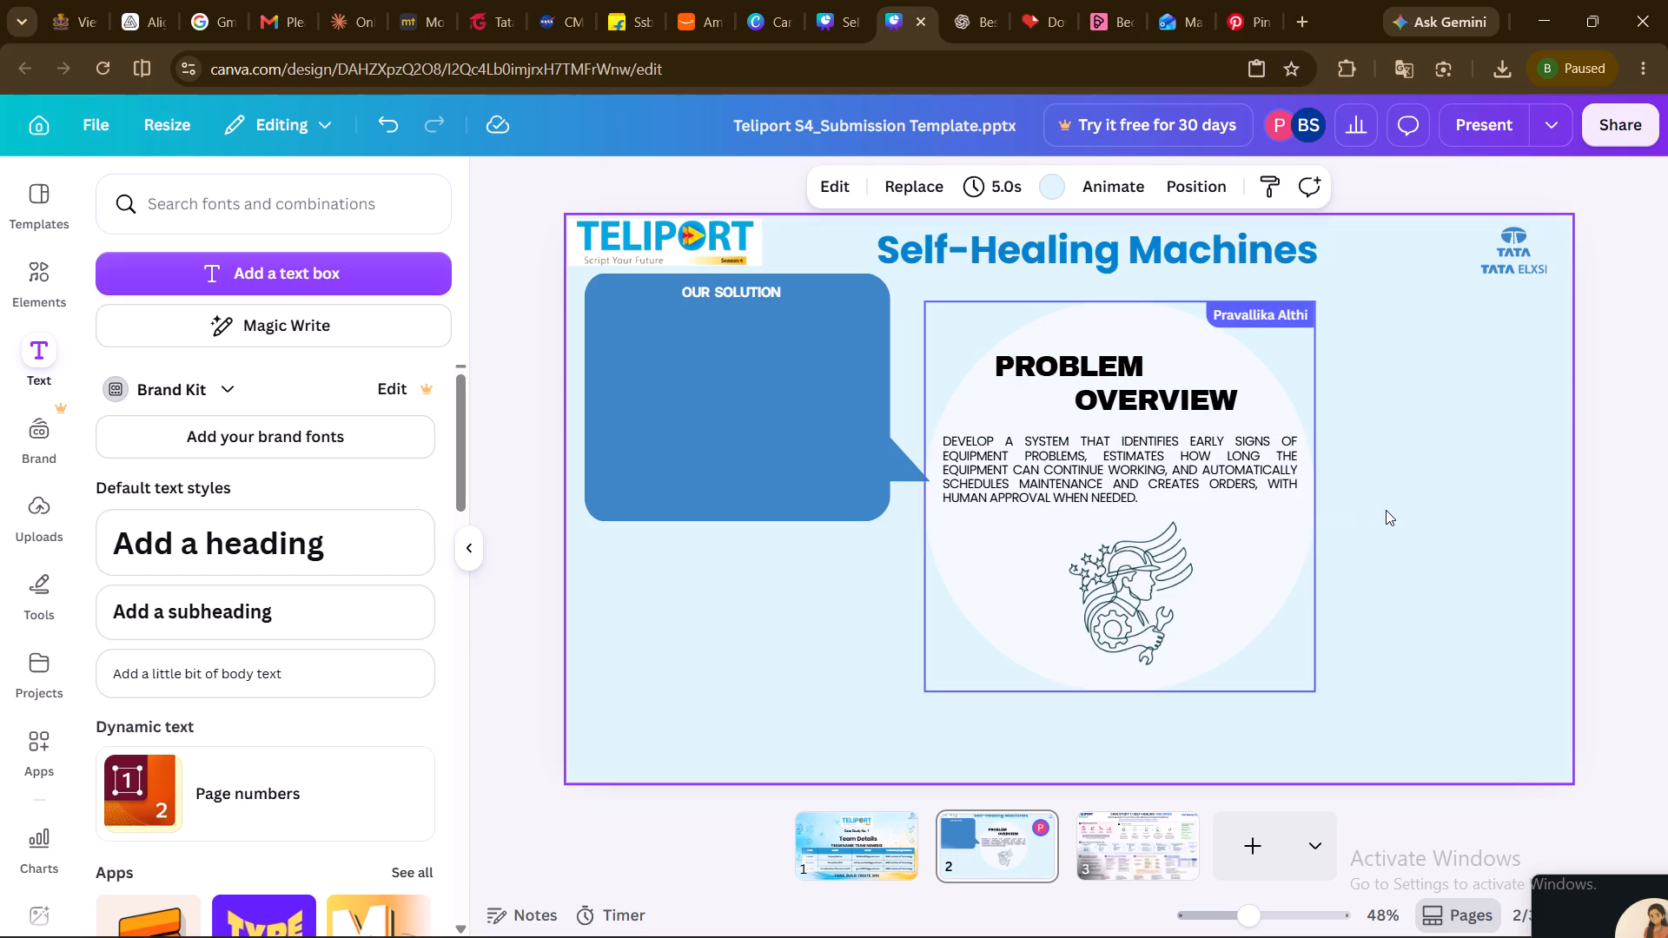
click(1126, 452)
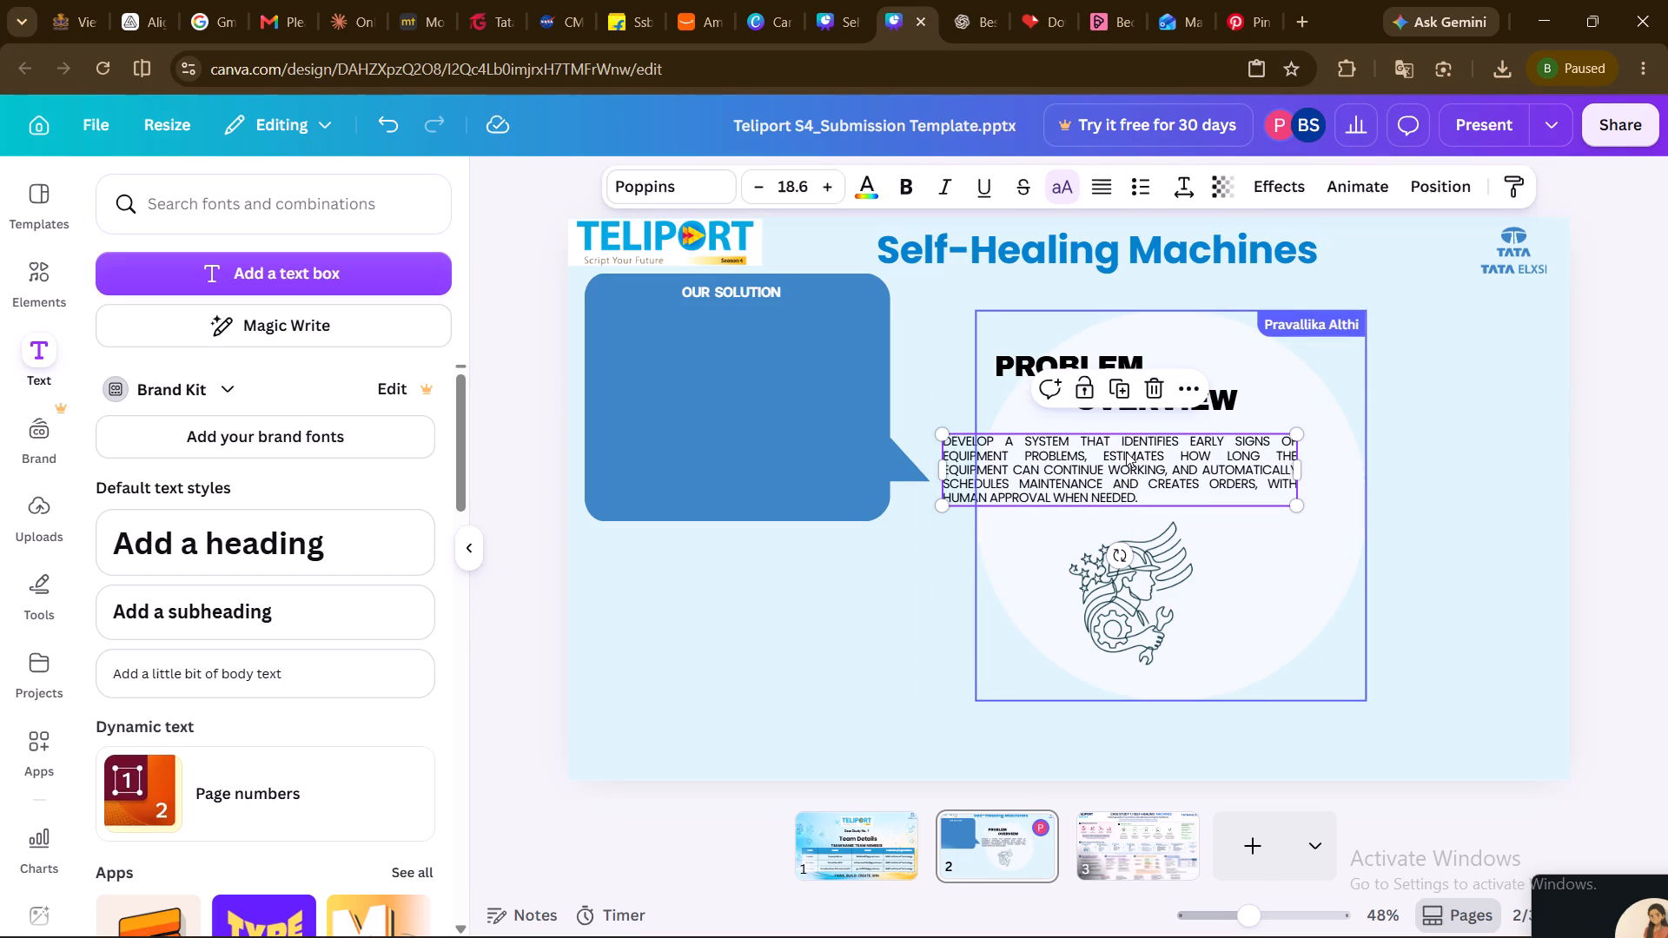
click(830, 191)
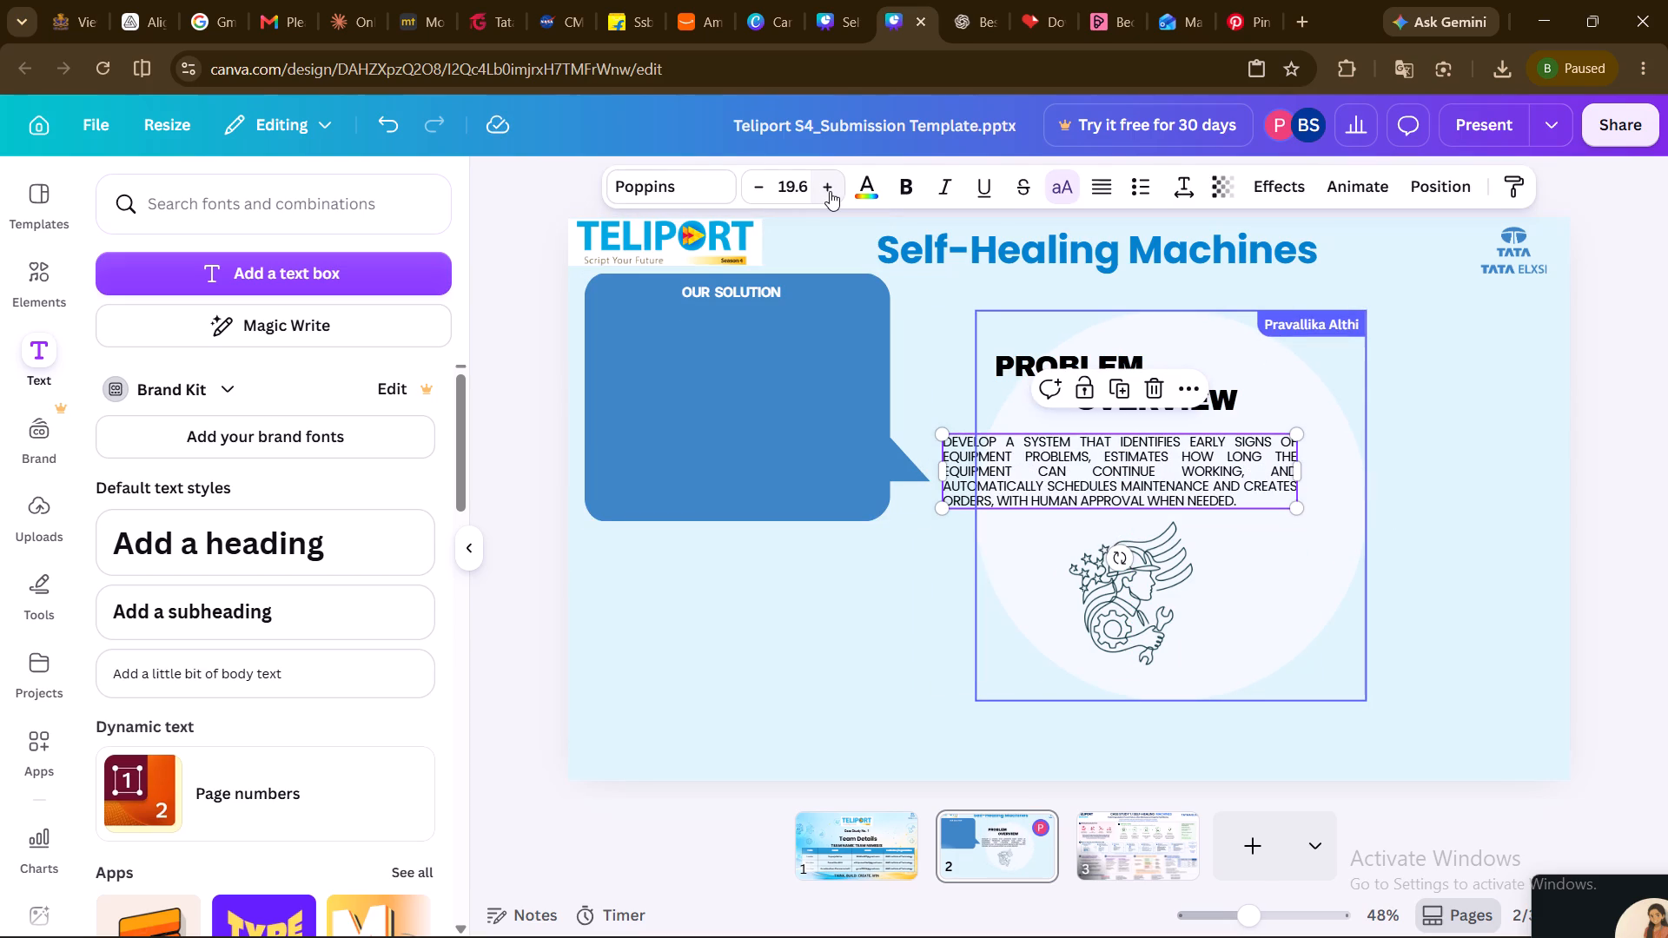
click(830, 191)
click(830, 191)
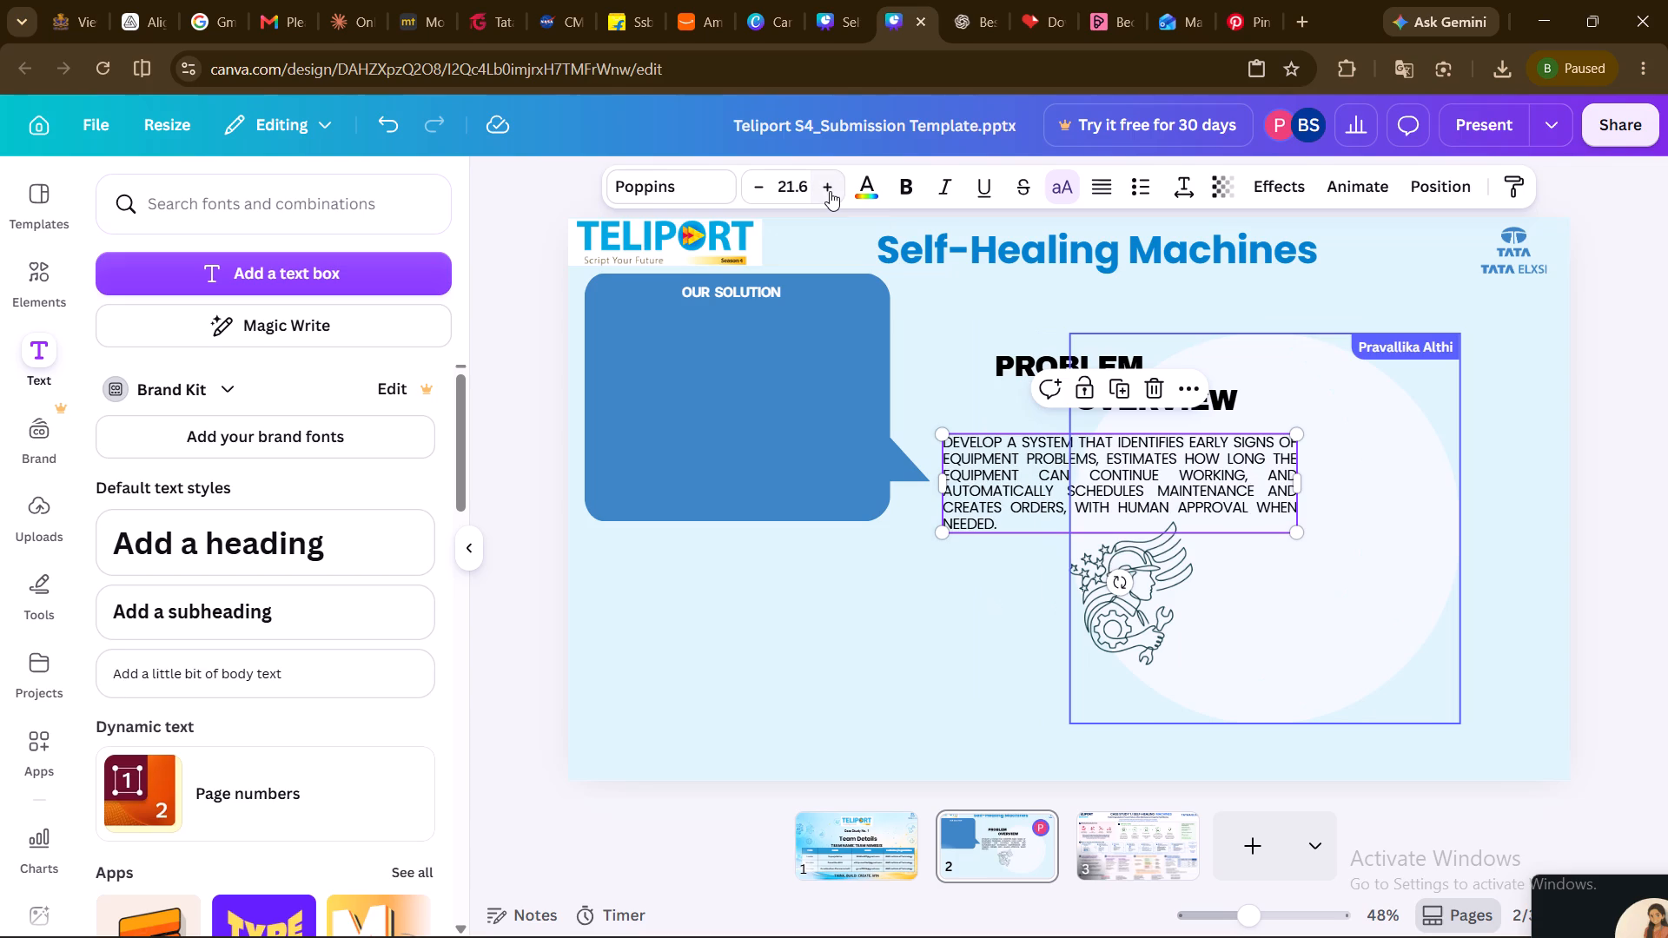
click(830, 191)
Move the problem description text out of the circle to the empty area below the "Our Solution" bubble.
drag(1062, 495, 1131, 505)
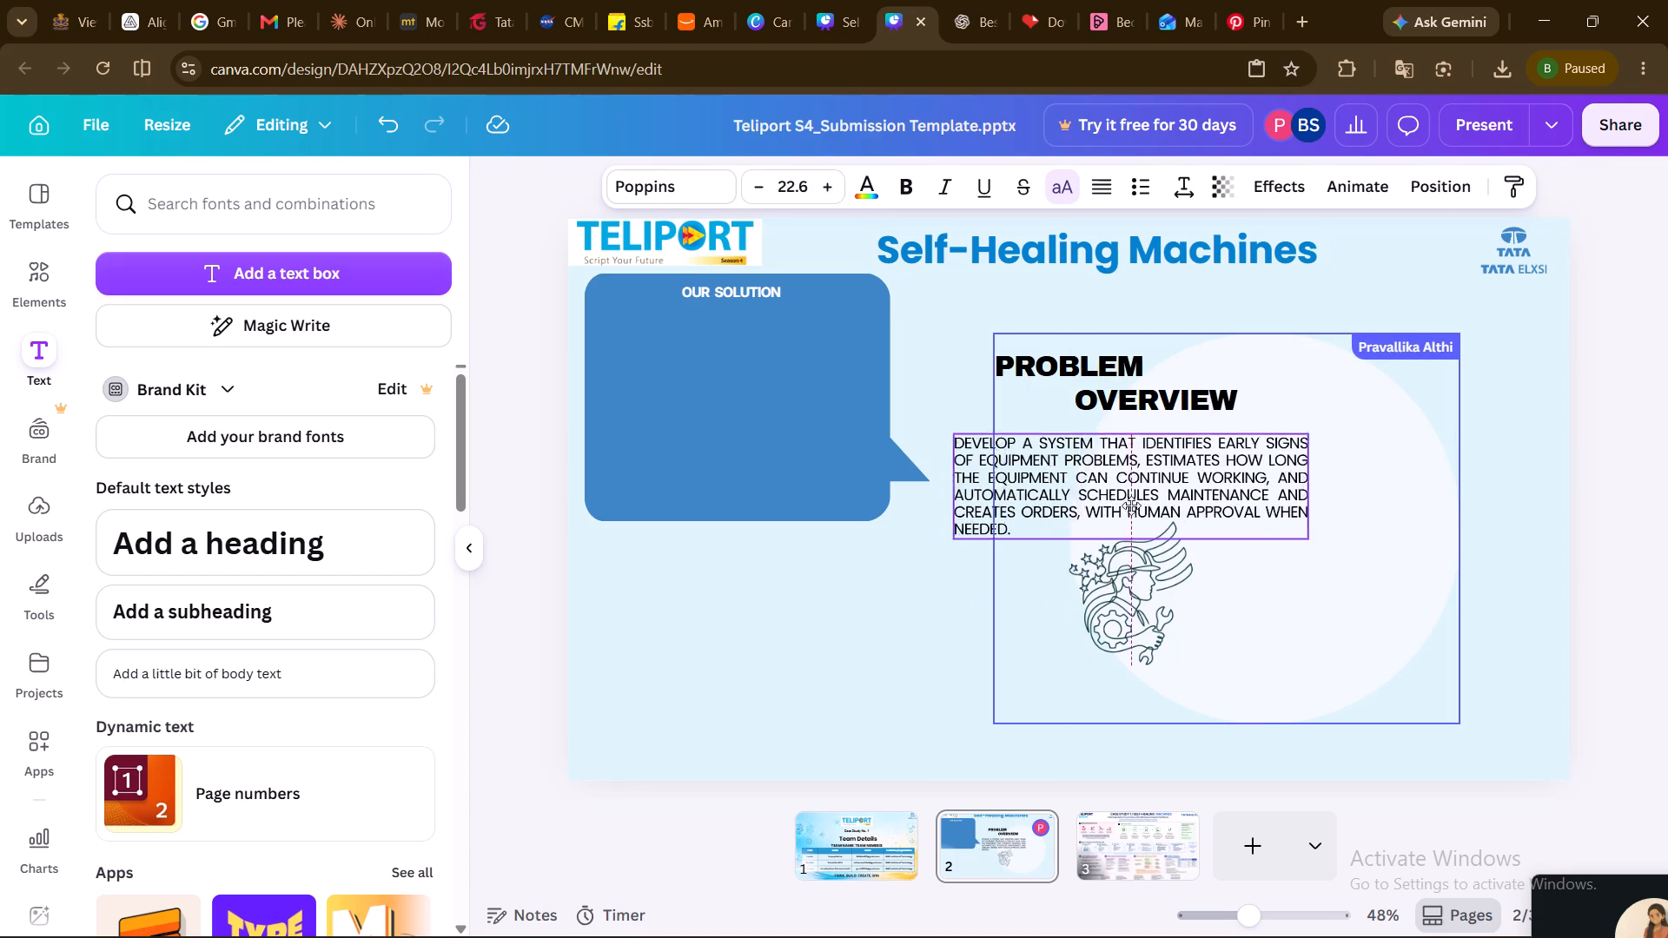
drag(1131, 505, 1213, 509)
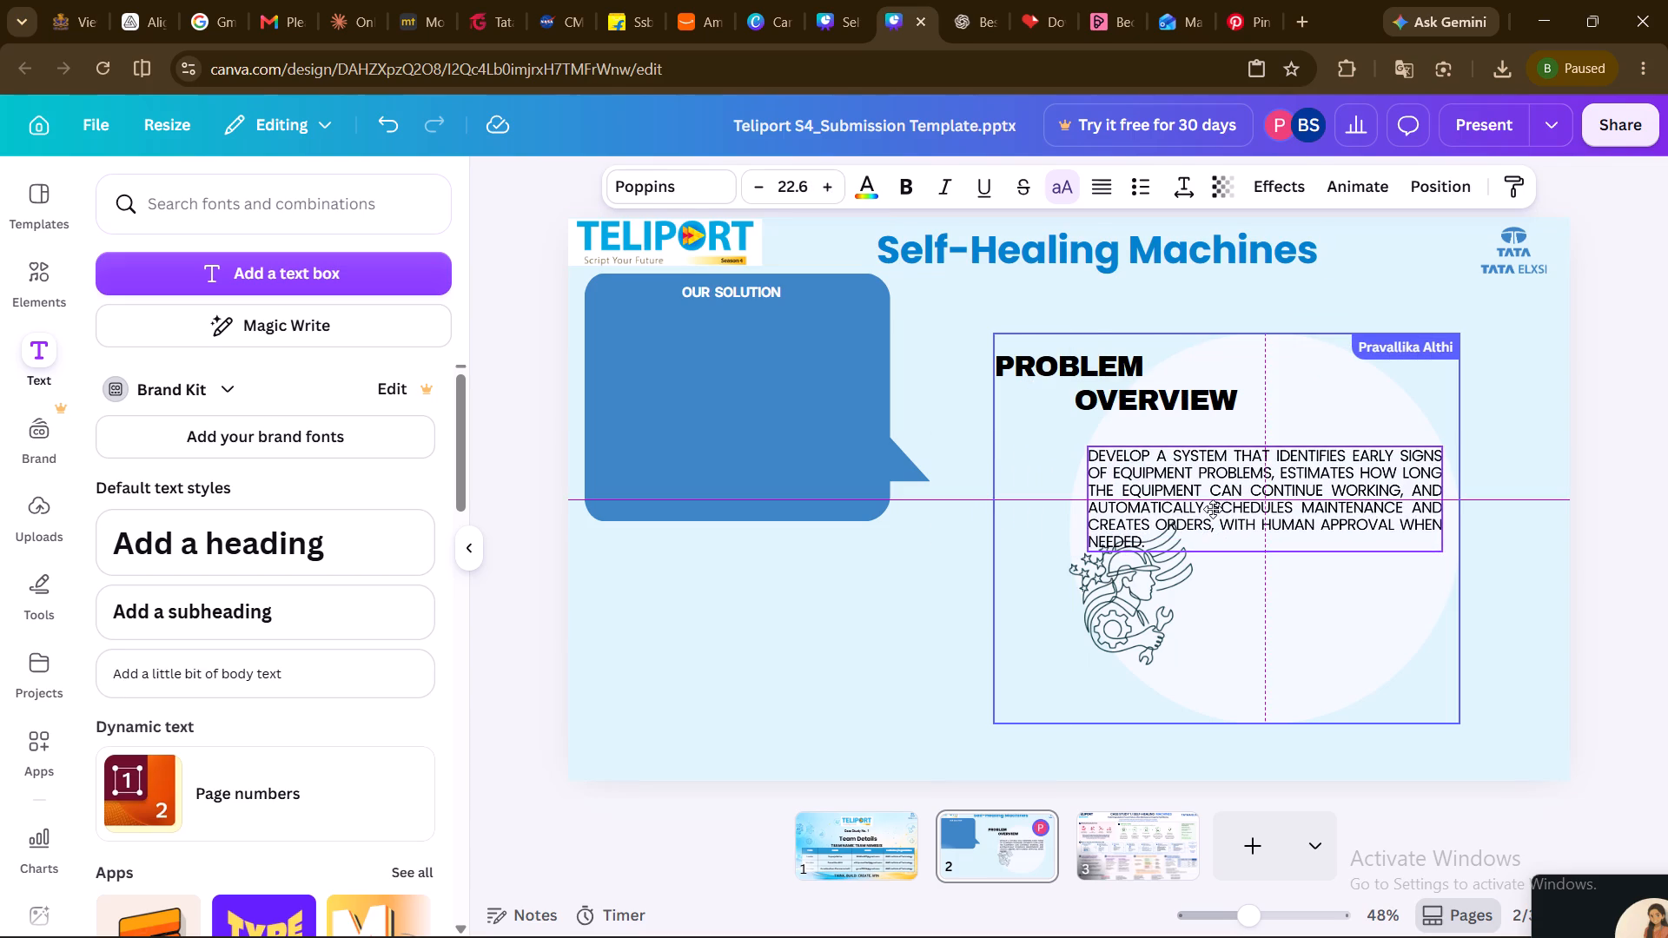
drag(1213, 509, 1198, 533)
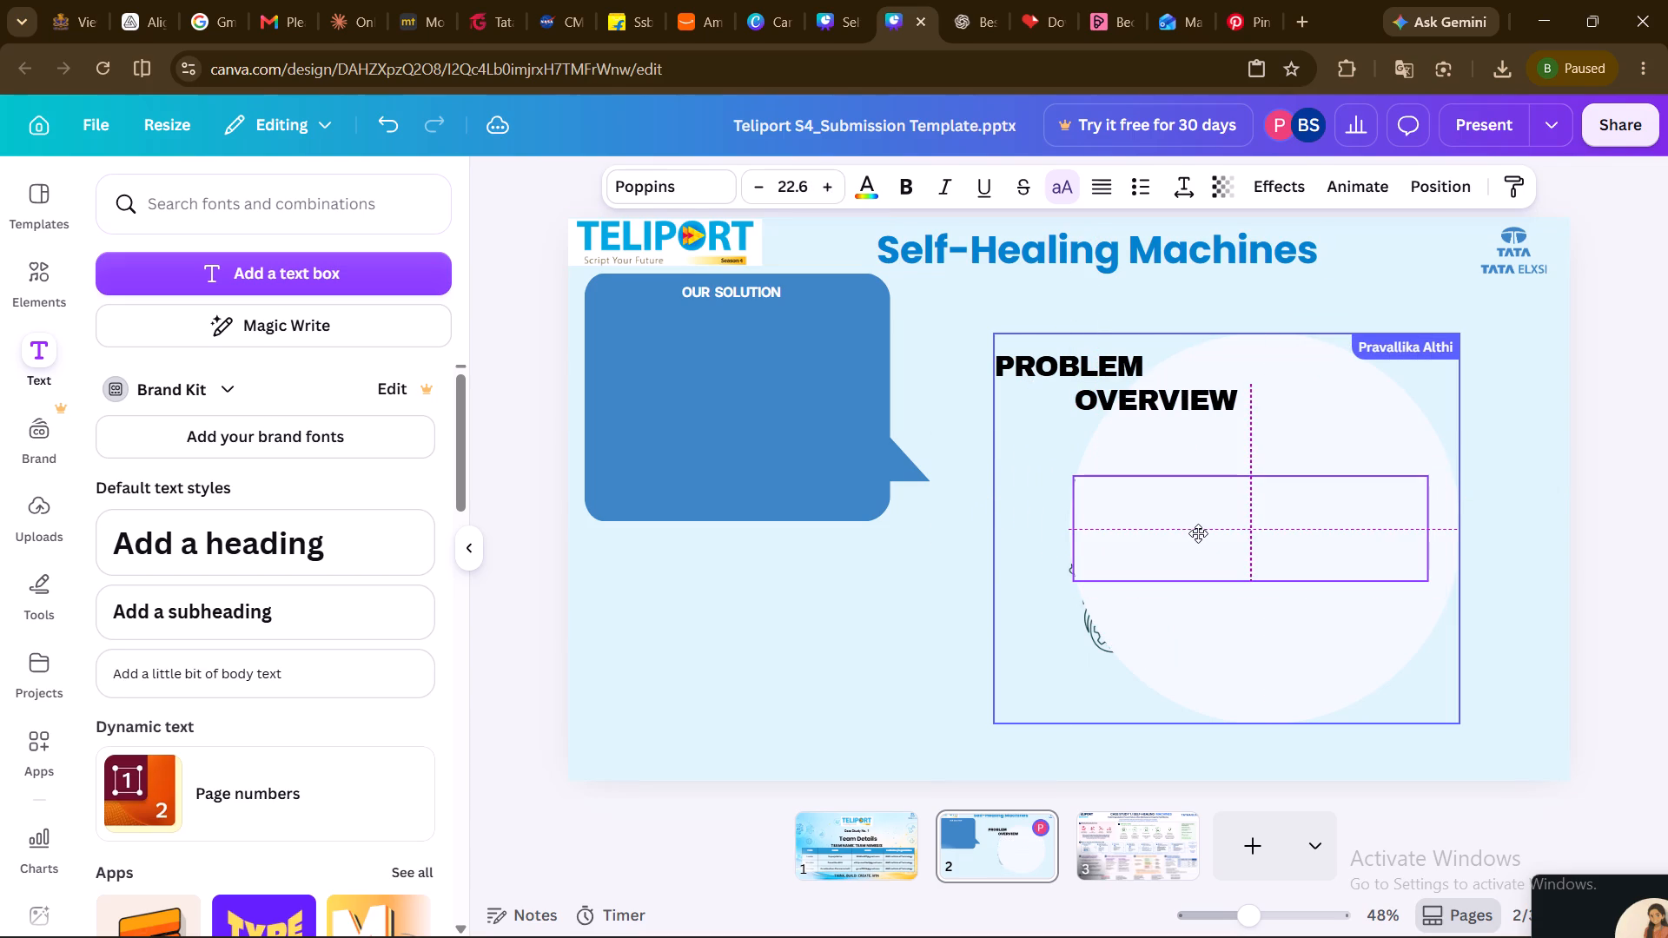
drag(1198, 533, 985, 454)
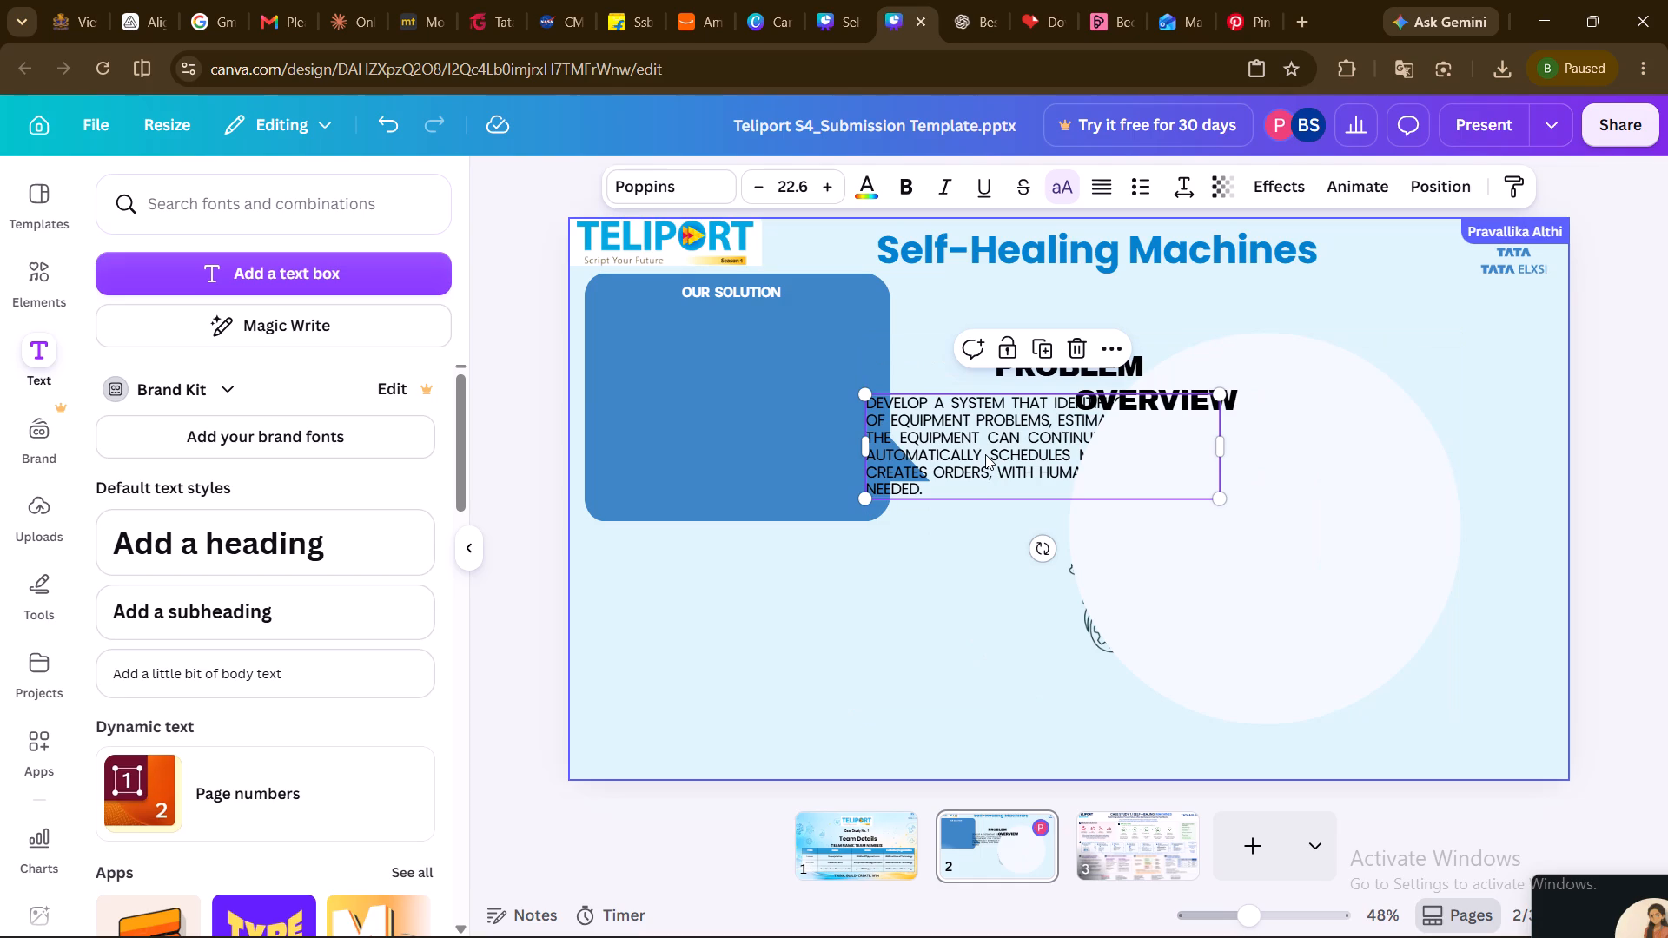
click(726, 638)
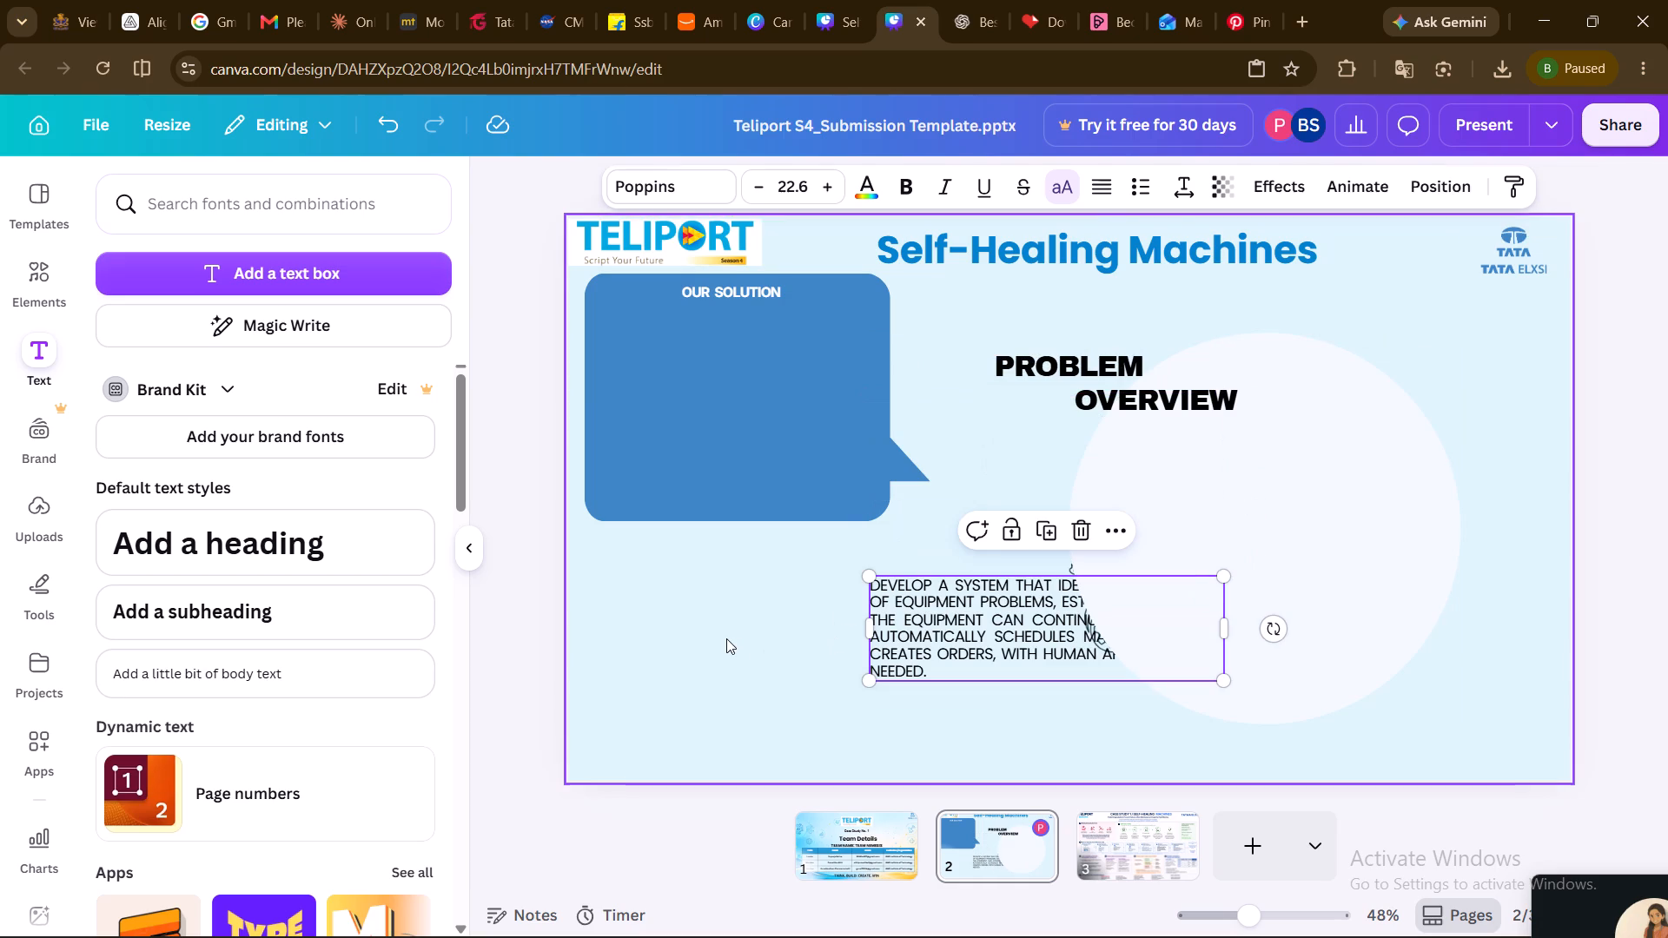
drag(953, 643, 735, 619)
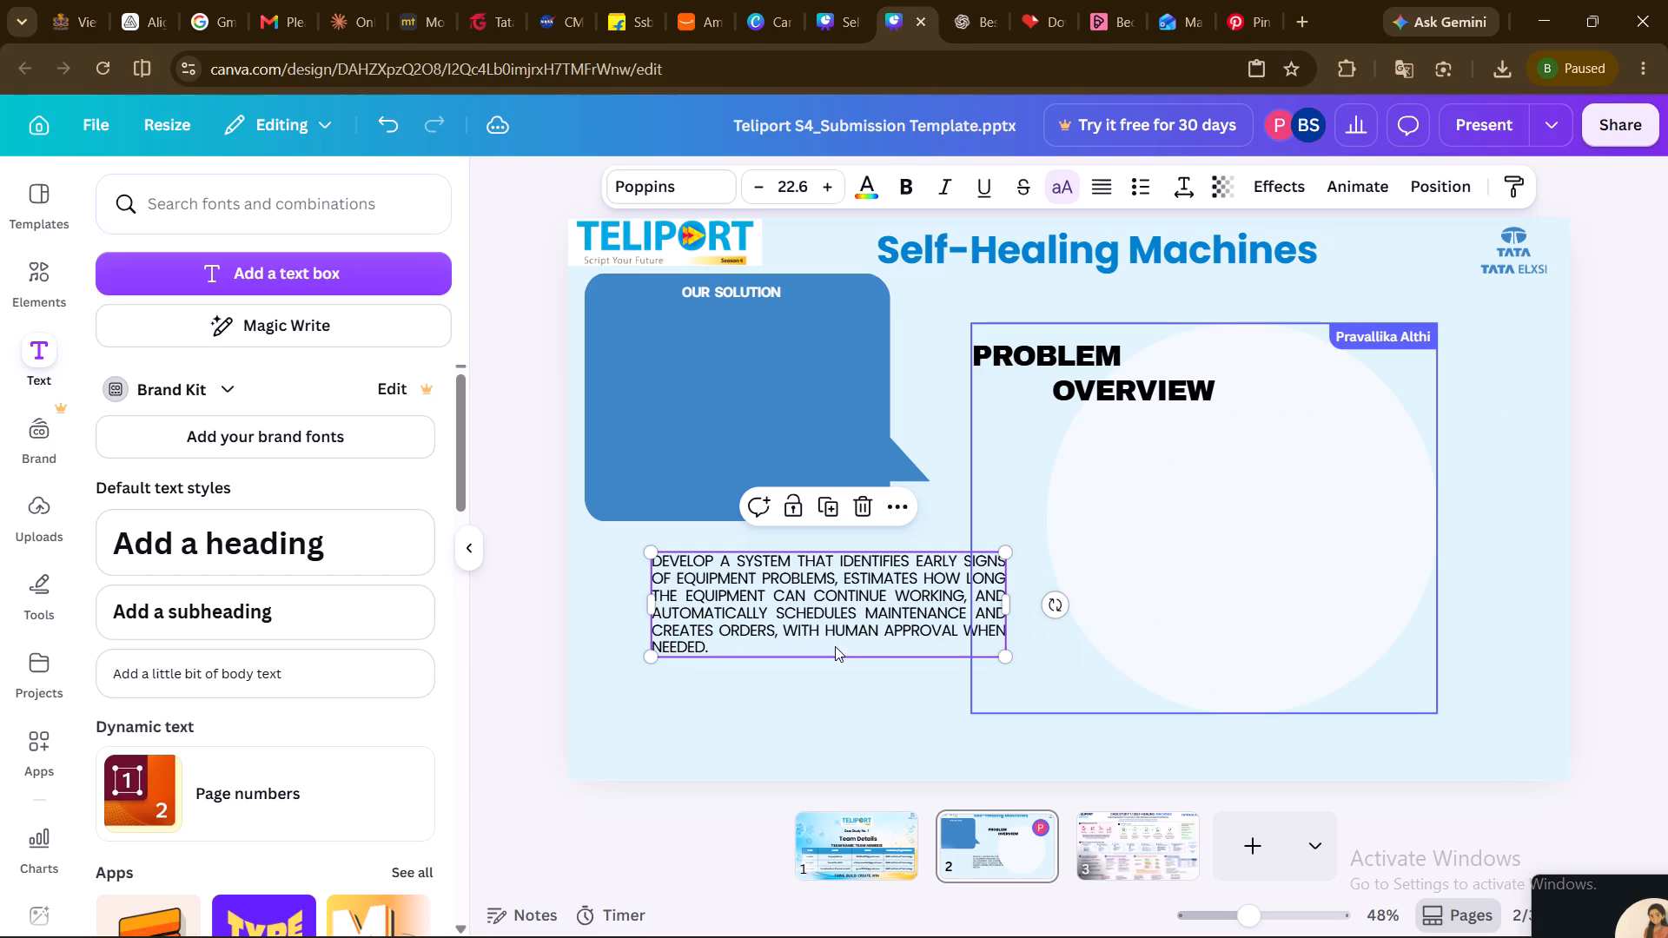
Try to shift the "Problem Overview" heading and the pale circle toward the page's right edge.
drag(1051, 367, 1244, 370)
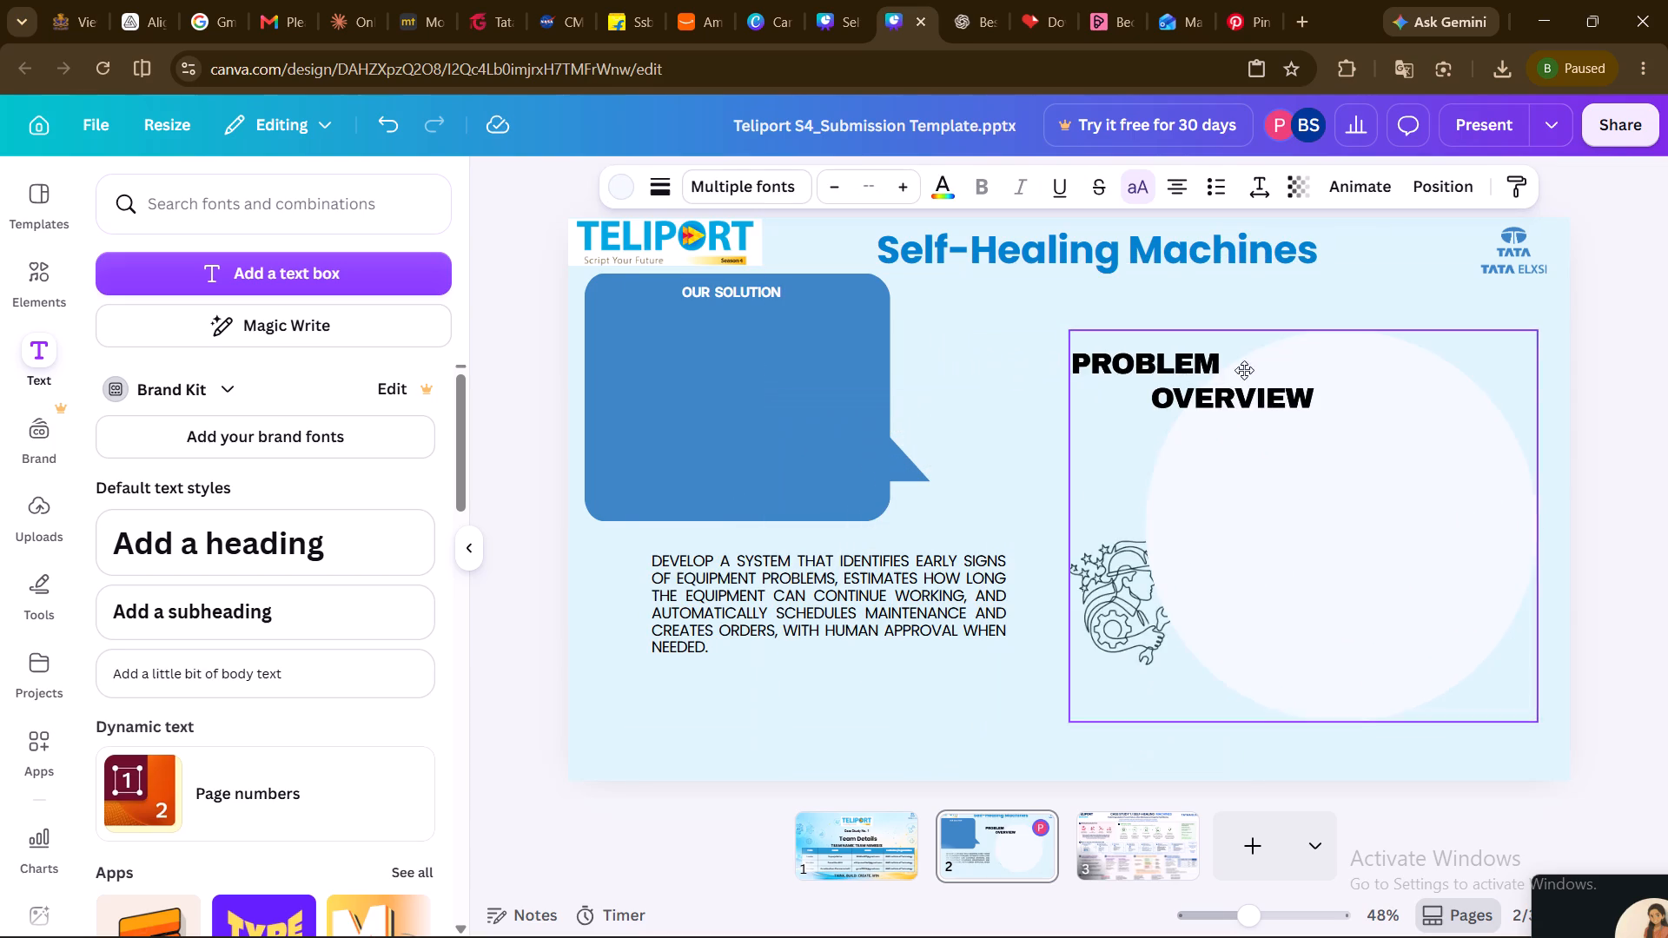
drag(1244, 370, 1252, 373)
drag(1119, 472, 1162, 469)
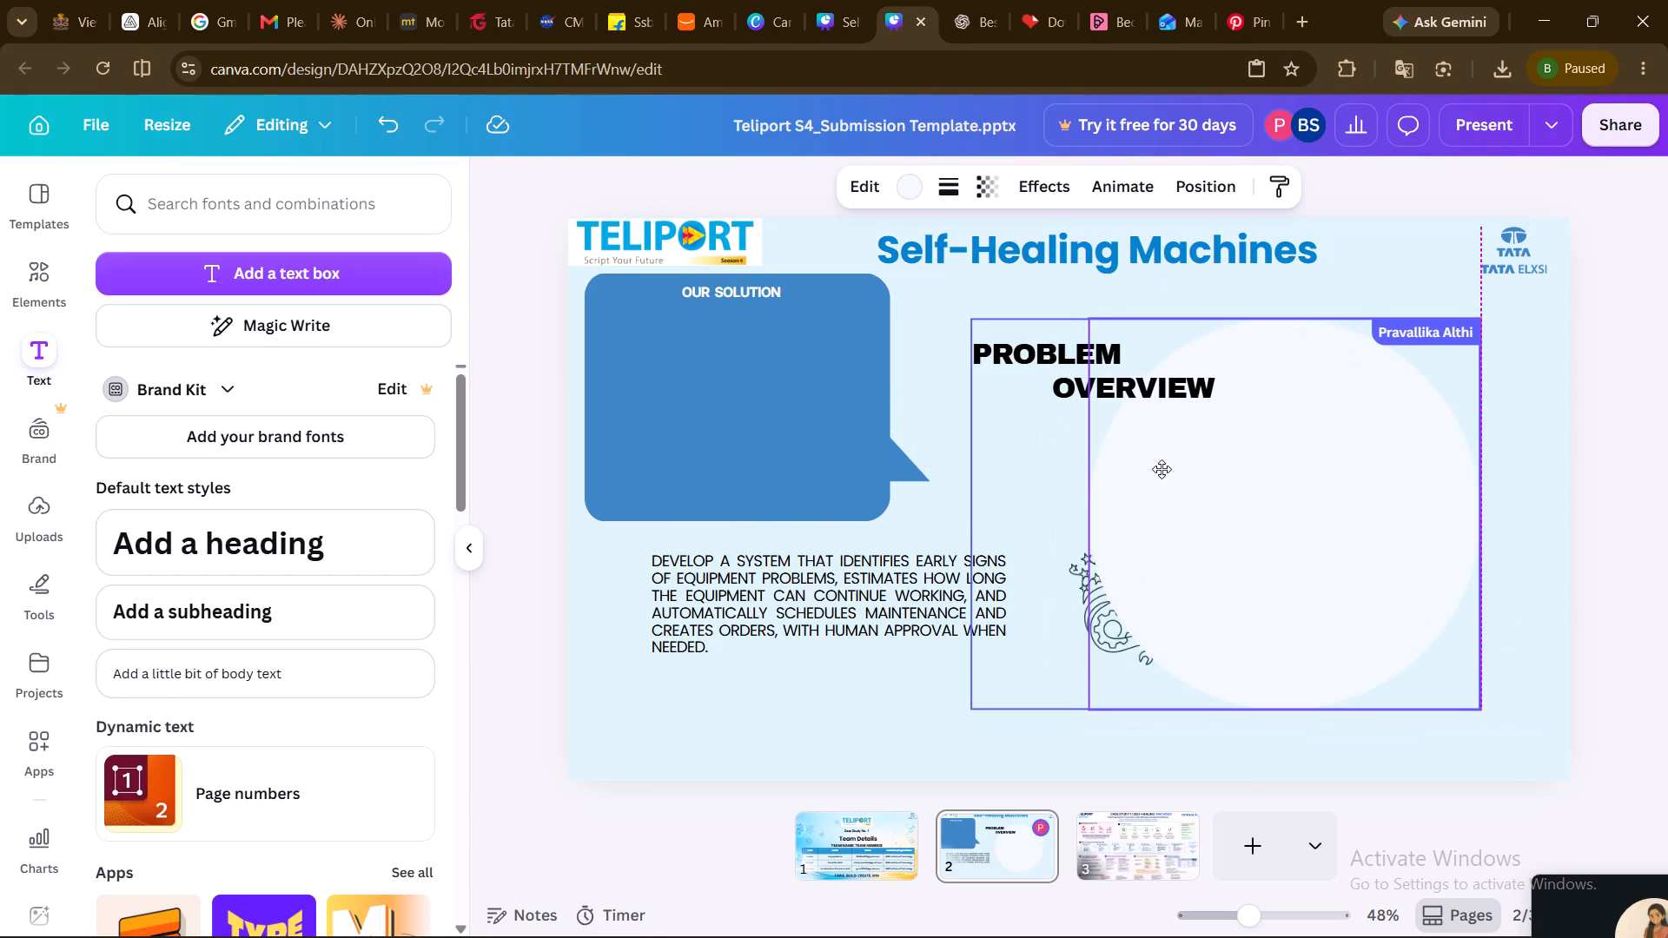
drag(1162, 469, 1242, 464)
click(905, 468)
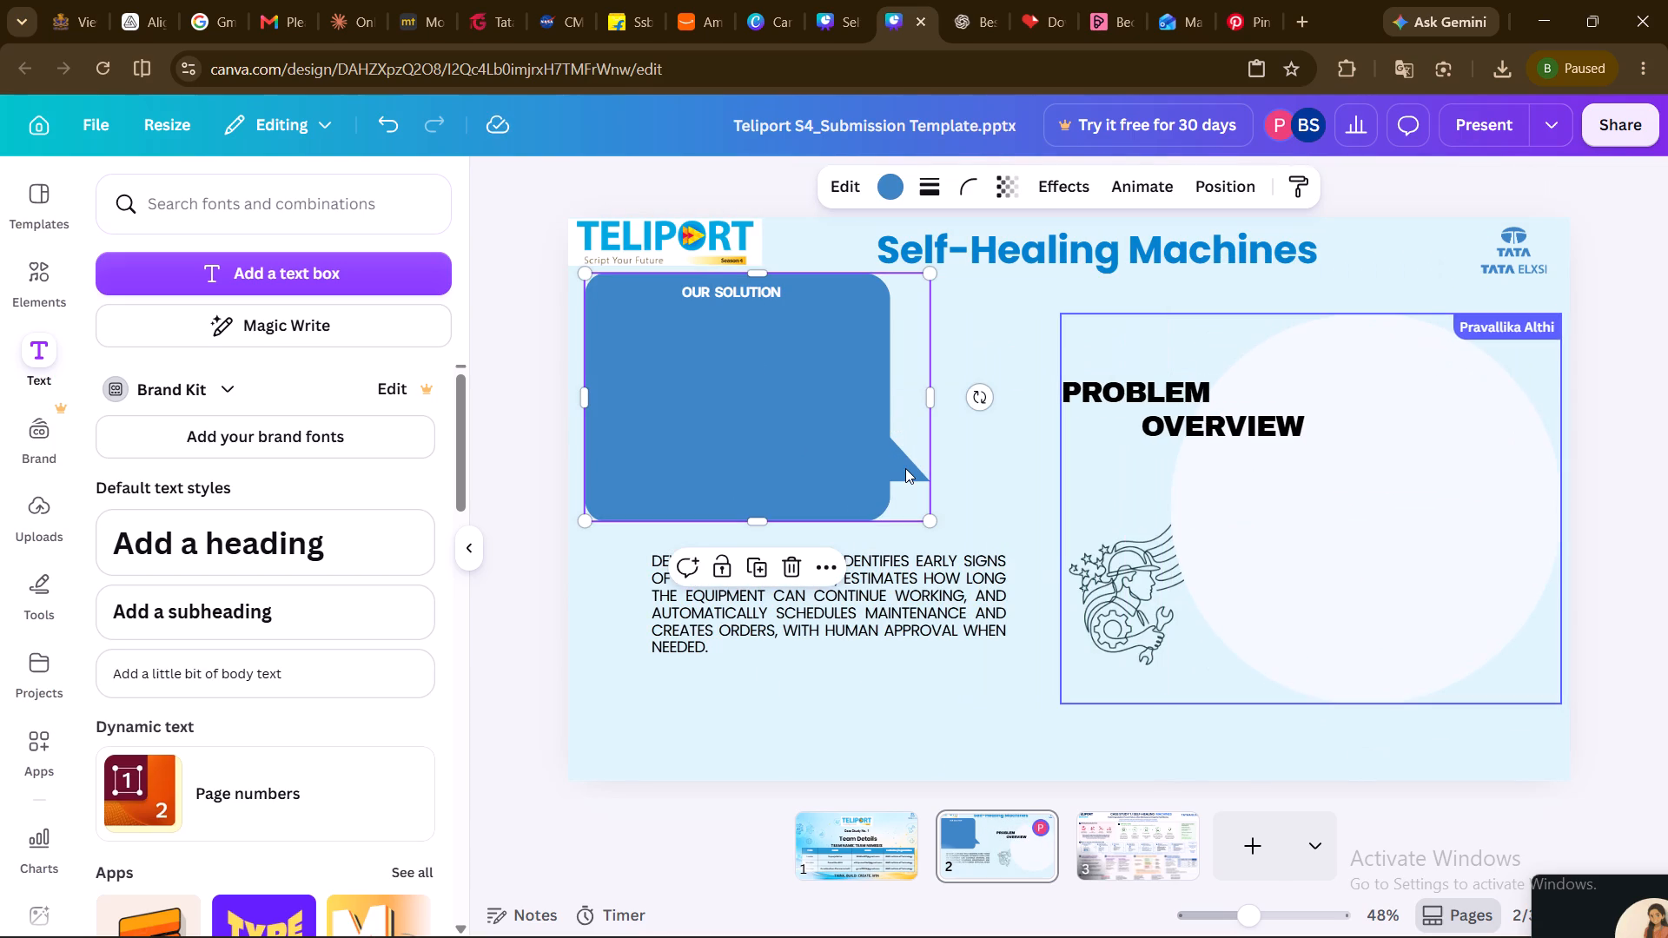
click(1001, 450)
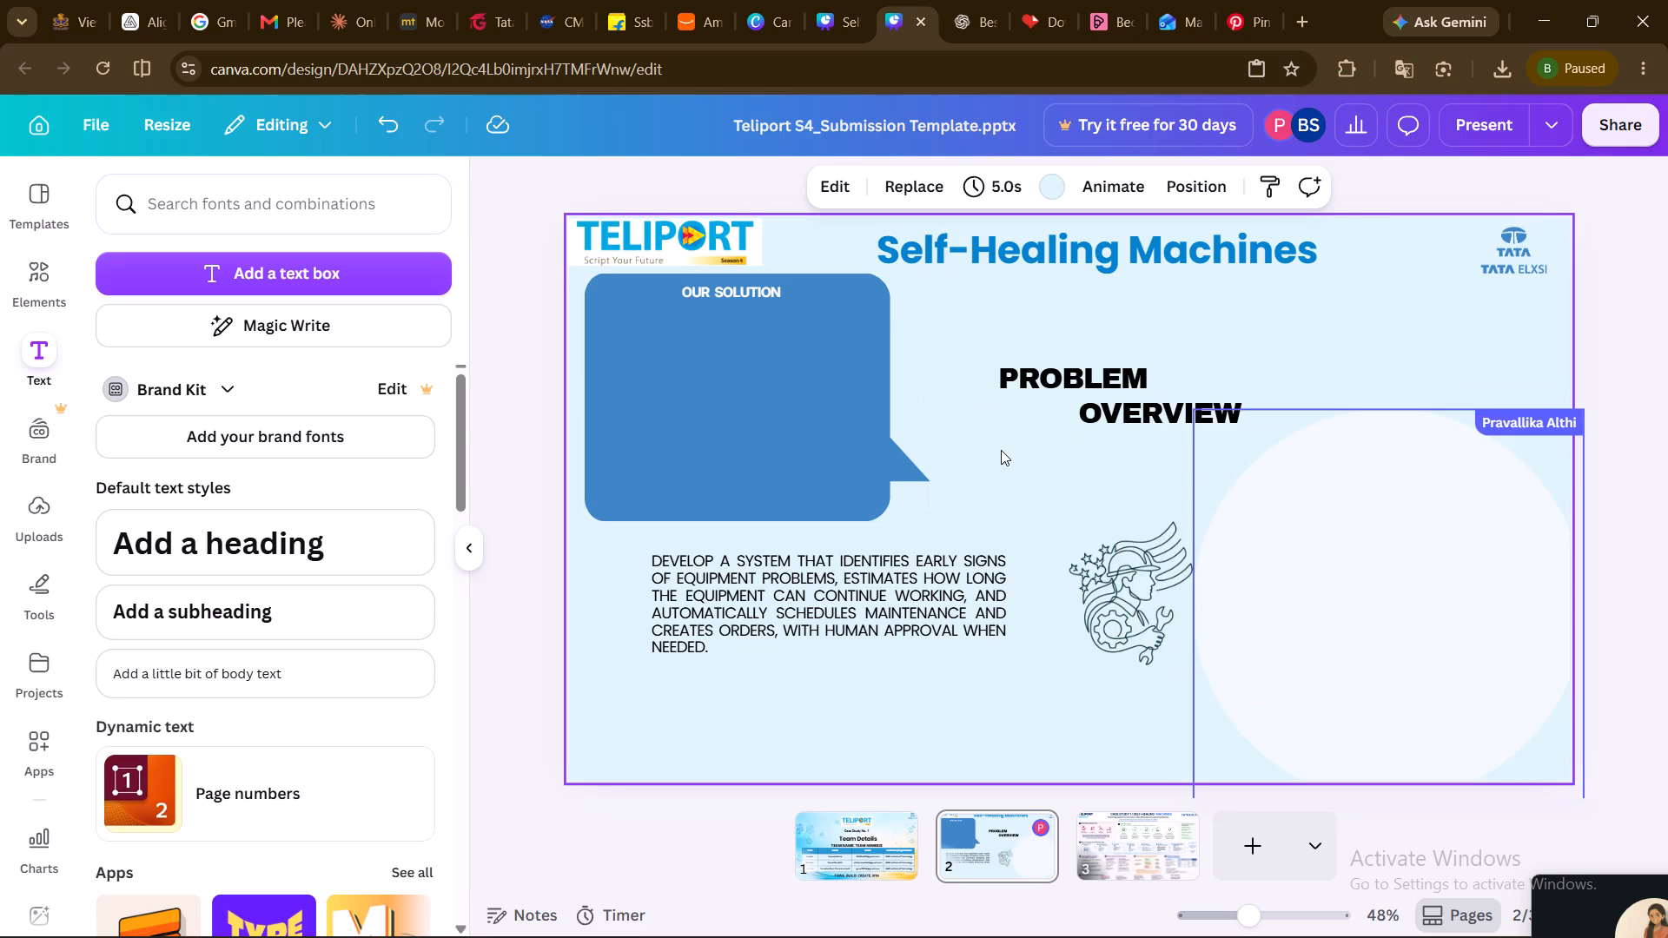
Move the worker illustration to the page's lower-left area, just below the problem description text.
drag(1128, 567, 750, 669)
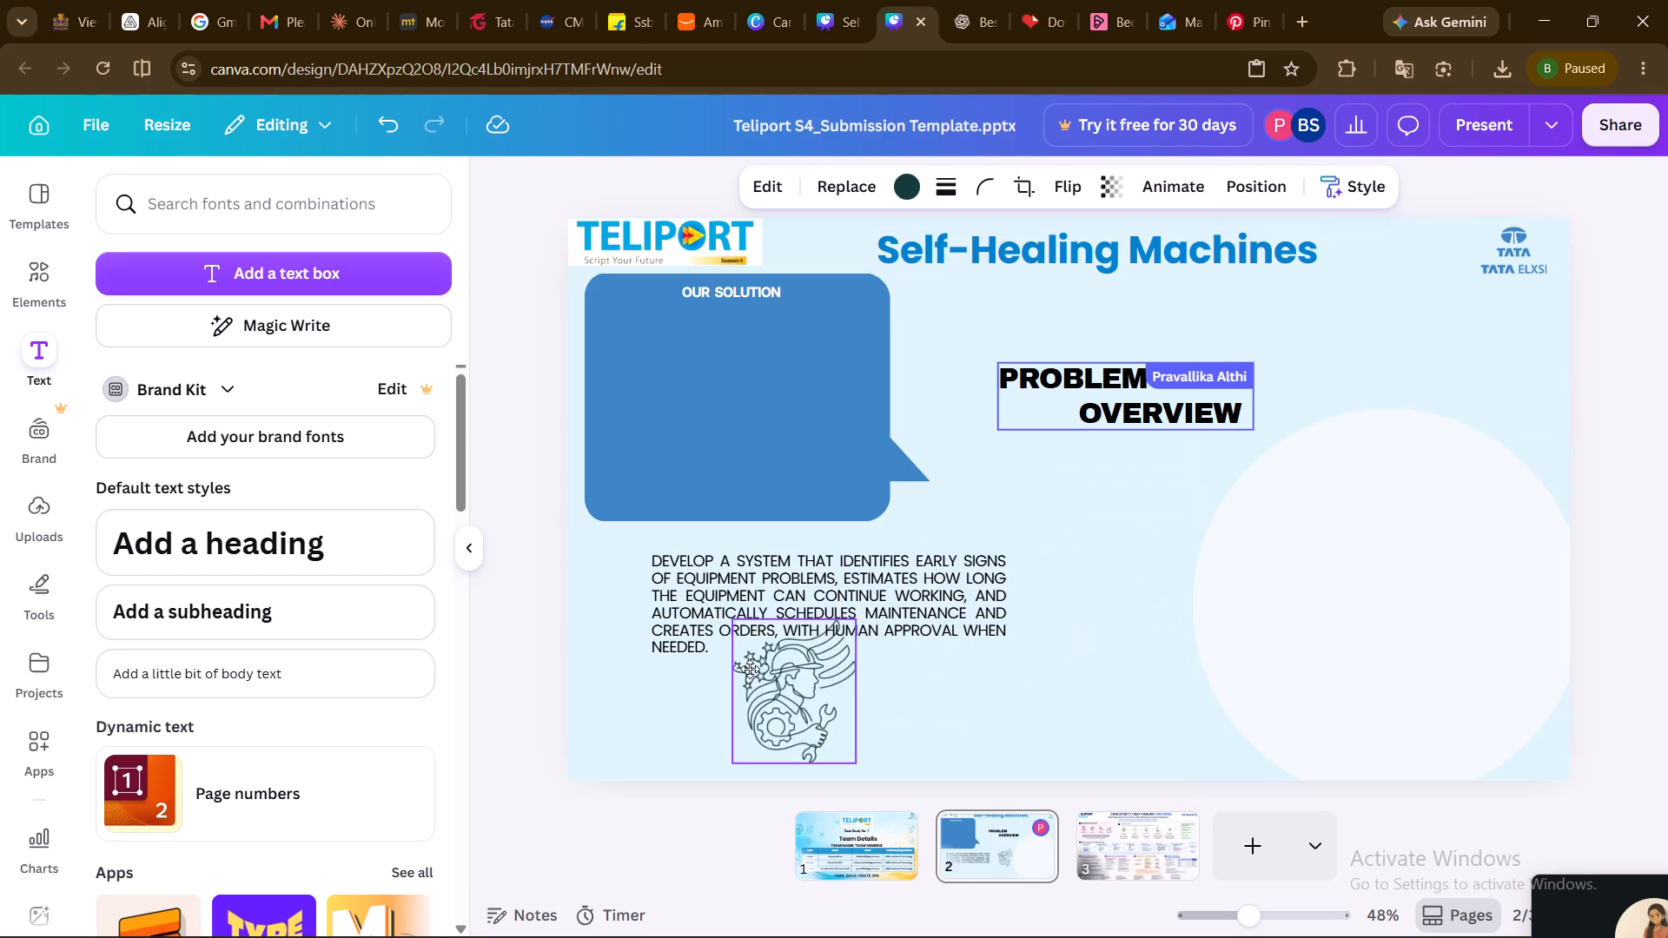
drag(750, 669, 669, 674)
Move the "Problem Overview" heading out of the circle to the area below the "Our Solution" bubble.
drag(1031, 405, 685, 452)
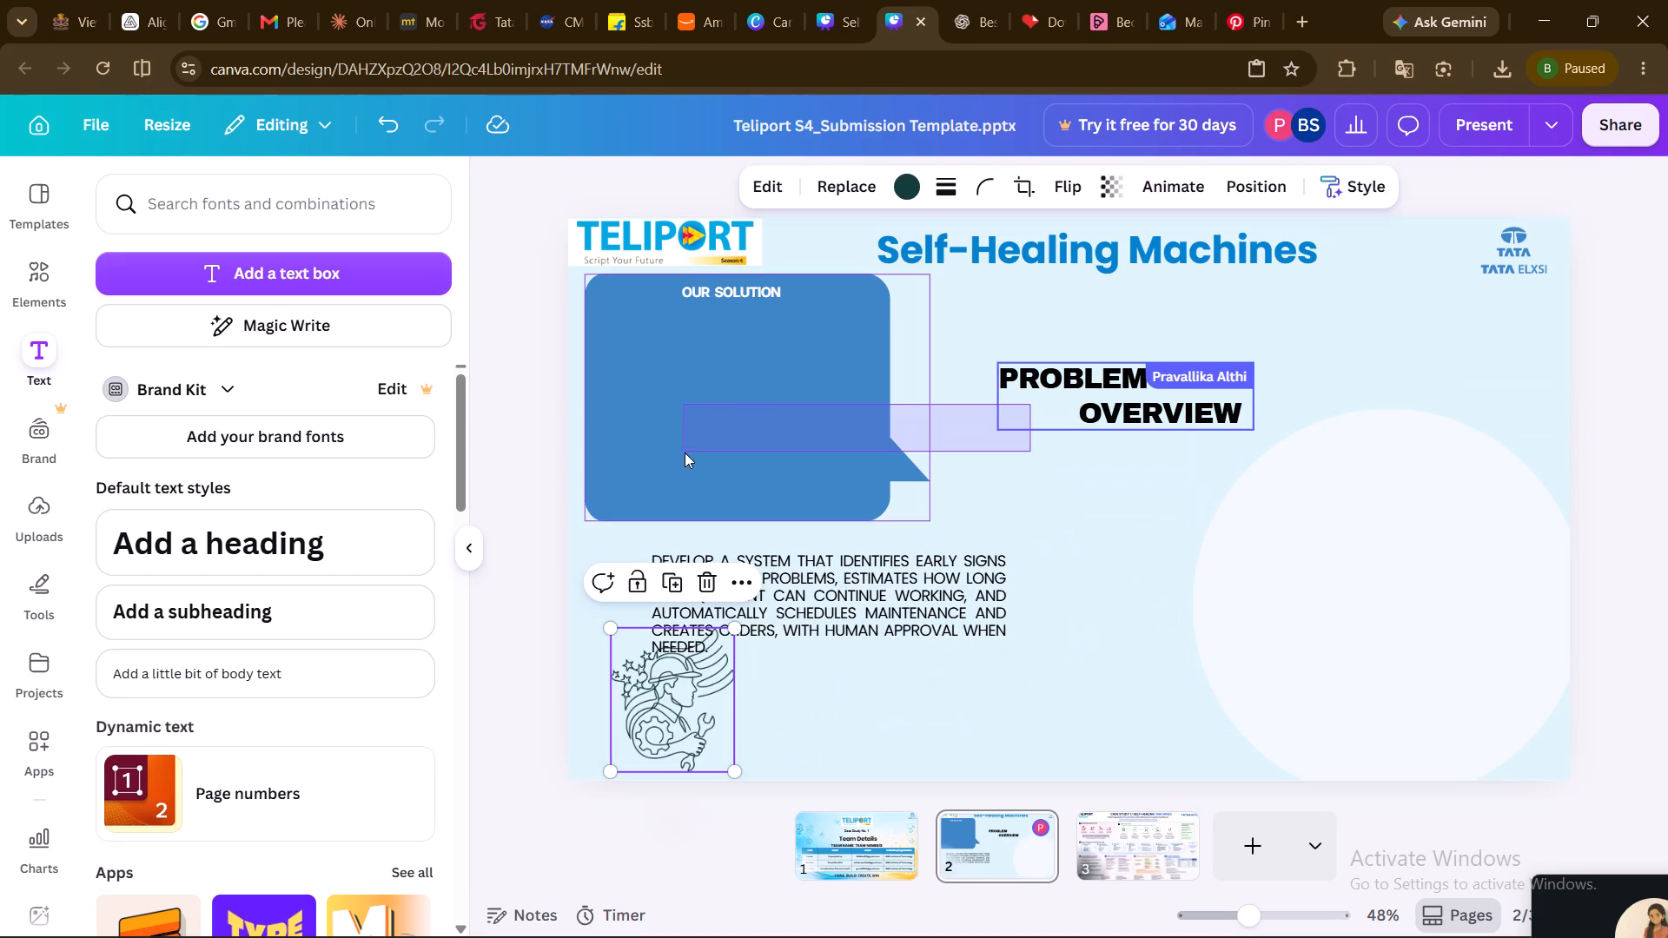
click(1129, 526)
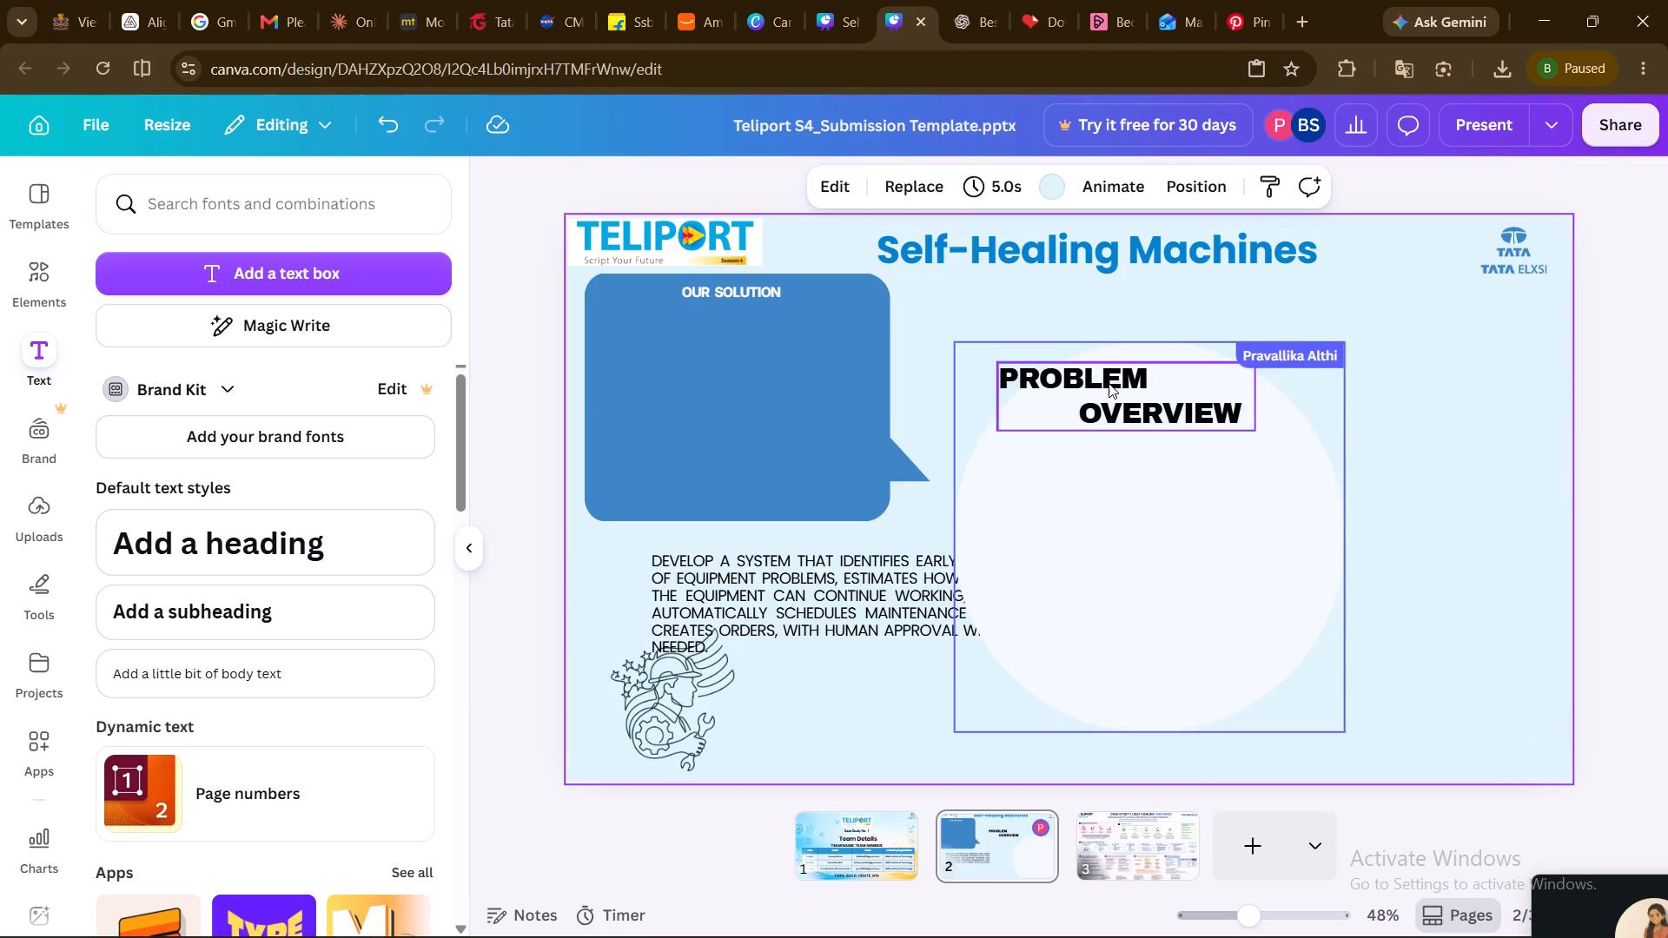
drag(1109, 383, 789, 549)
drag(789, 549, 712, 574)
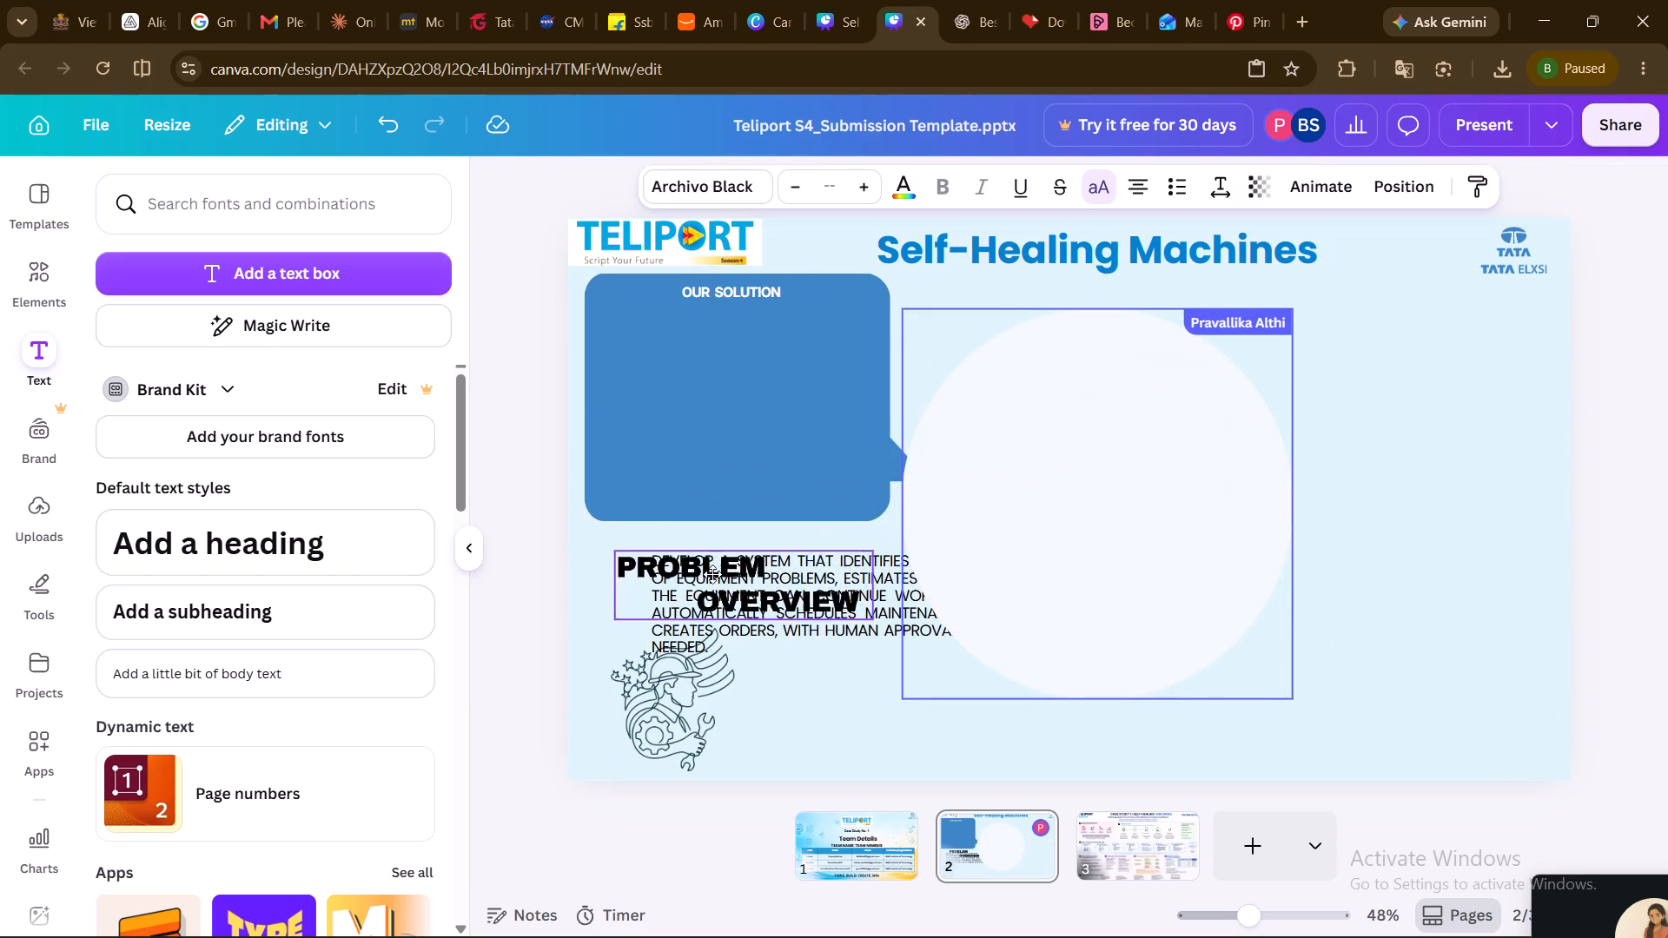
drag(712, 574, 688, 580)
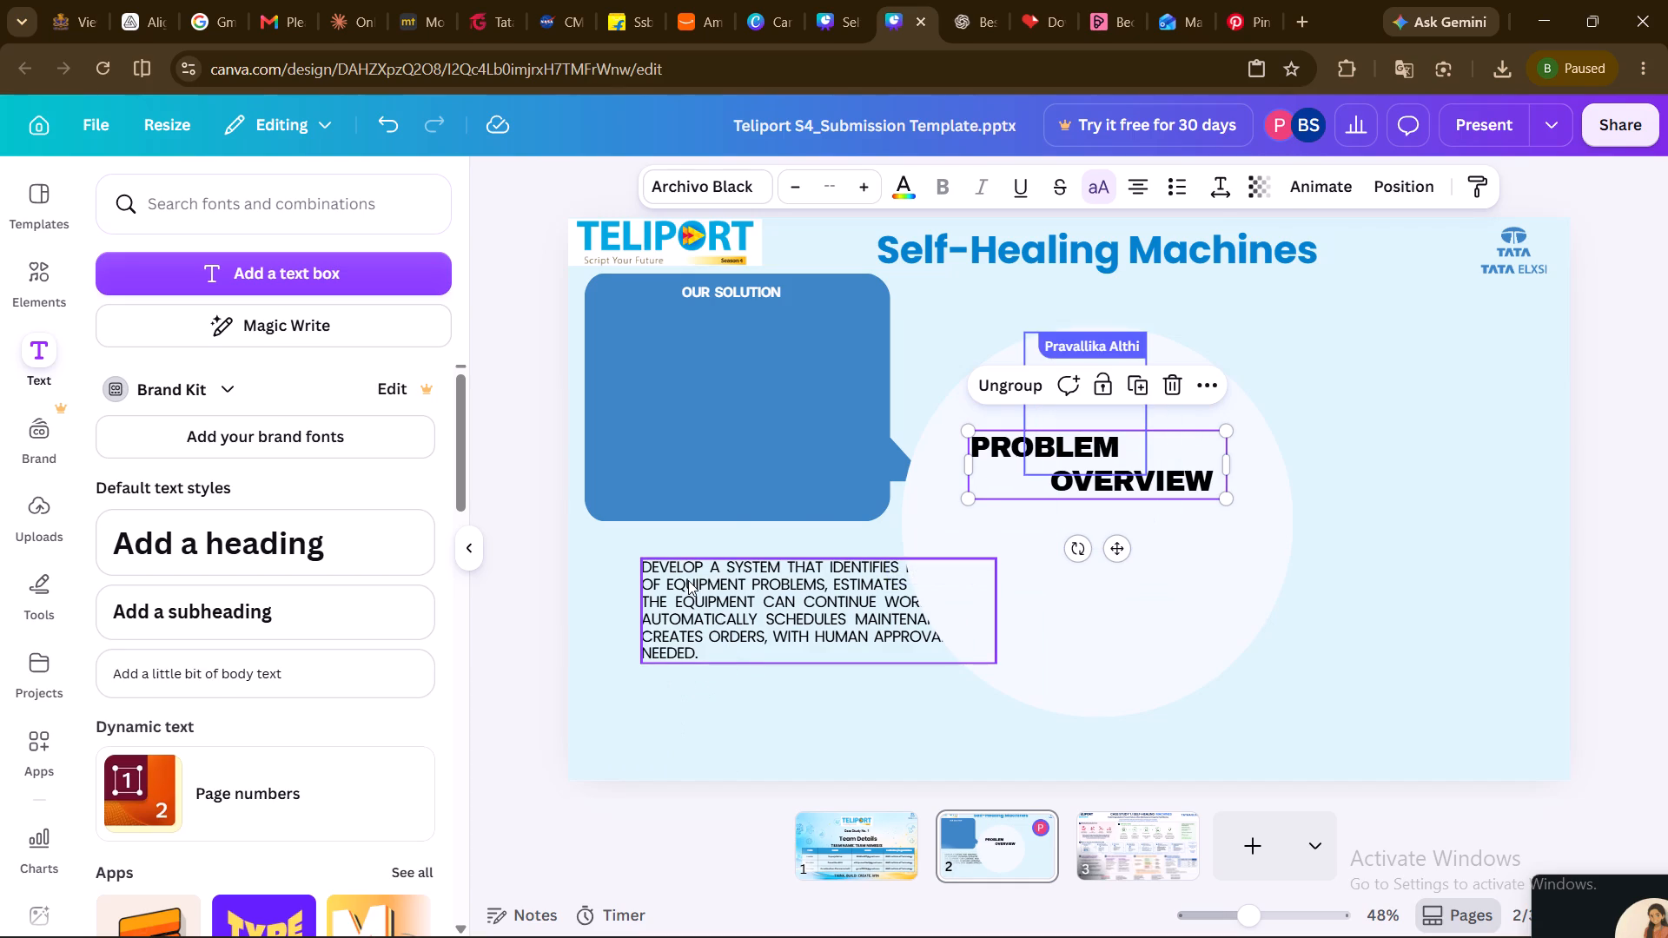
Move the pale circle to the page's right side and the "Problem Overview" heading to just below the "Our Solution" bubble.
click(688, 580)
scroll(688, 580, right, 2)
click(1428, 400)
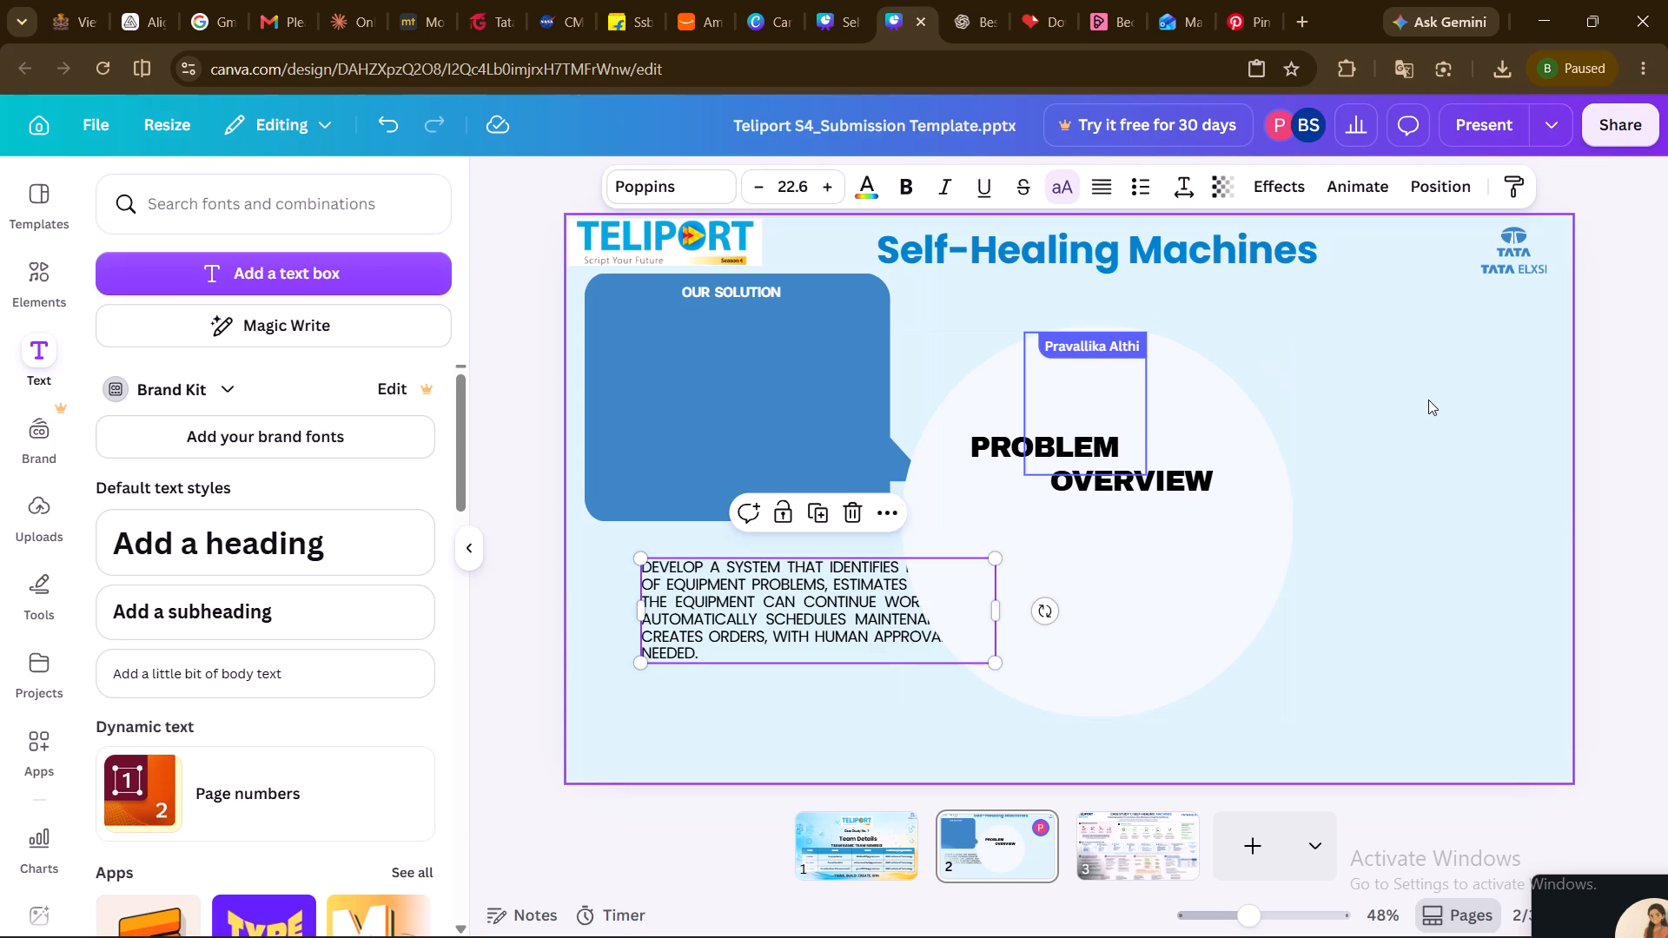
drag(1049, 454, 1072, 386)
drag(1102, 458, 1351, 414)
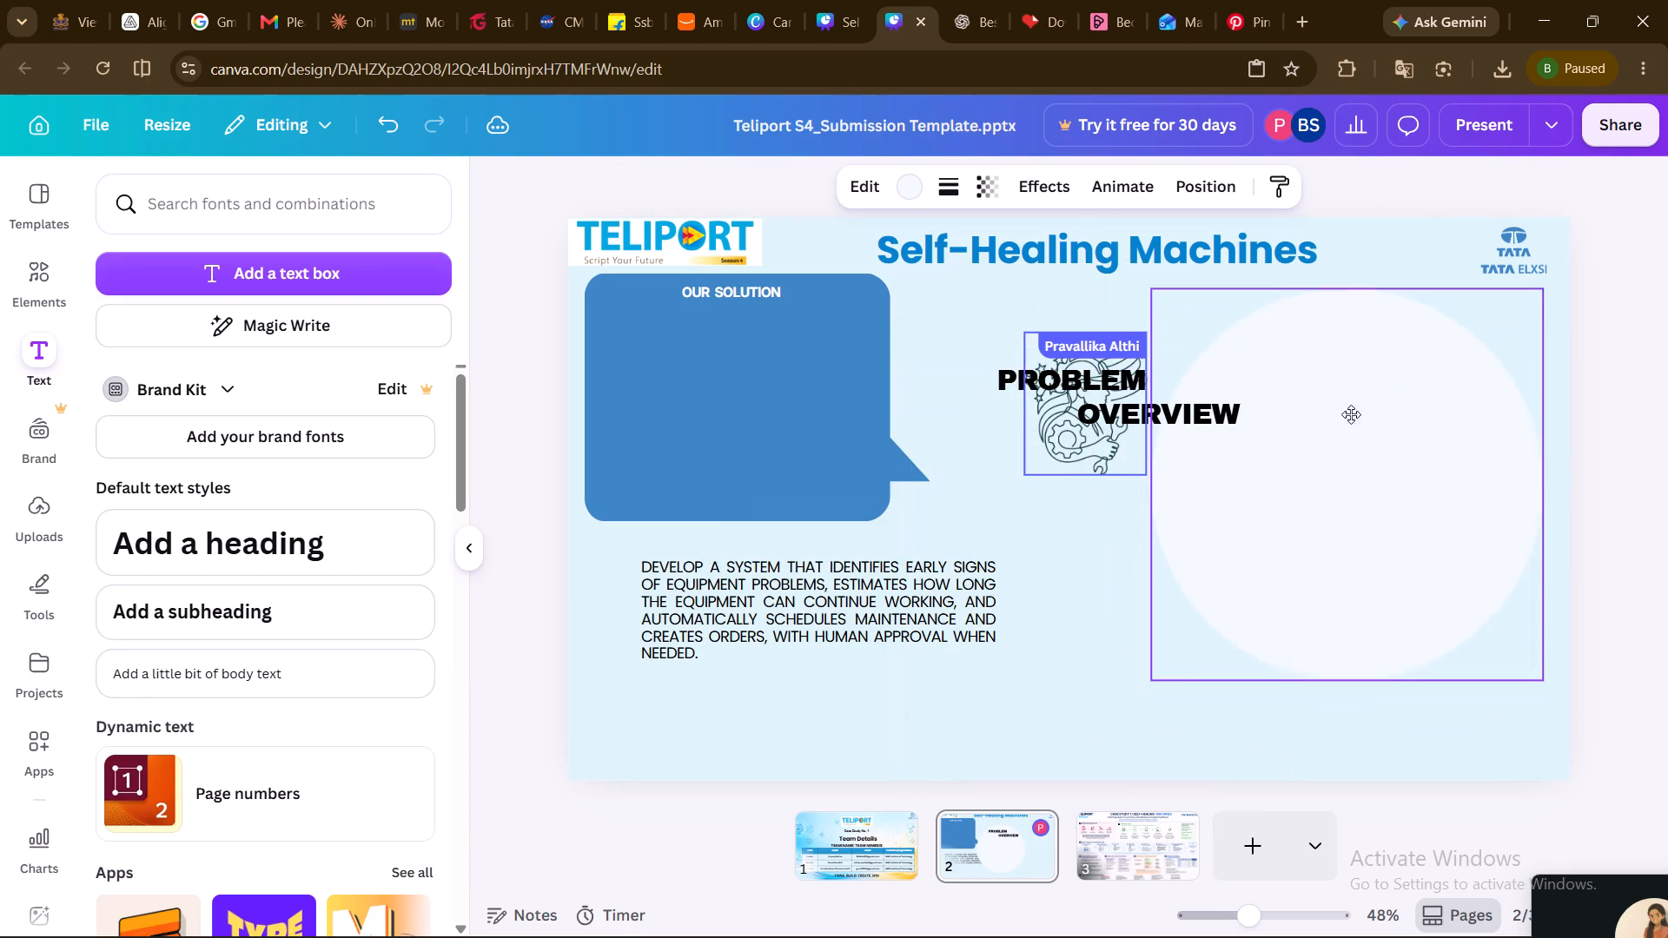
drag(1351, 414, 1351, 413)
drag(1095, 425, 846, 585)
Move the worker illustration onto the pale circle and bring it forward so it sits in front of the circle.
drag(1089, 410, 1278, 511)
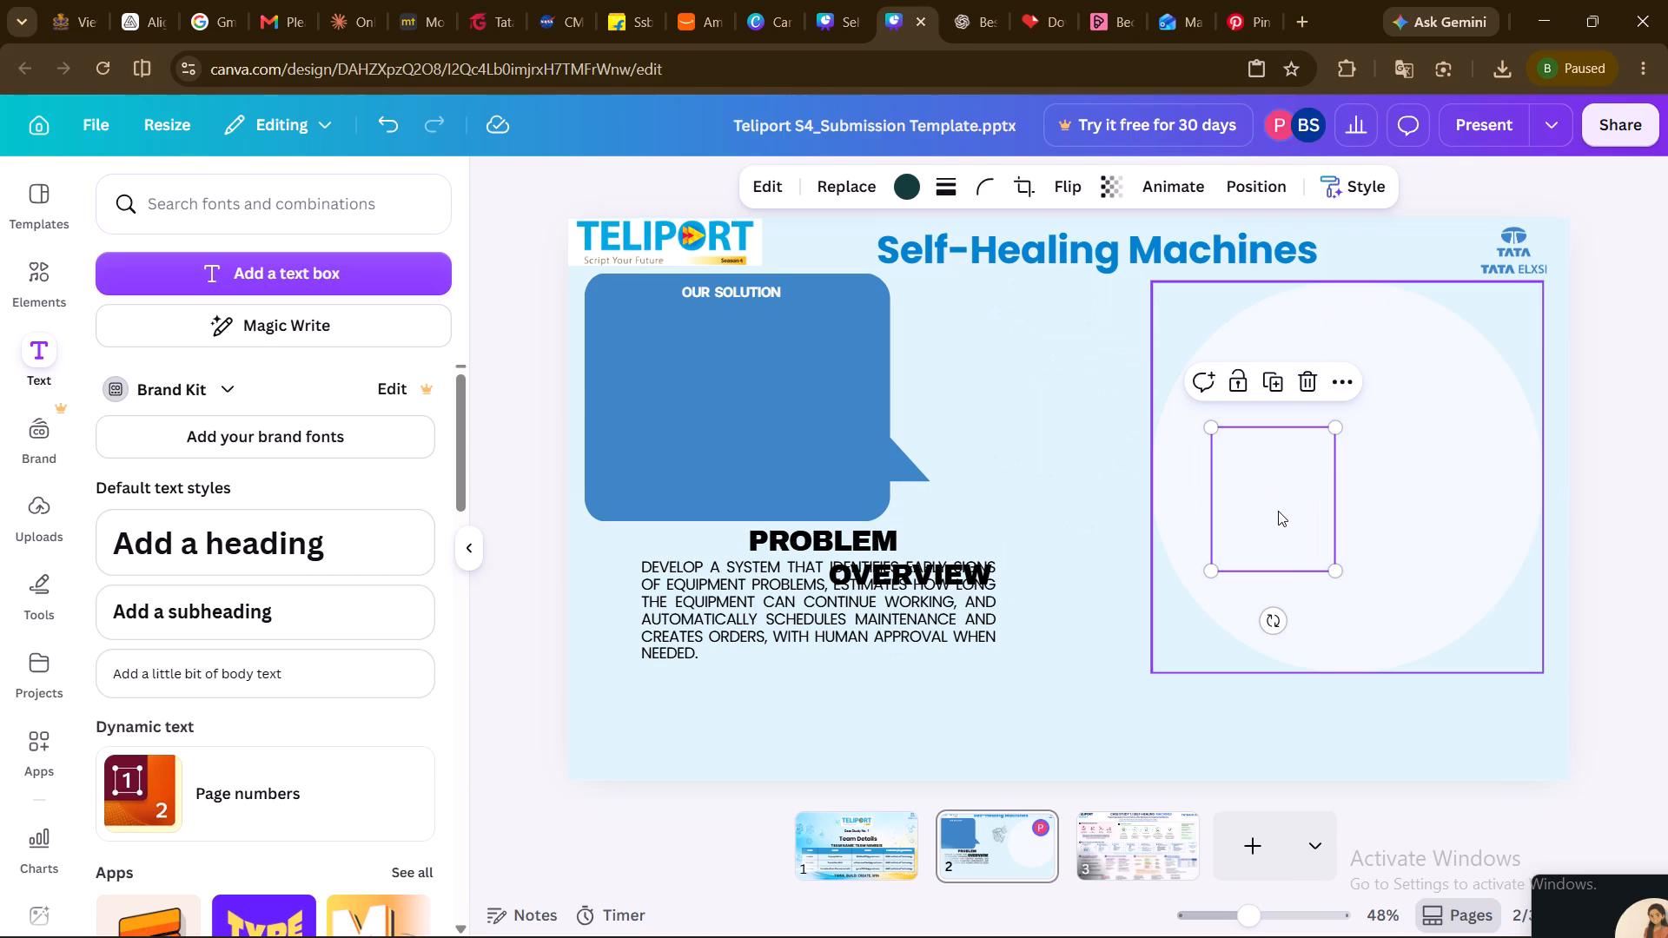
right_click(1278, 511)
click(1344, 480)
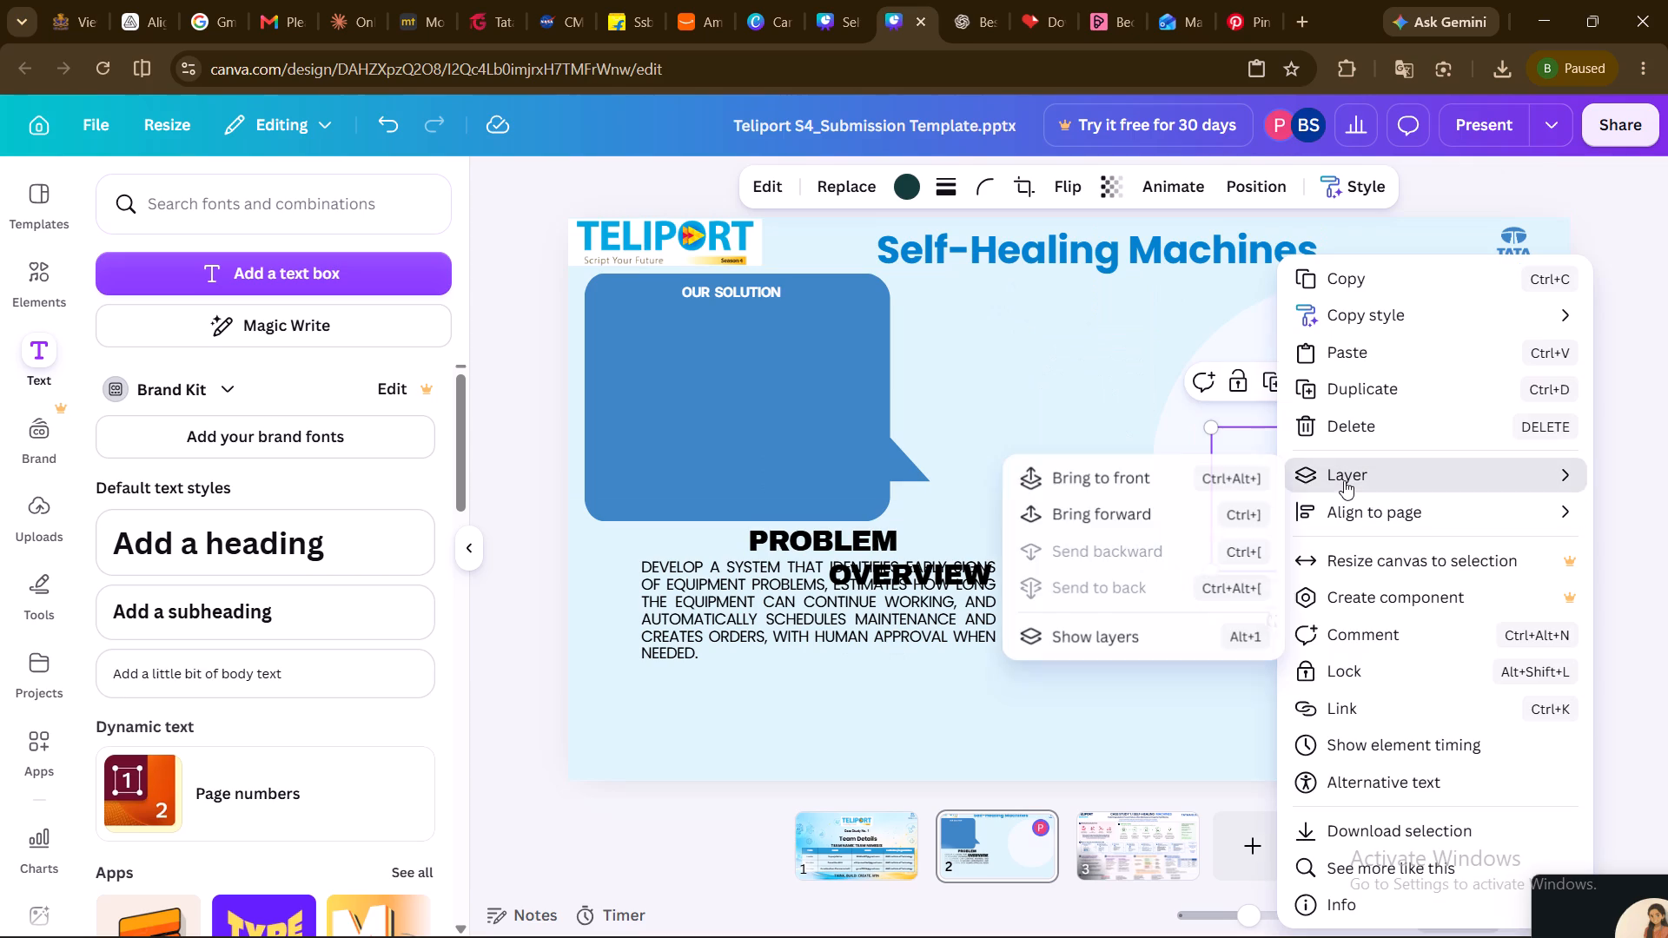
click(1166, 526)
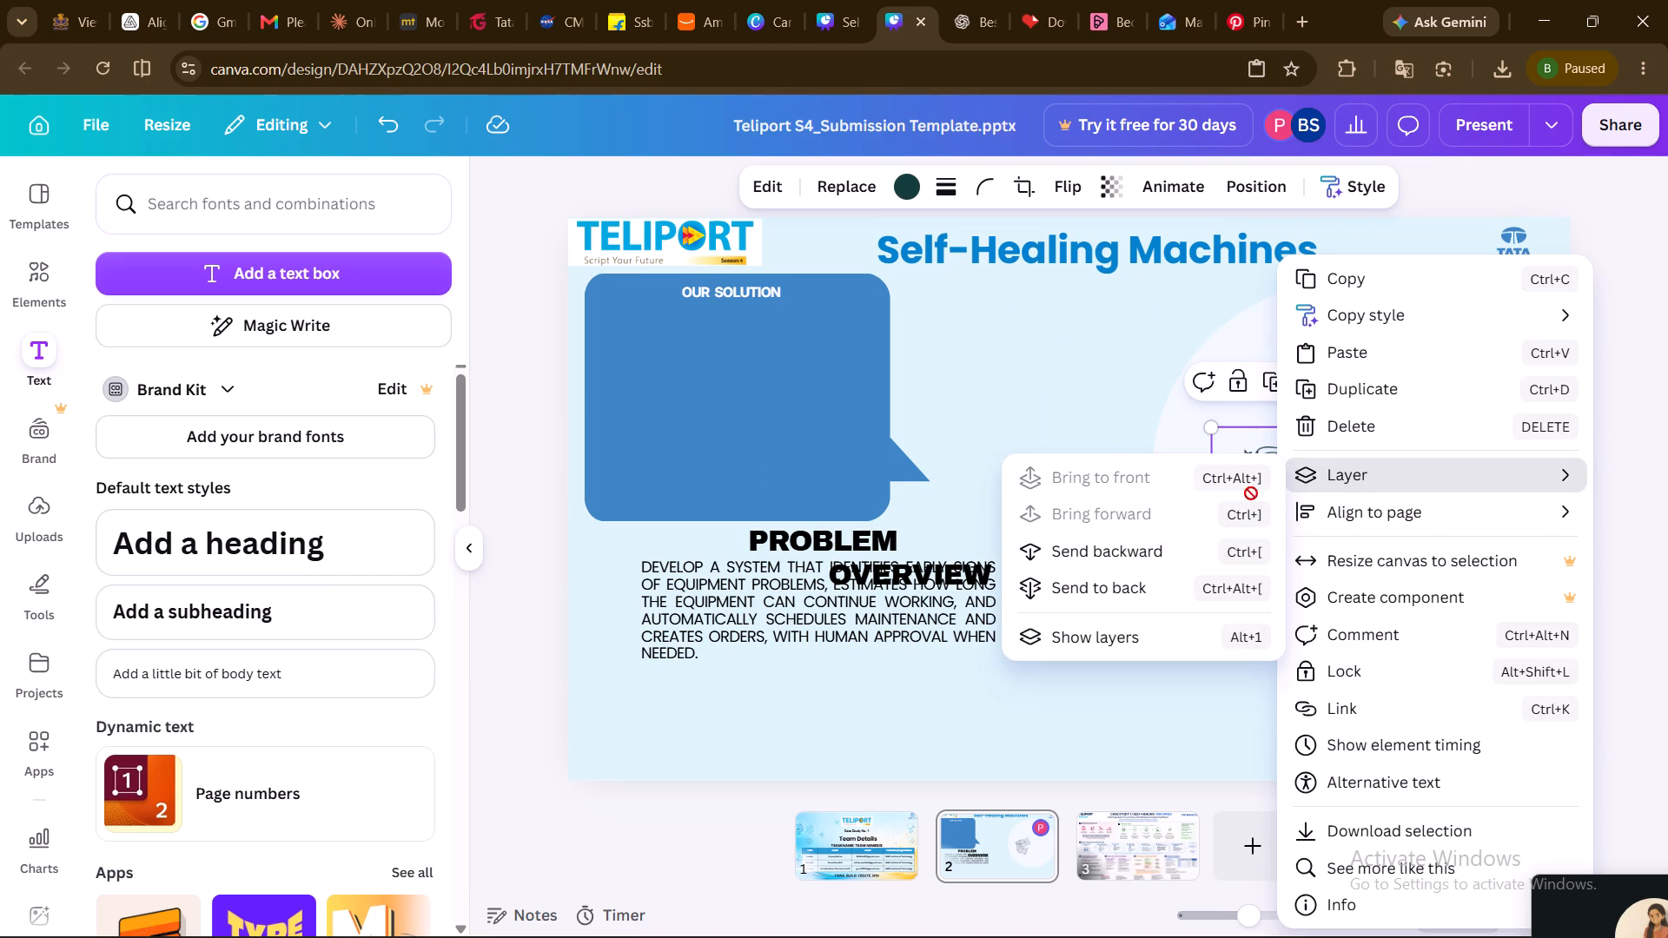
click(1095, 393)
Move the problem description text onto the pale circle and bring it forward in the layer order.
drag(888, 624, 1278, 554)
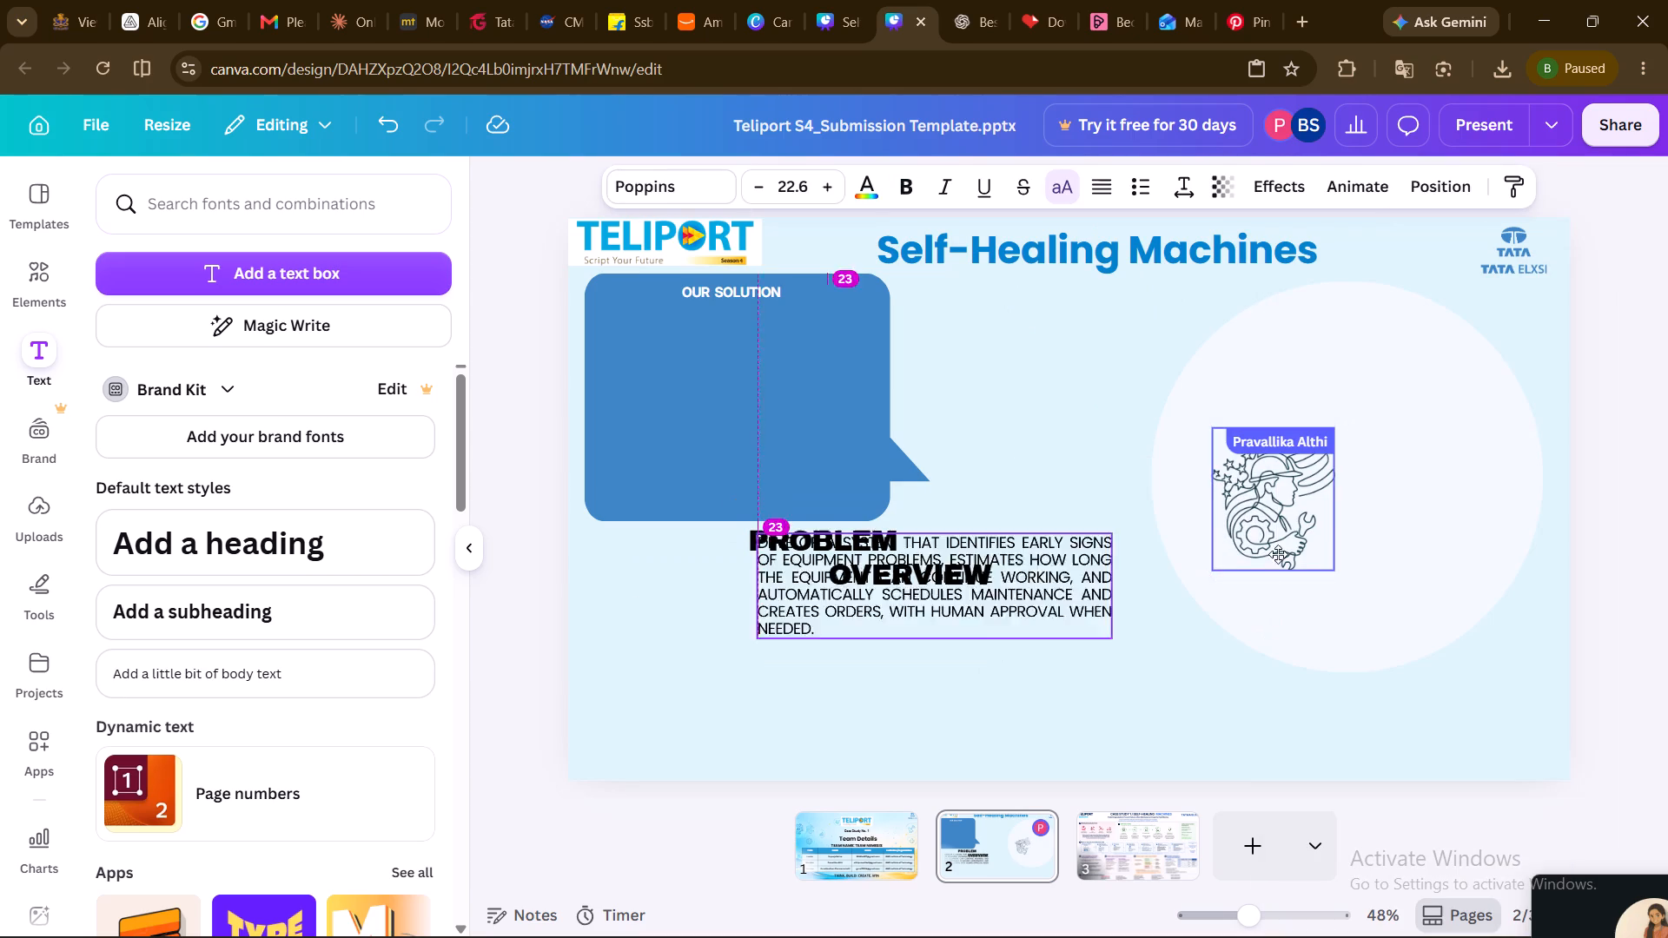
drag(1278, 554, 1429, 438)
right_click(1415, 435)
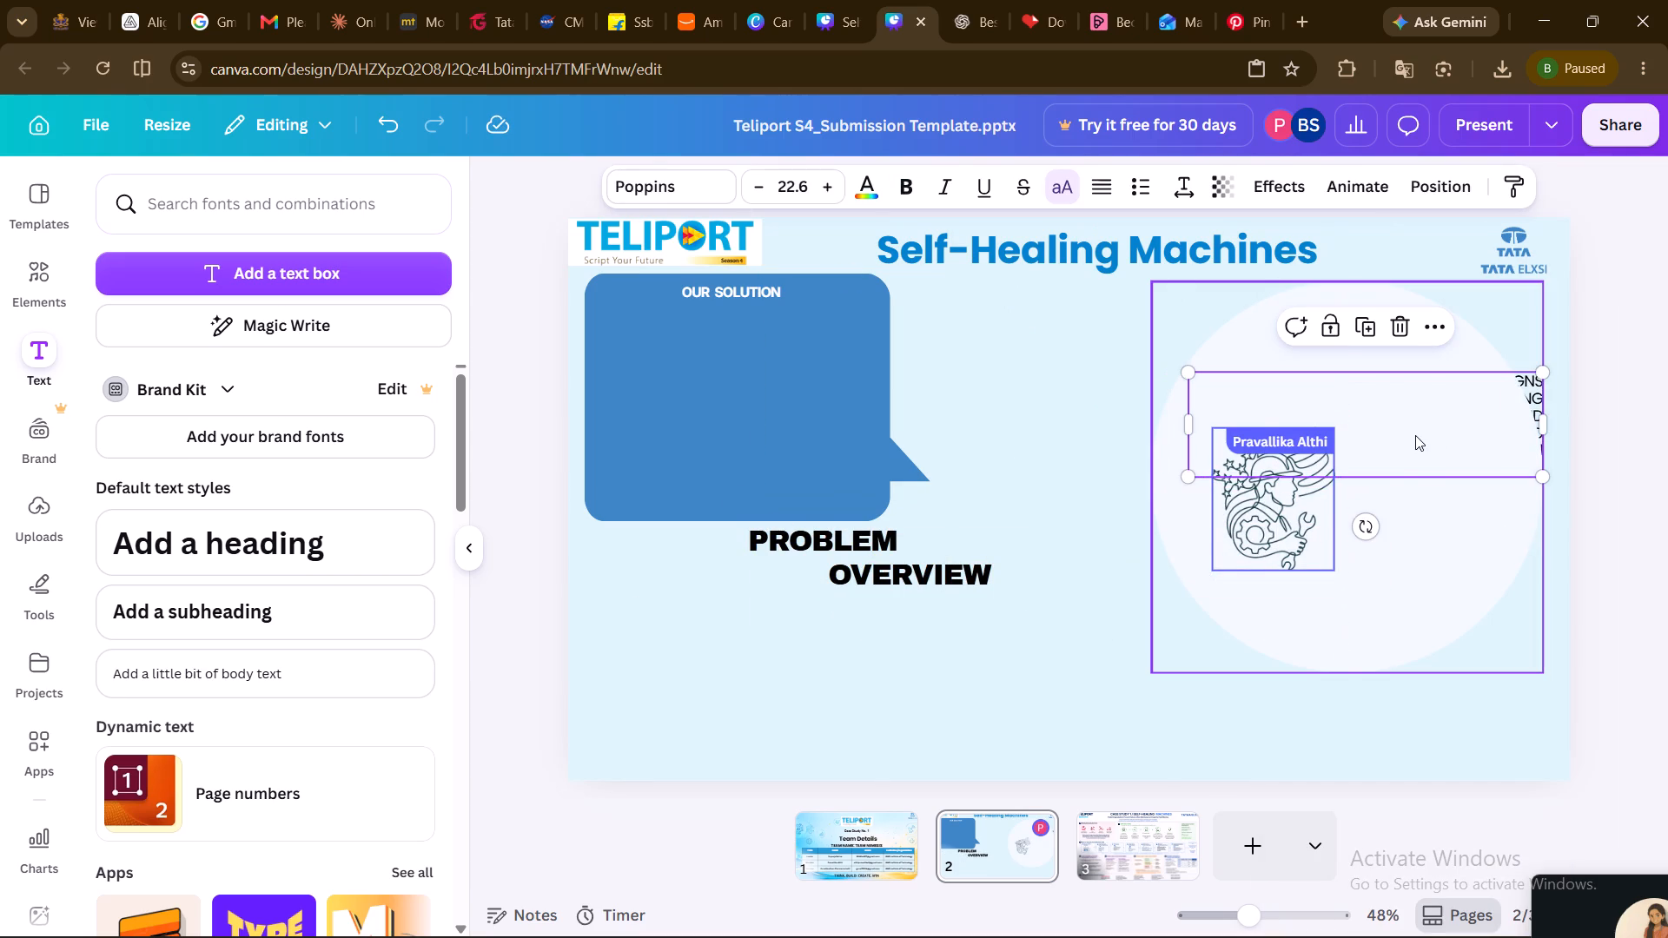
click(1240, 543)
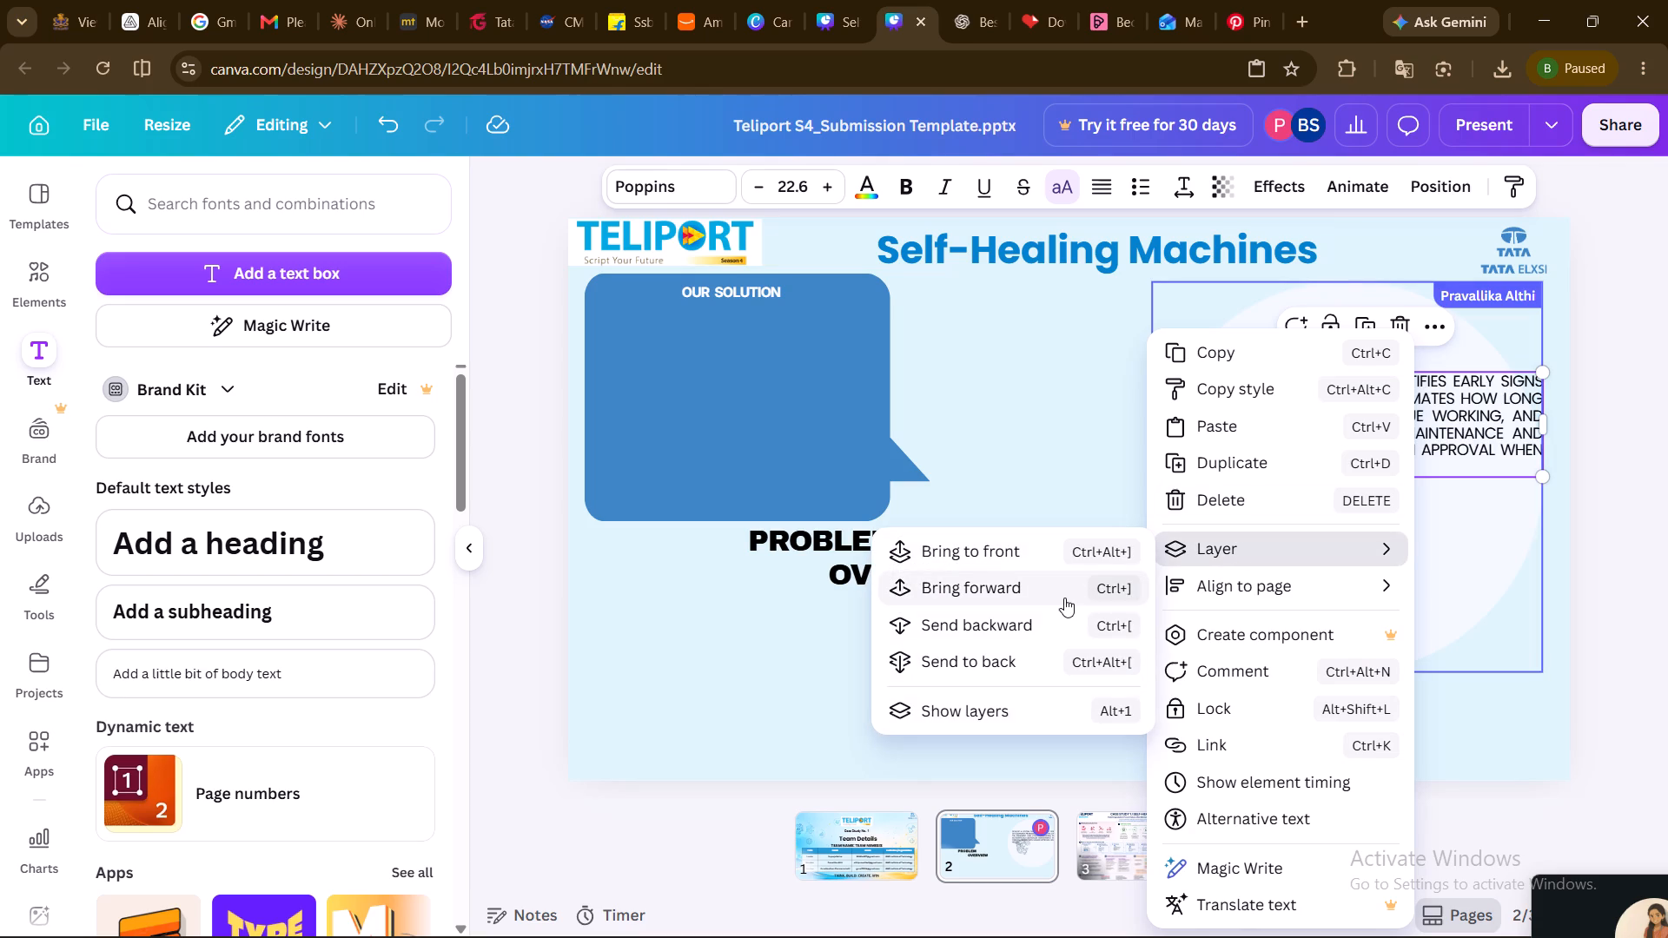
click(1064, 598)
click(1051, 412)
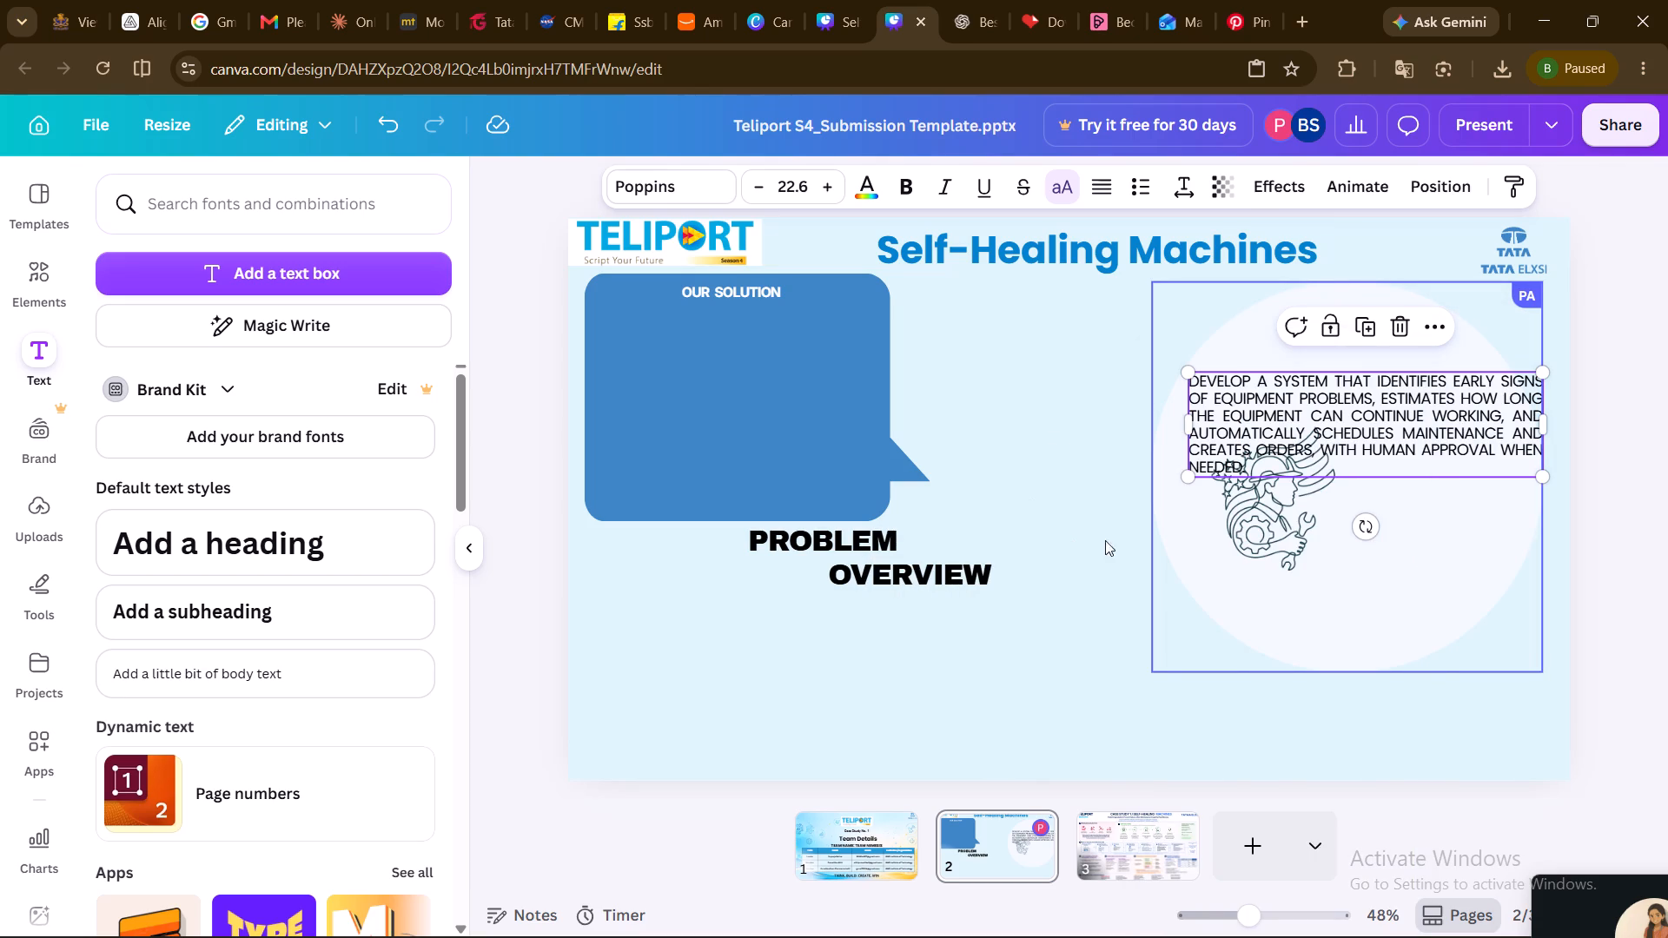
Move the pale circle back to the middle of the page, beside the tip of the "Our Solution" bubble's tail.
scroll(1114, 546, left, 1)
click(1242, 603)
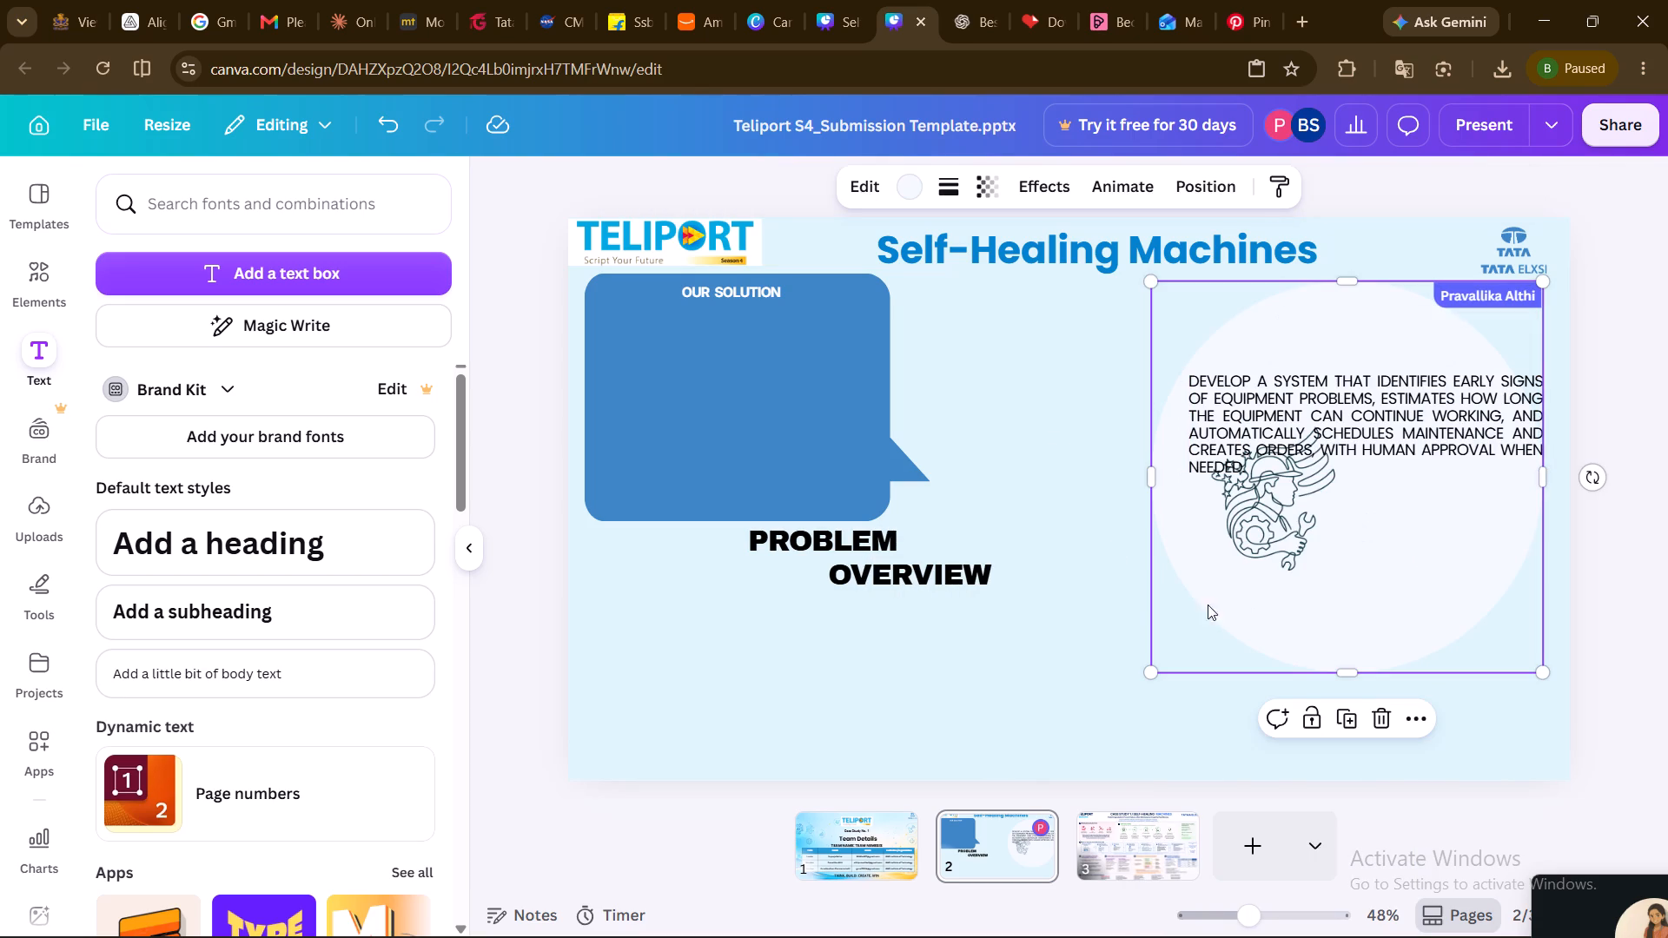
drag(1257, 597, 1095, 590)
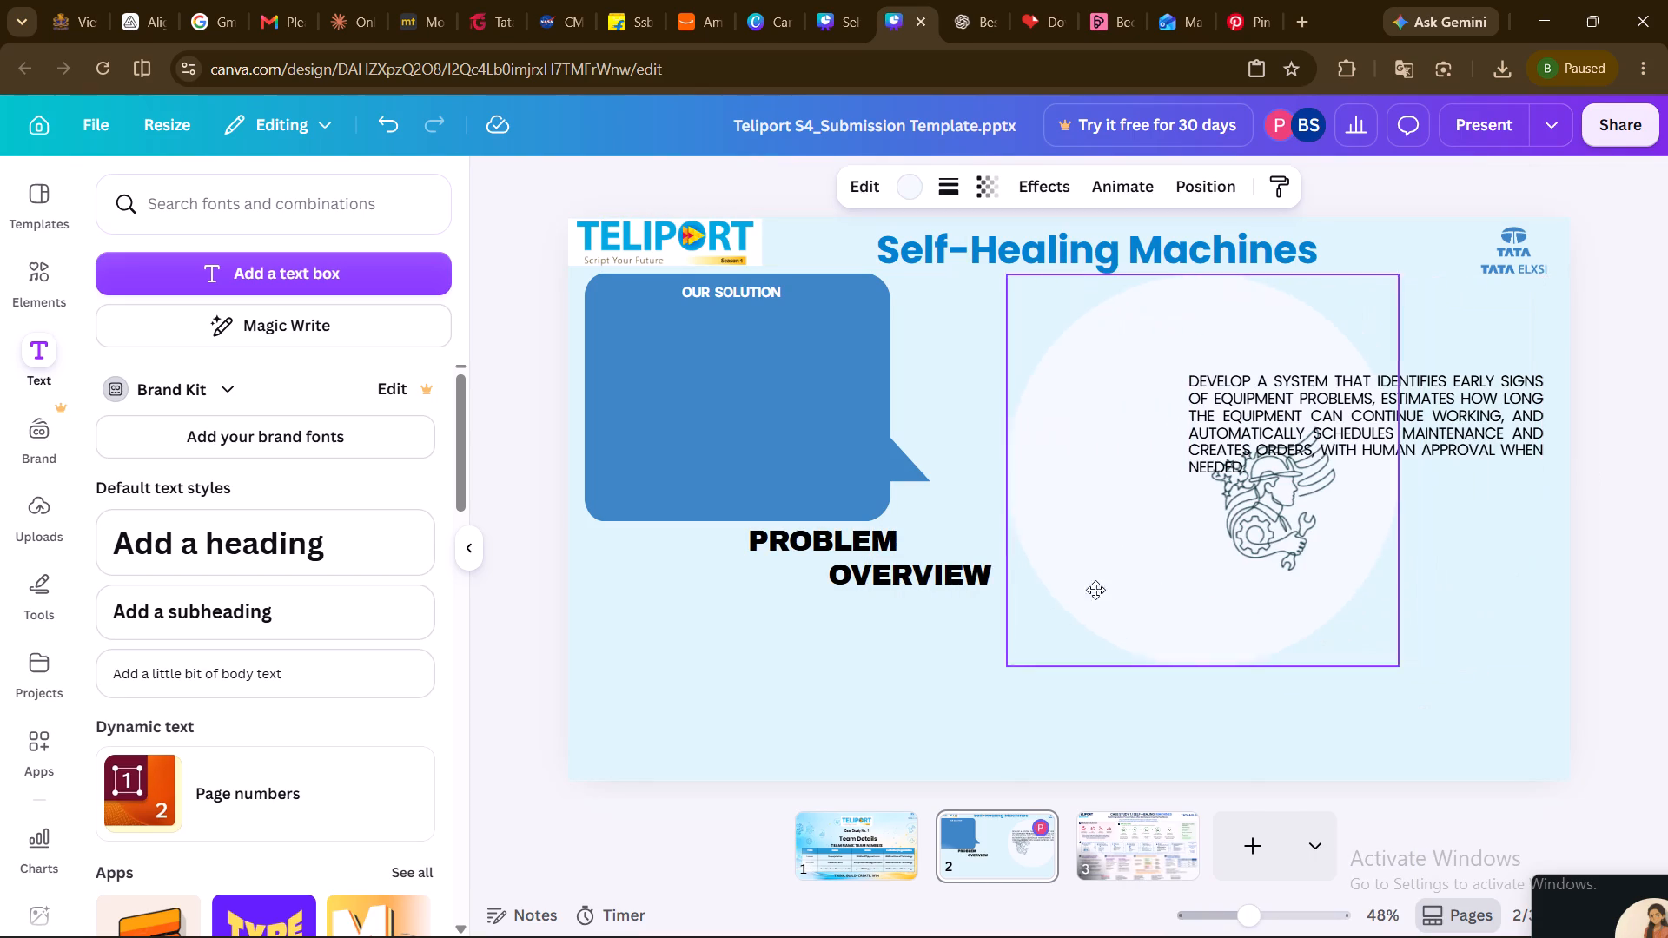
drag(1095, 590, 982, 619)
drag(1034, 607, 1105, 665)
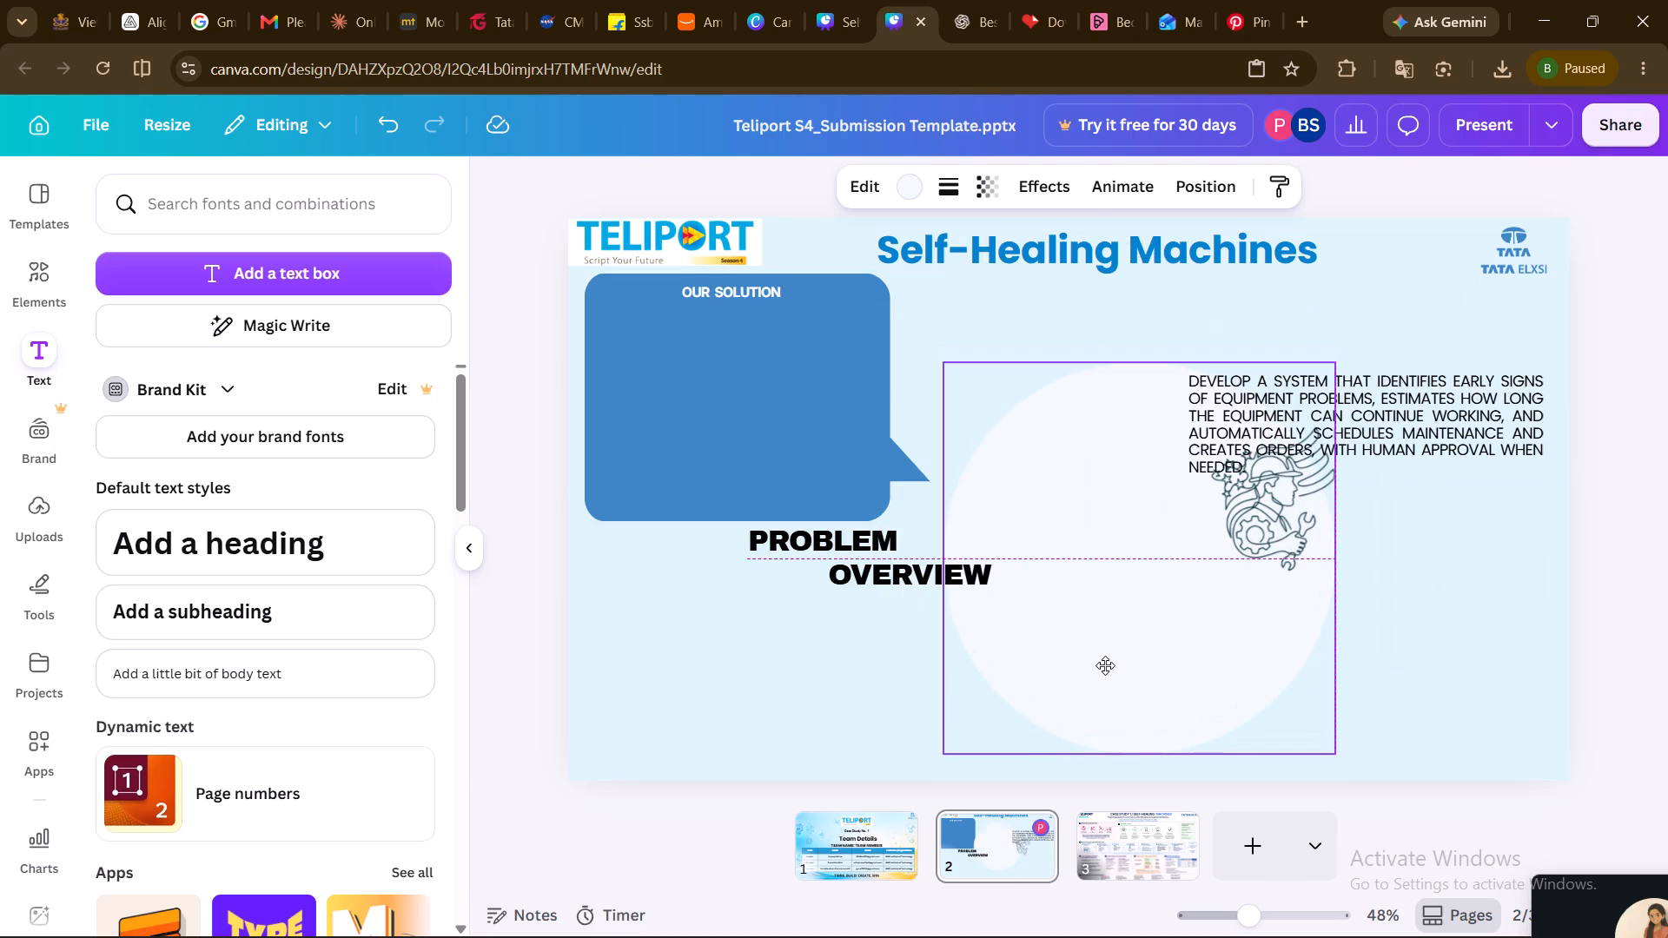
drag(1105, 665, 1102, 665)
drag(1229, 412, 1069, 552)
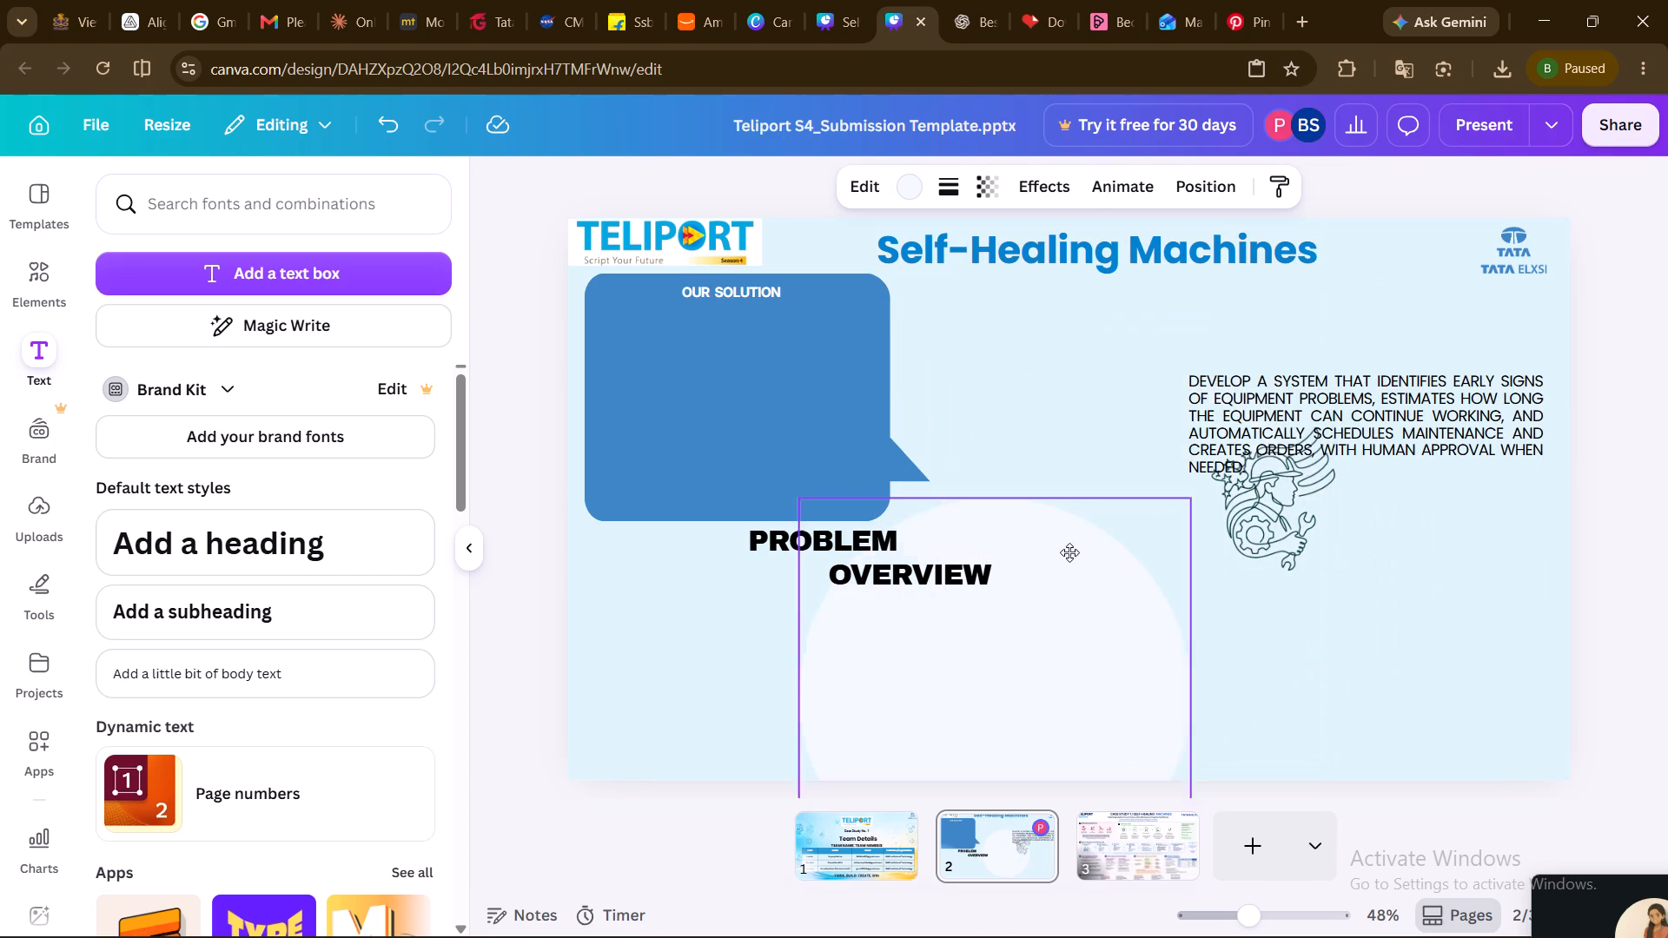
drag(1069, 552, 1202, 368)
Place the problem description across the middle of the circle and the worker illustration directly beneath it.
drag(1399, 425, 1149, 517)
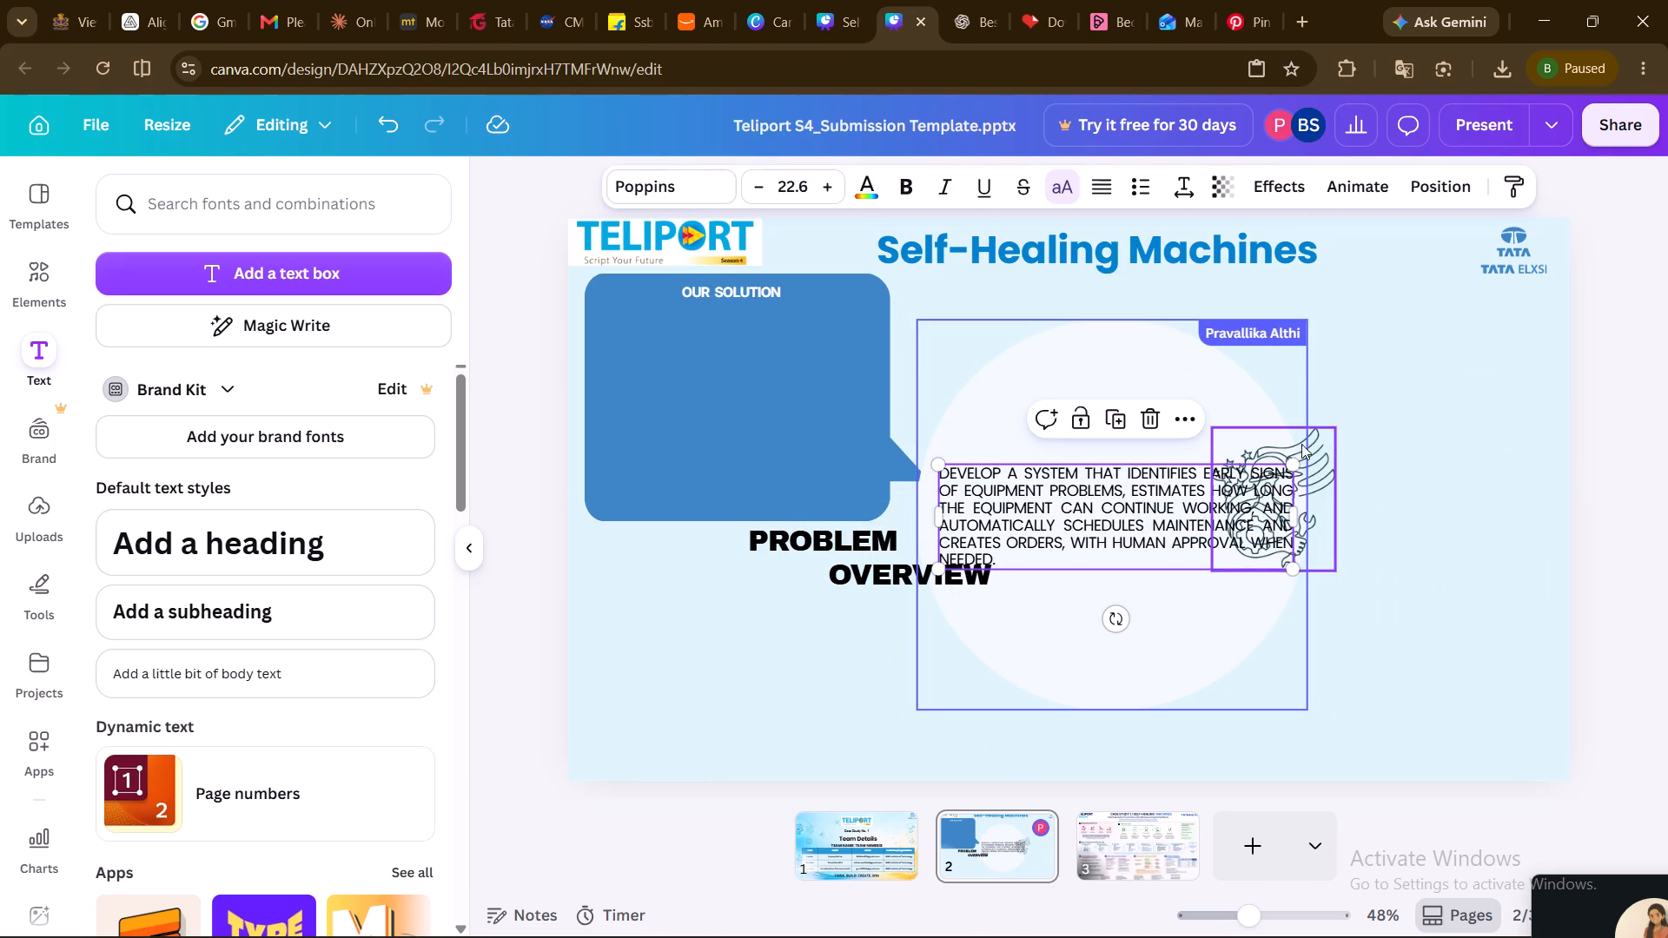
drag(1252, 459, 1066, 578)
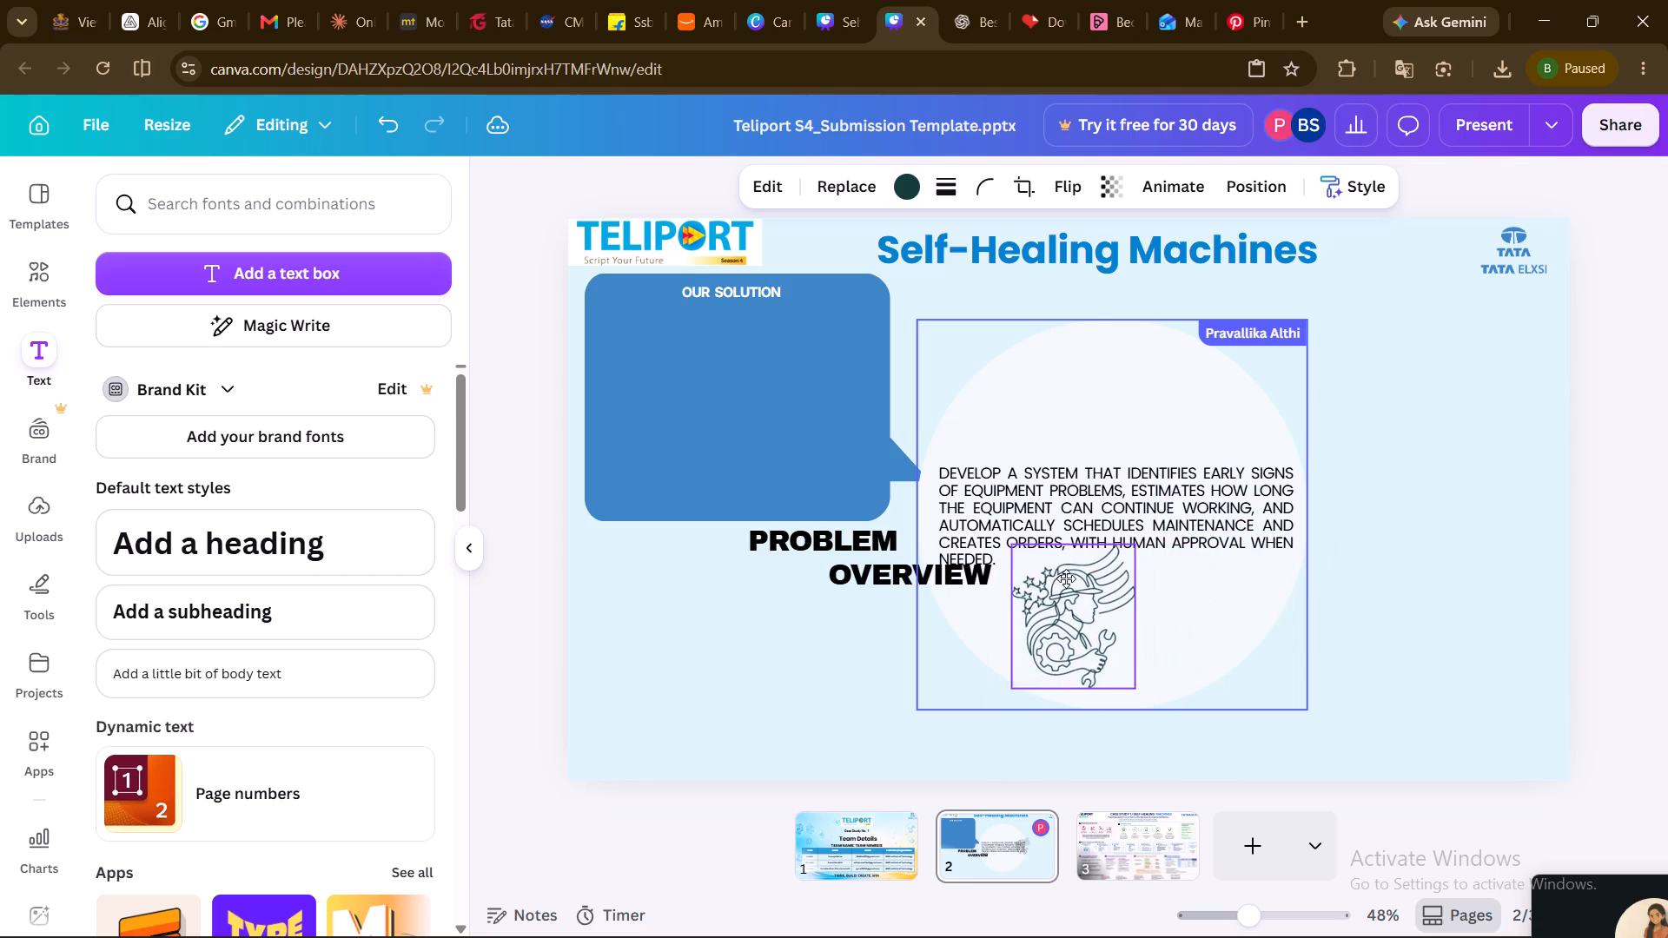
drag(1066, 578, 1092, 591)
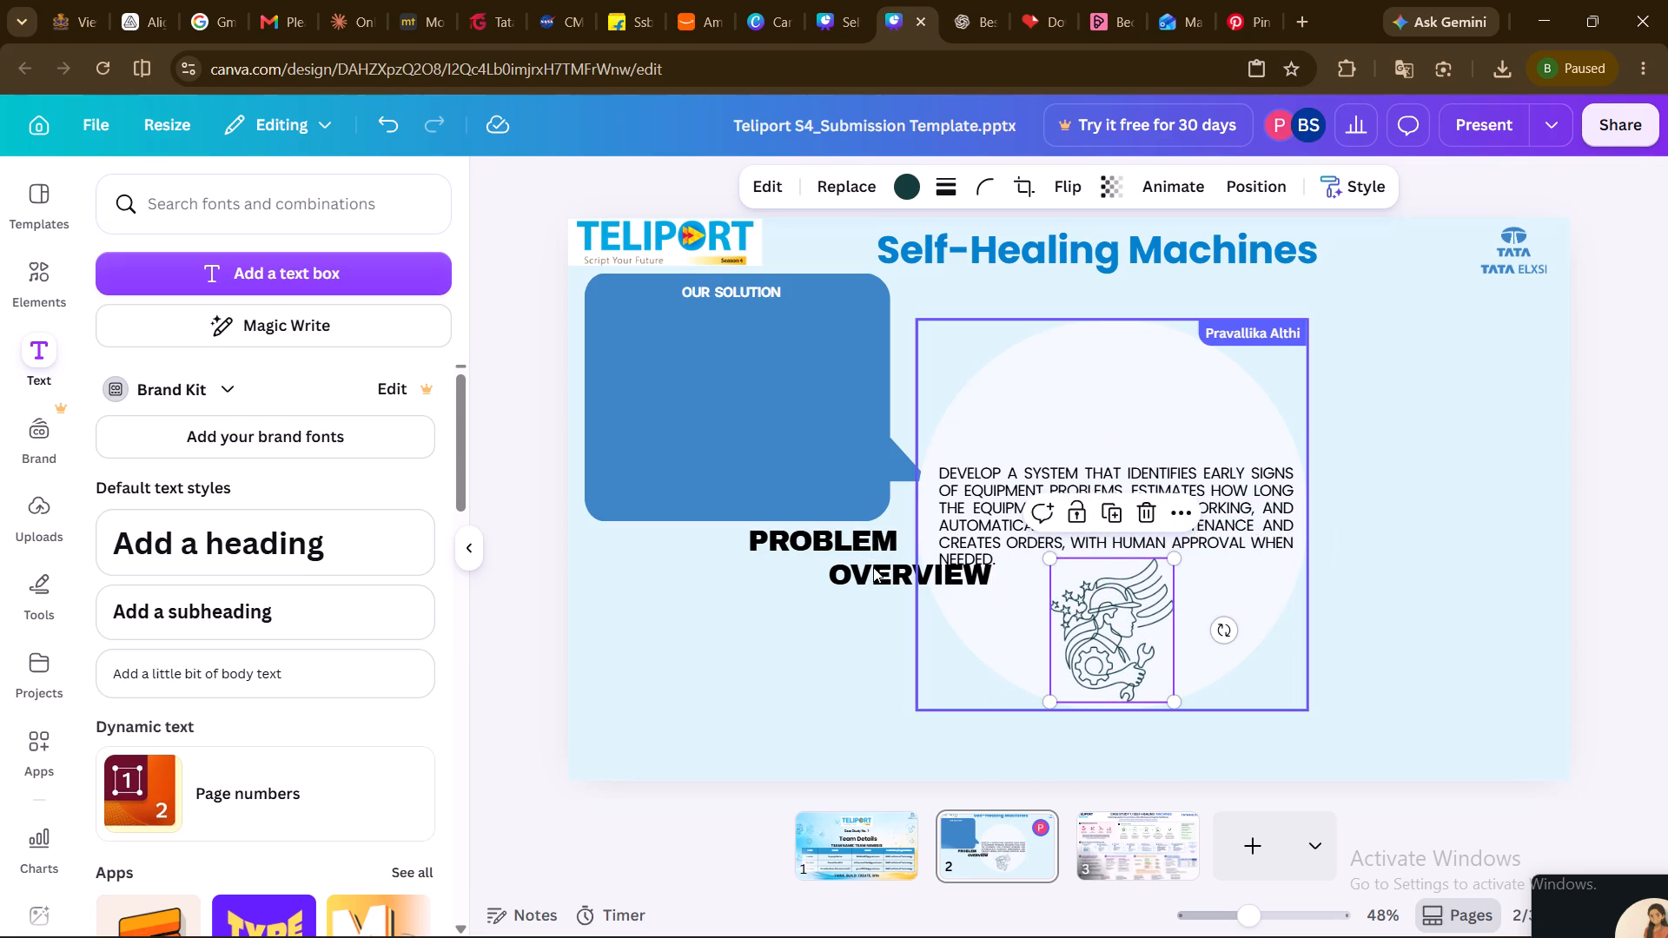
Place the "Problem Overview" heading inside the circle, centred above the problem description.
drag(866, 567, 1102, 415)
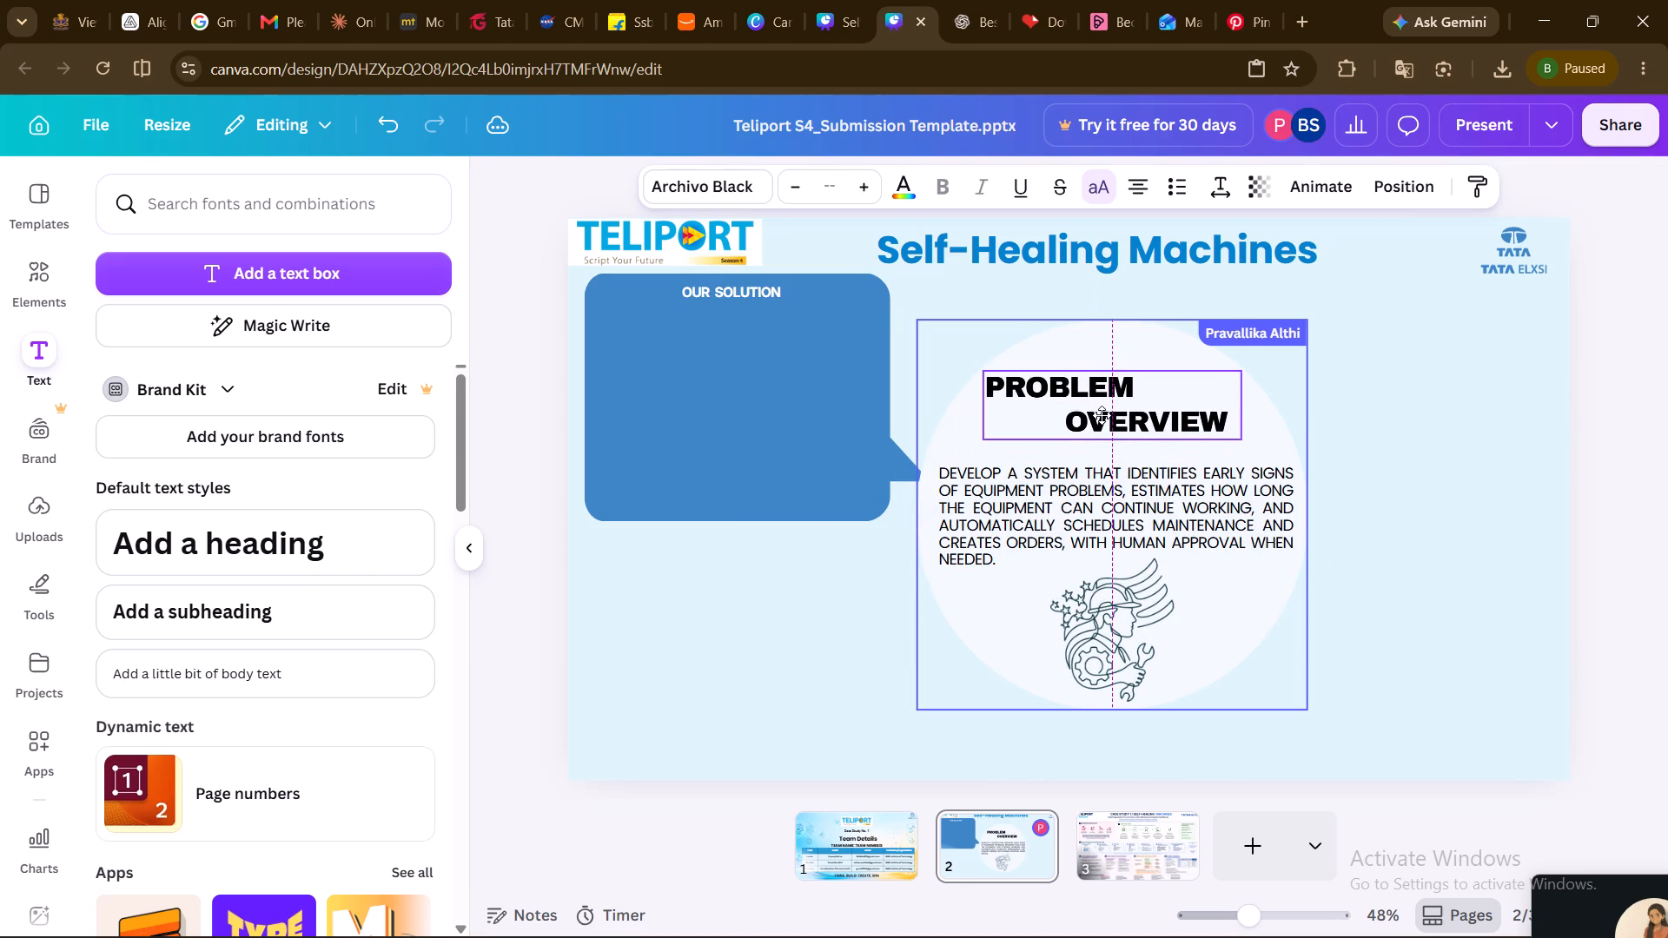
drag(1102, 415, 1102, 416)
click(1411, 406)
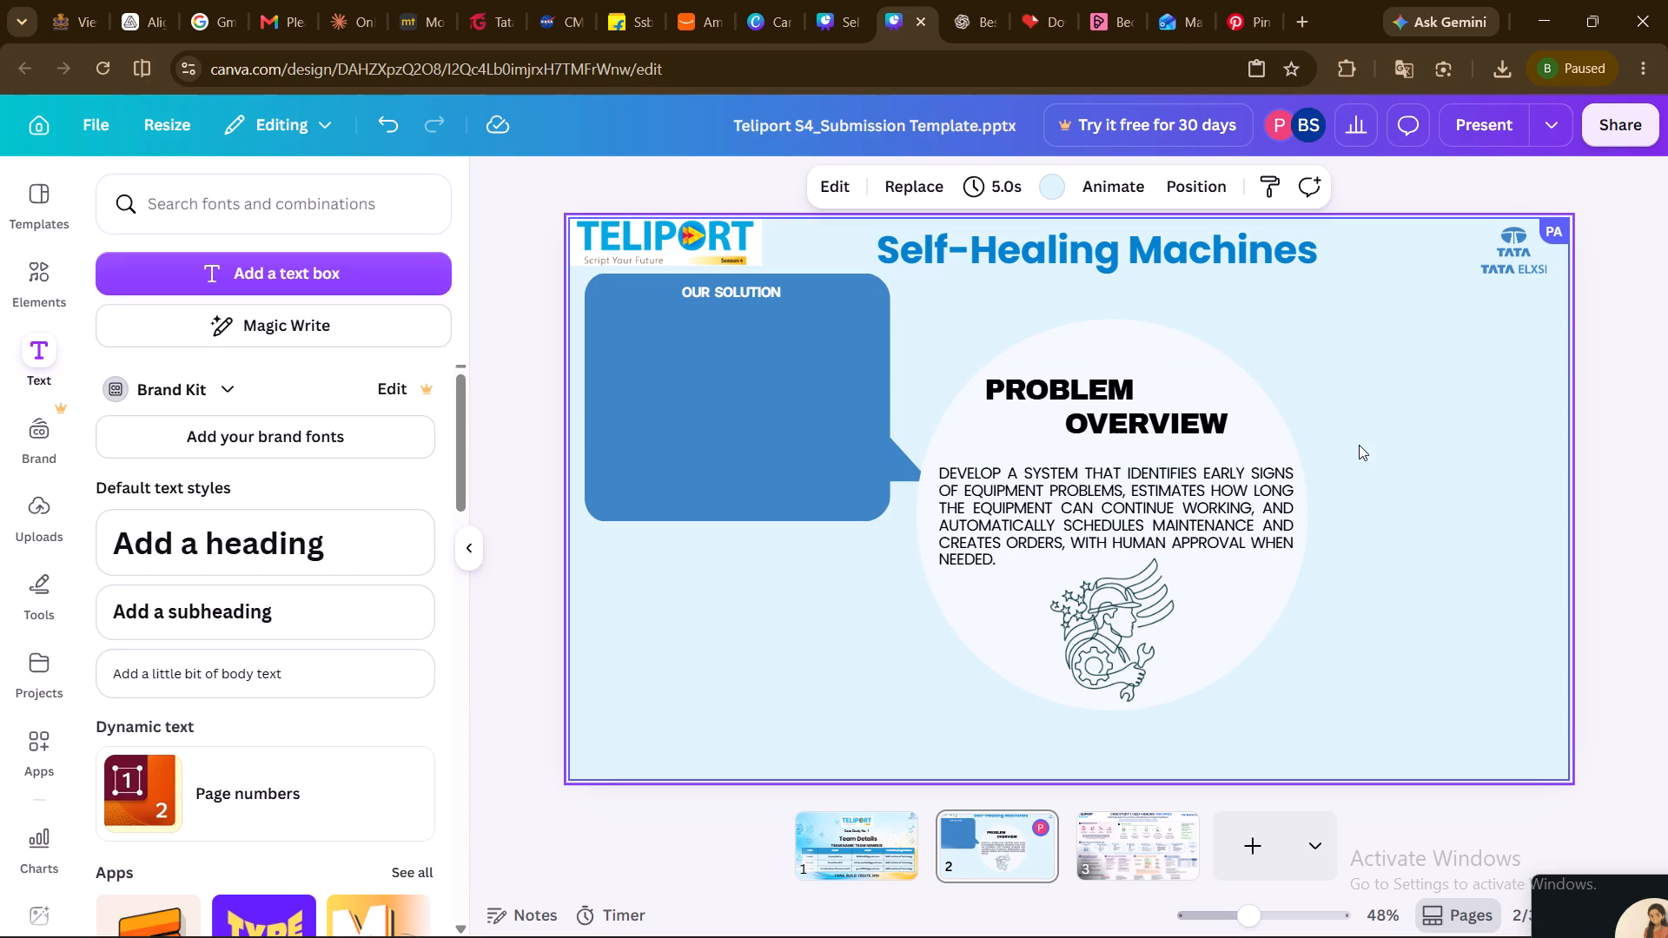
drag(1146, 392, 1159, 391)
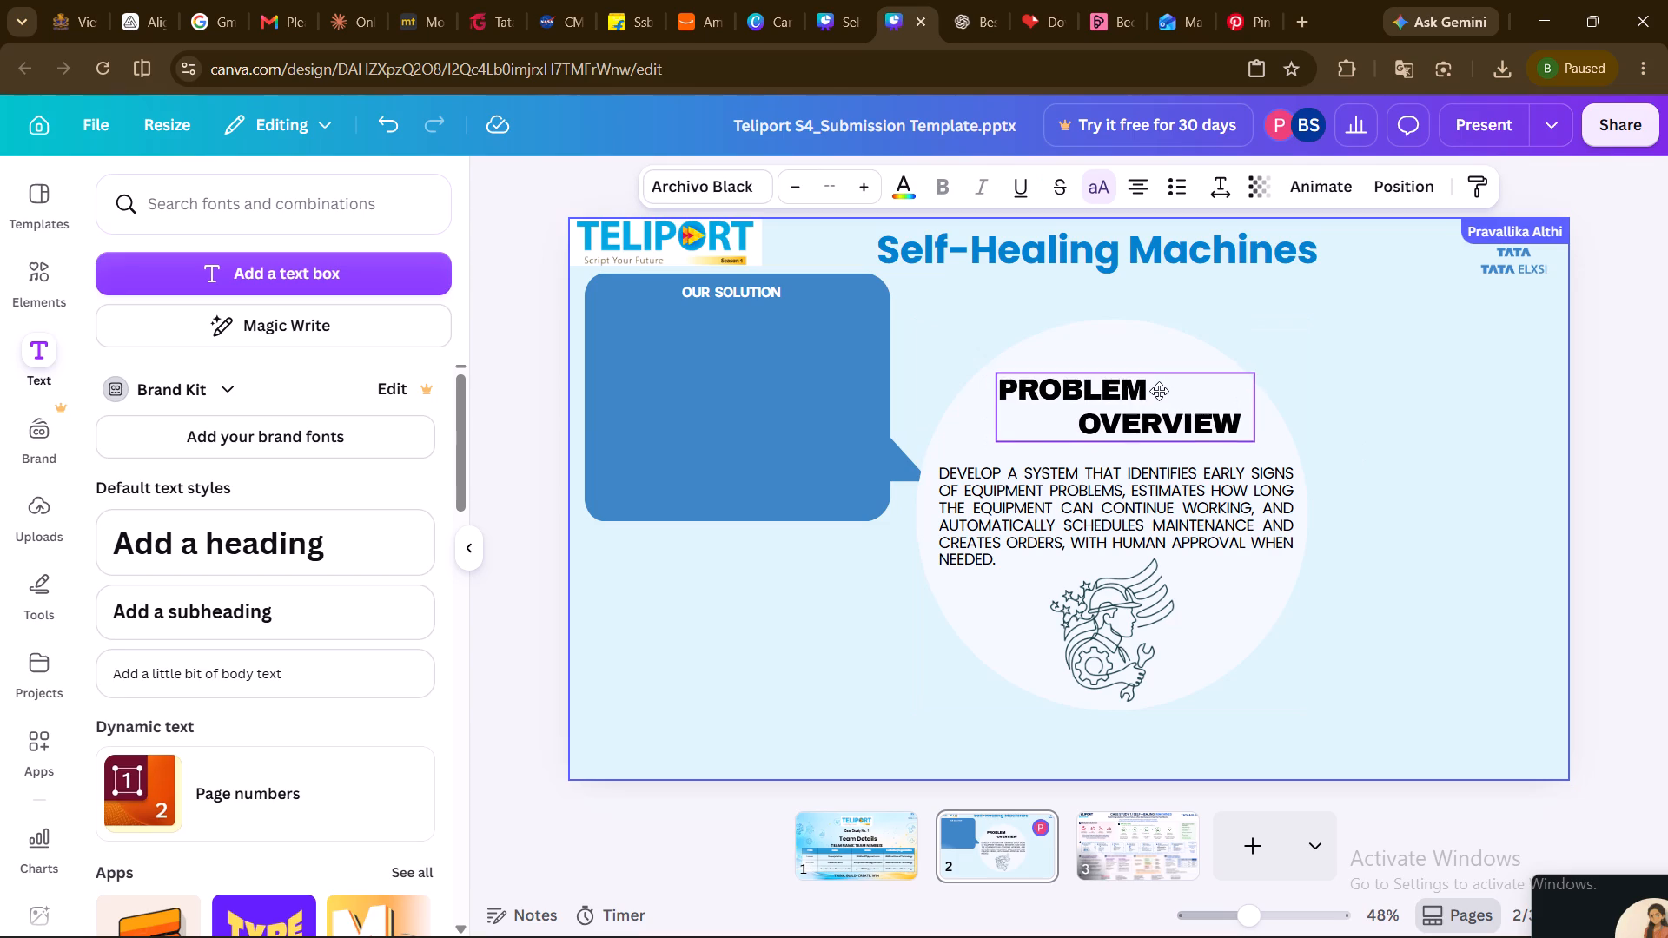
drag(1159, 391, 1158, 393)
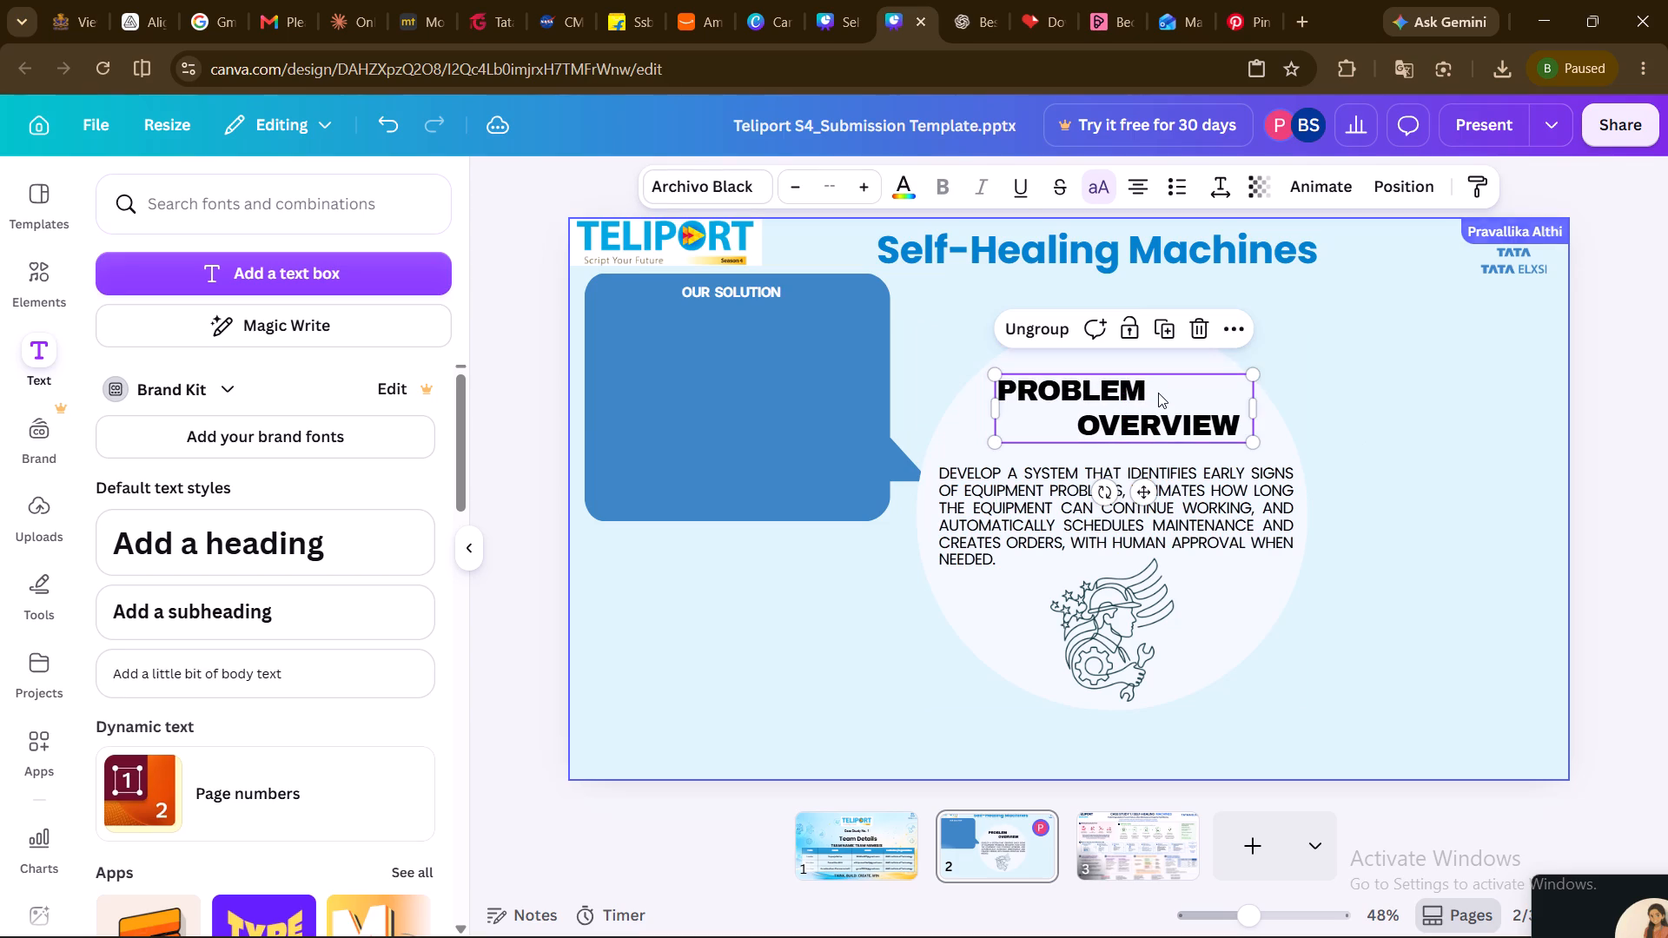
click(1158, 393)
click(1520, 454)
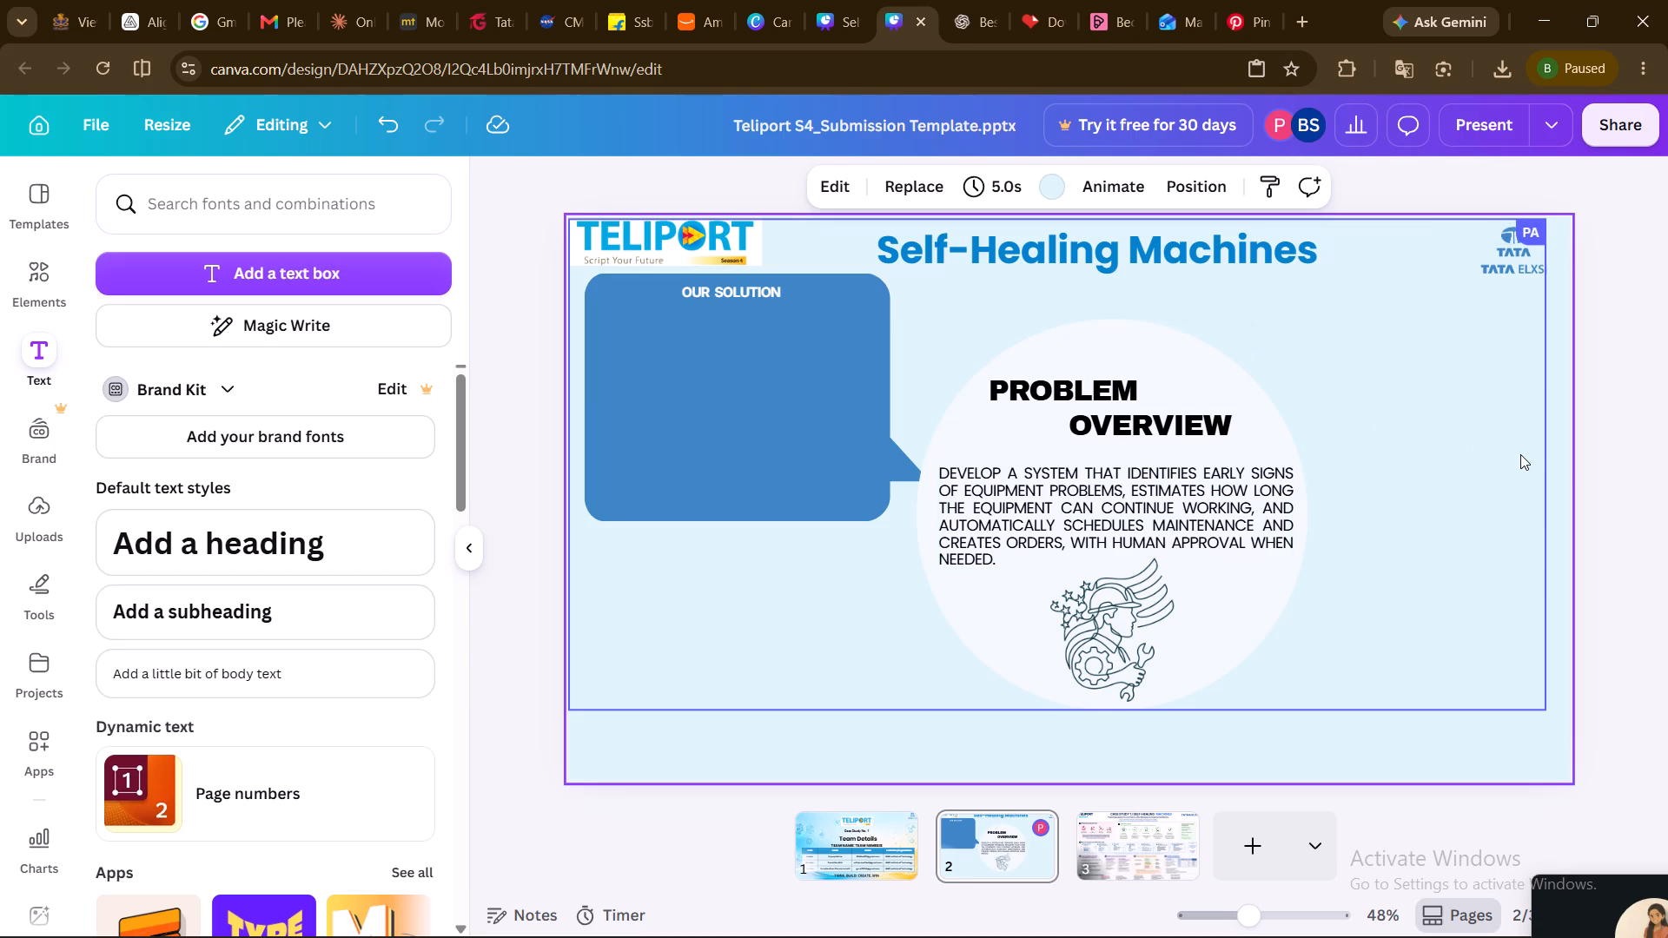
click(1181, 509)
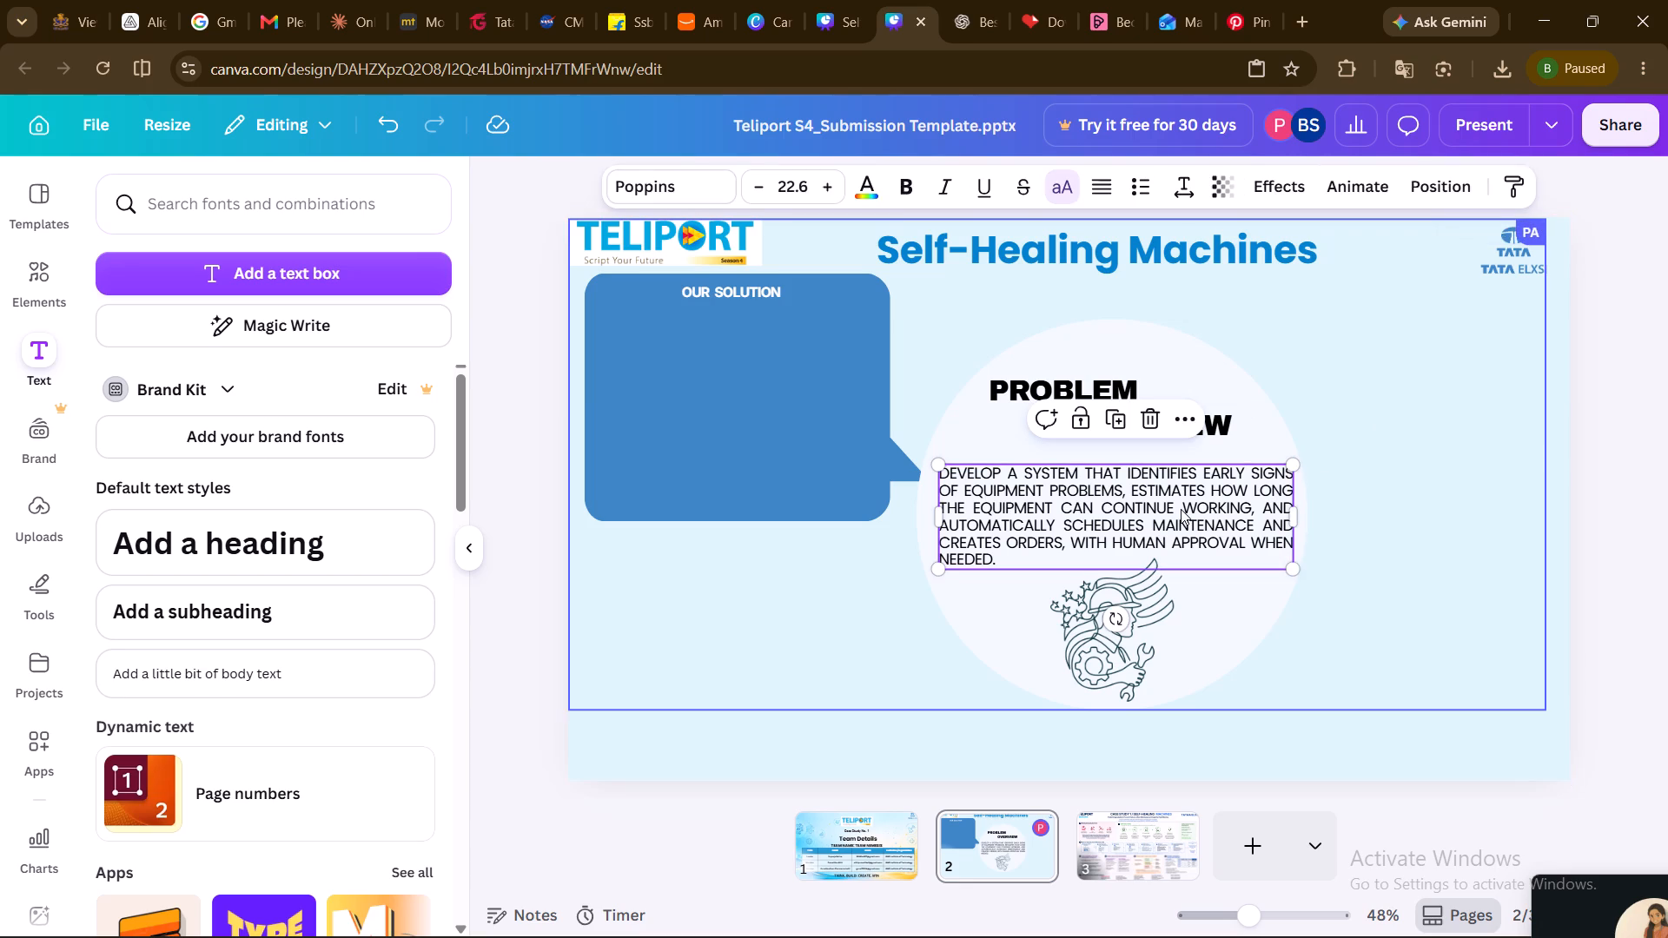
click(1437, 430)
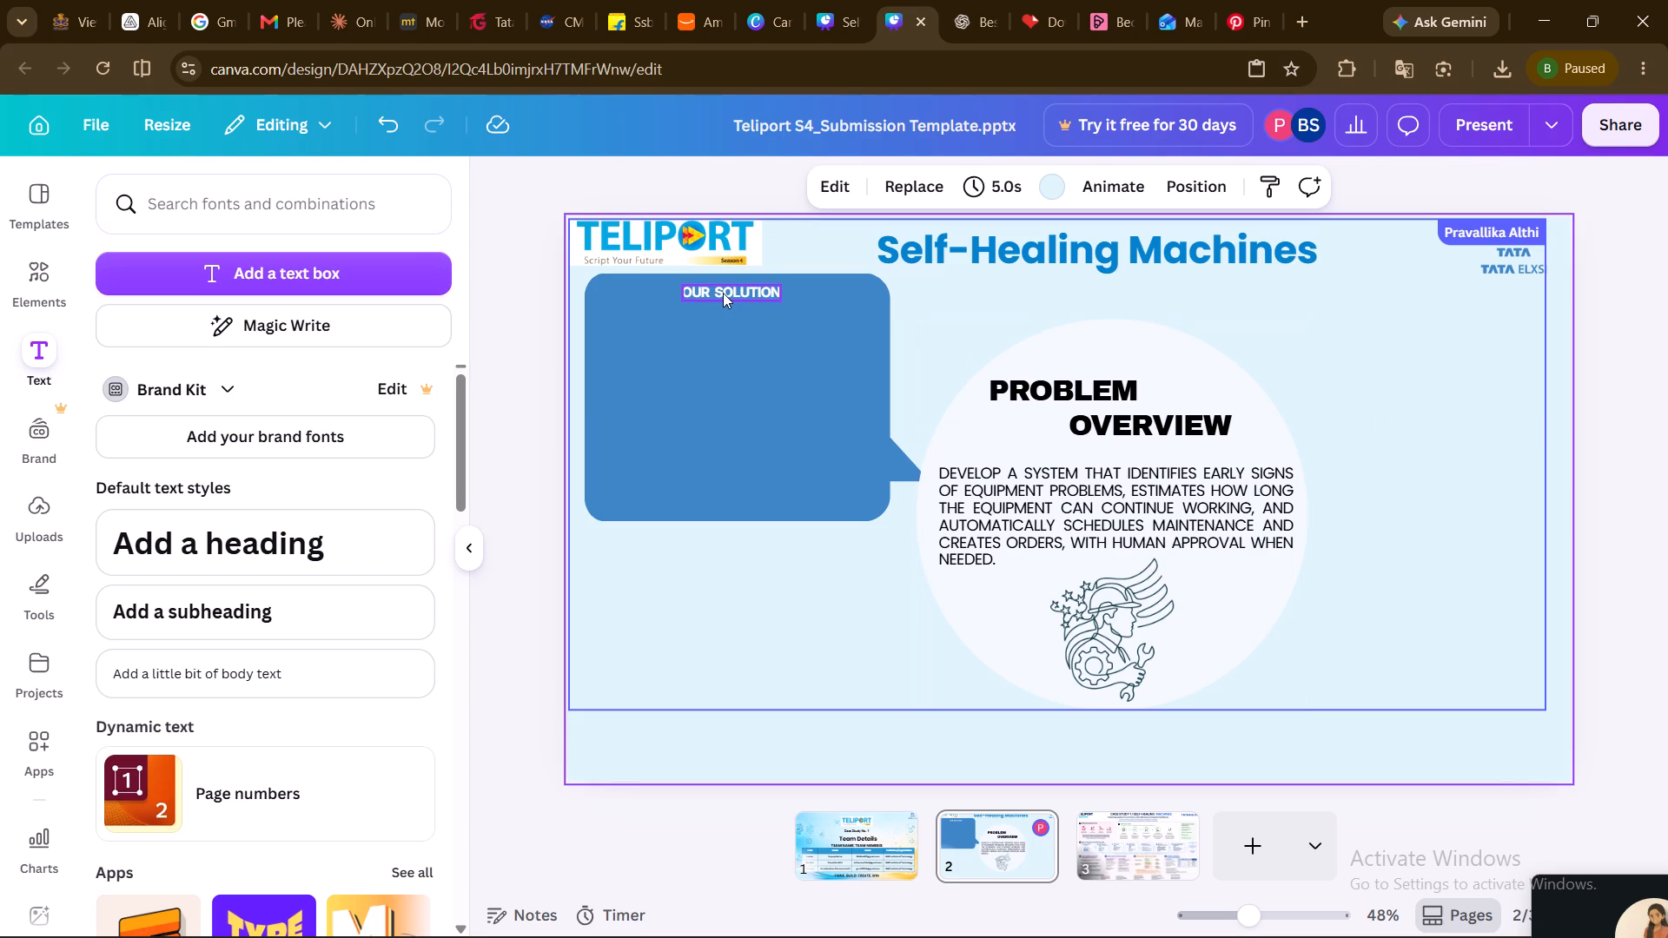
Widen the "Our Solution" text box so the label sits nearer the middle of its blue bubble.
click(723, 293)
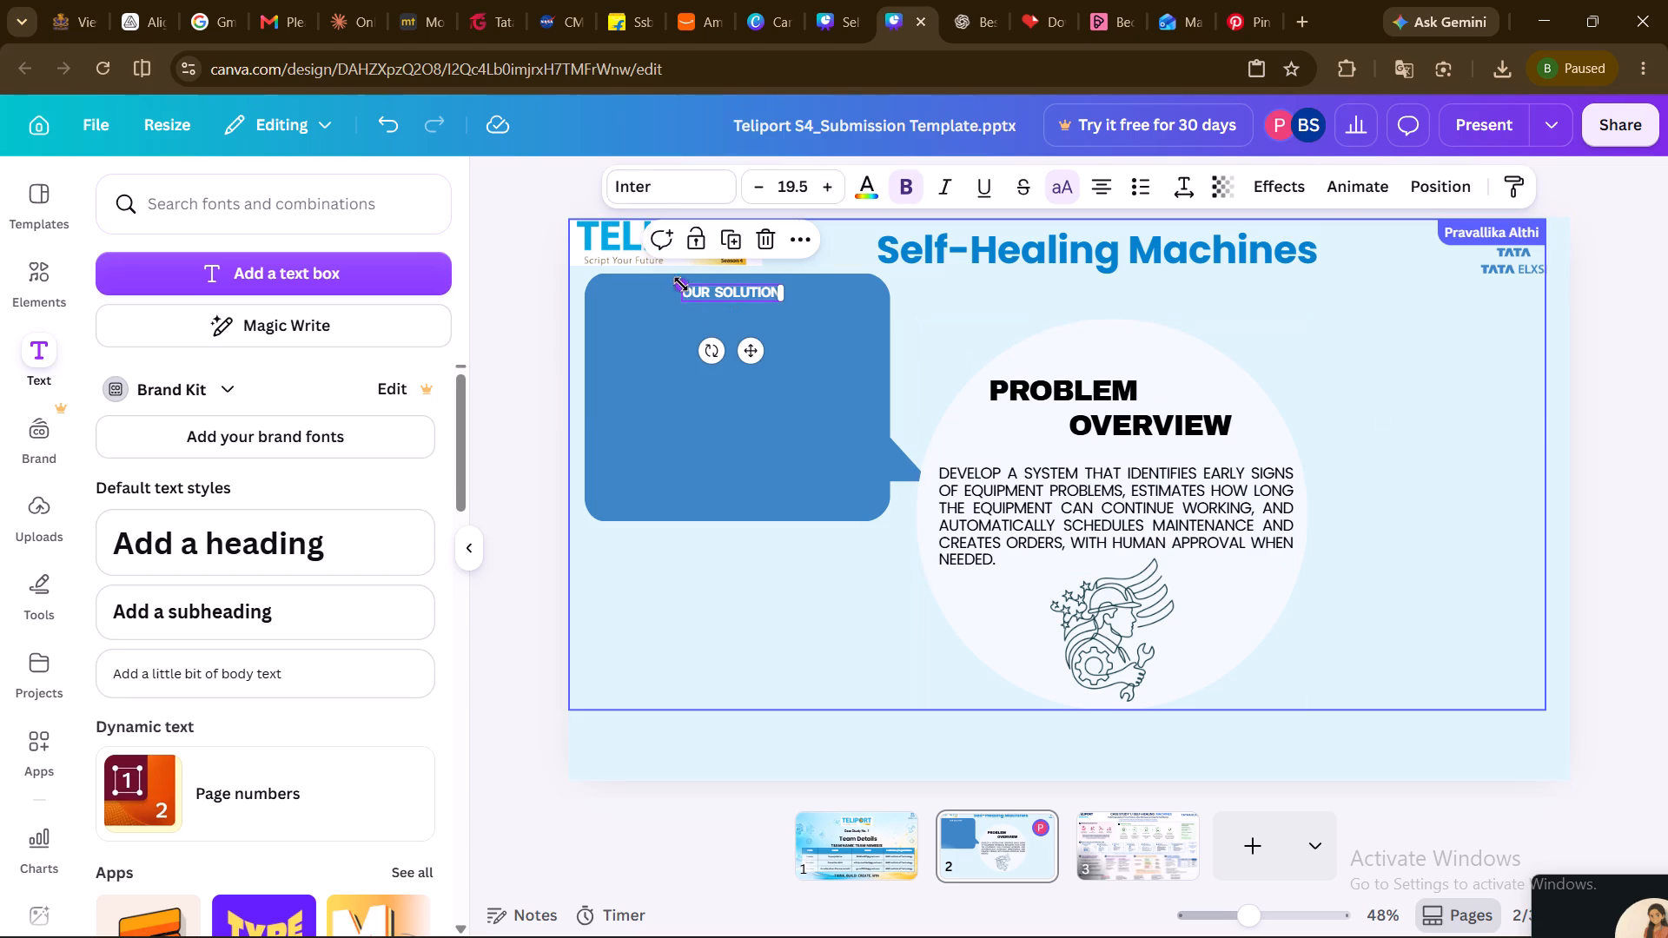
click(783, 293)
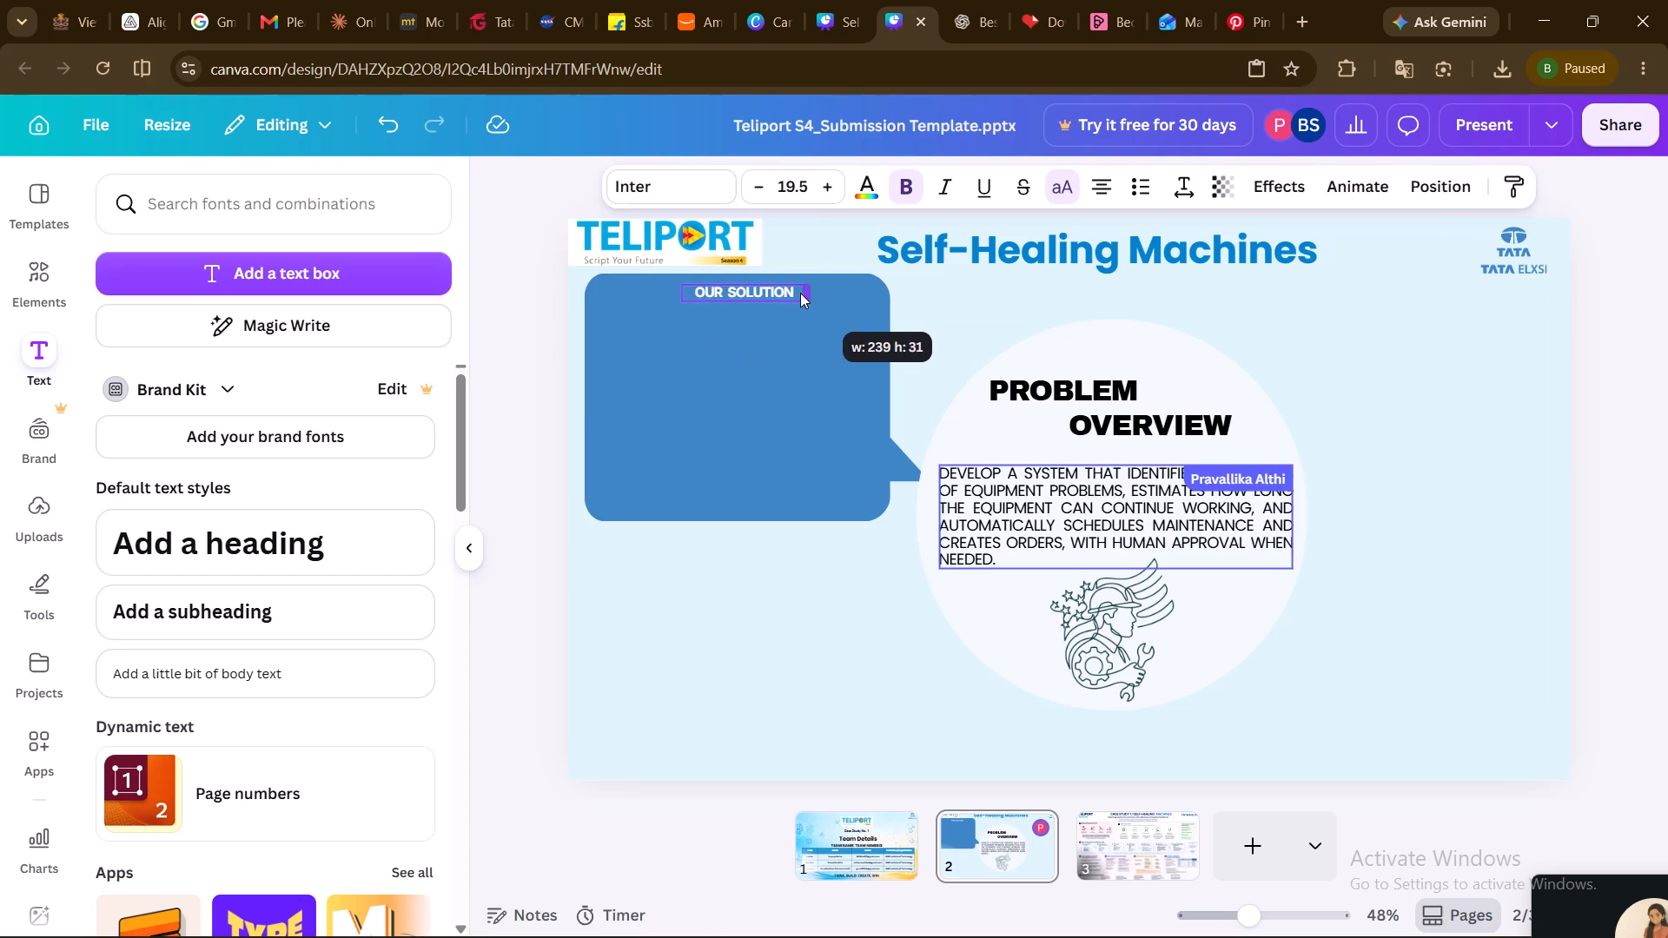
drag(784, 293, 842, 298)
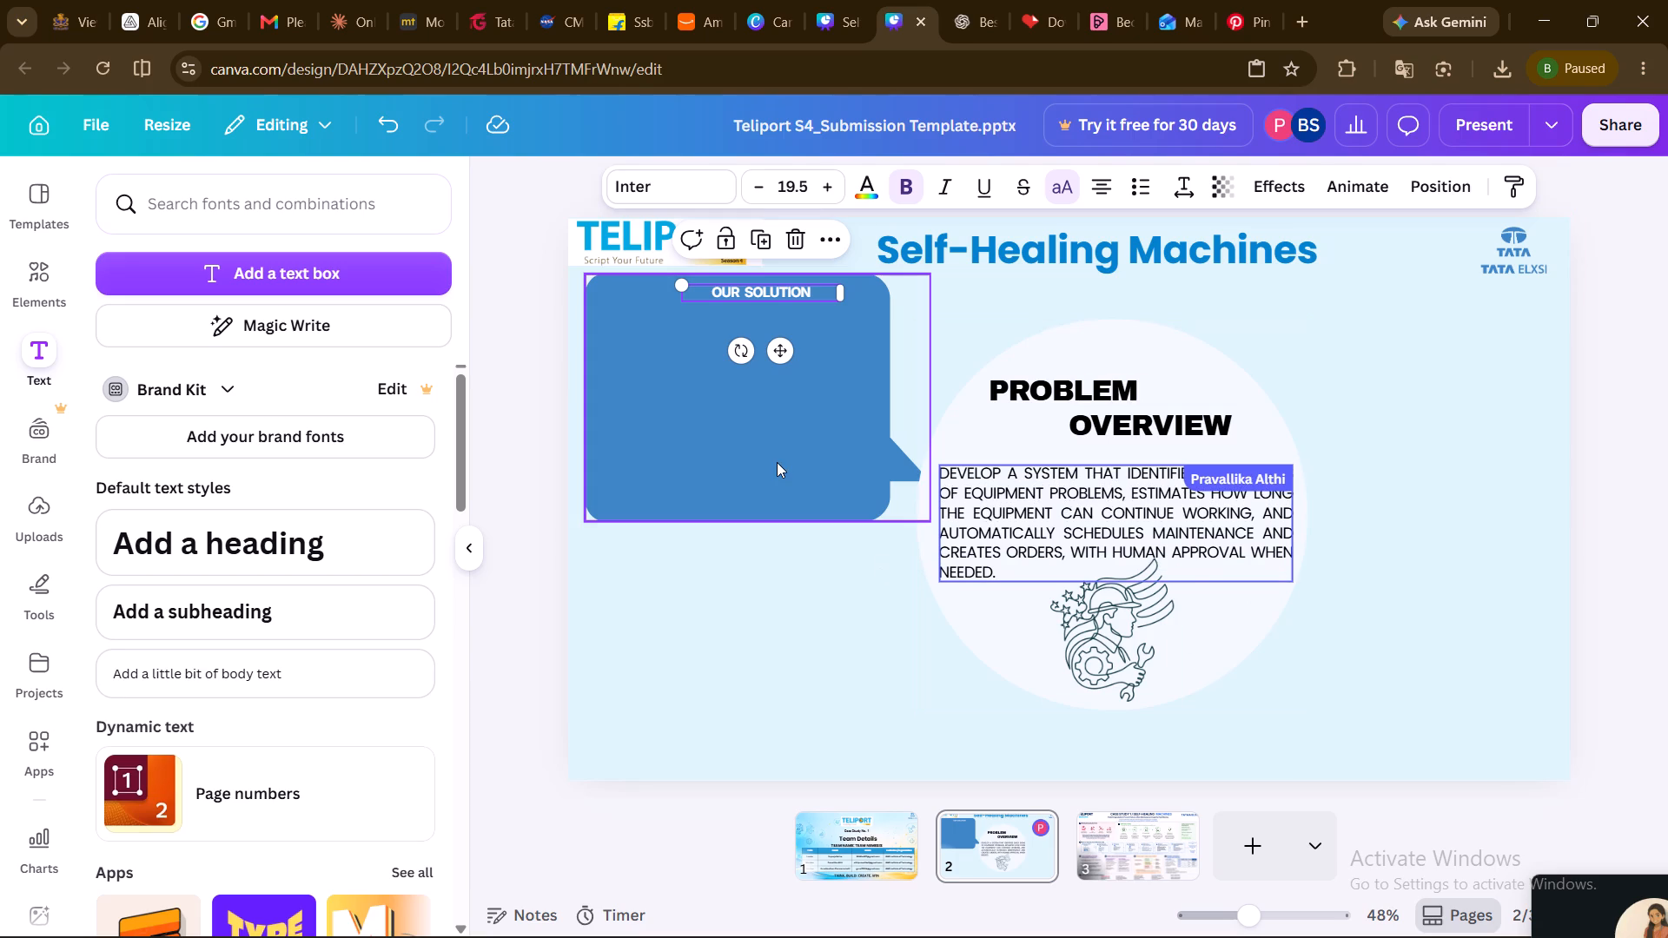
click(794, 656)
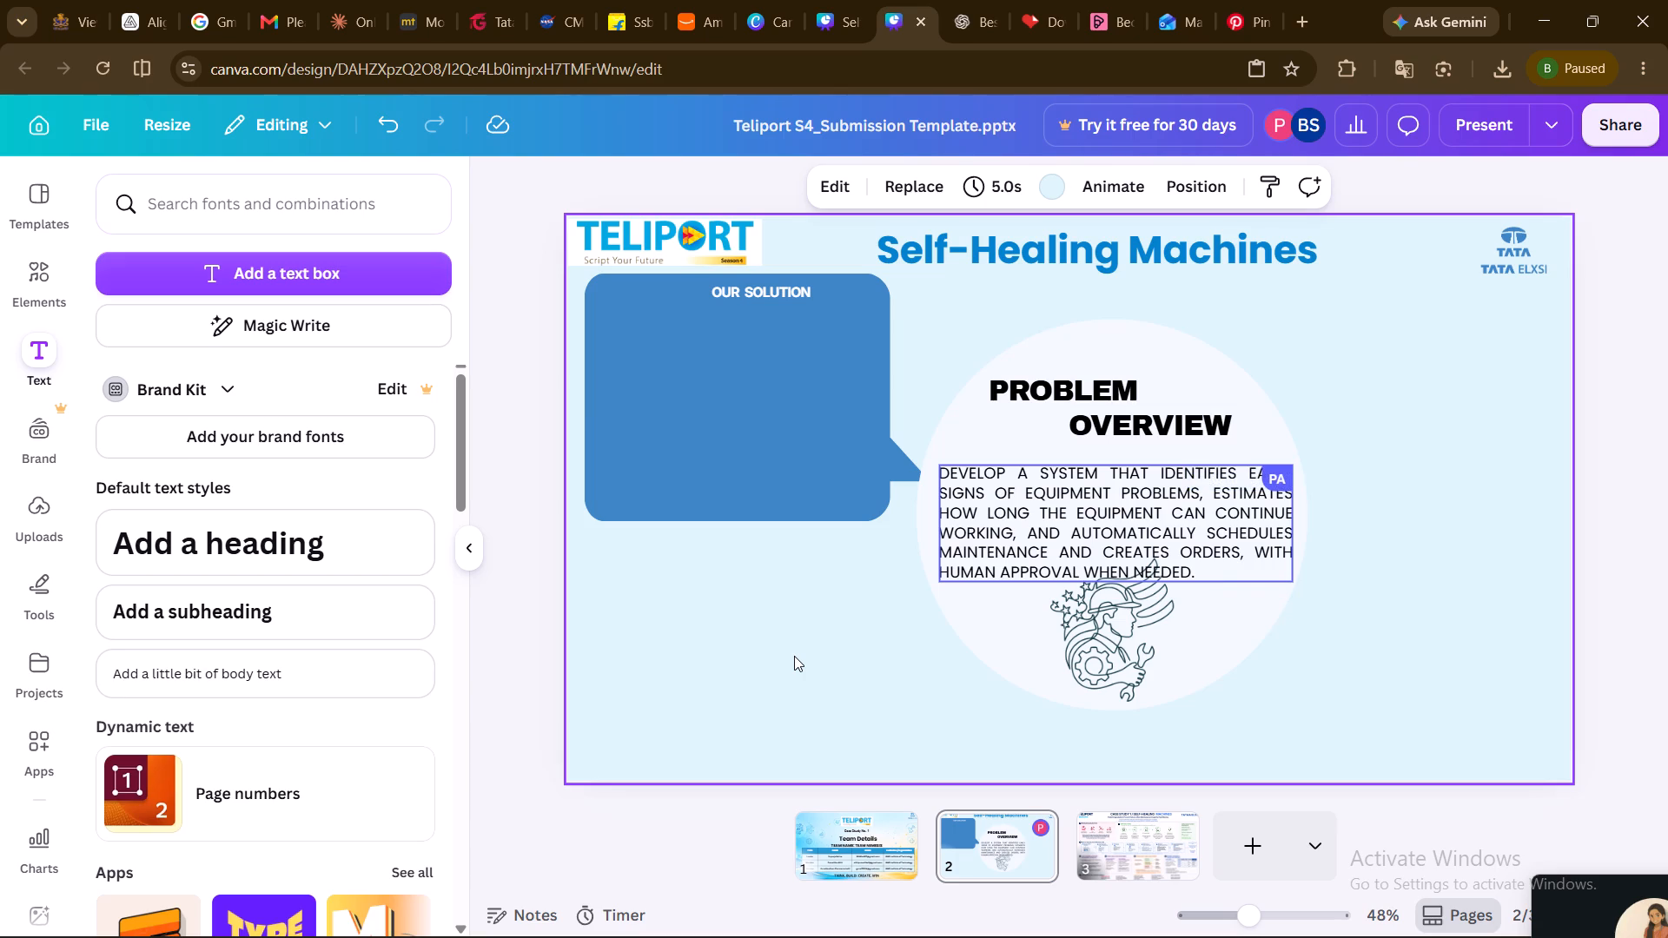
Shrink the worker illustration to about 212 by 247 and centre it beneath the problem description, inside the circle's lower part.
drag(1112, 637, 1112, 646)
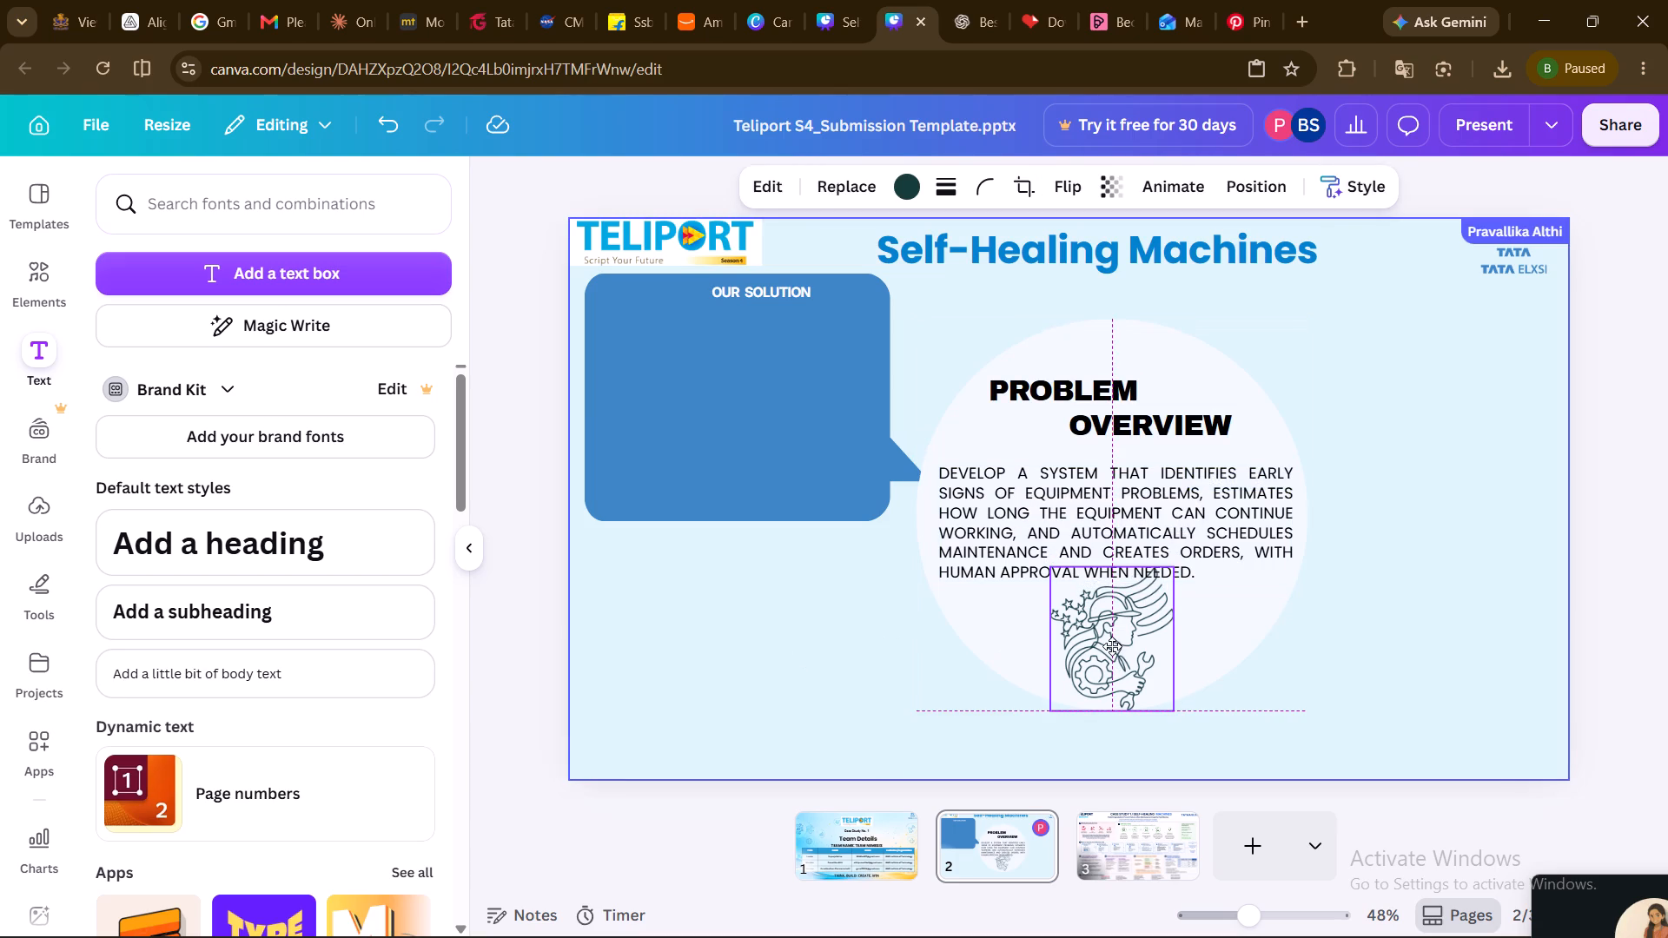
drag(1112, 646, 1128, 656)
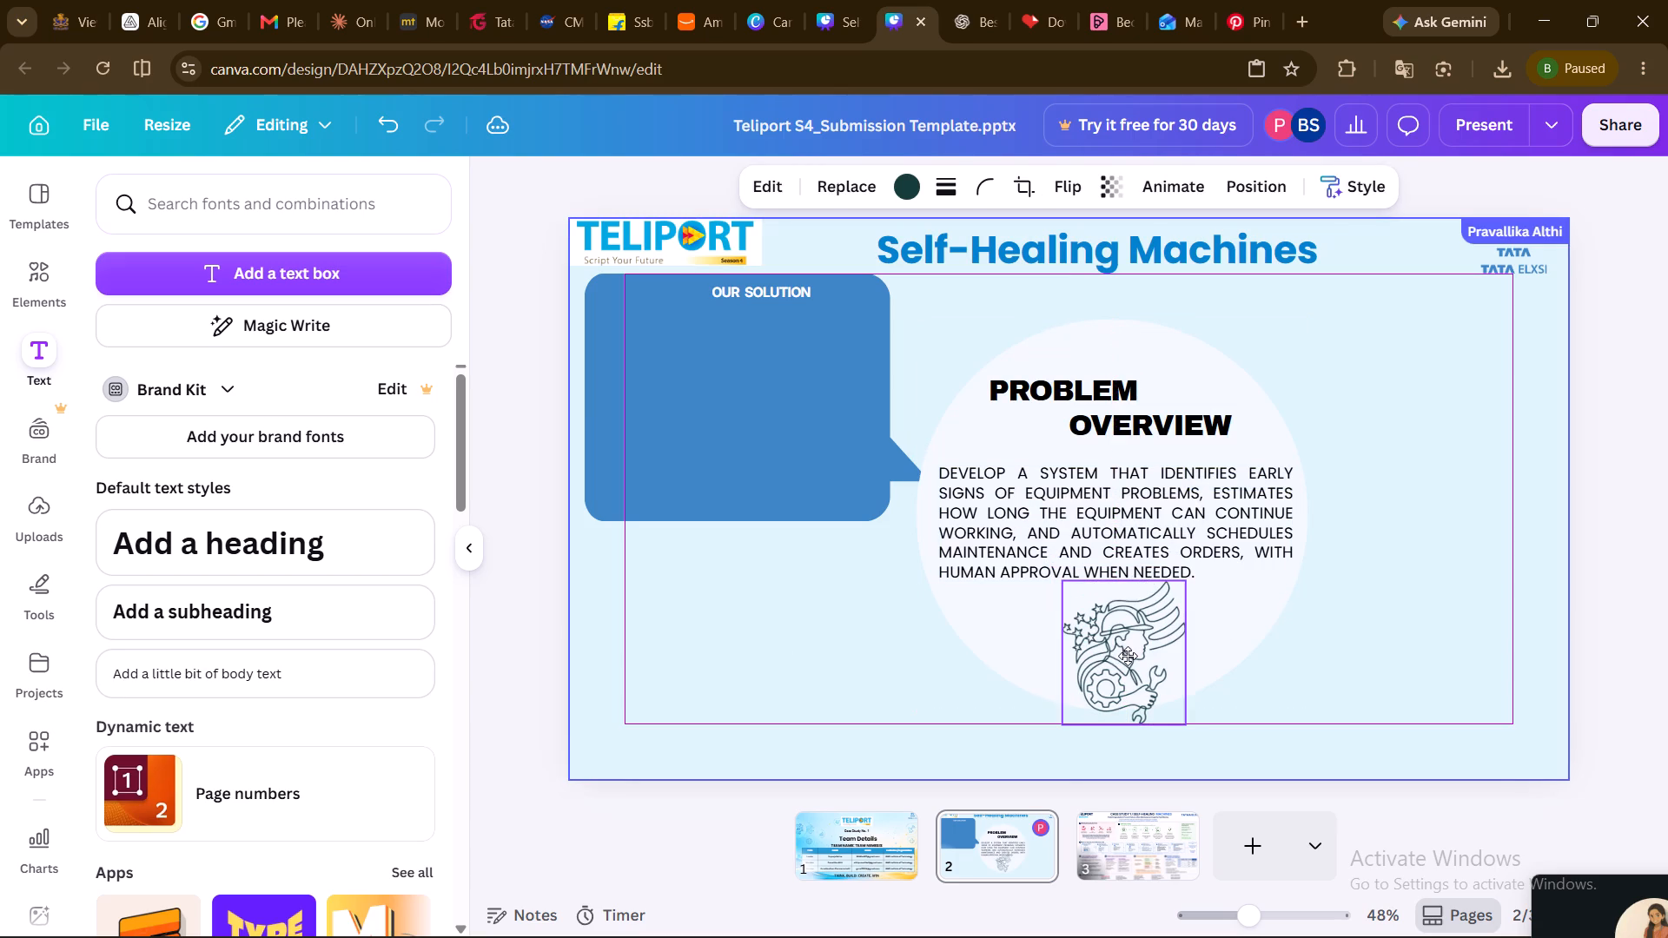
drag(1128, 656, 1122, 654)
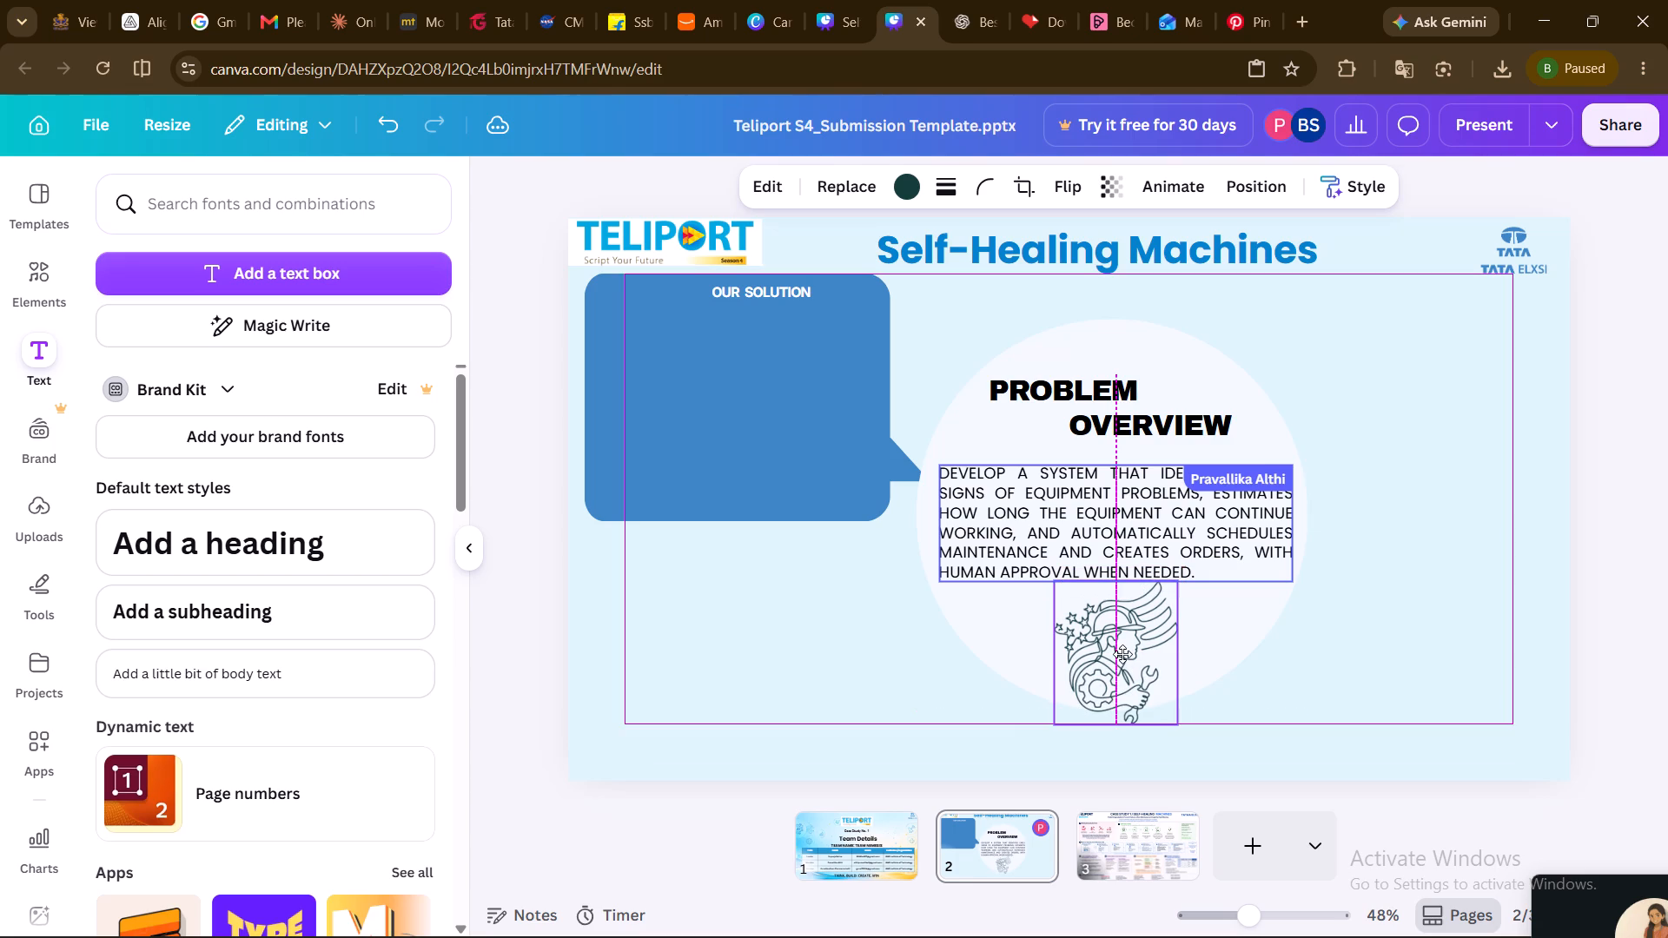
drag(1122, 654, 1122, 651)
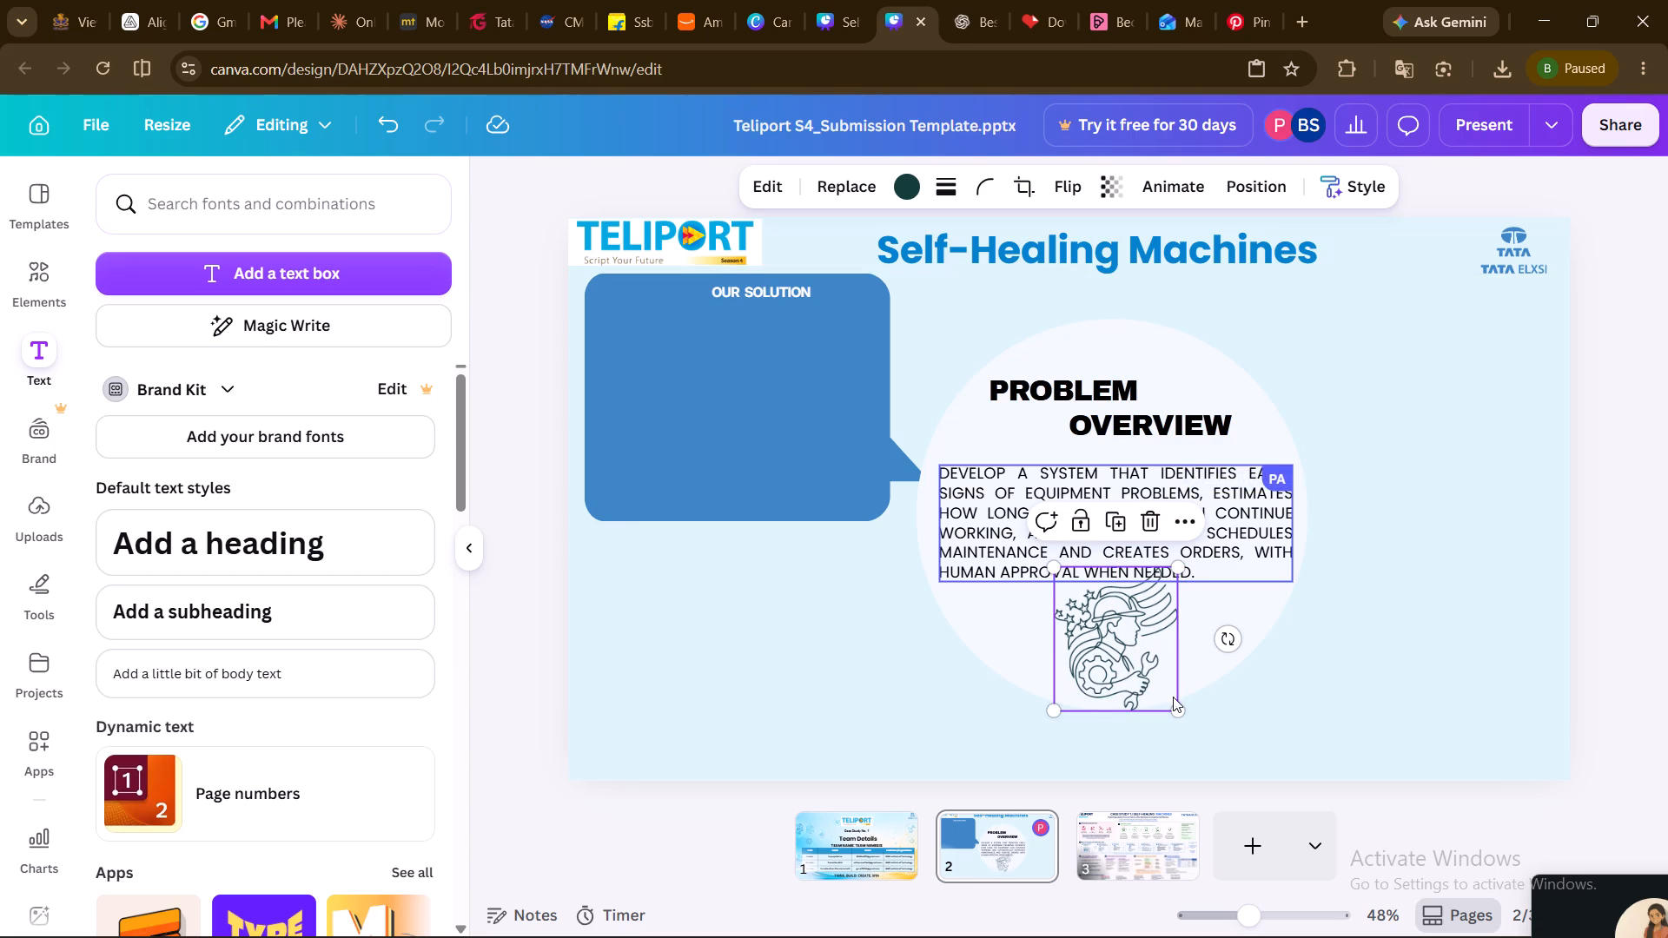
drag(1179, 709, 1163, 696)
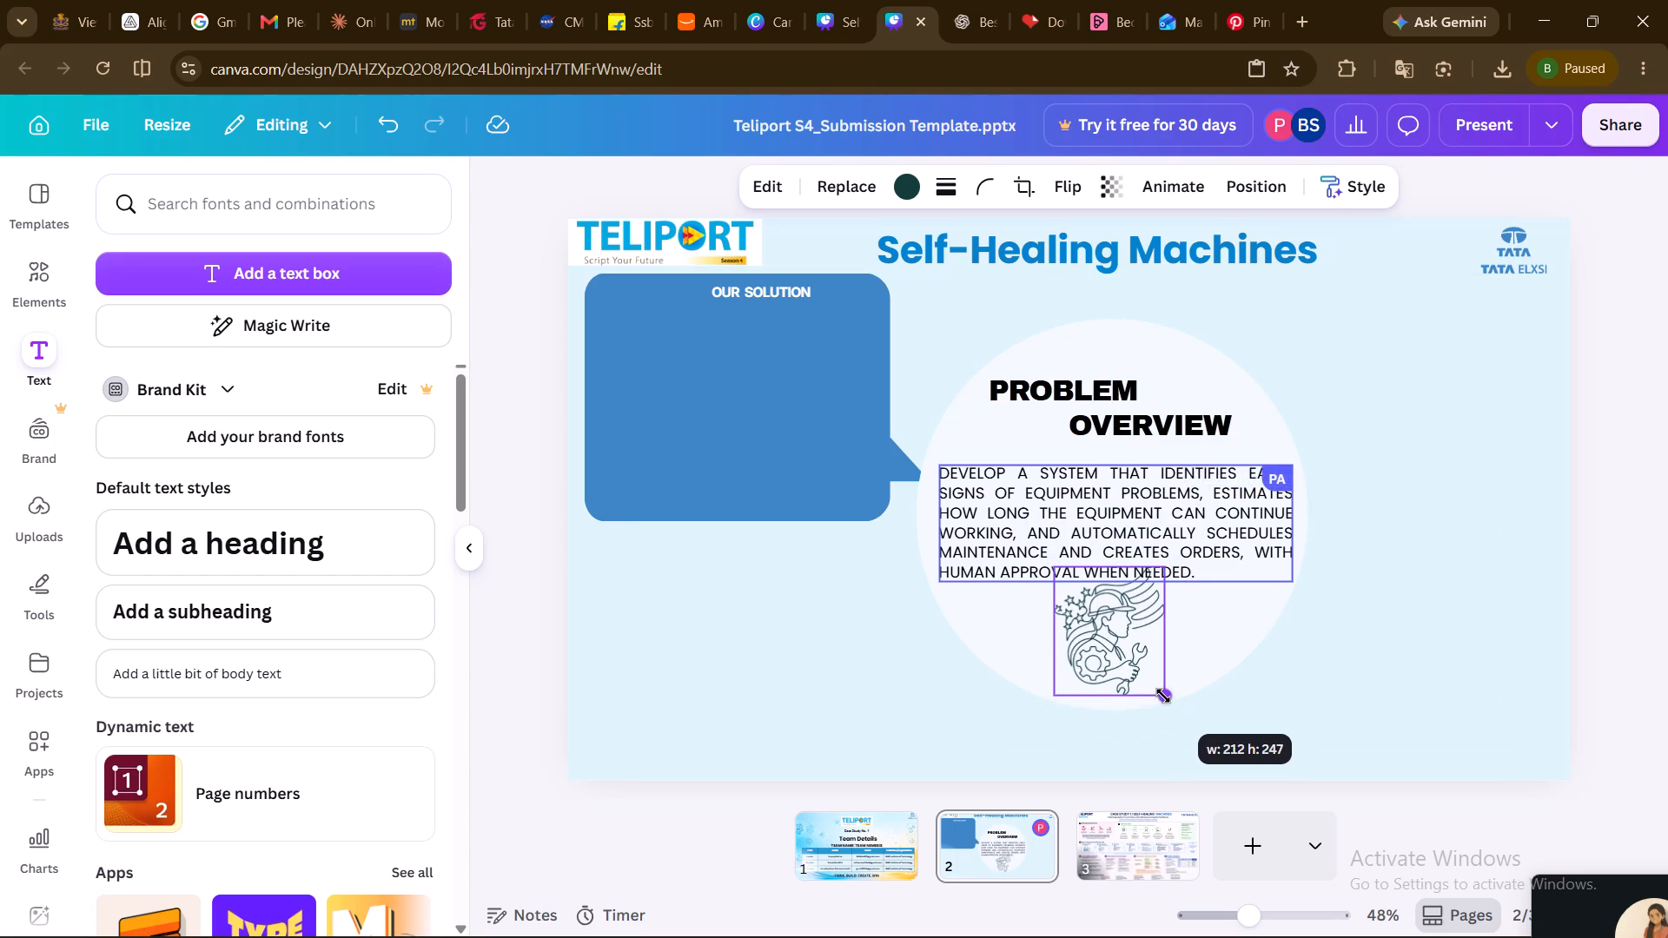
drag(1163, 696, 1165, 699)
drag(1122, 653, 1127, 672)
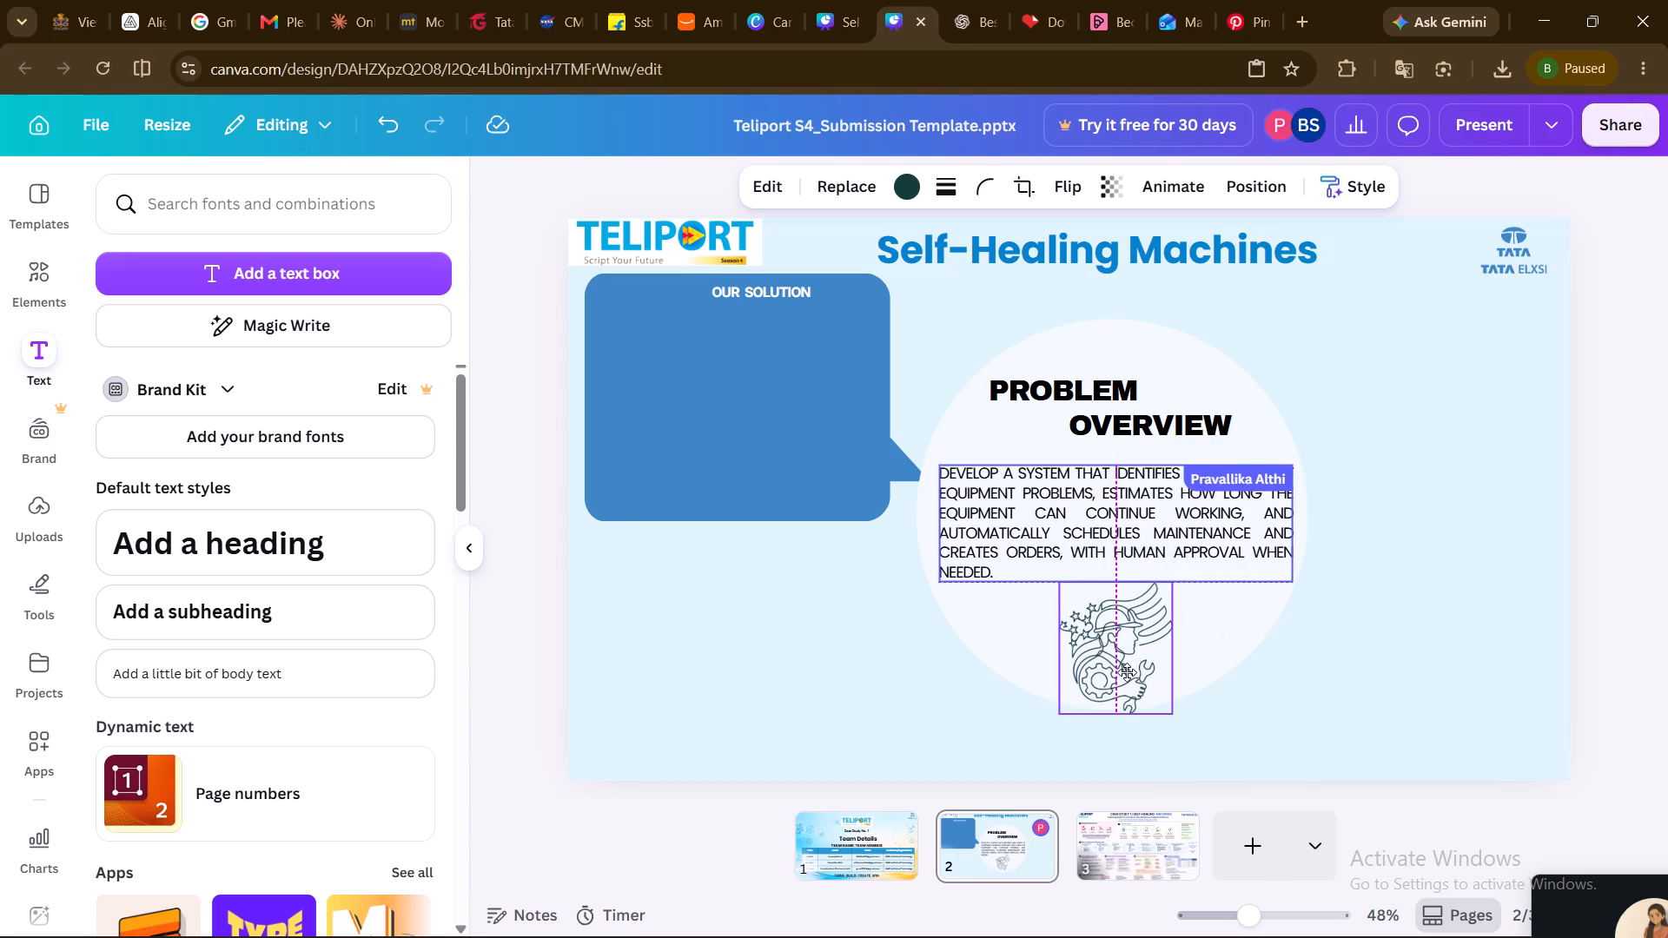
drag(1127, 672, 1122, 667)
click(1413, 701)
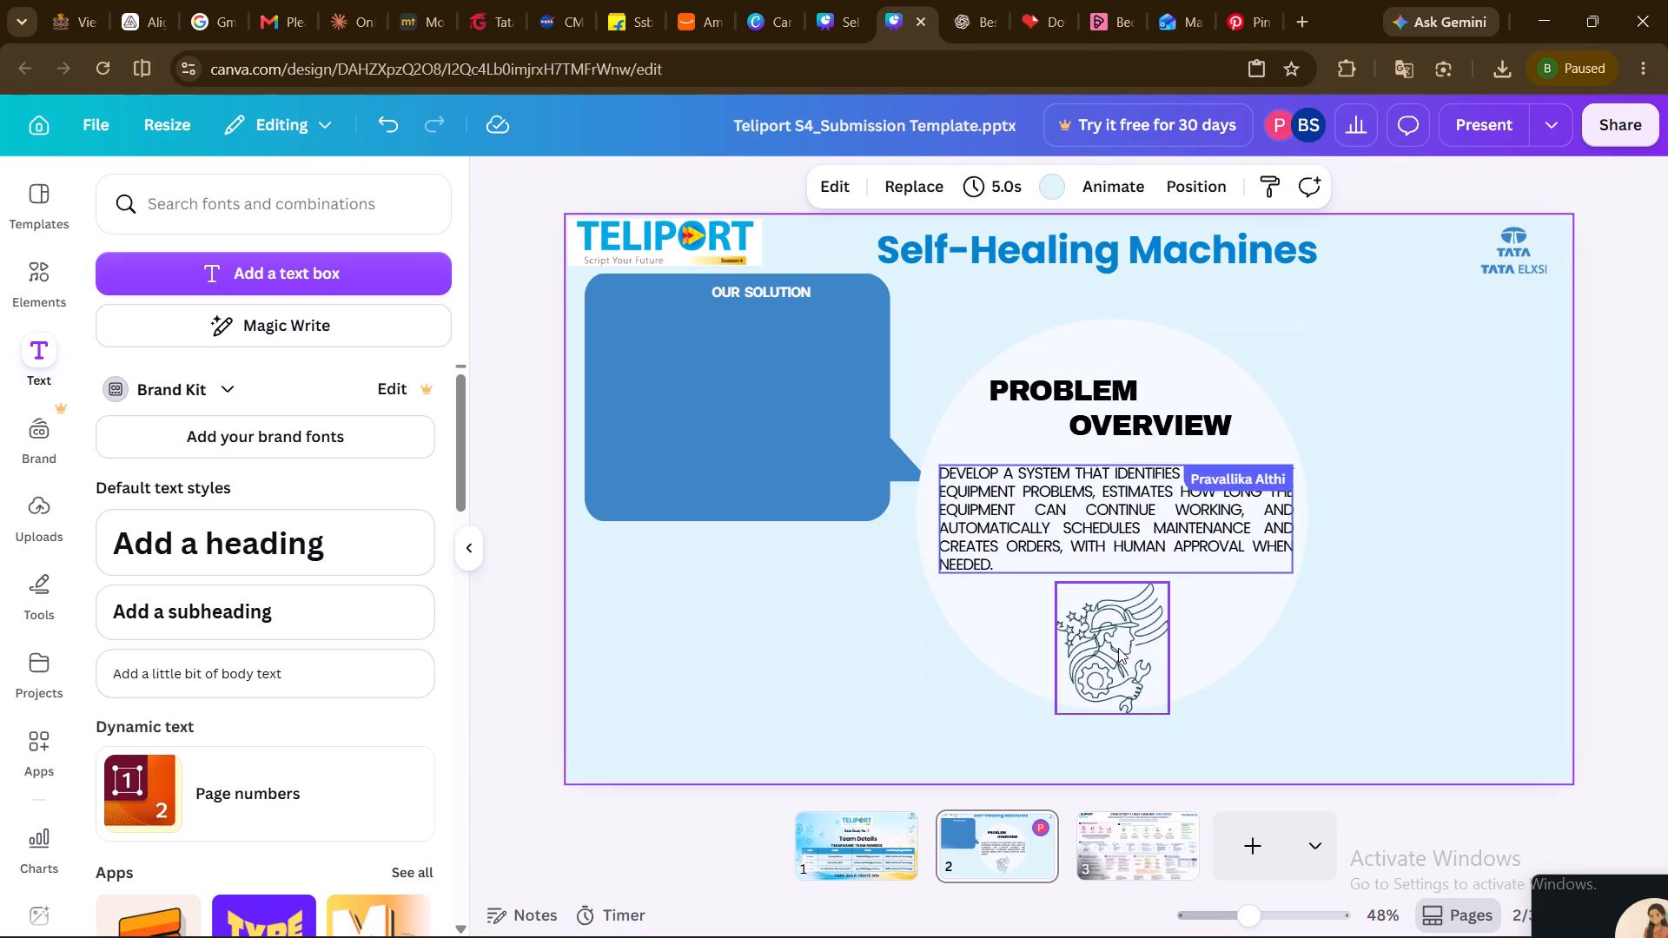
drag(1118, 648, 1119, 637)
click(1393, 651)
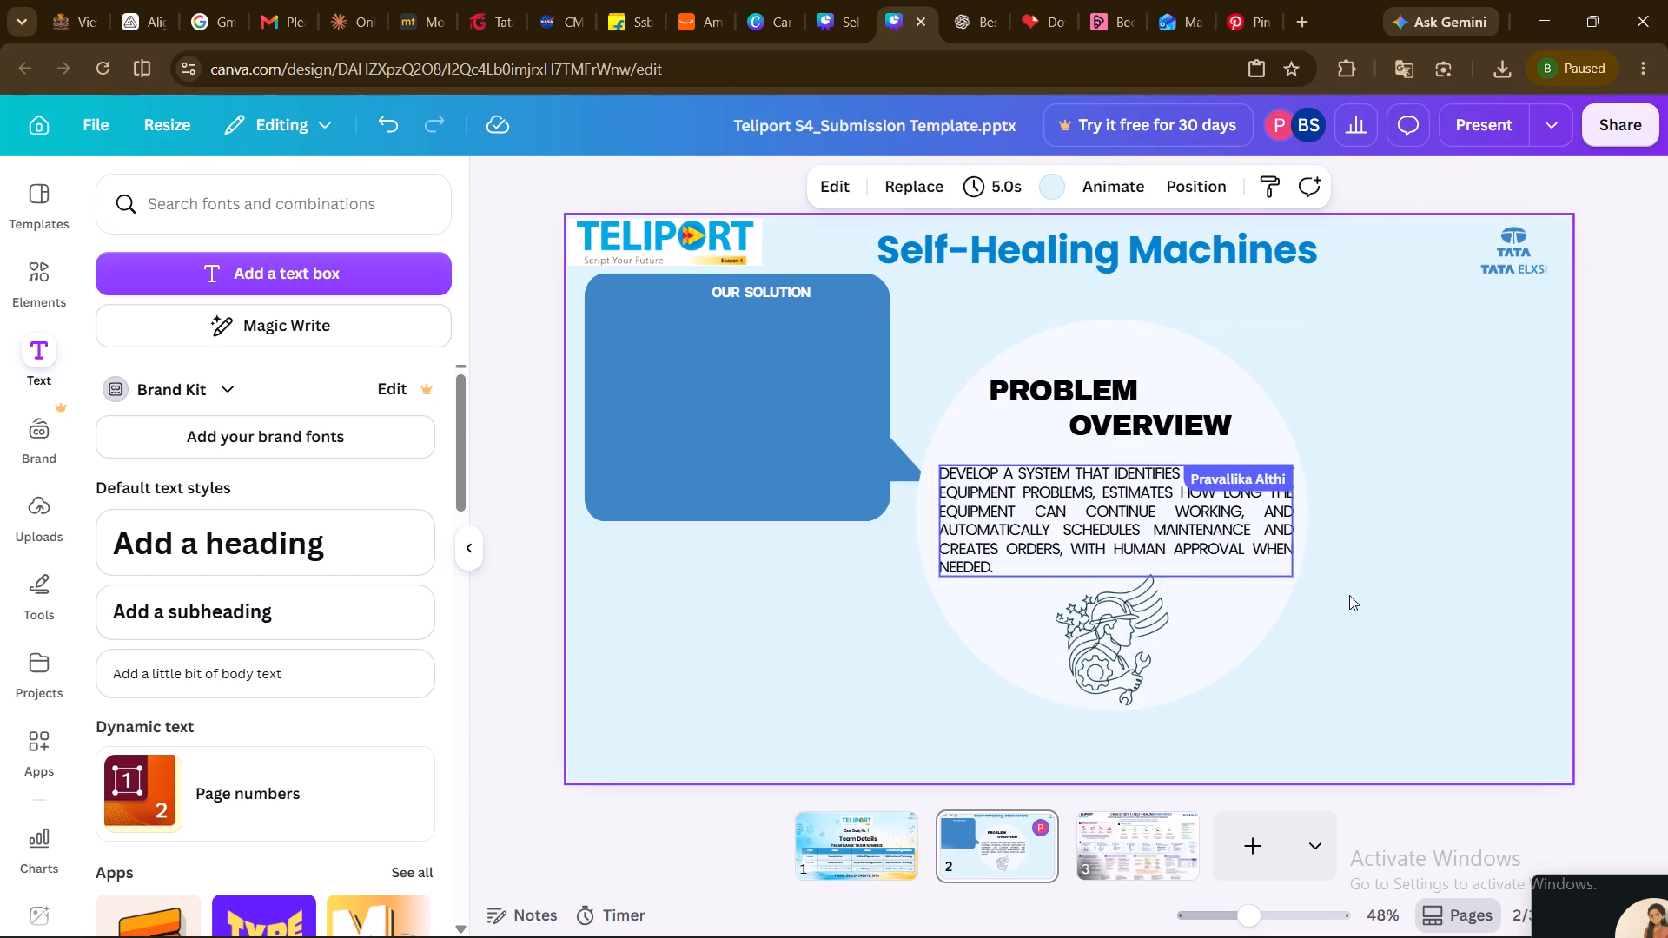
Narrow the problem description text box to about 630 wide and centre it beneath the "Problem Overview" heading inside the circle.
click(1267, 541)
drag(1296, 523, 1274, 520)
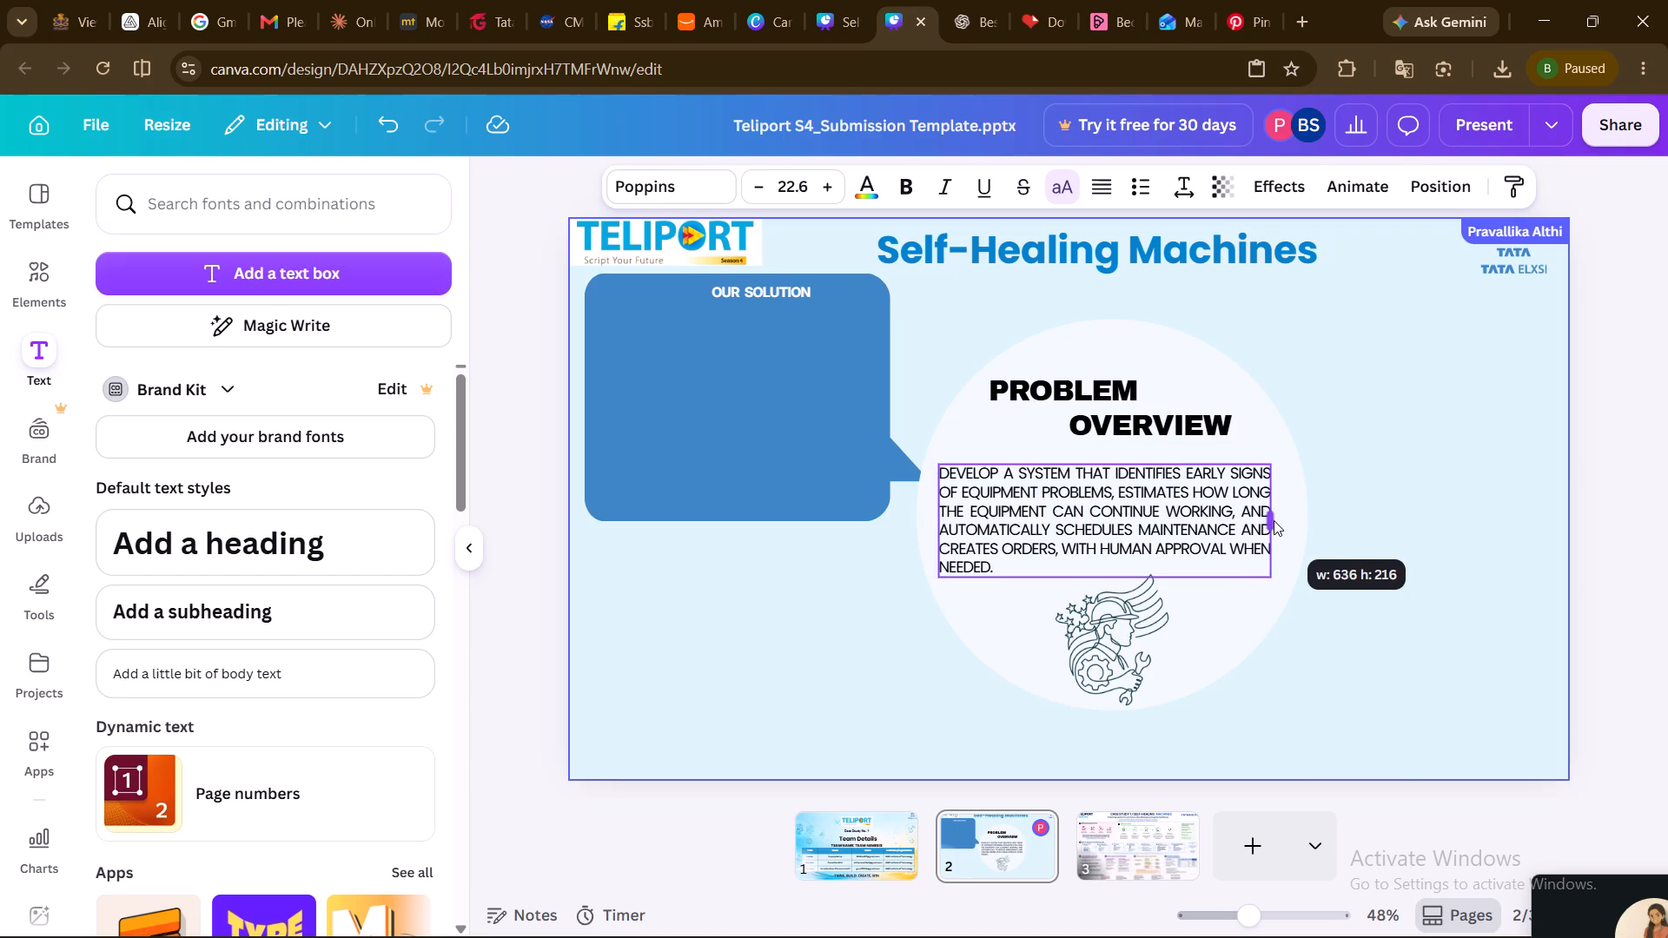
drag(1274, 520, 1320, 519)
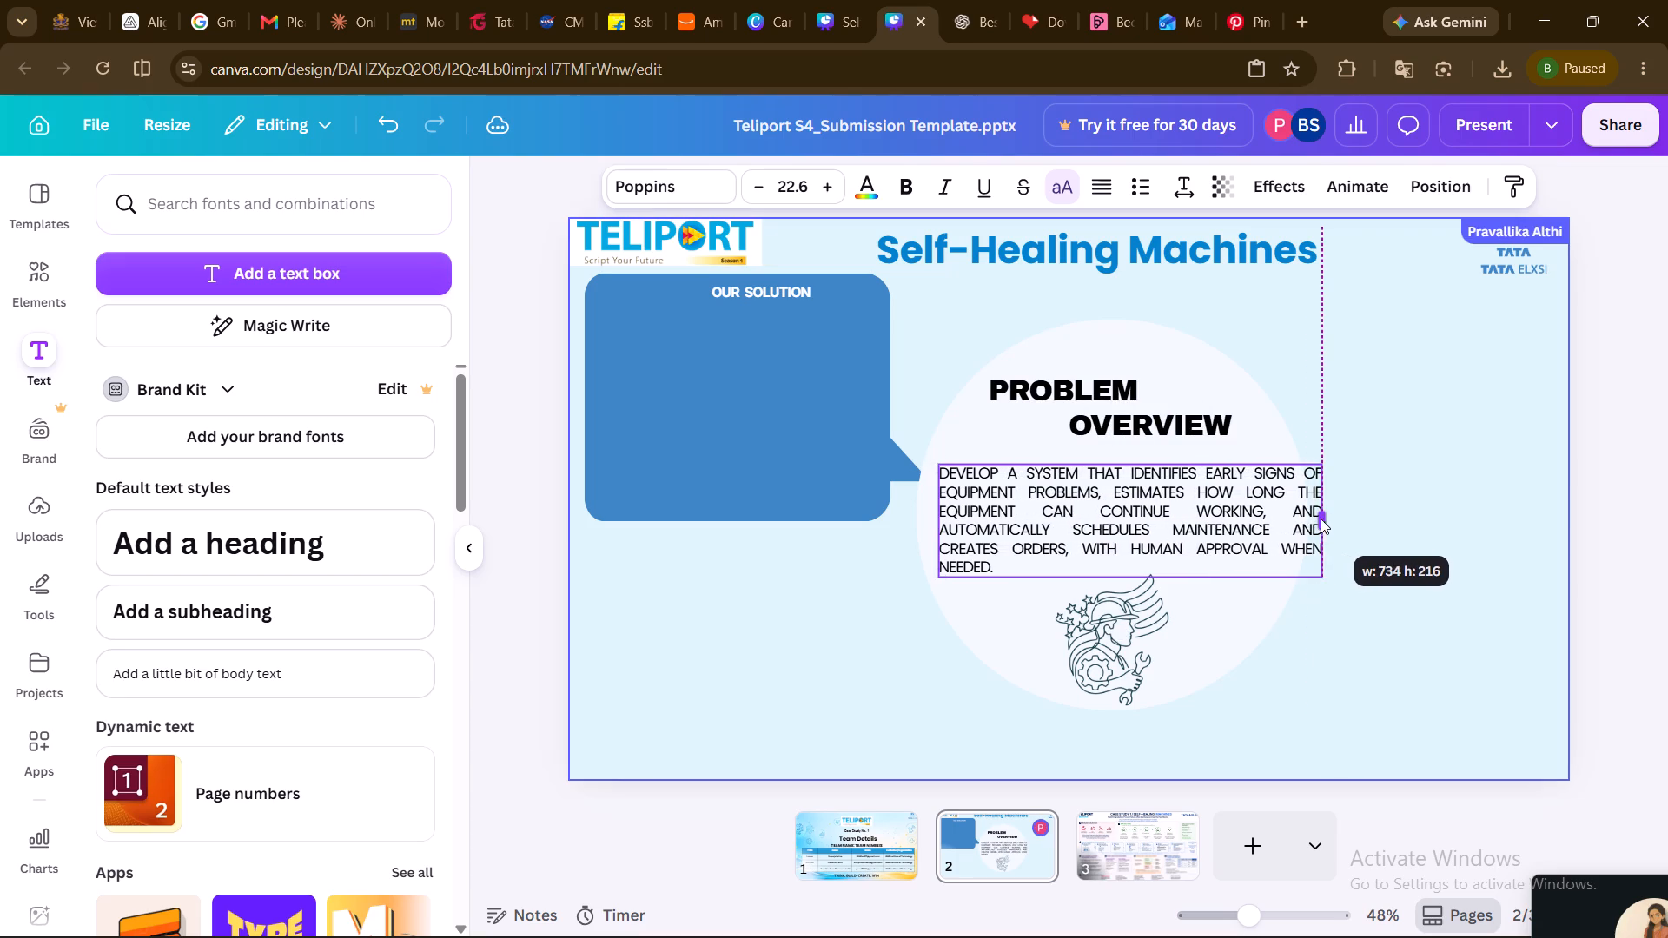
drag(1320, 519, 1319, 522)
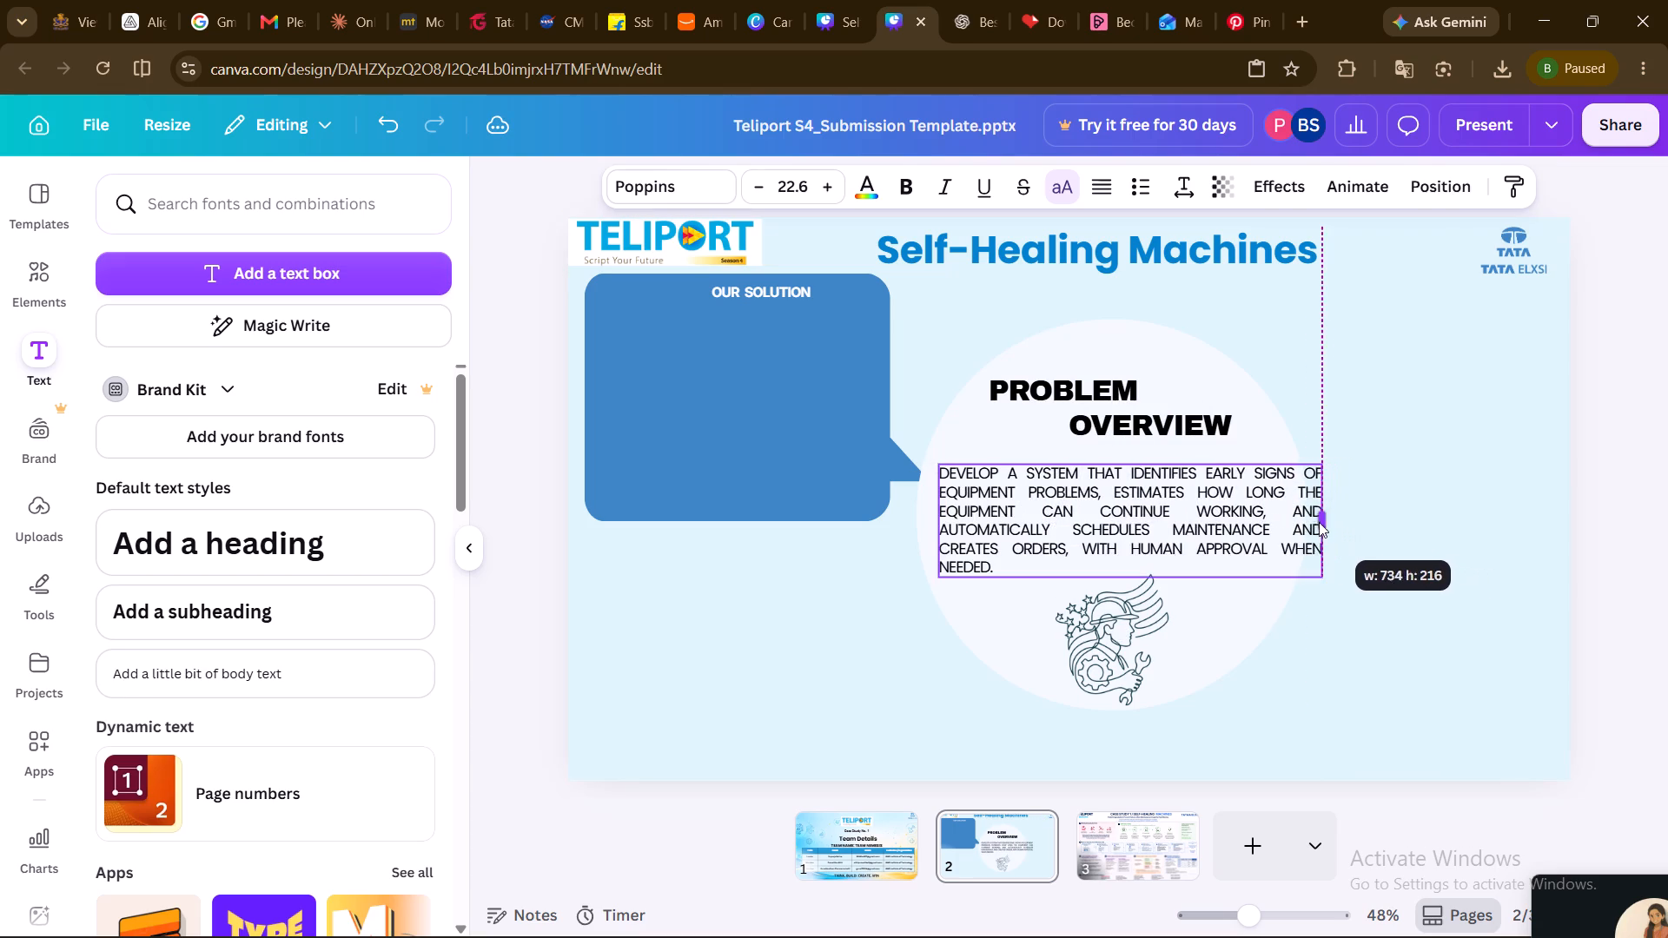
drag(1319, 522, 1290, 525)
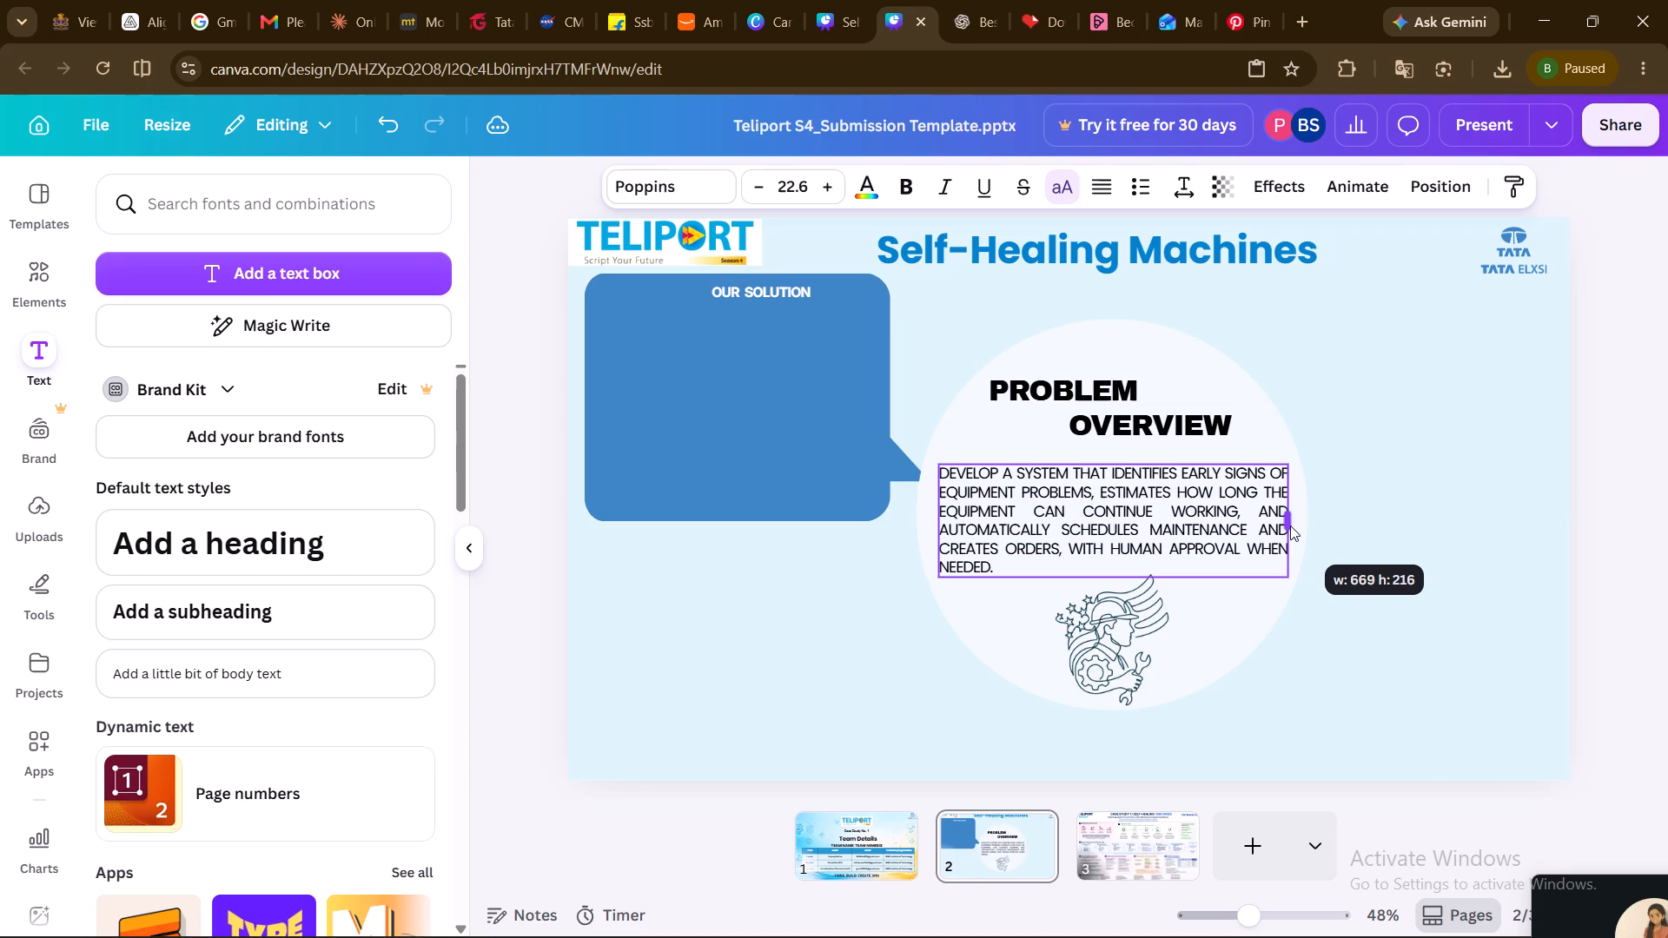
drag(1290, 525, 1269, 525)
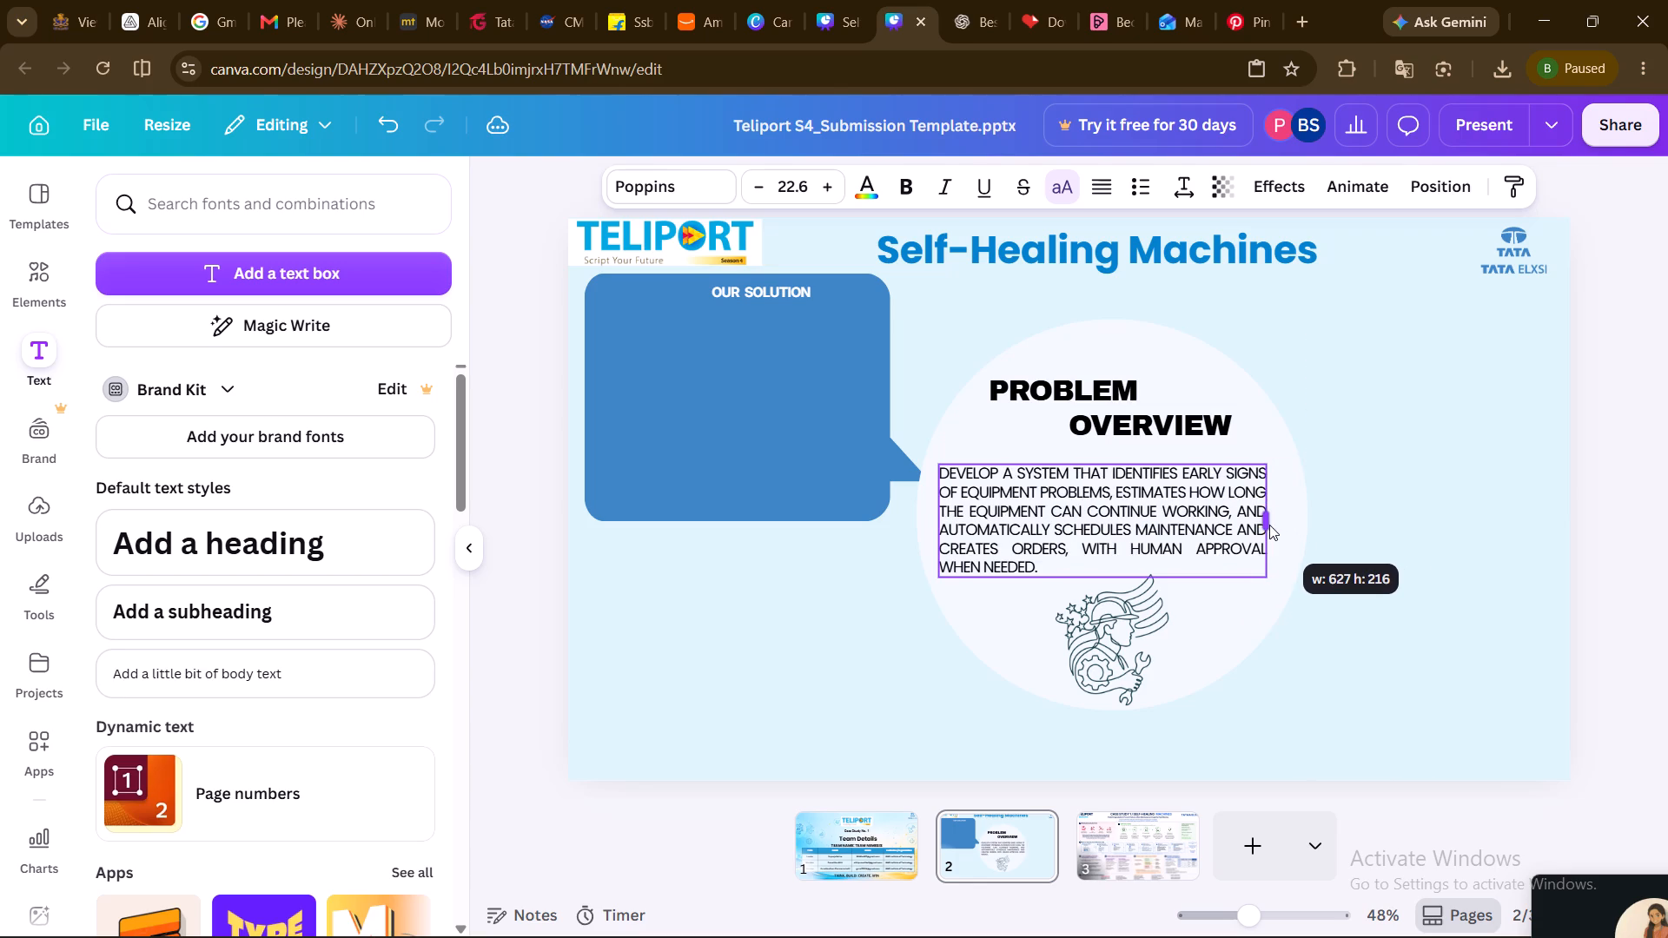
drag(1269, 525, 1271, 525)
click(1407, 569)
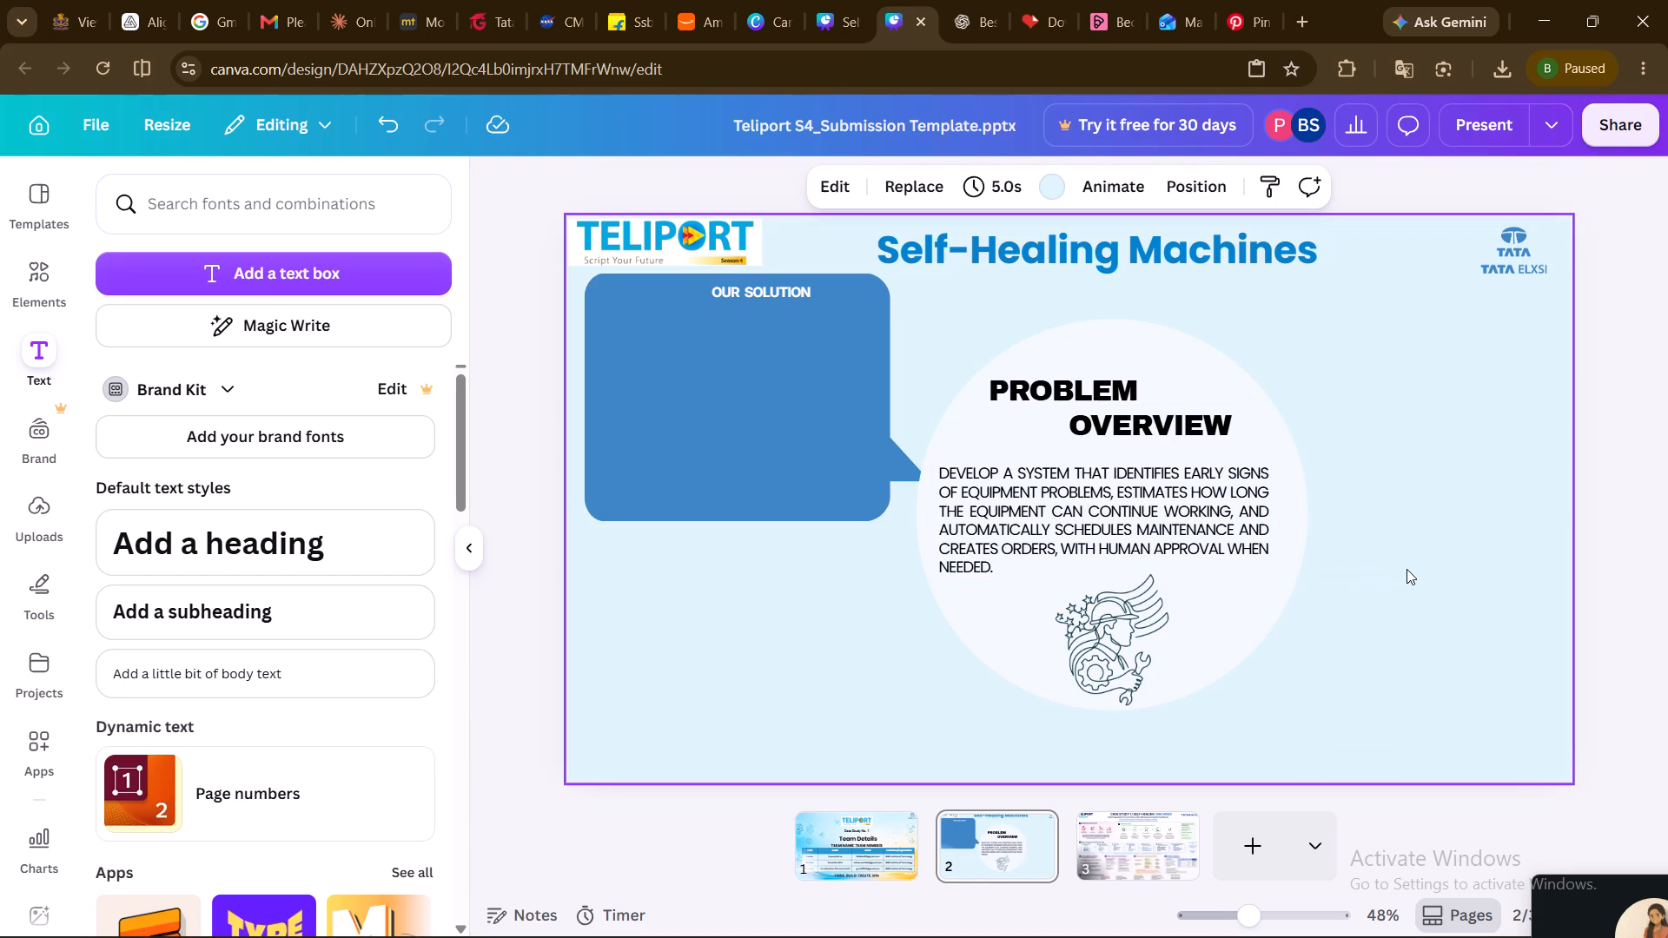
drag(1213, 492, 1226, 492)
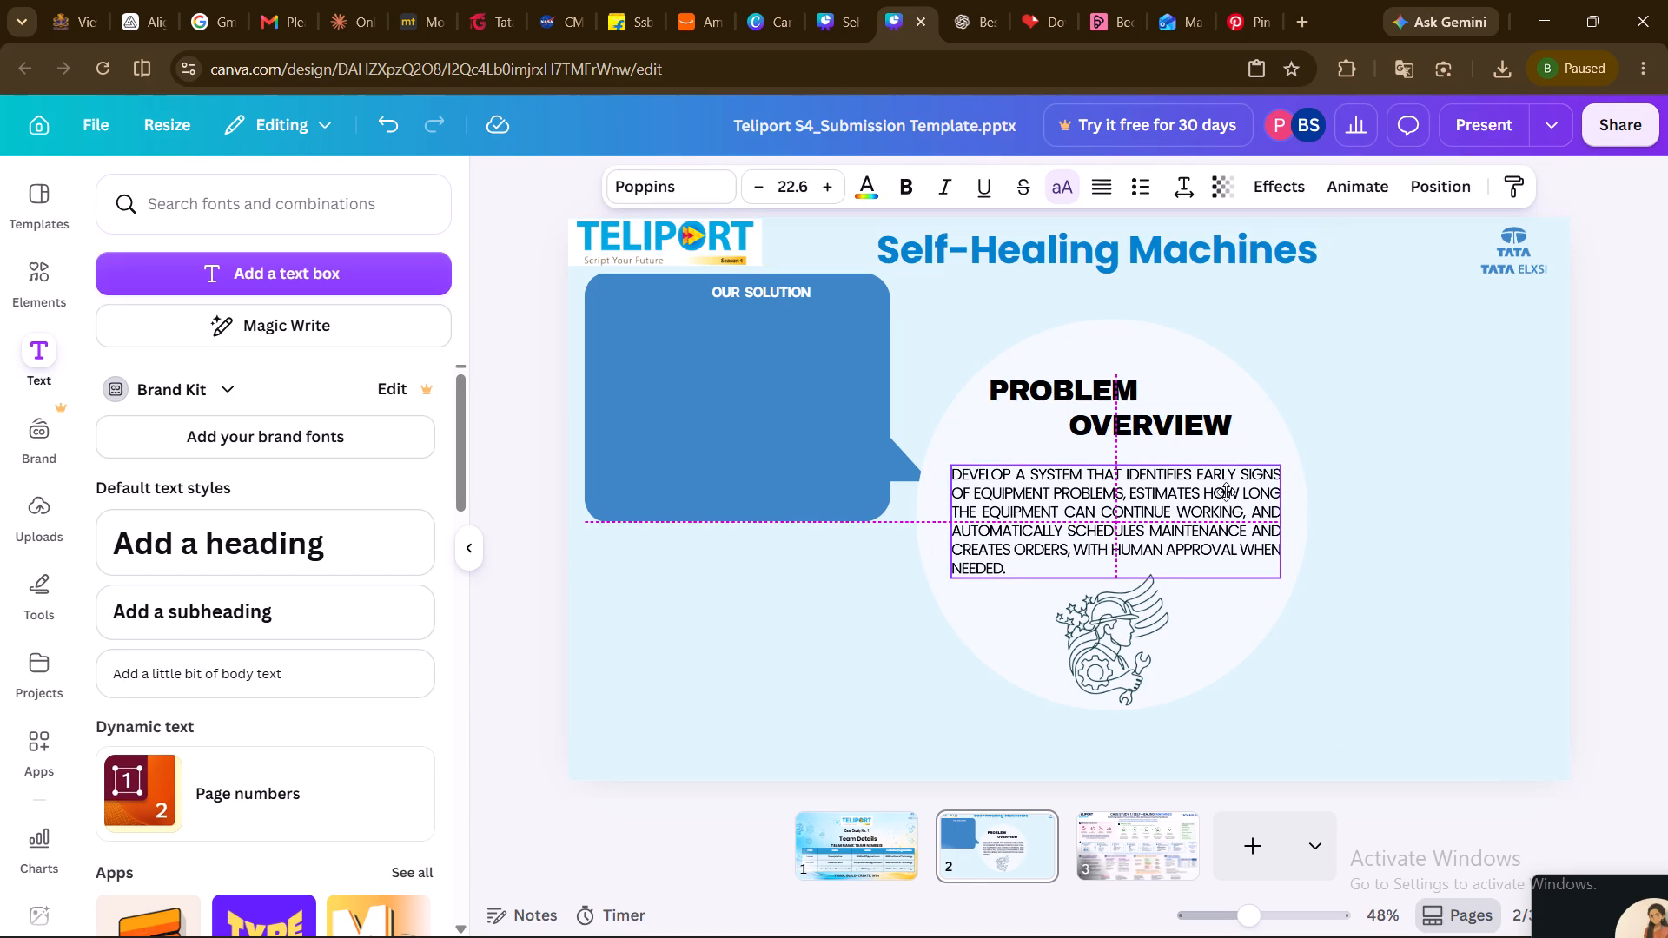
drag(1226, 492, 1228, 492)
click(1446, 530)
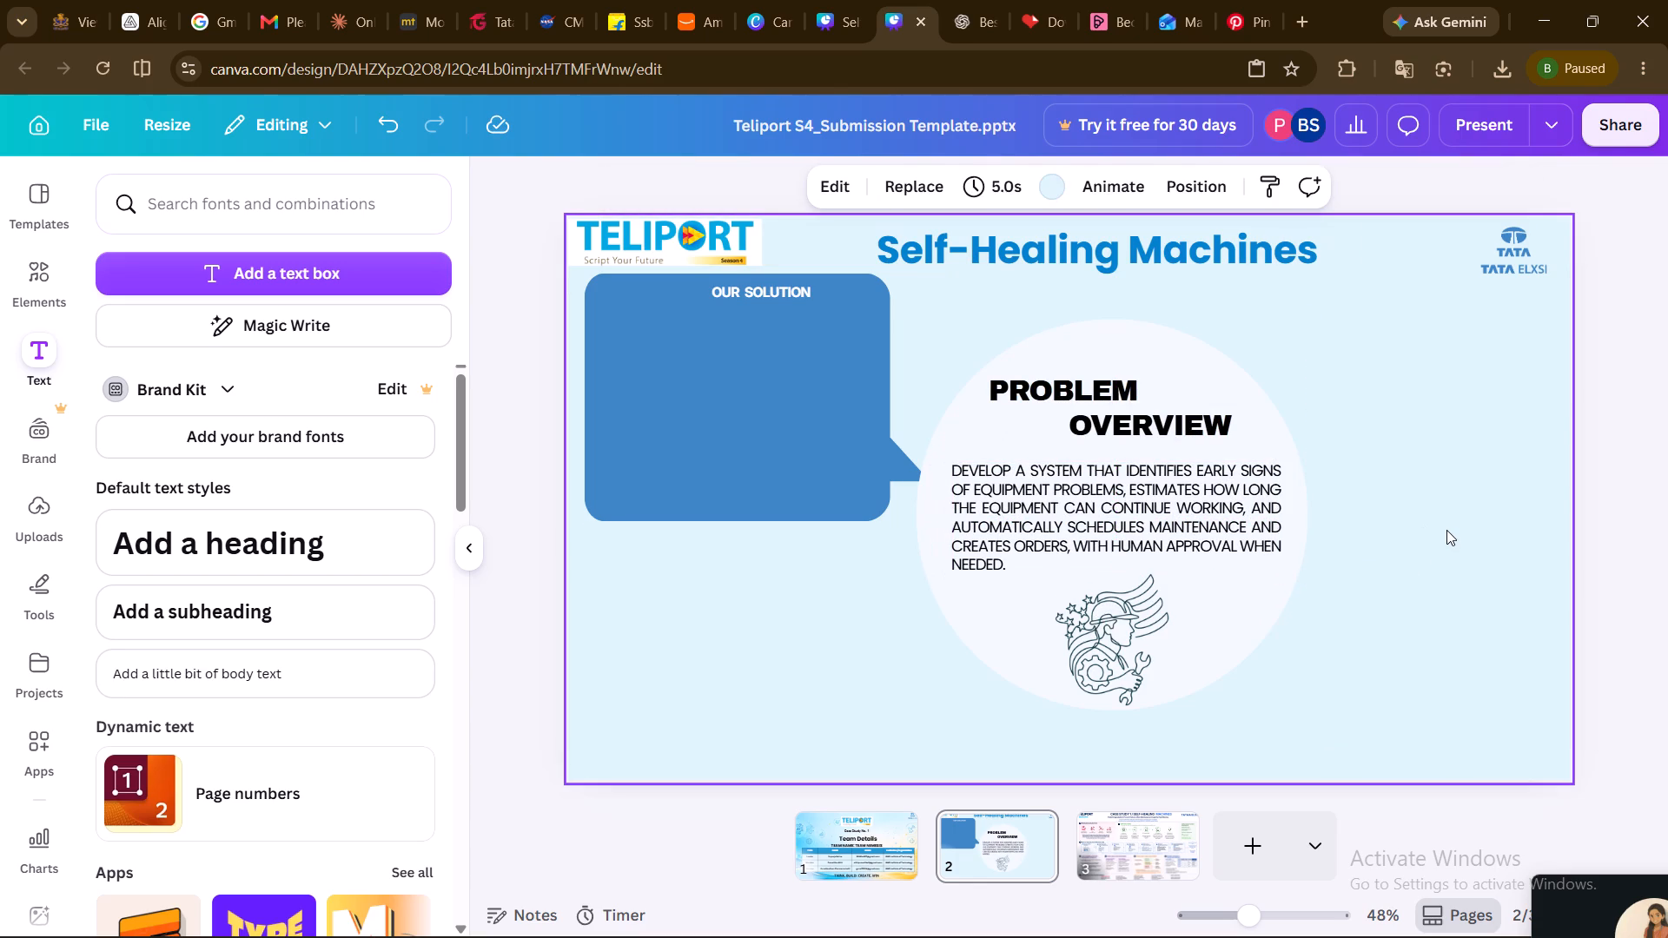
Enlarge the worker illustration slightly and centre it beneath the problem description within the circle.
click(1141, 622)
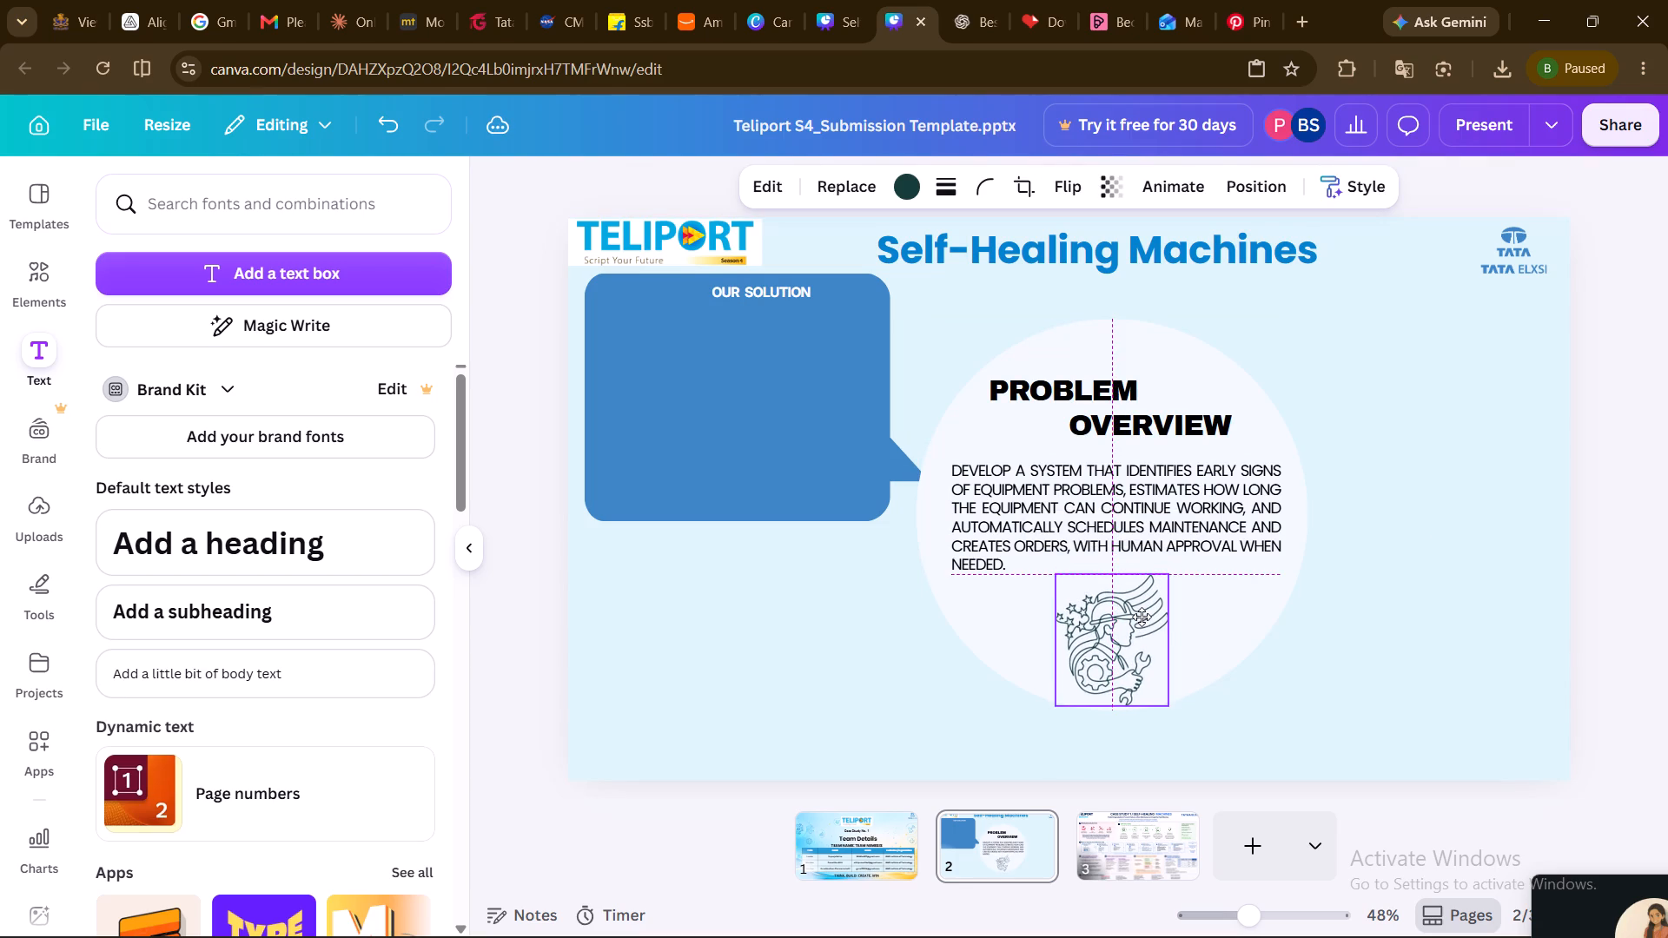
drag(1060, 573, 1050, 568)
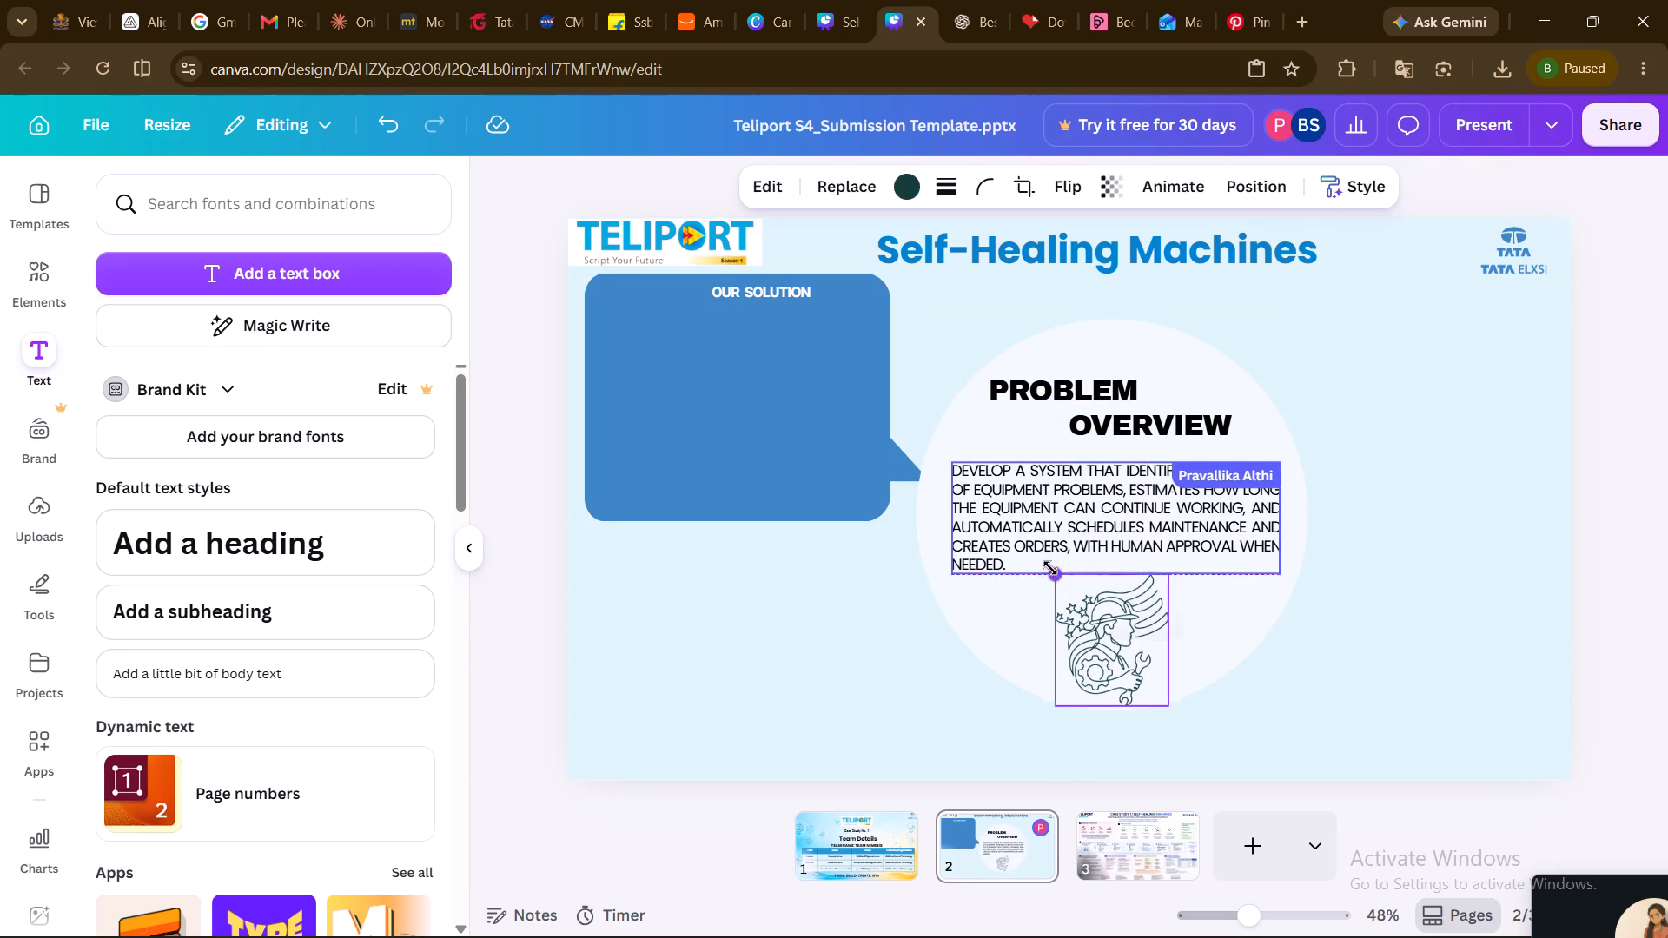
drag(1050, 568, 1049, 566)
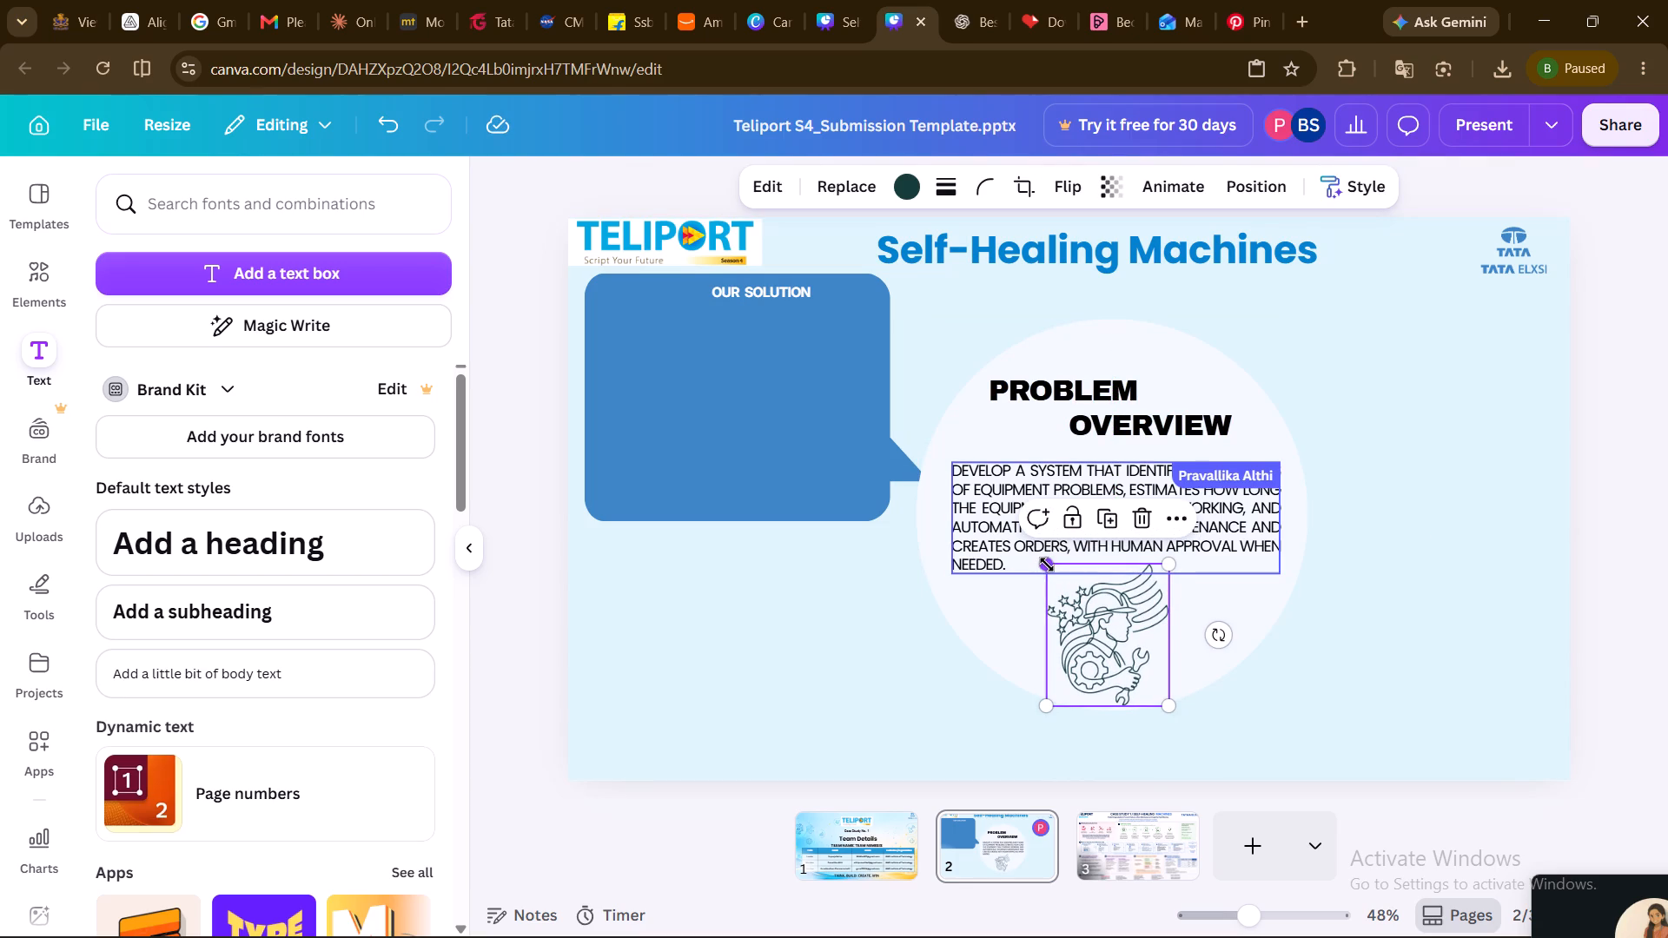
click(1100, 641)
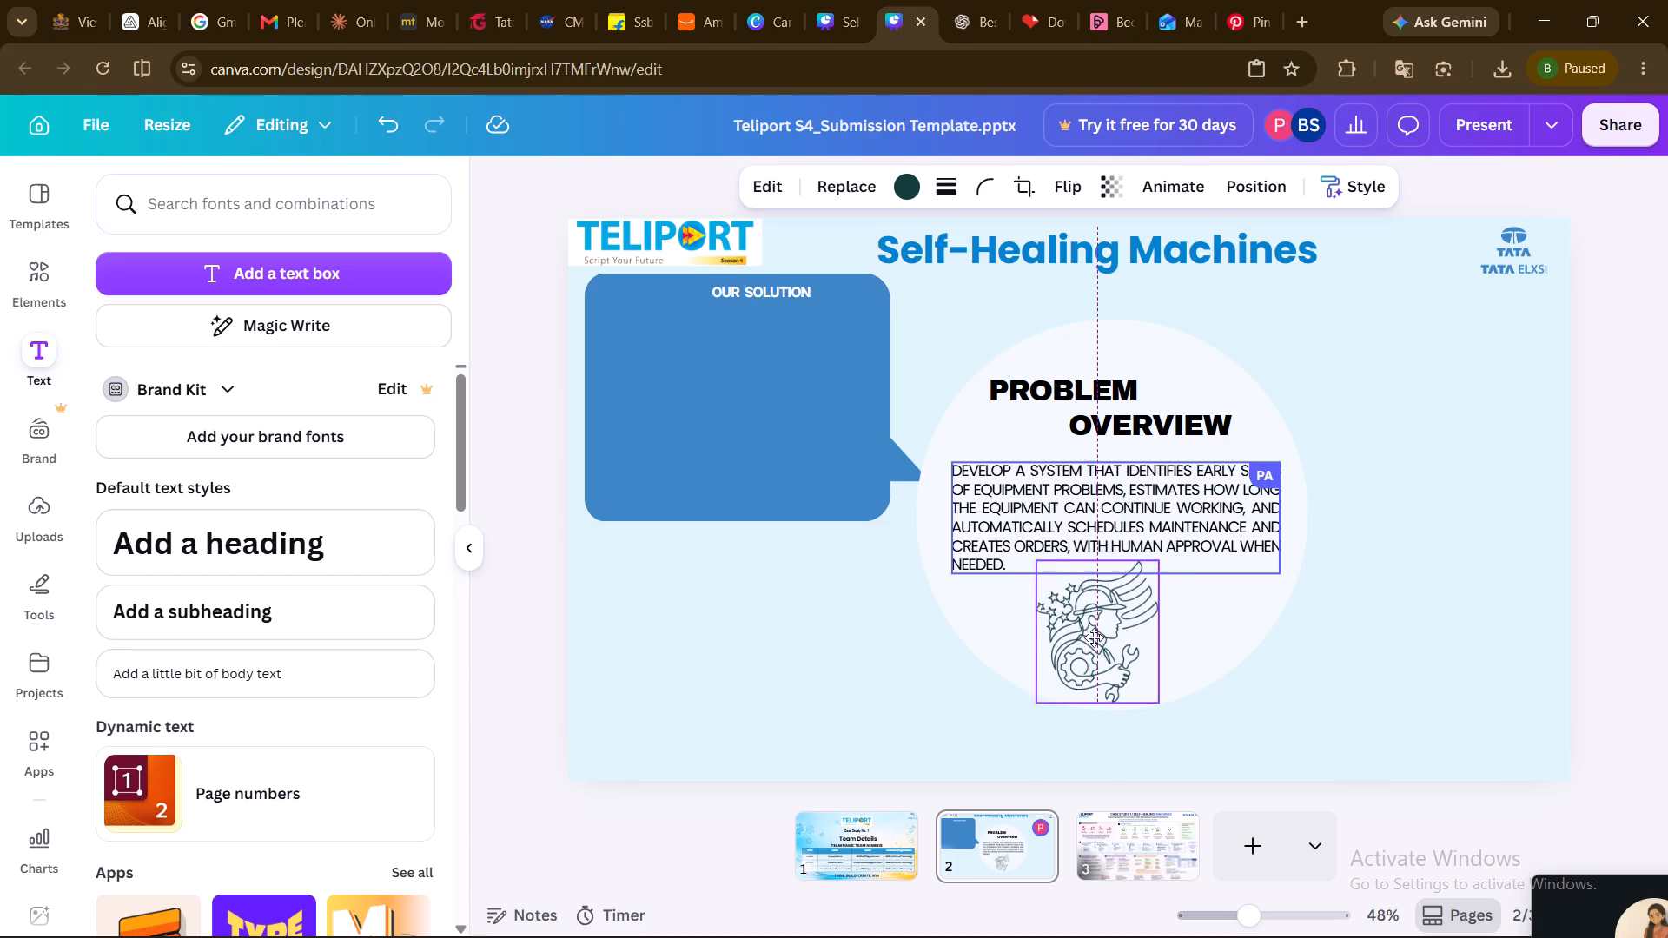
click(1368, 660)
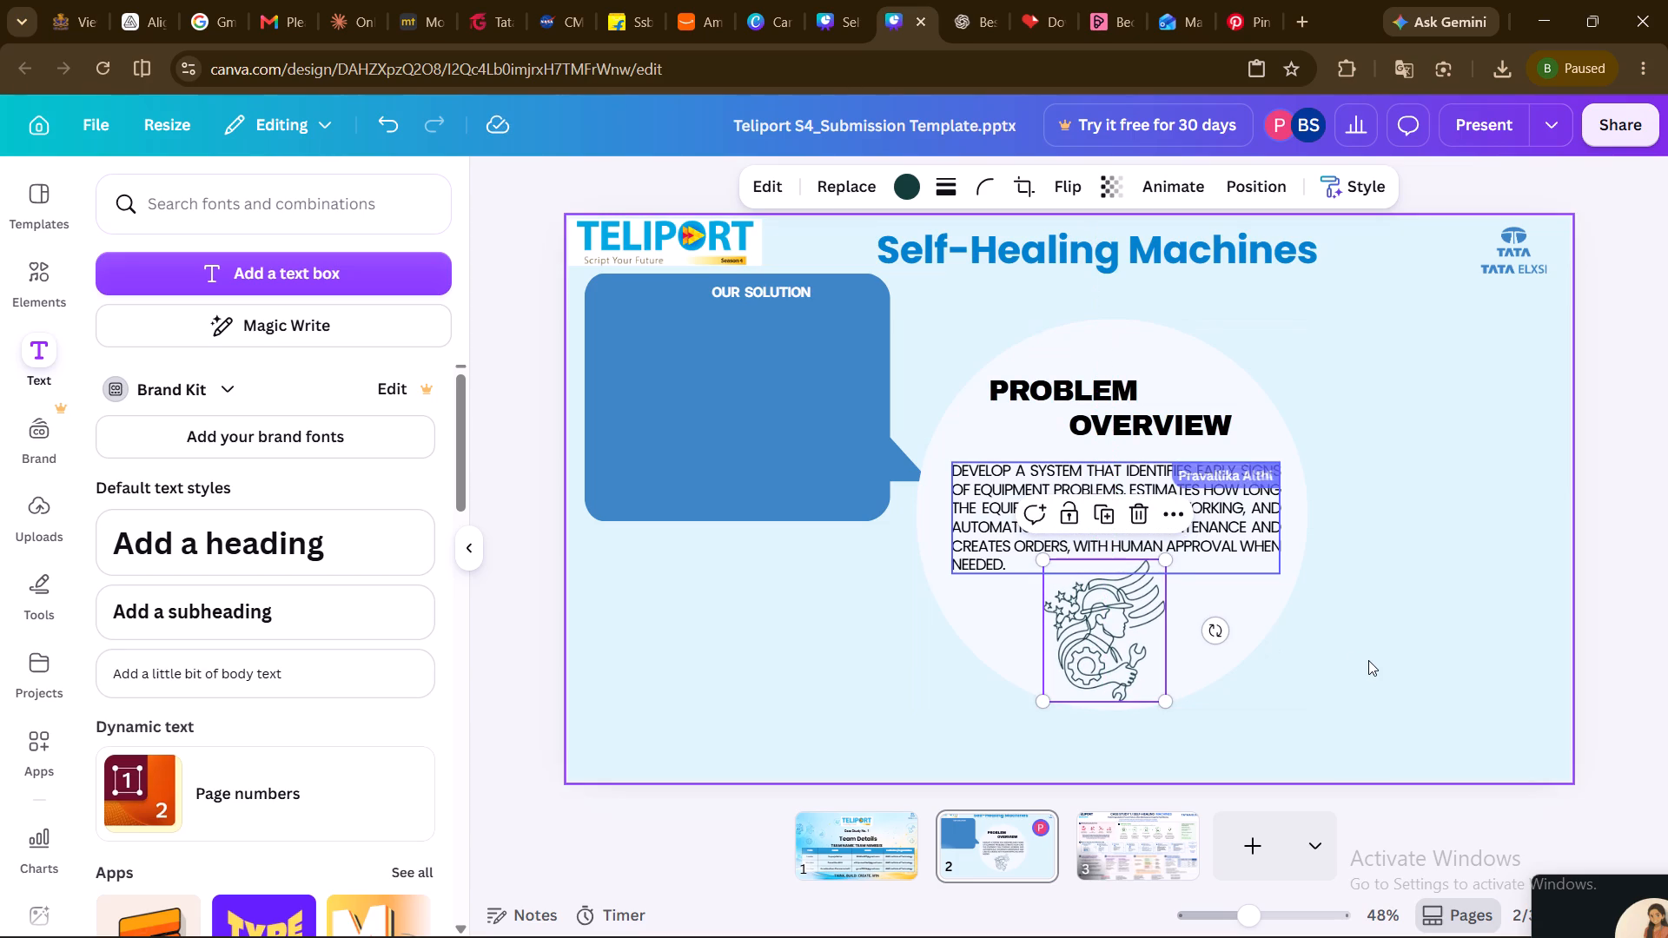
click(1363, 658)
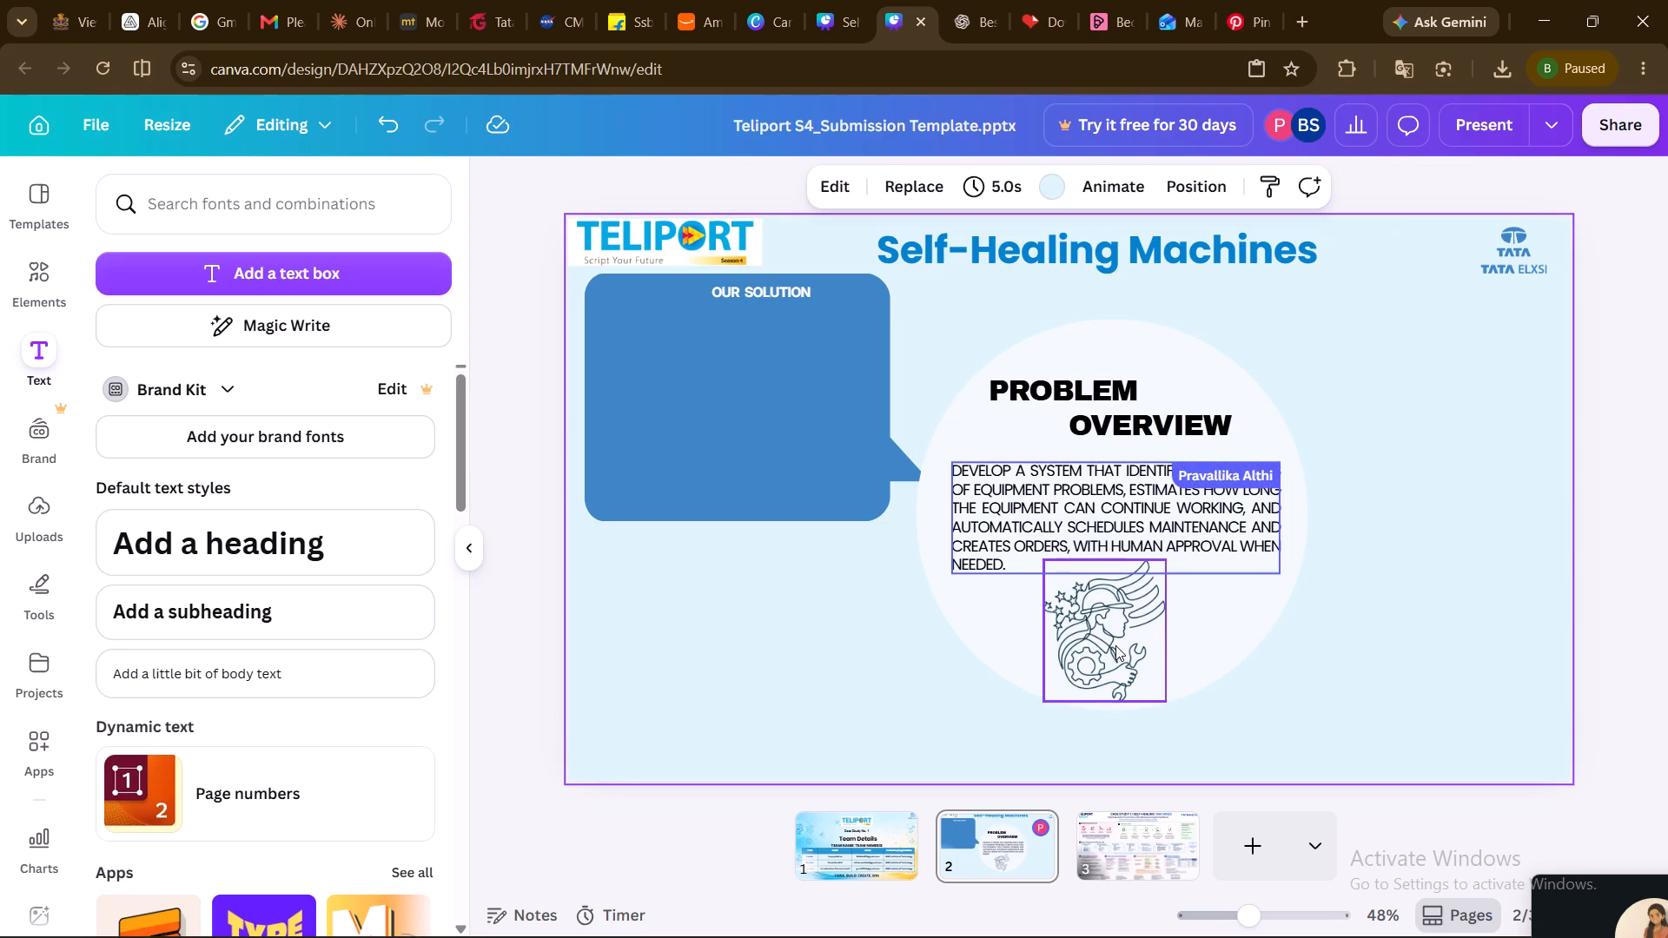
drag(1115, 645, 1123, 645)
click(1484, 667)
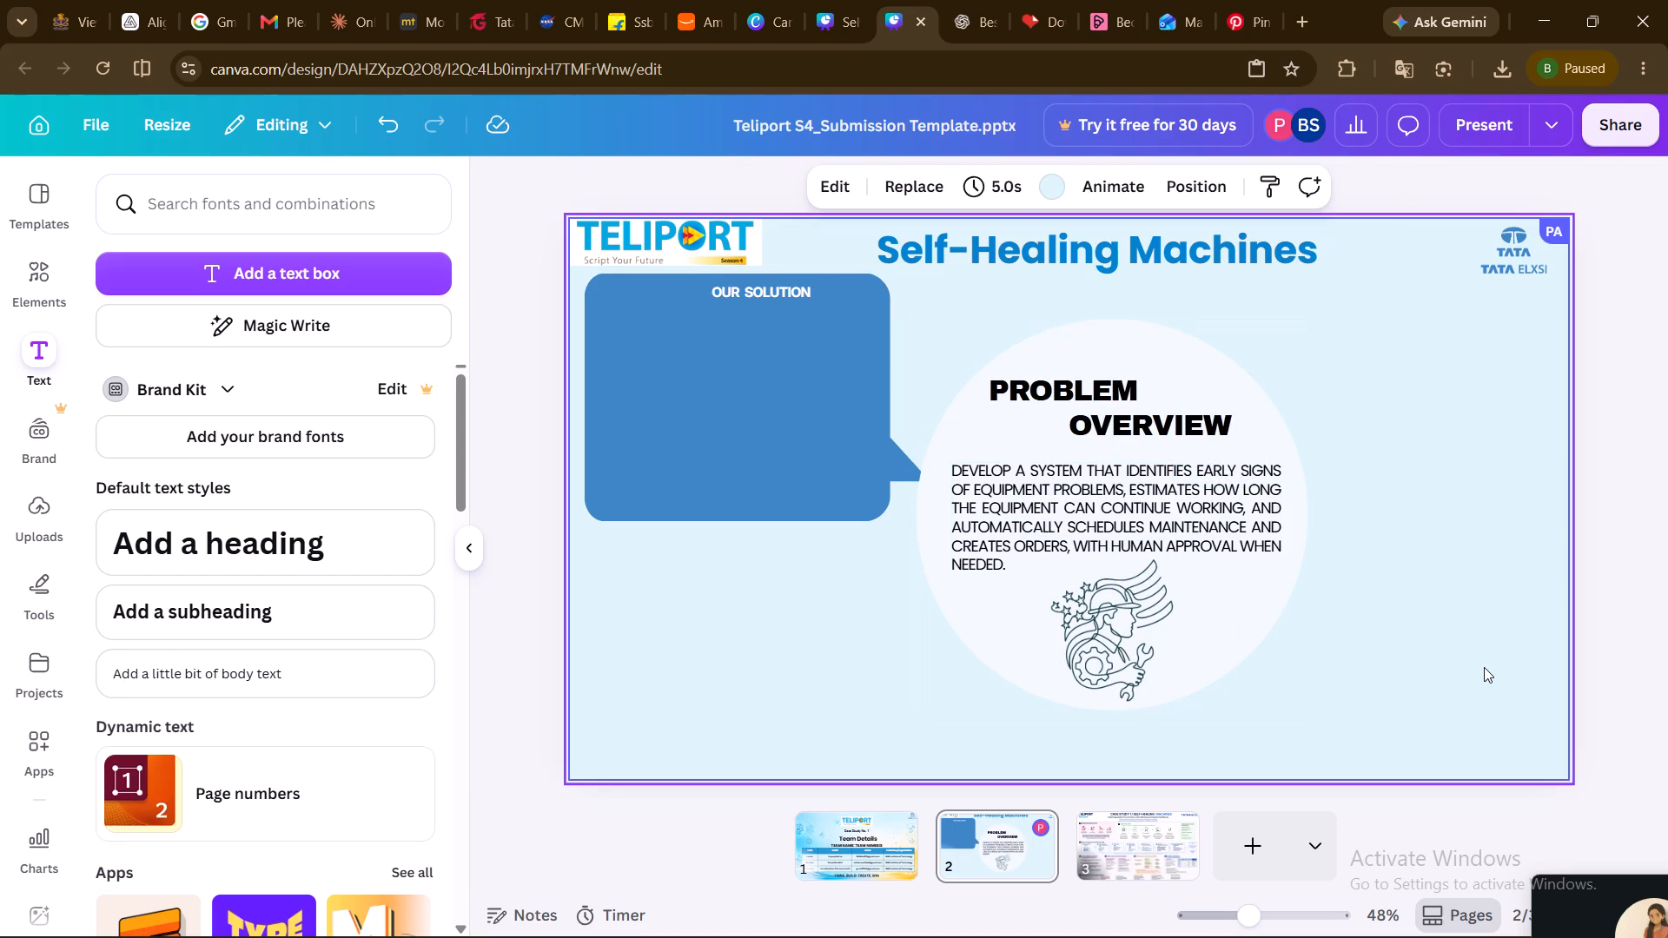
Group the problem description, "Problem Overview" heading, white circle and worker illustration together.
click(1111, 481)
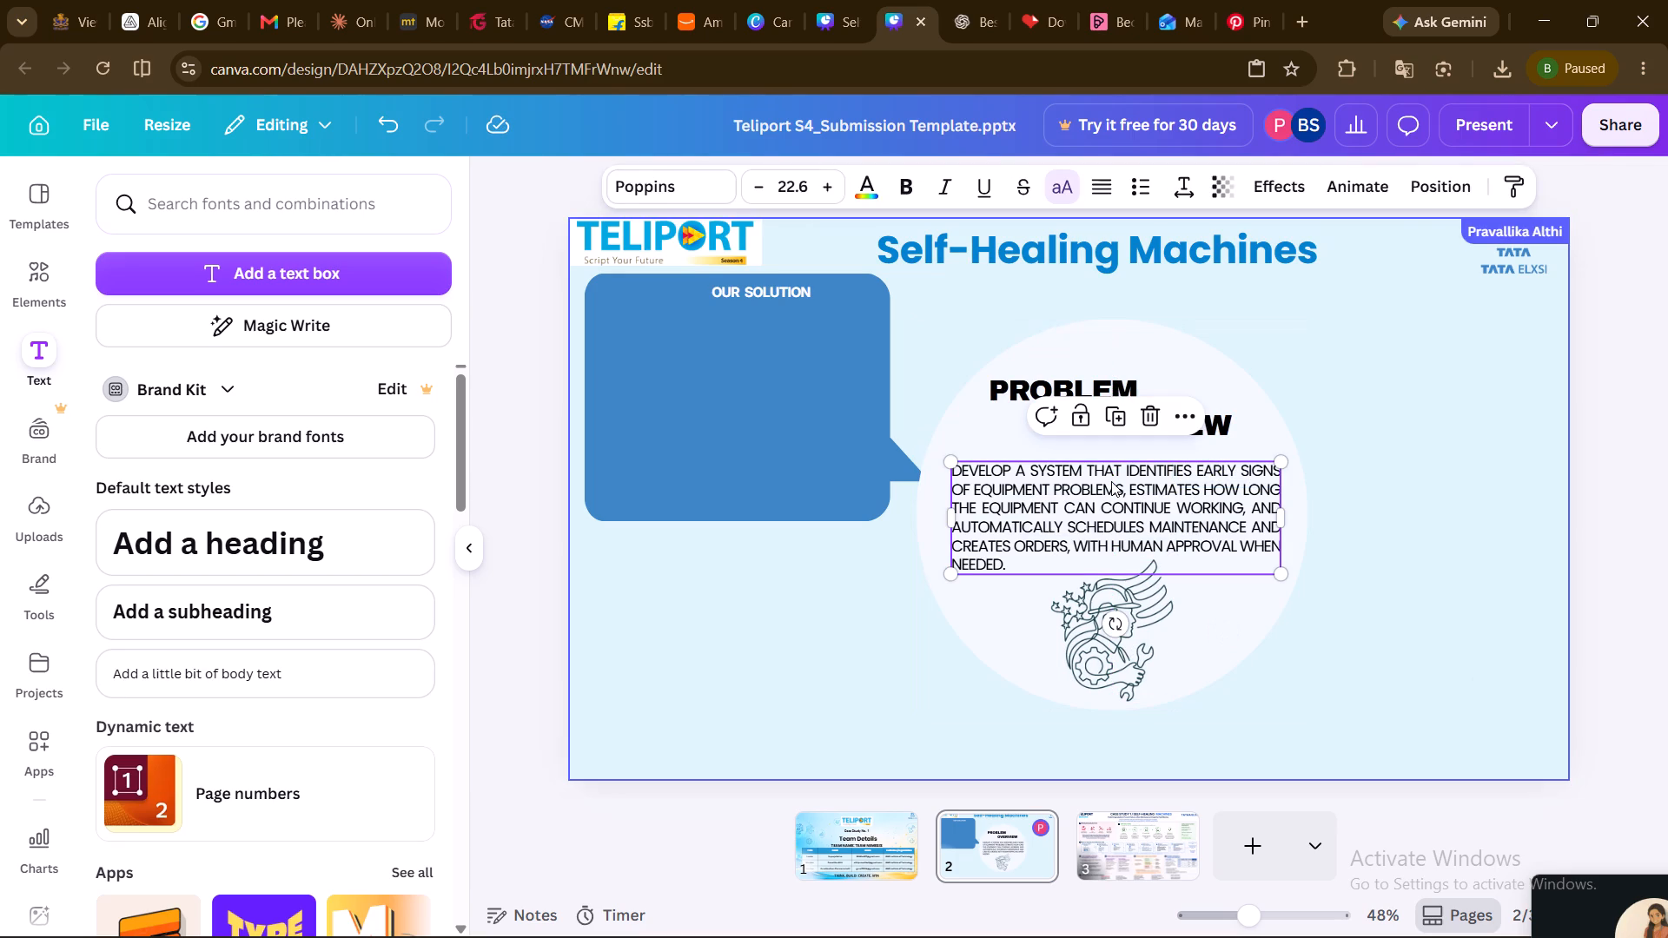
shift+click(1047, 378)
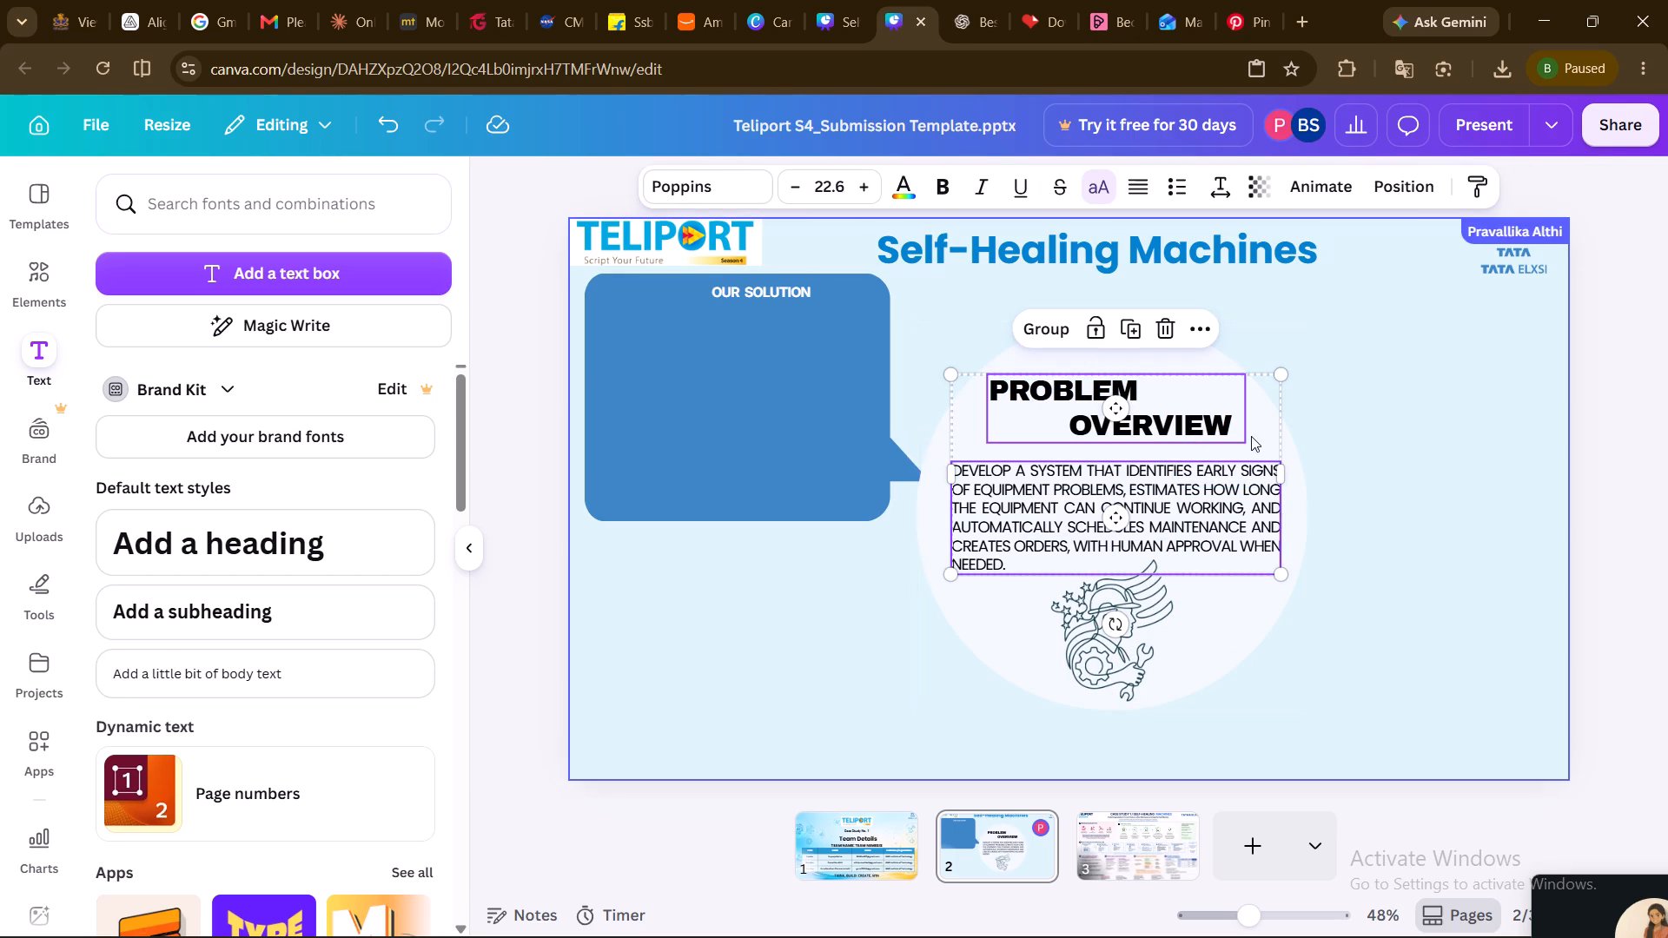
shift+click(1307, 603)
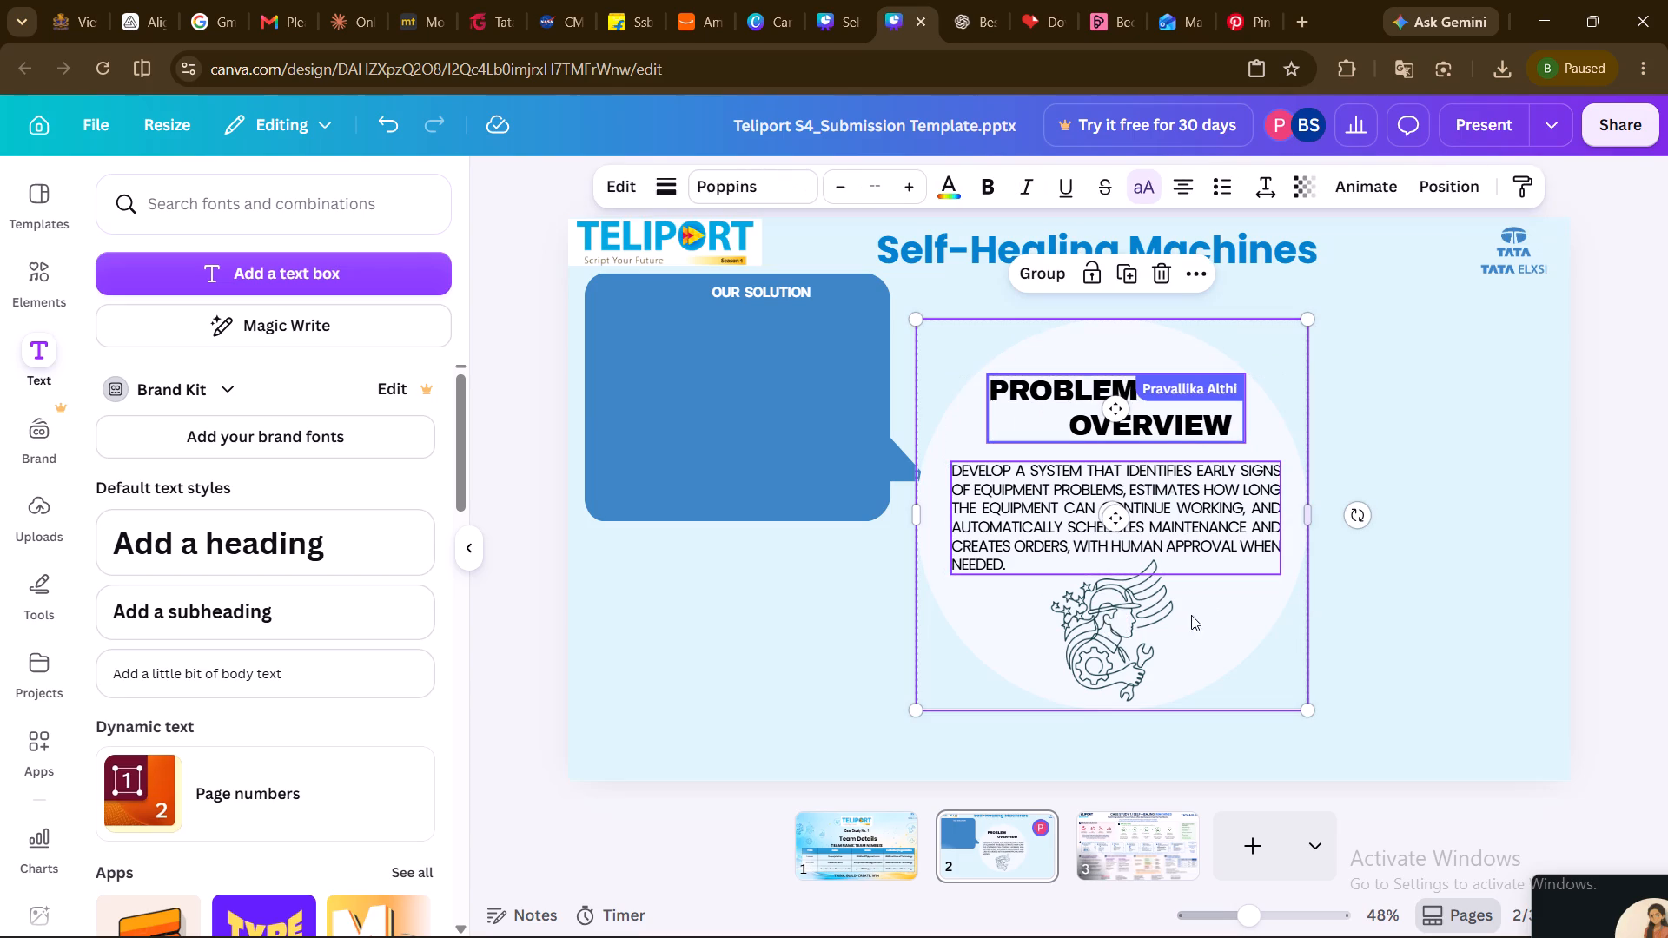
shift+click(1117, 633)
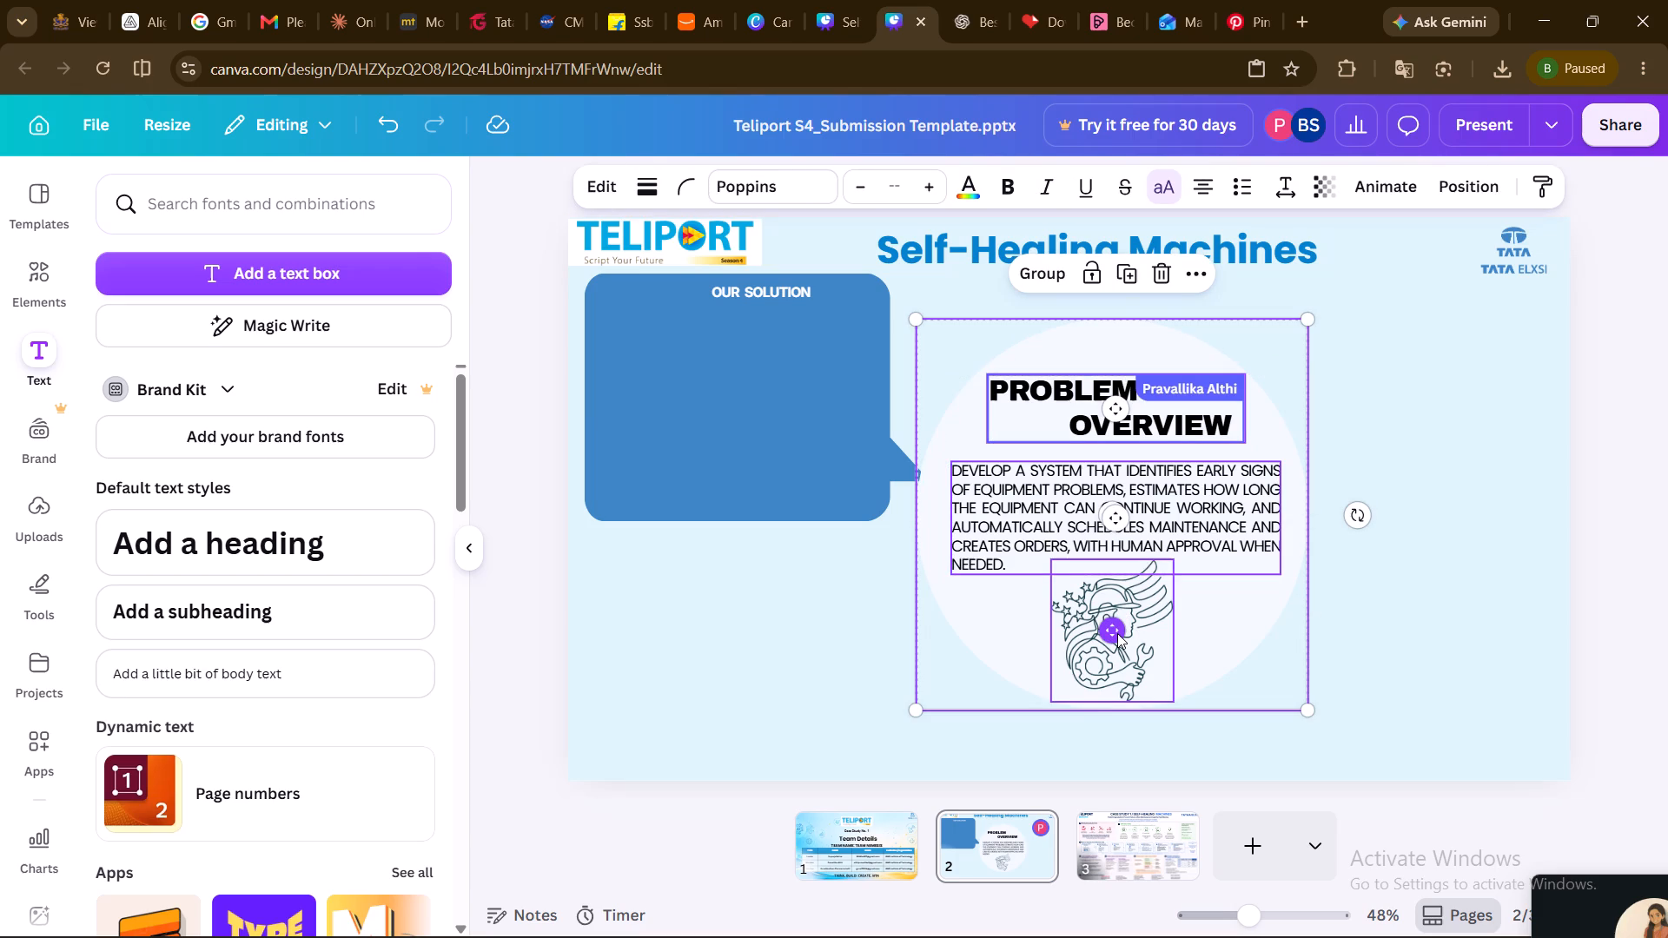
click(1052, 265)
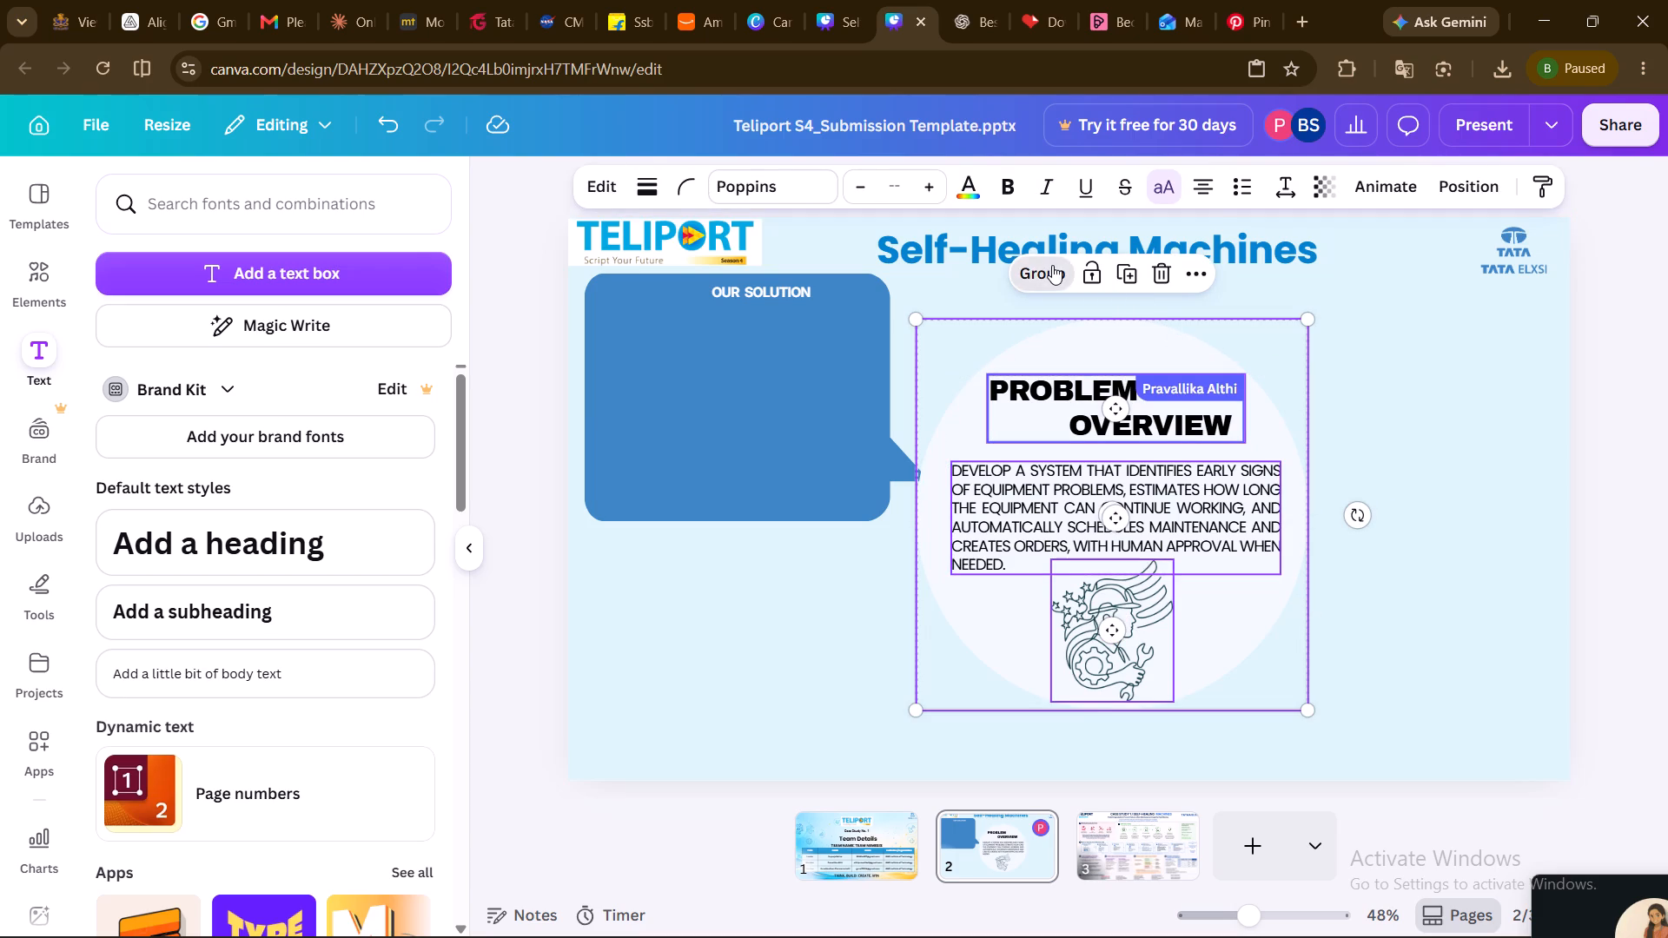
Shrink the grouped Problem Overview circle and move it to the right side of the page.
drag(1198, 660, 1264, 678)
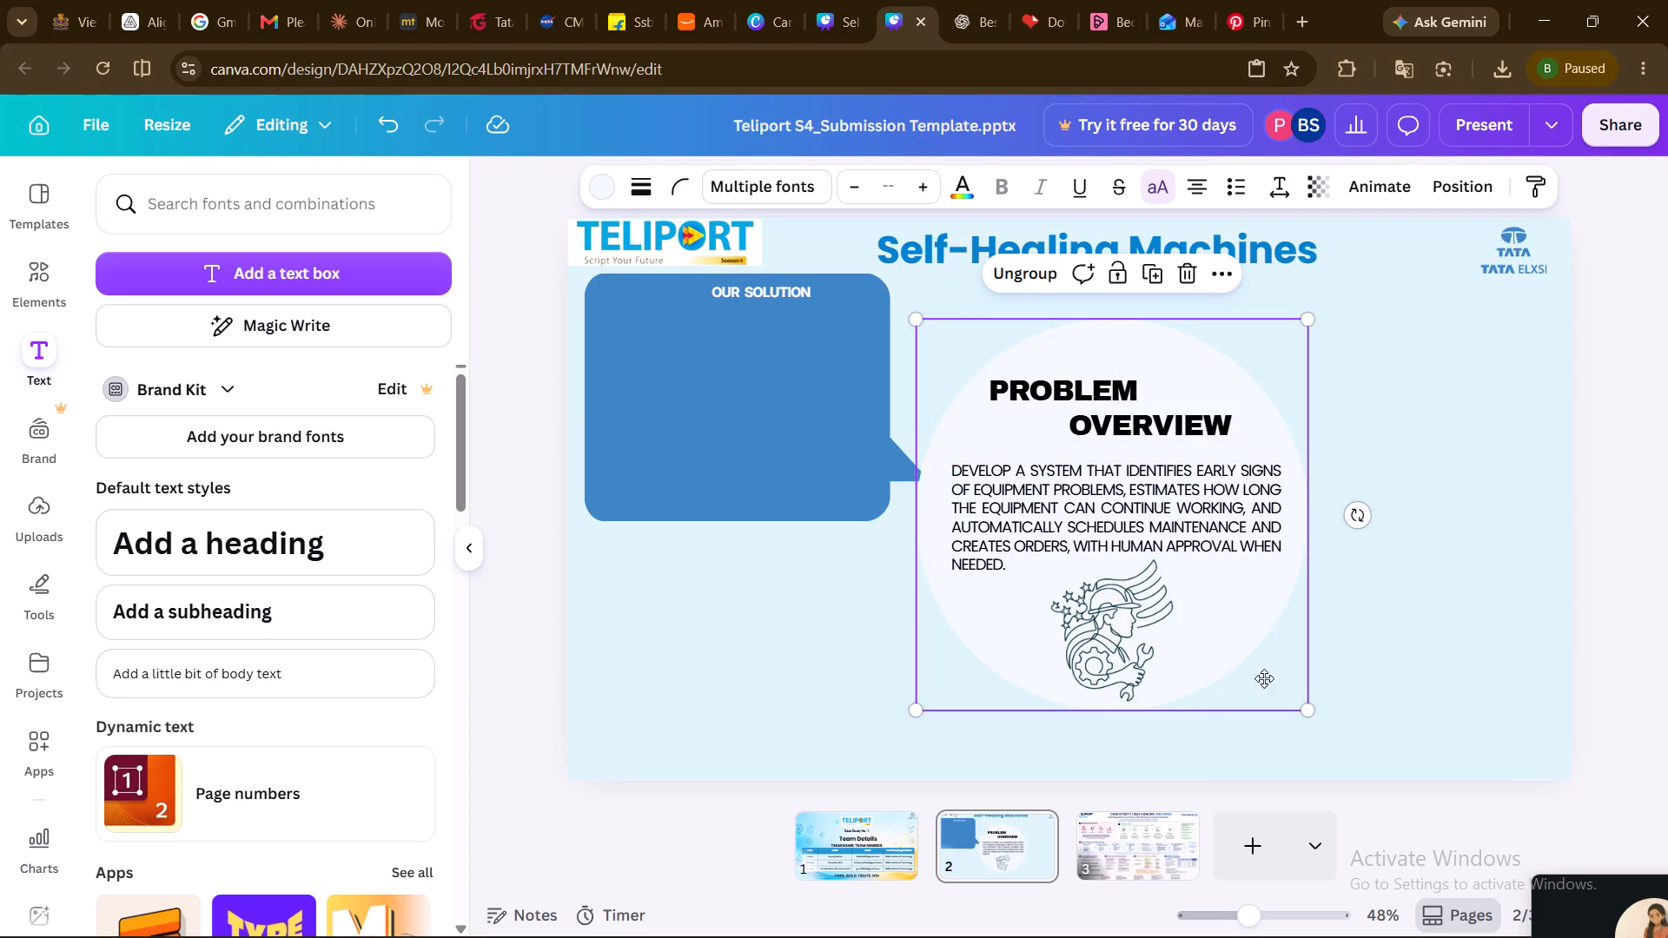
drag(1264, 678, 1287, 687)
drag(1396, 737, 1220, 618)
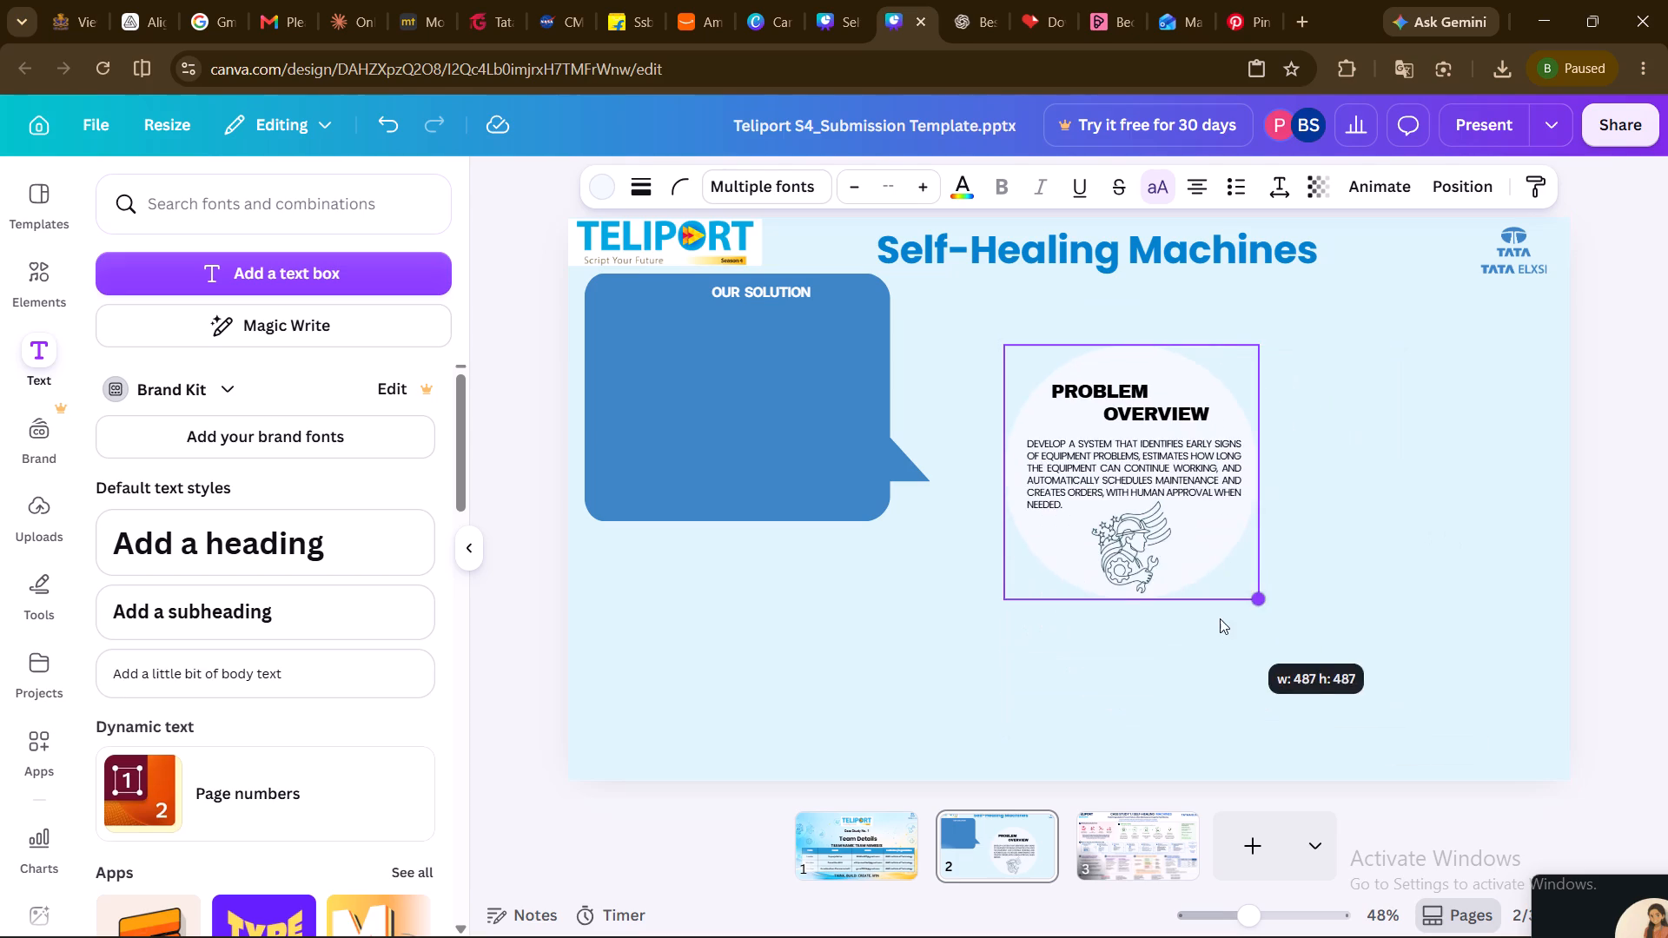
drag(1220, 618, 1272, 645)
drag(1215, 533, 1175, 584)
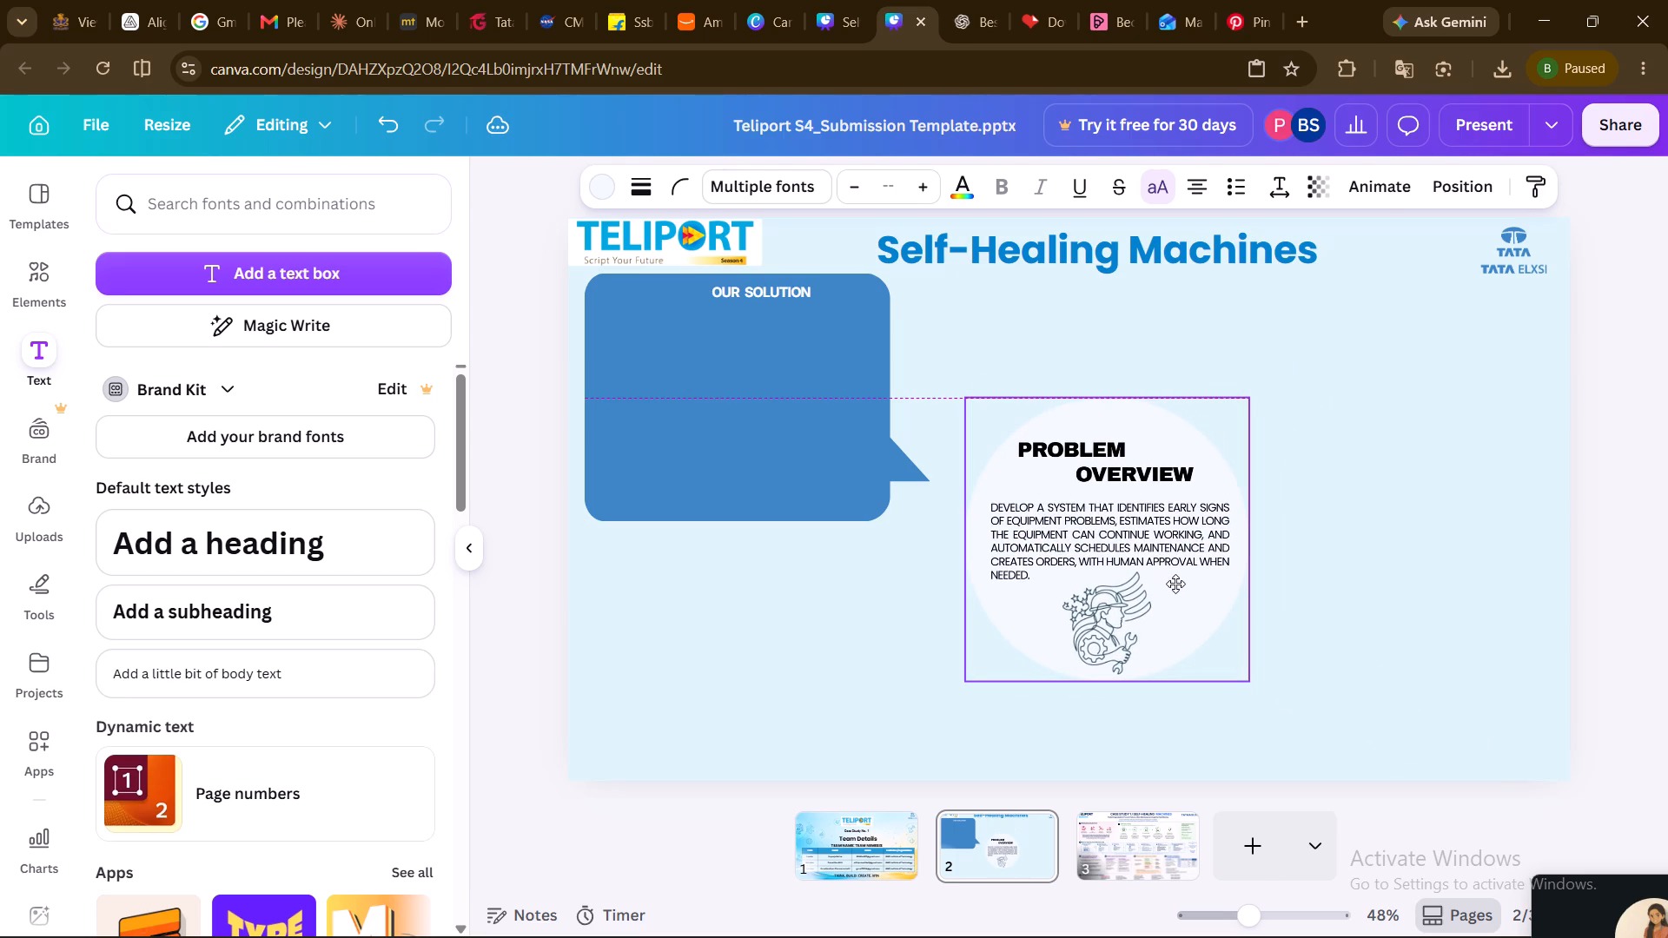
drag(1175, 584, 1494, 593)
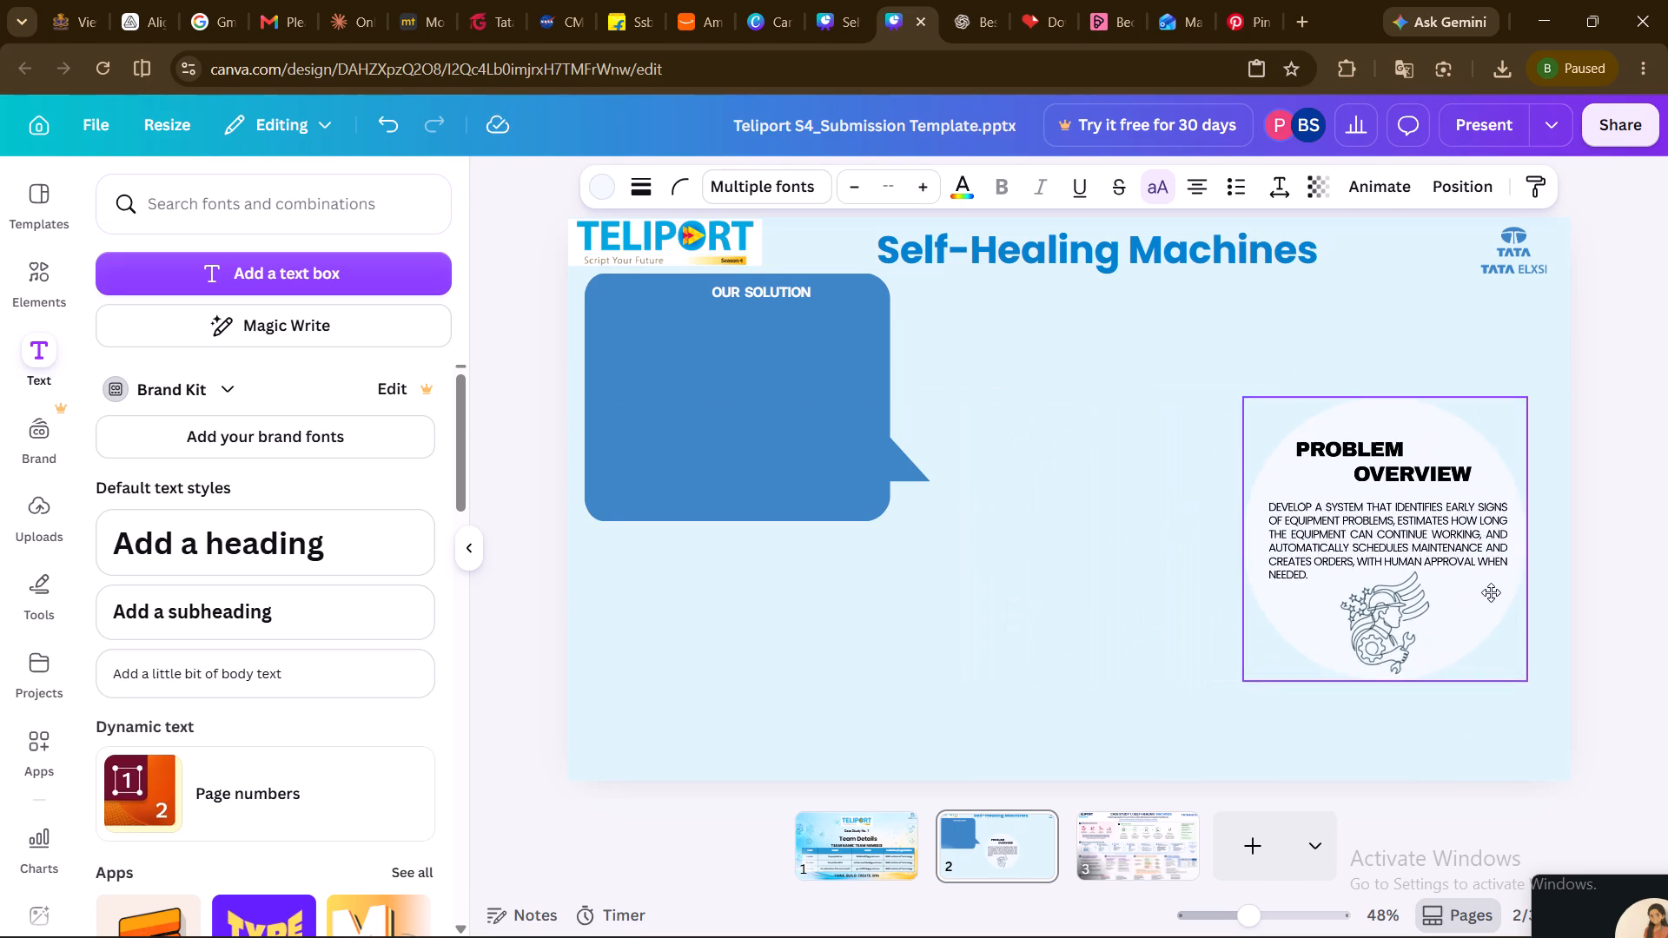
Enlarge the blue speech bubble and place it across the left and middle of the page, below the title.
drag(715, 425, 820, 477)
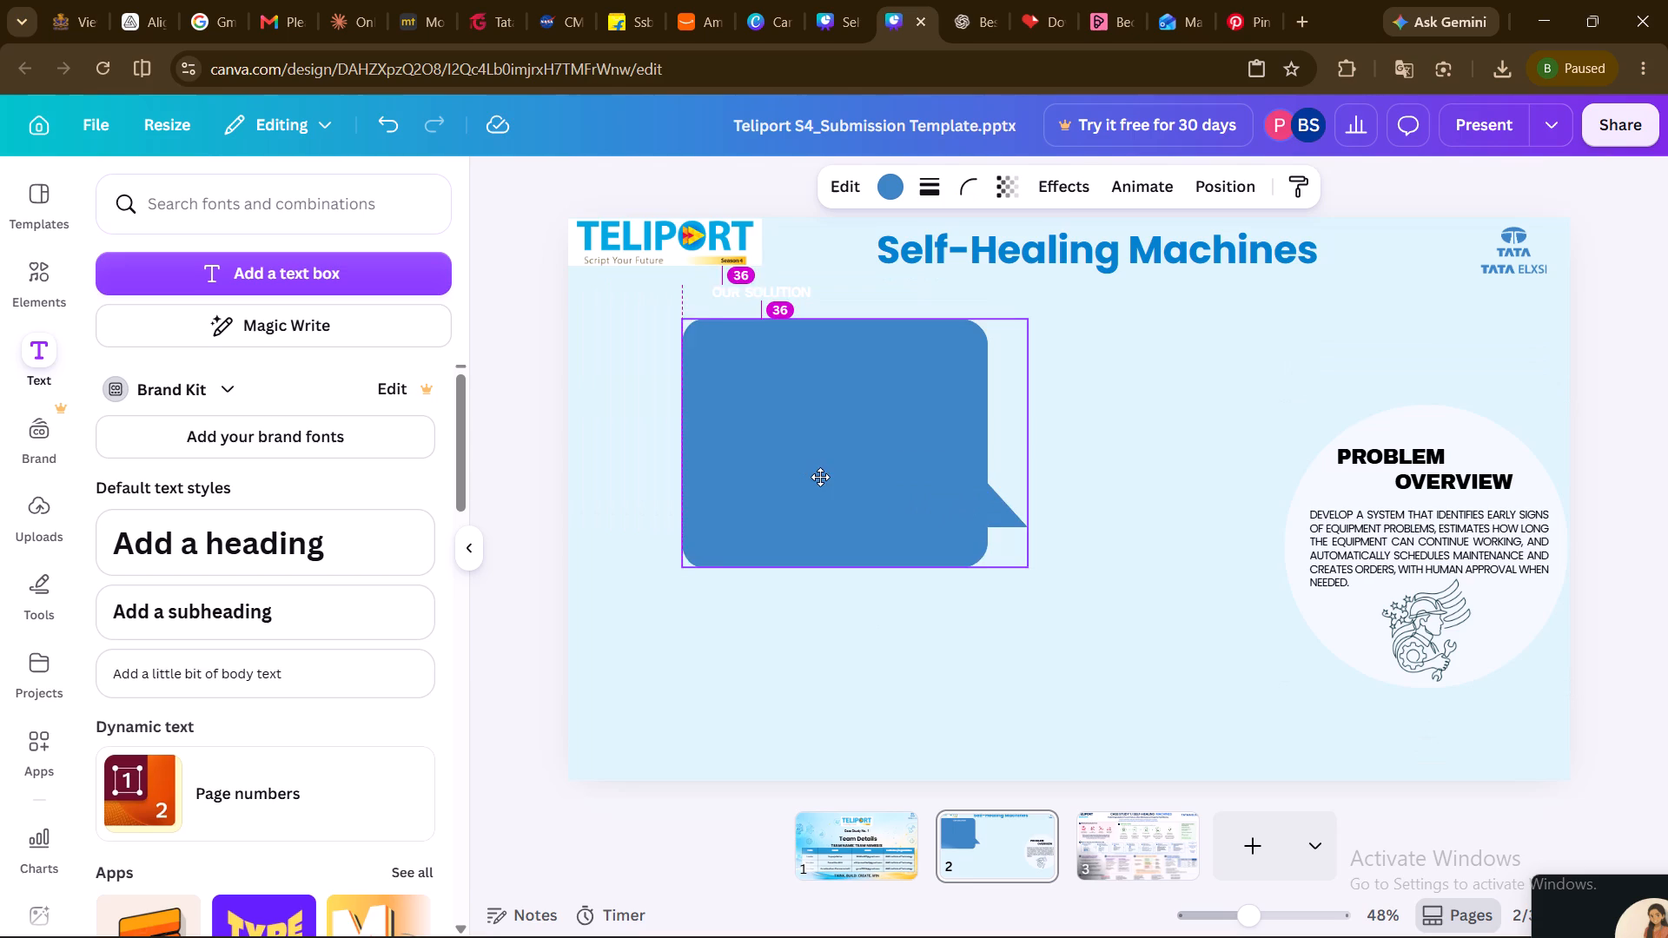
drag(820, 477, 835, 482)
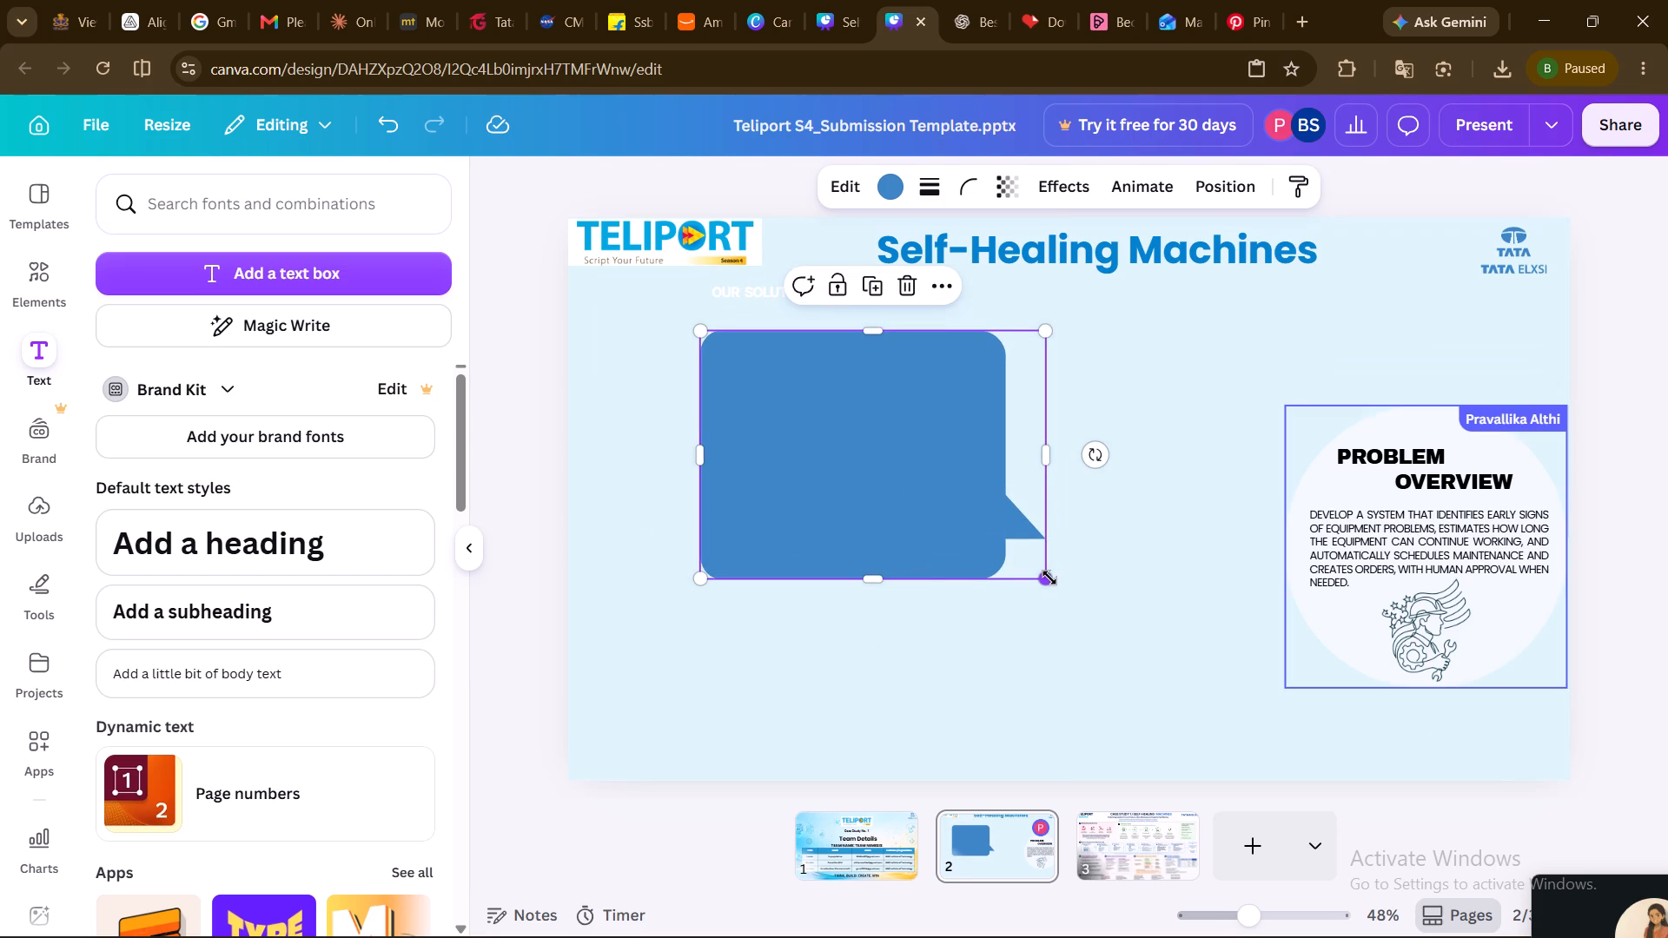
drag(1049, 578, 1228, 675)
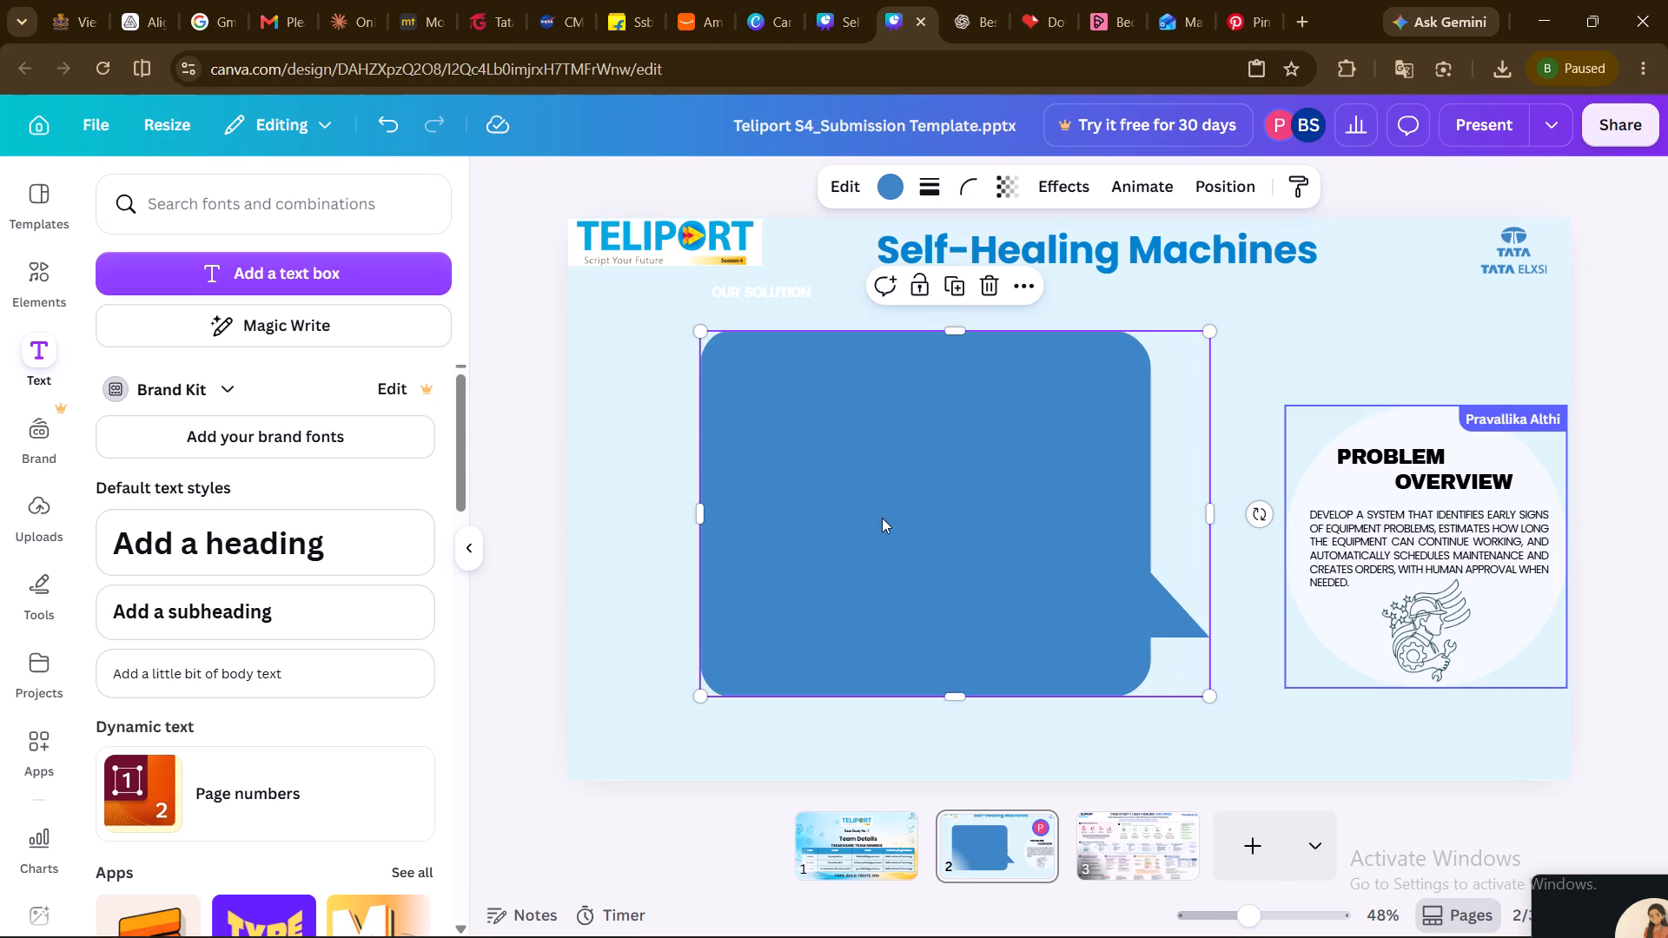
drag(882, 518, 842, 511)
Move the "Our Solution" label into the upper part of the enlarged blue bubble.
drag(726, 289, 825, 360)
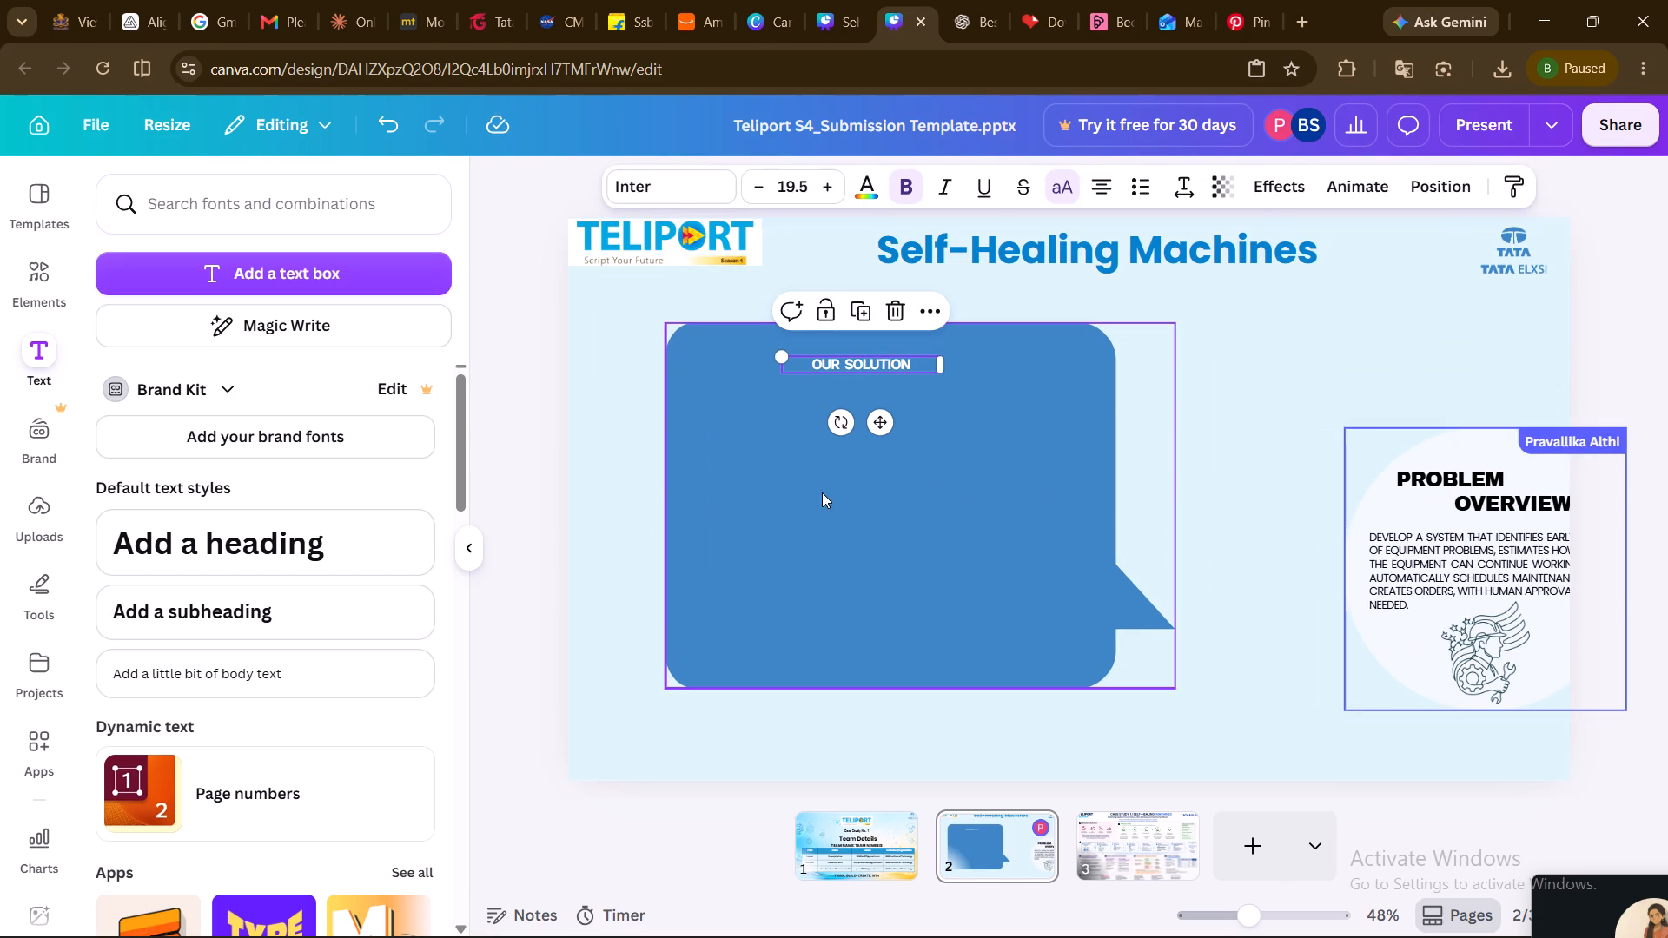
Enlarge the blue bubble further towards the page's lower left and lower right.
click(680, 669)
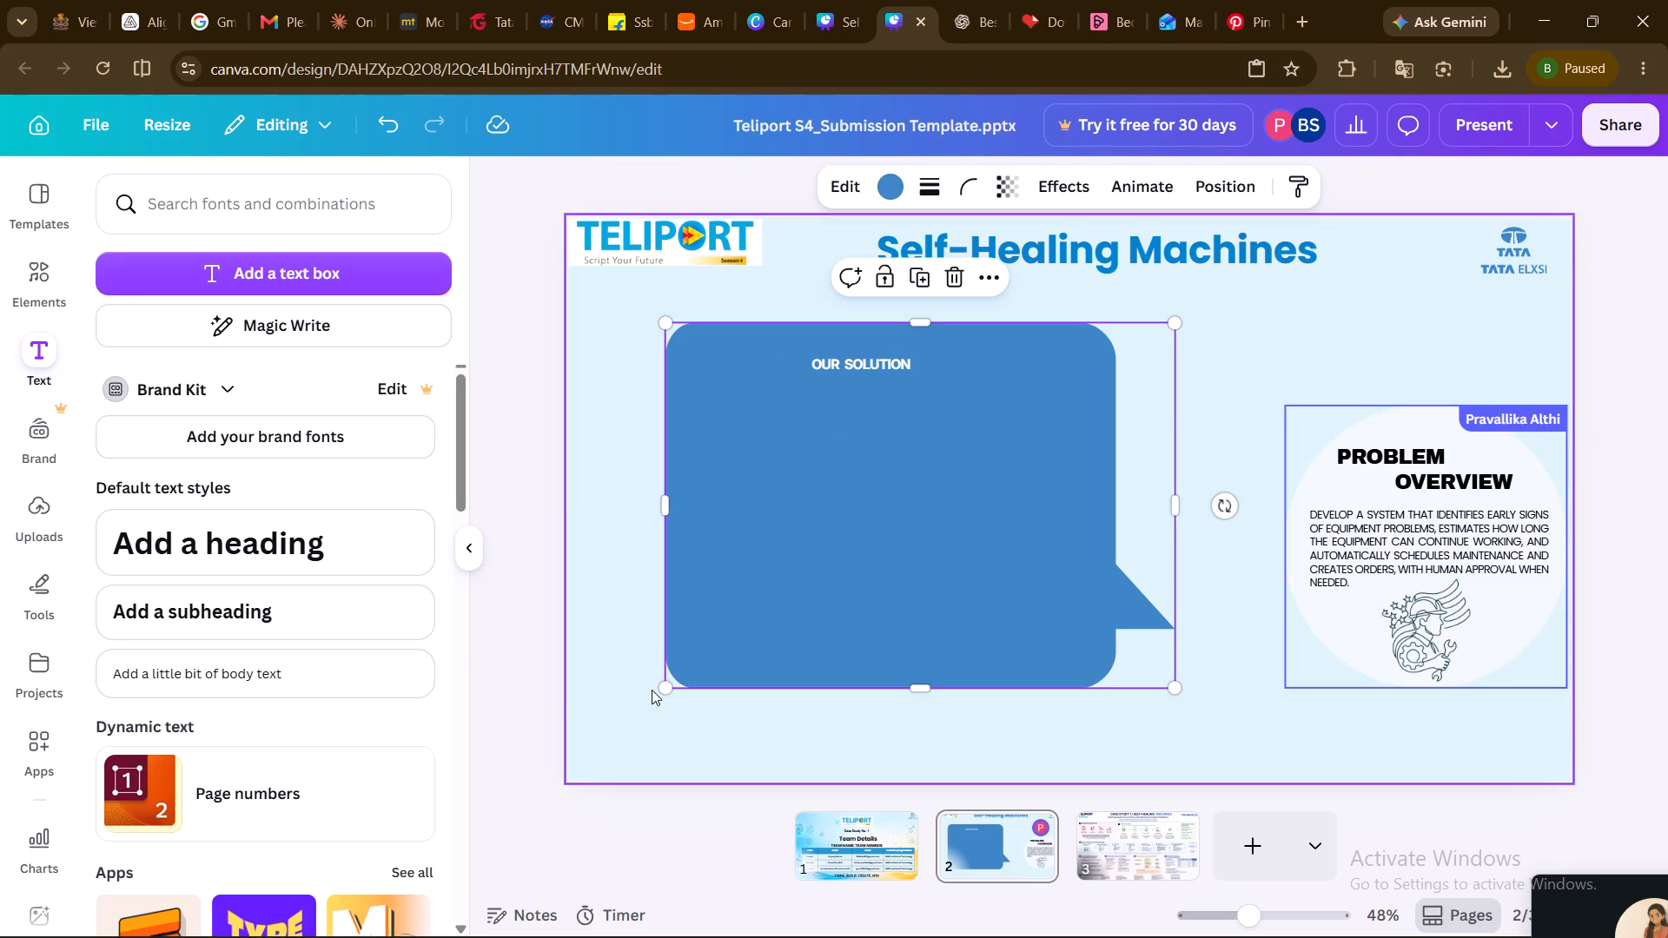
drag(661, 687, 636, 711)
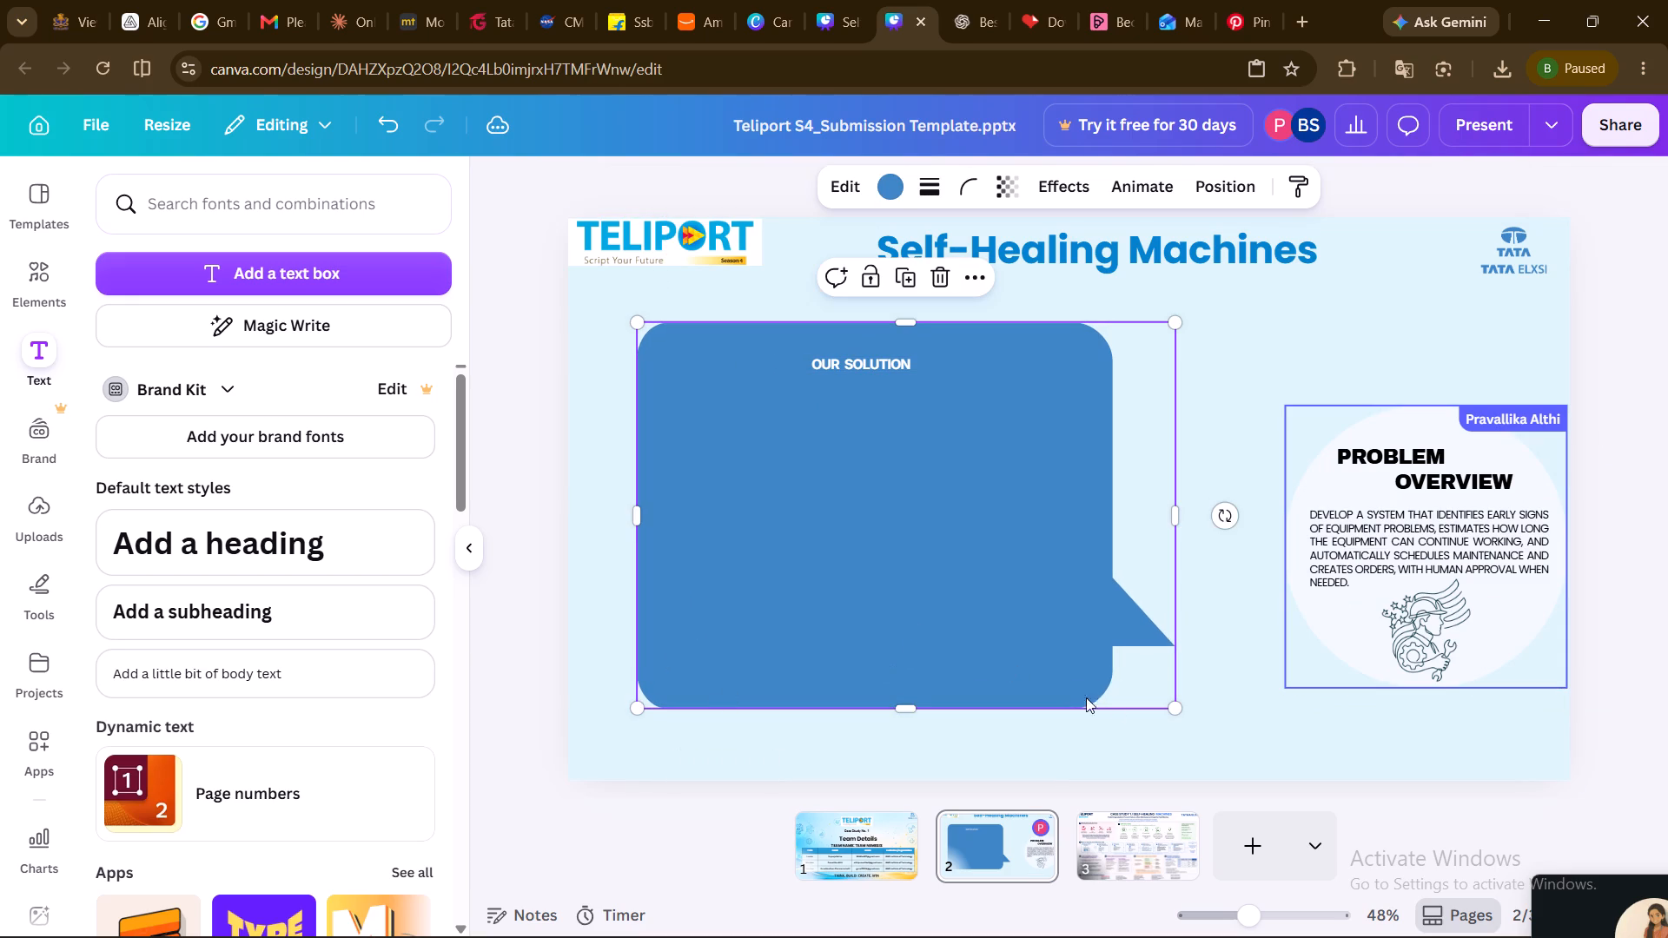
drag(1175, 707, 1188, 712)
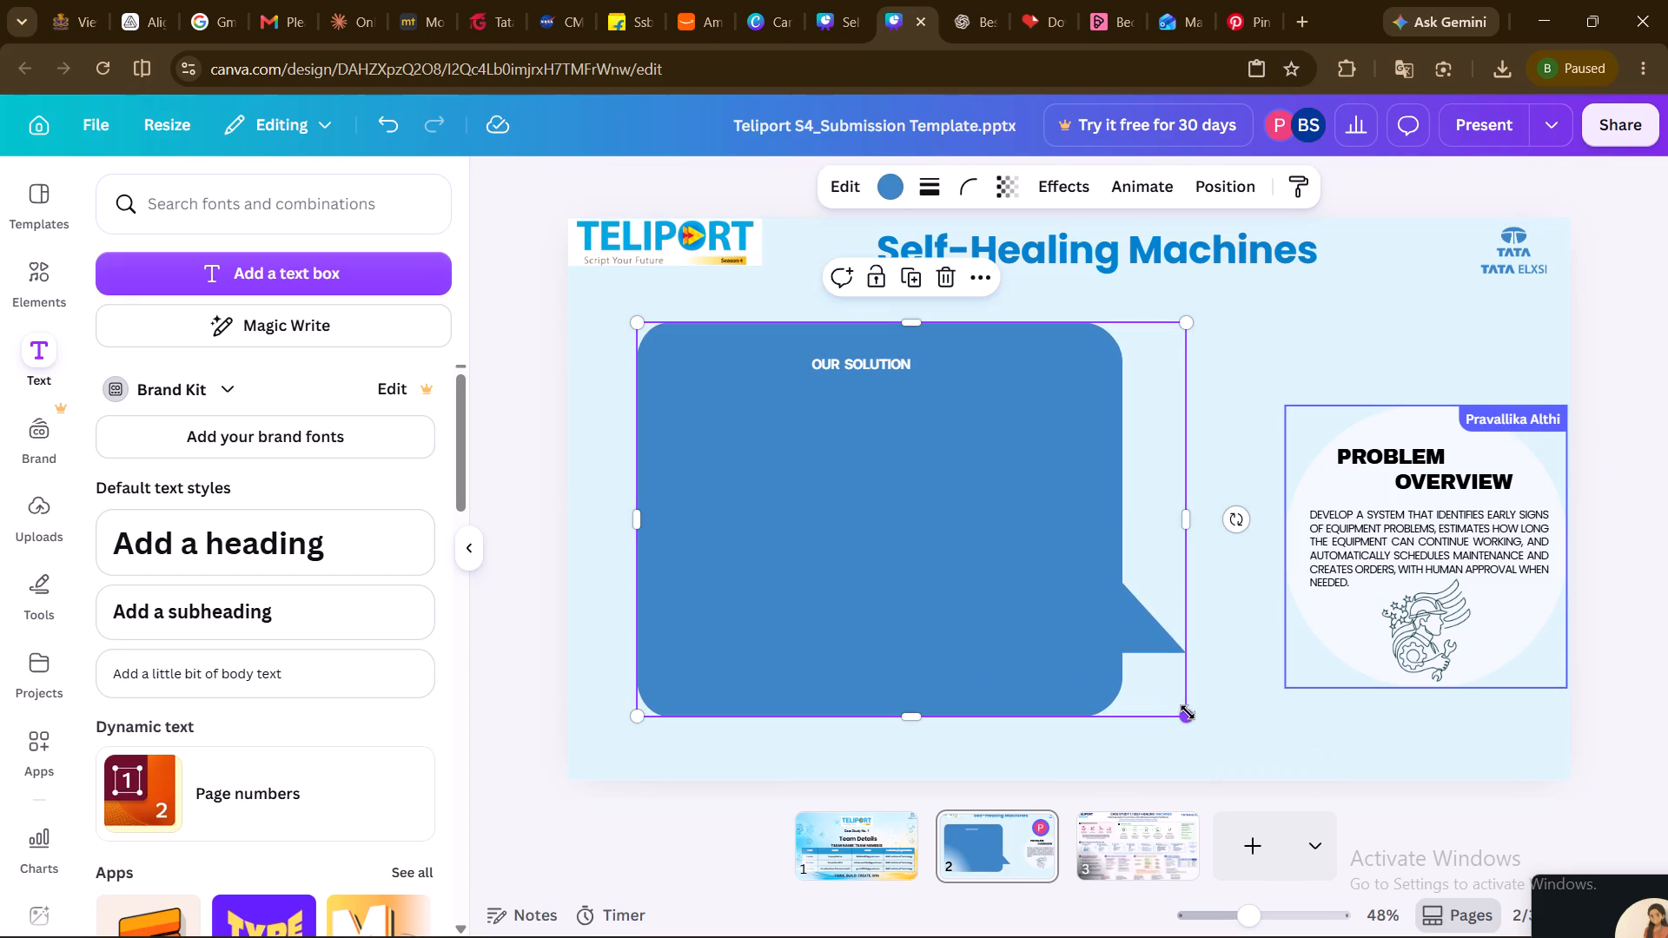
click(849, 363)
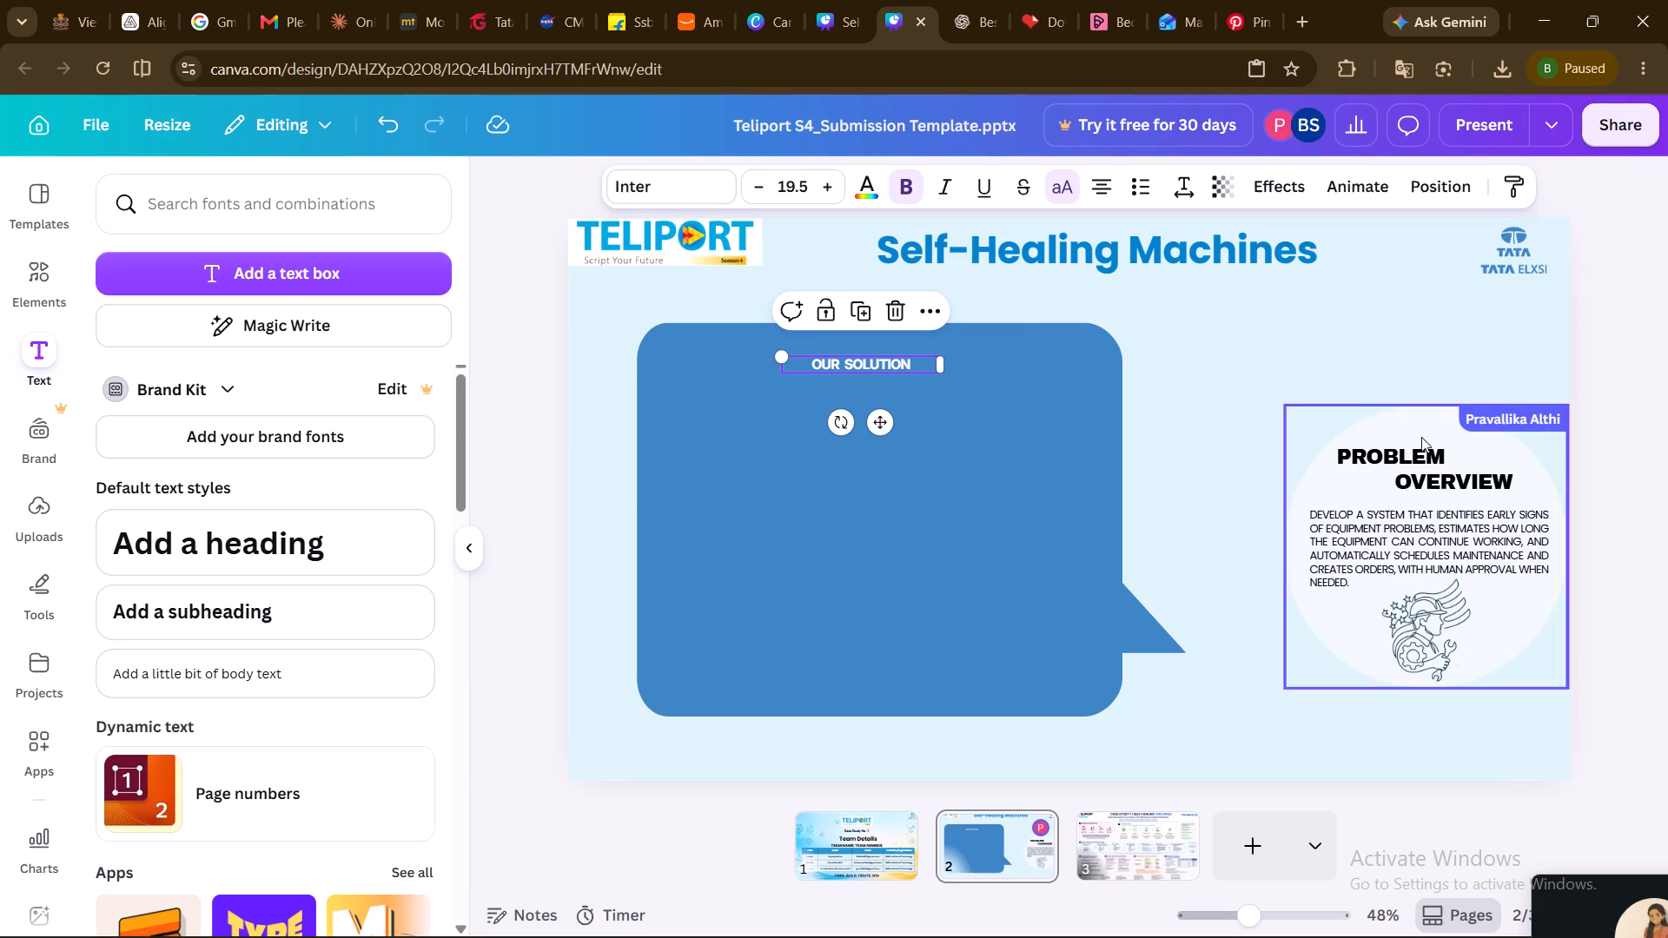
Reposition the grouped Problem Overview circle slightly lower and farther inside the page's right edge, beside the bubble's tail.
drag(1407, 479, 1373, 477)
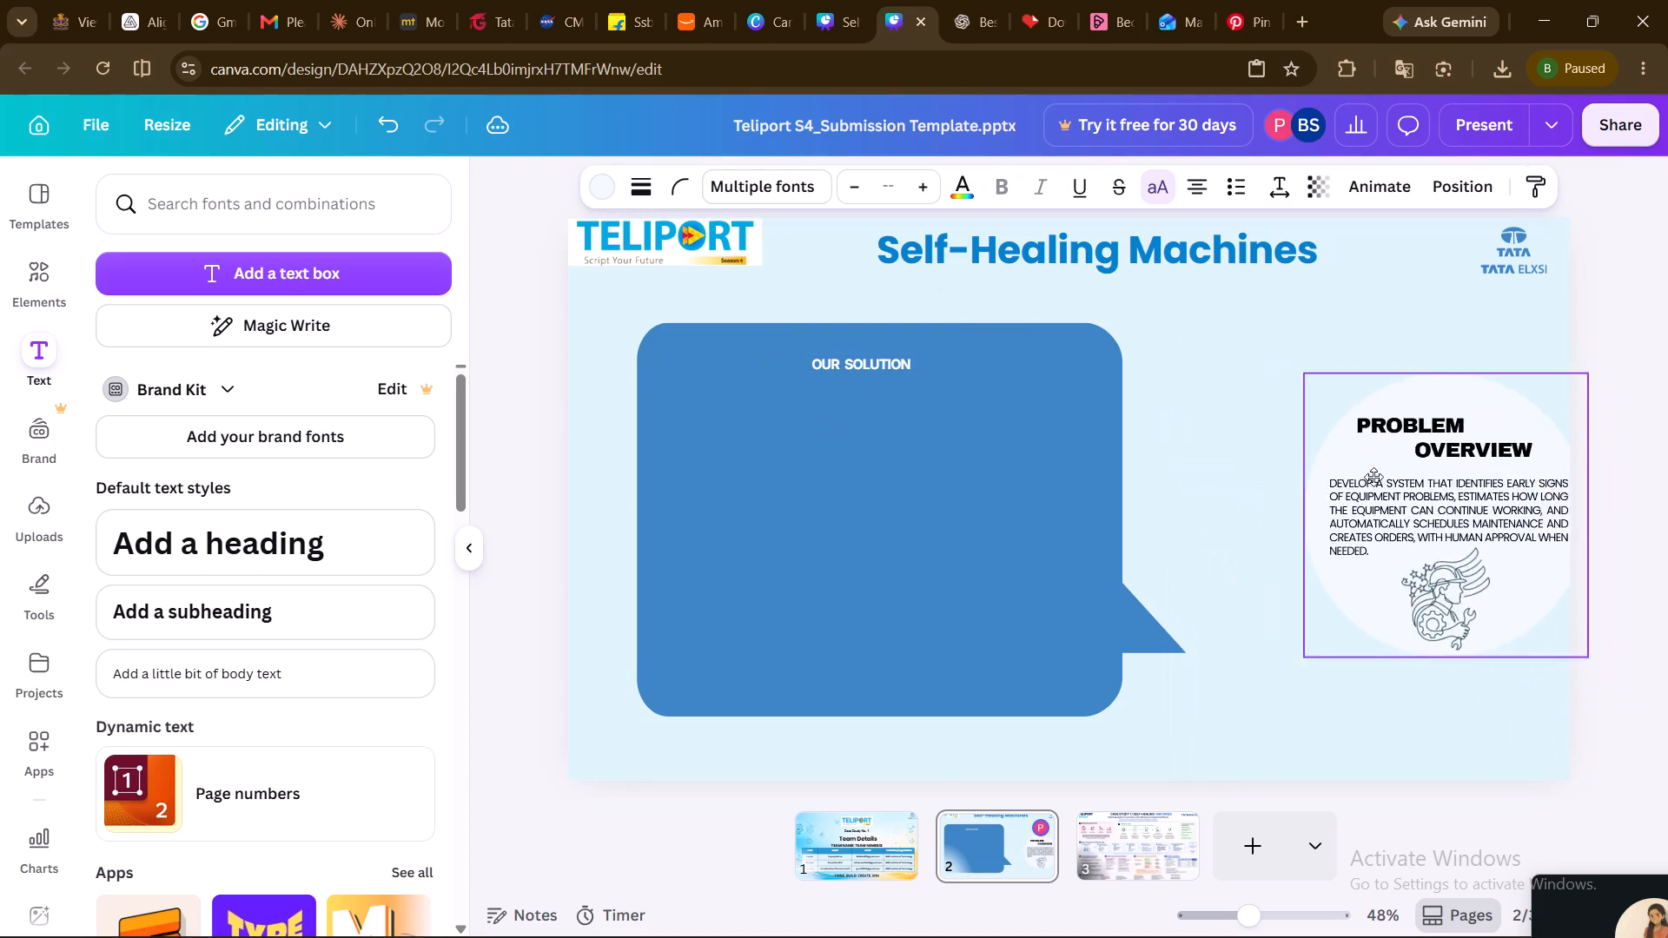
drag(1373, 477, 1355, 493)
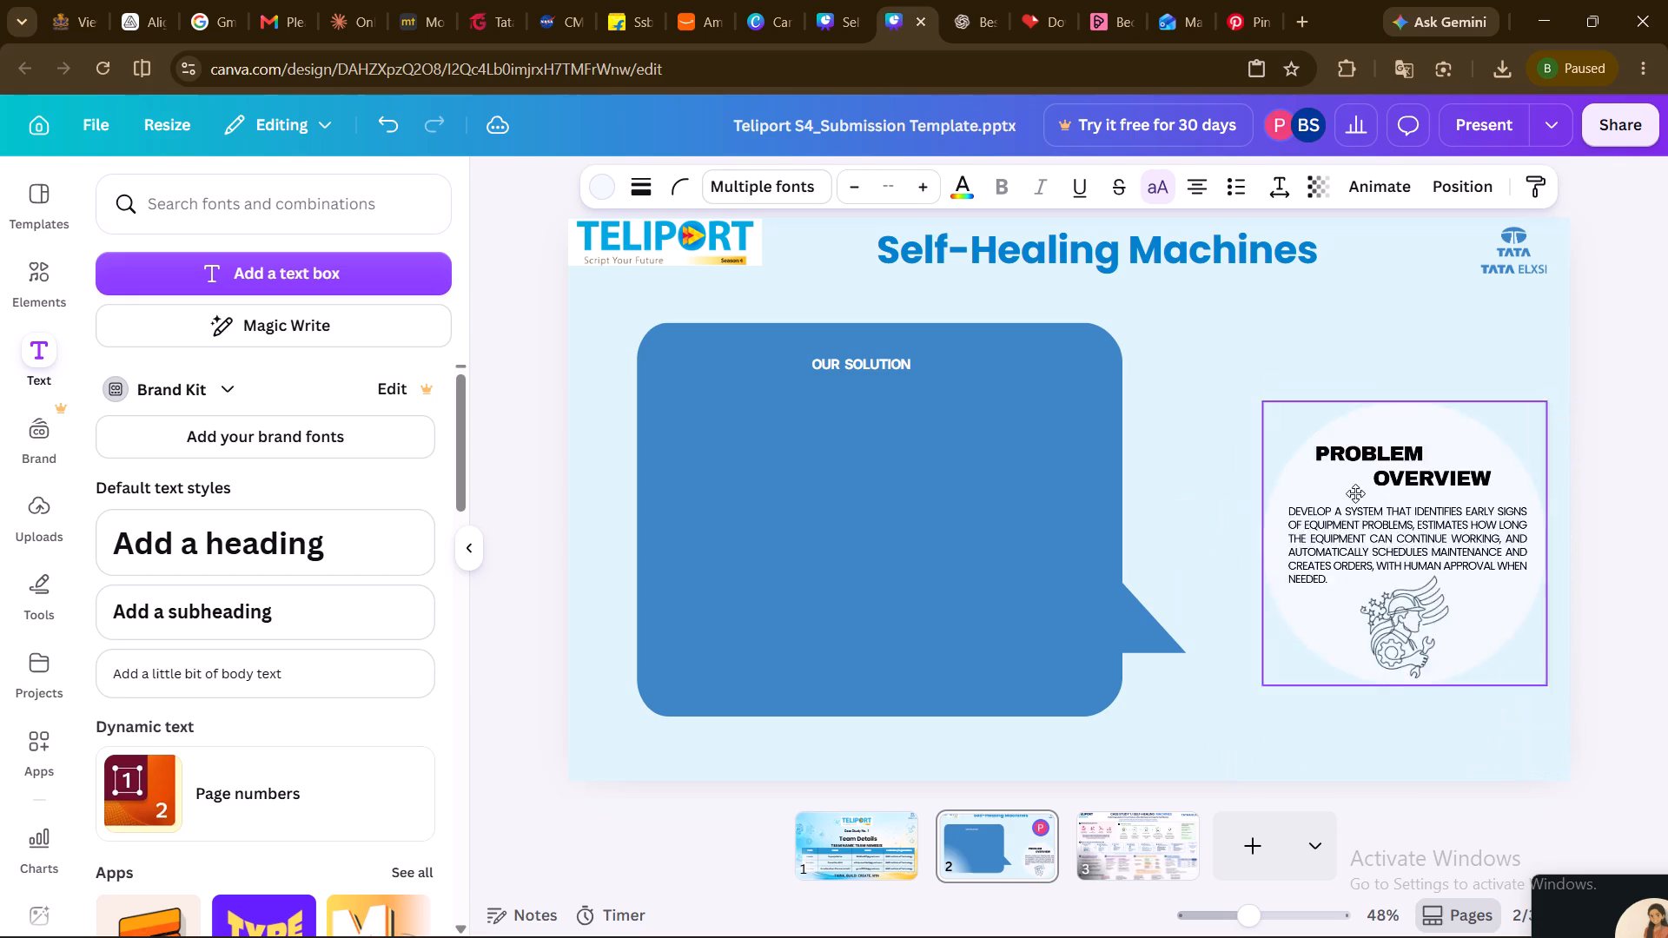
drag(1355, 493, 1382, 507)
drag(1382, 507, 1400, 488)
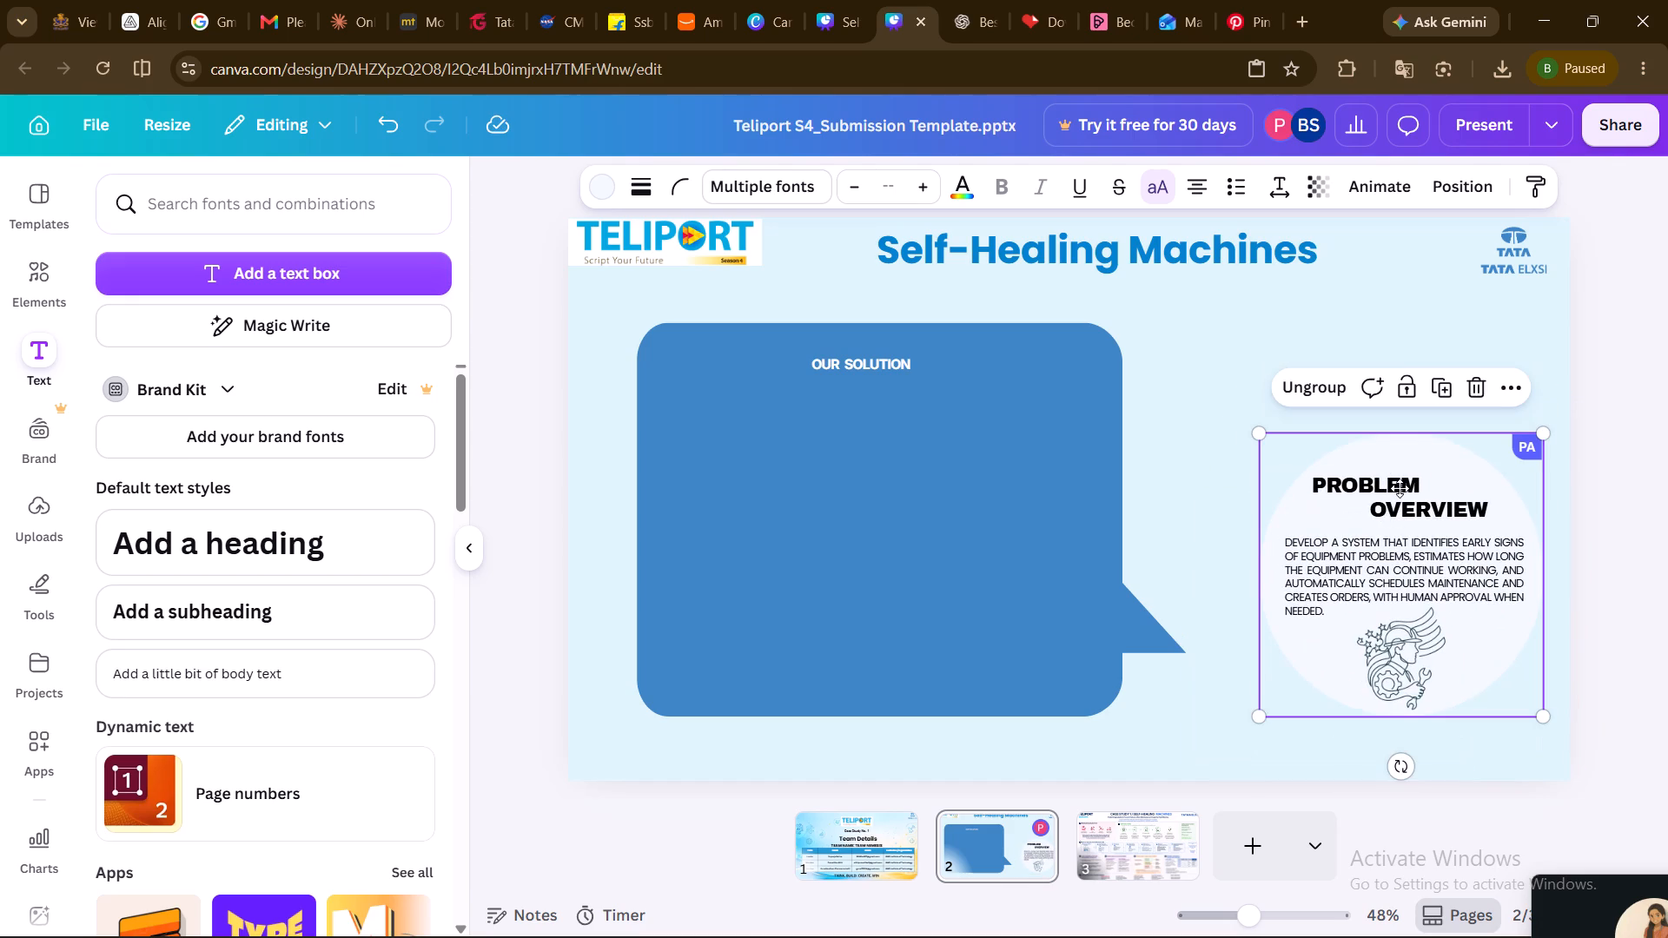
Move the grouped Problem Overview circle slightly higher and closer to the page's right edge.
drag(1400, 488, 1398, 474)
Set the font size of the "Our Solution" label in the blue bubble to 41.5.
click(865, 363)
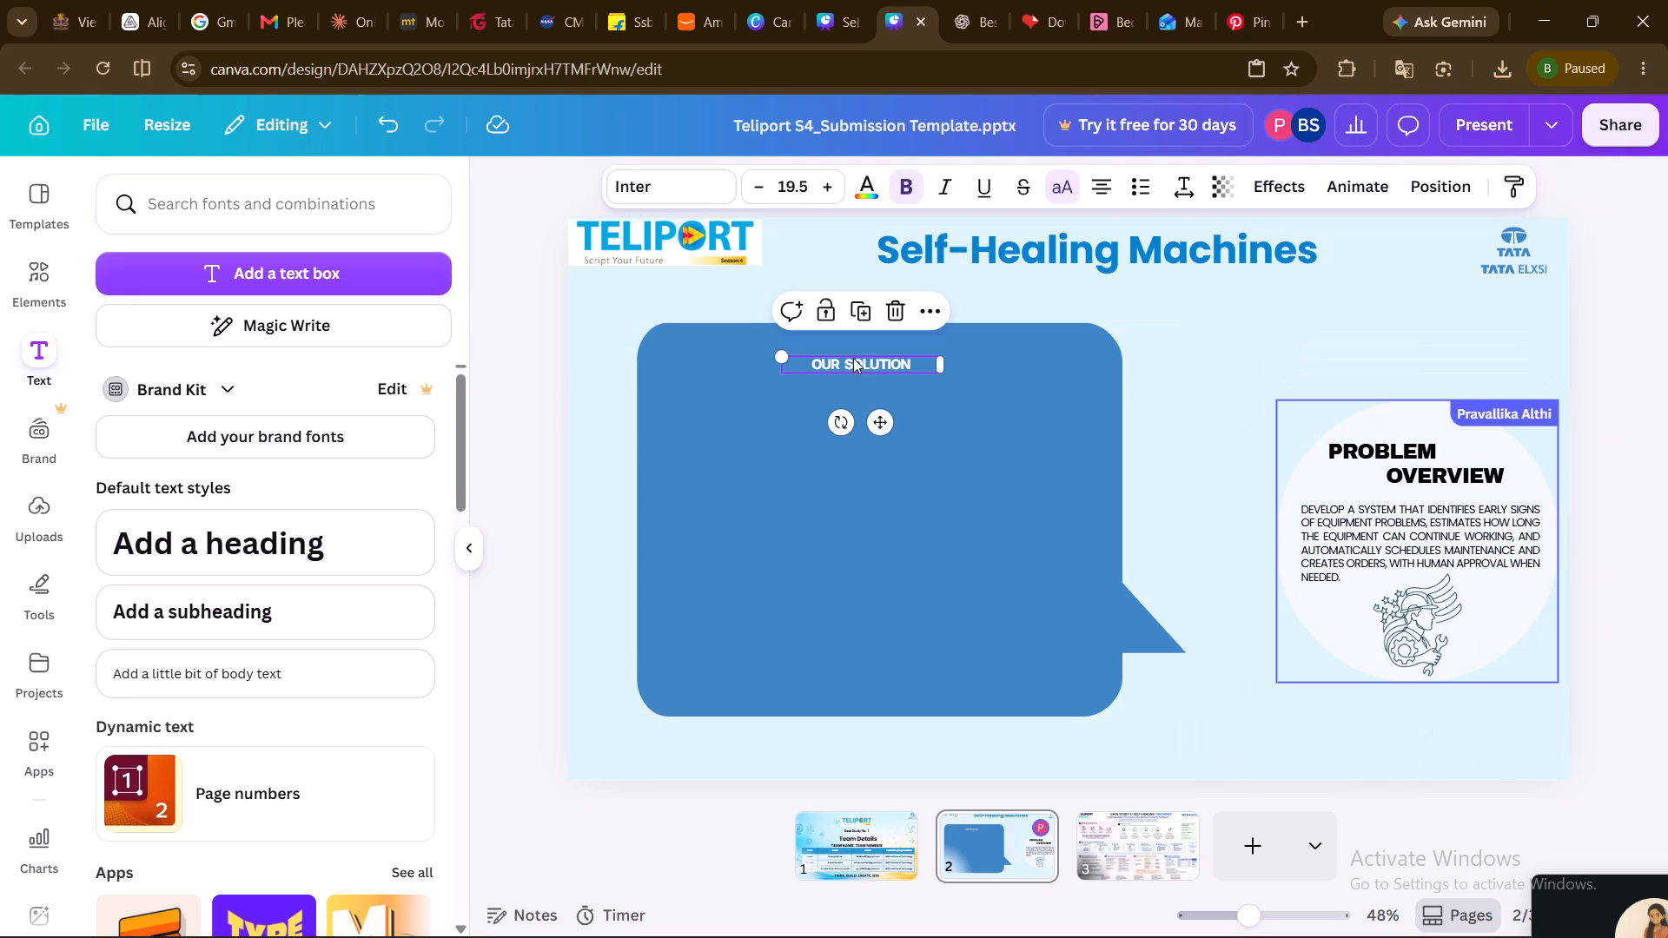
double_click(1400, 450)
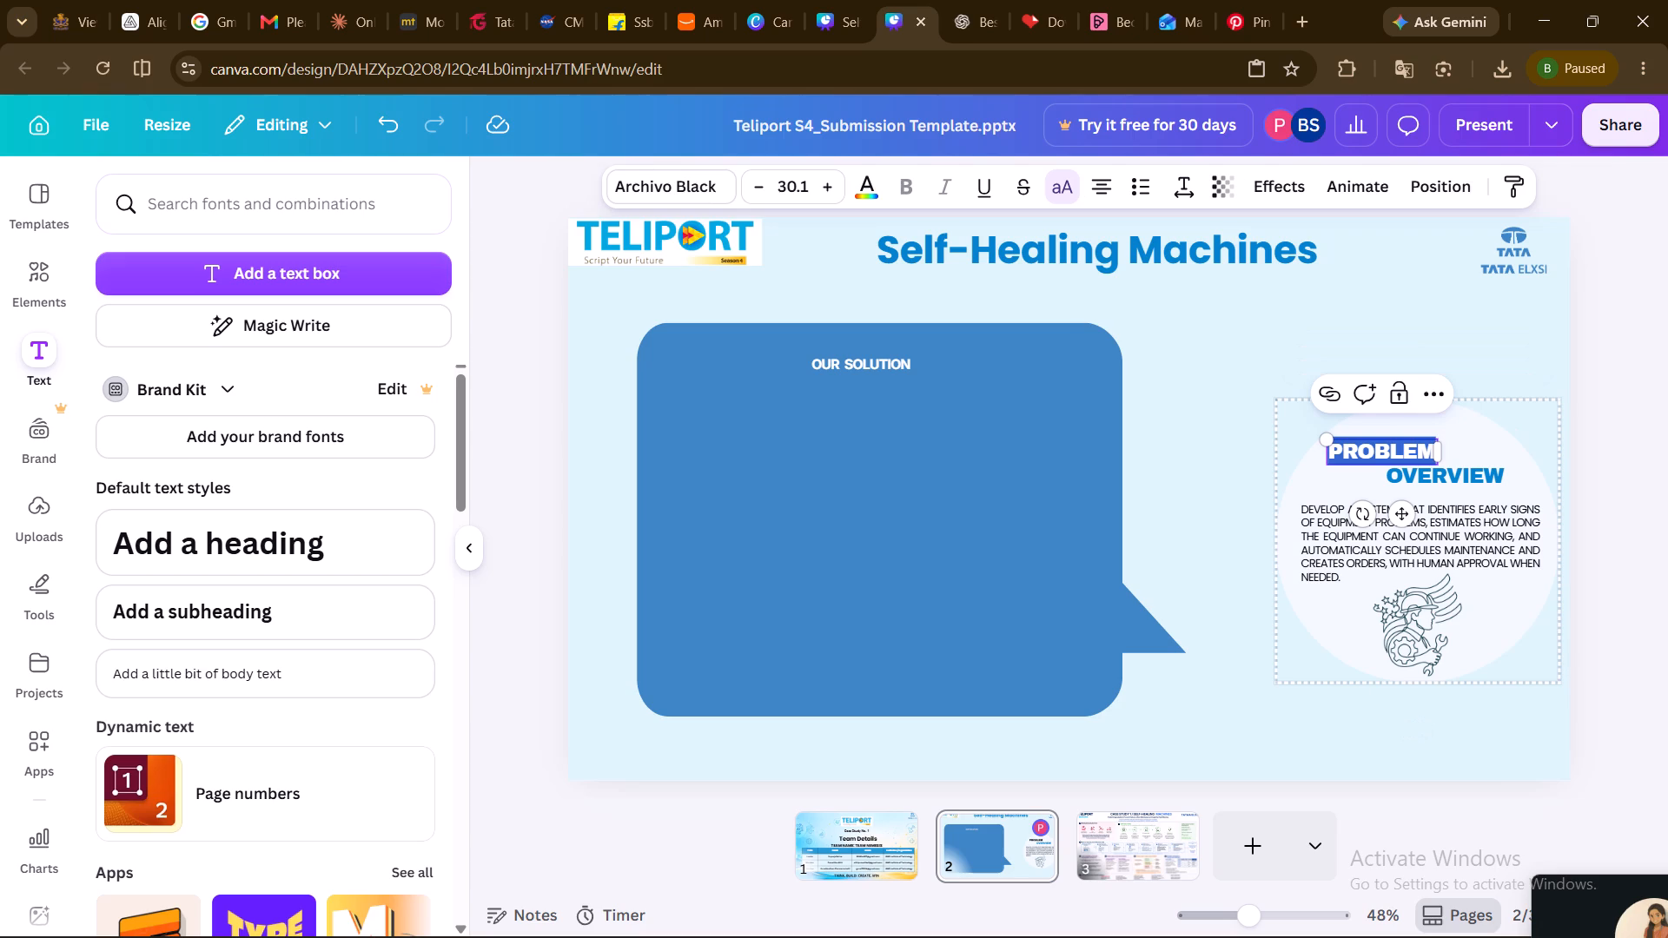
click(1129, 357)
double_click(887, 363)
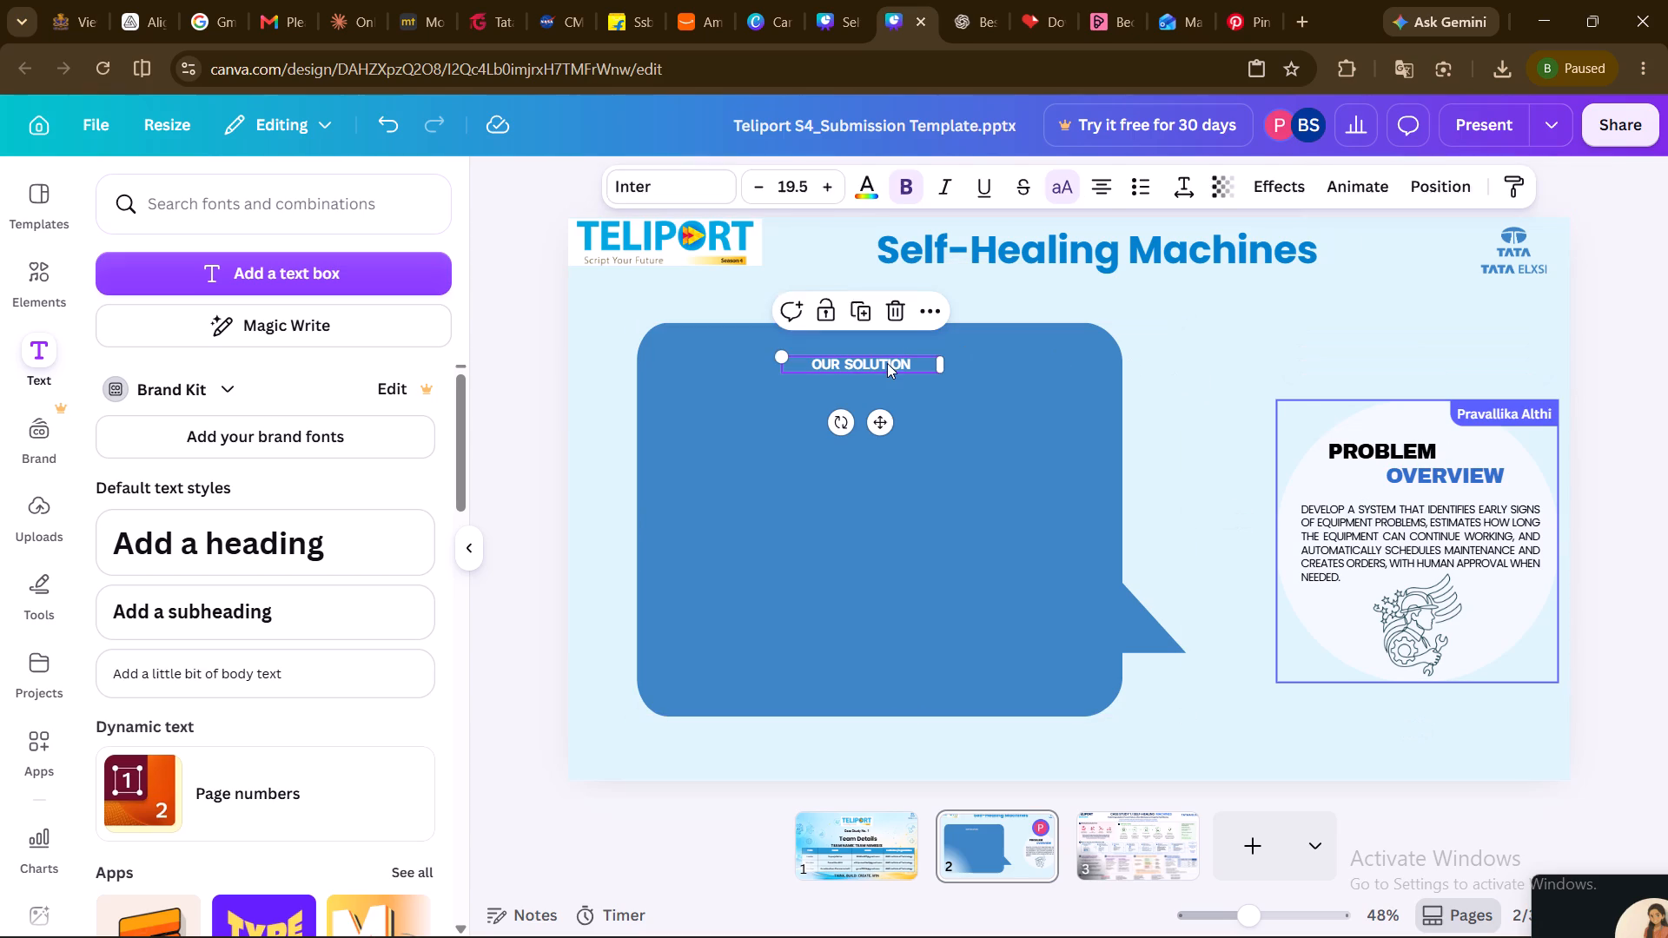
click(811, 185)
click(794, 183)
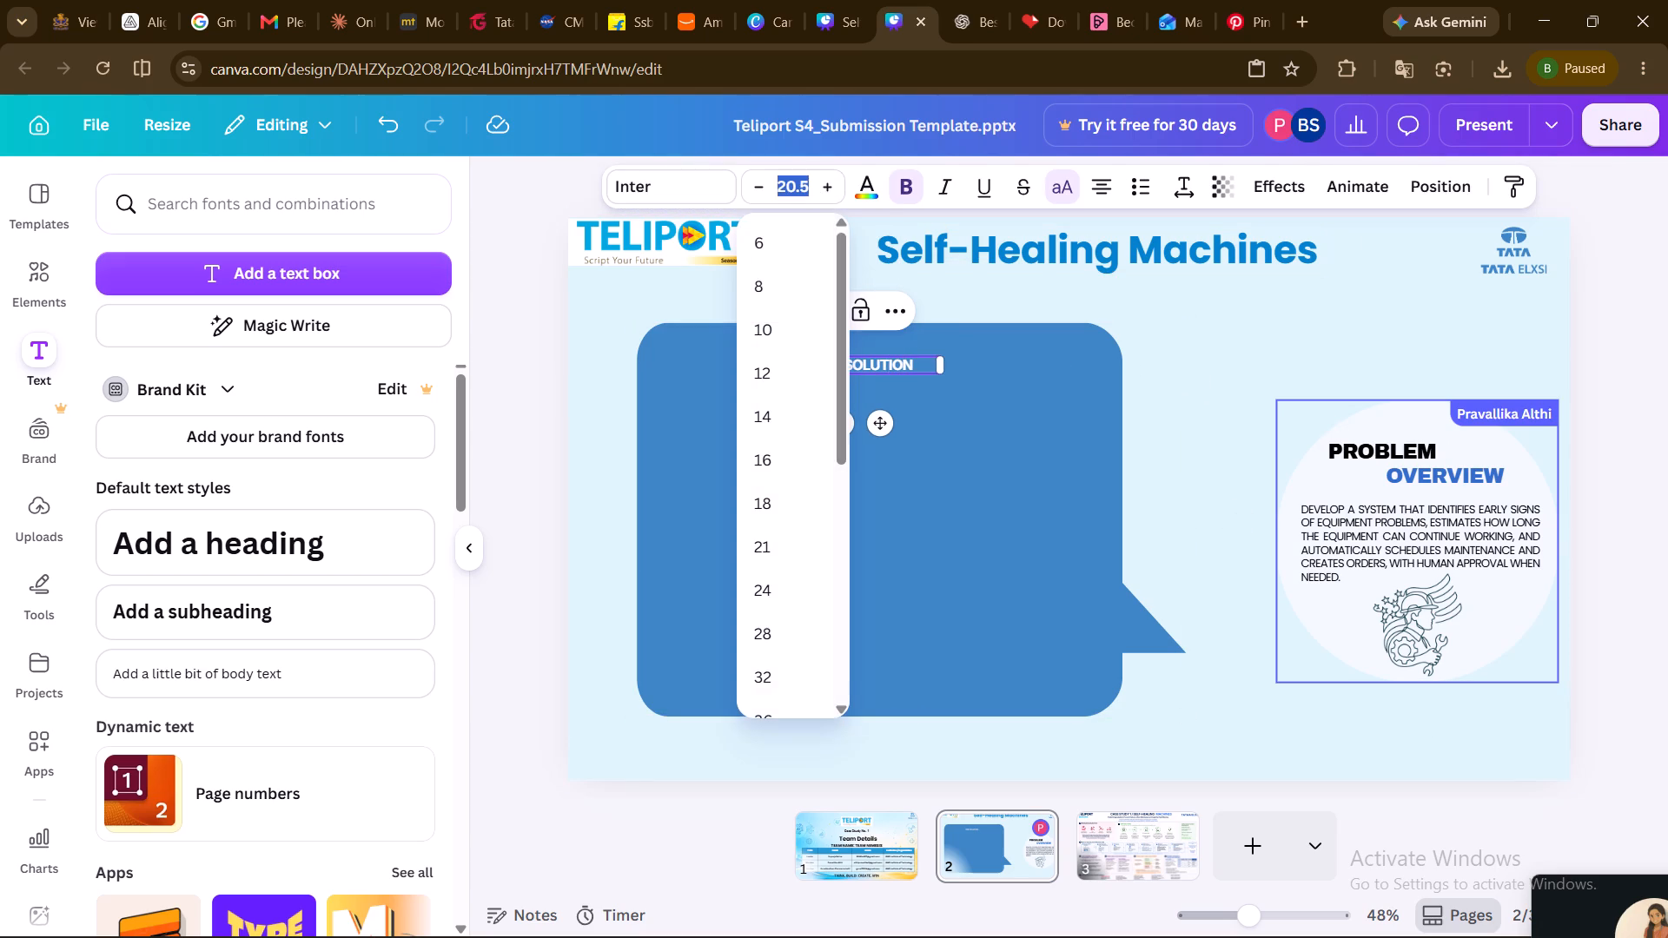
key(BackSpace)
key(4)
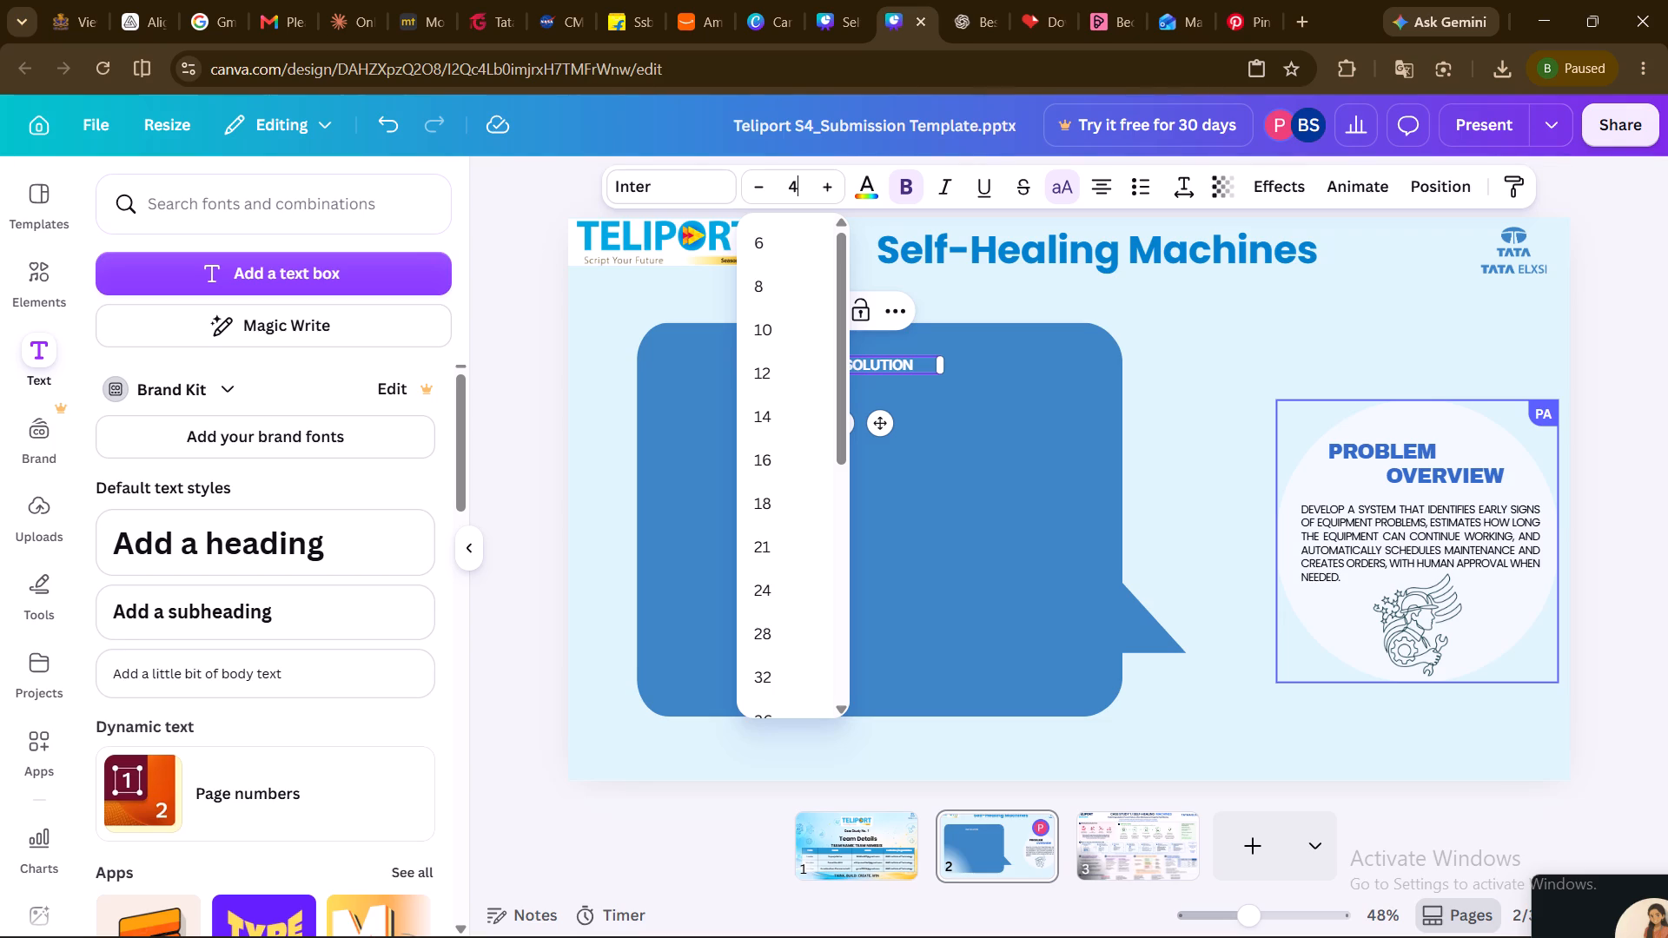
text(1.)
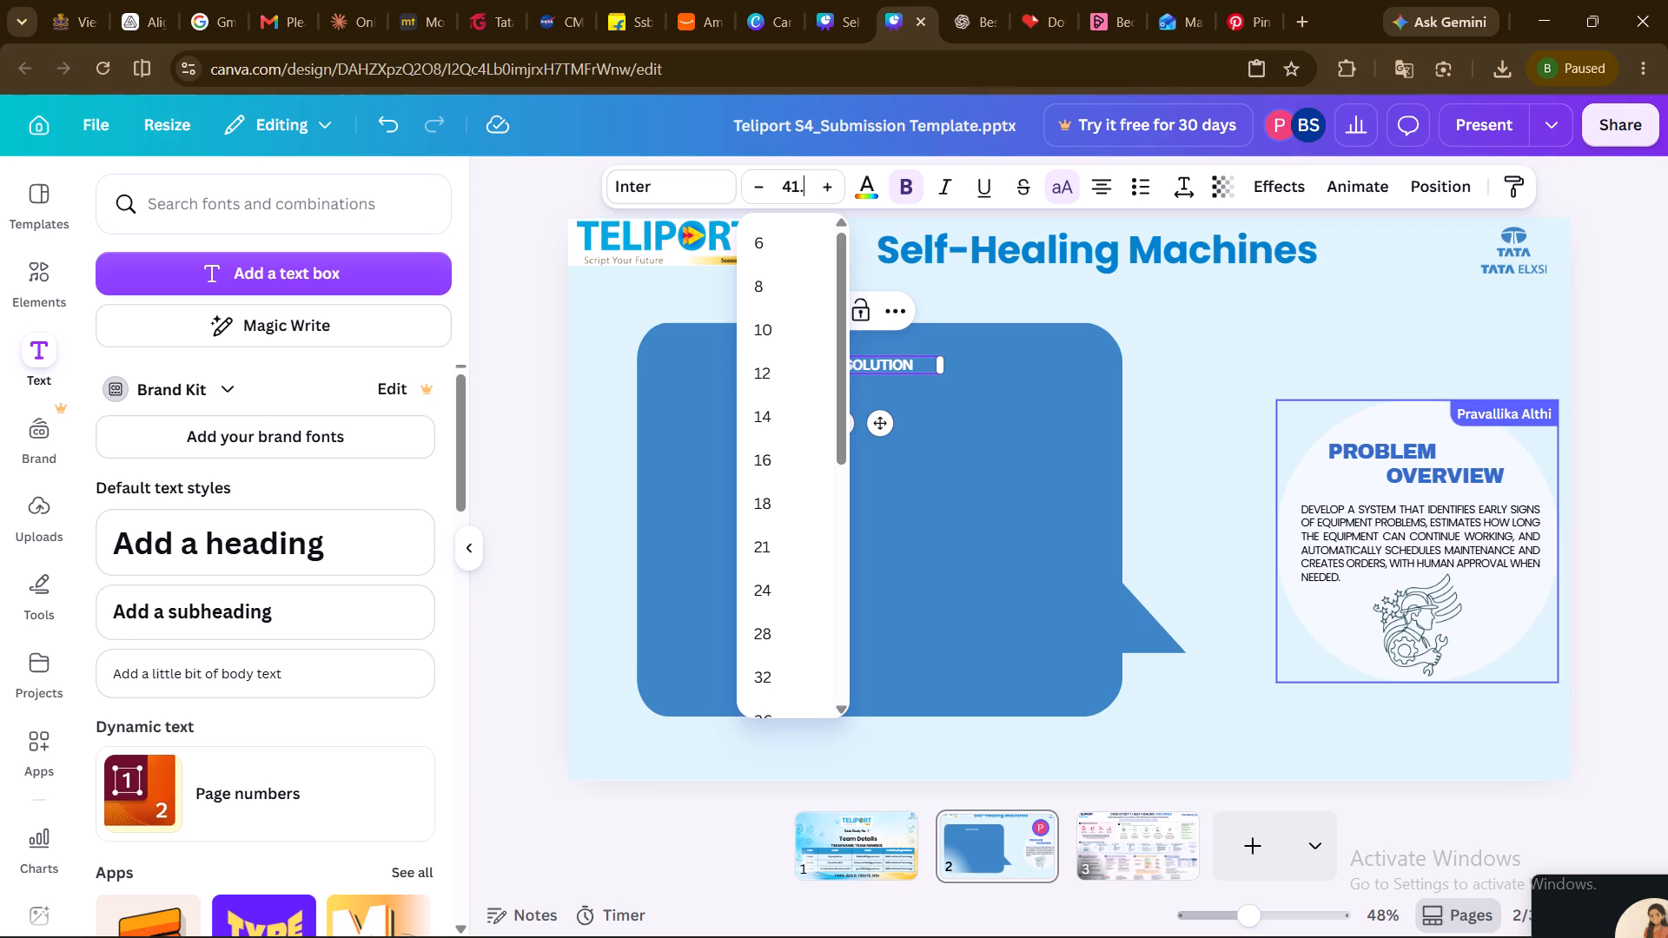
key(5)
key(Return)
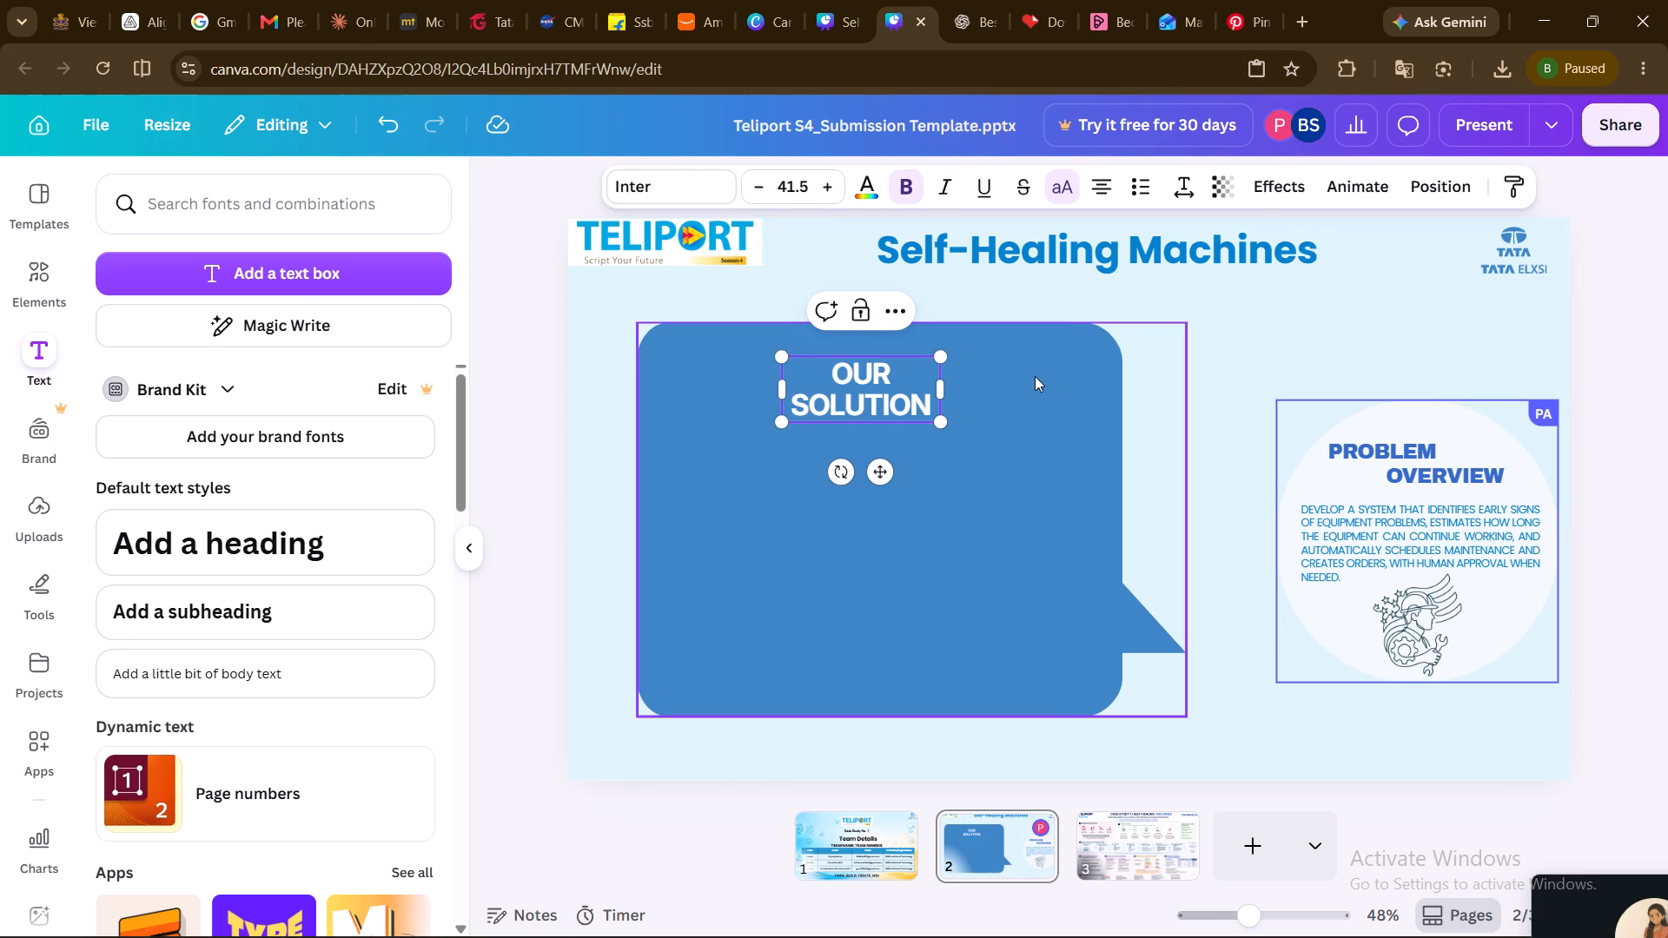
Widen the "Our Solution" text box to fit on one line and centre it near the bubble's top edge.
drag(941, 384, 1012, 385)
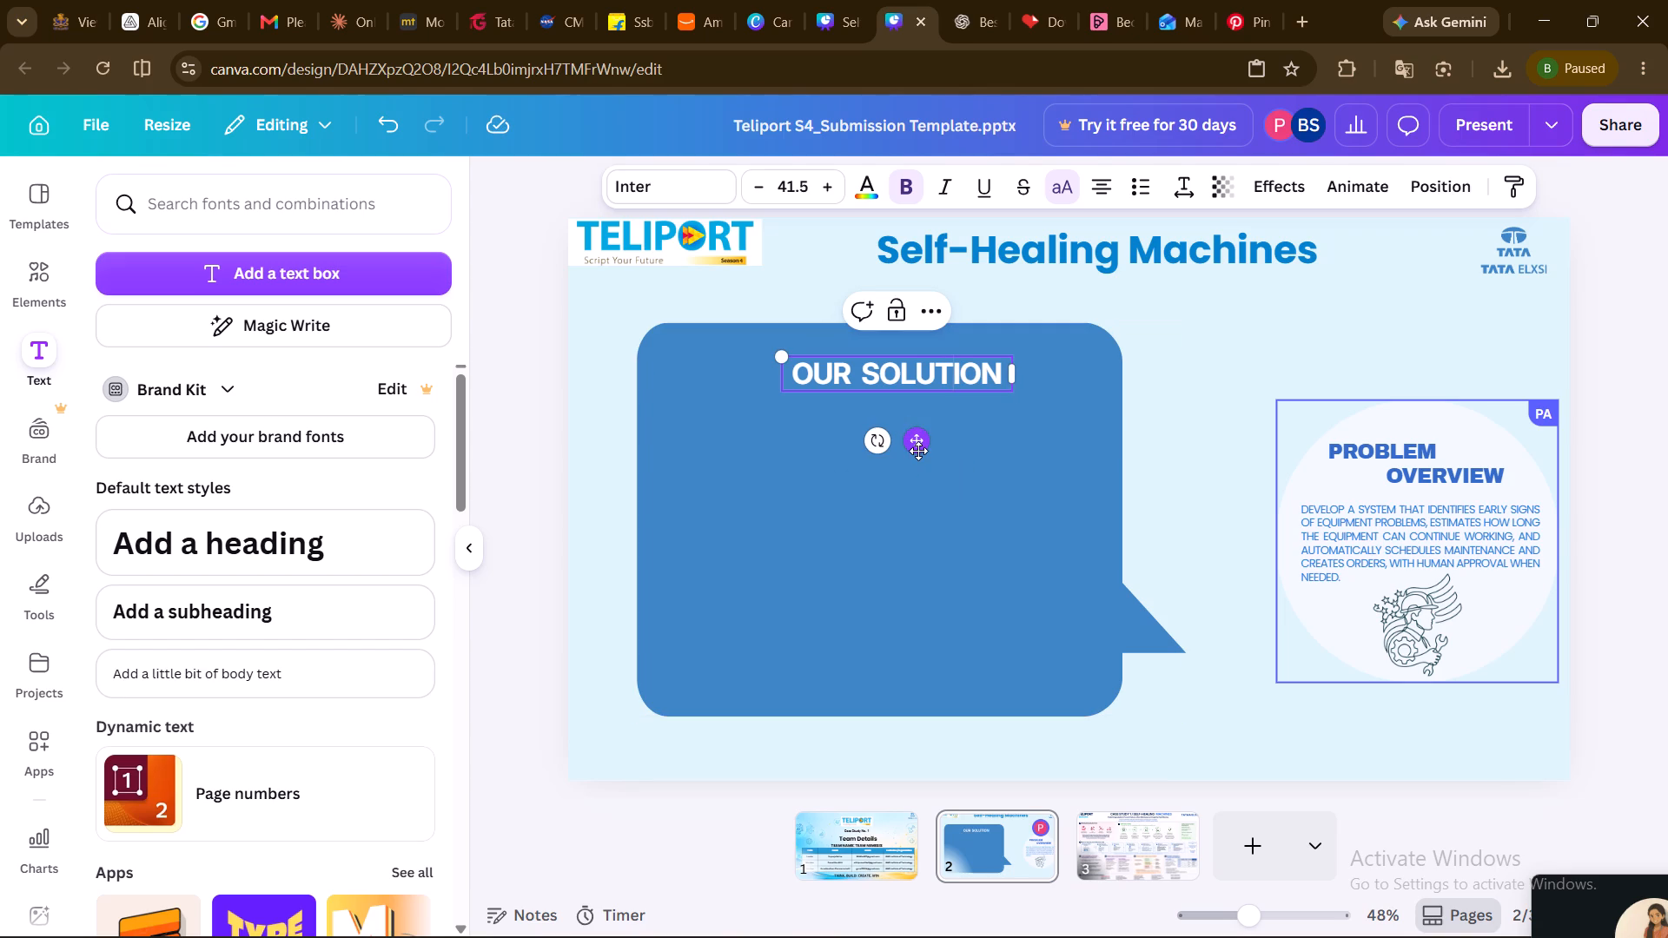
drag(913, 441, 903, 439)
drag(903, 439, 897, 430)
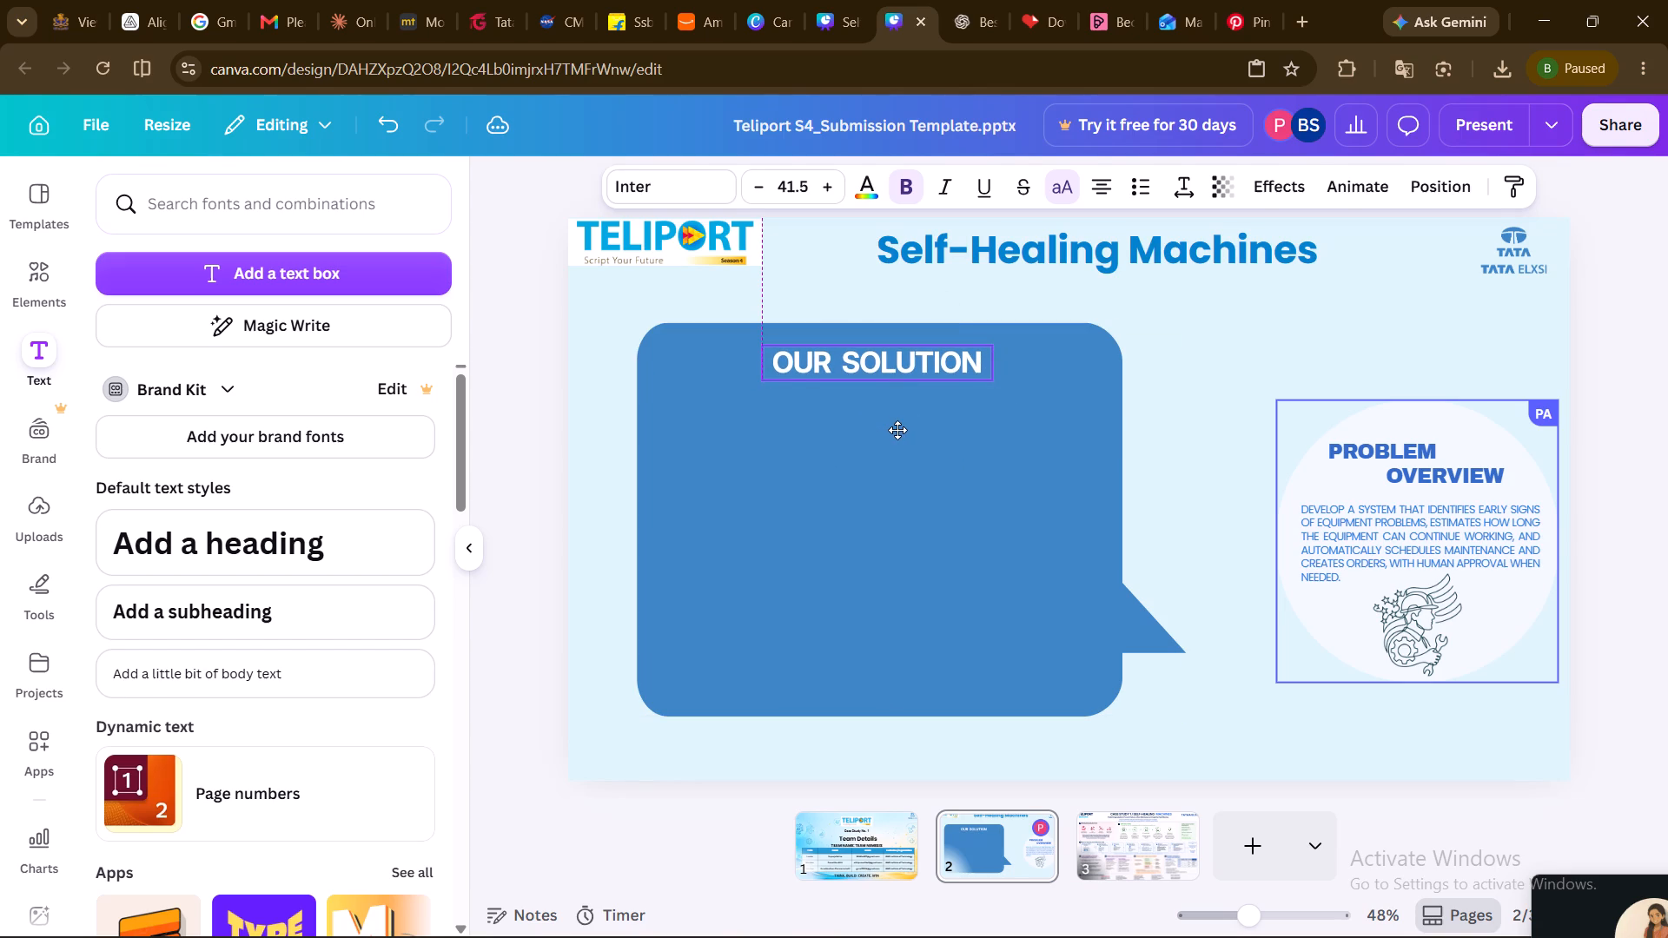
drag(897, 430, 896, 431)
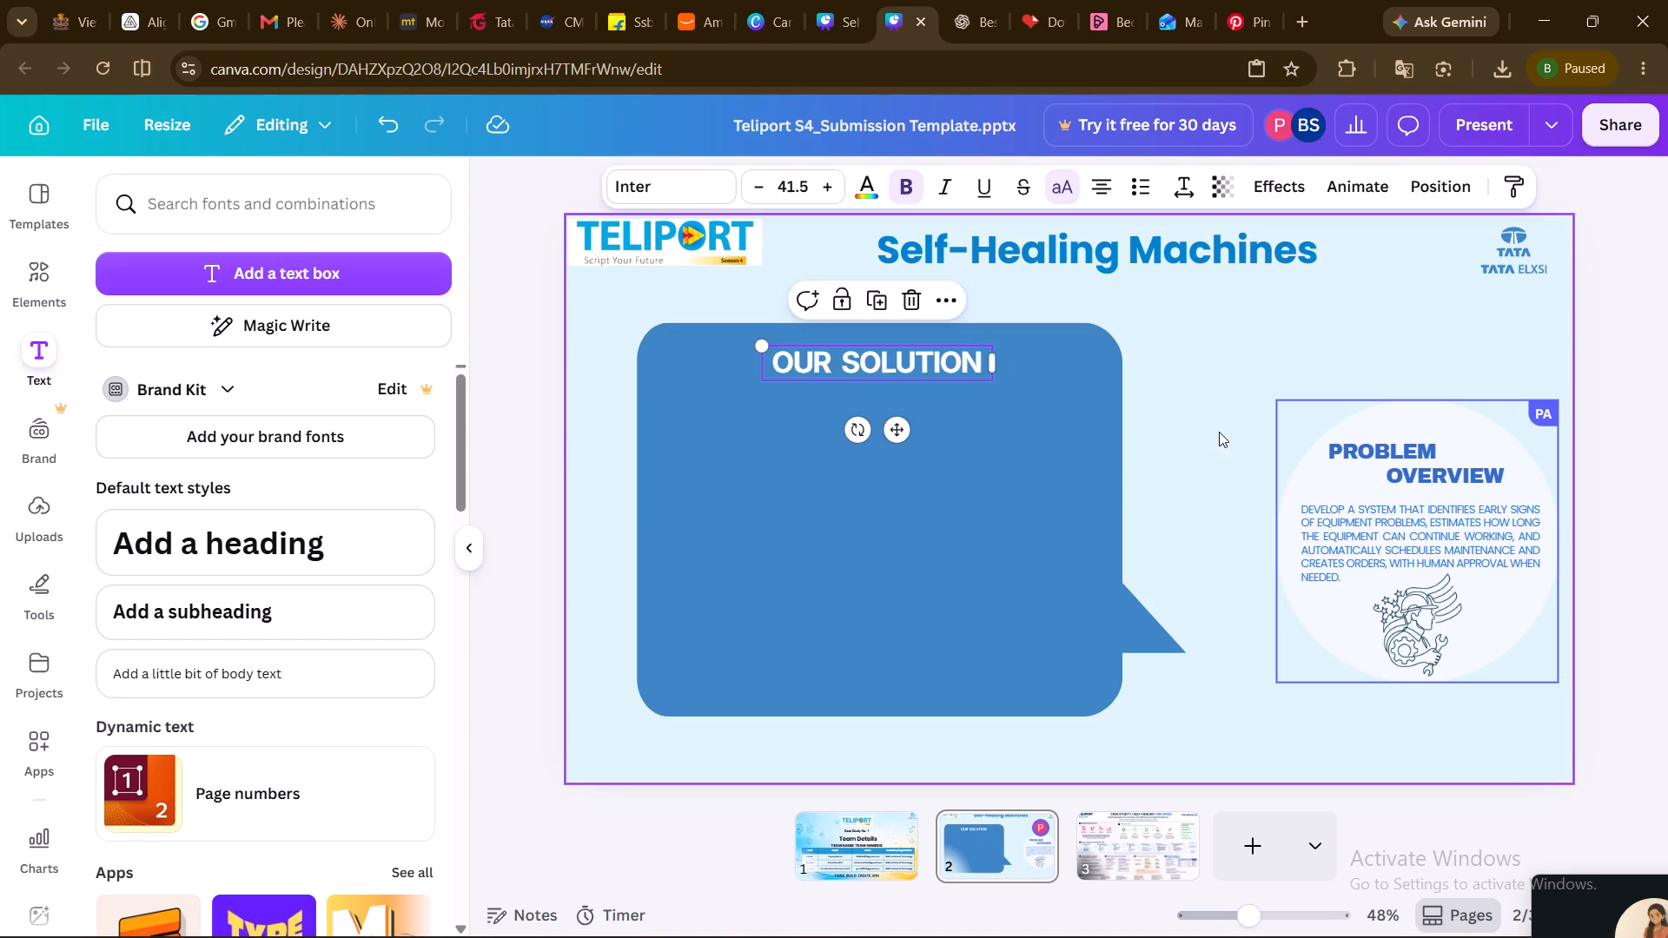
click(1195, 439)
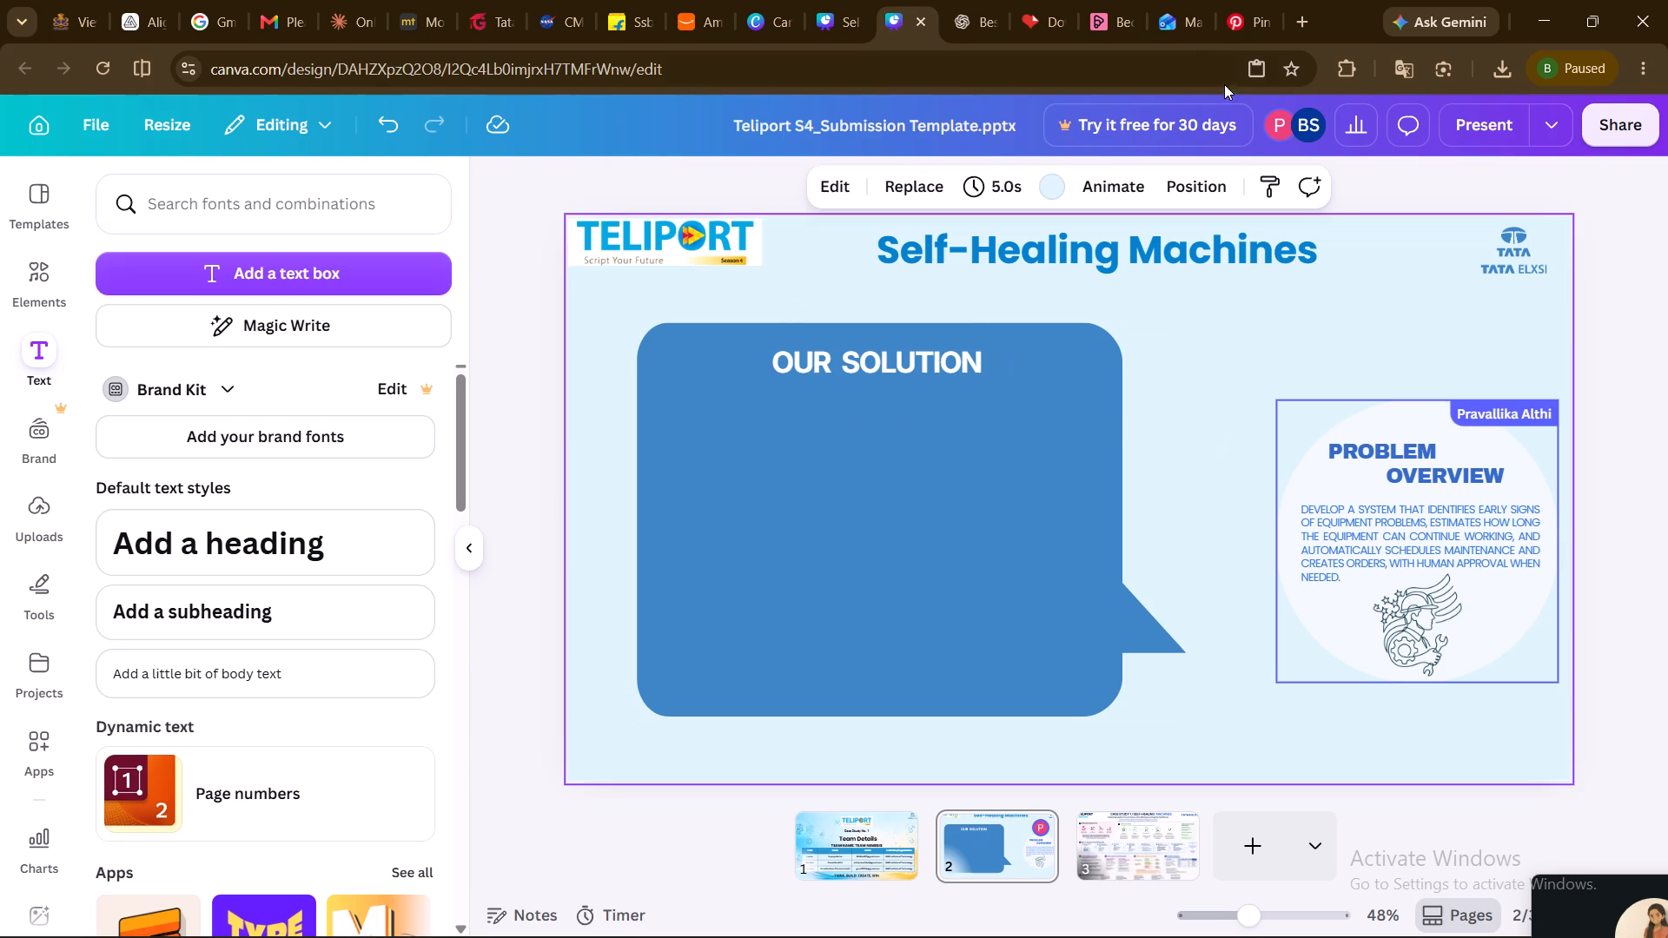
Check the open research poster on Pinterest as a layout reference and return to the Canva design.
click(1248, 19)
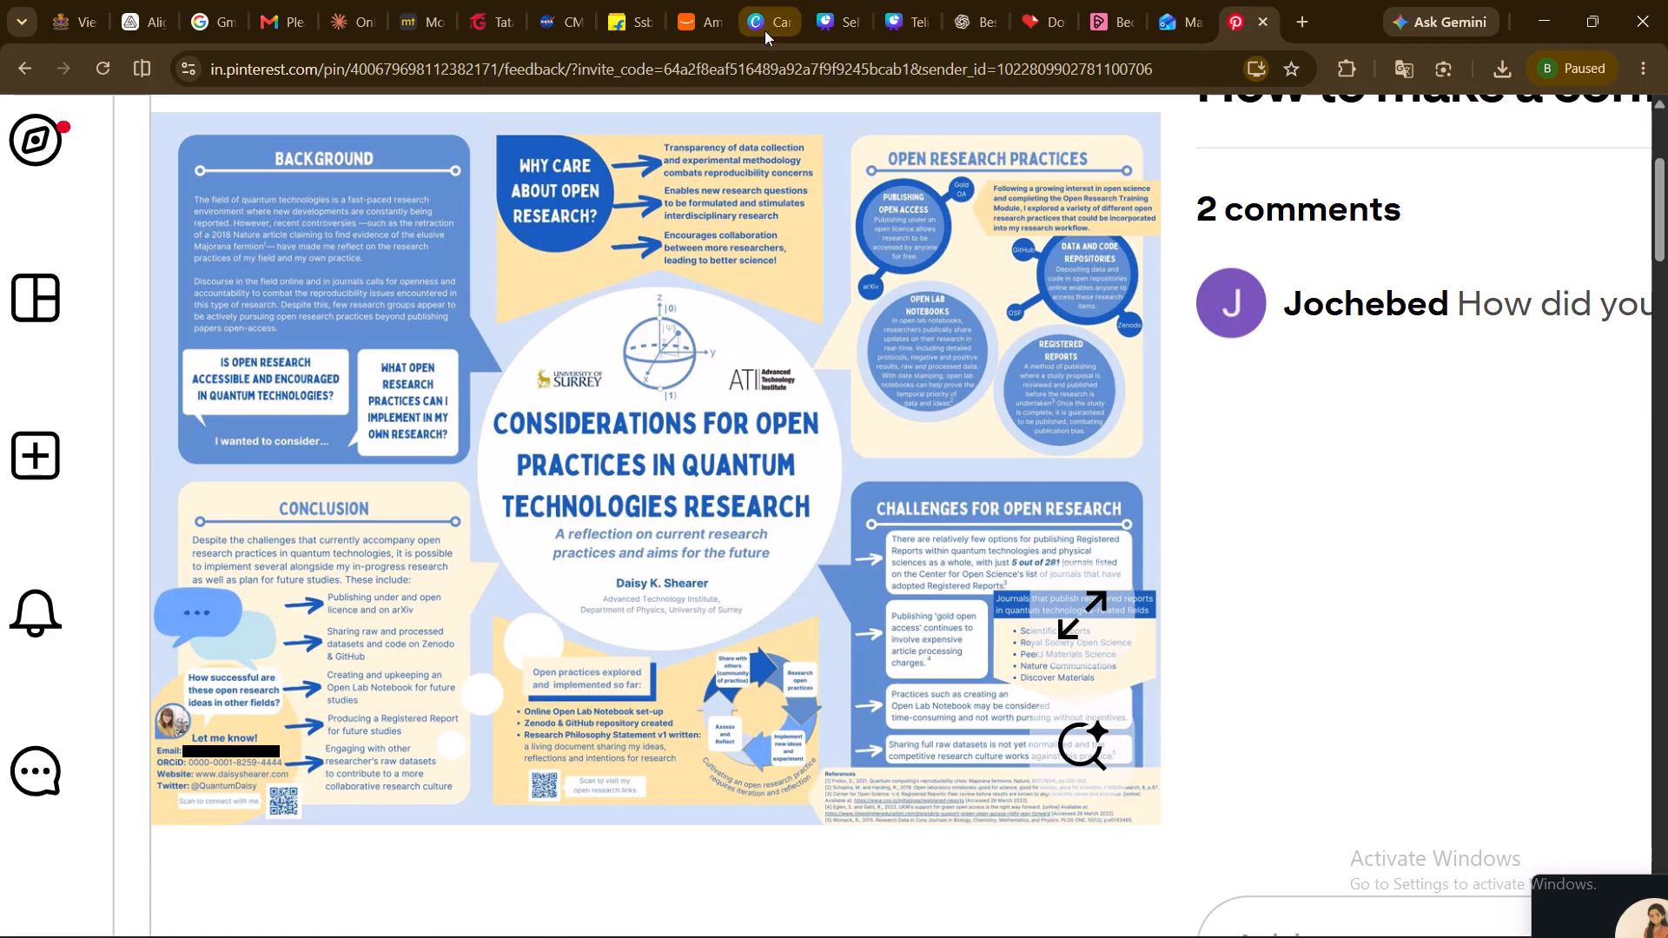
click(901, 18)
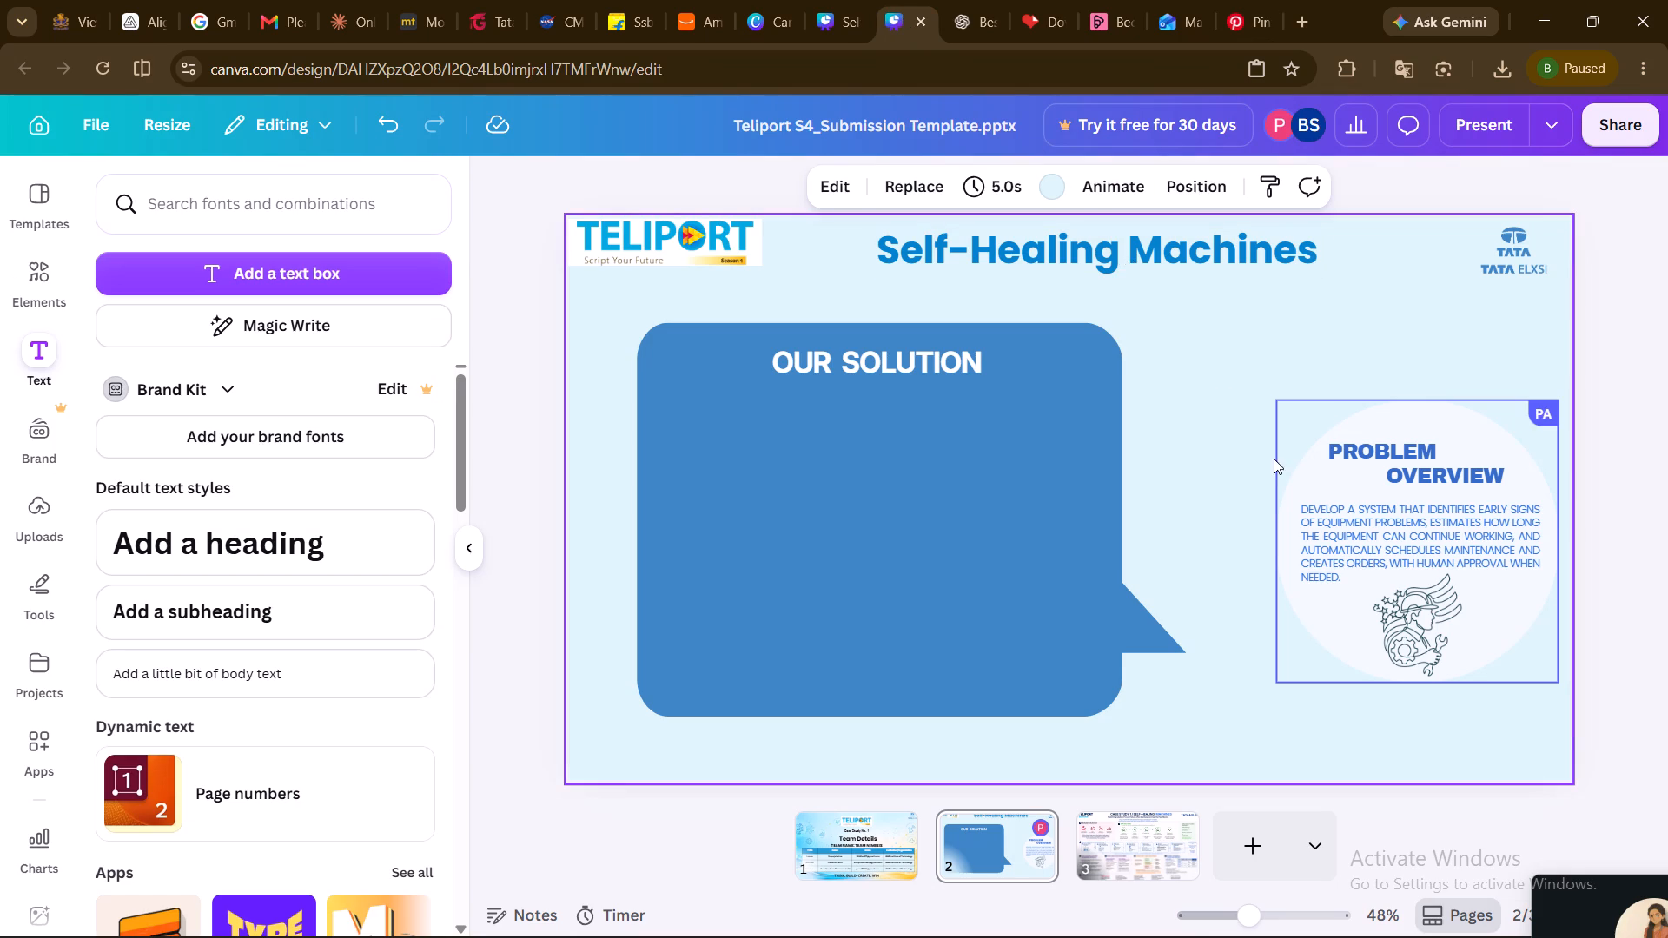
click(1411, 617)
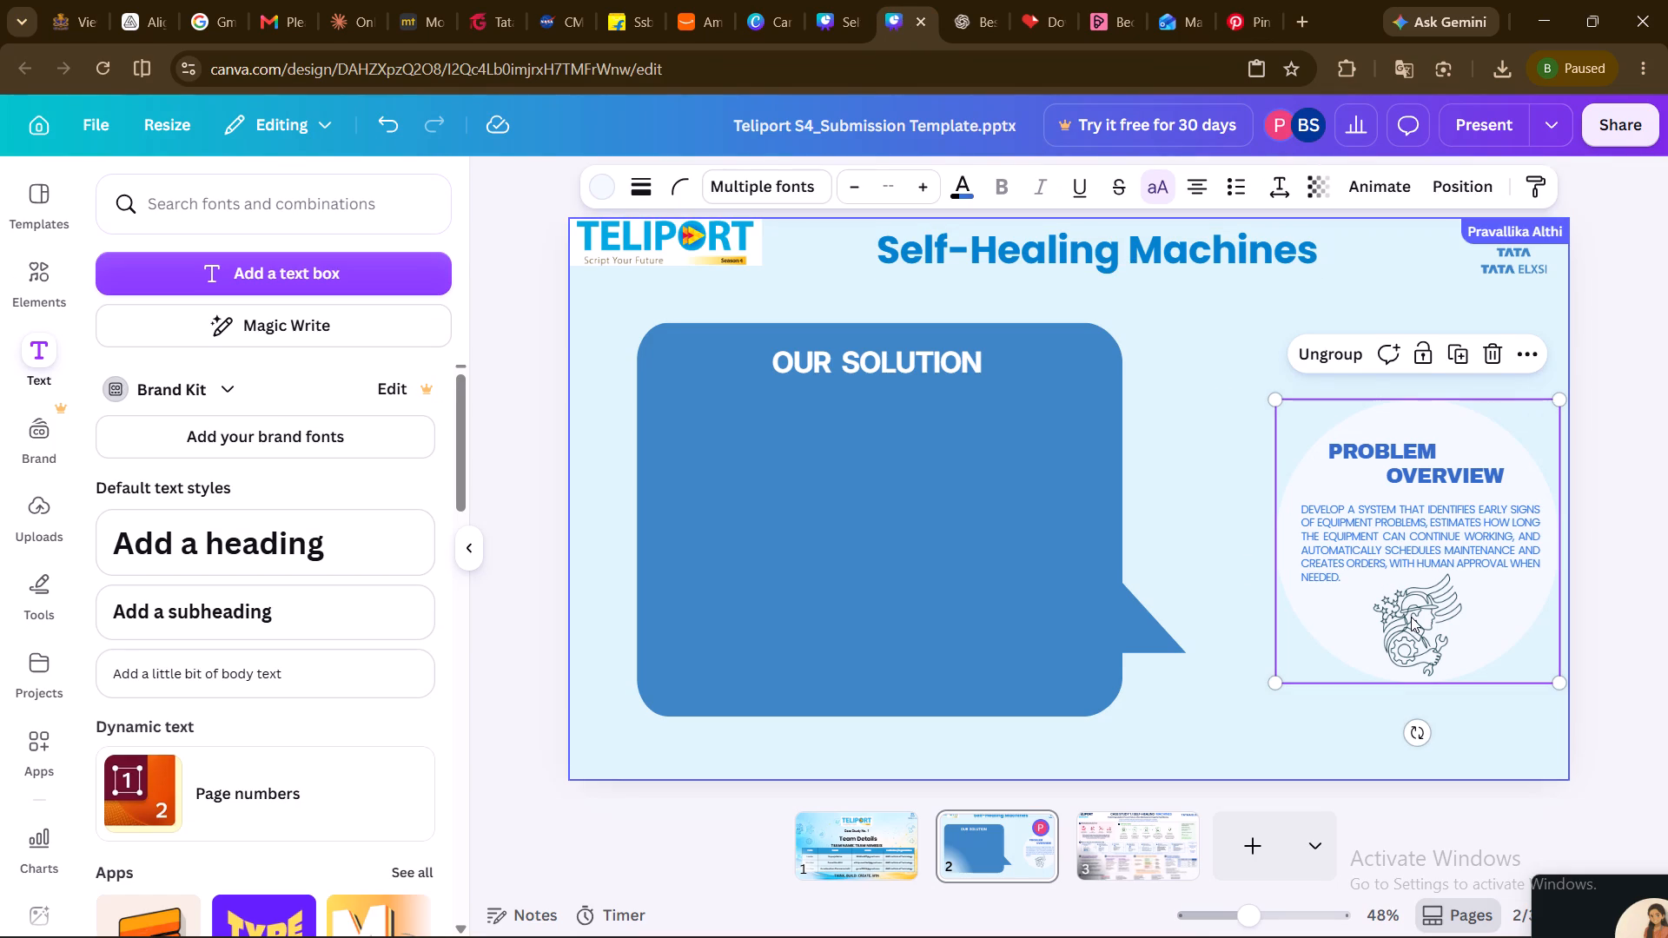
click(882, 446)
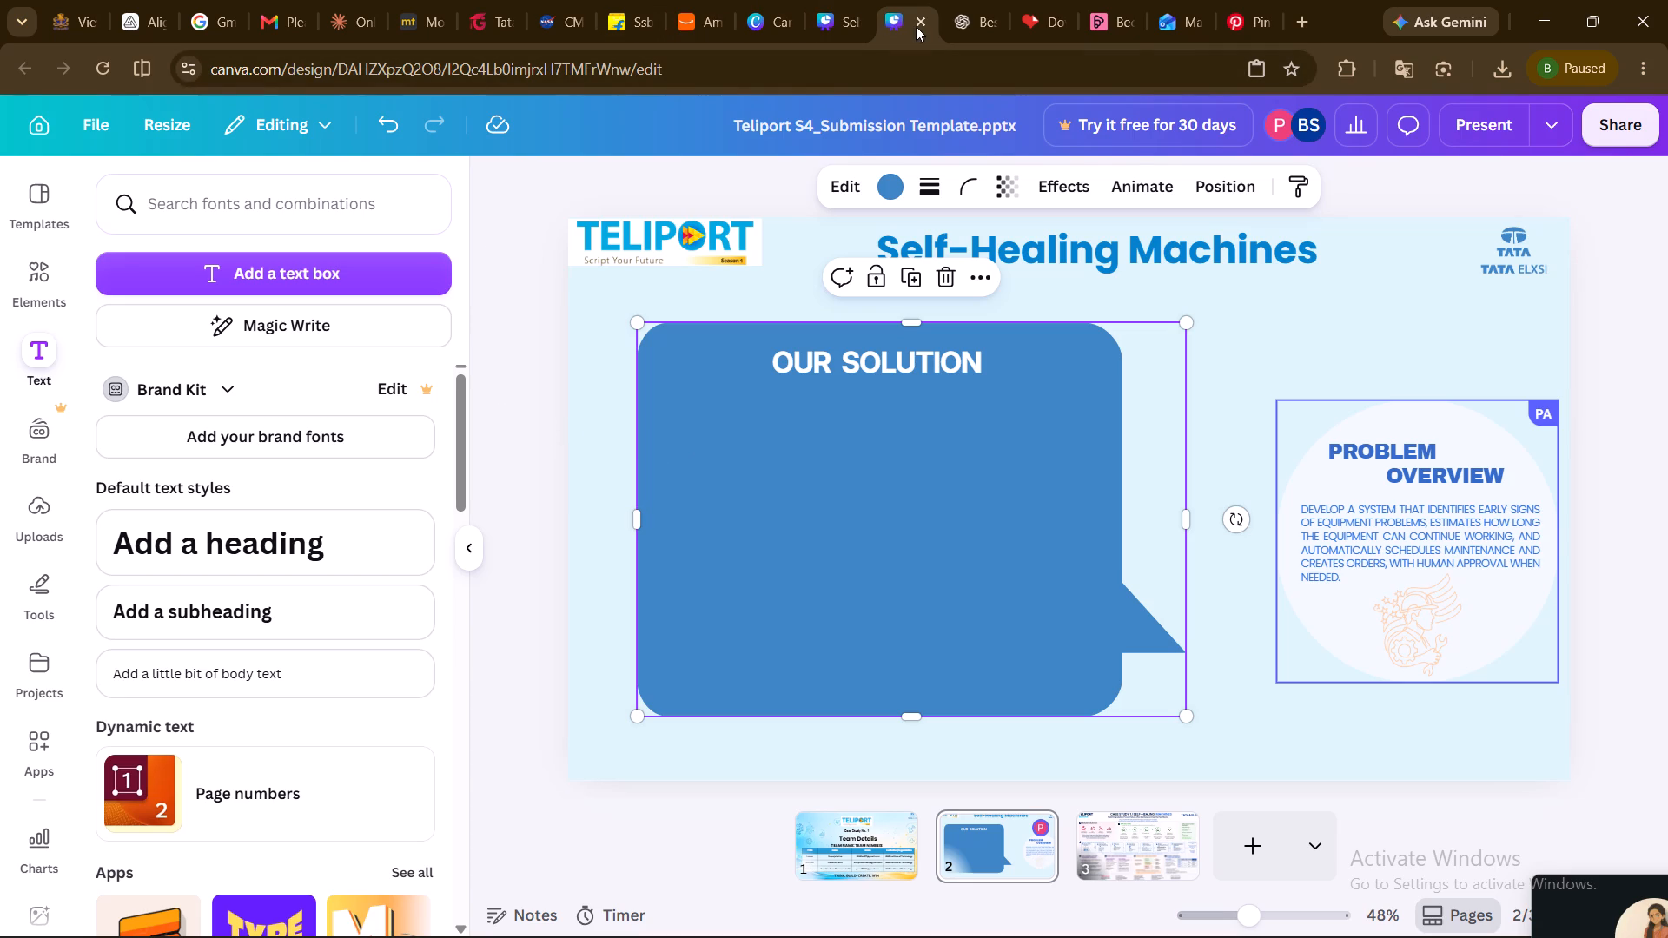
Open page 3 to review the Self-Healing Machines case study, including its "Our Solution" section.
click(1120, 832)
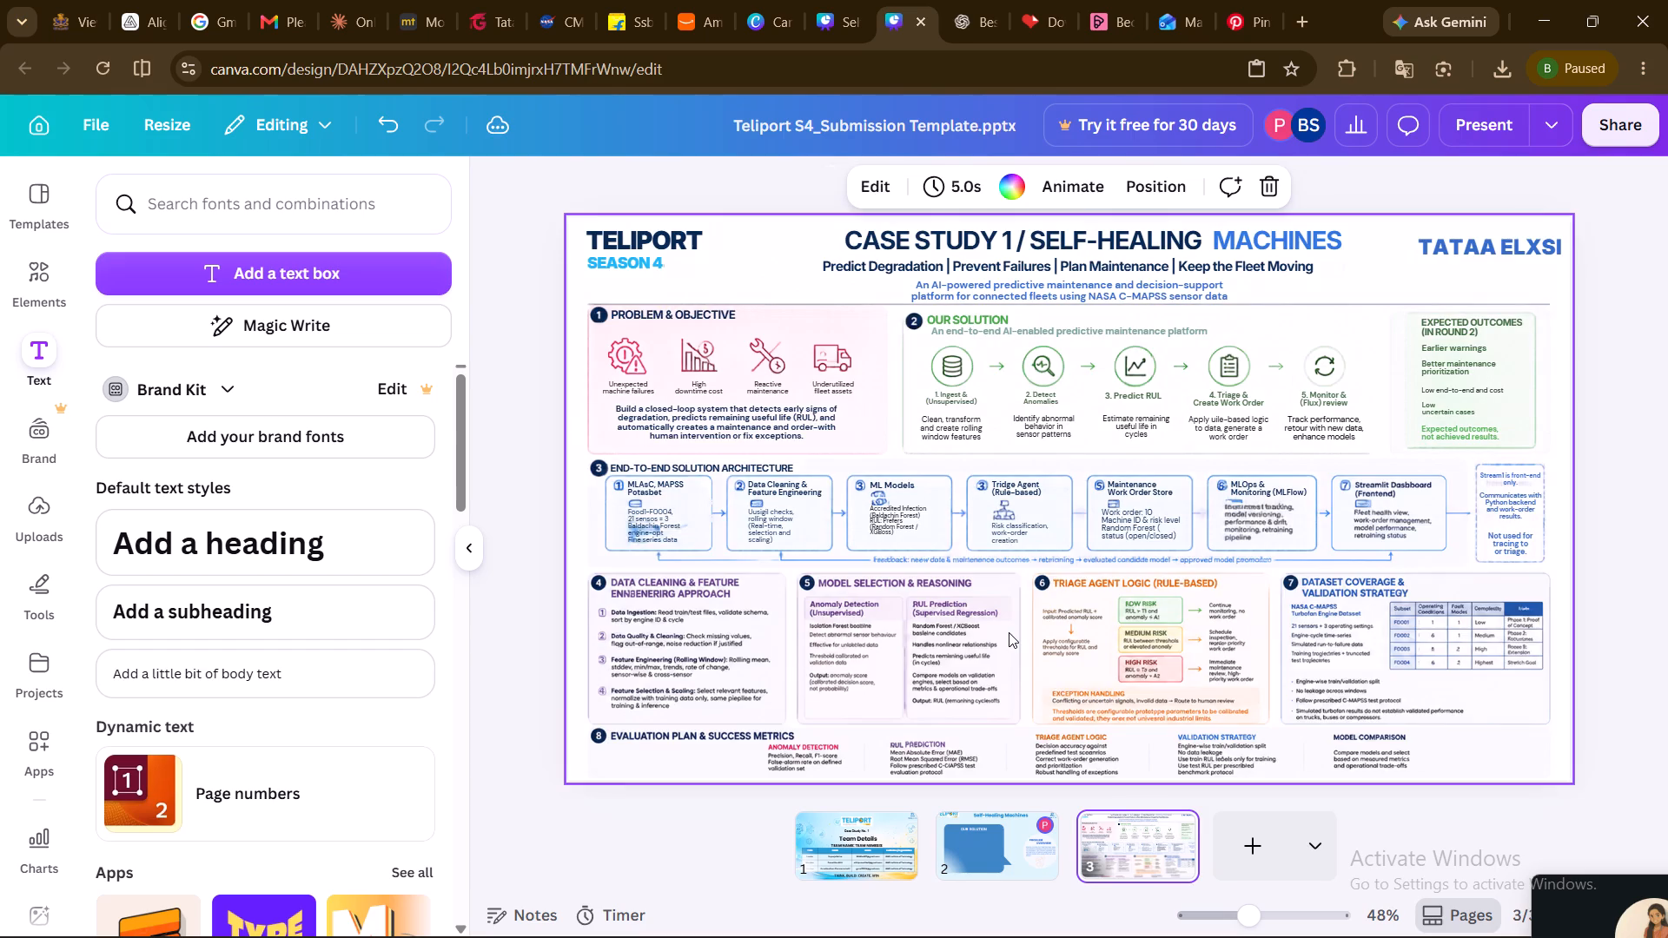
scroll(1122, 476, left, 1)
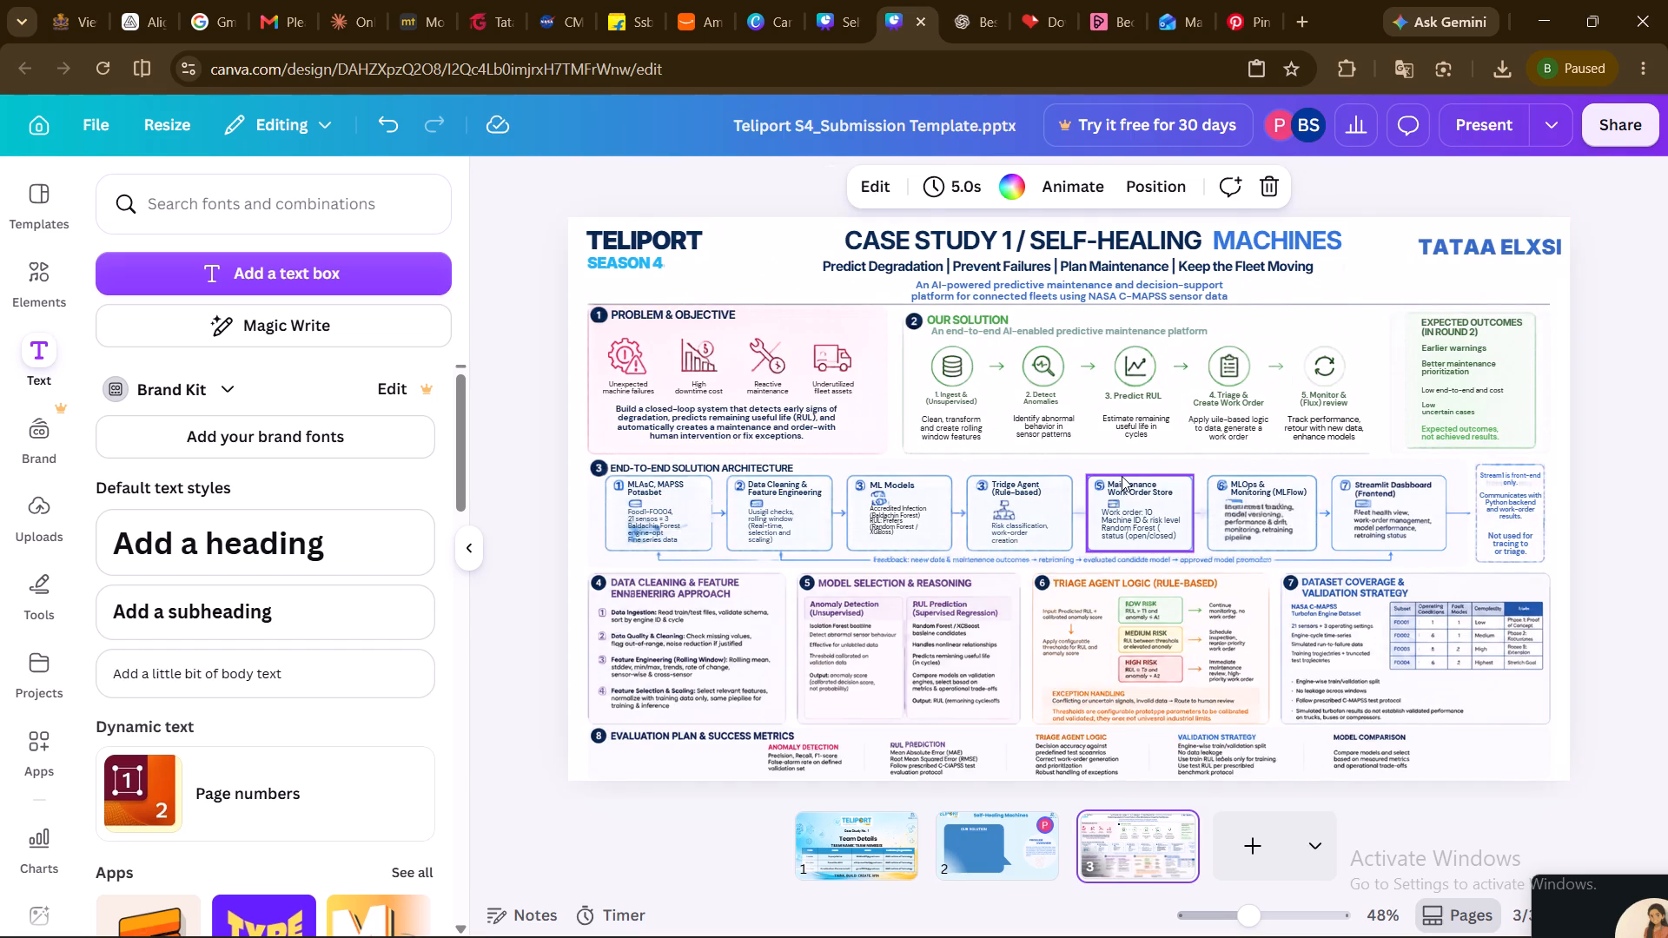
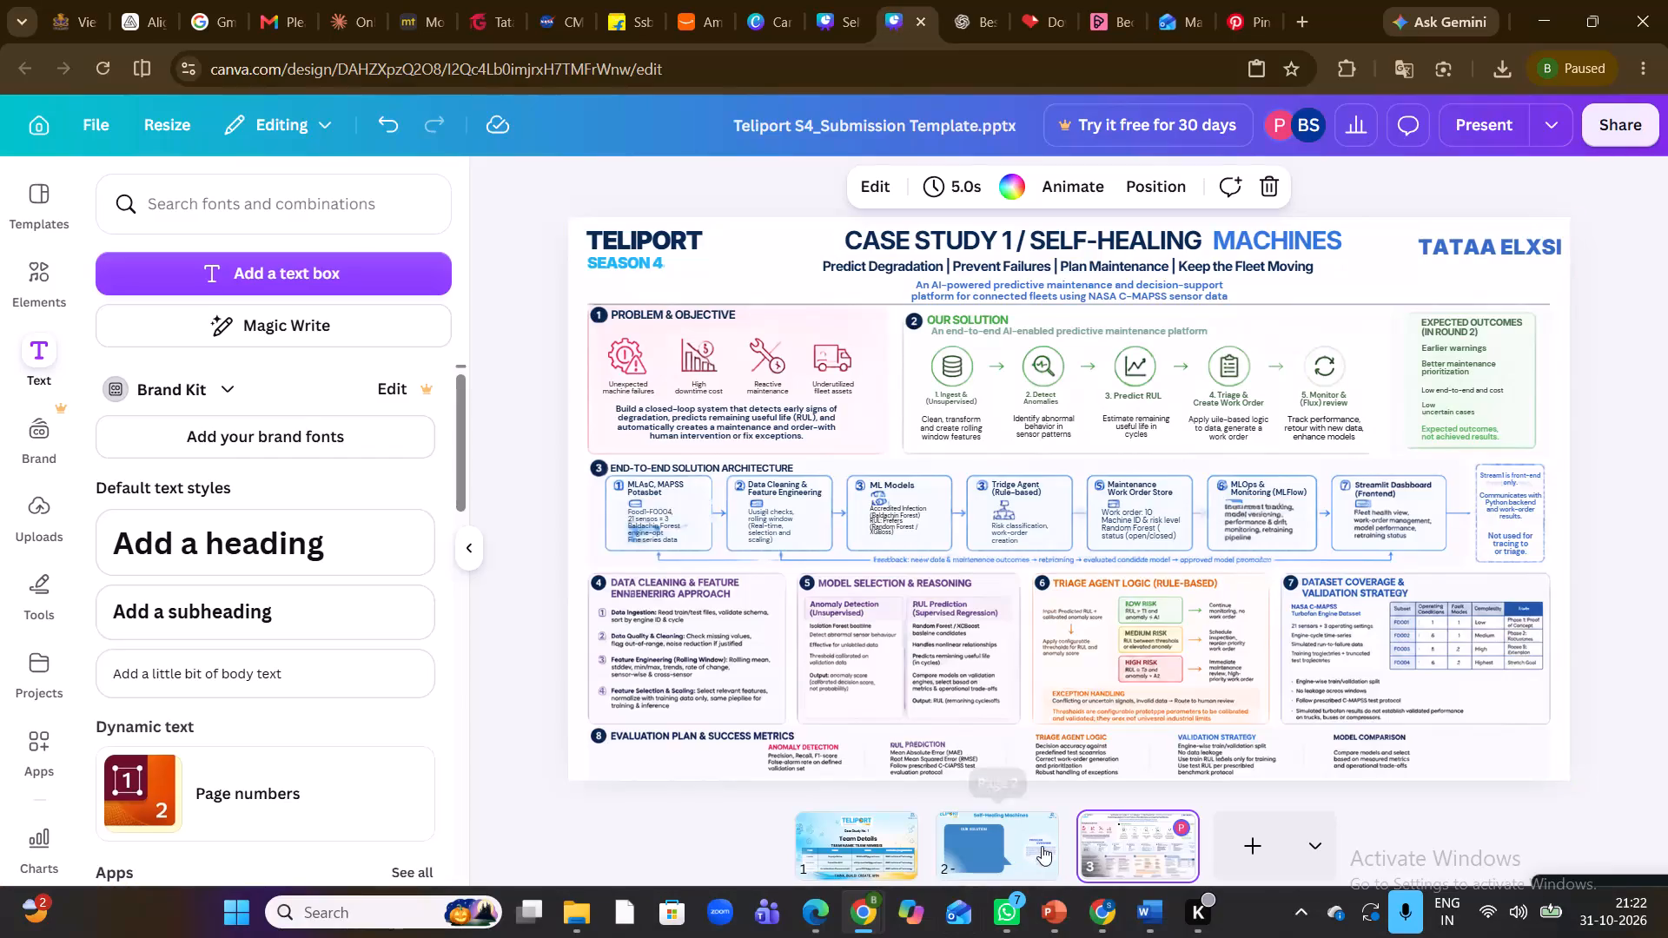
Duplicate page 3's "Clean, transform and create rolling window features" text and place the copy under the OUR SOLUTION heading on page 2.
click(1036, 844)
click(1095, 840)
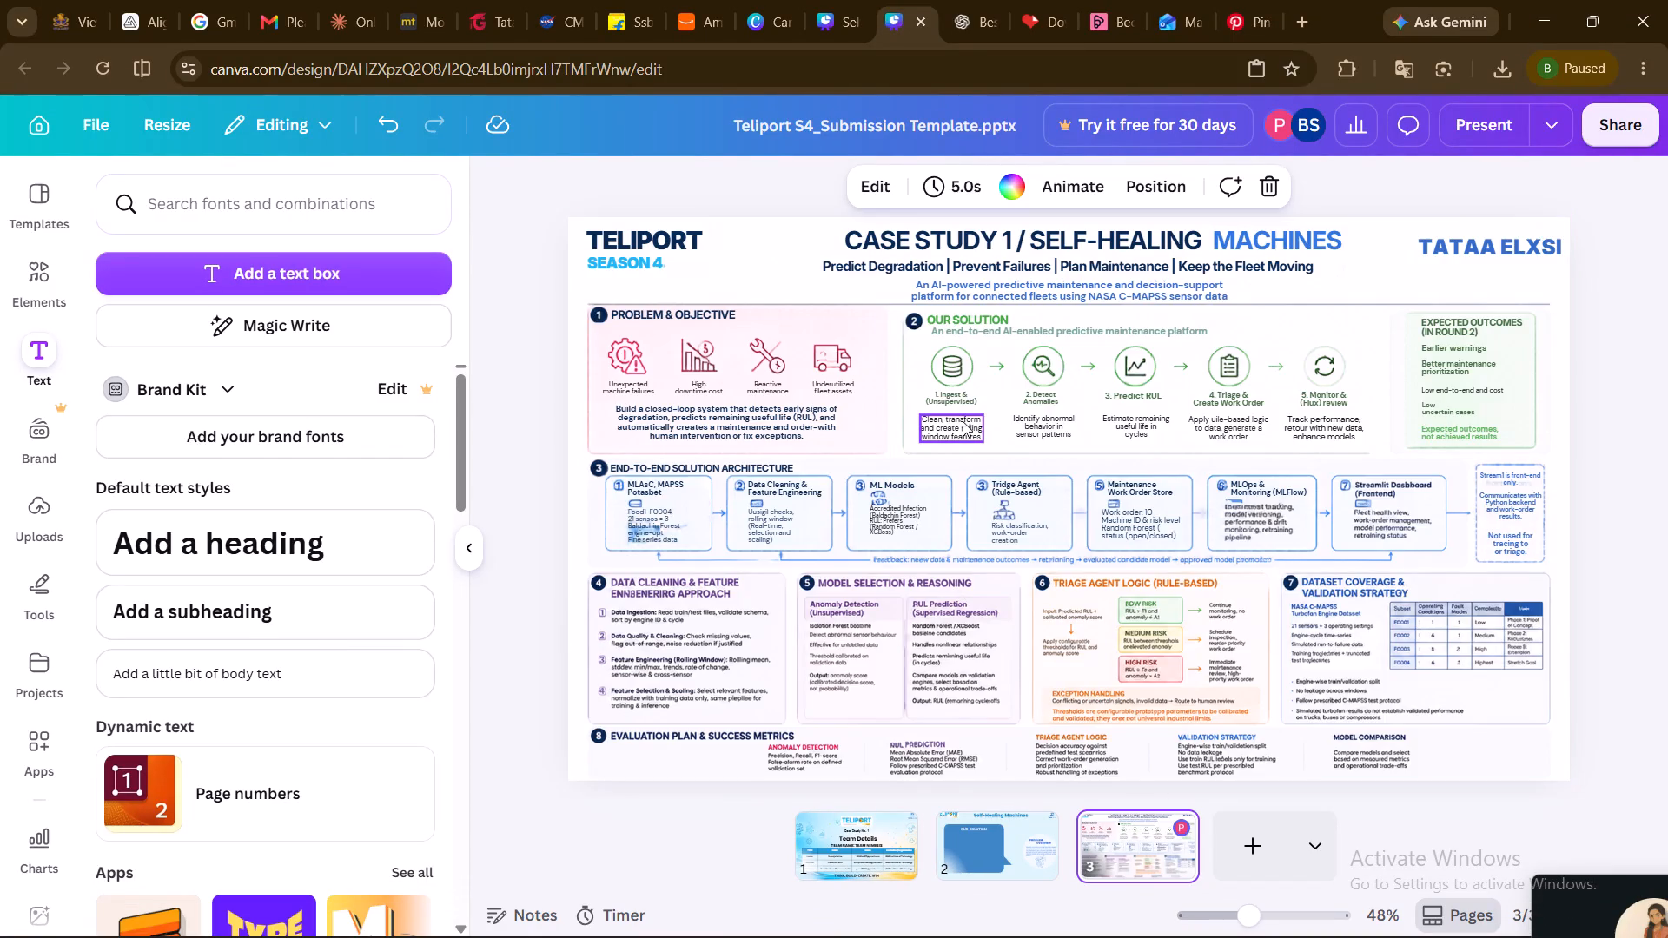
click(962, 421)
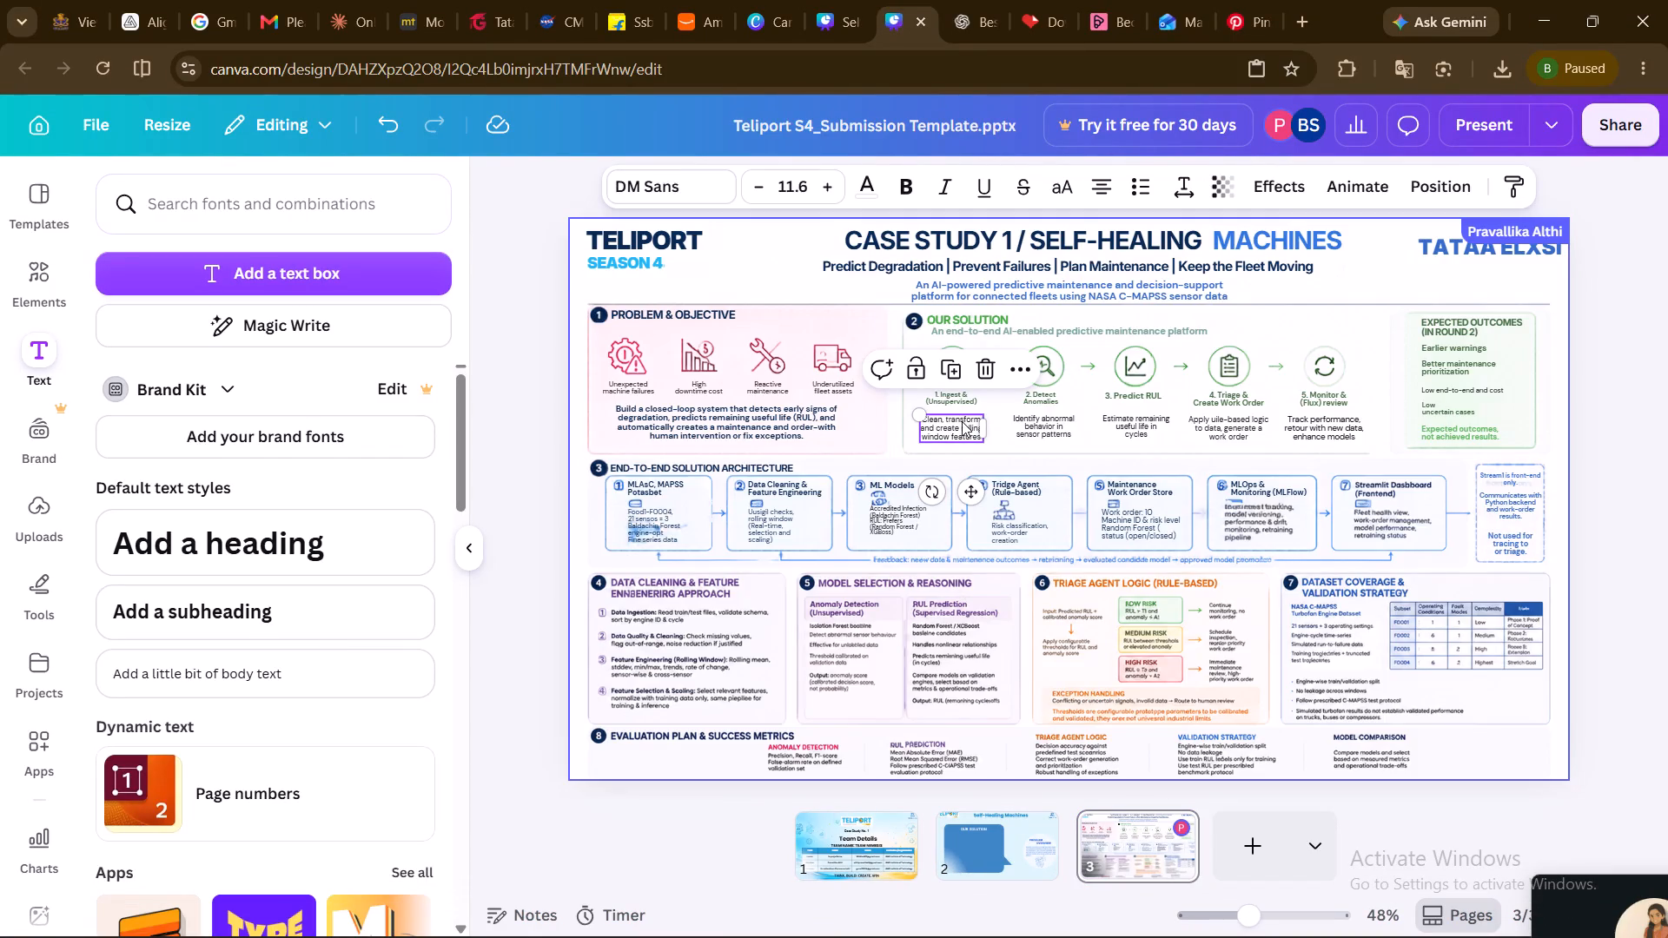
key(ctrl+d)
drag(941, 439, 984, 877)
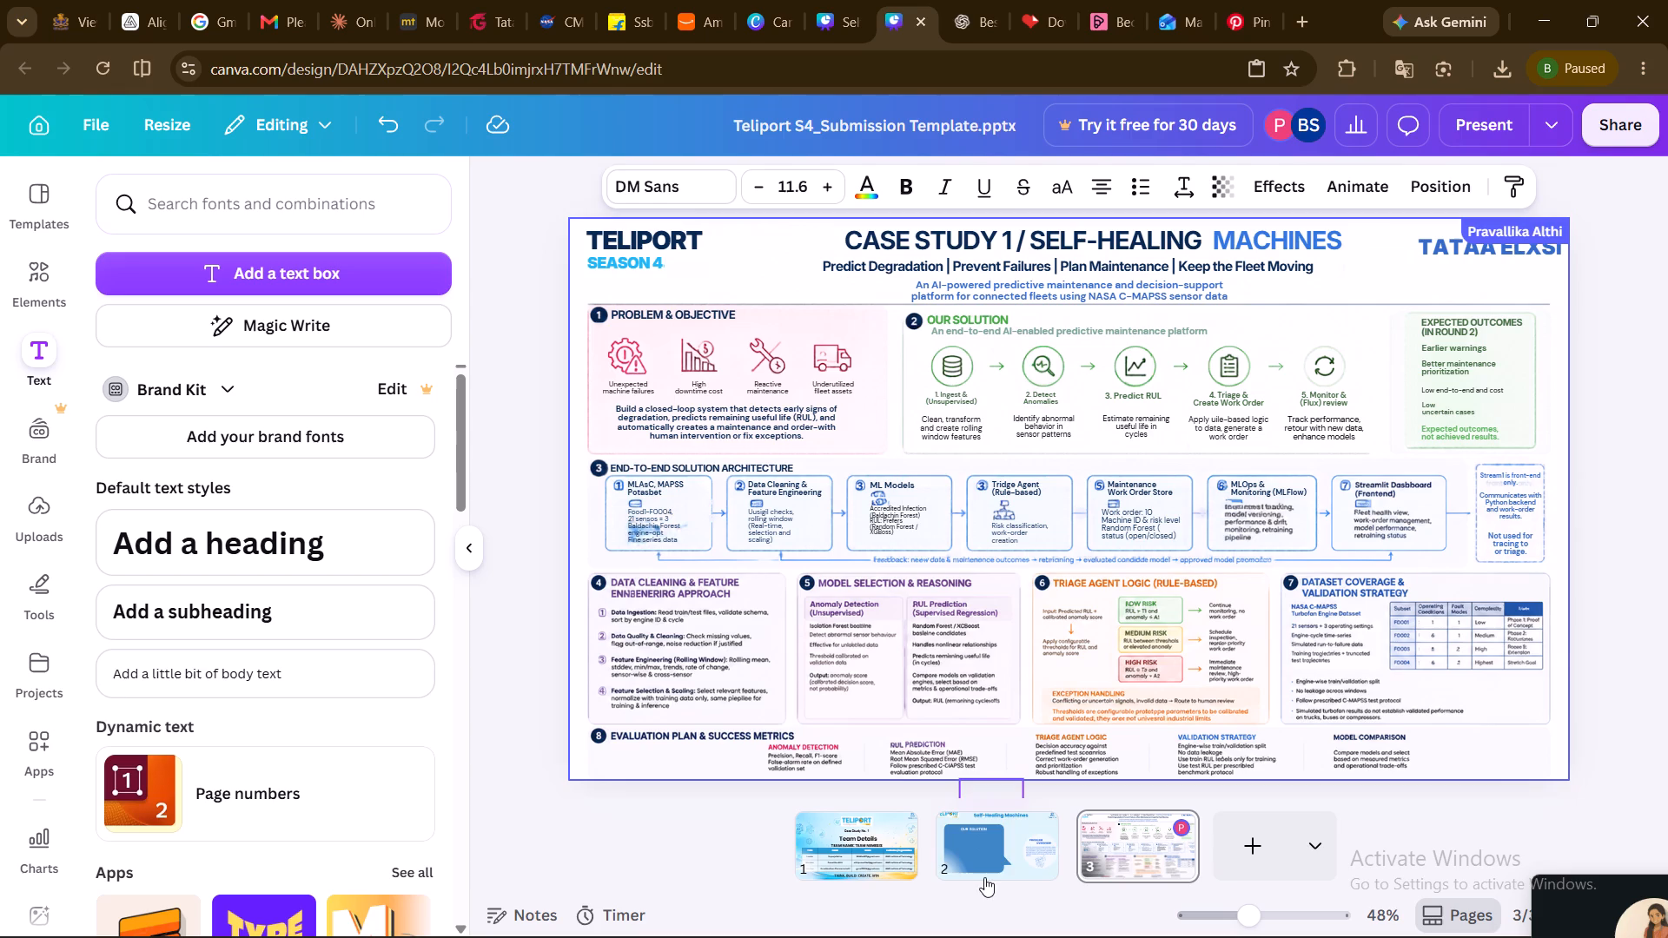
drag(984, 877, 931, 547)
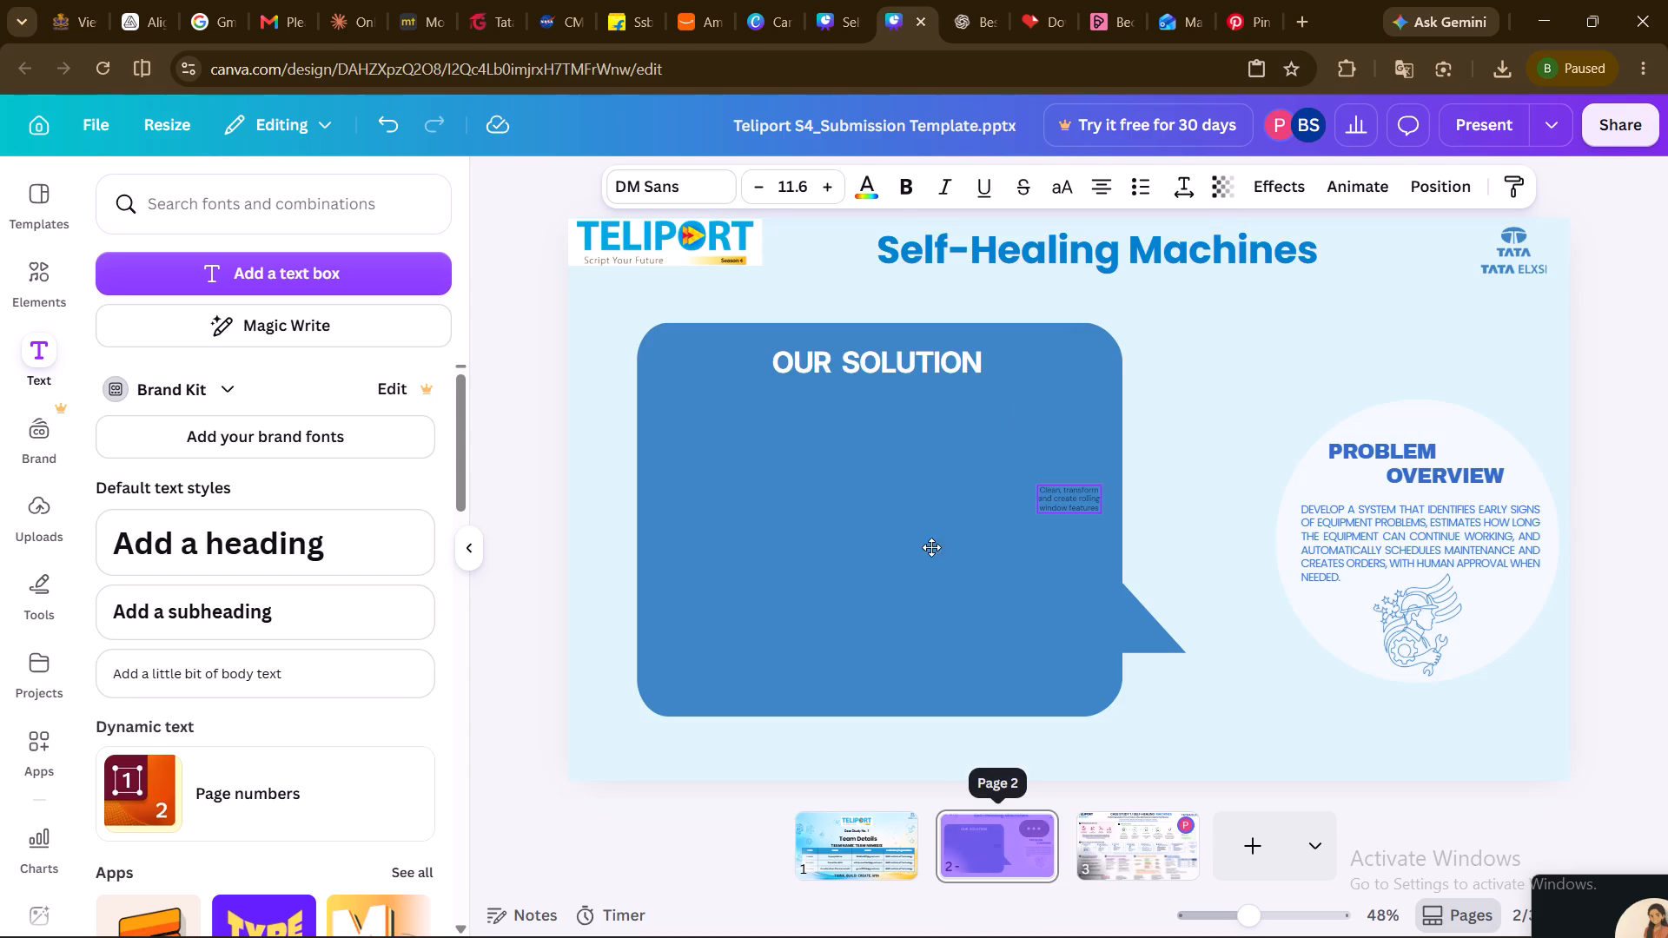
drag(931, 547, 742, 762)
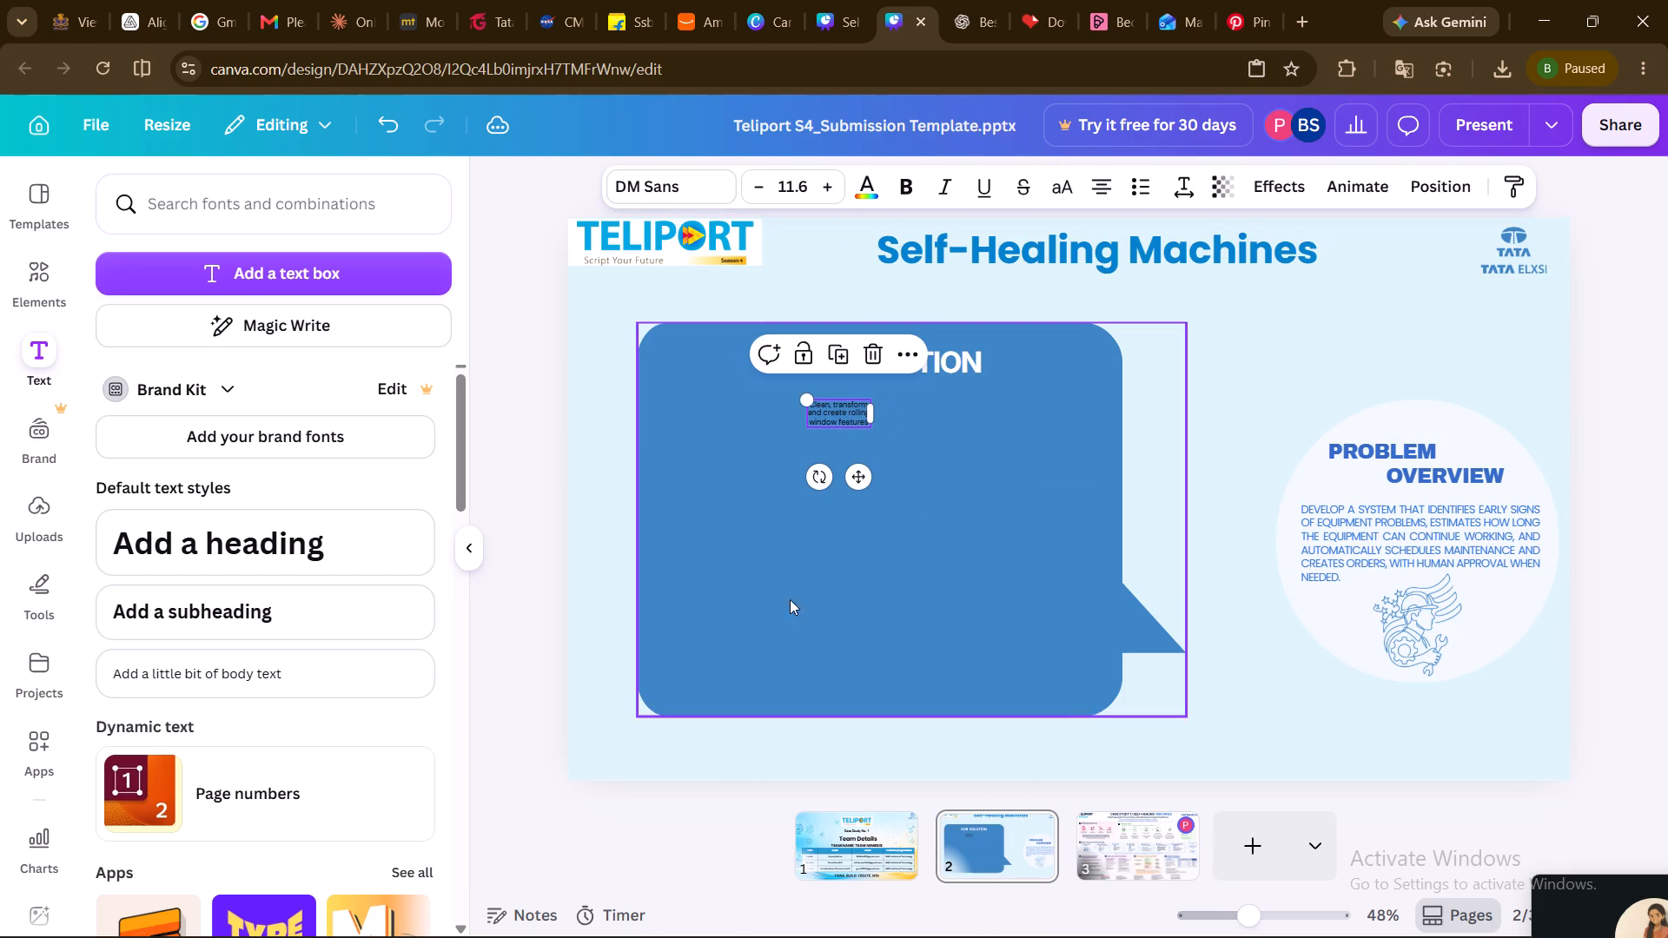
drag(862, 476, 809, 495)
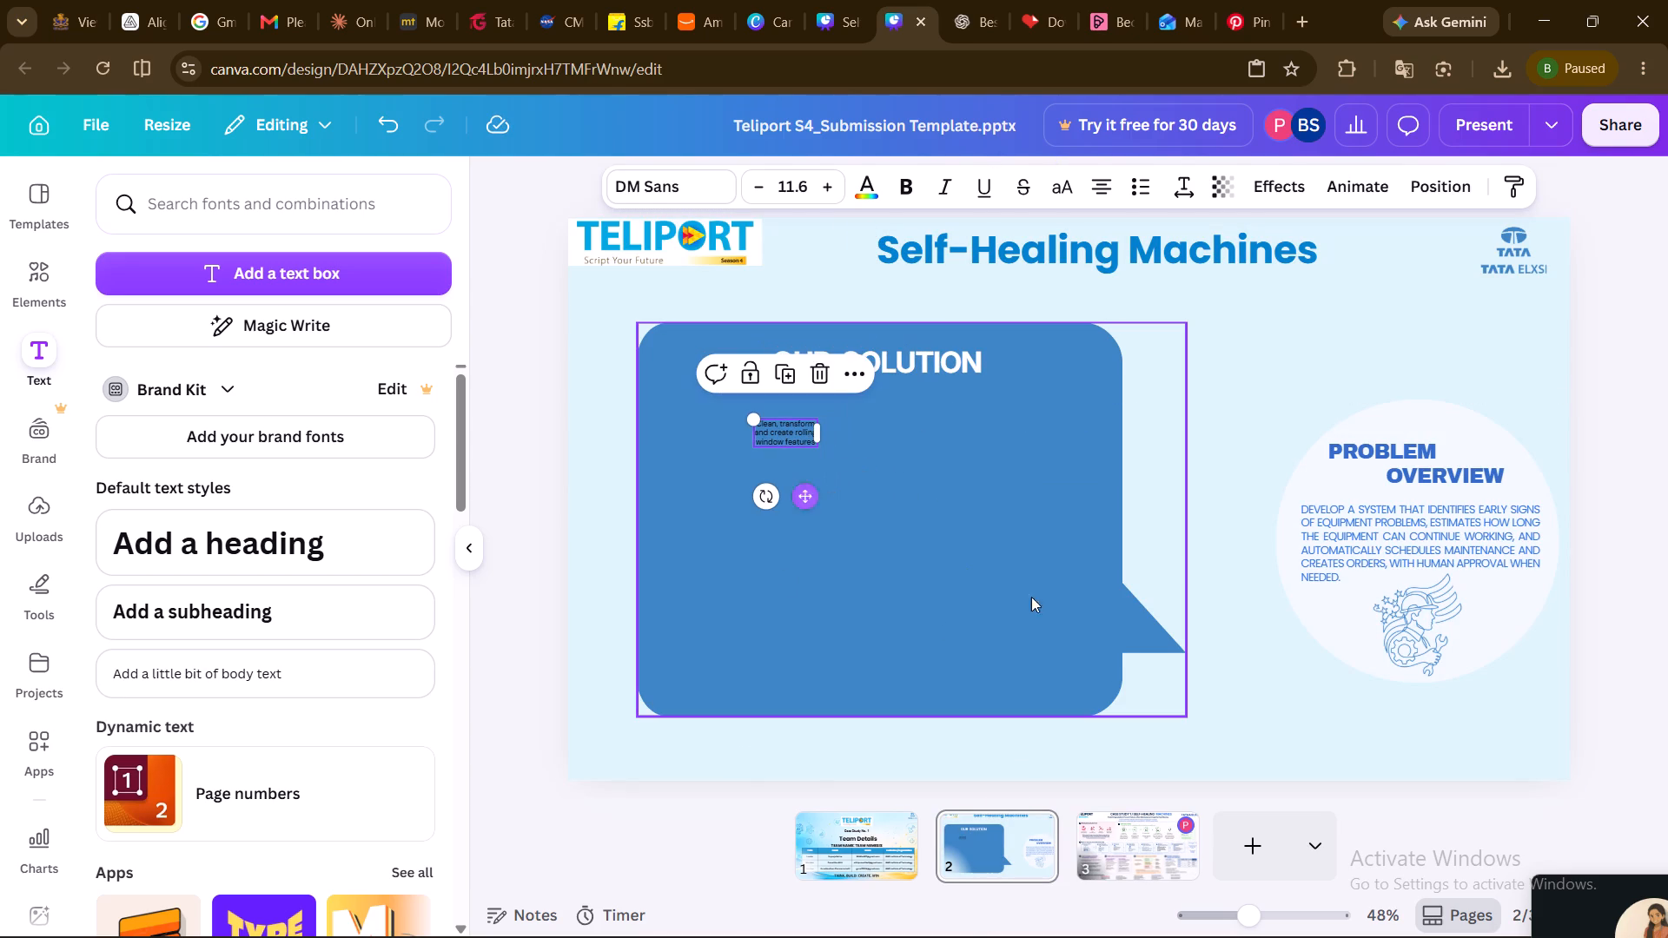
Duplicate page 3's "Identify abnormal behavior in sensor patterns" text and place the copy on page 2, beside the "Clean, transform" text.
click(1124, 867)
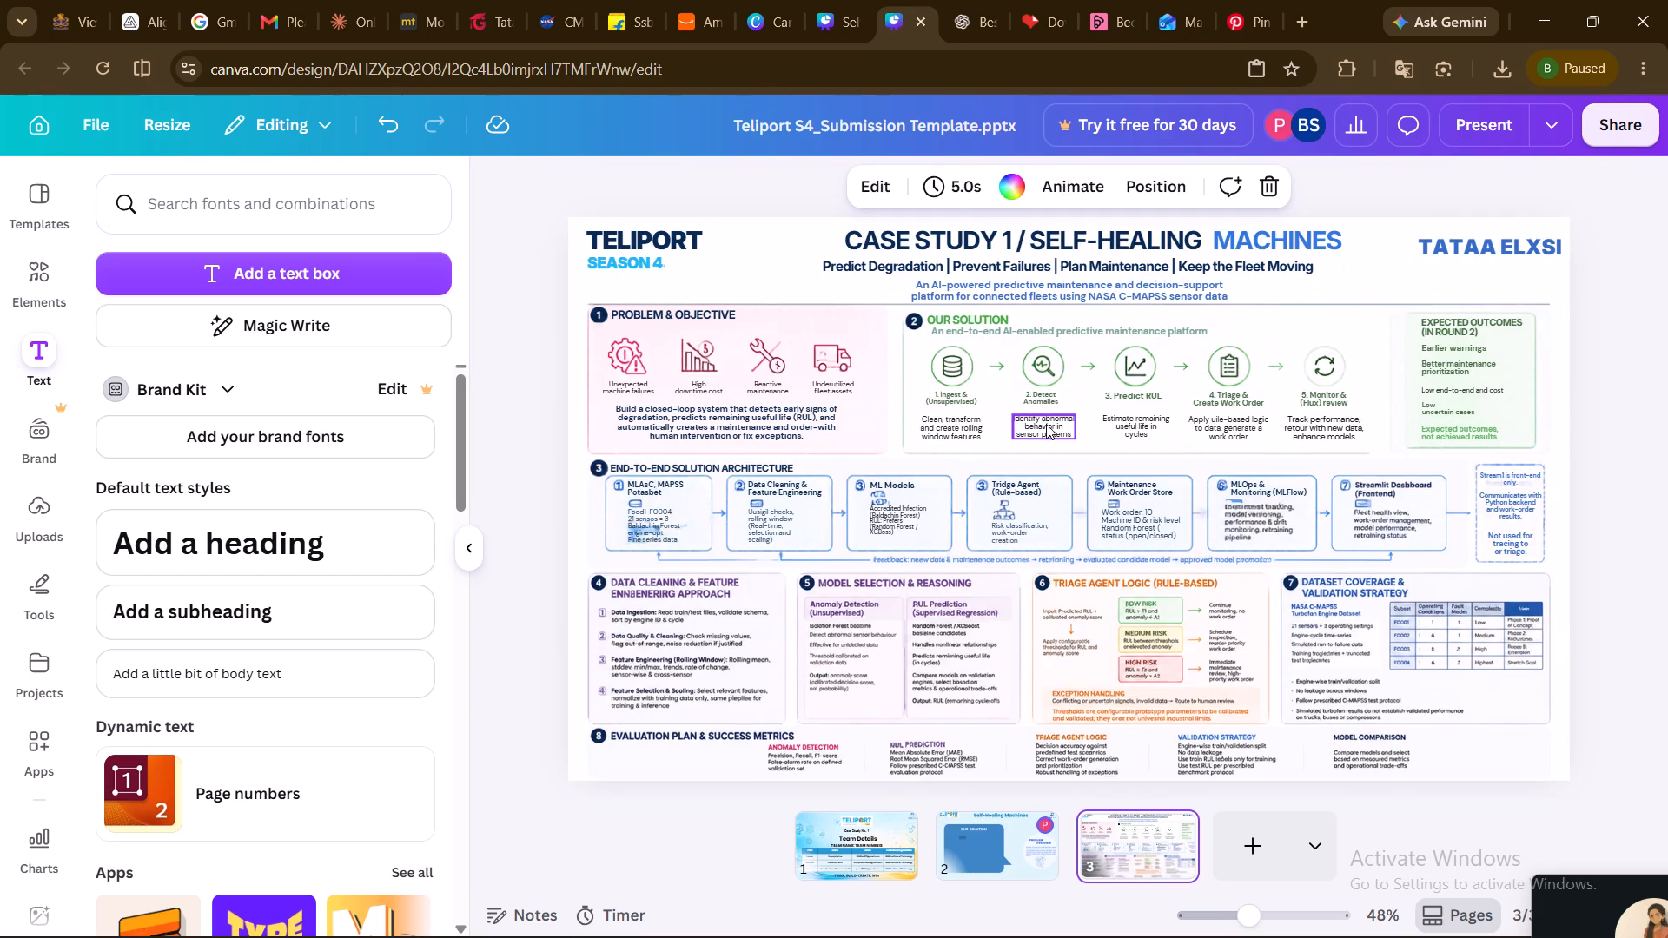
click(1046, 426)
key(ctrl+d)
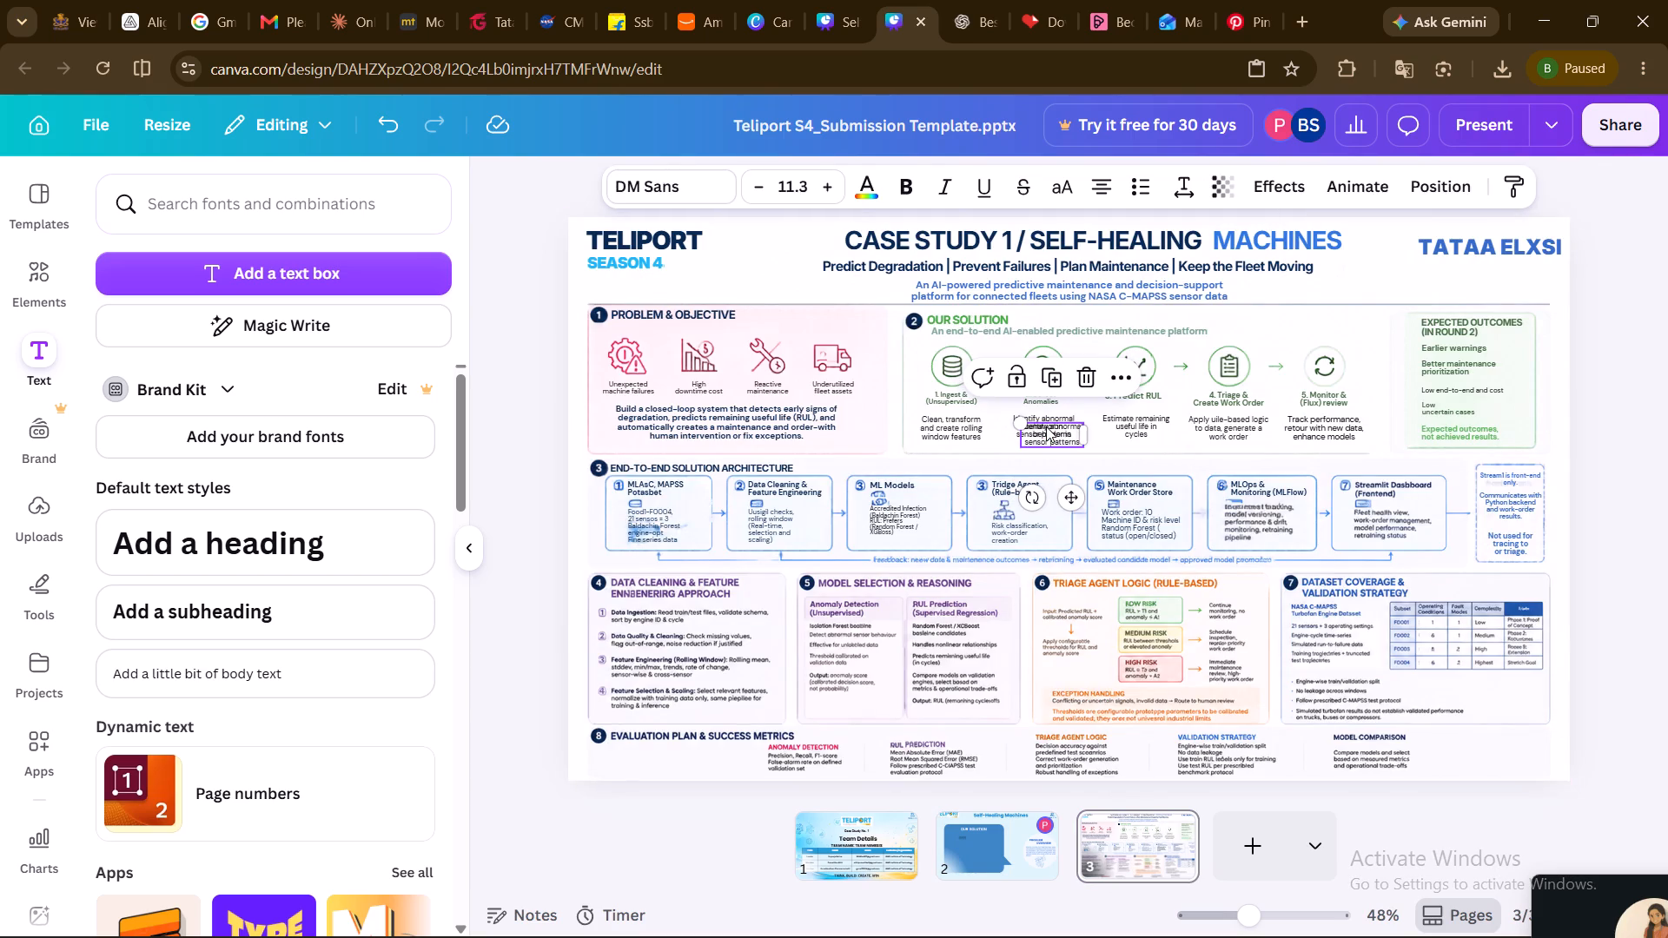
drag(1068, 499, 986, 869)
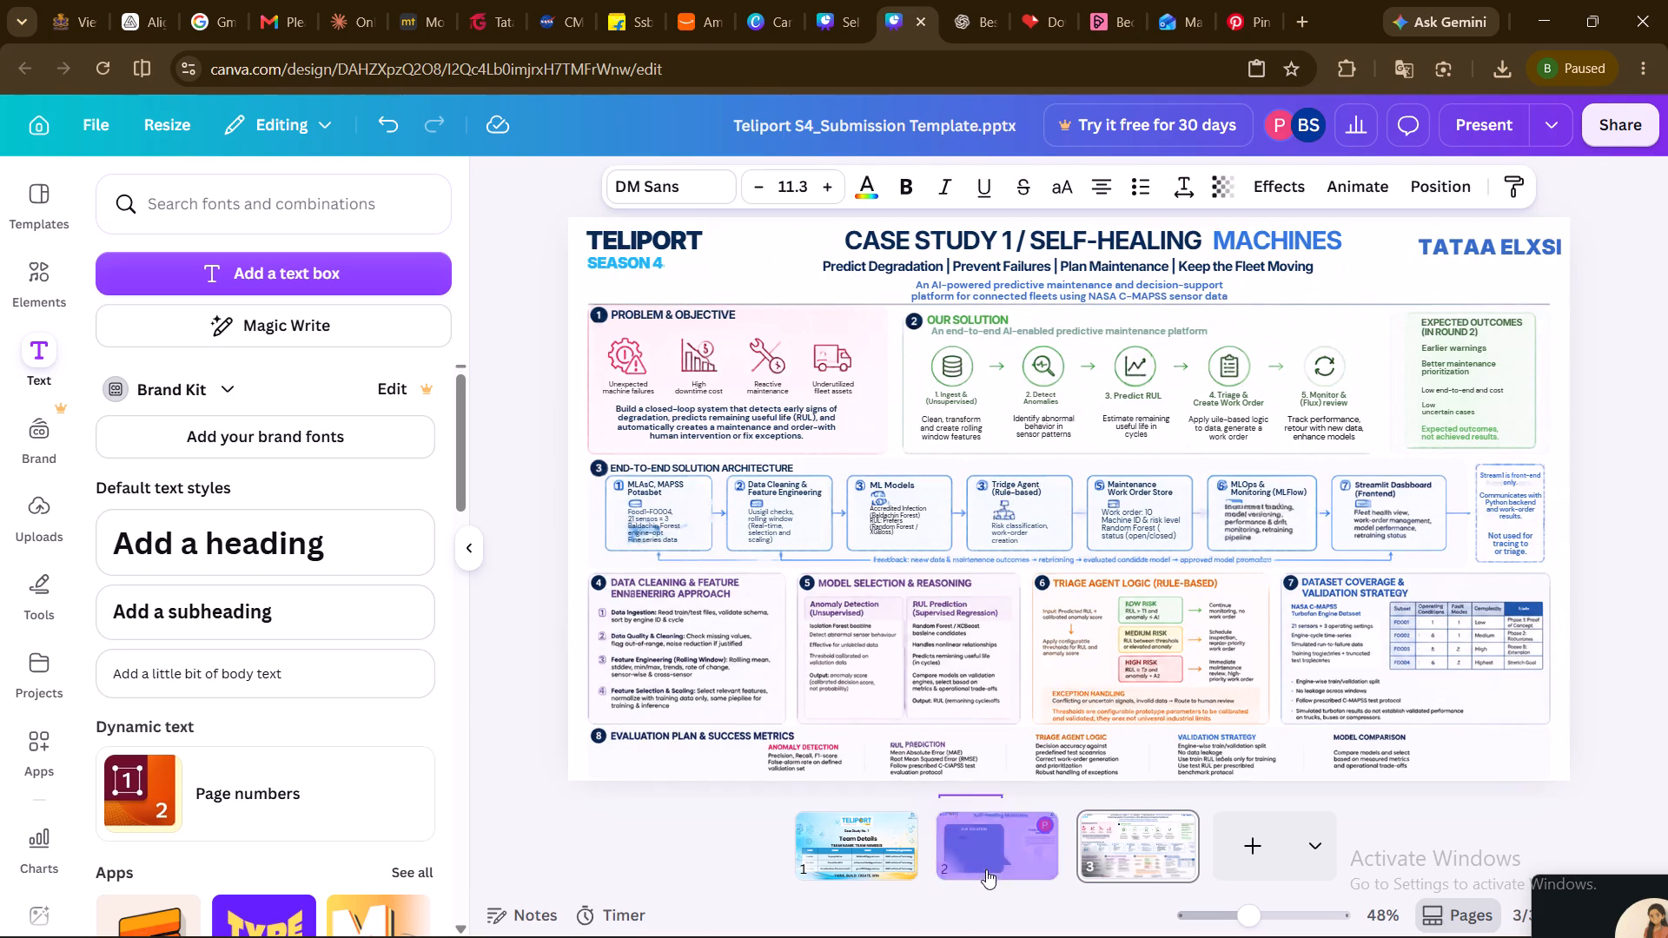
drag(986, 869, 933, 629)
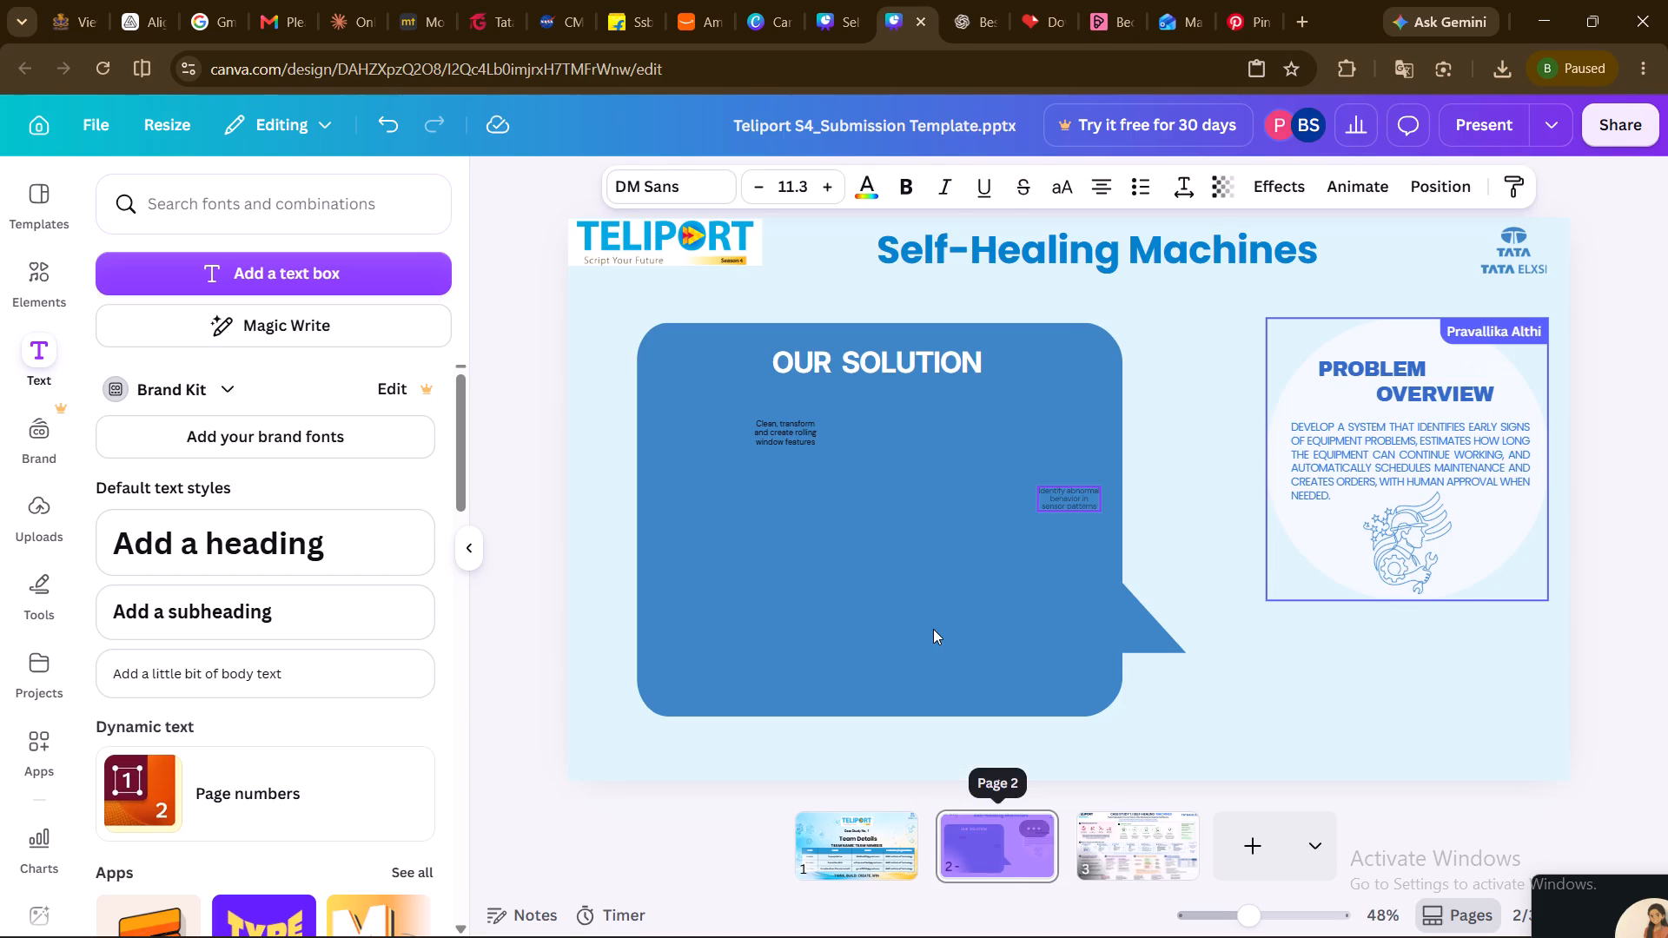
drag(933, 629, 772, 809)
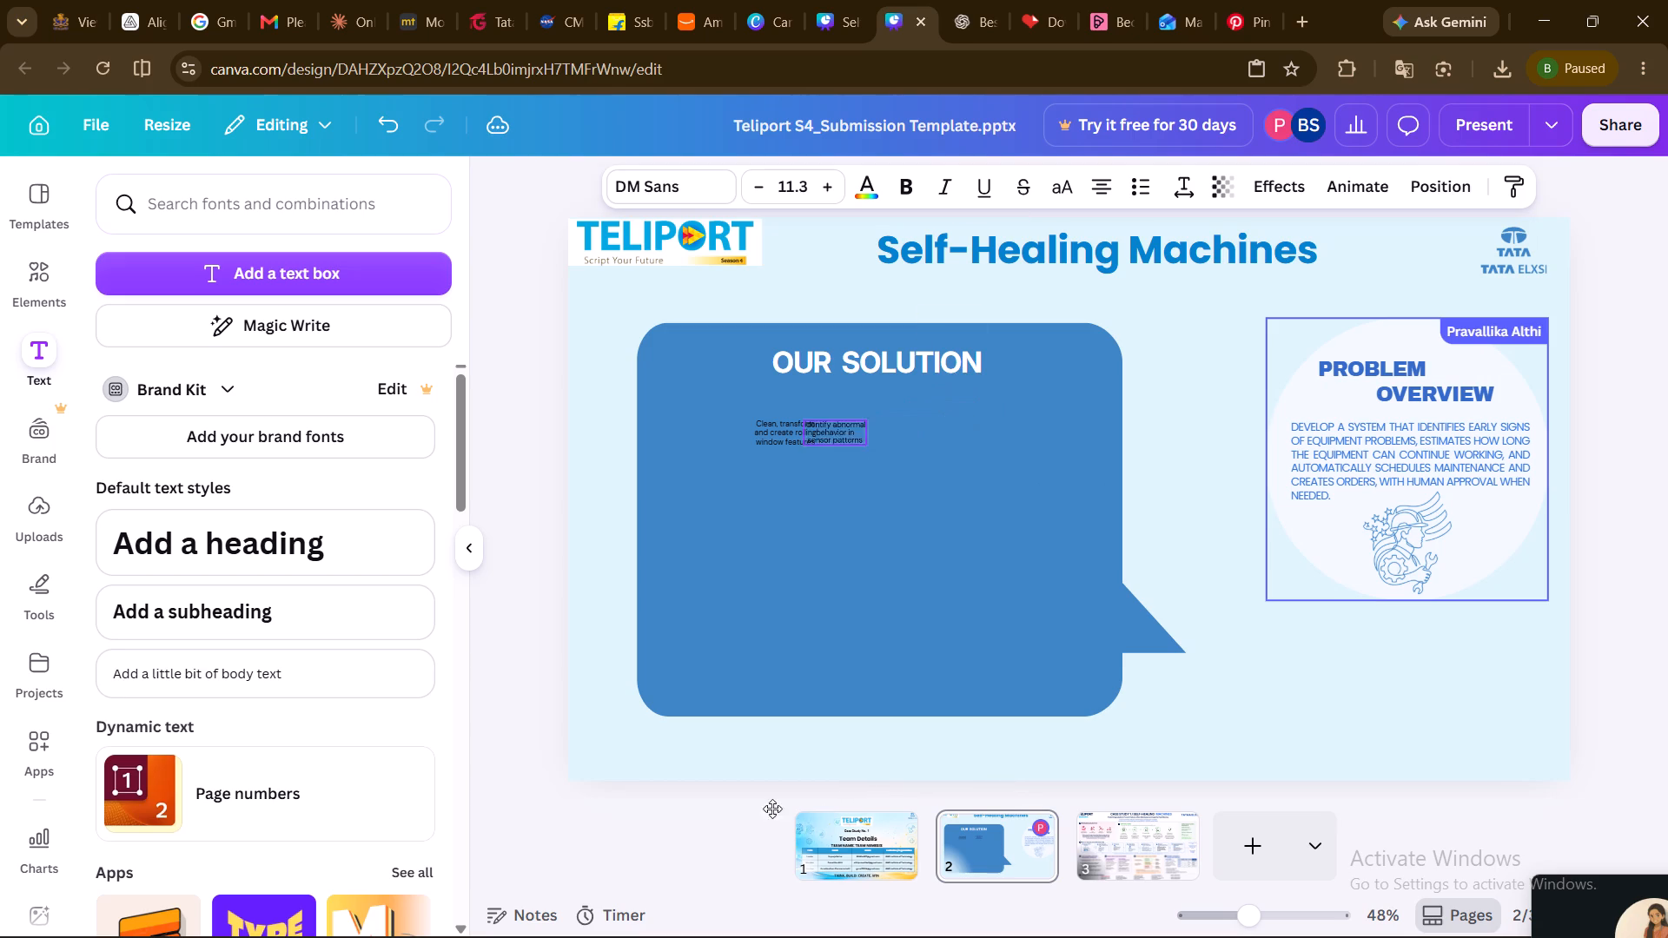
drag(772, 809, 815, 809)
click(1126, 842)
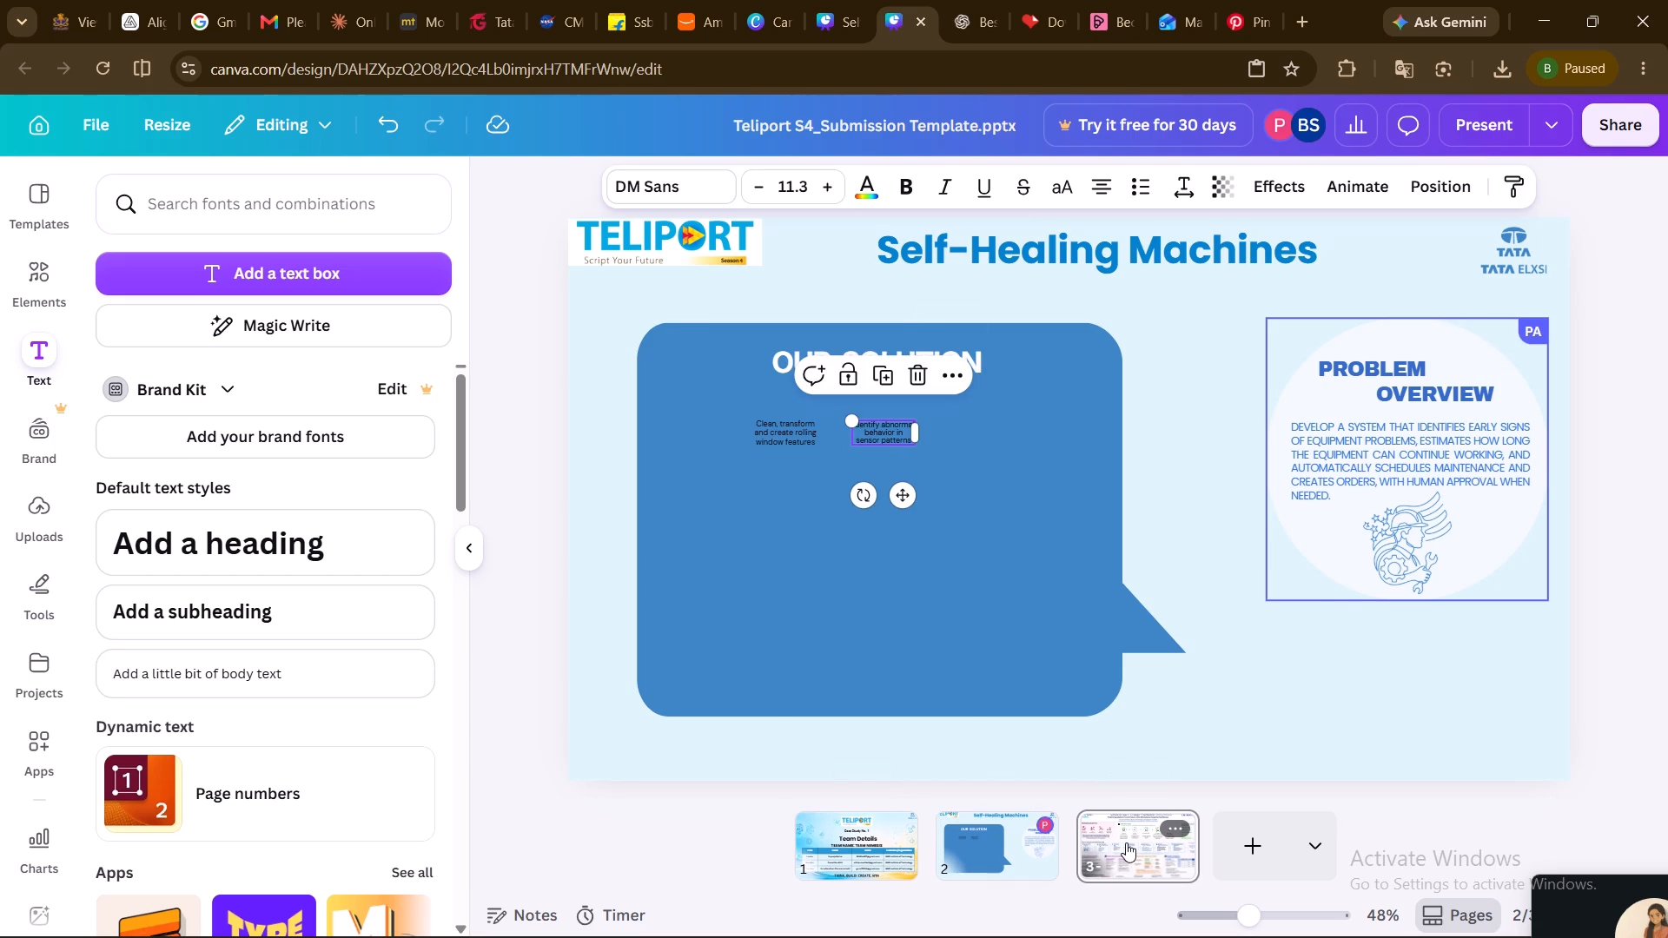
click(1142, 429)
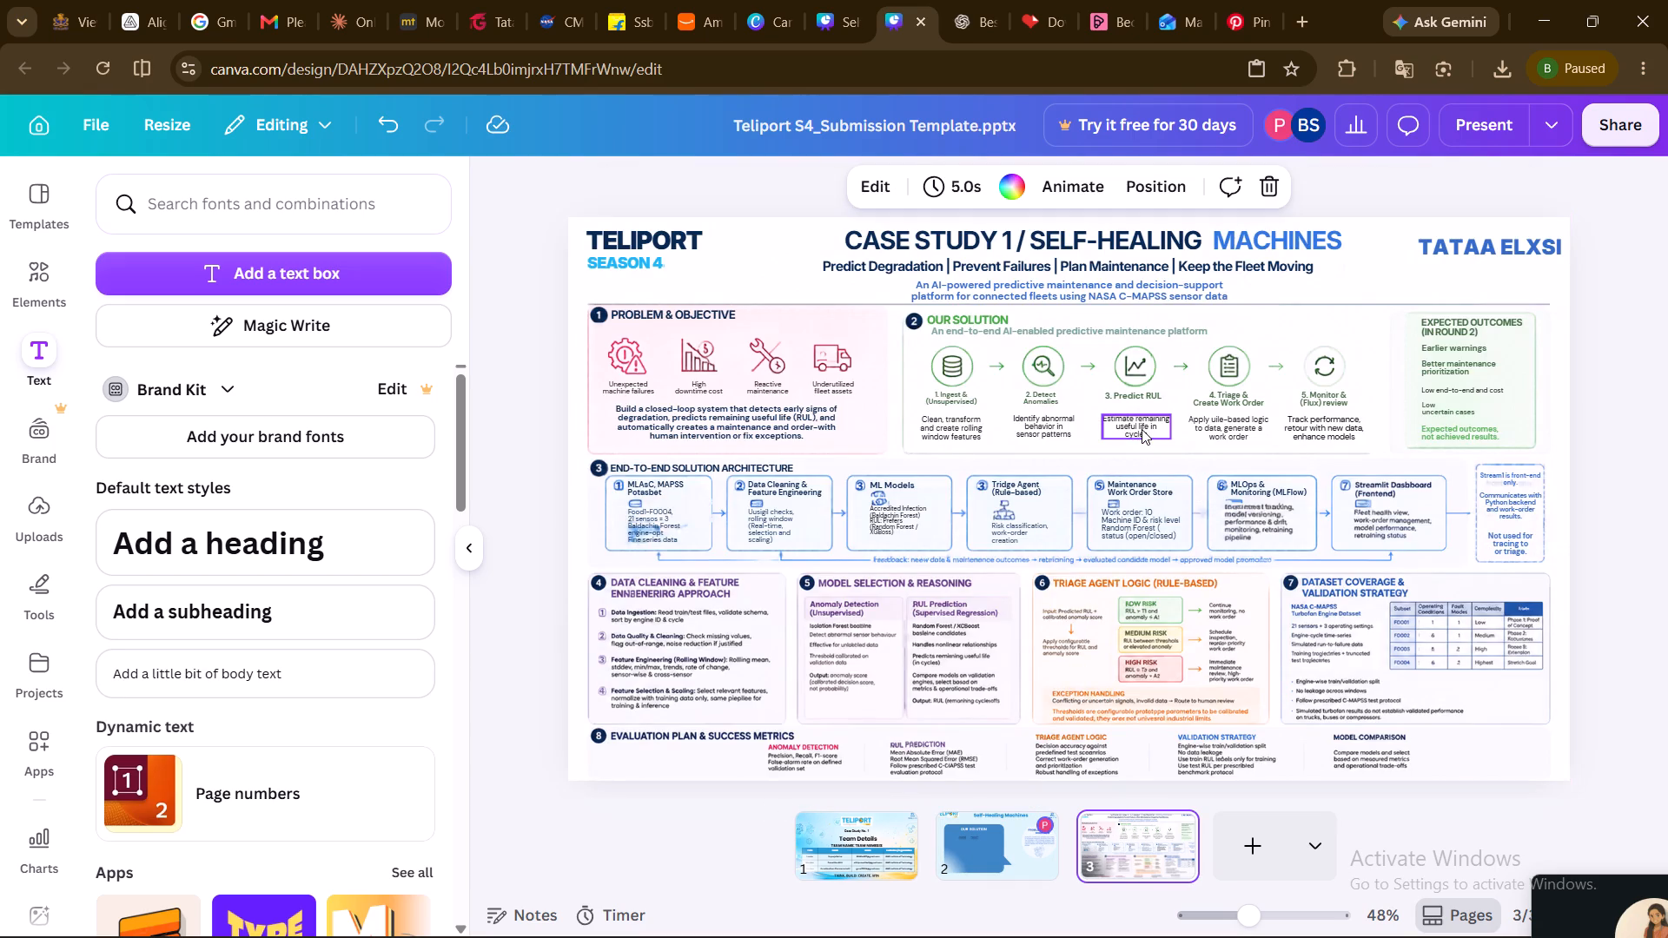
key(ctrl+d)
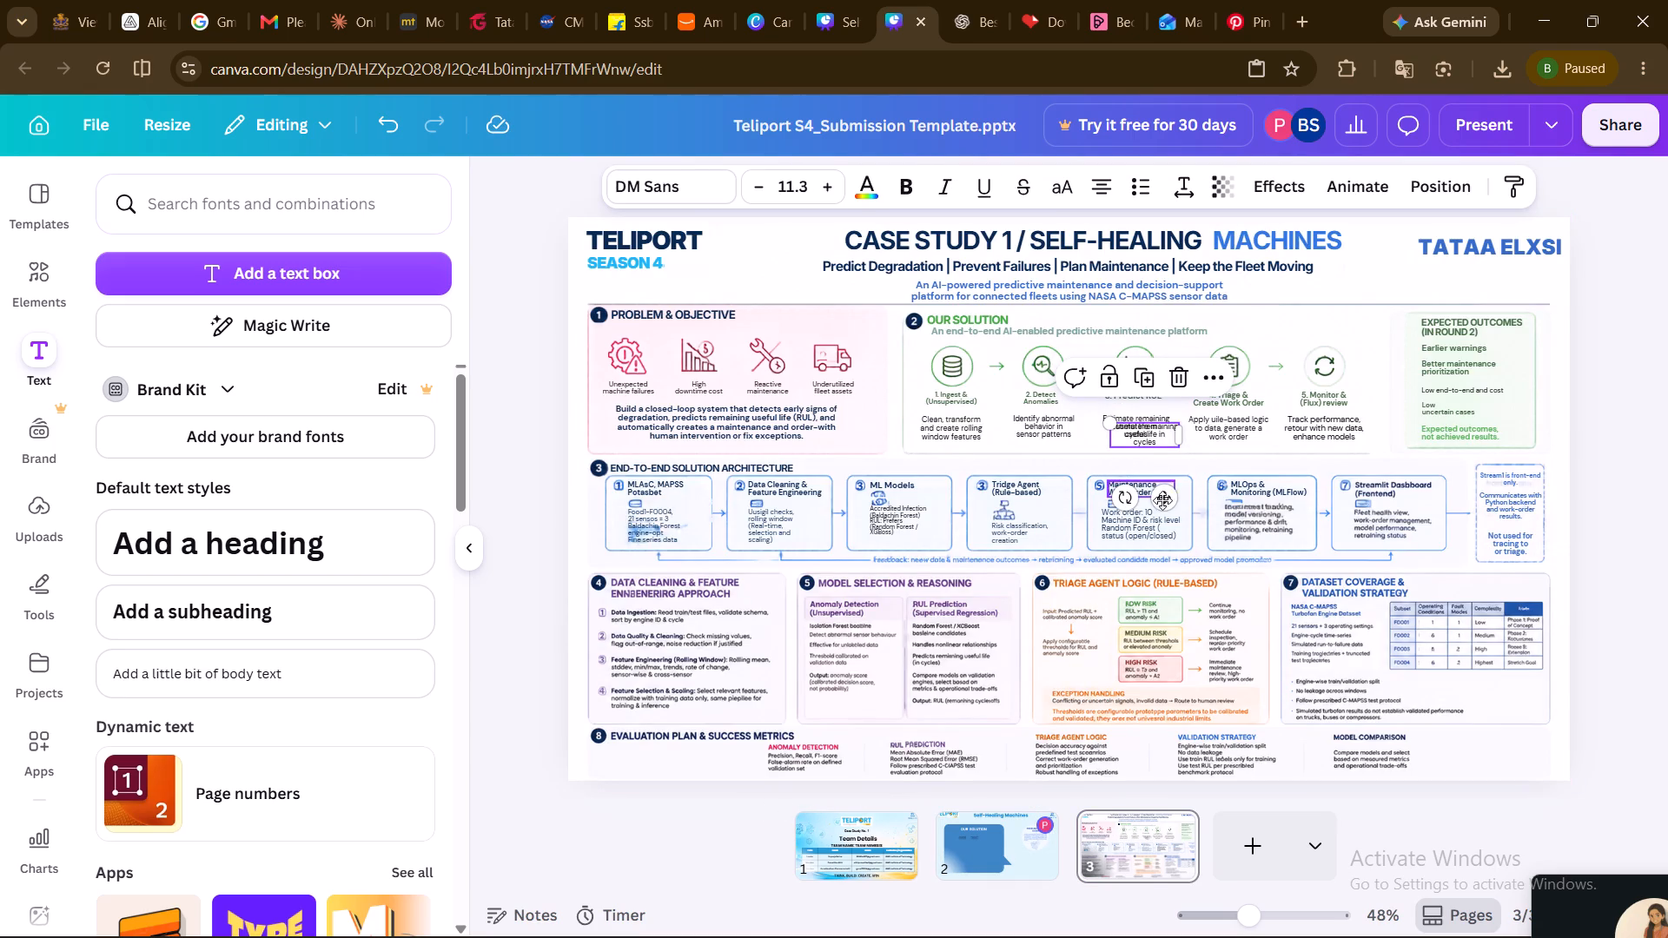
drag(1162, 505, 1009, 888)
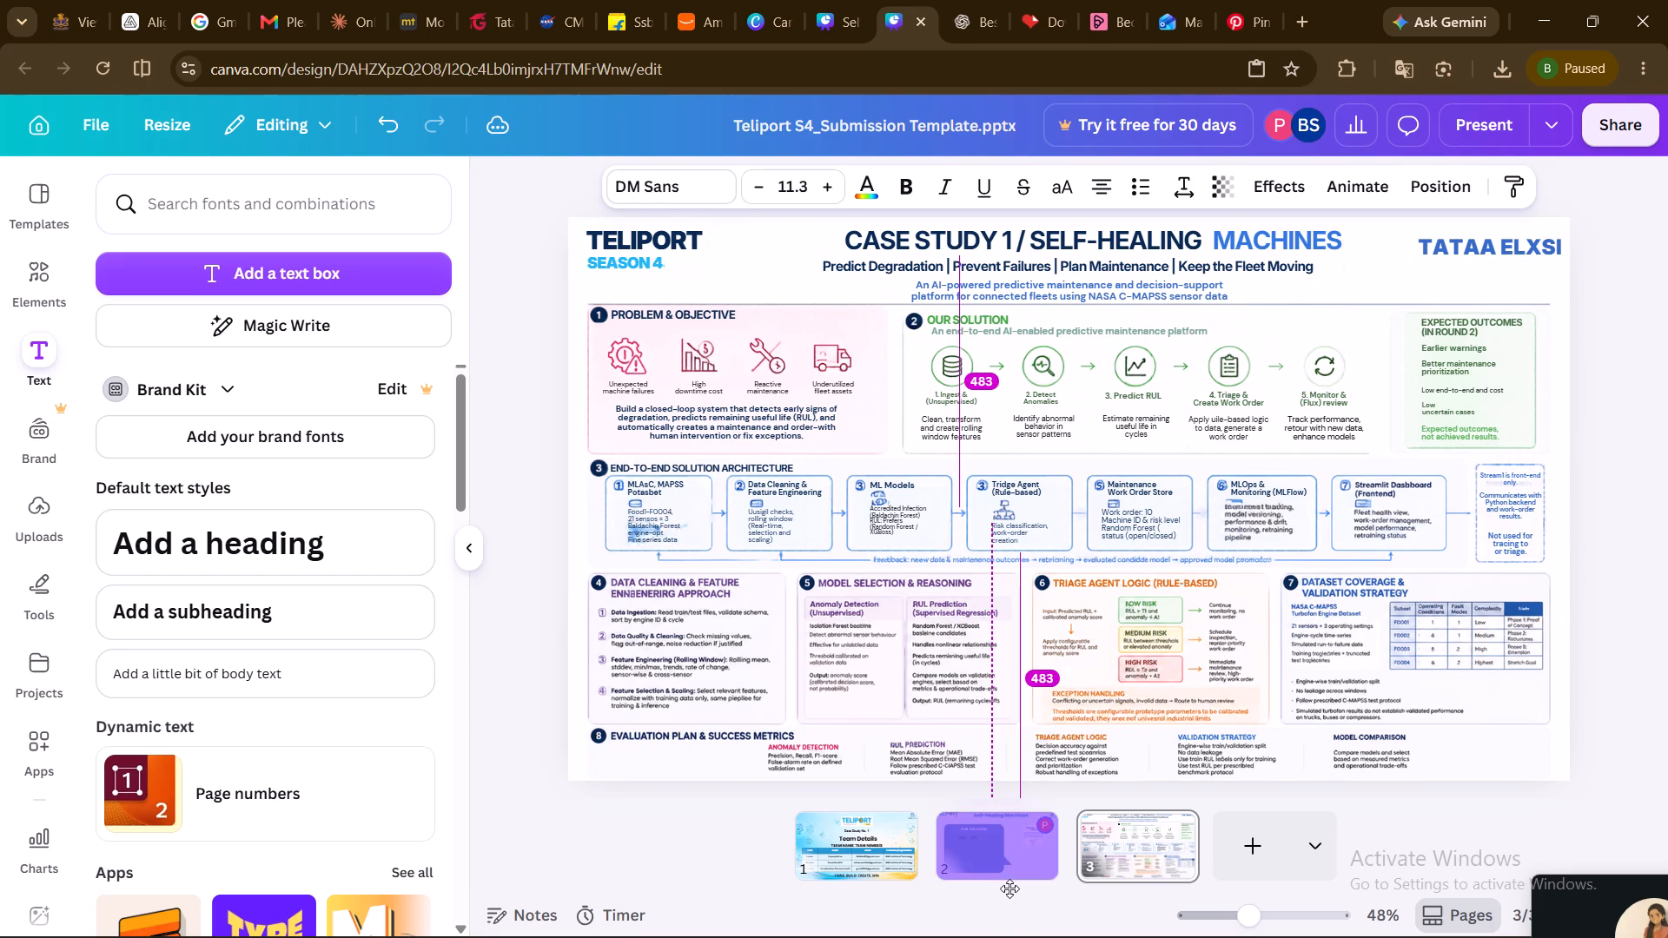
drag(1009, 888, 980, 815)
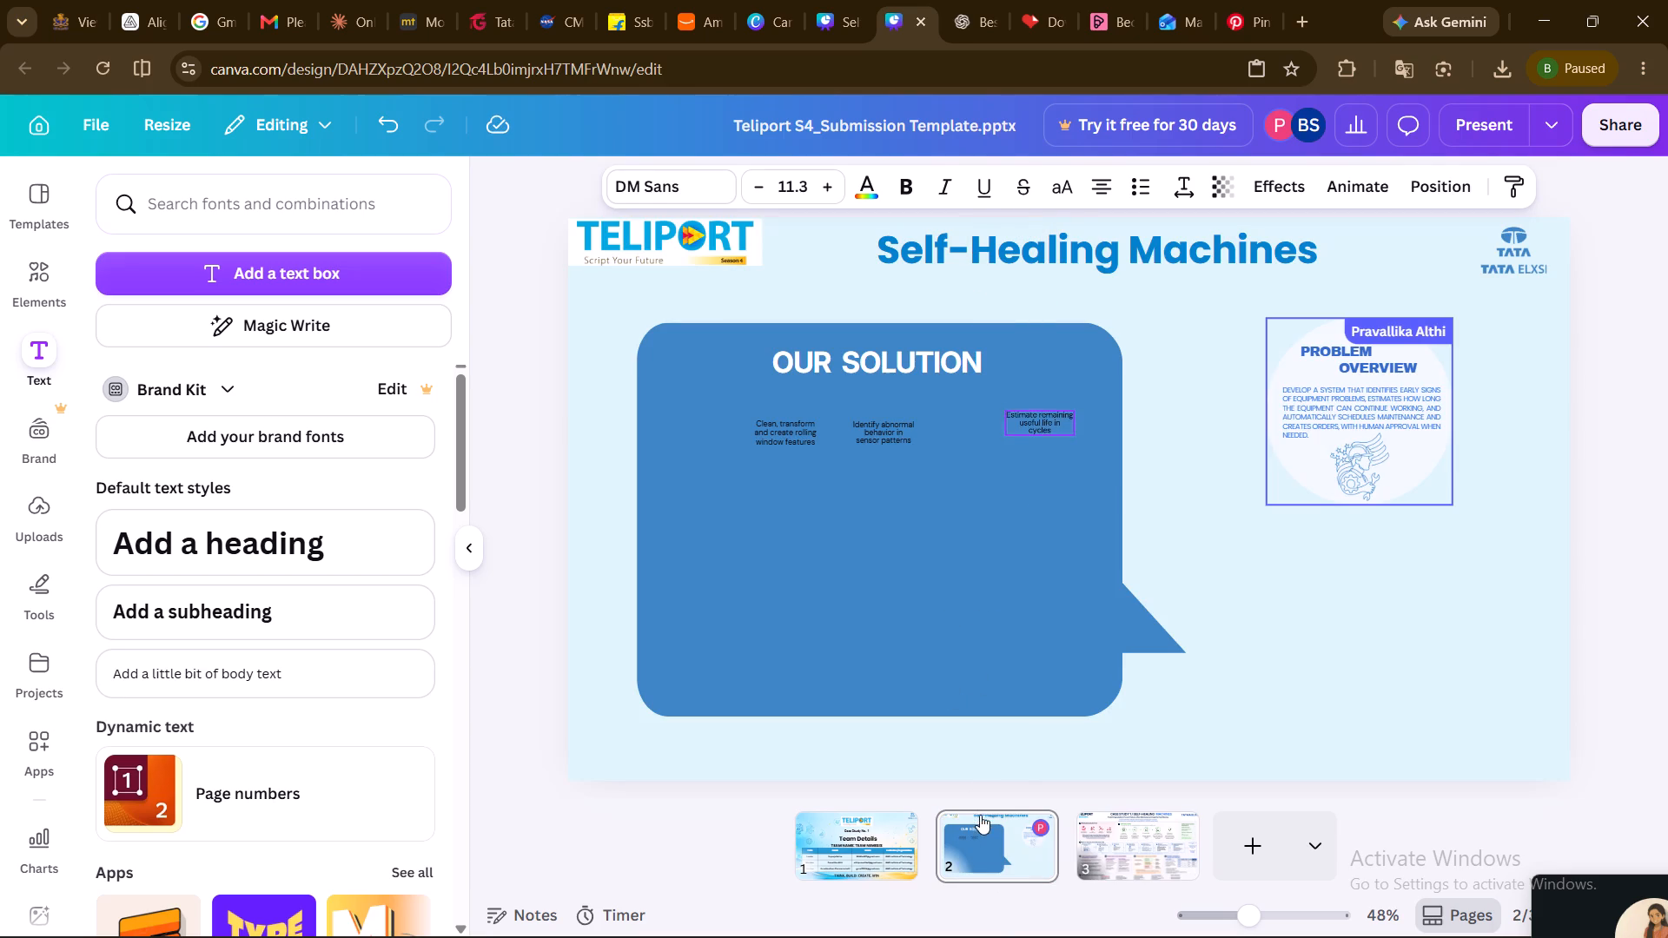
drag(980, 815, 927, 823)
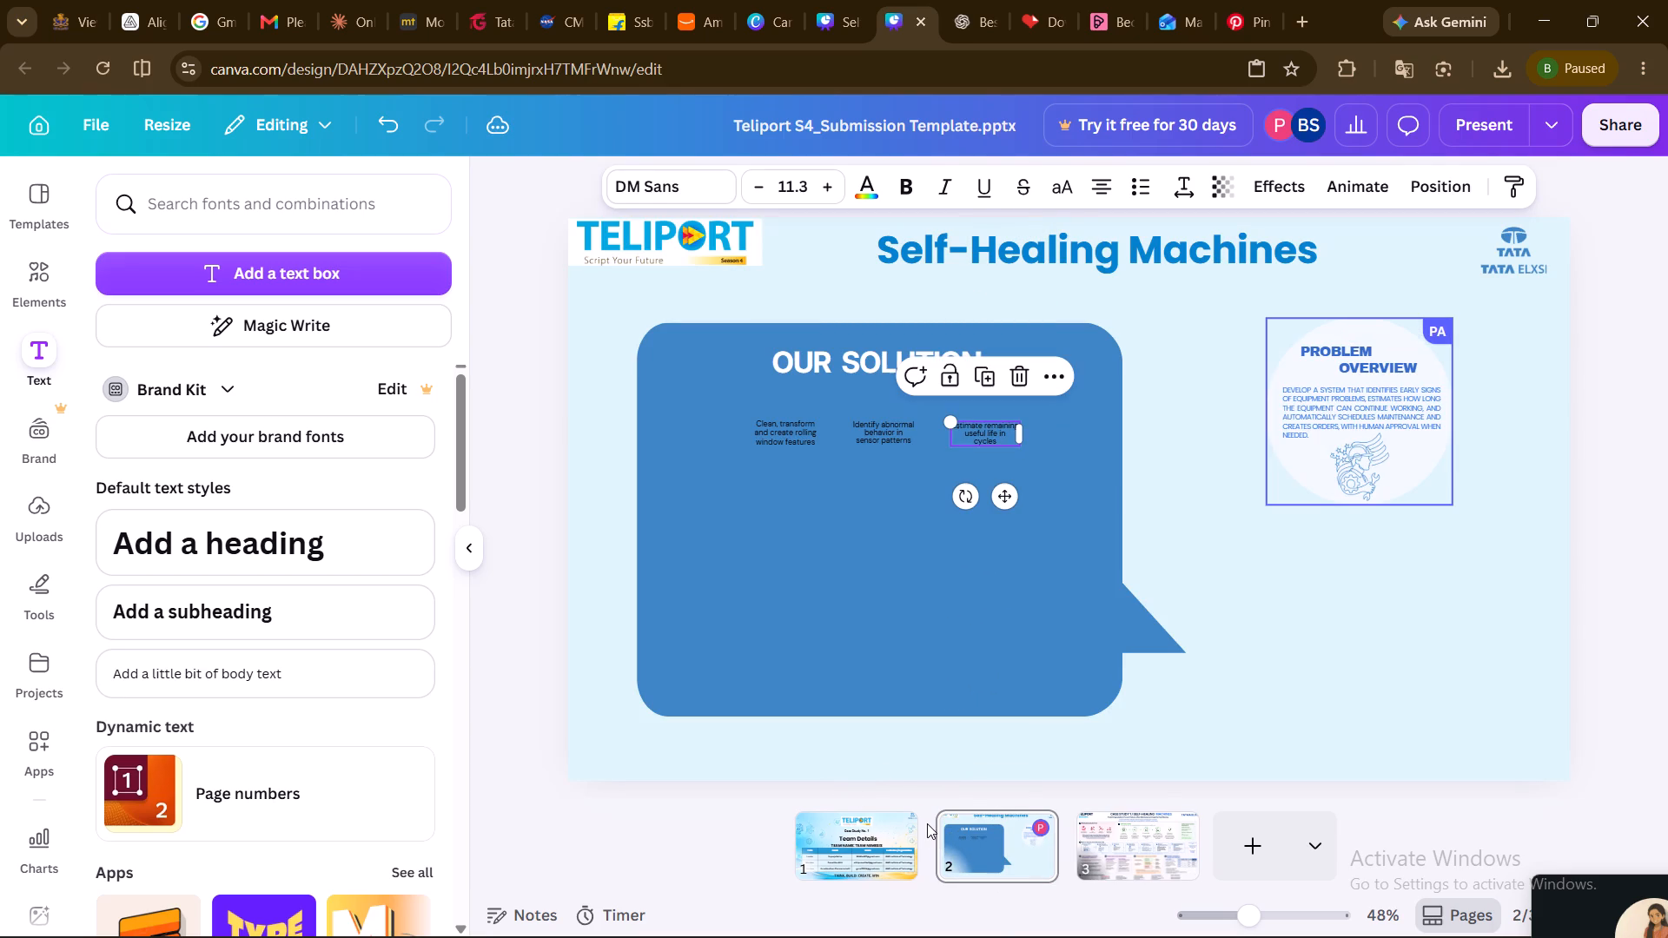
Duplicate page 3's "Apply rule-based logic to data, generate a work order" text and place the copy on page 2, below the "Clean, transform" text.
click(1148, 827)
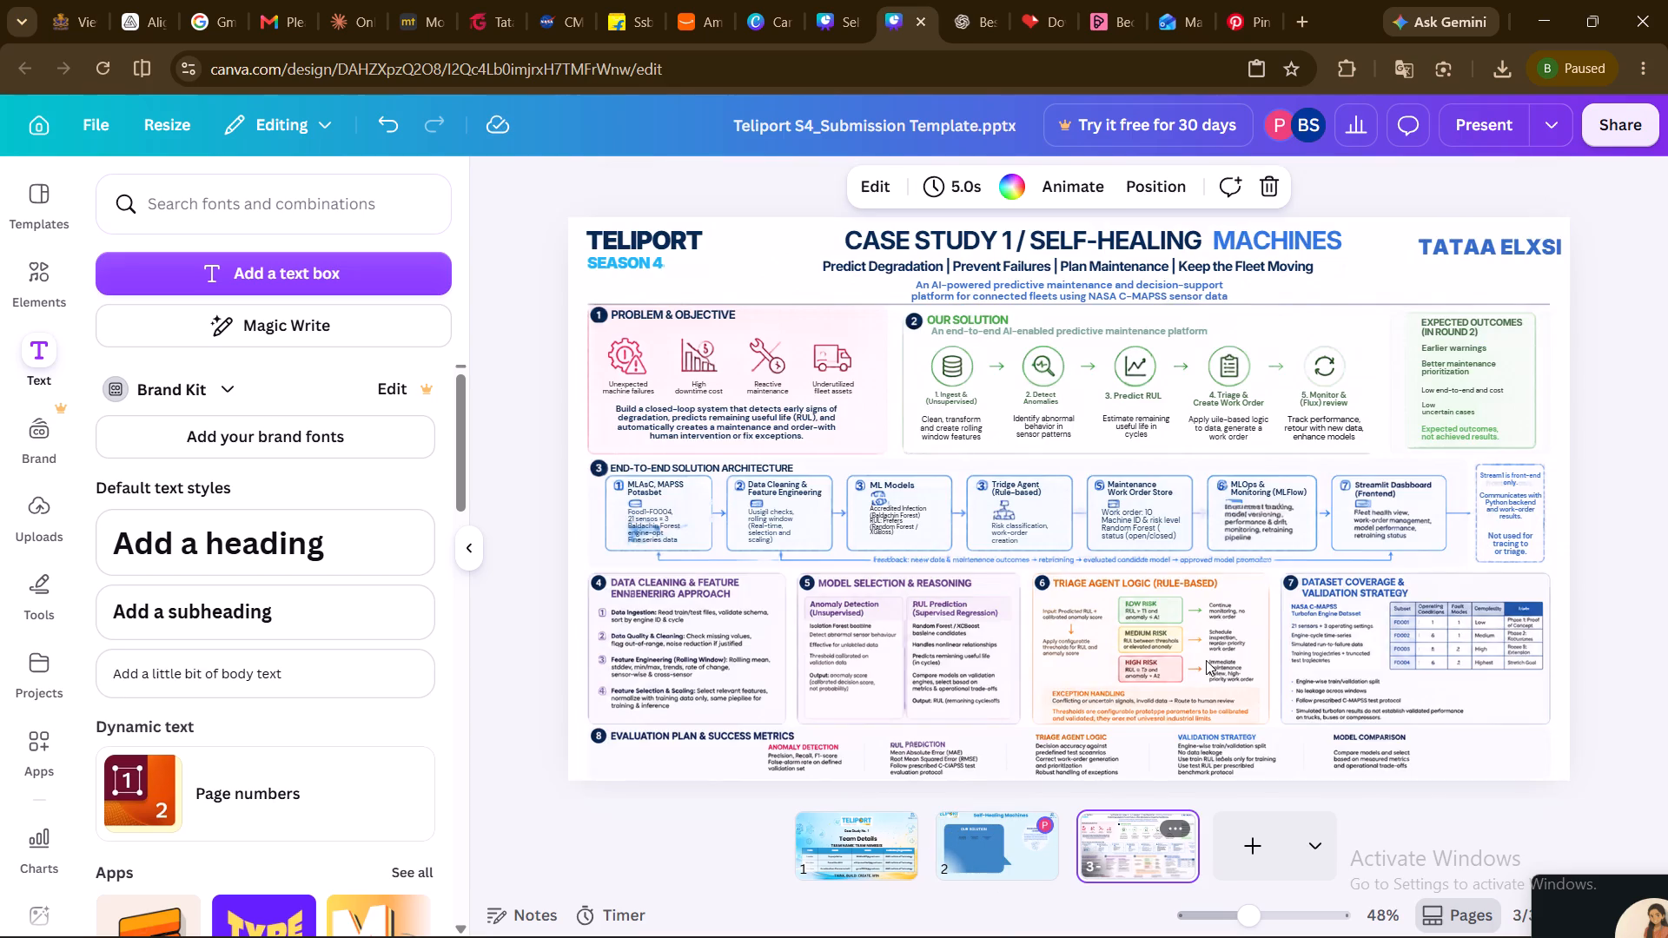
click(979, 836)
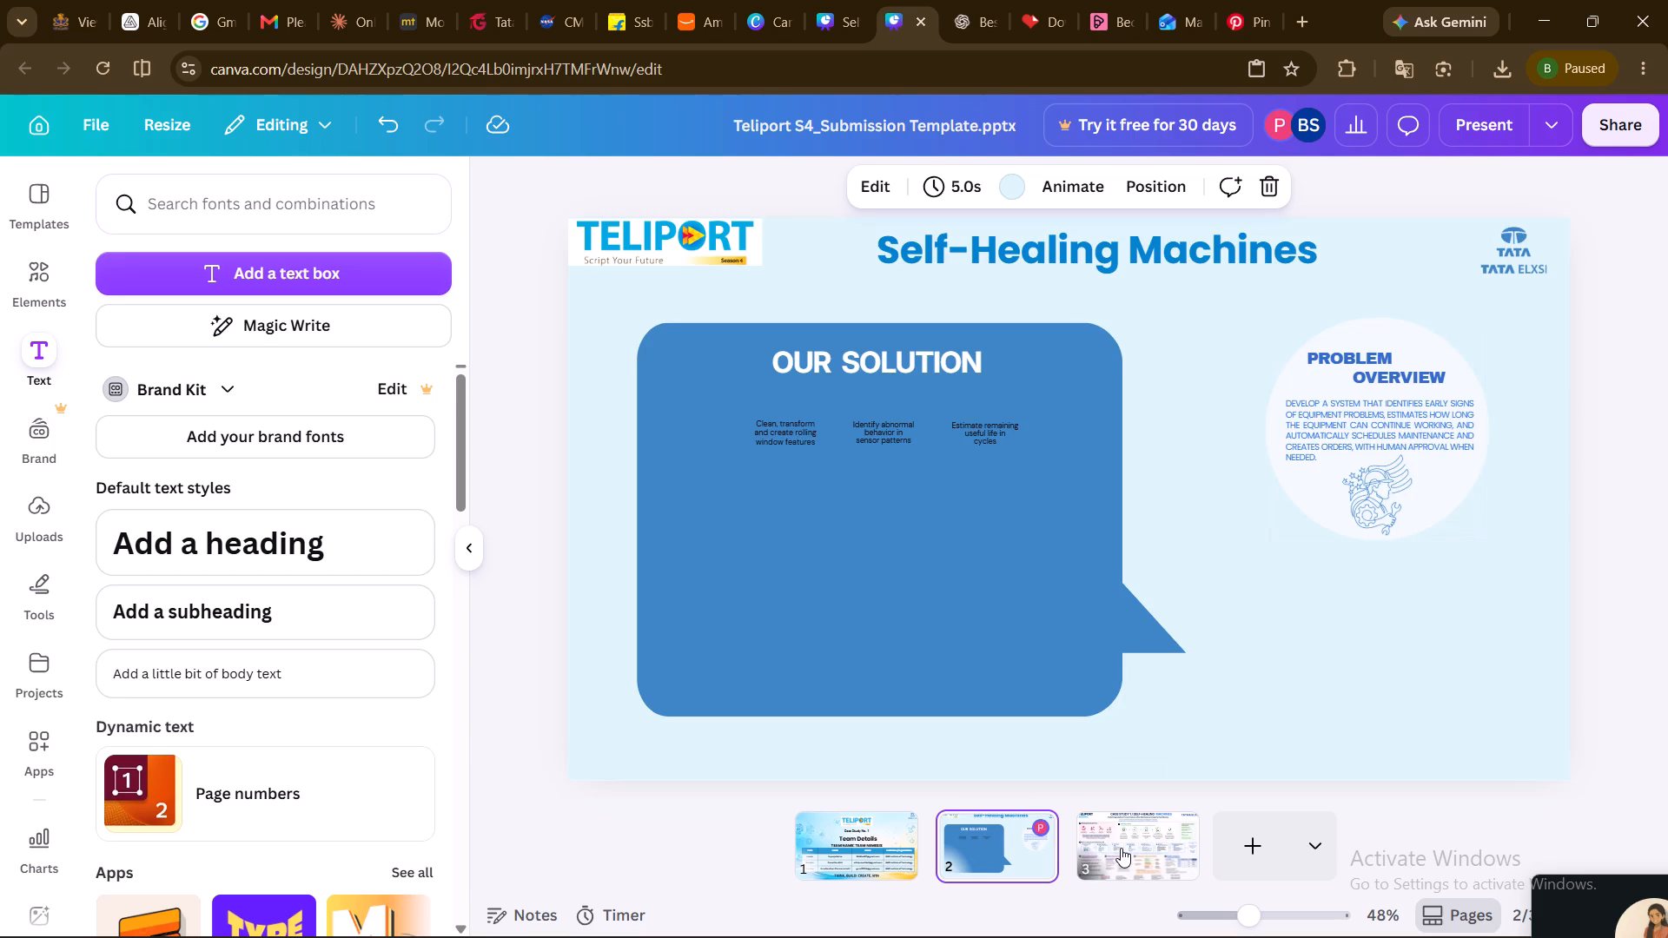
click(1121, 848)
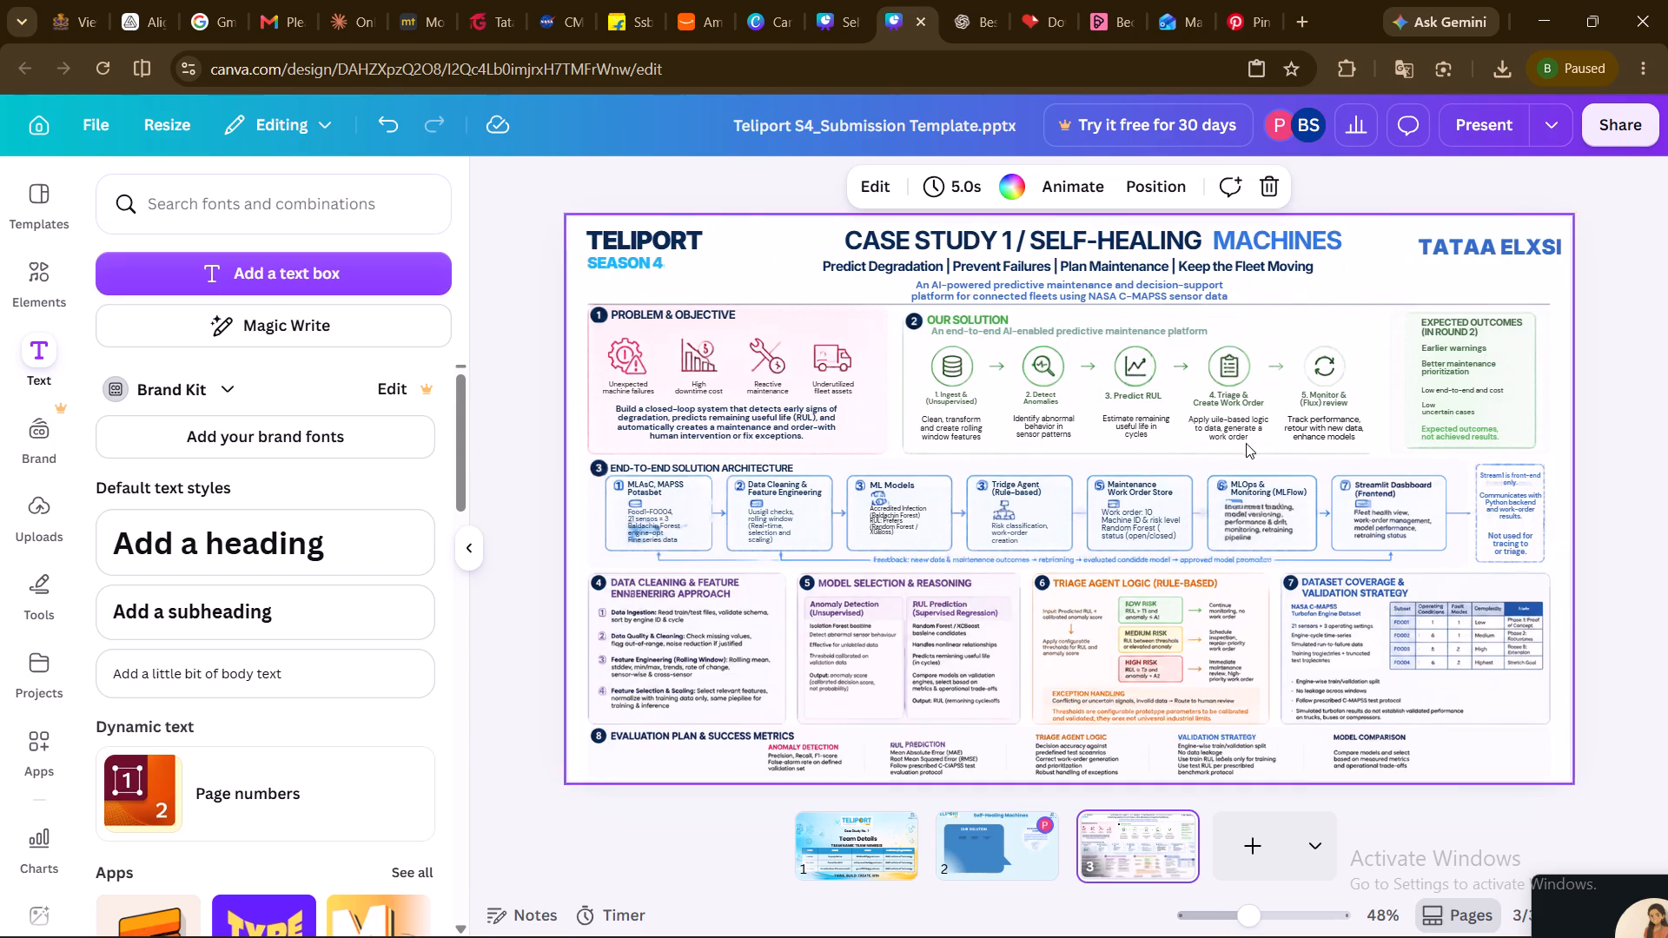
click(1246, 437)
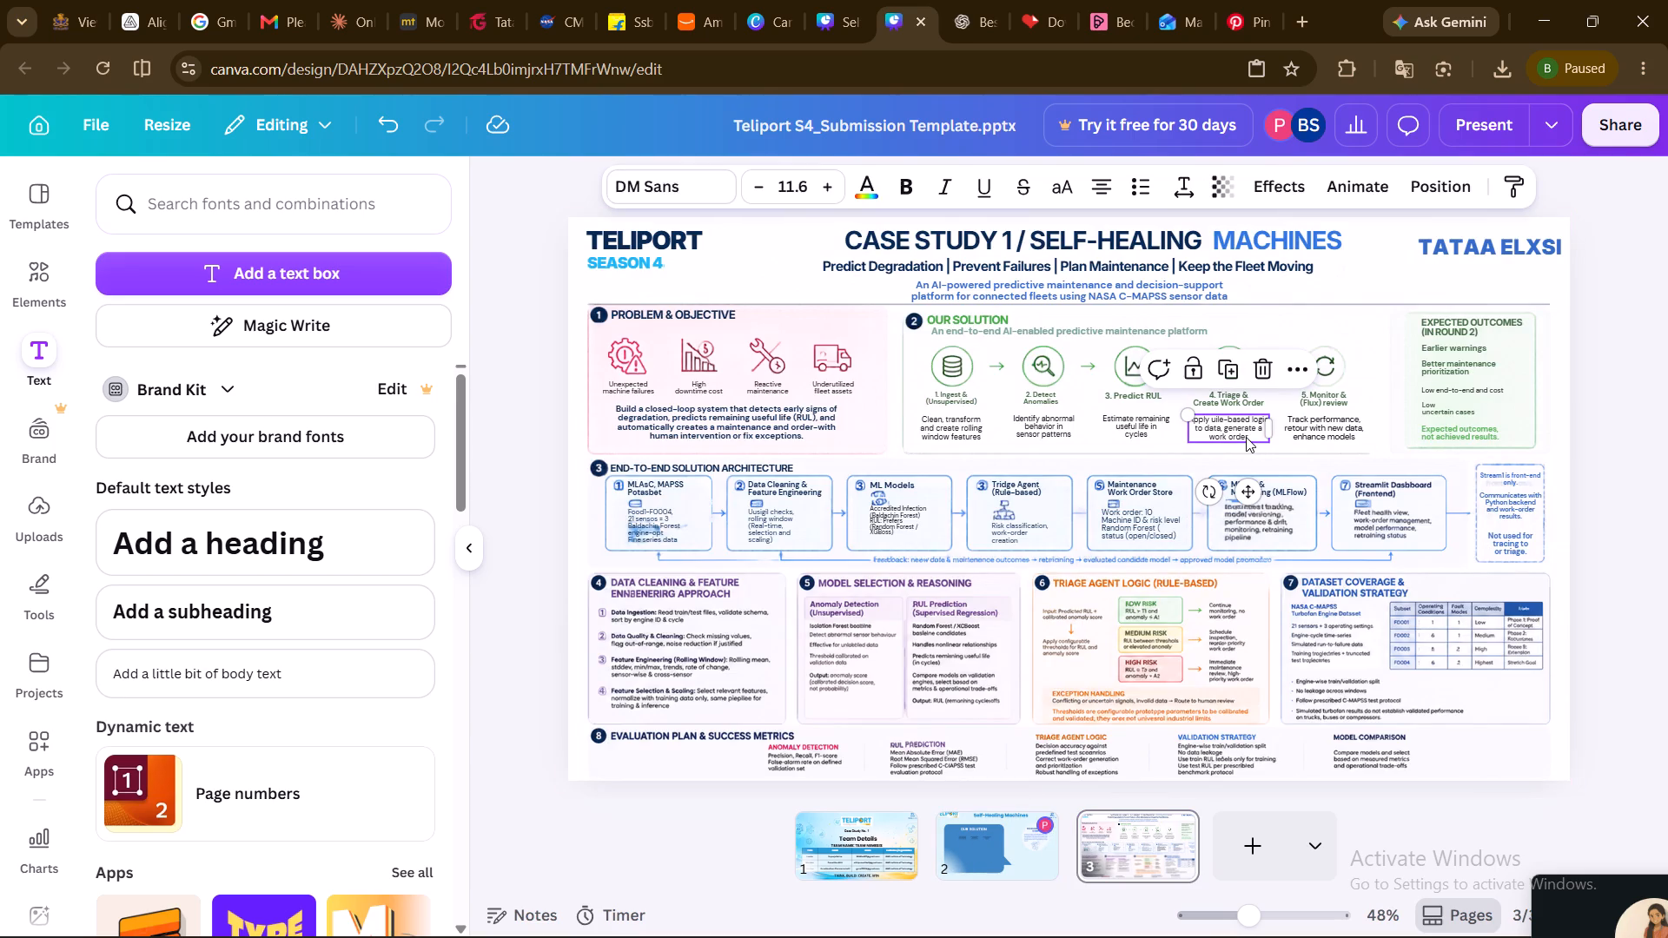
key(ctrl+d)
drag(1256, 505, 1057, 867)
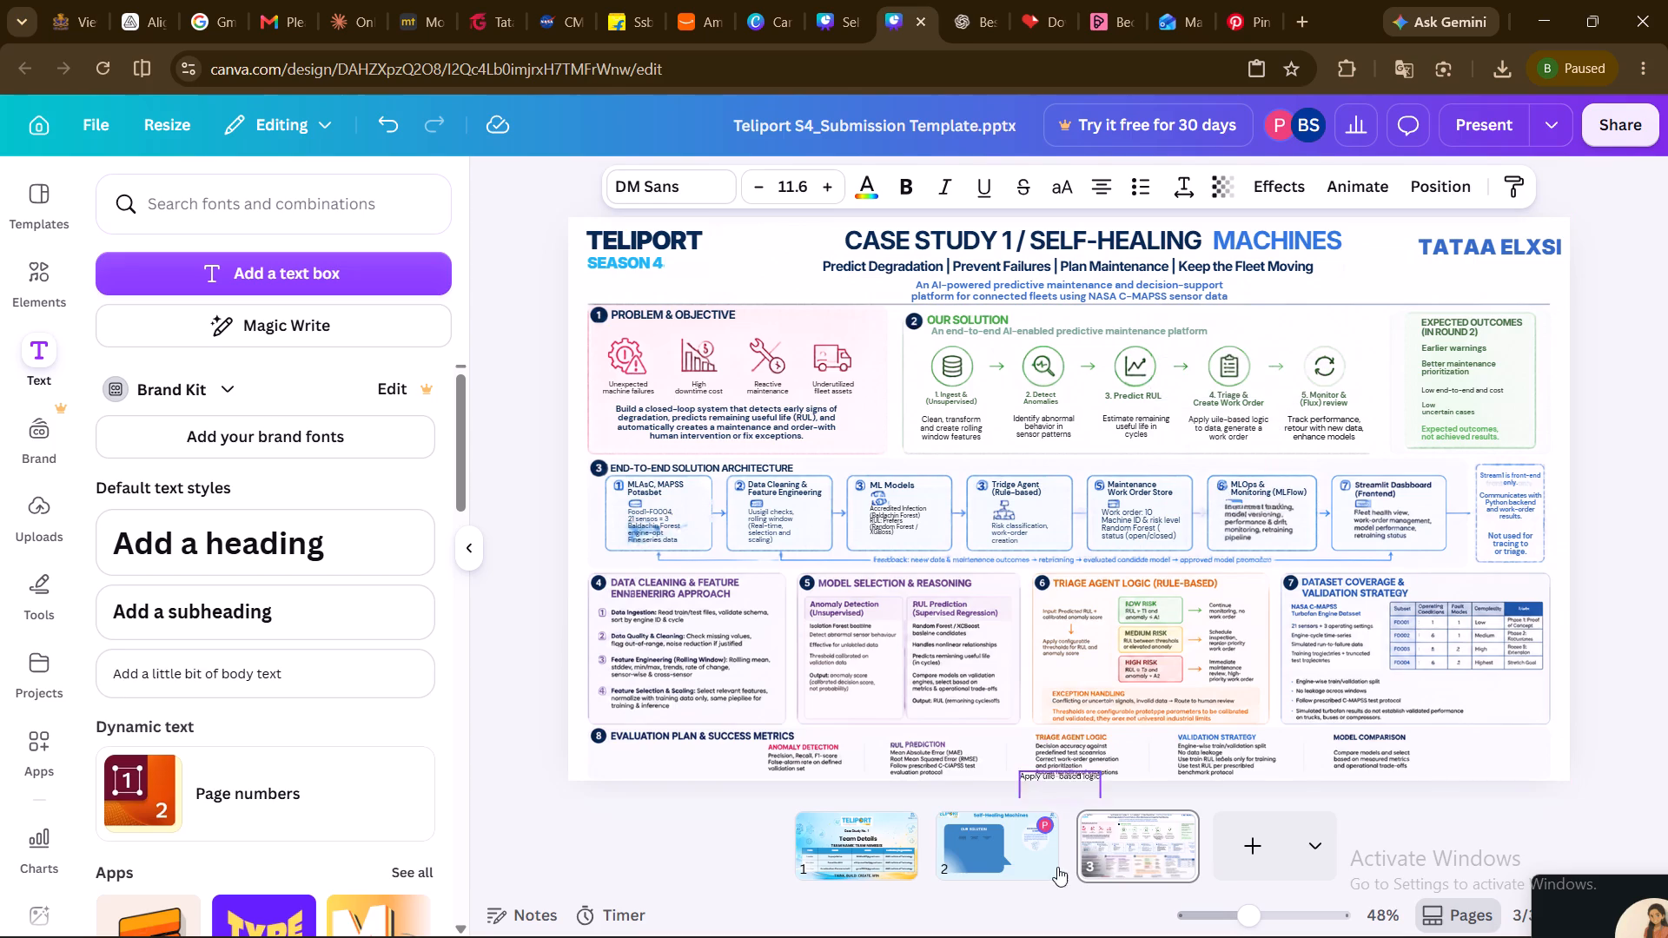
drag(1057, 867, 778, 763)
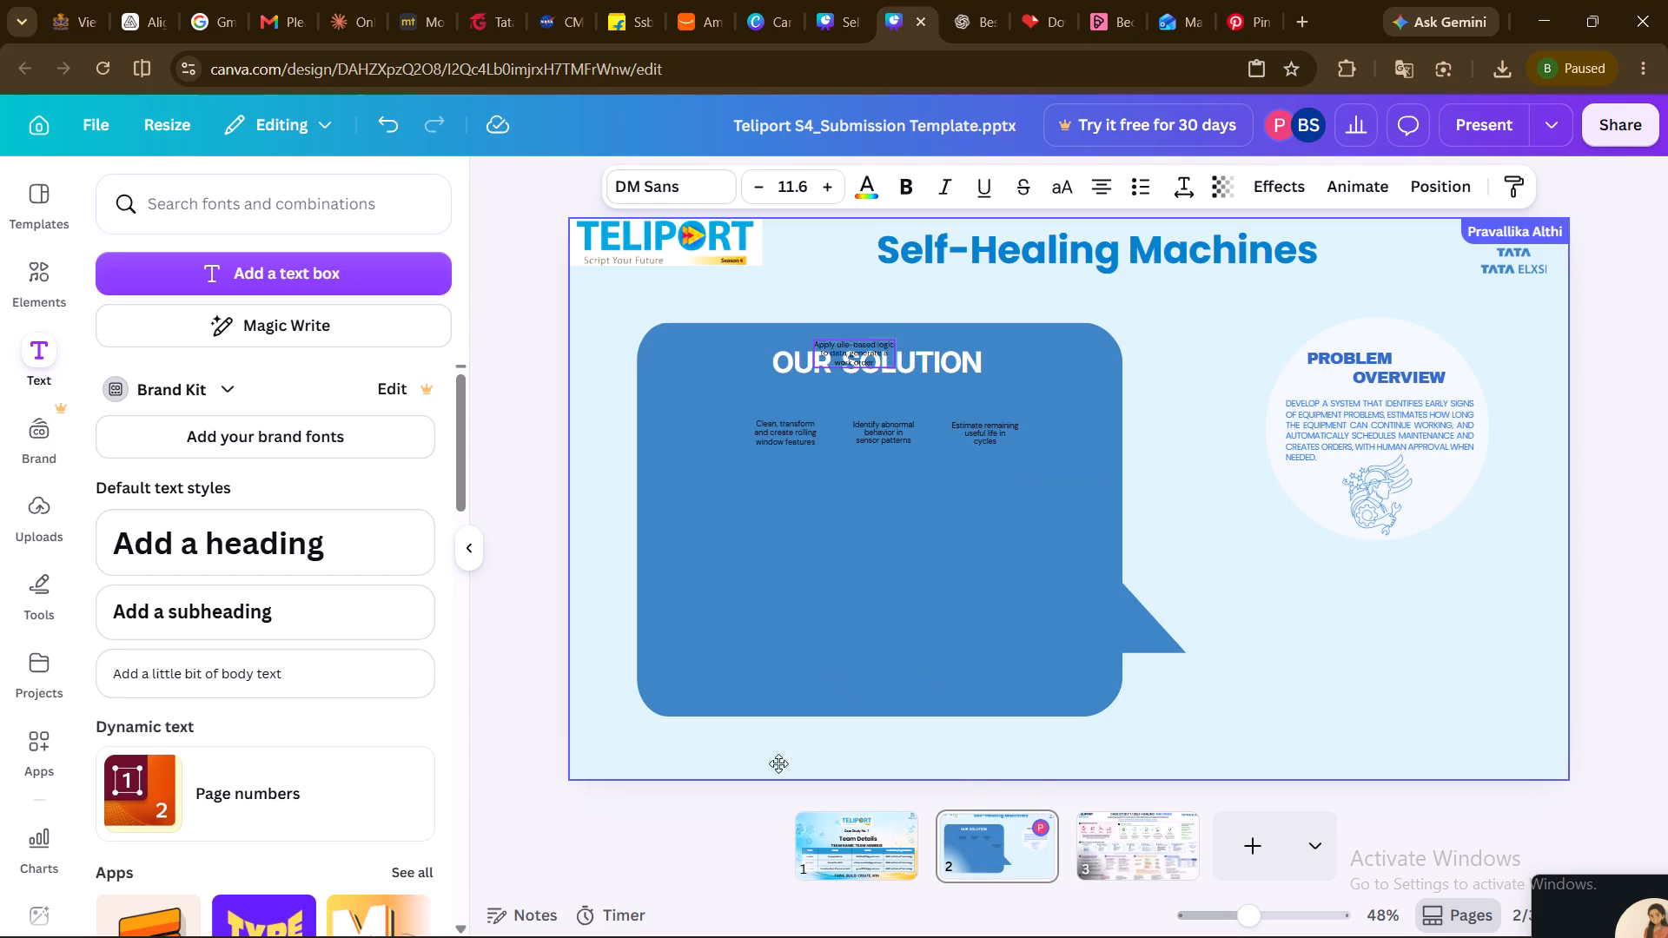
drag(778, 763, 742, 883)
Duplicate page 3's "Track performance" text and place the copy on page 2, below the "Apply rule-based logic" text.
click(1129, 866)
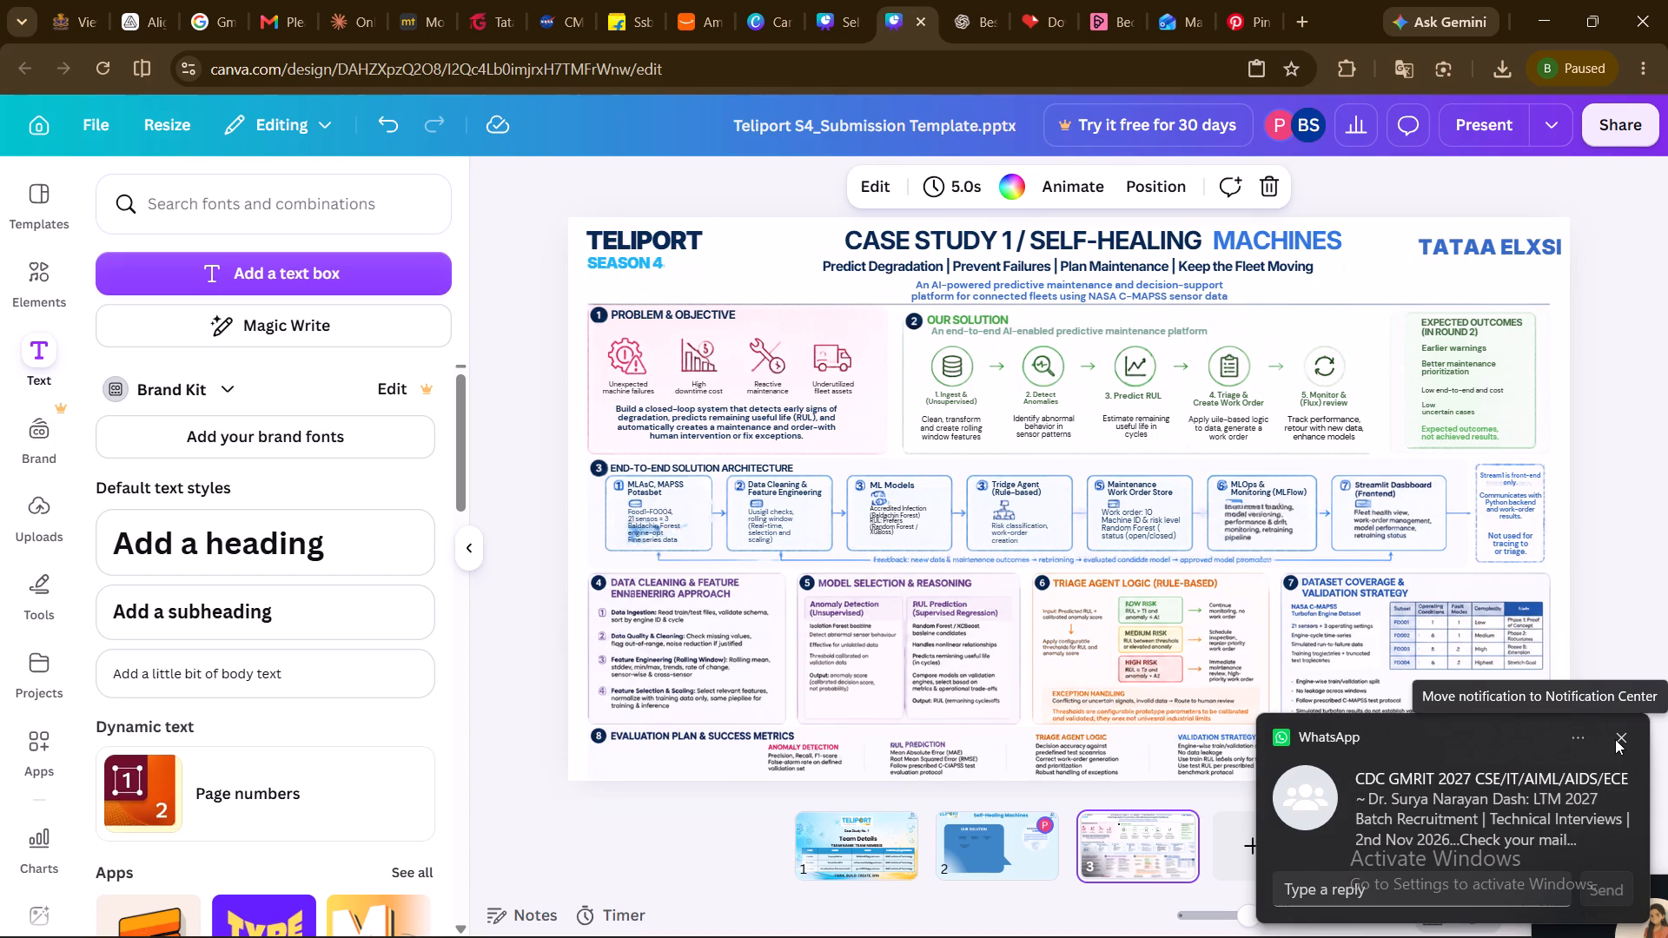
click(1615, 739)
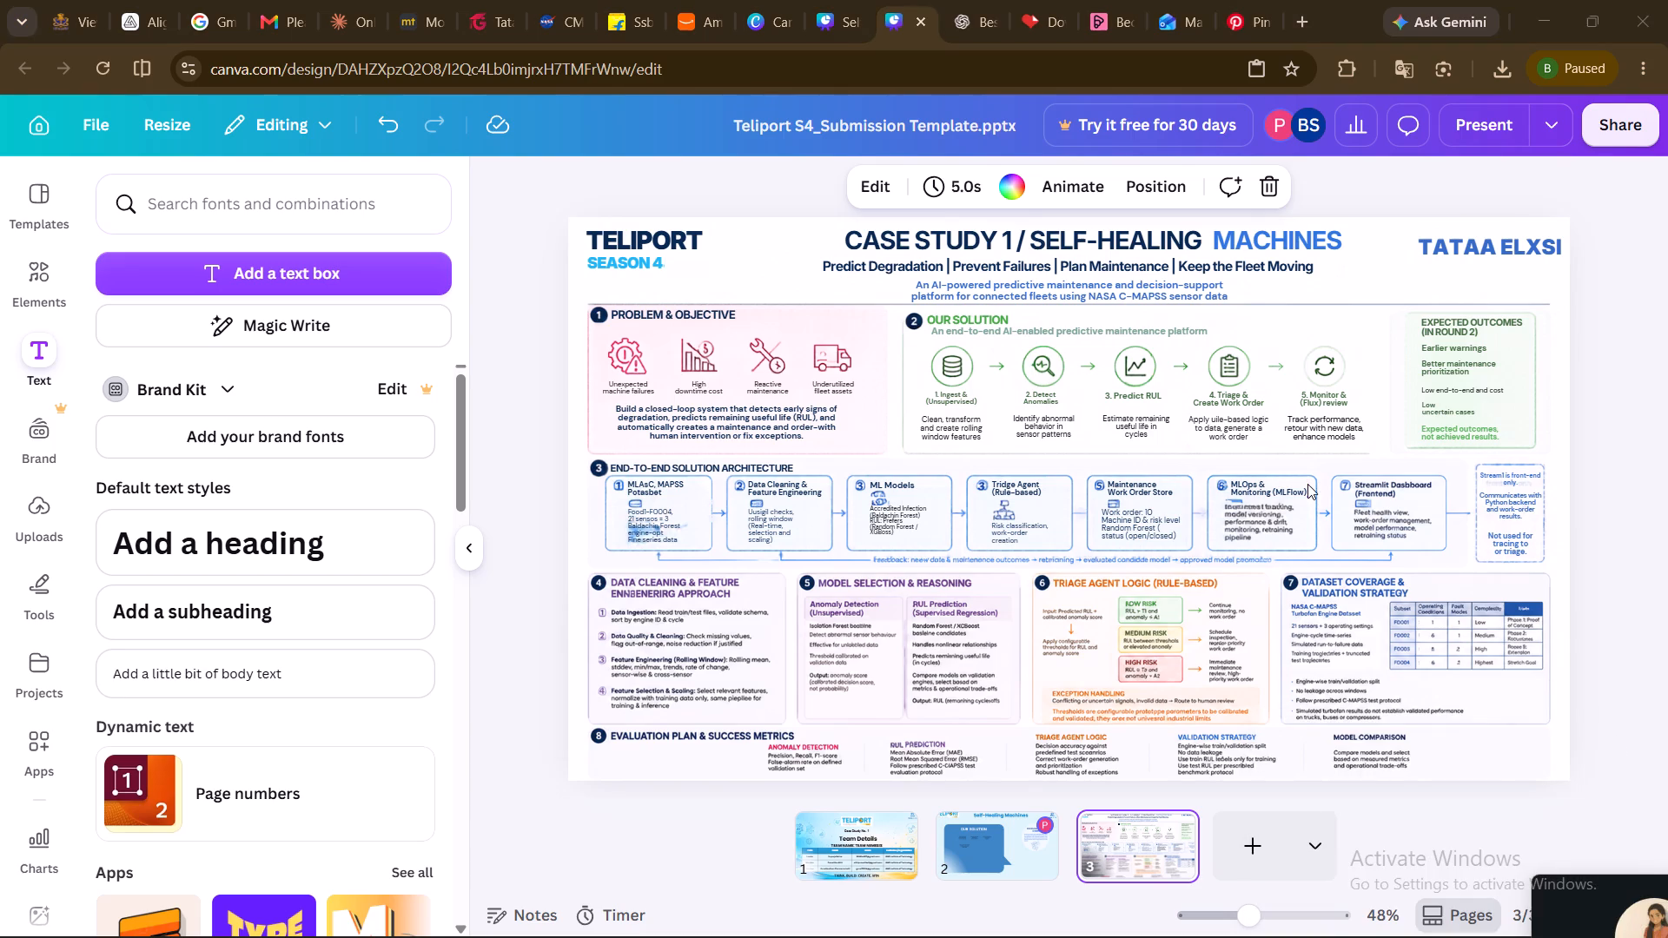
click(1334, 426)
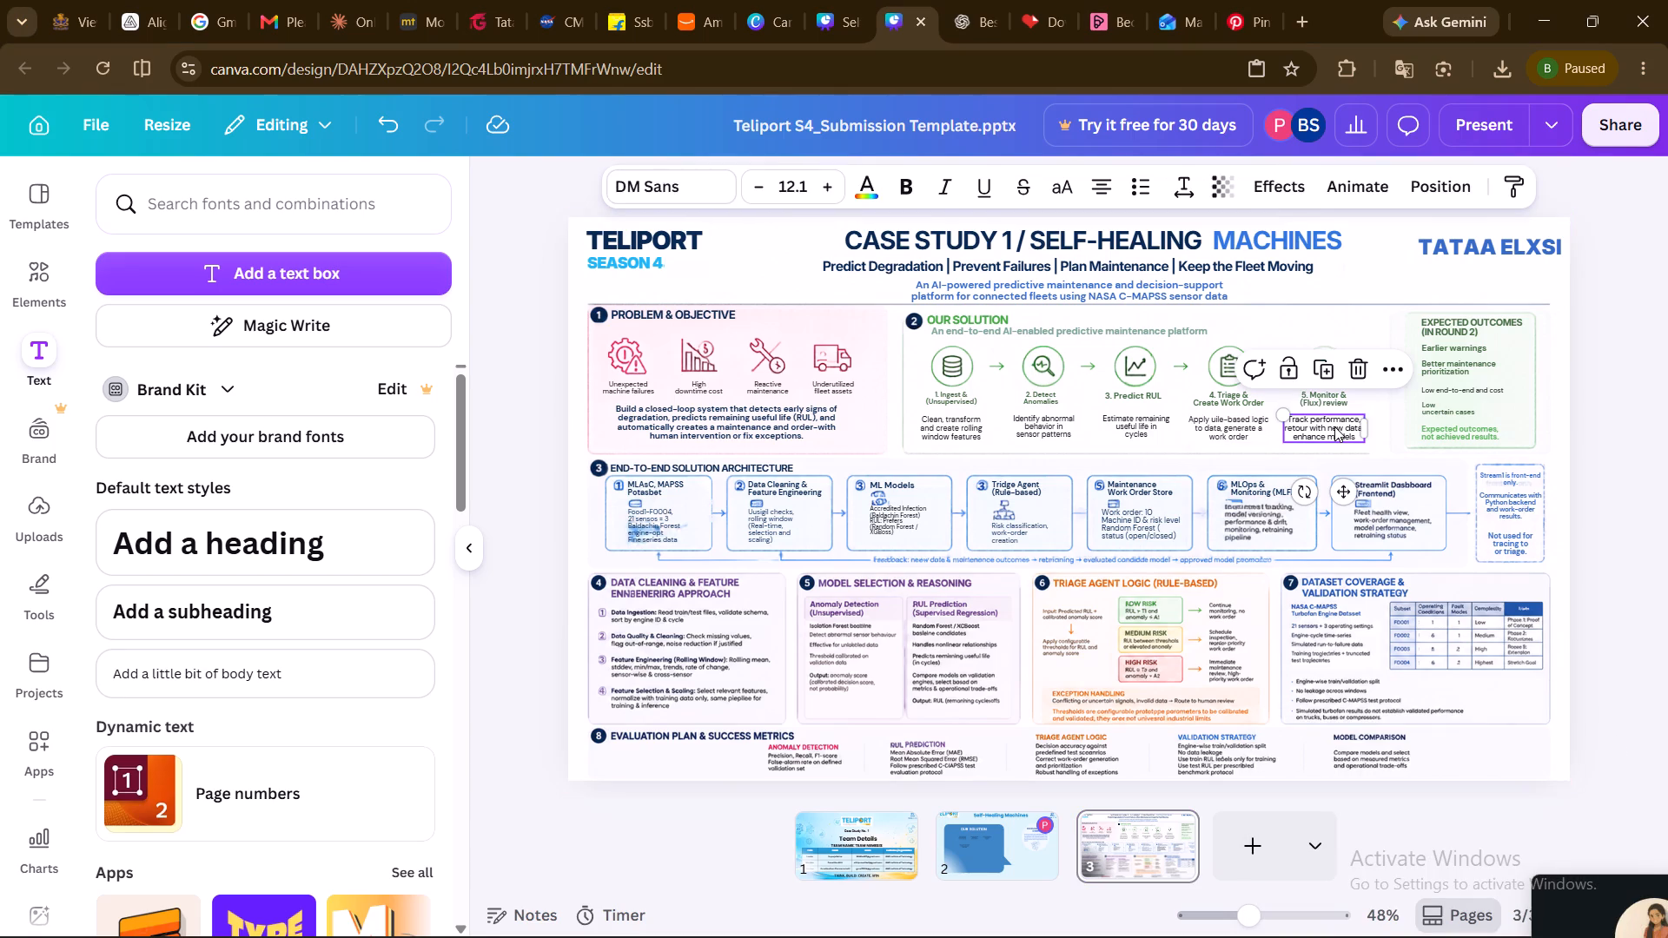
key(ctrl+d)
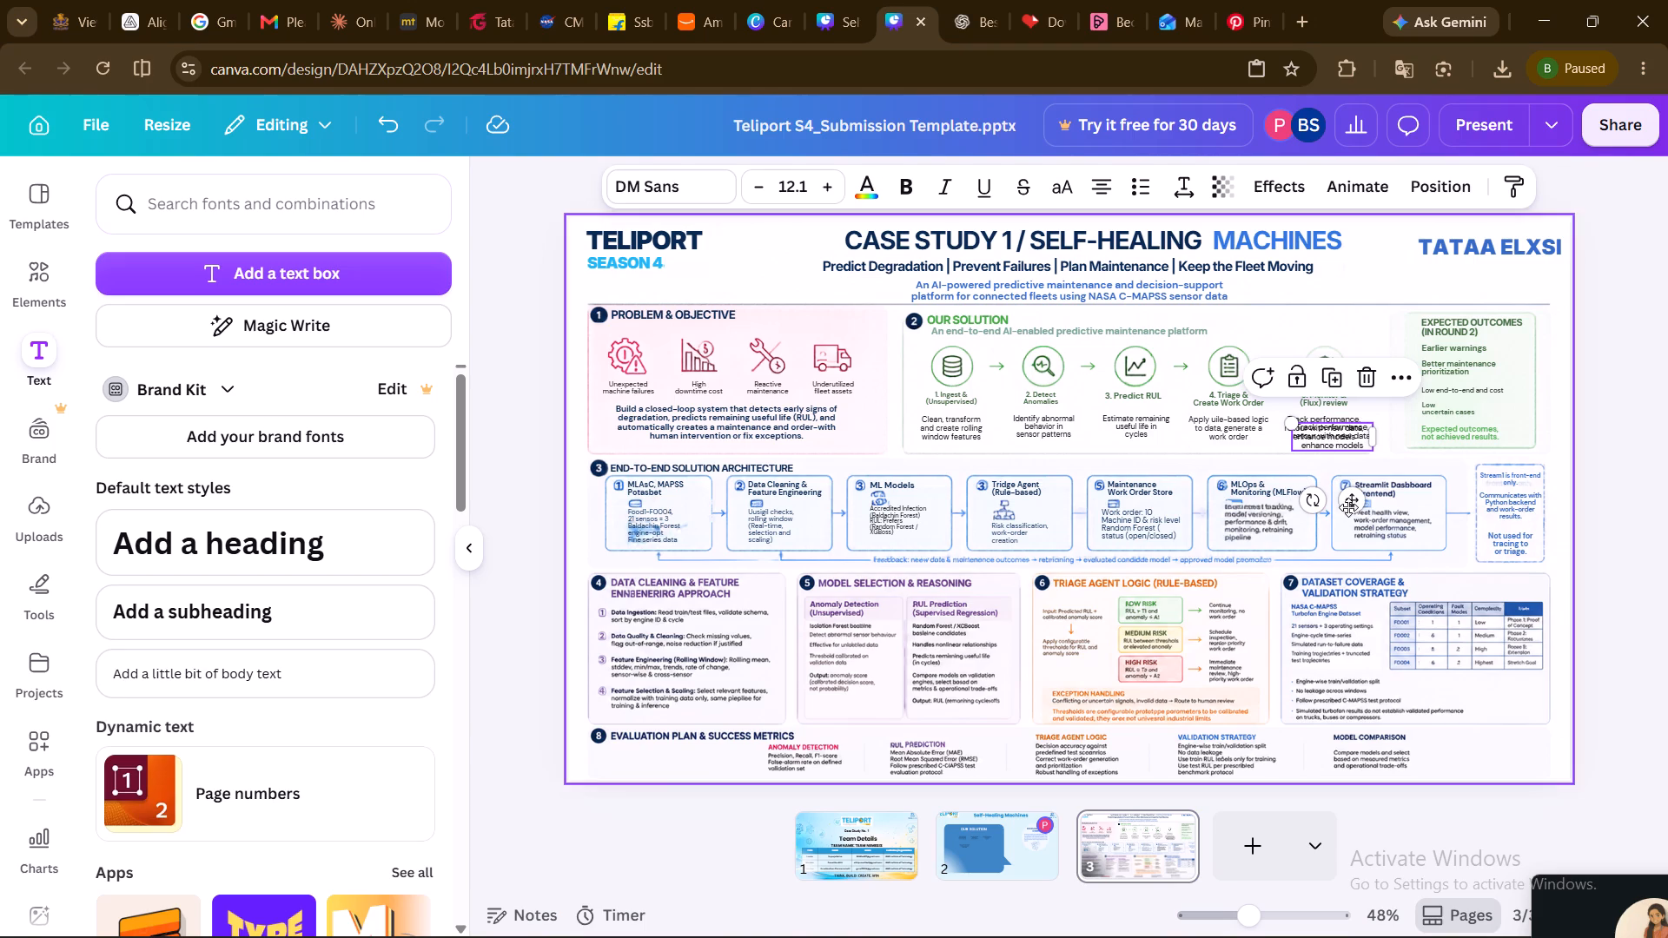
drag(1352, 498, 1218, 633)
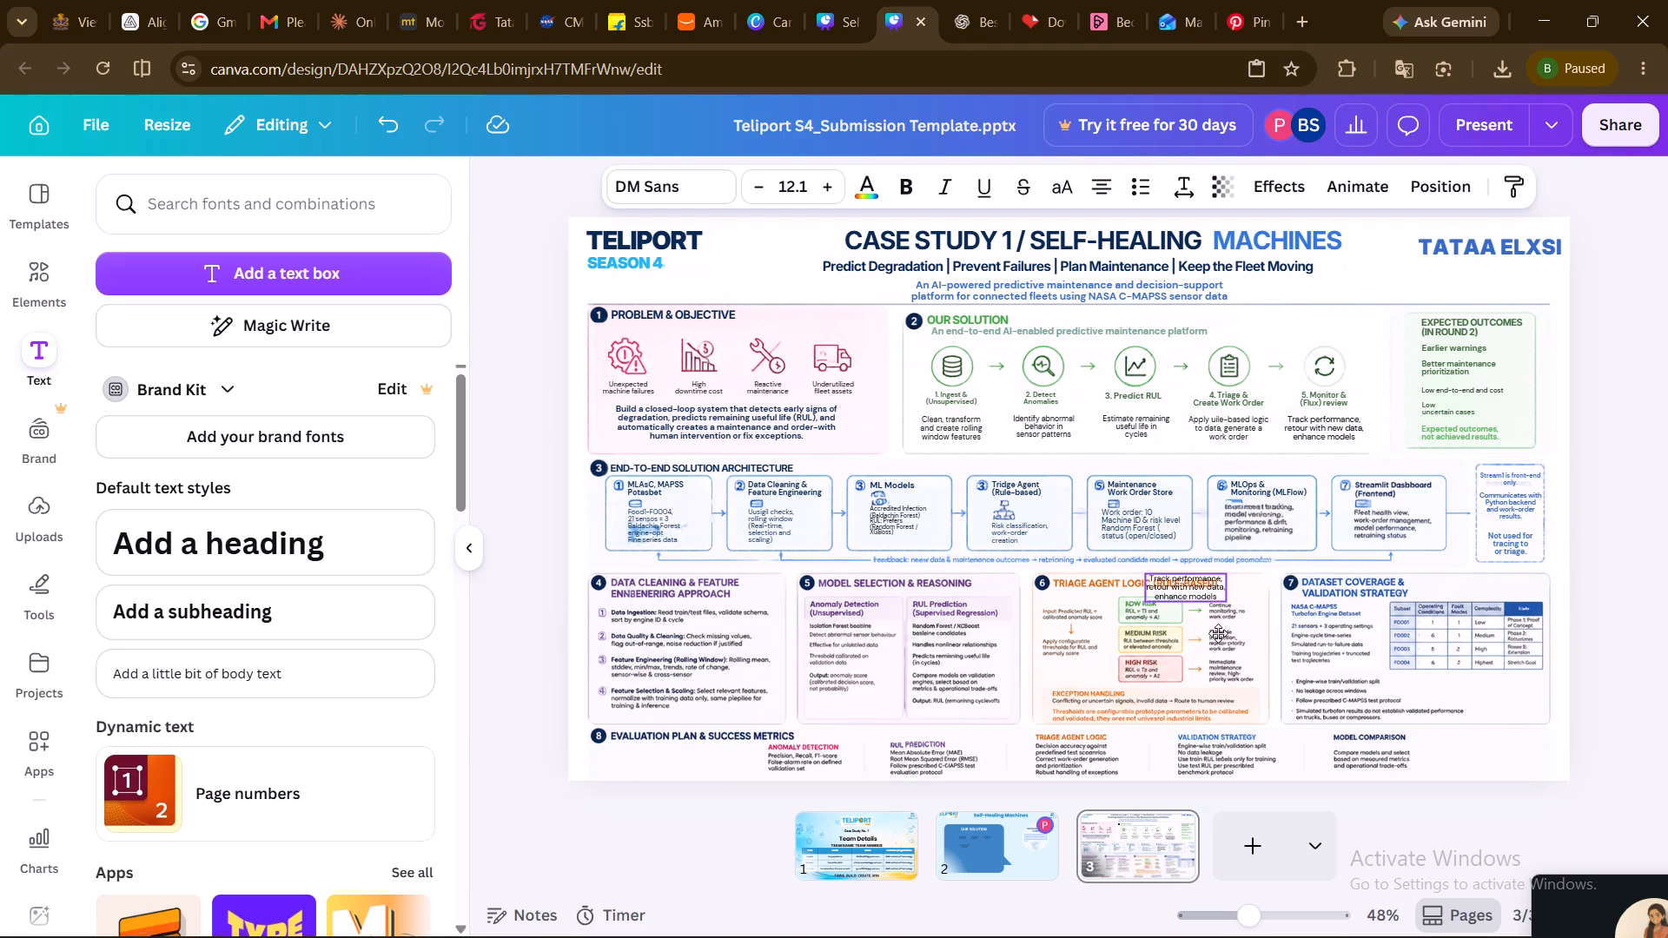
drag(1218, 633, 1241, 613)
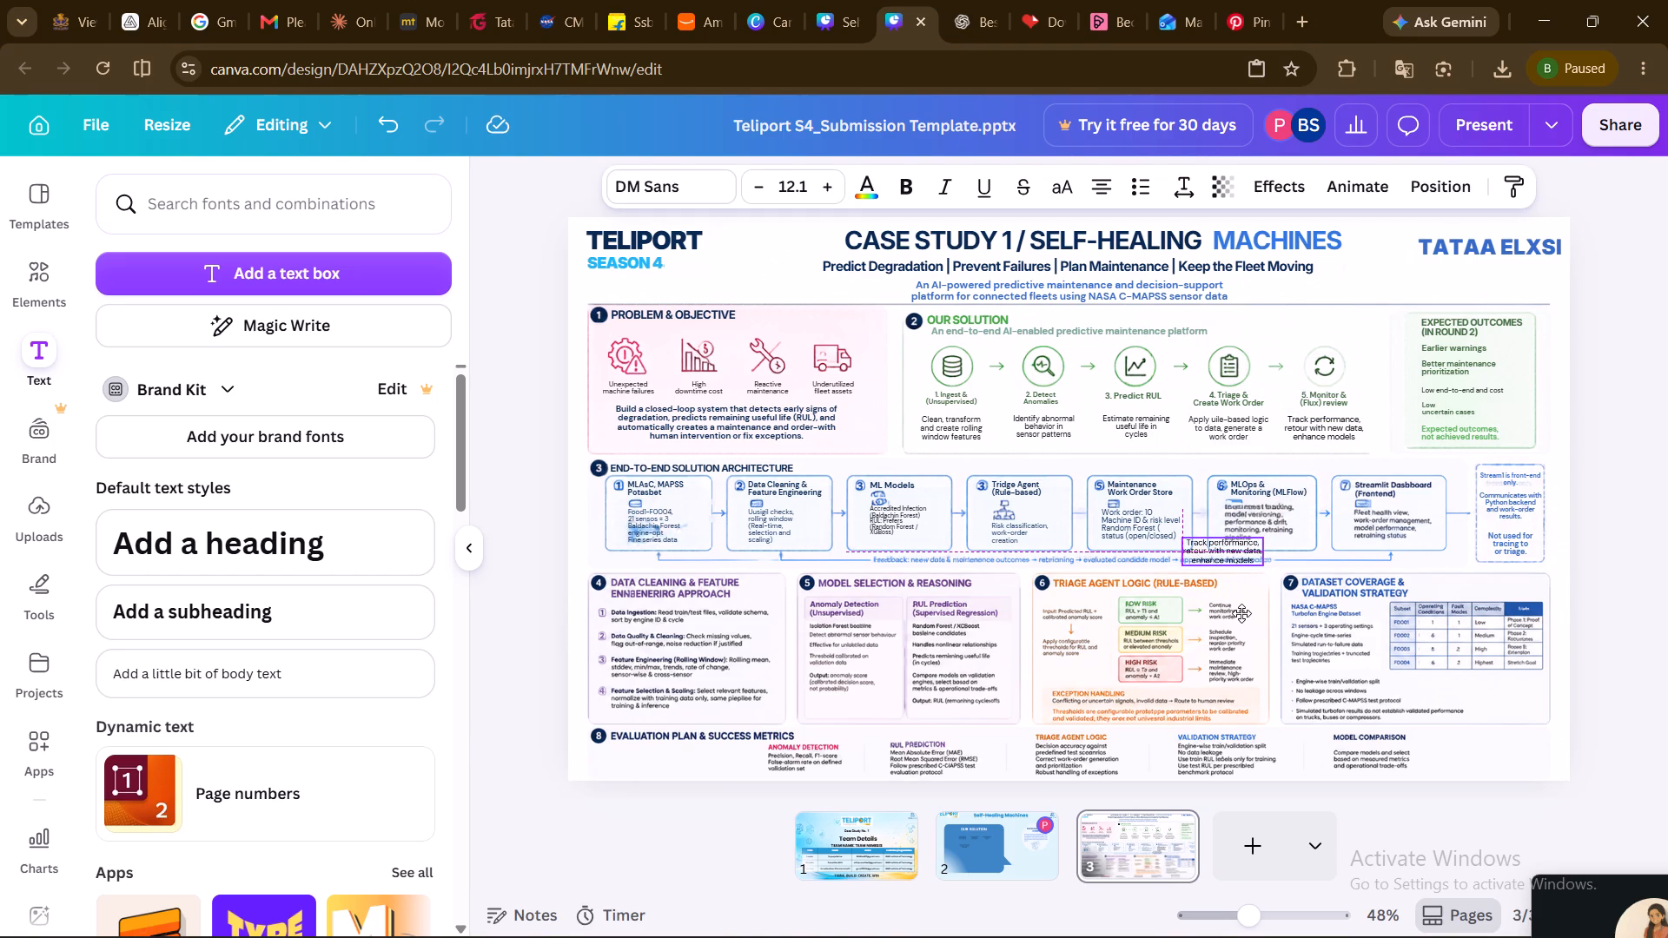
drag(1241, 613, 1081, 924)
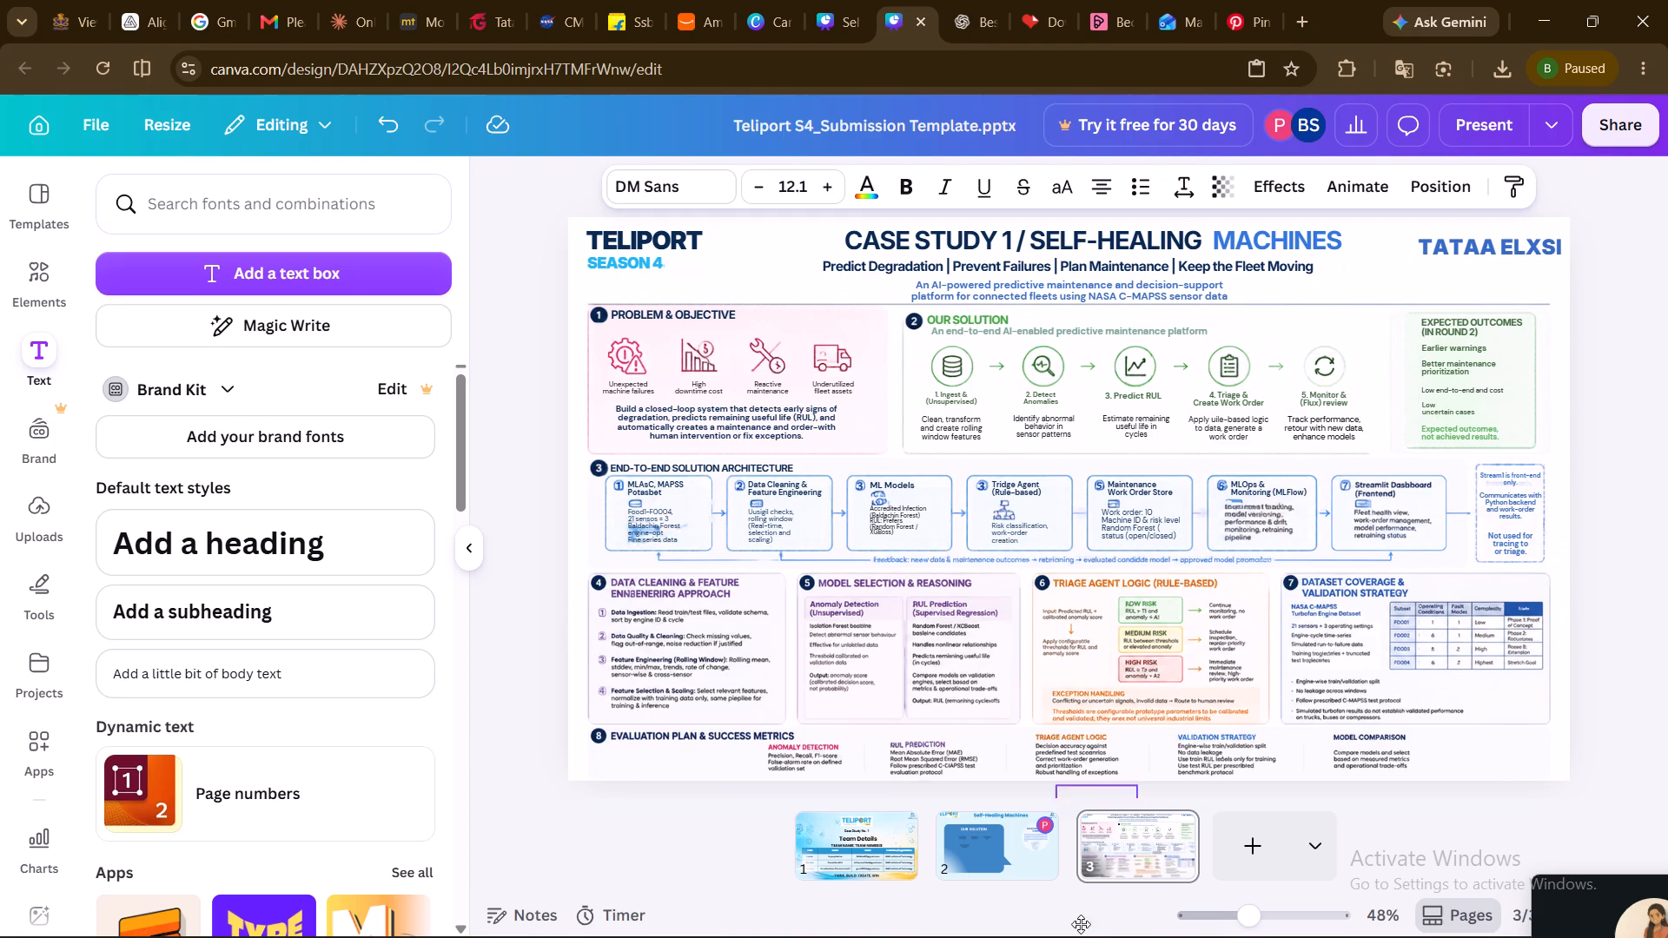
drag(1081, 924, 1006, 850)
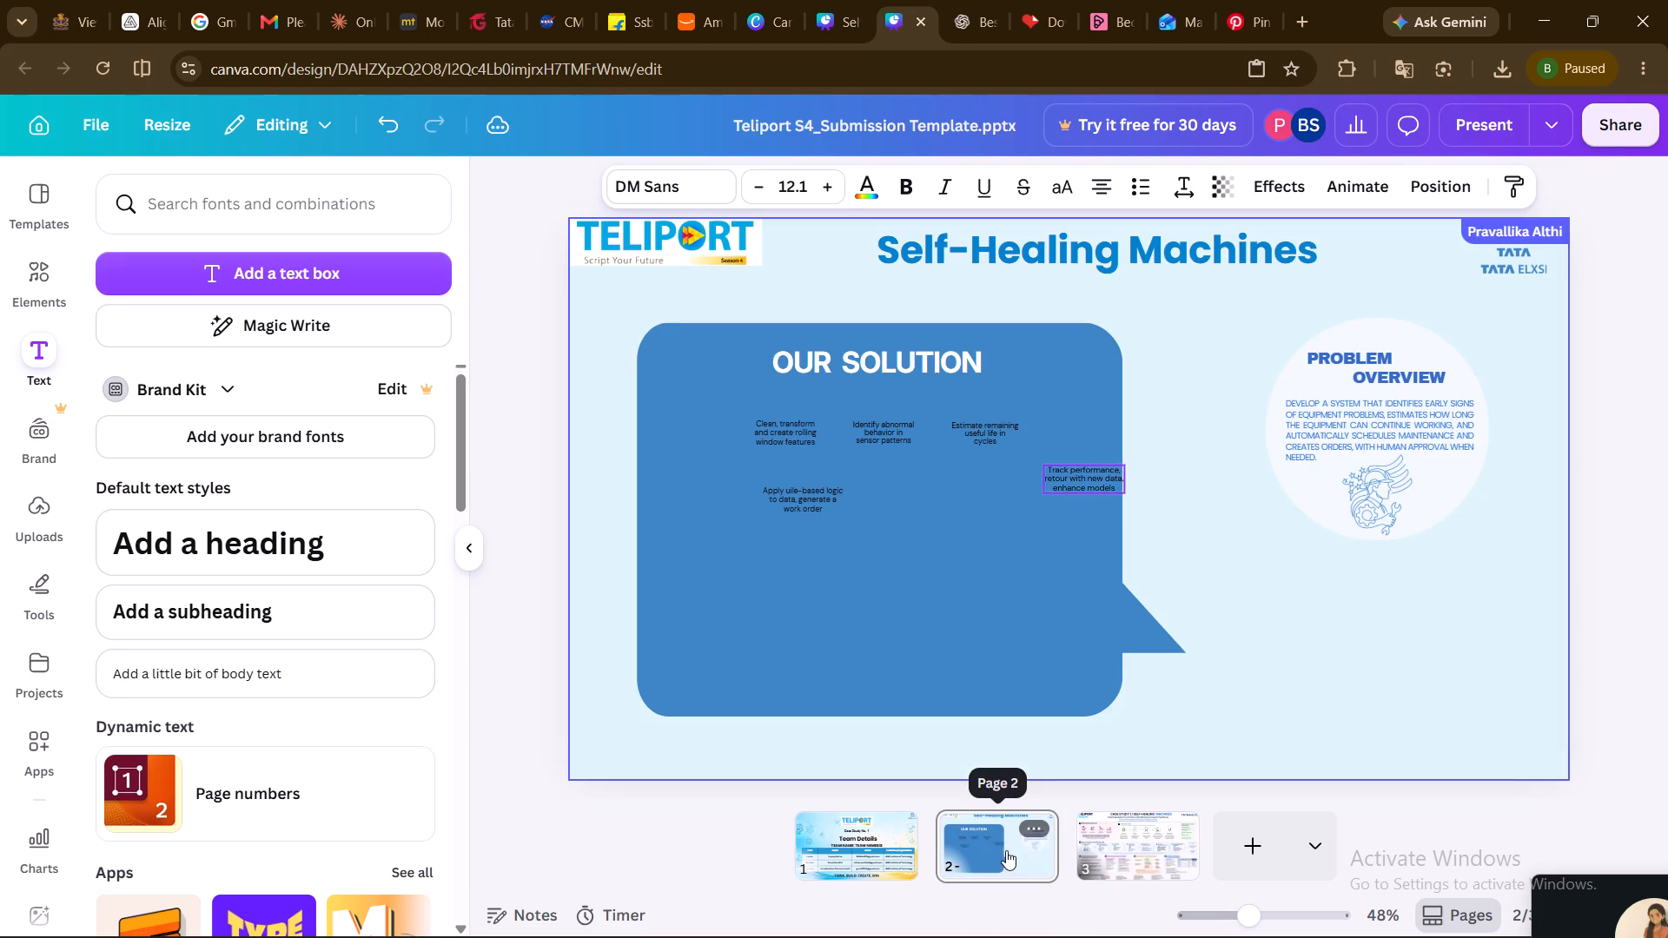
drag(1006, 850, 875, 878)
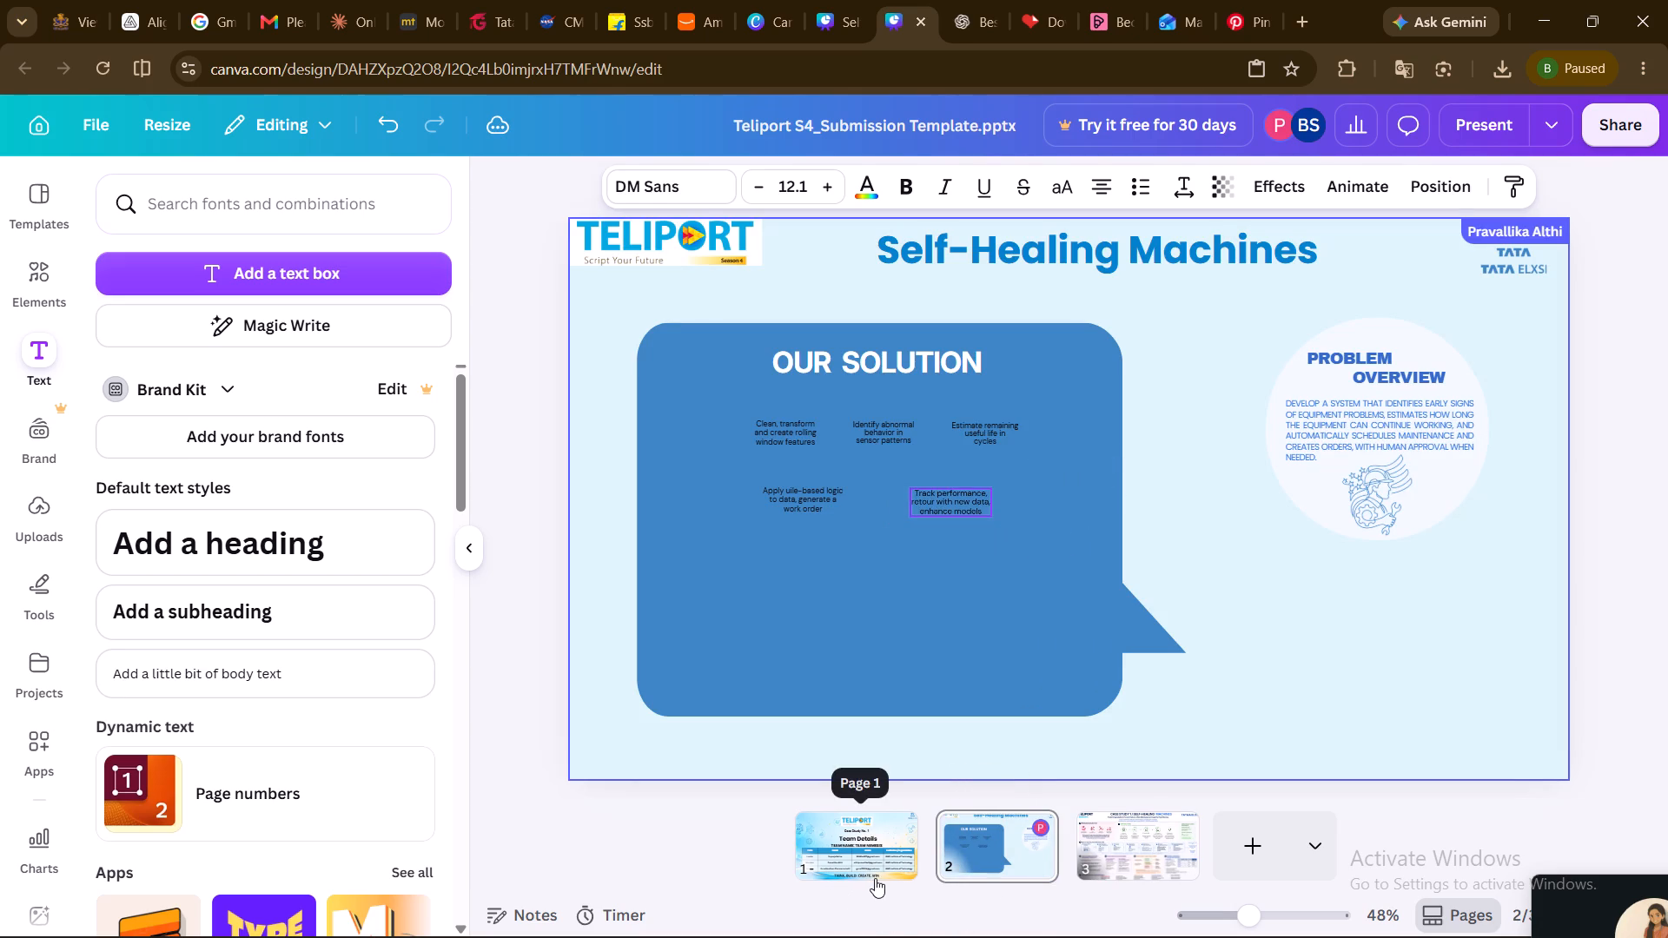
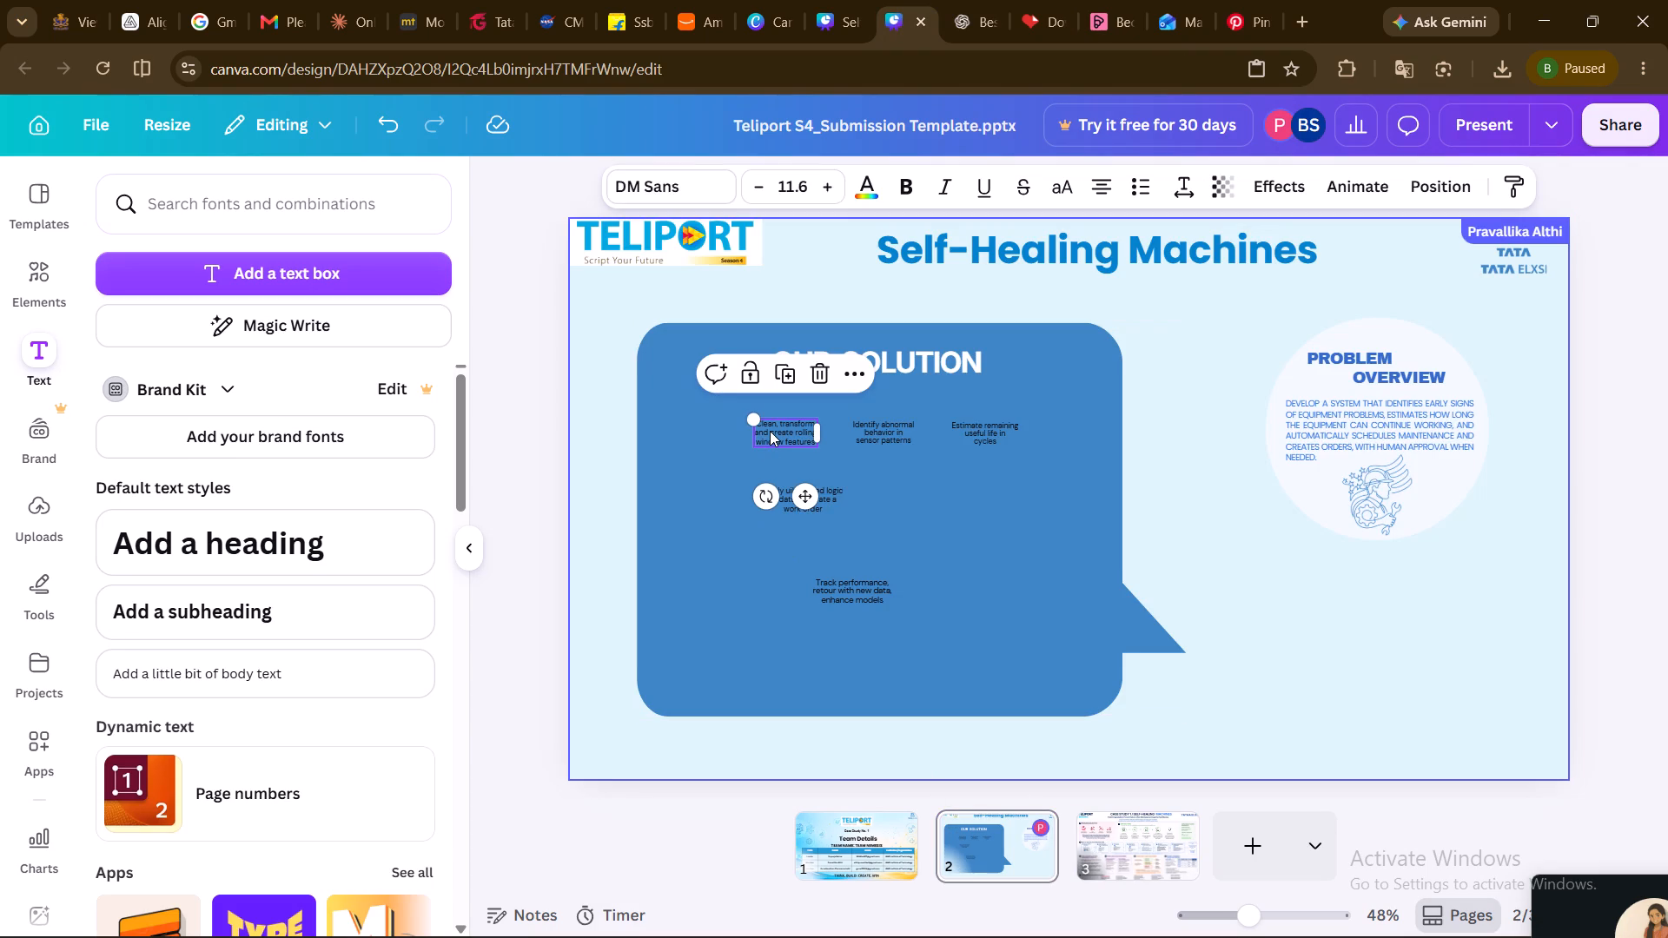
key(Delete)
click(873, 431)
key(Delete)
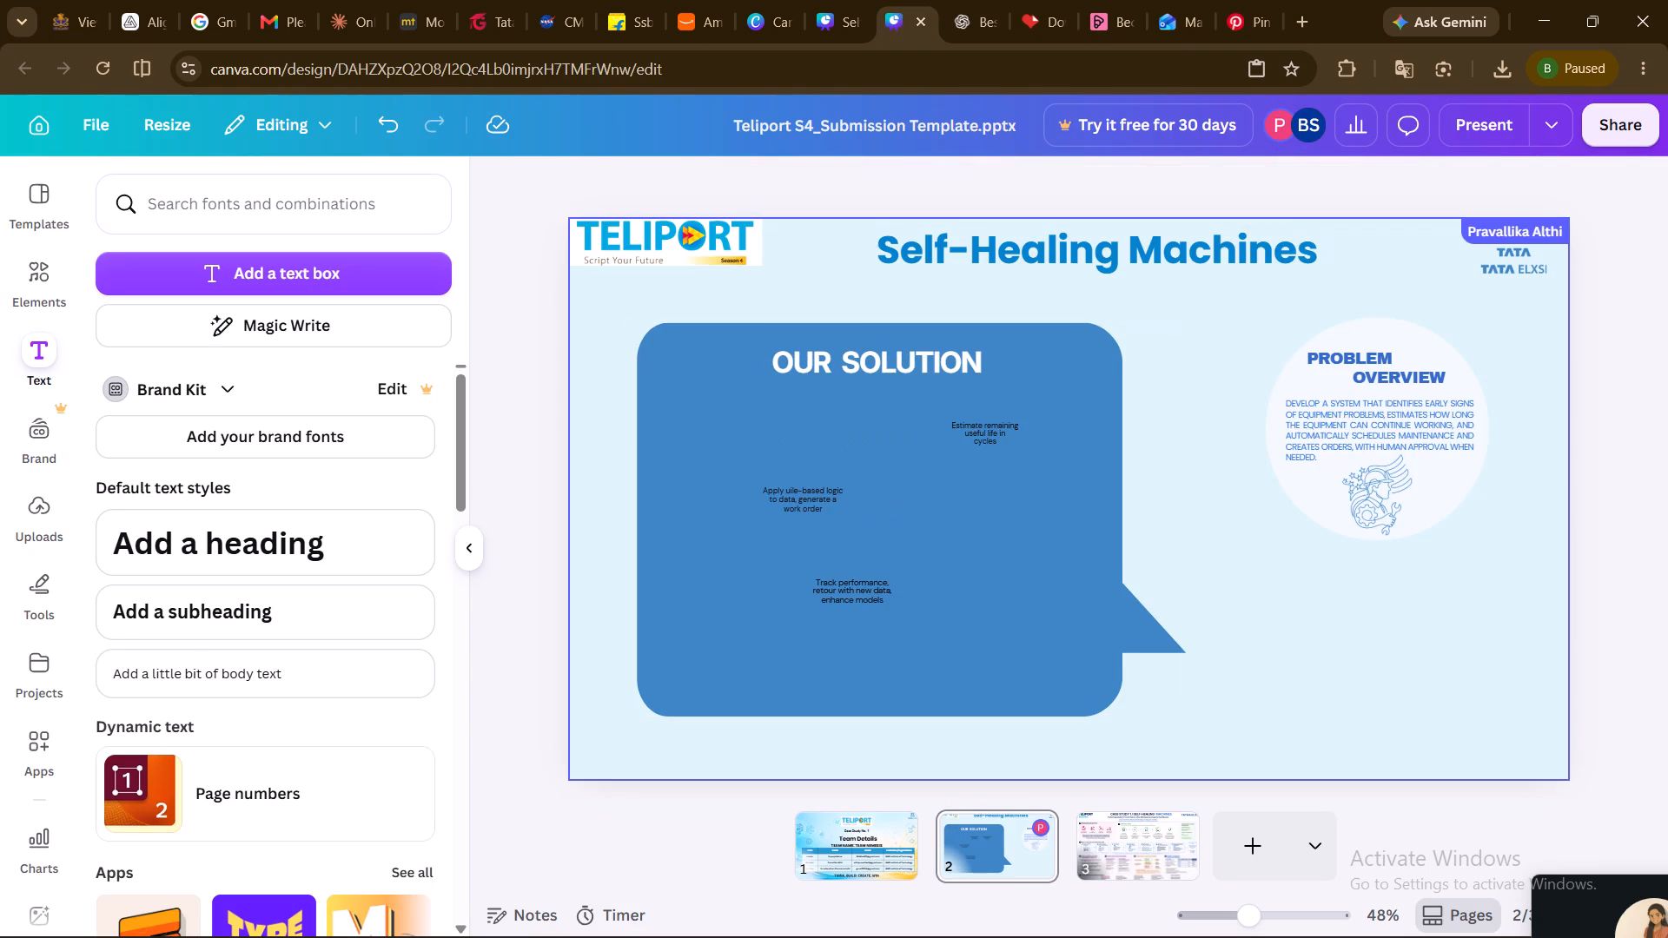
click(987, 425)
key(Delete)
click(796, 479)
click(796, 492)
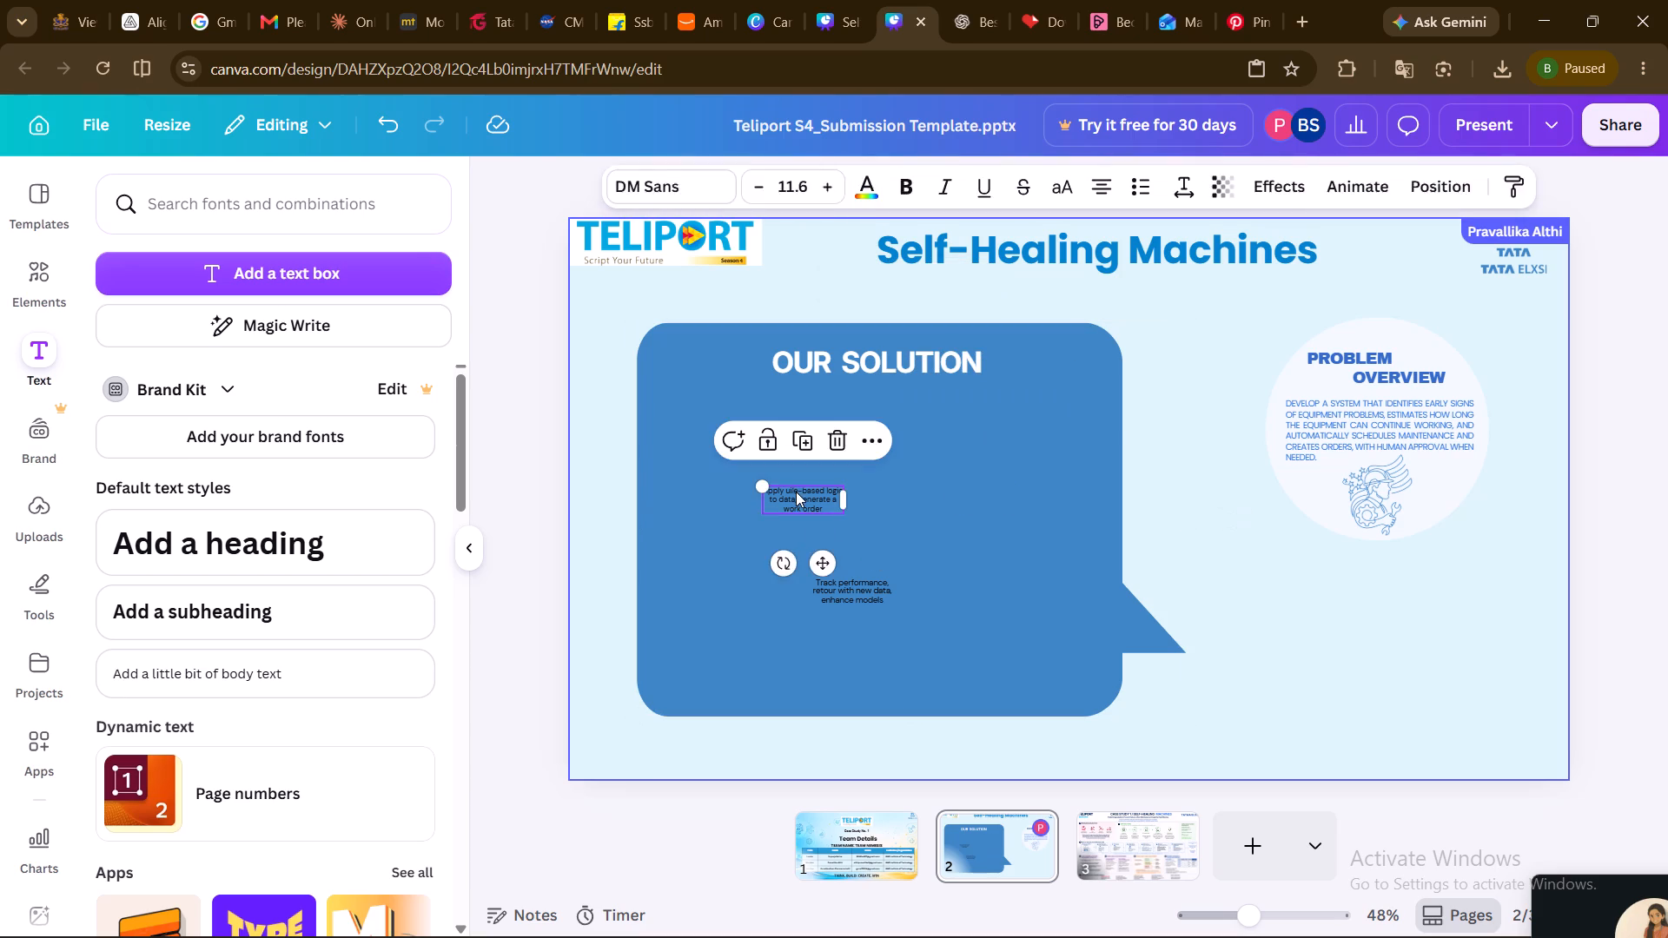
key(Delete)
click(851, 585)
key(Delete)
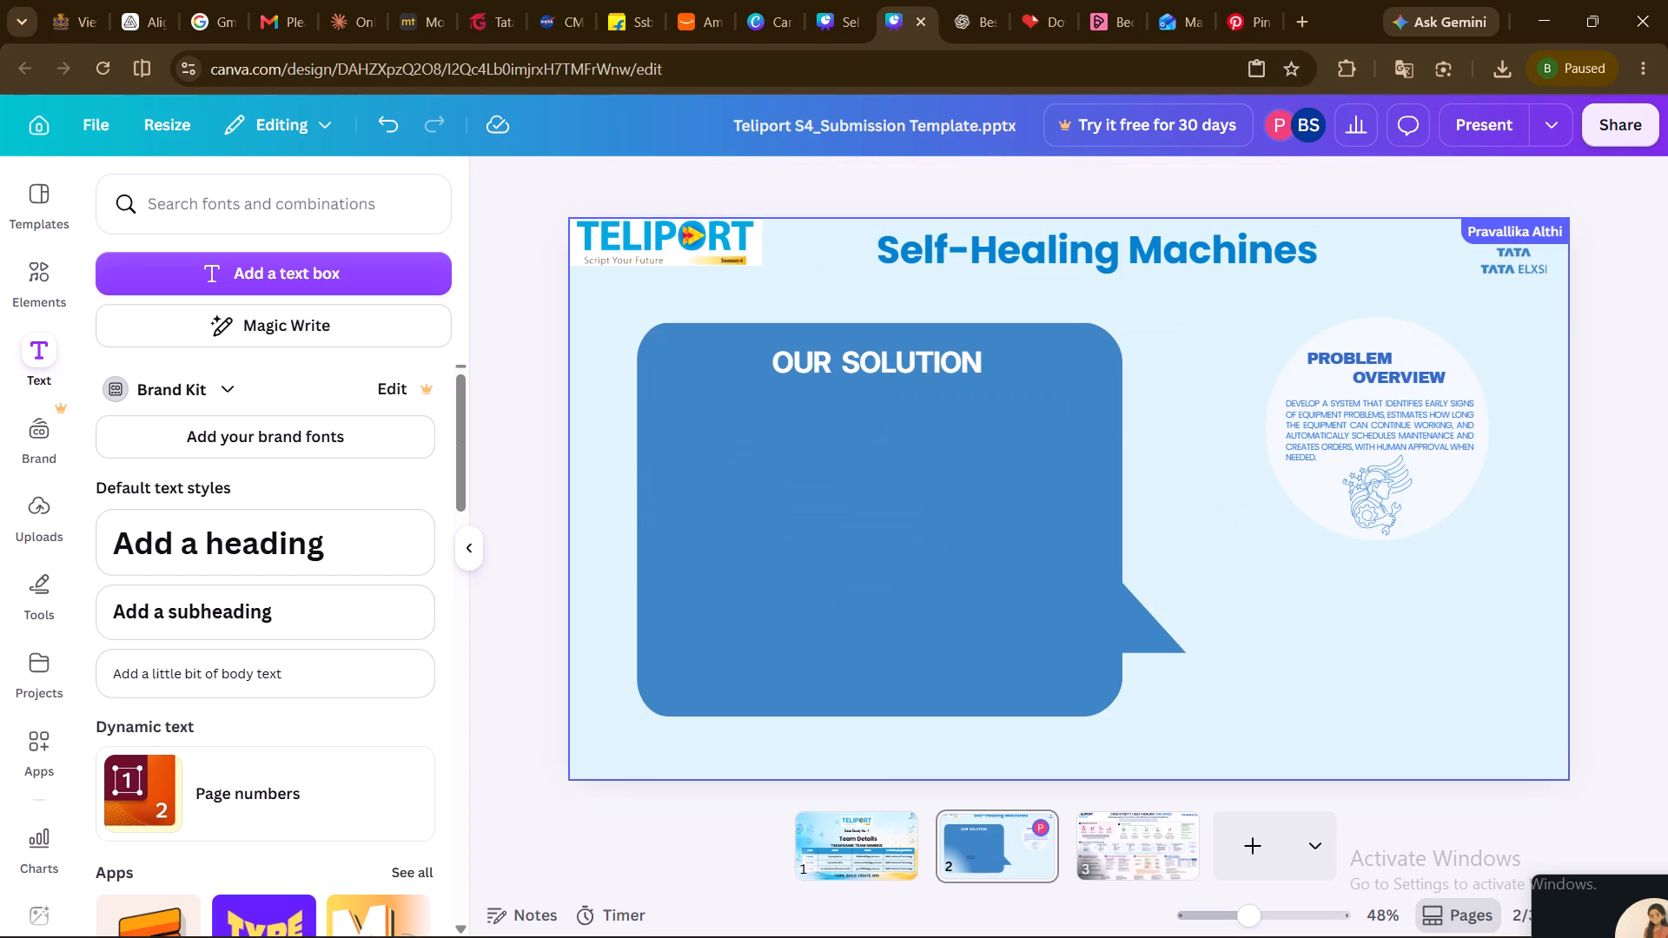
Add a text box under the OUR SOLUTION heading on page 2 and replace its placeholder with the six copied solution points.
click(235, 272)
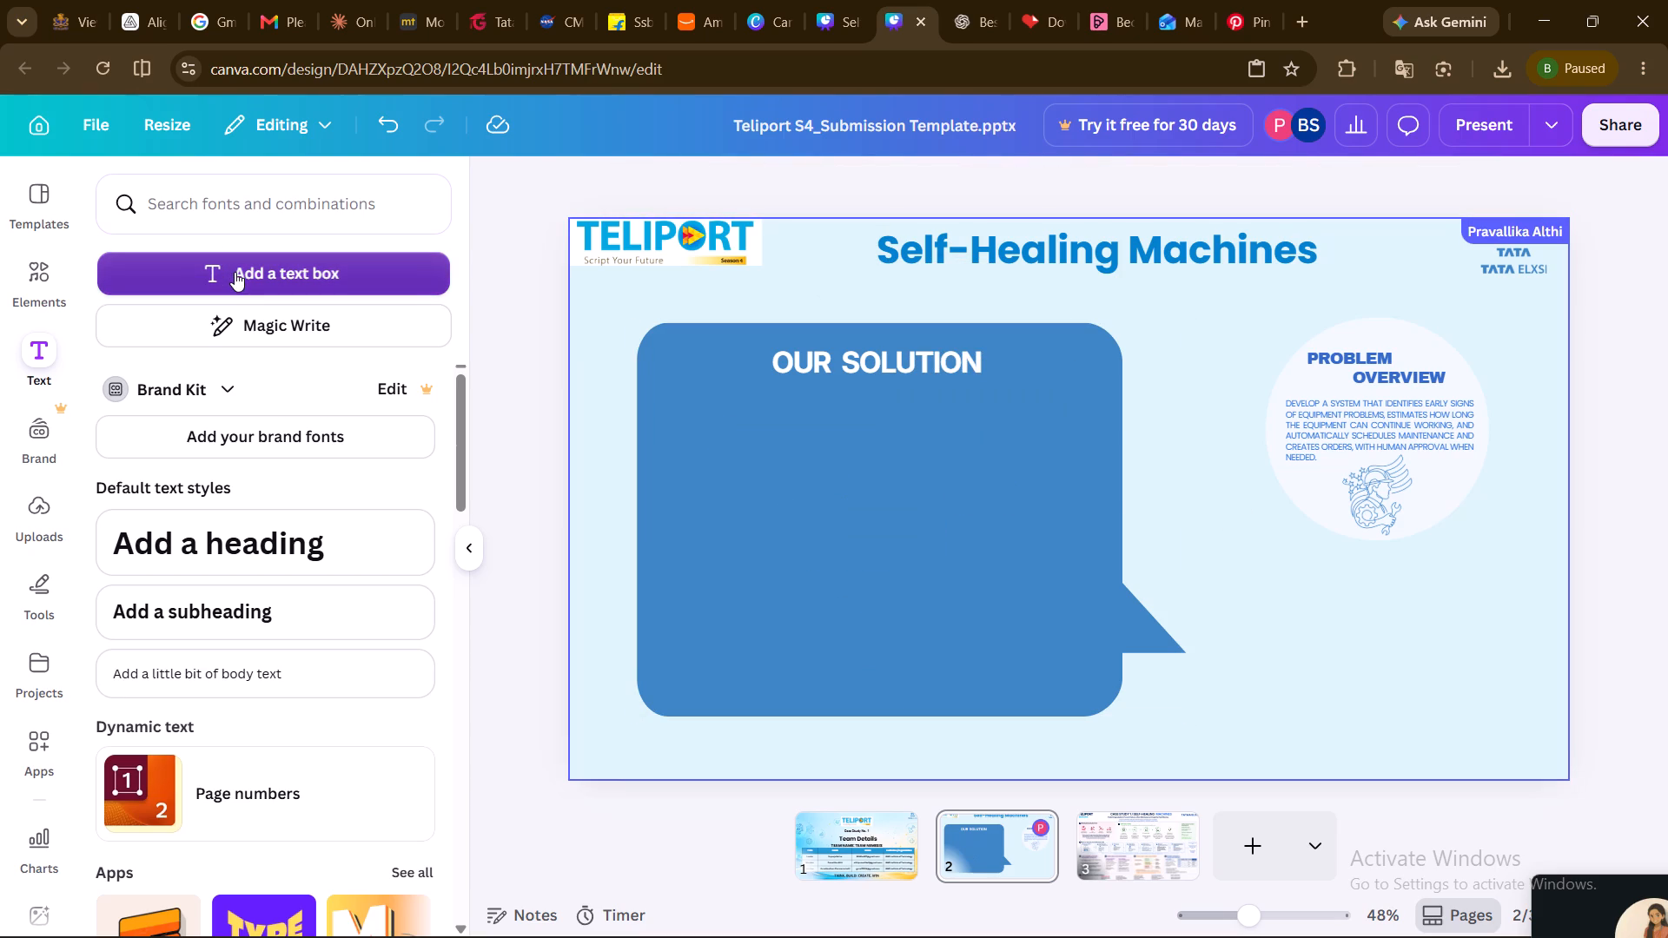
drag(1094, 564, 894, 548)
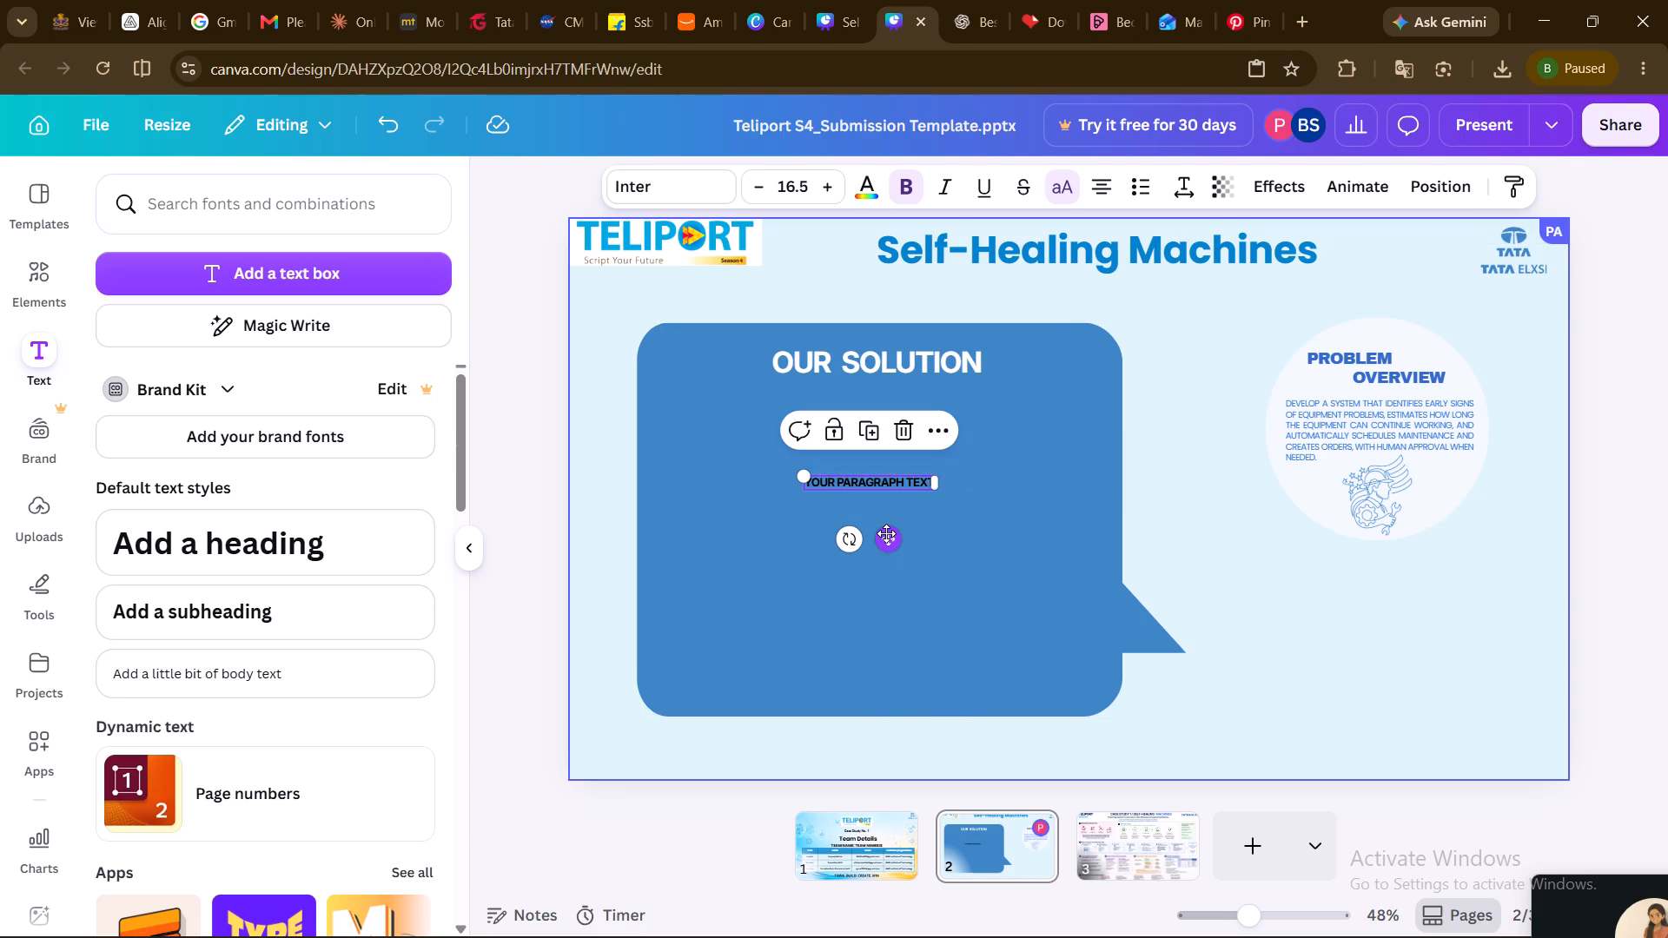
double_click(857, 480)
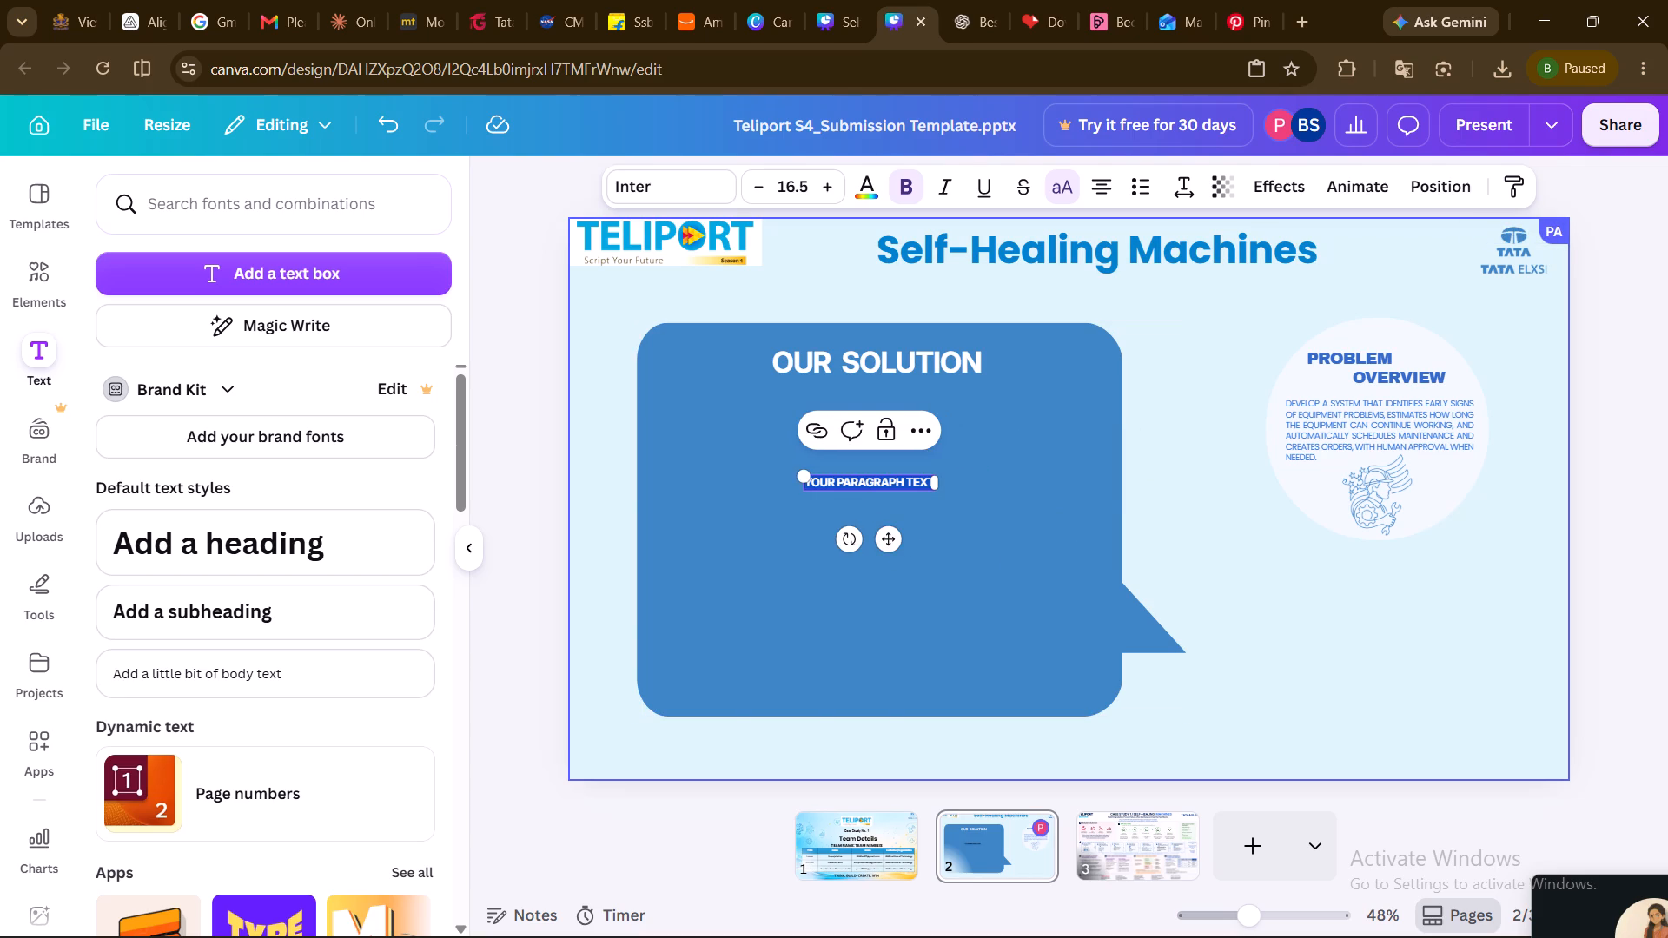
key(ctrl+v)
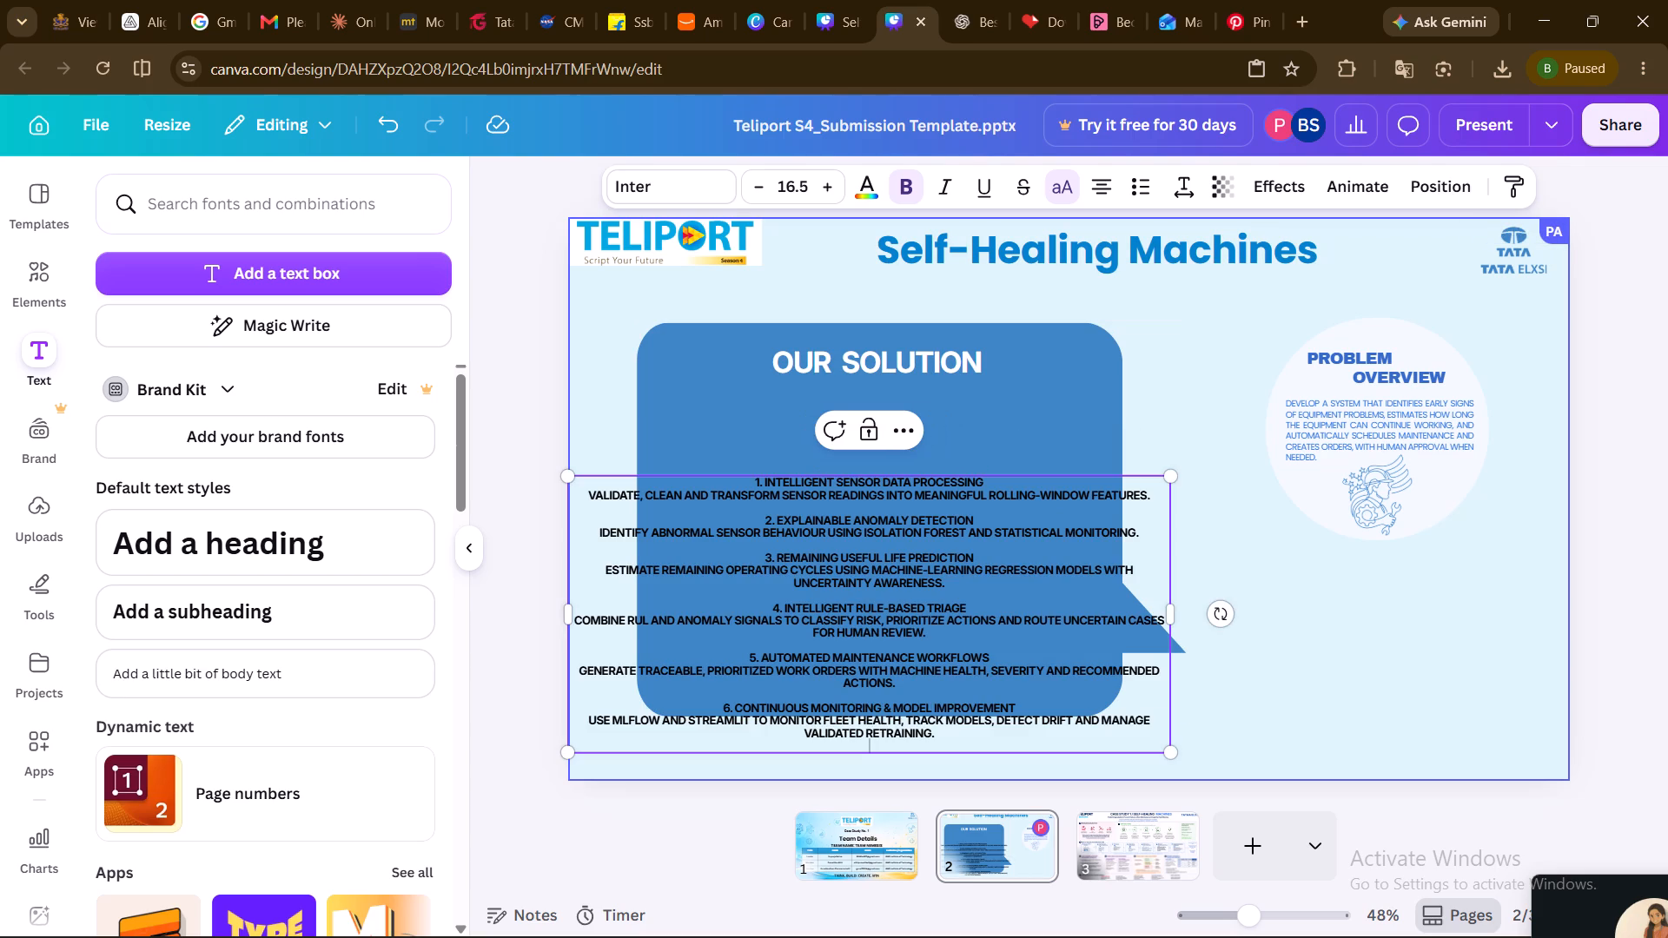
Narrow the six-point text box to the bubble's width and move it inside the blue bubble under the OUR SOLUTION heading.
drag(1176, 613, 1051, 598)
drag(875, 559, 975, 452)
click(1246, 518)
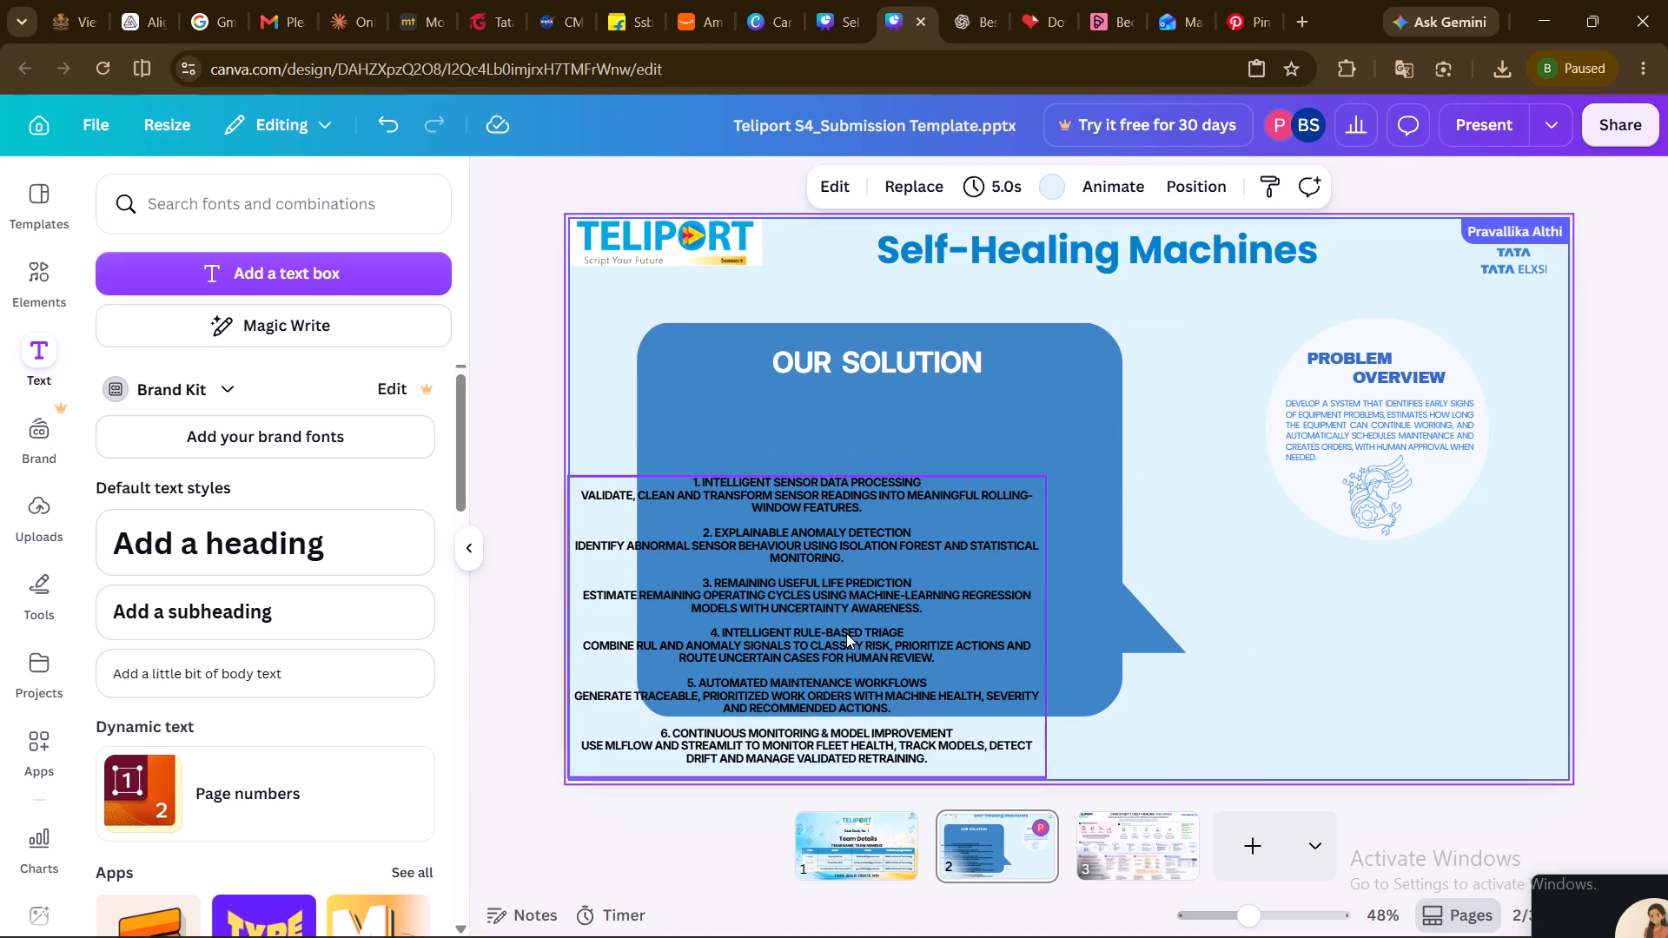
drag(846, 634, 922, 549)
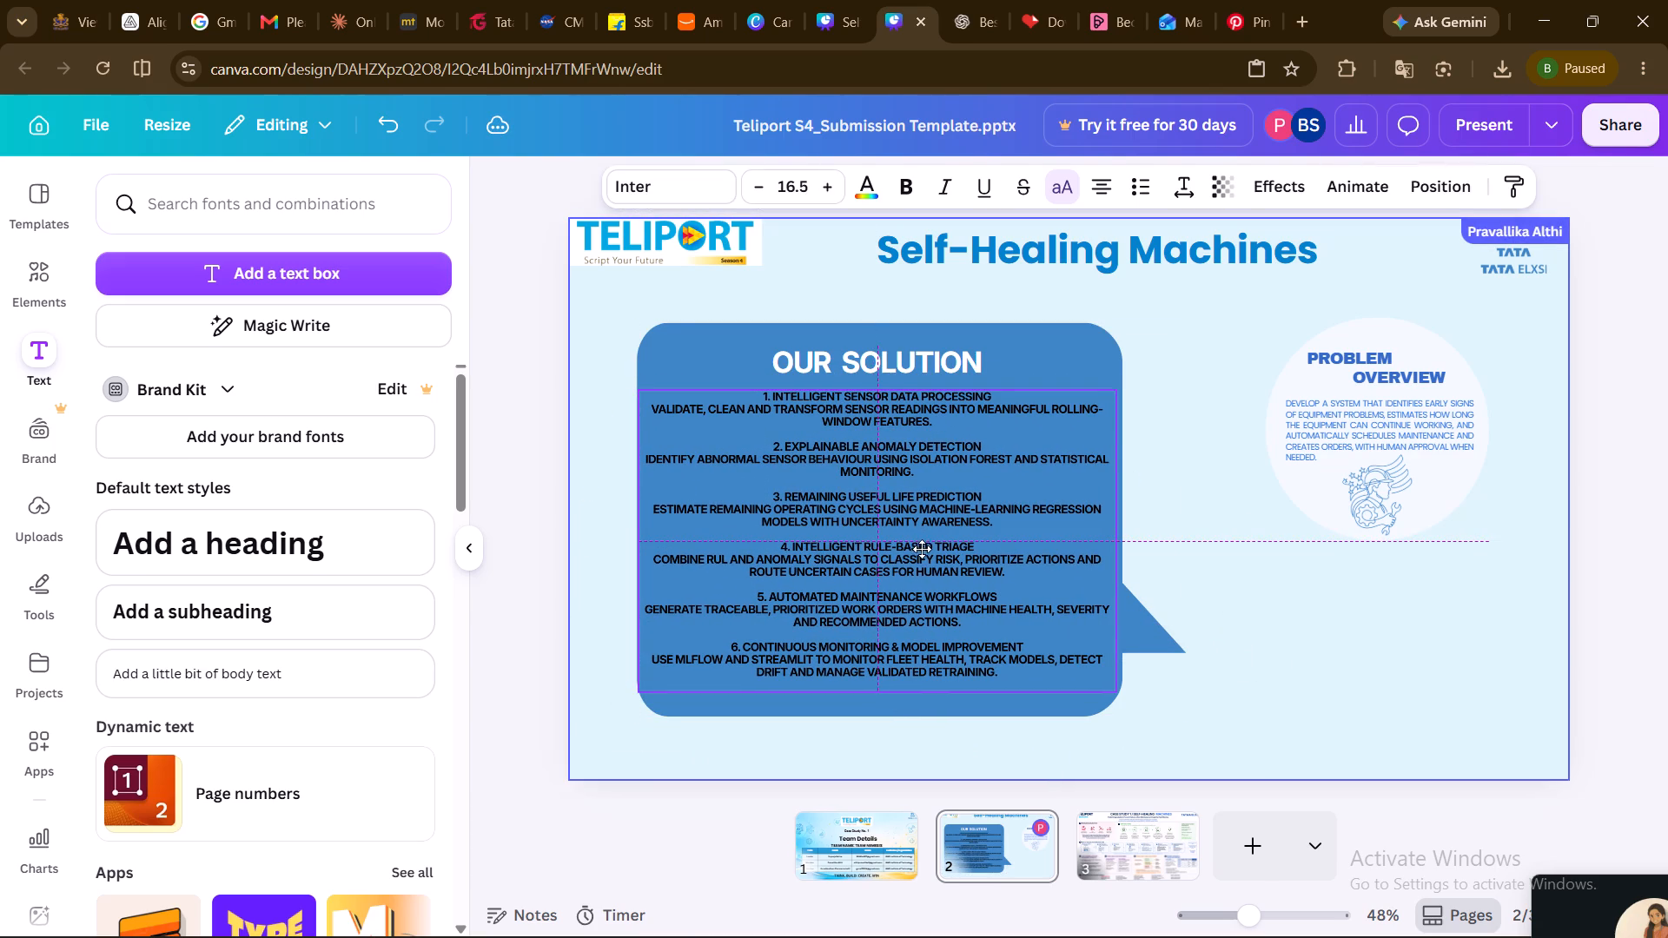
drag(922, 549, 913, 549)
Left-align all the text of the six solution points.
click(752, 393)
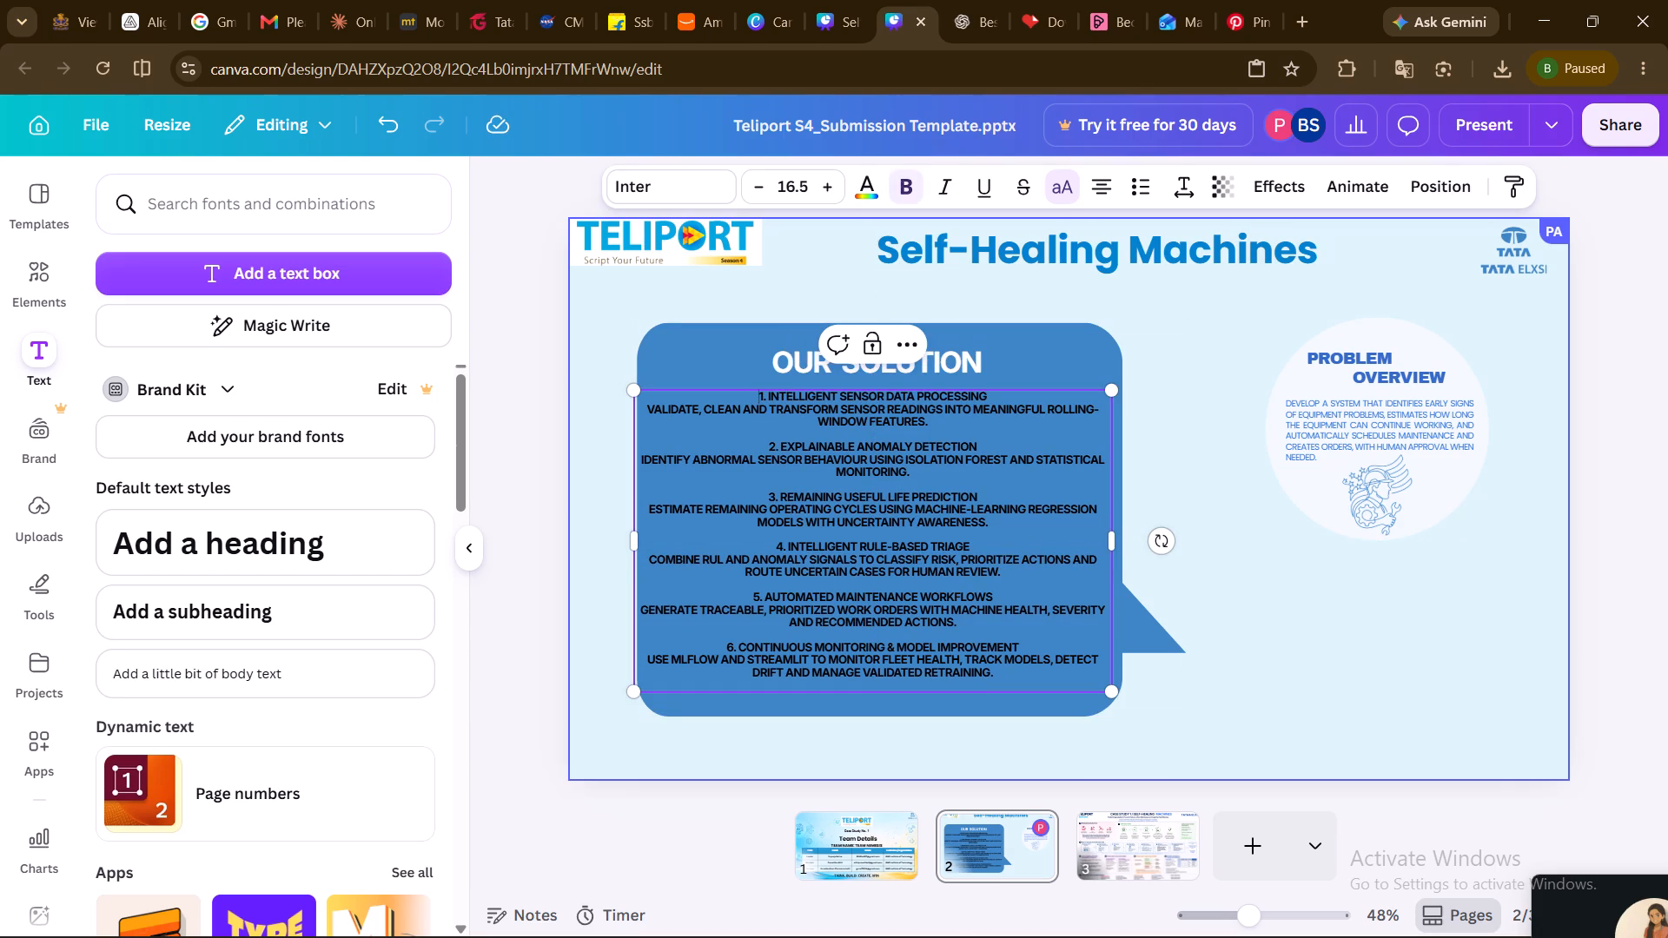
drag(753, 393, 1017, 667)
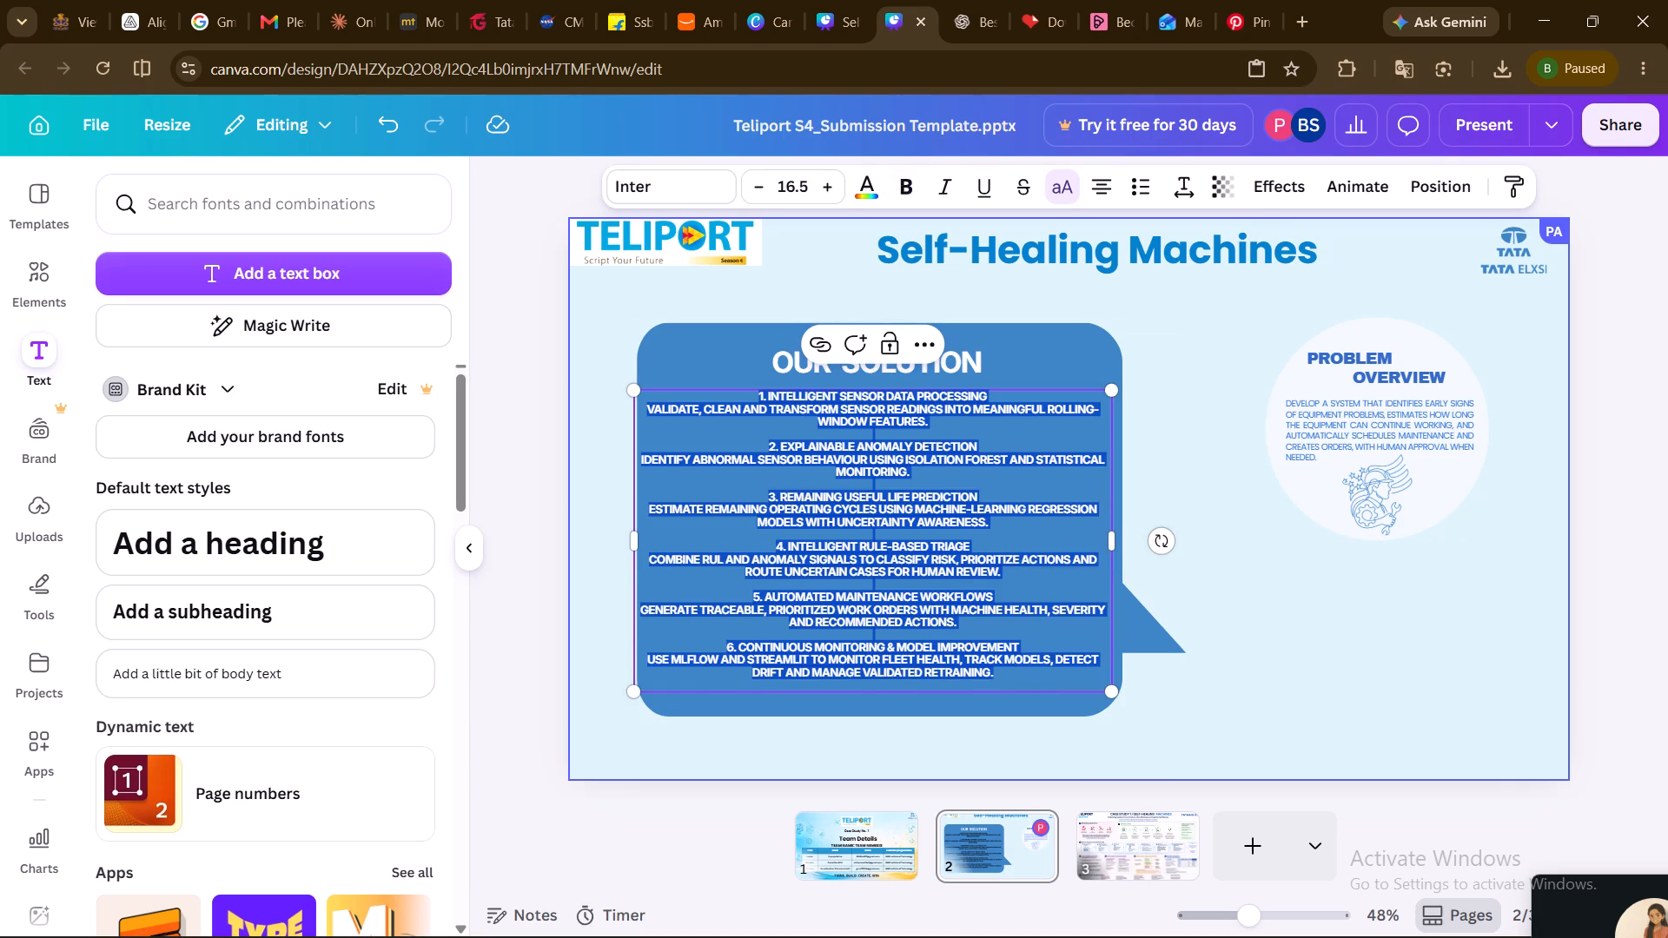
click(1090, 188)
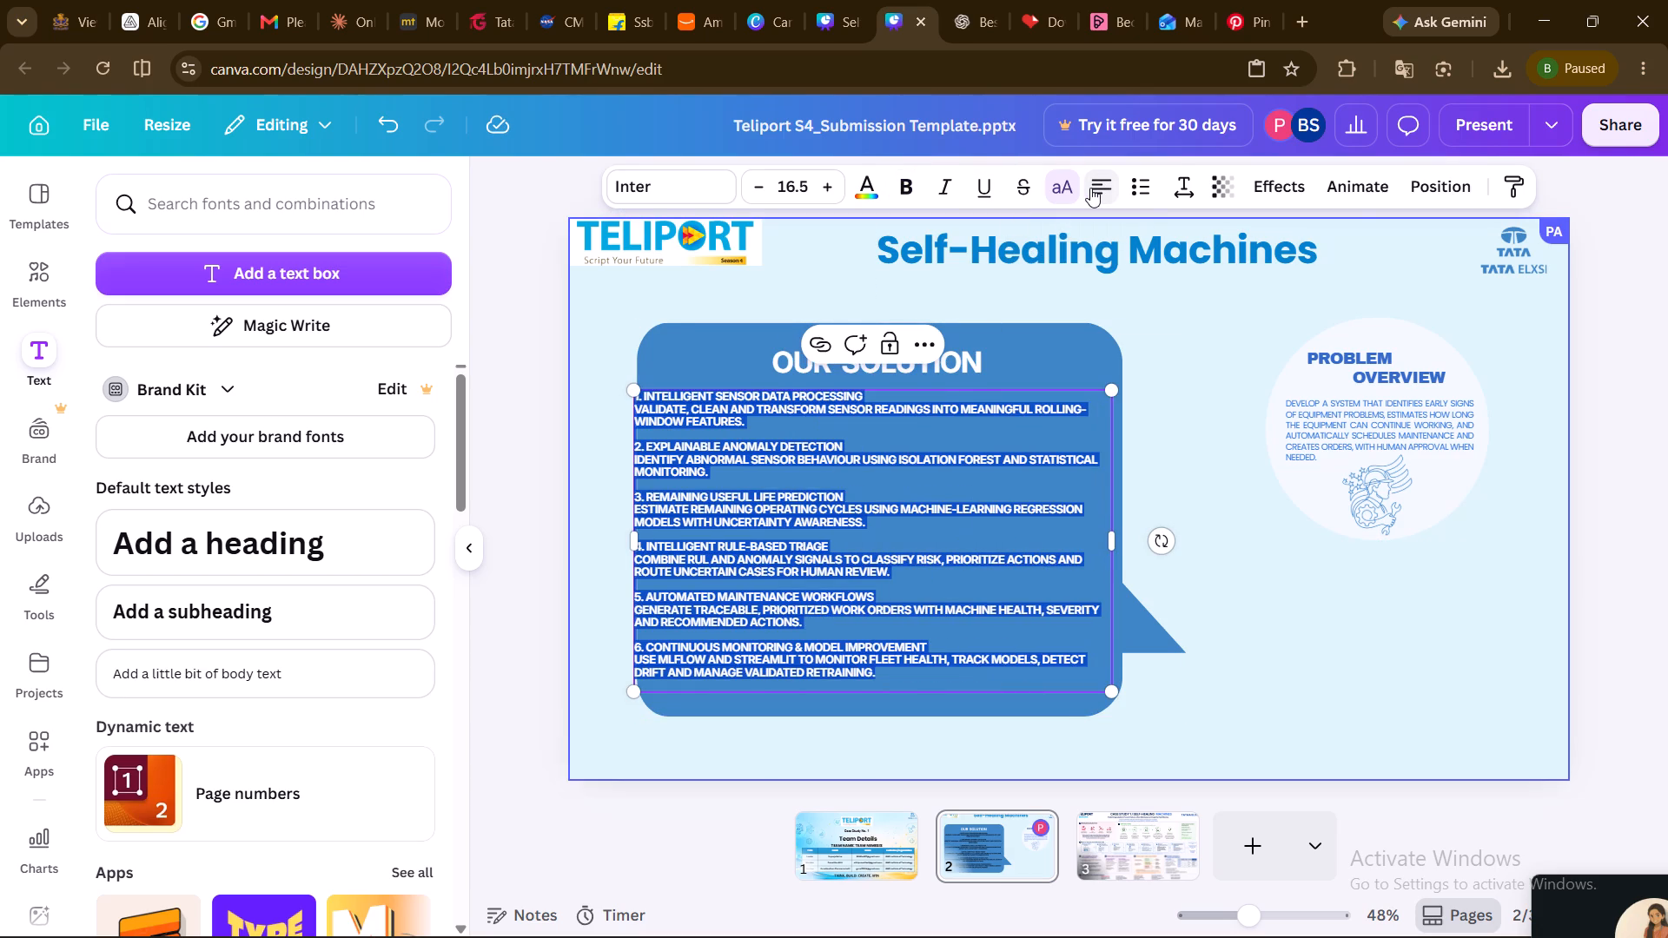
click(948, 416)
scroll(829, 436, right, 1)
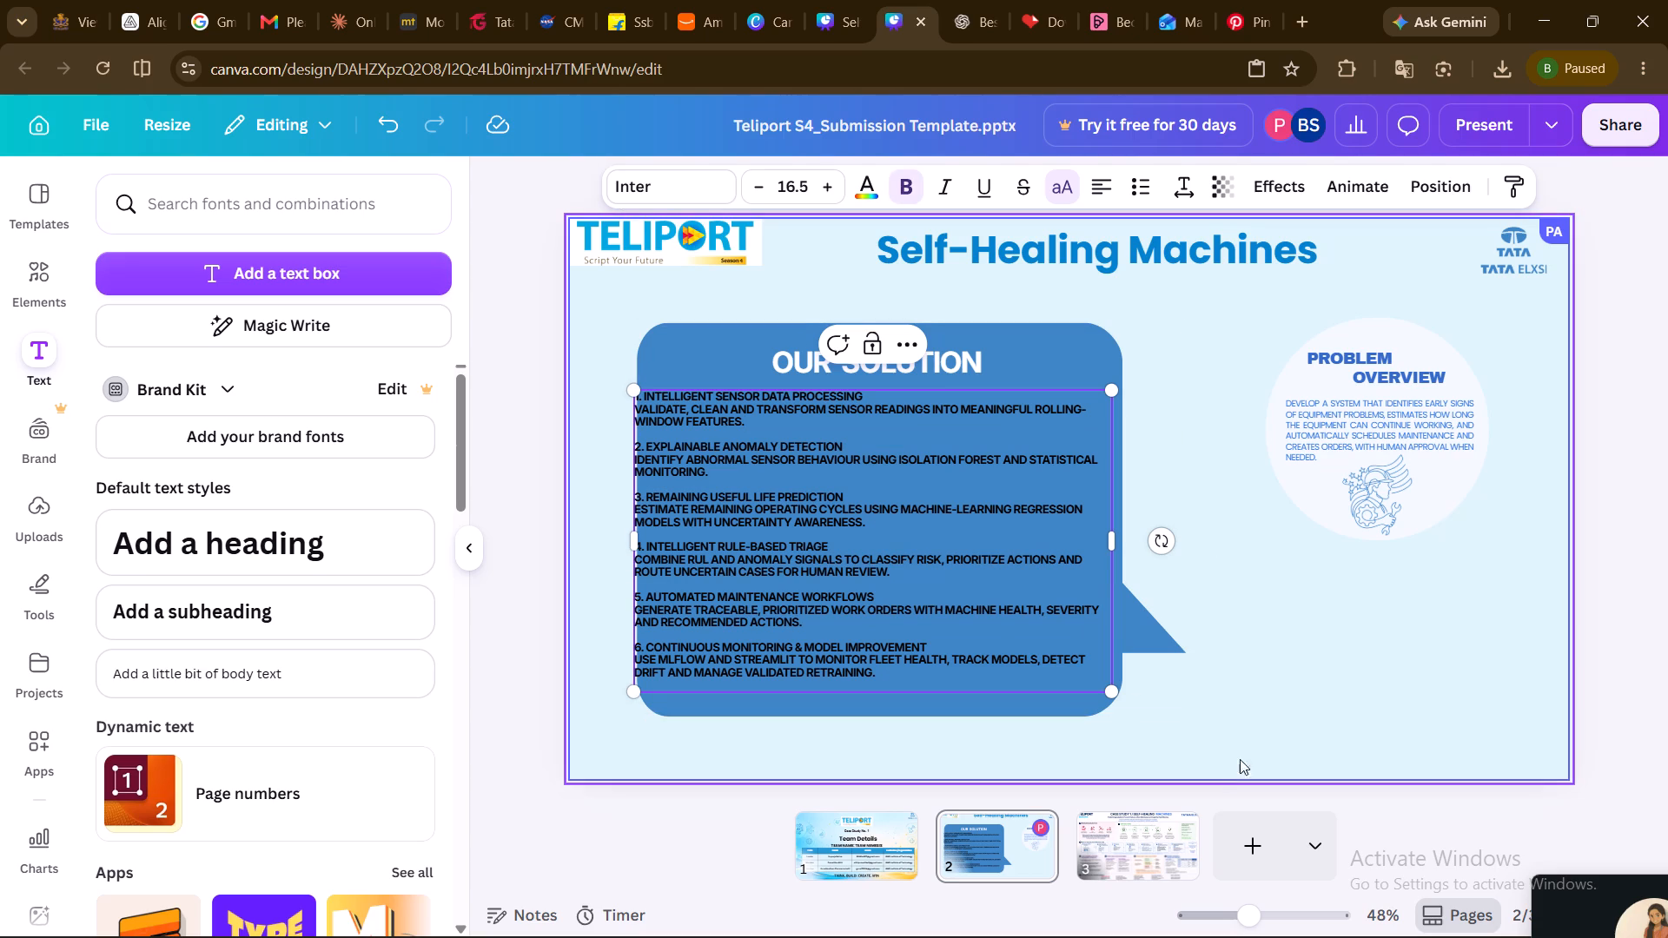
click(1276, 726)
Shift the solution points text box slightly right so its lines start inside the bubble's left edge.
drag(844, 597, 864, 597)
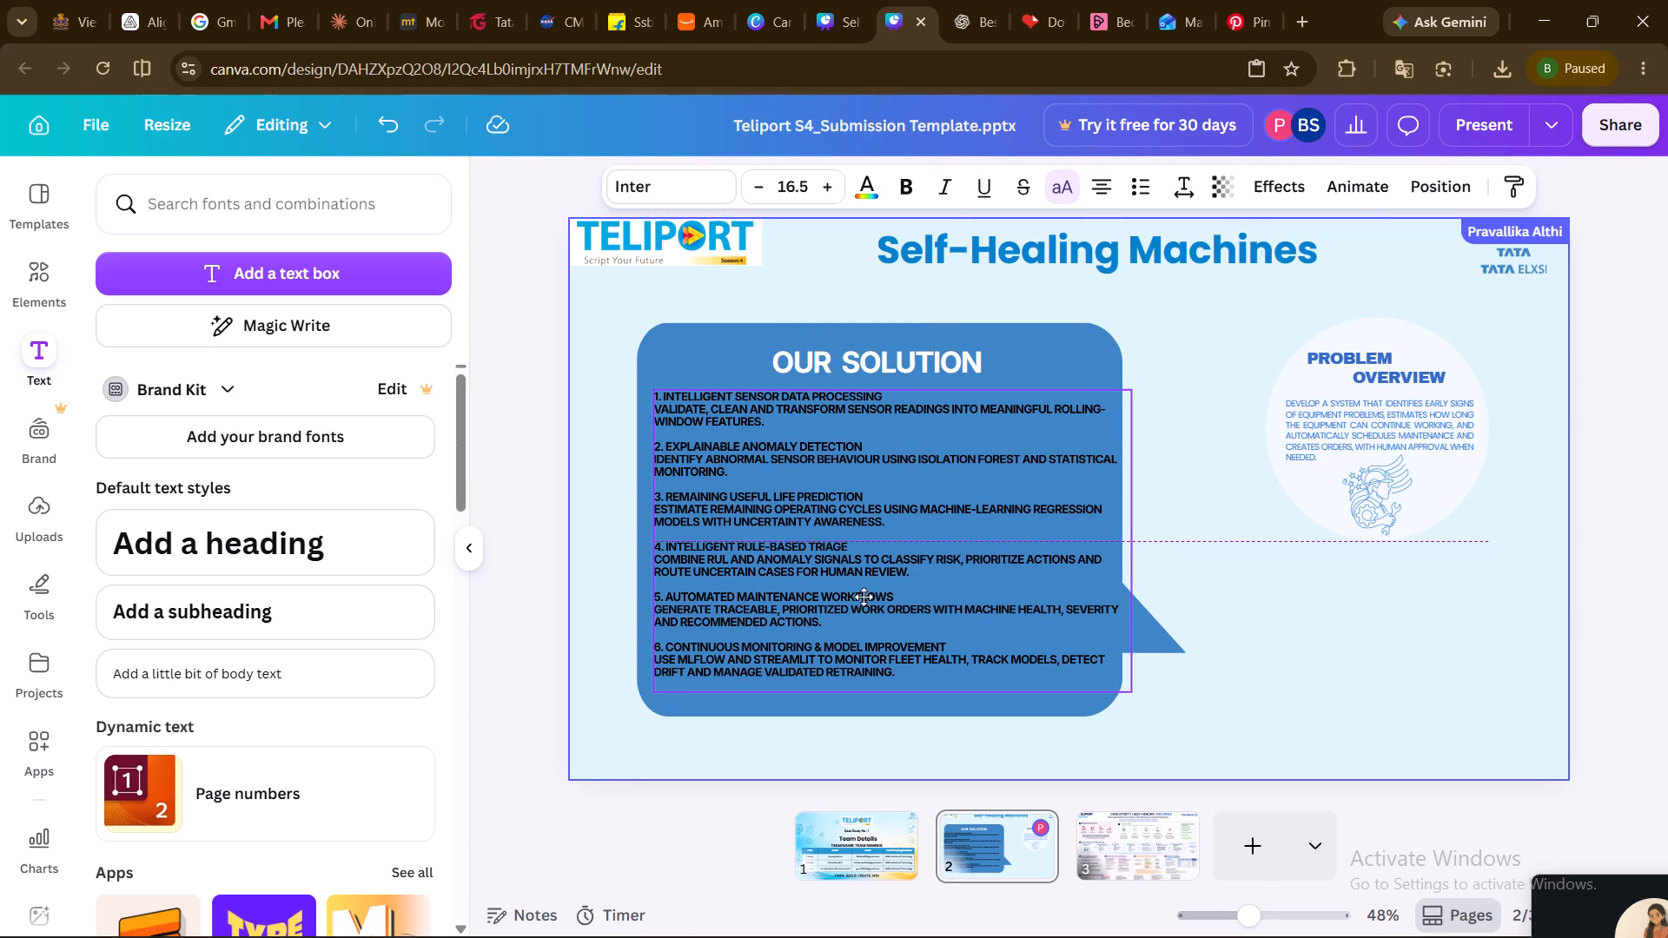
drag(864, 597, 857, 597)
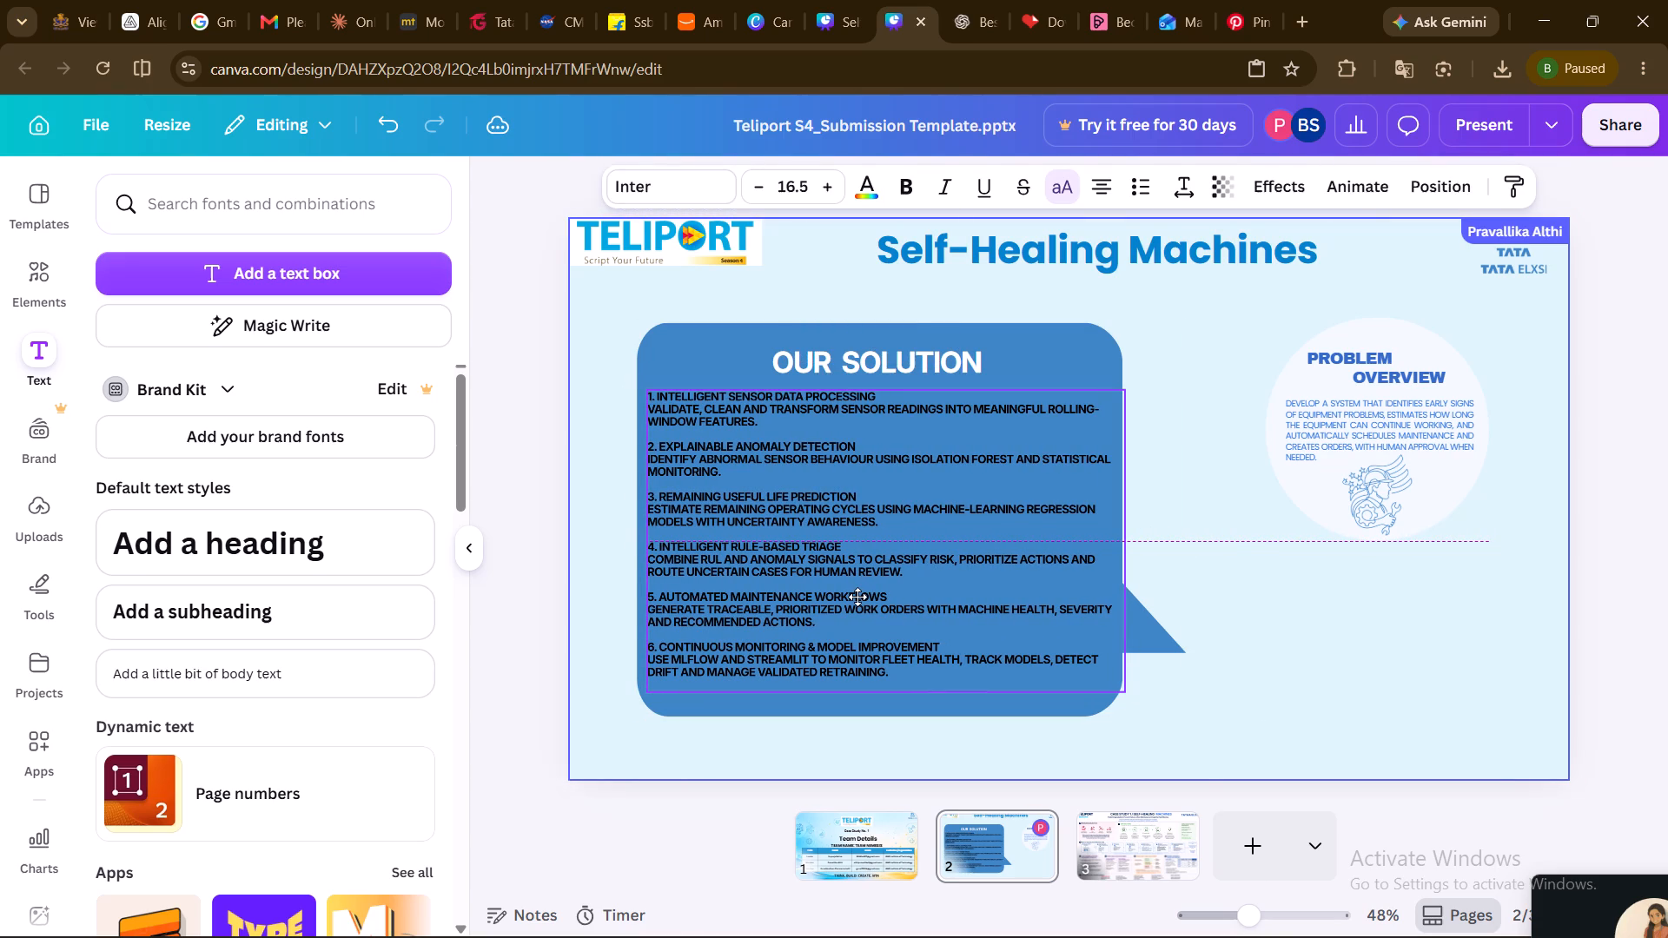
drag(857, 597, 858, 597)
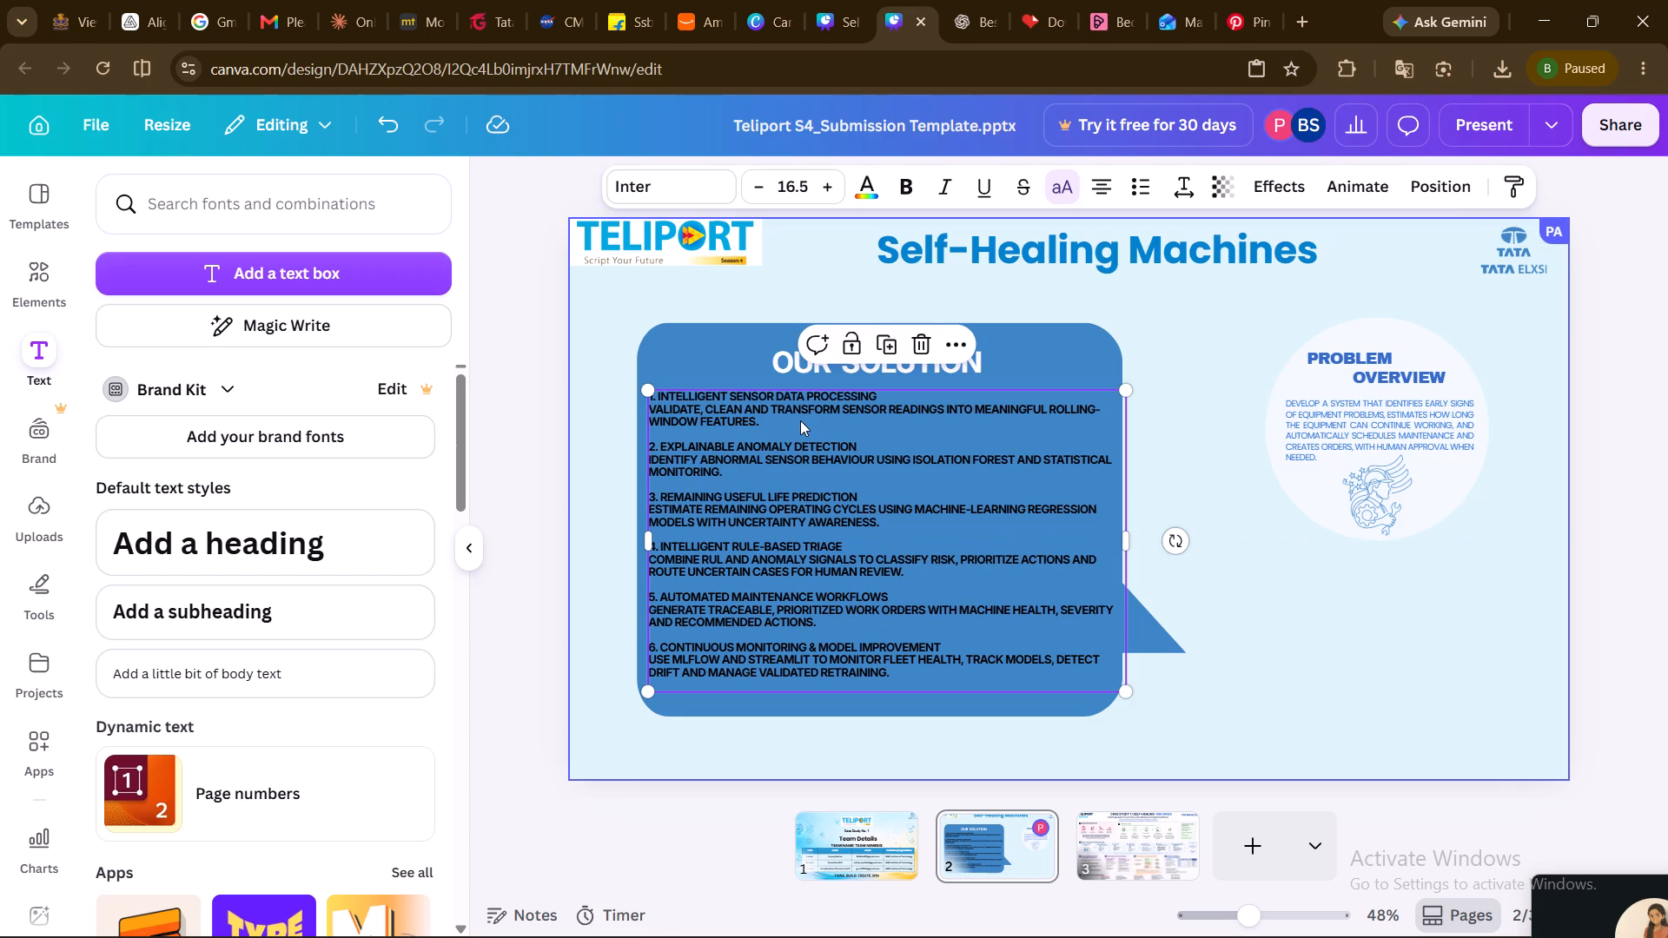
Add a colon after each of the six solution point titles, from Intelligent Sensor Data Processing to Continuous Monitoring & Model Improvement.
double_click(874, 395)
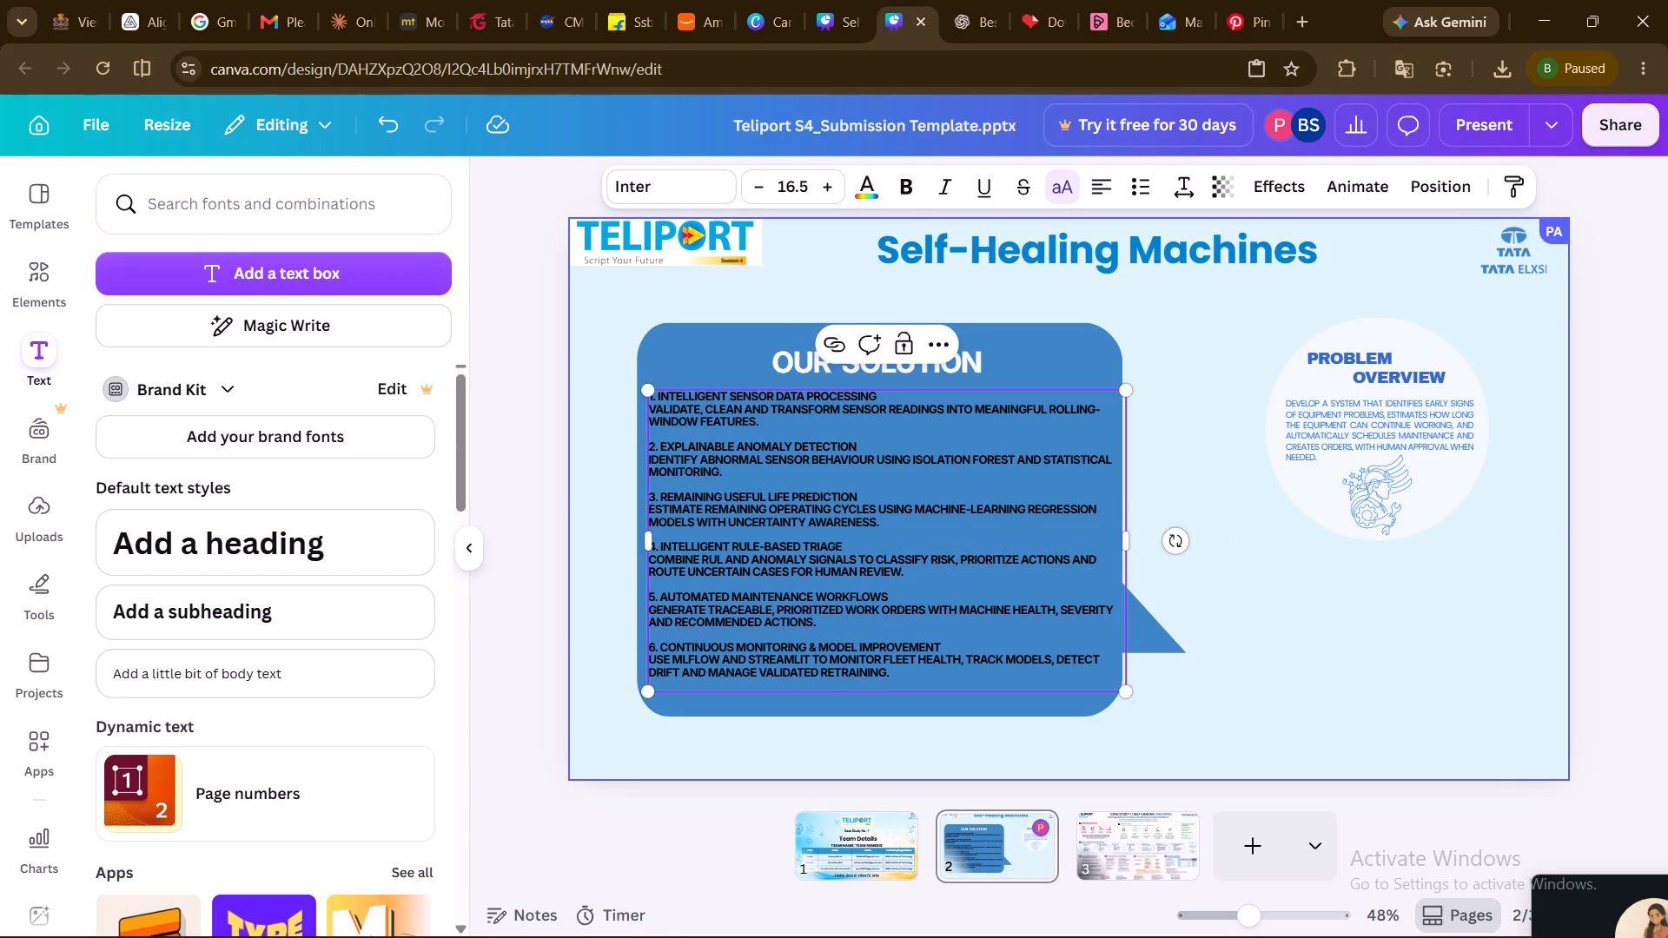
click(880, 395)
key(shift+colon)
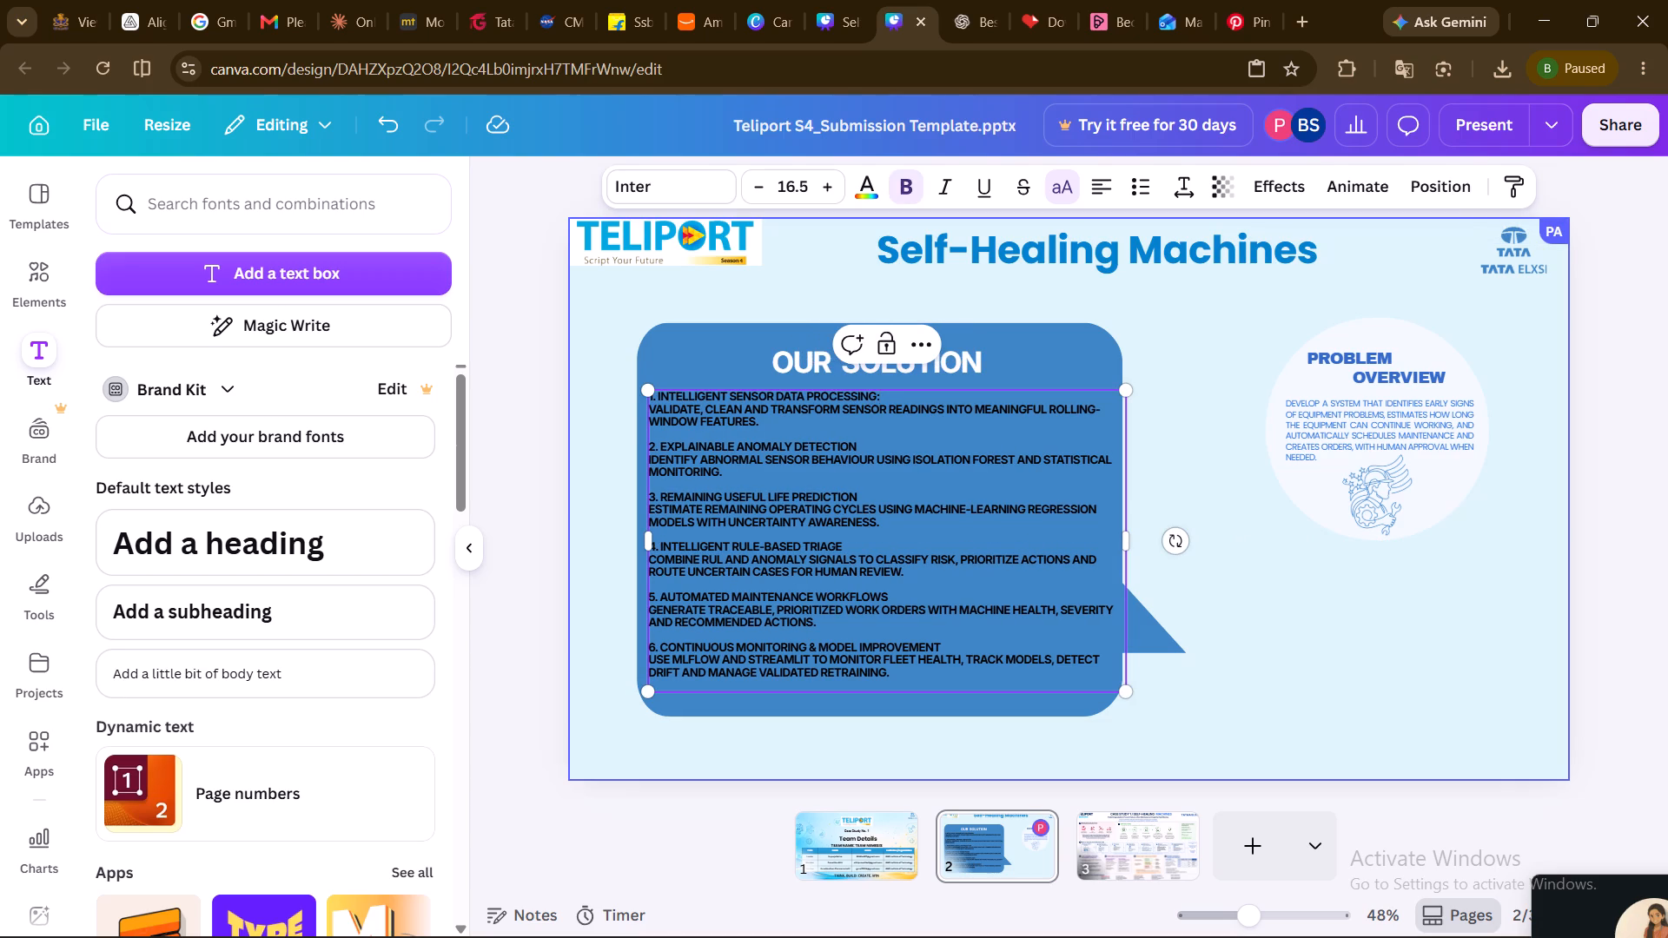
key(Return)
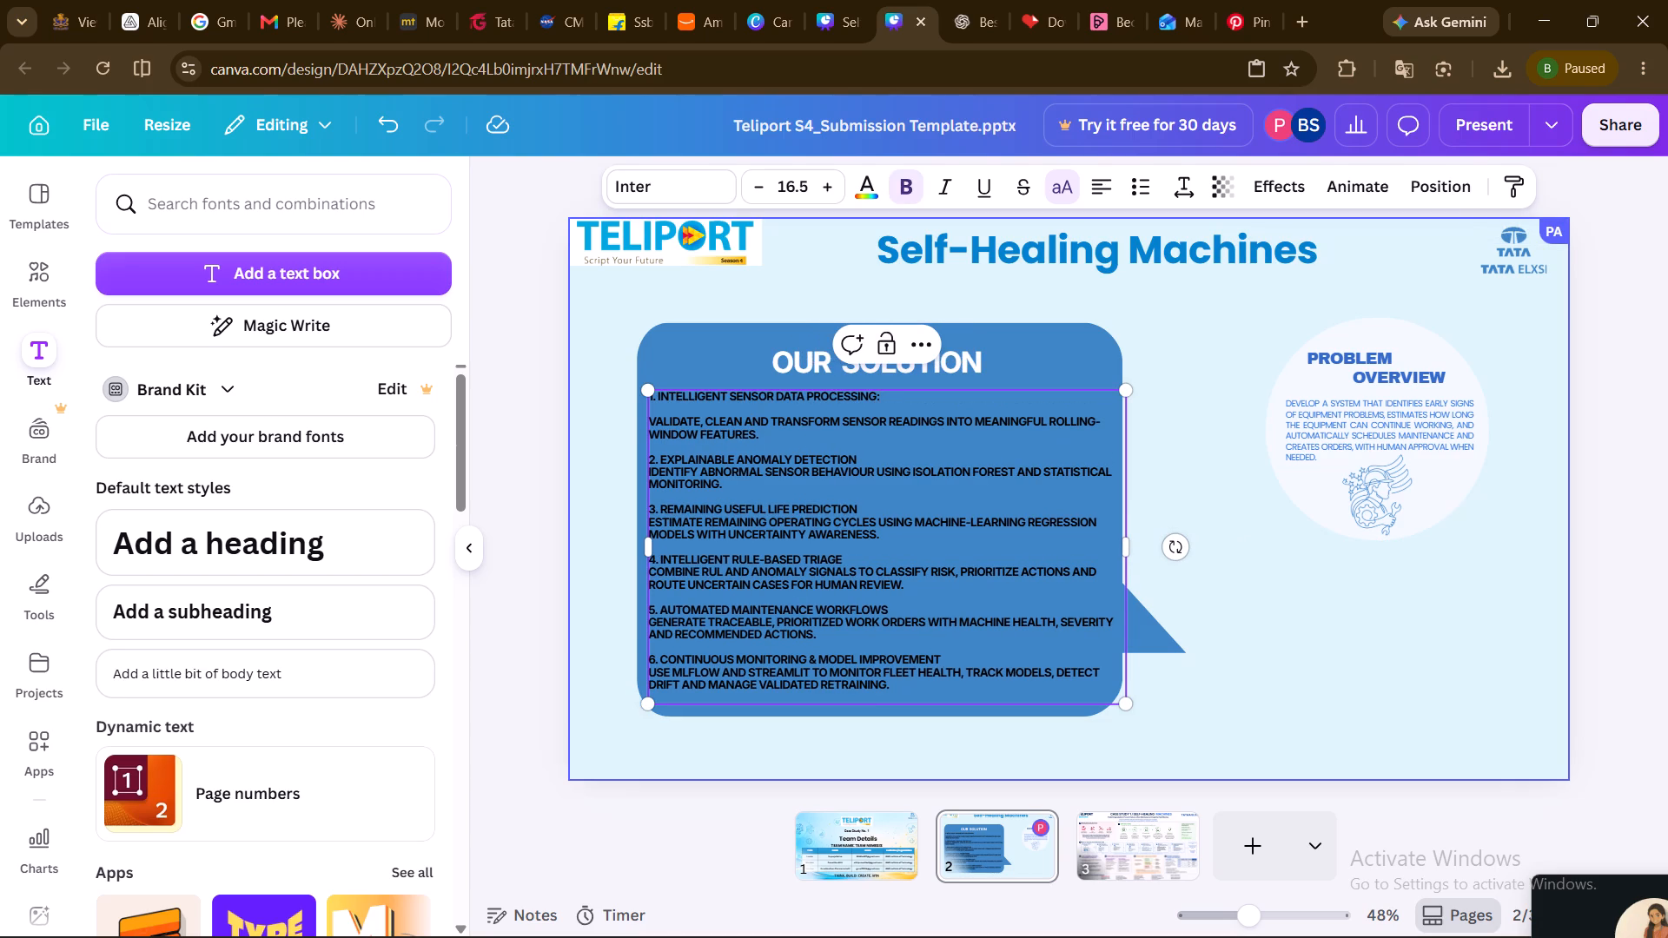
key(BackSpace)
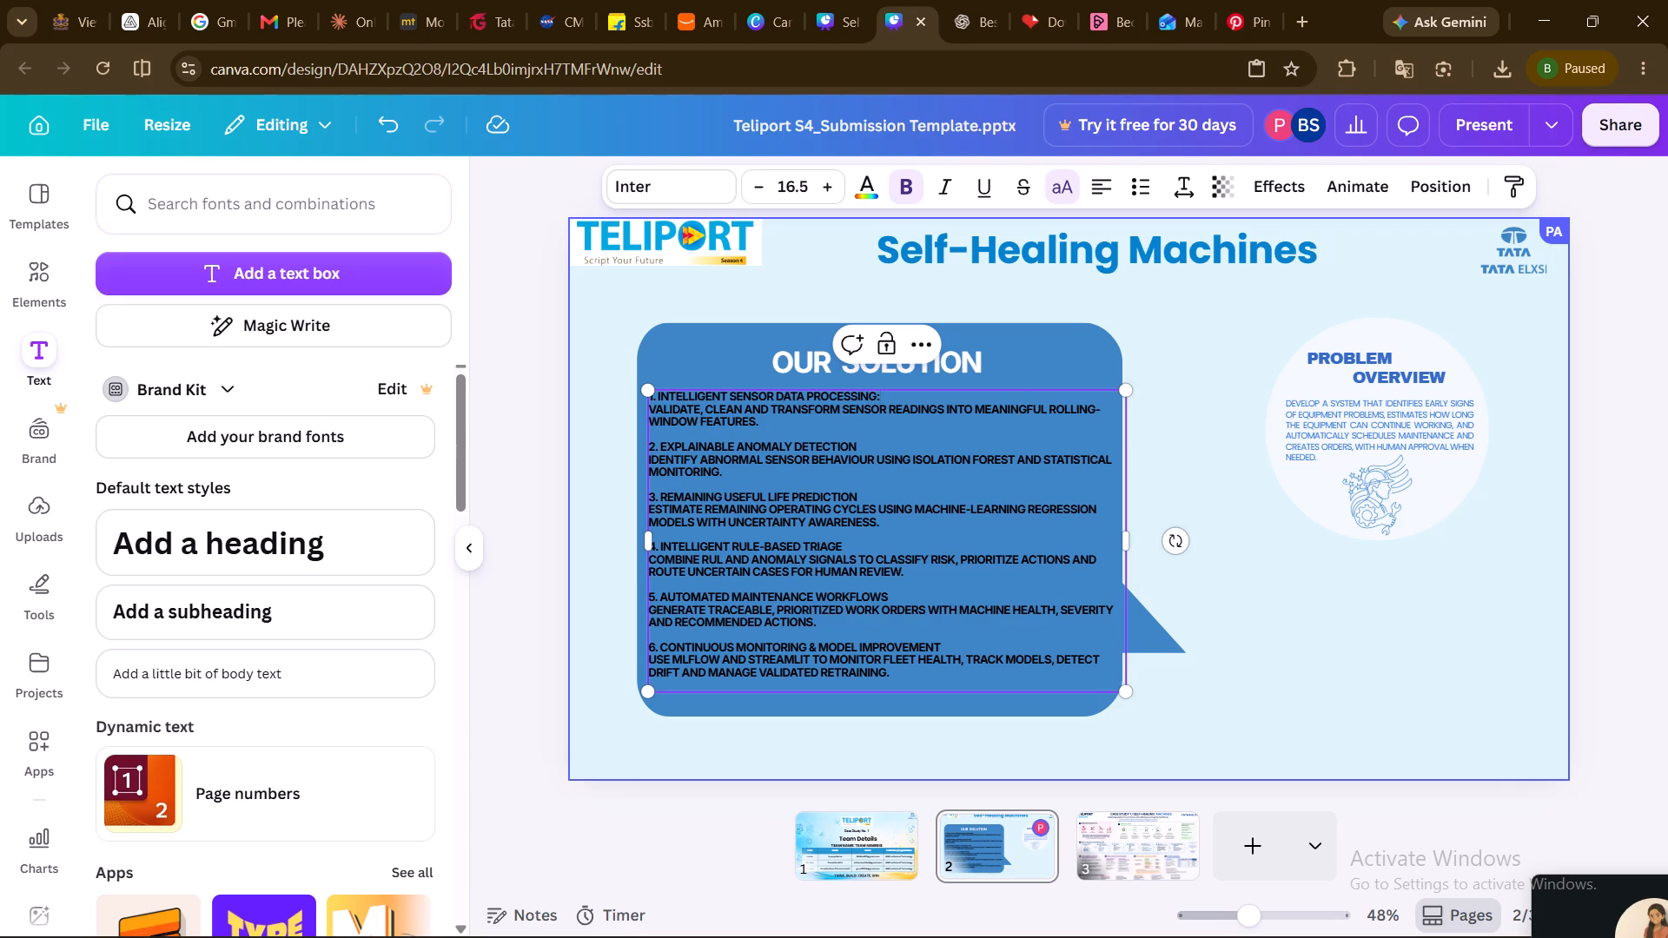
click(870, 440)
key(shift+colon)
click(866, 493)
key(shift+colon)
click(844, 545)
key(shift+colon)
click(902, 591)
key(shift+colon)
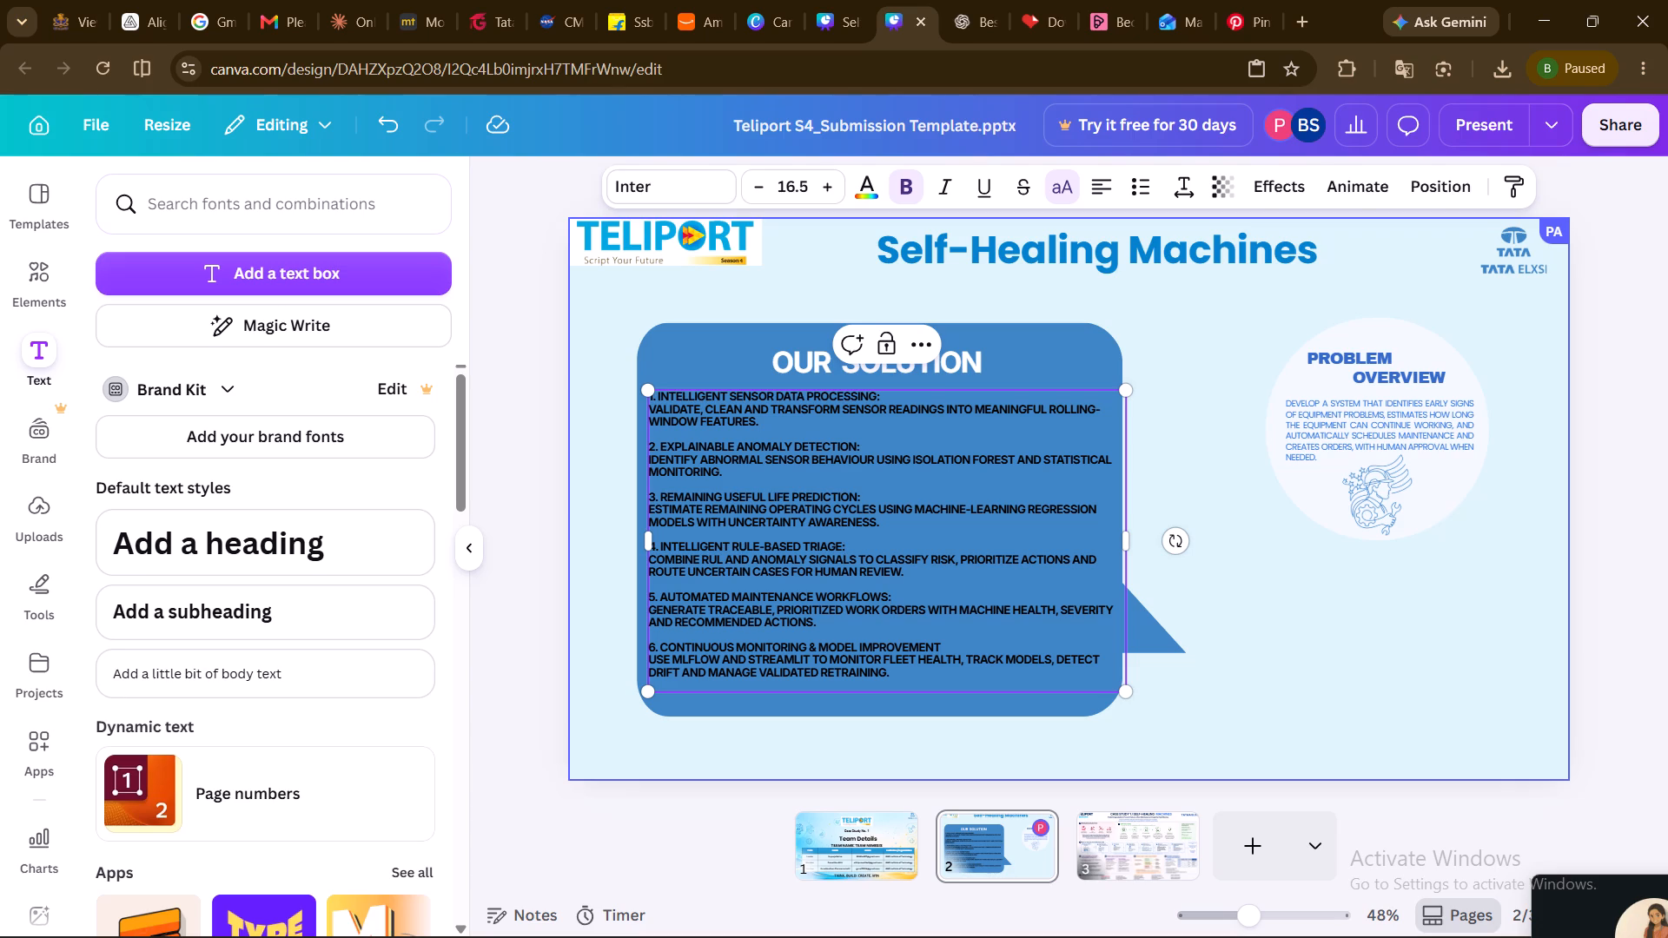
click(948, 645)
key(shift+colon)
Remove the numbers 1., 2. and 3. in front of the first three solution point titles.
double_click(654, 396)
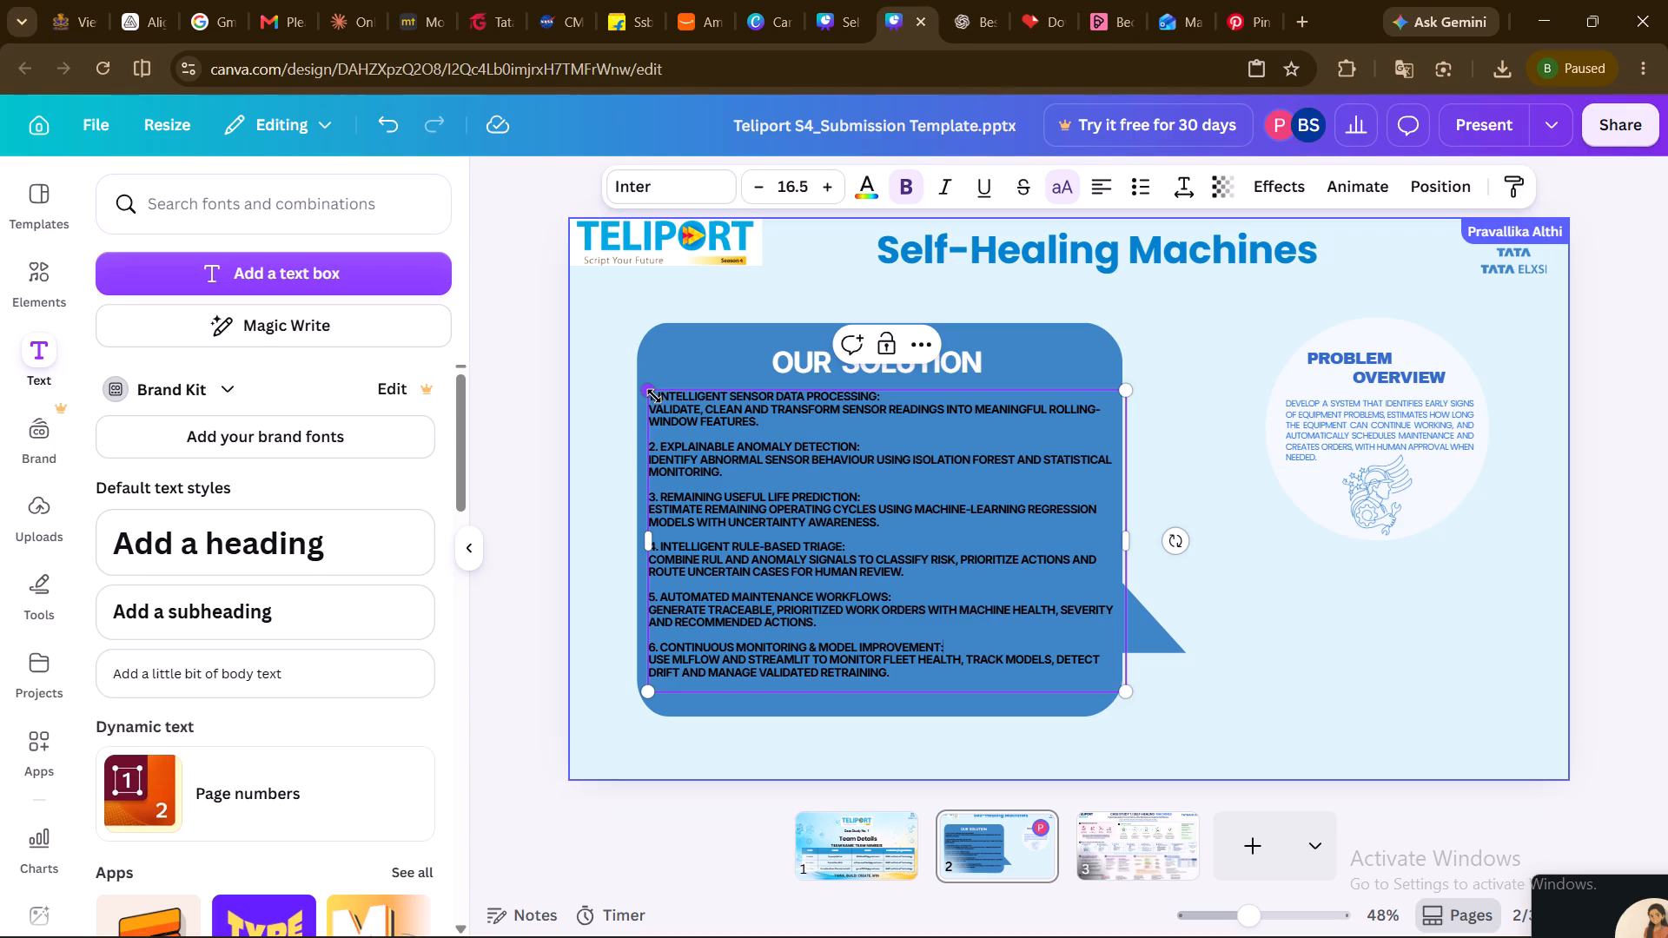
click(604, 445)
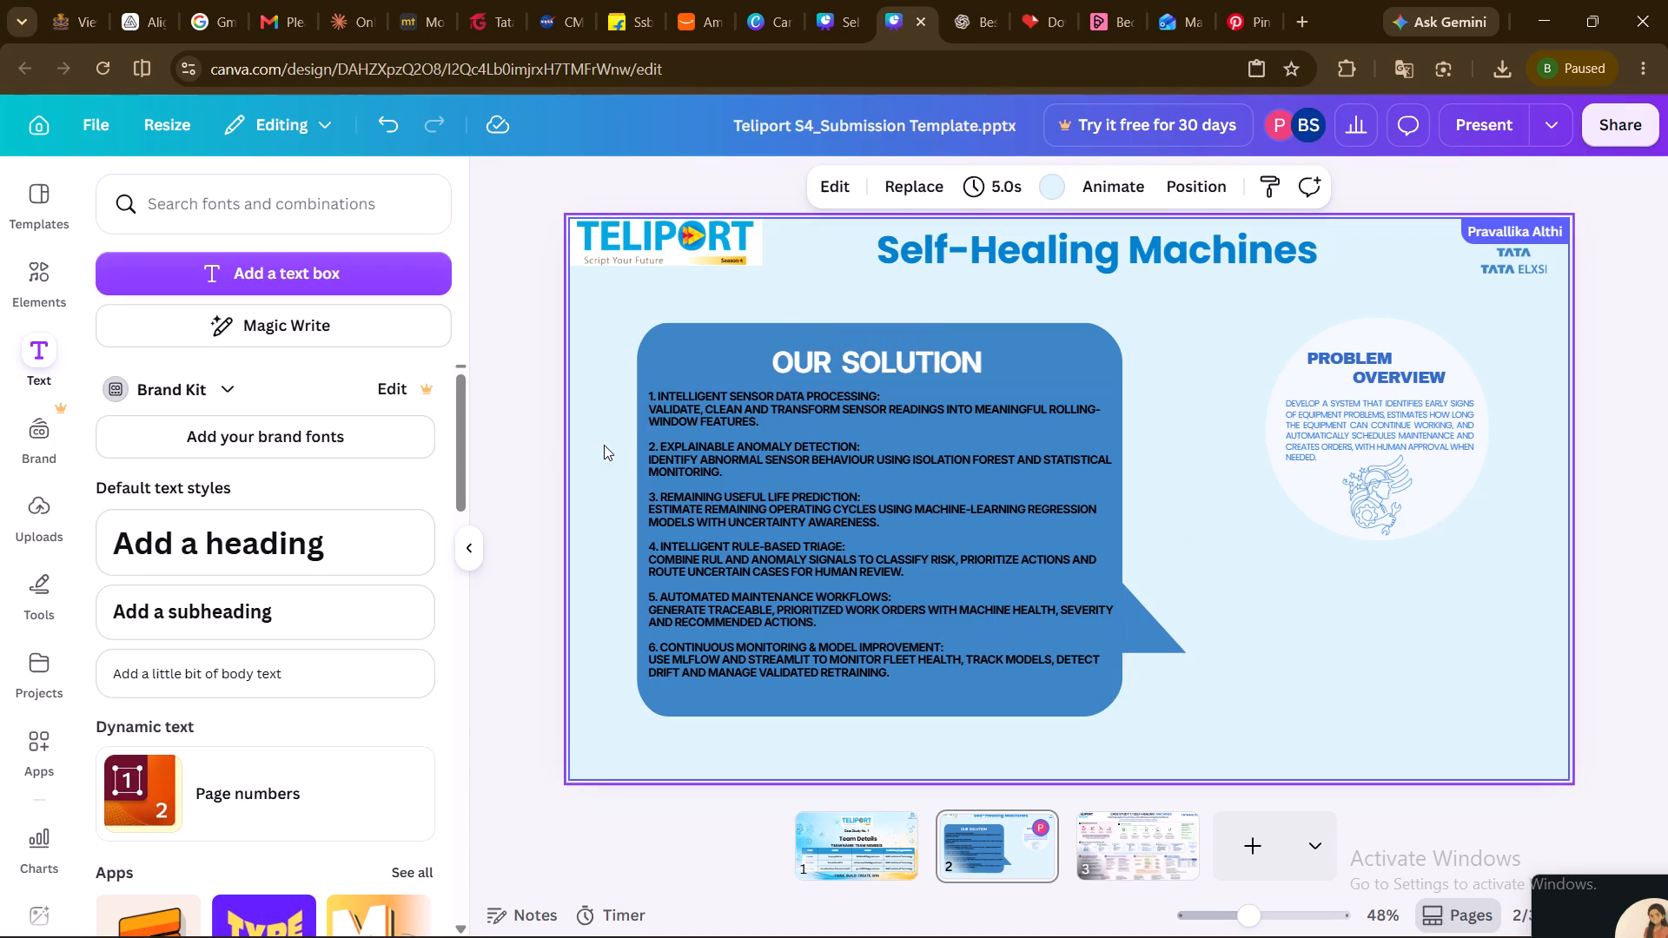
double_click(656, 398)
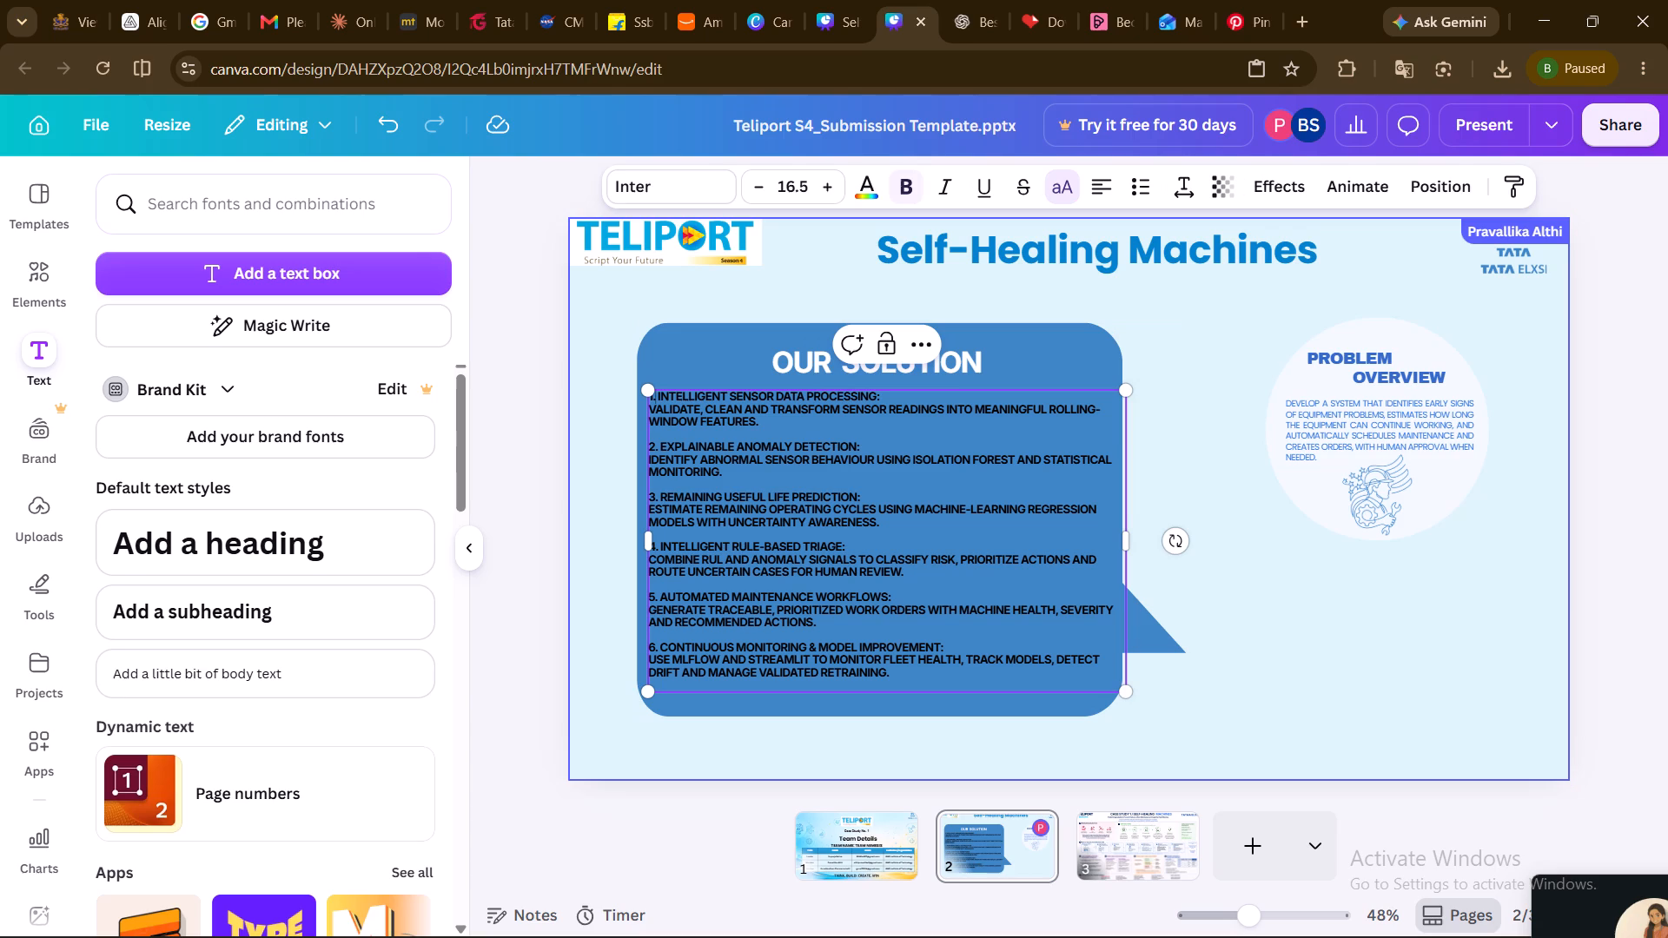
key(BackSpace)
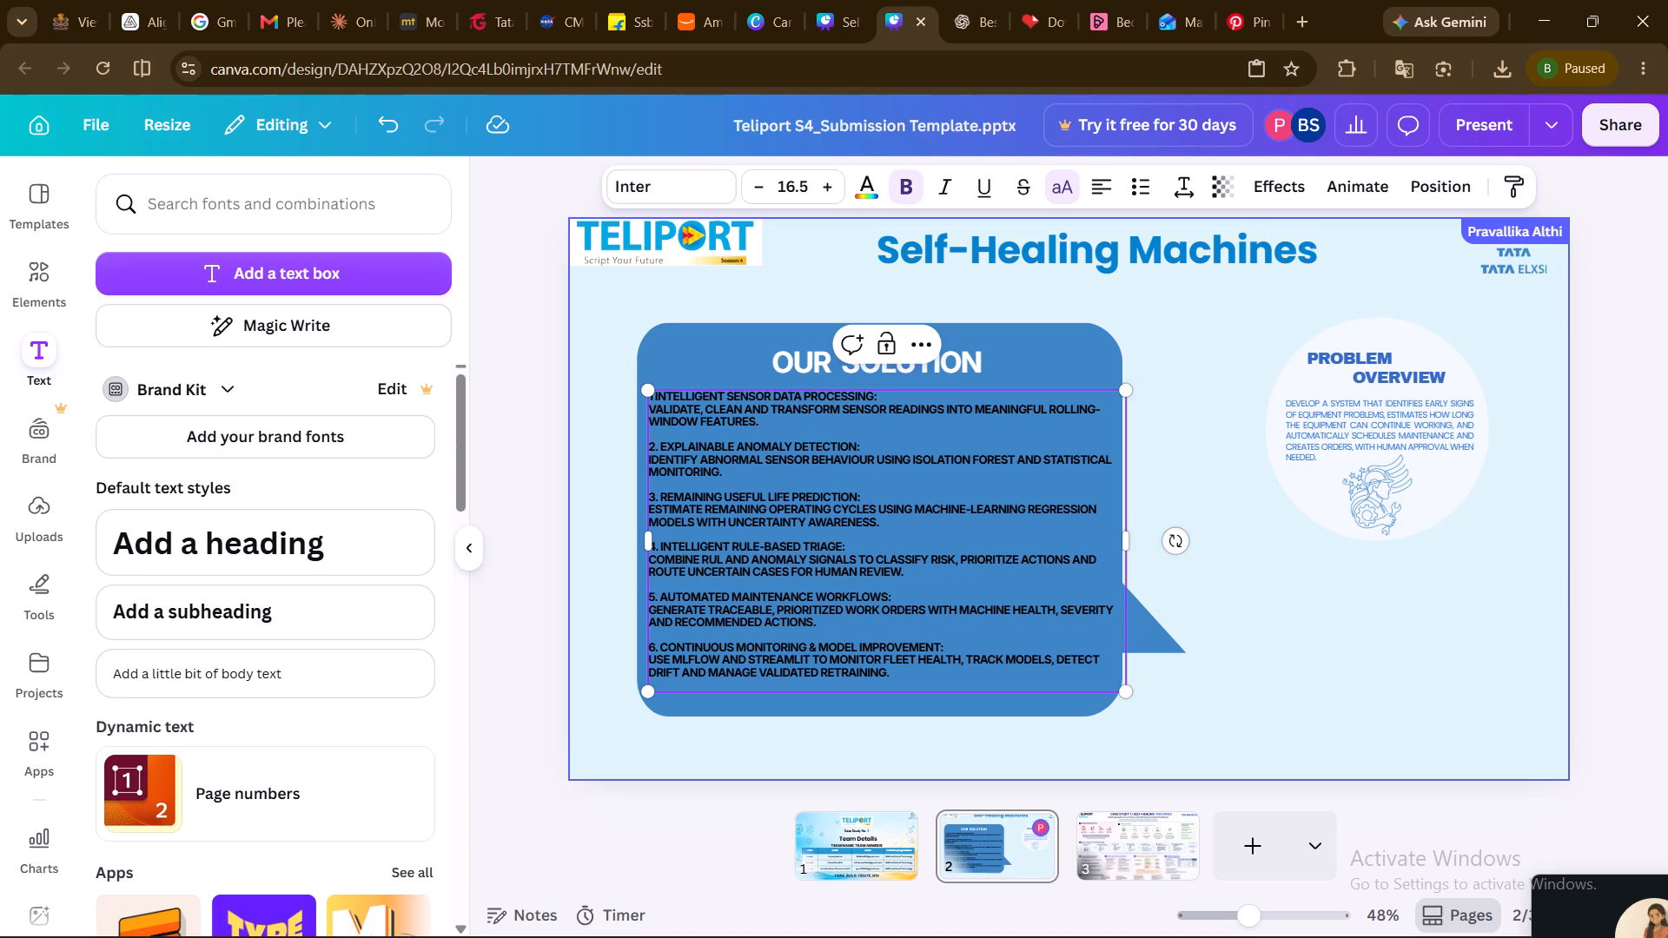
key(BackSpace)
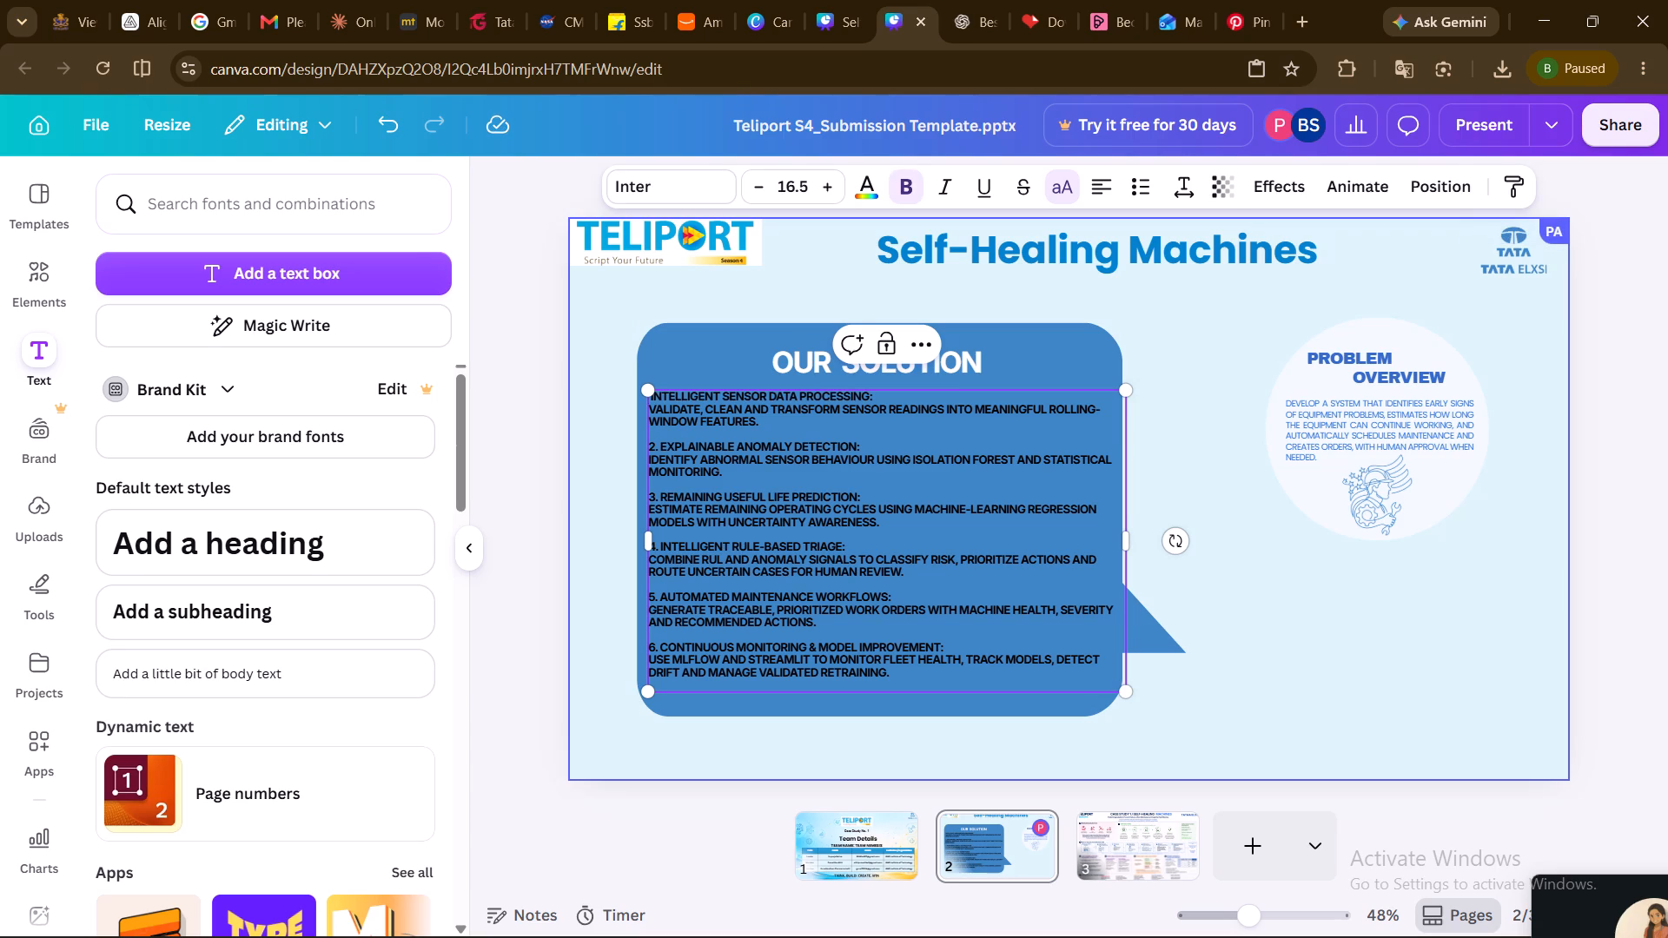
click(660, 446)
key(BackSpace)
key(BackSpace)
key(BackSpace)
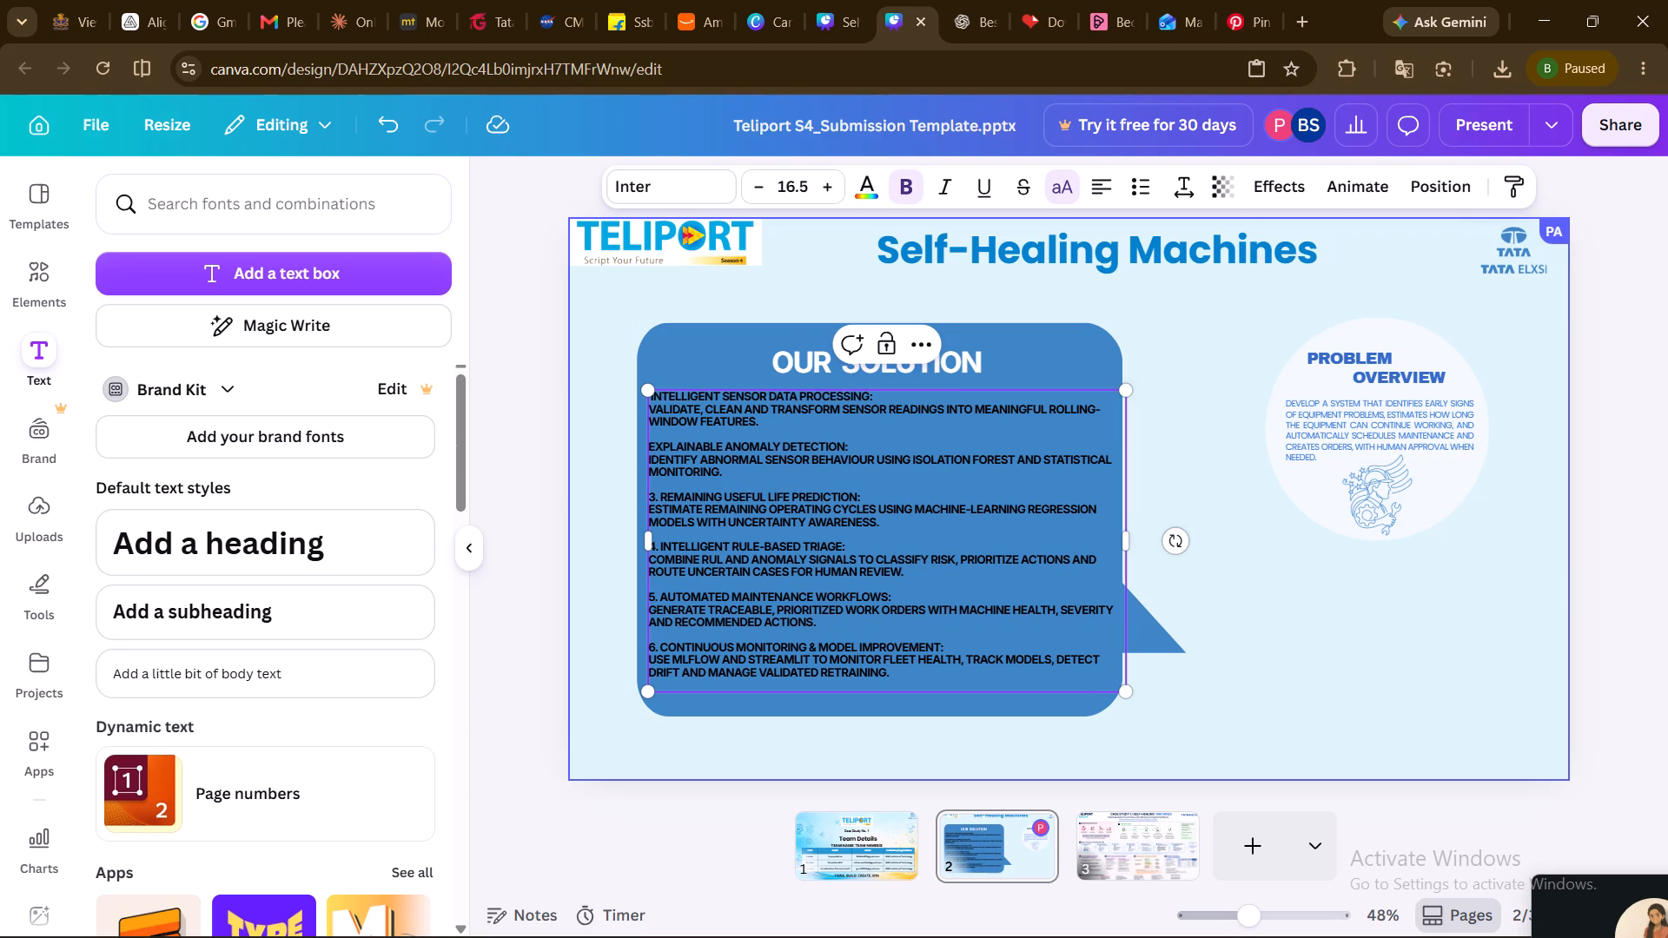
click(658, 492)
key(BackSpace)
key(BackSpace)
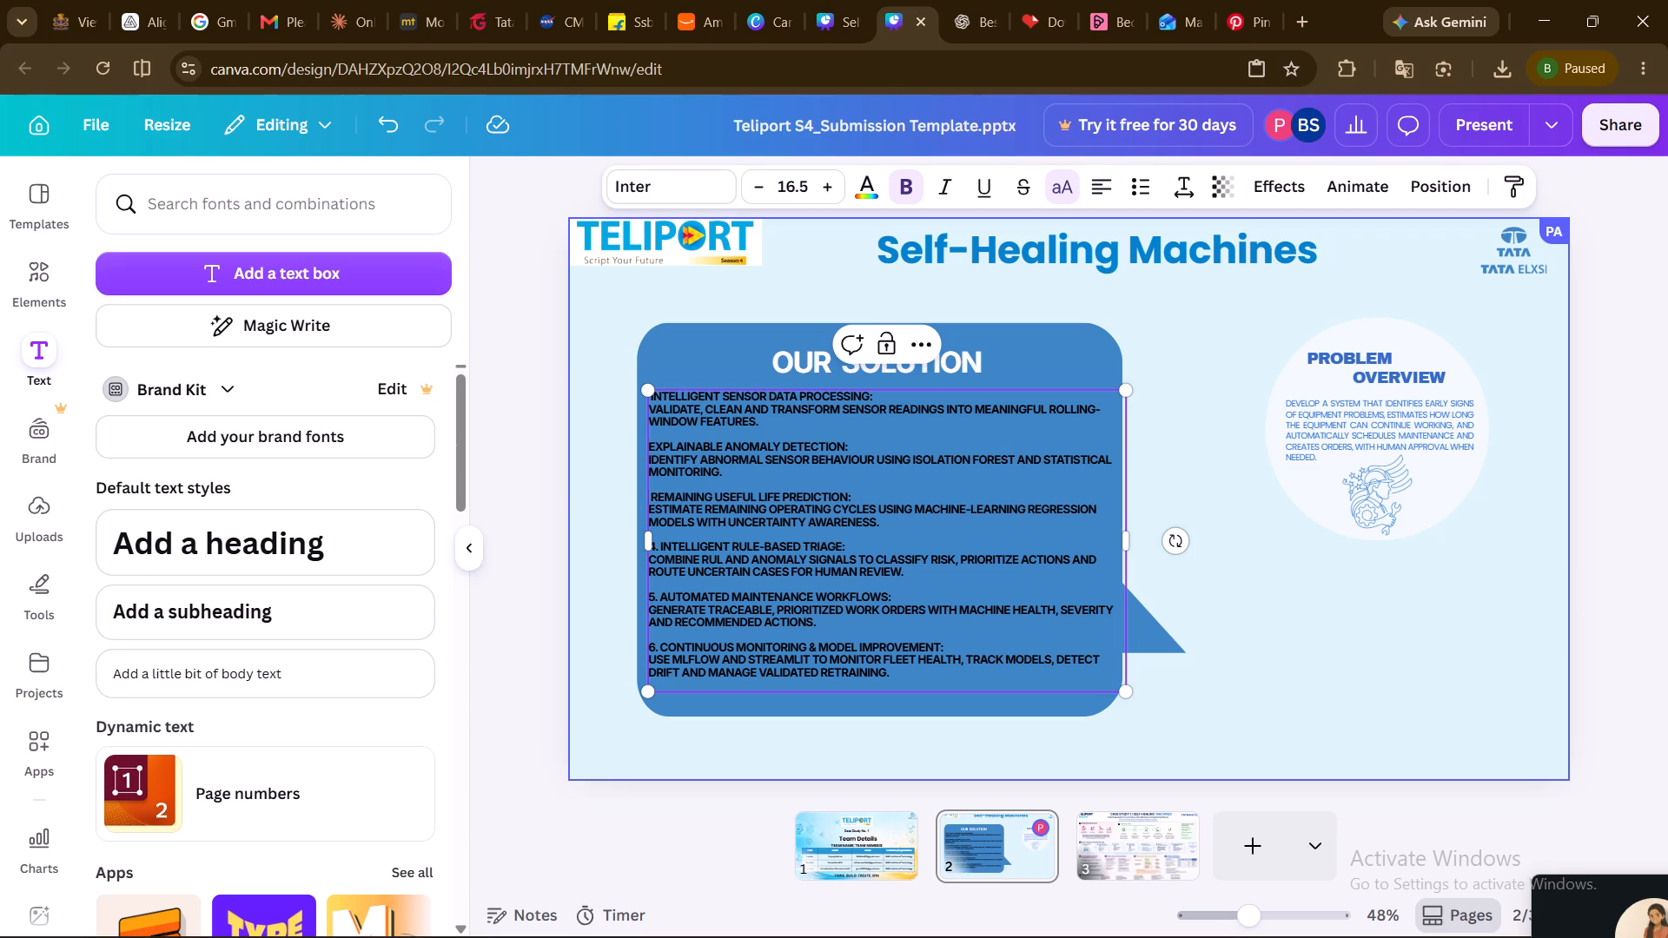
Remove the numbers 4., 5. and 6. in front of the last three solution point titles.
click(661, 541)
key(BackSpace)
key(BackSpace)
key(BackSpace)
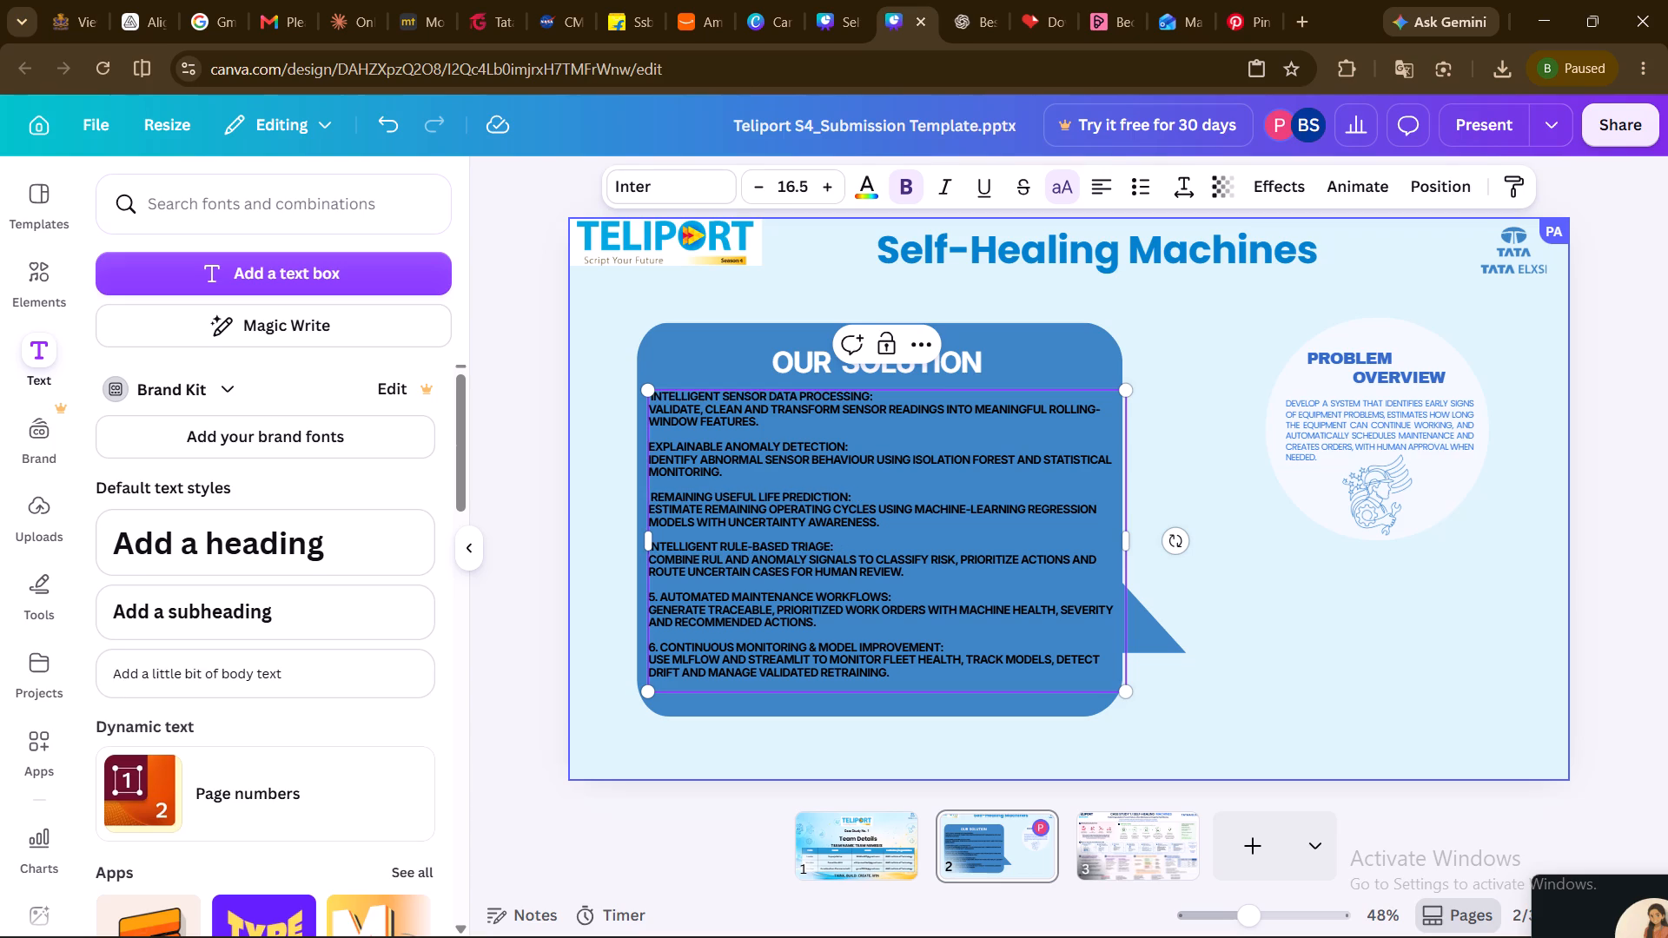
click(660, 598)
key(BackSpace)
key(BackSpace)
key(BackSpace)
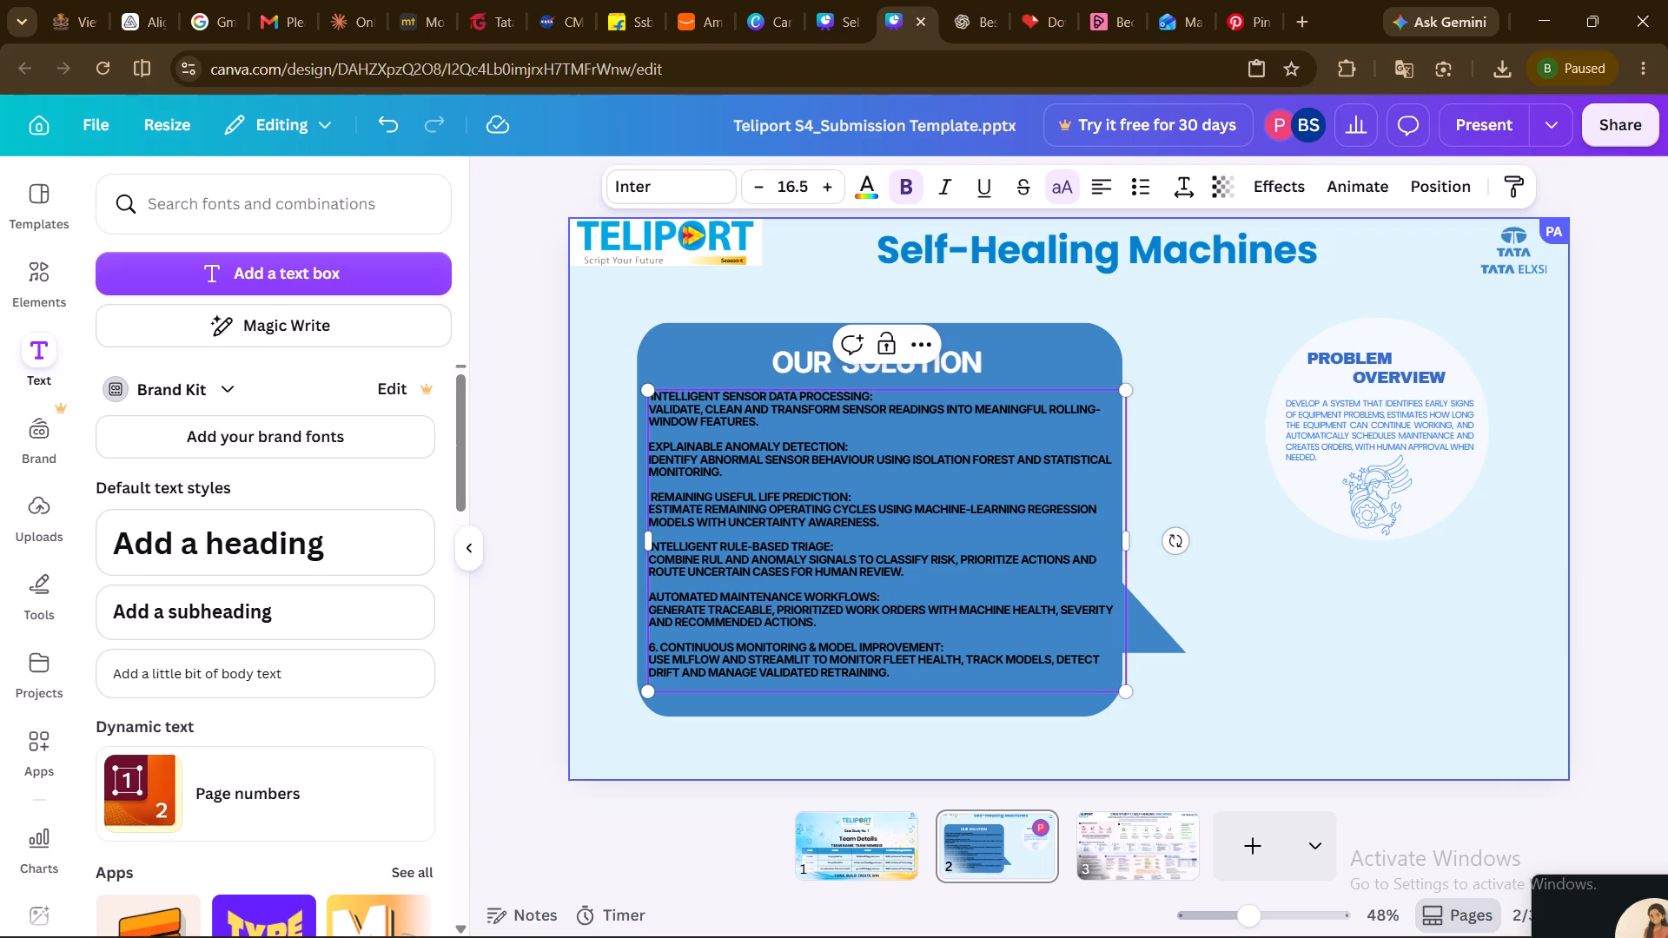
click(661, 643)
key(BackSpace)
key(BackSpace)
key(BackSpace)
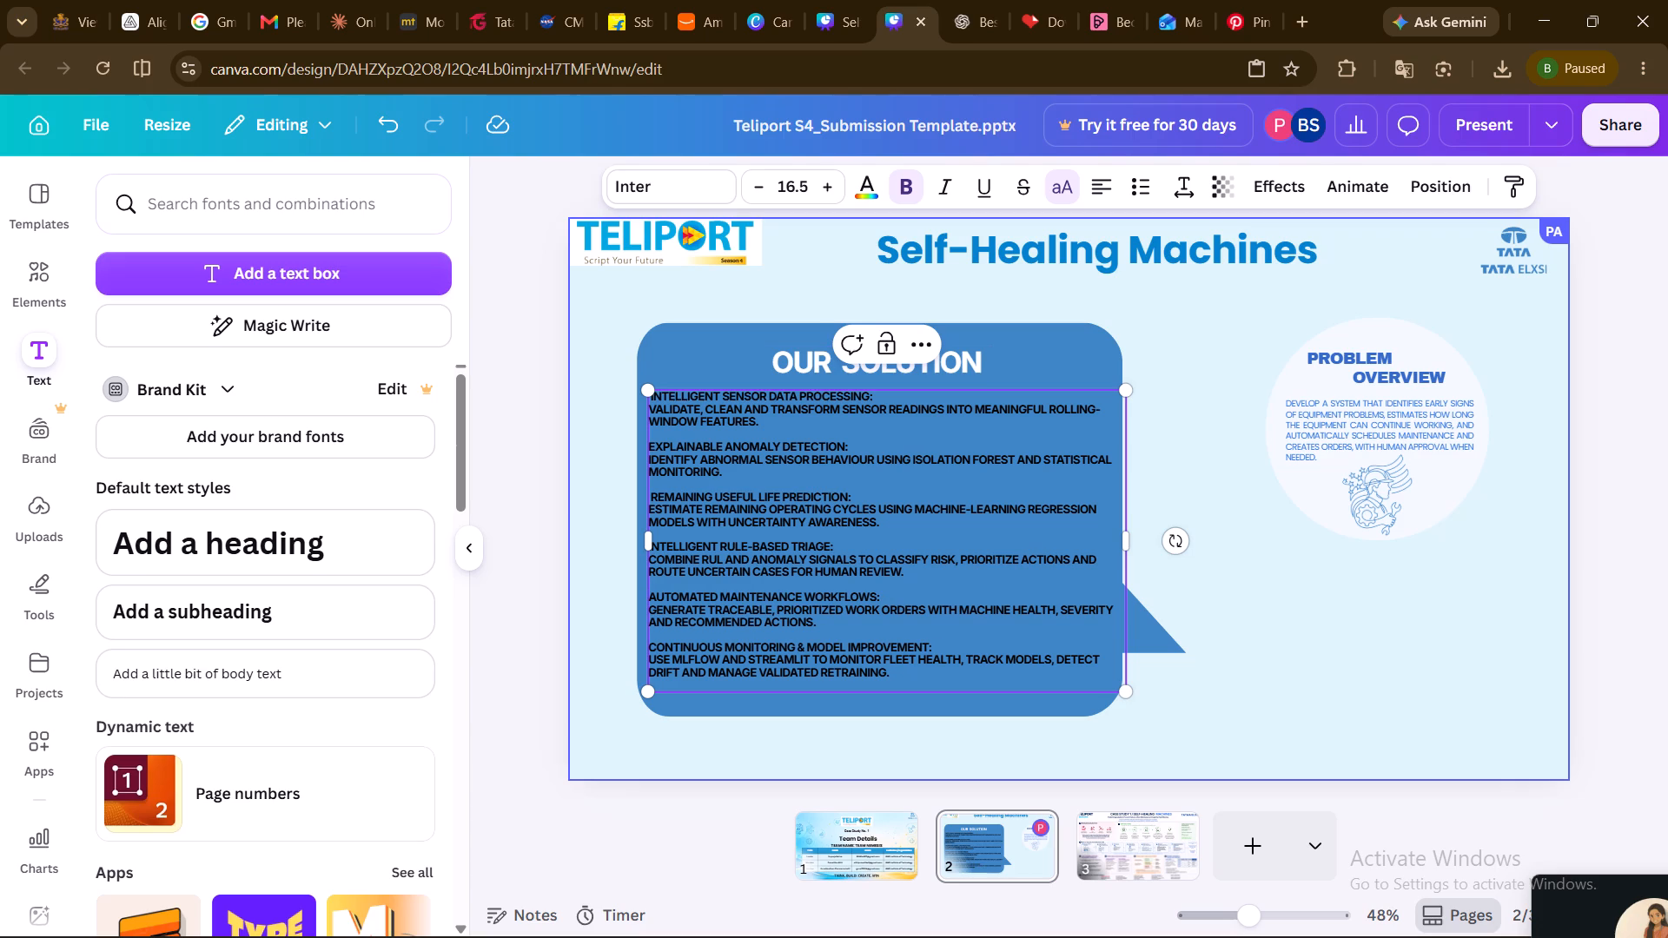
Remove bold from the descriptions under Intelligent Sensor Data Processing, Explainable Anomaly Detection and Remaining Useful Life Prediction, leaving their titles bold.
drag(765, 424, 648, 413)
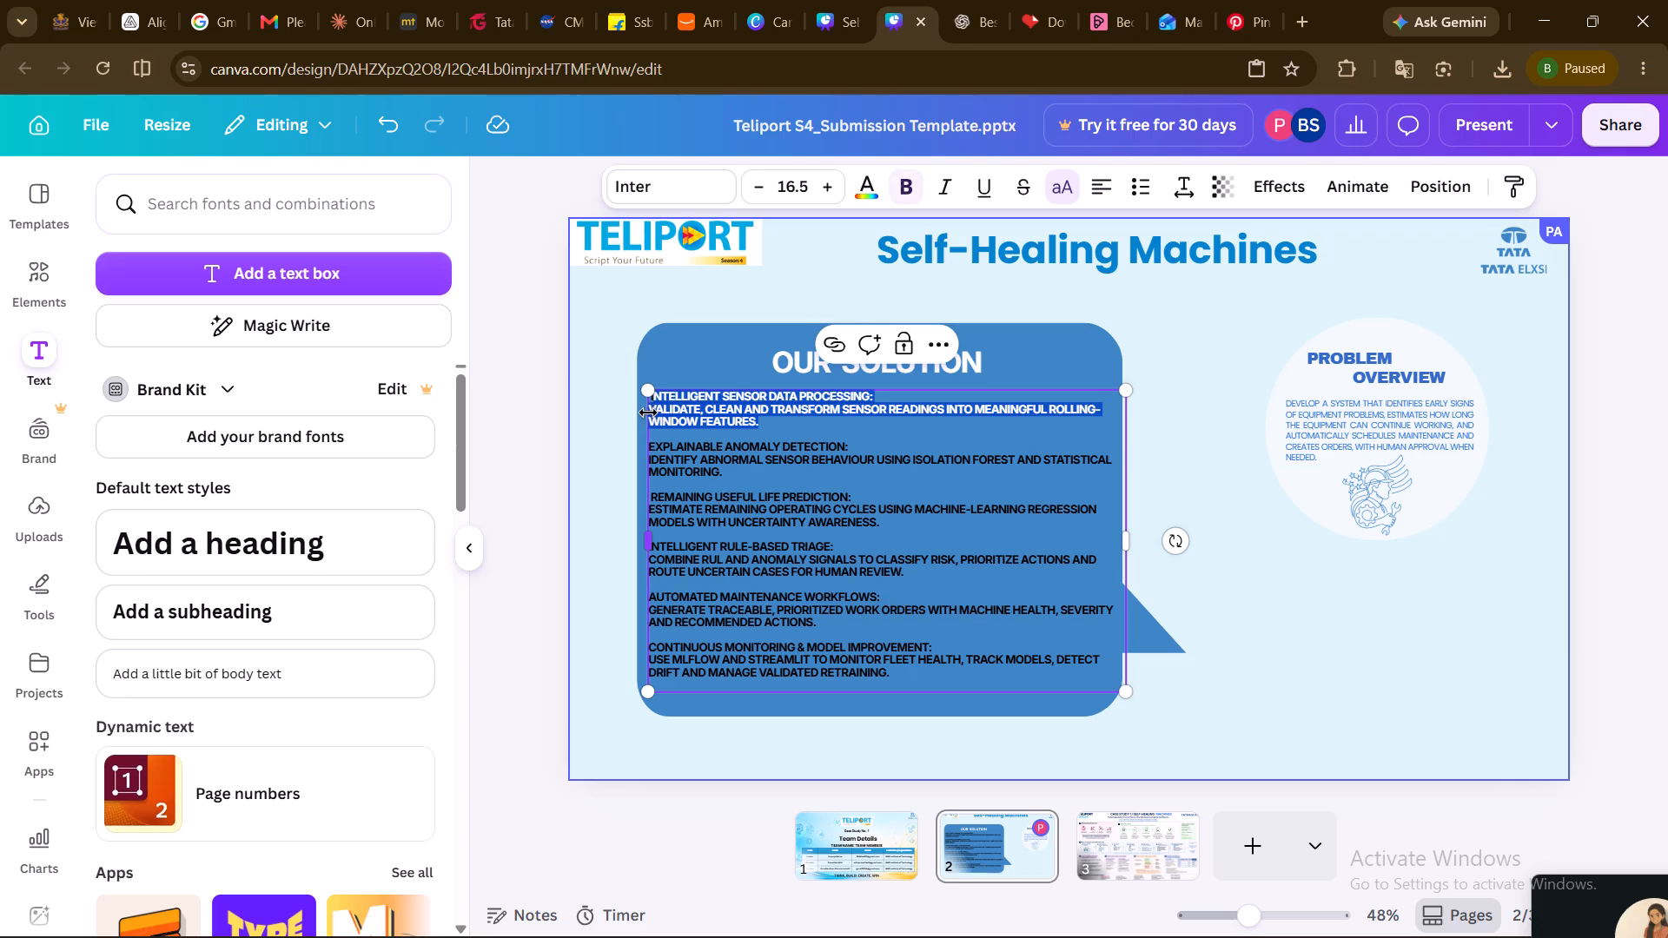
click(783, 426)
drag(759, 425, 758, 425)
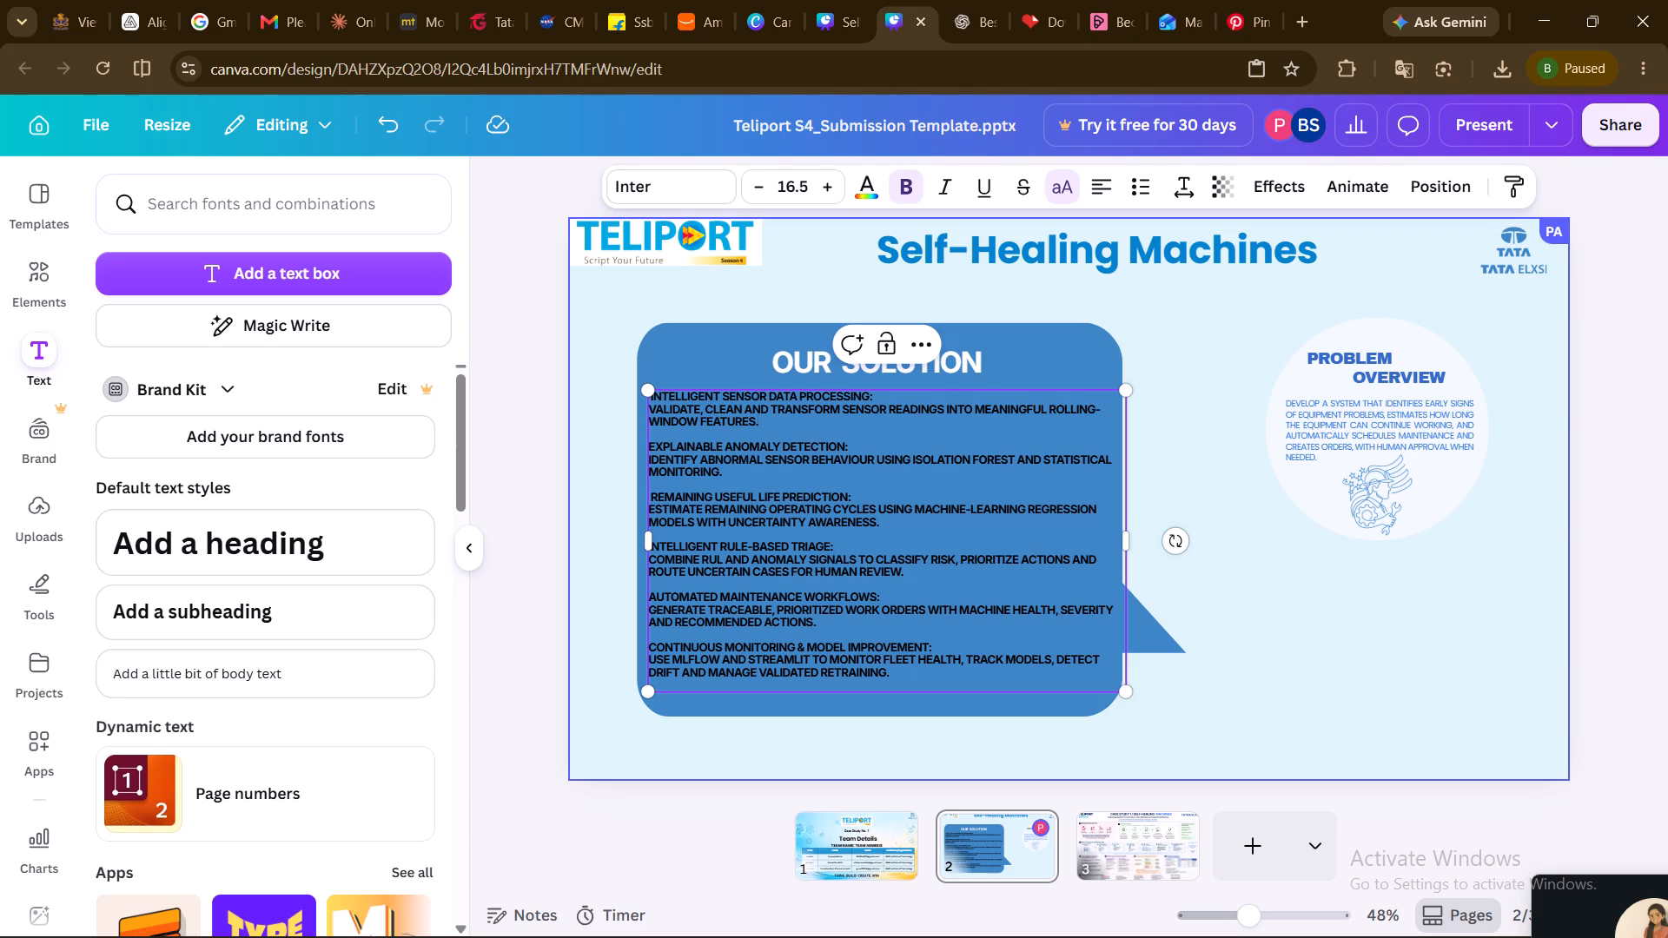
drag(758, 425, 652, 412)
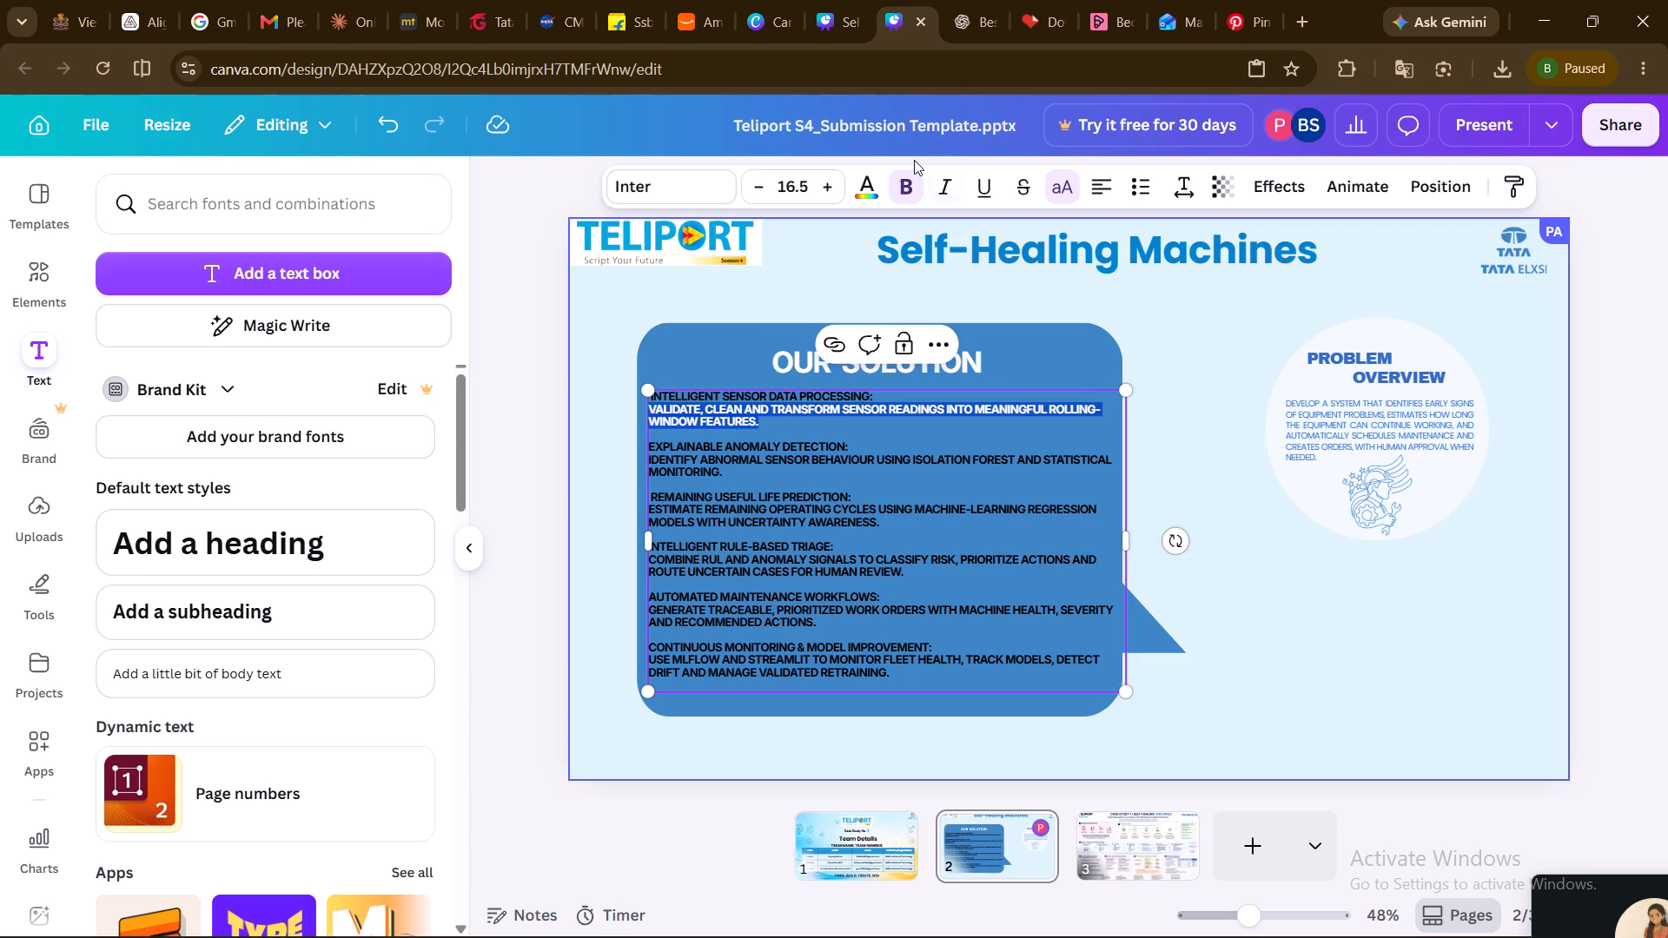
click(902, 184)
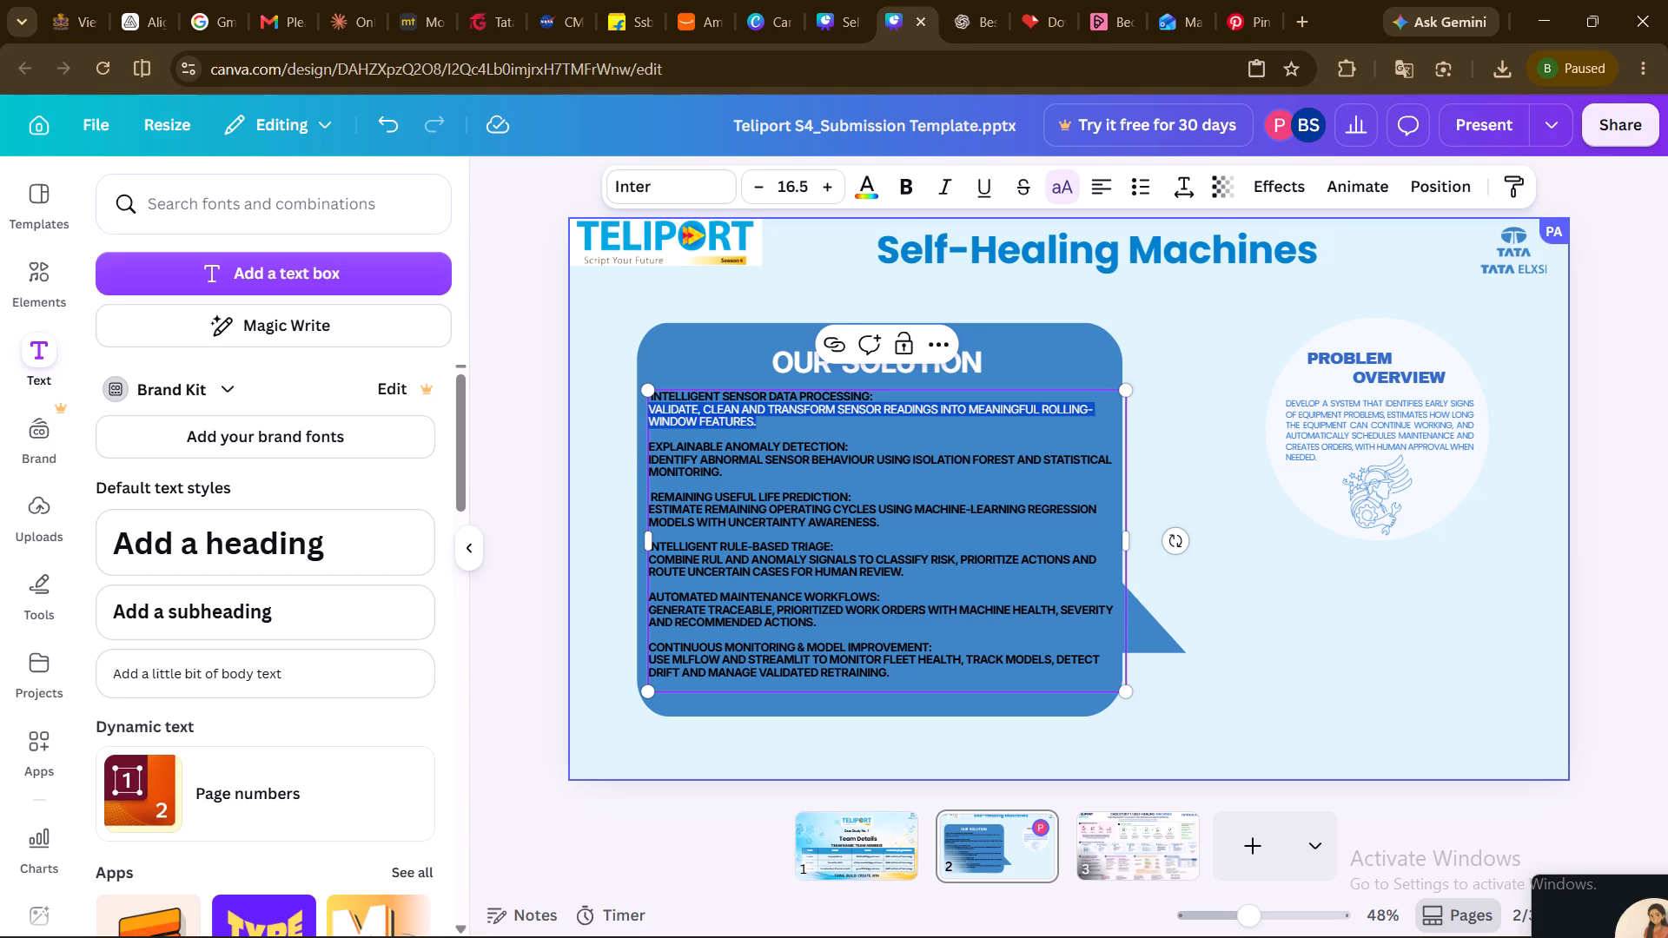
drag(734, 473, 652, 461)
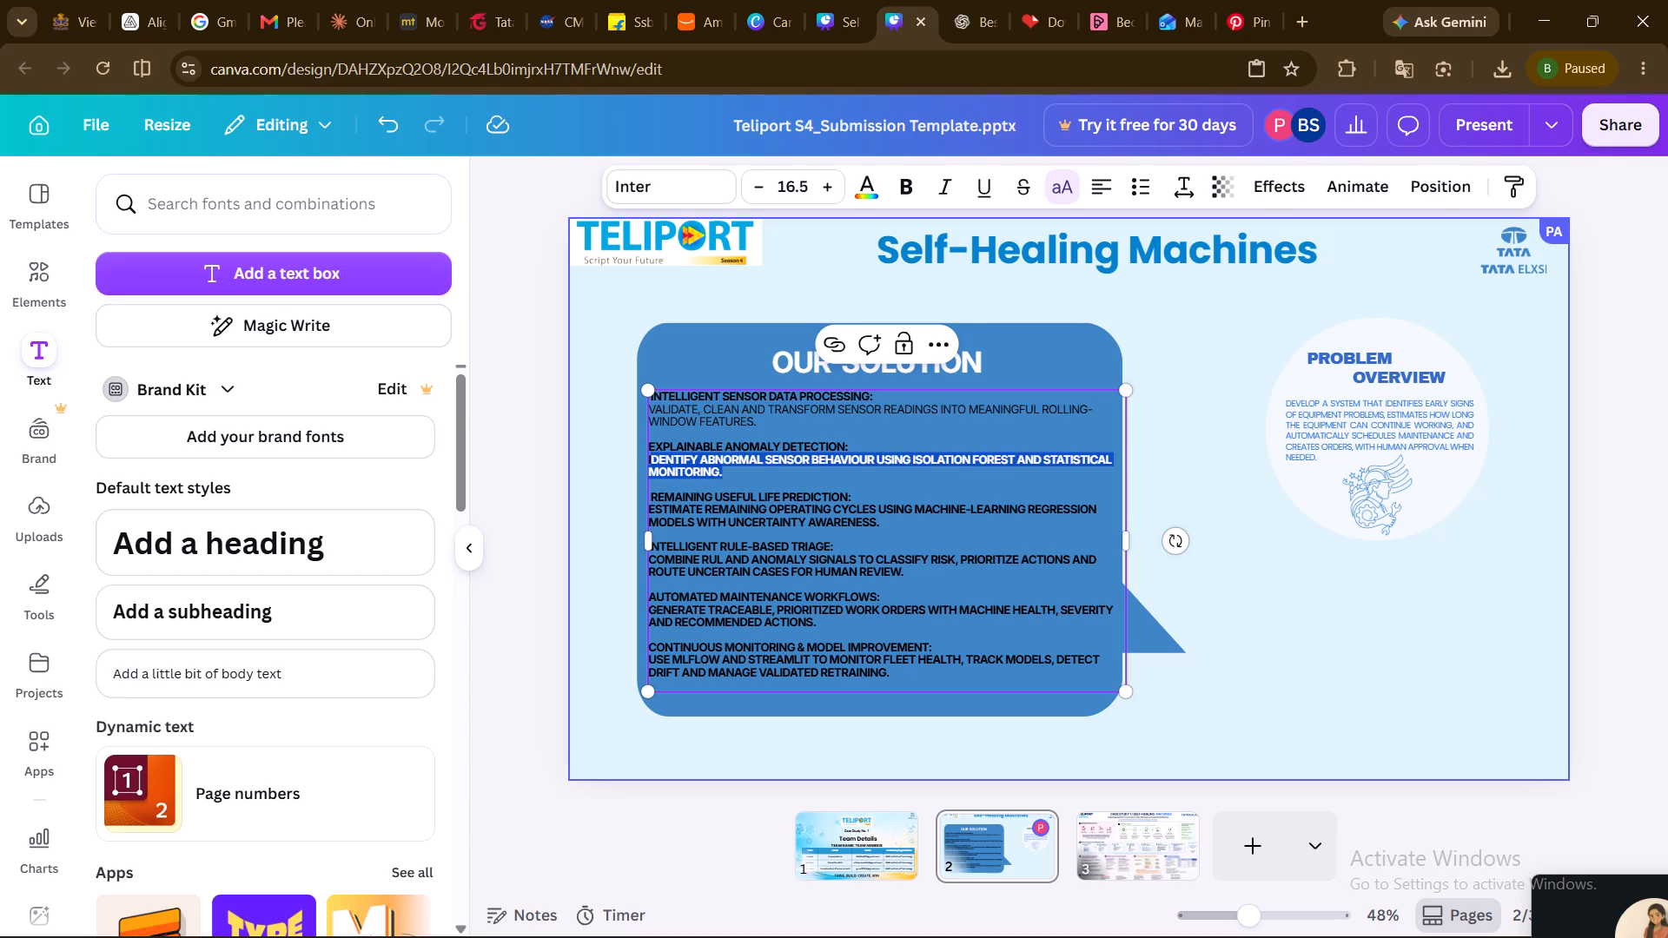
drag(652, 461, 649, 461)
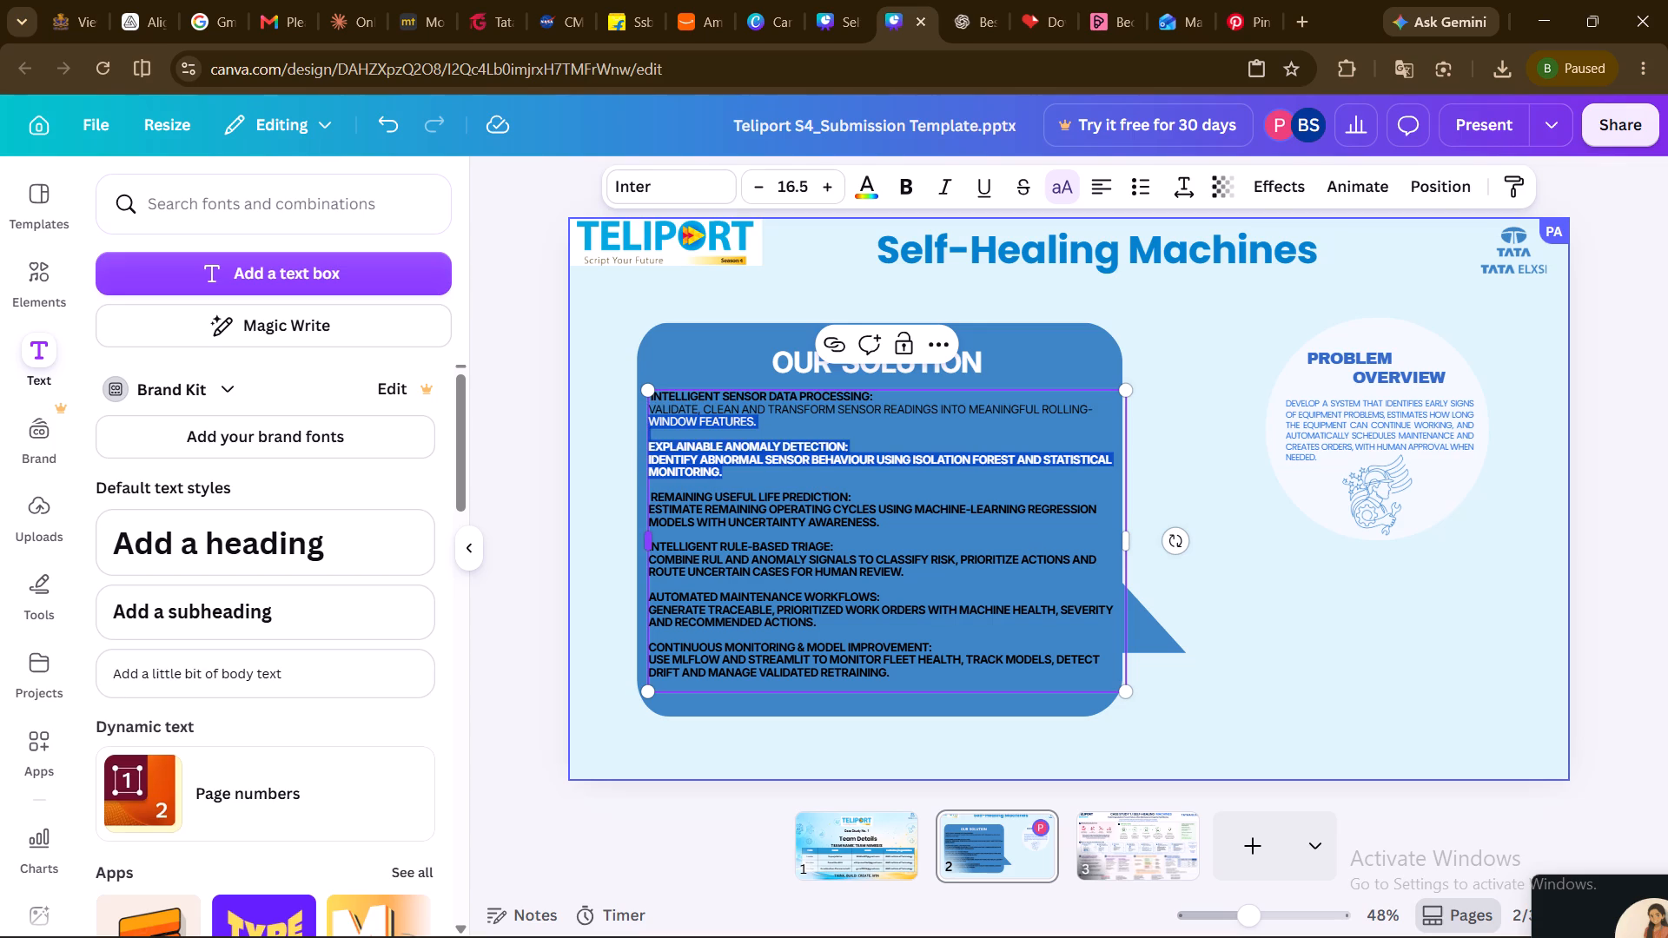
drag(649, 461, 649, 462)
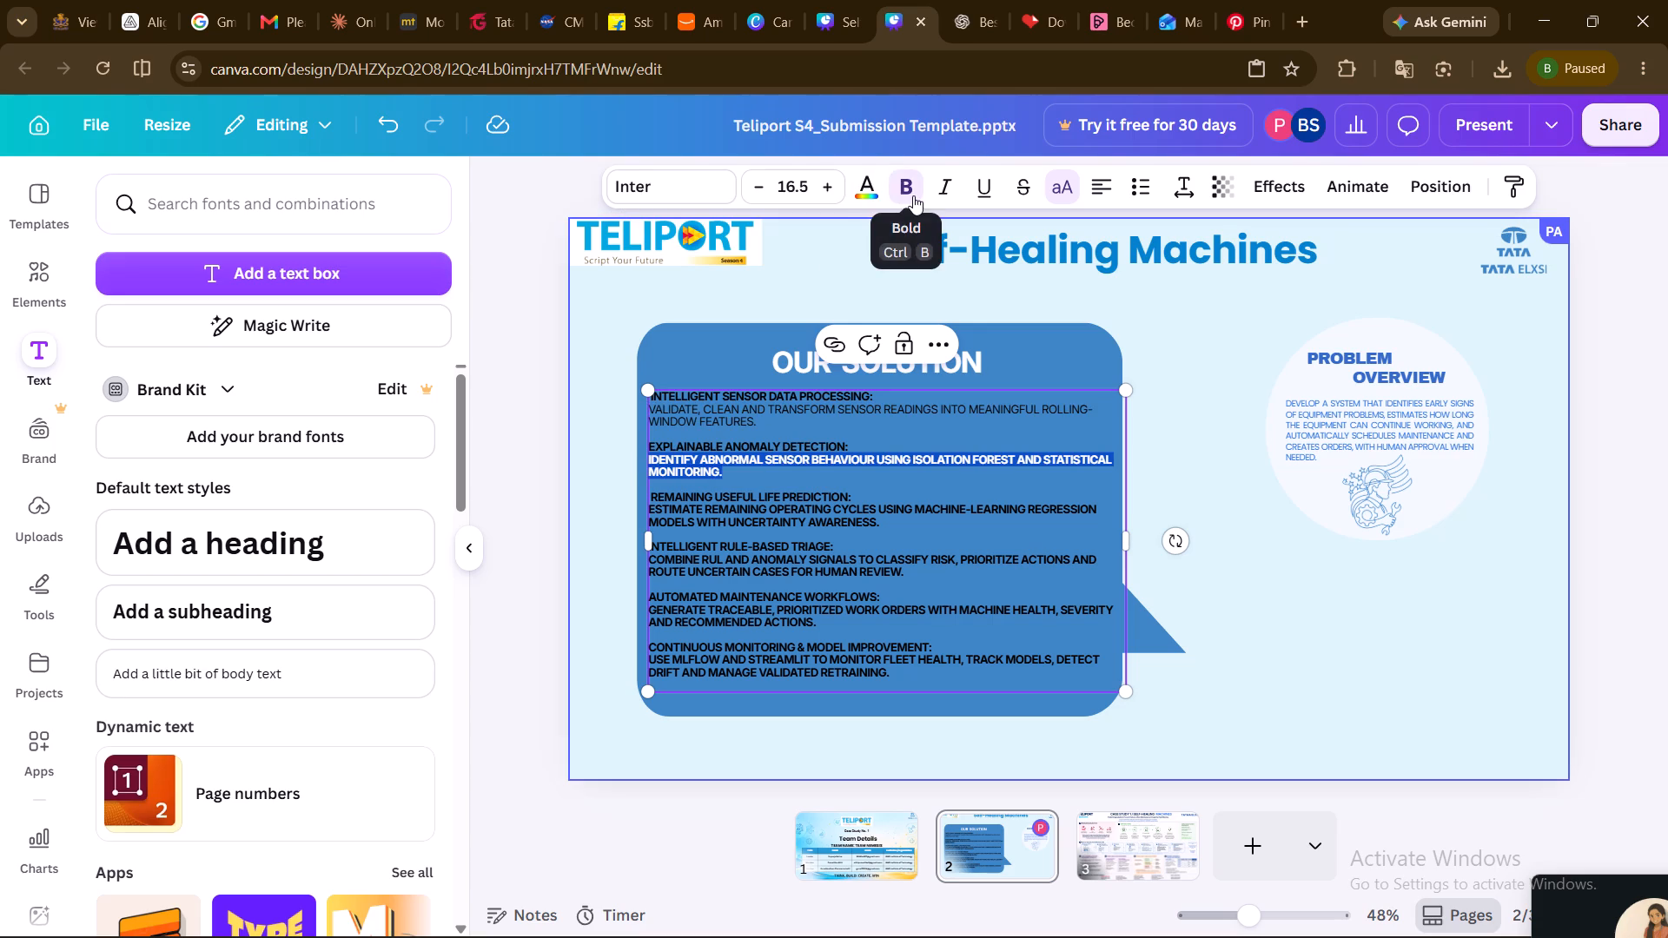
click(909, 190)
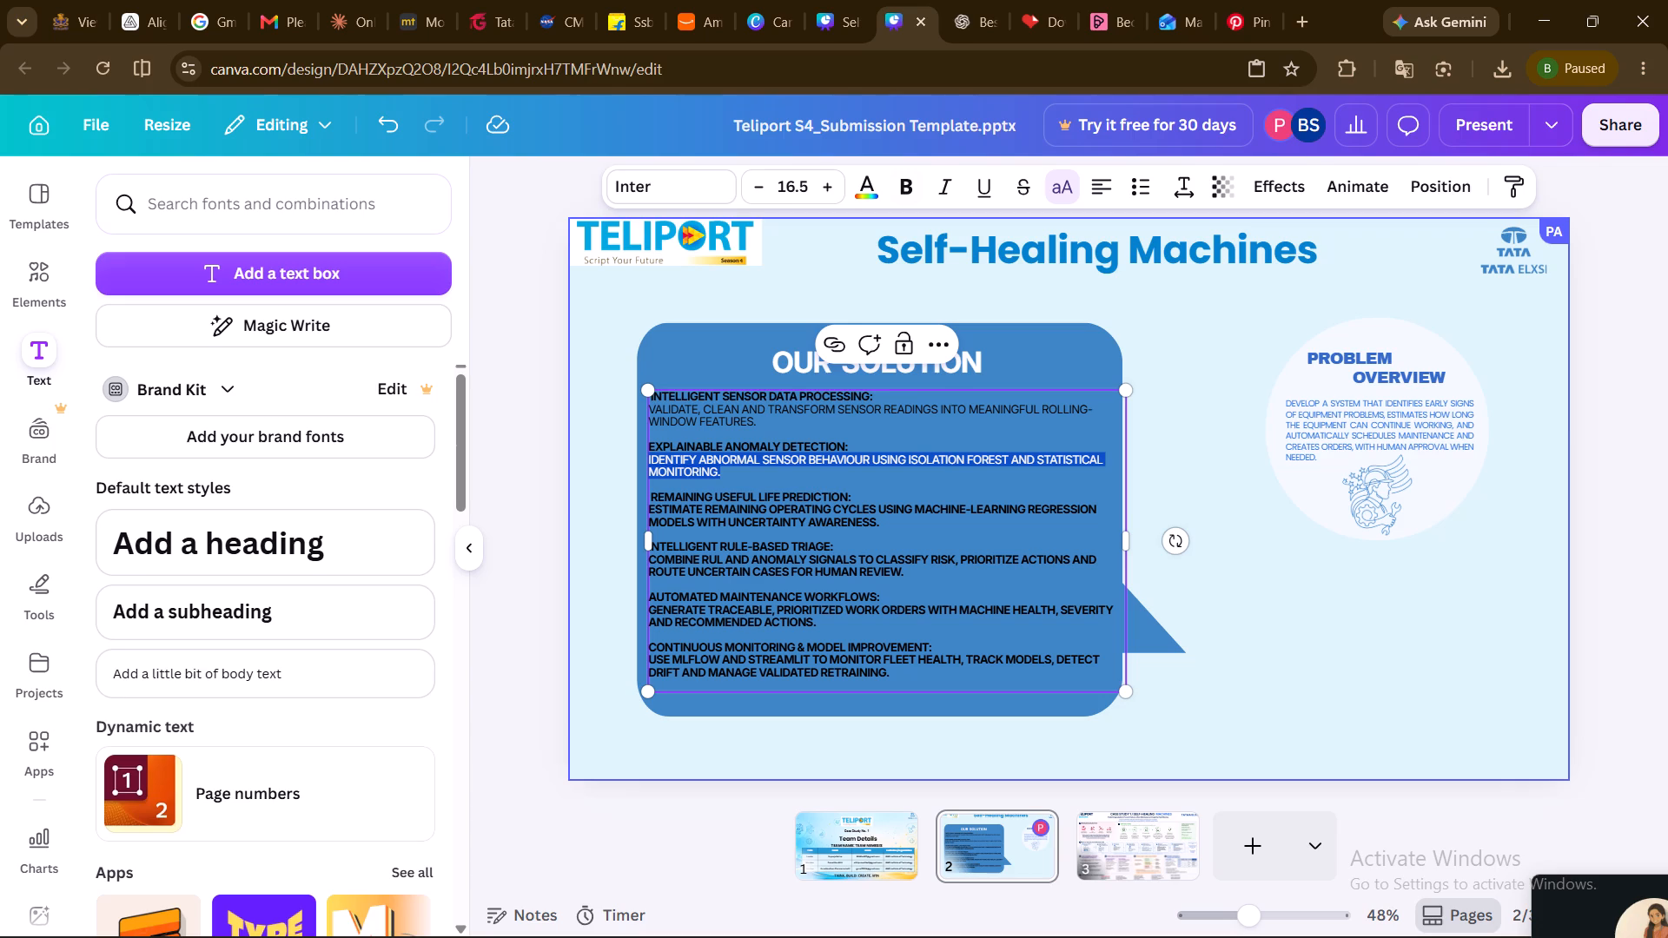
drag(887, 522, 635, 506)
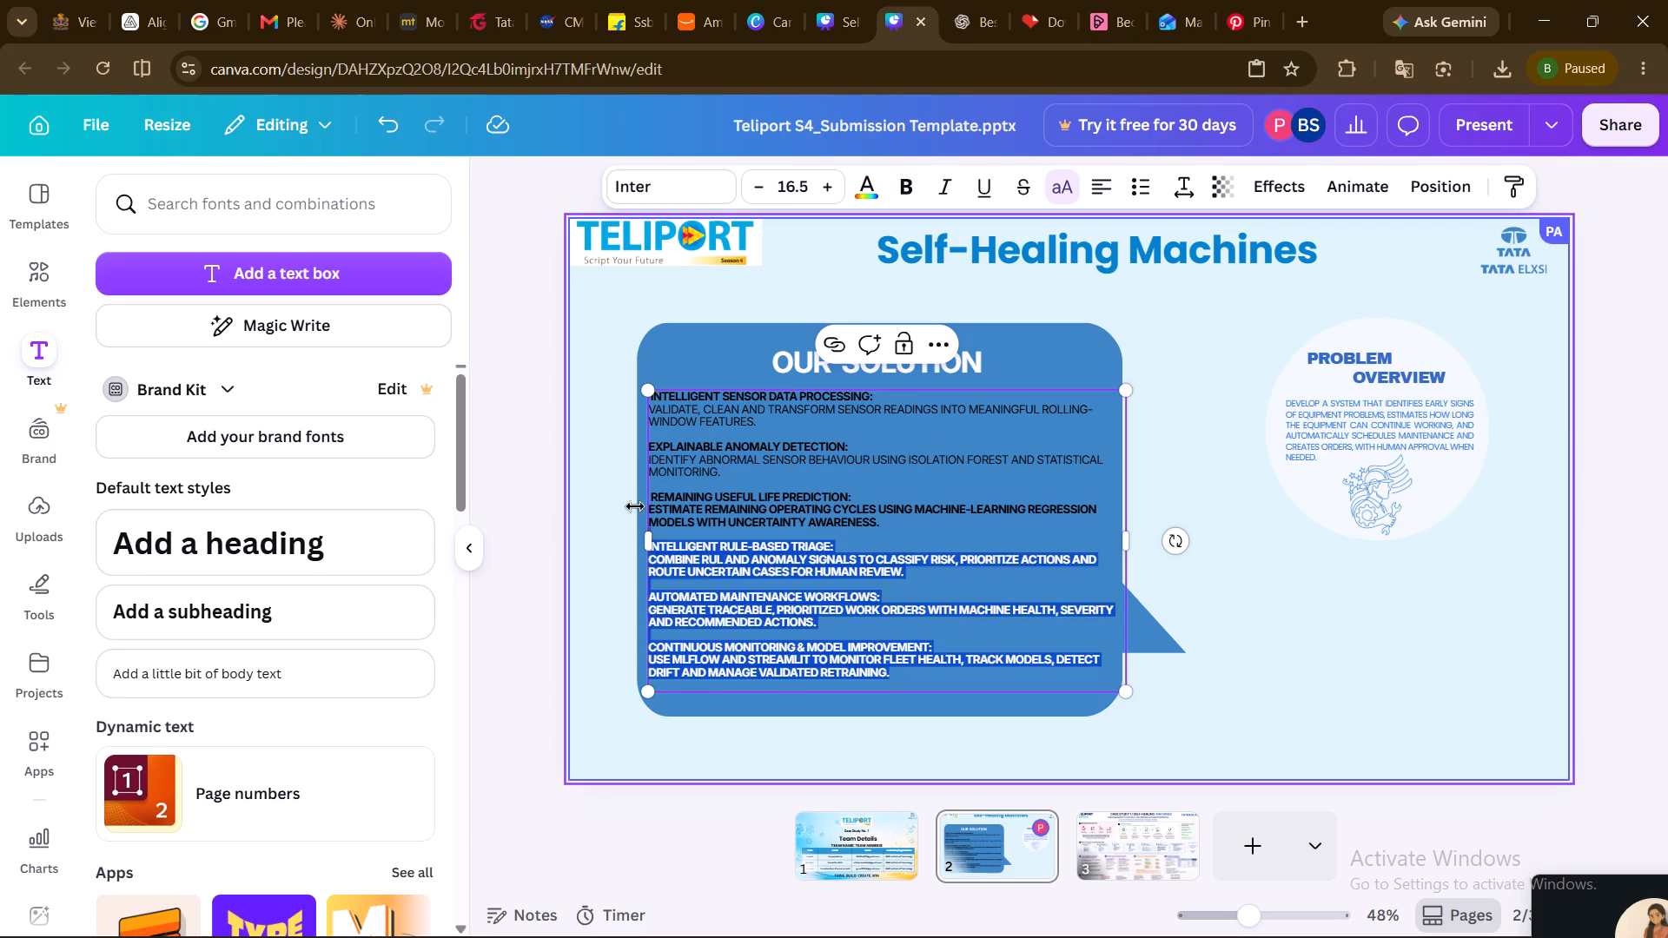
drag(635, 506, 649, 511)
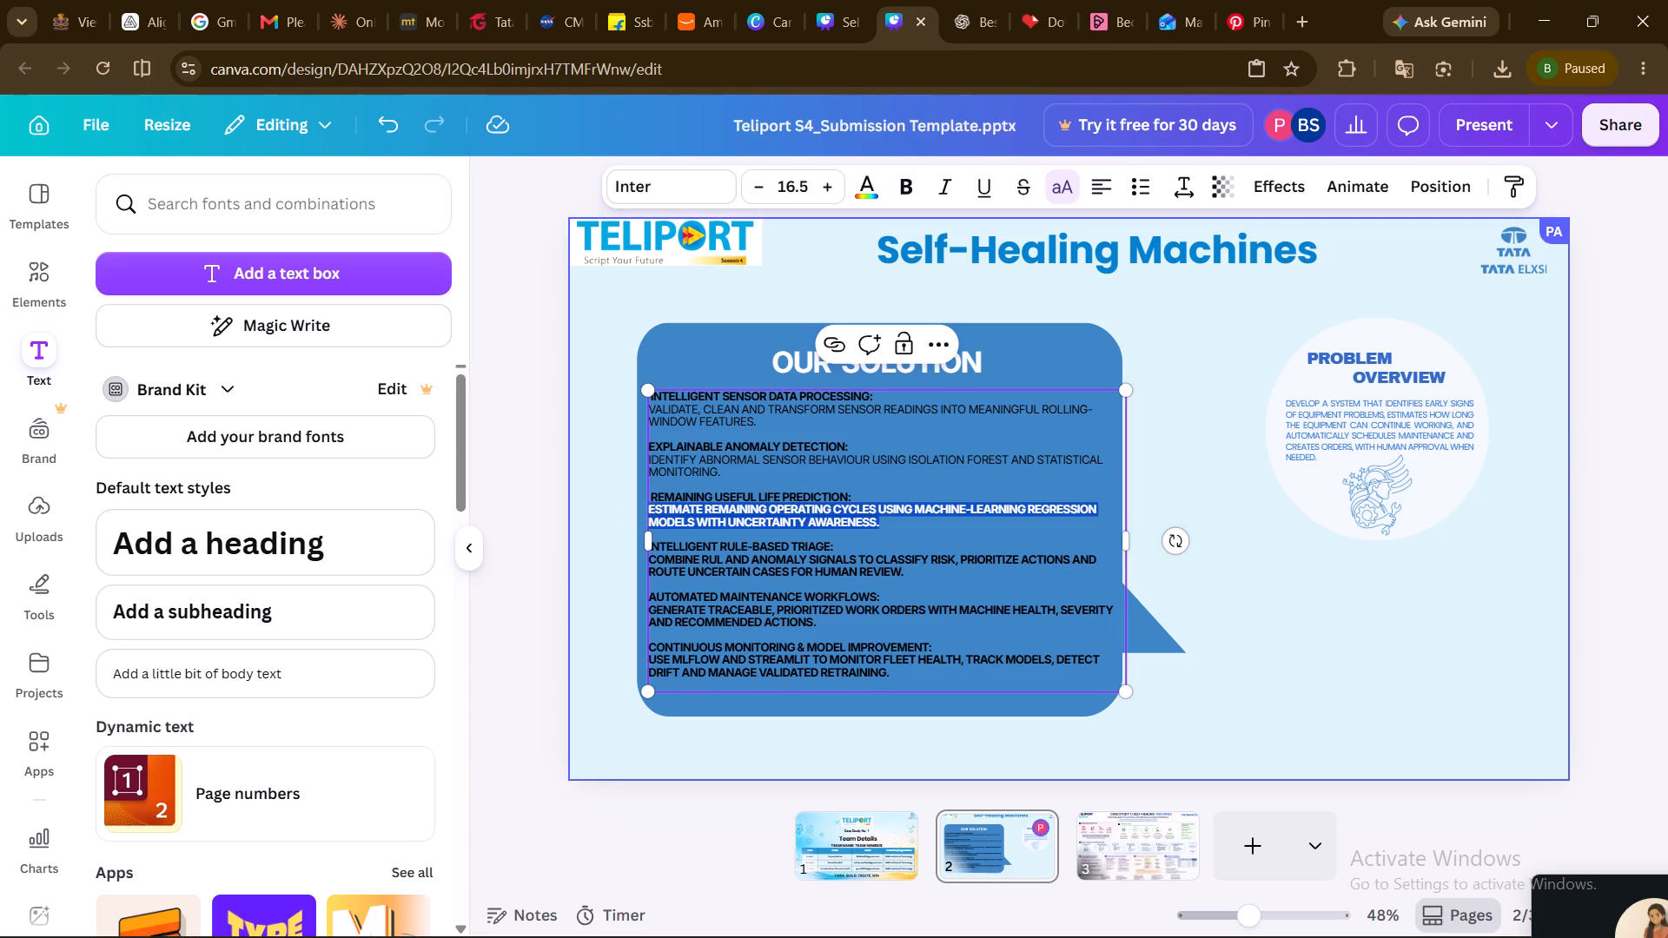
drag(649, 511, 651, 512)
click(907, 196)
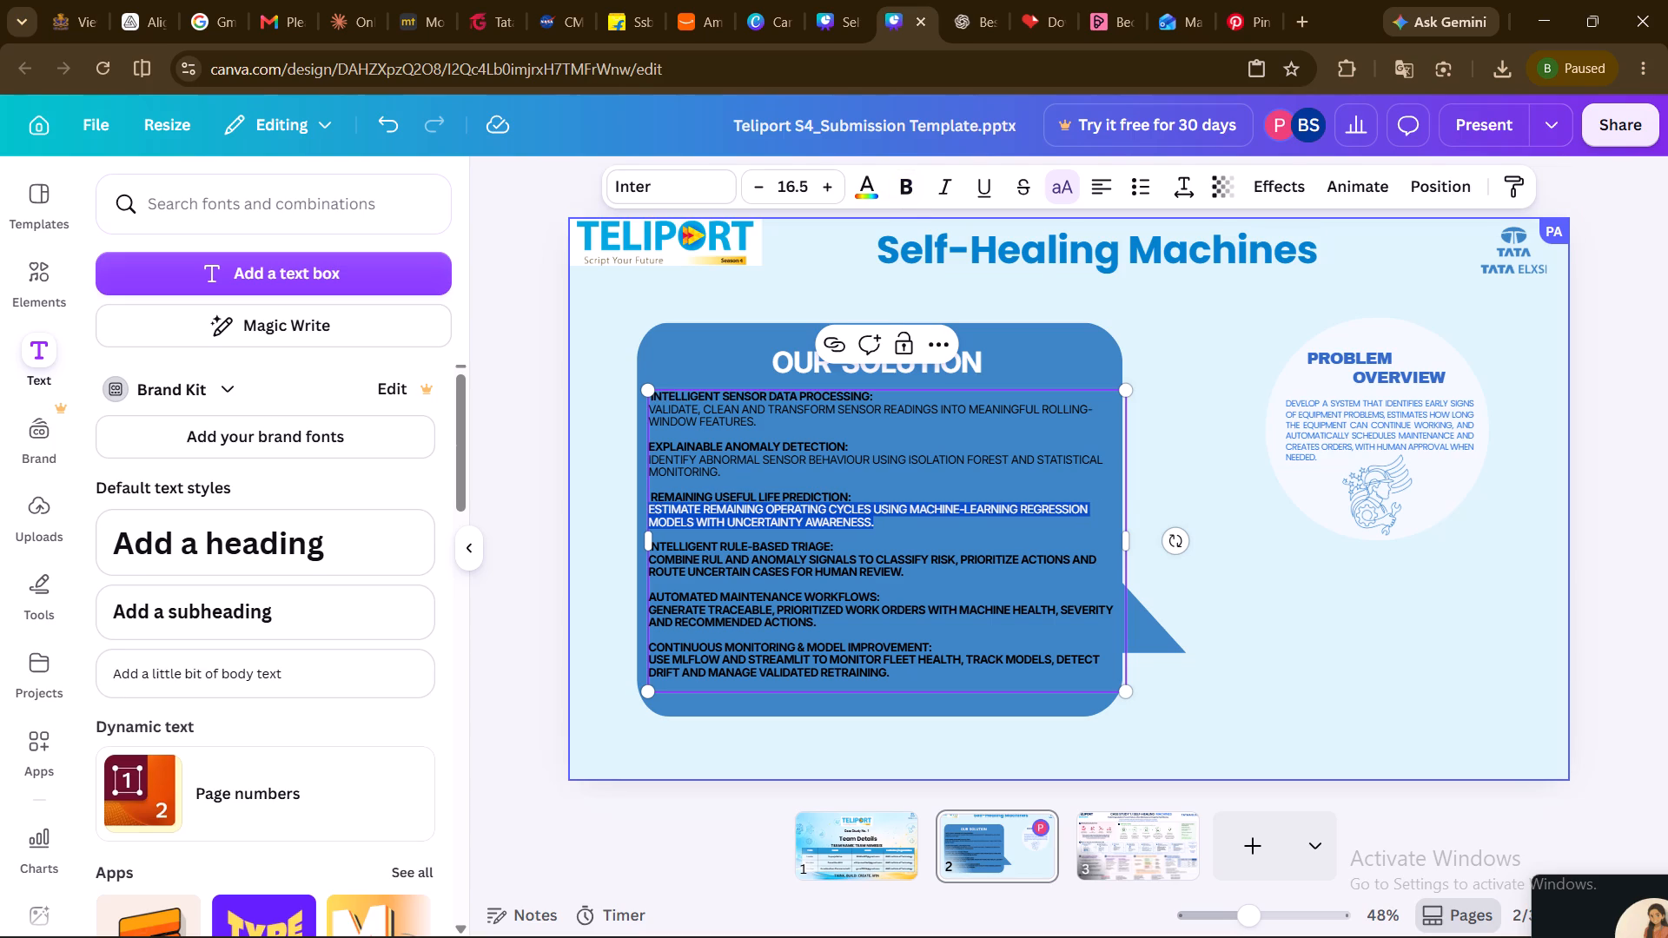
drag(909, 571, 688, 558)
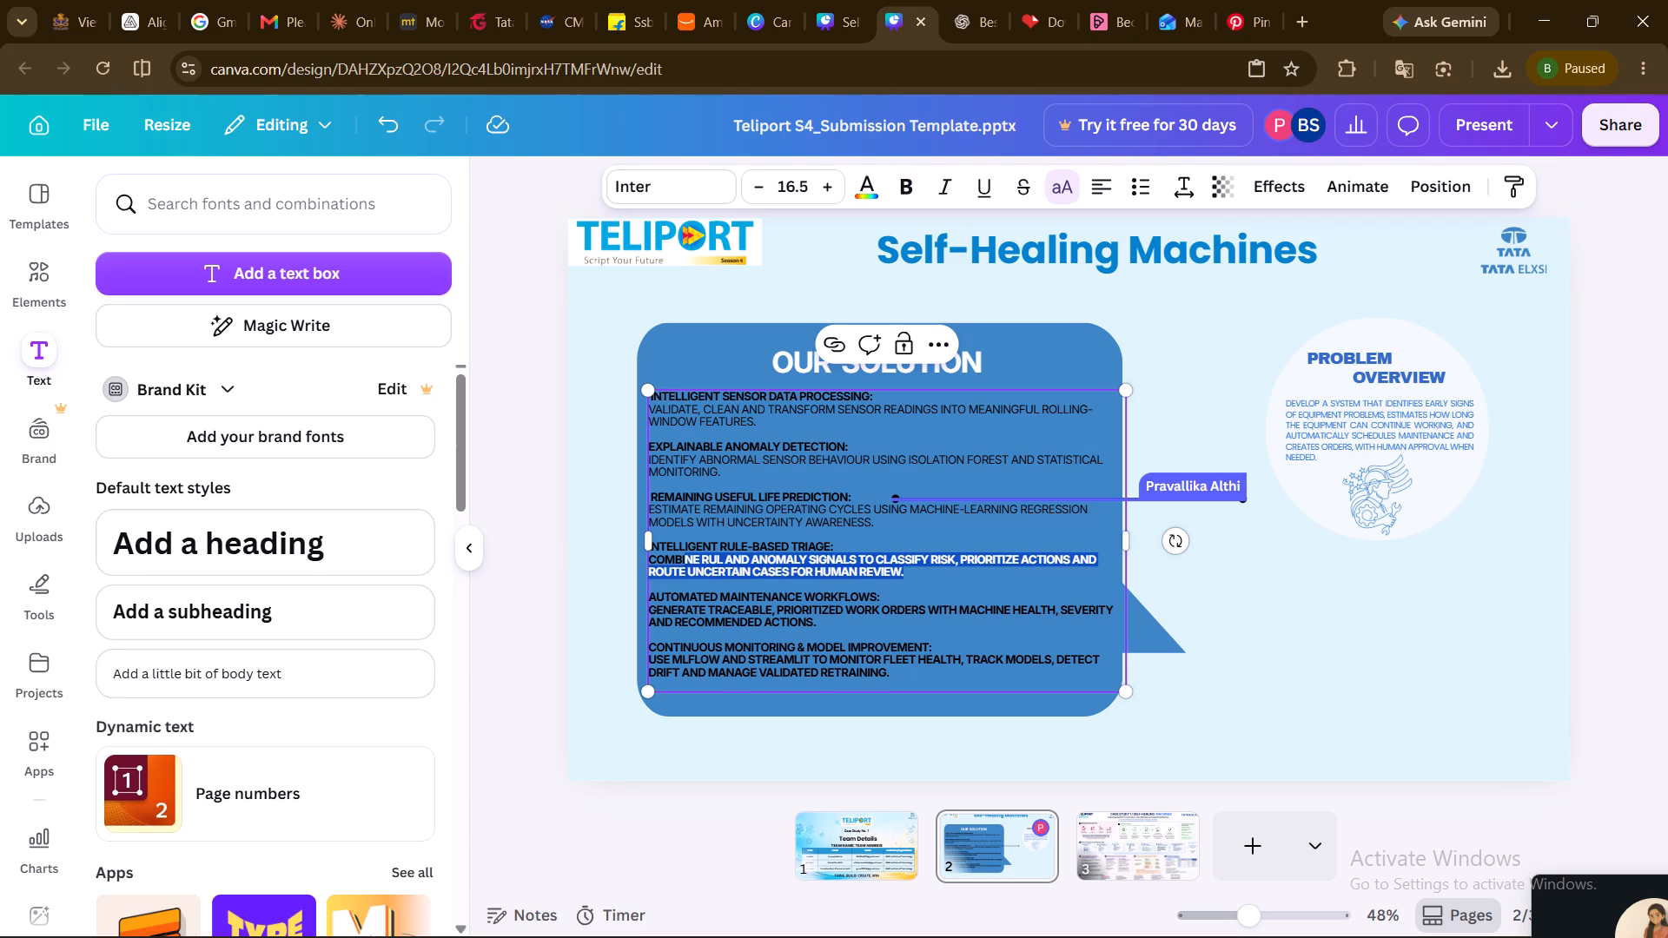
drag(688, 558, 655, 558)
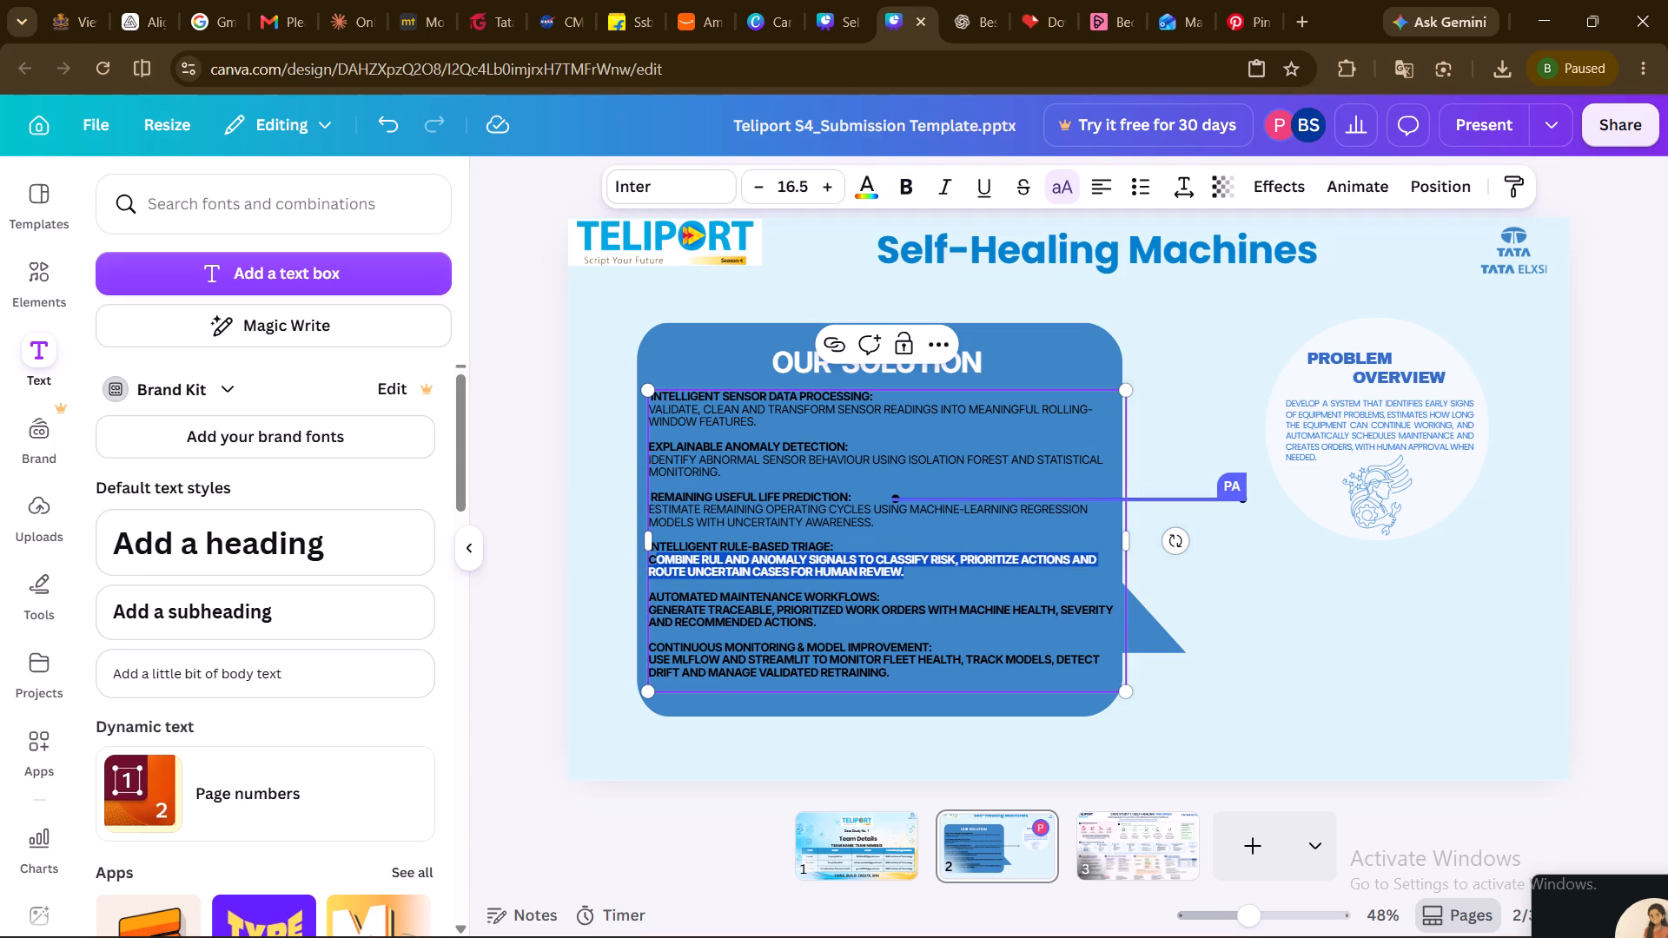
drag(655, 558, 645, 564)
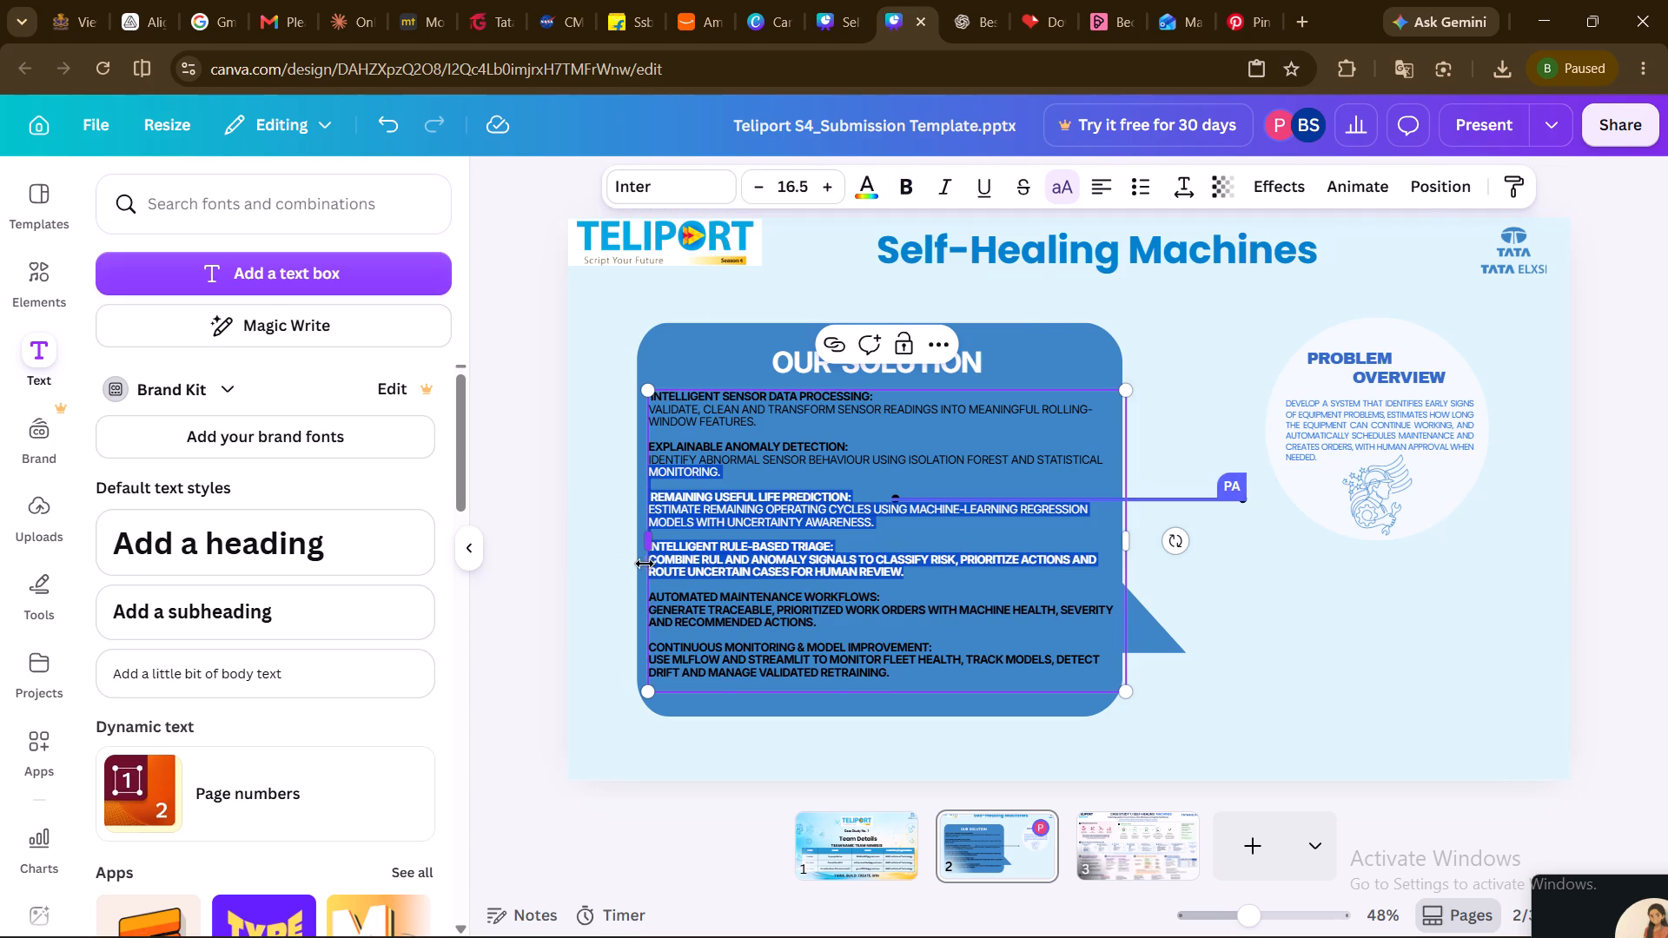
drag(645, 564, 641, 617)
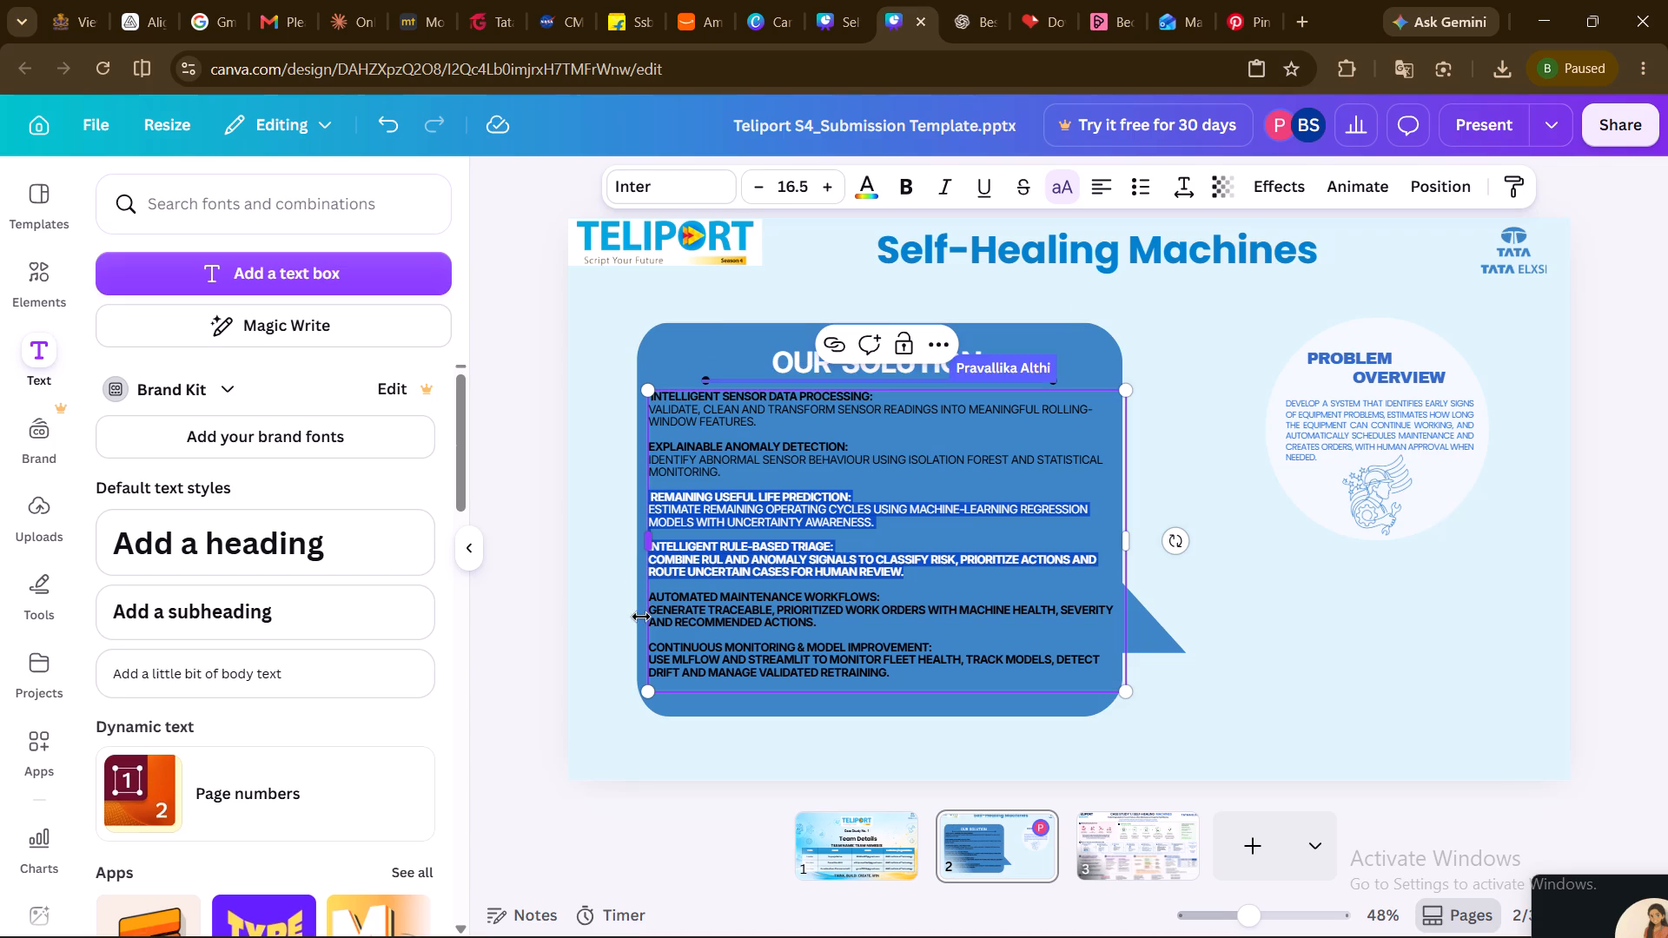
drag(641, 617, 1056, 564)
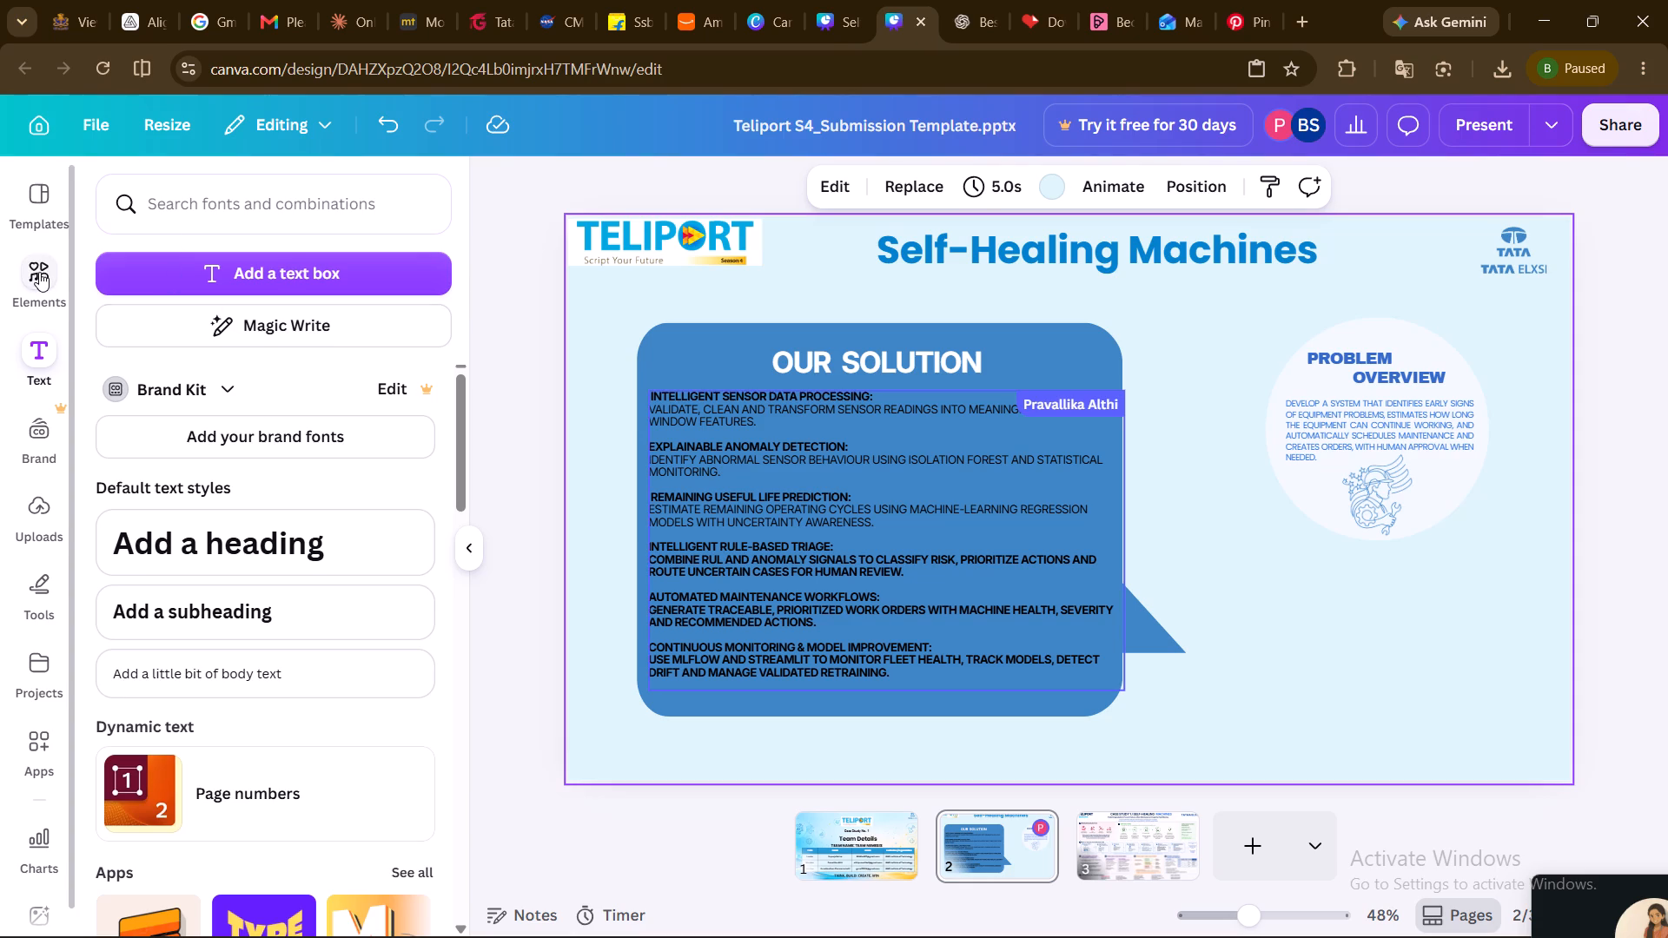
click(175, 269)
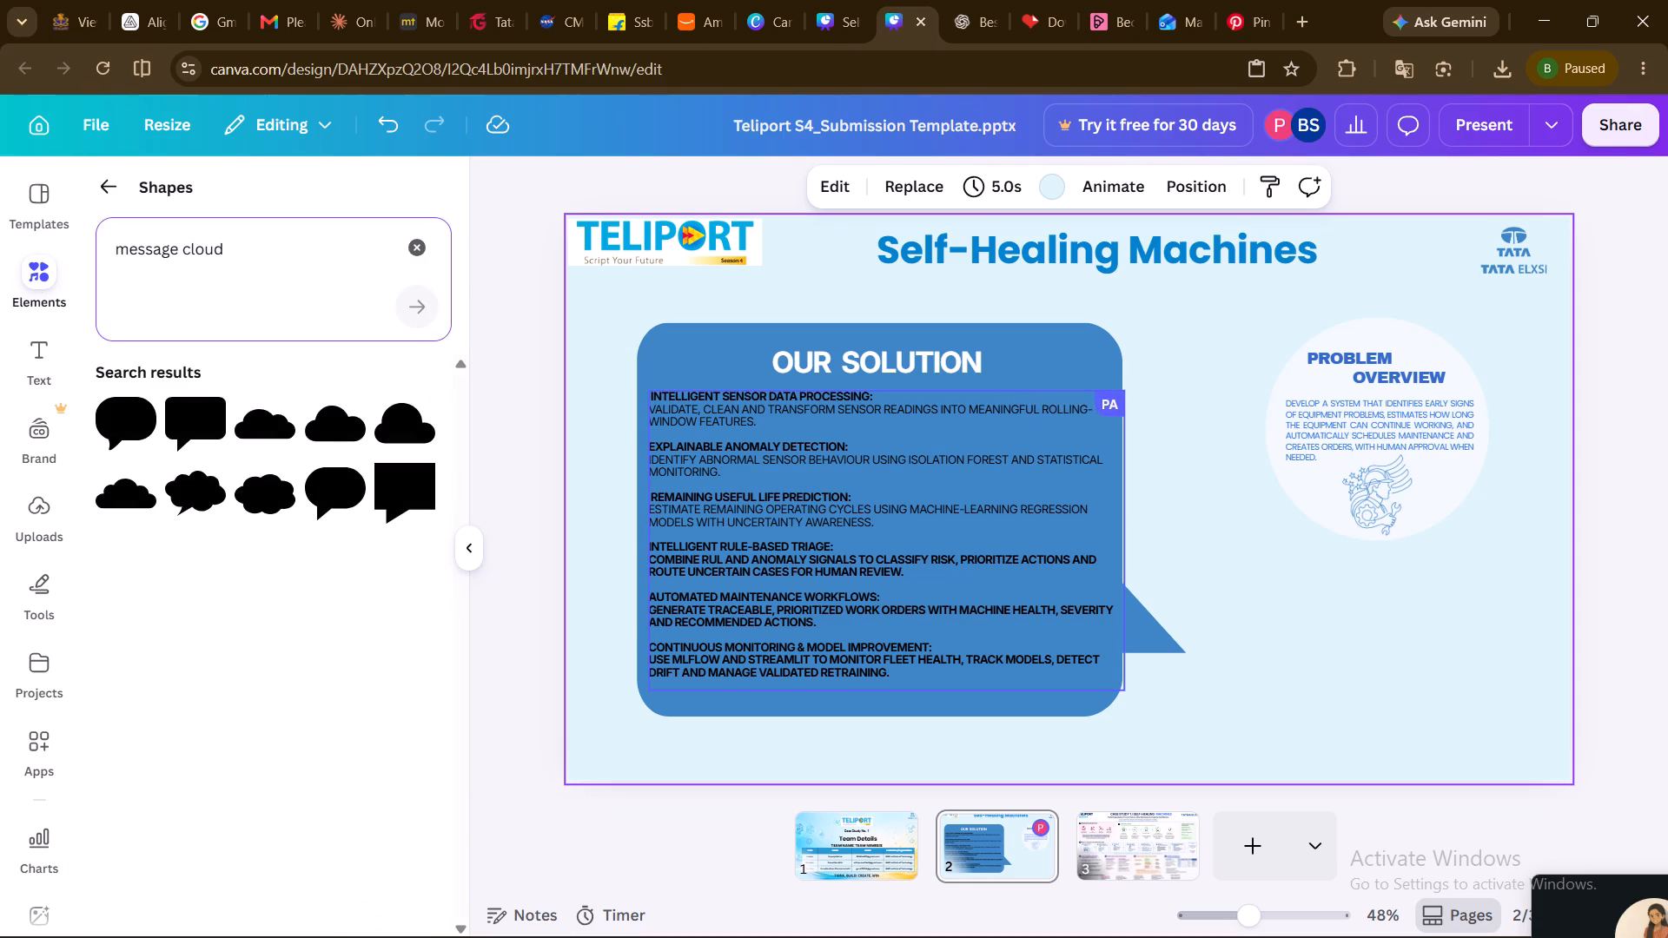
click(423, 251)
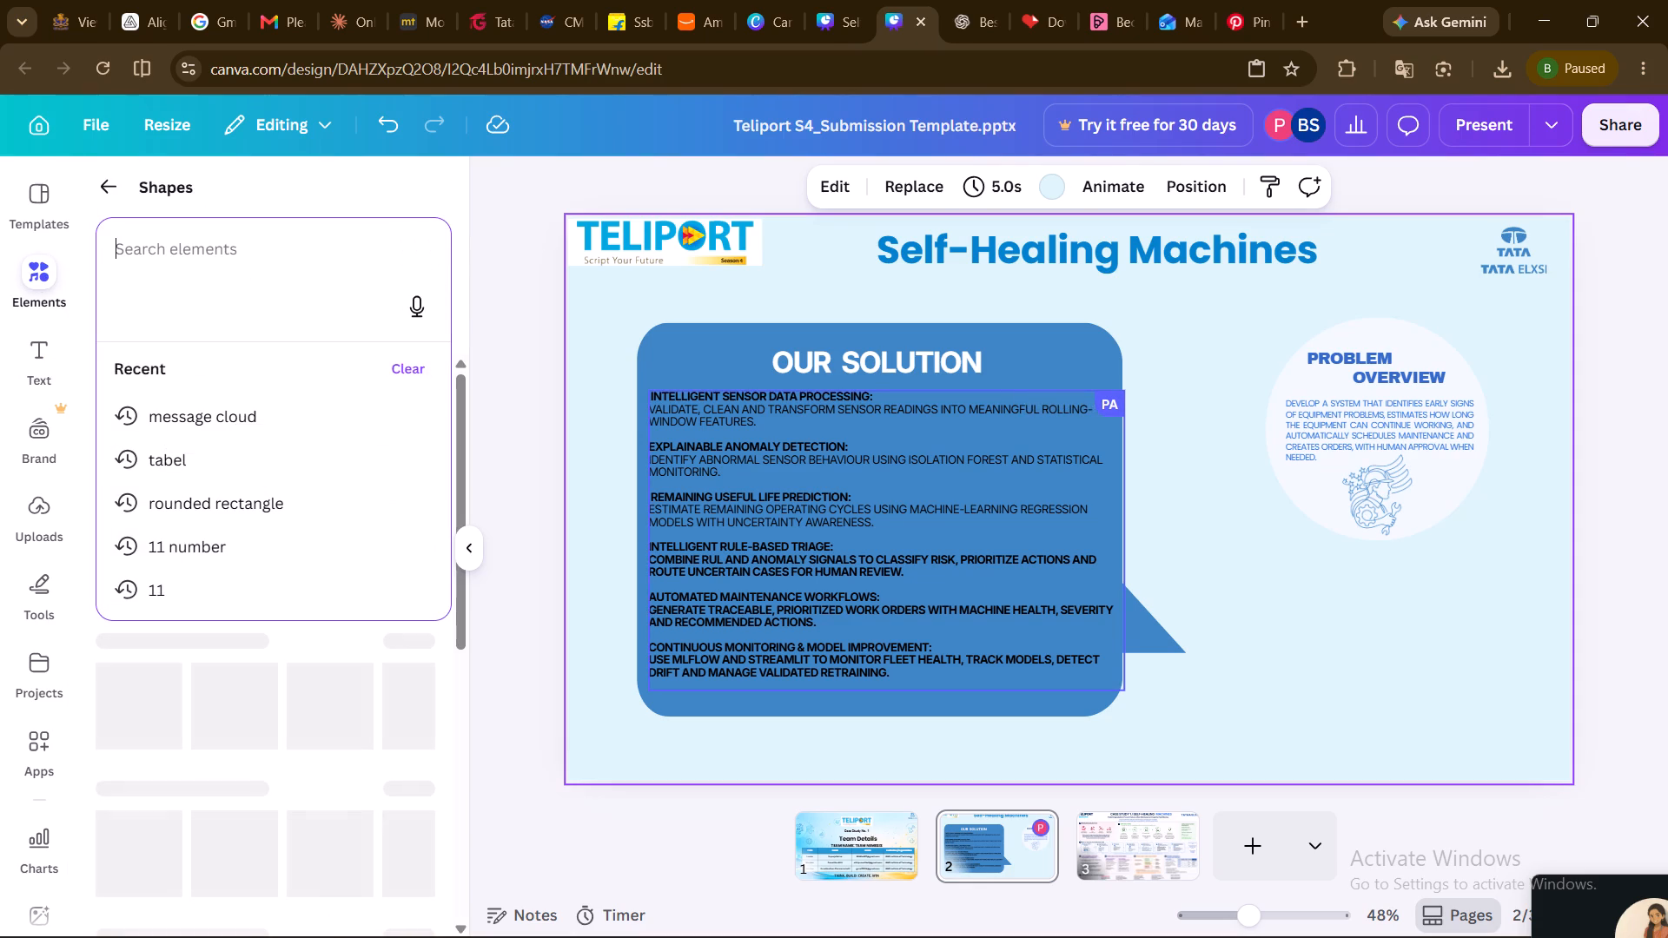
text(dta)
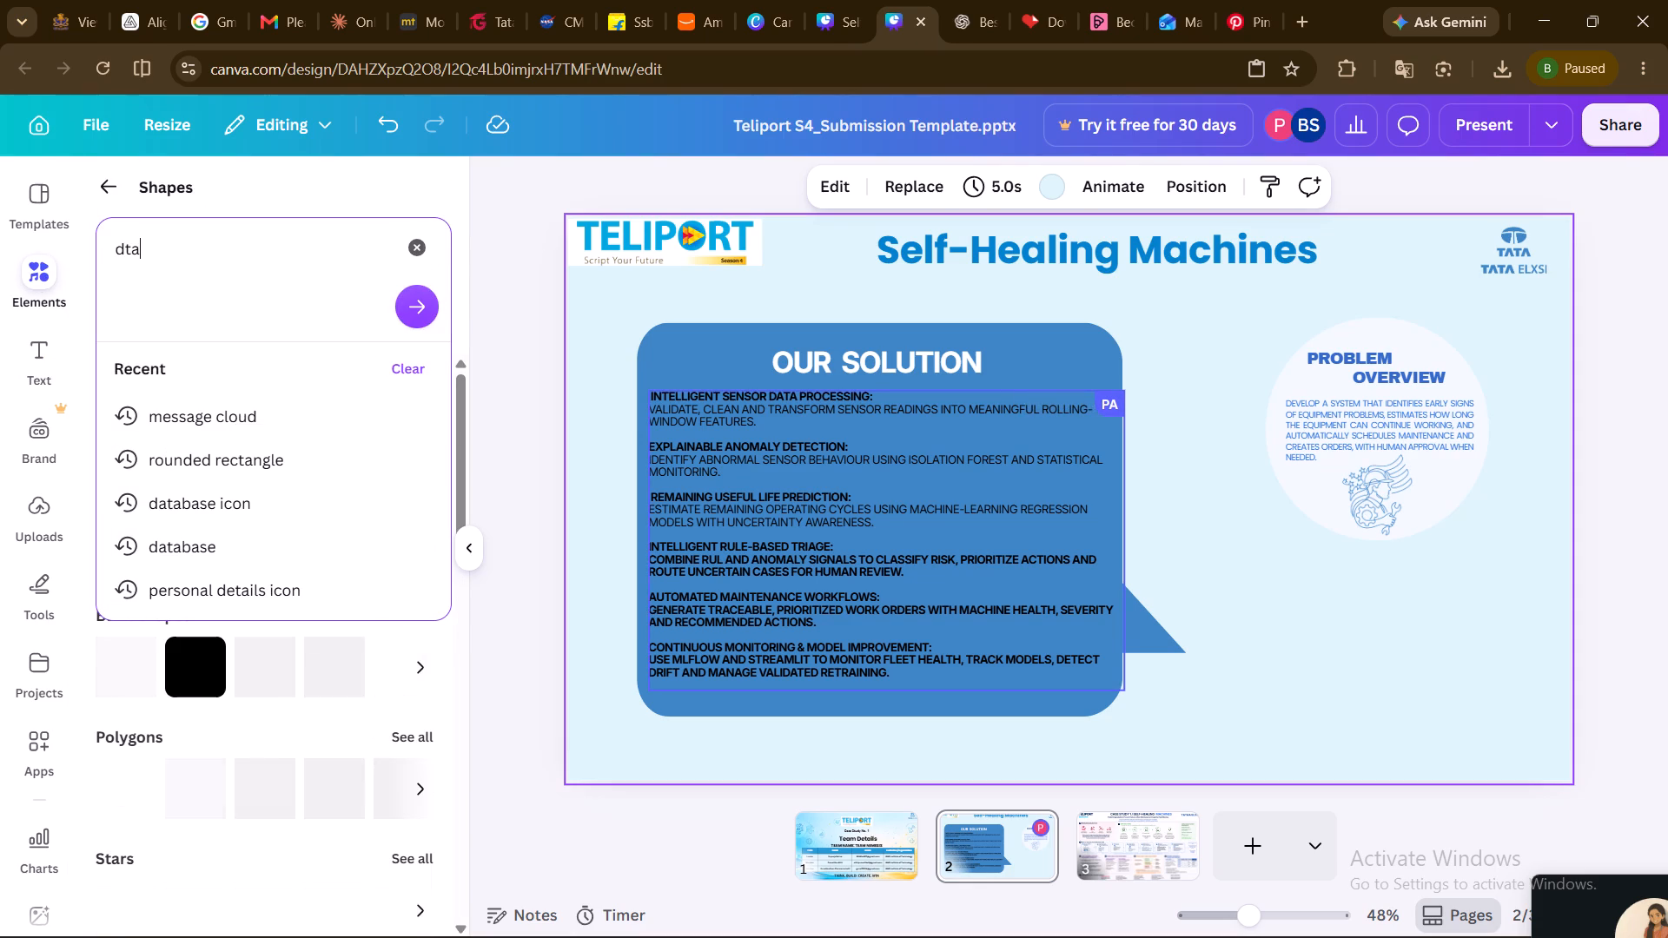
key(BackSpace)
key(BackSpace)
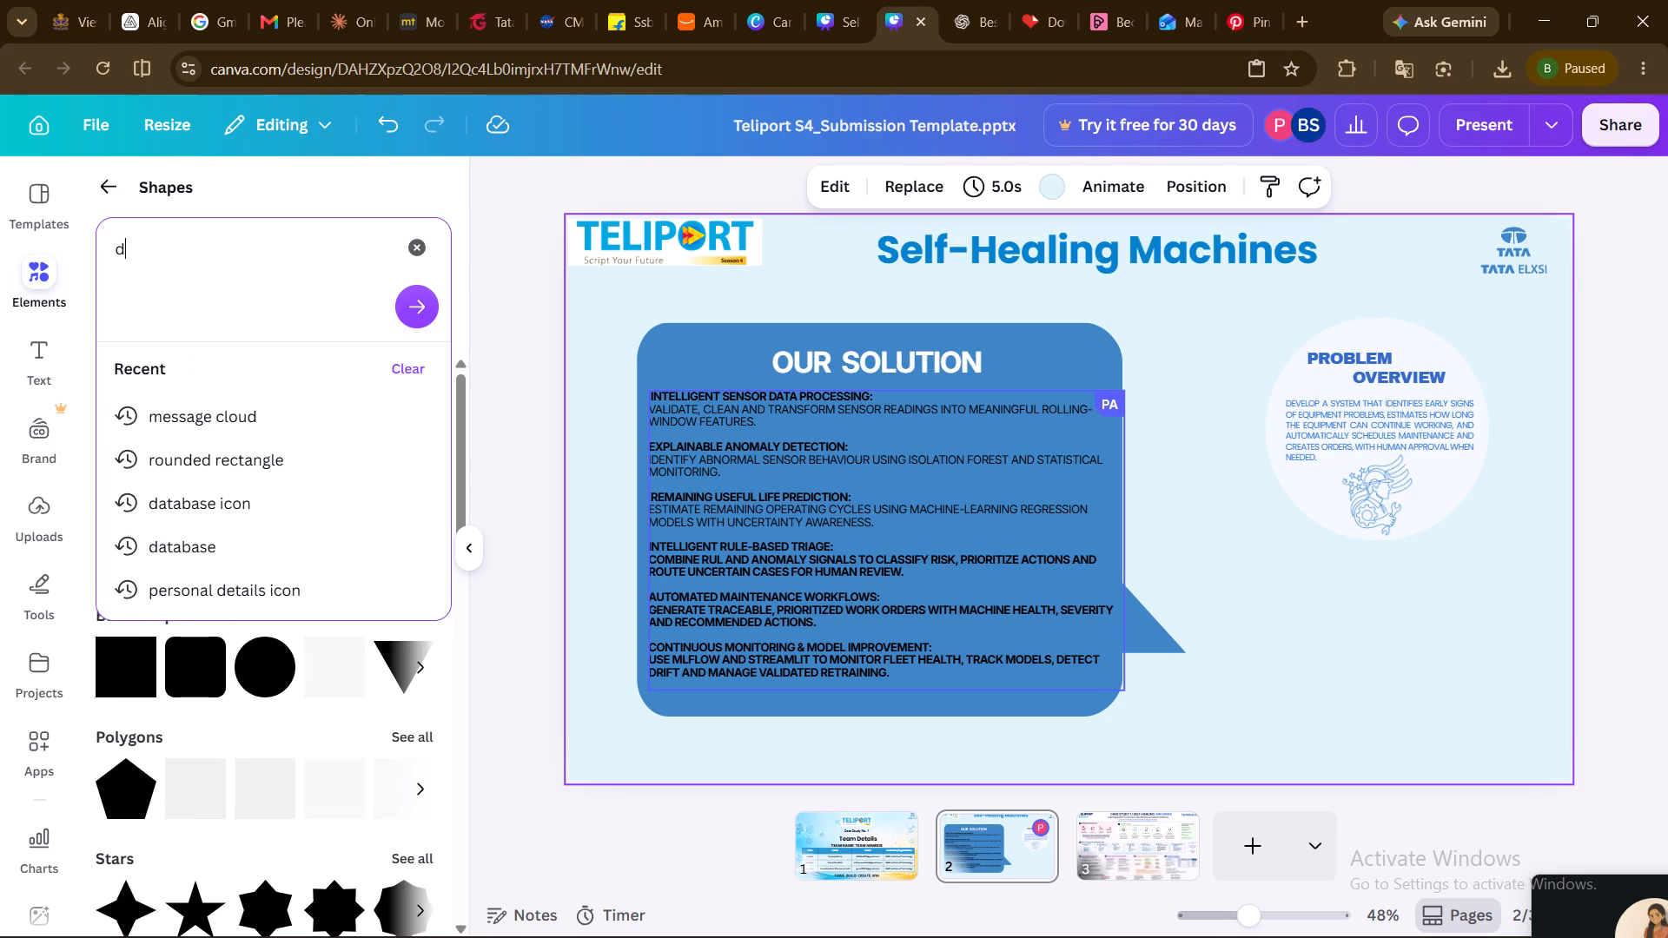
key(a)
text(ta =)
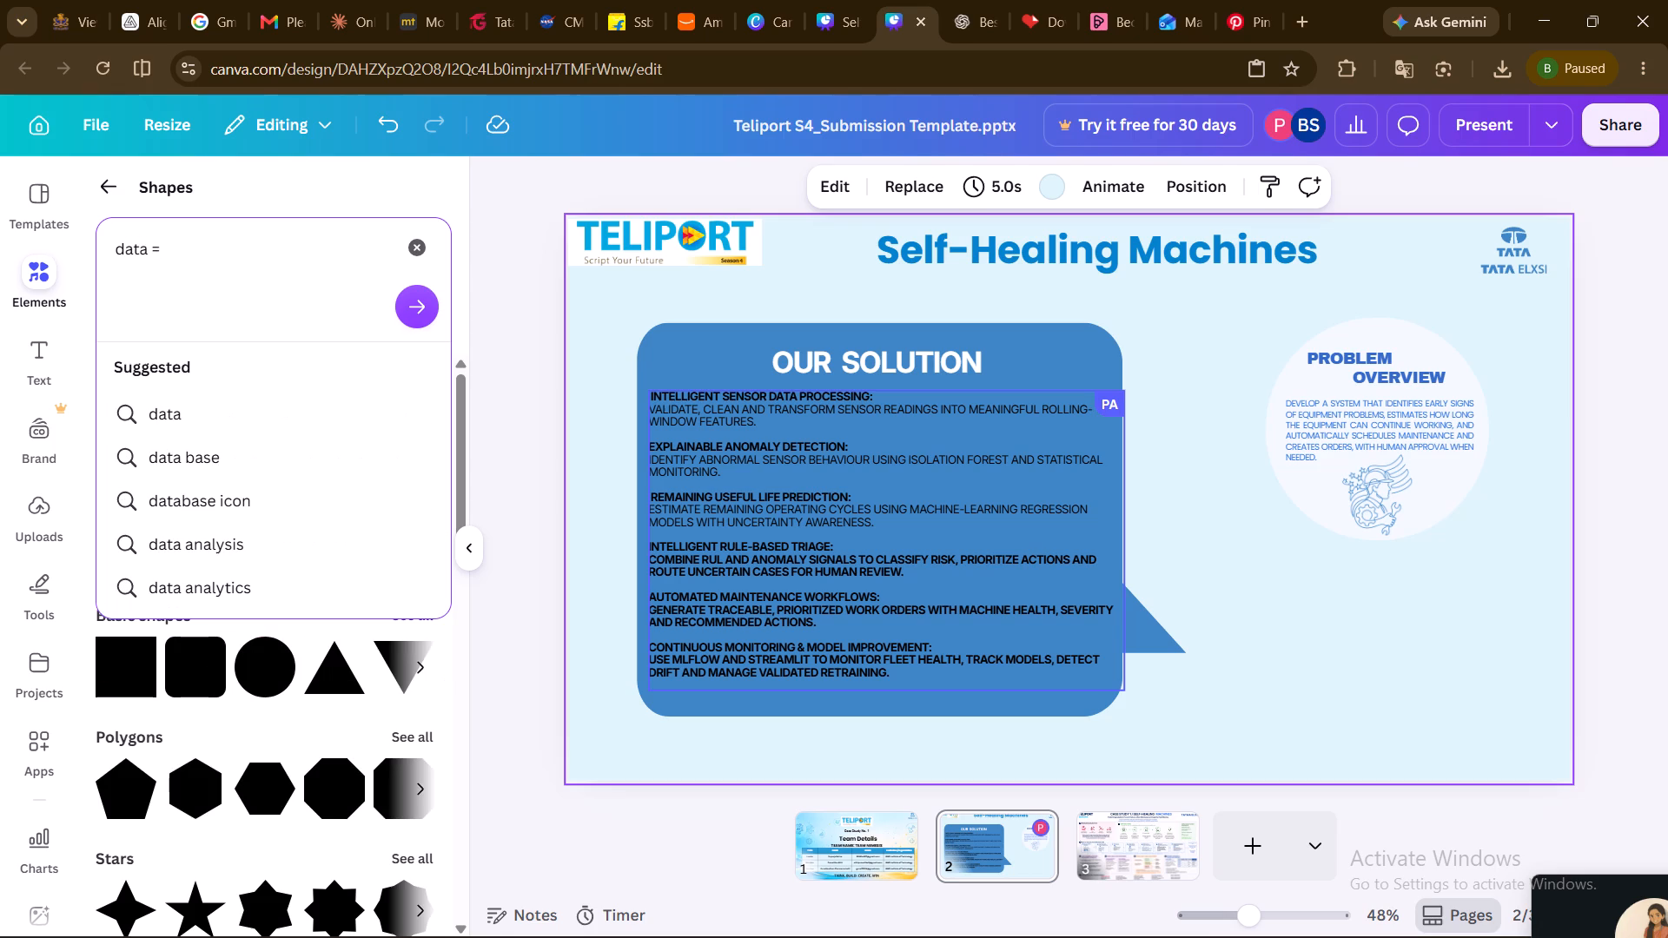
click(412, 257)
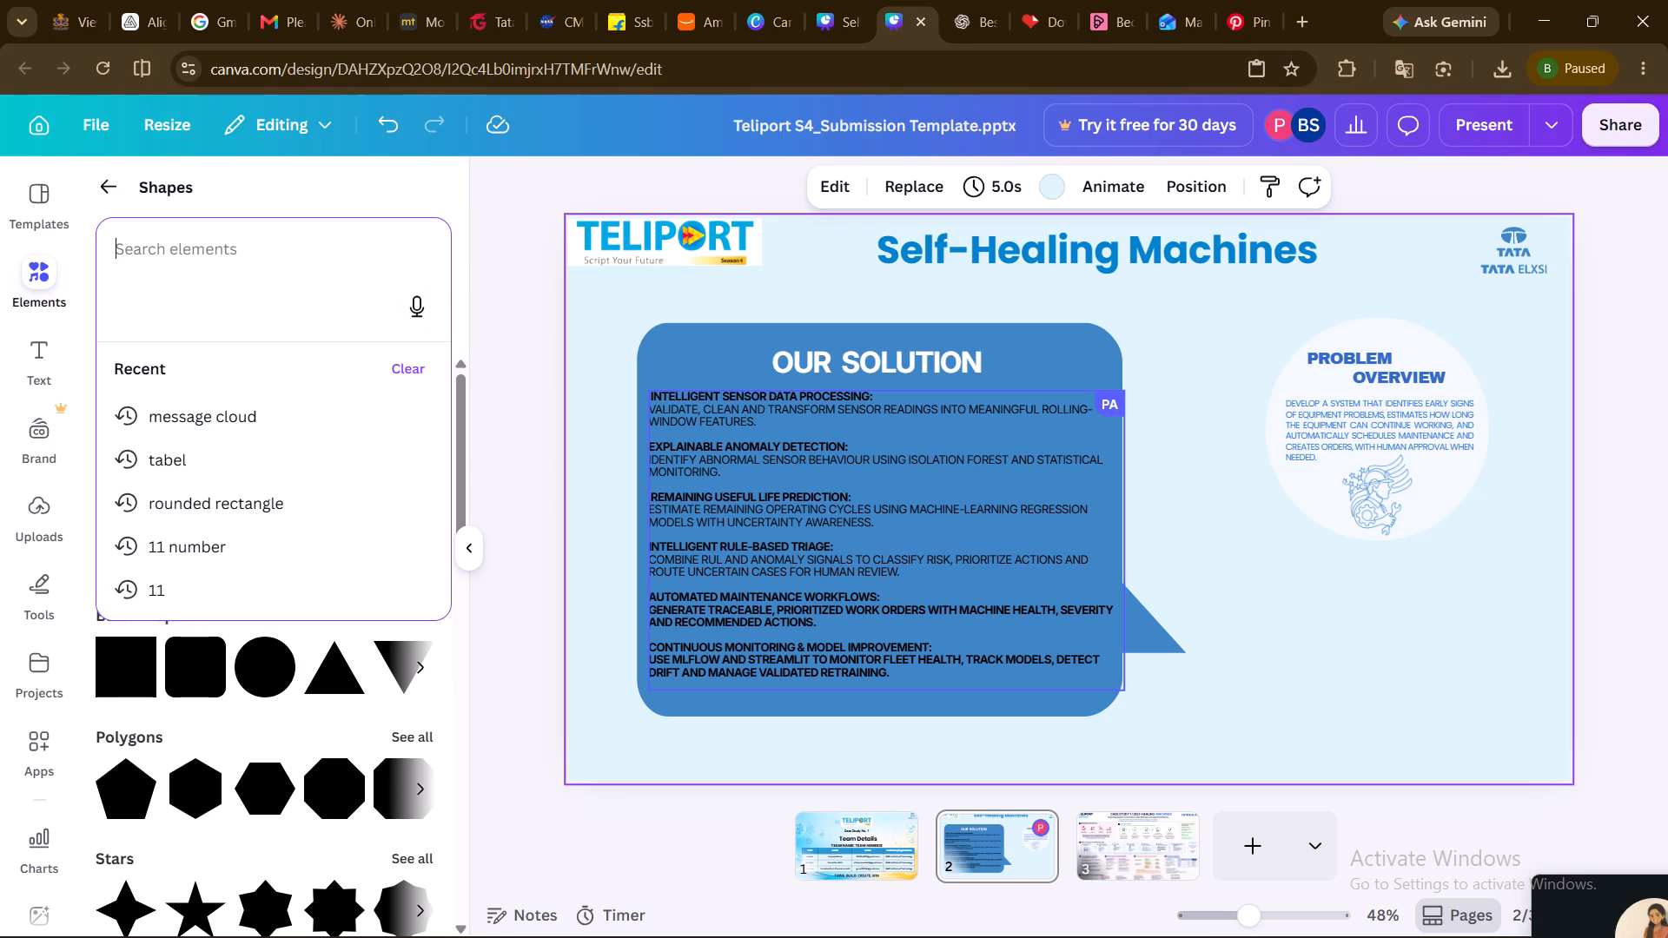
Search all elements for "database icon" and add the solid black database cylinder graphic to the slide.
click(103, 172)
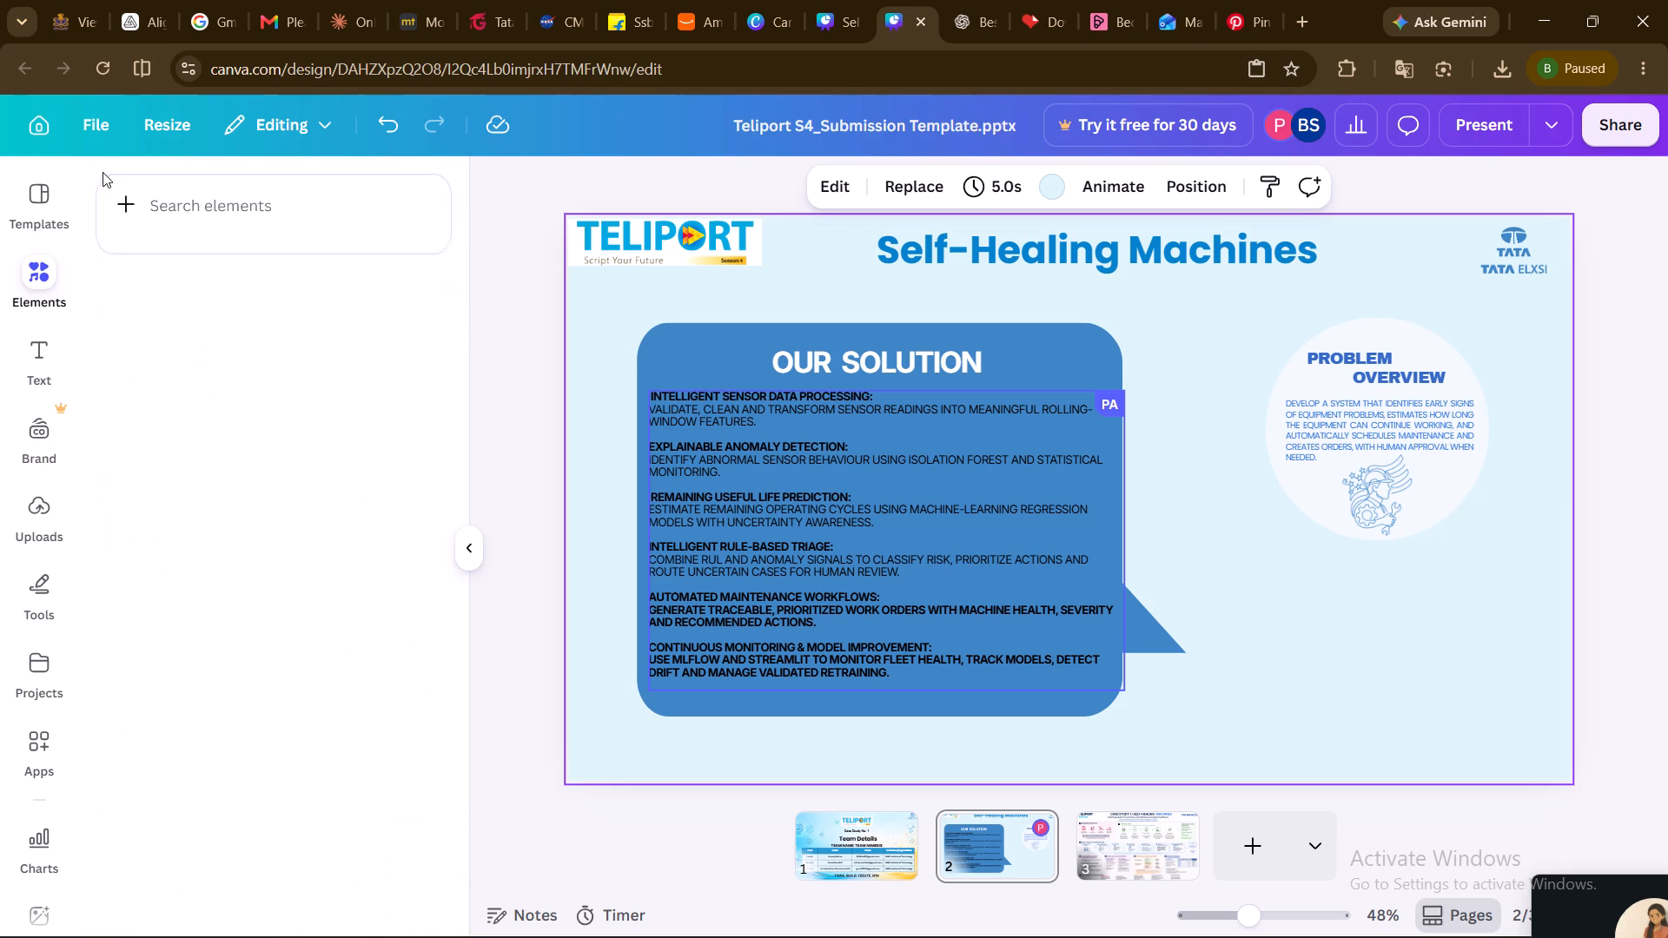
click(199, 197)
text(data)
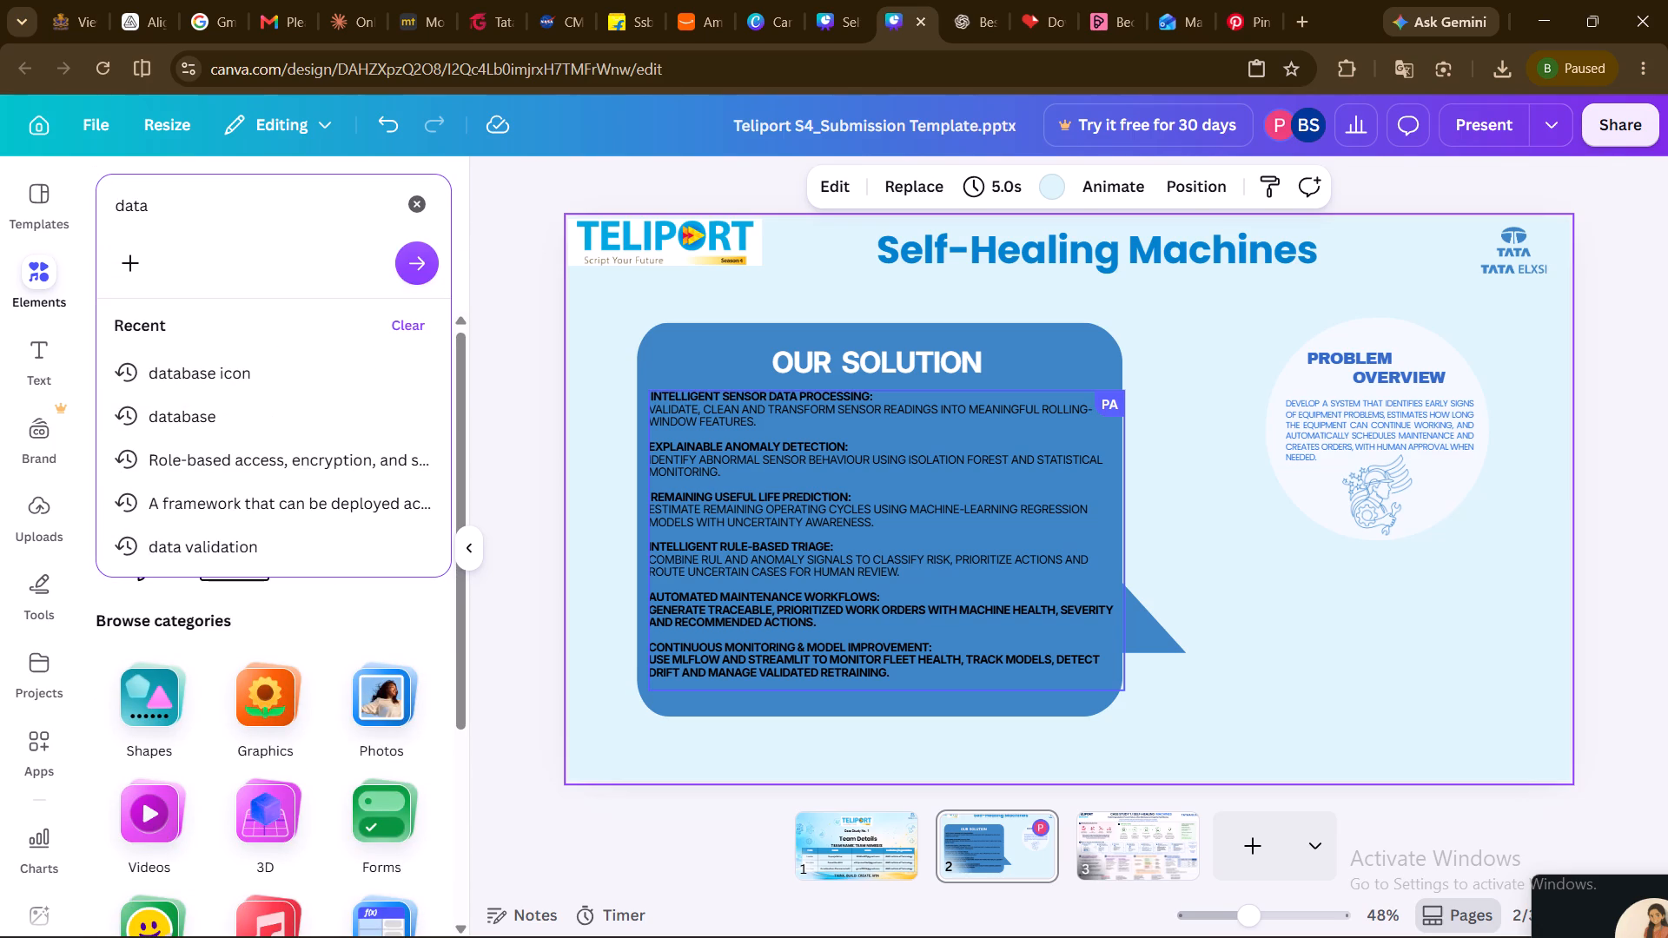
click(214, 370)
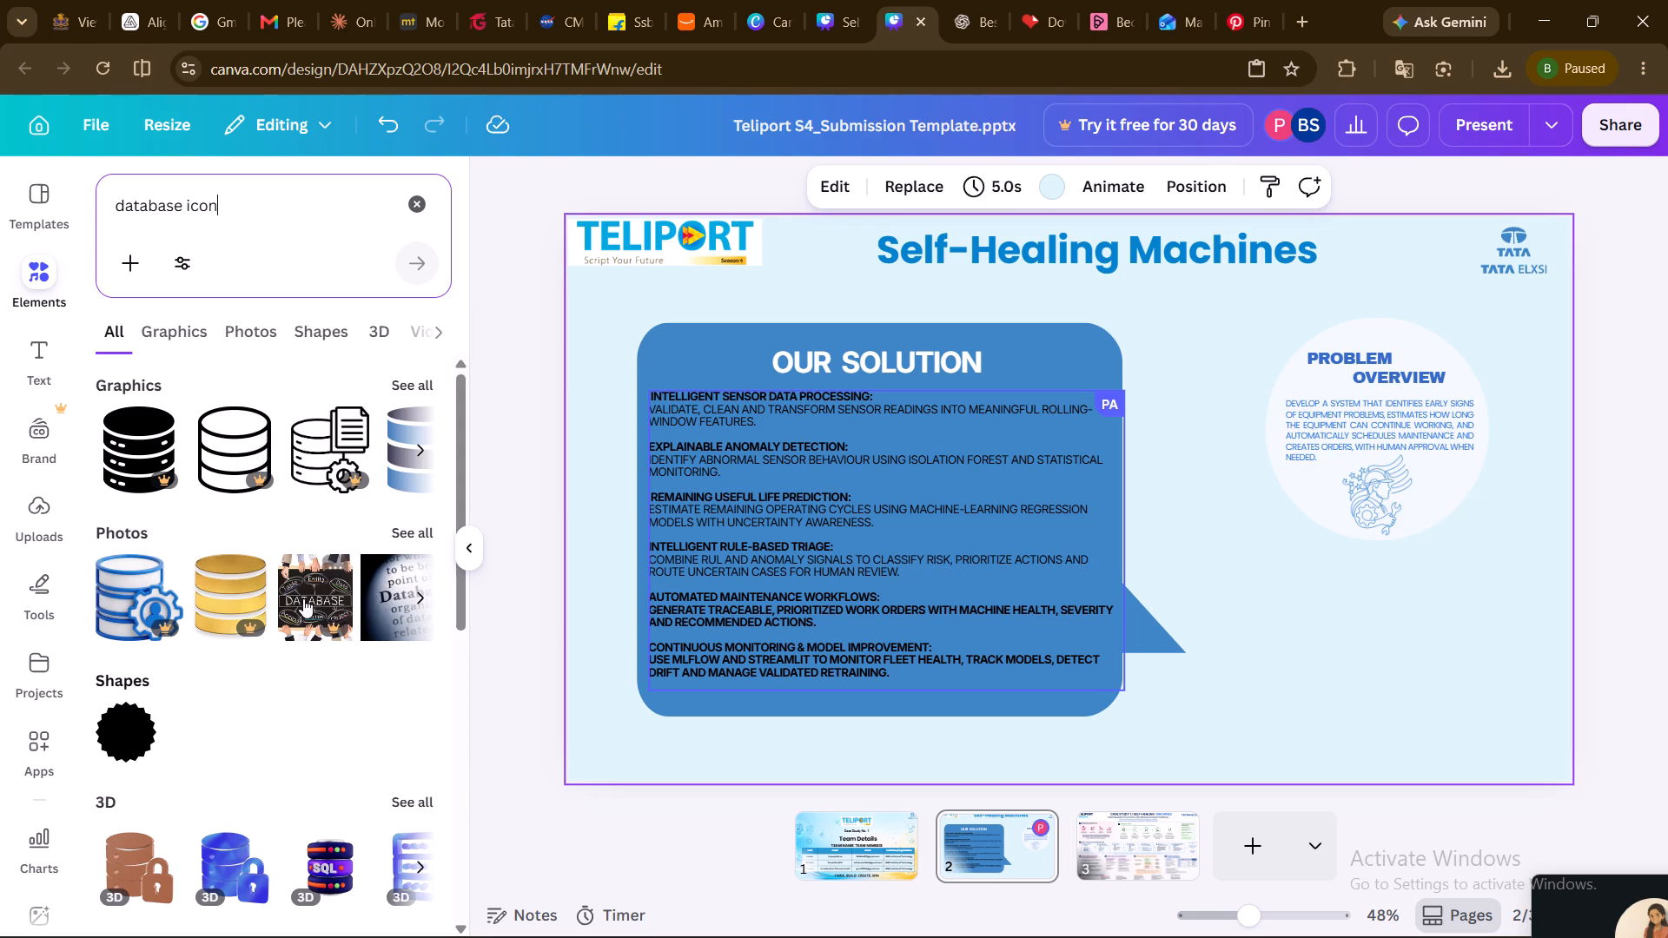
scroll(303, 598, left, 1)
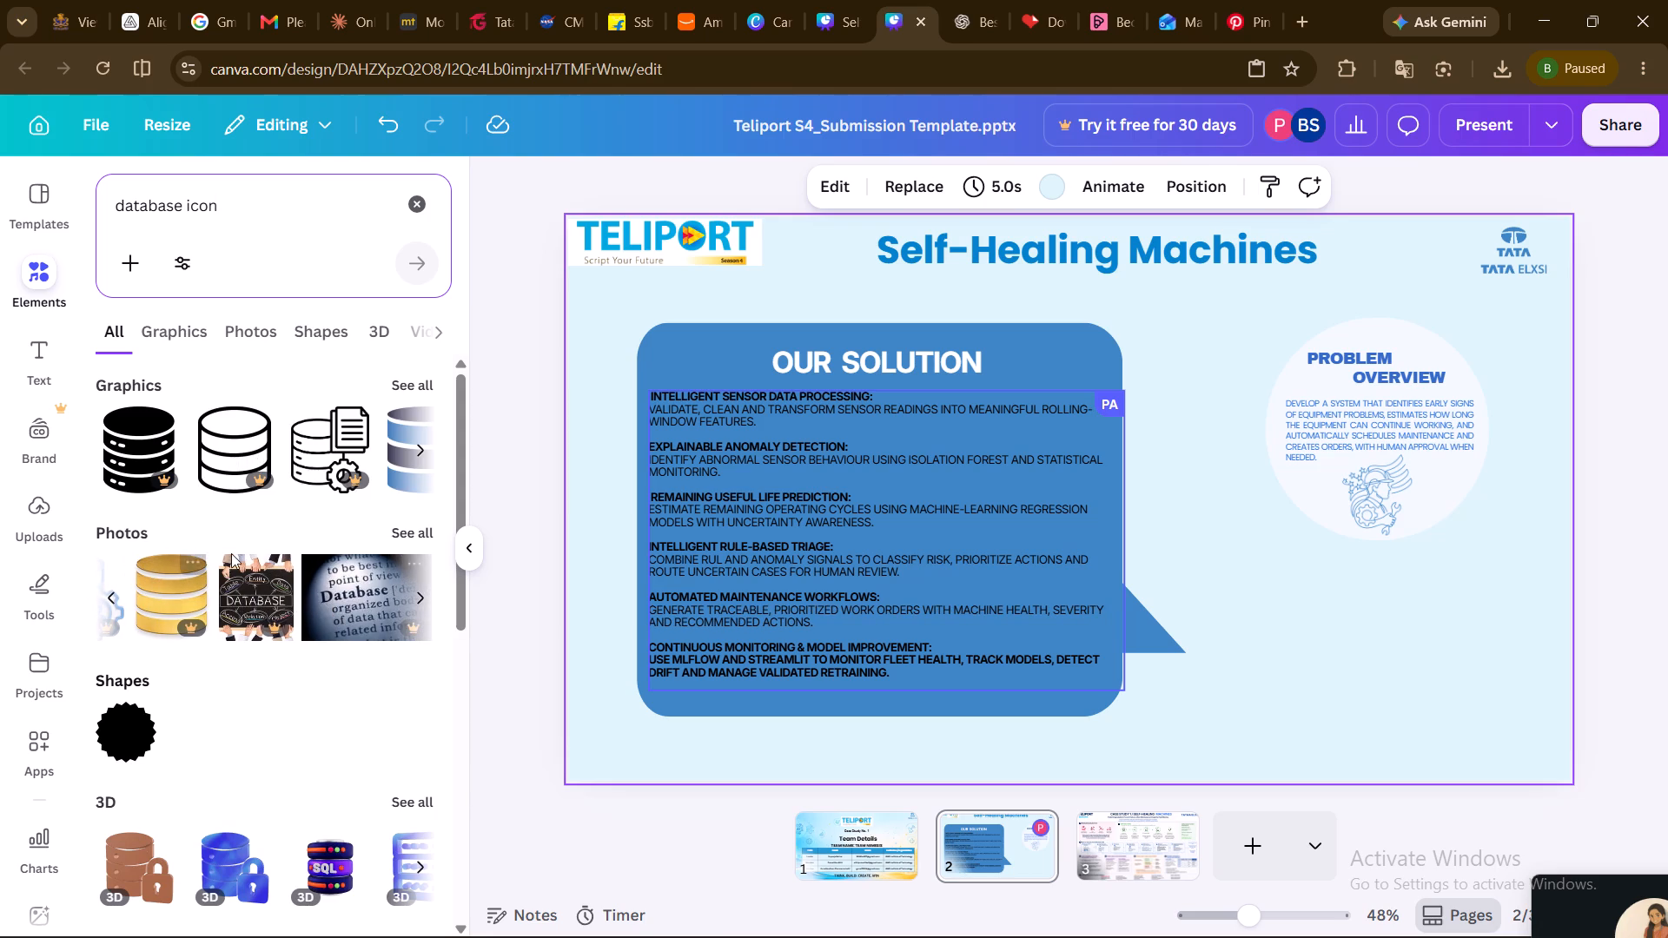
scroll(238, 456, left, 2)
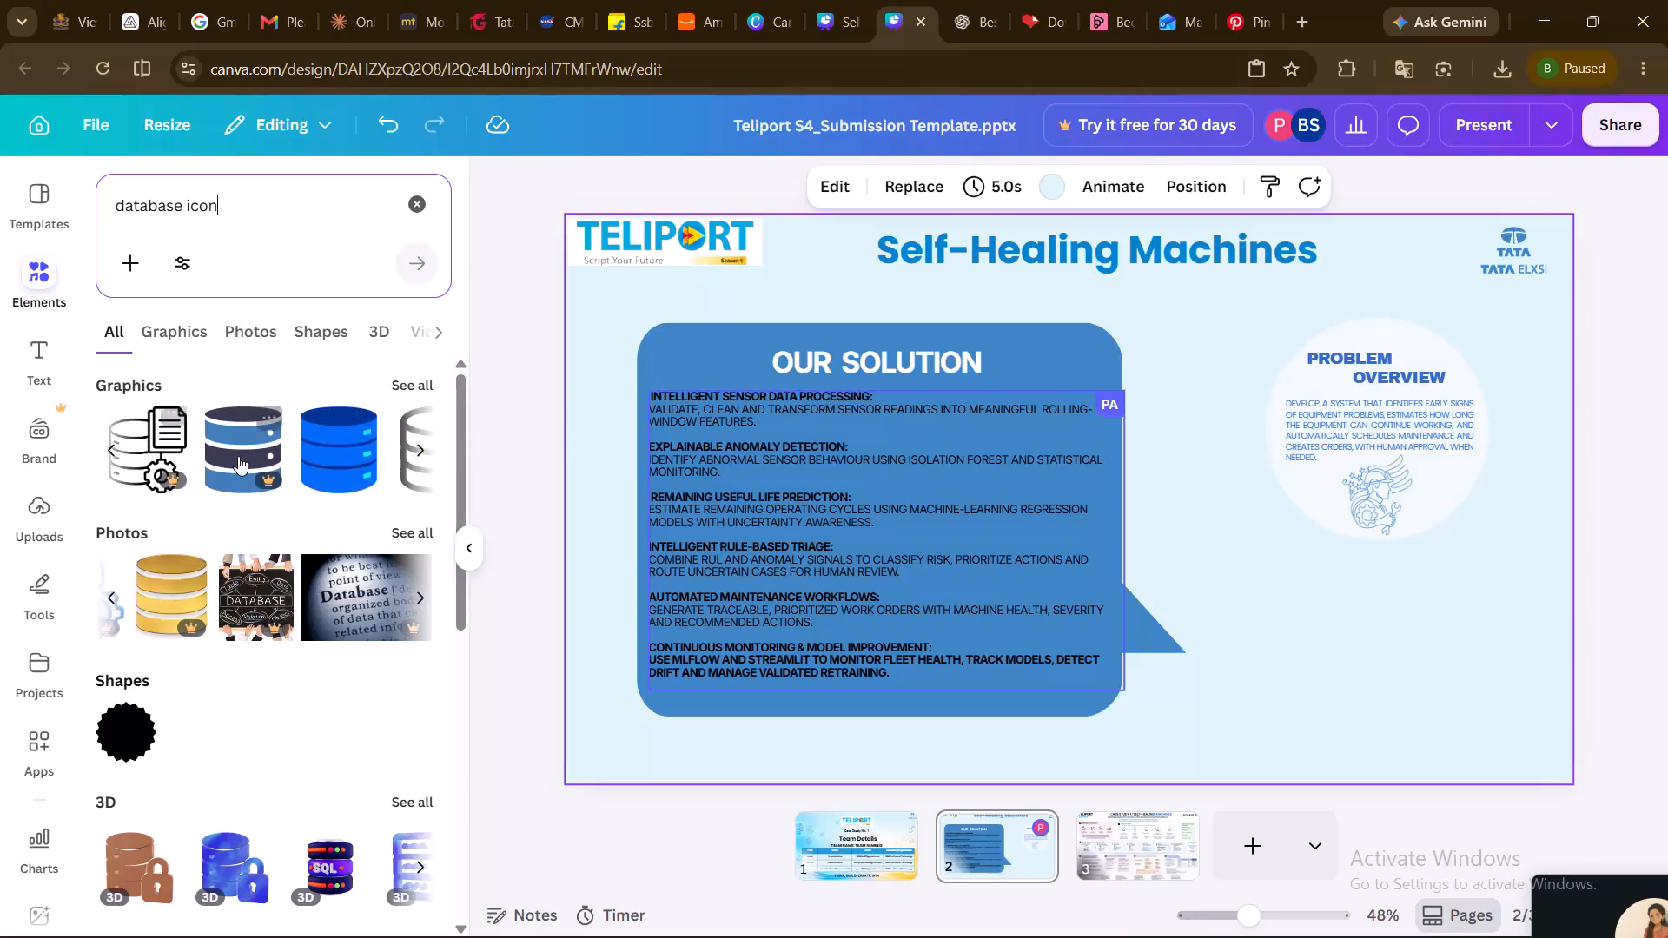
scroll(238, 456, left, 3)
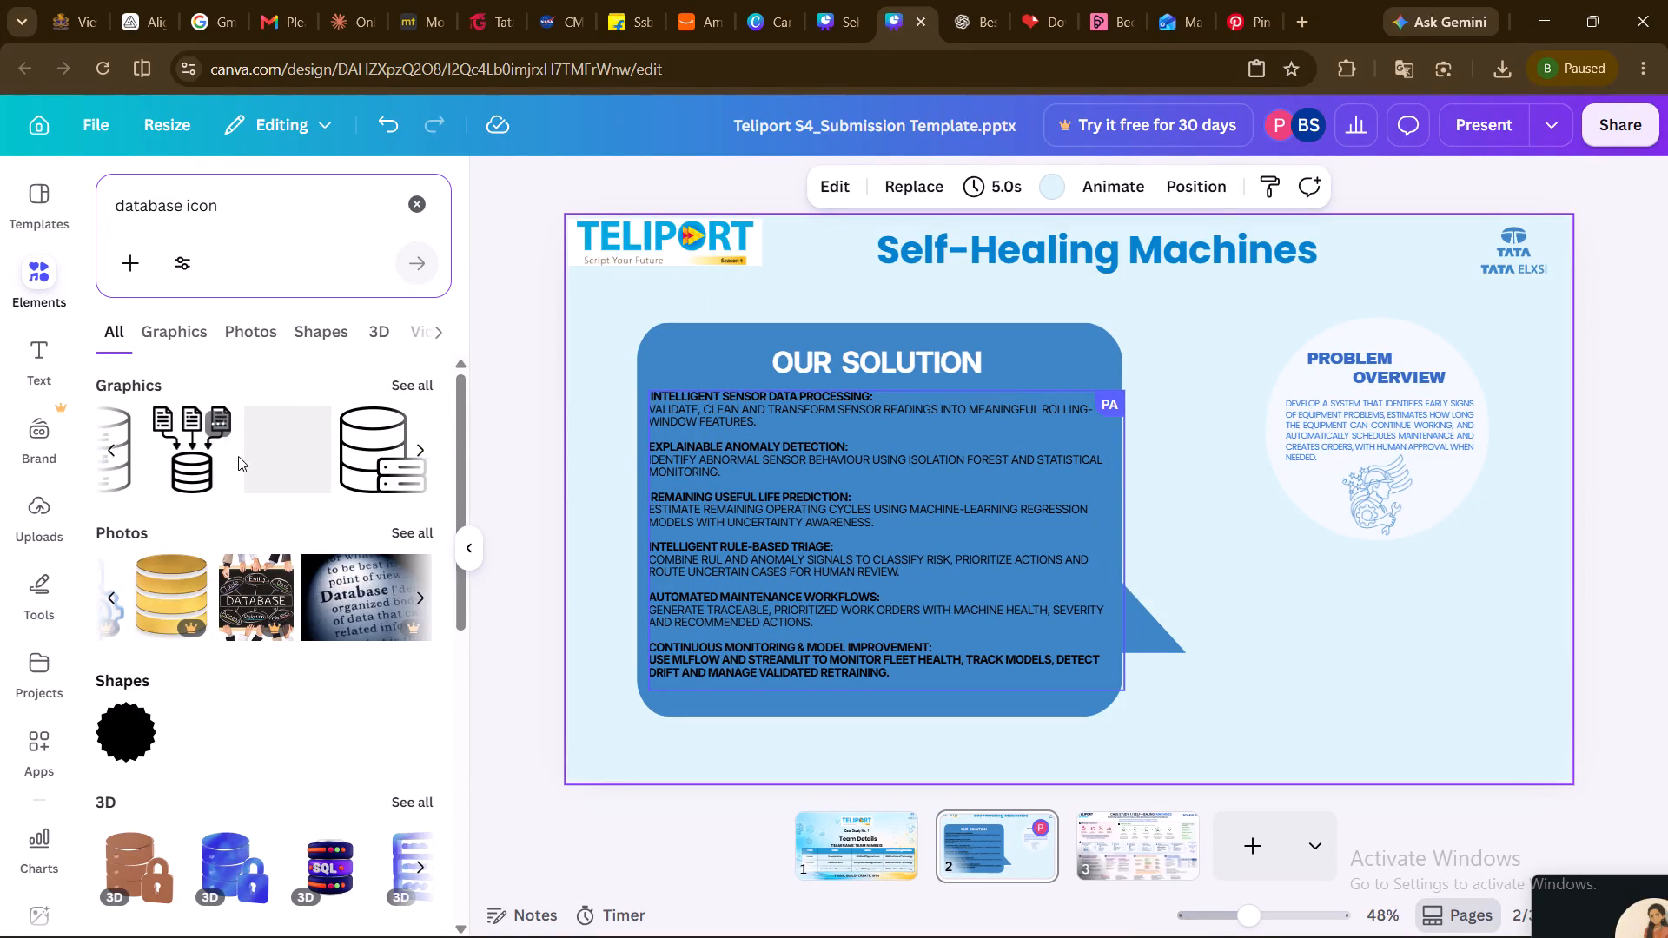
scroll(238, 456, right, 6)
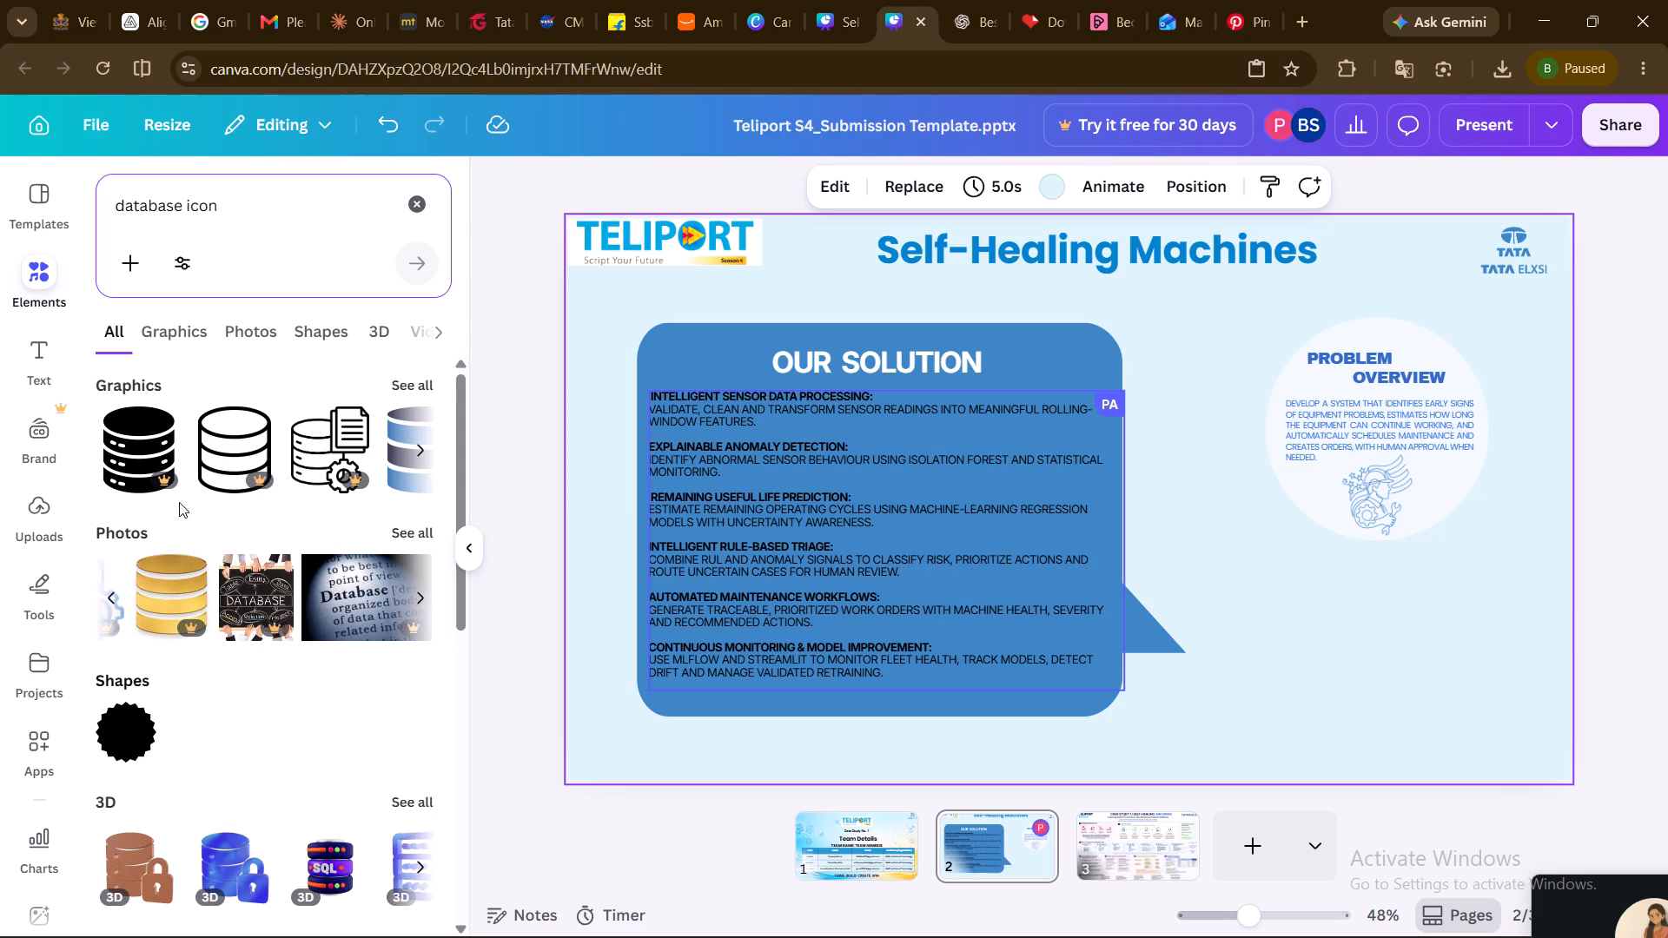
click(119, 465)
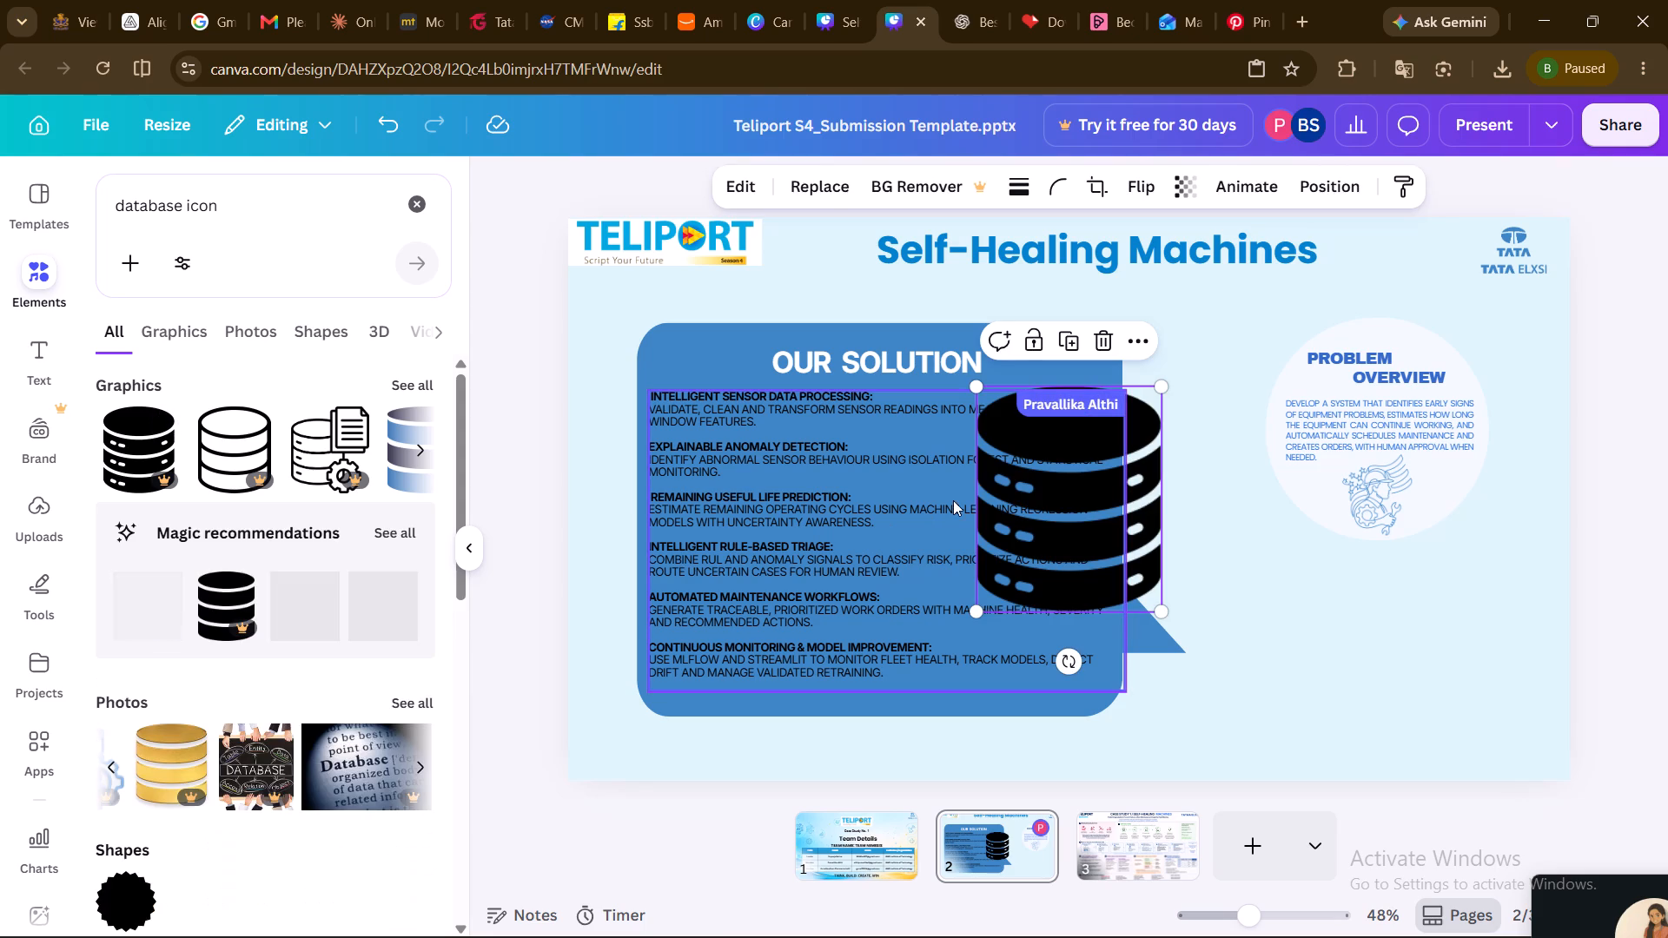
Shrink the database icon to about 84 by 103 and place it just outside the OUR SOLUTION bubble, beside Intelligent Sensor Data Processing.
drag(1107, 489, 898, 509)
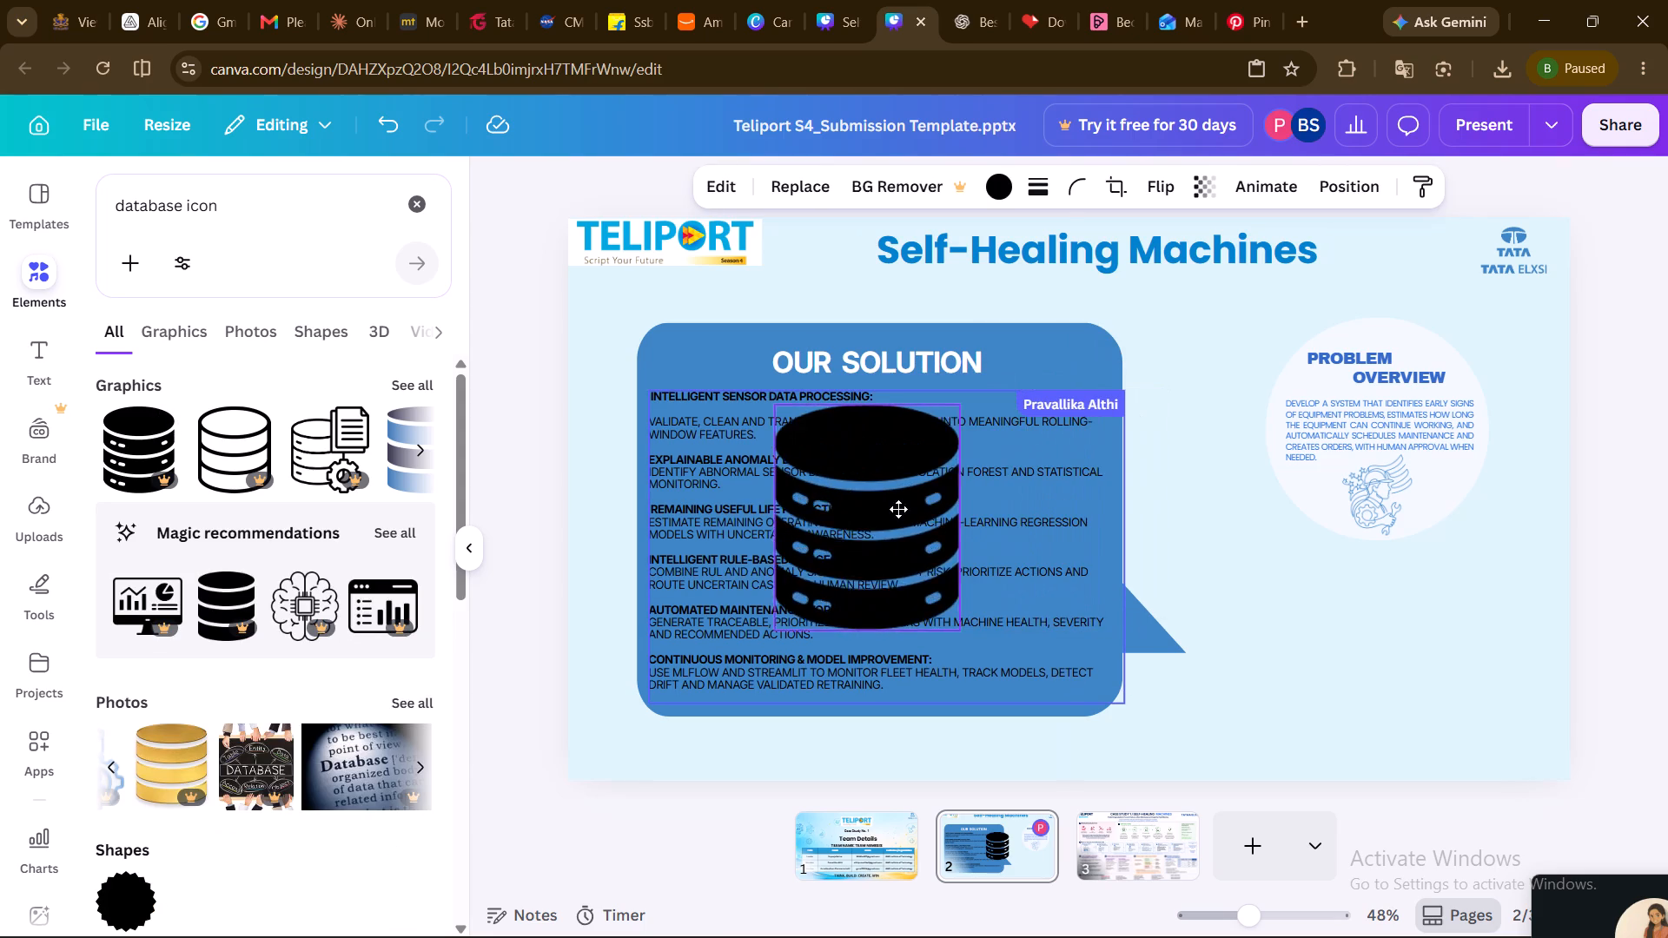
drag(898, 509, 1300, 582)
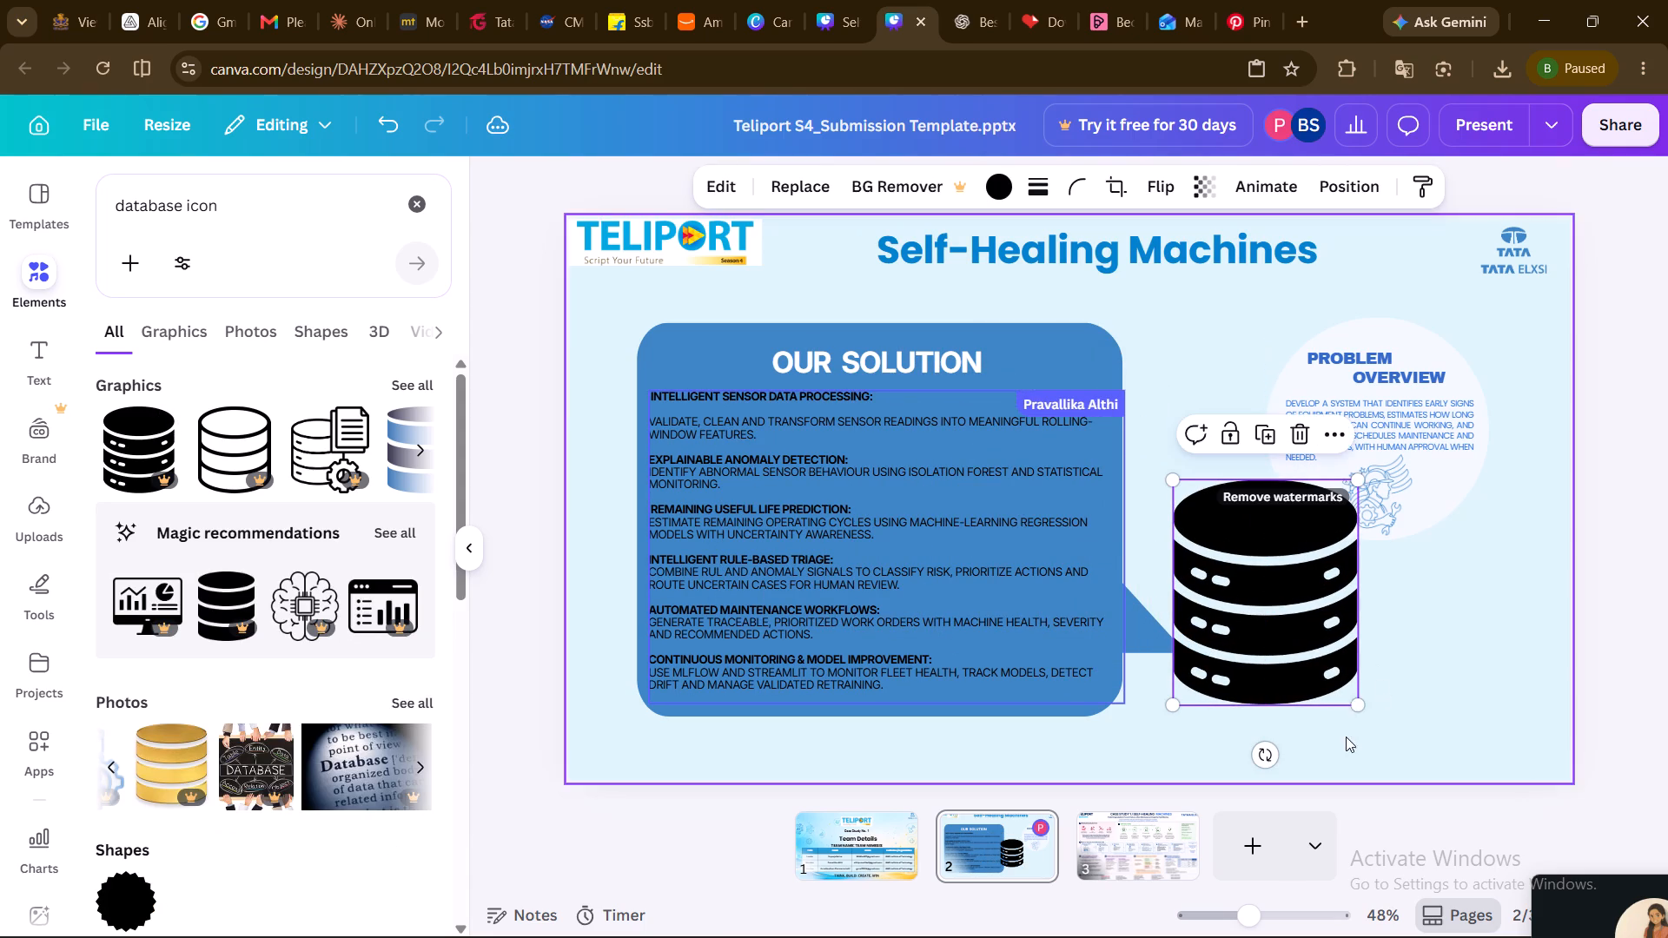
drag(1360, 705, 1236, 573)
drag(1247, 564, 1212, 537)
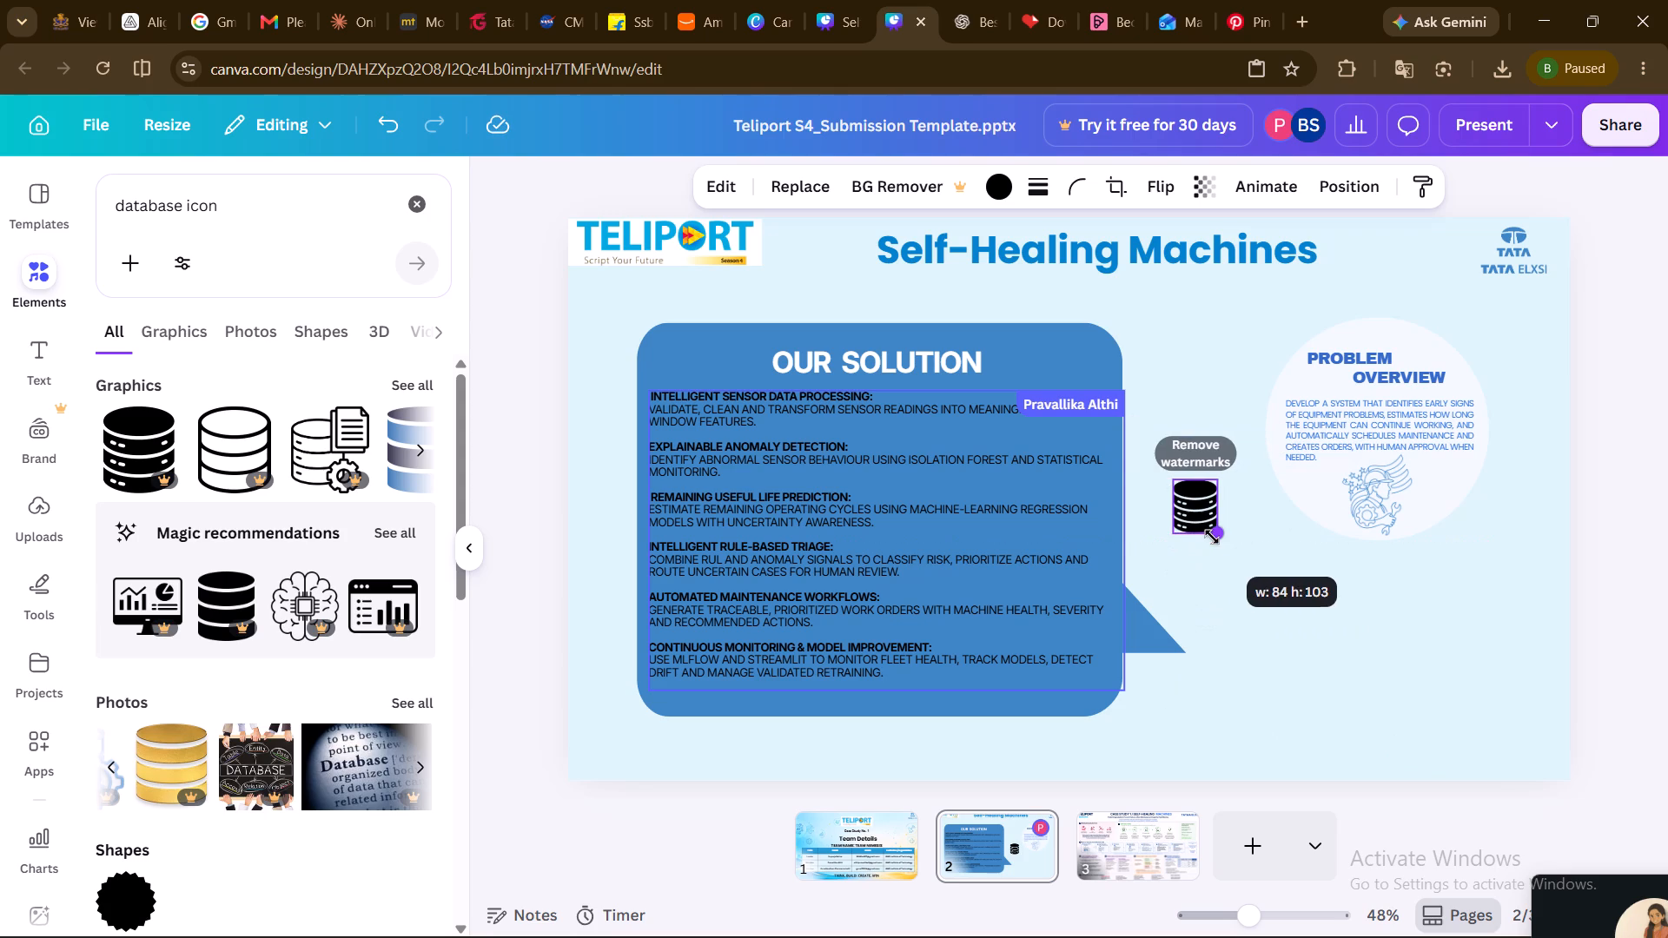
drag(1212, 537, 1214, 538)
drag(1193, 510, 1140, 501)
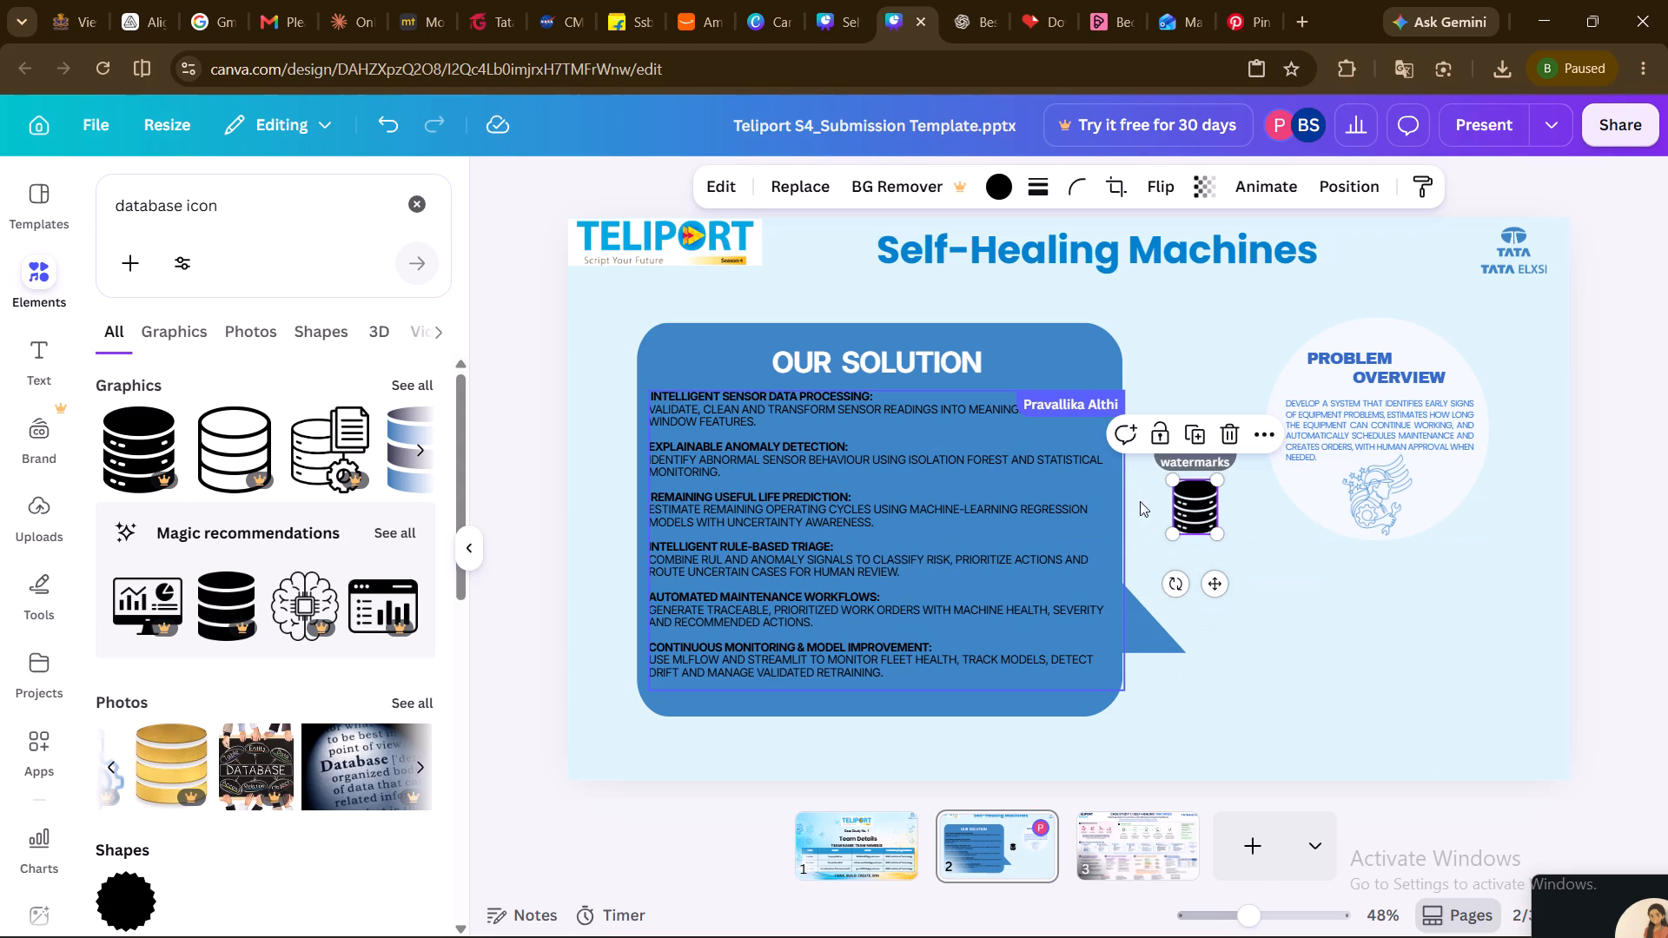
drag(1140, 501, 1070, 408)
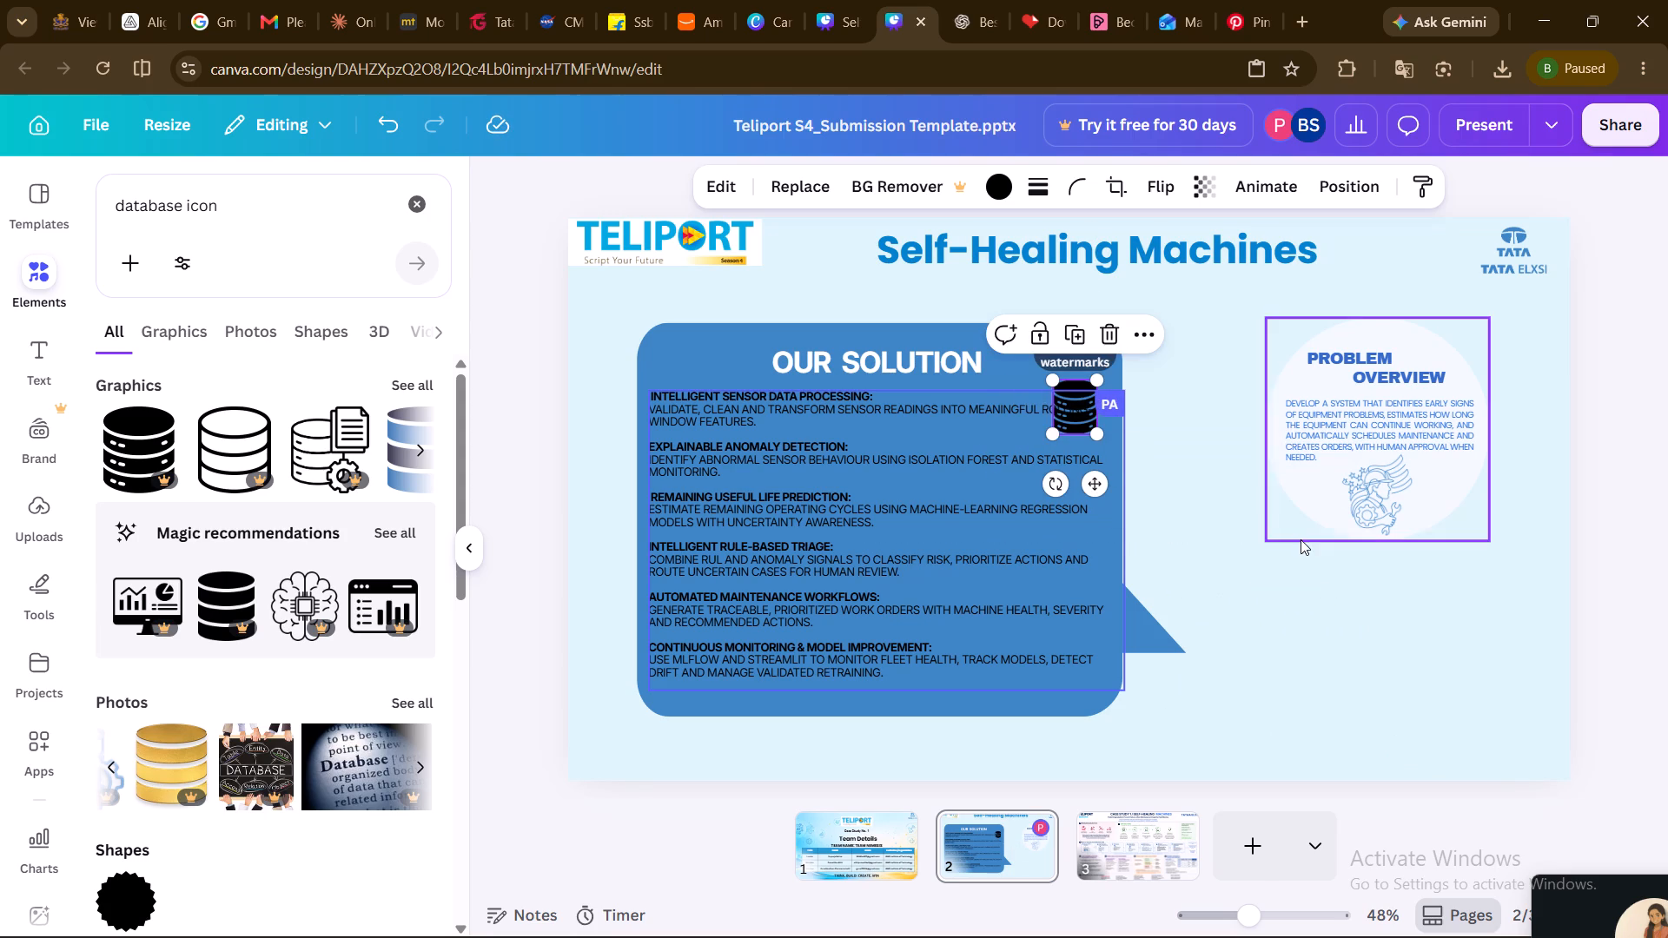
drag(1067, 400, 1161, 363)
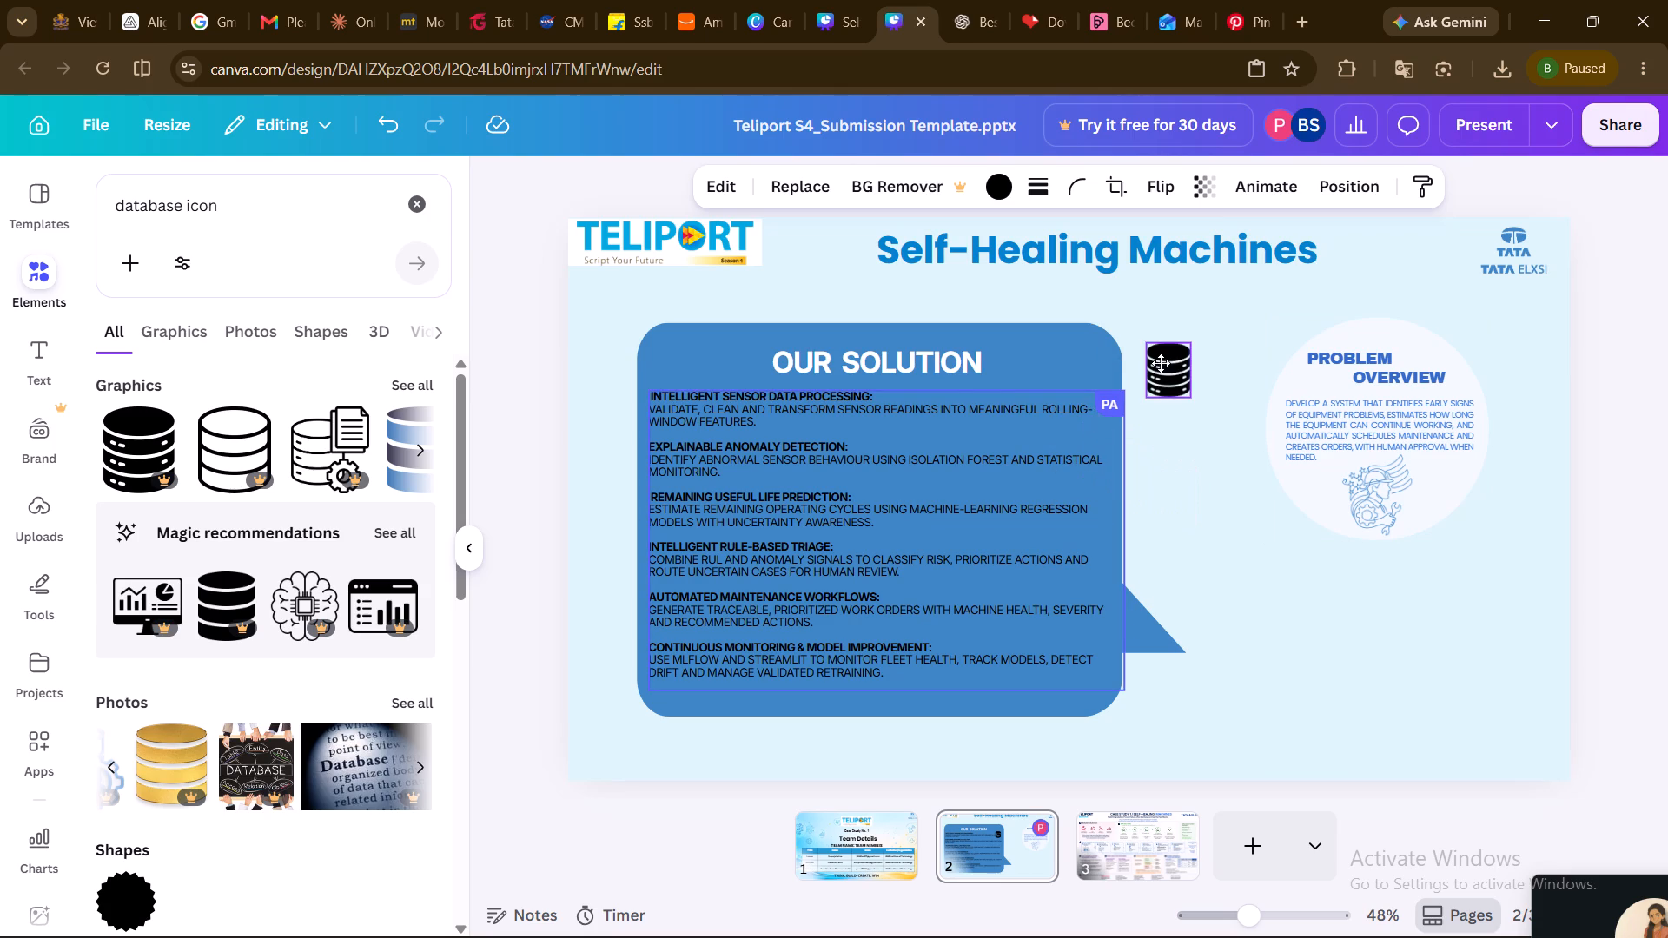
drag(1161, 363, 1160, 375)
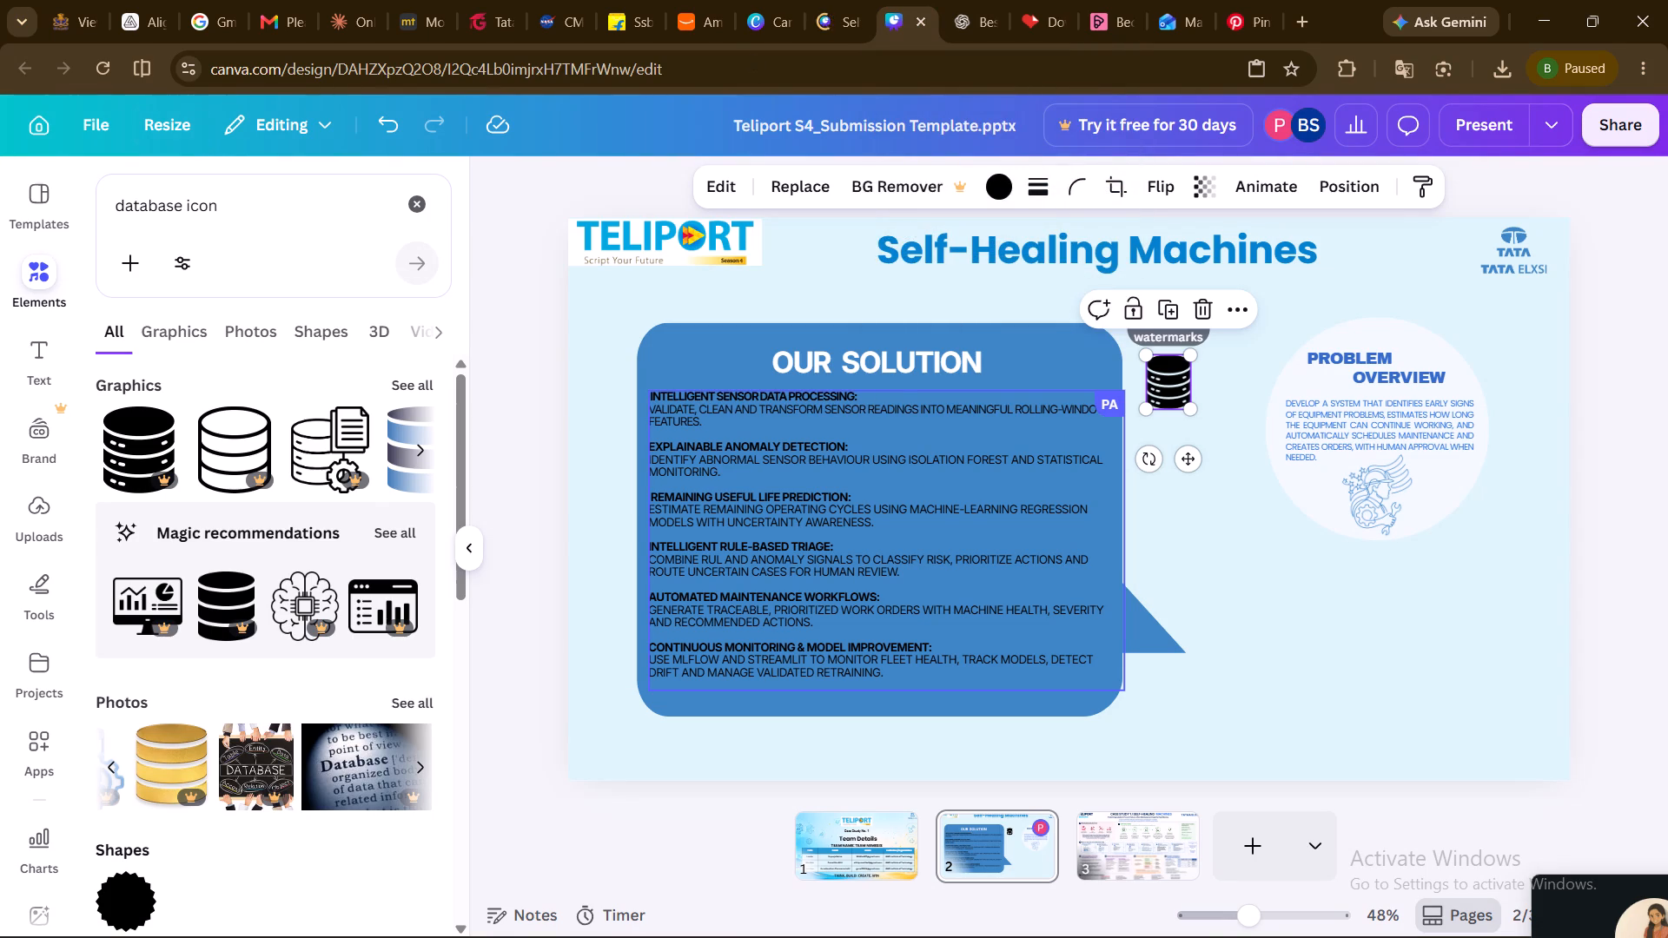
Search the elements for "report" and browse the graphics for an icon suited to Explainable Anomaly Detection.
drag(221, 210, 56, 216)
text(repor)
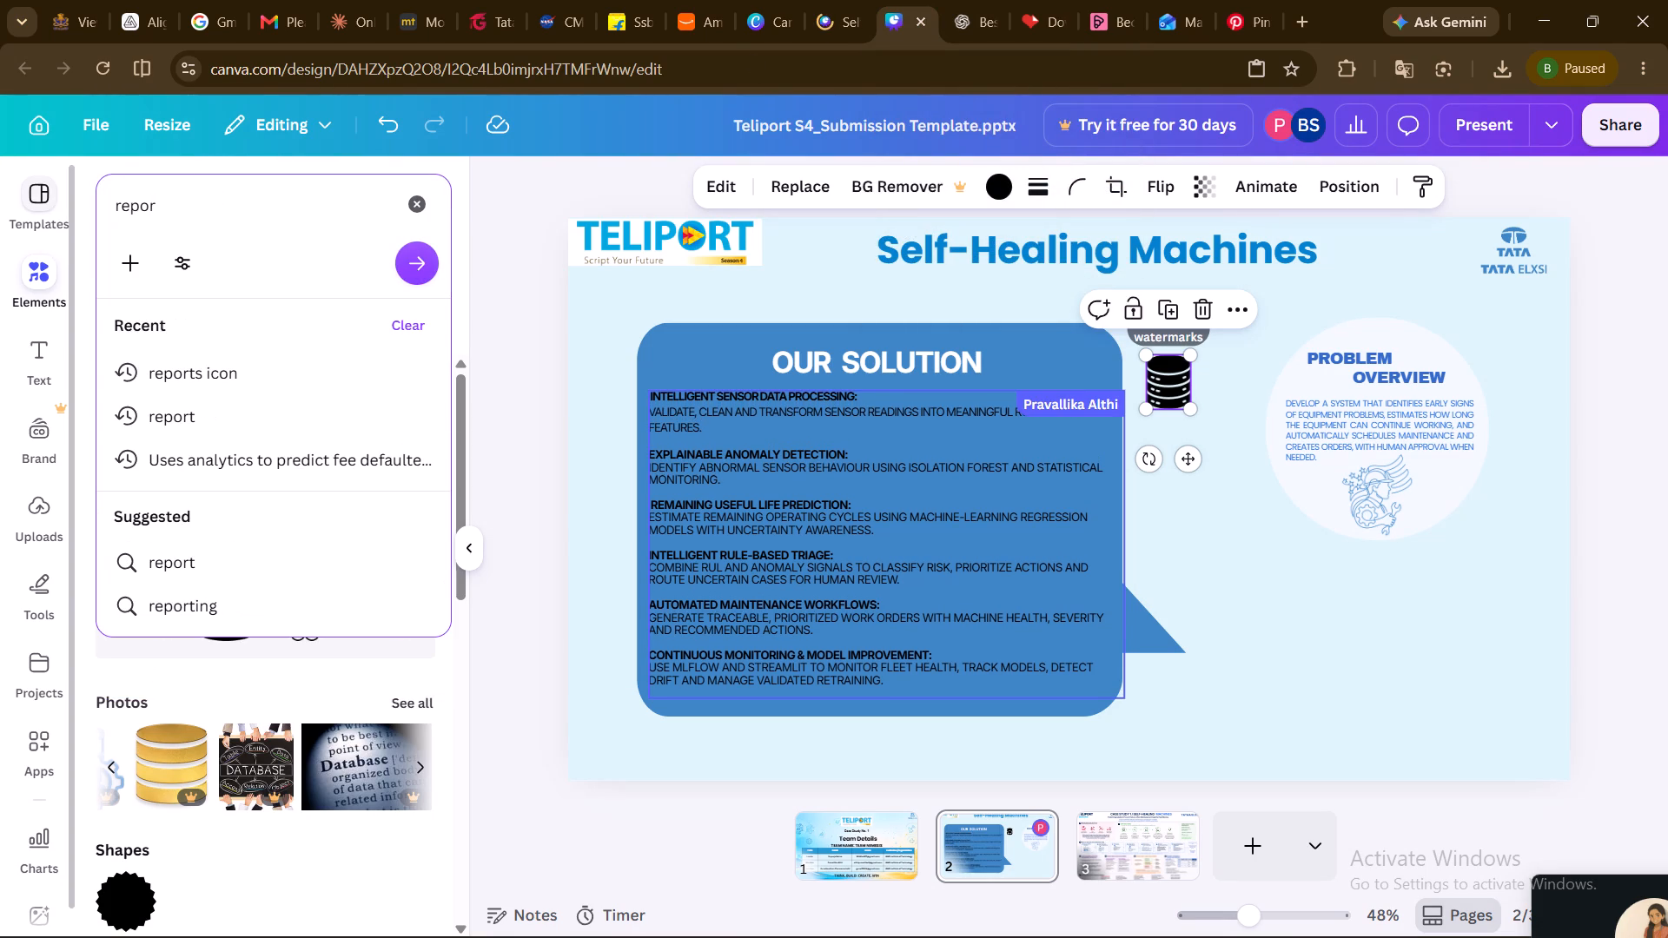
key(t)
key(Return)
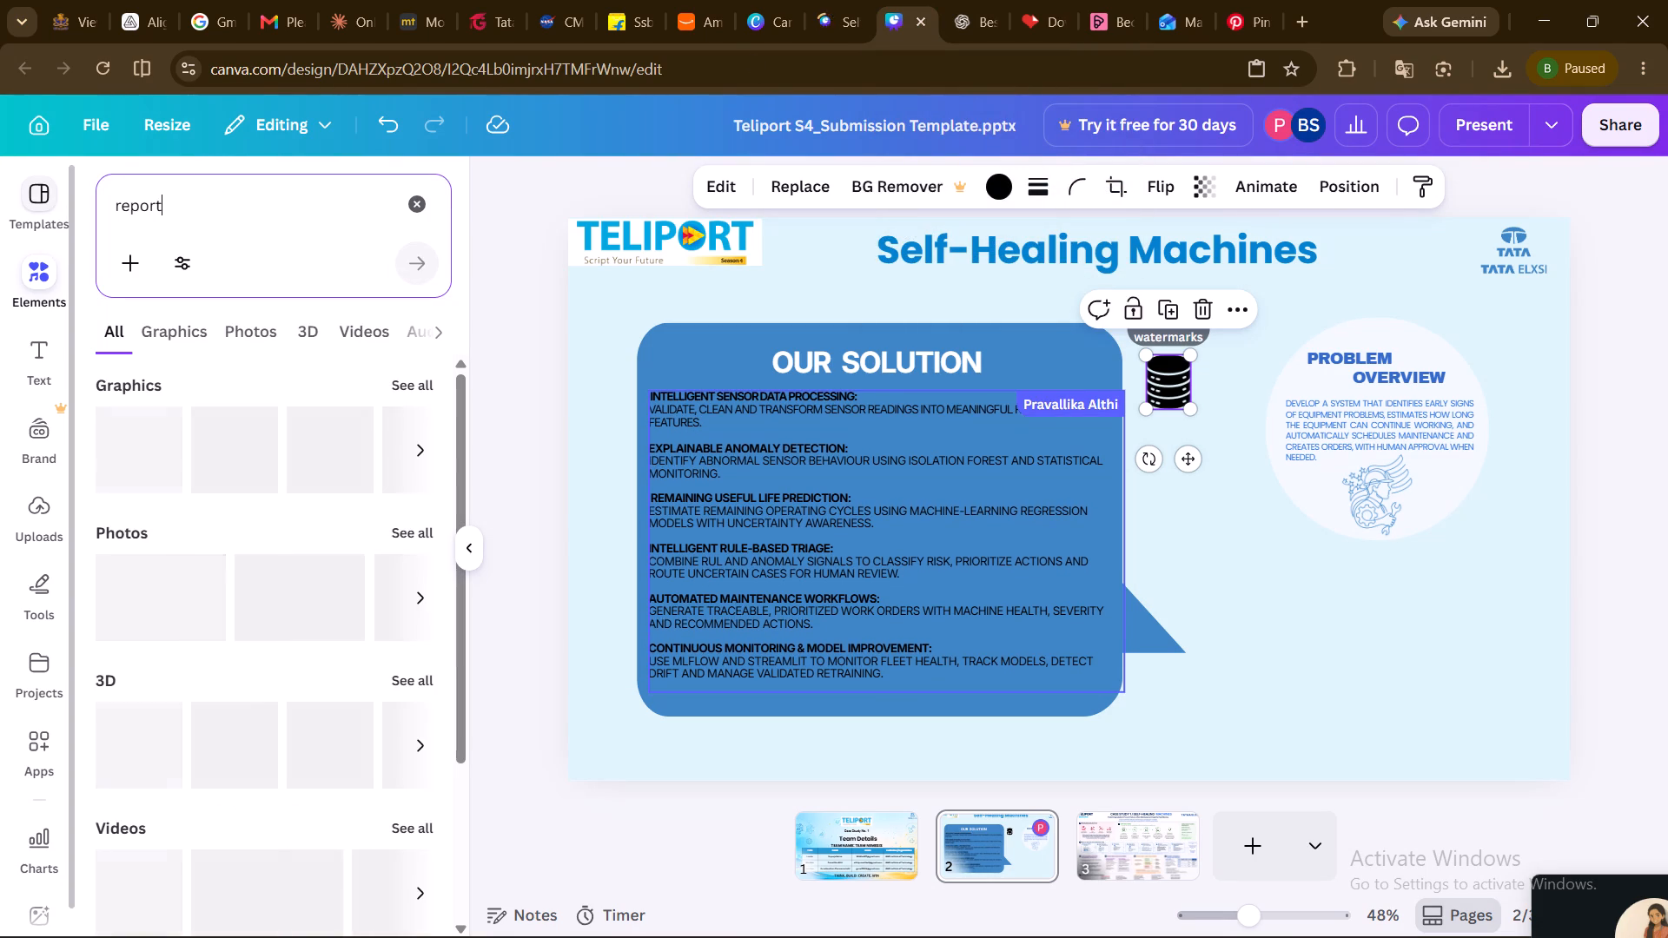
scroll(310, 443, left, 2)
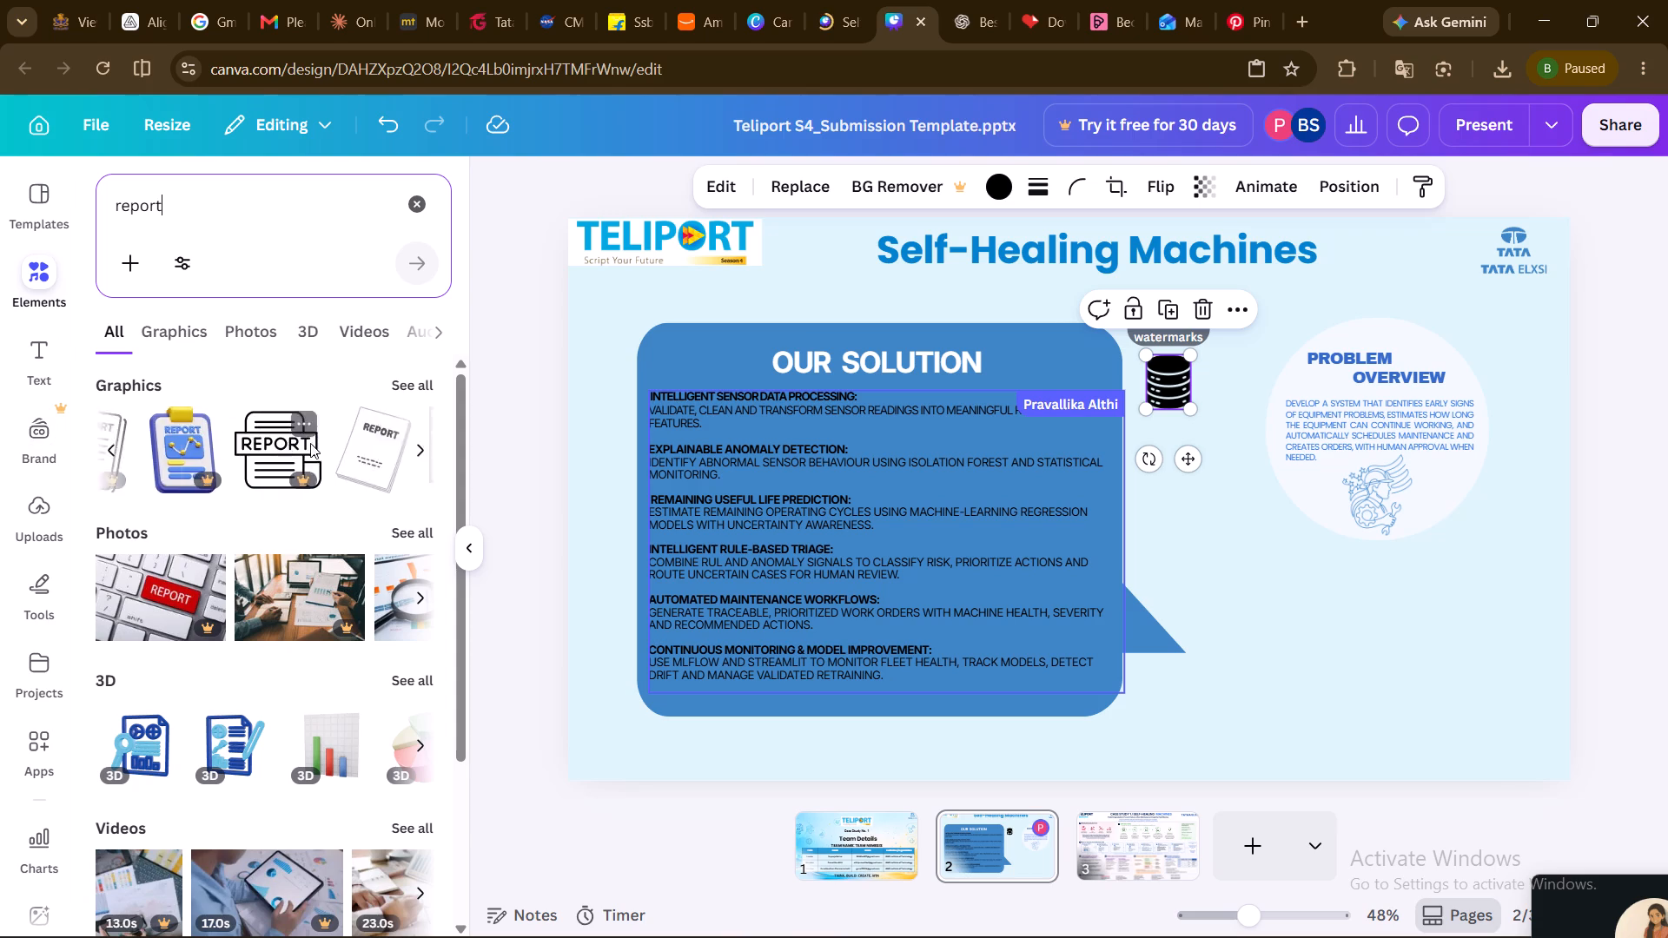
scroll(310, 443, left, 2)
scroll(310, 443, right, 2)
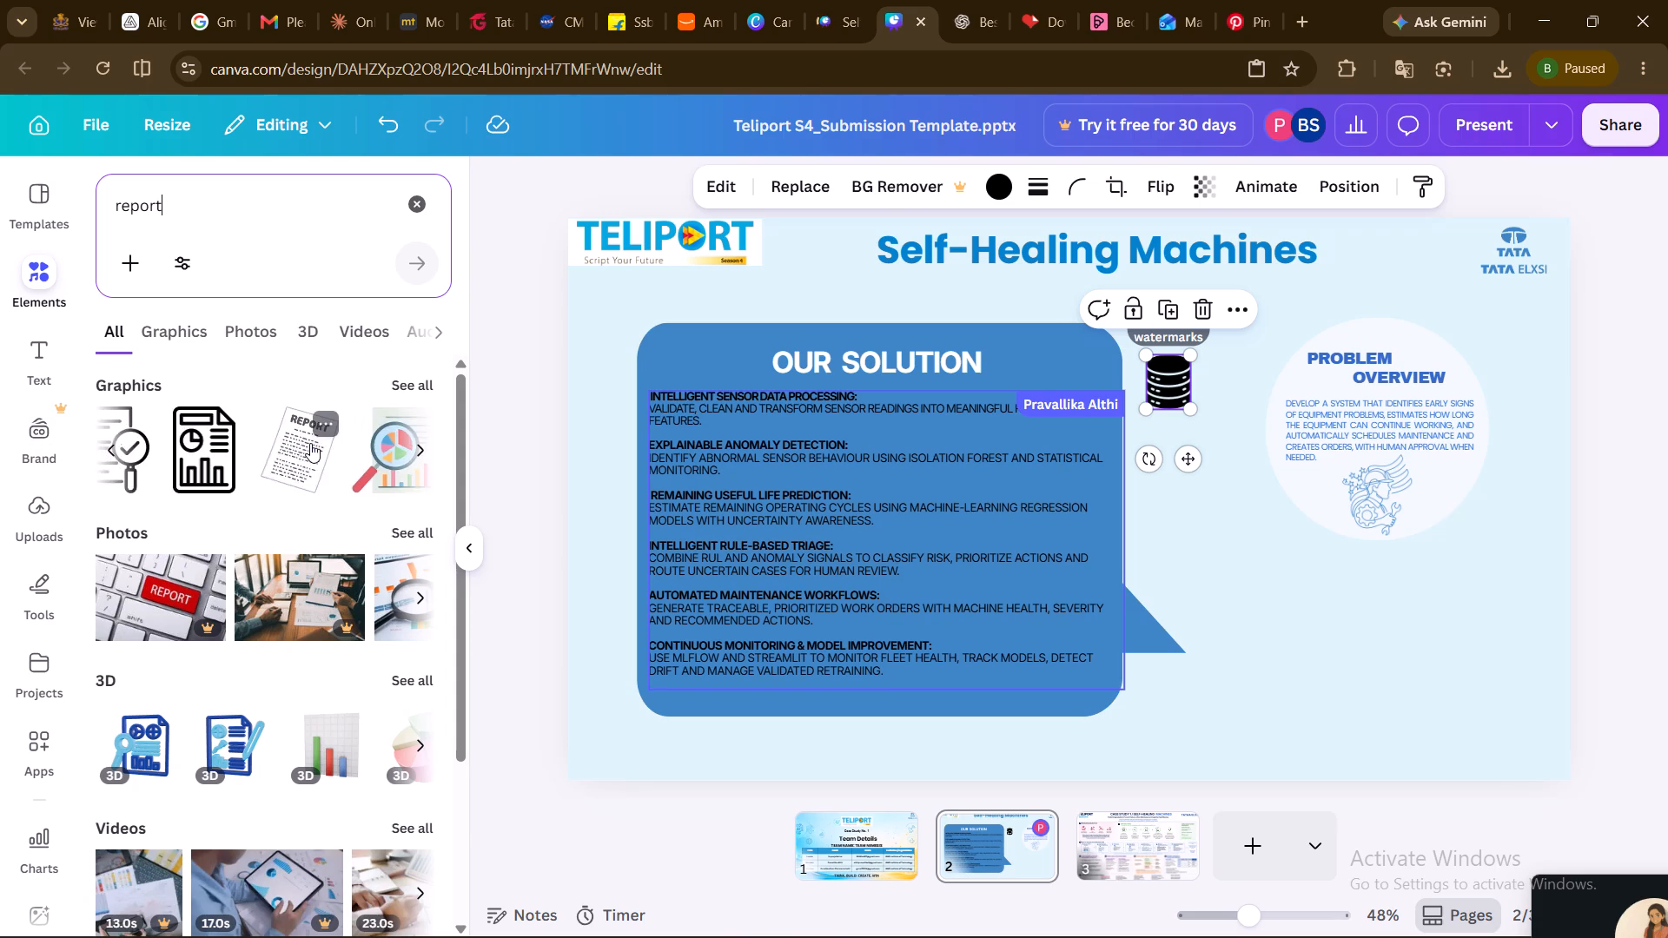
scroll(310, 443, left, 1)
scroll(310, 443, right, 1)
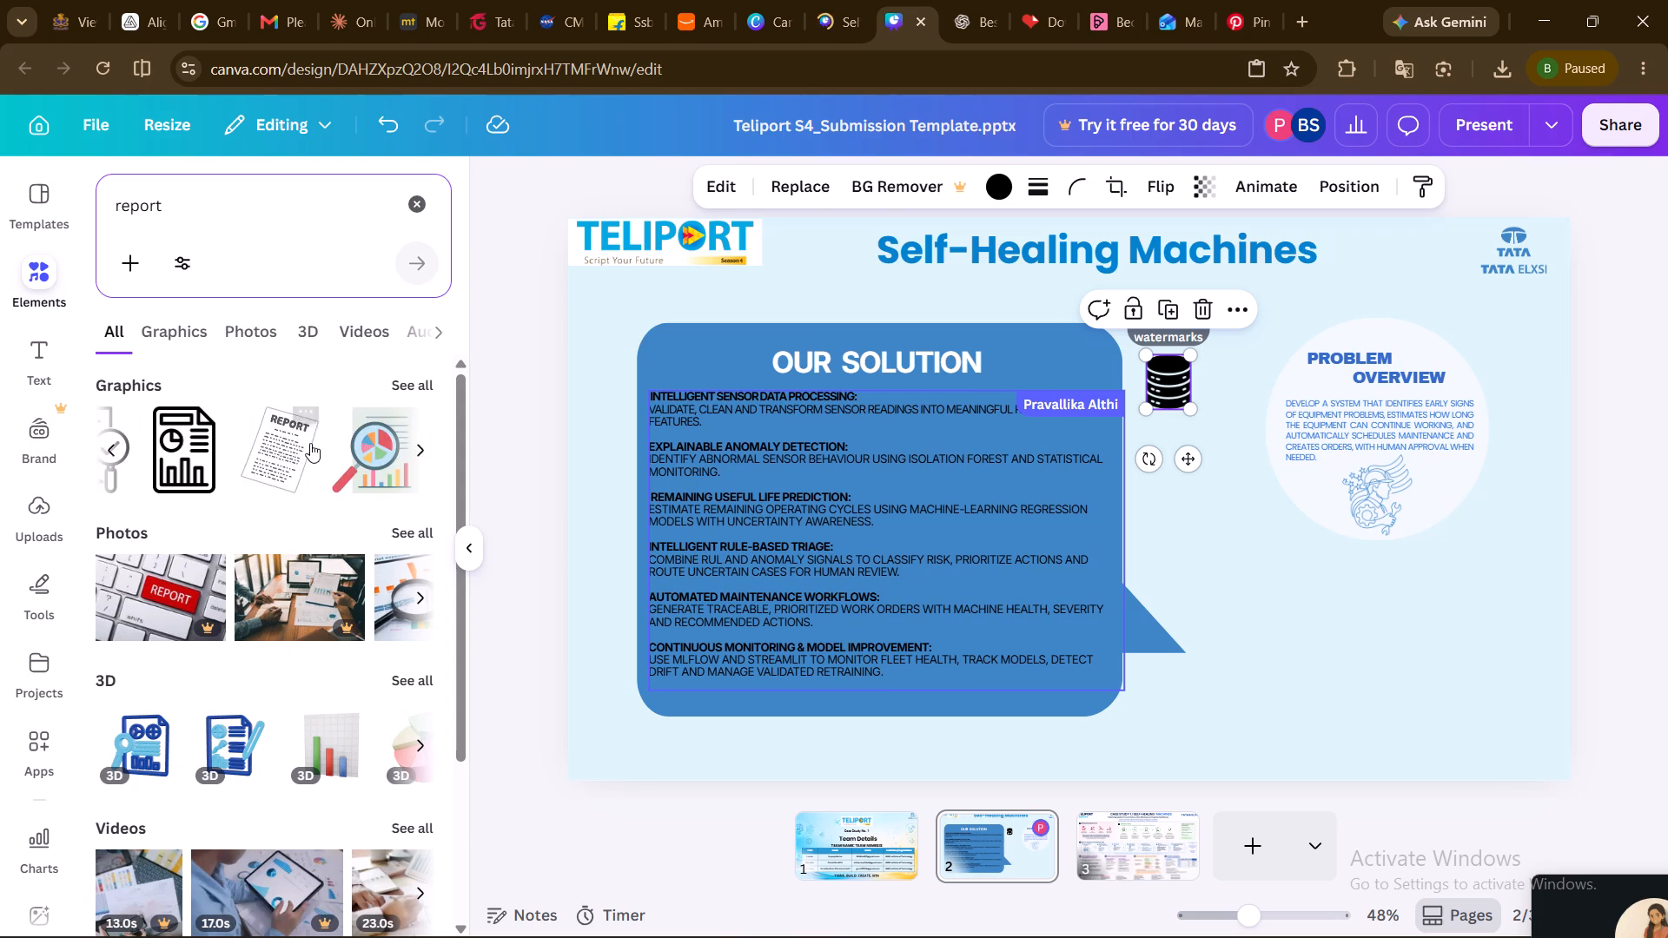
scroll(310, 443, right, 2)
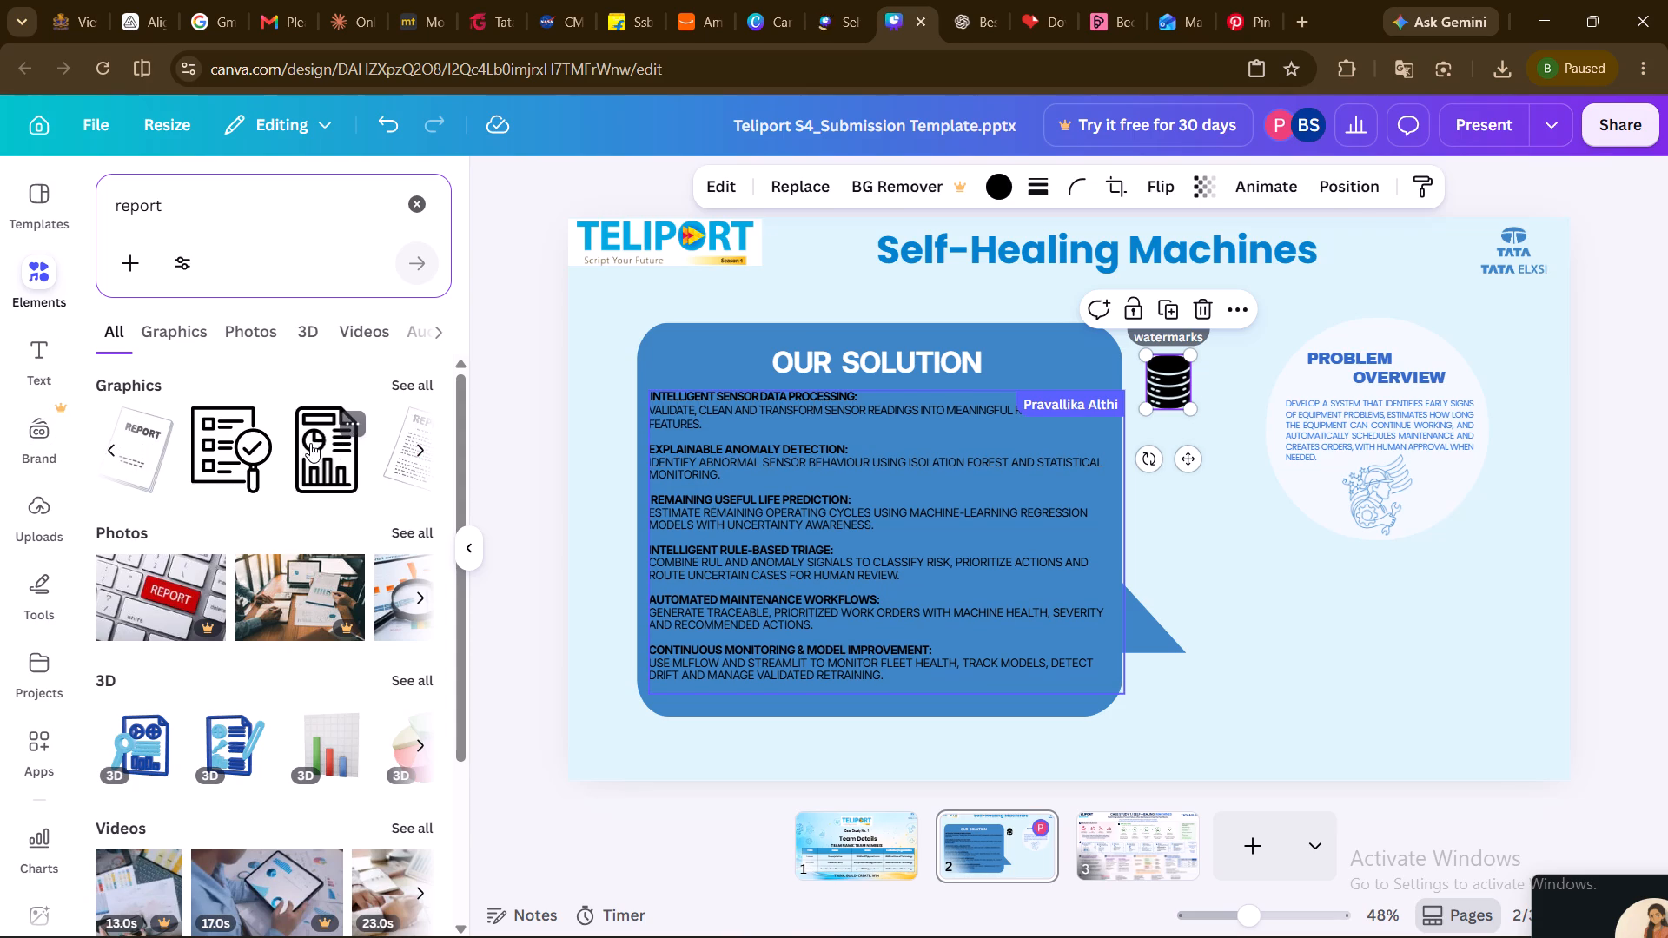
scroll(310, 443, right, 2)
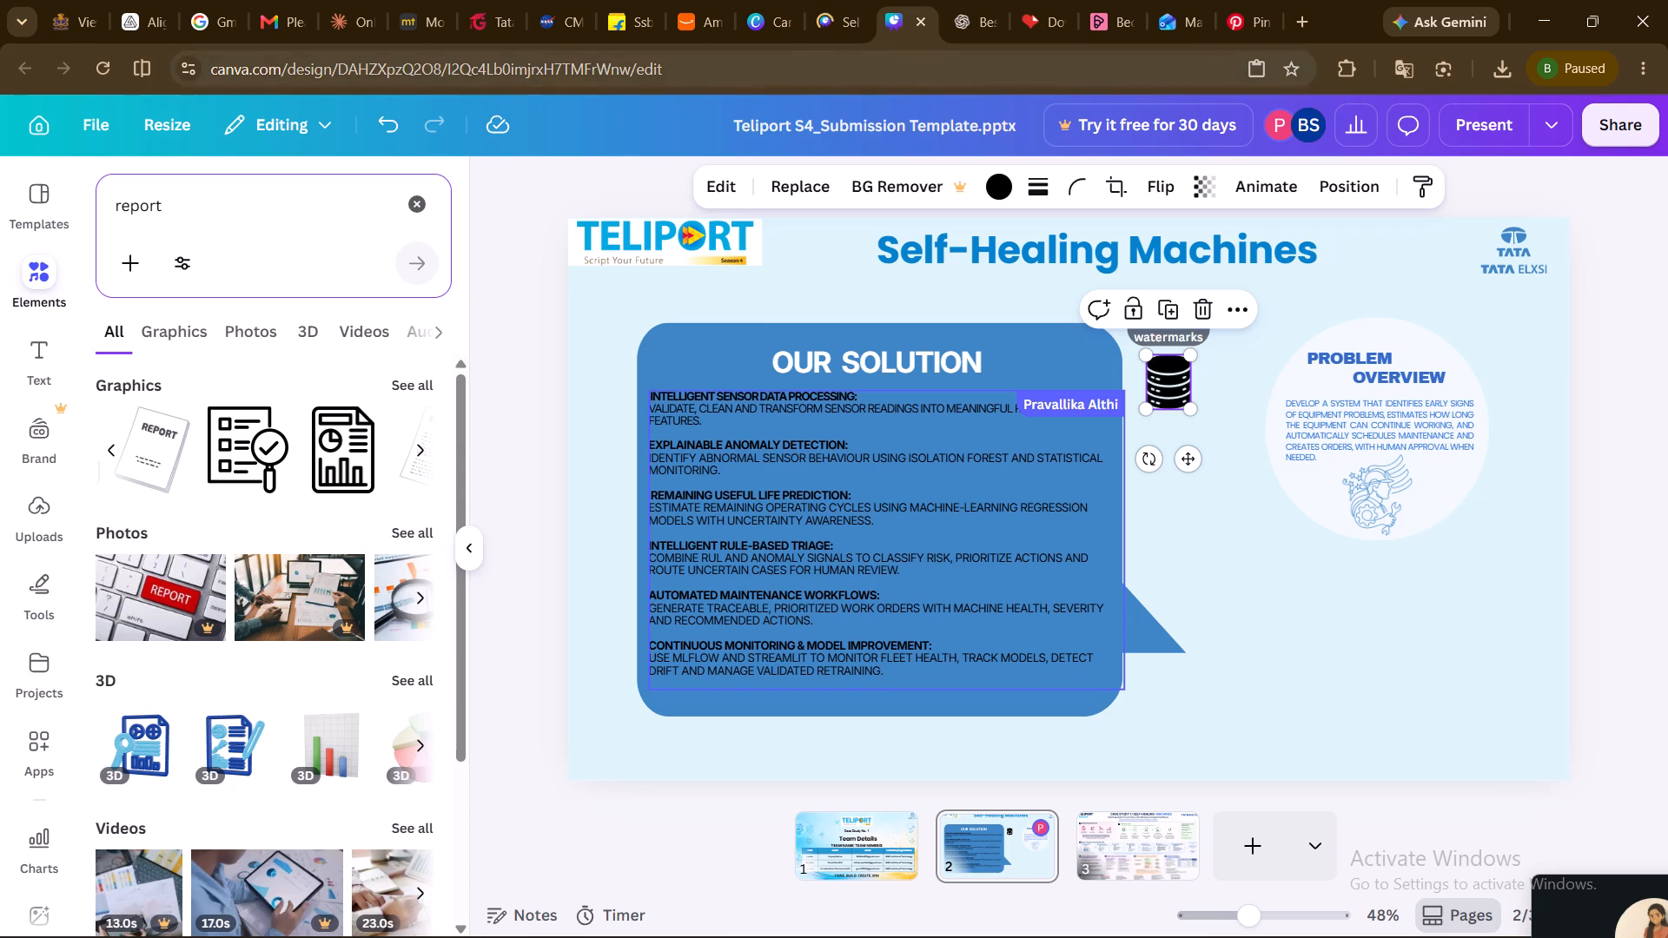
Replace the search with "explainability" and browse its graphics for an icon suited to Explainable Anomaly Detection.
click(419, 208)
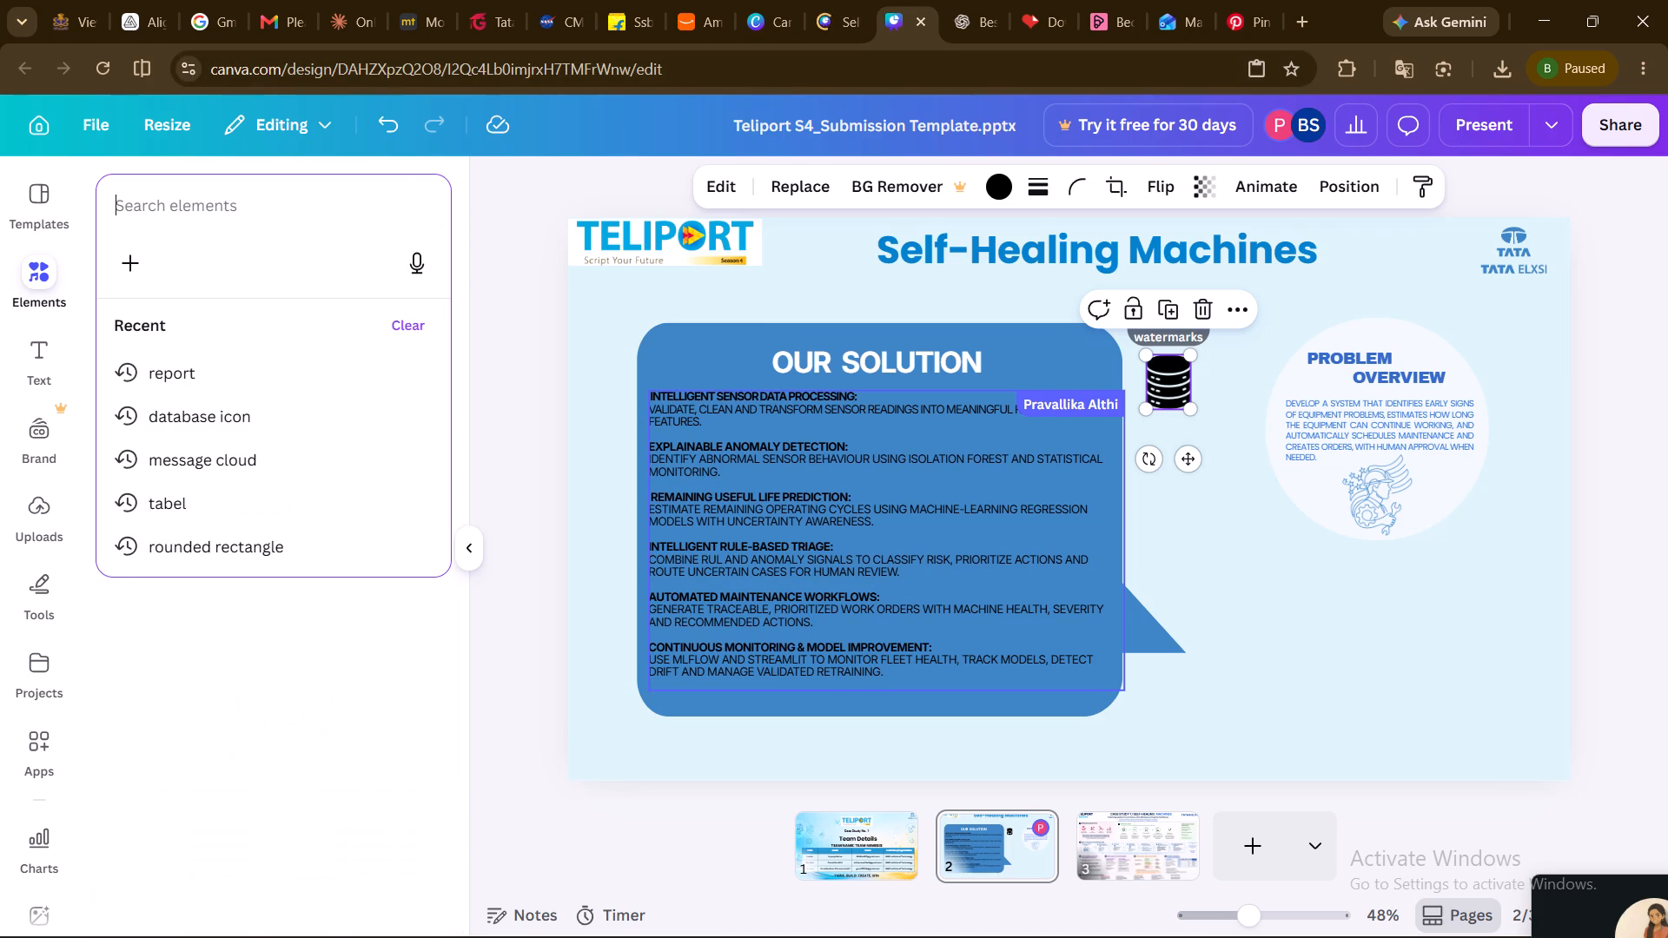
text(ex)
text(pla)
text(ina)
text(bility)
key(Return)
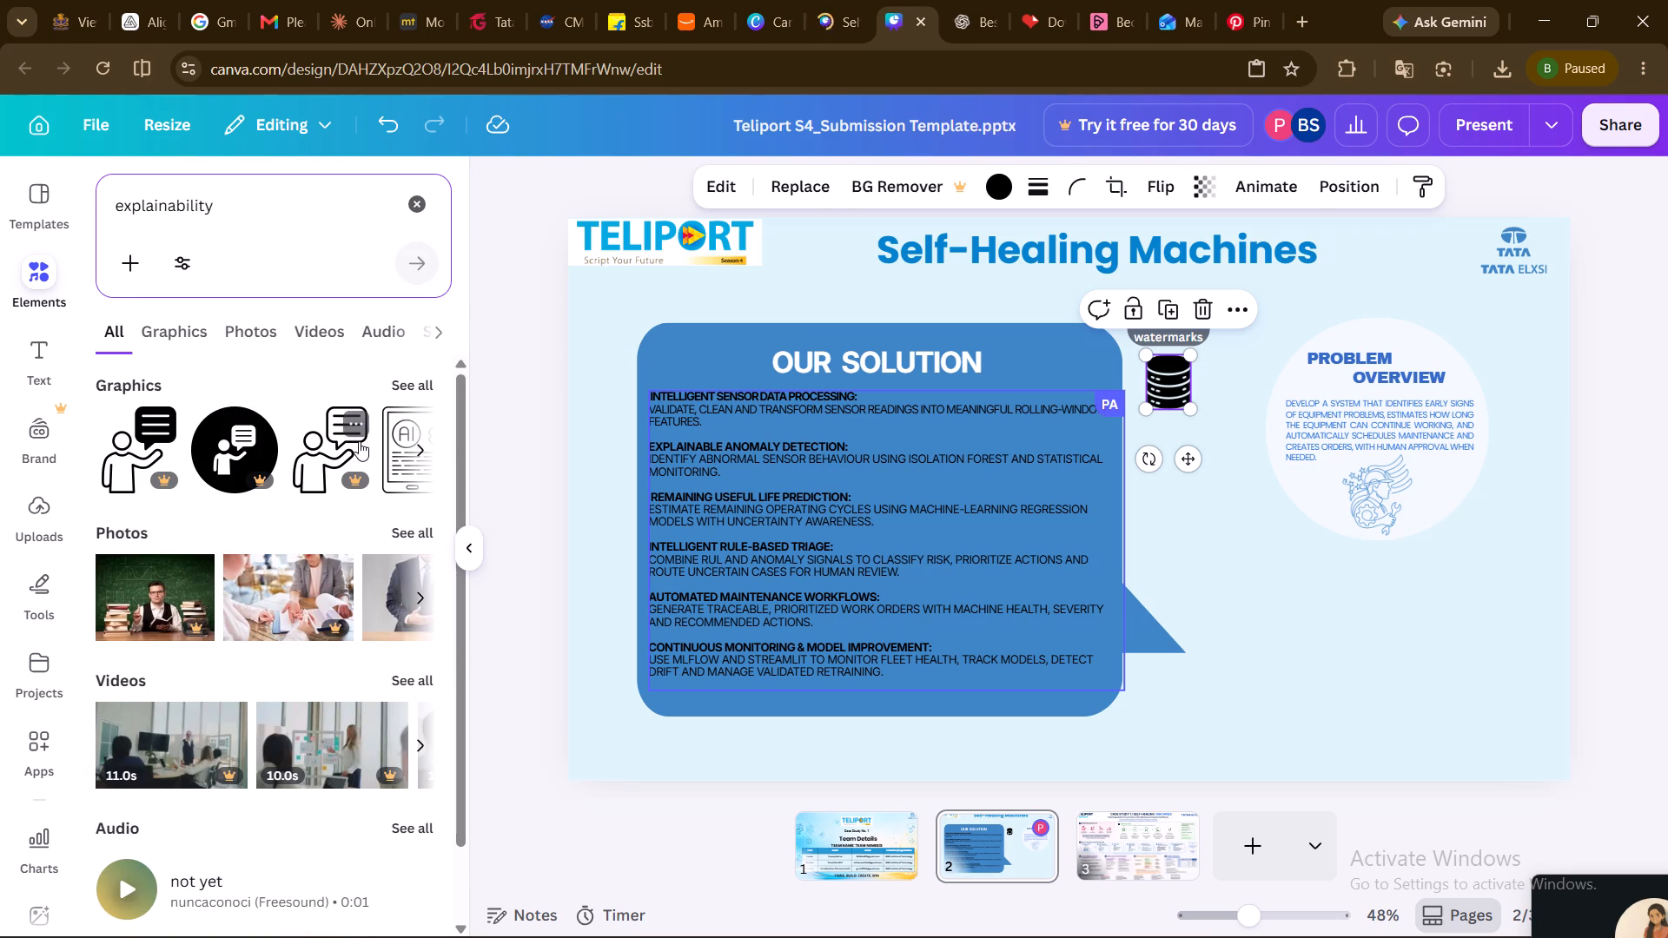
scroll(359, 441, left, 3)
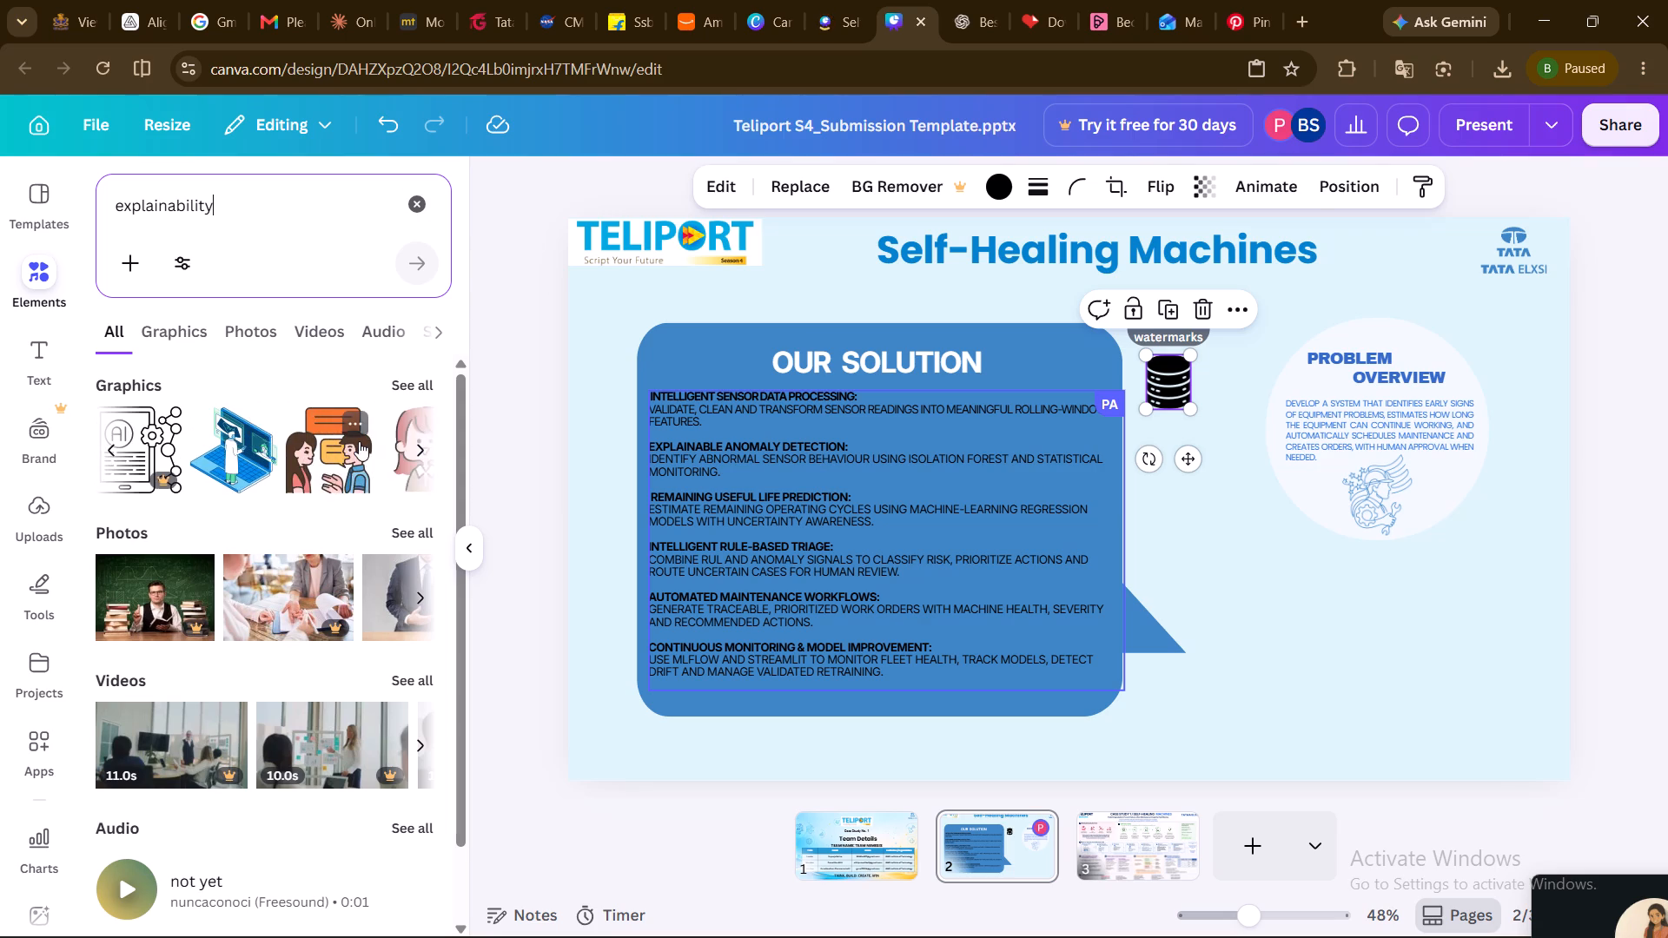
scroll(359, 441, left, 4)
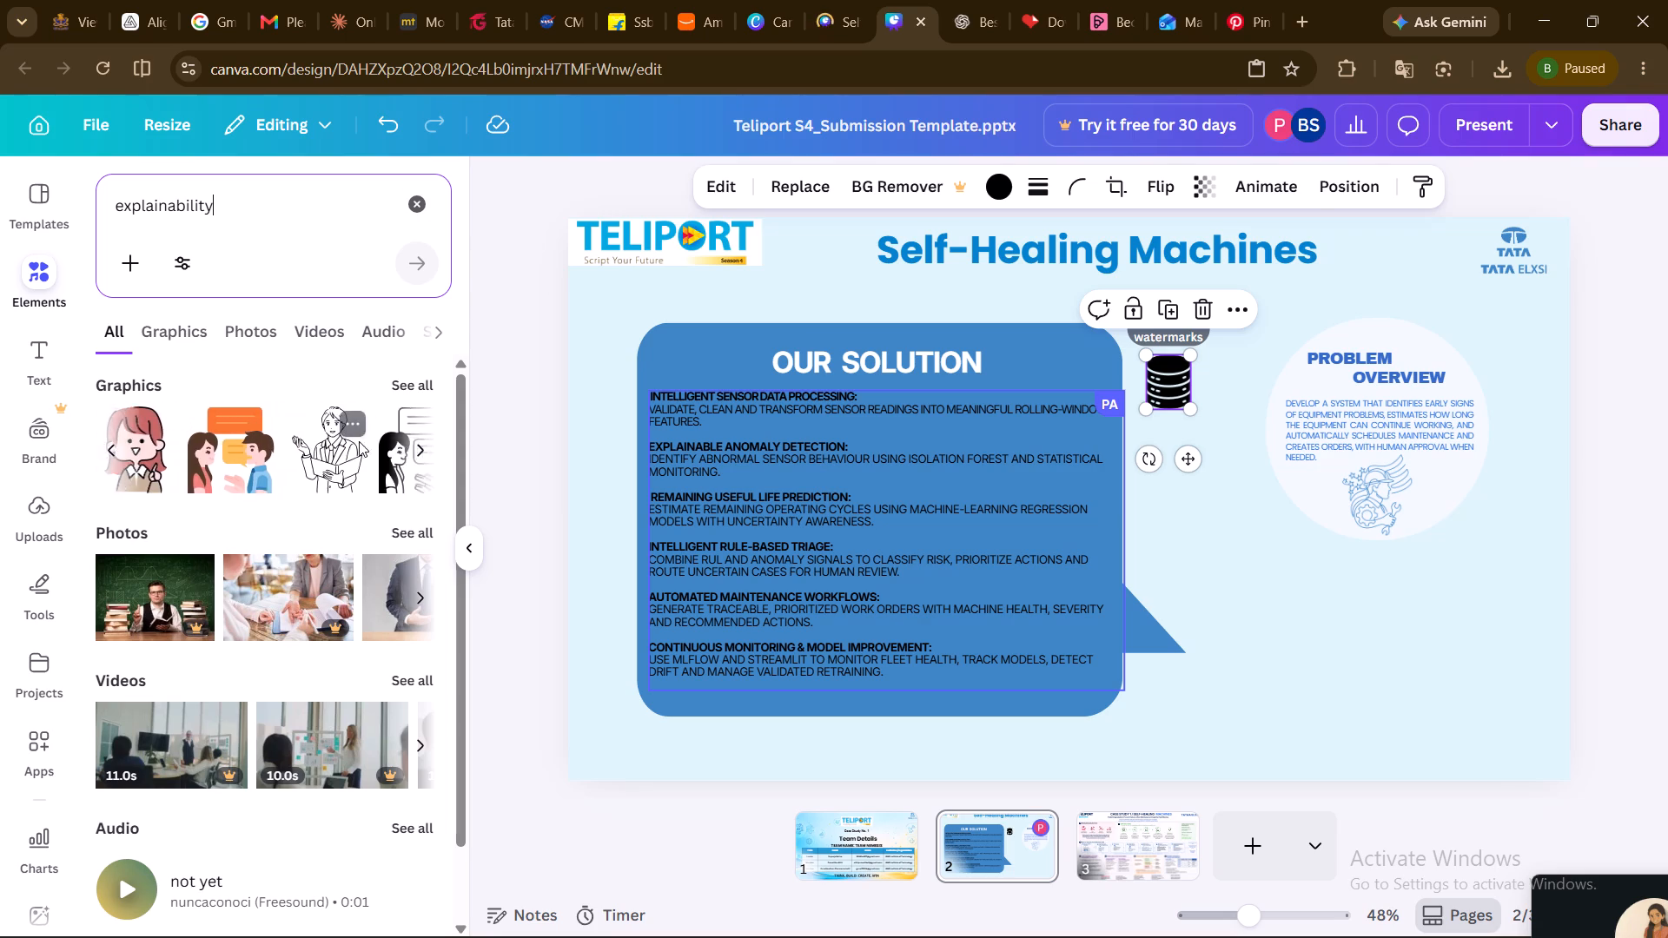
scroll(359, 441, left, 4)
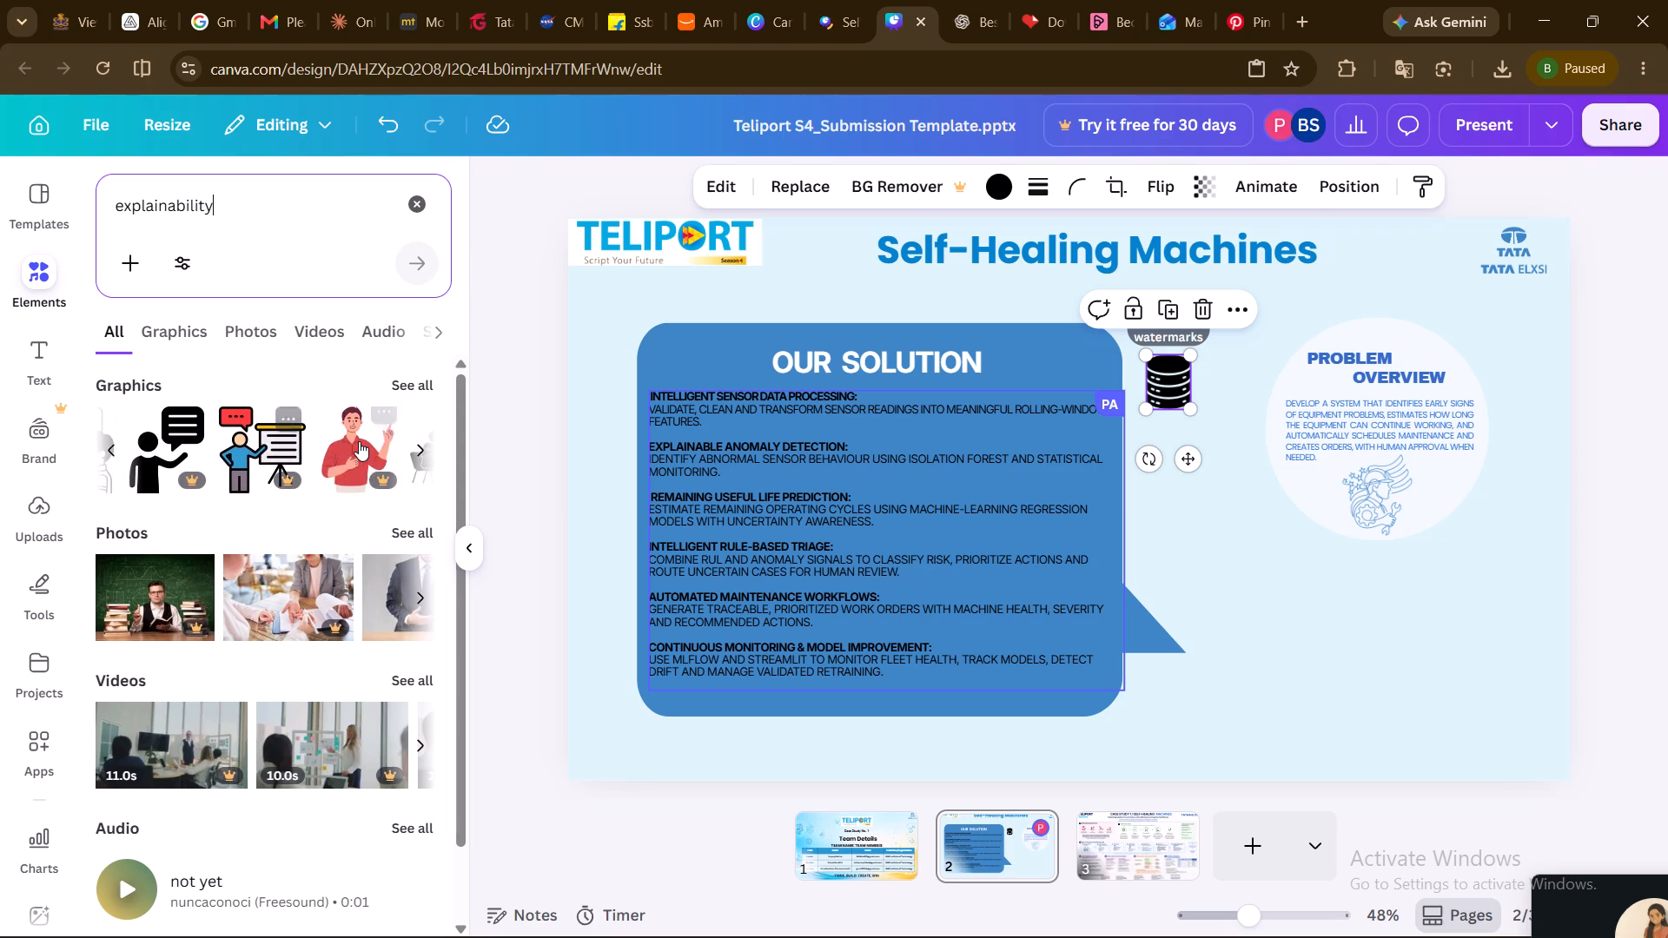
scroll(359, 441, left, 3)
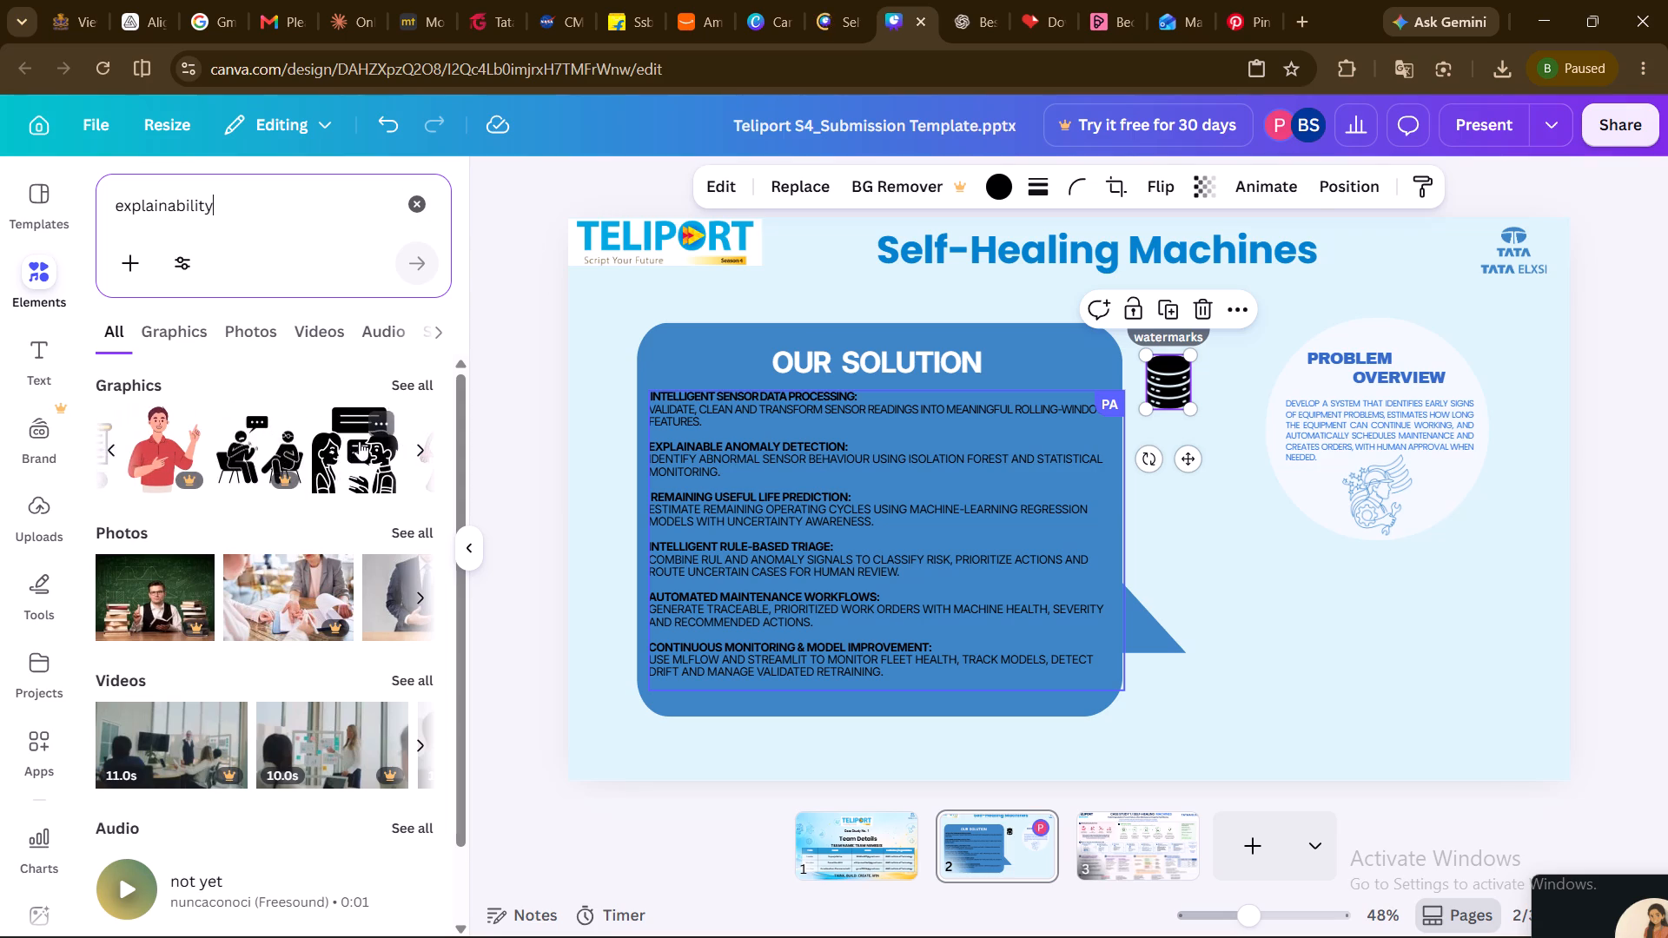
scroll(359, 441, left, 1)
scroll(359, 441, up, 1)
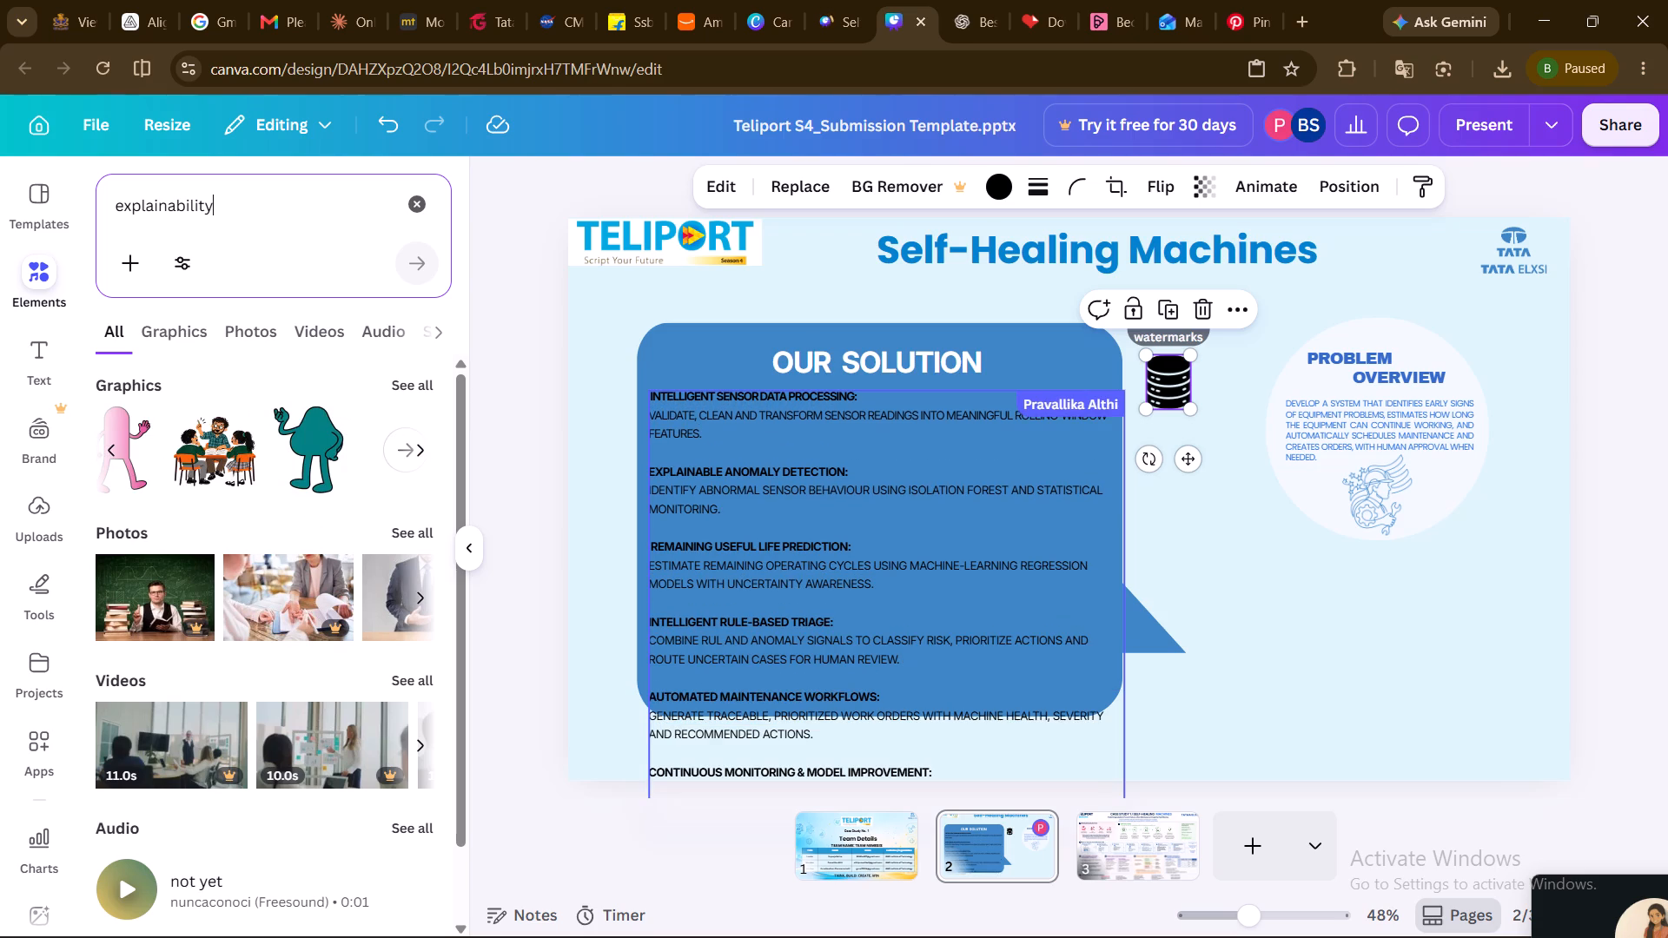
Replace the elements search with "graph" and show results of all types.
click(253, 208)
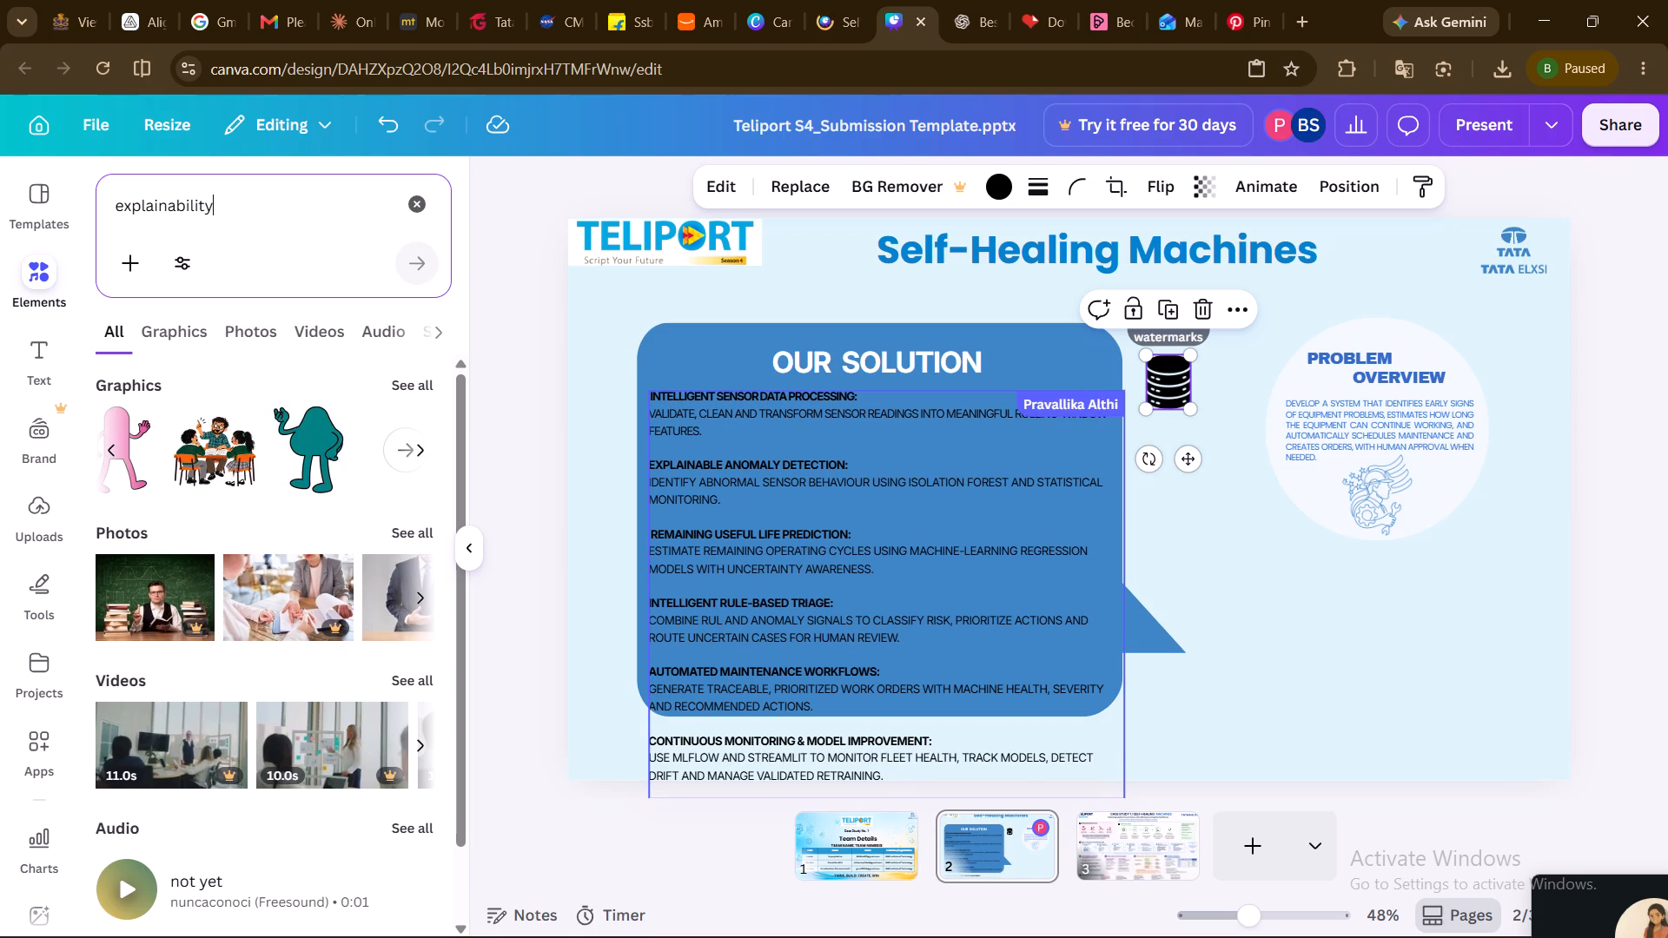
key(BackSpace)
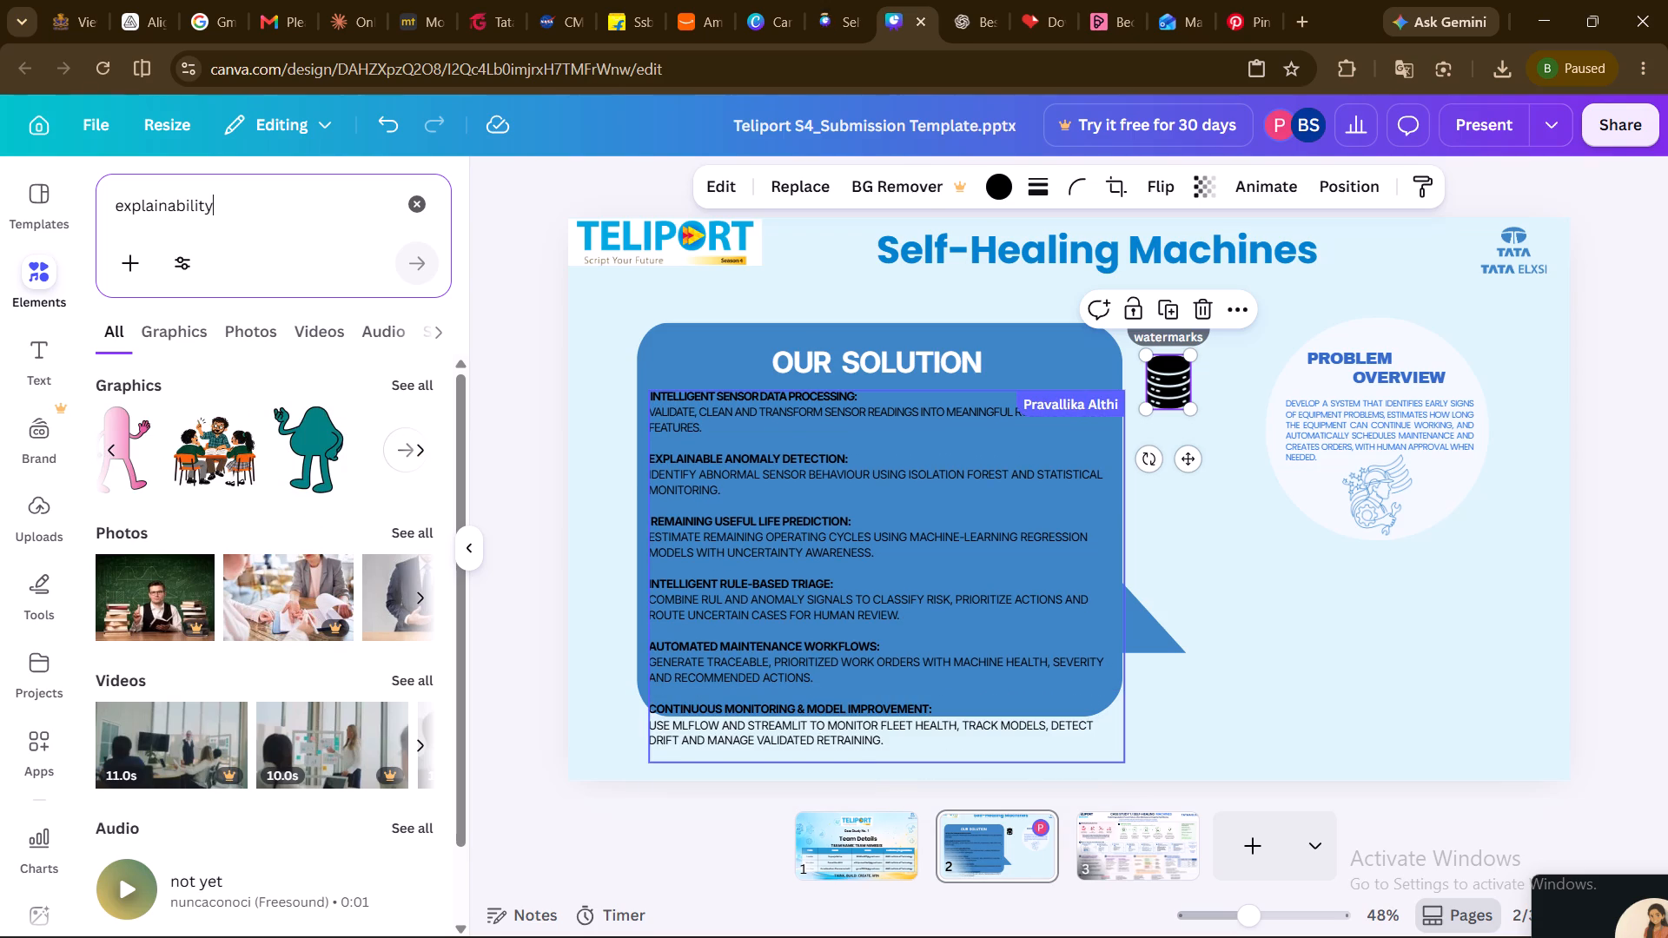
key(BackSpace)
key(BackSpace)
key(BackSpace)
key(BackSpace)
key(BackSpace)
key(BackSpace)
key(BackSpace)
key(BackSpace)
key(BackSpace)
key(BackSpace)
key(BackSpace)
key(BackSpace)
key(BackSpace)
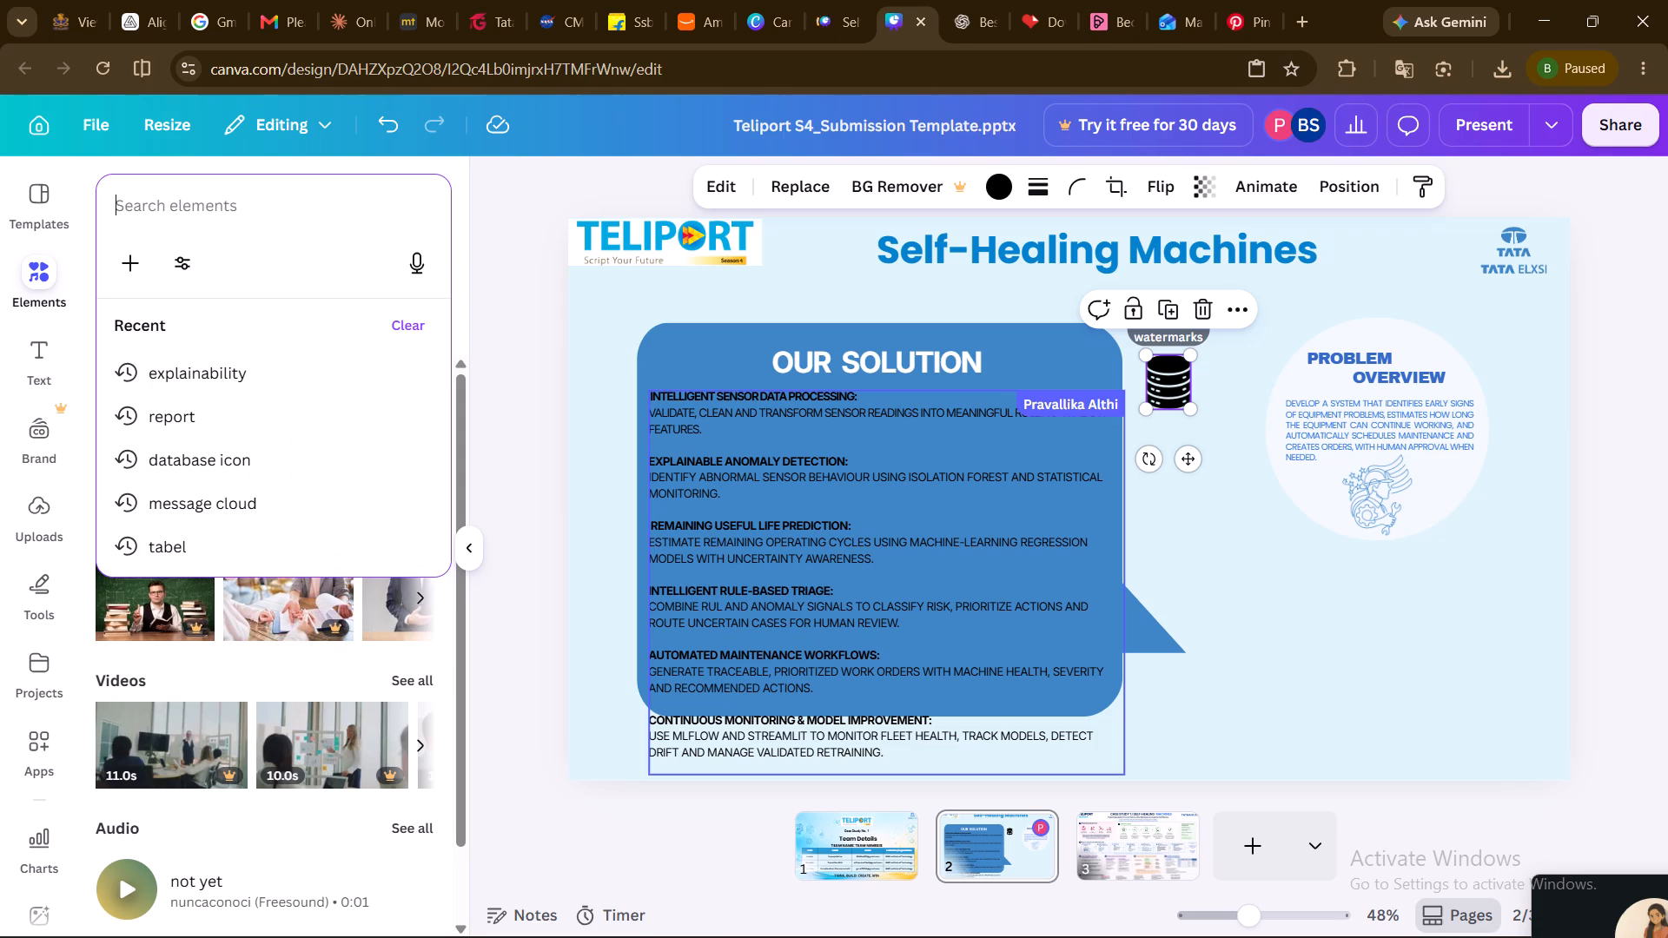
text(graph)
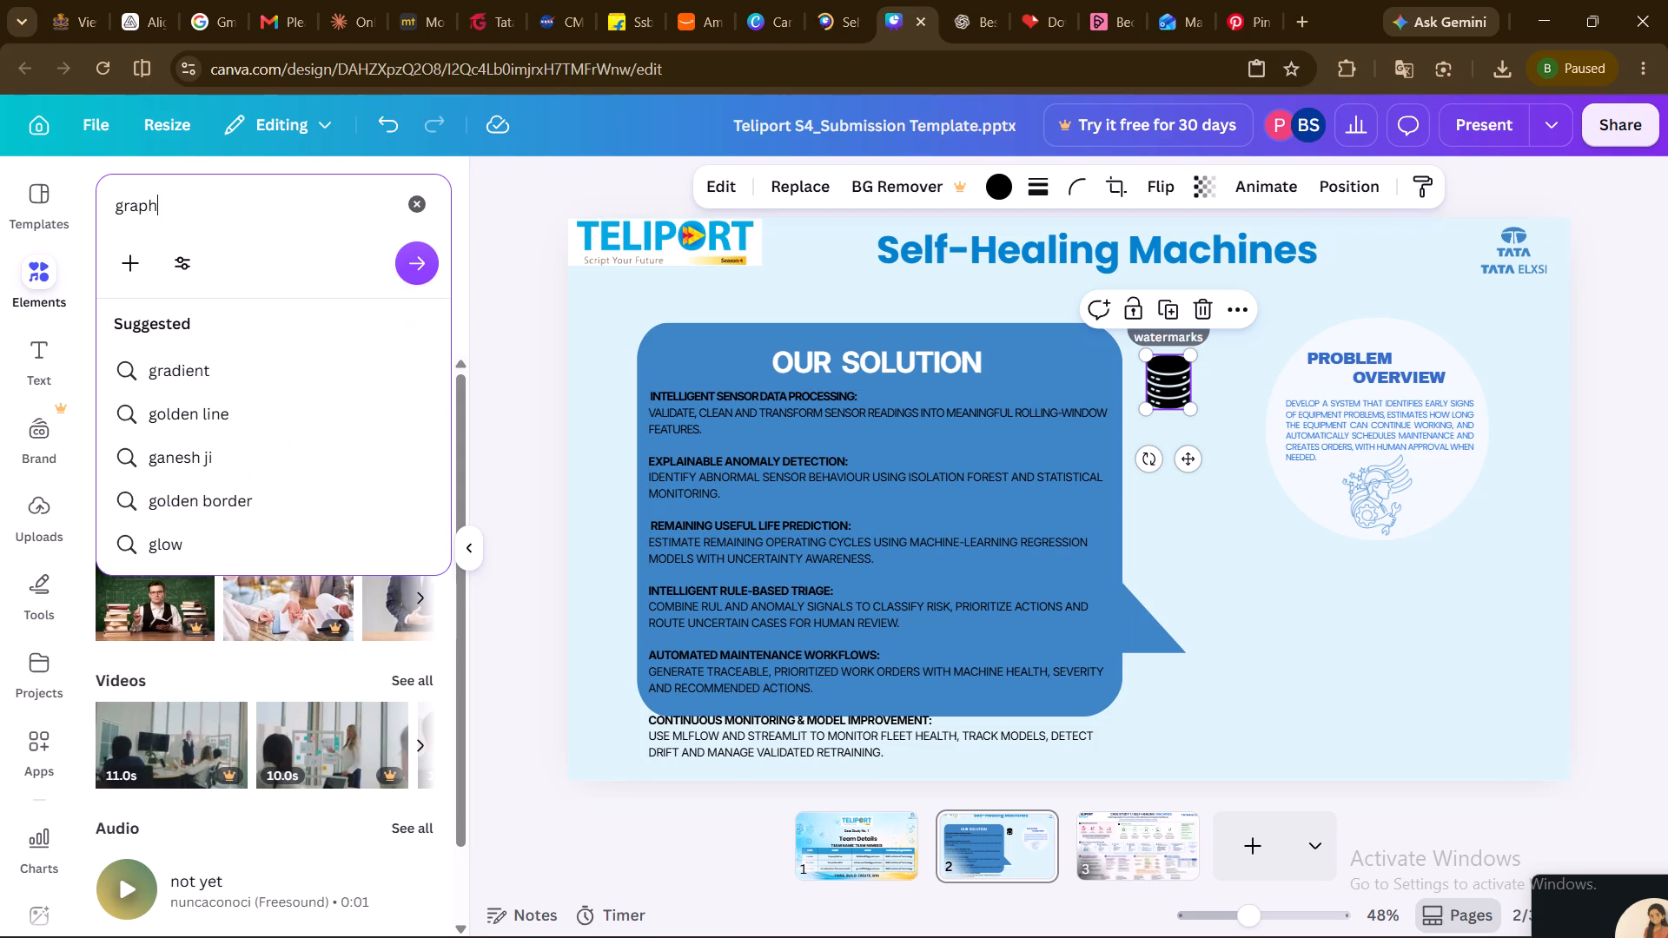
key(Return)
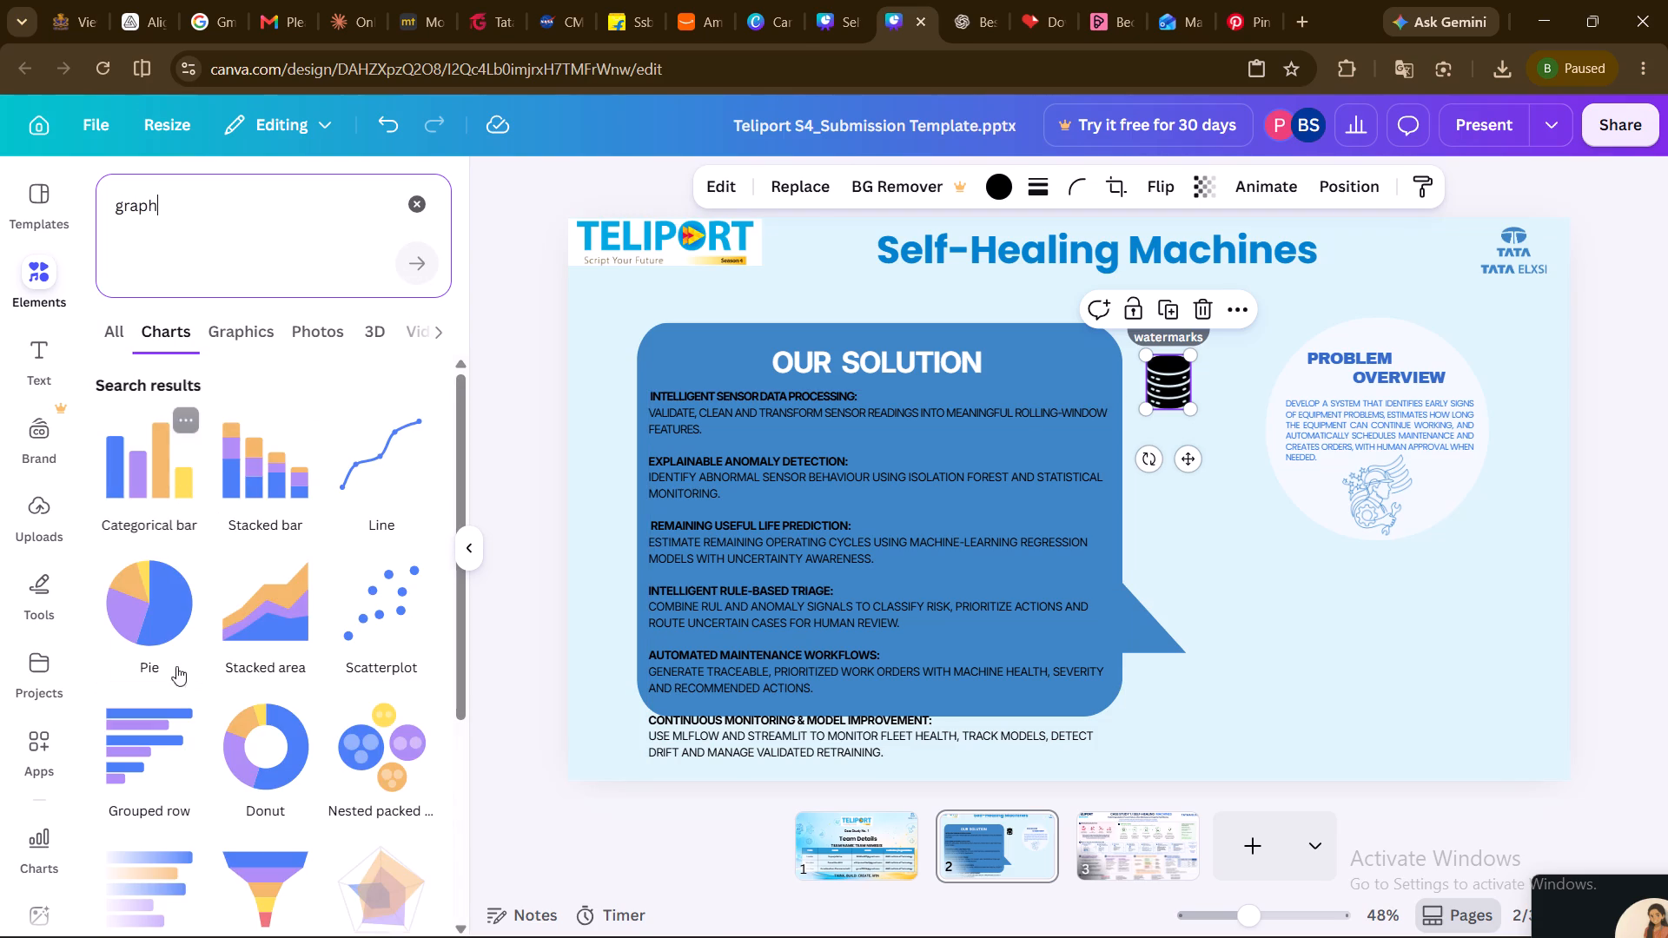
click(119, 327)
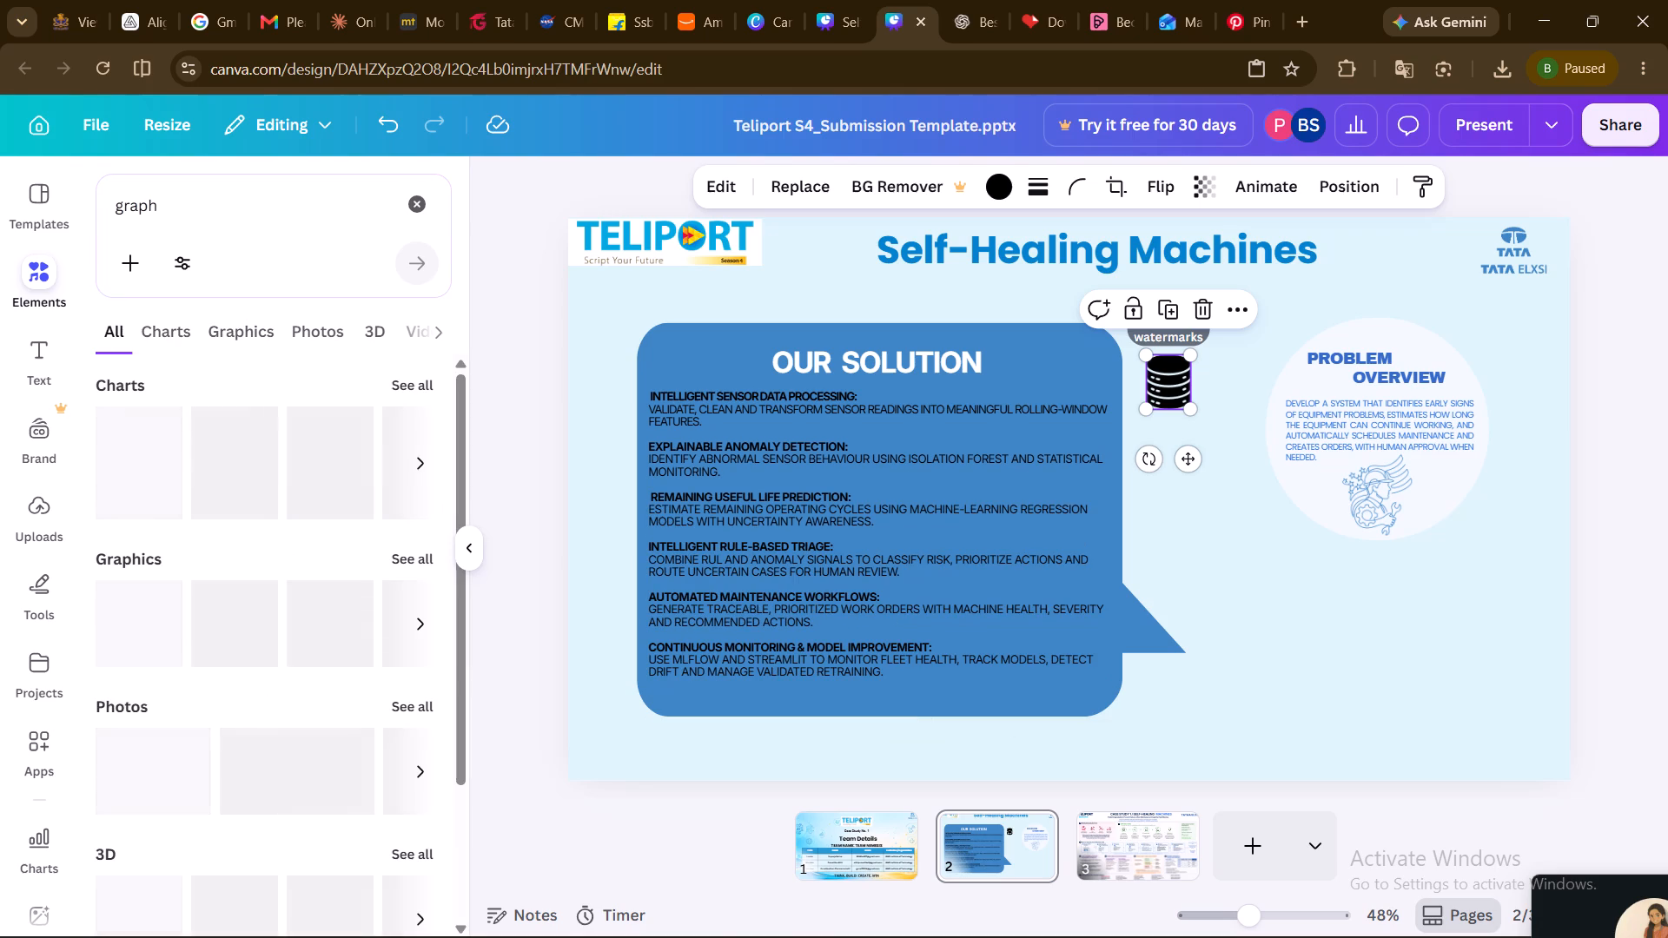
Refine the elements search to "graph icons".
click(189, 203)
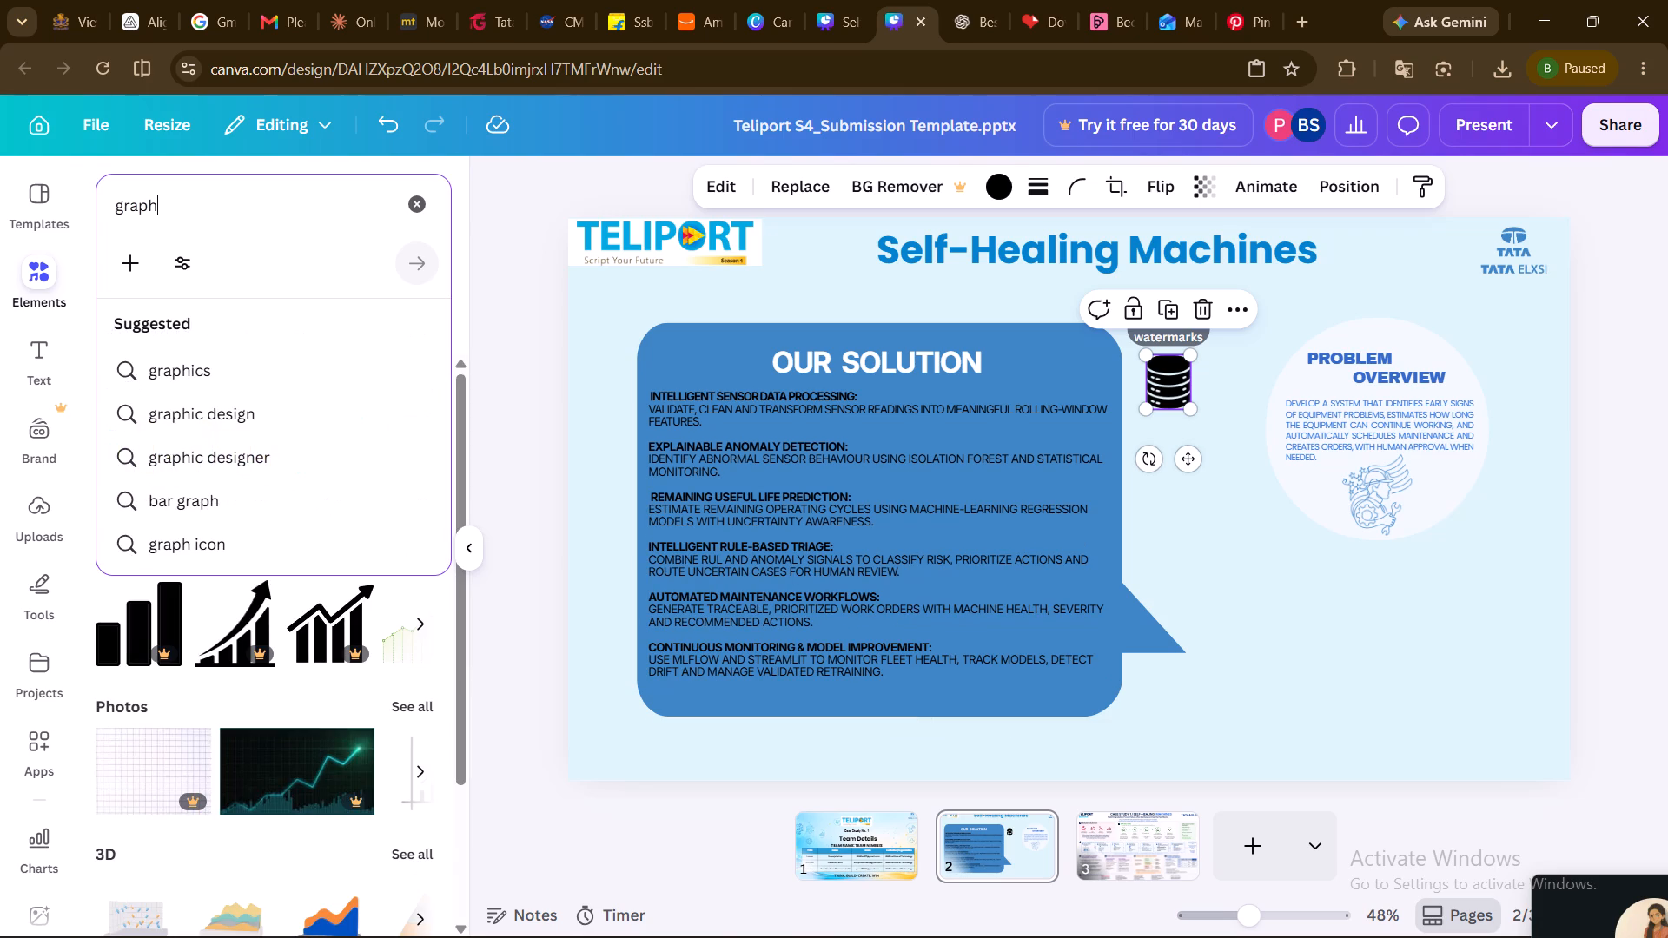
key(space)
text(icons)
key(Return)
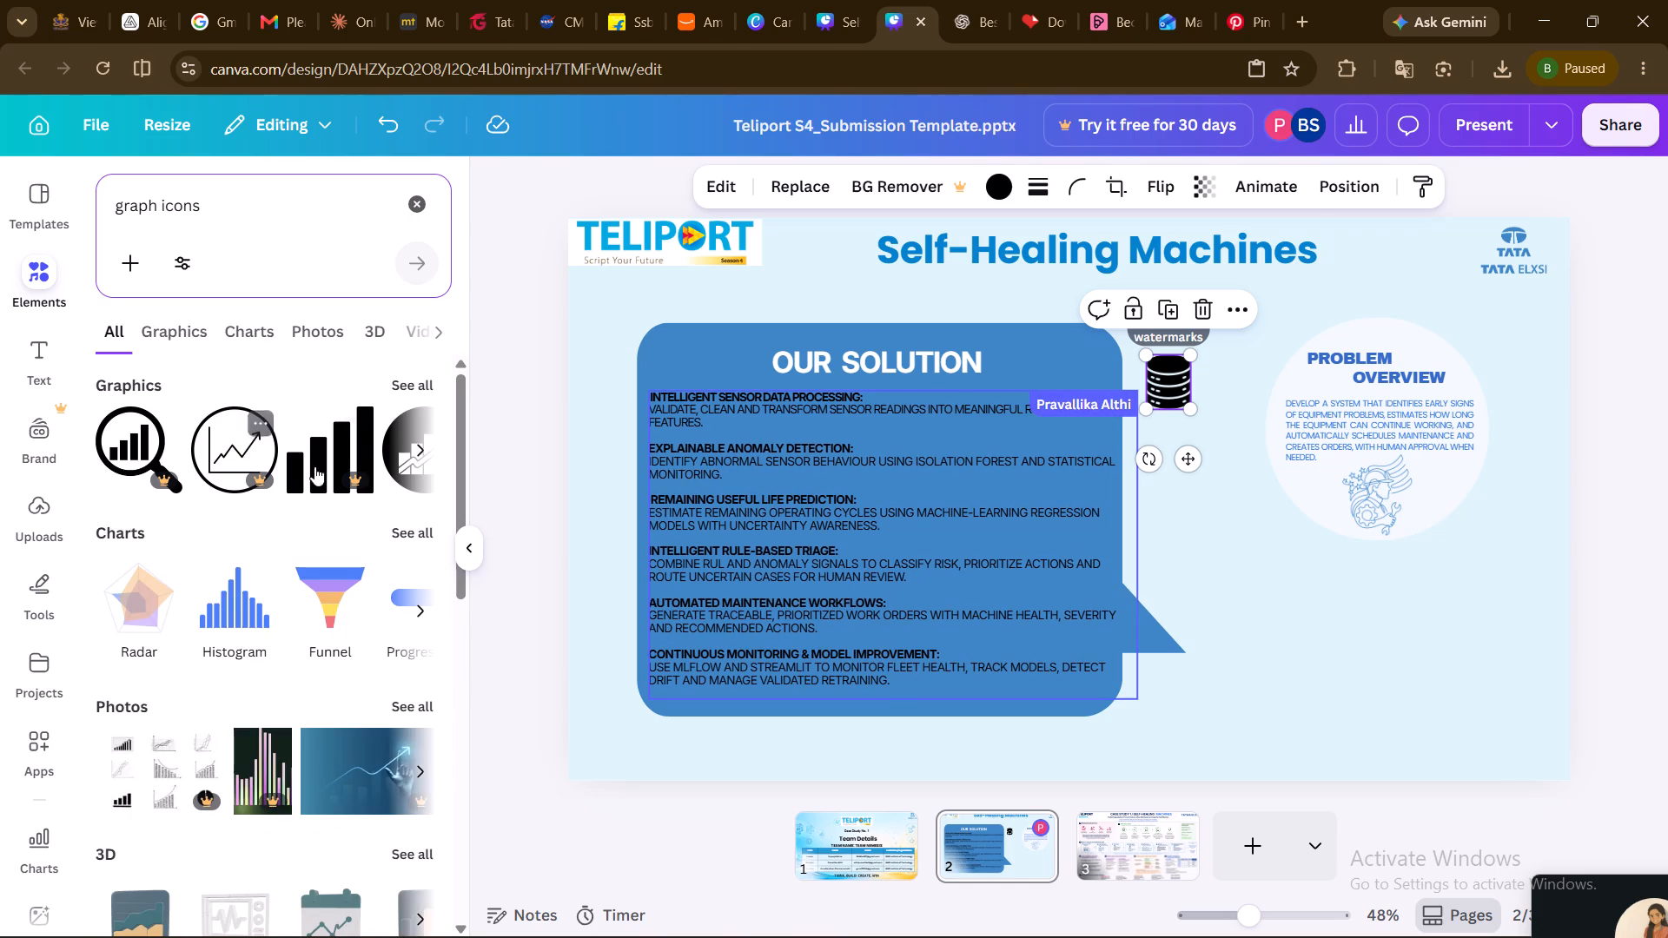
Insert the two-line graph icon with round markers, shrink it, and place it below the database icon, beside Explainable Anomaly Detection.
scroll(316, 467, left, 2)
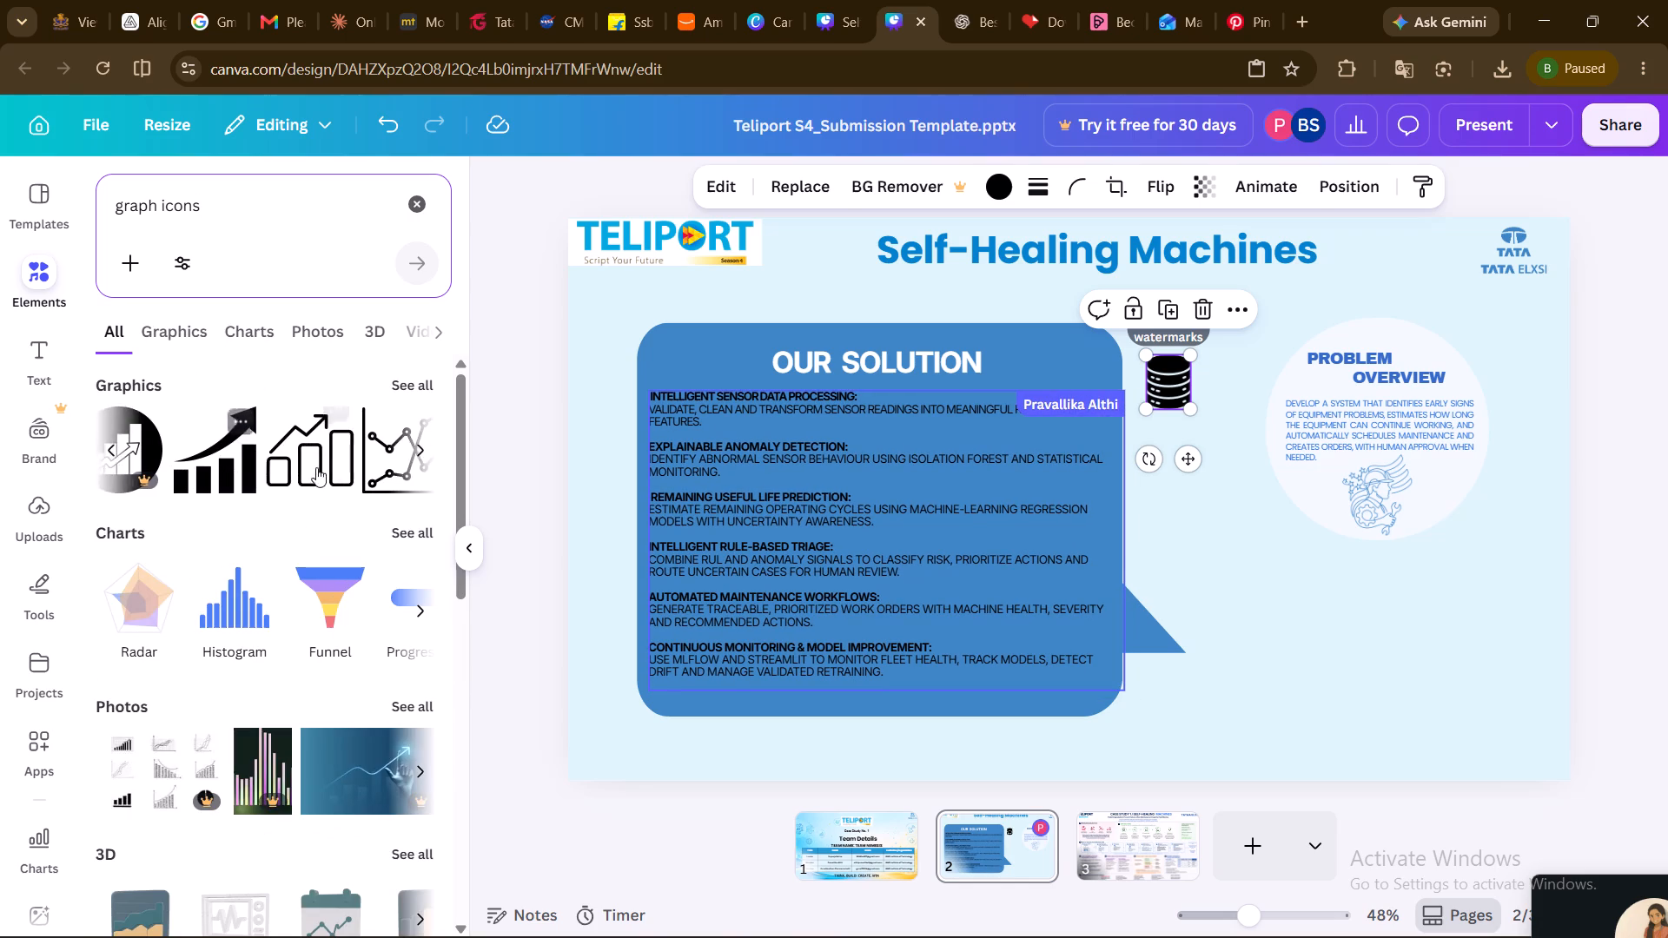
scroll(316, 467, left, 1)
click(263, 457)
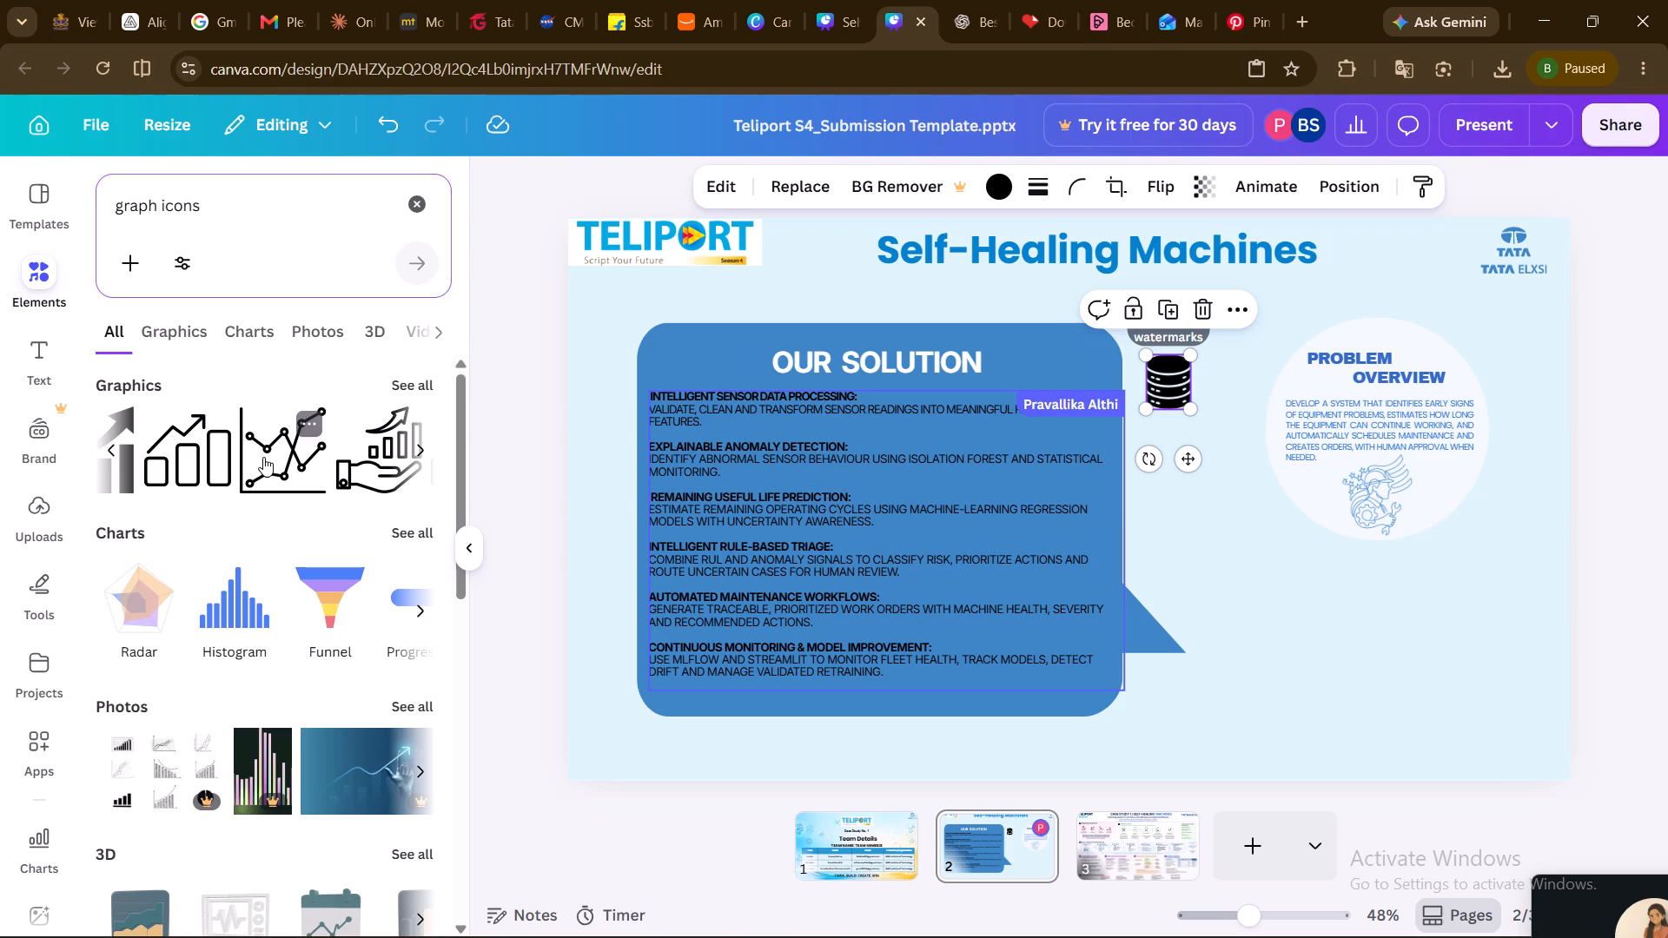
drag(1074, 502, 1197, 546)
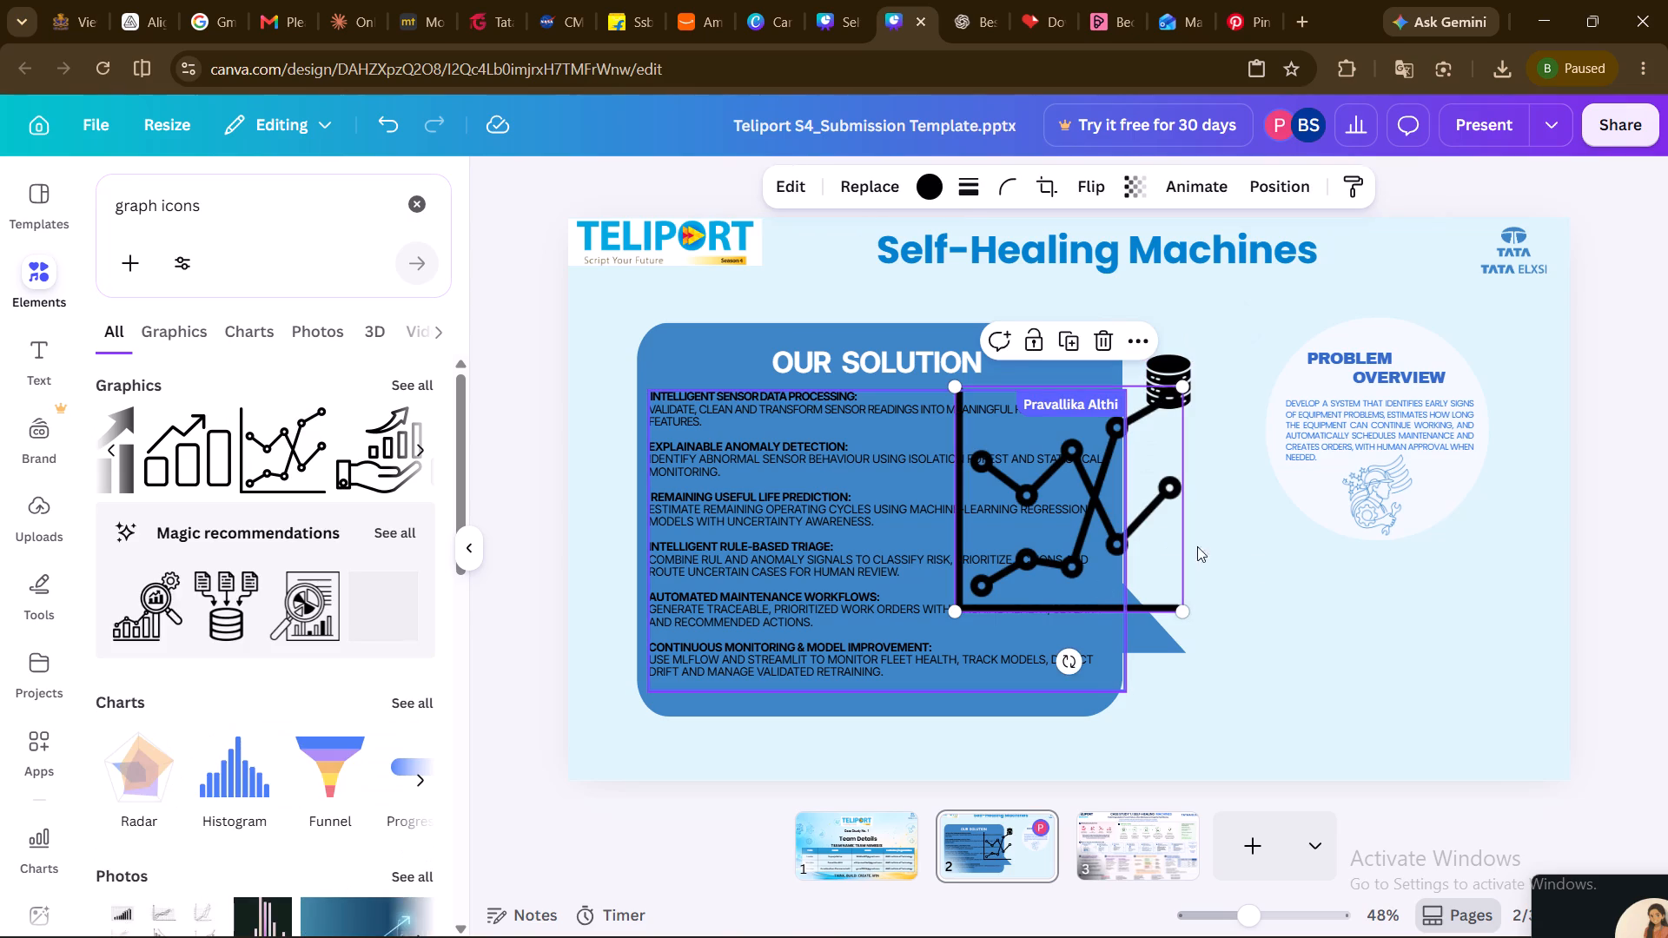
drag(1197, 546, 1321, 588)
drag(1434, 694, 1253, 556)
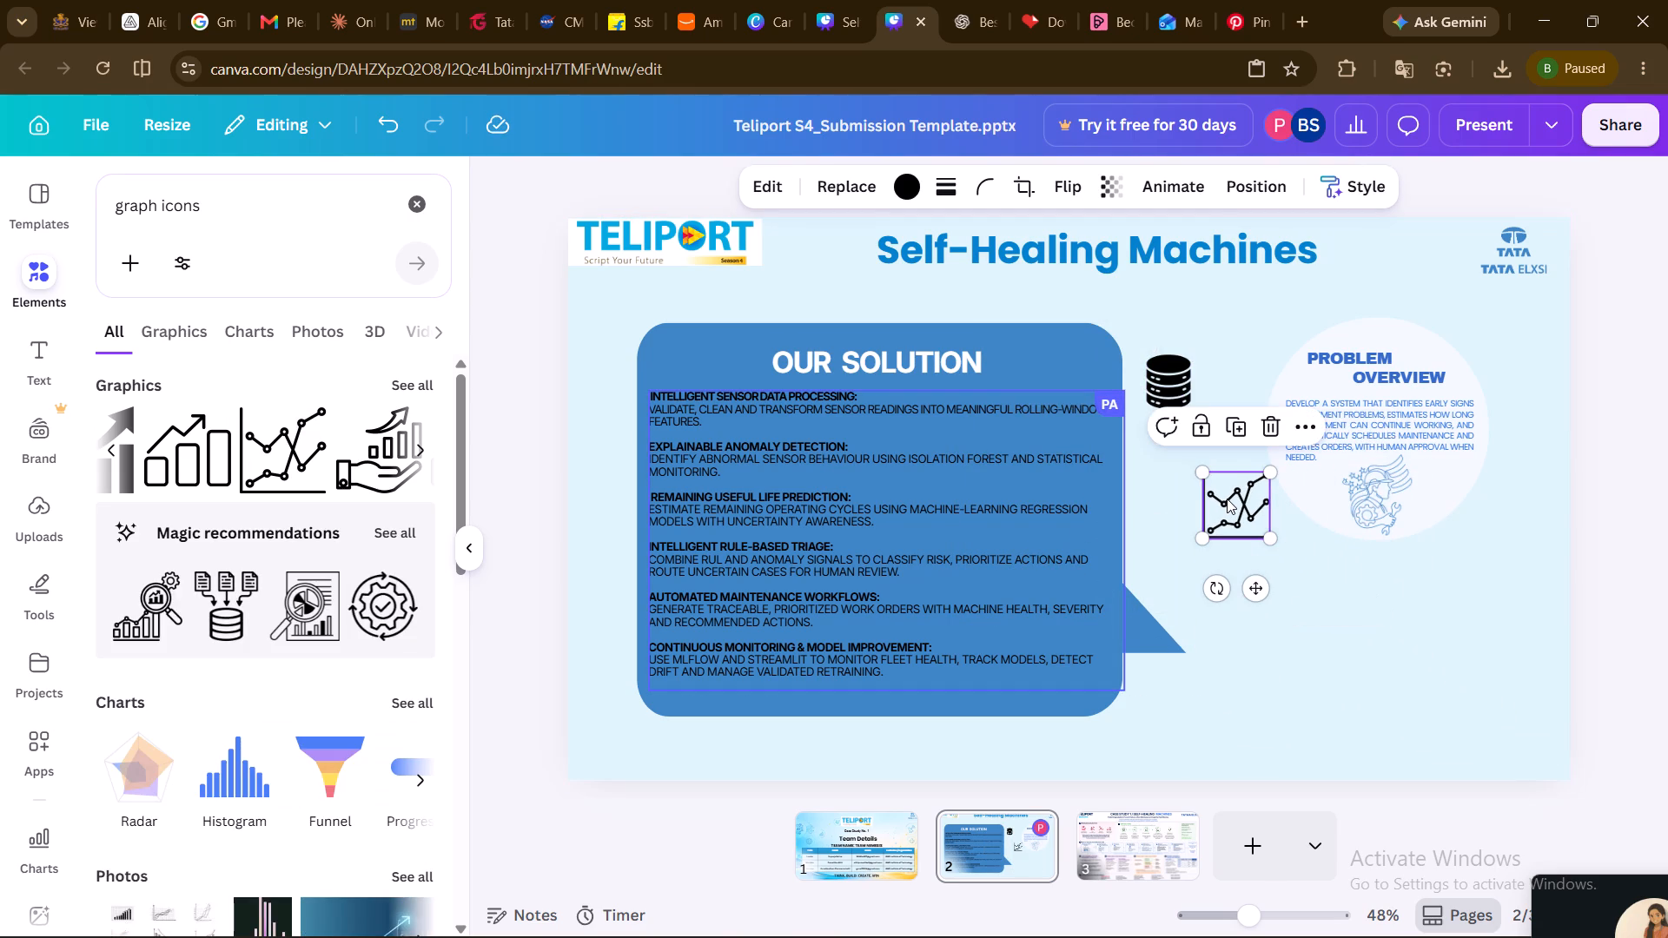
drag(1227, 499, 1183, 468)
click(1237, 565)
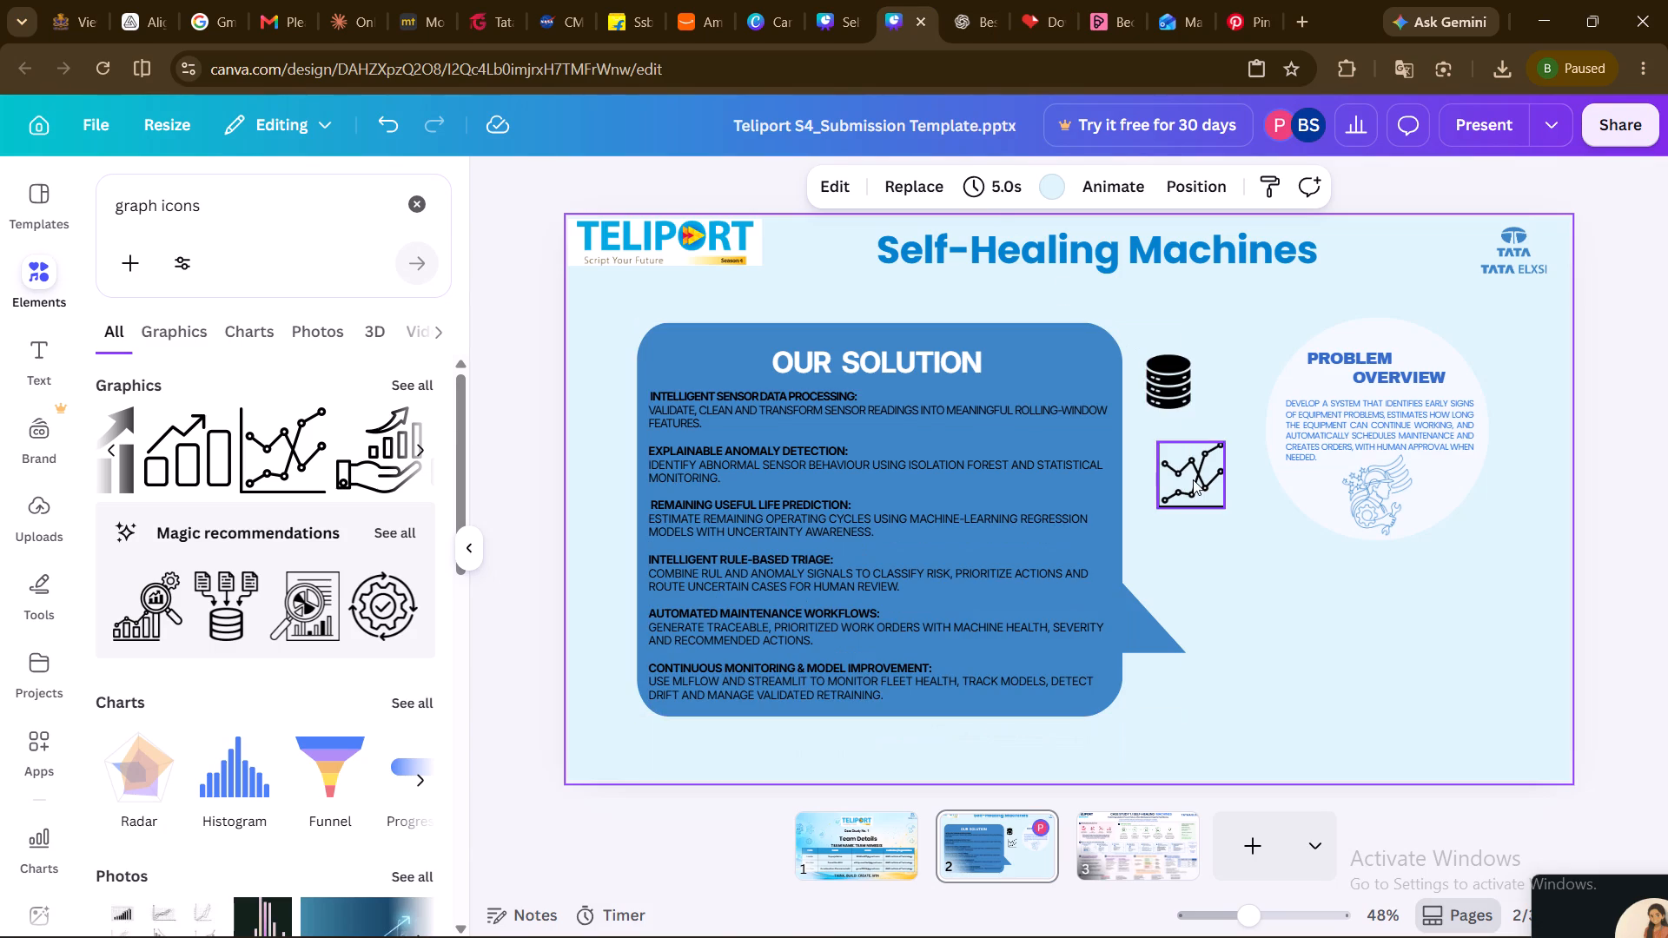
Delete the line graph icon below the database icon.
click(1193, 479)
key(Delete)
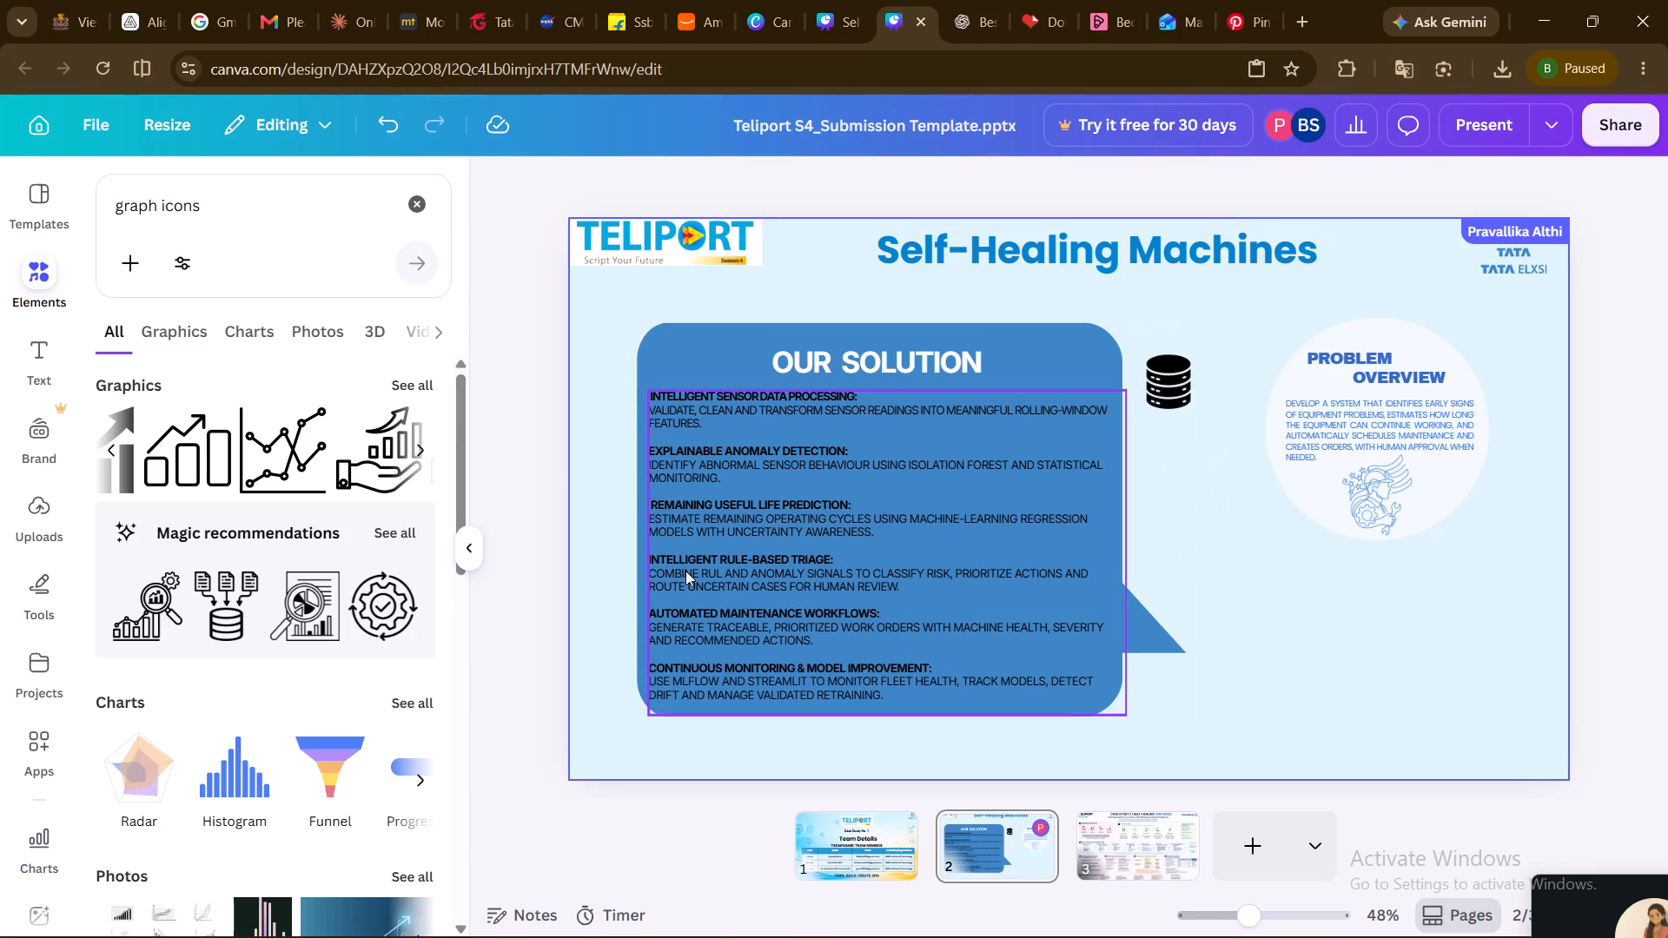
Browse the full set of "graph icons" graphics for an icon suited to Explainable Anomaly Detection.
scroll(209, 494, right, 6)
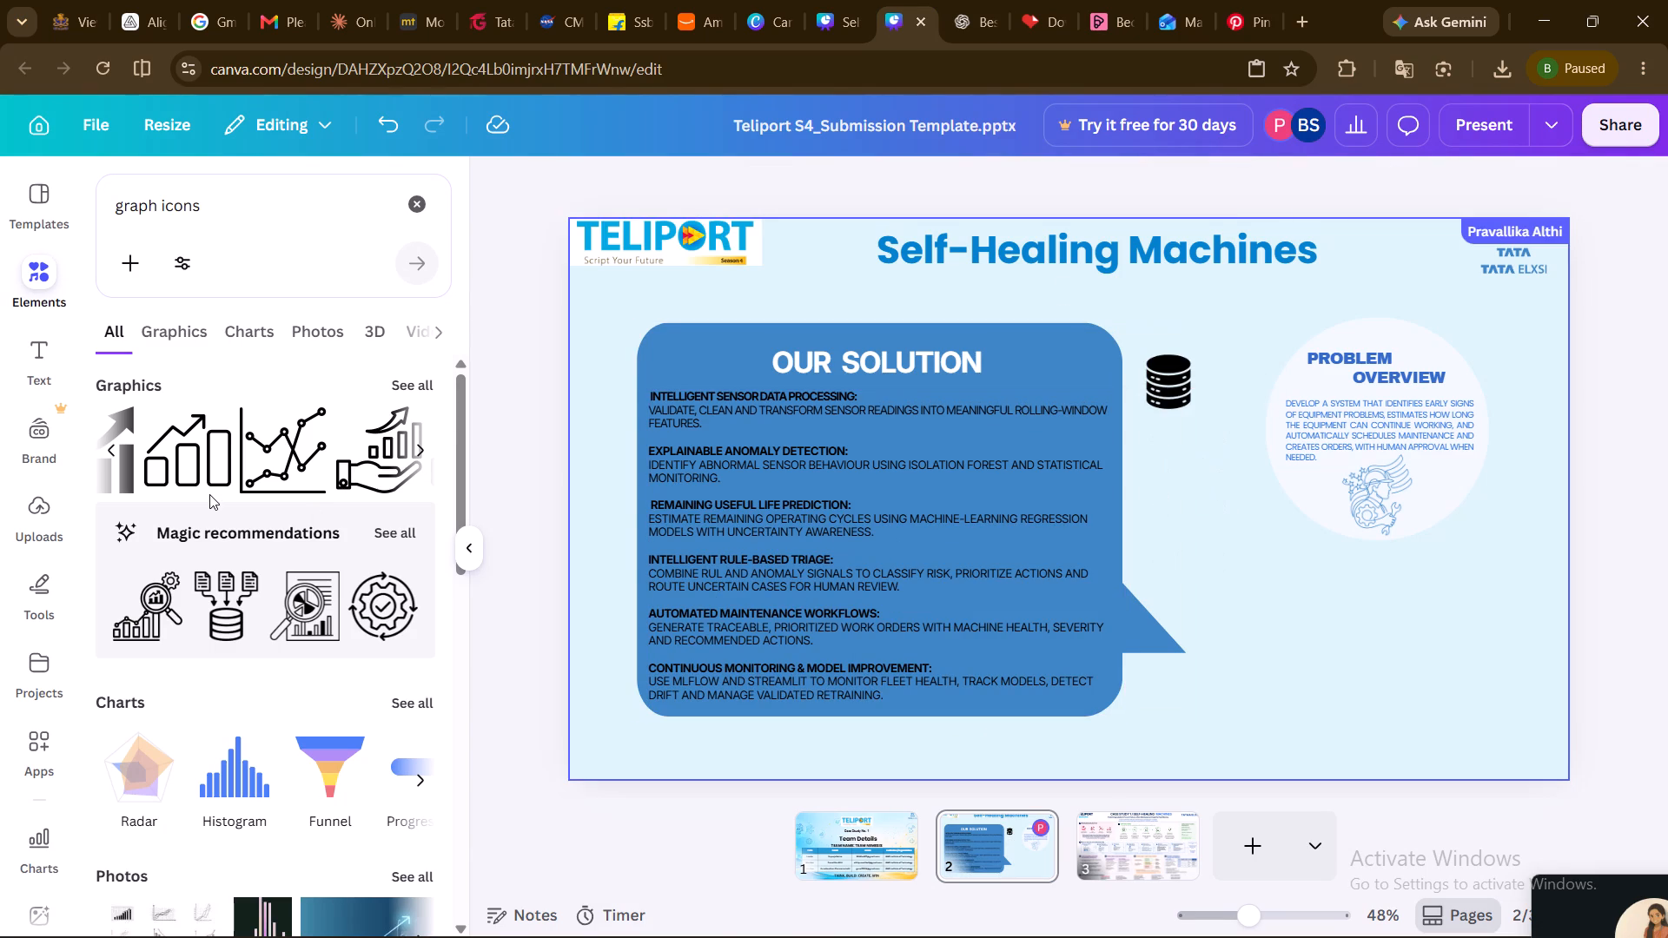
scroll(228, 423, right, 2)
click(394, 393)
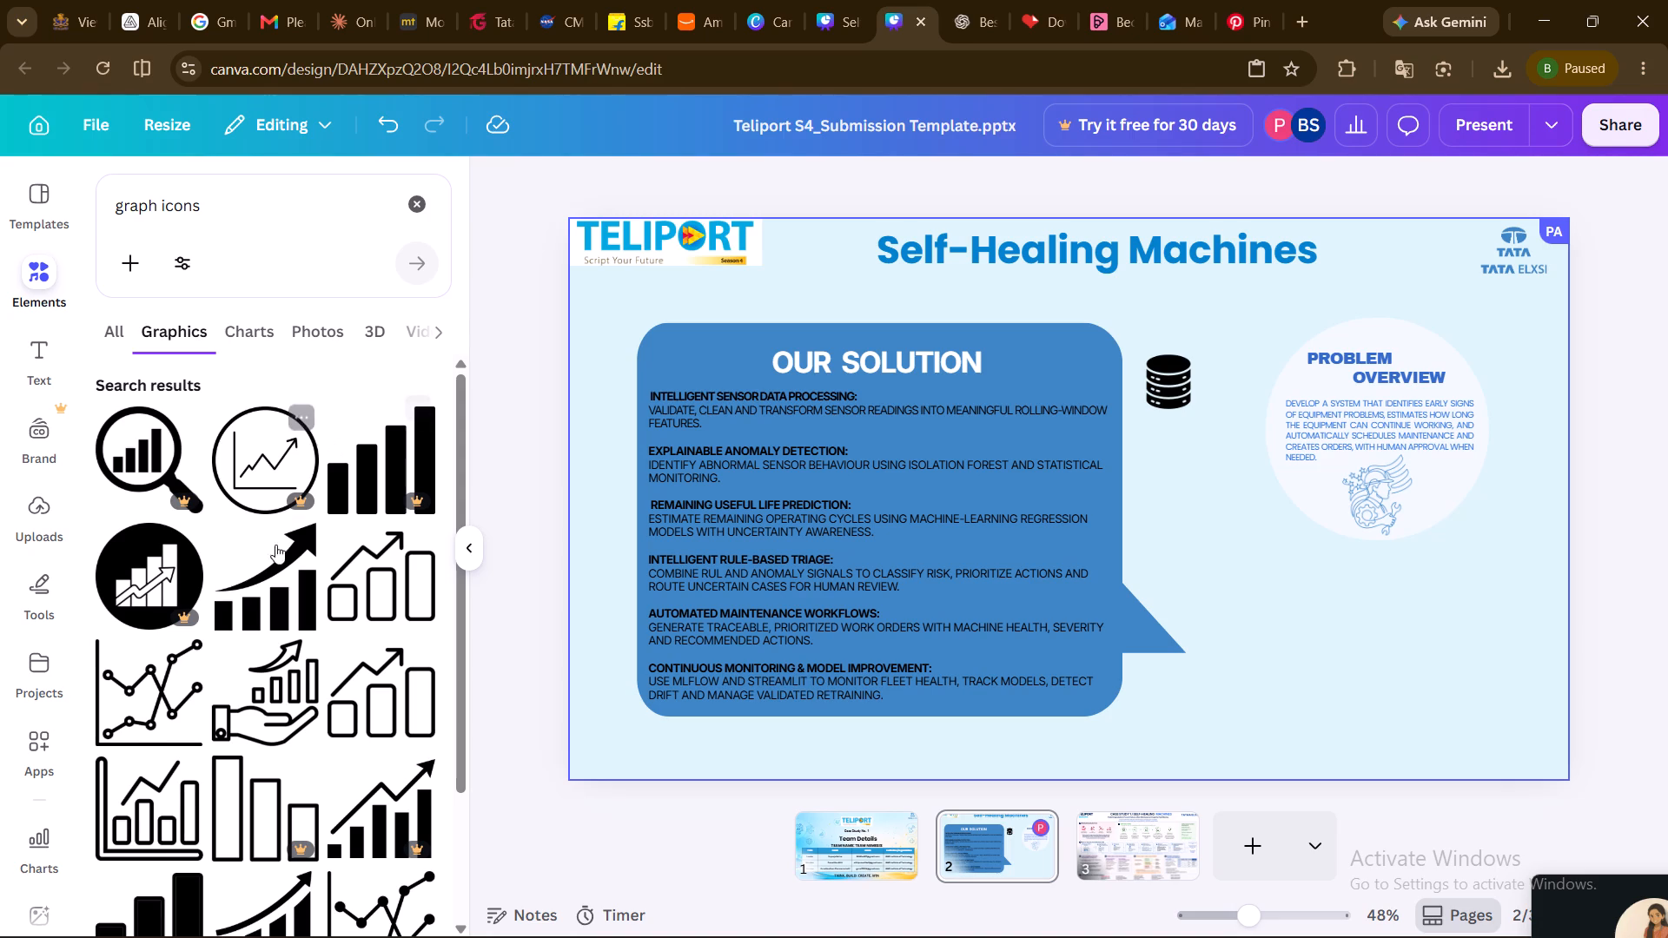
scroll(245, 594, down, 2)
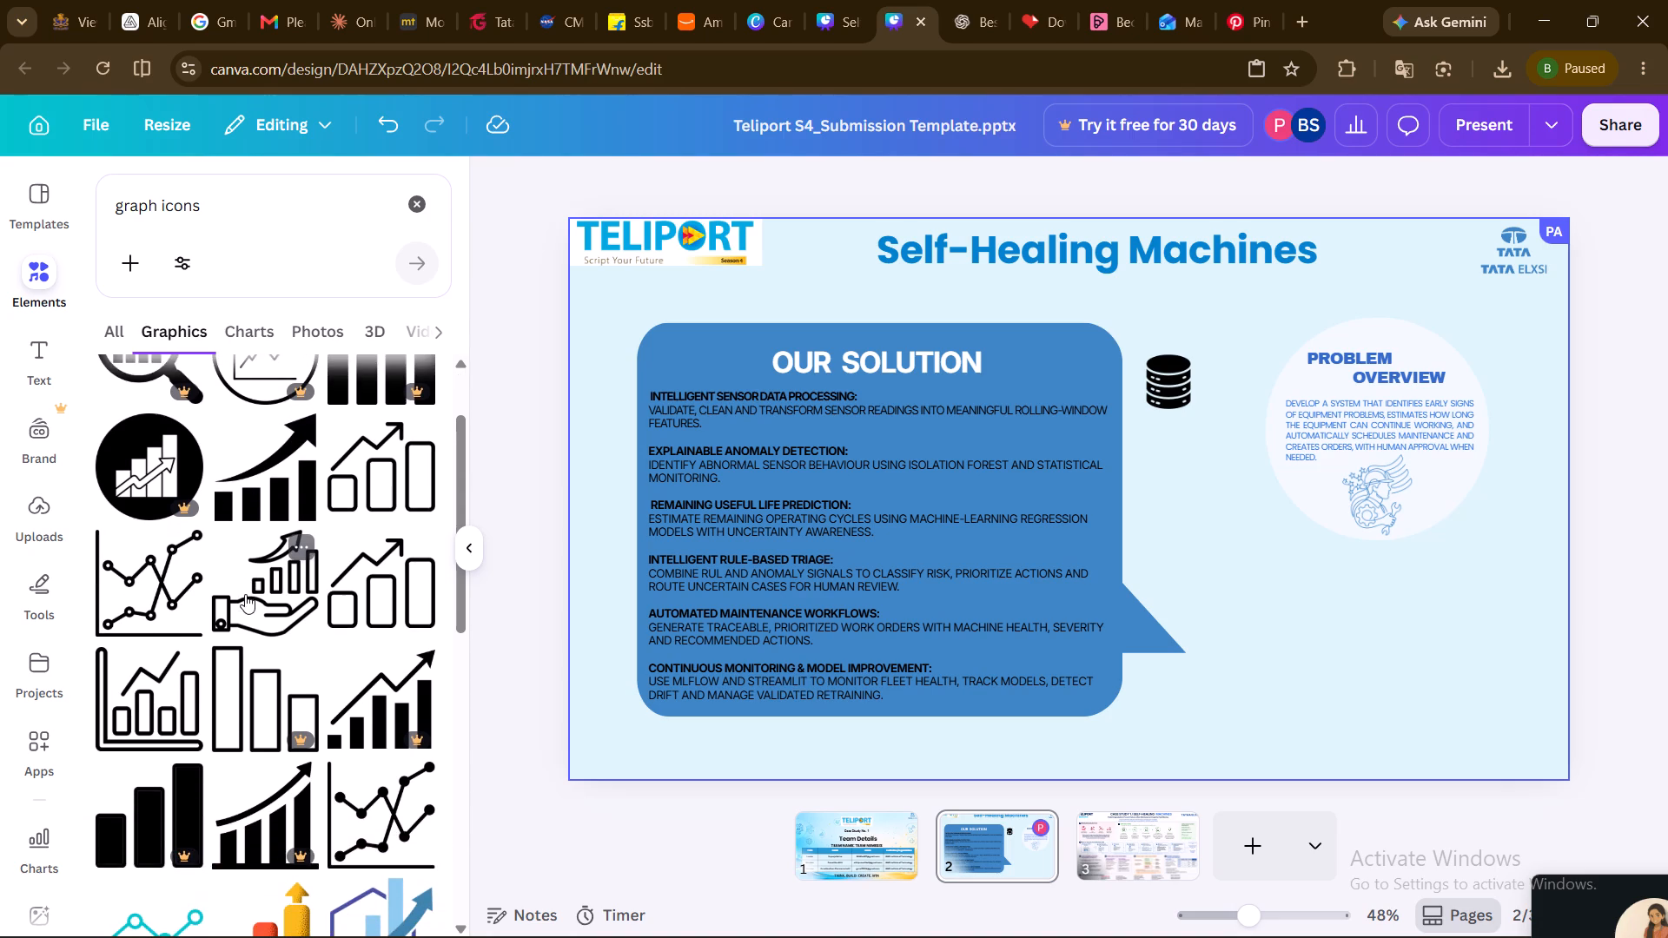
scroll(245, 594, down, 1)
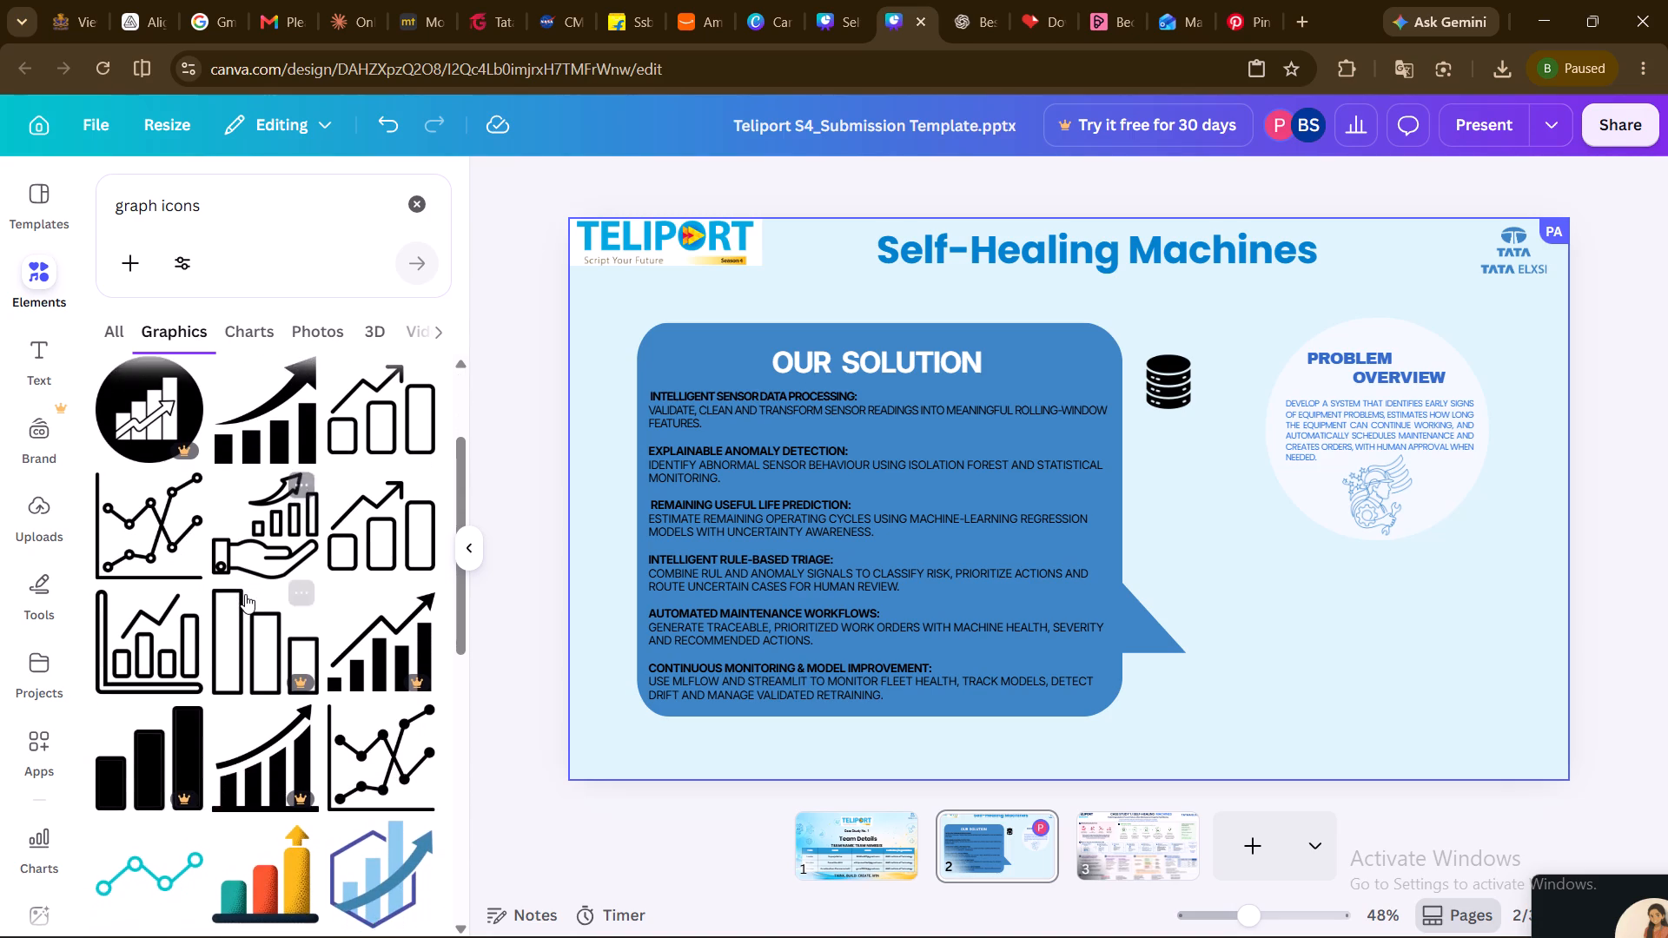
scroll(245, 594, down, 2)
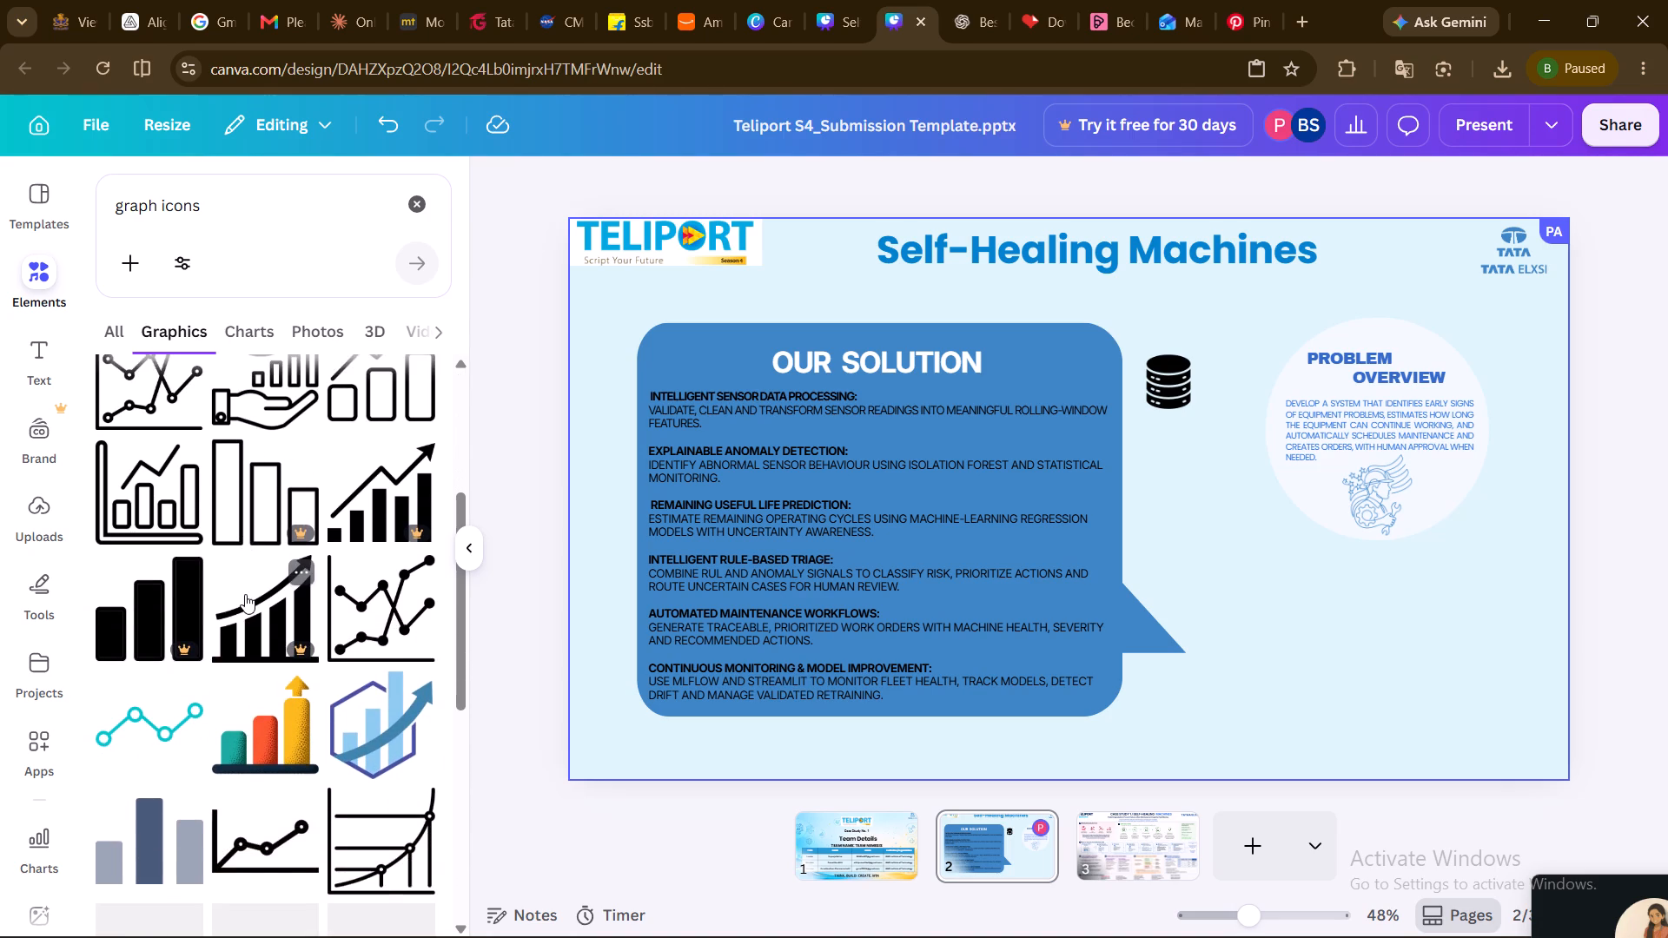
scroll(245, 594, down, 1)
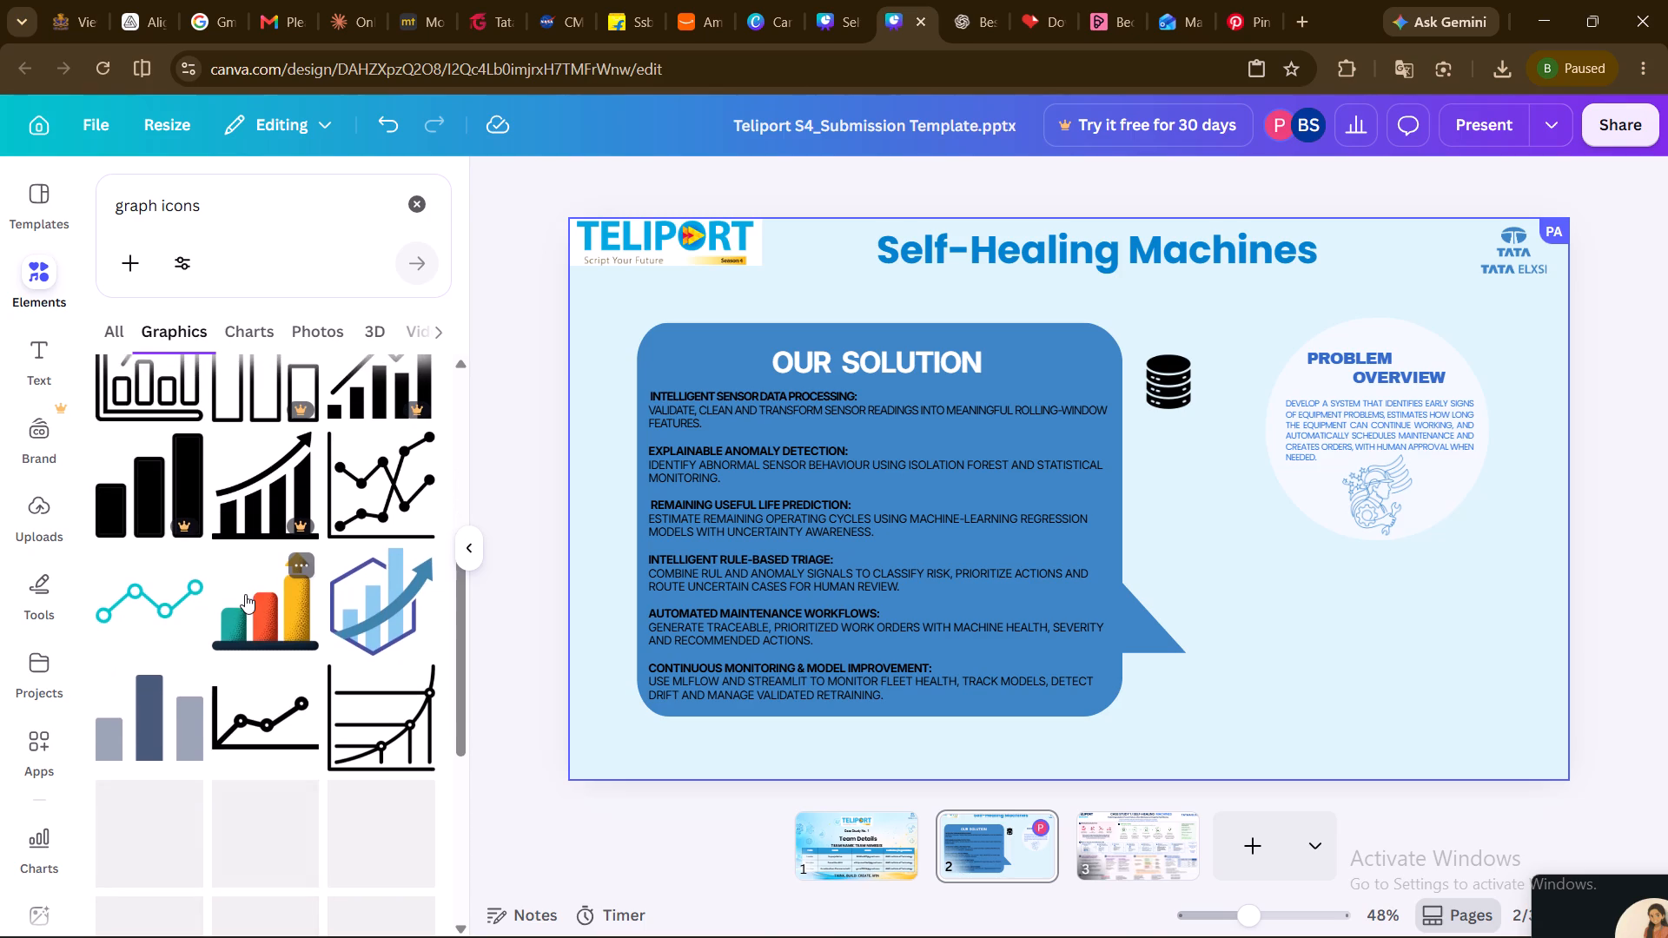
scroll(245, 594, down, 1)
scroll(245, 594, up, 1)
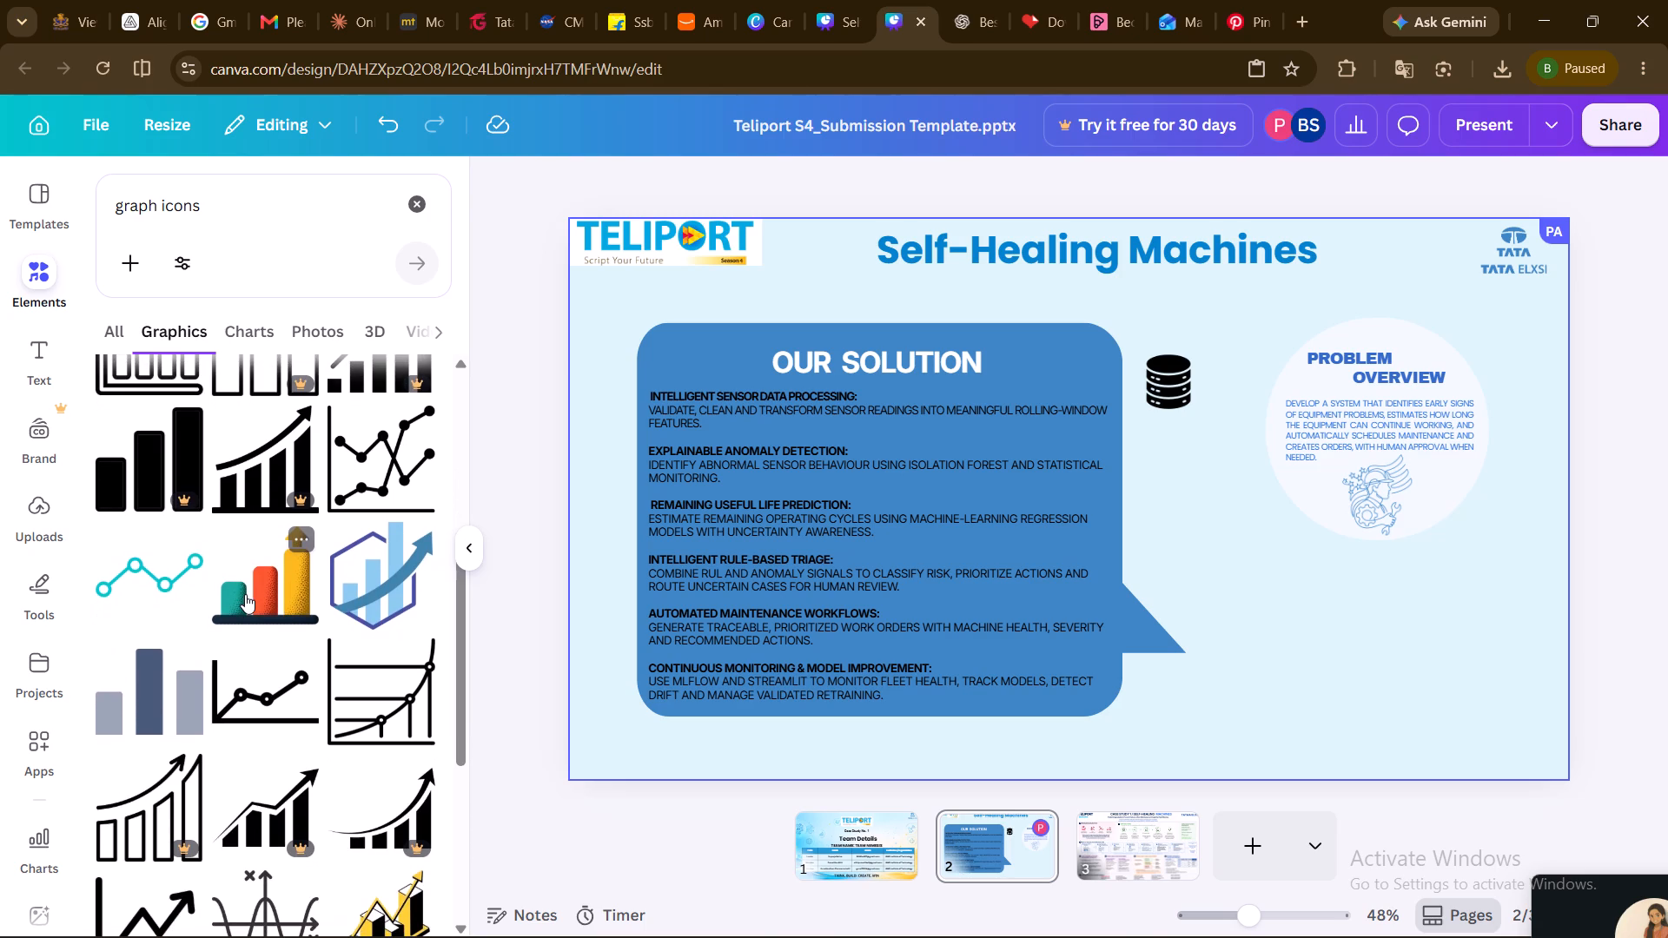
scroll(245, 594, up, 2)
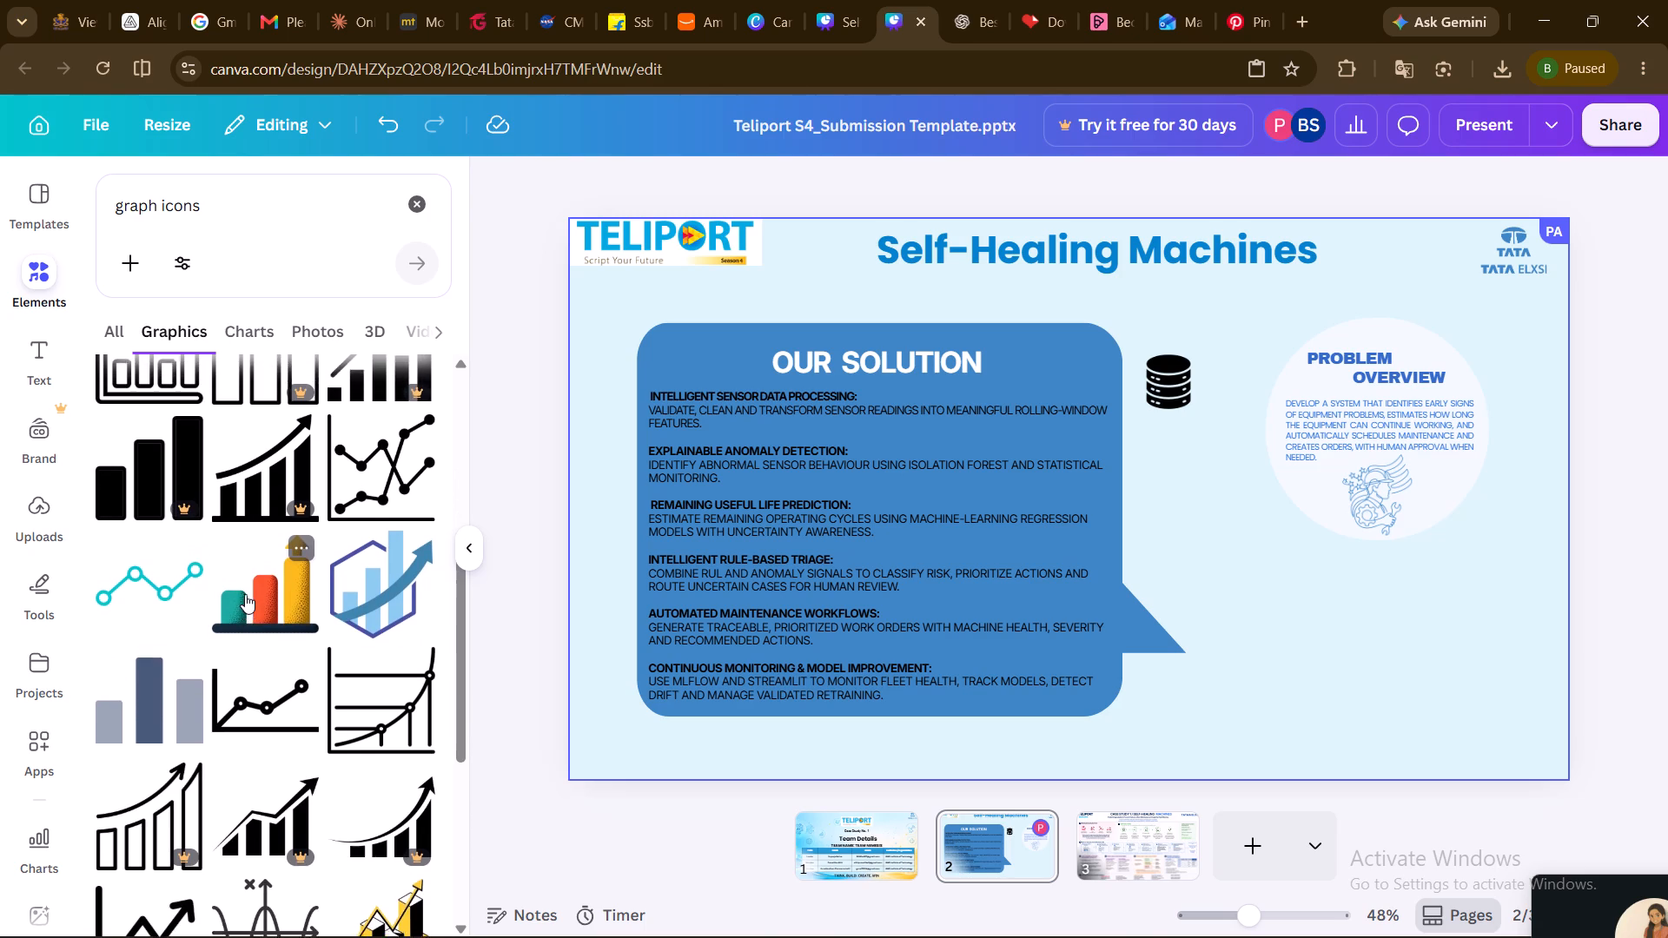
scroll(245, 594, up, 1)
Copy the Explainable Anomaly Detection heading from the solution text and search all elements for "Explainable Anomaly Detection", without the colon.
double_click(849, 446)
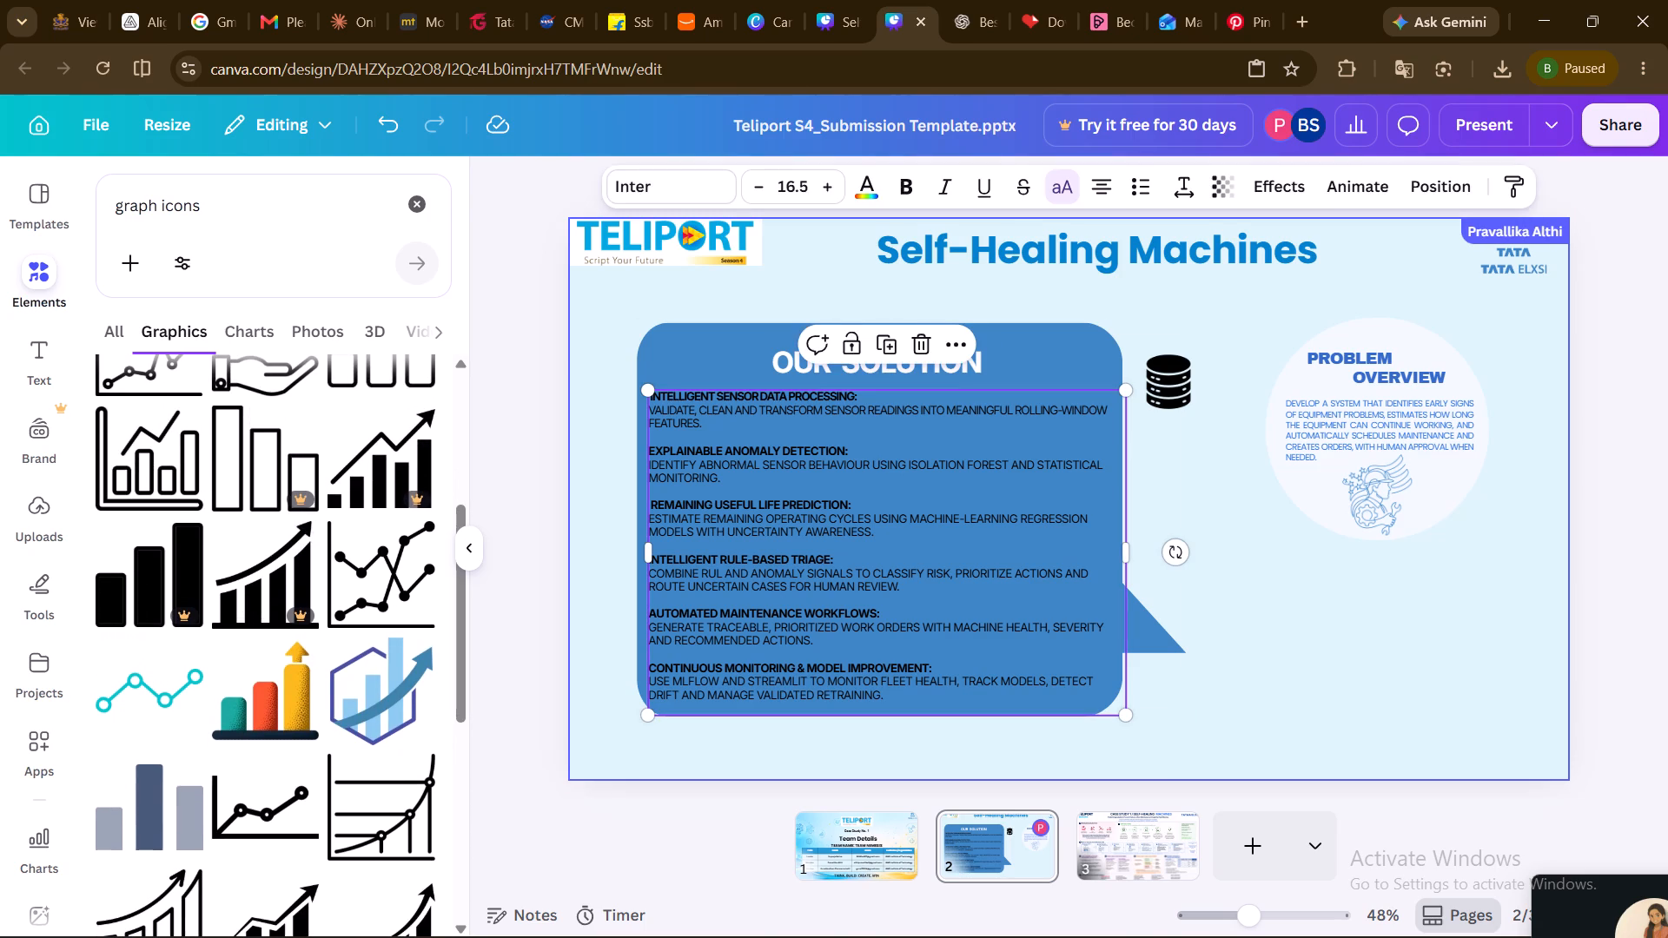
click(844, 446)
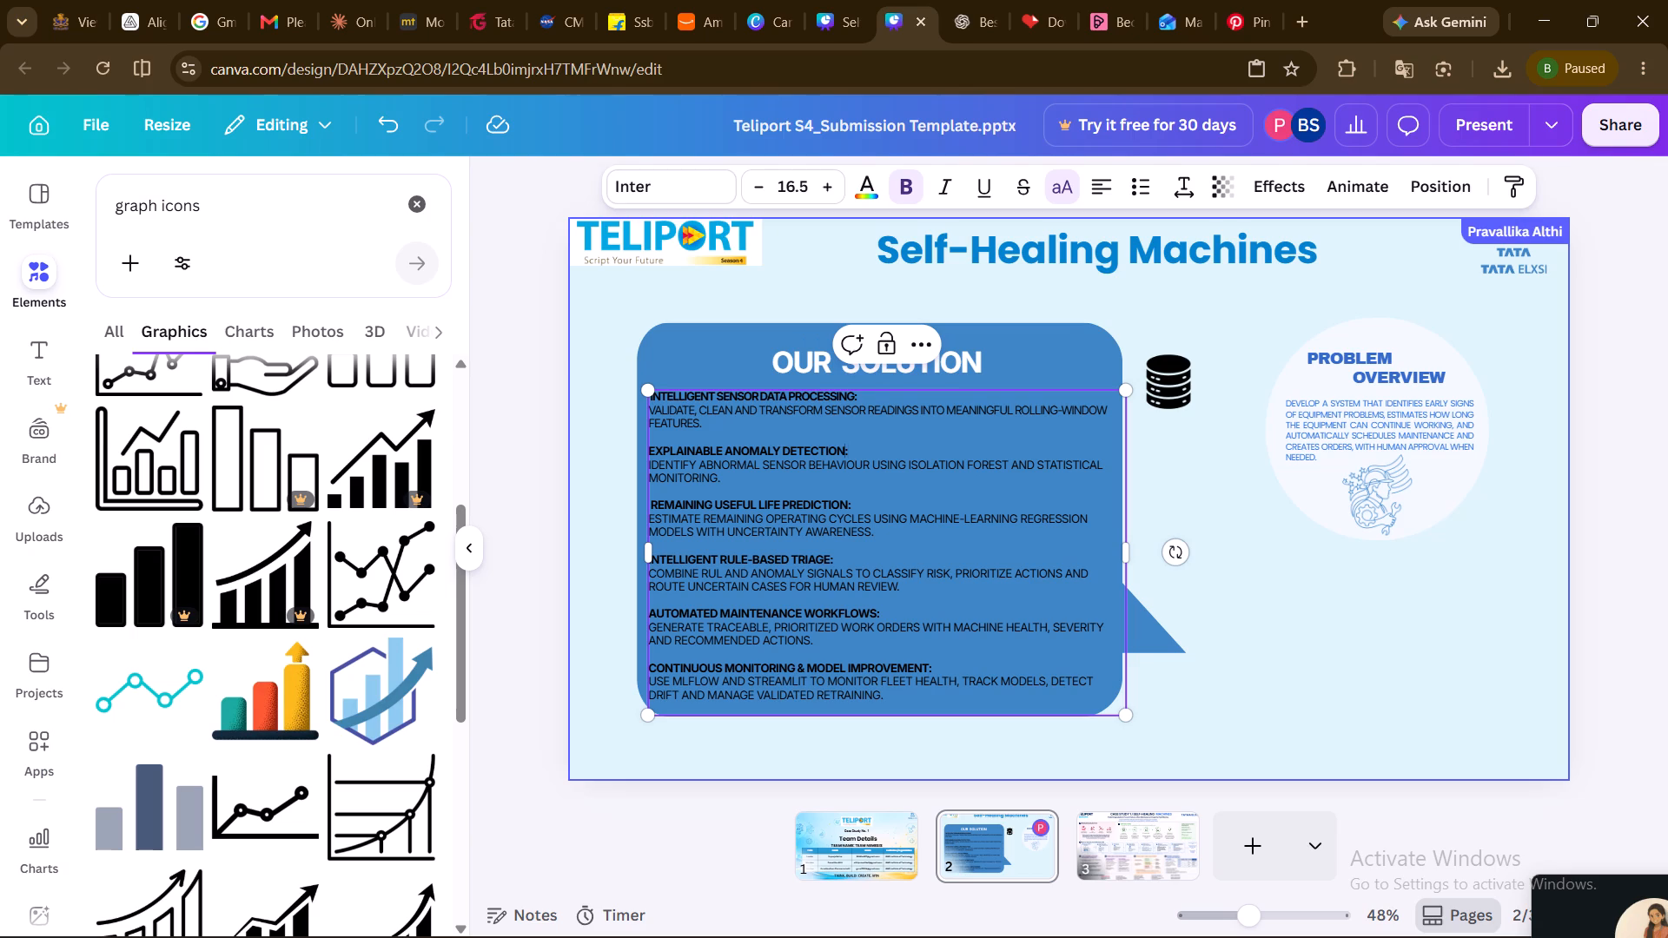
drag(844, 446, 643, 445)
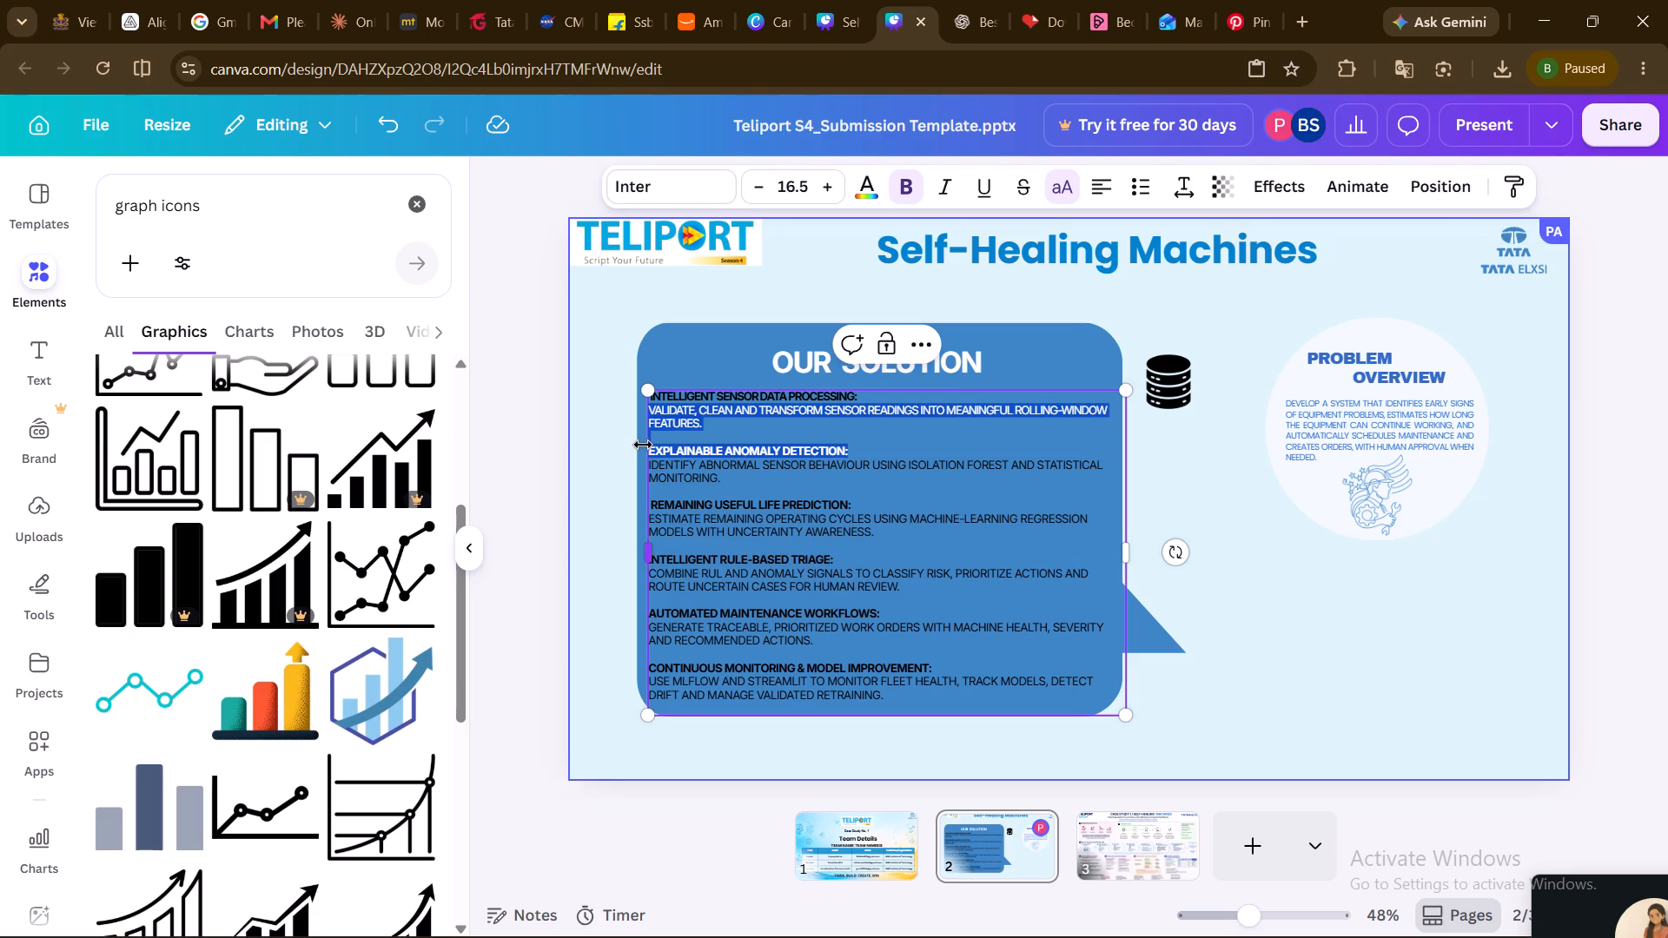
drag(643, 445, 651, 452)
key(ctrl+c)
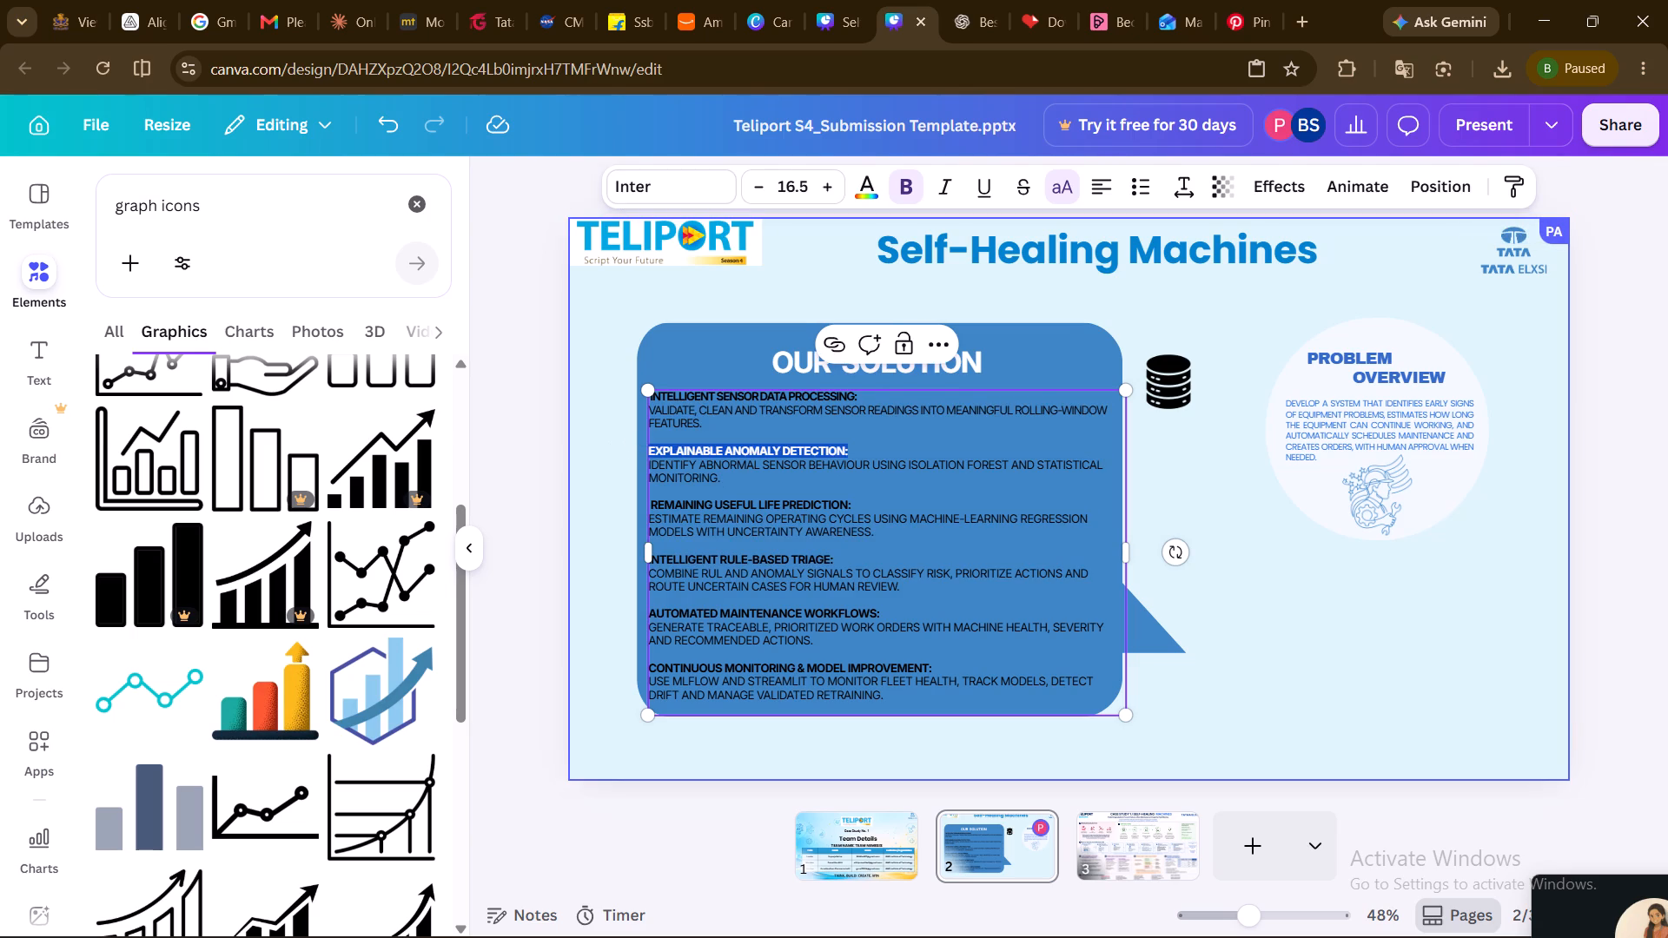
drag(205, 199, 139, 207)
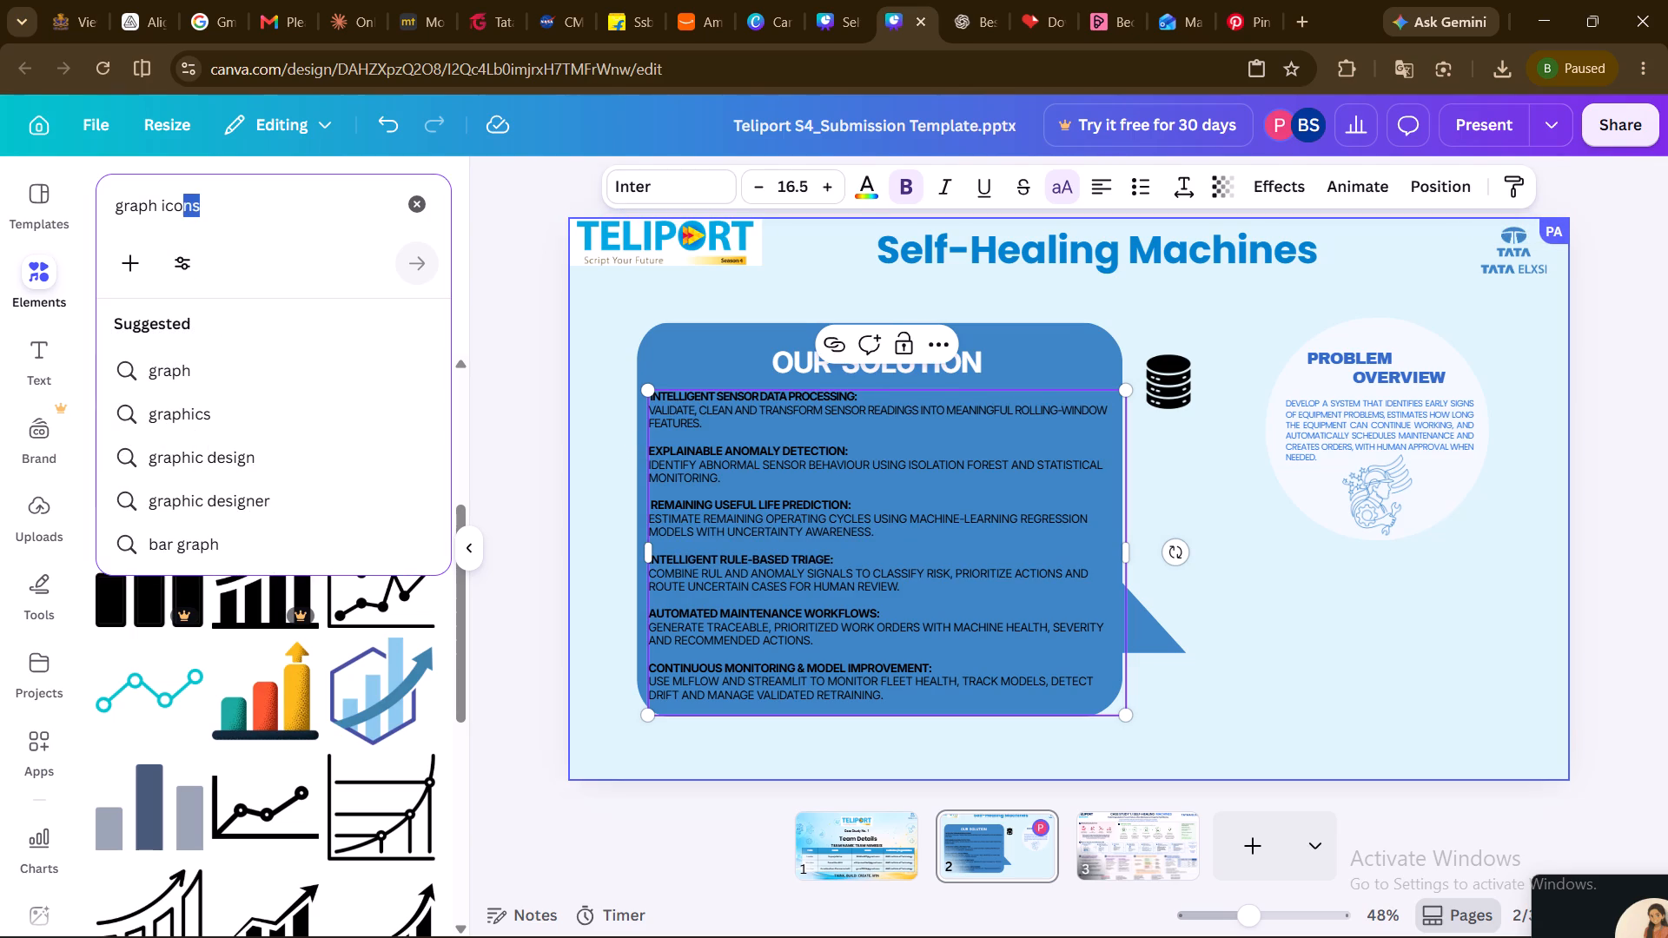
drag(139, 207, 94, 214)
key(ctrl+v)
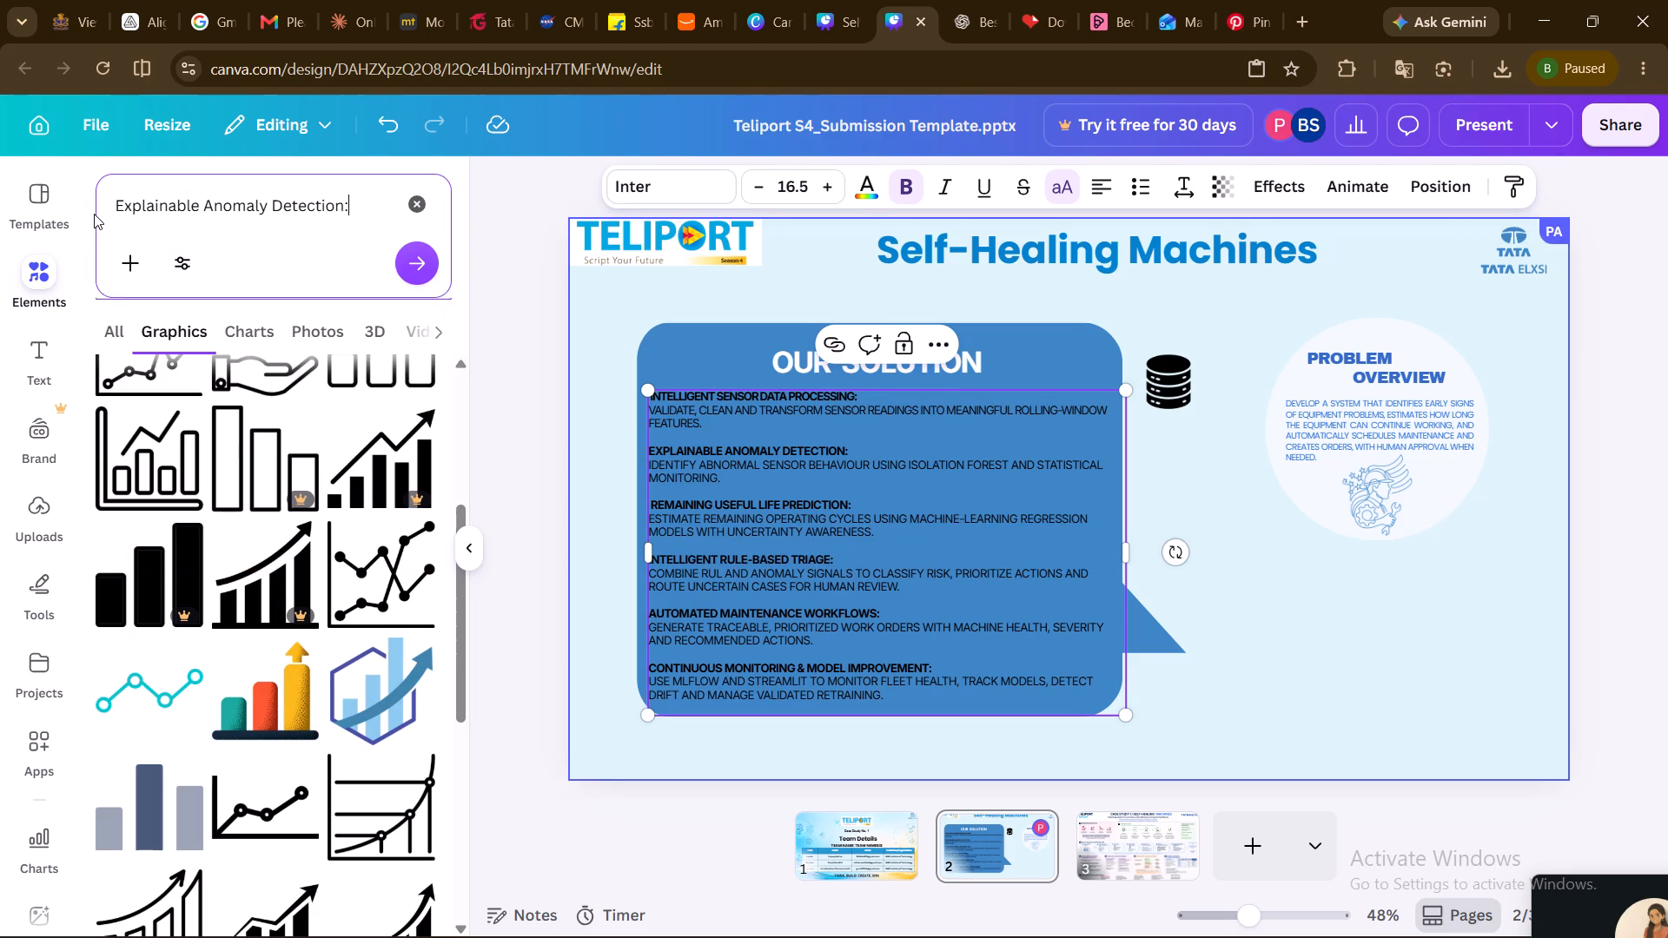
key(BackSpace)
click(410, 265)
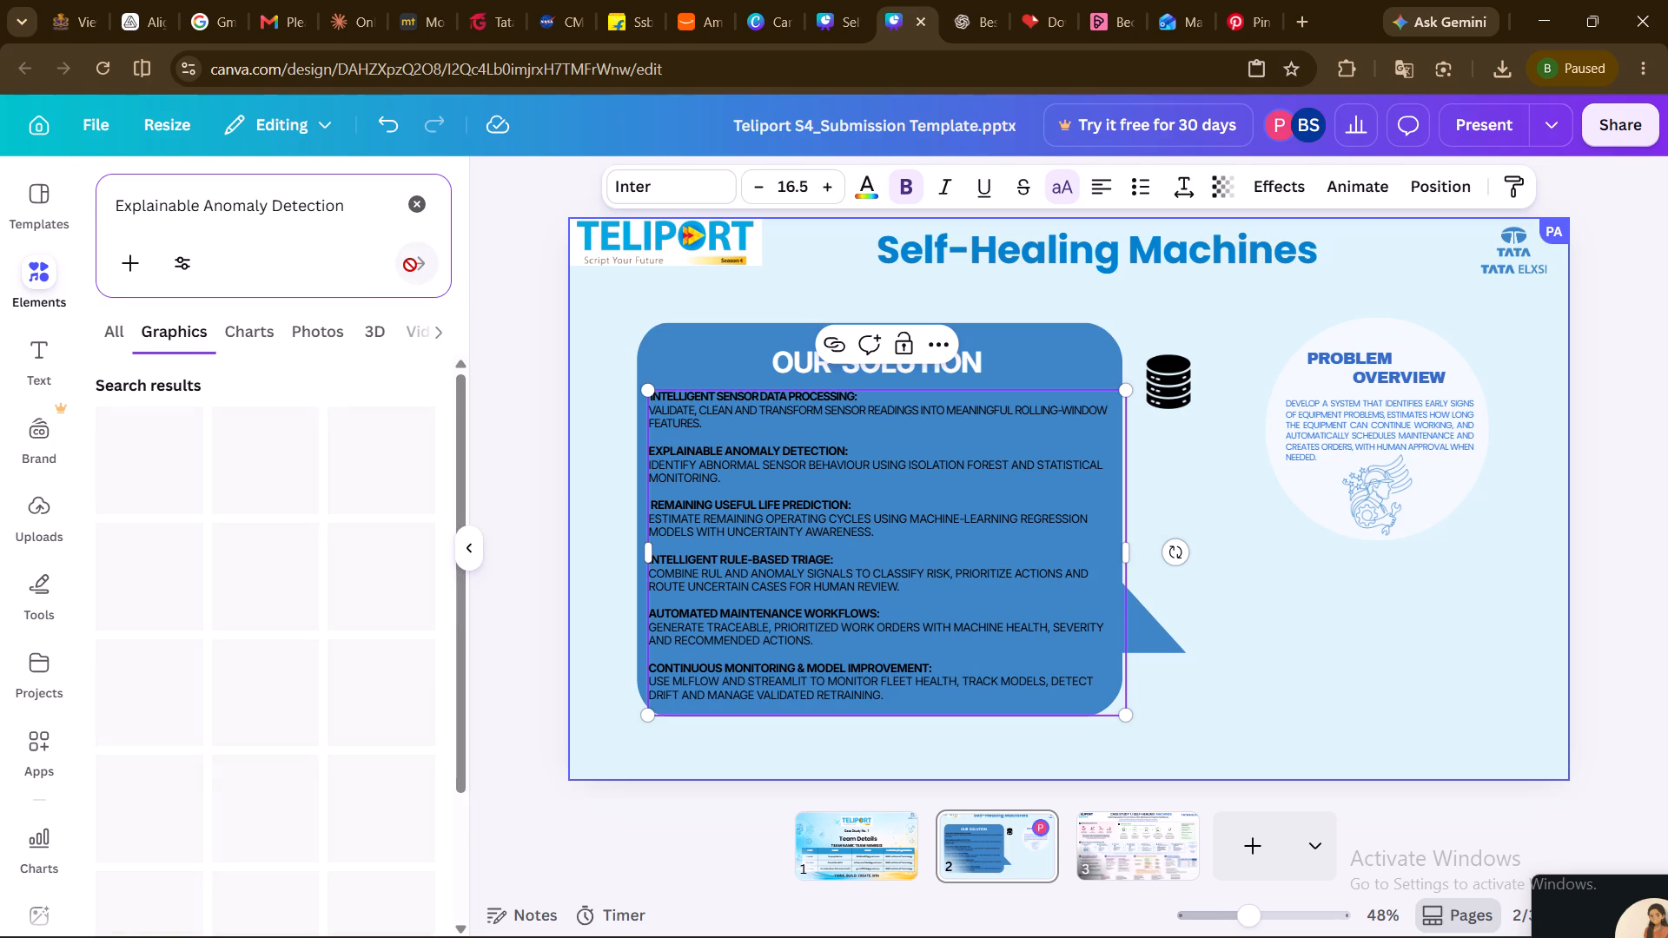
click(118, 330)
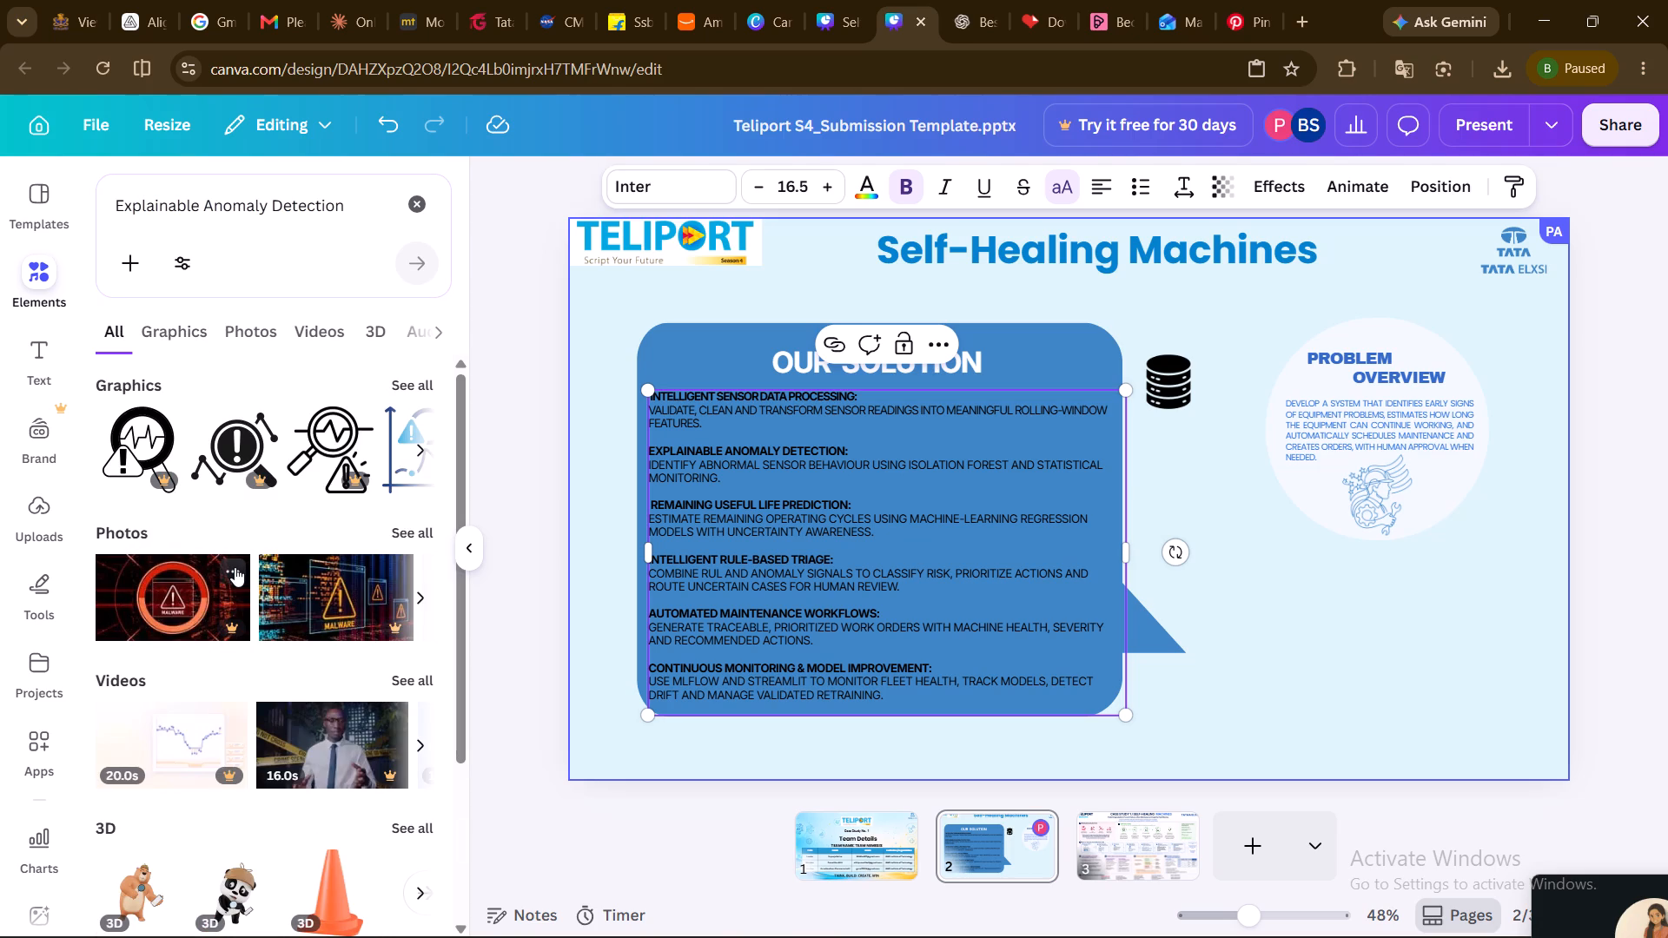
Insert the magnifying glass with exclamation mark over a line graph, shrink it to icon size and place it below the database icon.
scroll(282, 451, left, 1)
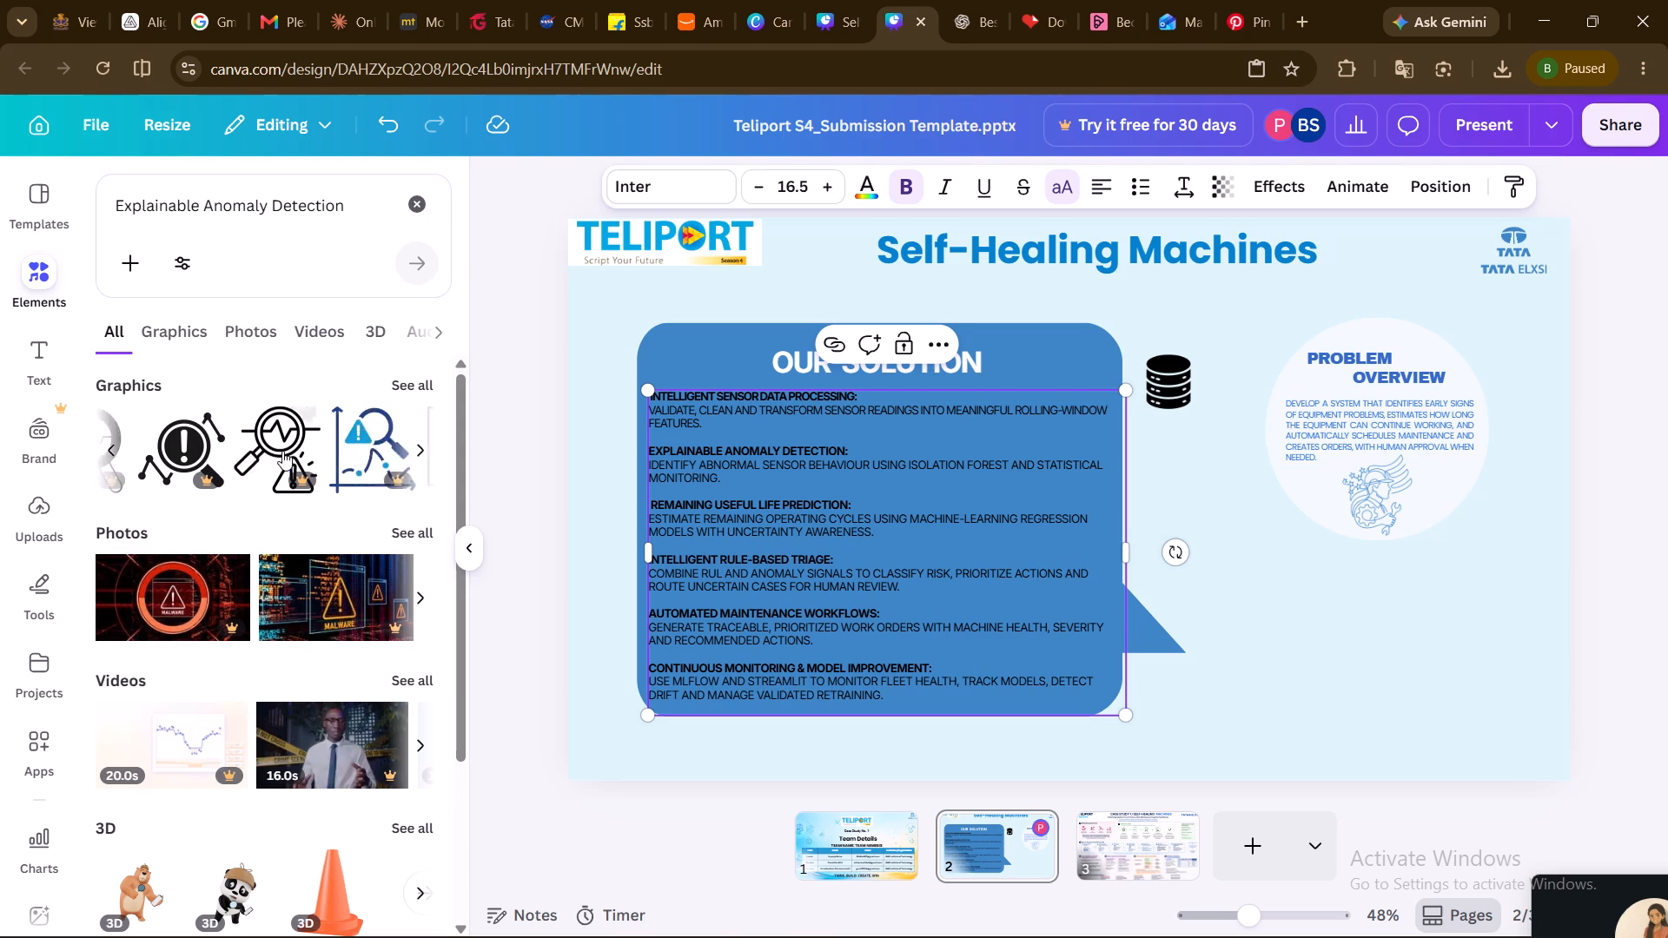
scroll(282, 451, left, 2)
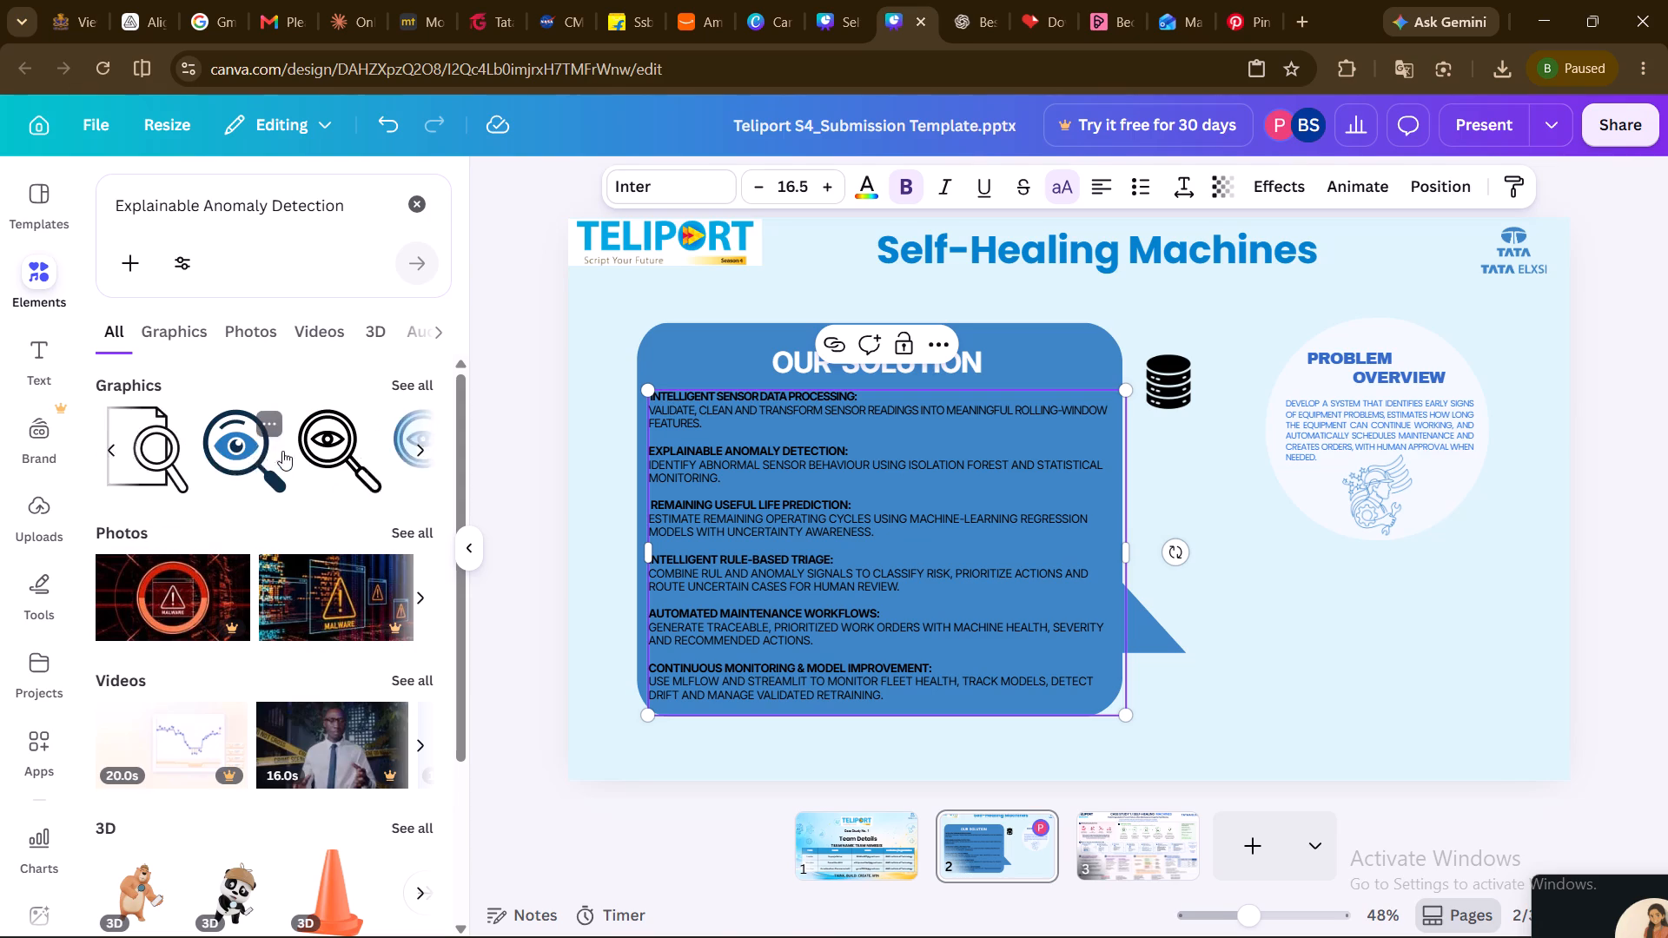
scroll(282, 451, left, 1)
scroll(282, 451, right, 3)
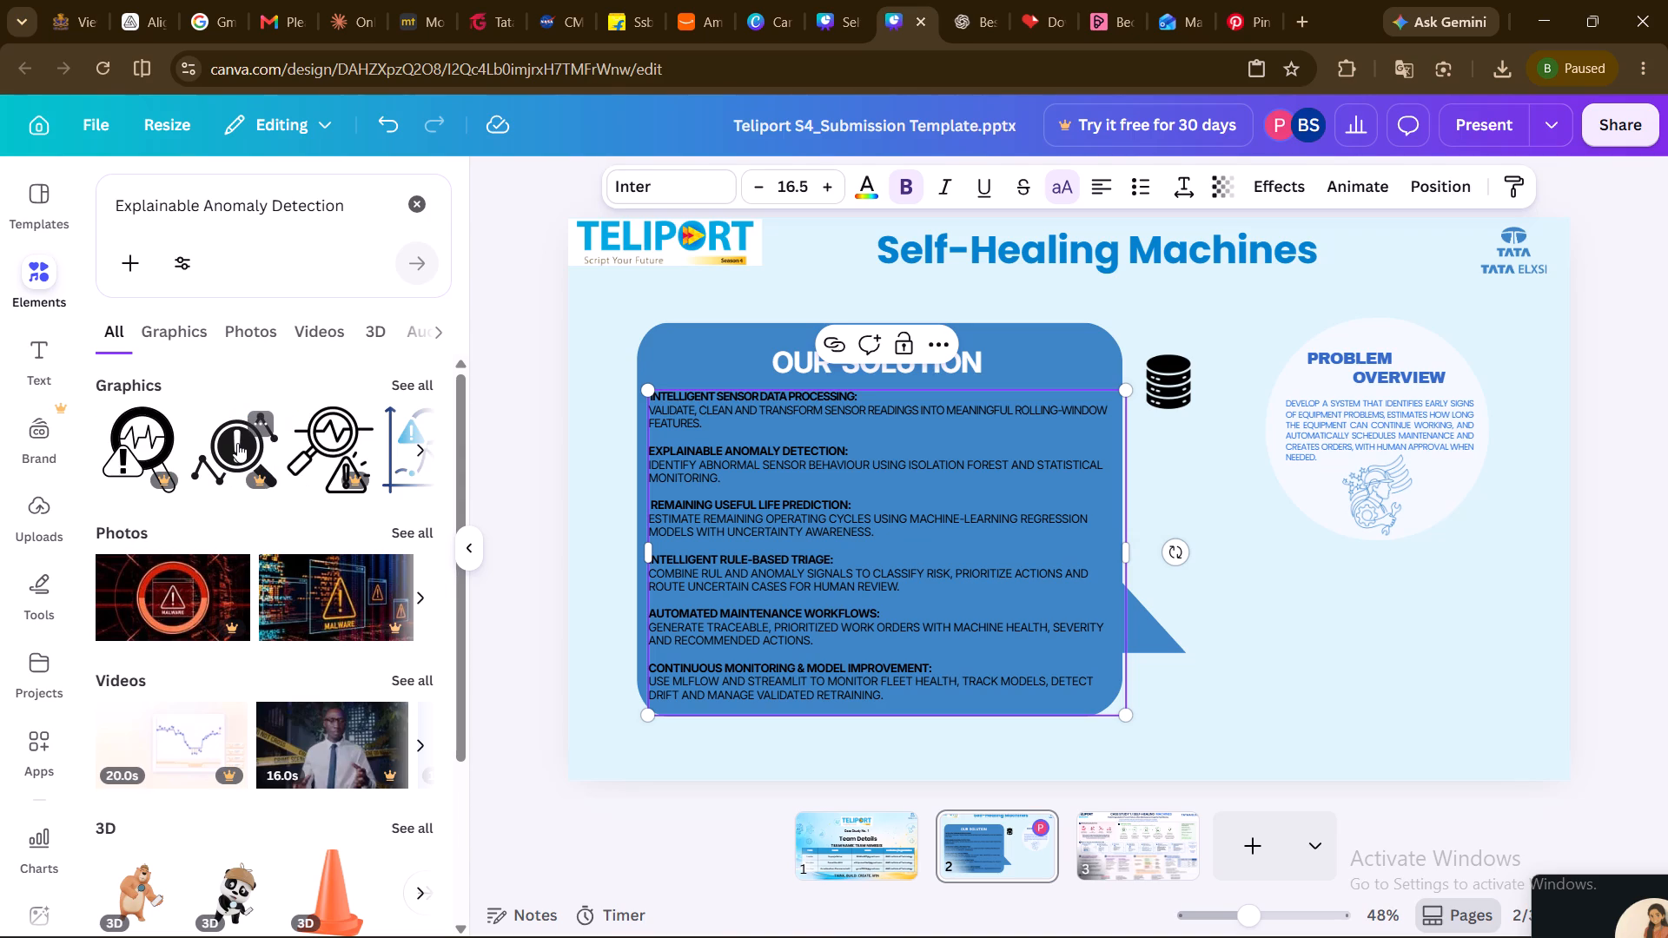
click(237, 443)
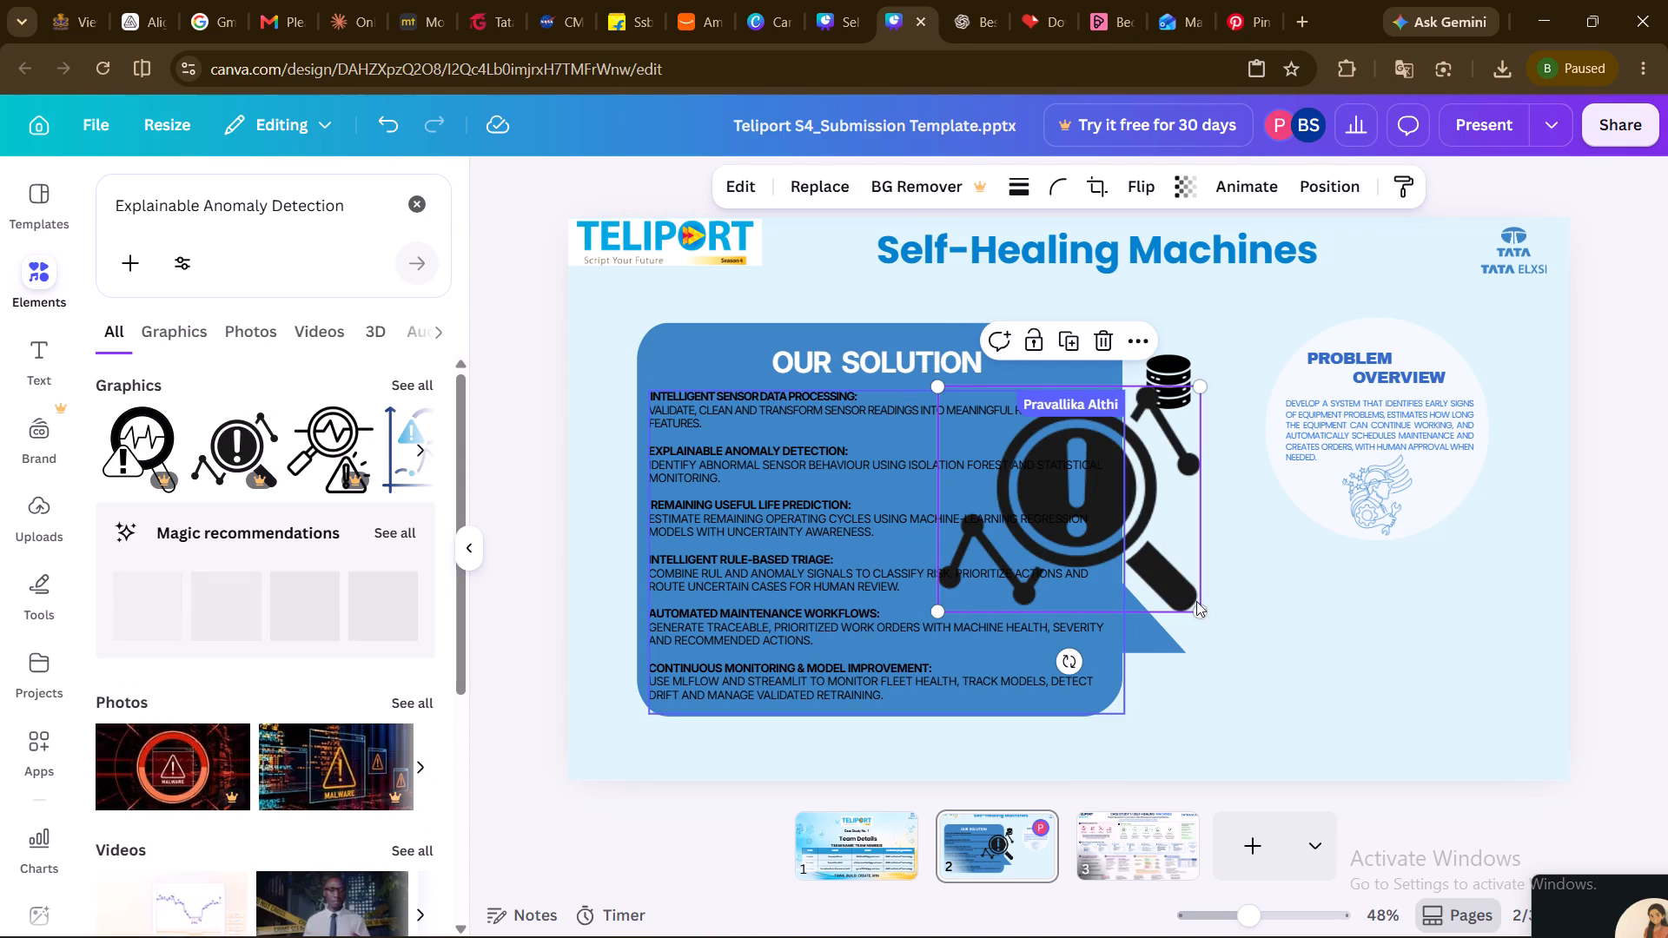
drag(1204, 610, 1104, 559)
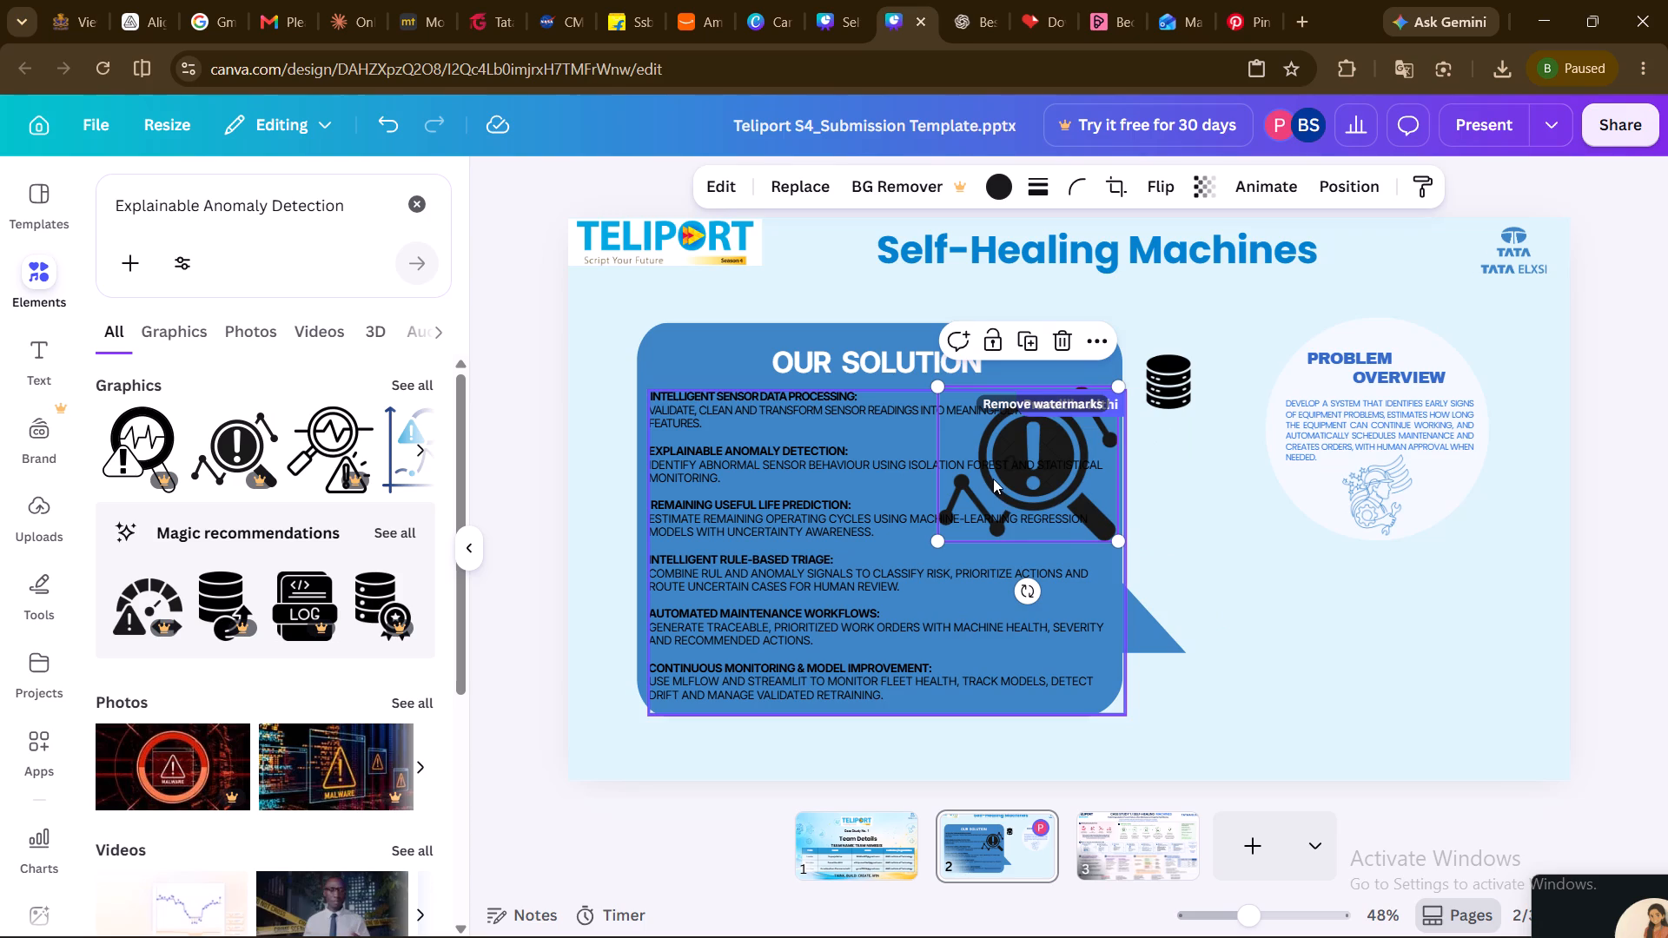
drag(993, 479, 1217, 551)
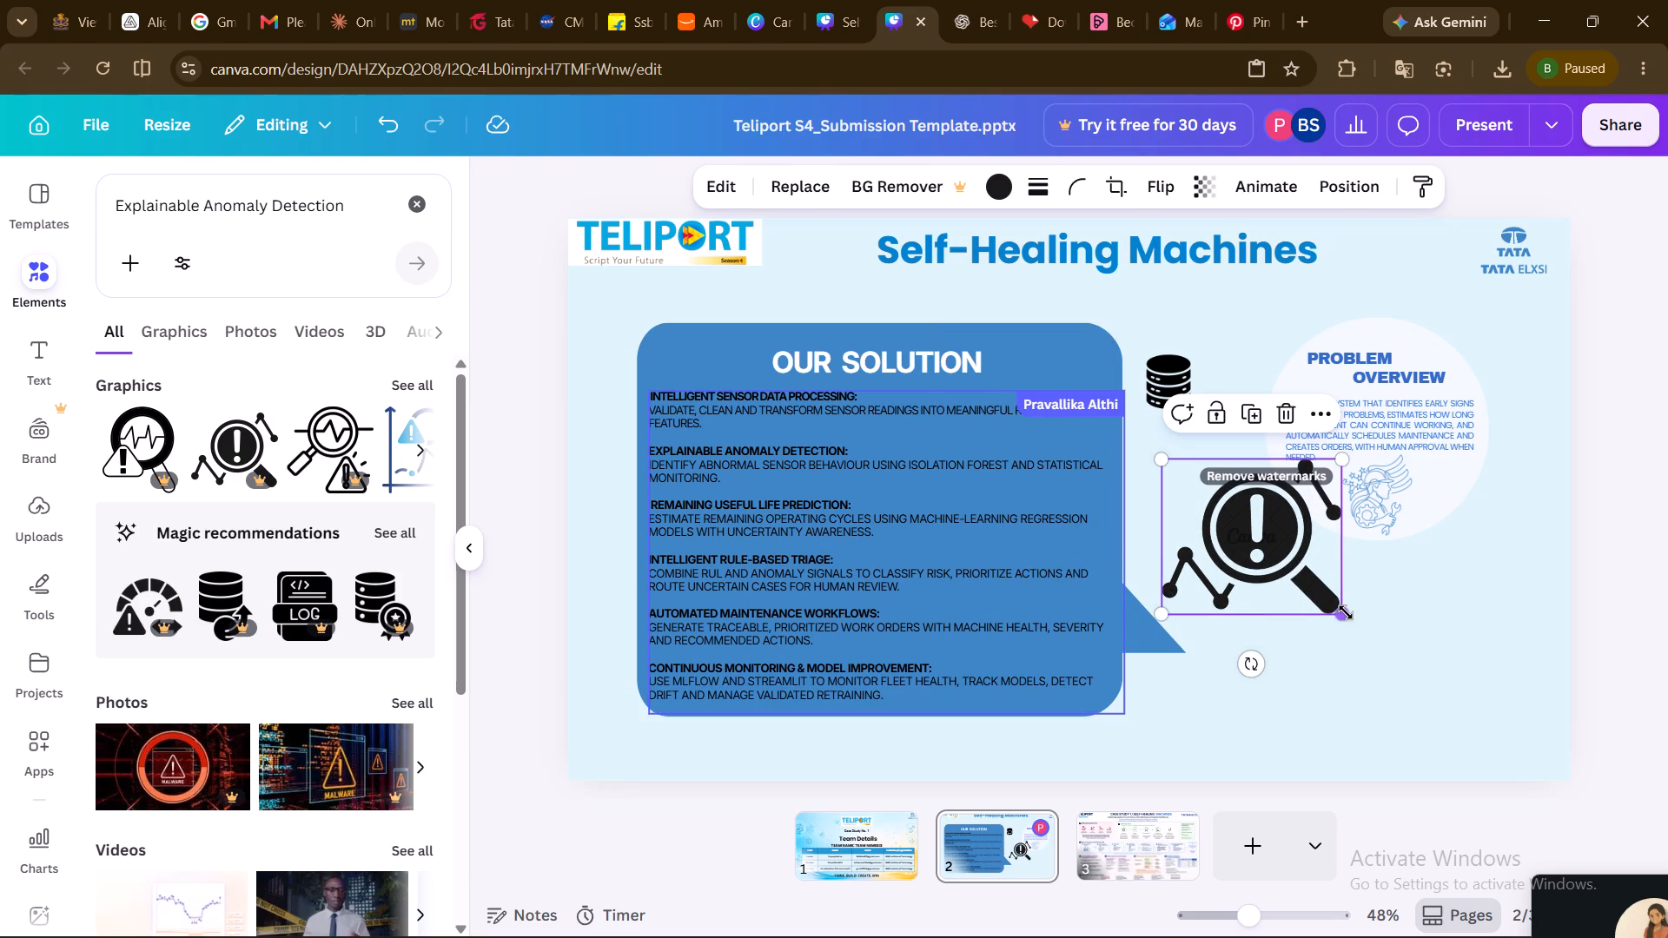
drag(1348, 612, 1222, 530)
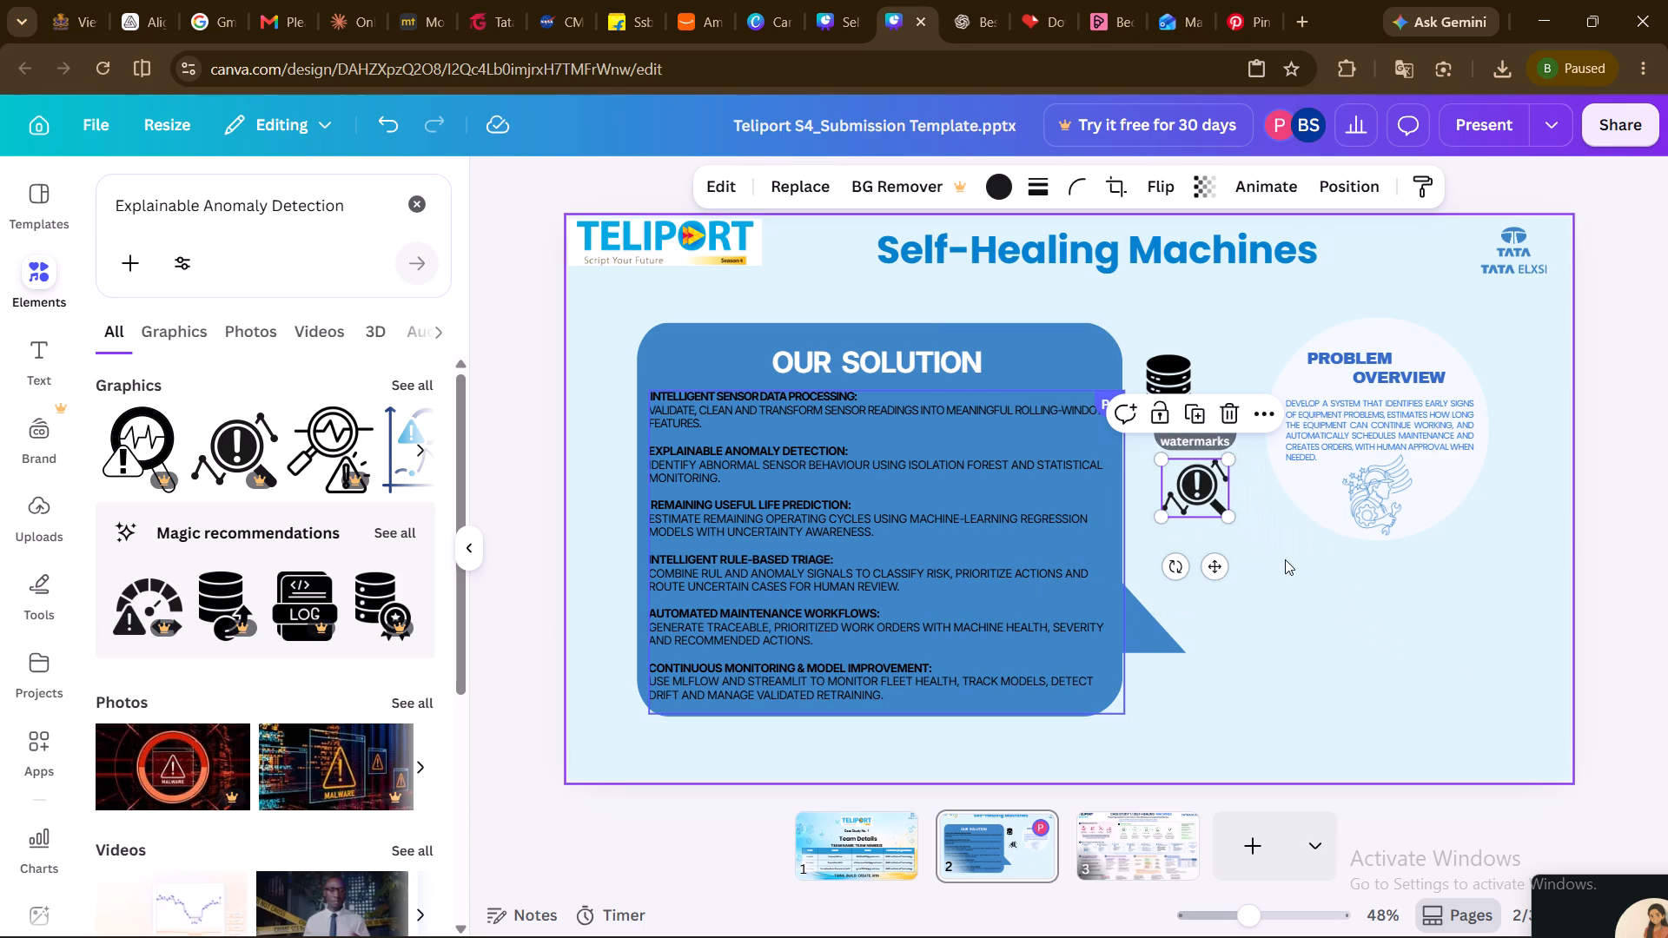
click(1285, 559)
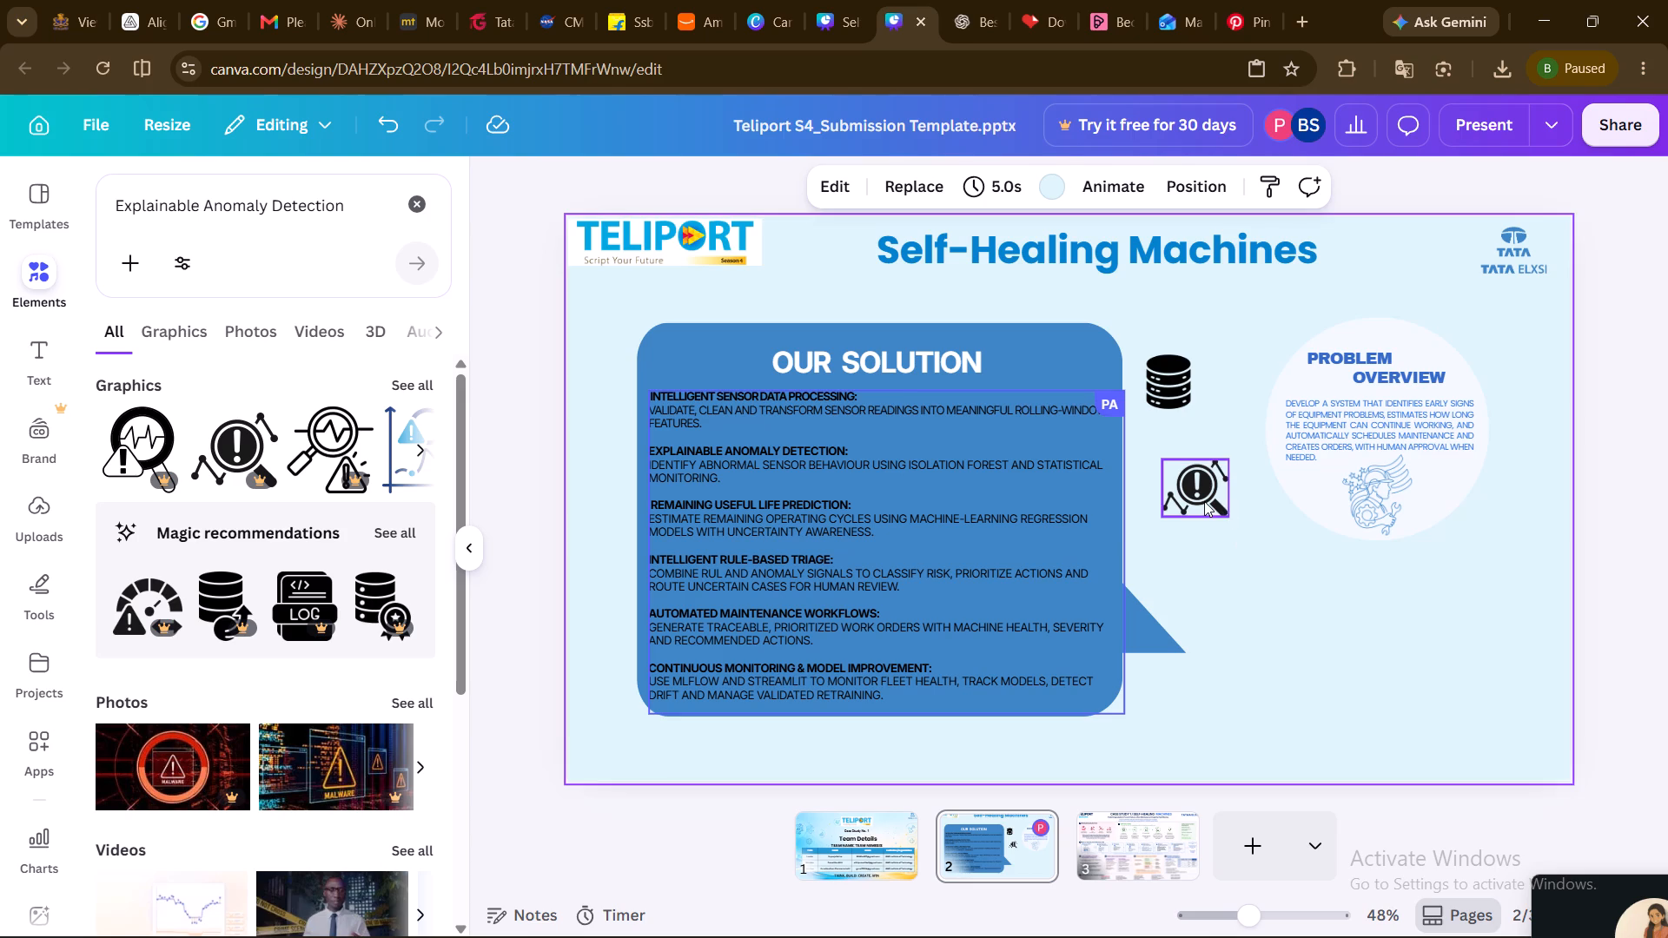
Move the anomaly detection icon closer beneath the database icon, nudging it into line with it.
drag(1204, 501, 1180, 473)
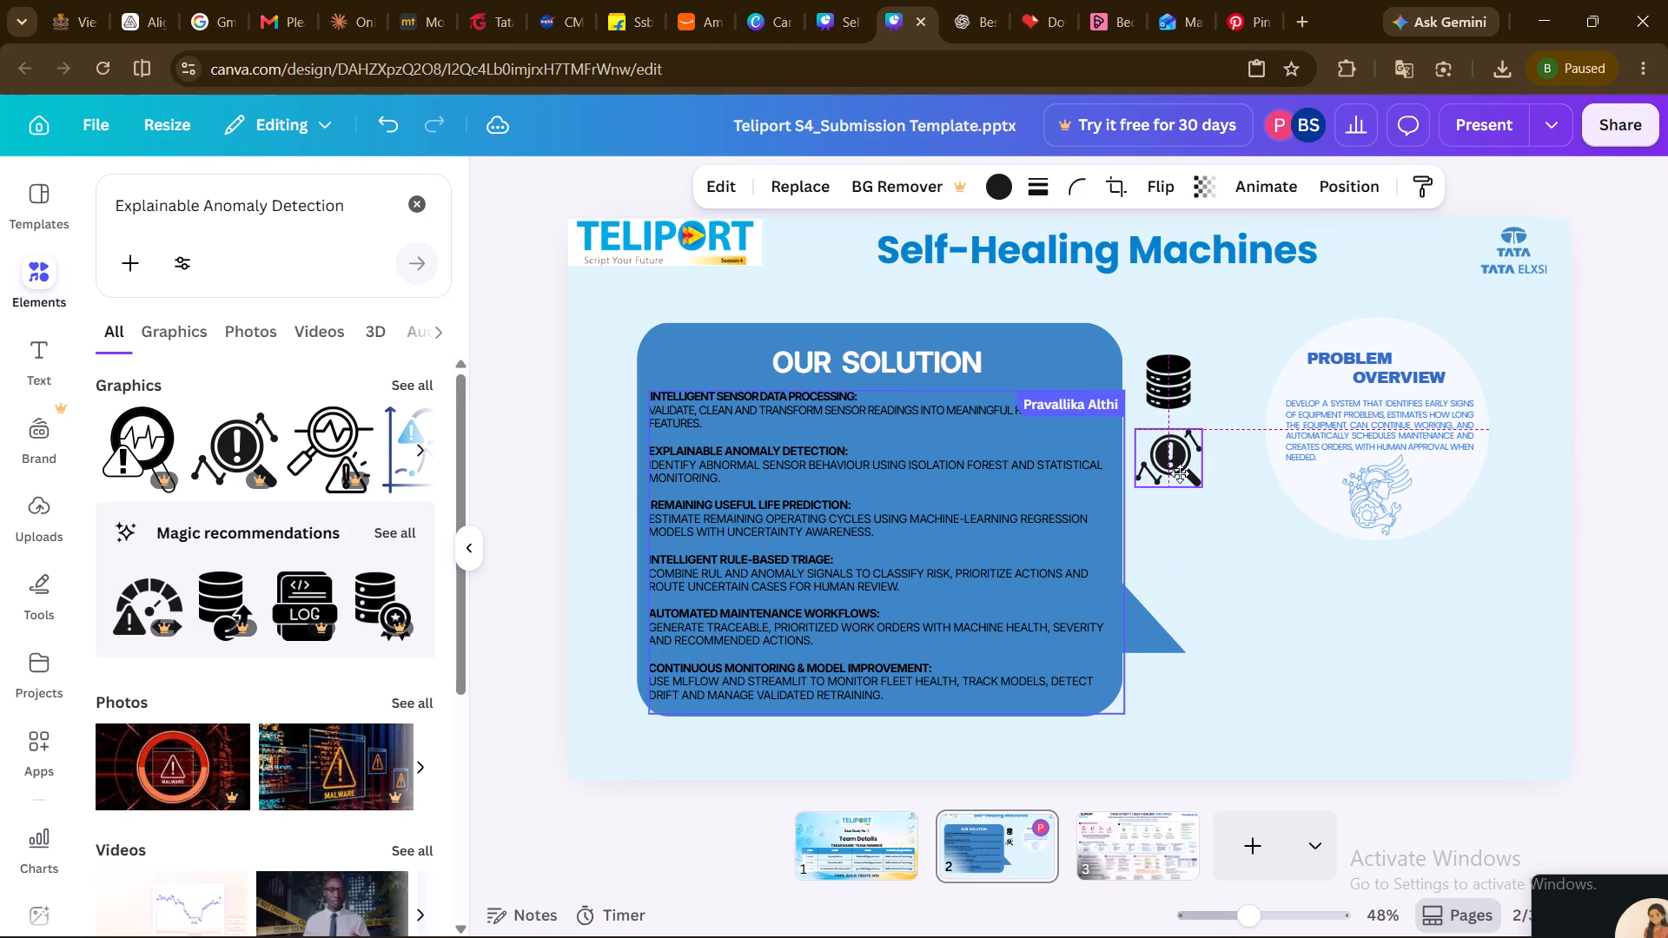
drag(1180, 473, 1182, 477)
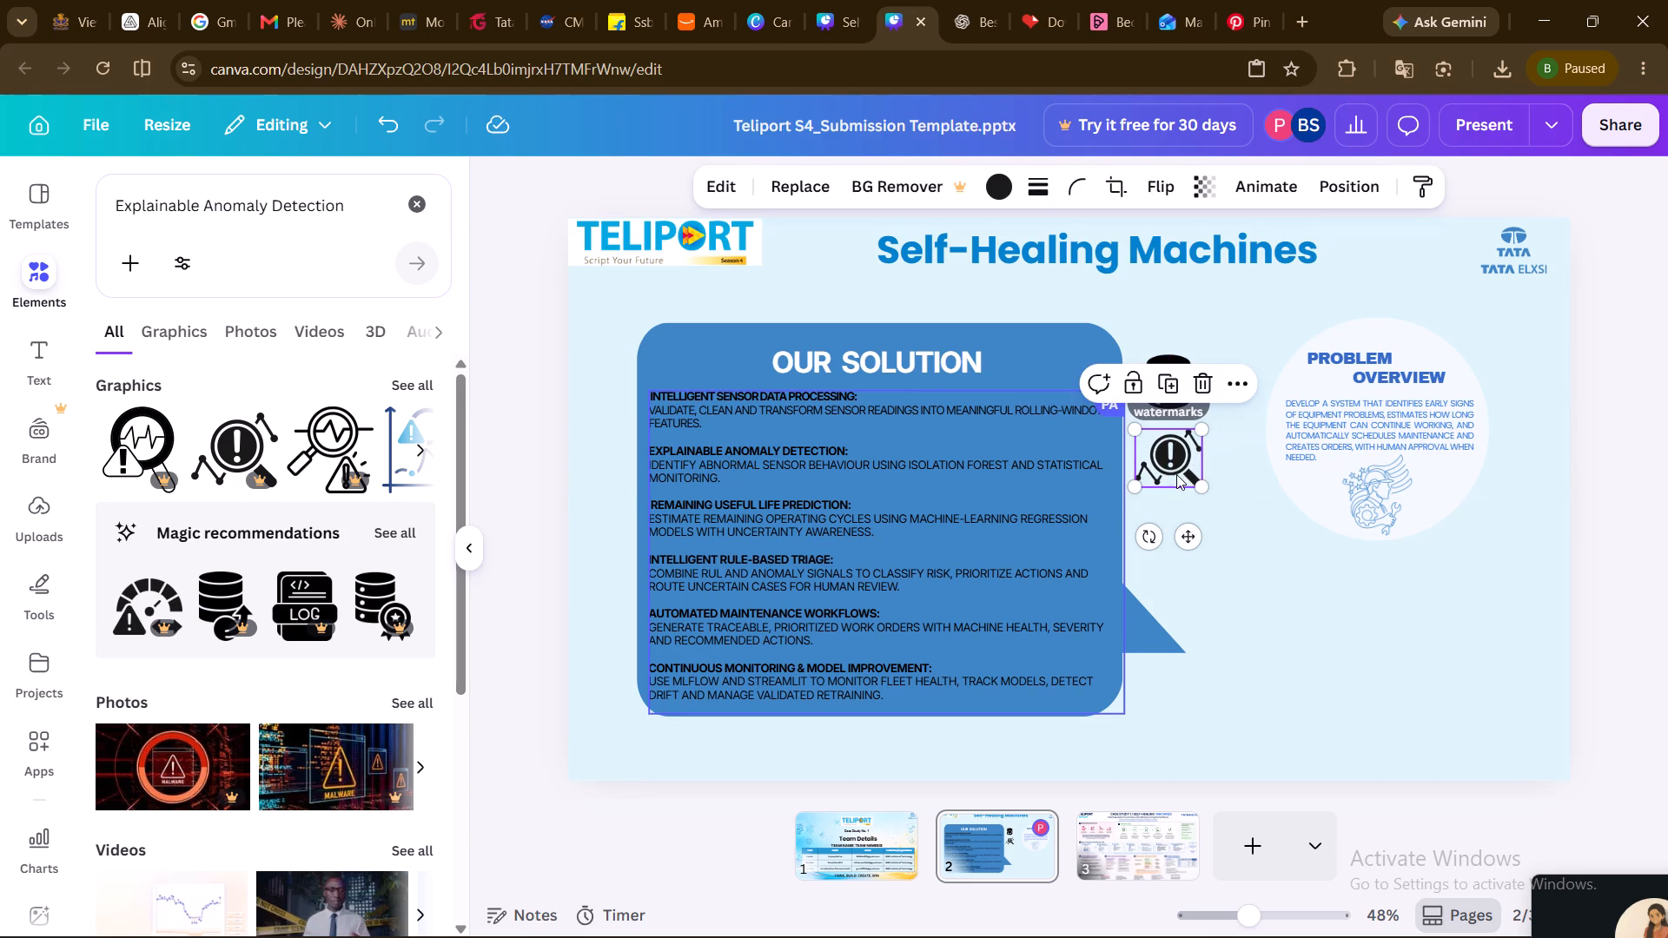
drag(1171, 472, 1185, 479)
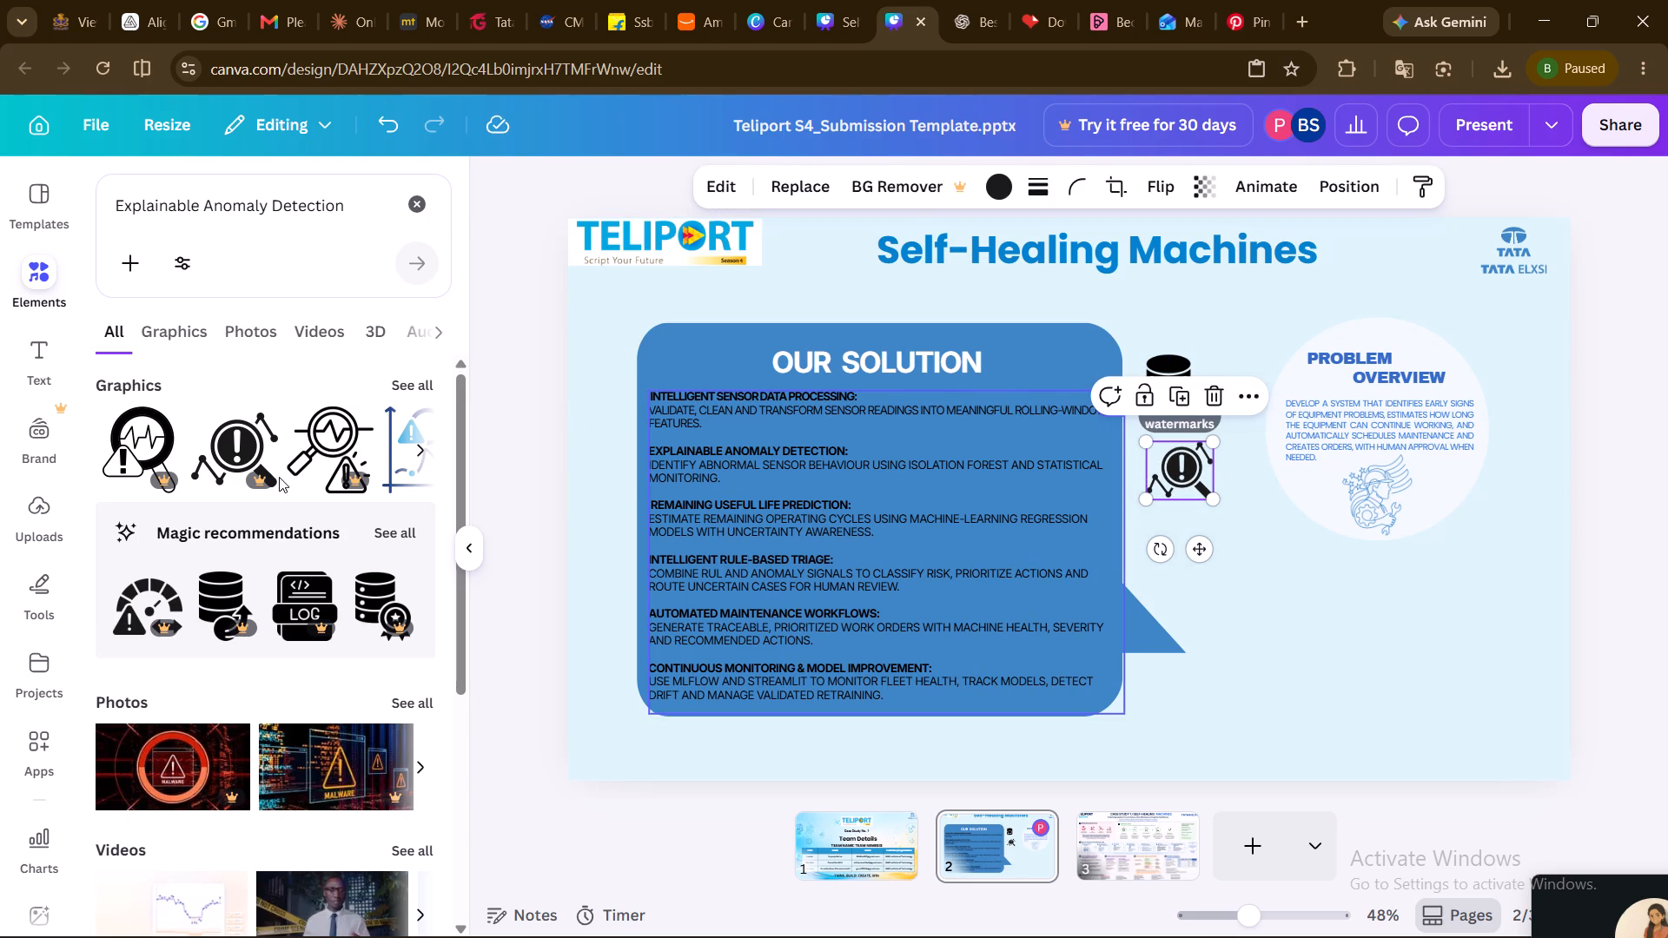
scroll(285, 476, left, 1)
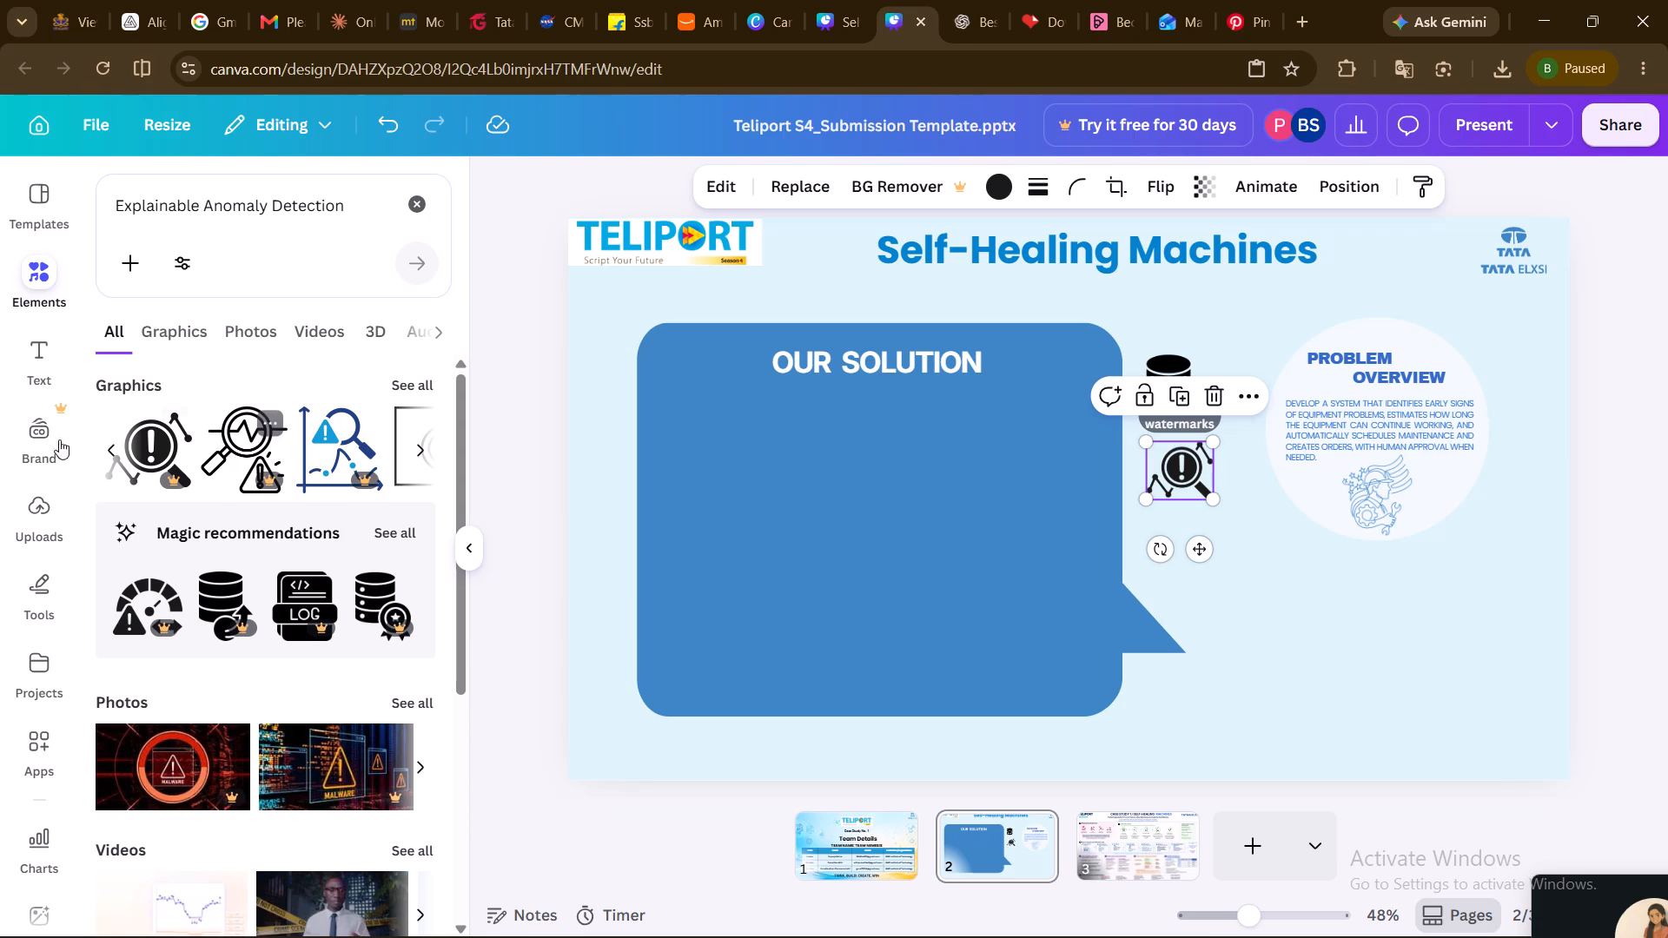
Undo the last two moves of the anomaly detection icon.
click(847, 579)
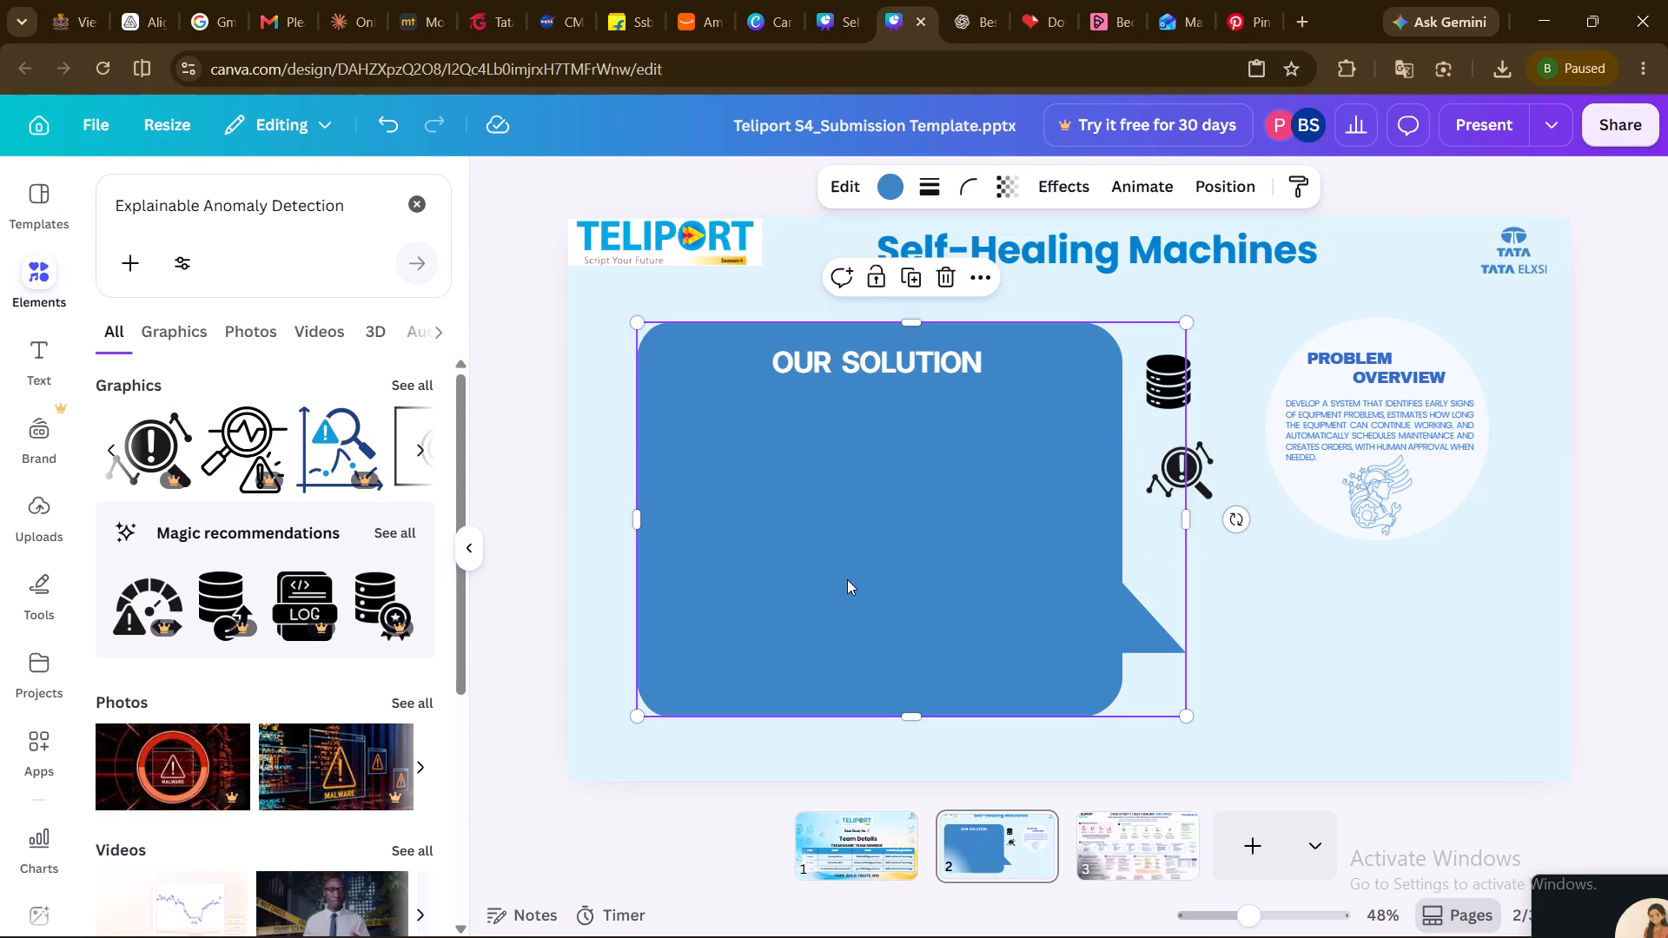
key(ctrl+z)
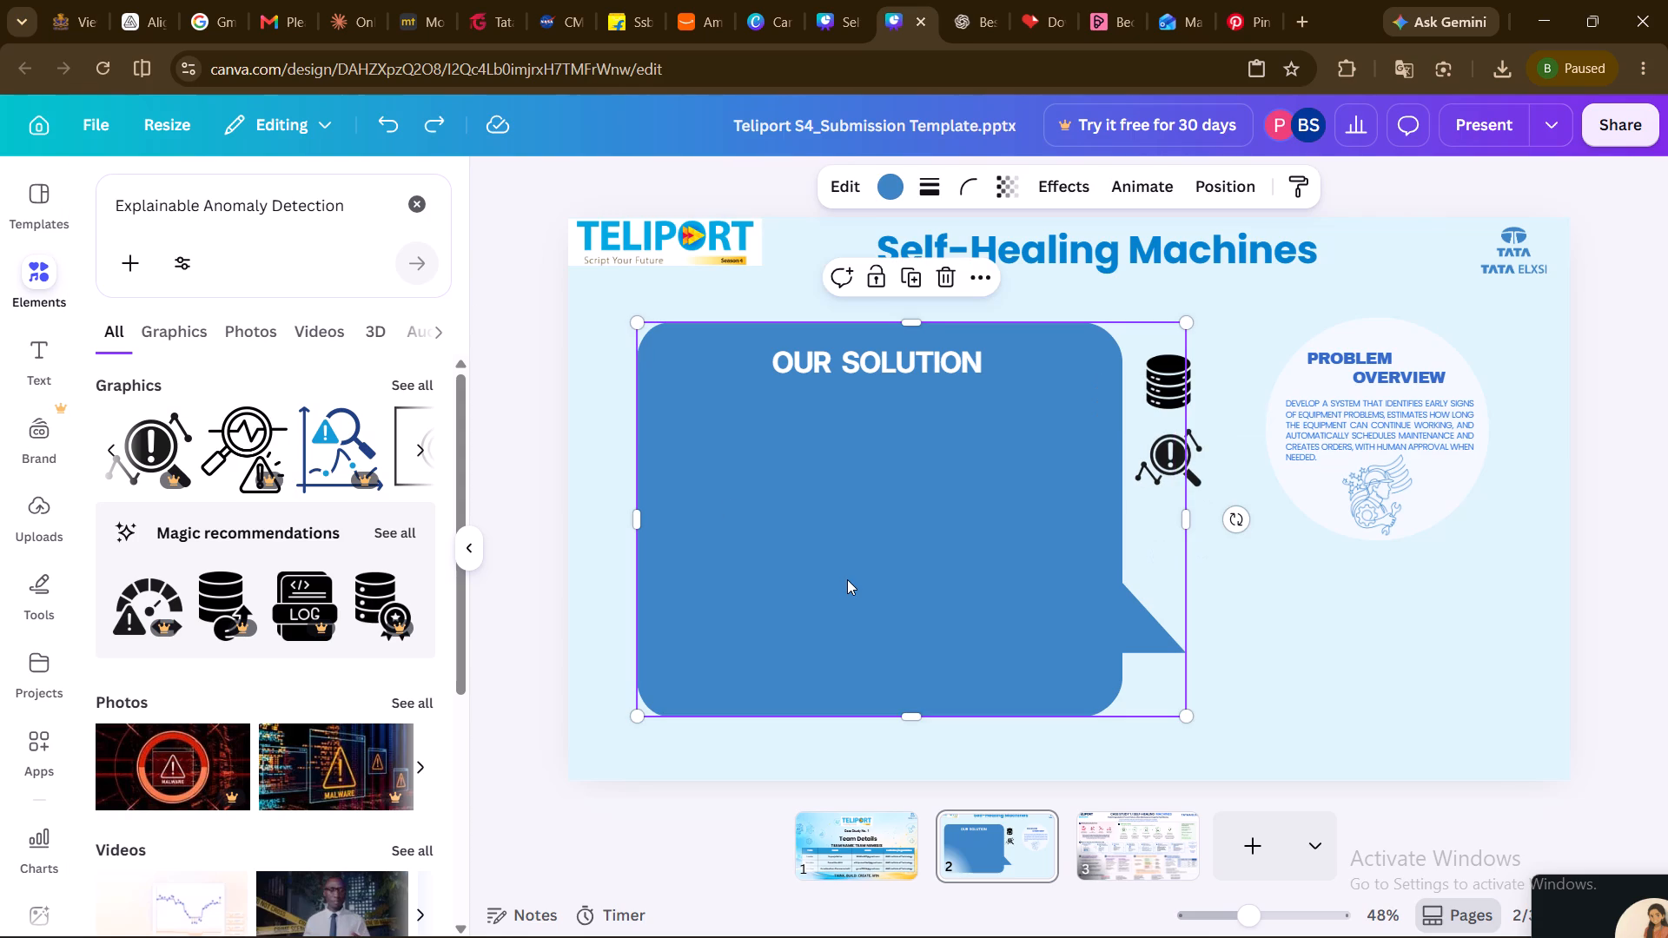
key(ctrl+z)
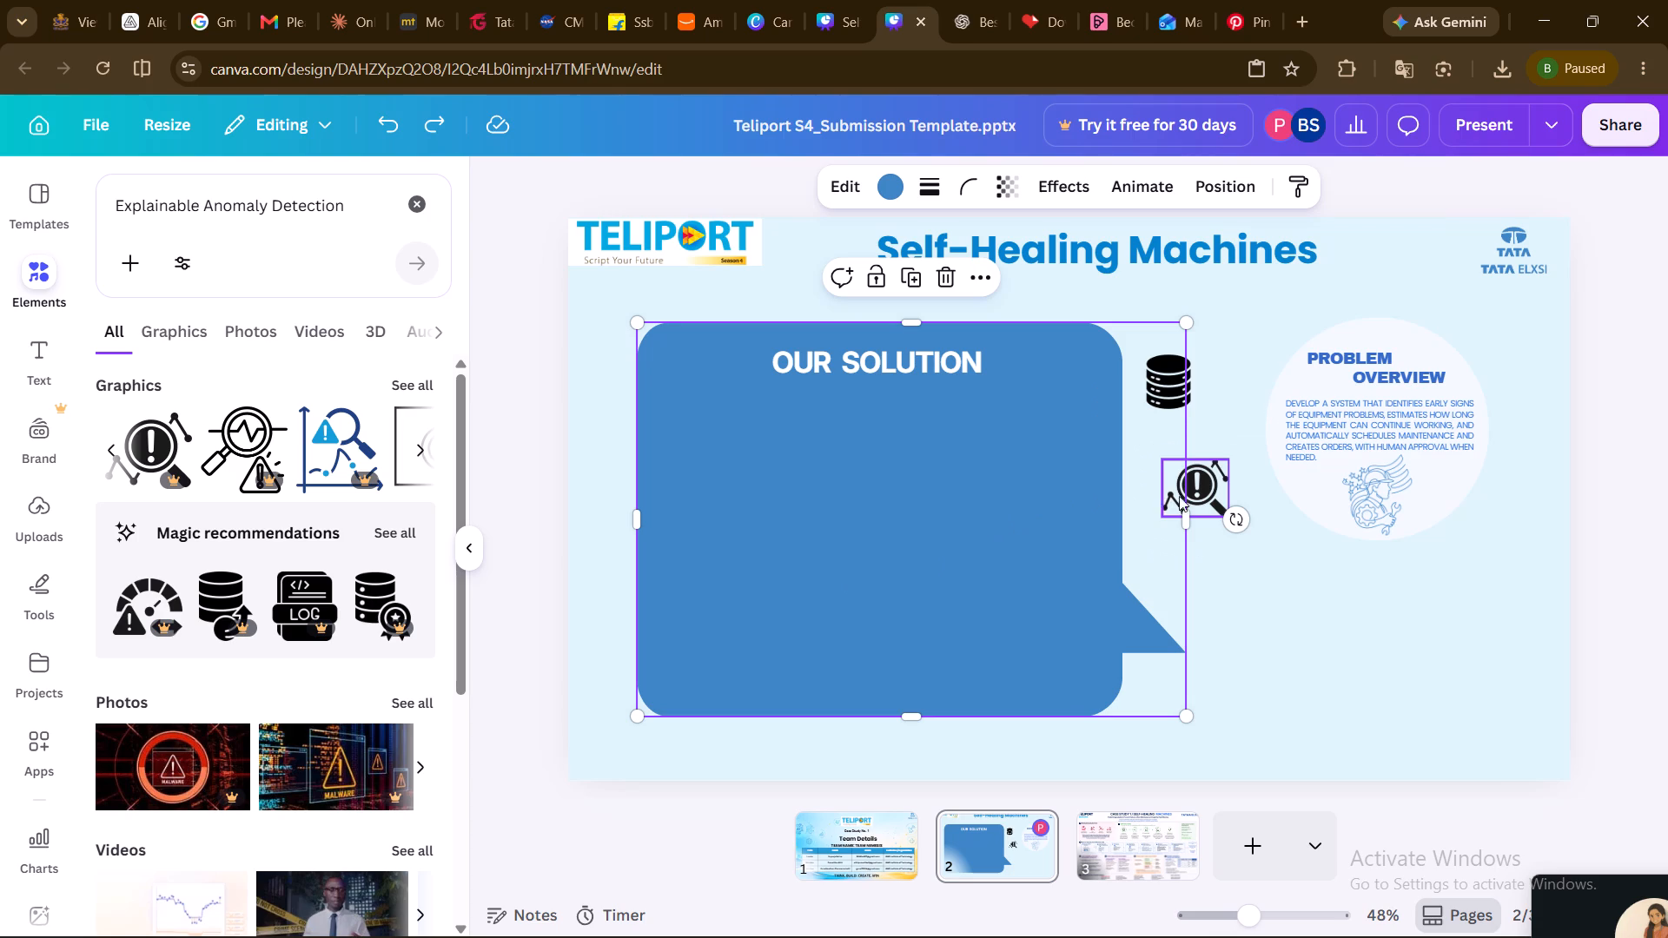
Move the anomaly detection icon diagonally below the database icon, between the OUR SOLUTION bubble and the PROBLEM OVERVIEW circle.
drag(1193, 495, 1181, 486)
drag(1202, 483, 1232, 431)
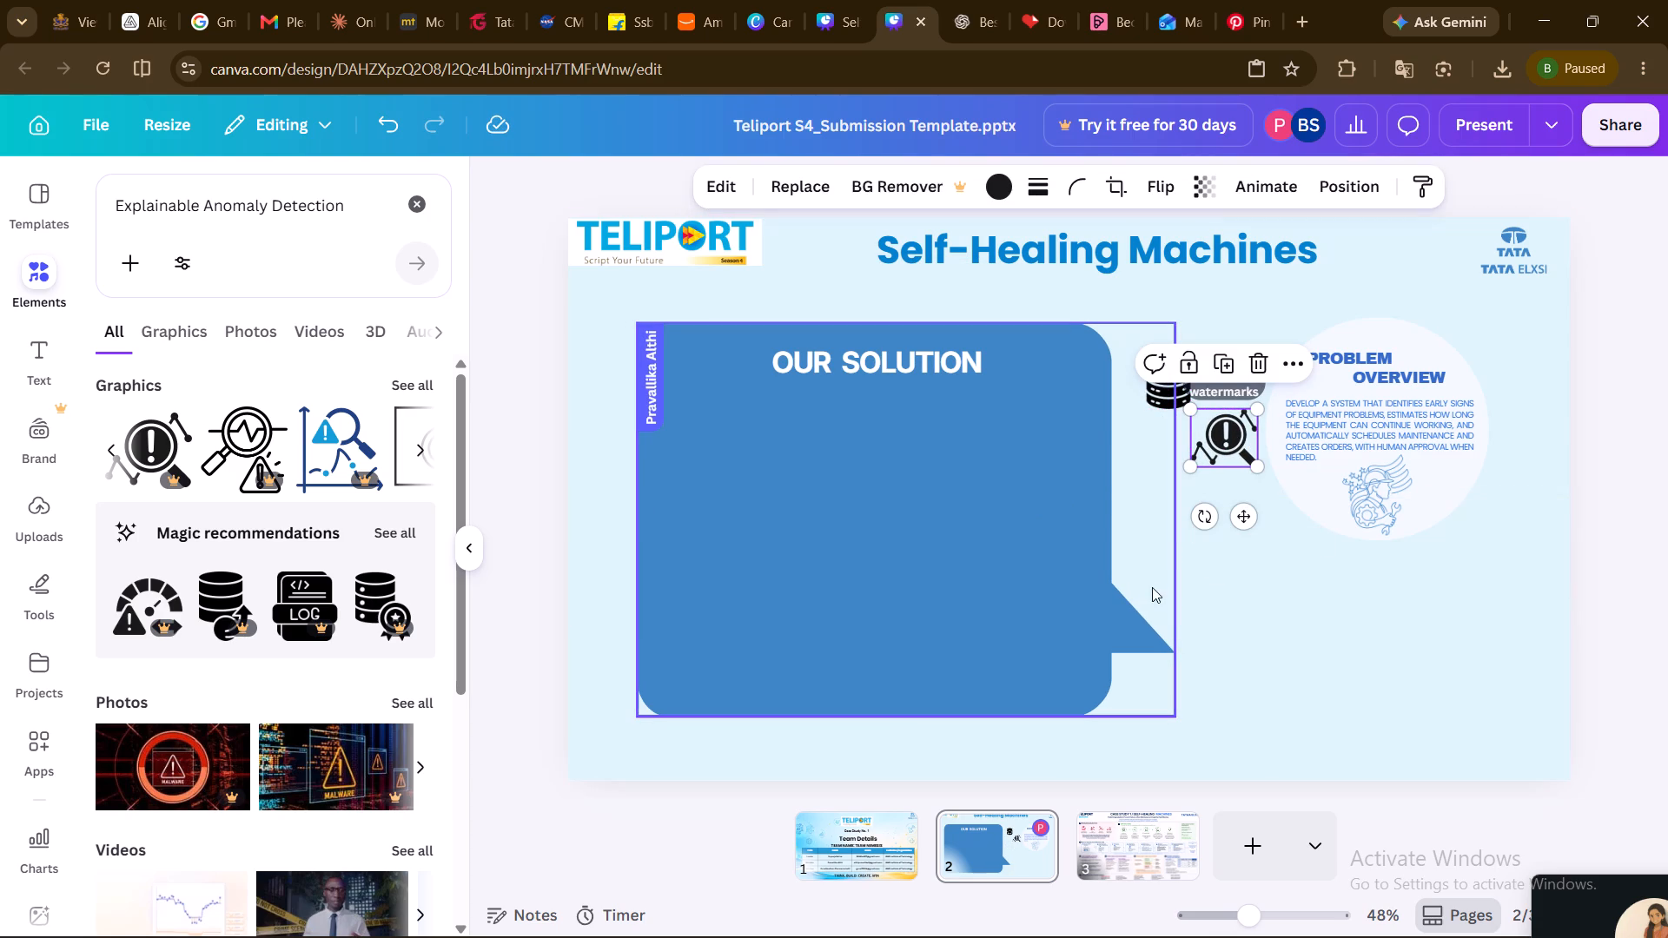
click(1180, 528)
Widen the OUR SOLUTION speech bubble slightly by extending its tail side outward.
click(1038, 532)
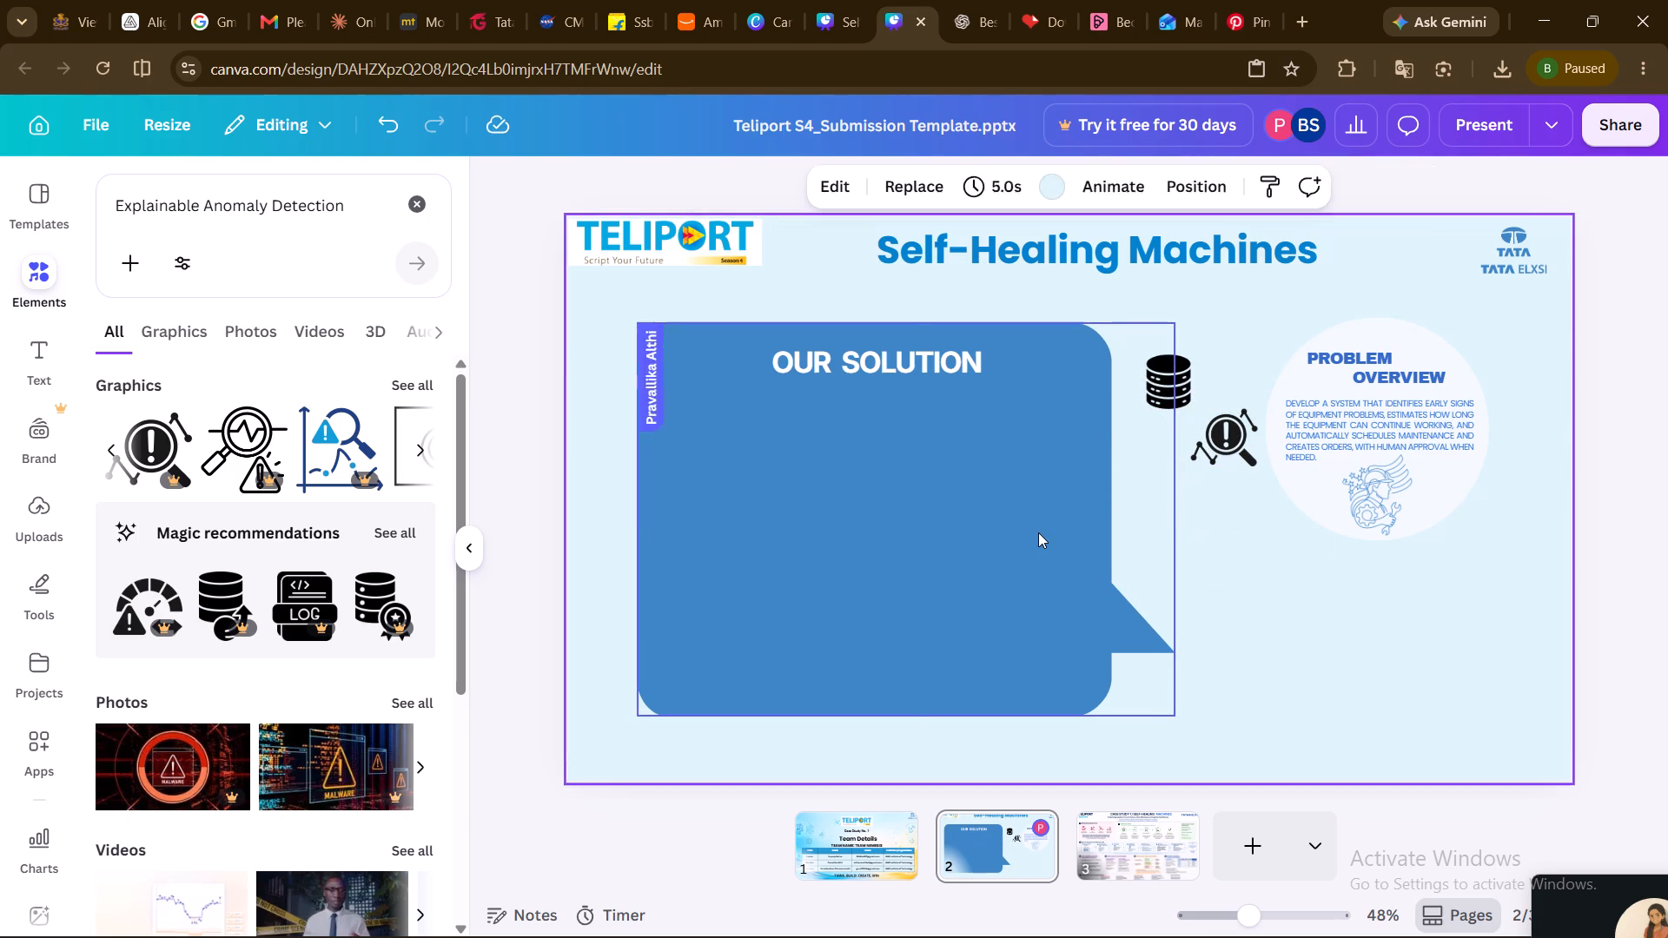
drag(1170, 517, 1188, 513)
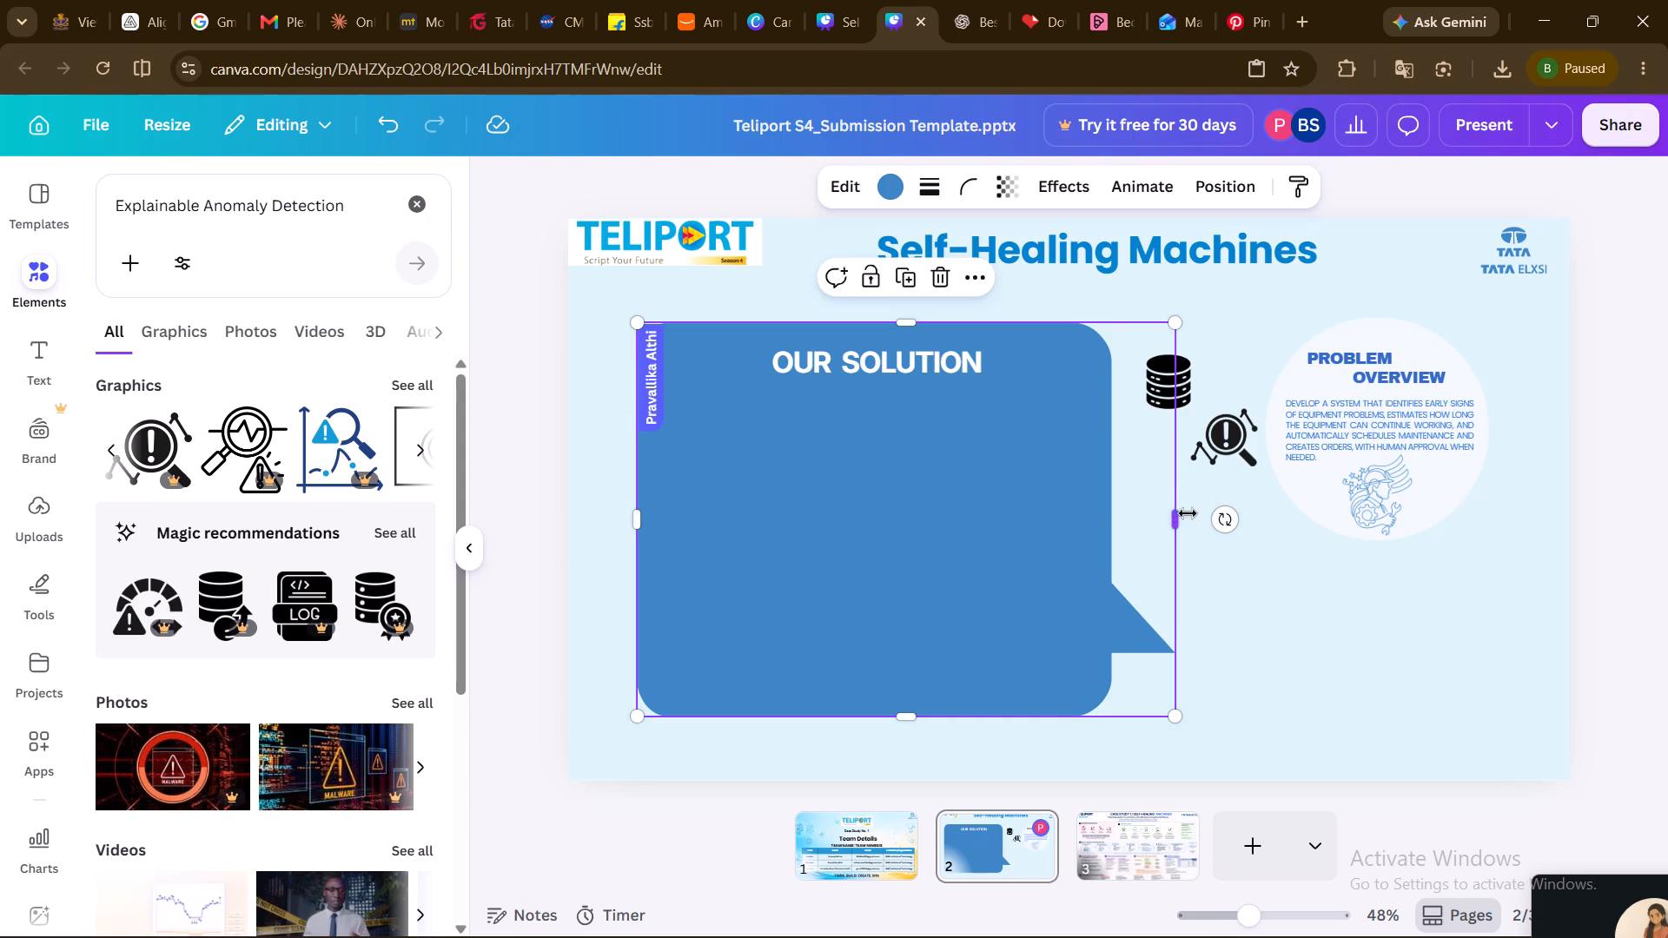
drag(1188, 513, 1191, 513)
click(1300, 612)
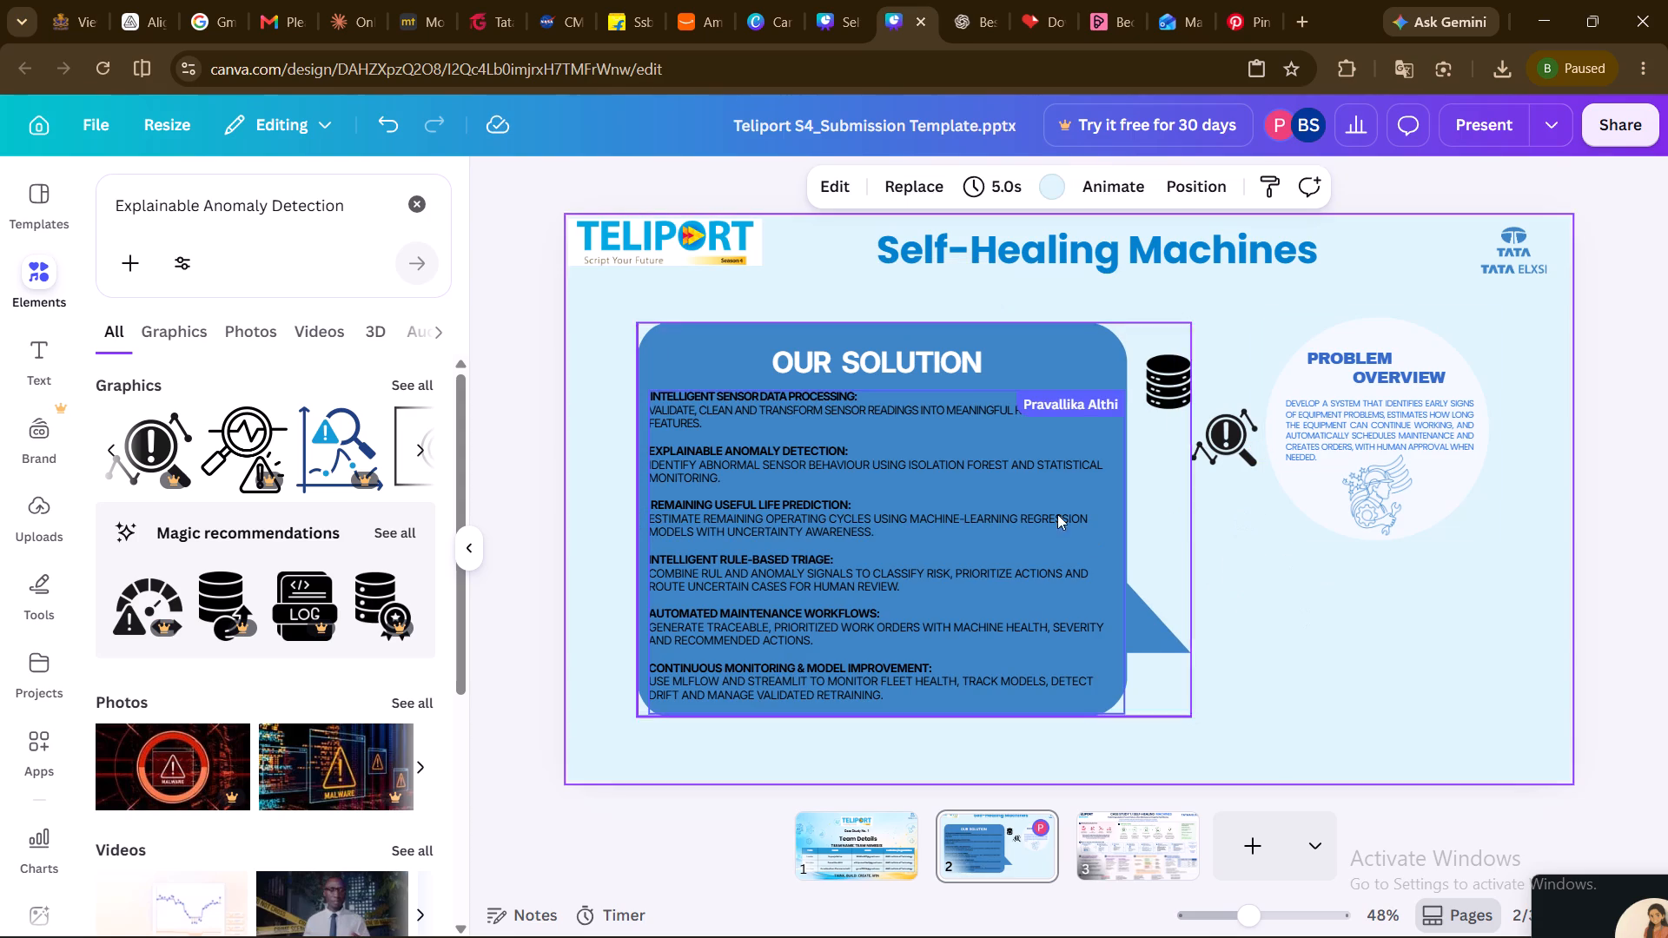
Change the colour of the six-point solution text in the OUR SOLUTION bubble to white.
click(851, 468)
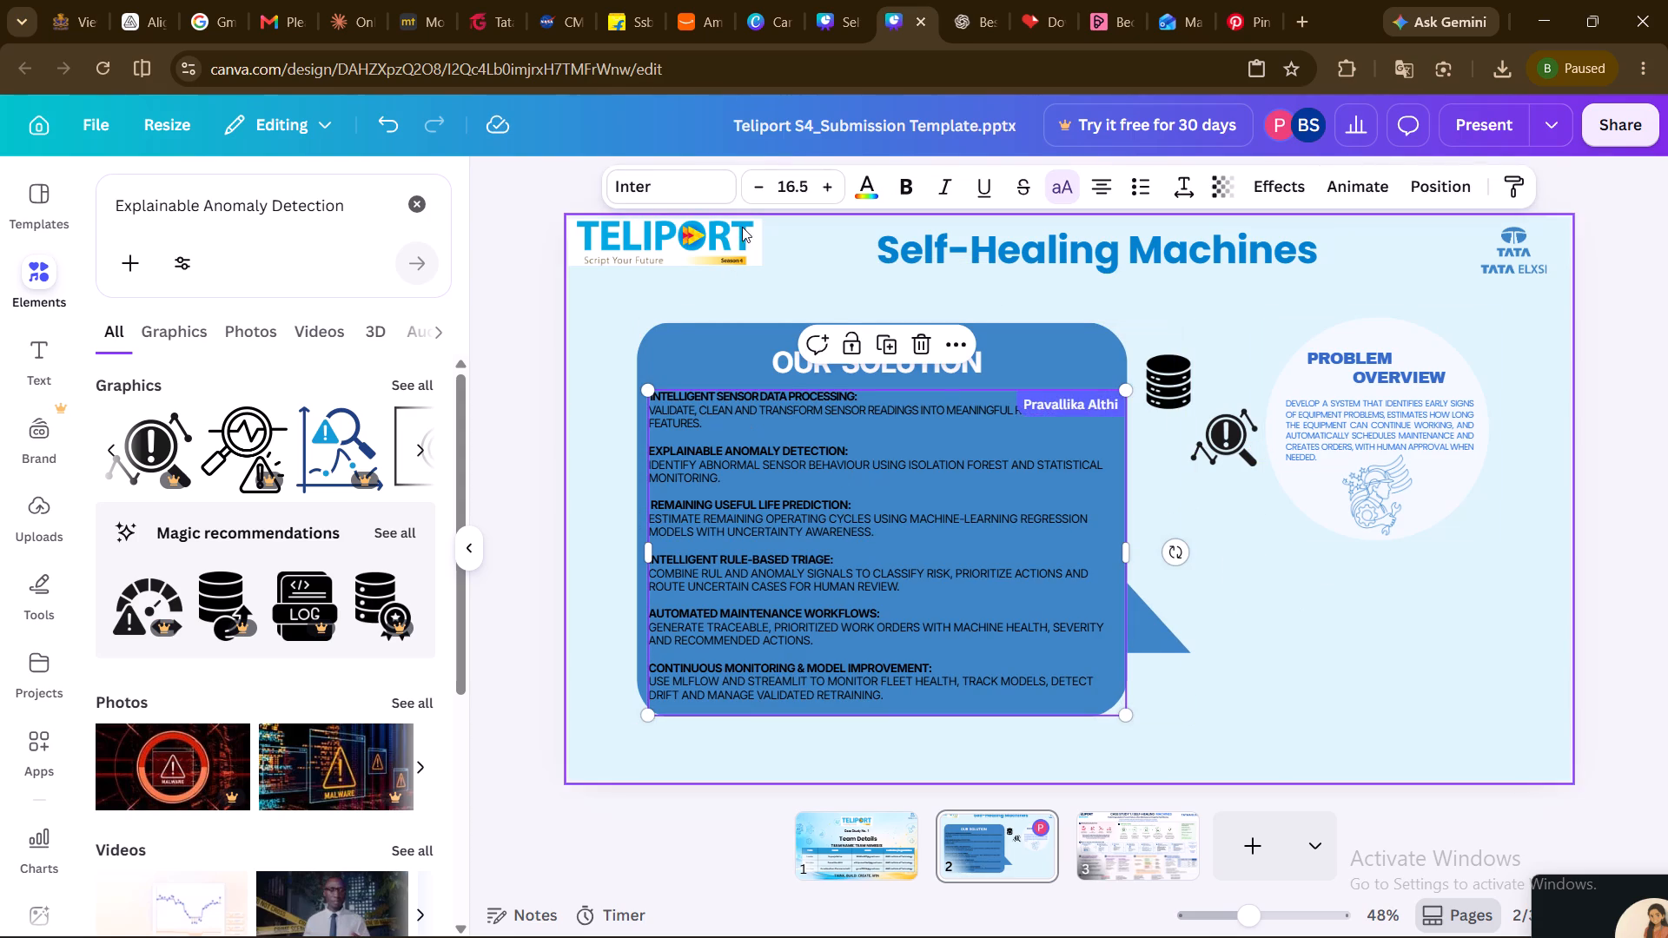
click(862, 195)
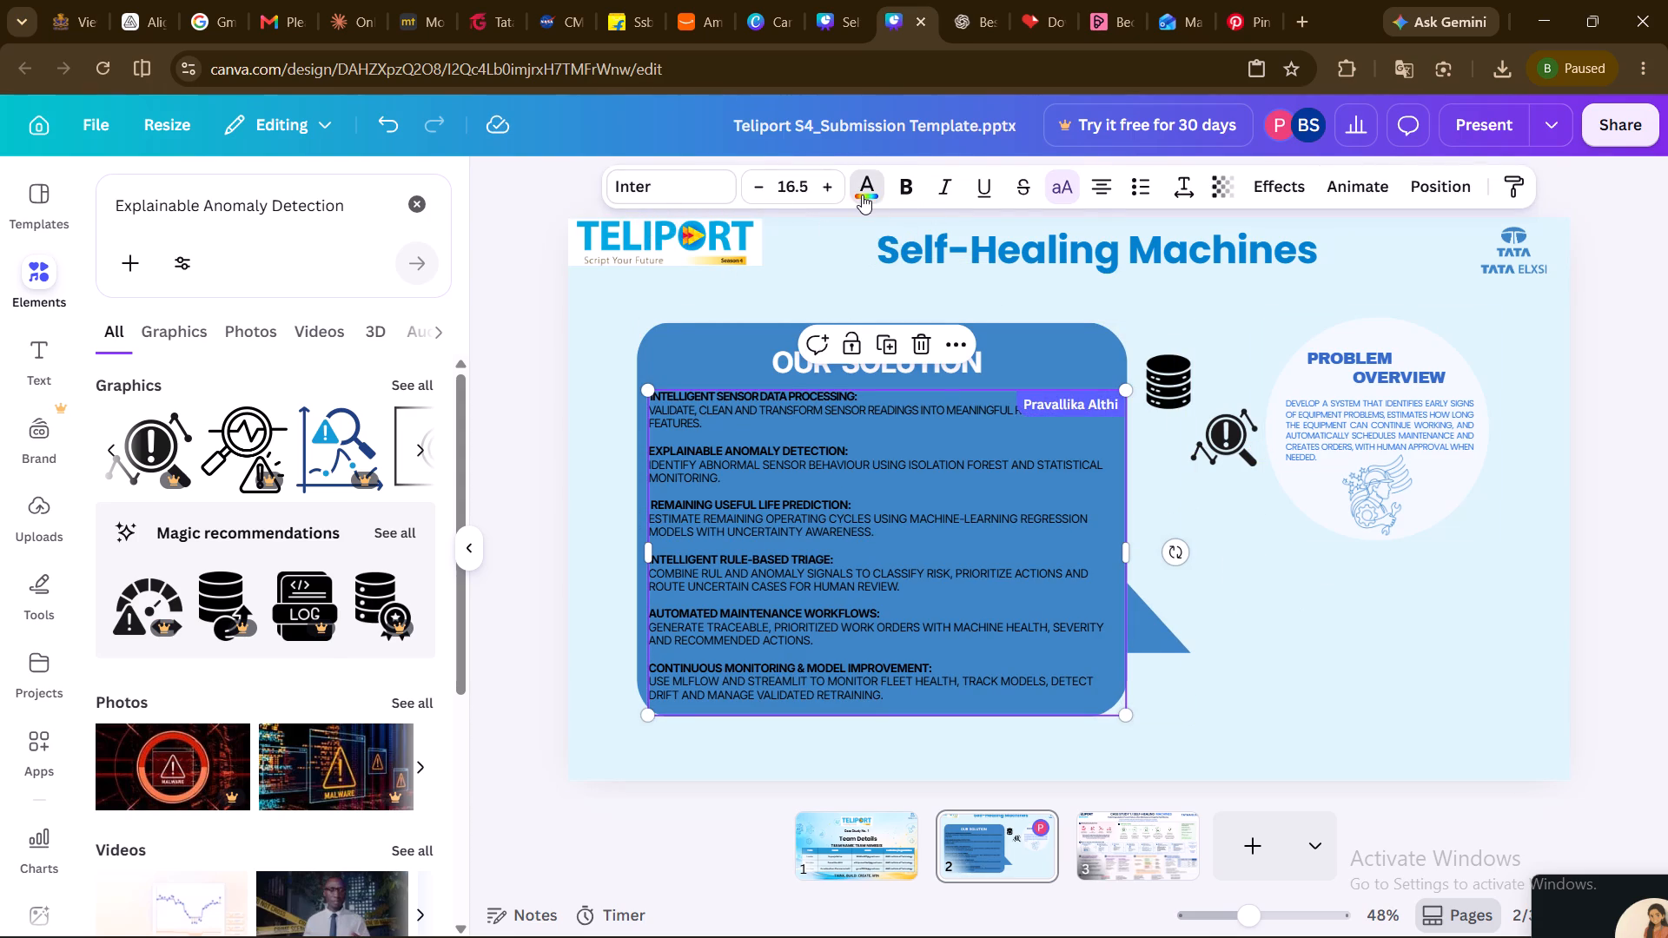
click(216, 402)
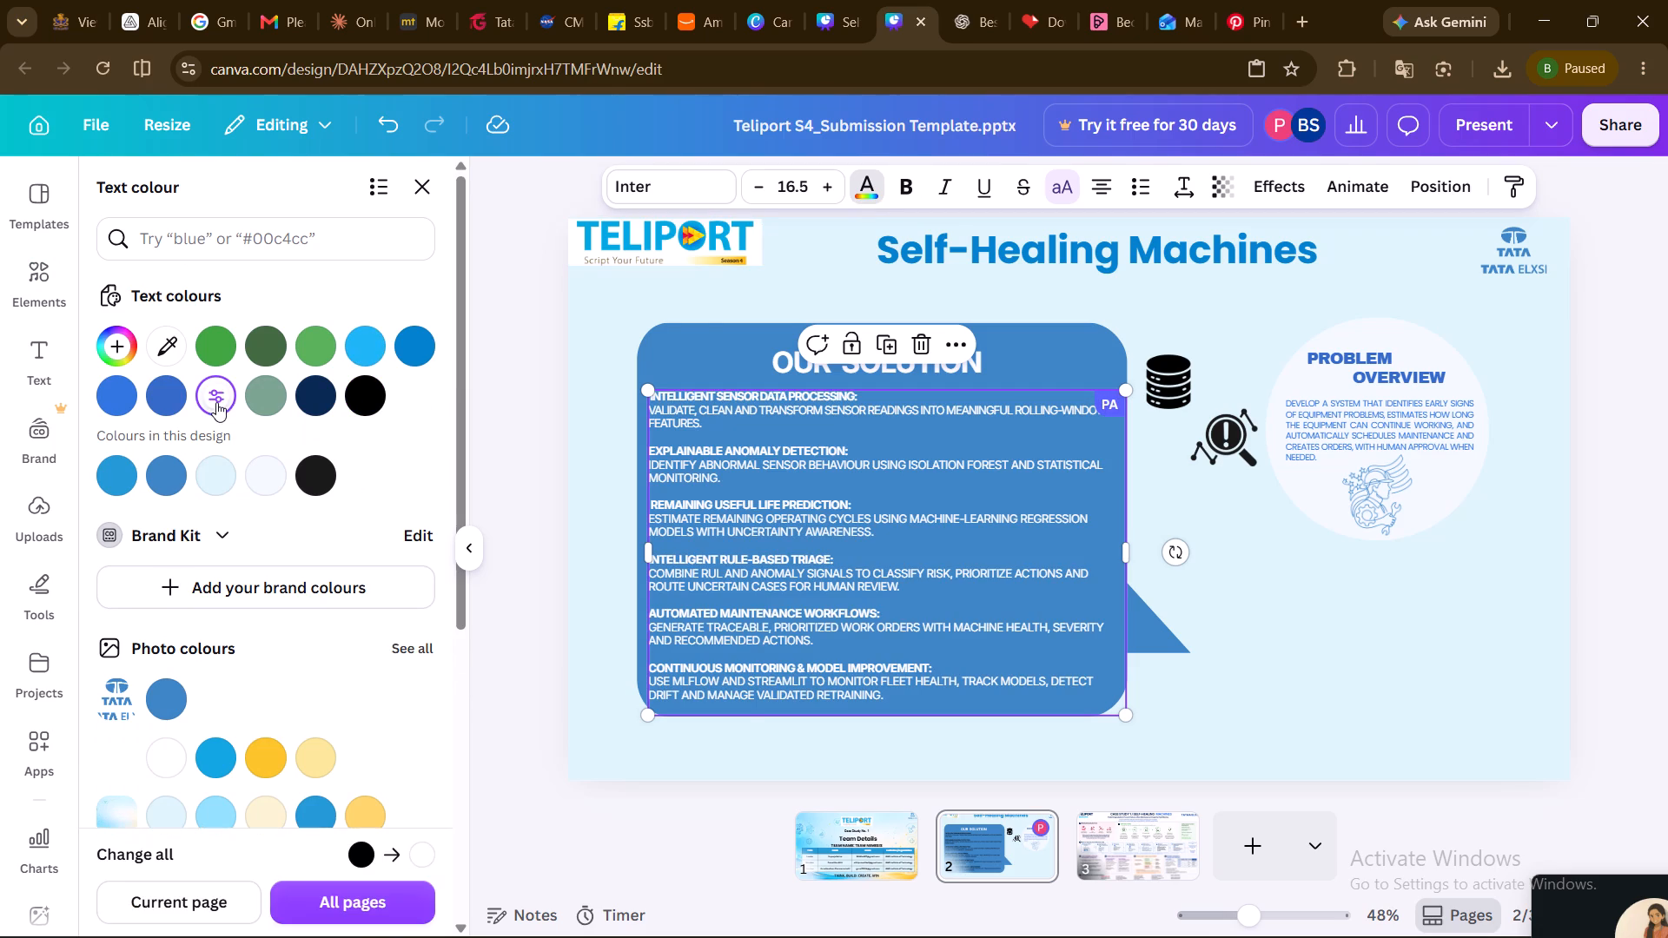
click(568, 532)
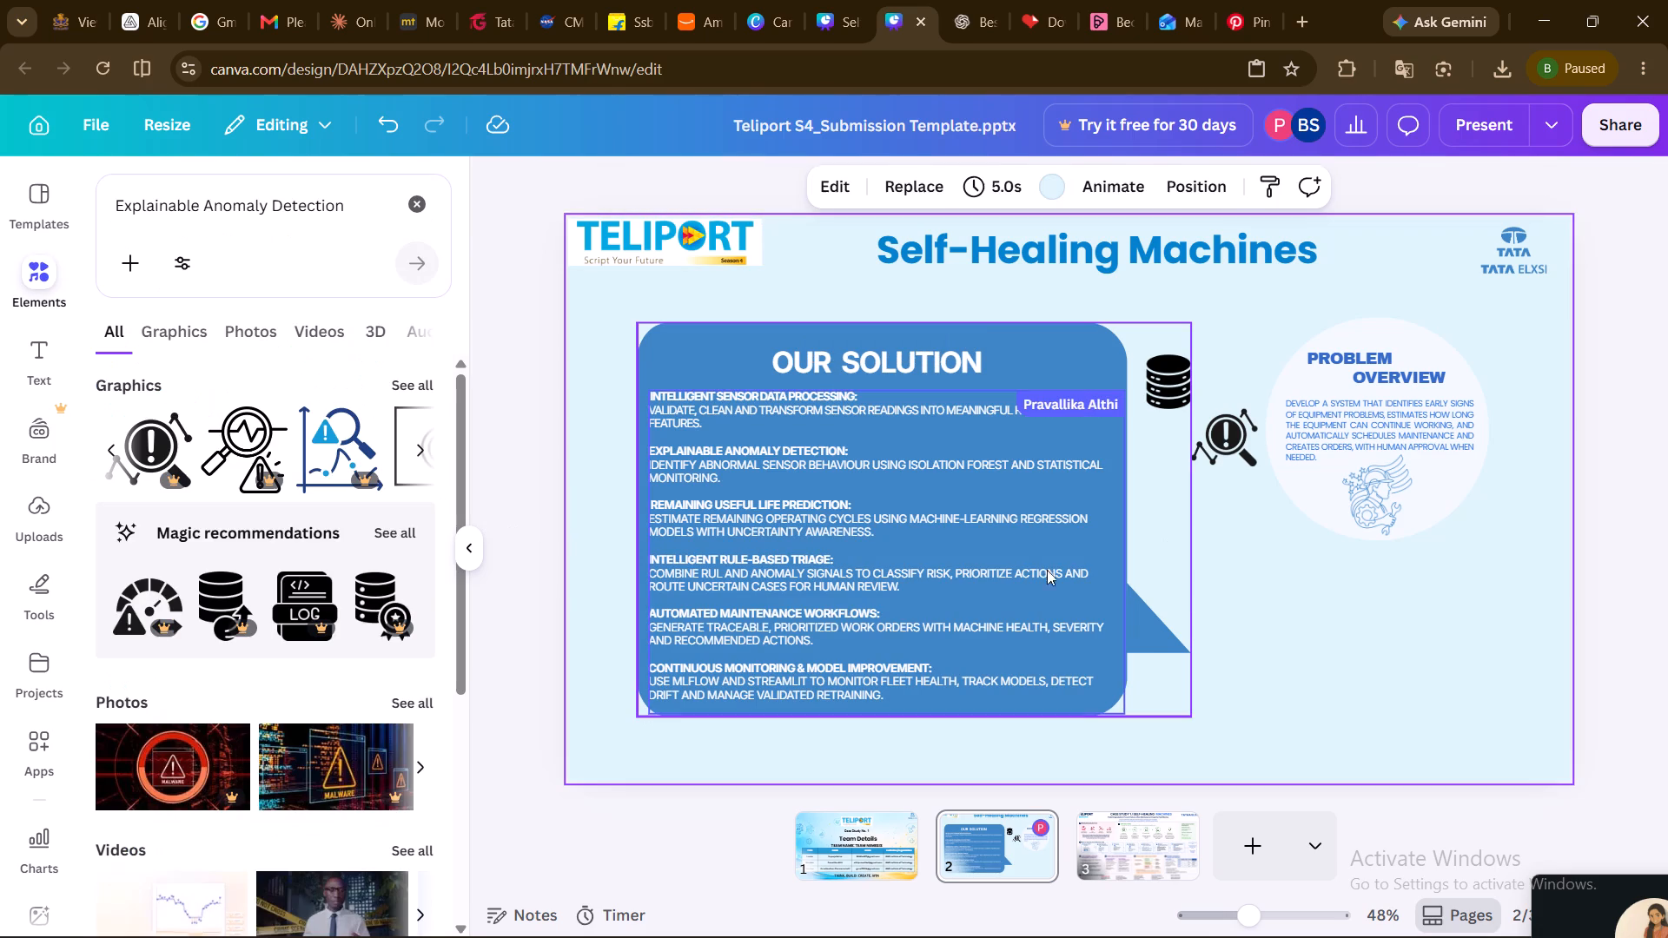
click(1274, 639)
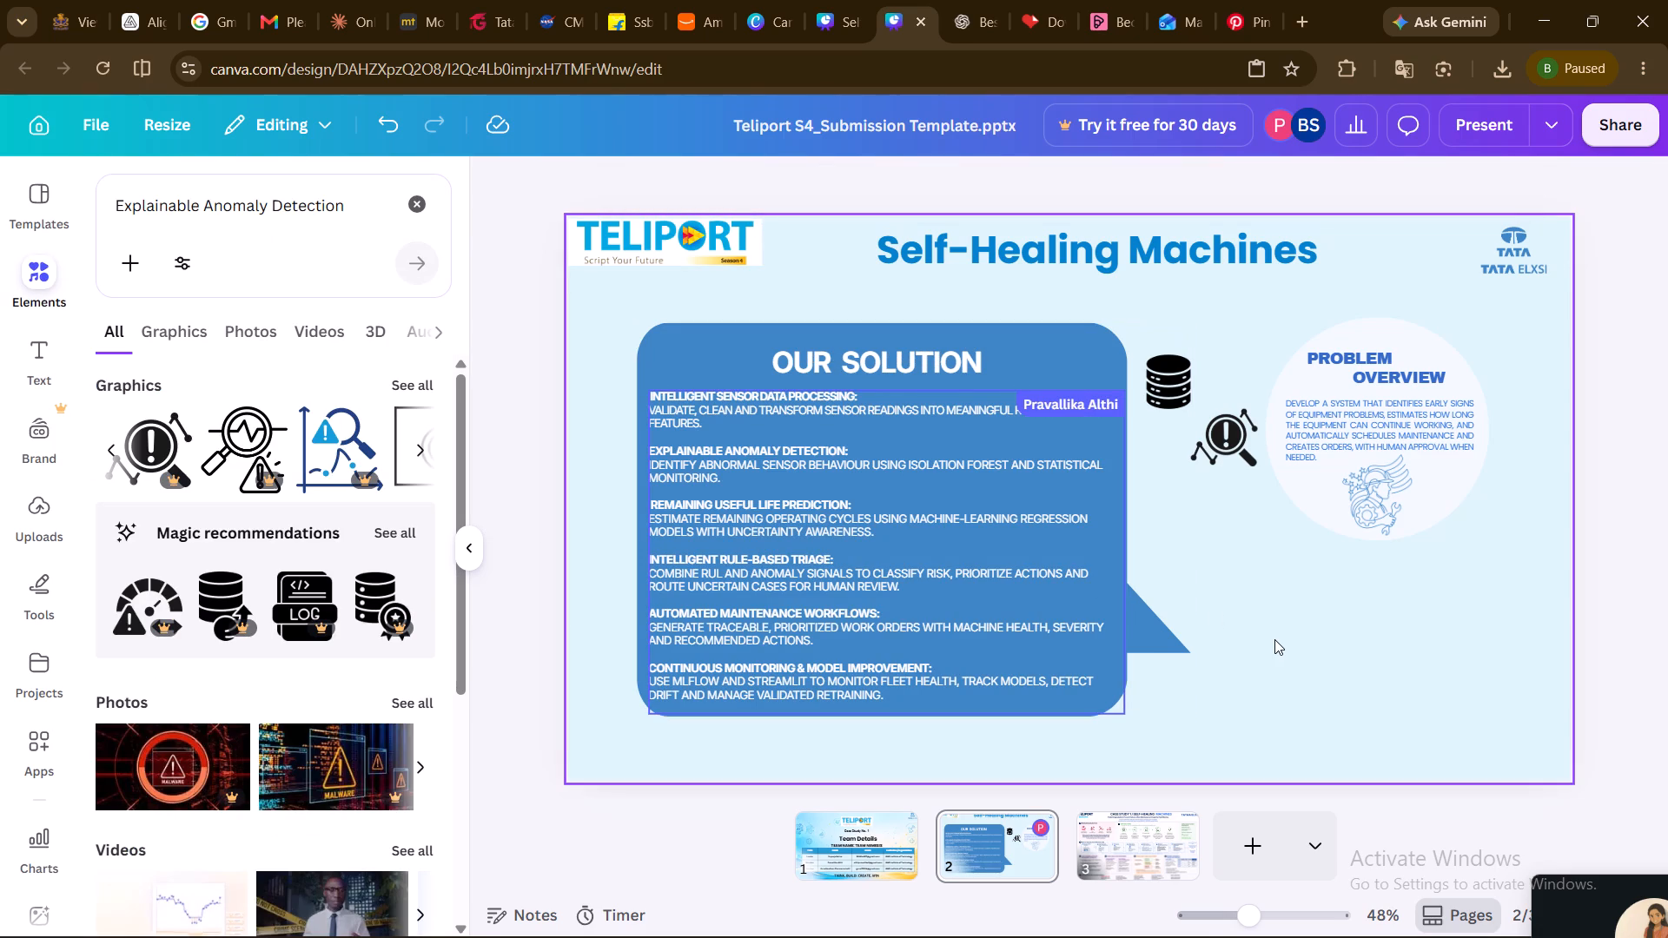
Copy the Remaining Useful Life Prediction heading from the solution text and search all elements for "Remaining Useful Life Prediction", without the colon.
click(870, 581)
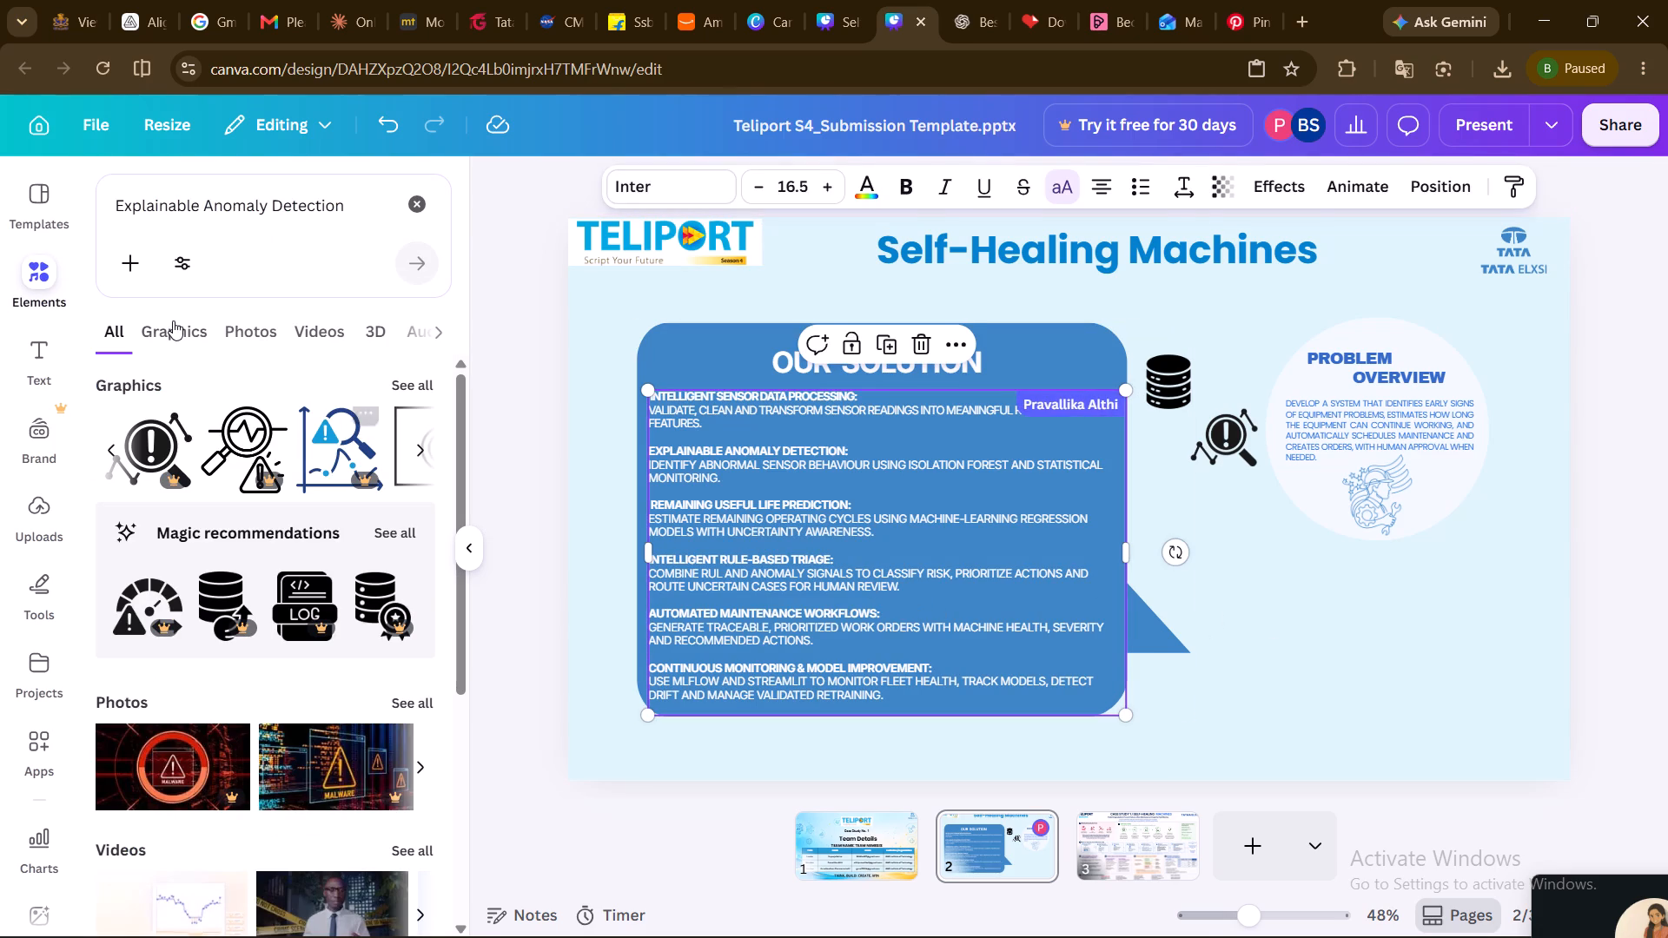
click(349, 200)
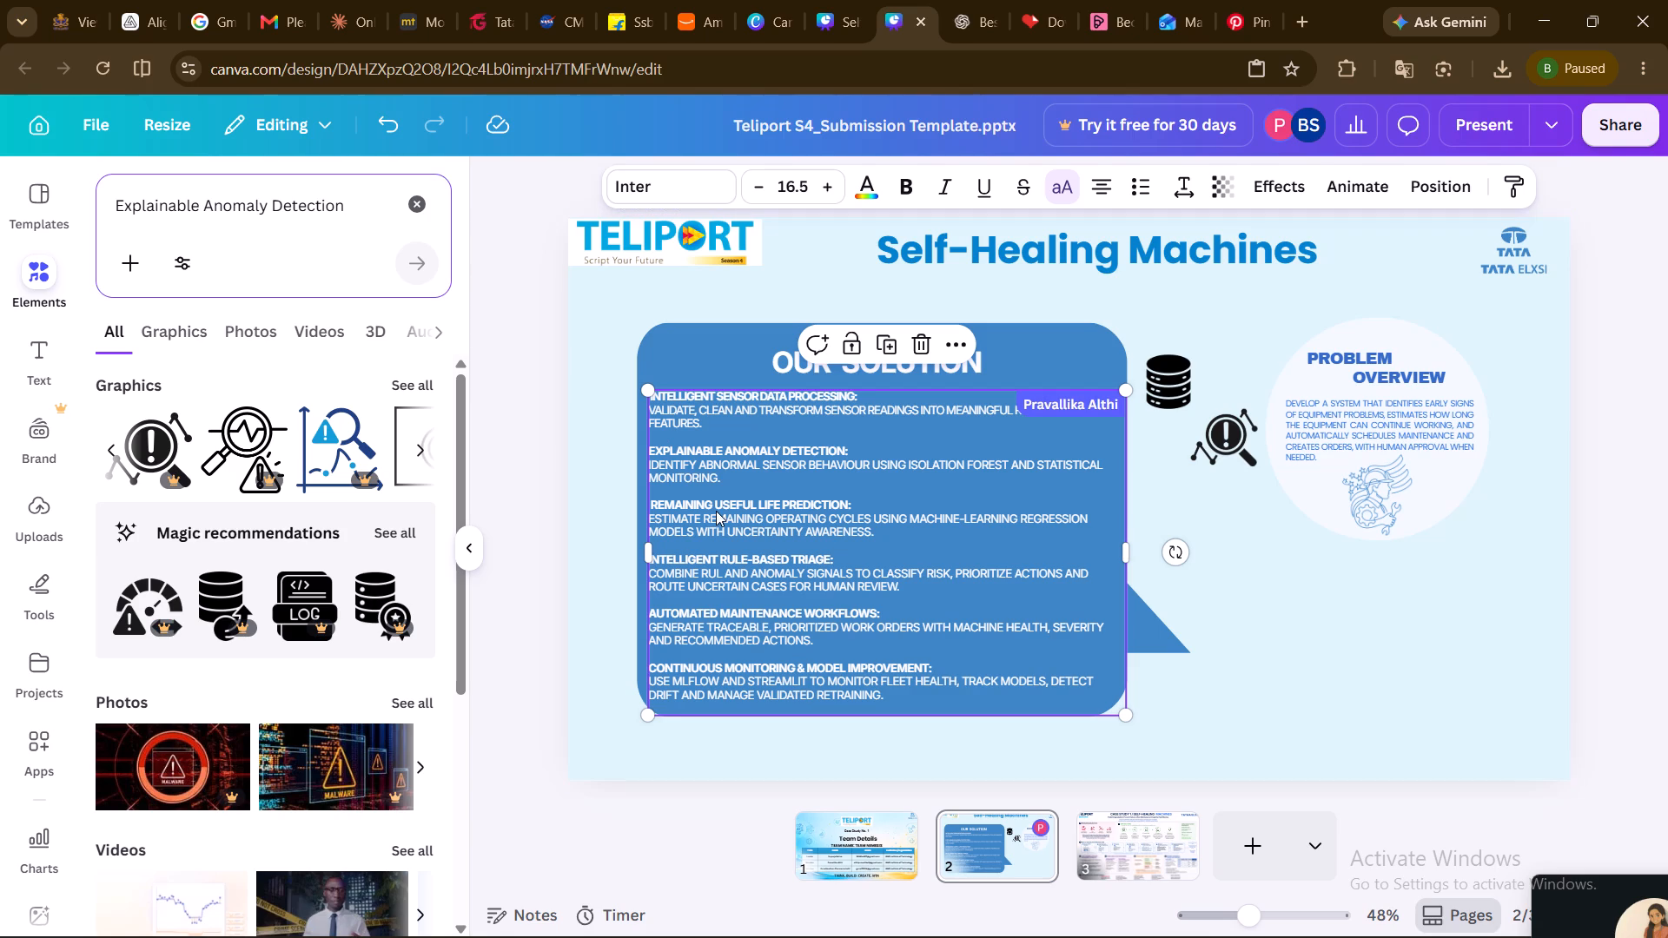
click(849, 506)
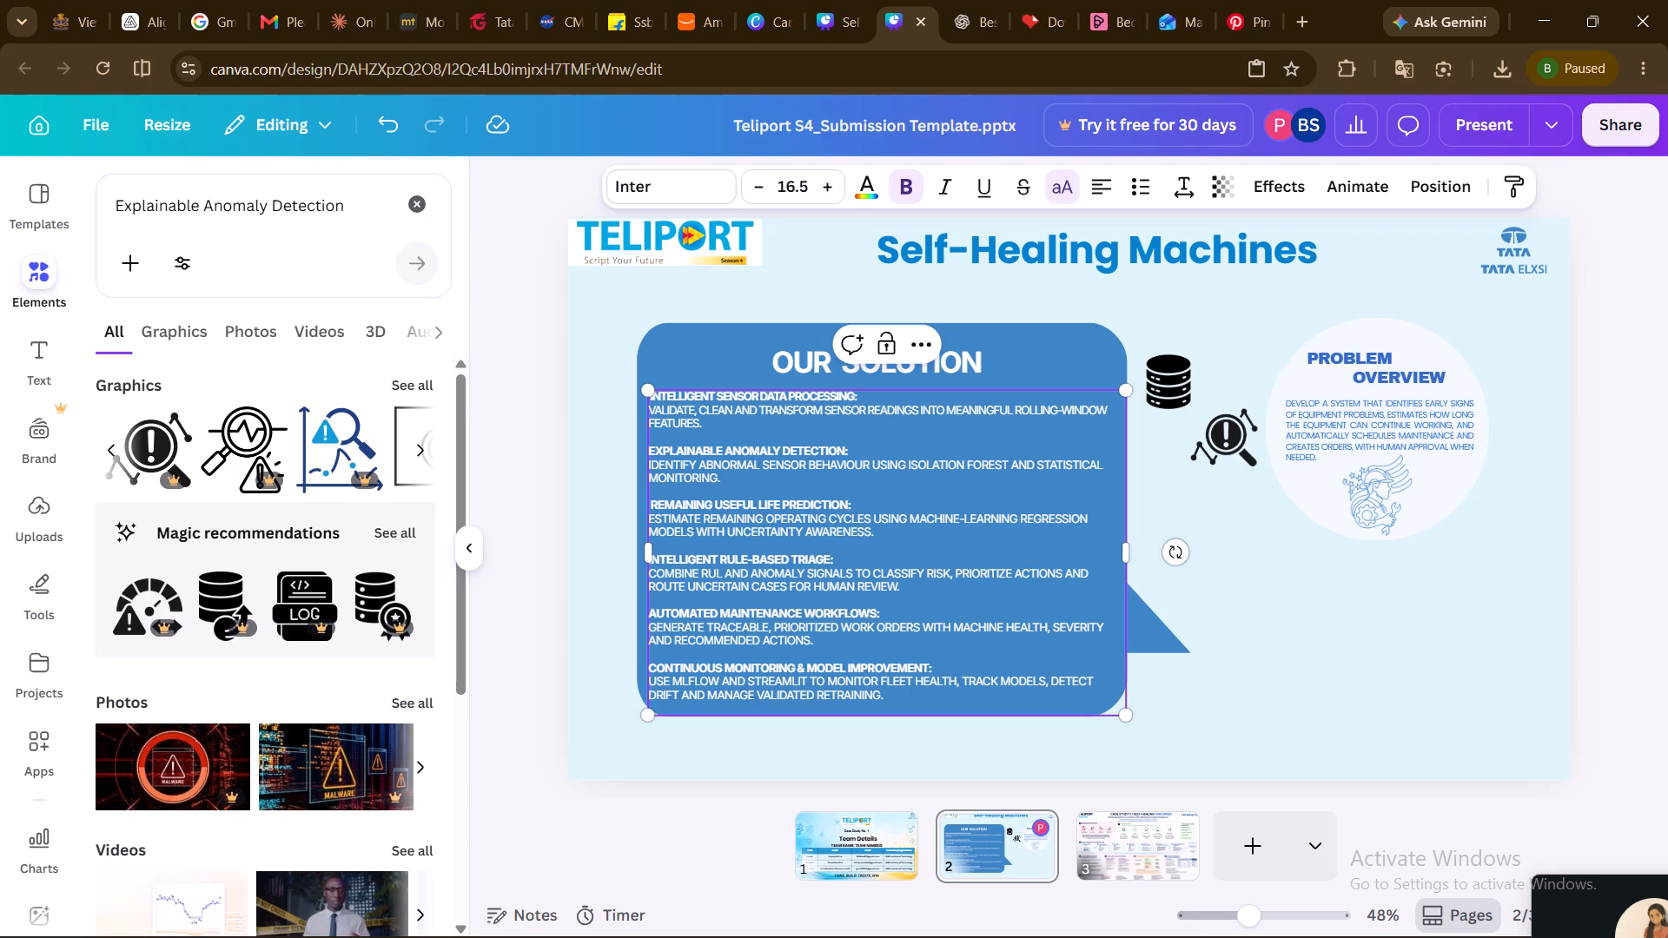
drag(845, 503, 586, 508)
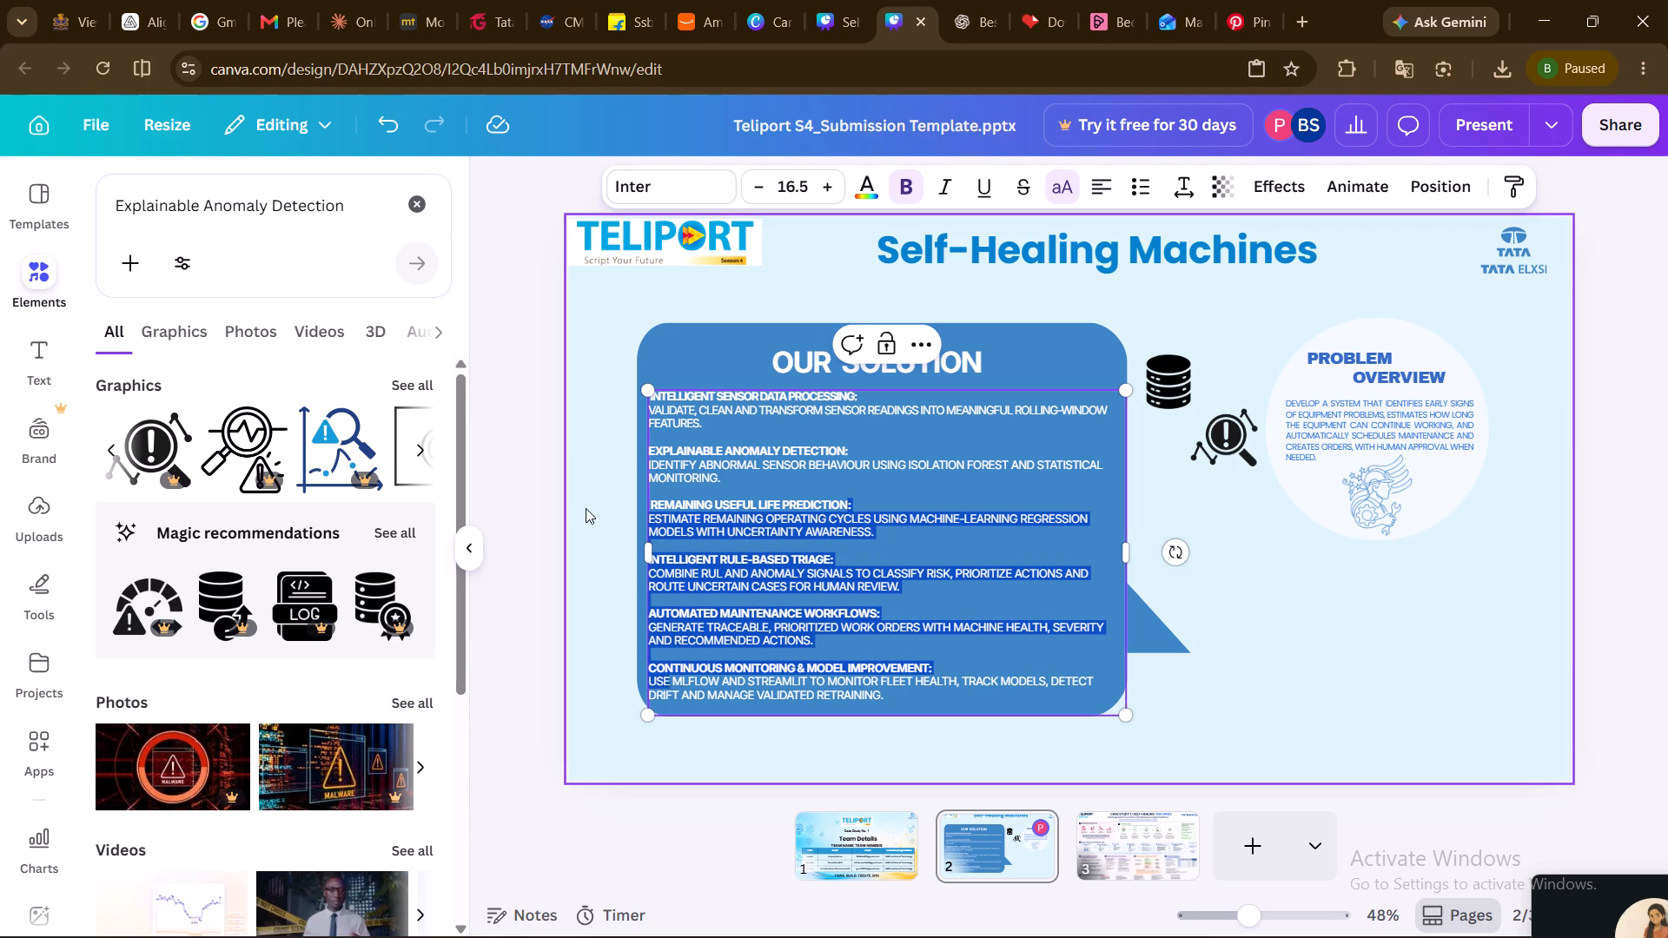
drag(586, 508, 650, 493)
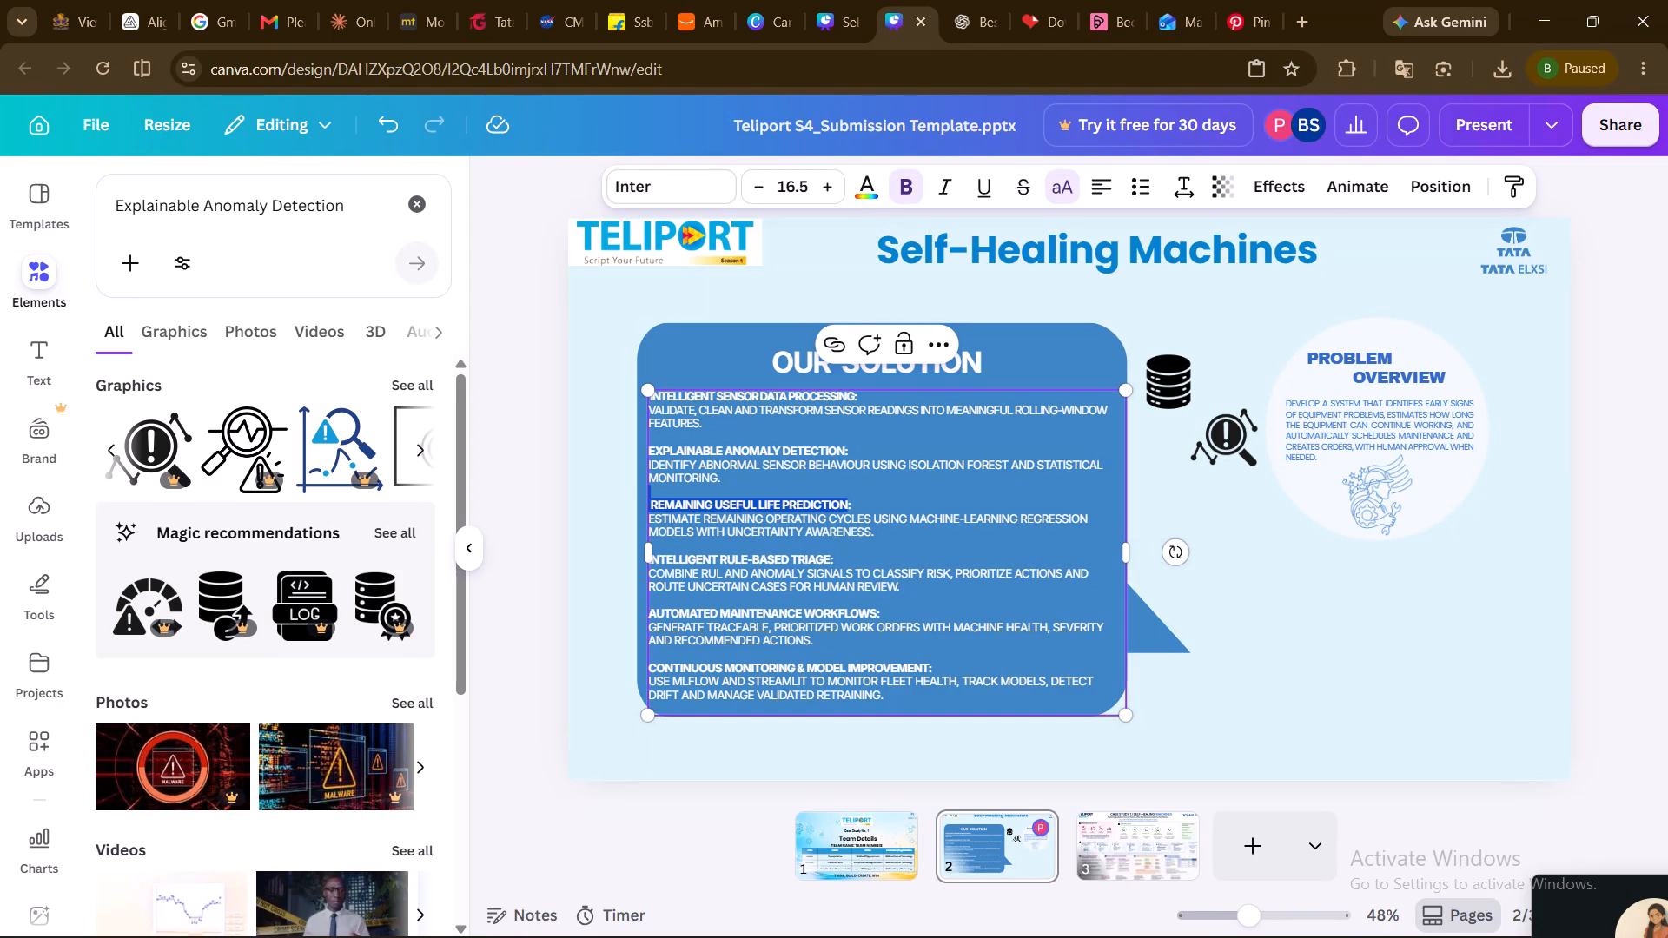
key(ctrl+c)
drag(344, 201, 53, 205)
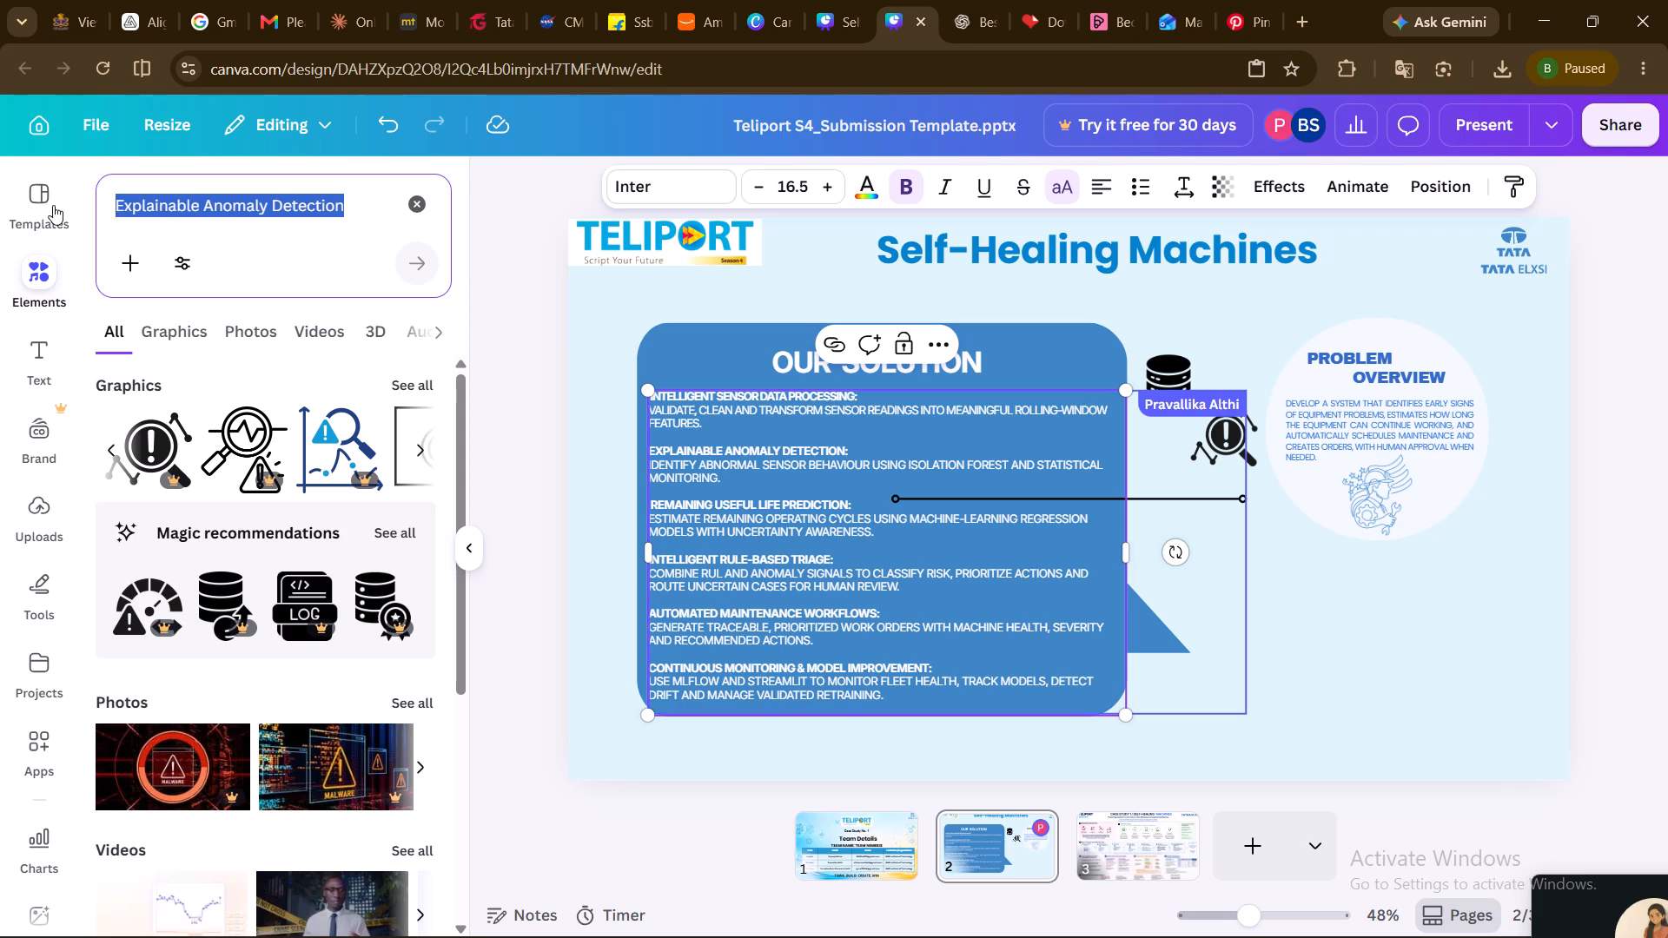
drag(53, 205, 111, 200)
key(ctrl+v)
key(Return)
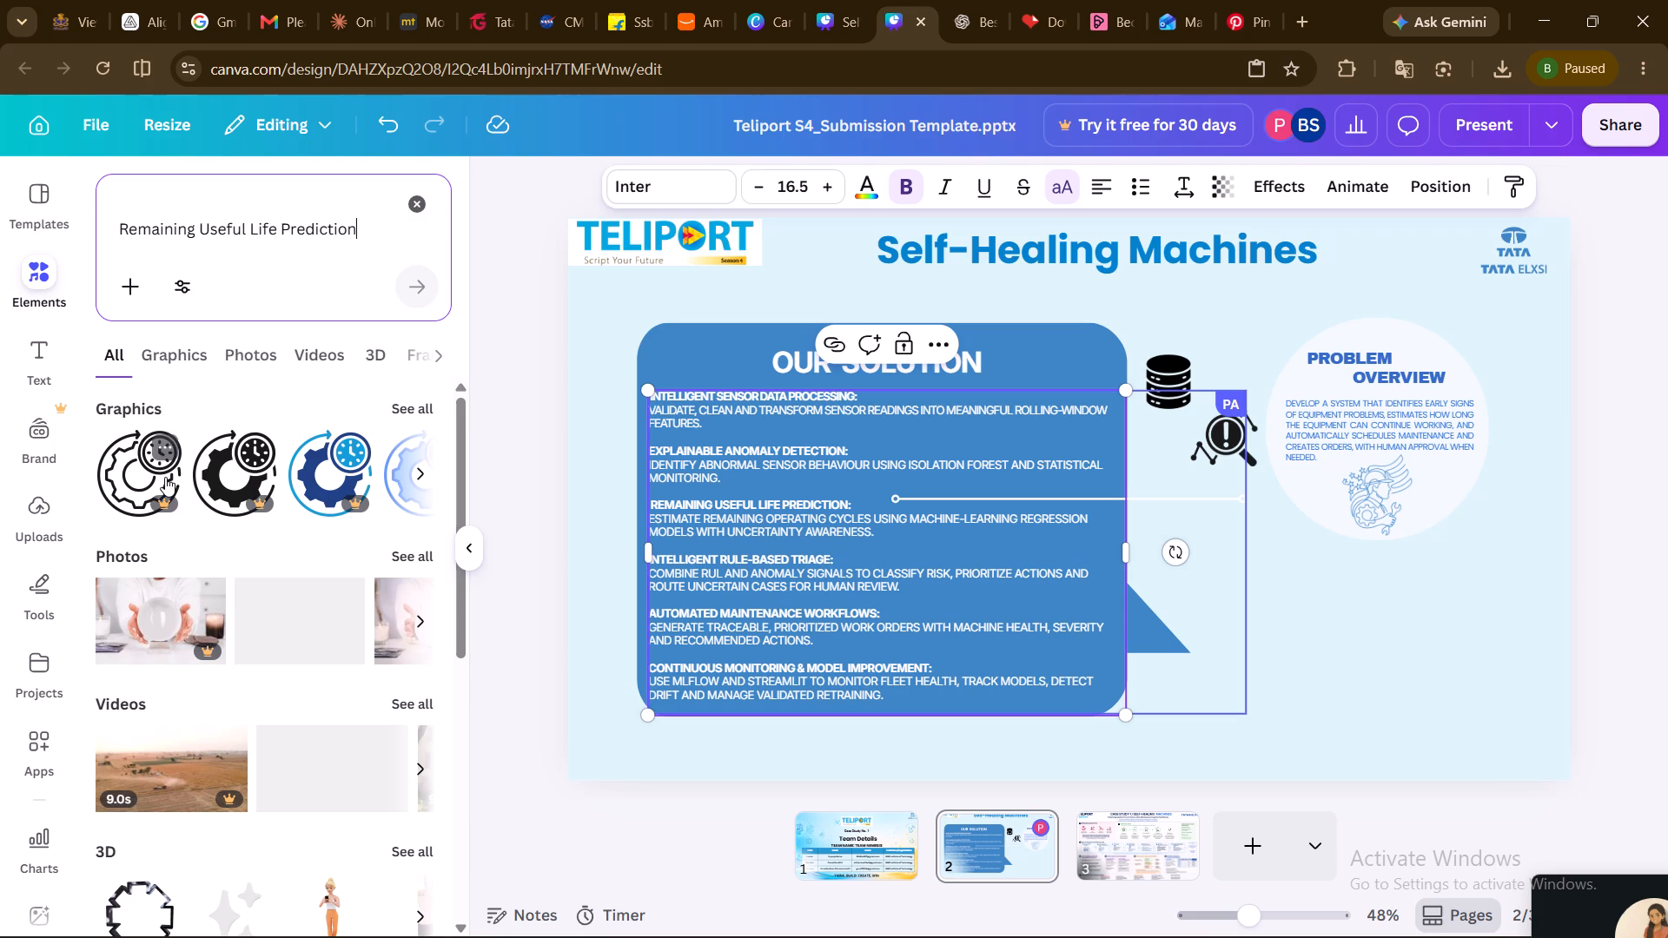
Add the solid black gear-with-clock graphic, shrink it to about 138 × 143, and place it directly below the anomaly detection icon.
scroll(267, 471, down, 1)
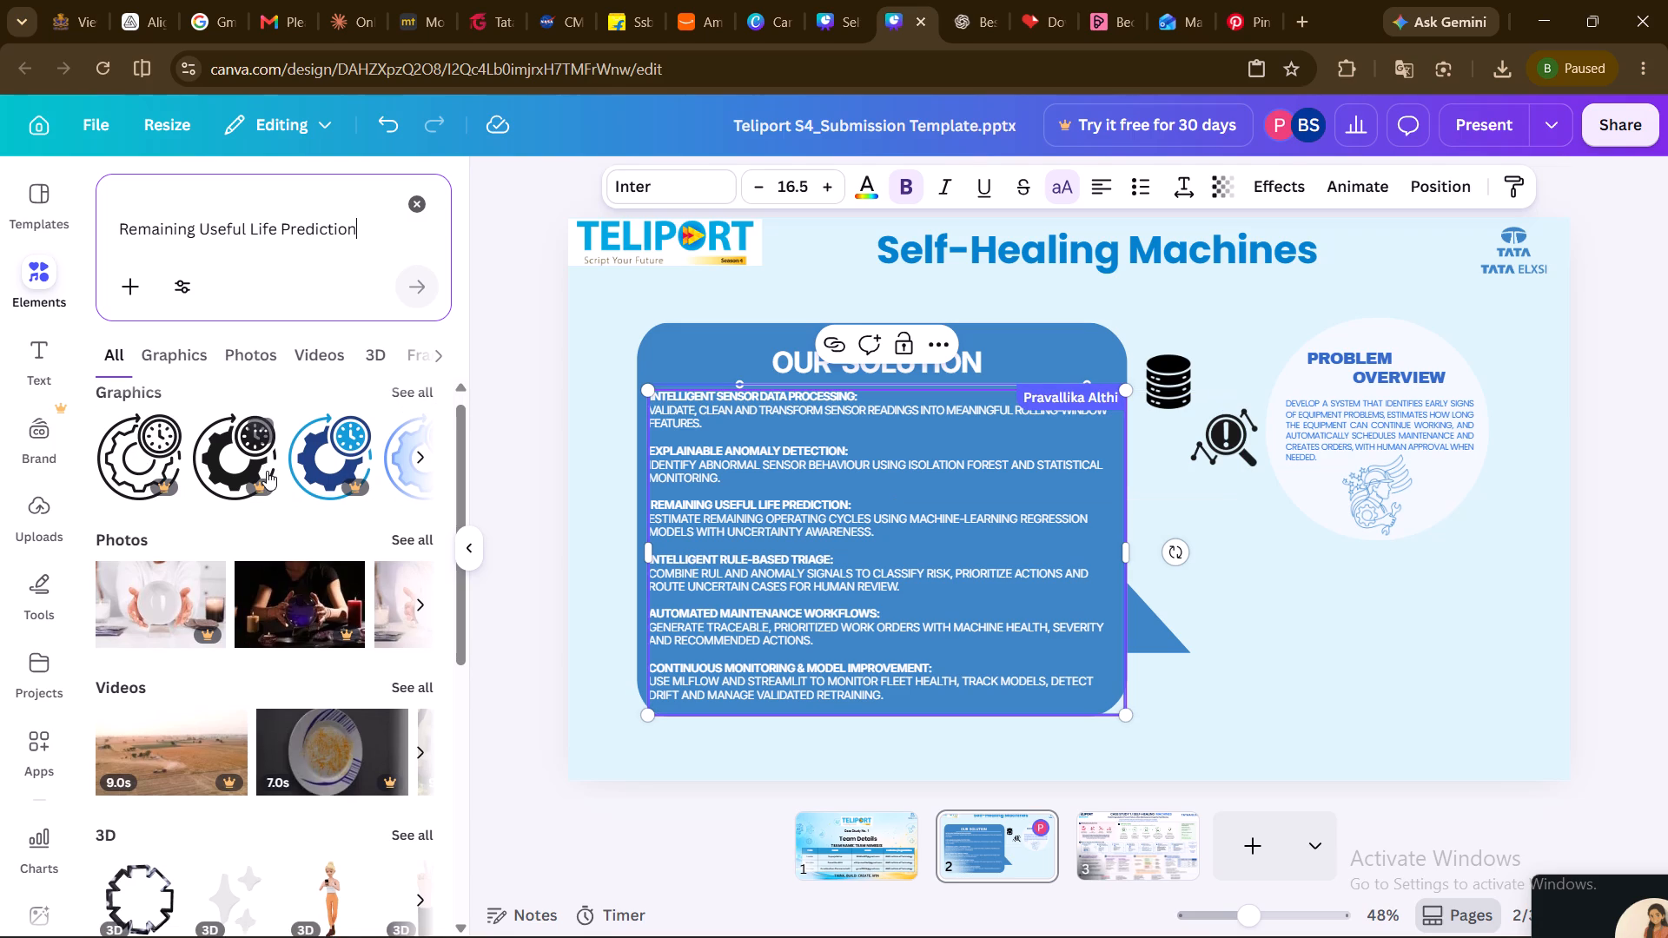
scroll(322, 470, left, 1)
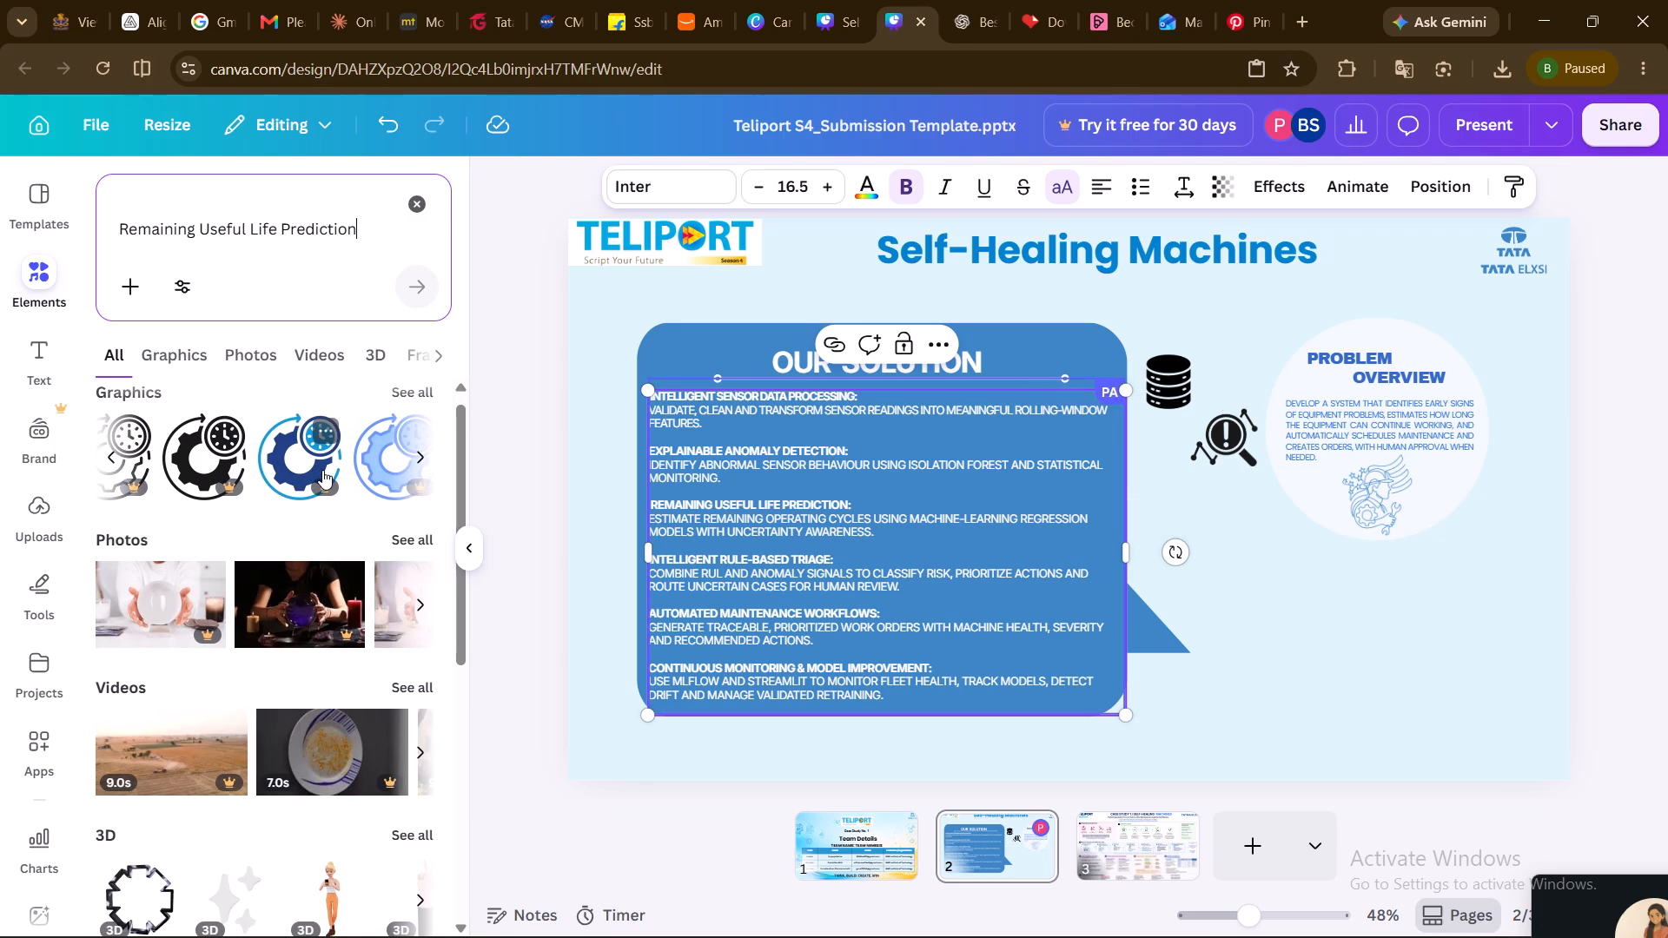
scroll(322, 470, left, 2)
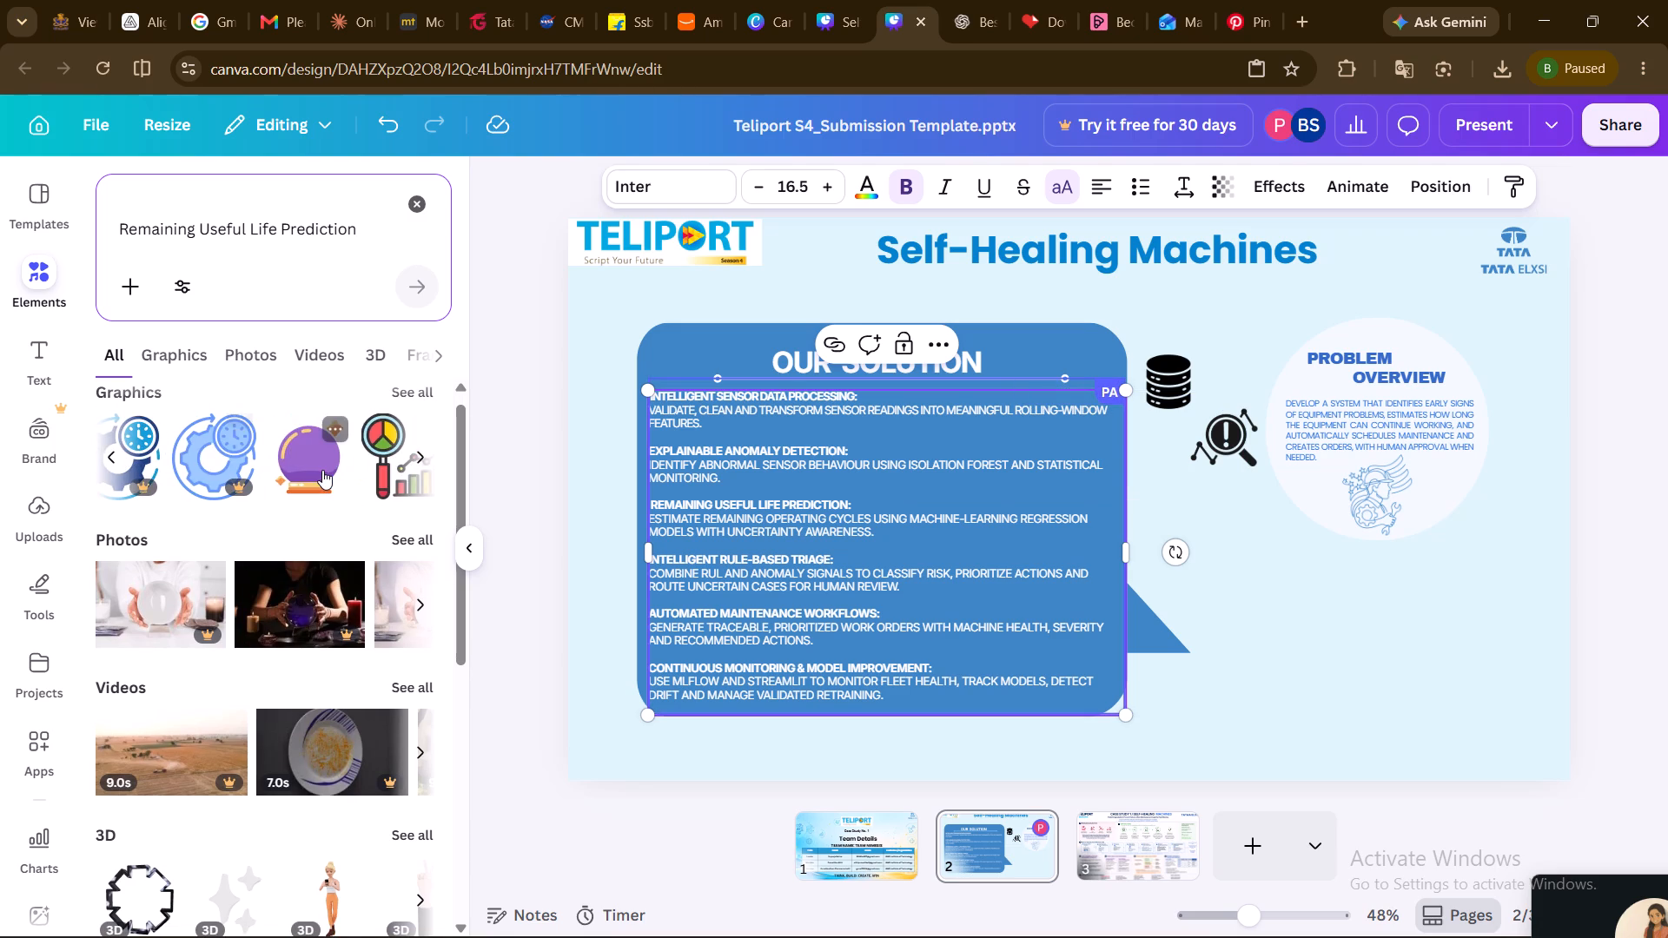
scroll(322, 470, right, 4)
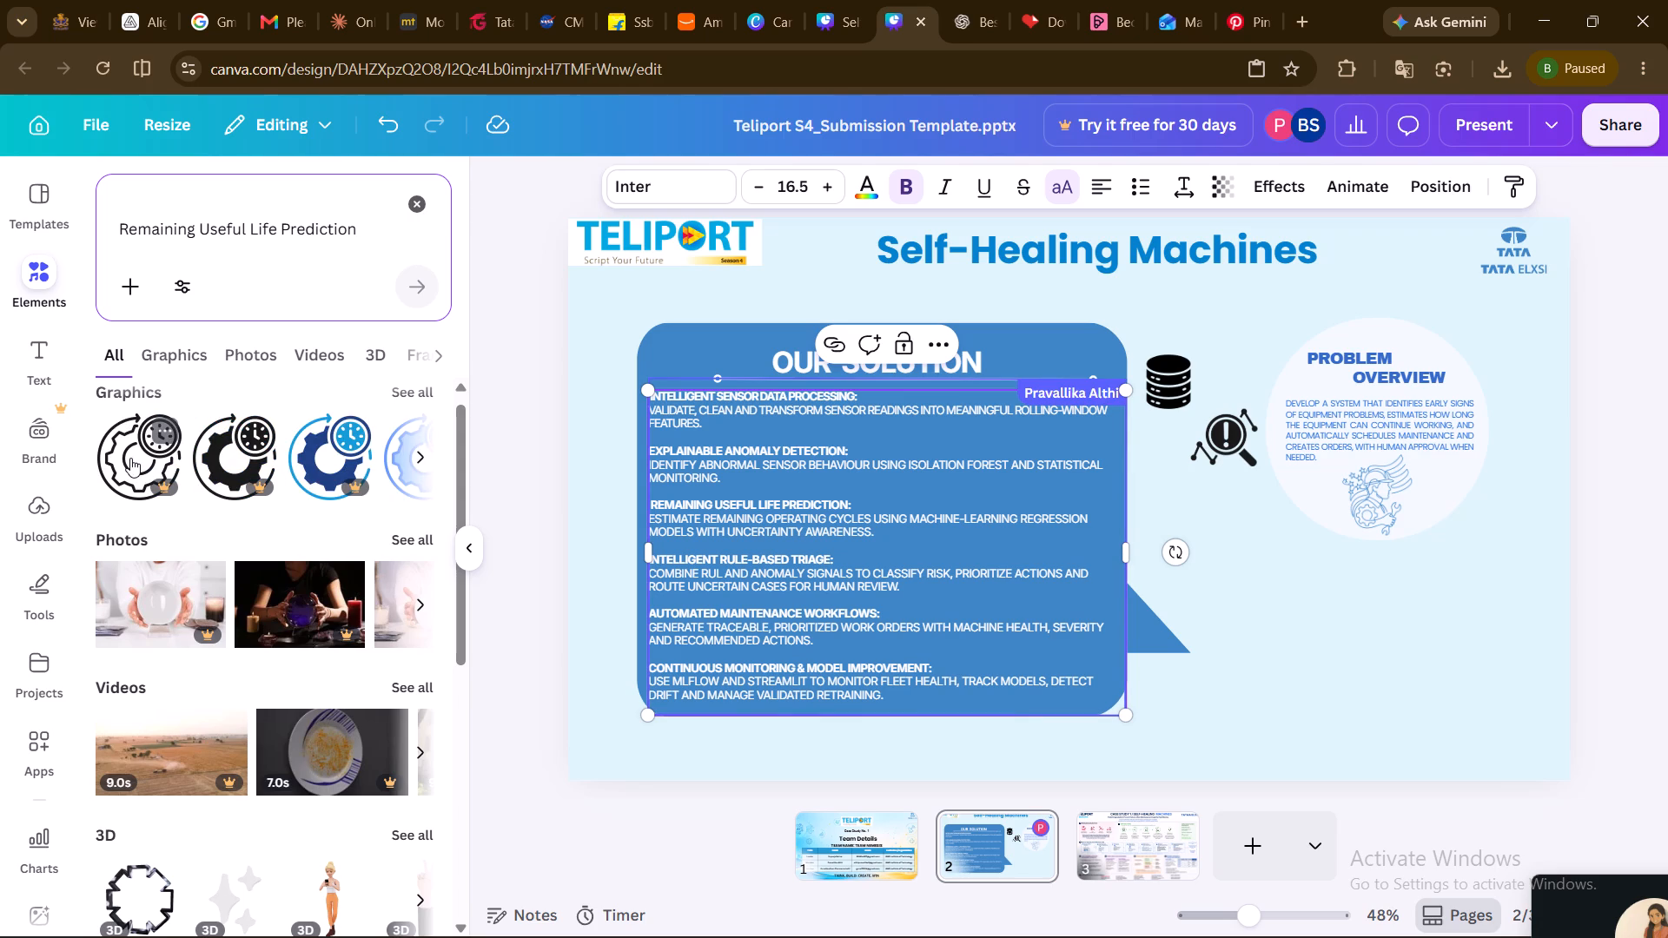
click(230, 446)
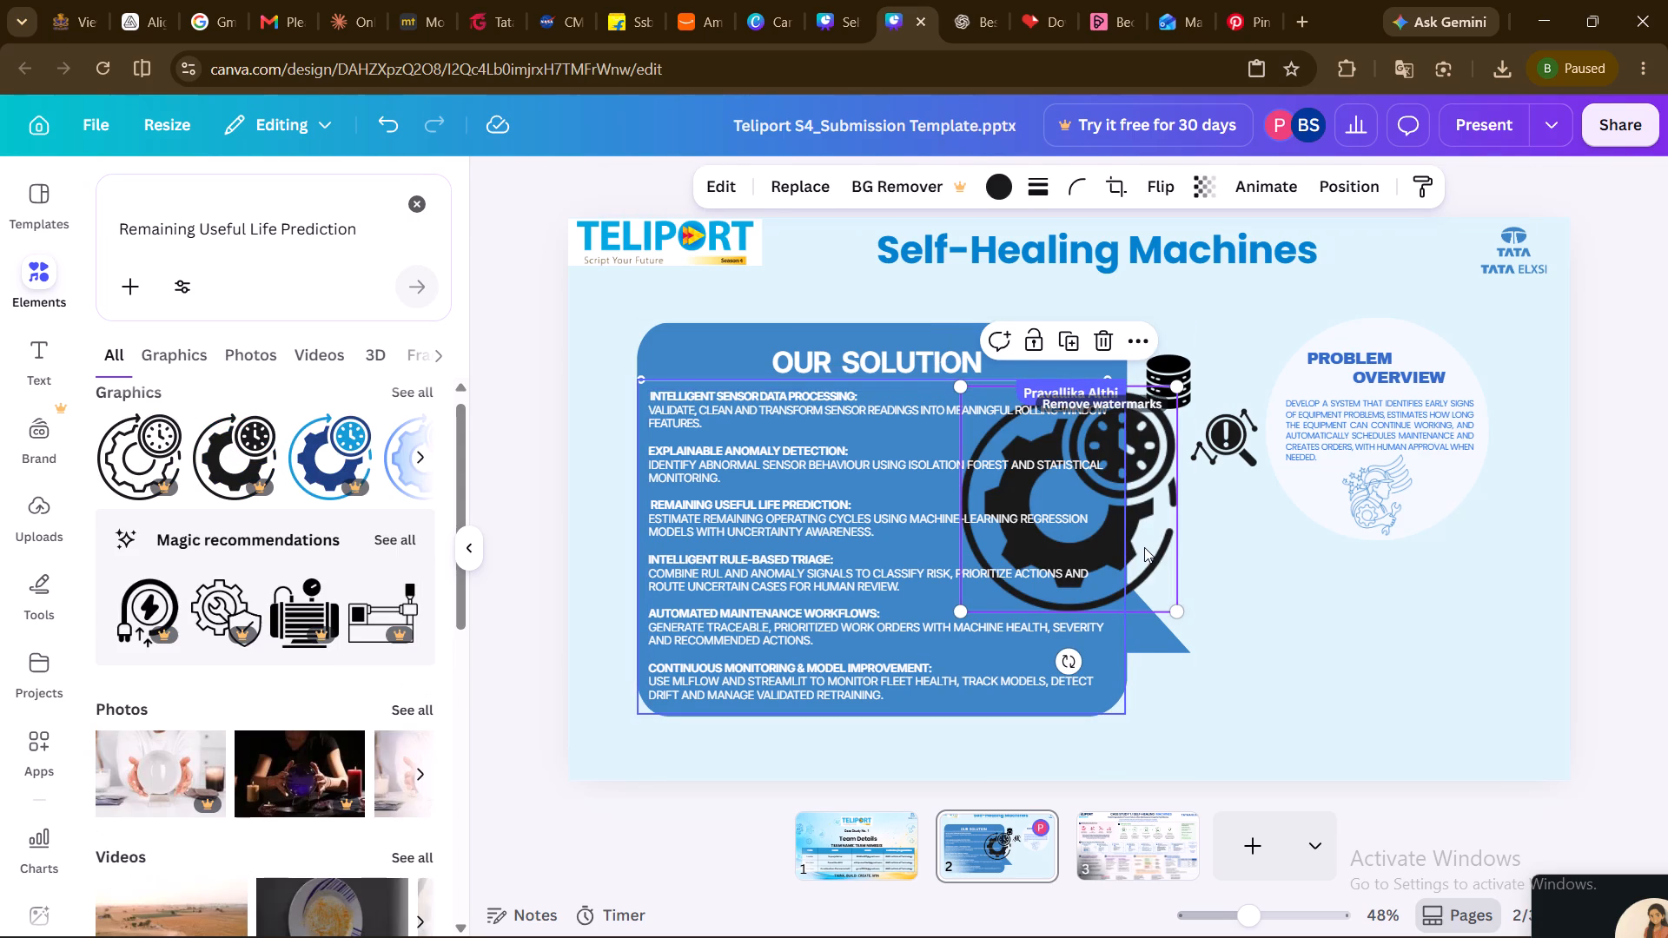
drag(1144, 547, 1369, 678)
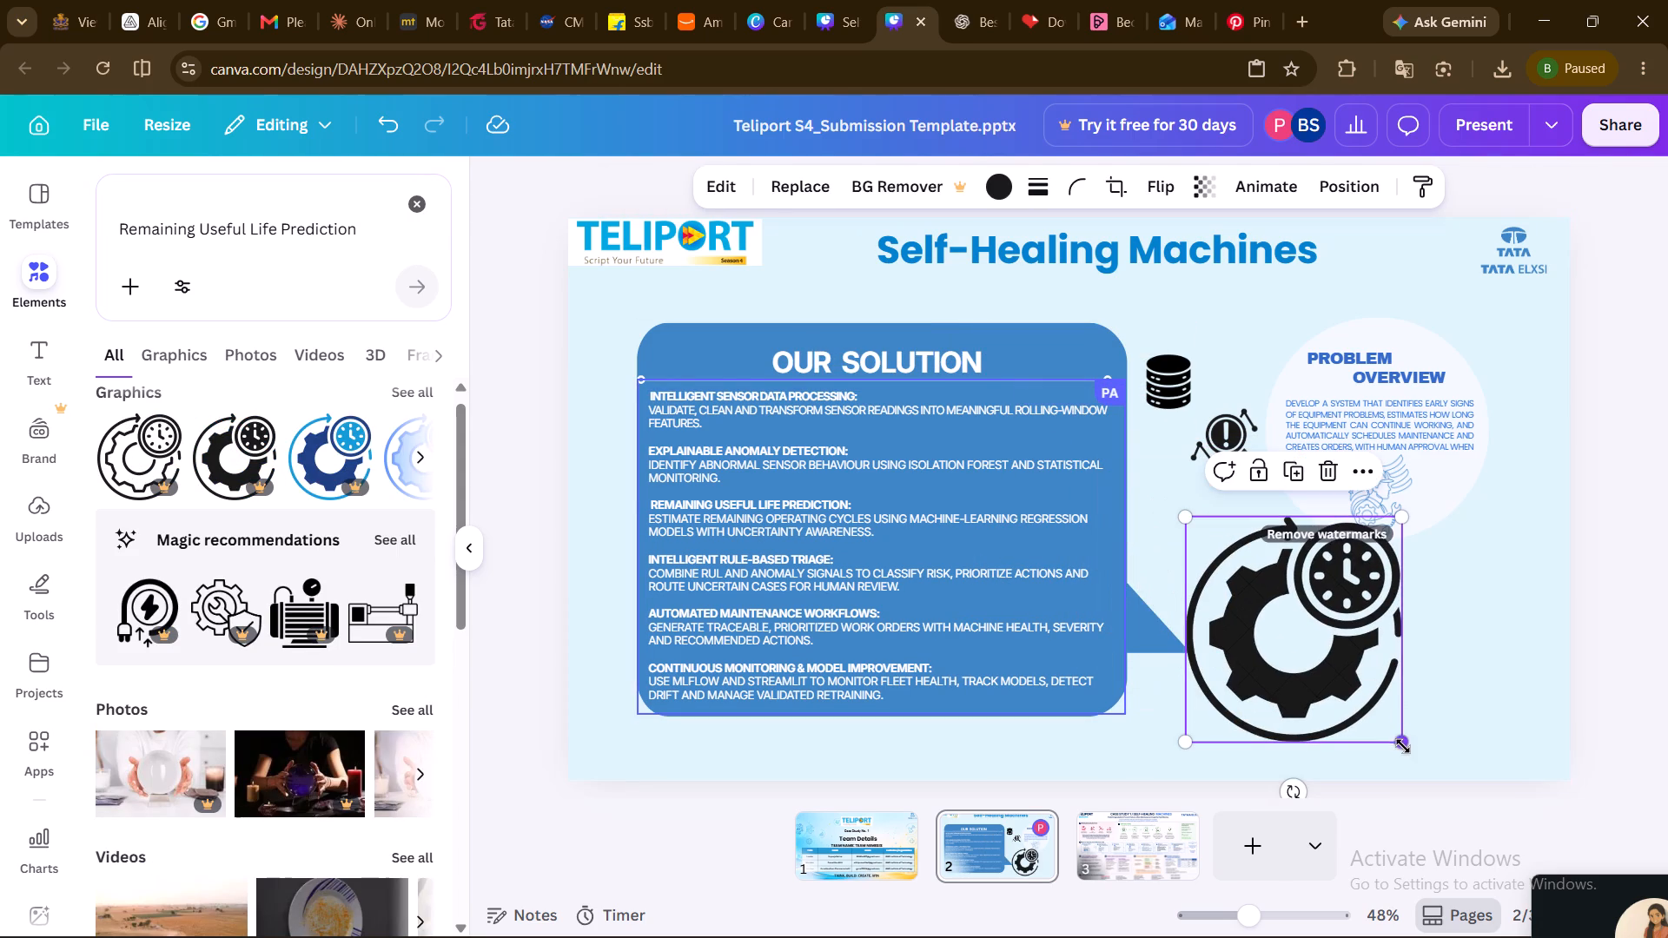
drag(1403, 744, 1241, 611)
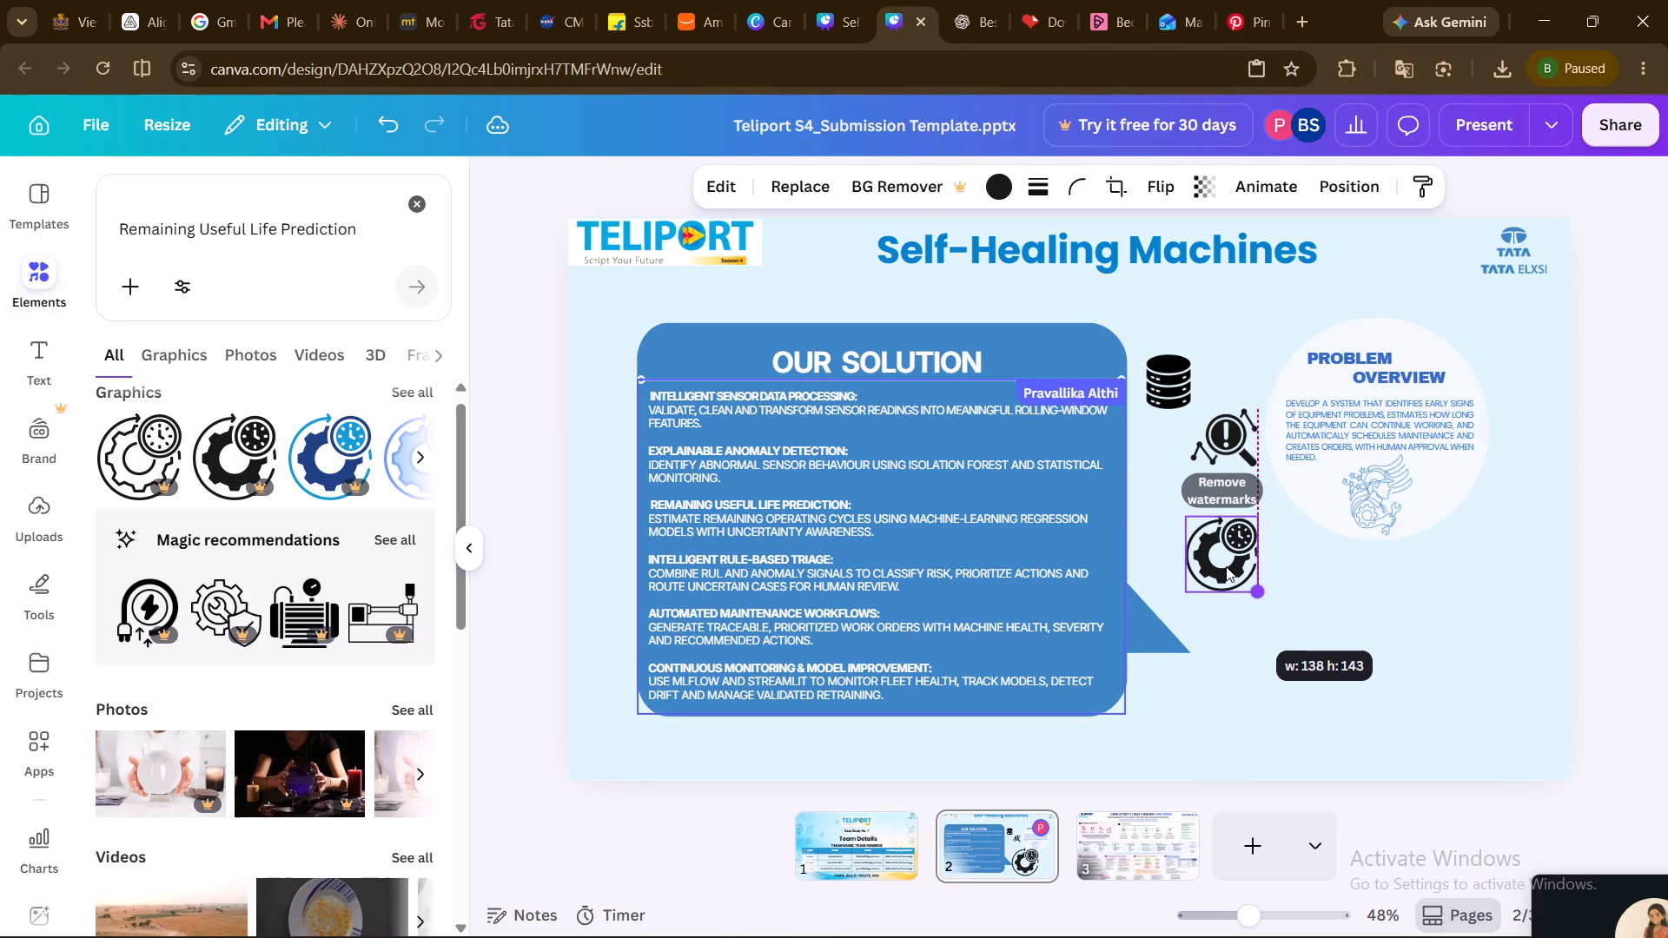
drag(1226, 566, 1232, 541)
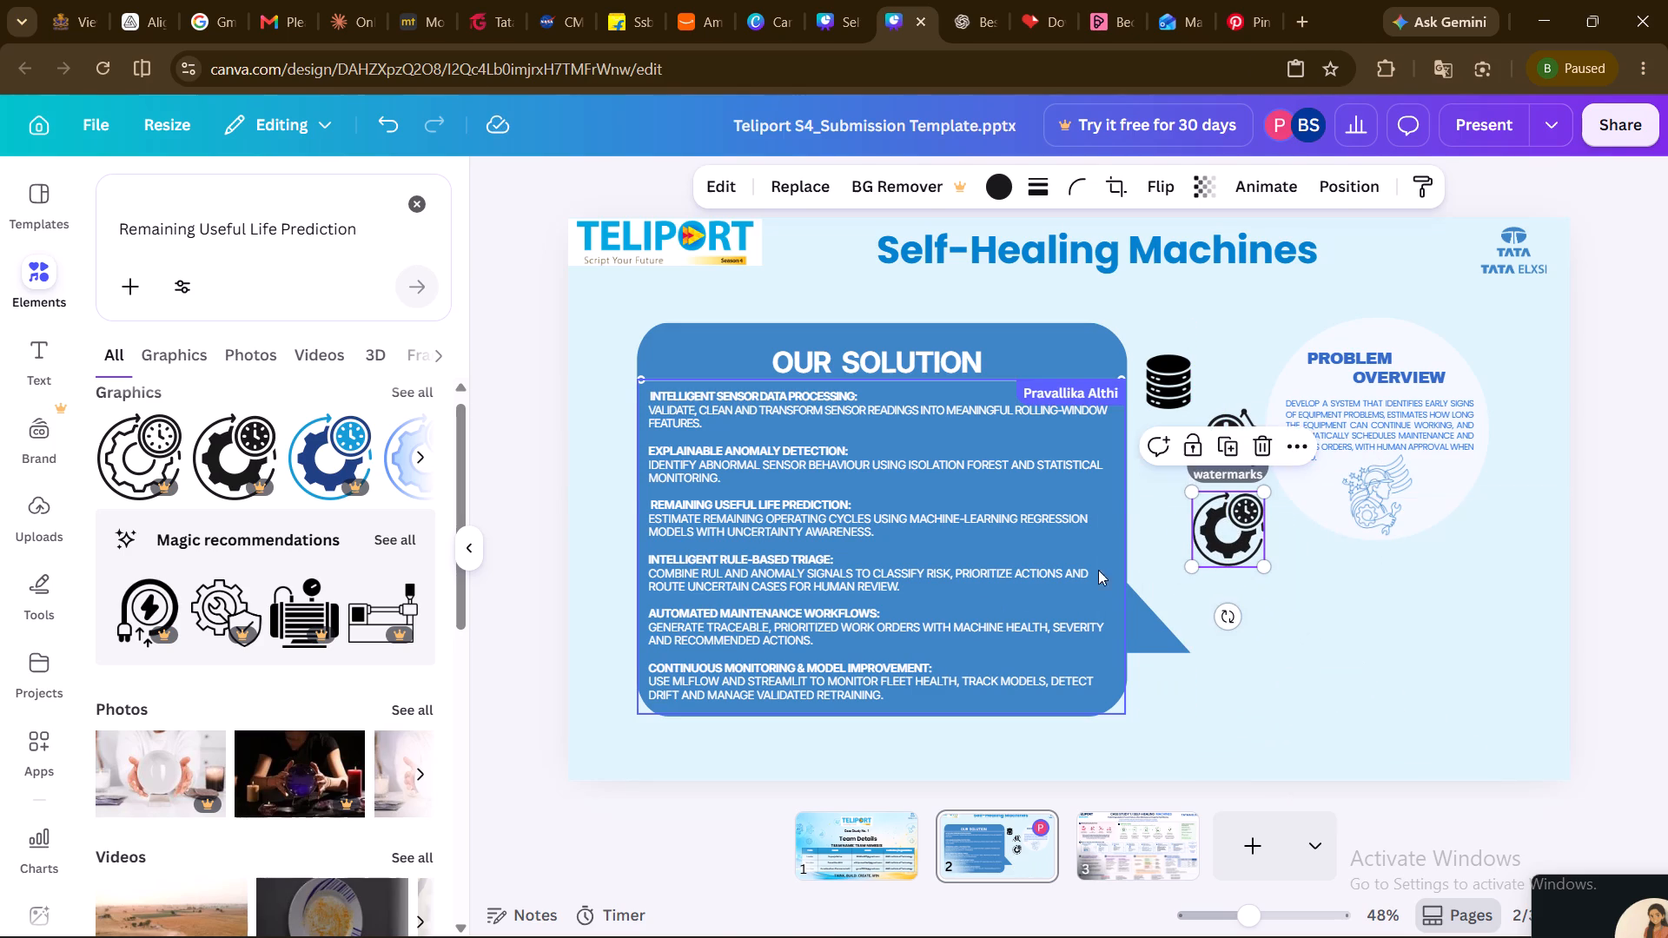
Copy the Intelligent Rule-Based Triage heading from the solution text and search all elements for "Intelligent Rule-Based Triage", without the colon.
click(836, 552)
click(836, 552)
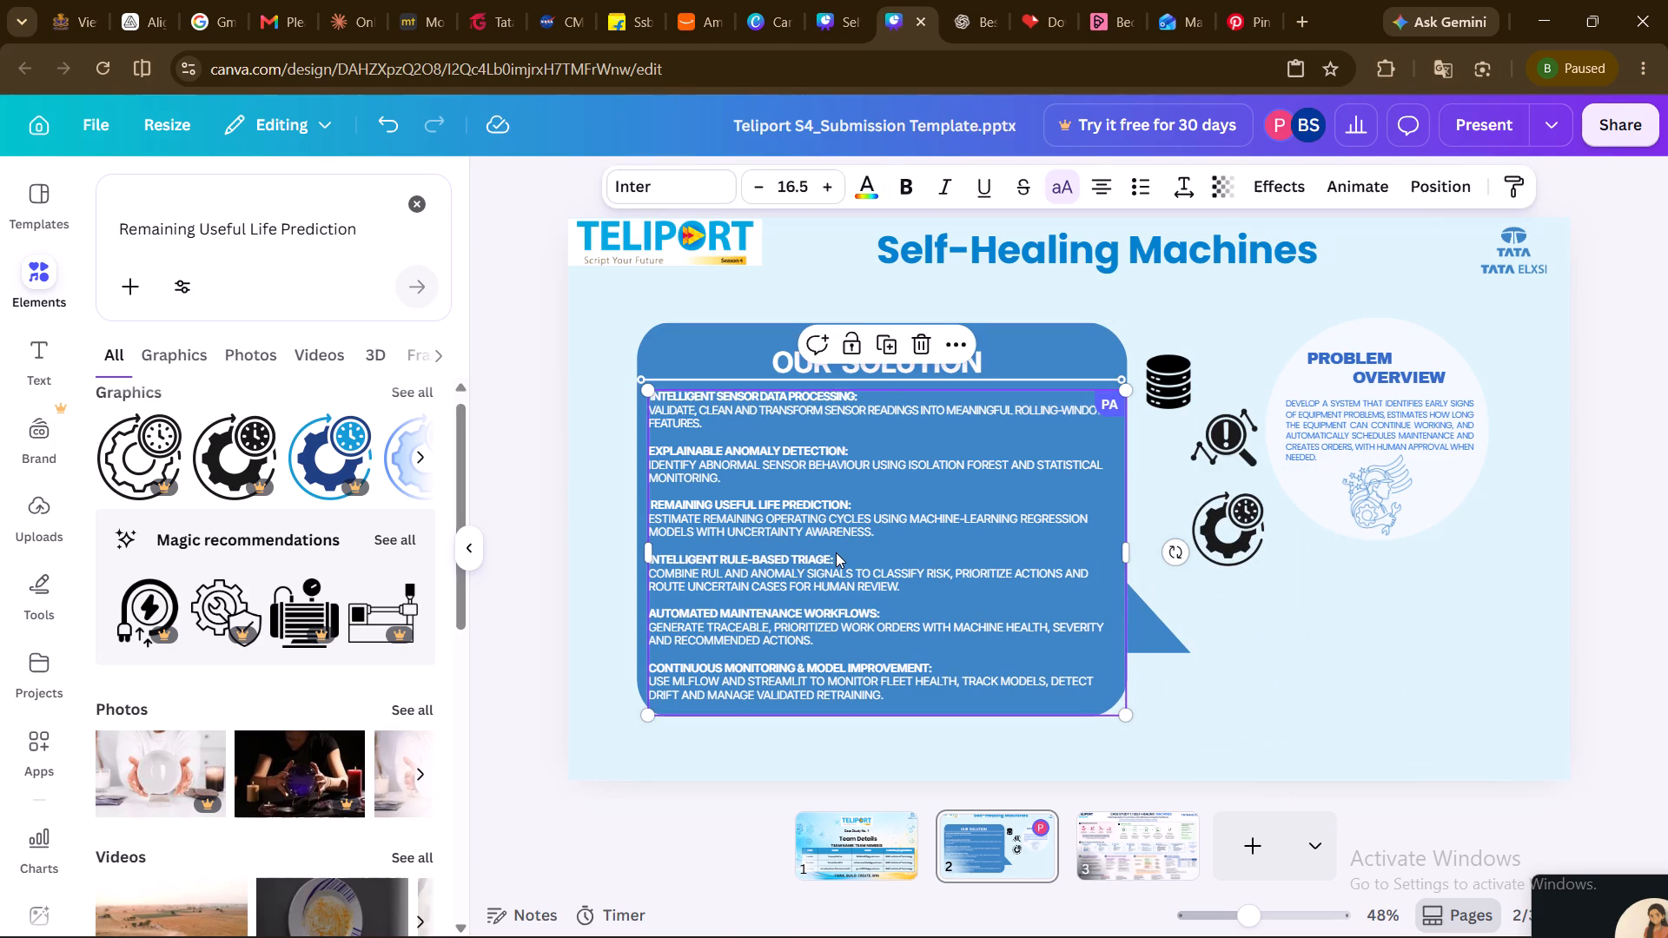
click(826, 555)
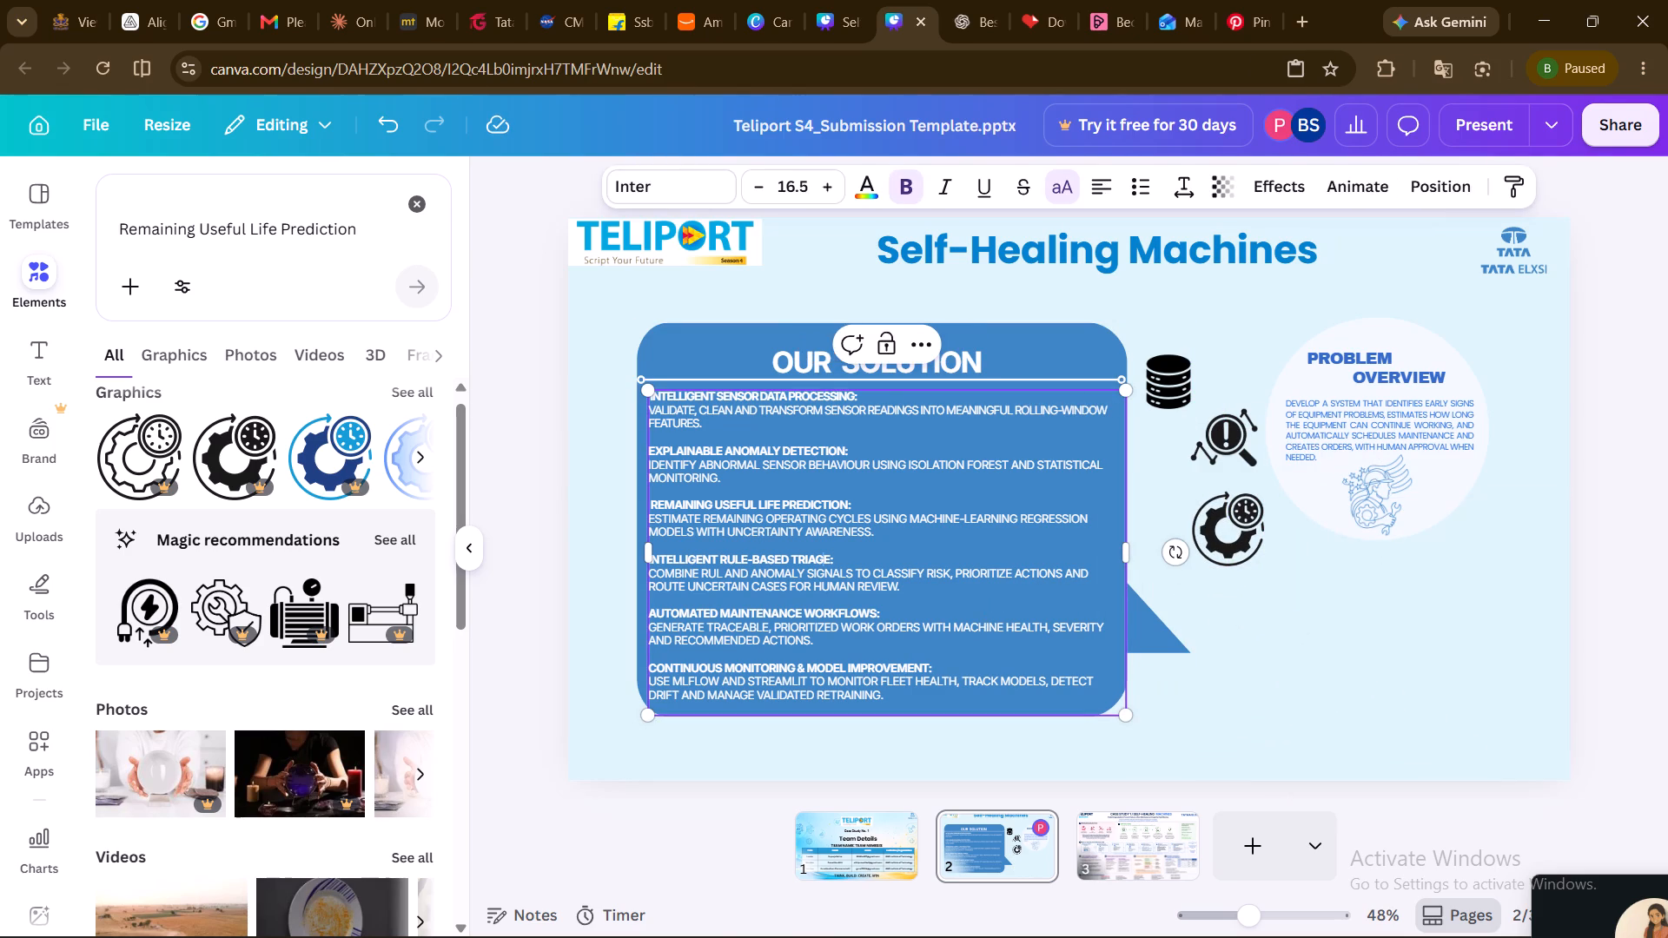
drag(829, 560, 658, 549)
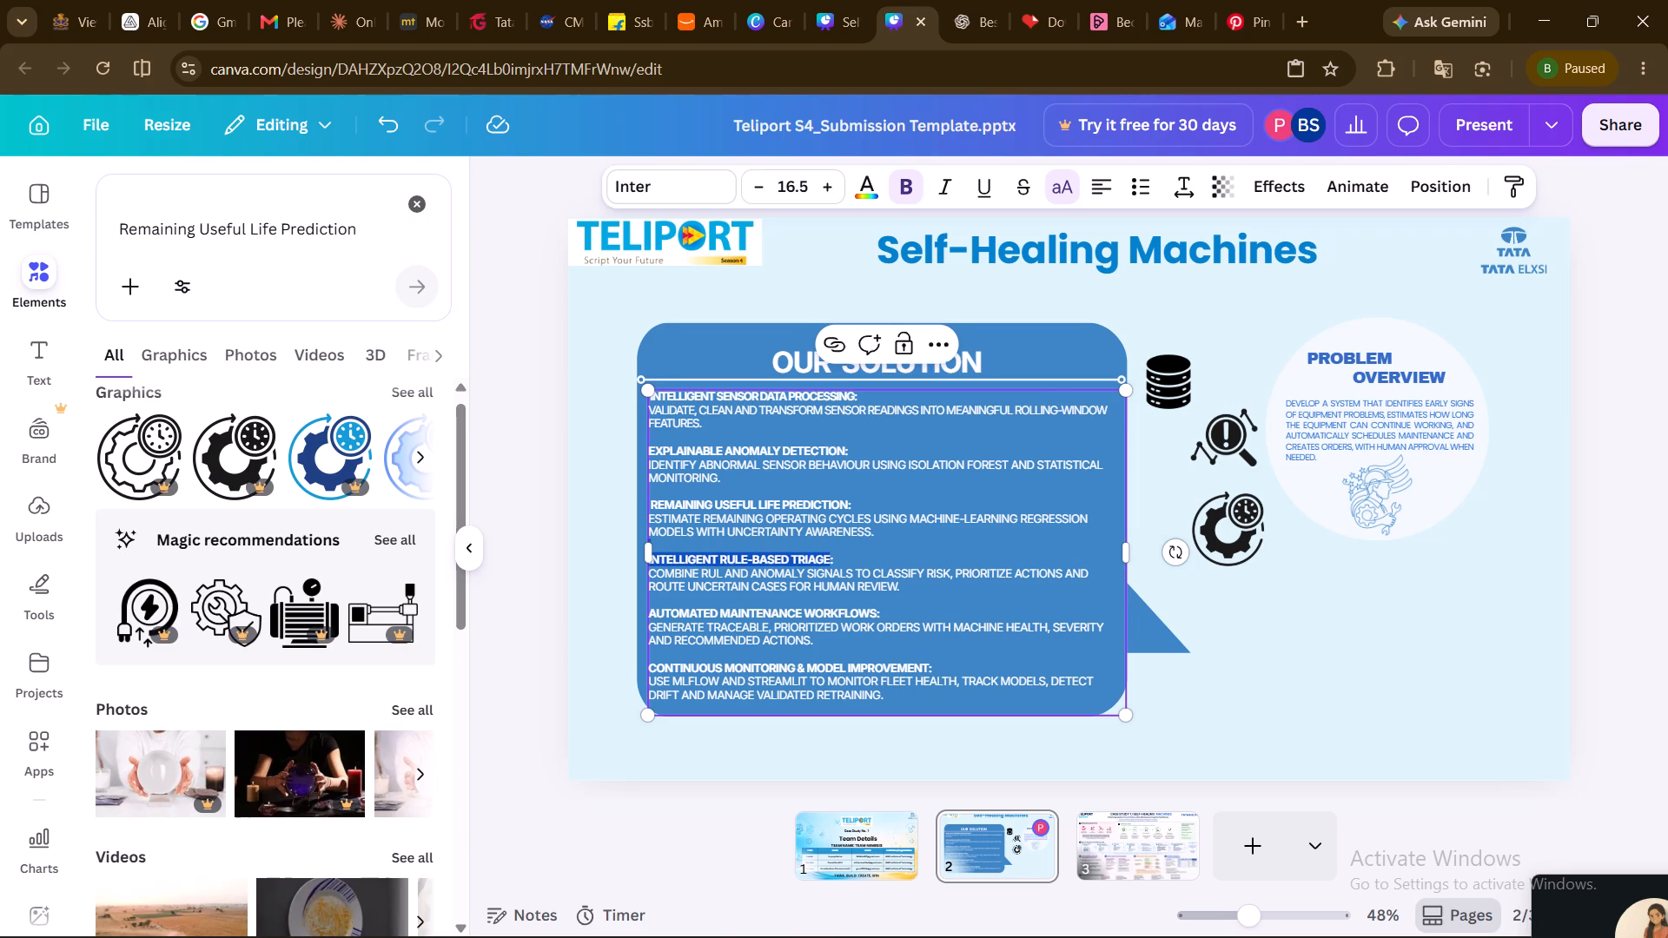
key(ctrl+c)
click(416, 207)
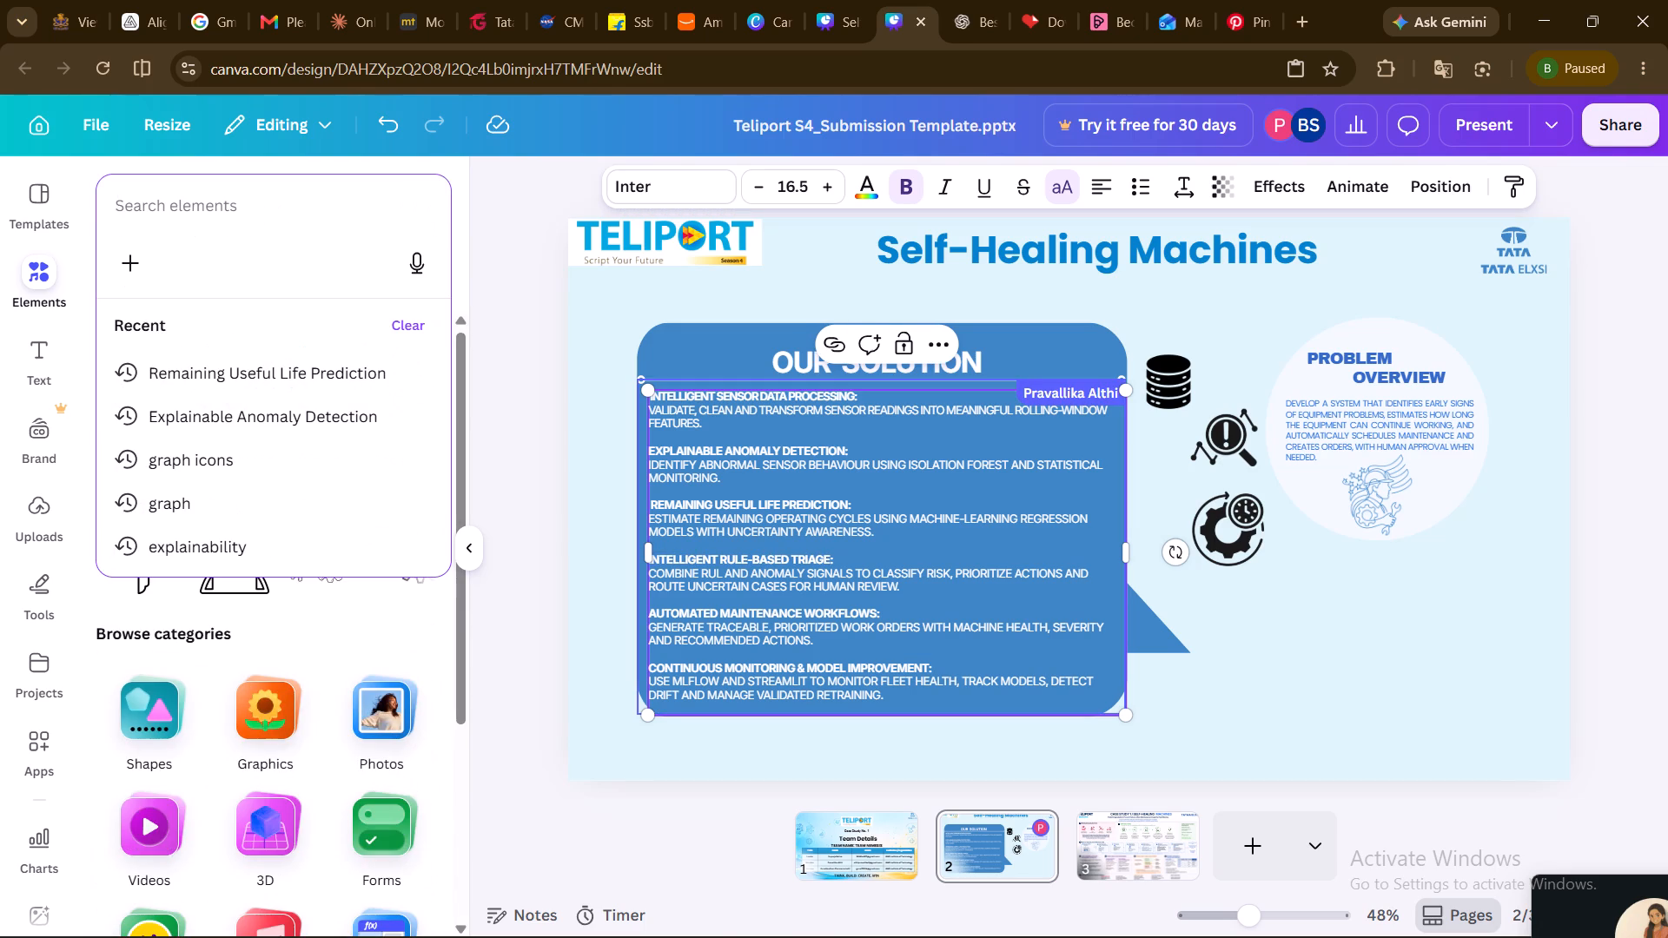
key(ctrl+v)
key(Return)
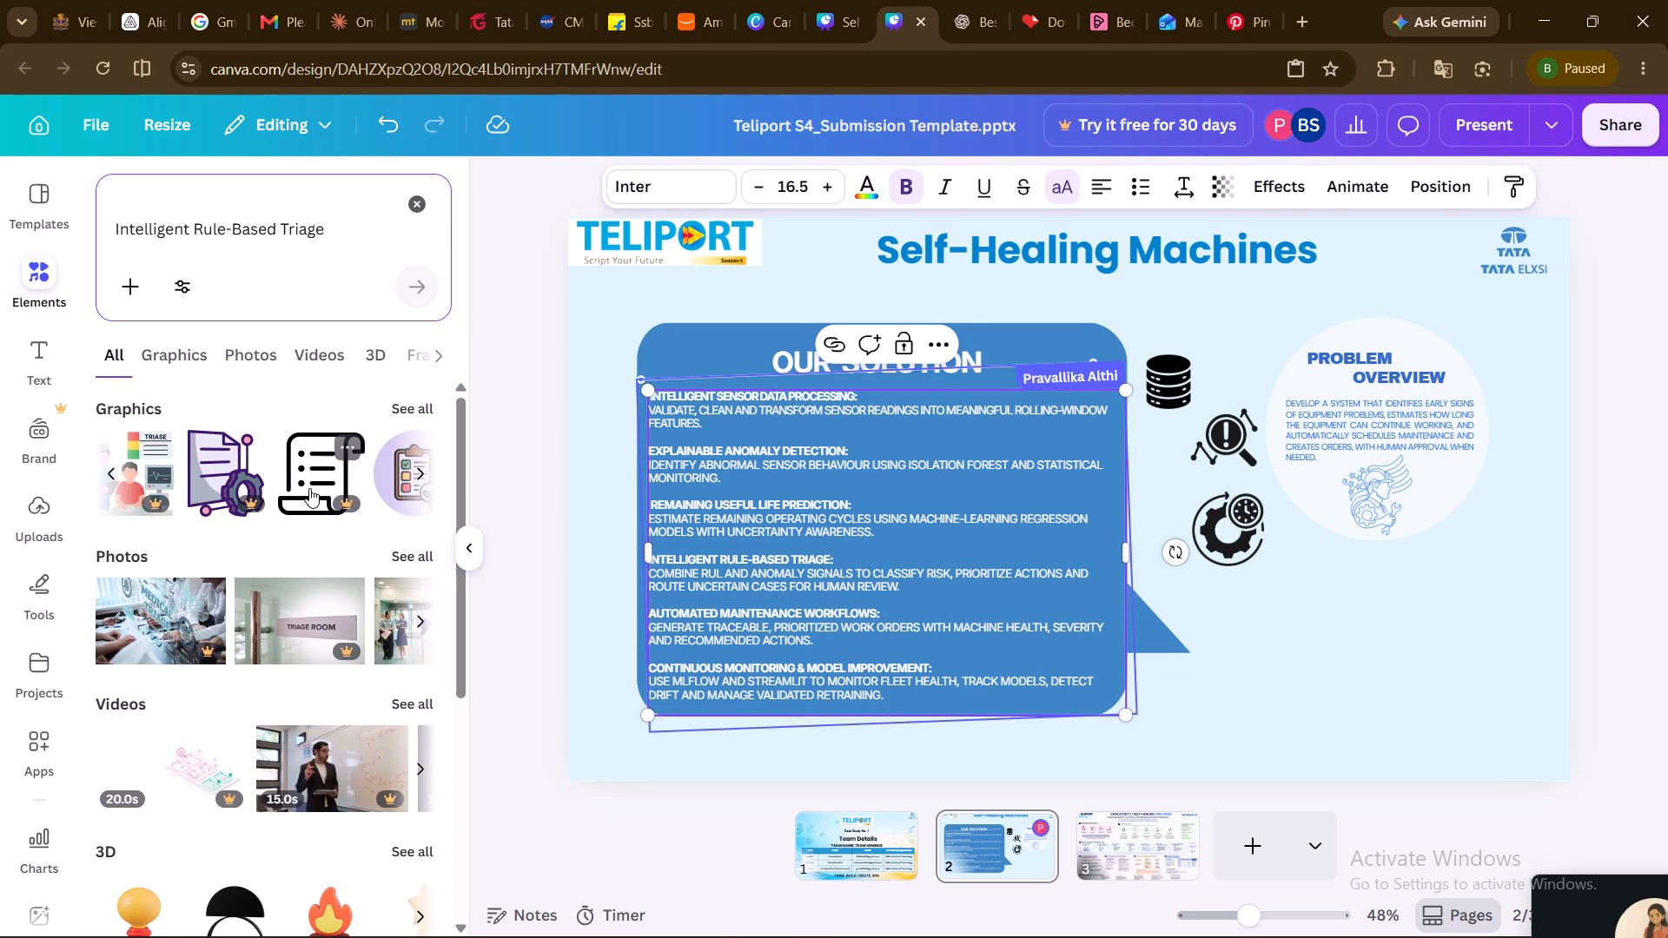
Change the font of the entire six-point solution text in the OUR SOLUTION bubble to Poppins.
click(665, 189)
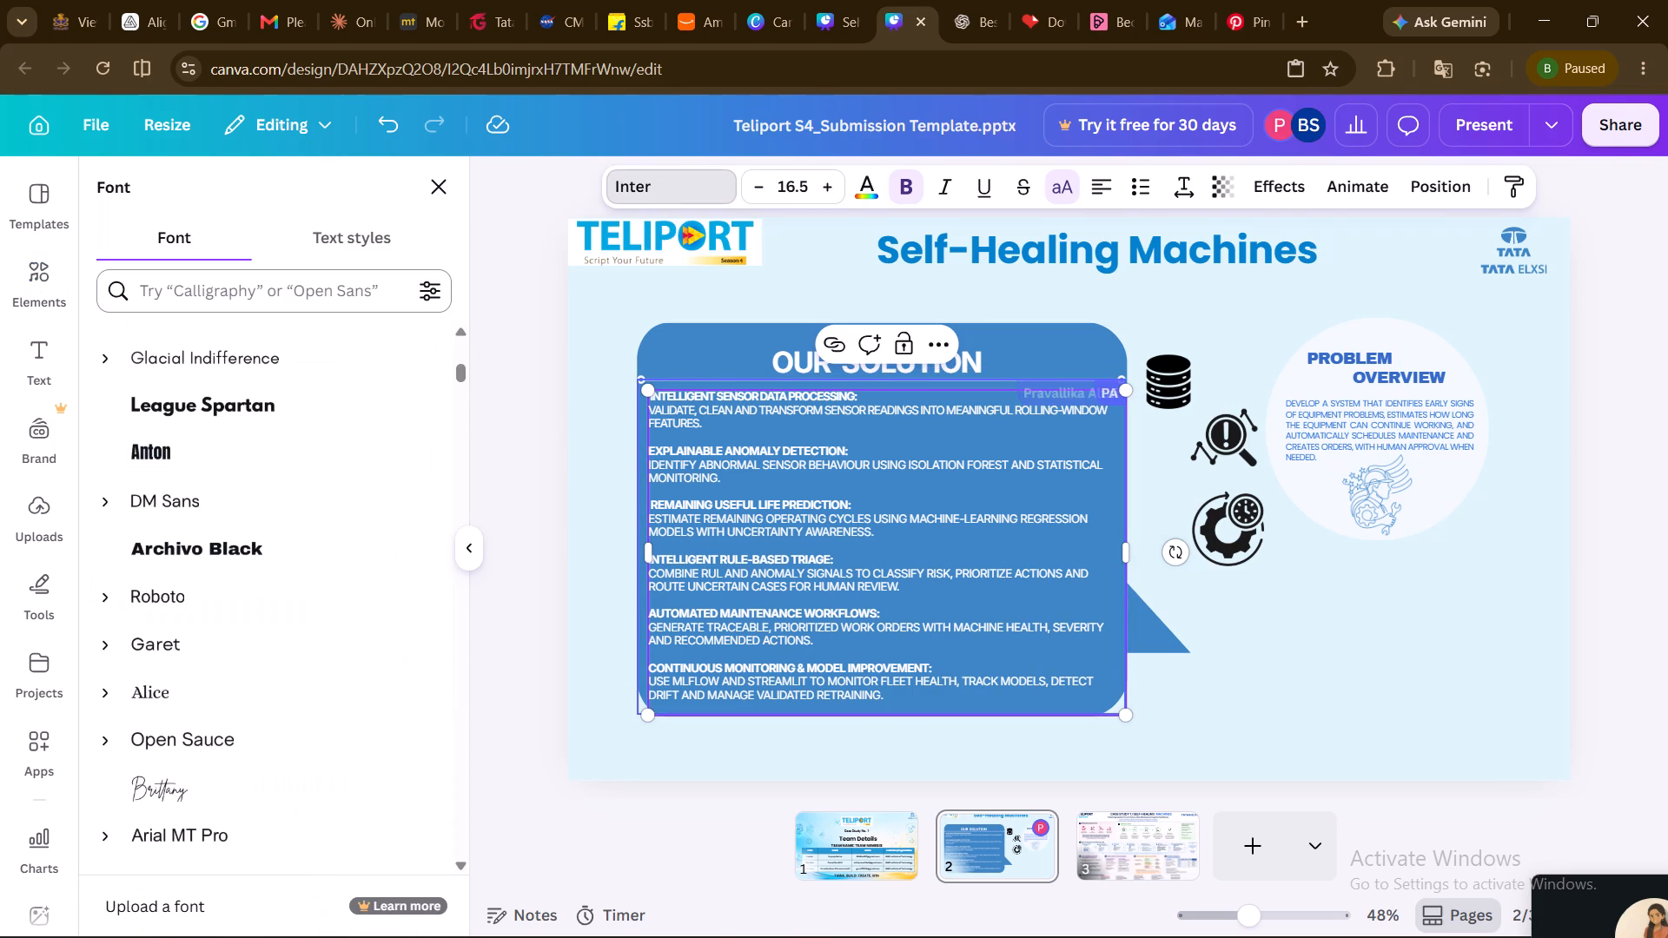
scroll(211, 623, up, 9)
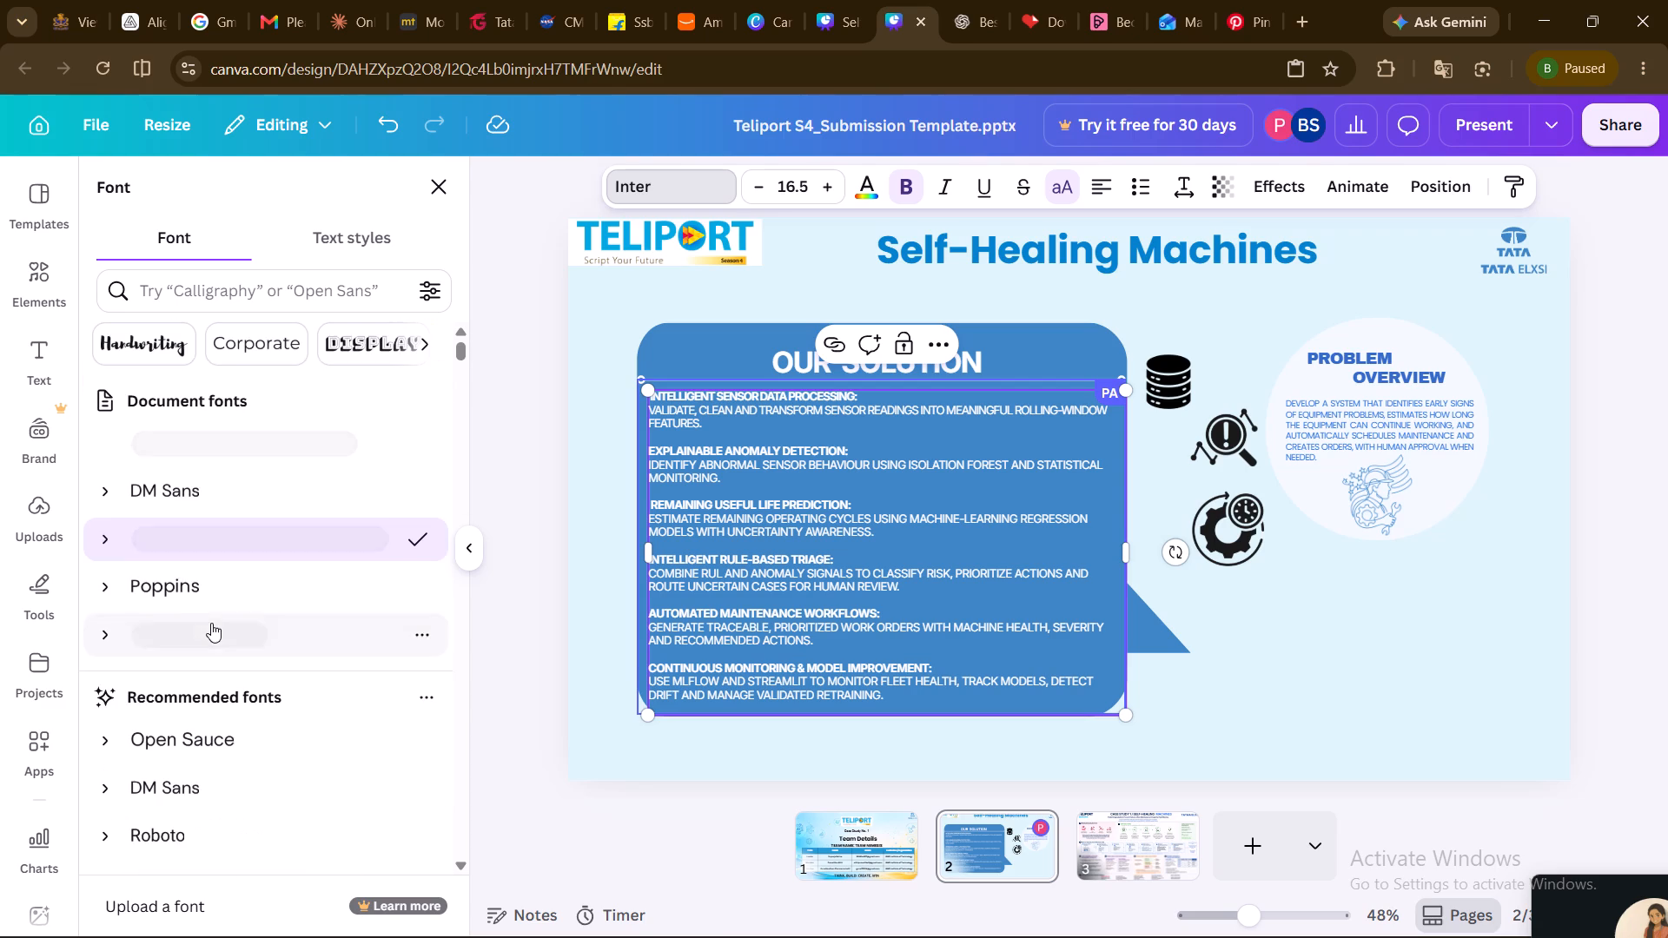
click(196, 580)
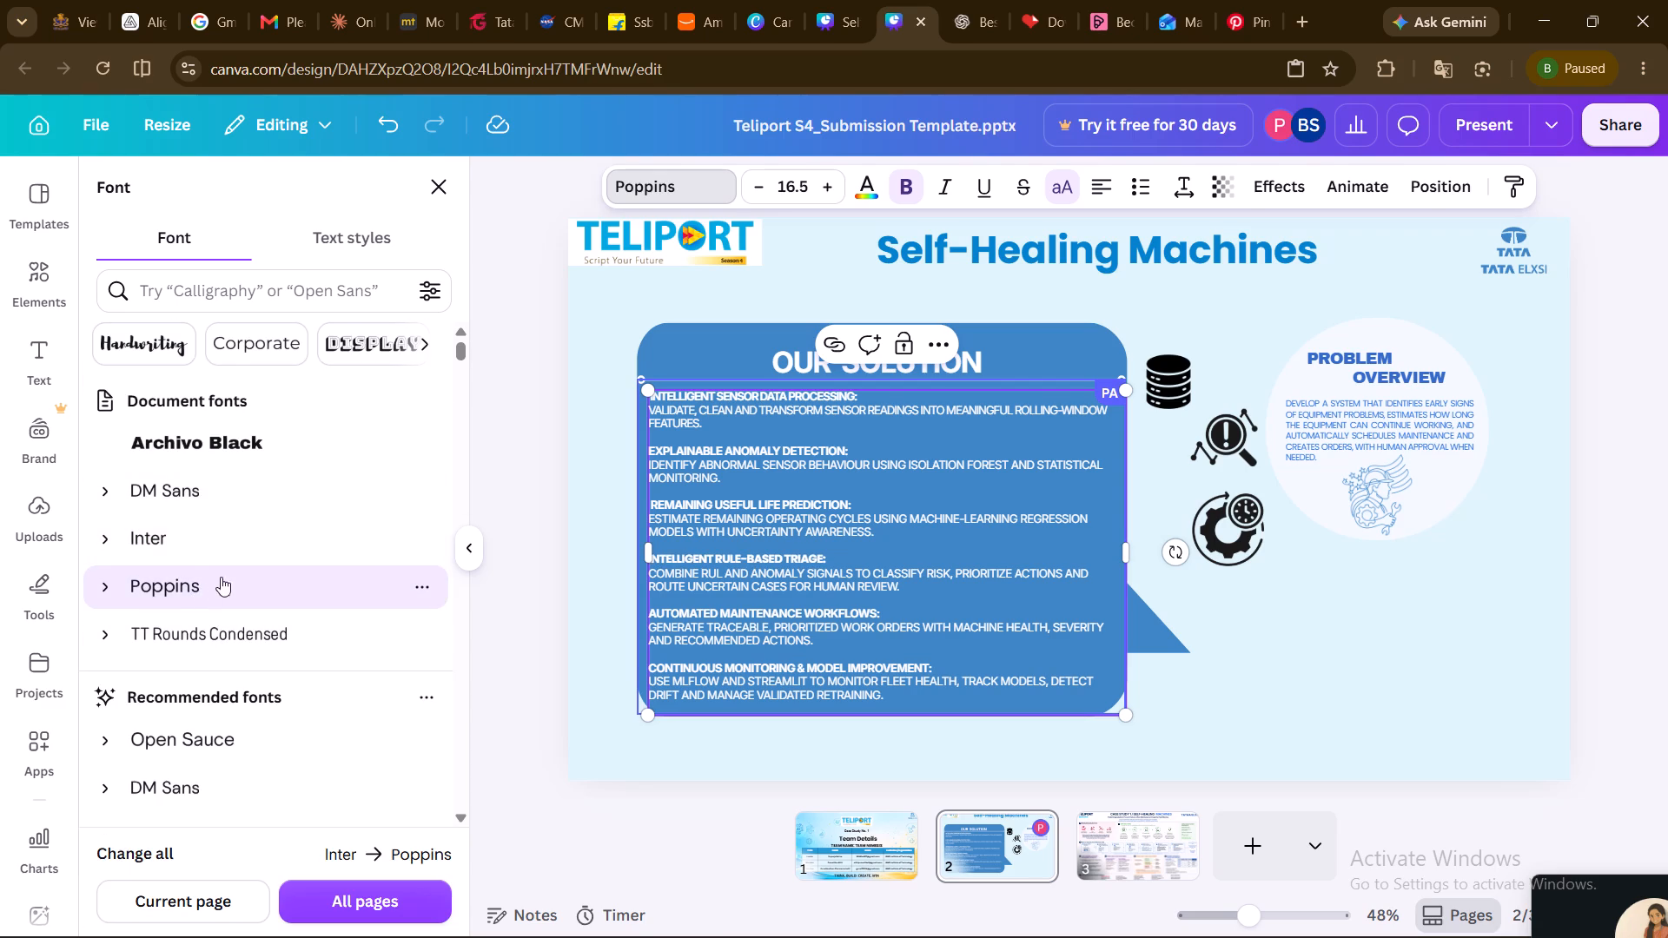
double_click(780, 494)
key(ctrl+a)
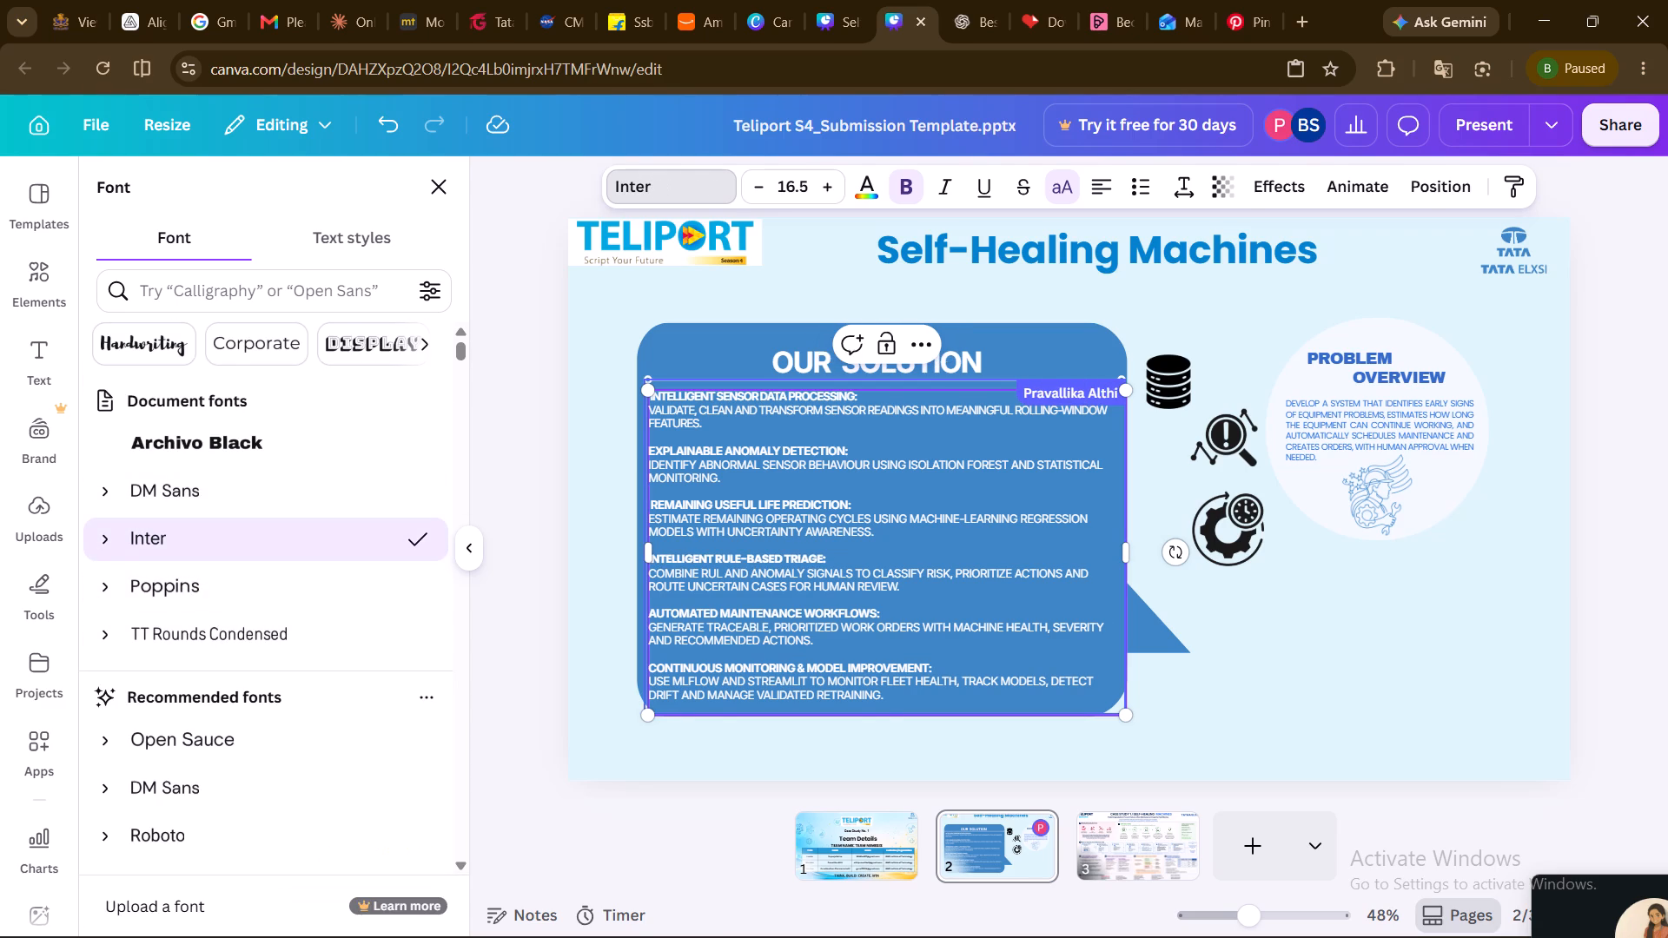
scroll(238, 447, up, 6)
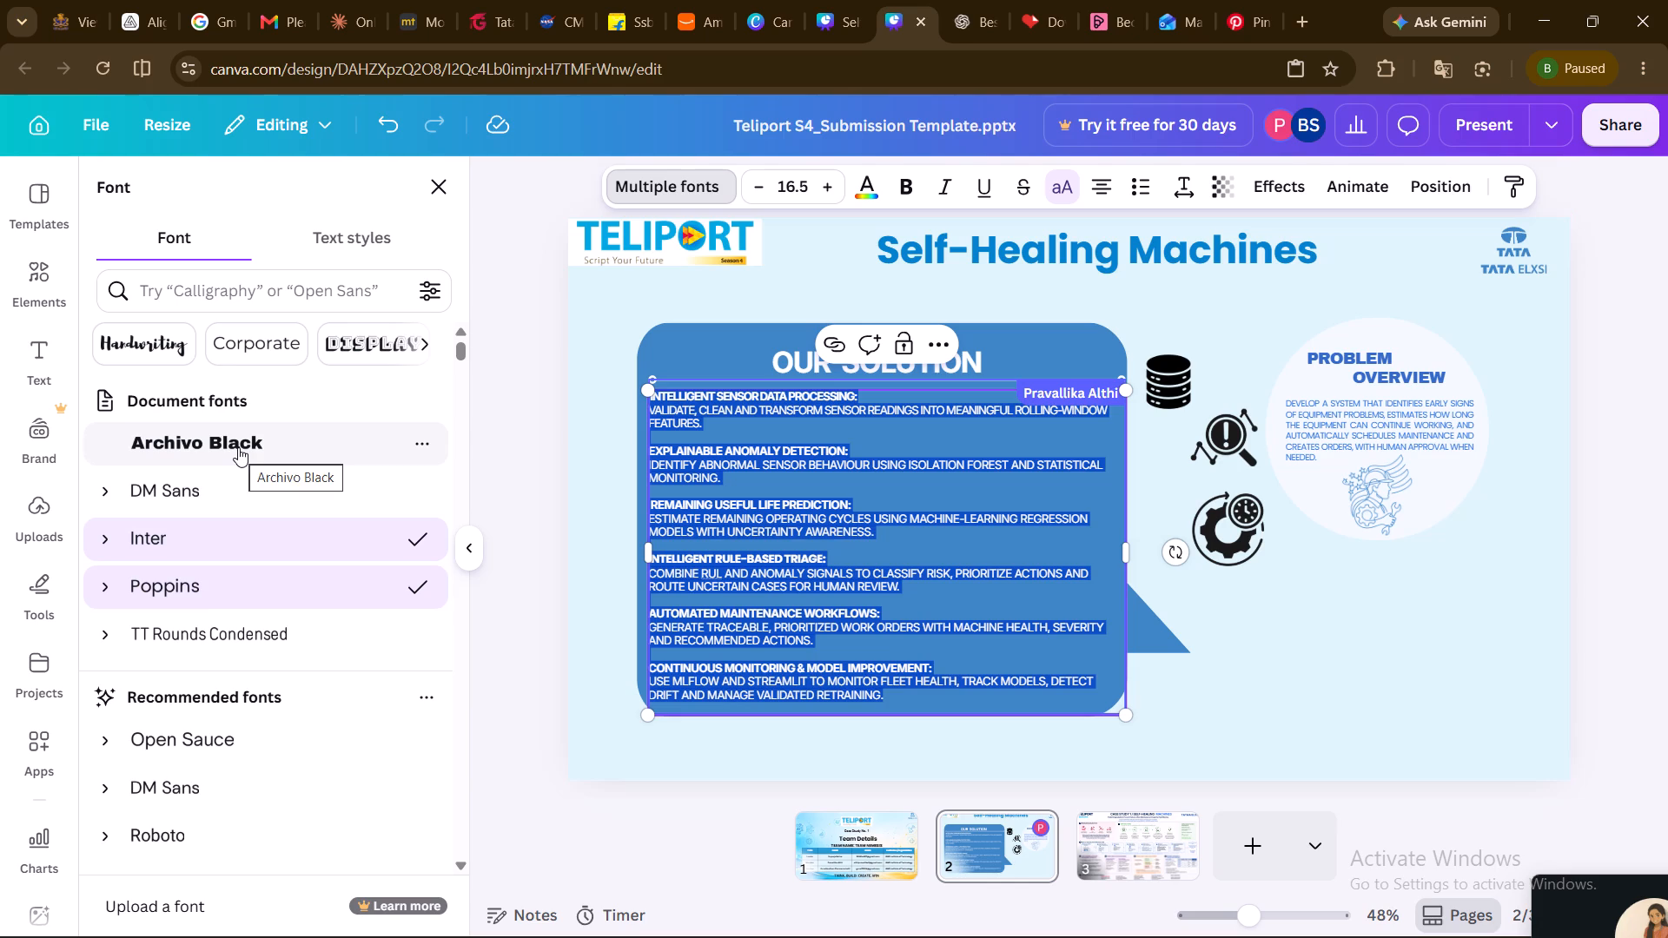
scroll(187, 489, up, 5)
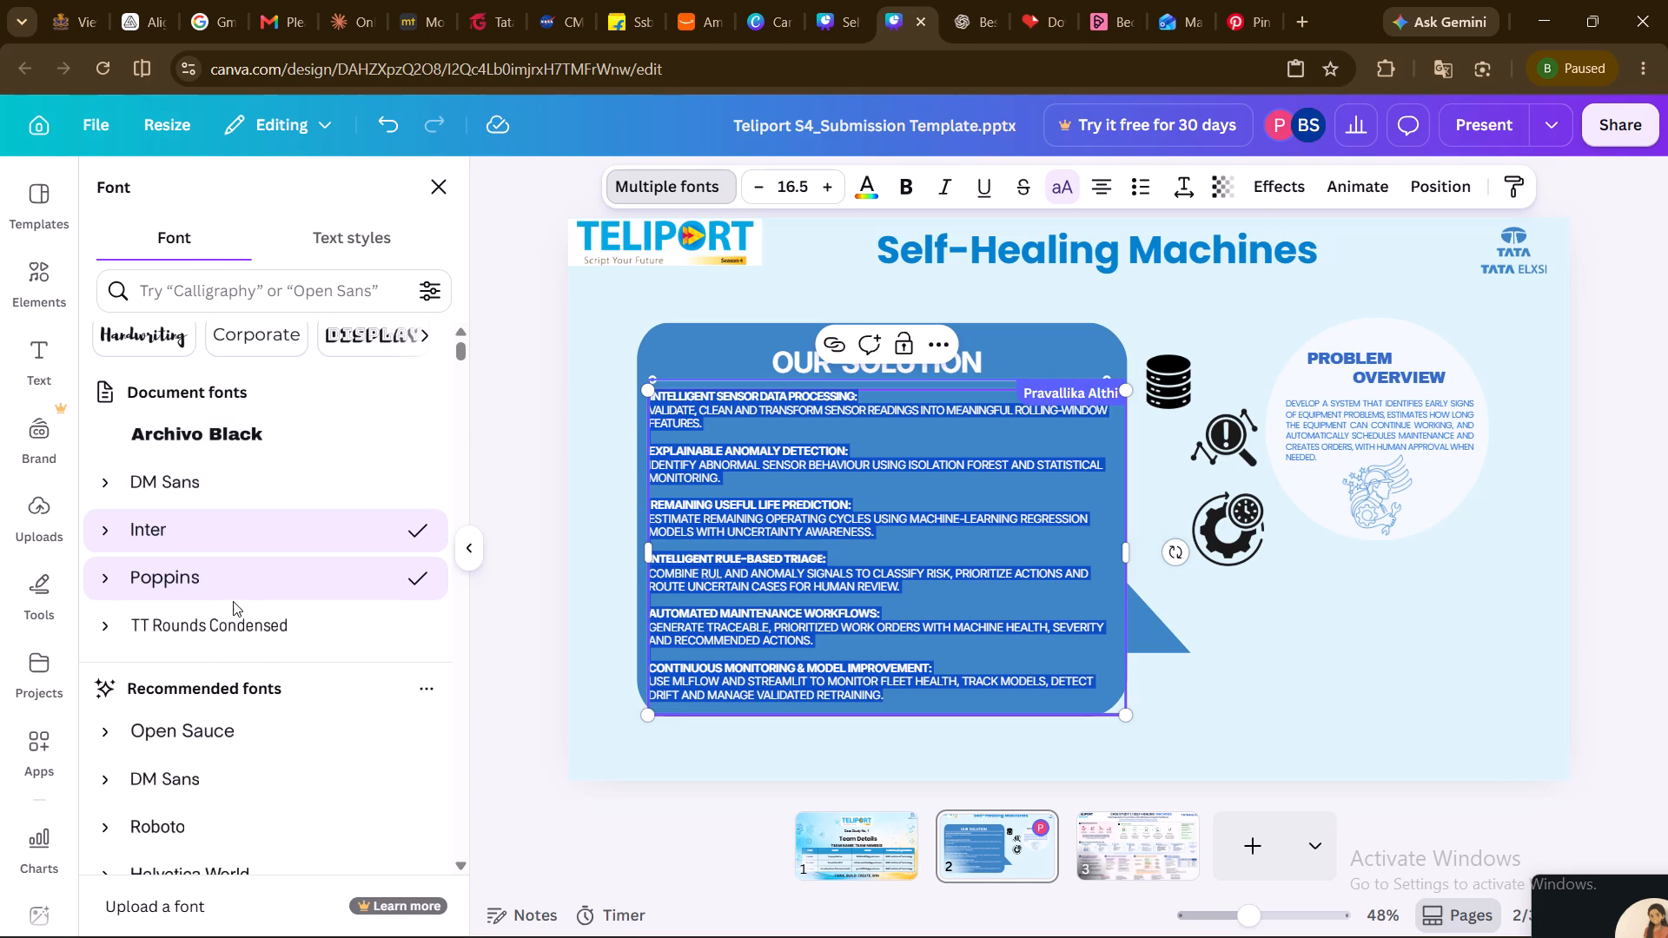
click(241, 576)
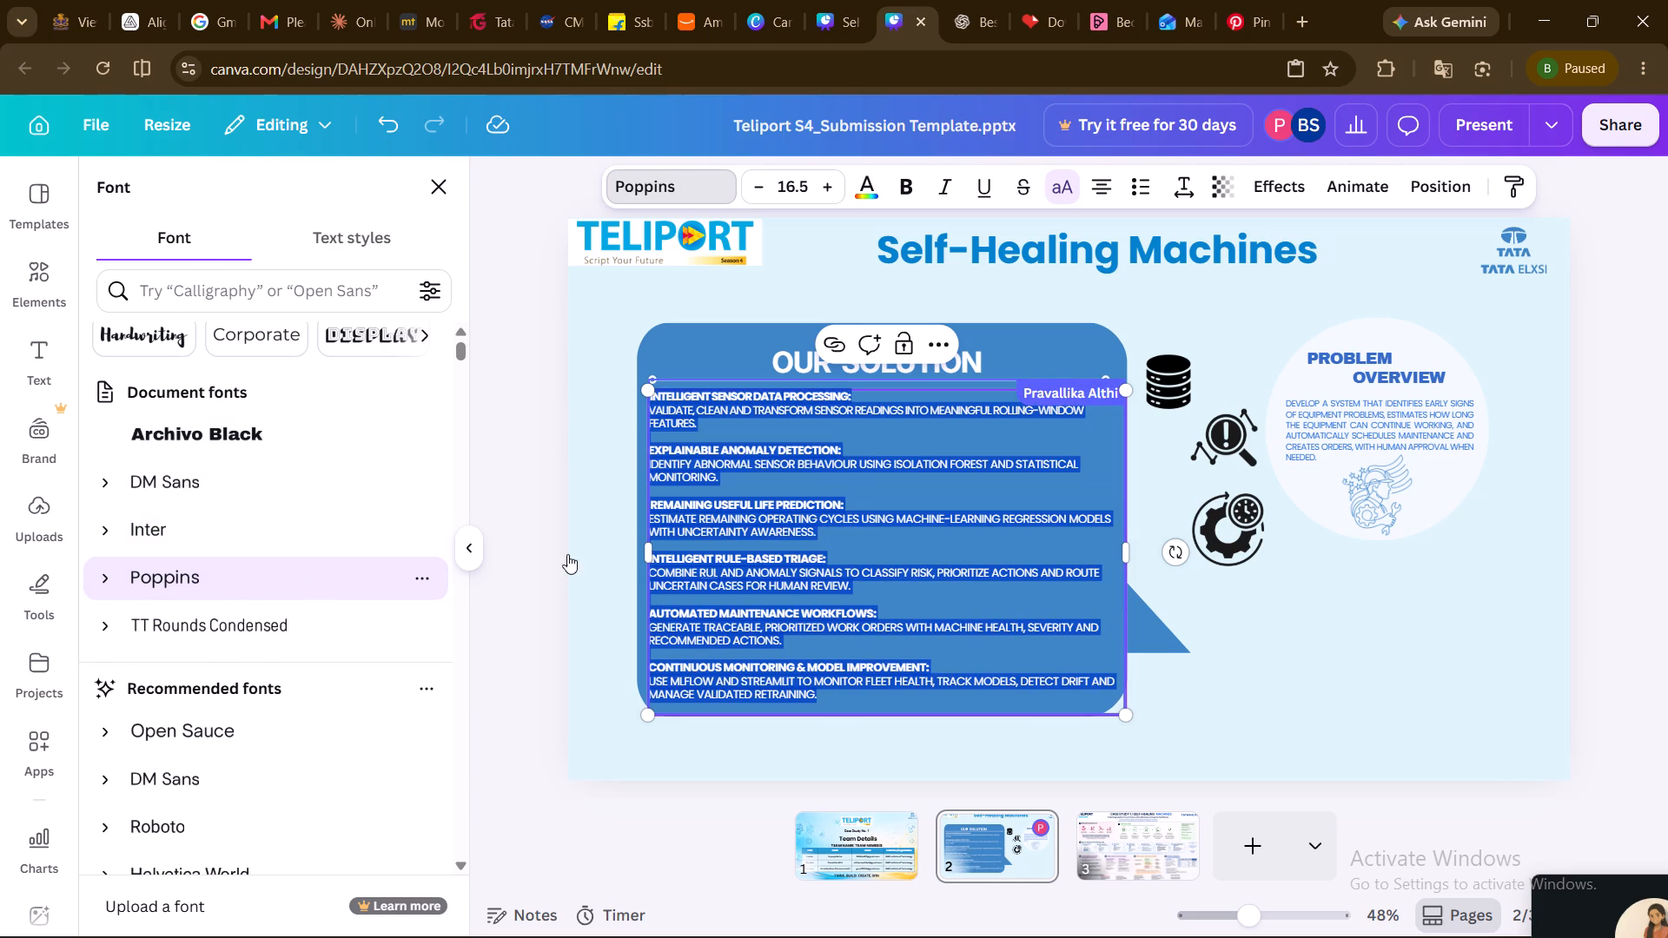
click(1293, 723)
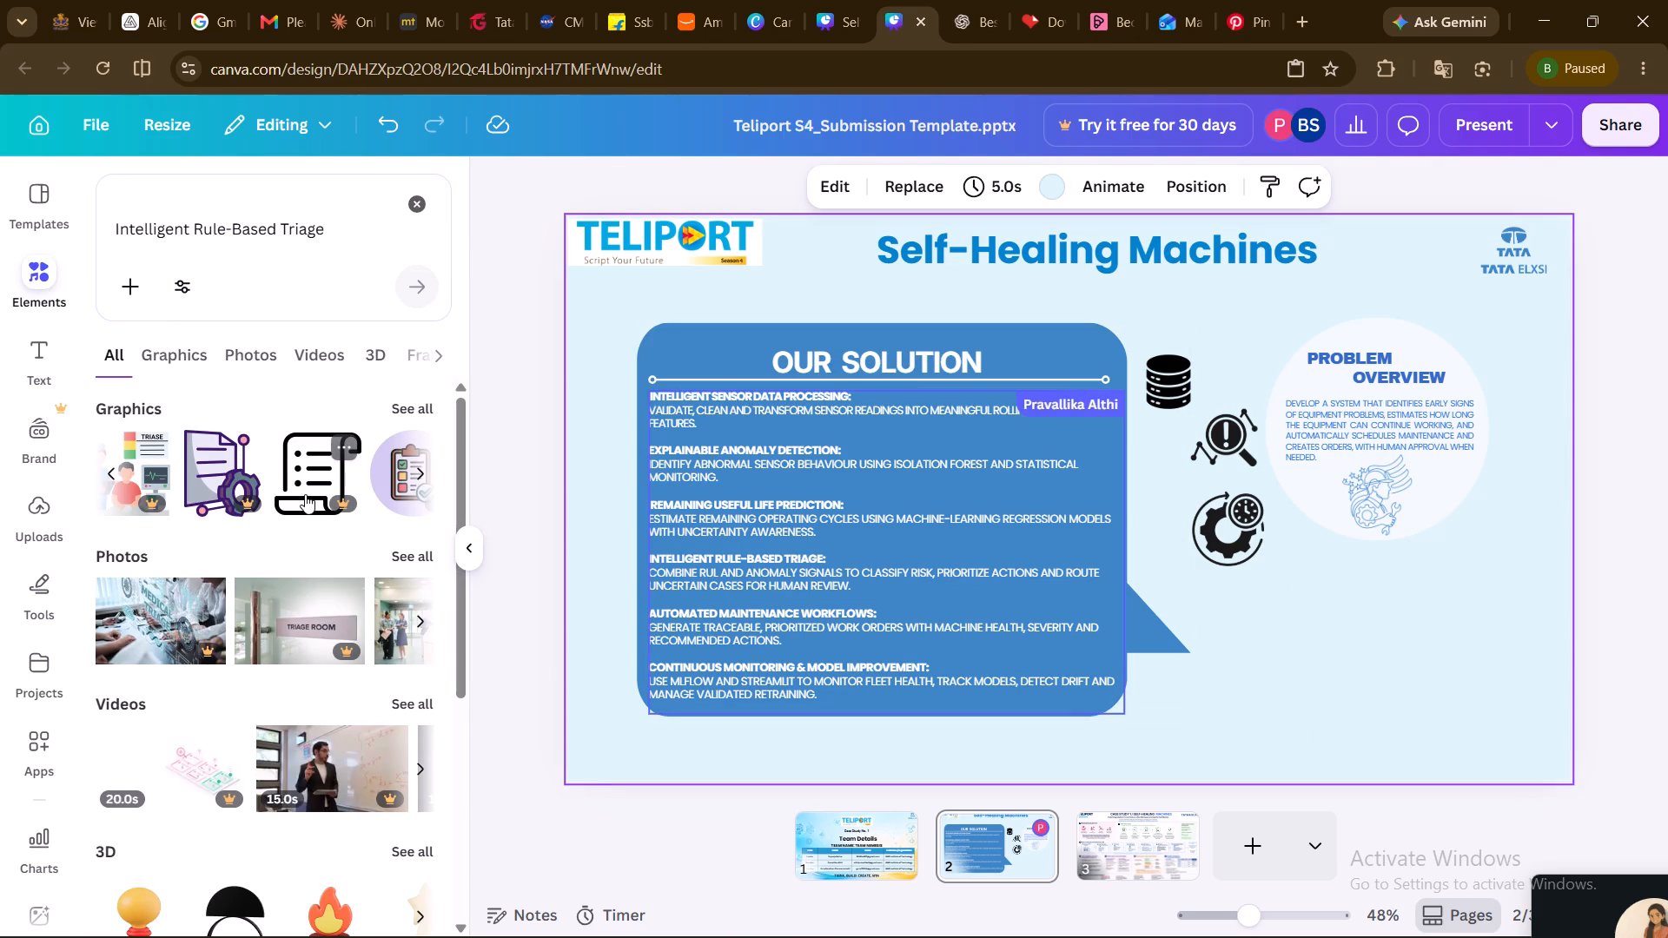
Look through the graphics results for an icon suited to the Intelligent Rule-Based Triage point.
scroll(305, 494, right, 6)
scroll(305, 494, left, 1)
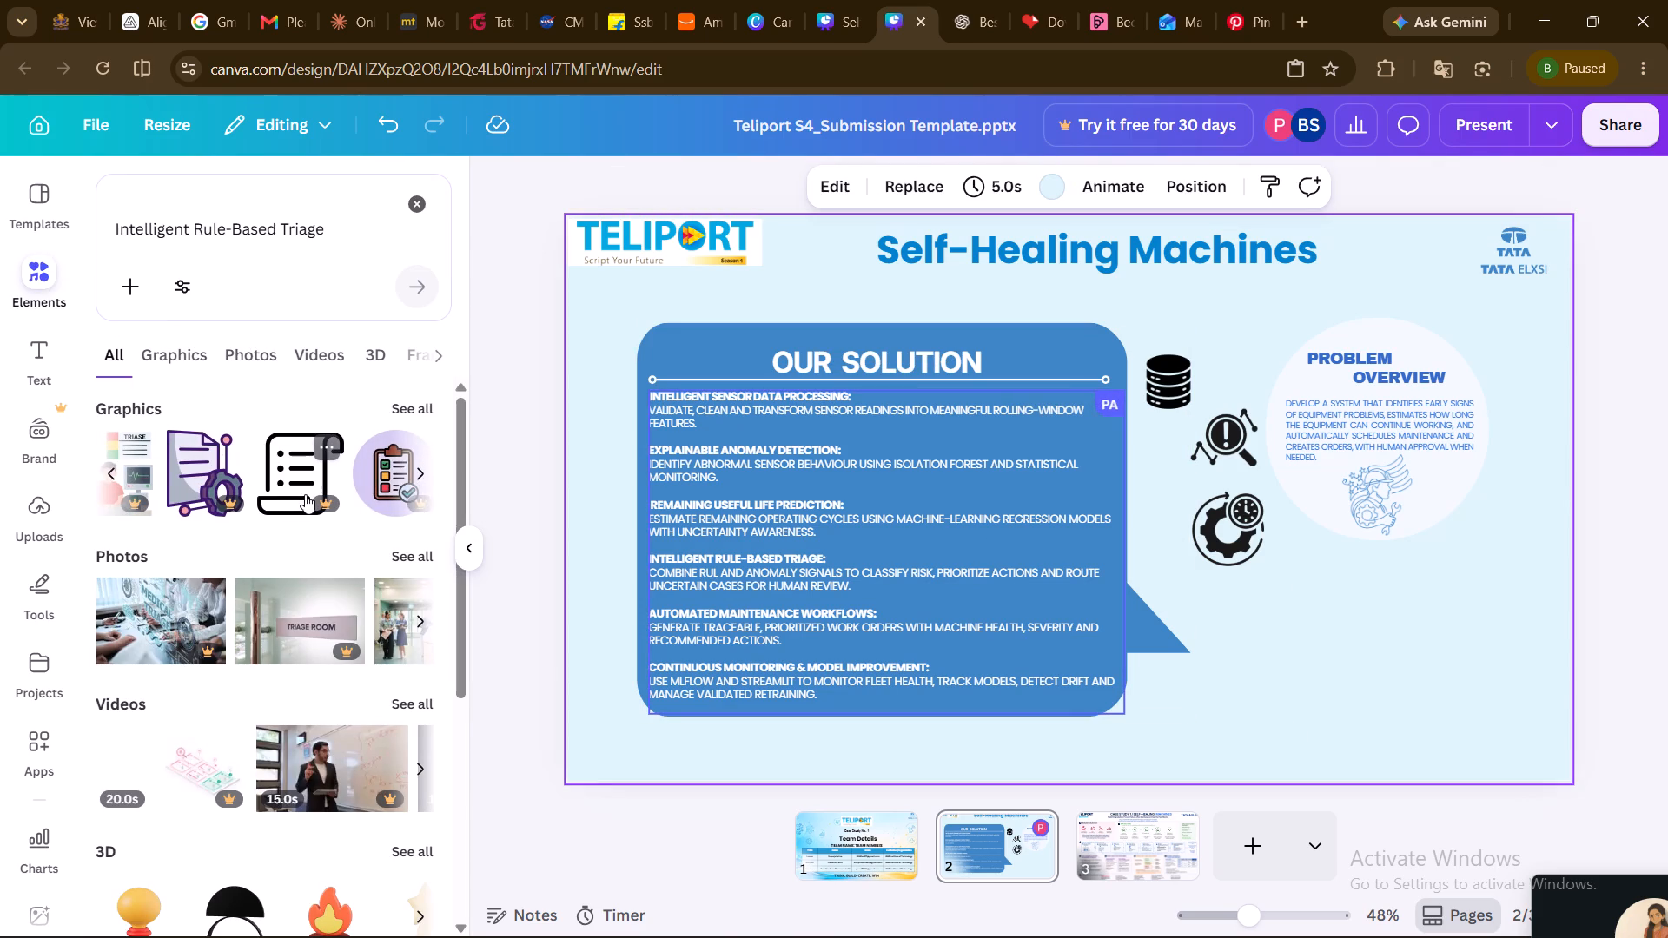
scroll(305, 494, left, 2)
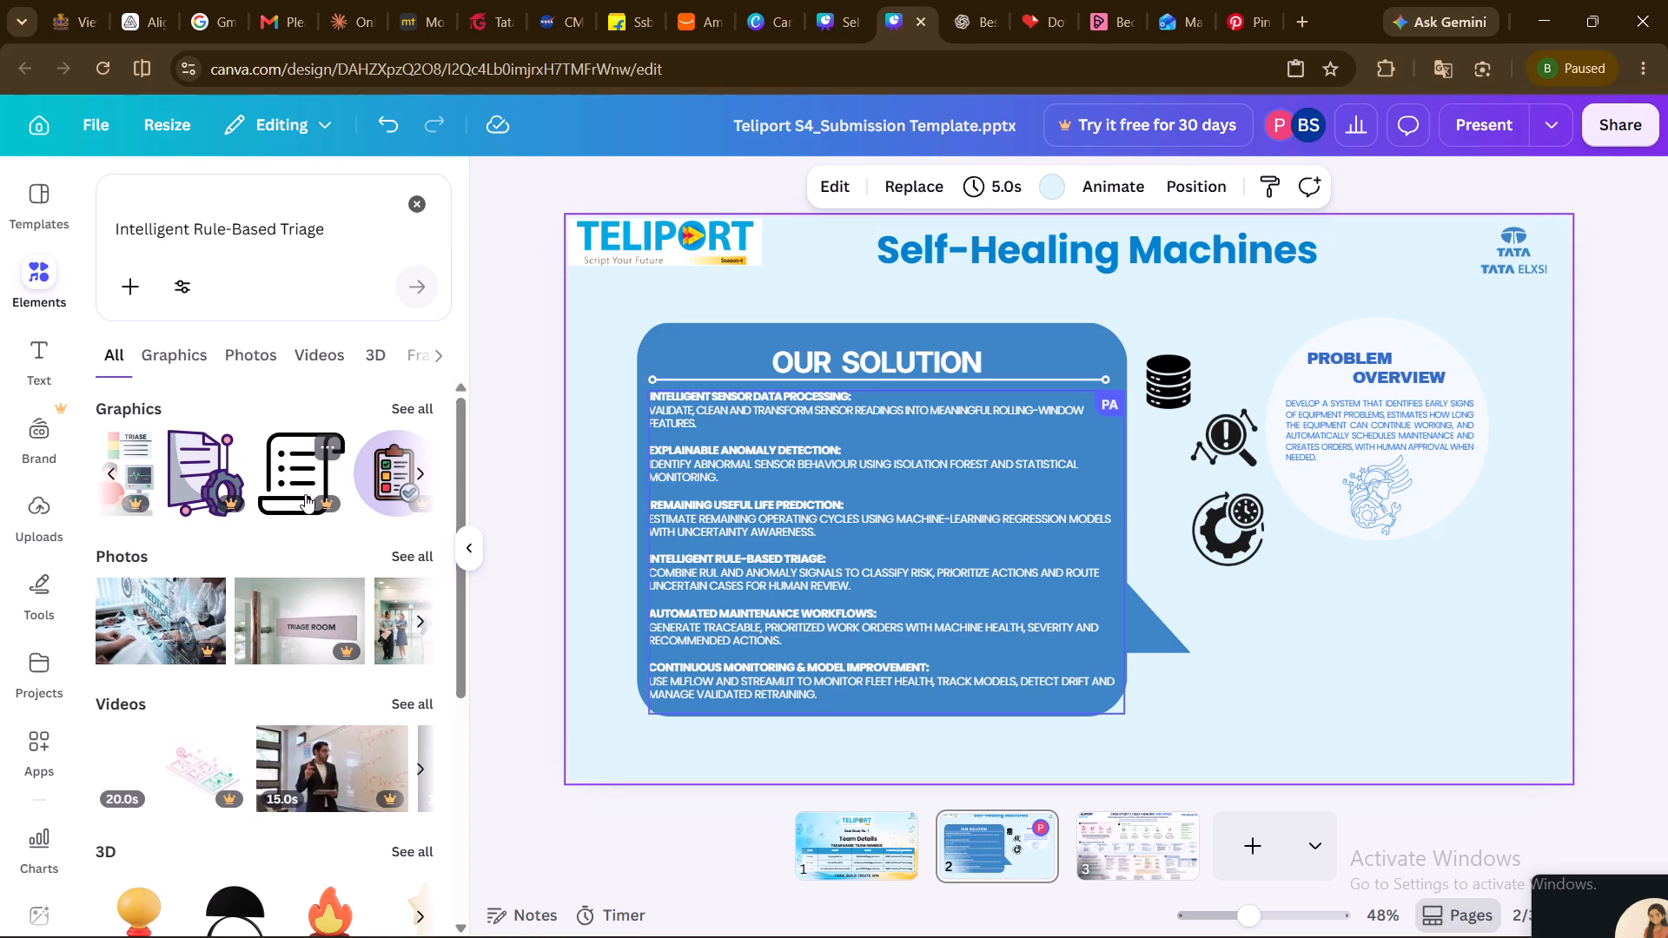
scroll(305, 494, left, 4)
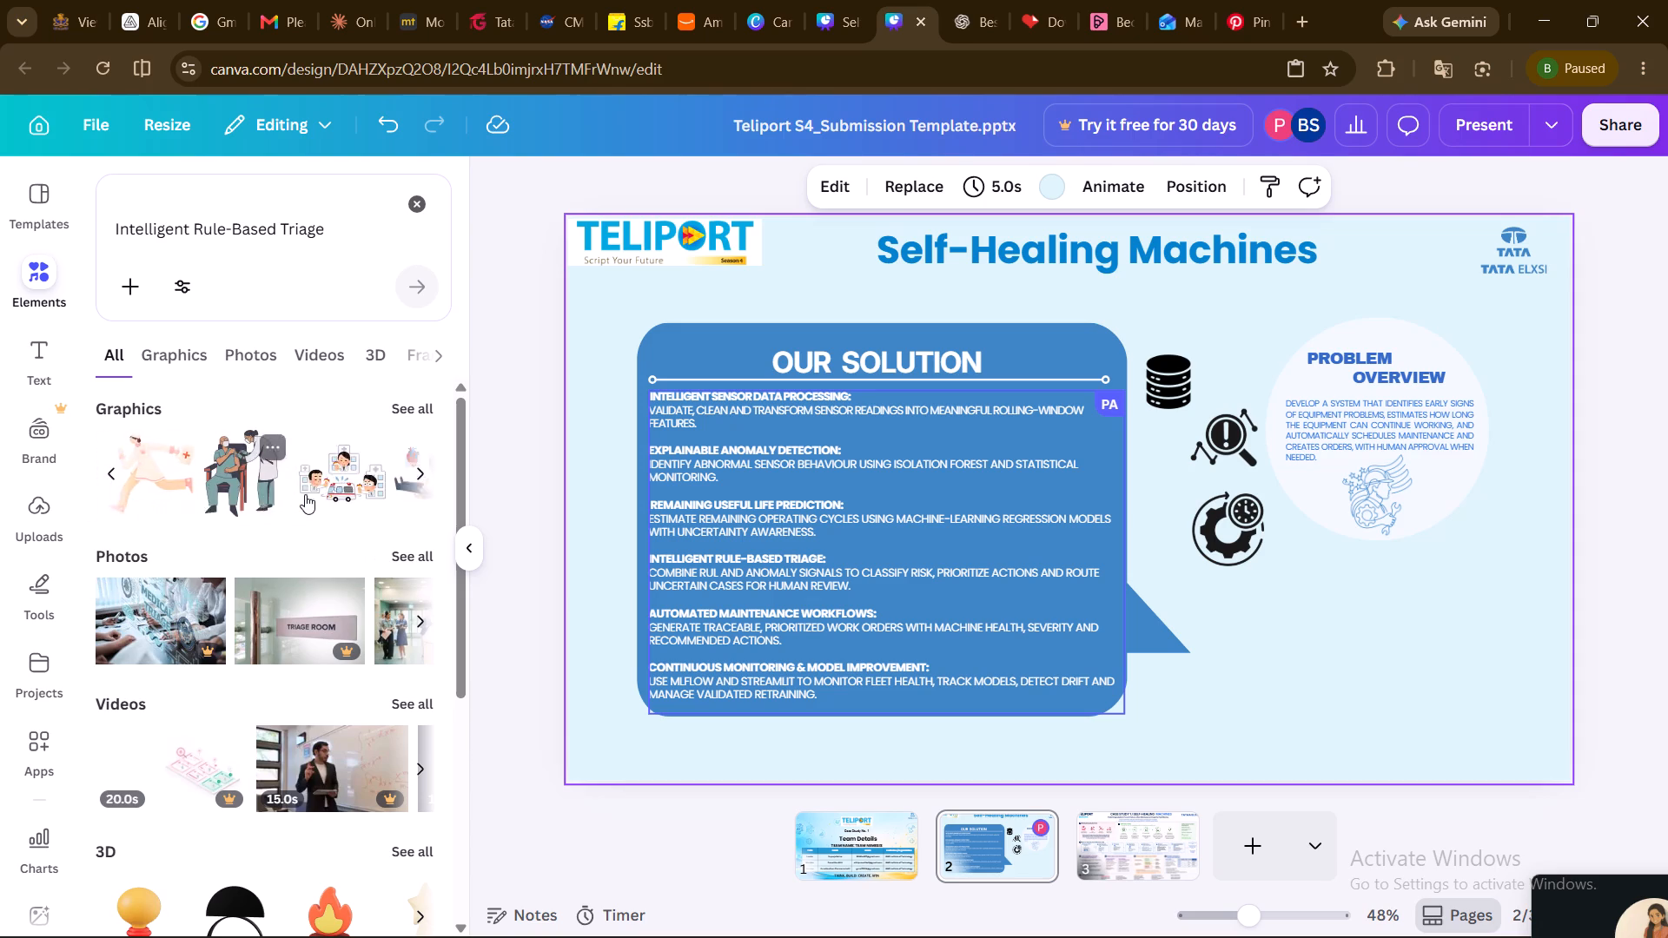
scroll(305, 494, left, 2)
scroll(305, 494, right, 5)
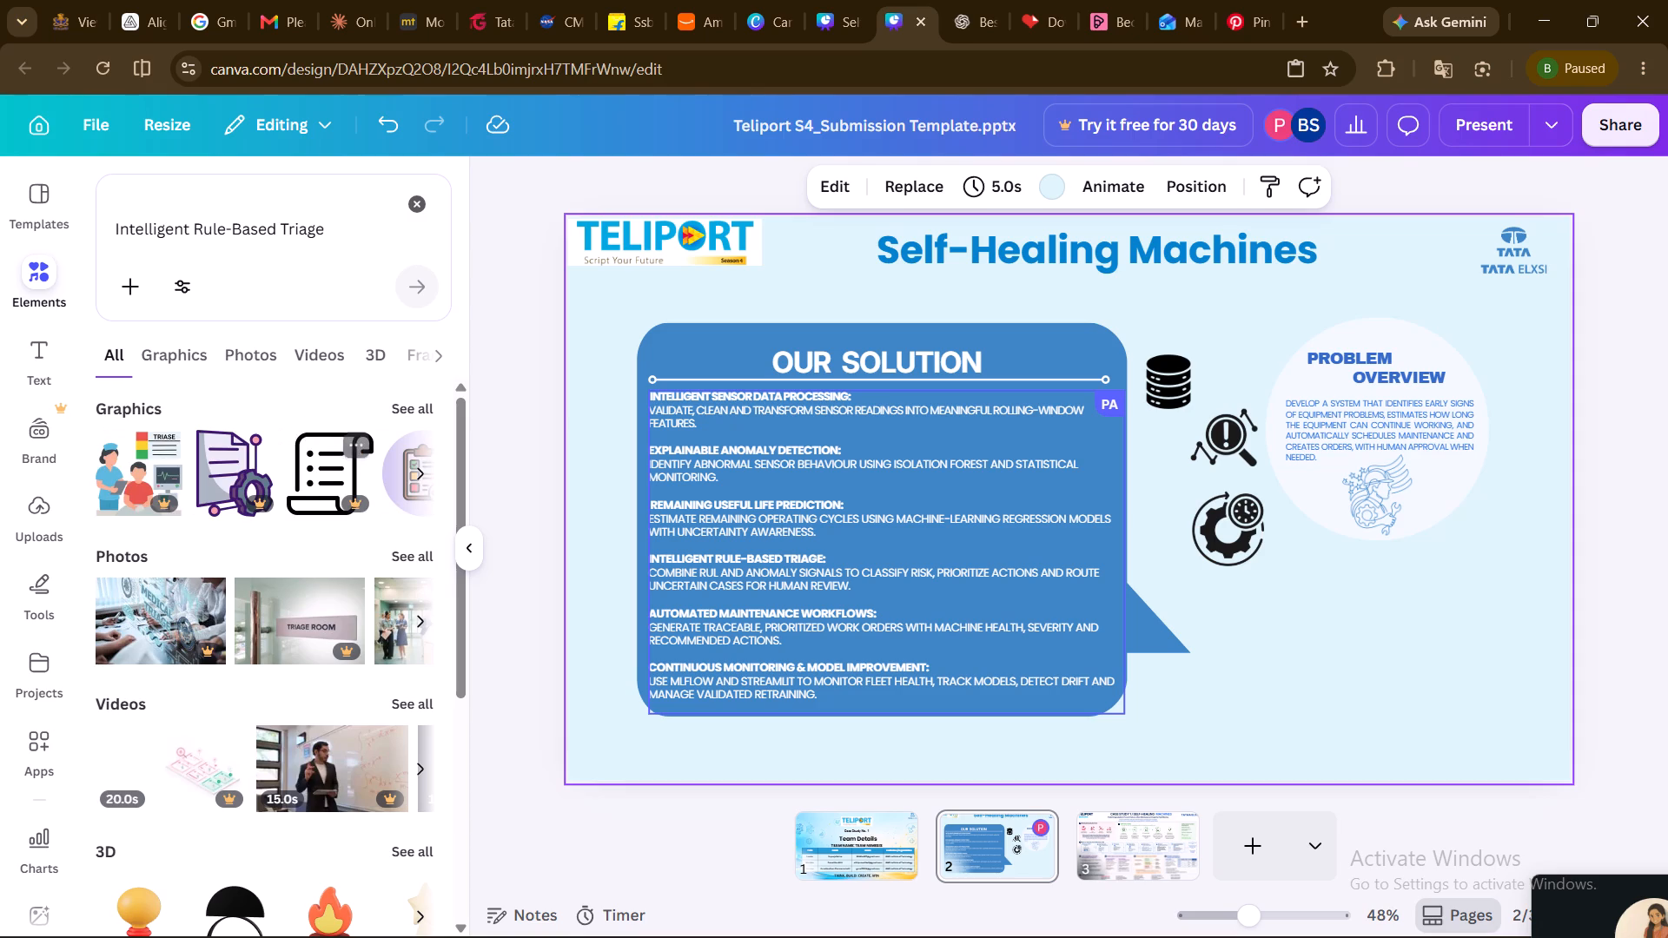
Shorten the element search to "Intelligent Rule-Based" by dropping the word Triage, and run it again.
click(336, 236)
key(BackSpace)
key(BackSpace)
key(BackSpace)
key(BackSpace)
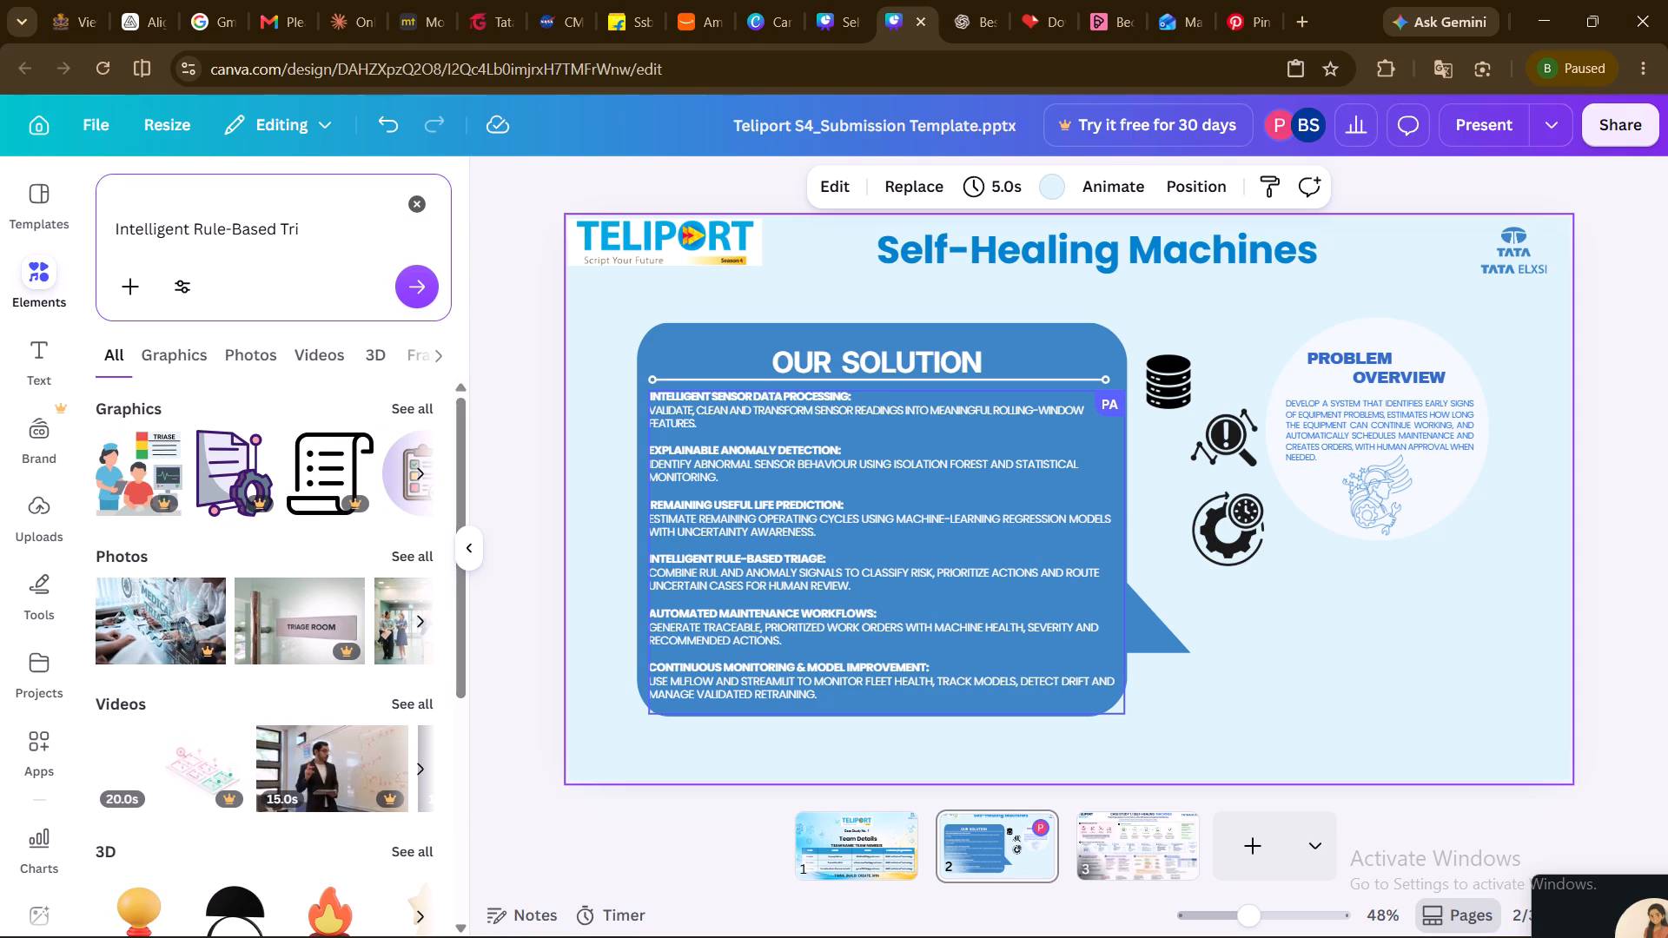
key(BackSpace)
key(BackSpace)
key(Return)
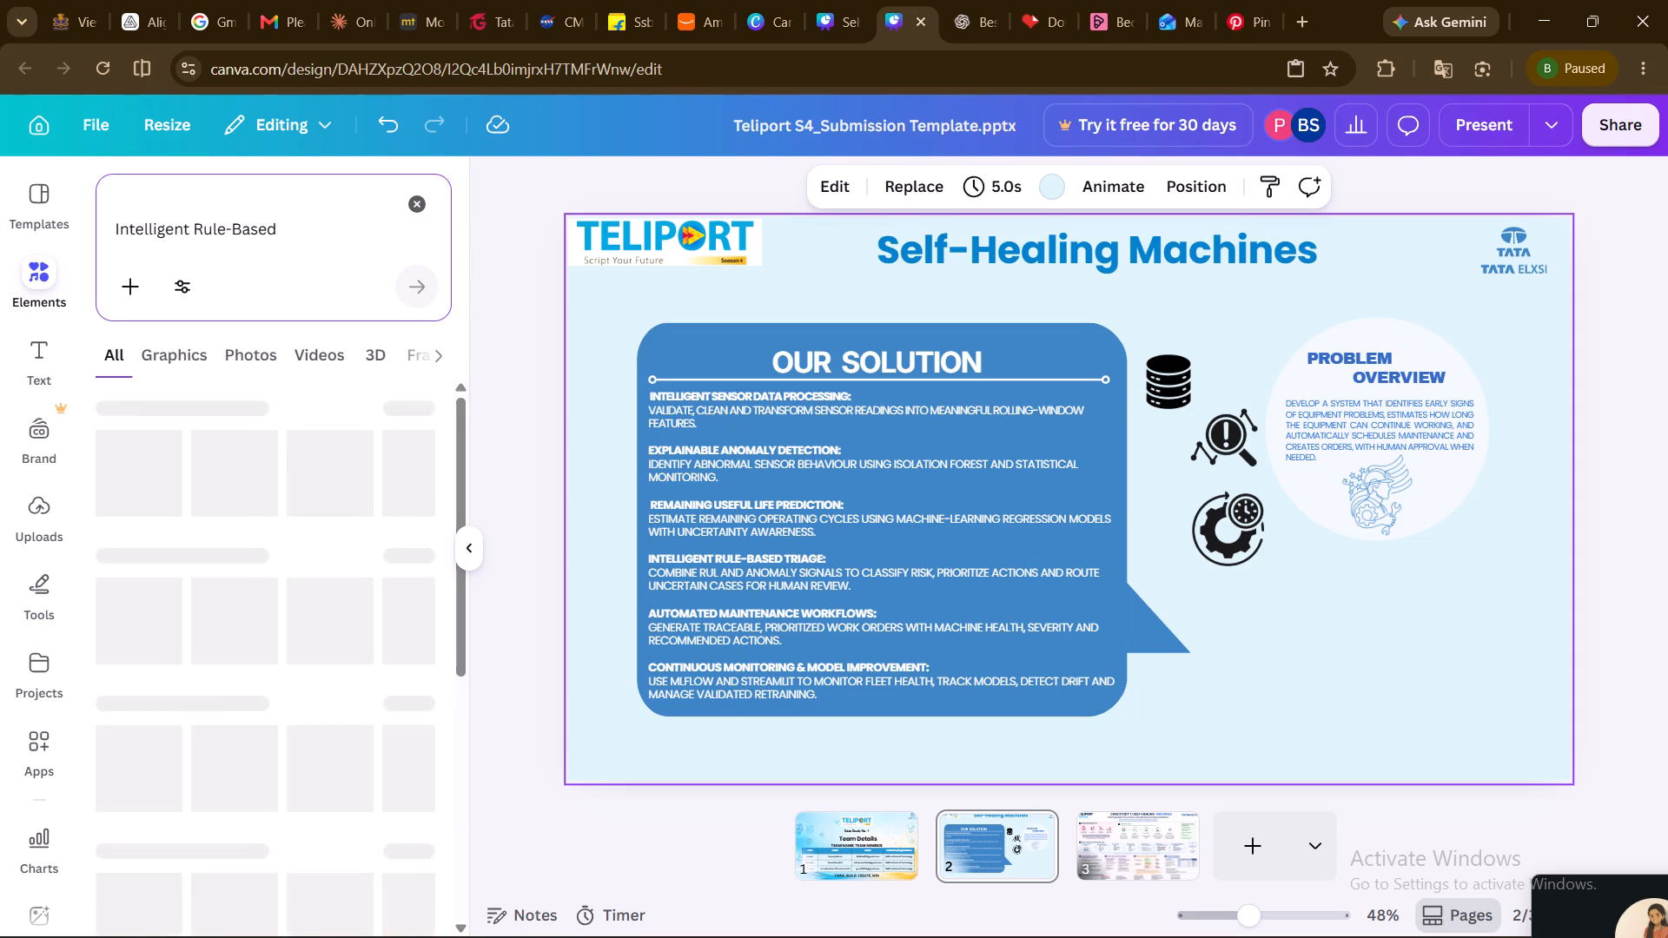
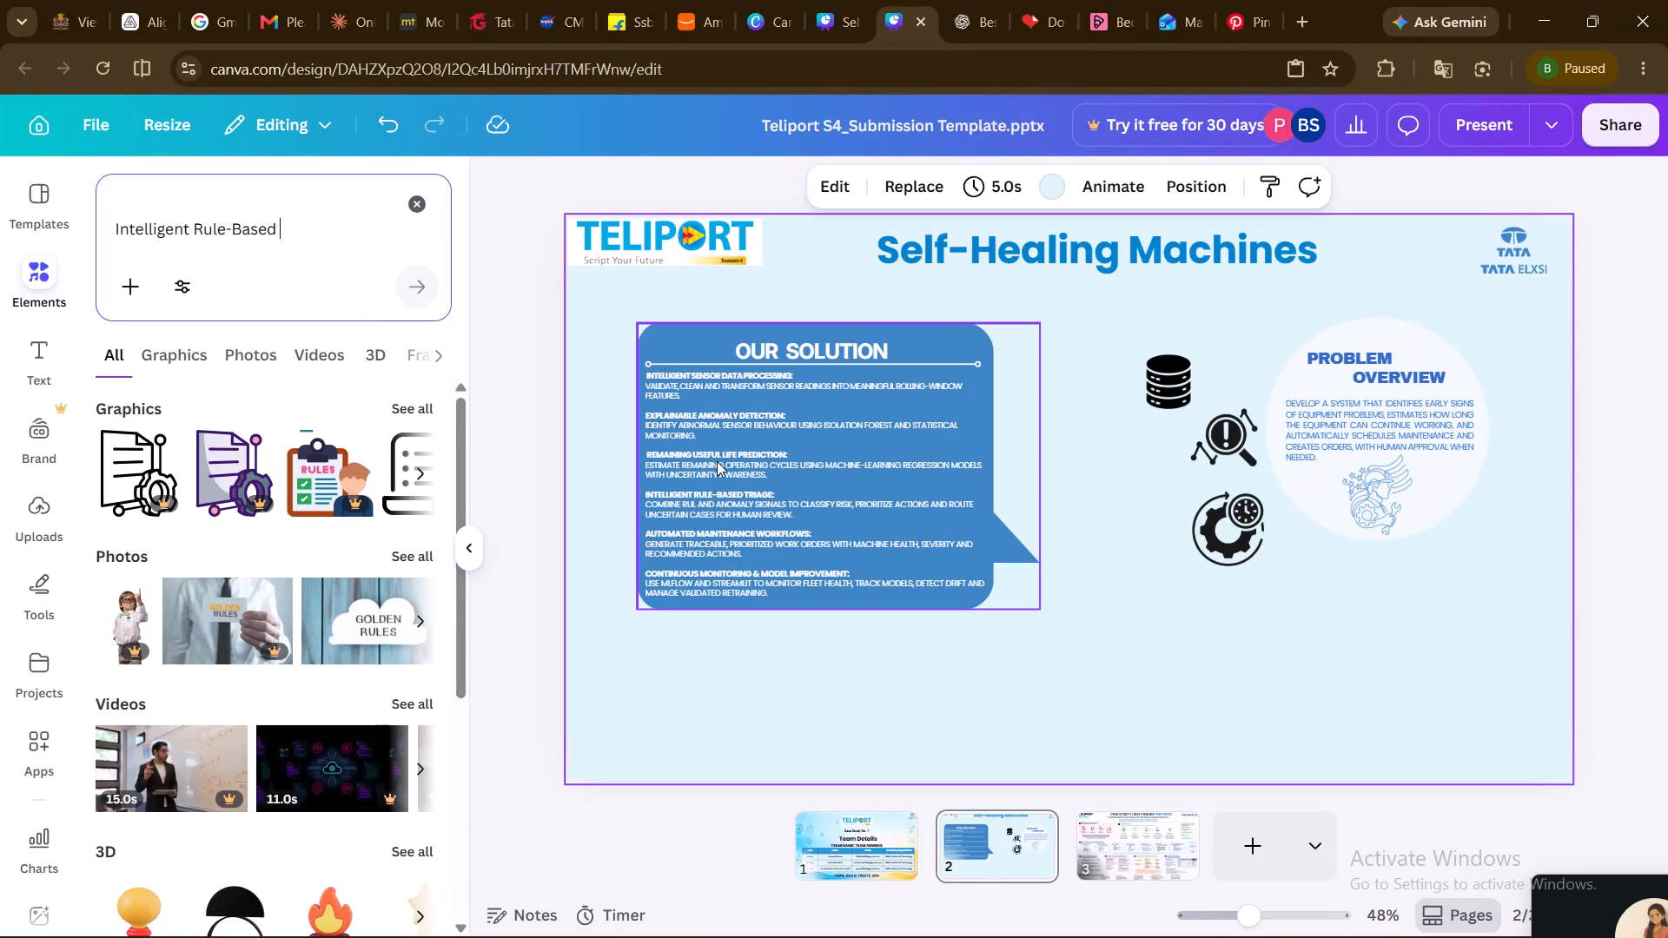
Insert the black outline document-with-gear graphic, shrink it to match the other icons, and place it below the gear-and-clock icon.
click(796, 504)
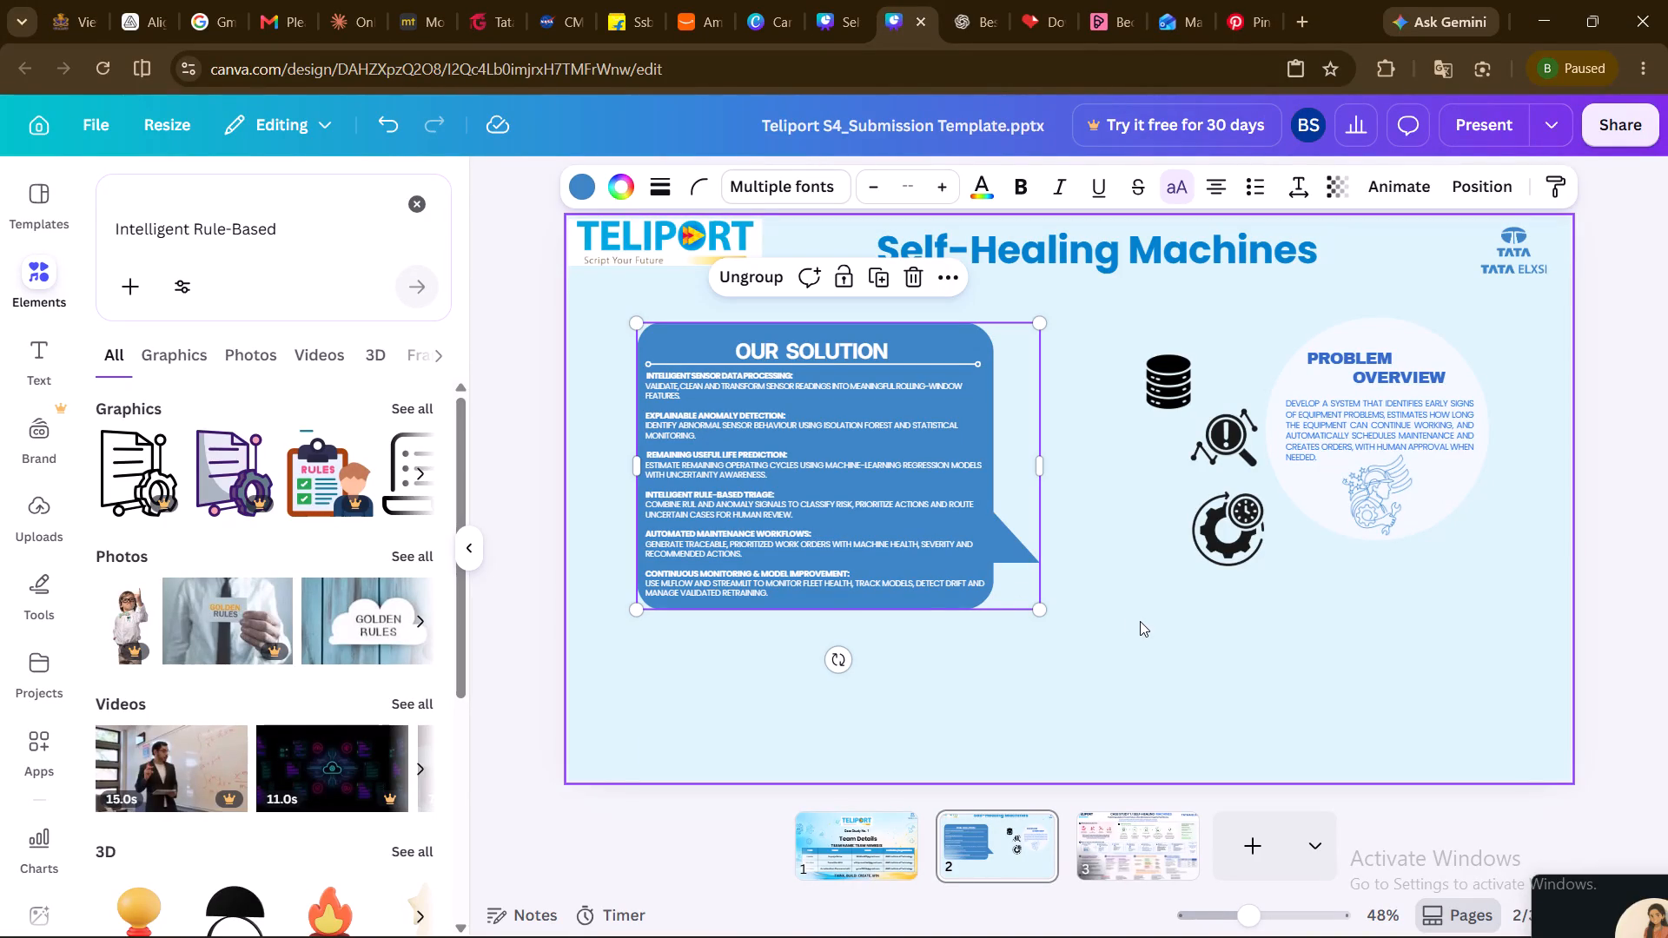
scroll(265, 464, left, 1)
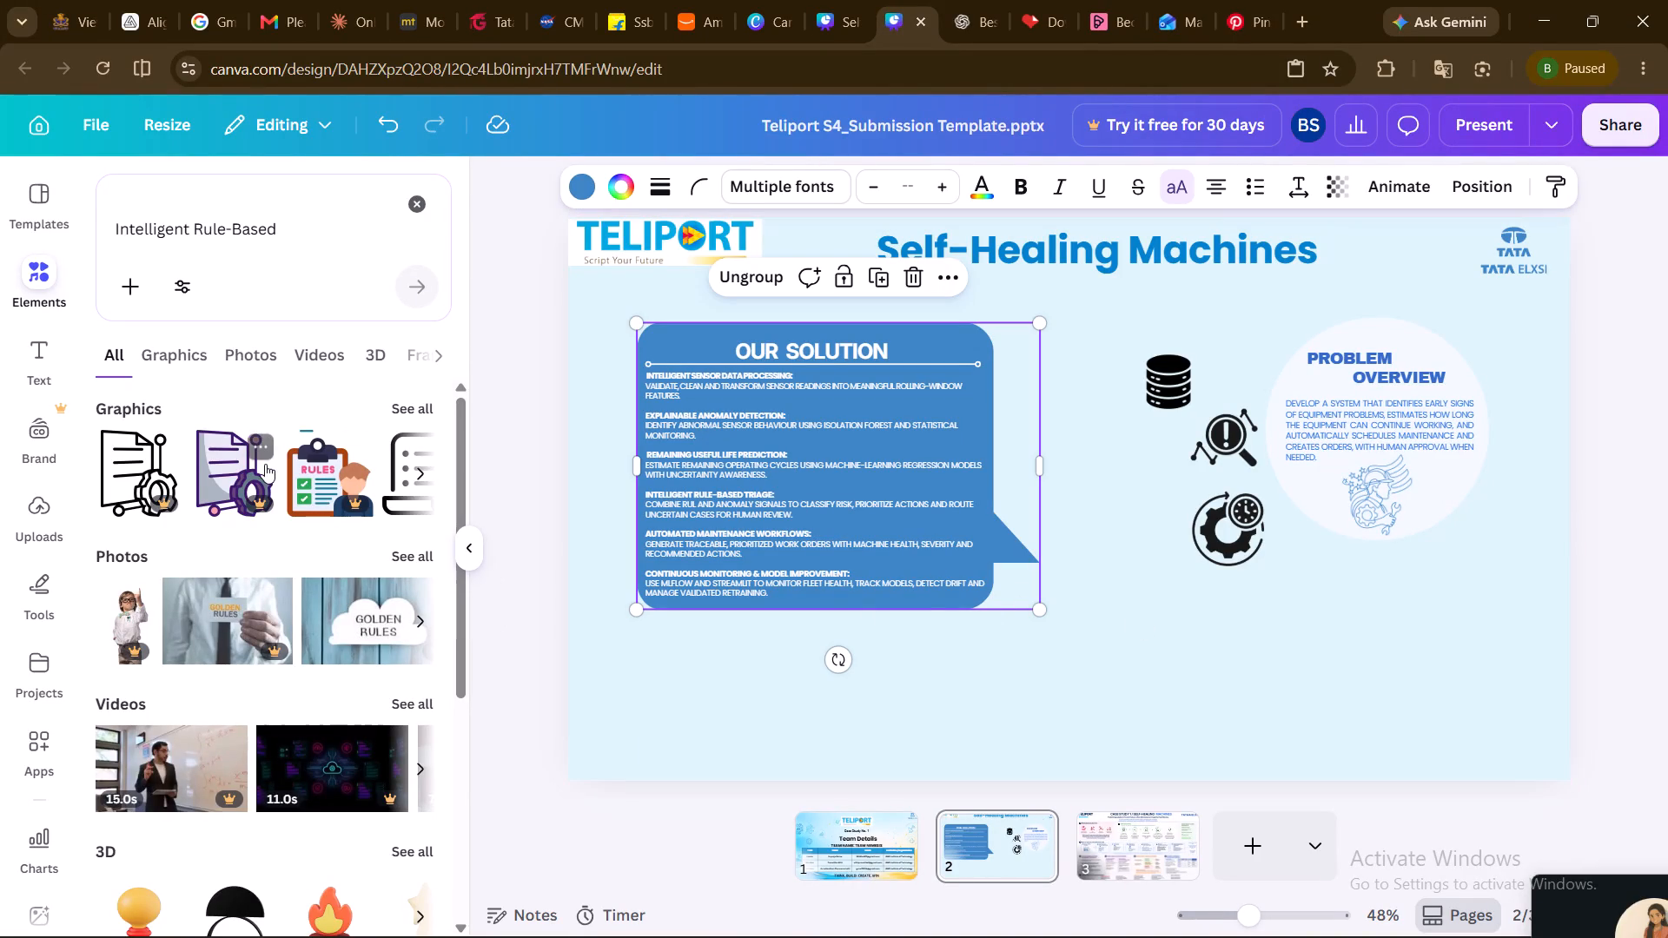
scroll(265, 464, left, 1)
scroll(265, 464, right, 1)
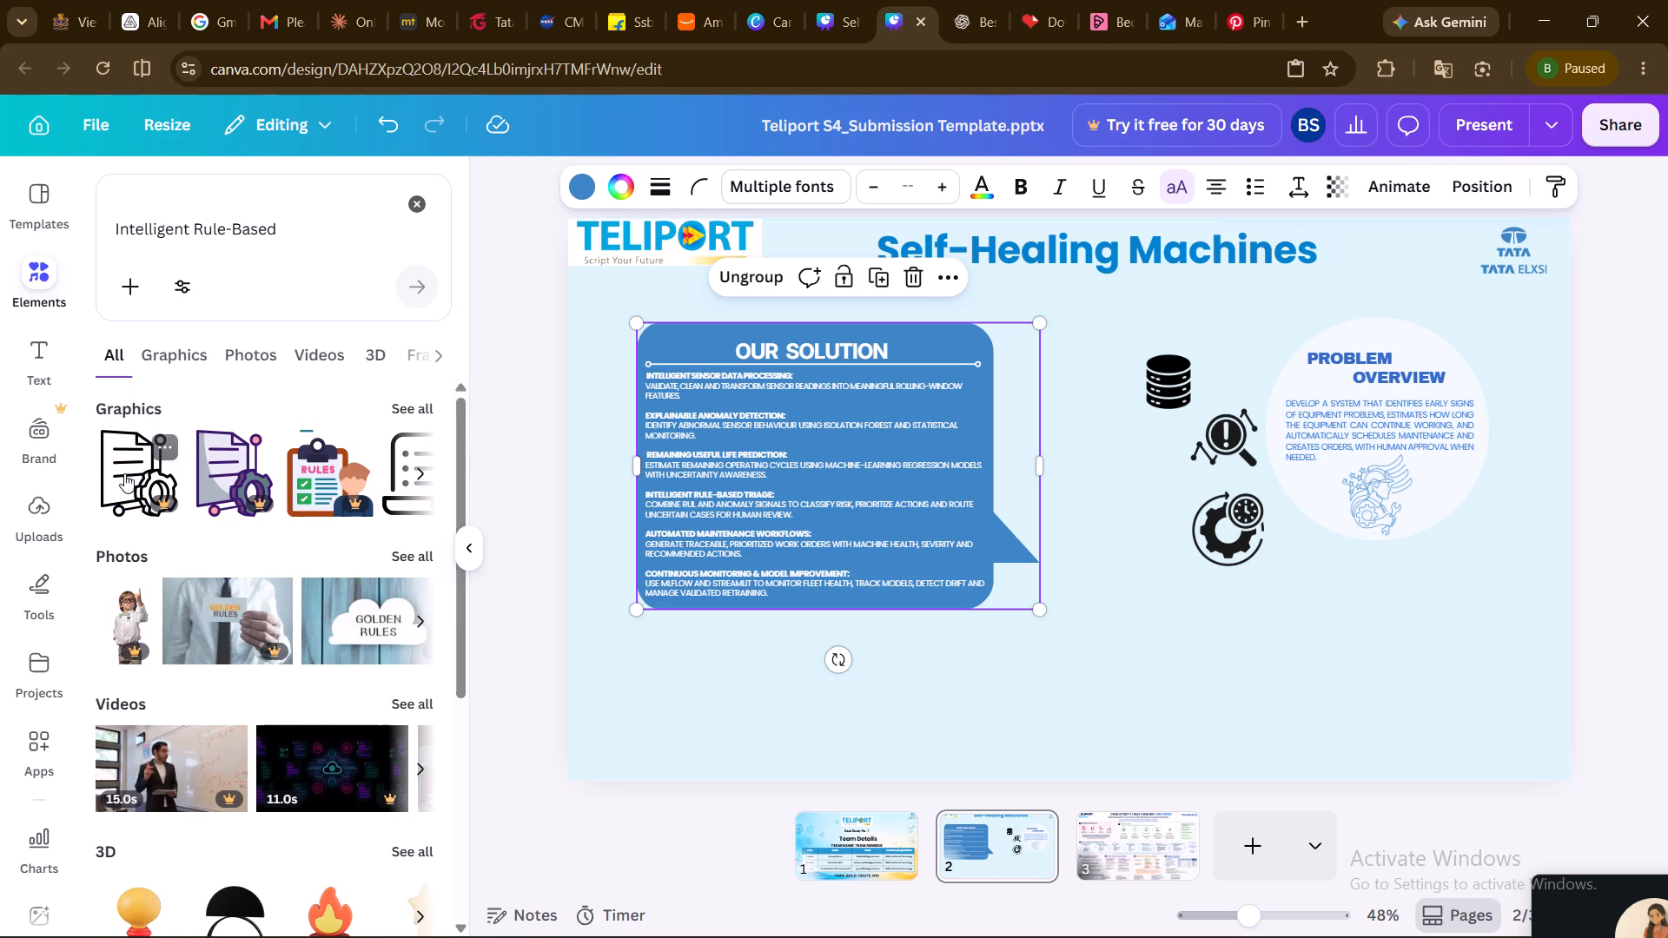
click(122, 476)
drag(1104, 487, 1288, 599)
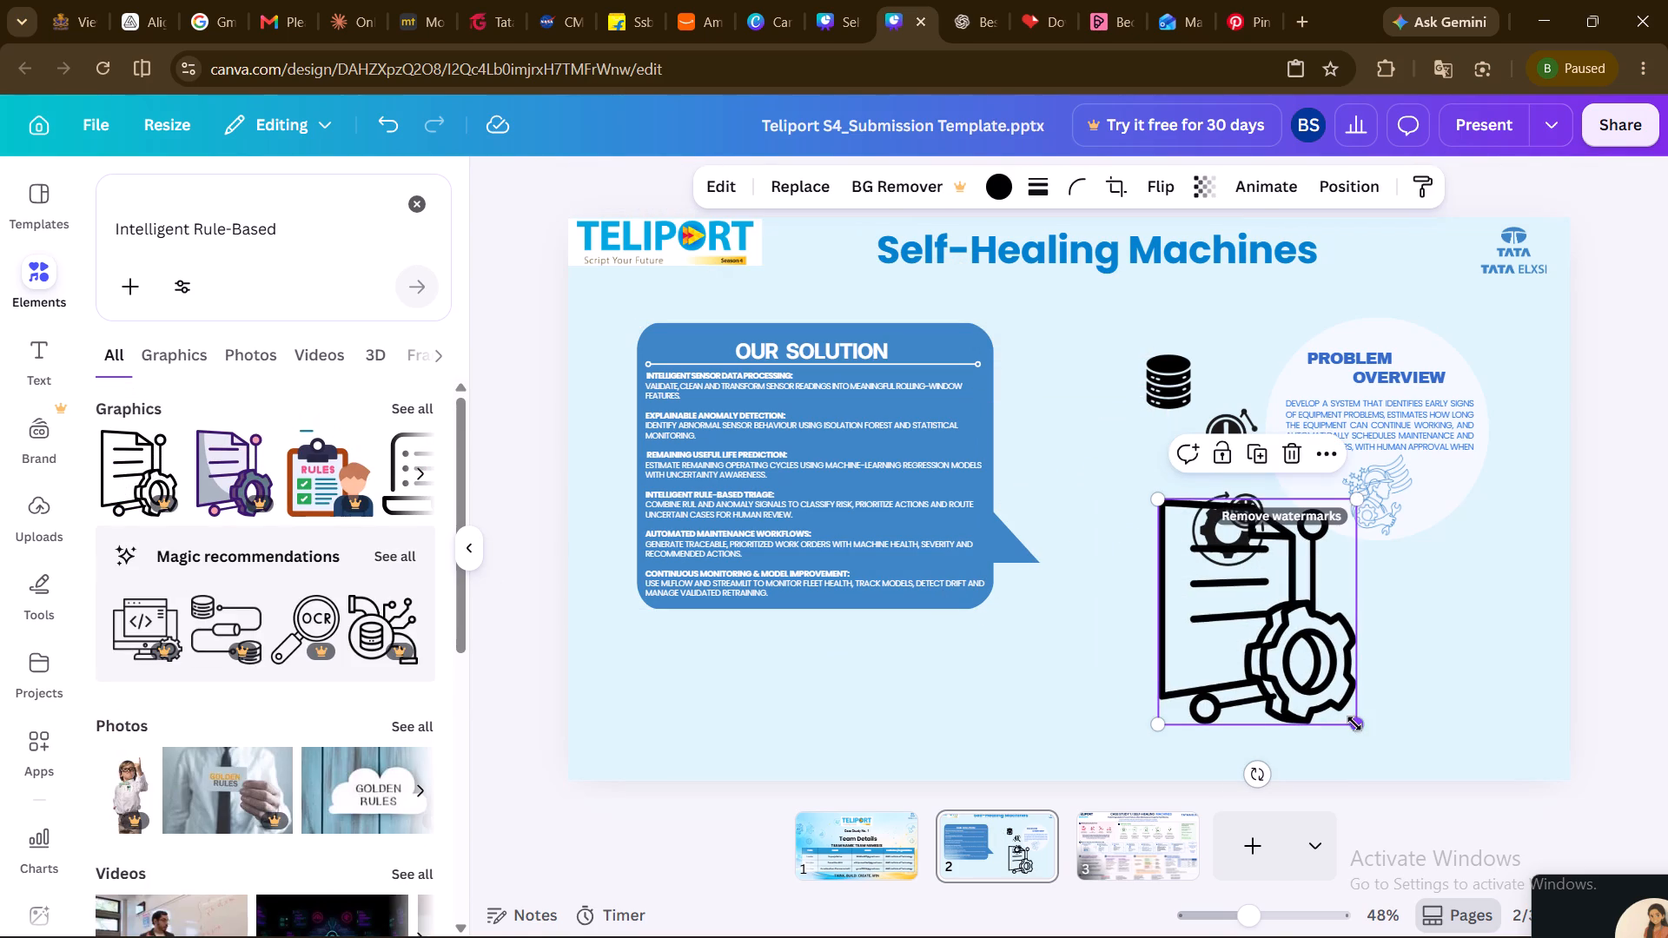
drag(1354, 723, 1248, 646)
drag(1211, 595, 1255, 652)
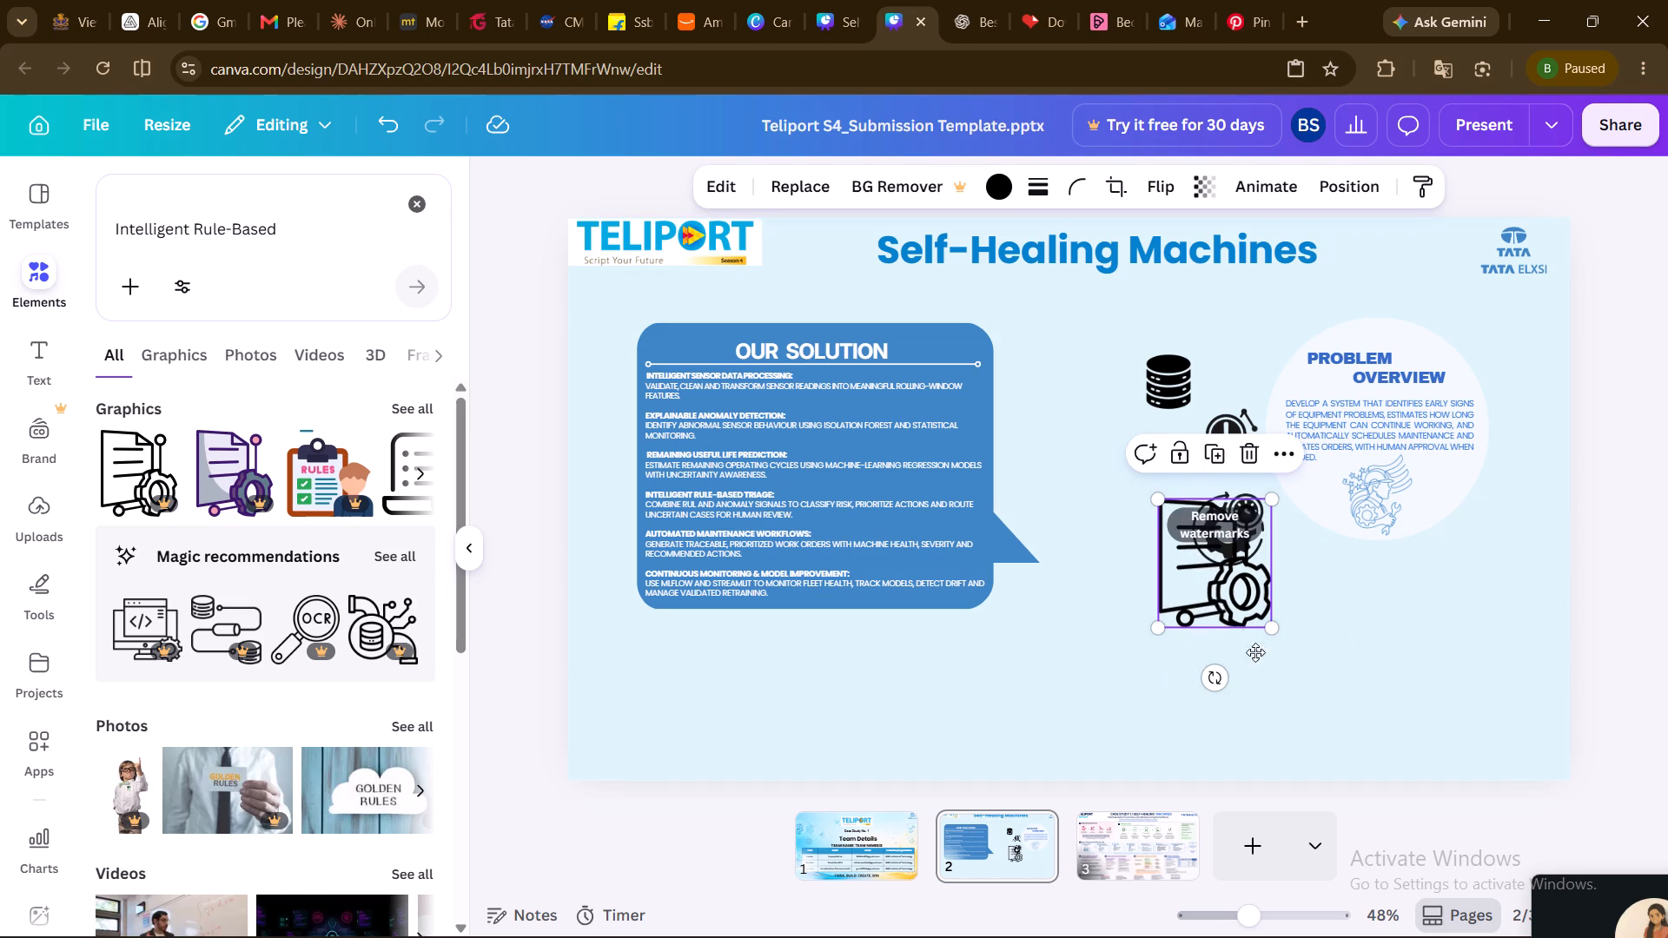
drag(1255, 652, 1267, 662)
drag(1331, 691, 1269, 657)
drag(1238, 606, 1238, 630)
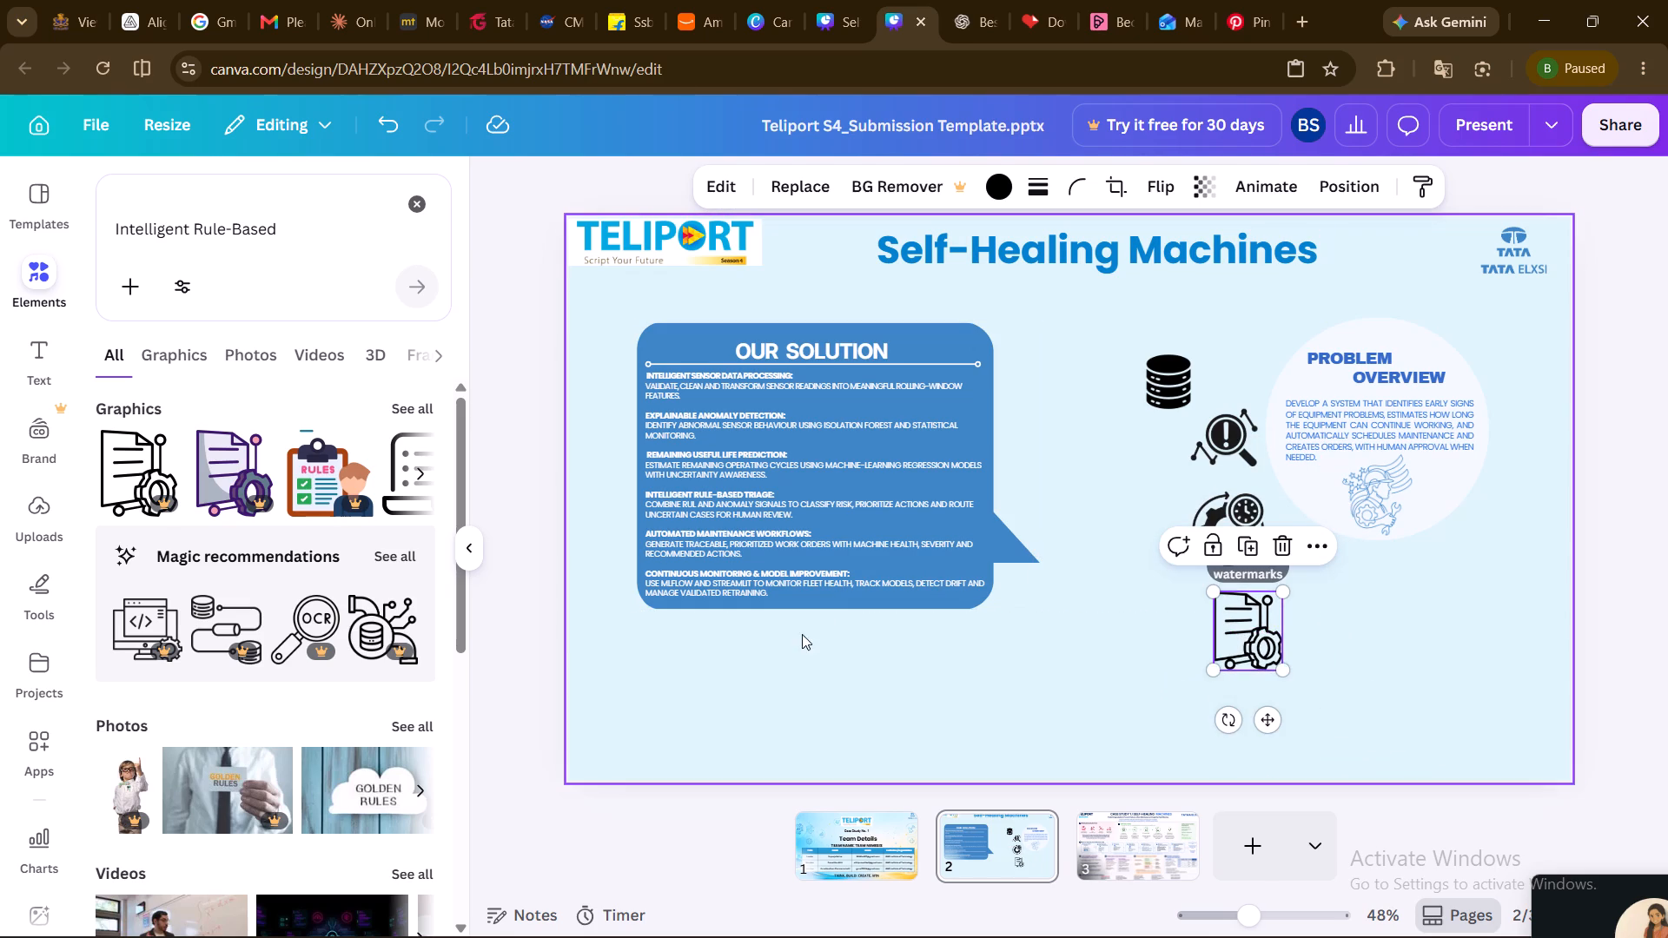
Copy the Automated Maintenance Workflows heading from the solution text and search all elements for "Automated Maintenance Workflows".
double_click(809, 534)
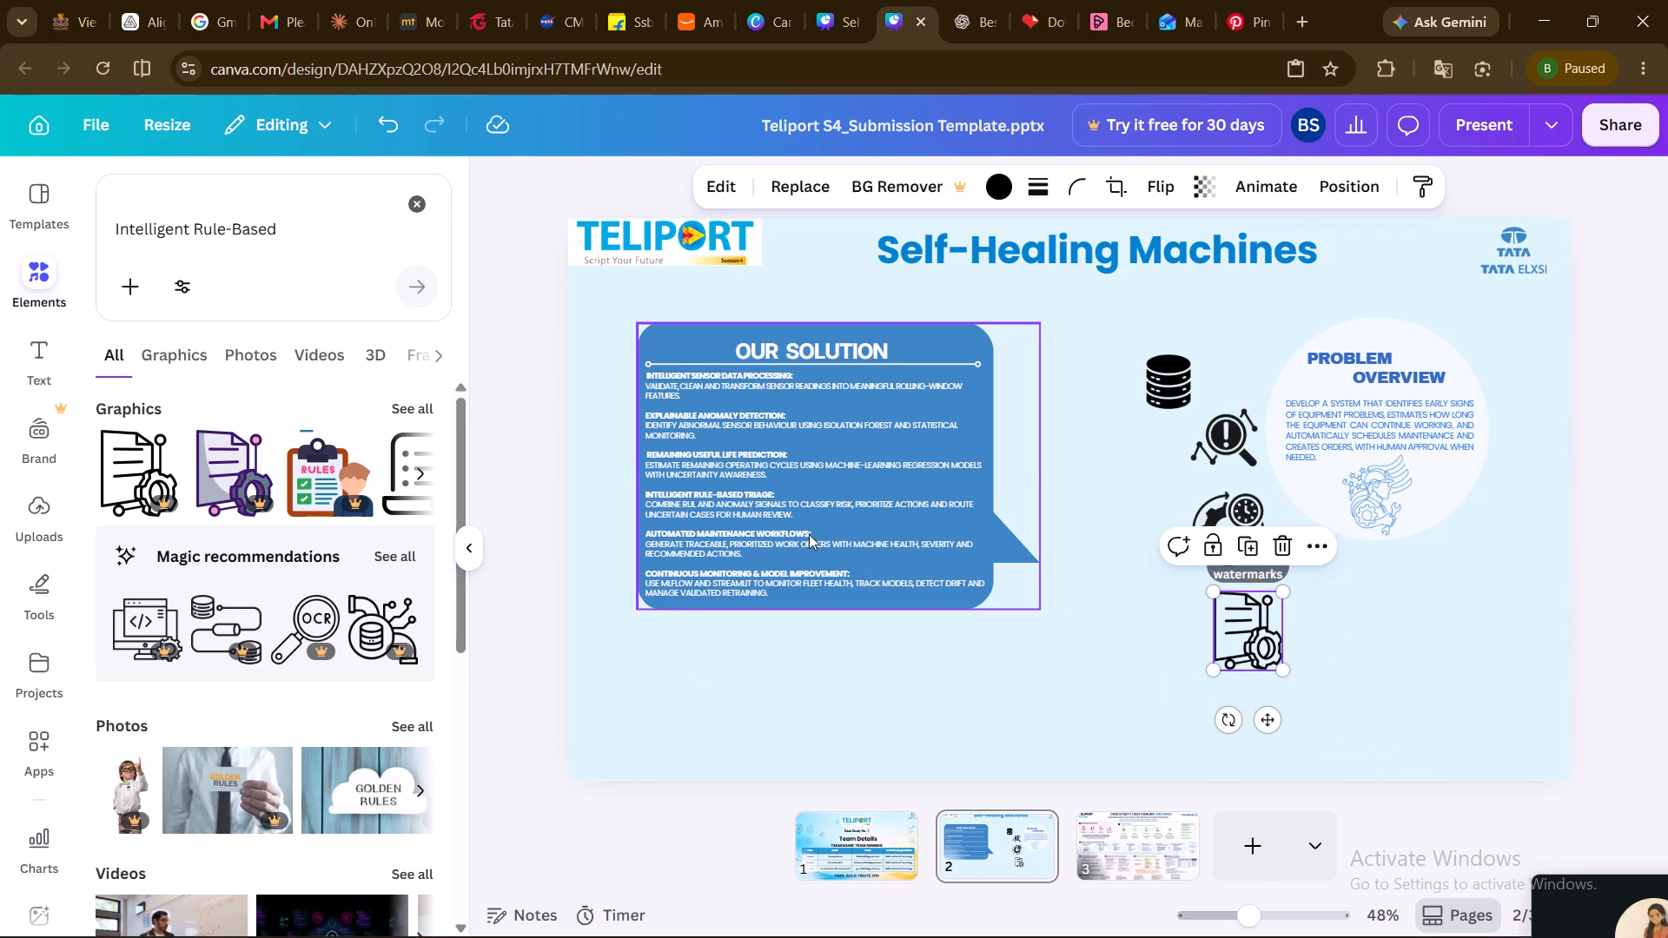
click(809, 533)
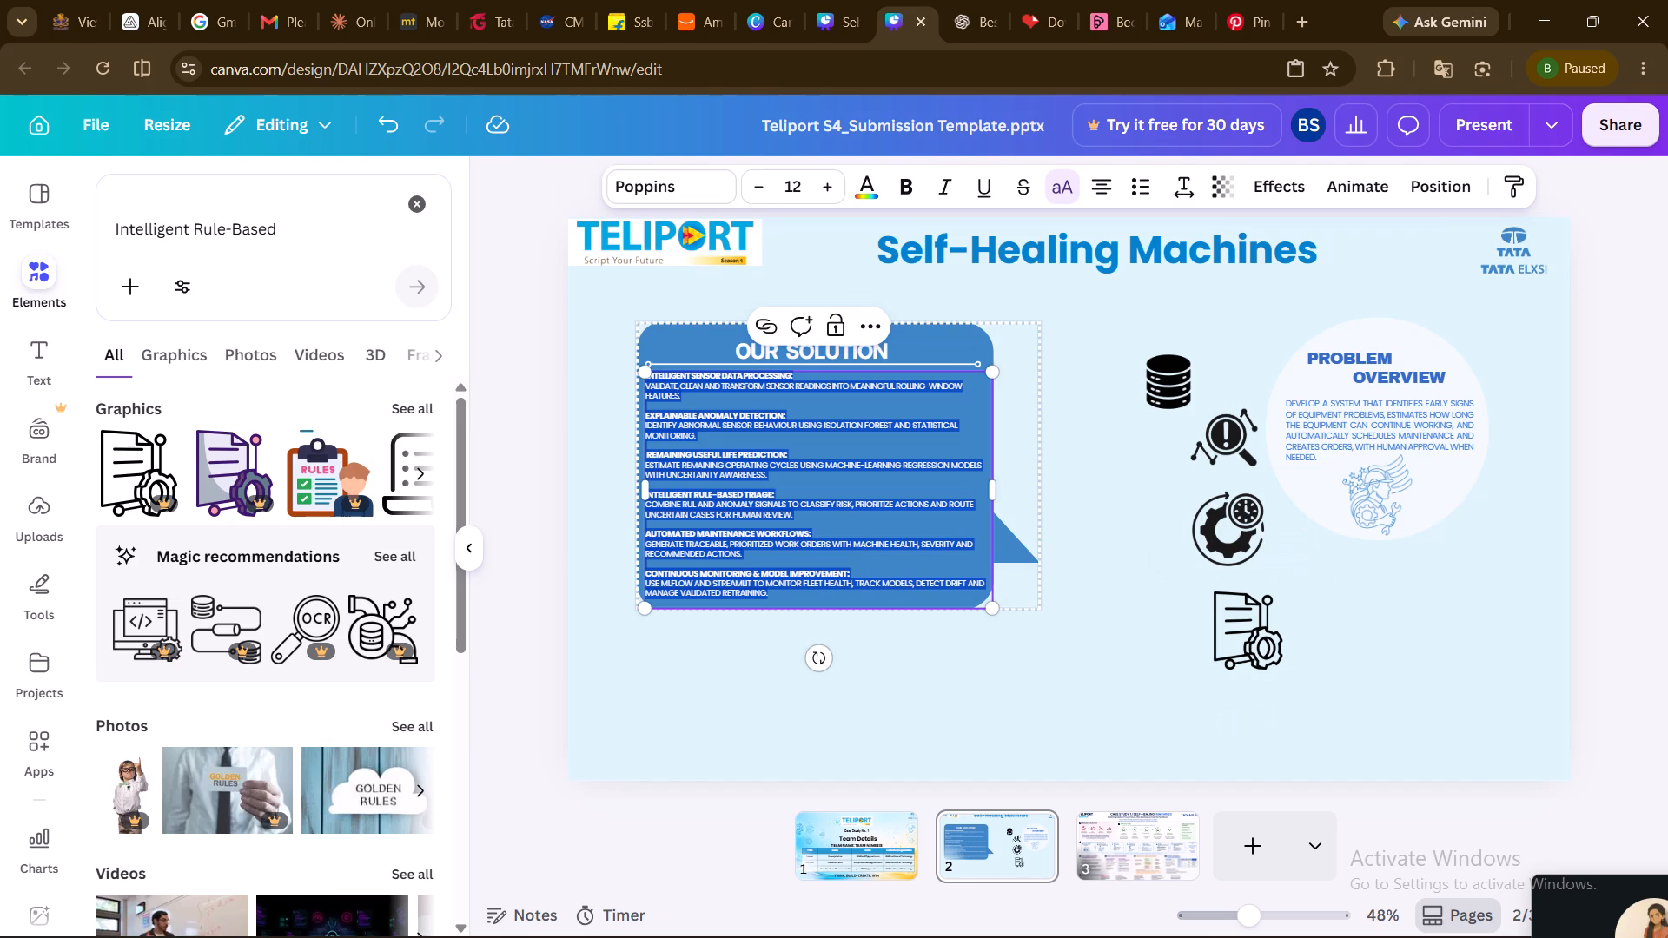
drag(807, 533, 737, 538)
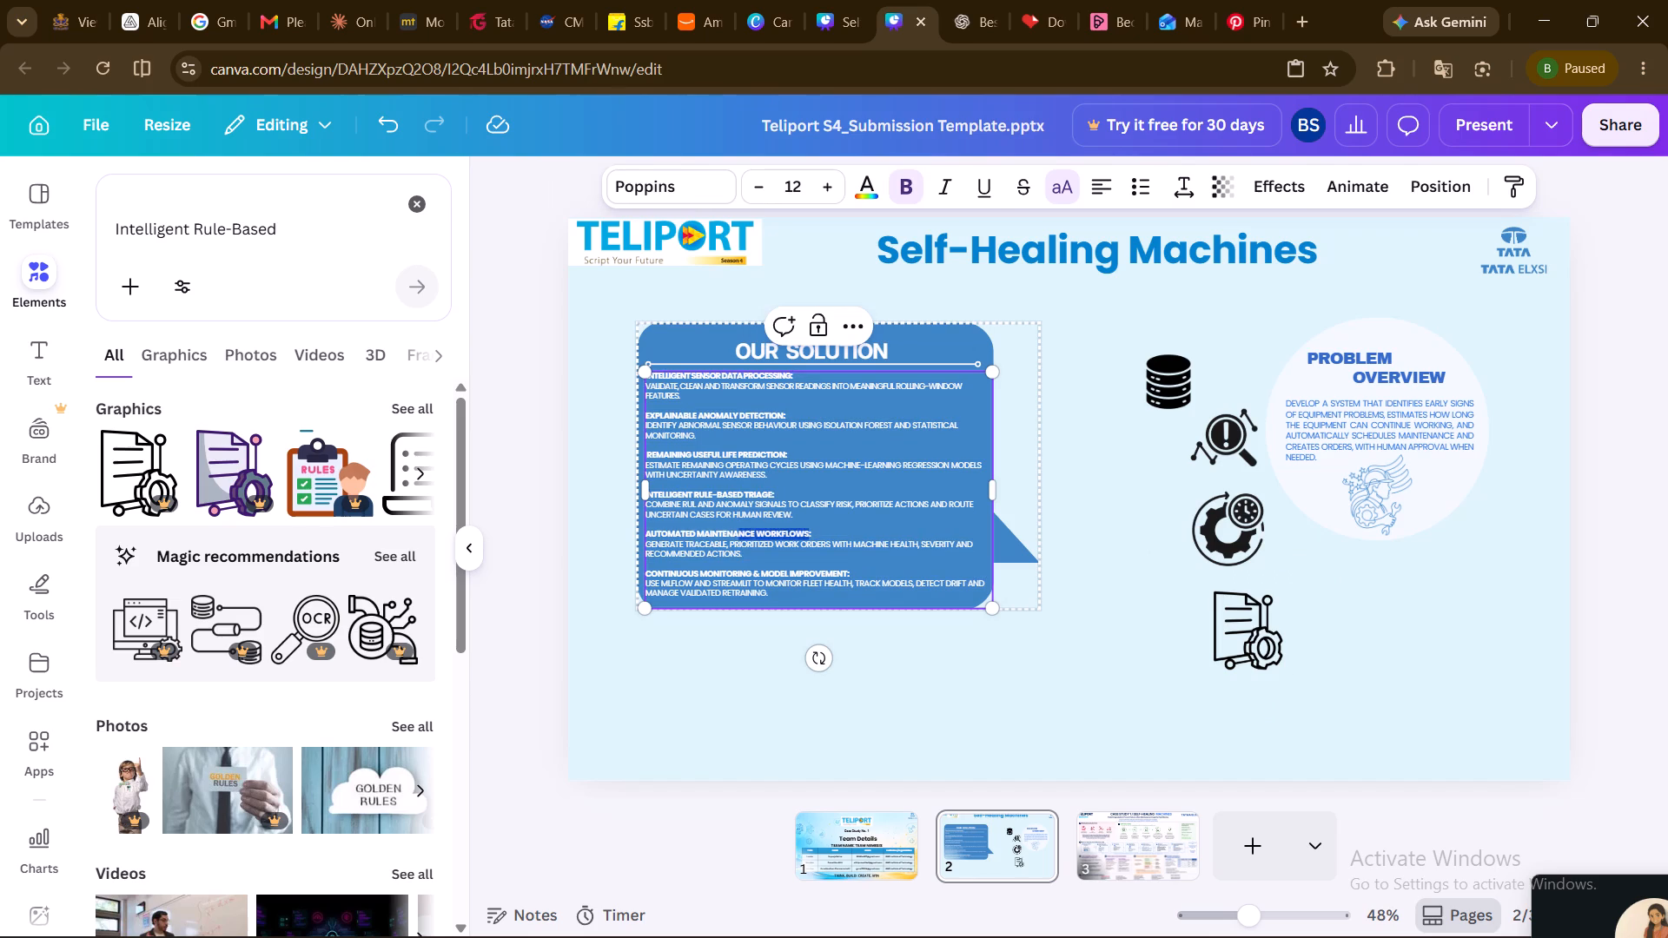
drag(737, 538, 645, 528)
key(ctrl+c)
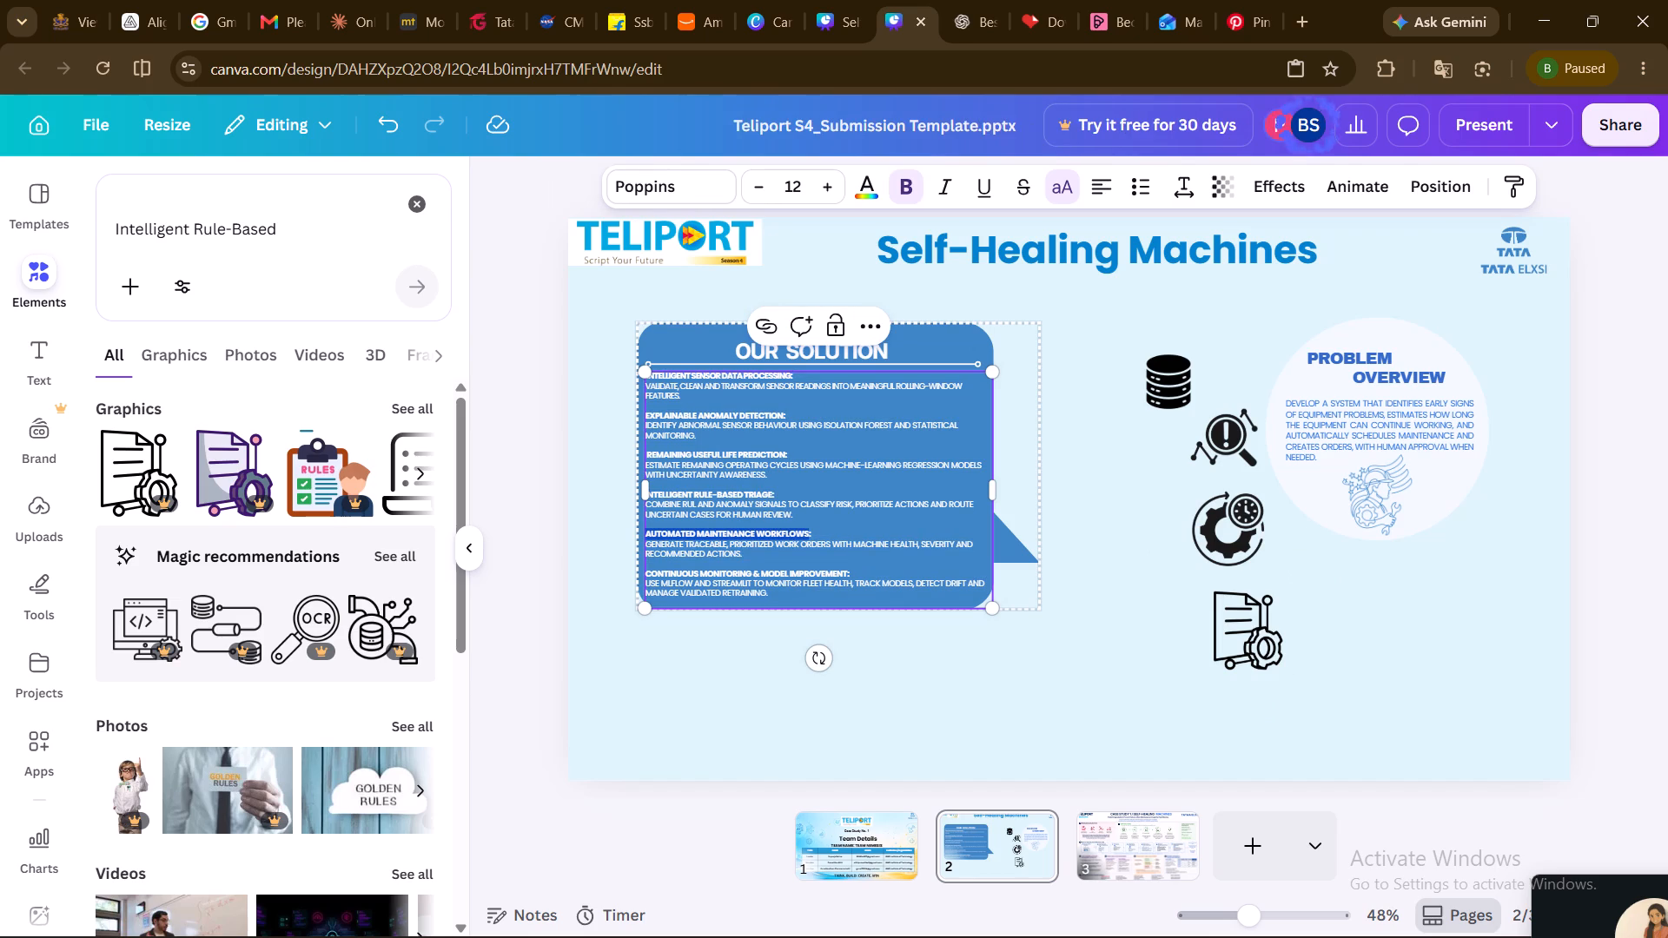
click(411, 209)
key(ctrl+v)
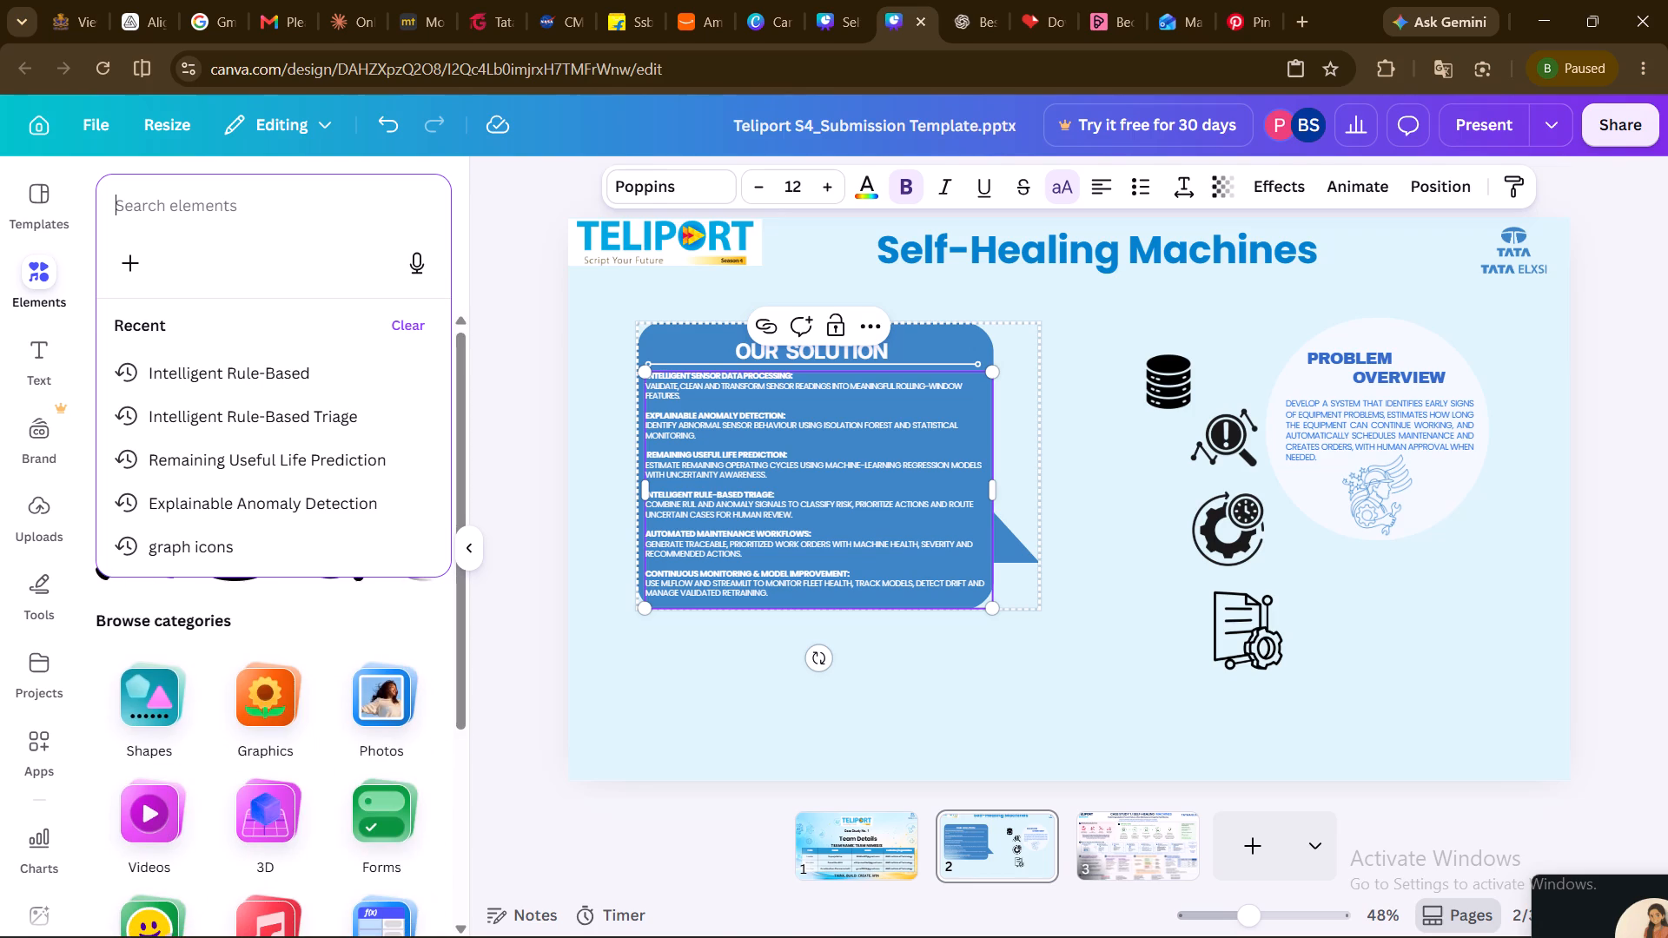
key(Return)
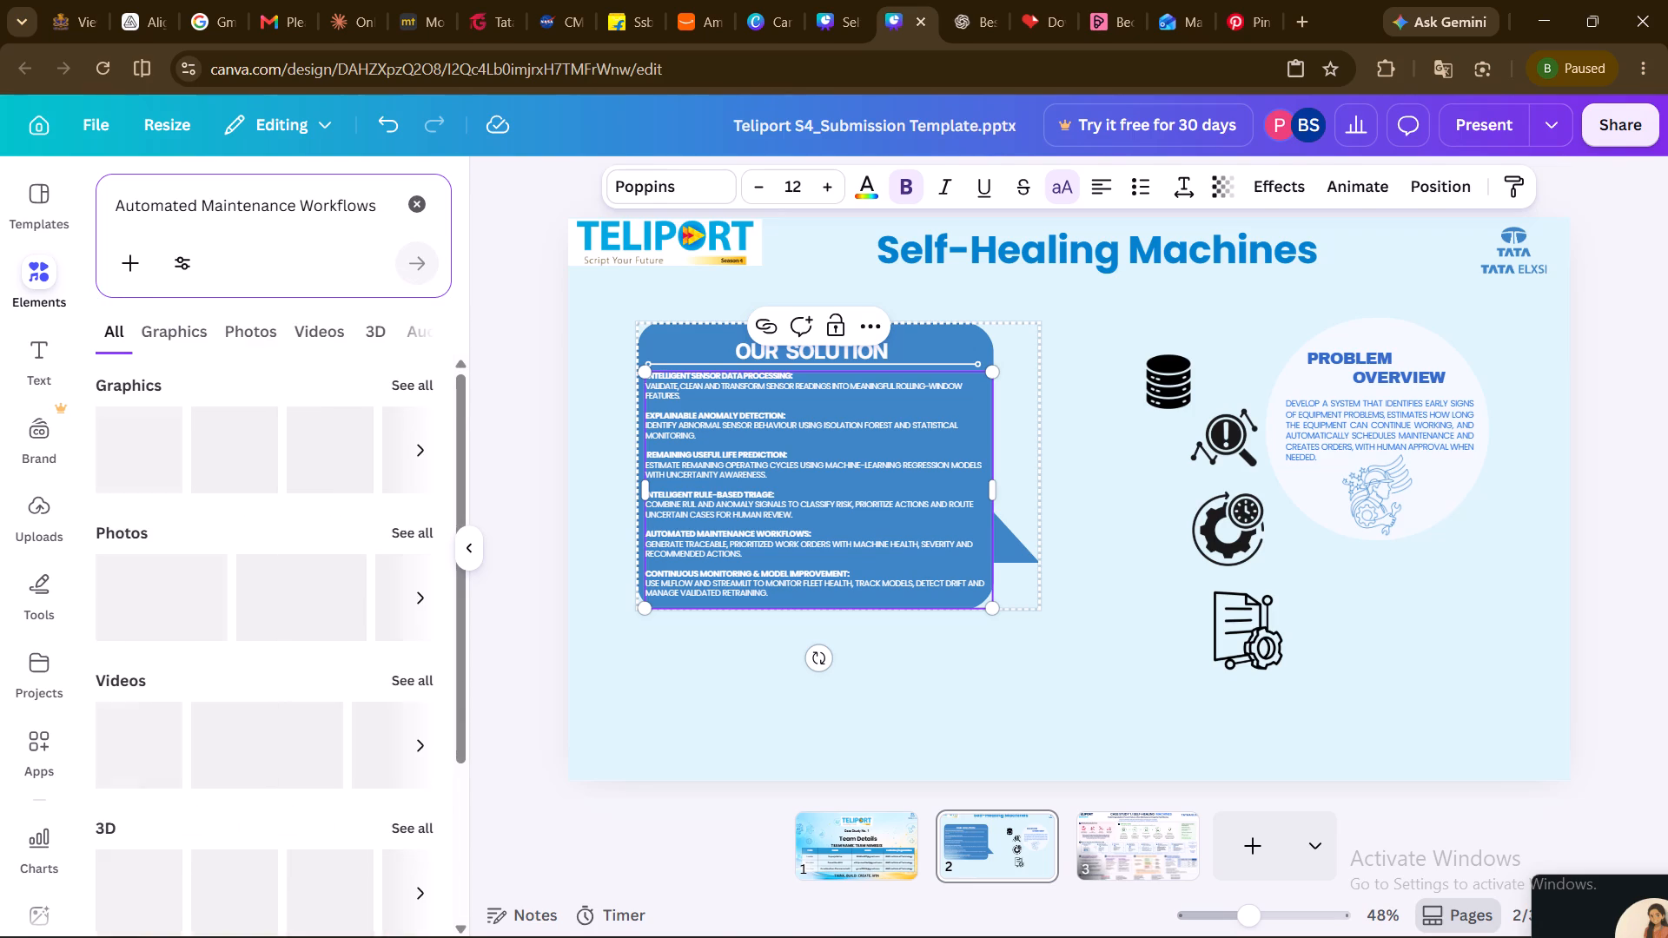
Look through the graphics results for an icon suited to the Automated Maintenance Workflows point.
scroll(239, 465, left, 1)
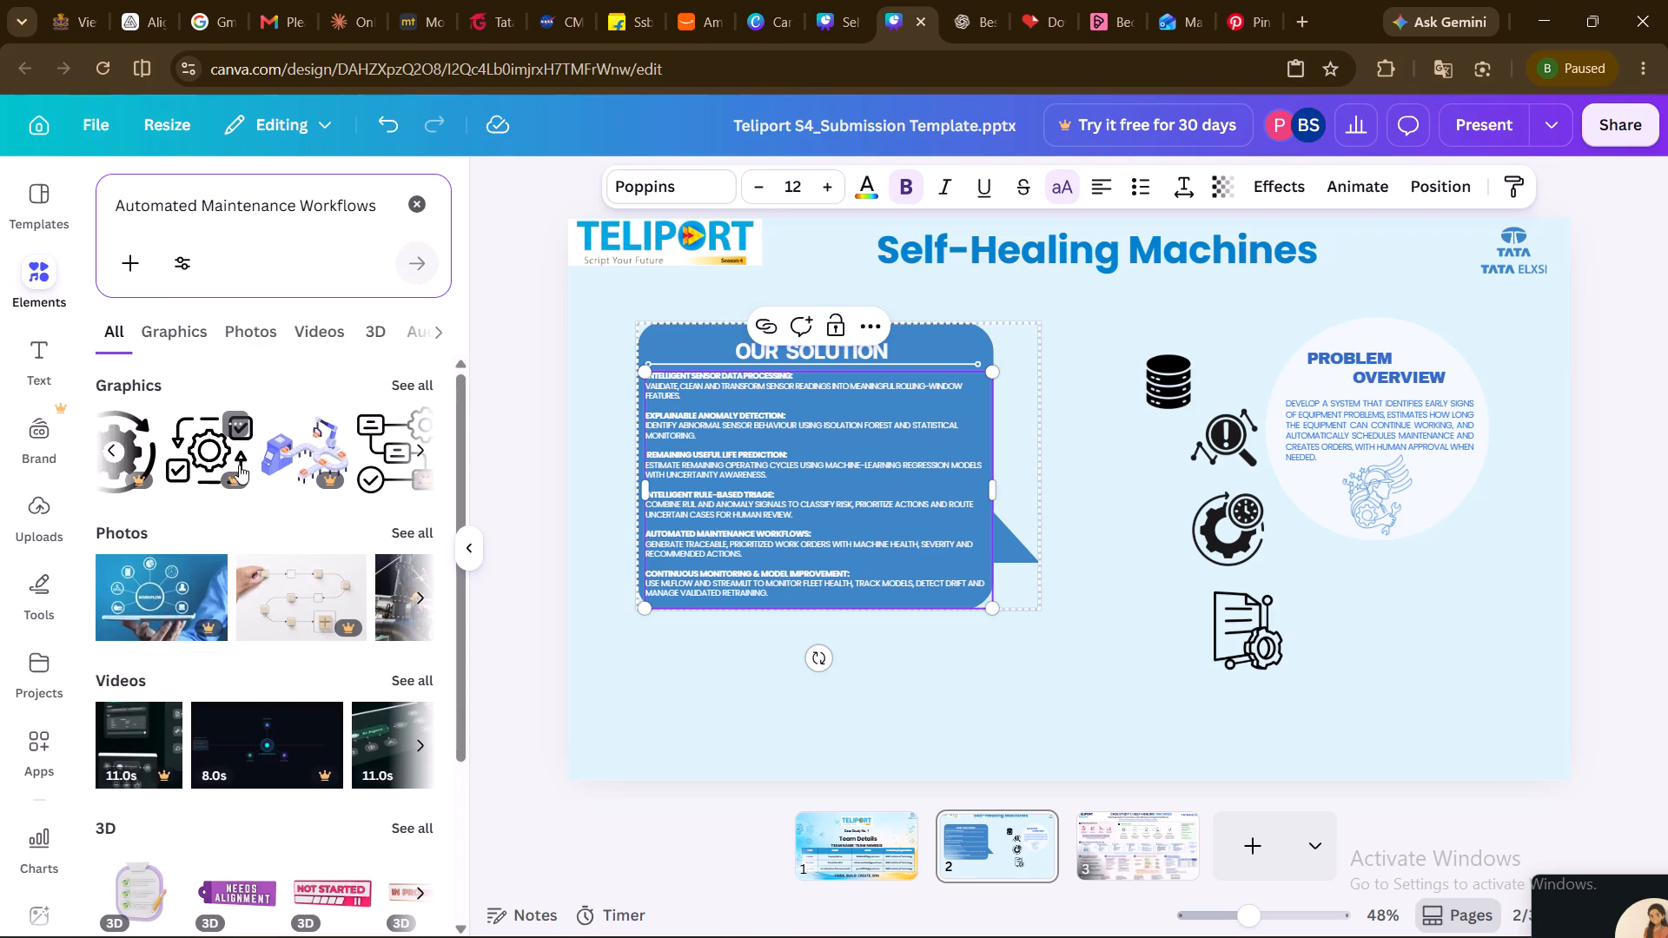
scroll(239, 465, left, 2)
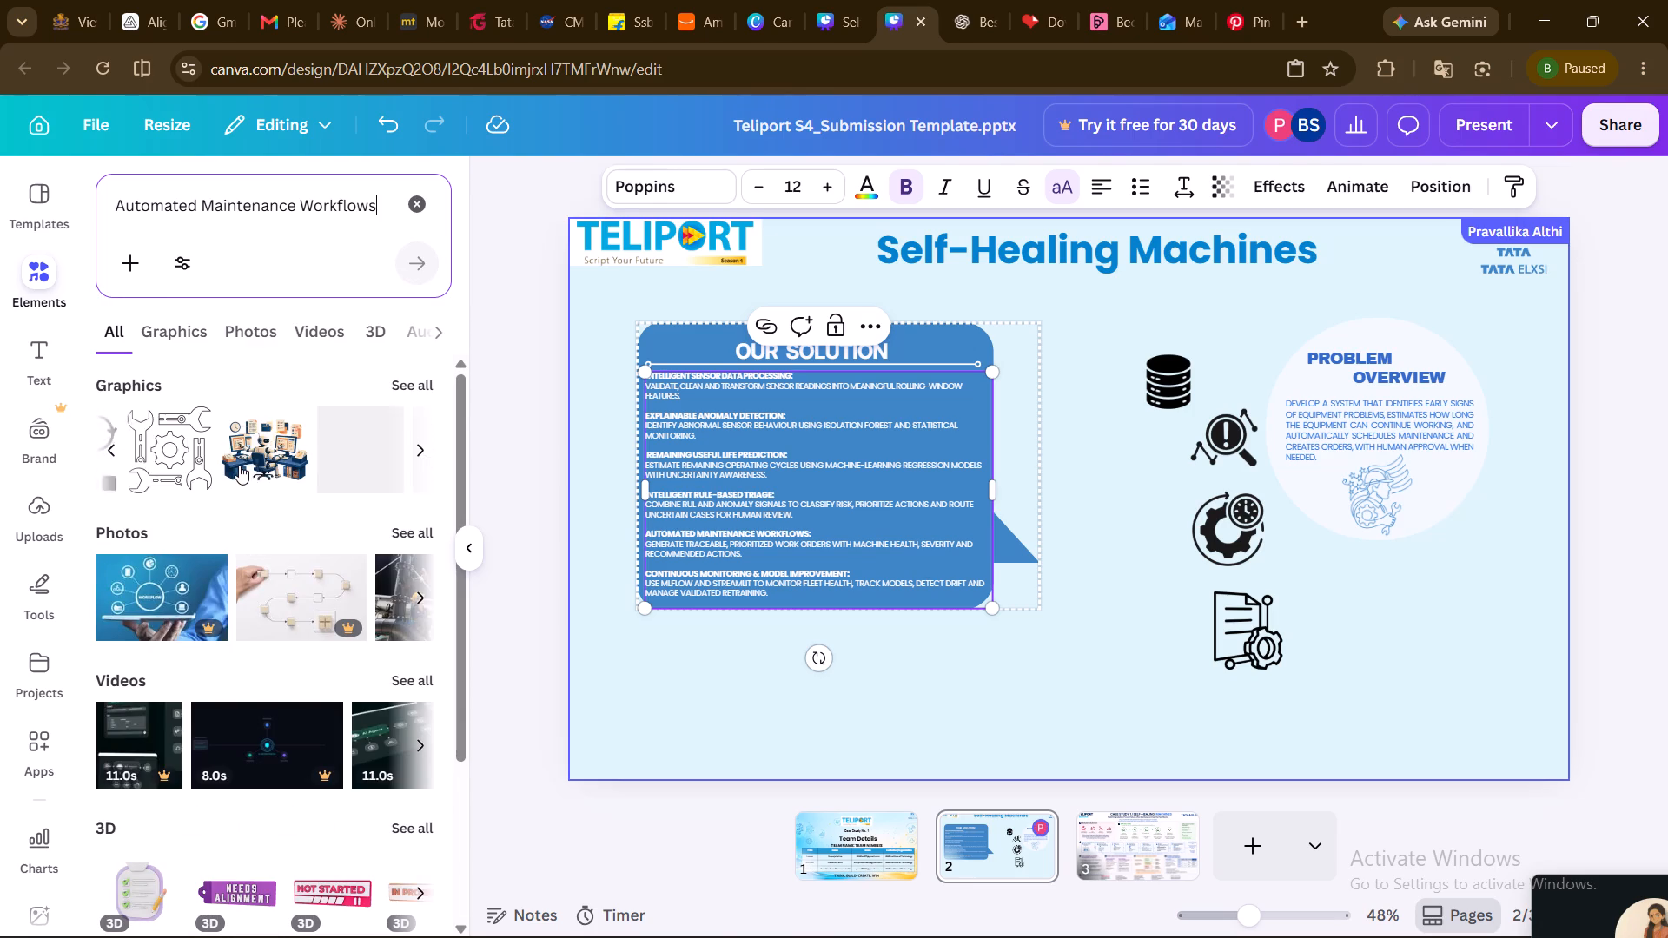
scroll(239, 465, left, 2)
scroll(239, 465, right, 1)
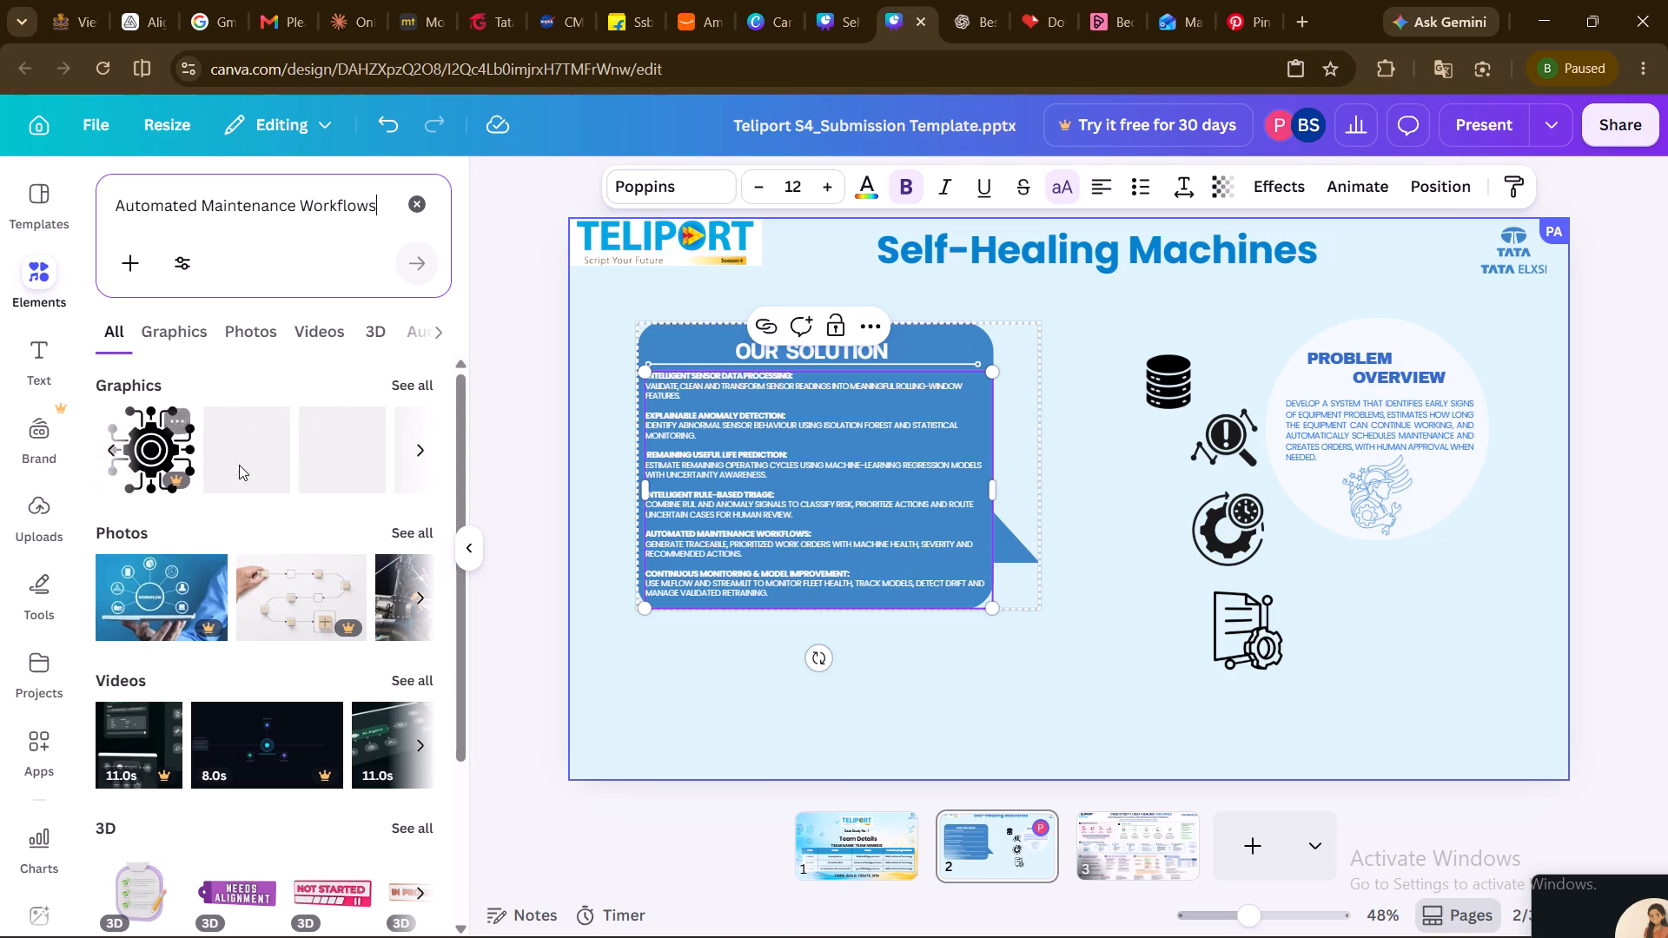
scroll(239, 465, right, 1)
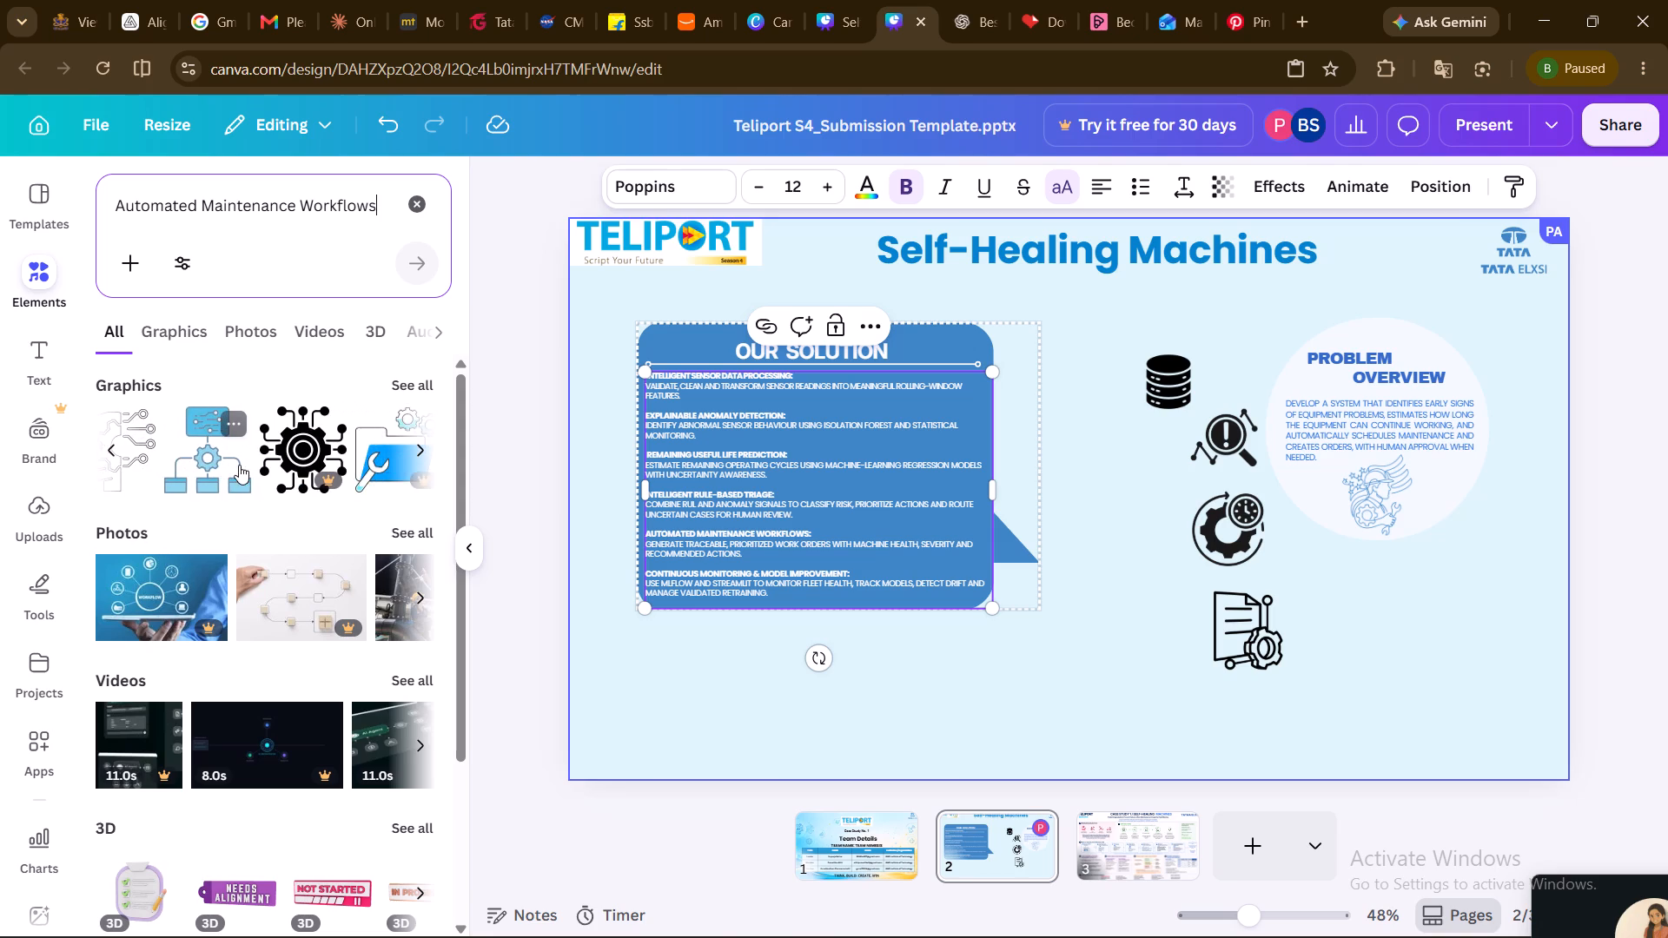
scroll(239, 465, right, 1)
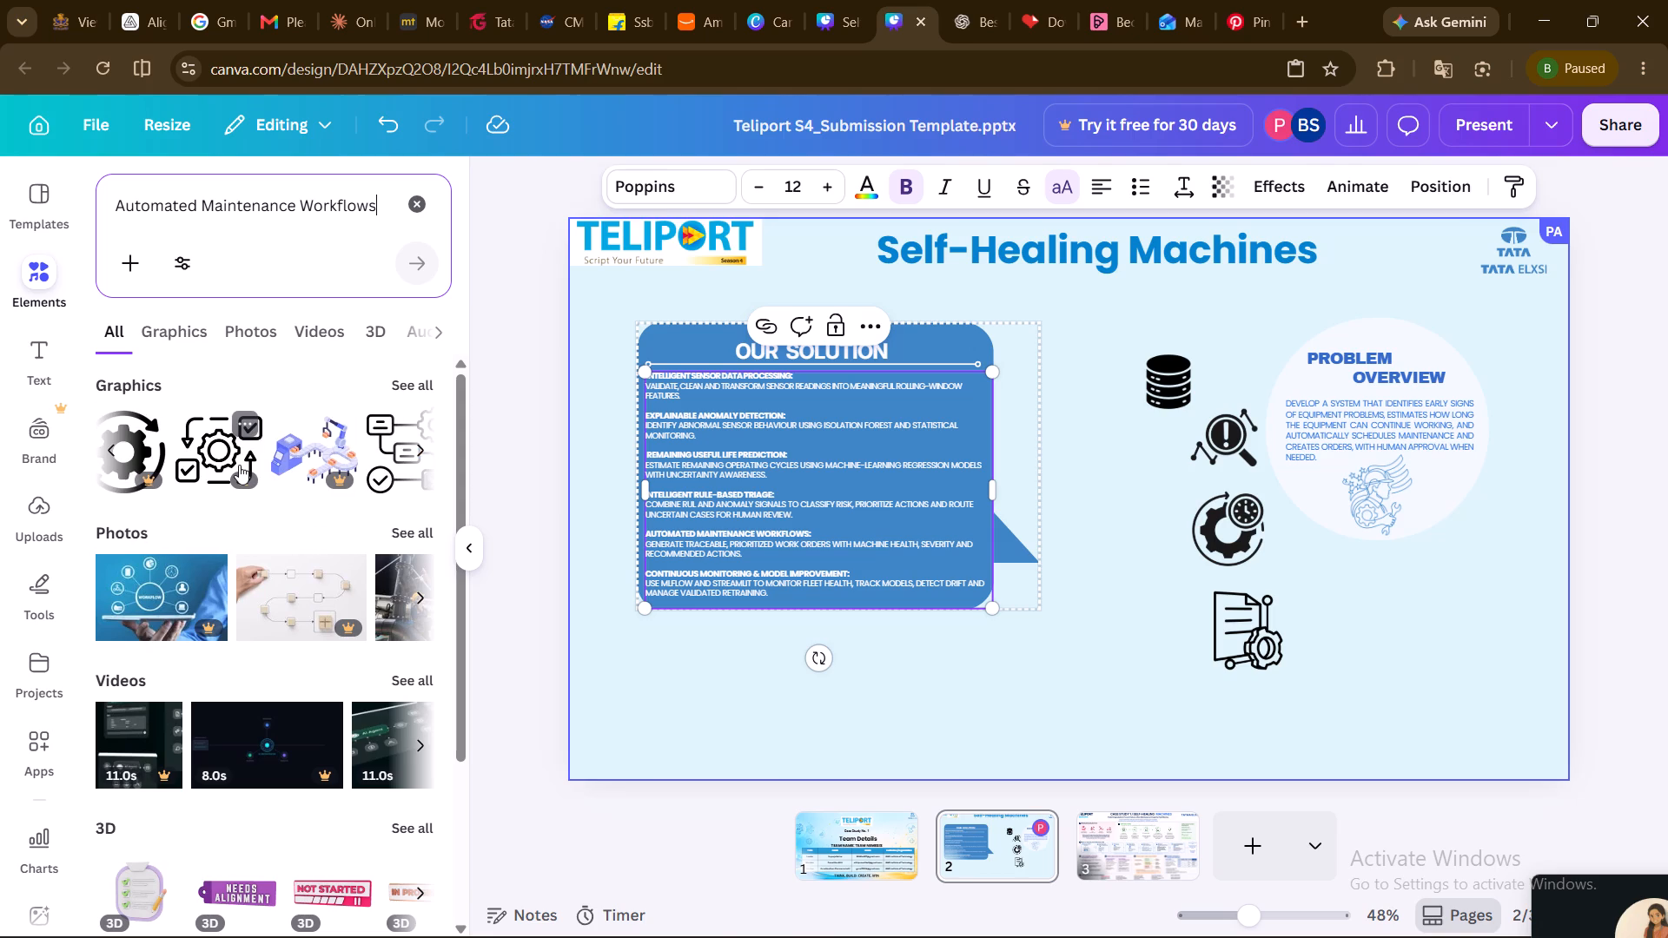
scroll(239, 465, right, 2)
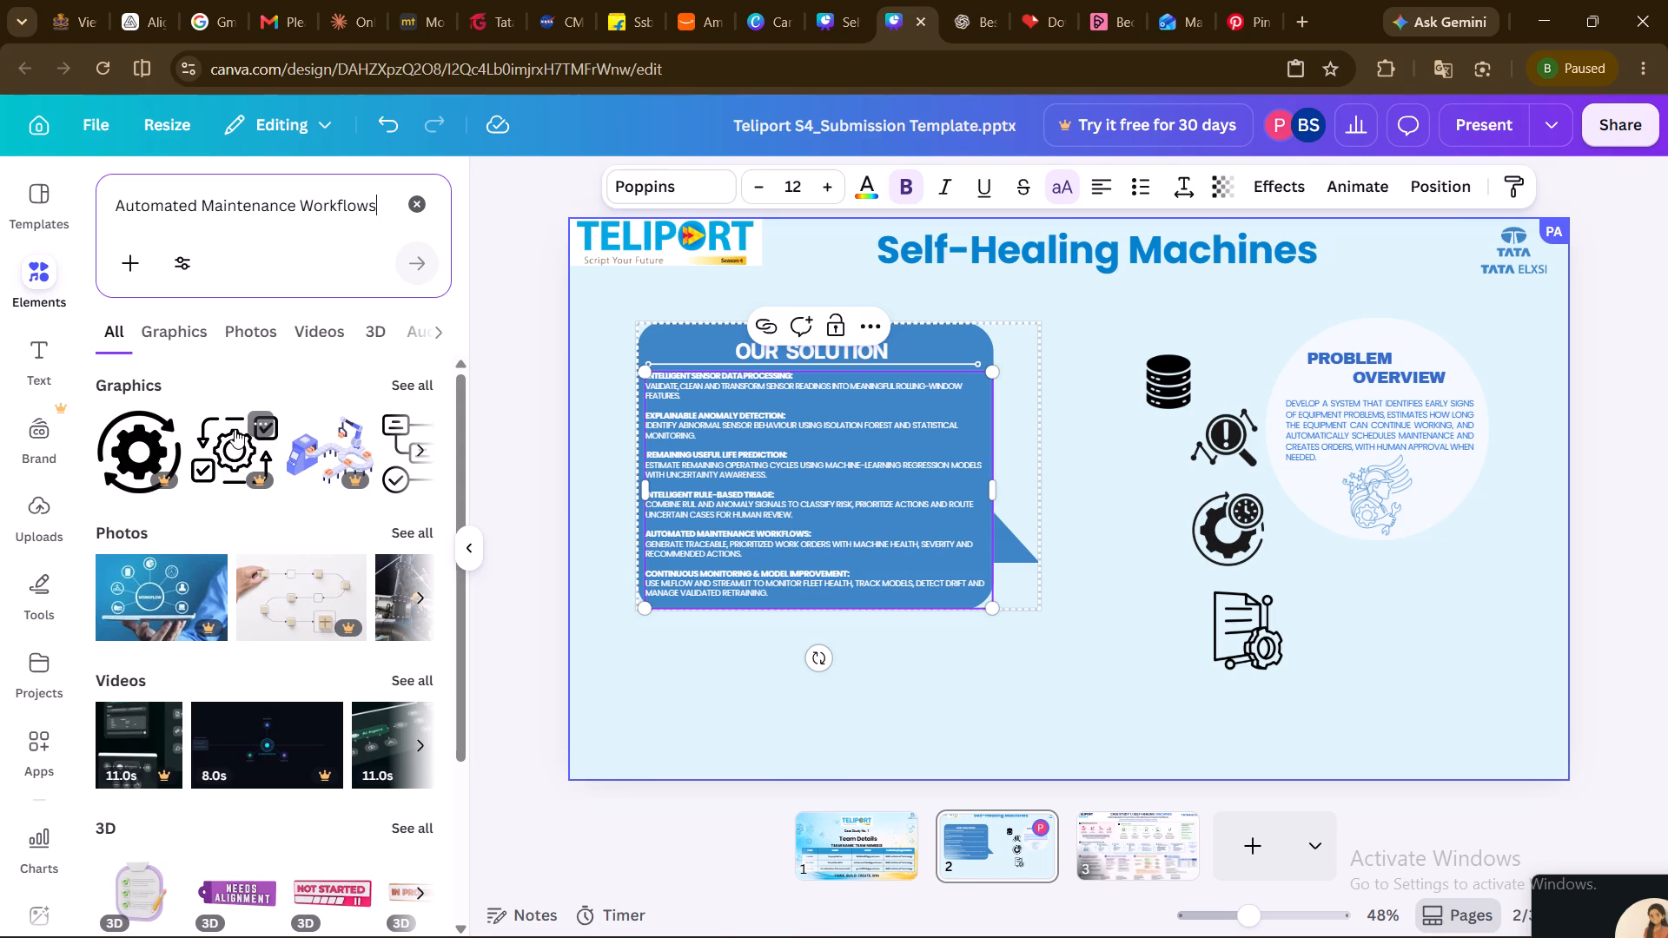
scroll(306, 452, up, 1)
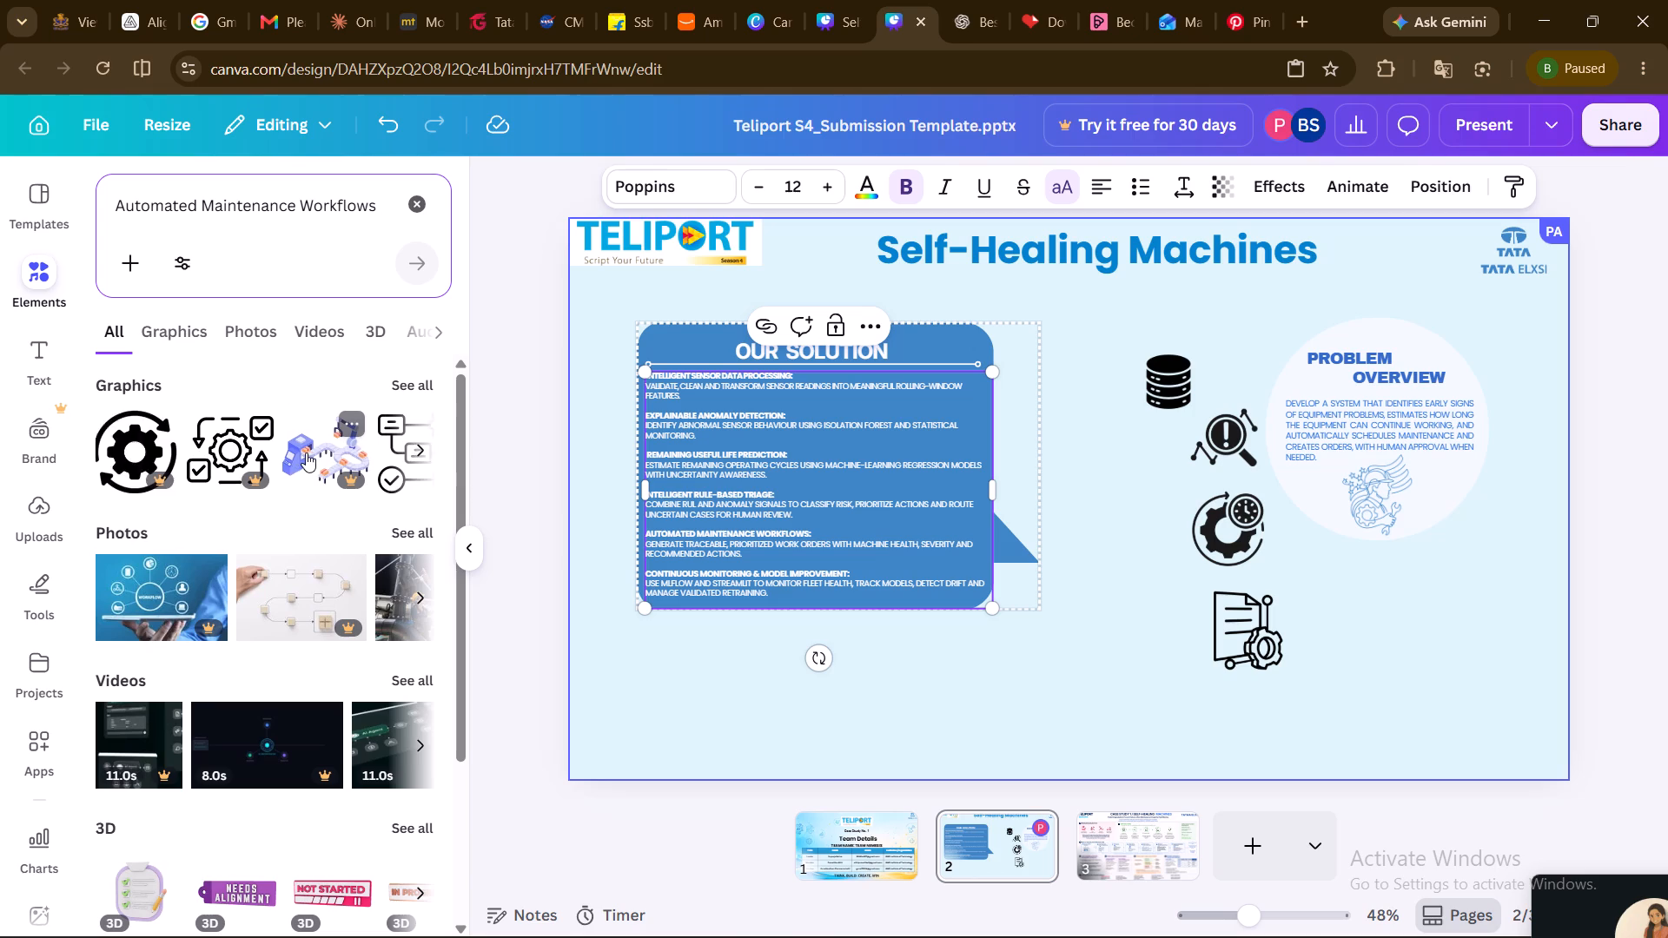
scroll(306, 452, up, 1)
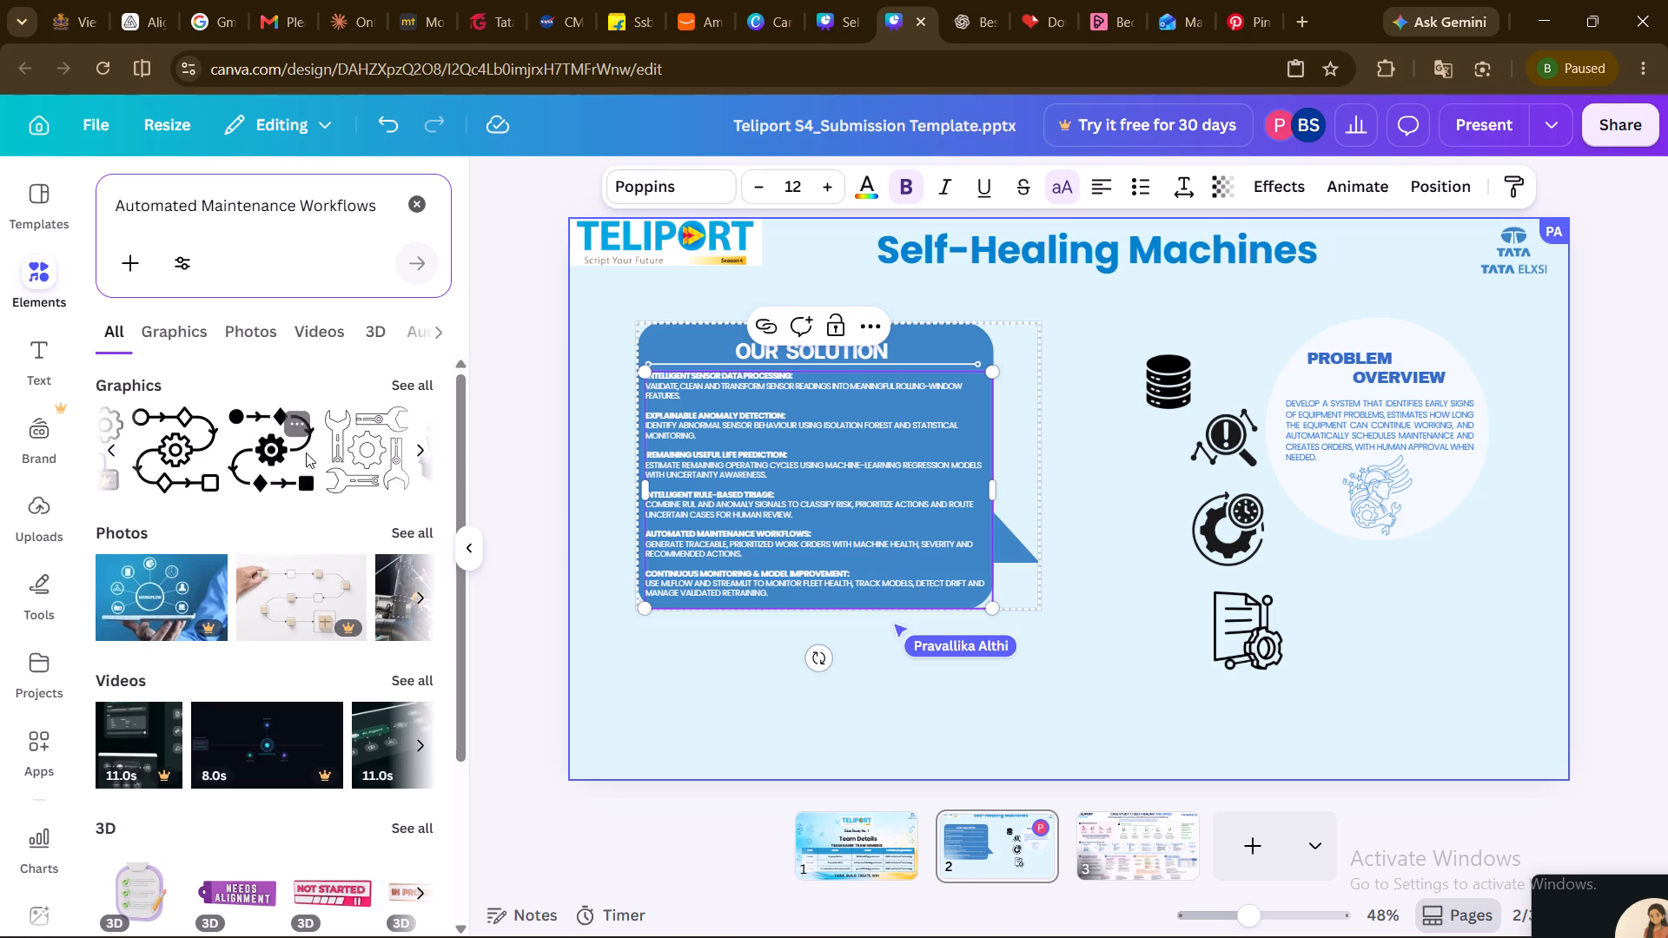
scroll(306, 452, up, 1)
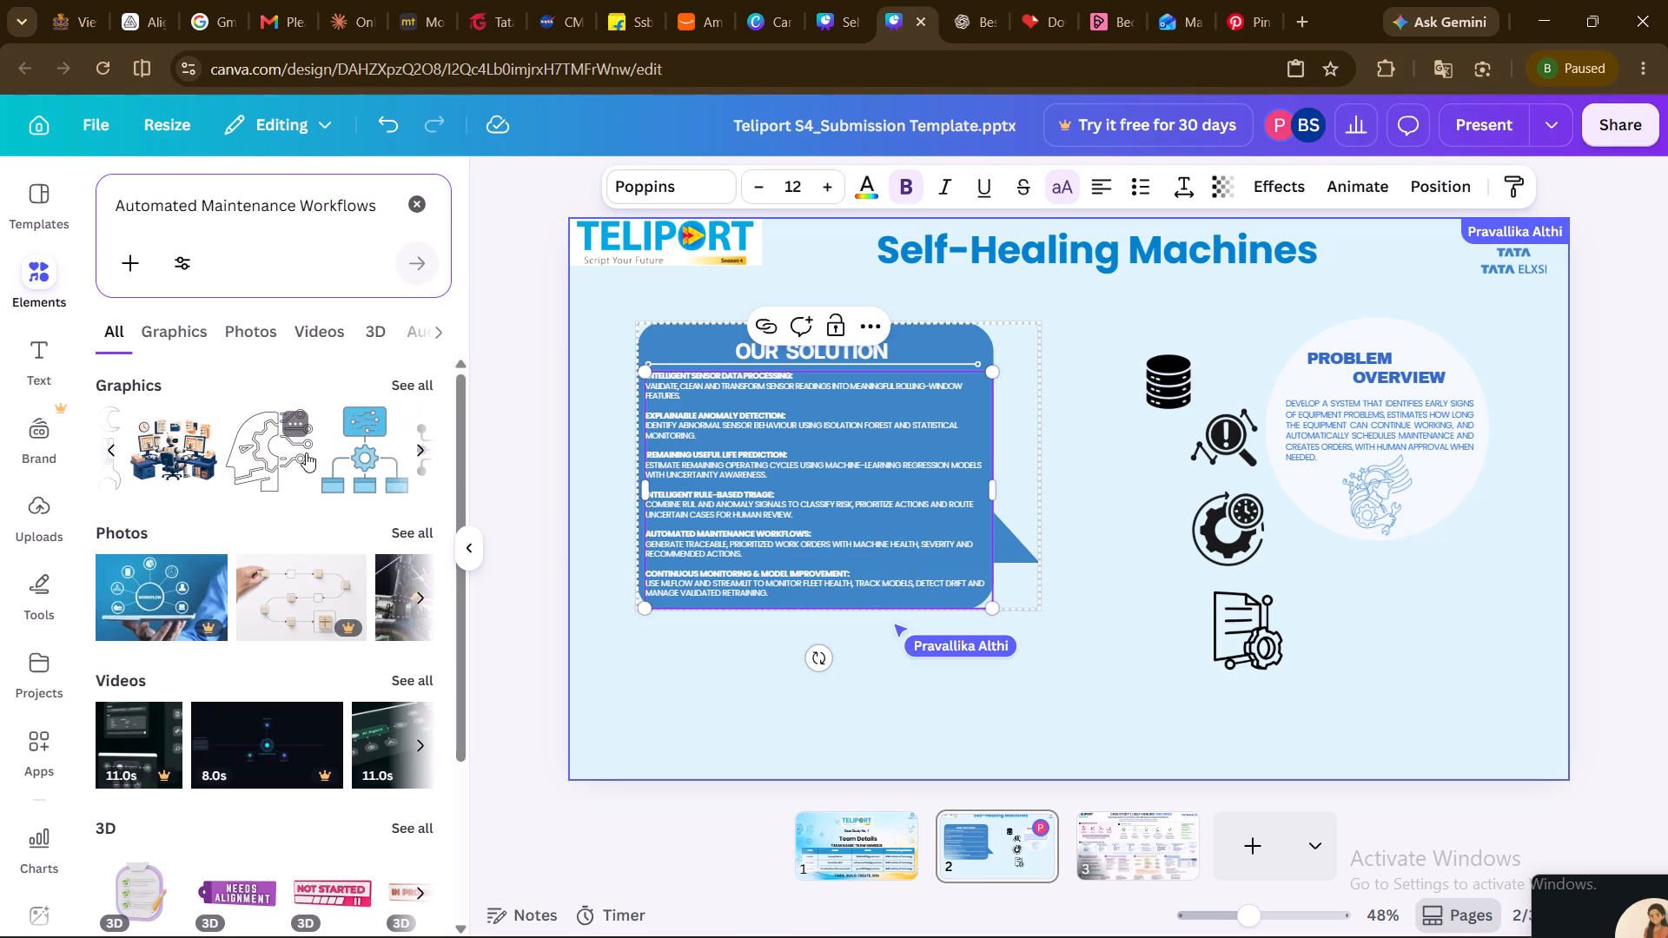
scroll(306, 452, up, 1)
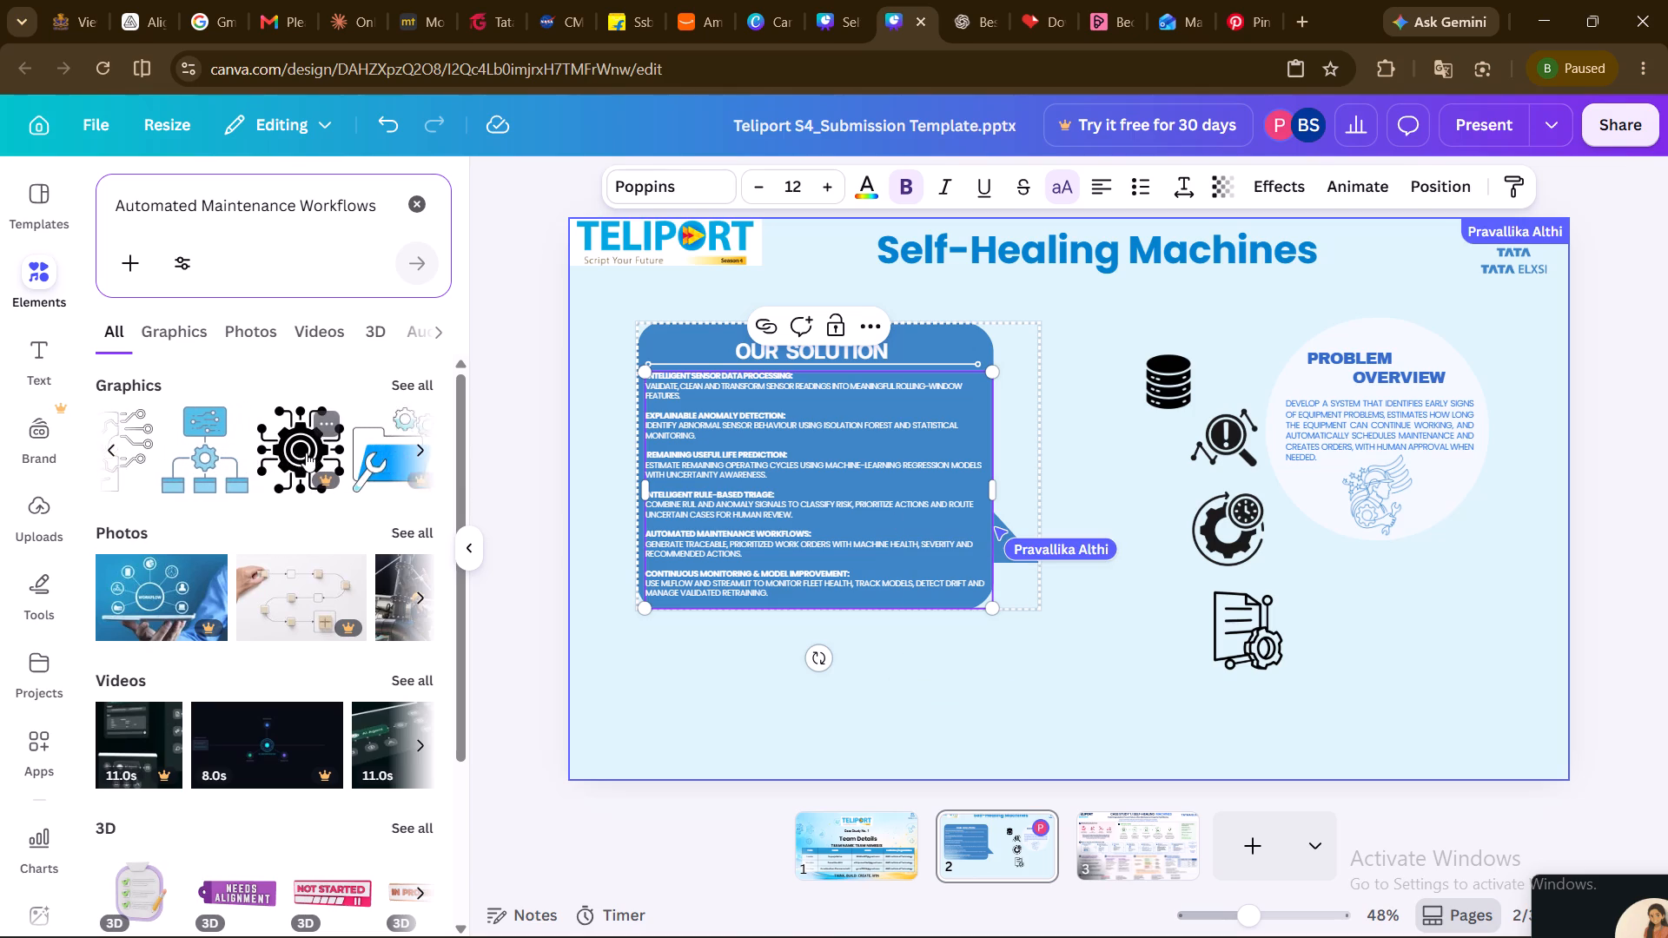
scroll(306, 452, up, 1)
scroll(306, 452, right, 1)
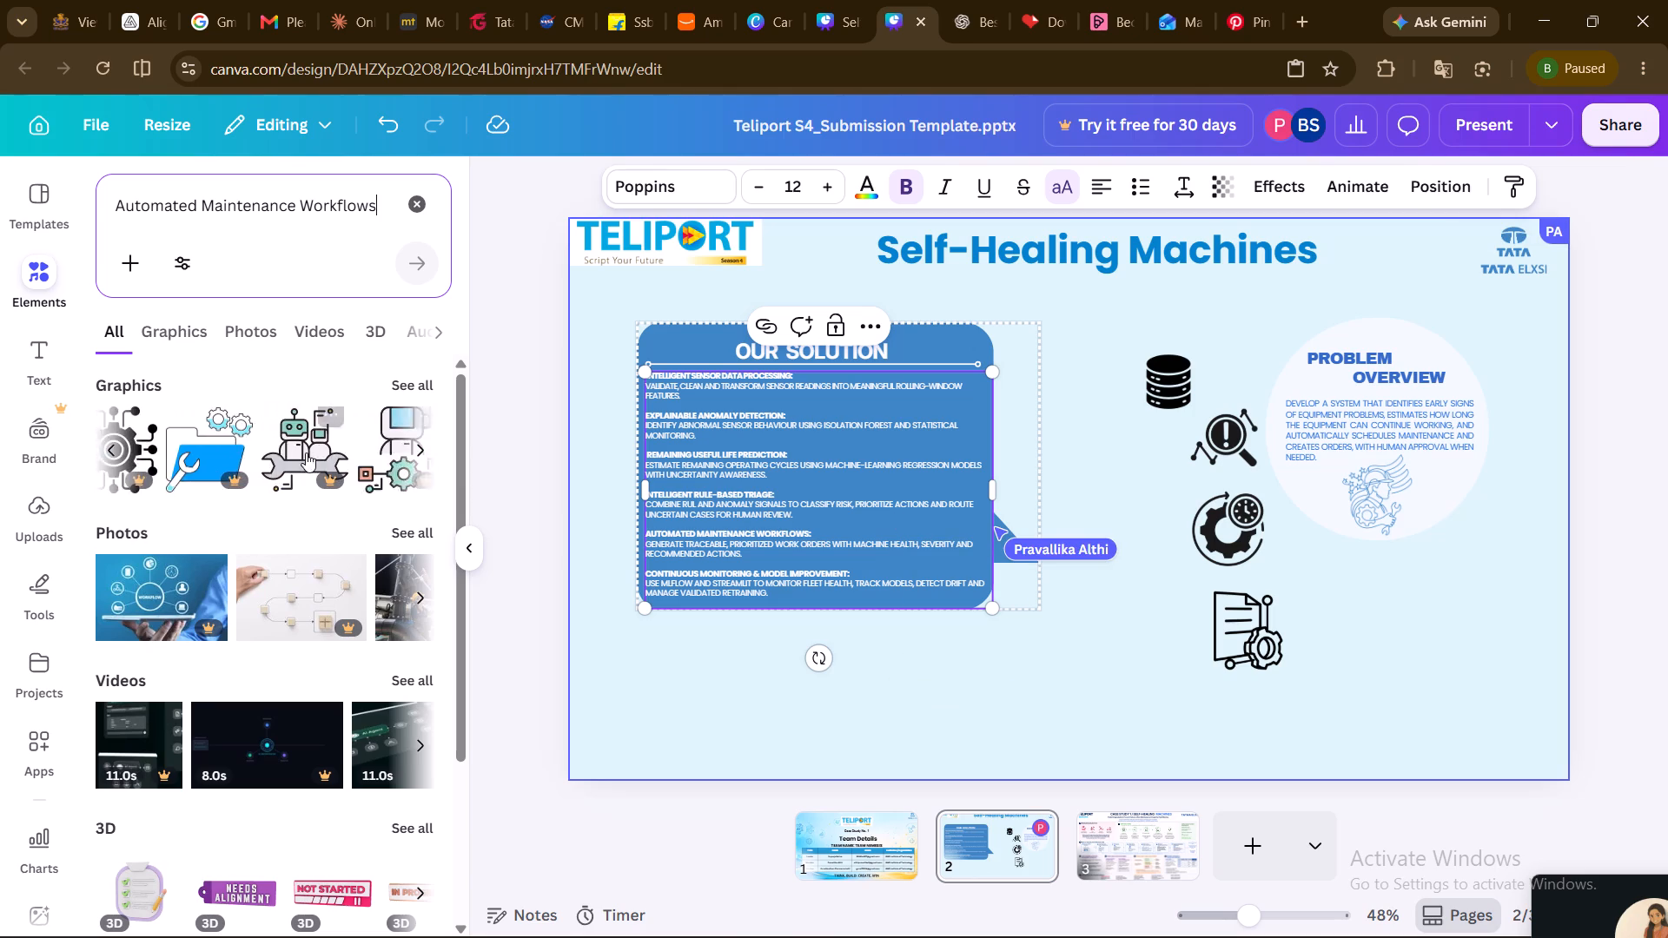
scroll(306, 452, right, 1)
Insert the black gear graphic with circuit nodes, shrink it to icon size, and place it just left of the document-with-gear icon.
click(306, 452)
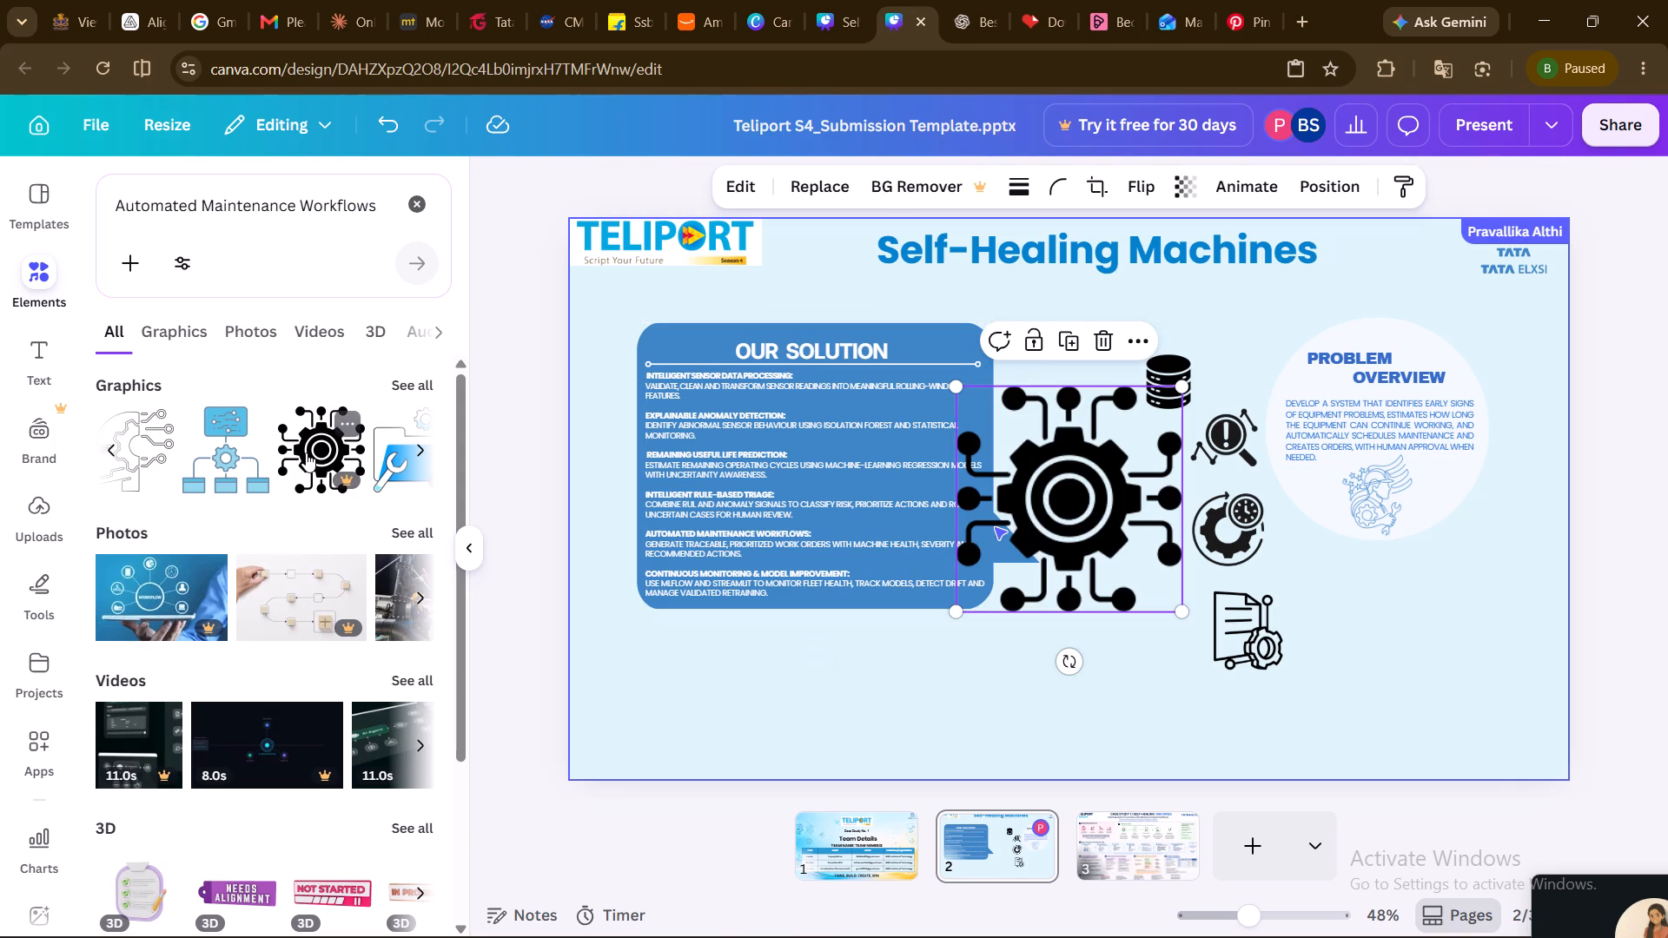
drag(1084, 542, 1117, 677)
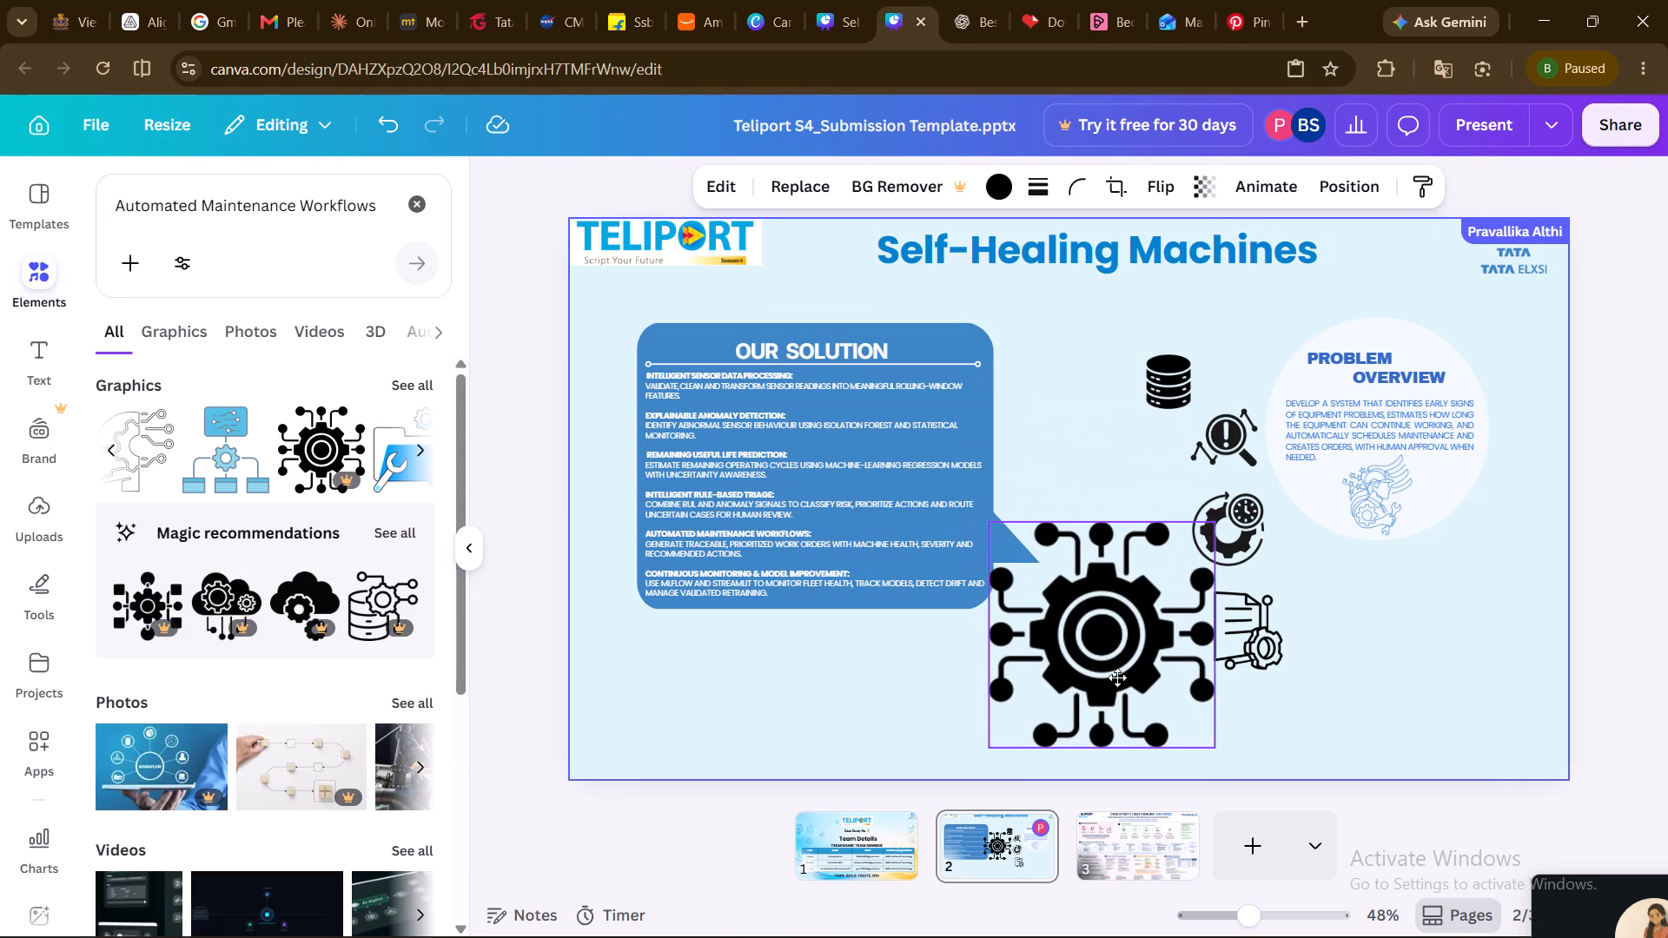
drag(1219, 754, 1080, 647)
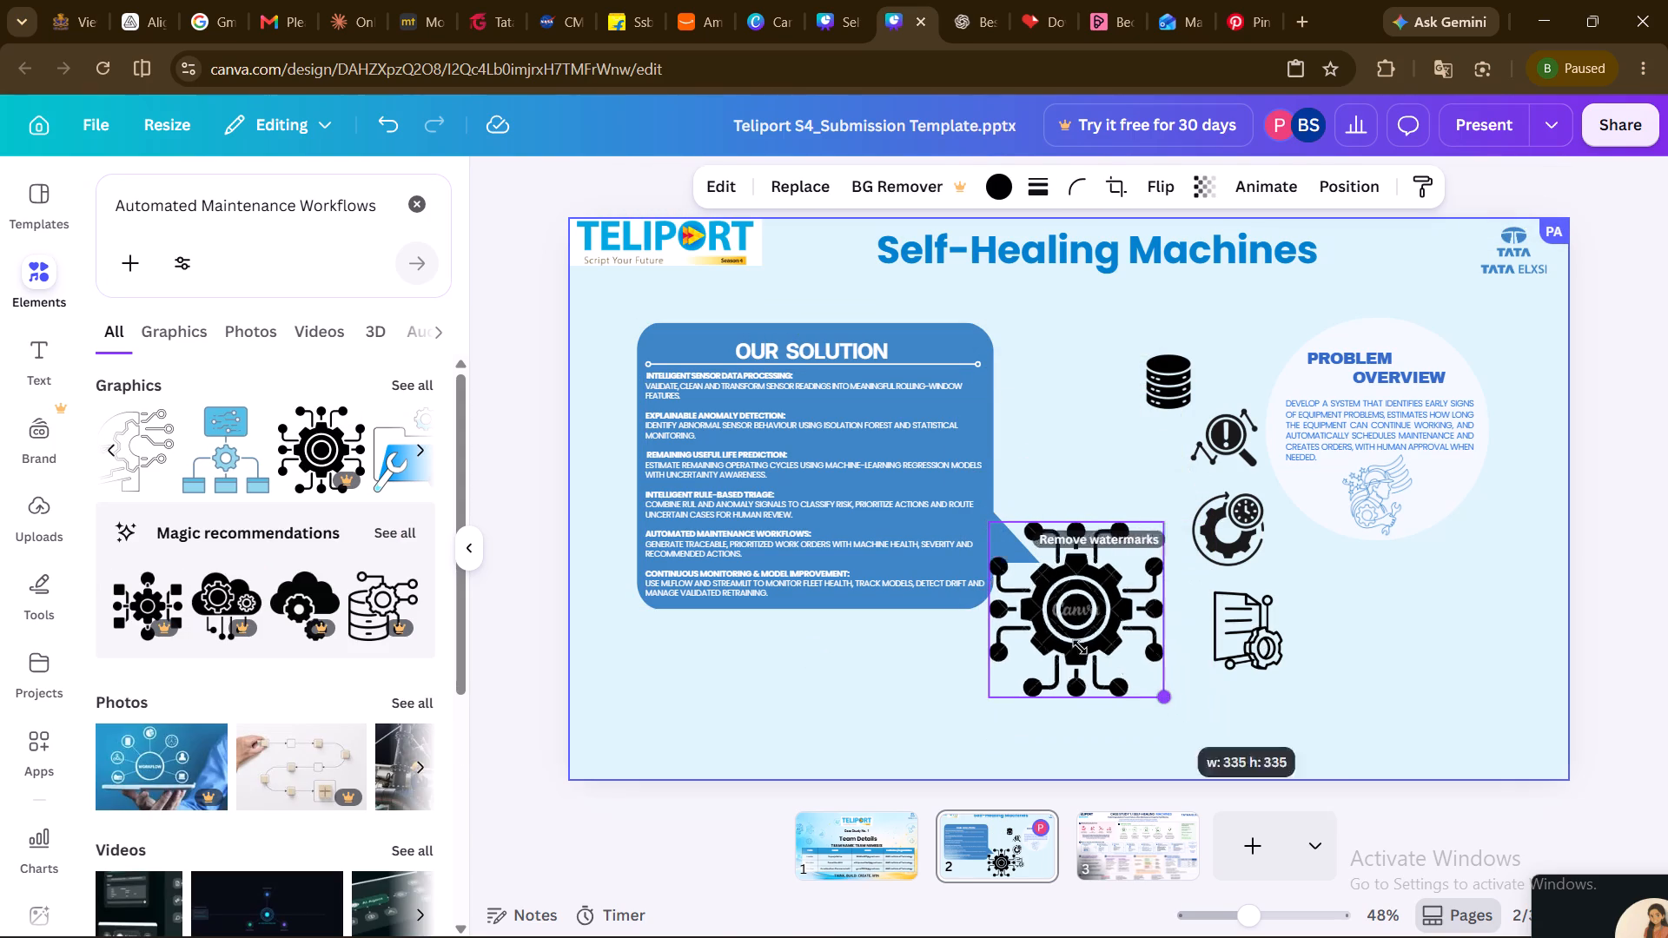
drag(1080, 647, 1048, 618)
drag(1031, 565, 1141, 651)
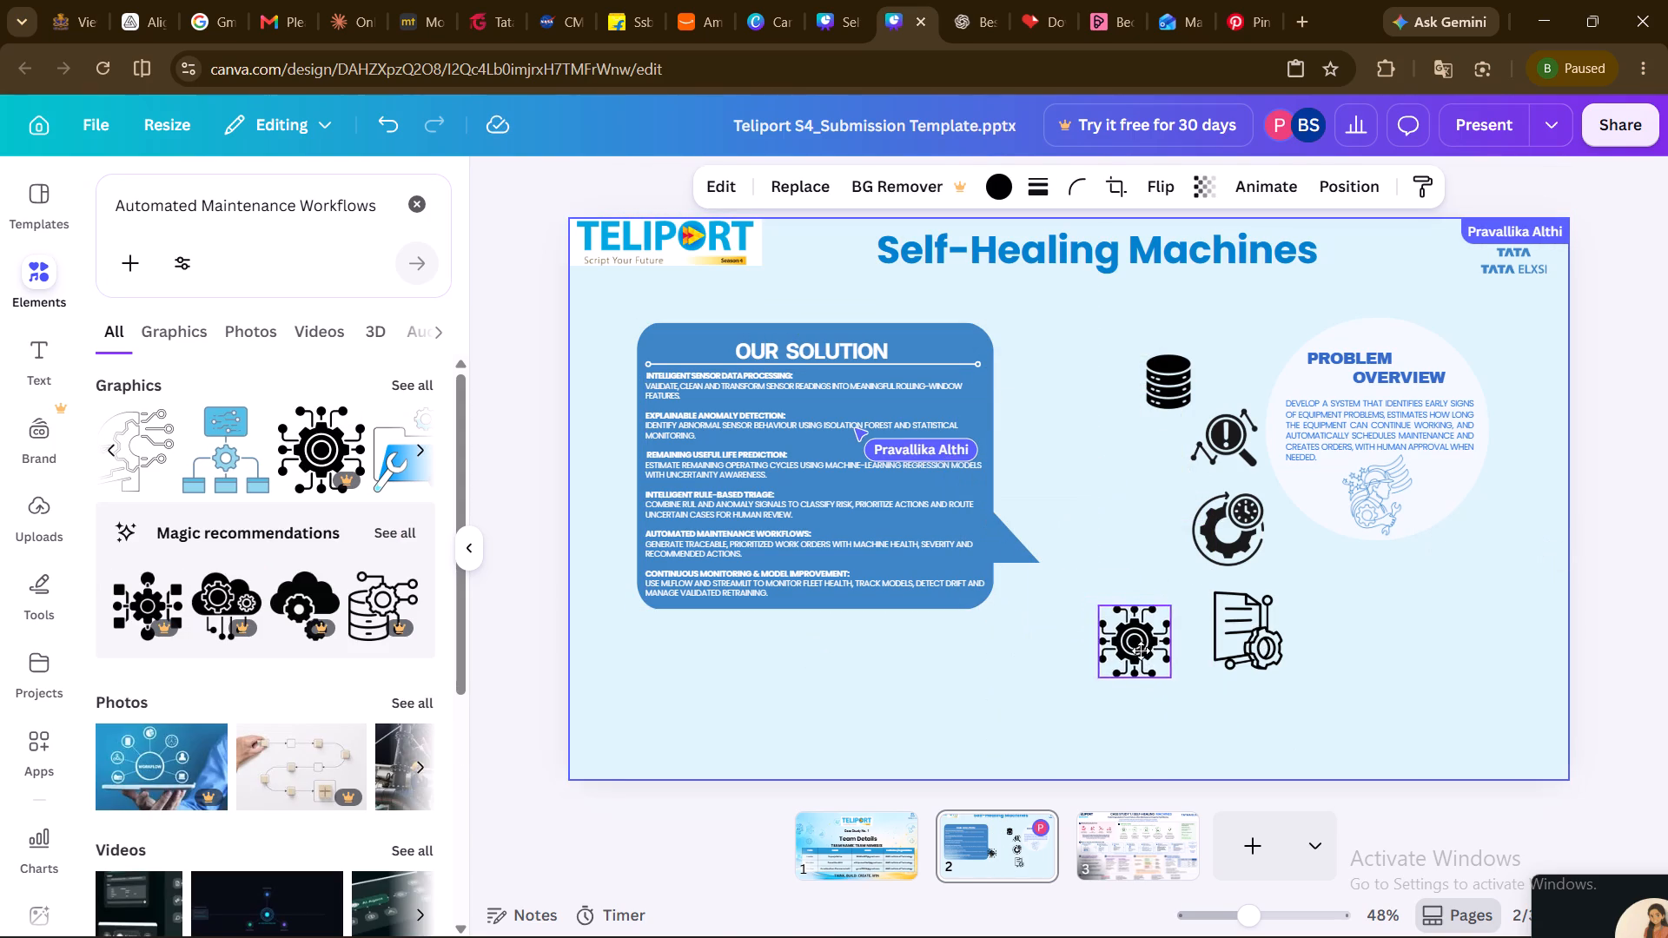
drag(1141, 651, 1142, 651)
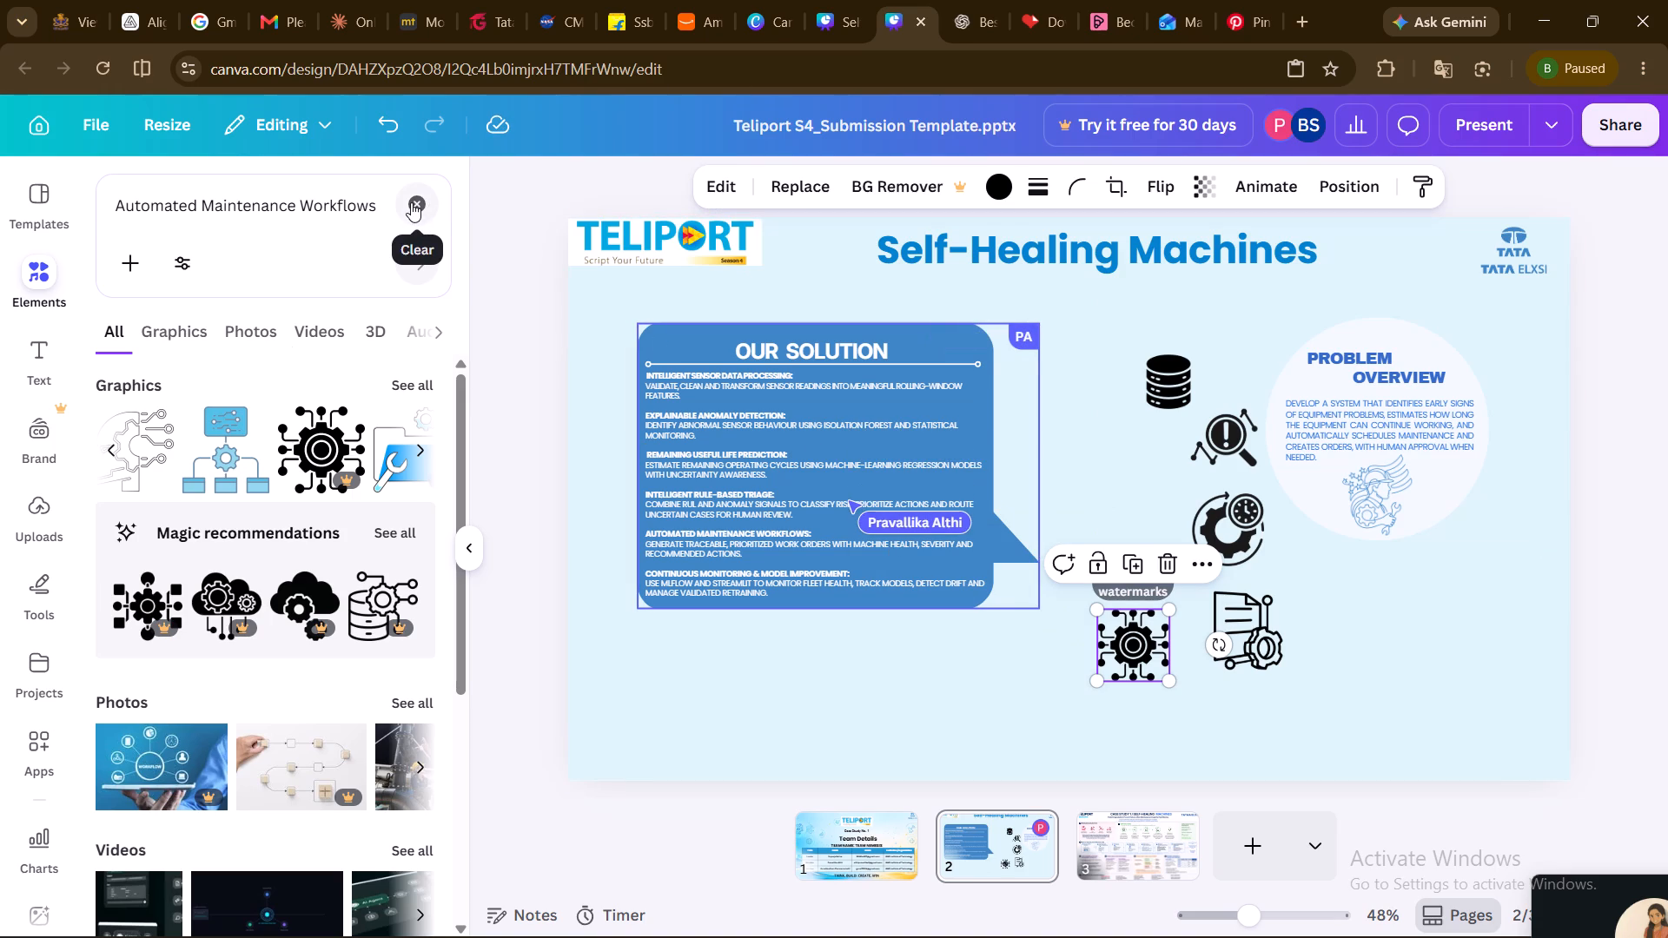
Copy the Continuous Monitoring & Model Improvement heading from the solution text and search all elements for "Continuous Monitoring & Model Improvement".
double_click(847, 572)
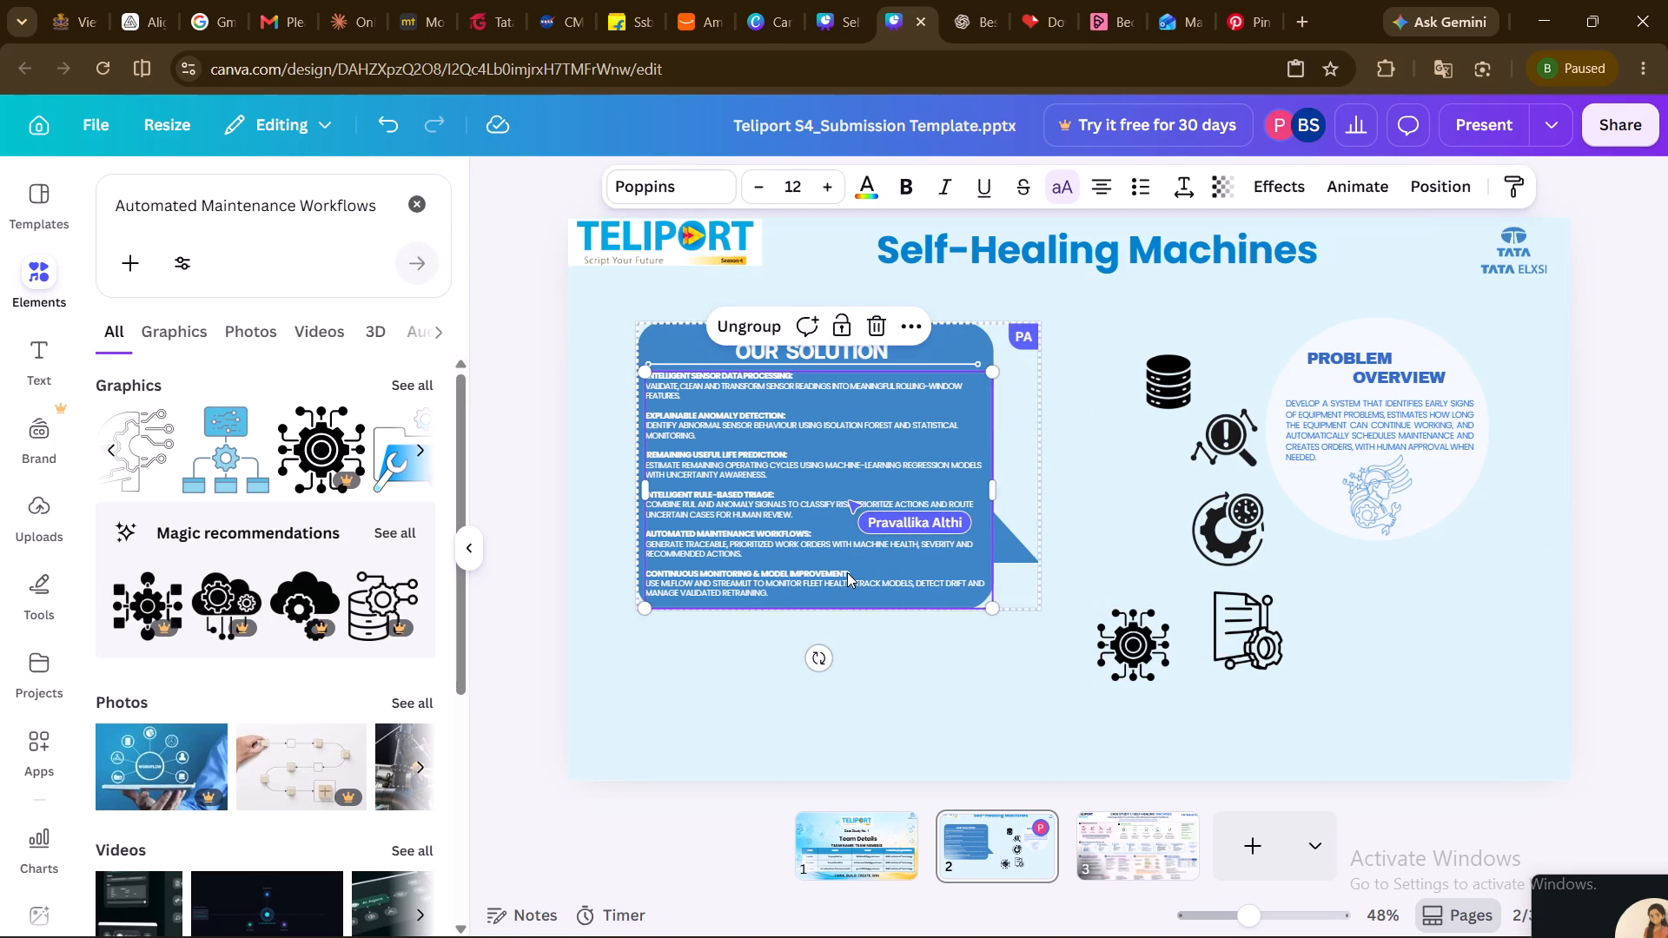
double_click(811, 562)
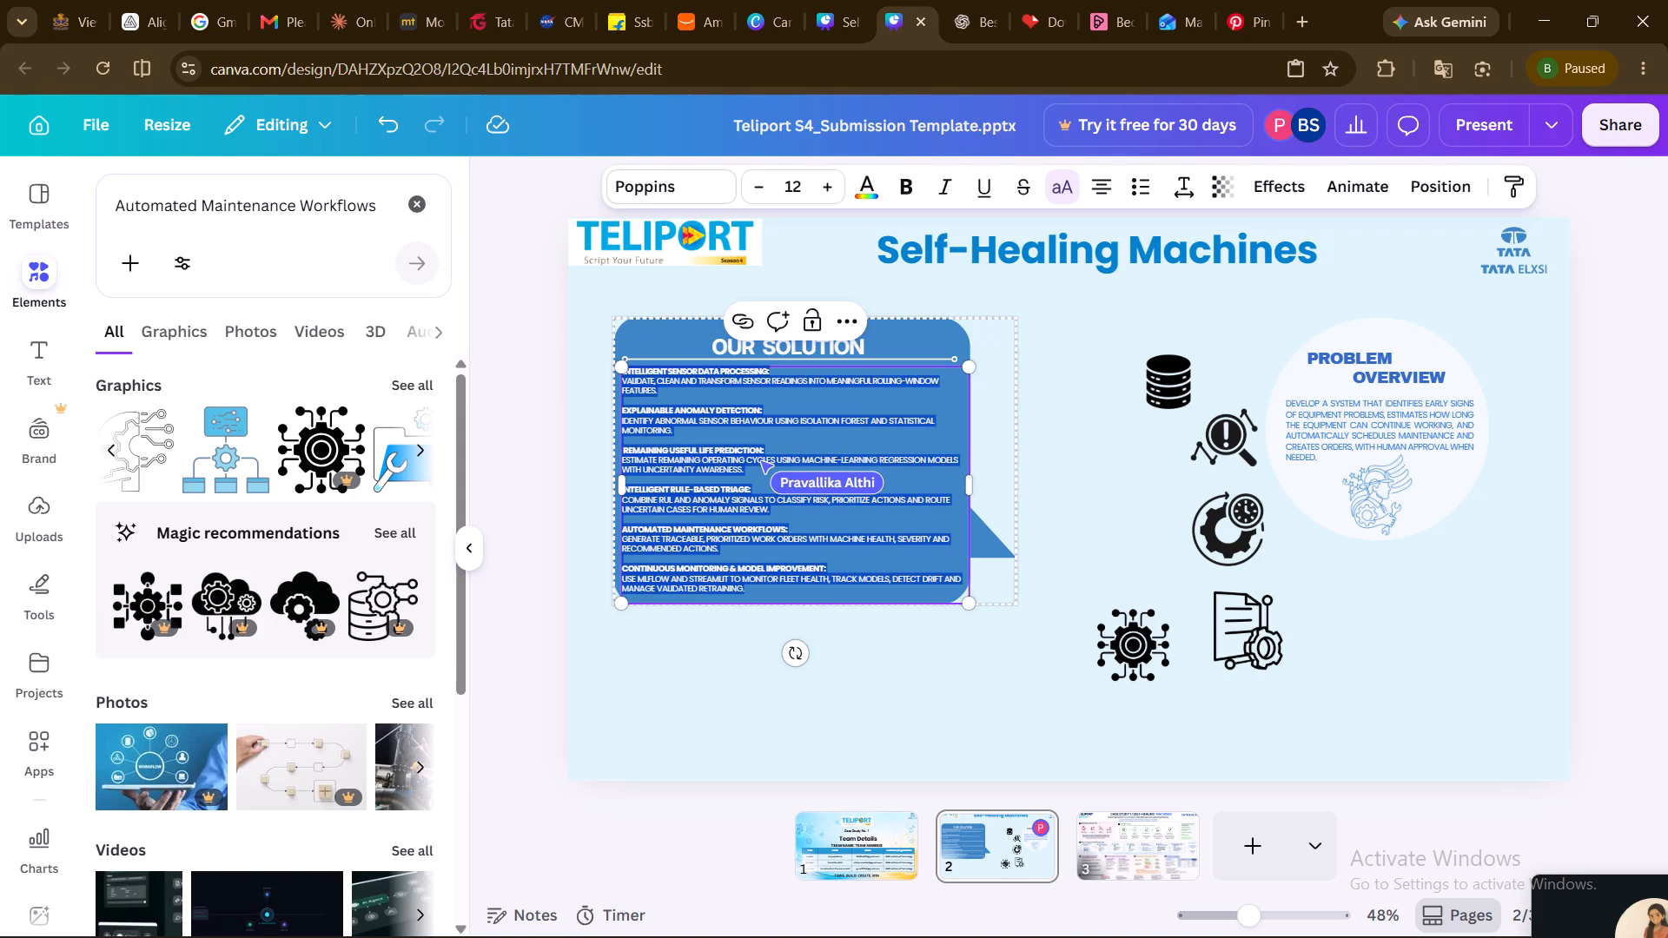
click(820, 562)
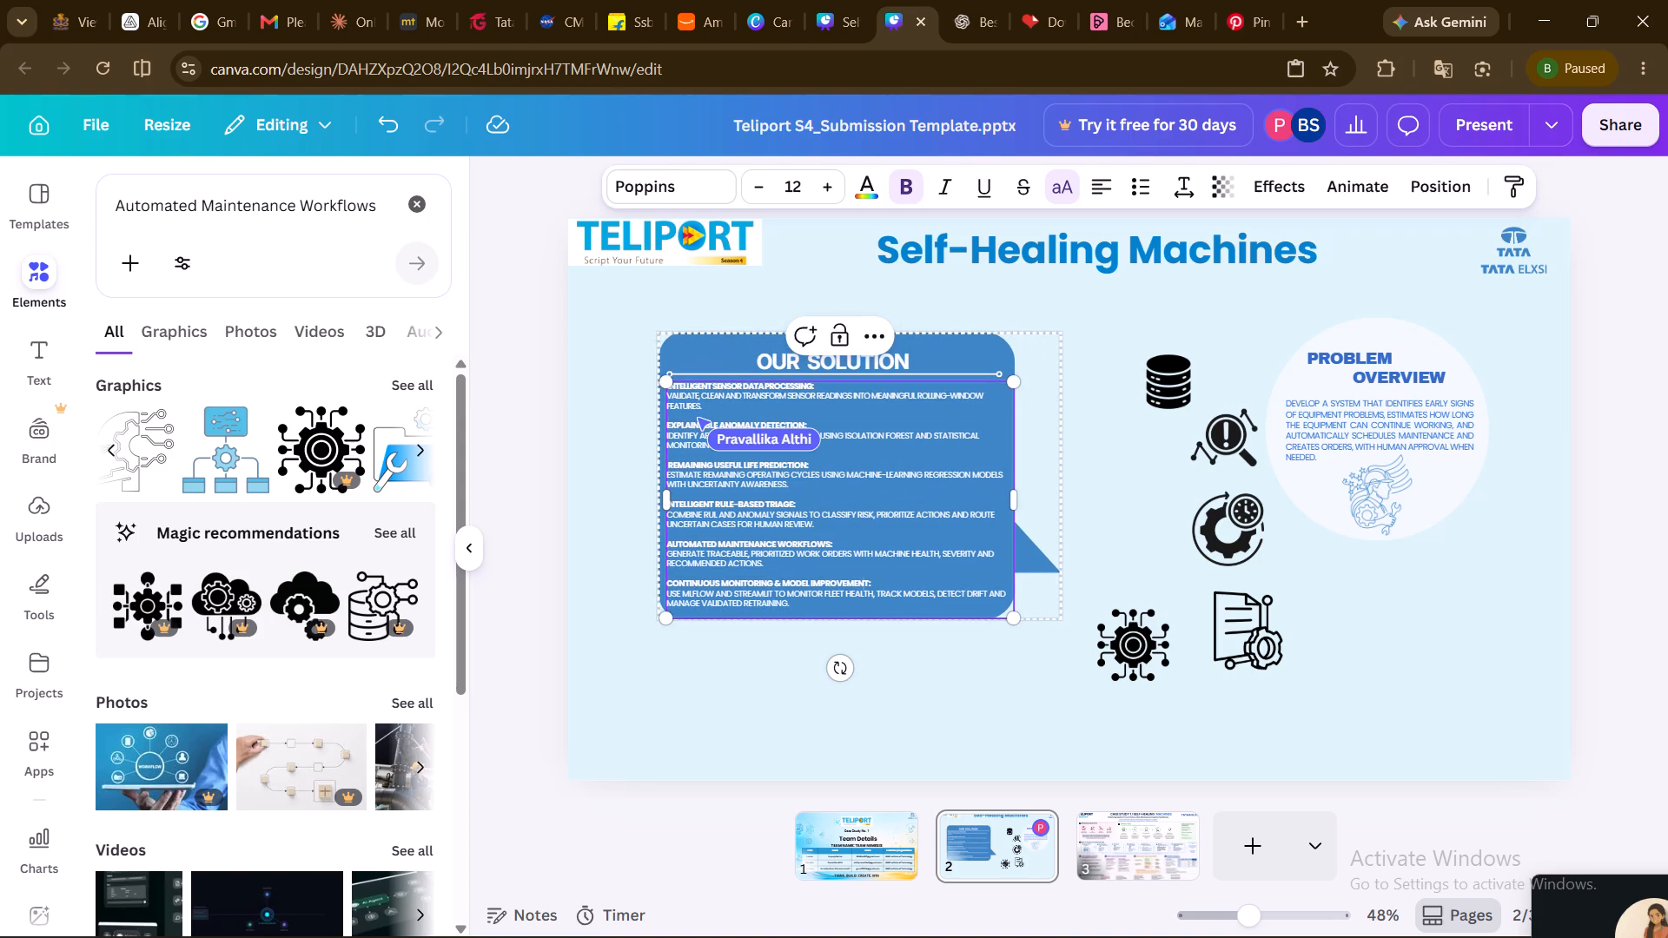
drag(866, 583, 824, 582)
drag(824, 582, 684, 587)
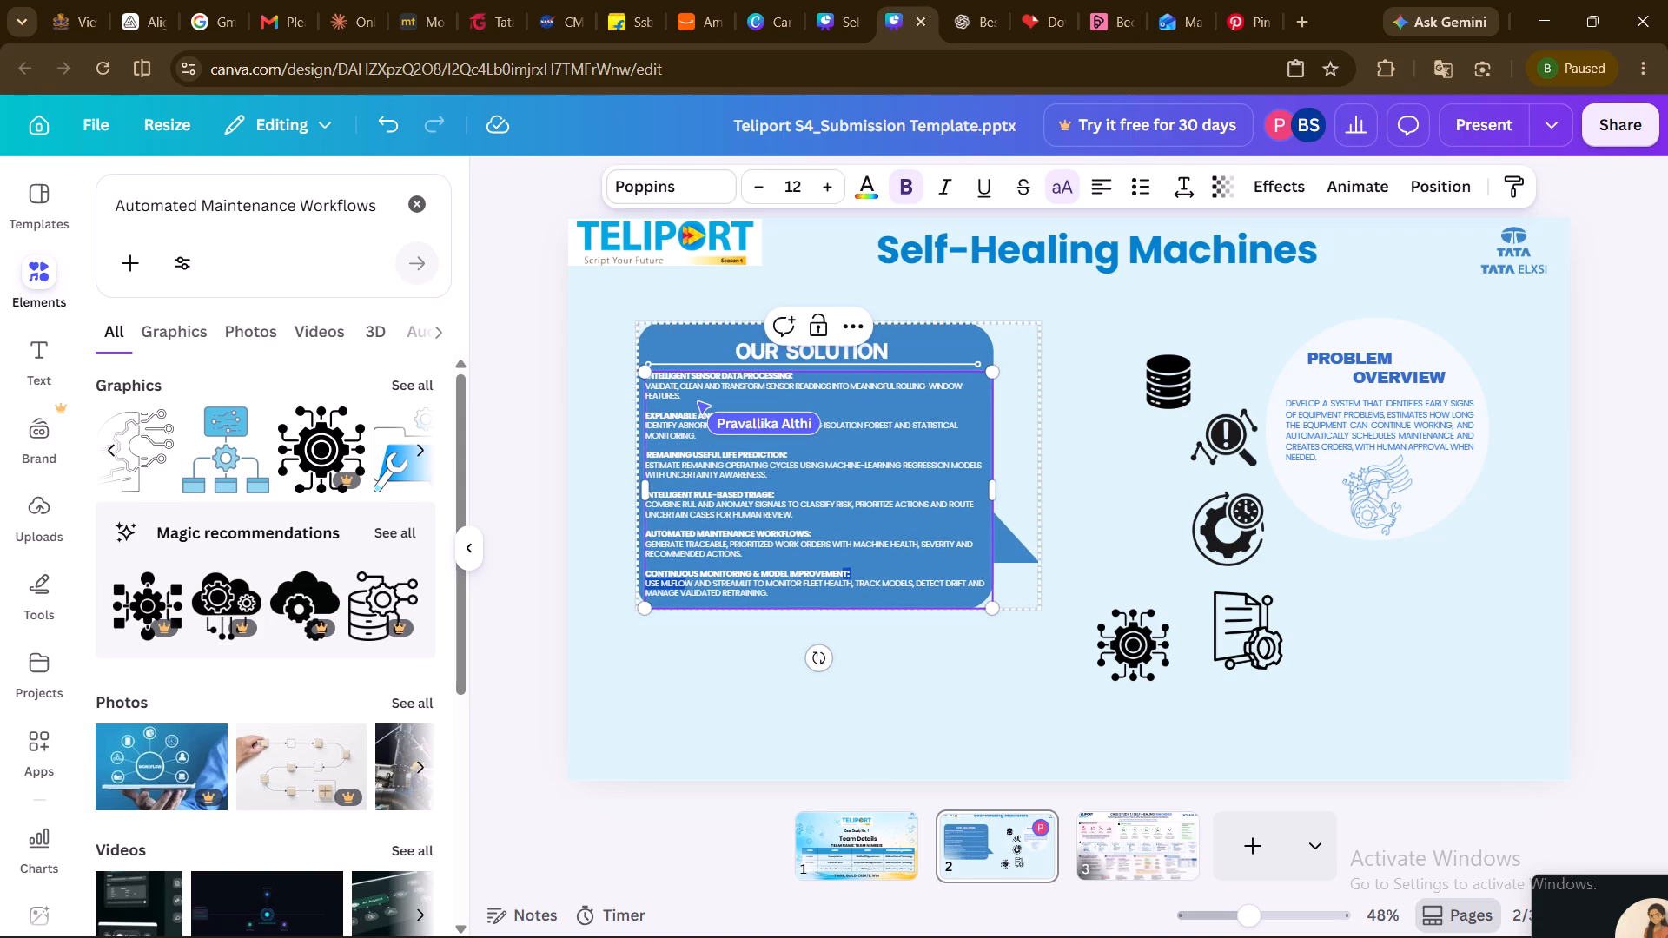
drag(684, 587, 652, 575)
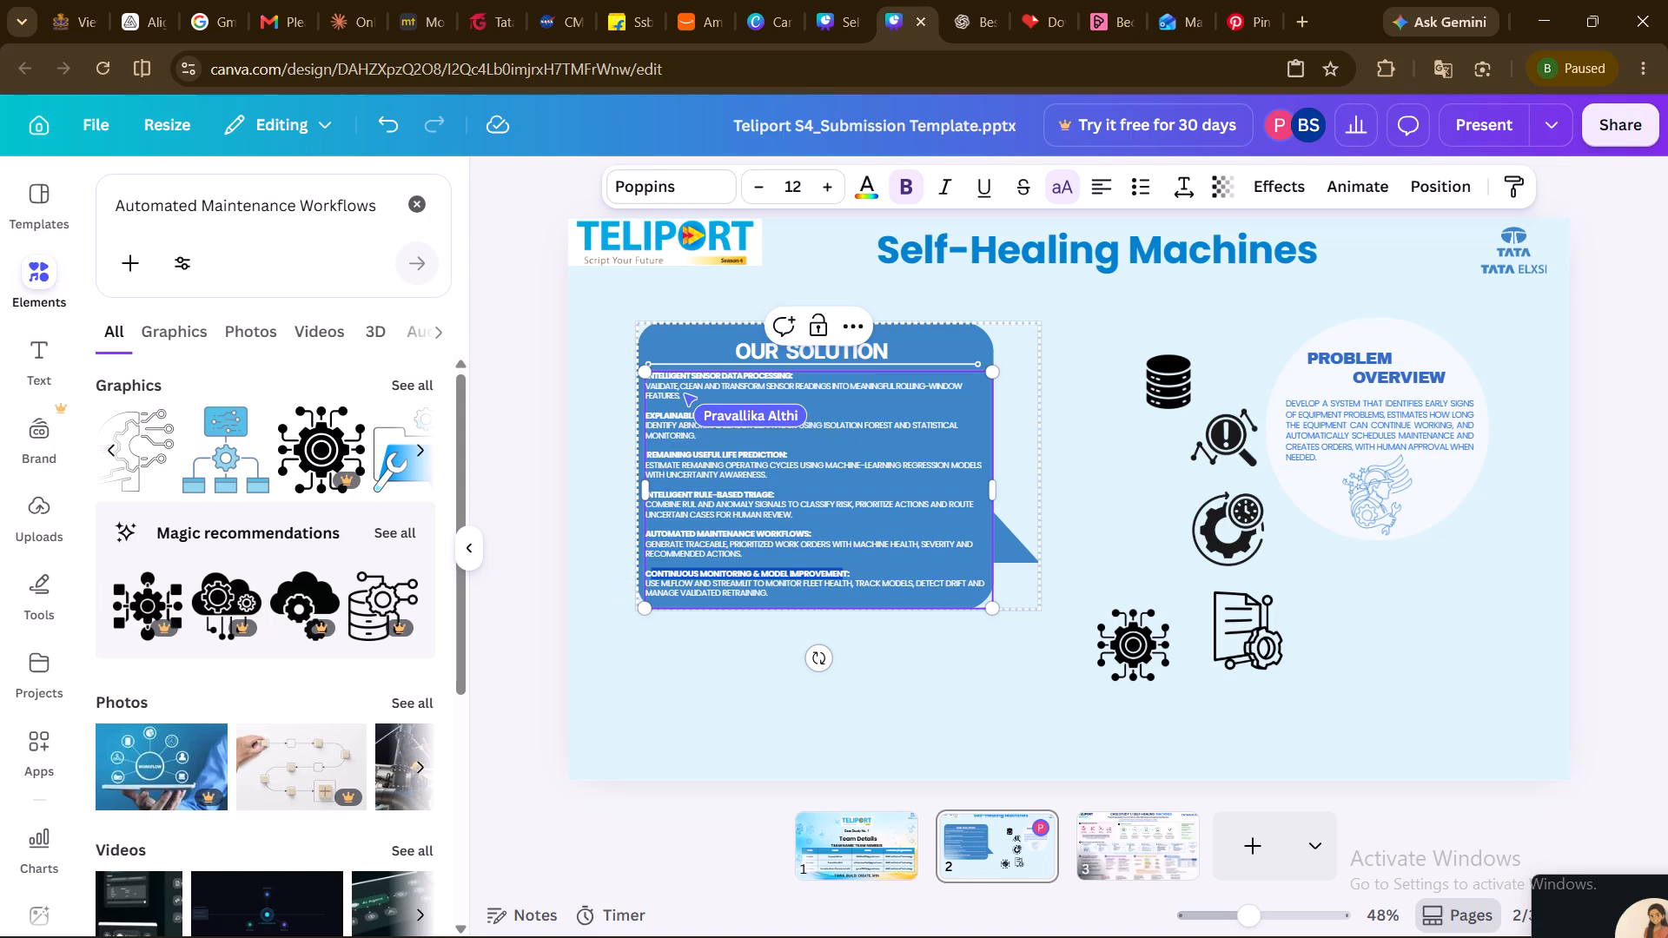
drag(652, 575, 645, 574)
key(ctrl+c)
ctrl+click(742, 607)
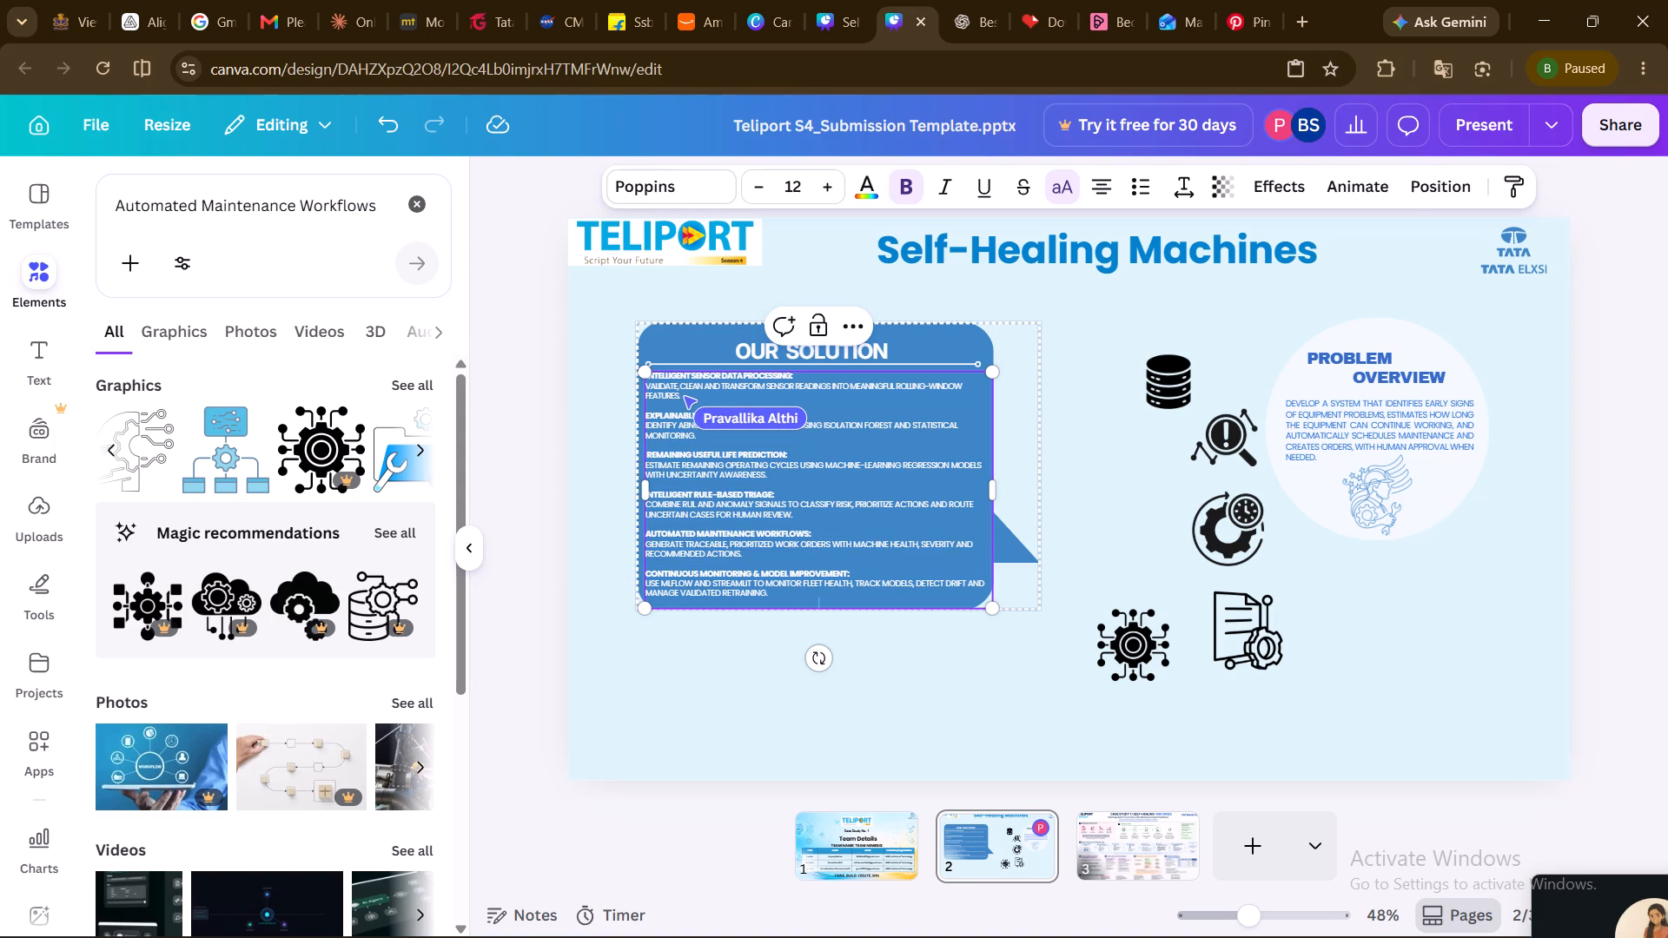
click(420, 214)
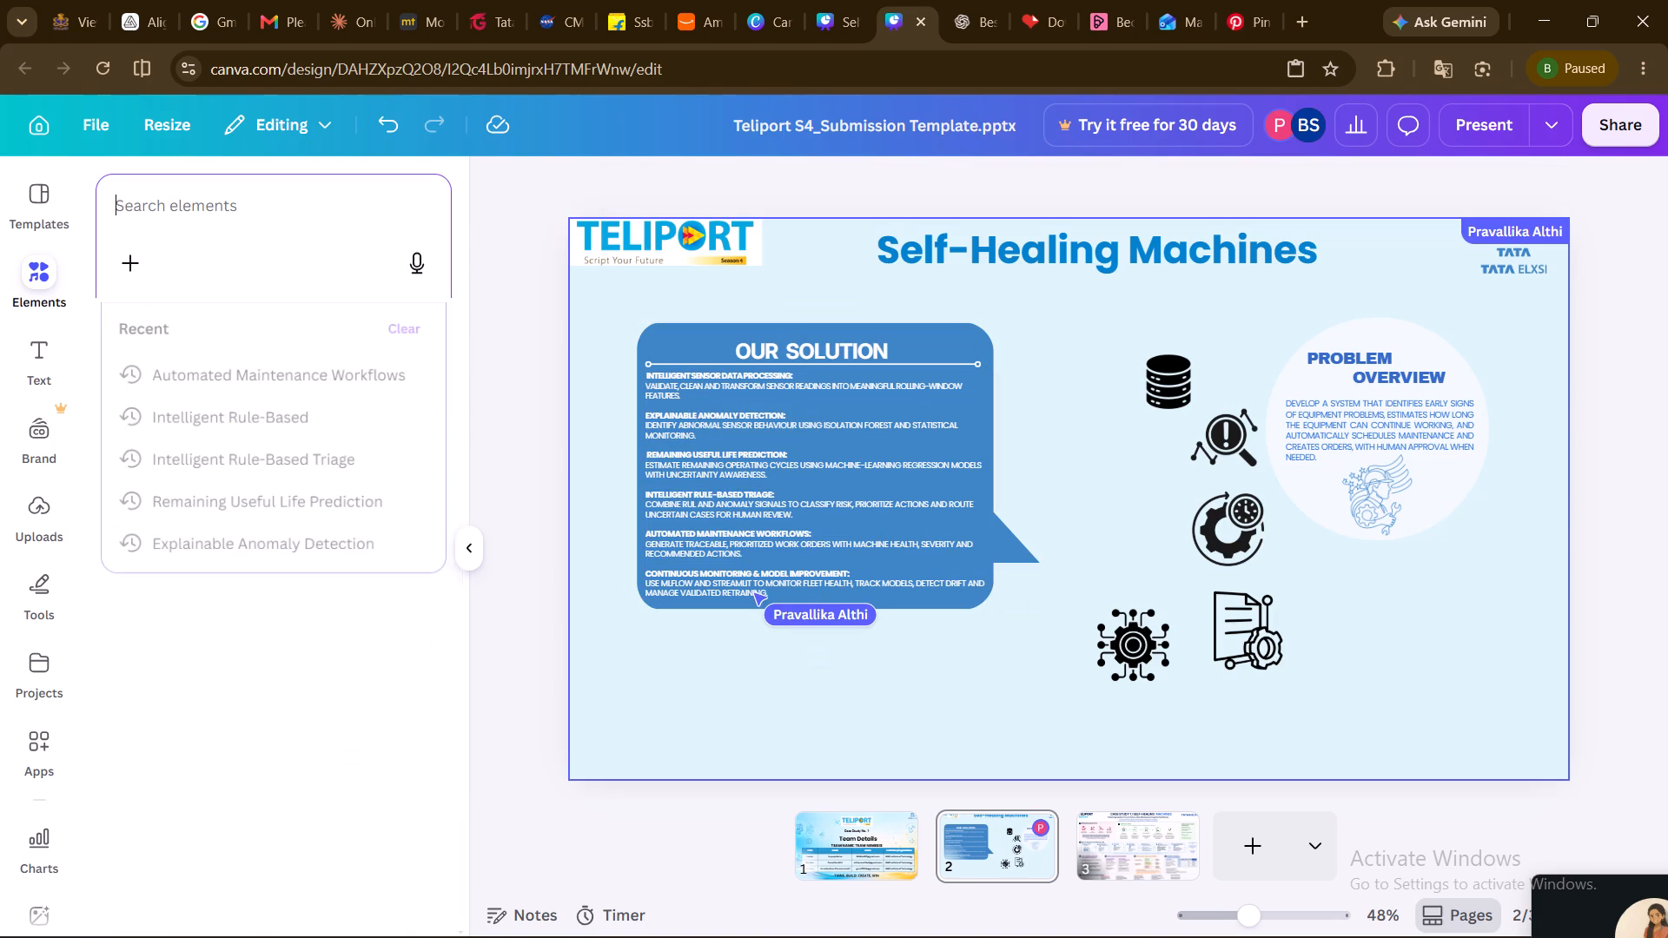
key(ctrl+v)
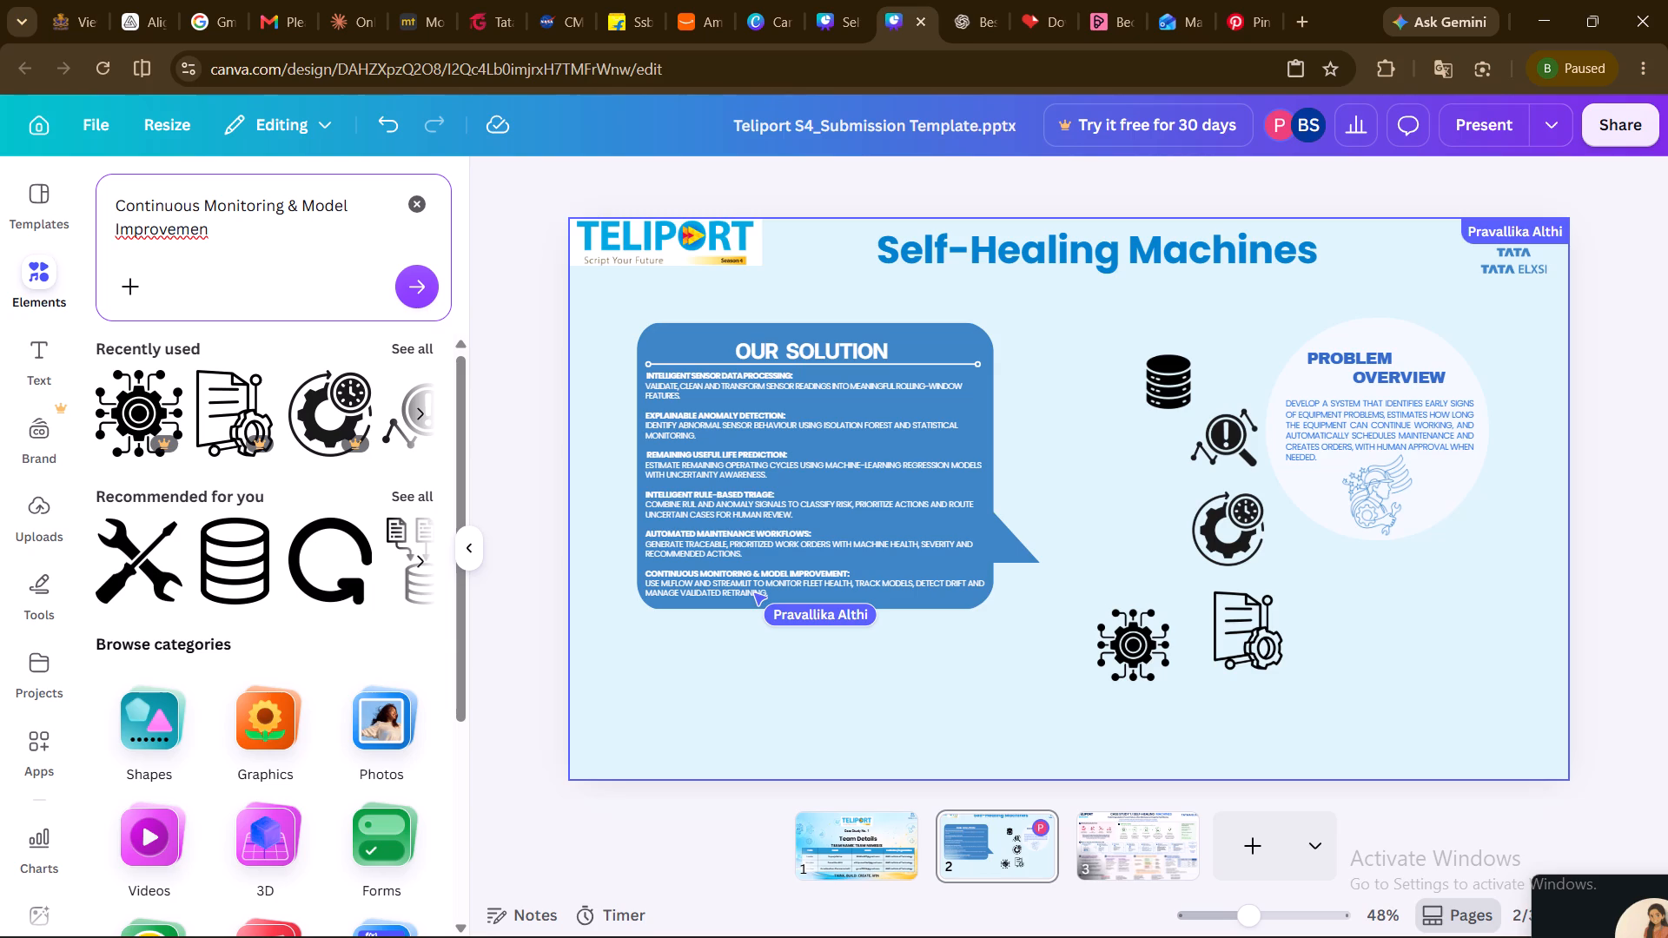
key(t)
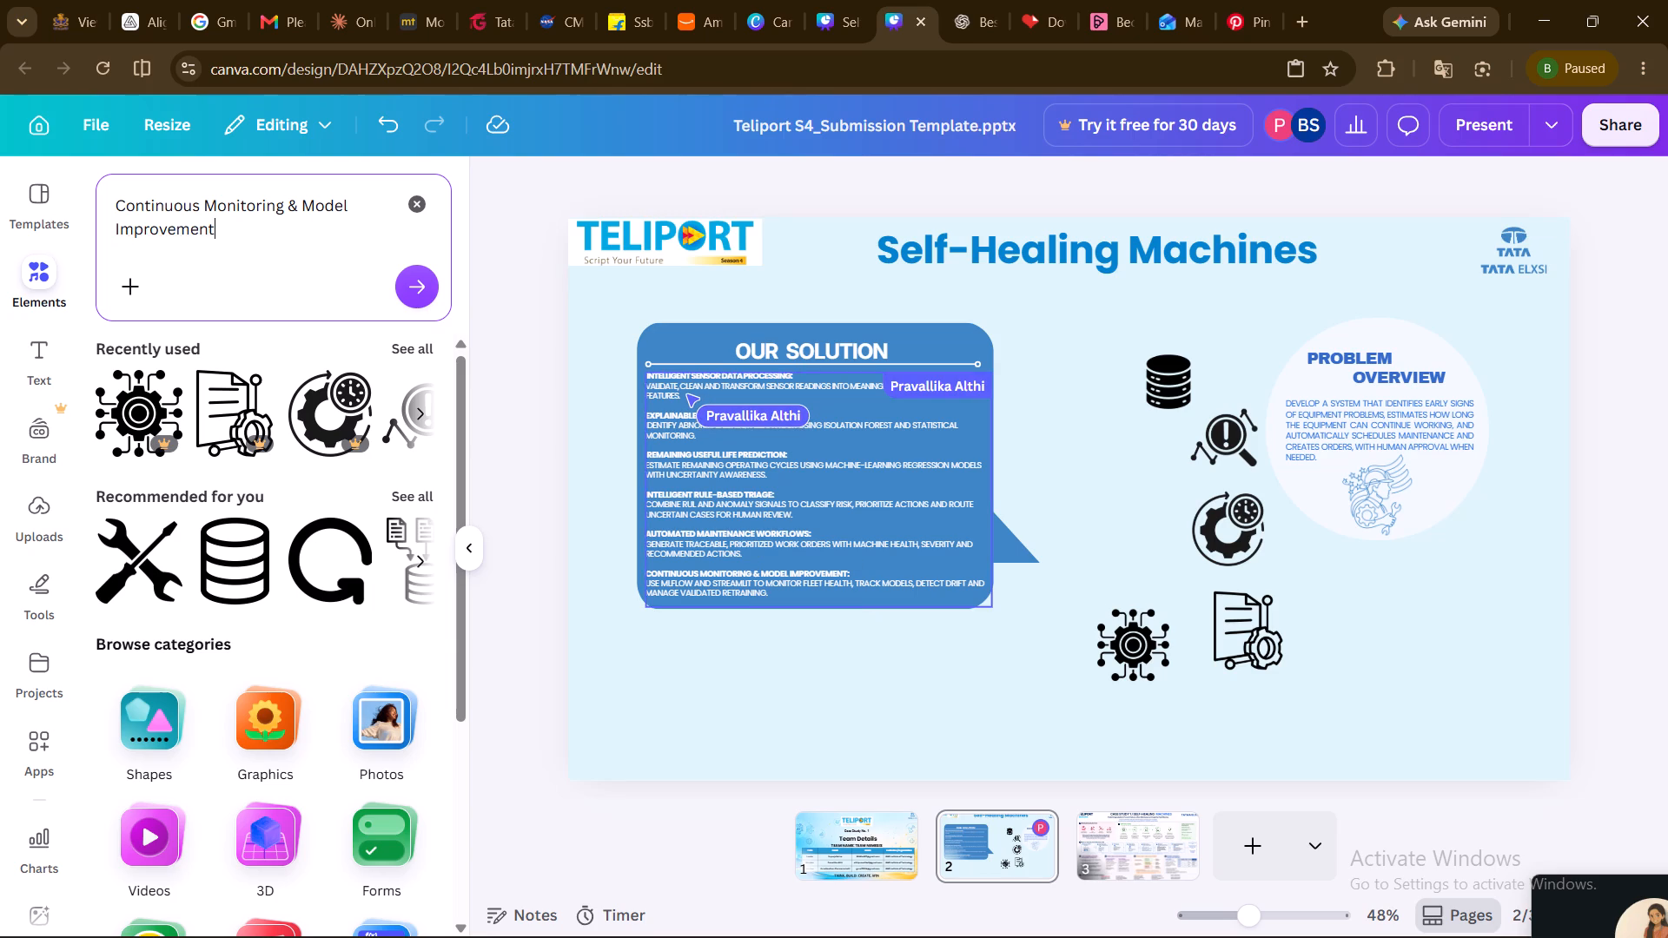
key(Return)
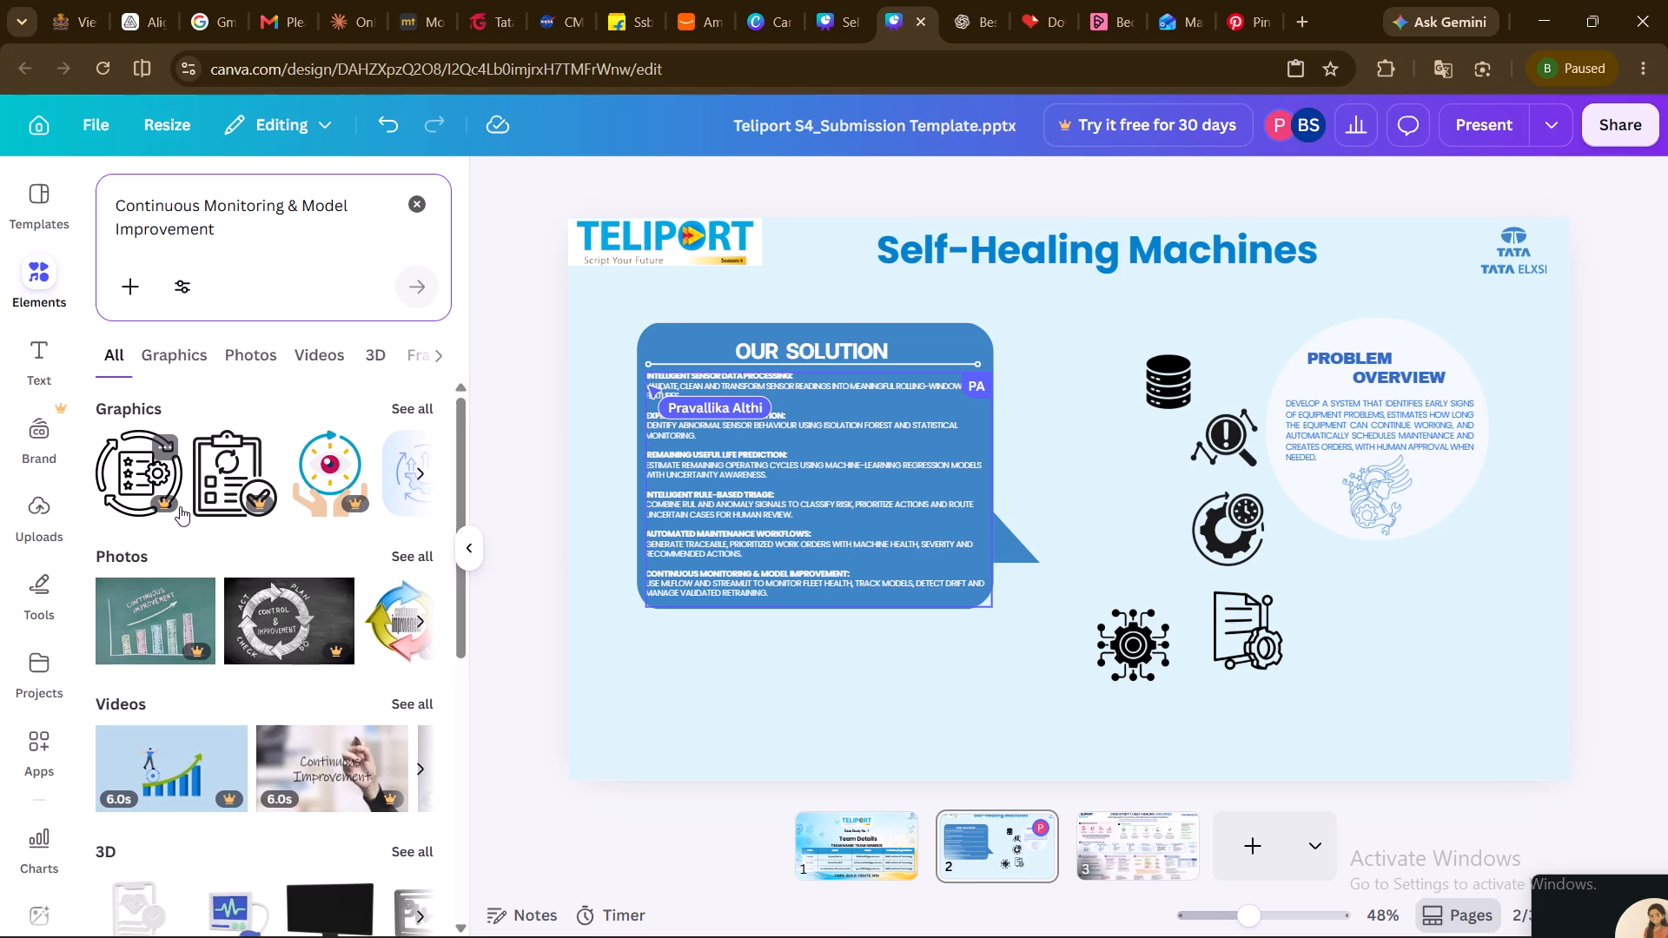
Insert the black clipboard graphic with circular arrows and a checkmark, shrink it to icon size, and place it just right of the document-with-gear icon.
scroll(225, 497, left, 2)
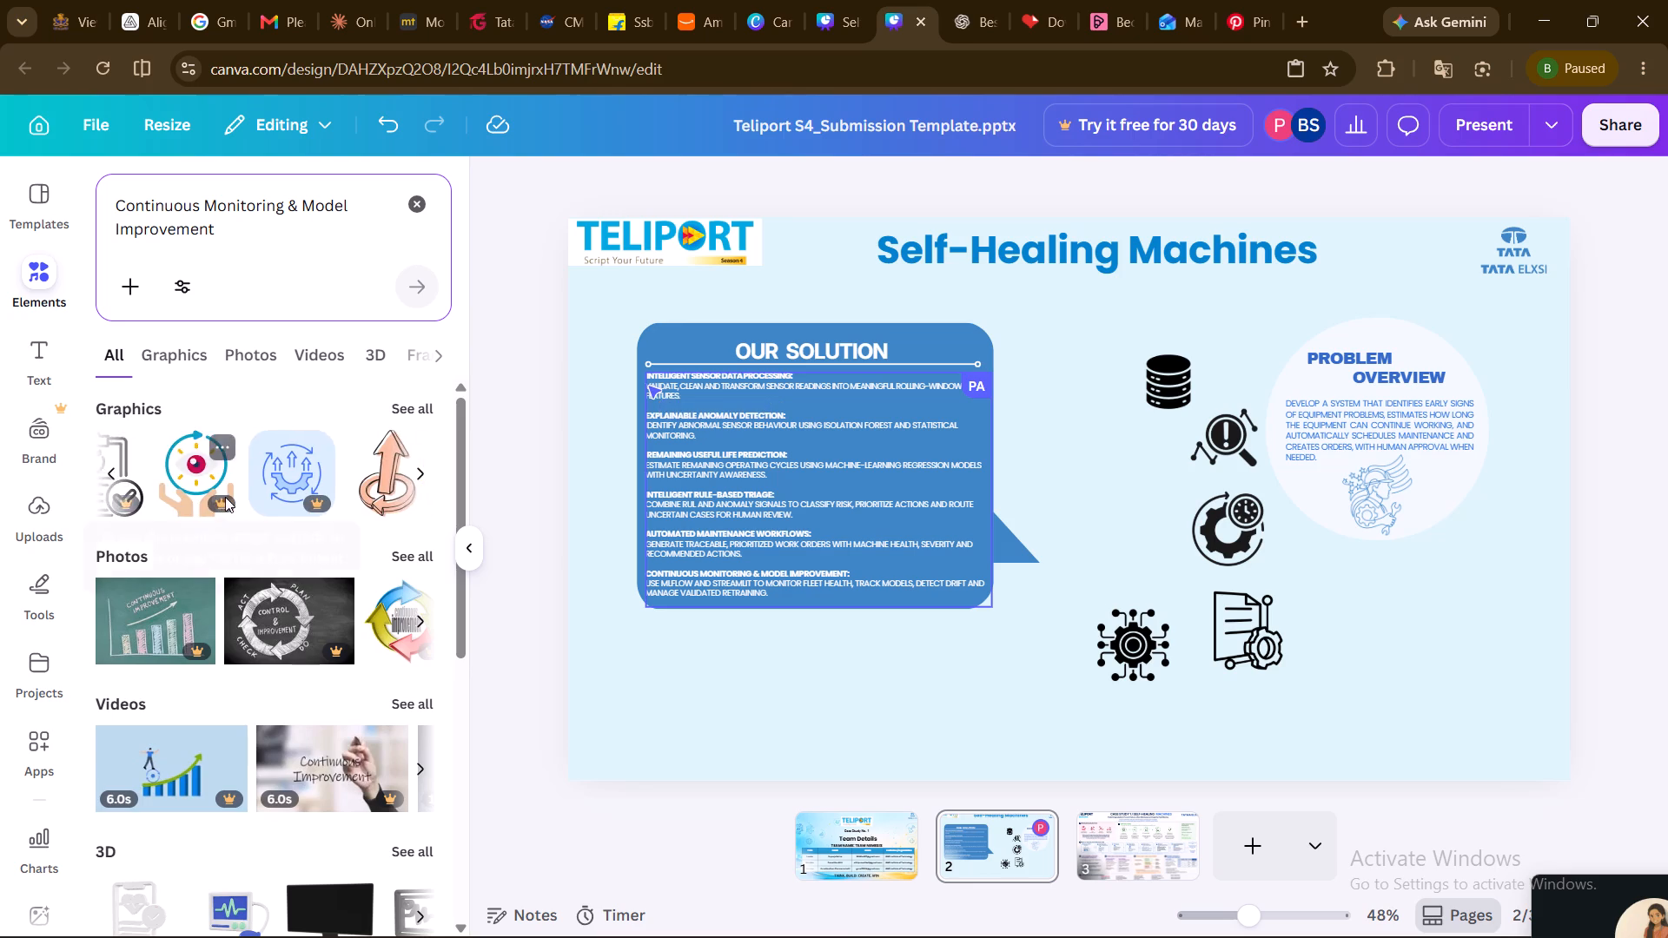
scroll(225, 497, left, 3)
scroll(225, 497, right, 1)
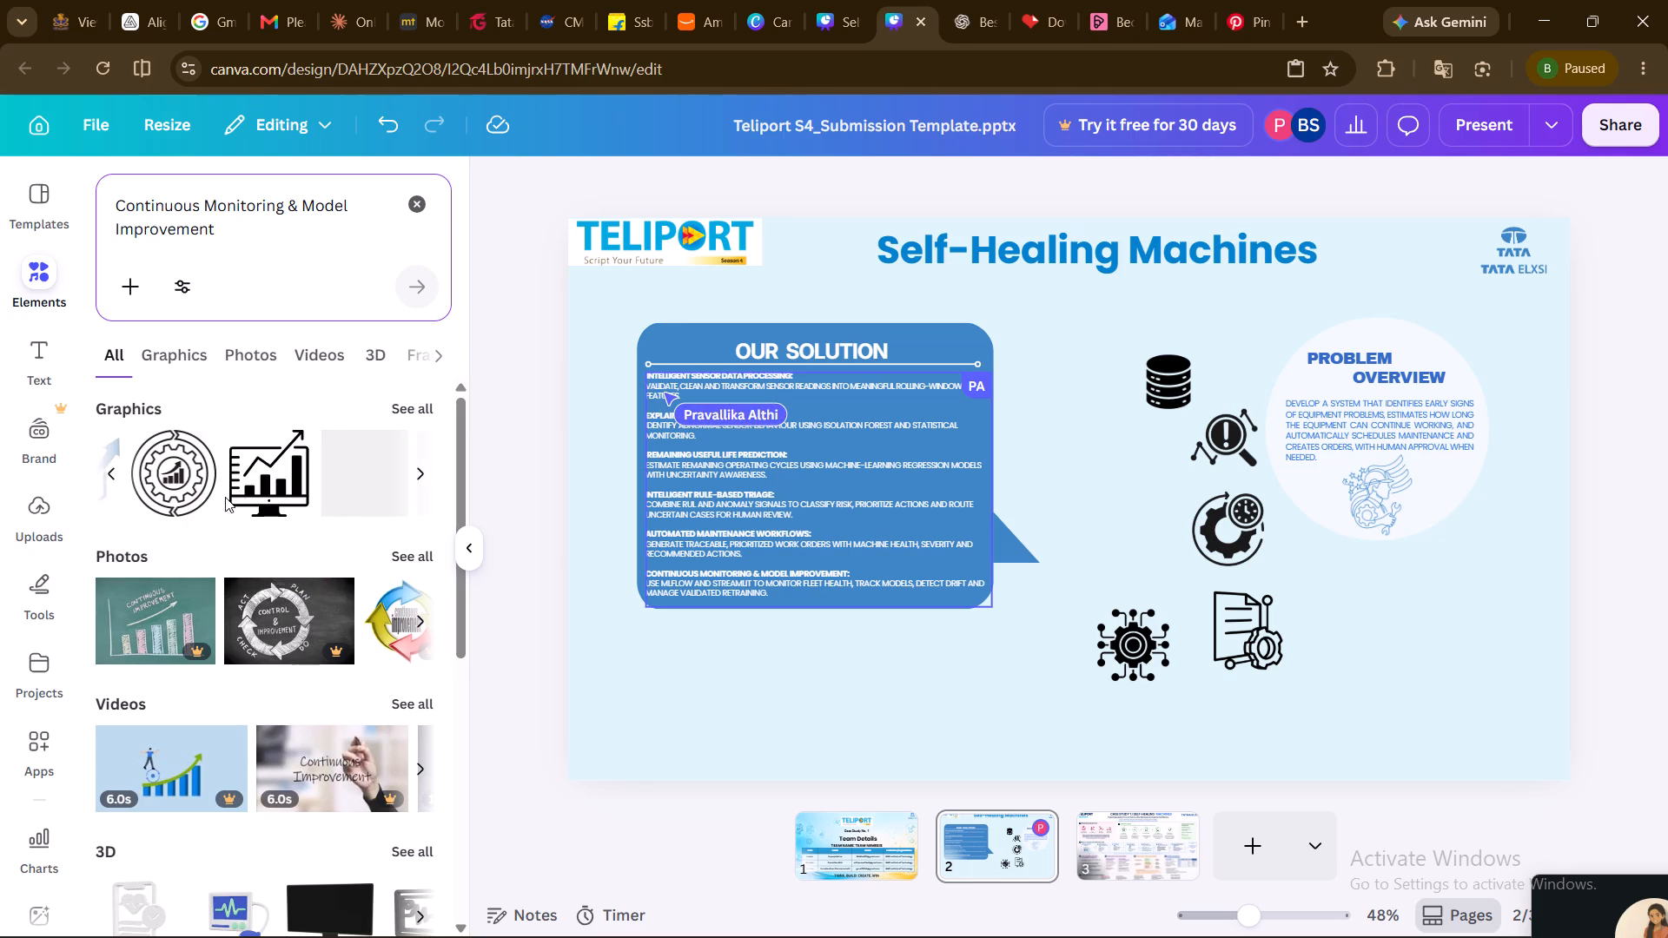
scroll(225, 497, right, 1)
click(225, 471)
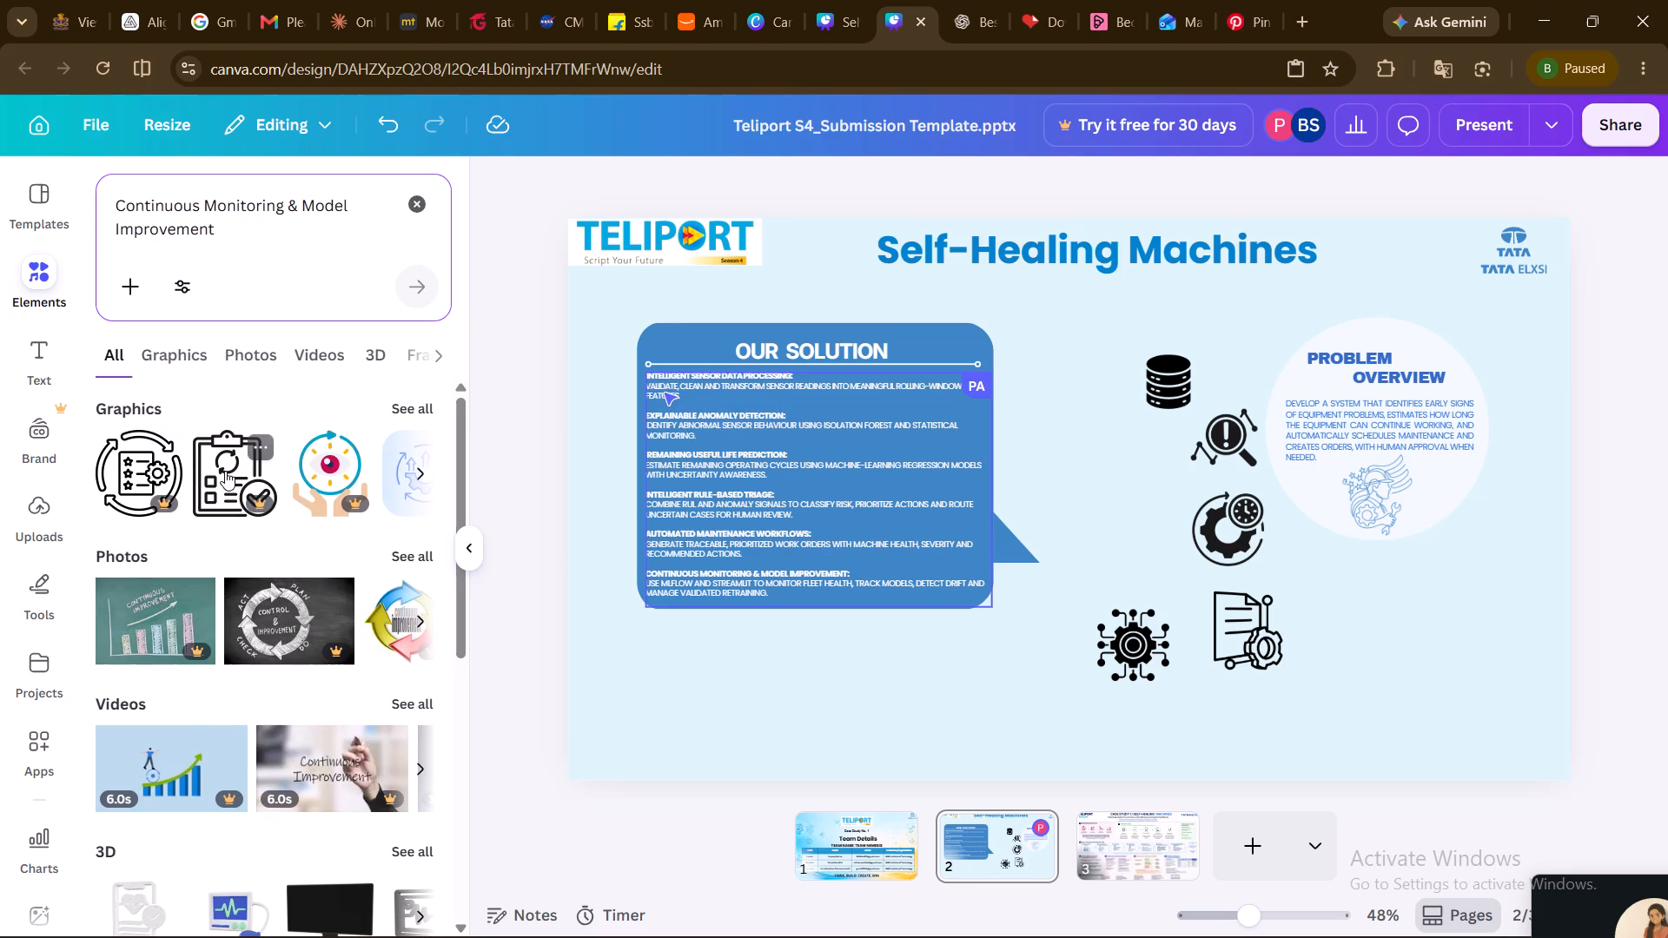
drag(1007, 531, 1243, 650)
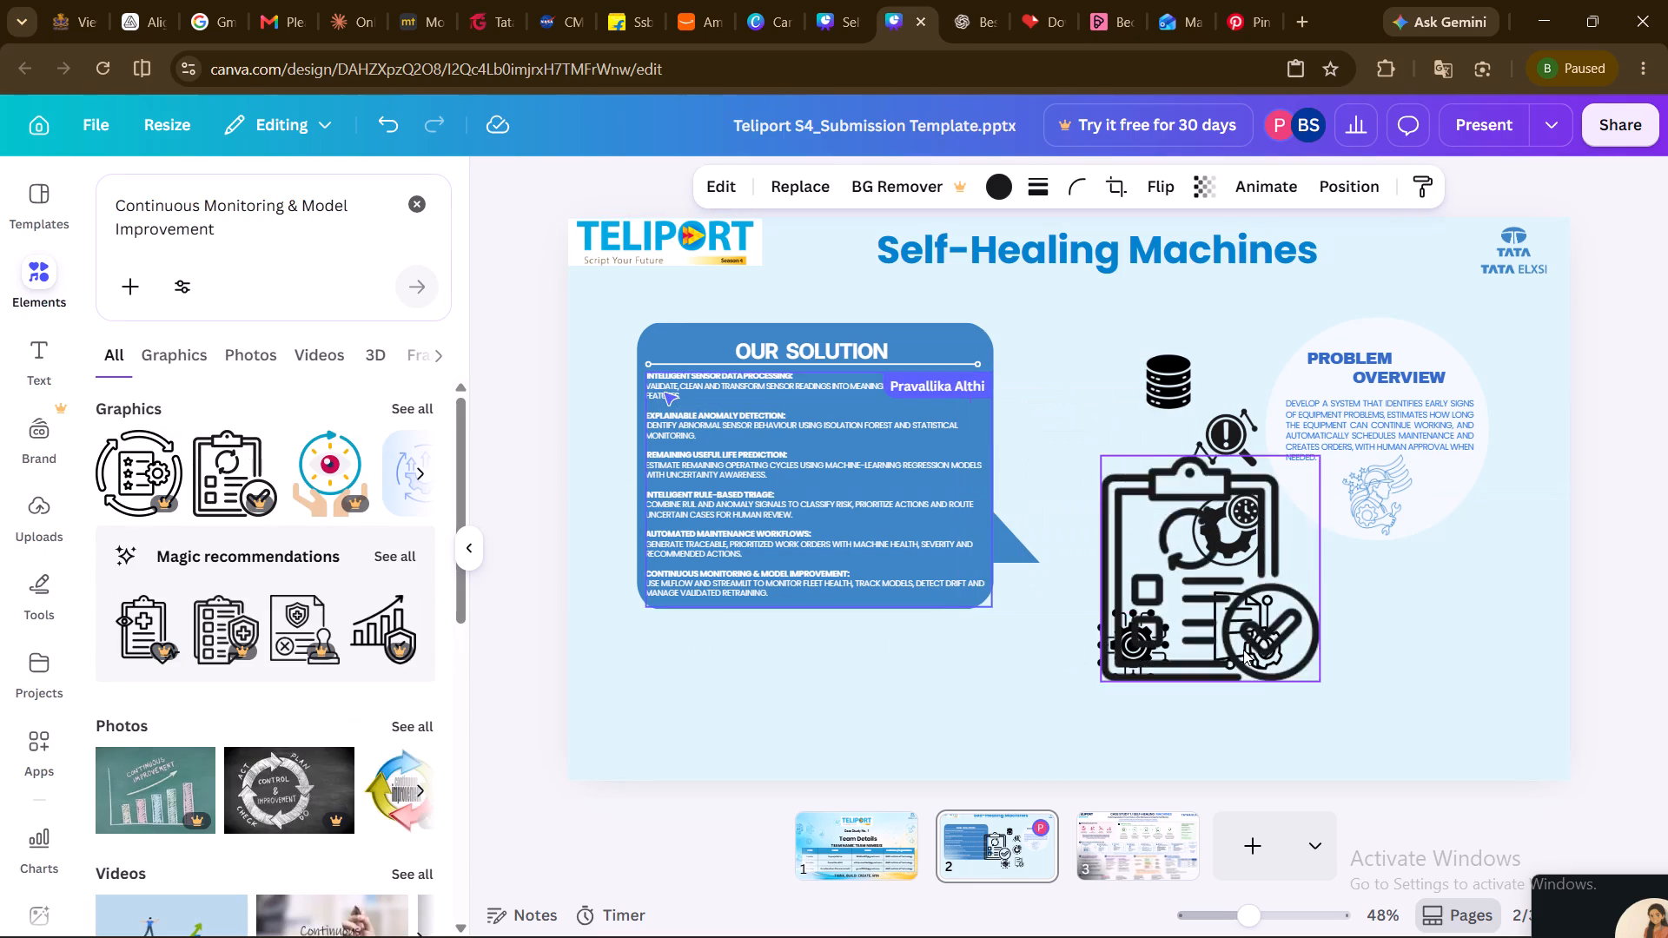
drag(1243, 650, 1379, 670)
drag(1552, 751, 1389, 651)
drag(1375, 585, 1358, 639)
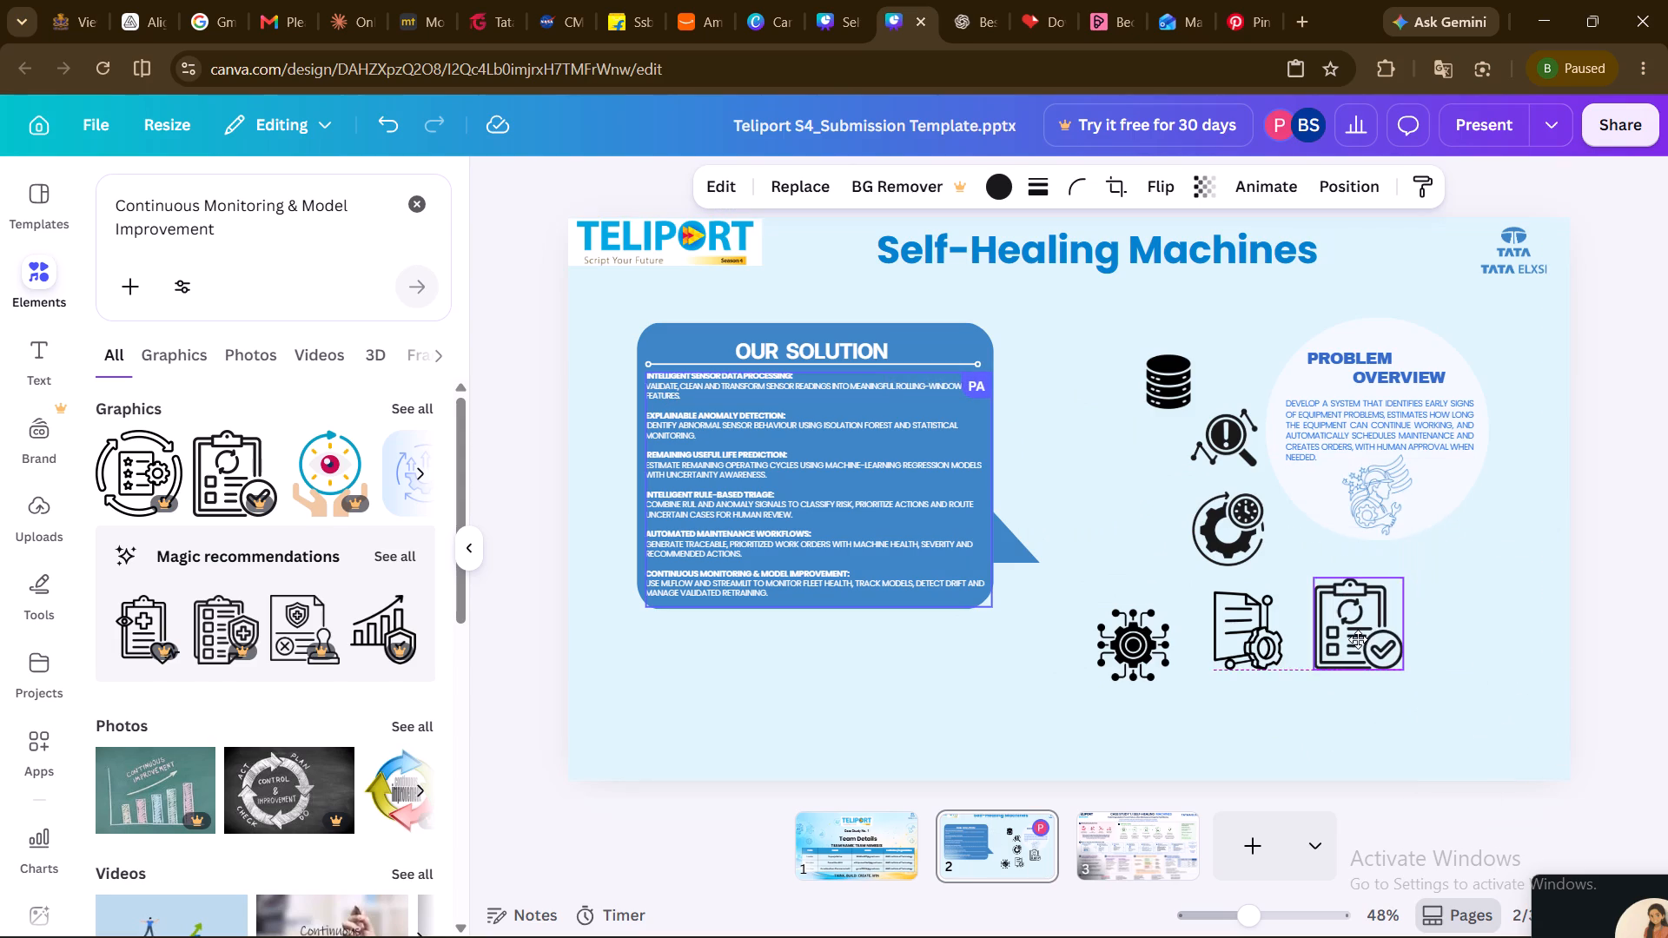
drag(1402, 675, 1376, 655)
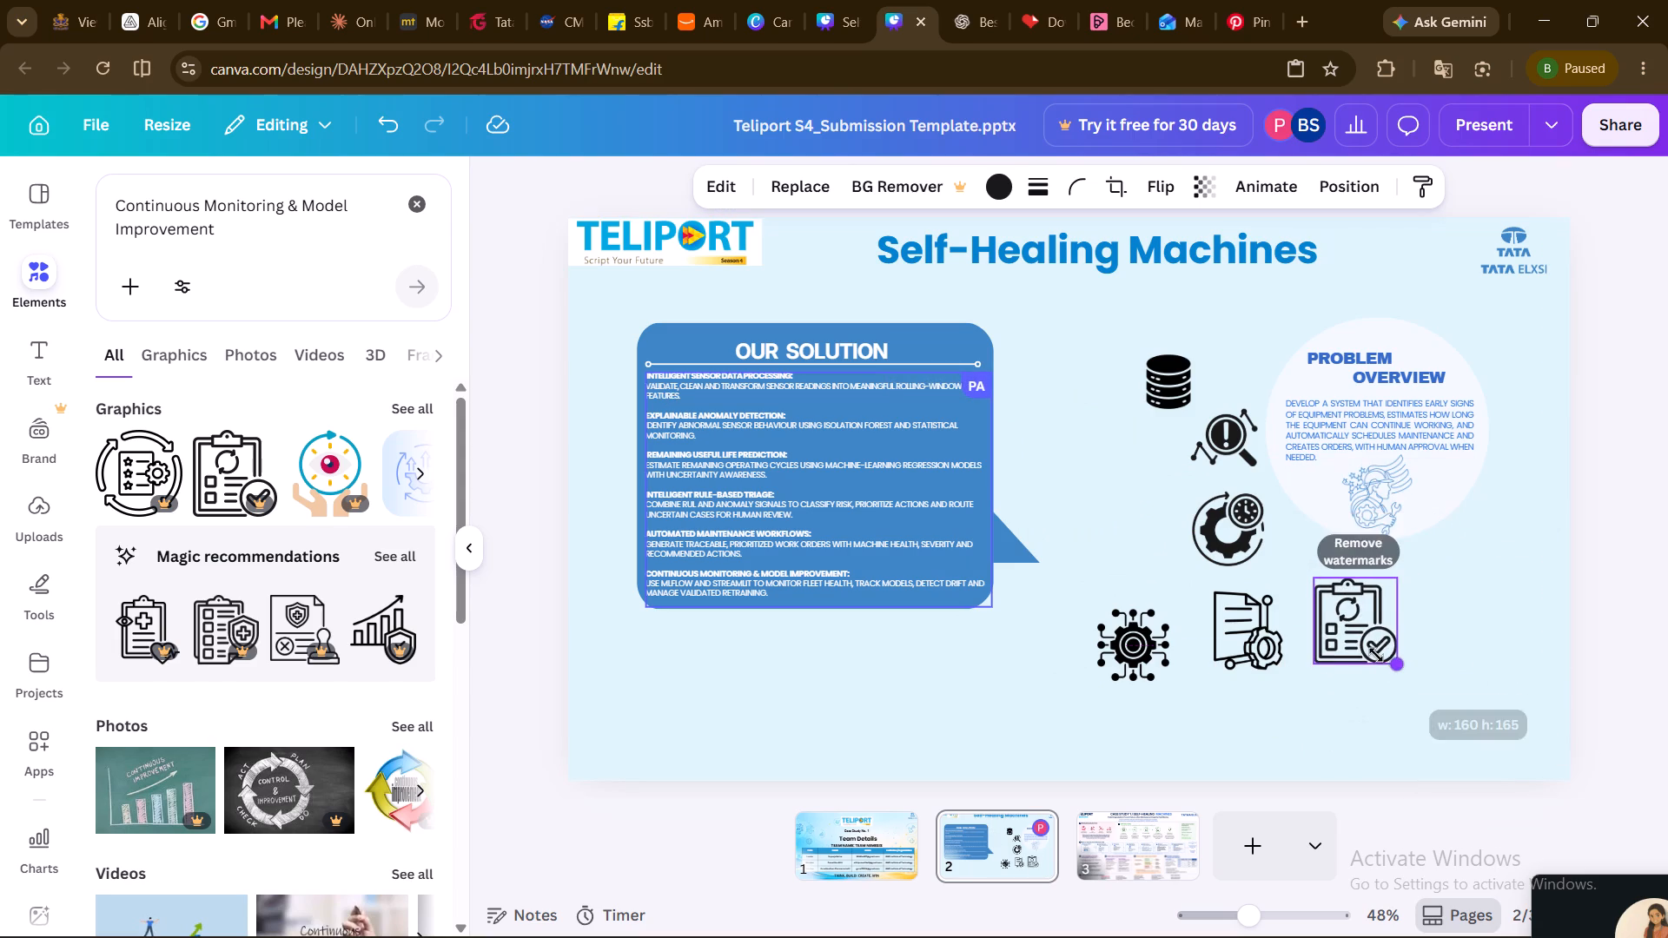
Enlarge the OUR SOLUTION bubble group so its points text is about 16.3 pt, and reposition it on the left part of the slide.
click(823, 536)
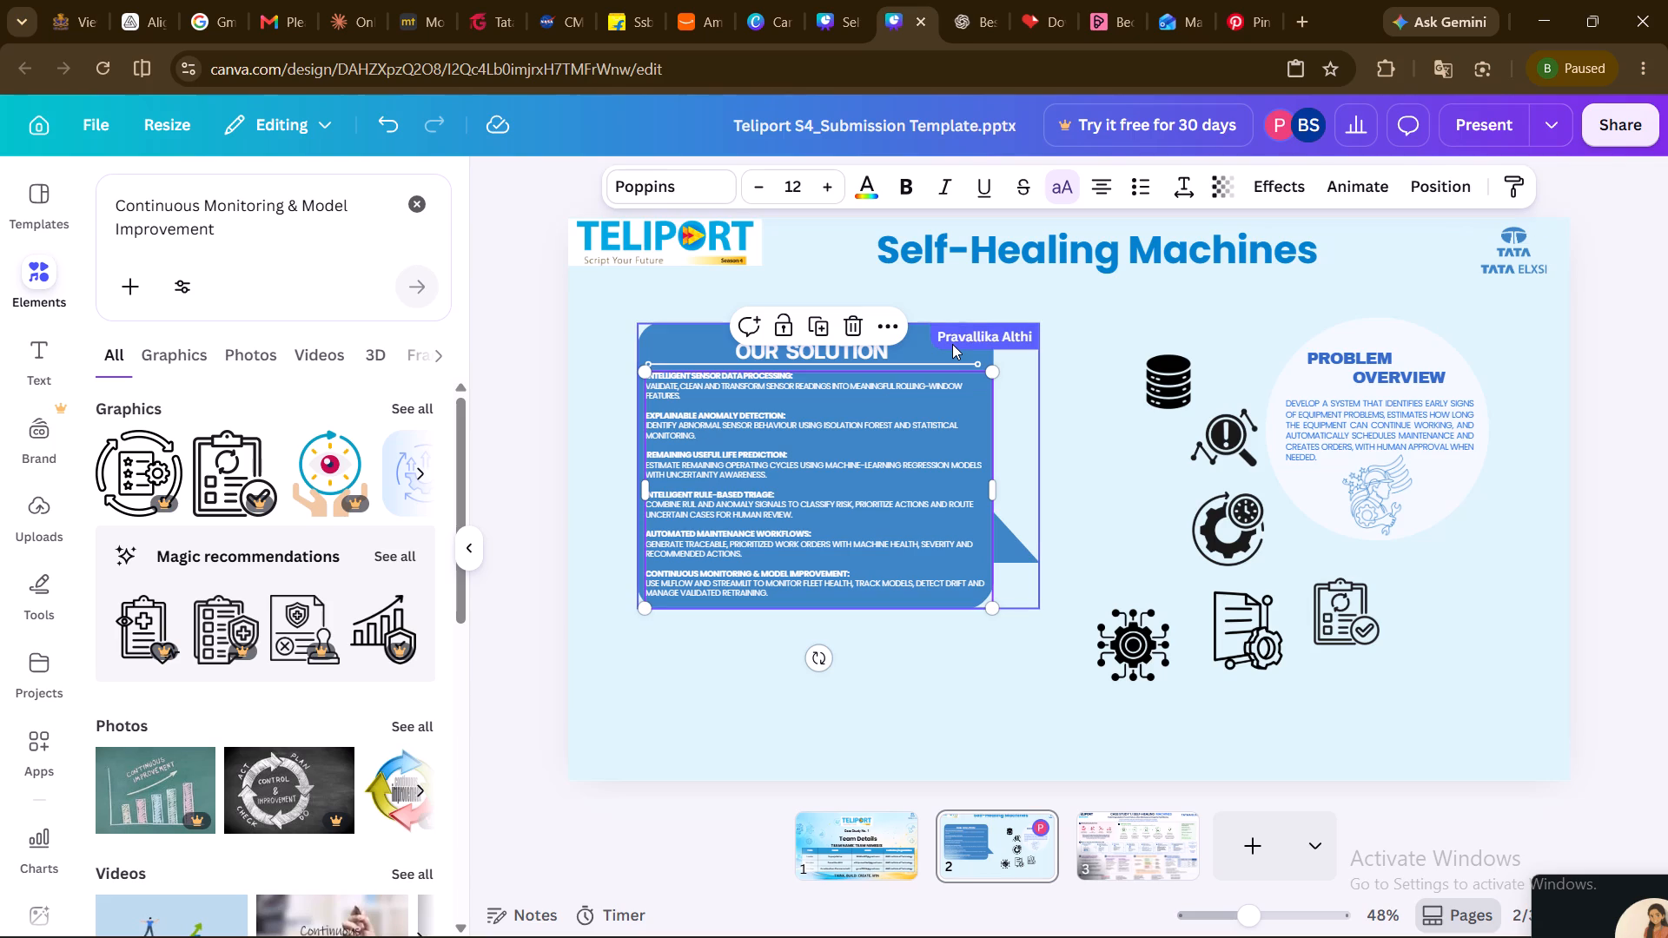
click(859, 349)
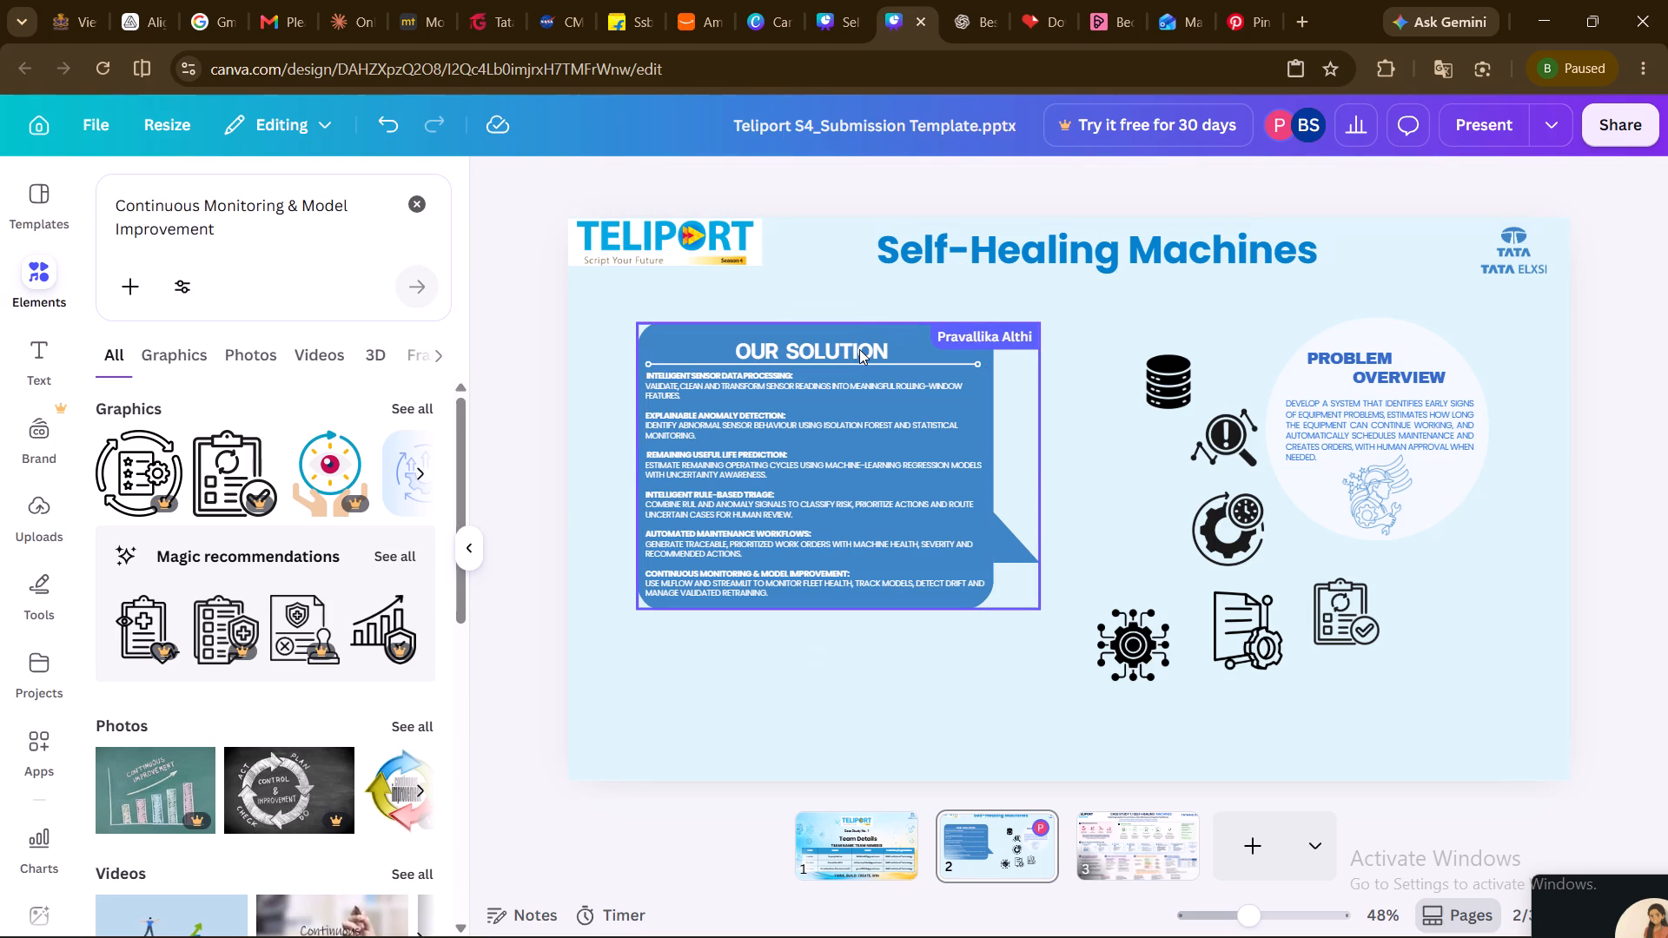
drag(810, 472, 808, 500)
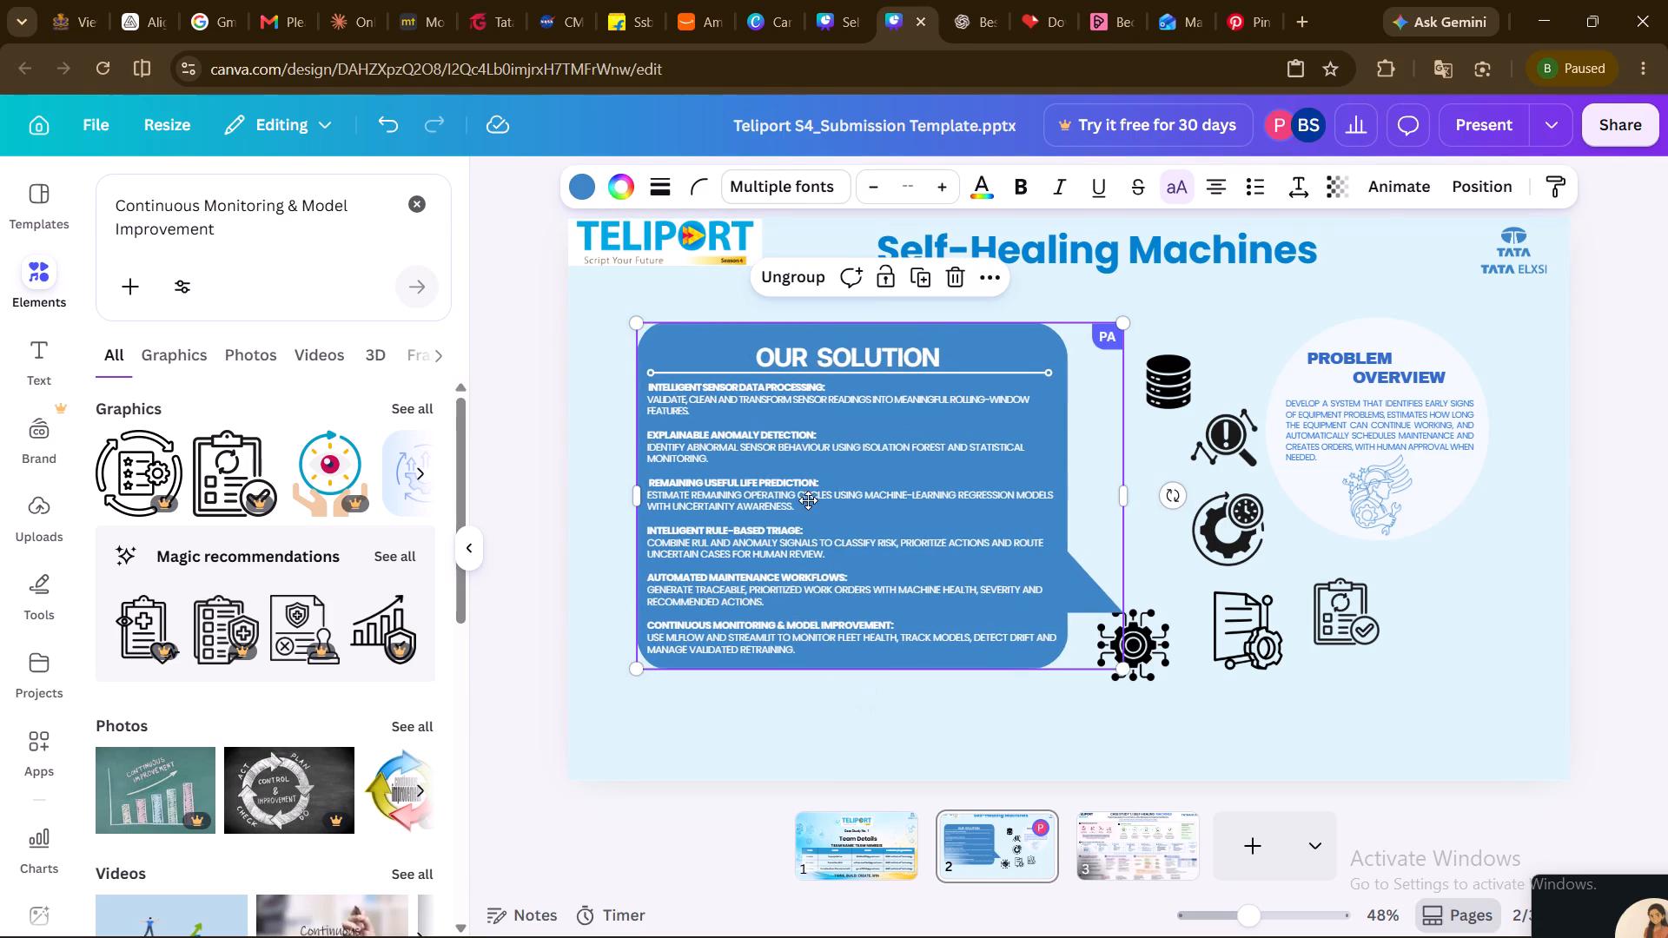
drag(808, 500, 806, 500)
drag(825, 481, 762, 479)
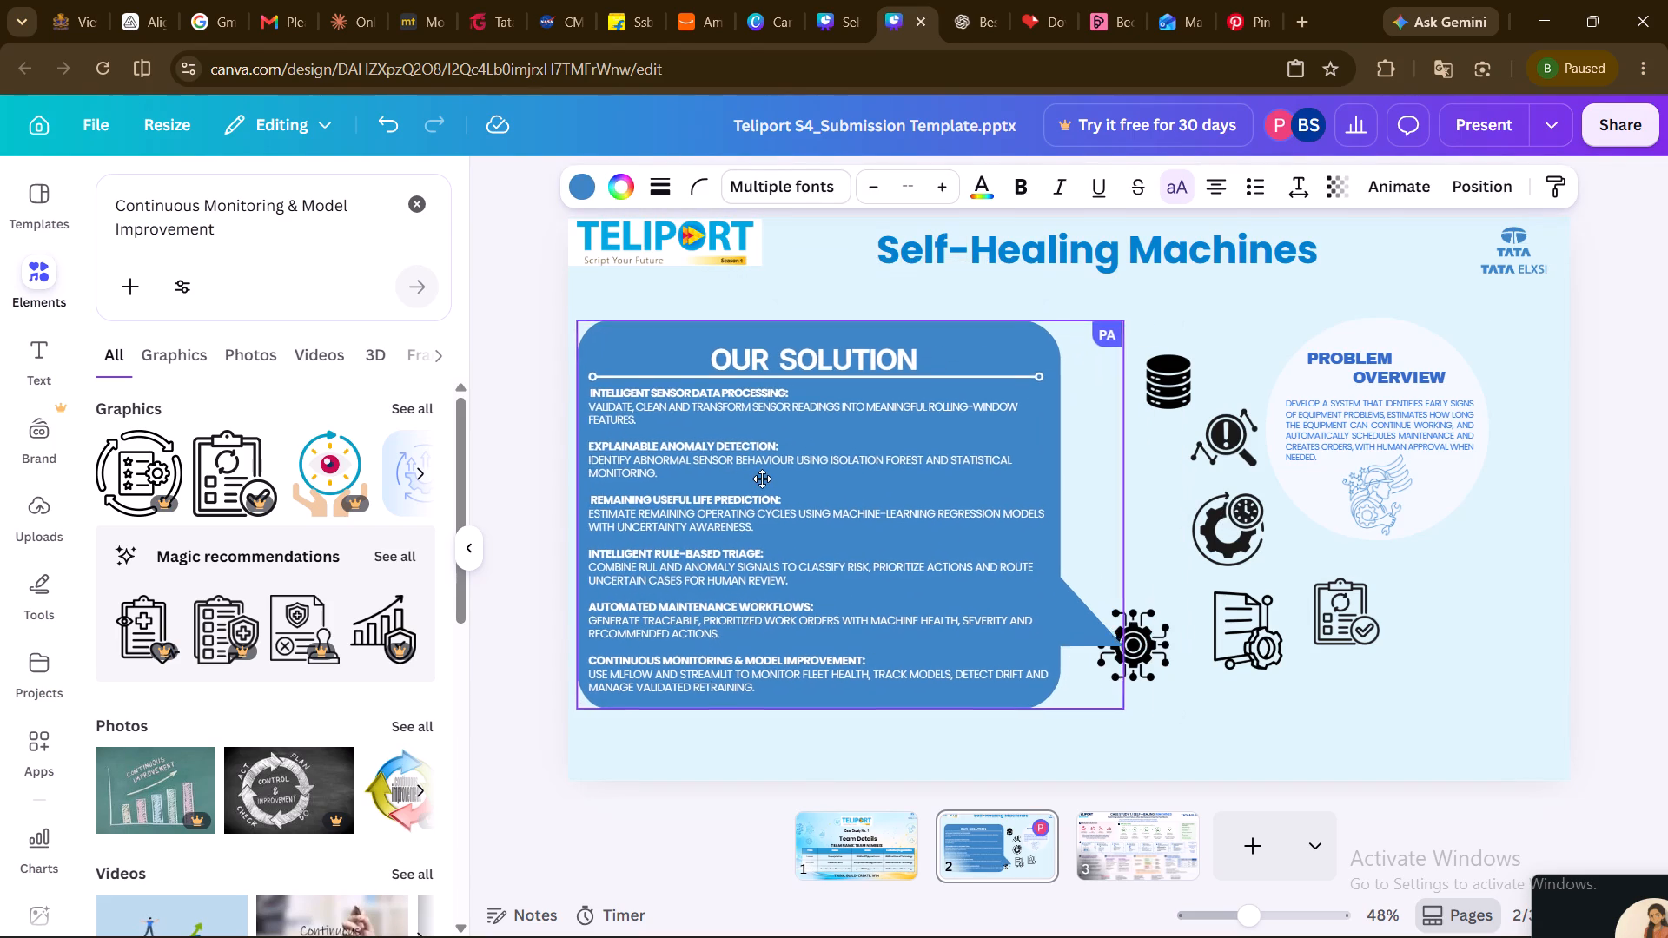
drag(762, 479, 804, 486)
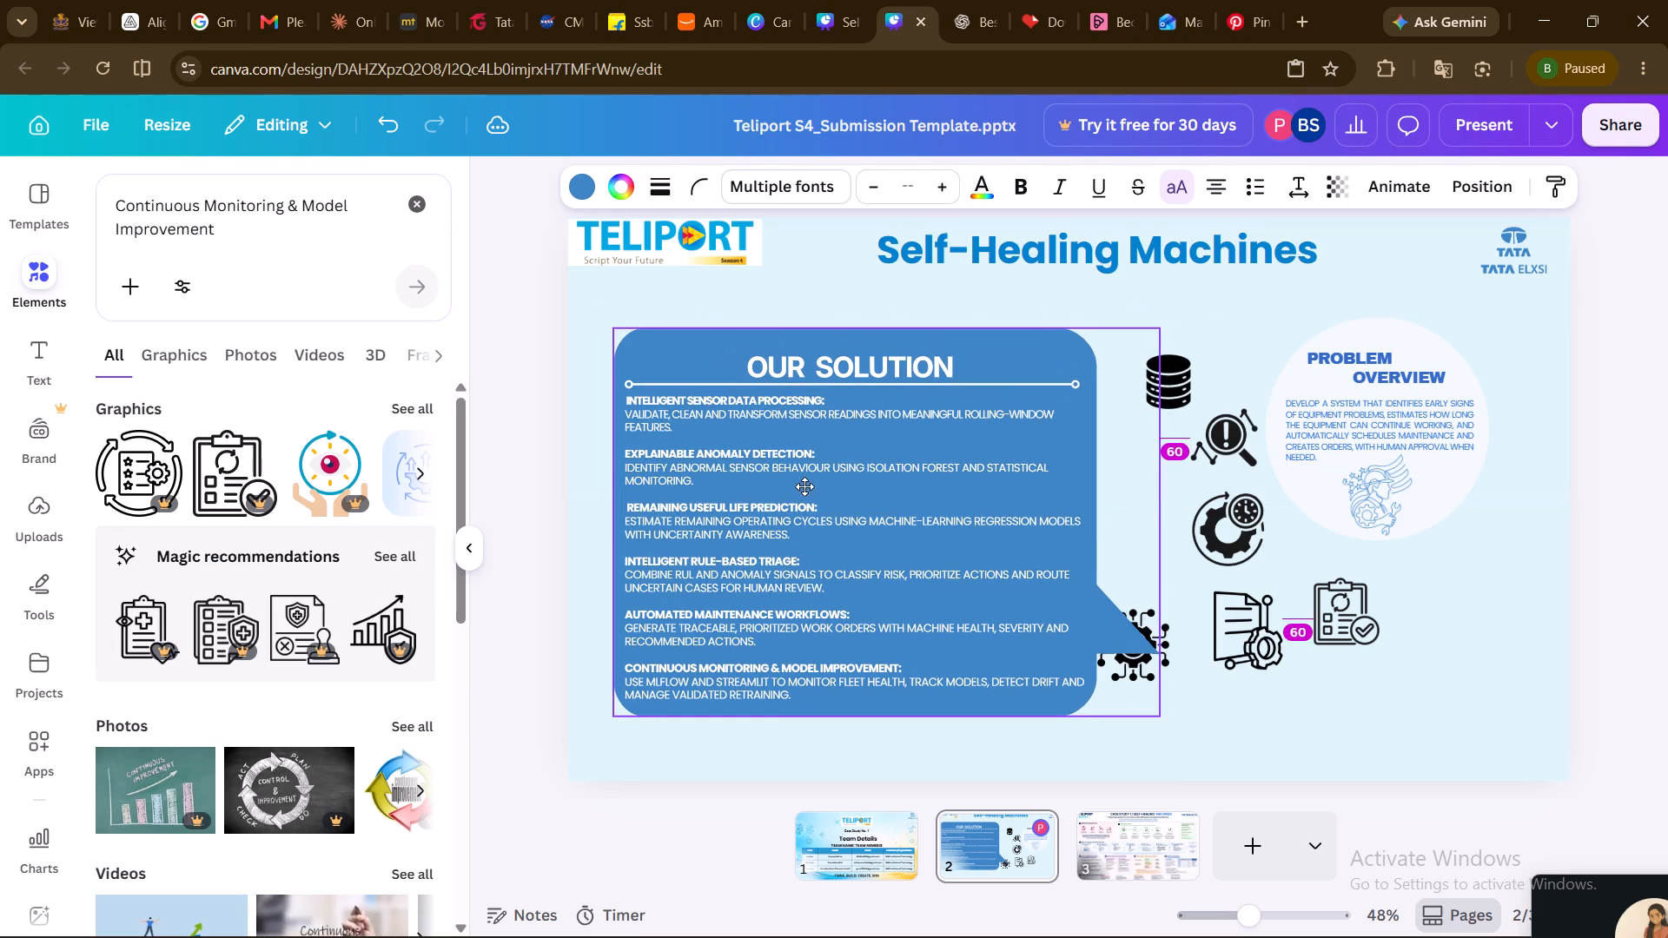
drag(804, 486, 804, 485)
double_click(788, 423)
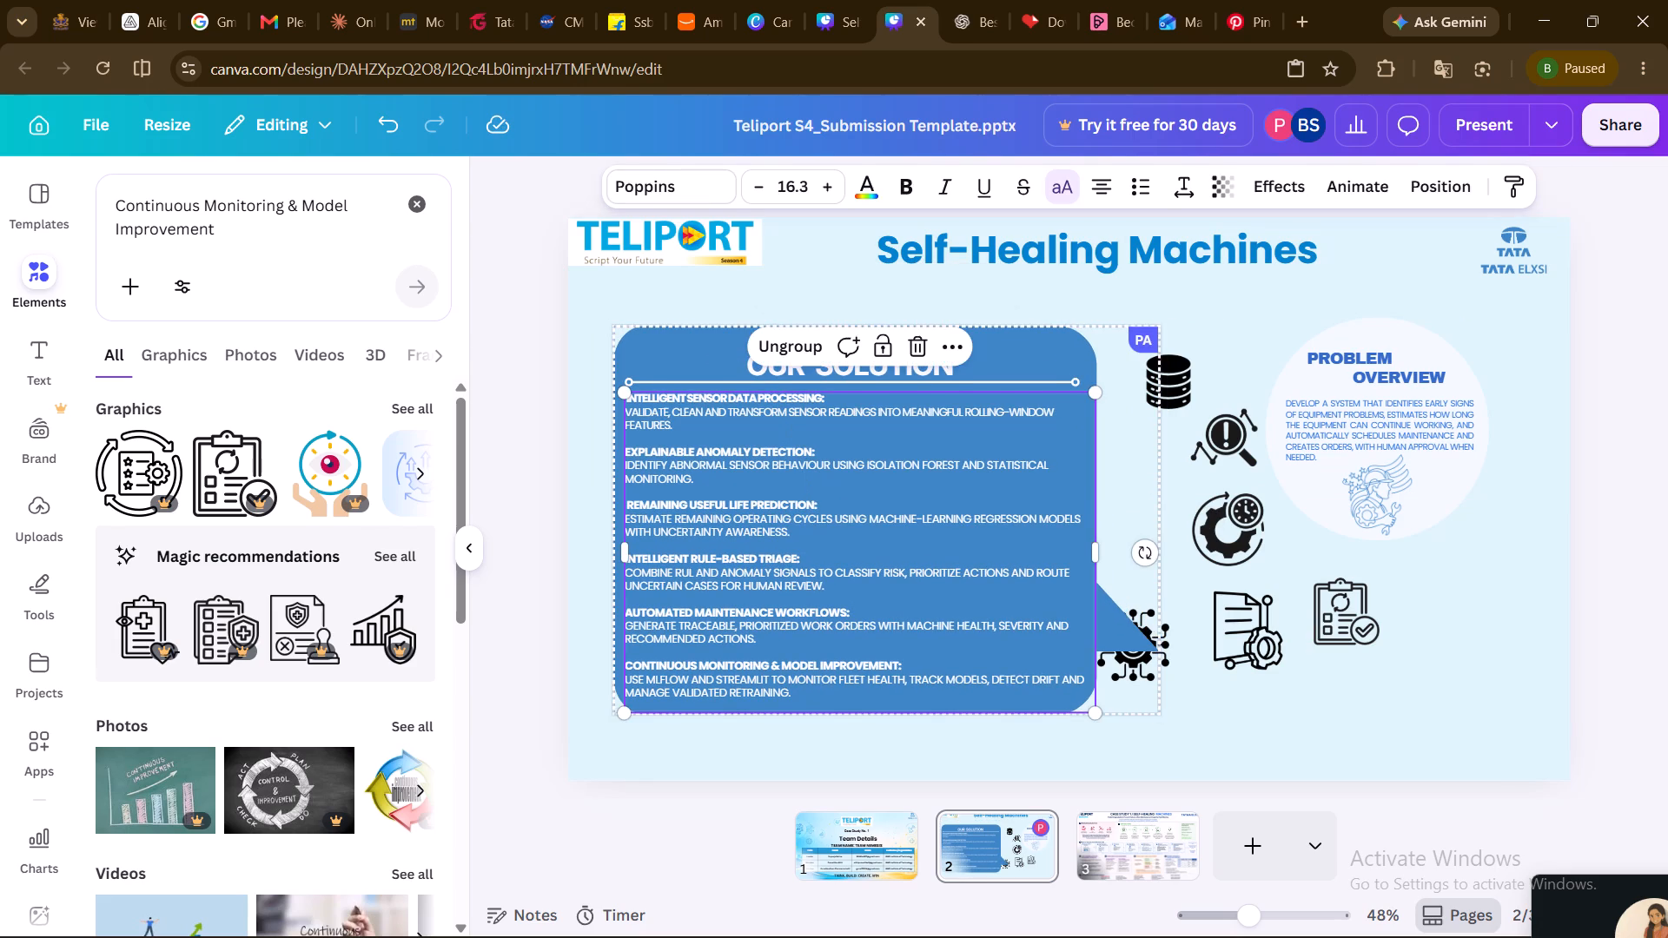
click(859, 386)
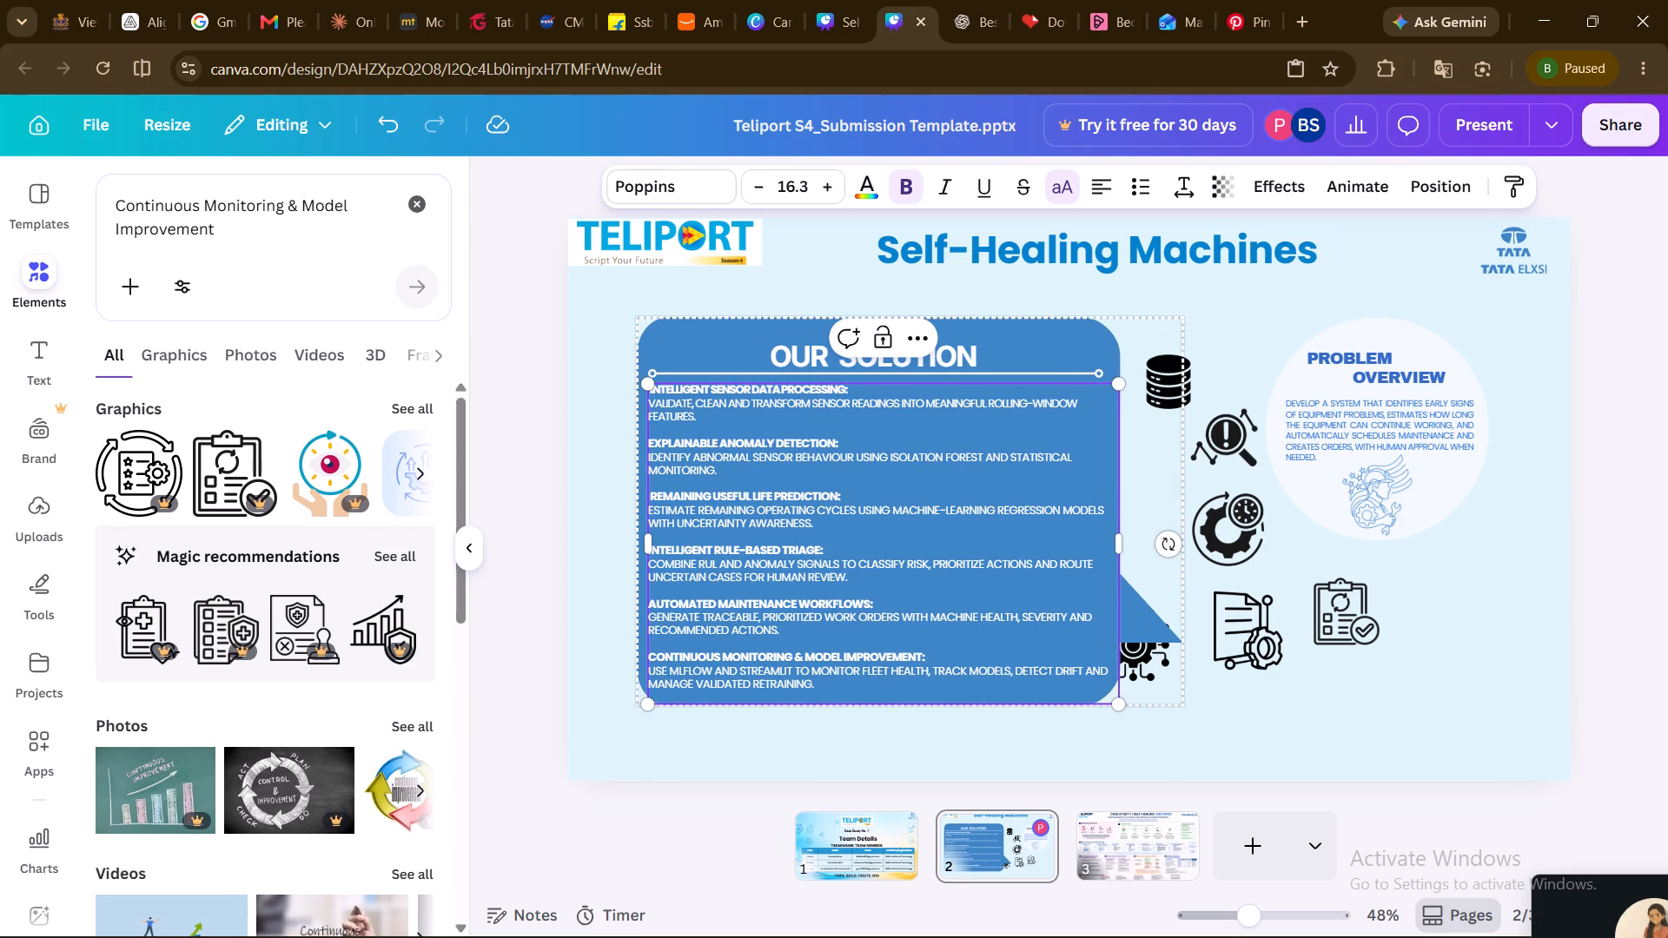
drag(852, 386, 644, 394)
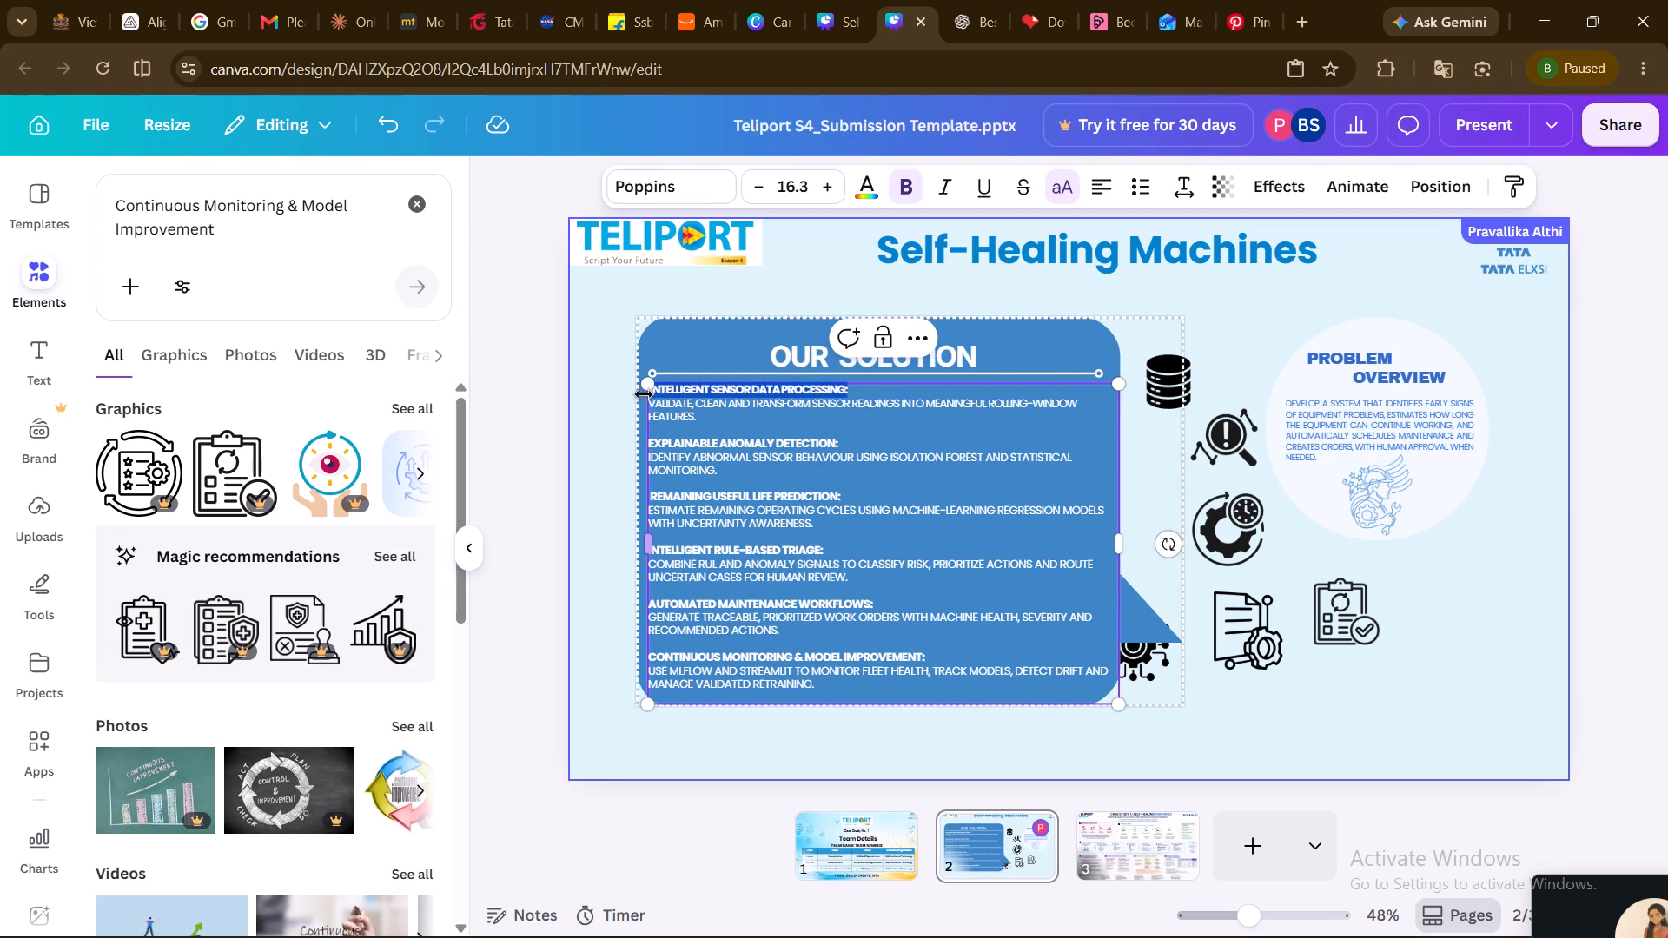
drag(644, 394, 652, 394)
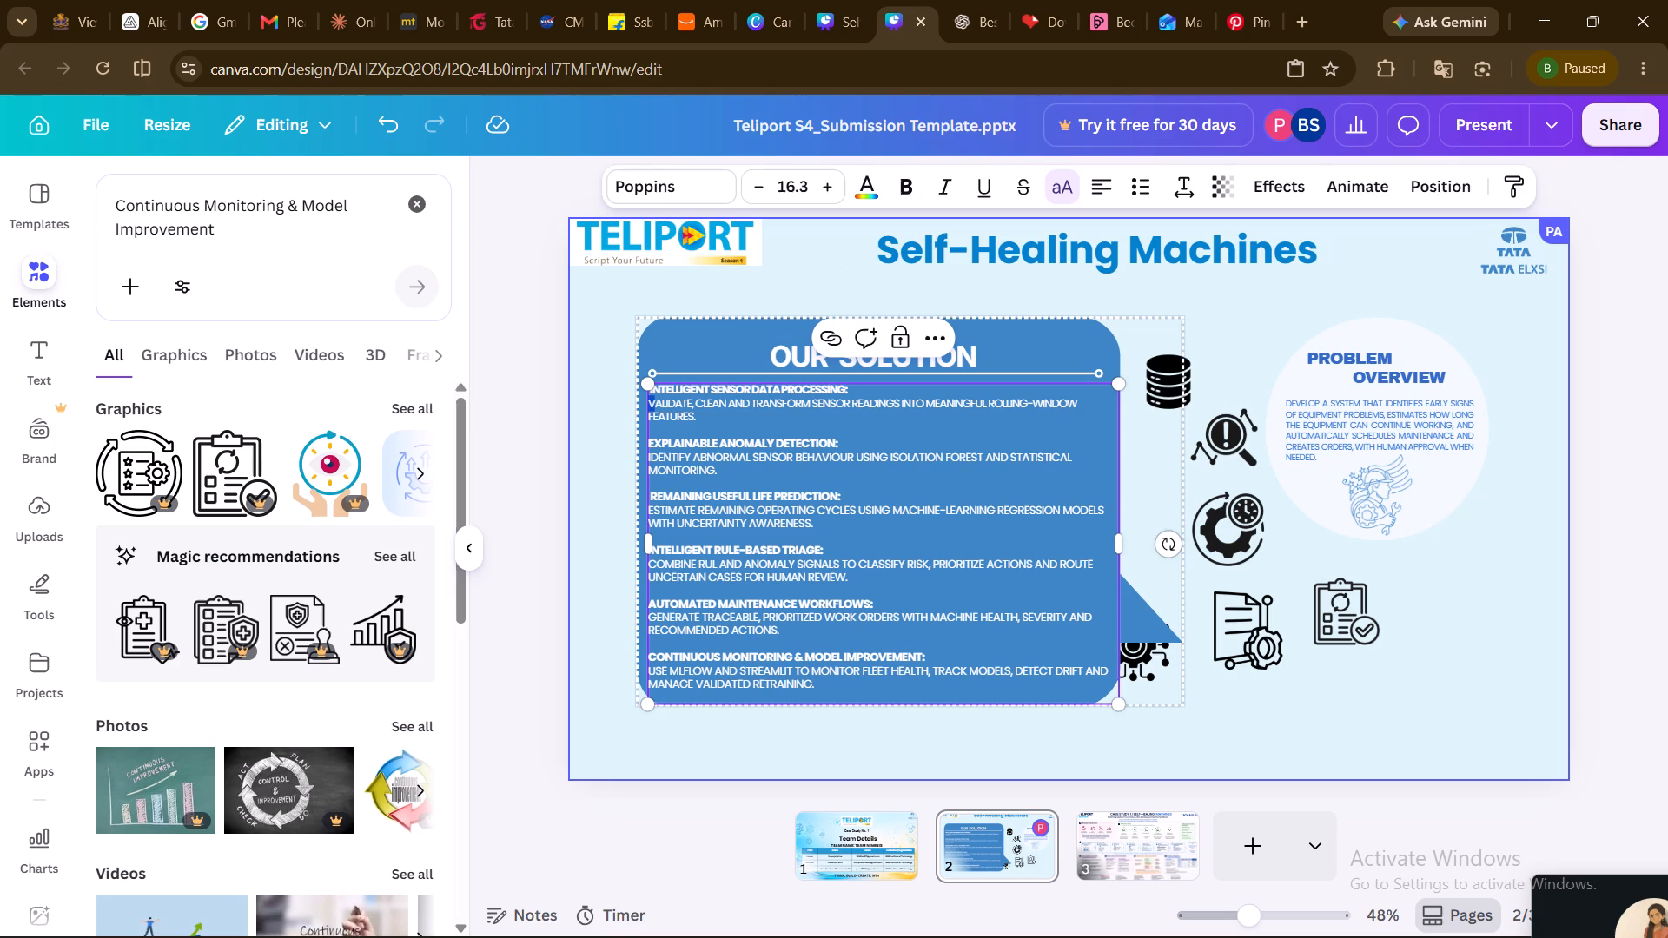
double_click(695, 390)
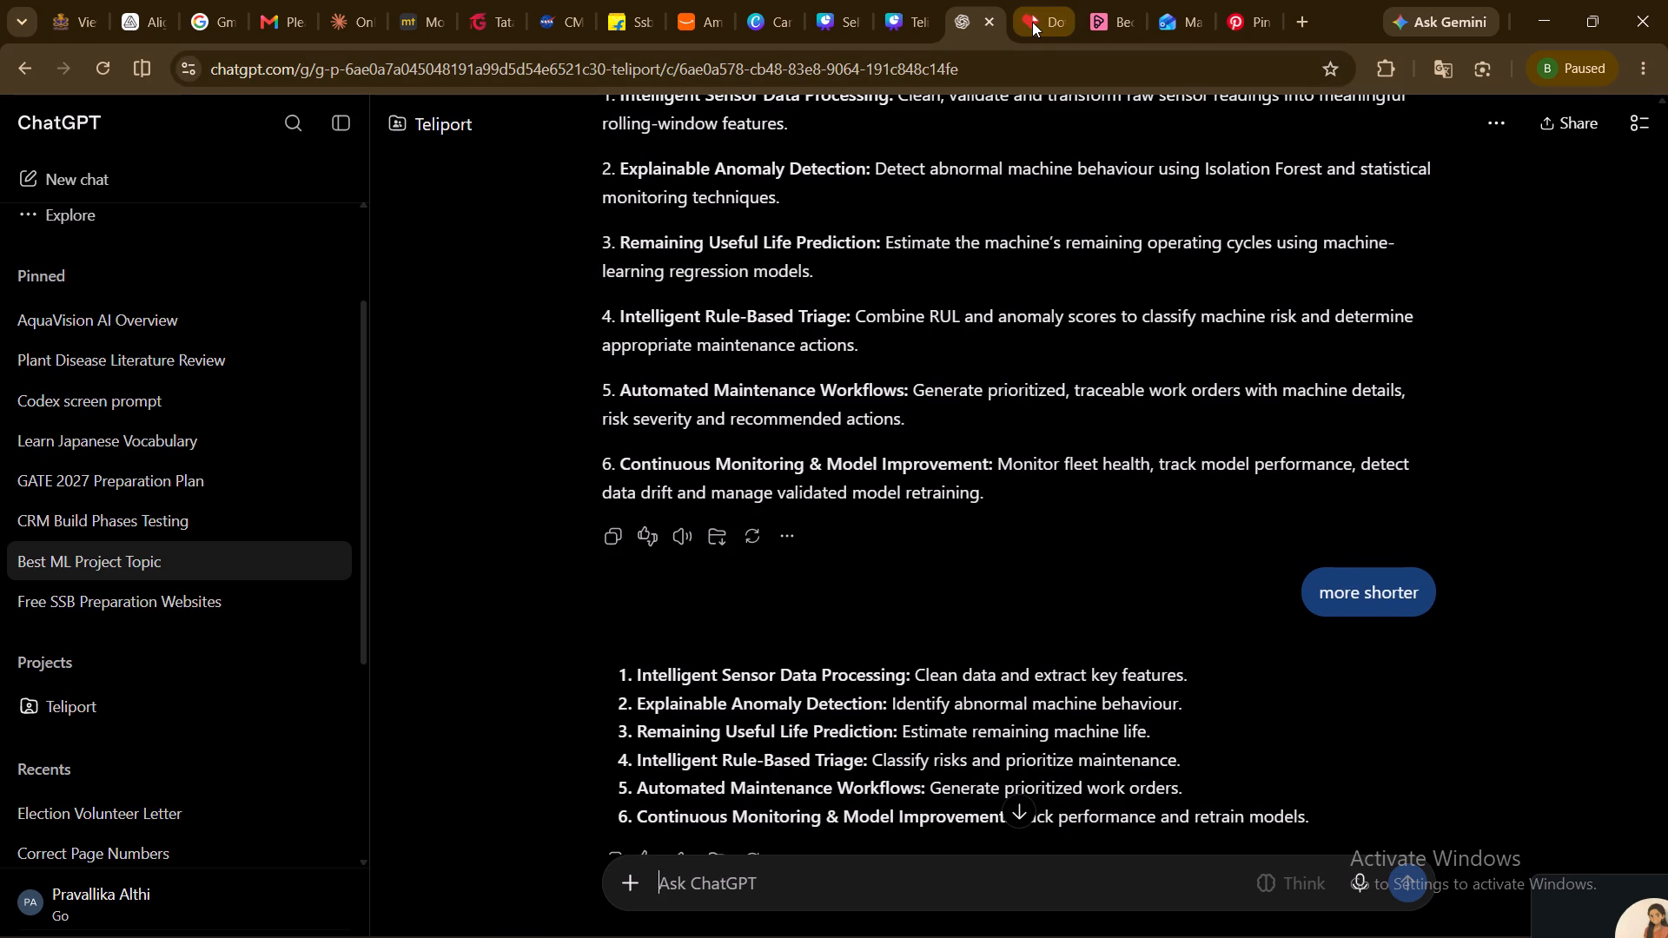
Back in the Canva slide, set the "Intelligent Sensor Data Processing:" heading in the OUR SOLUTION bubble to font size 17.3.
click(907, 29)
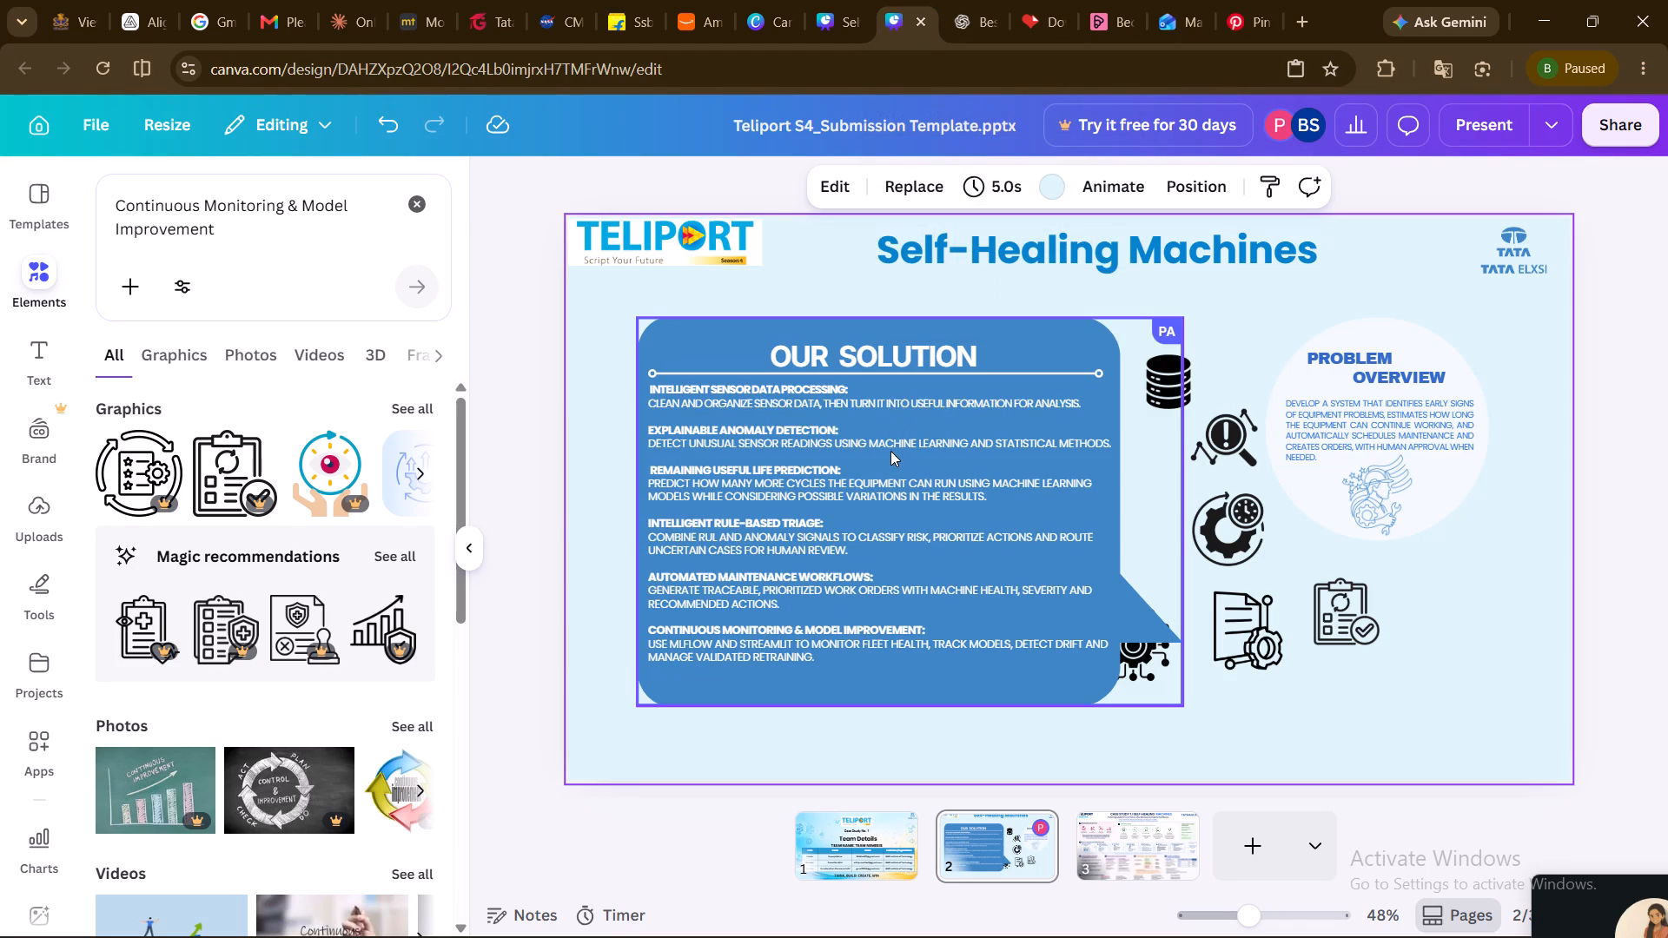
click(870, 445)
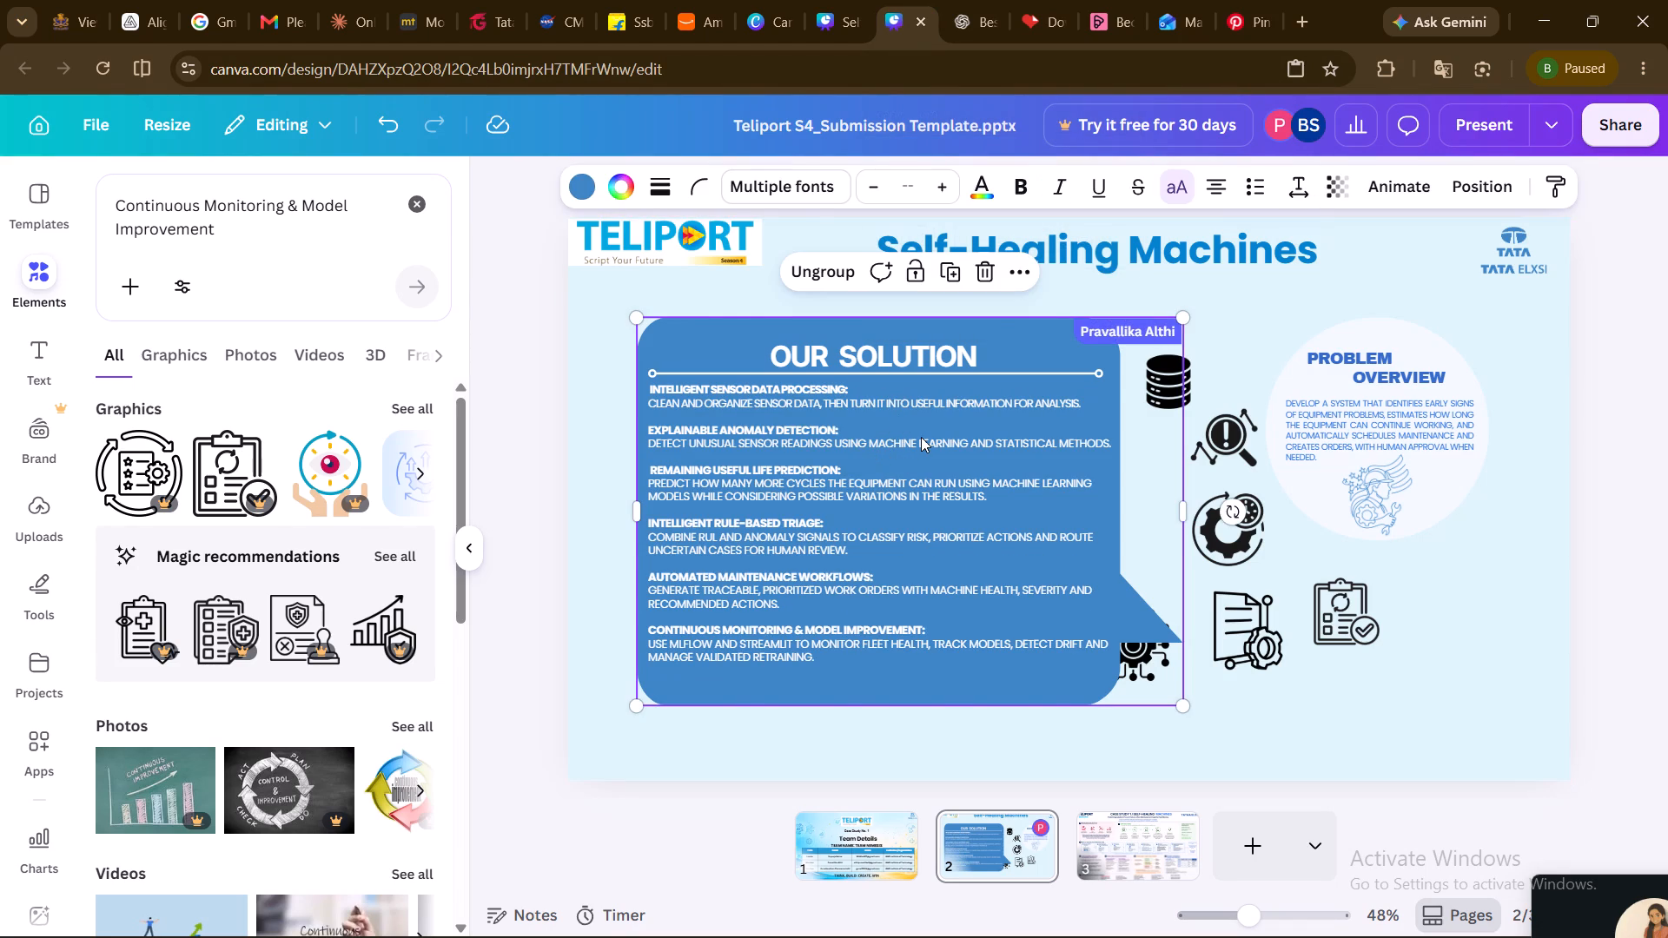
double_click(921, 437)
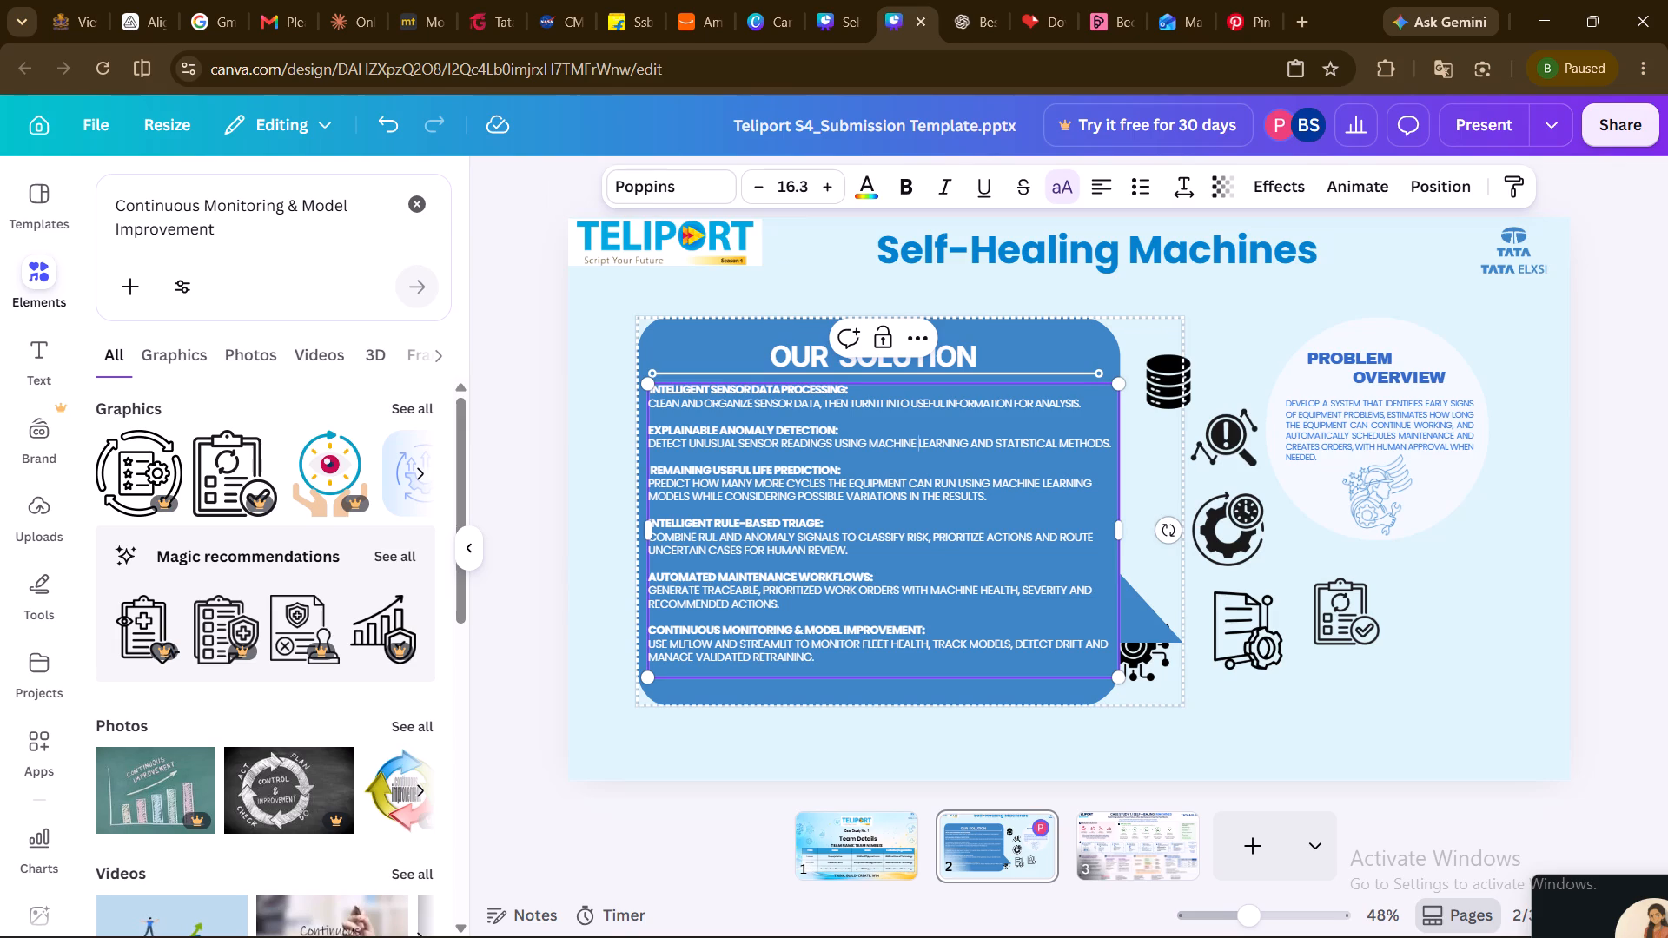
double_click(781, 410)
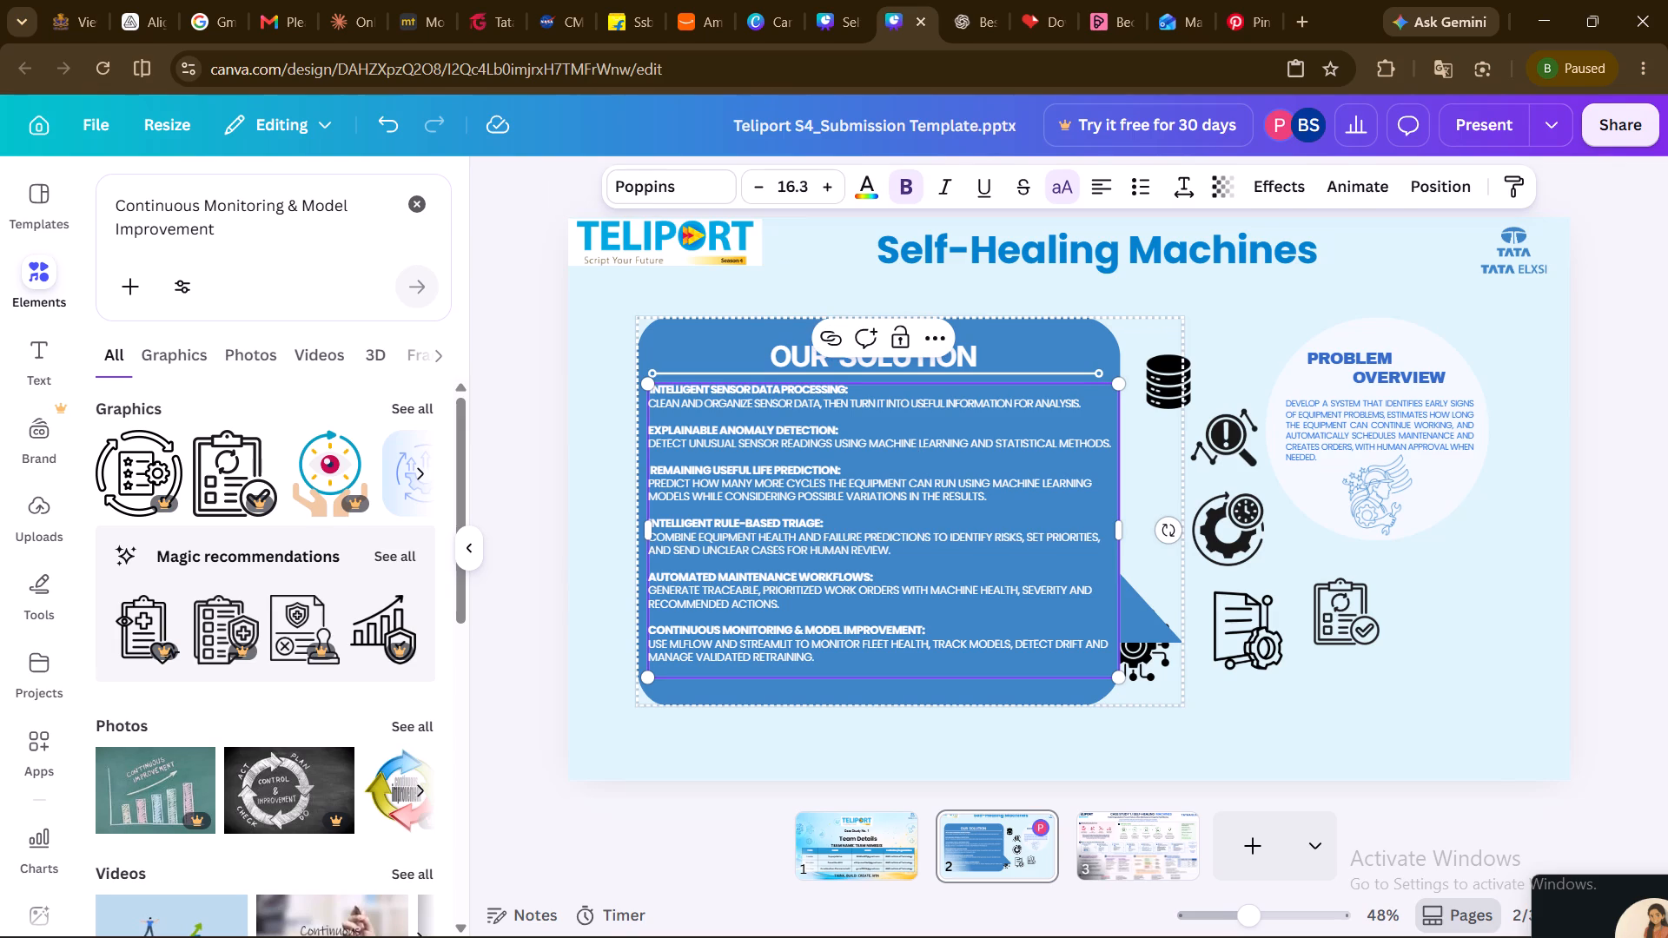
double_click(881, 405)
drag(1082, 406, 903, 407)
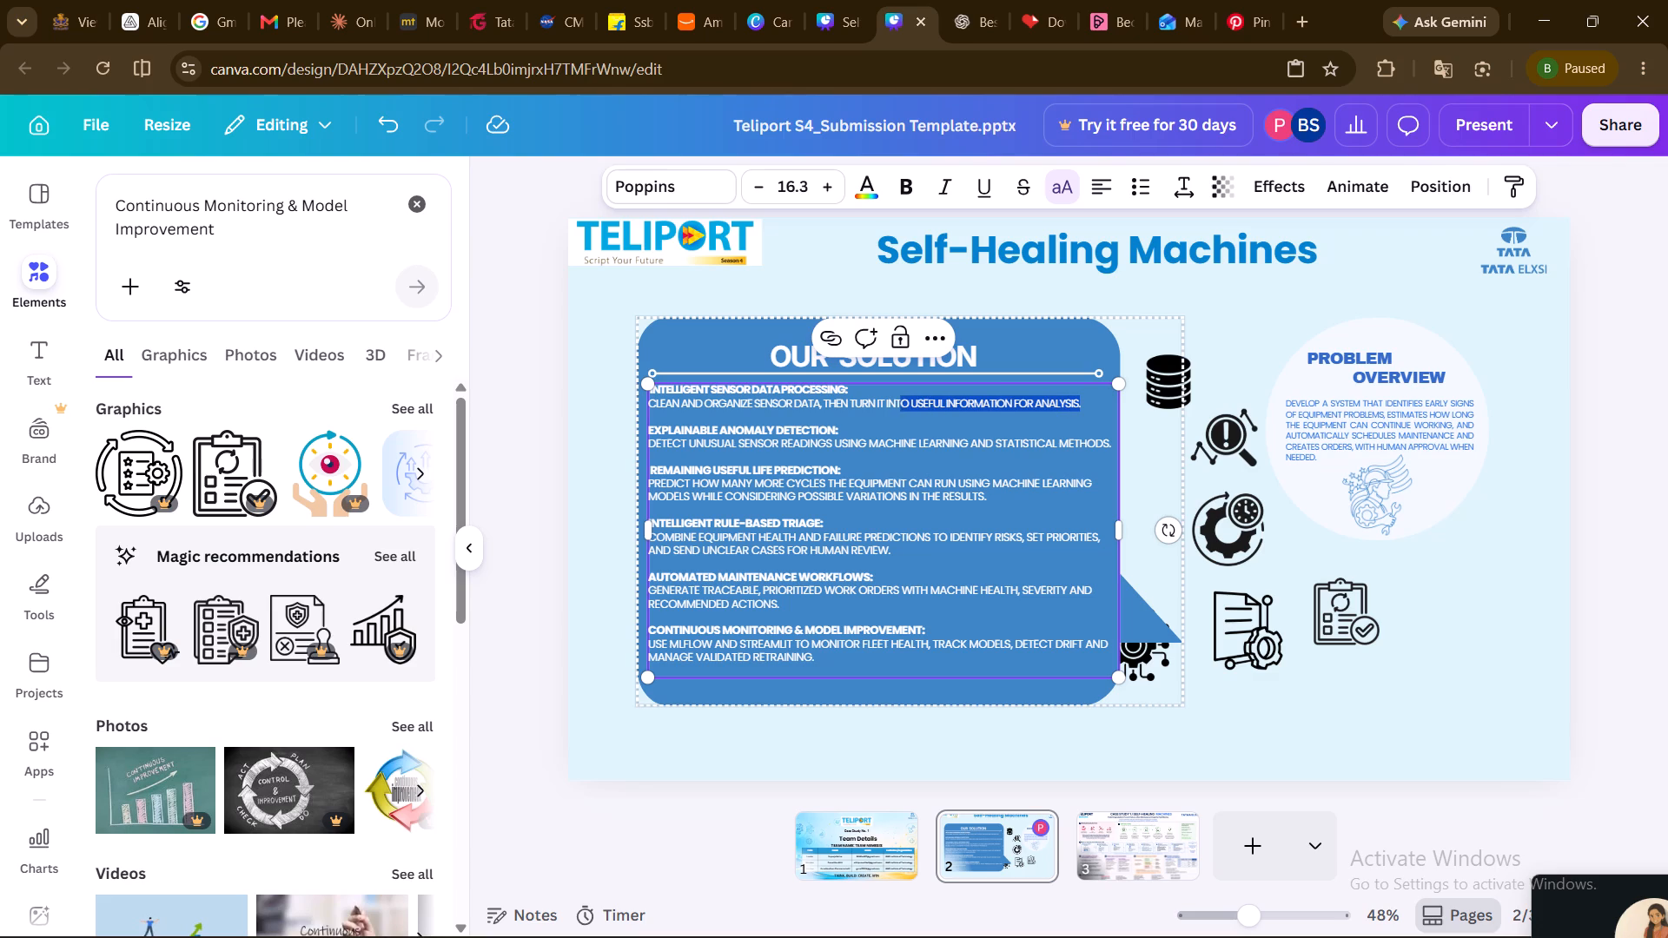
drag(903, 407, 622, 401)
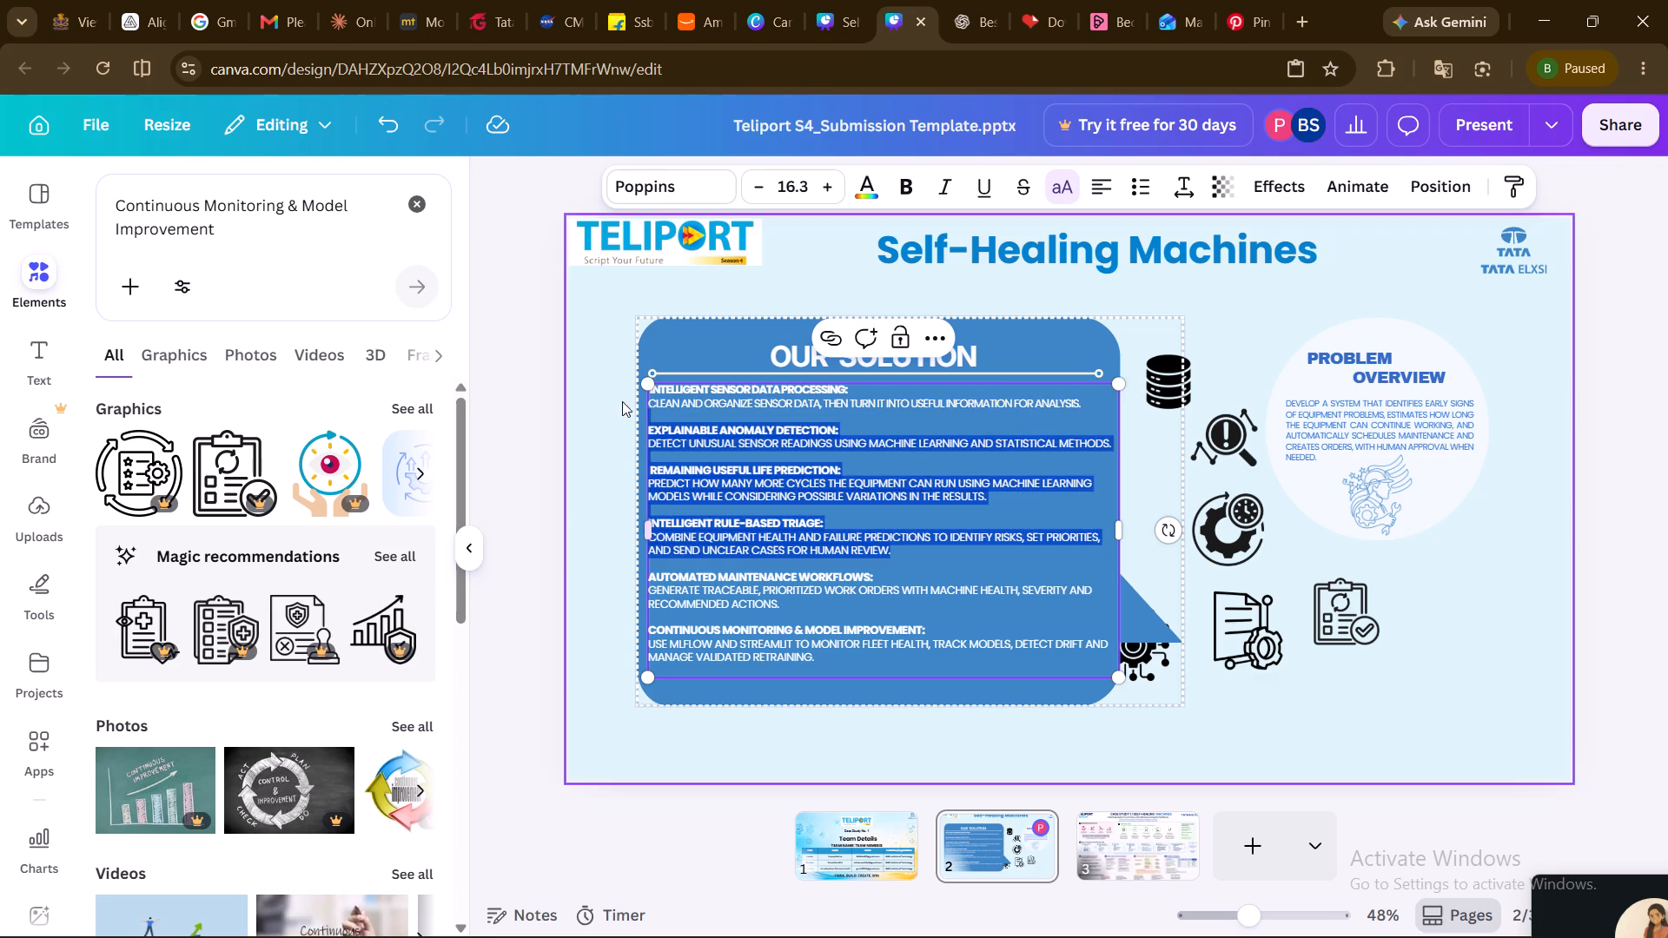
drag(622, 401, 650, 407)
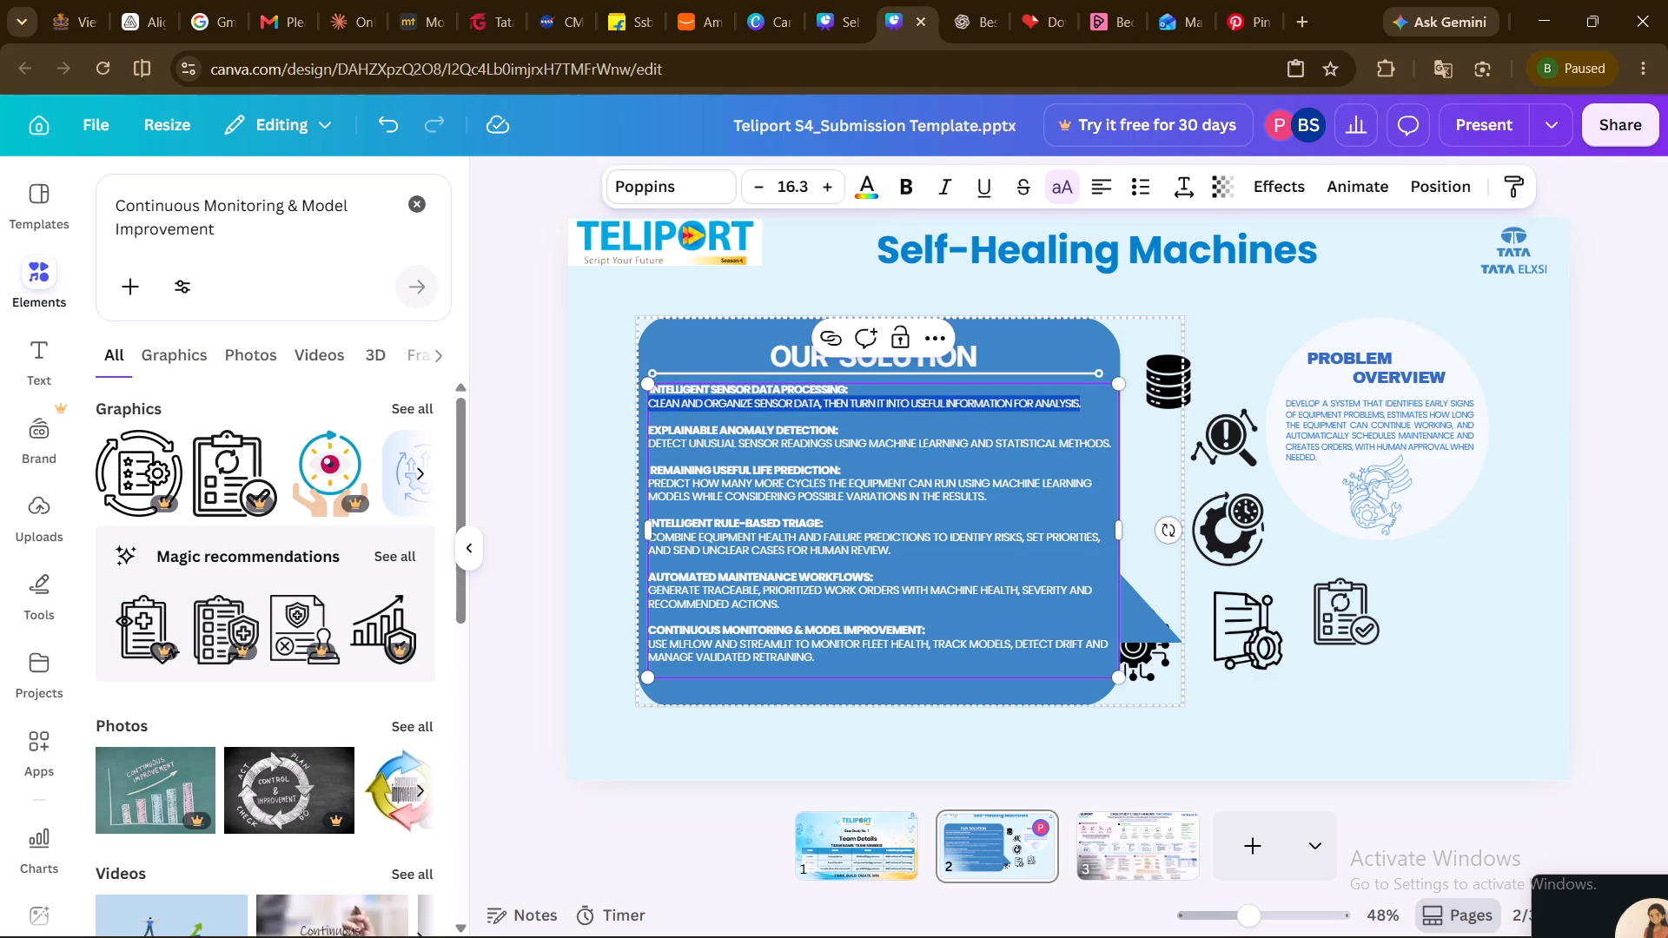
click(851, 383)
click(851, 391)
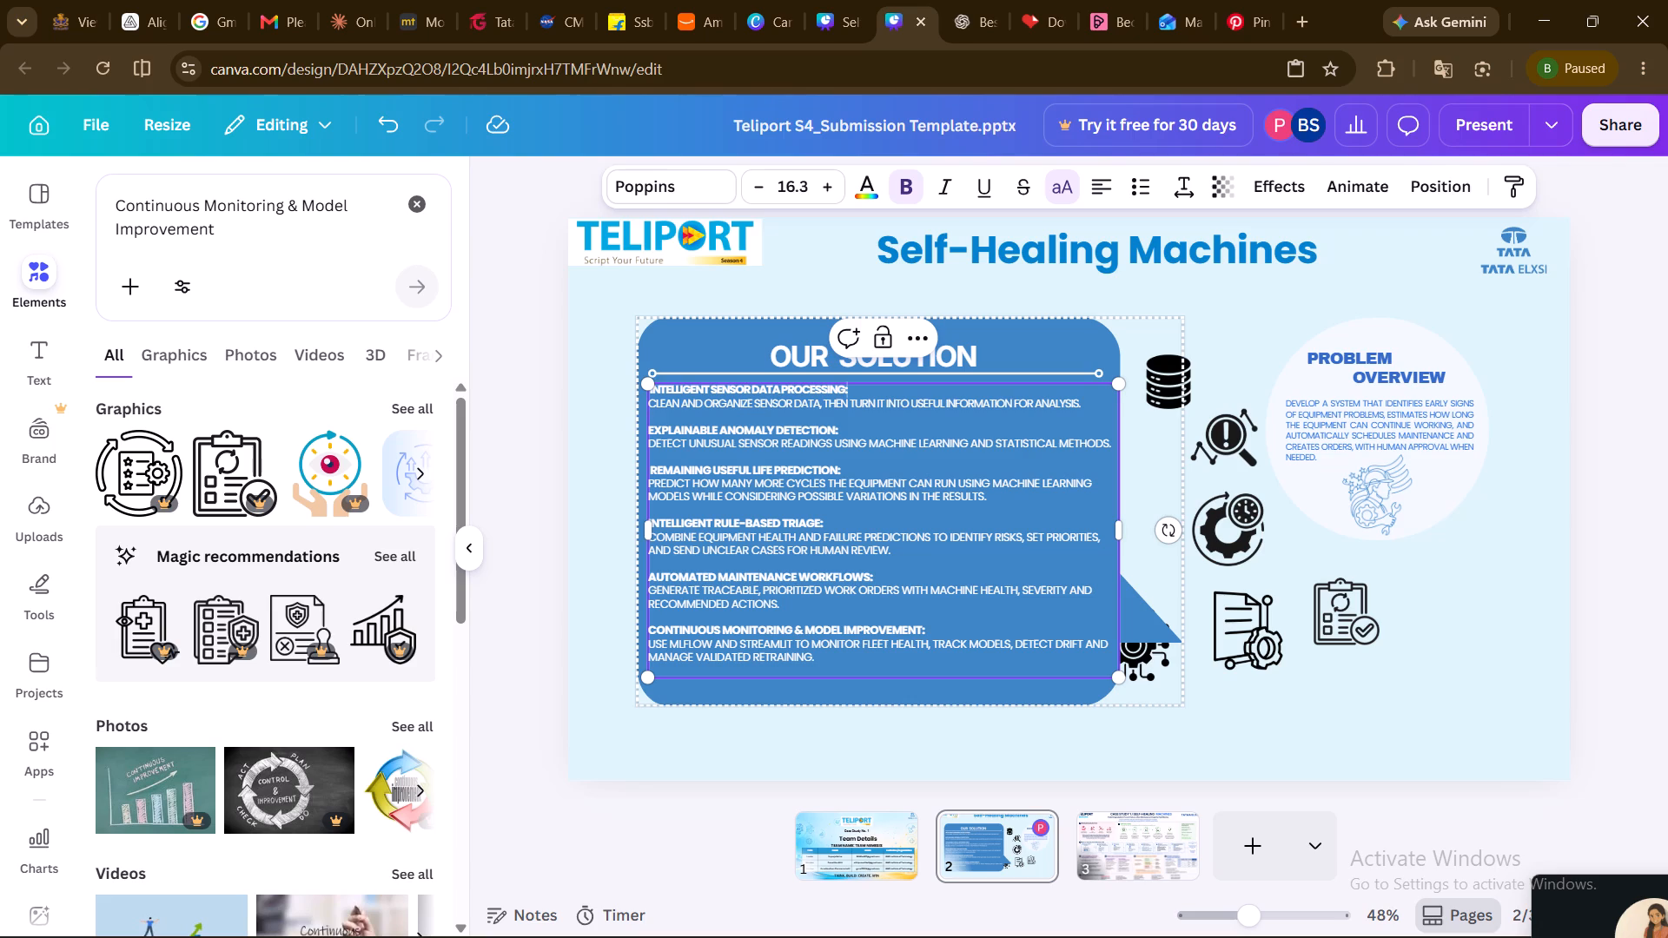
drag(851, 391, 673, 396)
drag(673, 396, 641, 382)
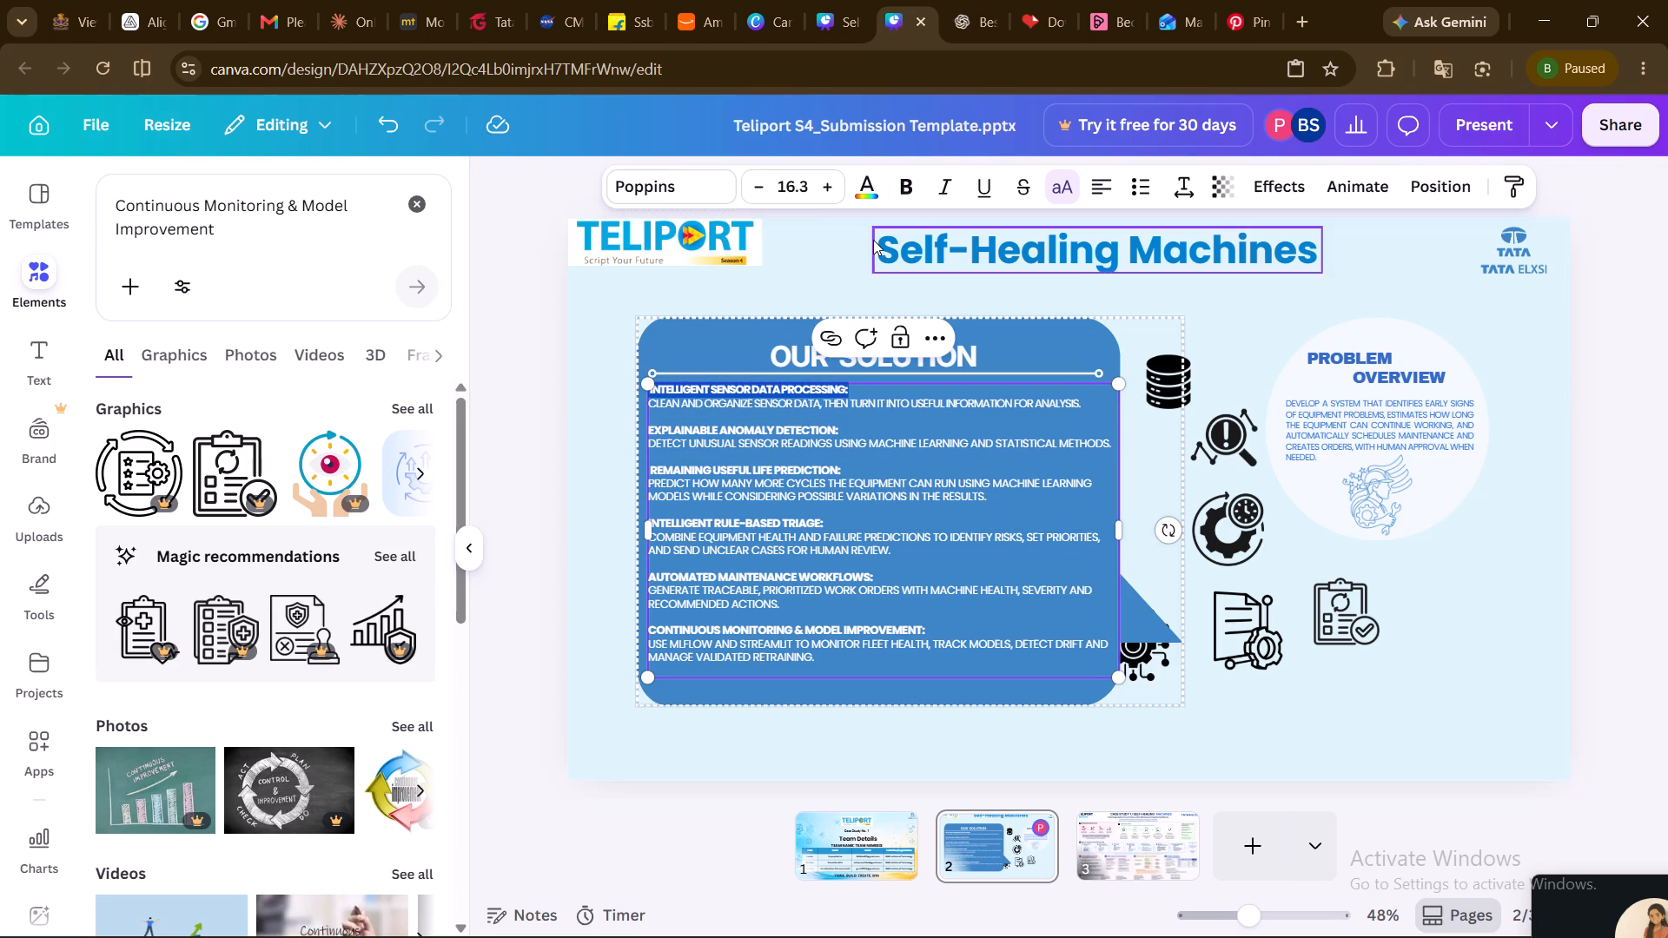
click(824, 186)
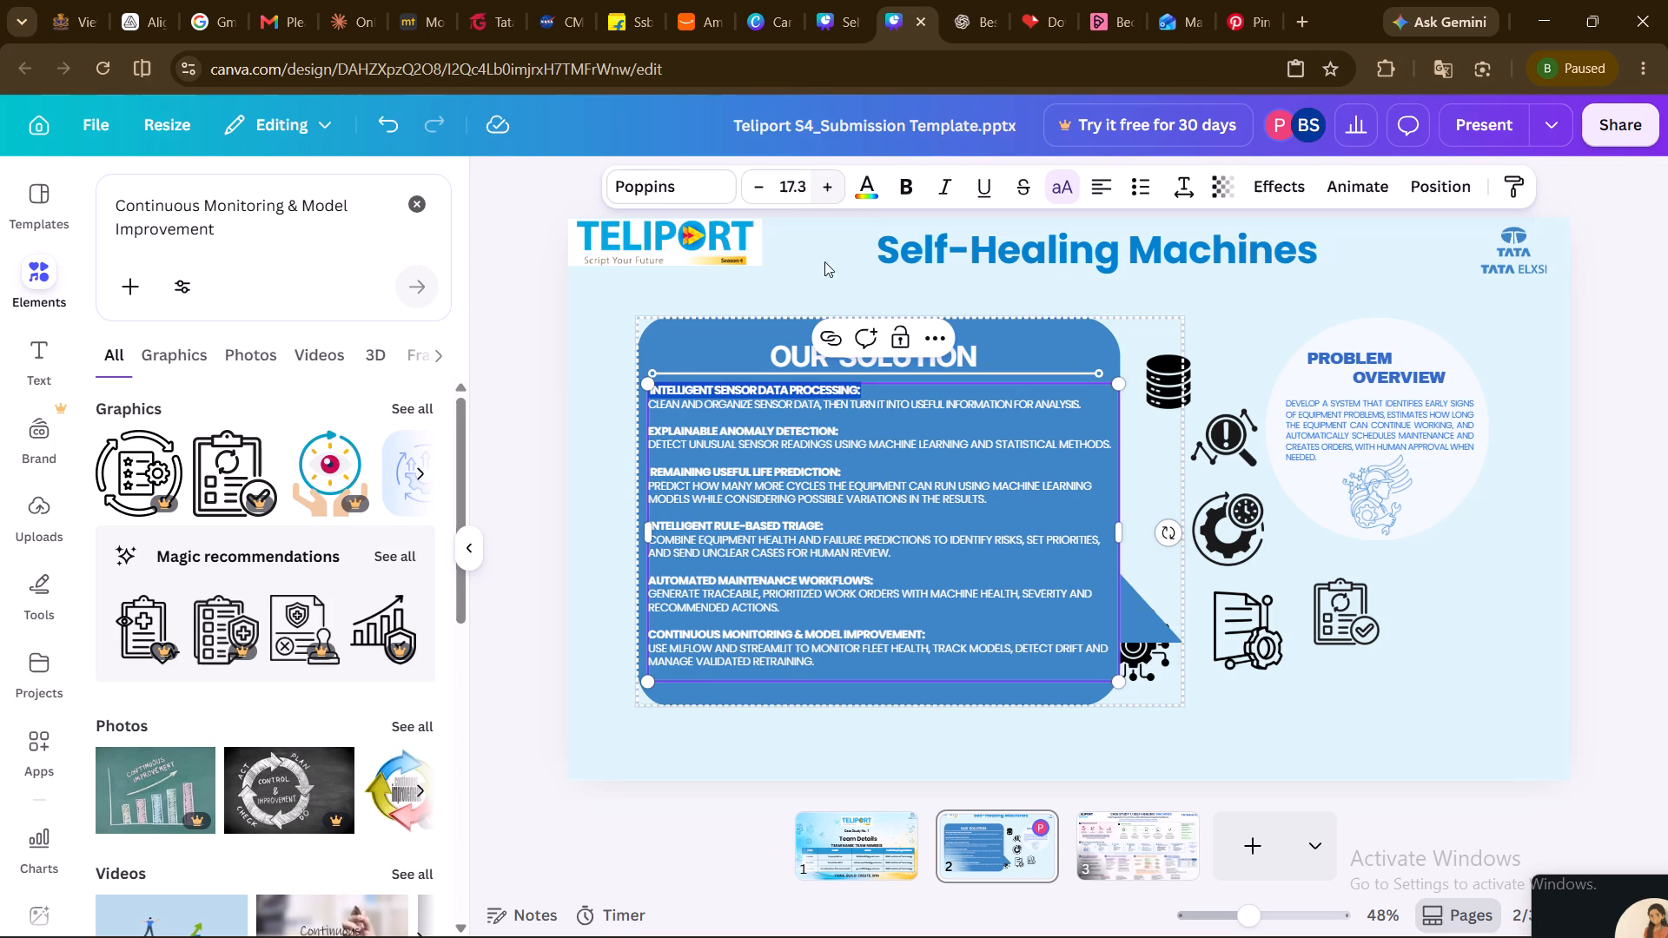
Set the "Explainable Anomaly Detection:" heading in the OUR SOLUTION bubble to font size 17.3.
drag(845, 426, 788, 421)
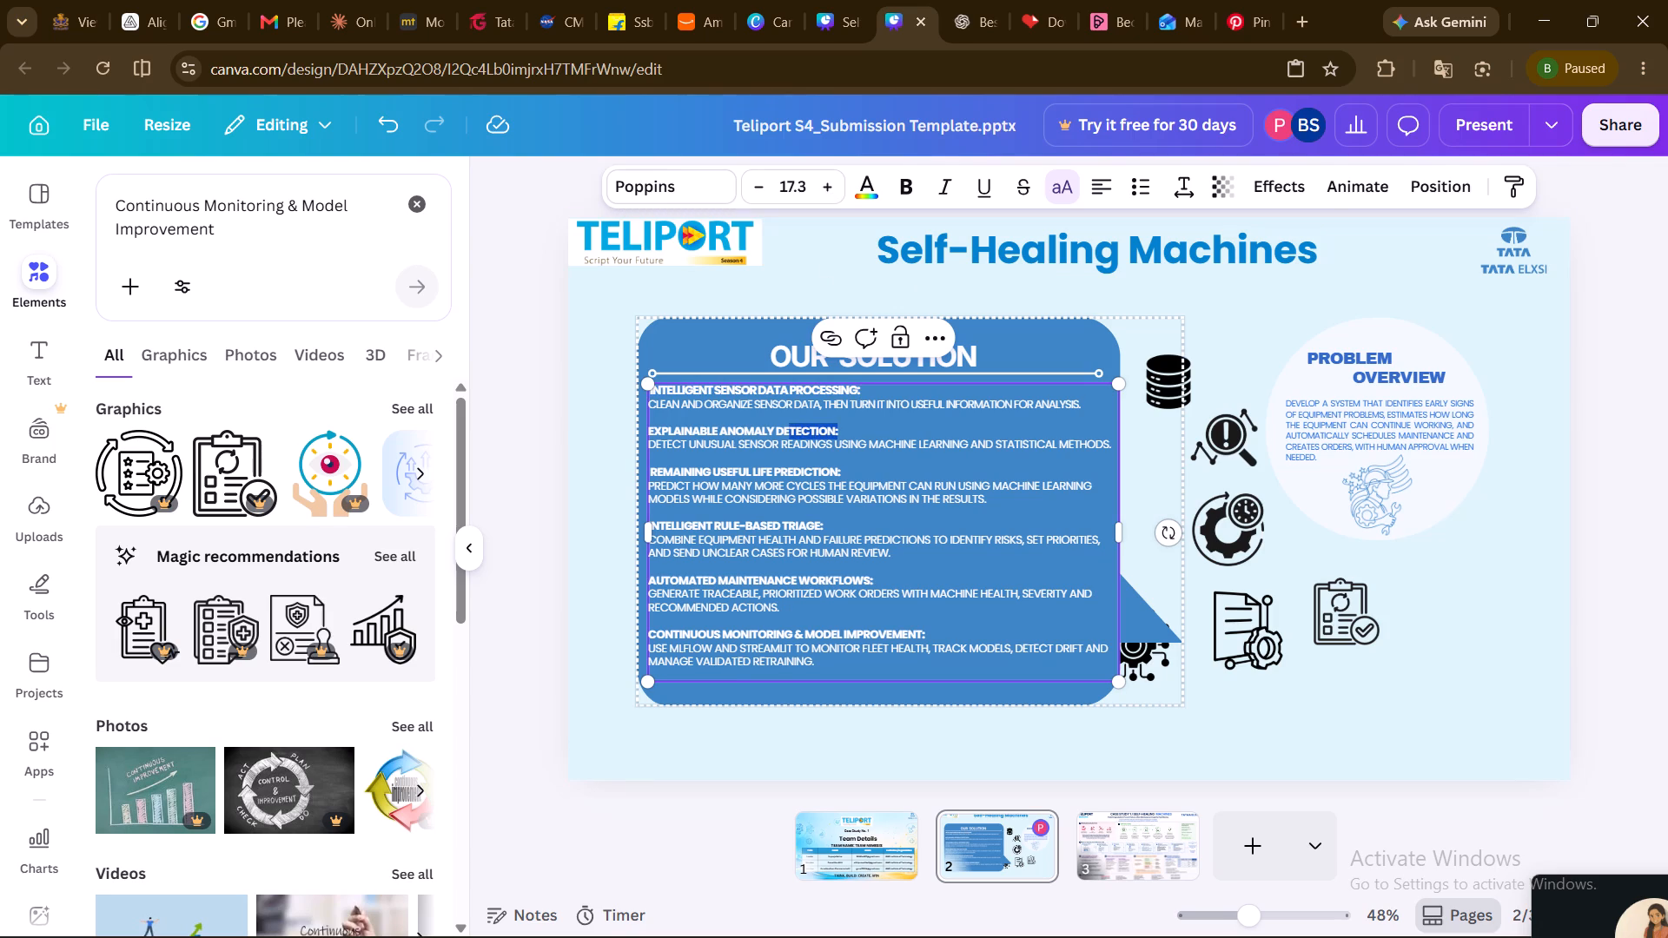
drag(788, 421, 632, 427)
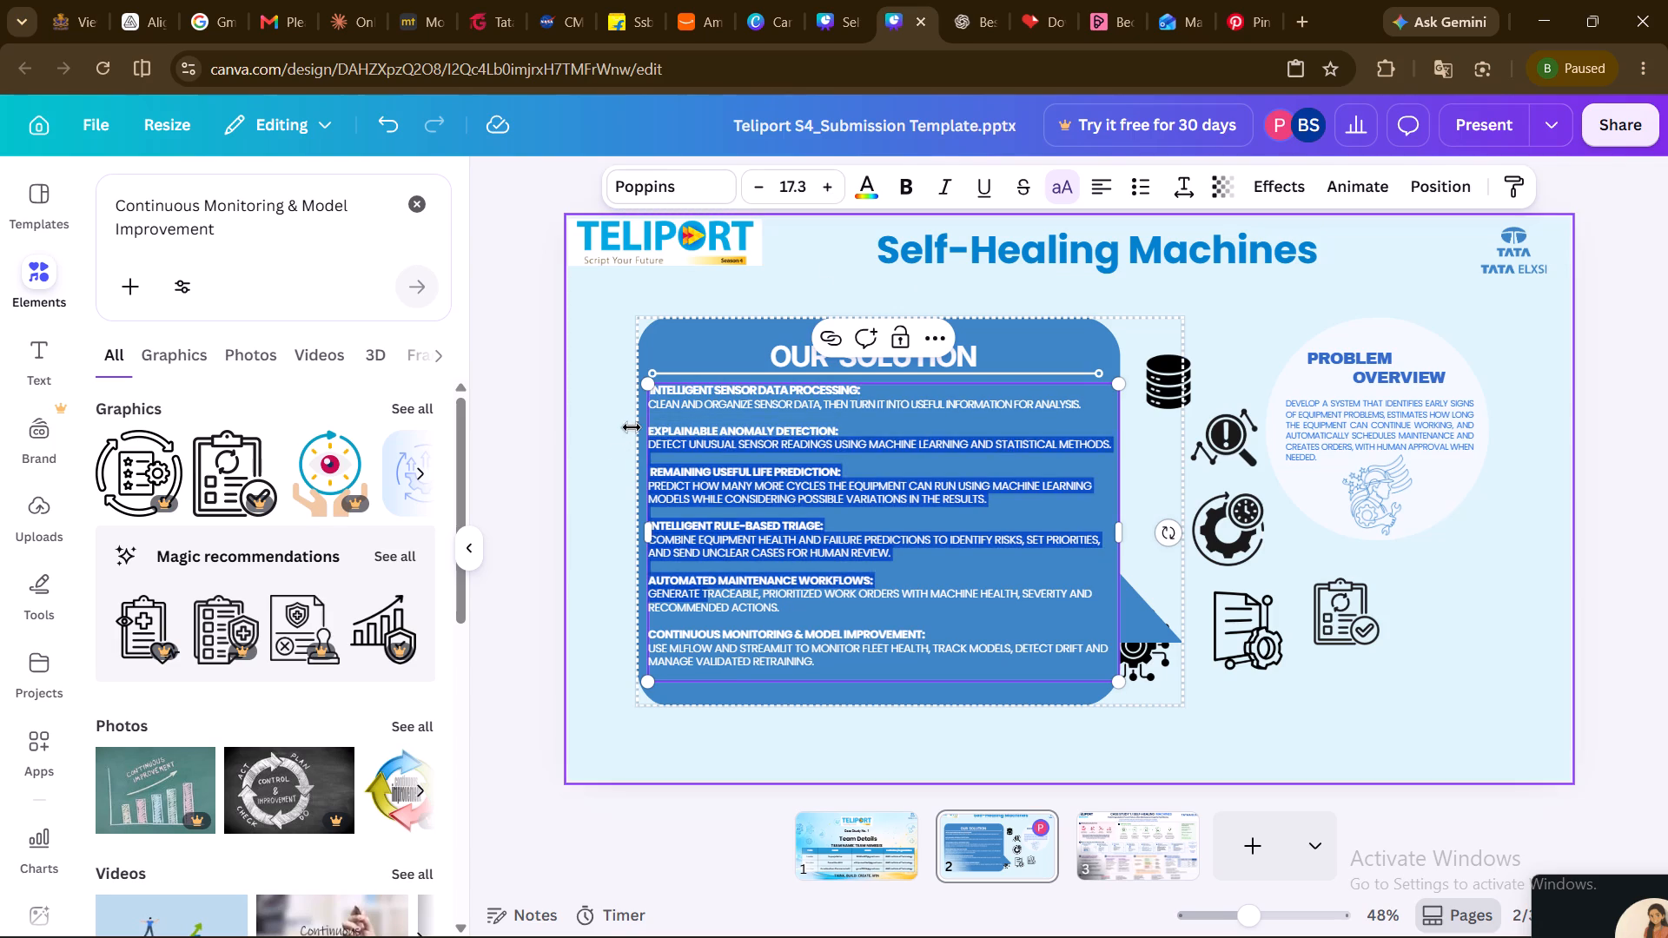
drag(632, 427, 656, 432)
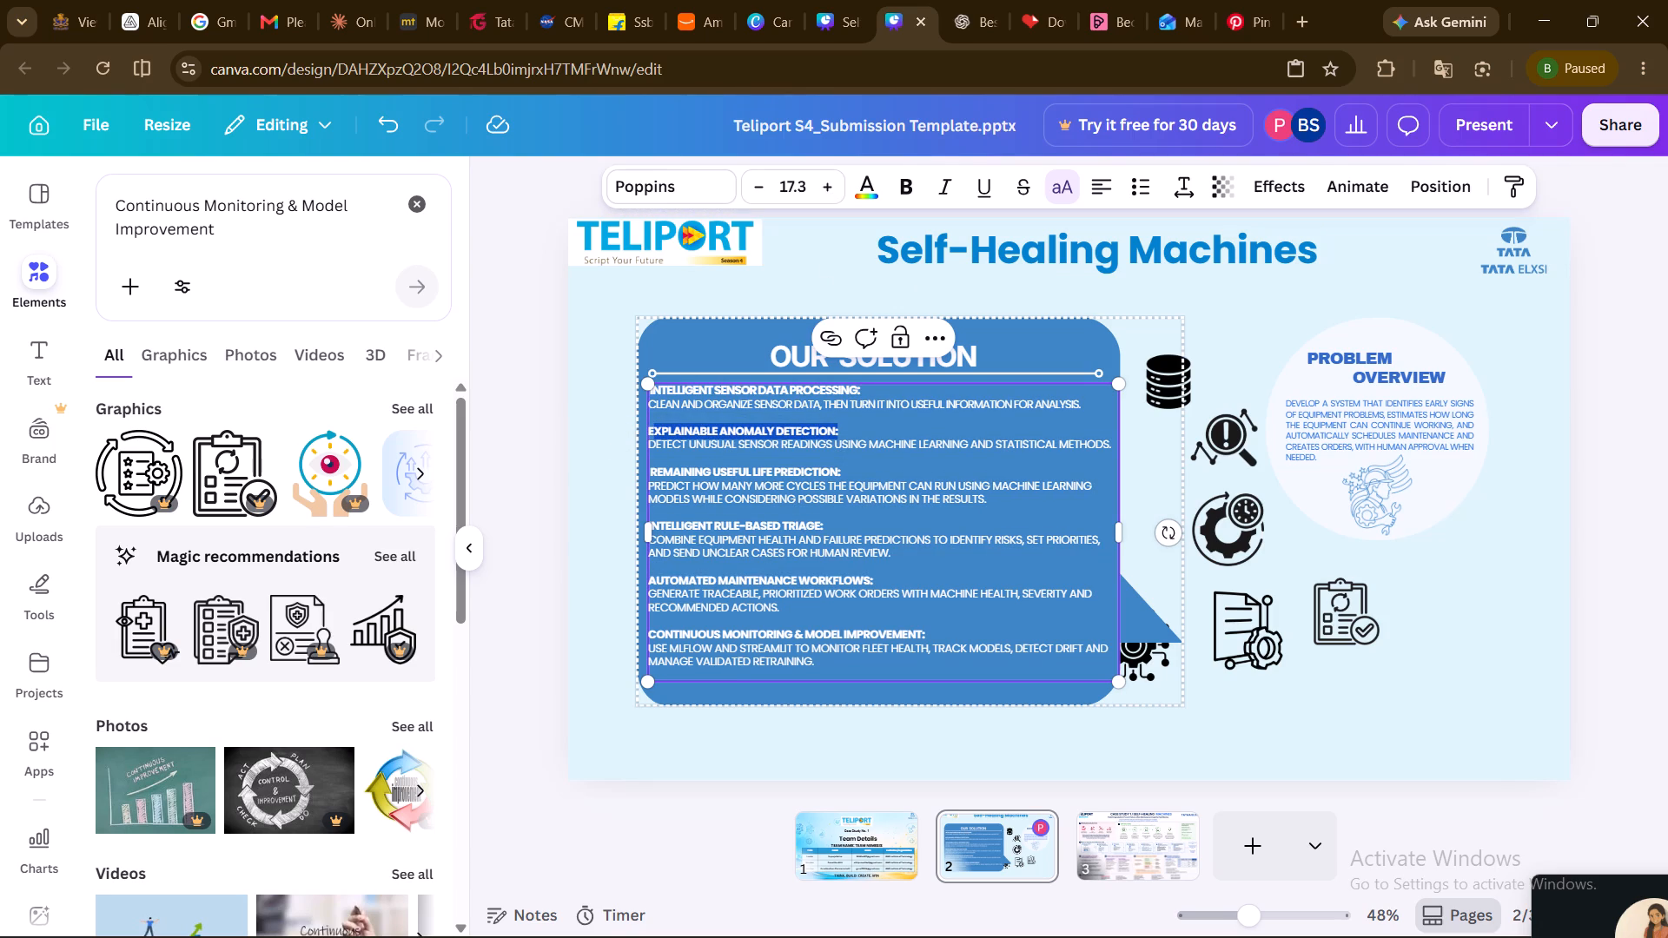
drag(656, 432, 648, 431)
click(827, 190)
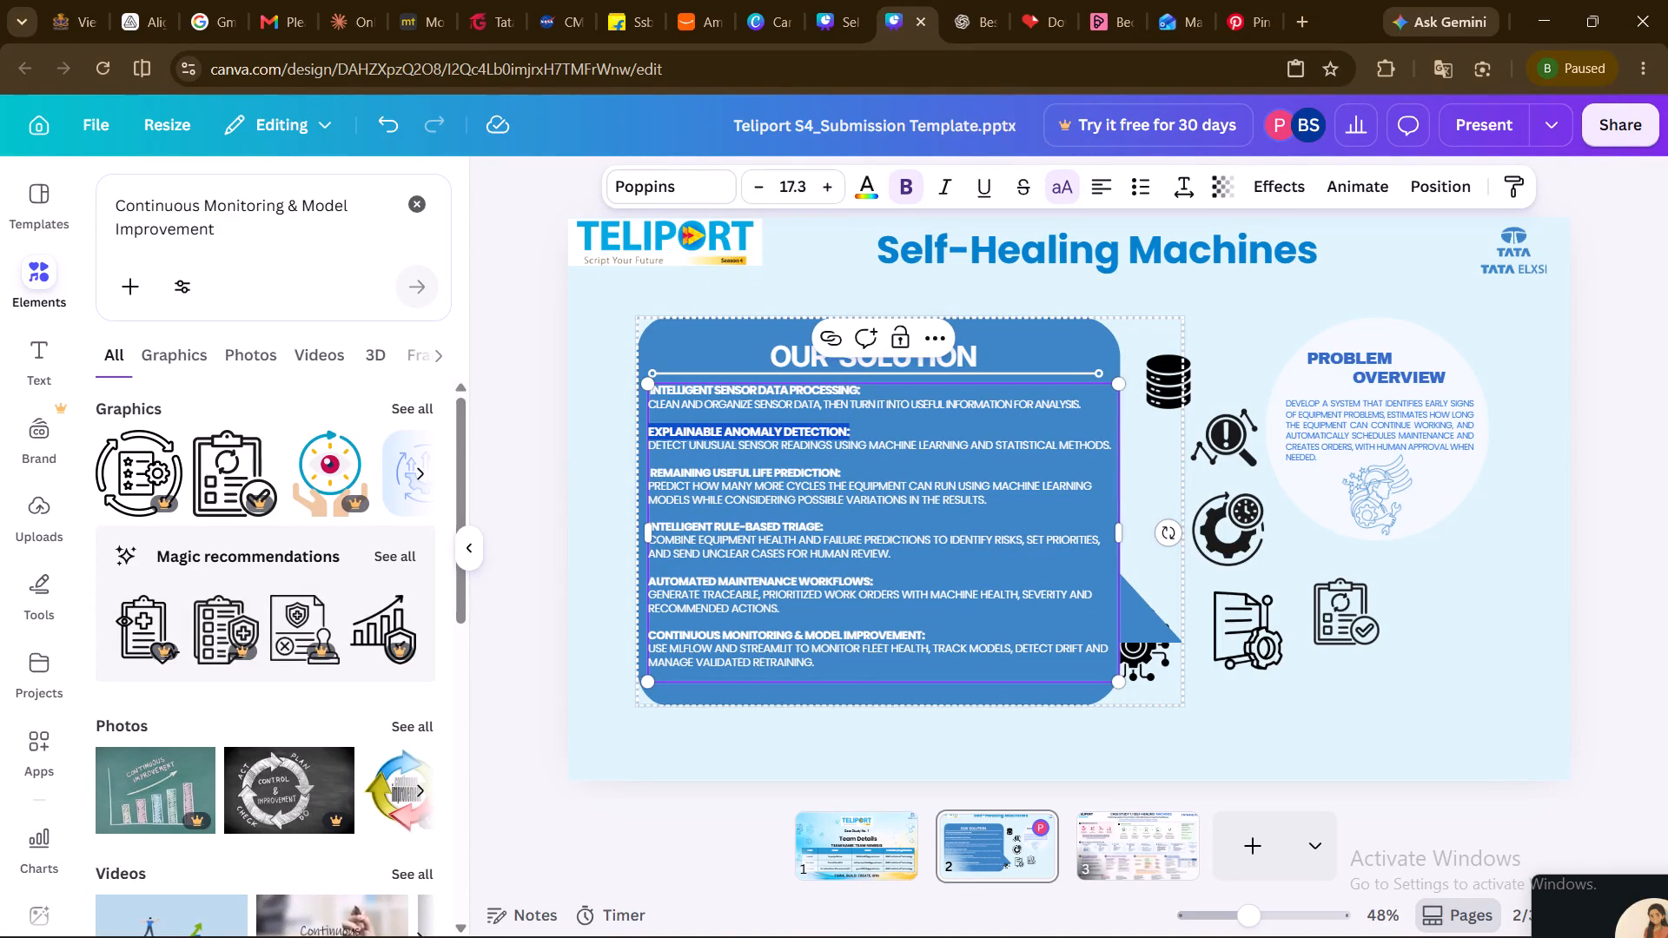
Set the "Remaining Useful Life Prediction:" heading in the OUR SOLUTION bubble to font size 17.3.
drag(844, 472, 719, 478)
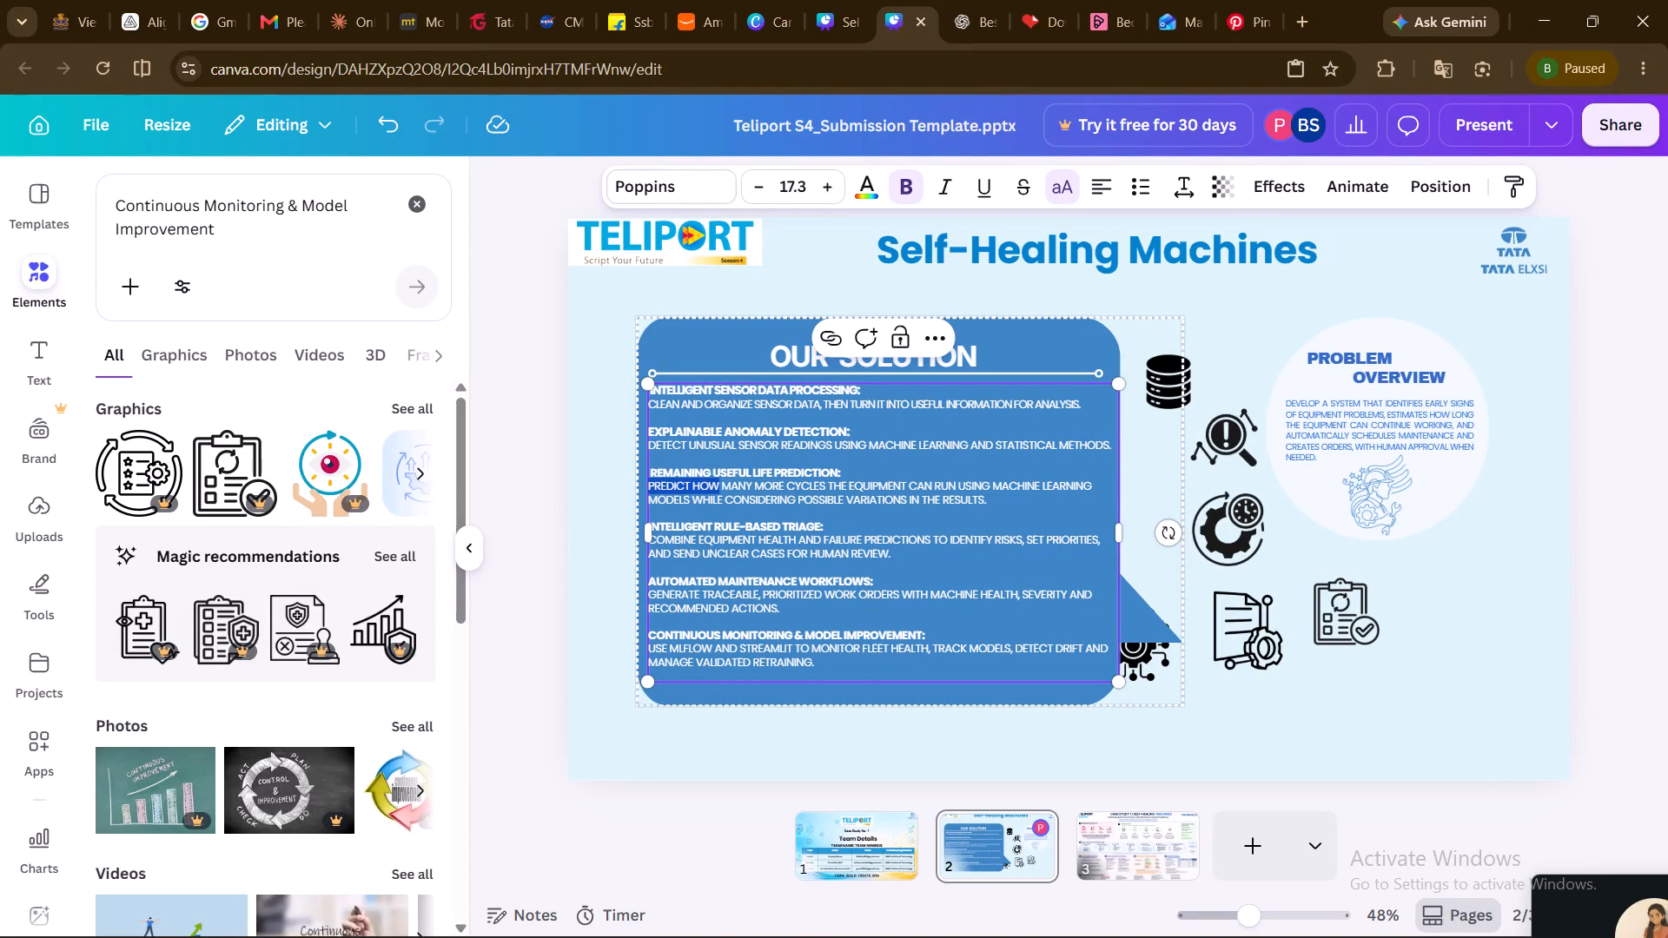
drag(719, 478, 654, 472)
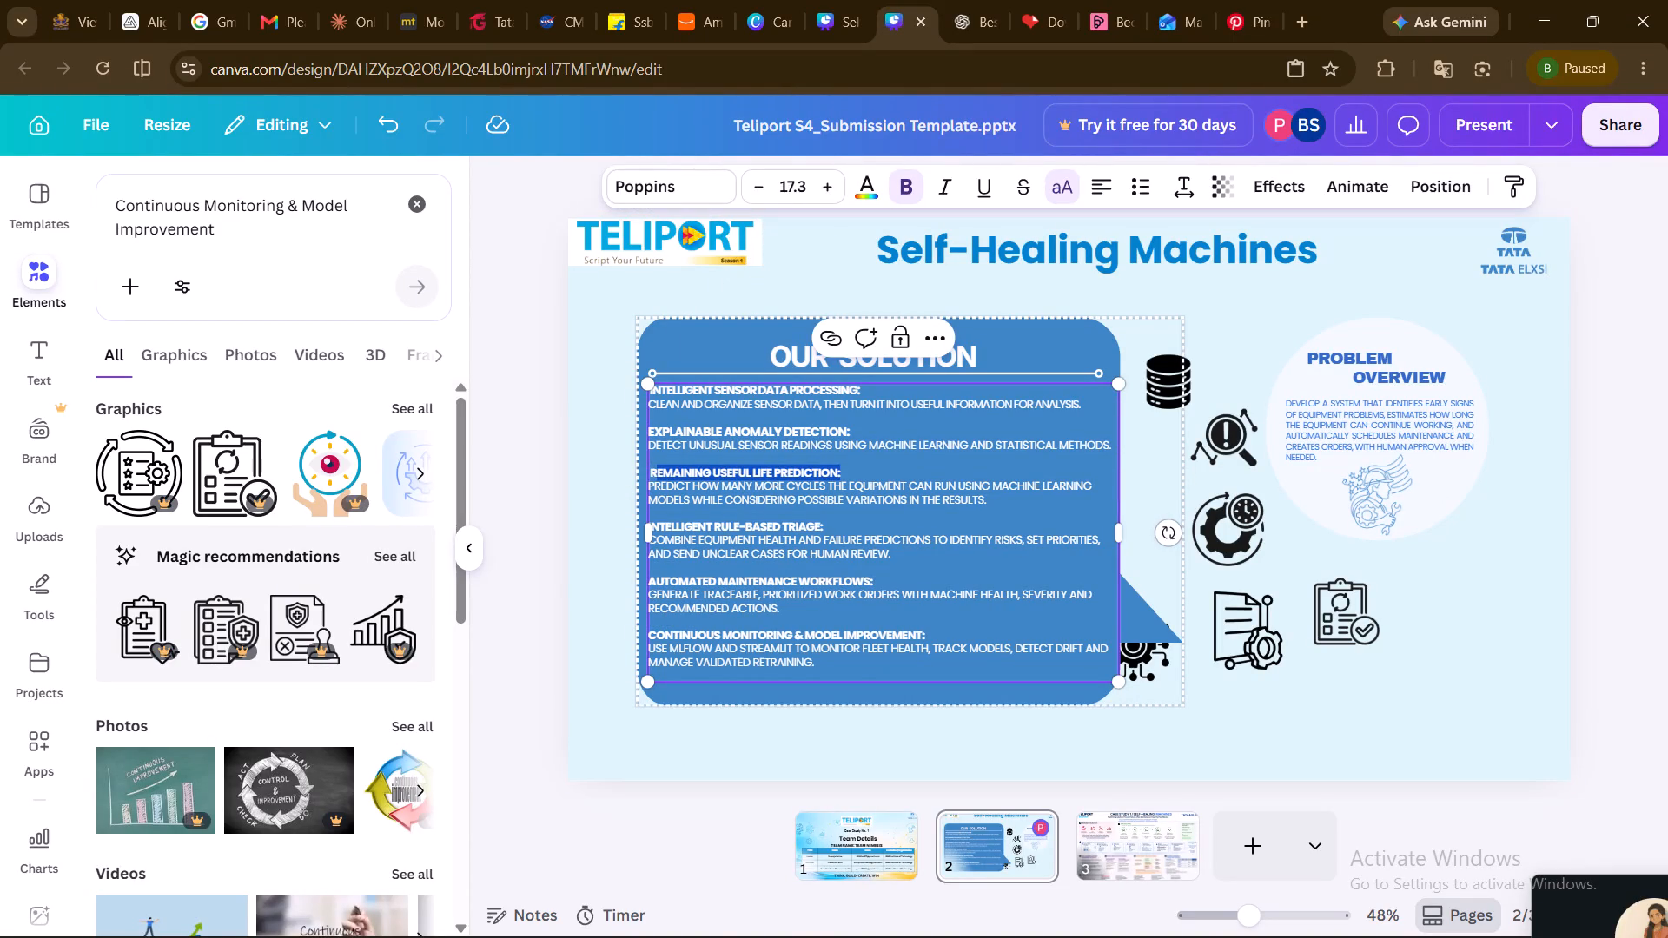
drag(654, 472, 648, 472)
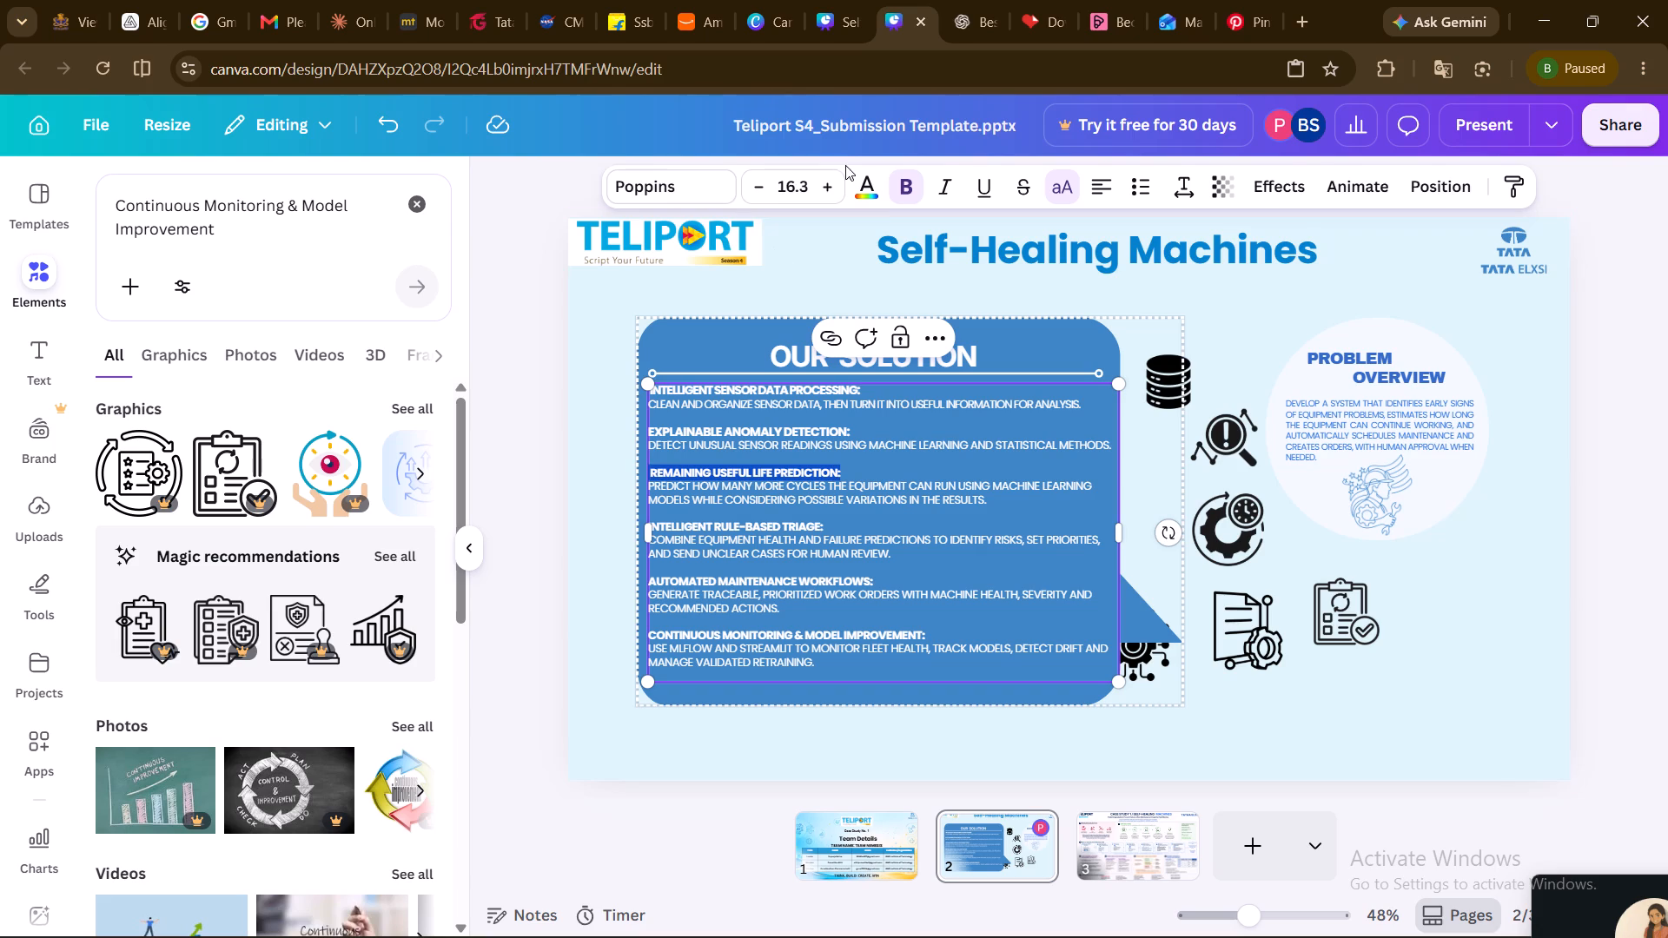
click(824, 186)
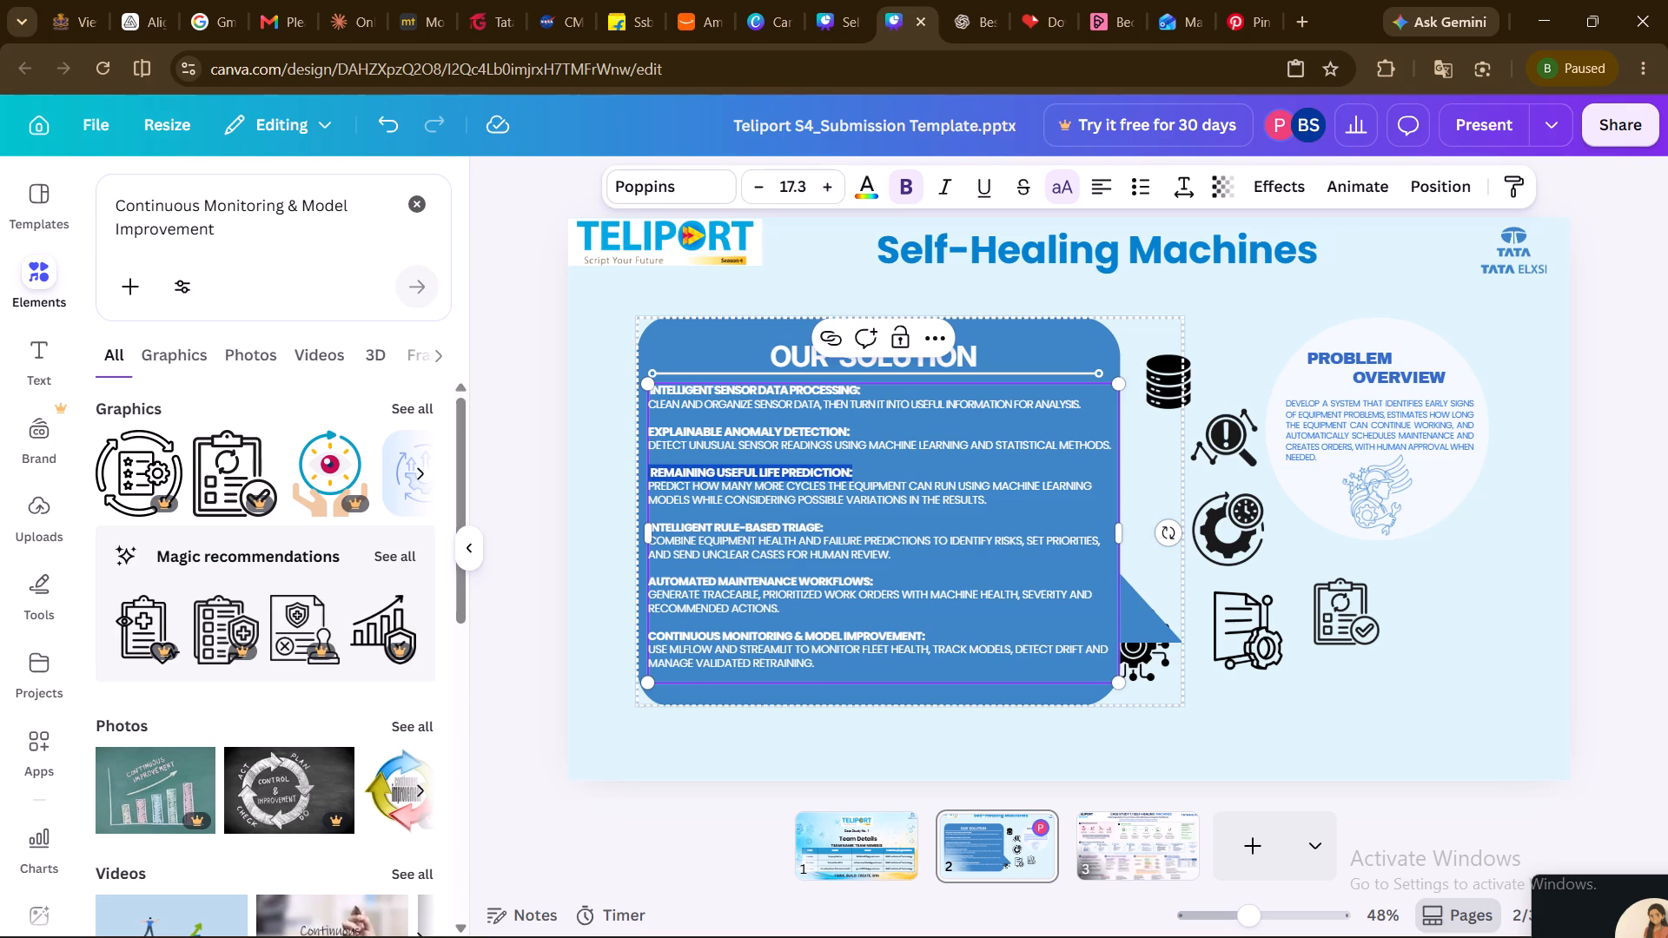
Set the "Intelligent Rule-Based Triage:" heading in the OUR SOLUTION bubble to font size 17.3.
drag(826, 525, 663, 519)
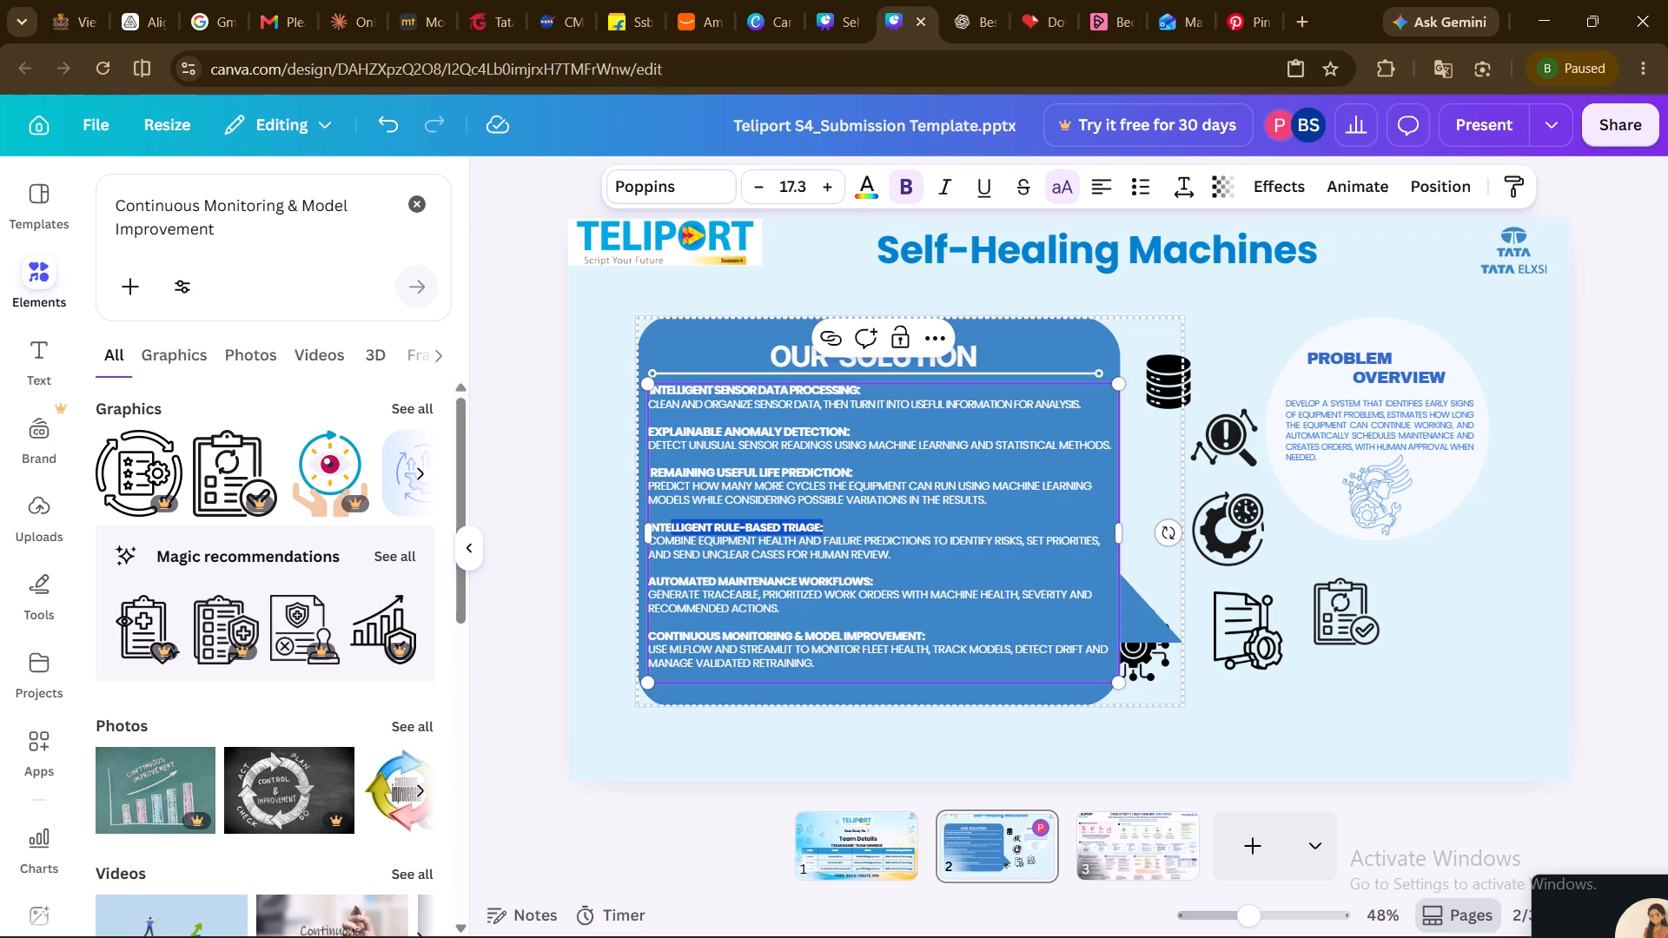
drag(663, 519, 654, 527)
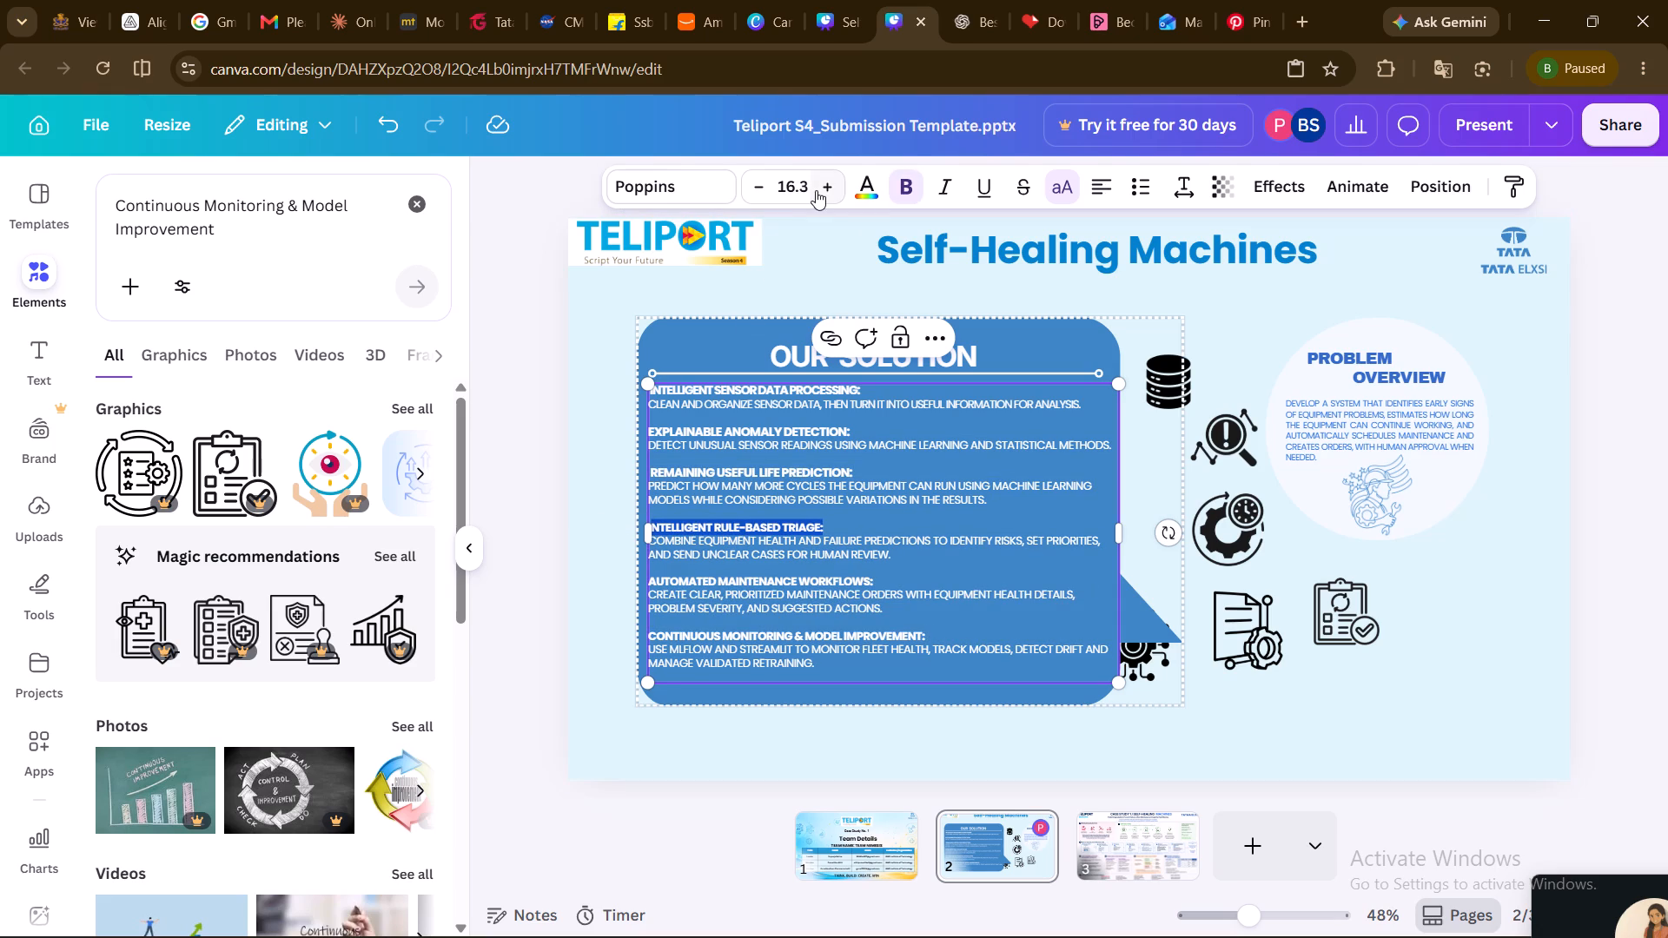
click(820, 189)
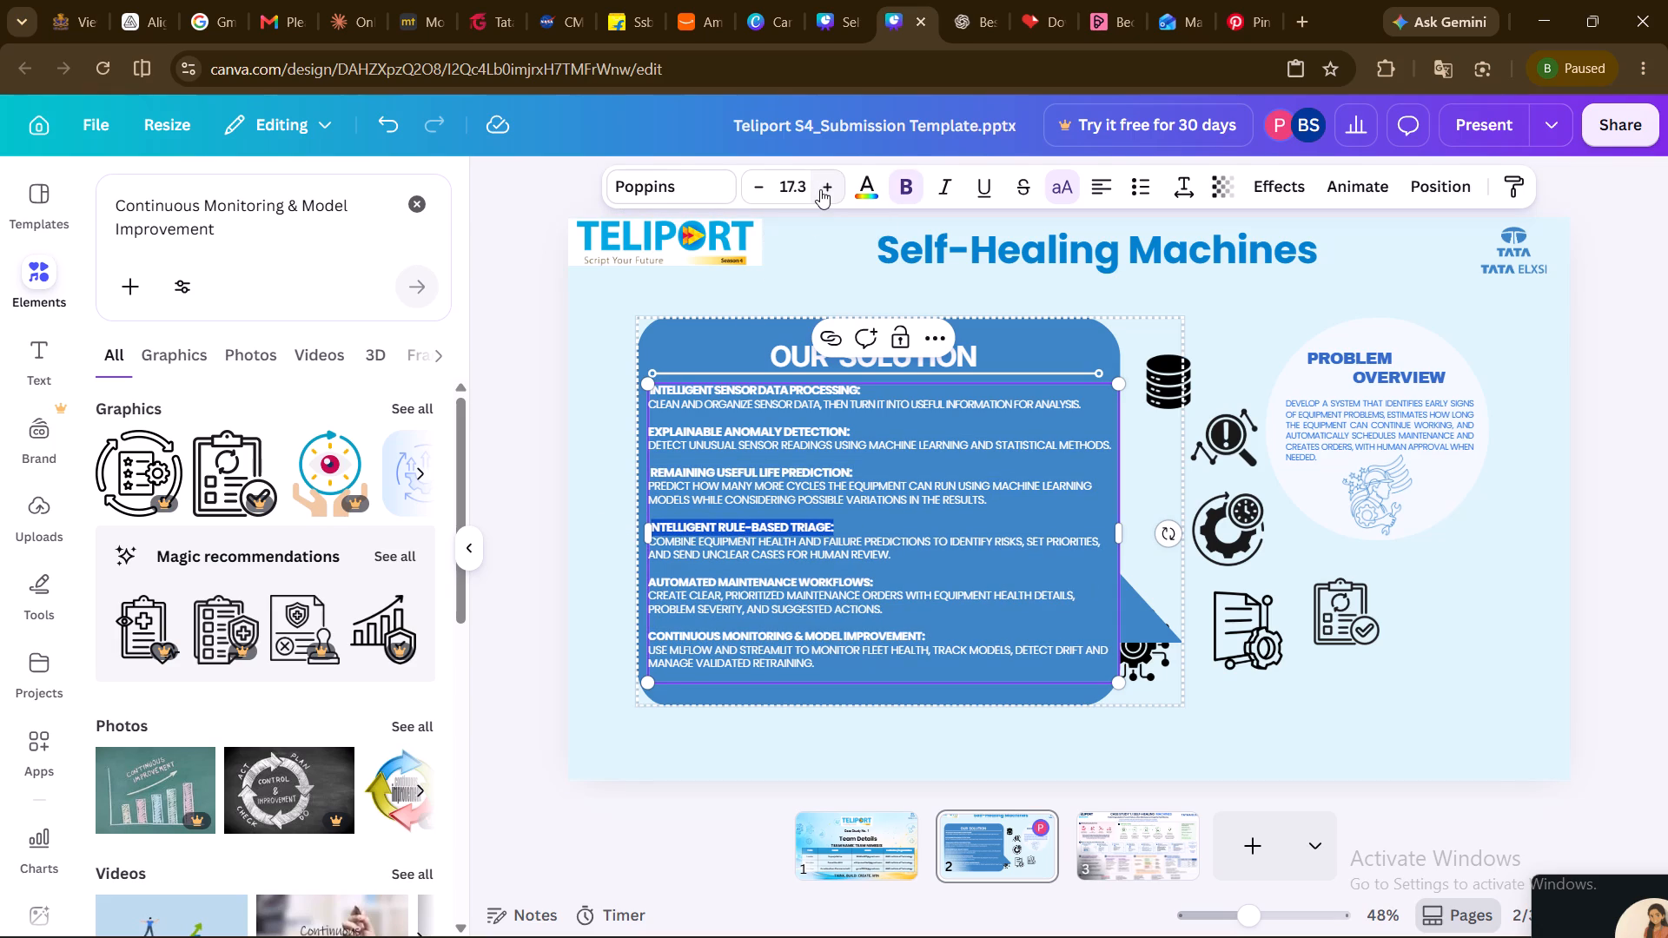
click(599, 571)
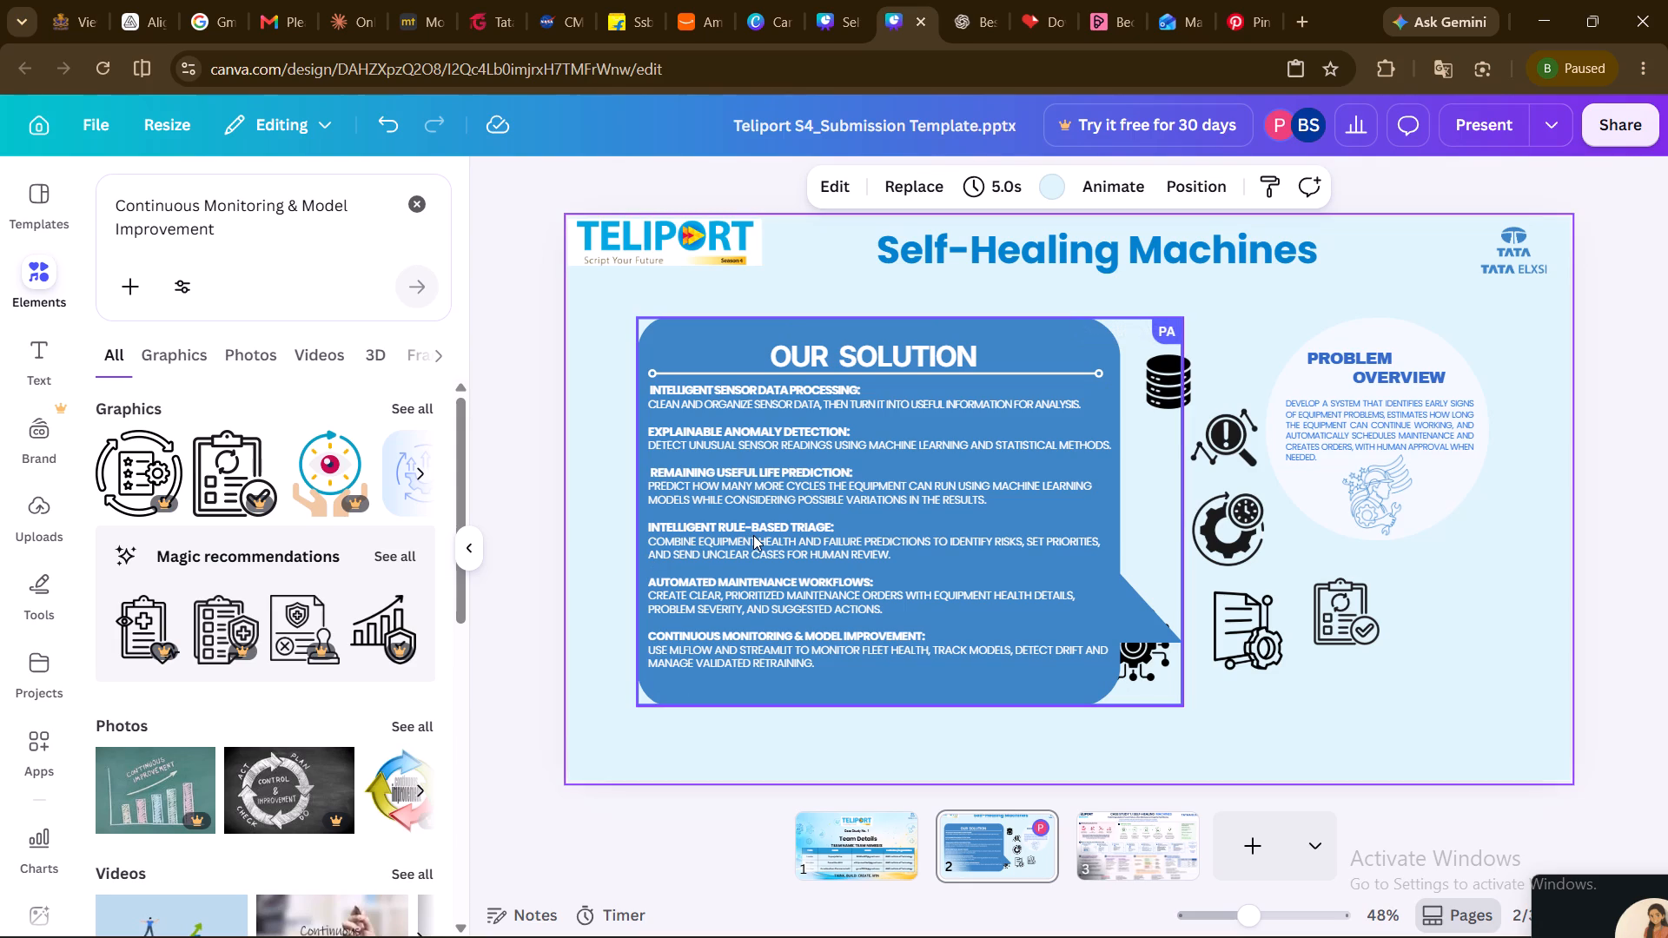
Set the "Automated Maintenance Workflows:" heading in the OUR SOLUTION bubble to font size 17.3.
double_click(853, 577)
click(884, 577)
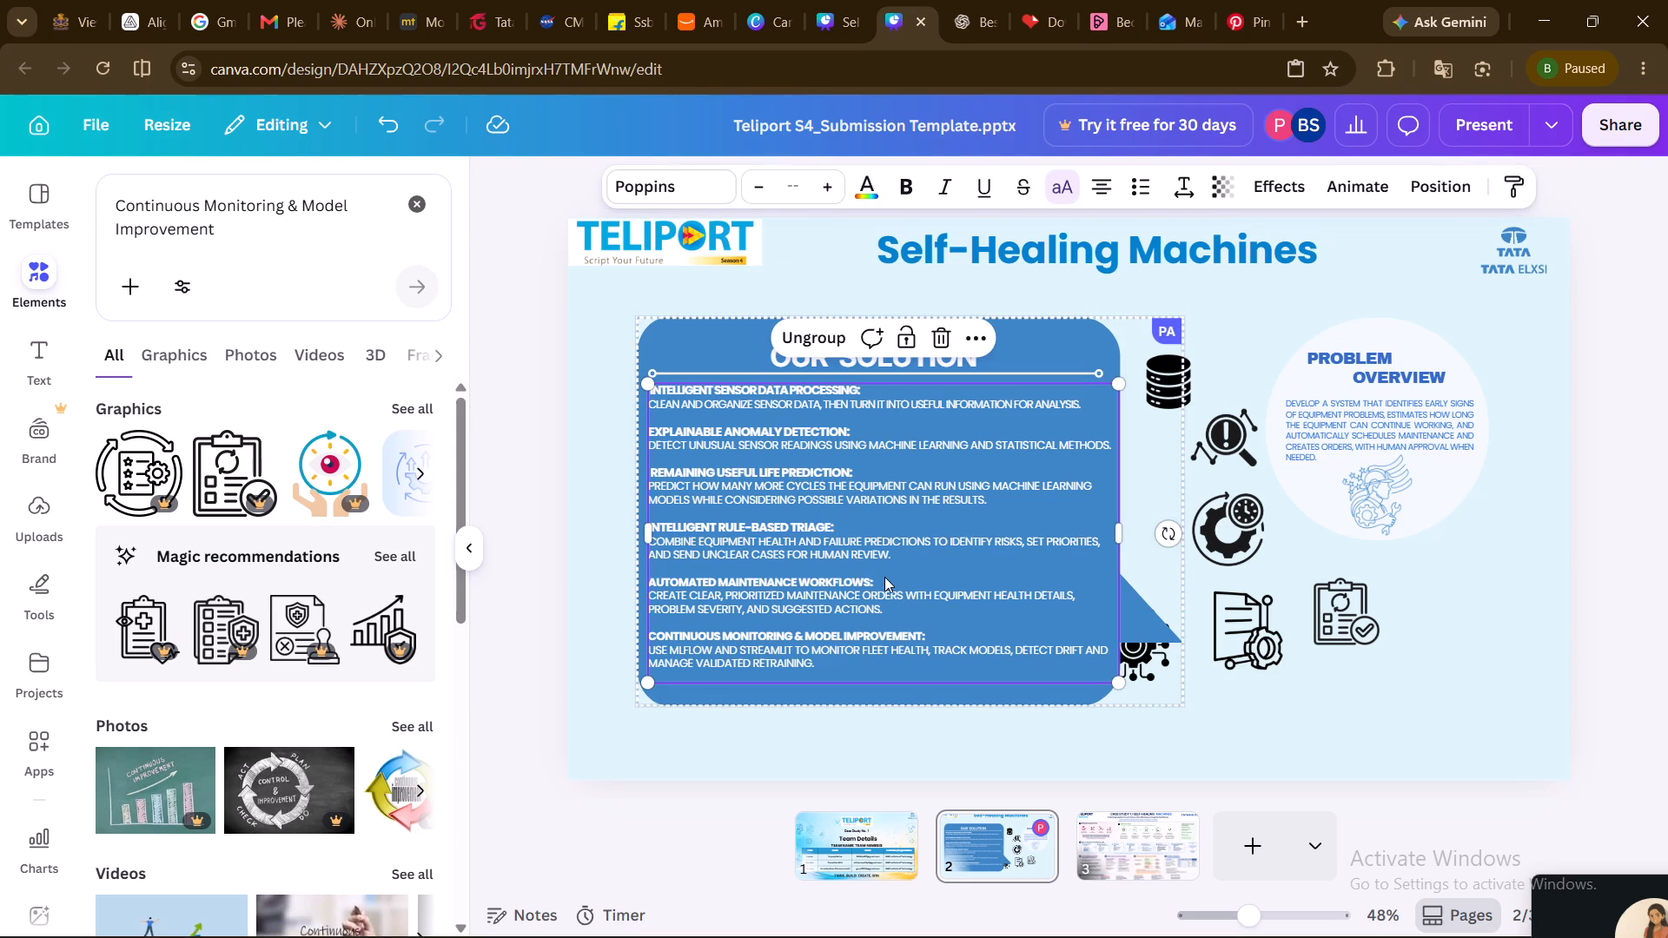
click(884, 577)
drag(880, 577, 646, 572)
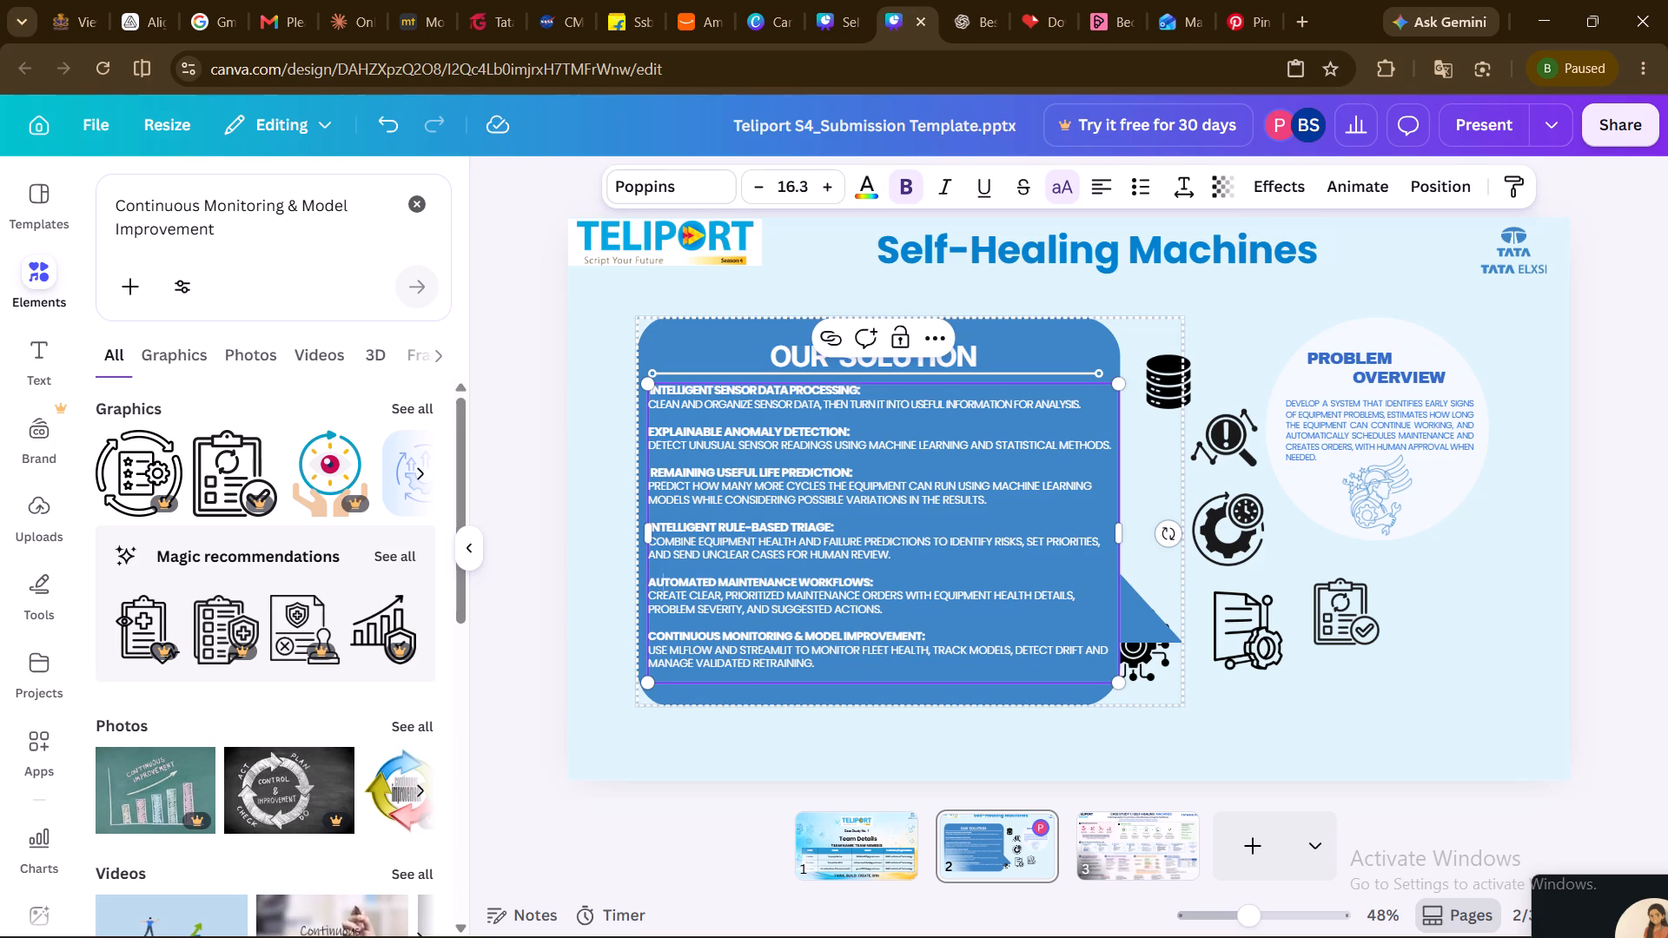
drag(646, 572, 658, 576)
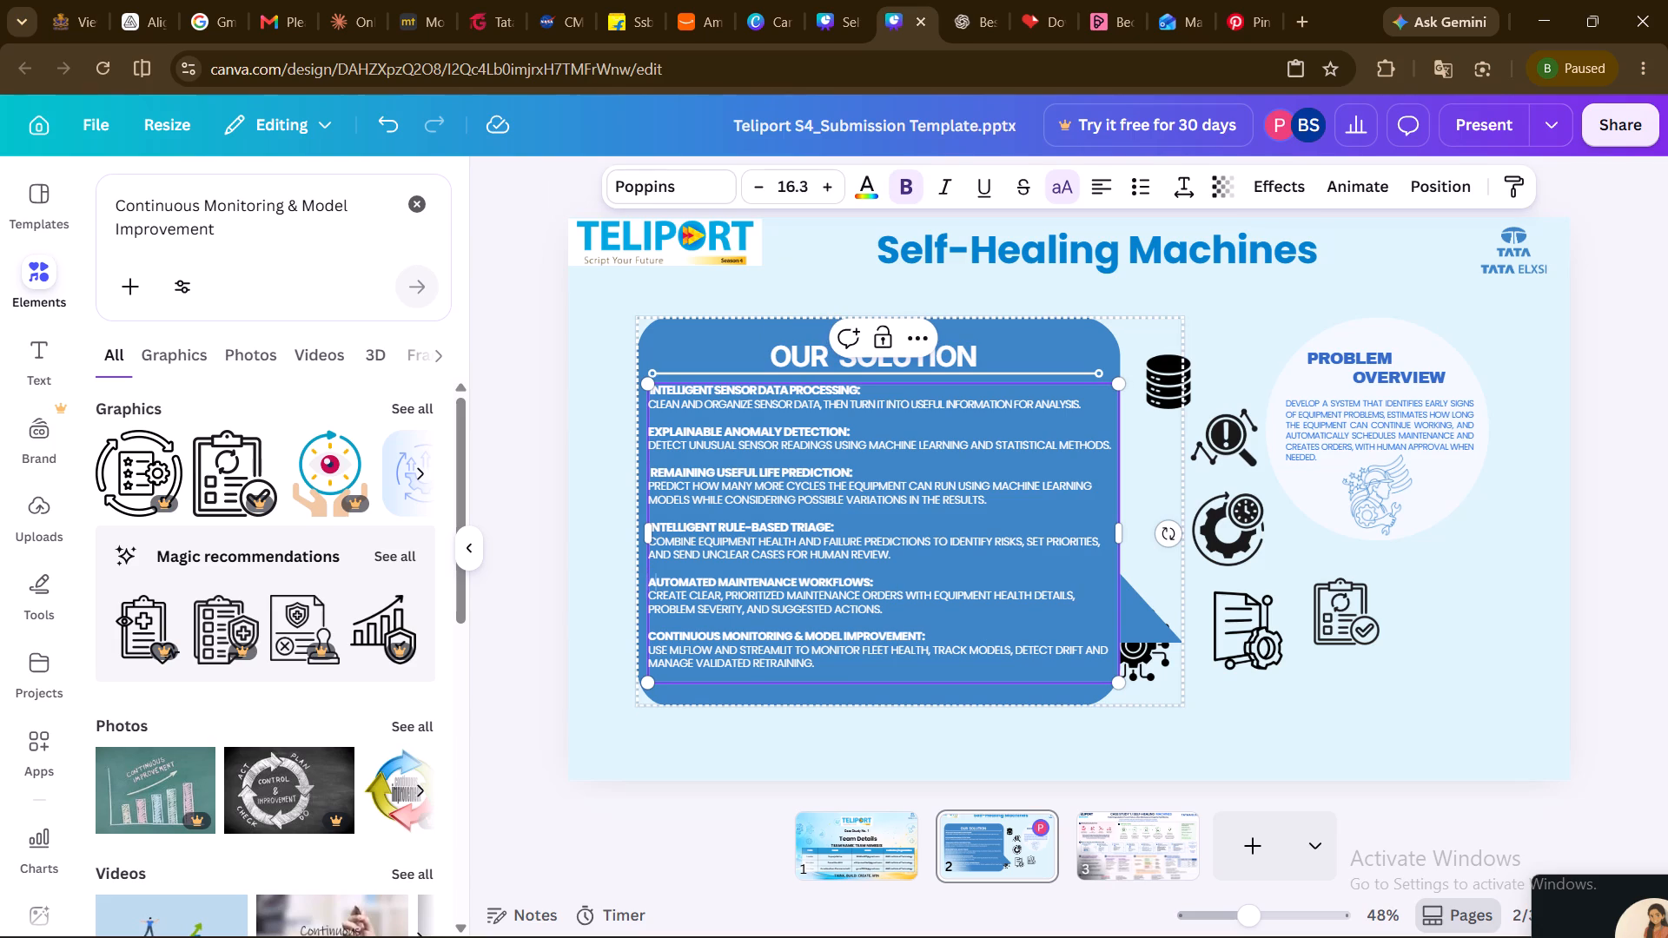
drag(649, 578, 884, 586)
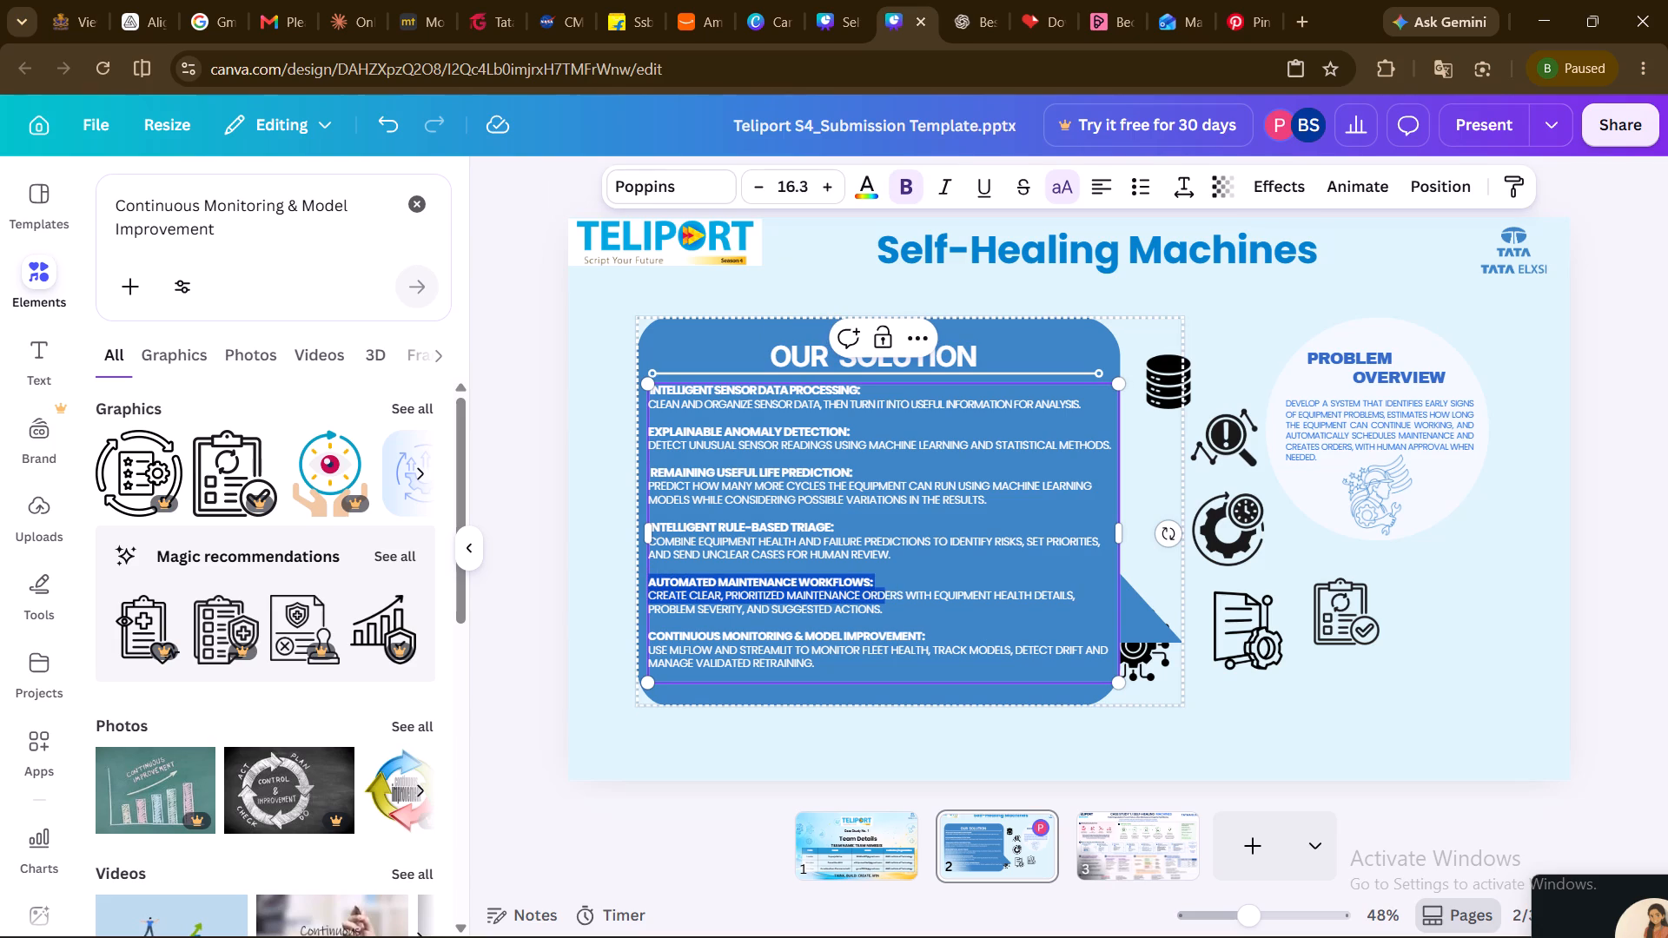
drag(884, 586, 877, 576)
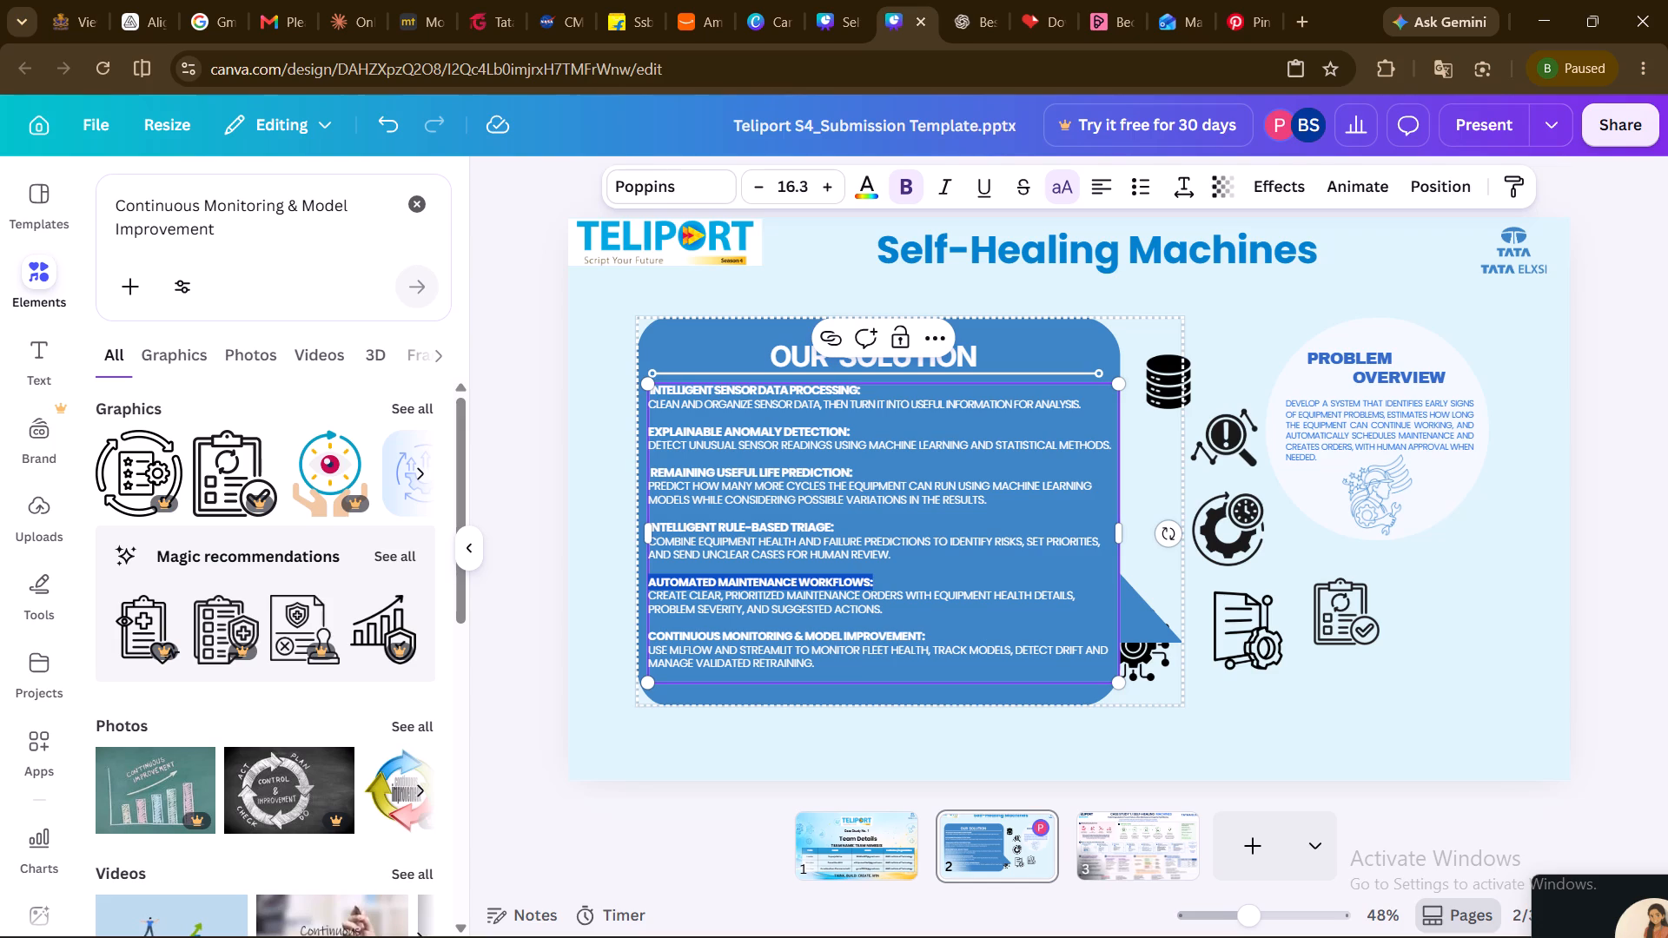
click(826, 194)
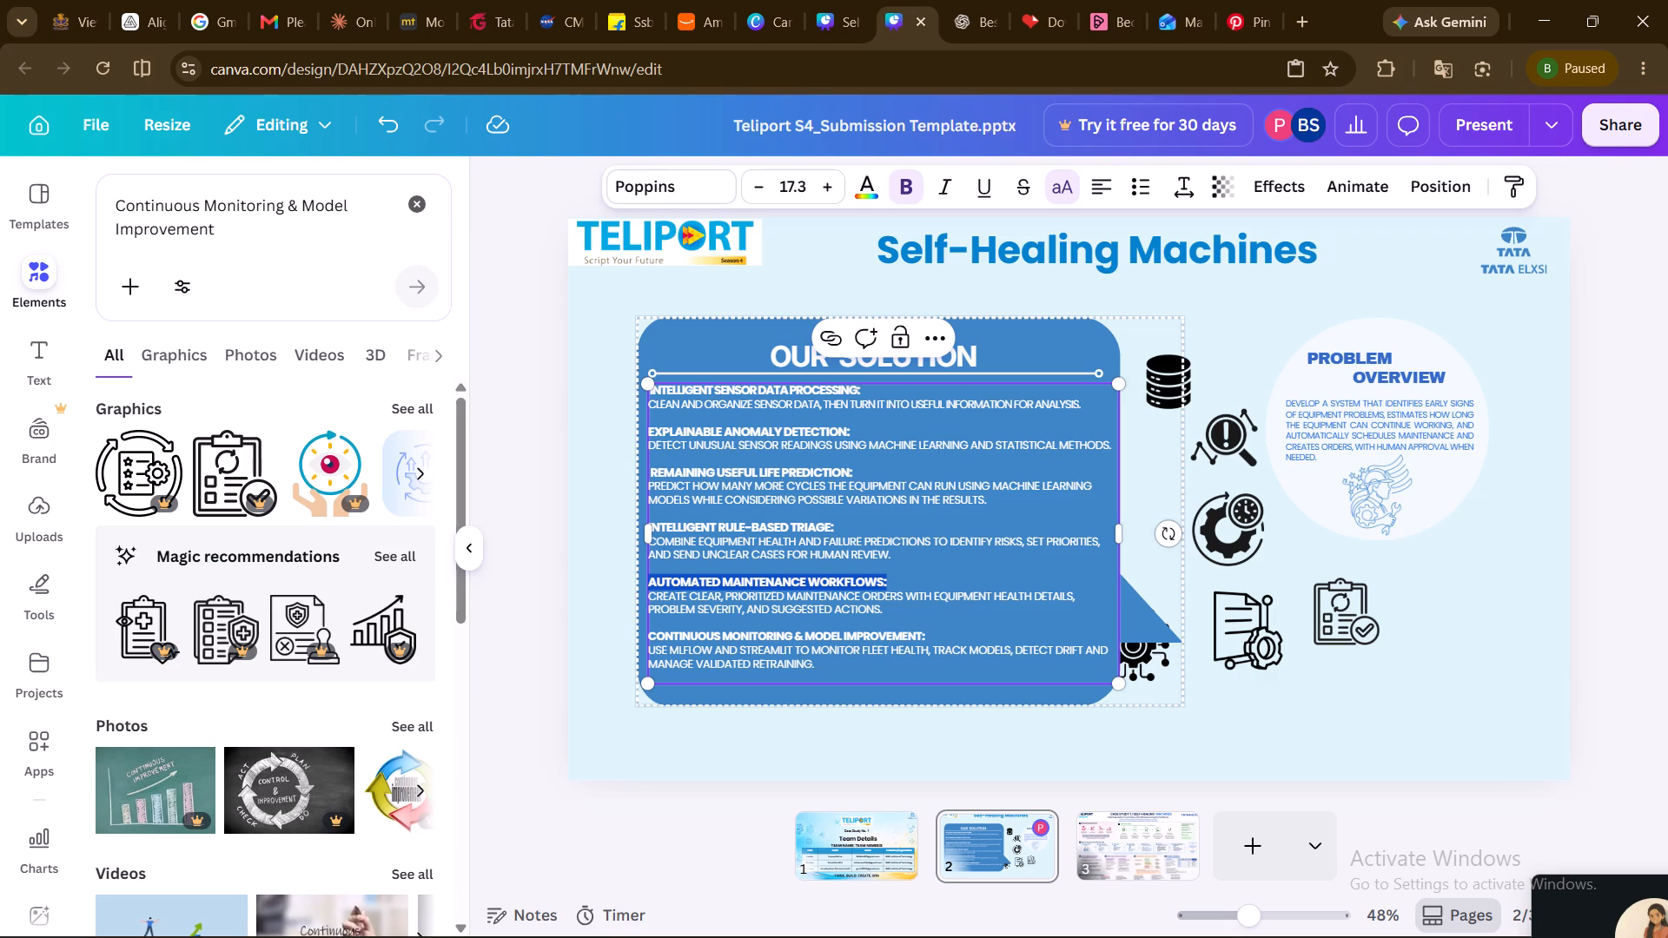
Set the "Continuous Monitoring & Model Improvement:" heading in the OUR SOLUTION bubble to font size 17.3.
drag(935, 631, 625, 624)
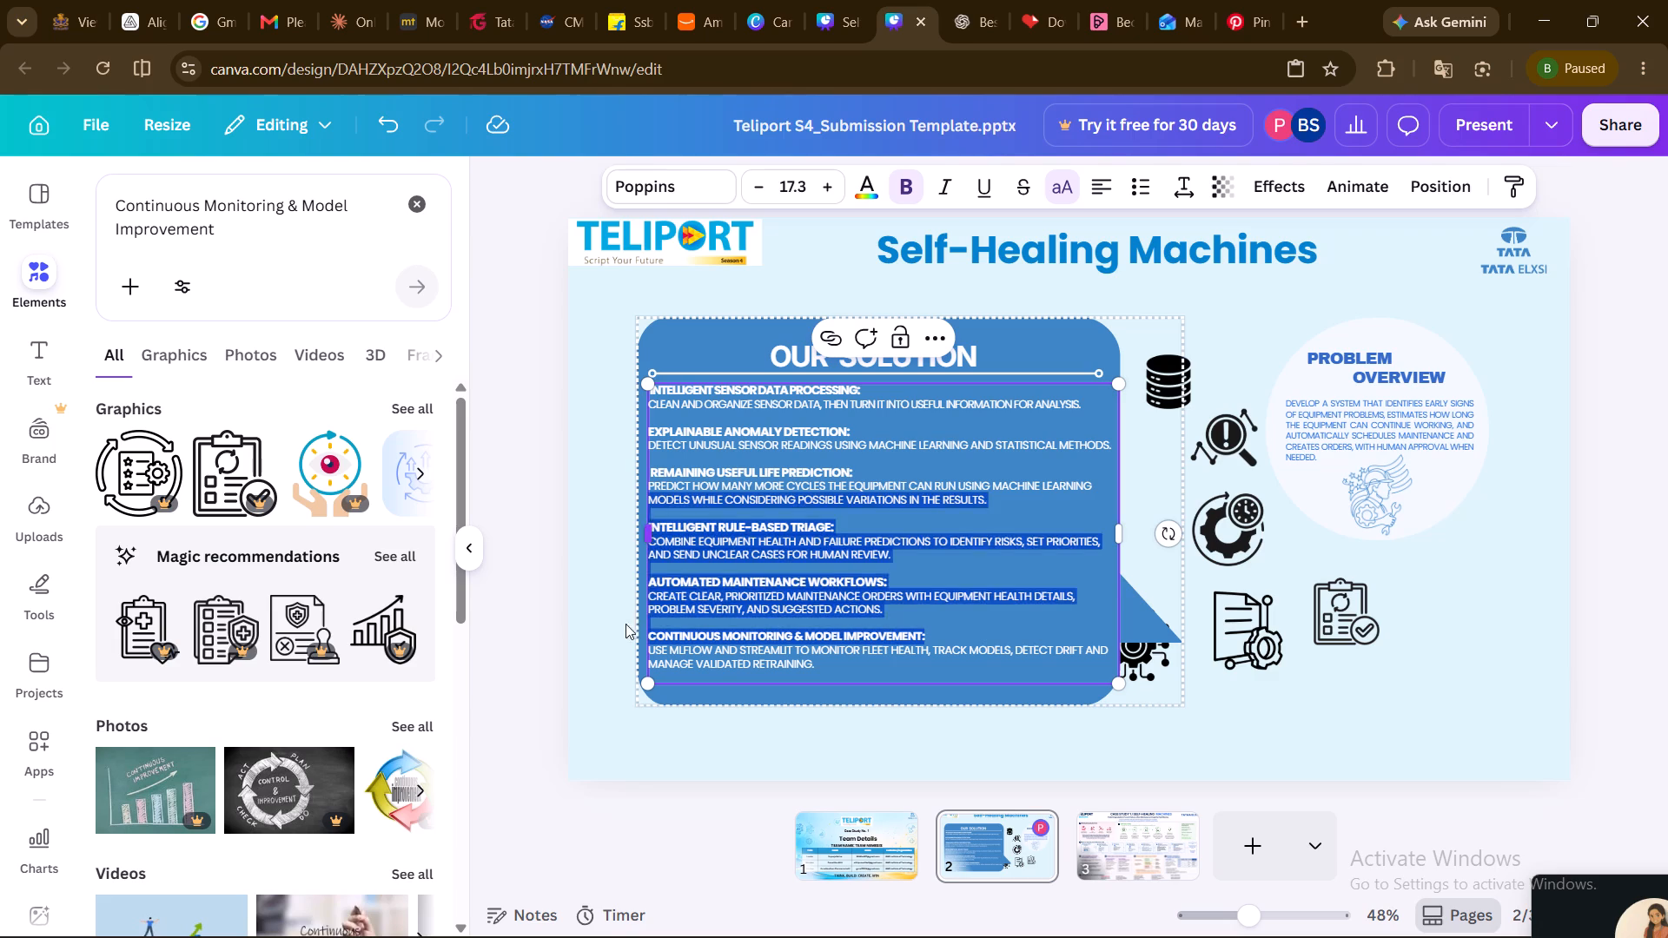
drag(625, 624, 649, 635)
click(827, 188)
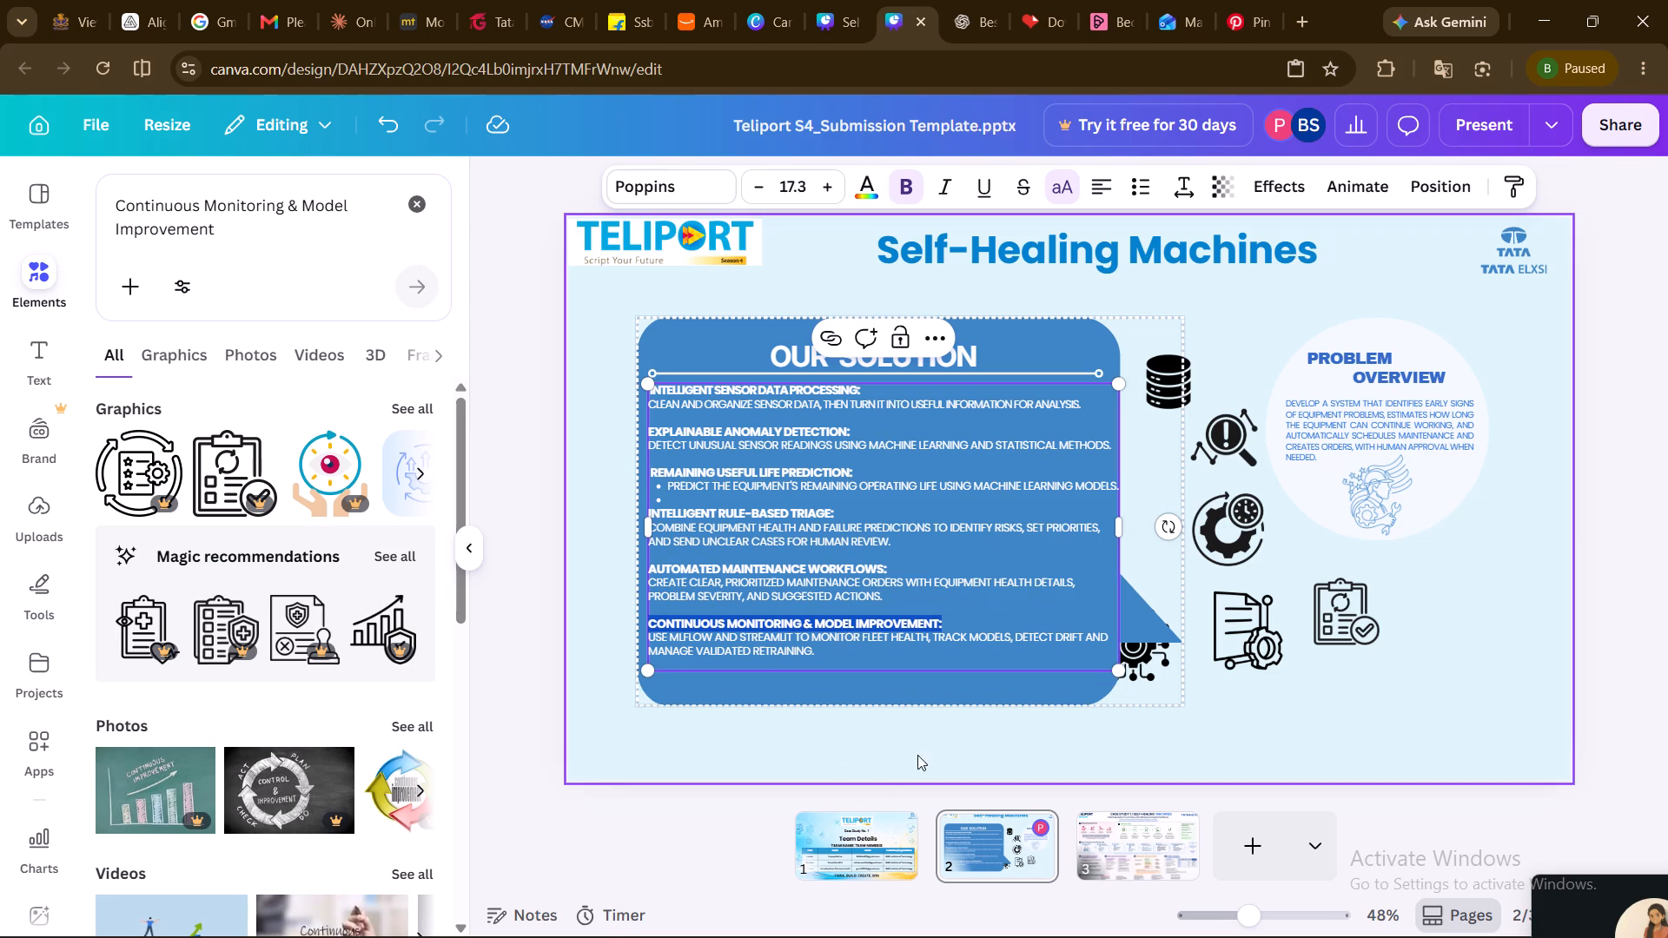
click(930, 736)
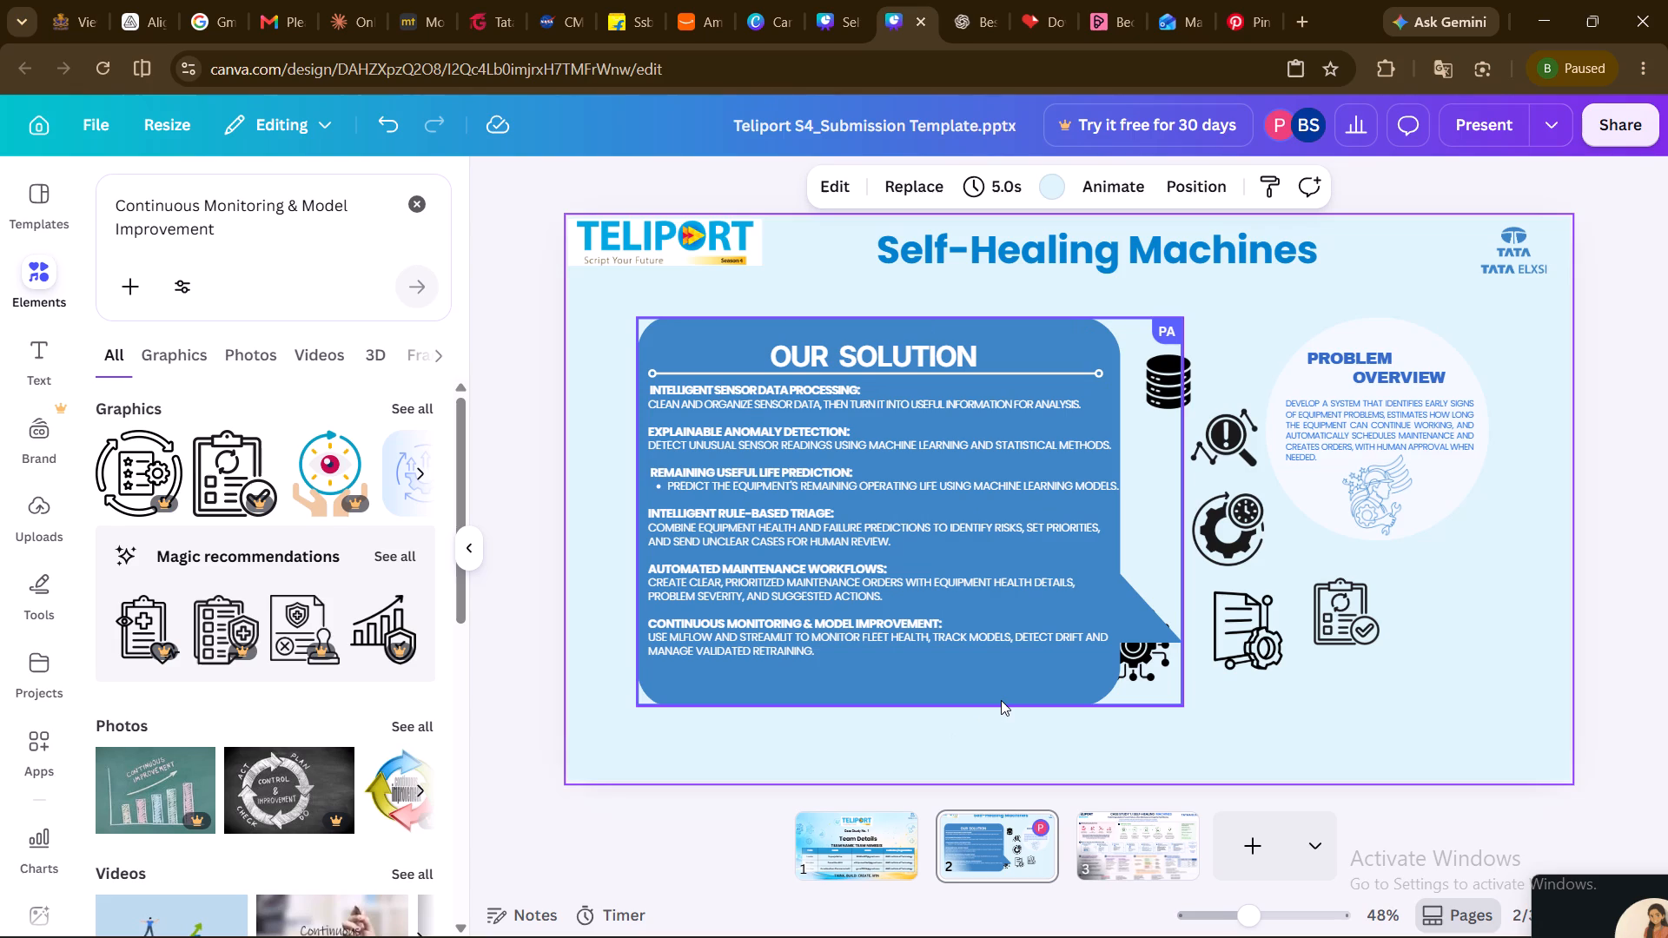
Scale up the six-point text box in the OUR SOLUTION bubble to about 960 by 586.
click(937, 471)
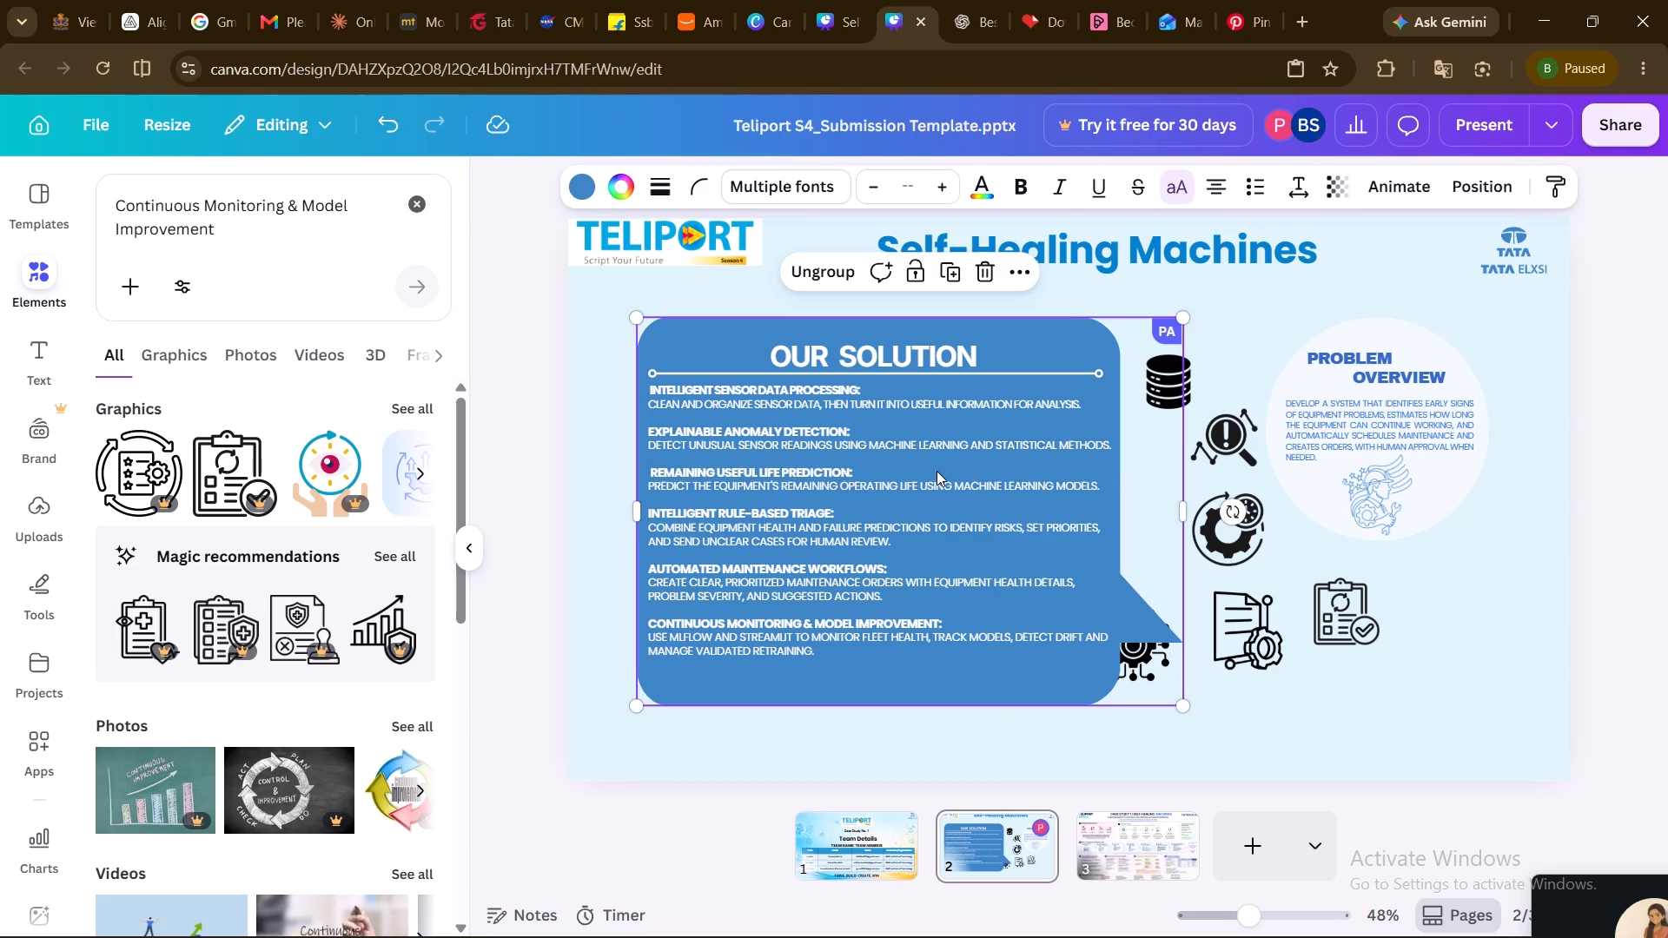
click(847, 479)
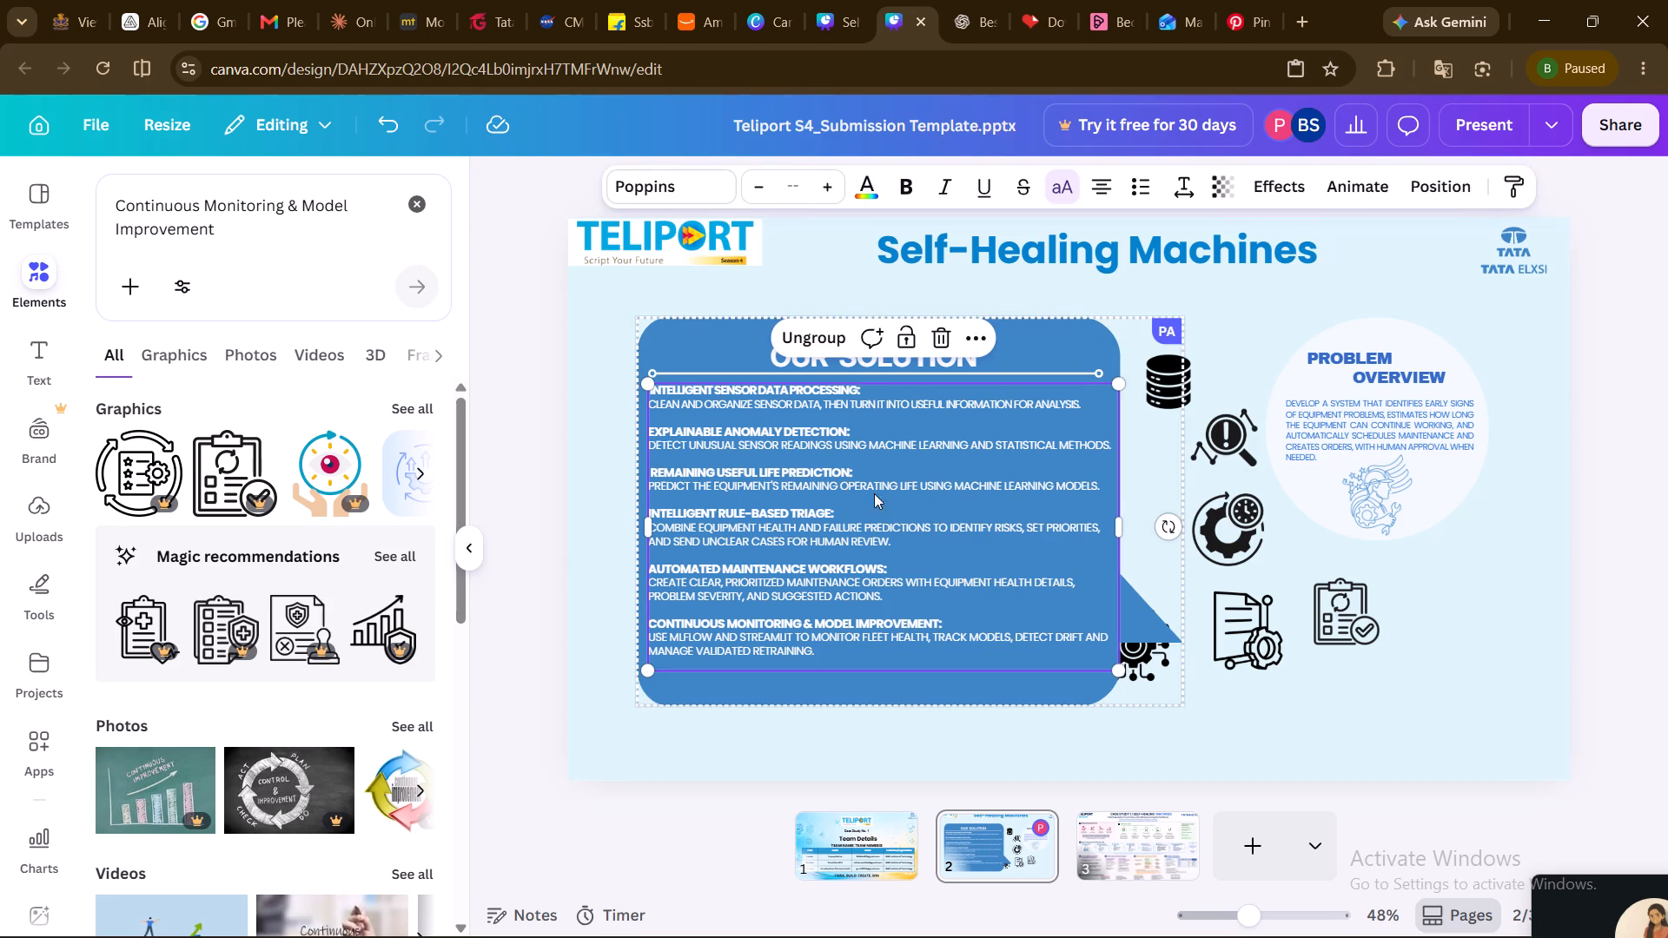
drag(1125, 667, 1135, 684)
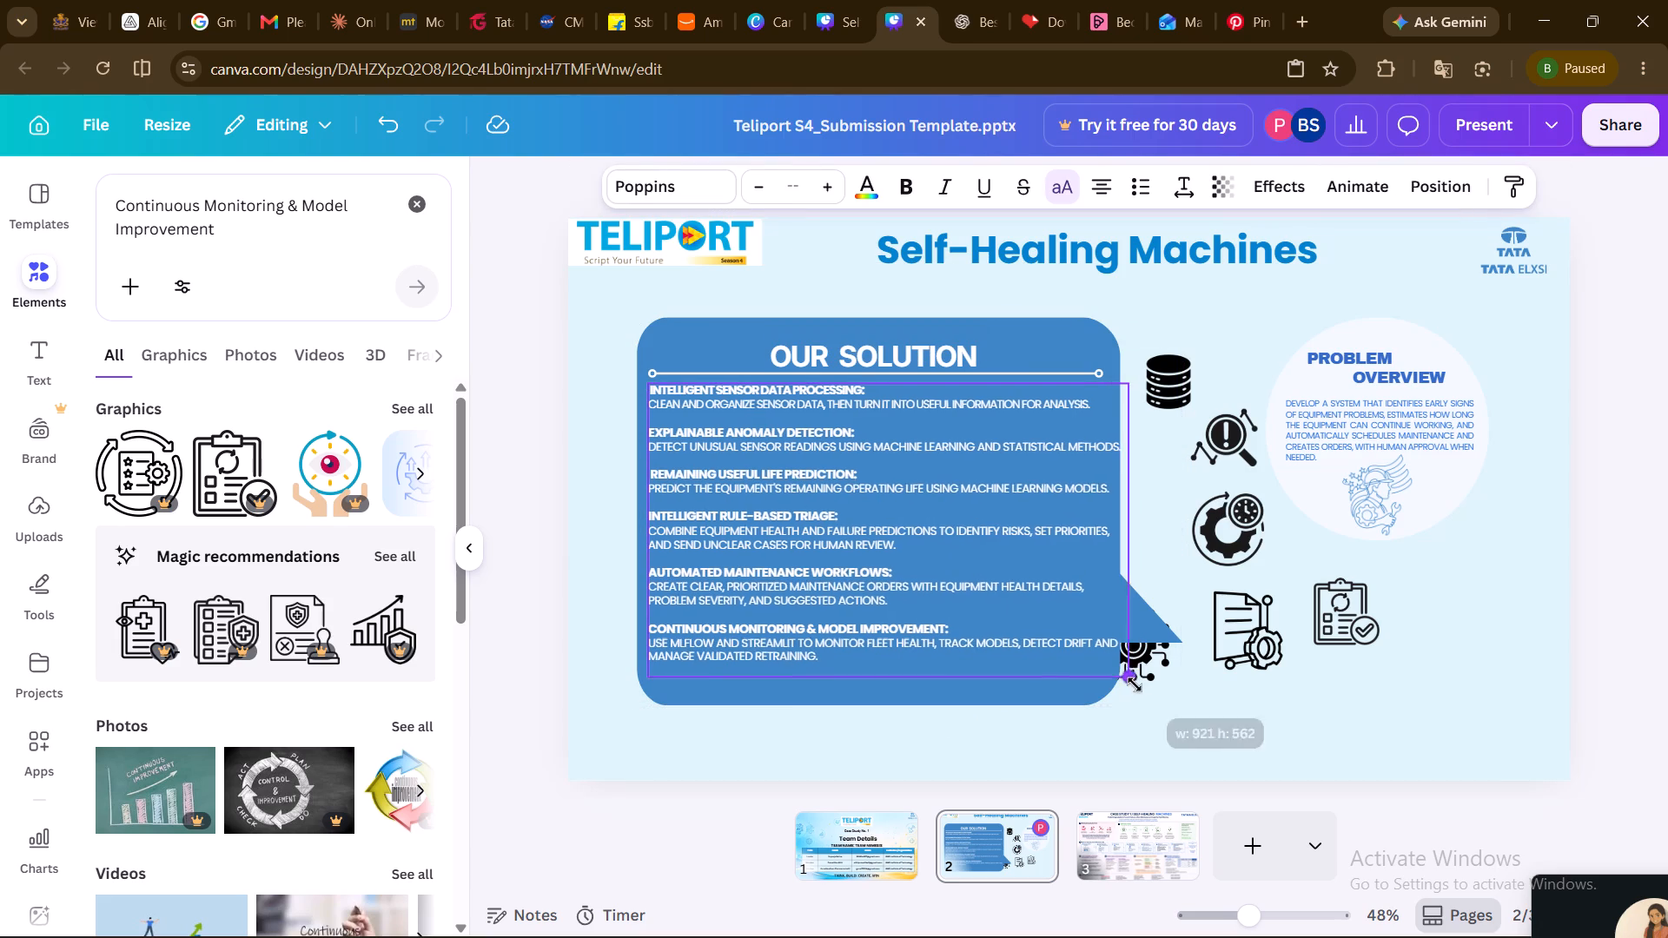
drag(1135, 684, 1148, 700)
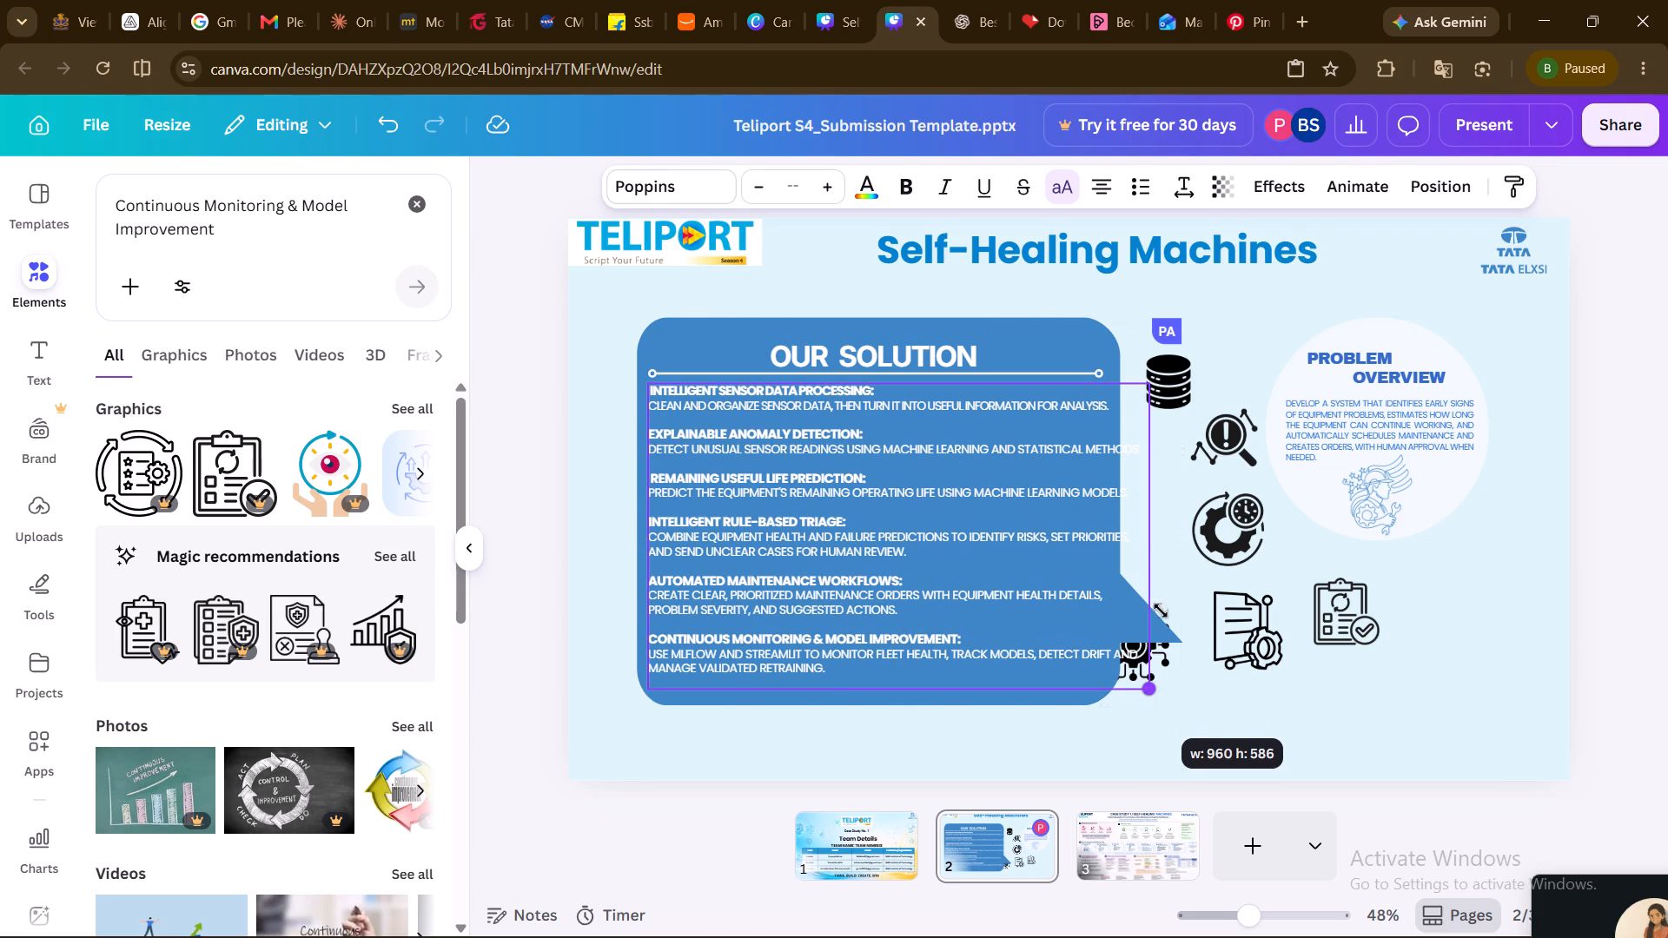
Shift the six-point text box slightly right and down, and narrow it to end at the bubble body's right edge.
drag(1148, 538, 1153, 538)
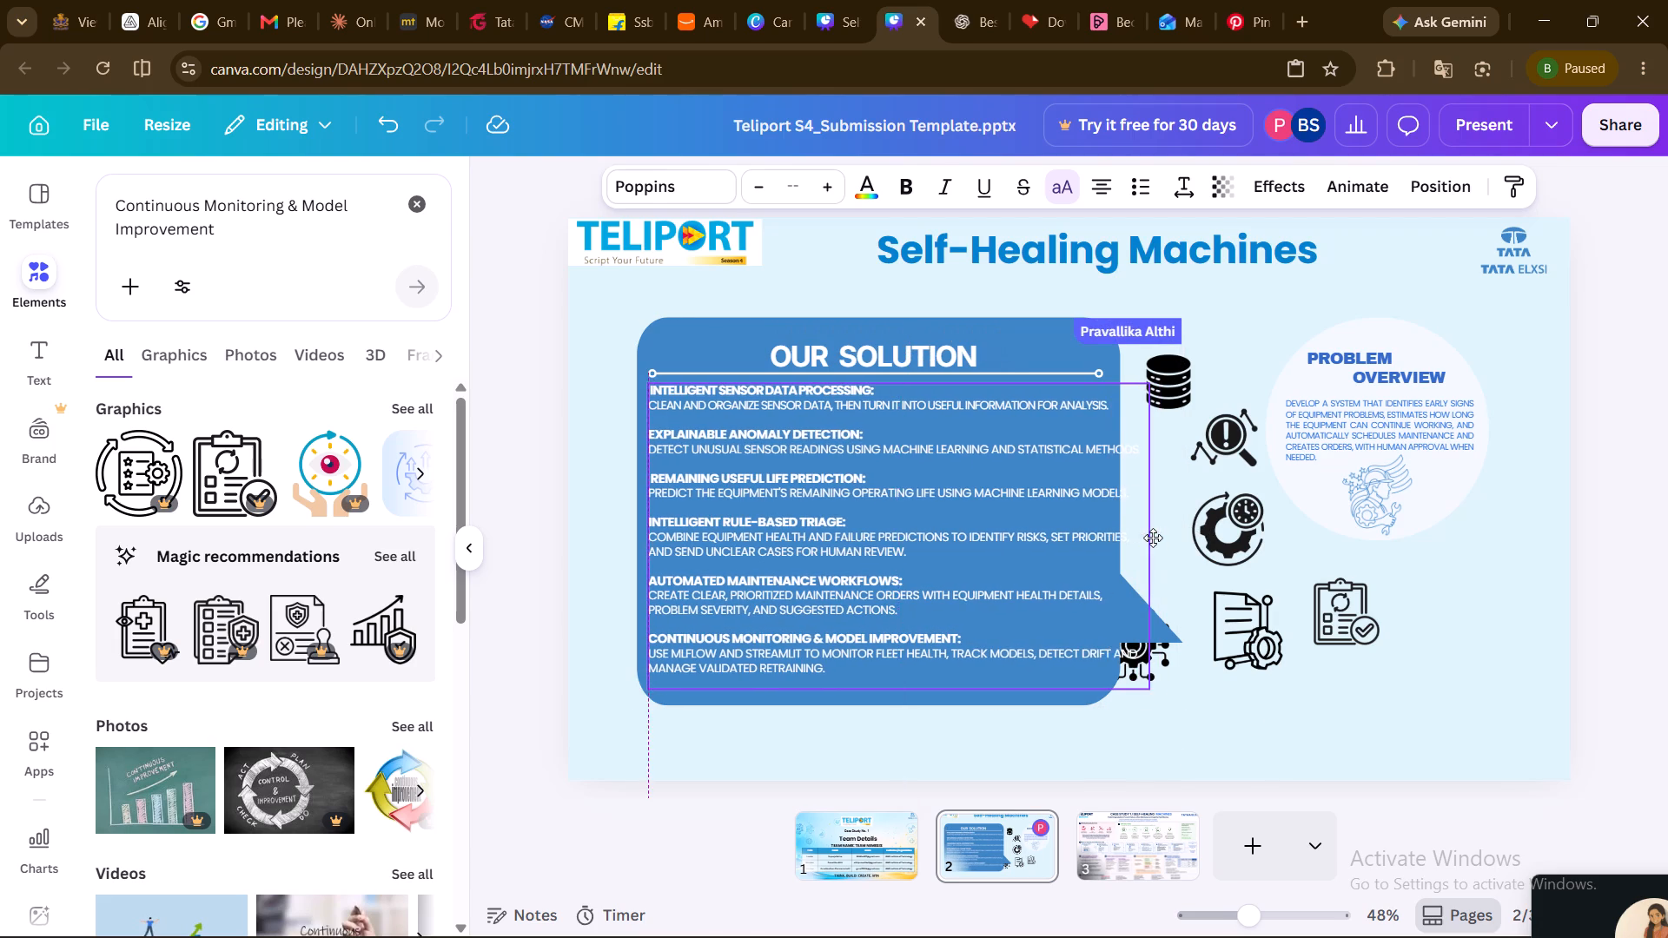
drag(1153, 538, 1162, 544)
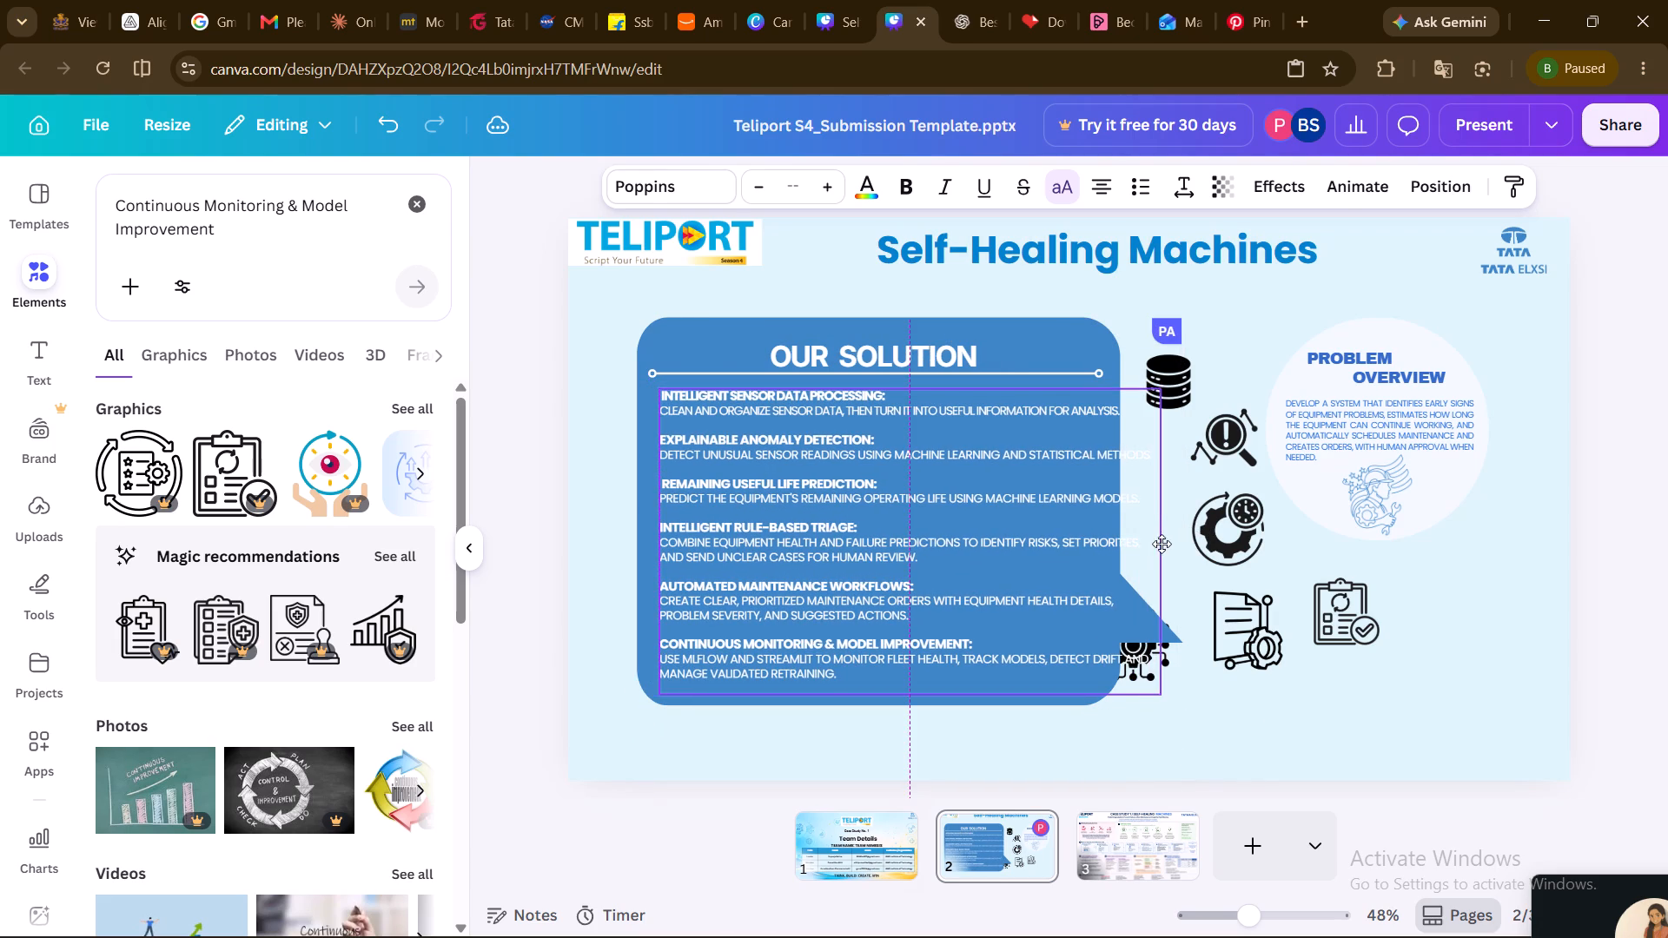
drag(1162, 544, 1181, 545)
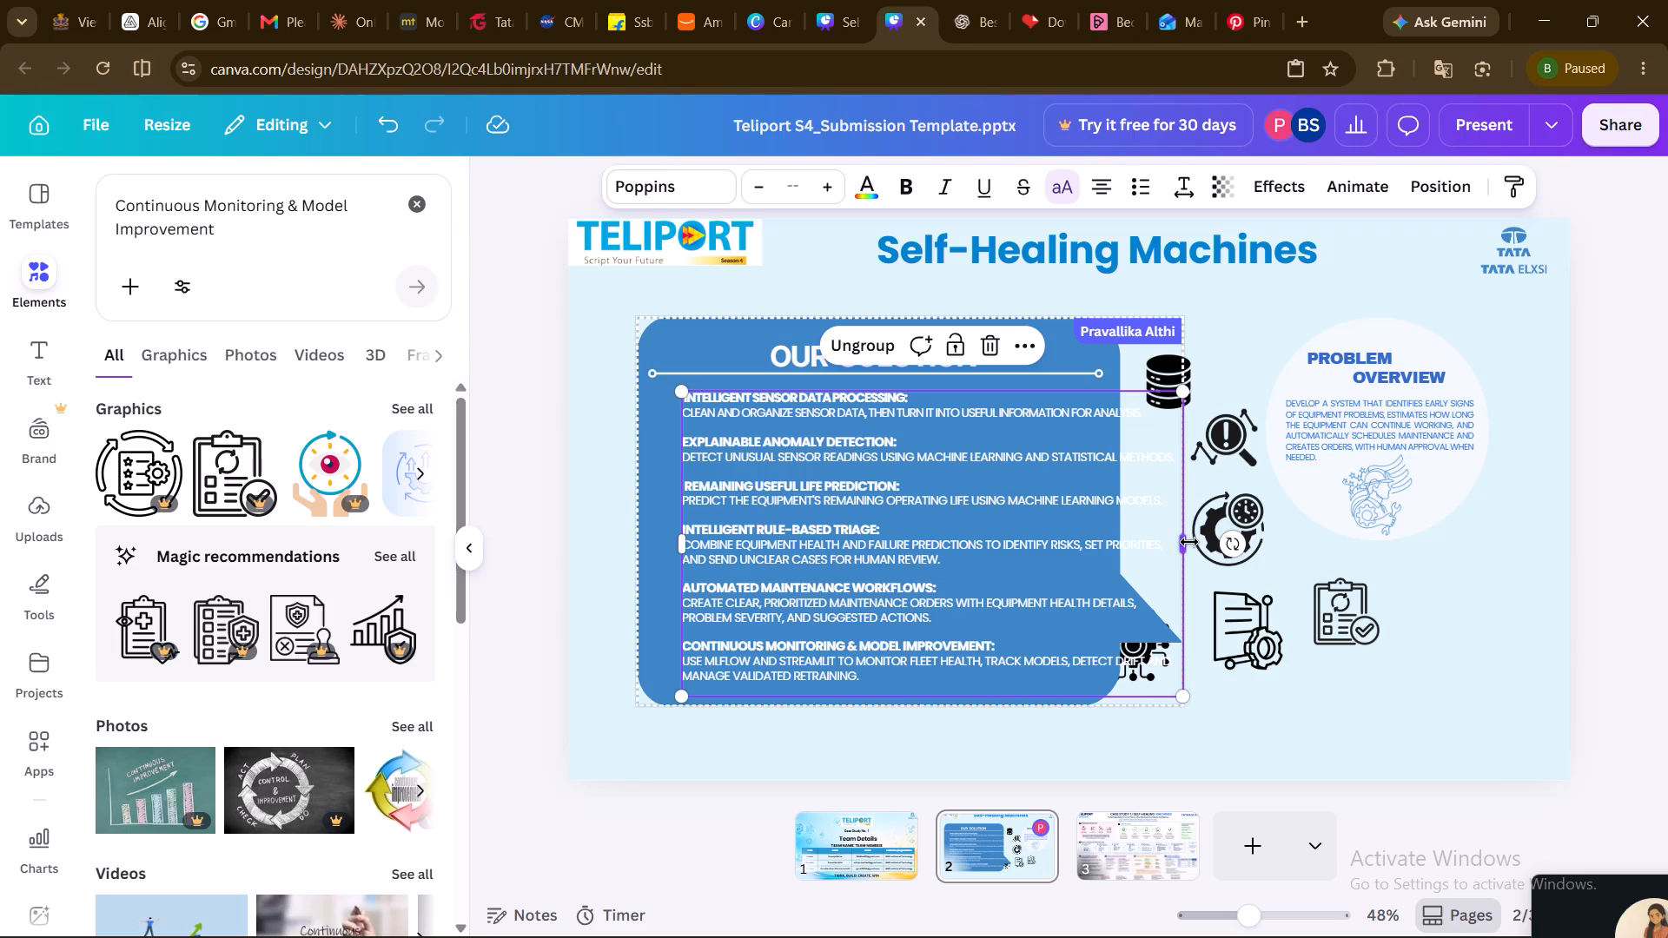
drag(1189, 542, 1122, 538)
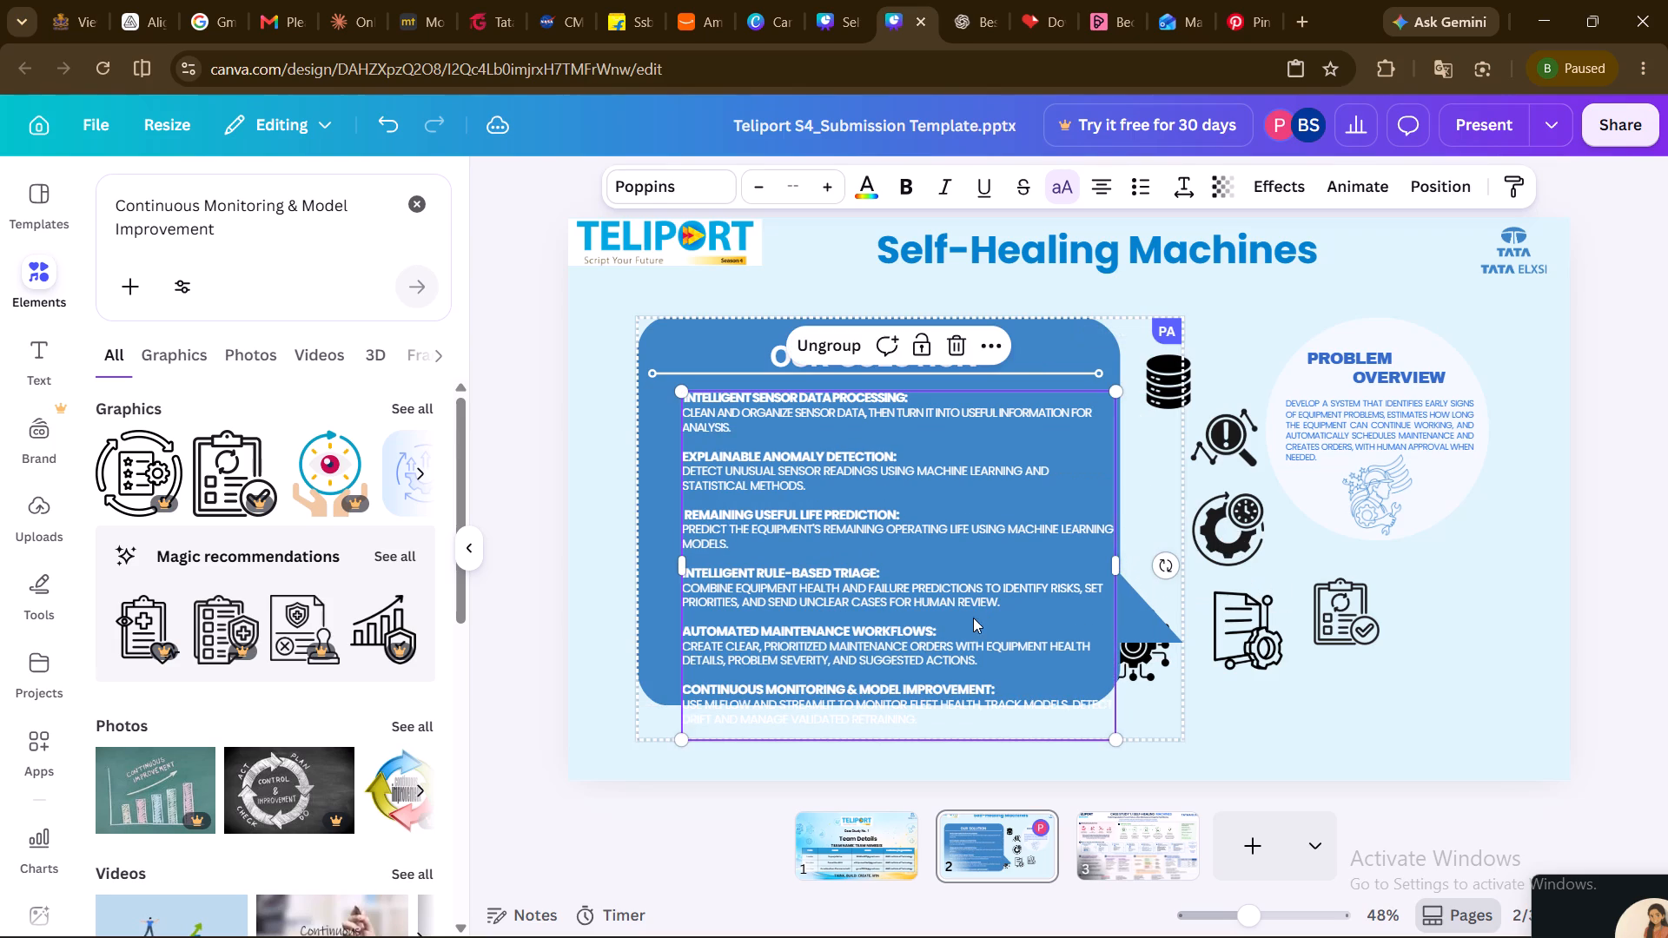
Enlarge the blue OUR SOLUTION speech bubble so it encloses all six solution points.
click(659, 651)
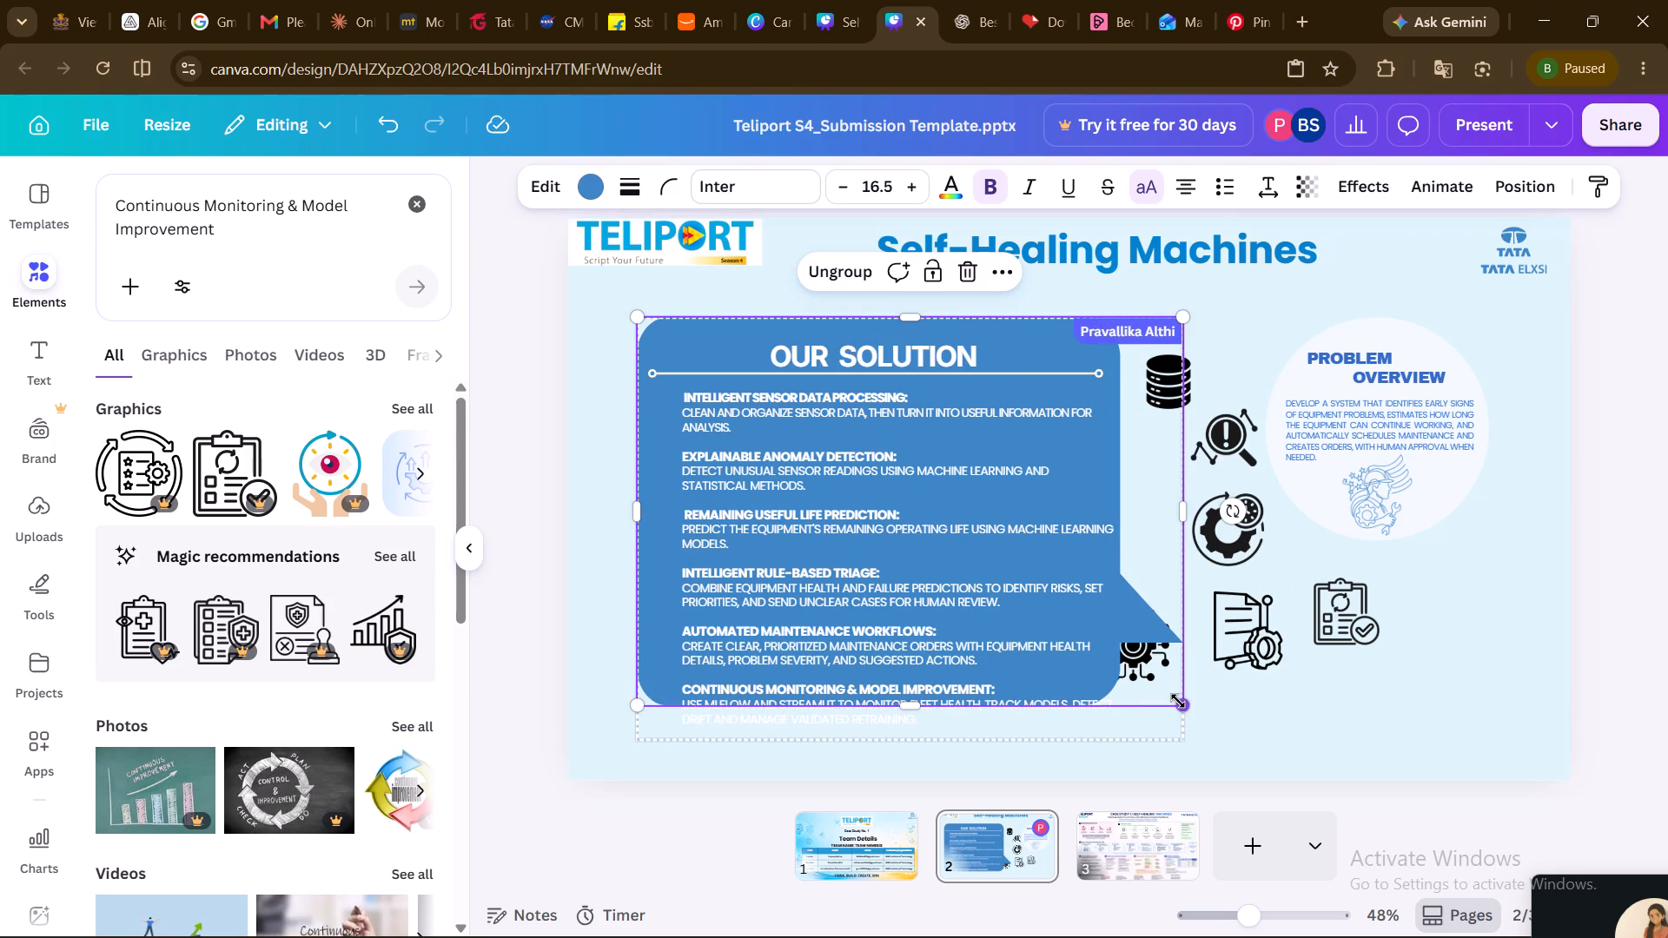
drag(1178, 701, 1215, 752)
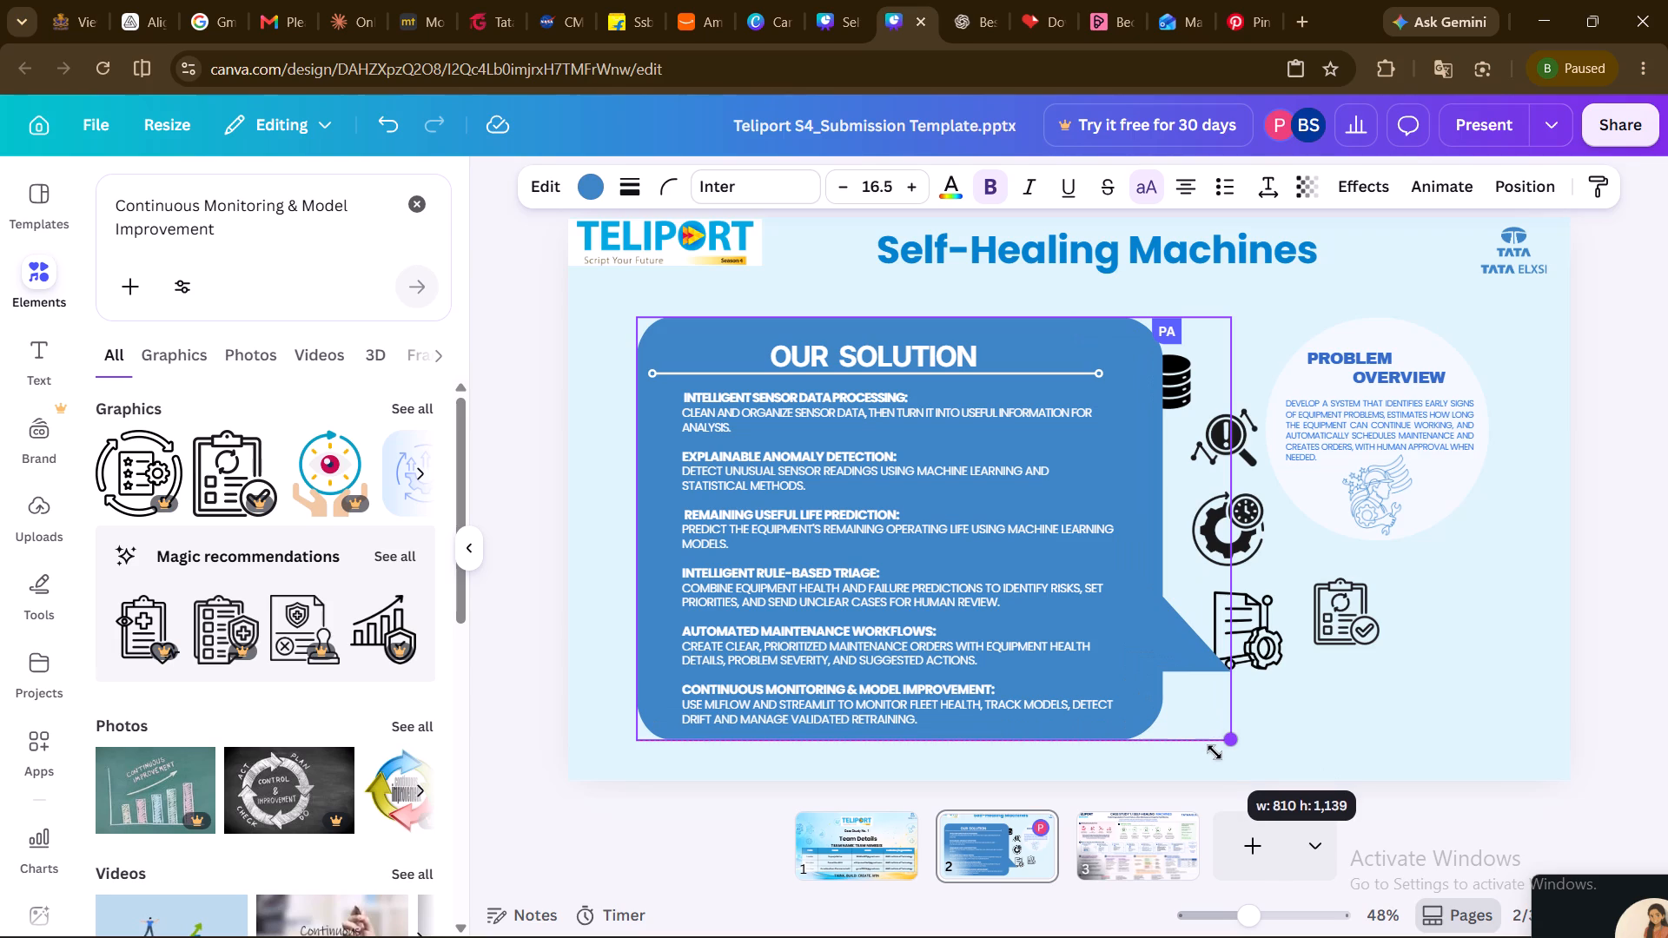
drag(1215, 752, 1218, 760)
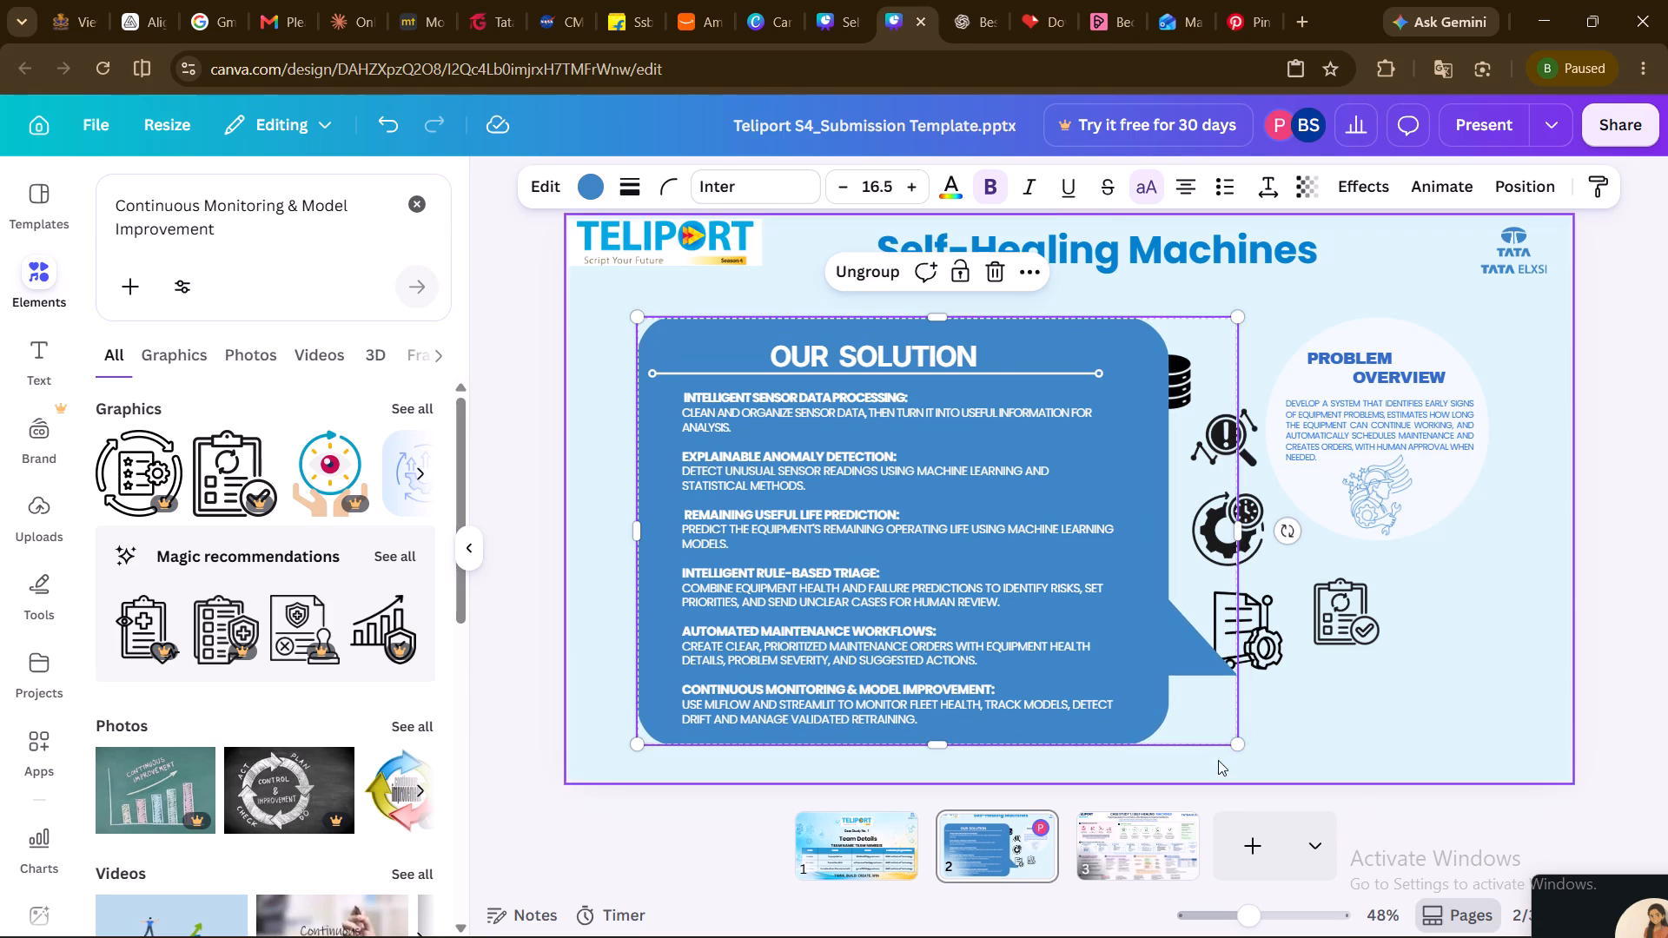
Extend the divider line under the OUR SOLUTION title to the right edge of the enlarged bubble body.
click(1092, 372)
drag(1109, 373, 1115, 373)
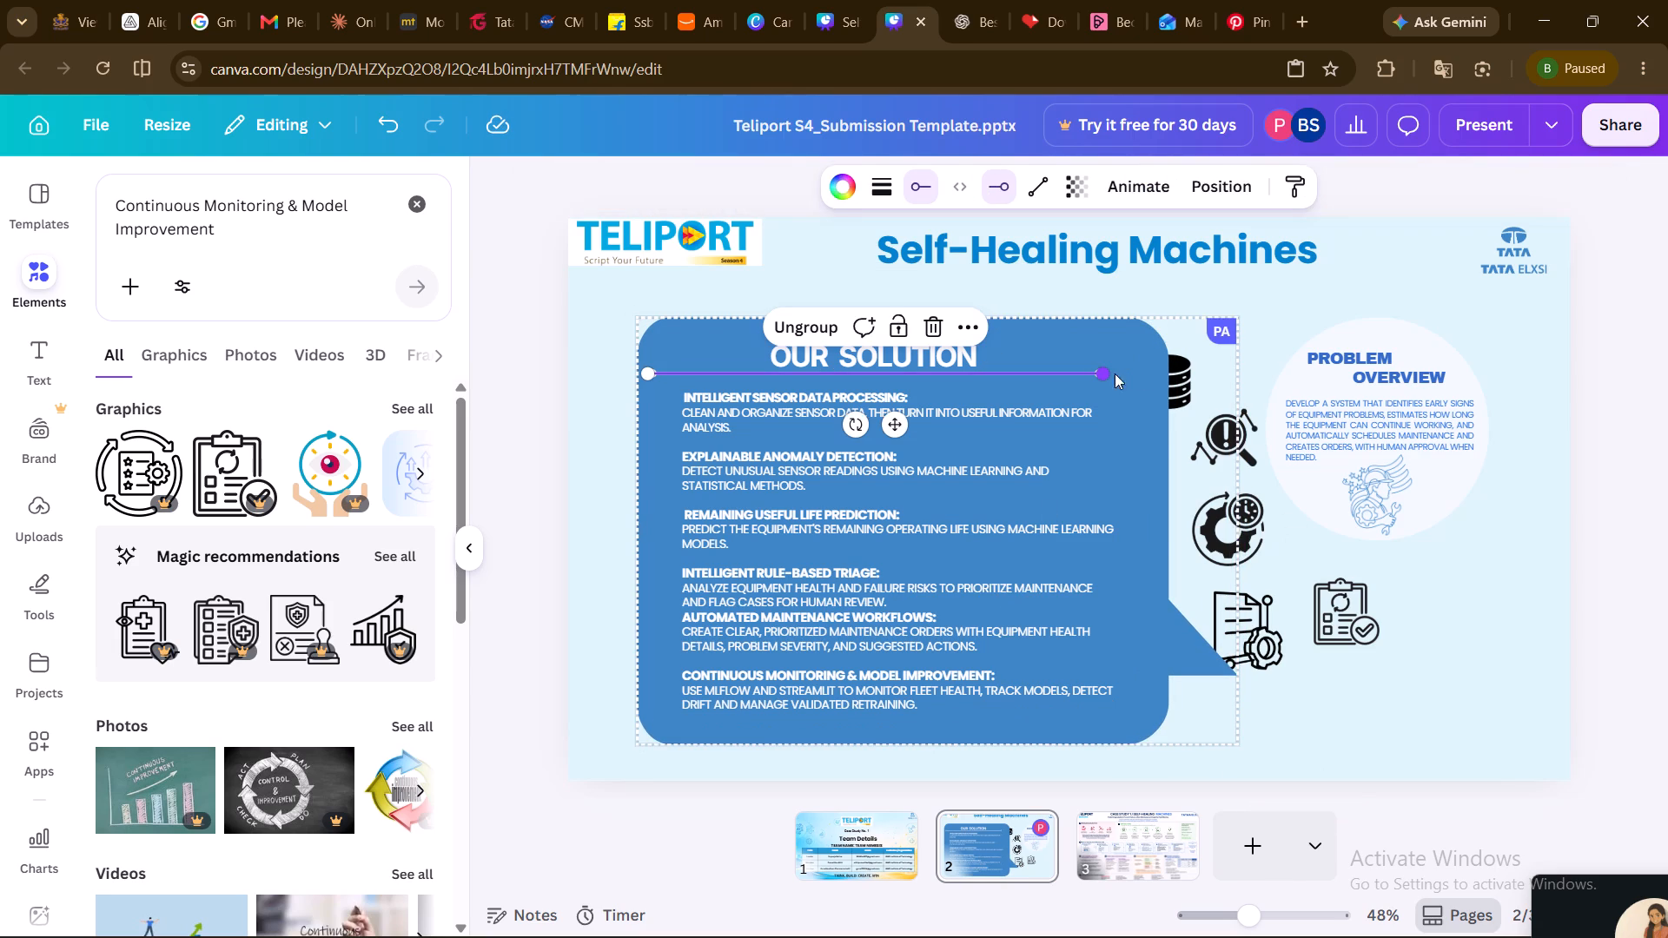
drag(1115, 373, 1153, 371)
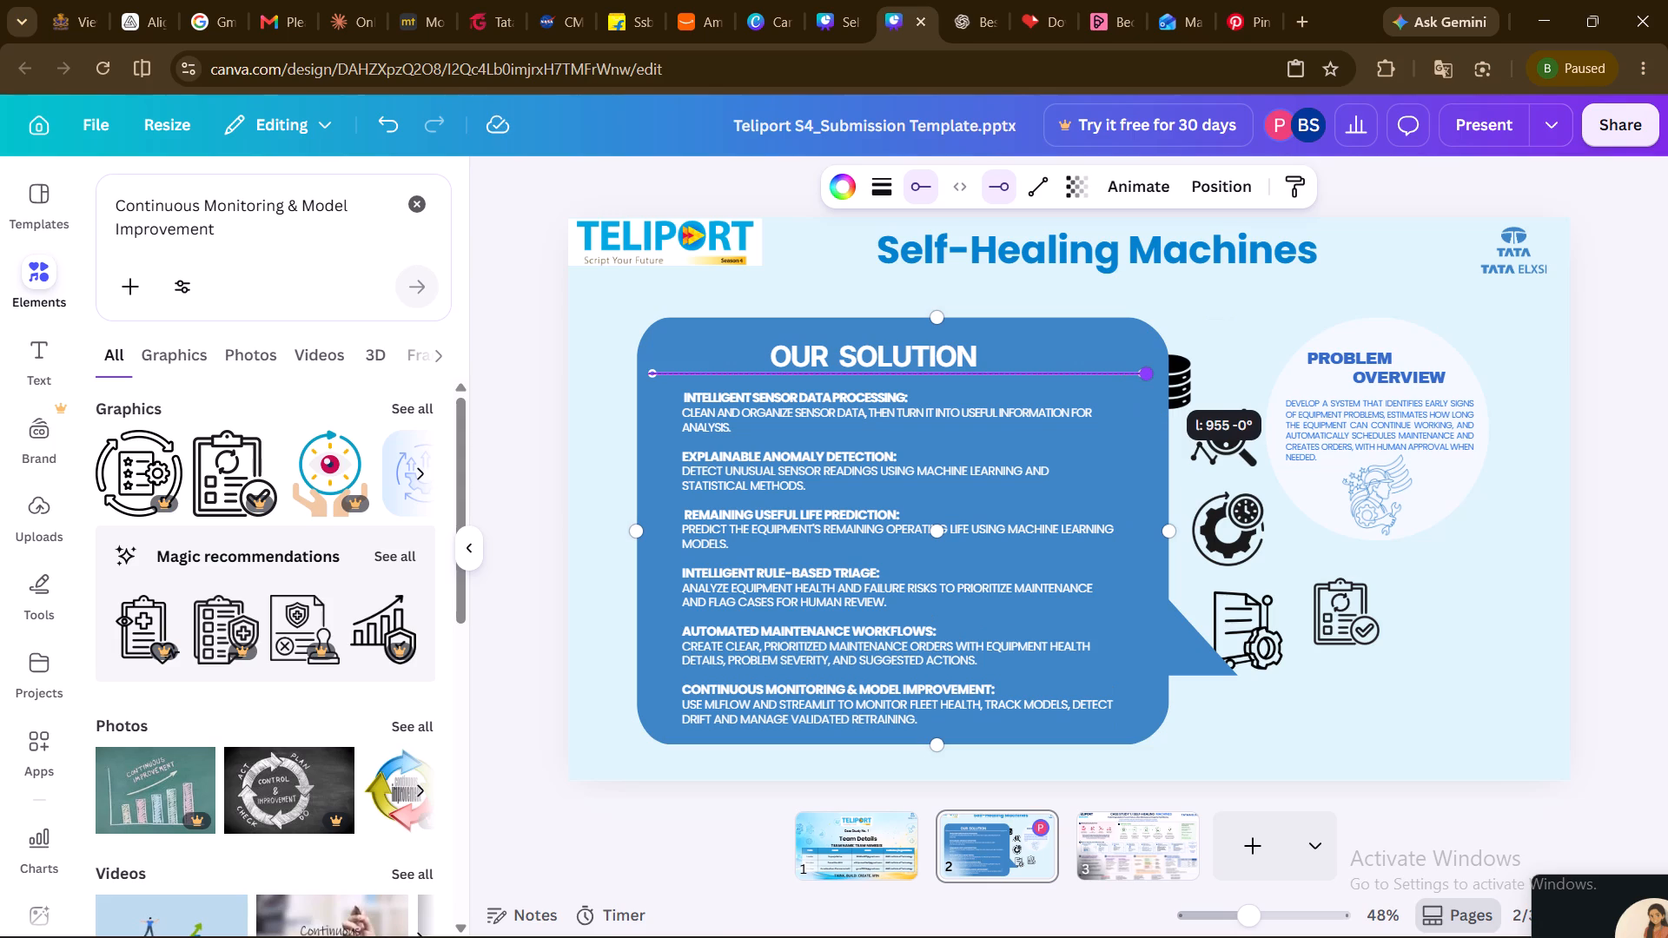
drag(1153, 371, 1166, 369)
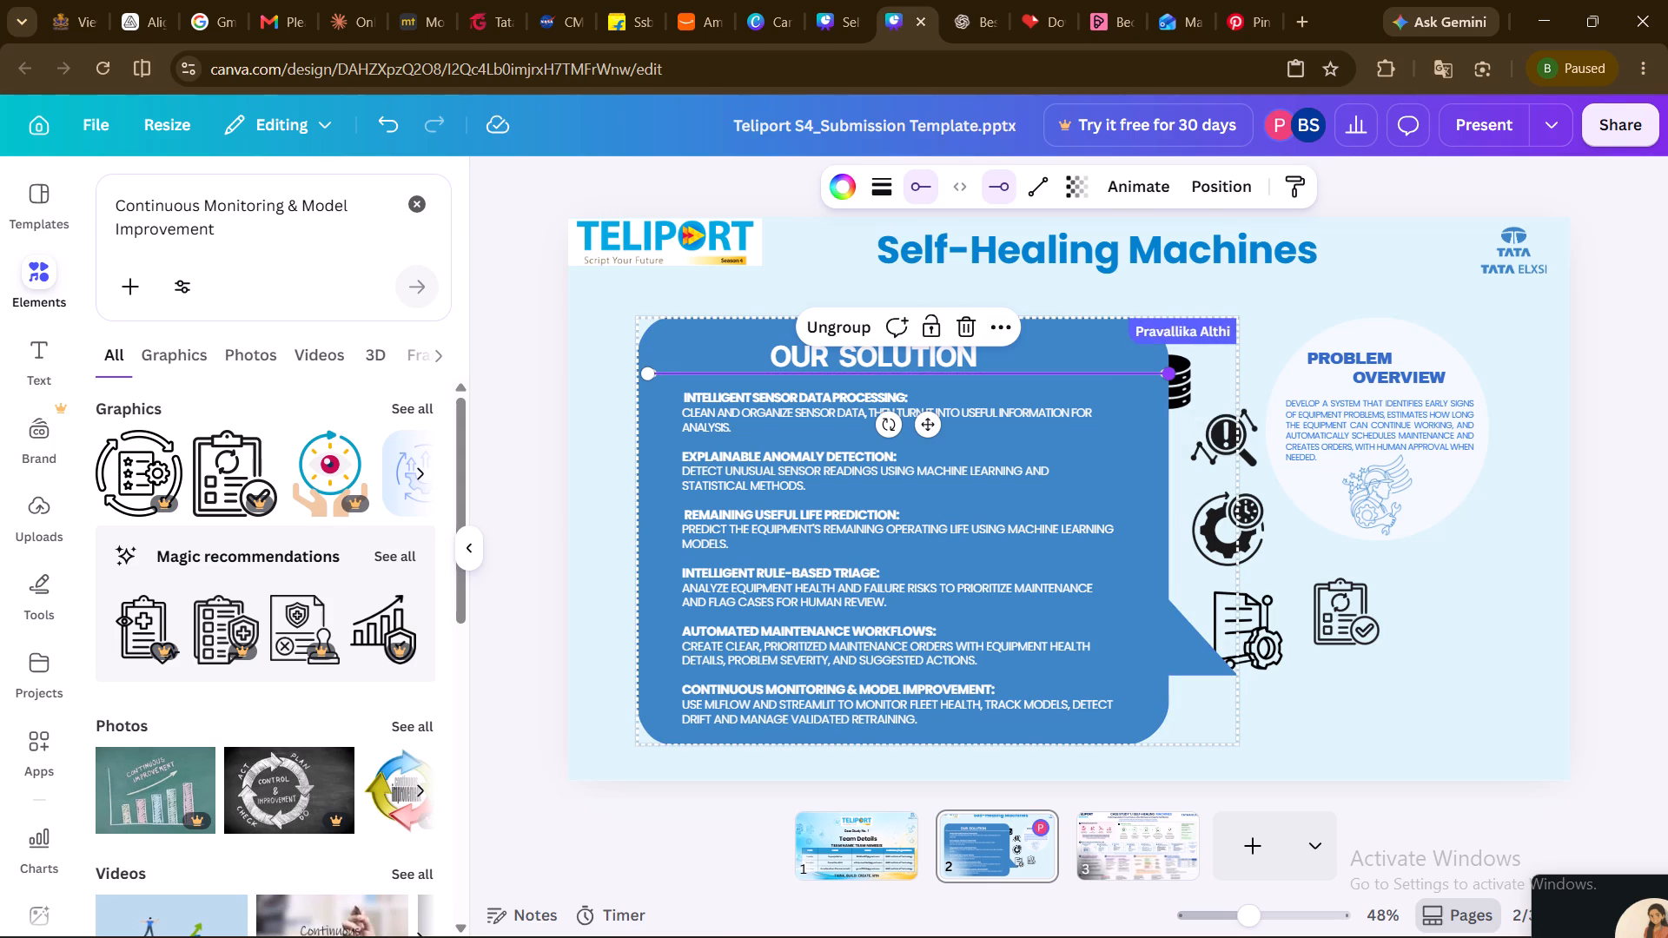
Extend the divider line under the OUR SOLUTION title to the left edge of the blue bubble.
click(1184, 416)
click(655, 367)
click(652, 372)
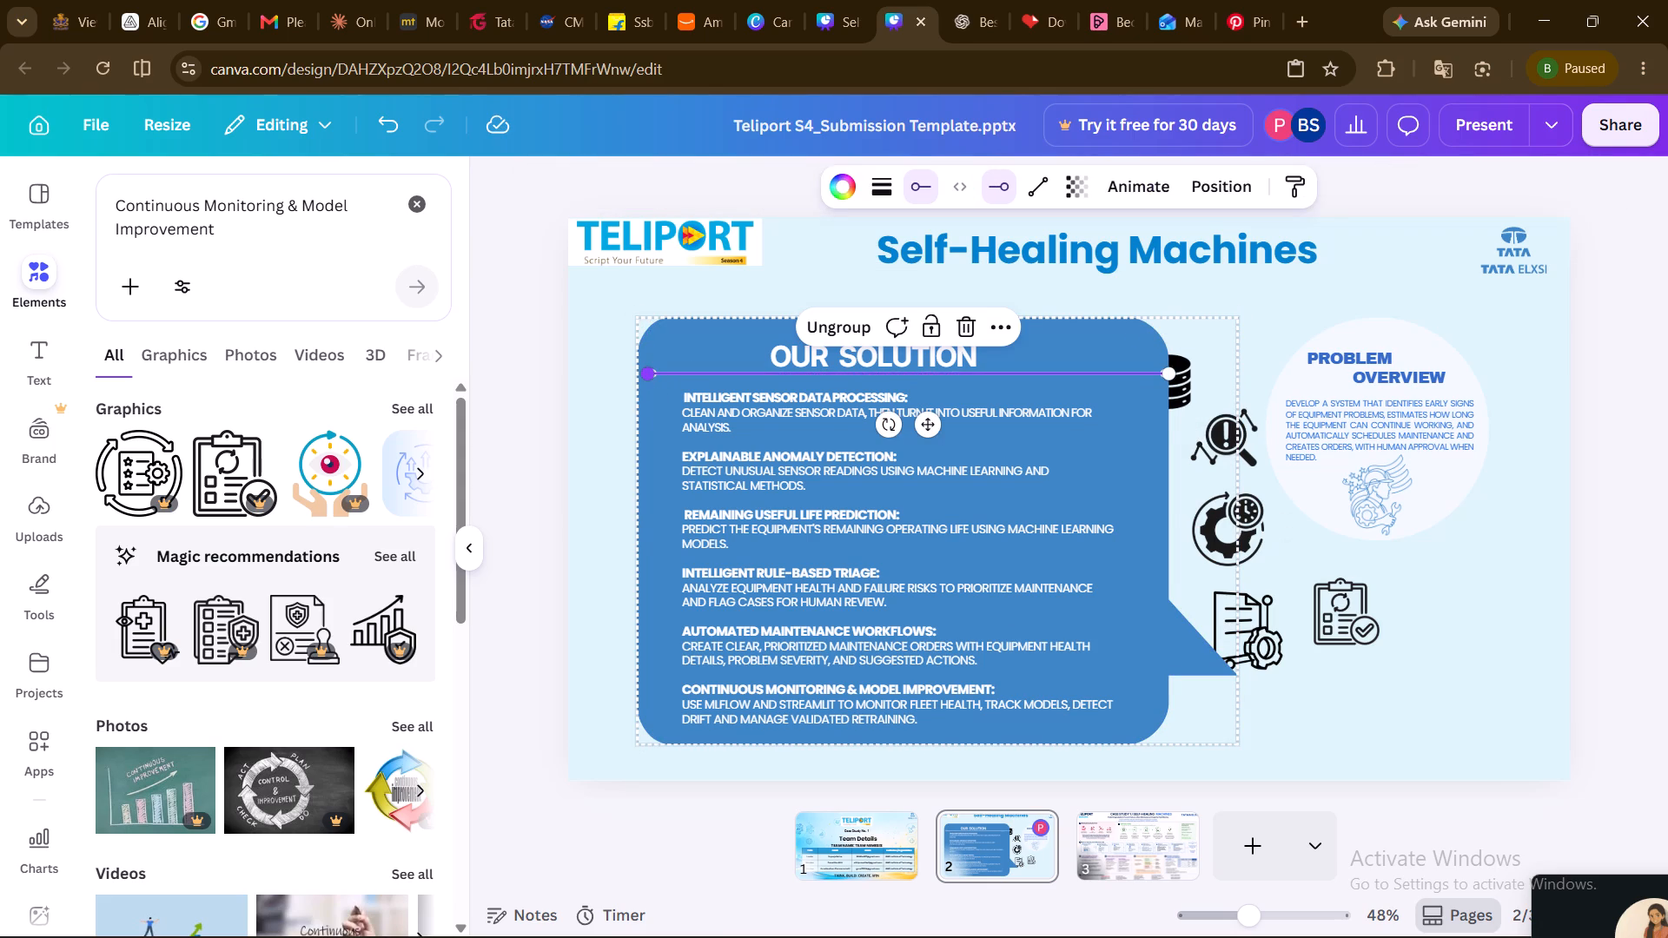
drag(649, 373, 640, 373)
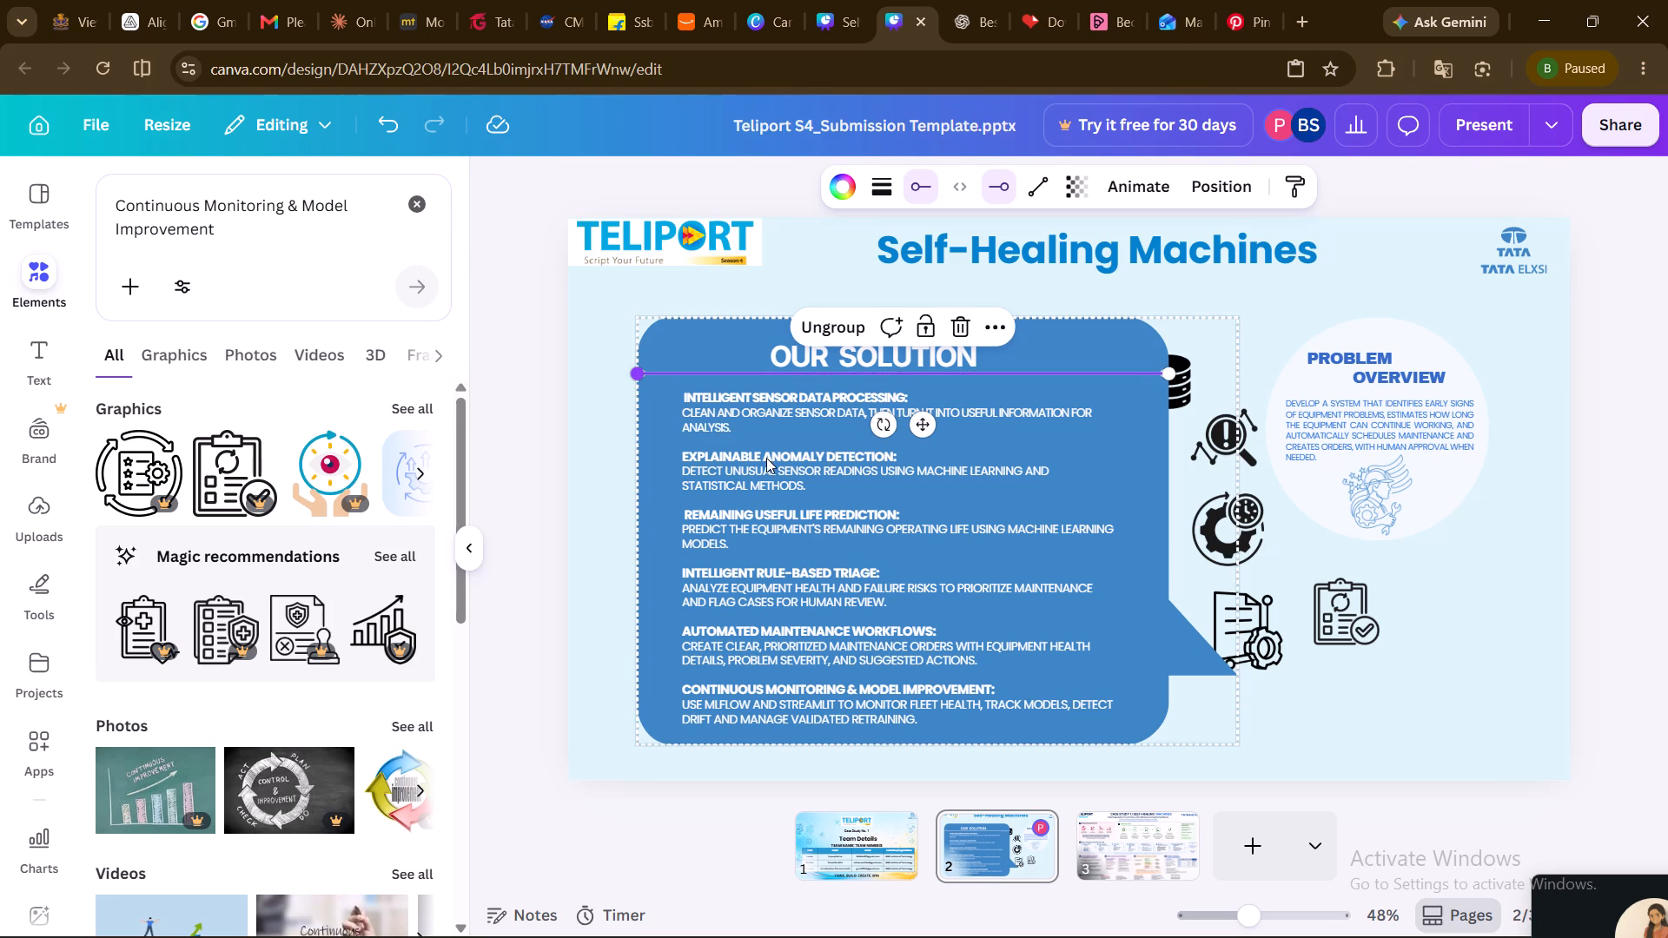
Move the whole OUR SOLUTION bubble group slightly left, keeping its height on the slide.
click(820, 351)
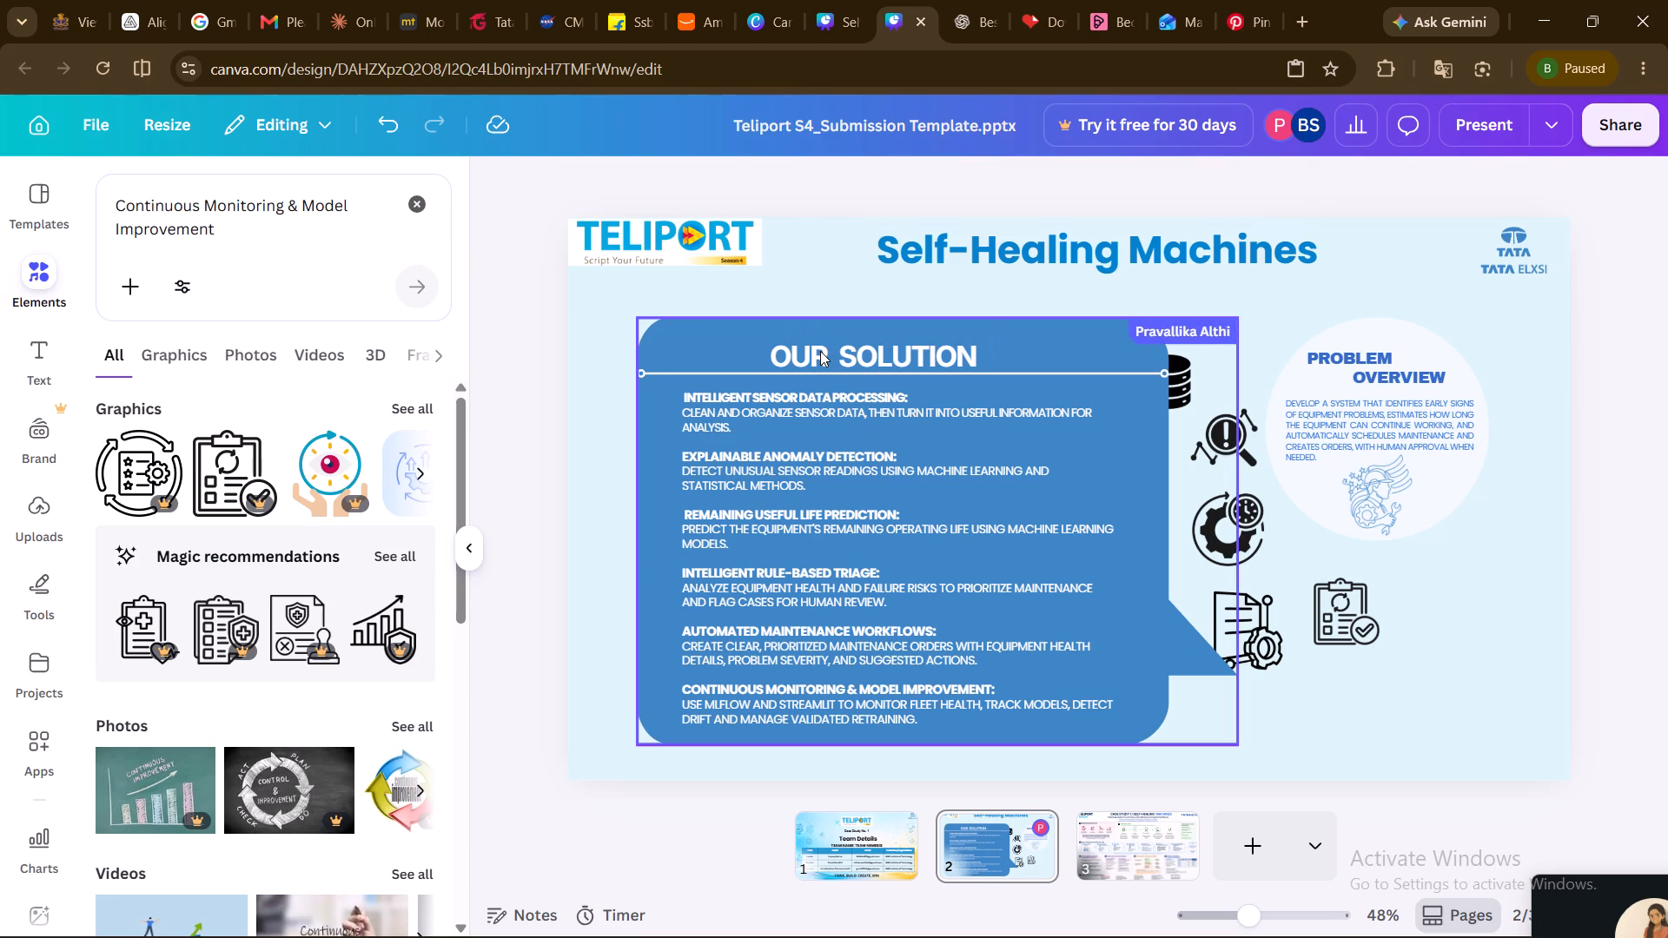
click(828, 357)
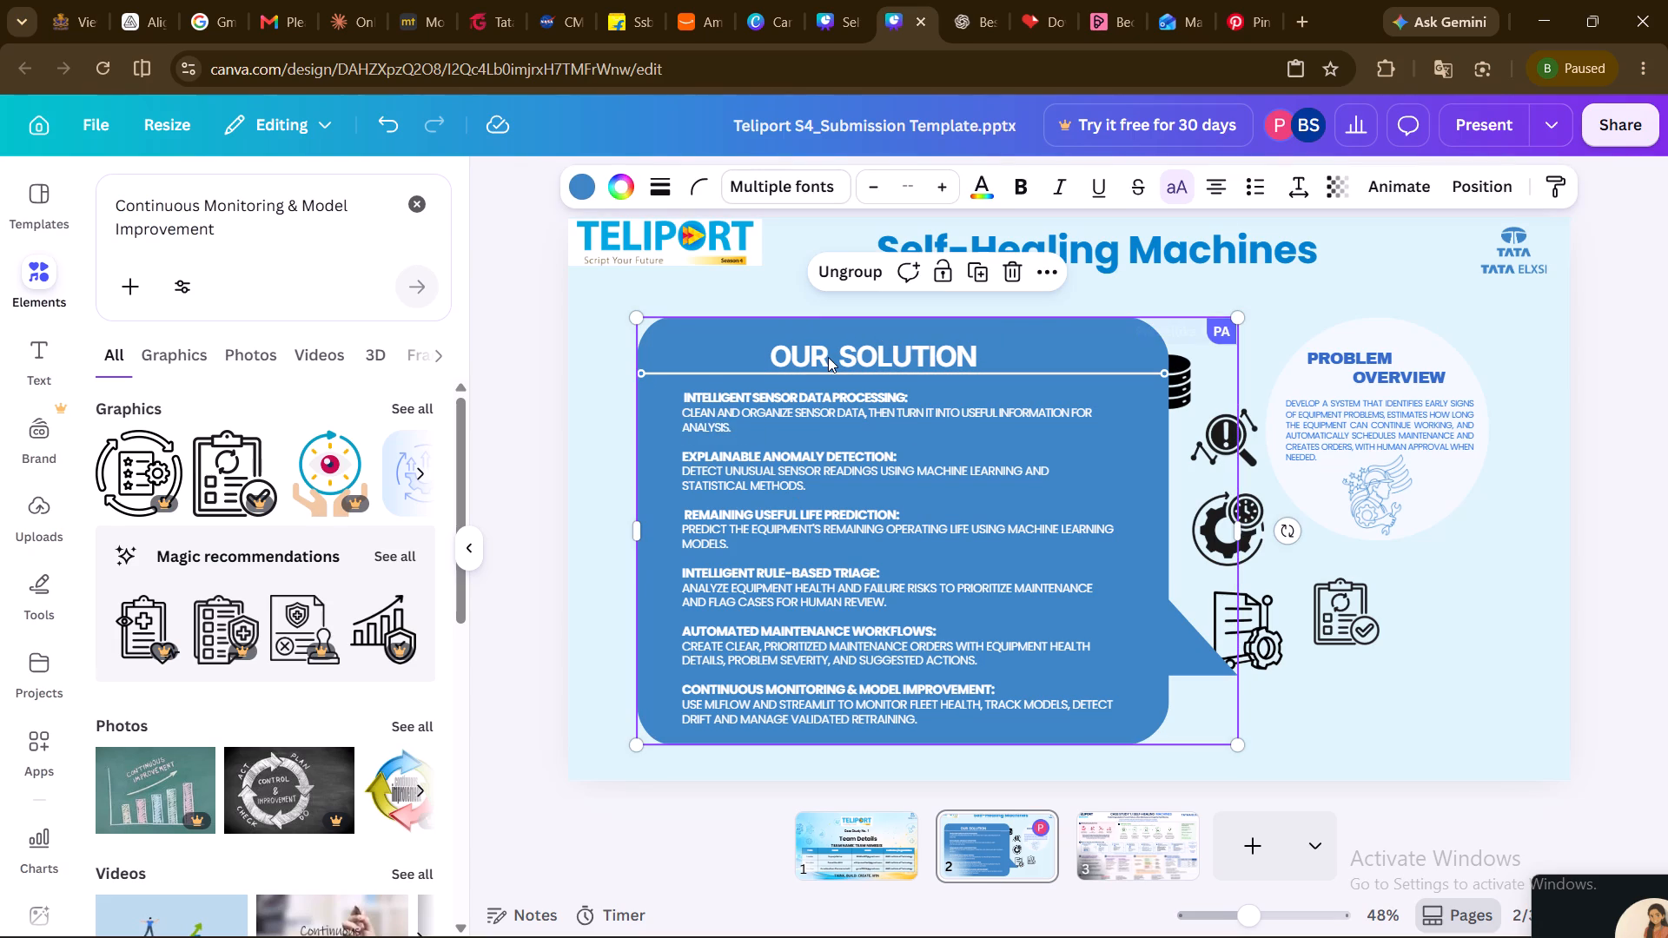
drag(837, 353, 817, 361)
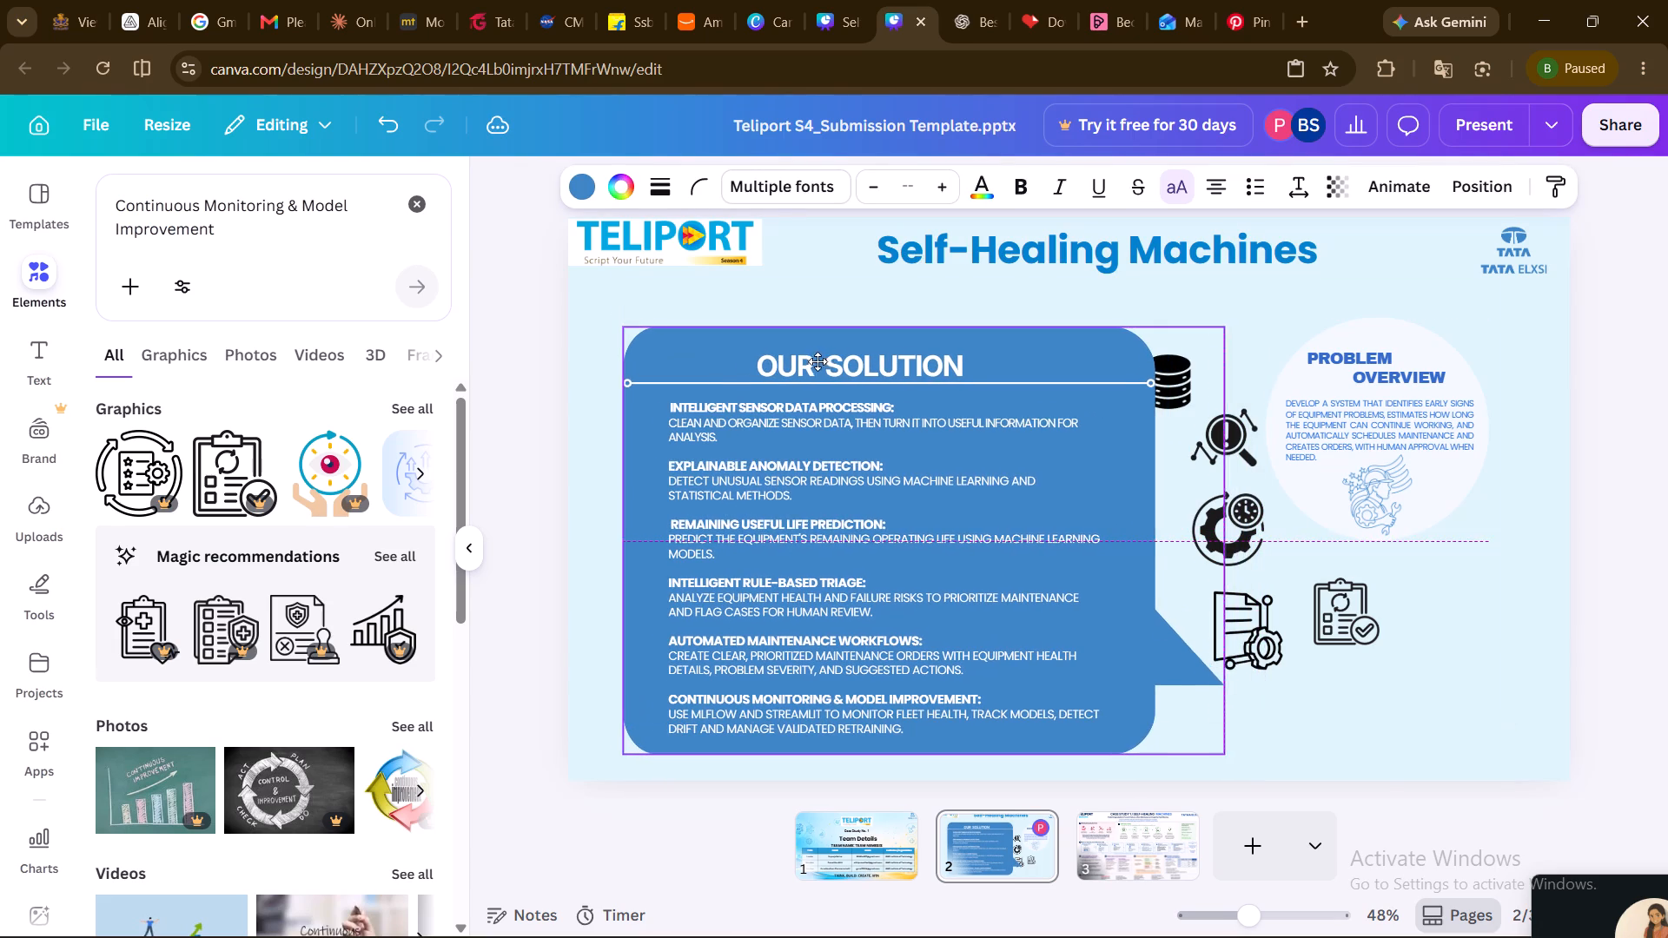
drag(817, 361, 816, 354)
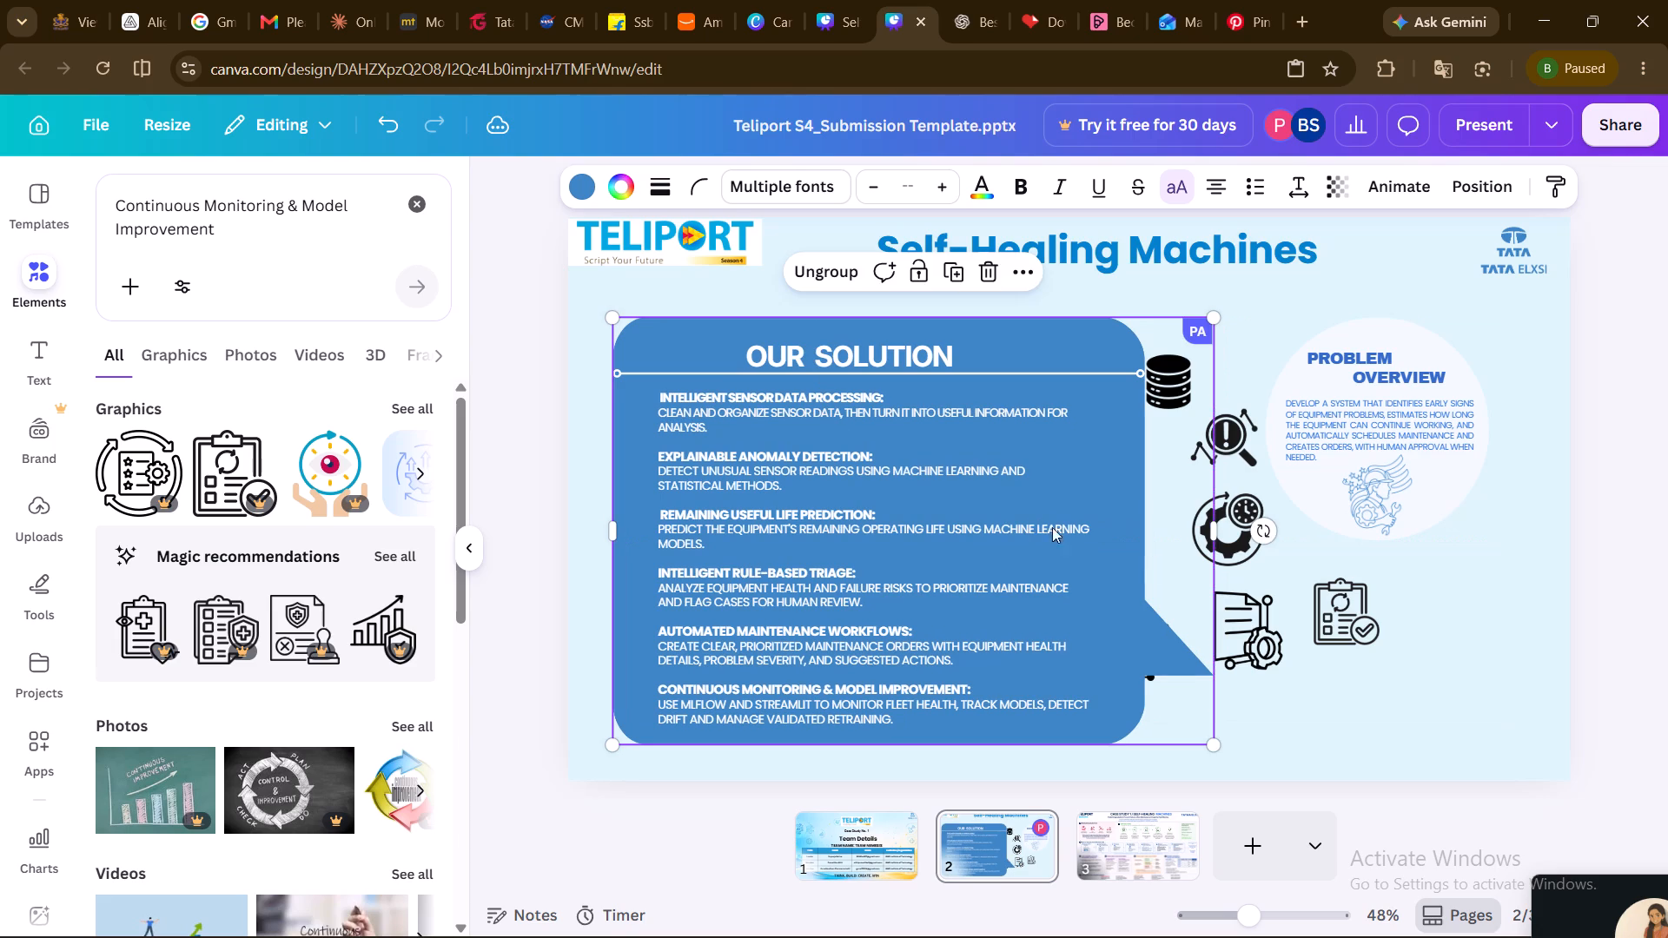
click(1320, 742)
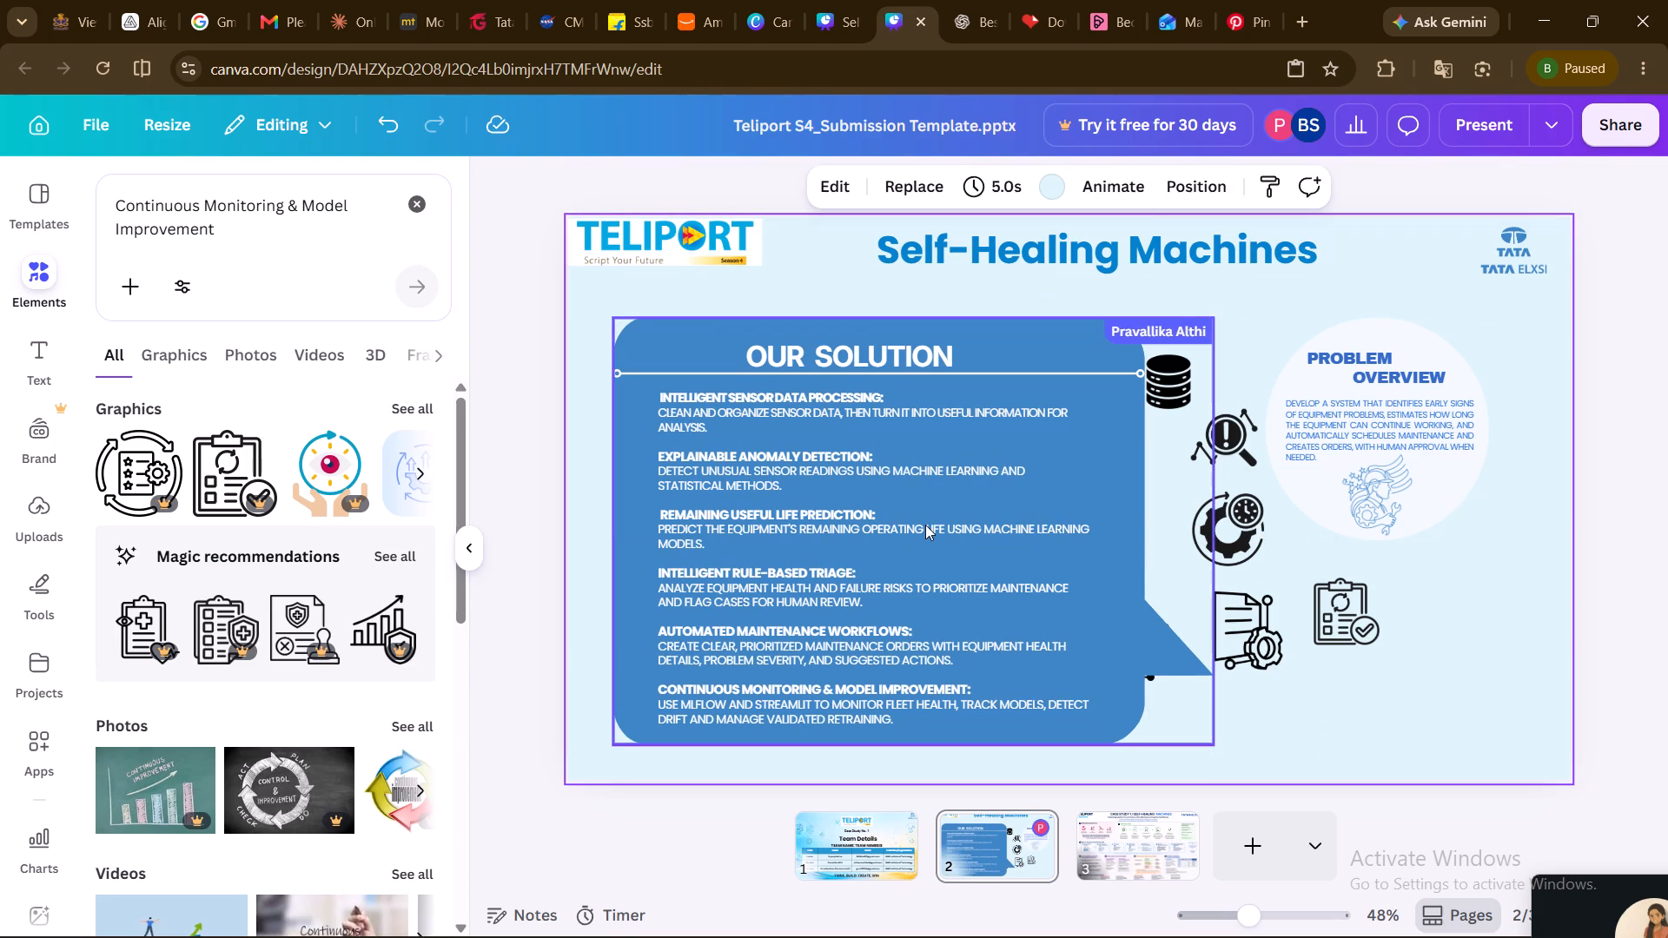
Move the OUR SOLUTION title slightly up and right so it is centred in the bubble body above the divider line.
click(925, 525)
click(925, 525)
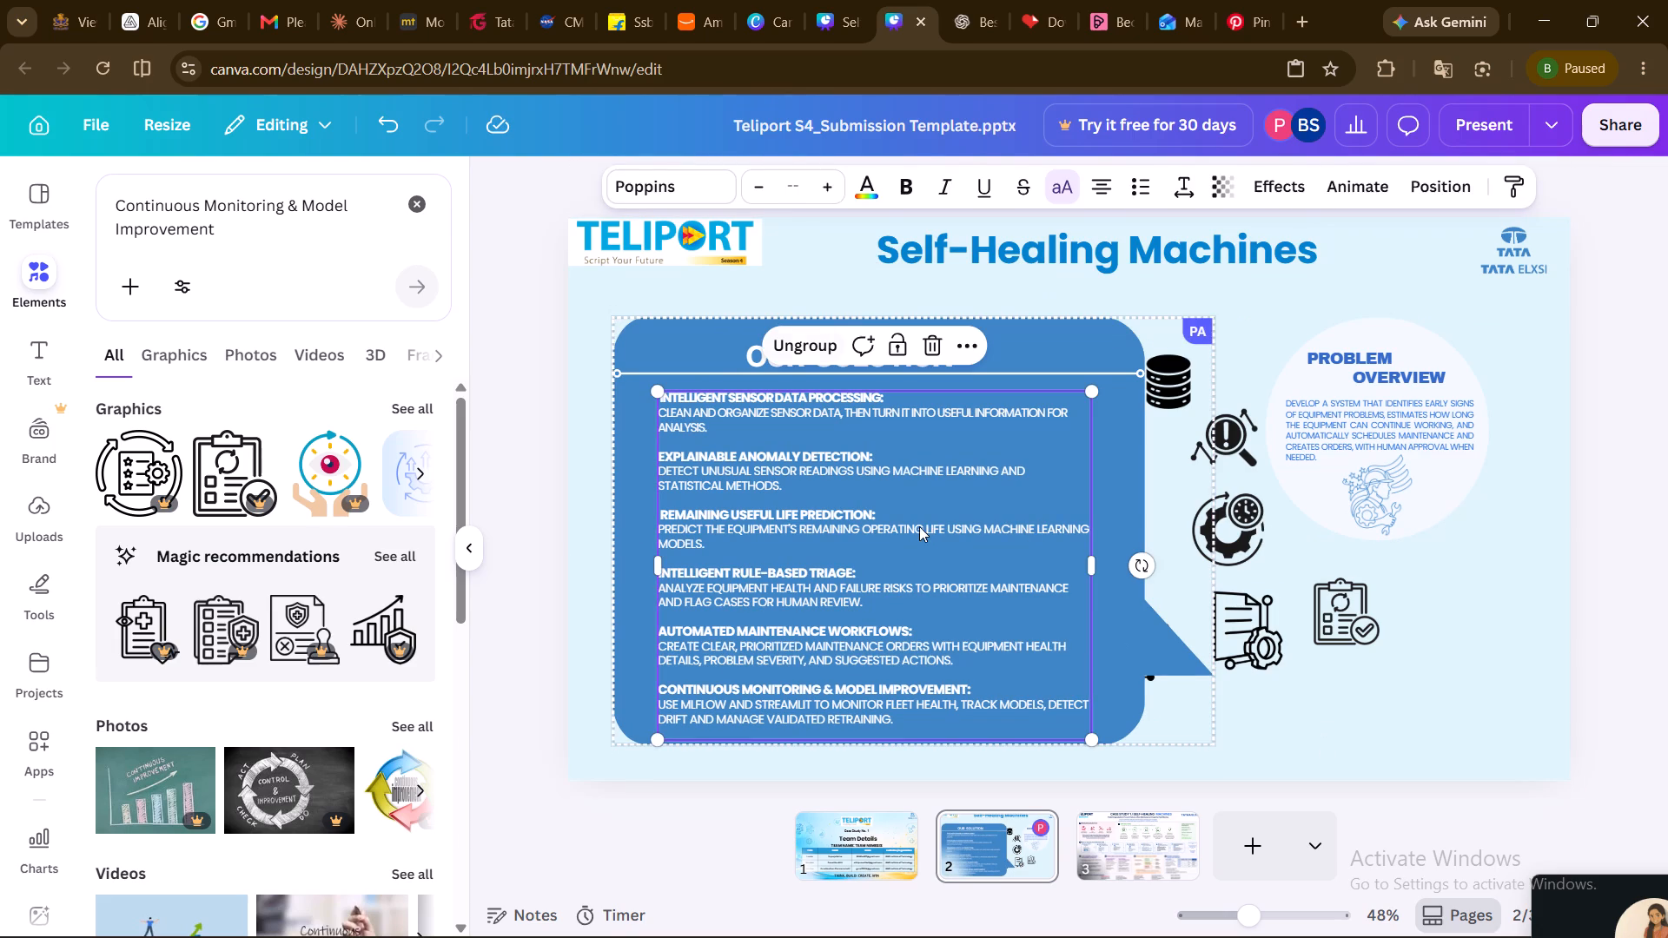
click(748, 362)
click(748, 362)
double_click(766, 355)
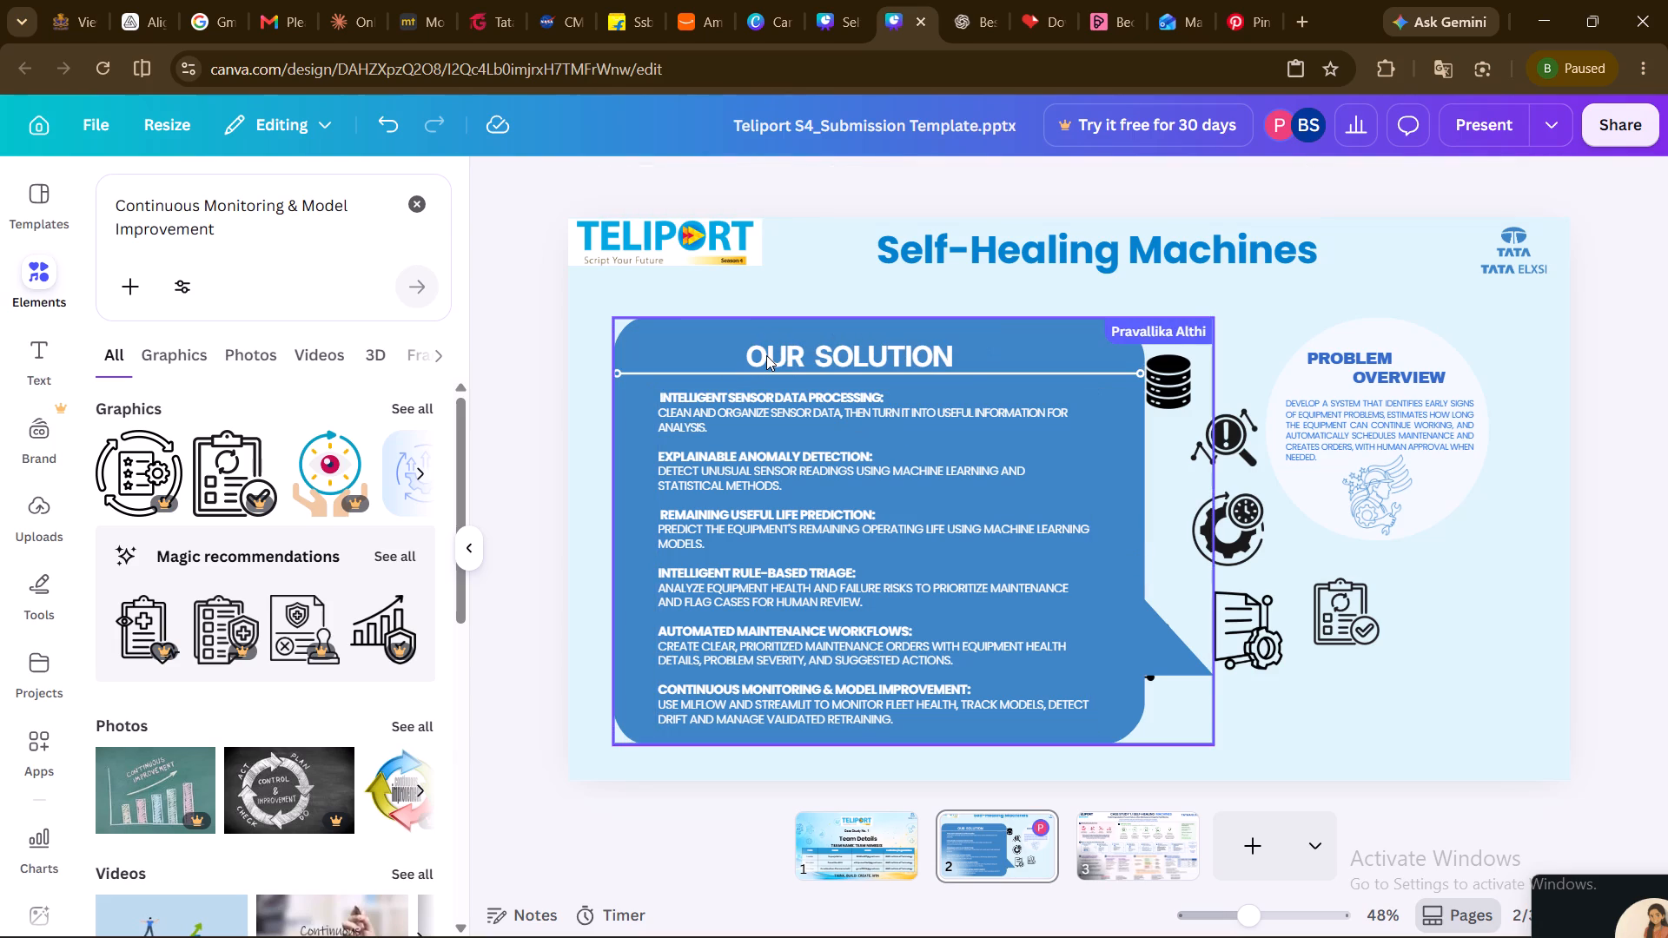
double_click(805, 353)
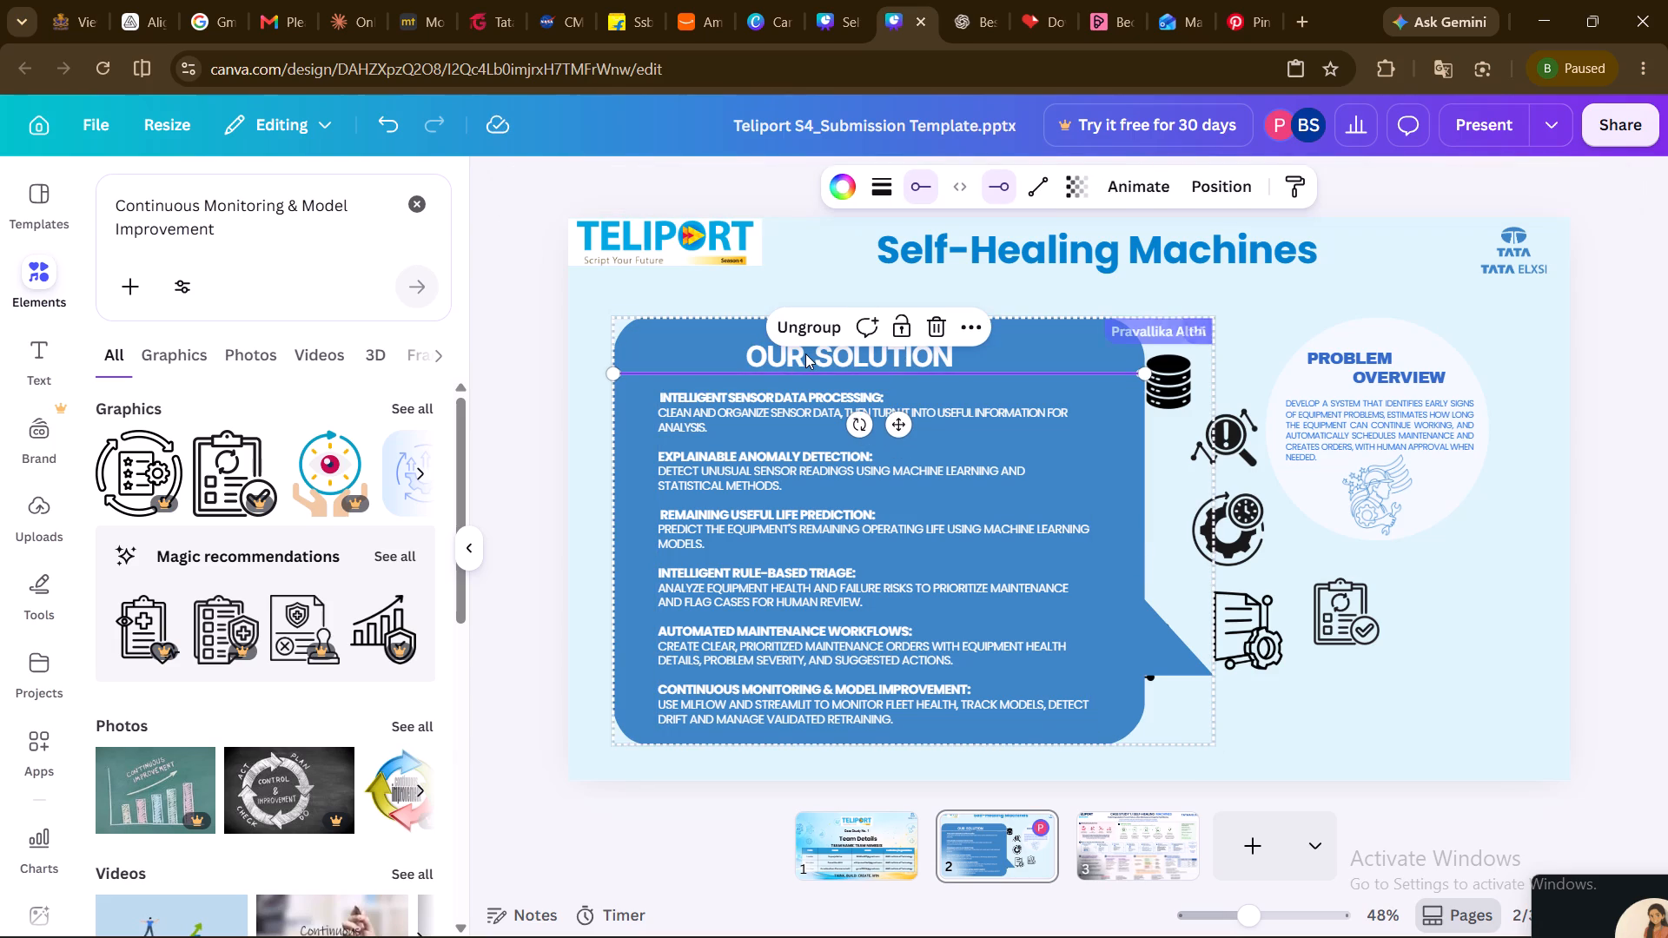
double_click(876, 357)
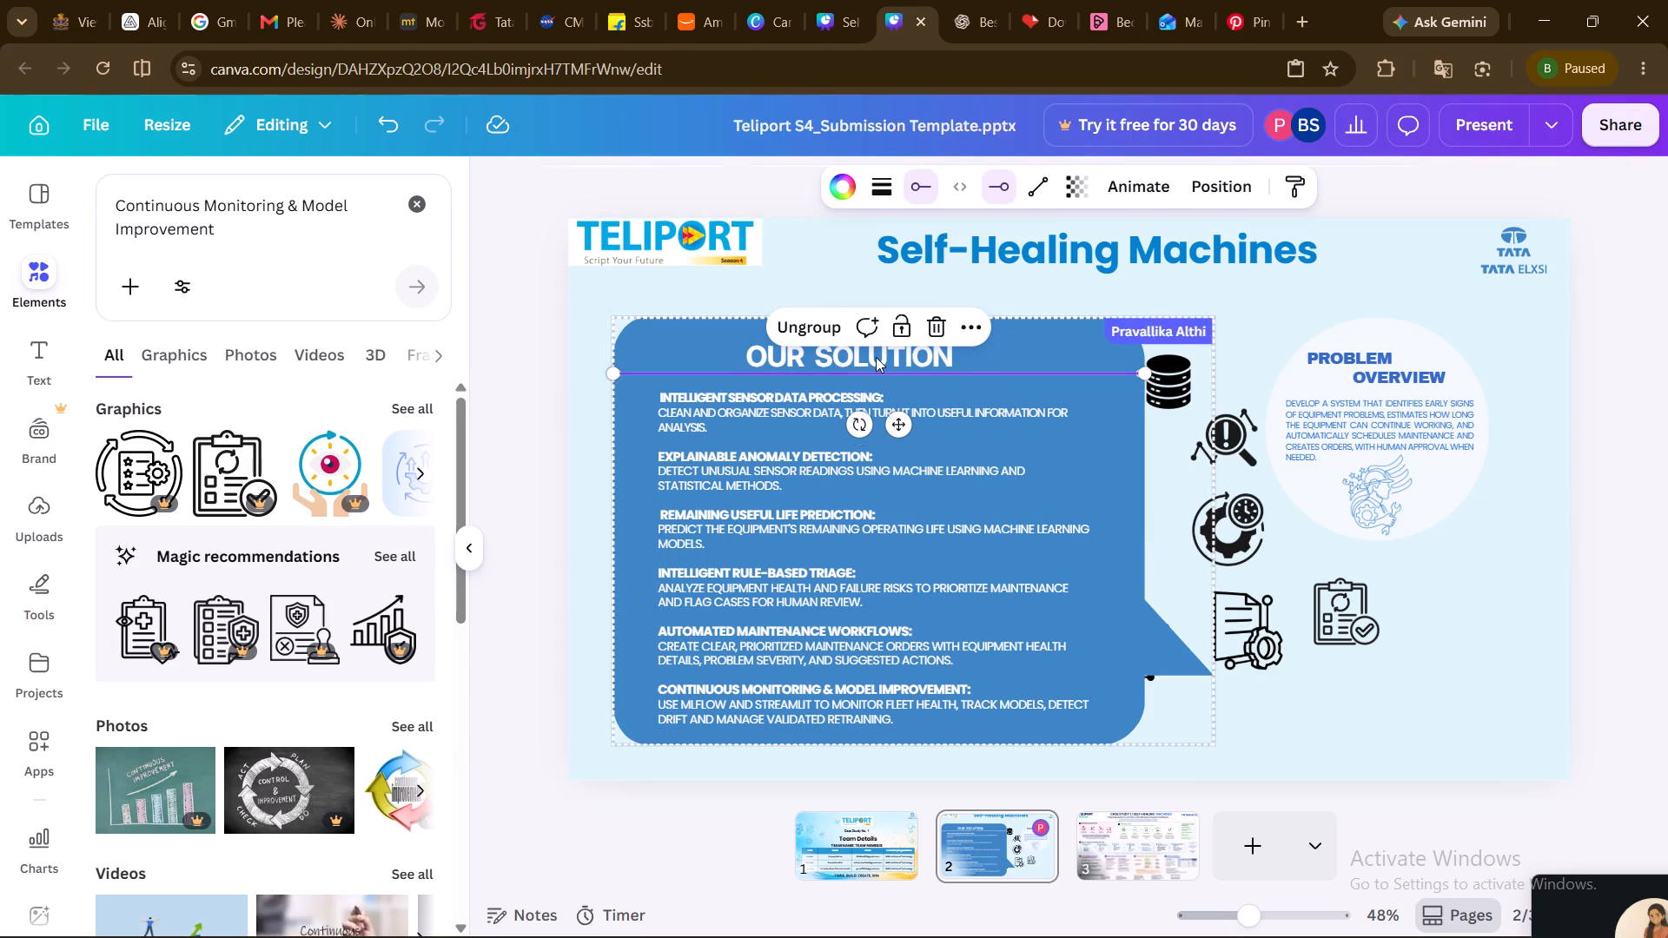
click(888, 356)
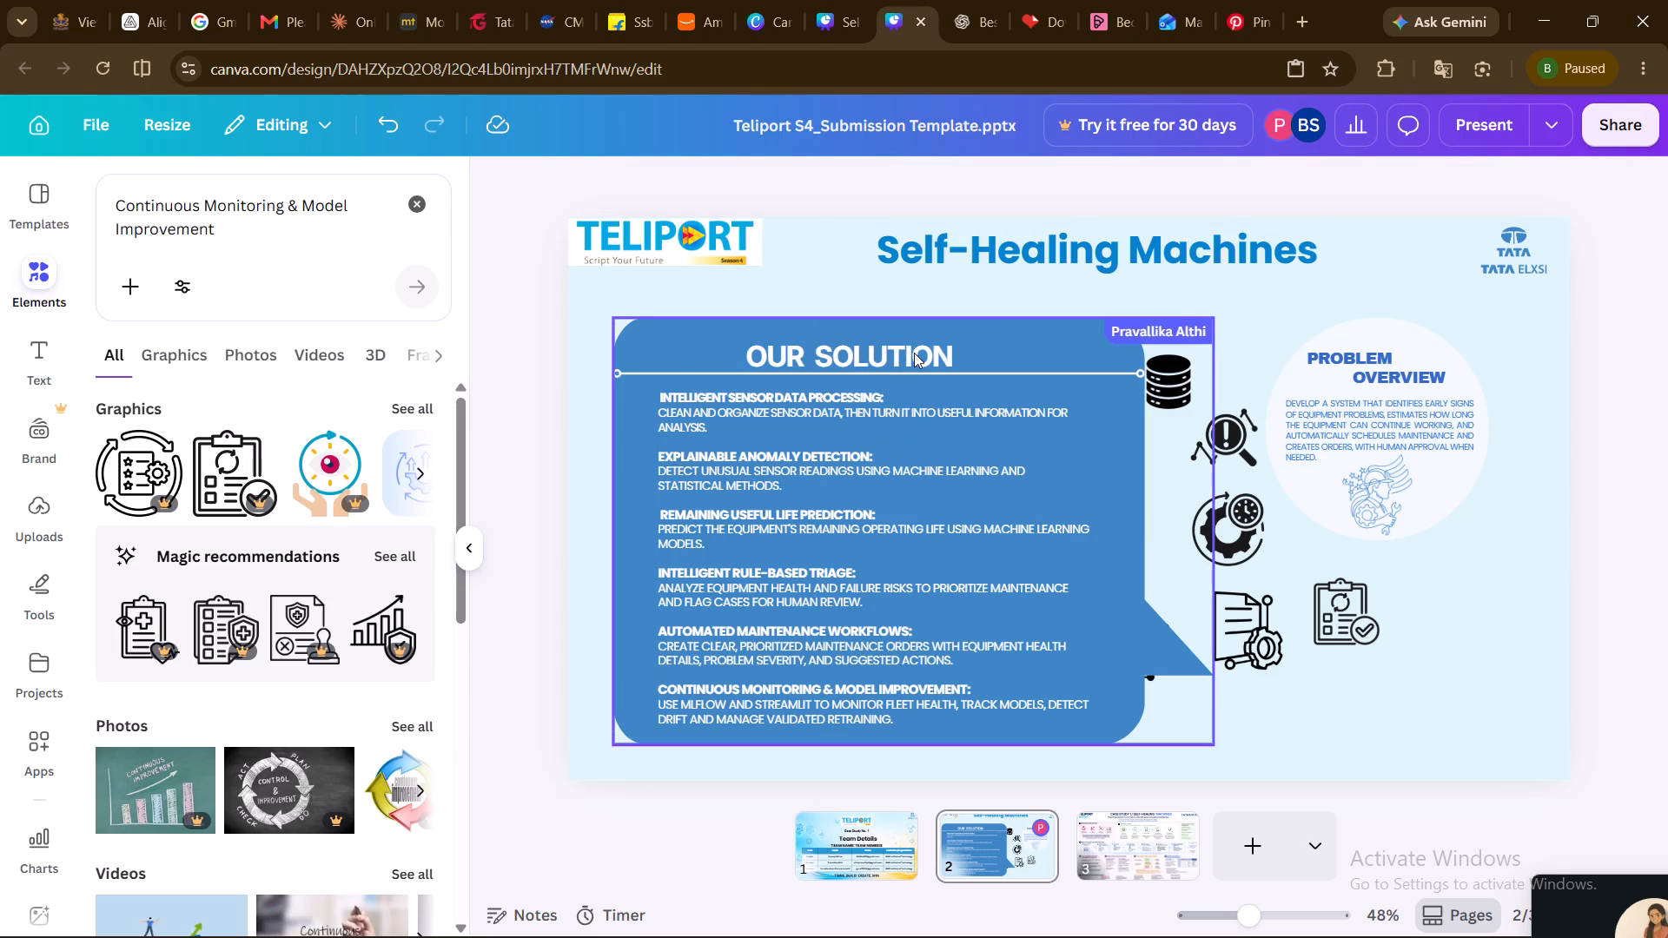
click(914, 353)
click(936, 350)
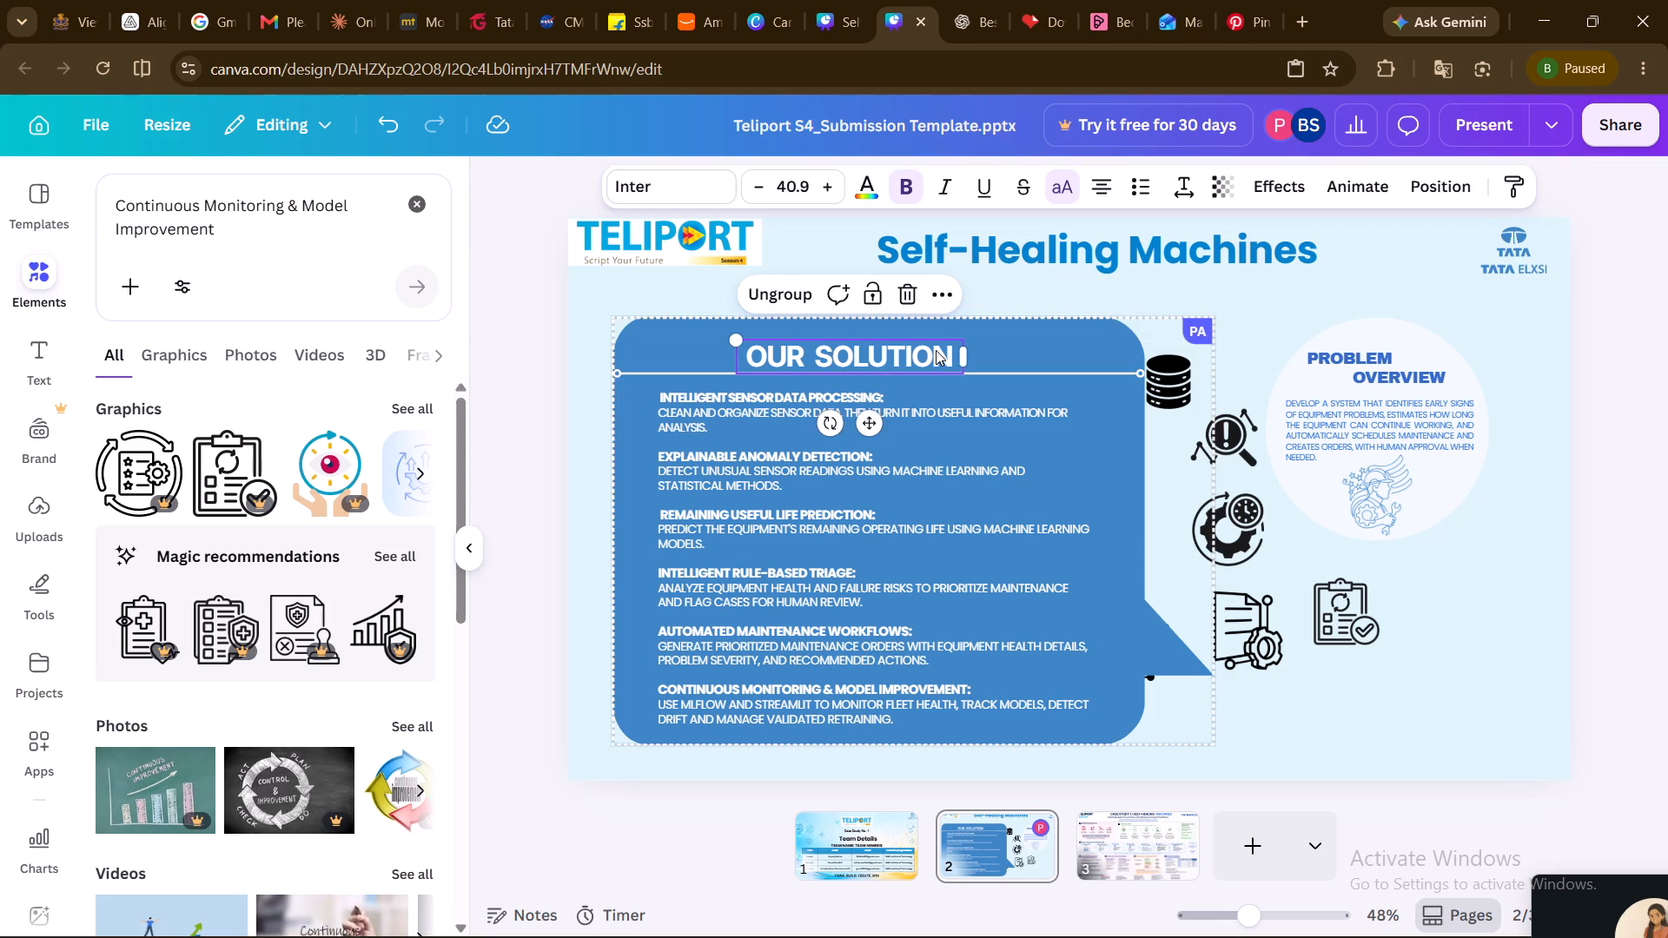
drag(890, 366, 907, 350)
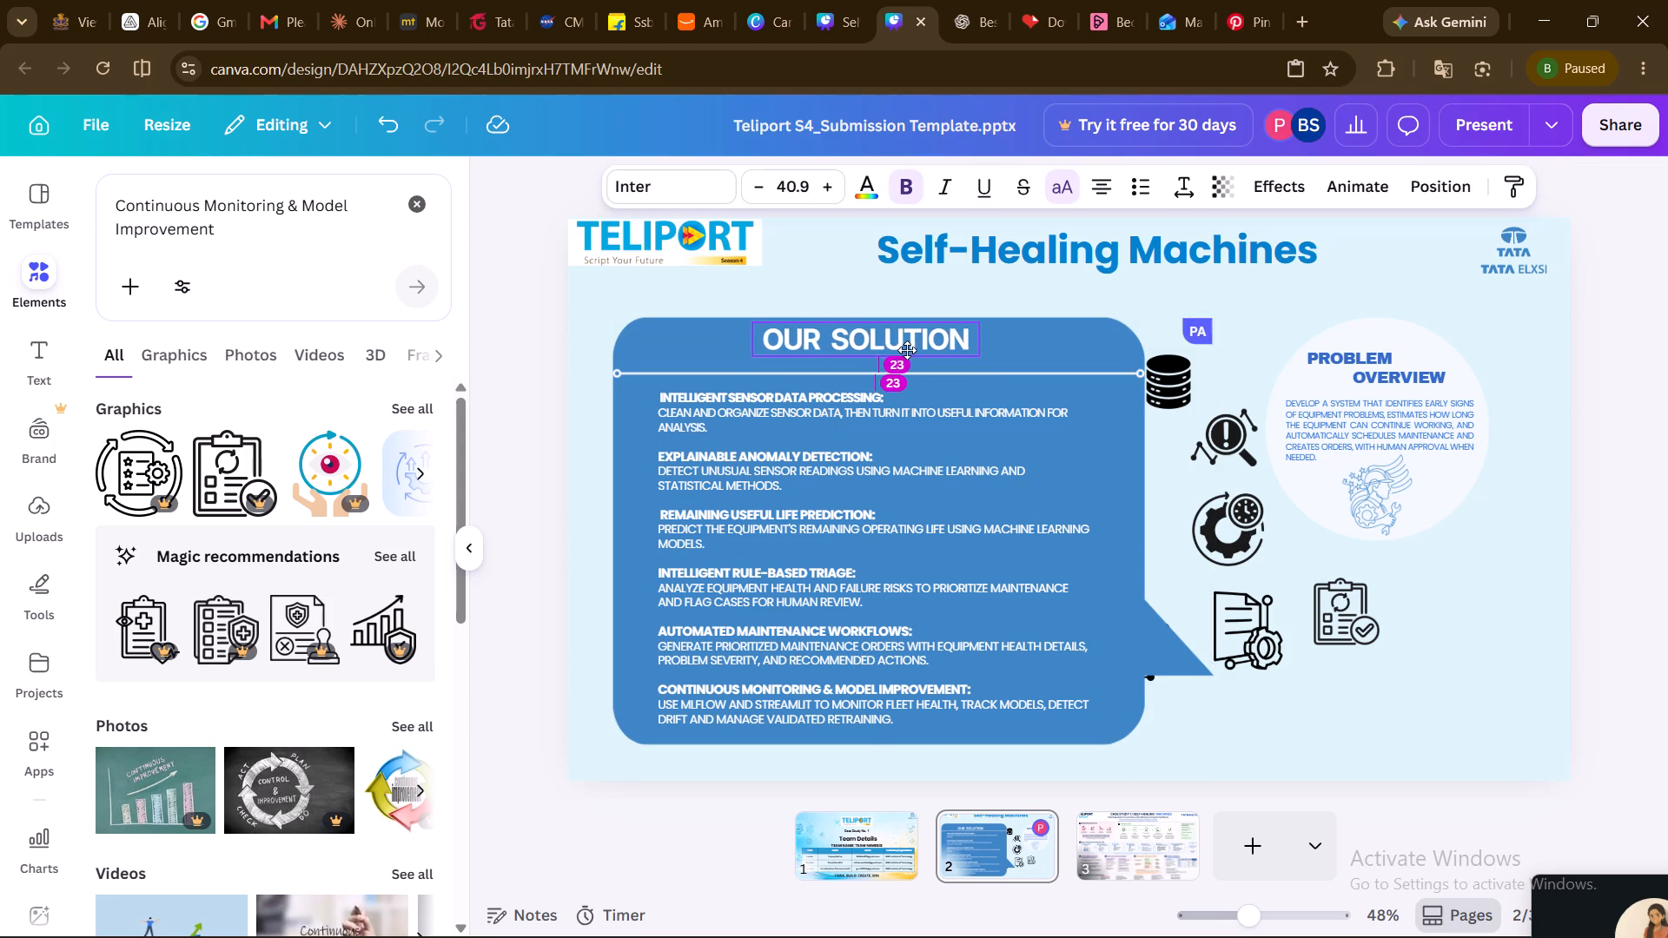
drag(907, 350, 899, 356)
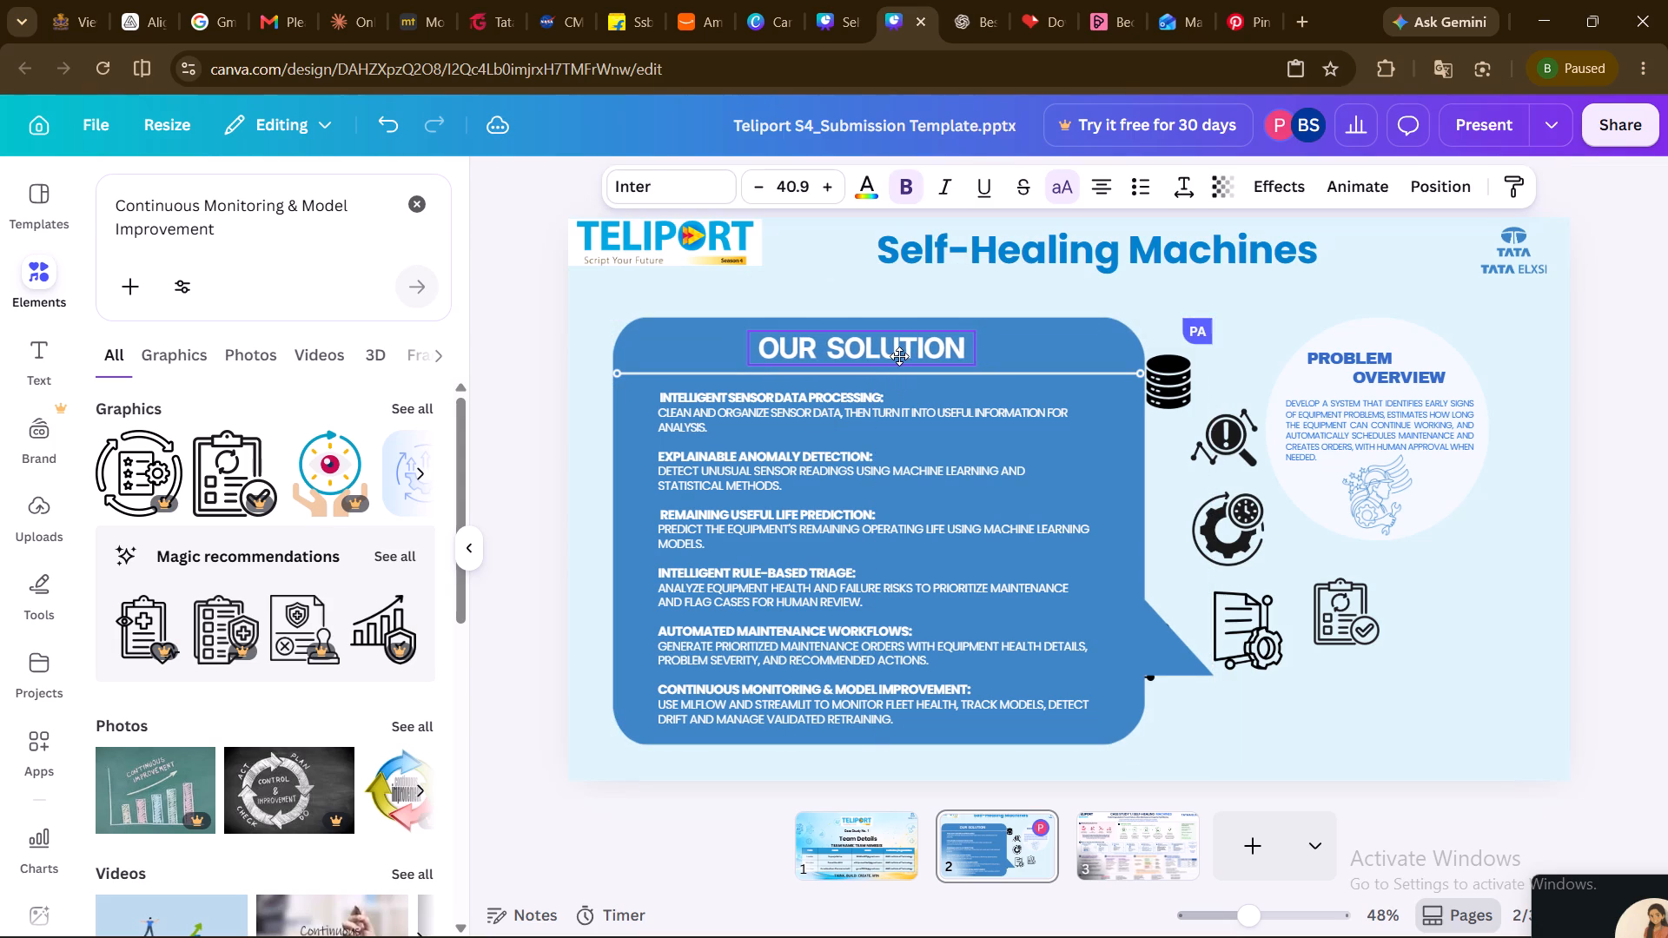
drag(899, 356, 907, 357)
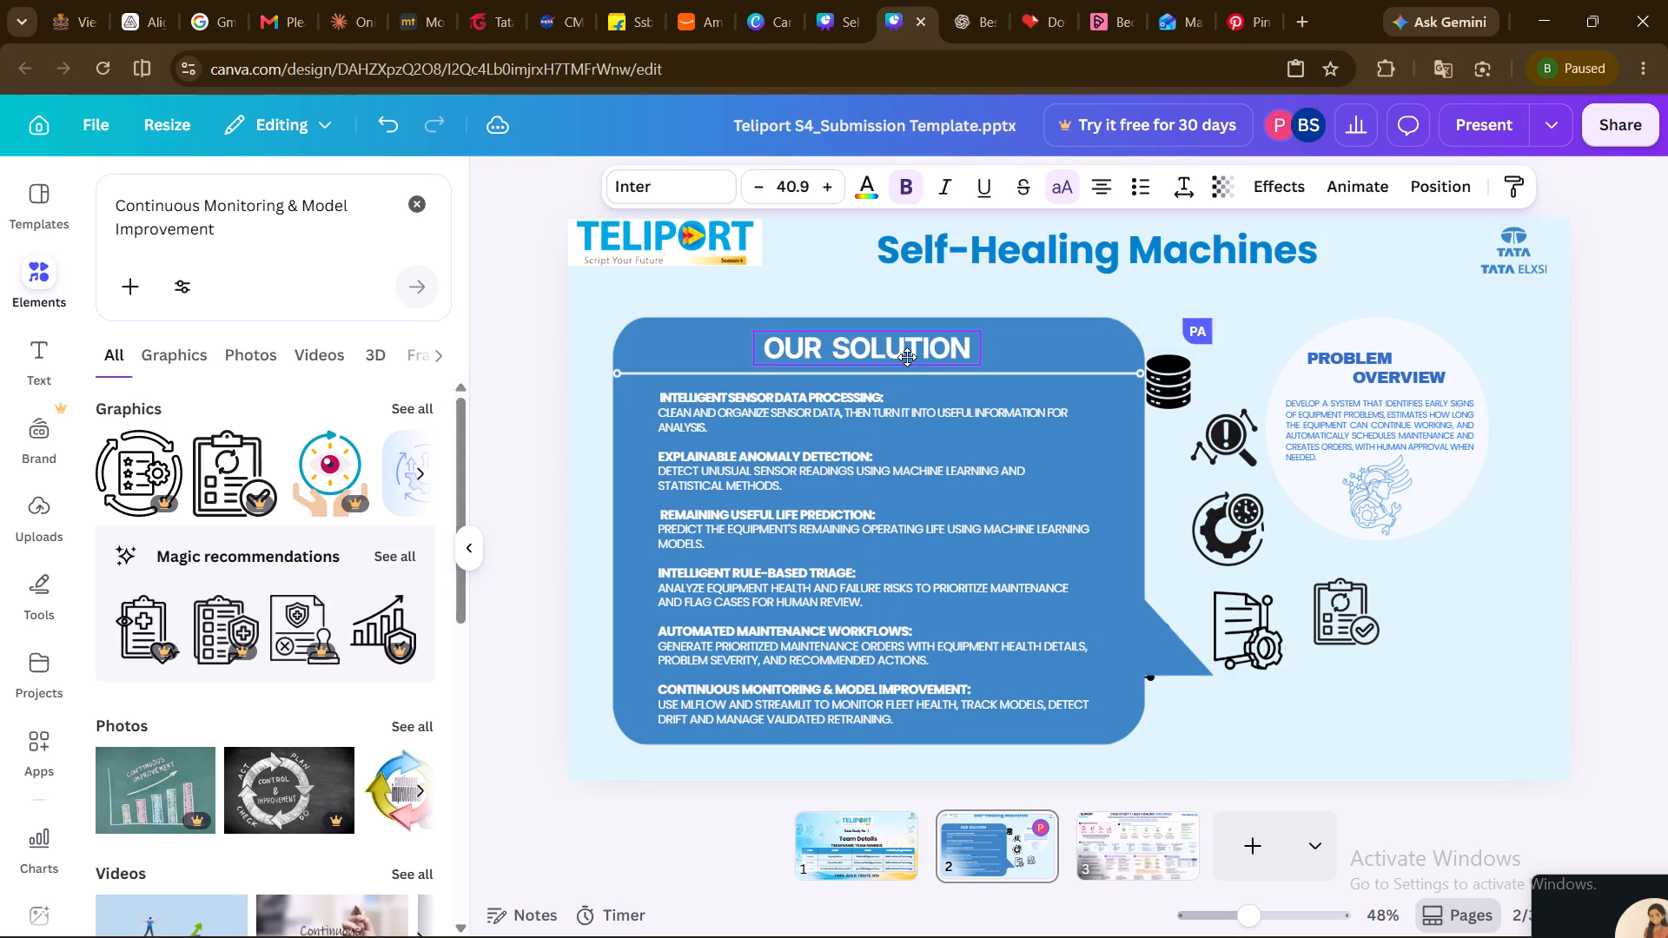
drag(907, 357, 918, 355)
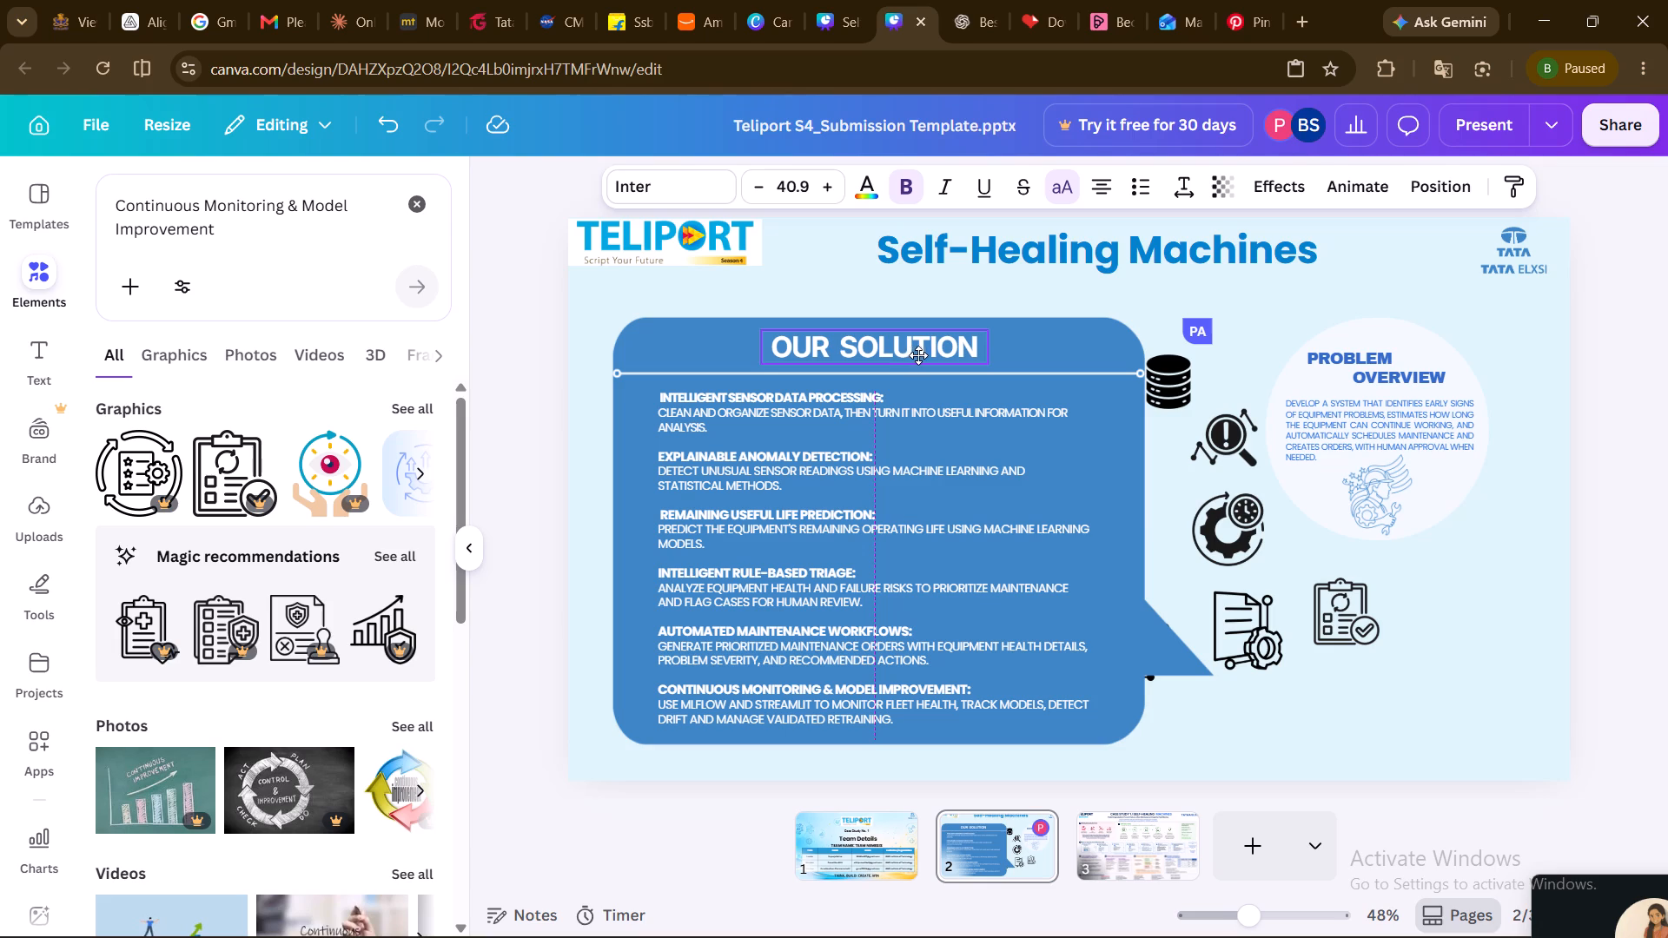
drag(918, 355, 917, 355)
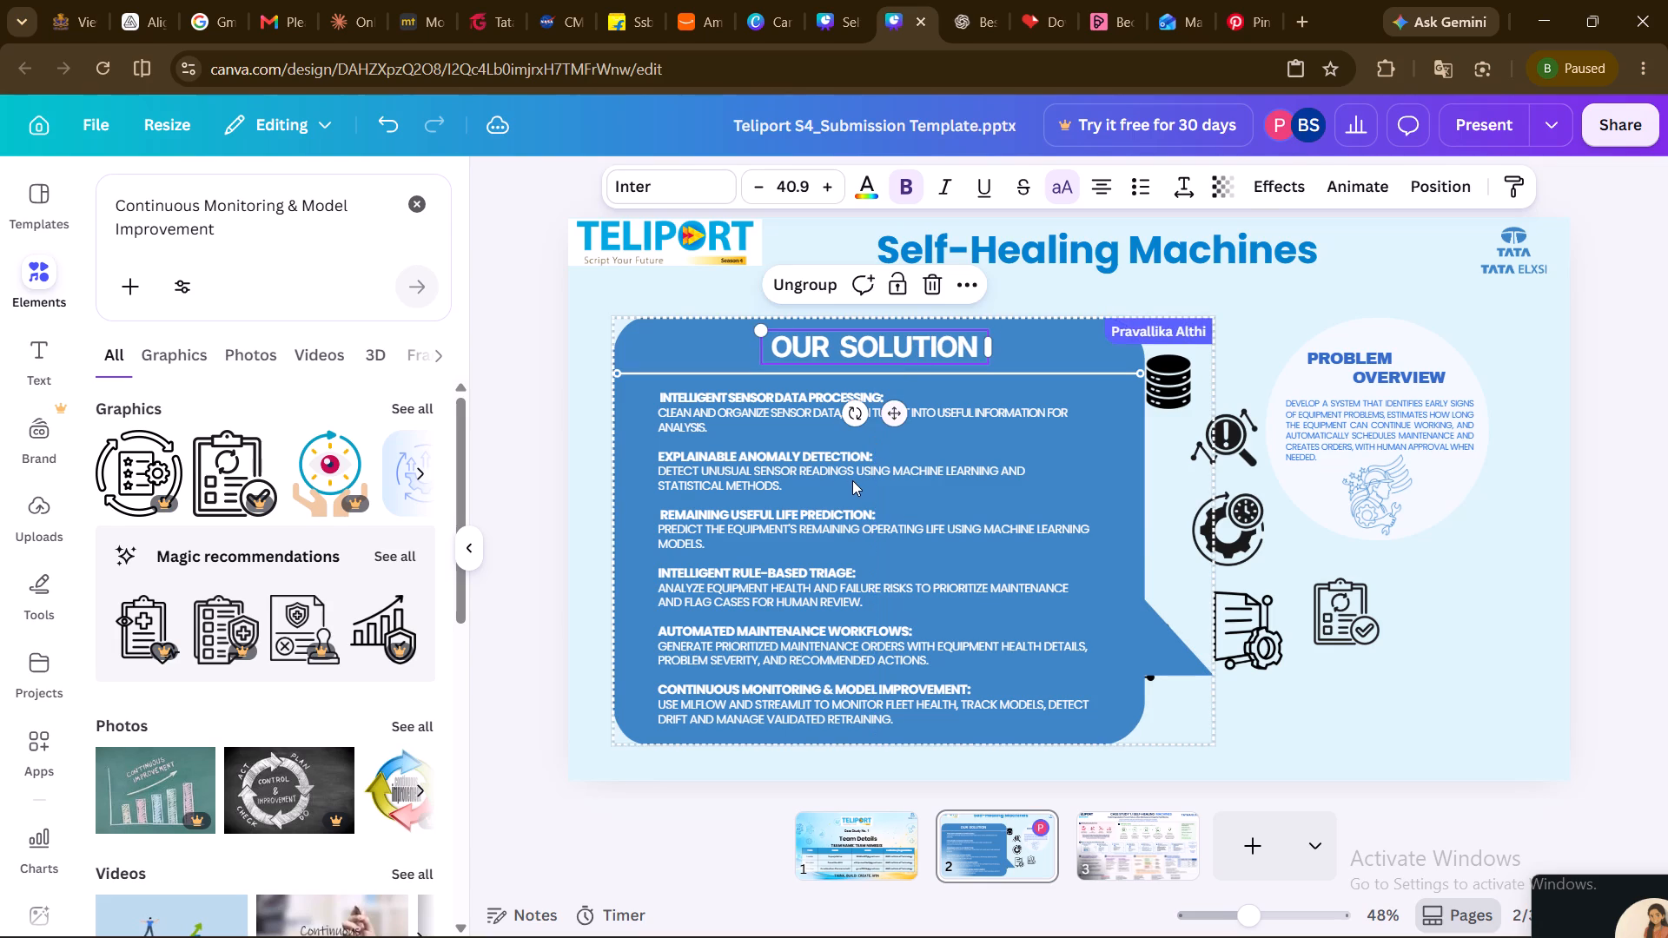
Shift the six-point text box slightly right and up, closer to the divider line in the OUR SOLUTION bubble.
click(852, 481)
drag(852, 481, 881, 474)
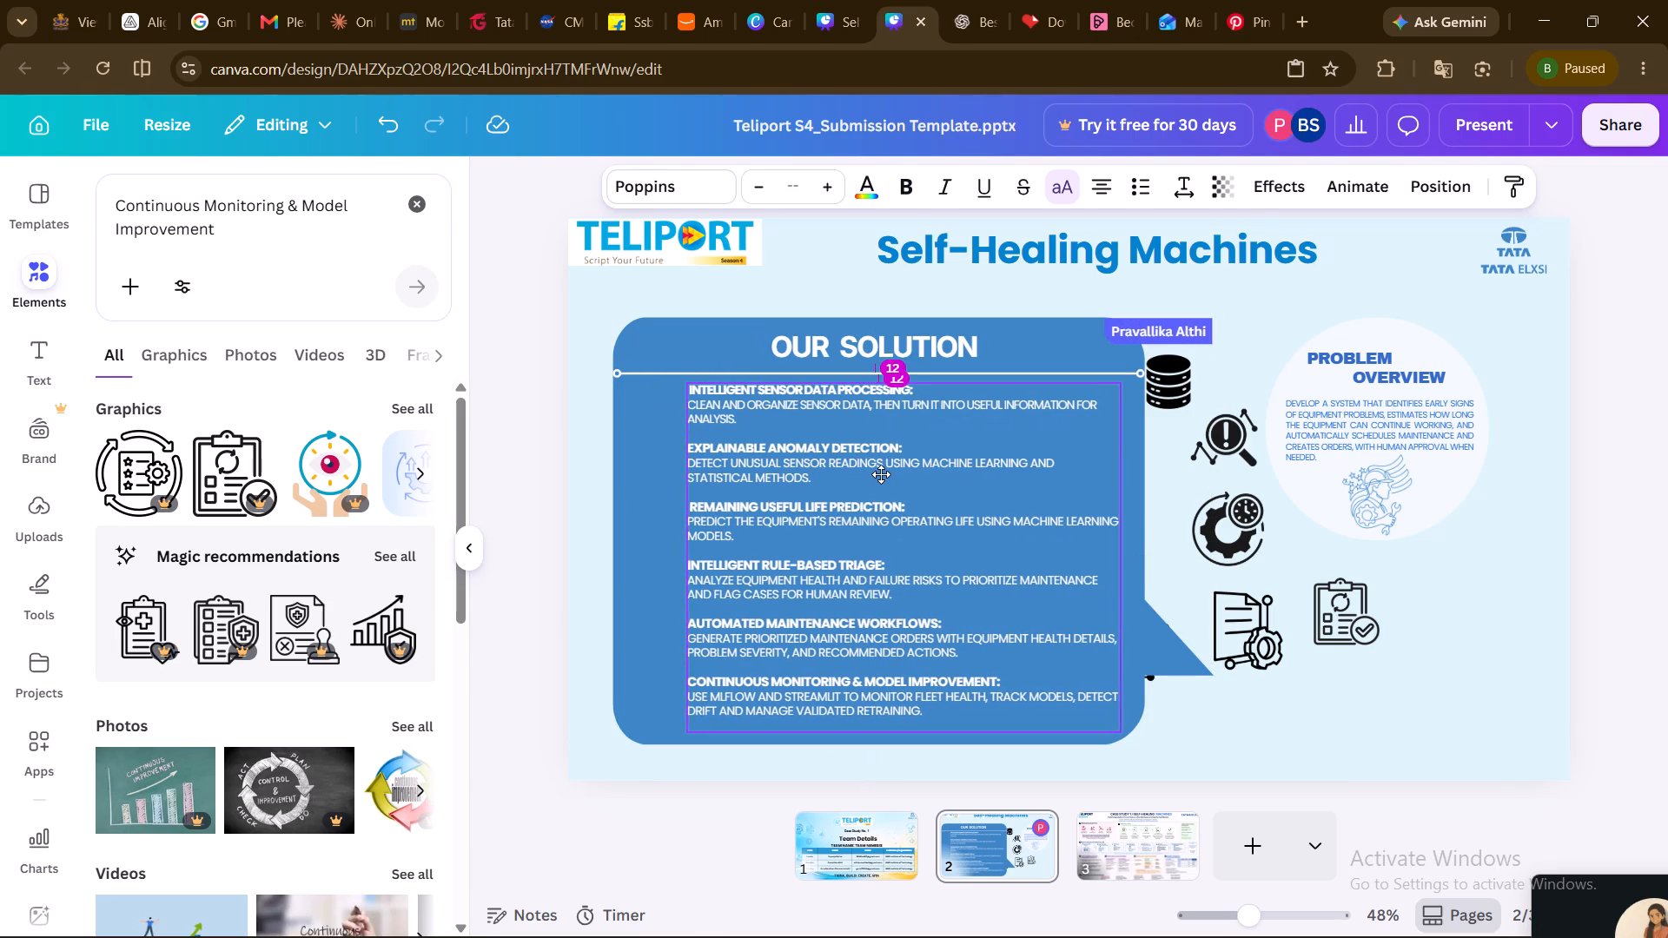
drag(881, 474, 878, 479)
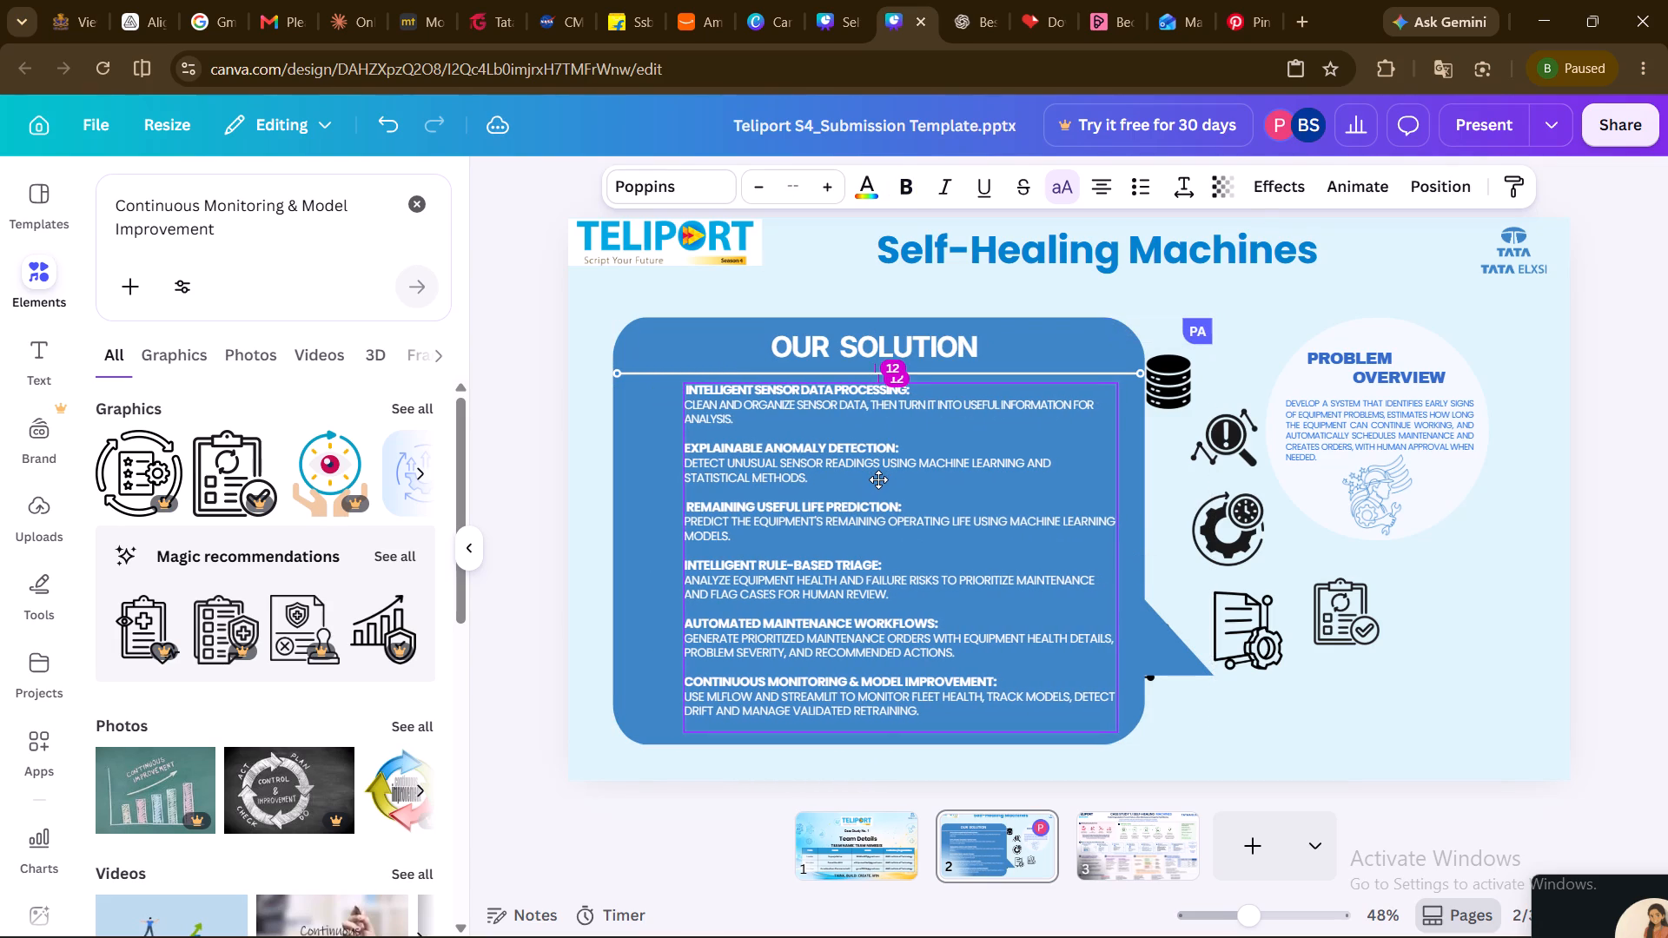
drag(878, 479, 871, 469)
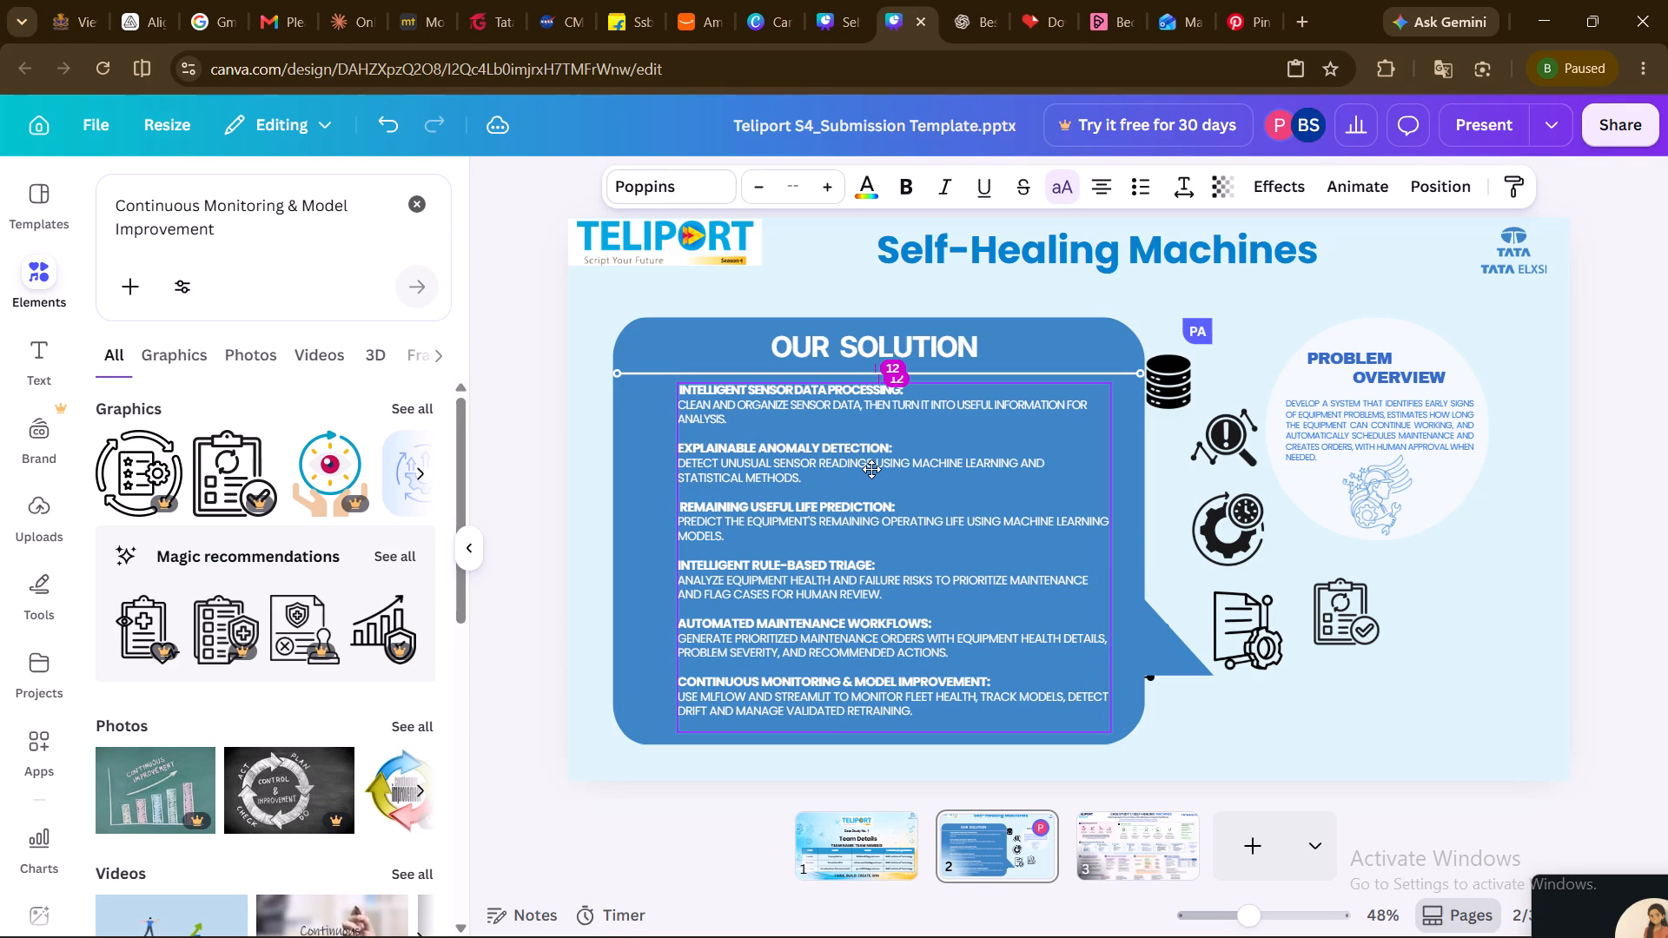
drag(871, 469, 871, 470)
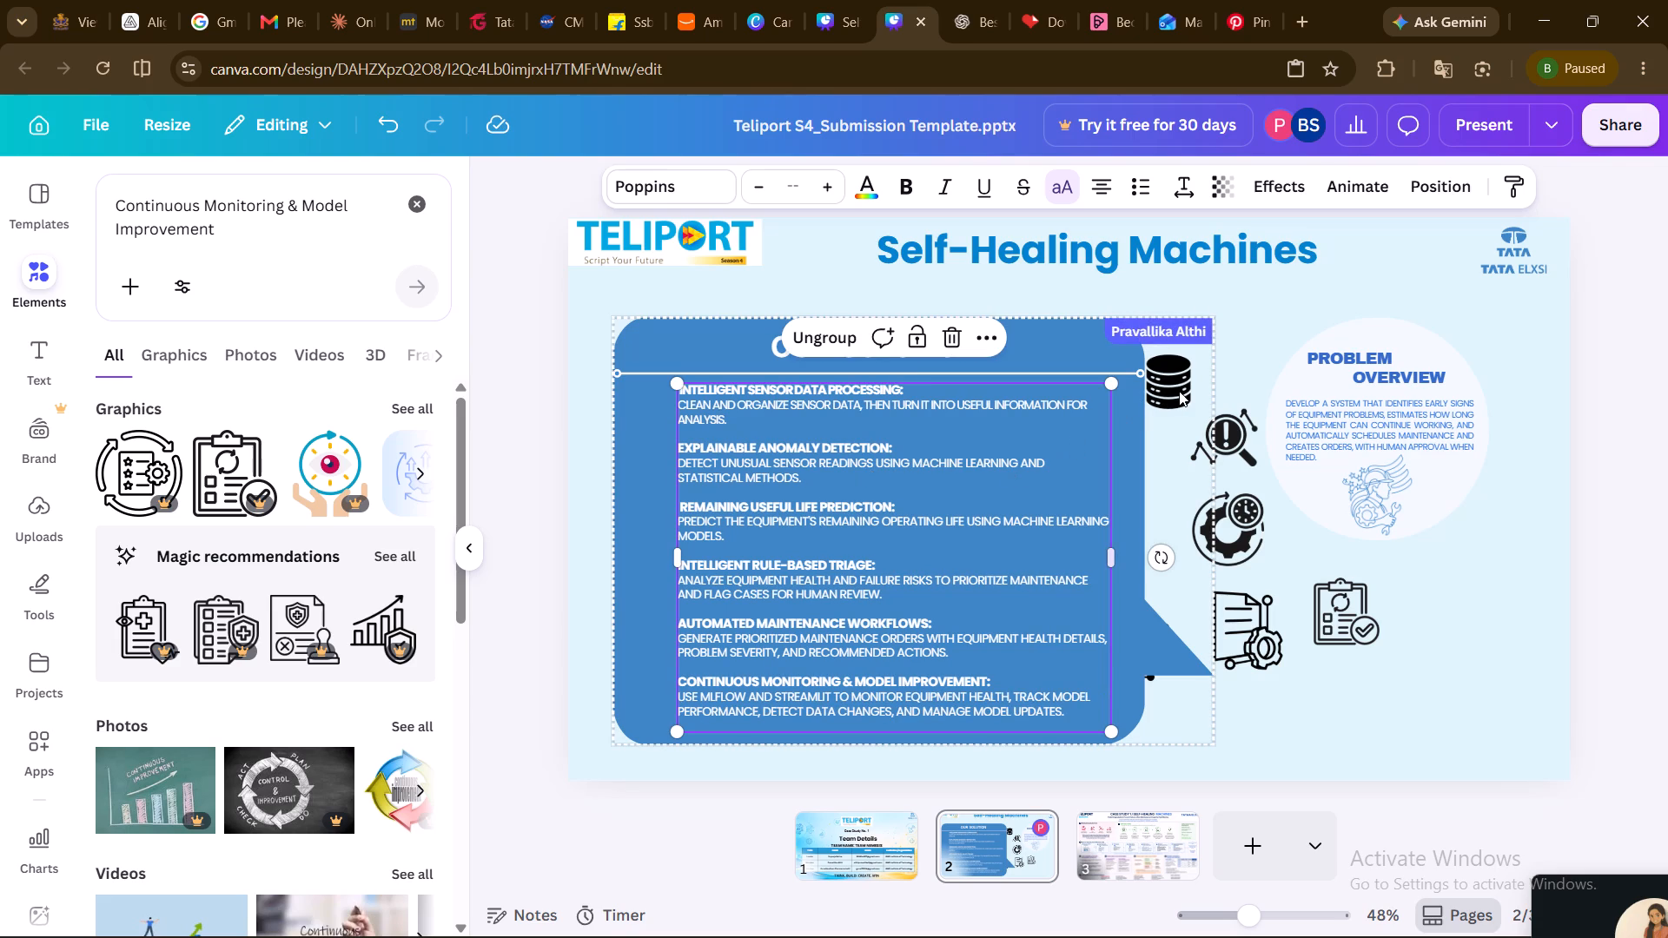
click(1179, 388)
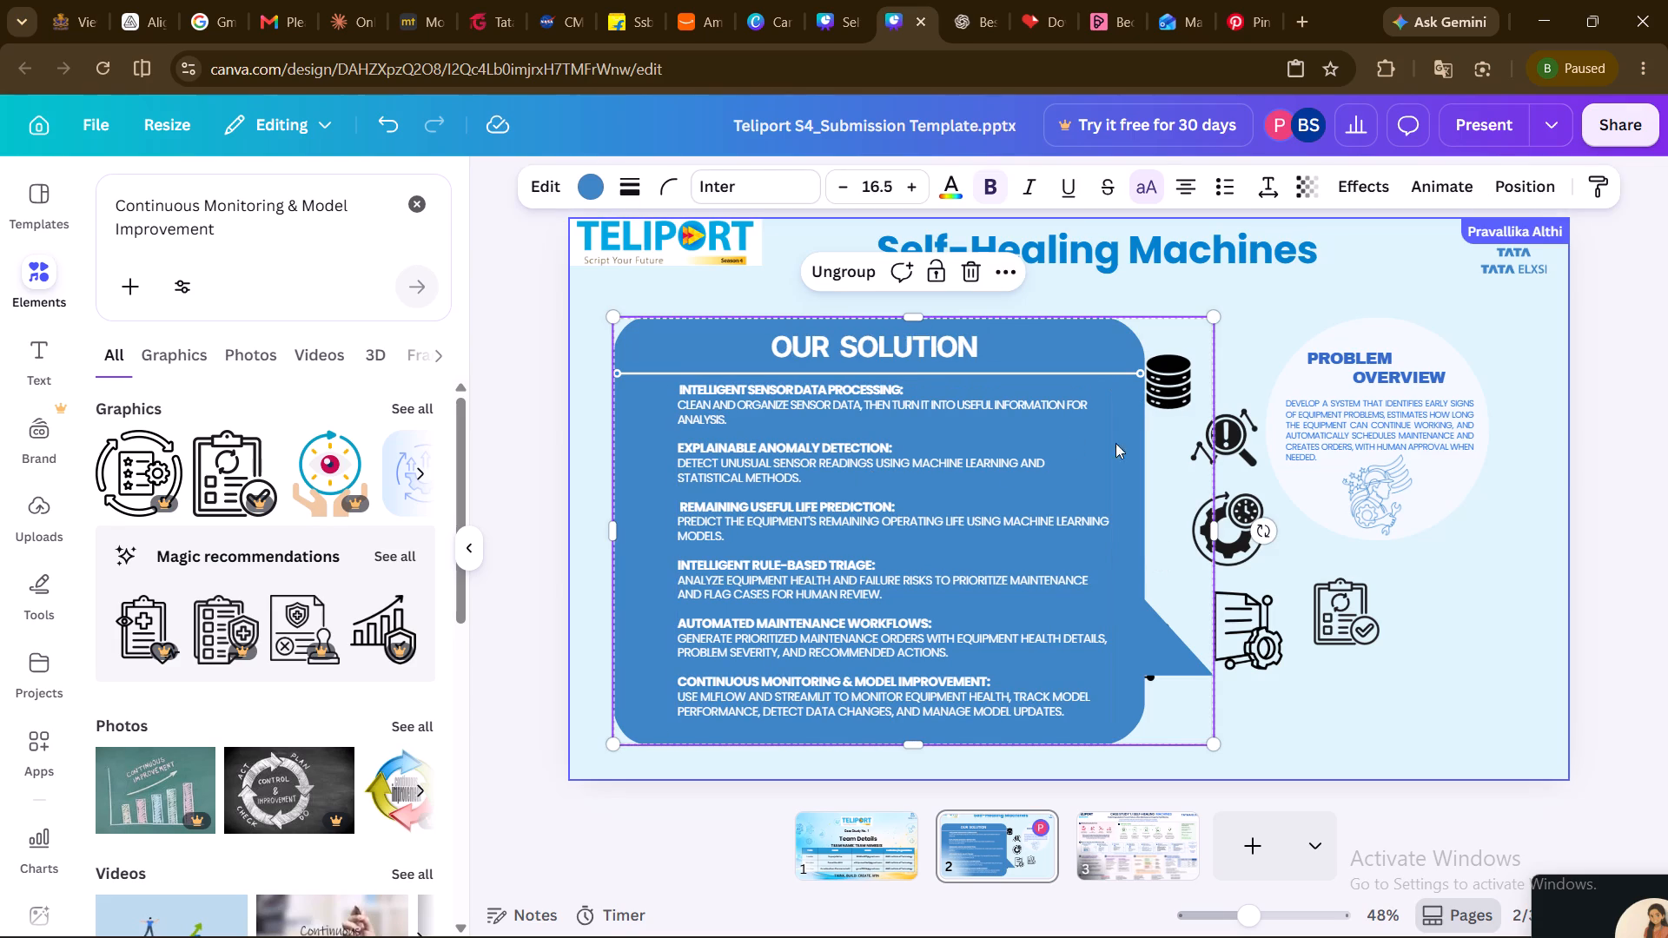
Scale up the six-point text box slightly, keeping it within the bubble's right and bottom edges.
click(927, 521)
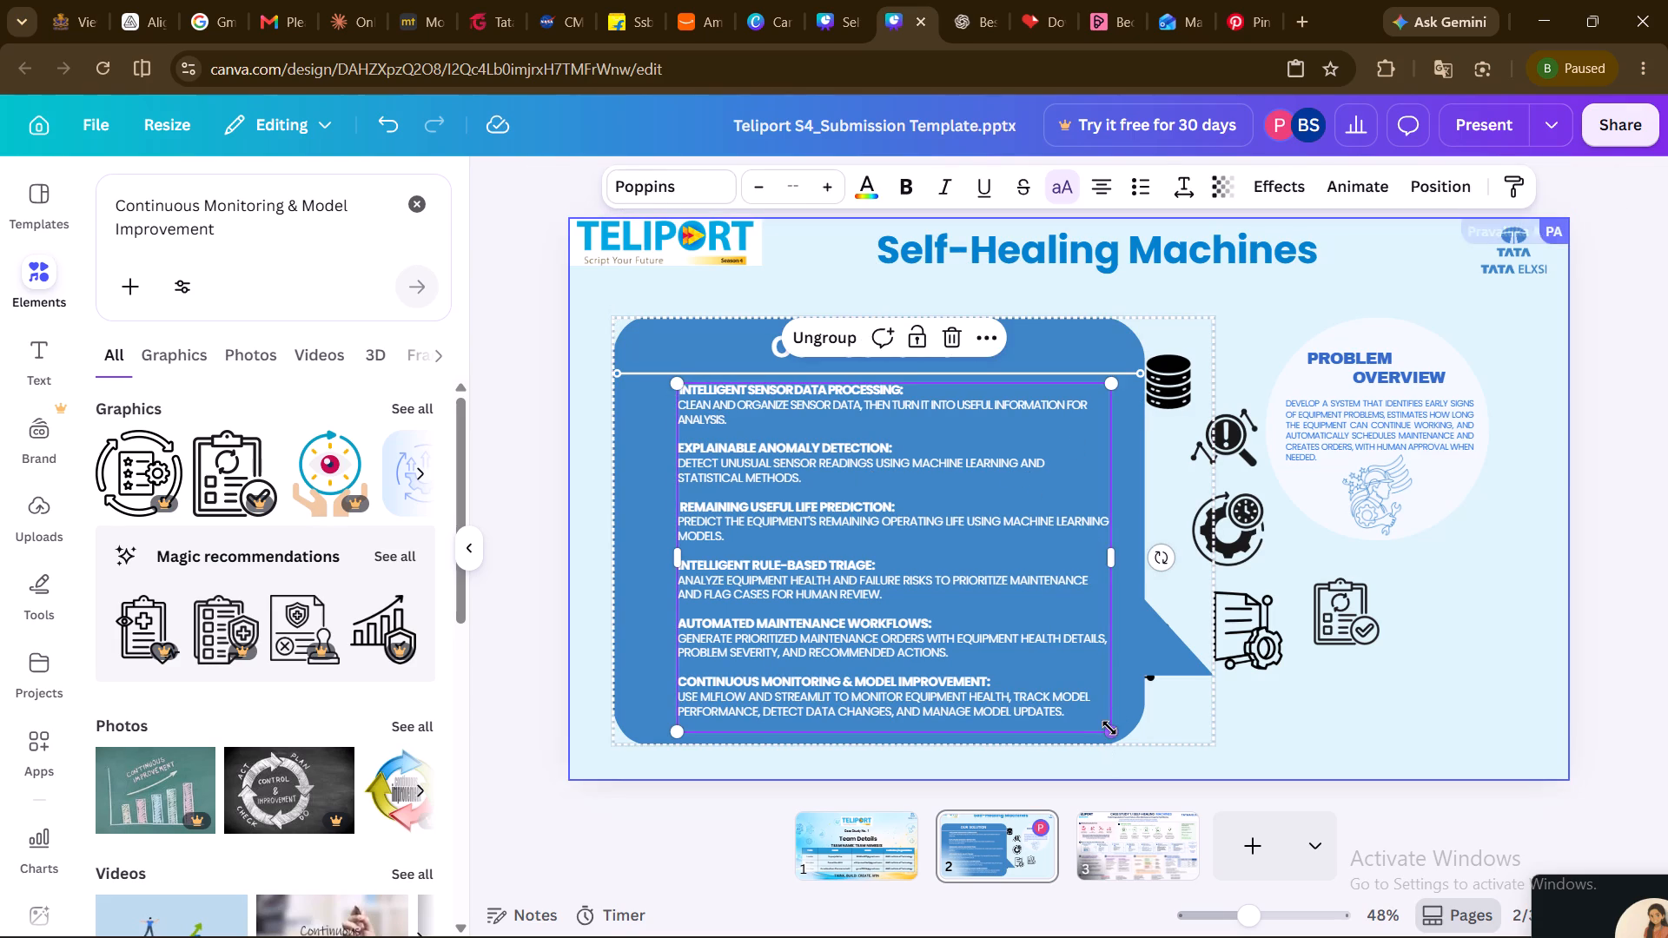
drag(1109, 728, 1148, 739)
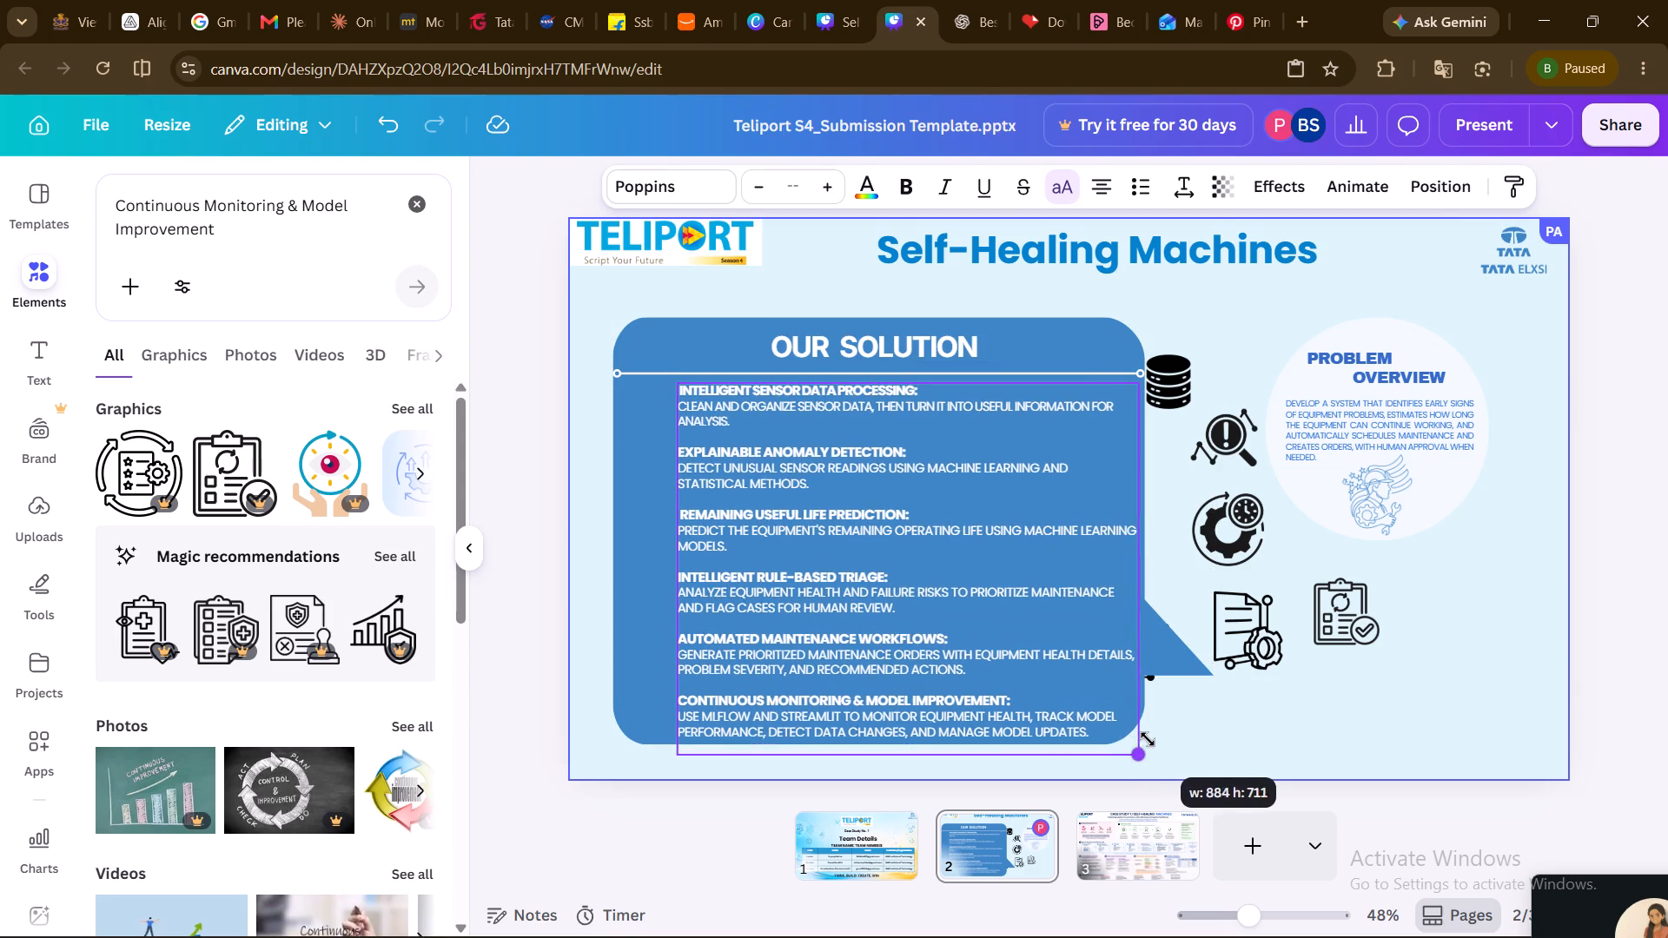
drag(1148, 739, 1129, 735)
click(1401, 723)
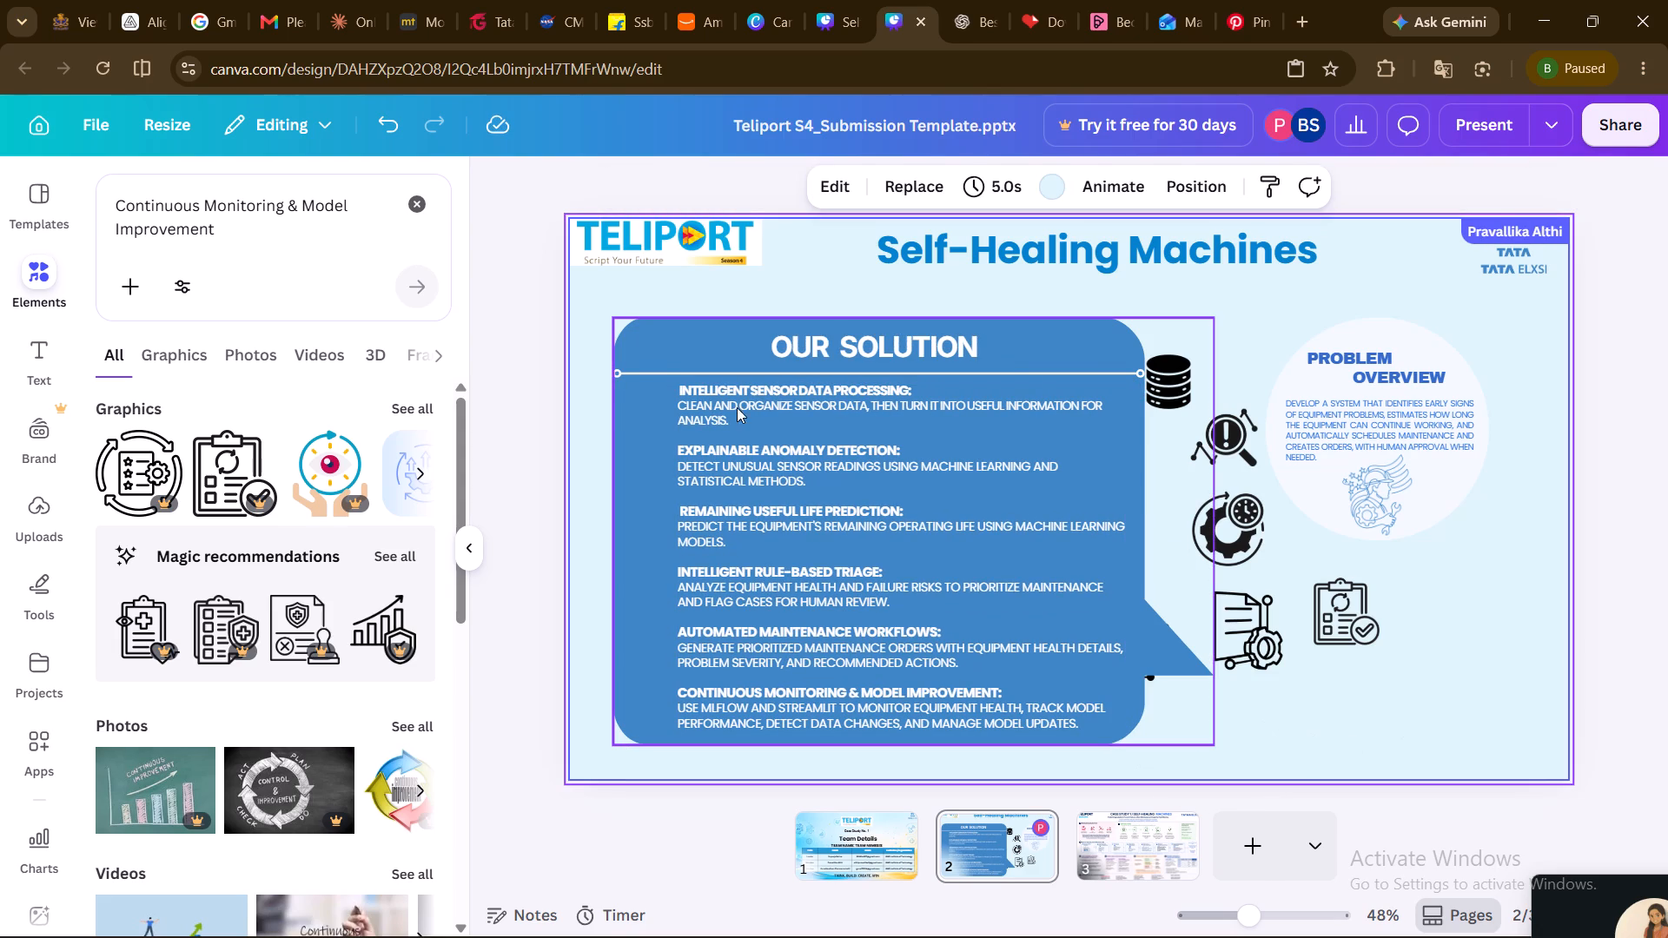
Raise the divider closer to the OUR SOLUTION title and inset both ends, leaving a level line about 917 long.
click(645, 375)
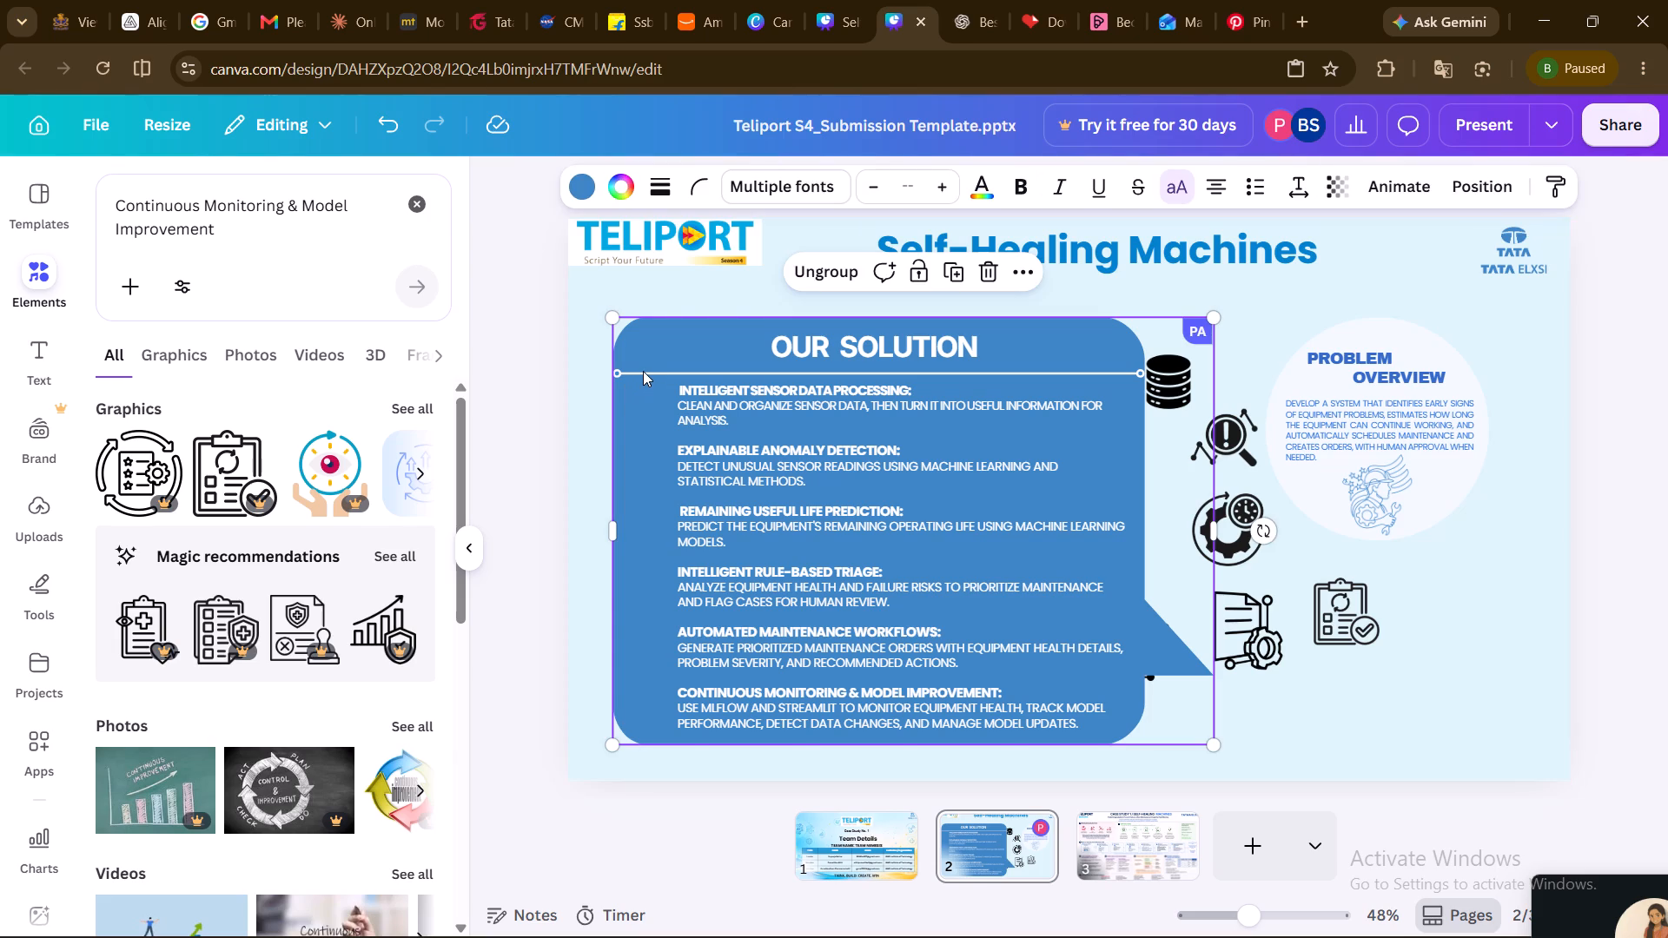
click(643, 371)
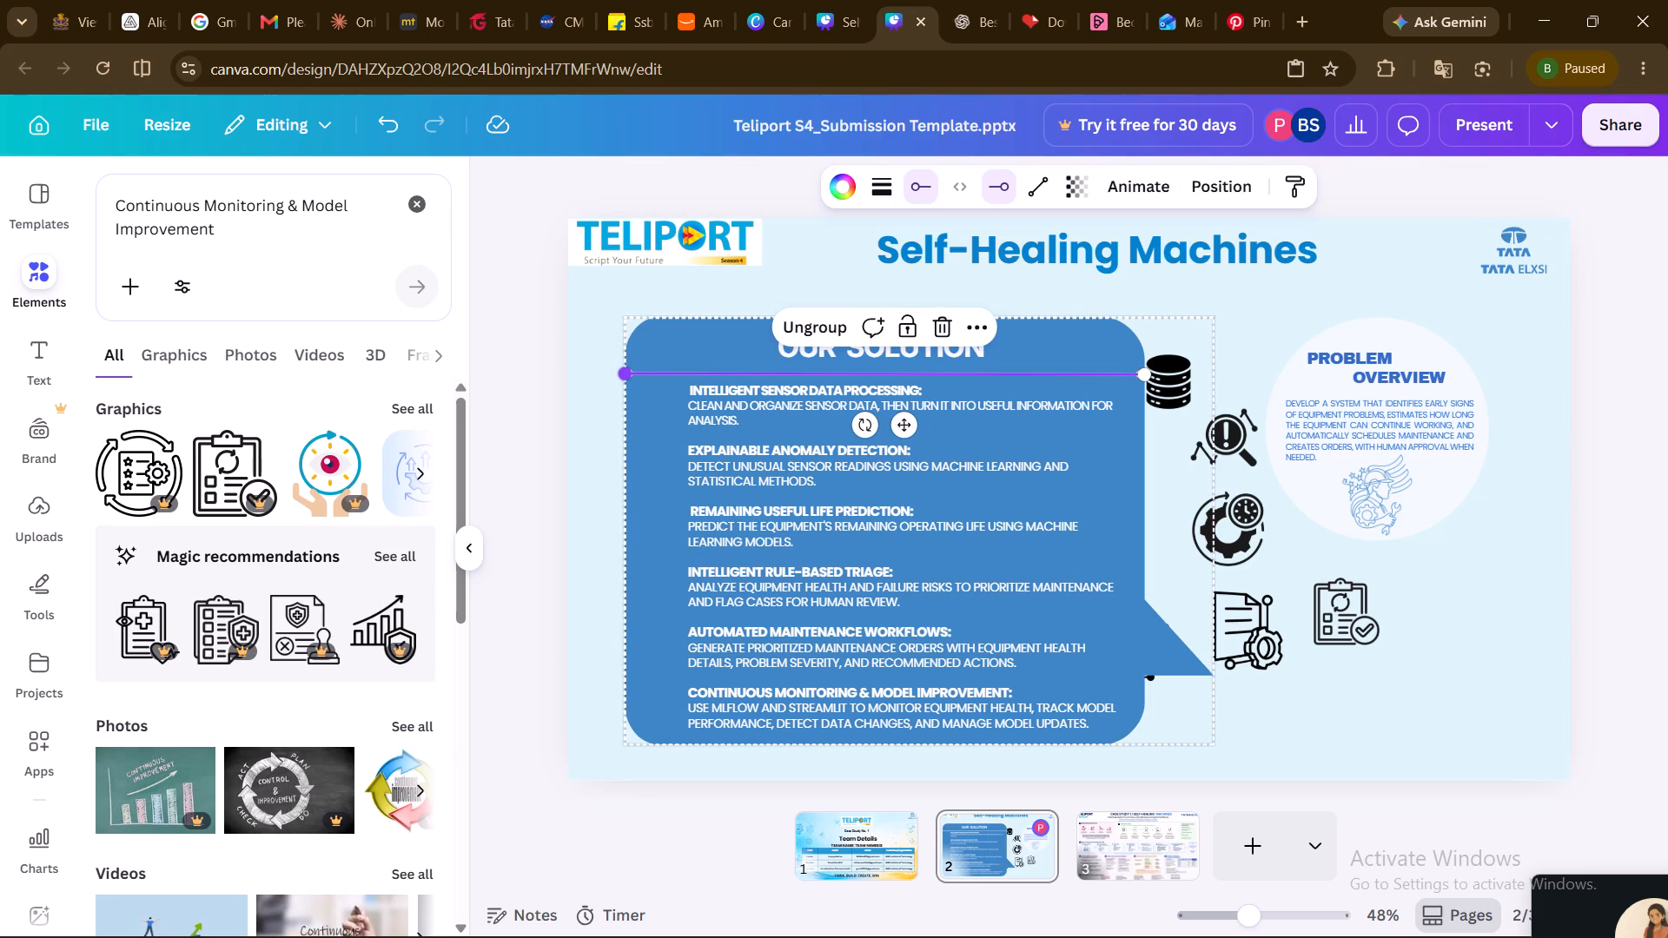
drag(627, 373, 641, 361)
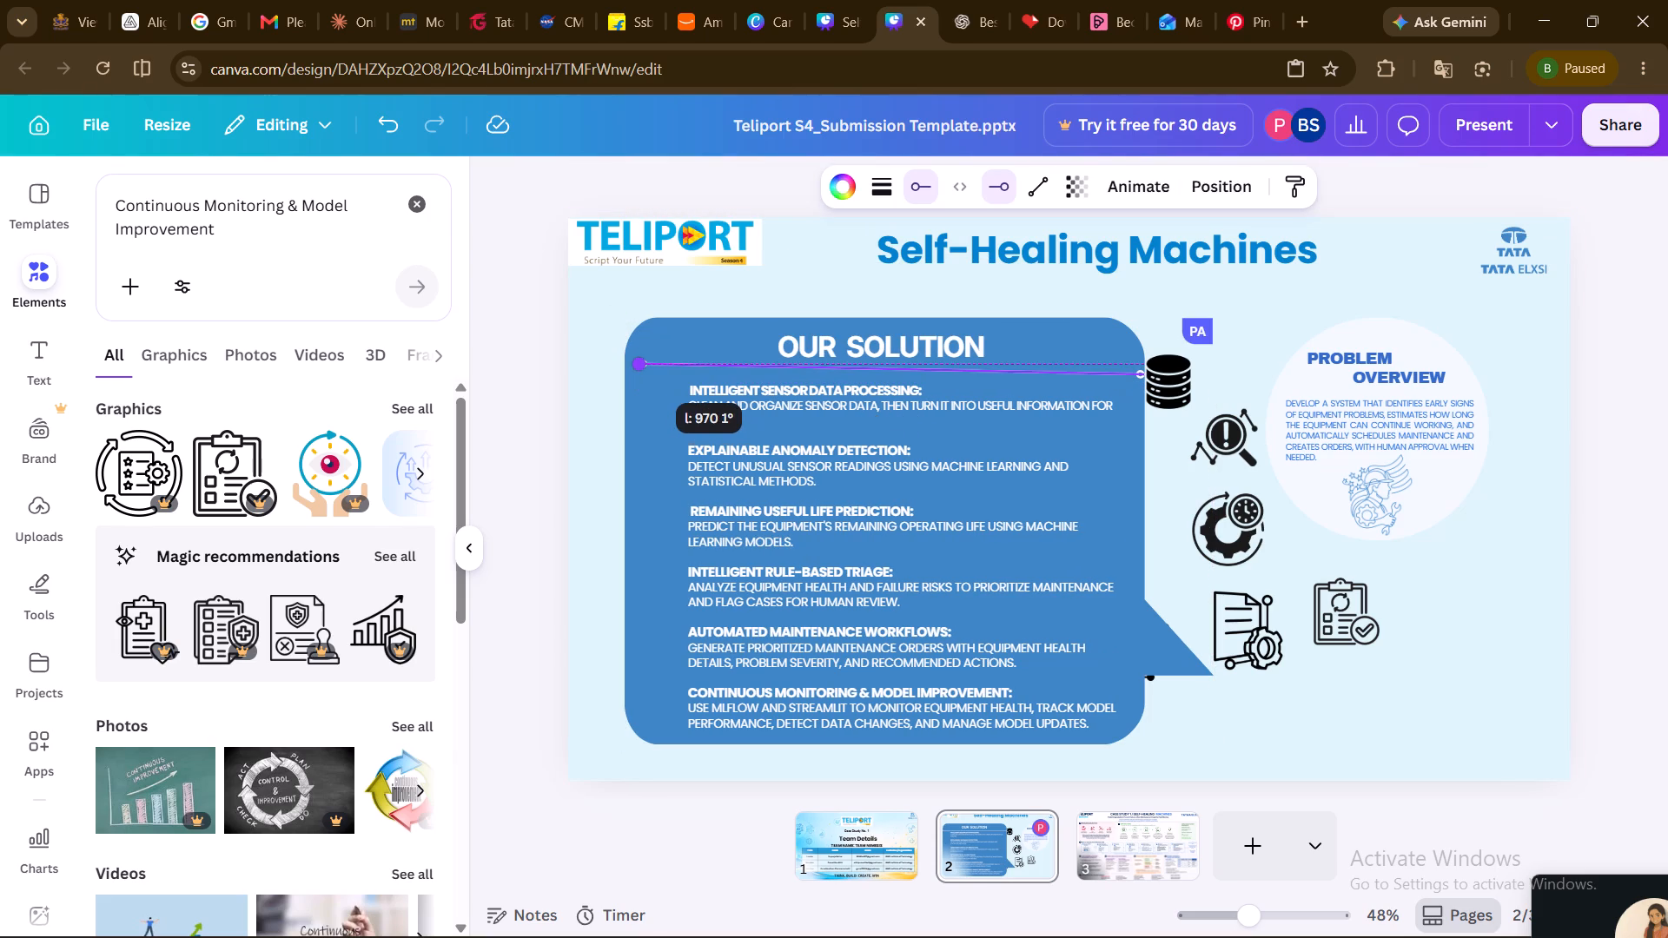
drag(641, 361, 645, 364)
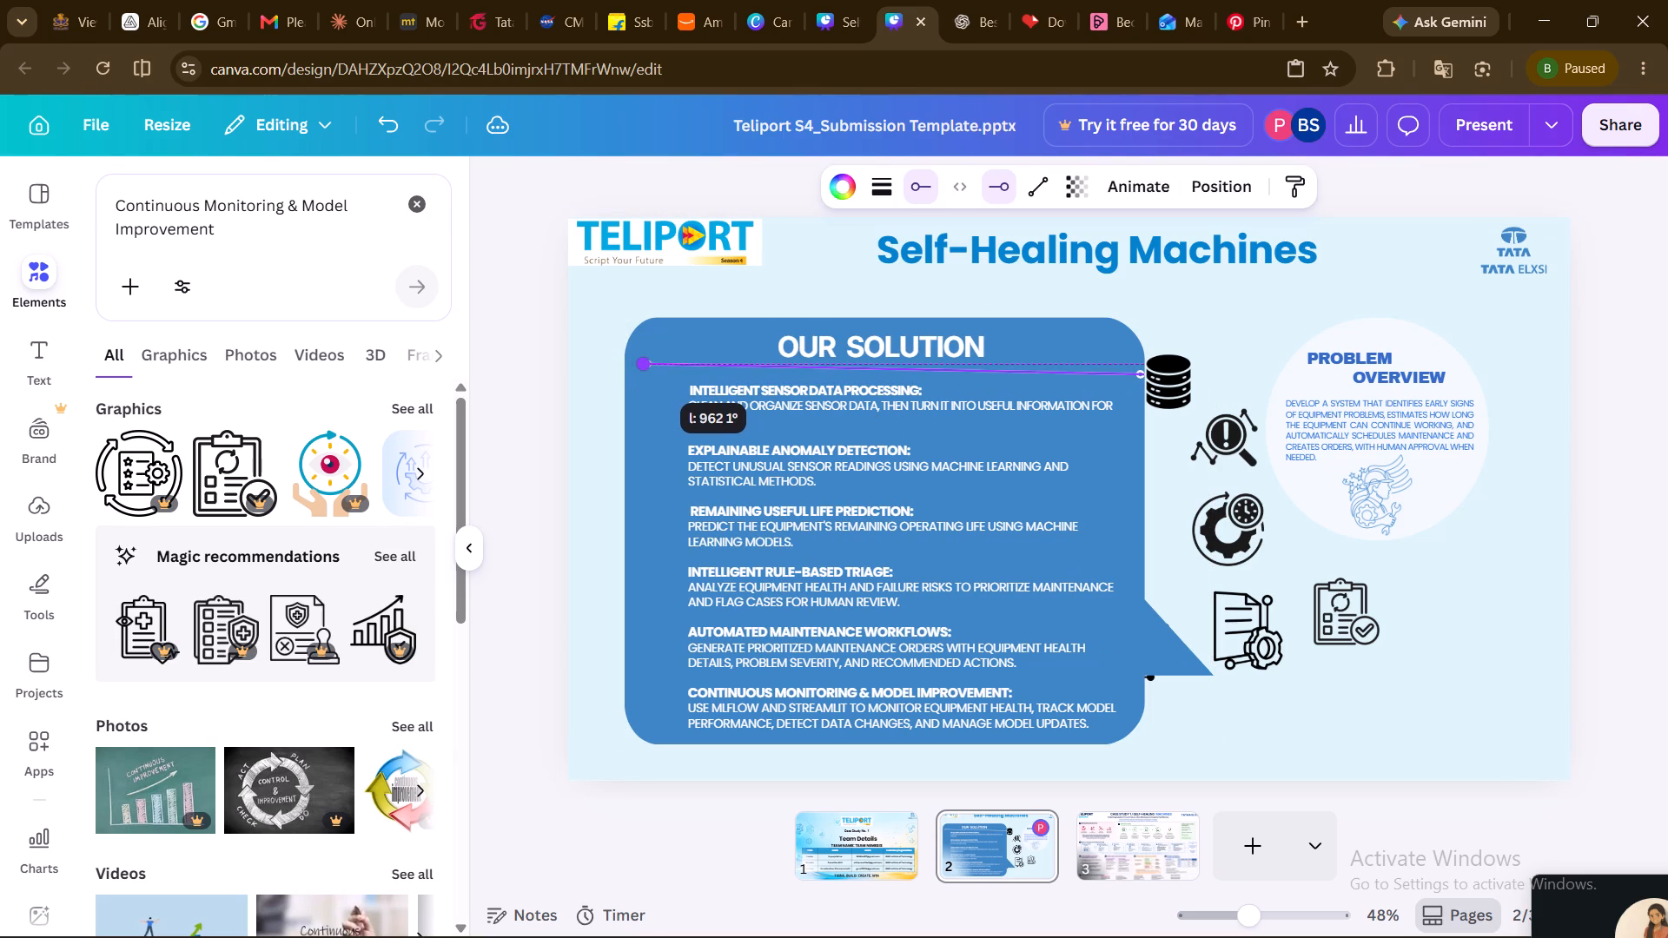
drag(645, 364, 646, 364)
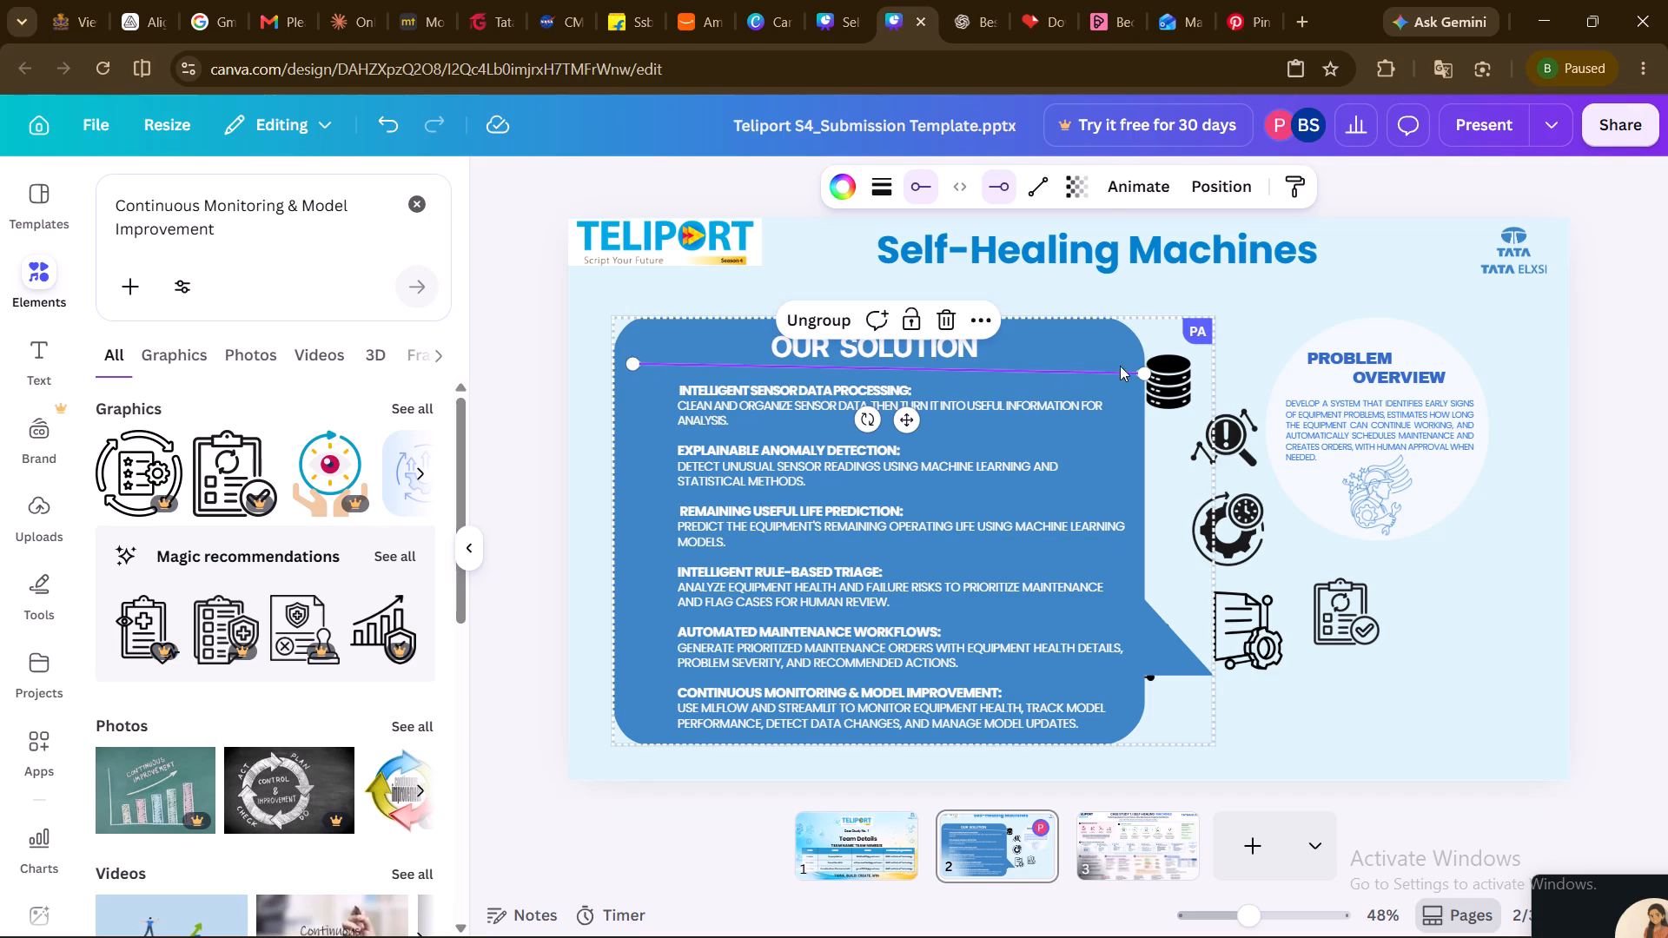
drag(1146, 372, 1123, 368)
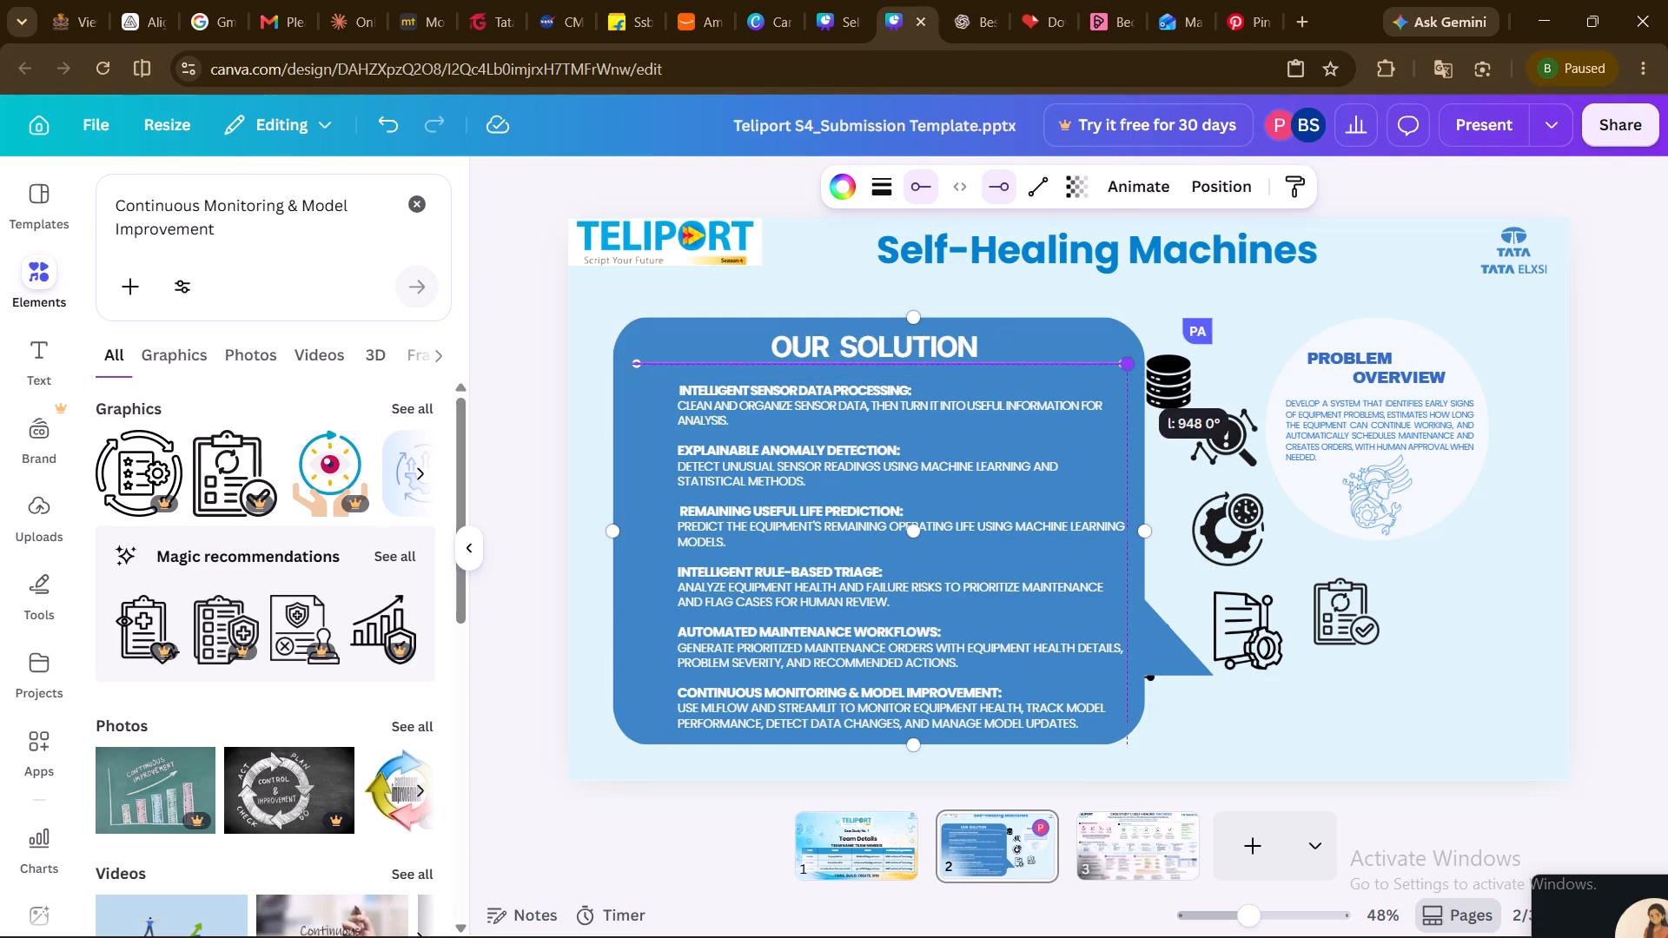
drag(1123, 368, 1112, 367)
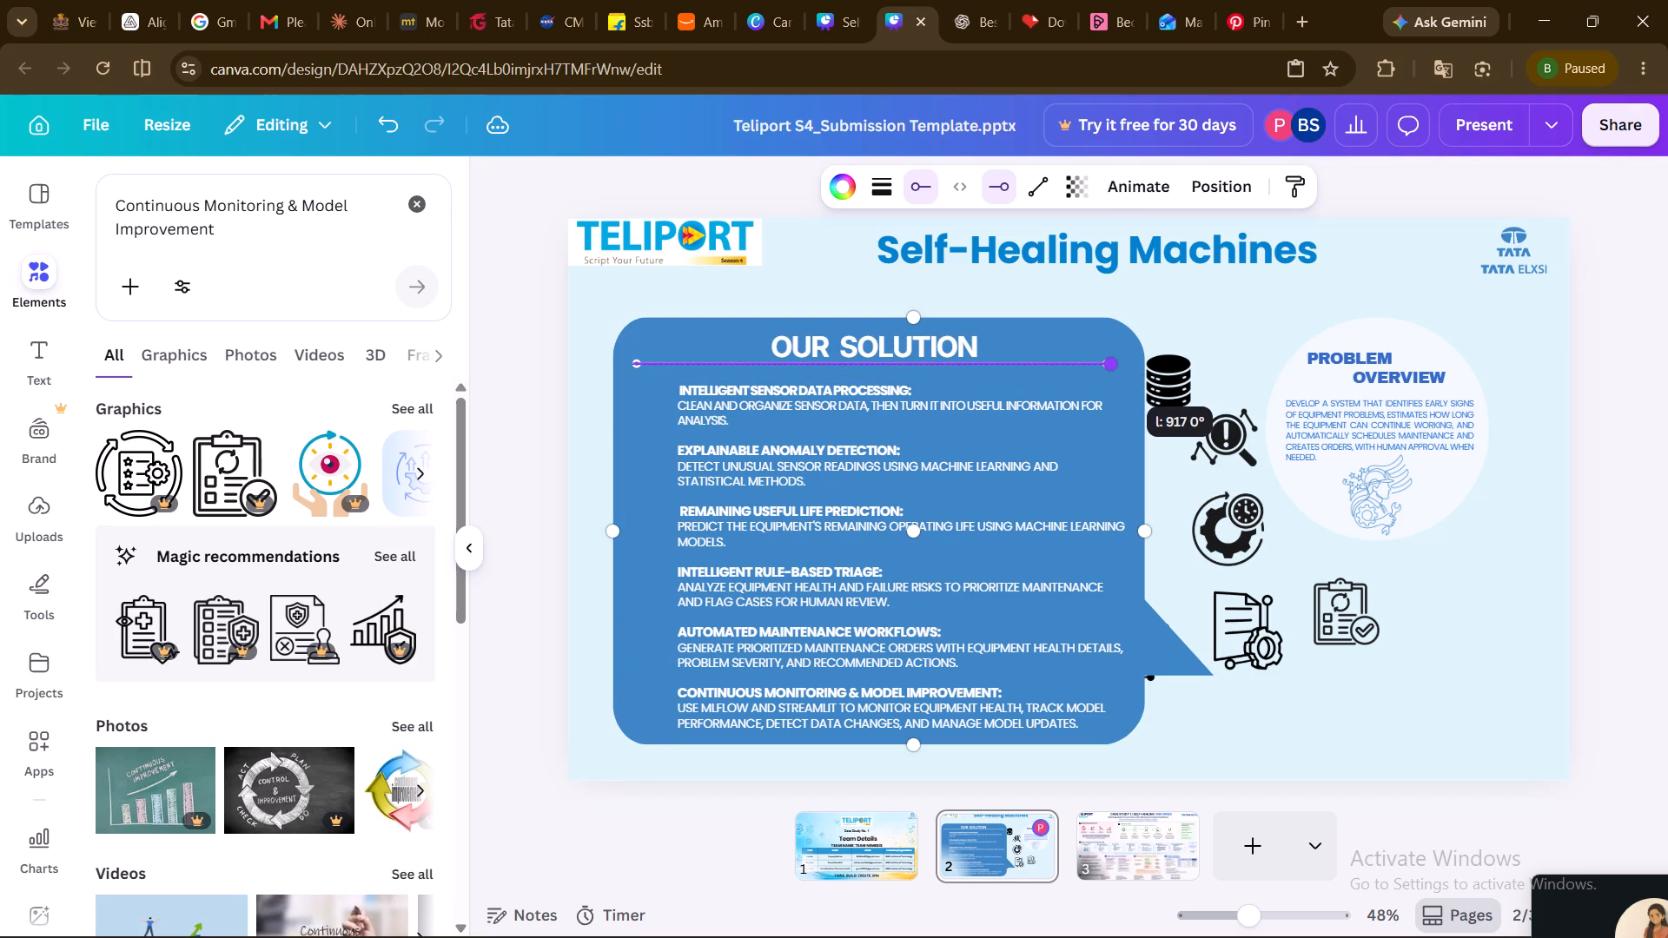
drag(1112, 367, 1114, 365)
click(1228, 351)
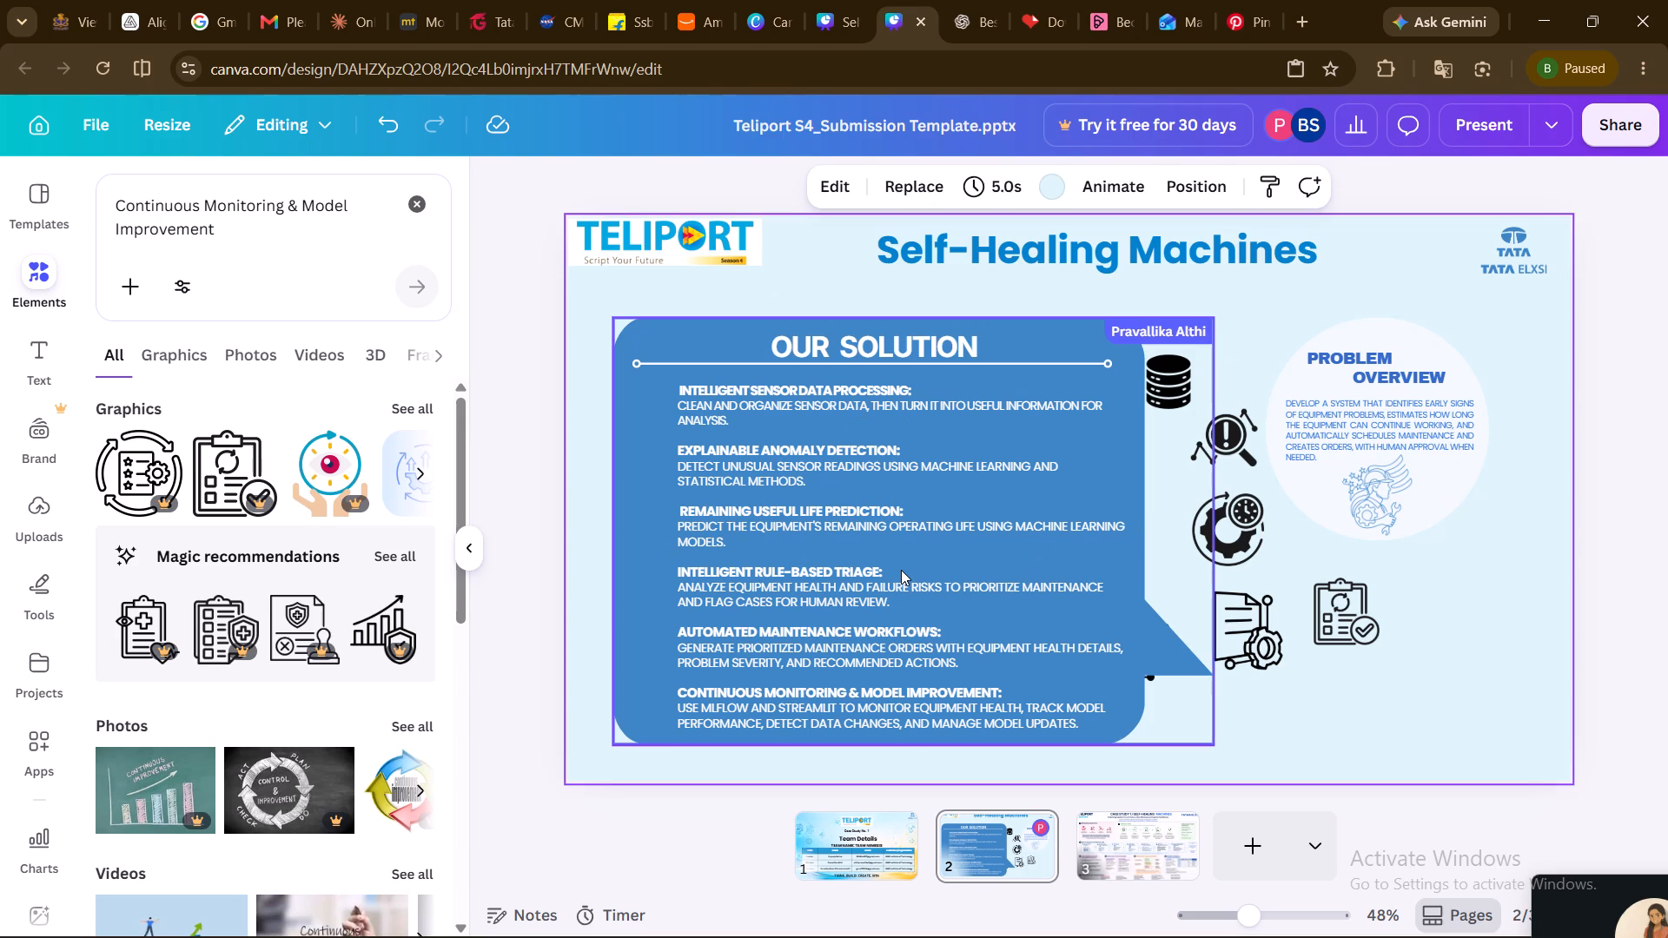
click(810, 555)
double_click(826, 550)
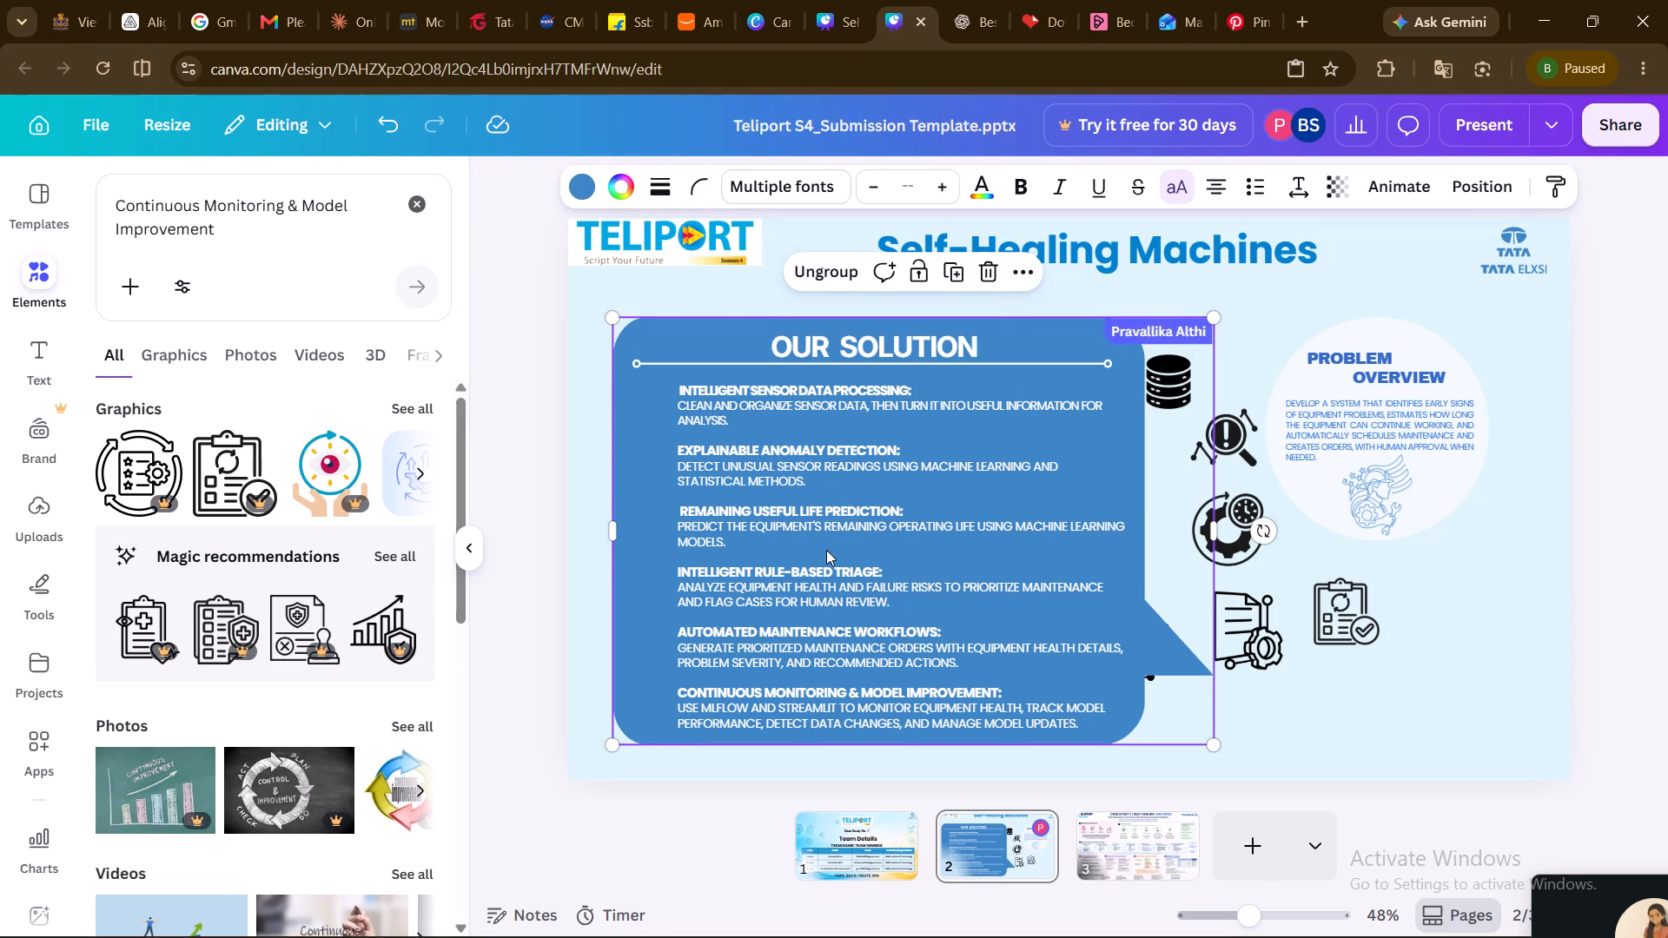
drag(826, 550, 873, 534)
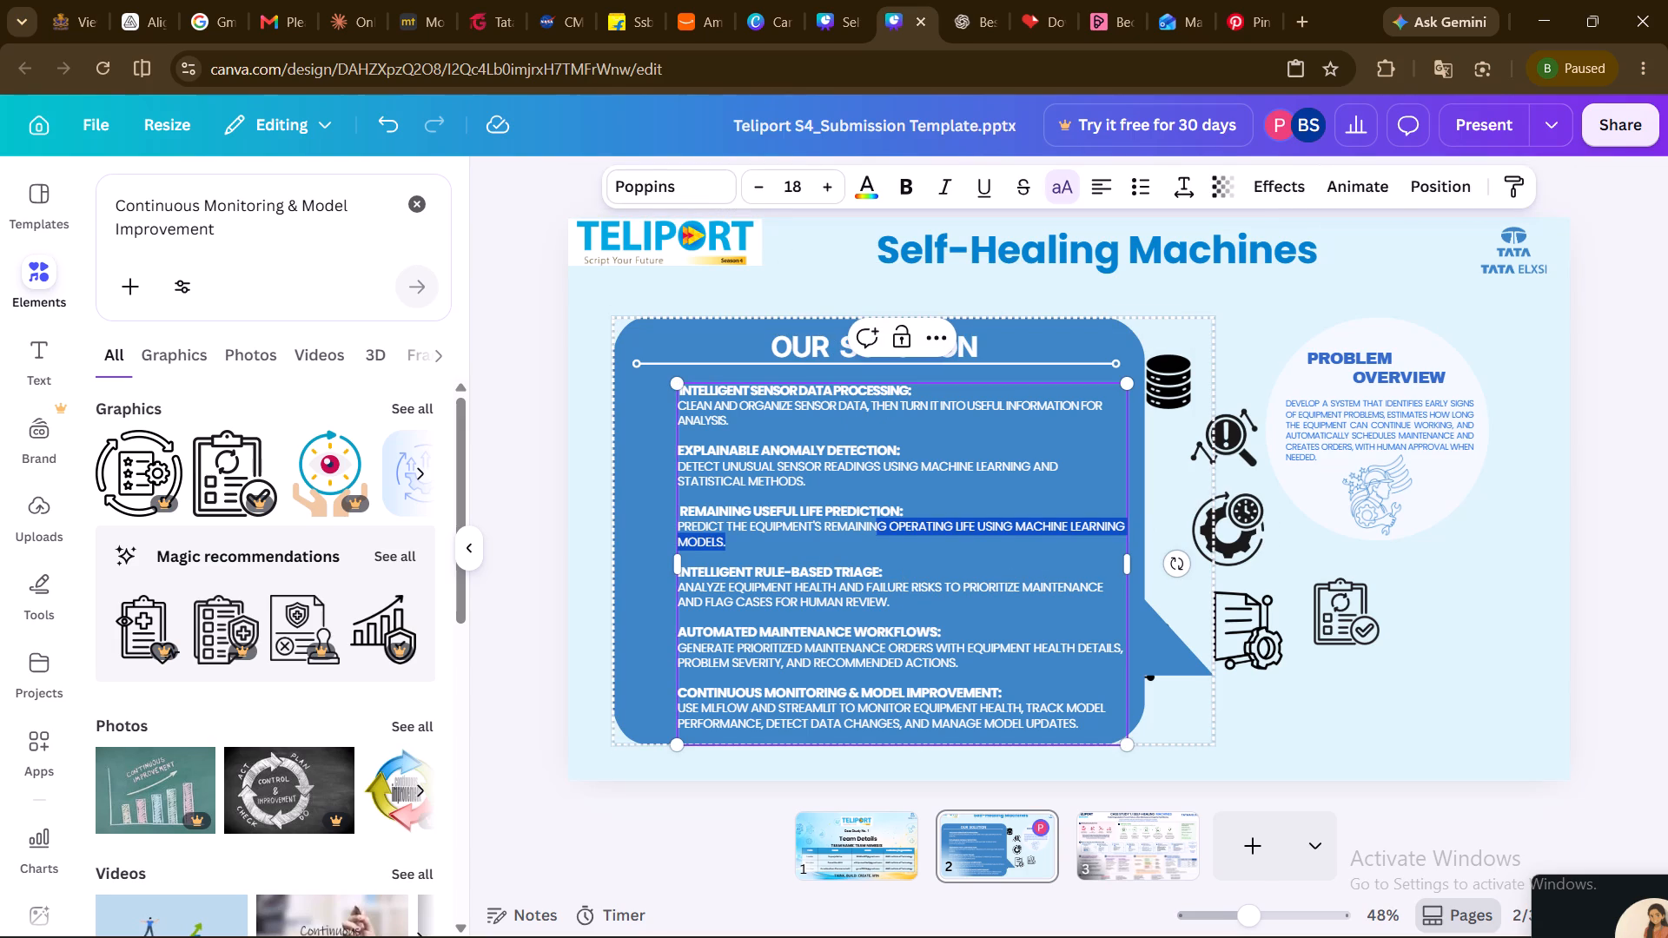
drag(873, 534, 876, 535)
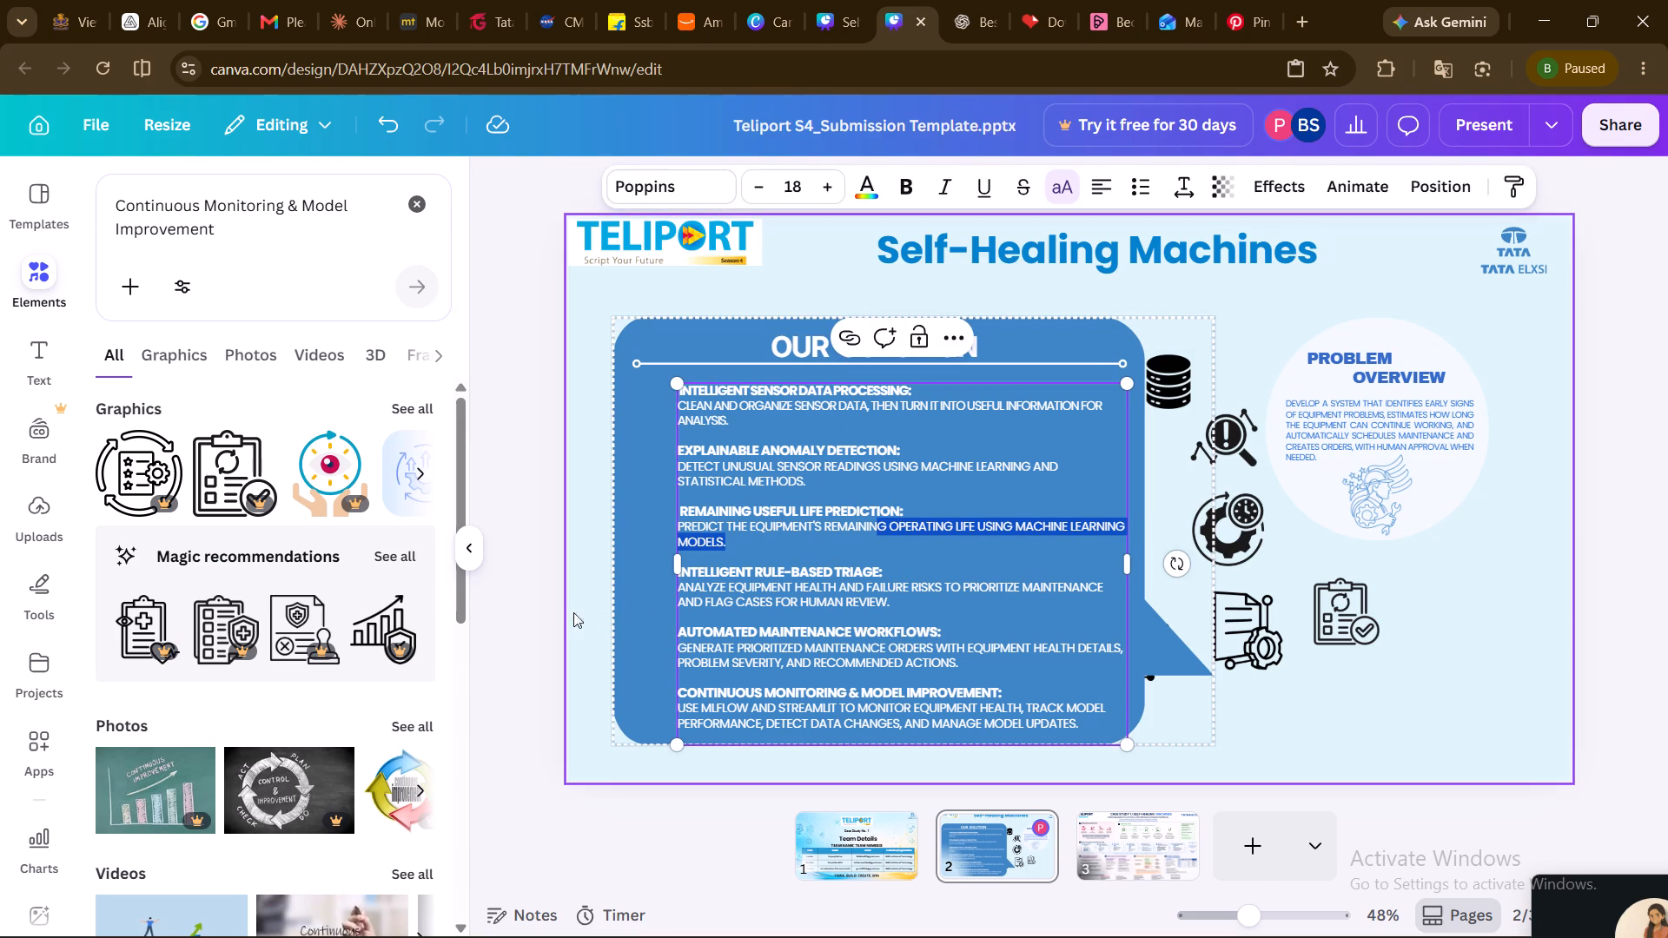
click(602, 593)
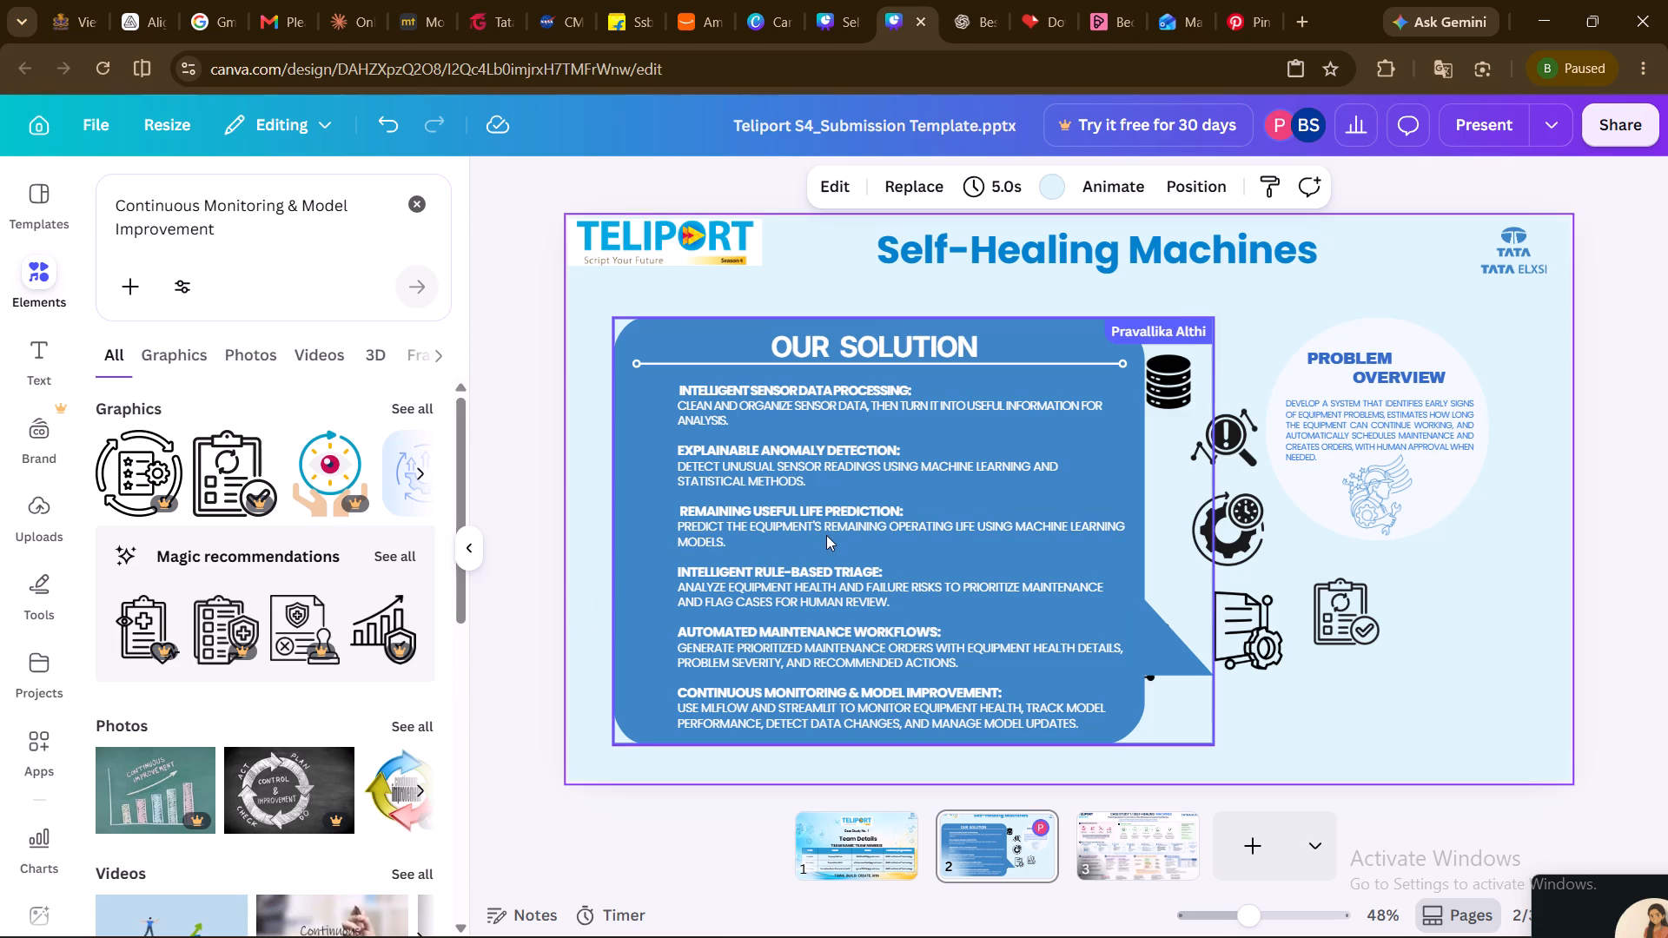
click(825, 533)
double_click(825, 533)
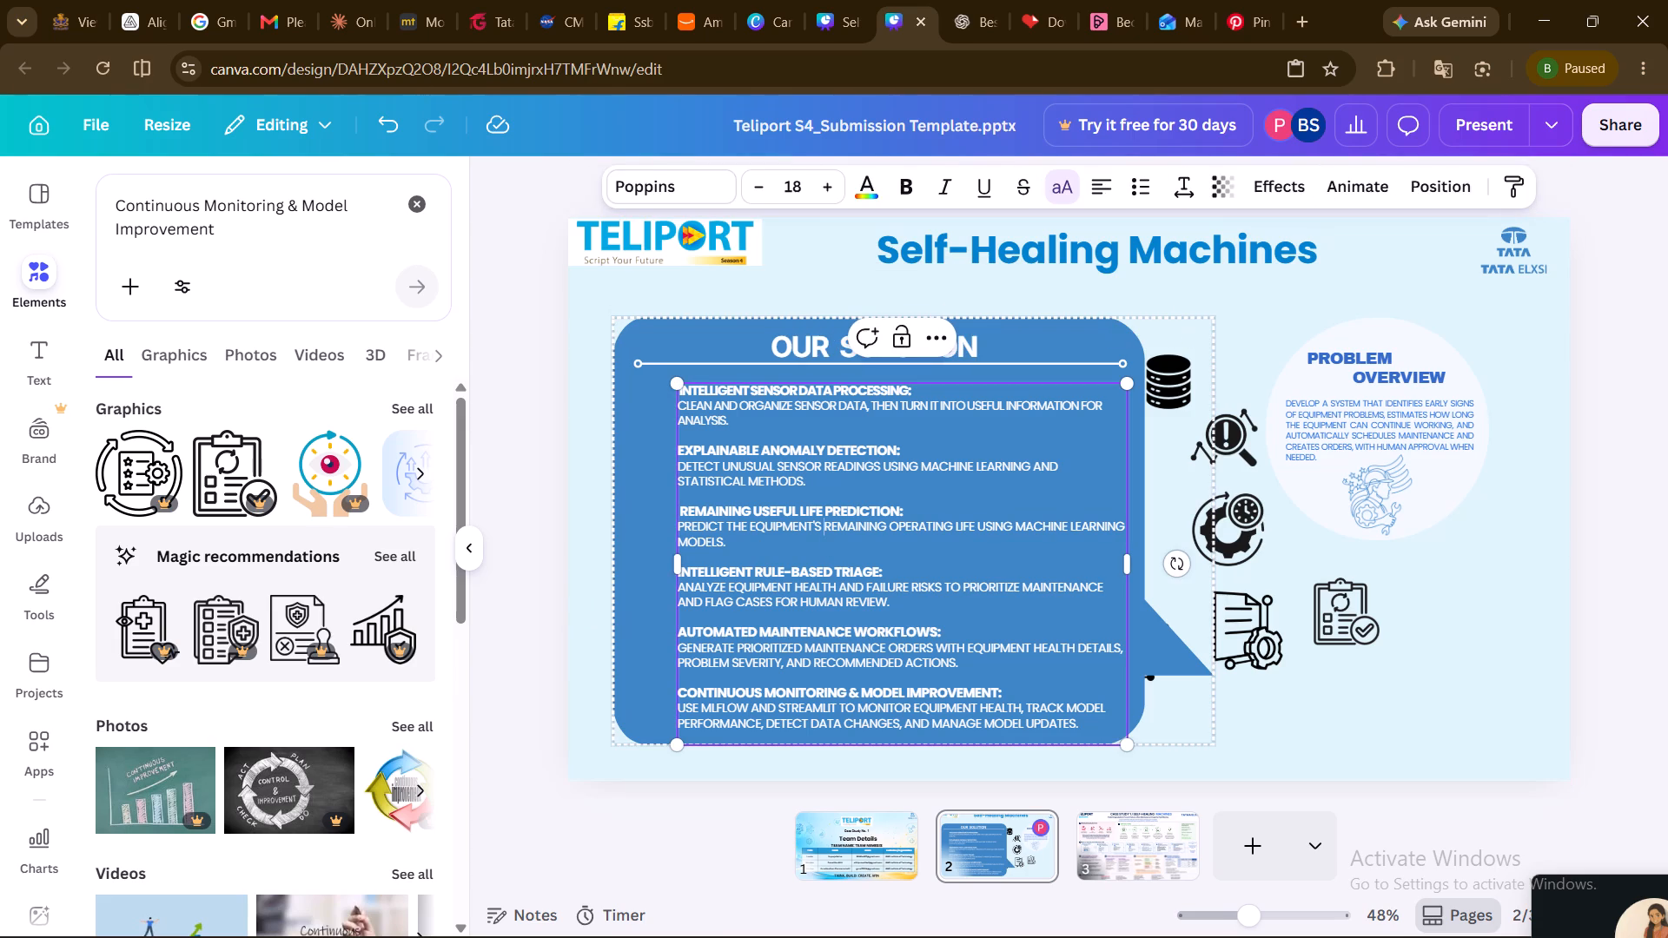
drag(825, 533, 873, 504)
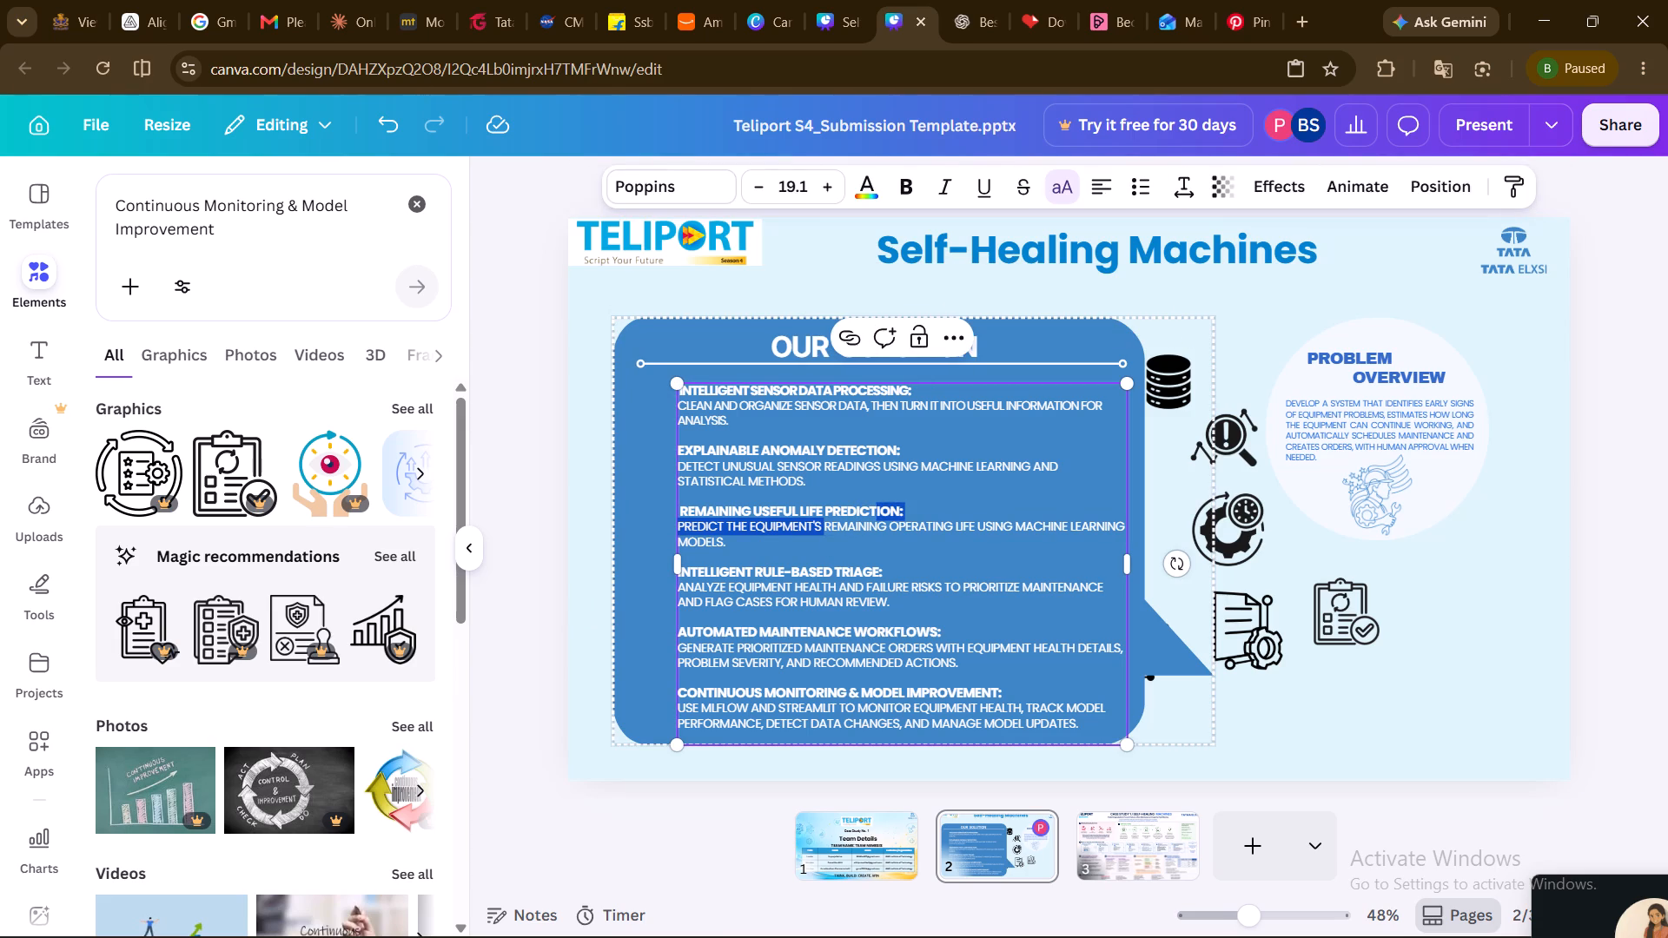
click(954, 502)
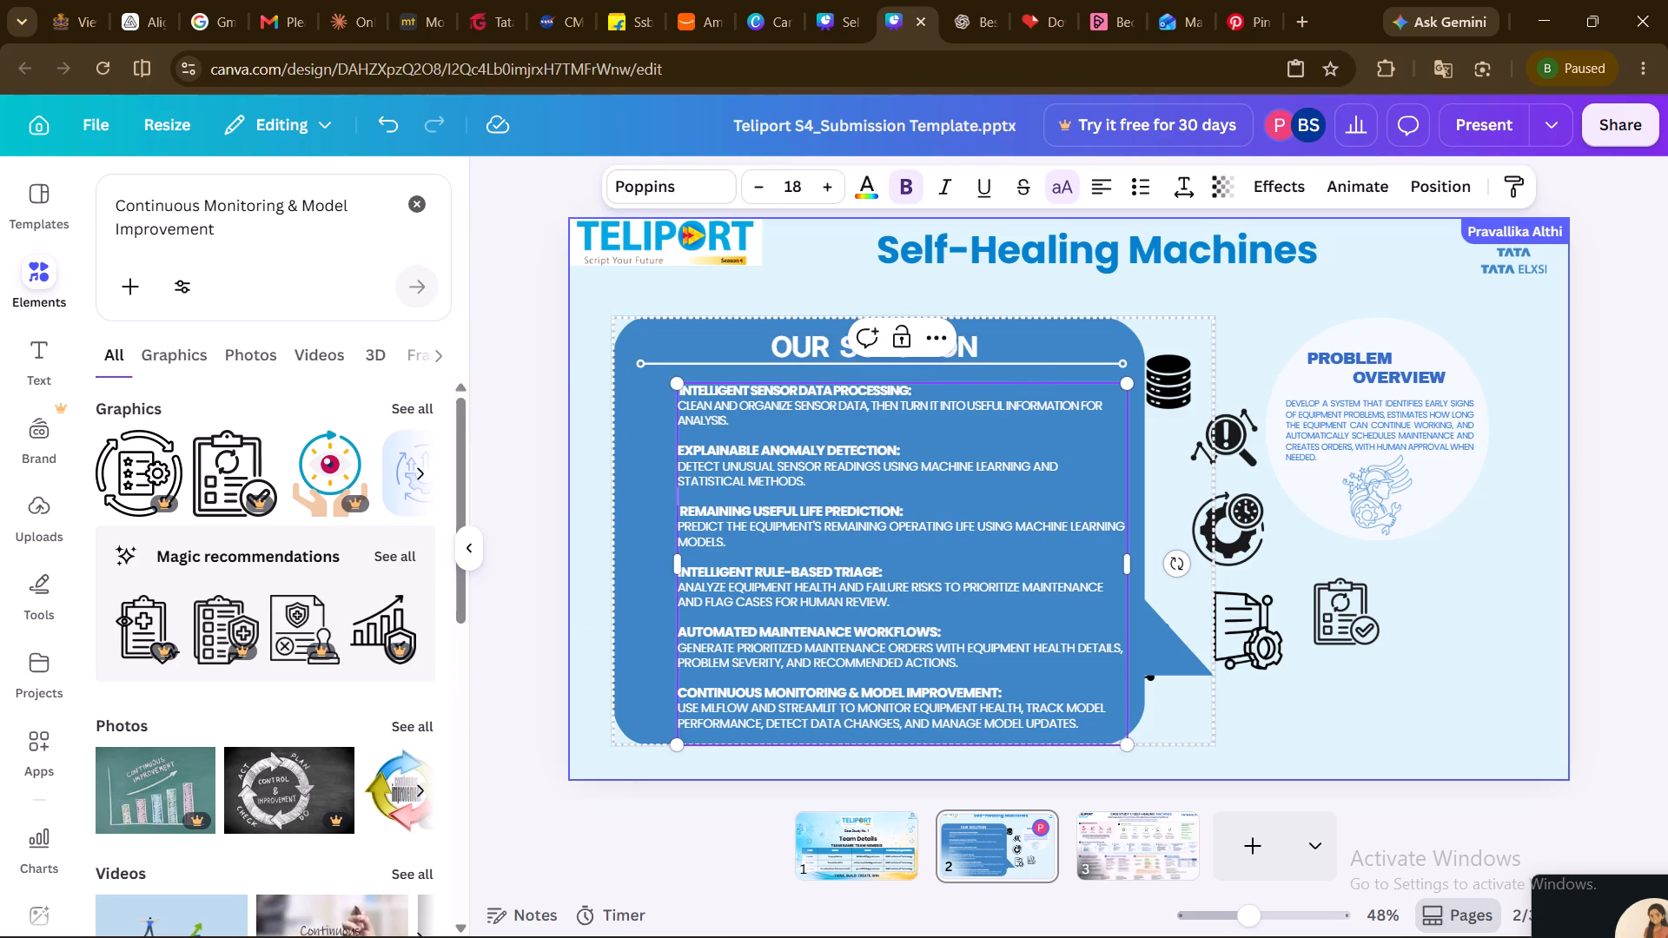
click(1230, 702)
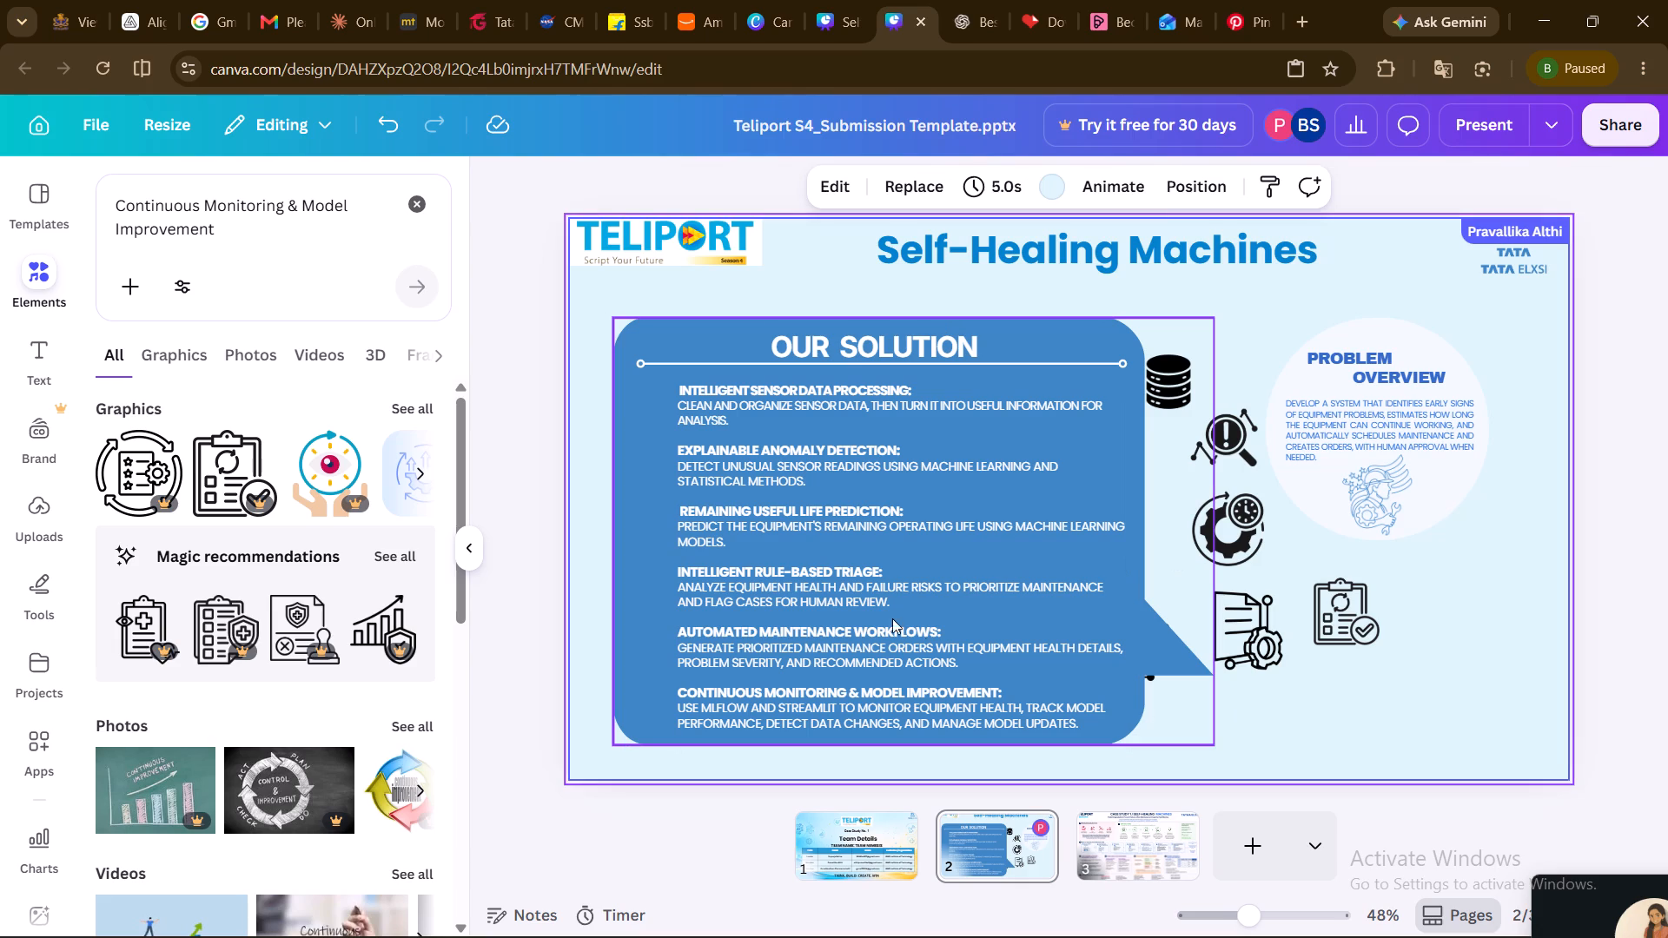
Move the whole grouped OUR SOLUTION bubble slightly right and up, bringing it closer to the slide title.
click(884, 615)
drag(884, 615, 962, 589)
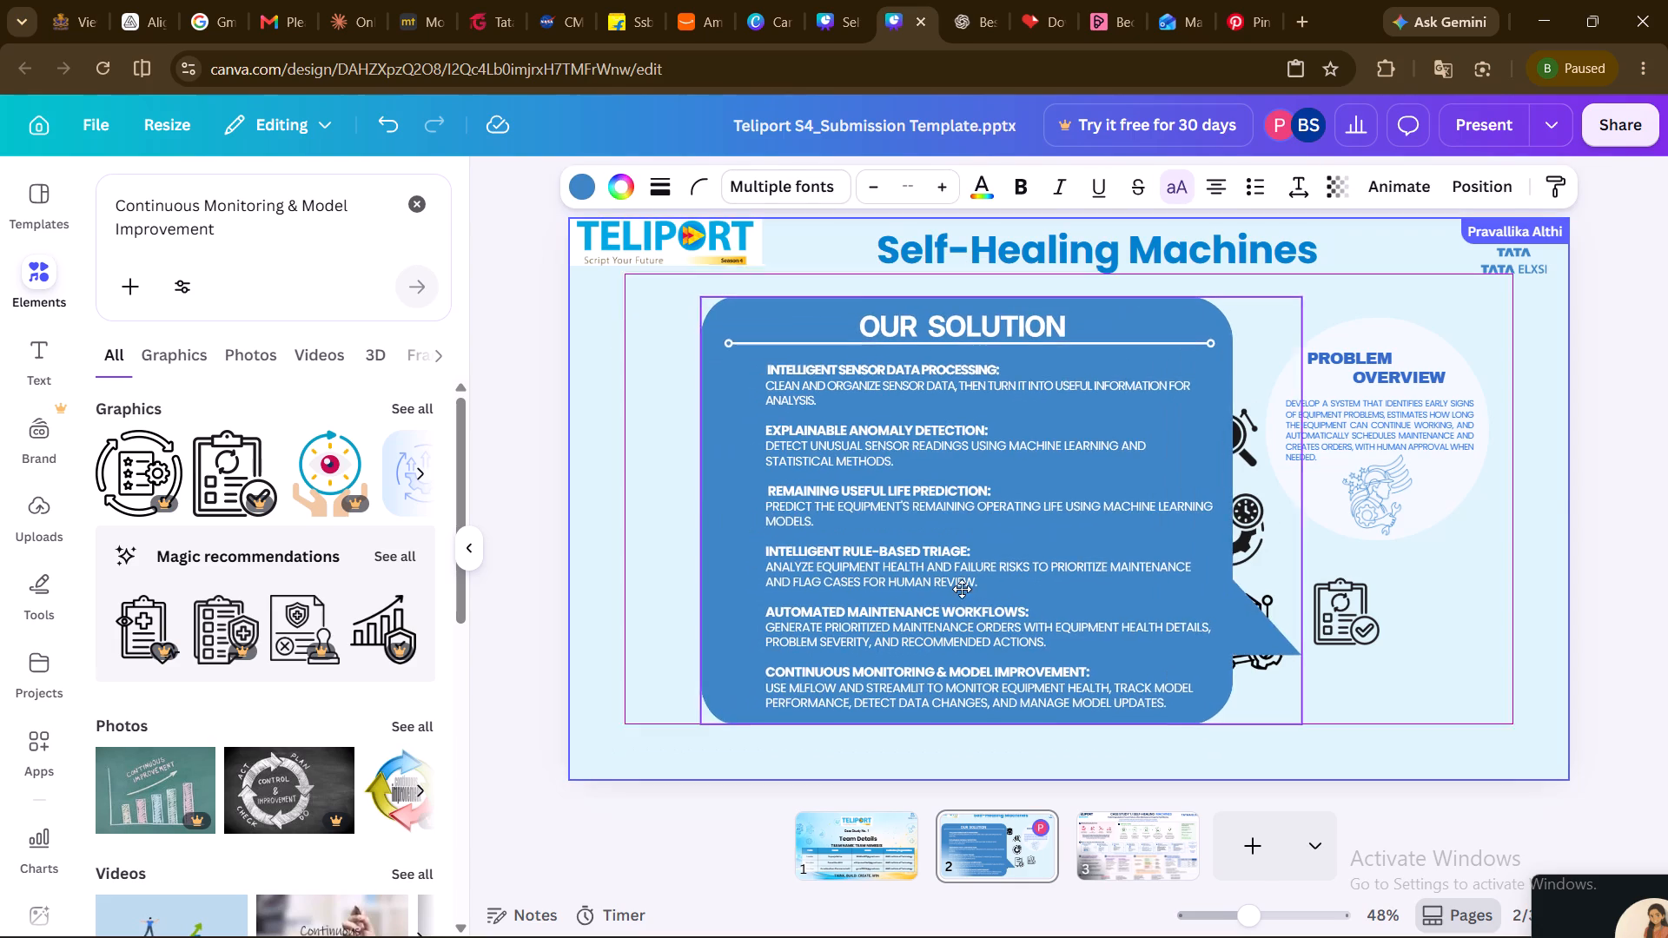
drag(962, 589, 870, 612)
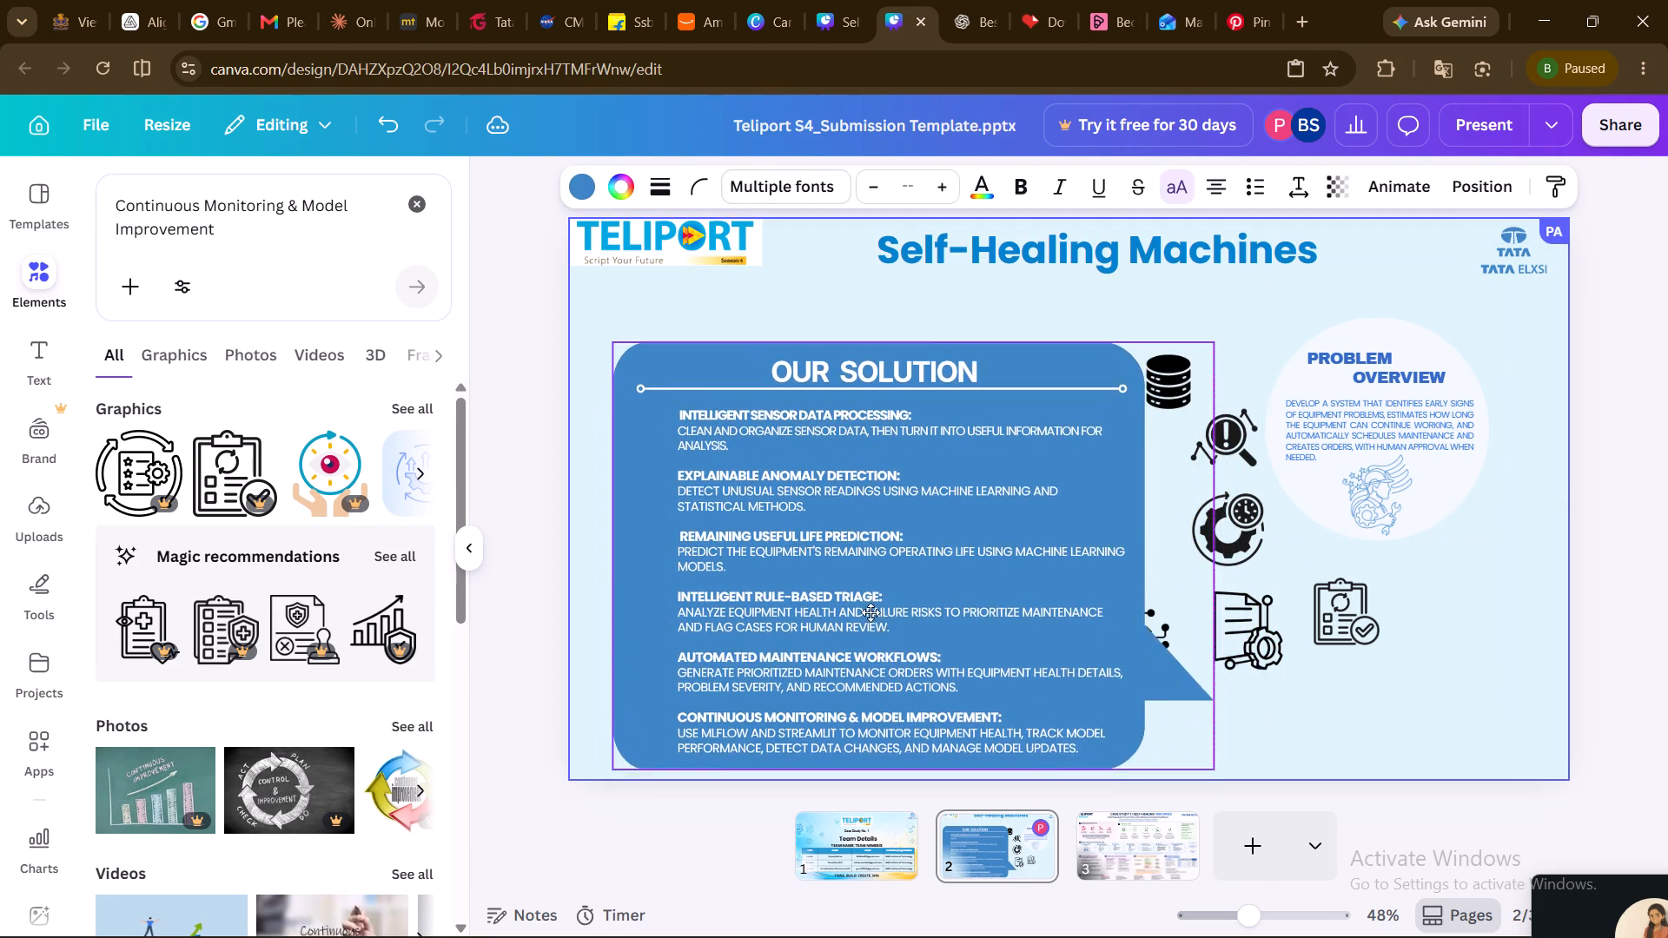
drag(870, 612, 920, 594)
Ungroup the OUR SOLUTION bubble so its shape, title, divider and text are separate elements.
click(879, 543)
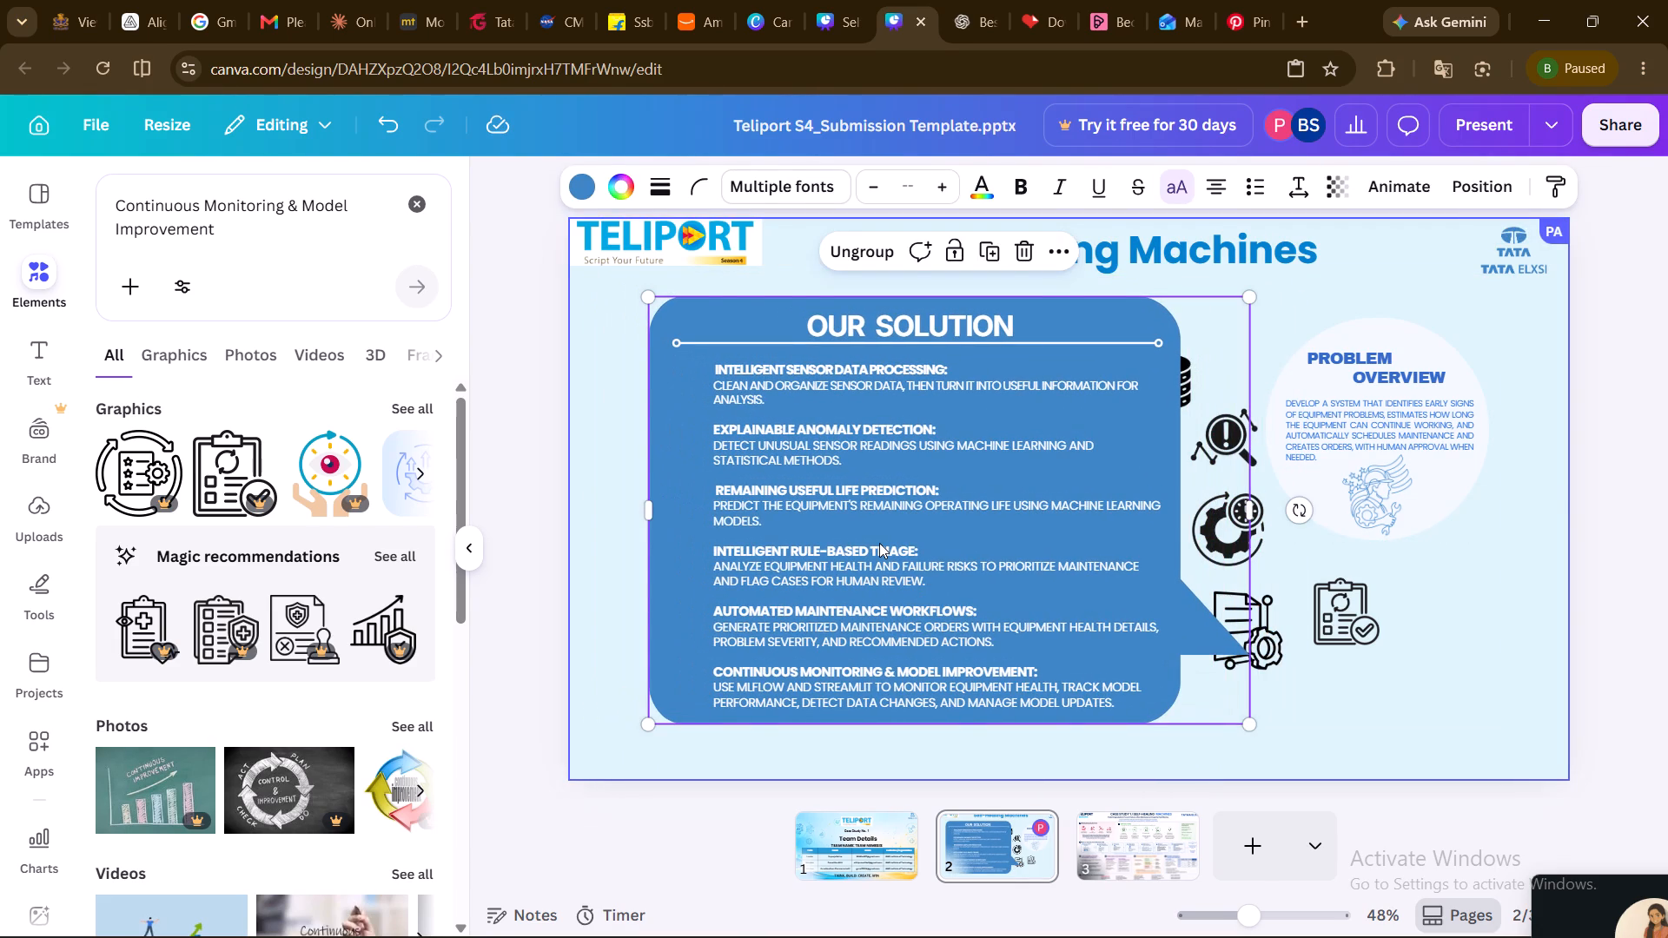
click(870, 320)
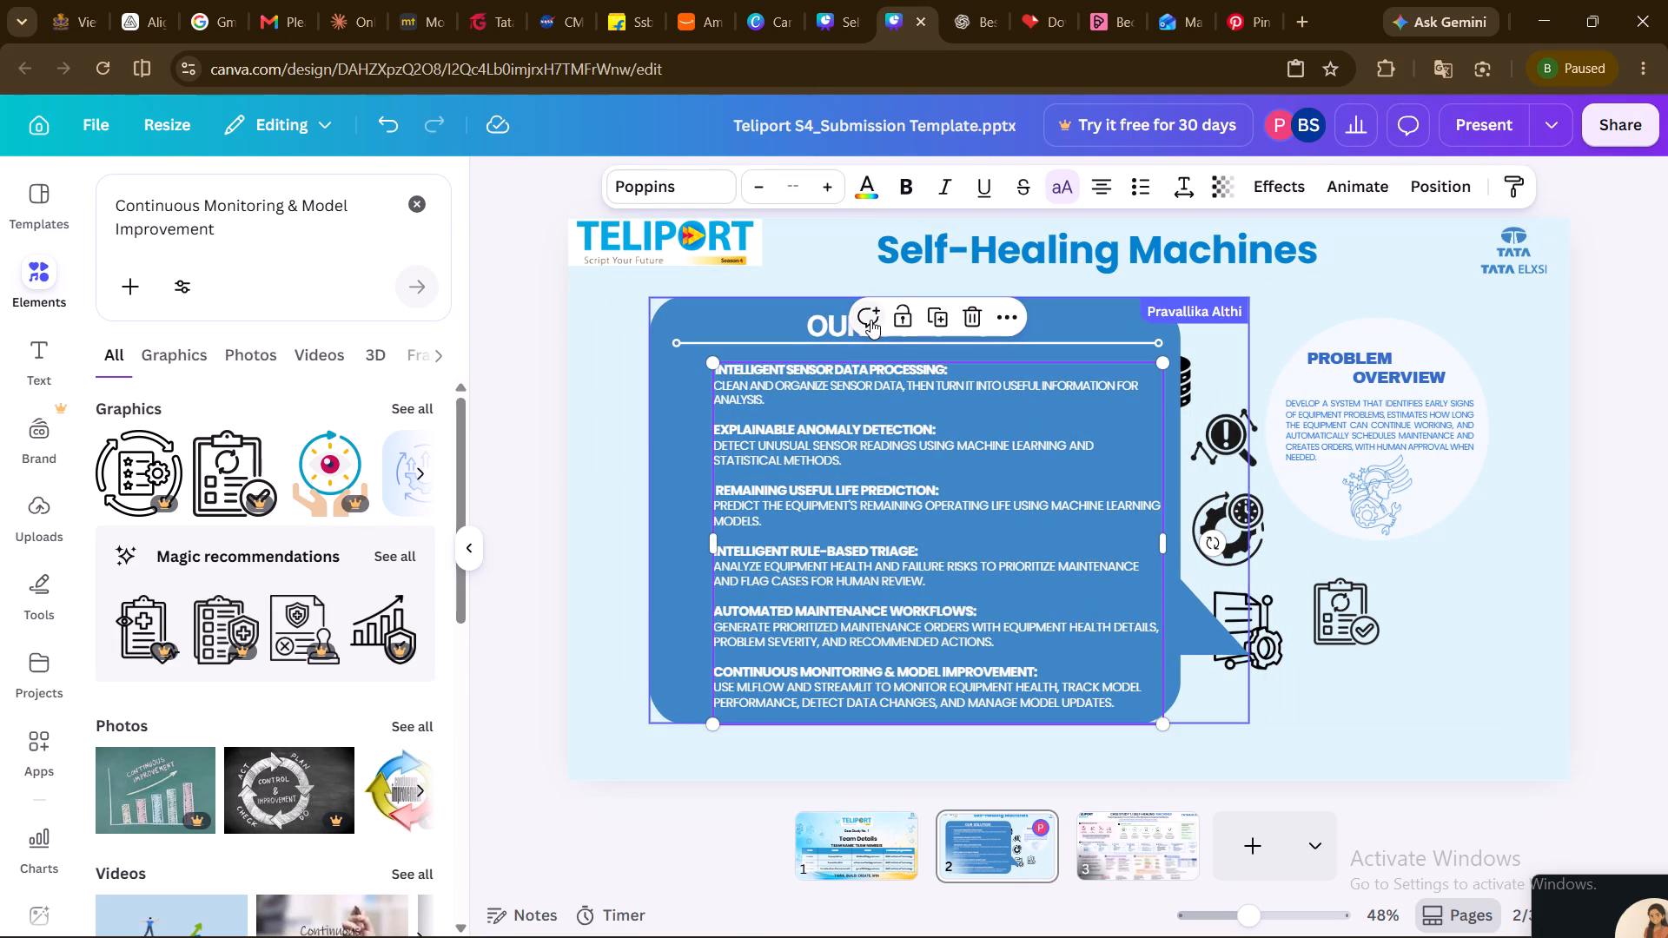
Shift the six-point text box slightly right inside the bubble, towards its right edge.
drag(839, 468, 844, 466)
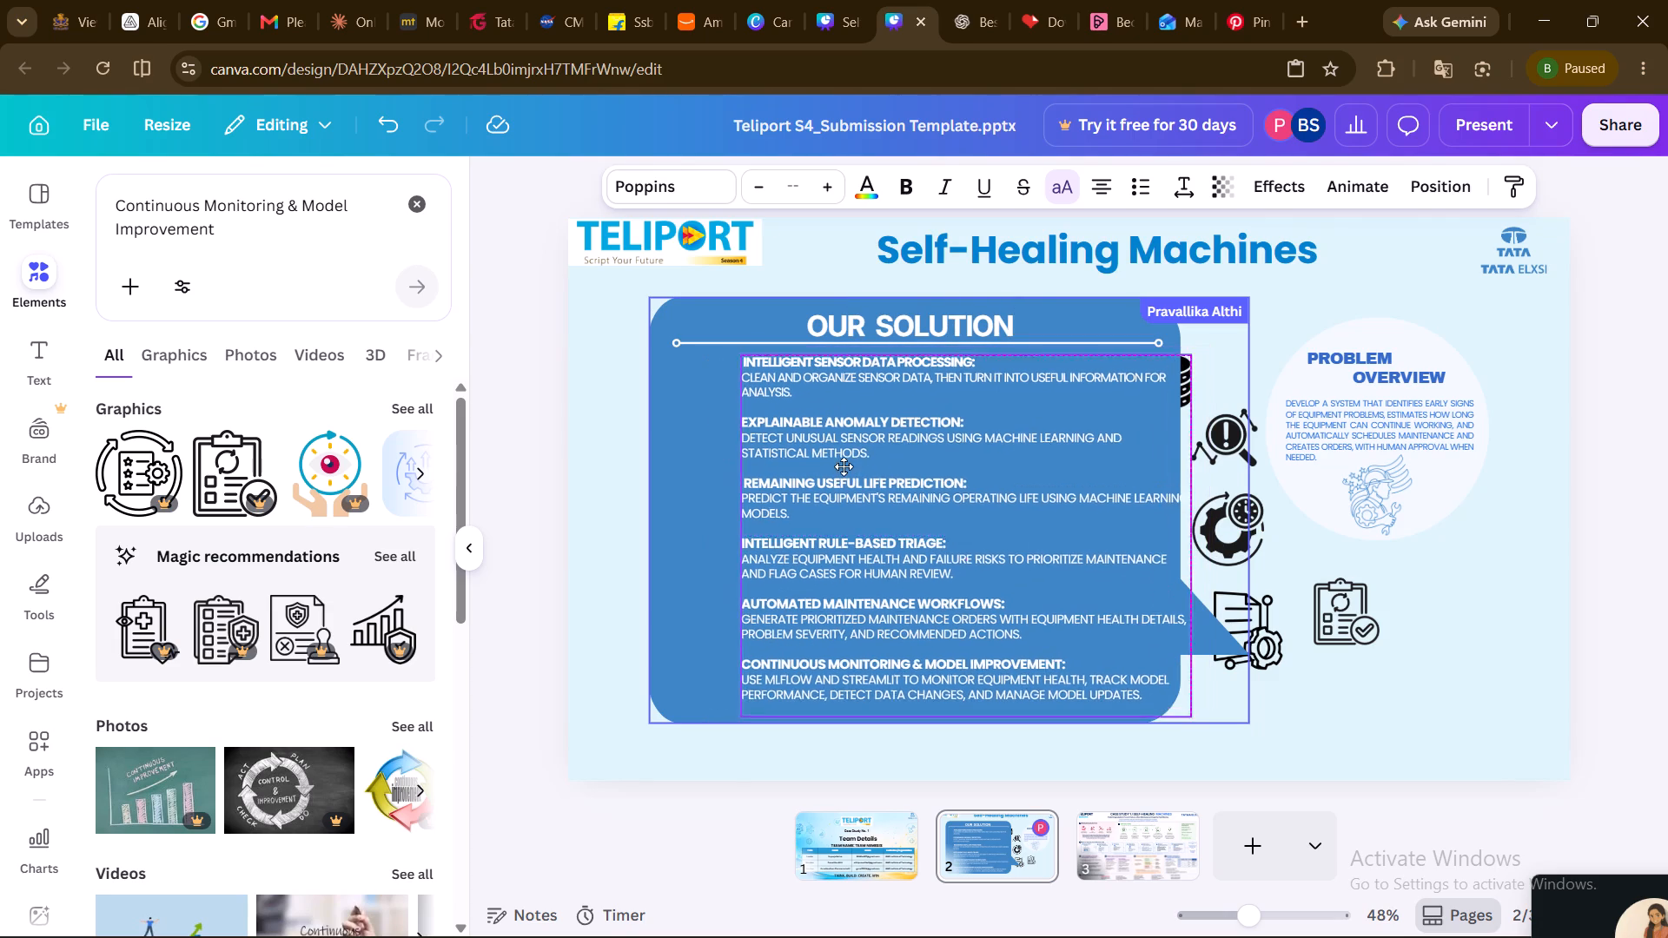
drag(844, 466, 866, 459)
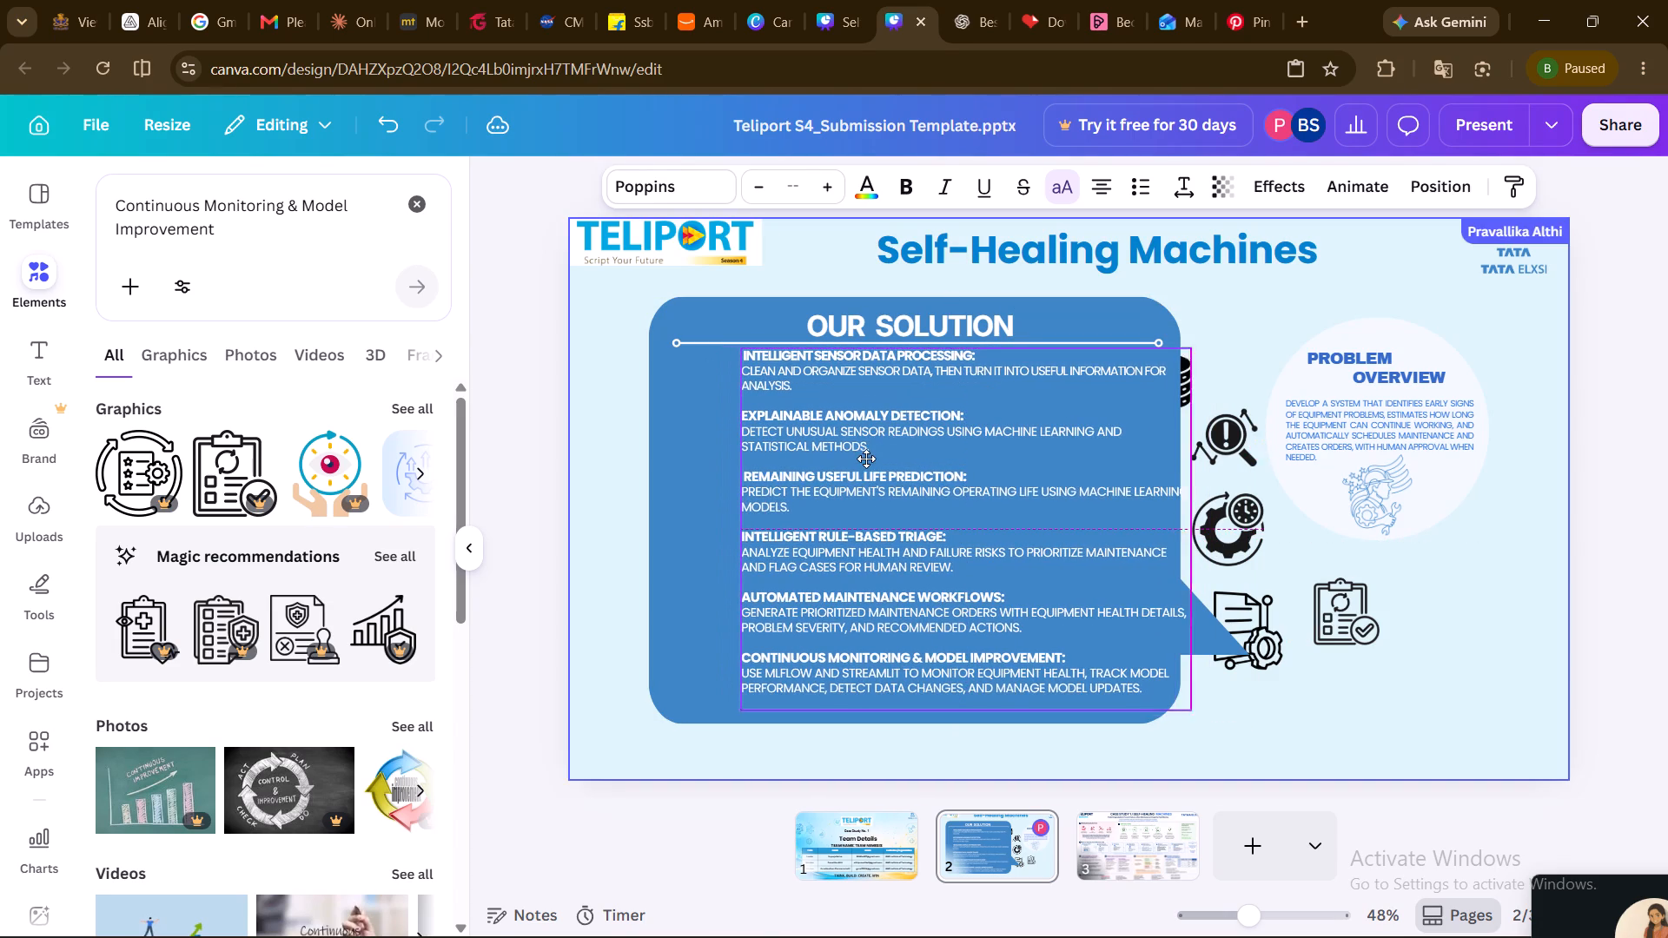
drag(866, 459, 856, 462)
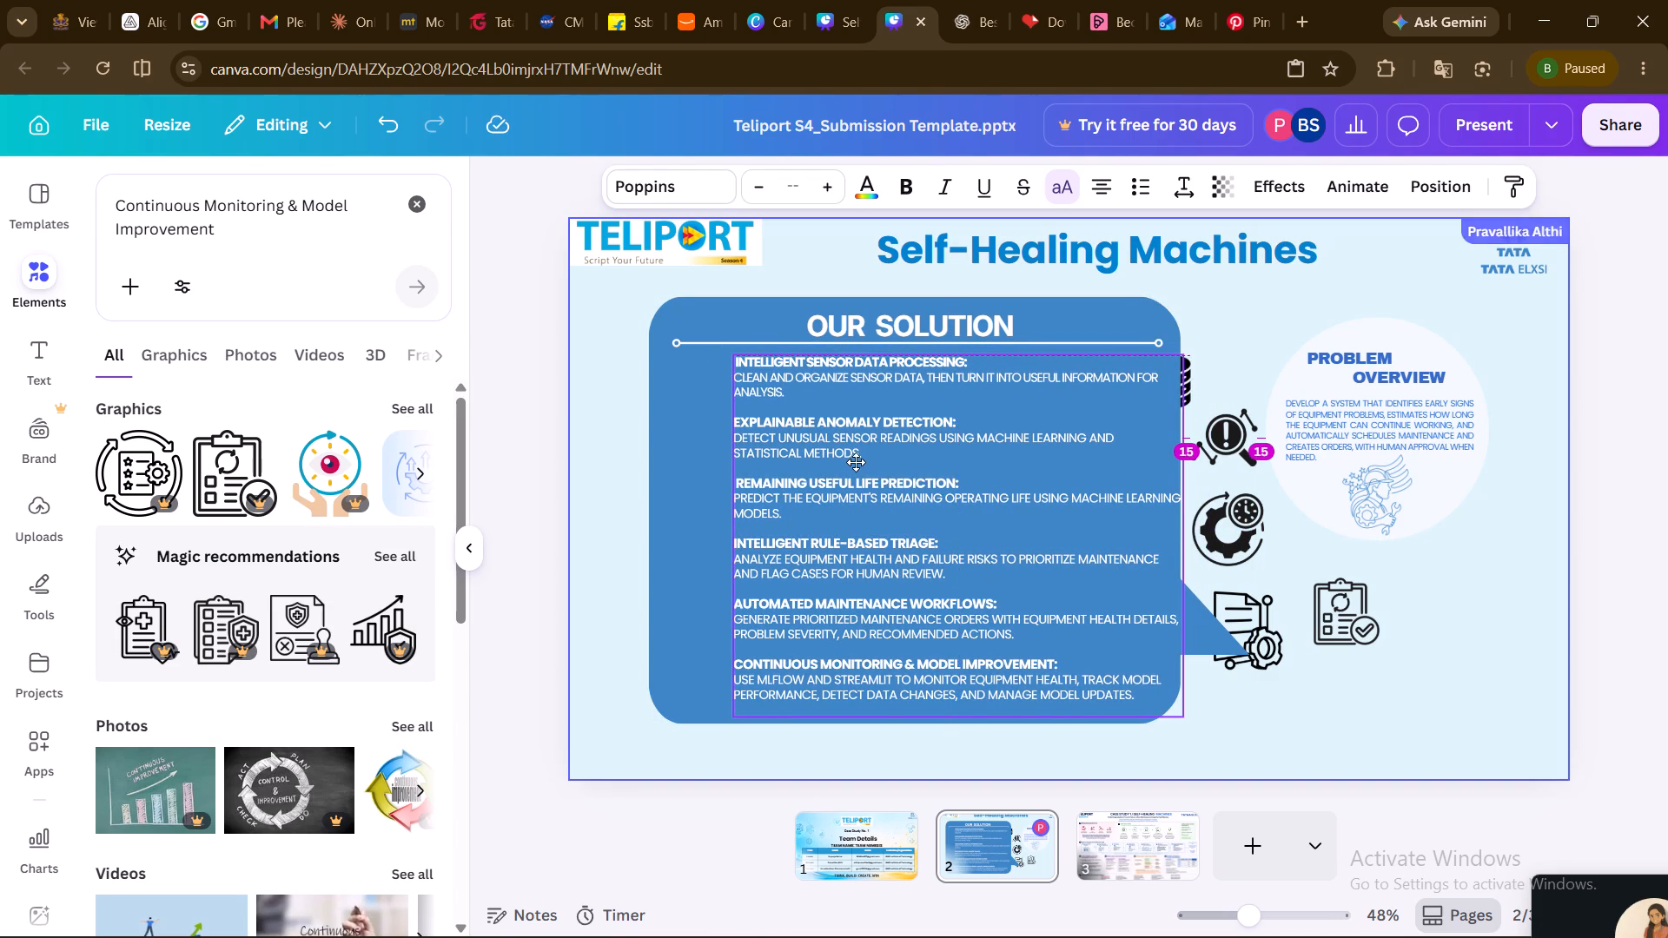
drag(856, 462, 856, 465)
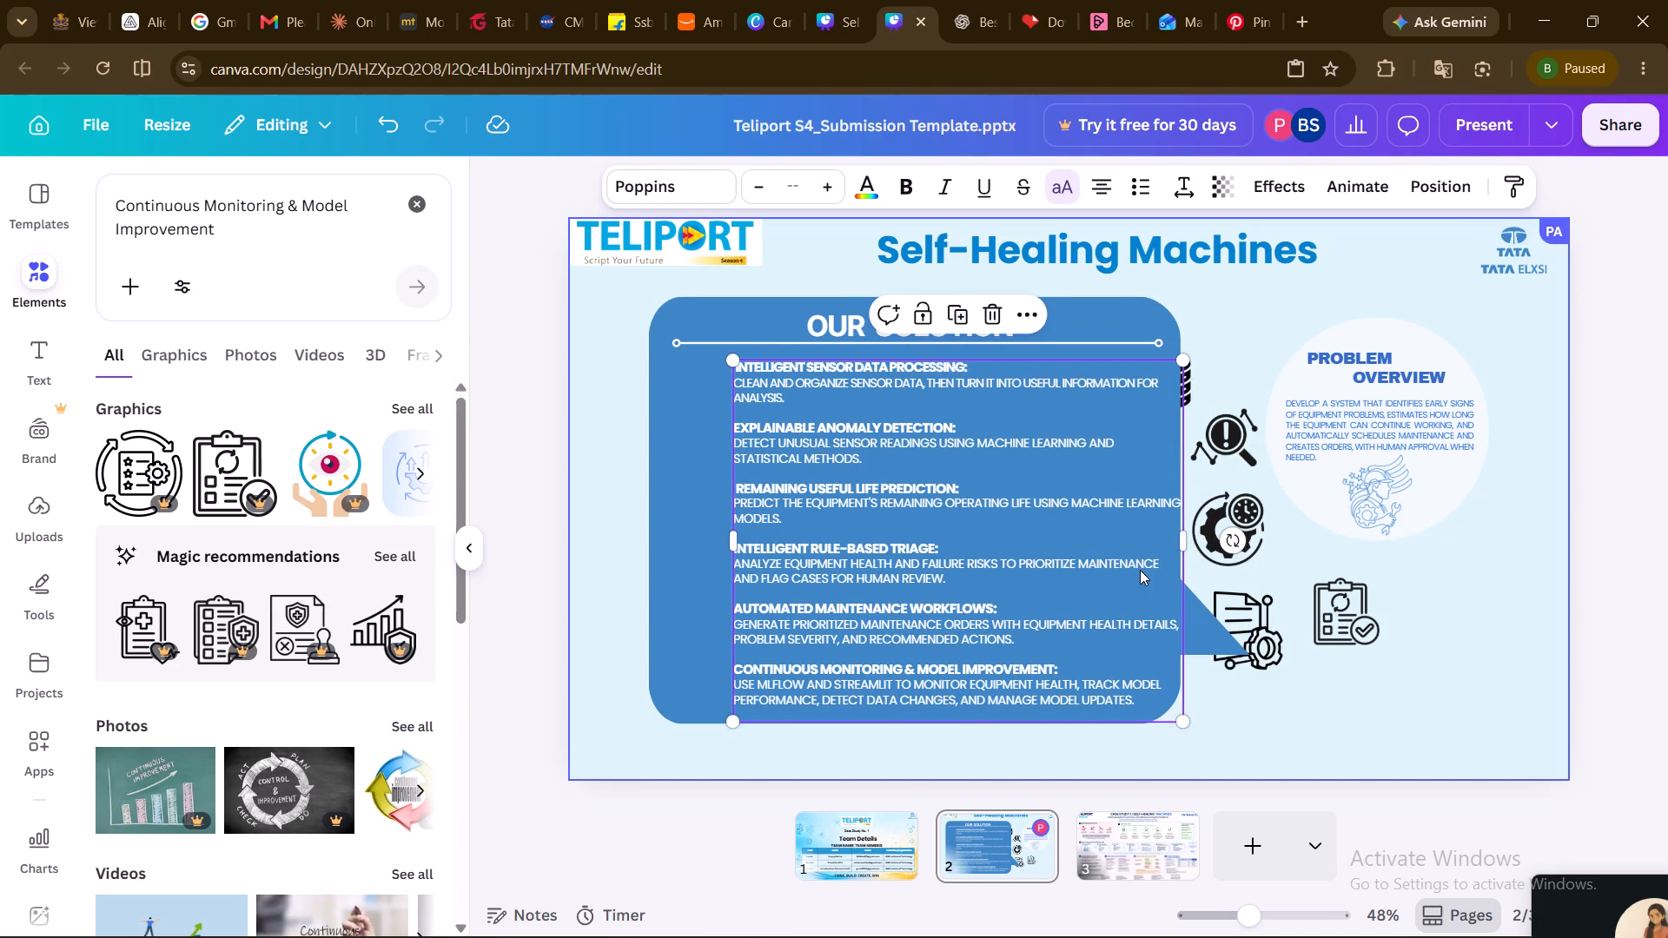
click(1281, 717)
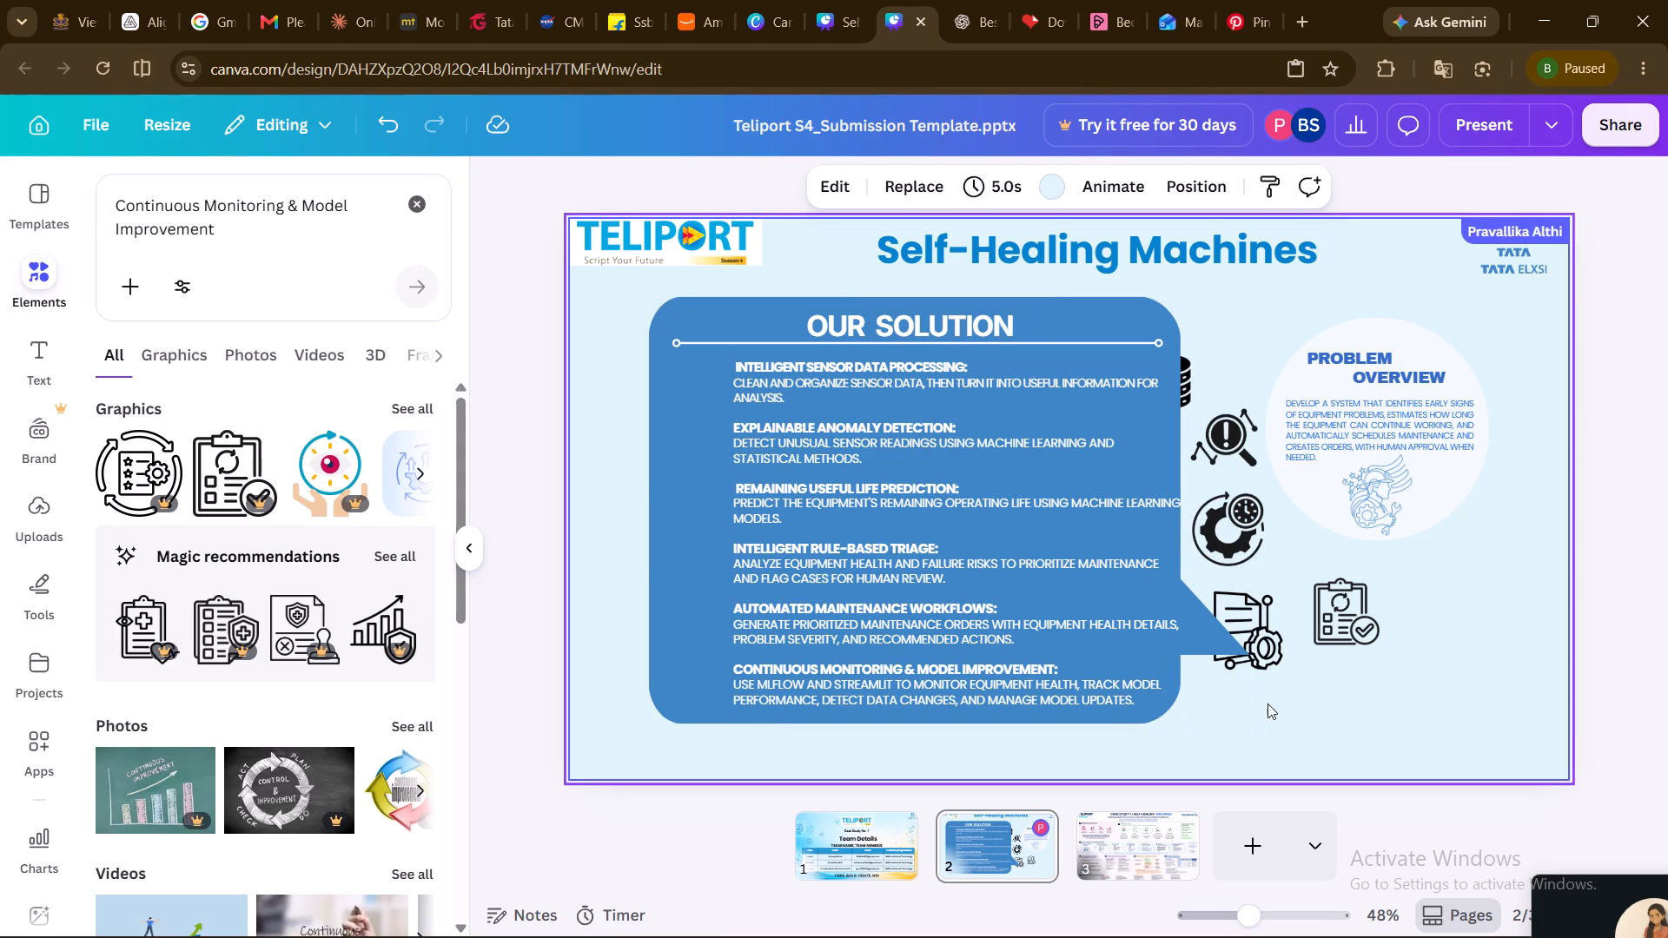
Move the clipboard and document-gear icons to the empty area below the PROBLEM OVERVIEW circle.
drag(1330, 627, 1463, 651)
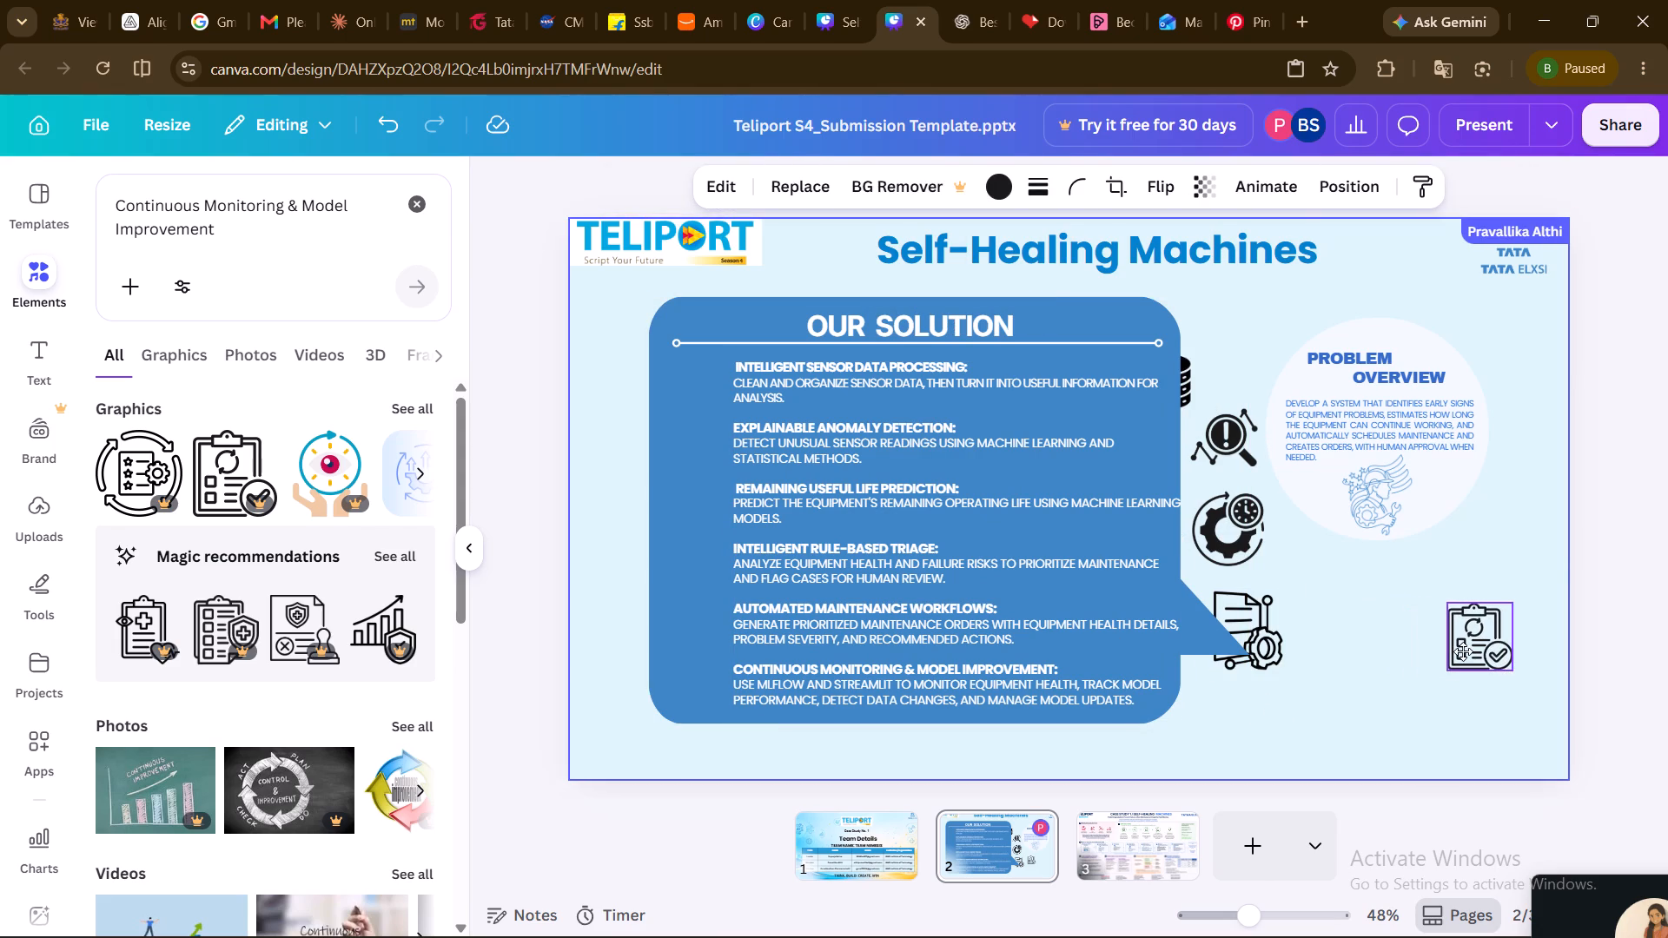
drag(1253, 631, 1415, 663)
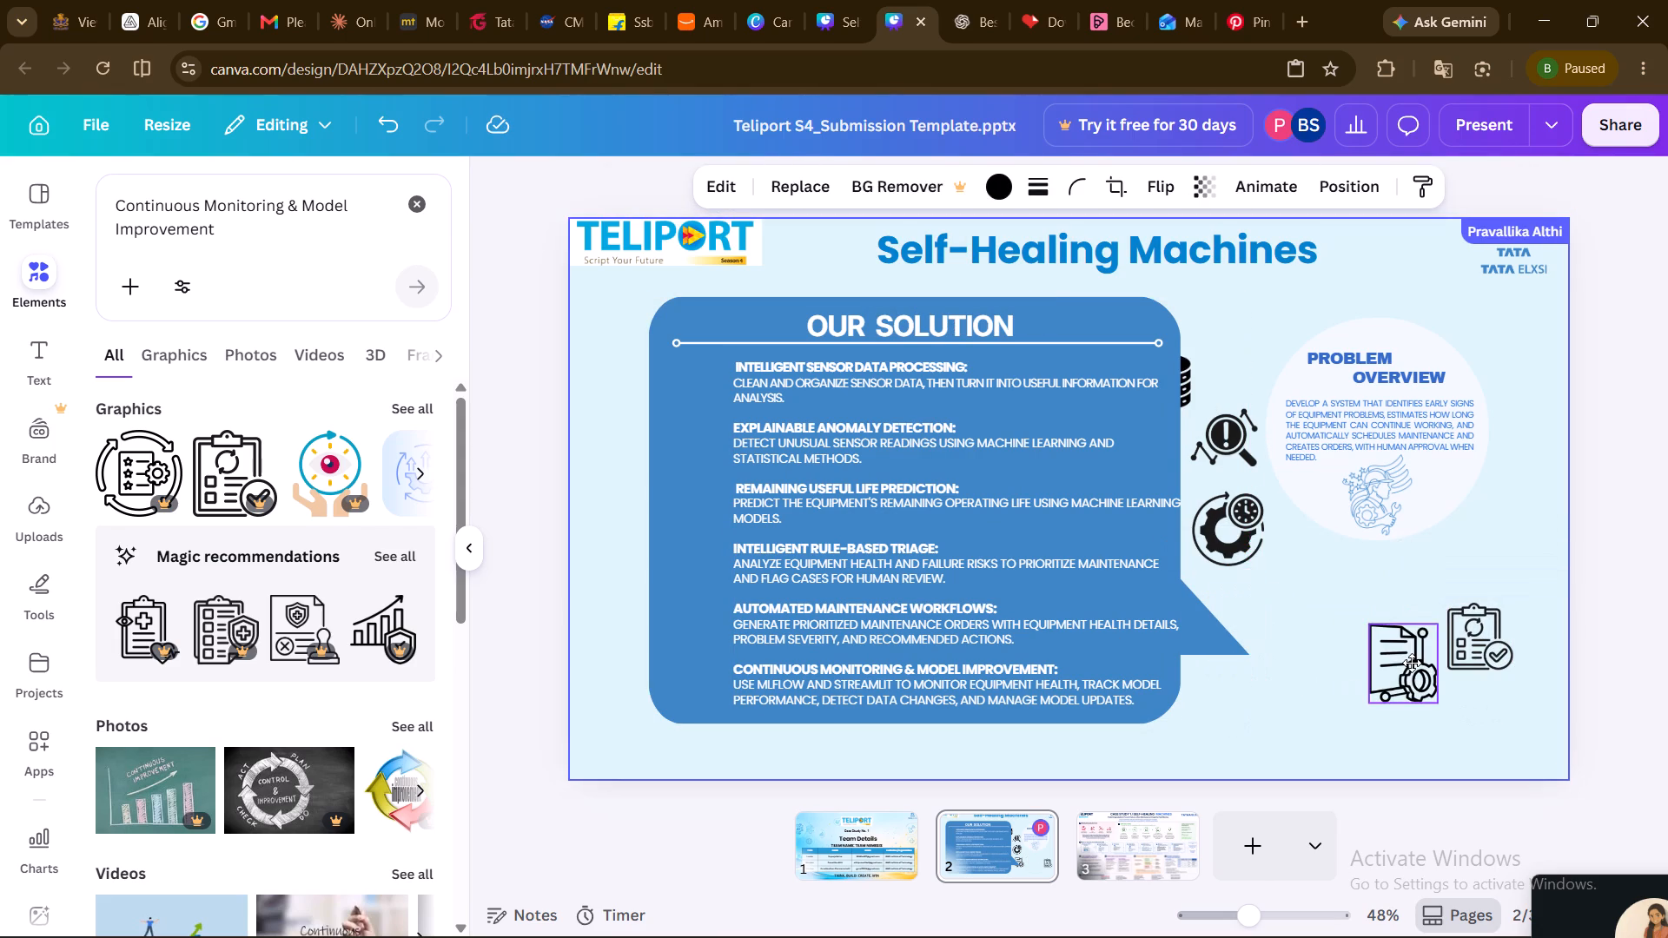
Move the blue bubble and six-point text left to uncover the circuit-gear icon, and place that icon beside the document-gear icon.
drag(1129, 647, 945, 620)
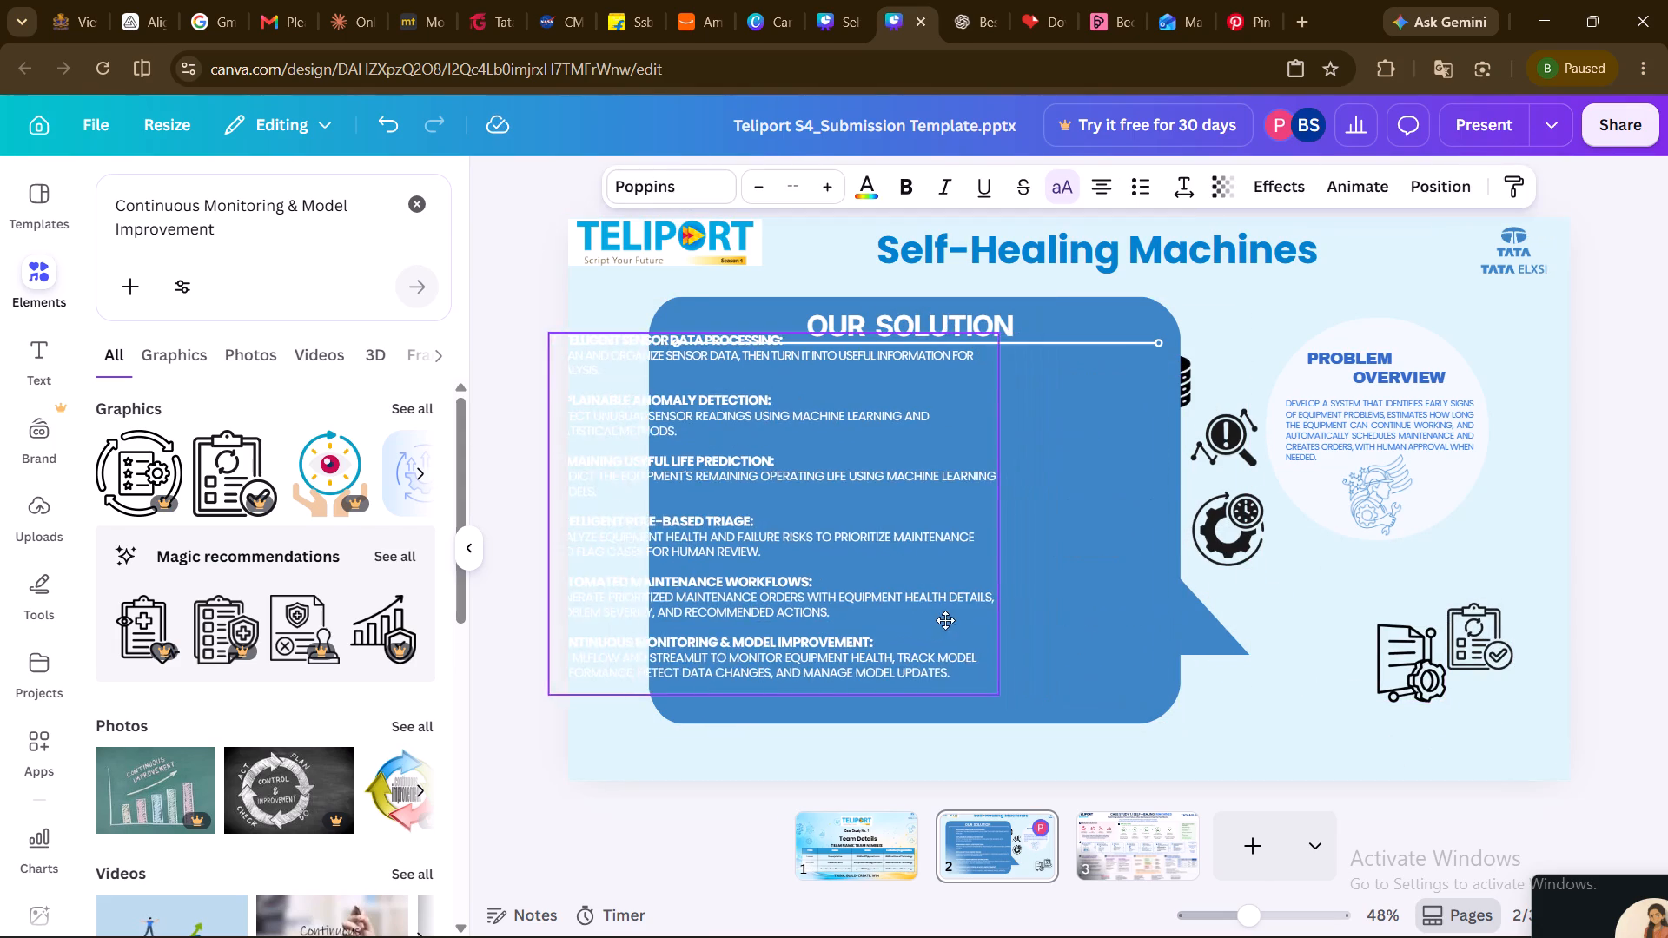
drag(945, 620, 1150, 623)
drag(693, 571, 626, 590)
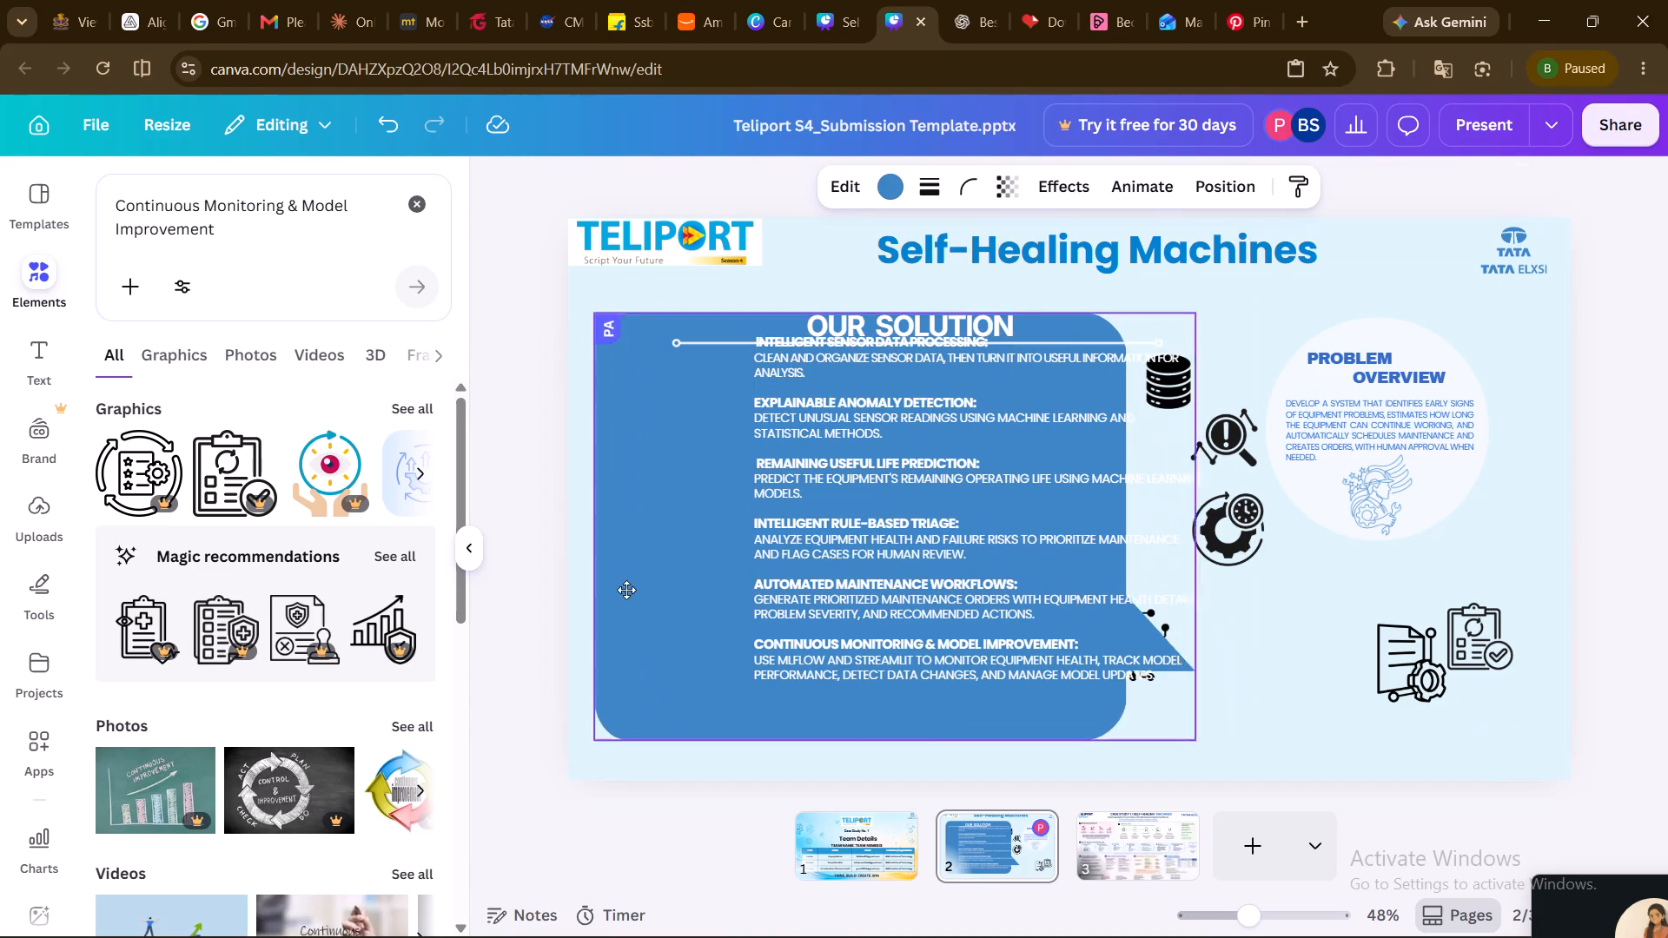
drag(626, 590, 577, 585)
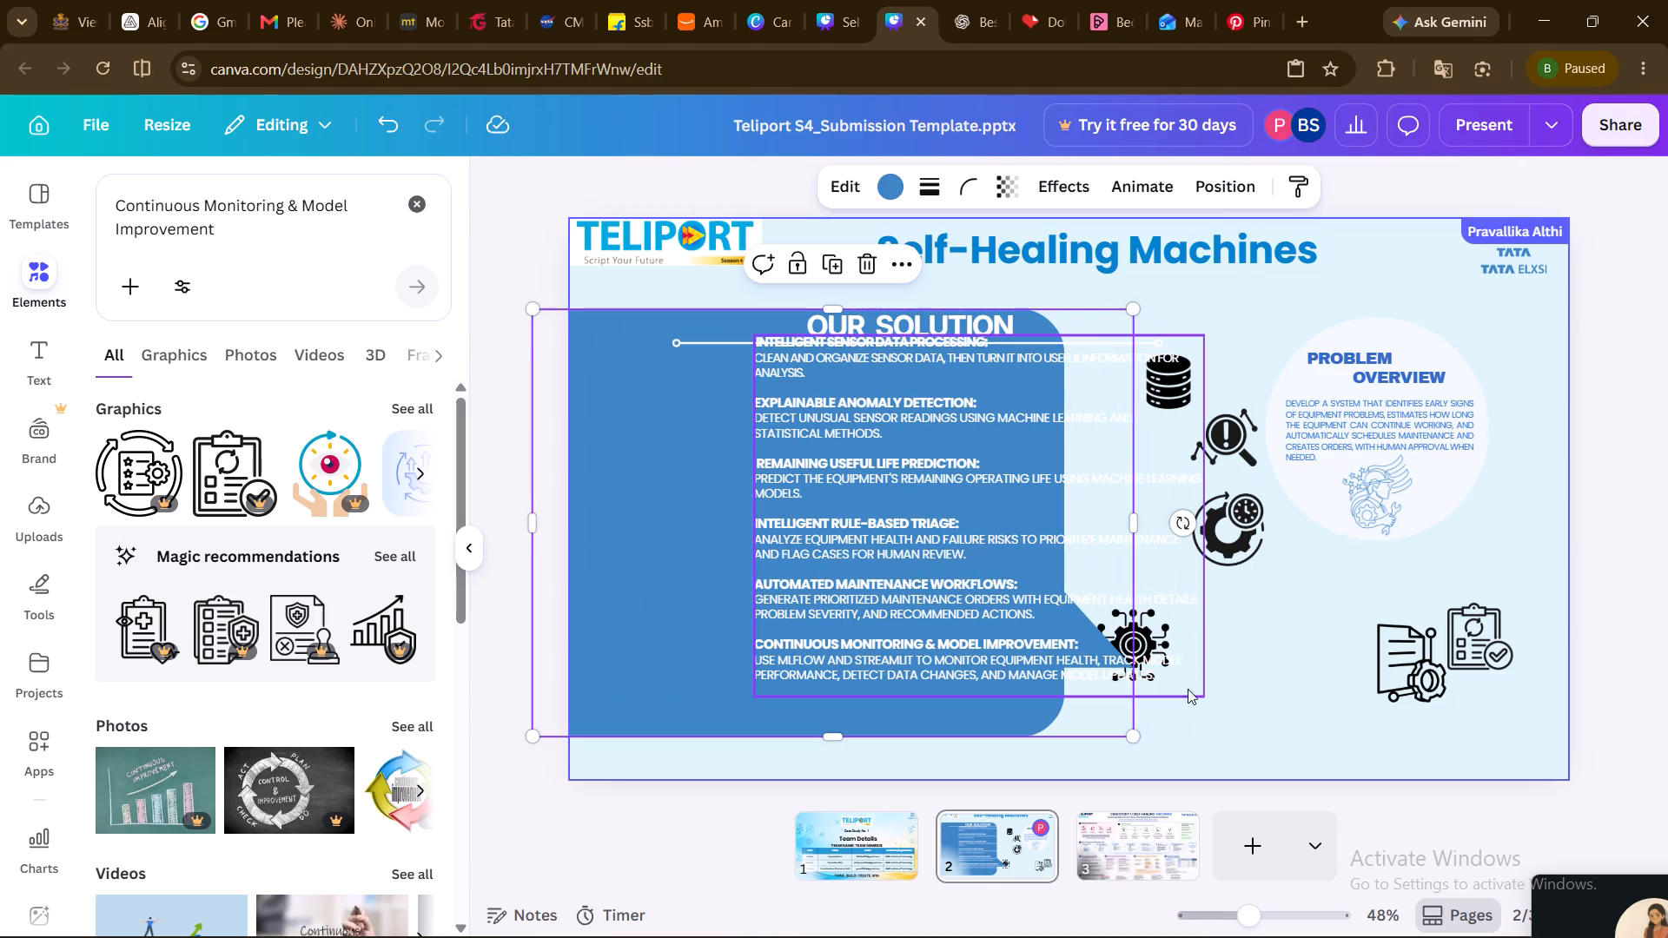
click(1230, 710)
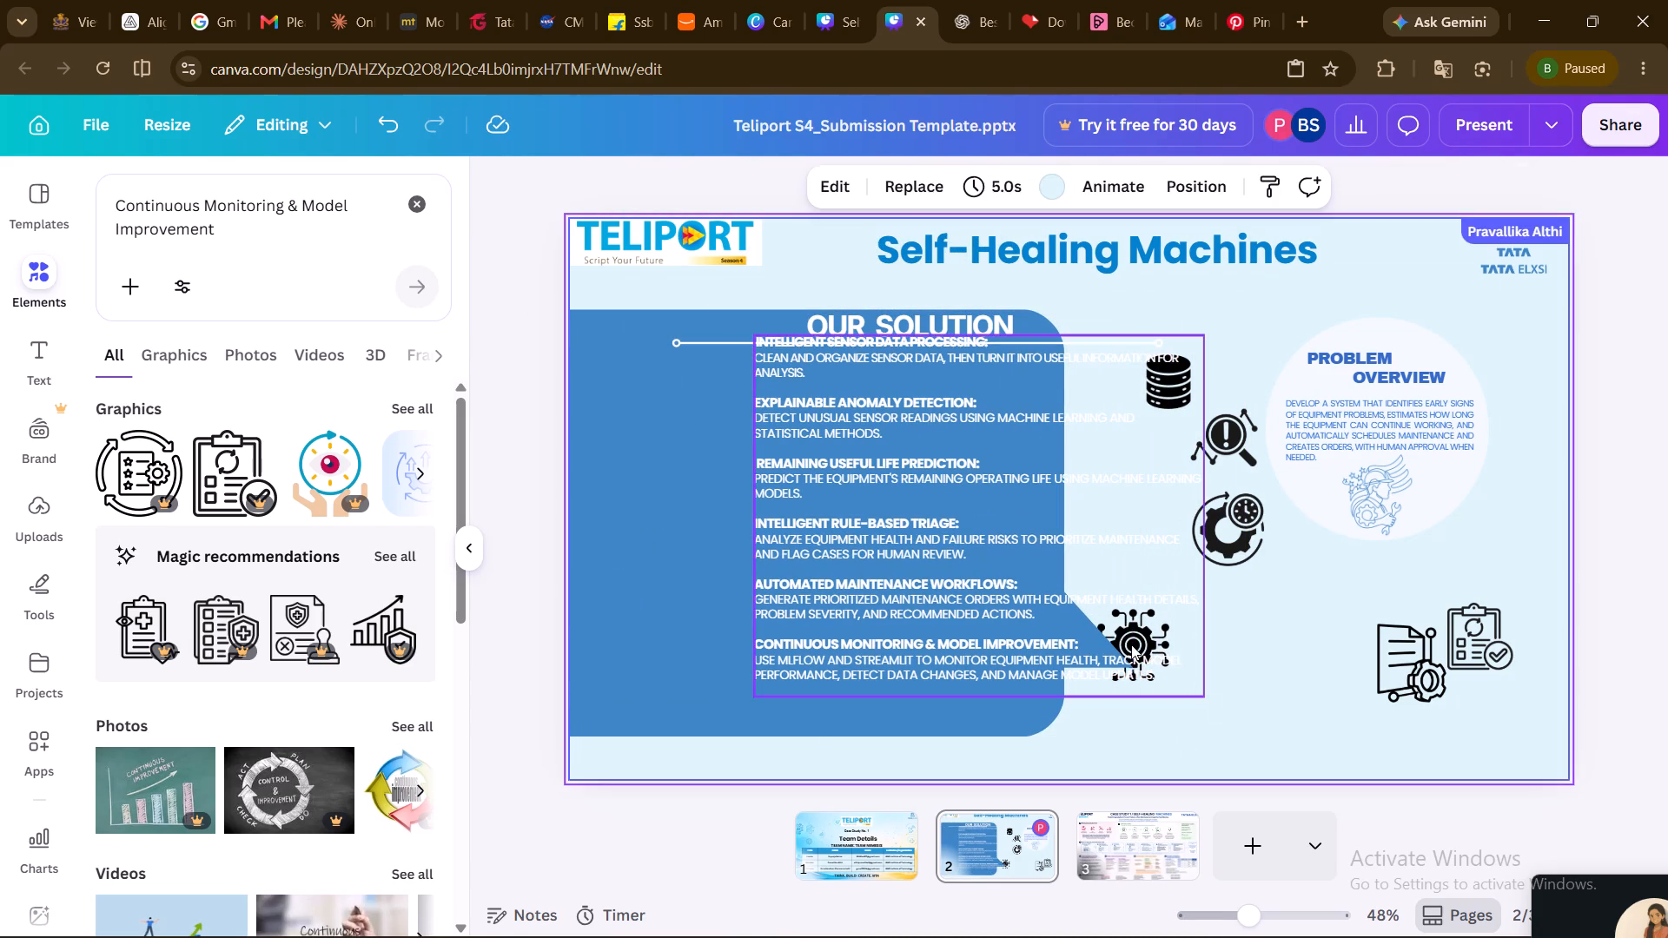
drag(990, 593, 836, 587)
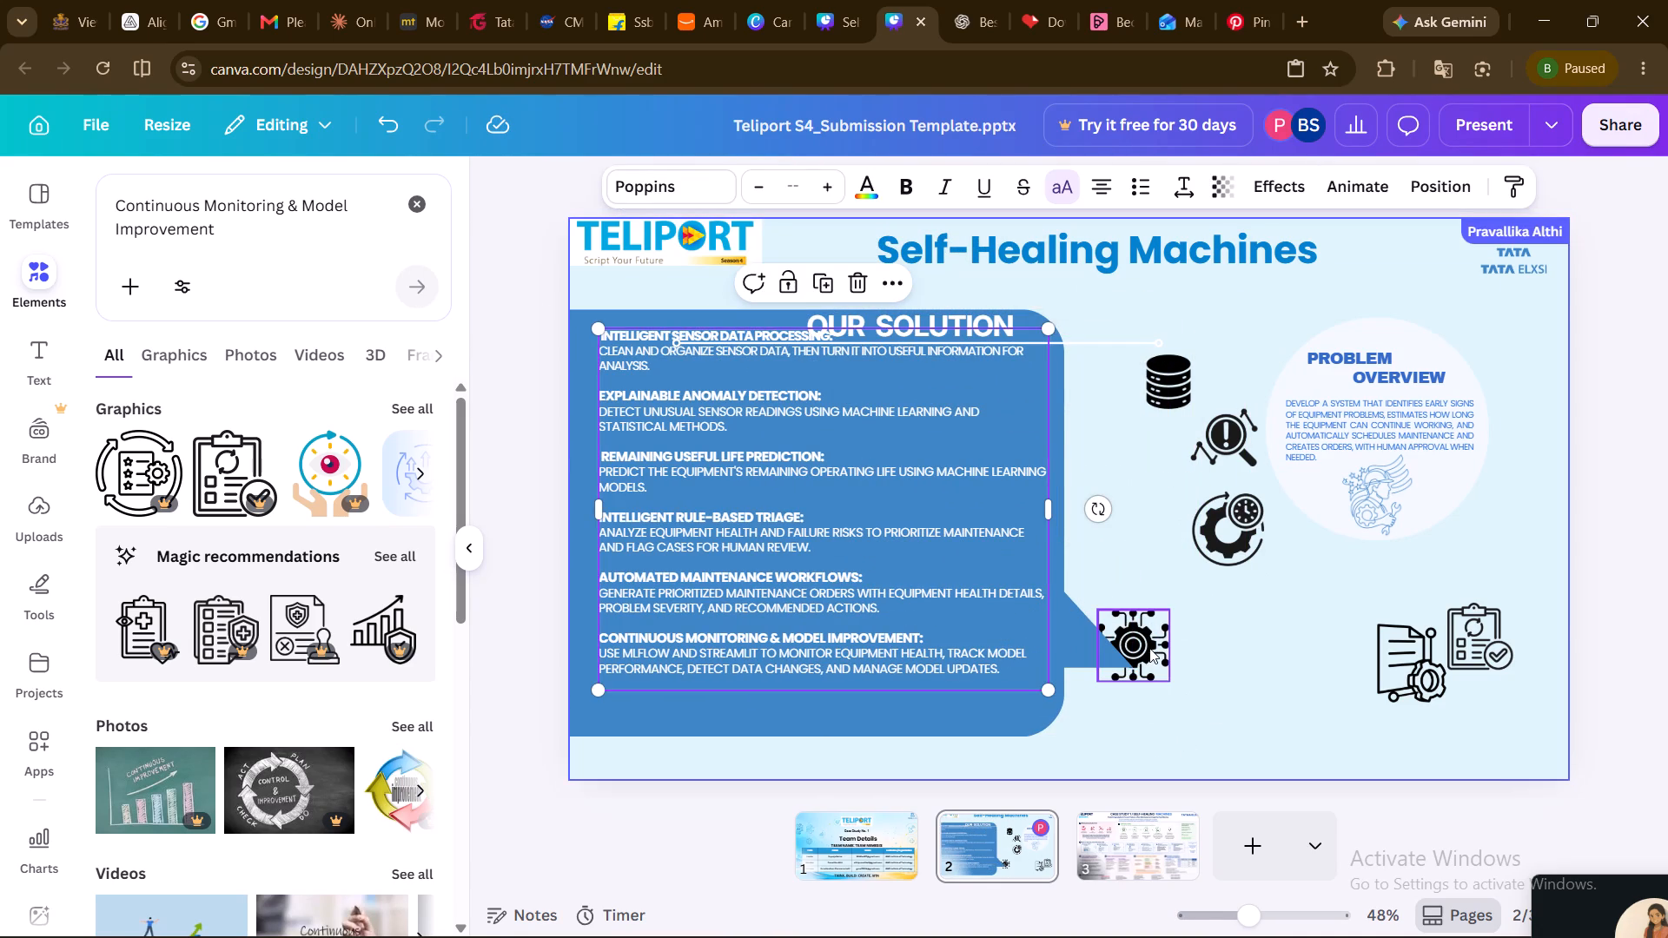
drag(1148, 648, 1364, 618)
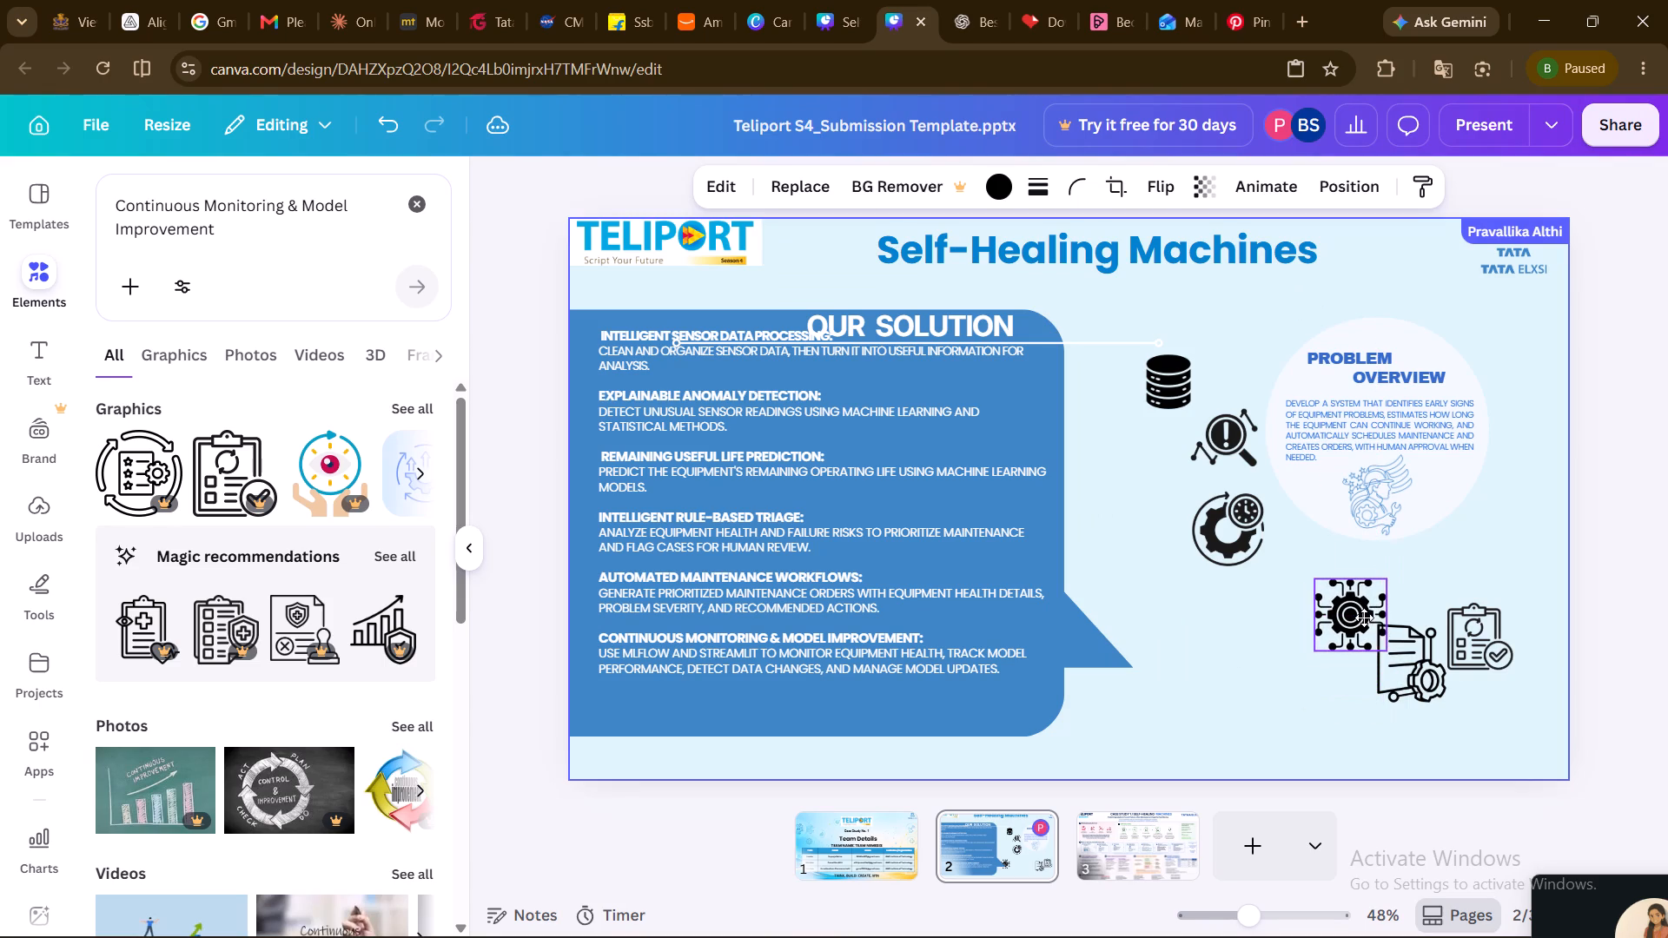
Gather the anomaly magnifier, gear-clock and database icons with the others below the PROBLEM OVERVIEW circle.
drag(1227, 433, 1370, 488)
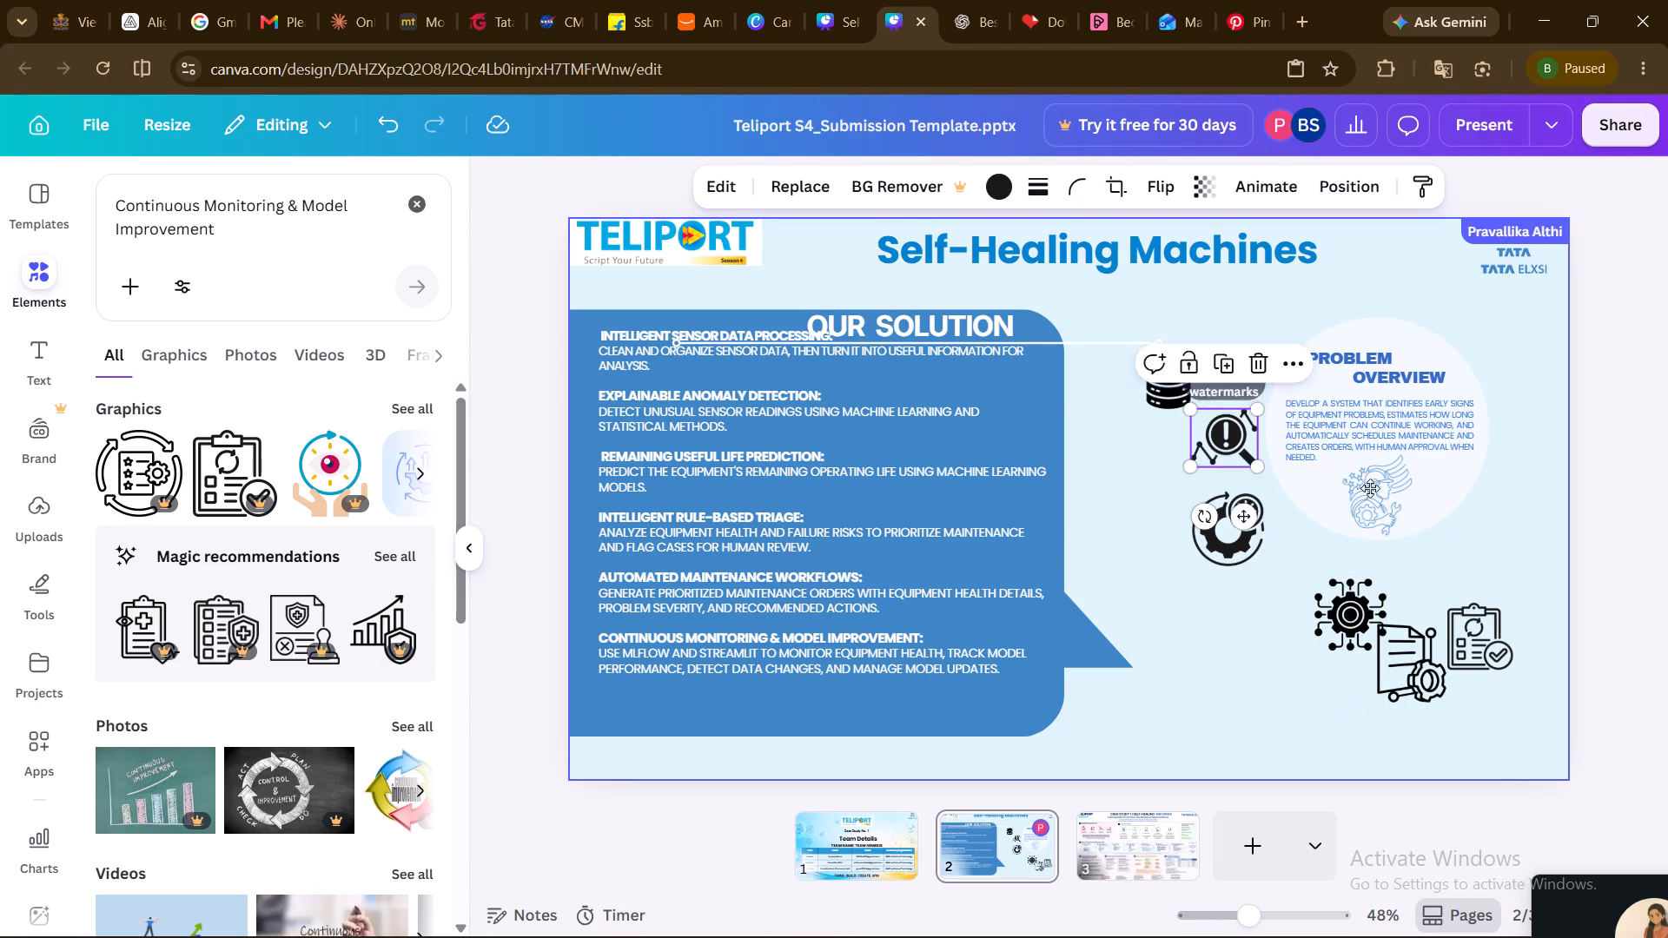
drag(1370, 488, 1499, 552)
drag(1220, 523, 1492, 723)
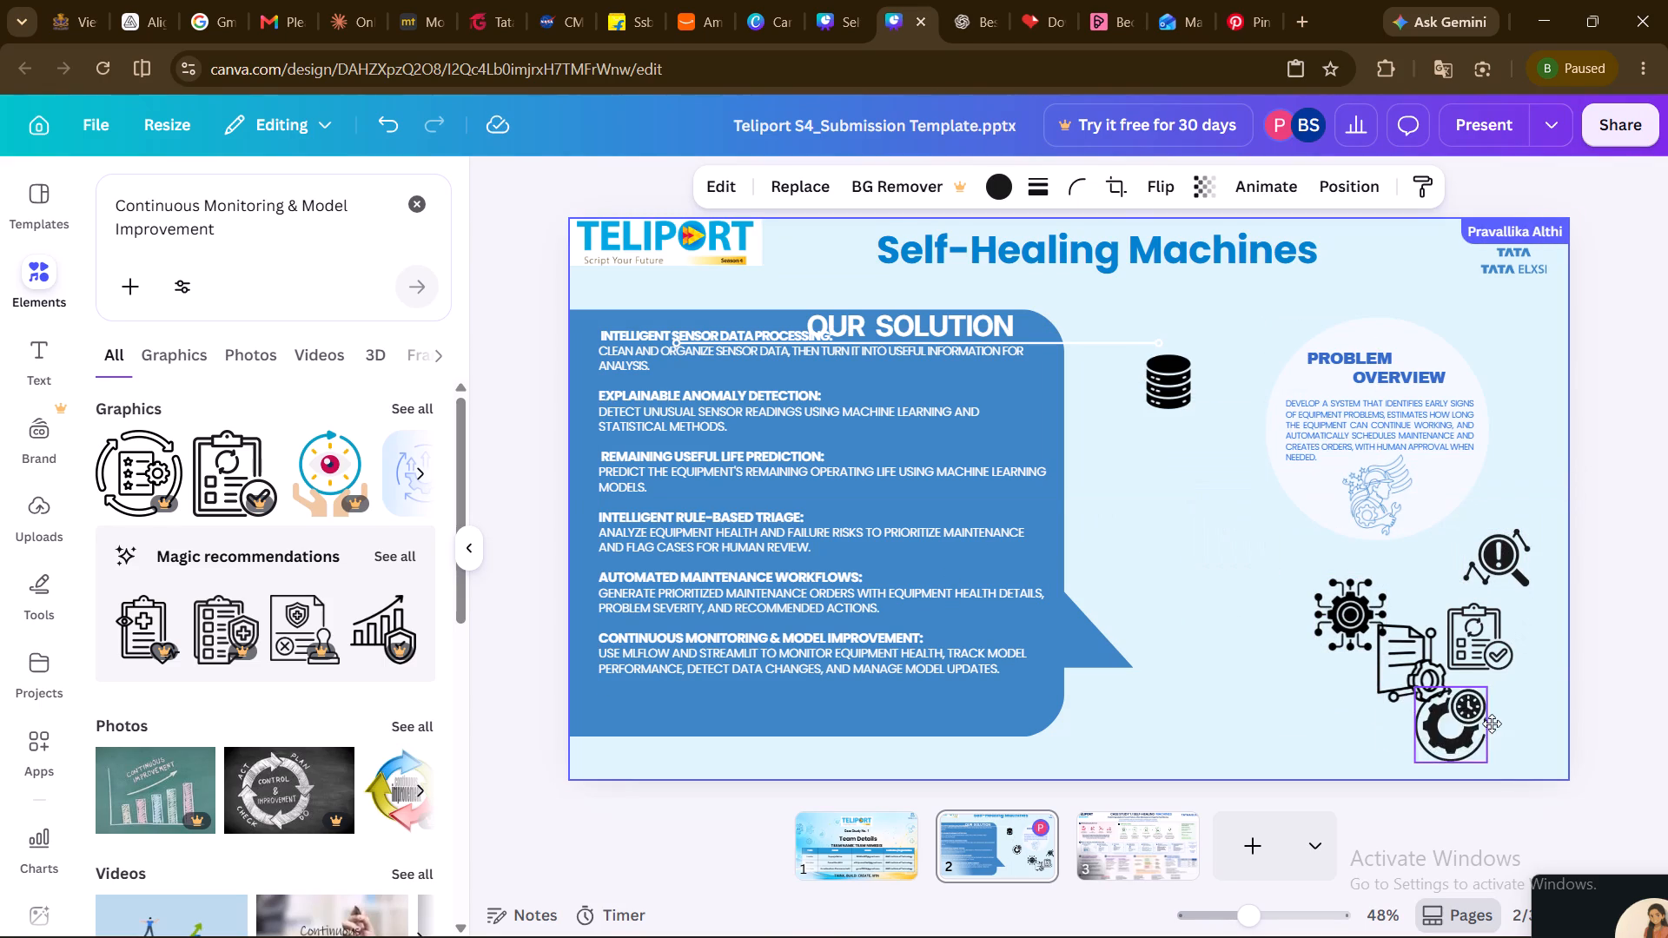
drag(1492, 723, 1499, 723)
drag(1171, 388, 1334, 651)
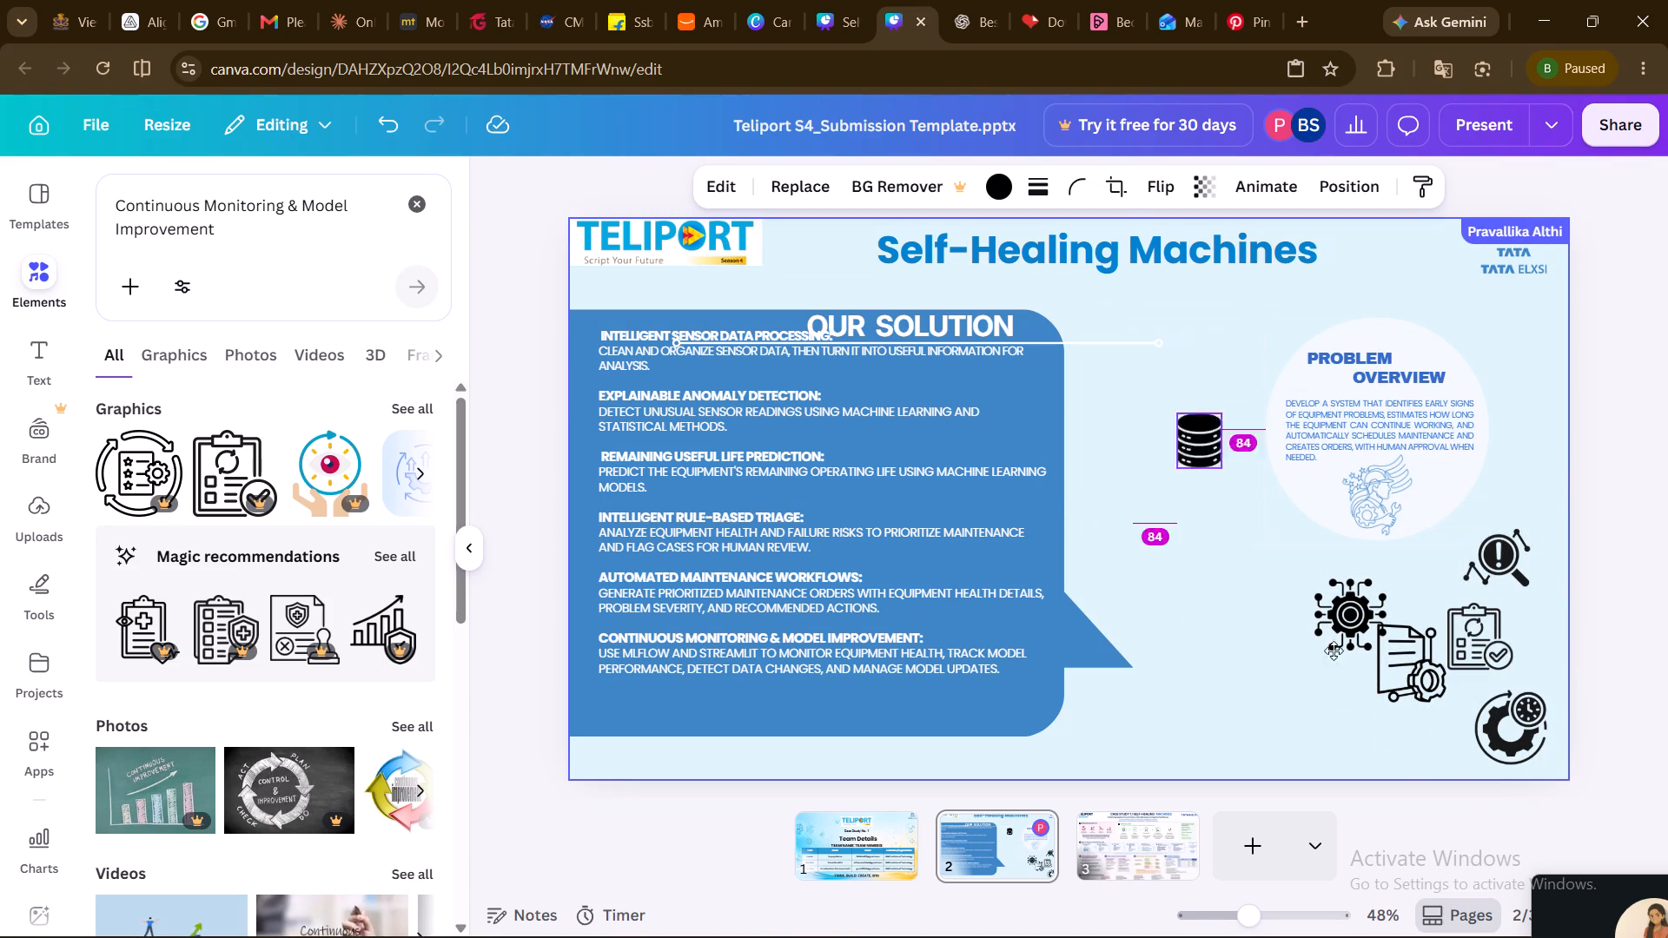
drag(1334, 651, 1450, 607)
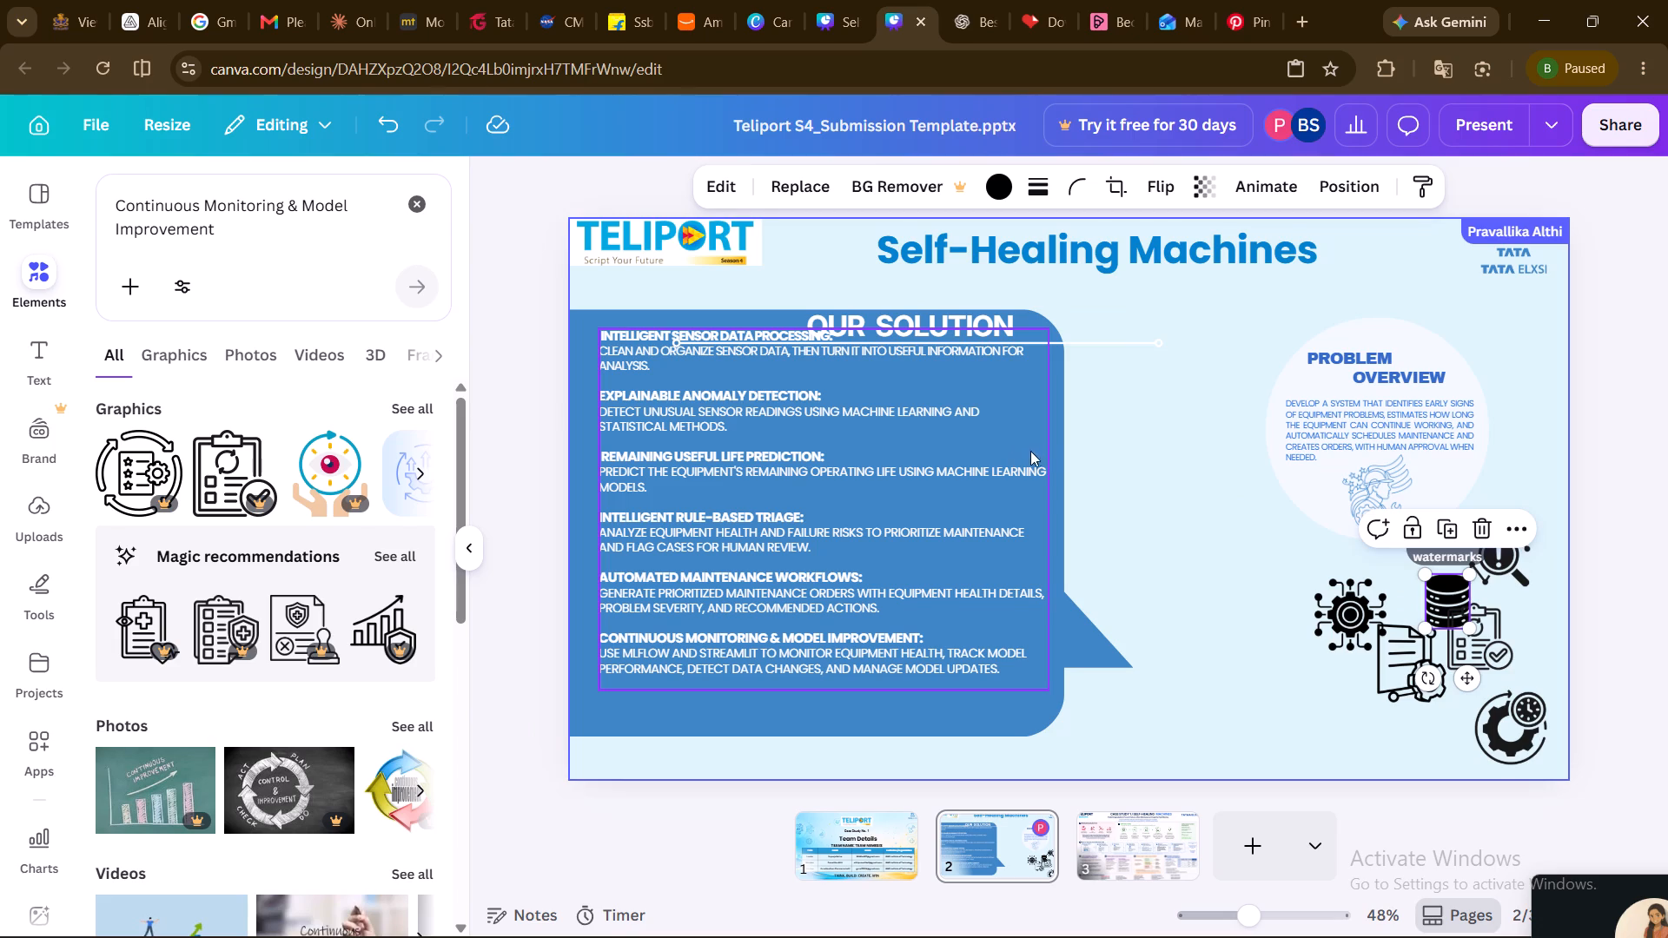
Return the blue bubble shape behind the OUR SOLUTION title and divider, pulling the six-point text aside.
drag(1070, 453, 1153, 447)
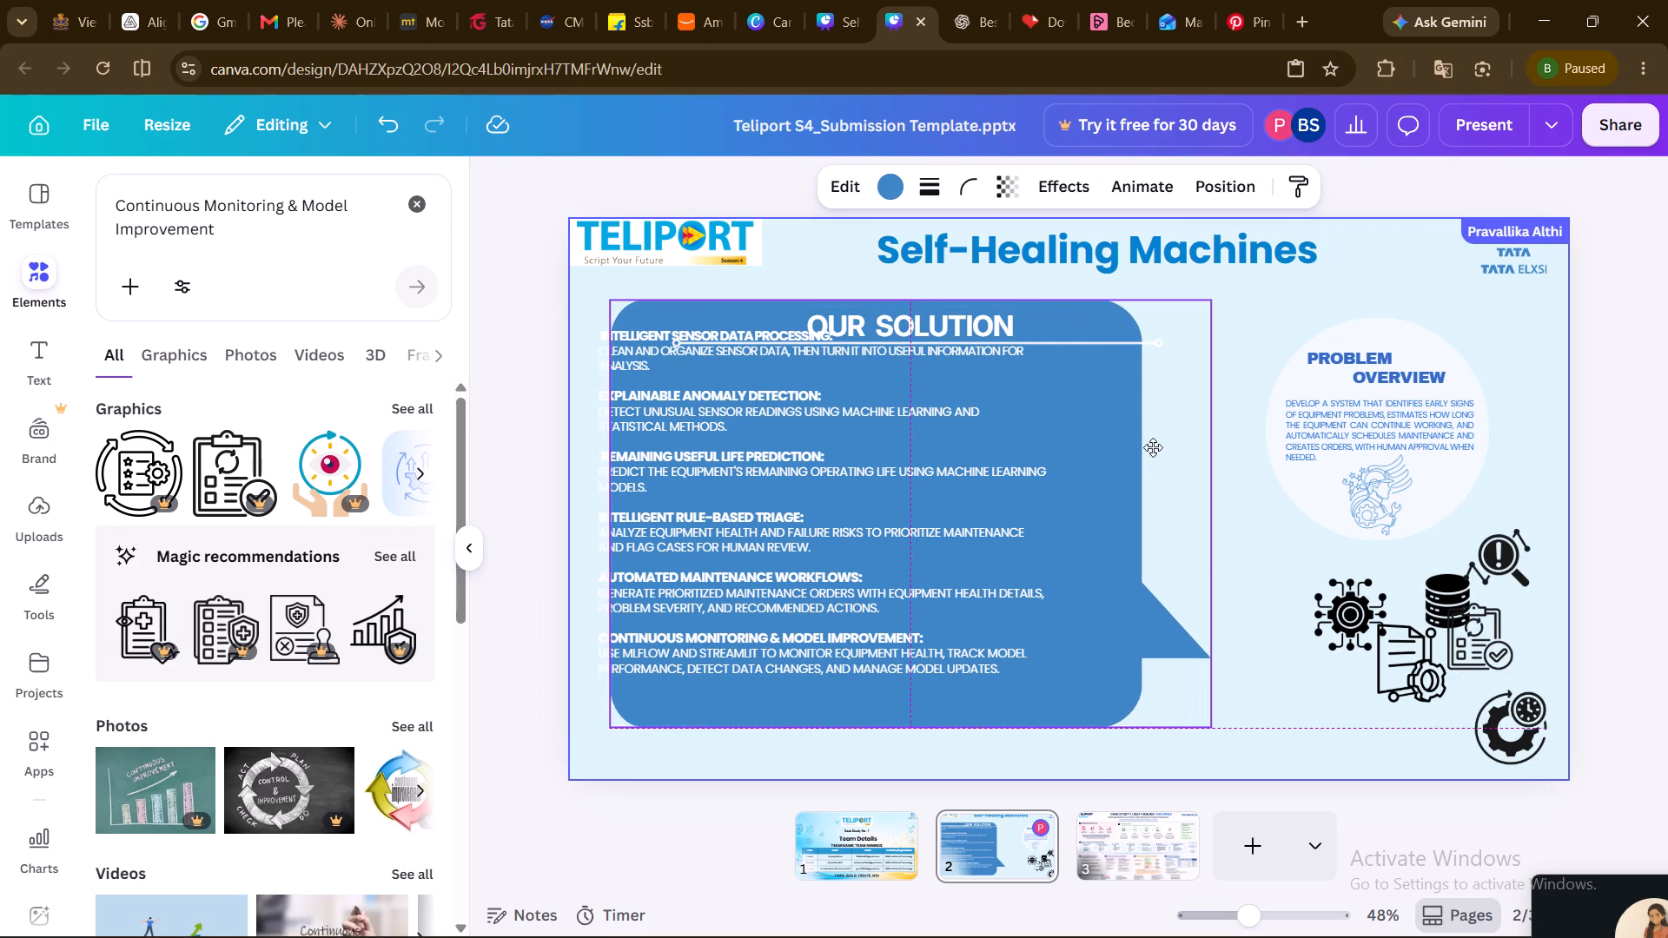
drag(1153, 447, 1167, 453)
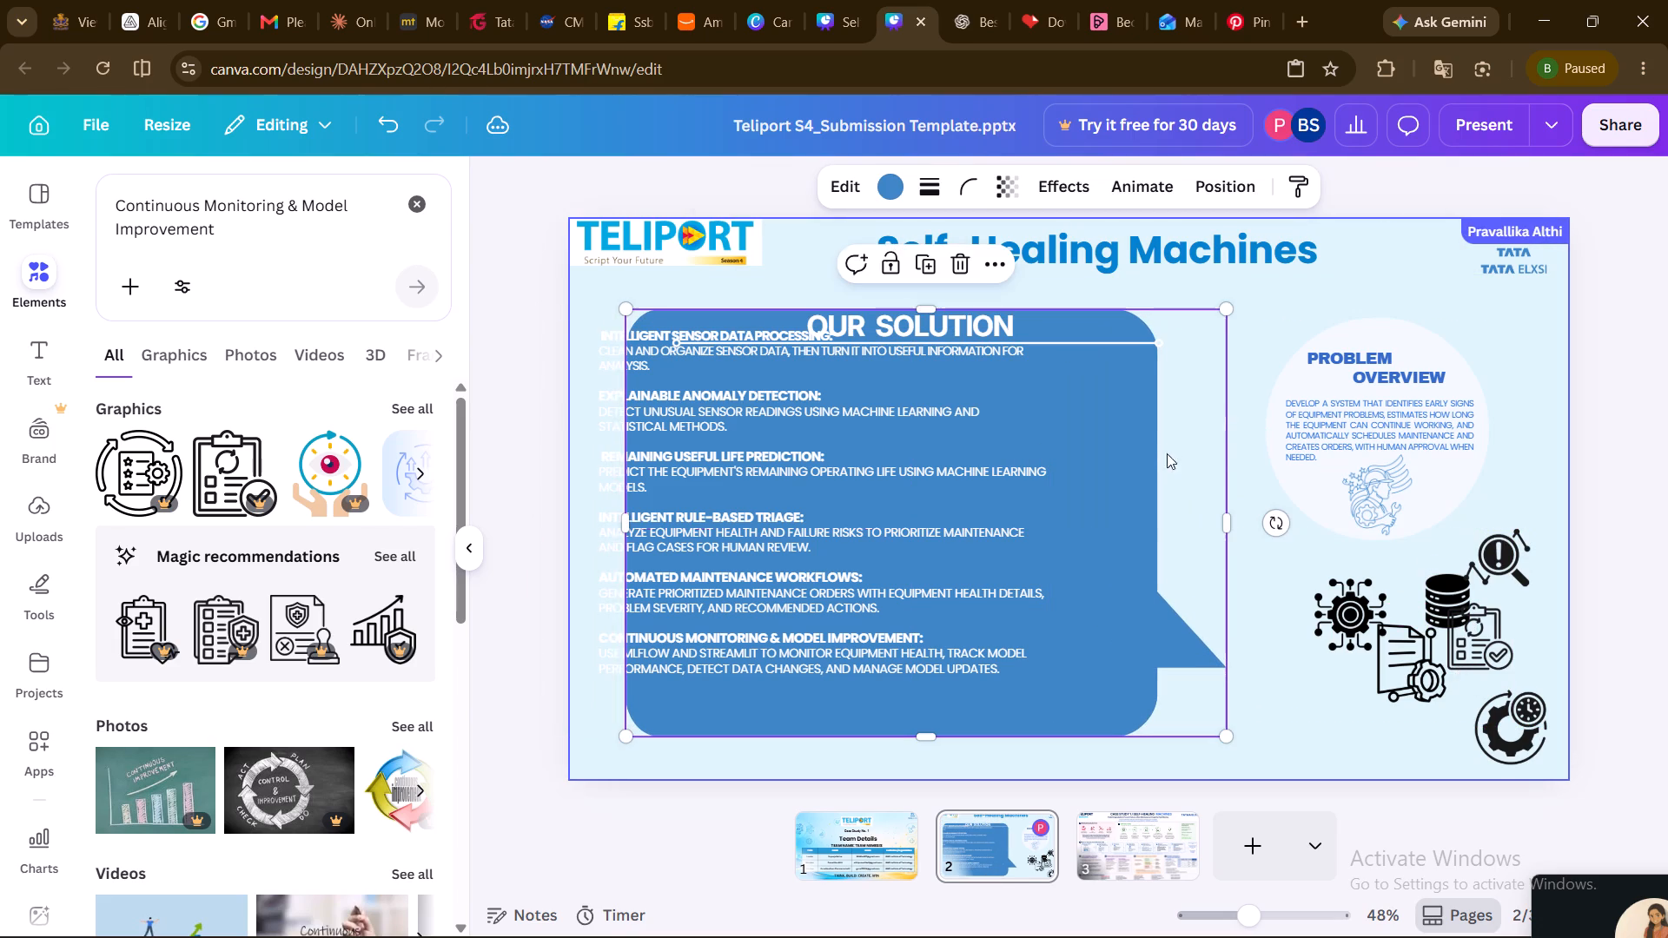
drag(859, 501, 877, 460)
click(774, 502)
drag(774, 502, 1033, 619)
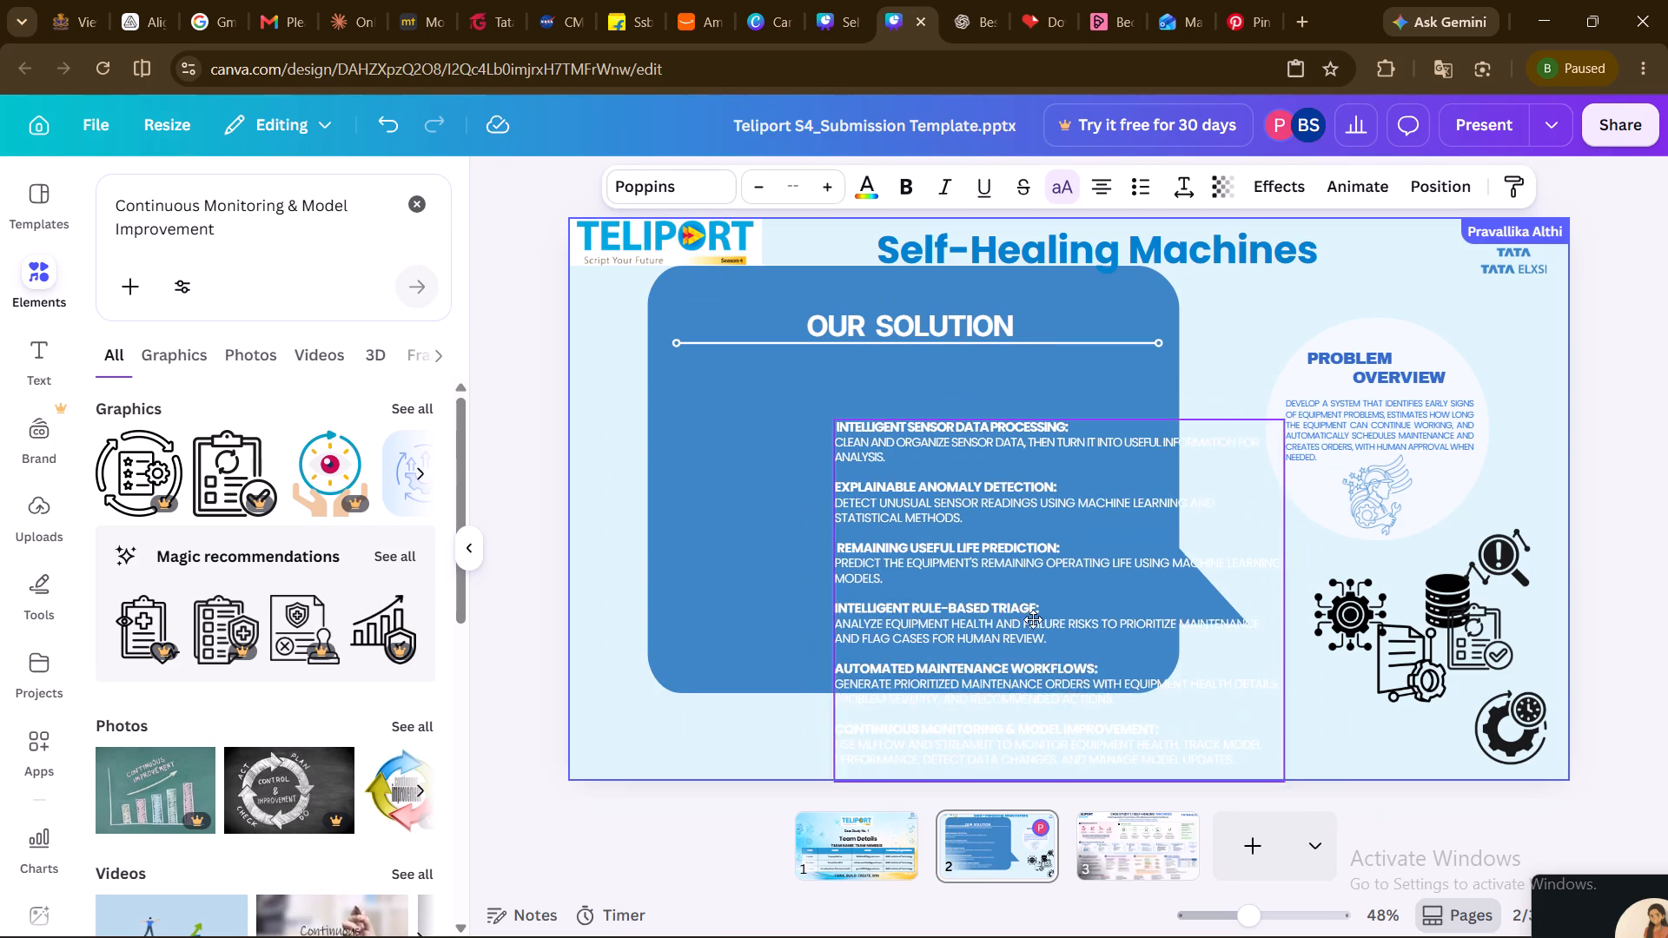
drag(1033, 619, 1035, 624)
drag(777, 483, 784, 510)
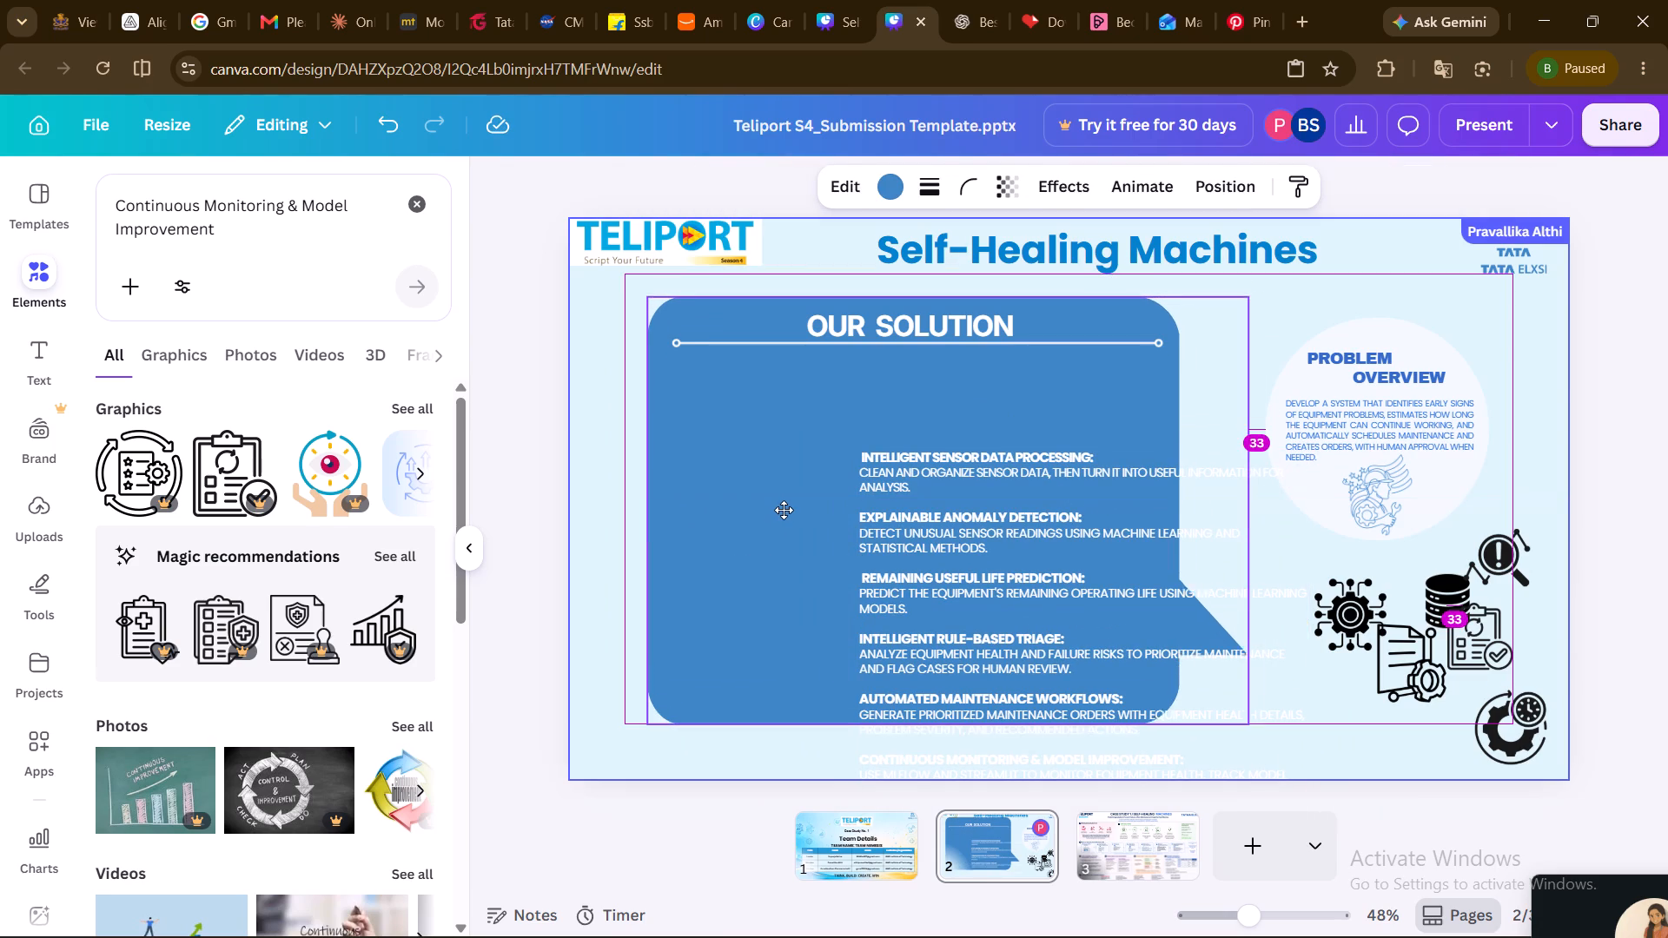
drag(784, 510, 786, 511)
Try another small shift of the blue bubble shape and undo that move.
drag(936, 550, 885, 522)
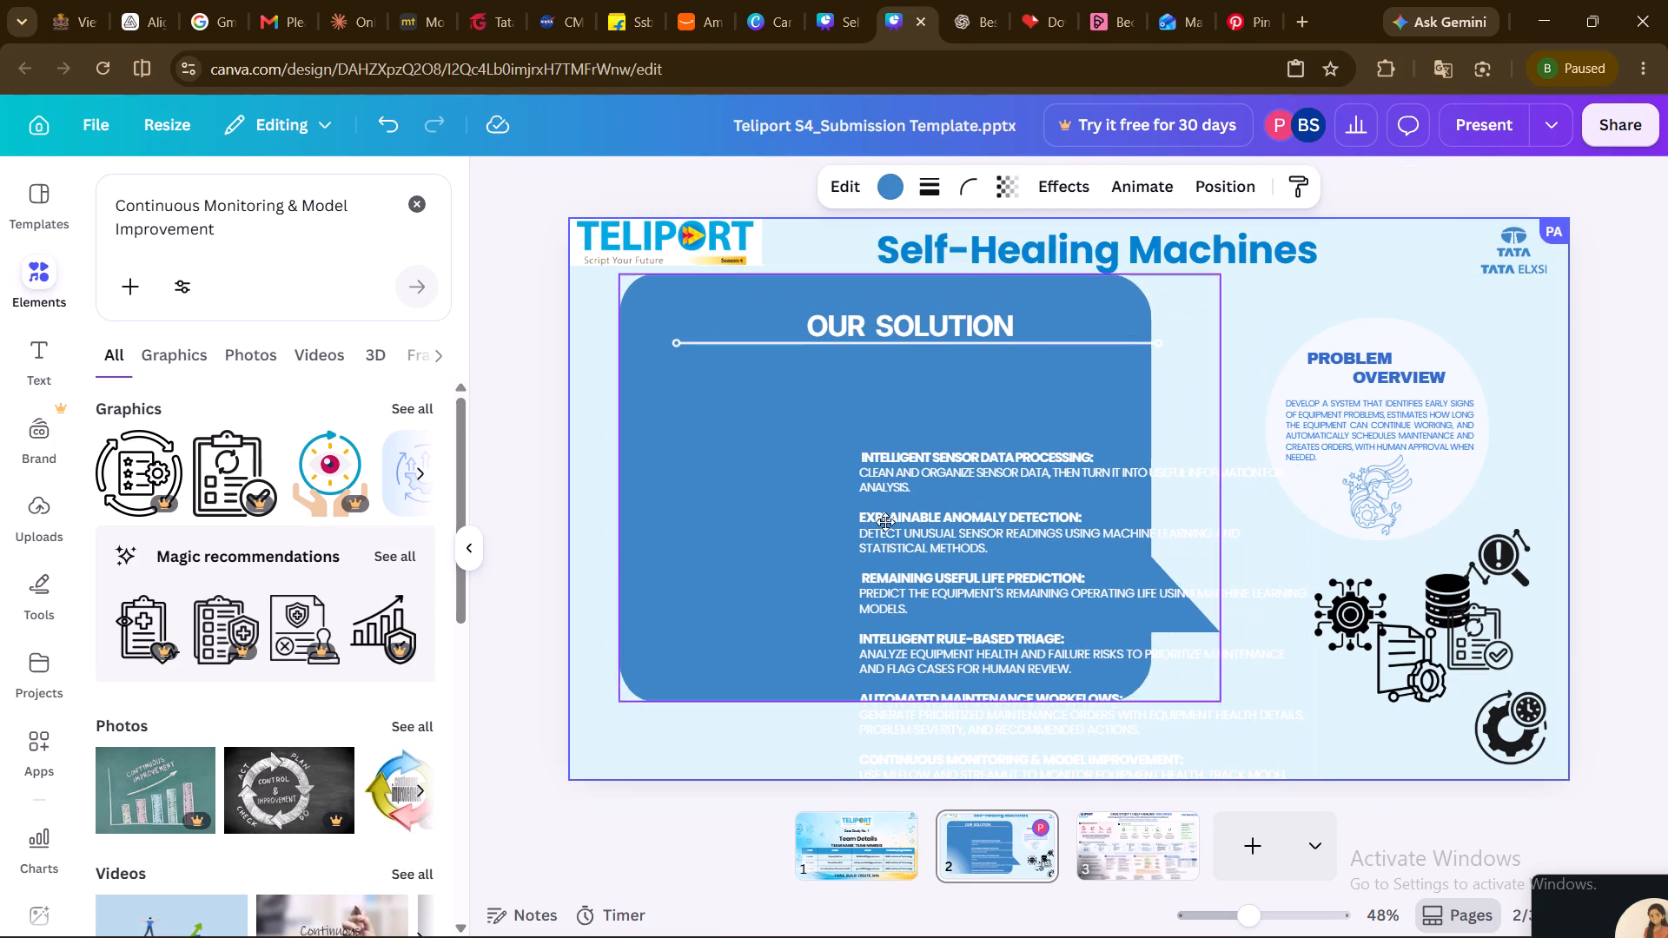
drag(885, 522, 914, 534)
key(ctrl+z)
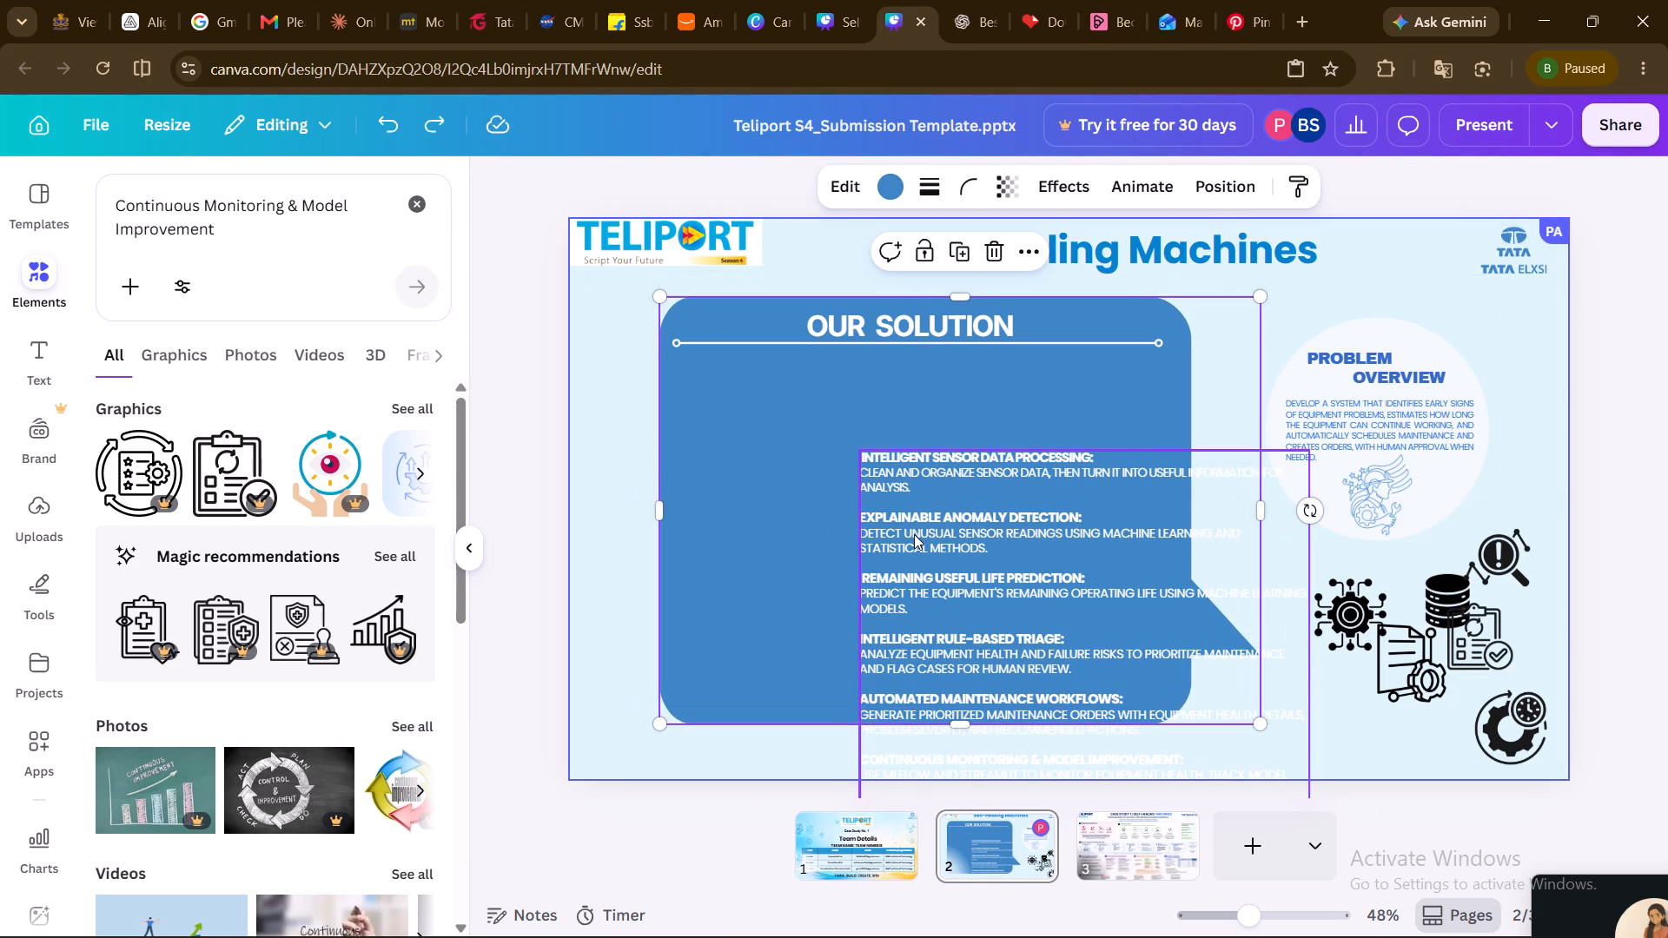
Move the six-point text box back into the blue bubble below the divider, leaving a wider left margin.
click(1007, 606)
drag(1007, 606, 927, 535)
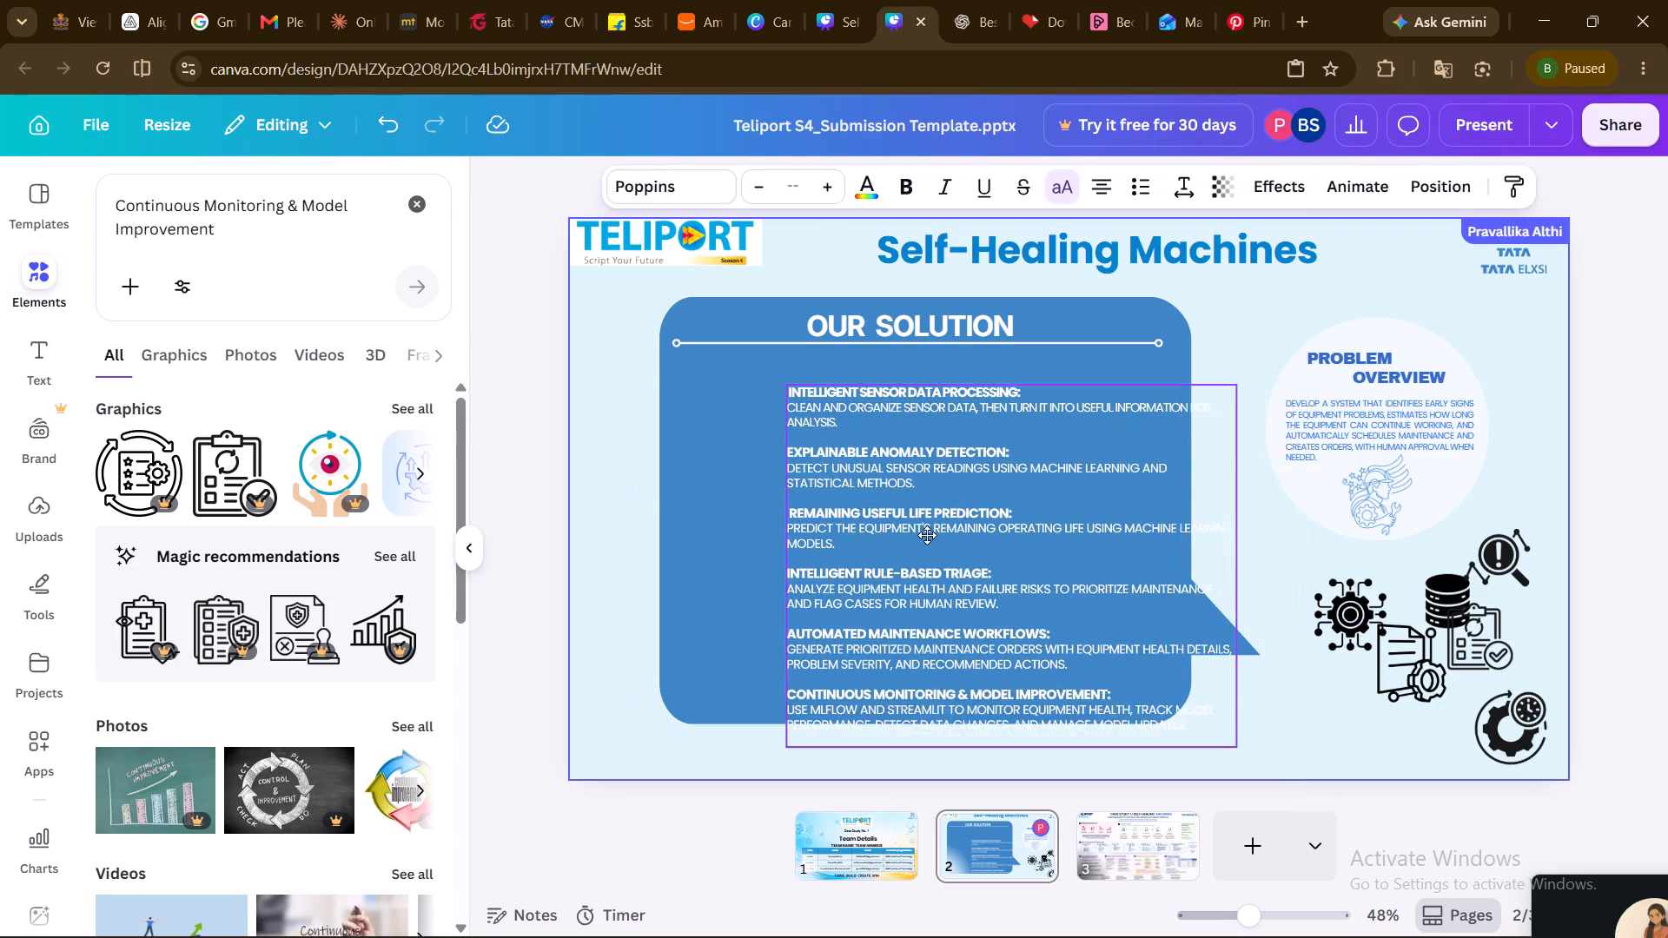
drag(927, 535, 890, 527)
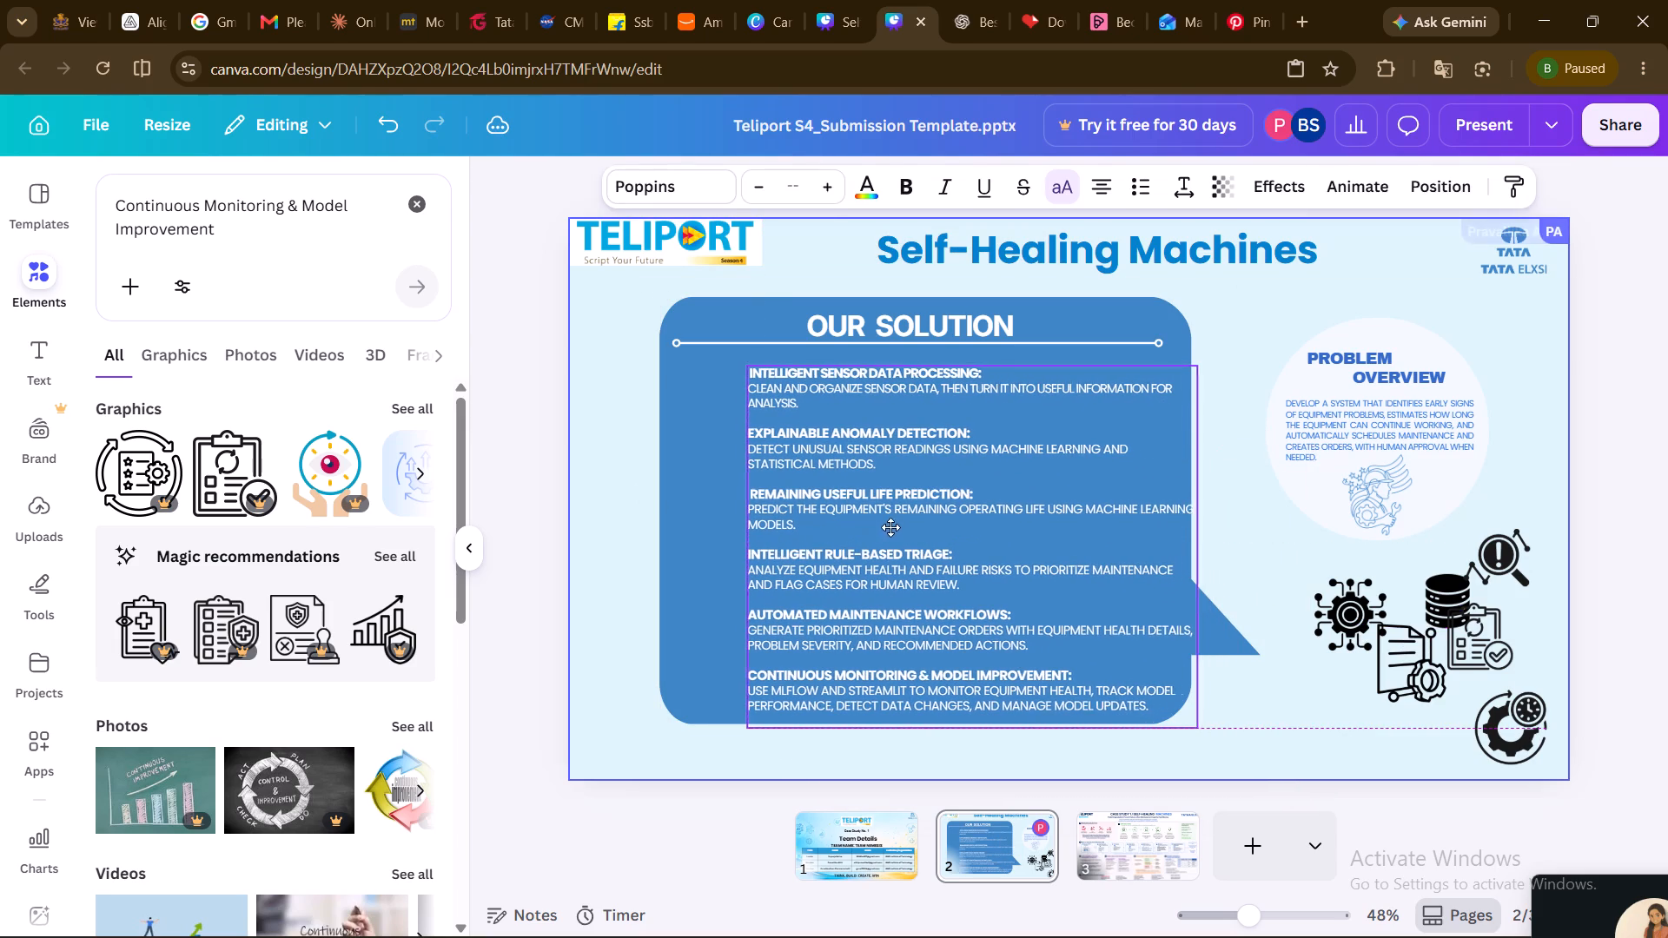
drag(890, 527, 879, 527)
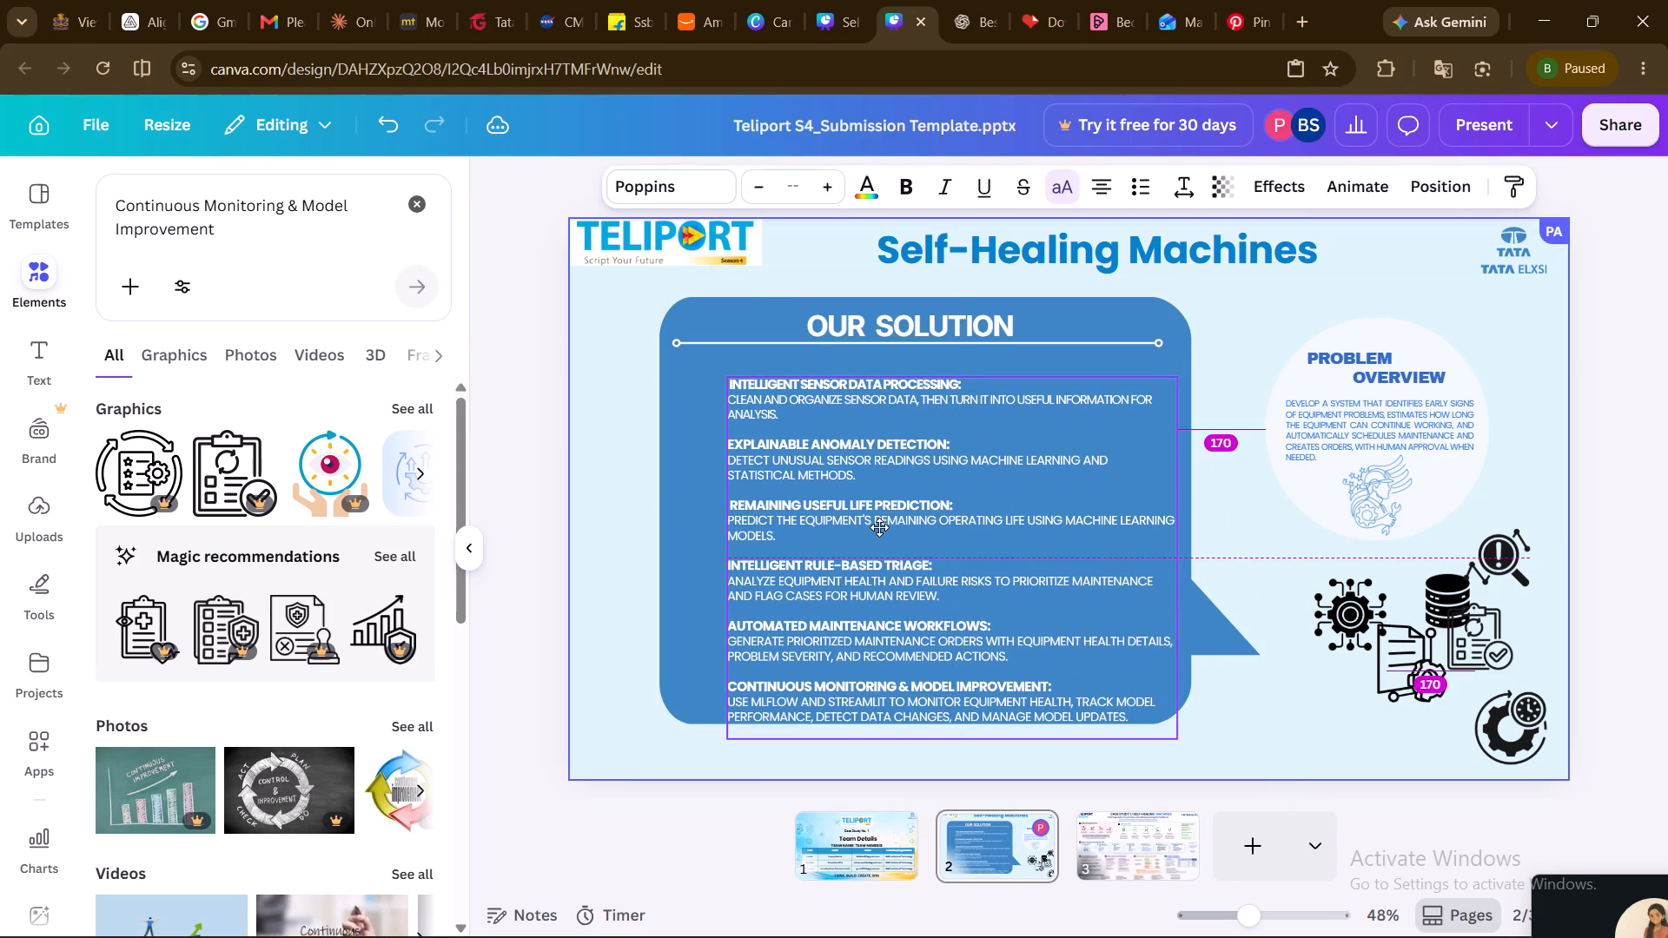
drag(879, 527, 879, 530)
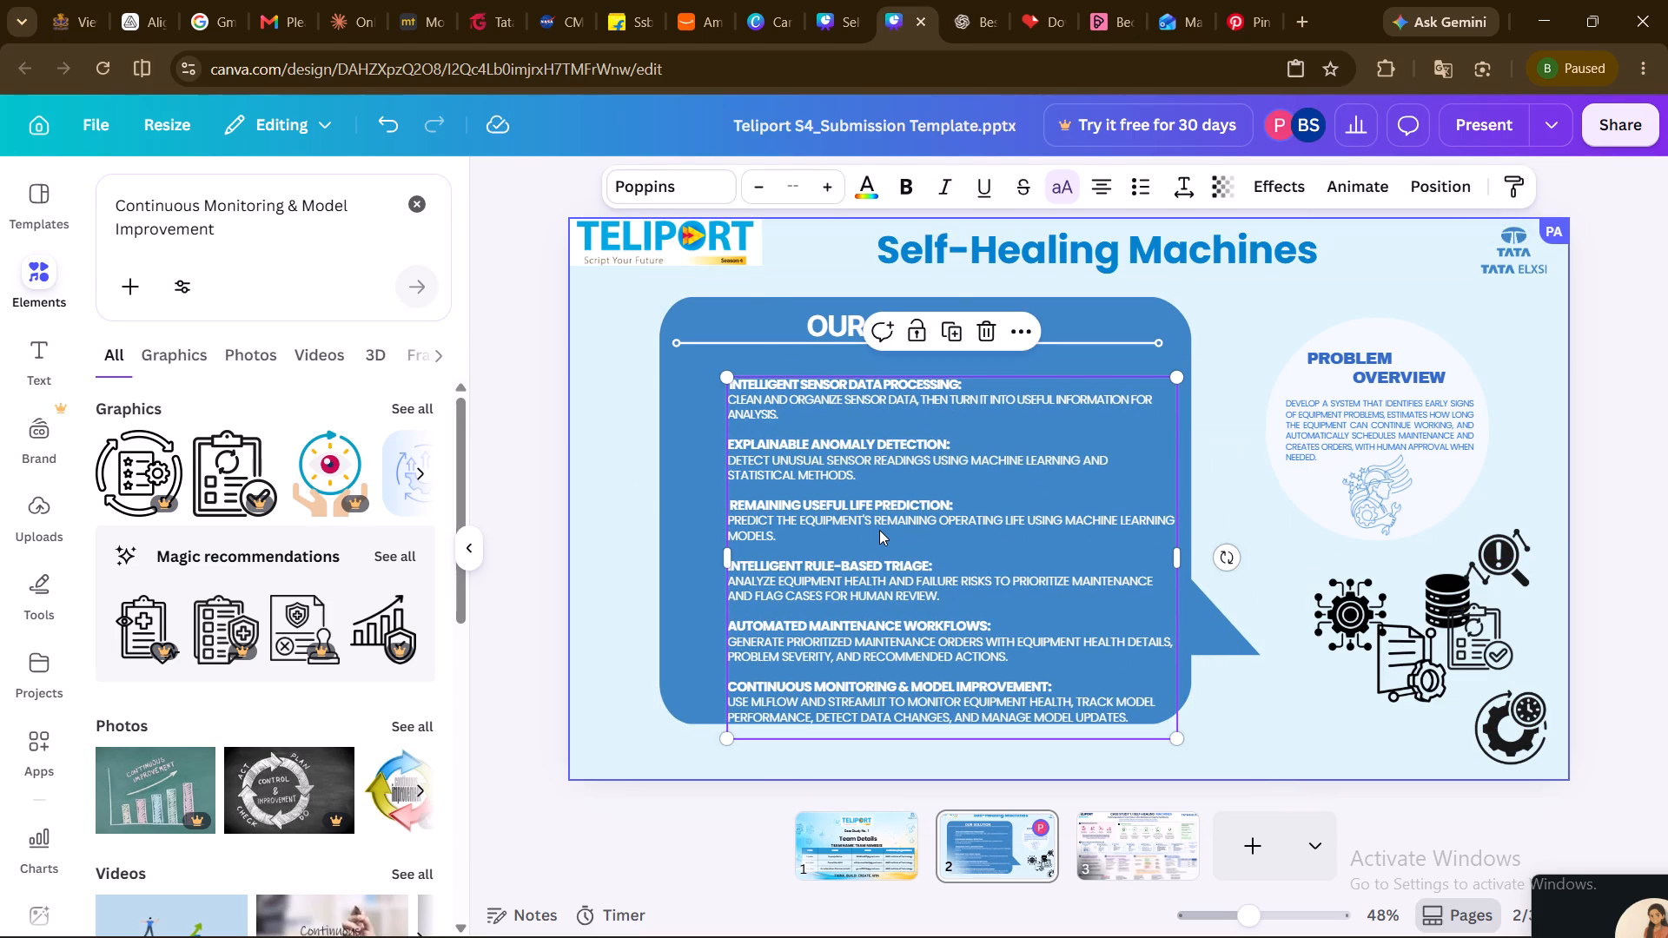
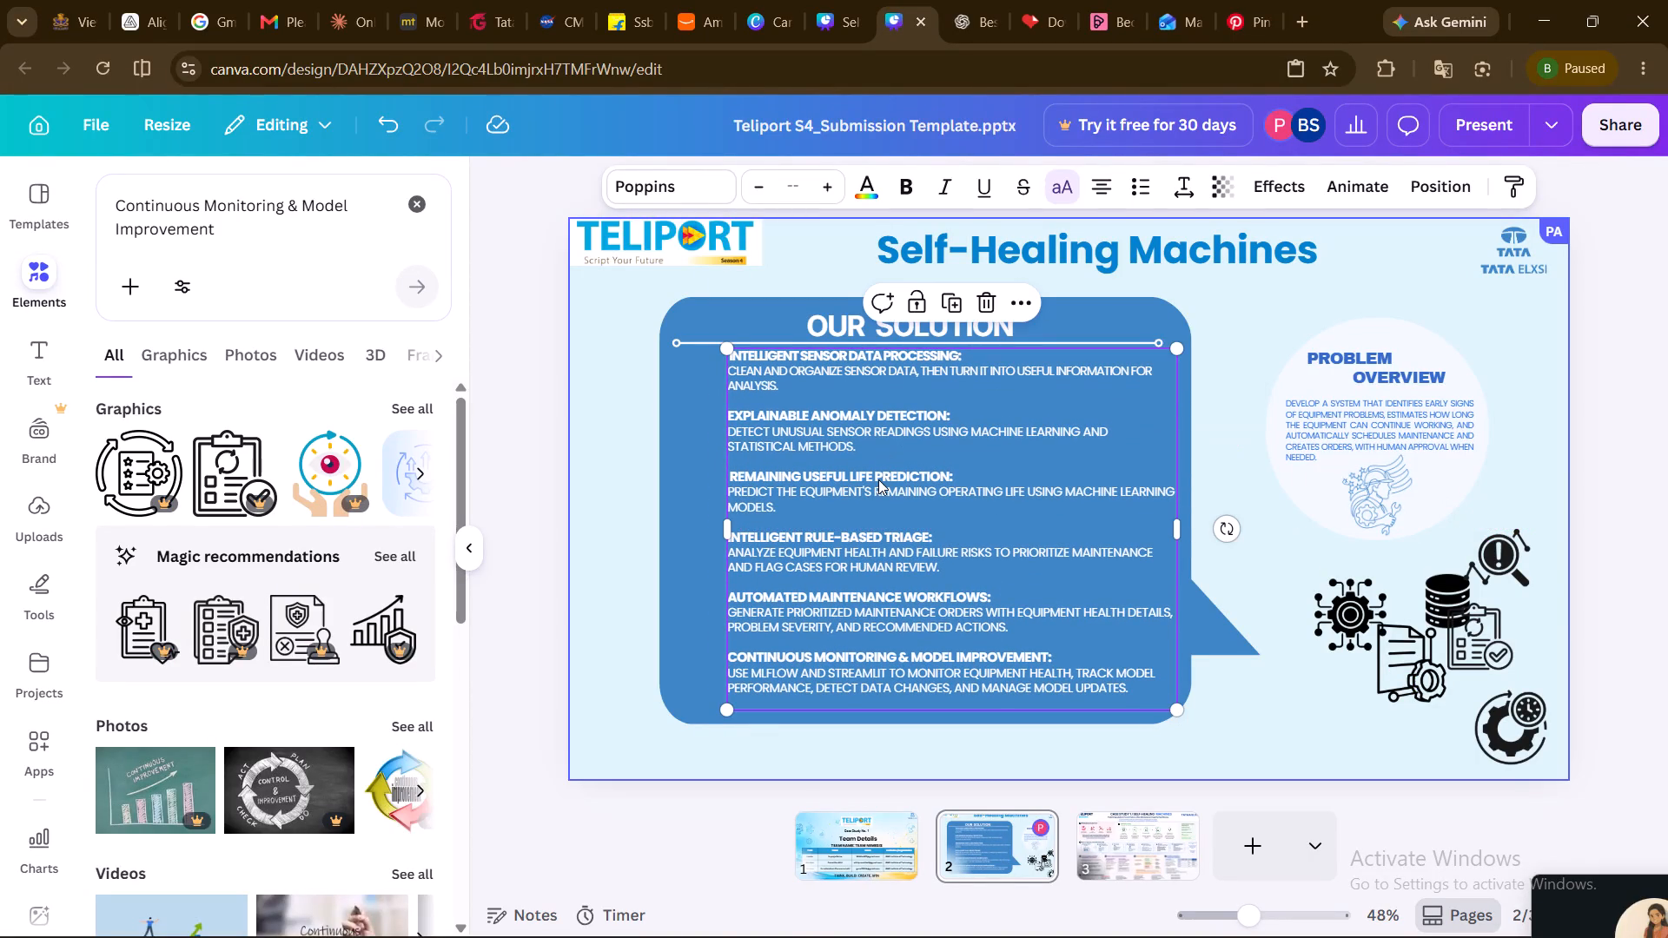
Slightly enlarge the six-point text box and reposition it in the blue bubble, just below the divider and ending at the bubble's lower edge.
click(878, 479)
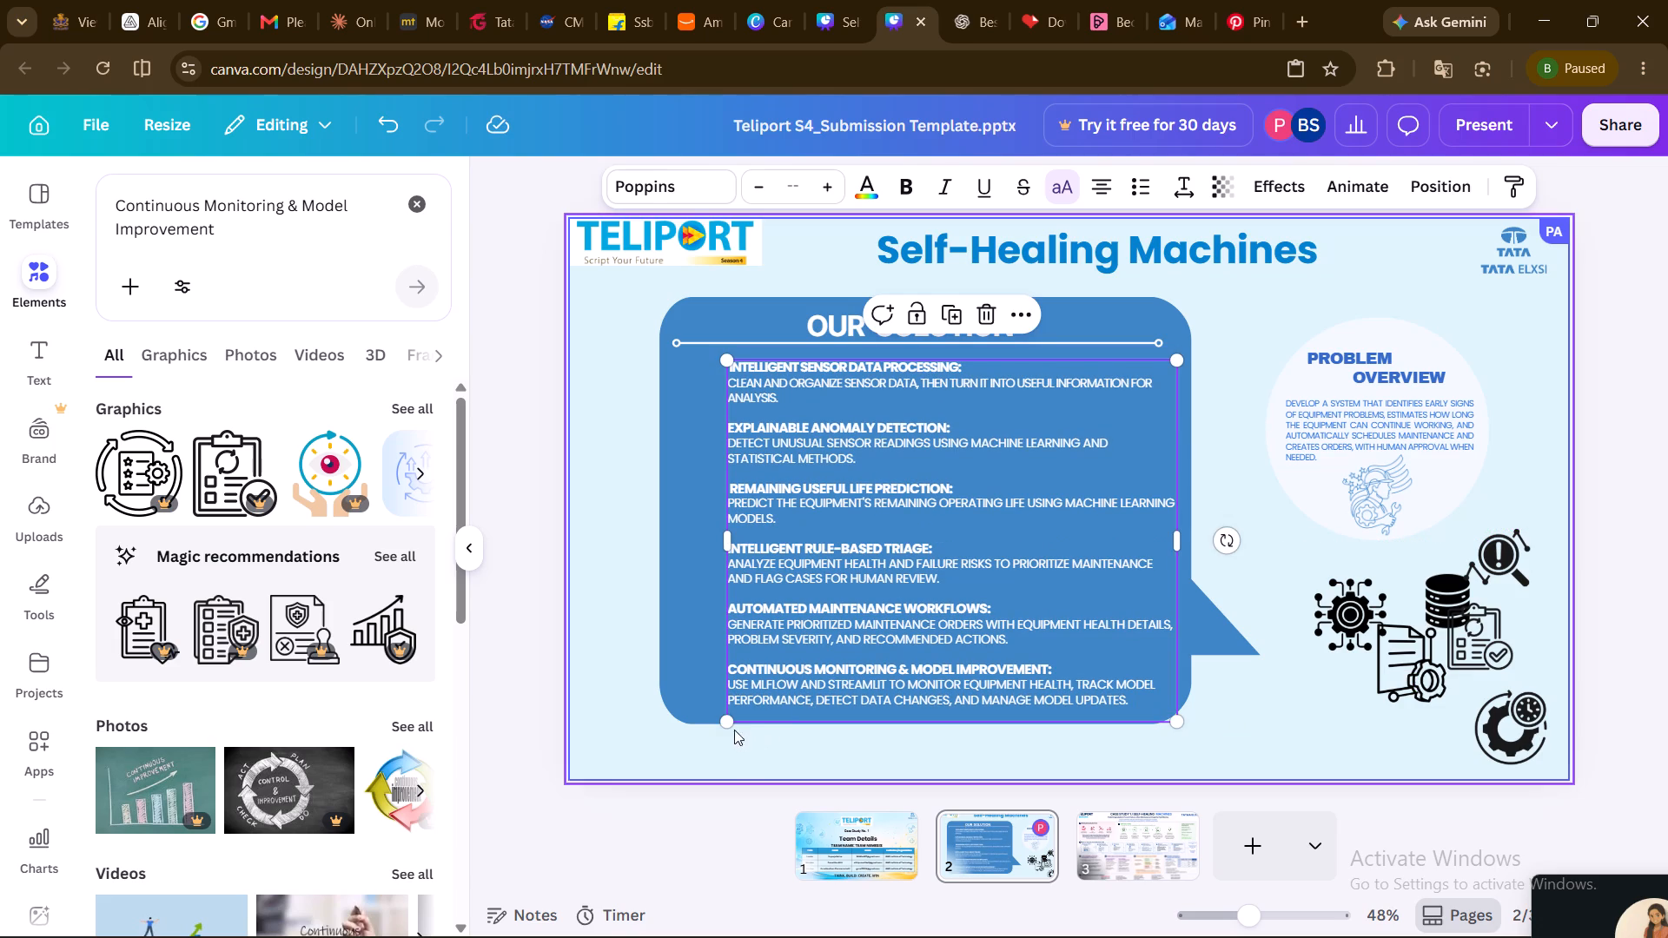
drag(731, 725, 718, 737)
drag(884, 613, 885, 611)
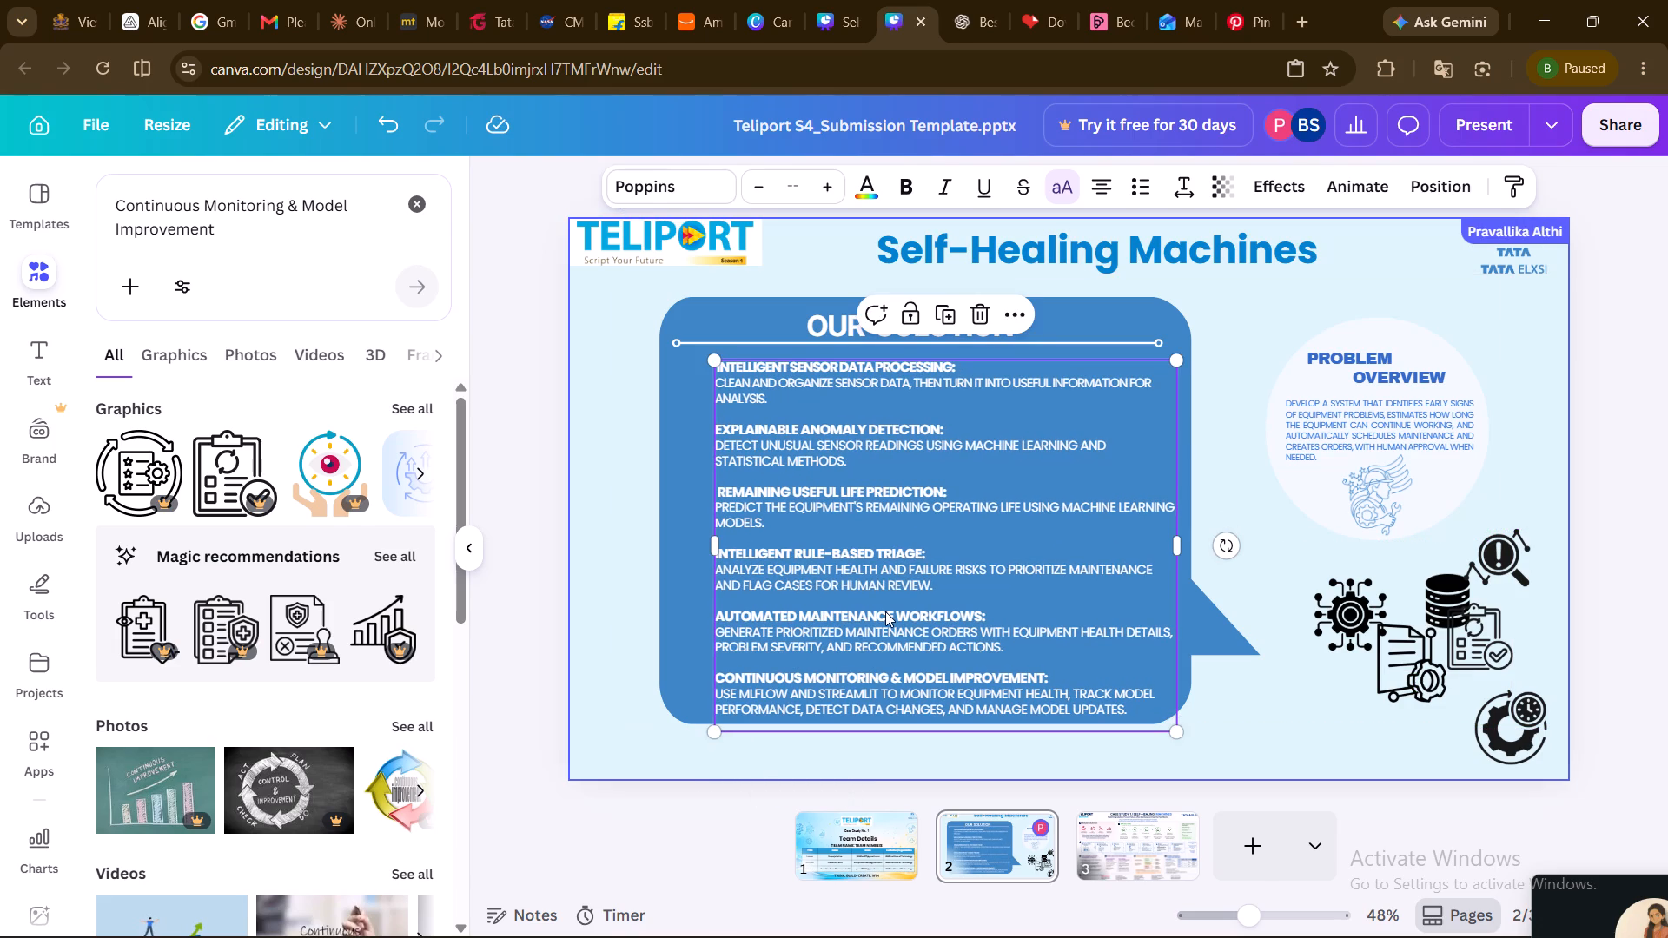
drag(885, 611, 892, 603)
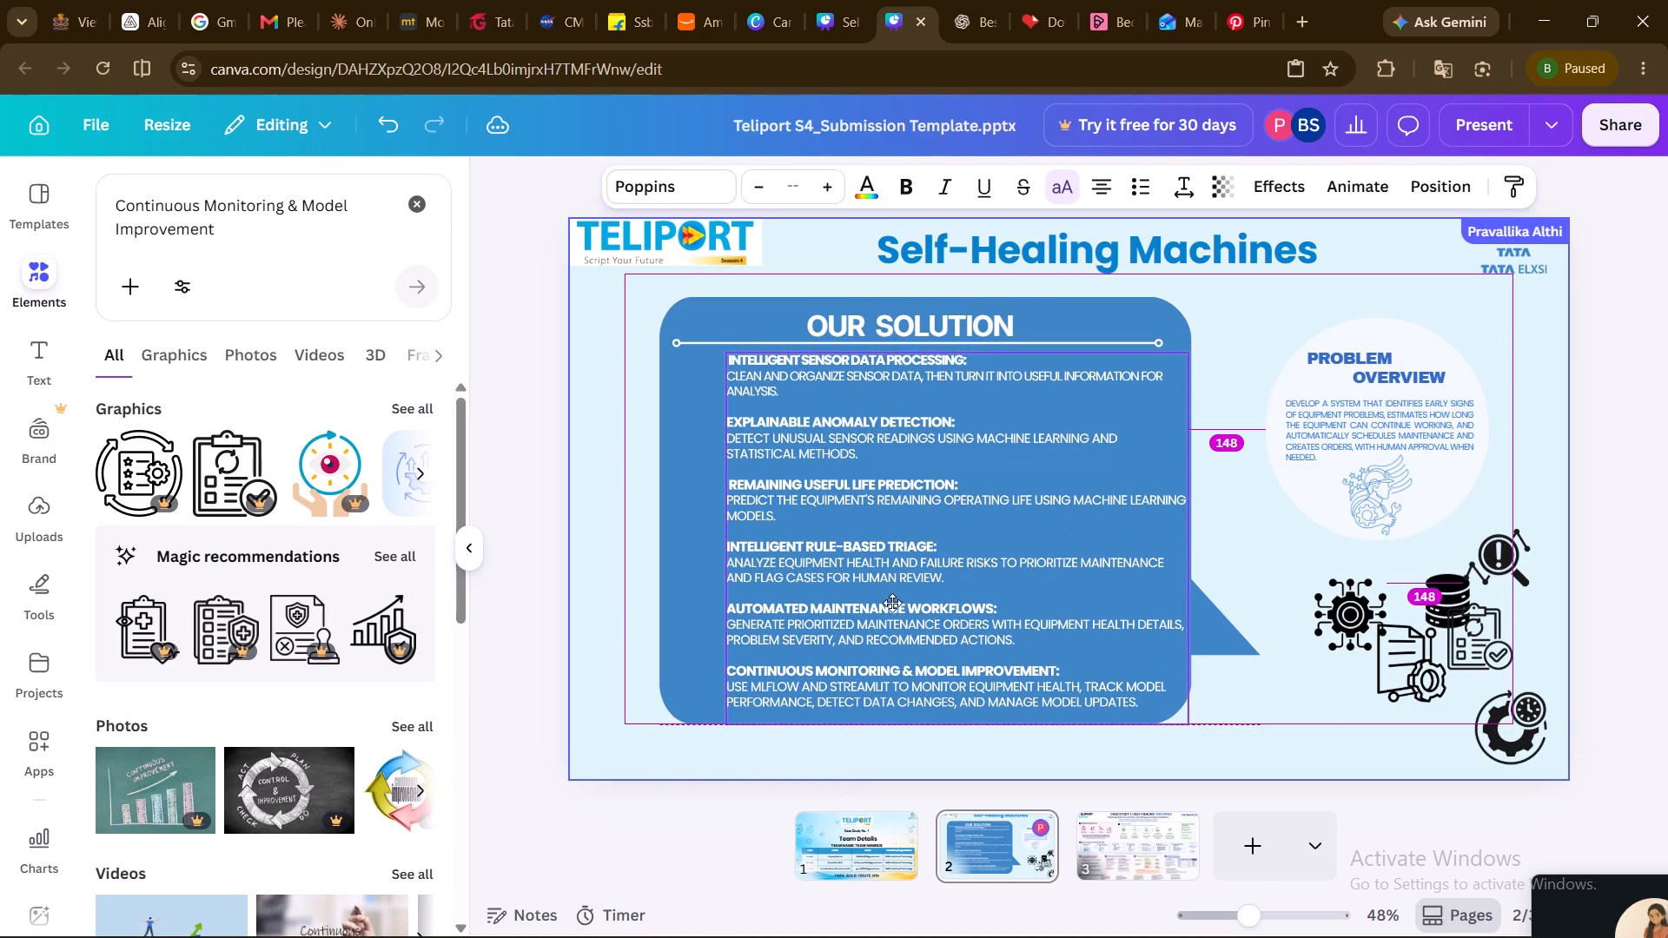
drag(892, 603, 891, 603)
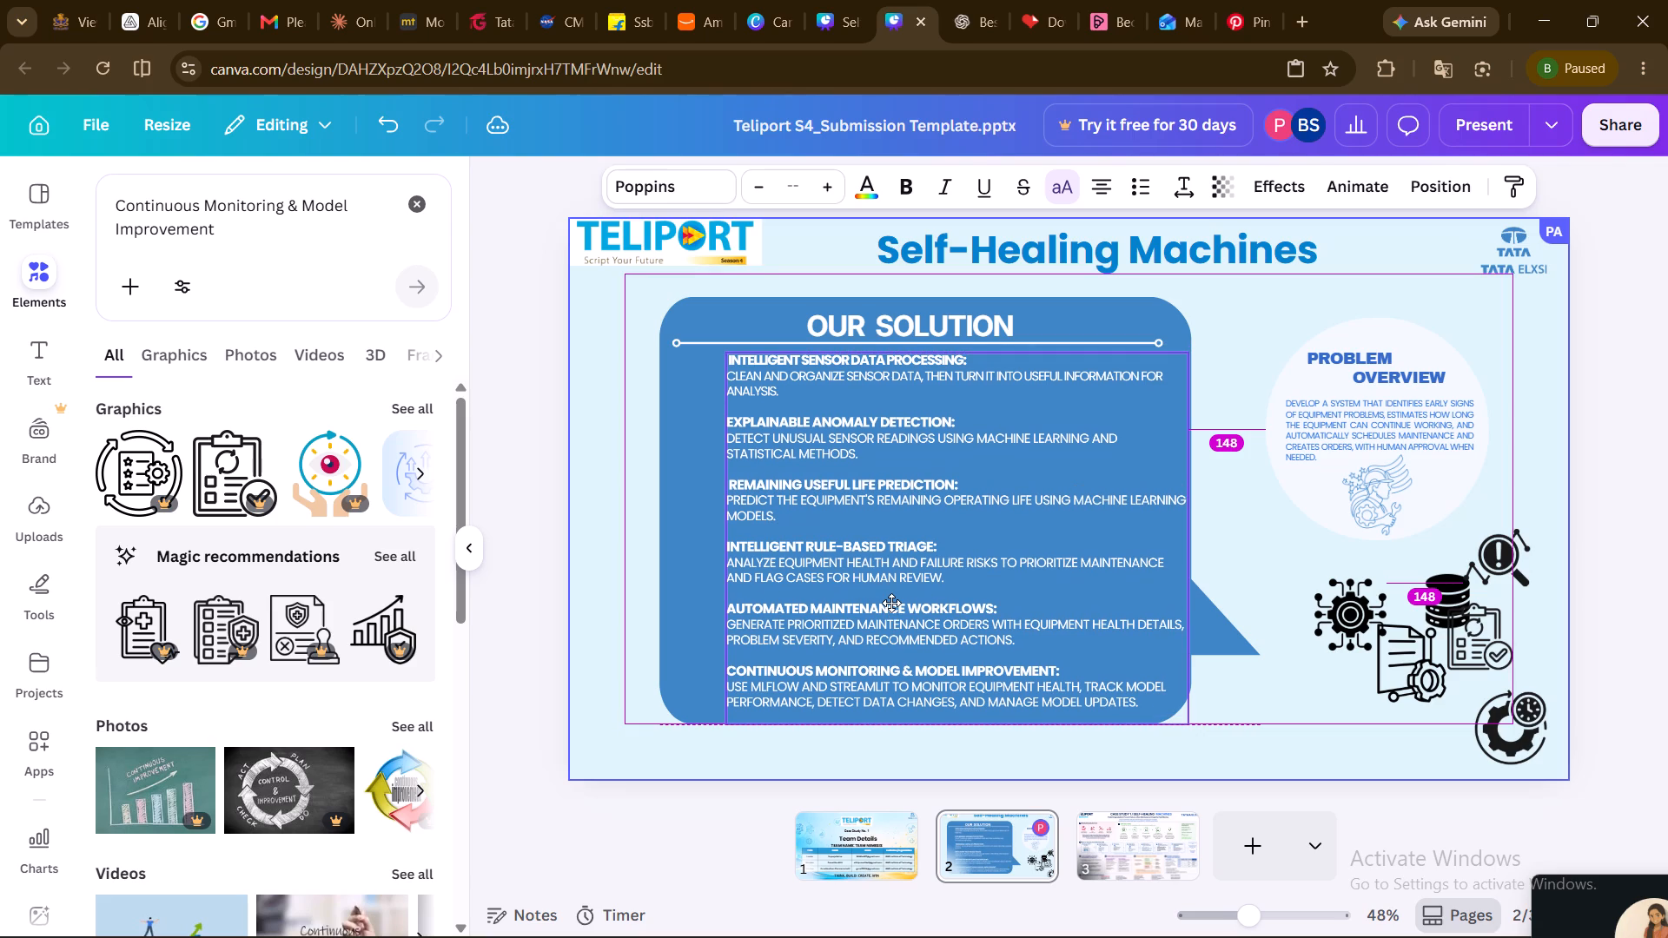
drag(891, 603, 890, 603)
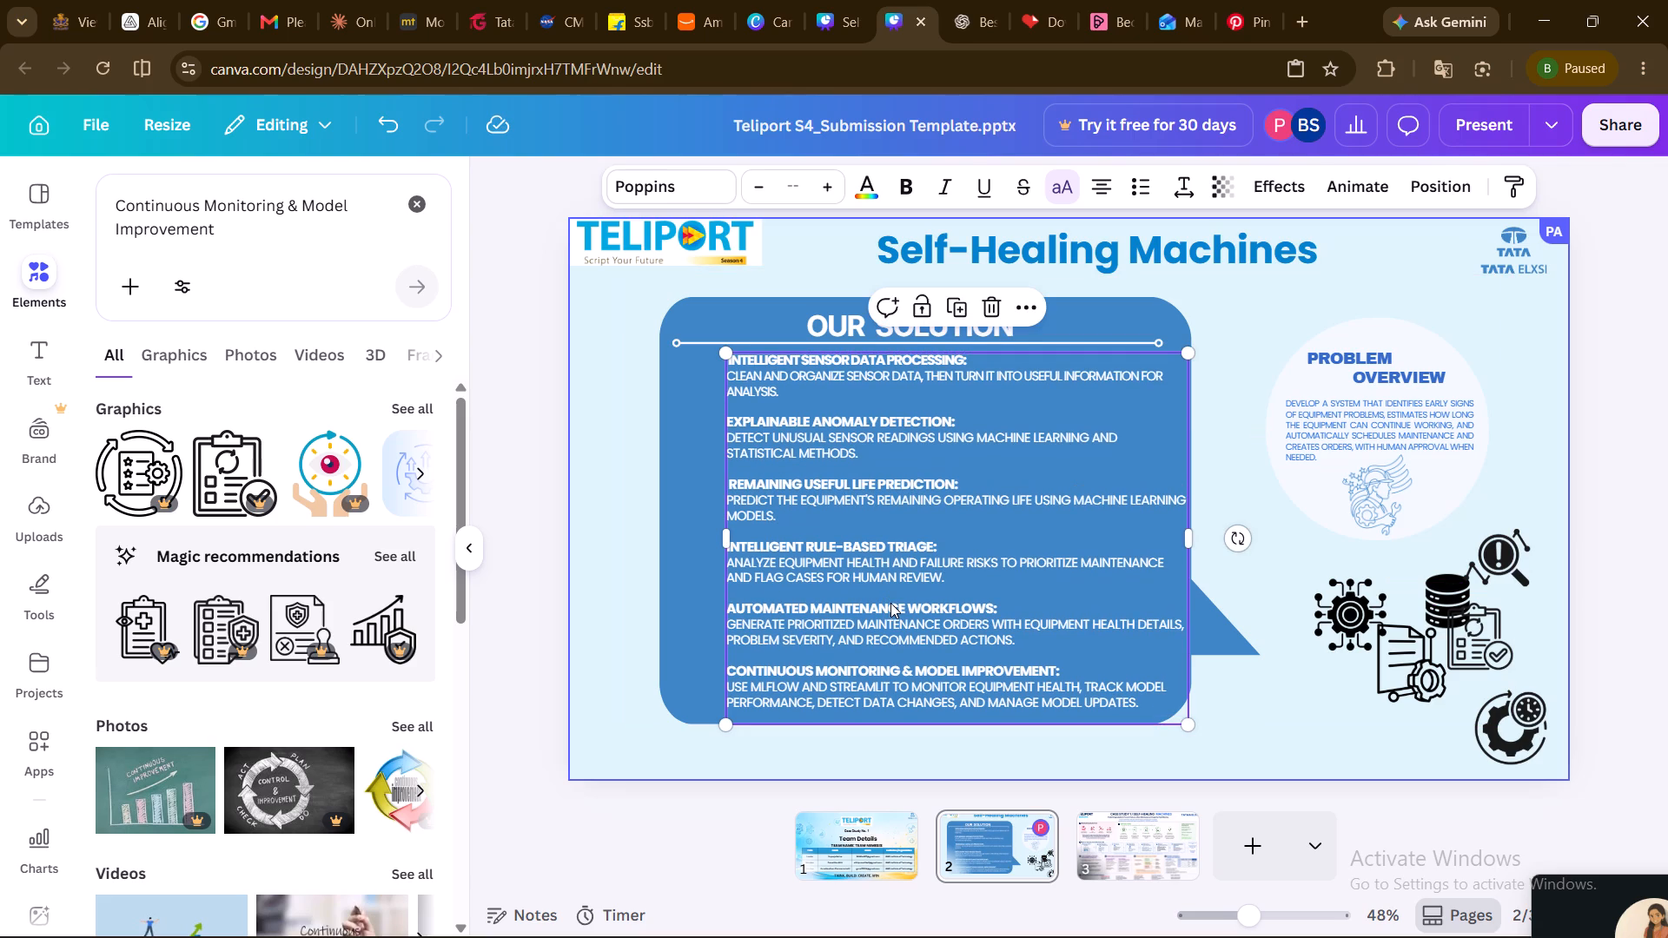
click(1315, 719)
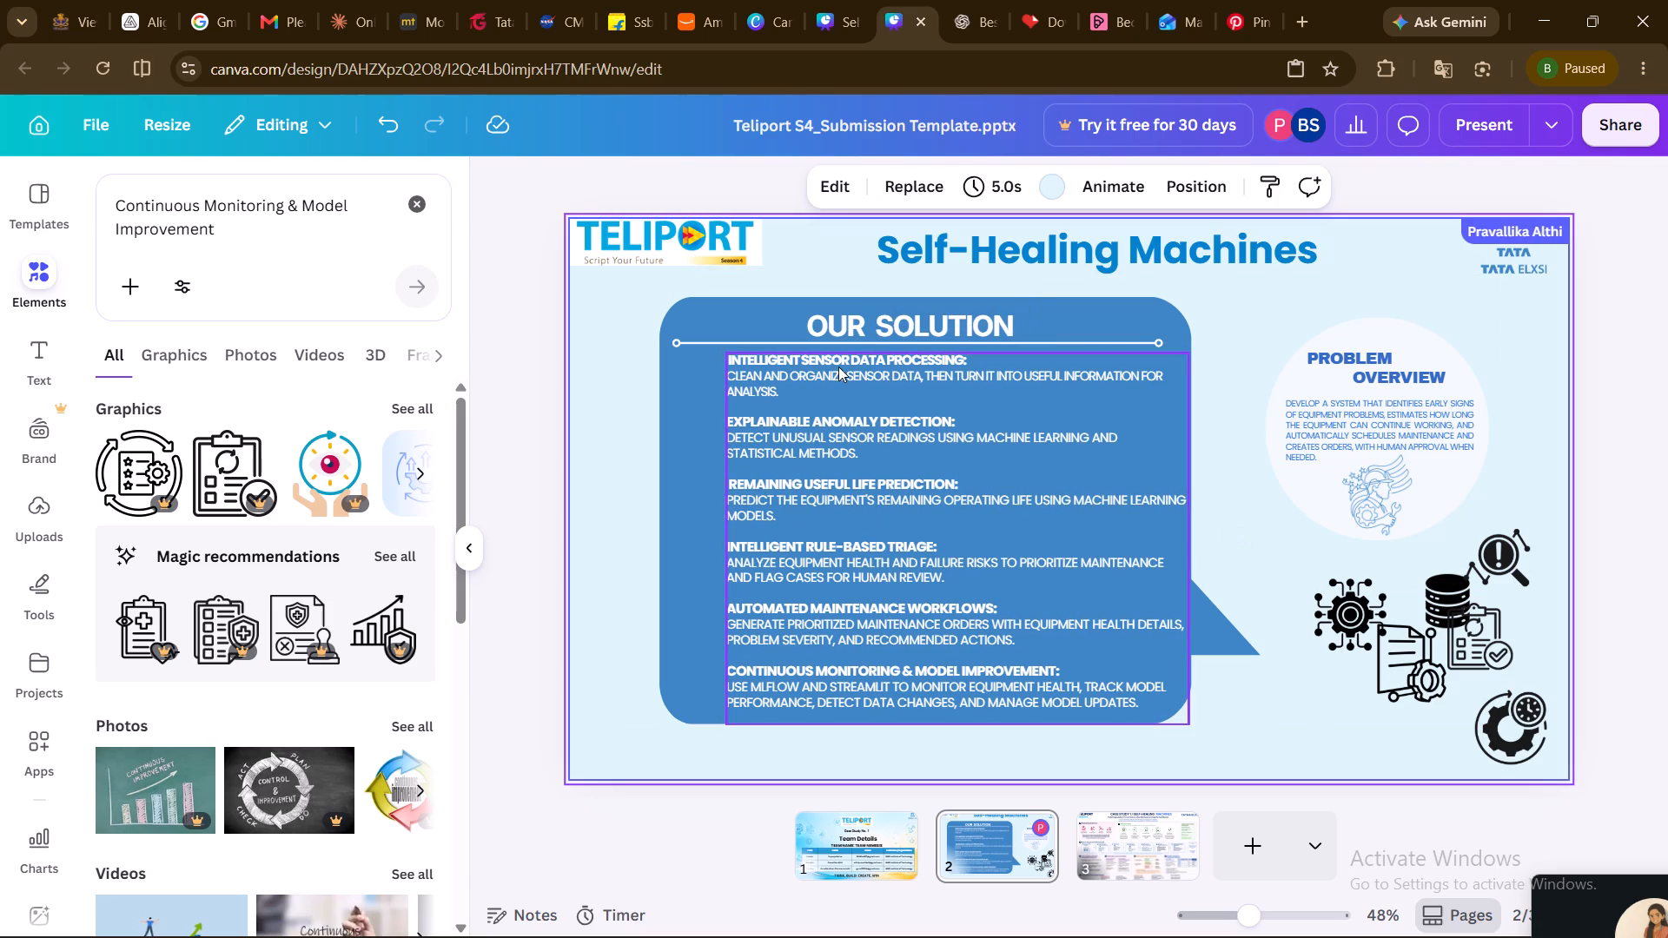
Check the font size and weight of the headings and descriptions throughout the six-point solution text.
double_click(836, 362)
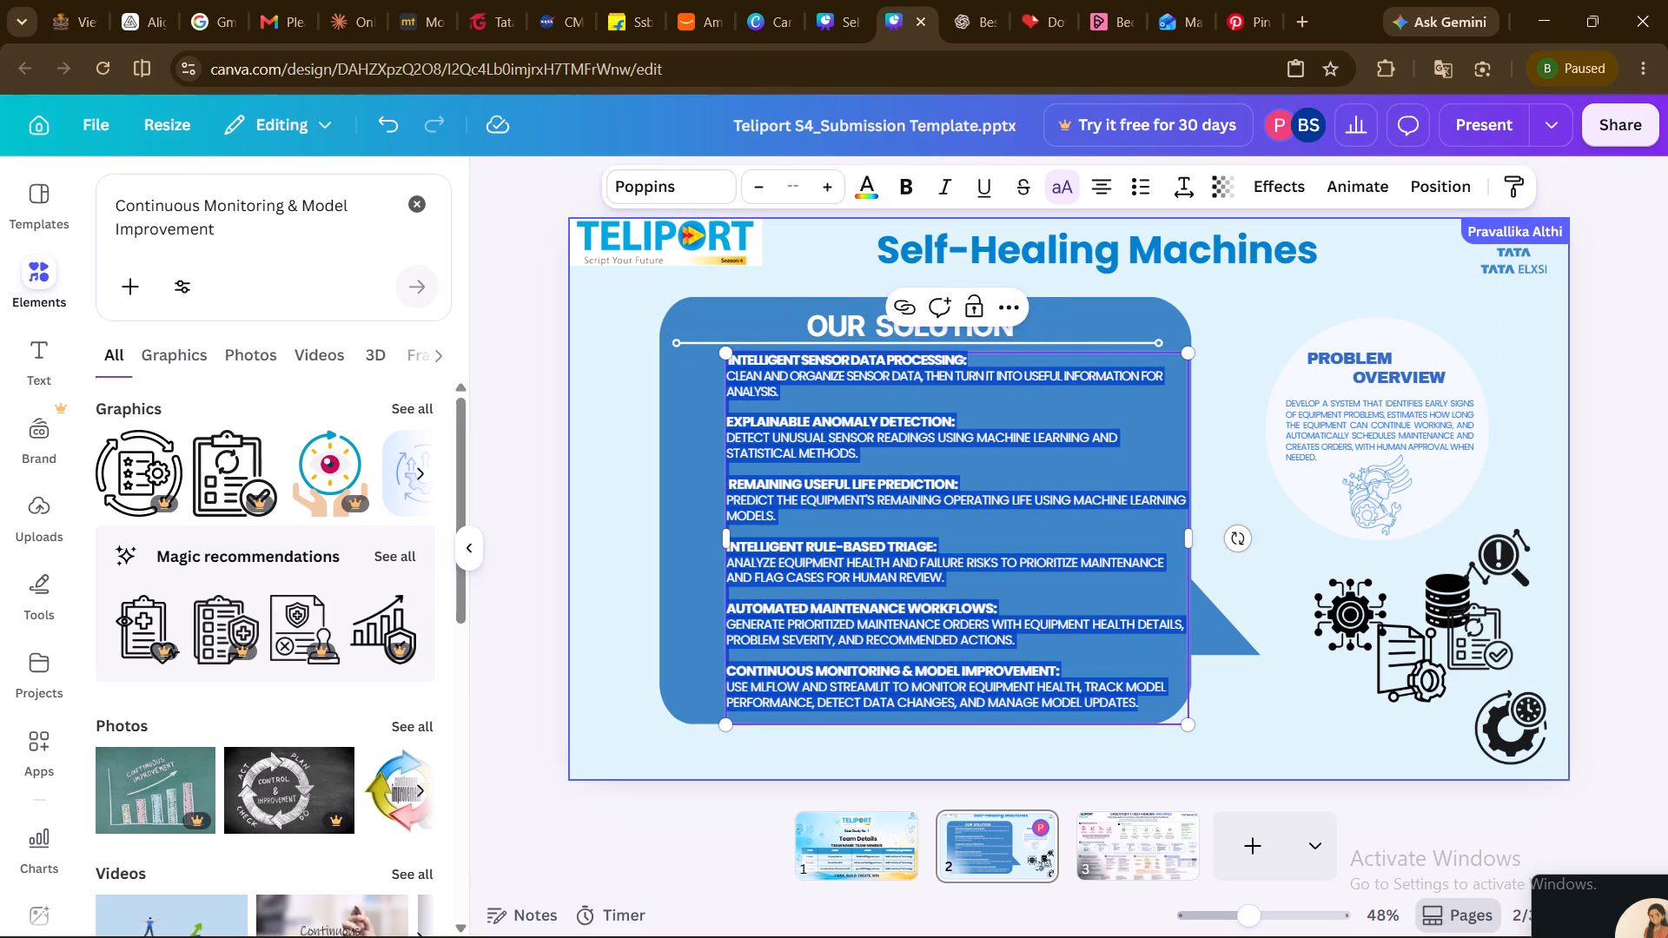
click(857, 375)
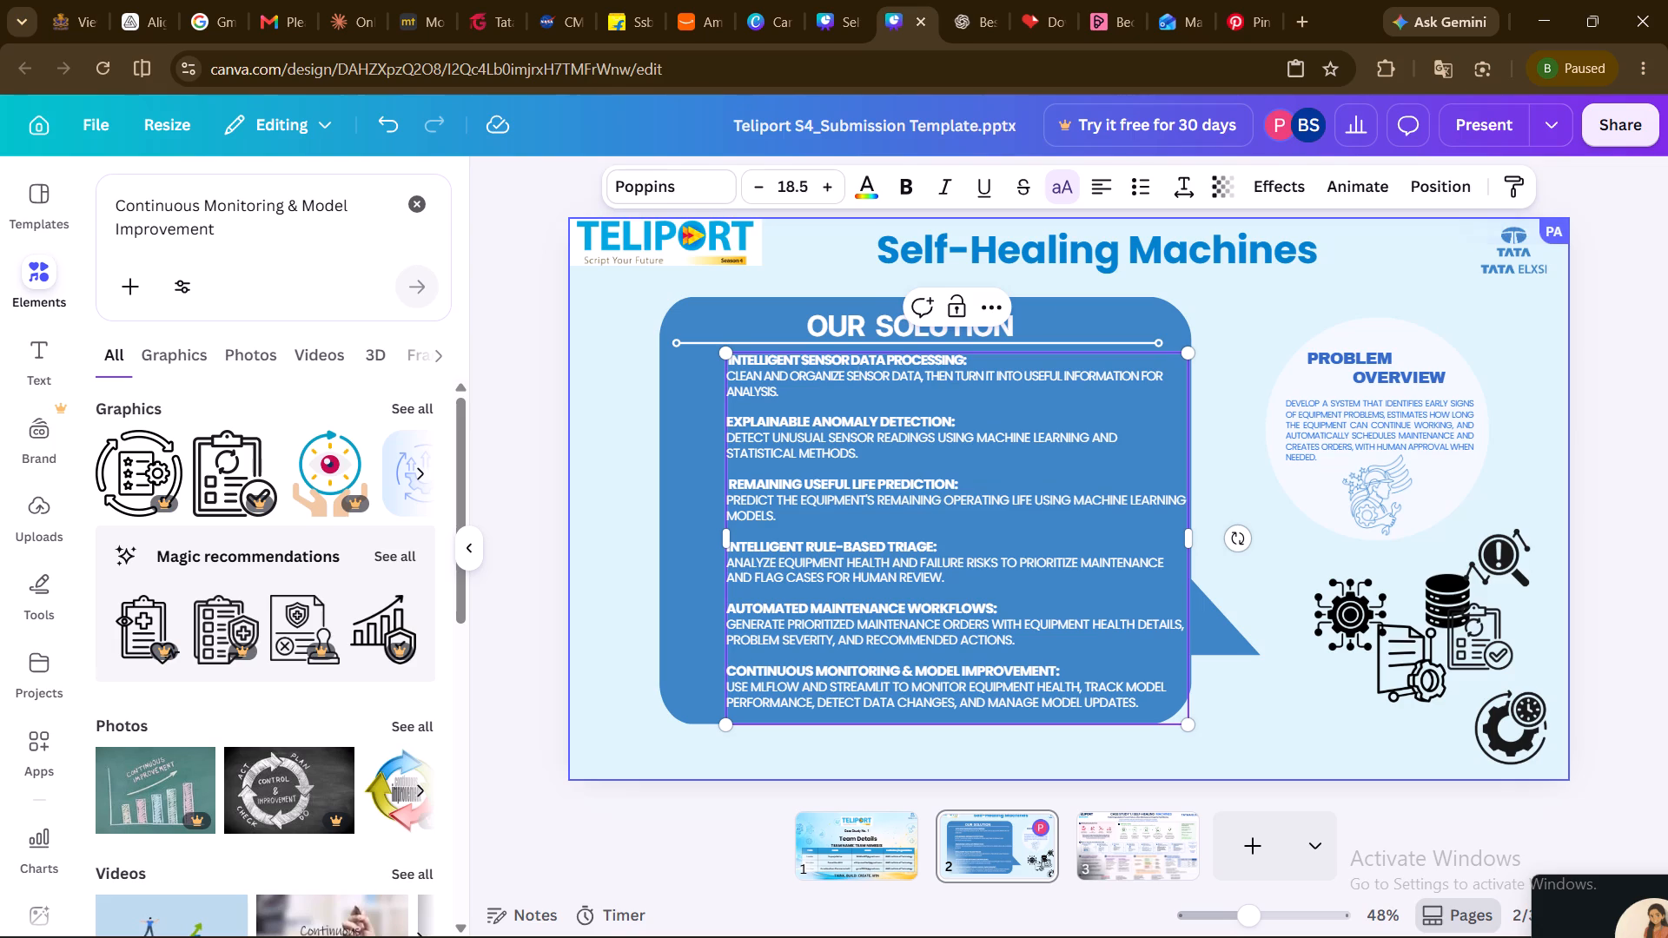
click(834, 359)
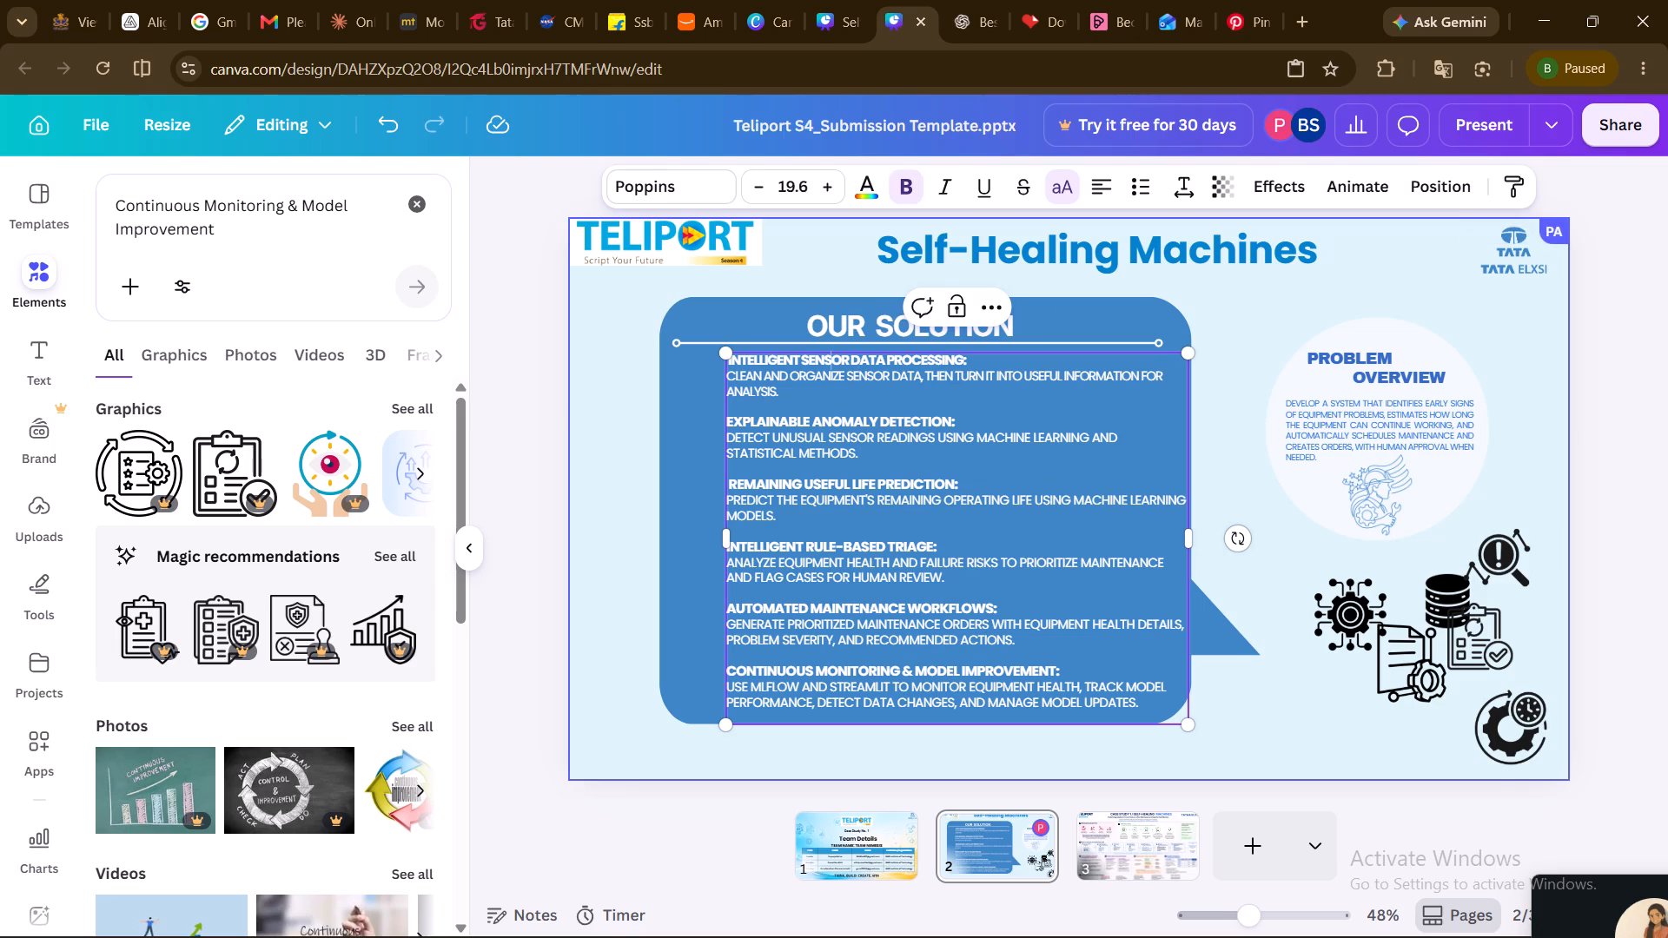
click(806, 384)
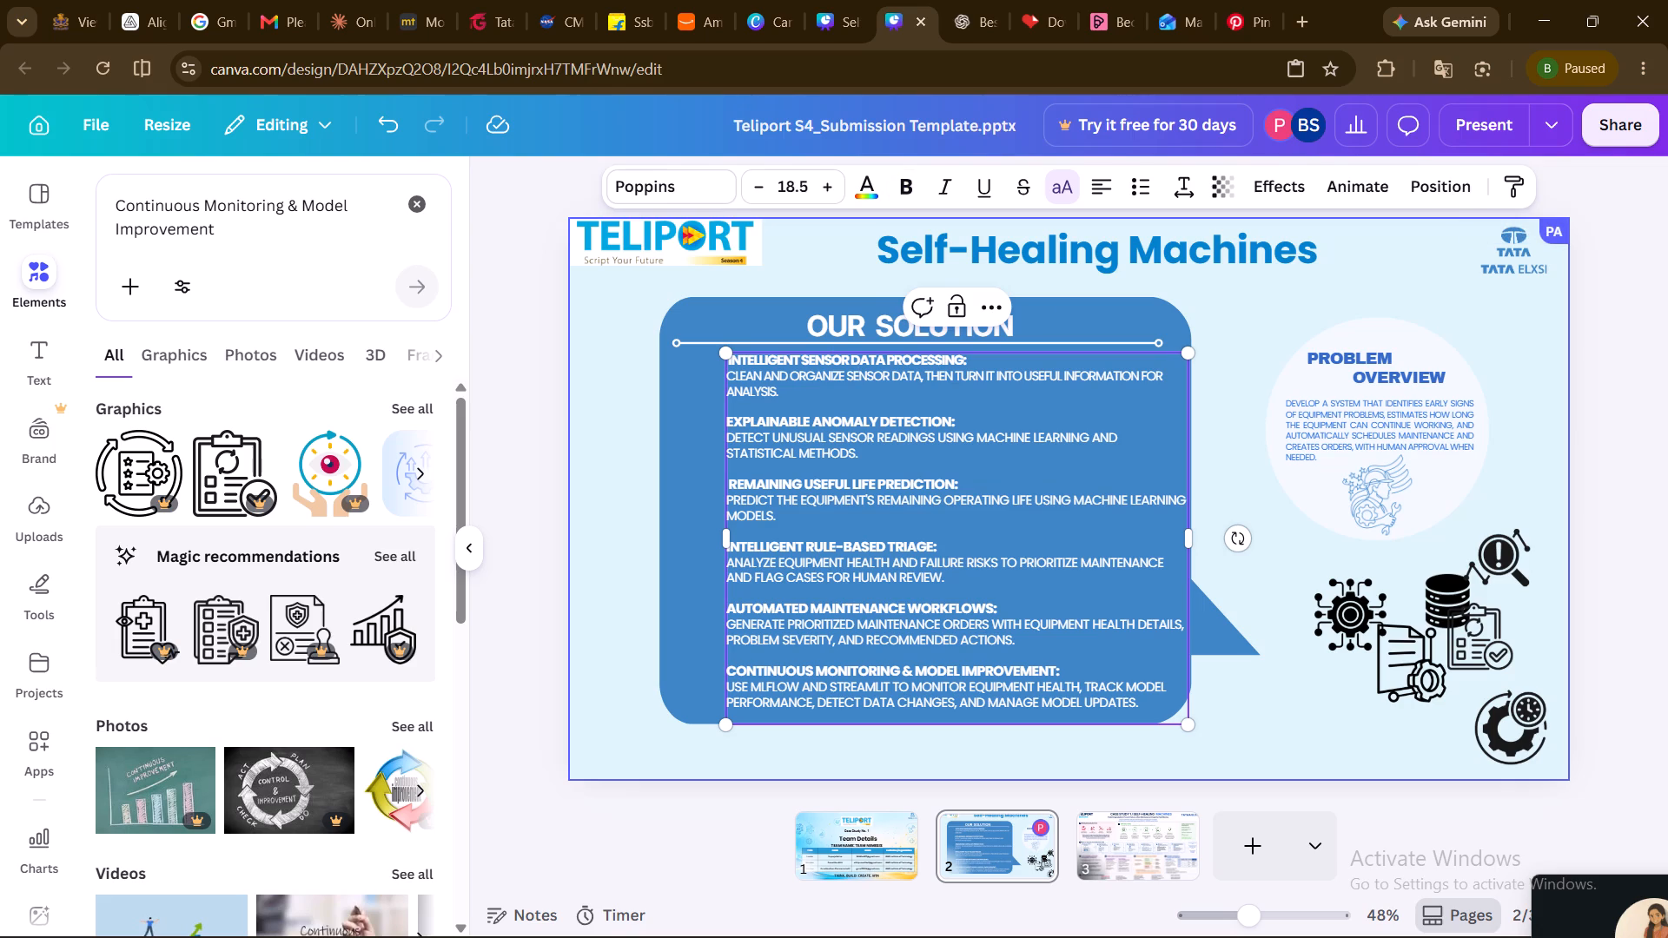
click(811, 419)
click(811, 446)
click(824, 474)
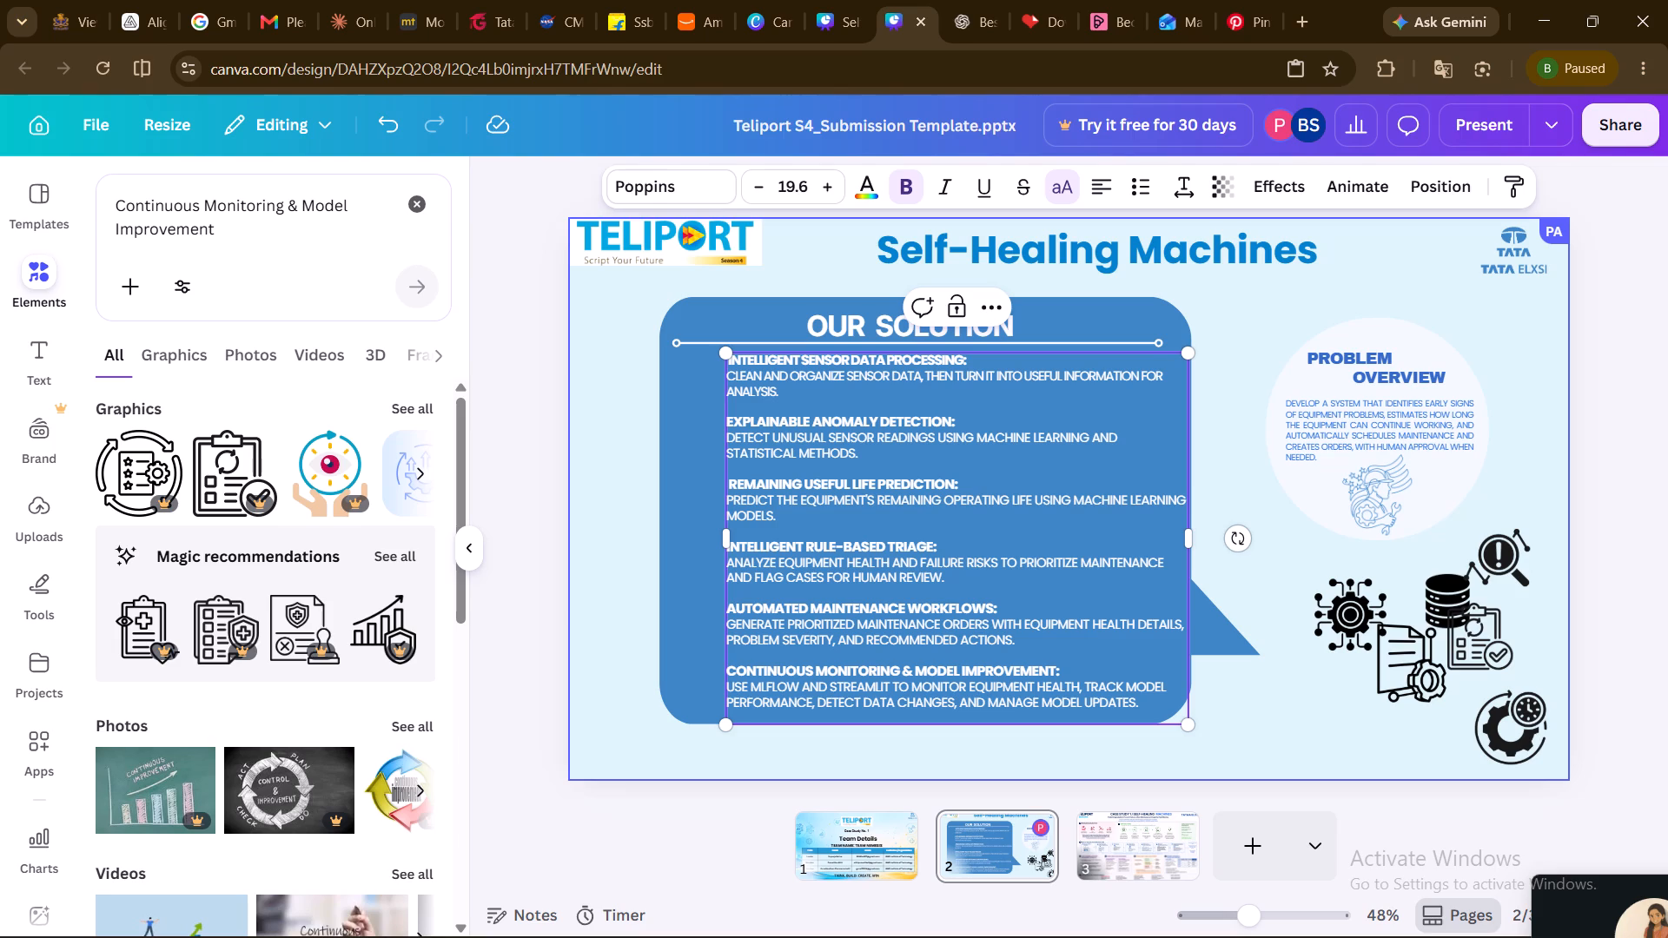
click(822, 508)
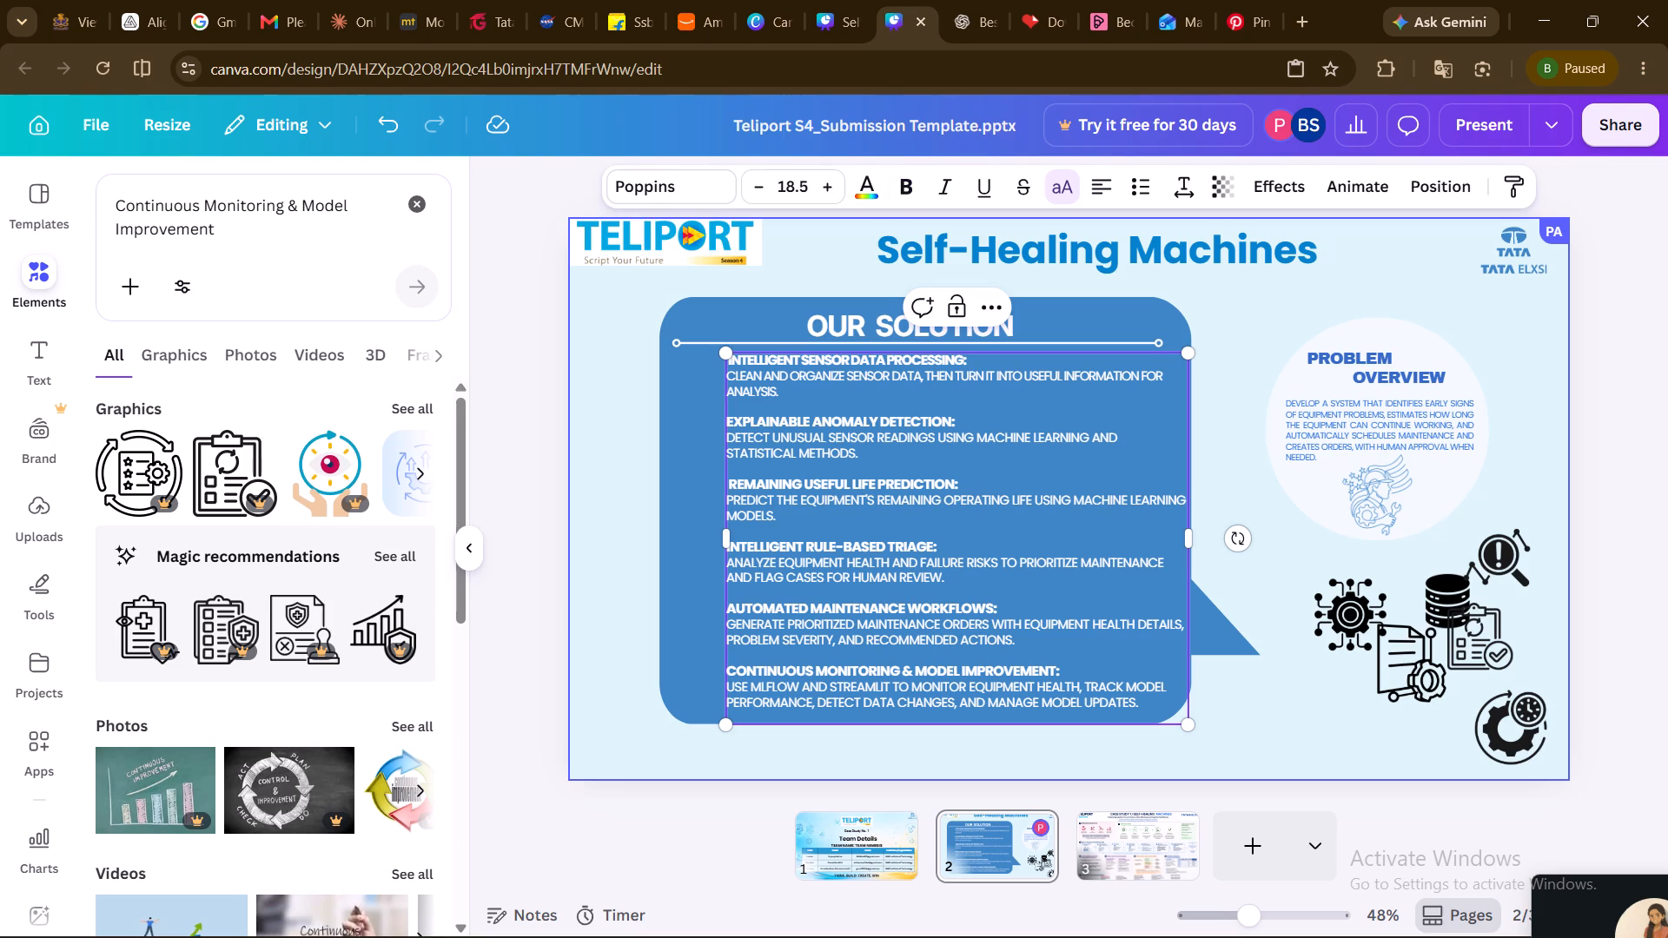
click(832, 544)
click(842, 573)
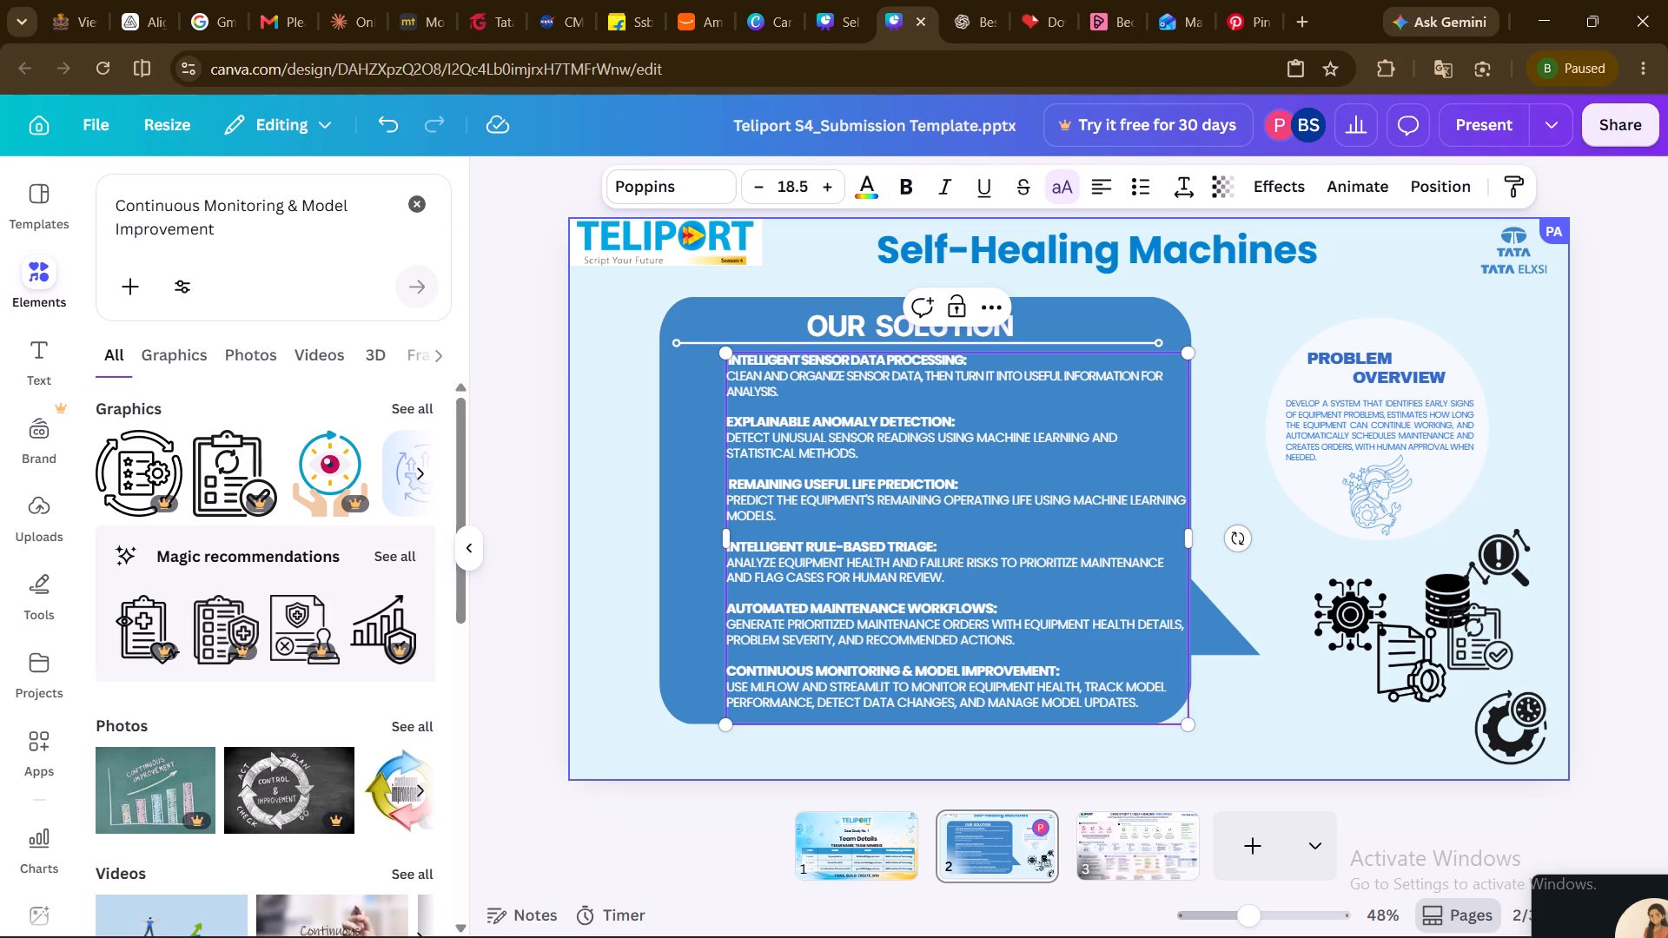
click(870, 601)
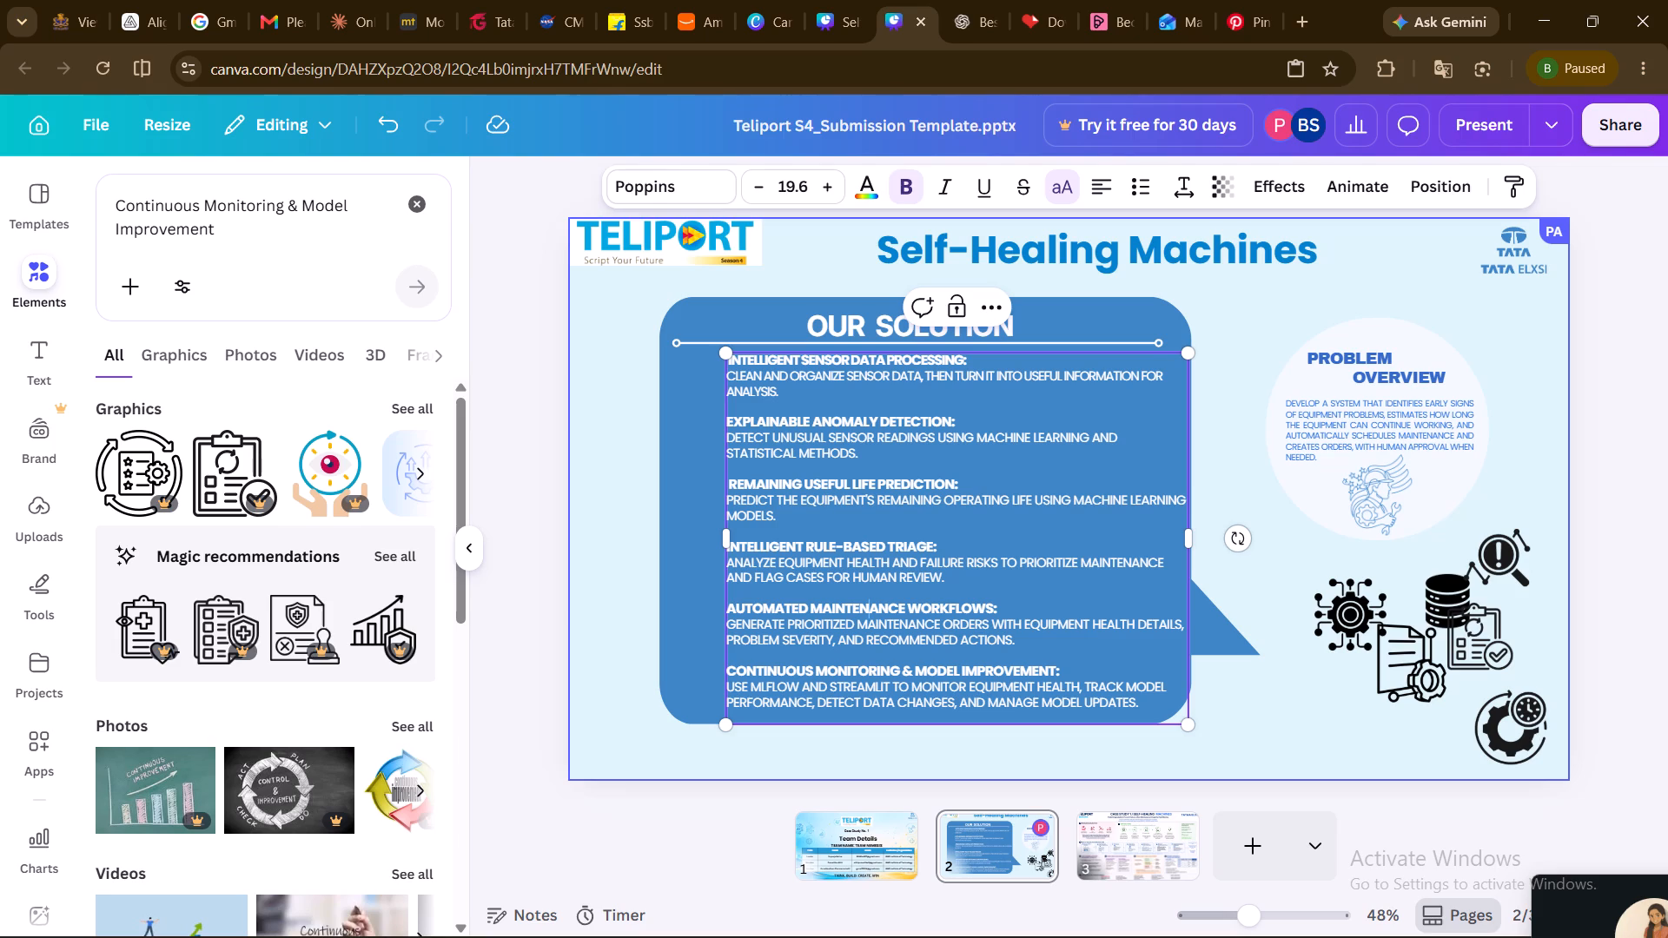
click(872, 633)
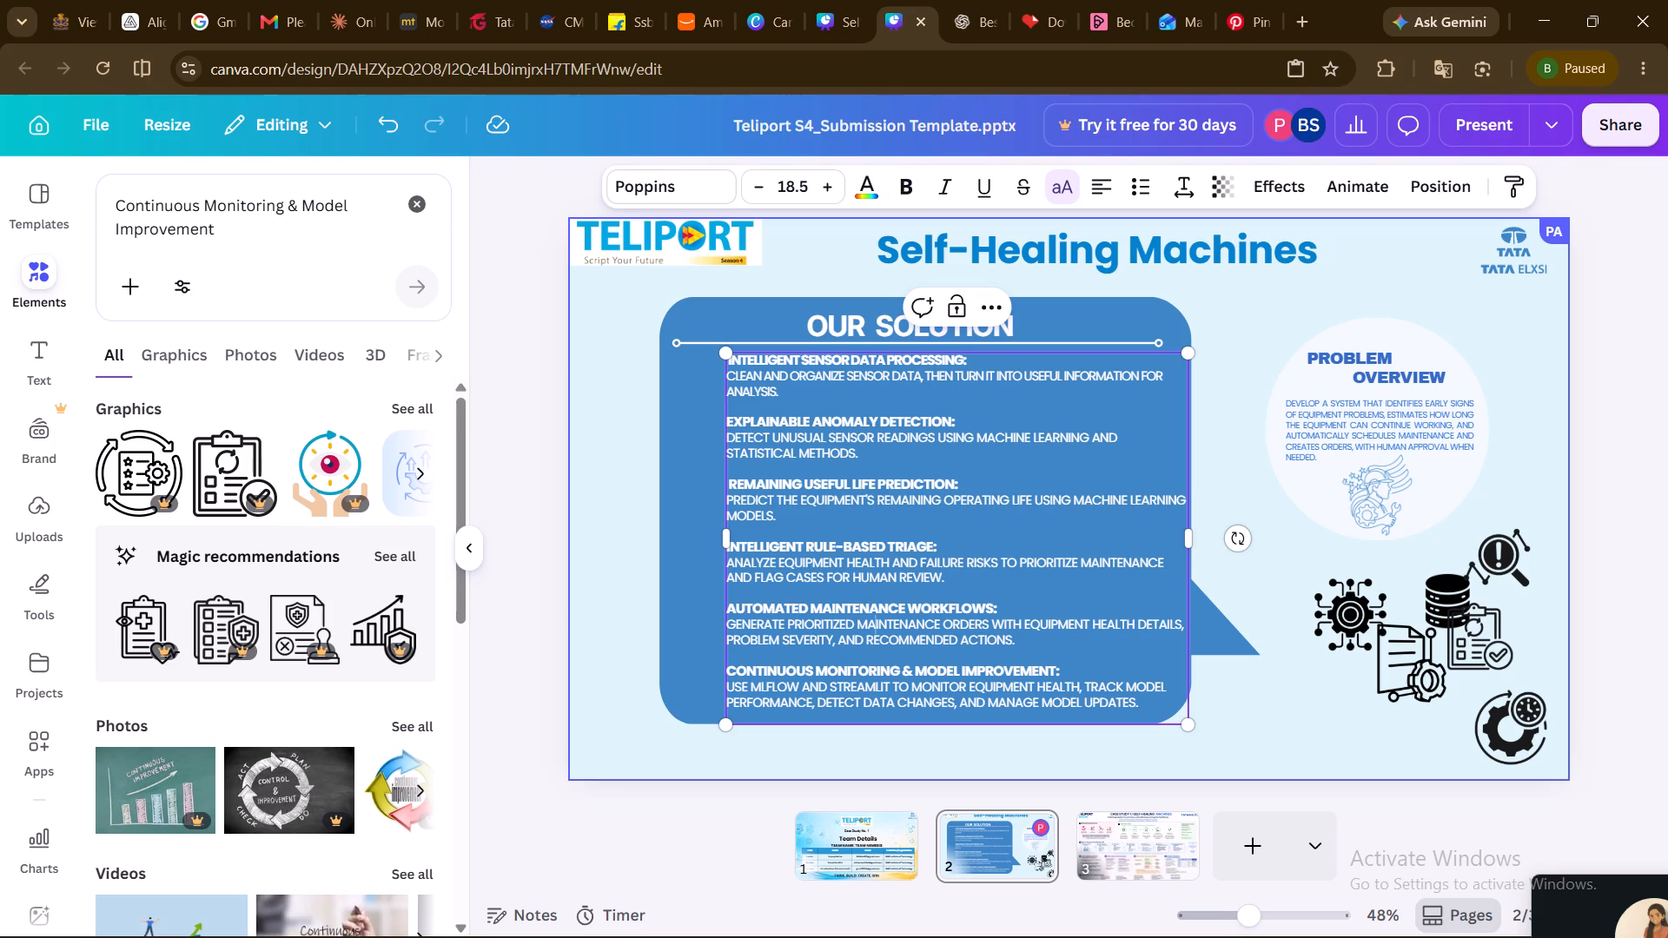
click(893, 692)
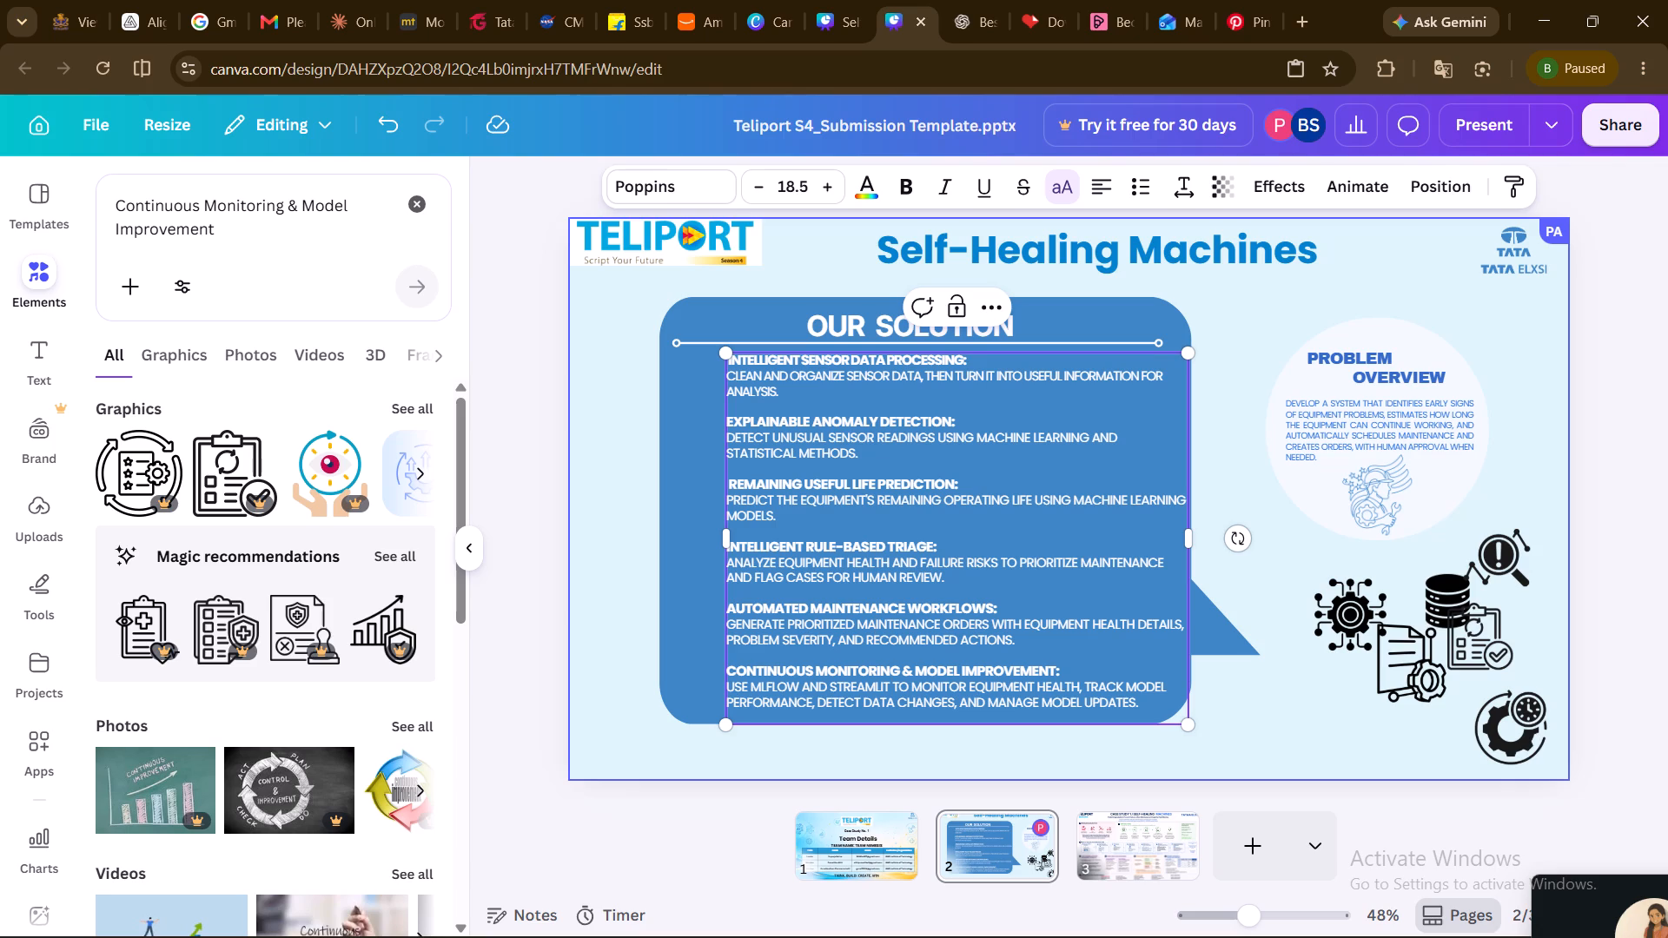
click(881, 669)
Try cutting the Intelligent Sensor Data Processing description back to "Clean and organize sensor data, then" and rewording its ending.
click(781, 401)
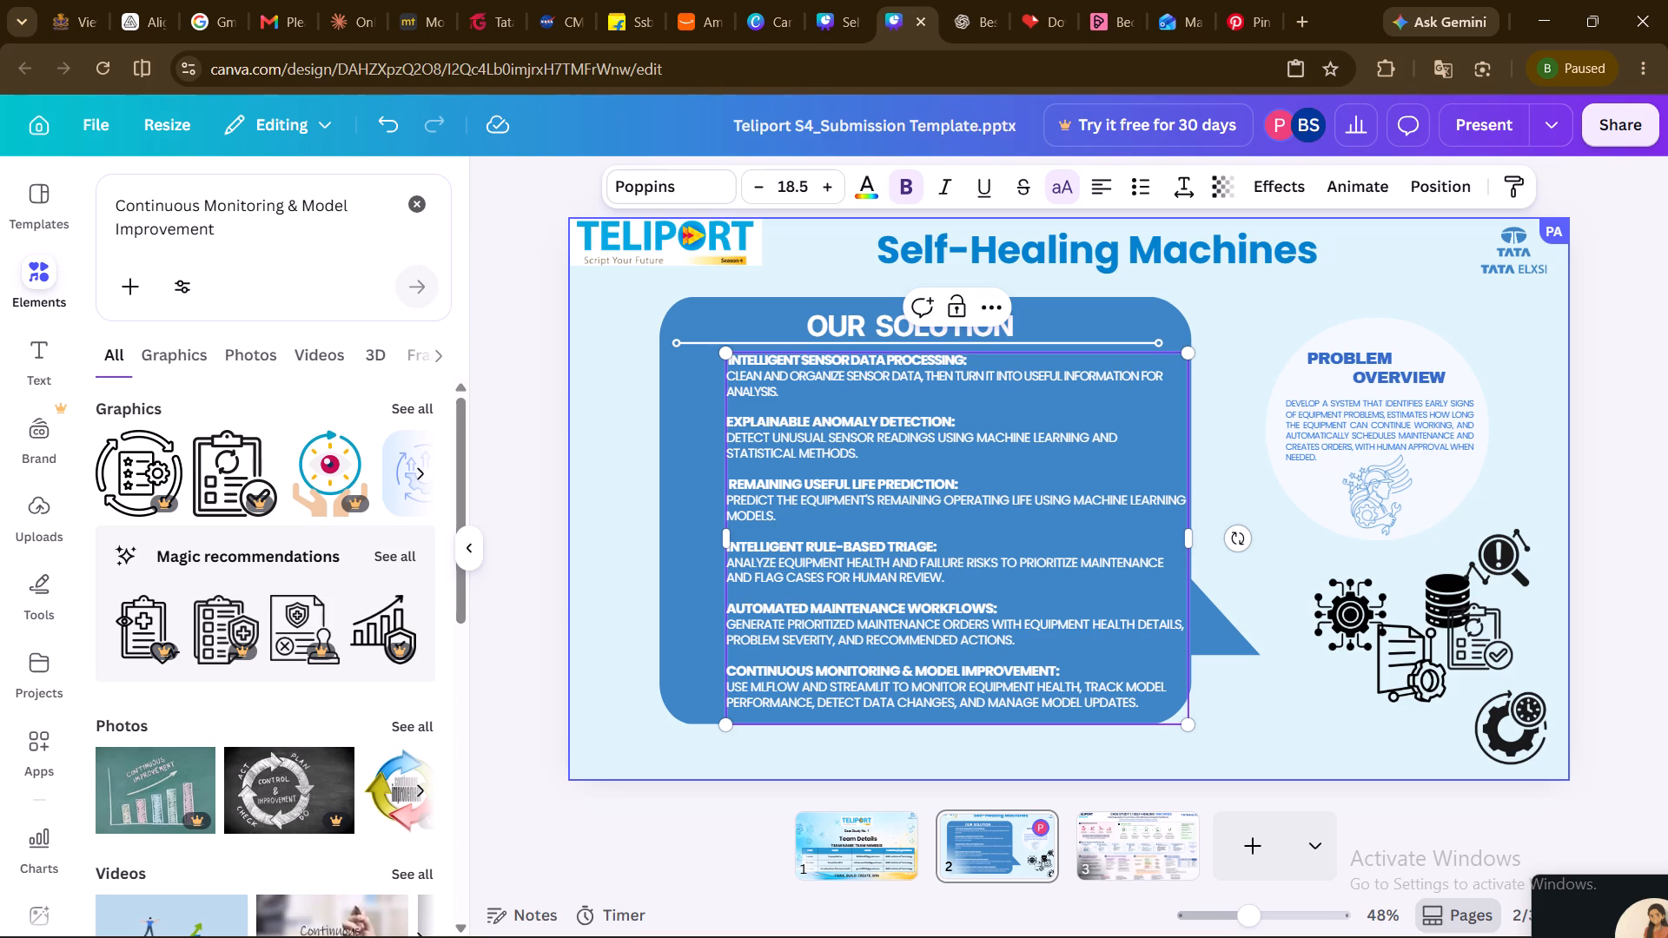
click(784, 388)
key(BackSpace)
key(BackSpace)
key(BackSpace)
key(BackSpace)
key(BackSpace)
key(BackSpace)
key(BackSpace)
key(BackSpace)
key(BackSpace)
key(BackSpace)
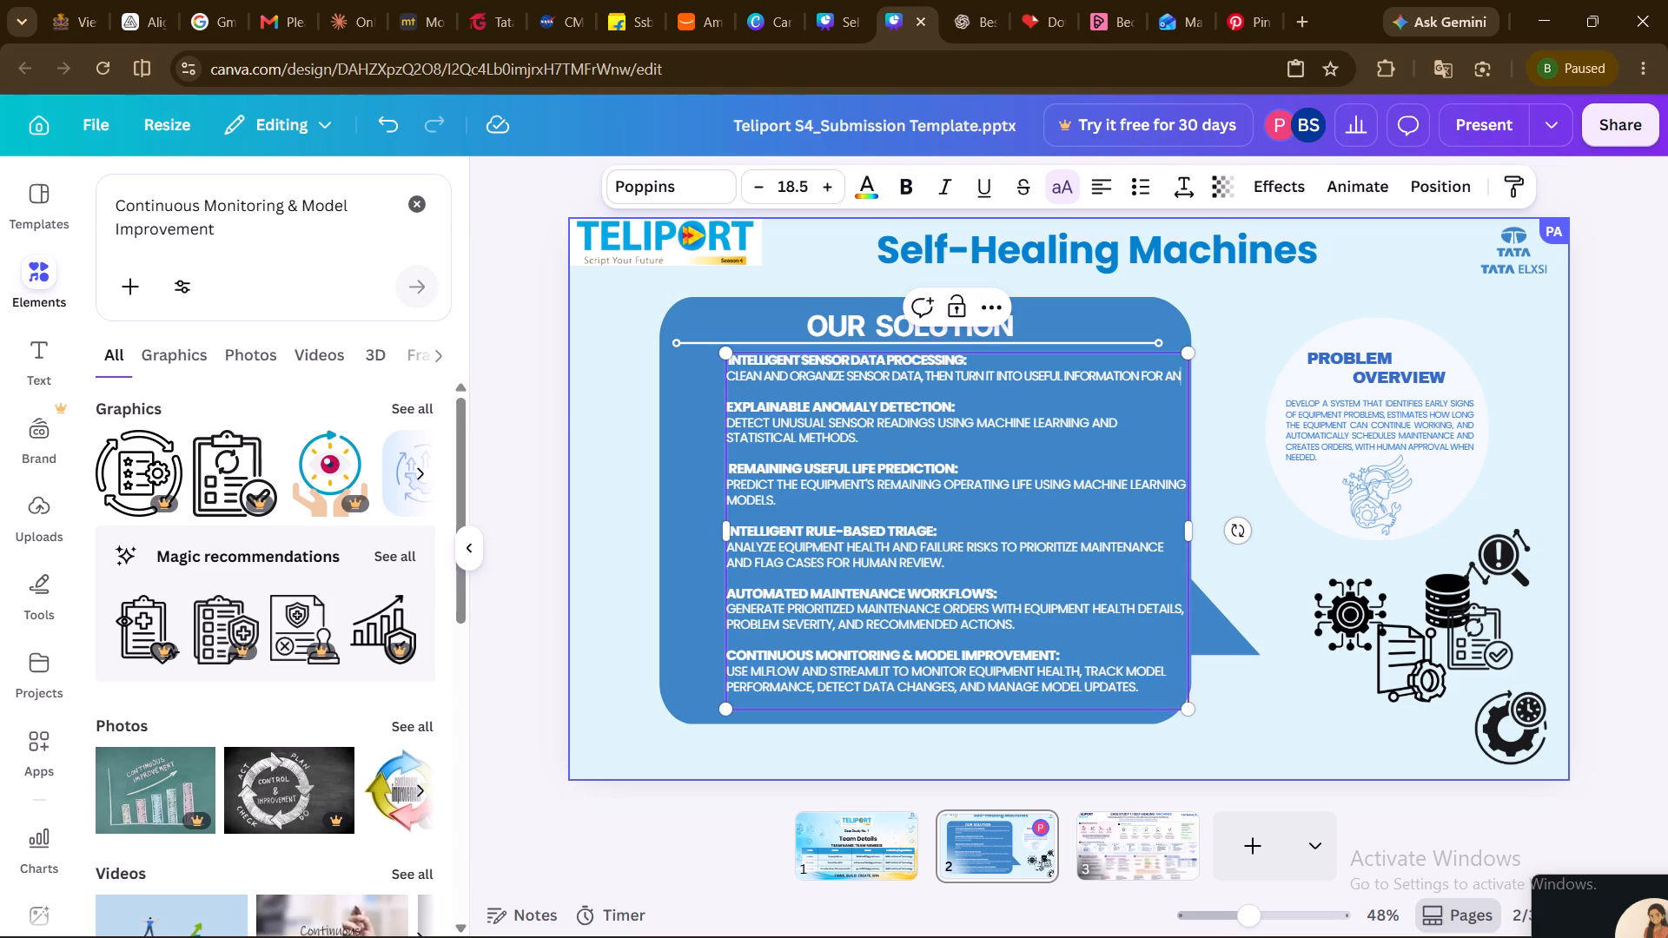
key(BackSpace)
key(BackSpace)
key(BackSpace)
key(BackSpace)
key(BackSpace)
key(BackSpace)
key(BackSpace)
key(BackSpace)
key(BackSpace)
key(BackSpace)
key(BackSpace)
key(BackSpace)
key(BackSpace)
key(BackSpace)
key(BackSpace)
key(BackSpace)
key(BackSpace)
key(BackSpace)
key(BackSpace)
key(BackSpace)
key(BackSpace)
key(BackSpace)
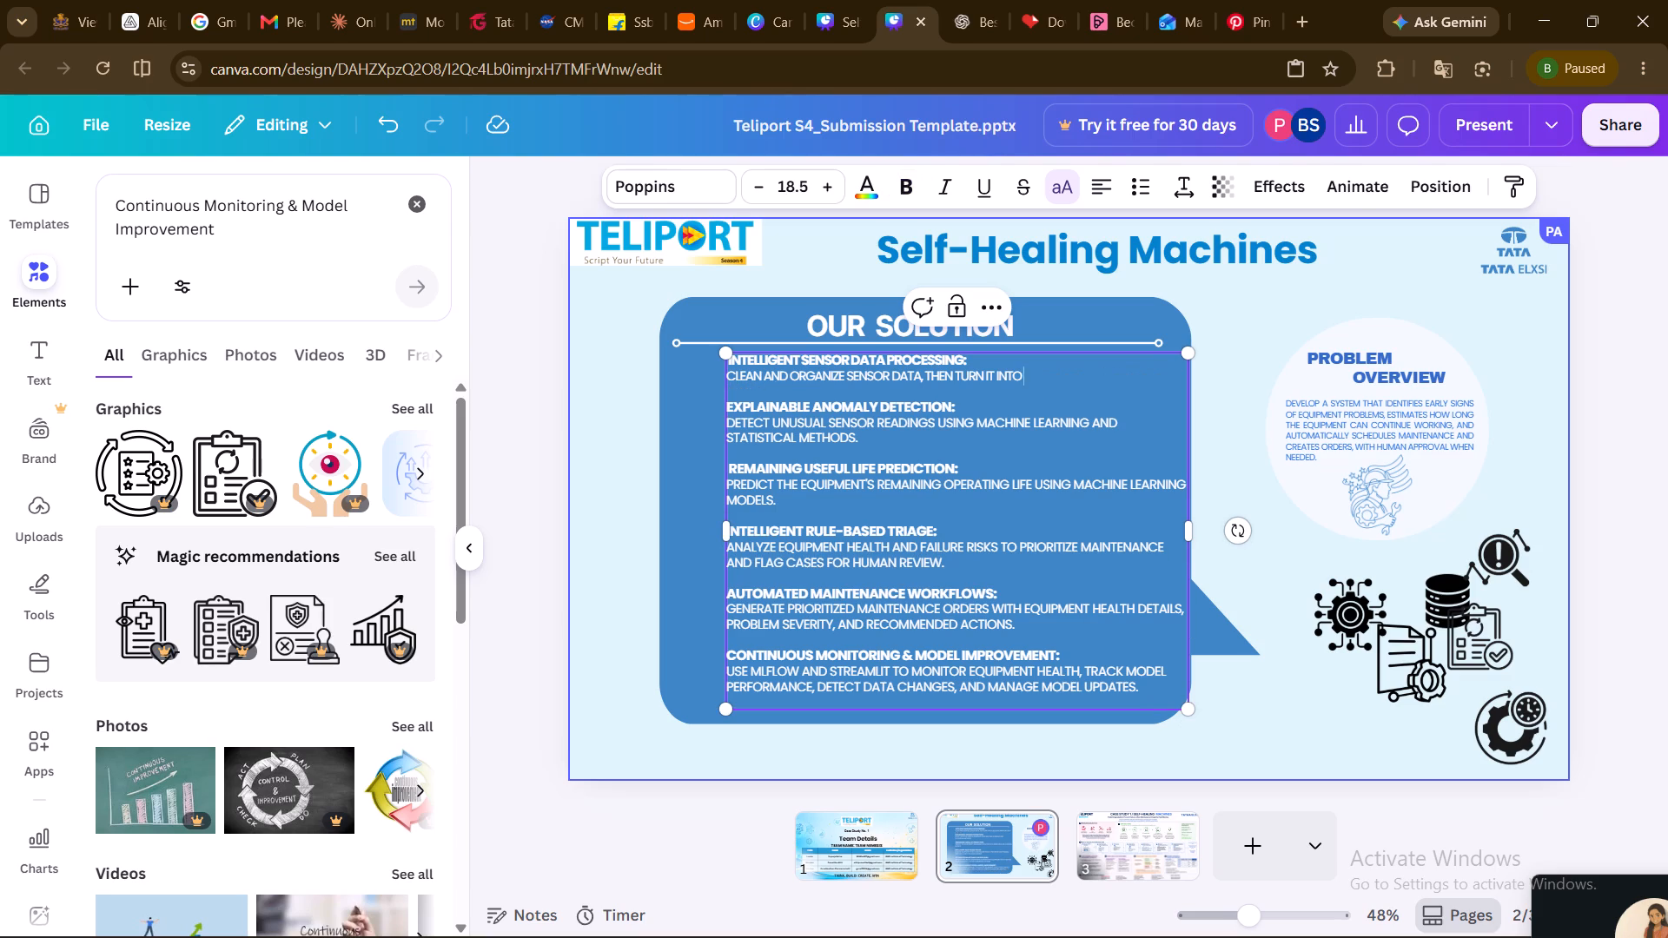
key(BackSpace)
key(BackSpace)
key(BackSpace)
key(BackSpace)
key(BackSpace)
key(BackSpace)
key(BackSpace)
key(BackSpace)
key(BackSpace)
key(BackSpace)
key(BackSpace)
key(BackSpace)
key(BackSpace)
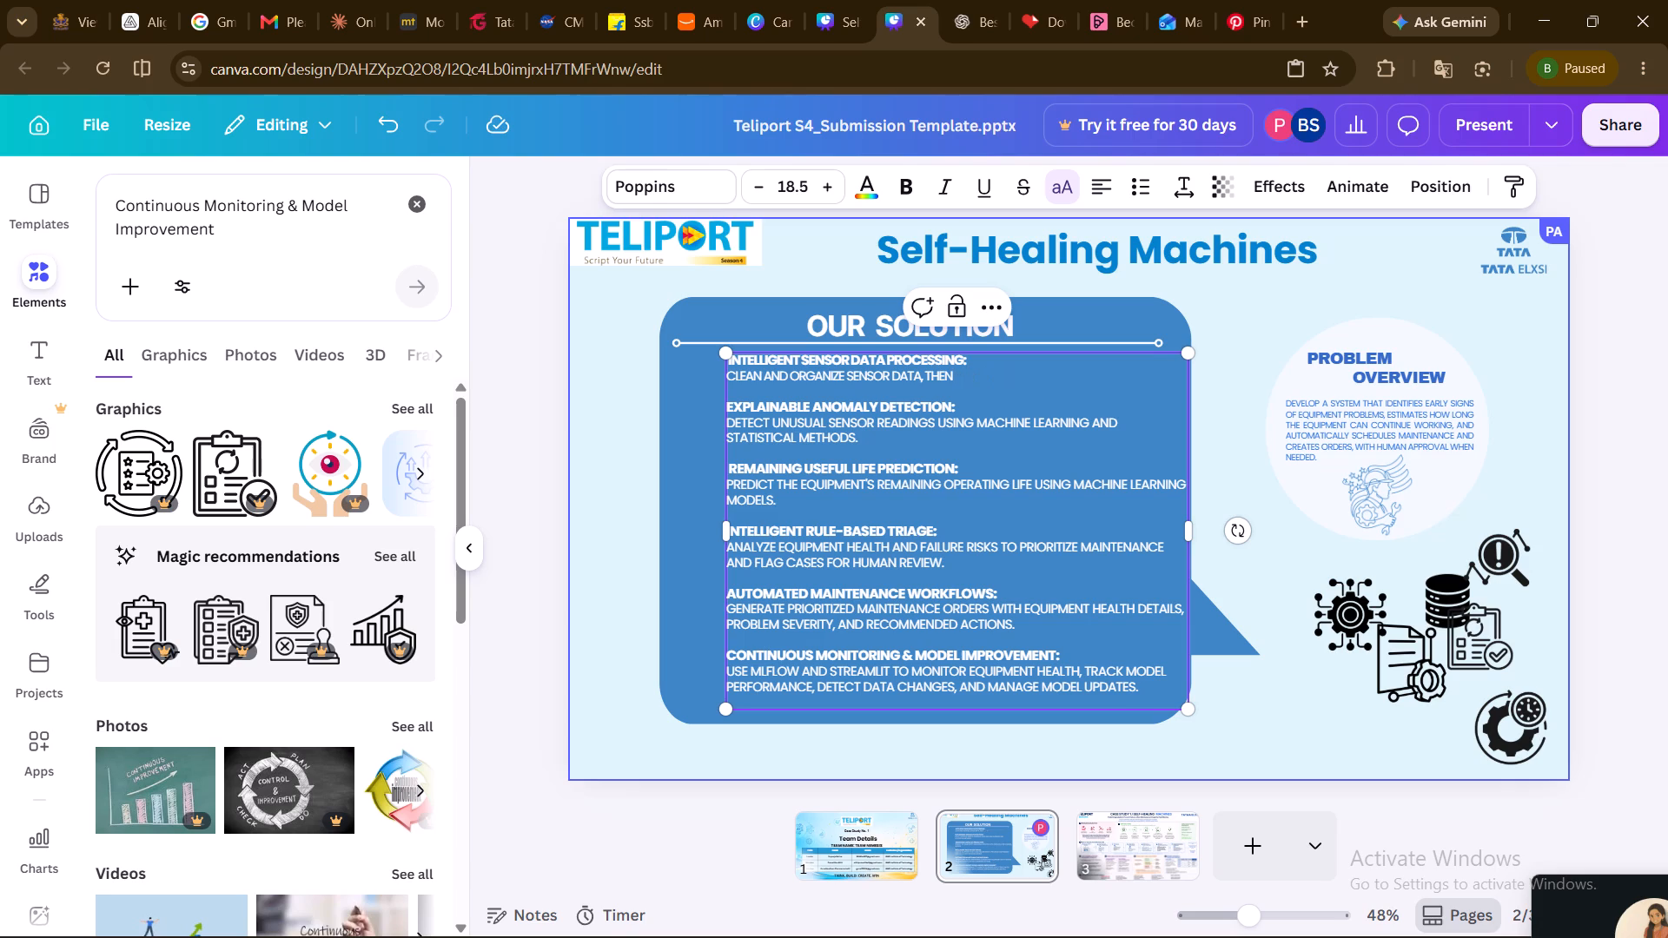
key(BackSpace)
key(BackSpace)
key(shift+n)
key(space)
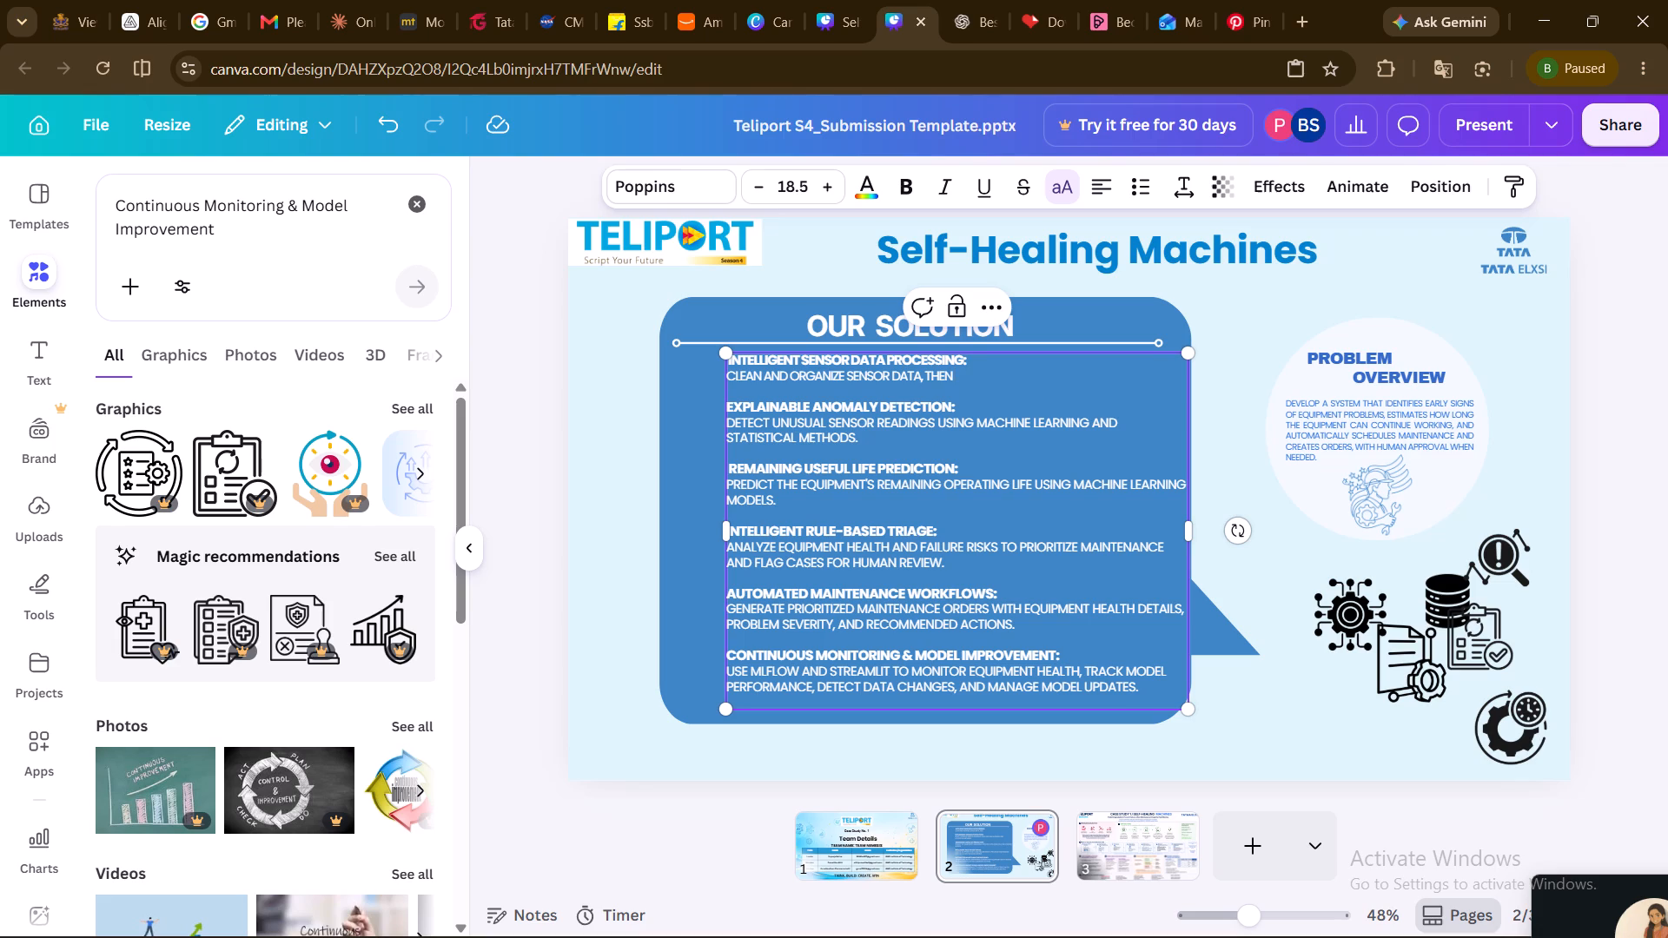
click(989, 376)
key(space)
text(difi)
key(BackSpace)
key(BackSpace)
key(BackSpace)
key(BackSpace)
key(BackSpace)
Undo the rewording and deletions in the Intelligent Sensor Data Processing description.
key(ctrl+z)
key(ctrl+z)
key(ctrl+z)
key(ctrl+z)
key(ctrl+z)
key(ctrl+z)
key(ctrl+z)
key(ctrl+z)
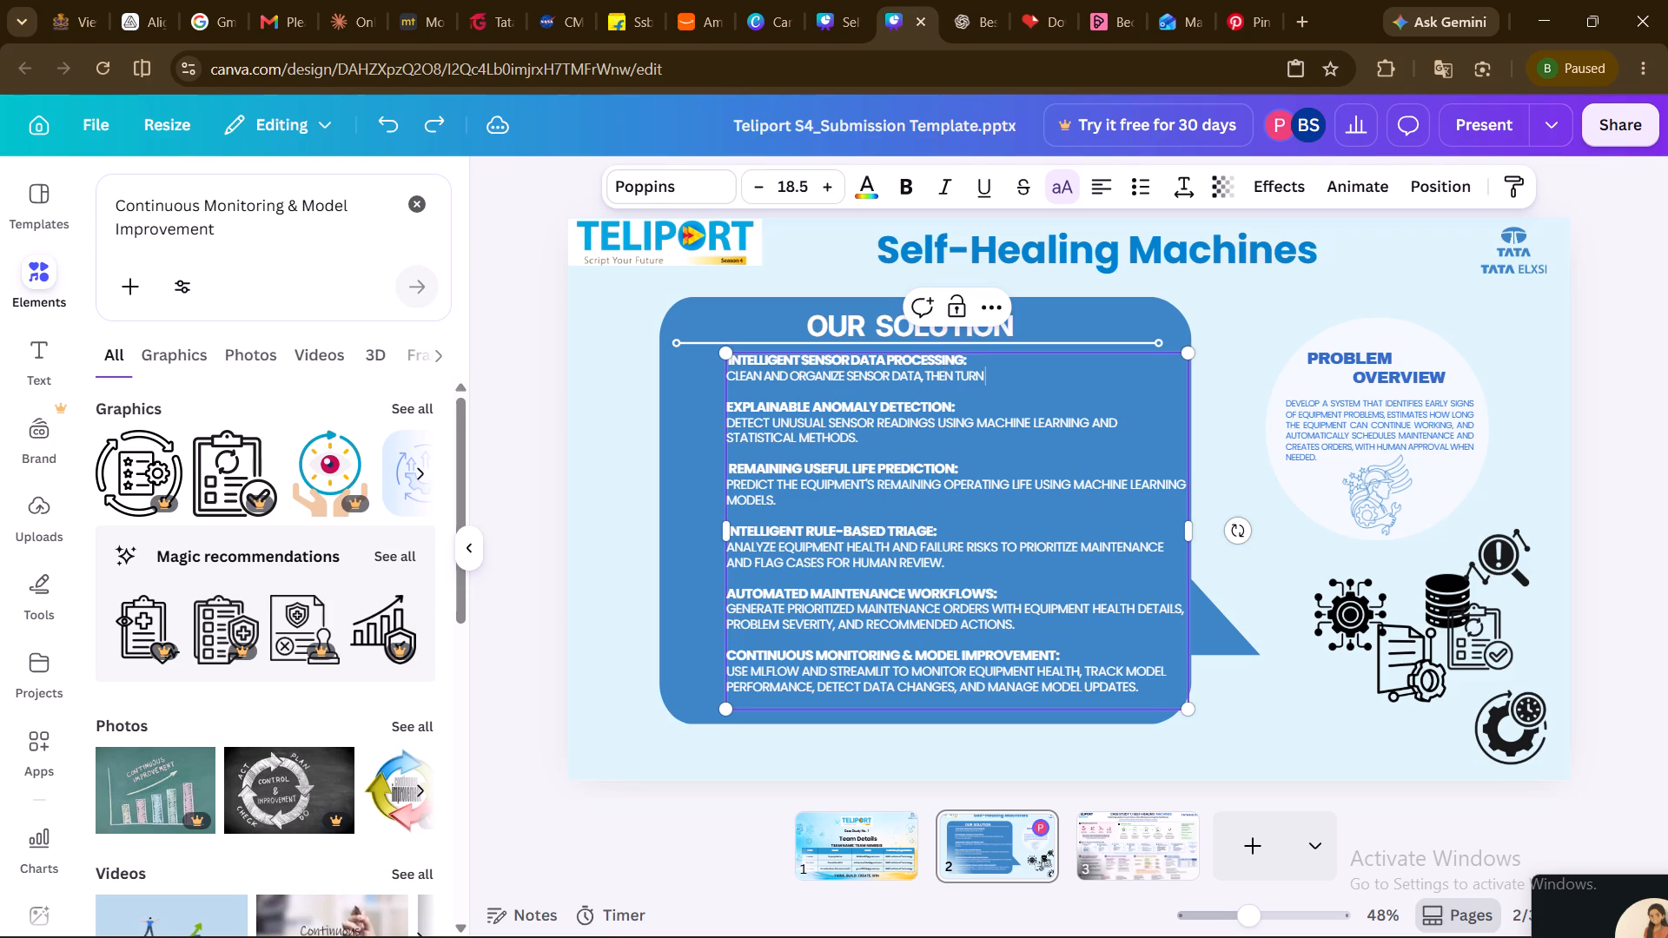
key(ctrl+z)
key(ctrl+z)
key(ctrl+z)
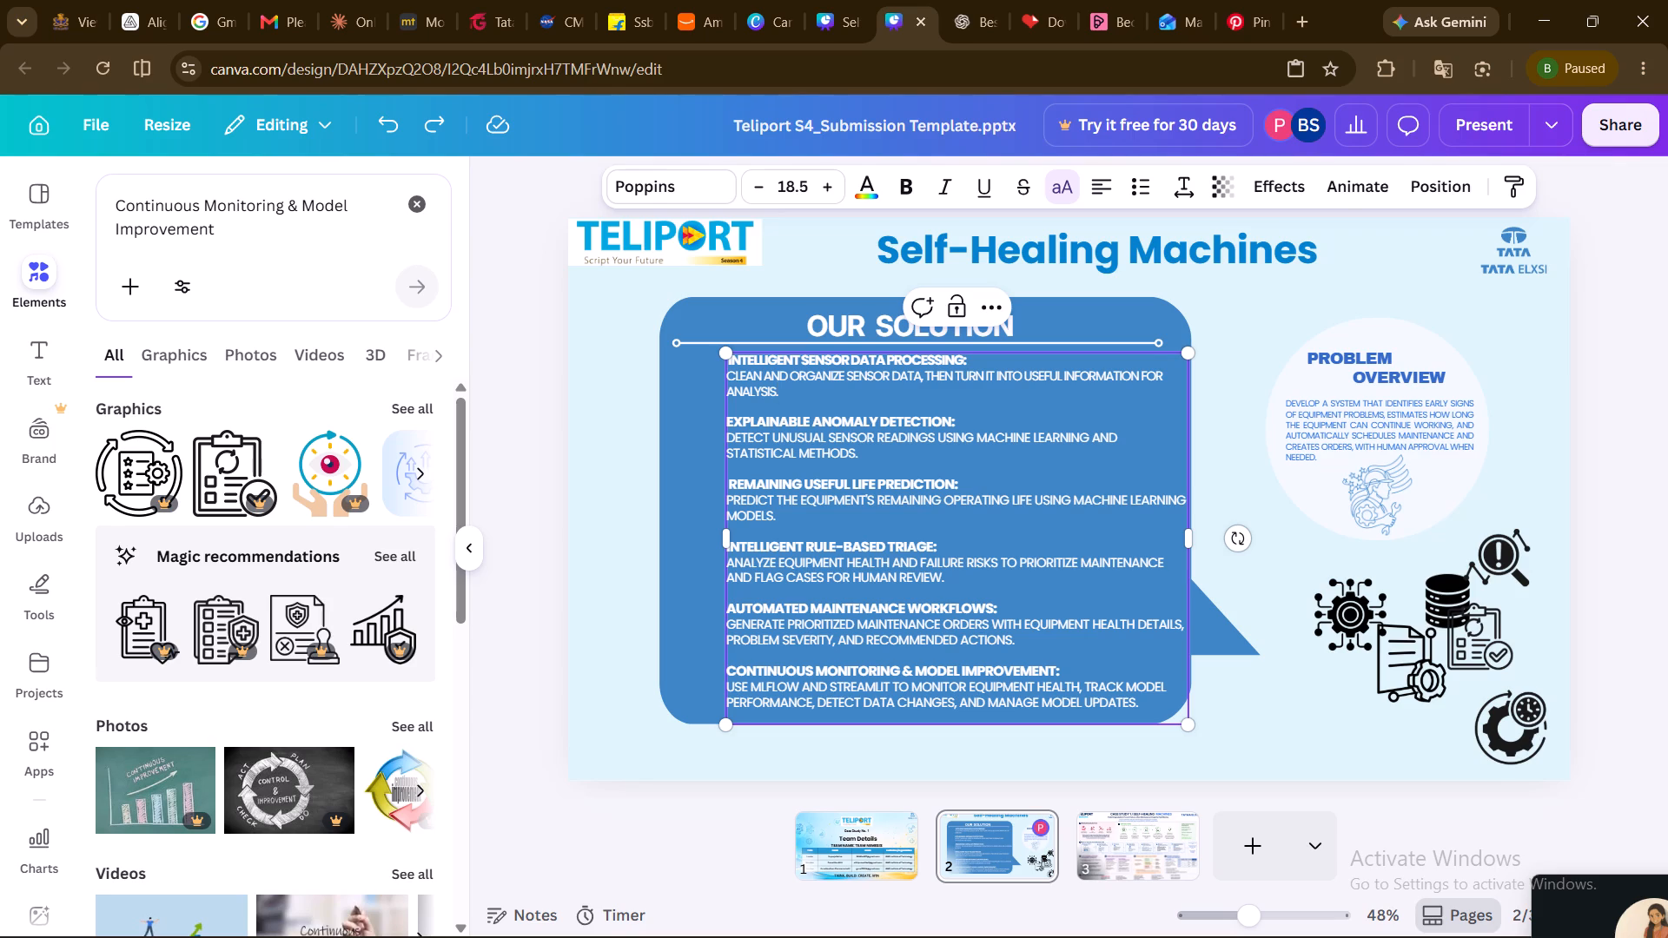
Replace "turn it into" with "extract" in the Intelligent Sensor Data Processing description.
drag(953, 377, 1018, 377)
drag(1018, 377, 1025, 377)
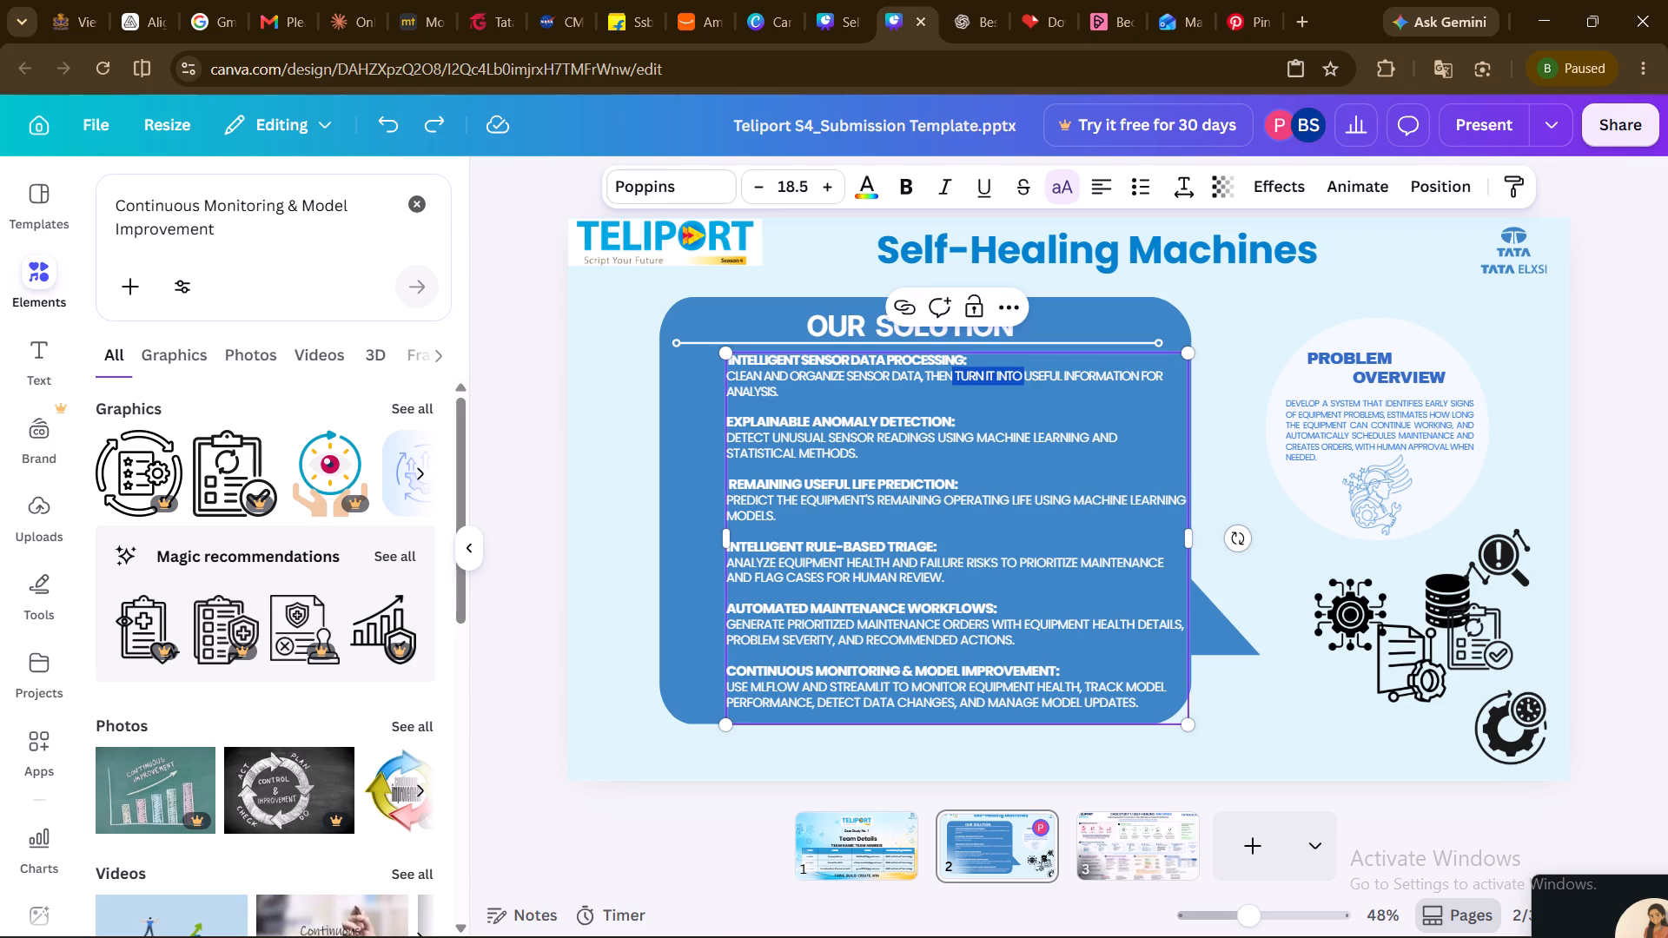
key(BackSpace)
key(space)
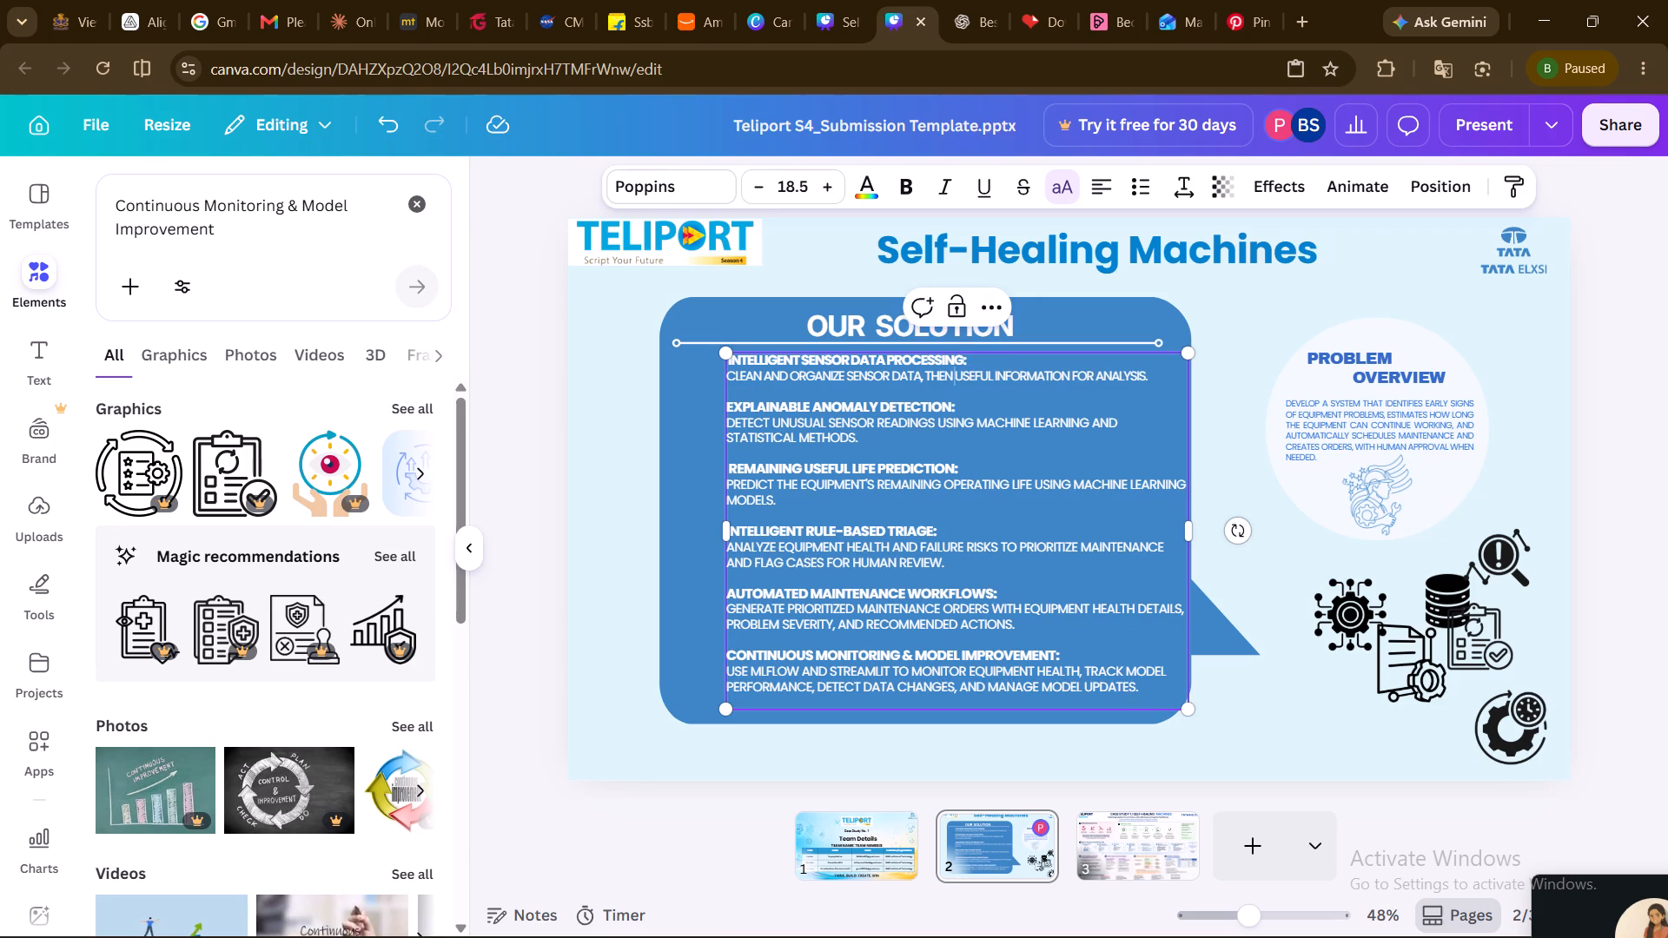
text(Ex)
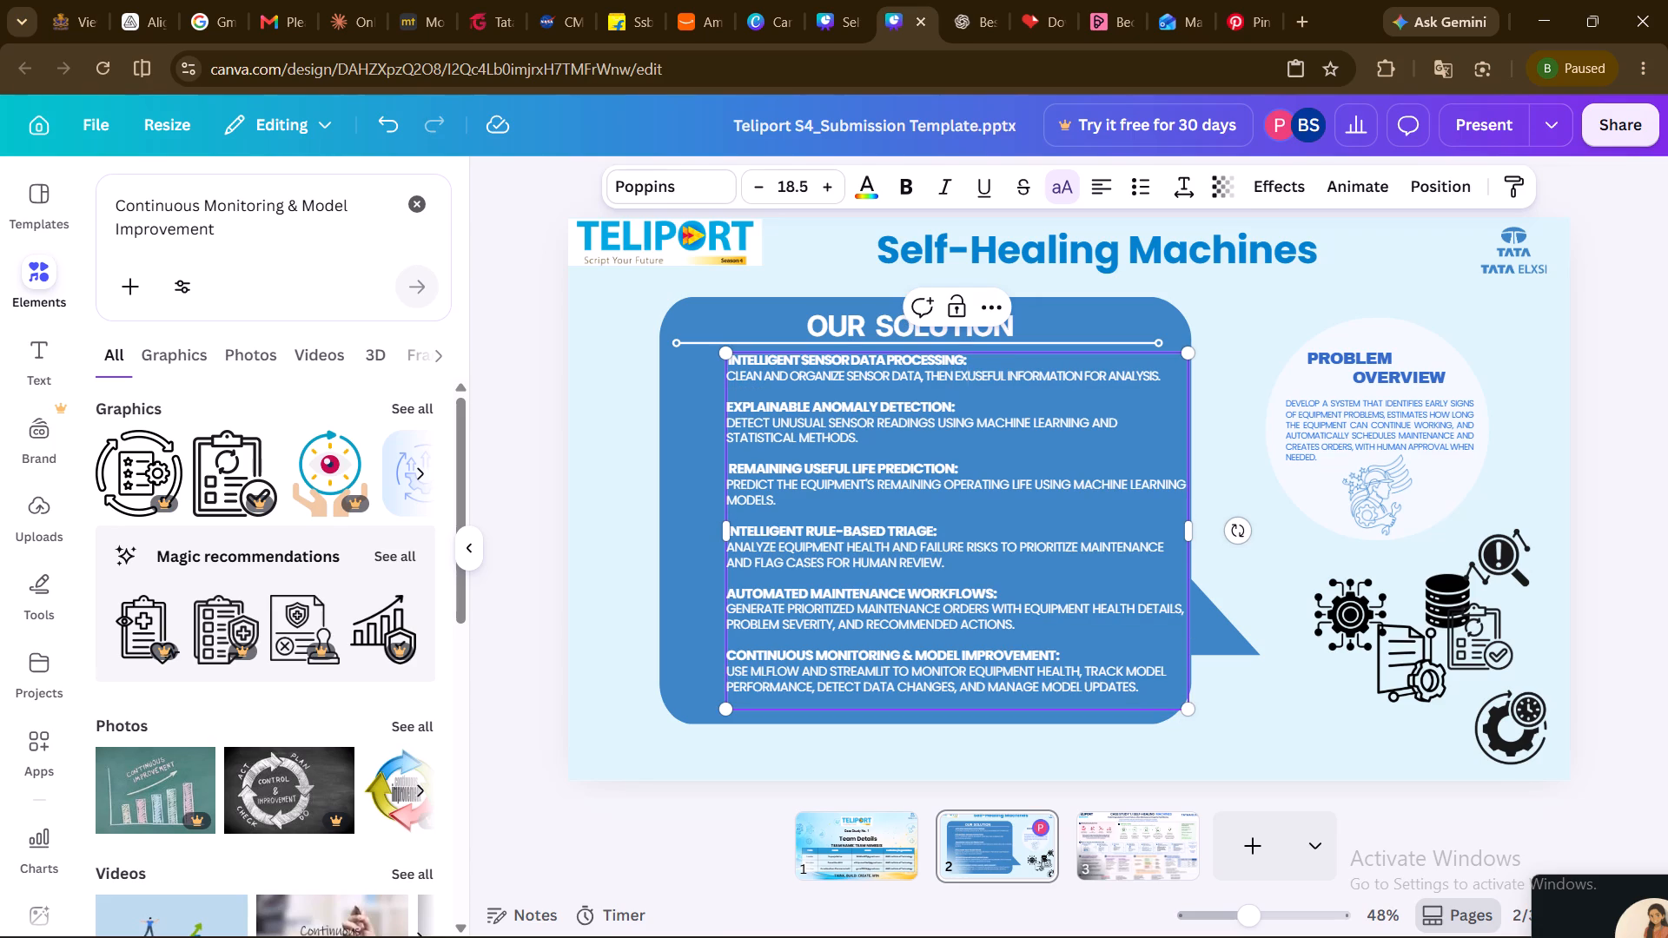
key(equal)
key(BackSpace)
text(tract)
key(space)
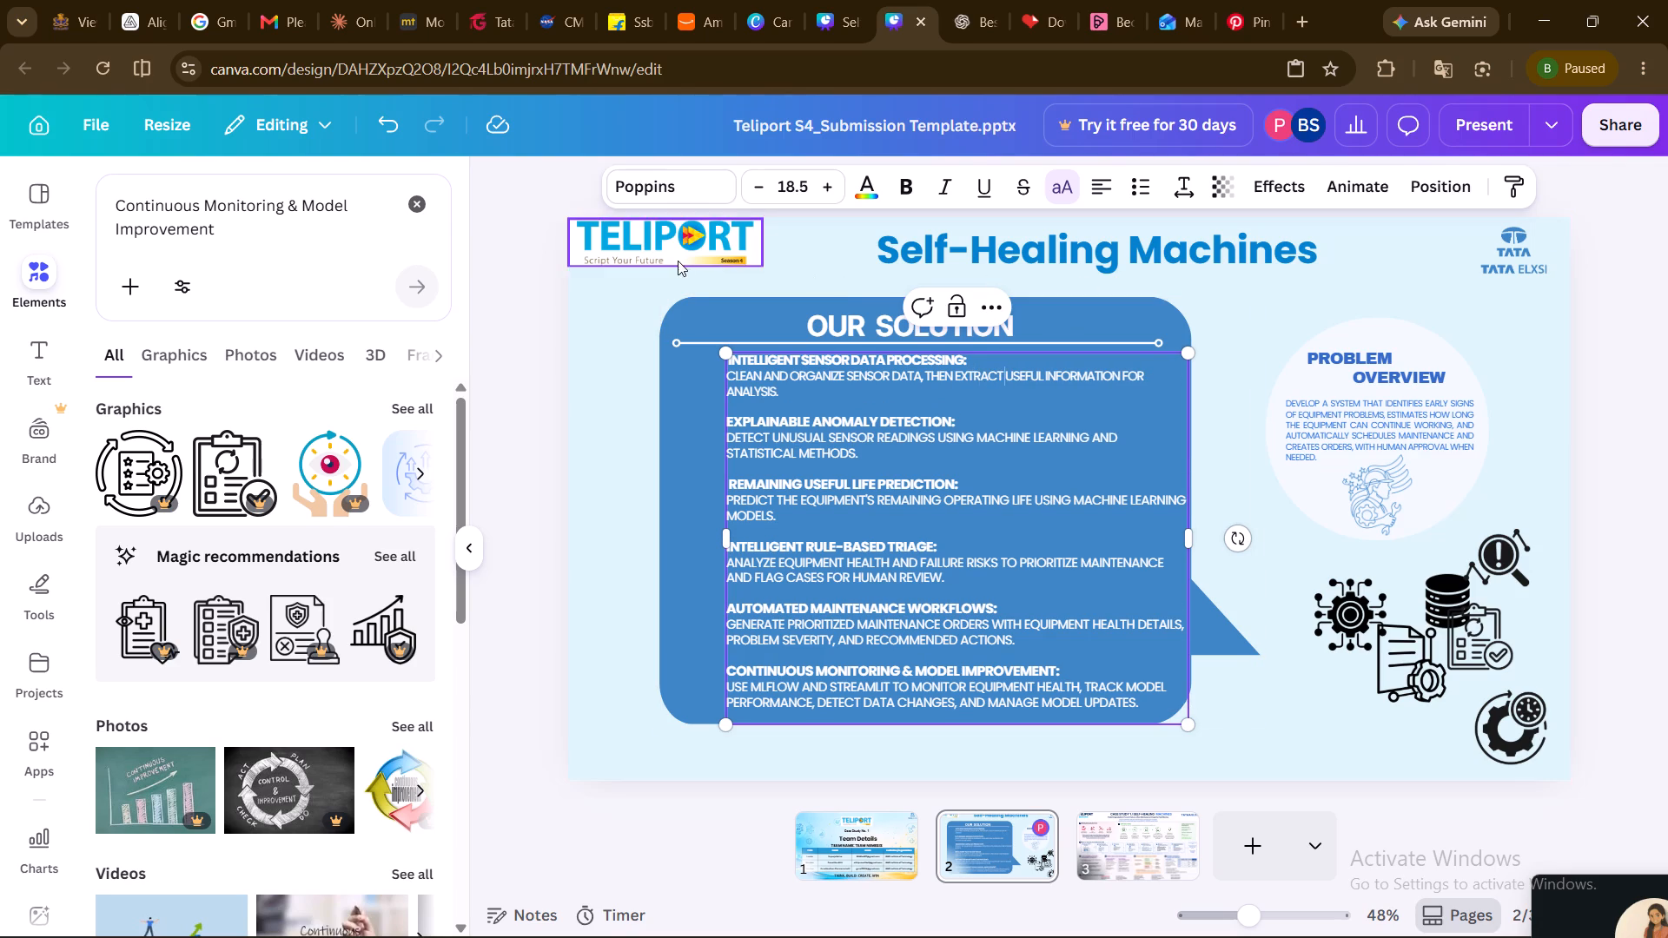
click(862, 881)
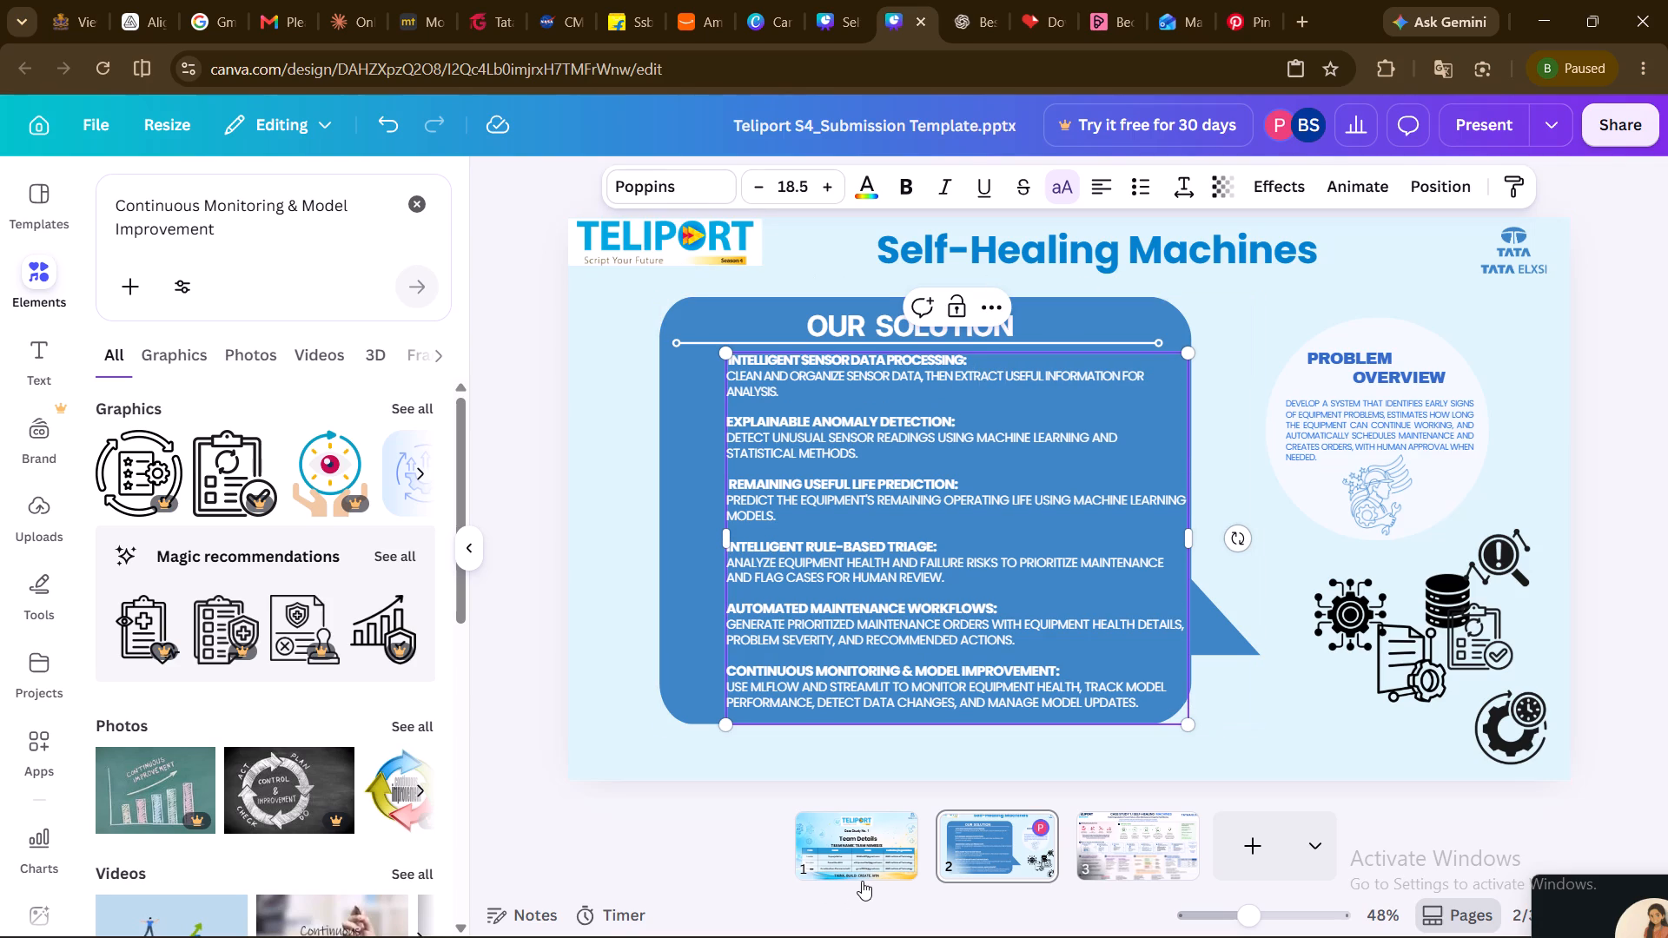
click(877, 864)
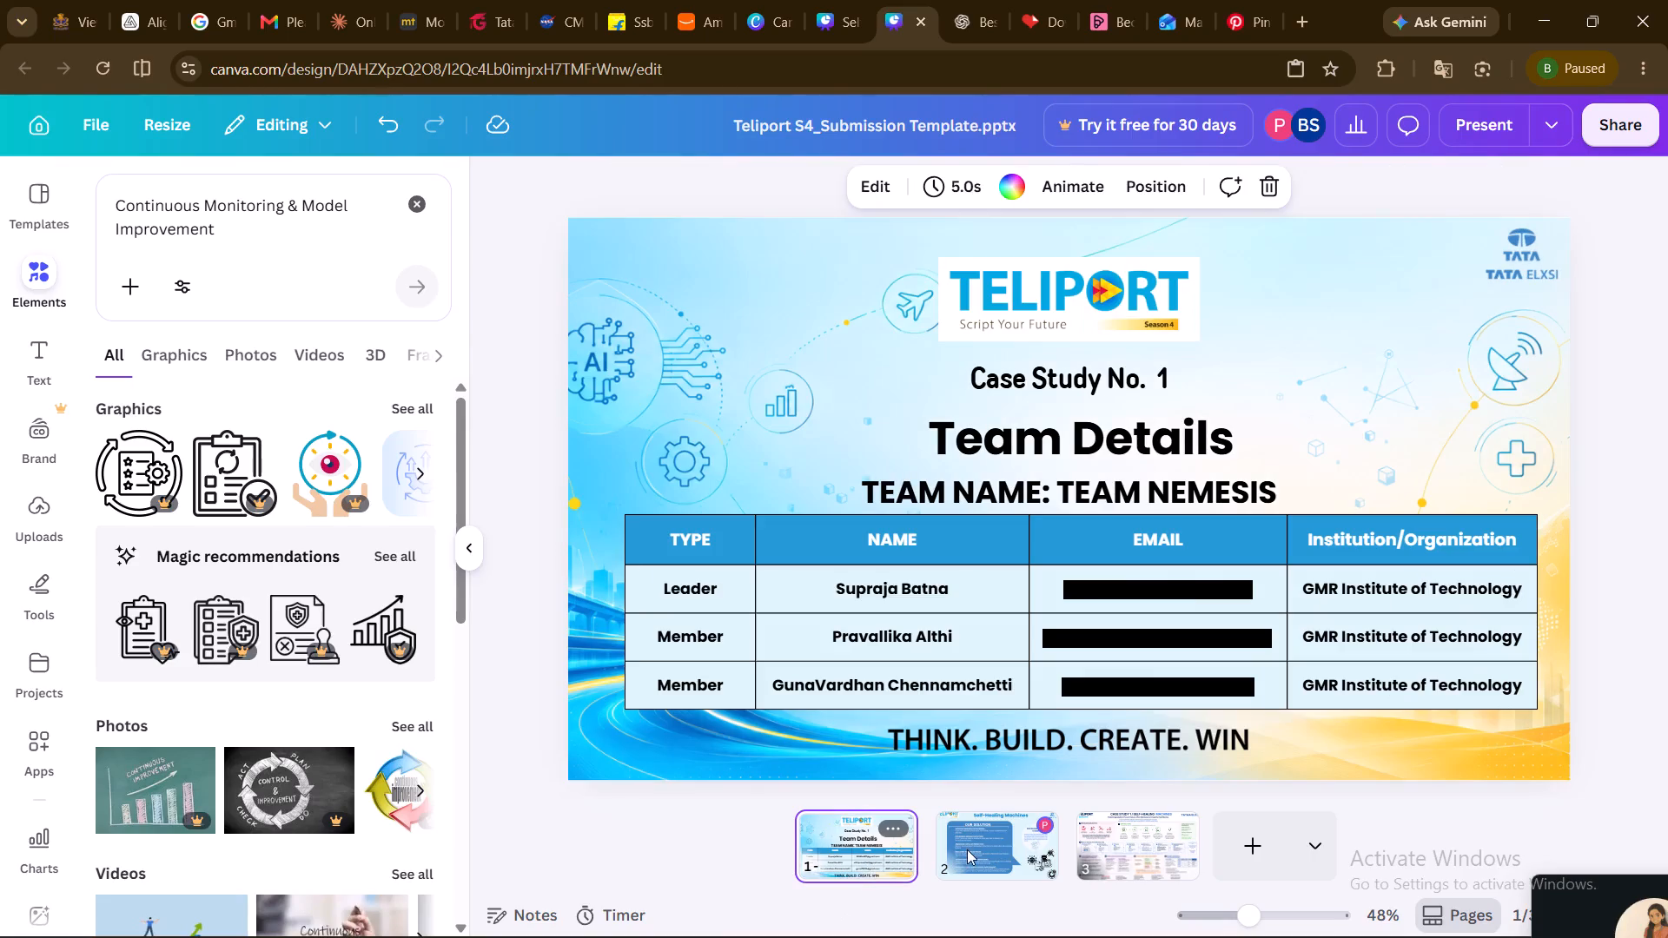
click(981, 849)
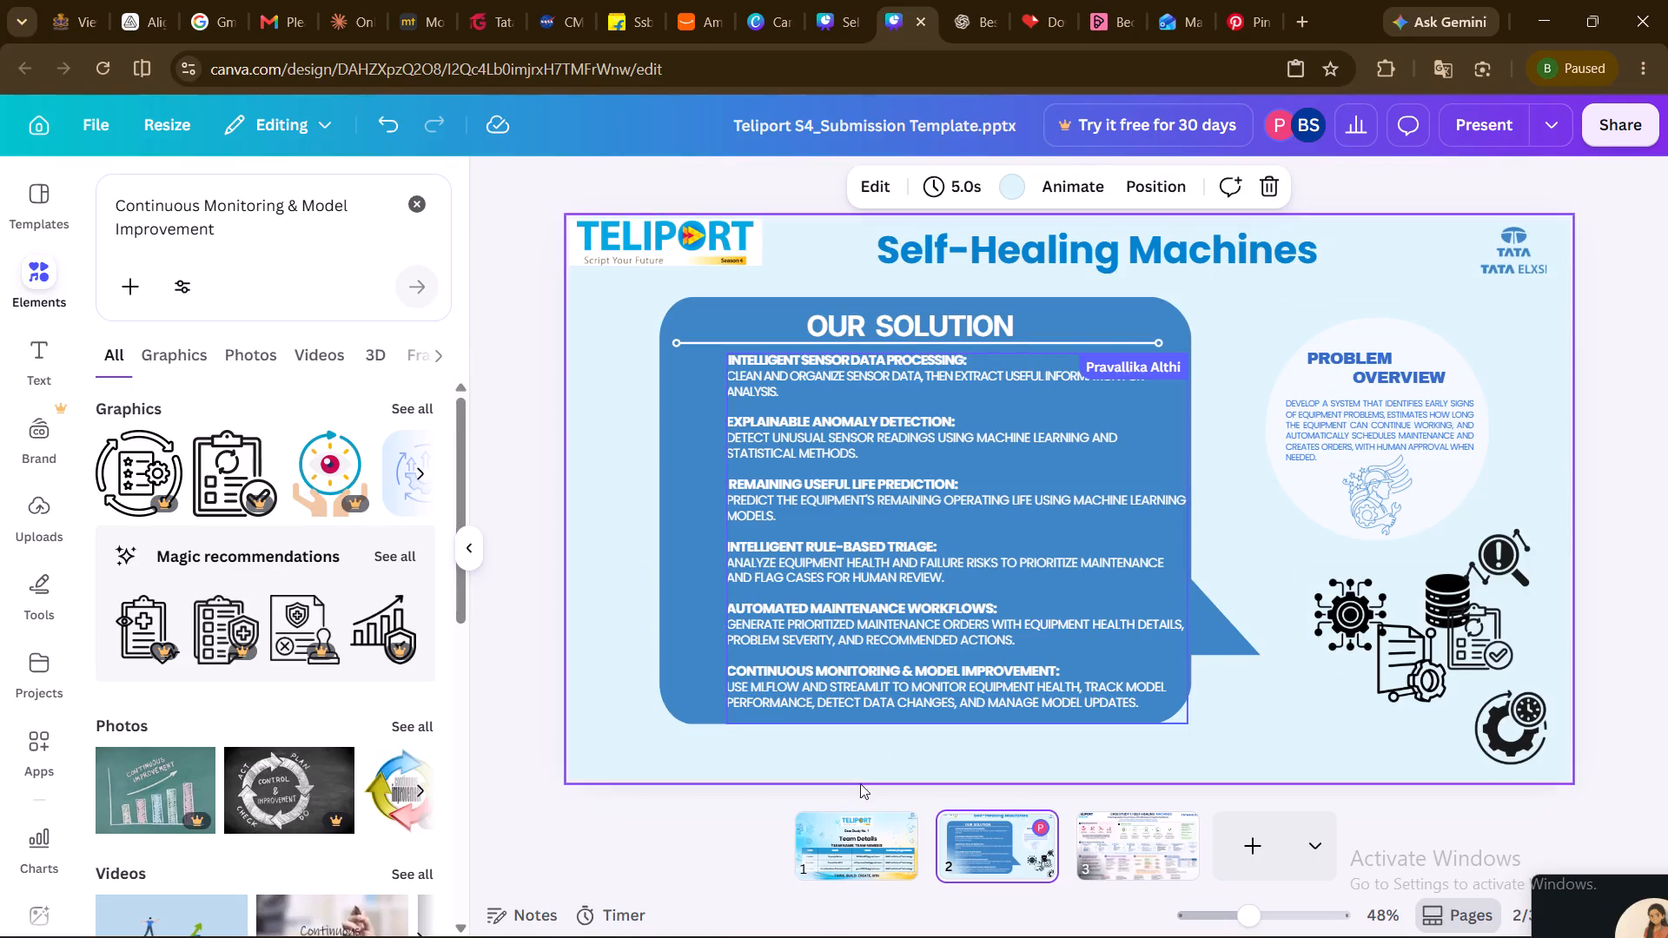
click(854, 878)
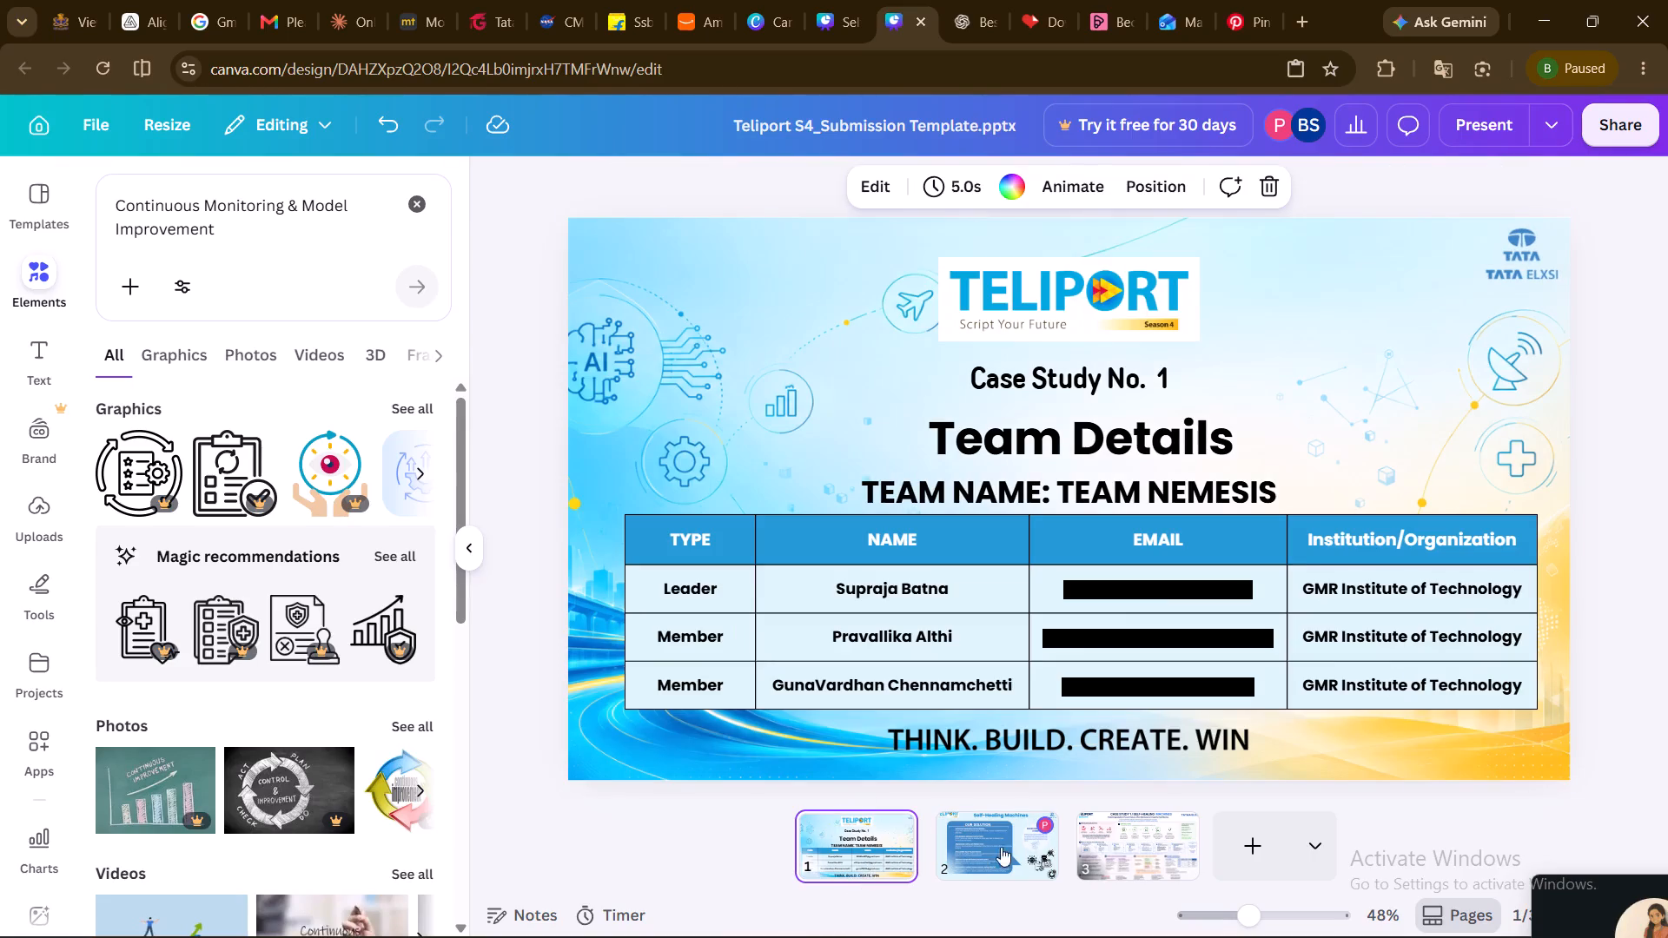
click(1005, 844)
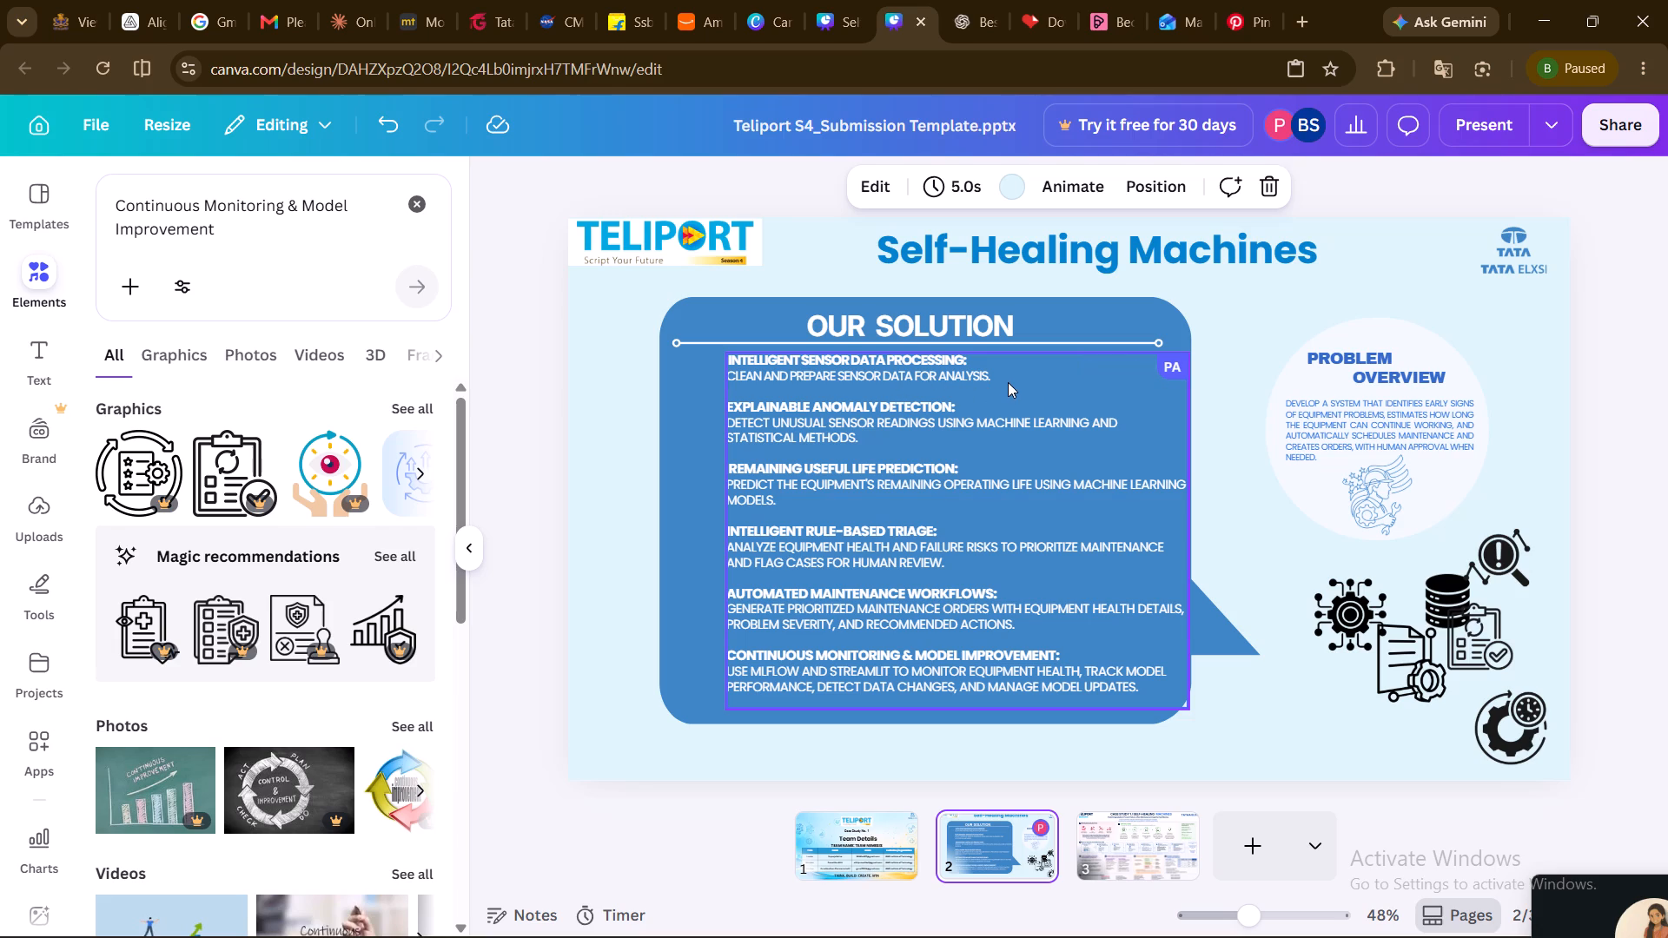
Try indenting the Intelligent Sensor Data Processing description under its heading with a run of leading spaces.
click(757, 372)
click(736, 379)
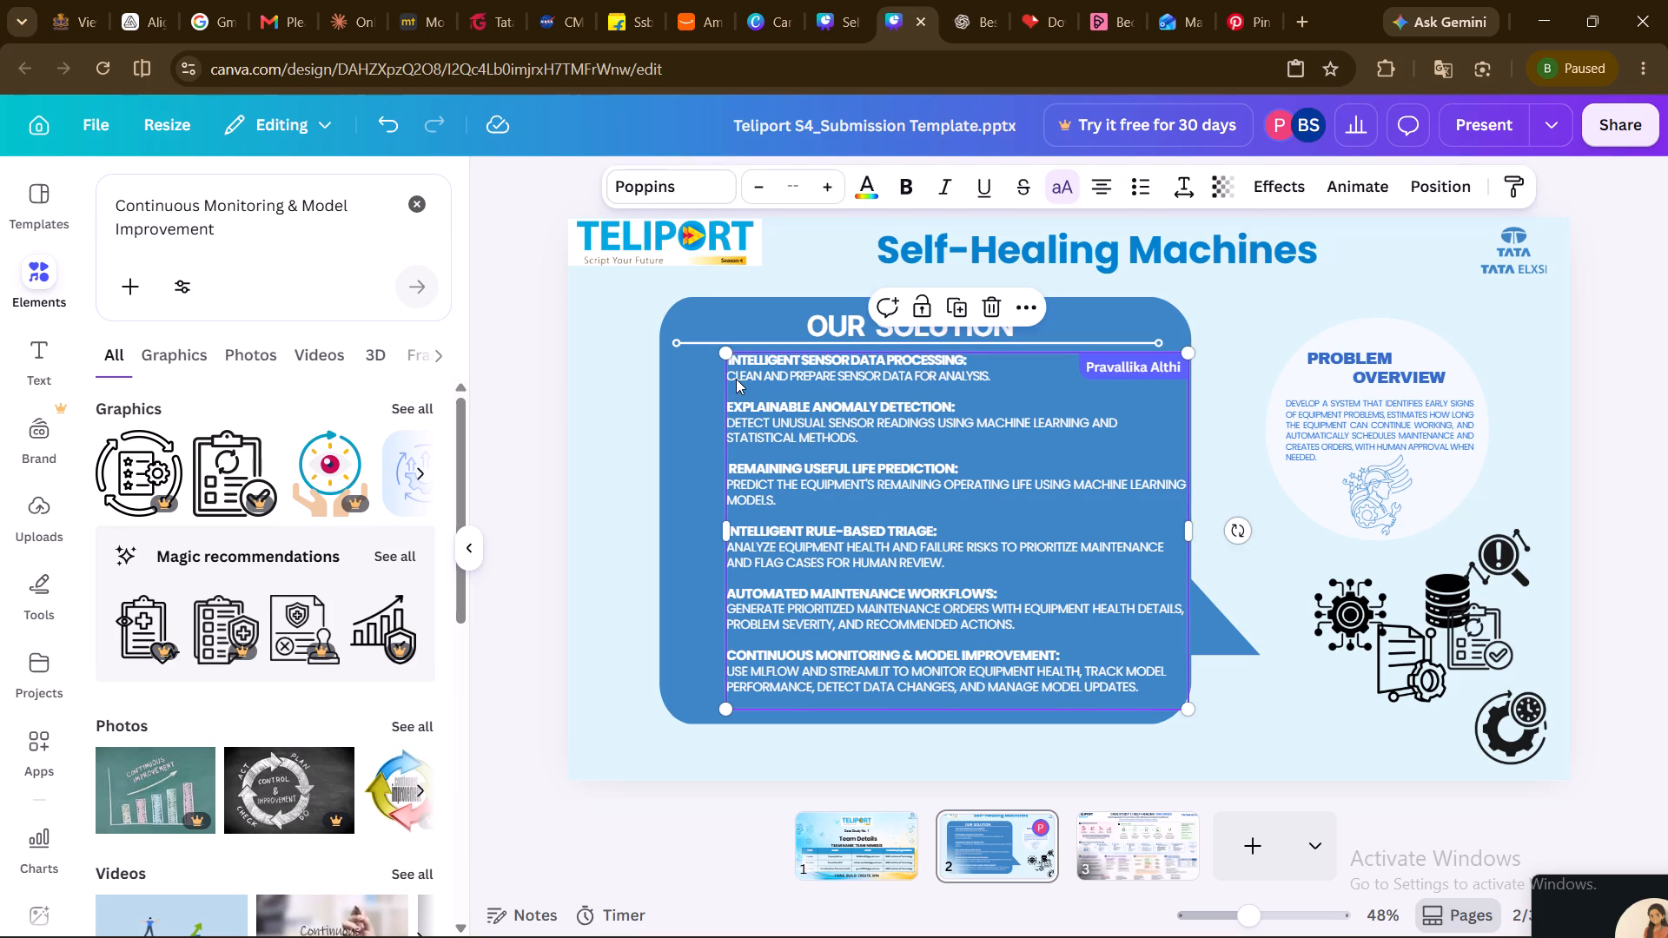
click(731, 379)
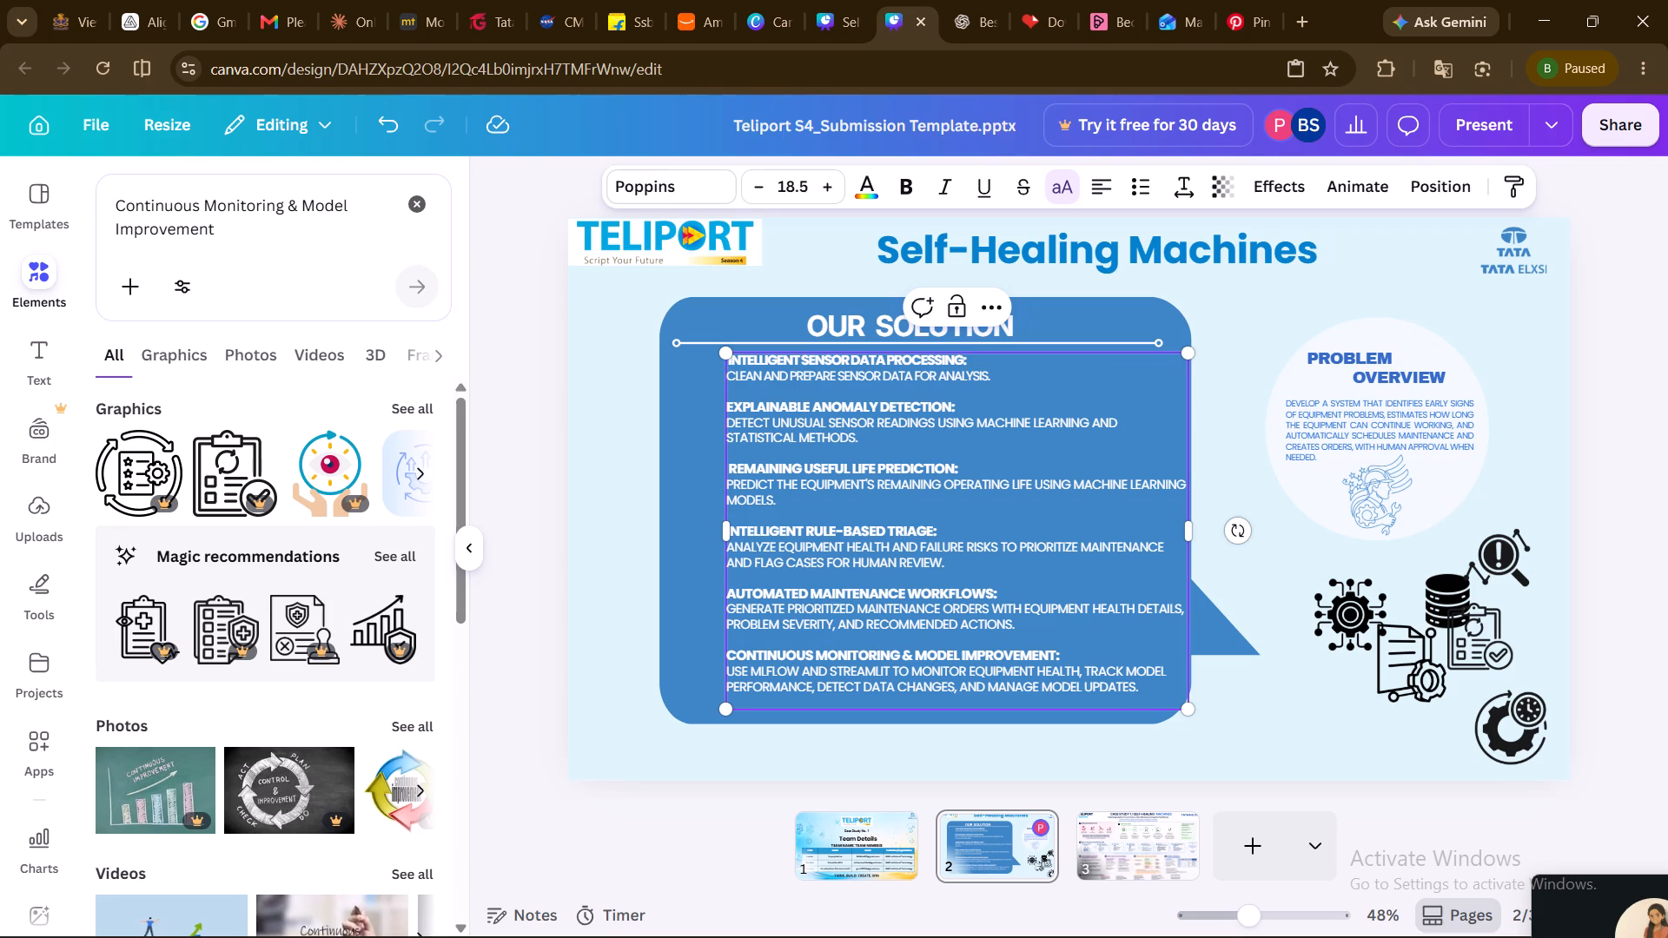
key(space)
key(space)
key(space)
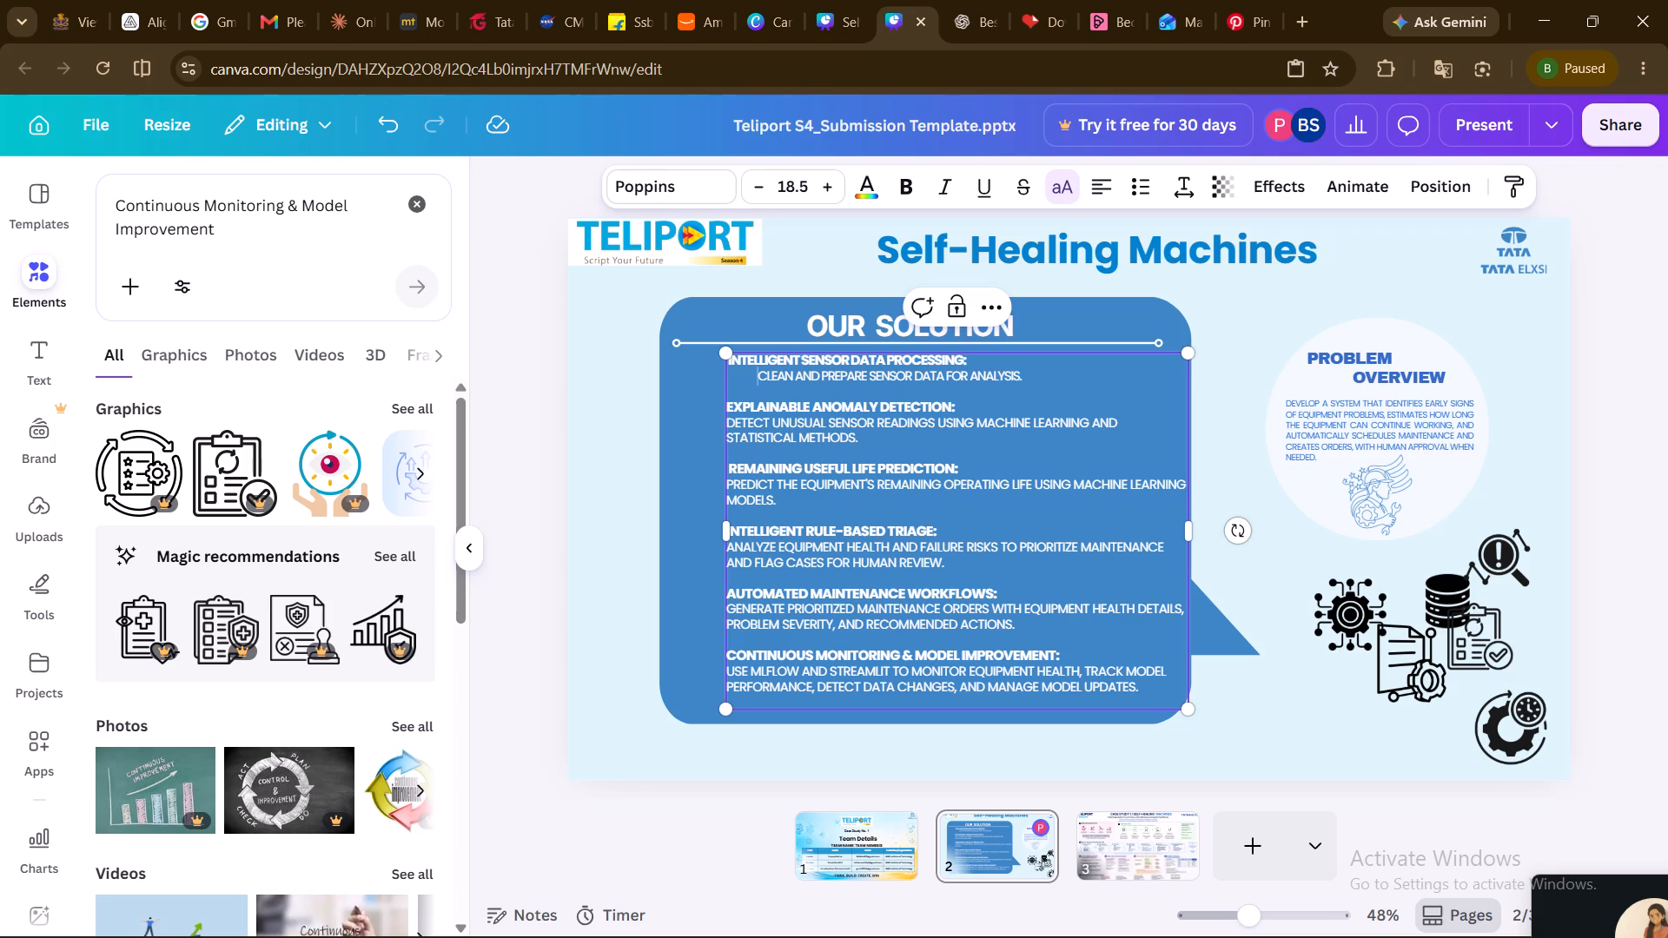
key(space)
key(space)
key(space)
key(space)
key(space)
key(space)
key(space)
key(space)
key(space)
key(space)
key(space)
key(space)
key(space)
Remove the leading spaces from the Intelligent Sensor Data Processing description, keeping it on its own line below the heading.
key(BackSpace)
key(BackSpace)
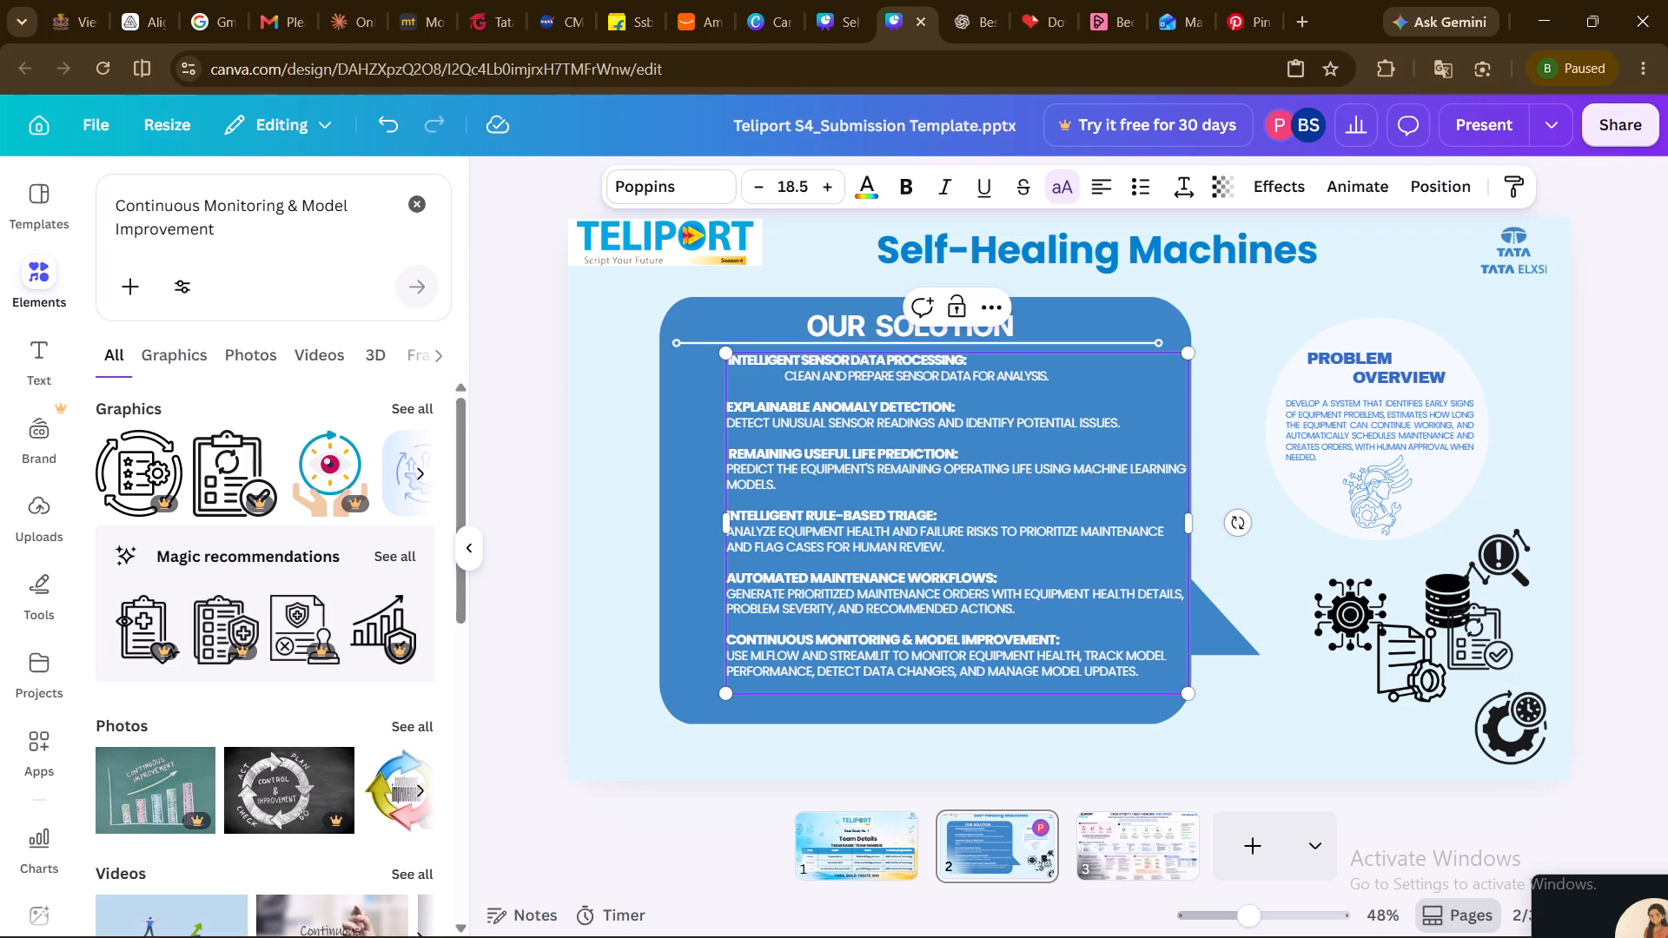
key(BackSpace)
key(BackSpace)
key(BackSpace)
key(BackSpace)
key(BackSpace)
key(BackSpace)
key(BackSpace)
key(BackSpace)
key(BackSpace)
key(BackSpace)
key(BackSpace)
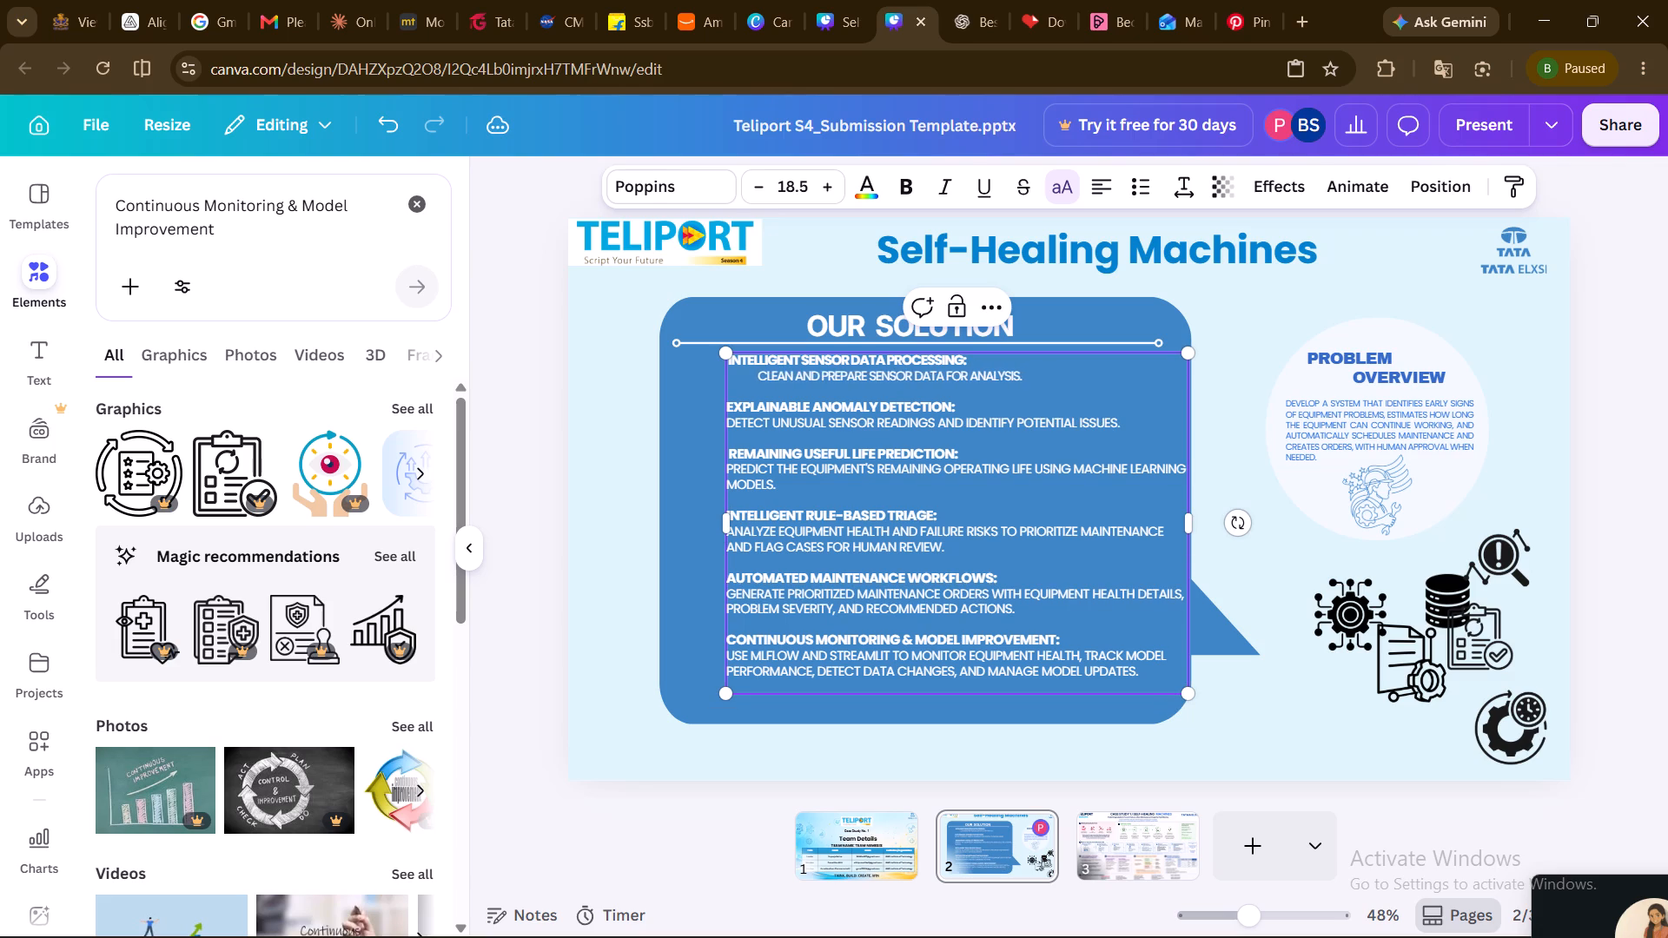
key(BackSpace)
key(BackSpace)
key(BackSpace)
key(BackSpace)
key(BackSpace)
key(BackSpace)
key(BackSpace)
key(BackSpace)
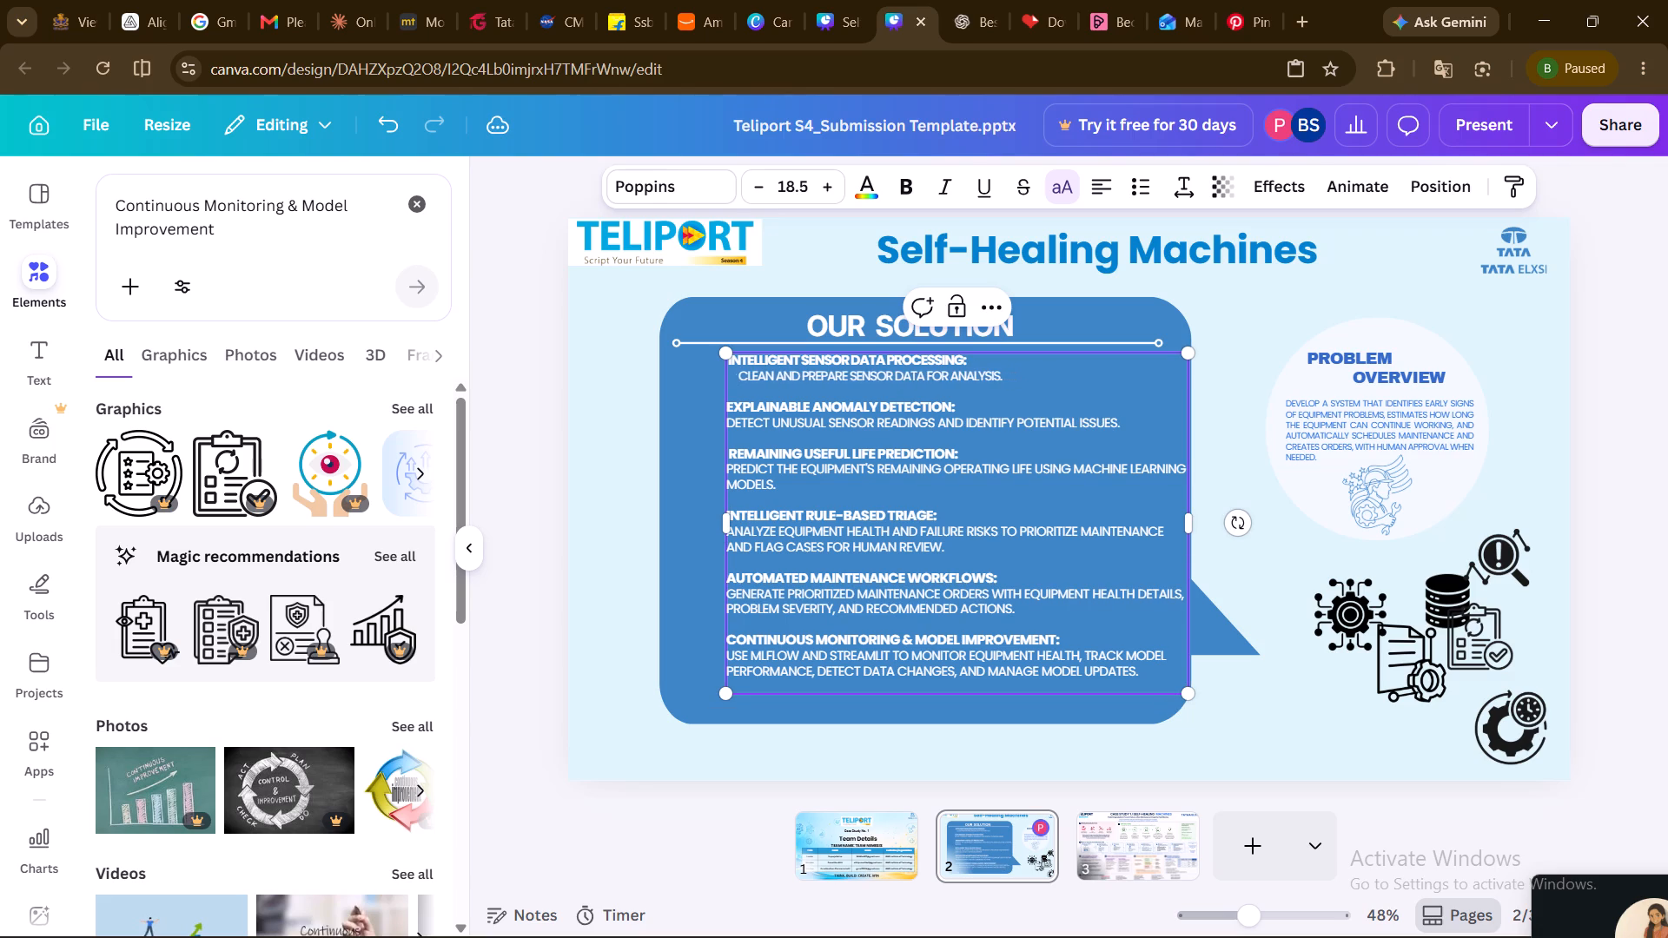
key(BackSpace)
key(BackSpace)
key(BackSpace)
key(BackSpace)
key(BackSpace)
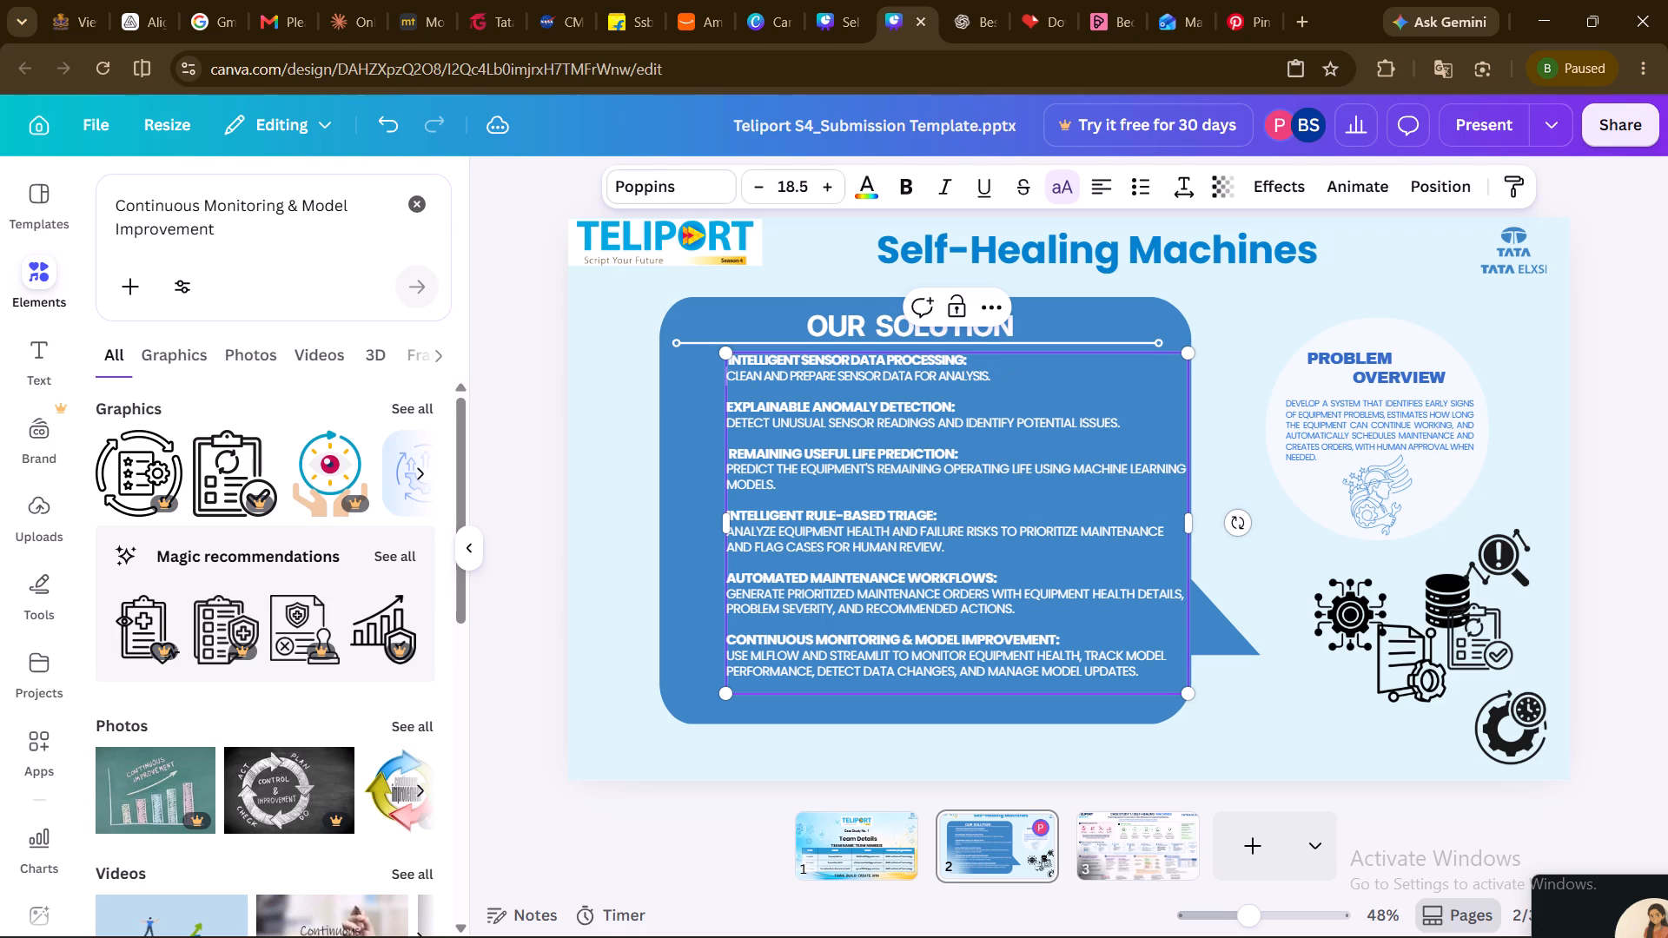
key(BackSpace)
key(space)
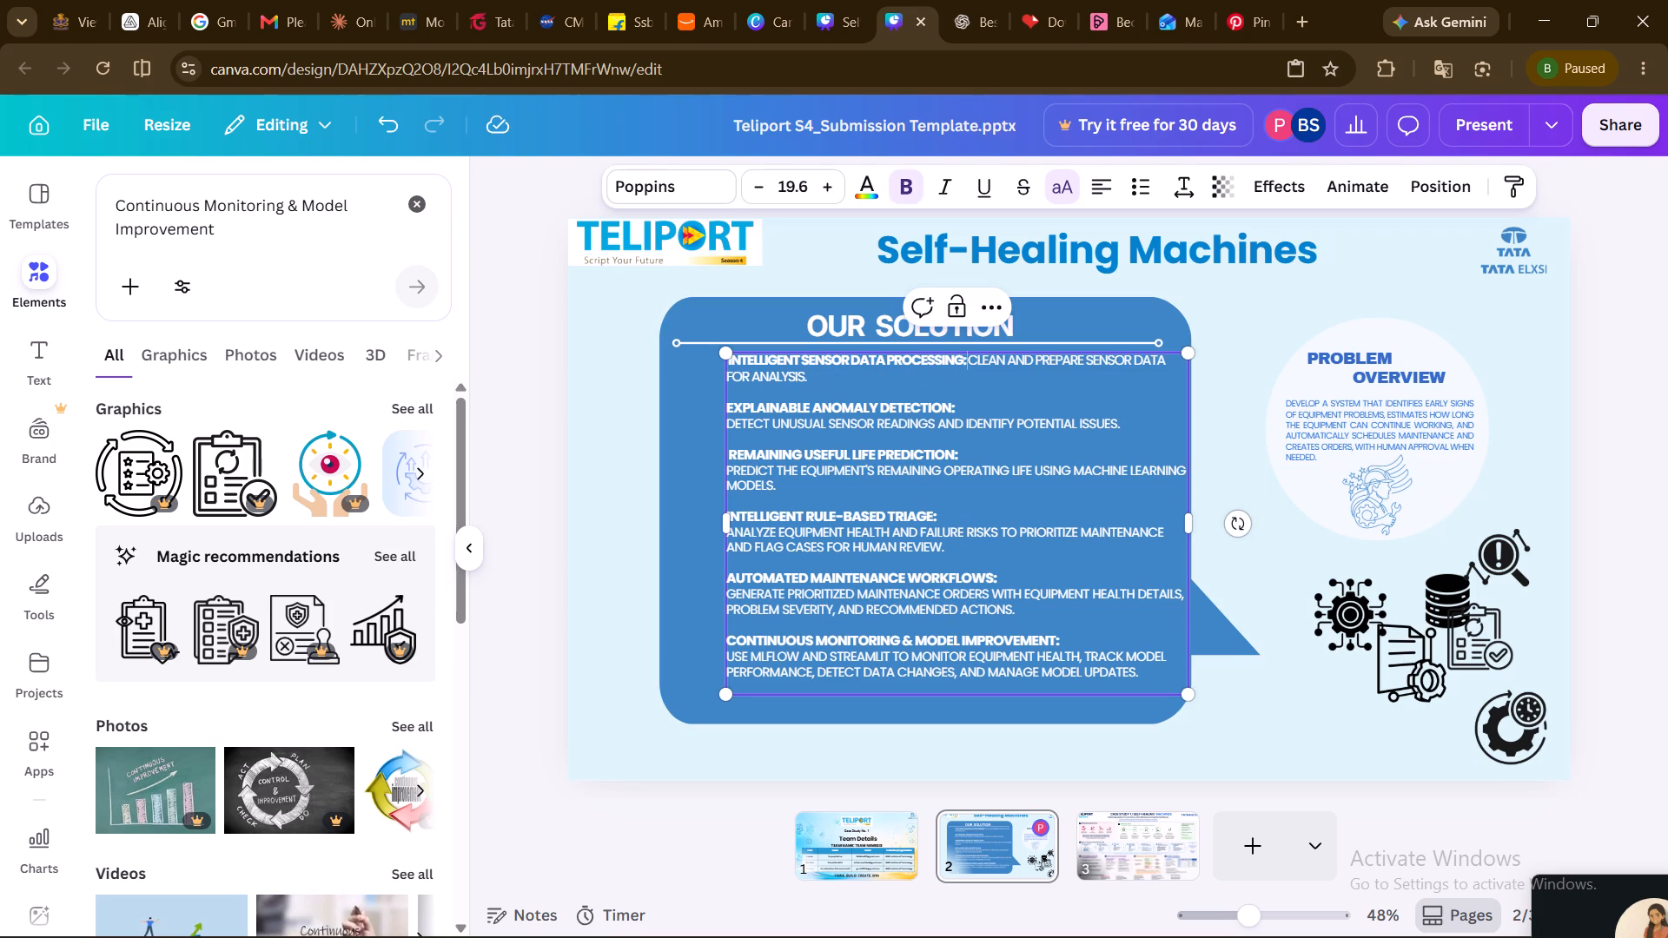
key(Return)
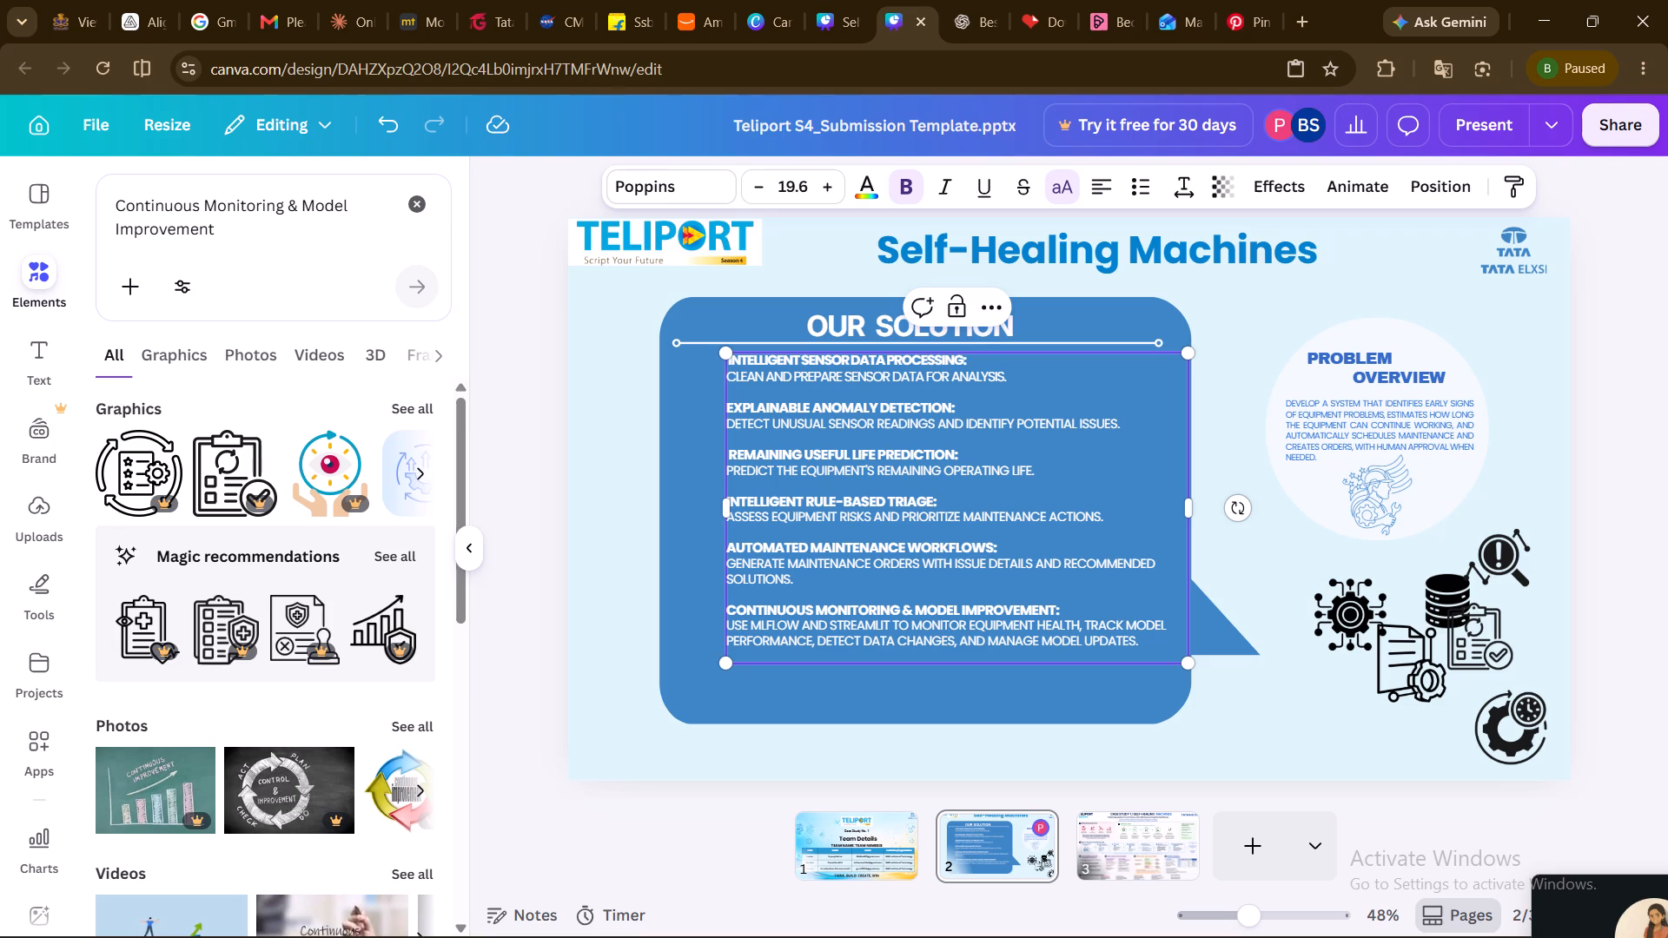
Shift the six-point text box toward the blue bubble's left edge and slightly lower beneath the divider.
click(804, 769)
drag(846, 611, 813, 624)
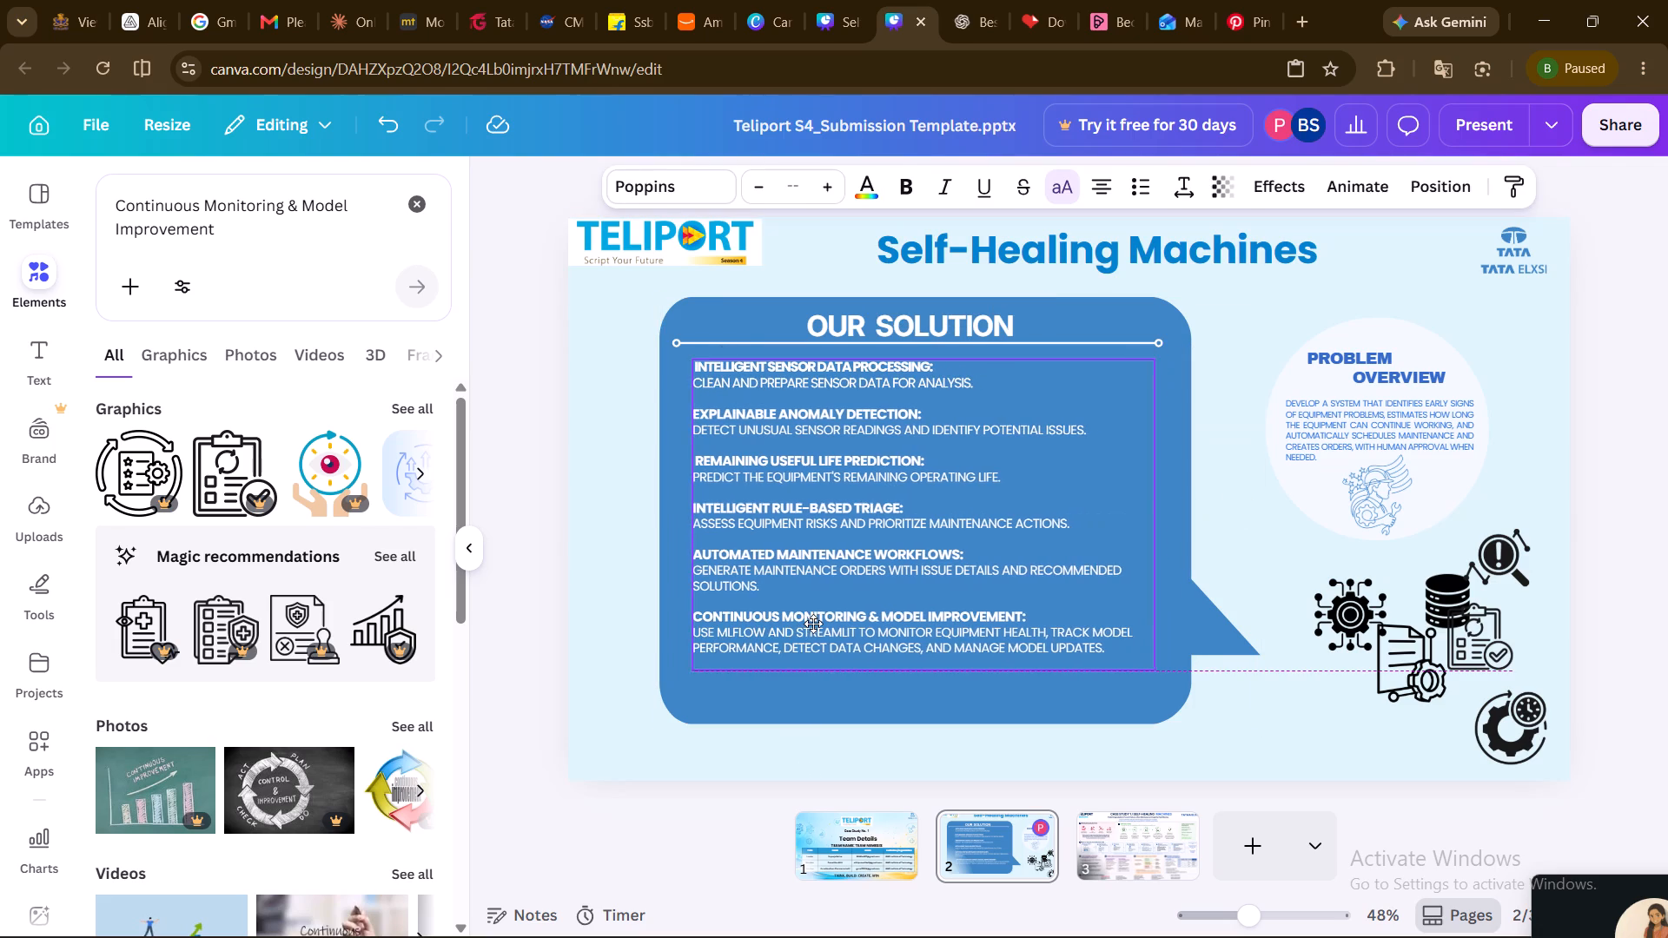
drag(813, 624, 821, 620)
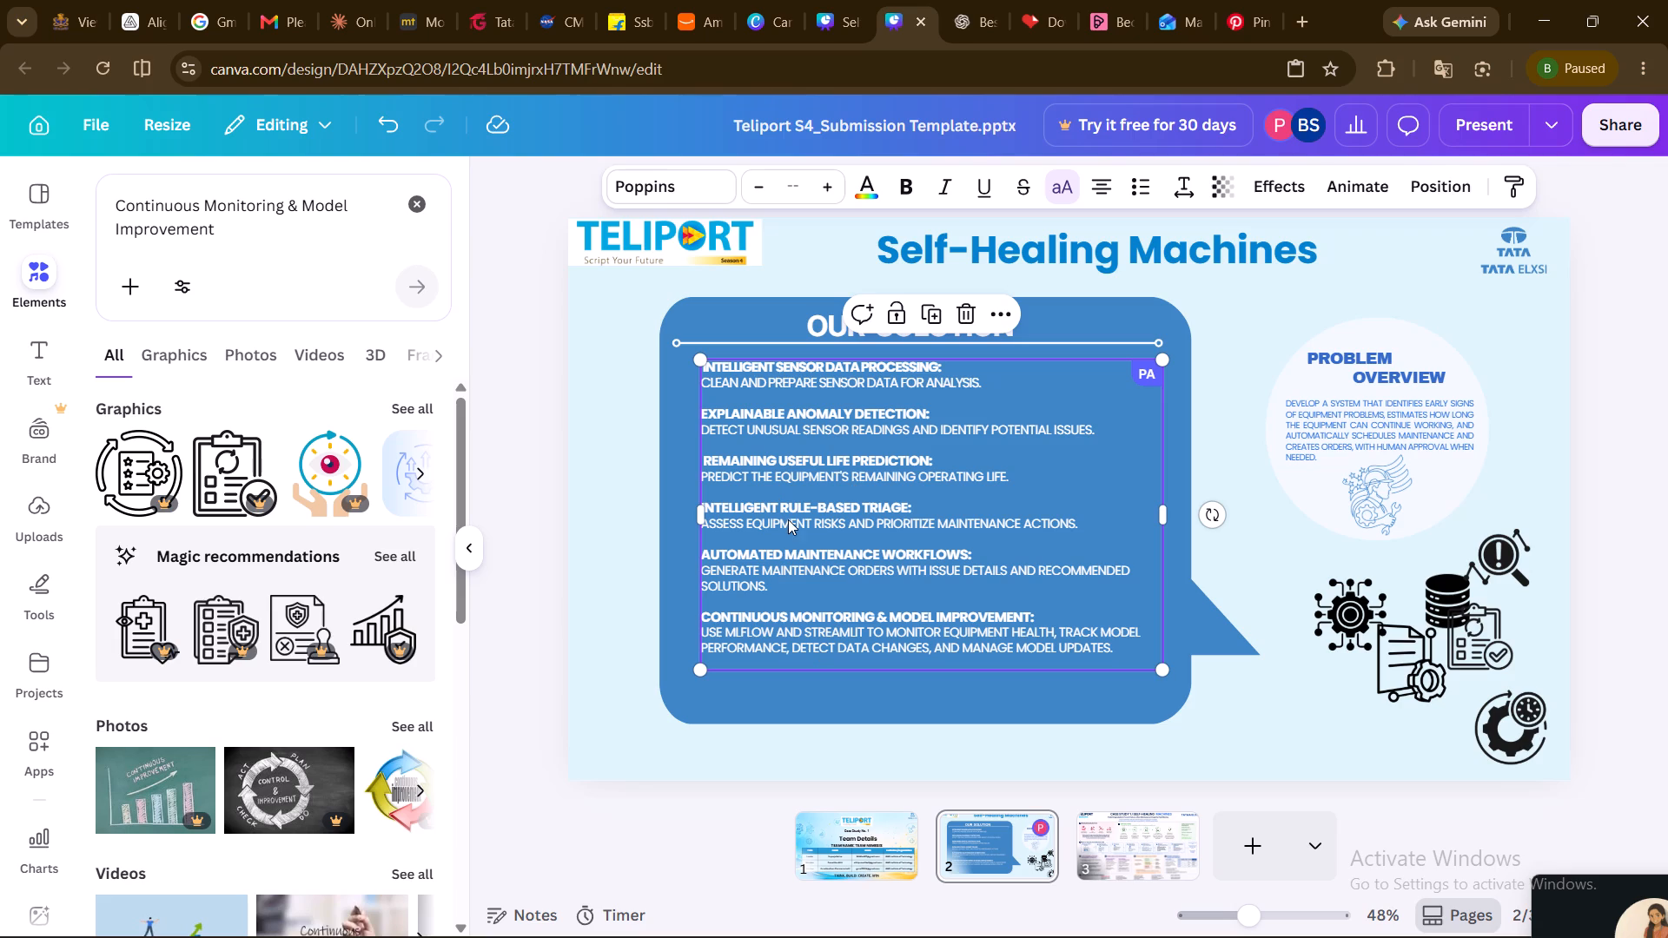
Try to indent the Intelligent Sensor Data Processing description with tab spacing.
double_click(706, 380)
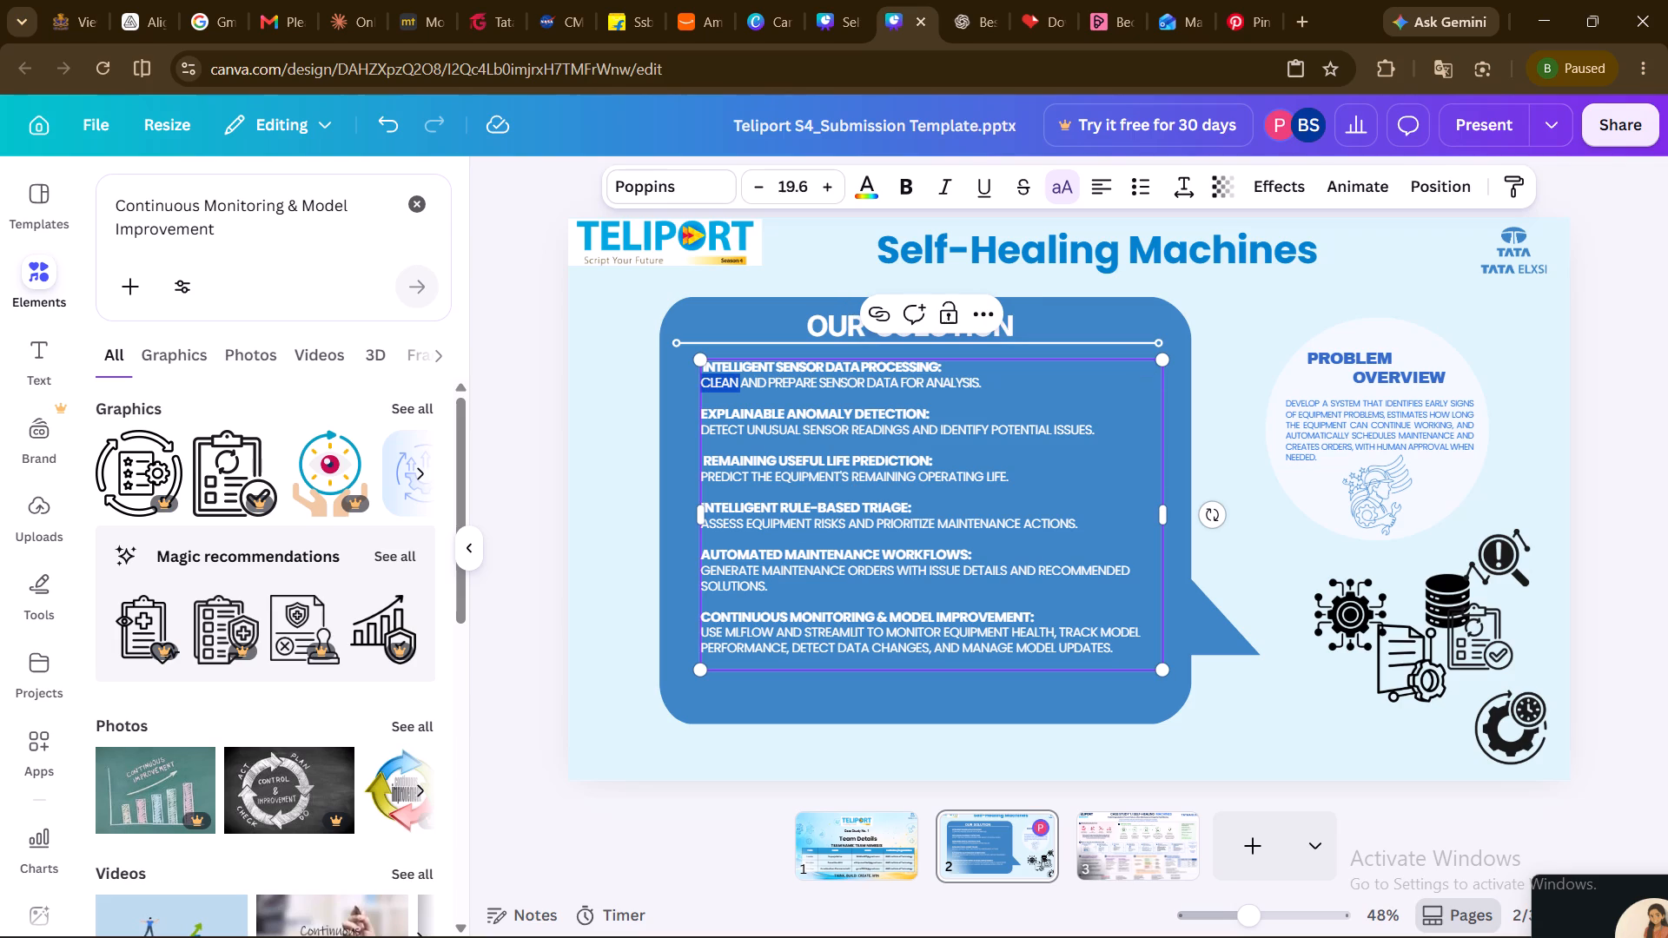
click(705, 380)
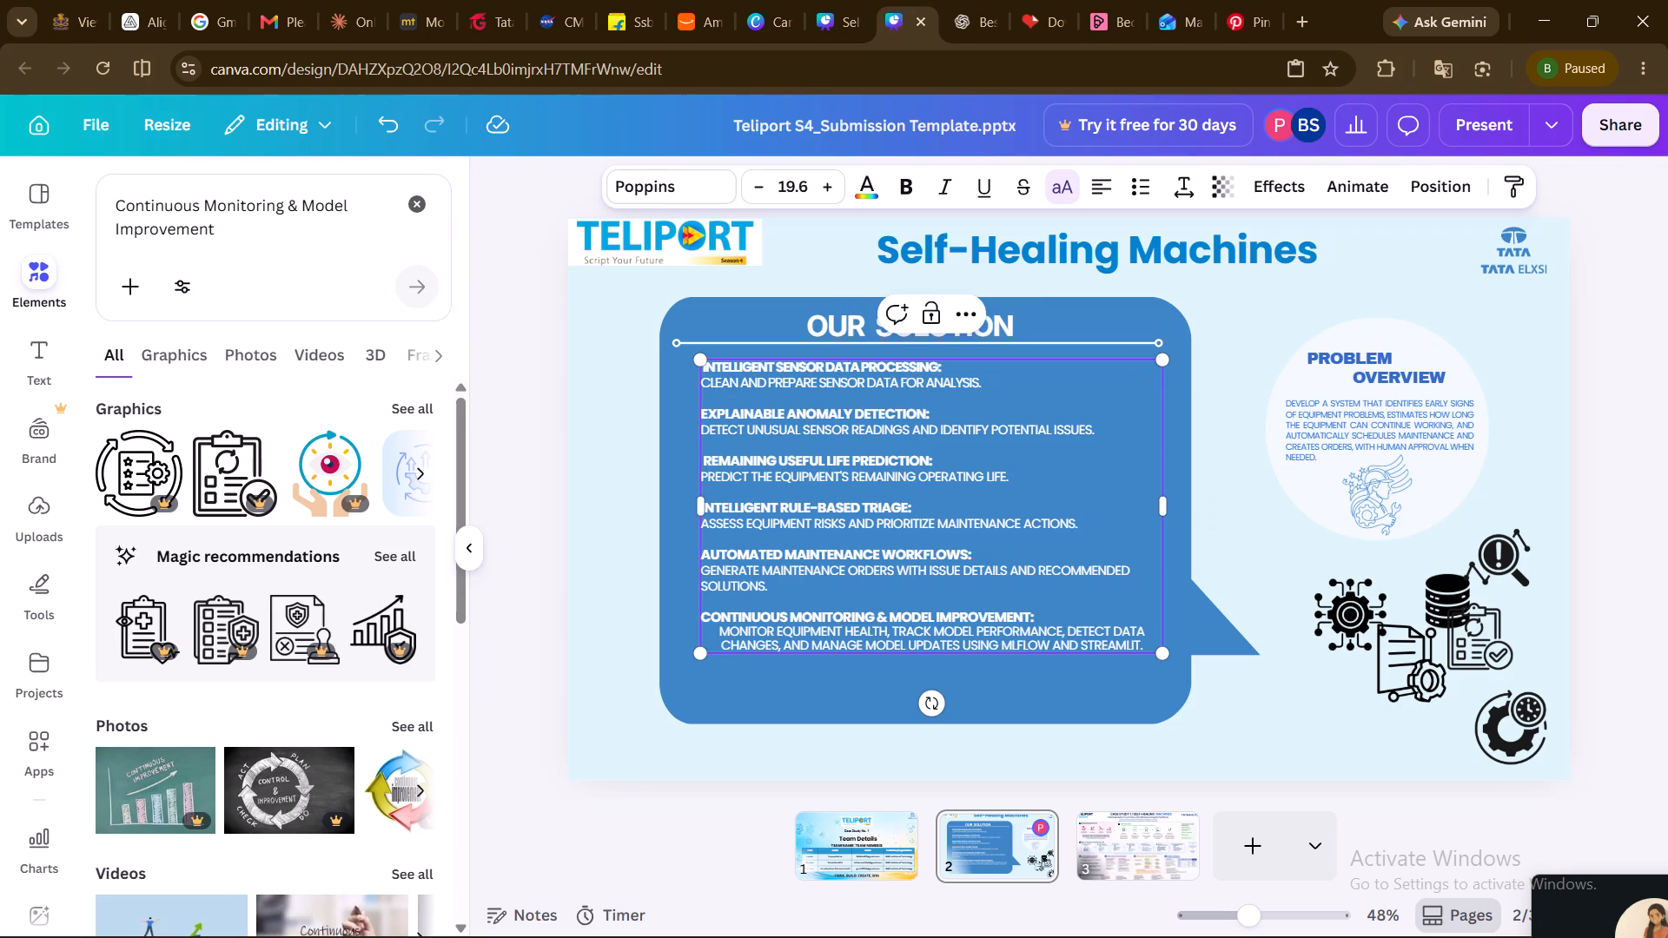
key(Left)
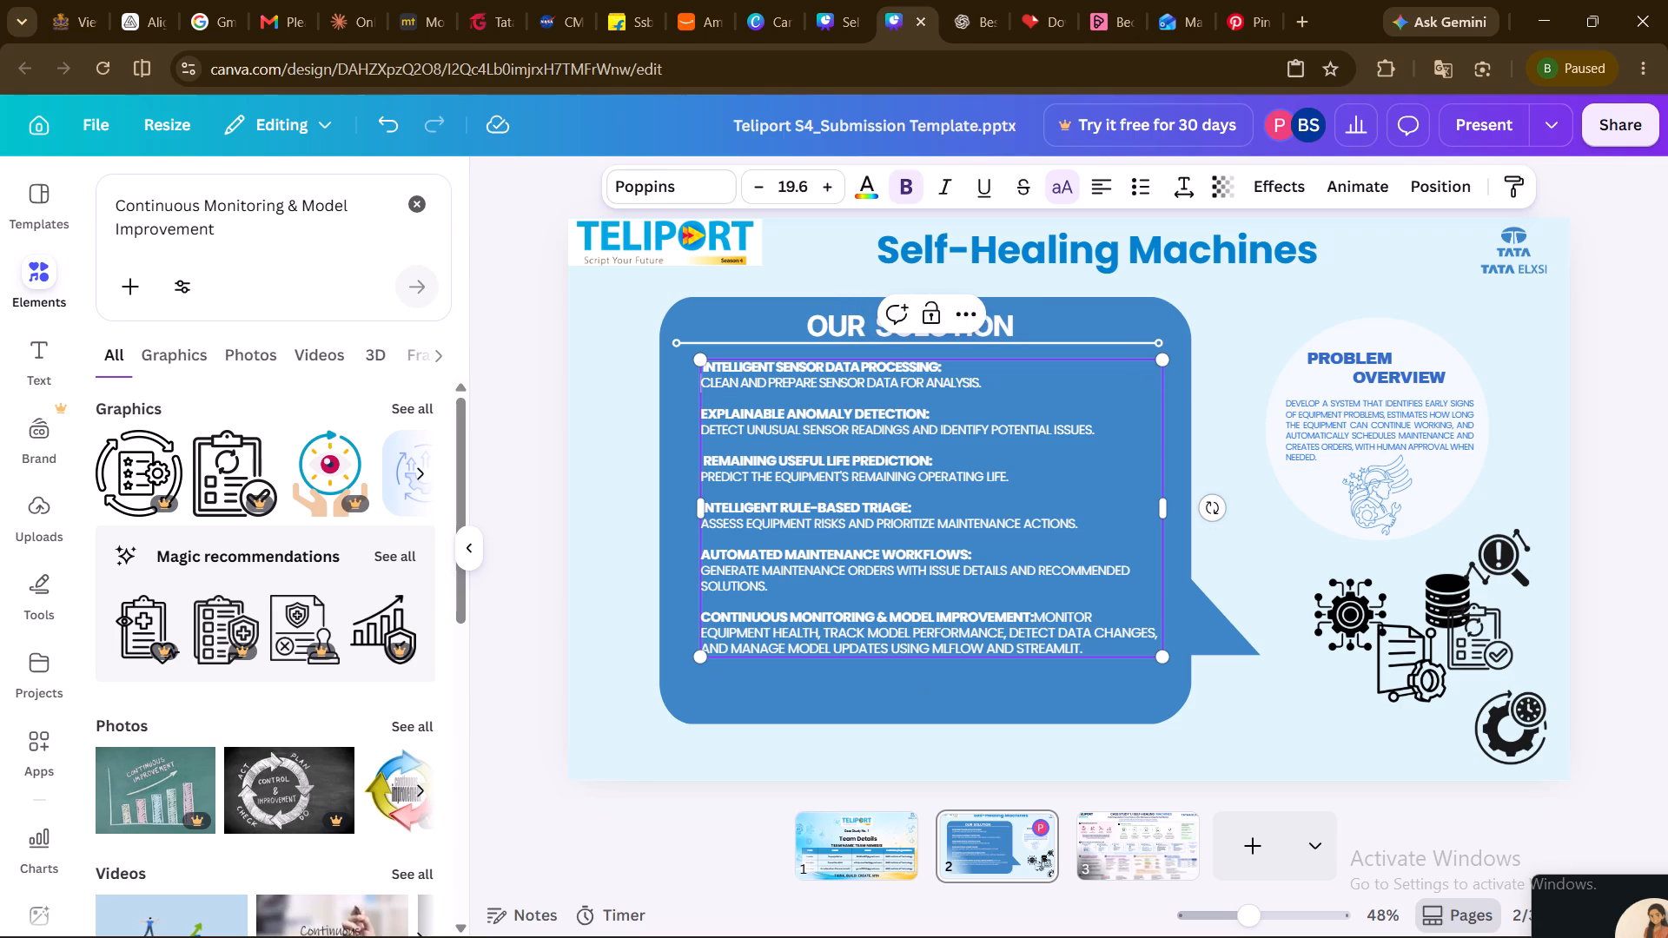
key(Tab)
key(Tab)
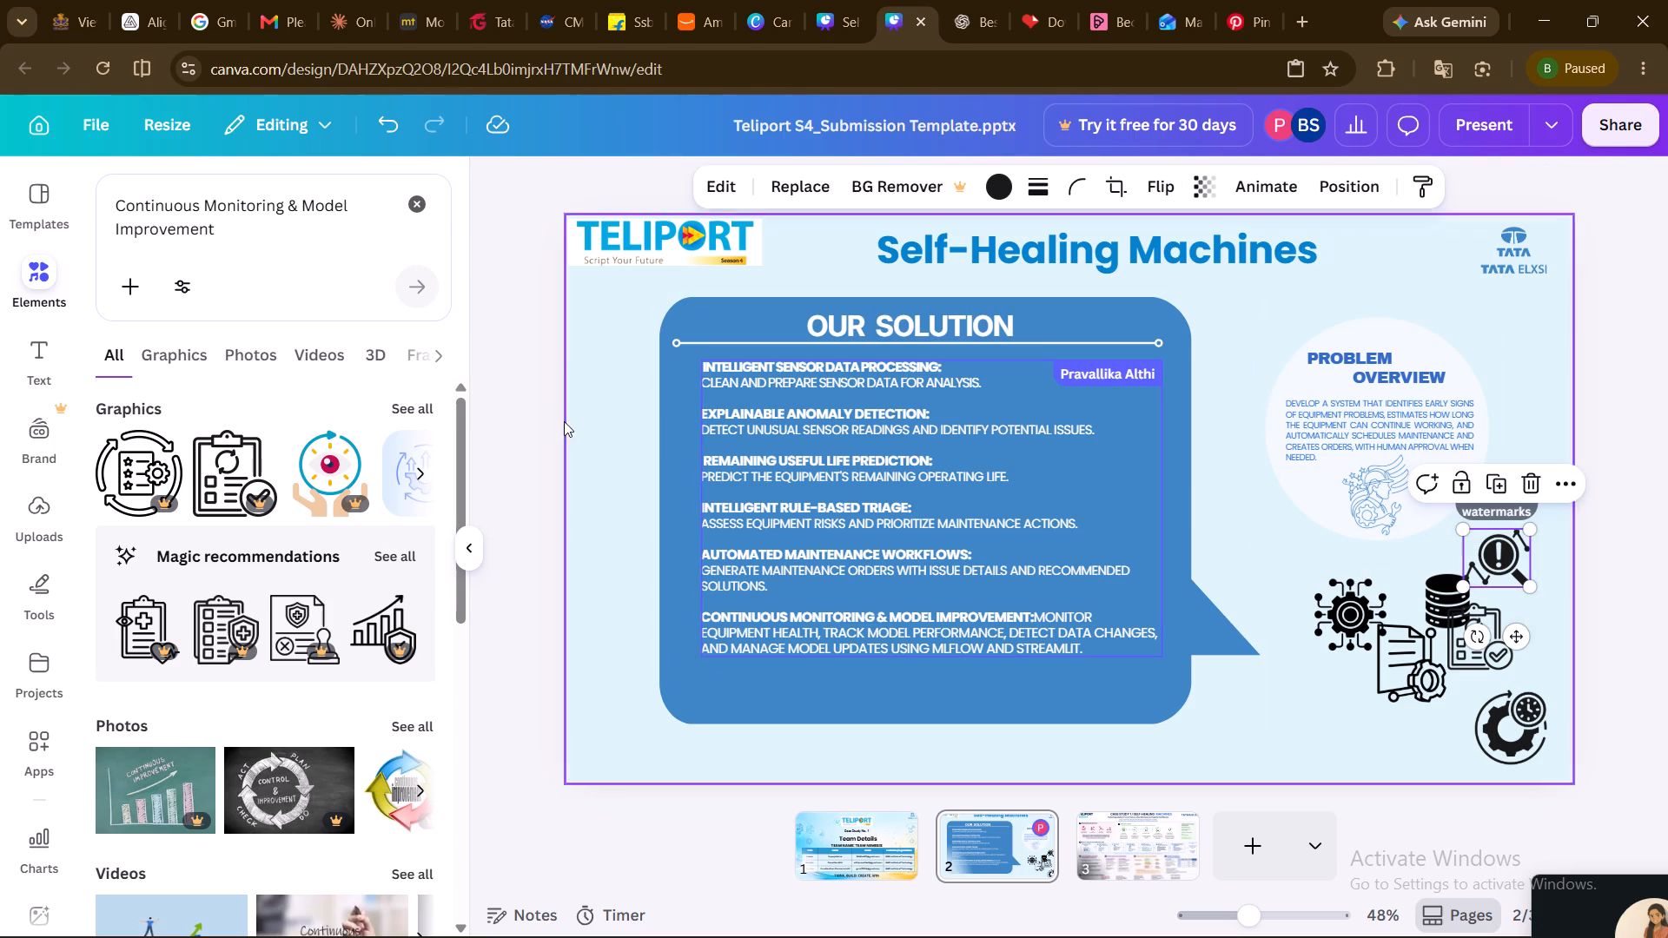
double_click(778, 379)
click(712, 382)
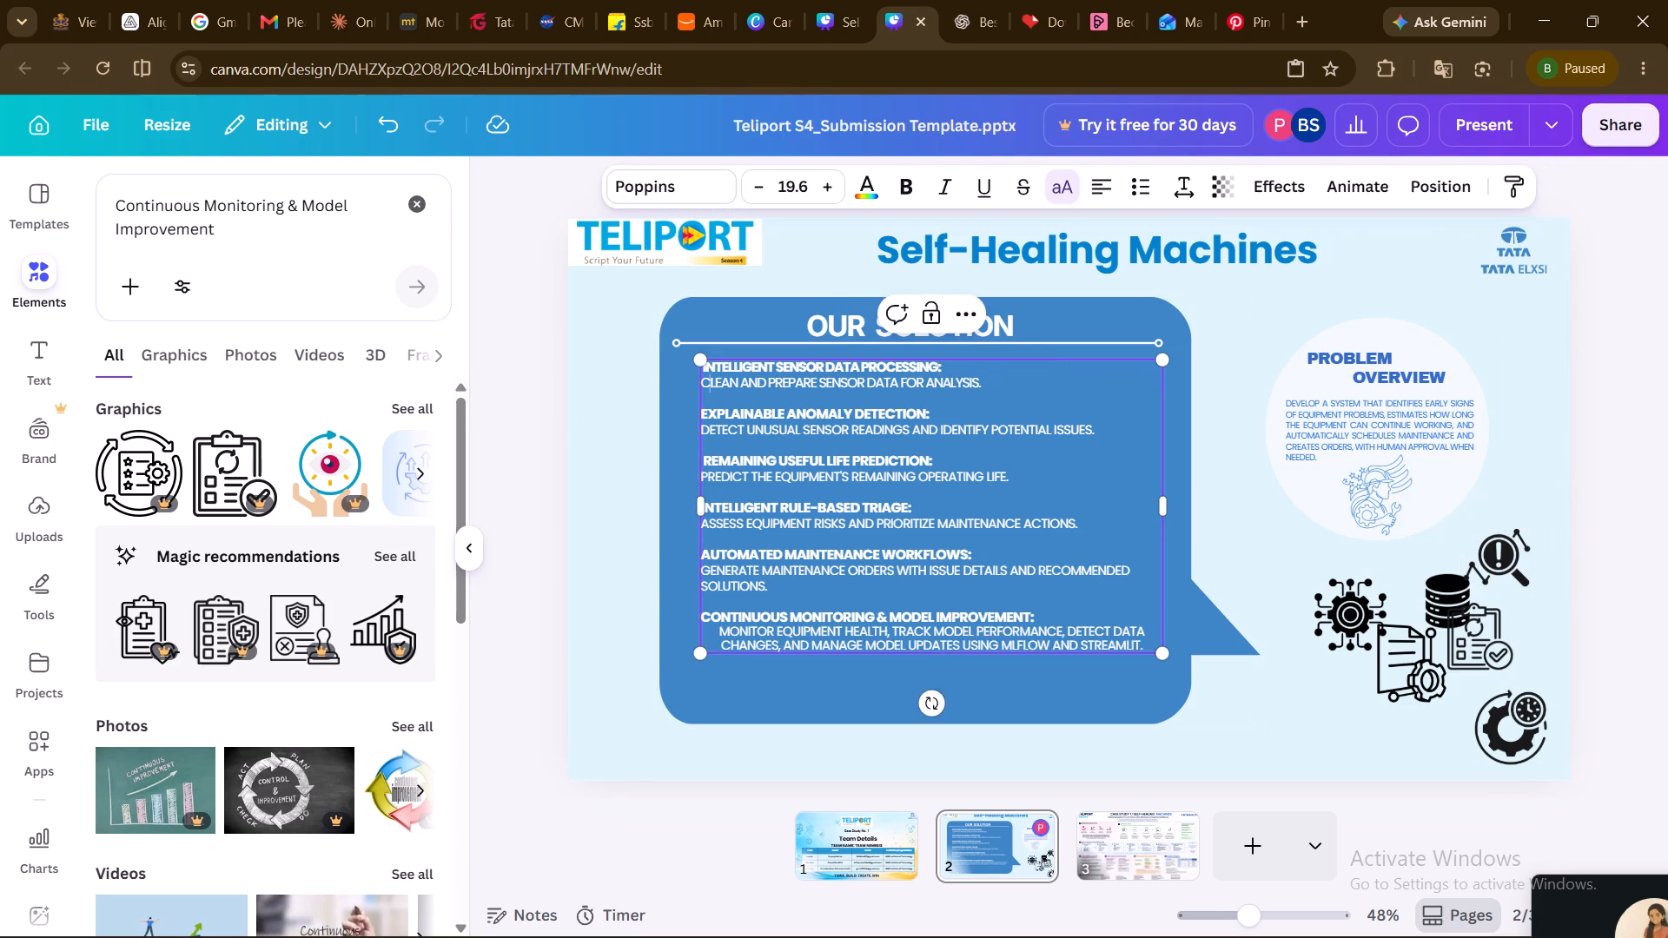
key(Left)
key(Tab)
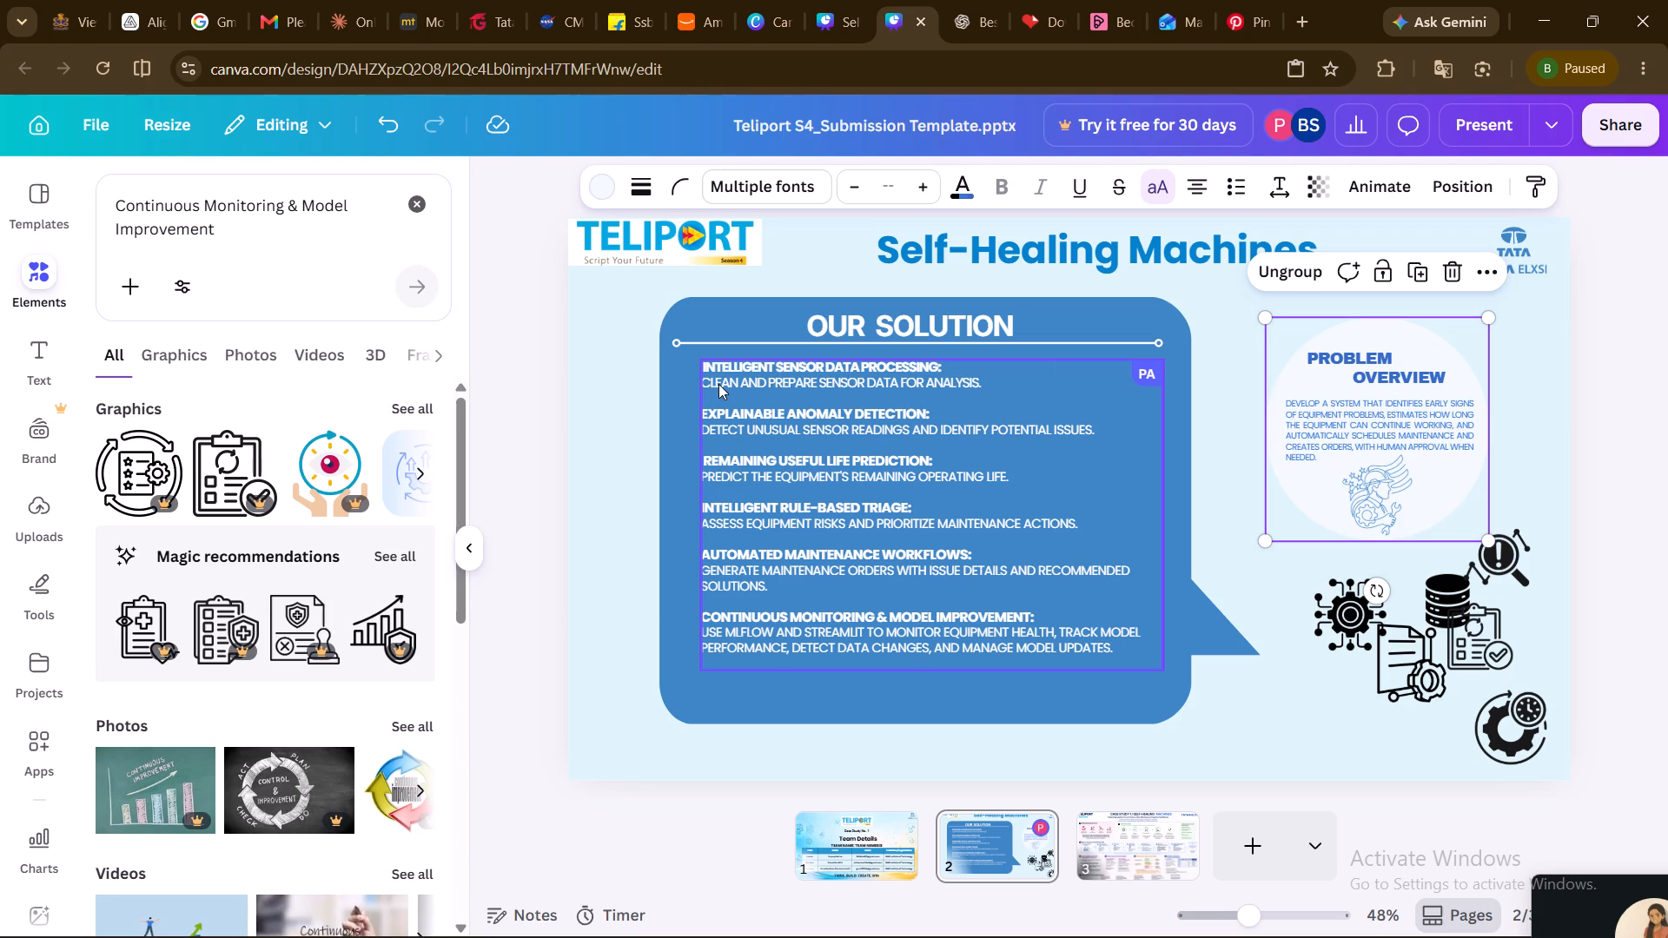
Move the six-point text box slightly lower in the blue bubble, leaving a gap below the divider.
click(833, 382)
drag(833, 382, 884, 376)
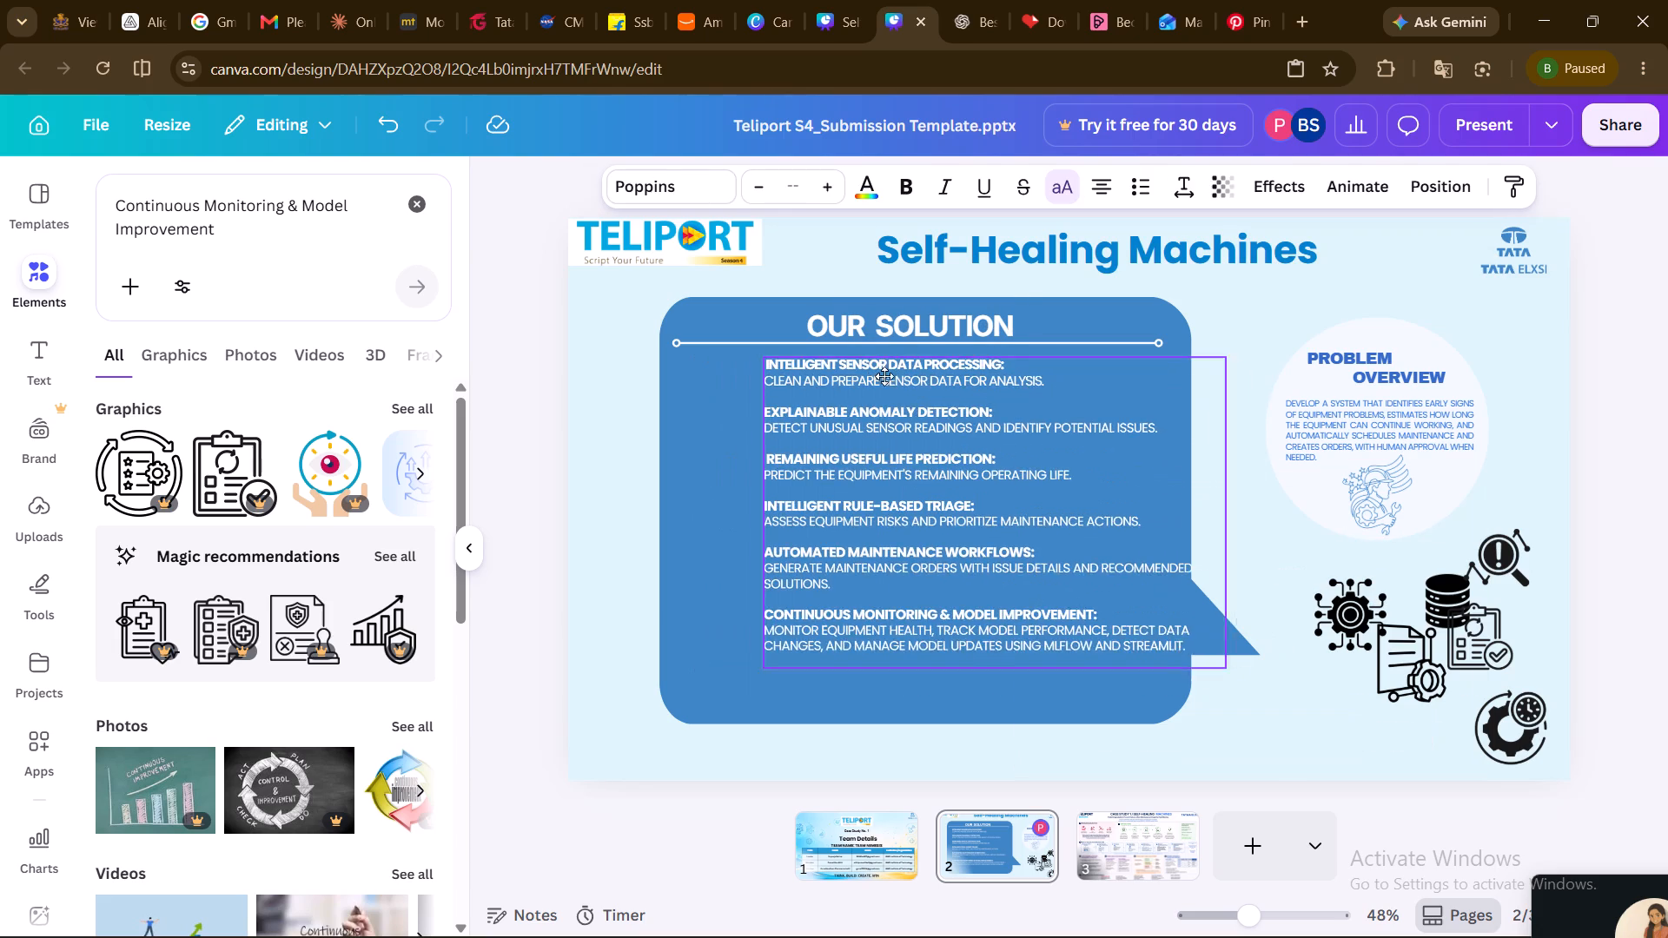
drag(884, 376, 829, 392)
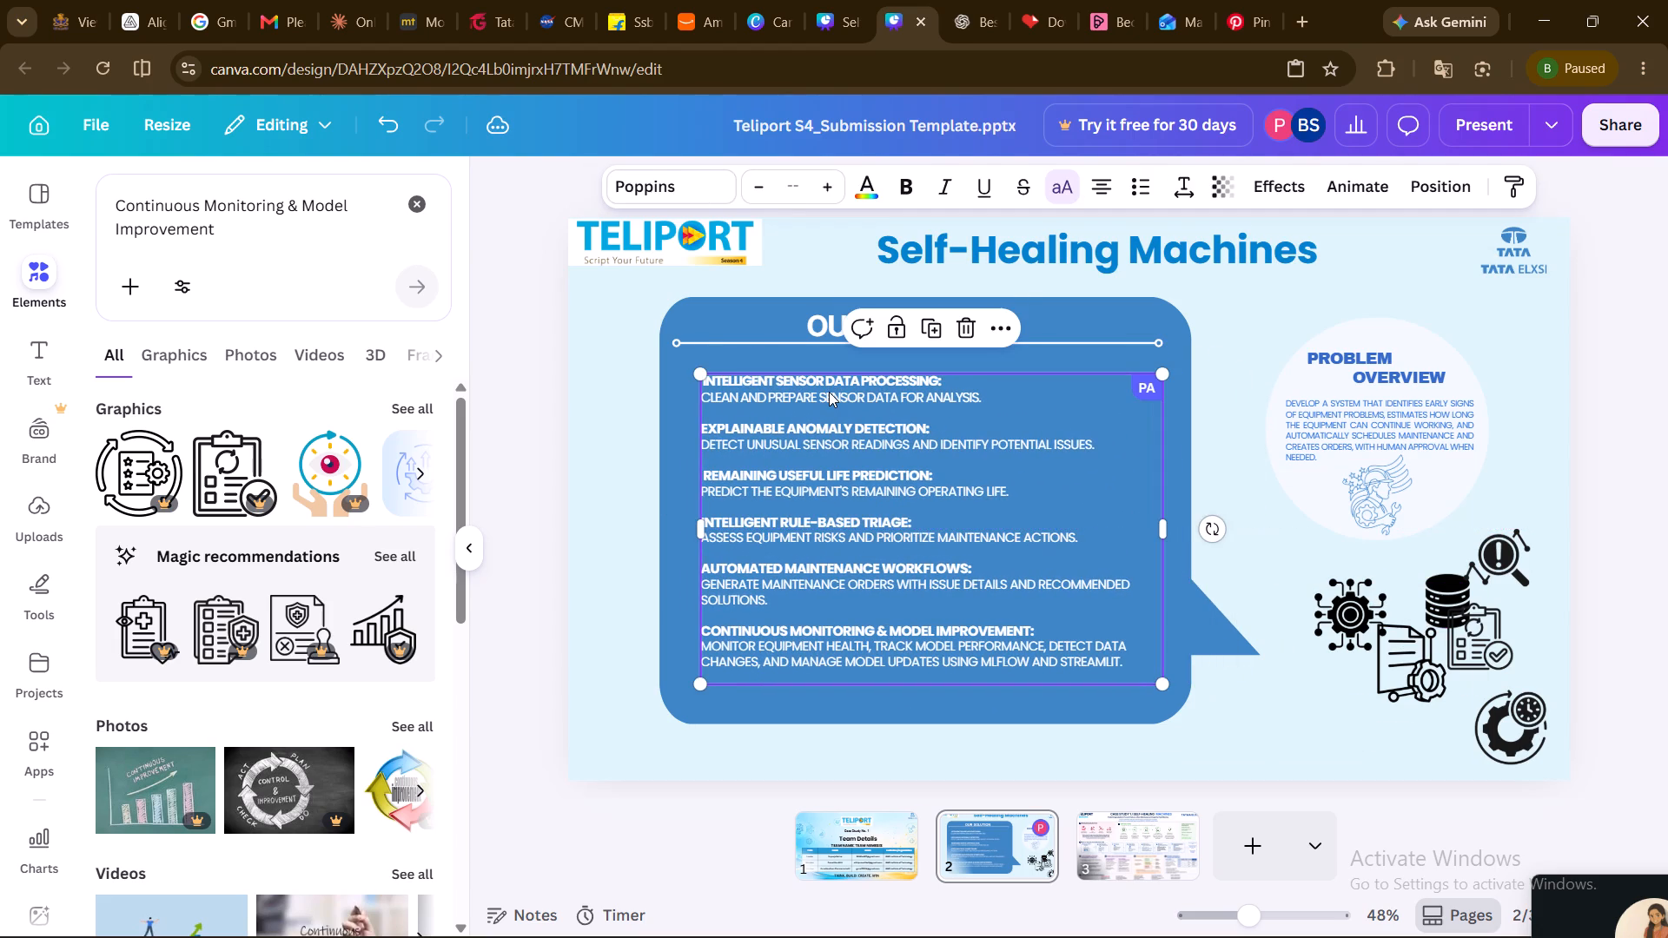
Indent the Intelligent Sensor Data Processing description slightly under its heading with six leading spaces.
double_click(832, 394)
click(832, 394)
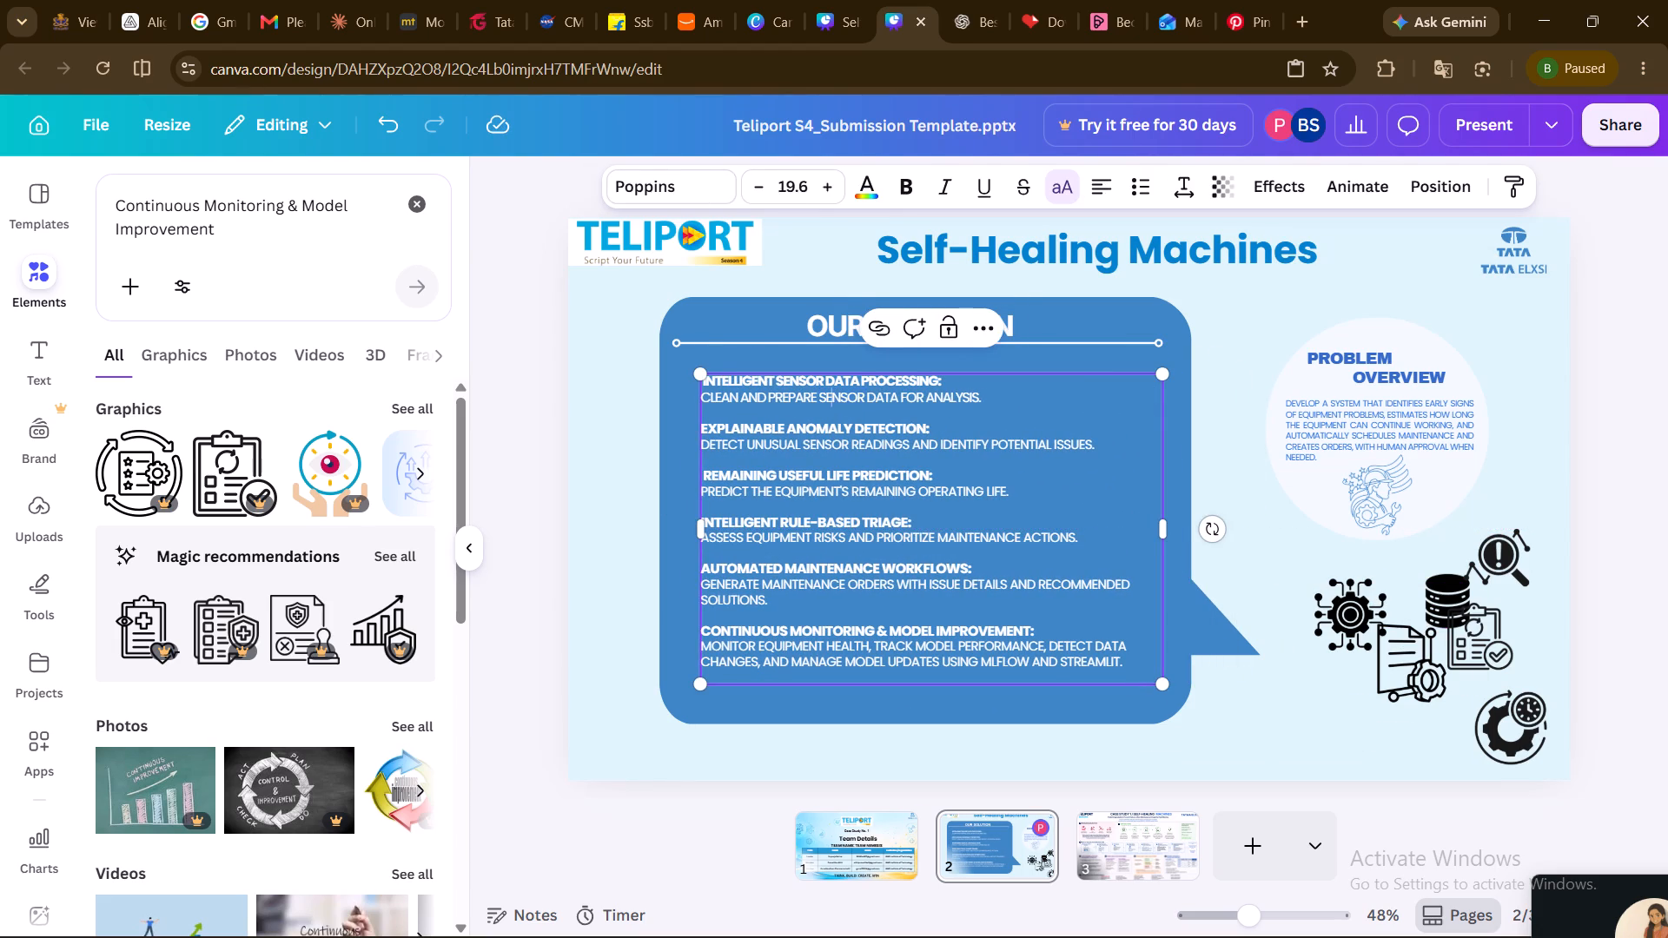
click(705, 401)
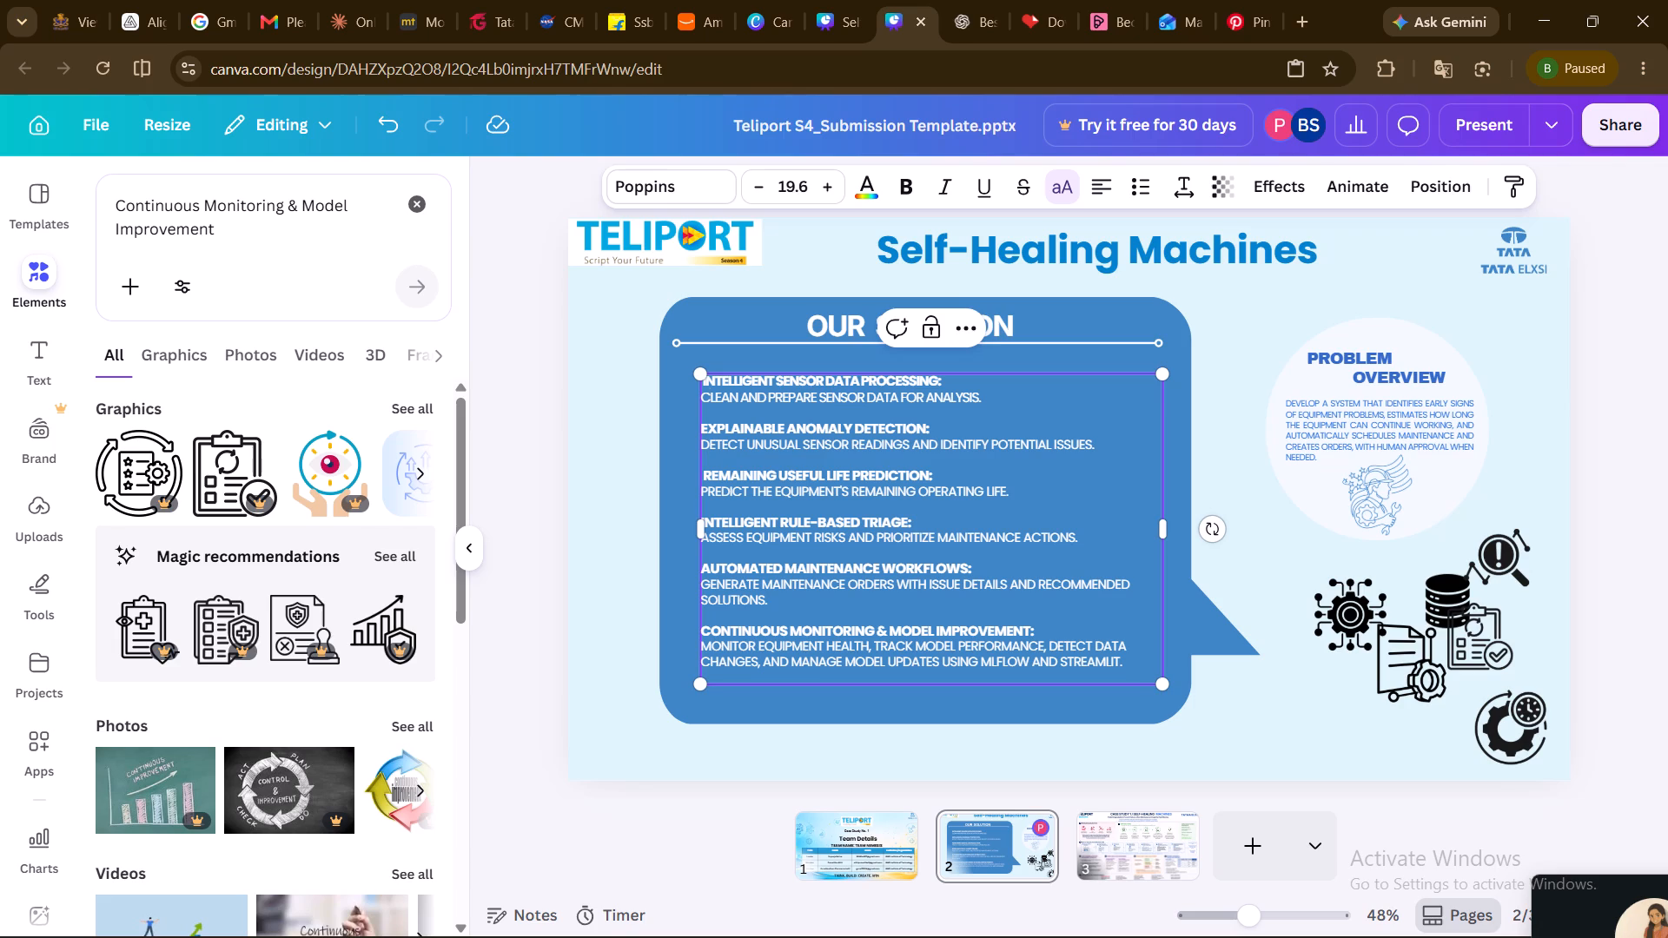
key(Left)
key(space)
key(space)
key(space)
key(space)
key(space)
key(space)
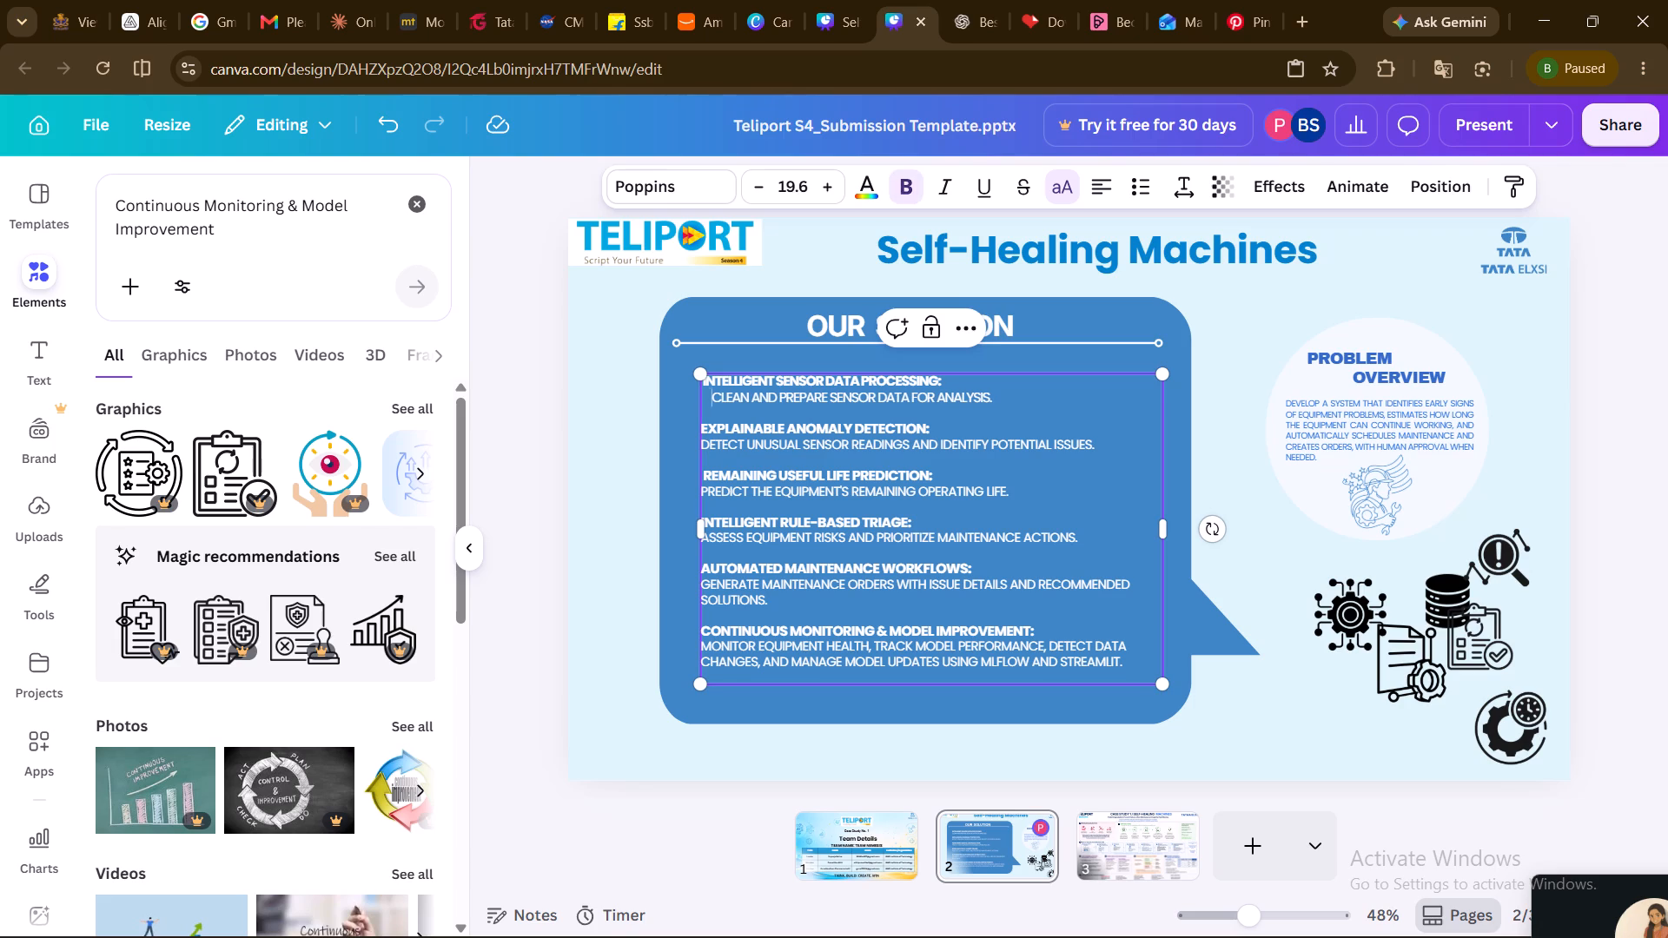
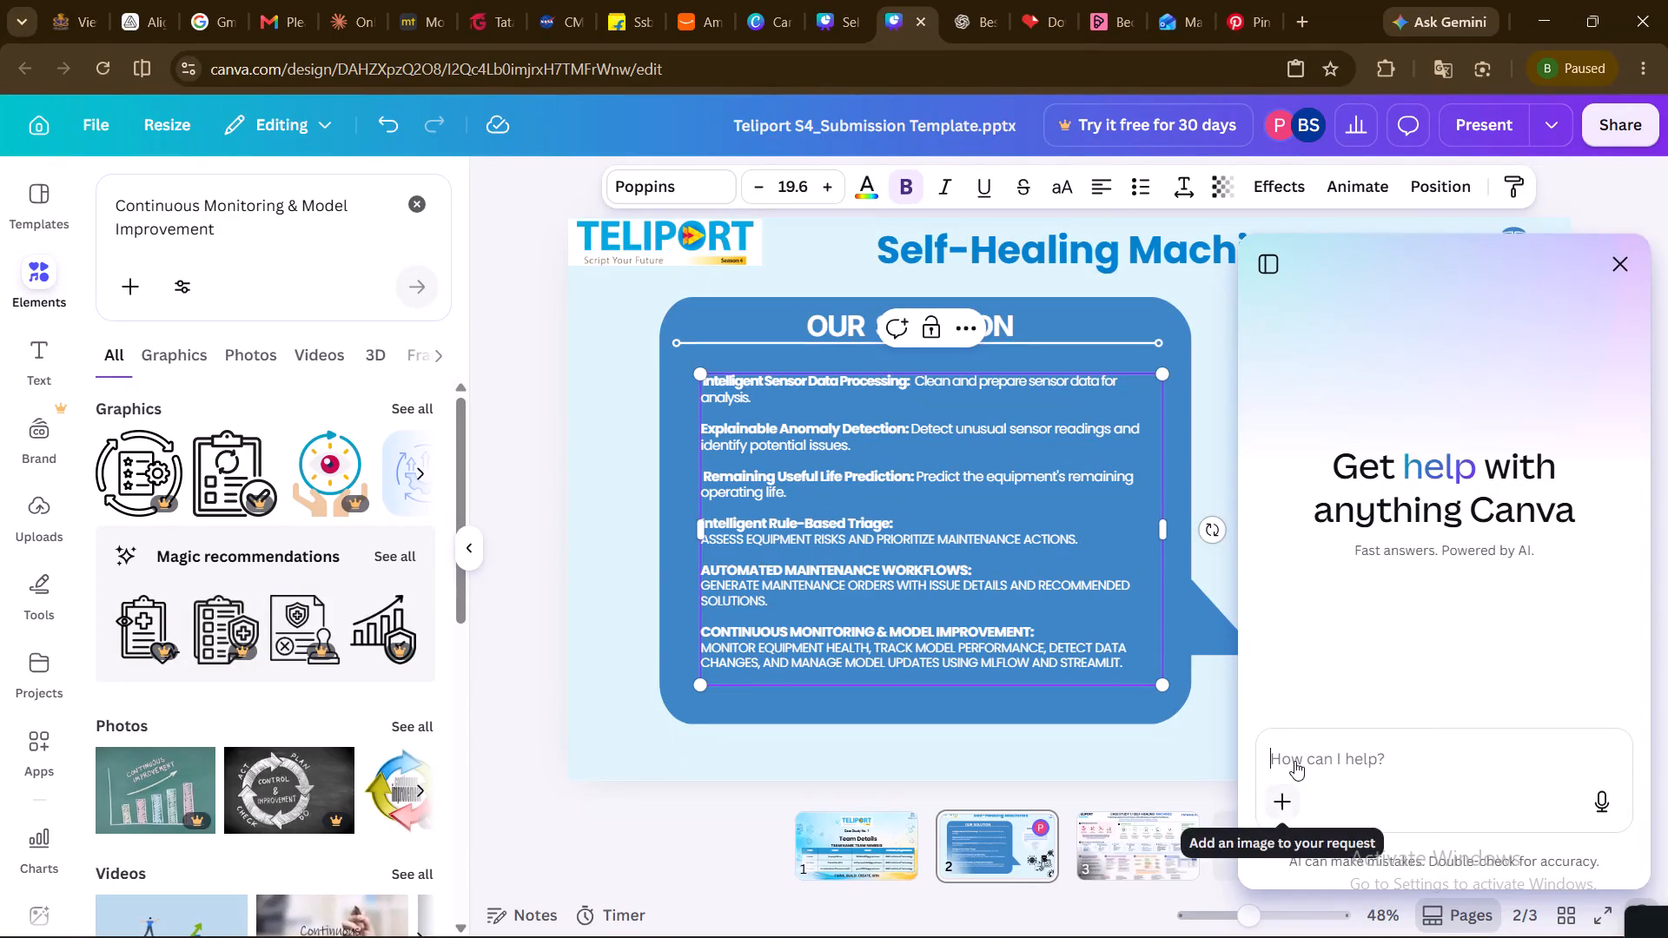
Close the AI help assistant covering the slide.
click(603, 463)
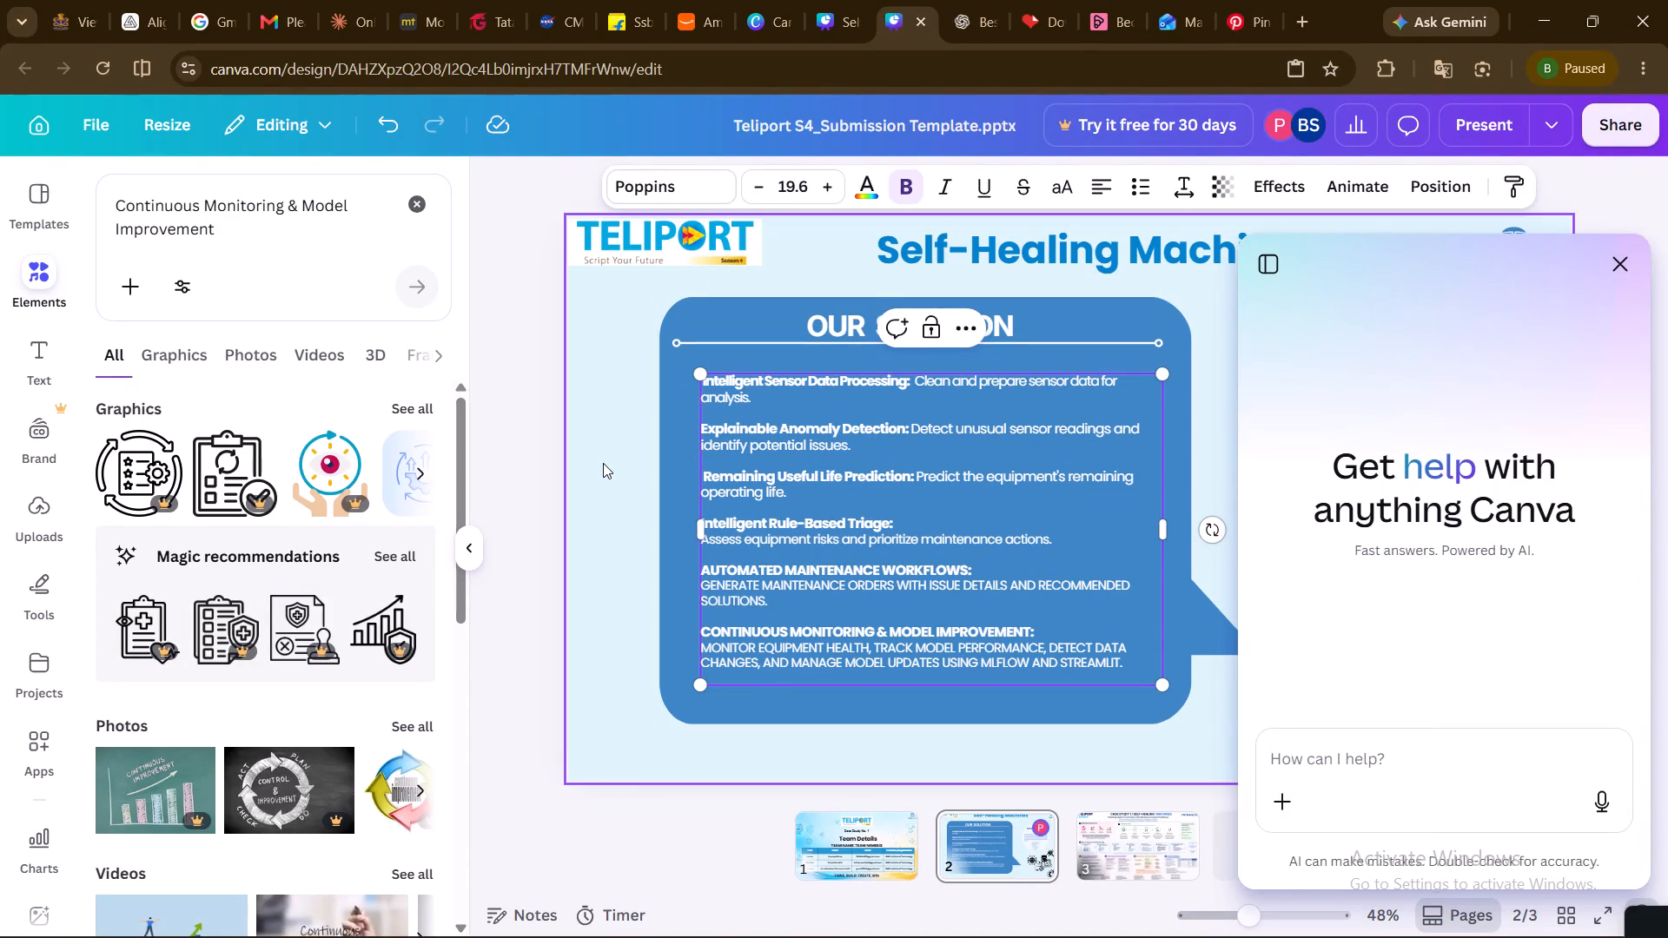
click(1625, 257)
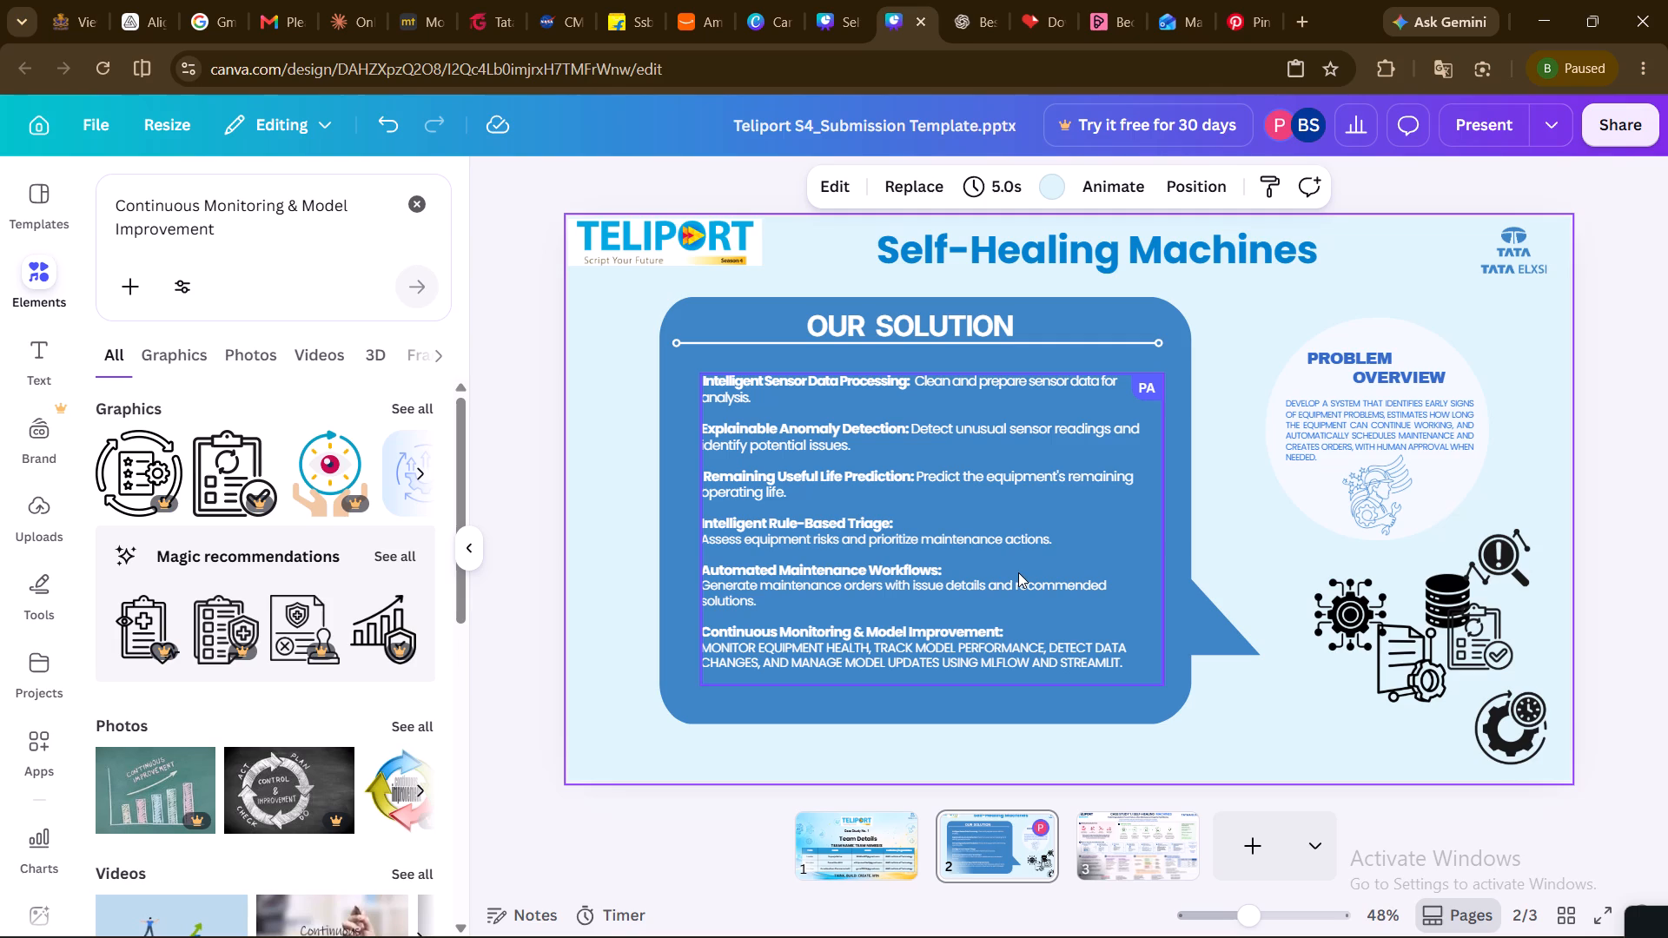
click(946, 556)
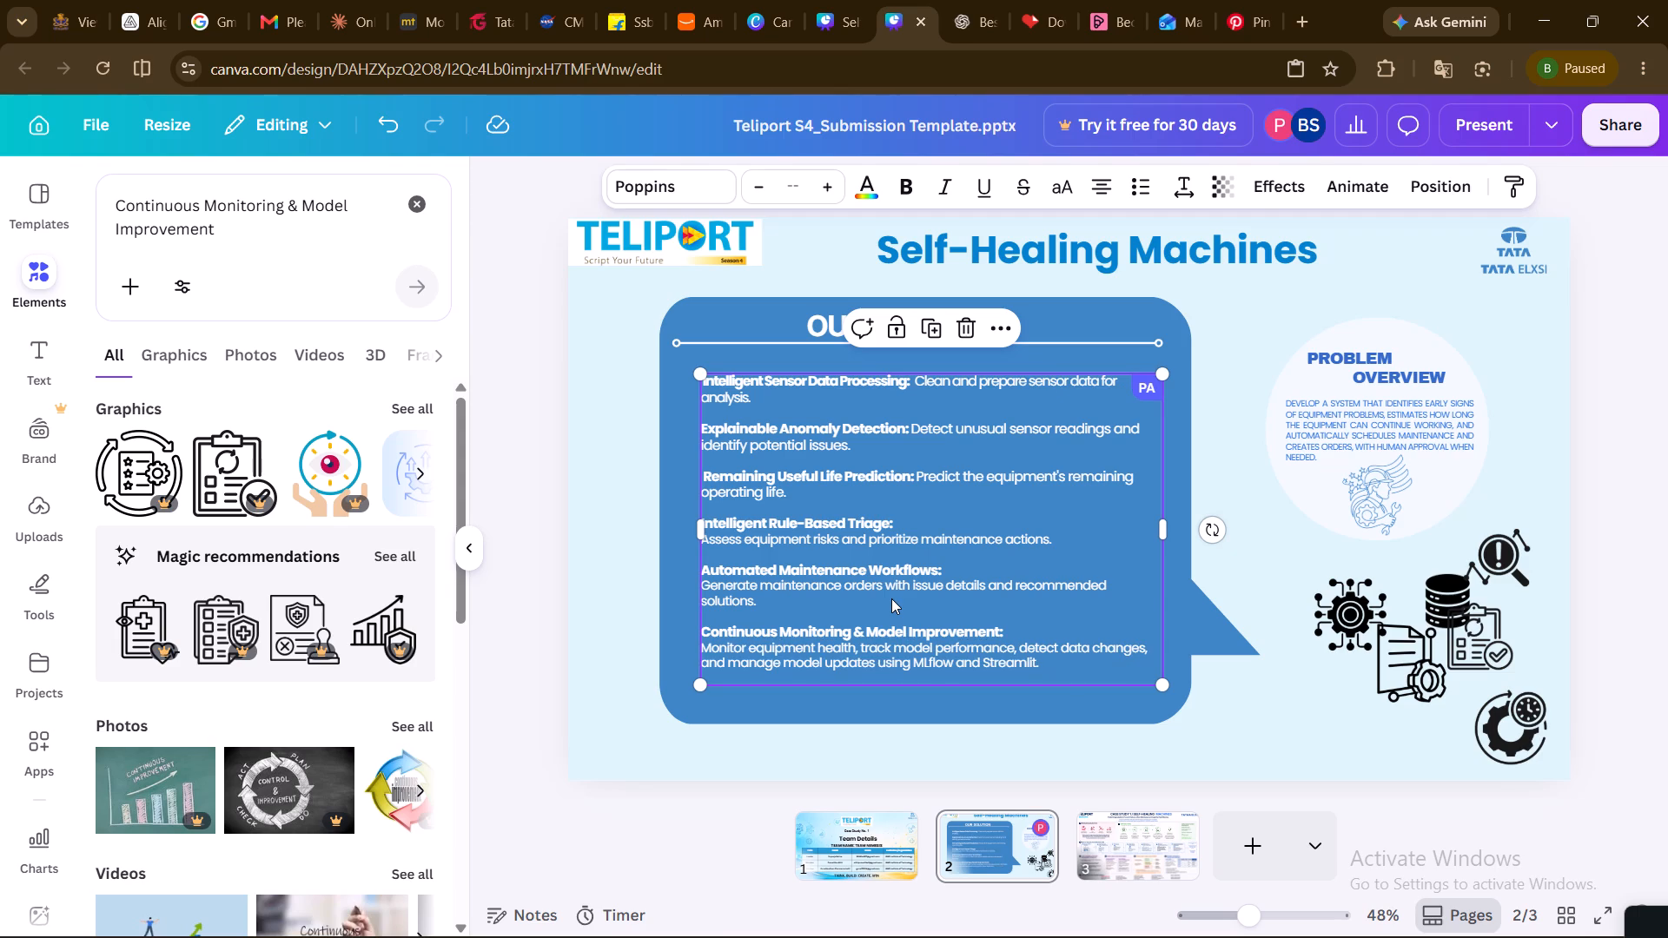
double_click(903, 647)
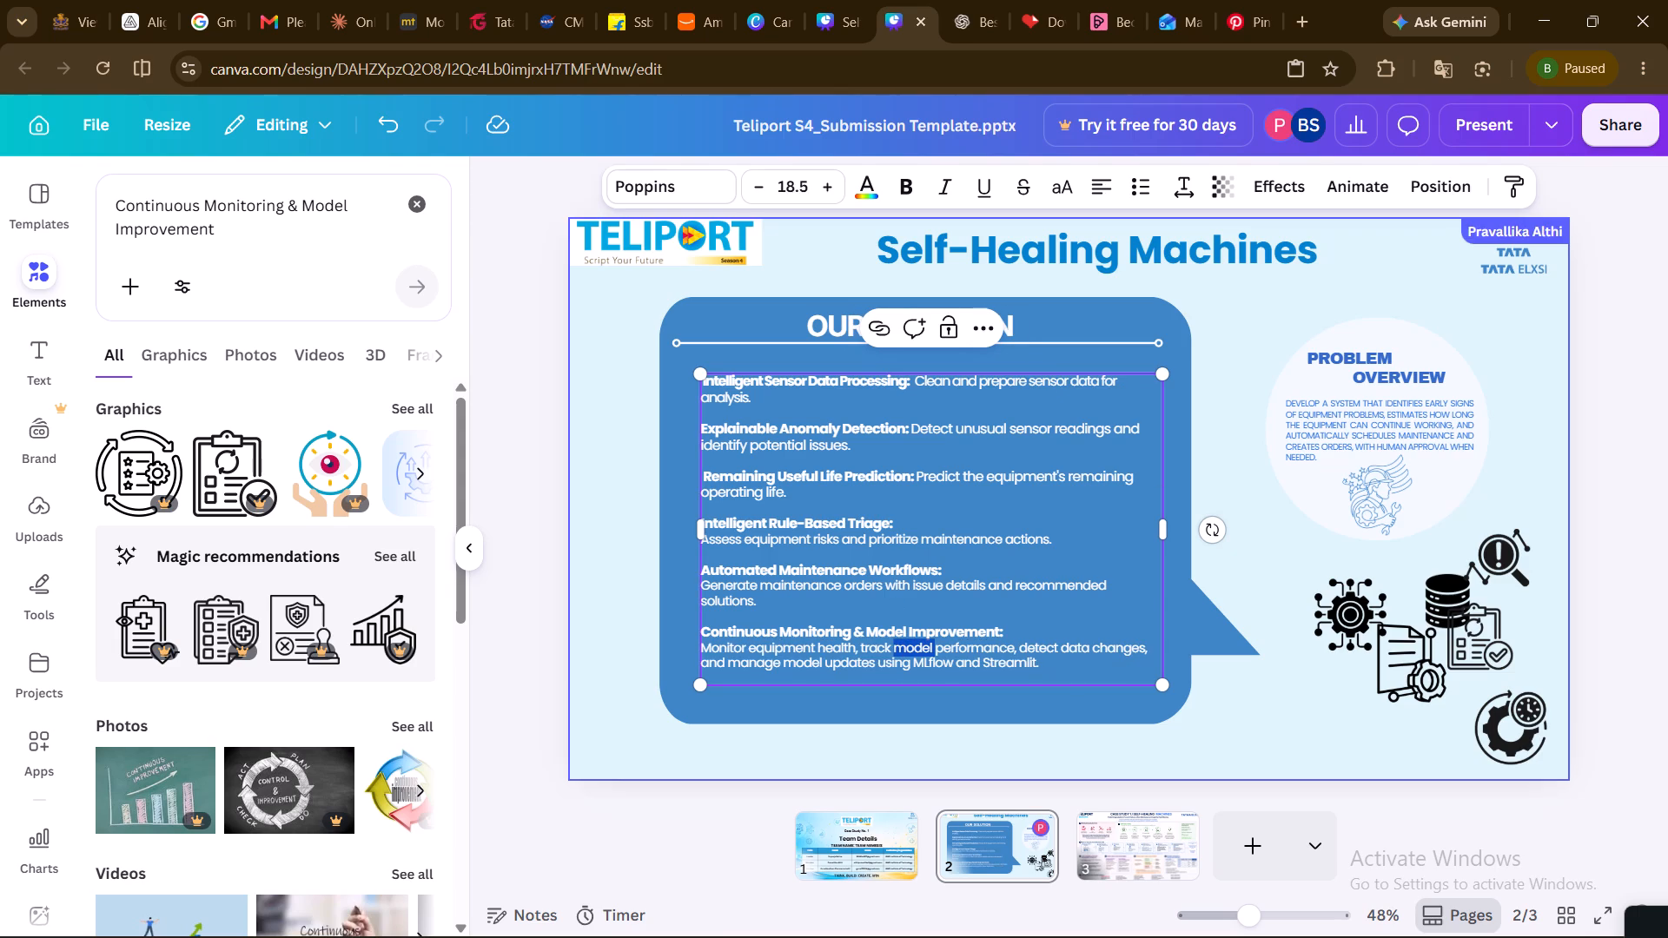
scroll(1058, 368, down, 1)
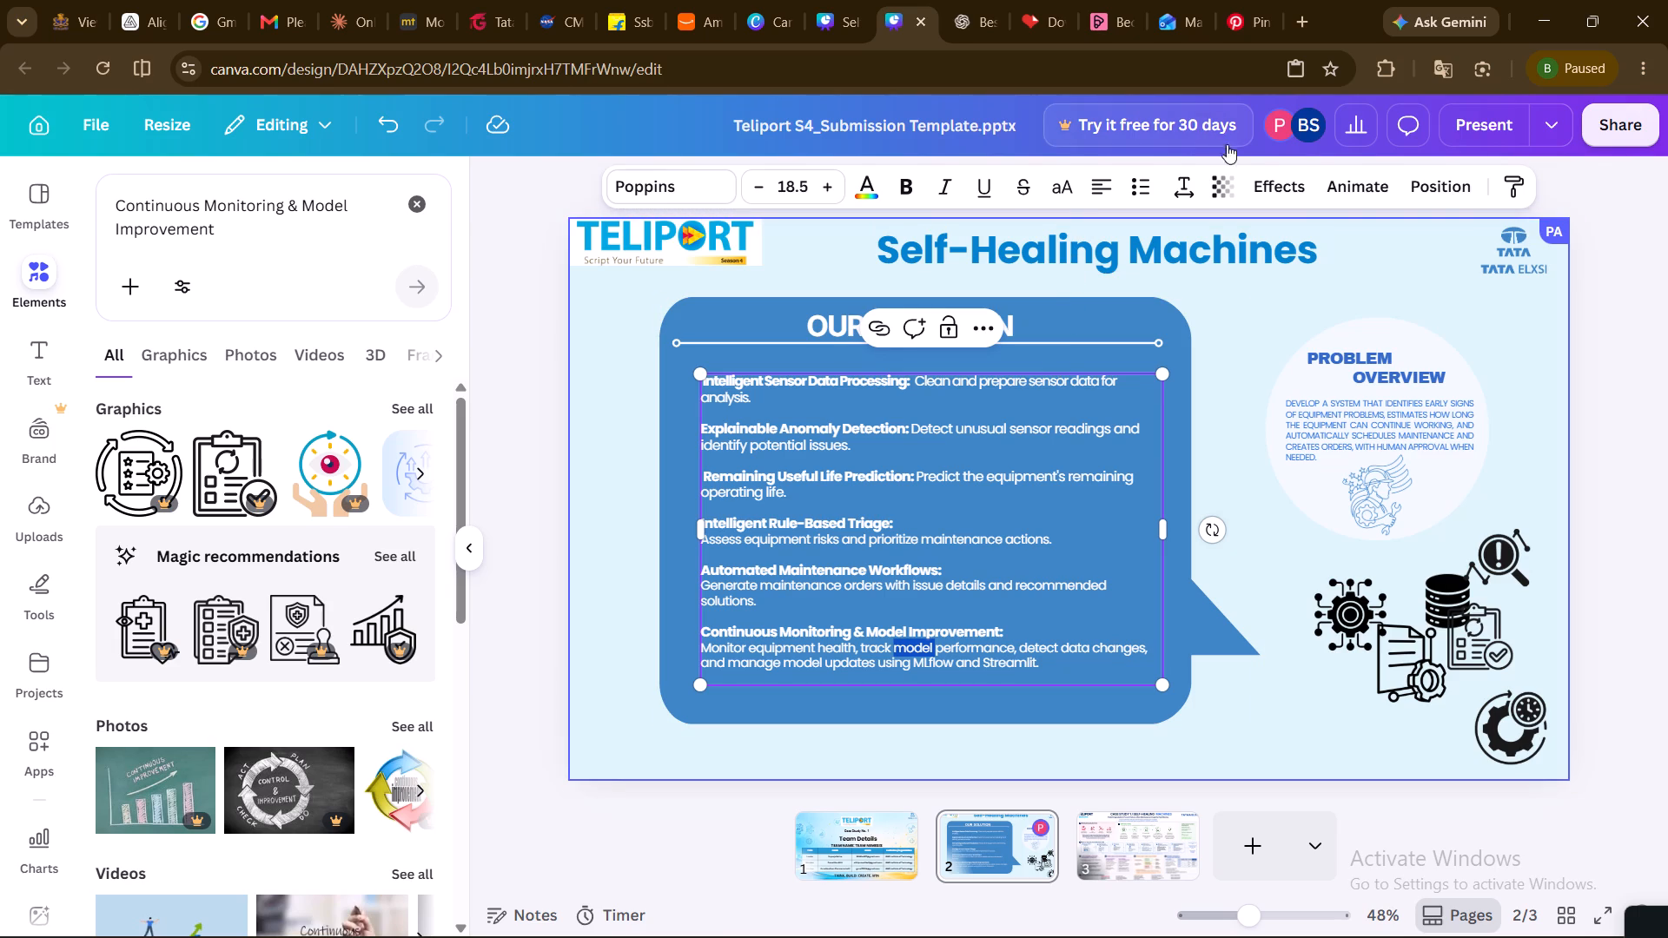
Change the PROBLEM OVERVIEW description in the white circle from all capitals to normal sentence case.
double_click(1307, 445)
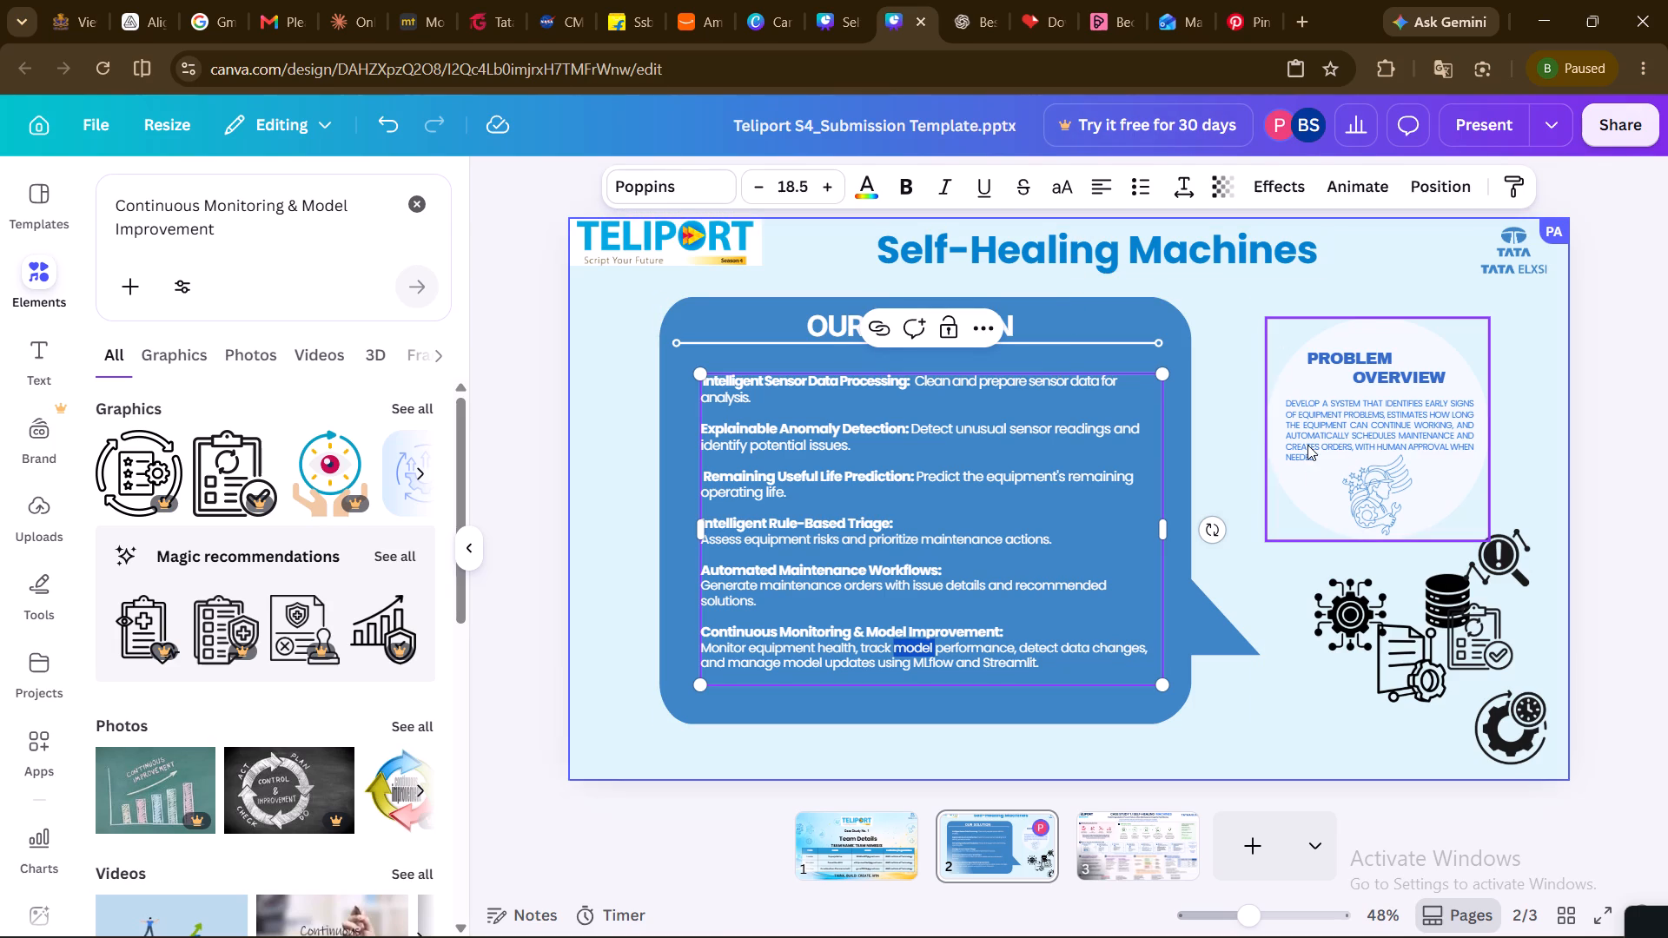
double_click(1316, 430)
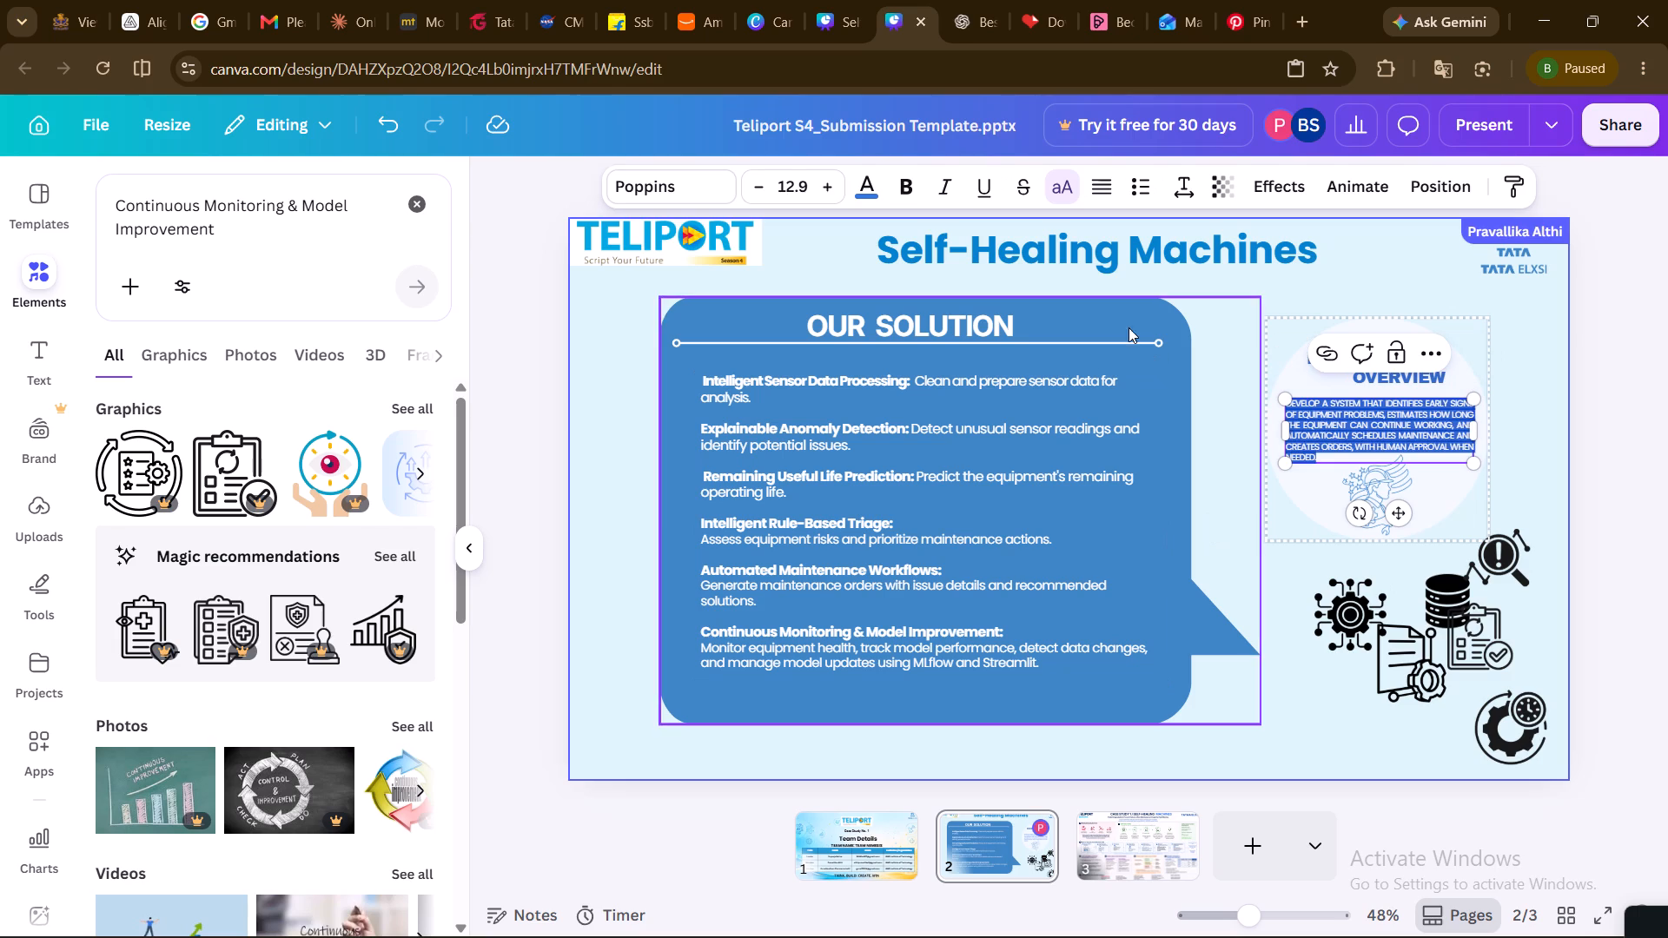
click(1069, 189)
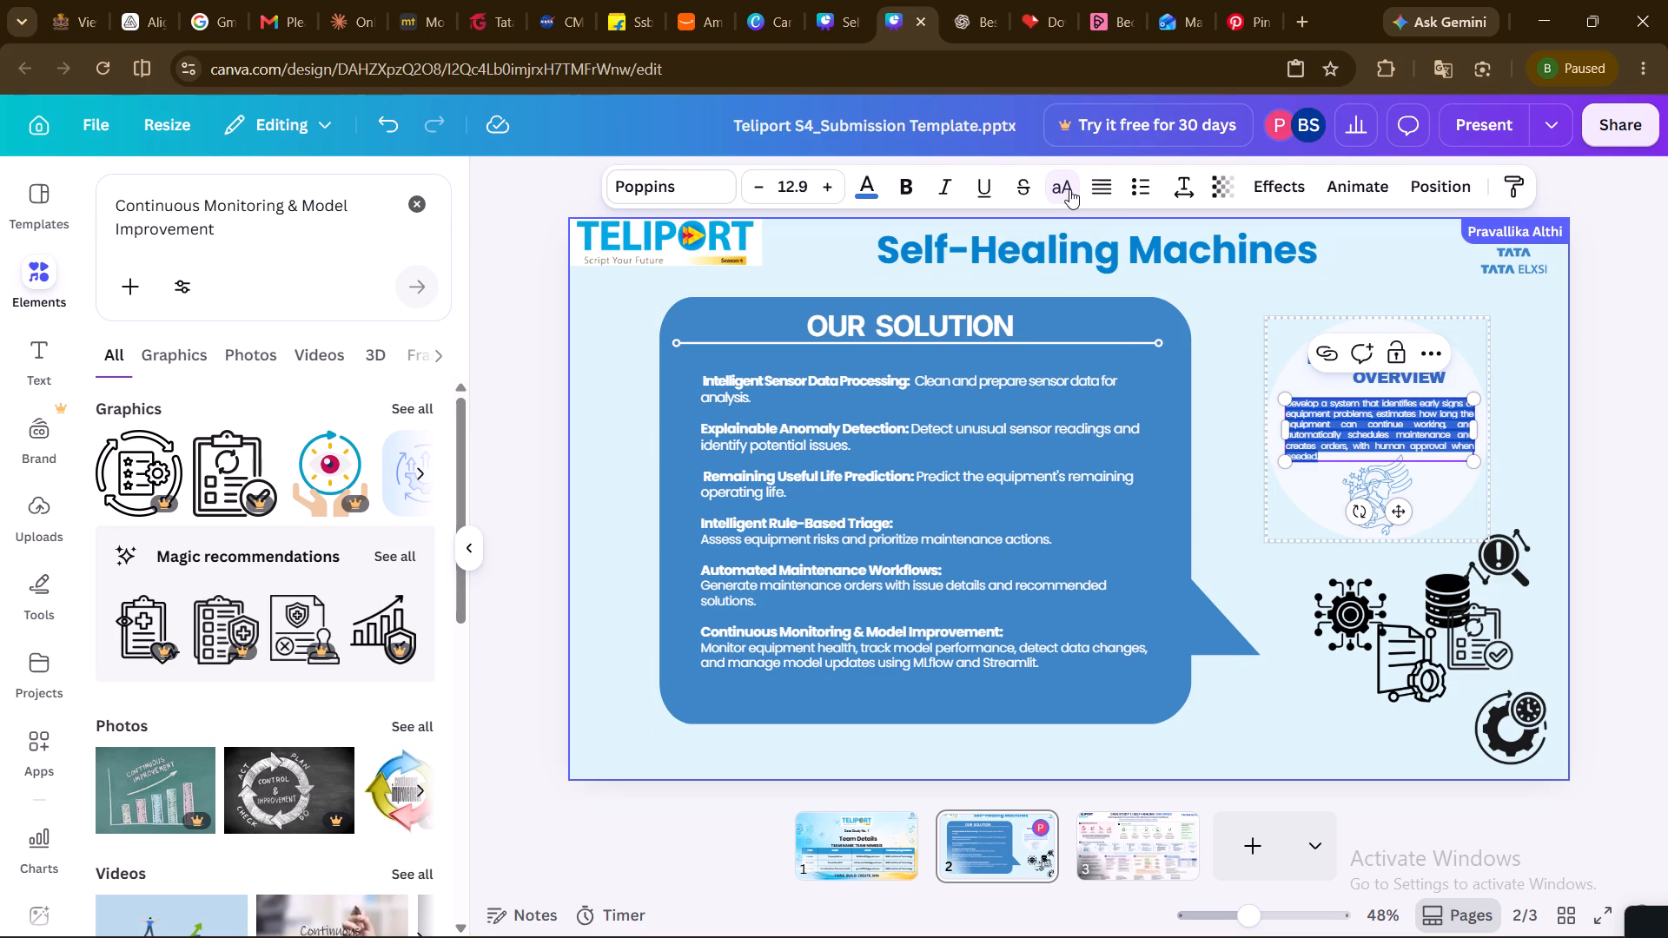
click(1056, 201)
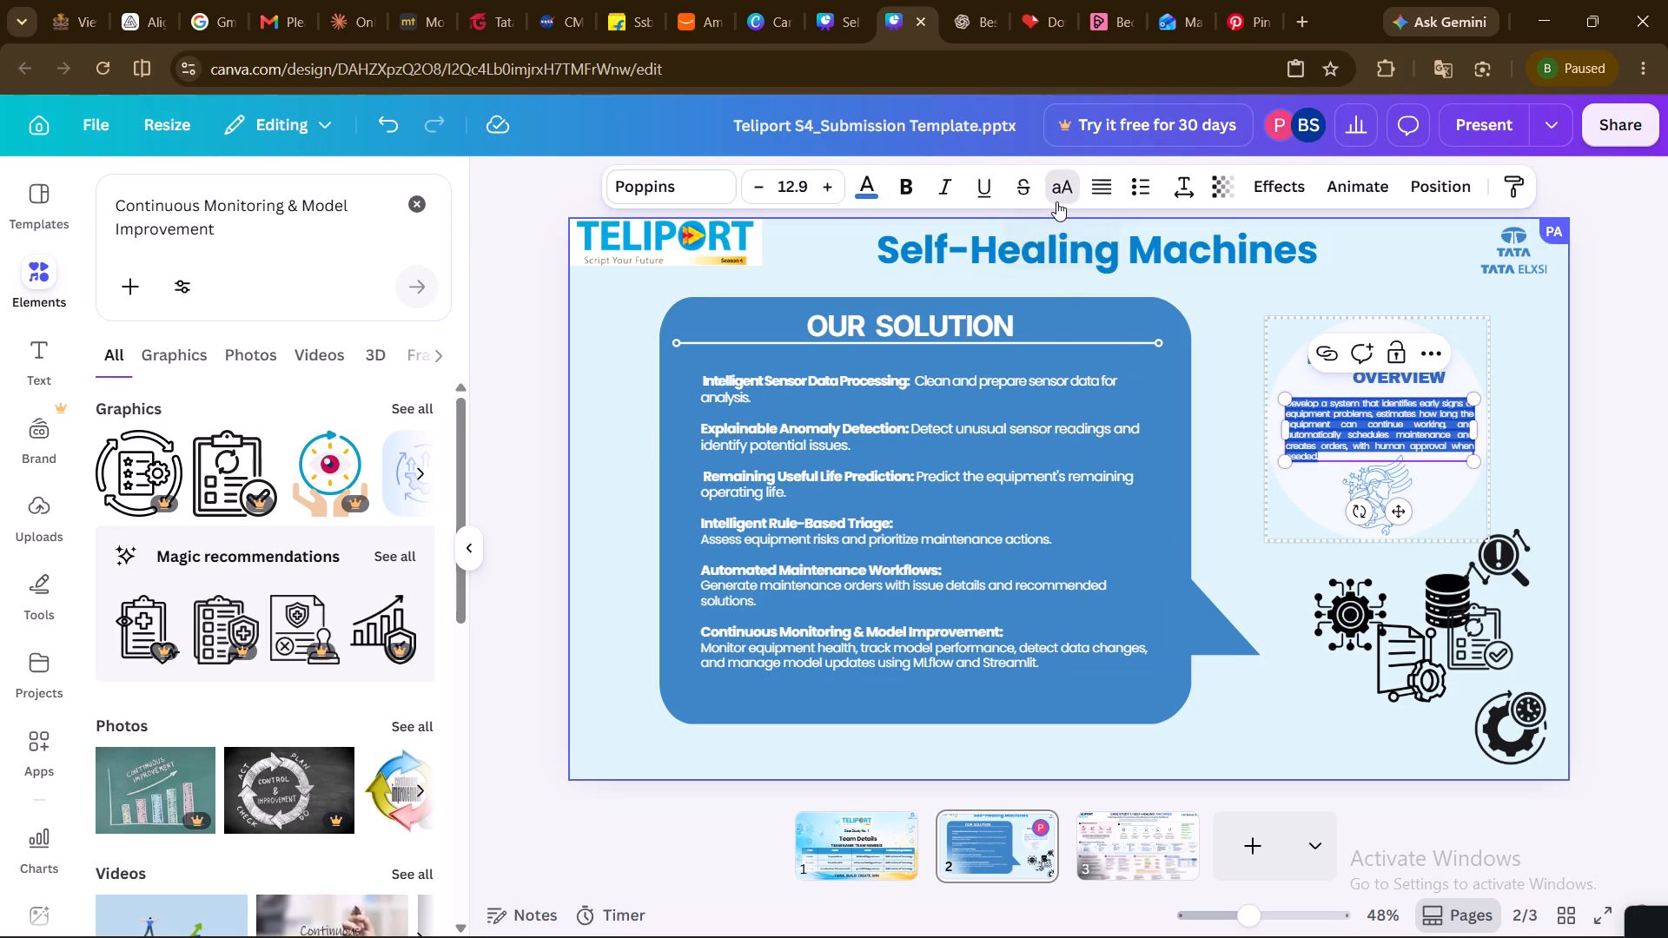
click(1056, 201)
click(1525, 448)
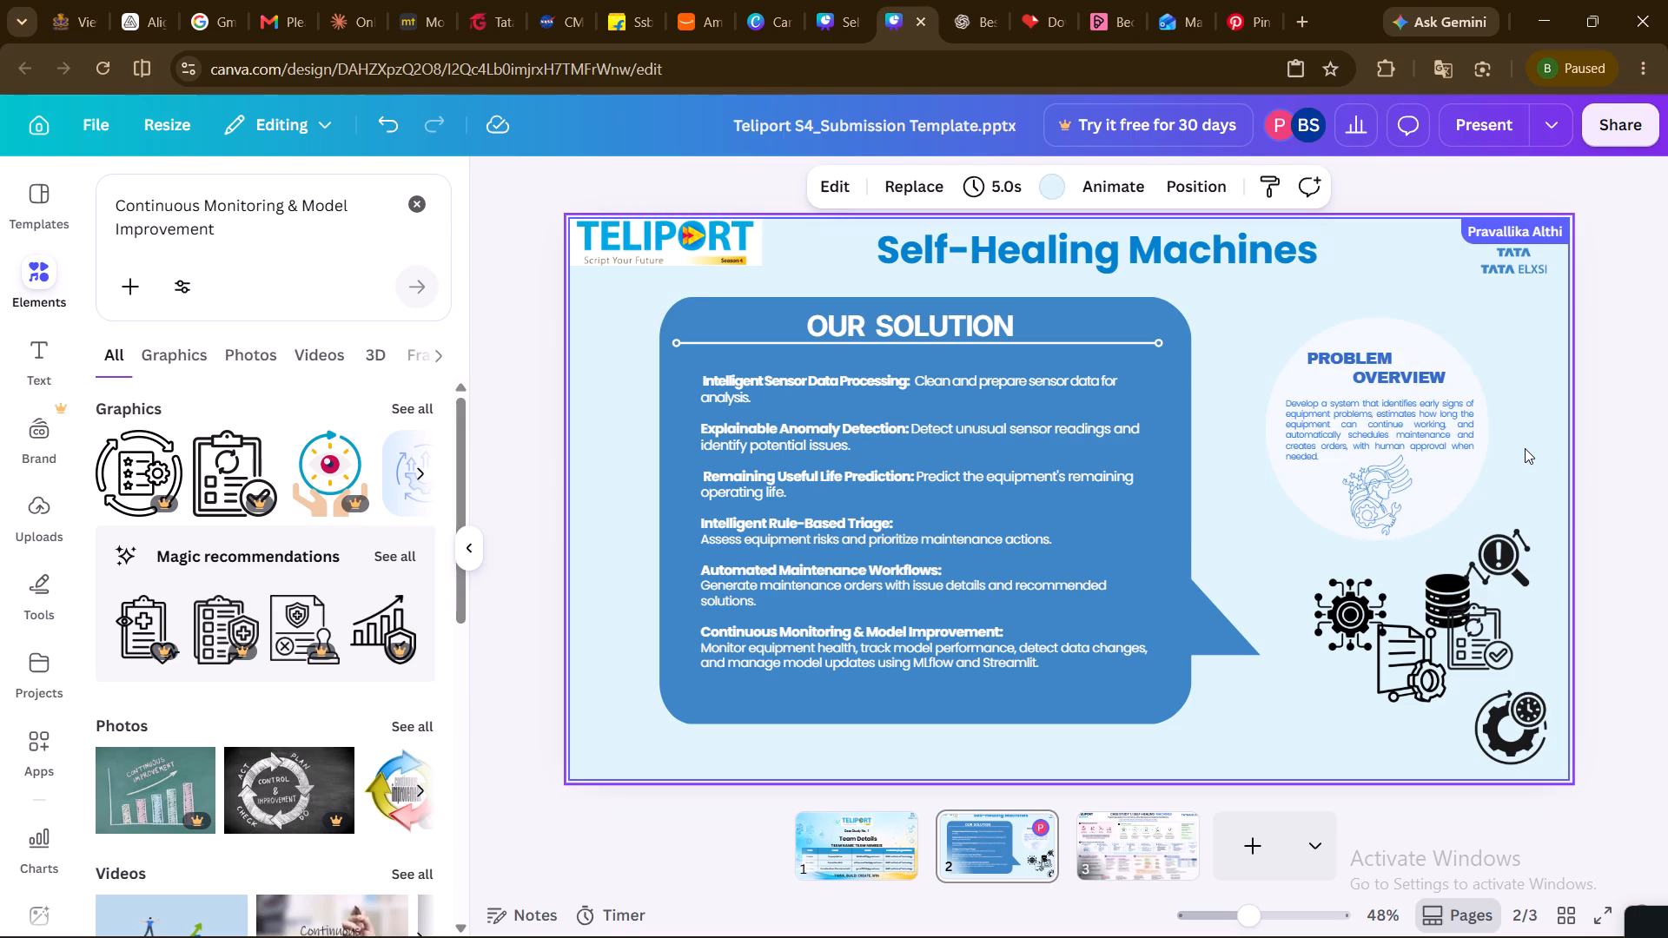
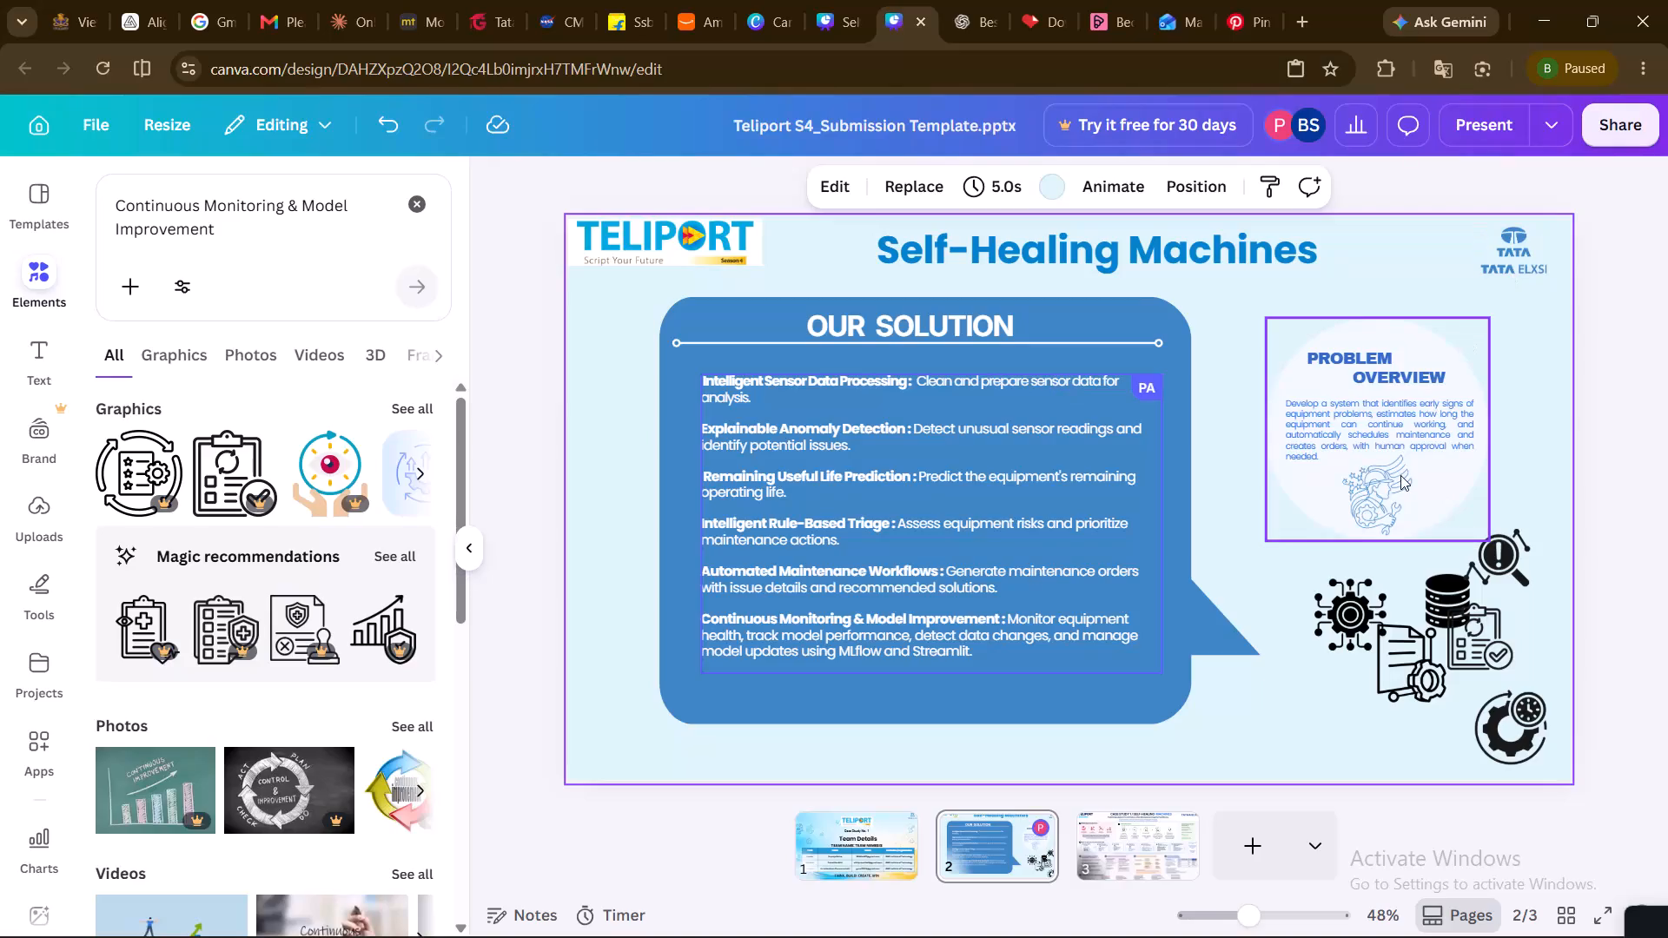
Narrow the PROBLEM OVERVIEW description box slightly and centre it inside the white circle.
click(1348, 431)
click(1360, 431)
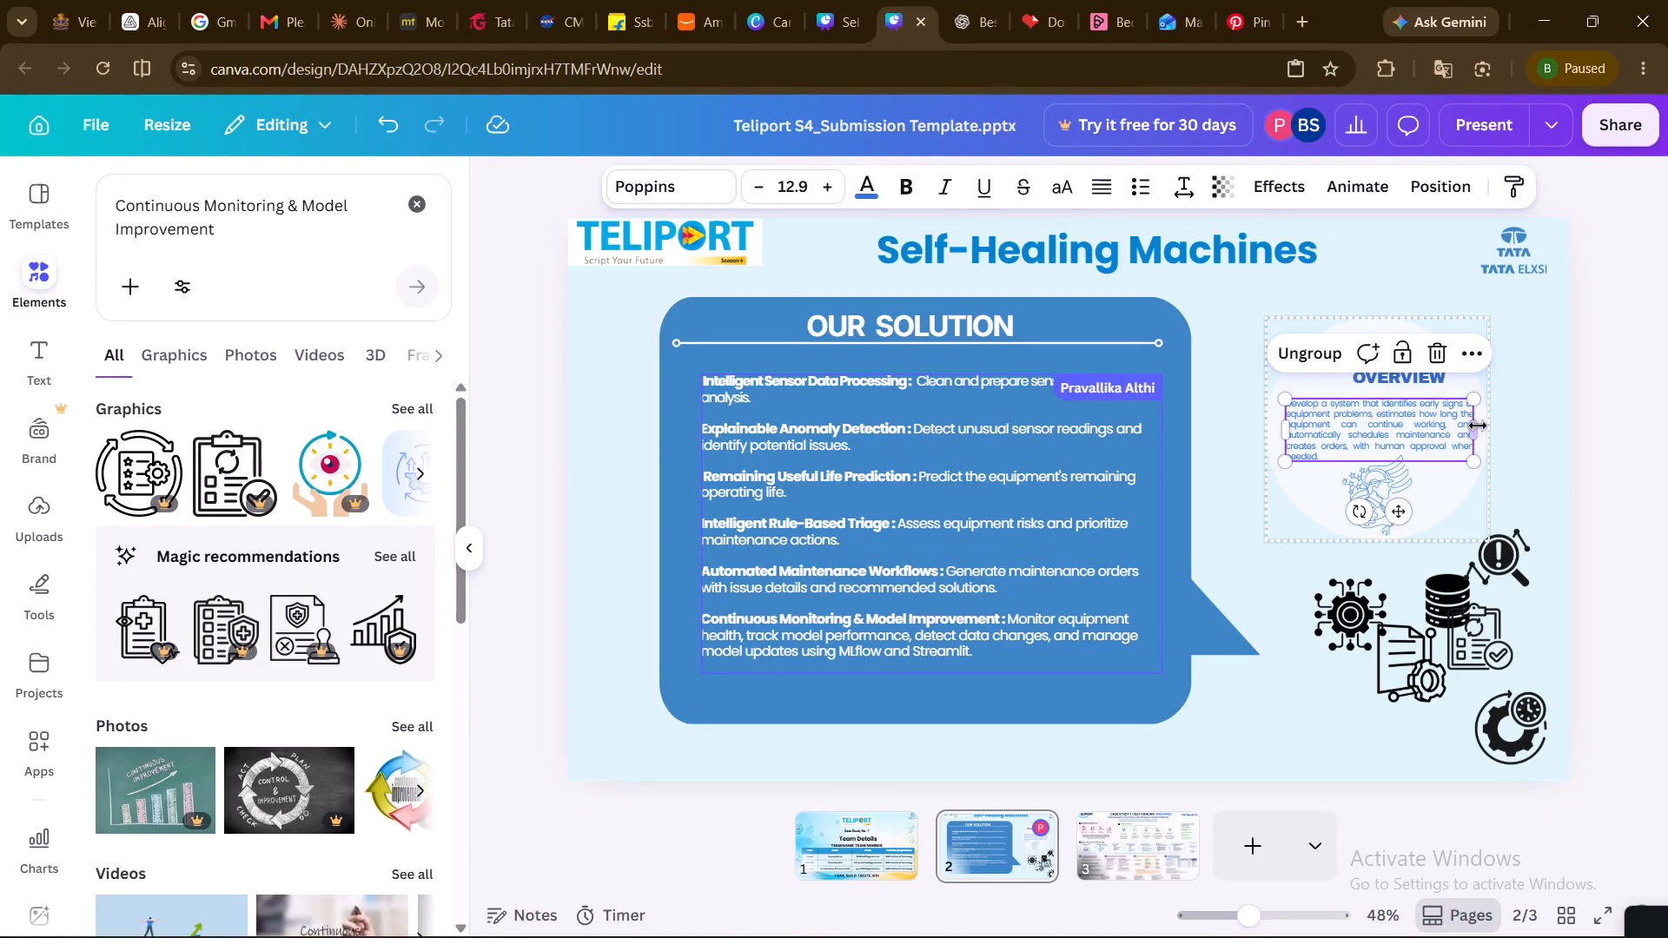
drag(1479, 426, 1461, 426)
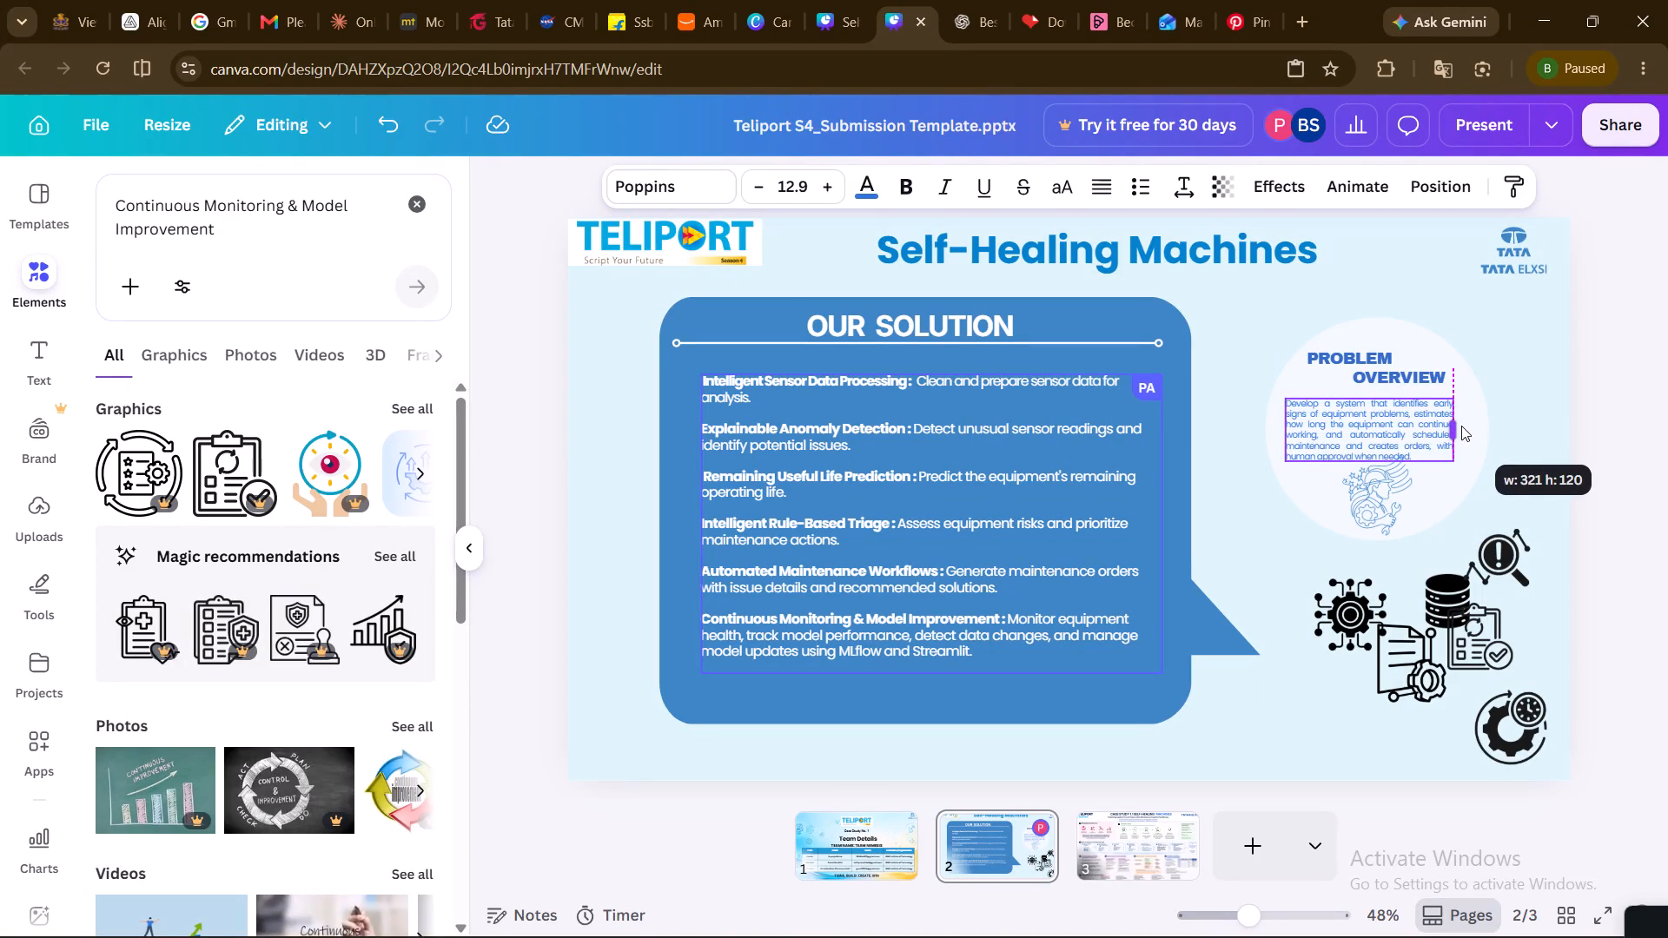
drag(1461, 426, 1468, 423)
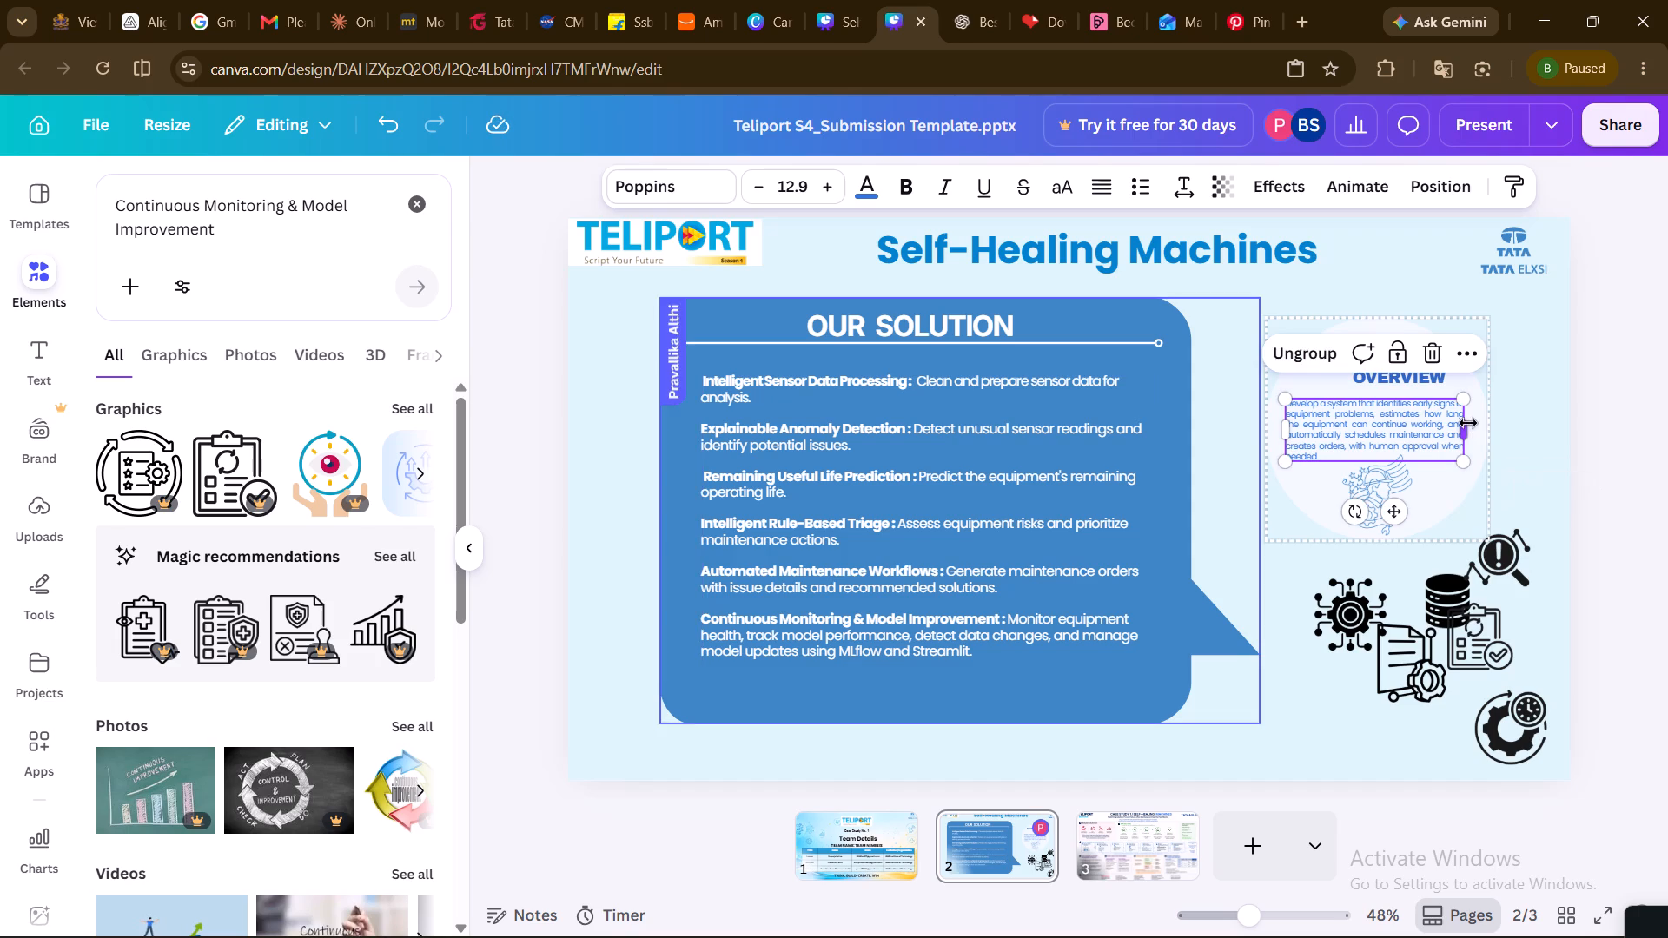
drag(1473, 433, 1466, 433)
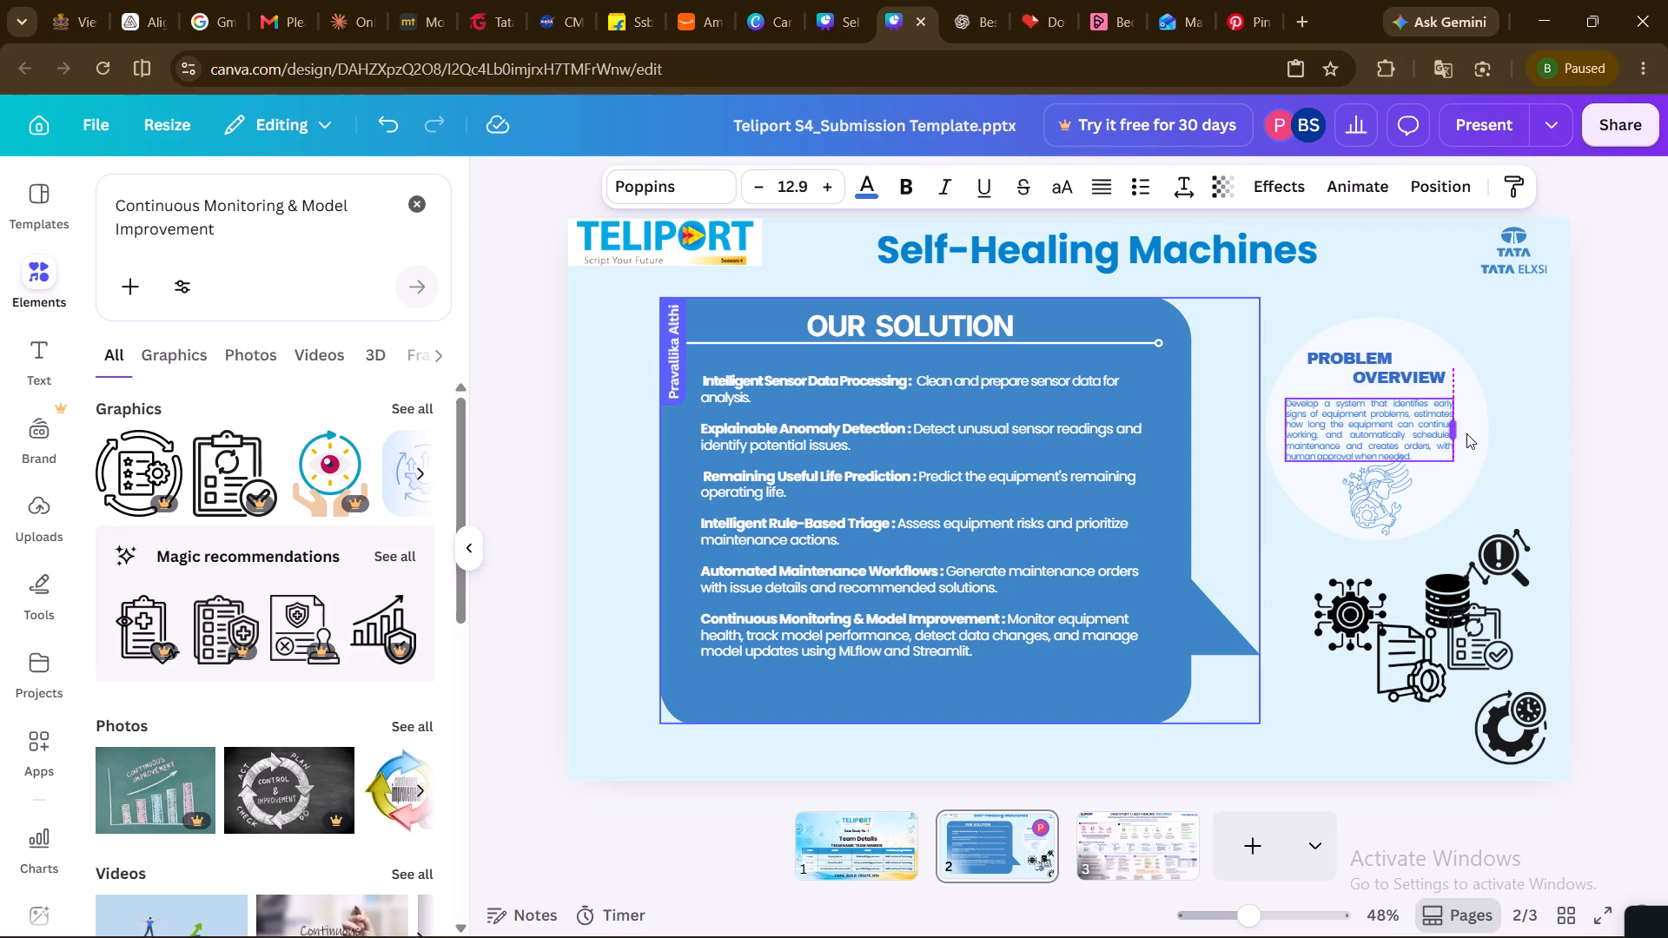
drag(1466, 433, 1493, 426)
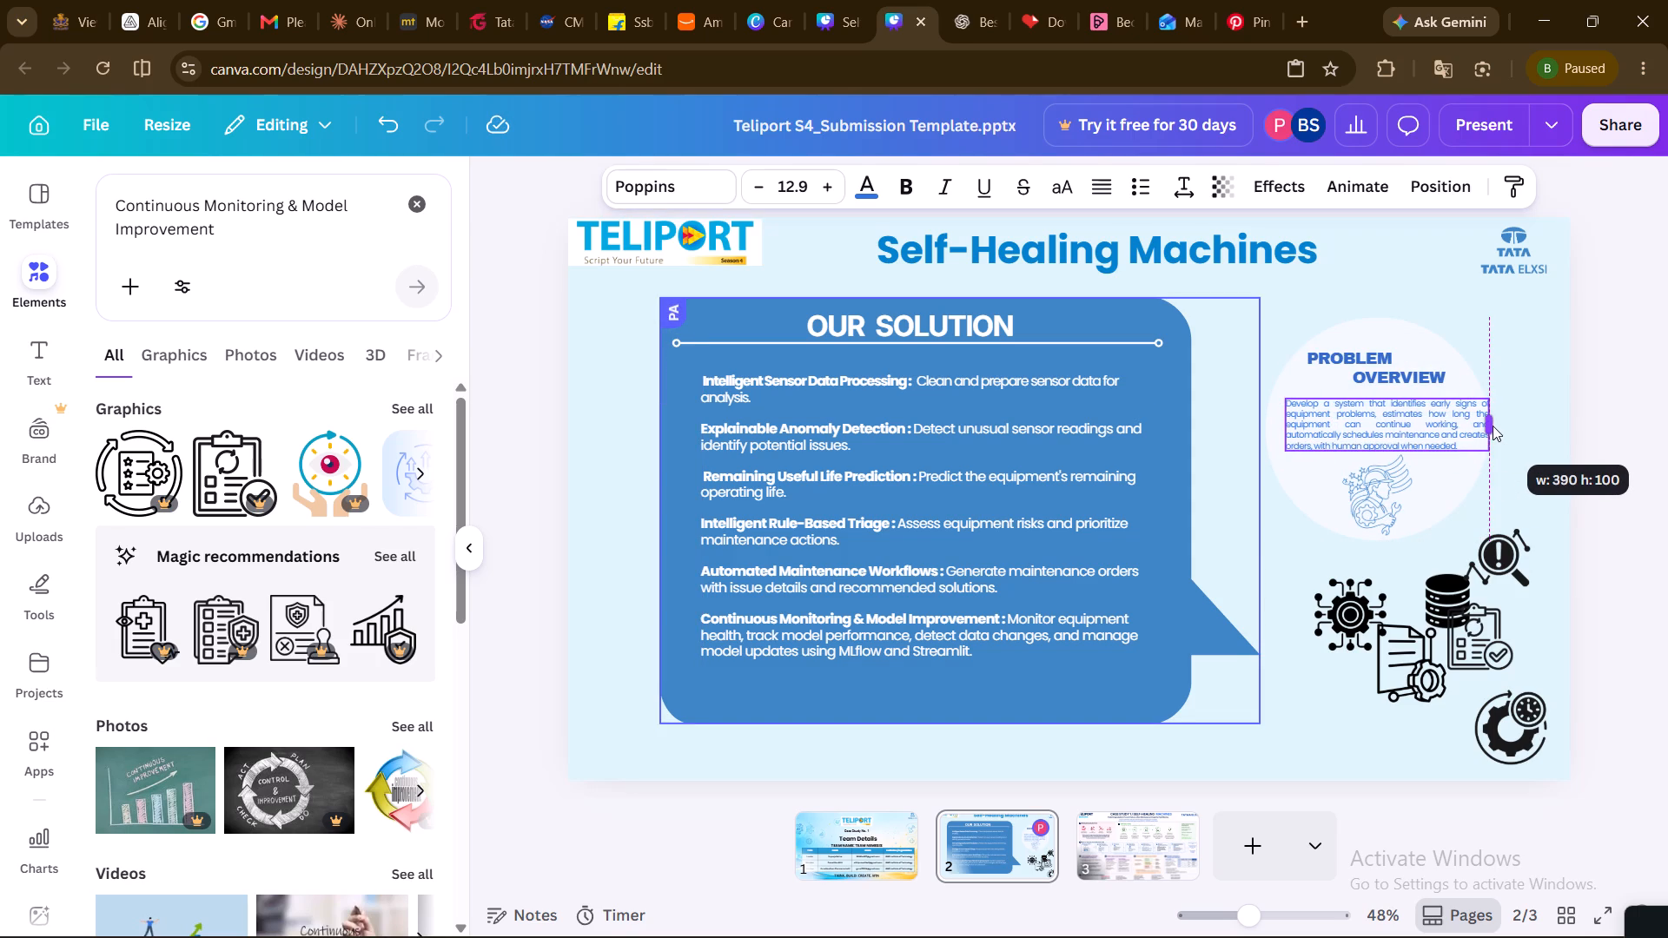
drag(1493, 426, 1506, 426)
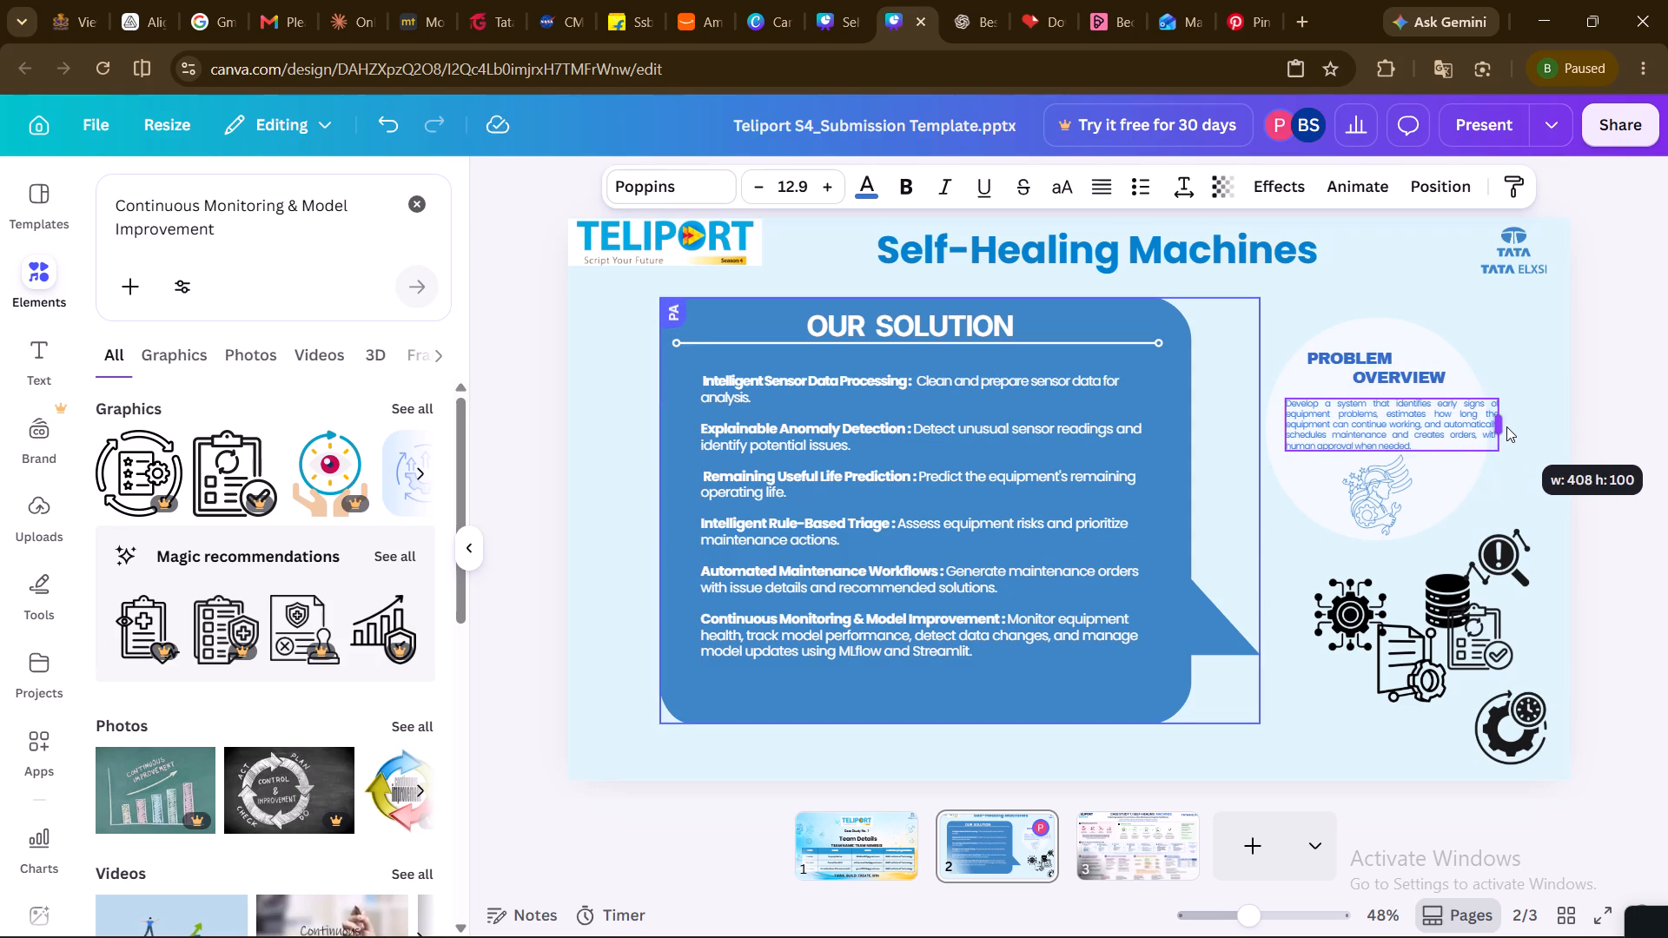
drag(1506, 426, 1471, 423)
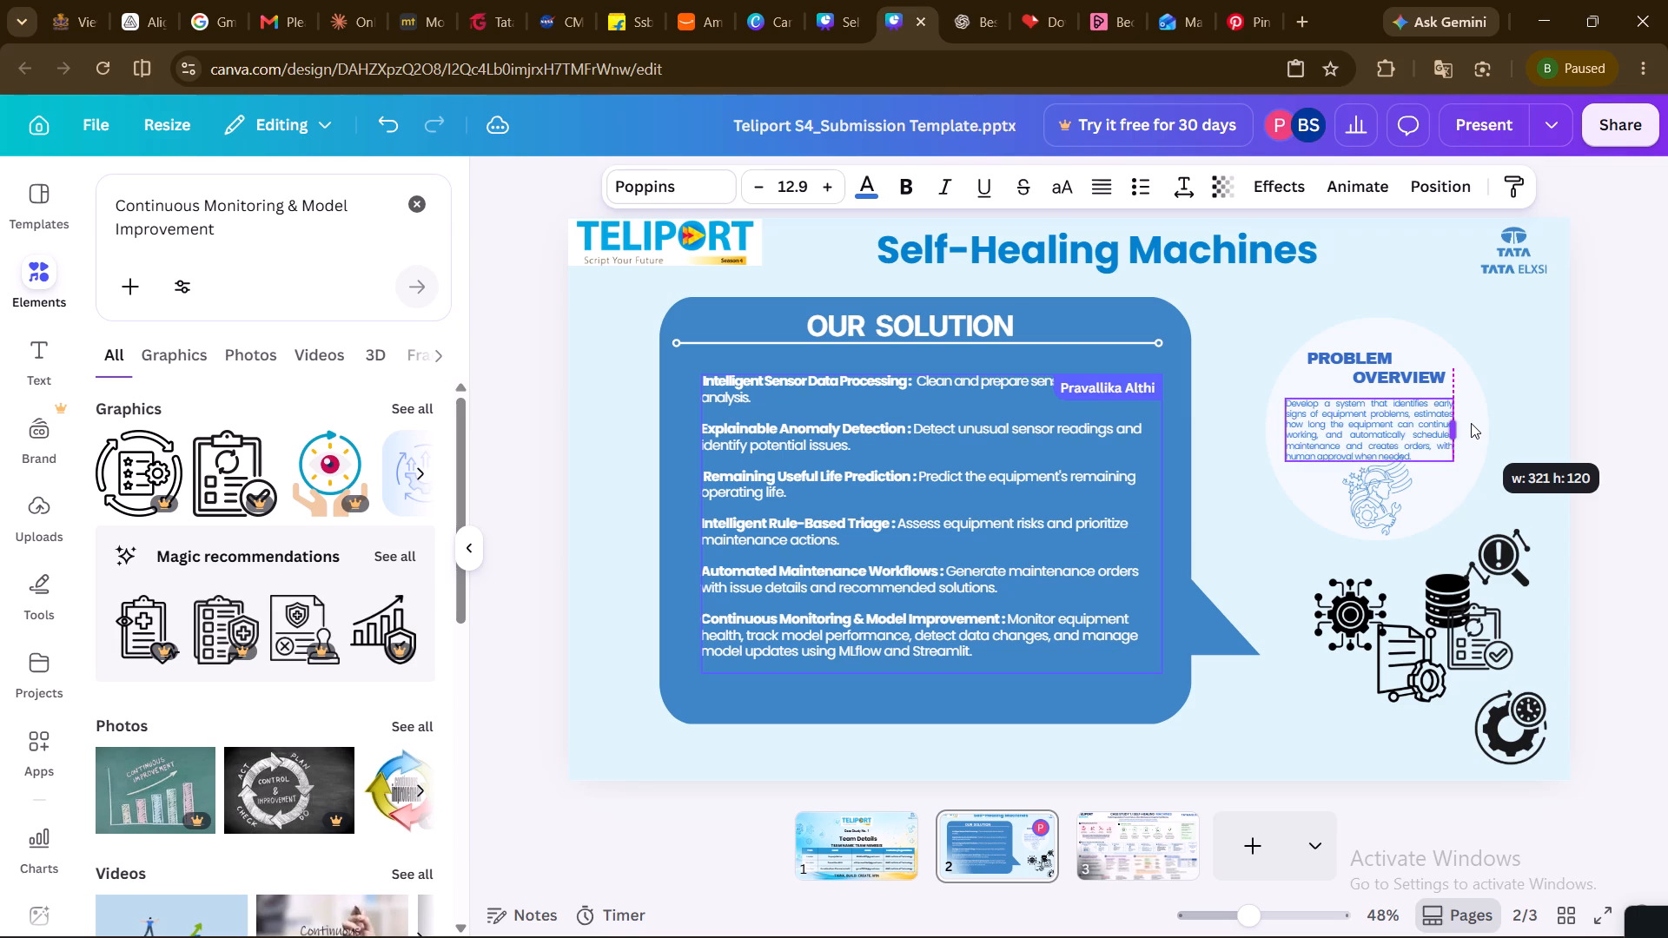
drag(1471, 423, 1473, 423)
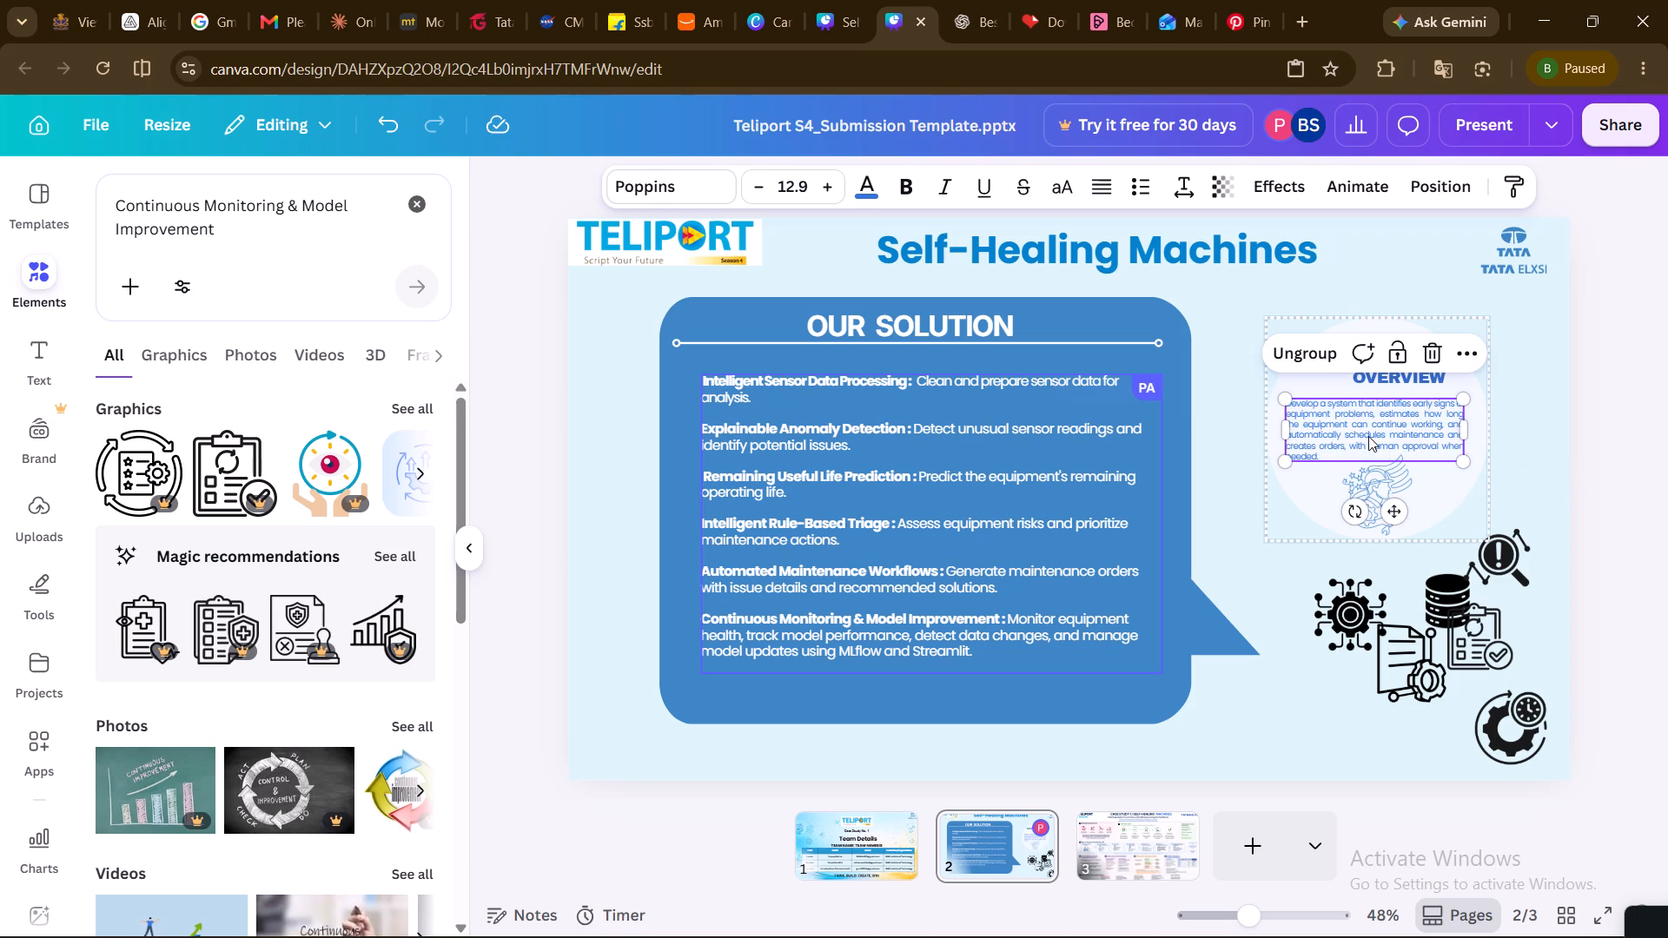
drag(1367, 434, 1374, 433)
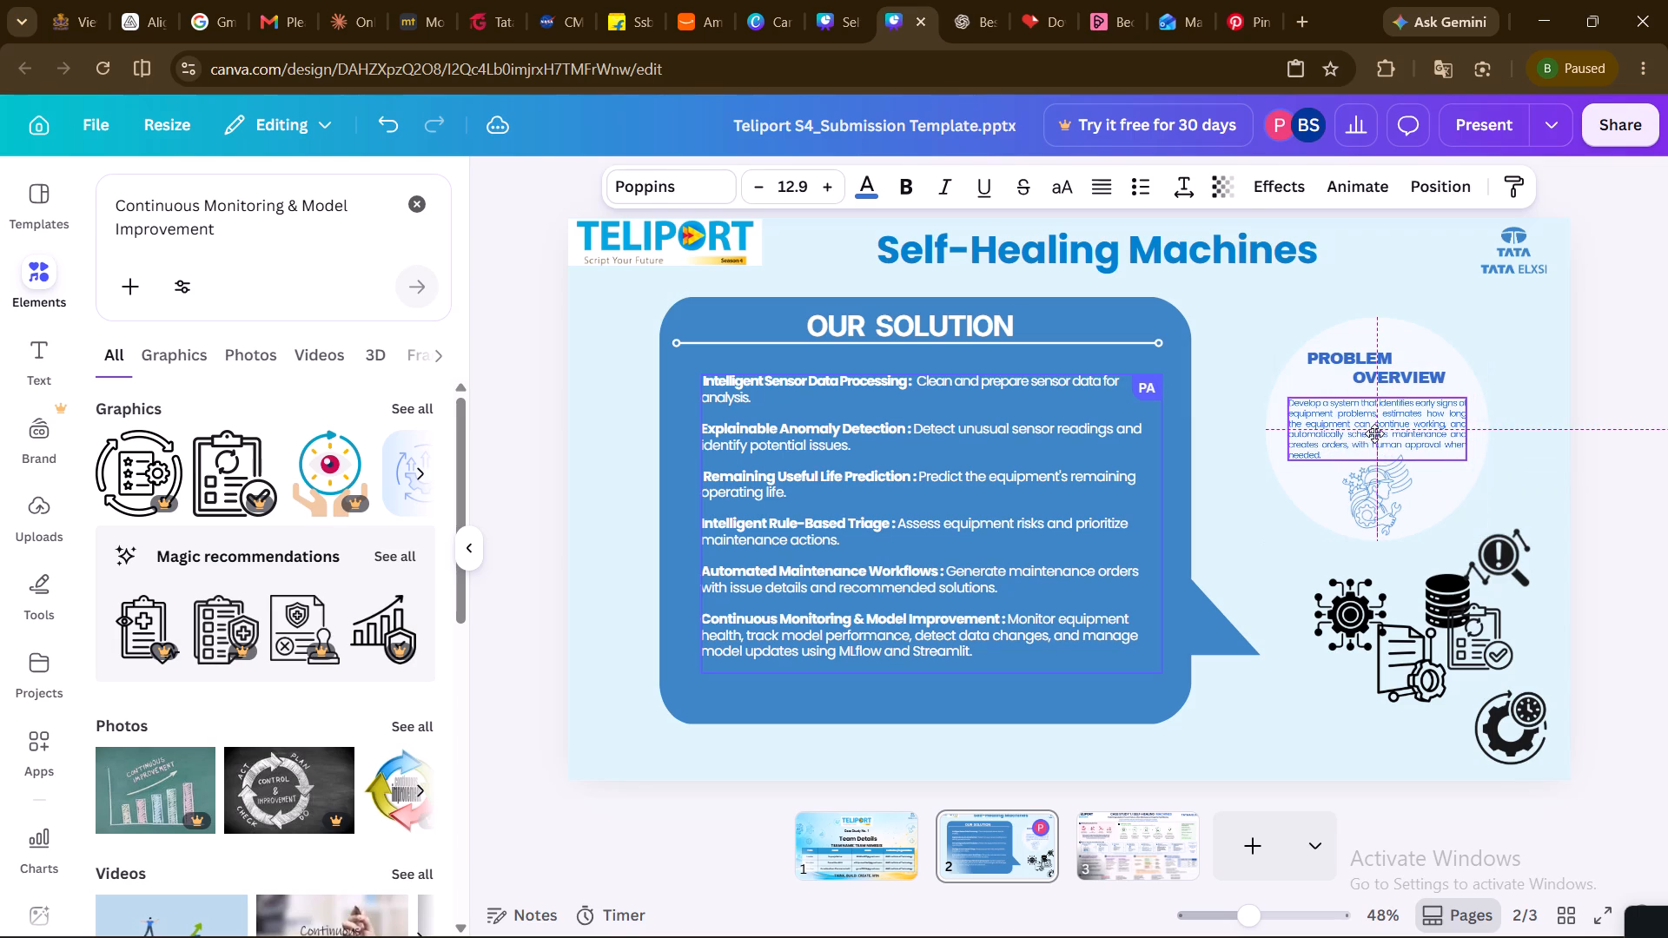
drag(1374, 433, 1377, 433)
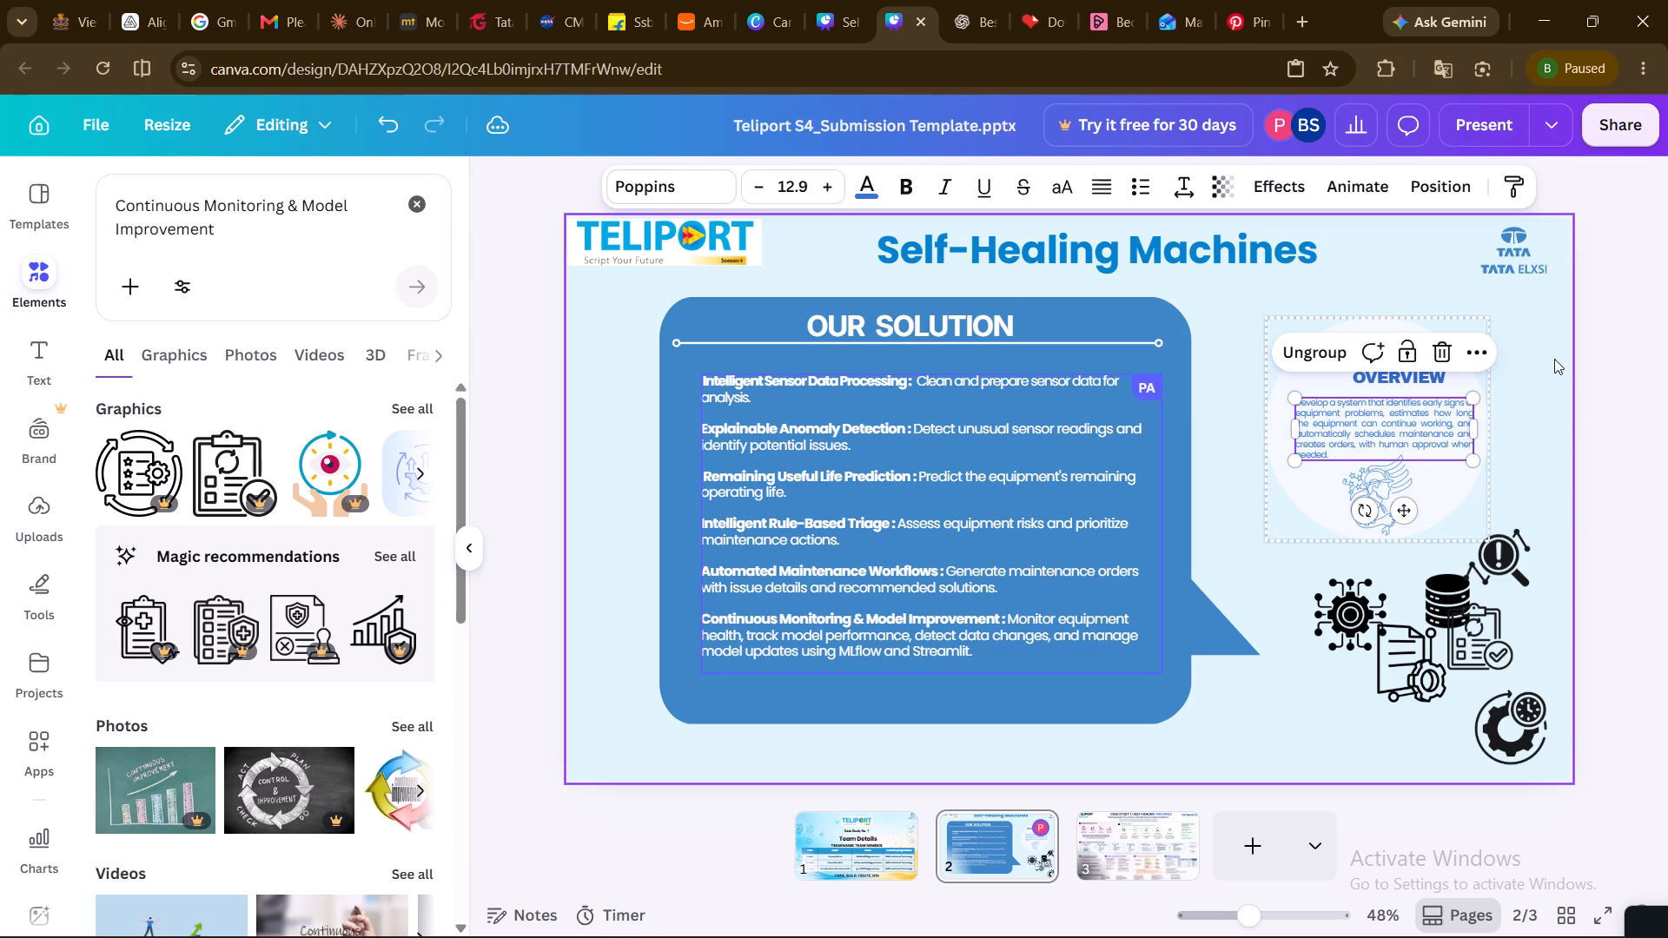
click(1531, 373)
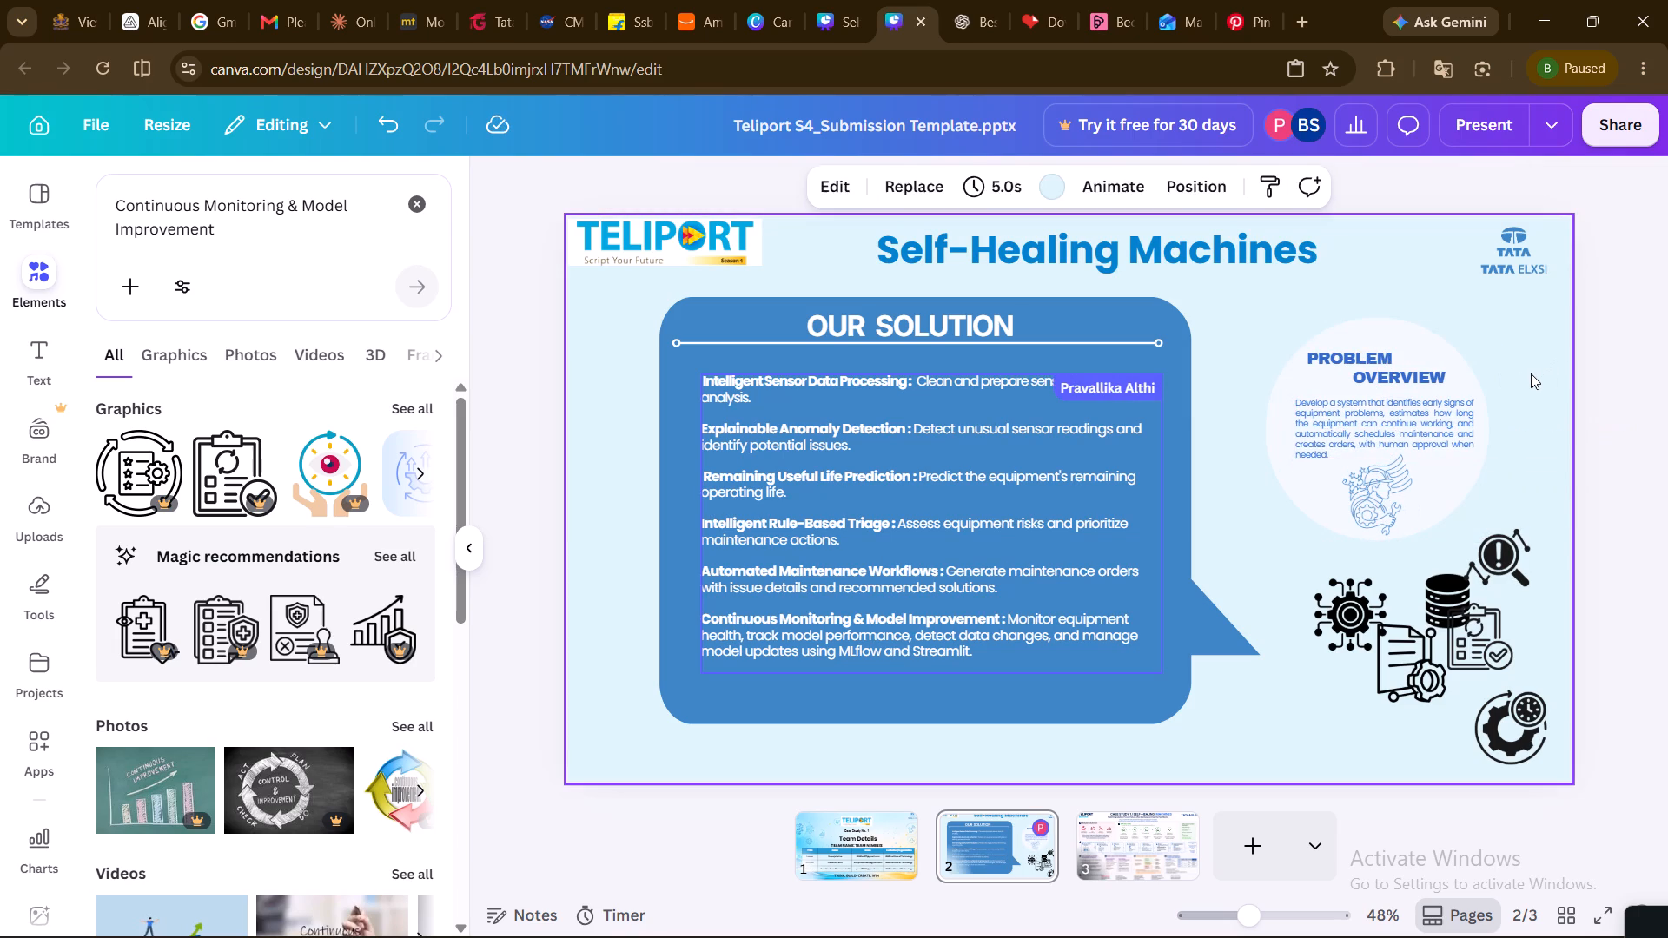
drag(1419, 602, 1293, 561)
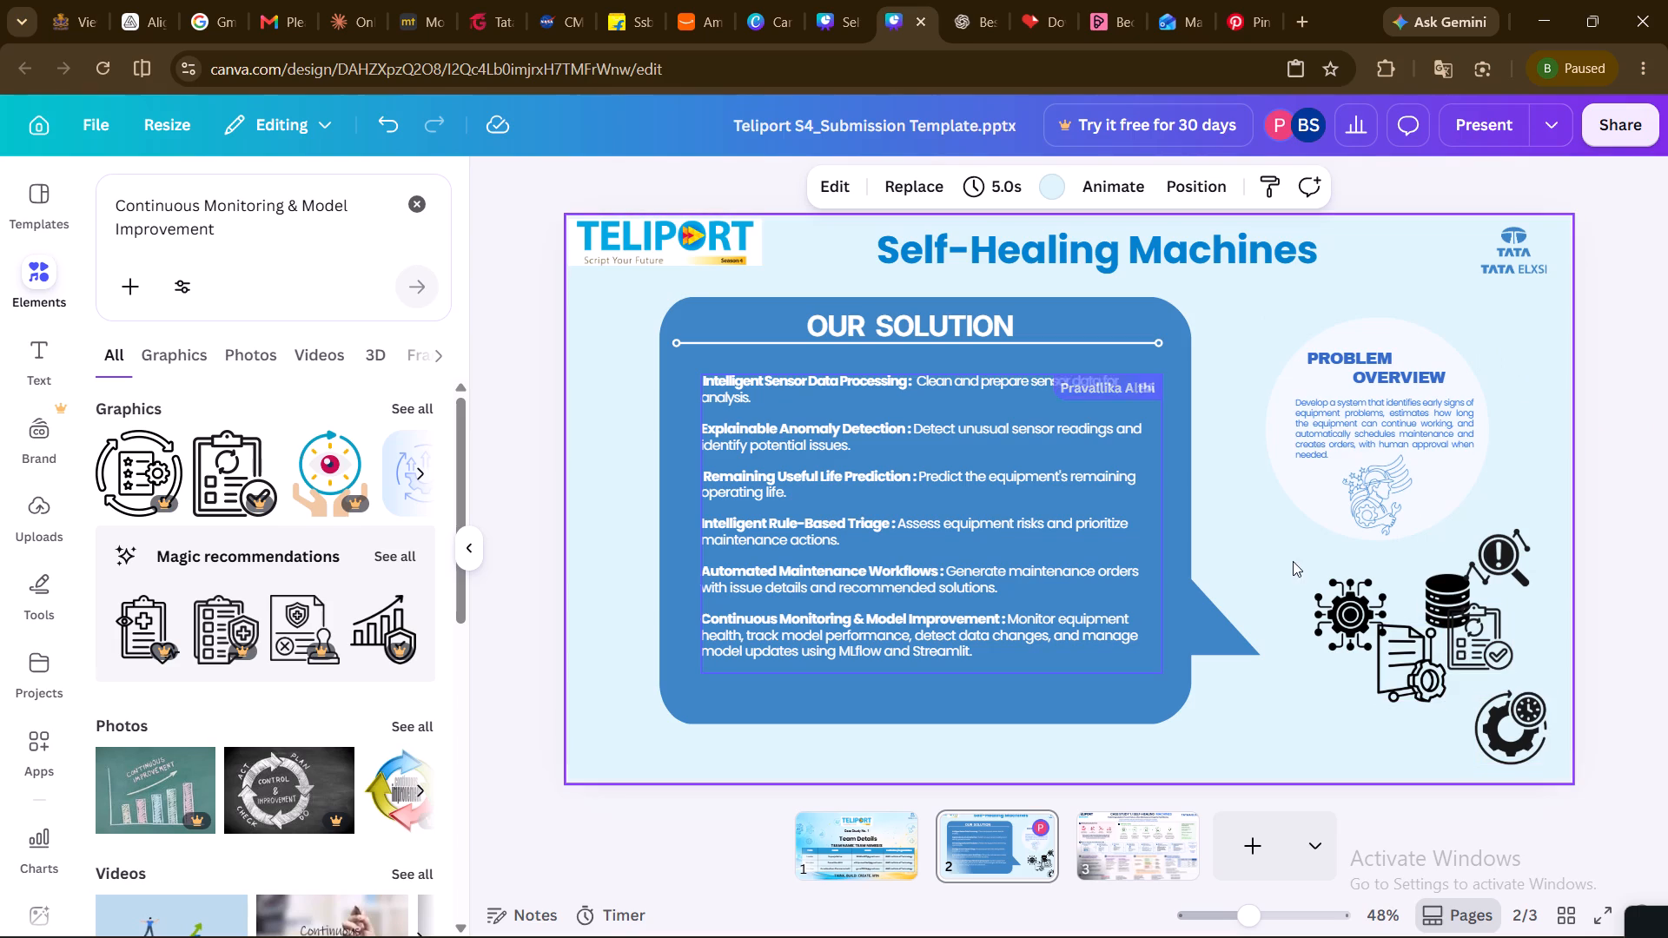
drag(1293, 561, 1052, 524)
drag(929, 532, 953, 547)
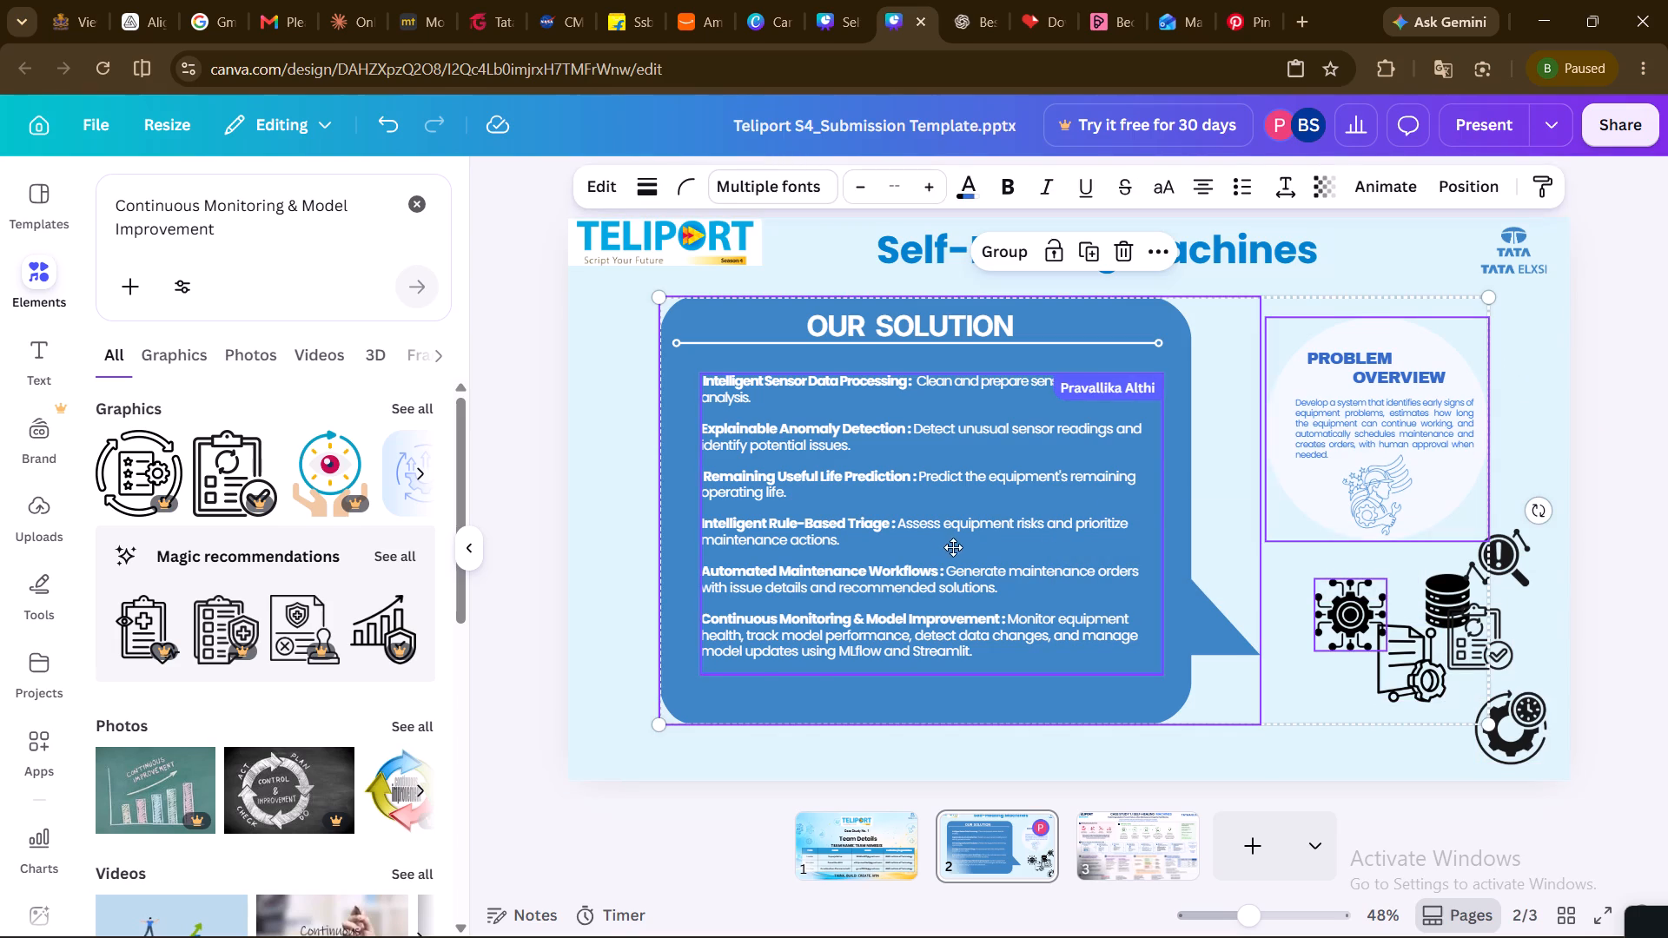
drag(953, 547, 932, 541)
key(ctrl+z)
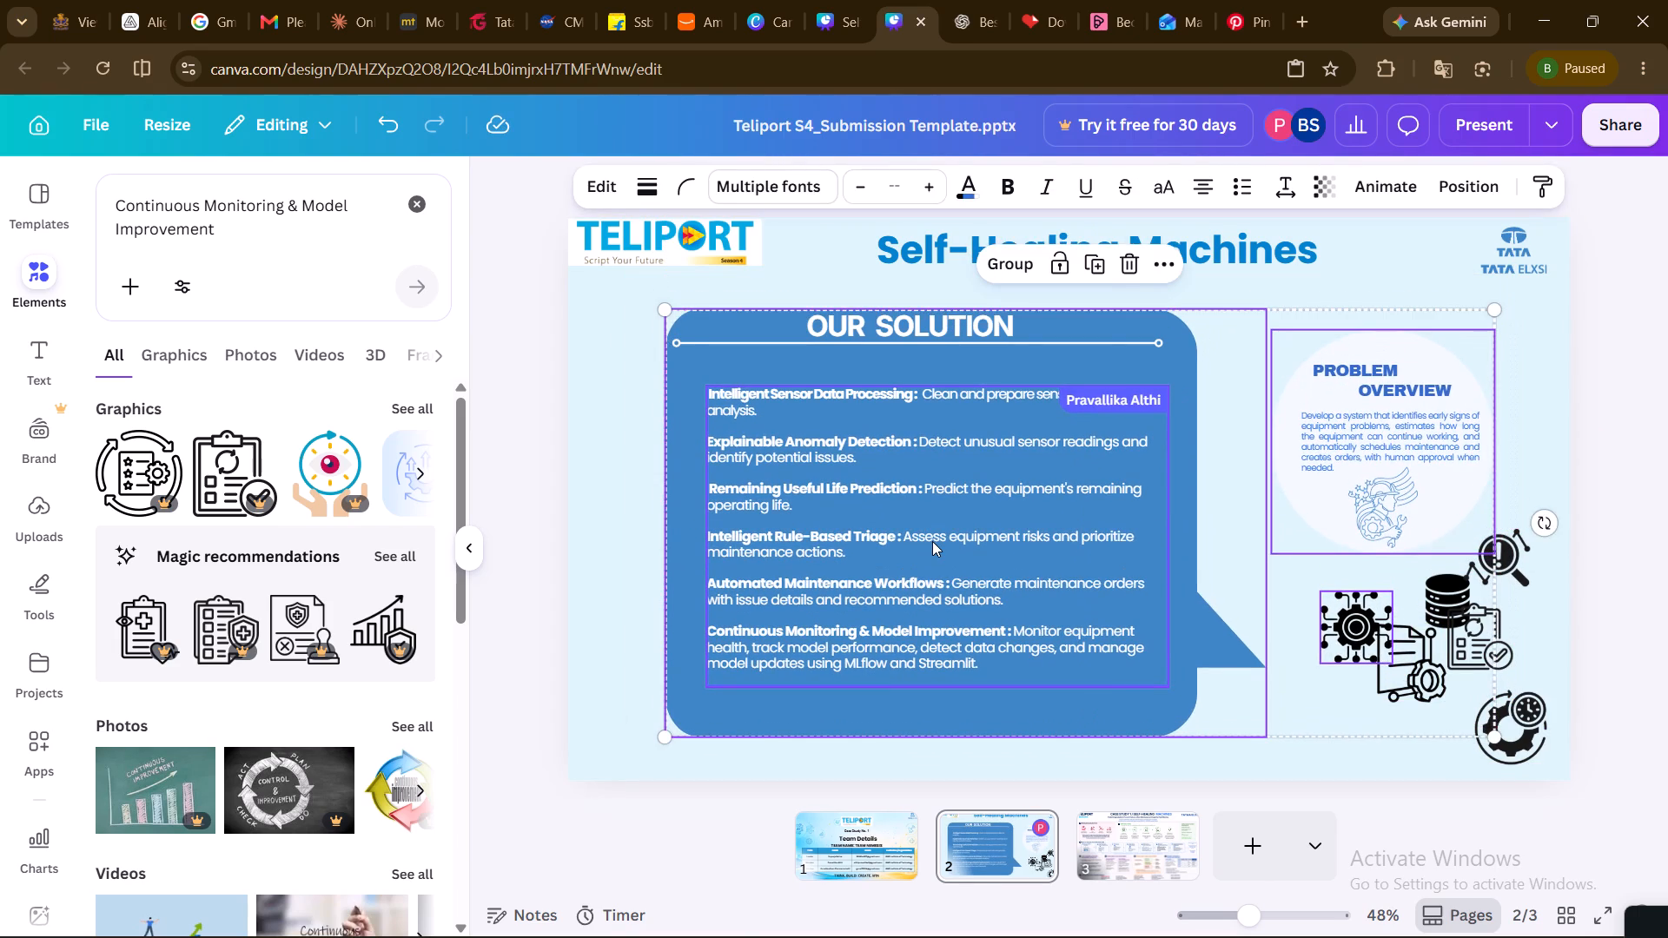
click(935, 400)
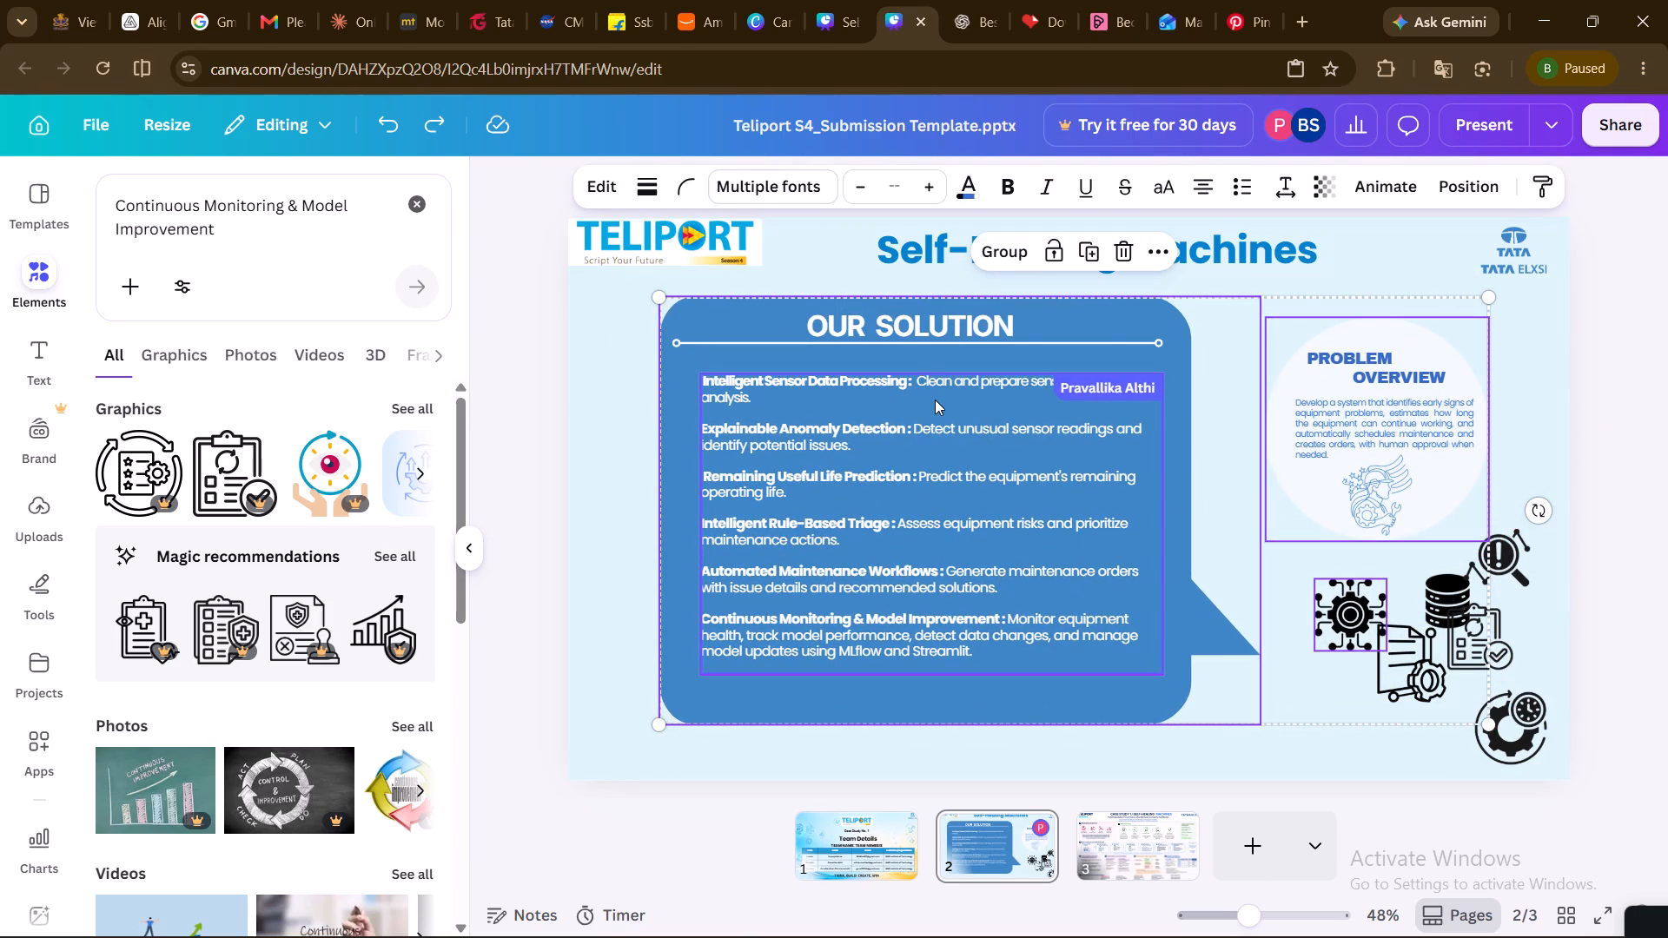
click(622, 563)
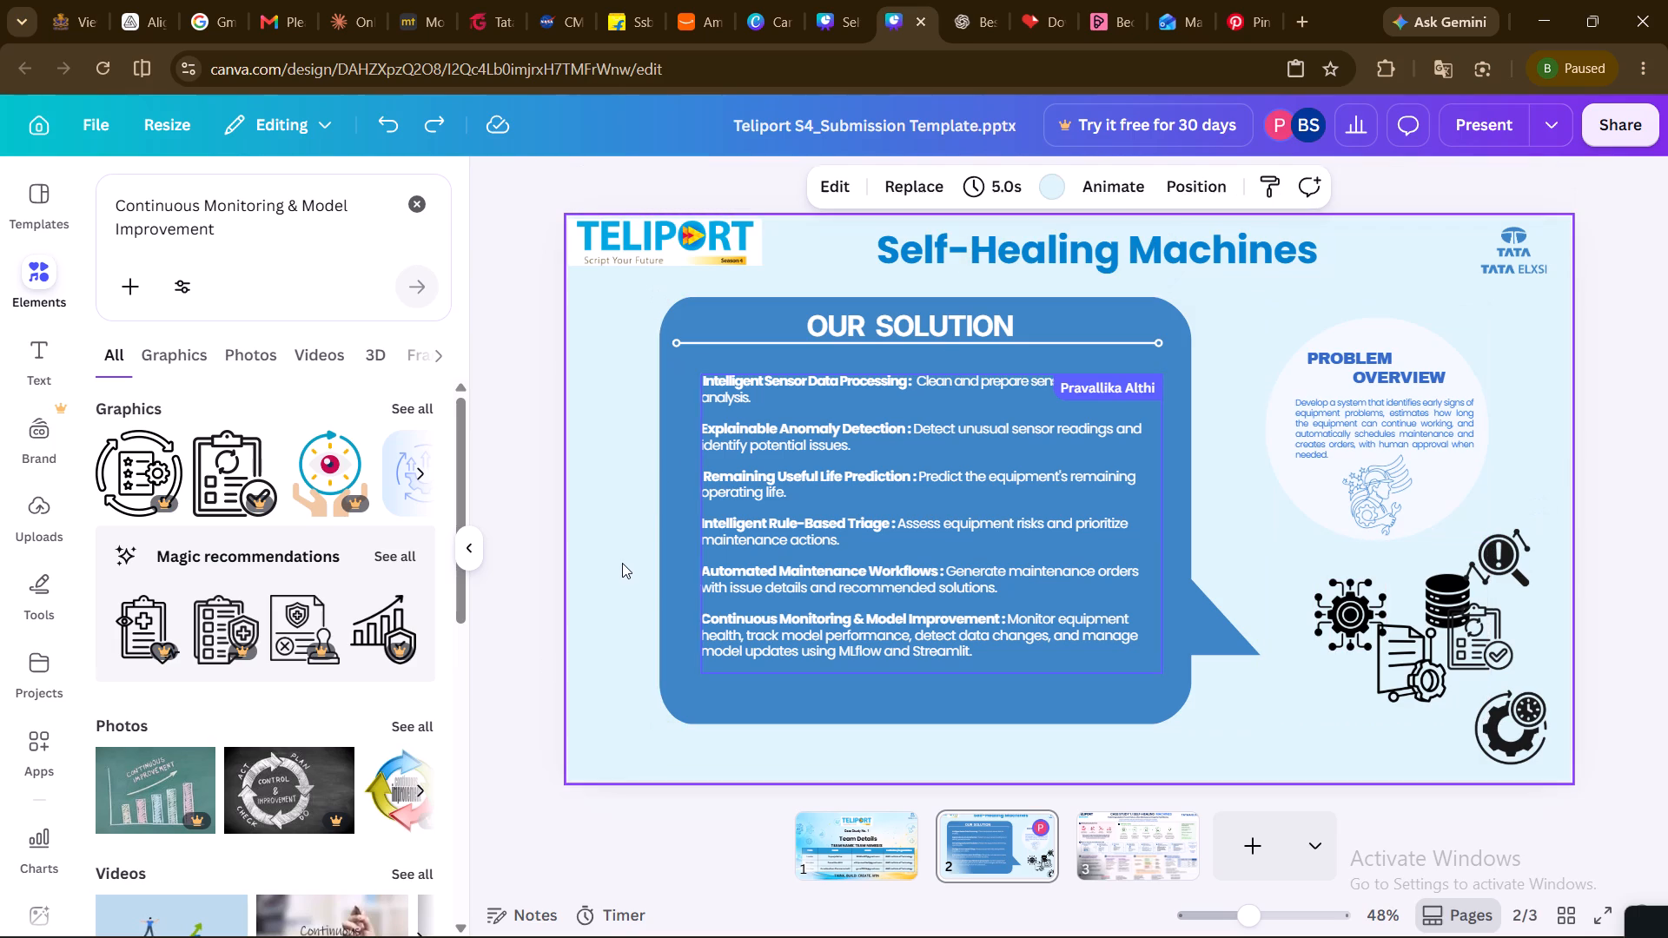
Slightly narrow the six-point solution text box and shift it up and right within the bubble, leaving an icon column along its left side.
drag(922, 540, 937, 559)
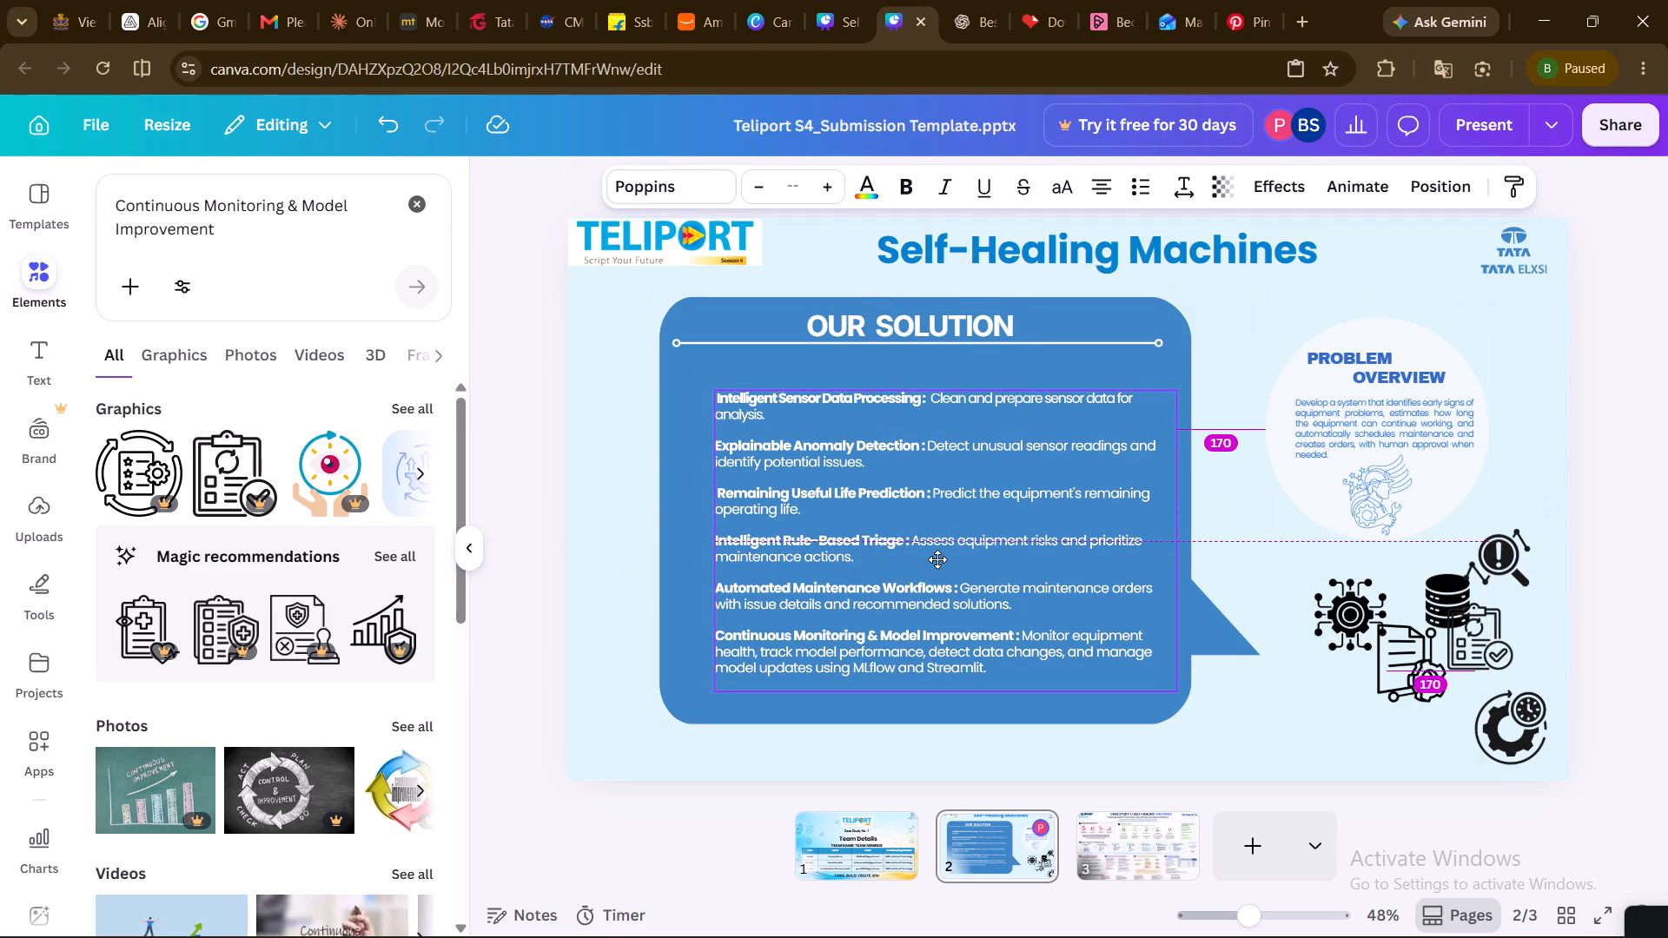
drag(937, 559, 940, 545)
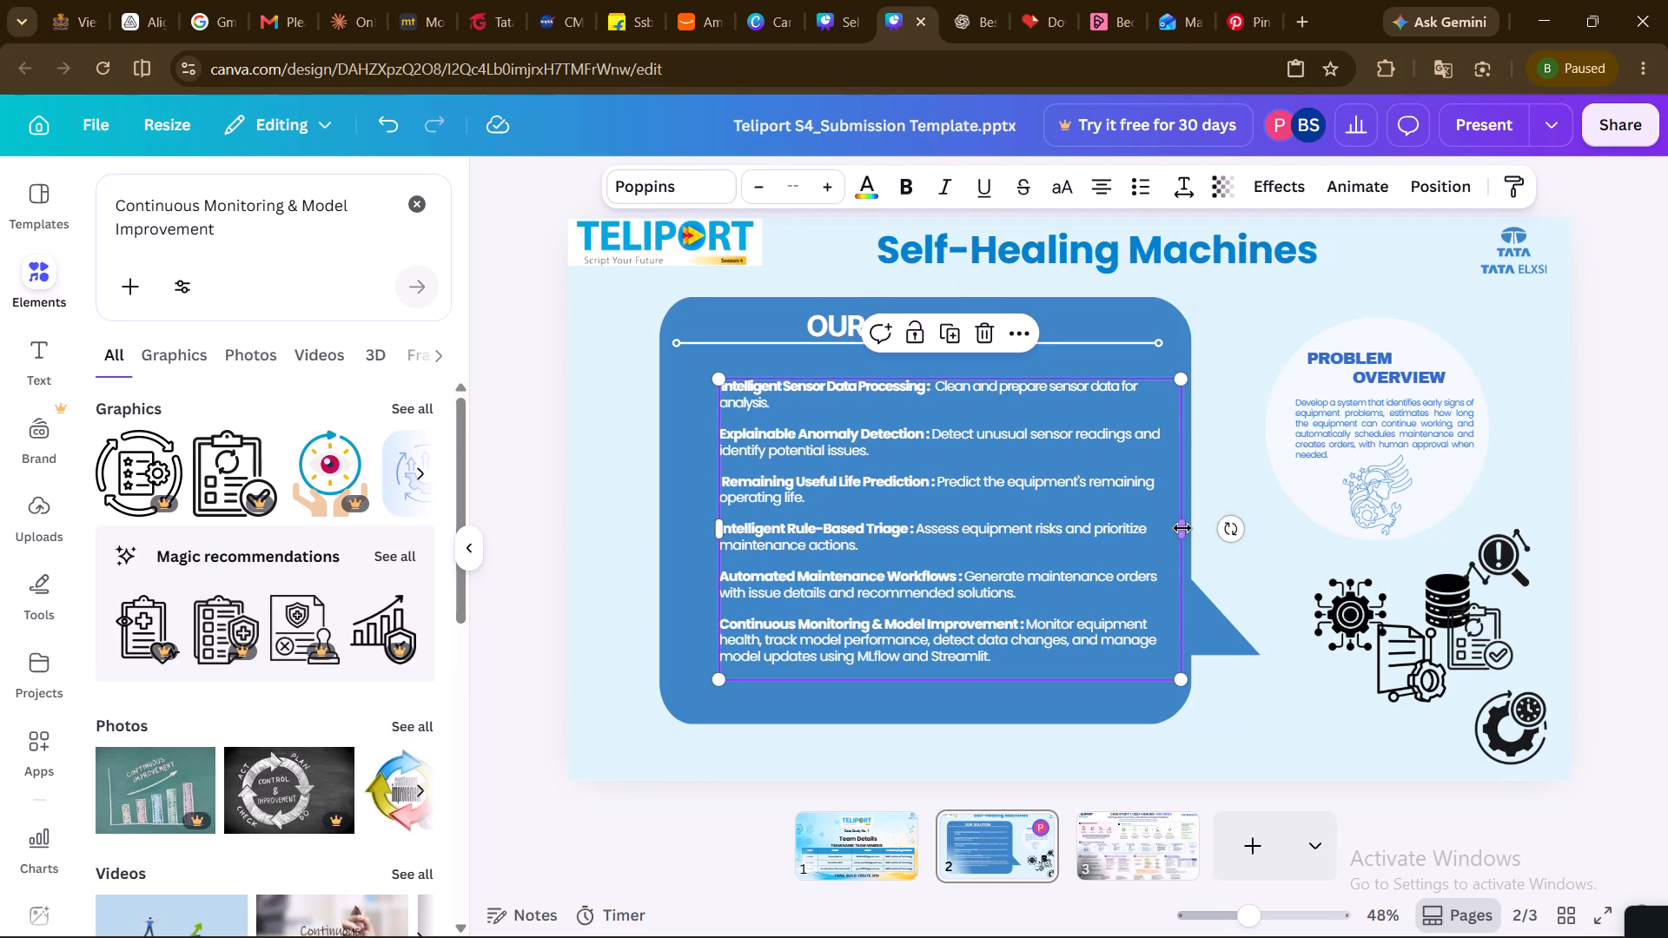
drag(1182, 528, 1164, 526)
drag(1056, 518, 1058, 518)
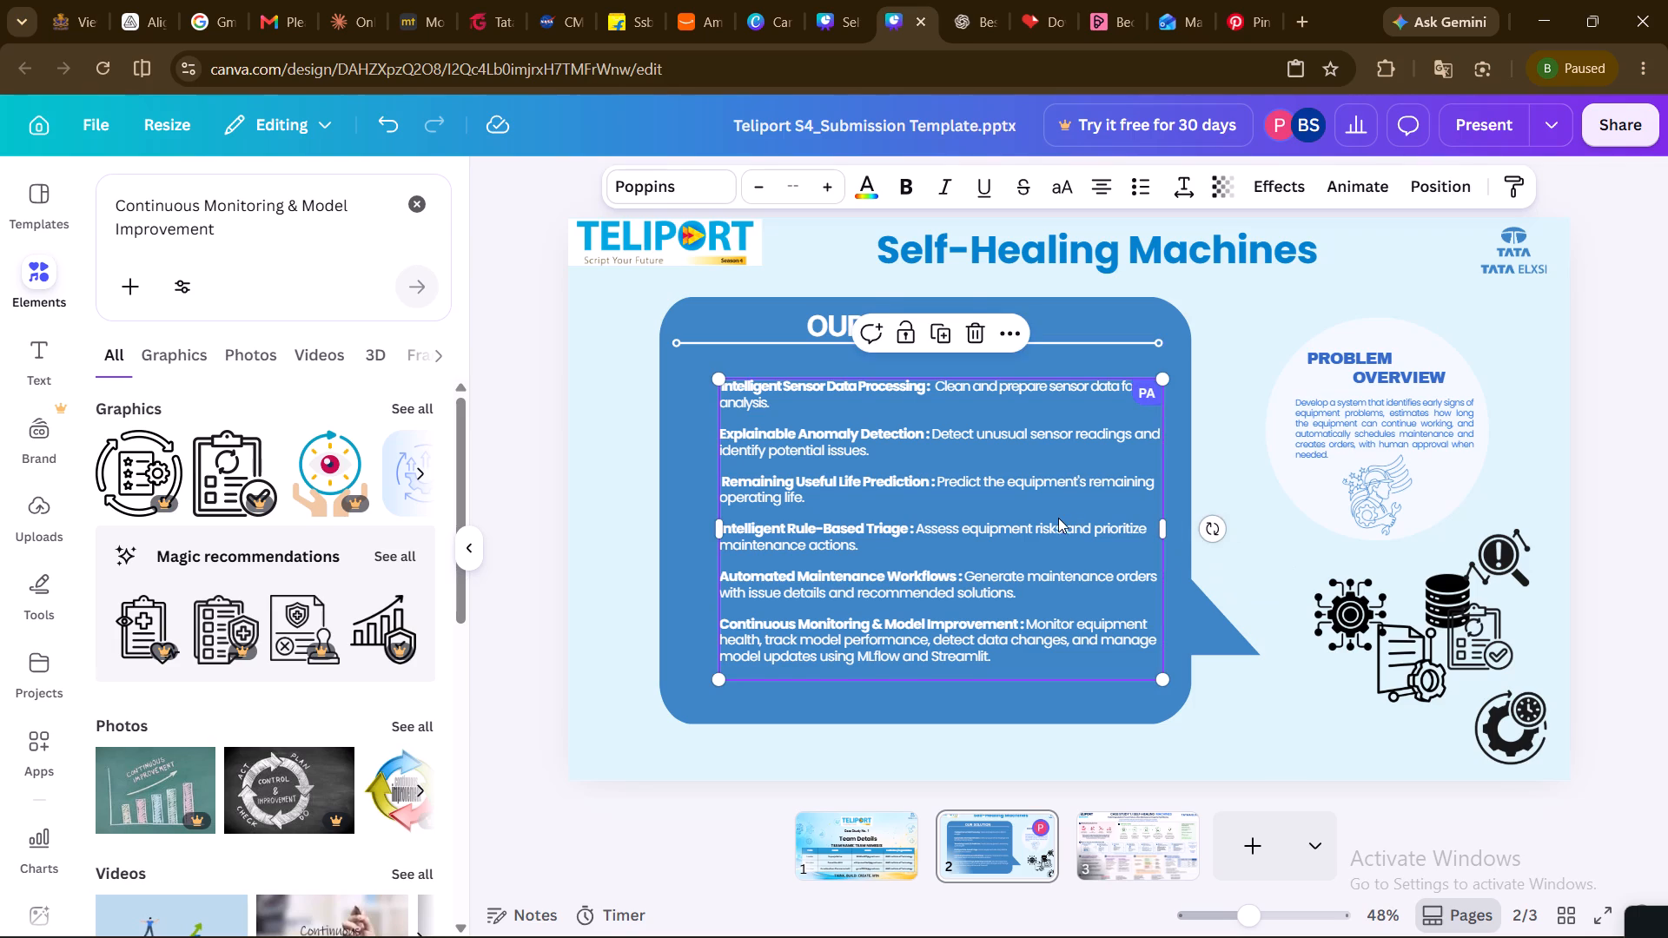
drag(1058, 518, 1085, 522)
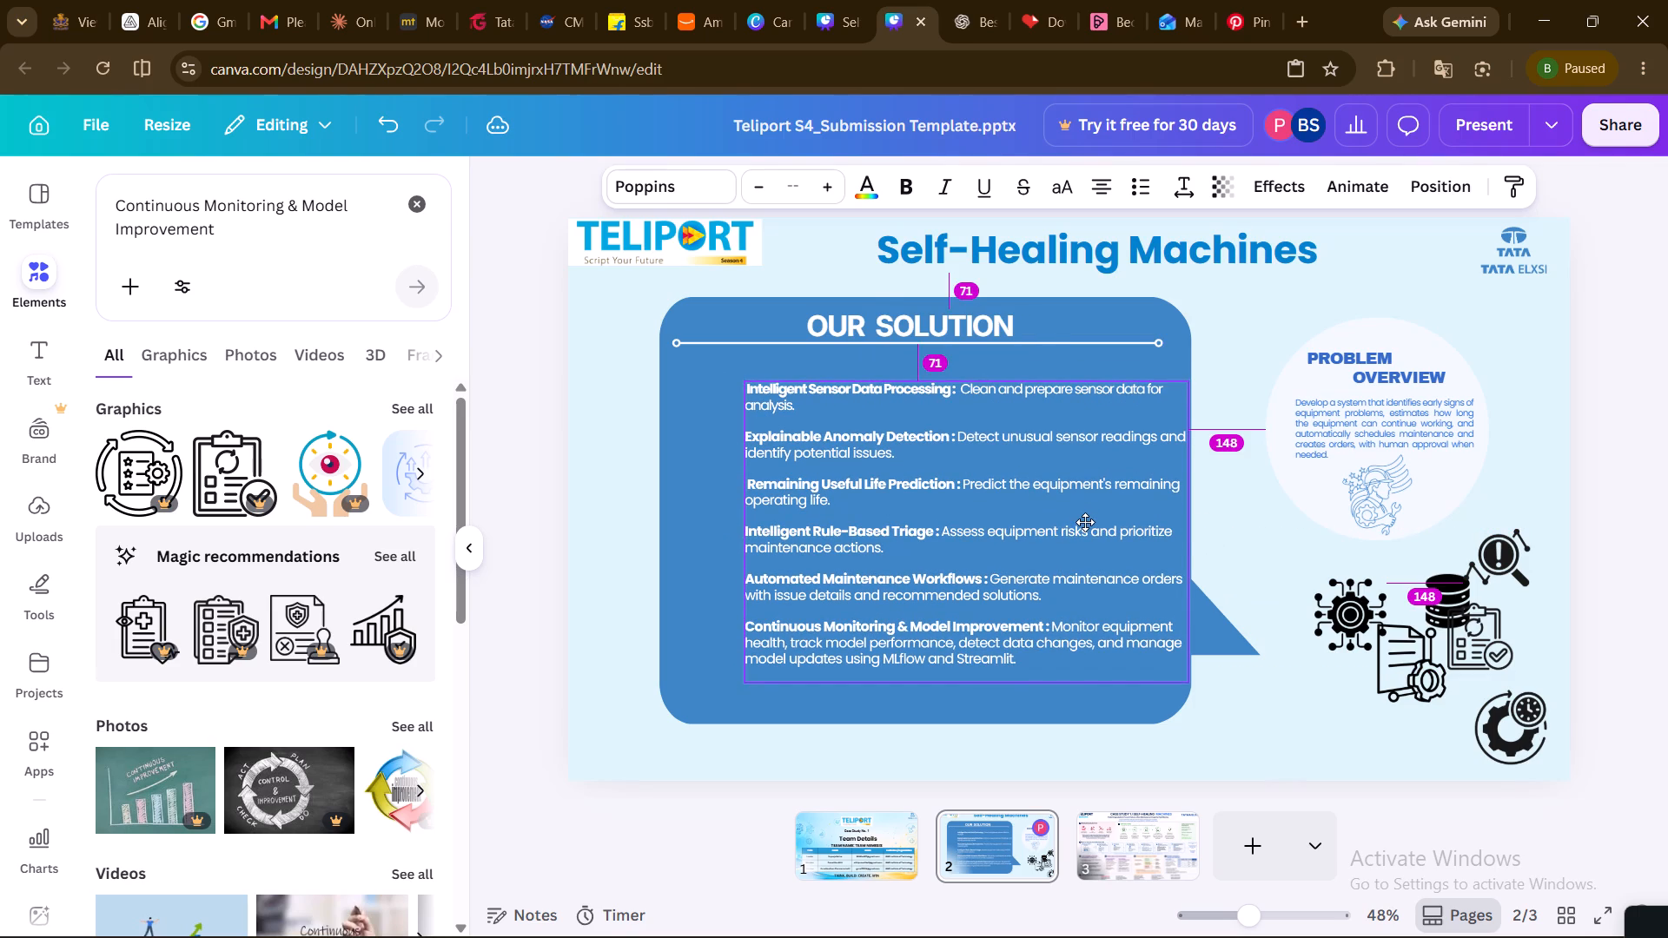
drag(1085, 522, 1086, 521)
drag(1054, 506, 1037, 492)
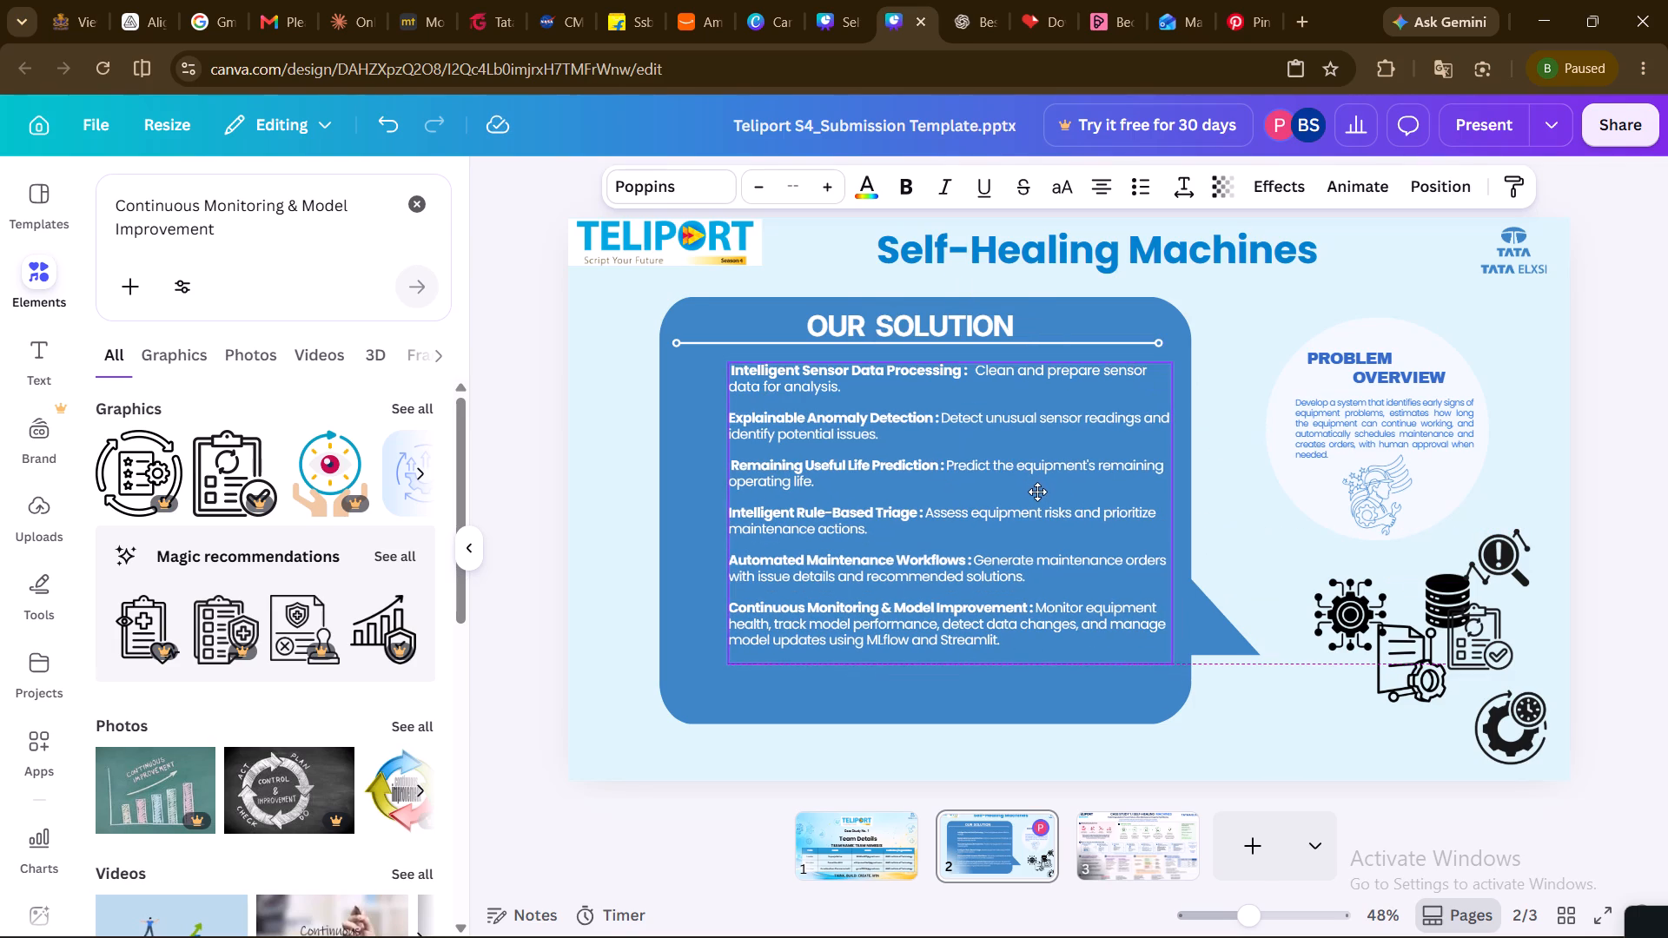
click(1040, 546)
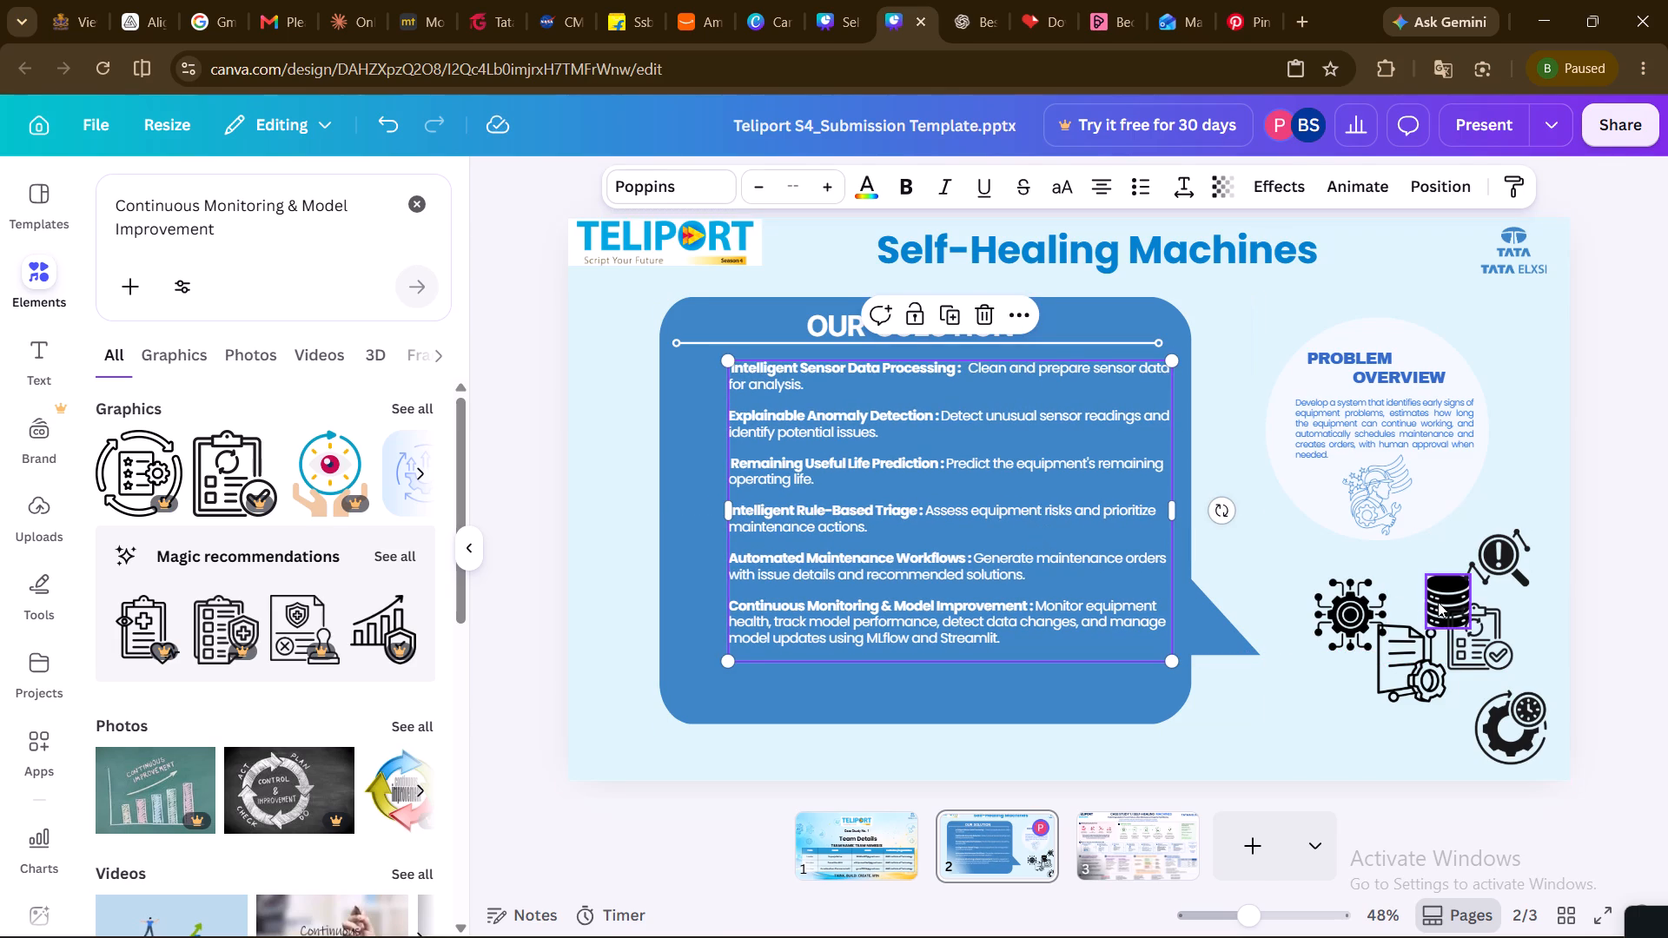
Move the database icon into the OUR SOLUTION bubble, beside the Intelligent Sensor Data Processing point.
drag(1438, 602, 768, 477)
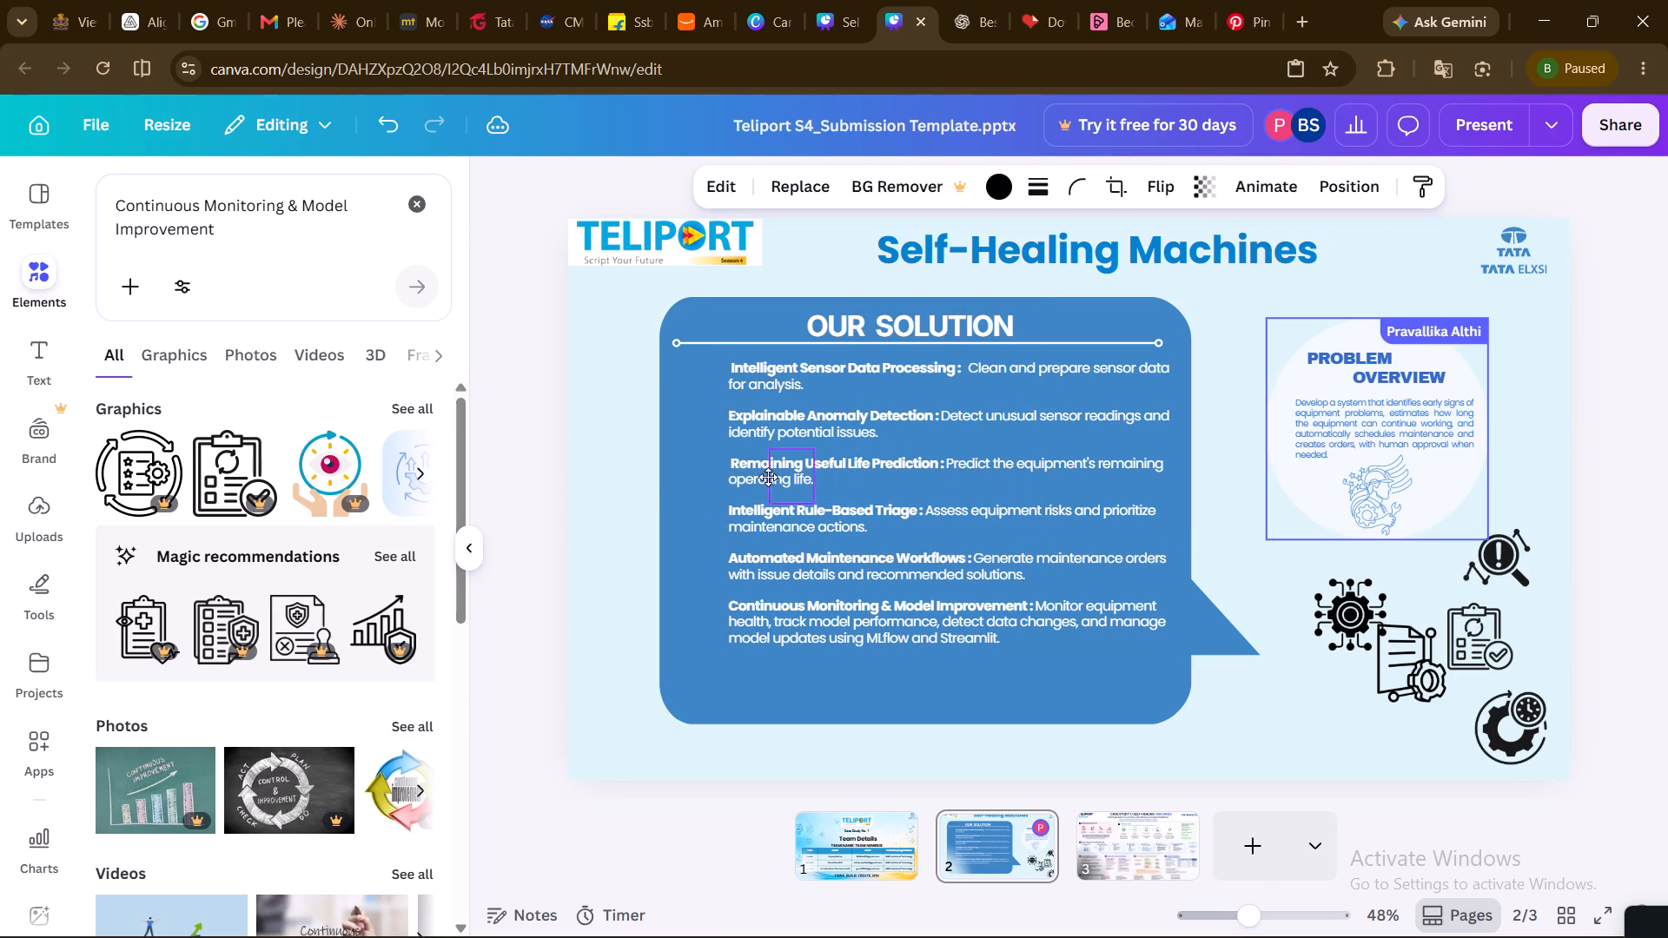
drag(768, 477, 698, 394)
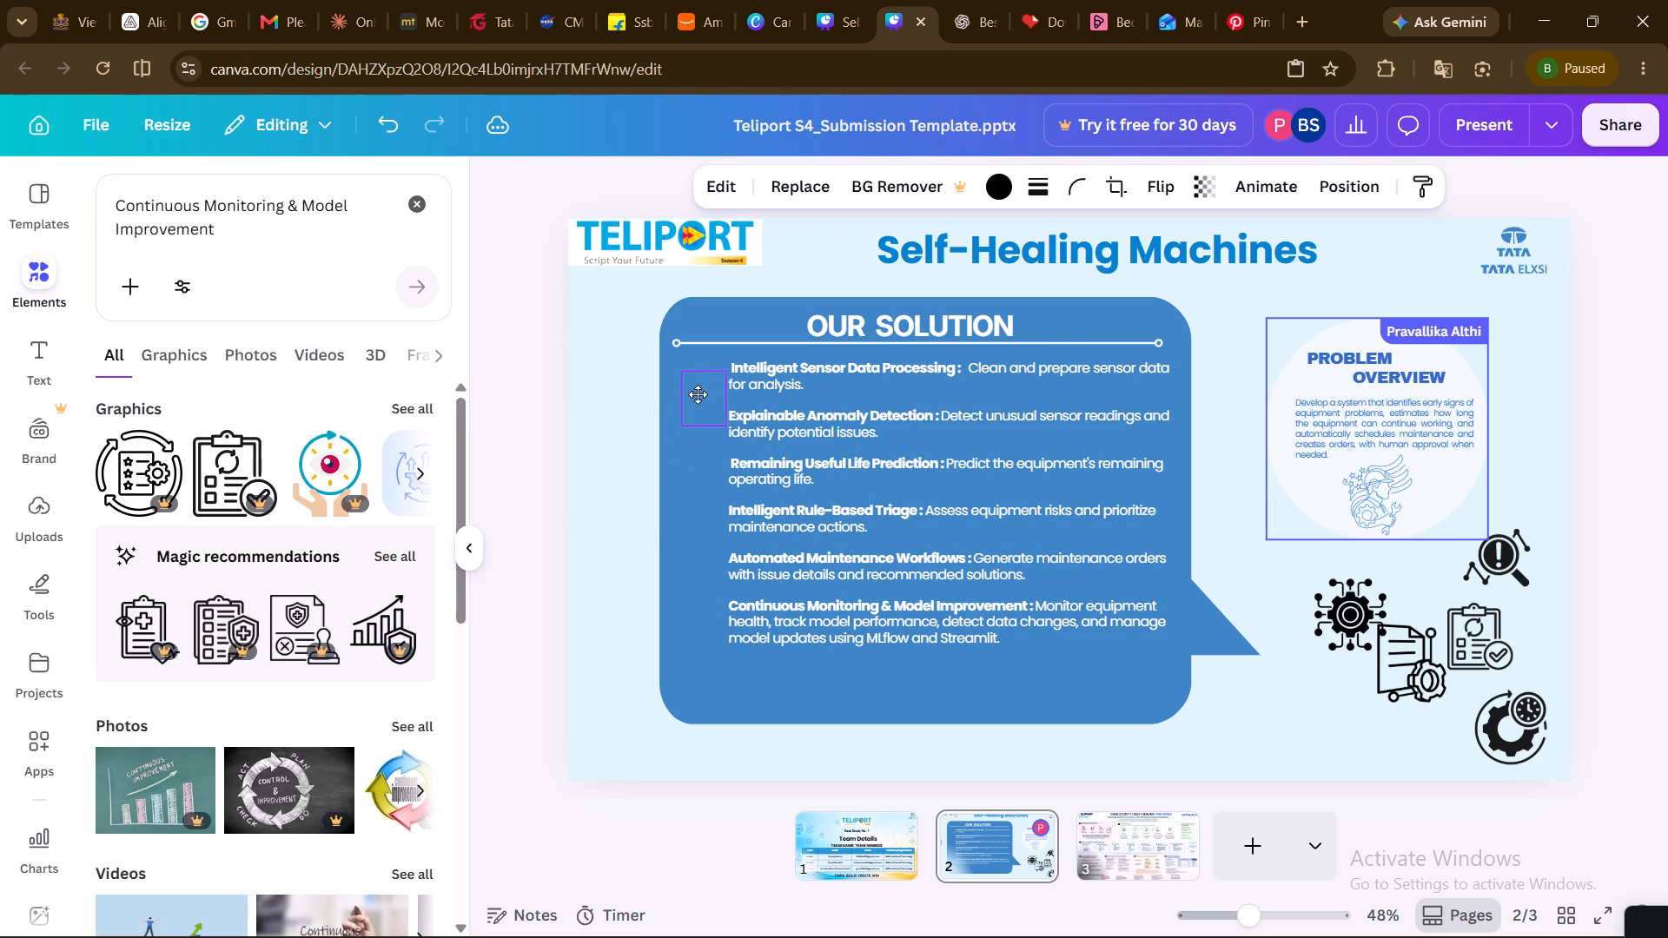
drag(698, 394, 685, 381)
click(685, 381)
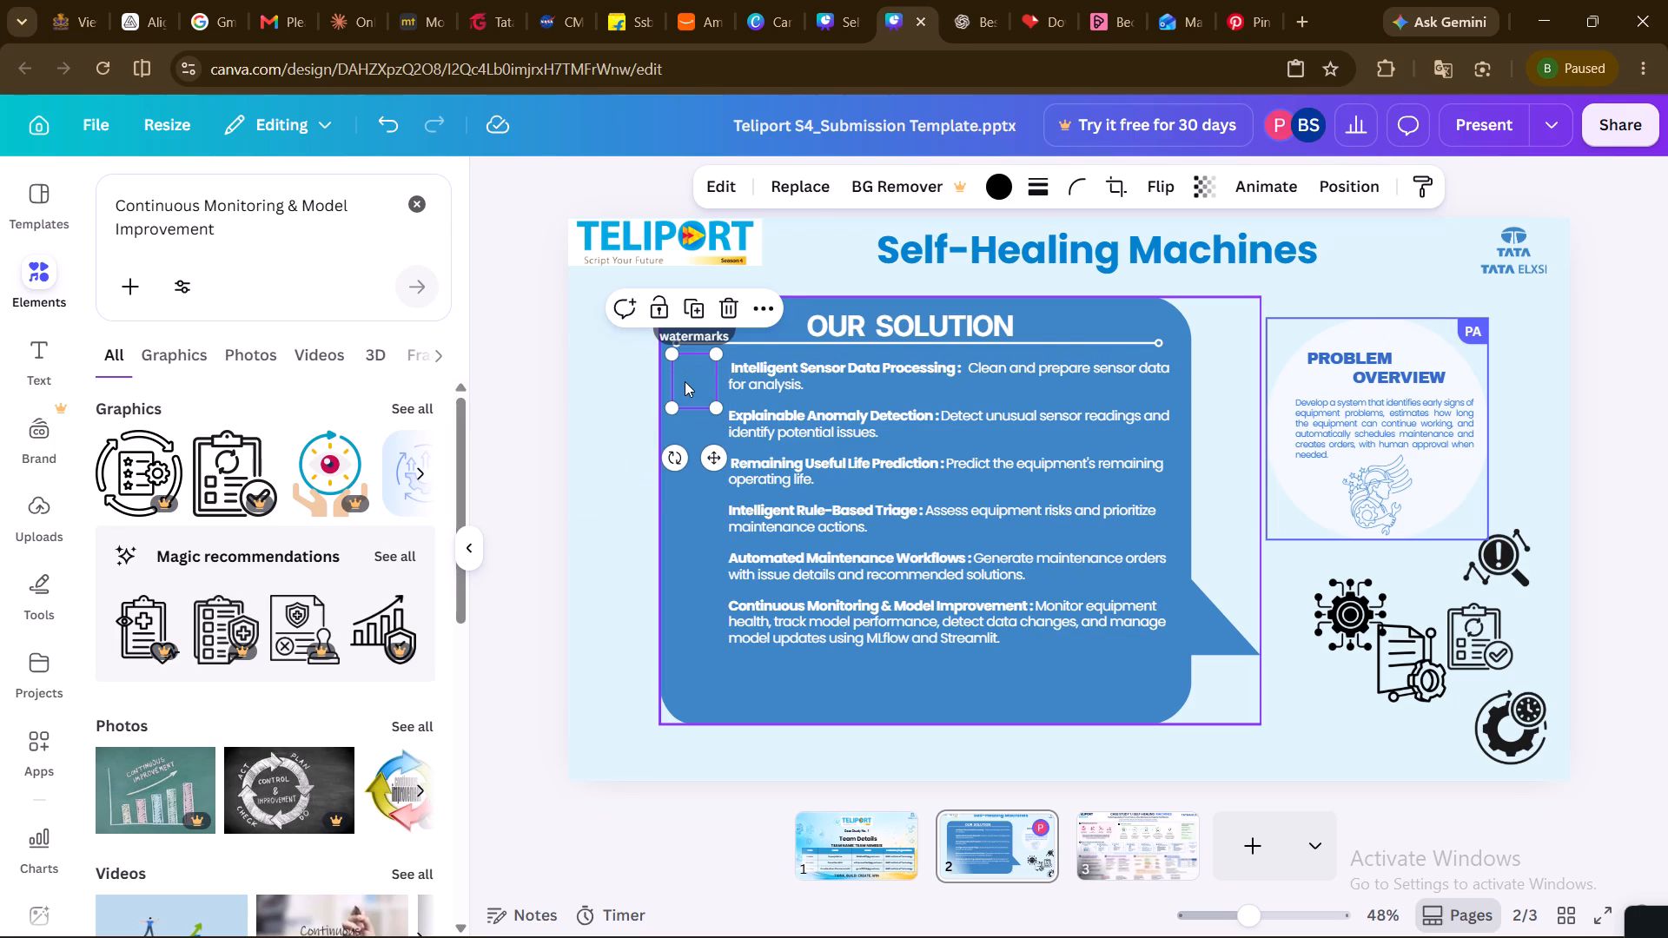
click(685, 381)
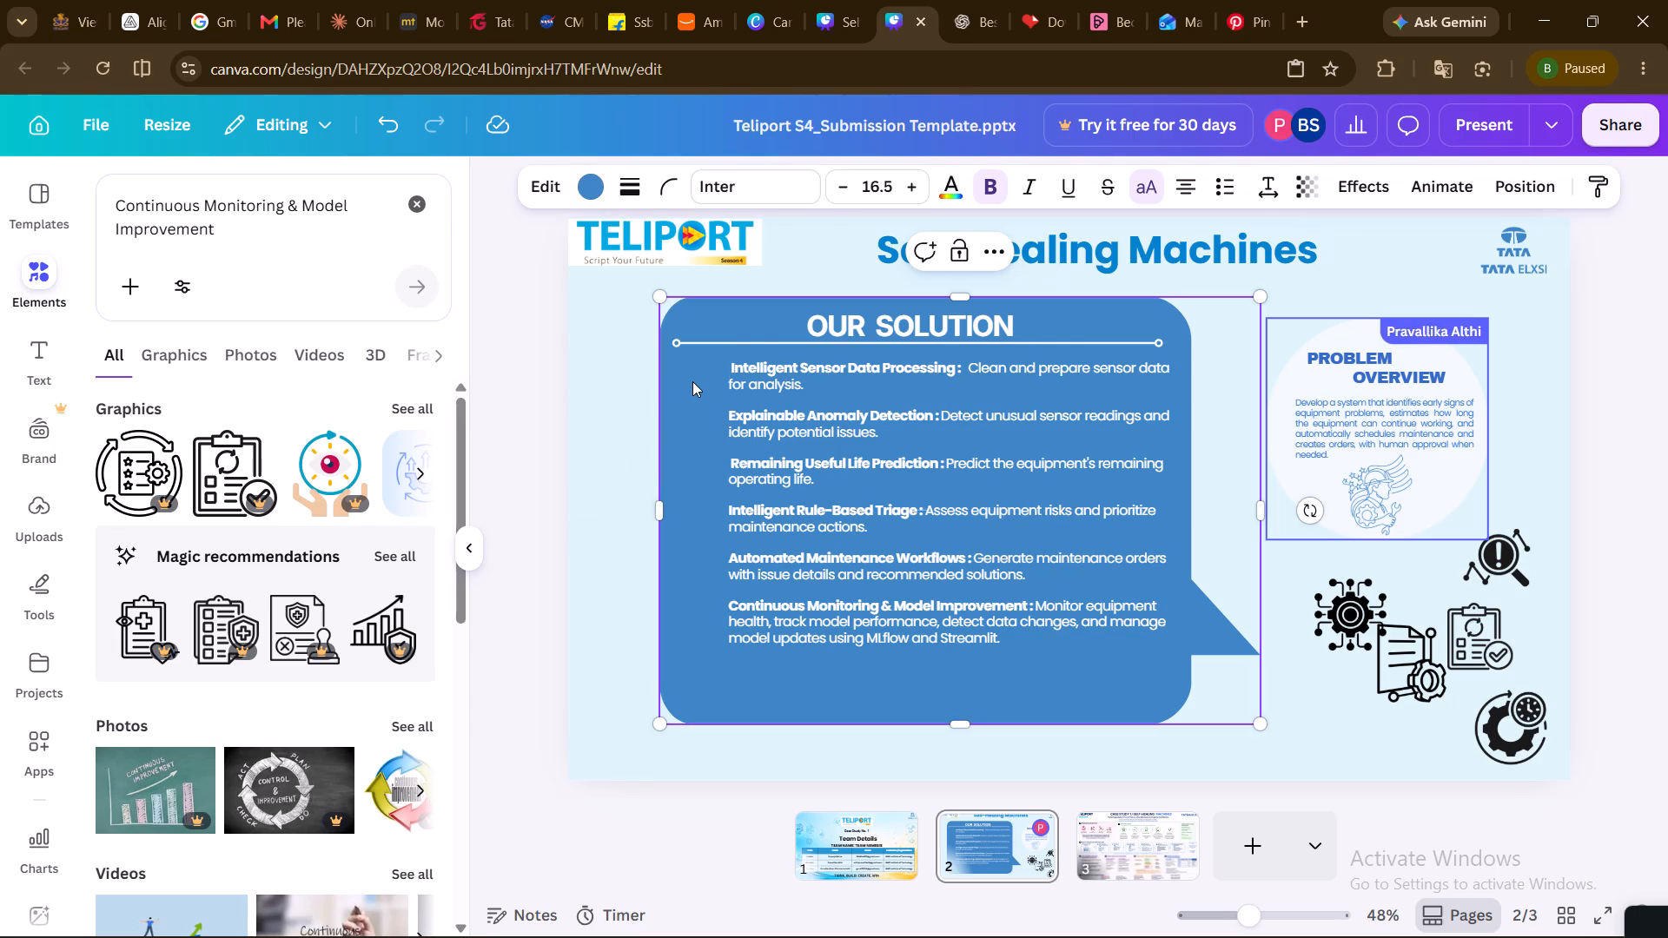
click(694, 380)
click(625, 395)
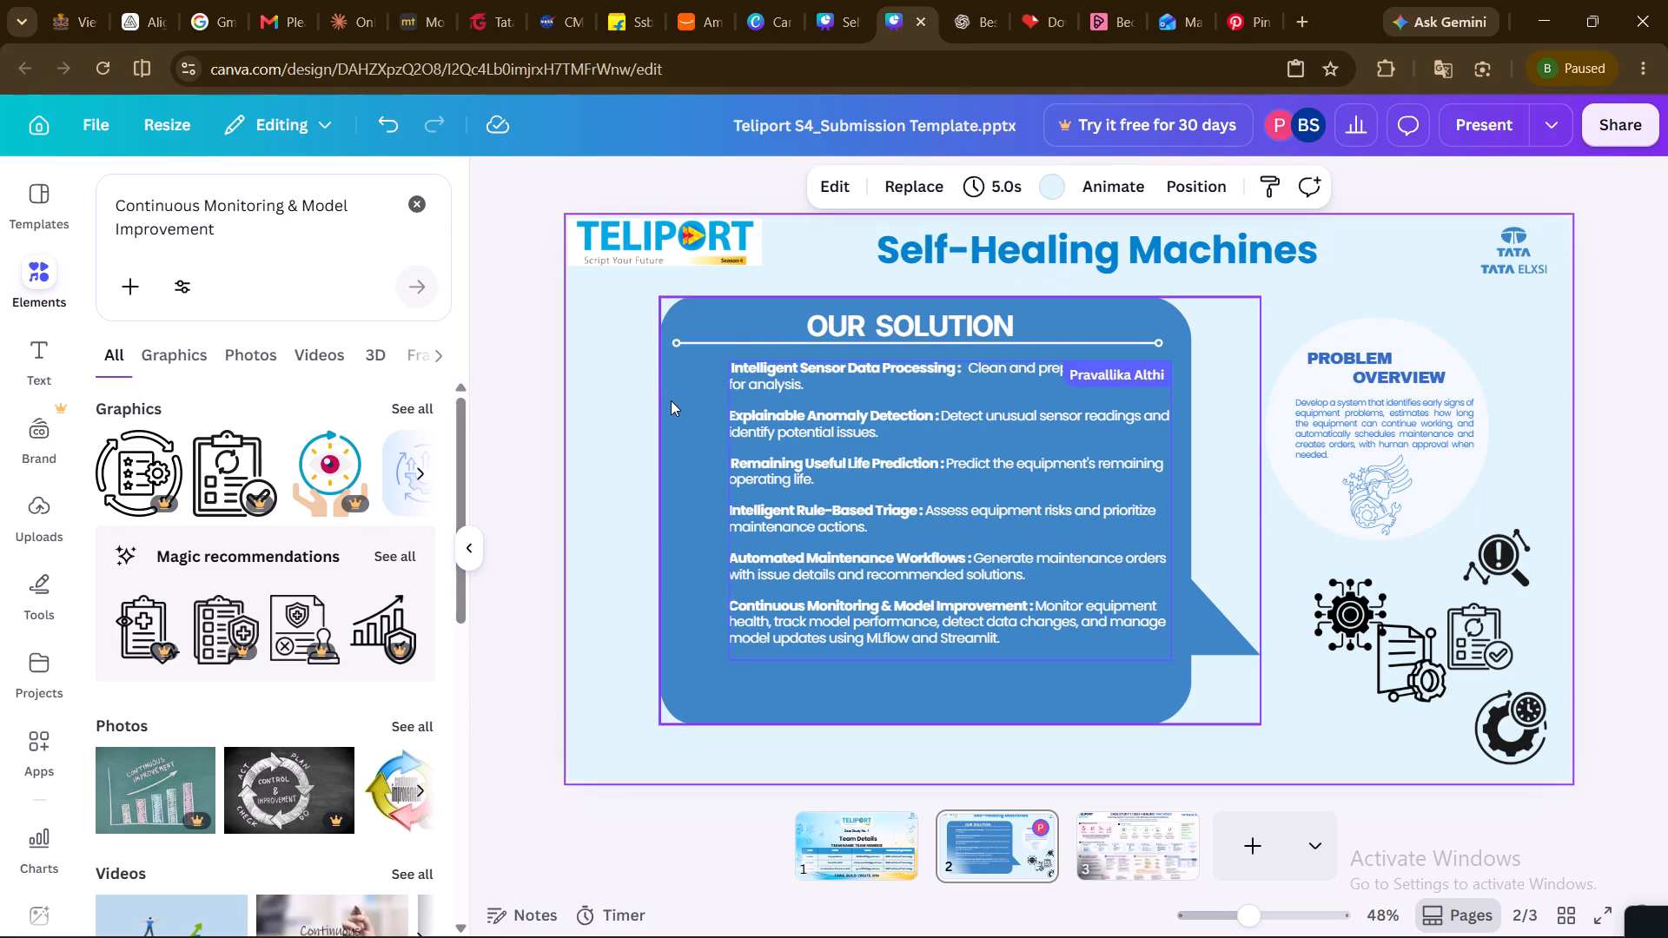
Send the OUR SOLUTION bubble one layer backward, behind the database icon, and nudge the icon closer to the first point.
click(671, 400)
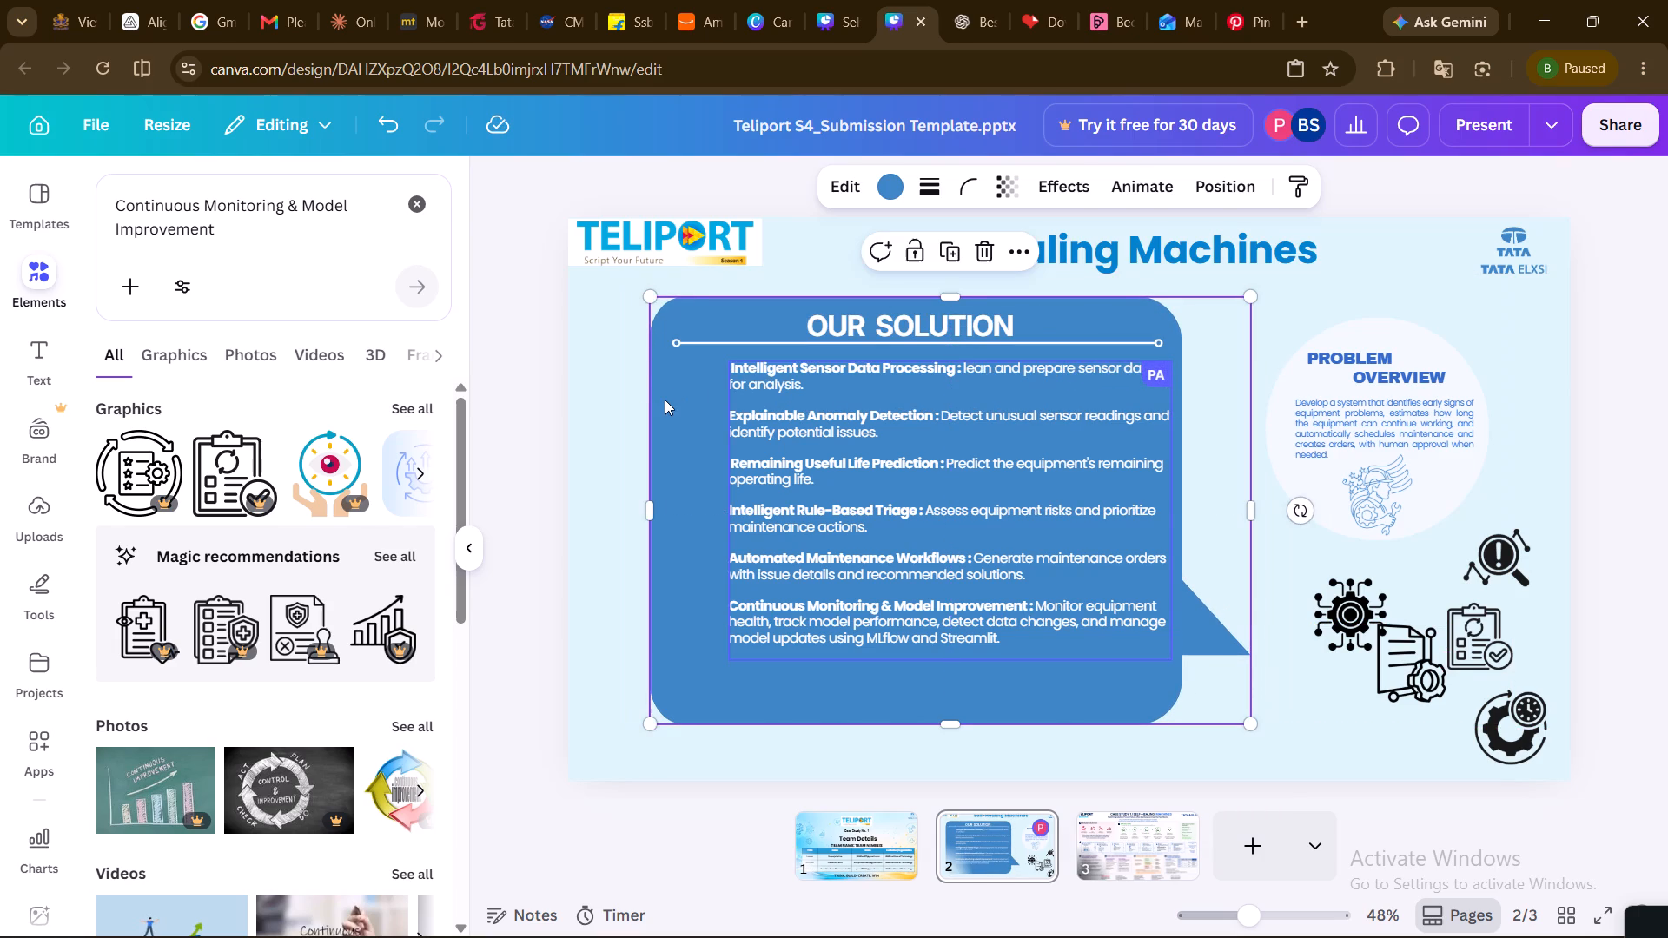
key(ctrl+z)
click(688, 418)
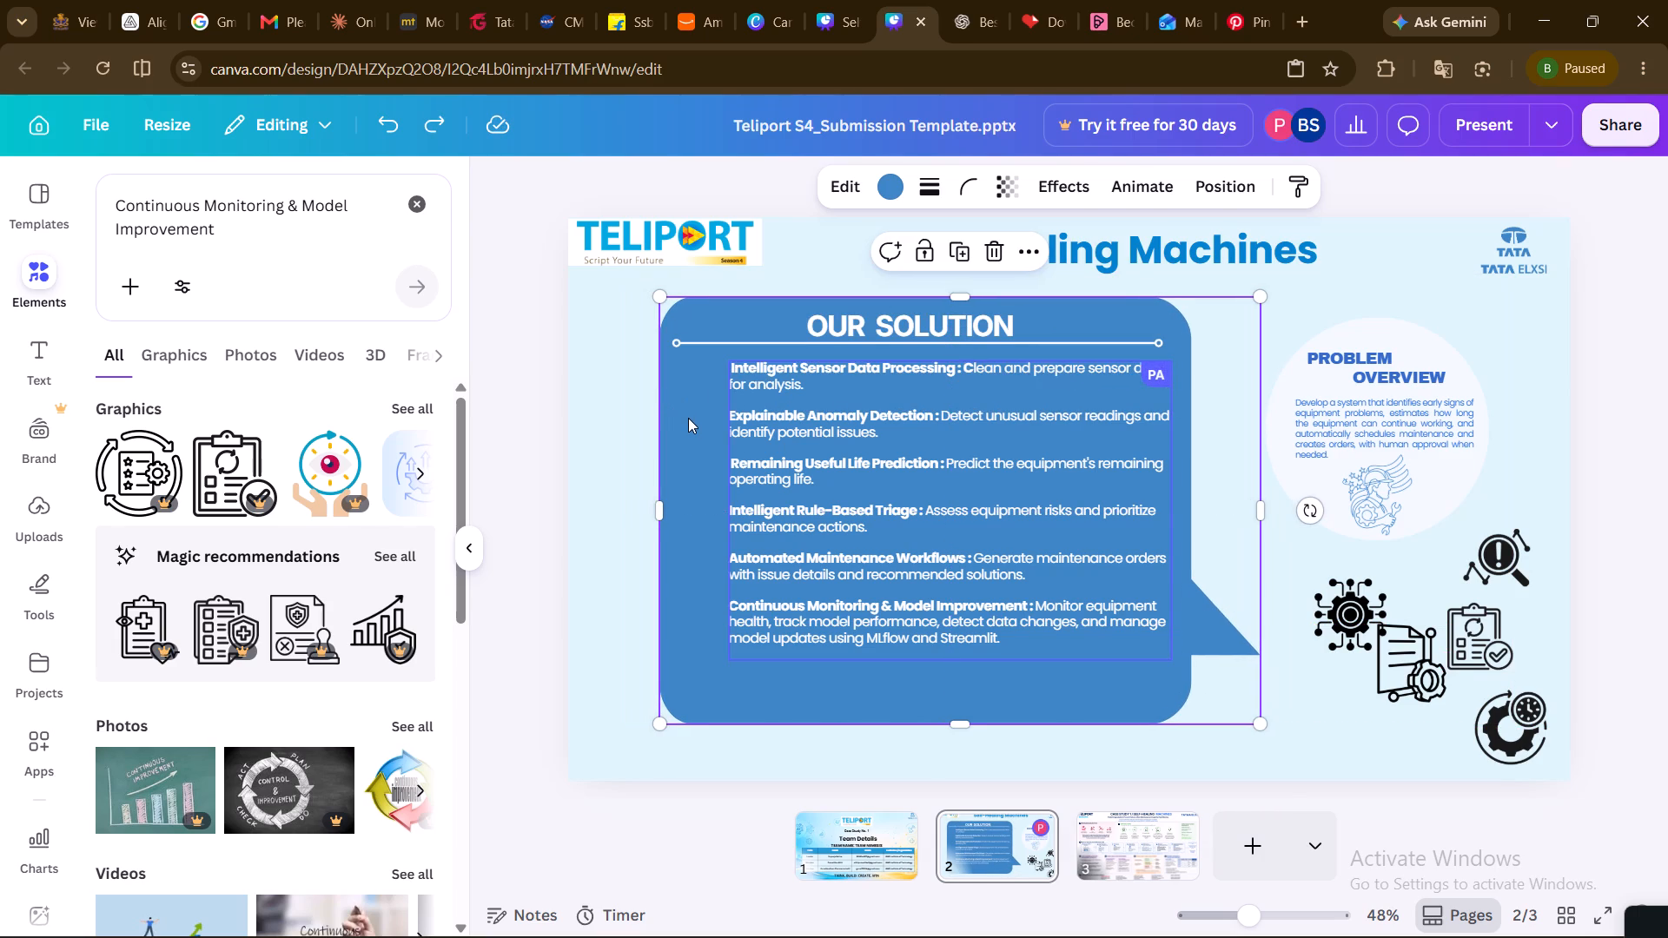
click(1027, 246)
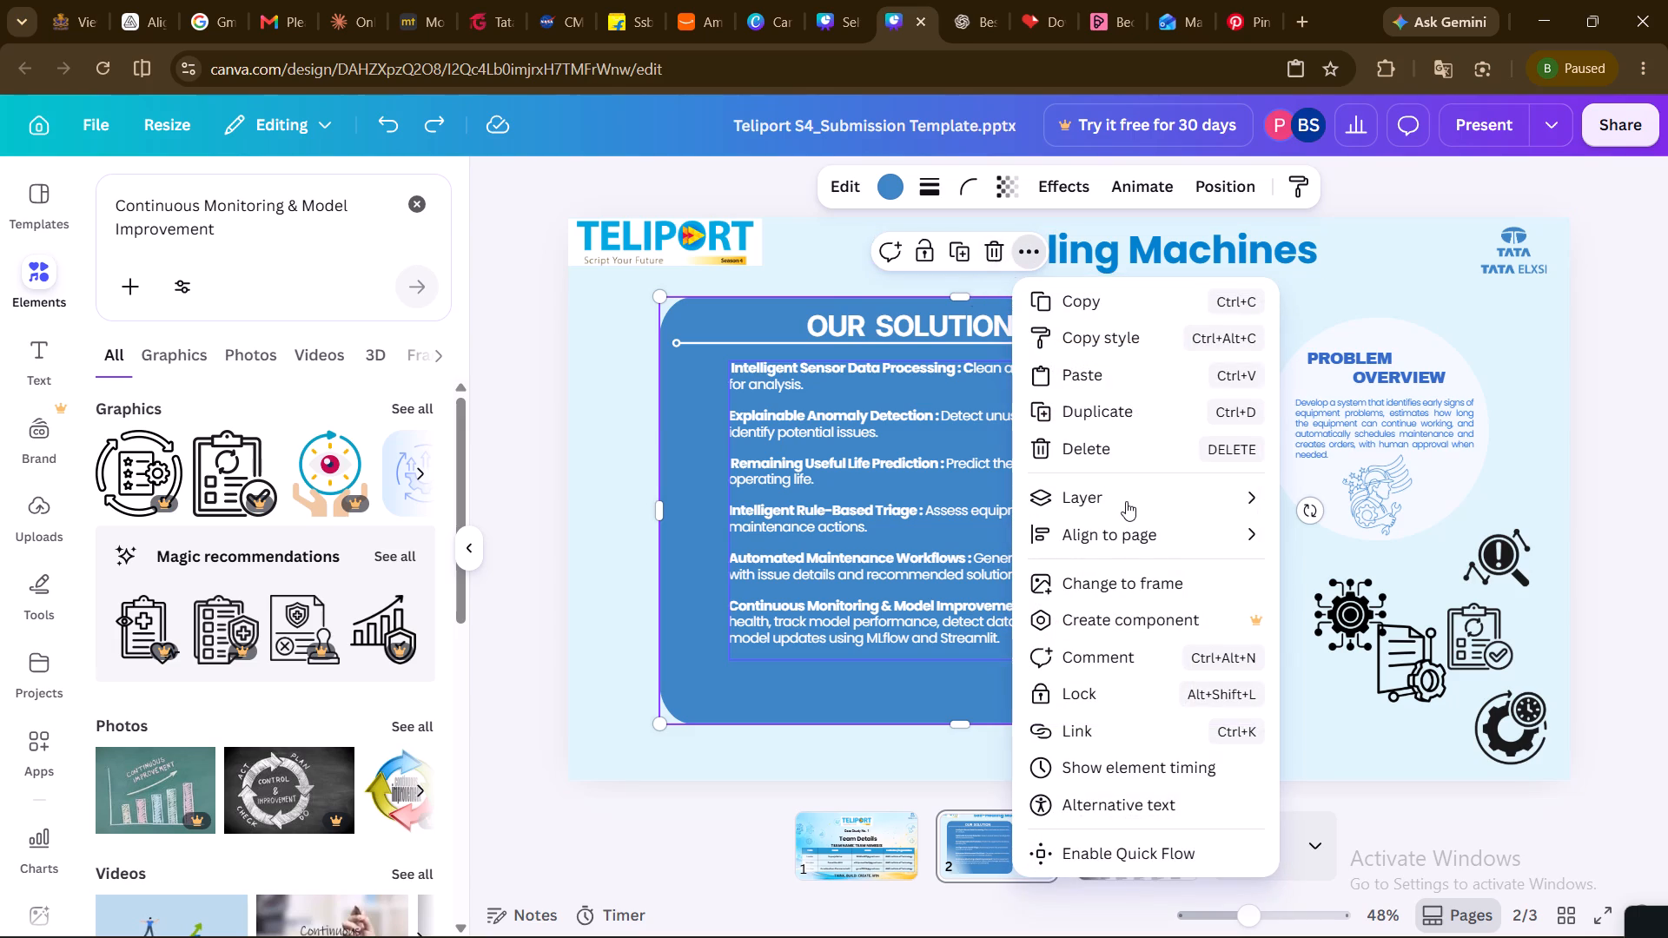
click(1126, 501)
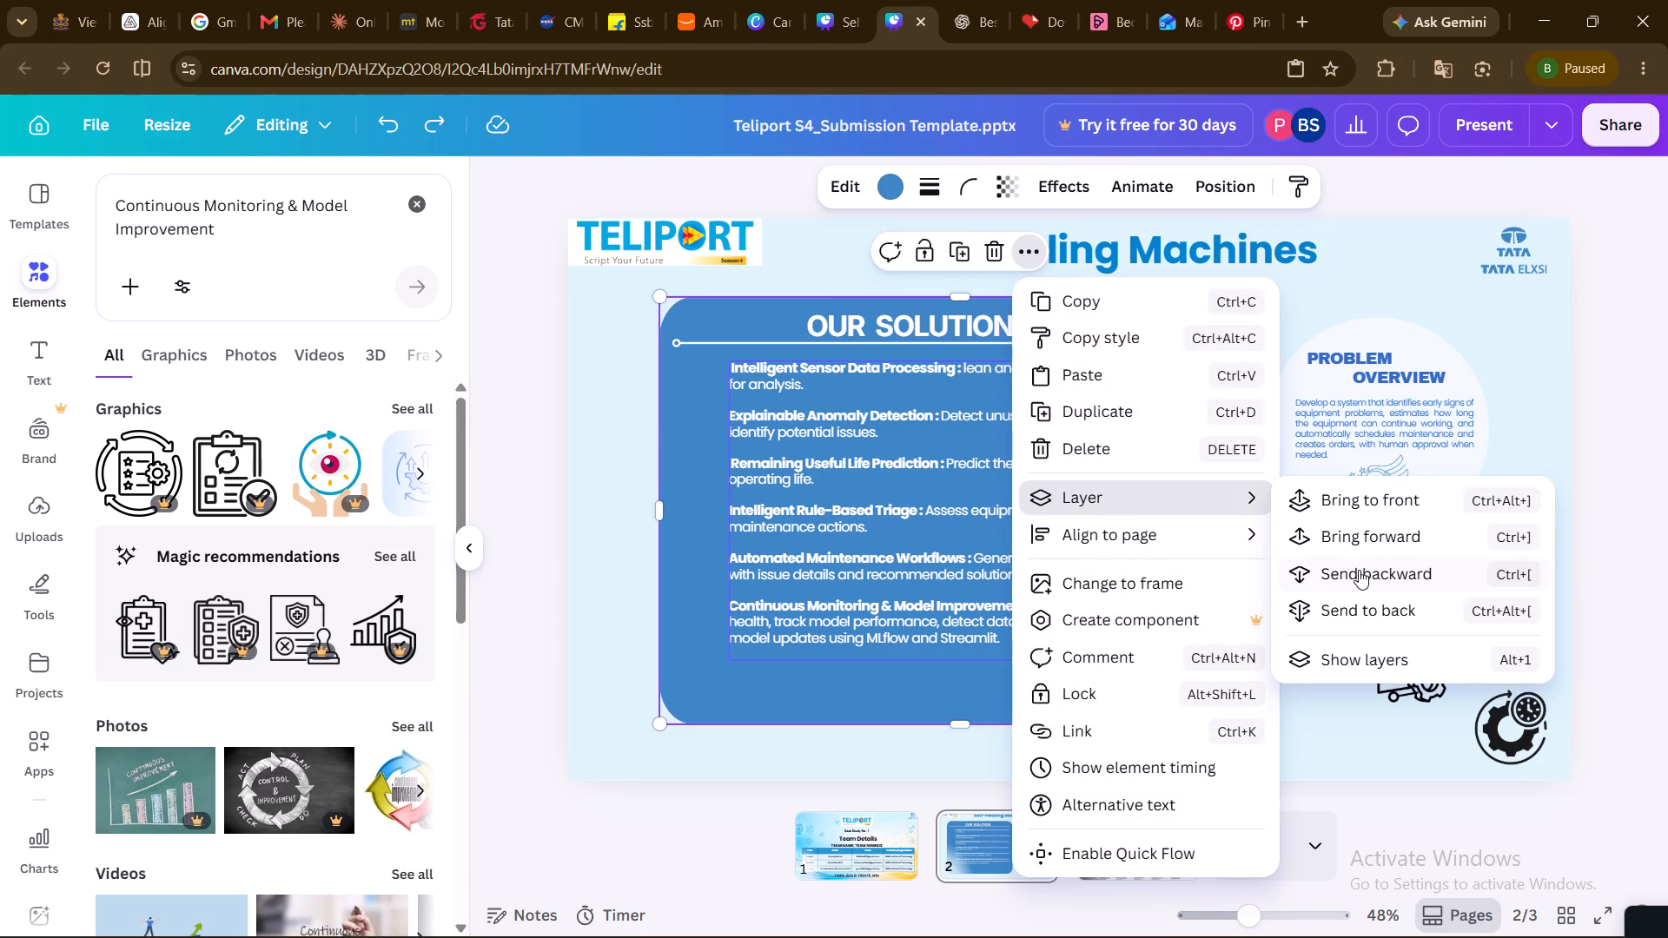
click(1359, 570)
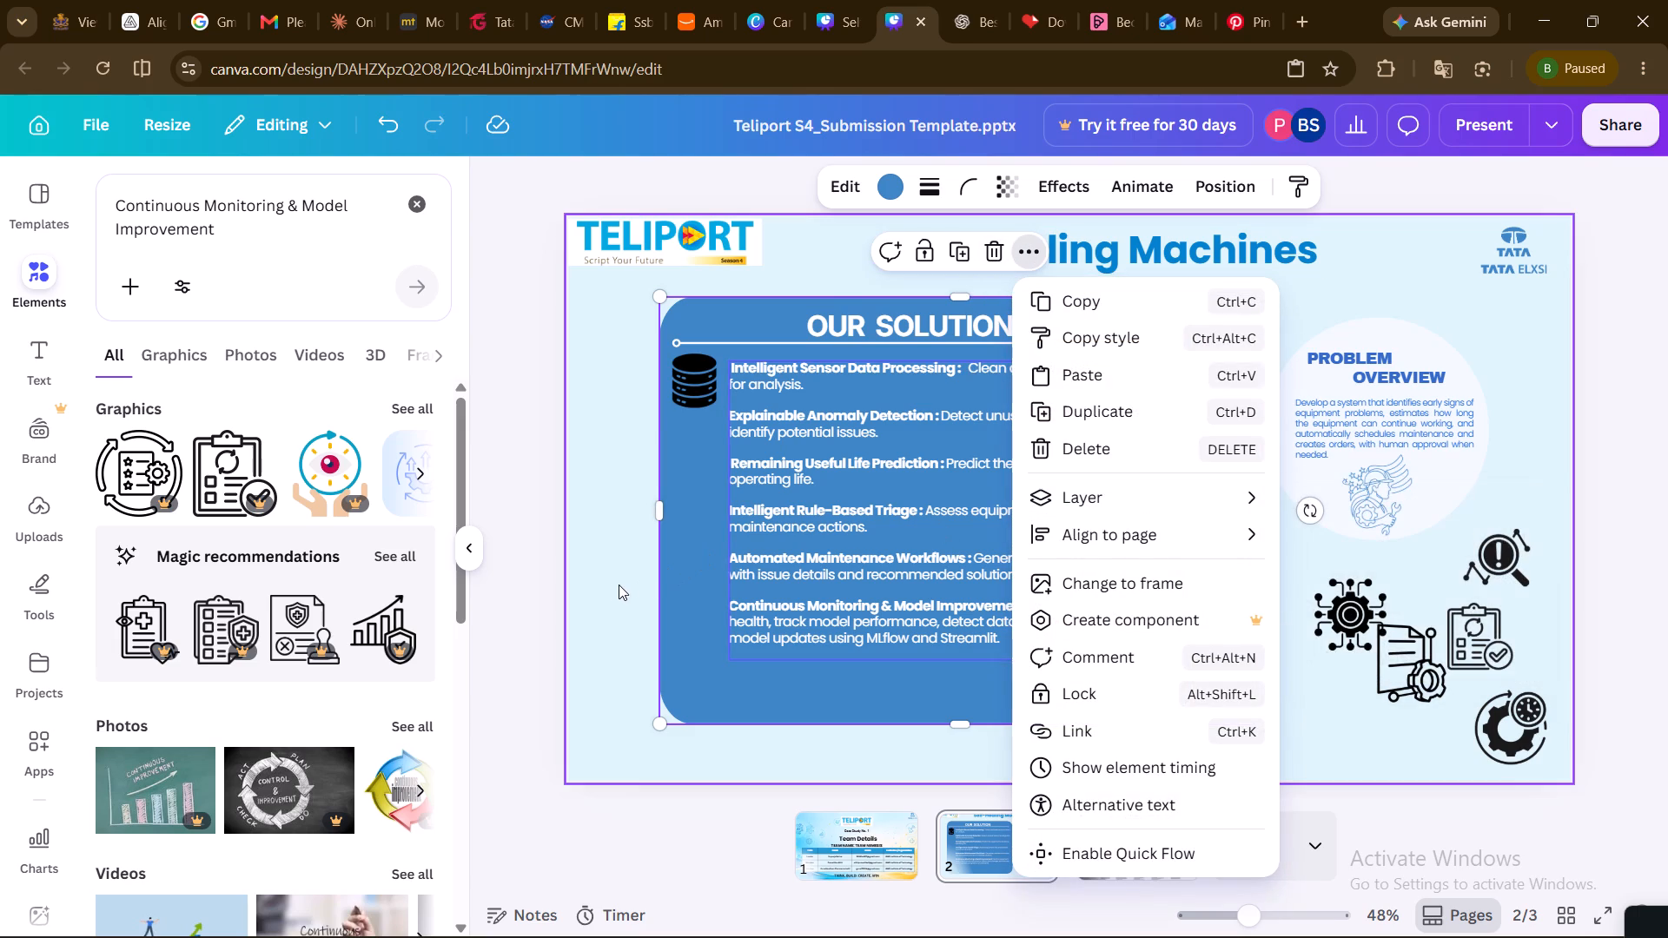
click(612, 585)
drag(692, 377, 700, 375)
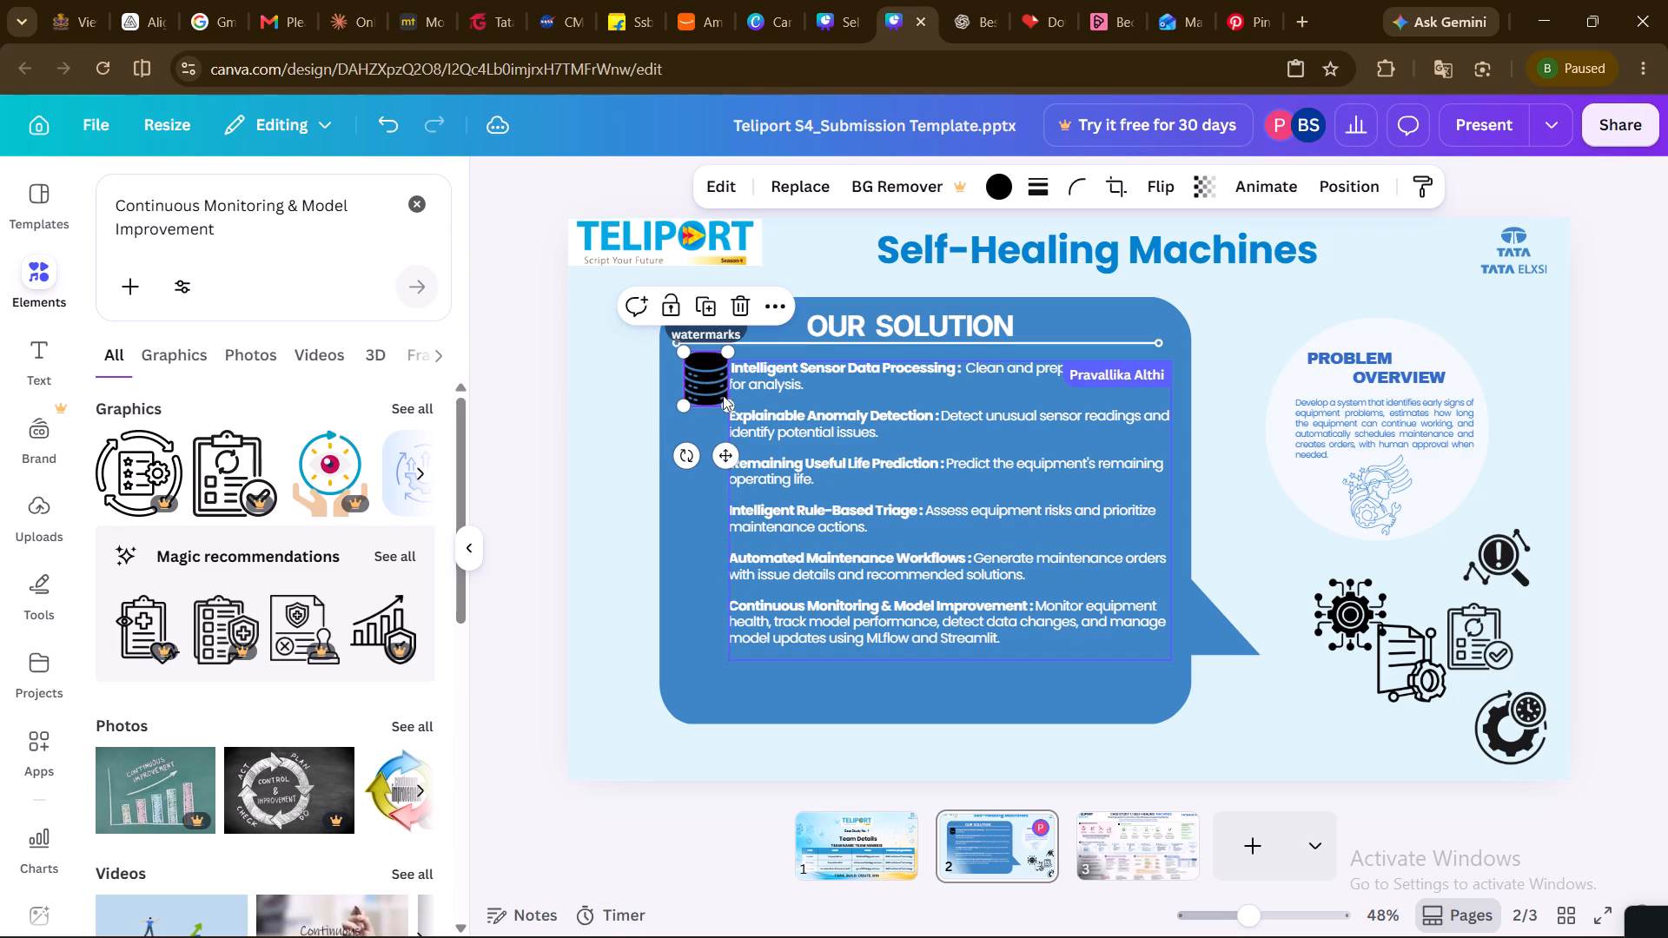
Add an extra blank line between each of the six solution points in the OUR SOLUTION text box.
click(802, 393)
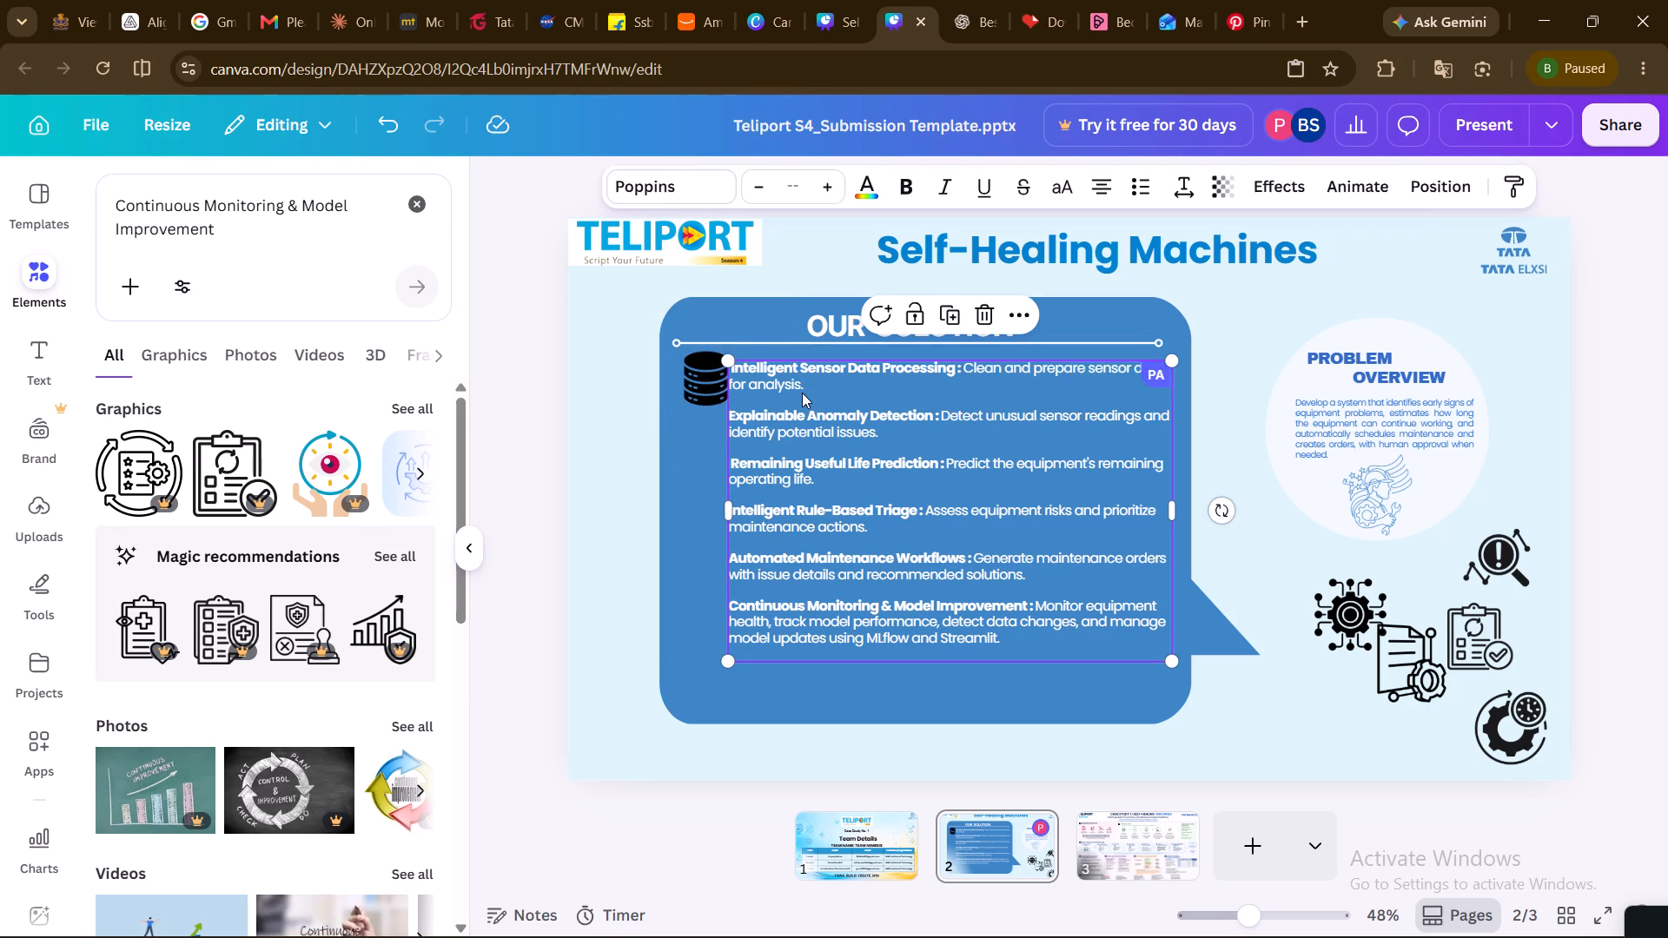
double_click(797, 400)
click(797, 400)
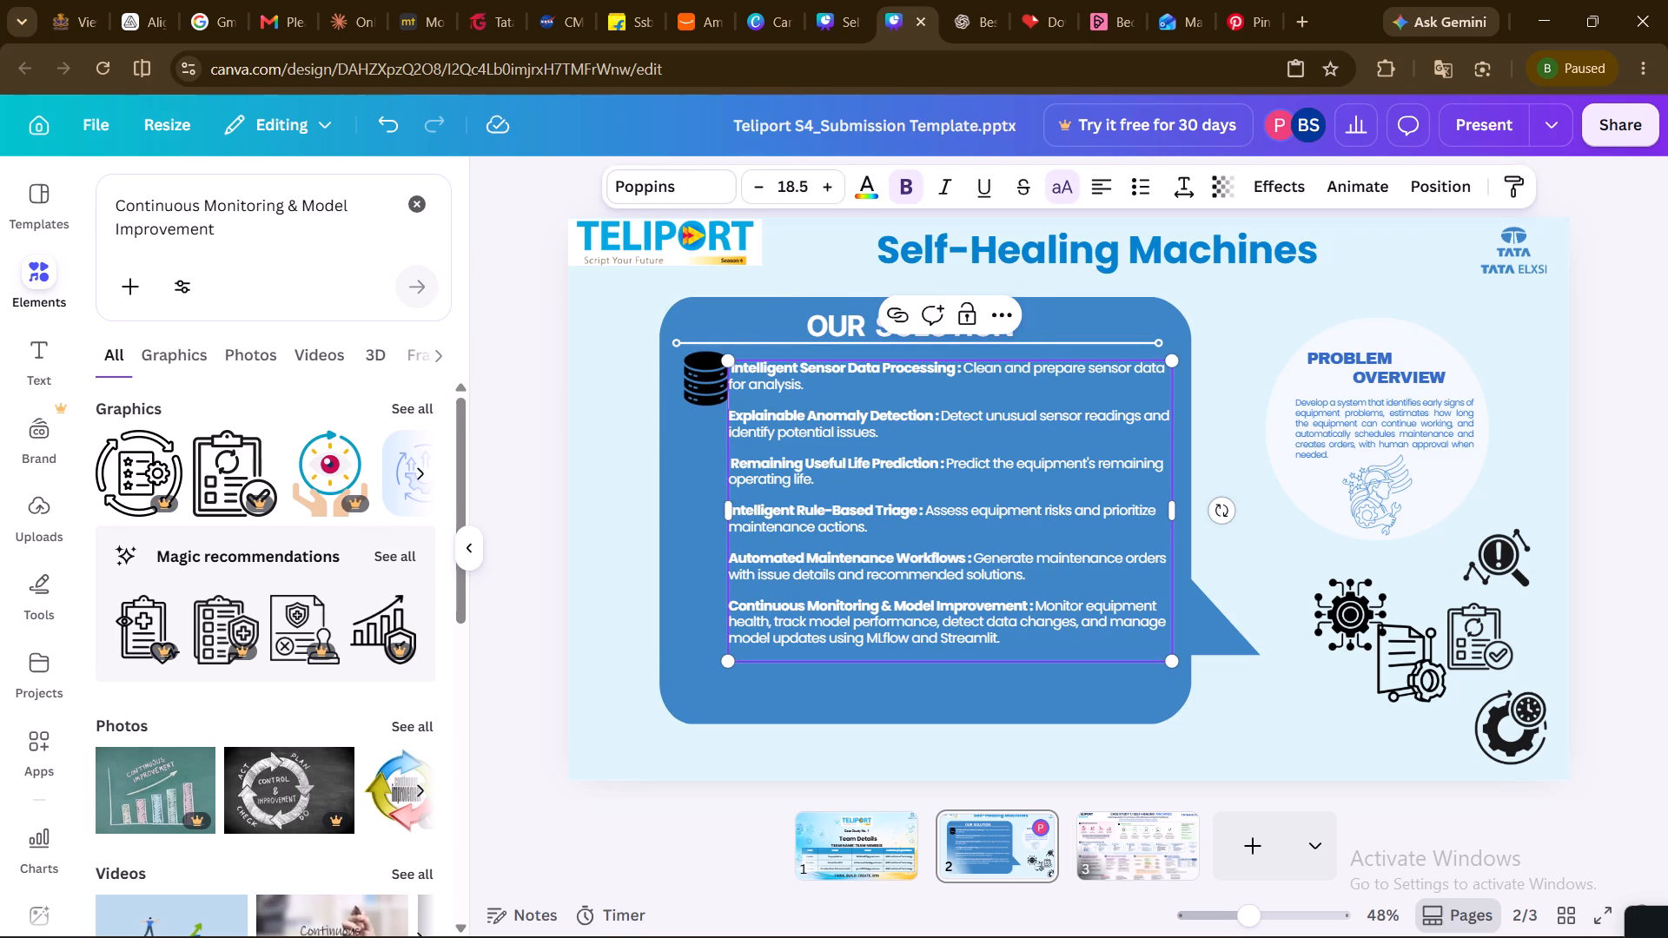
key(Return)
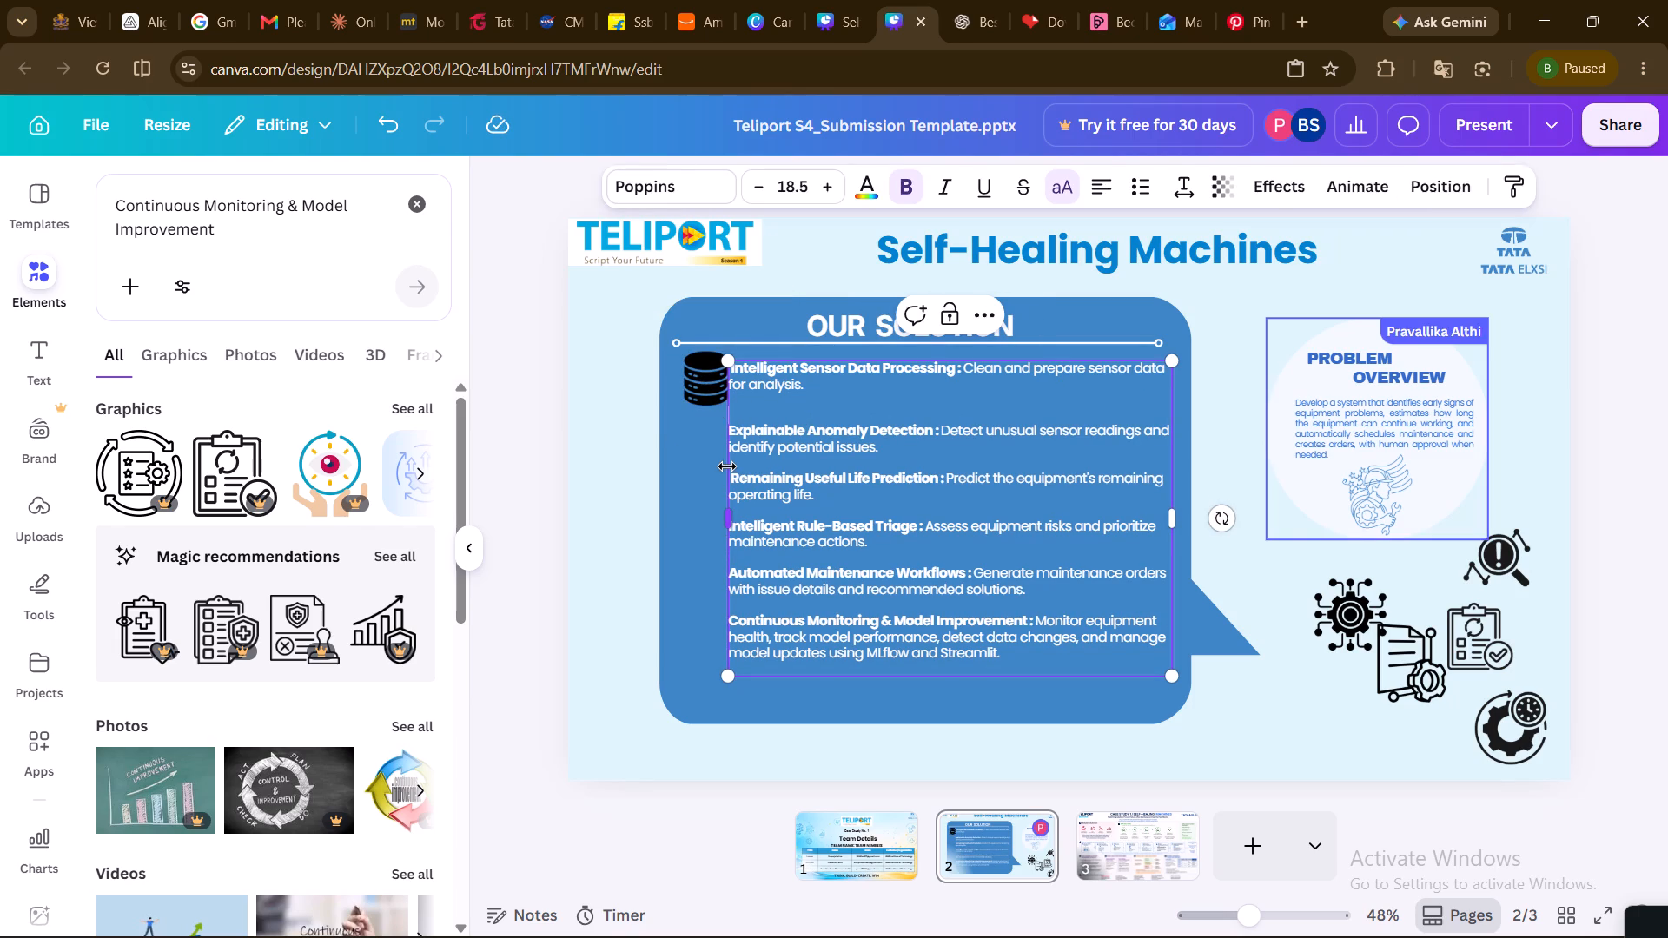
click(739, 465)
key(Return)
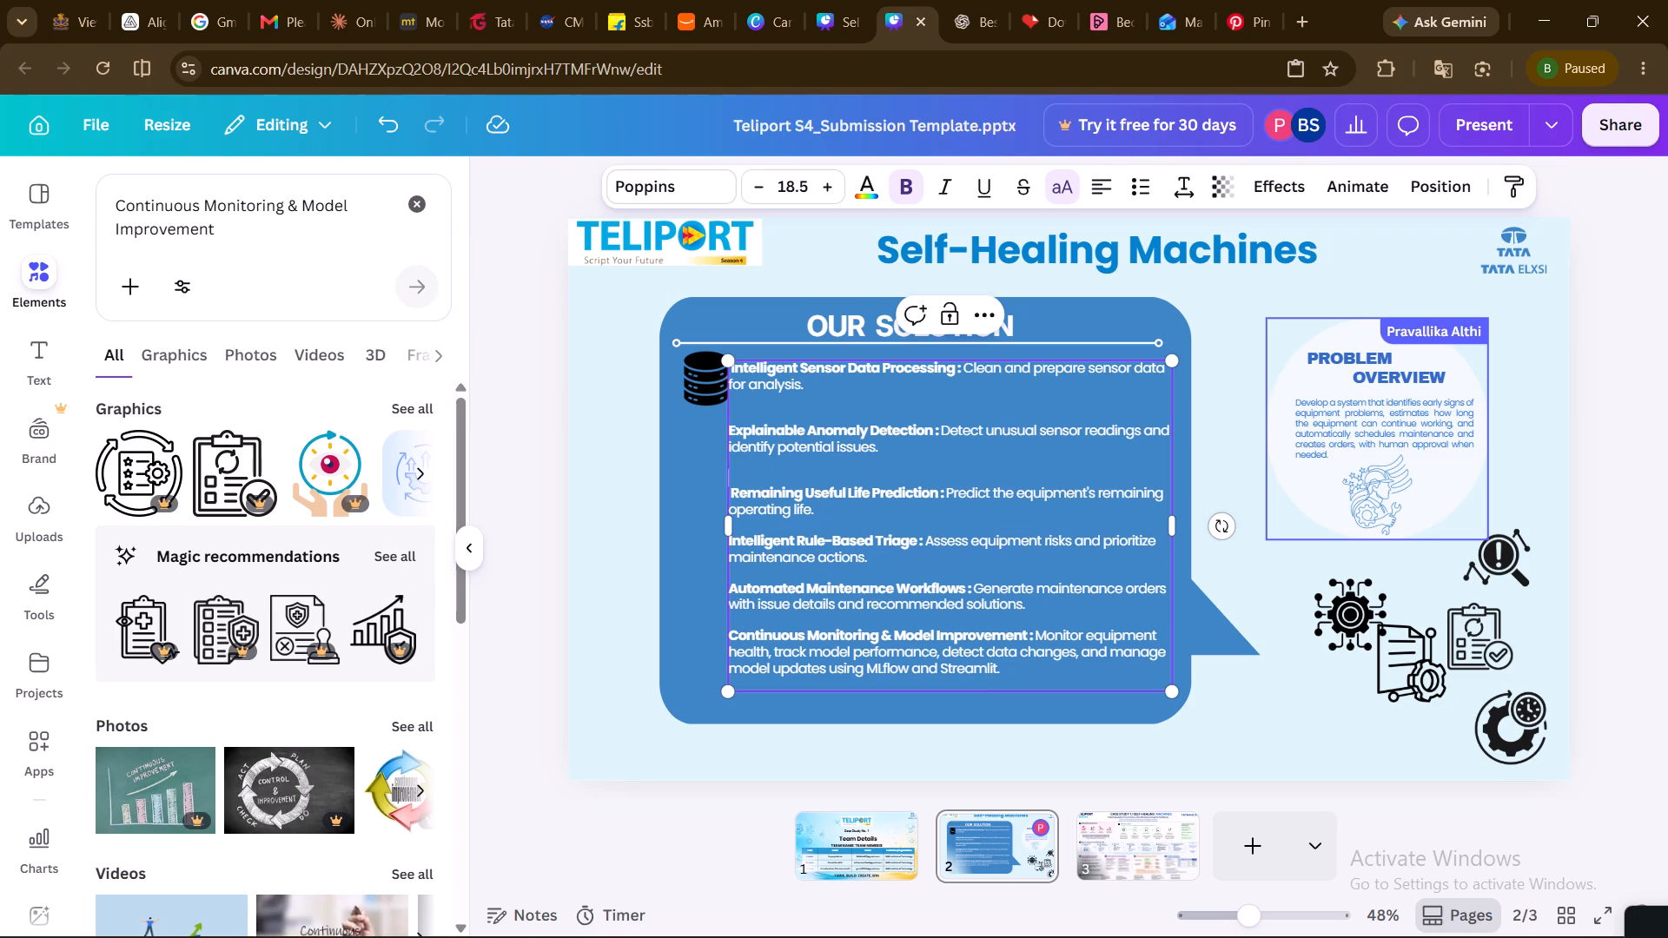
click(741, 522)
key(Return)
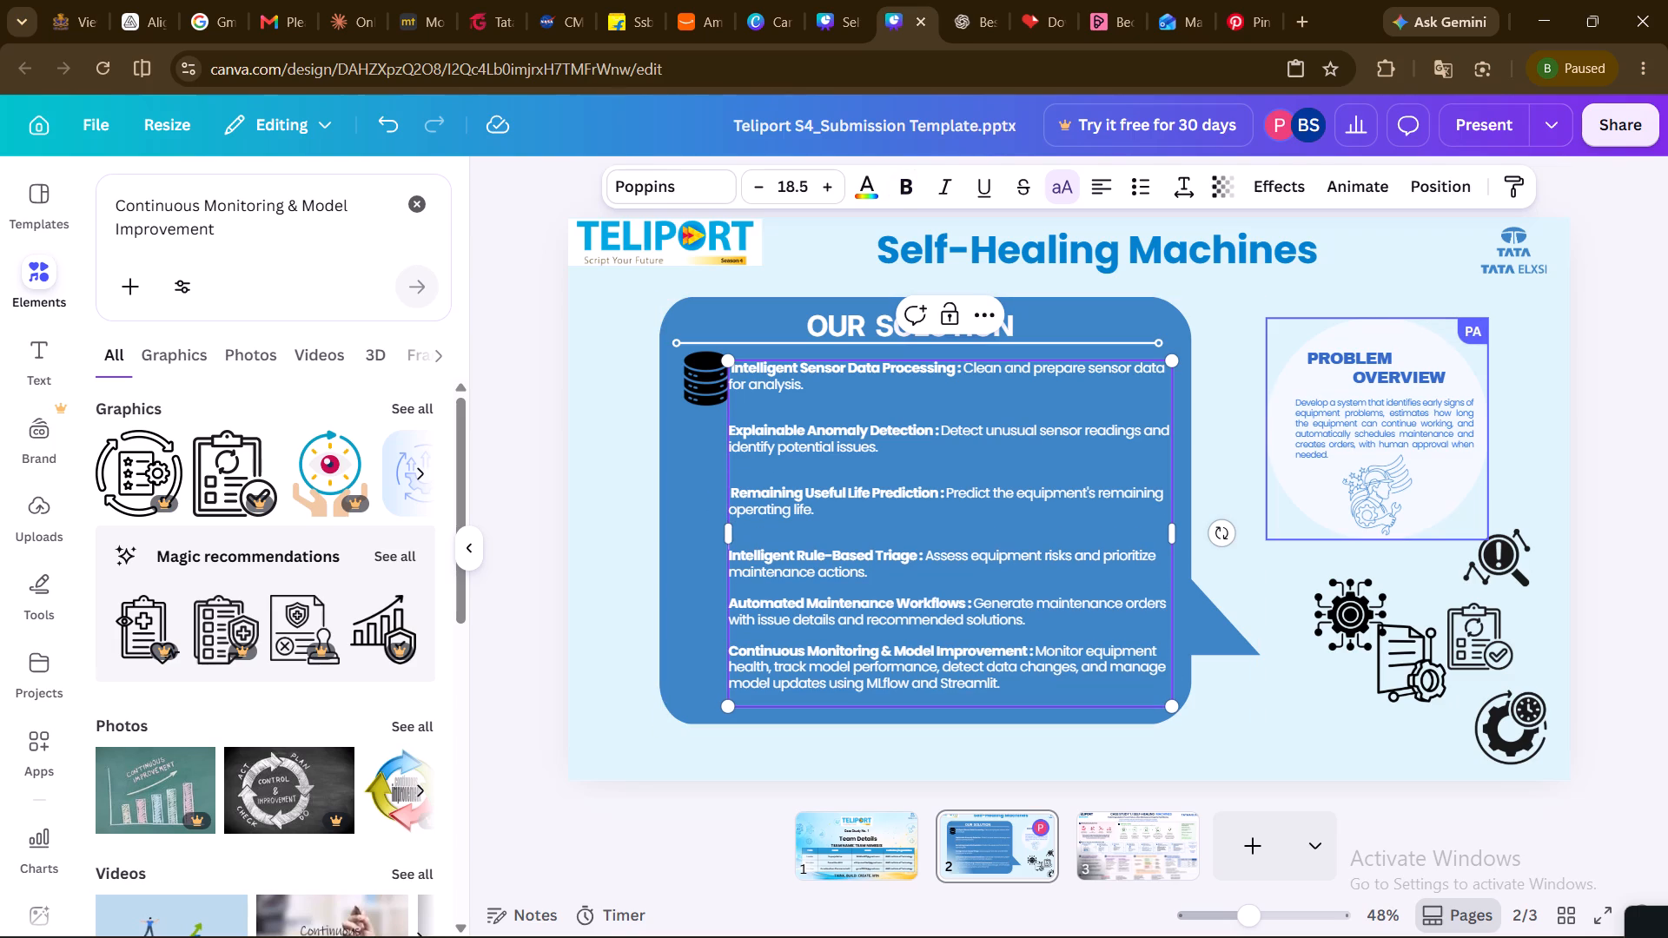
click(739, 579)
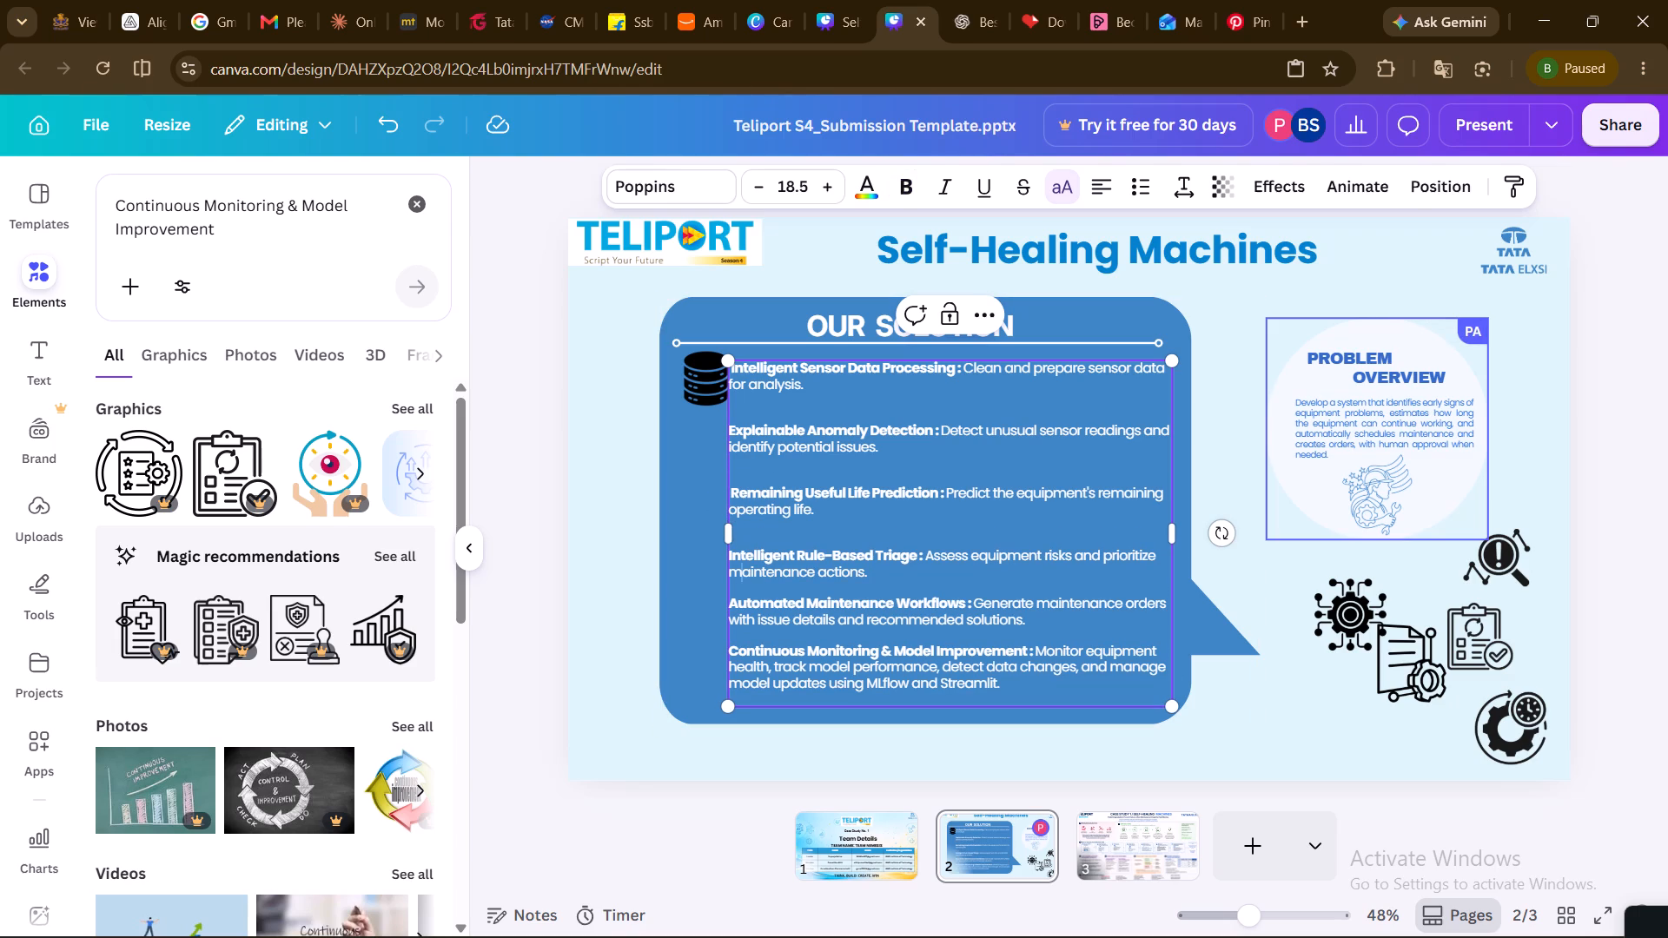
click(739, 584)
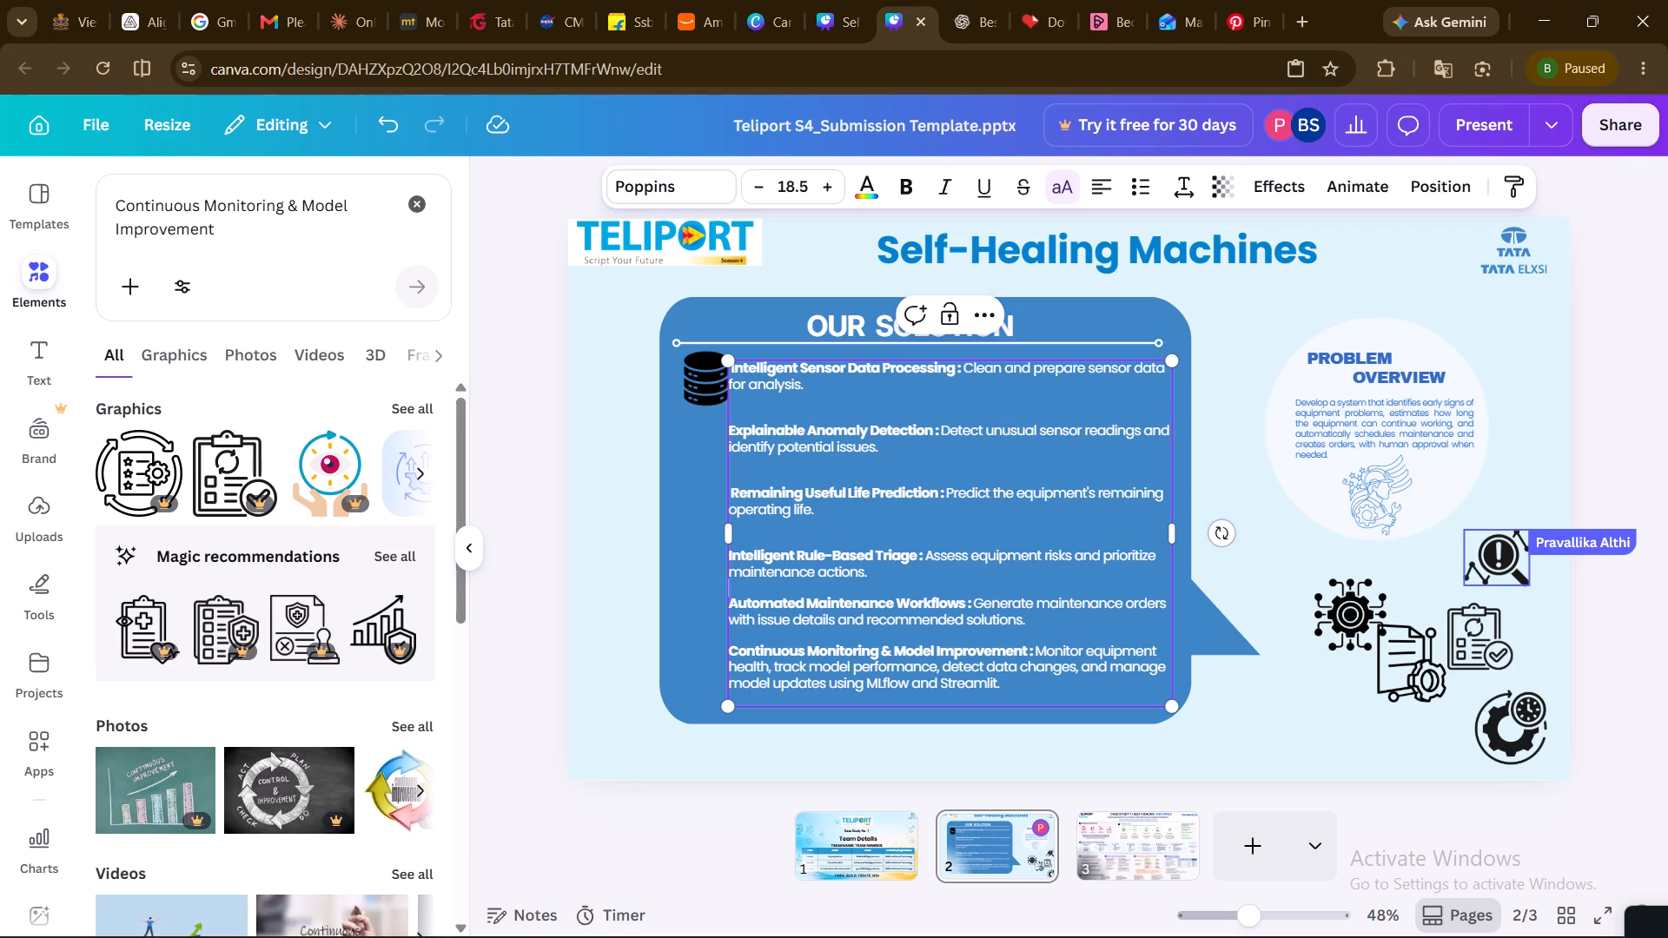
key(Return)
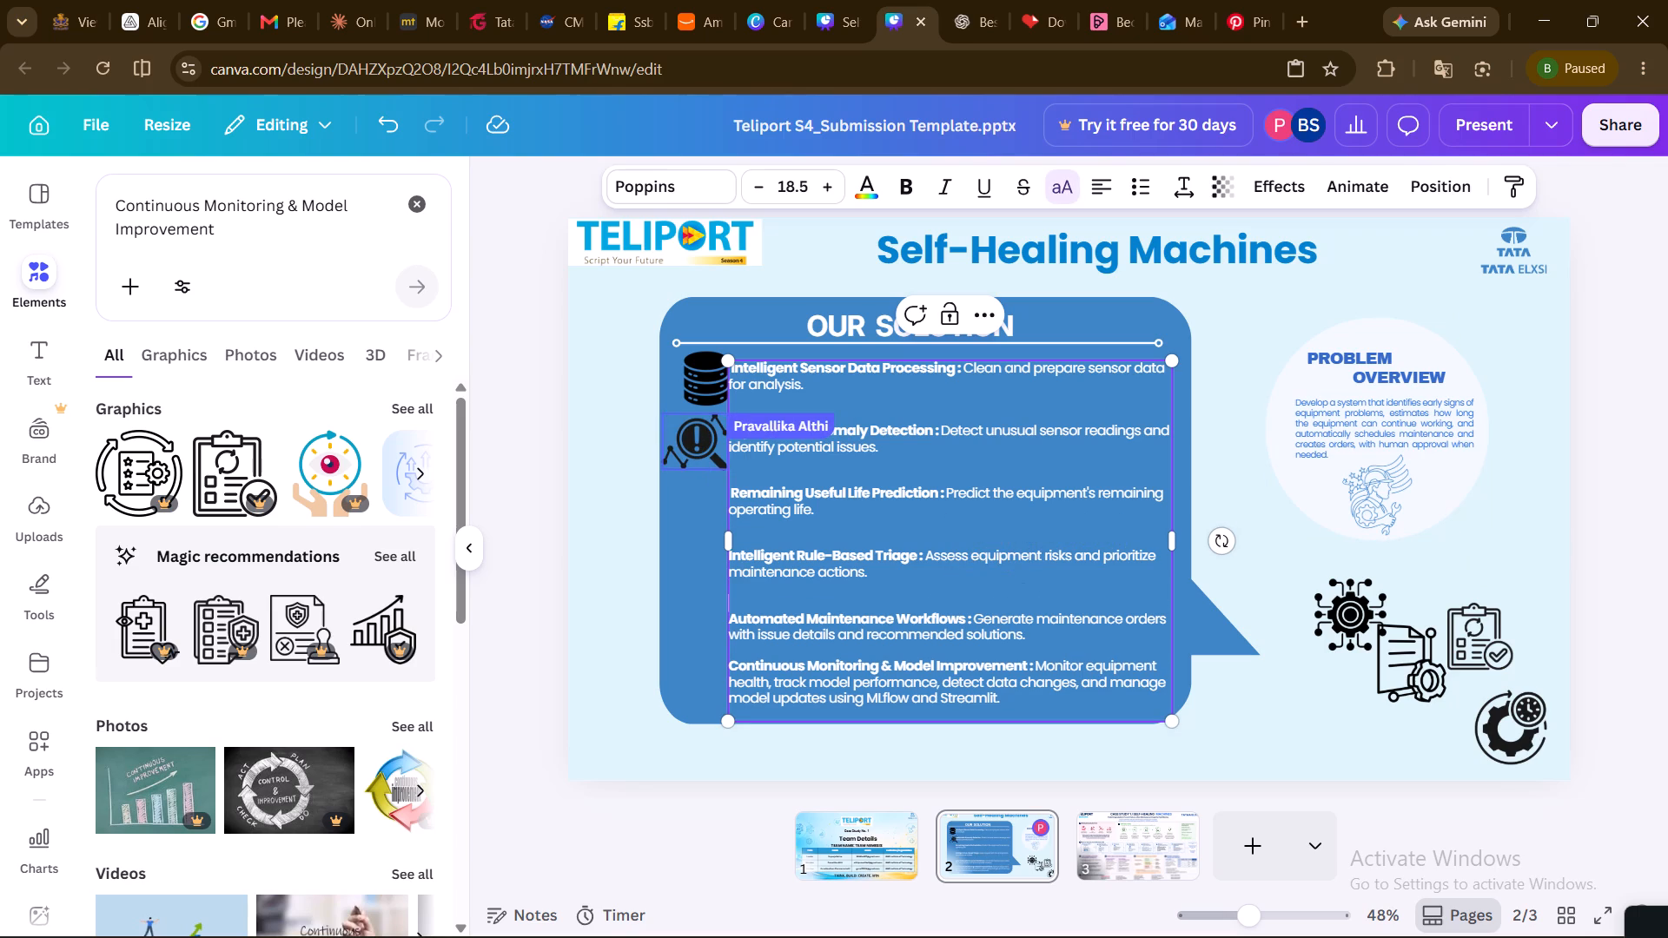
click(747, 648)
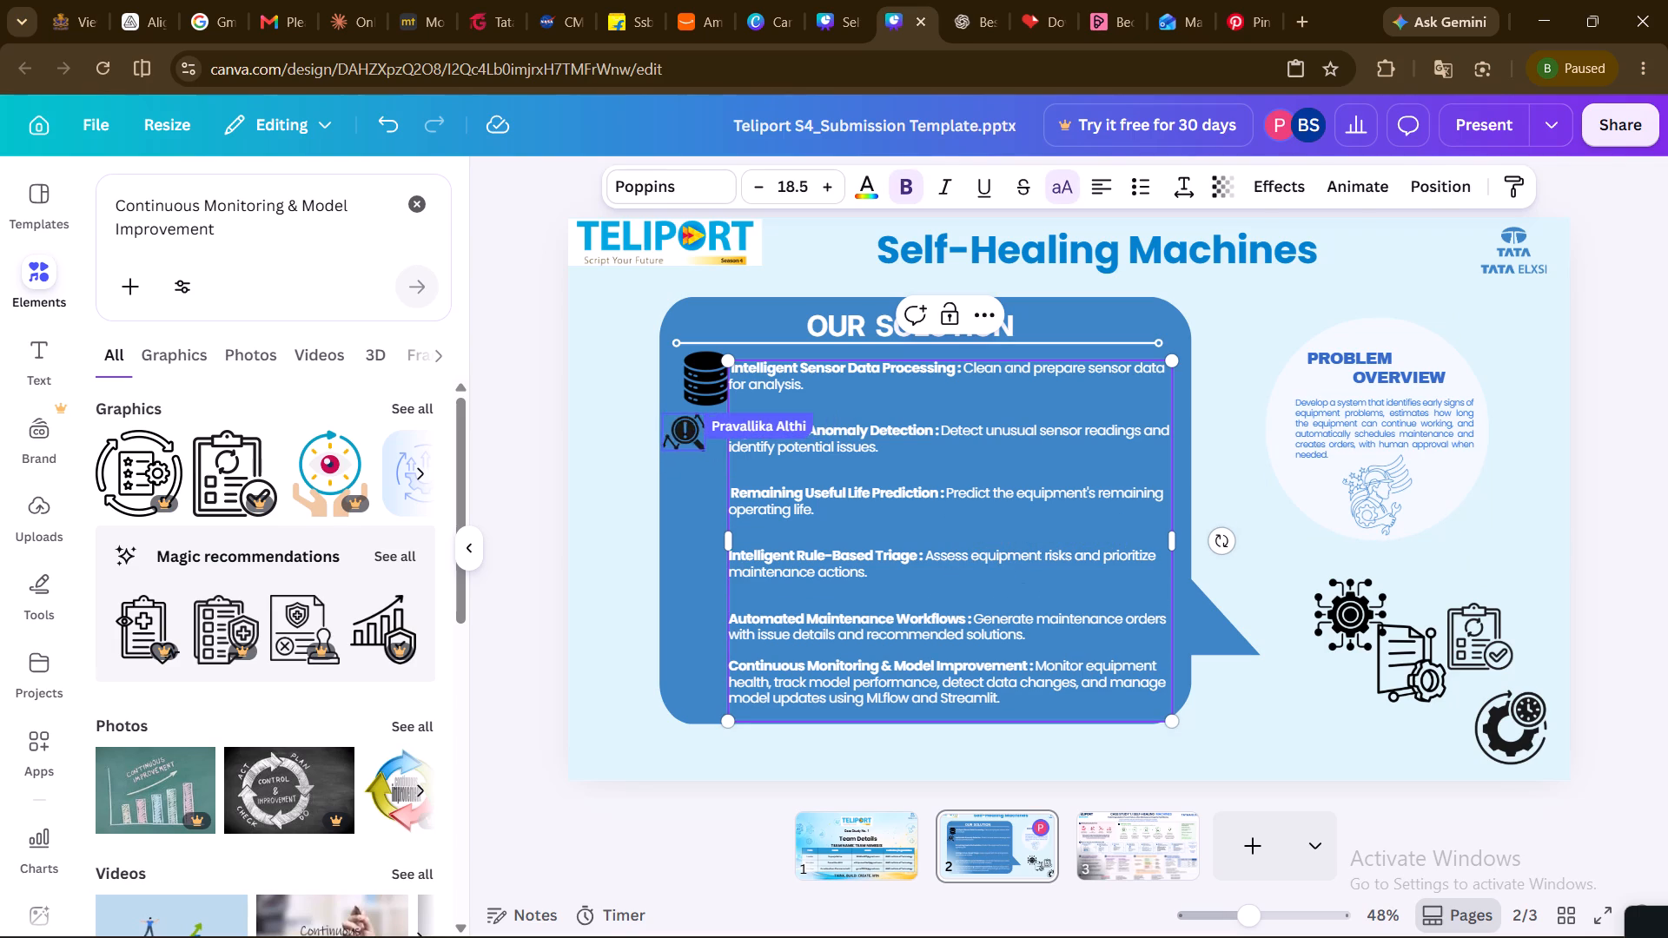
key(Return)
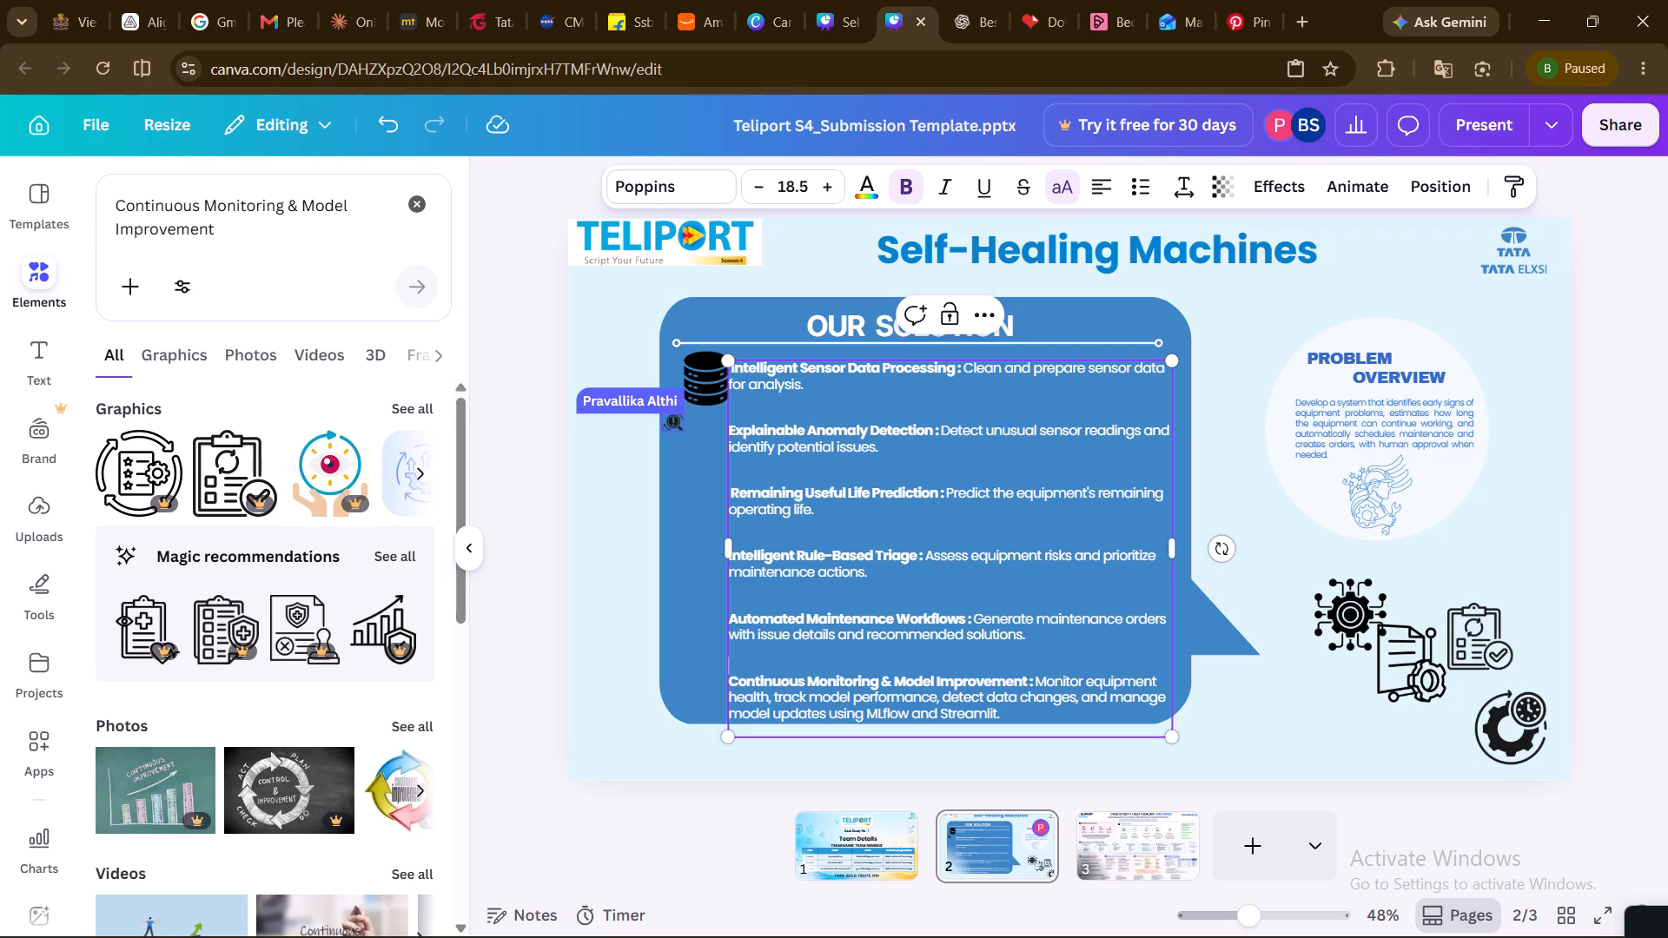
click(1261, 725)
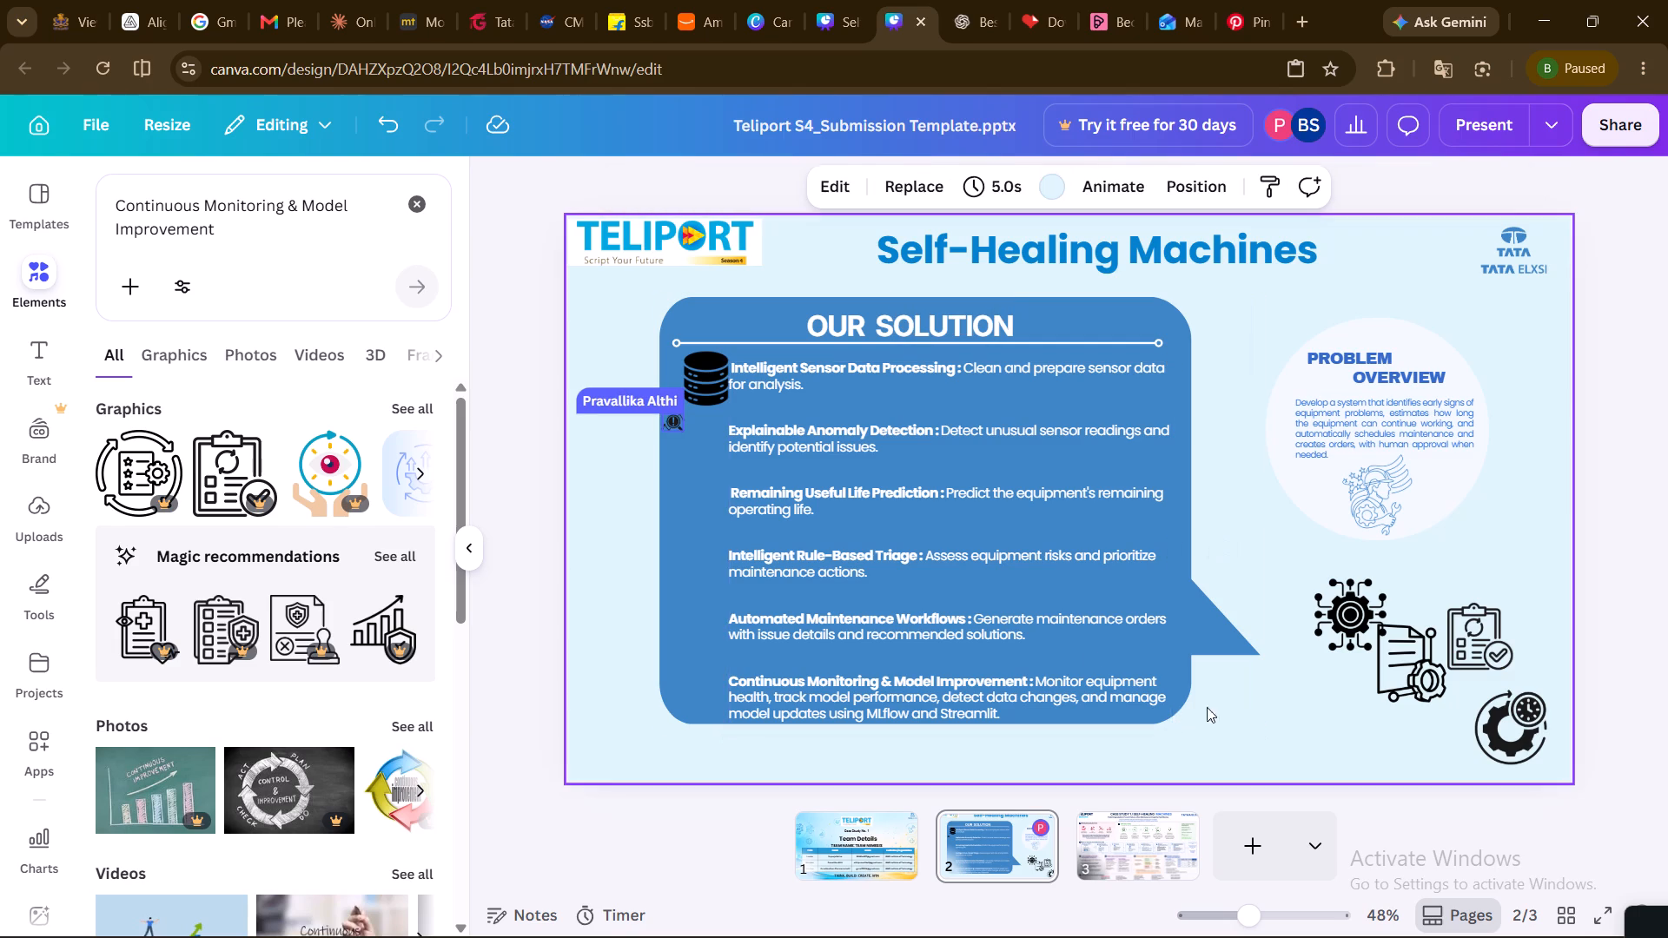
Shift the six-point solution text box slightly up and right so it fits within the OUR SOLUTION bubble.
drag(968, 585, 980, 579)
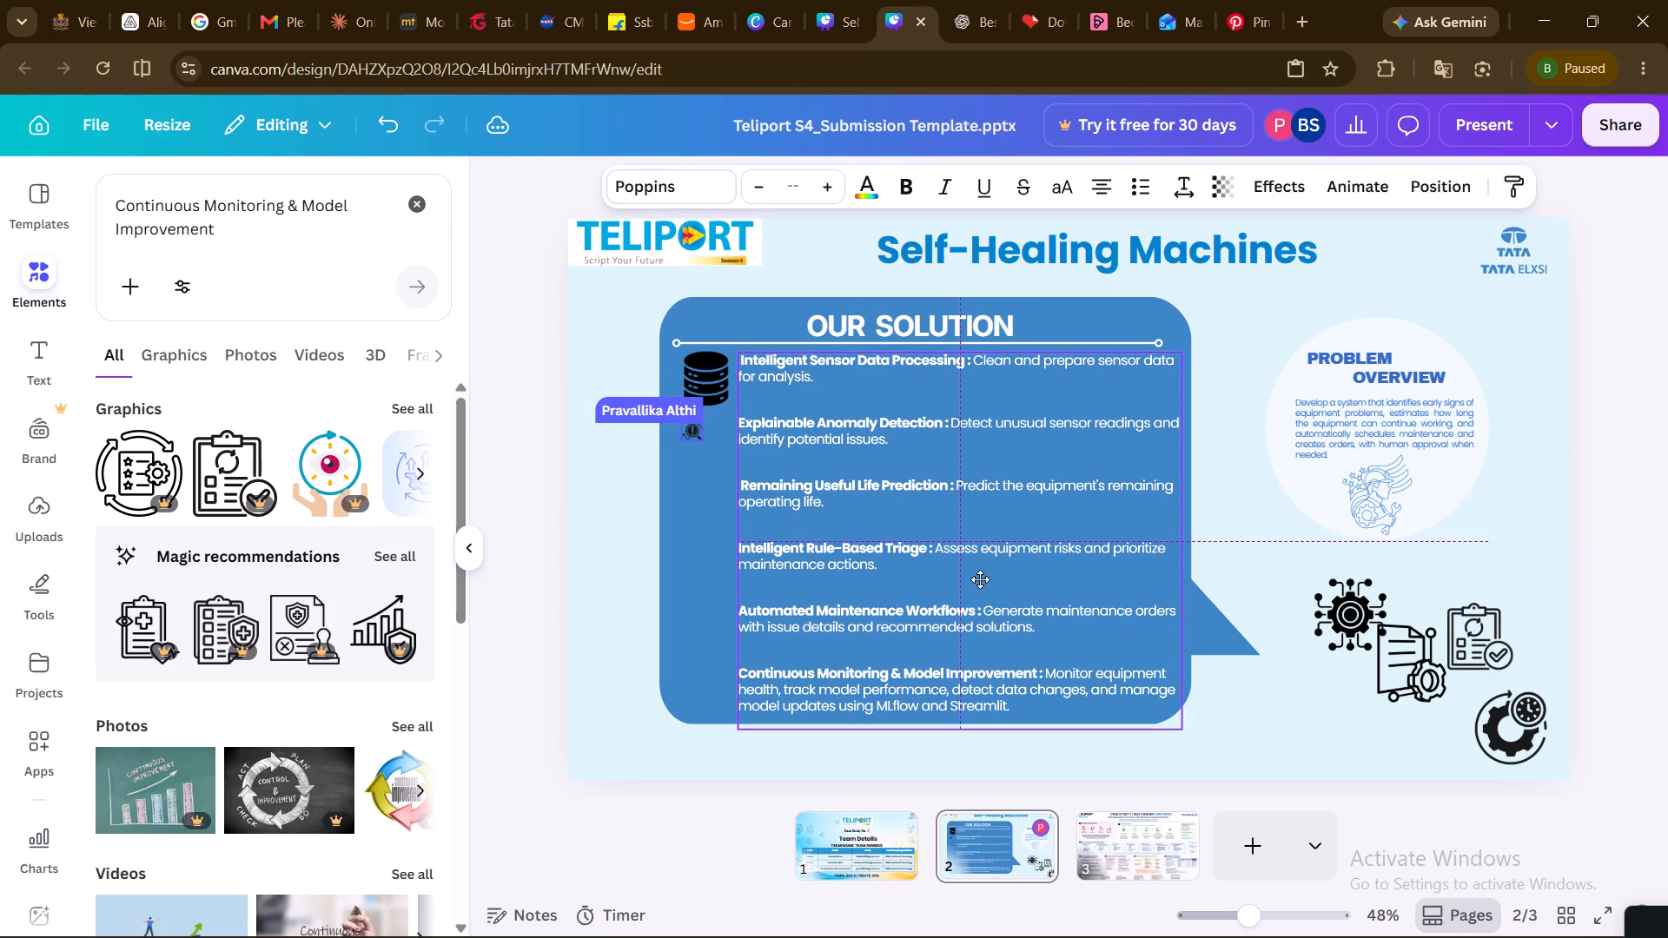
drag(980, 579, 981, 580)
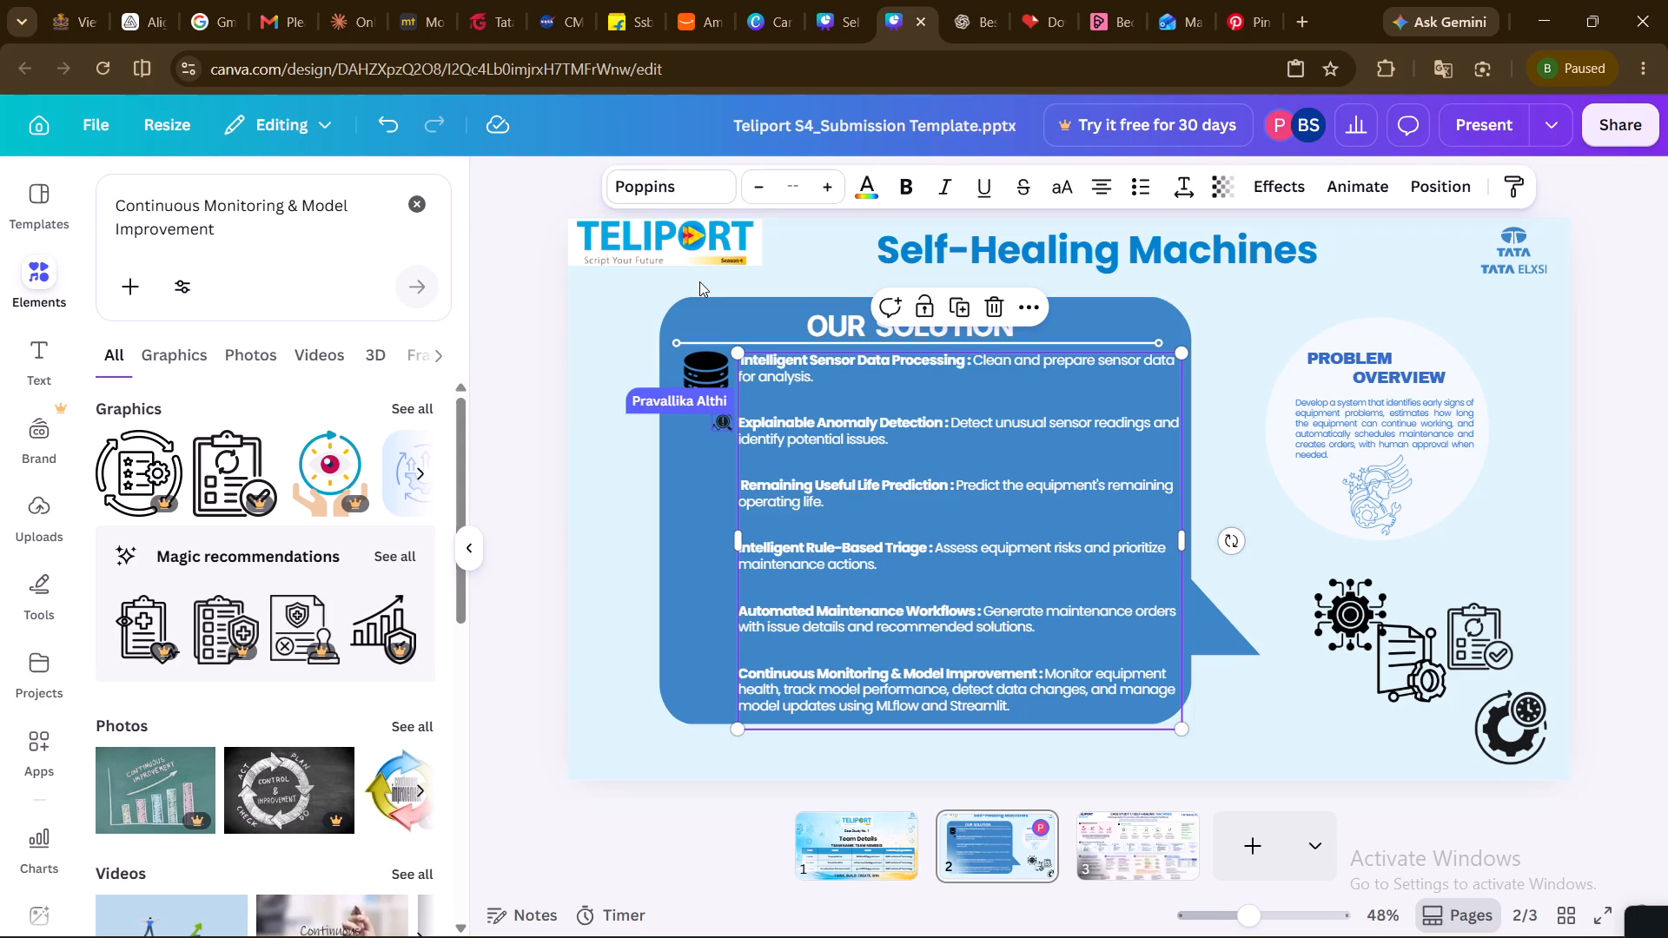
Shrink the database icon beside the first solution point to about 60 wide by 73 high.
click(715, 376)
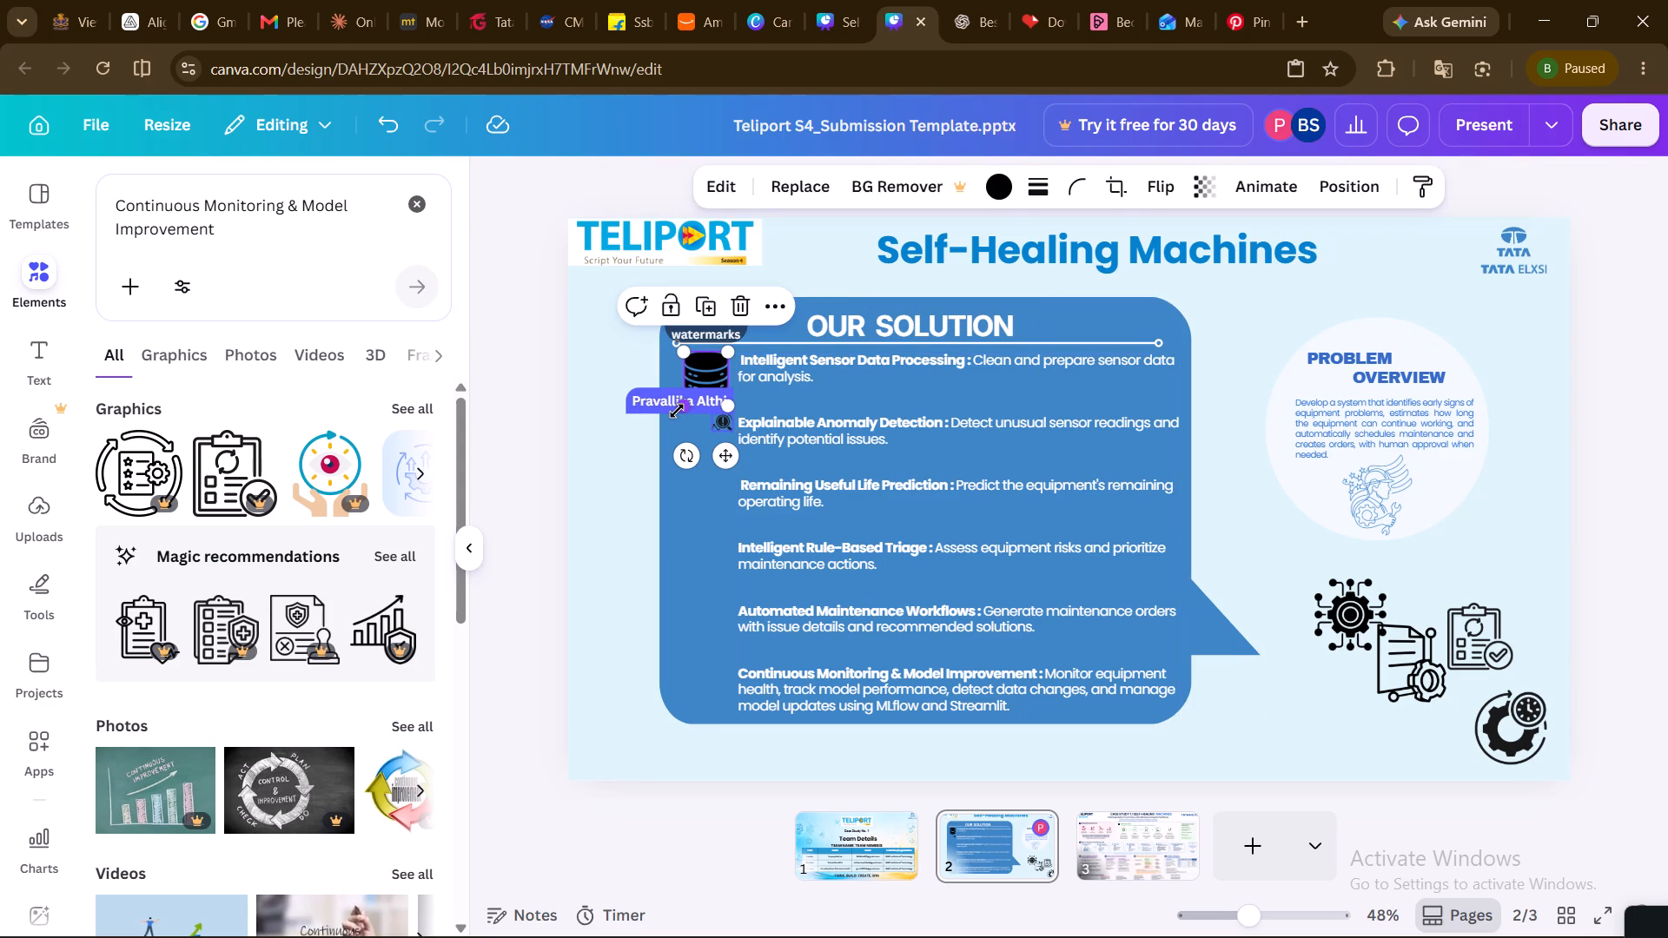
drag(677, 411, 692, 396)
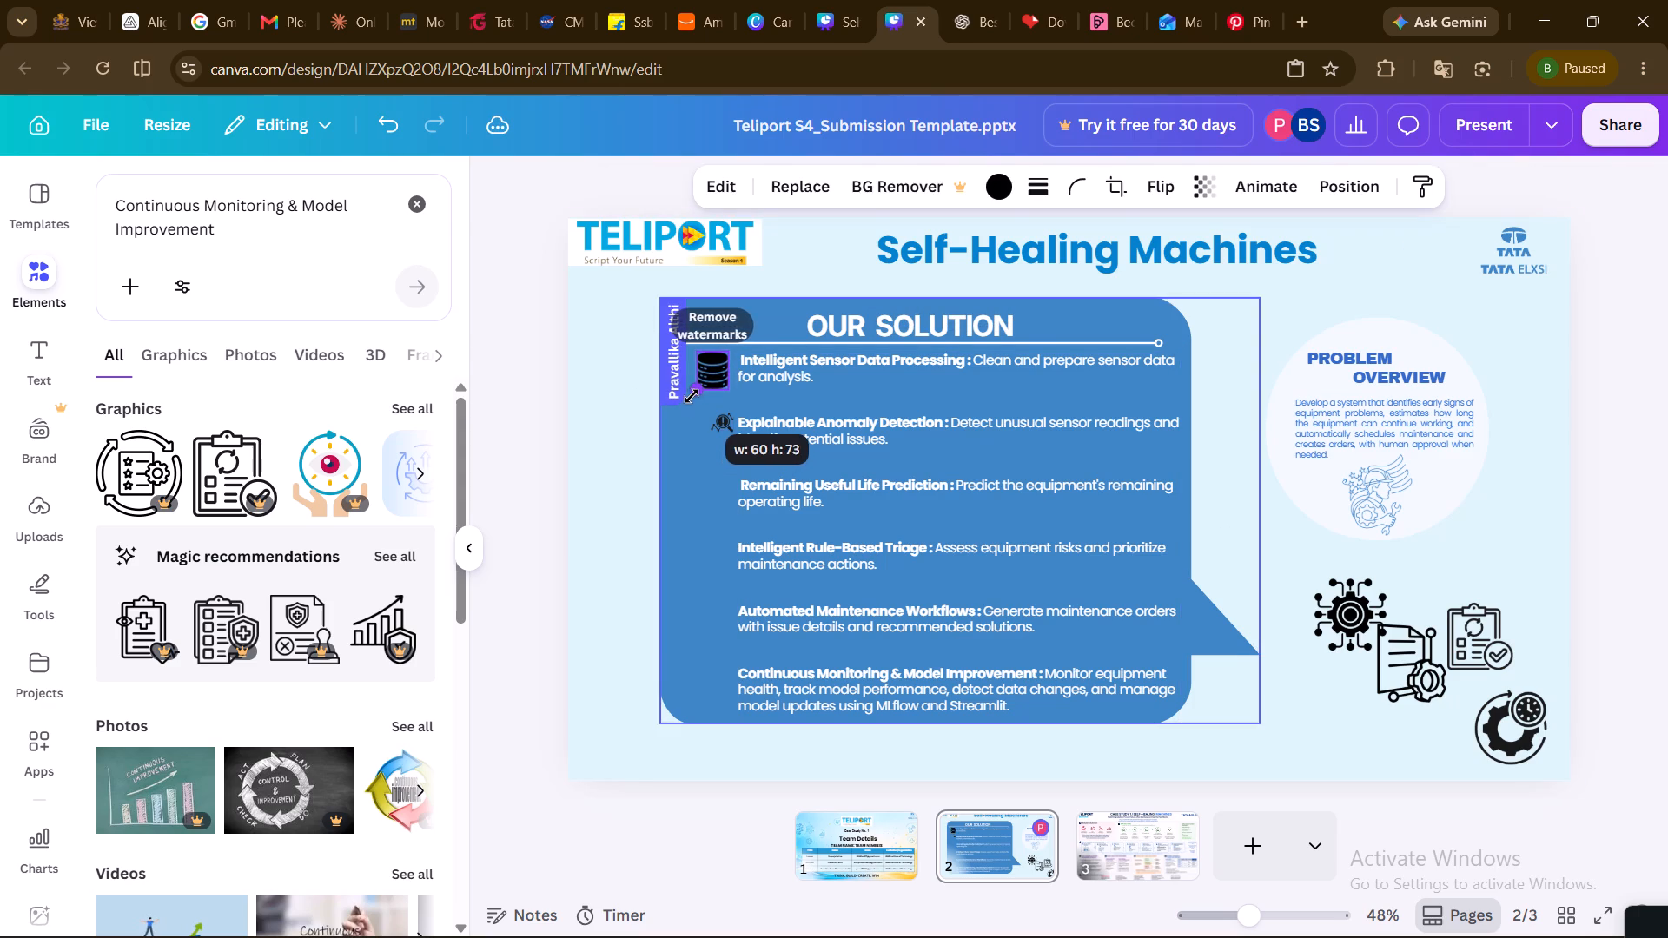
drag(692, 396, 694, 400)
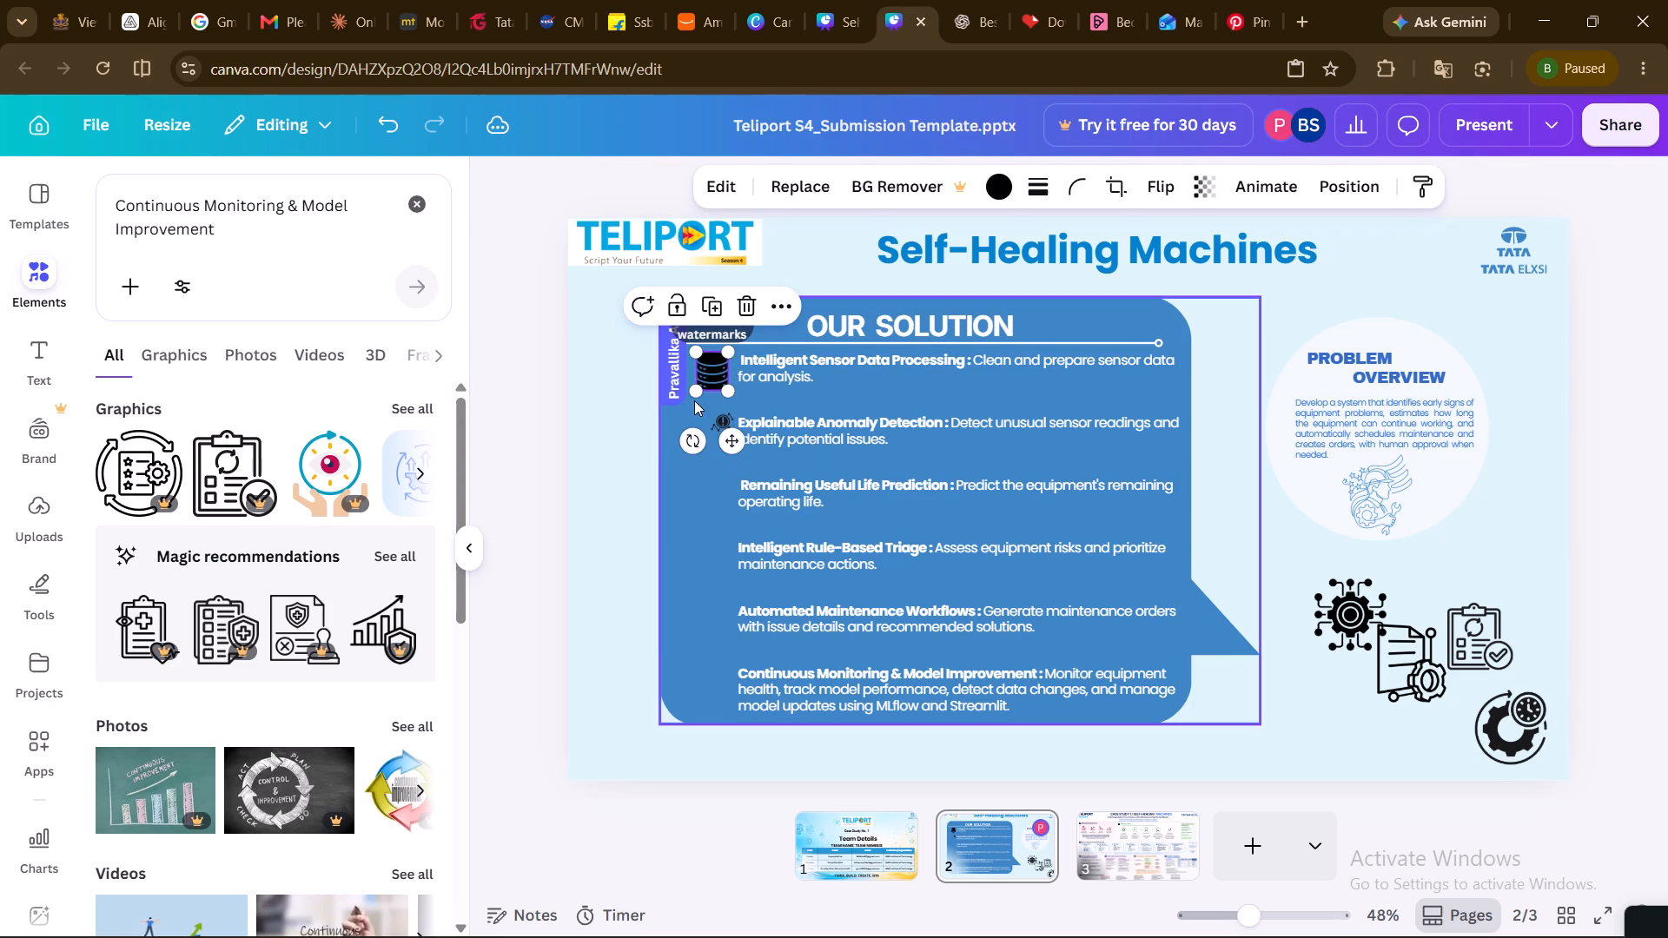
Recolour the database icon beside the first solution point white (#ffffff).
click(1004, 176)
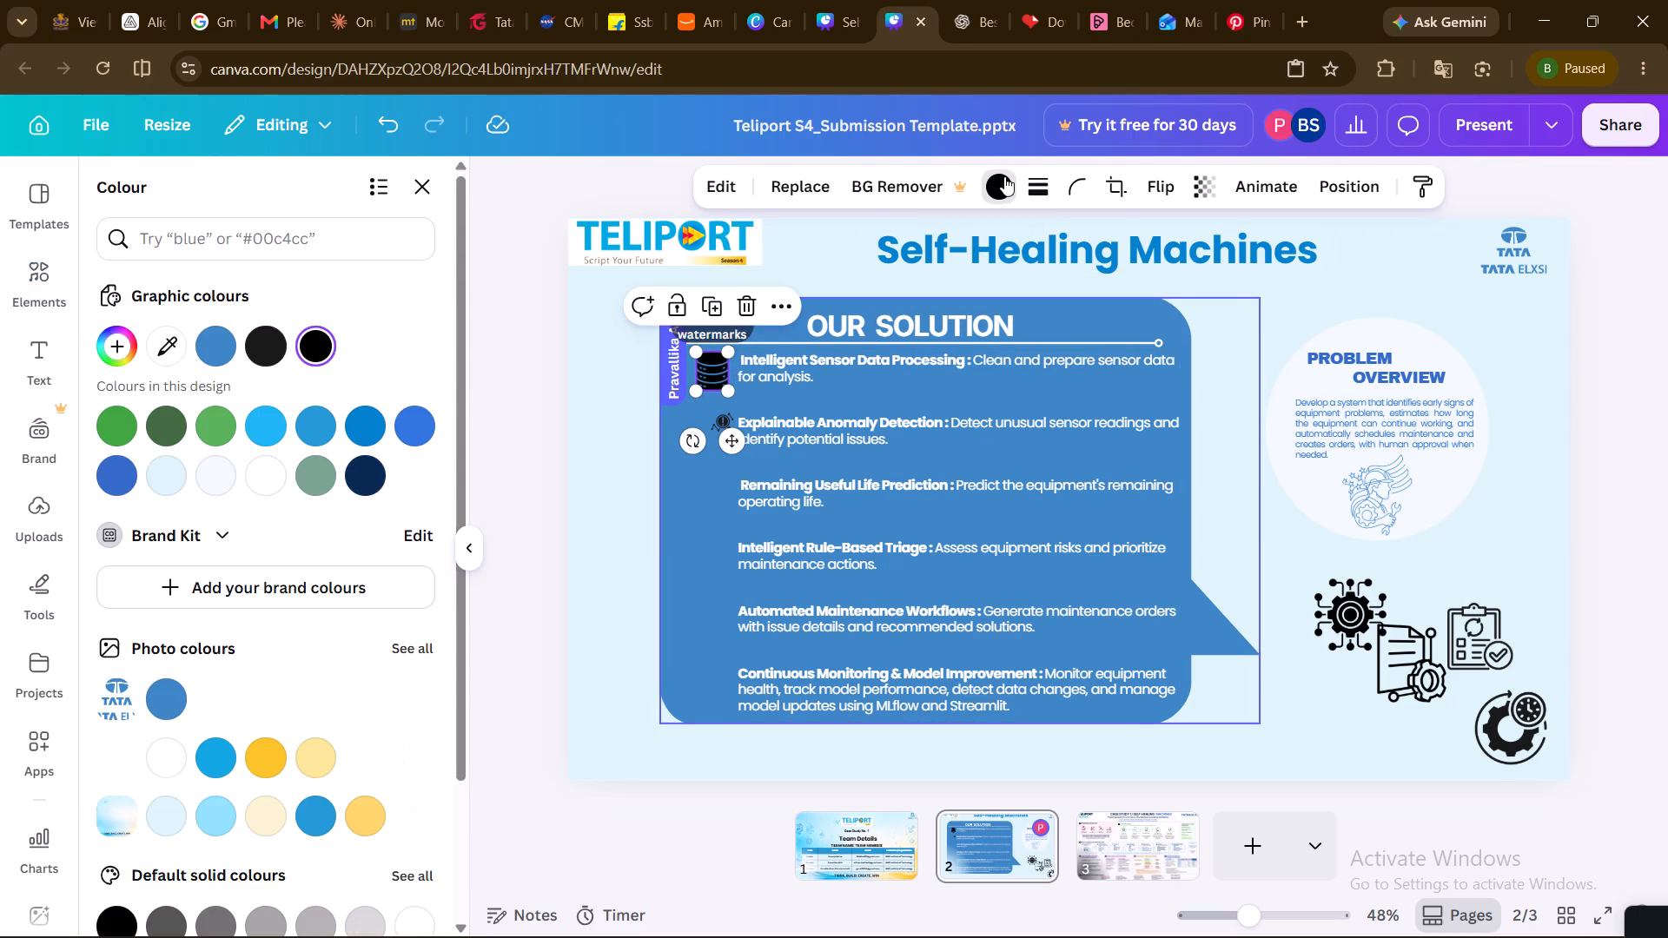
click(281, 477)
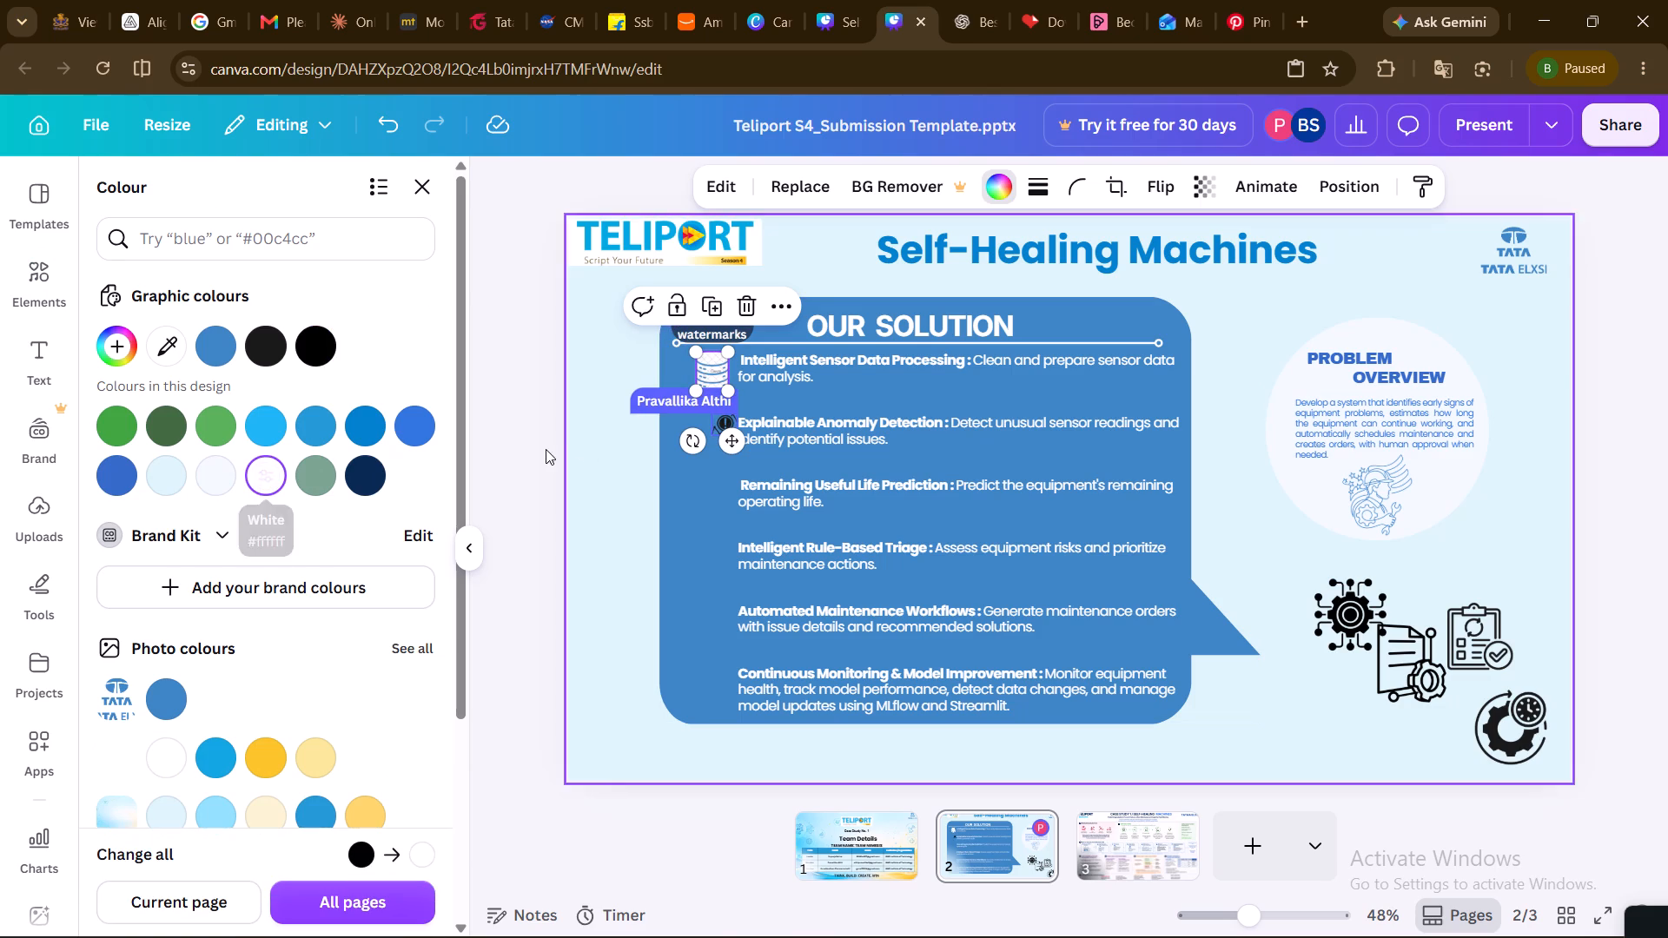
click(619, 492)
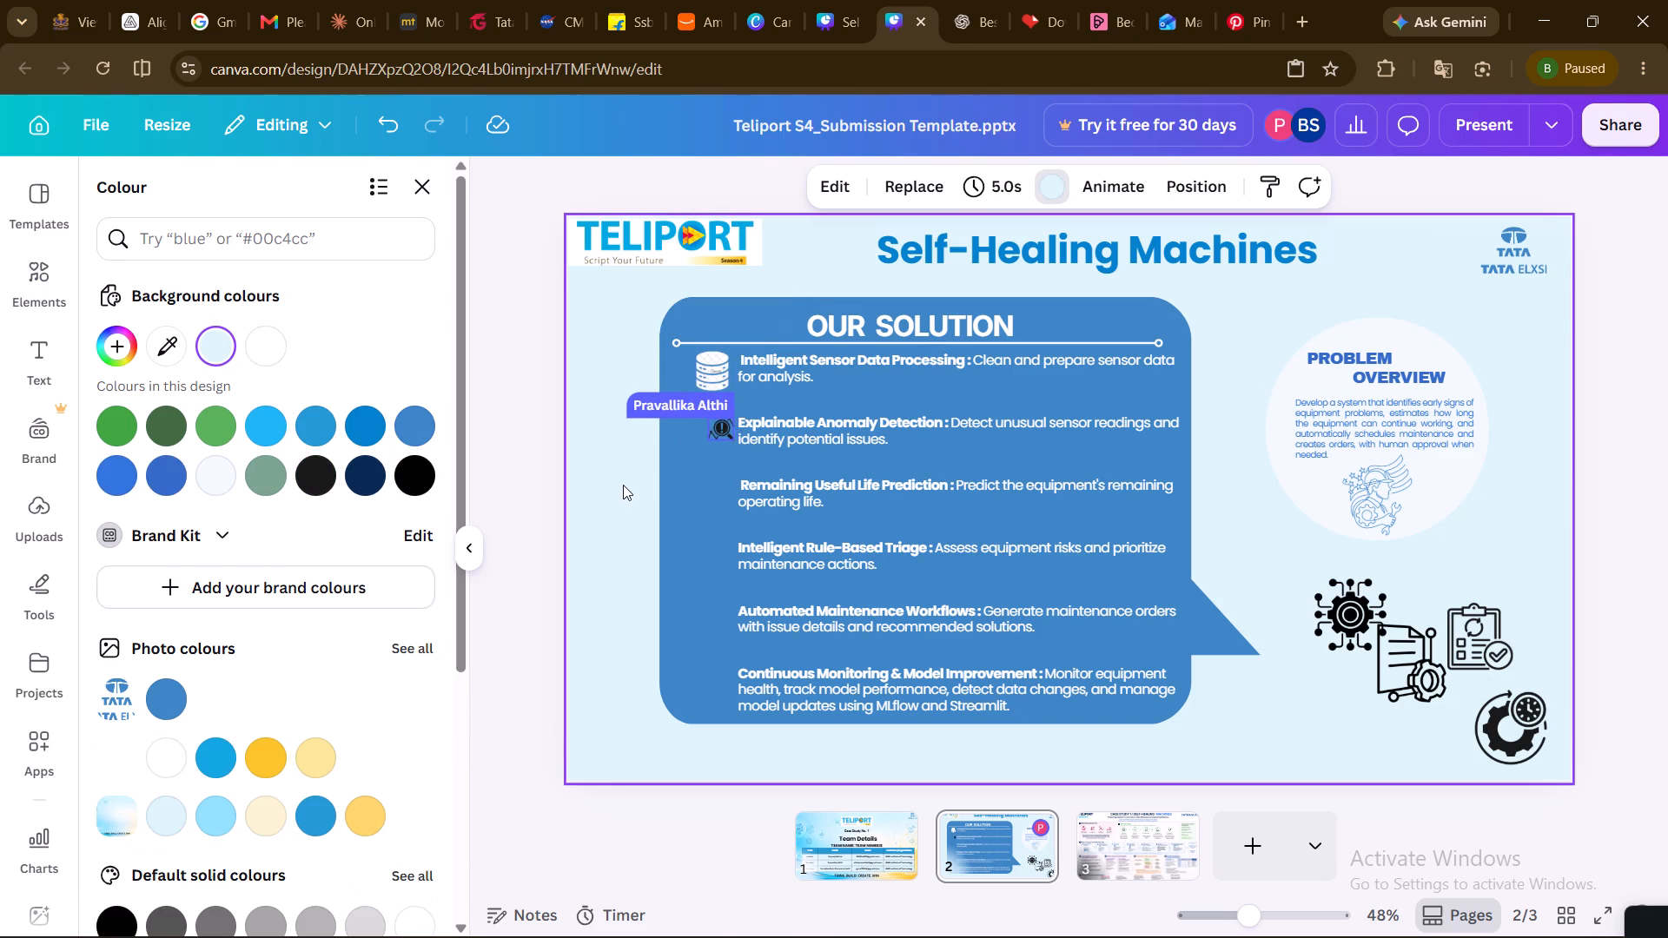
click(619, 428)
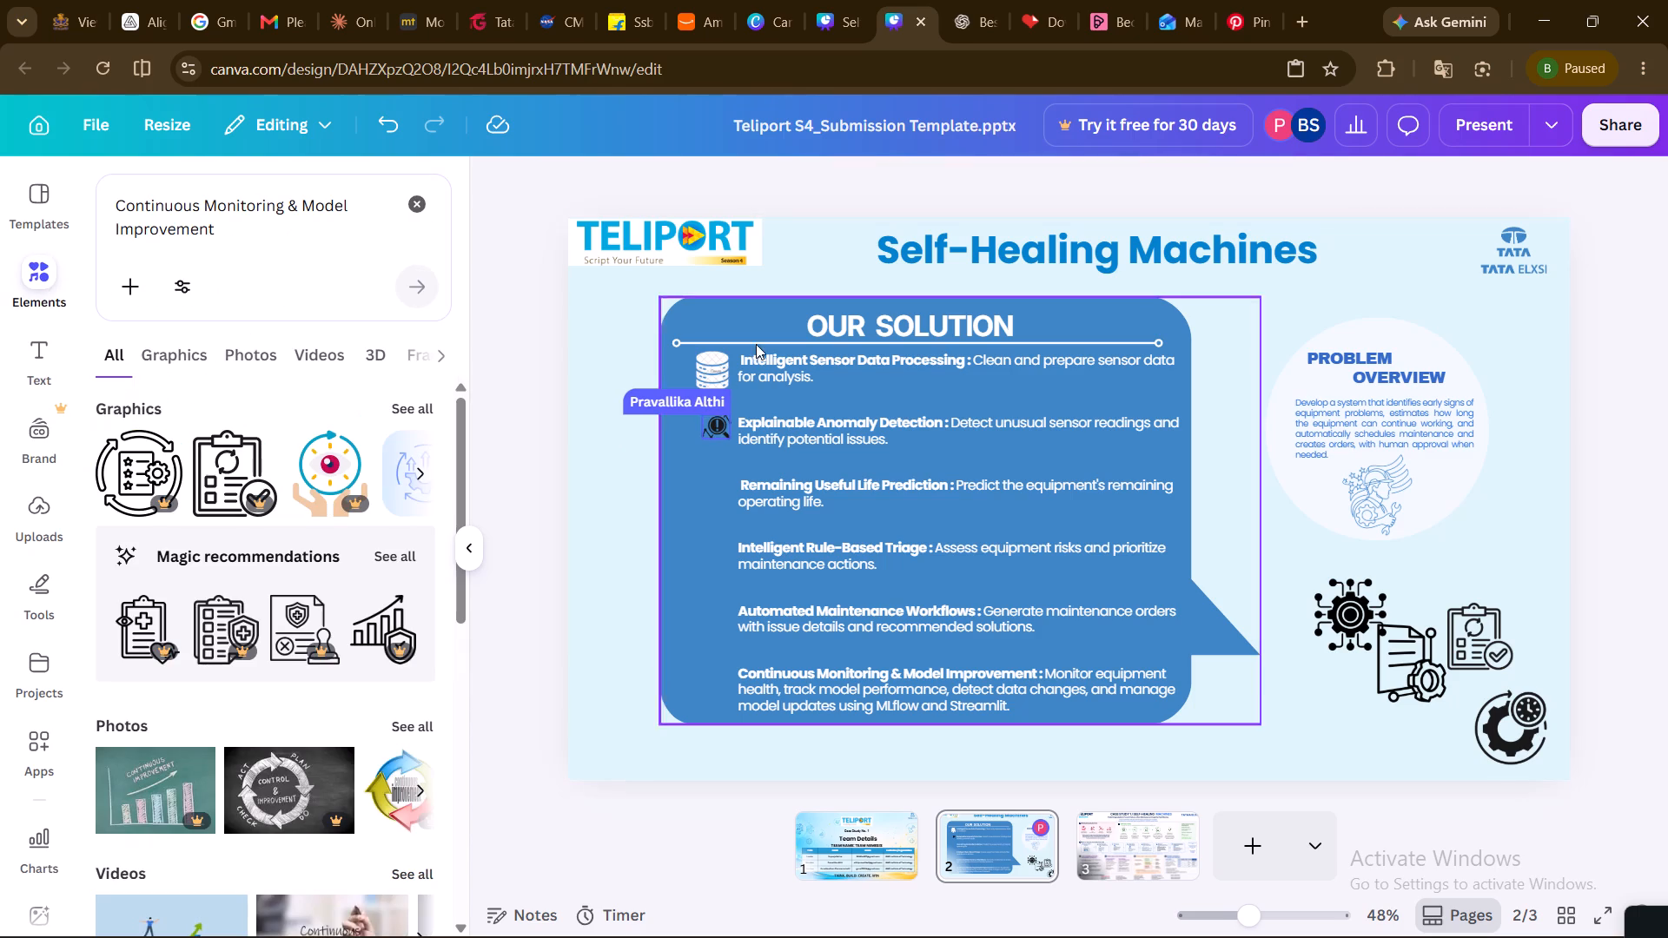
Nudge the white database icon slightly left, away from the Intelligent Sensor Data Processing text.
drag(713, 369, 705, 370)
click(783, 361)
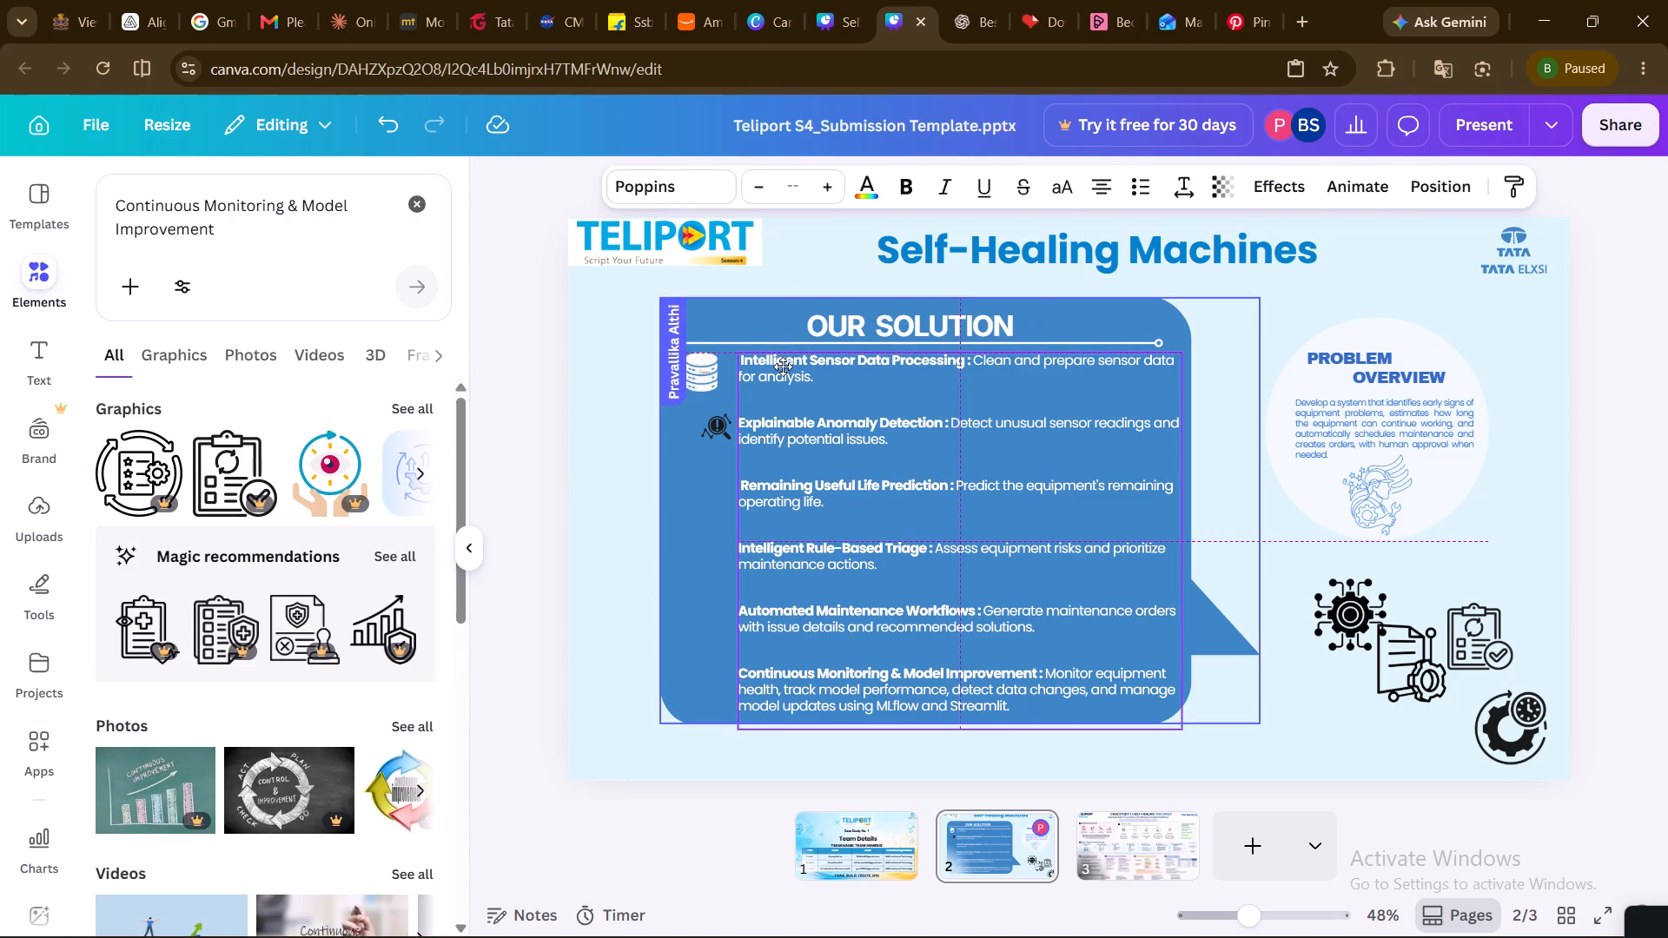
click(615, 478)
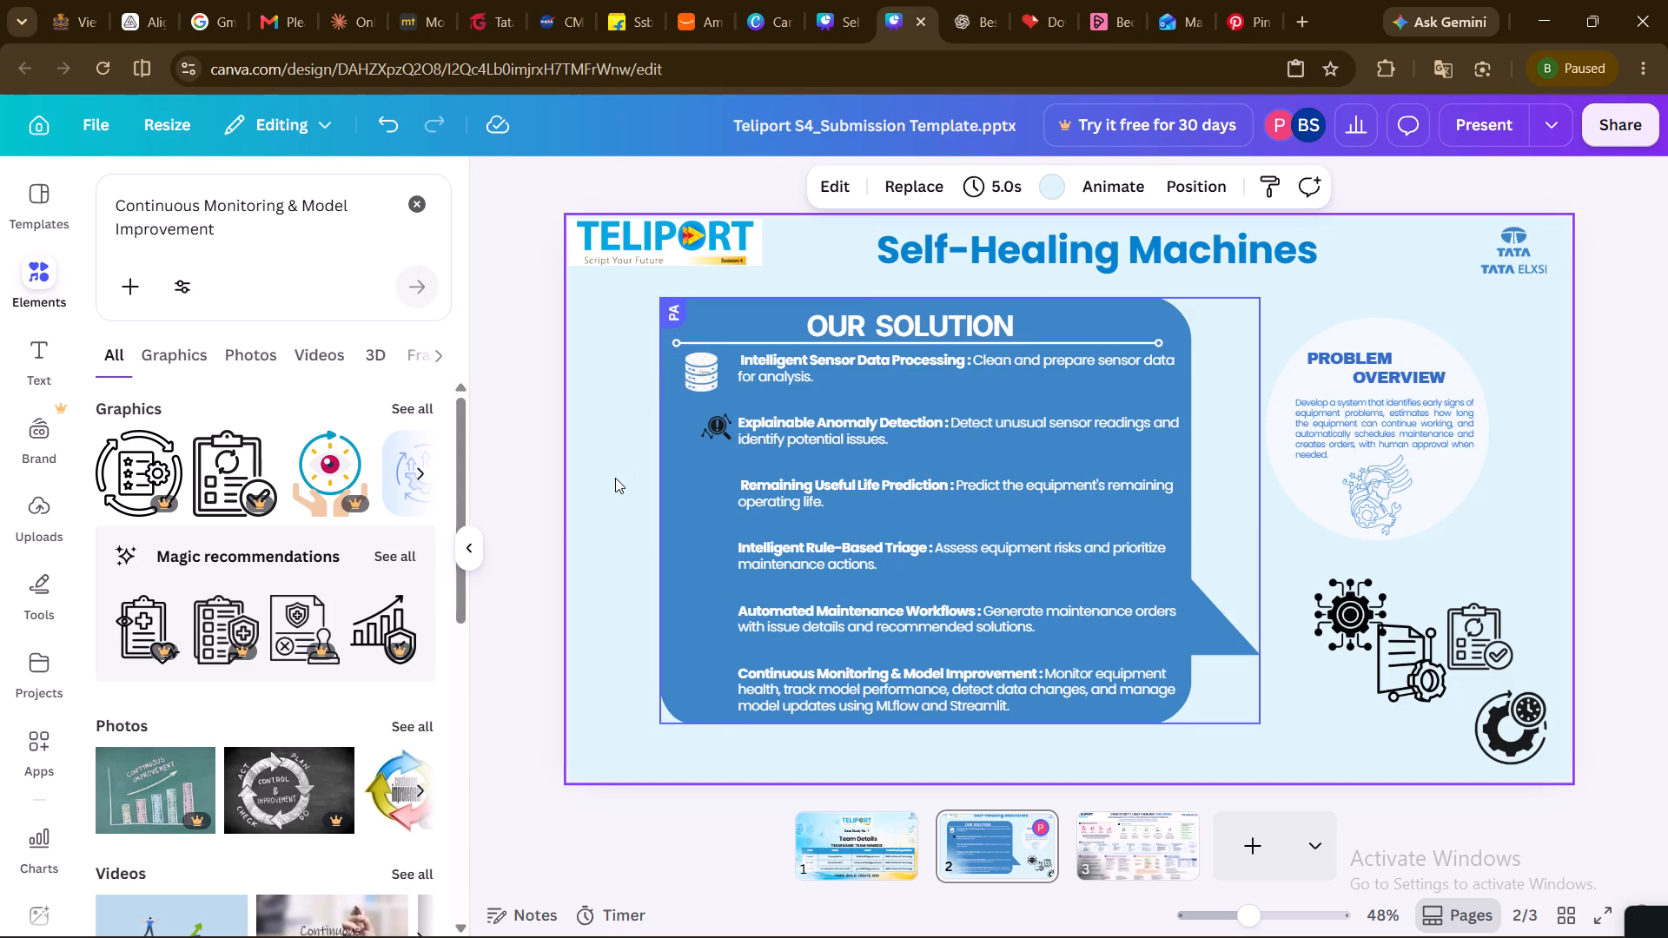
Search the graphics for "database icon" and insert the solid black database graphic with two server blocks on the slide.
click(417, 209)
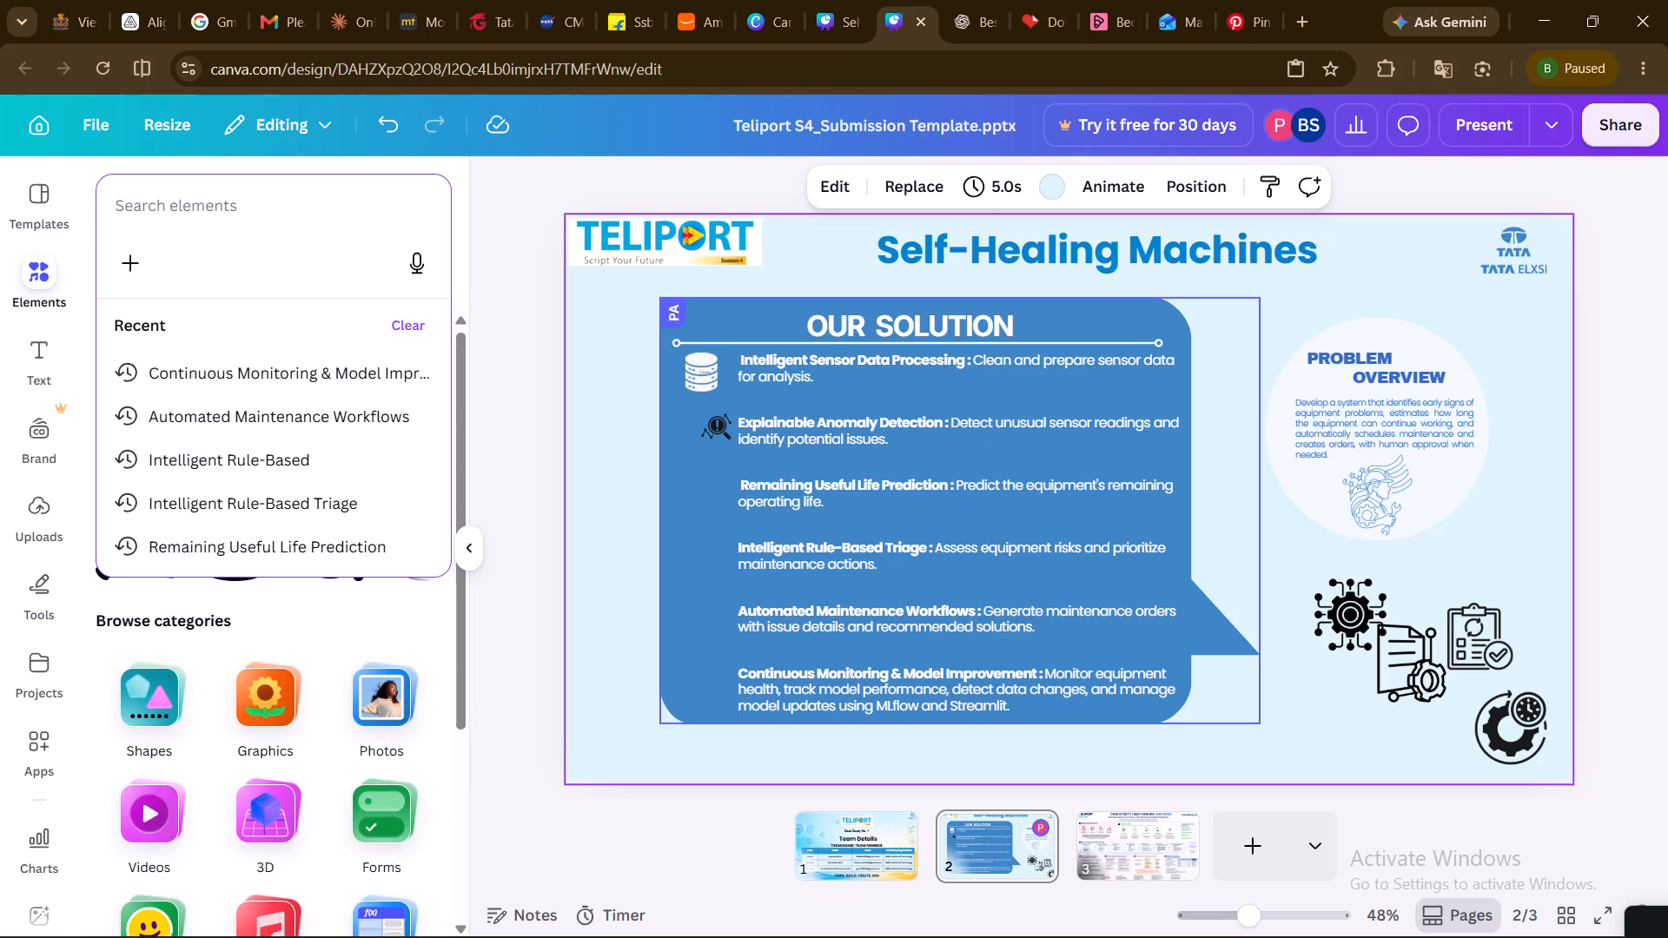
text(data)
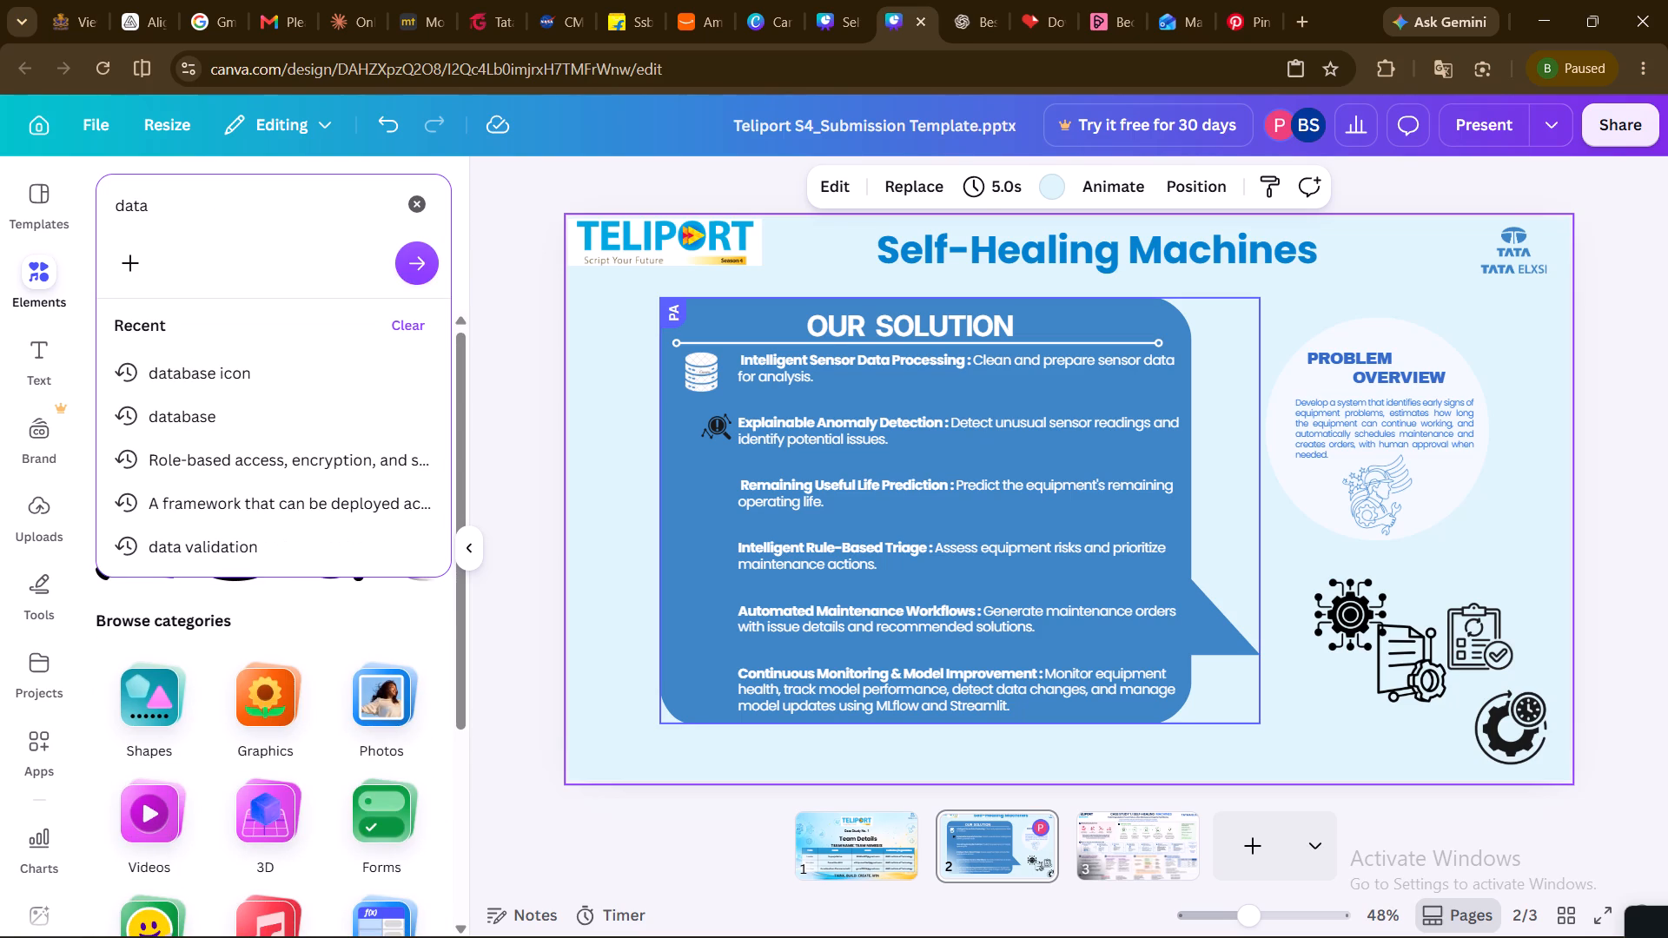
text(base)
key(space)
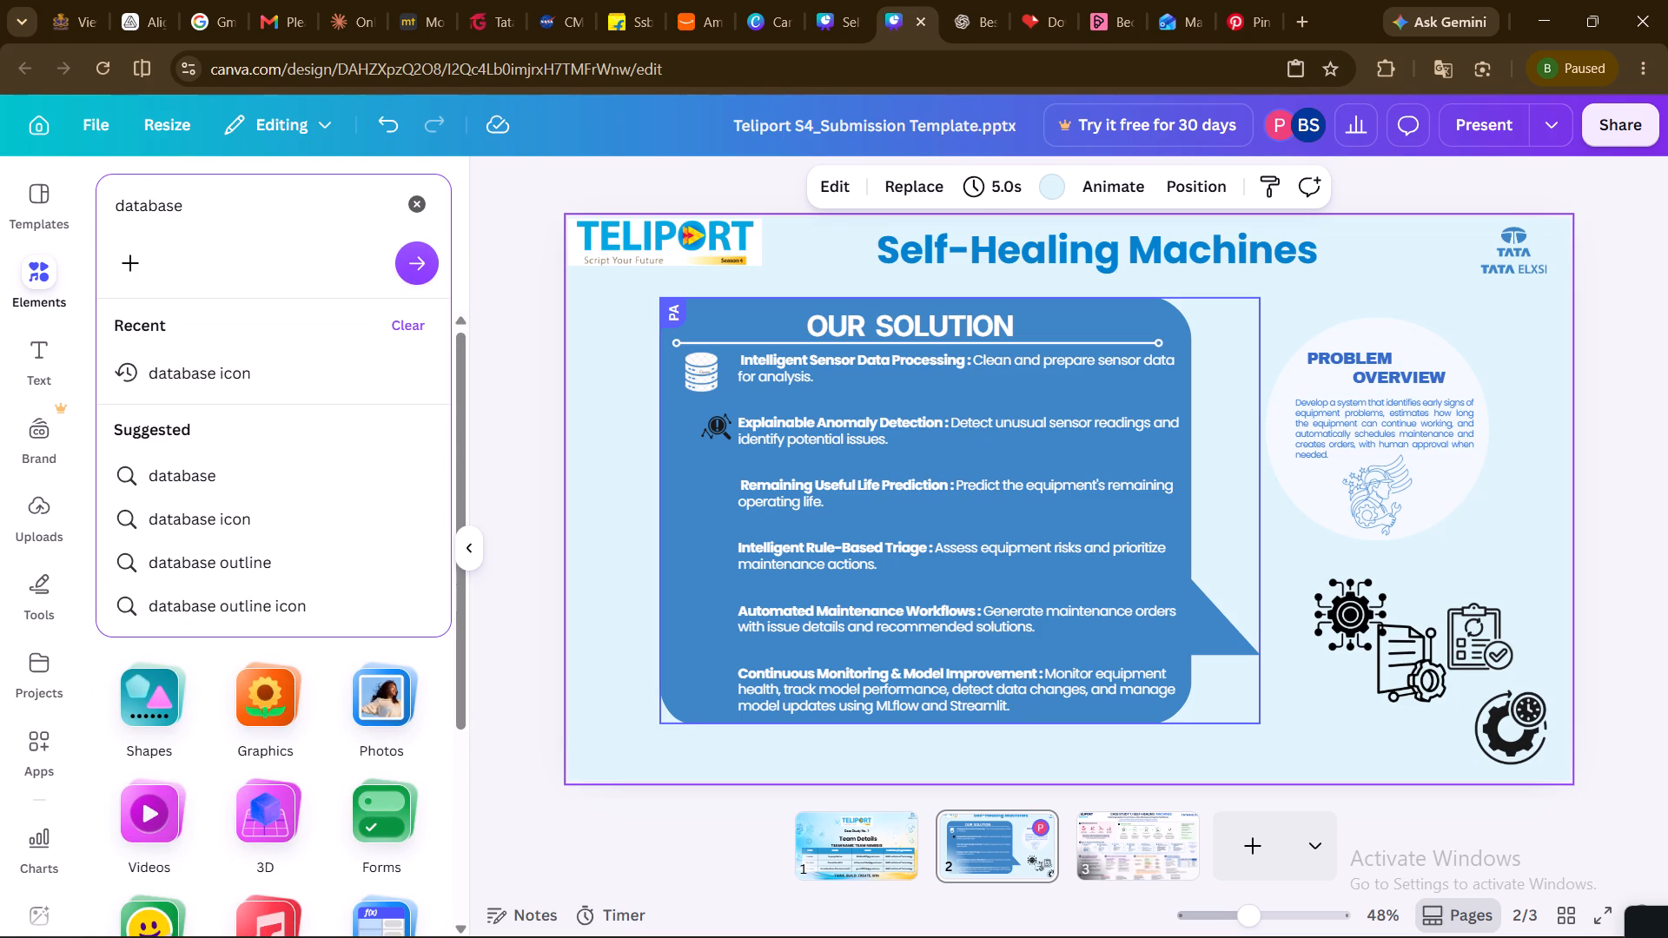
click(202, 366)
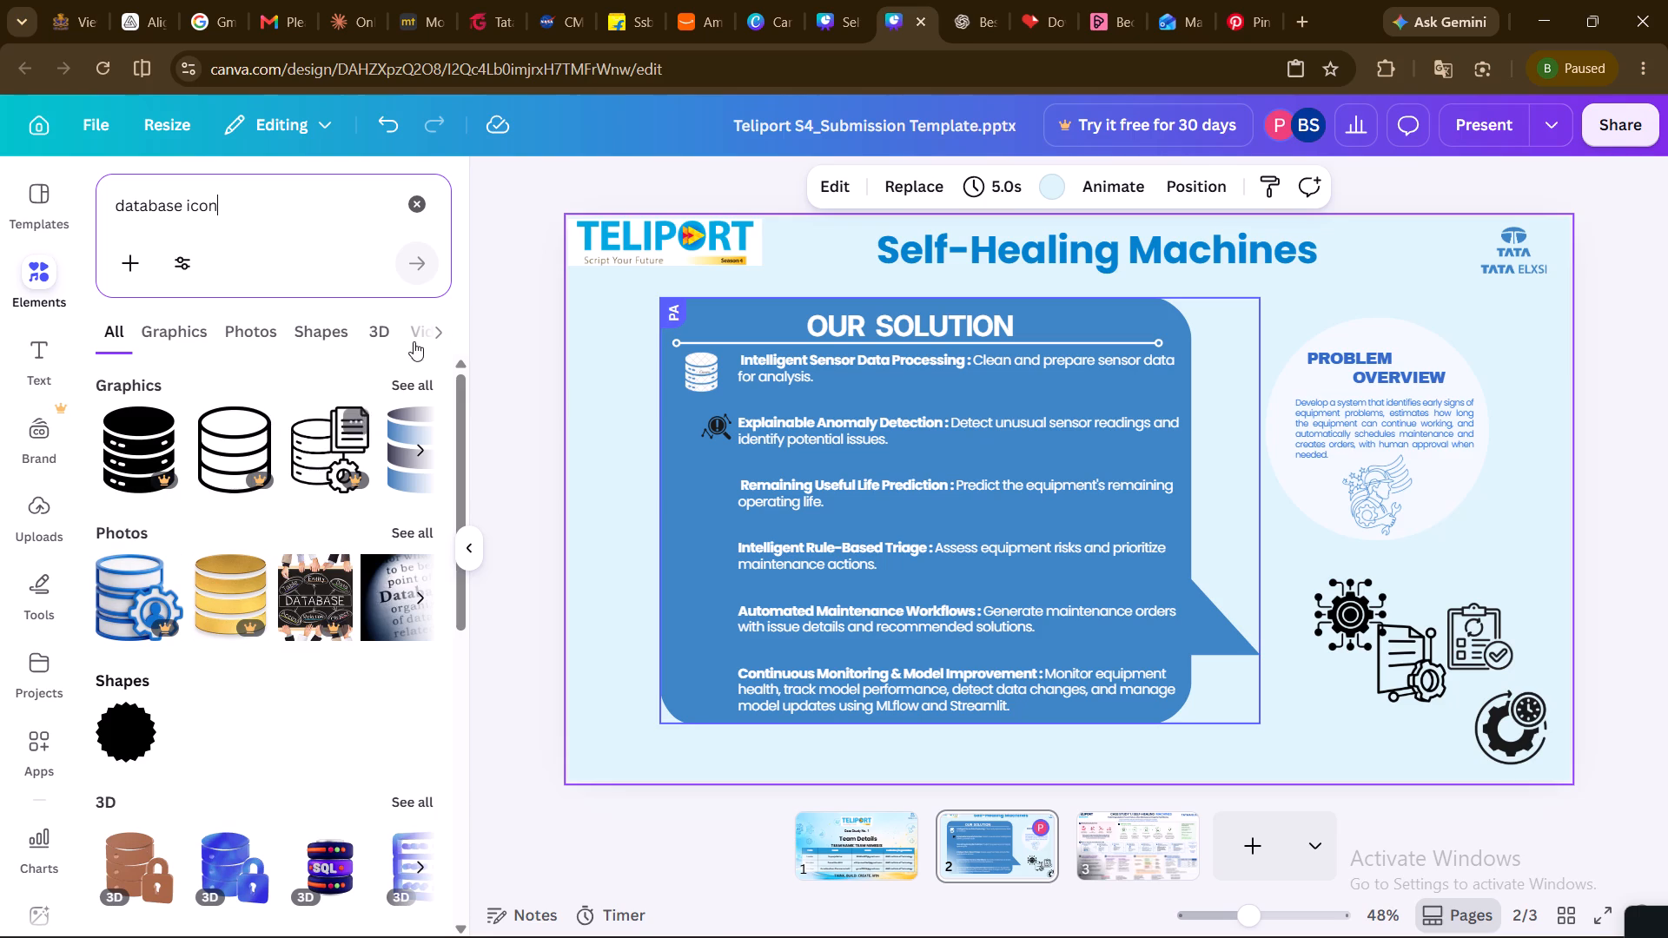
scroll(312, 431, left, 1)
click(409, 388)
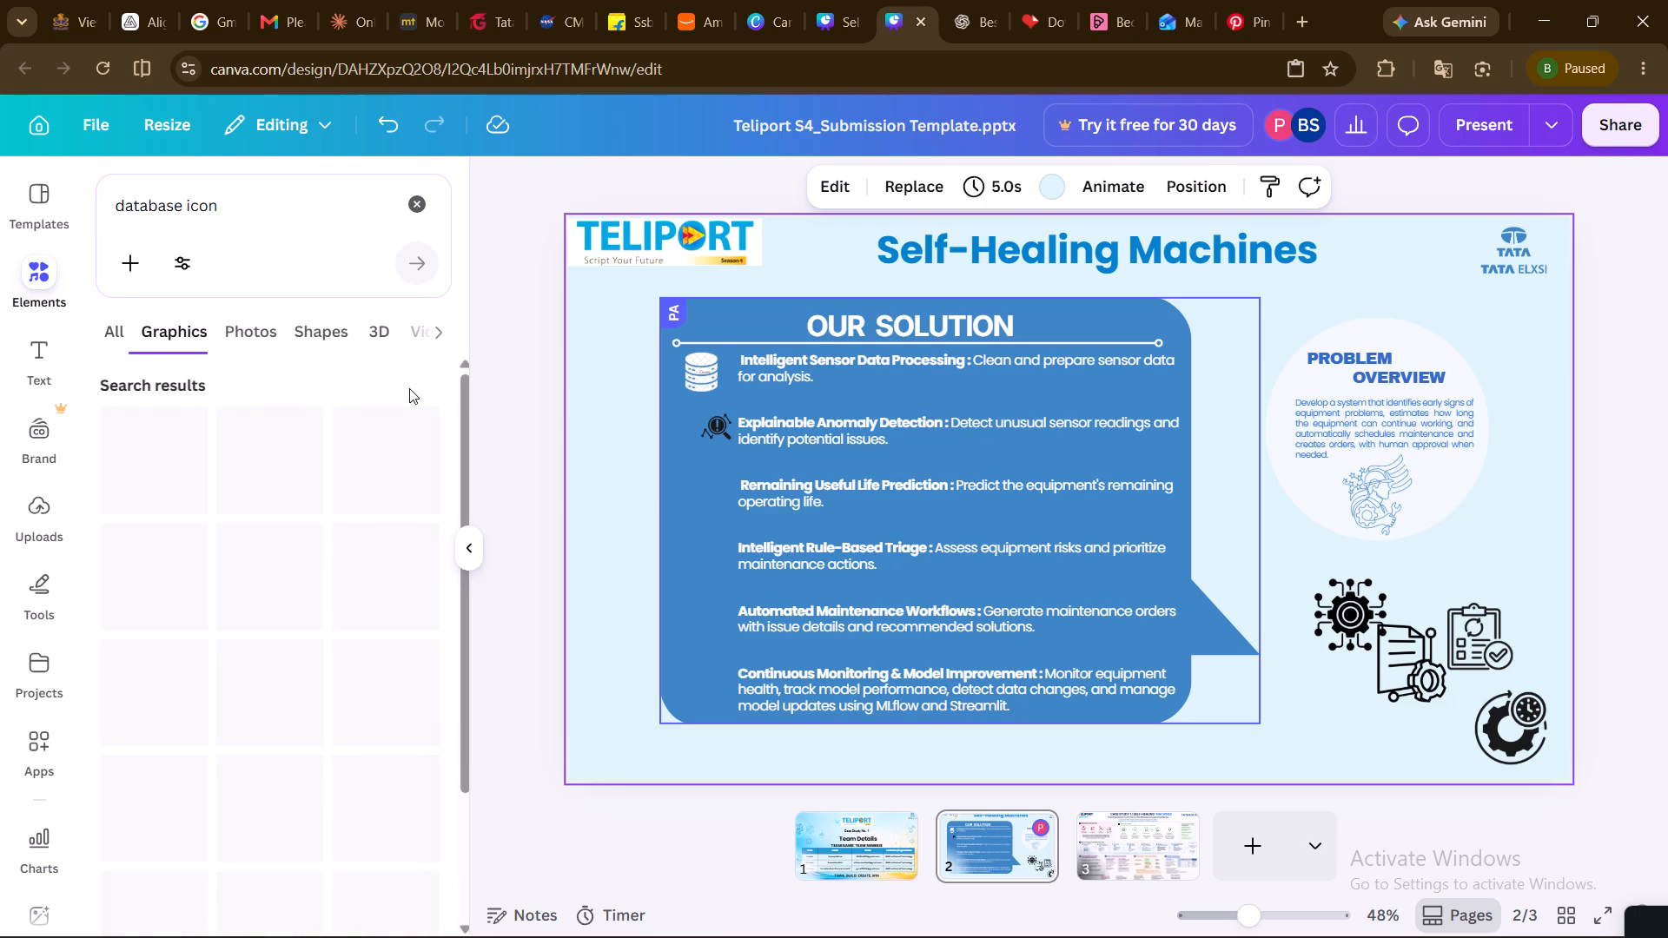
scroll(249, 619, down, 2)
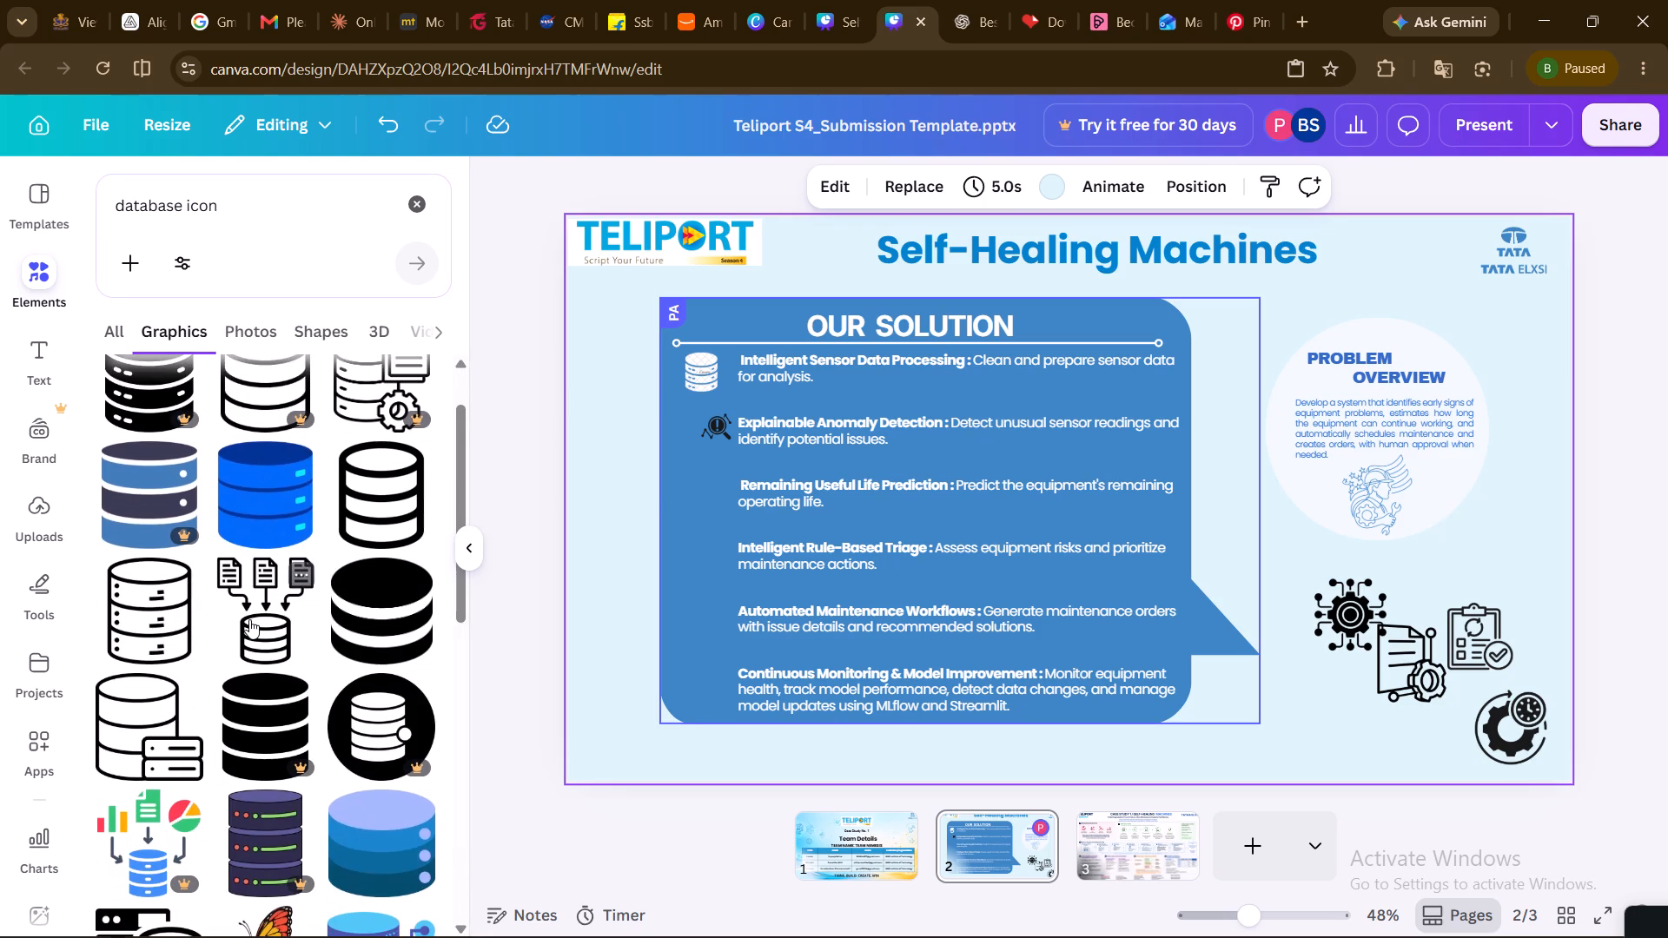
scroll(249, 619, down, 1)
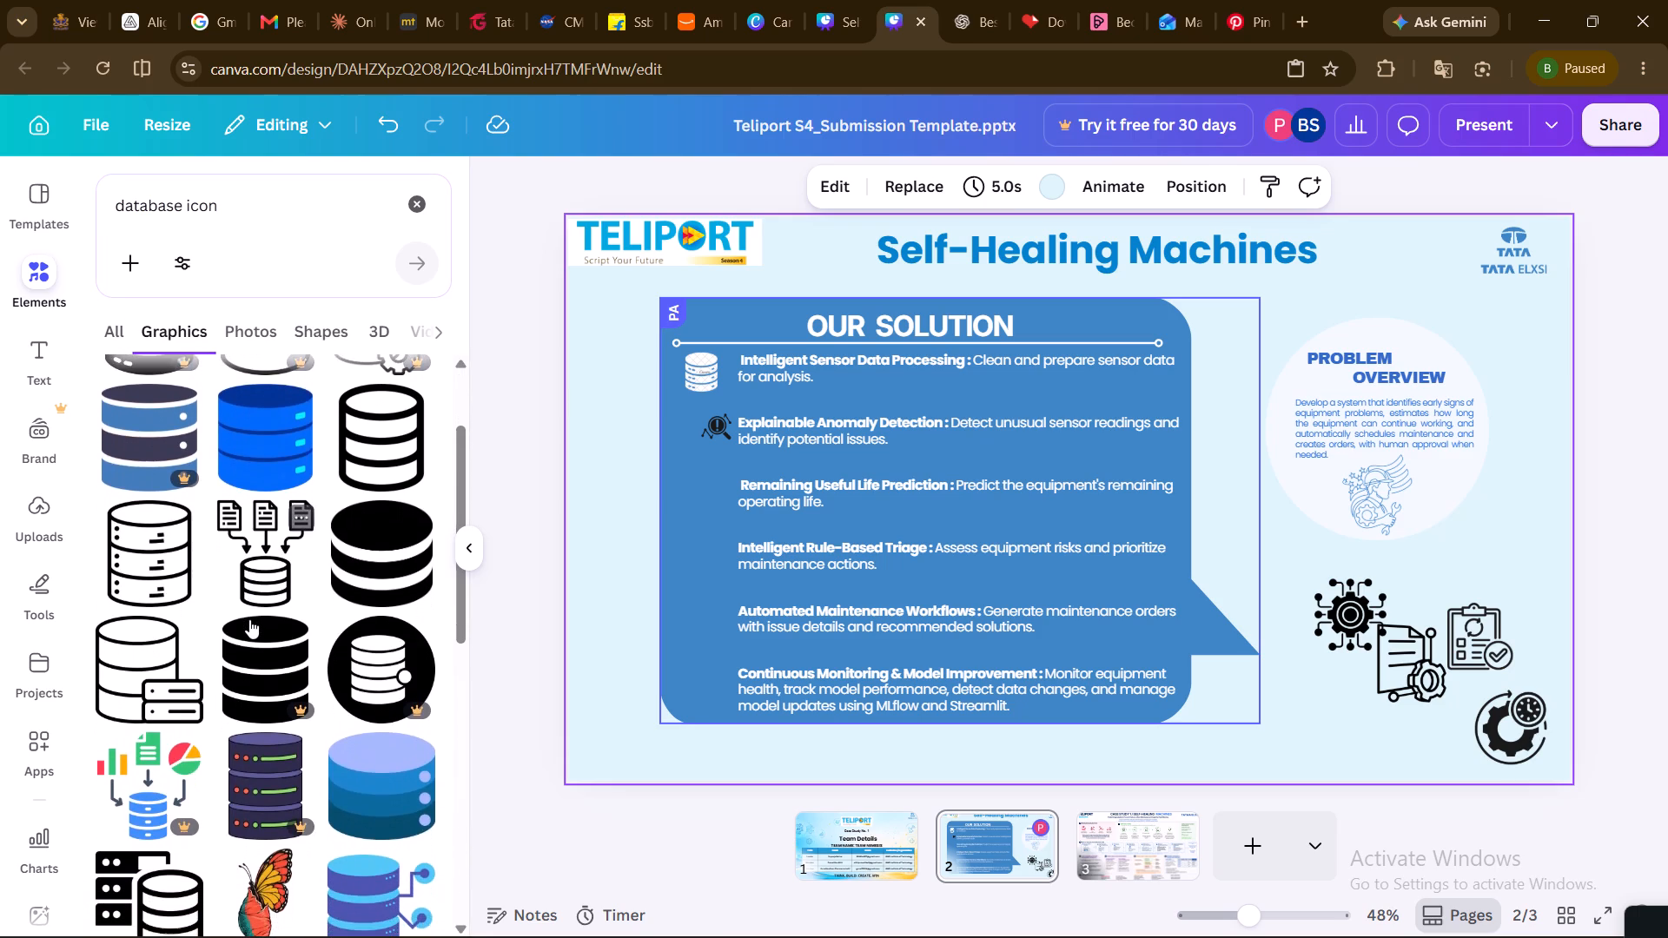
scroll(249, 619, down, 1)
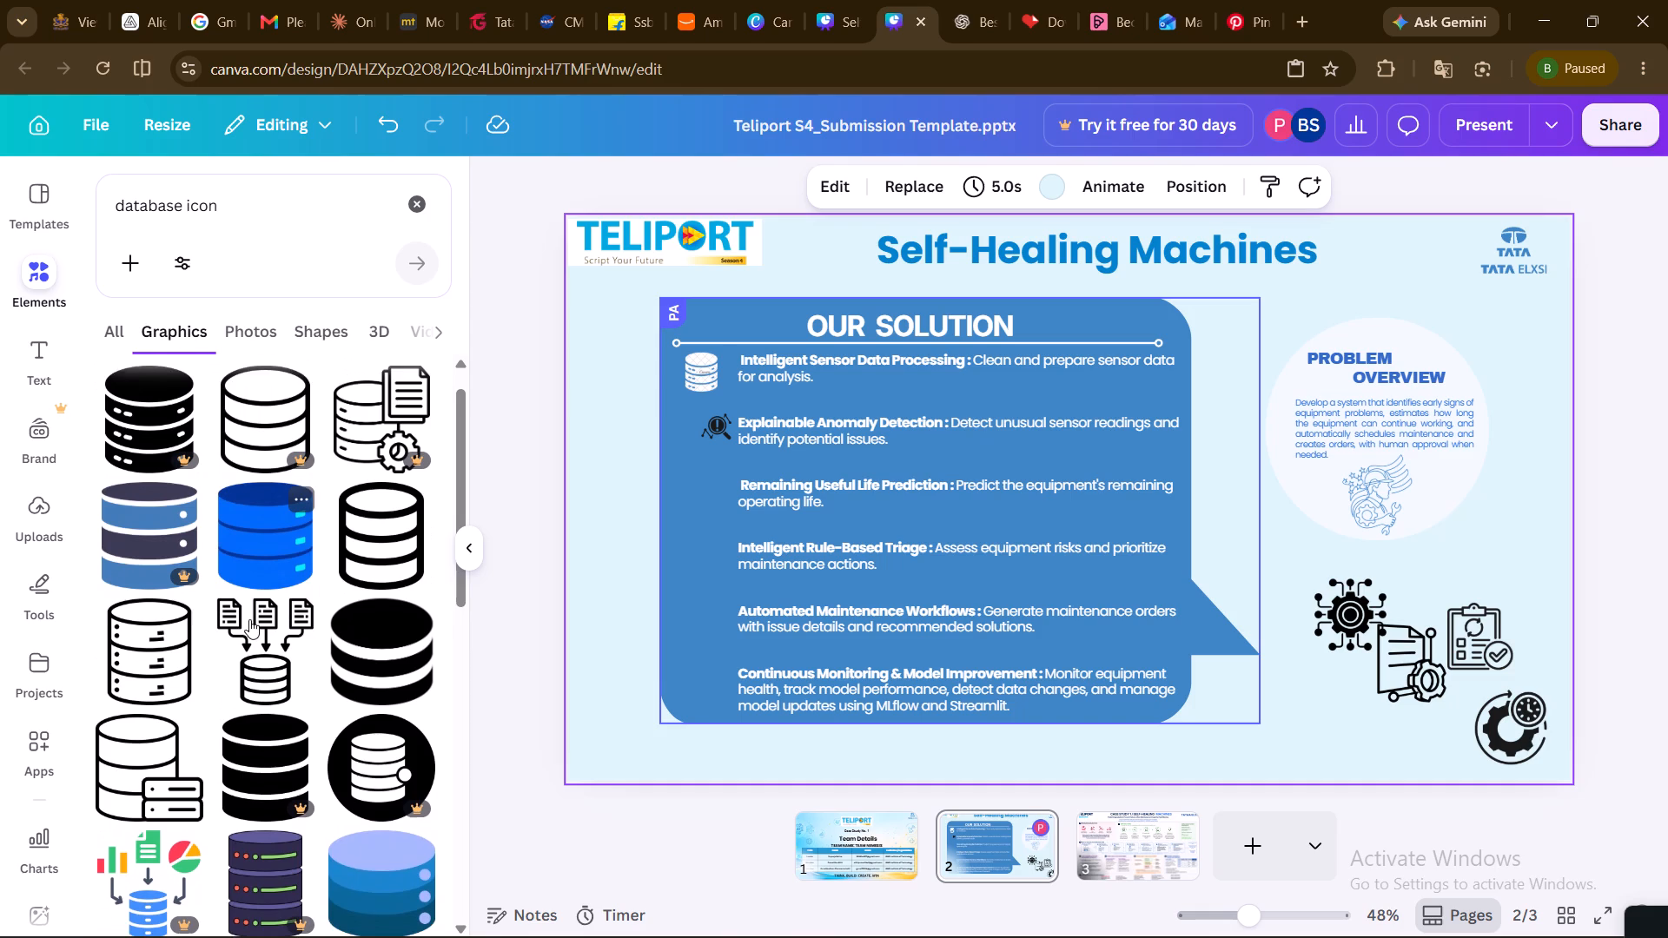
scroll(249, 619, down, 2)
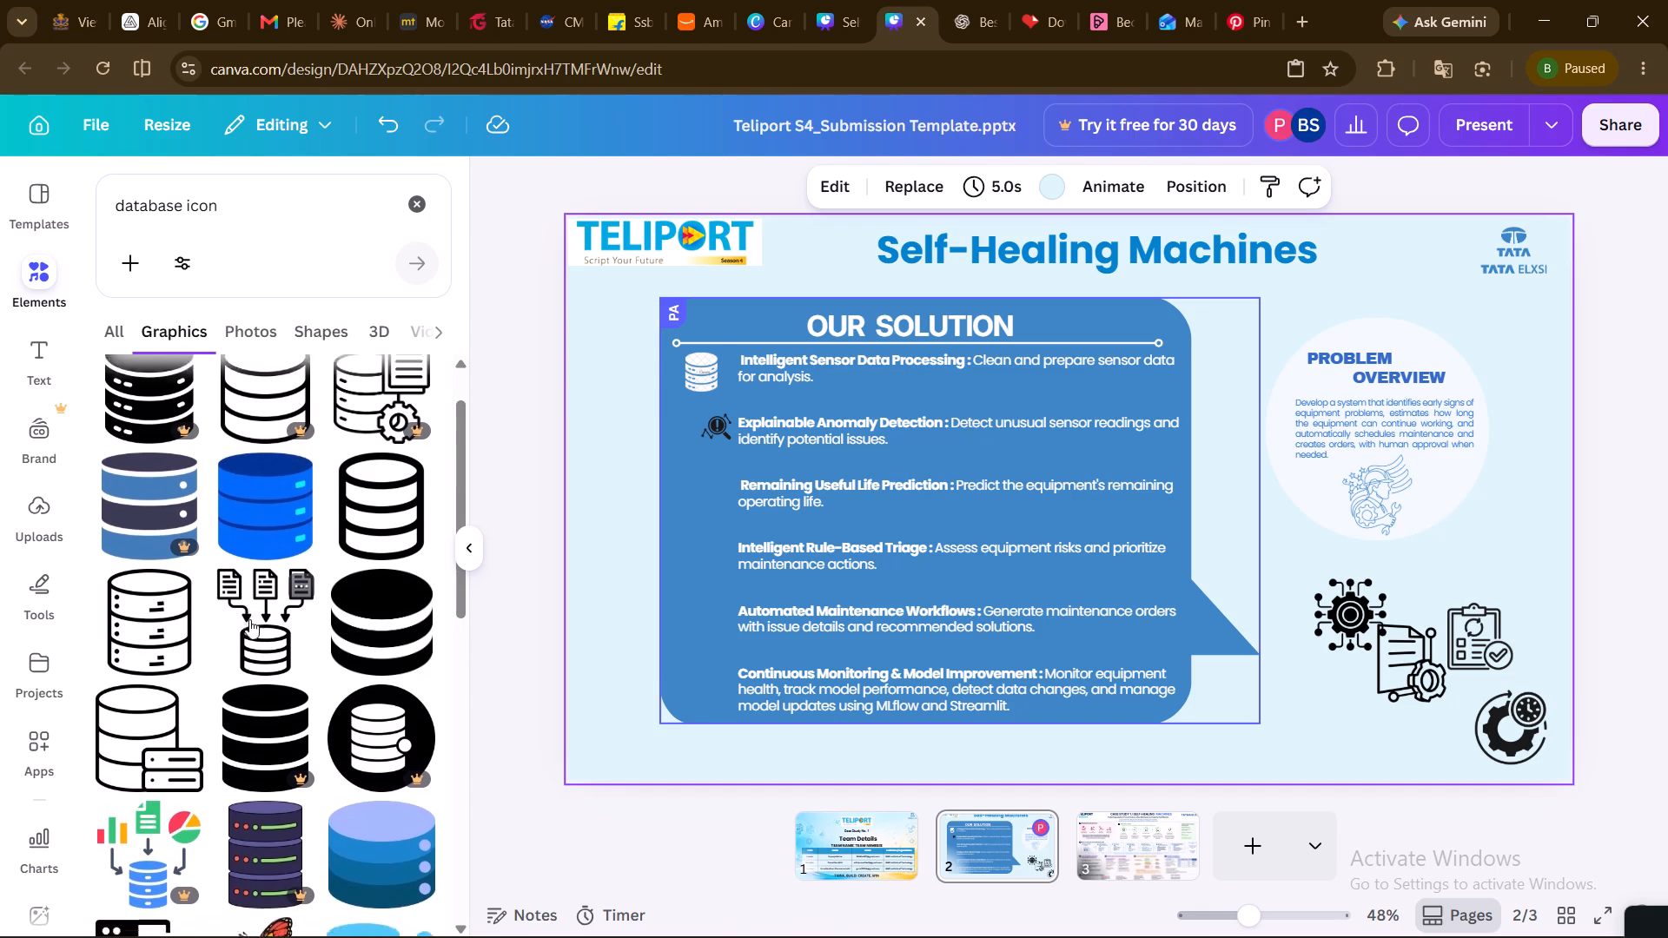
scroll(249, 619, down, 2)
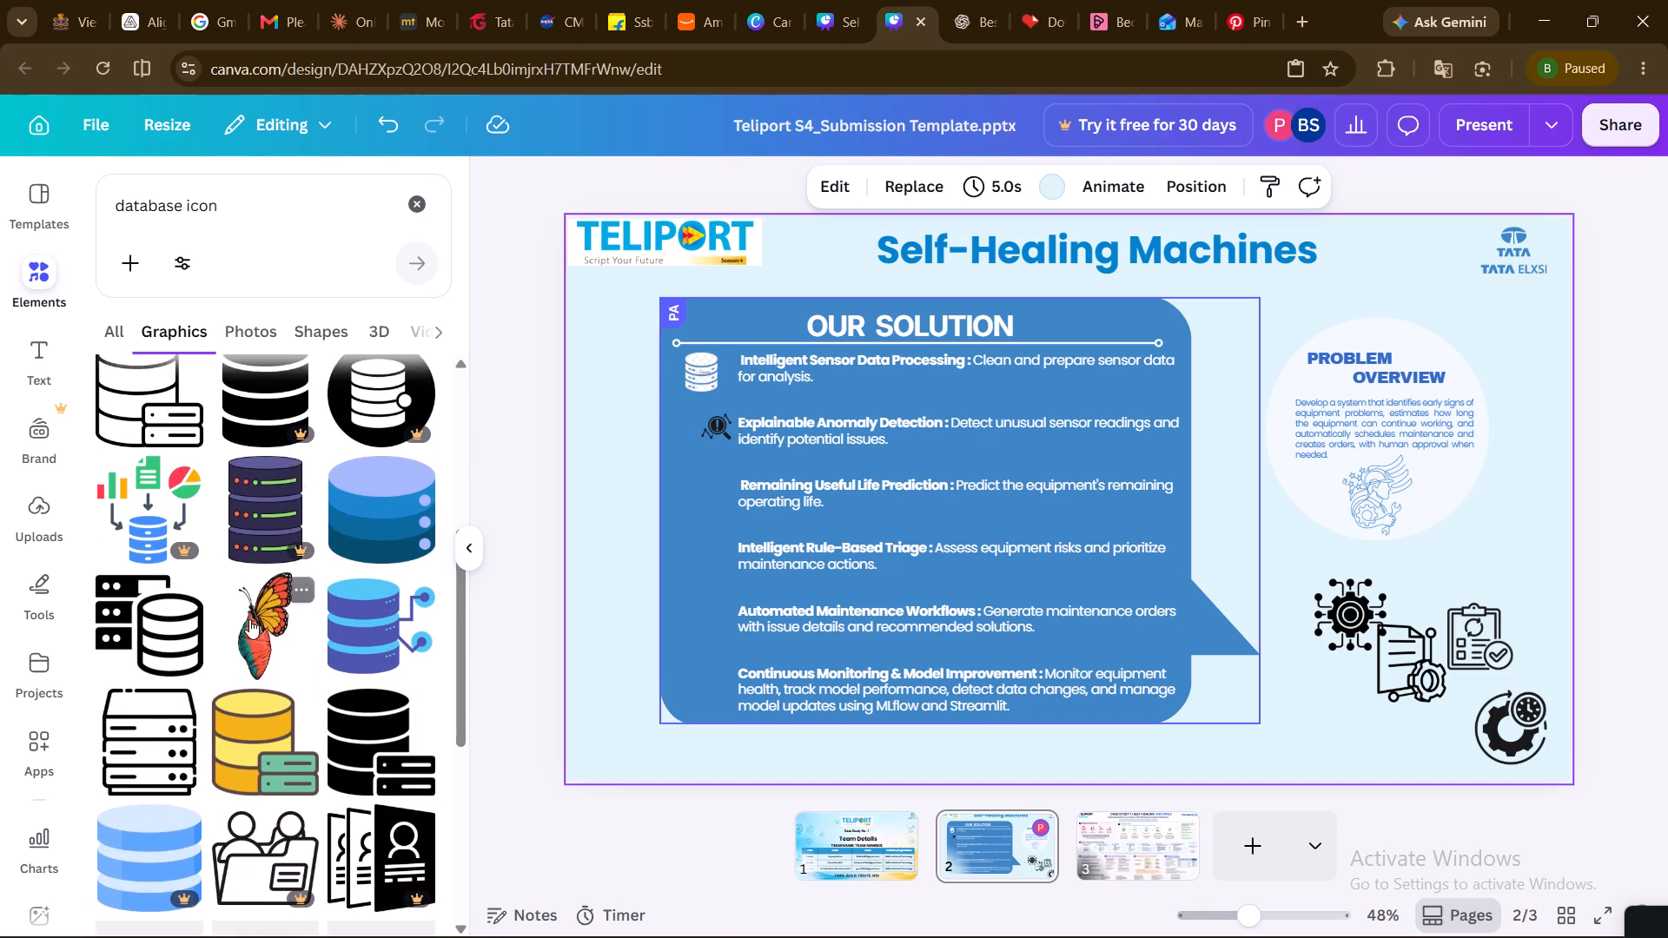
scroll(249, 619, down, 1)
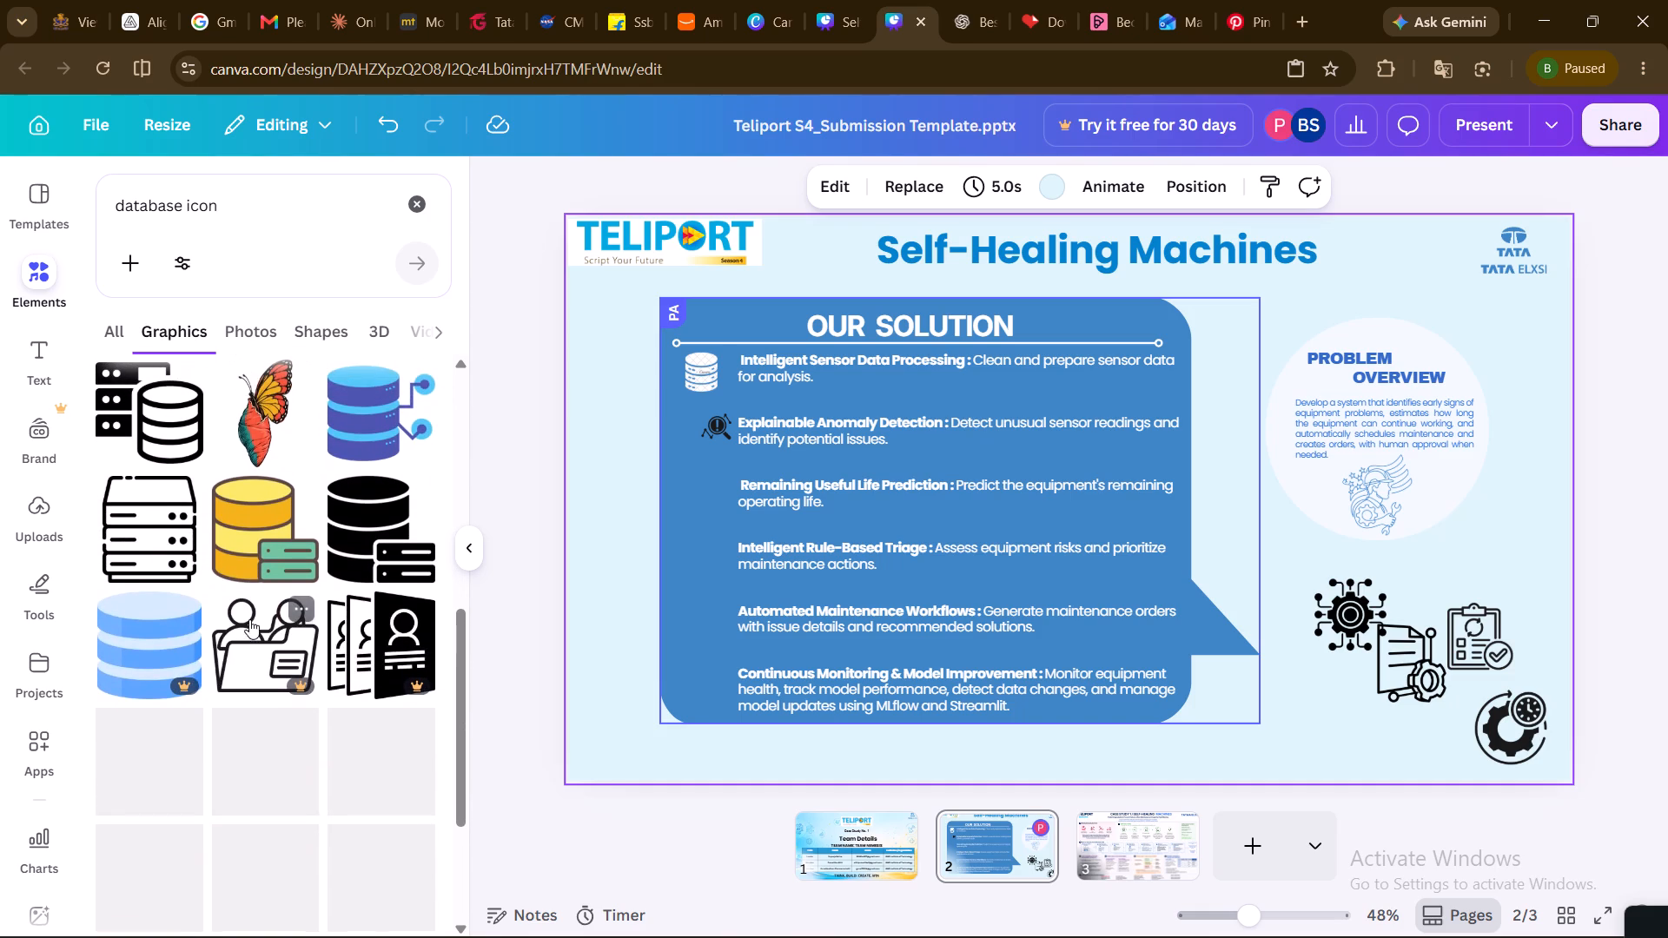
click(366, 535)
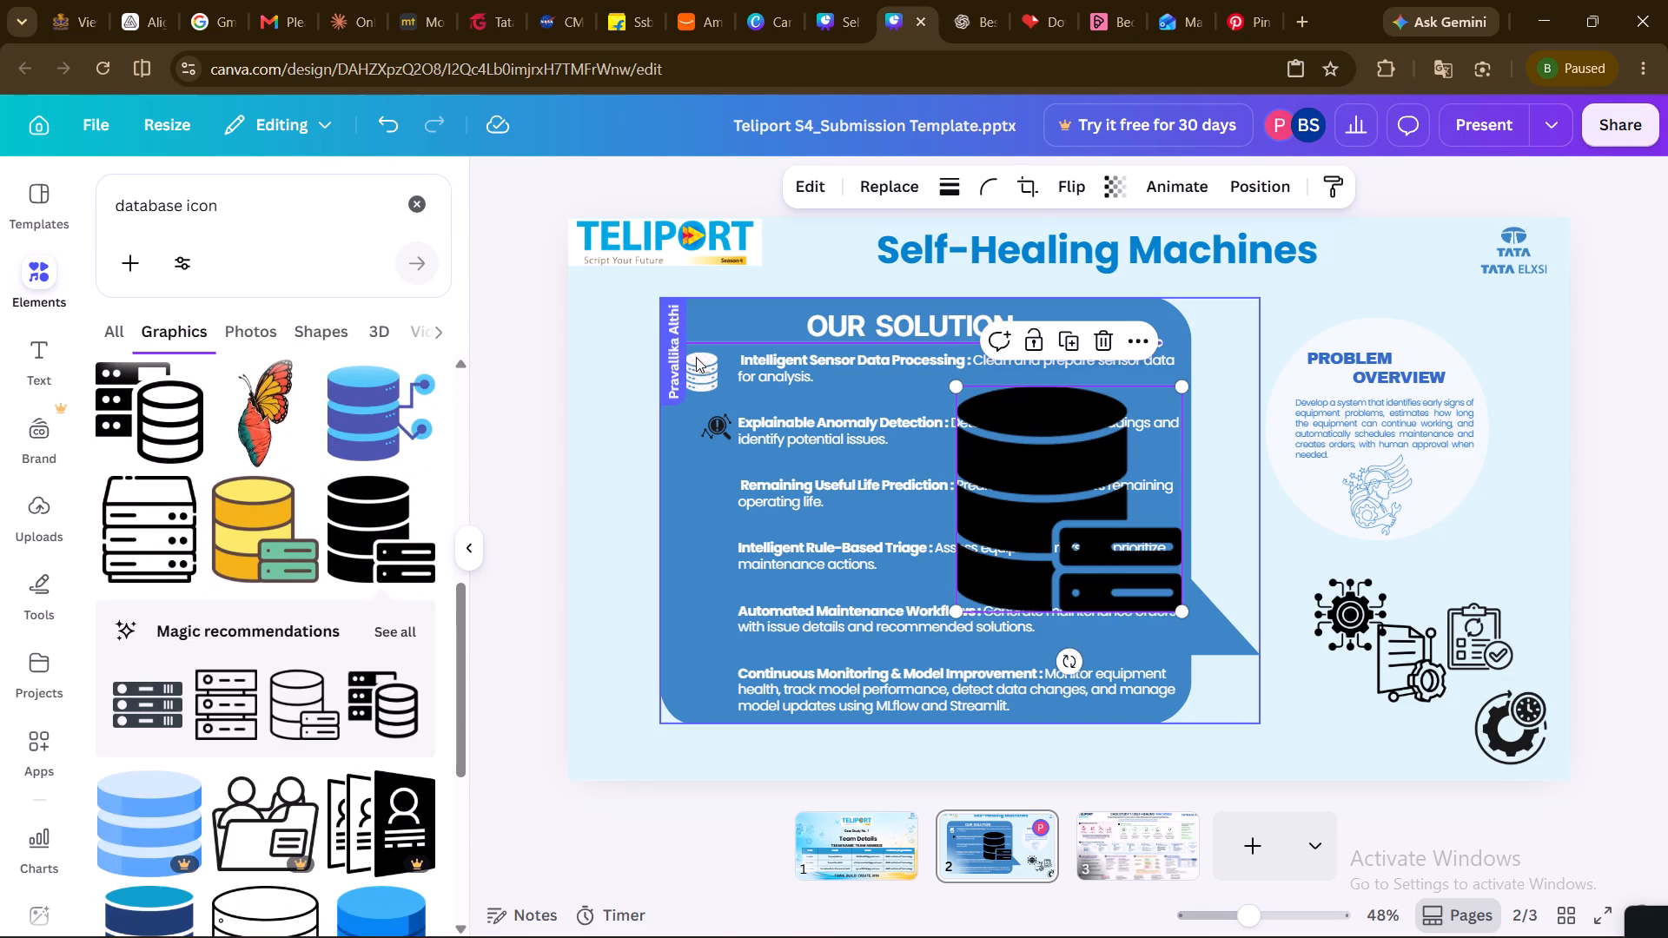
Delete the small white database icon beside the Intelligent Sensor Data Processing point.
click(696, 357)
click(699, 386)
key(Delete)
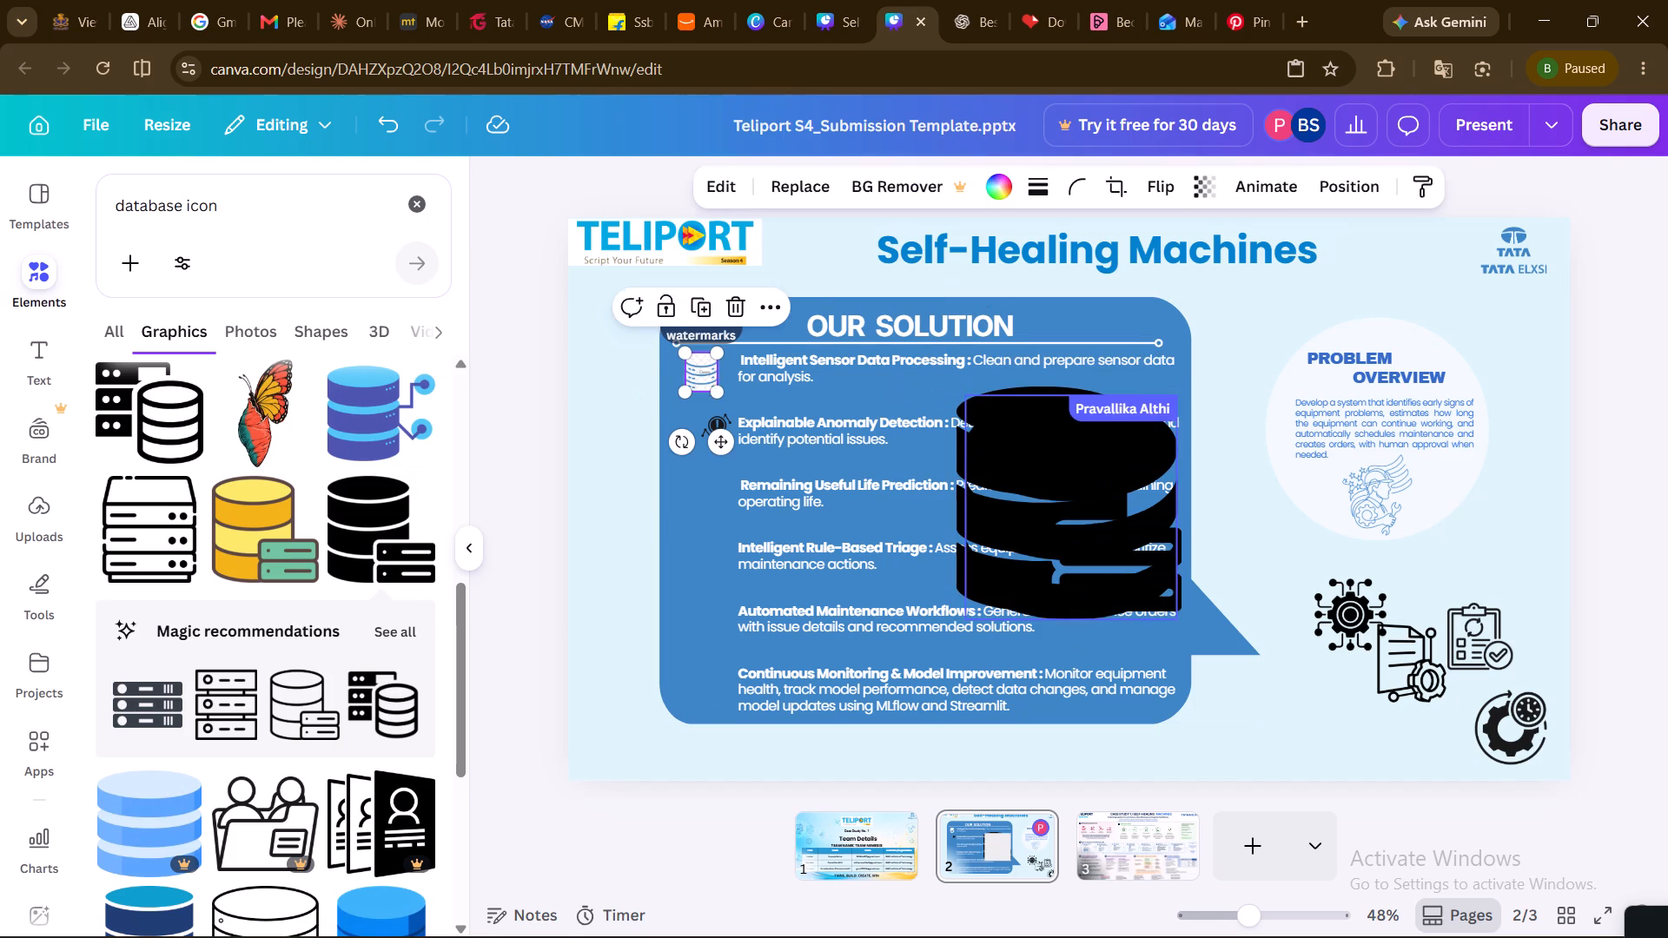
Delete the large plain black database cylinder that overlaps the database graphic with server blocks.
drag(1093, 541, 758, 427)
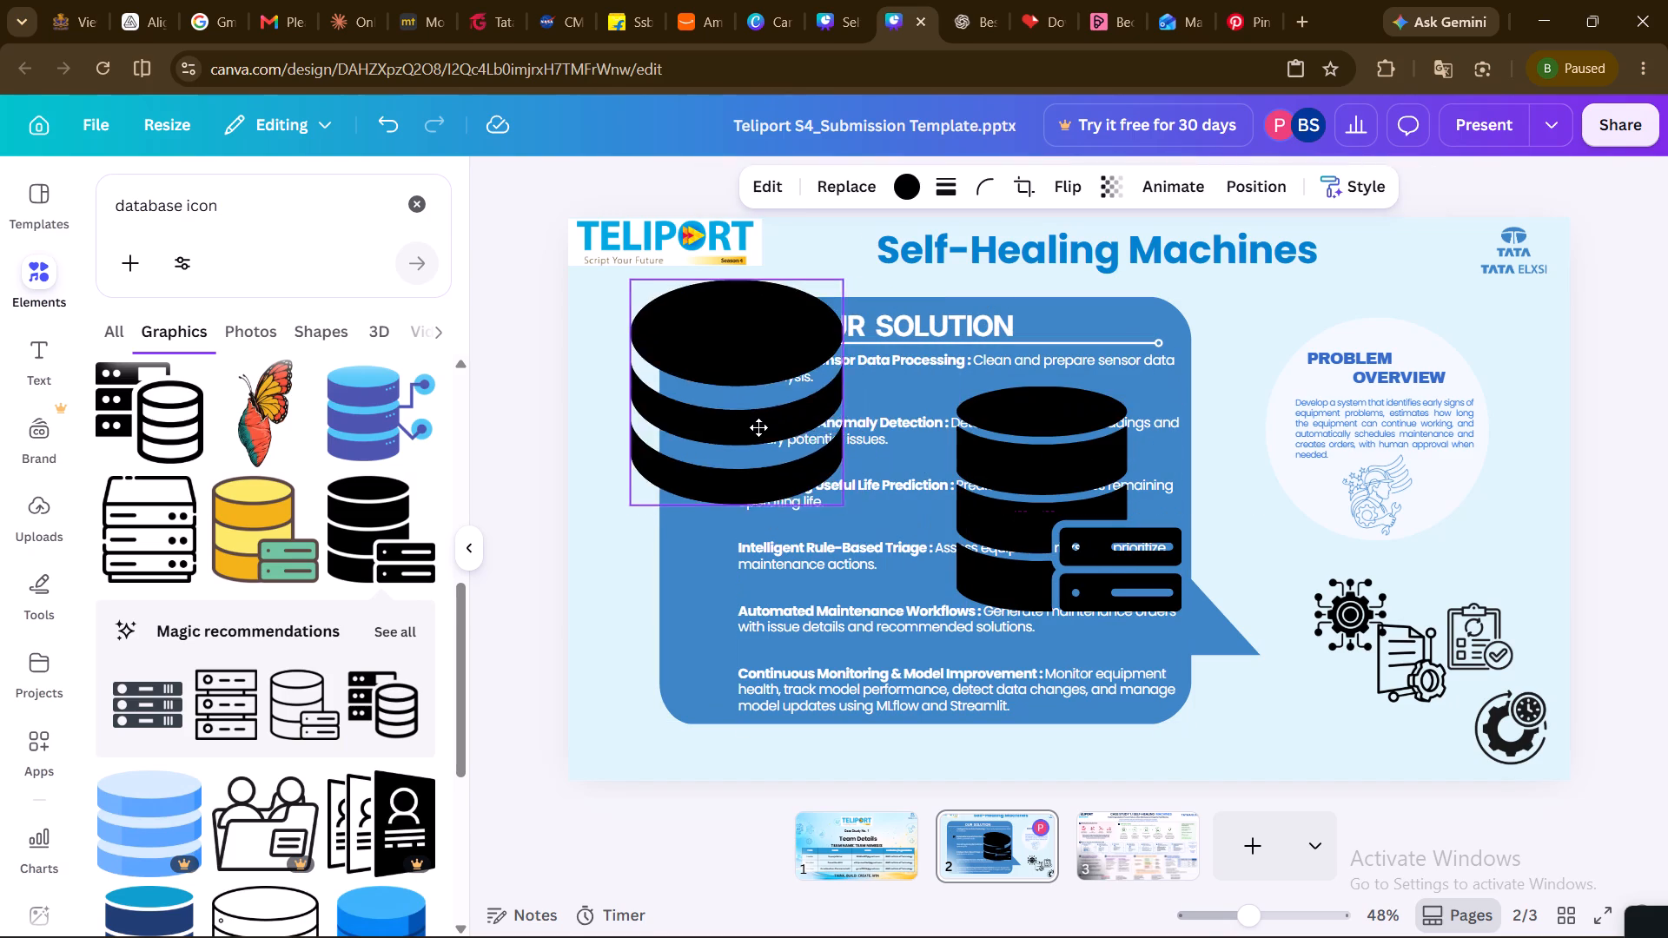
drag(758, 427, 792, 437)
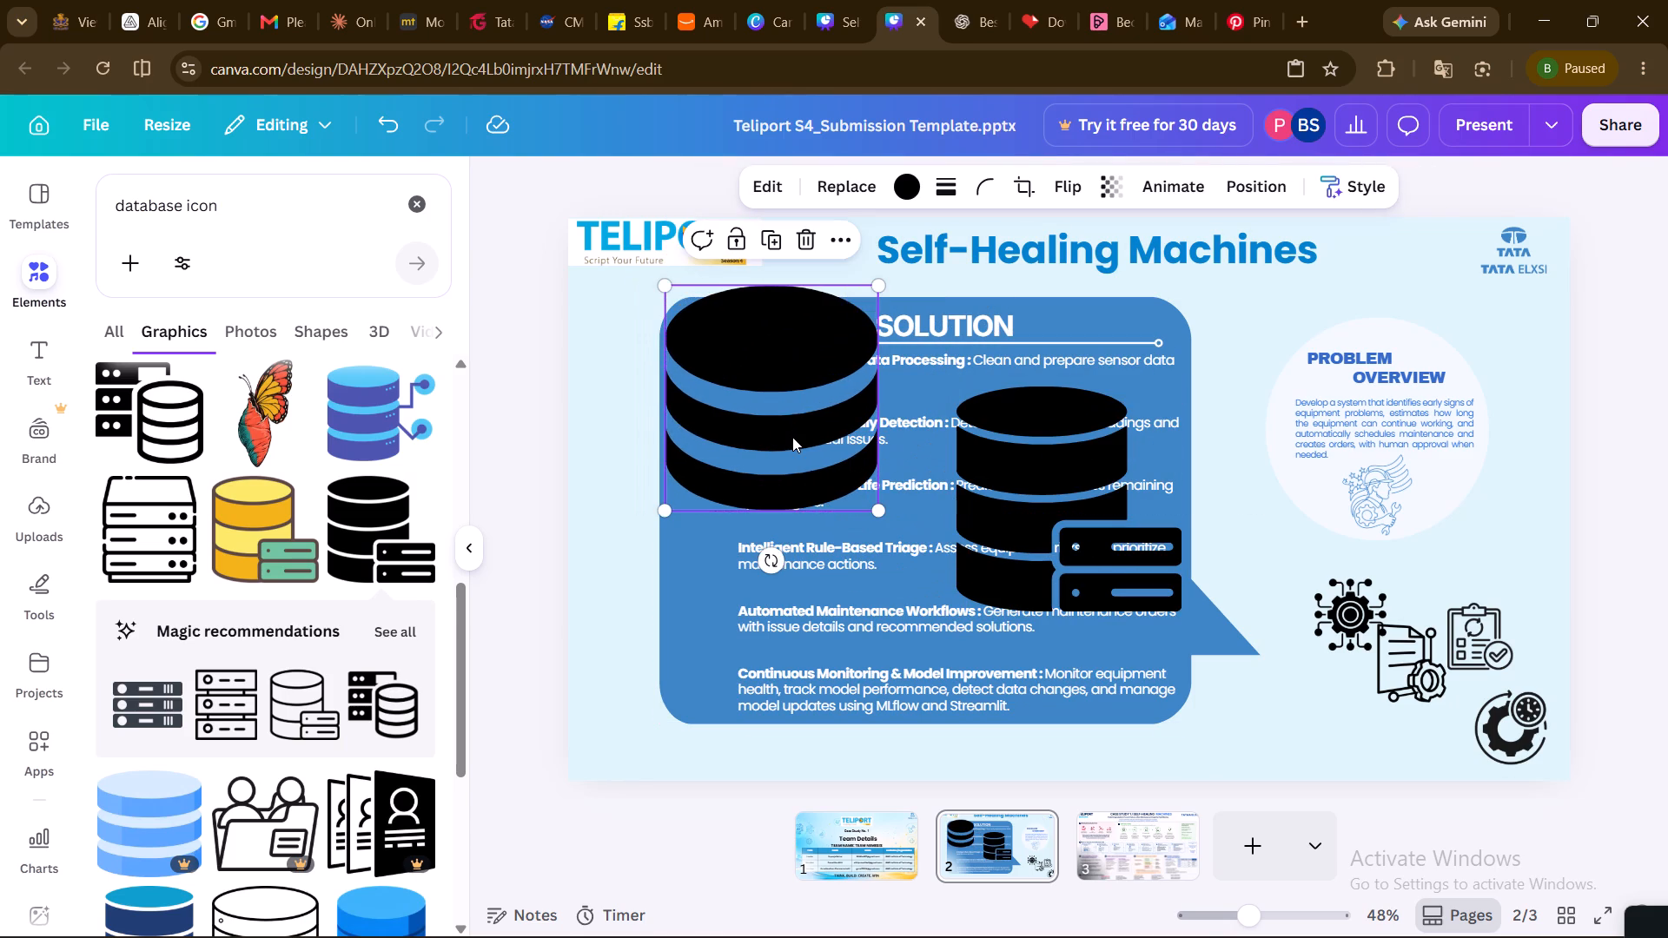
click(792, 437)
key(Delete)
Shrink the black database graphic with server blocks to about 93 × 93 and place it beside the Intelligent Sensor Data Processing point.
drag(1075, 518, 976, 458)
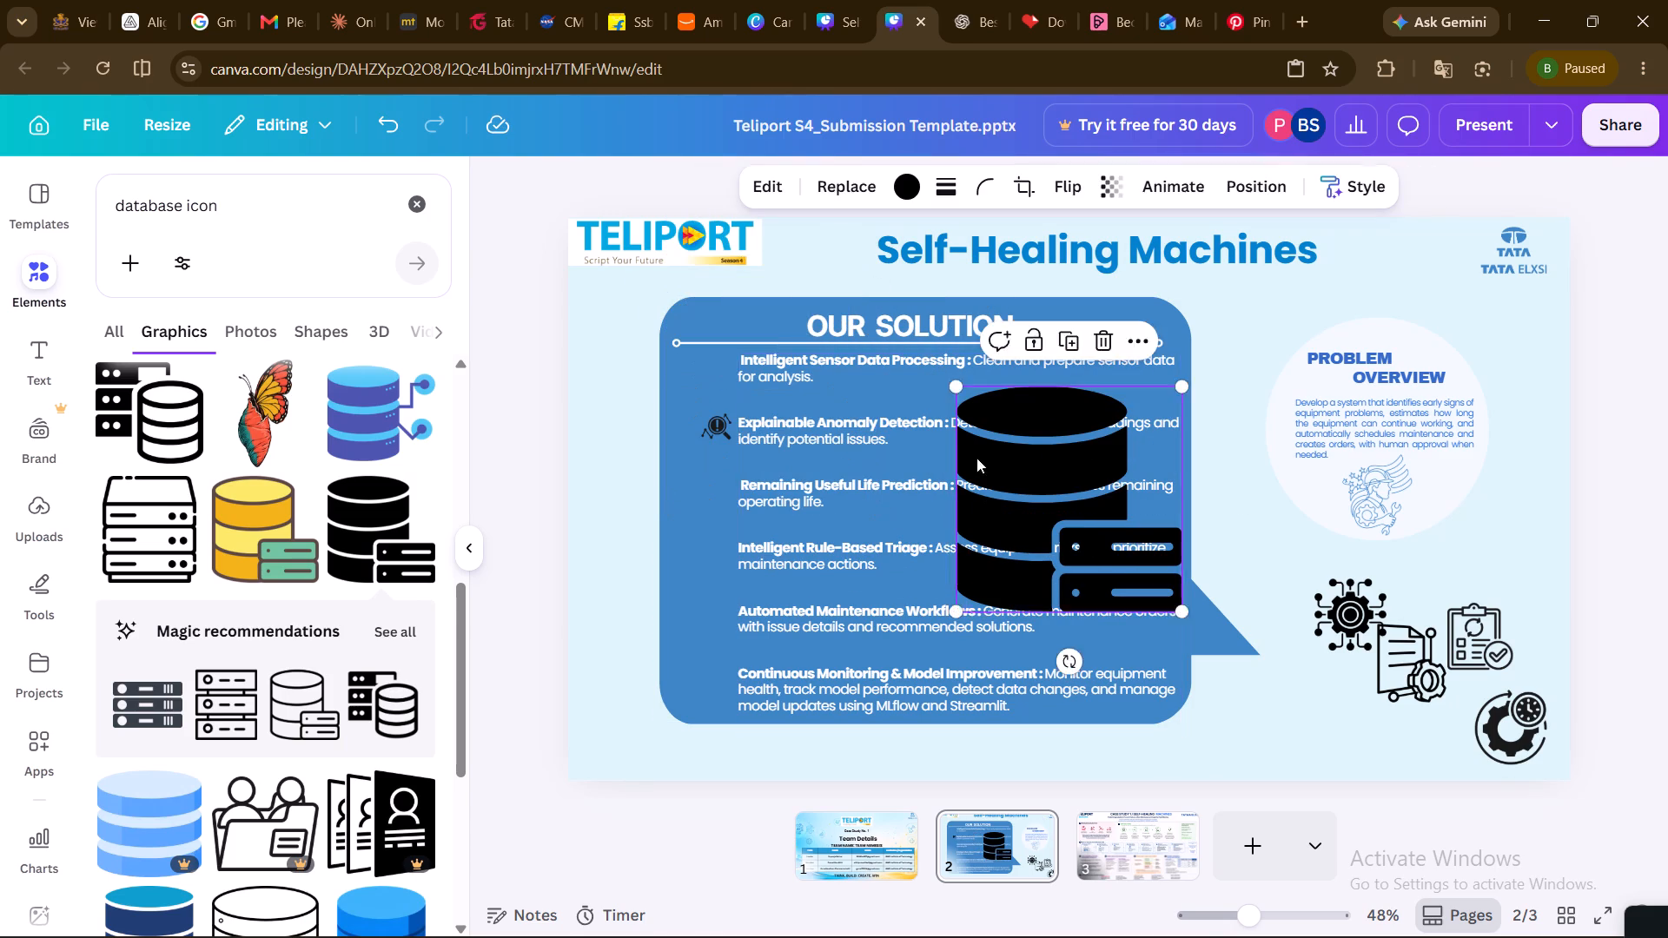
drag(976, 458, 765, 424)
drag(867, 515, 798, 471)
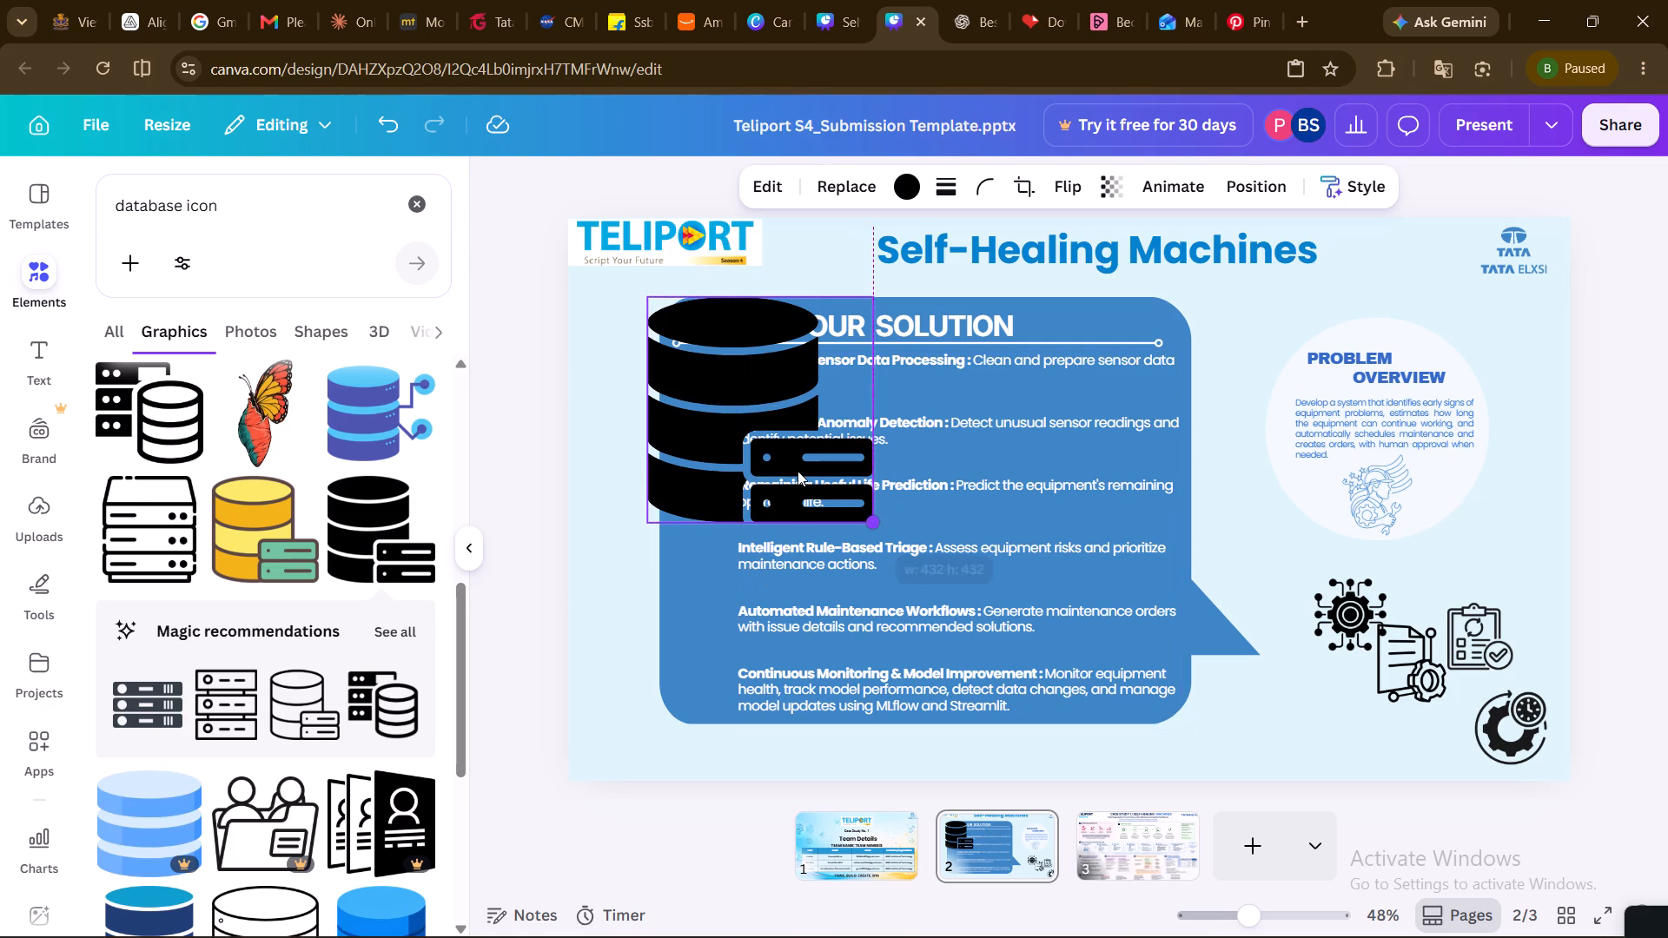
drag(798, 471, 687, 362)
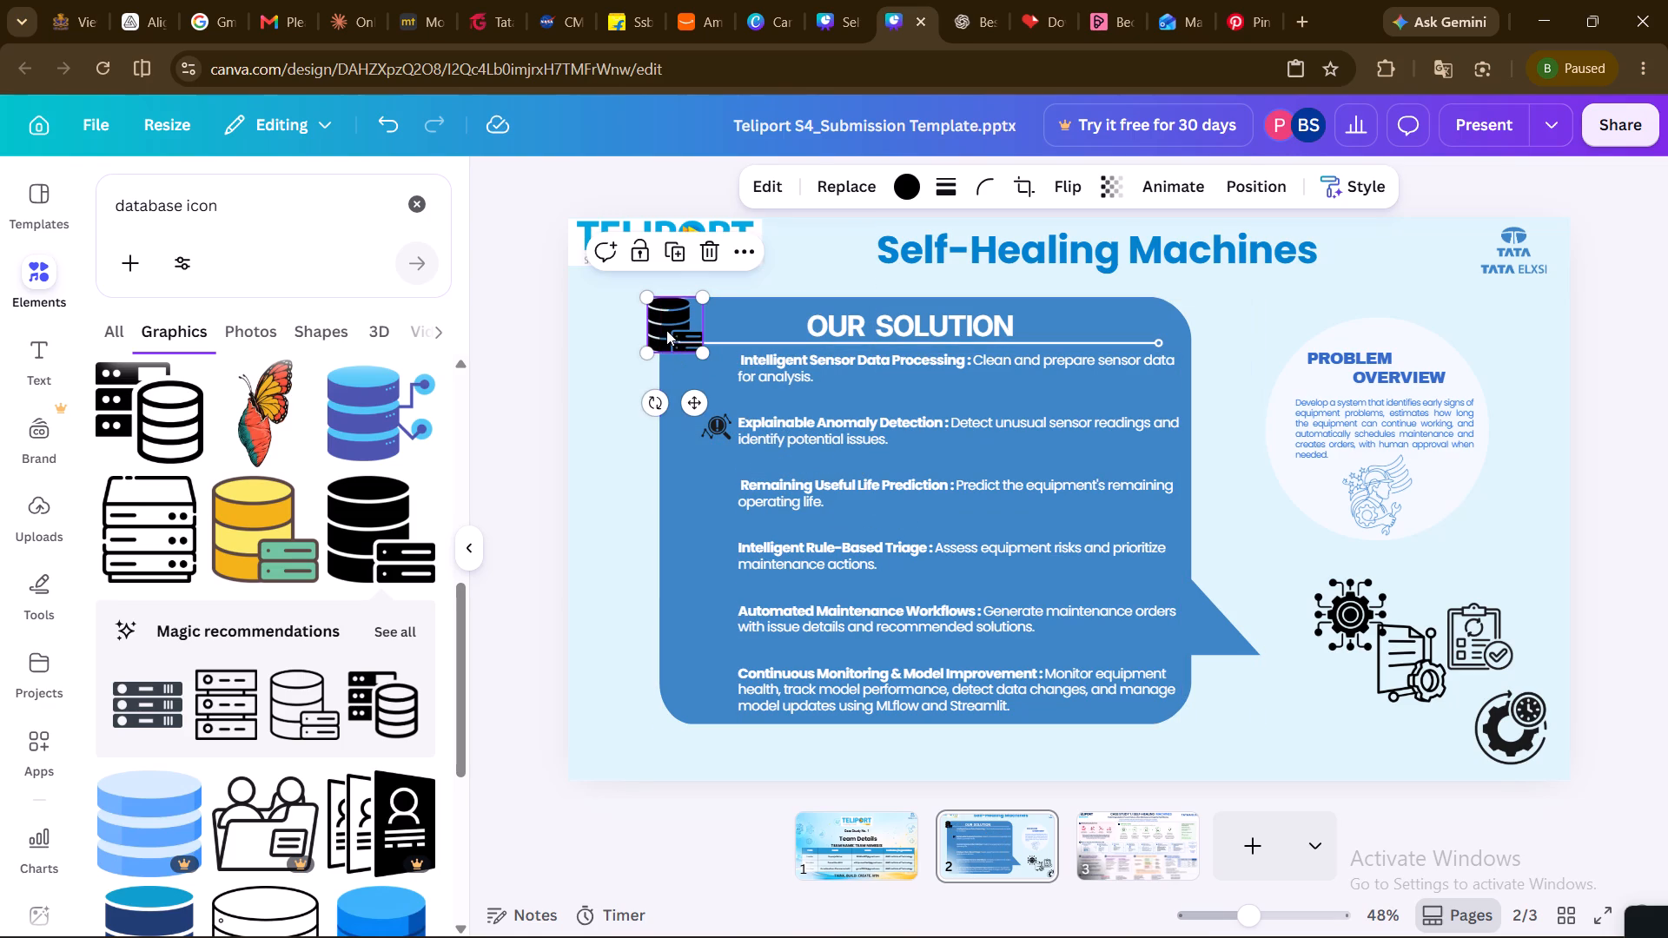
drag(666, 330, 703, 380)
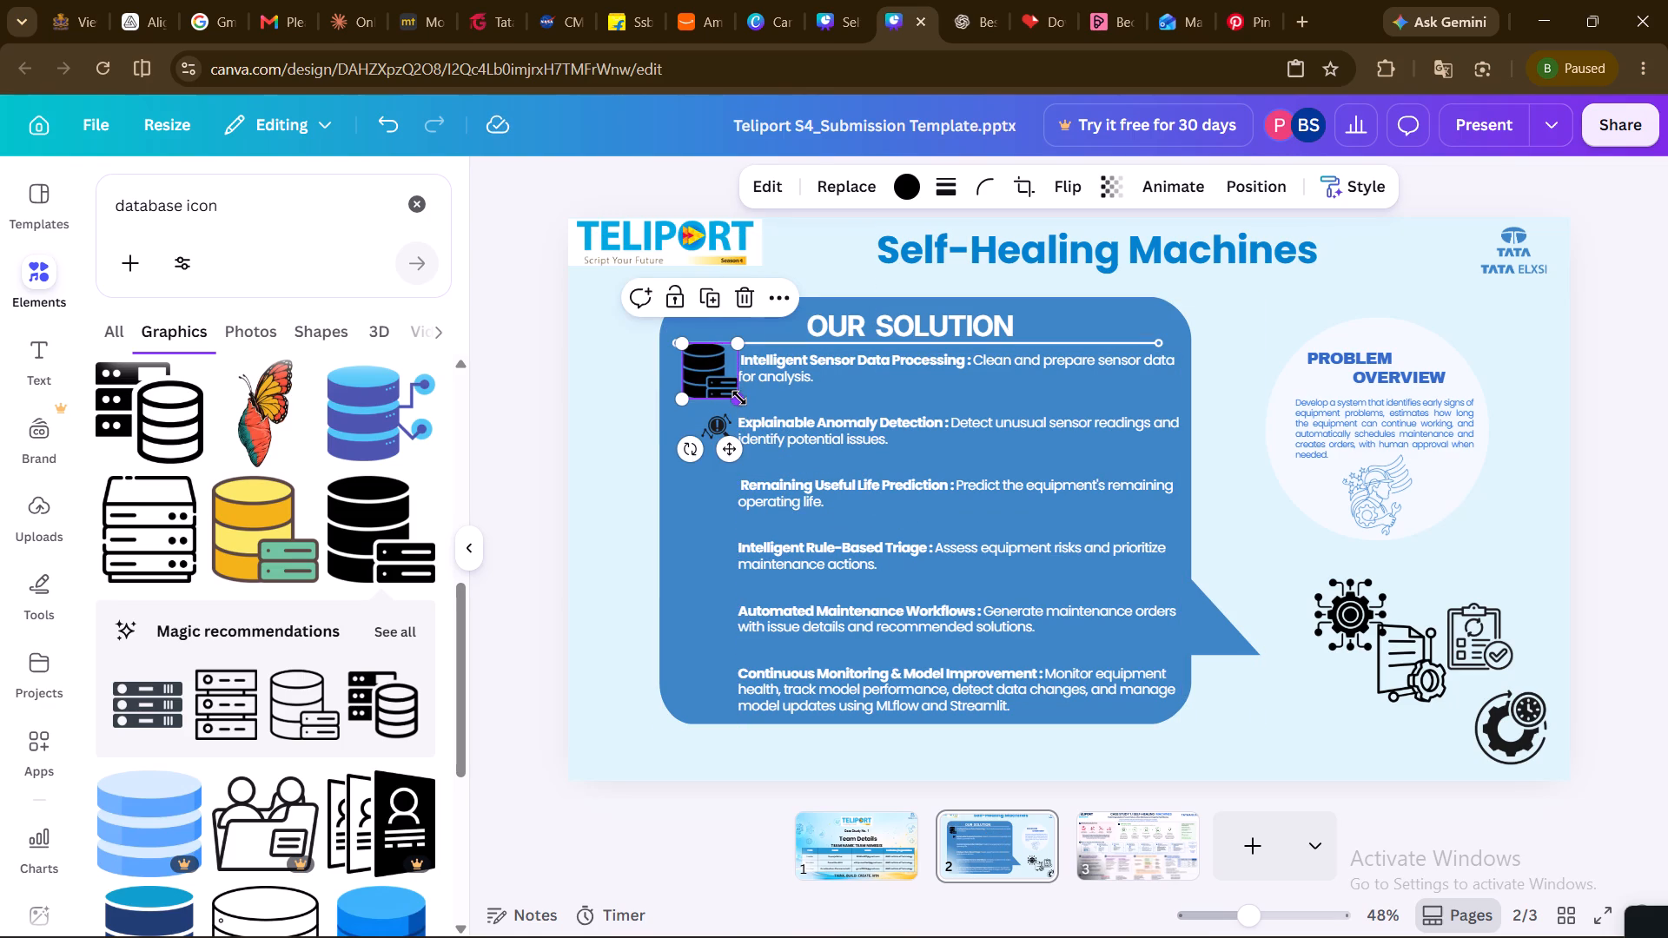
drag(739, 398, 724, 392)
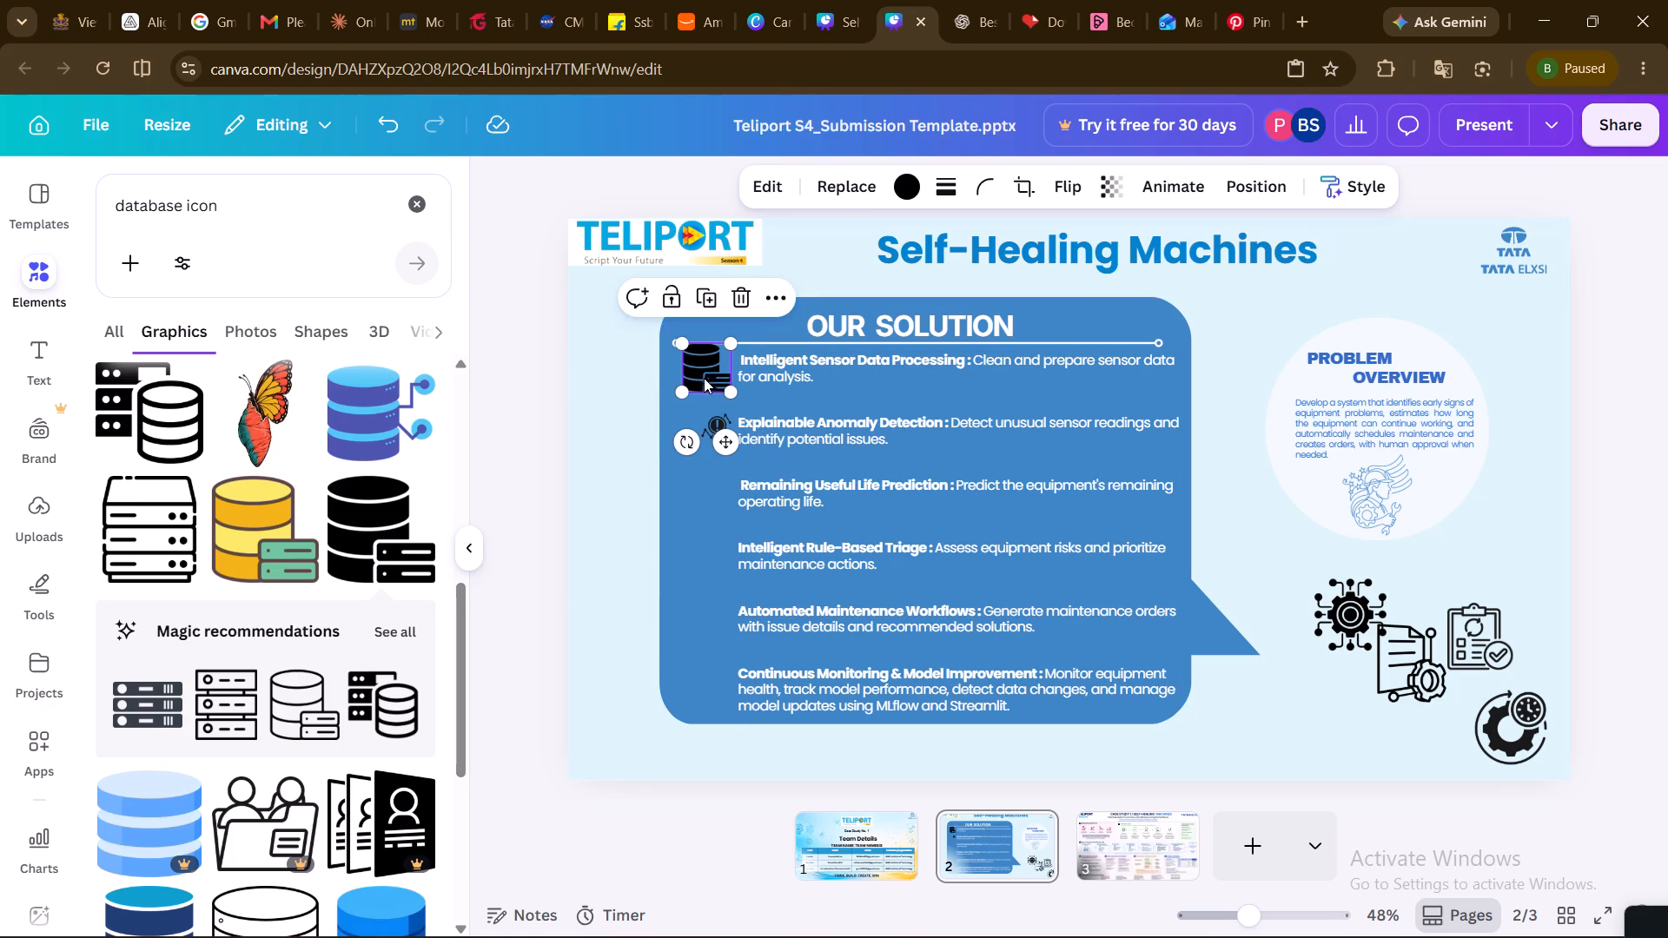
Shrink the black database icon slightly more and position it just below the heading line, clear of the first point's text.
click(705, 362)
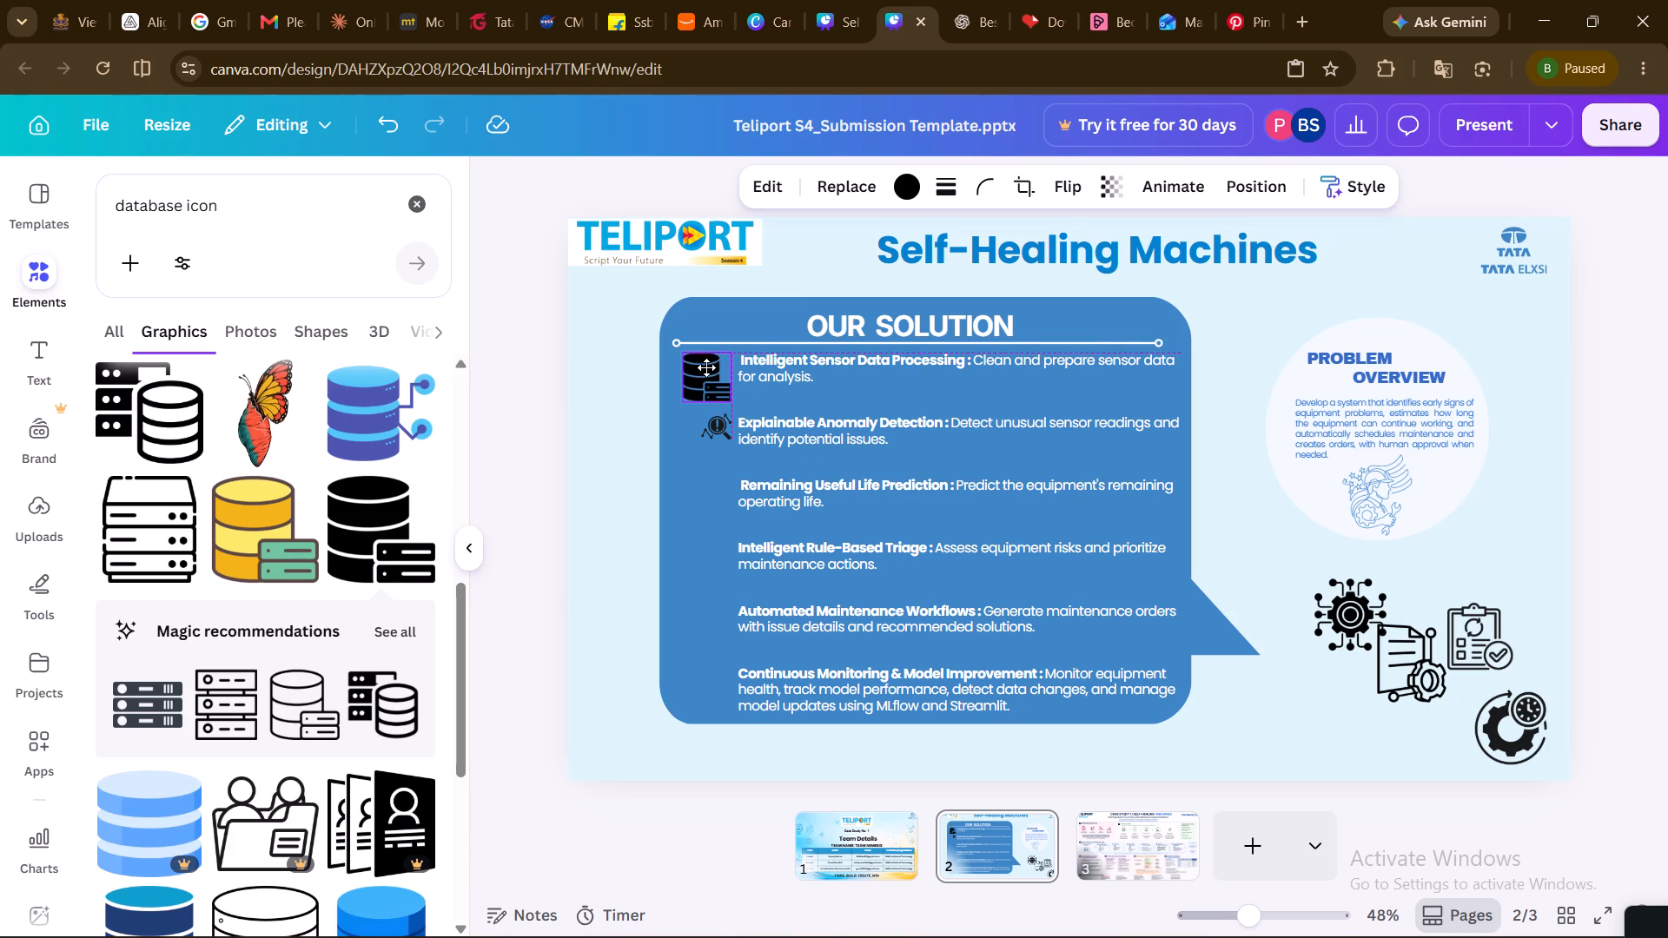
click(754, 368)
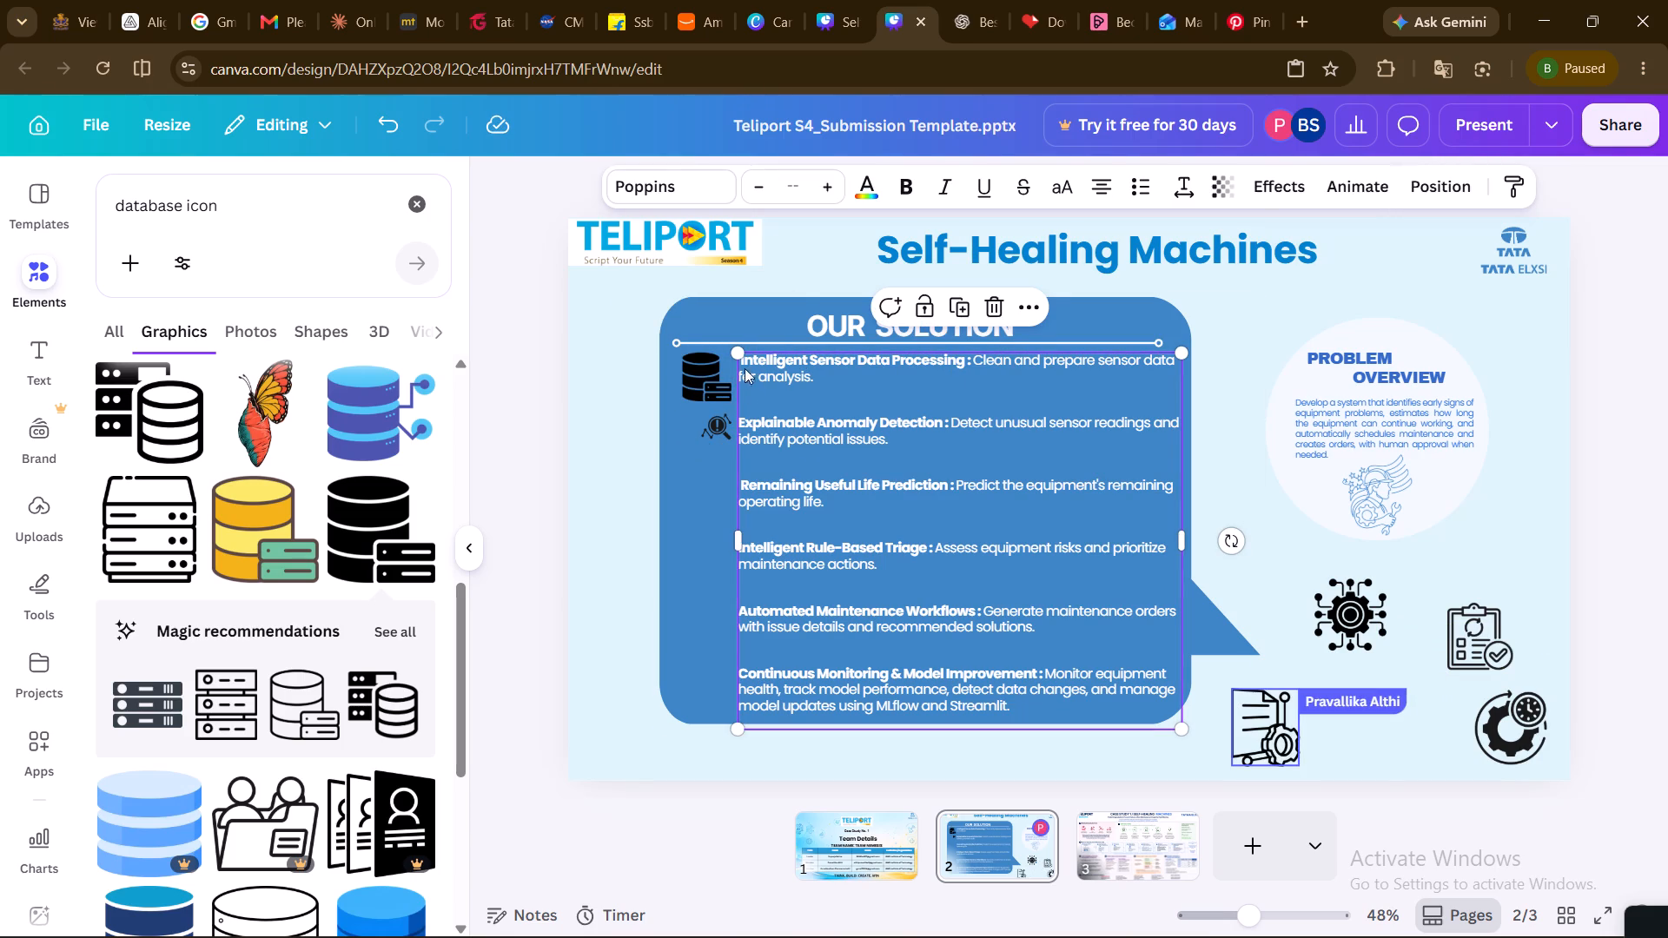
click(742, 360)
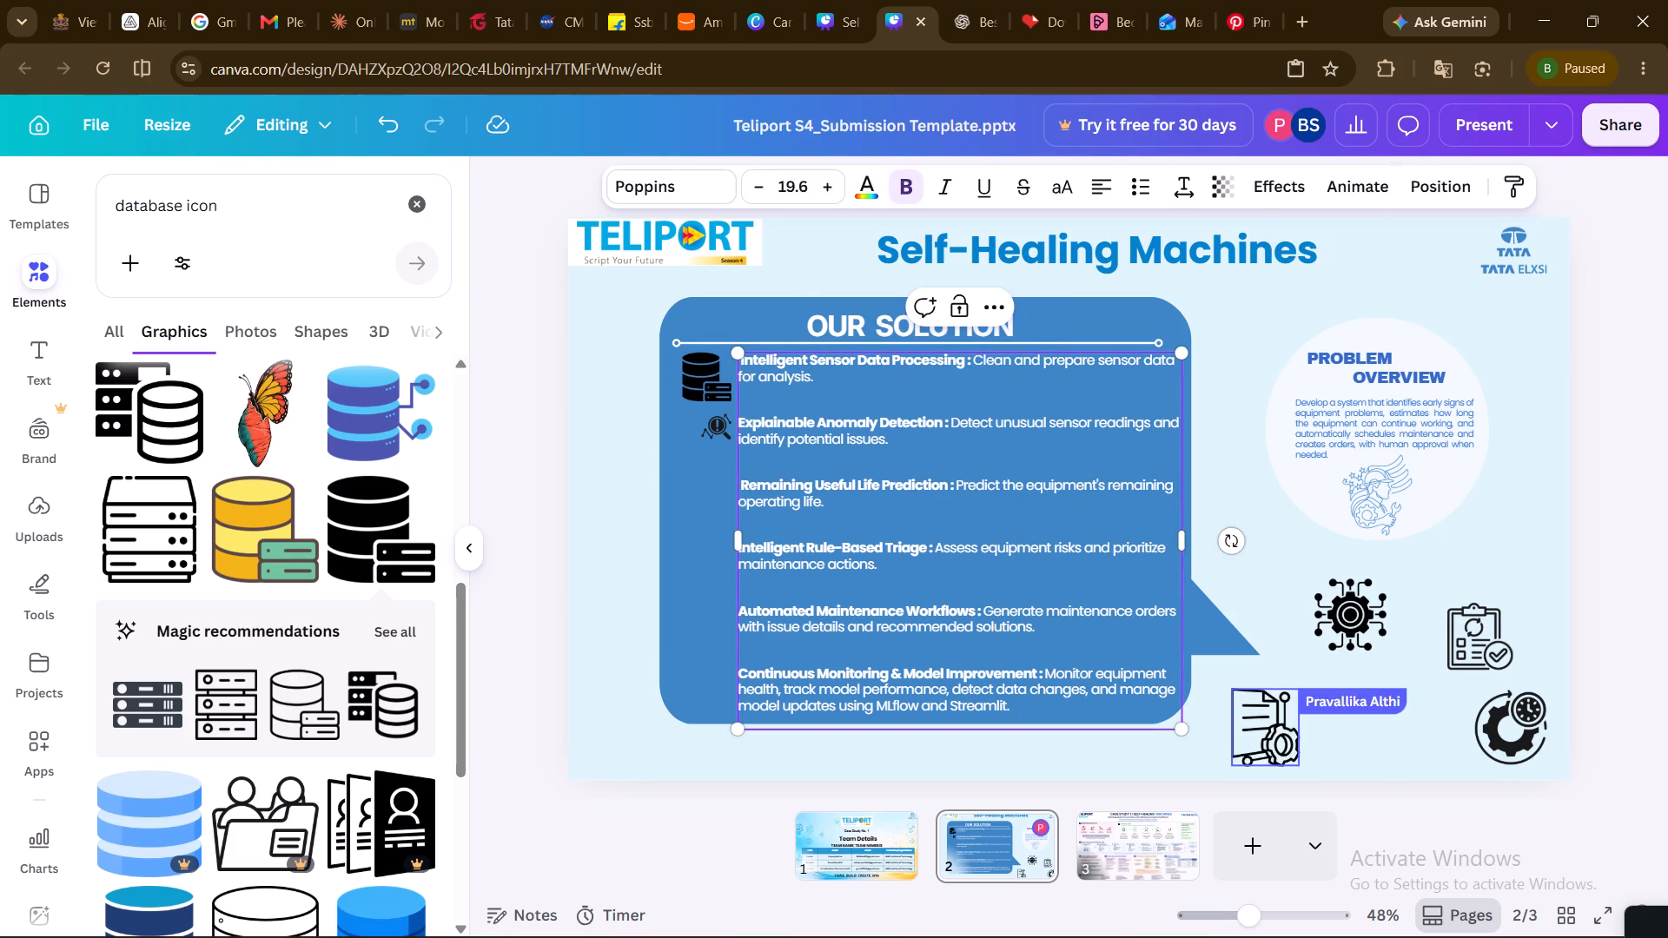
click(705, 384)
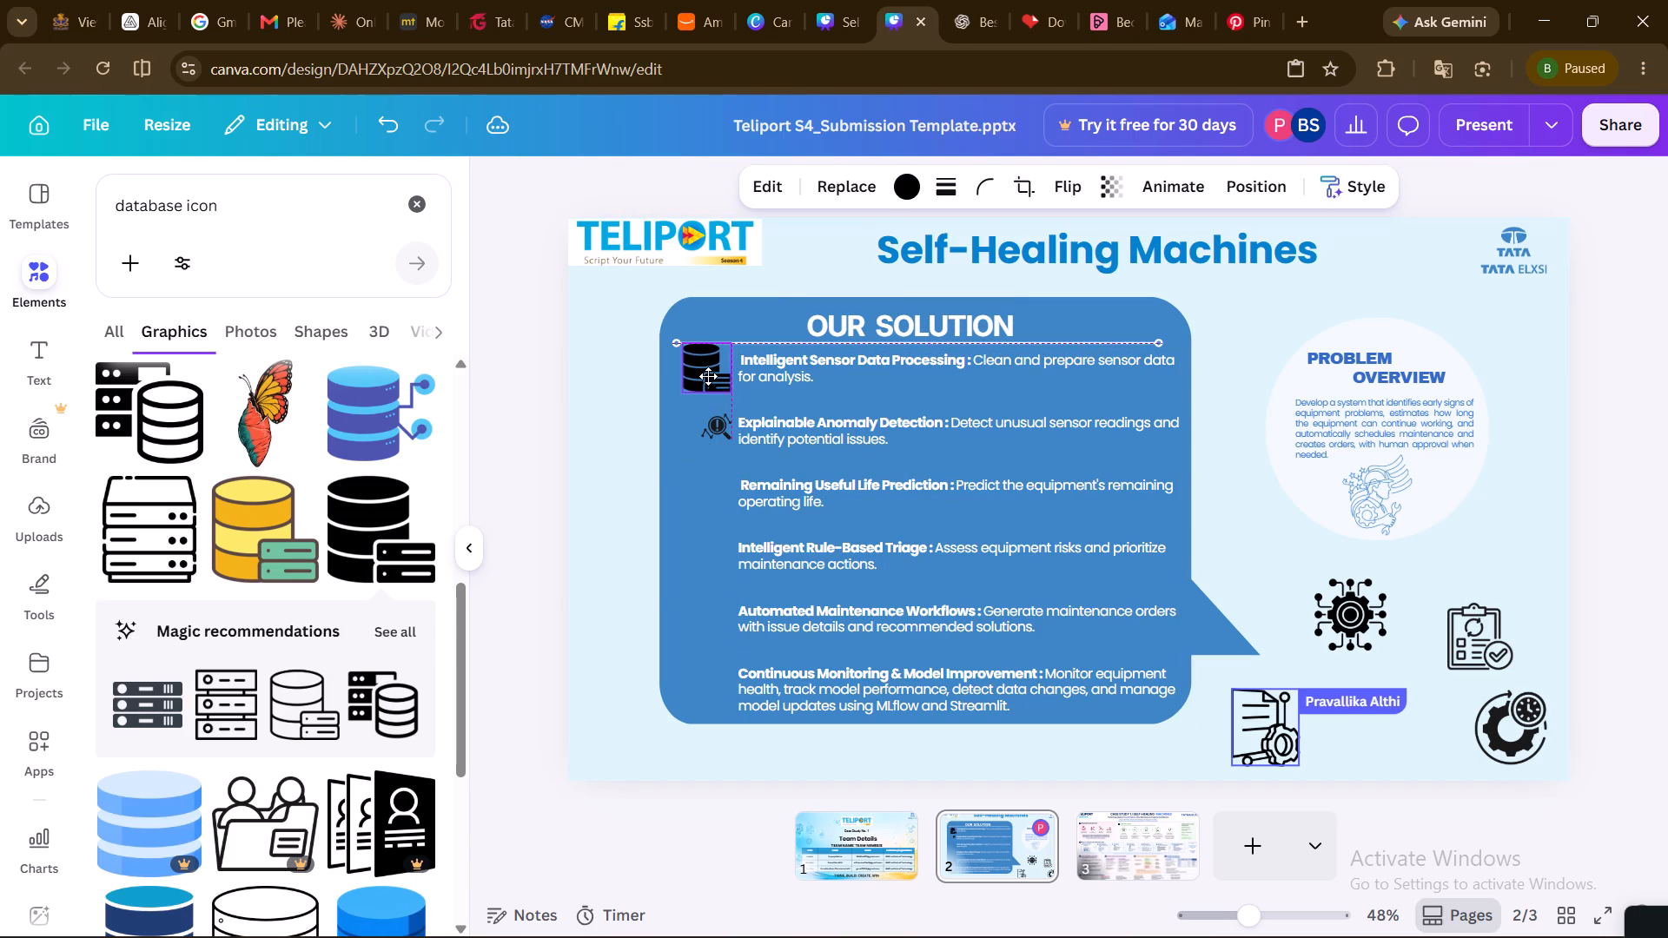
drag(729, 405, 717, 391)
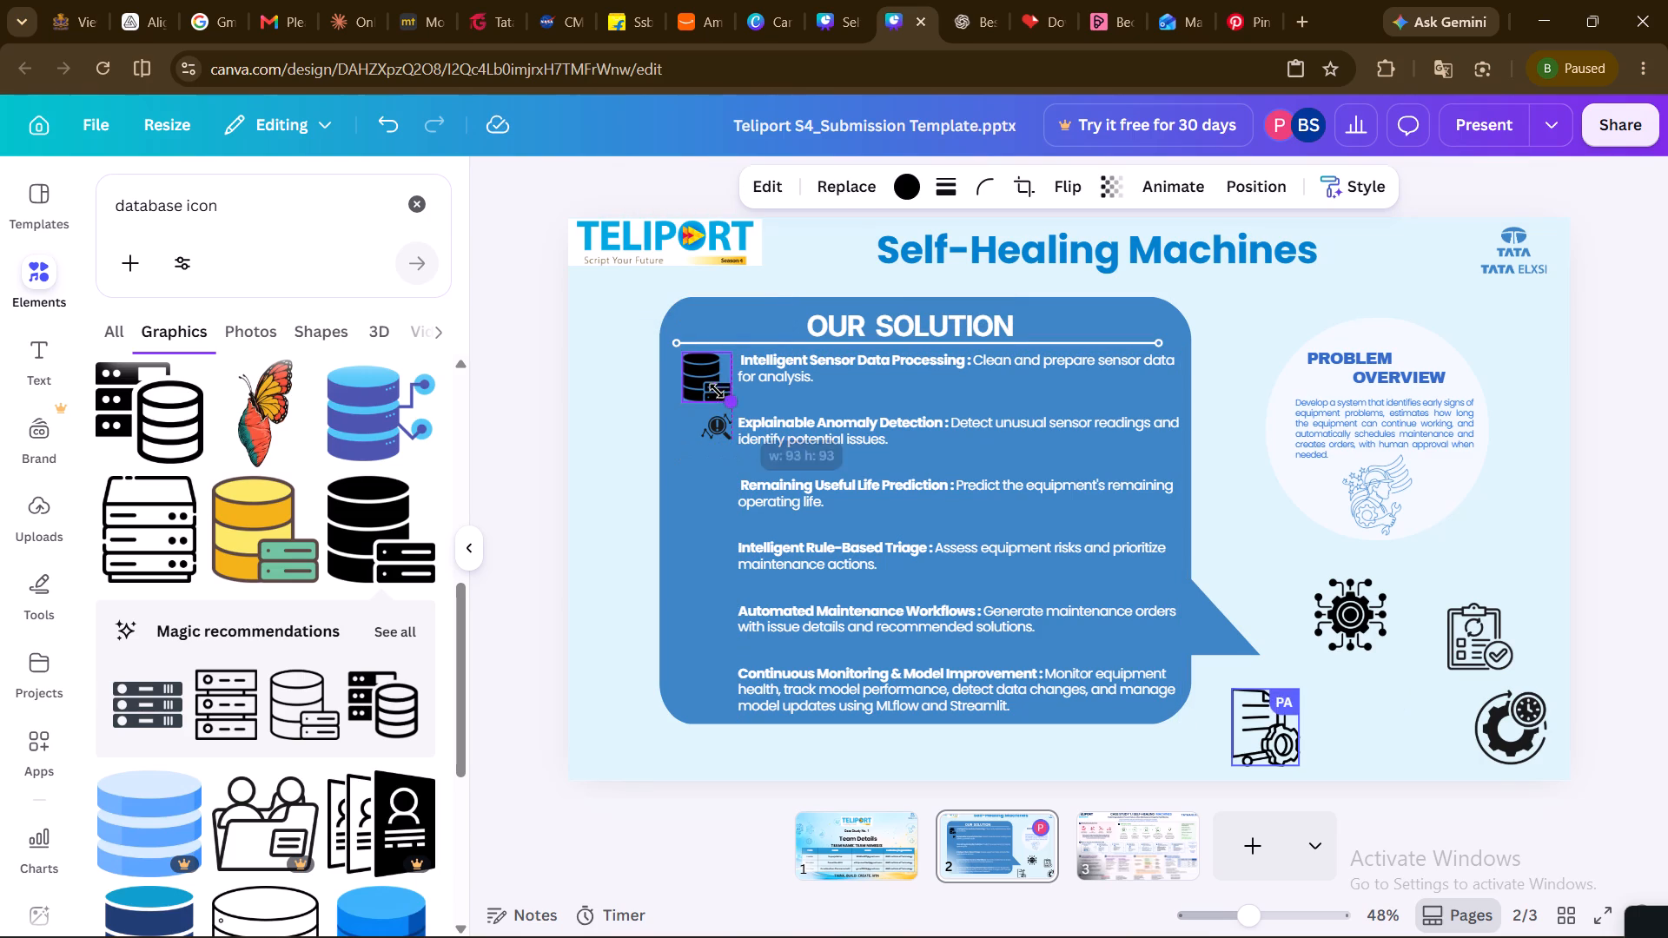
drag(717, 391, 722, 394)
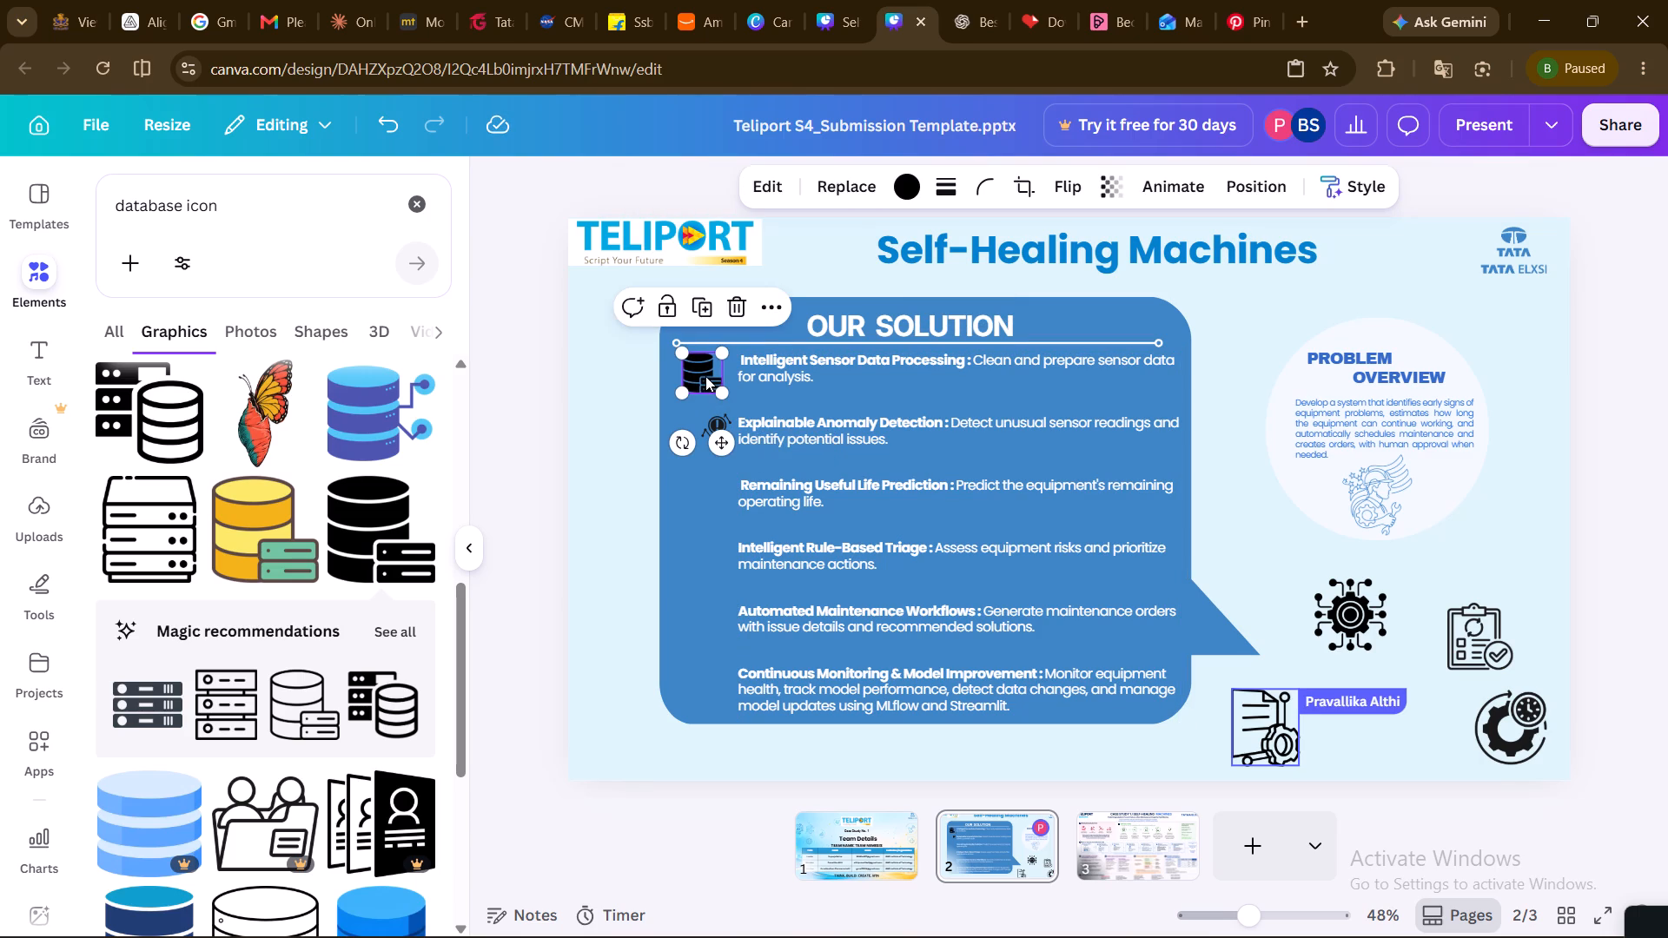
click(705, 376)
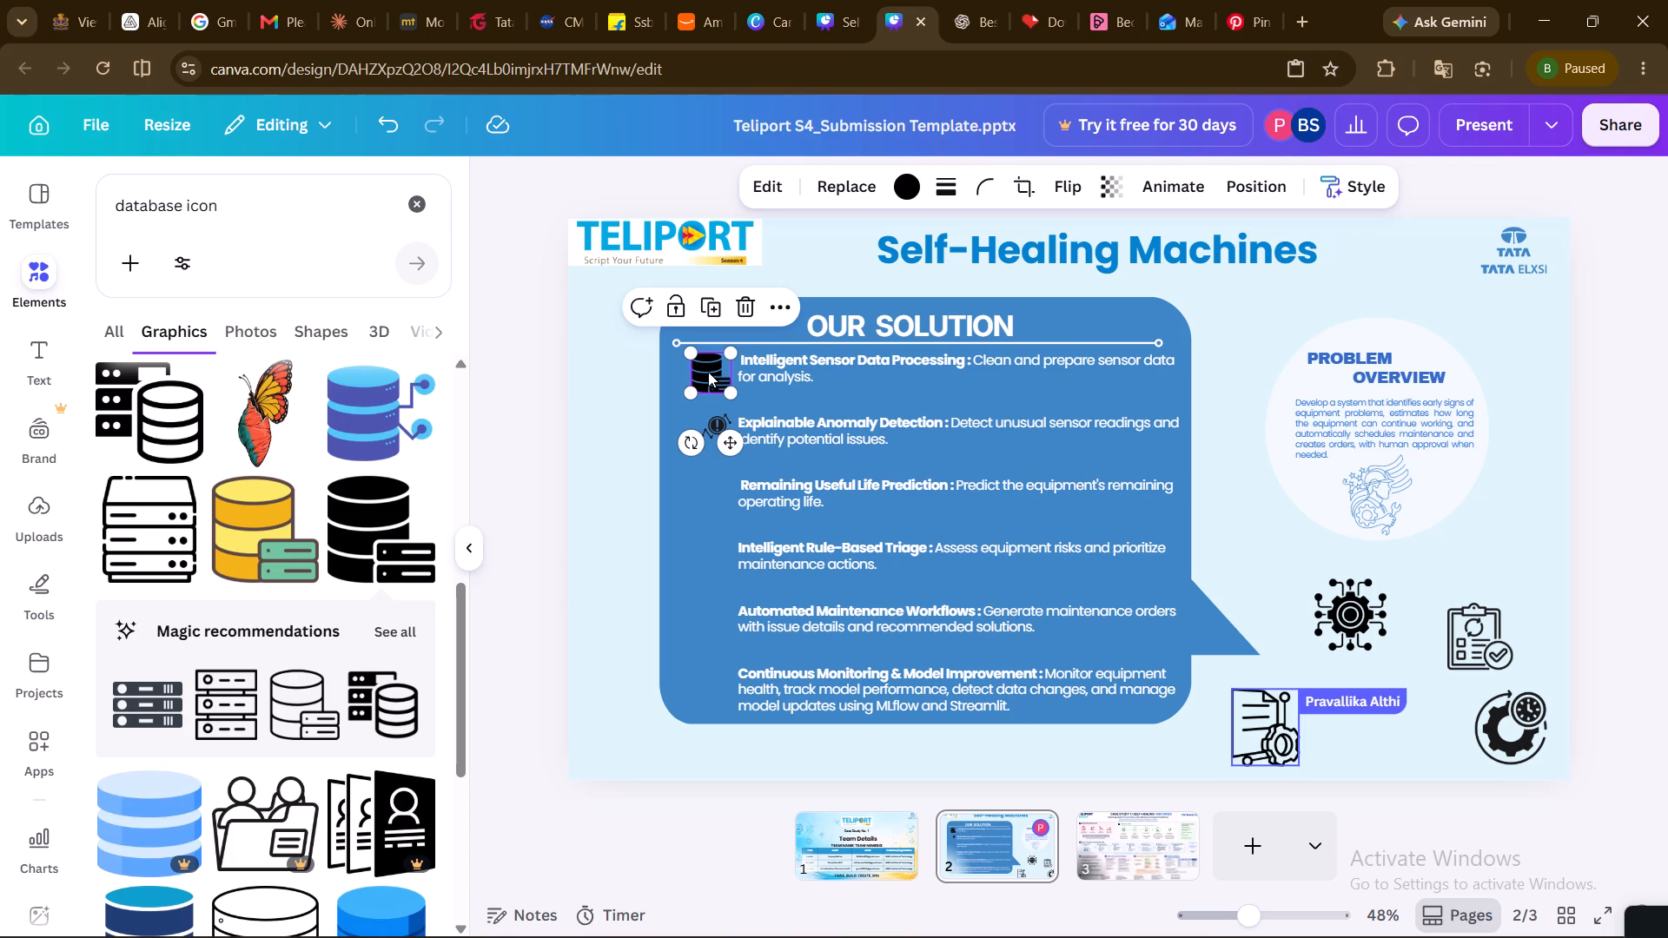
click(708, 372)
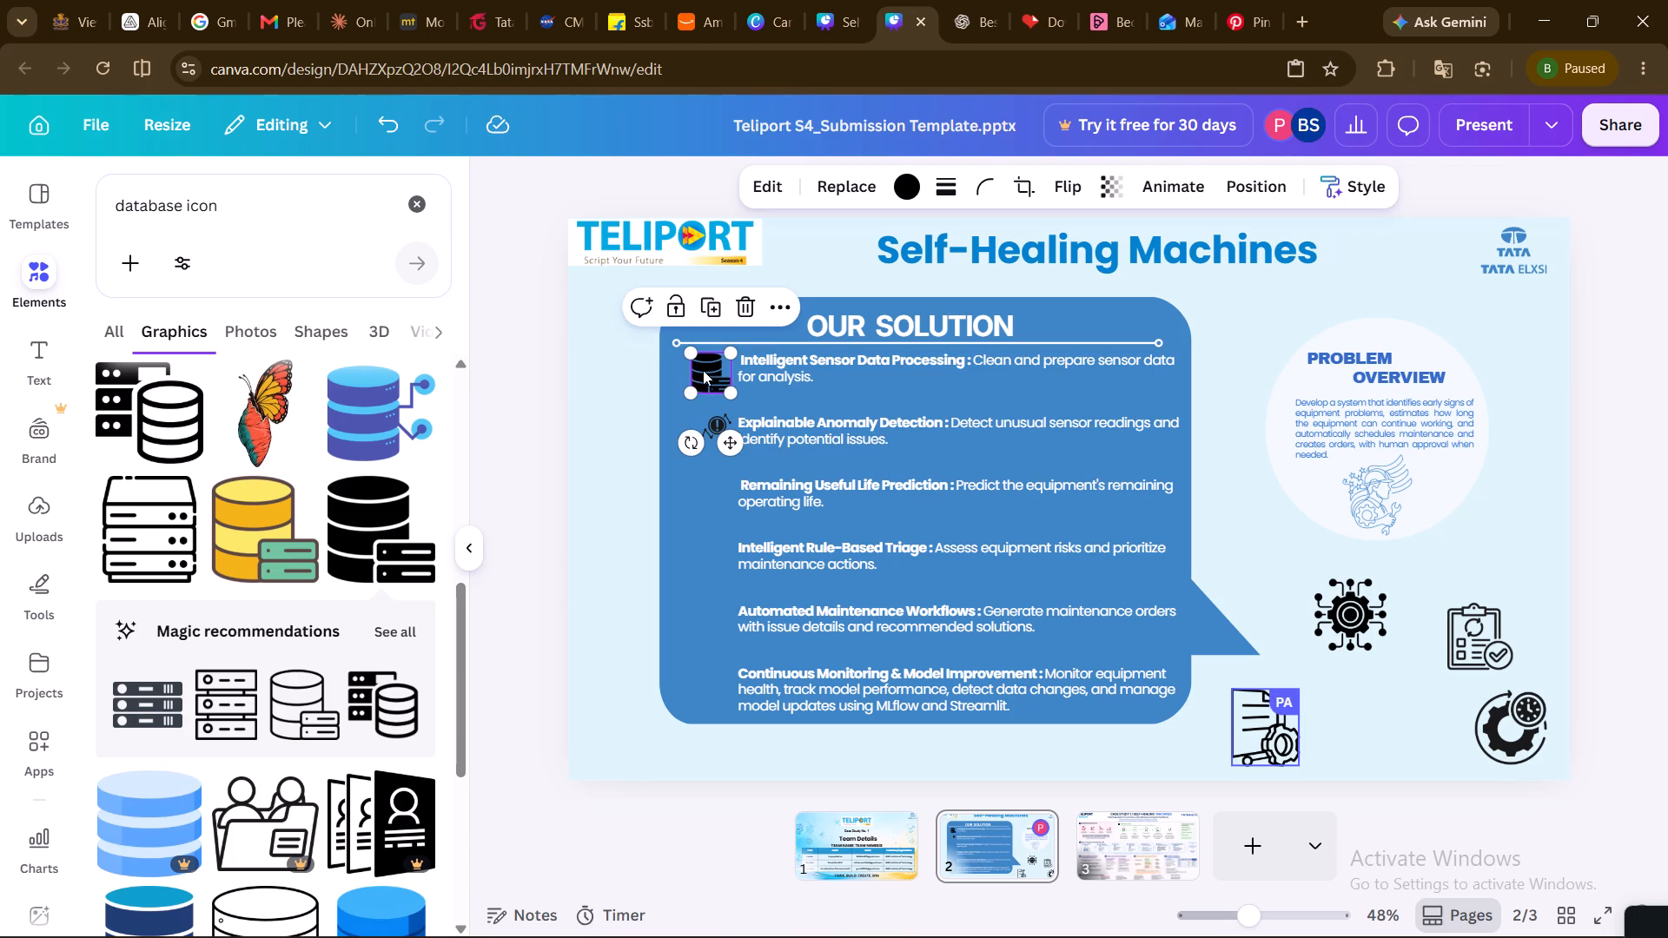
click(703, 370)
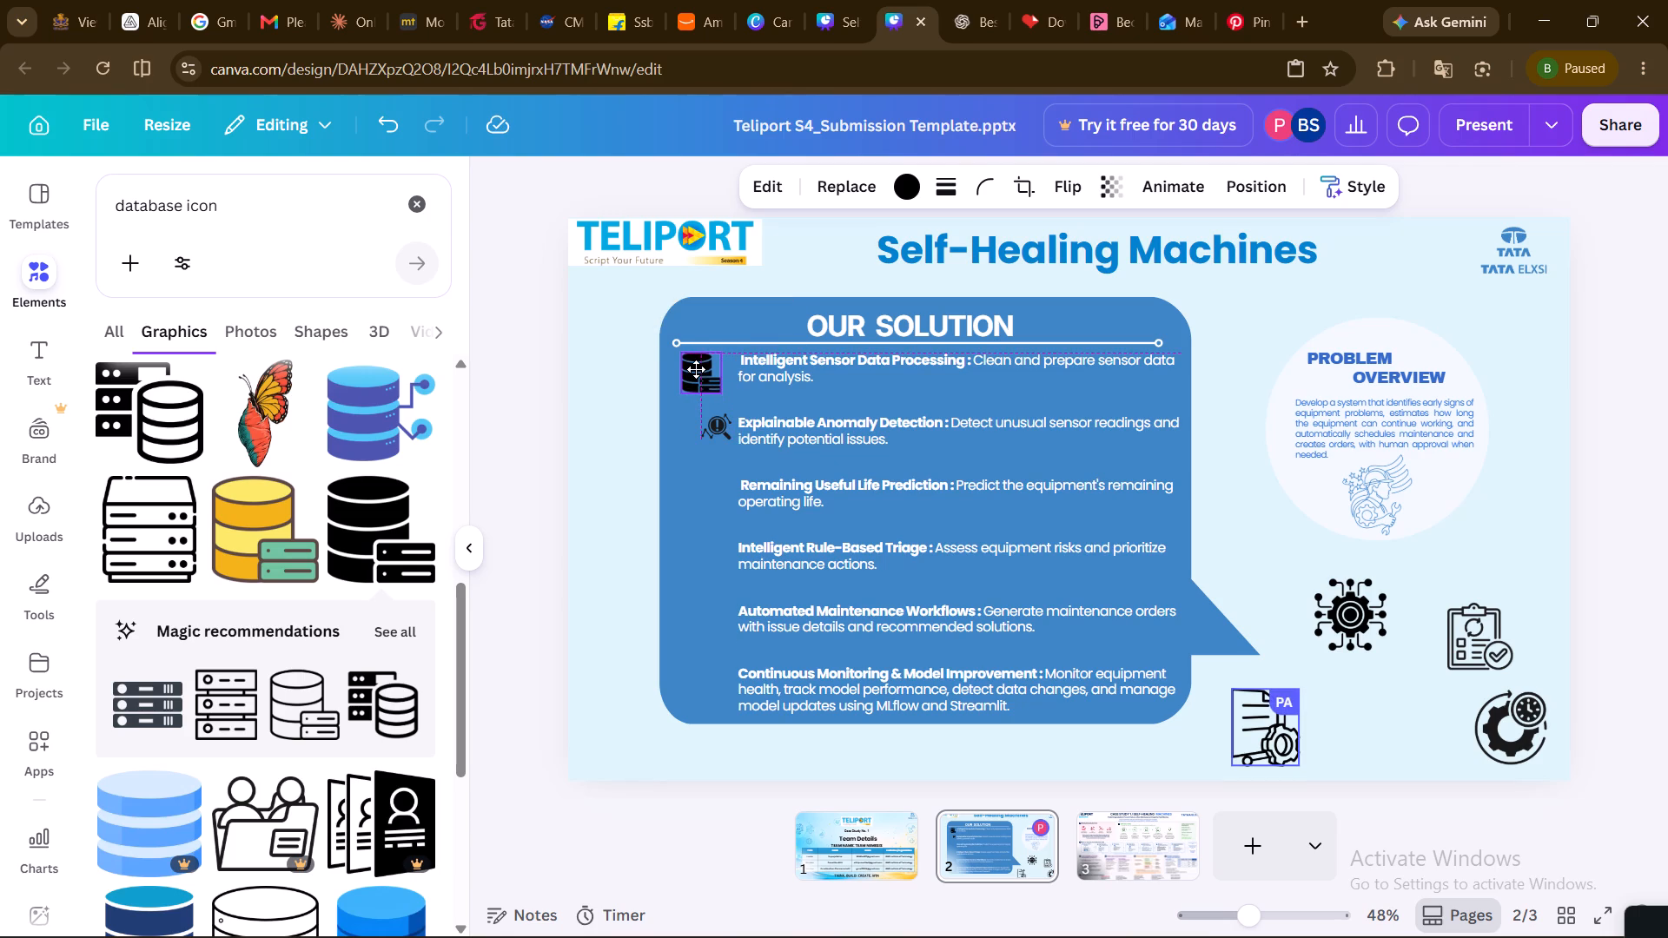
click(696, 369)
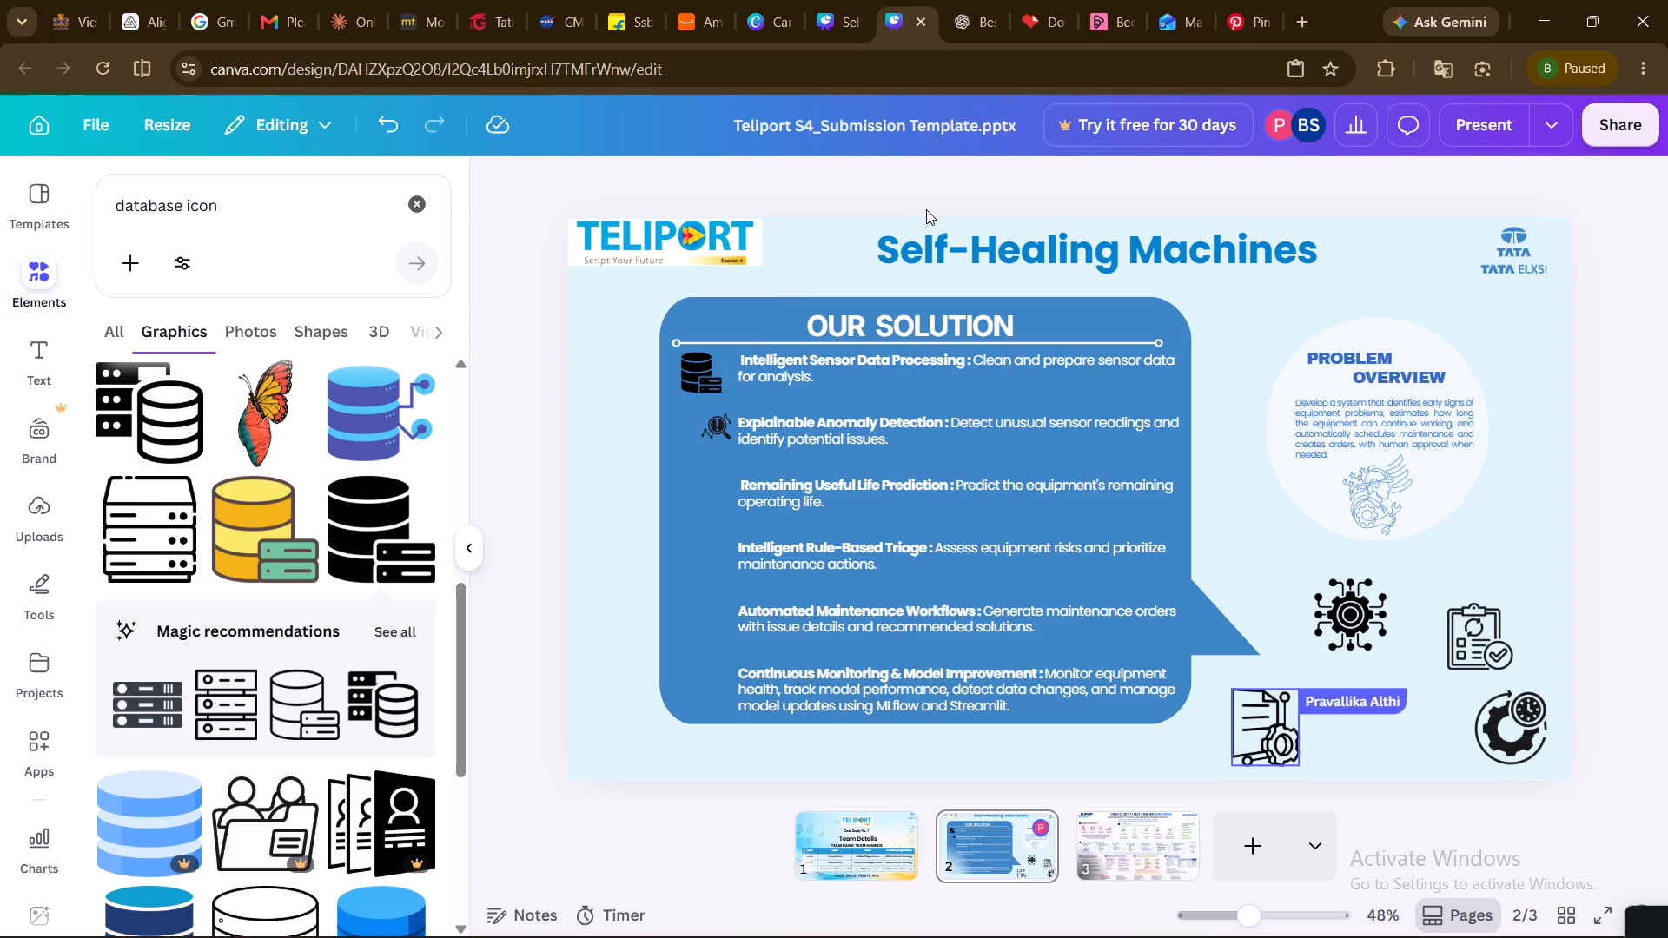
Recolour the database icon beside the first solution point white.
click(700, 373)
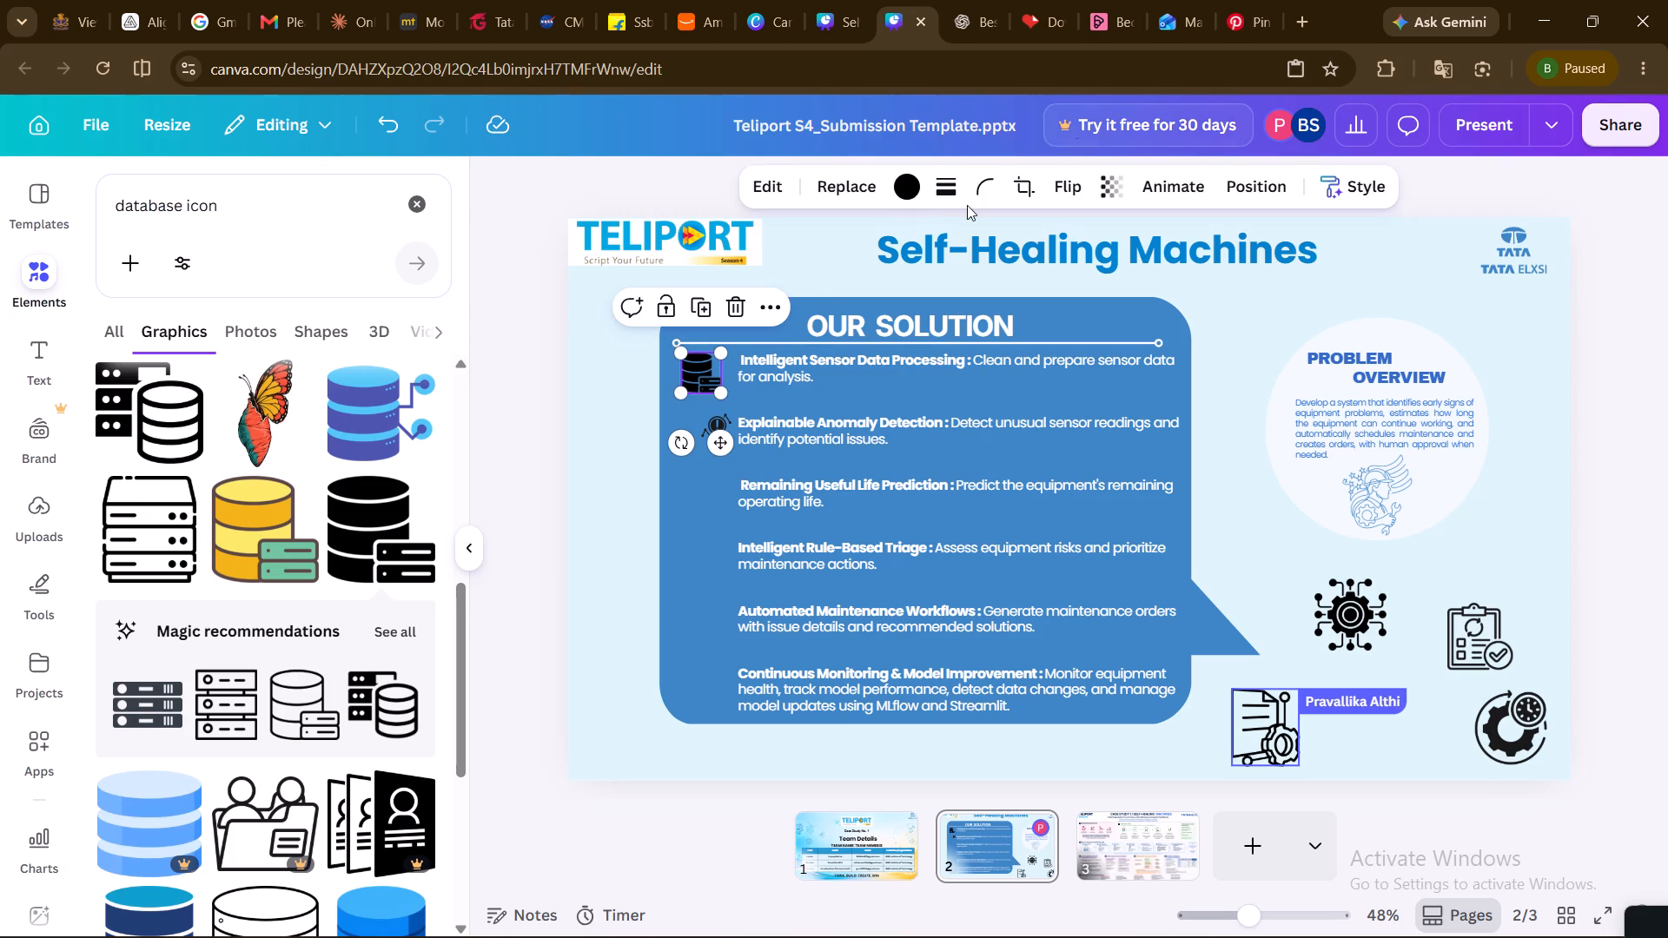
click(910, 193)
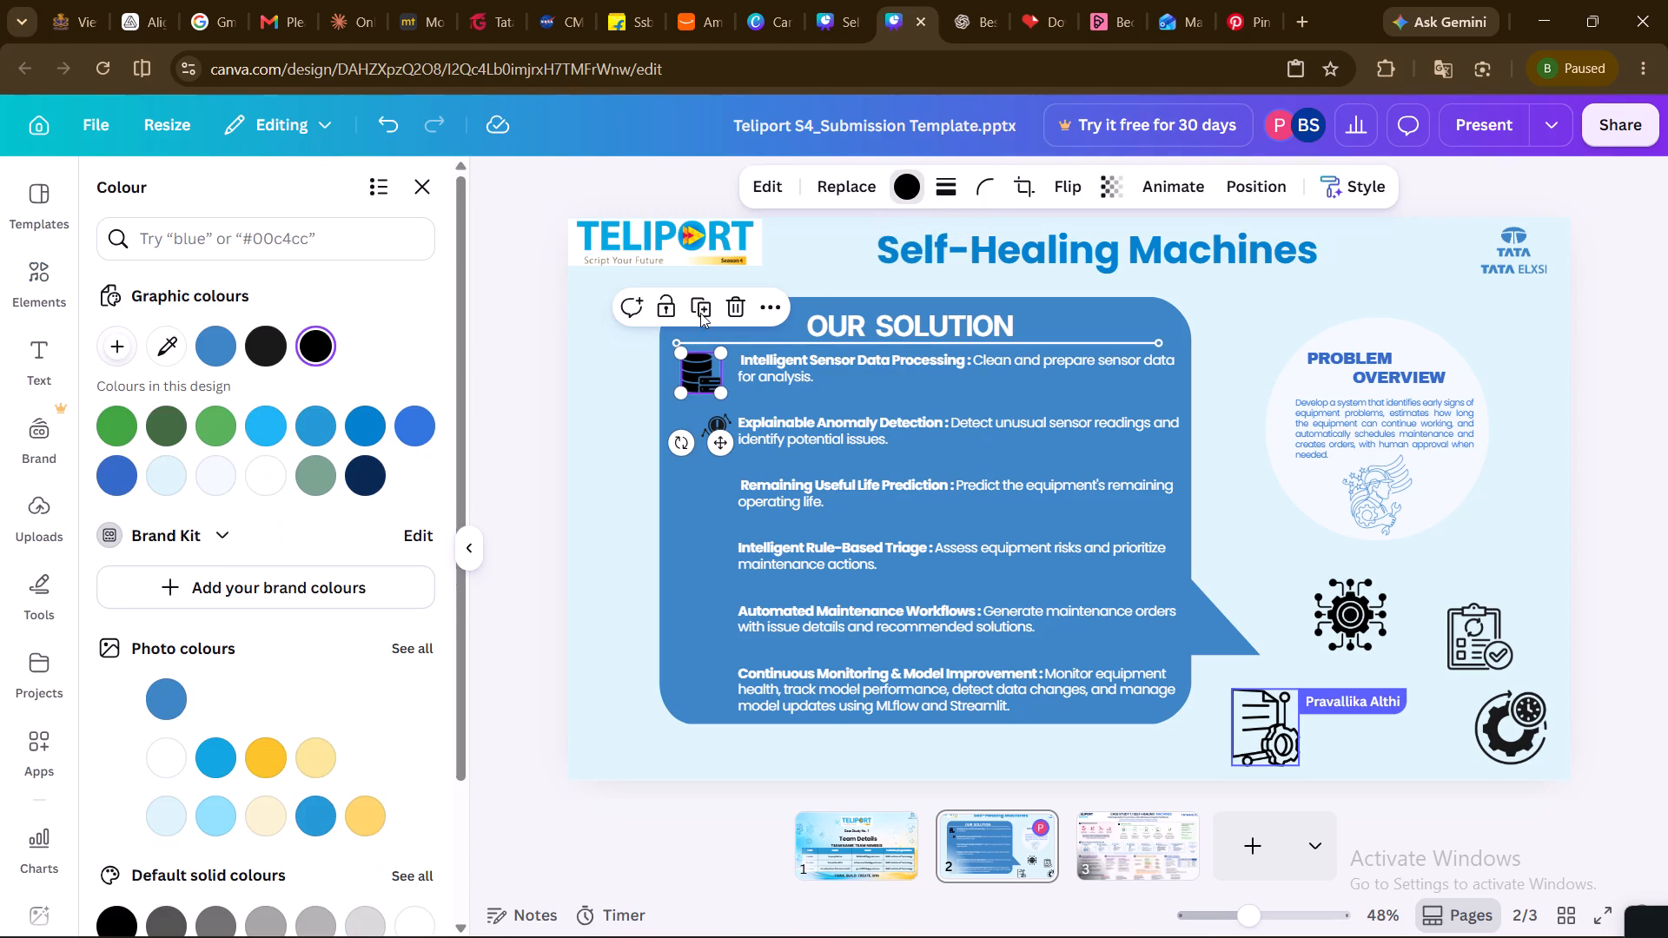
click(265, 478)
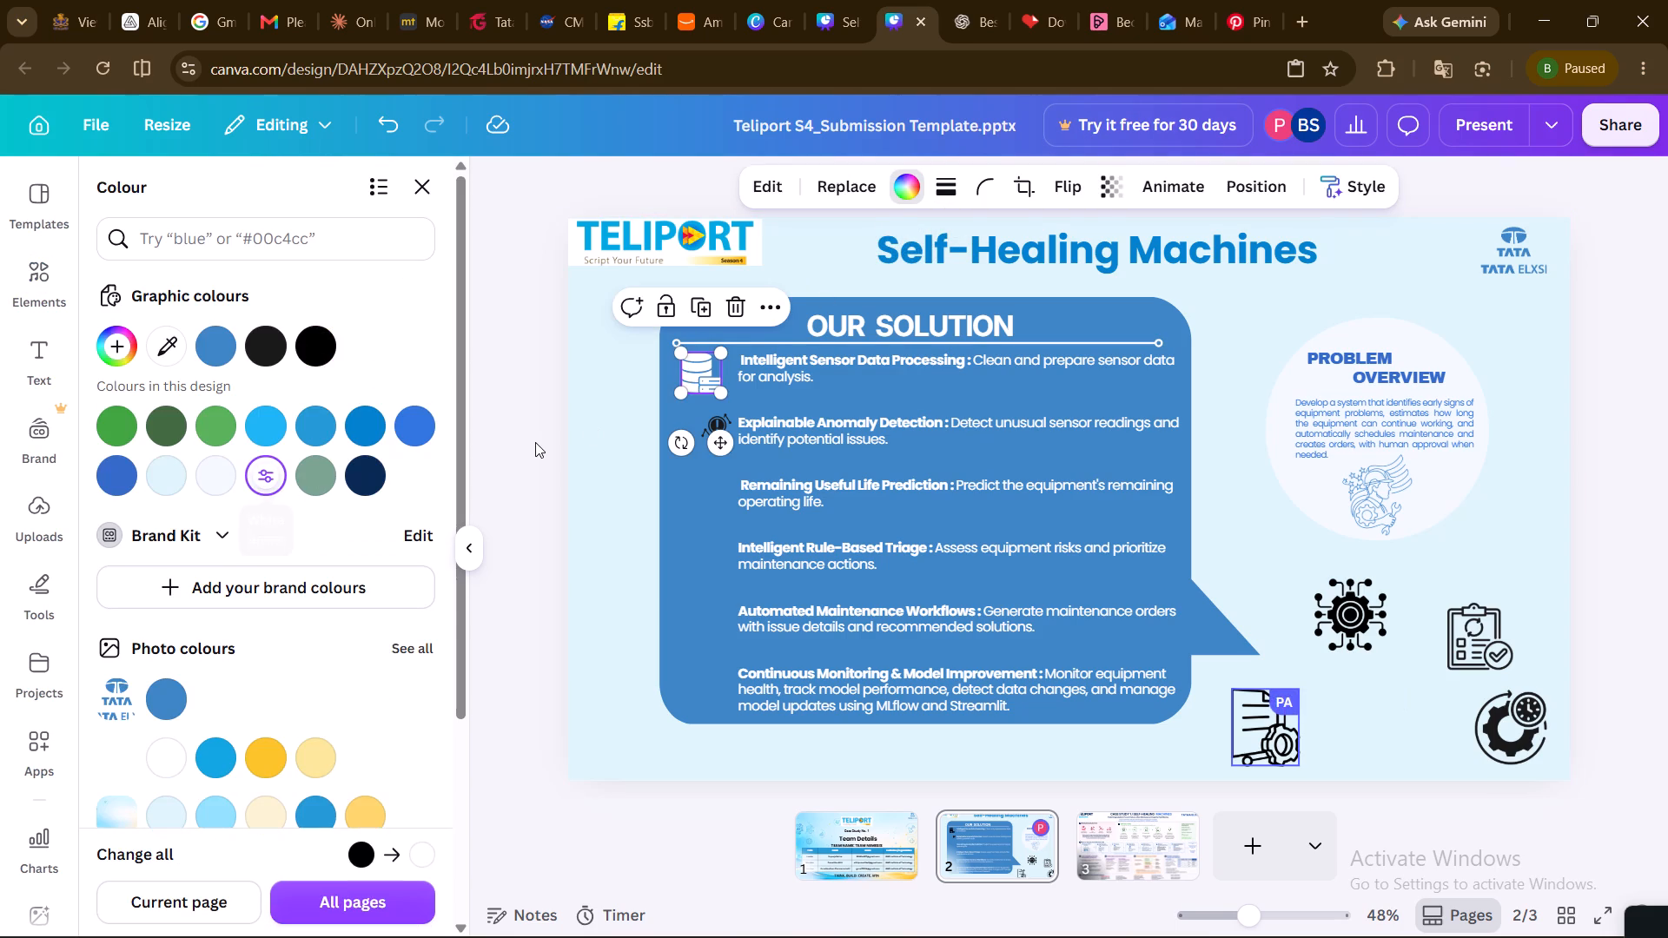
click(575, 411)
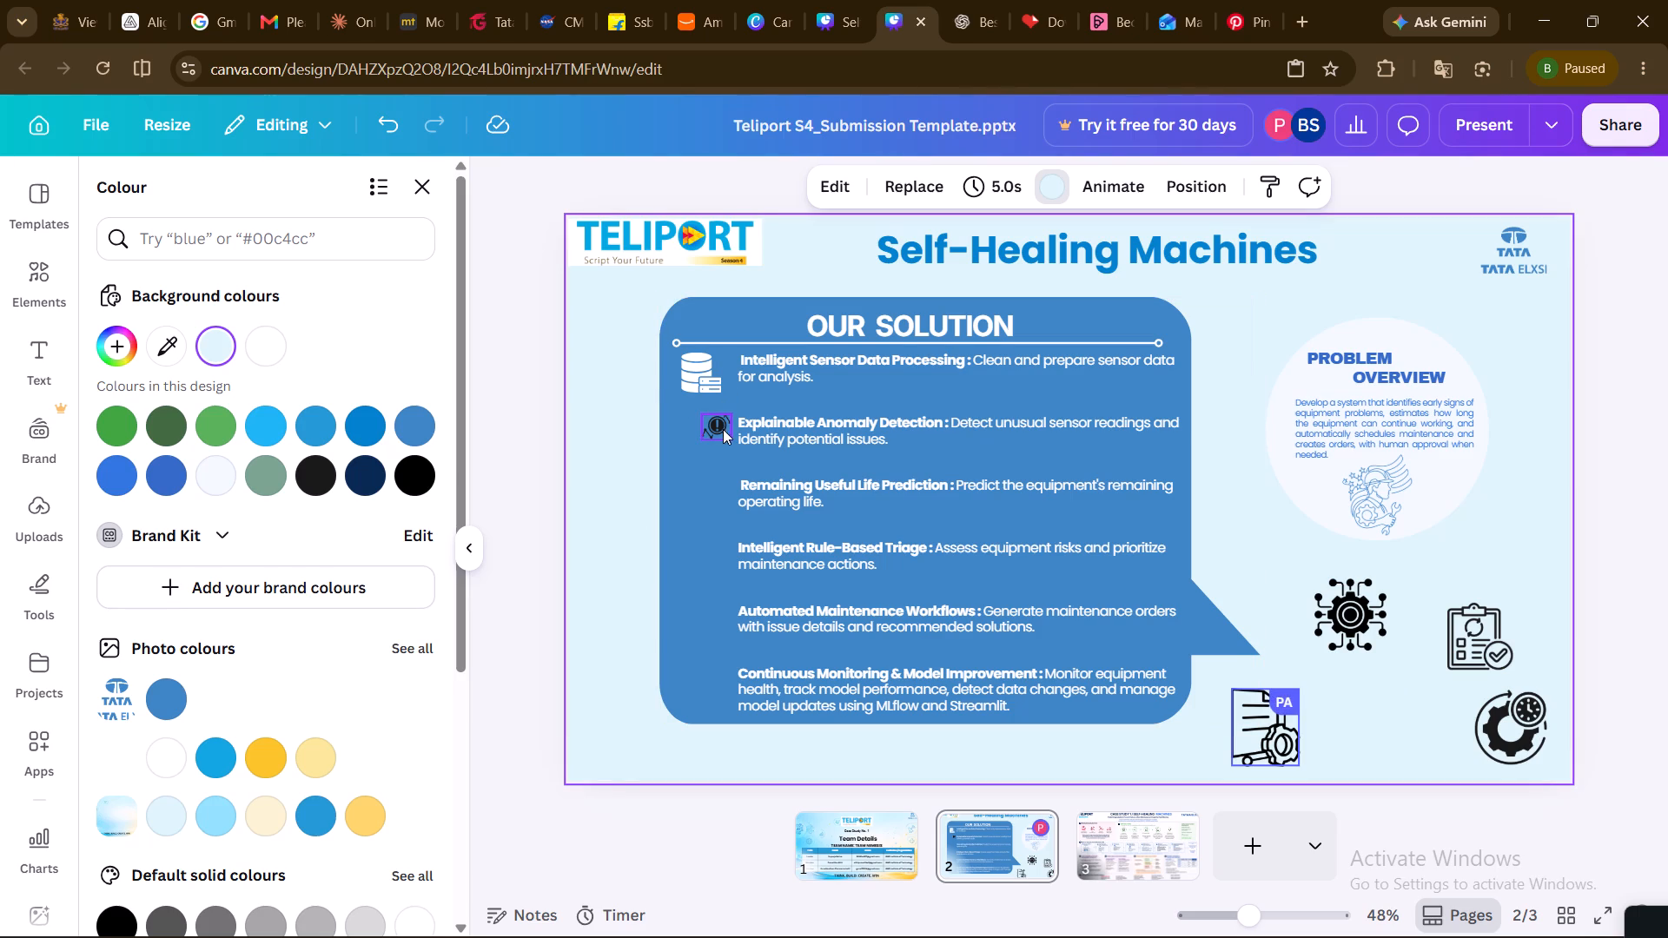
Align the anomaly magnifier icon under the database icon and enlarge it to the same width.
drag(723, 429, 701, 431)
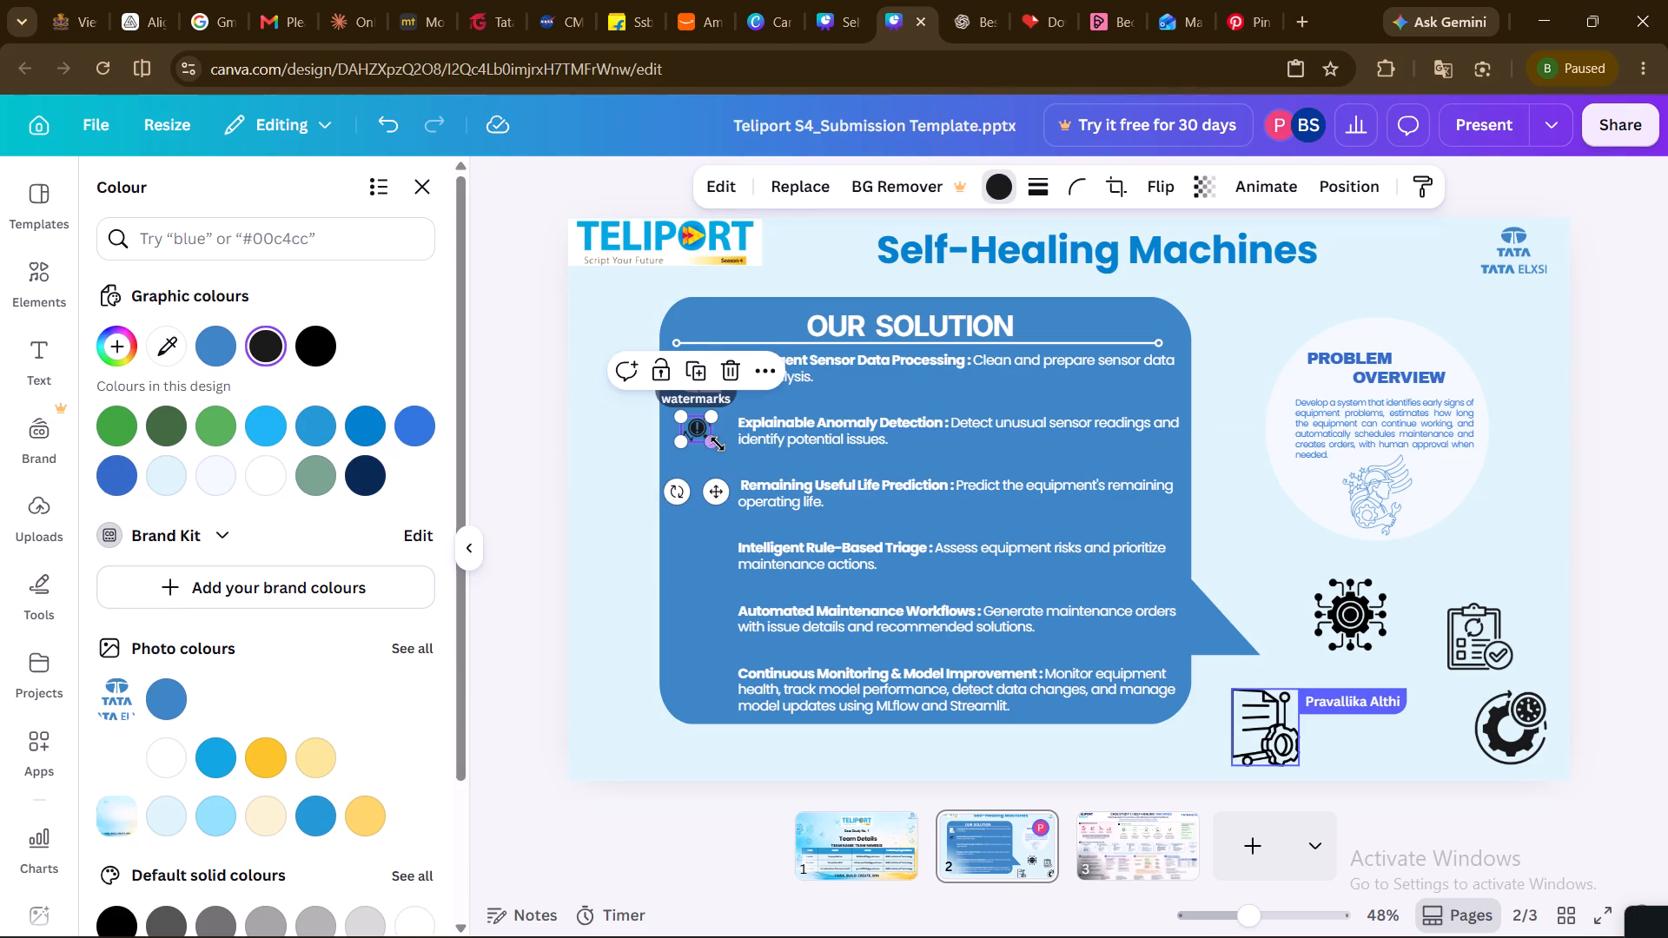
drag(713, 443, 720, 452)
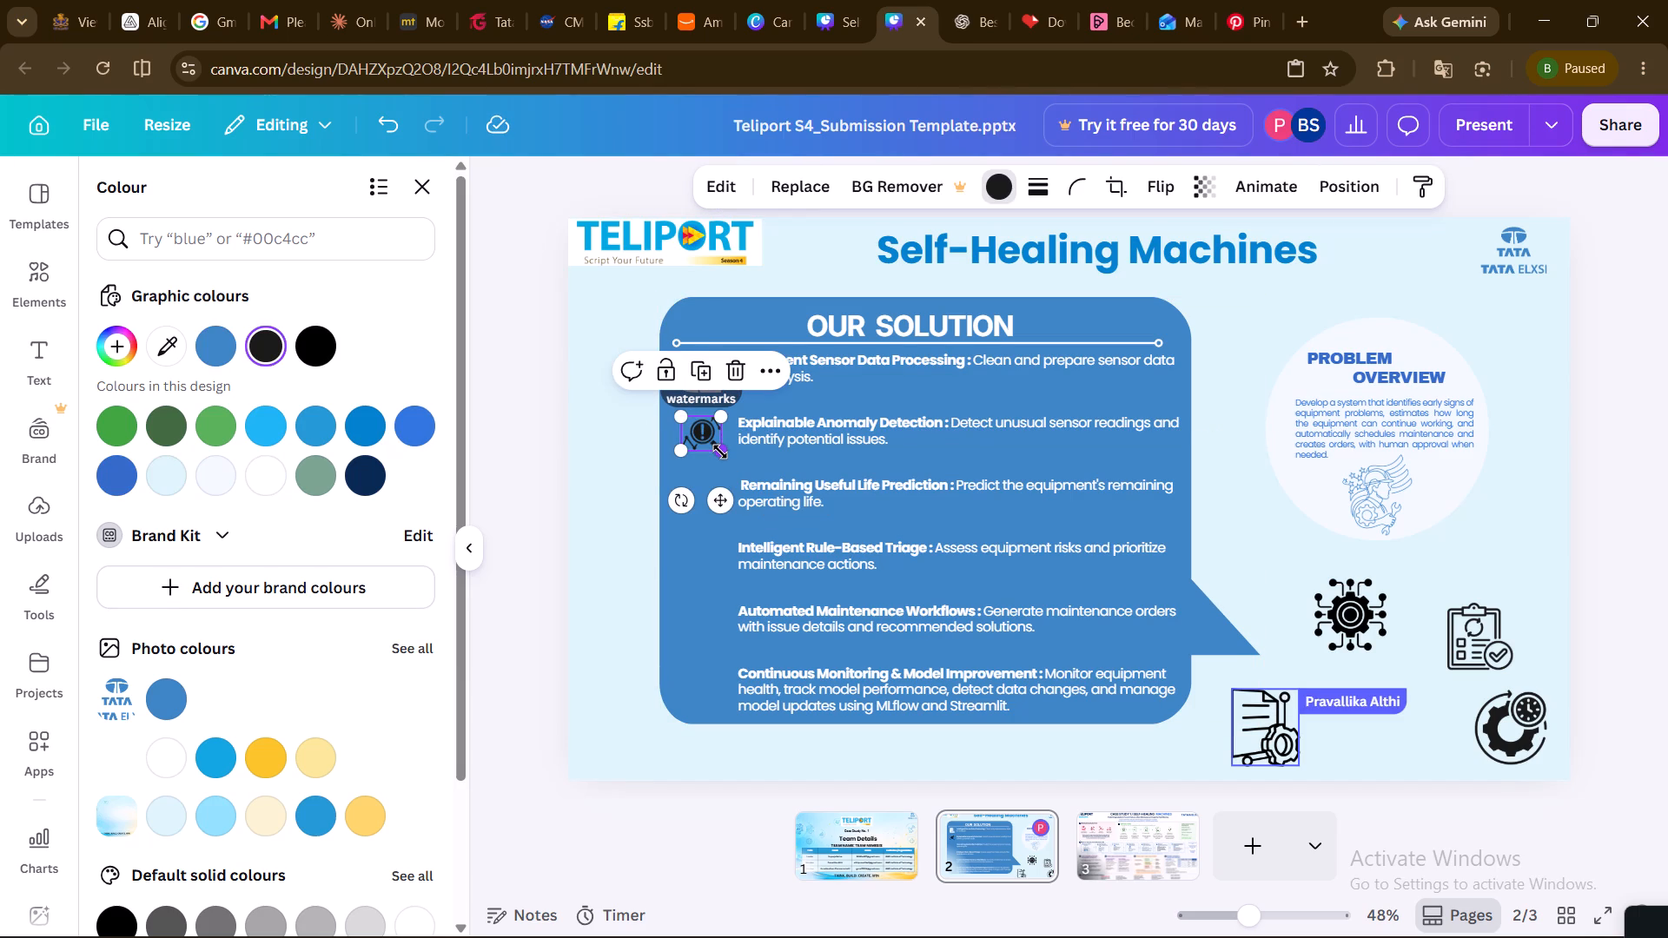
click(625, 454)
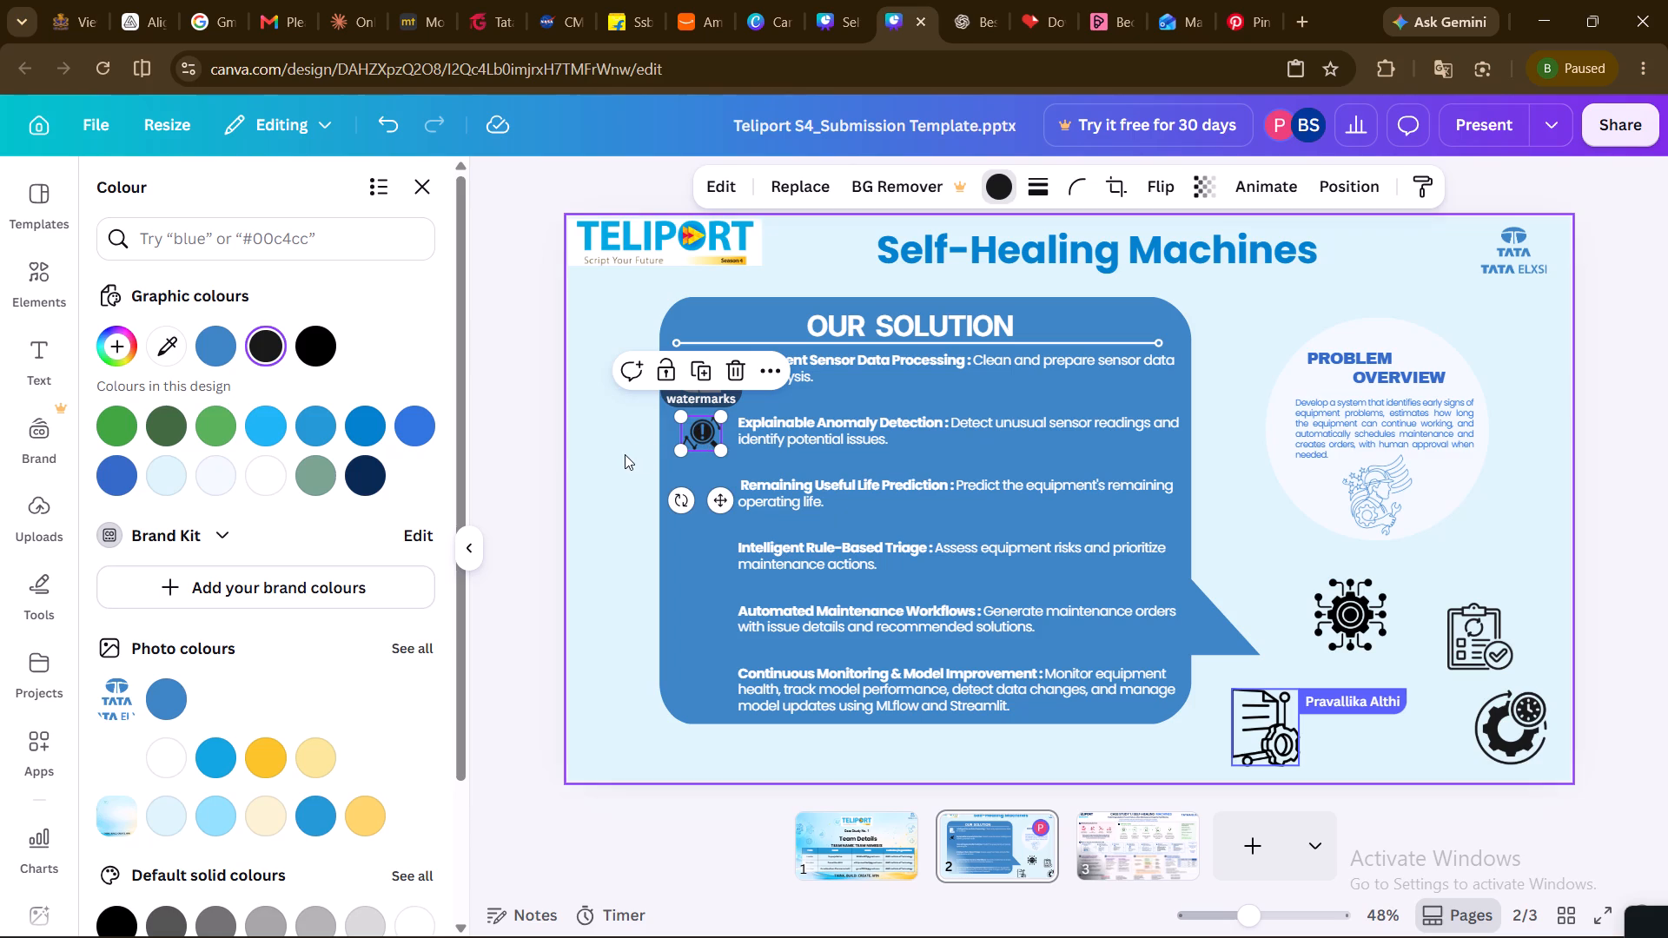
Recolour the magnifier icon beside the Explainable Anomaly Detection point white.
click(710, 436)
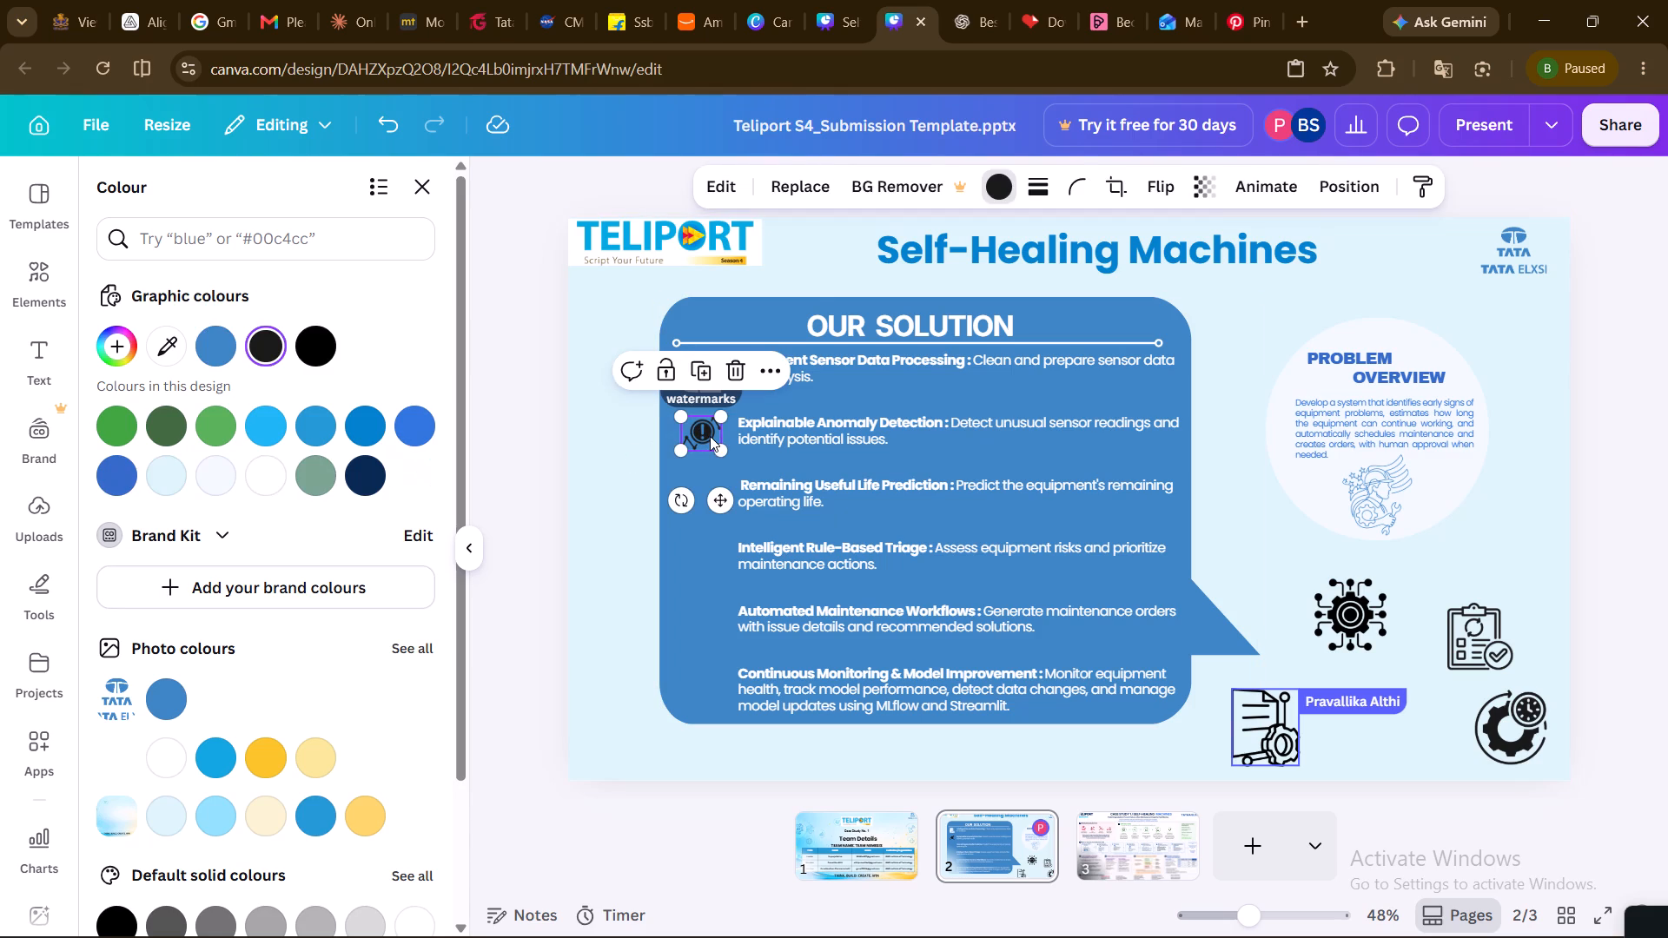
click(254, 482)
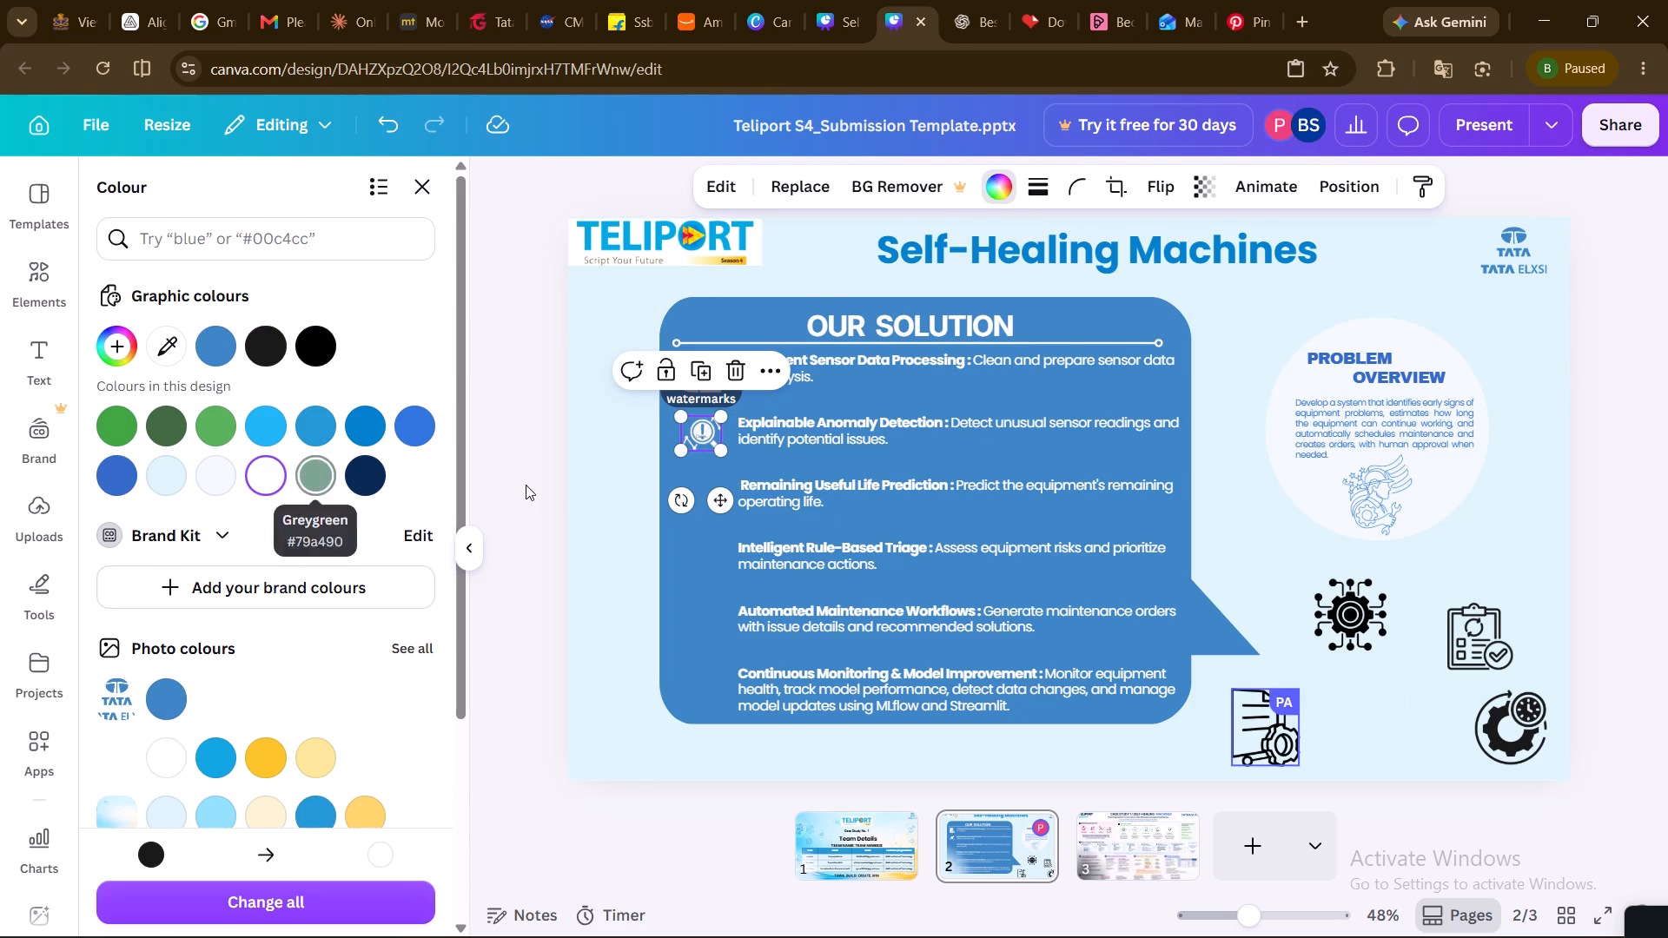
click(608, 503)
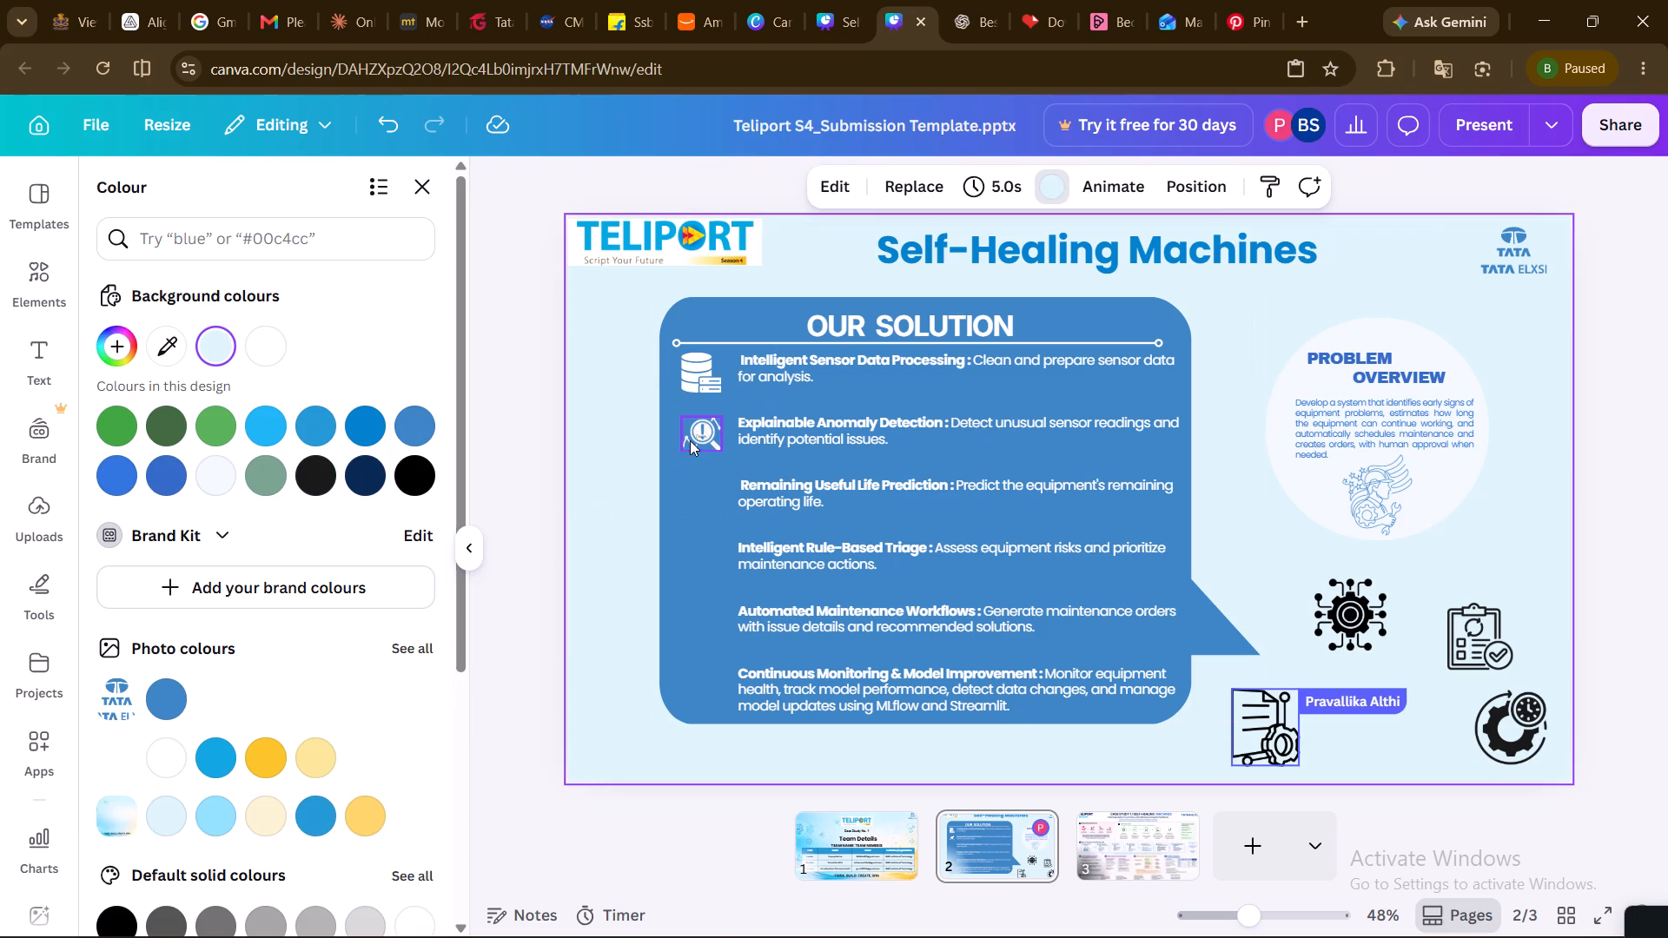
Copy the Explainable Anomaly Detection title from the second solution point and search the elements library with it.
click(701, 425)
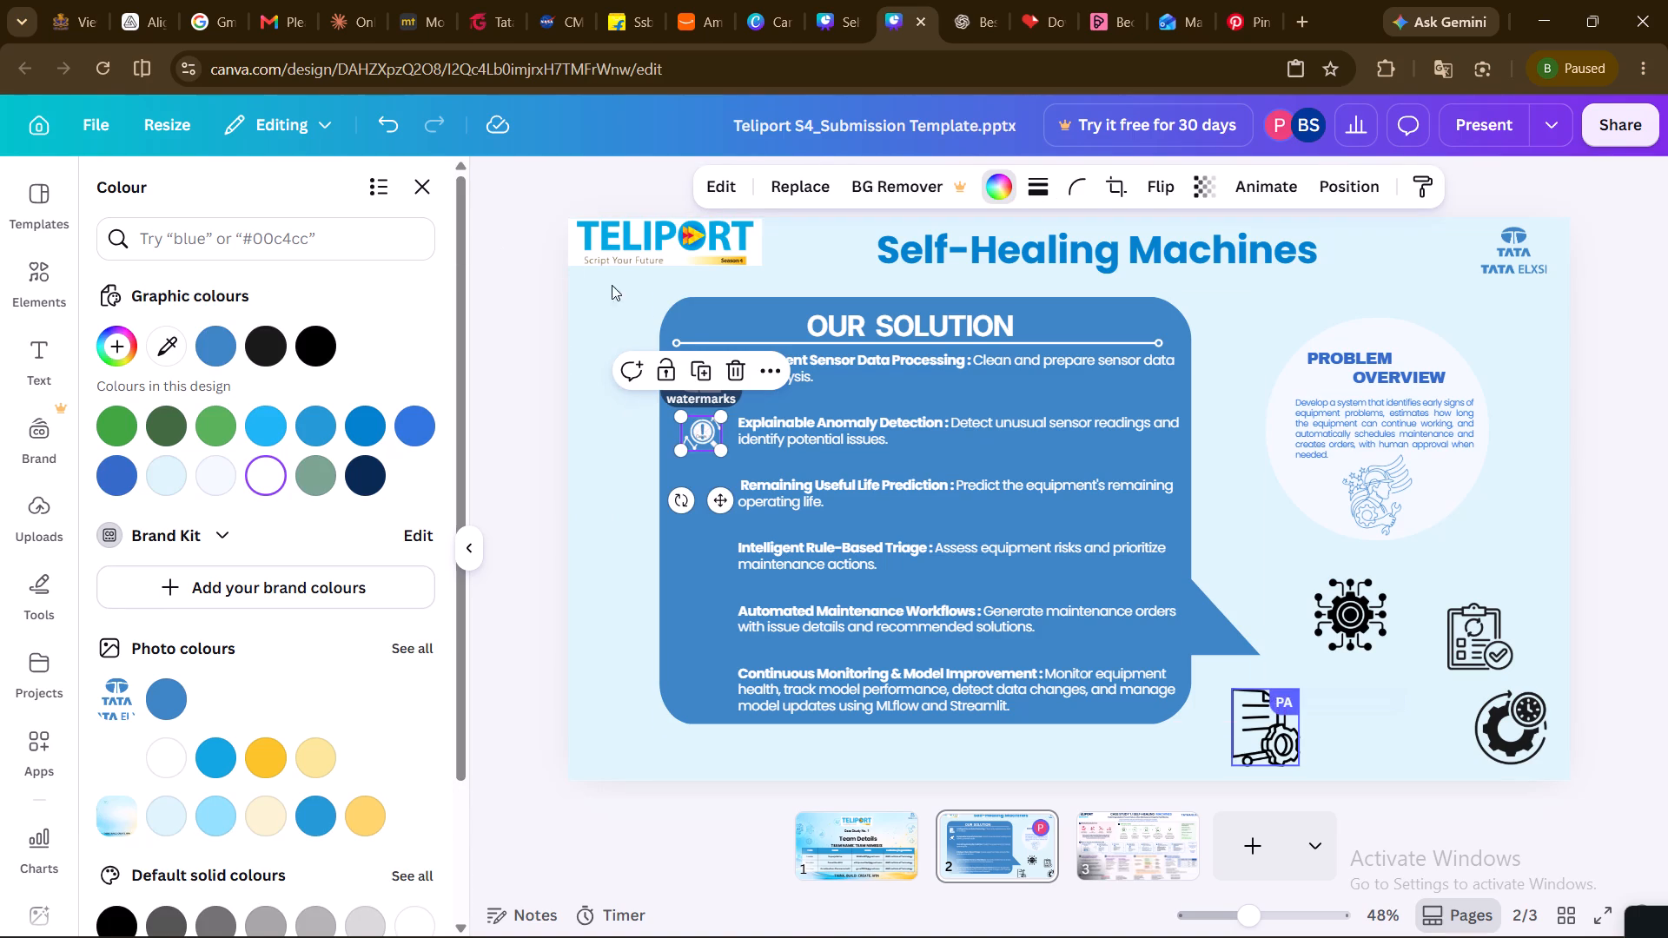
double_click(776, 421)
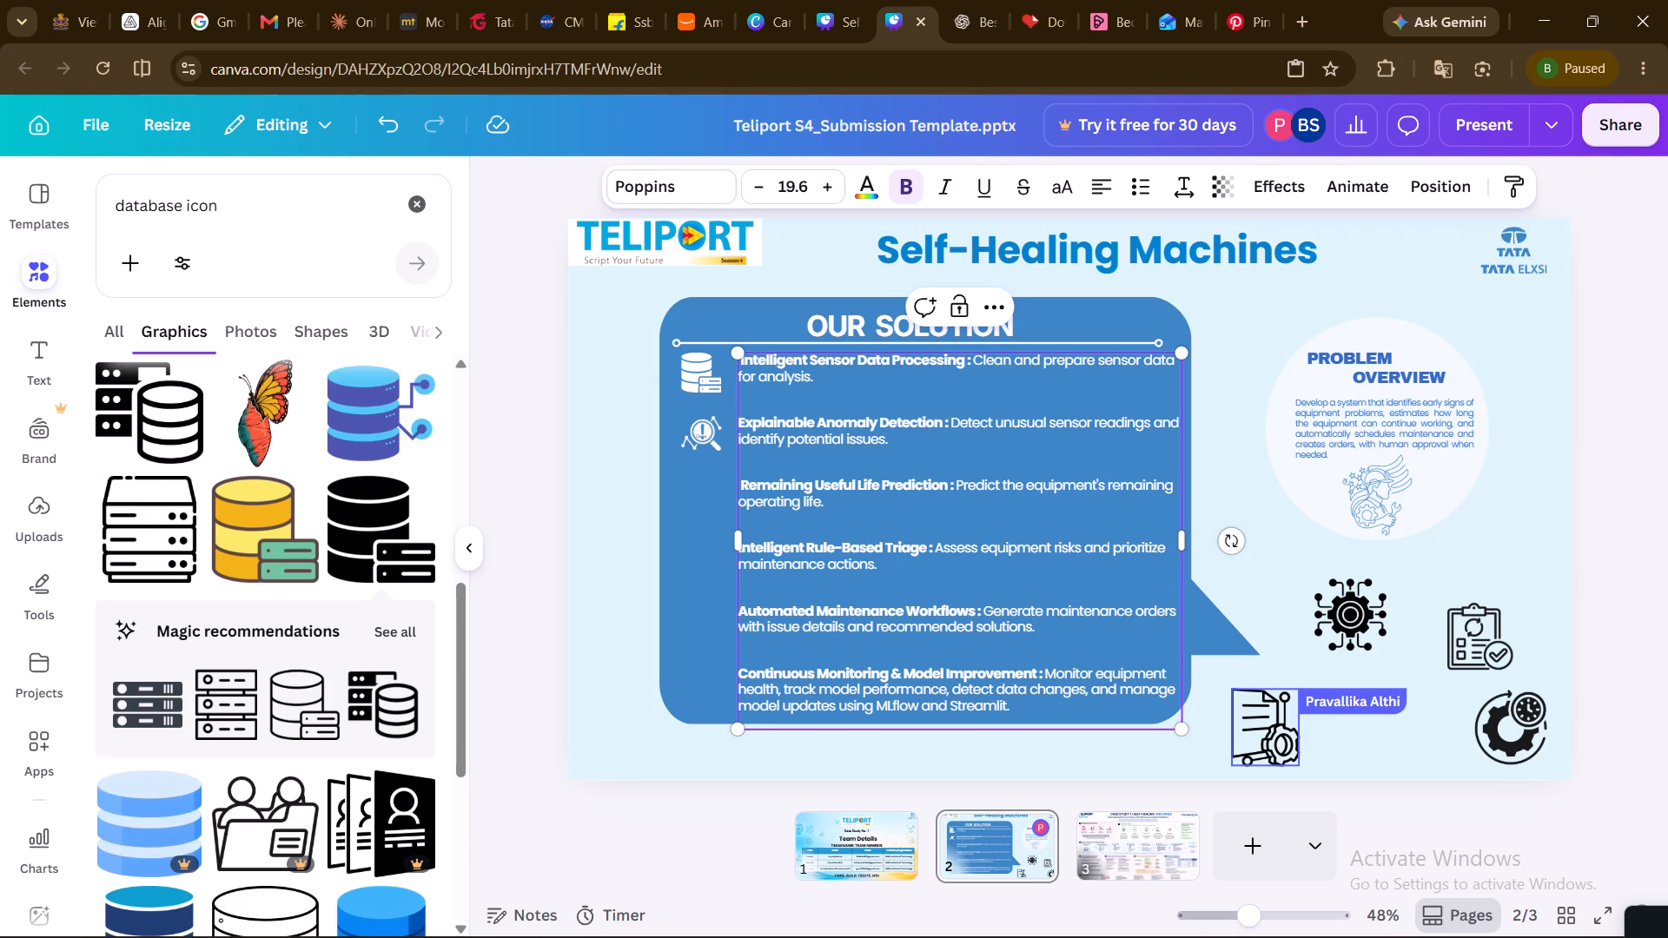
drag(942, 421, 737, 416)
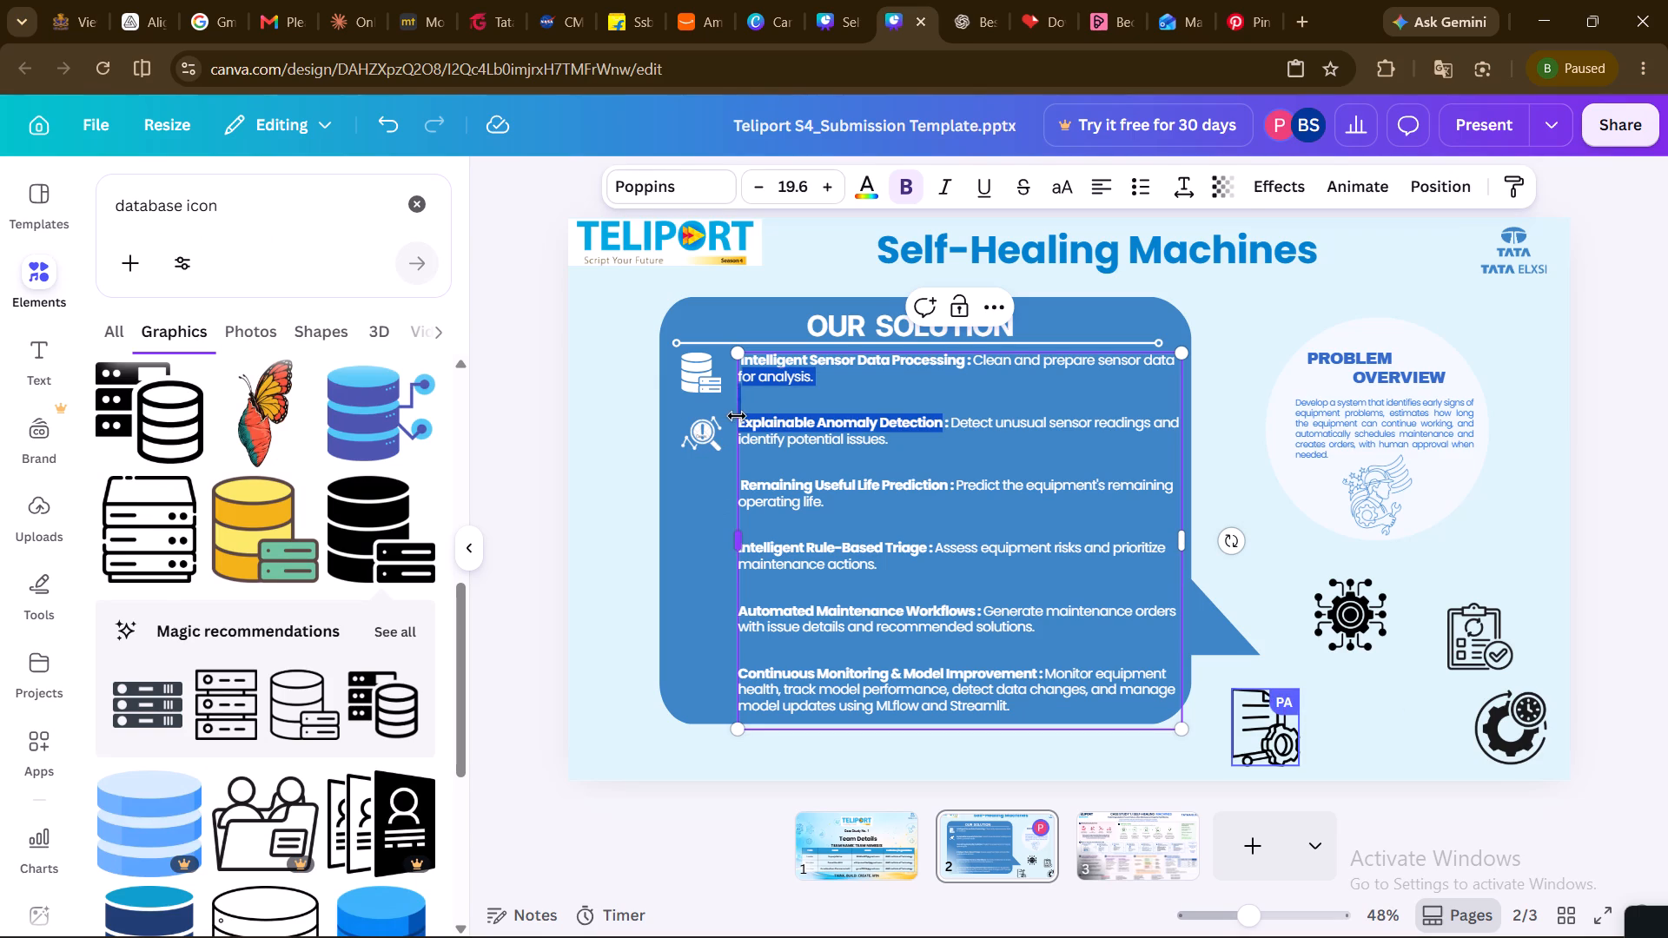
drag(737, 416, 742, 419)
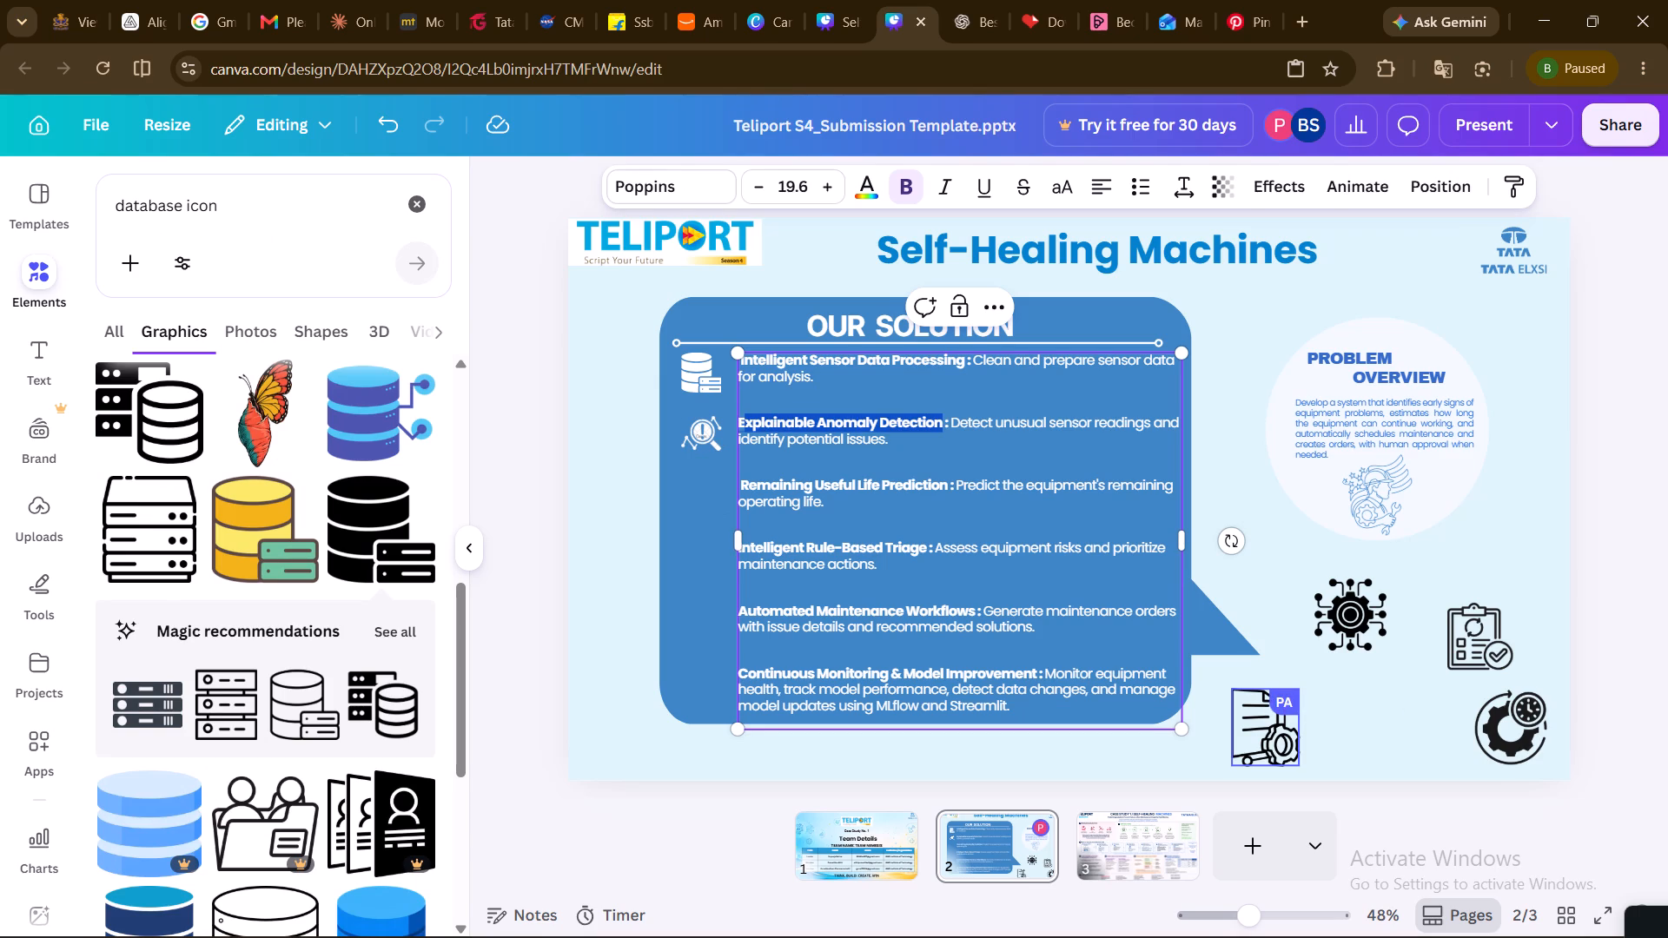
drag(742, 419, 742, 426)
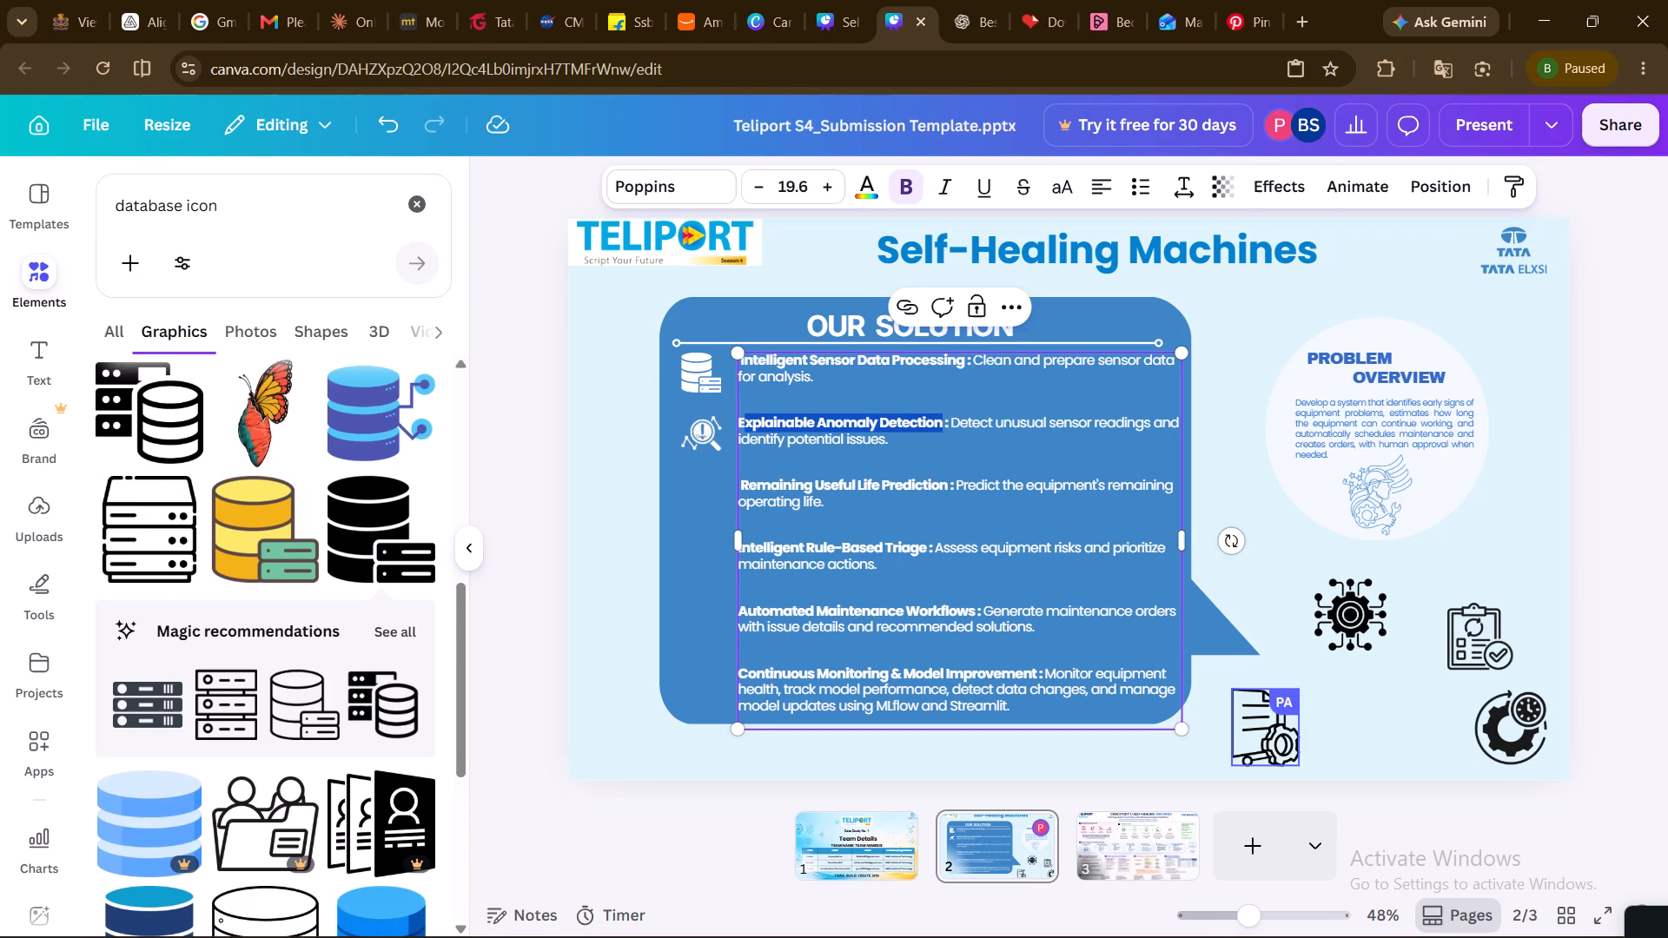
key(ctrl+c)
click(427, 201)
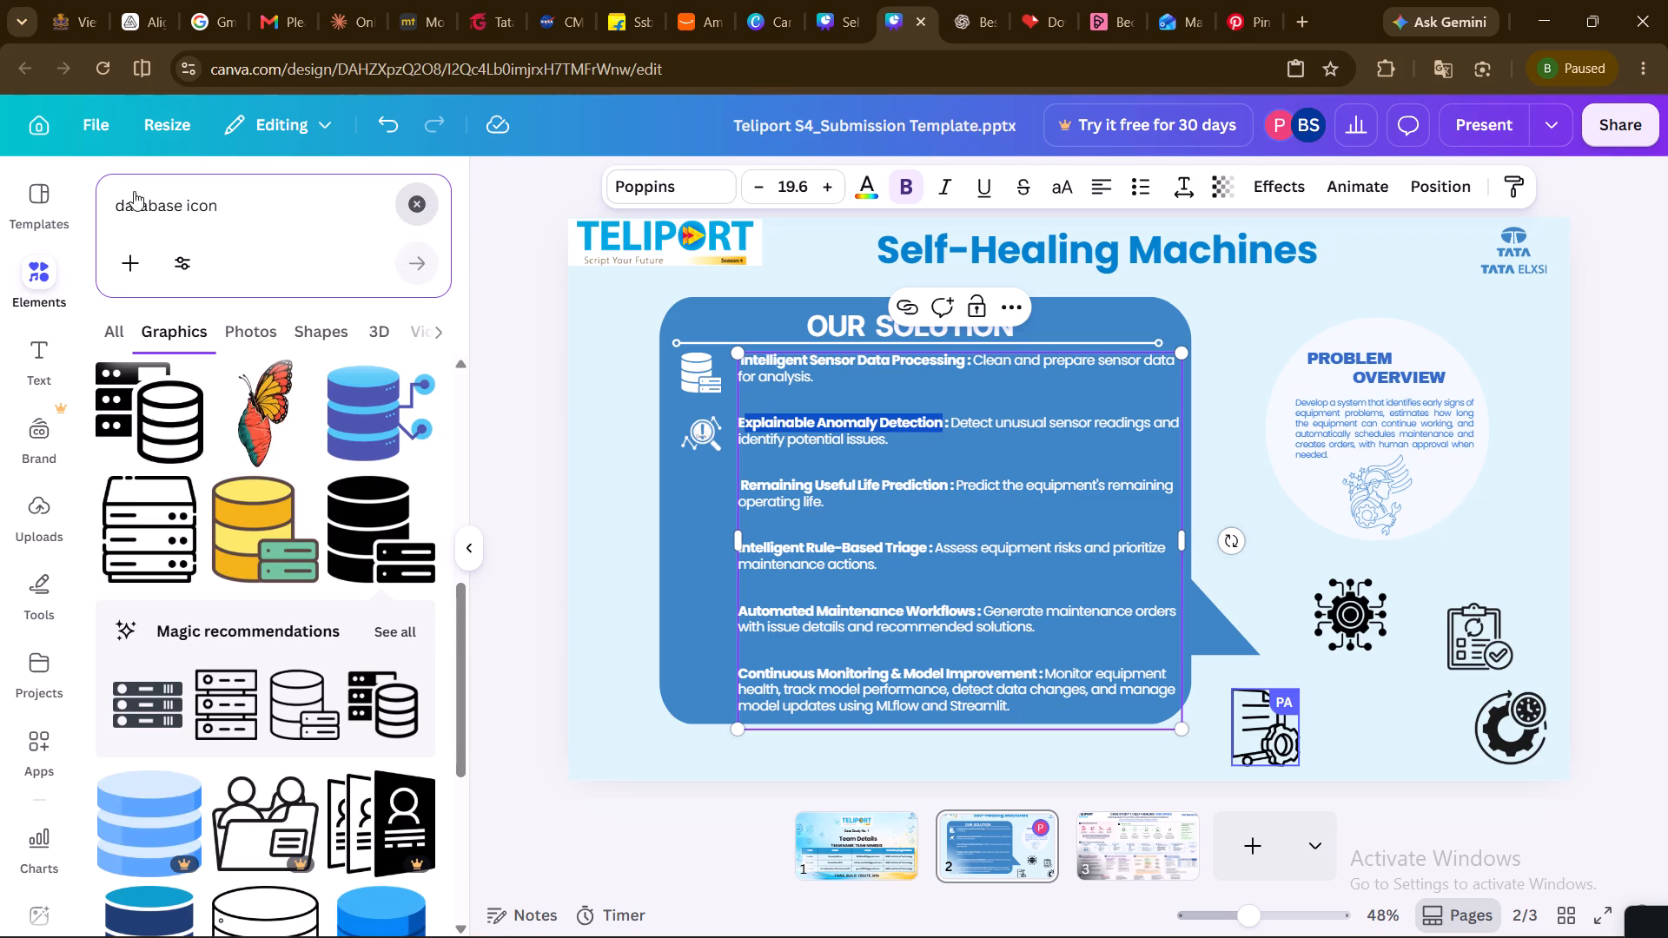
click(160, 196)
key(ctrl+v)
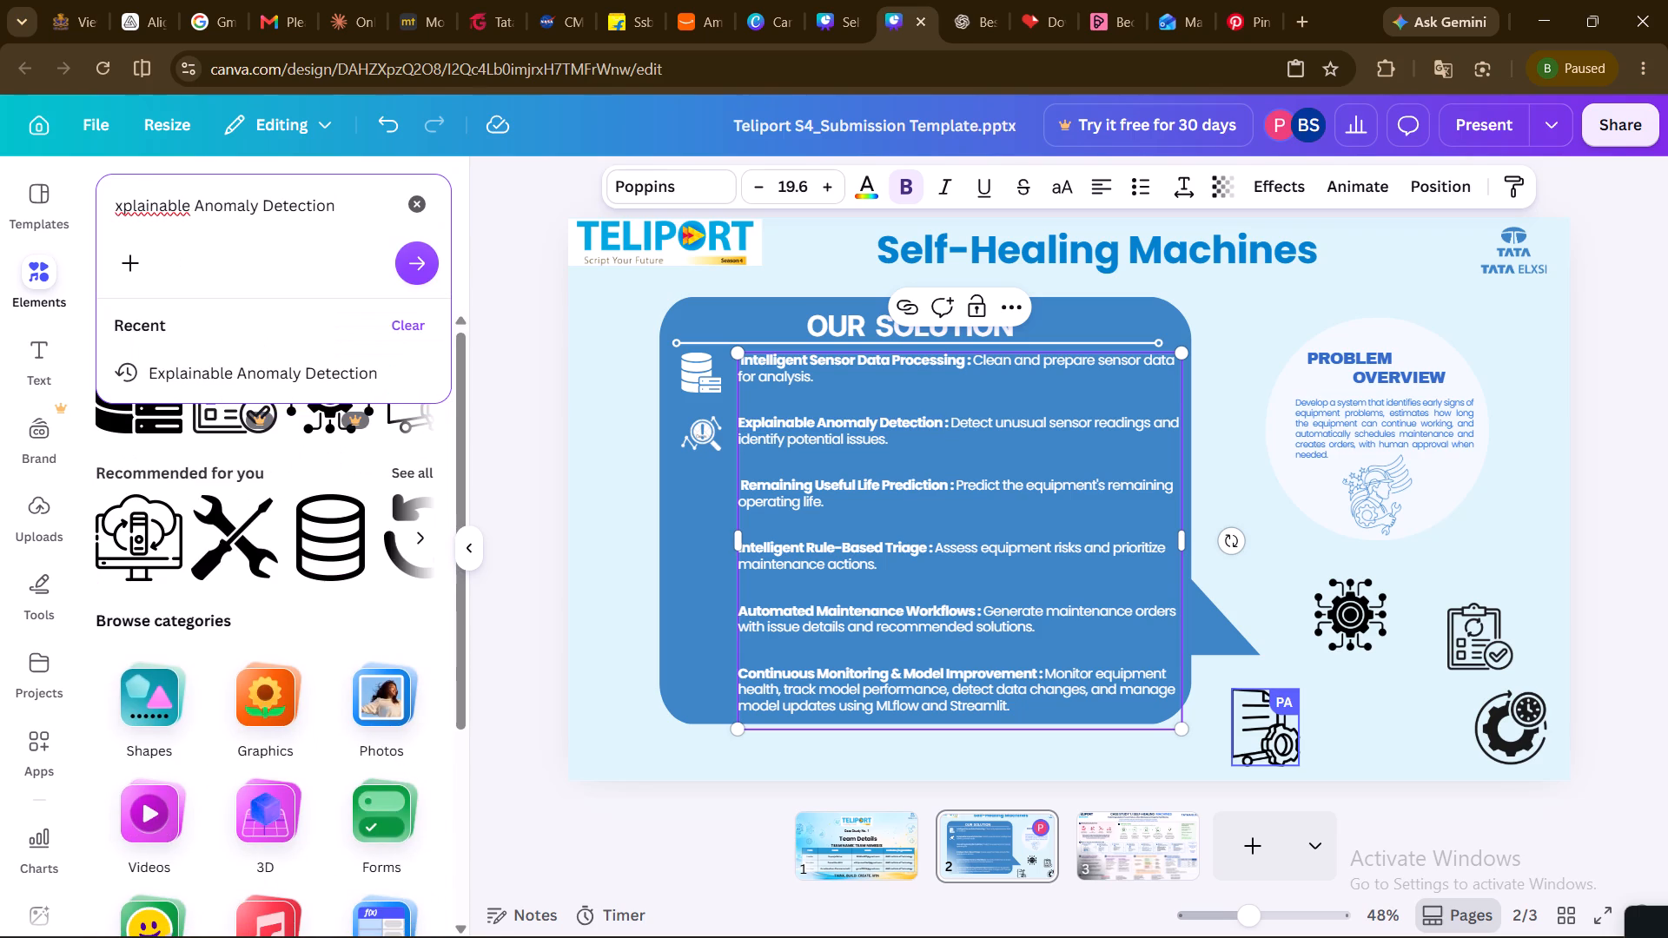
key(Return)
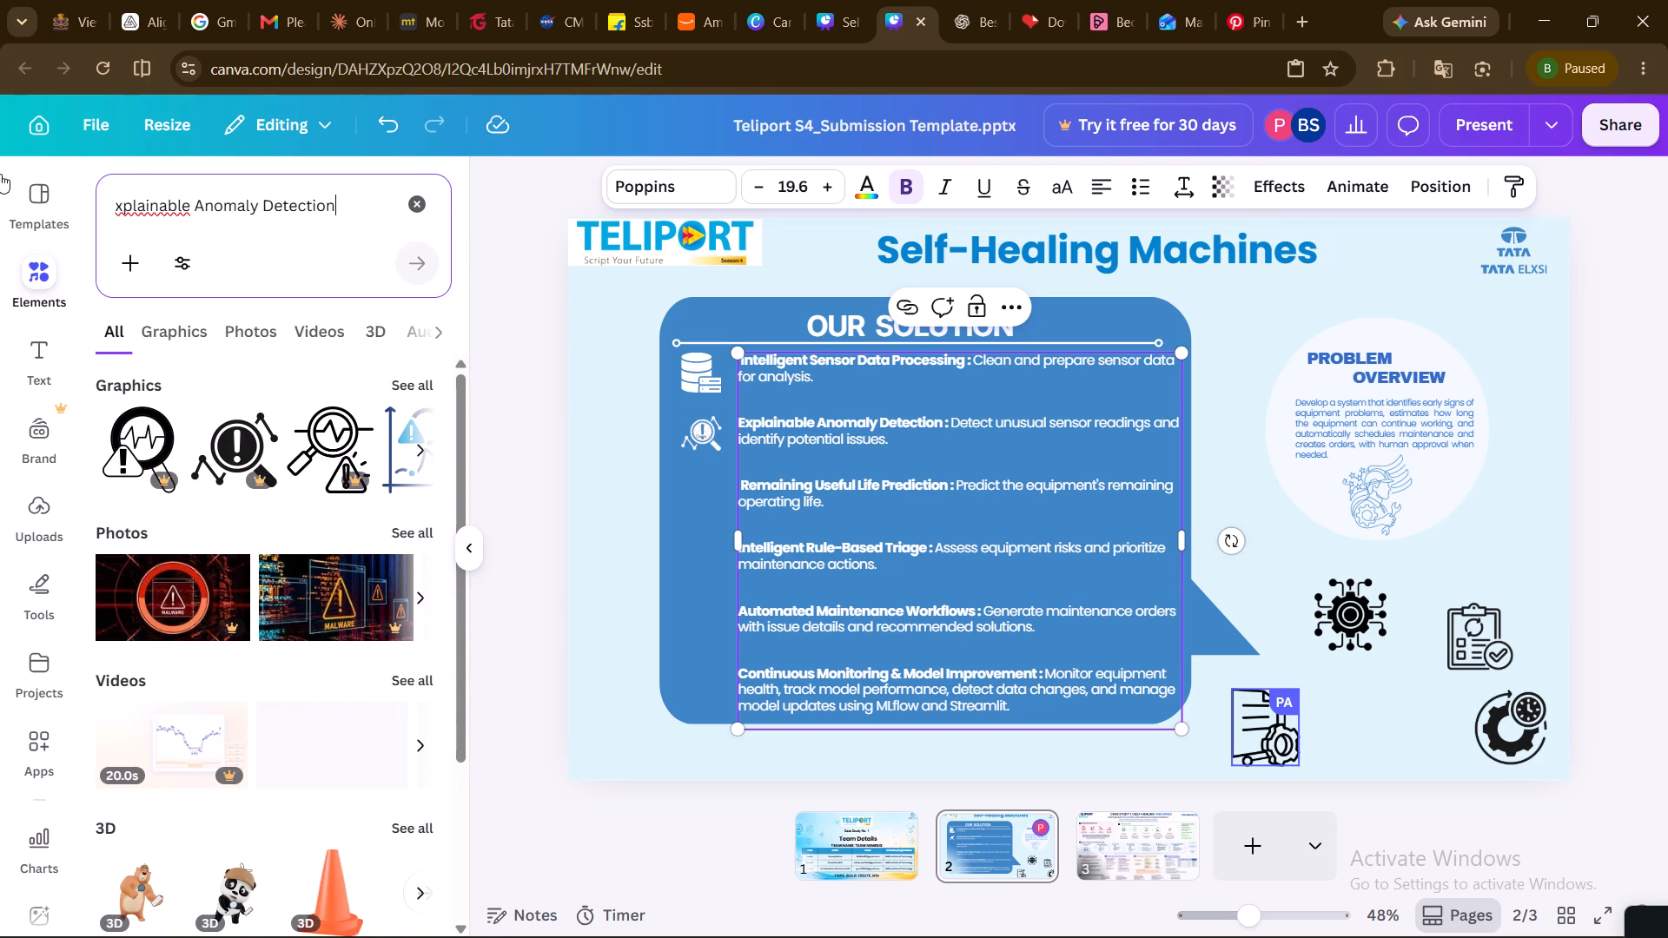
Correct the search term to "explainable Anomaly Detection" and show all matching graphics.
click(112, 204)
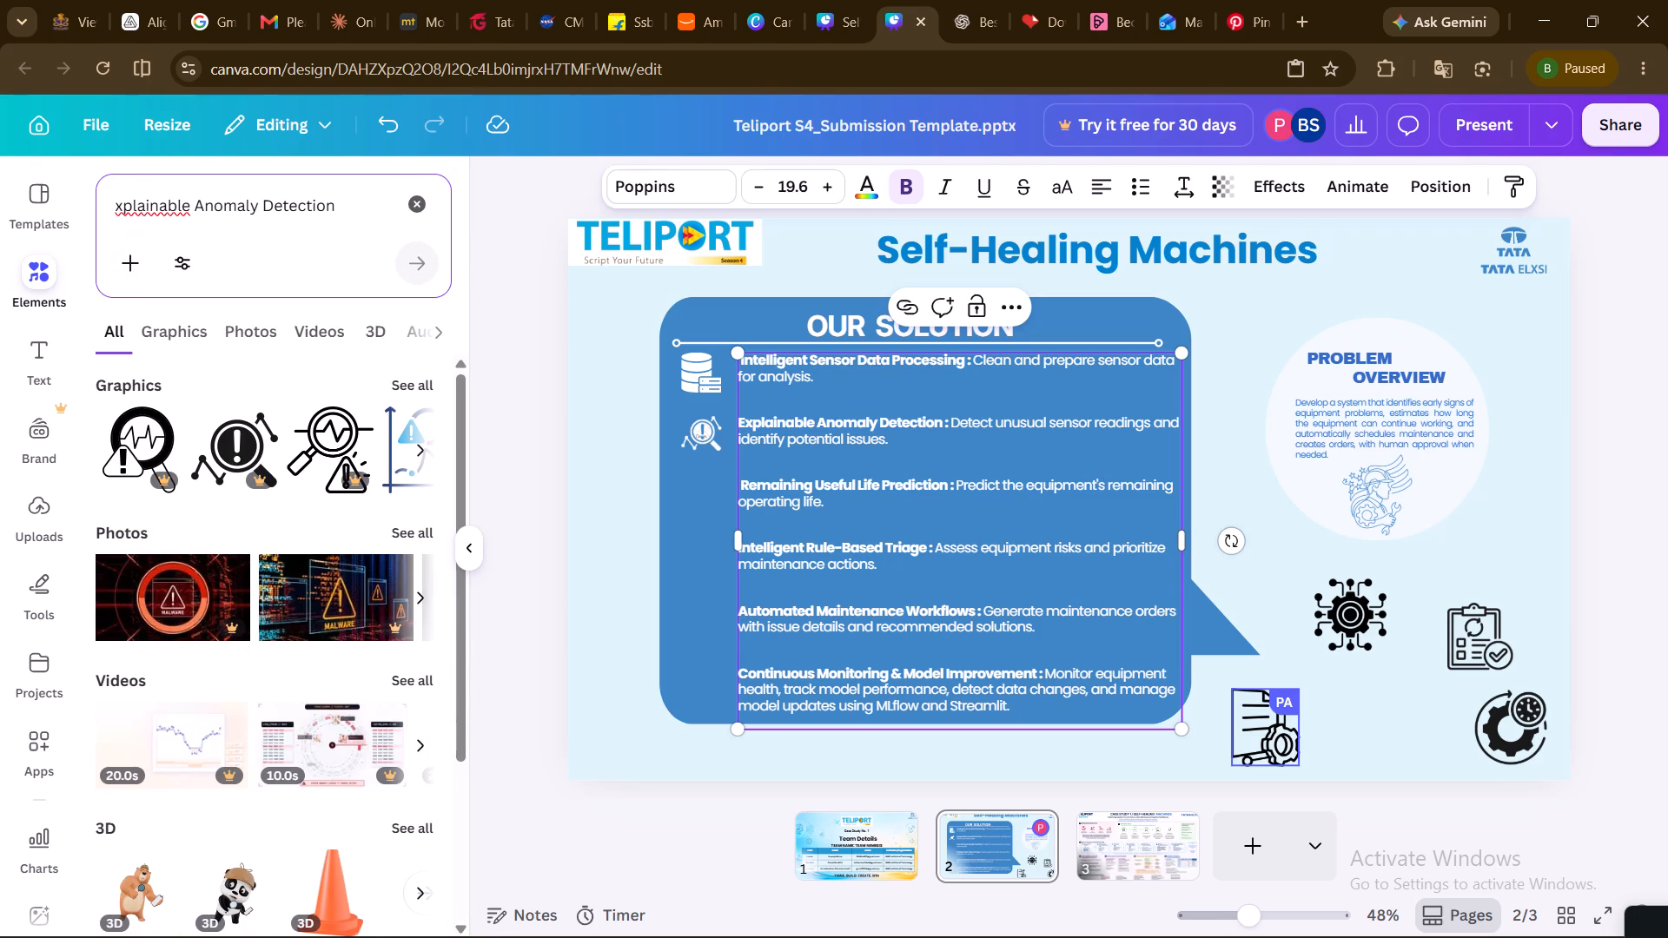
click(120, 208)
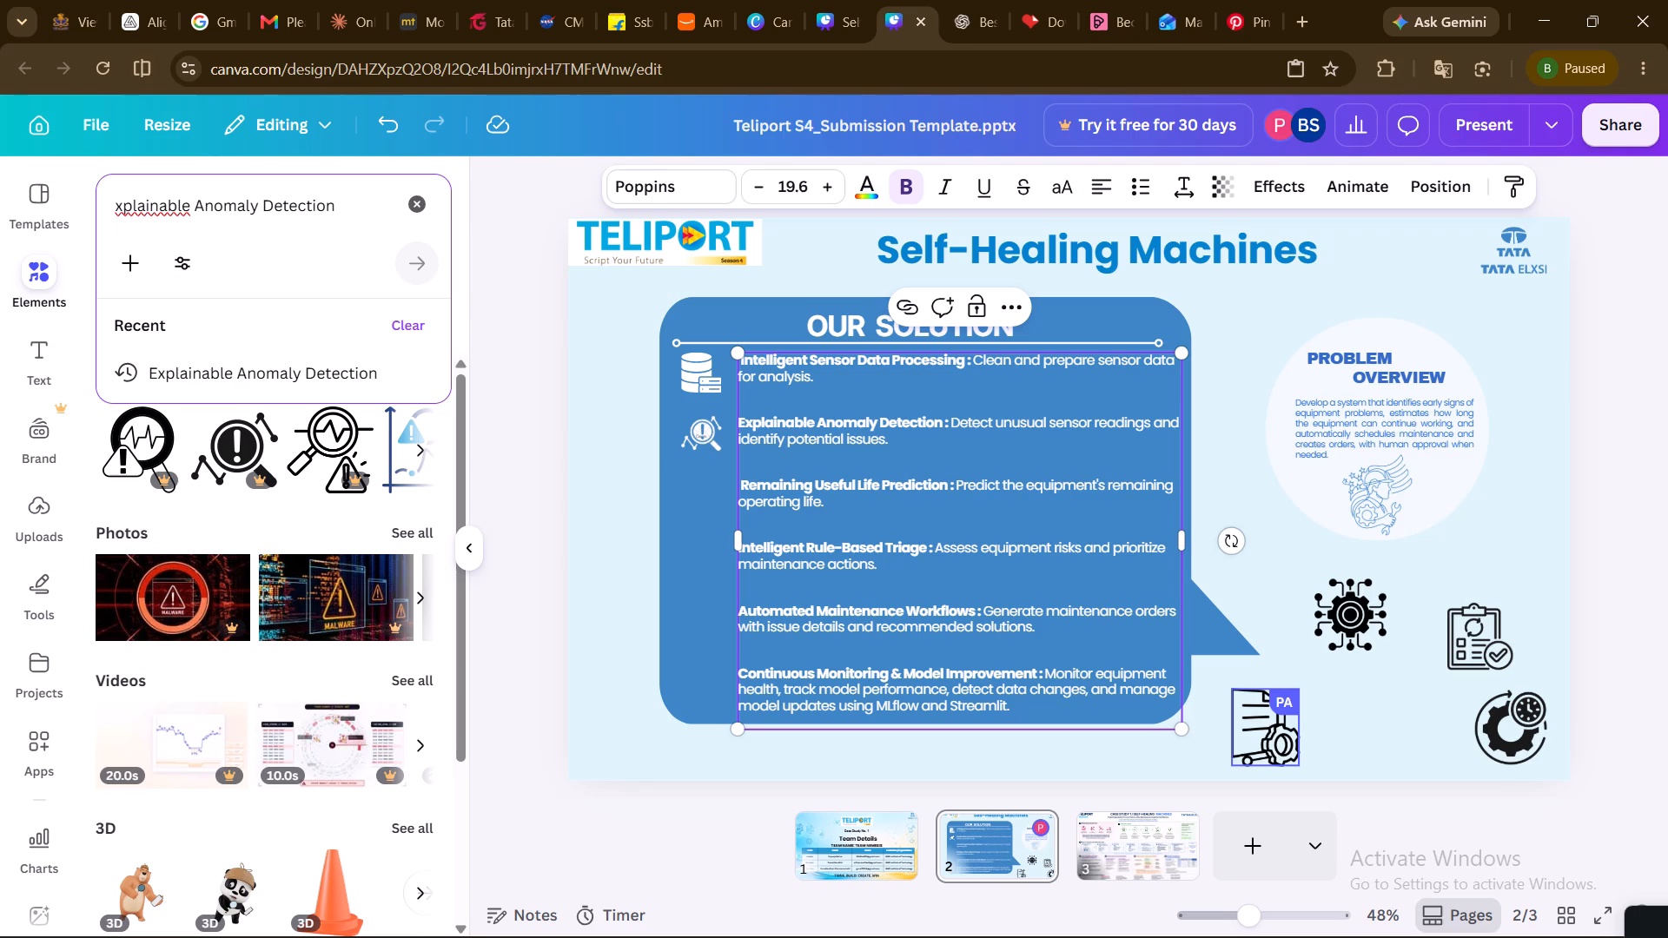
key(Left)
key(e)
click(422, 276)
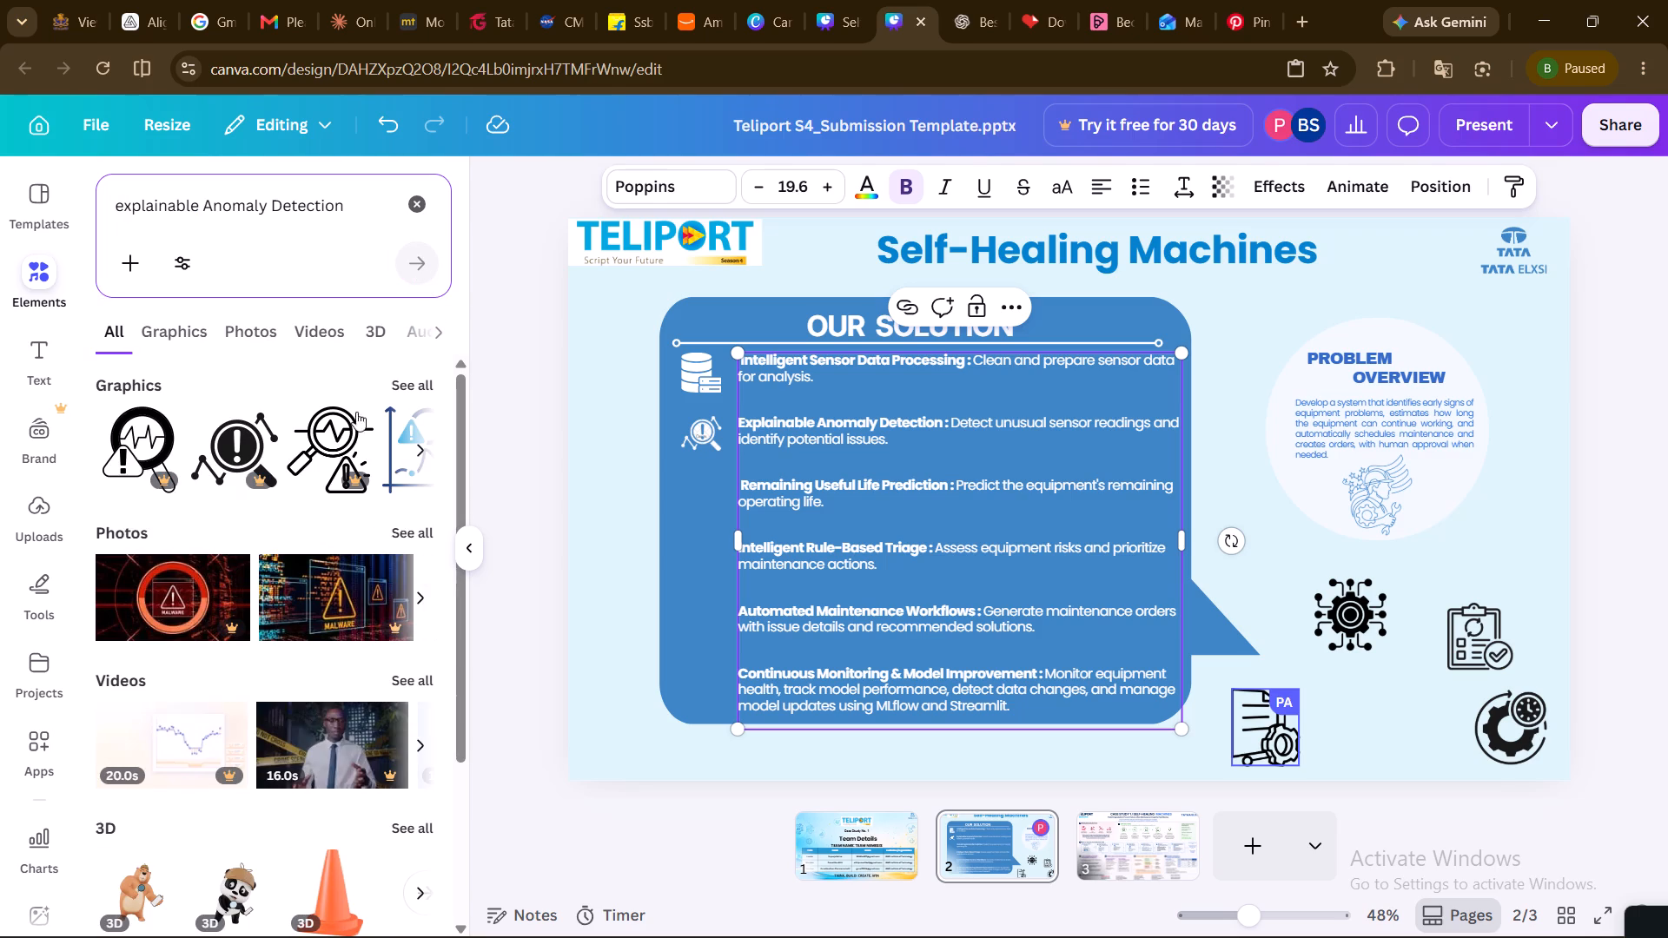
click(399, 386)
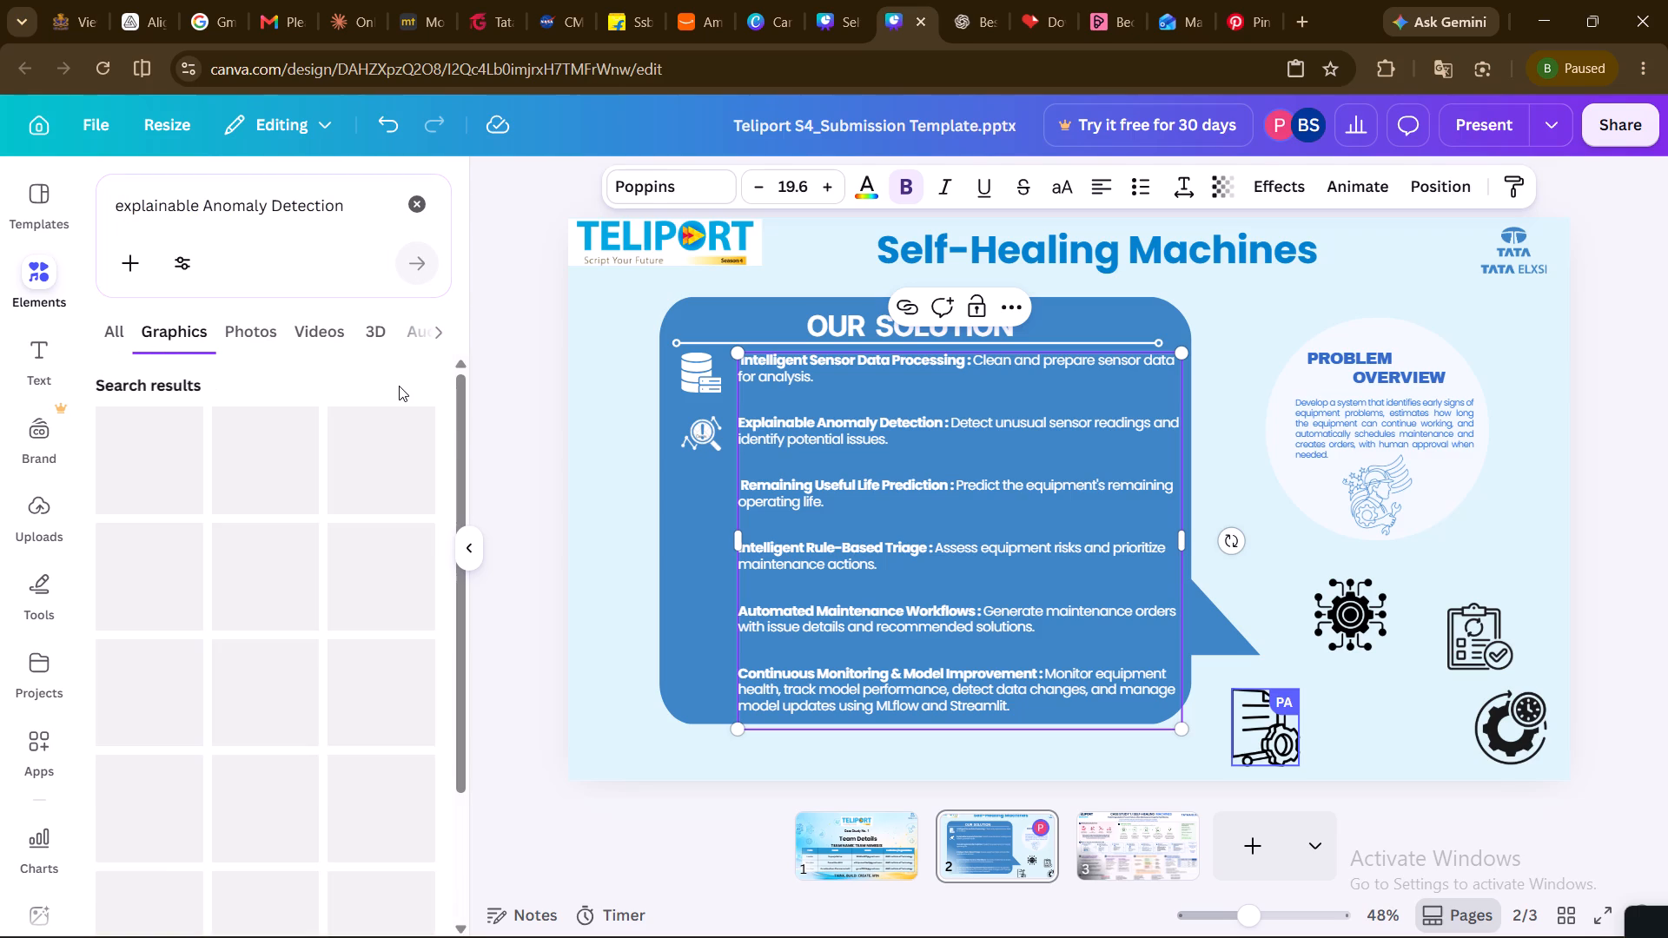
Look through the graphics results for an alternative icon that suits the Explainable Anomaly Detection point.
scroll(380, 613, down, 2)
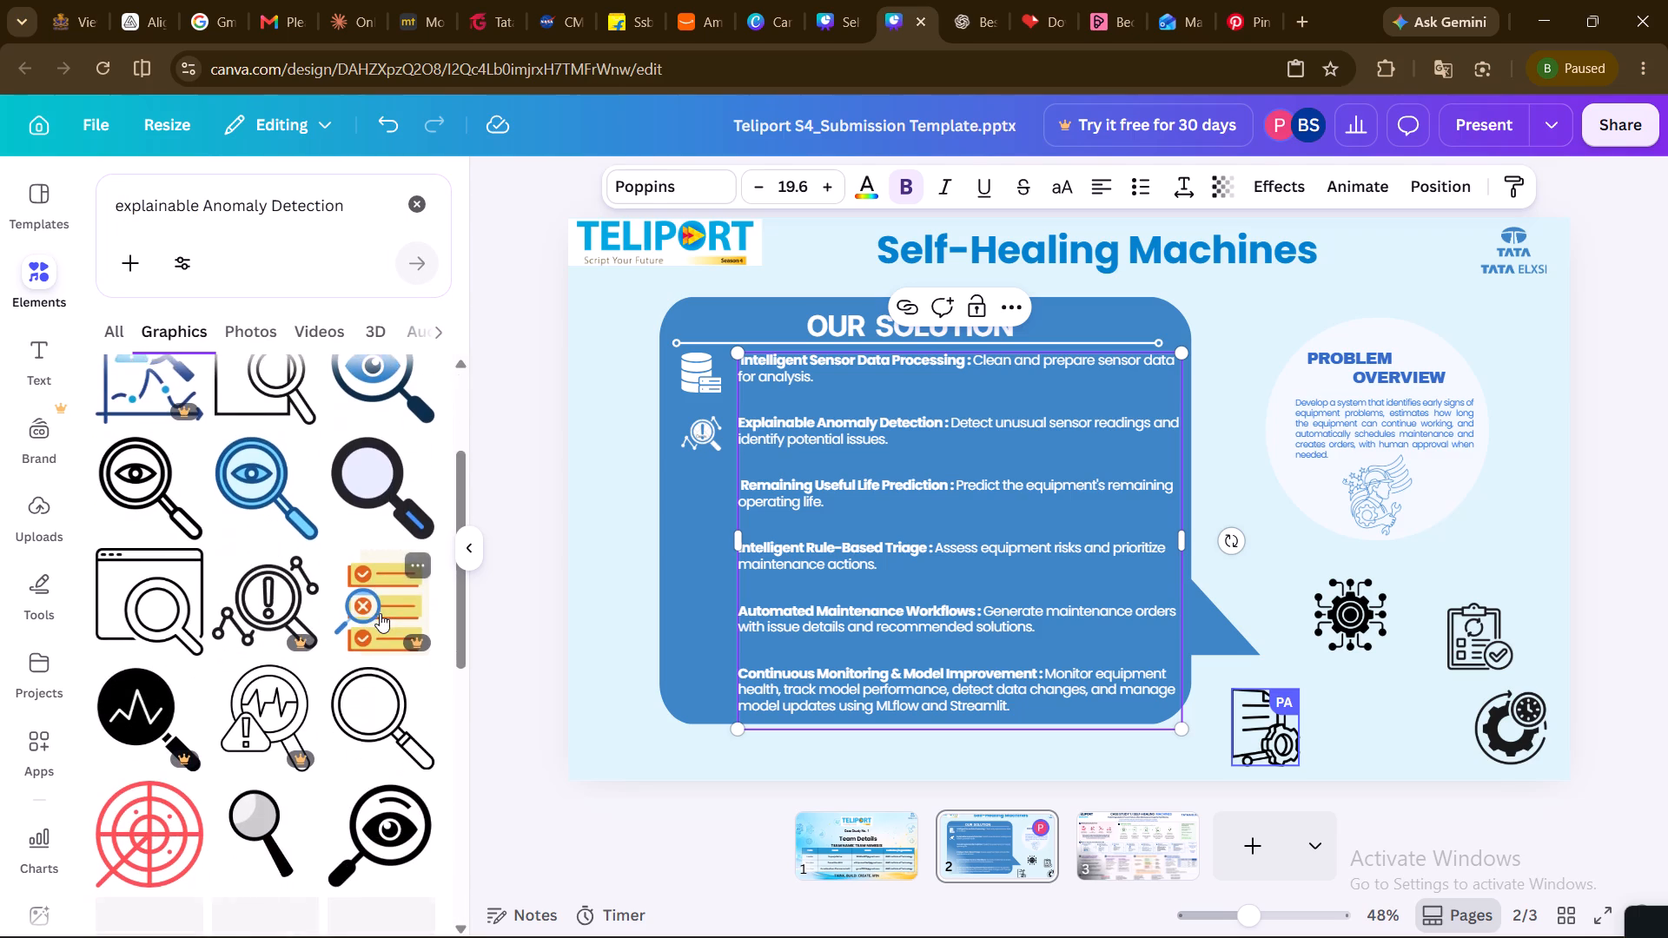
scroll(380, 613, down, 2)
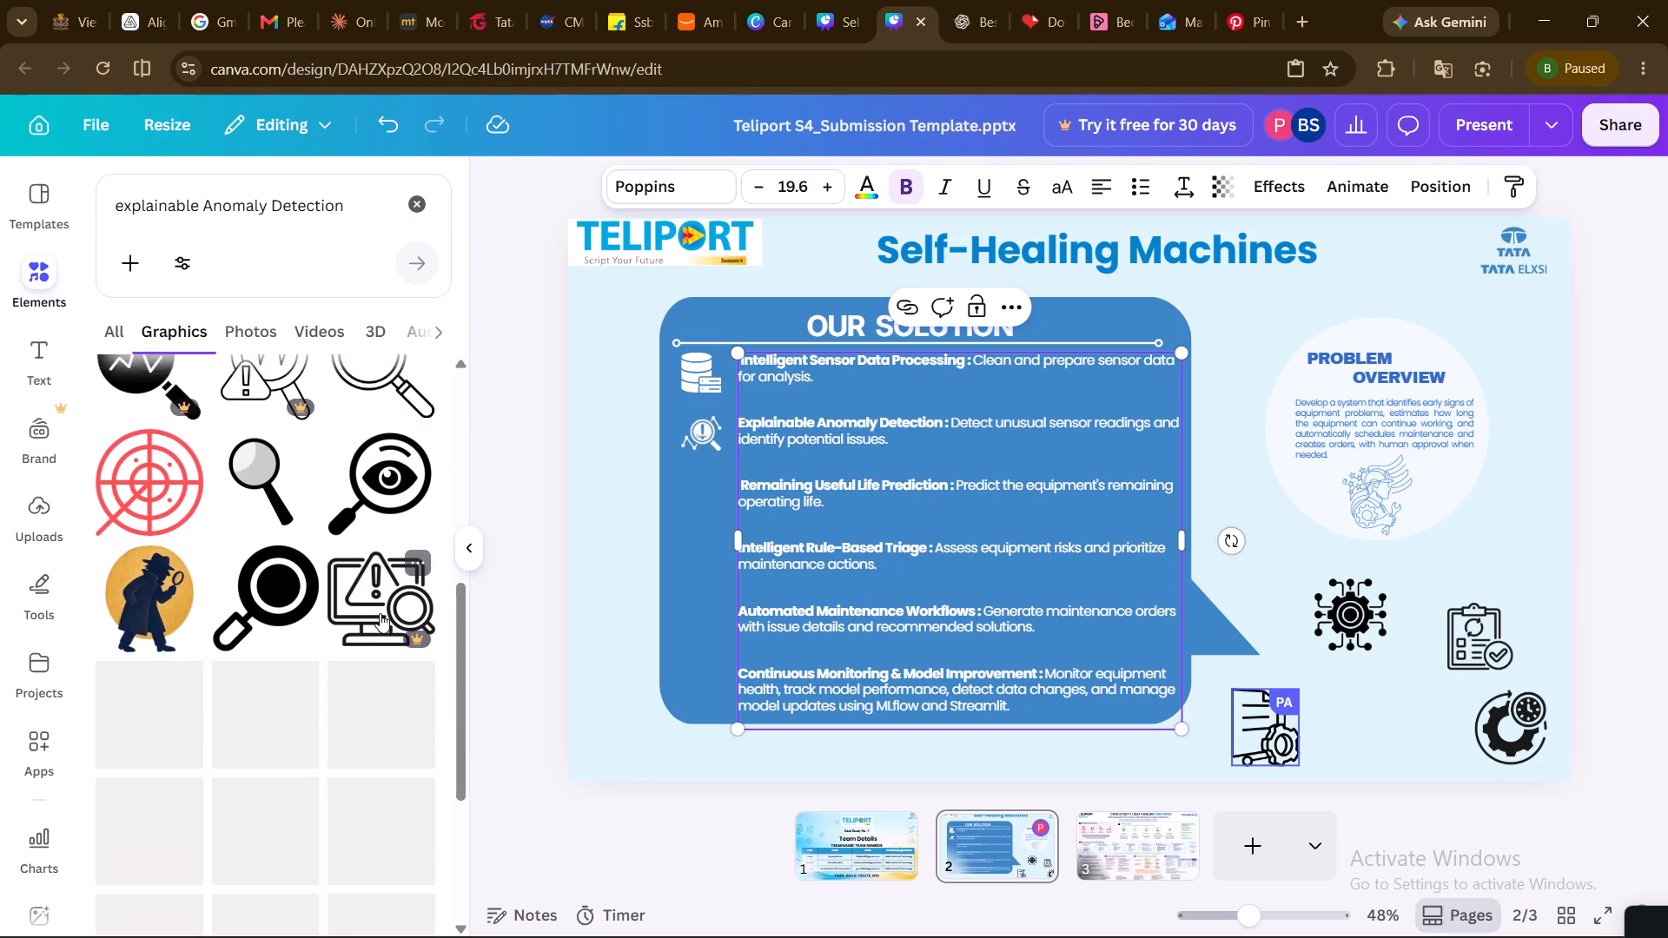
scroll(380, 613, down, 3)
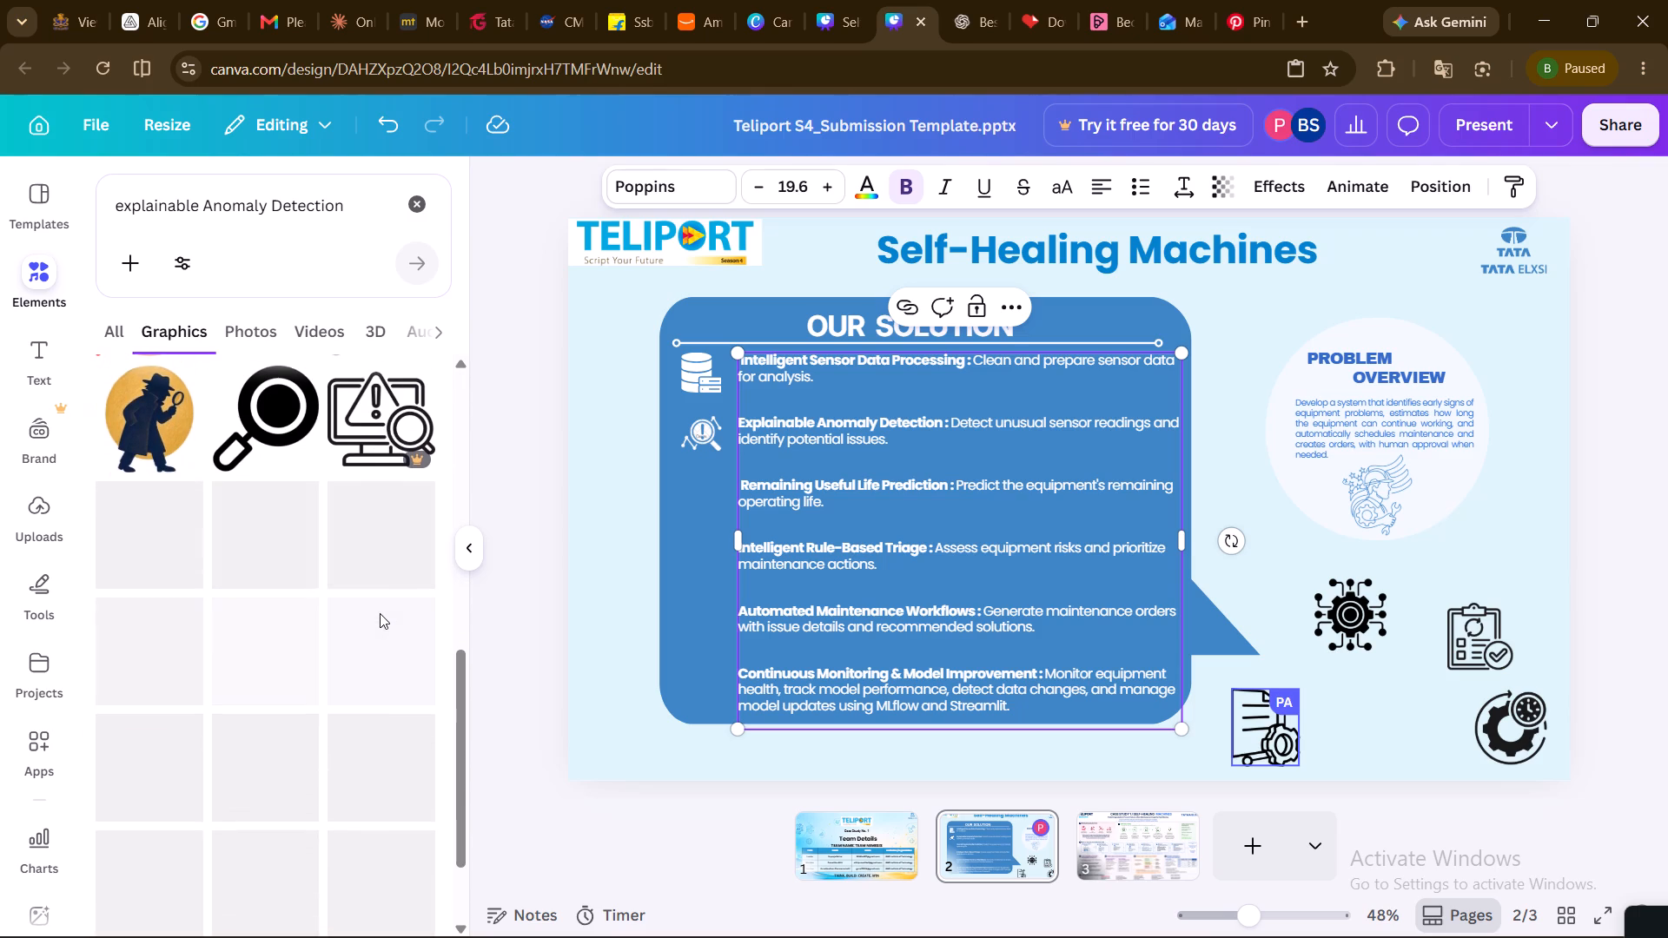
scroll(380, 613, down, 1)
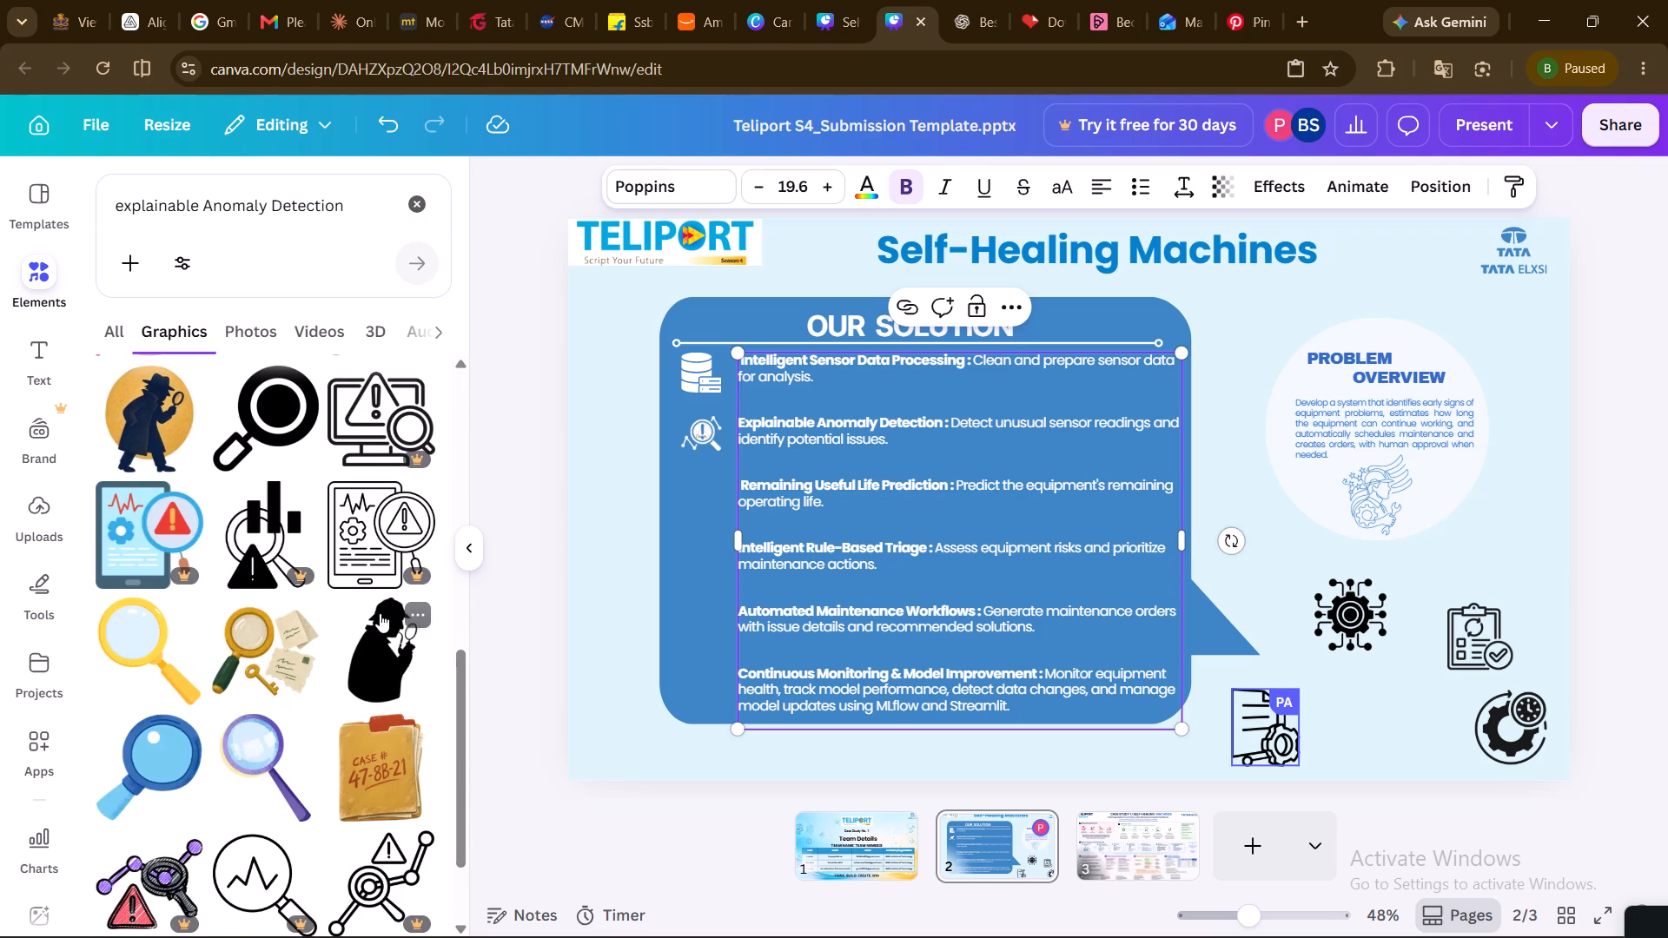
scroll(380, 613, down, 3)
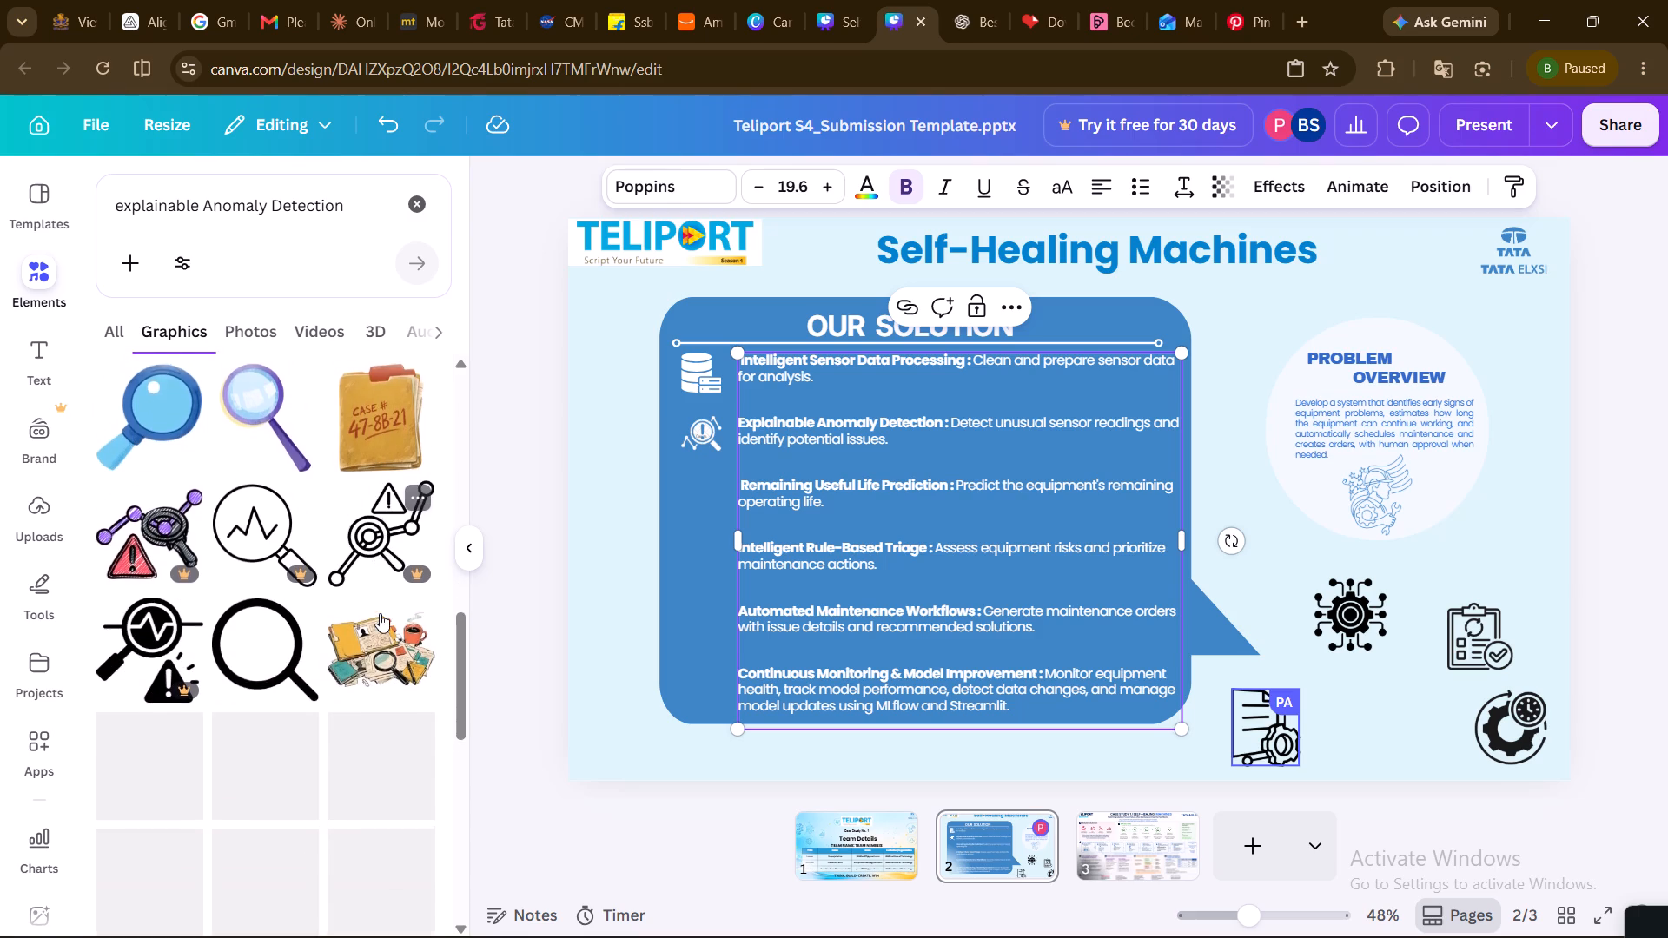
scroll(380, 613, down, 2)
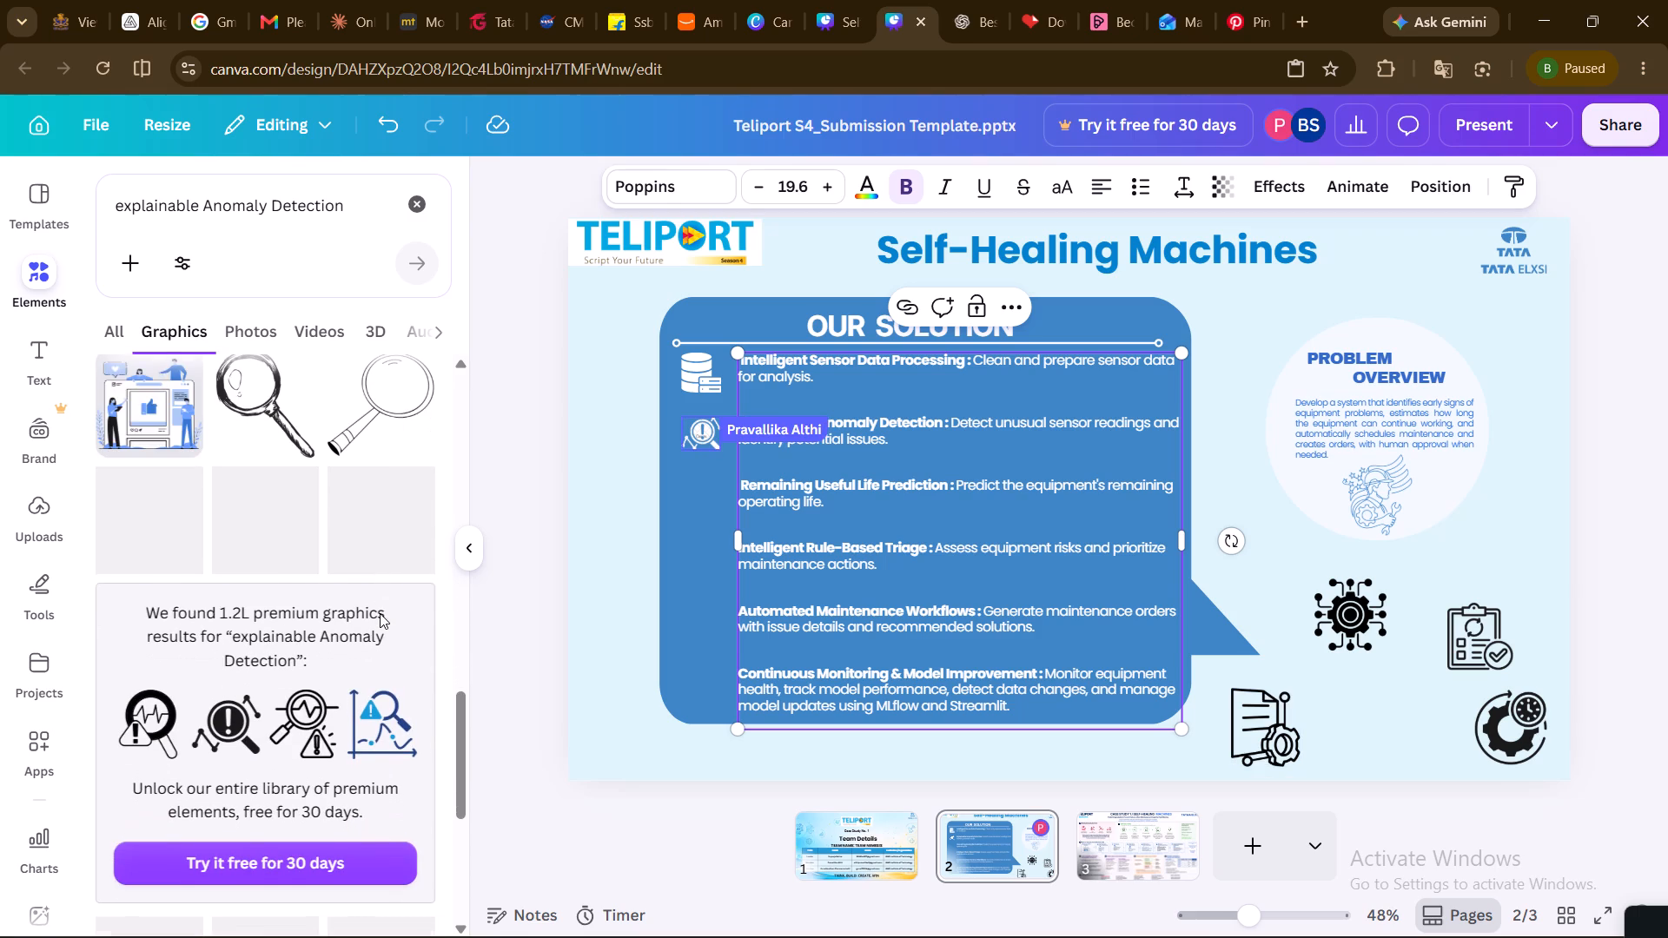
scroll(380, 613, up, 2)
scroll(380, 613, down, 1)
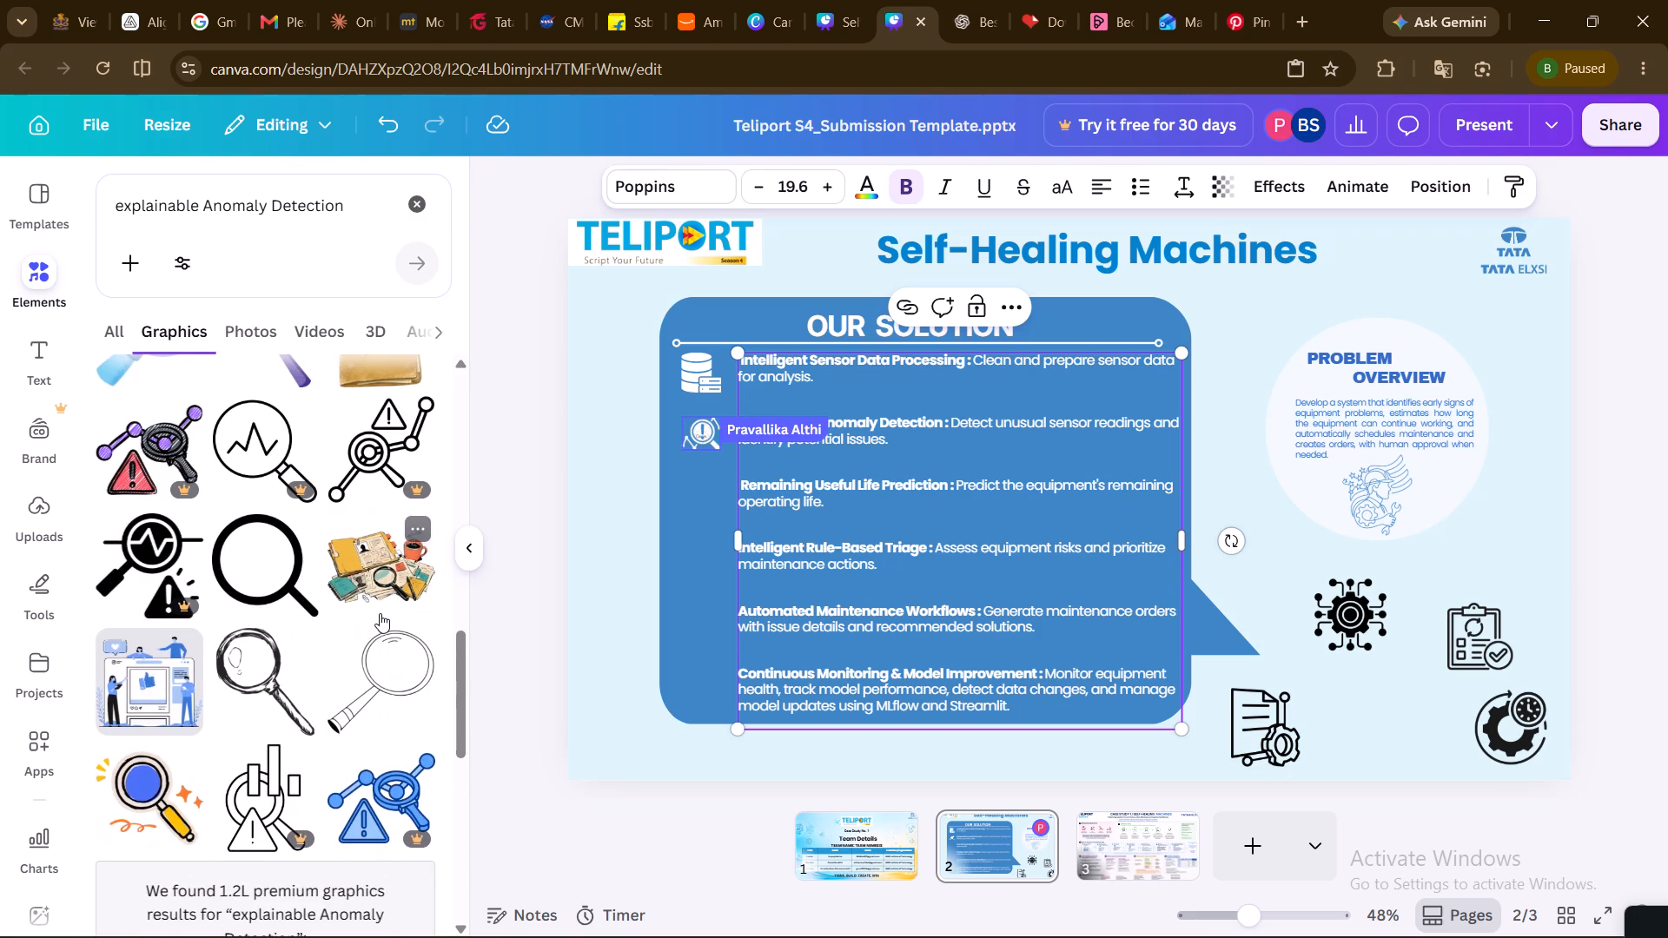
scroll(301, 724, up, 1)
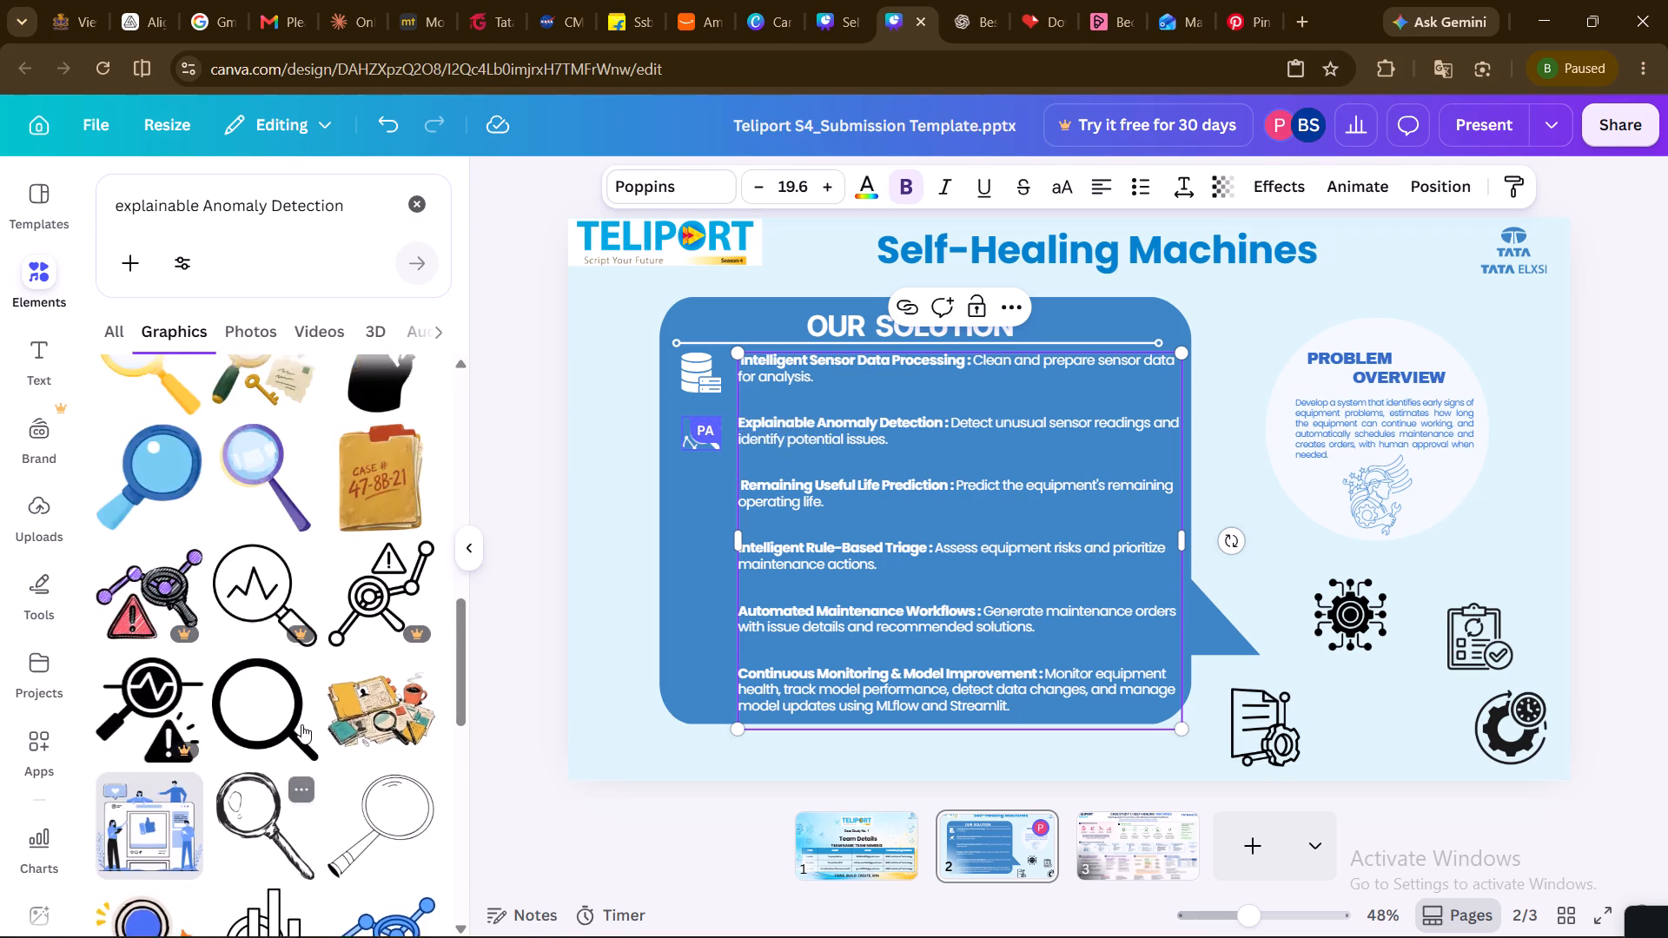
scroll(301, 724, up, 3)
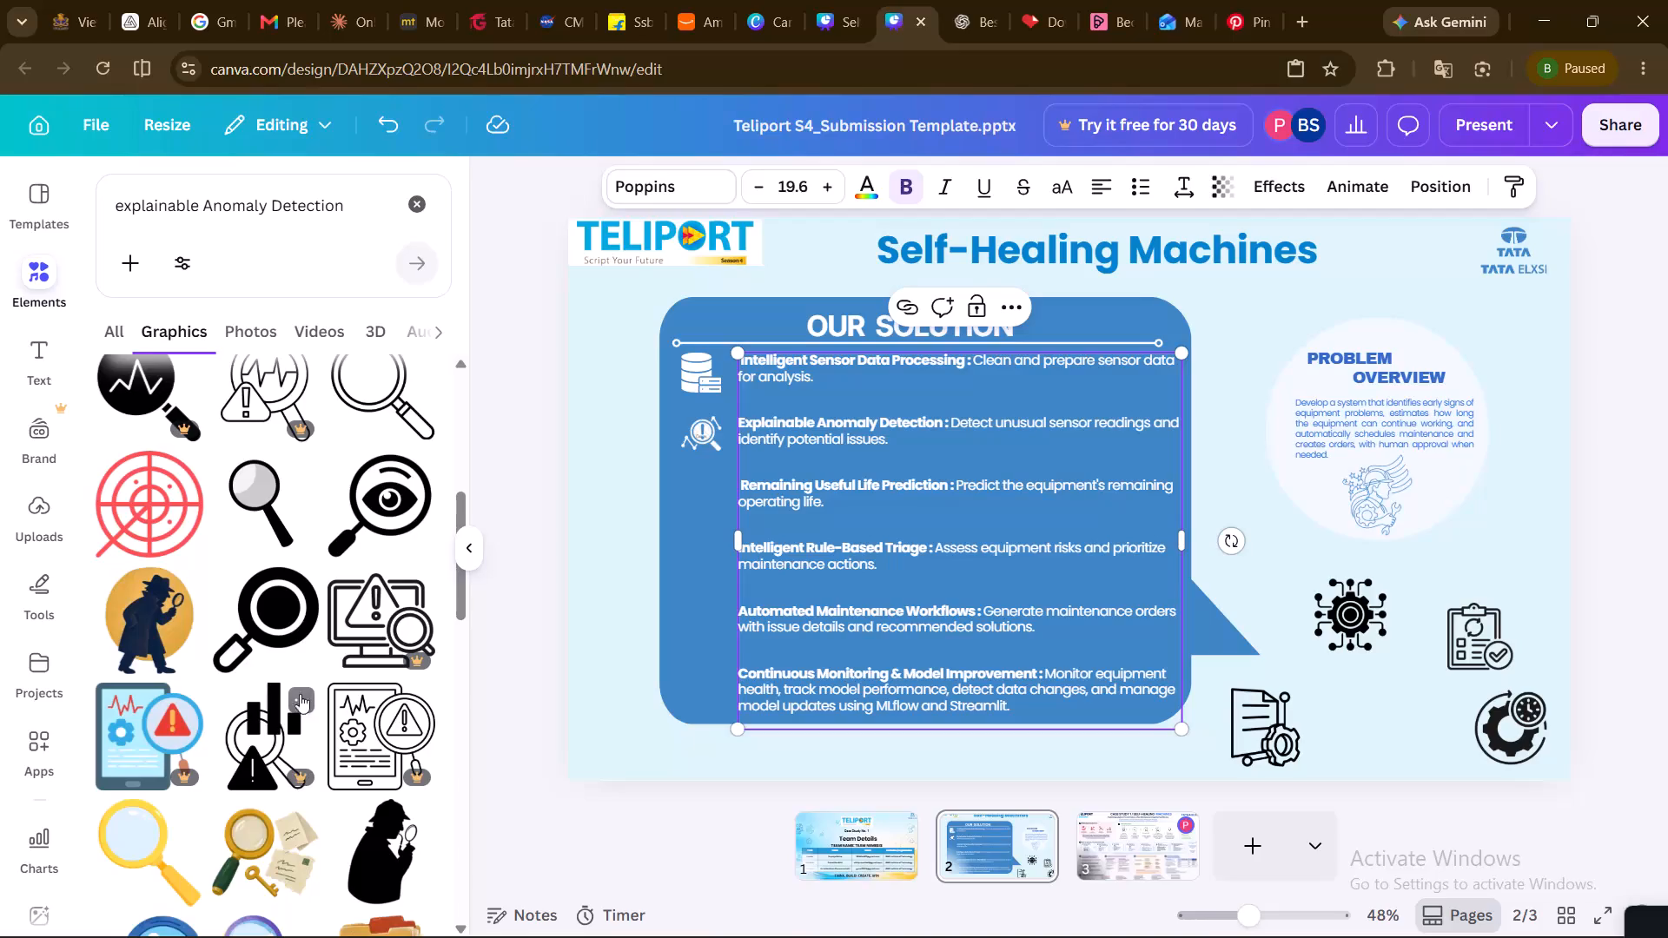
scroll(338, 655, up, 3)
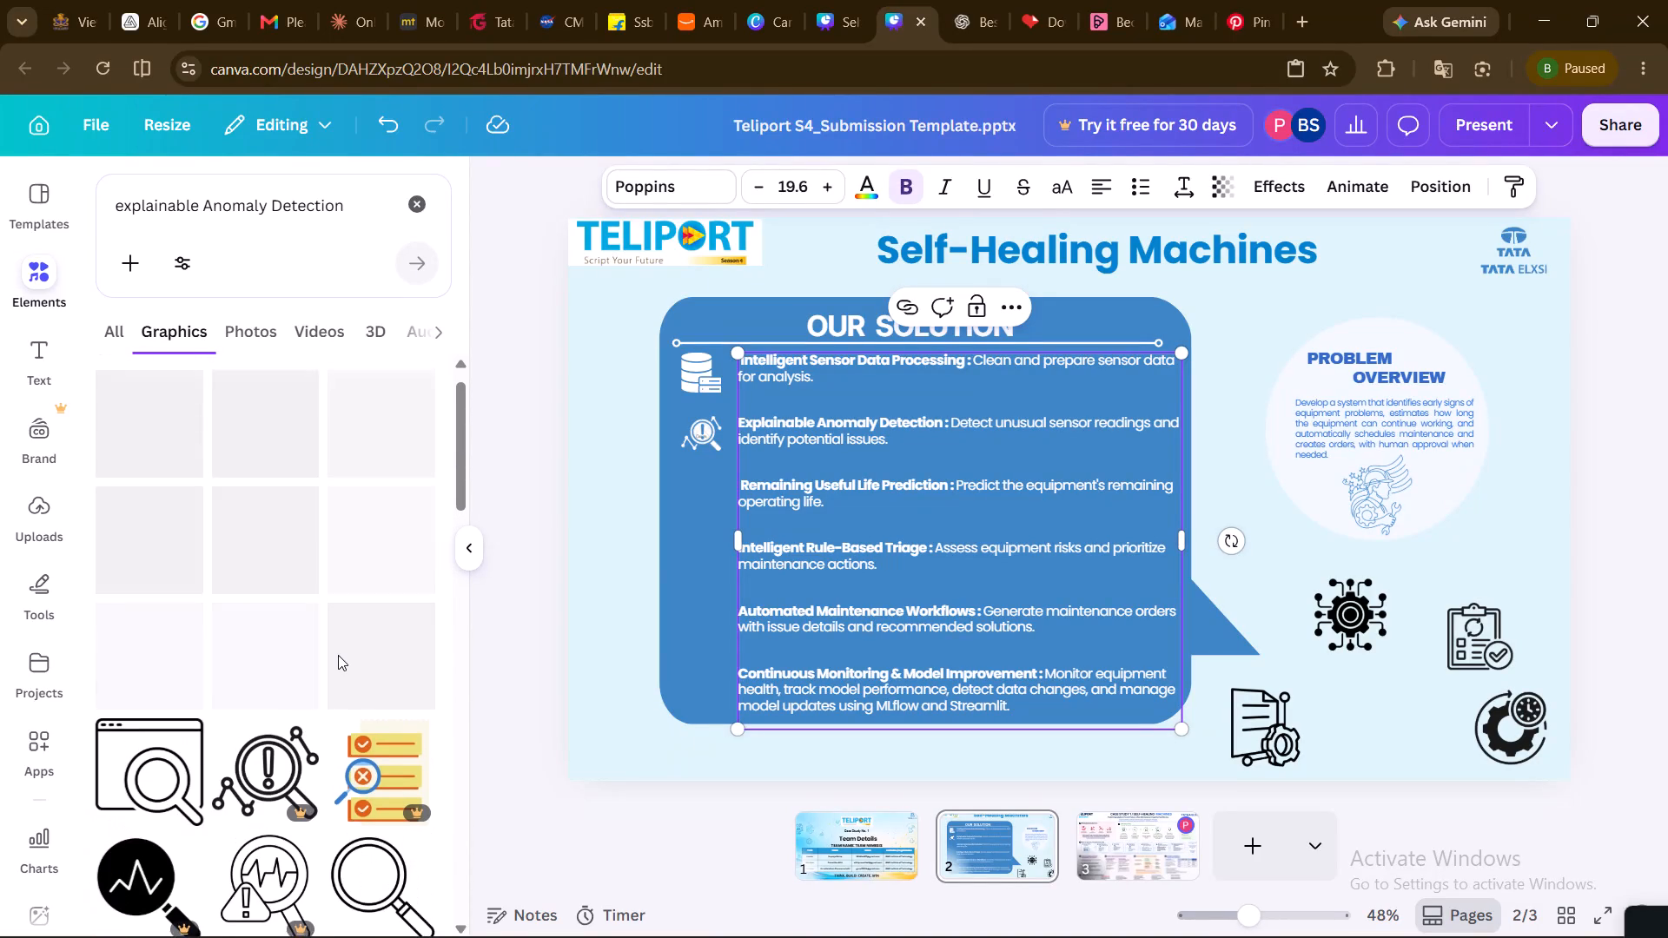
scroll(338, 655, up, 2)
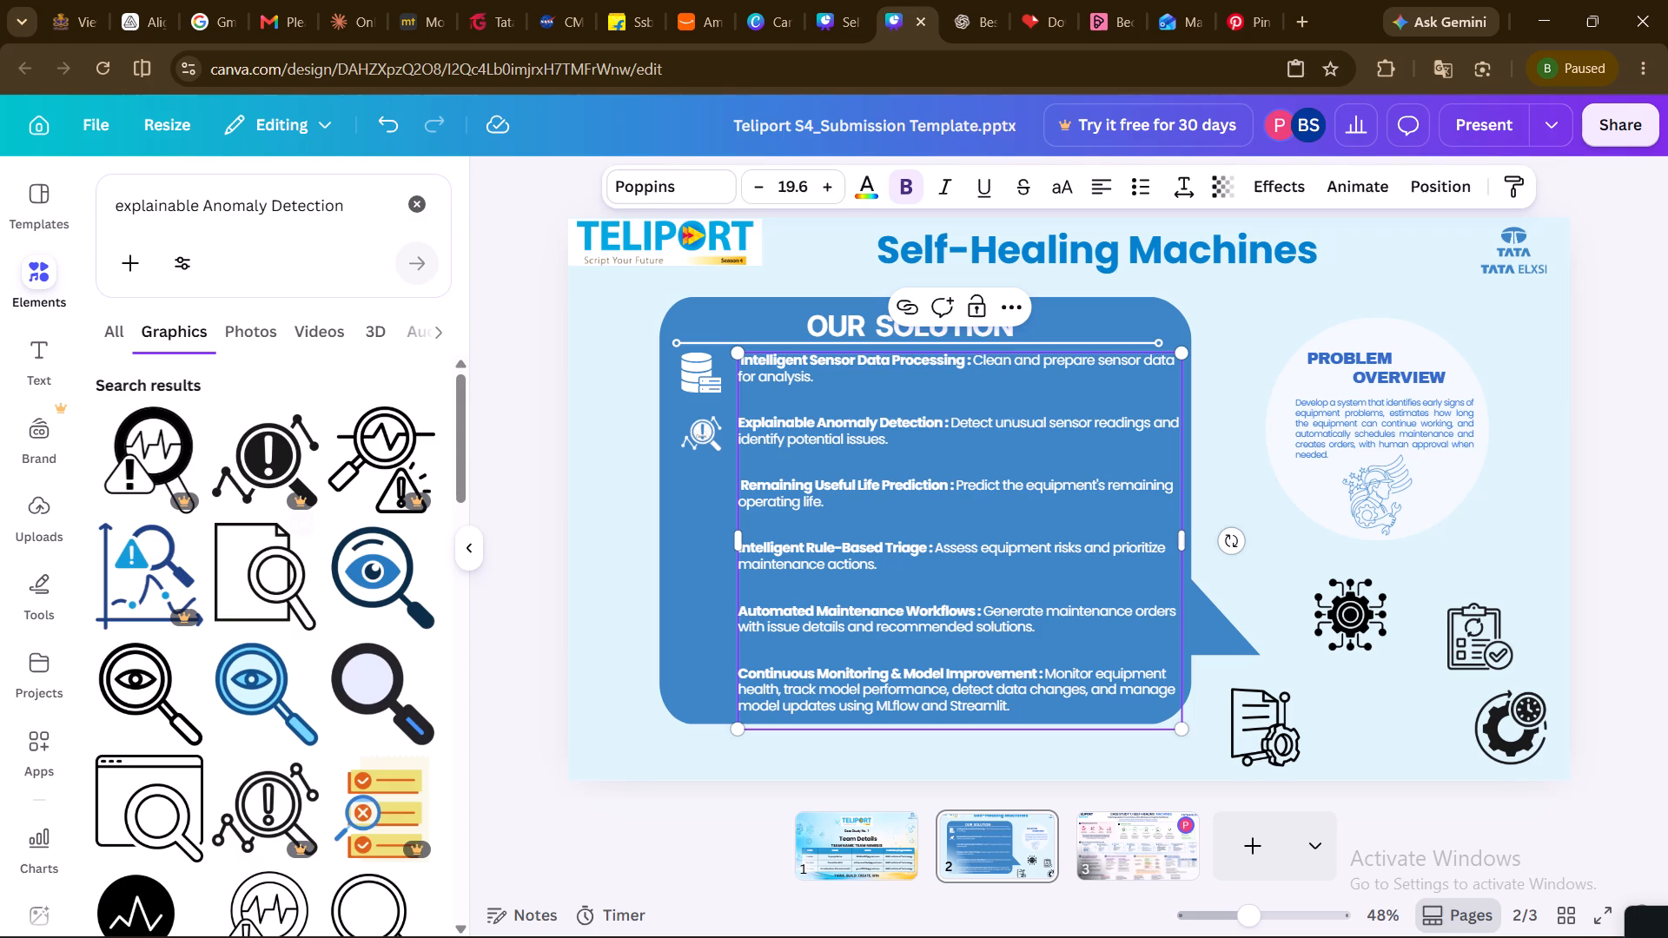
Shorten the search term to "explainable" and look through the graphics for a suitable icon.
drag(202, 206, 208, 206)
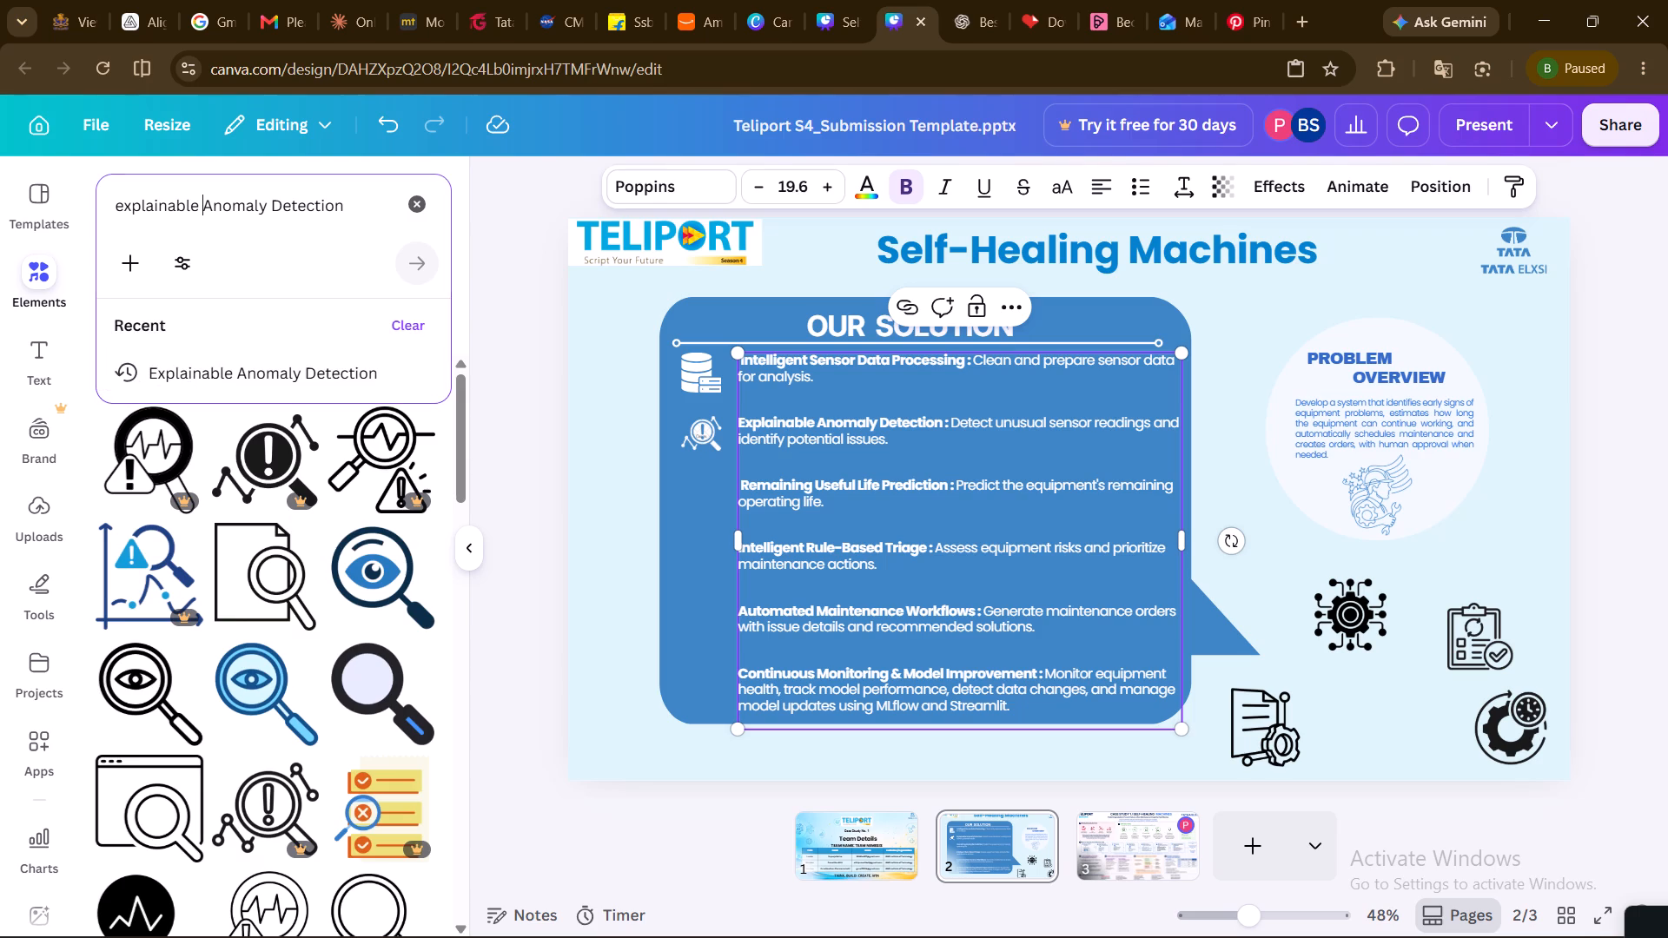
drag(208, 206, 353, 197)
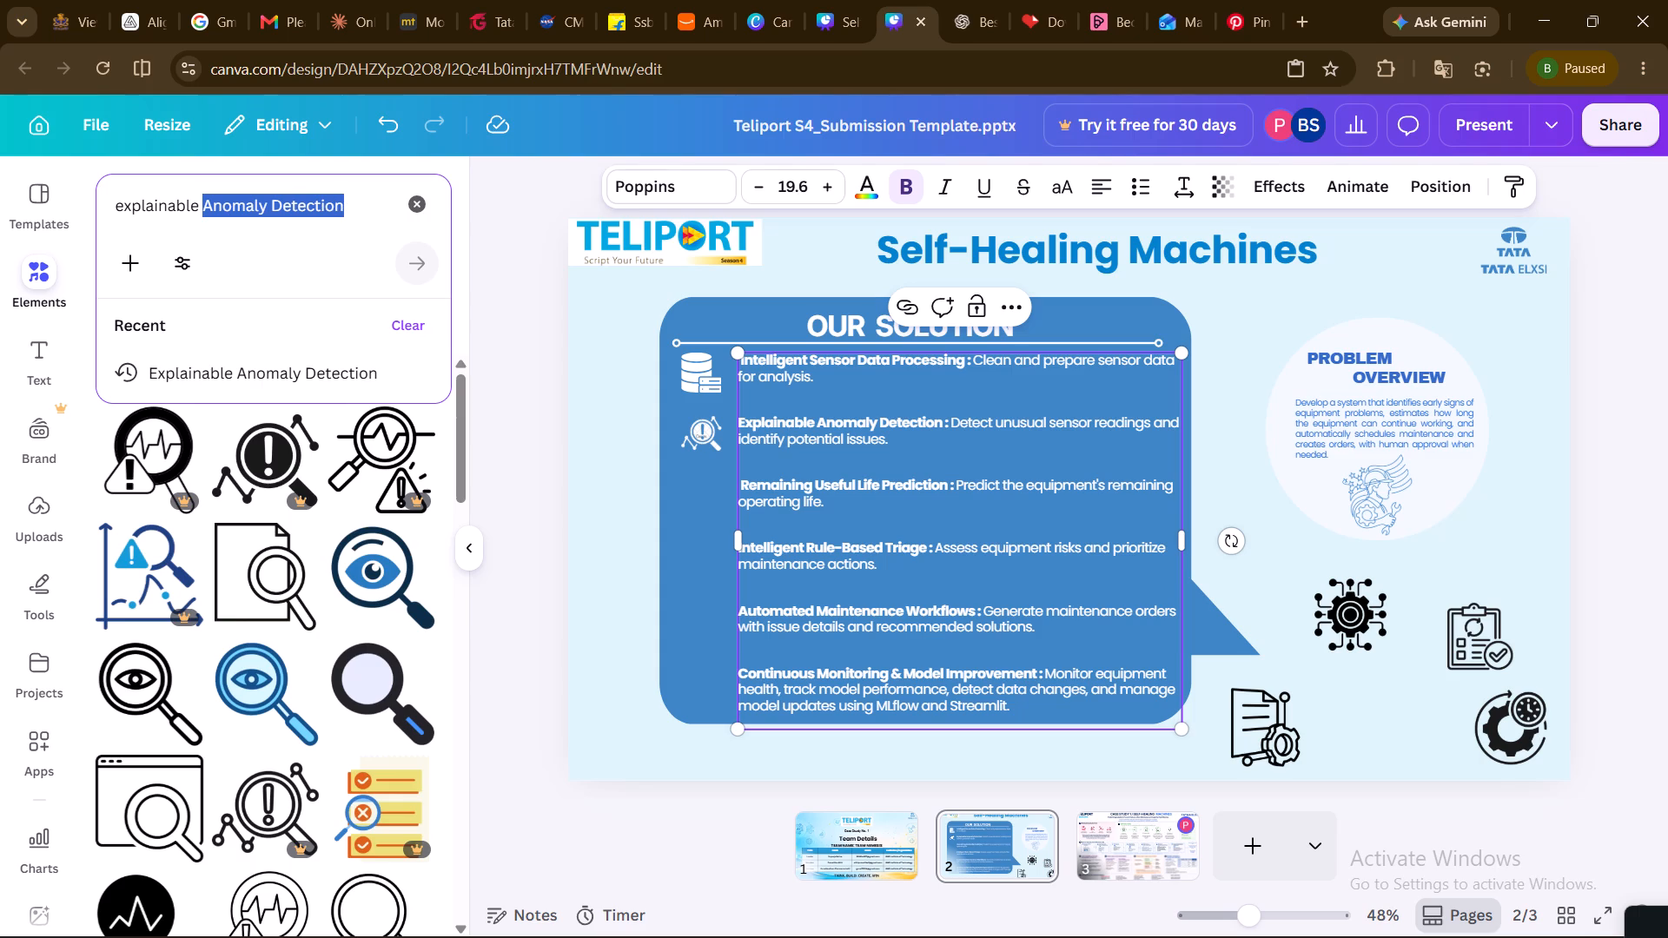
key(BackSpace)
key(Return)
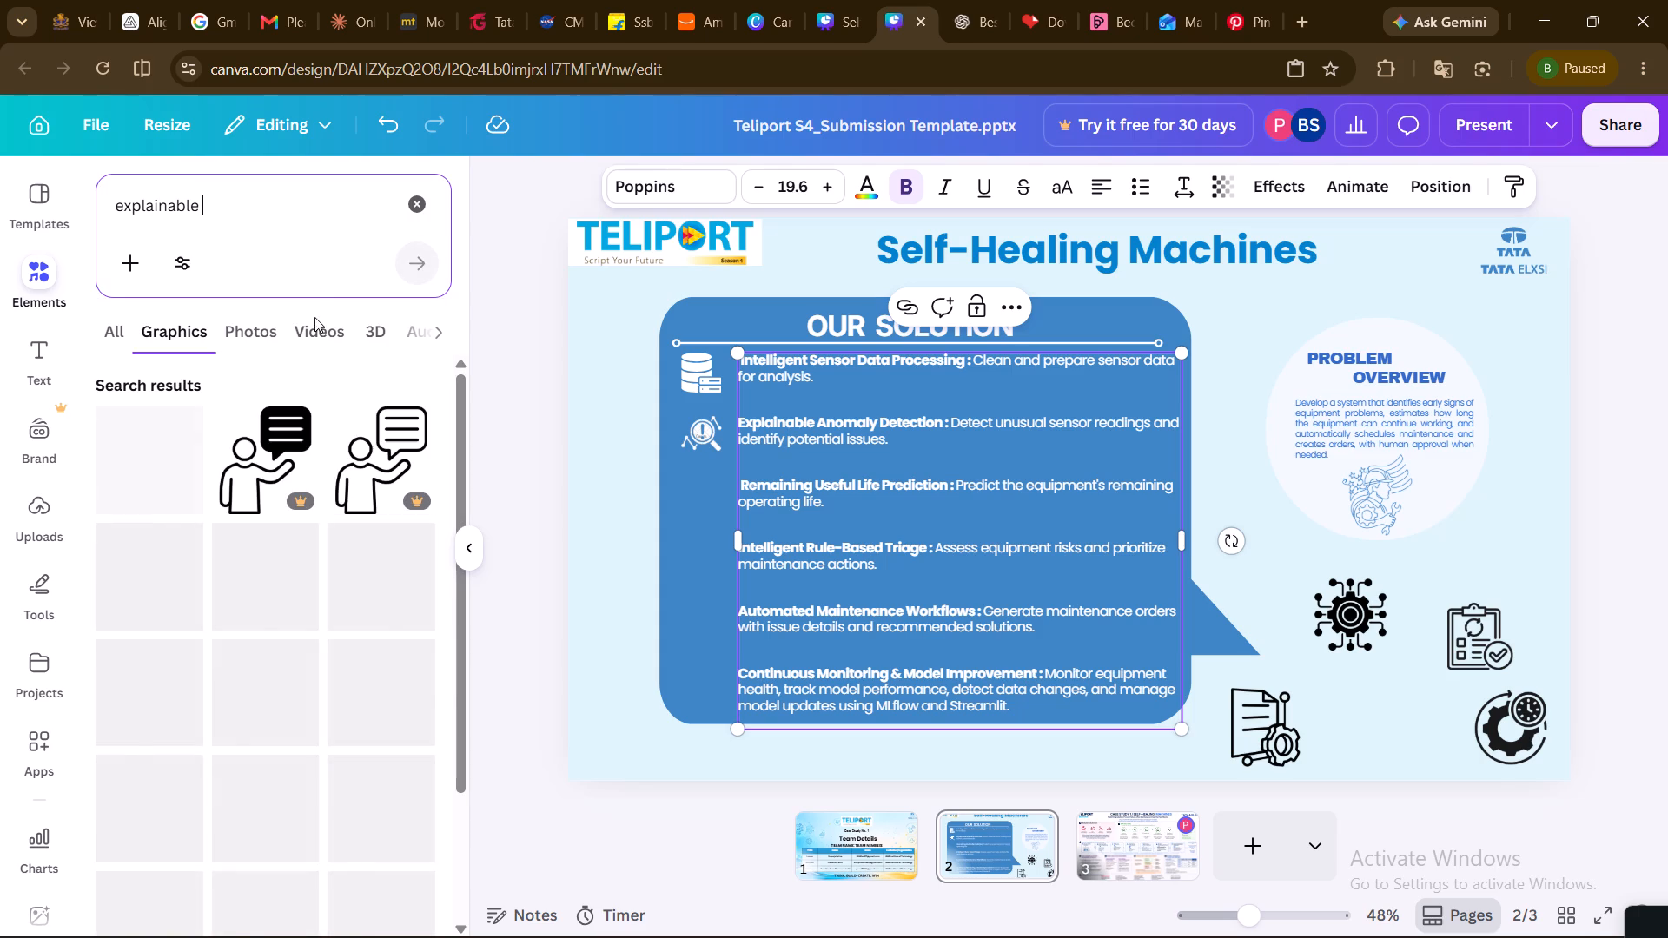
scroll(274, 567, down, 3)
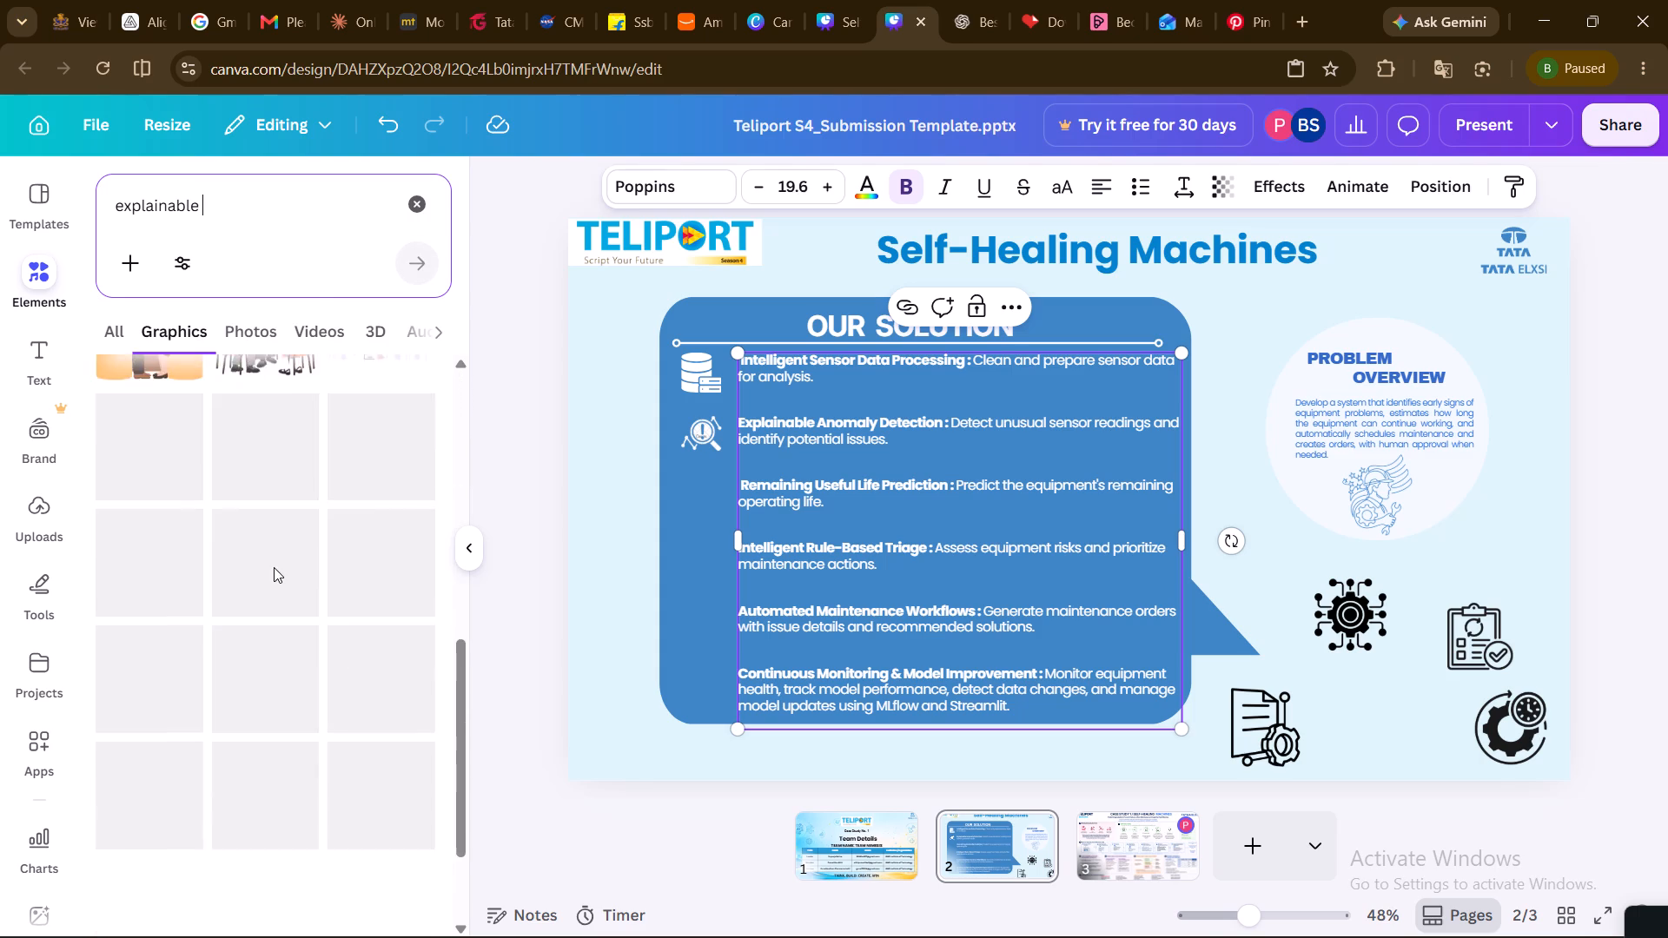
scroll(274, 567, down, 3)
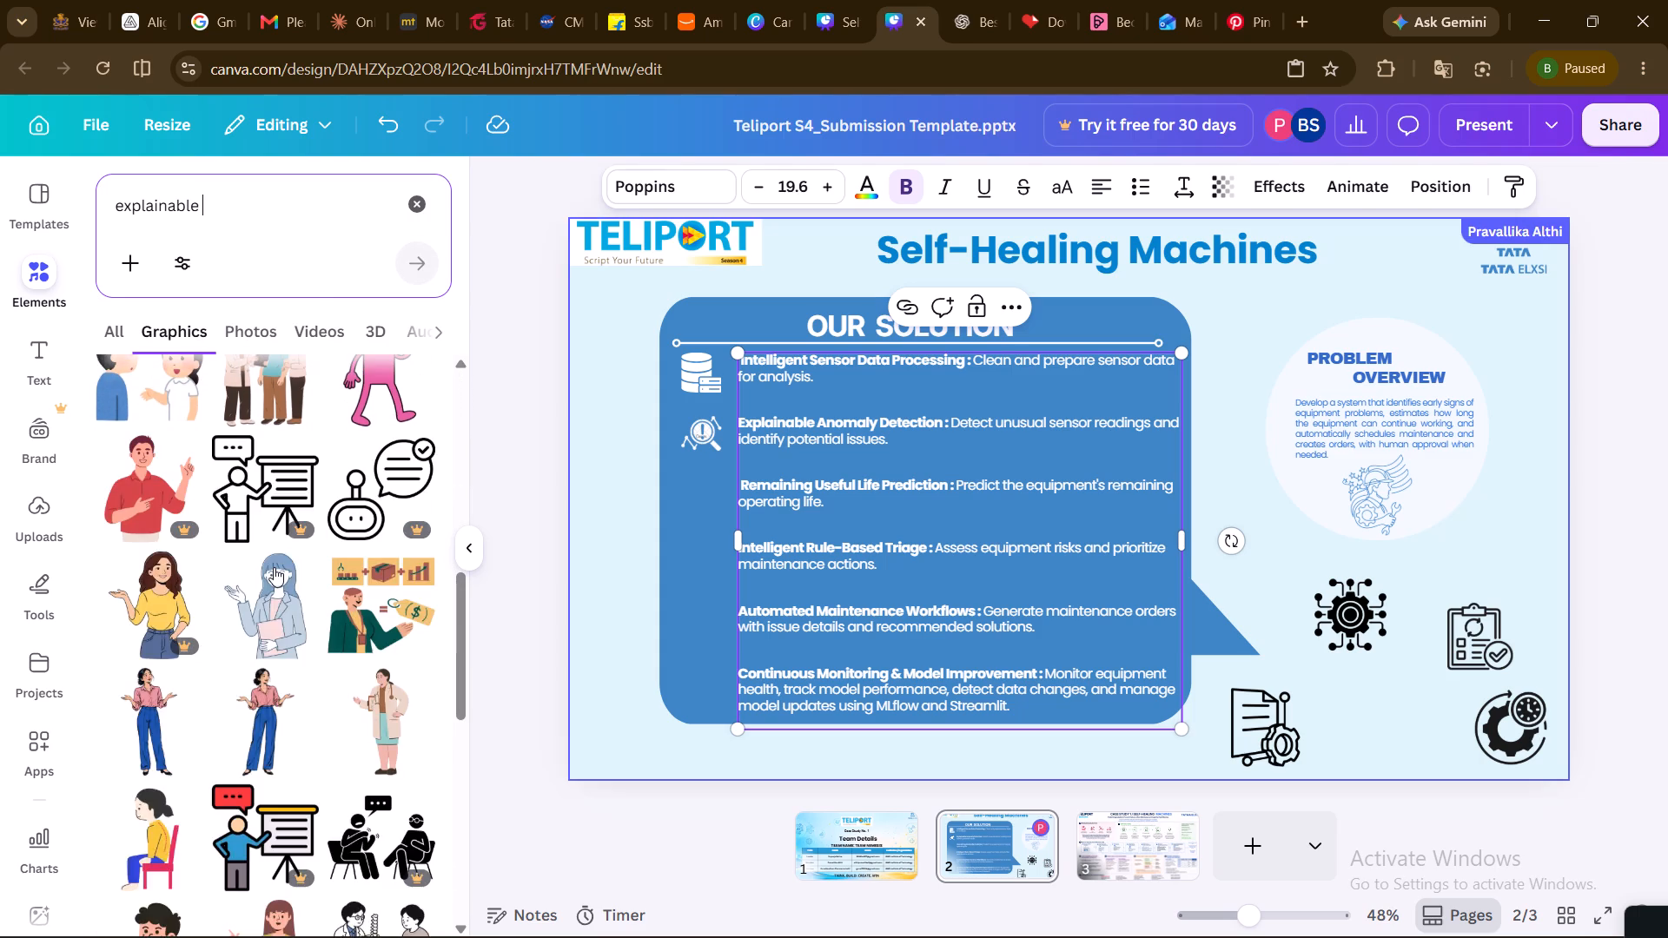
scroll(274, 567, down, 1)
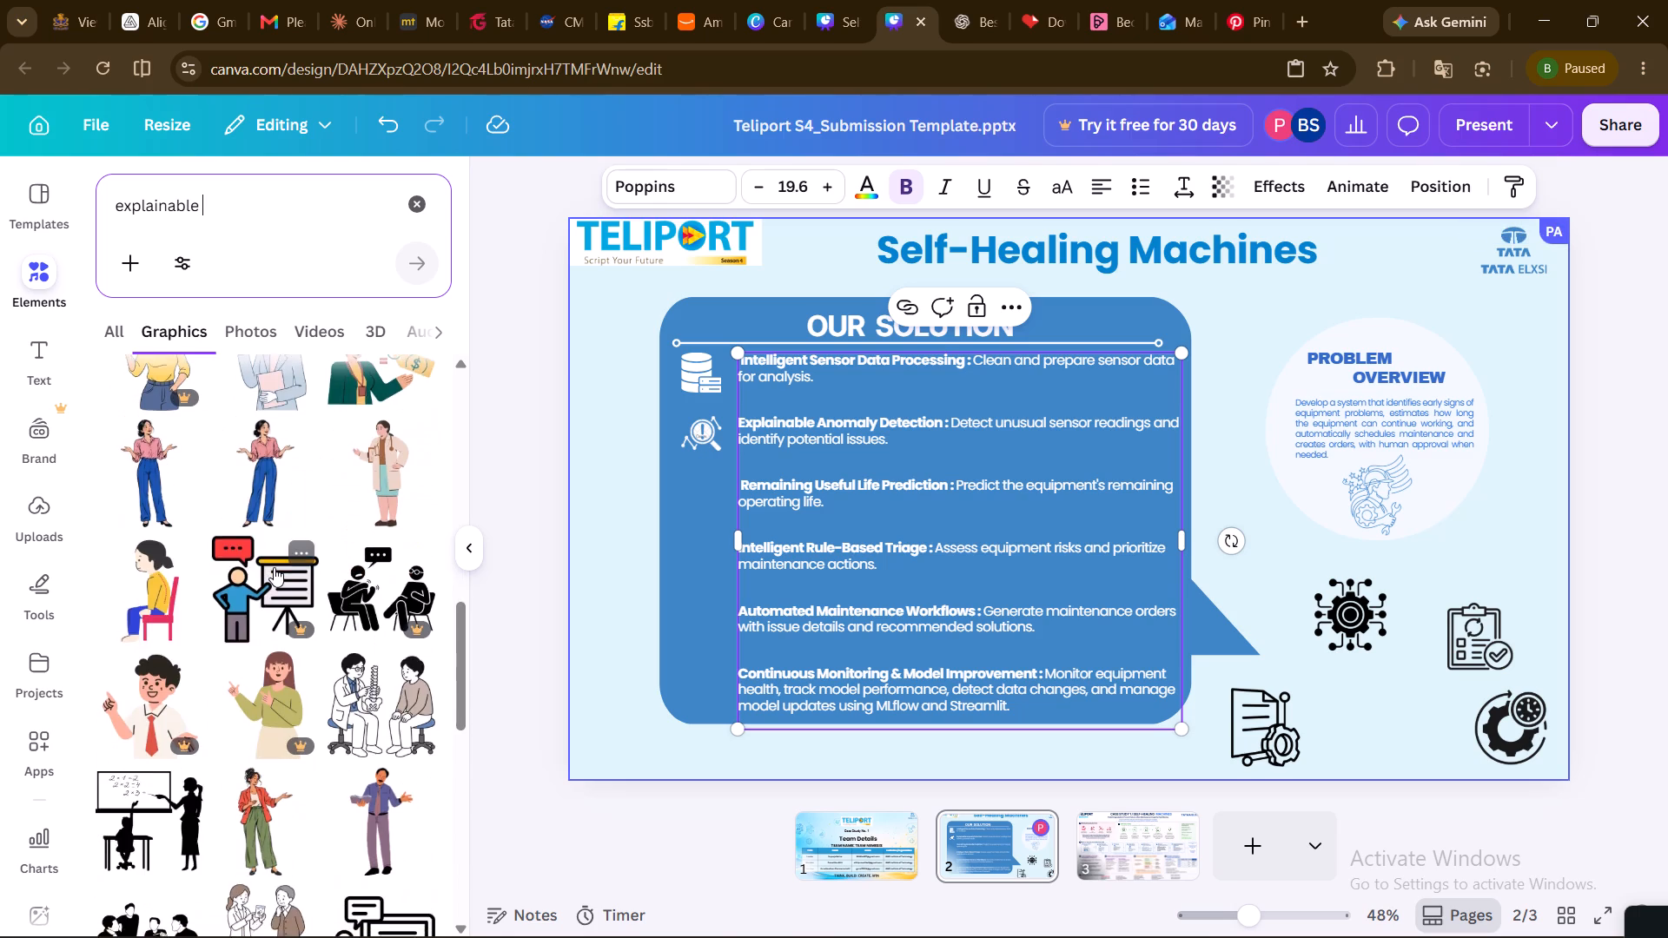
scroll(274, 567, down, 1)
Replace the elements search term with "anamoly detection" and search the graphics with it.
key(BackSpace)
key(BackSpace)
key(BackSpace)
key(BackSpace)
key(BackSpace)
key(BackSpace)
key(BackSpace)
key(BackSpace)
key(BackSpace)
key(BackSpace)
key(BackSpace)
key(BackSpace)
key(BackSpace)
key(BackSpace)
key(BackSpace)
key(BackSpace)
key(BackSpace)
key(BackSpace)
key(BackSpace)
key(BackSpace)
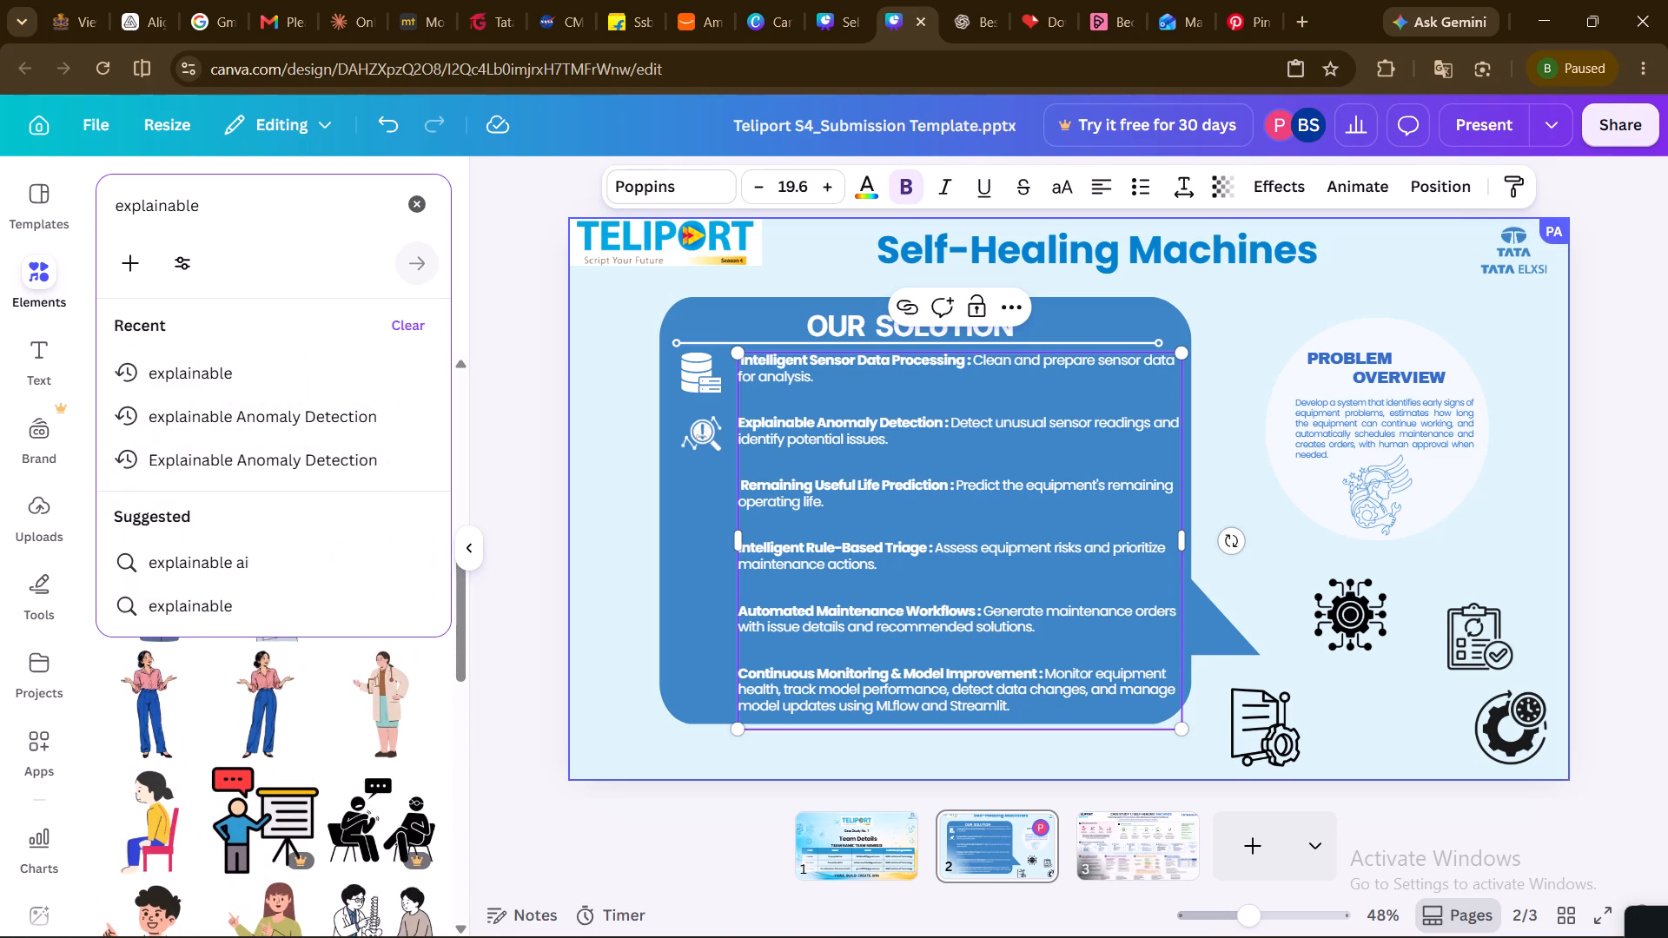
key(BackSpace)
key(BackSpace)
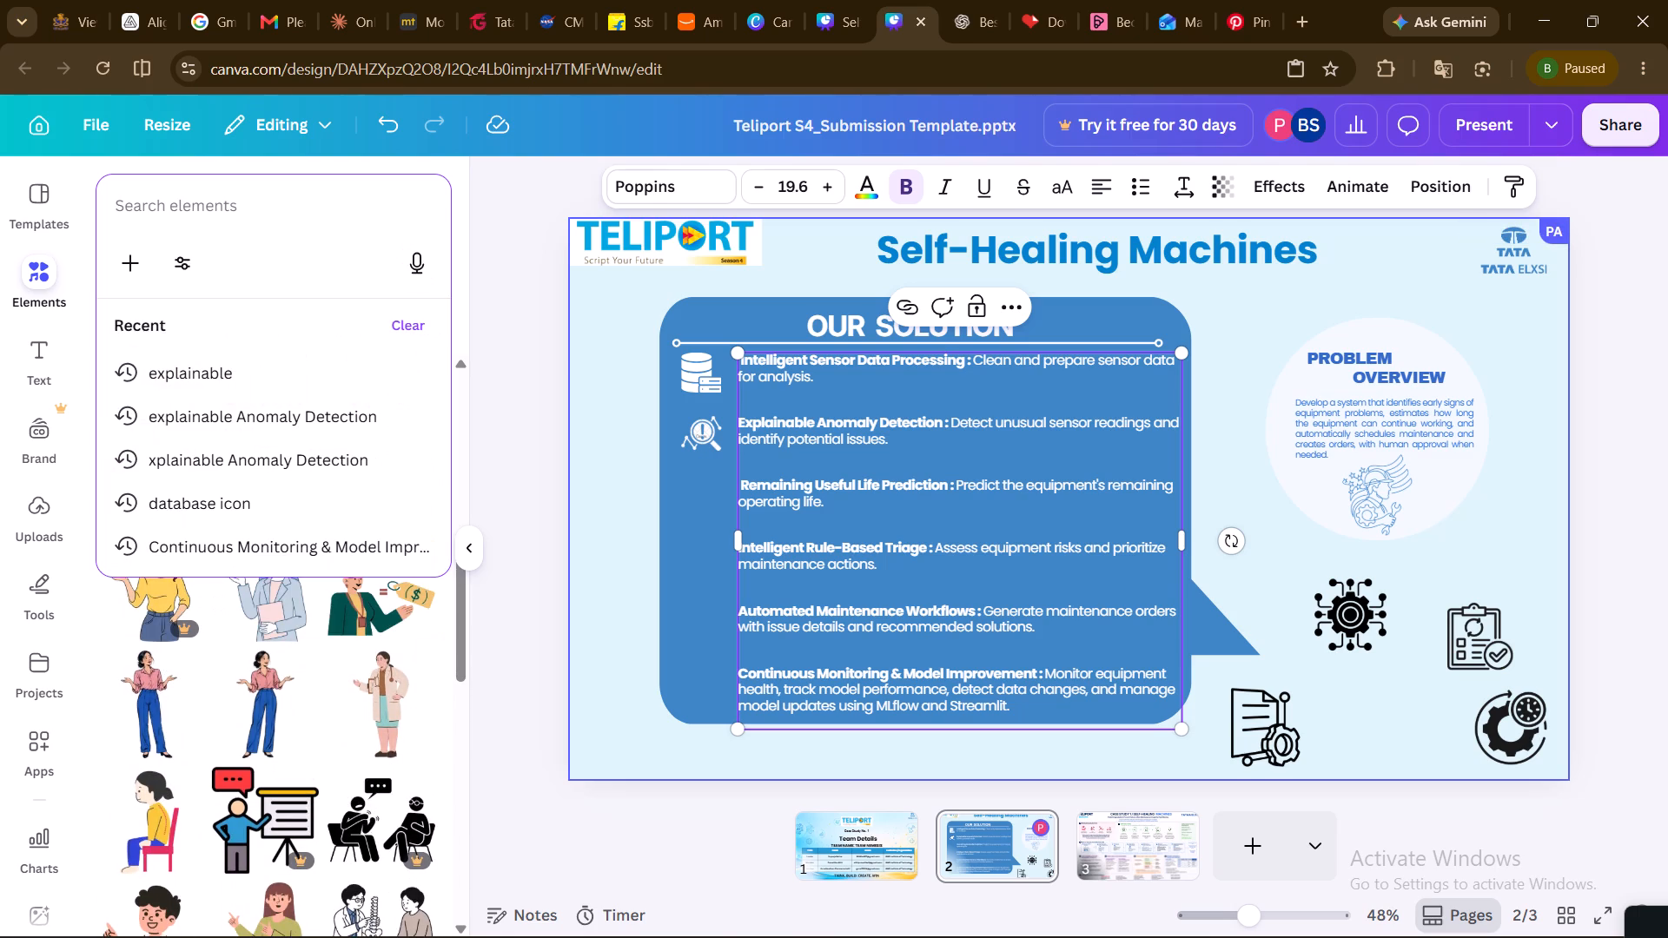
text(anamolu)
key(BackSpace)
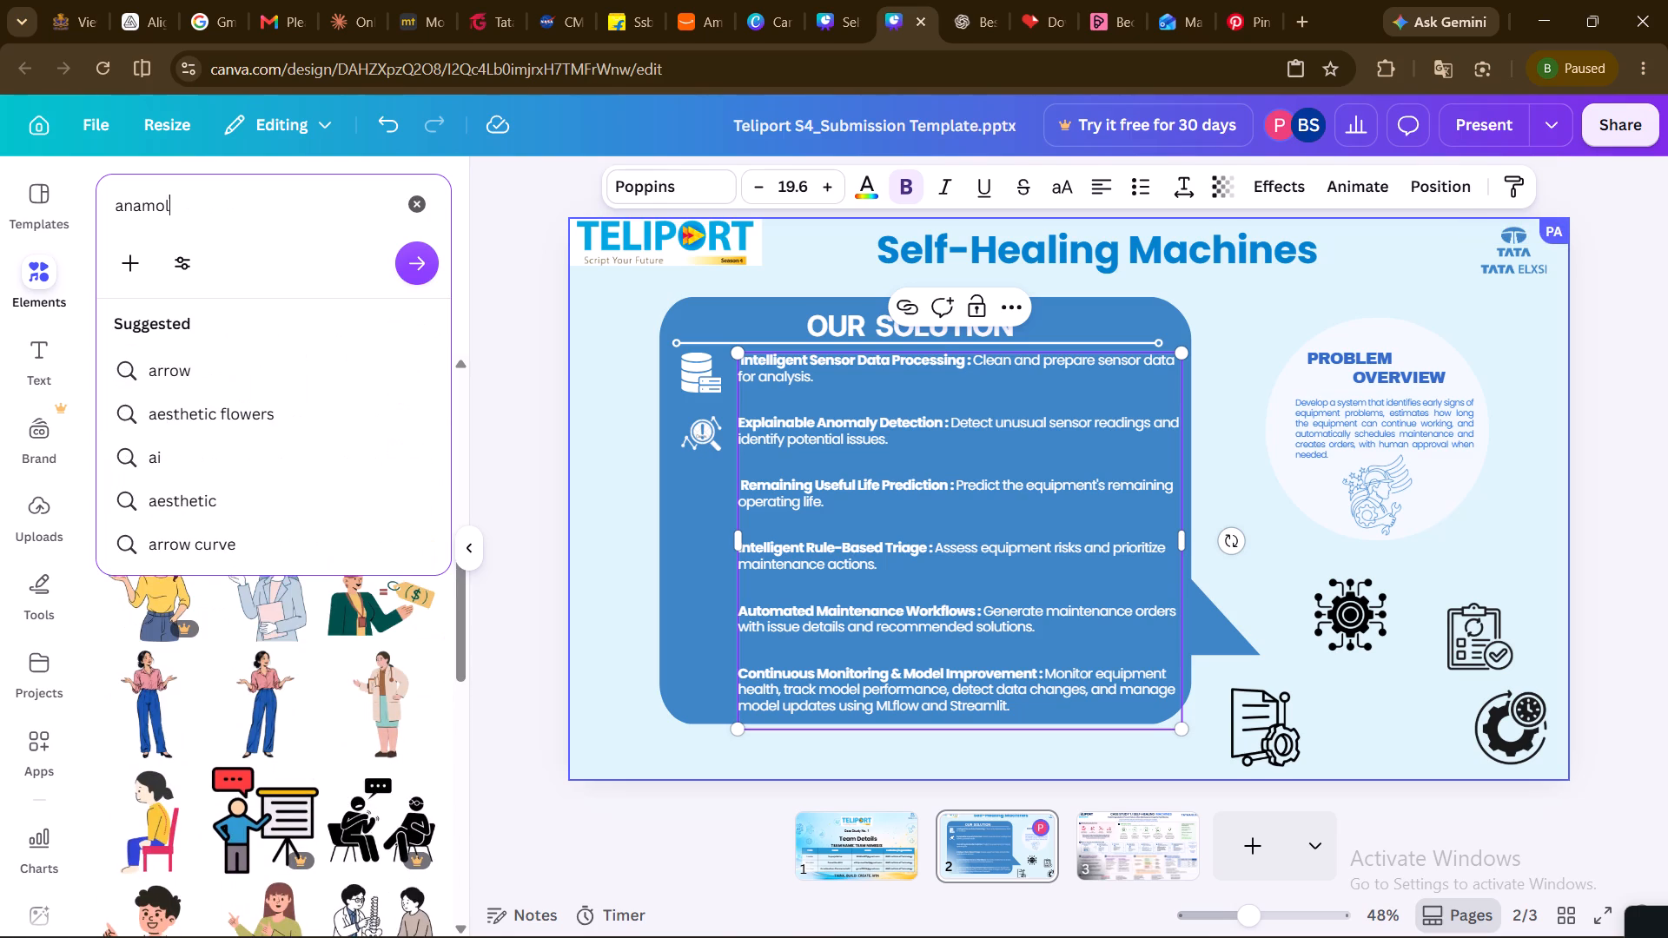
text(y)
key(space)
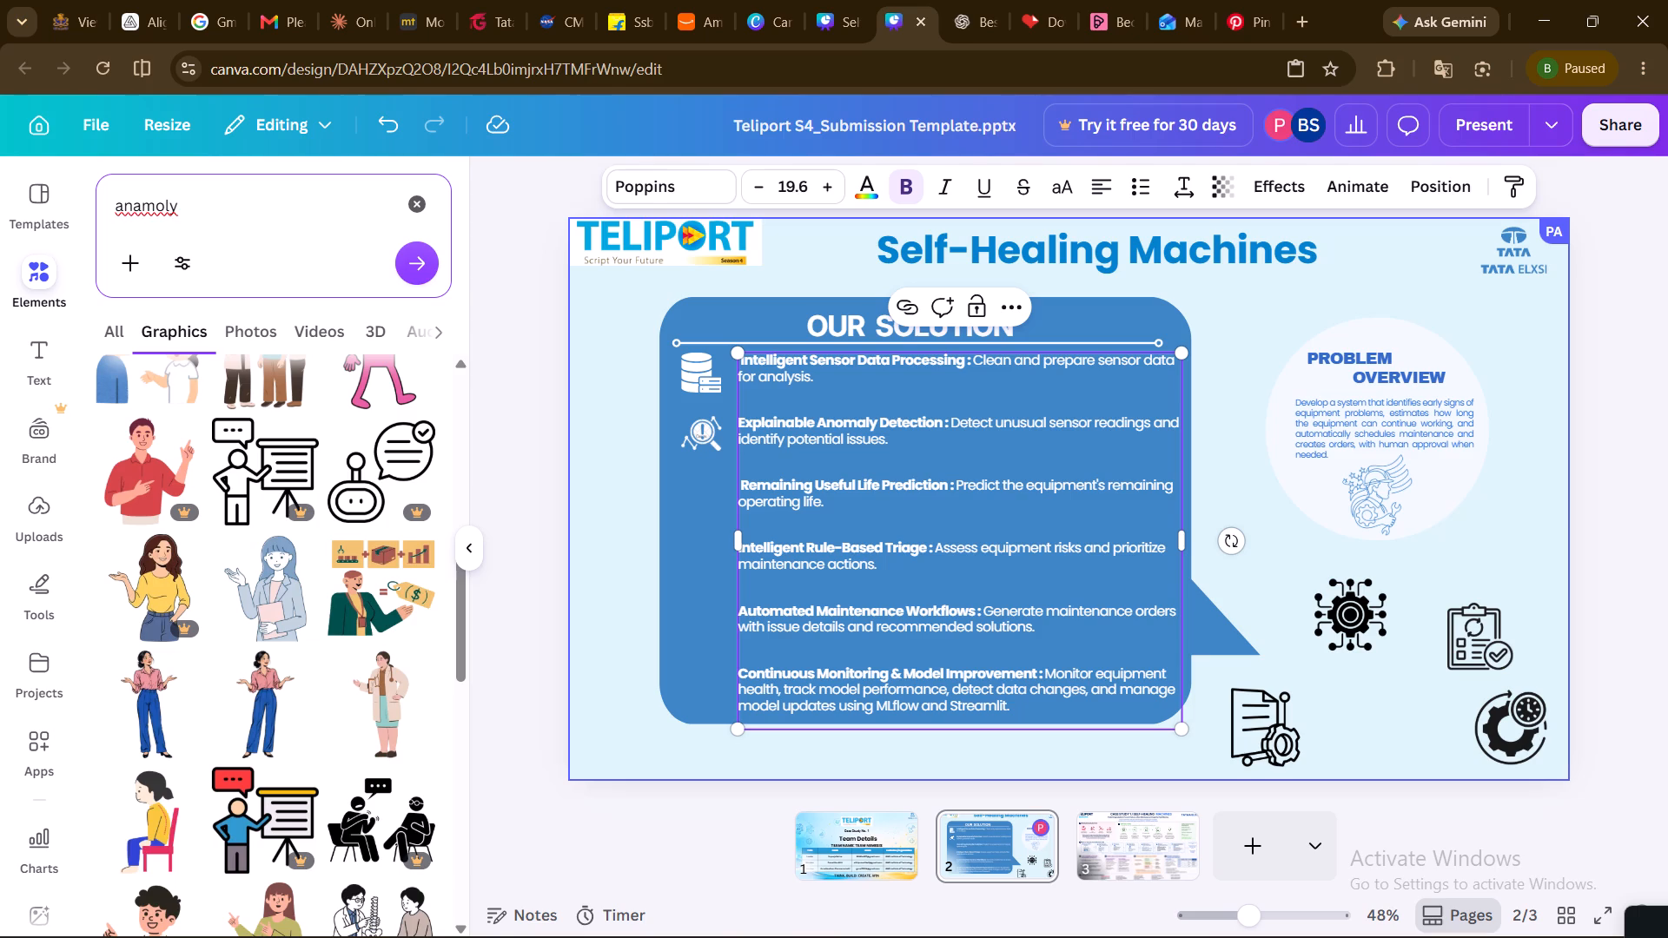
text(detection)
key(Return)
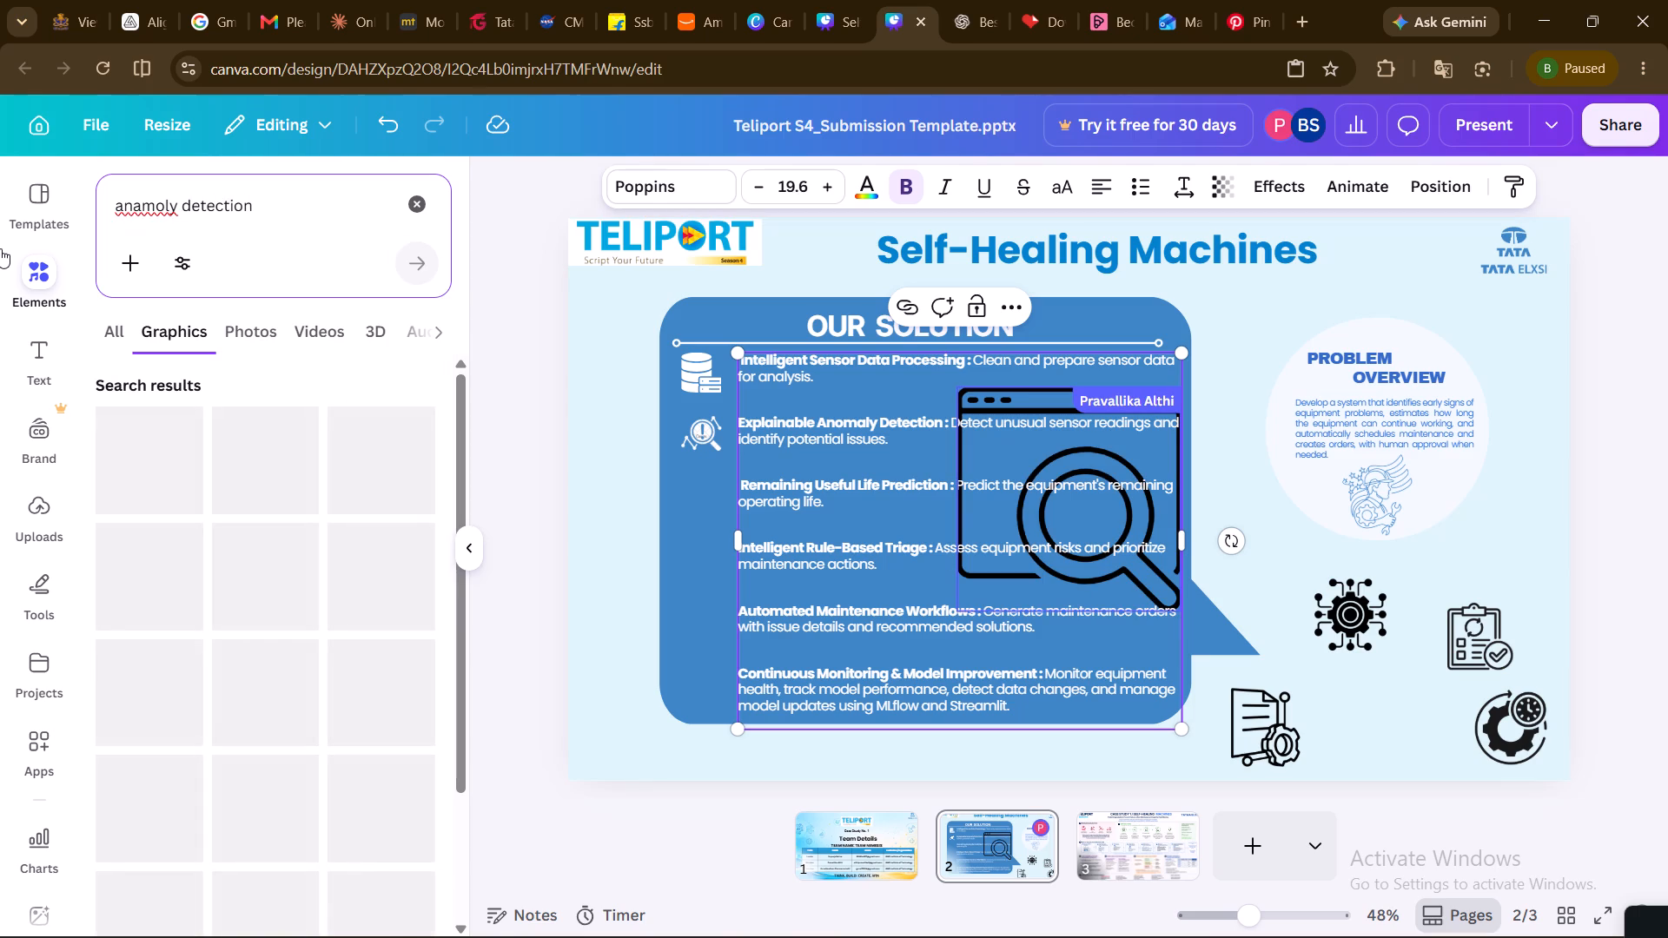
Look through the "anamoly detection" graphics for an icon that suits the Explainable Anomaly Detection point.
scroll(275, 650, down, 1)
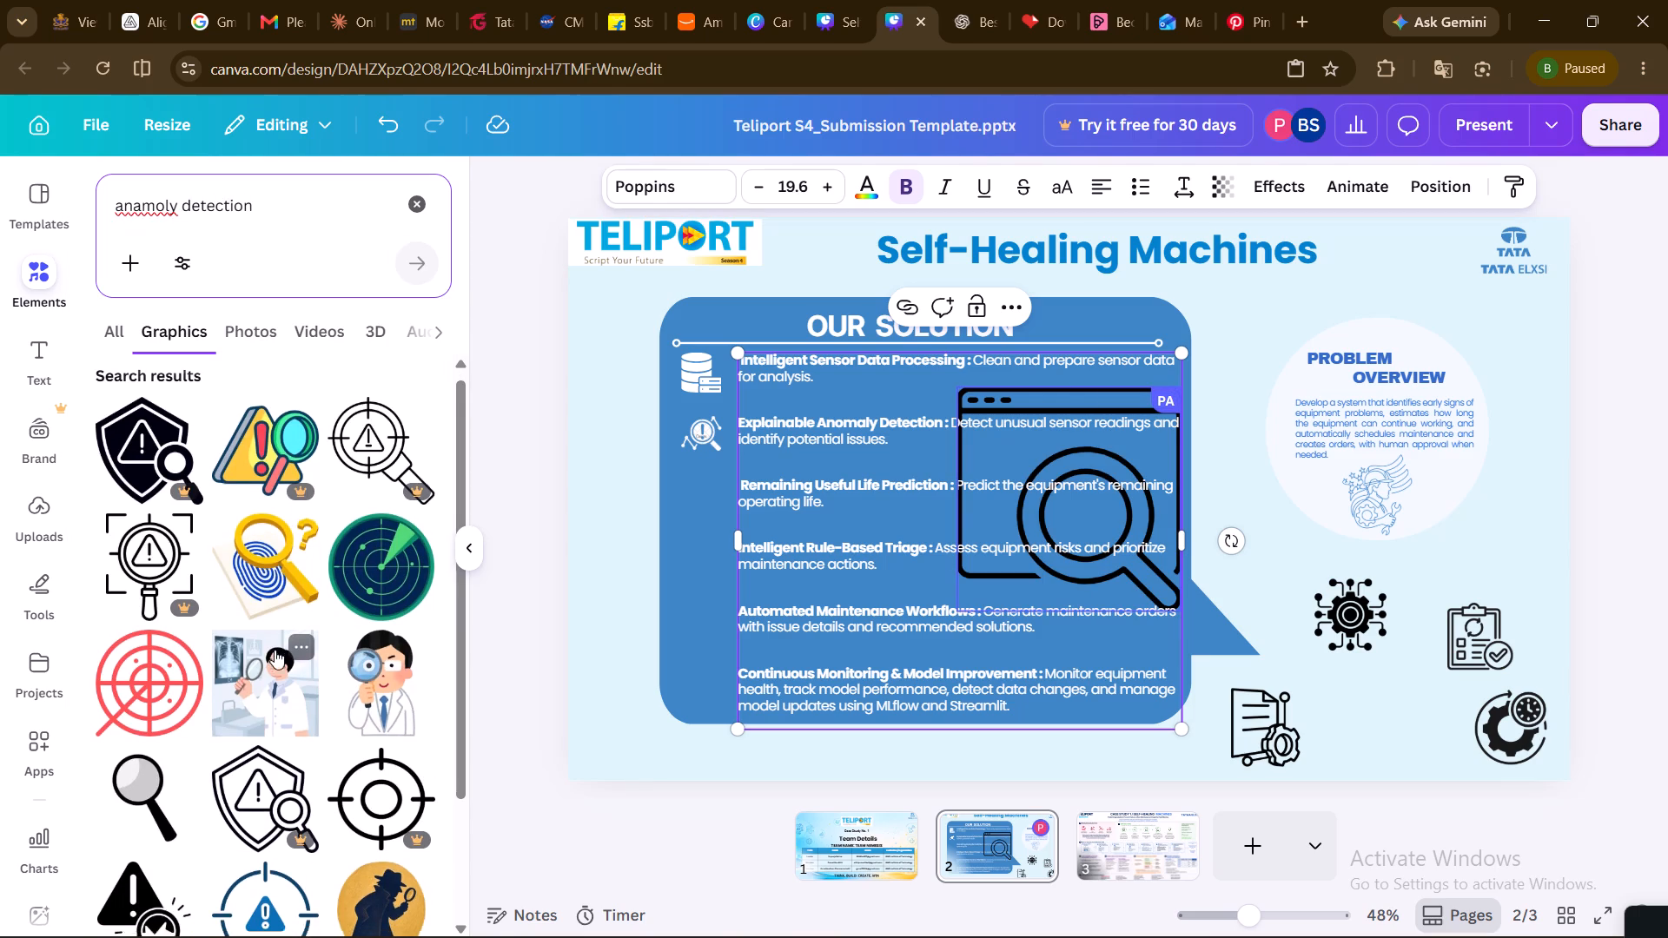
scroll(275, 650, down, 1)
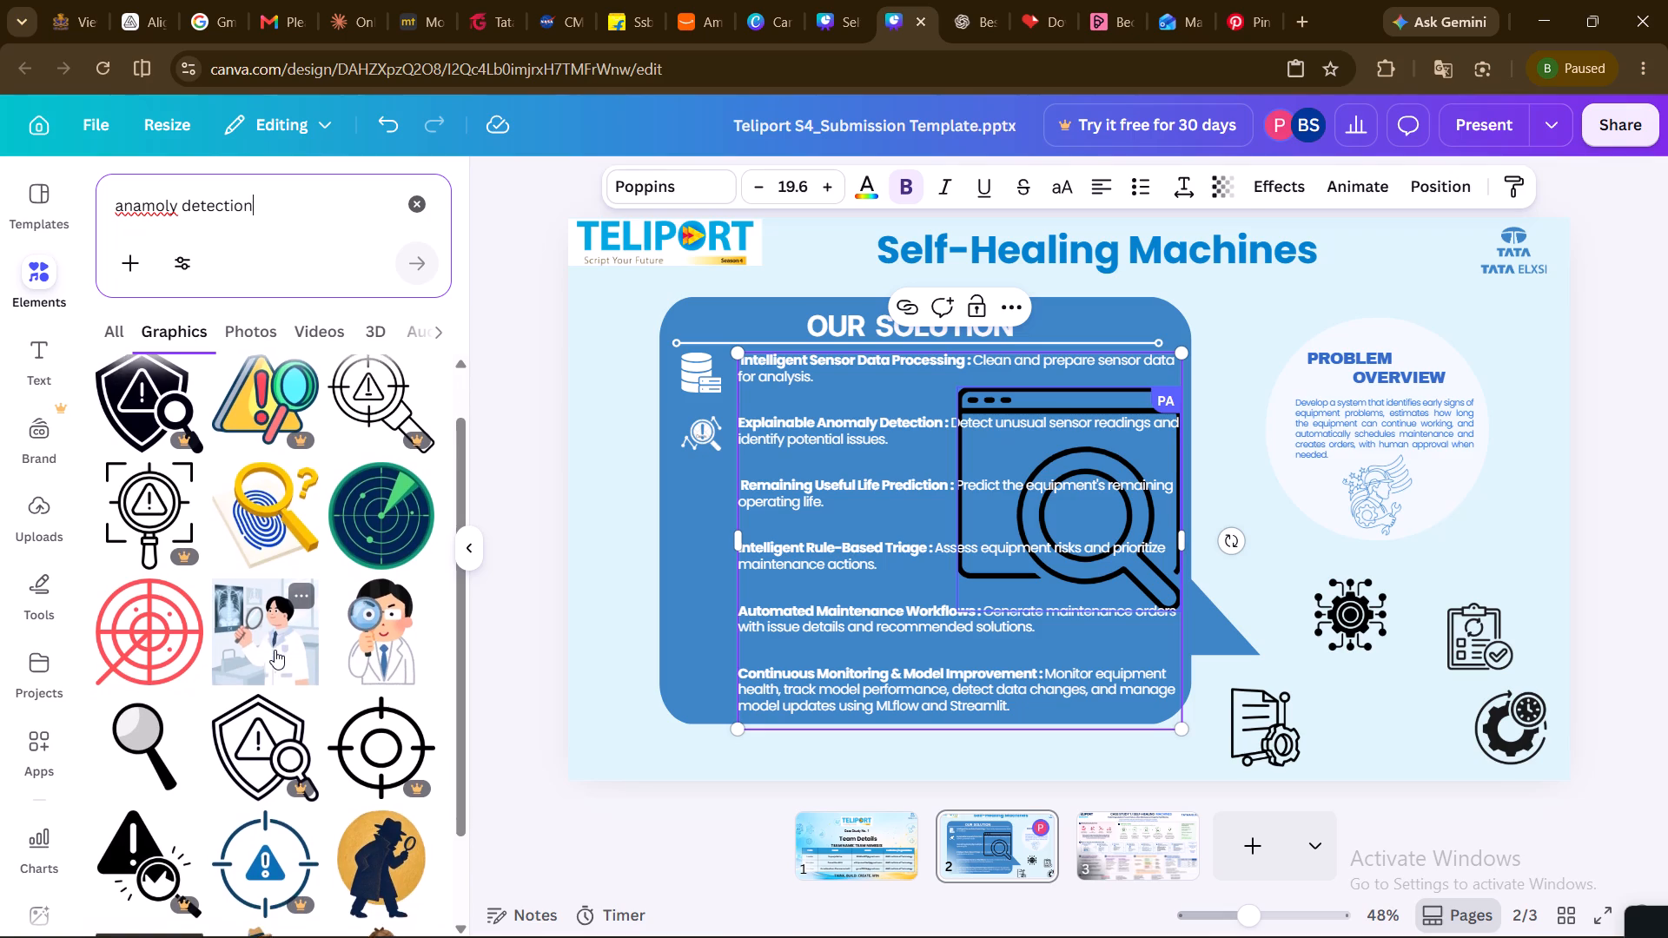
scroll(275, 650, down, 1)
click(116, 326)
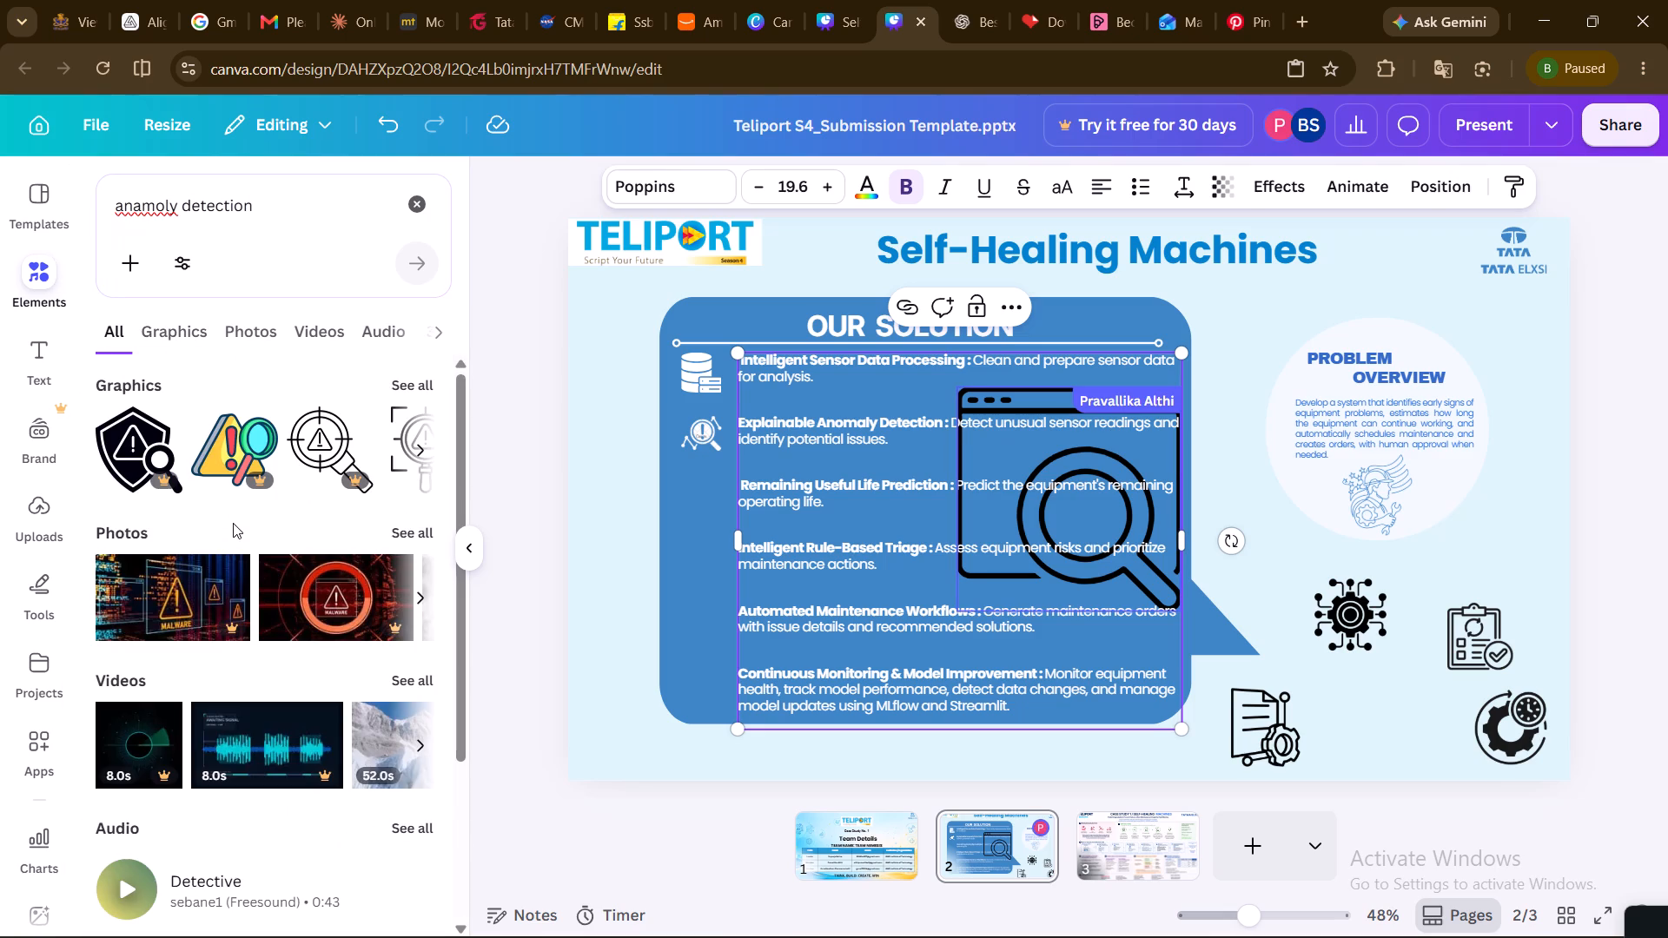
click(180, 324)
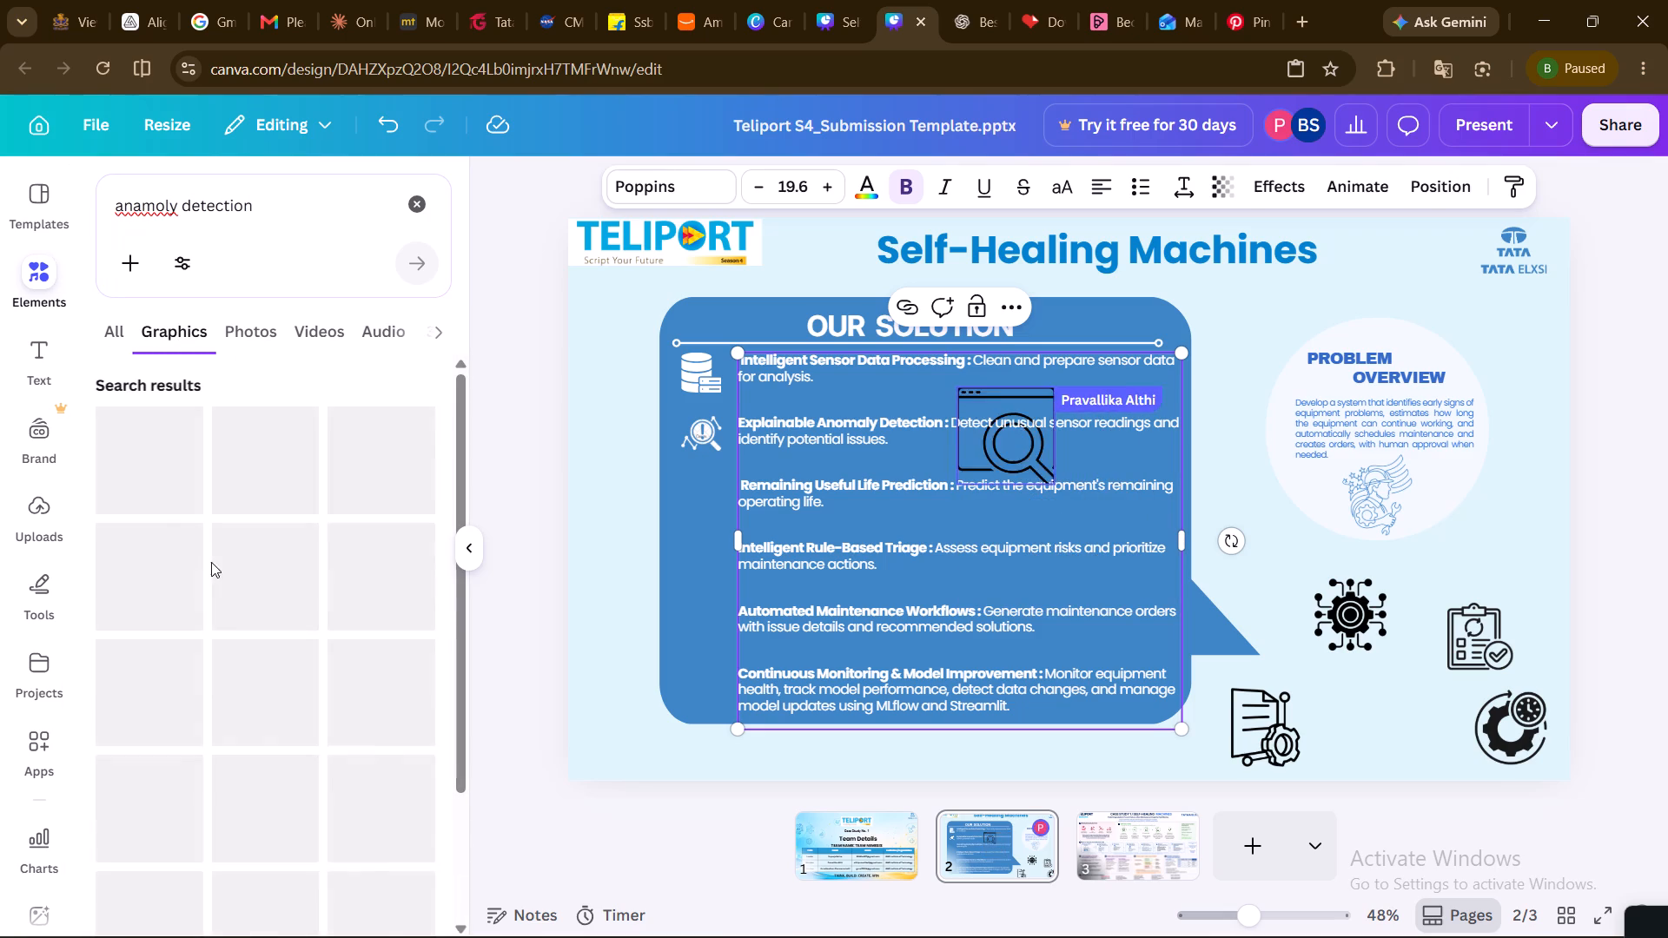
scroll(235, 617, down, 3)
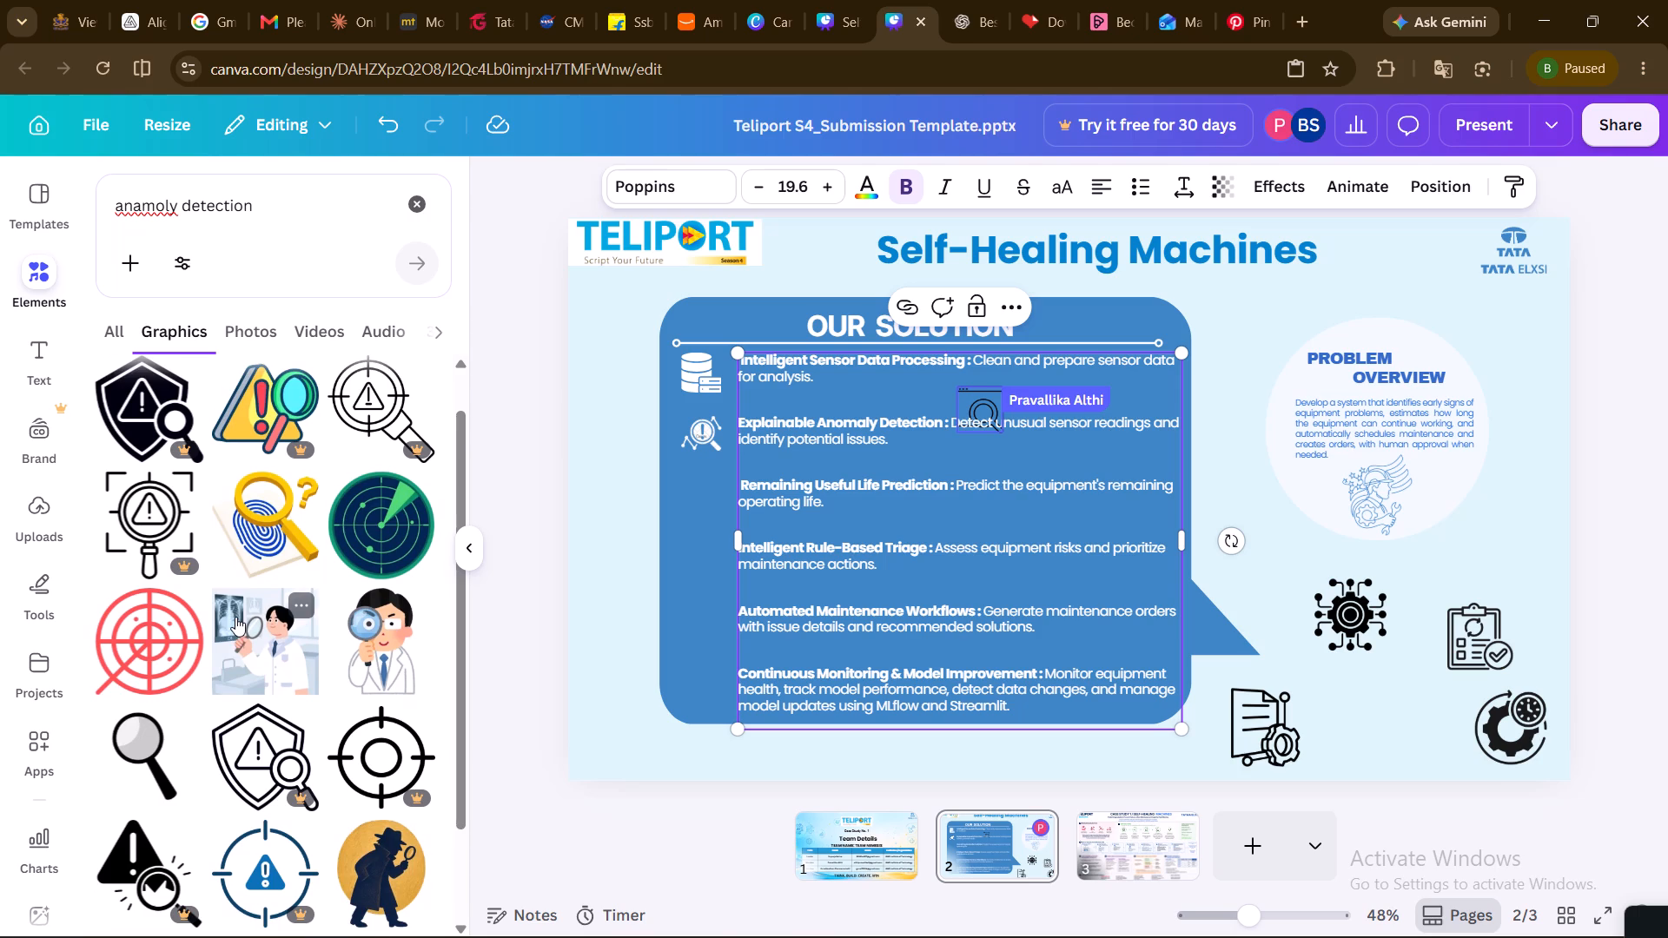
scroll(235, 617, down, 2)
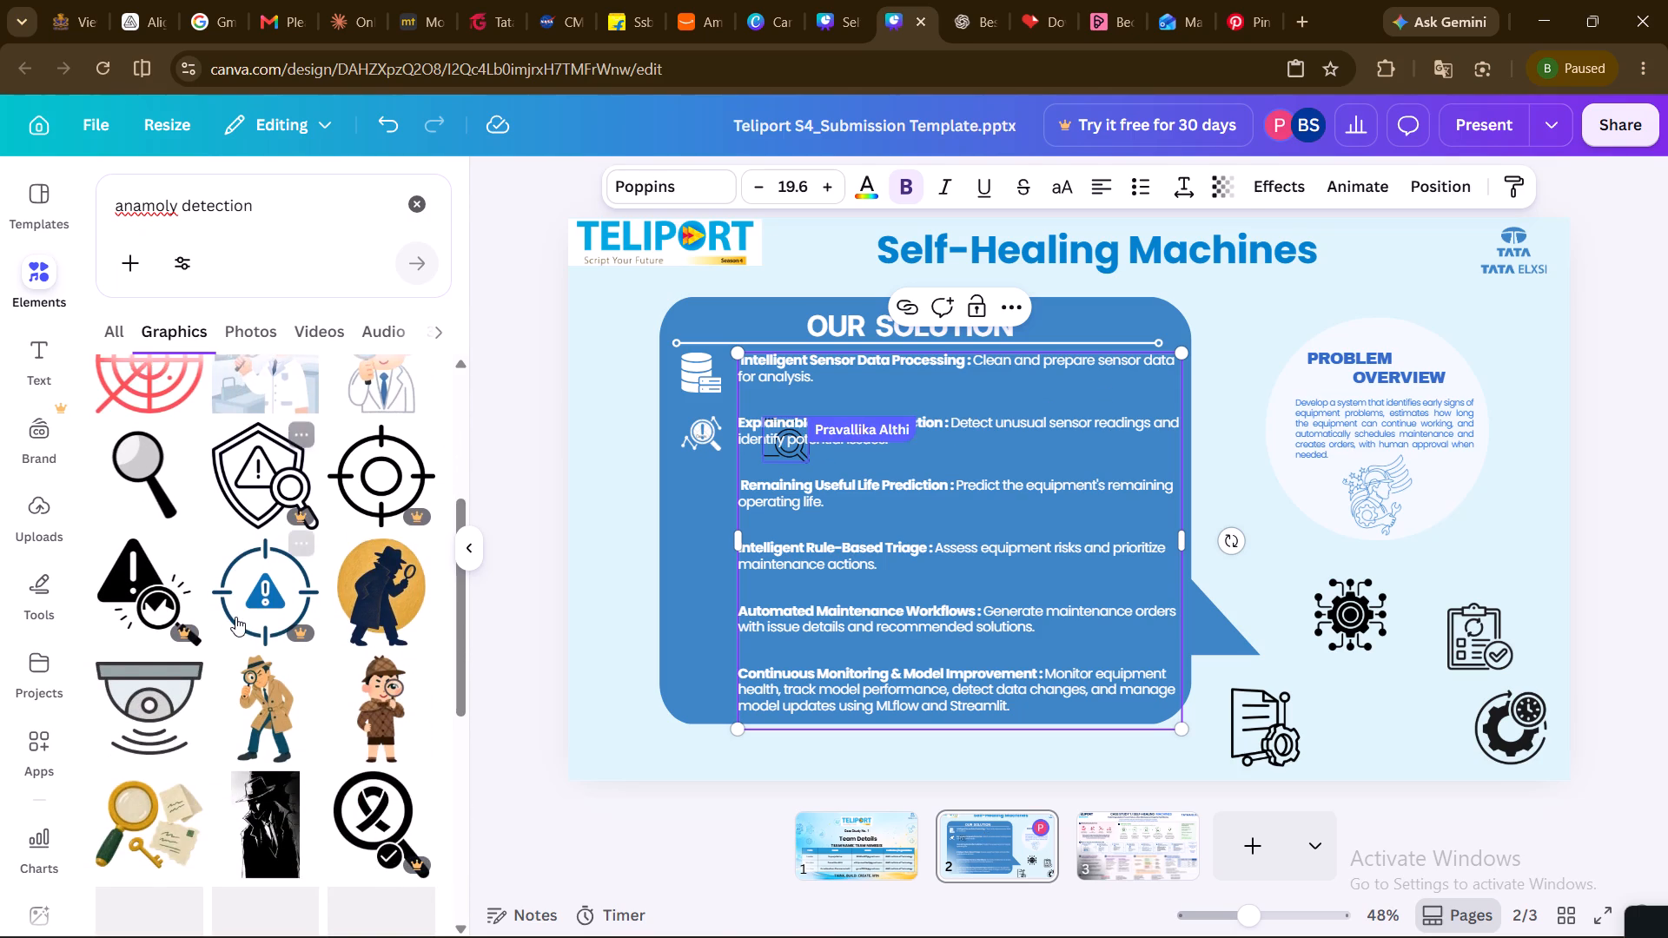
scroll(235, 617, down, 2)
scroll(235, 617, up, 1)
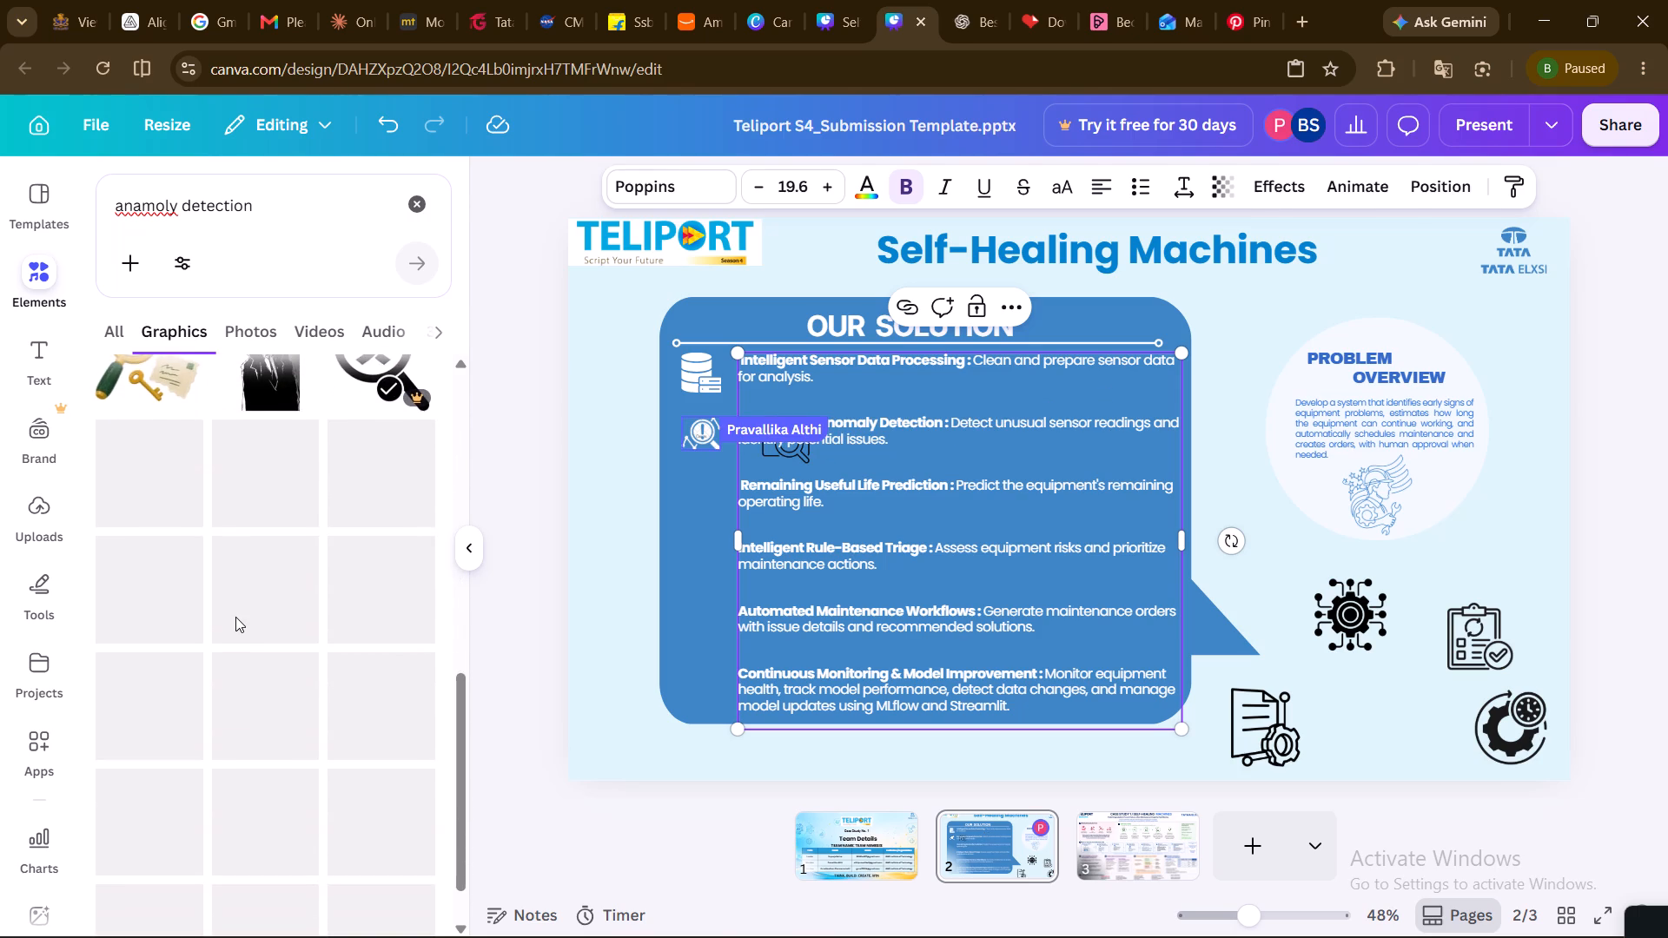
scroll(235, 617, up, 1)
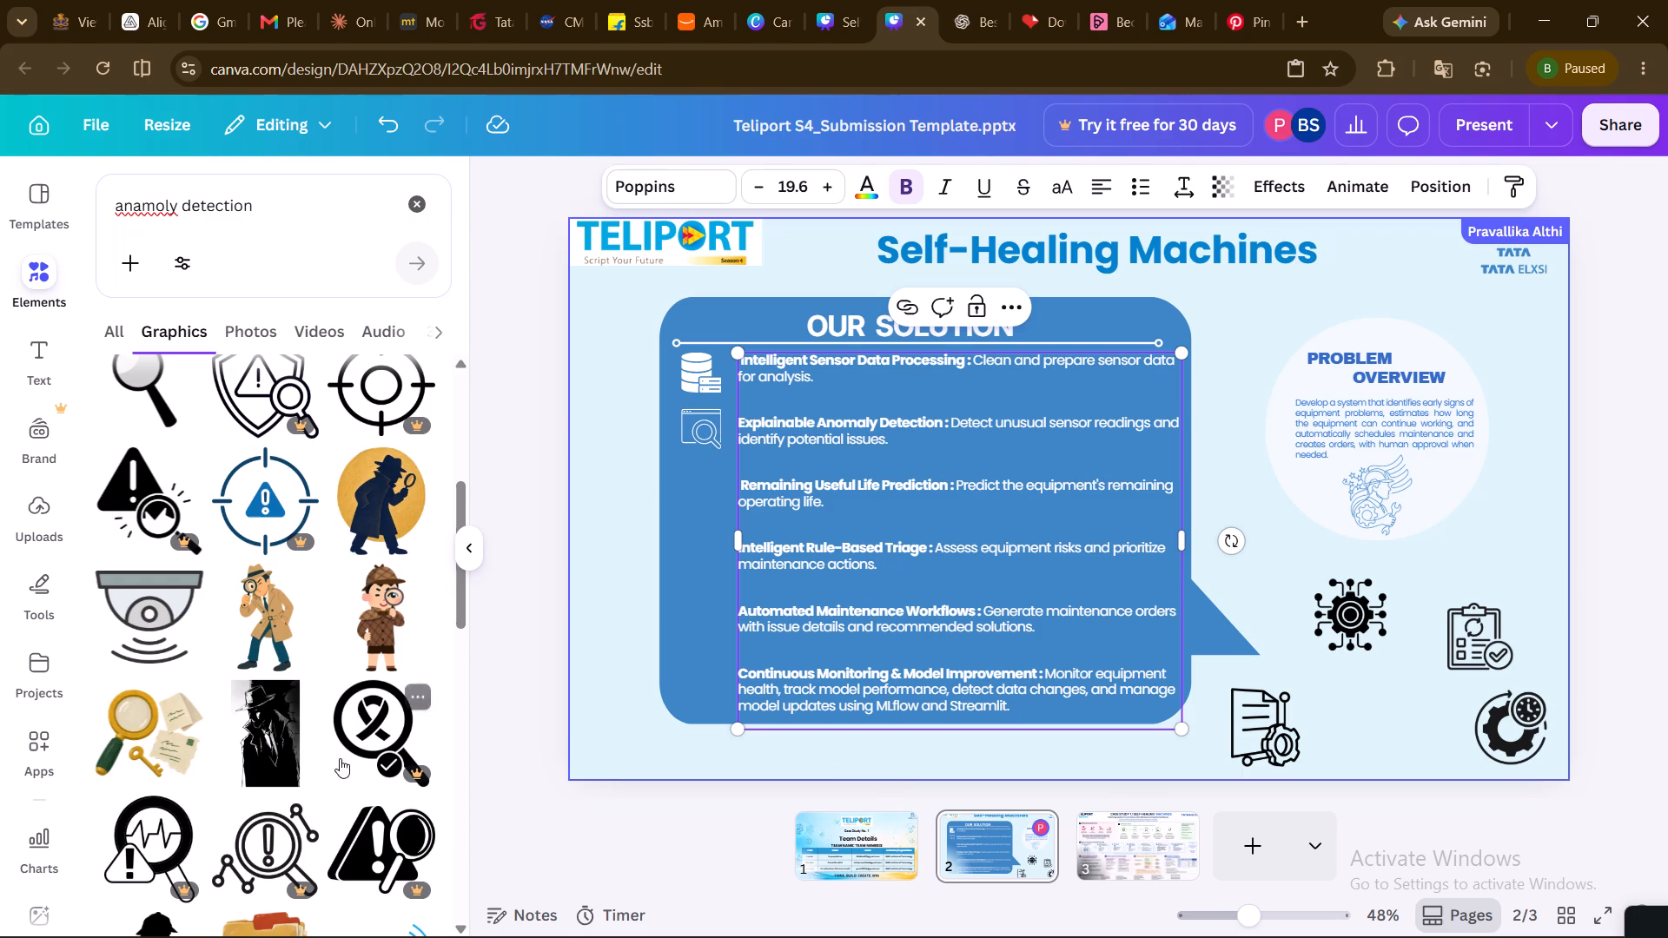
scroll(288, 701, down, 5)
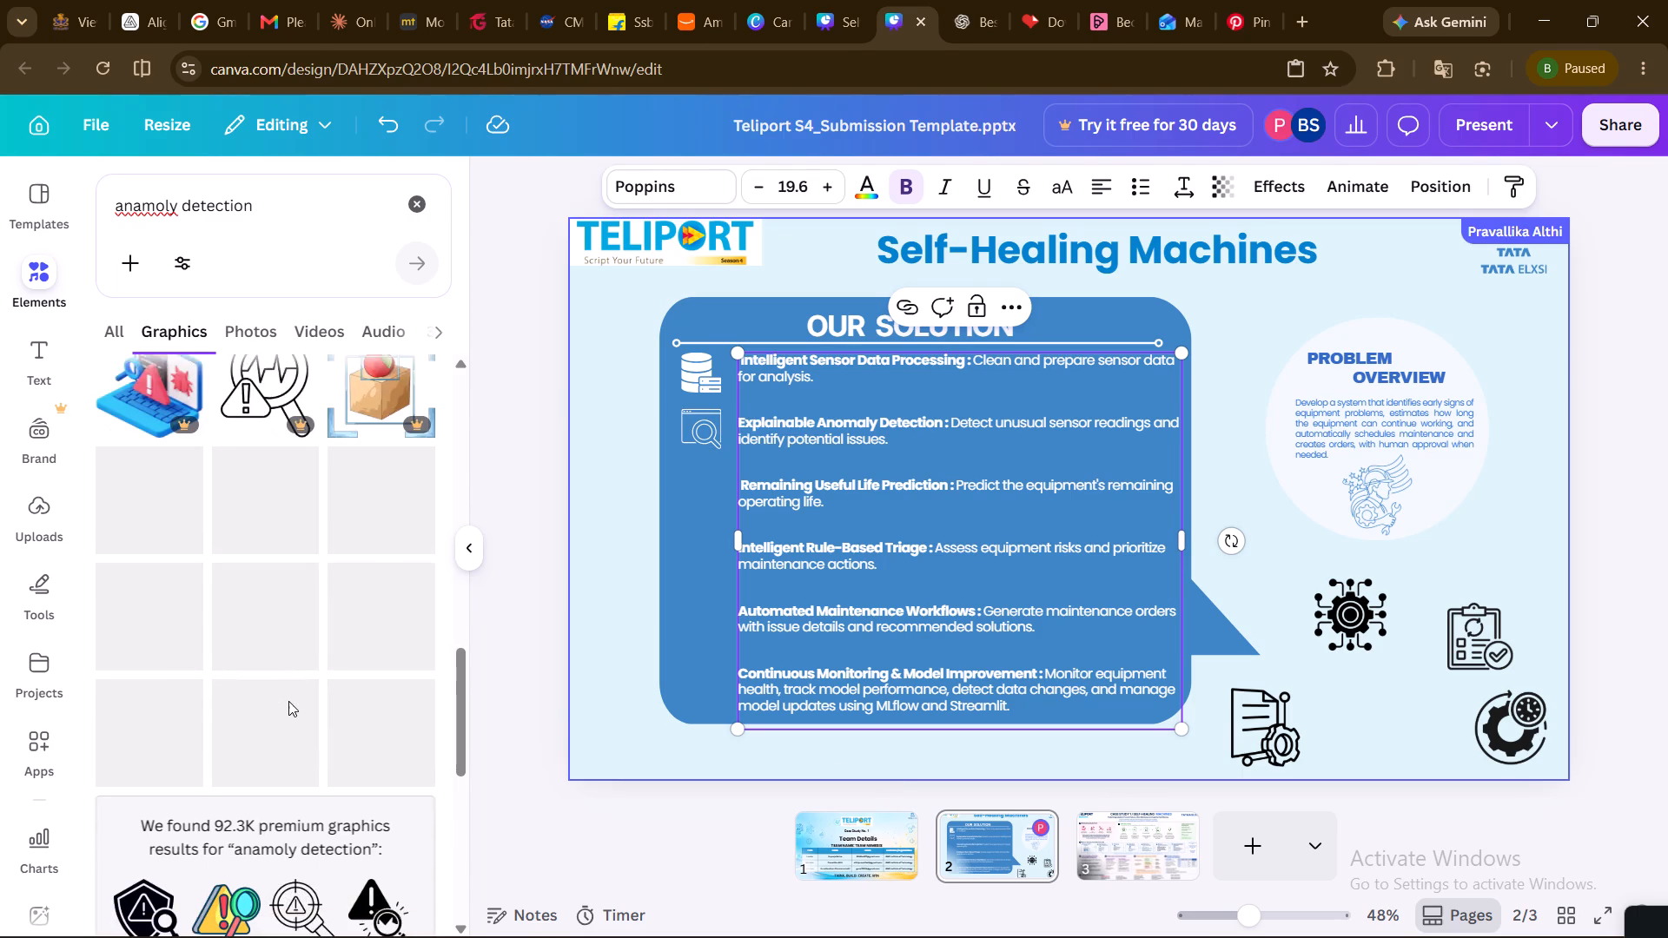
scroll(288, 701, down, 2)
scroll(288, 701, up, 9)
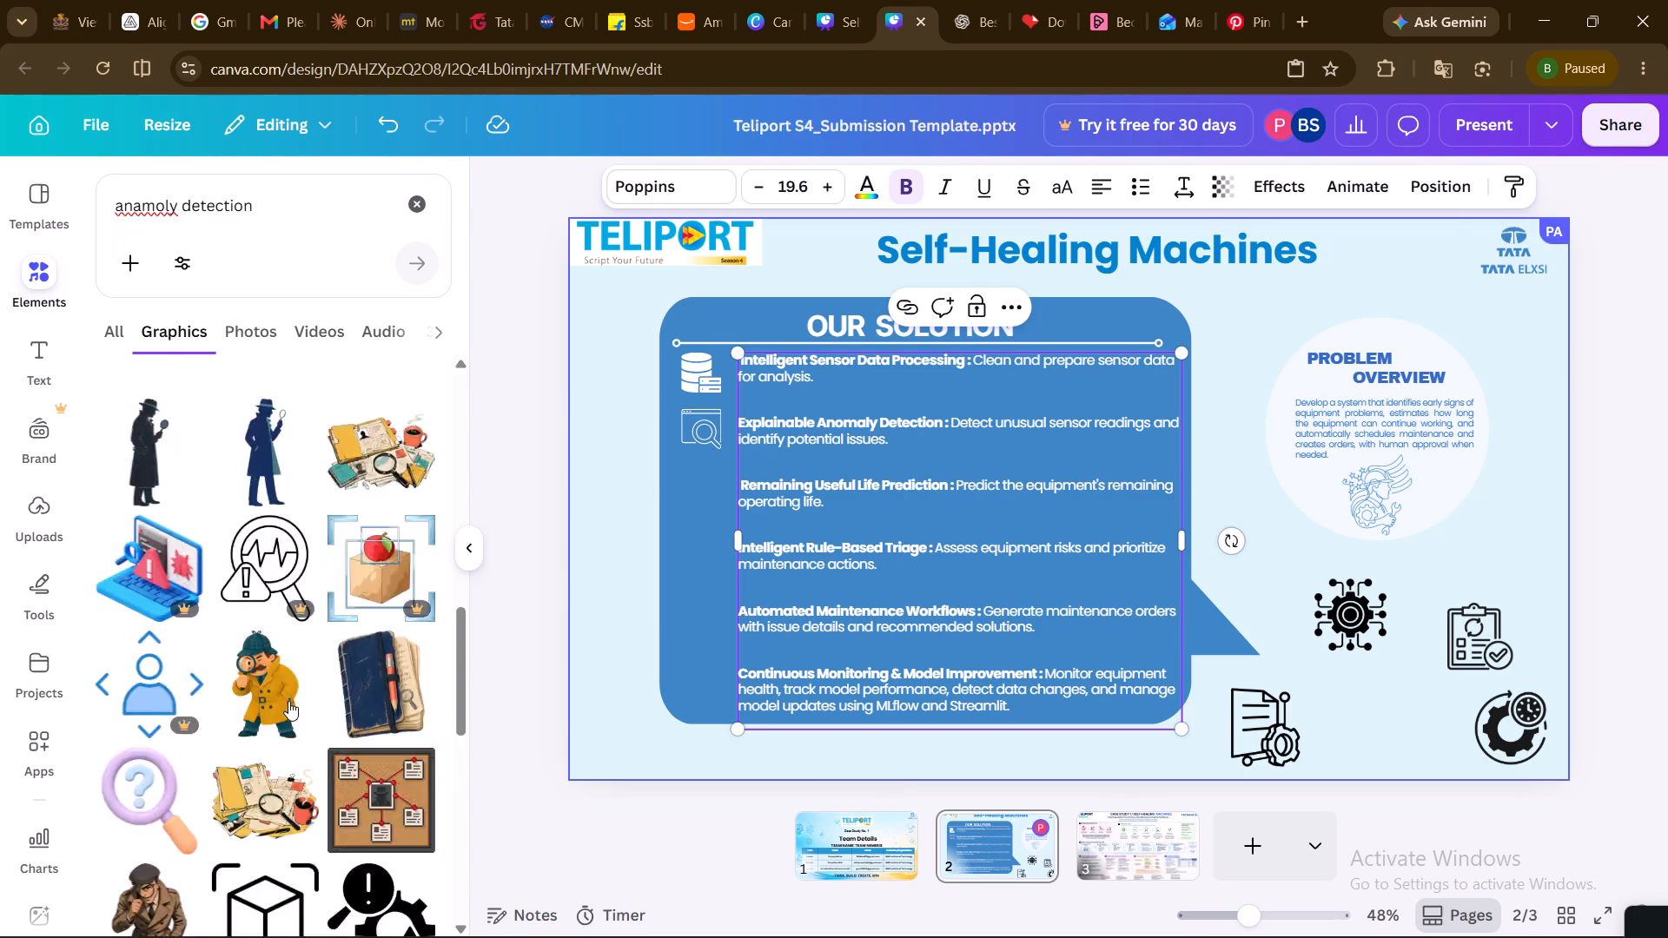
scroll(288, 701, up, 4)
Extend the search term to "explainable anamoly detection" and search the graphics again.
click(115, 208)
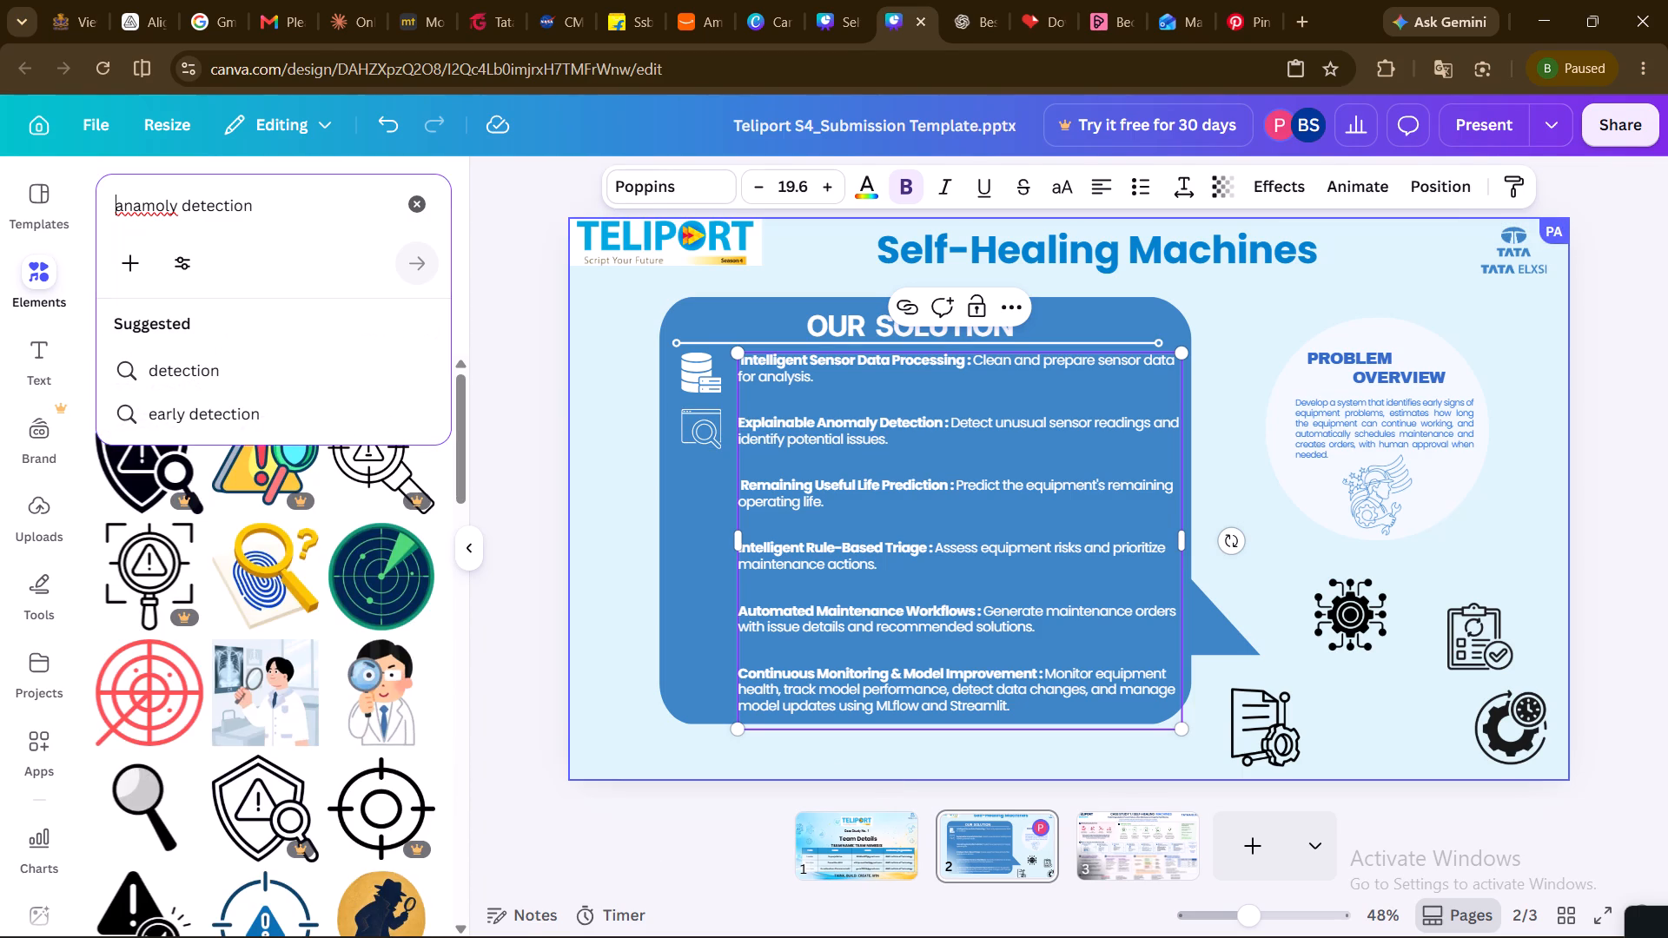
text(explainab)
text(lw)
key(space)
key(BackSpace)
key(e)
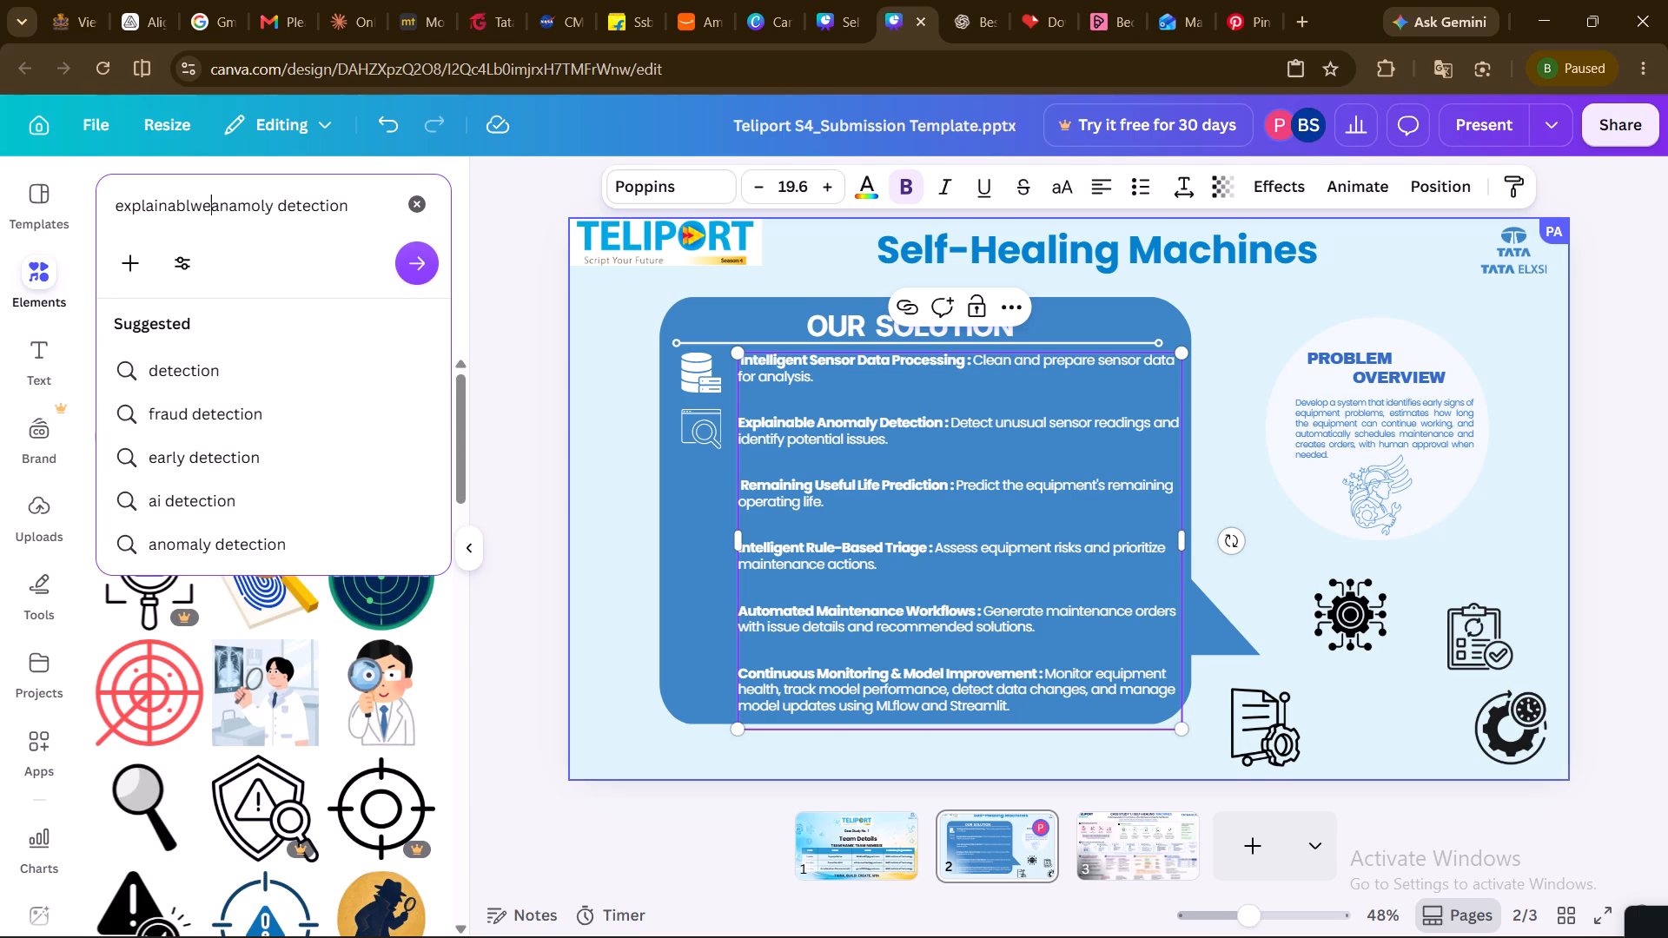
key(BackSpace)
key(BackSpace)
text(e)
key(space)
key(Return)
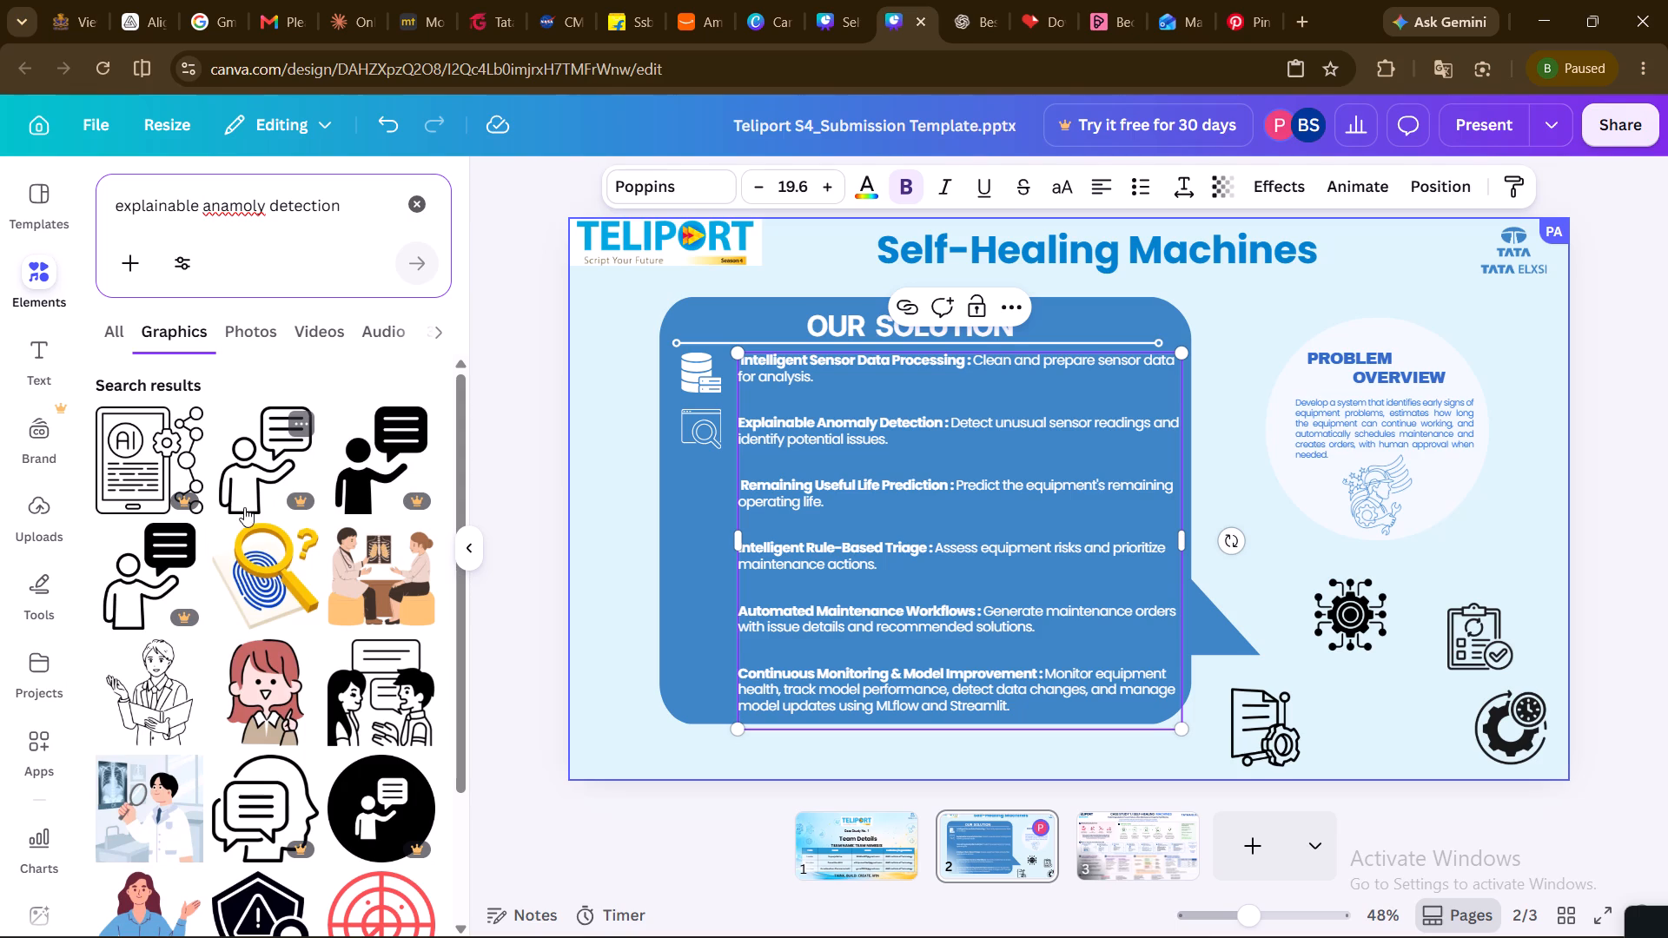
Look through the "explainable anamoly detection" graphics for an icon that suits the Explainable Anomaly Detection point.
scroll(216, 571, down, 2)
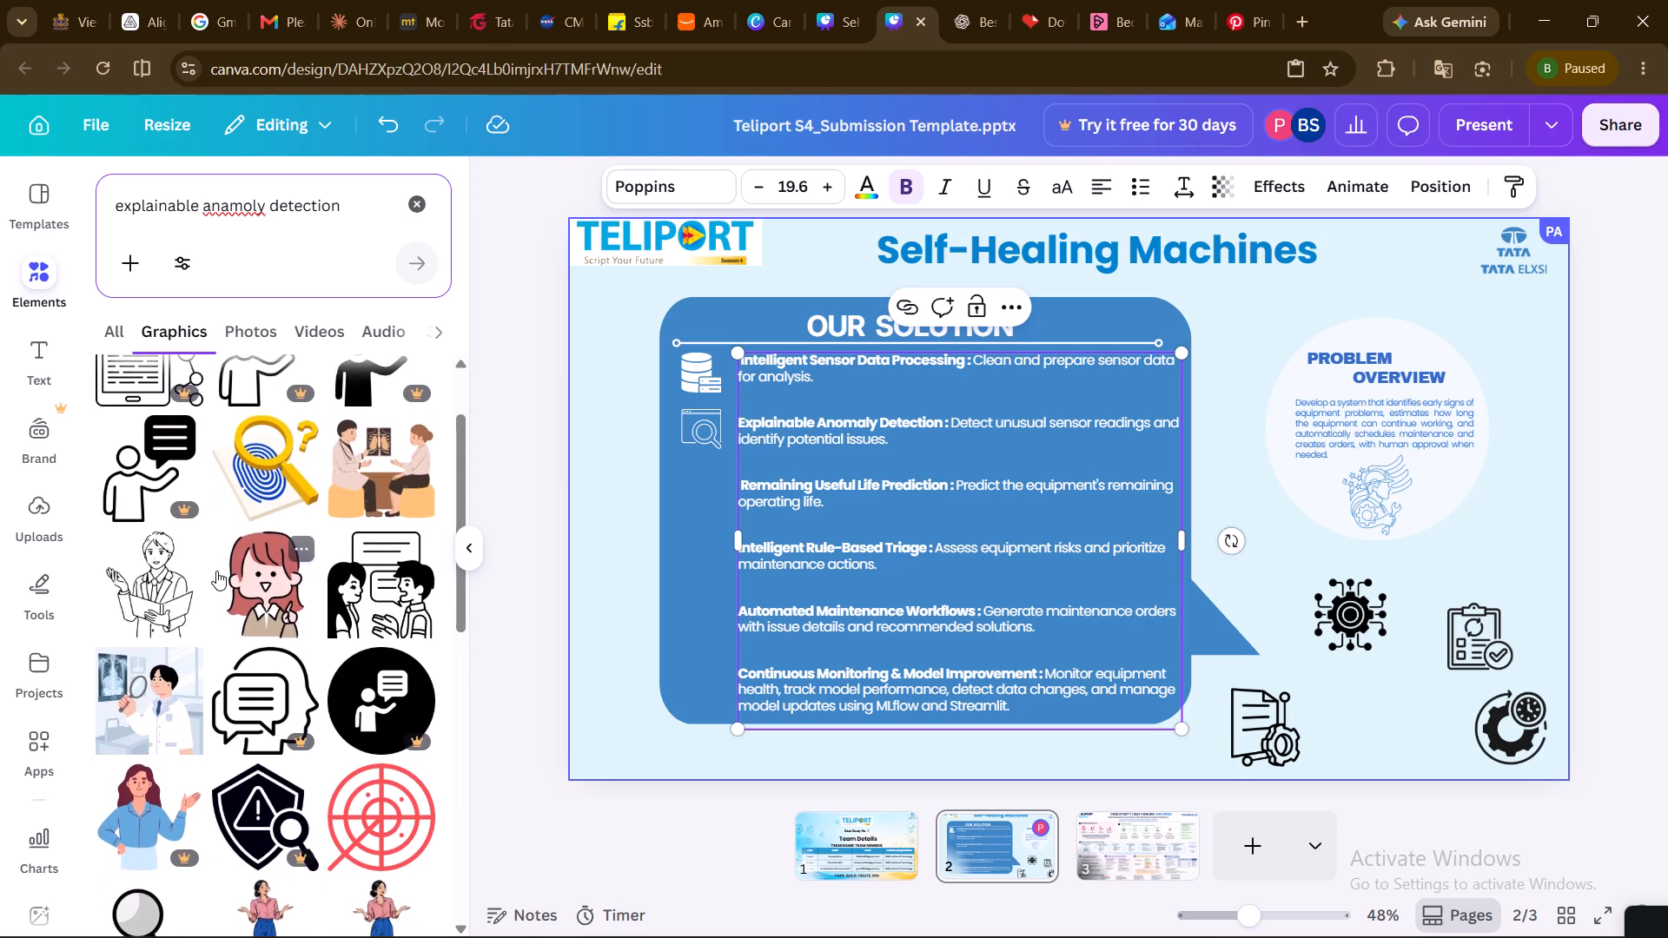
scroll(216, 571, down, 2)
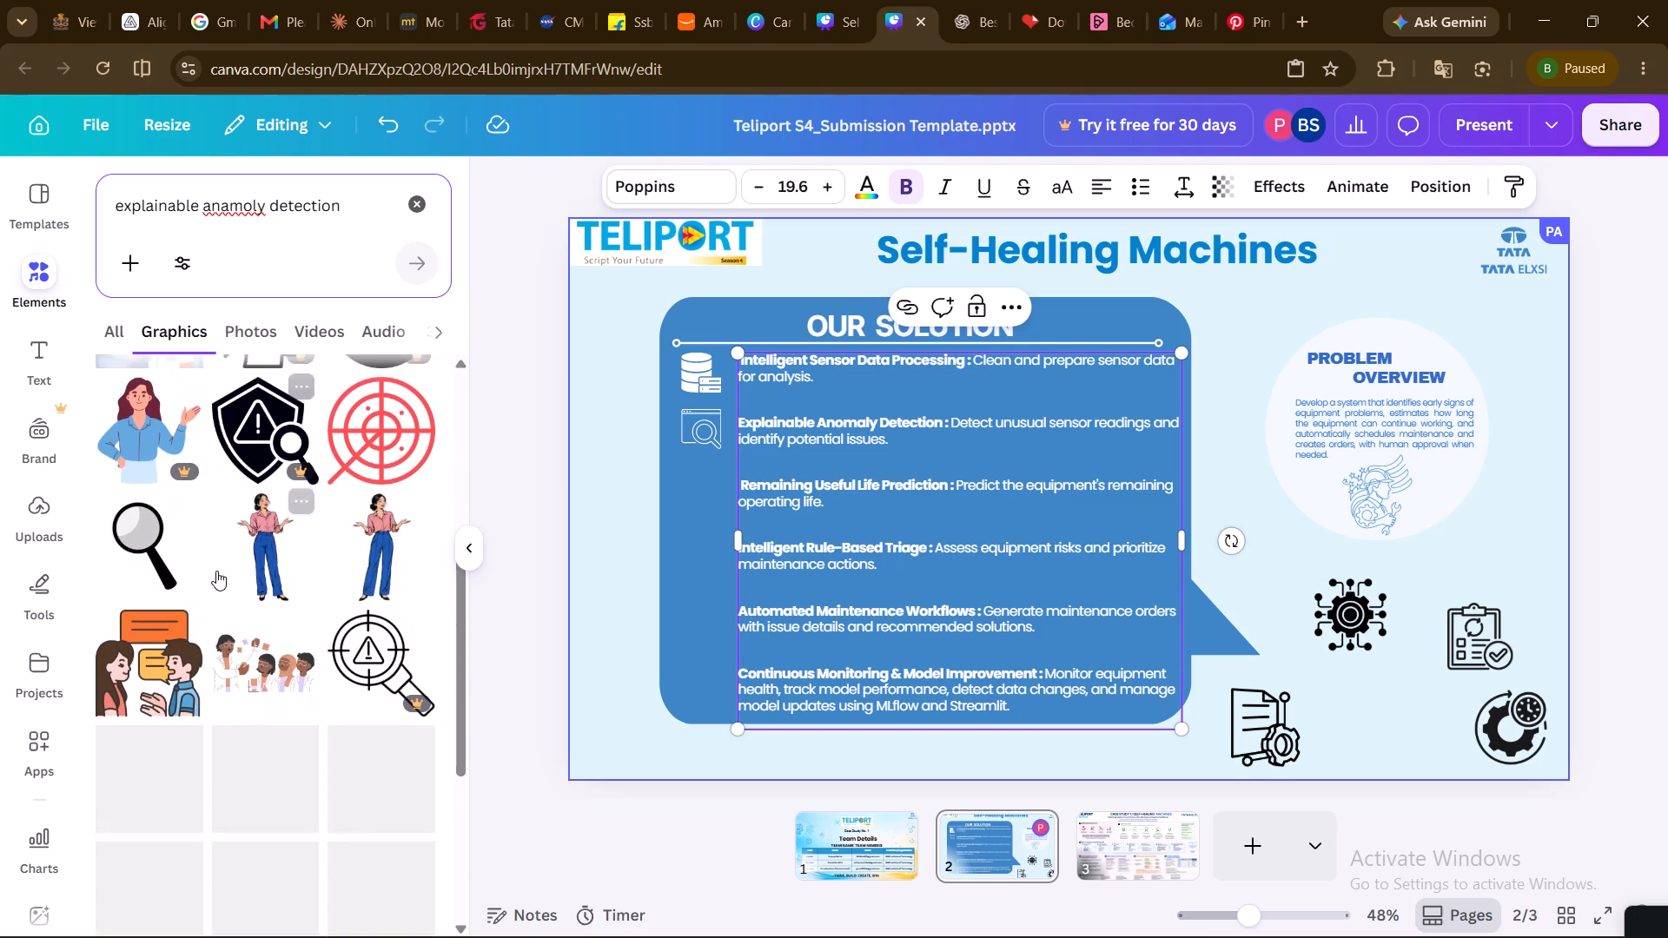
scroll(216, 571, down, 2)
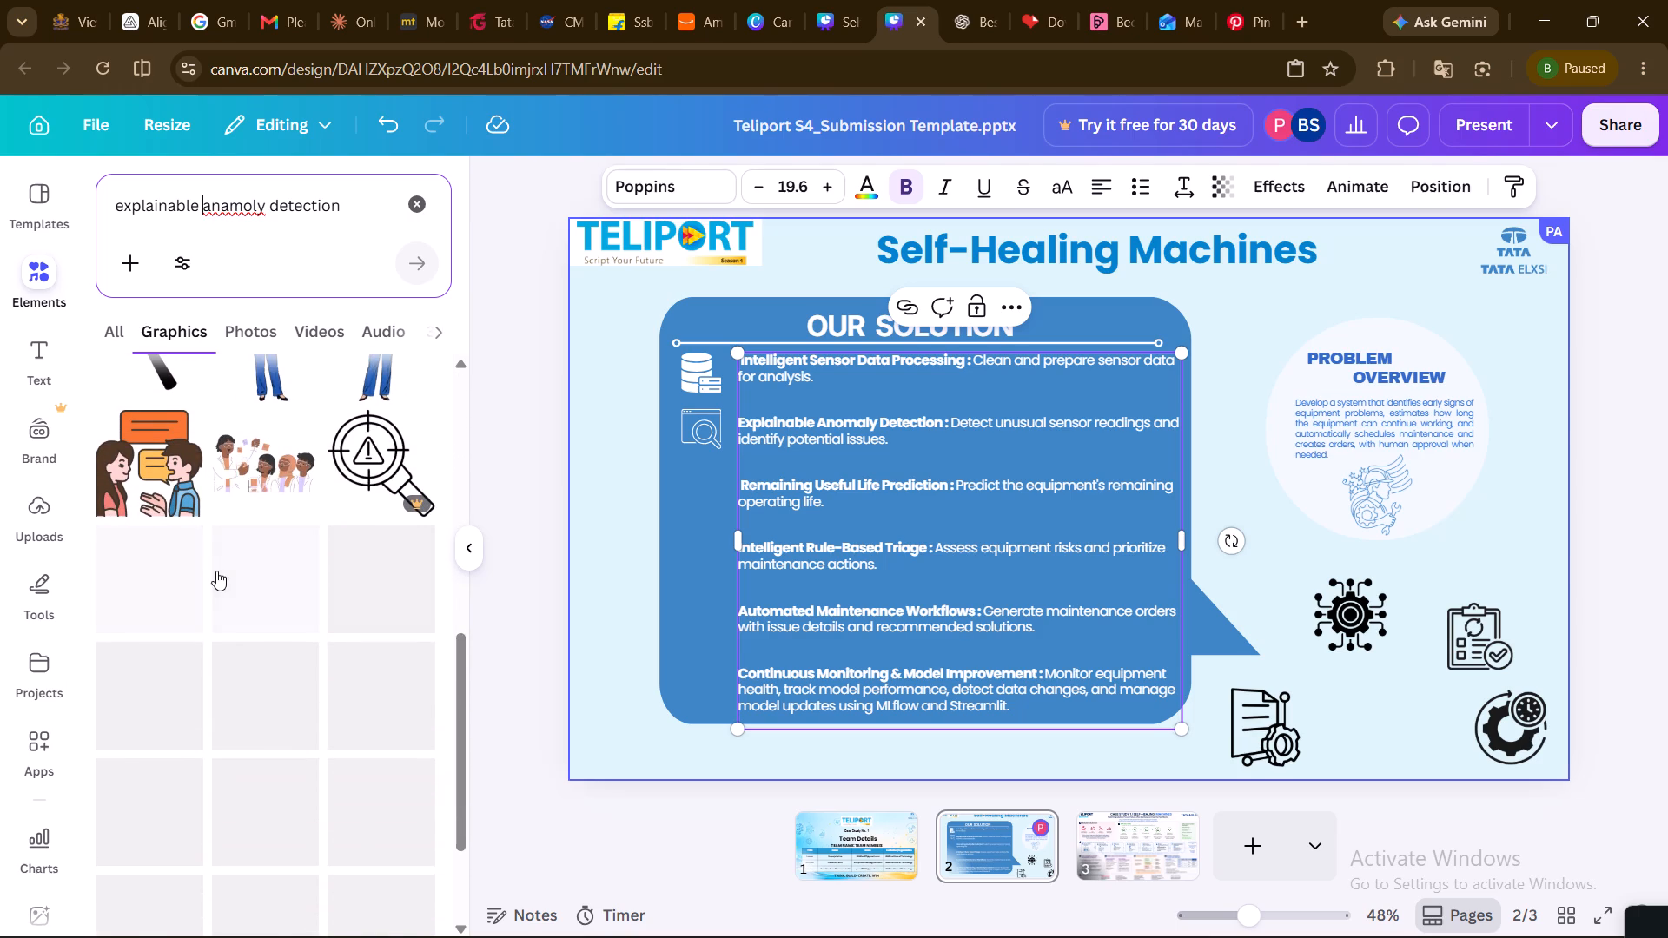
scroll(216, 571, down, 3)
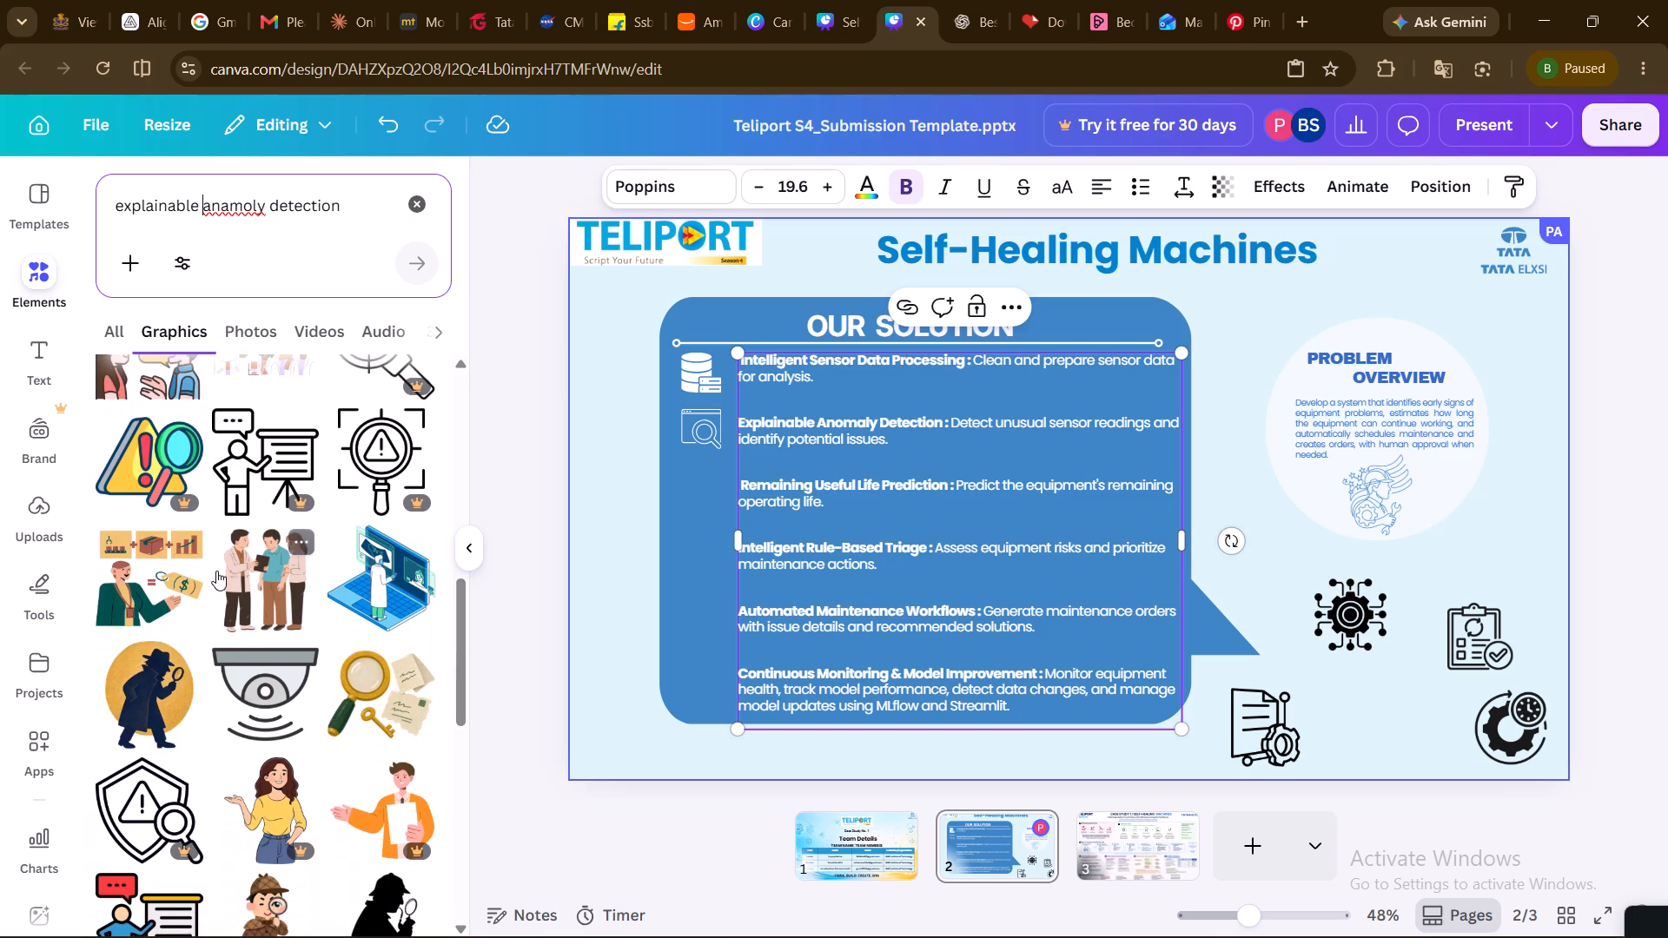
scroll(216, 571, down, 4)
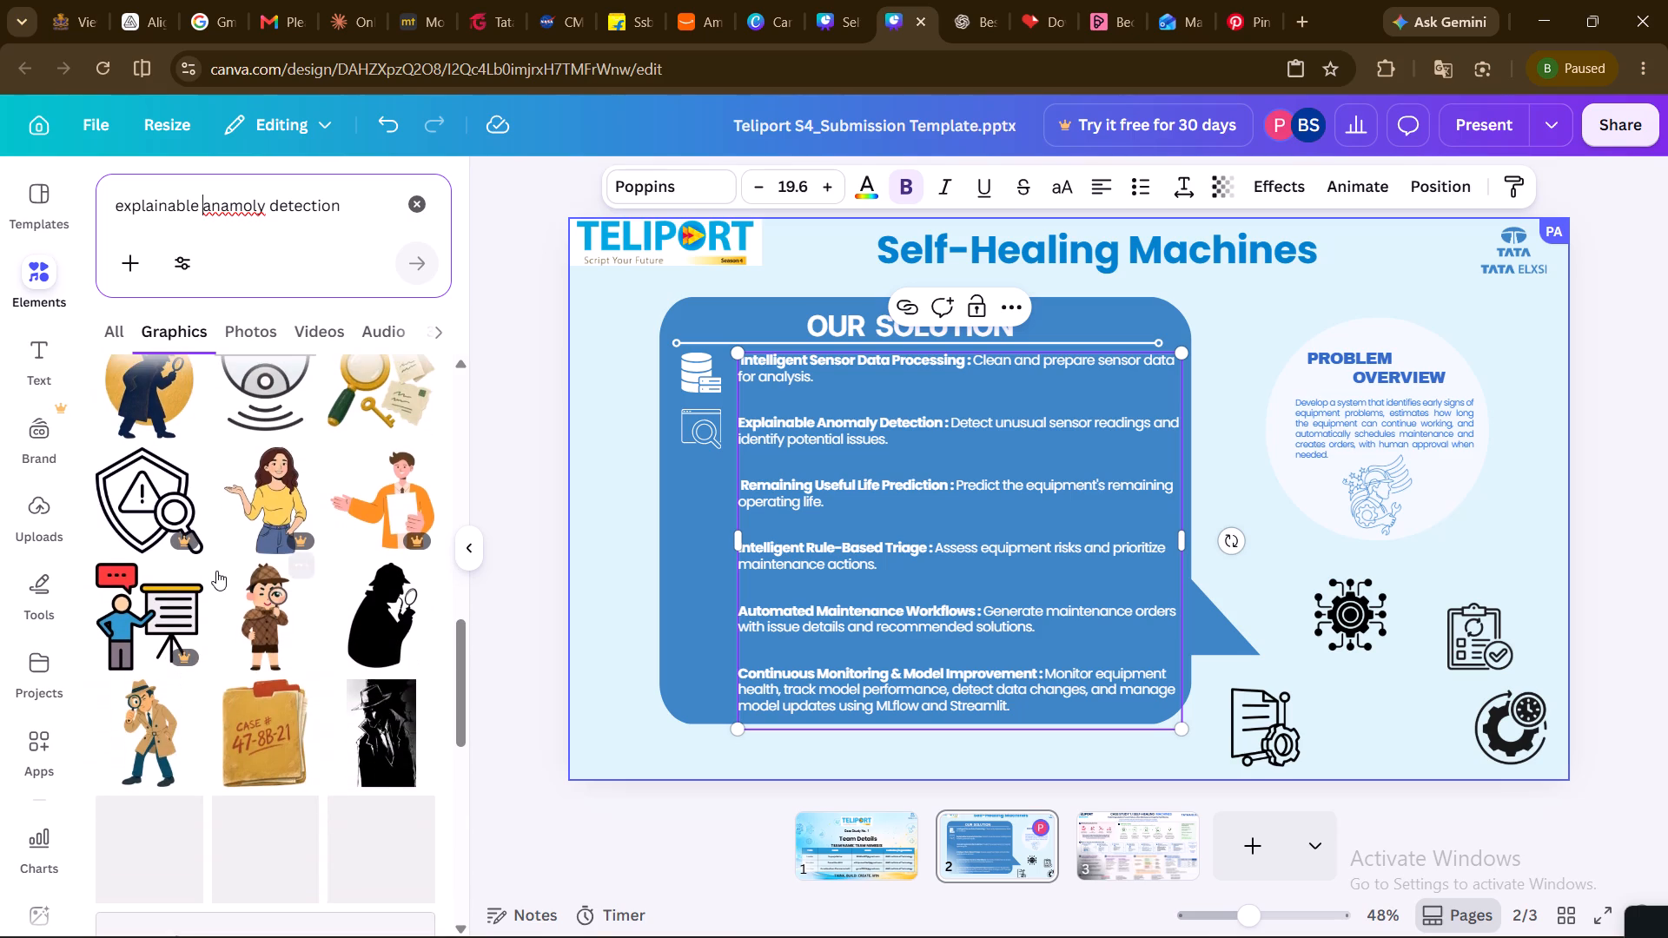
scroll(216, 571, down, 3)
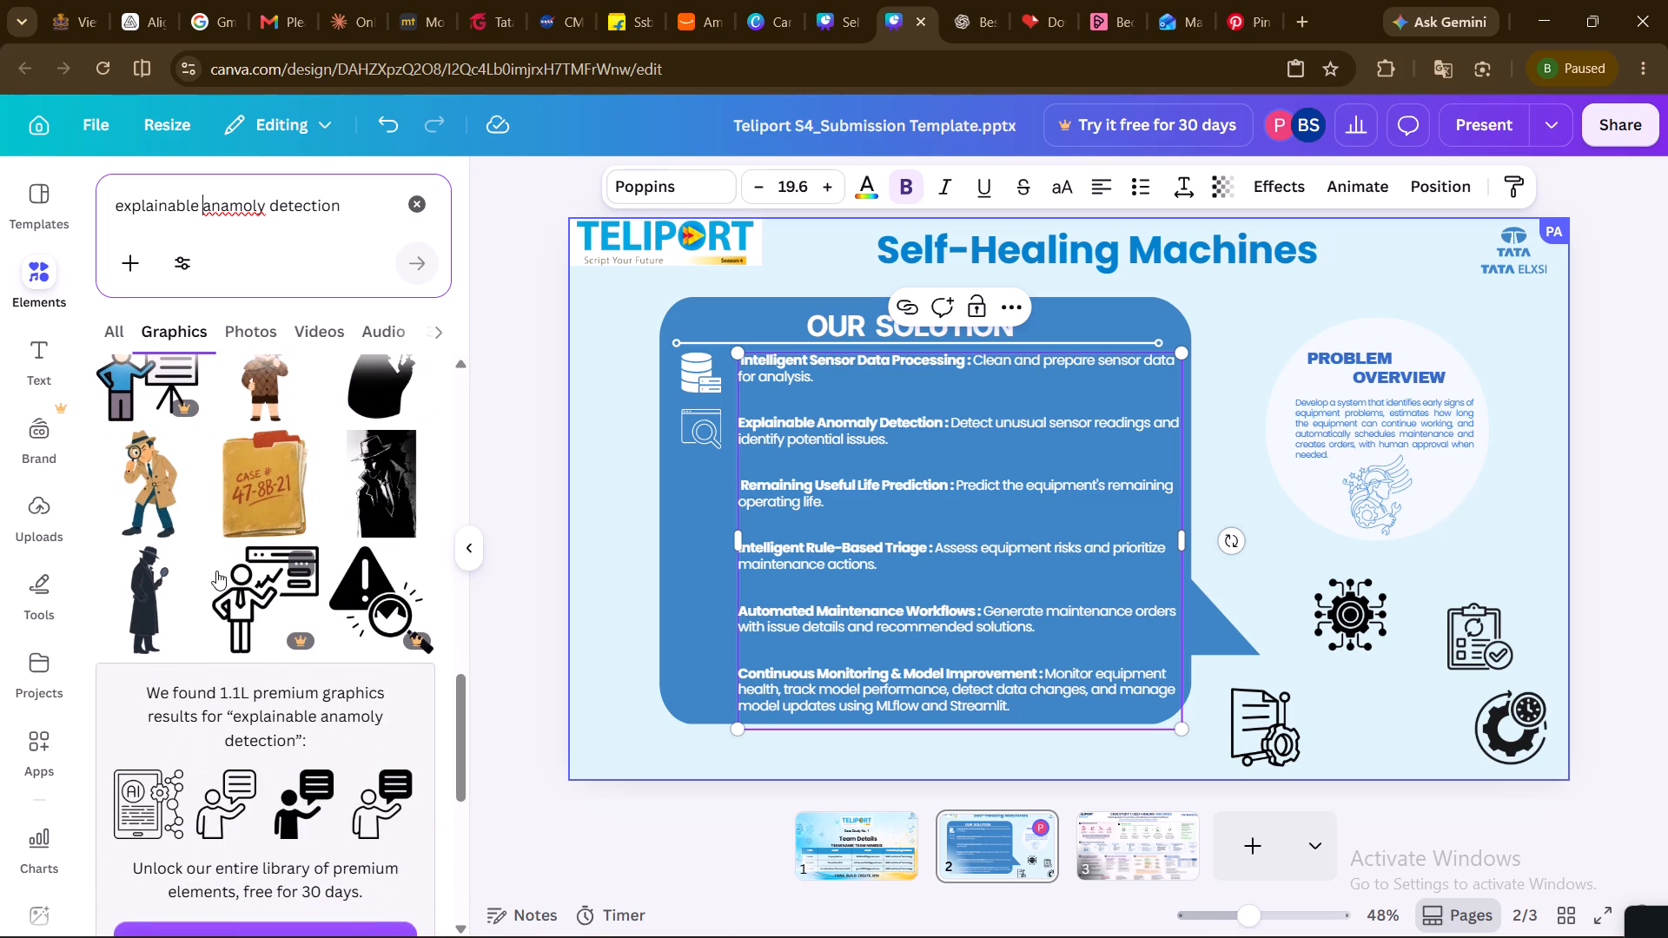
scroll(154, 593, down, 2)
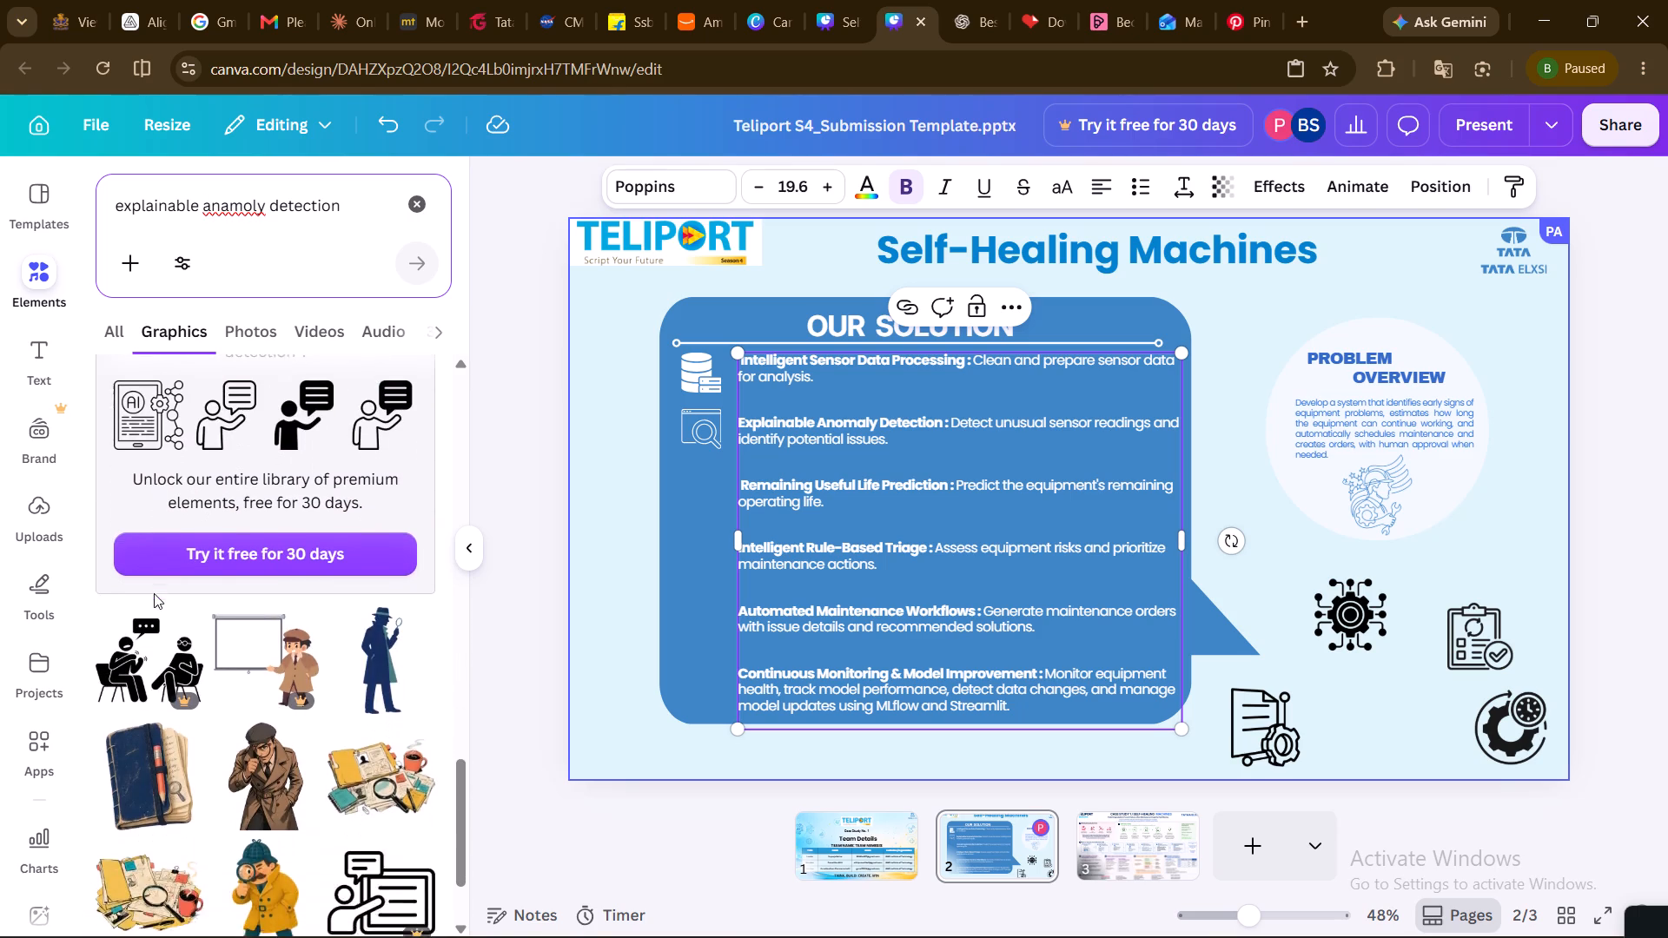
scroll(154, 593, down, 2)
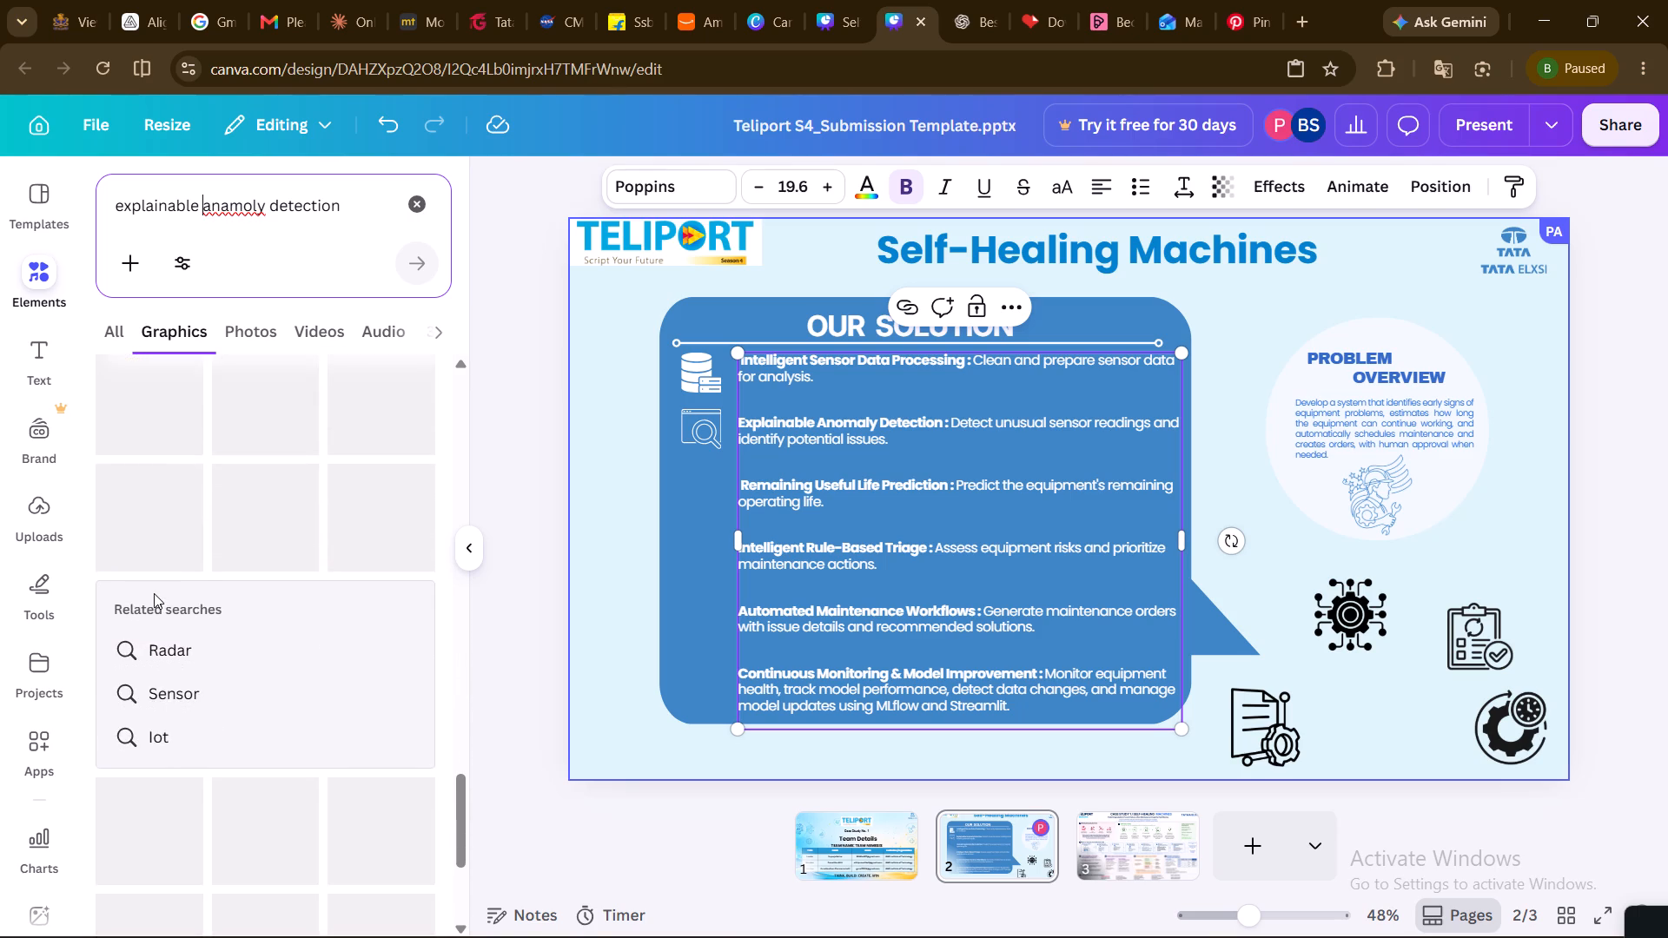
scroll(154, 593, down, 2)
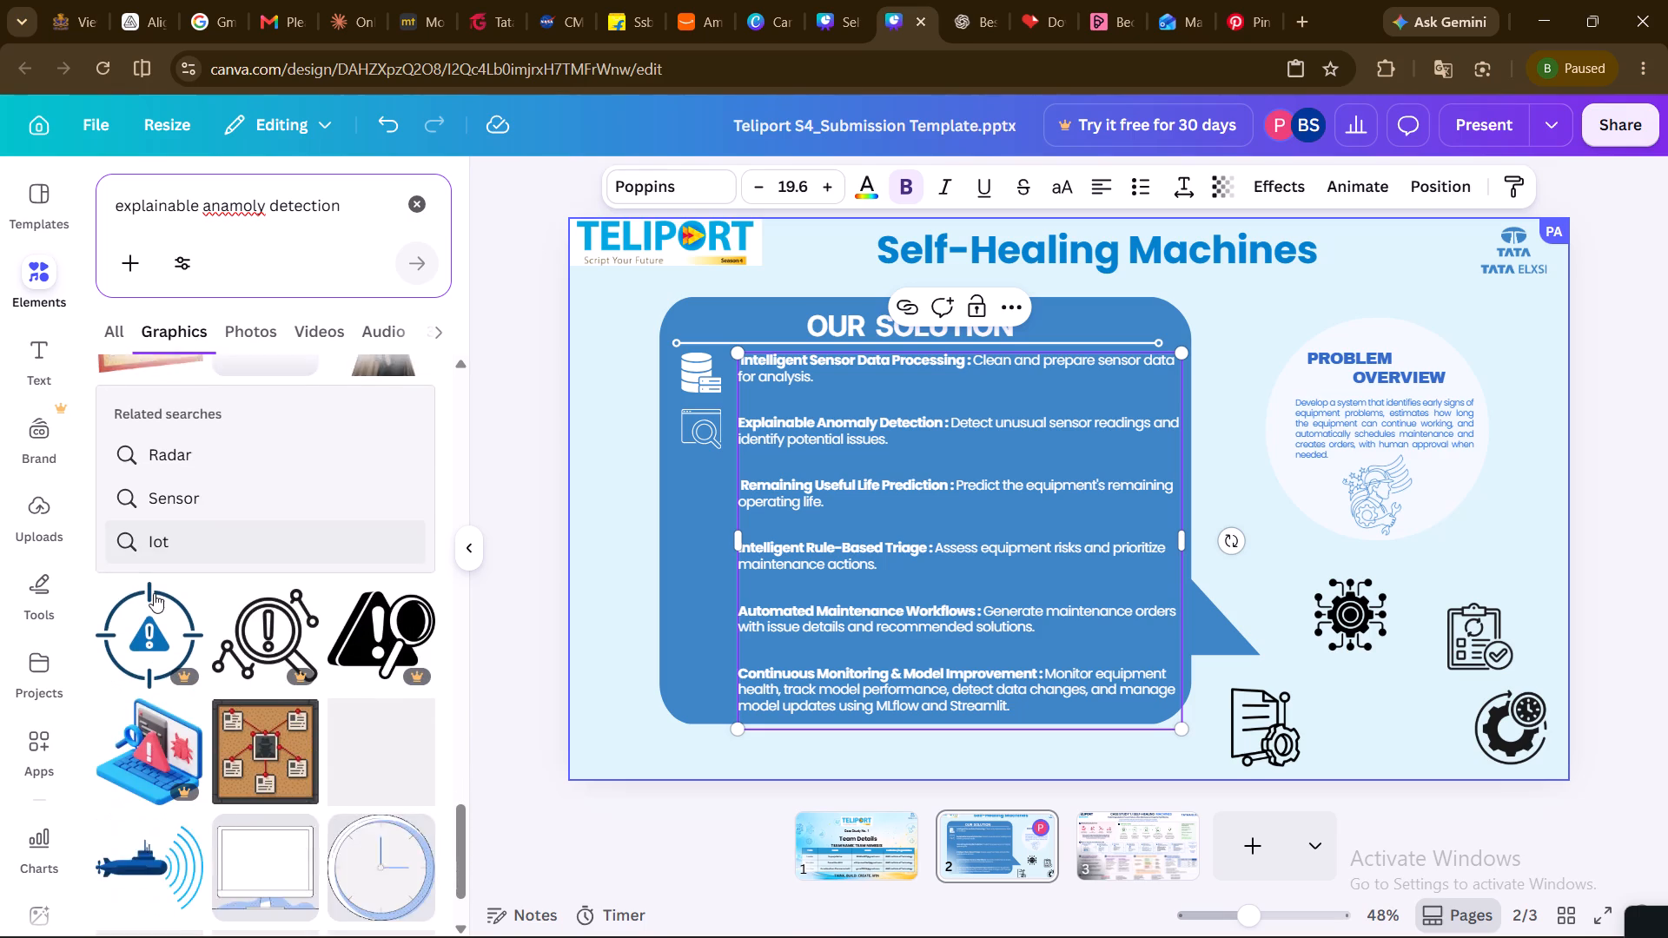
scroll(154, 593, down, 2)
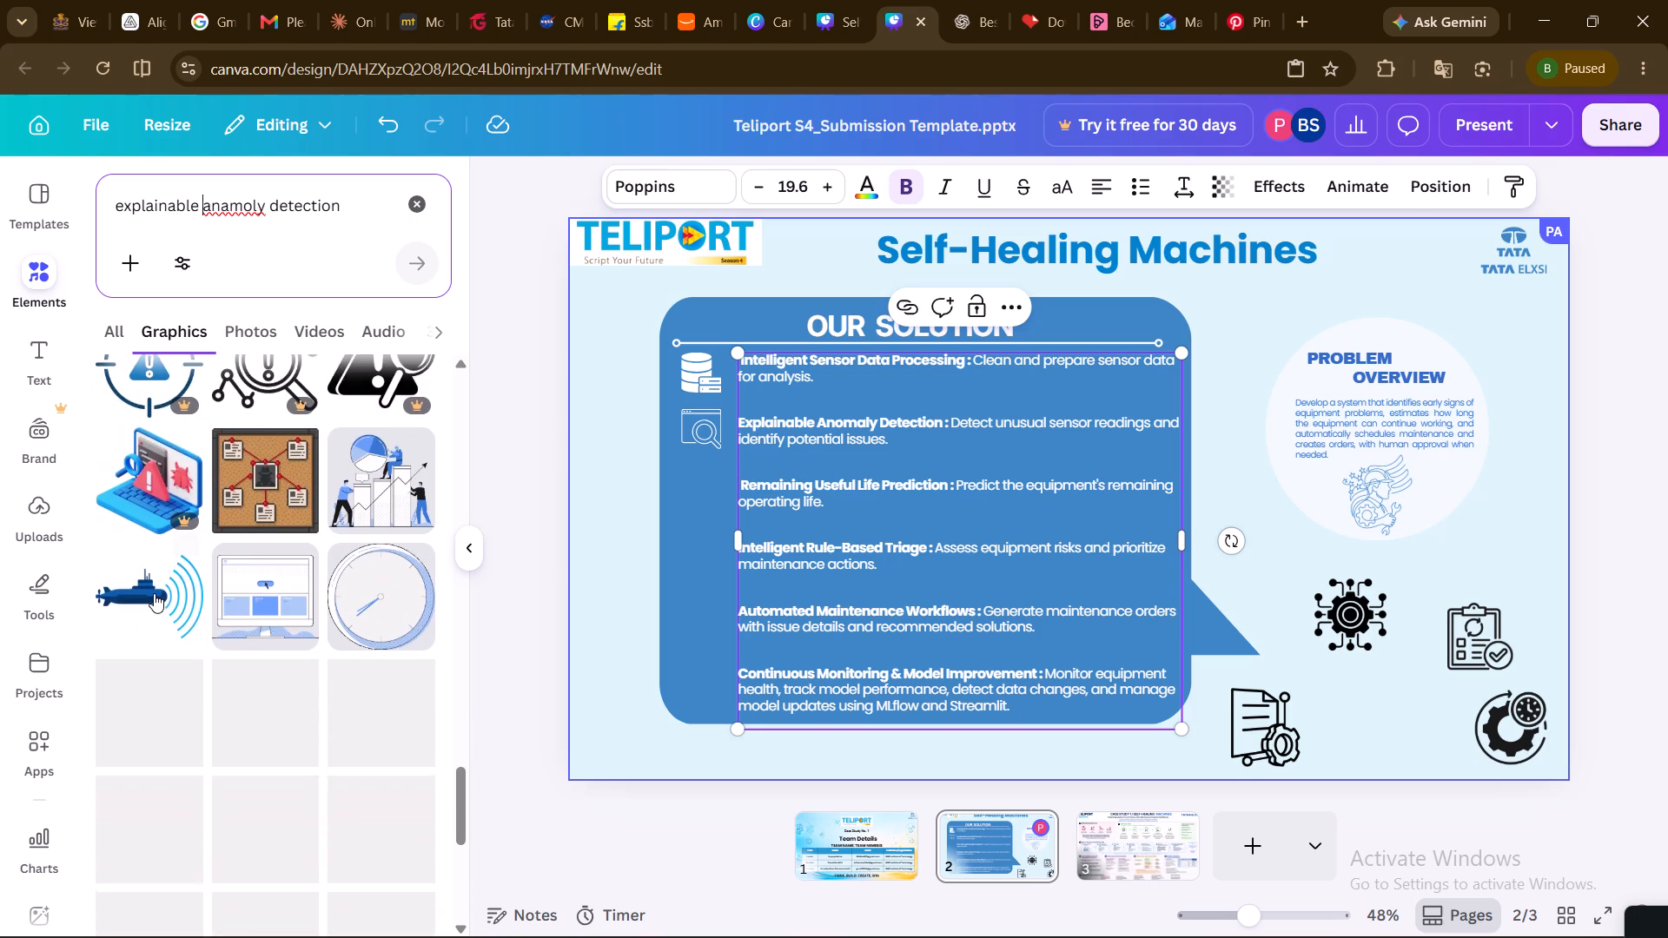
scroll(154, 593, down, 2)
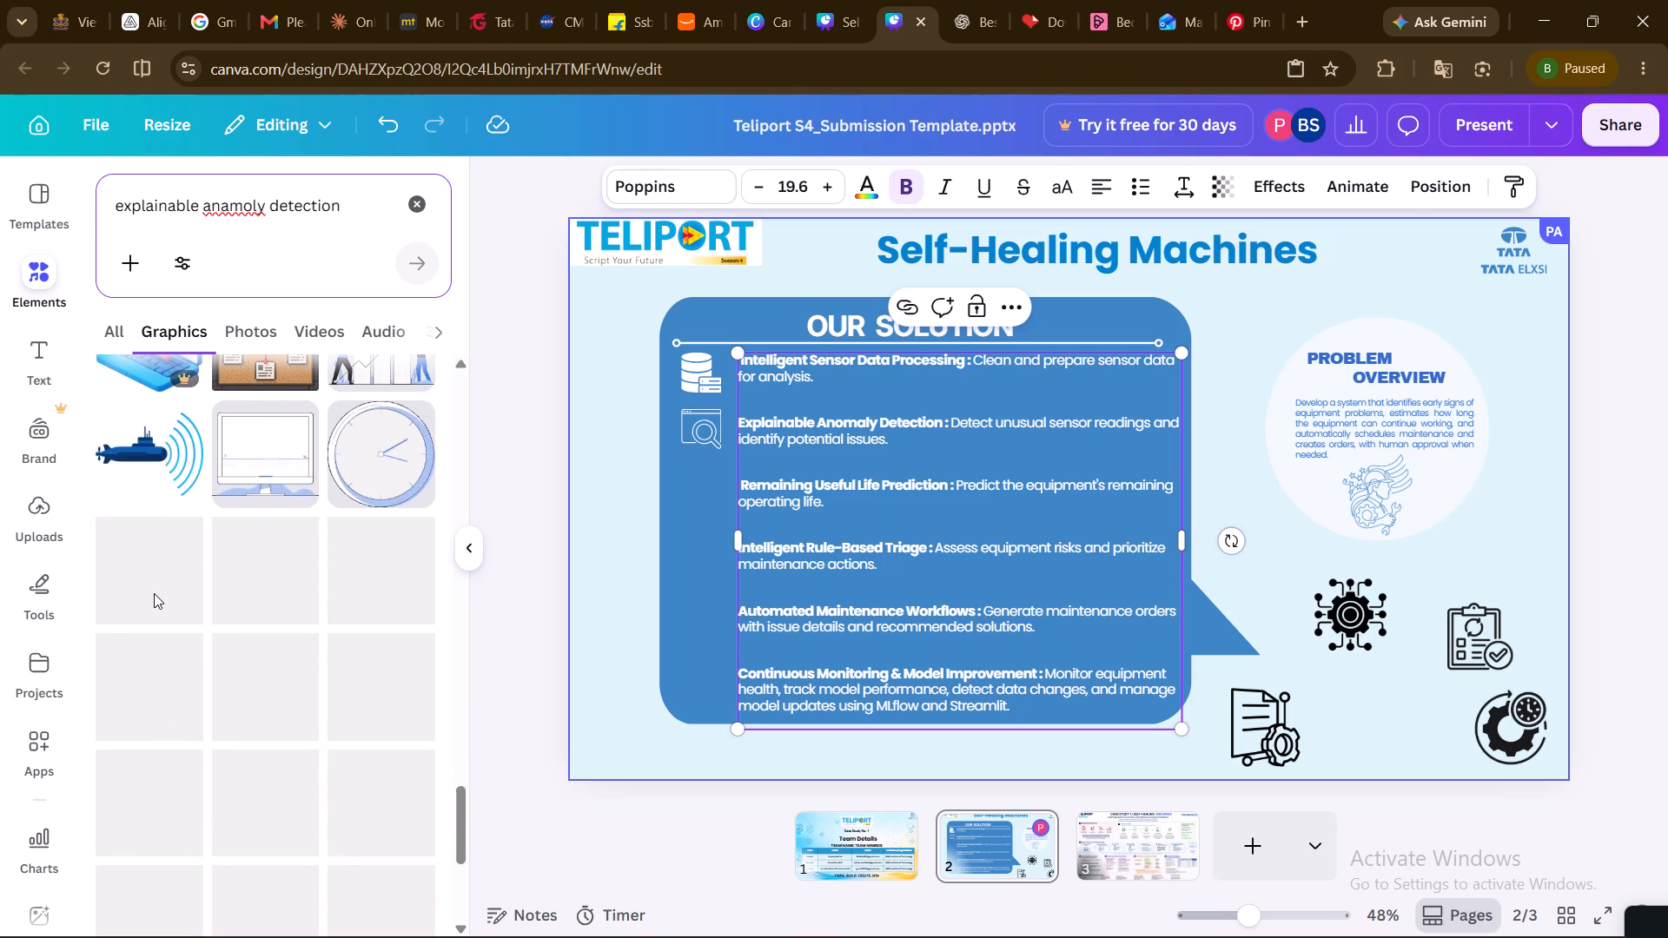
scroll(154, 593, down, 4)
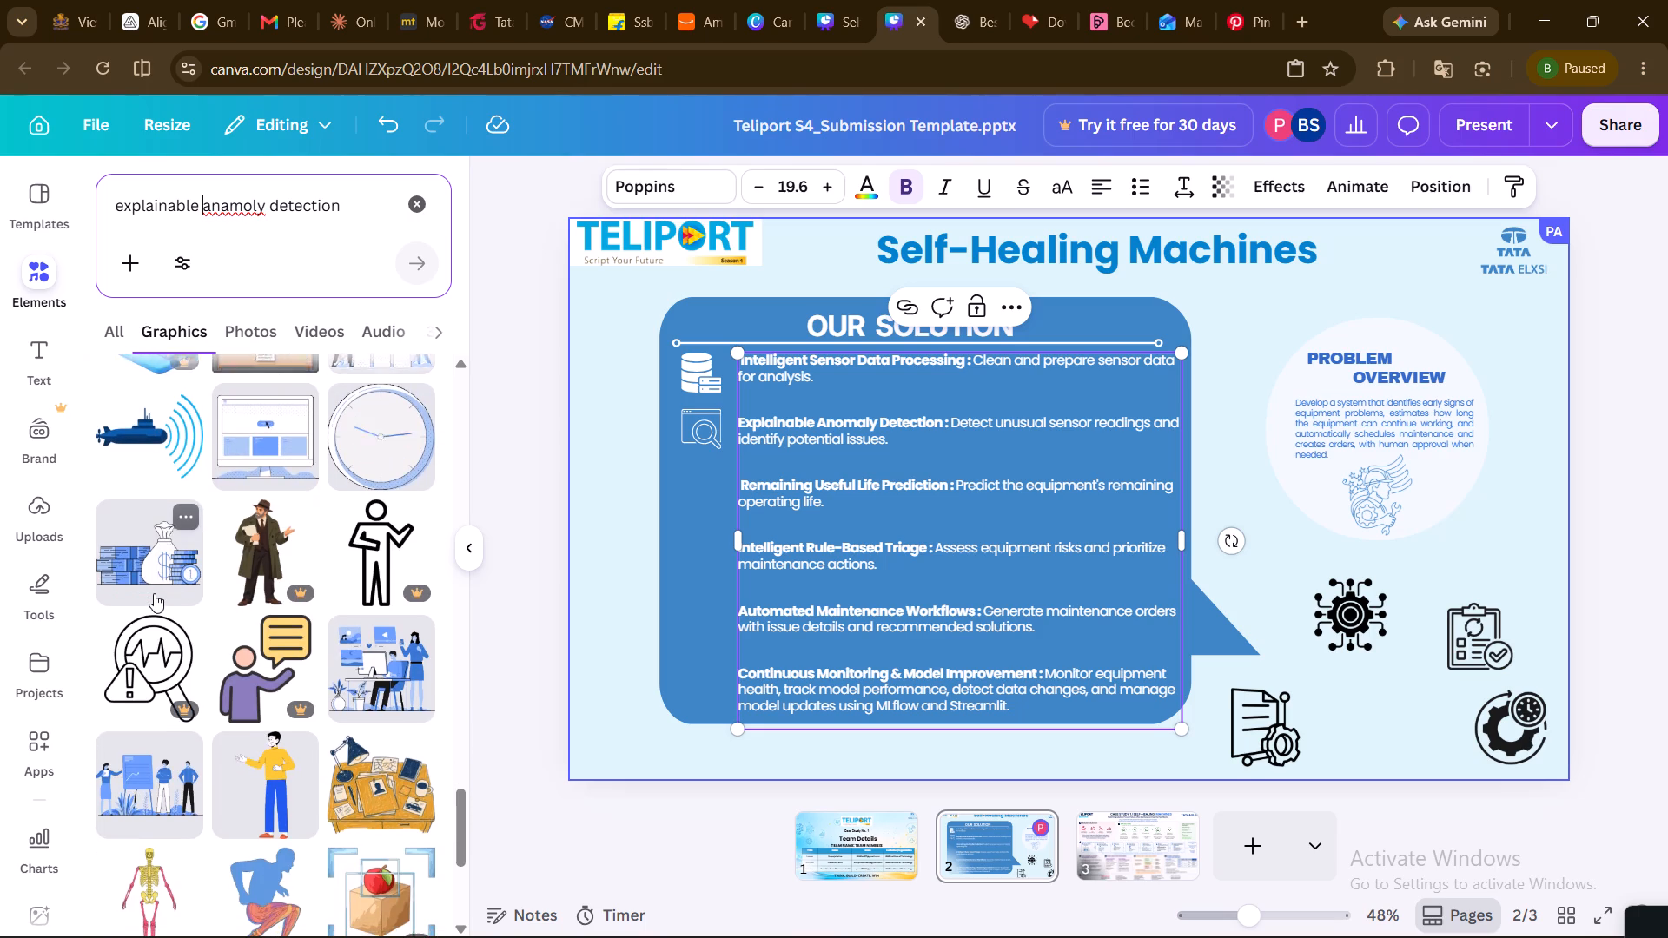
scroll(154, 593, down, 2)
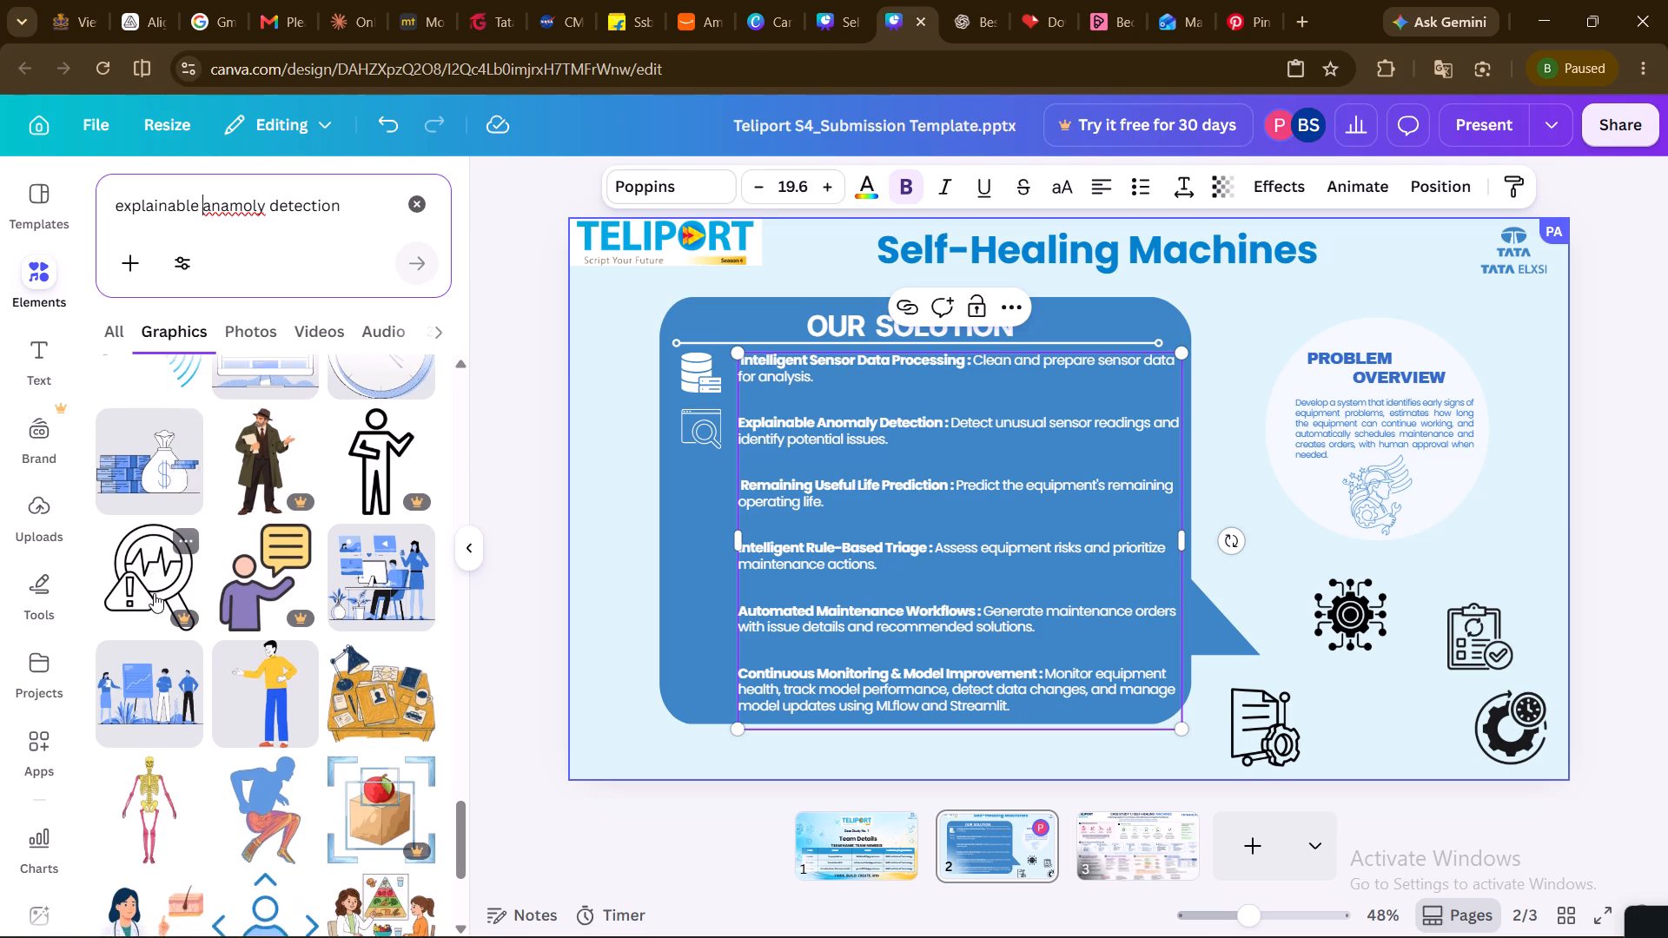
scroll(154, 593, down, 2)
scroll(154, 593, up, 1)
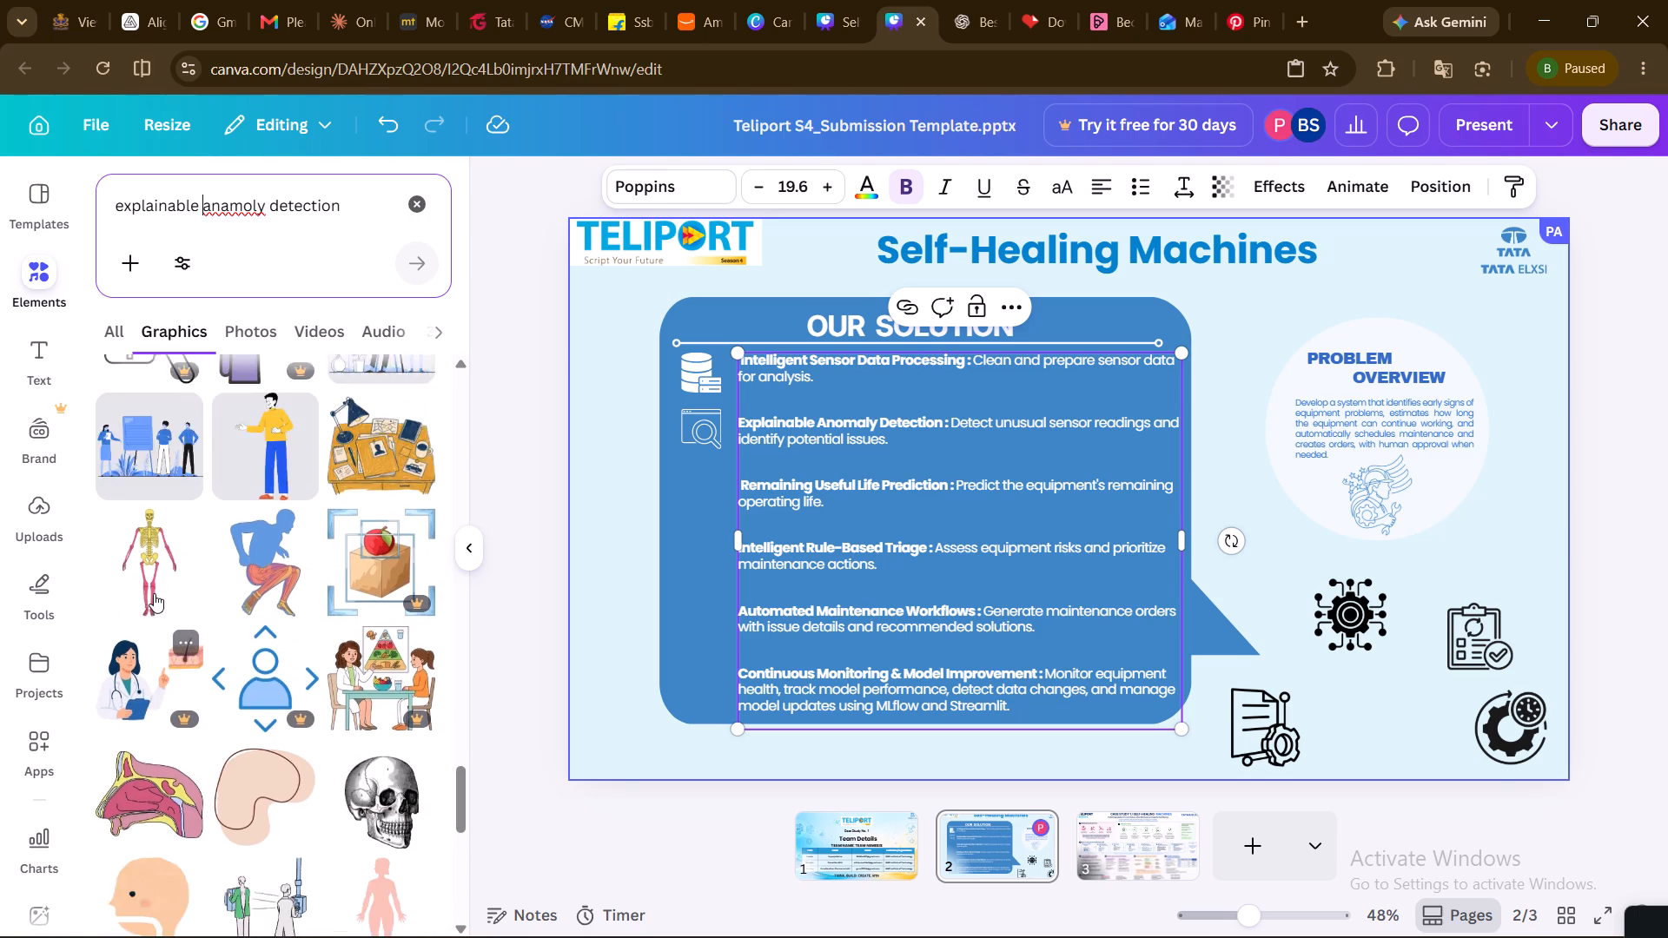
scroll(154, 593, up, 2)
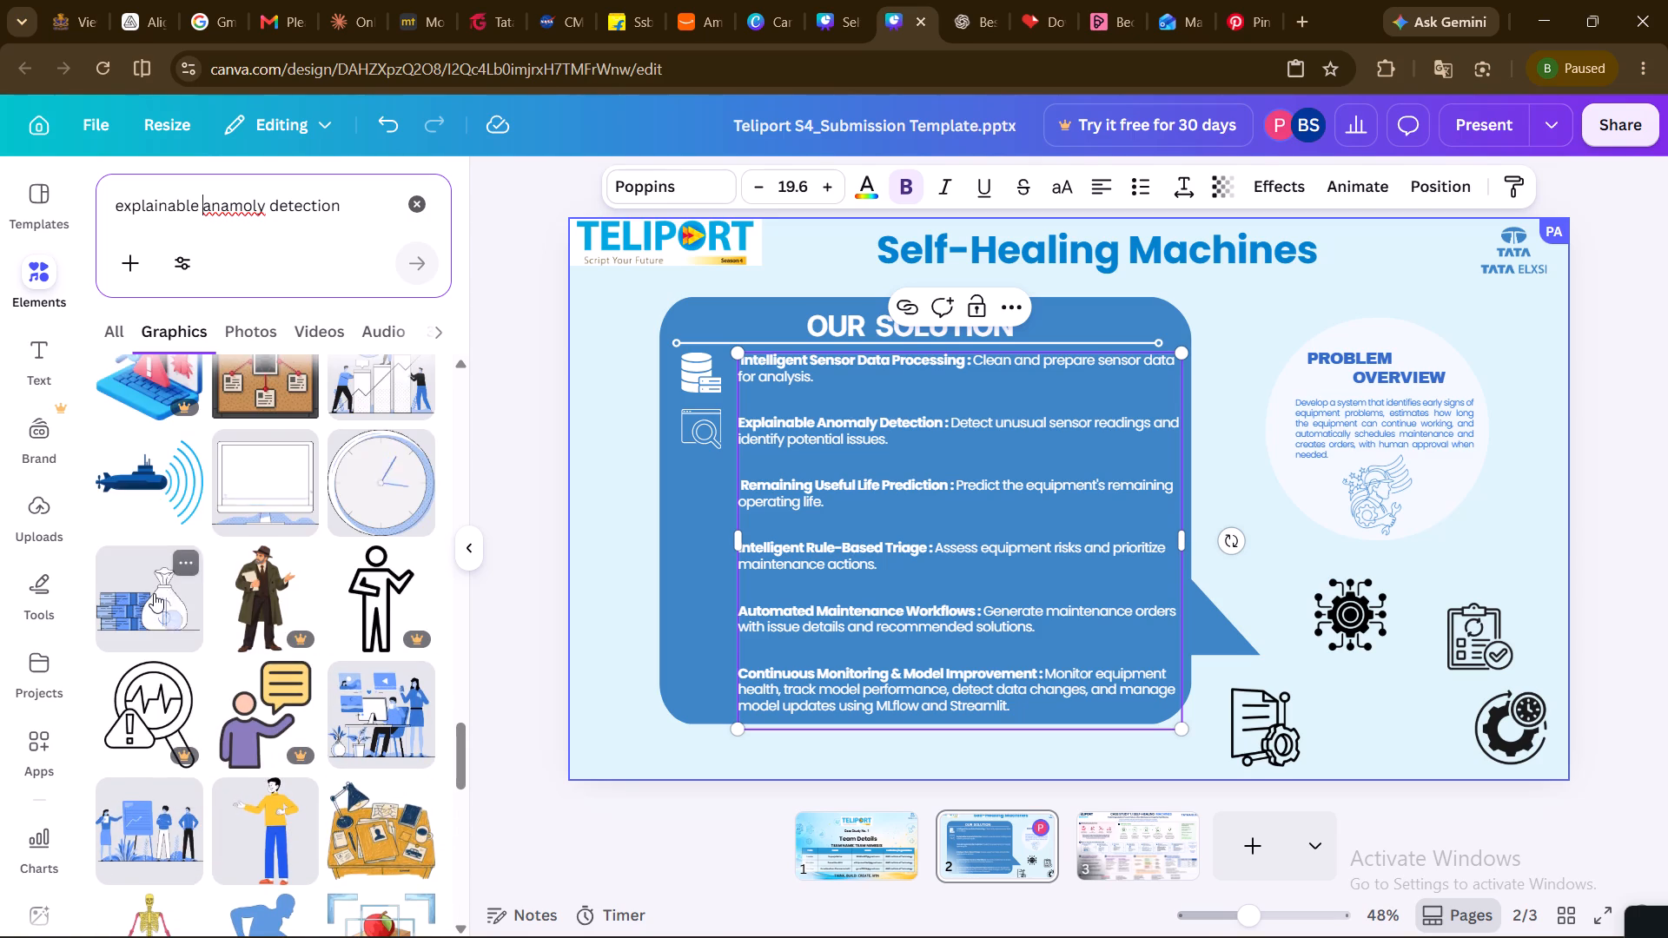
scroll(272, 588, up, 2)
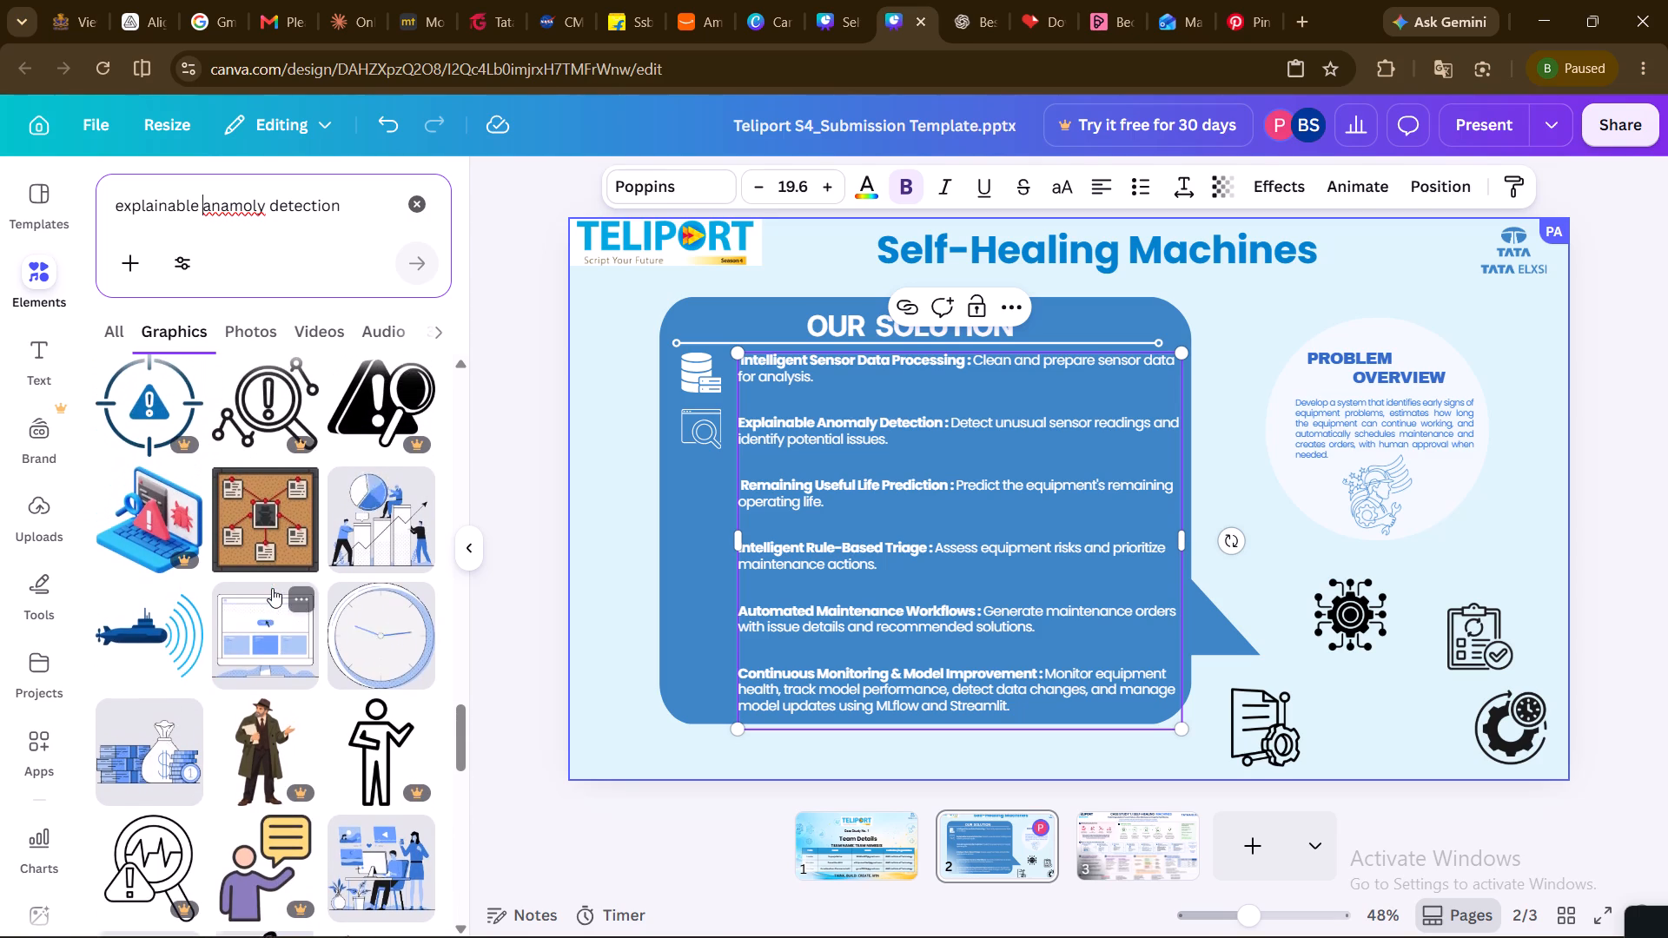
scroll(272, 588, up, 2)
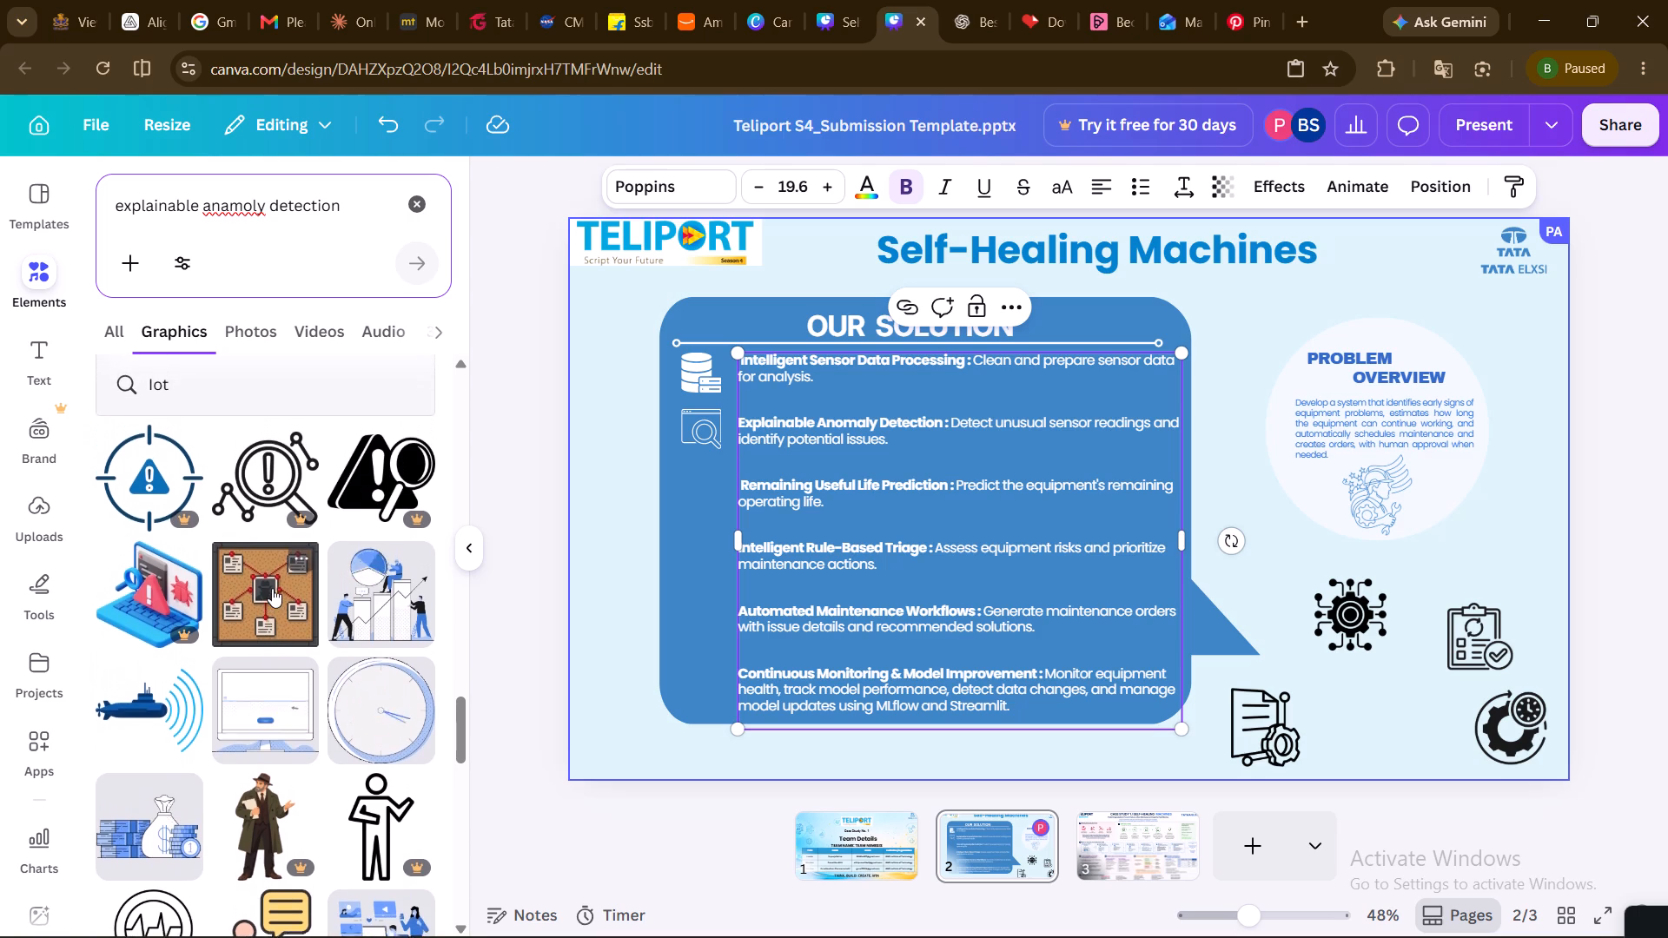
scroll(272, 588, up, 2)
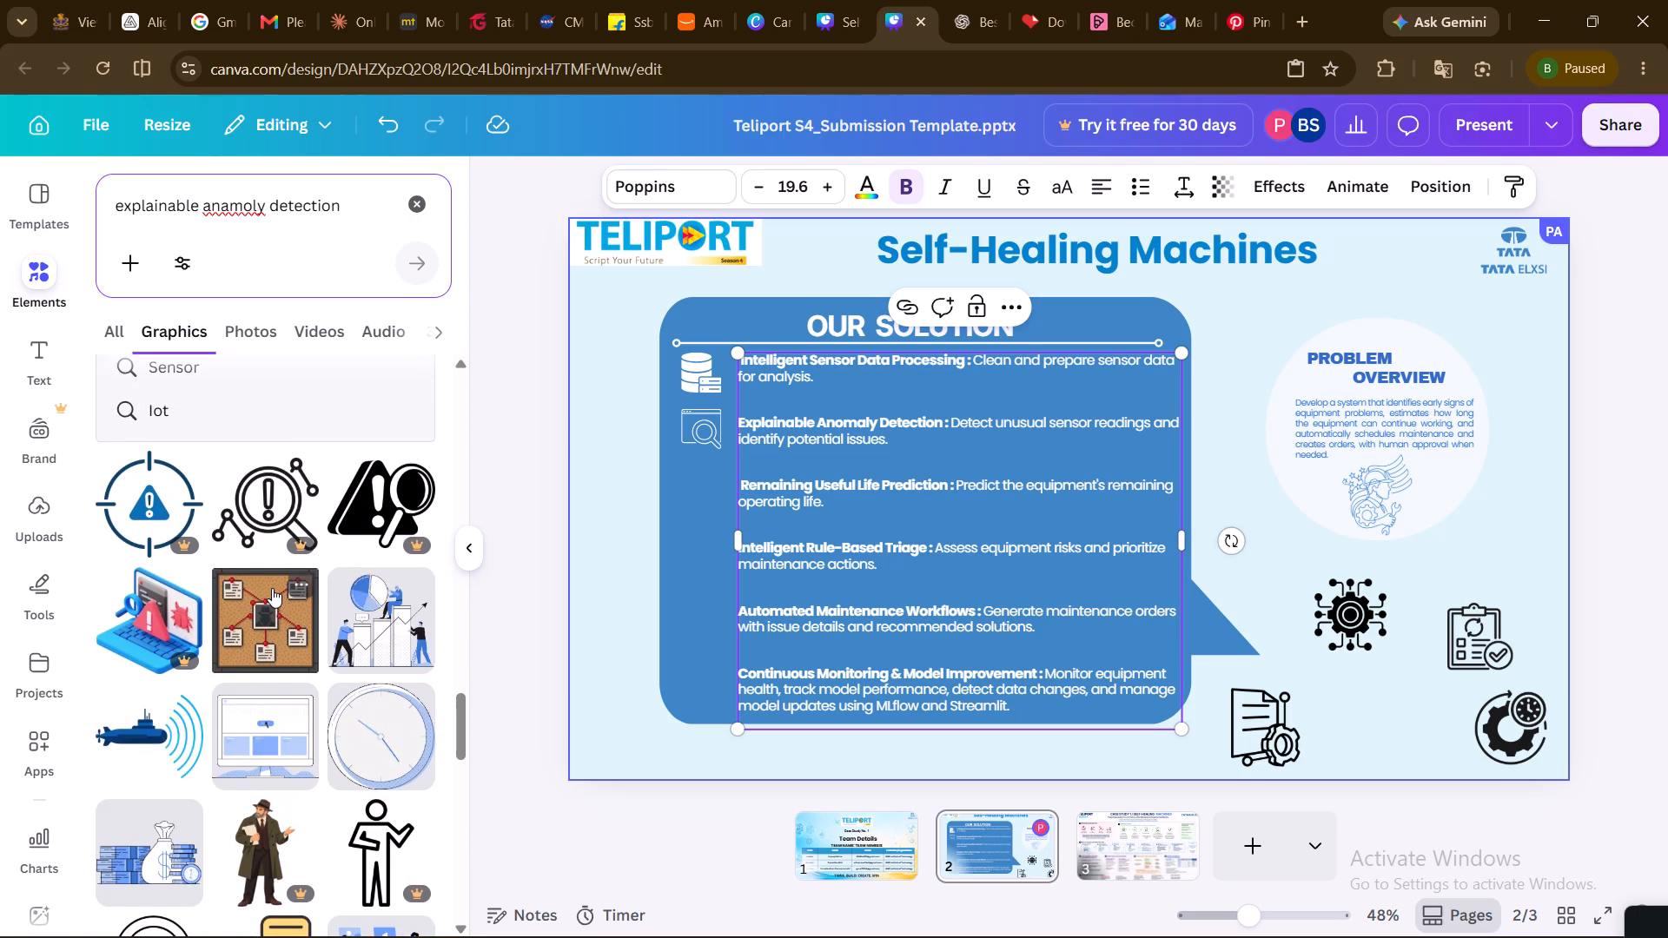
scroll(272, 588, up, 1)
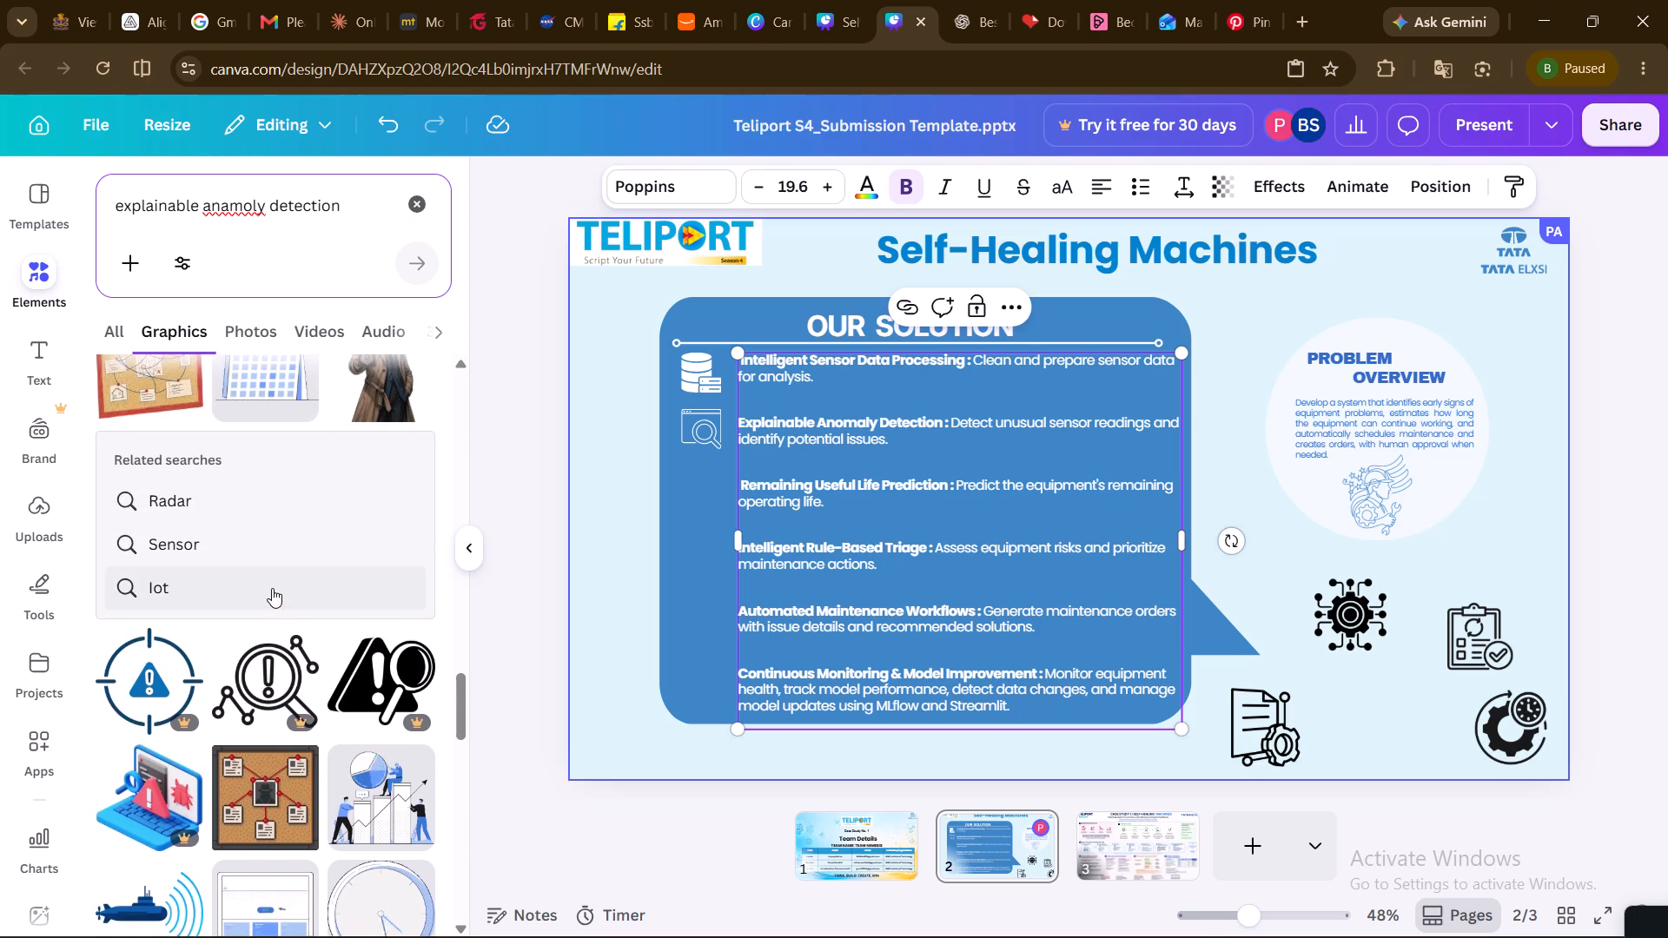
scroll(270, 583, down, 4)
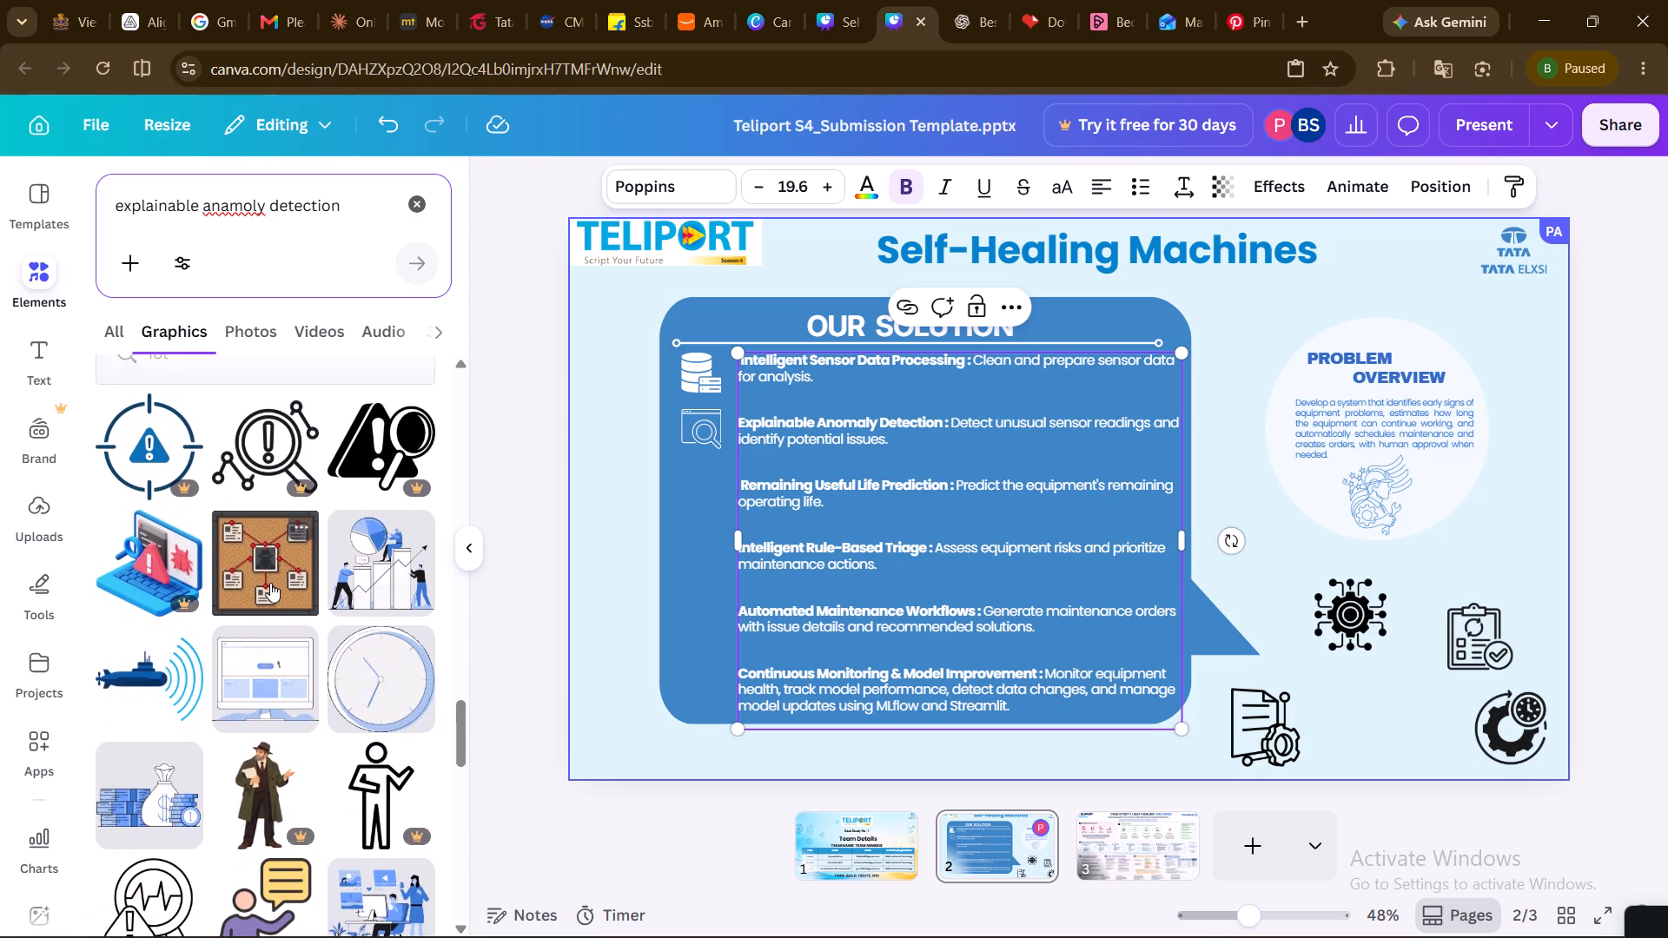
scroll(270, 583, down, 2)
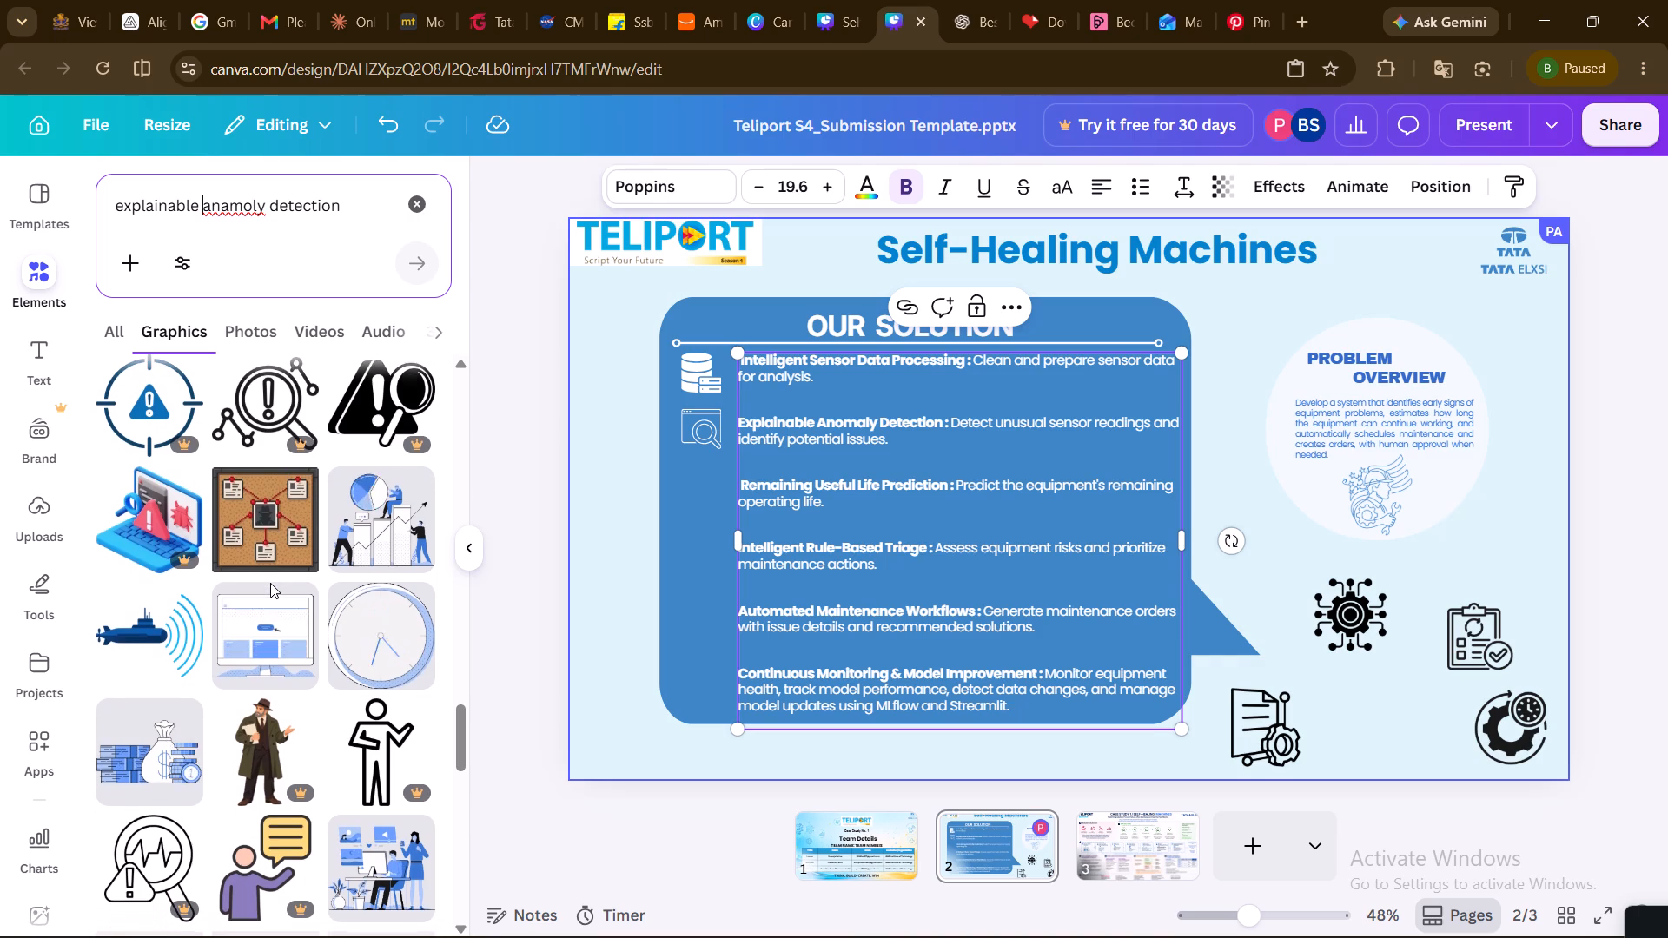
scroll(270, 583, down, 2)
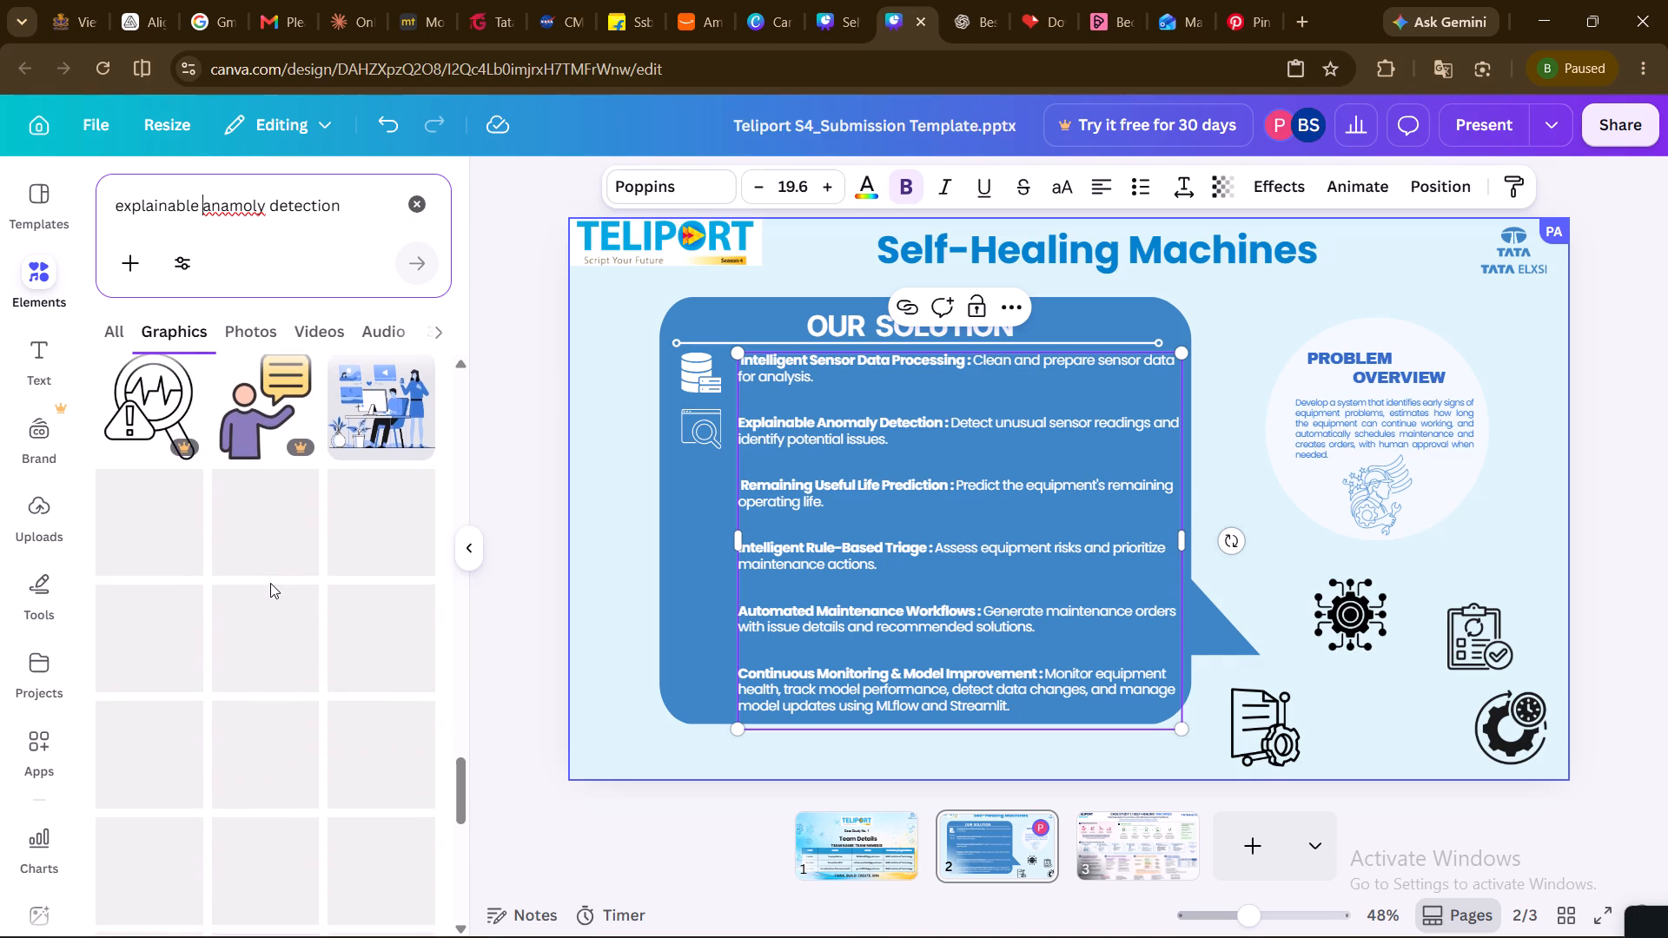
scroll(270, 583, down, 3)
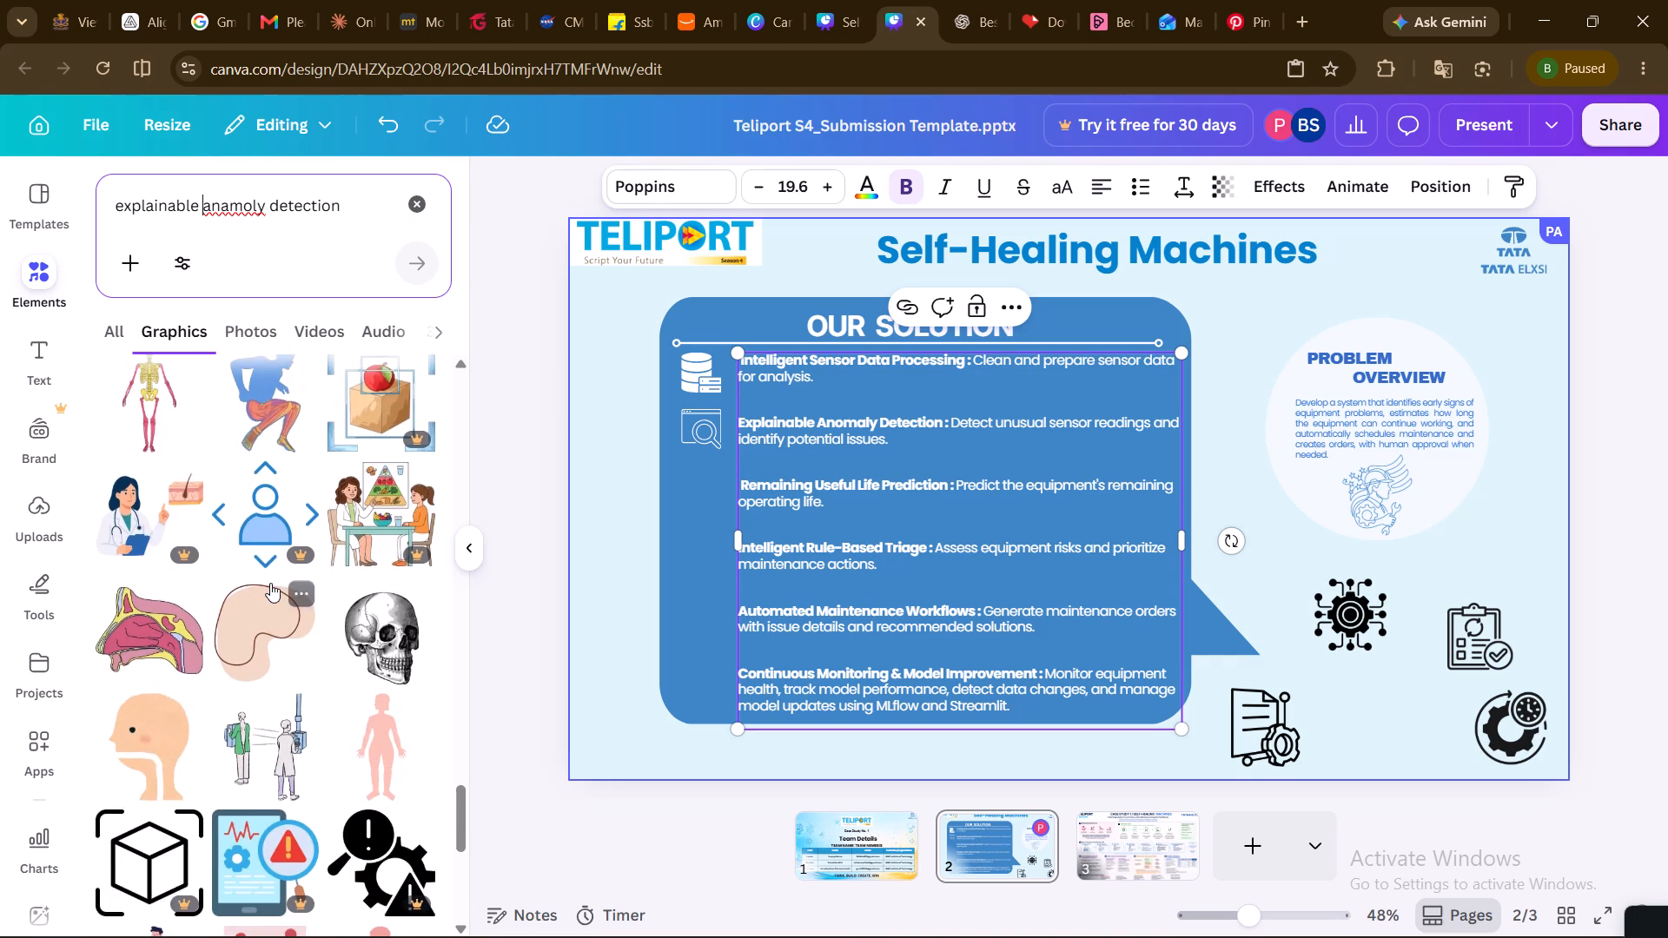
scroll(270, 583, down, 2)
scroll(270, 583, up, 5)
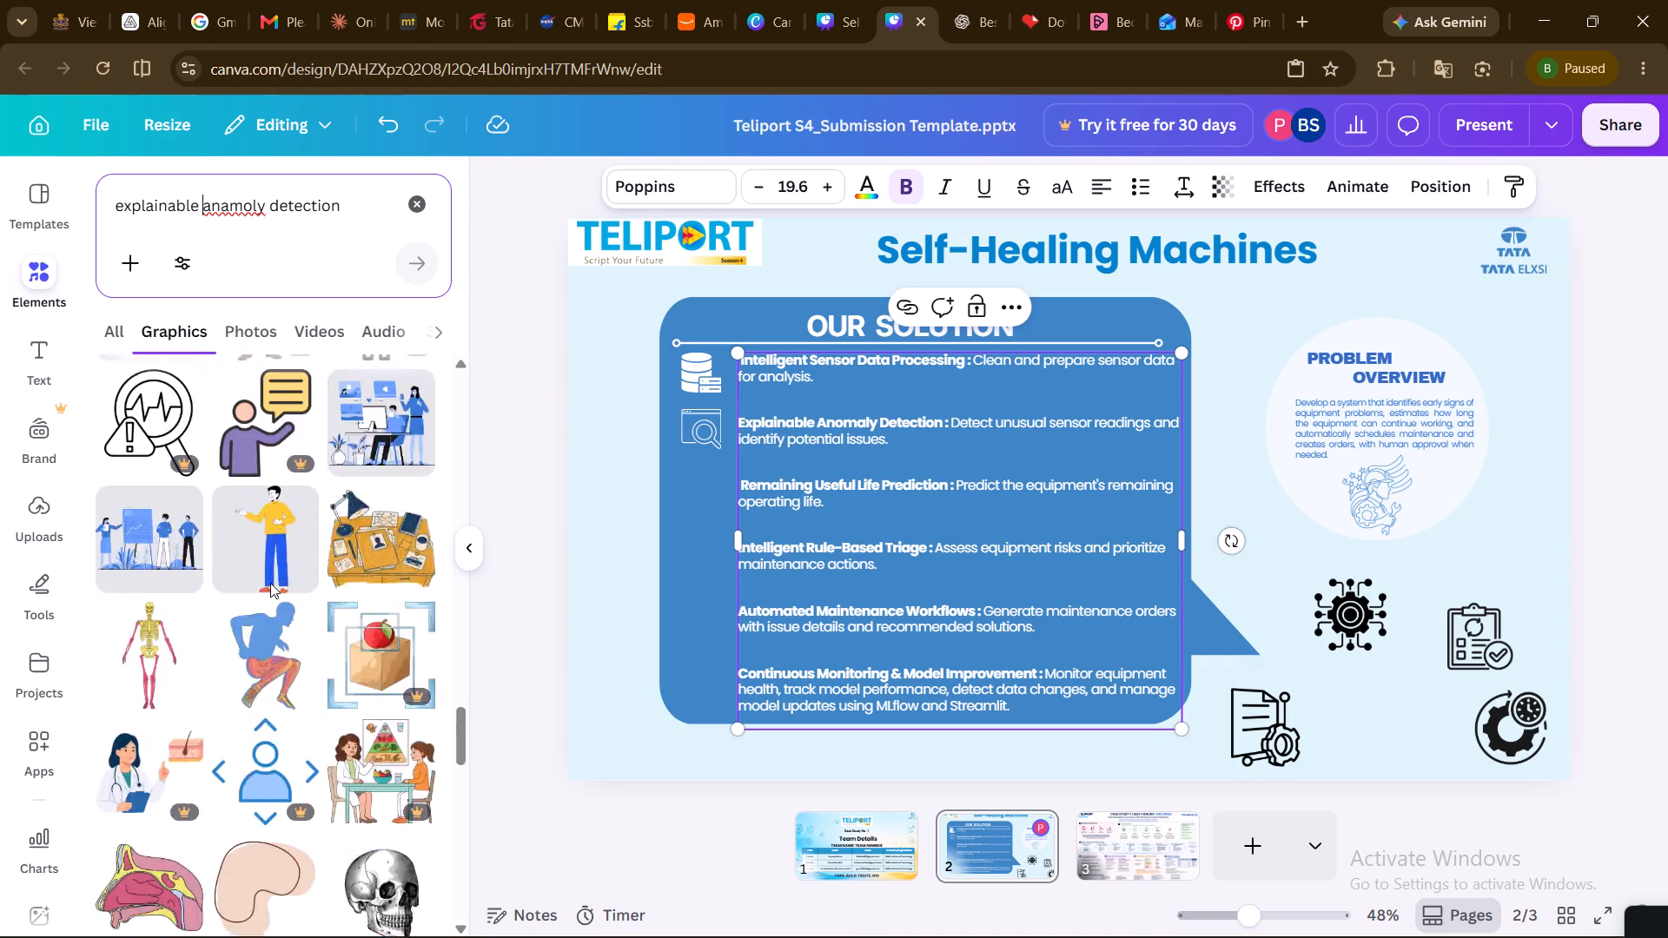
scroll(270, 583, up, 3)
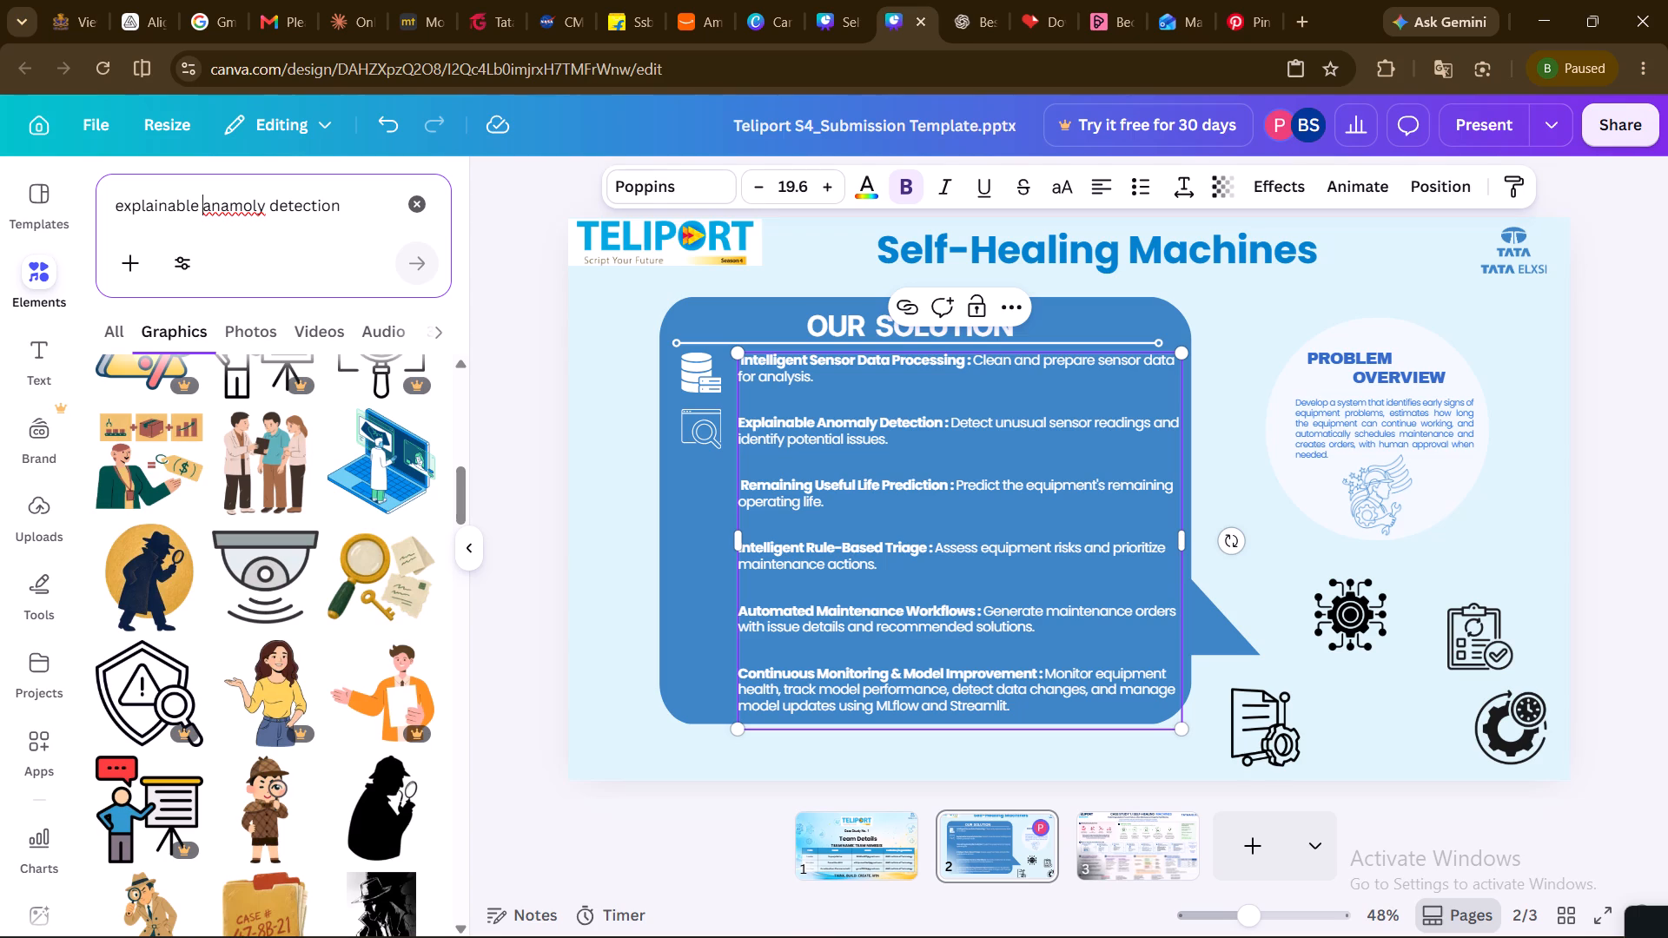
Copy the heading "Remaining Useful Life Prediction" from the solution text and search the elements graphics with it.
drag(949, 485, 677, 483)
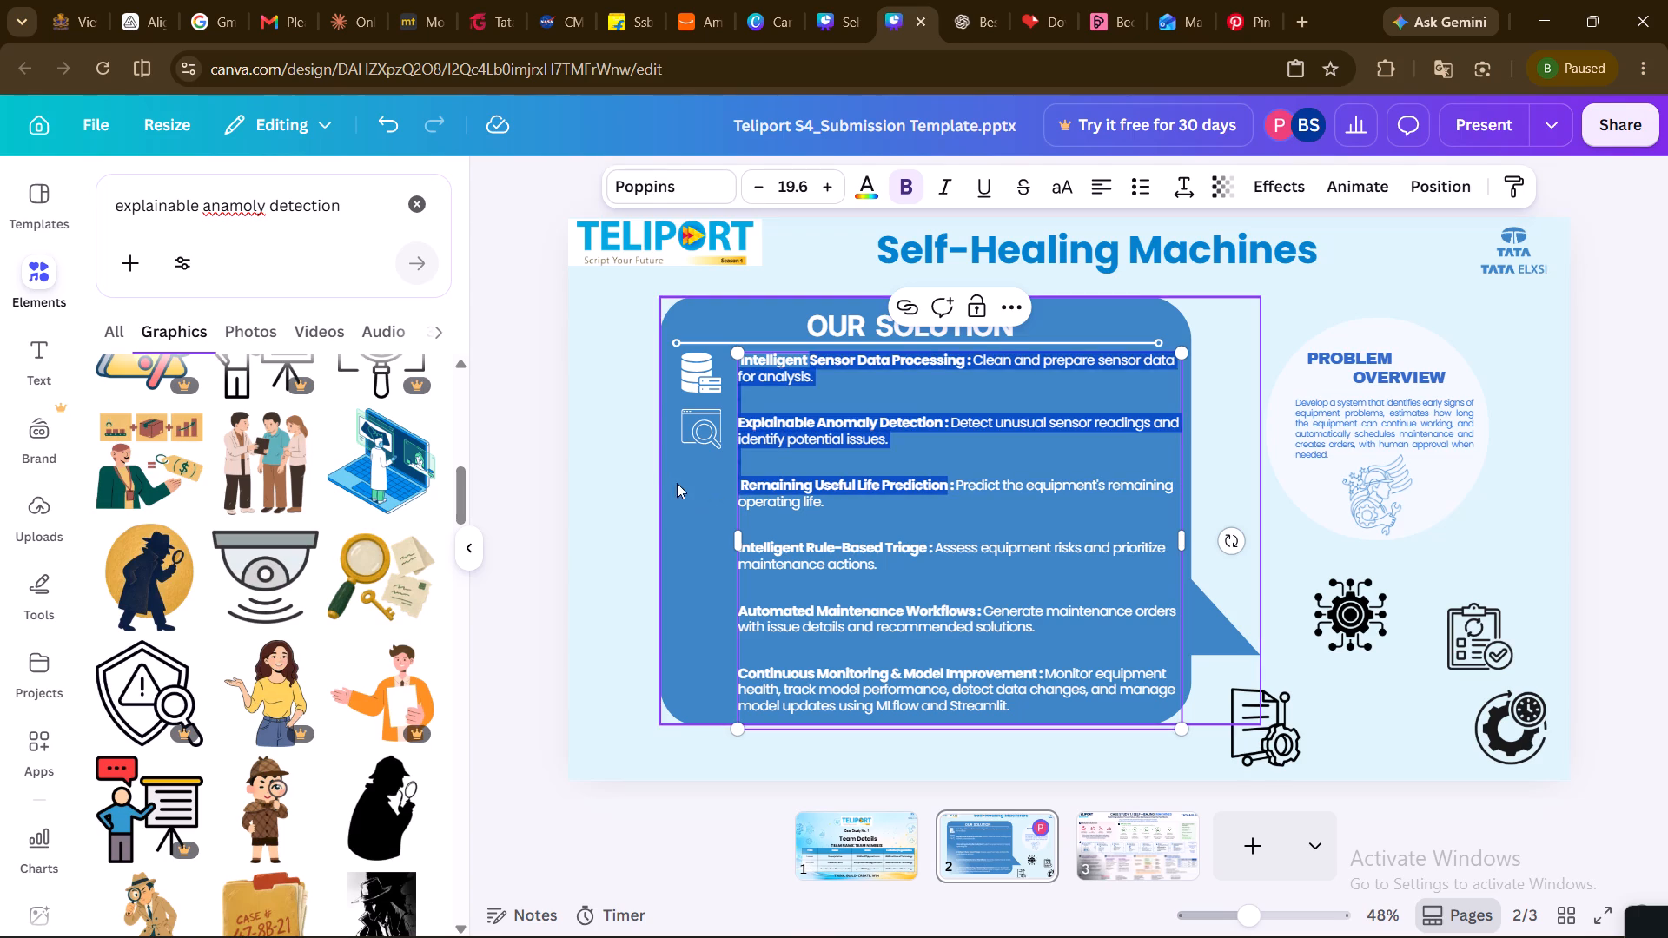
drag(677, 483, 745, 483)
key(ctrl+c)
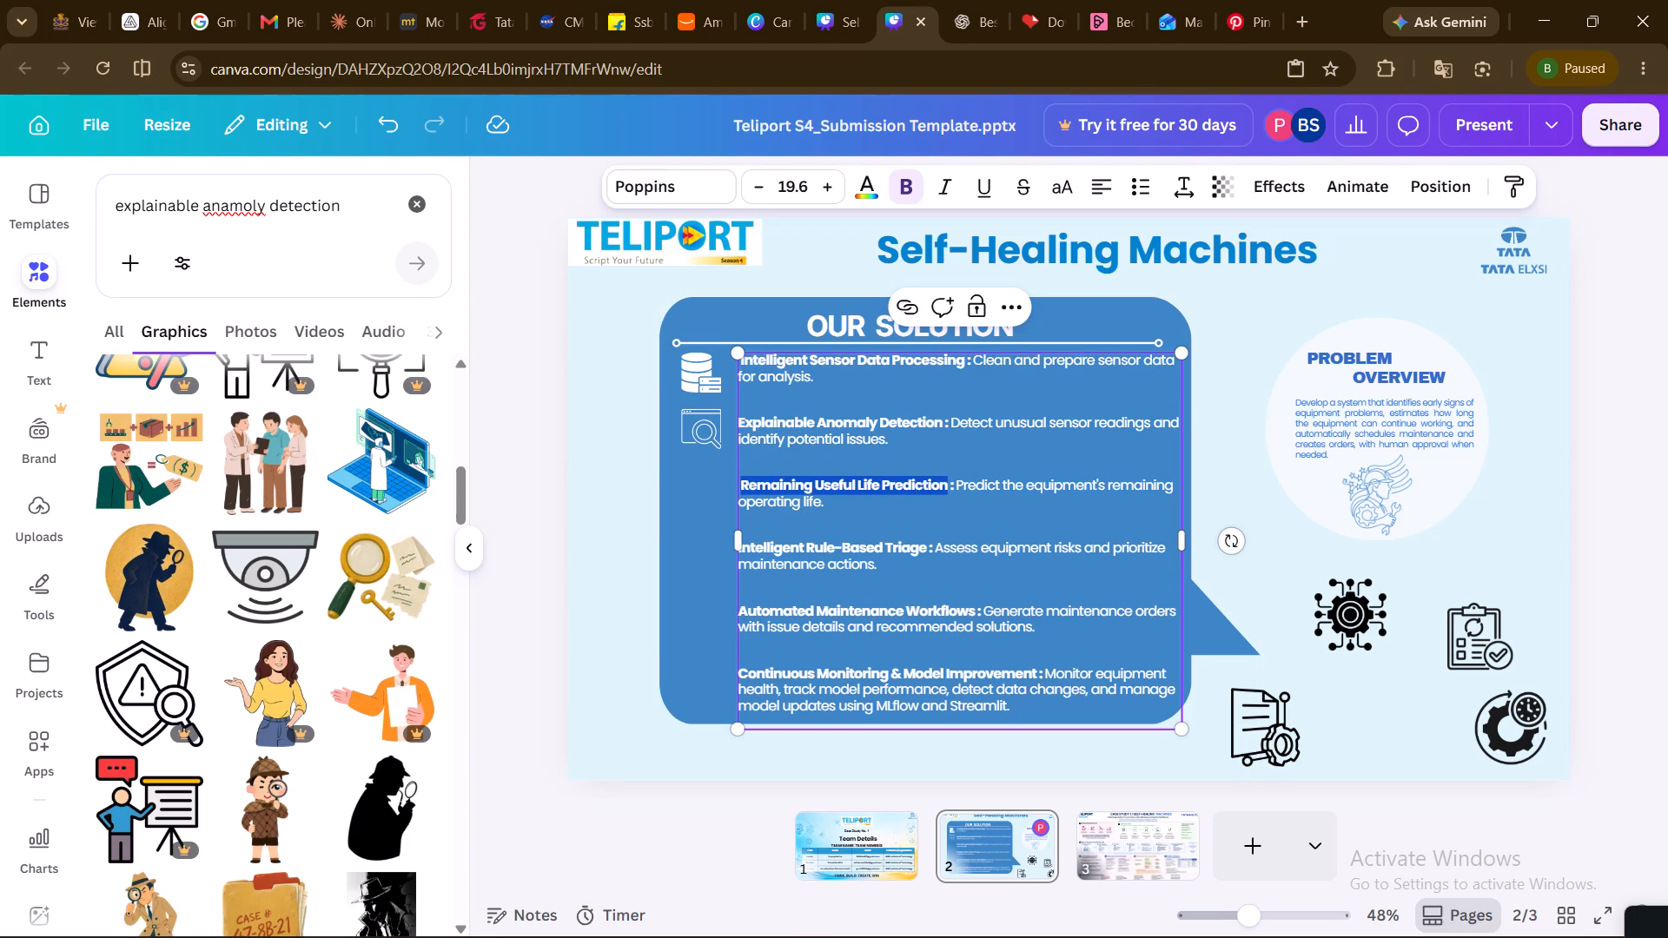
click(410, 203)
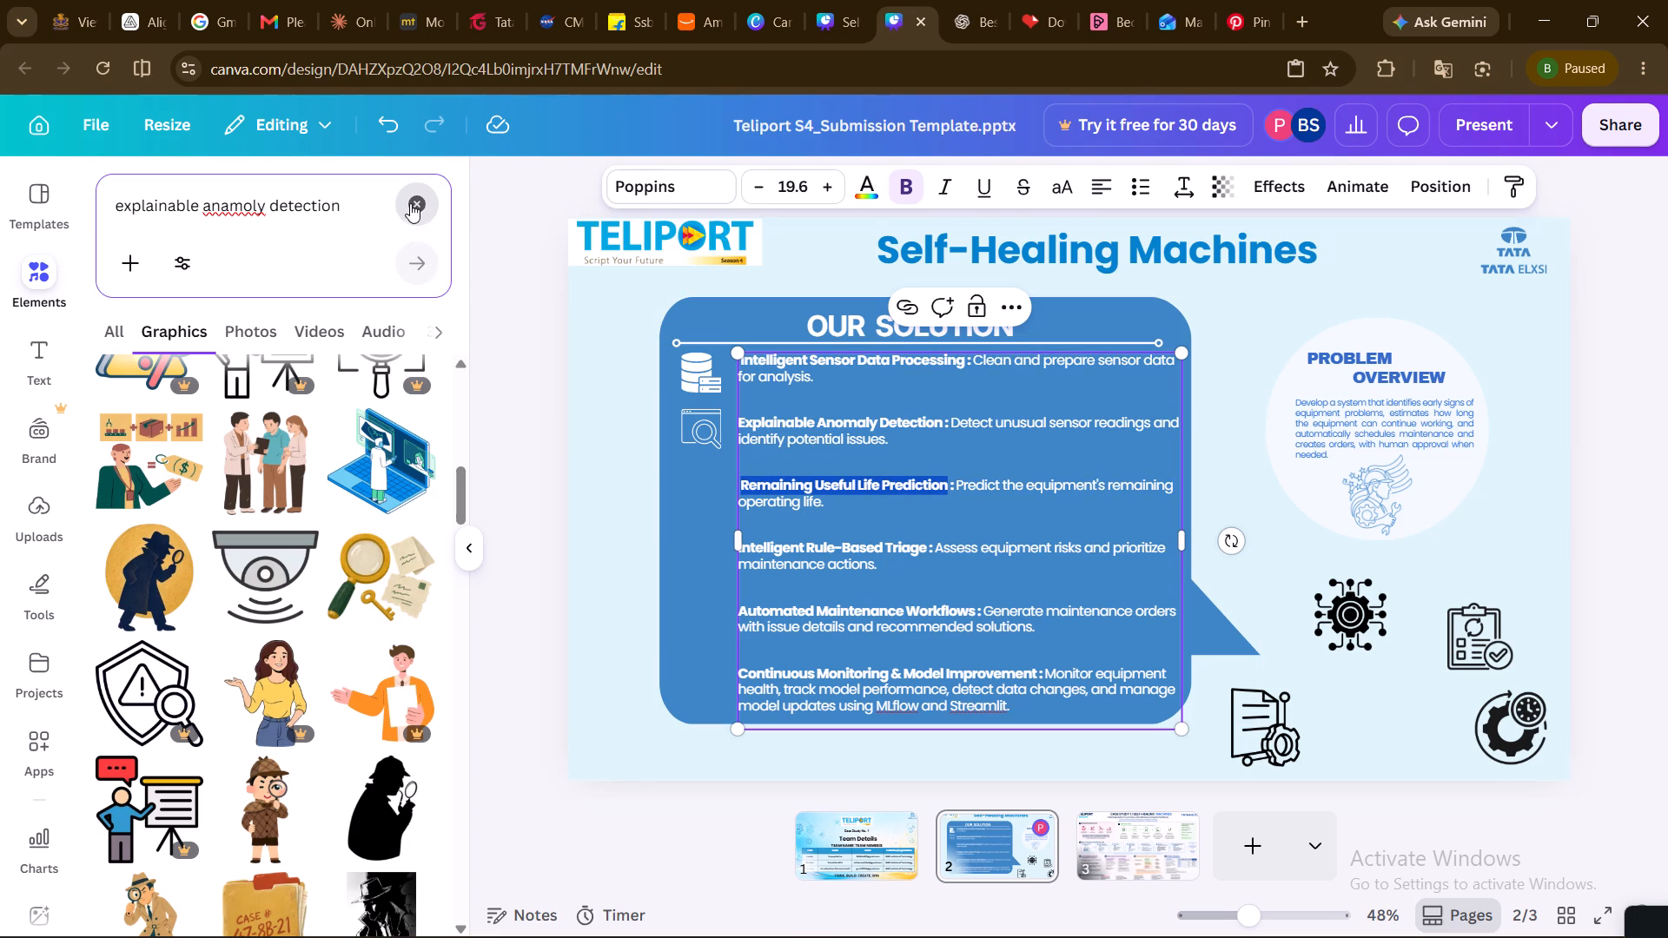
key(ctrl+v)
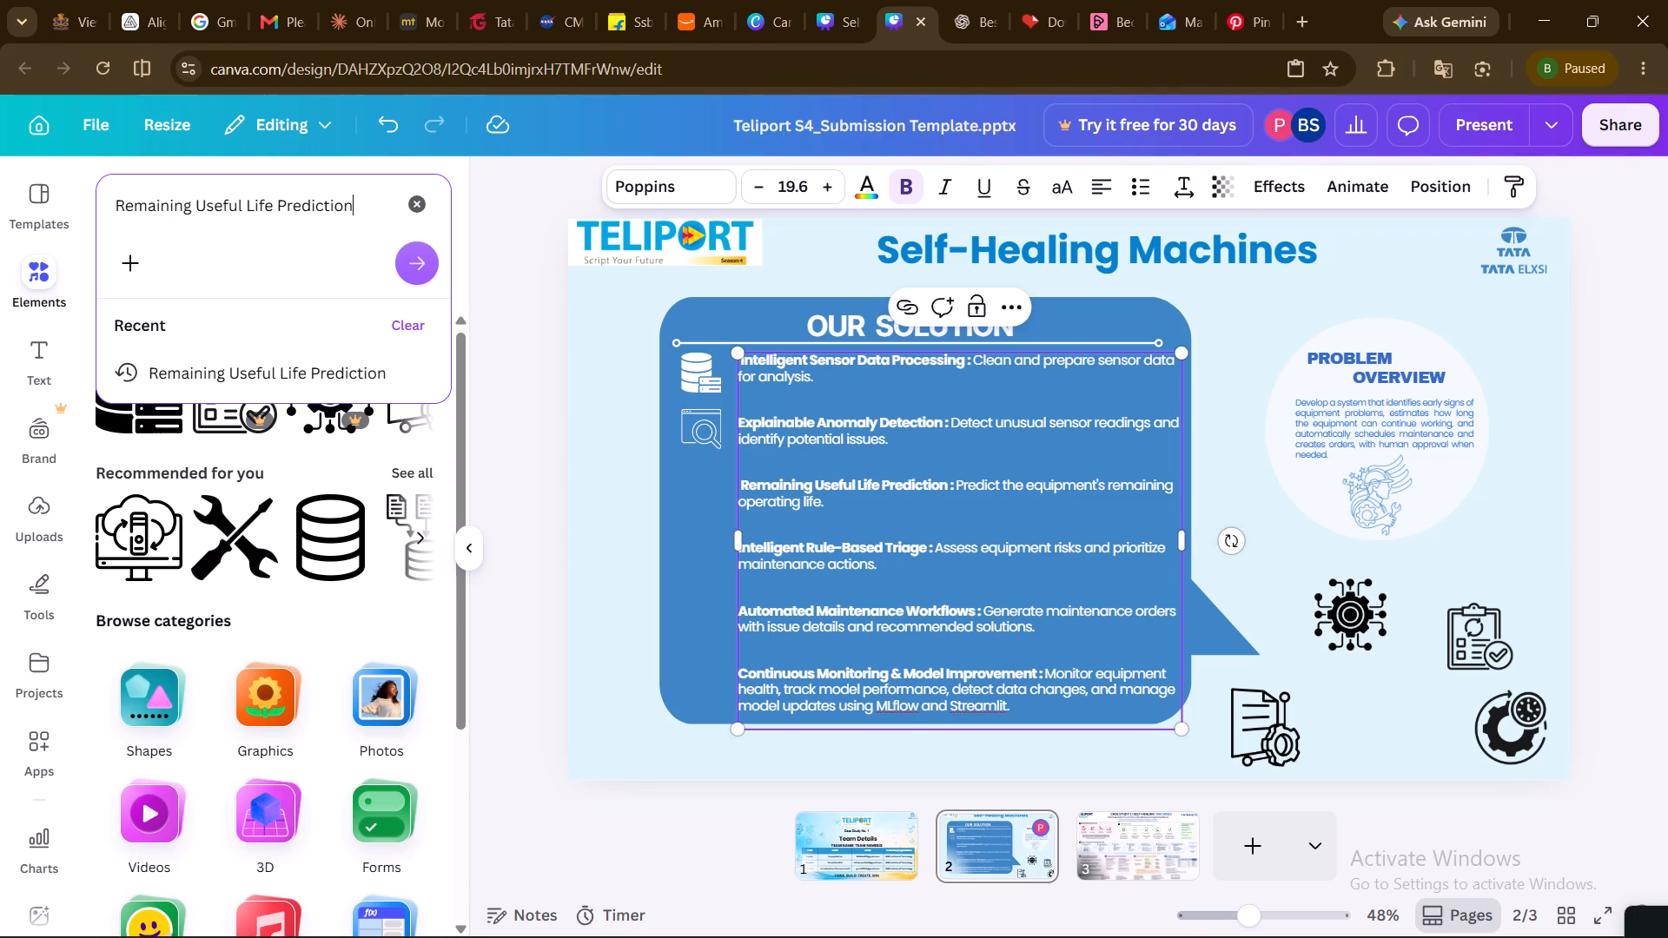
key(Return)
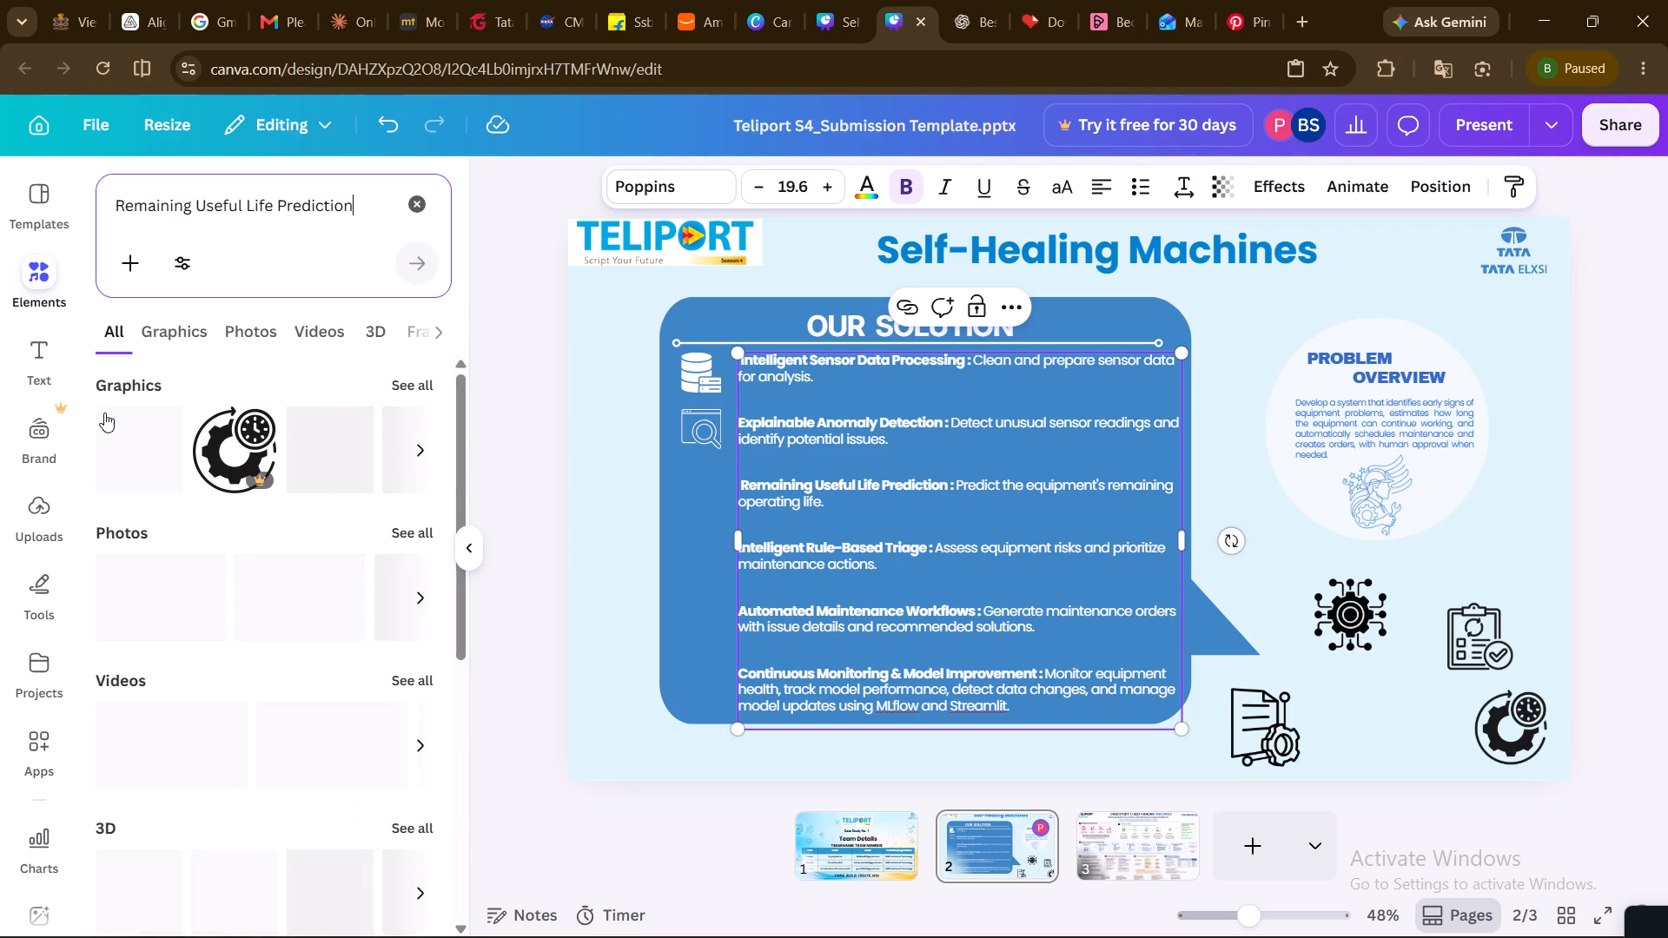
click(409, 397)
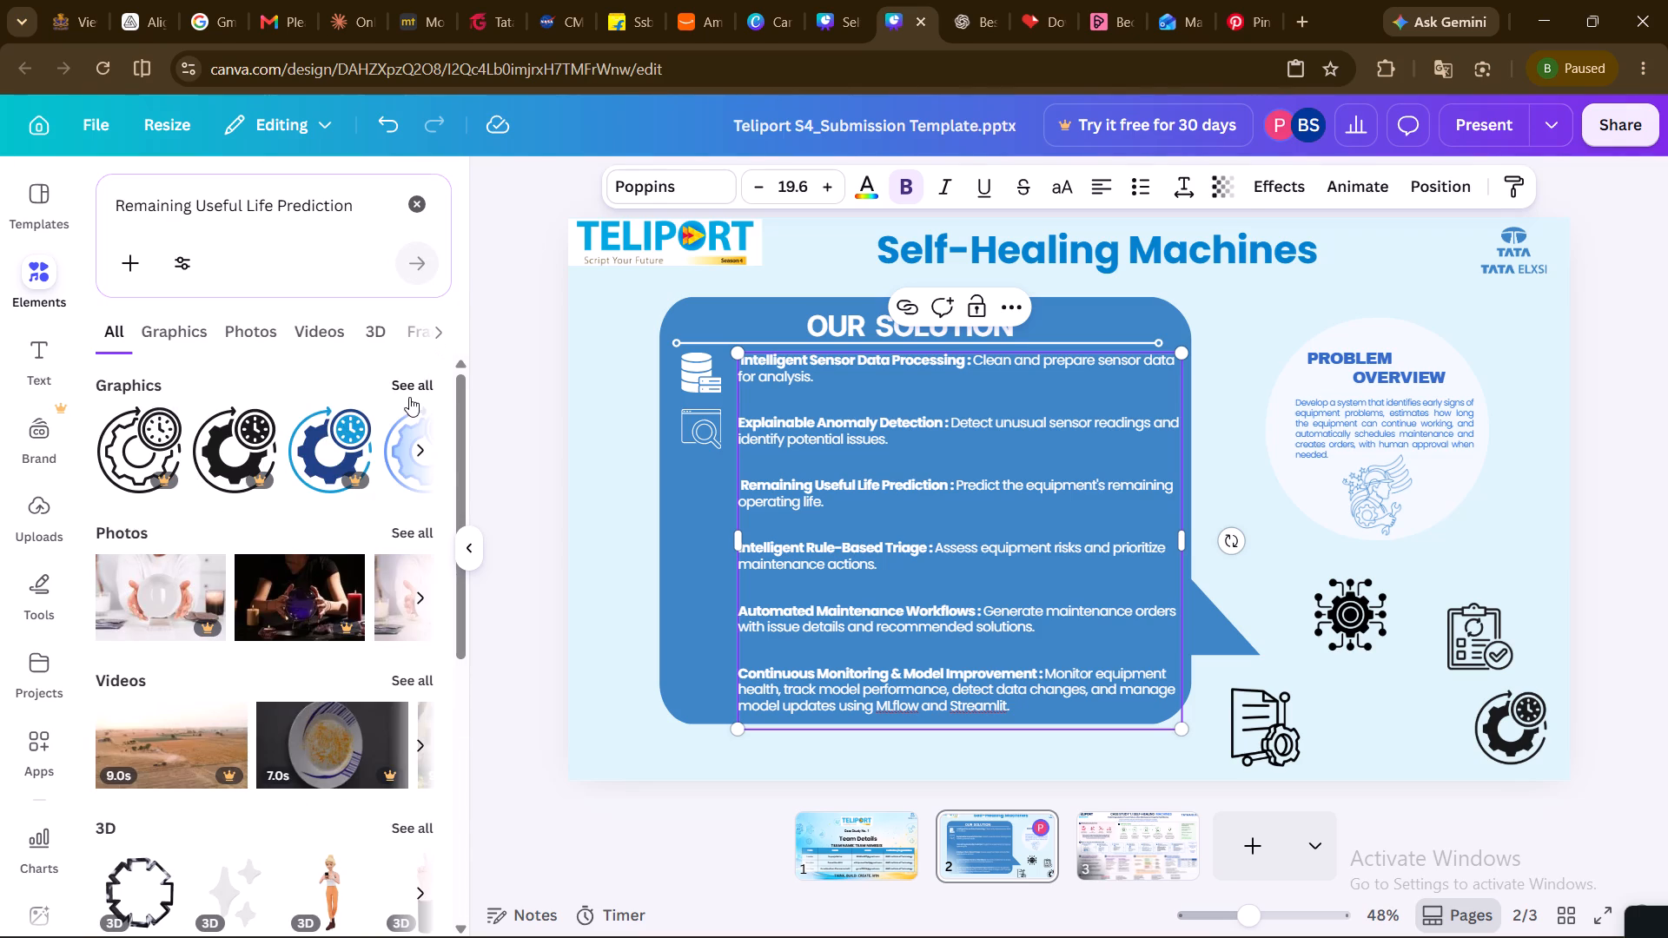
Look through the "Remaining Useful Life Prediction" graphics for an icon that suits that solution point.
scroll(264, 525, down, 1)
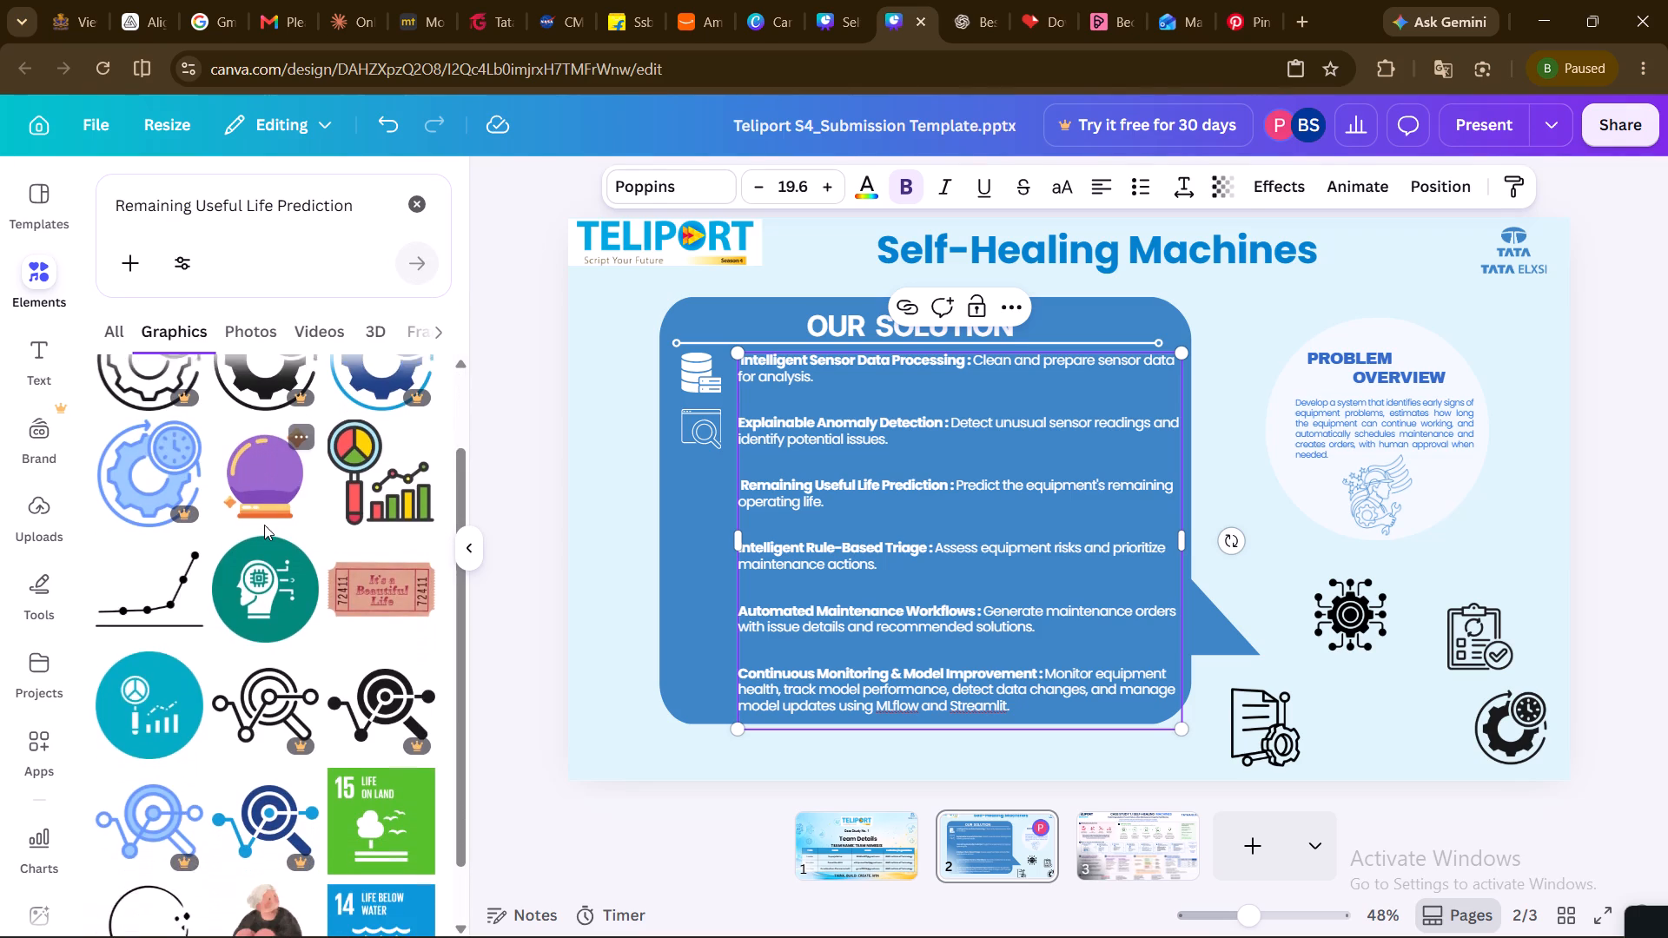
scroll(264, 525, down, 2)
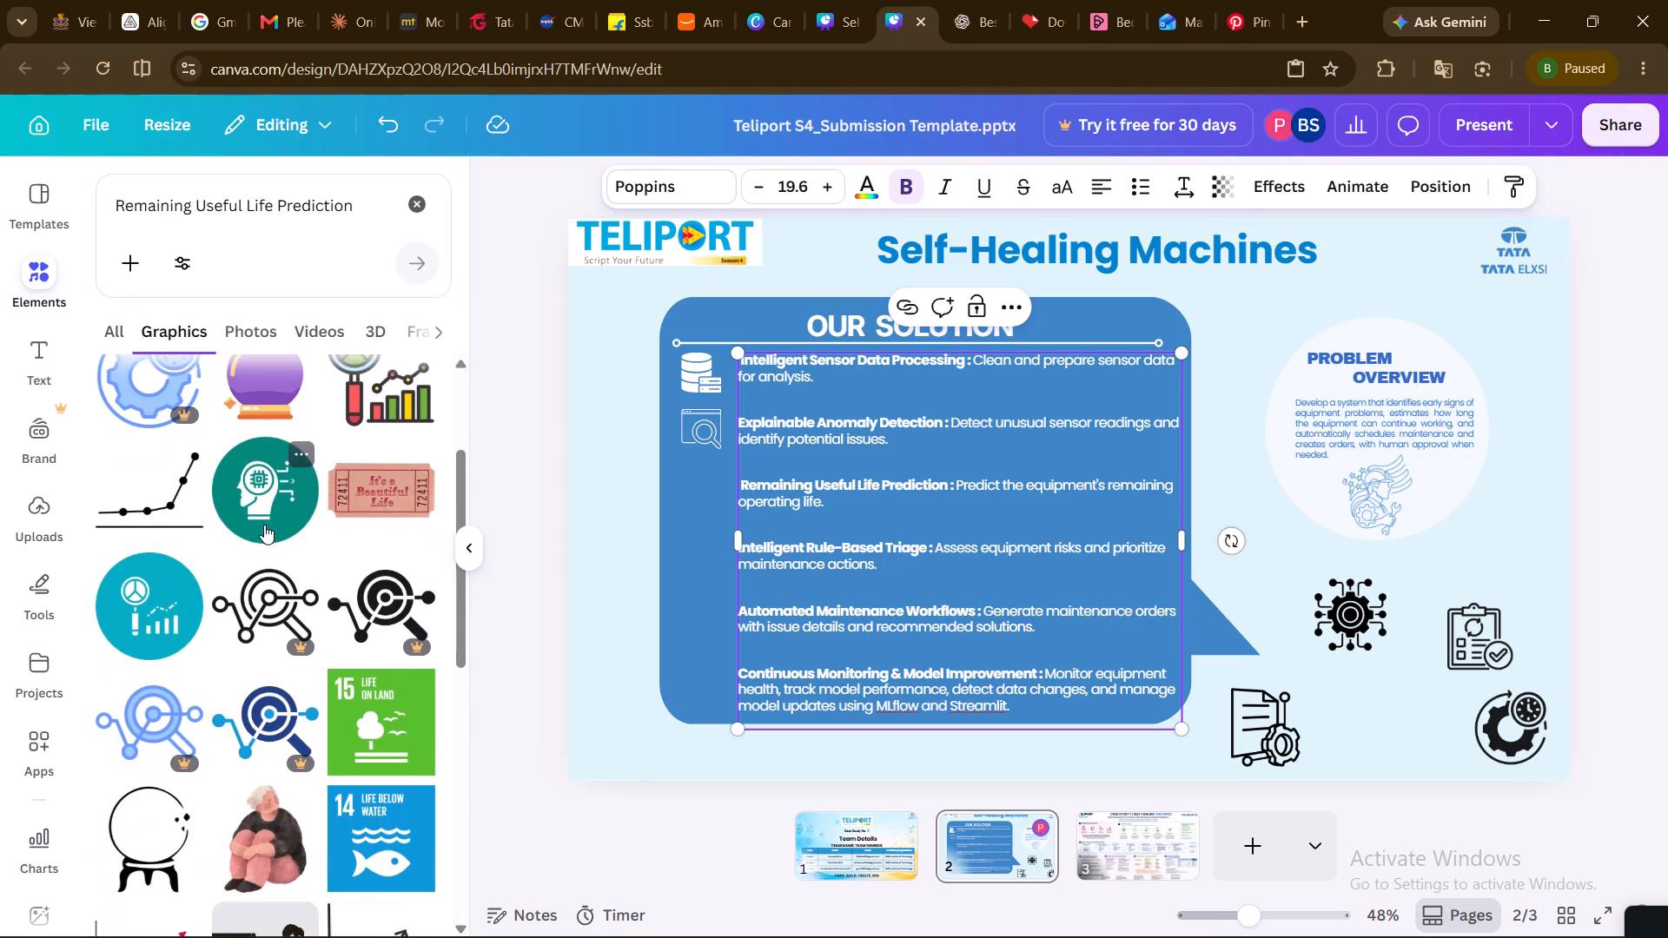
scroll(264, 525, down, 2)
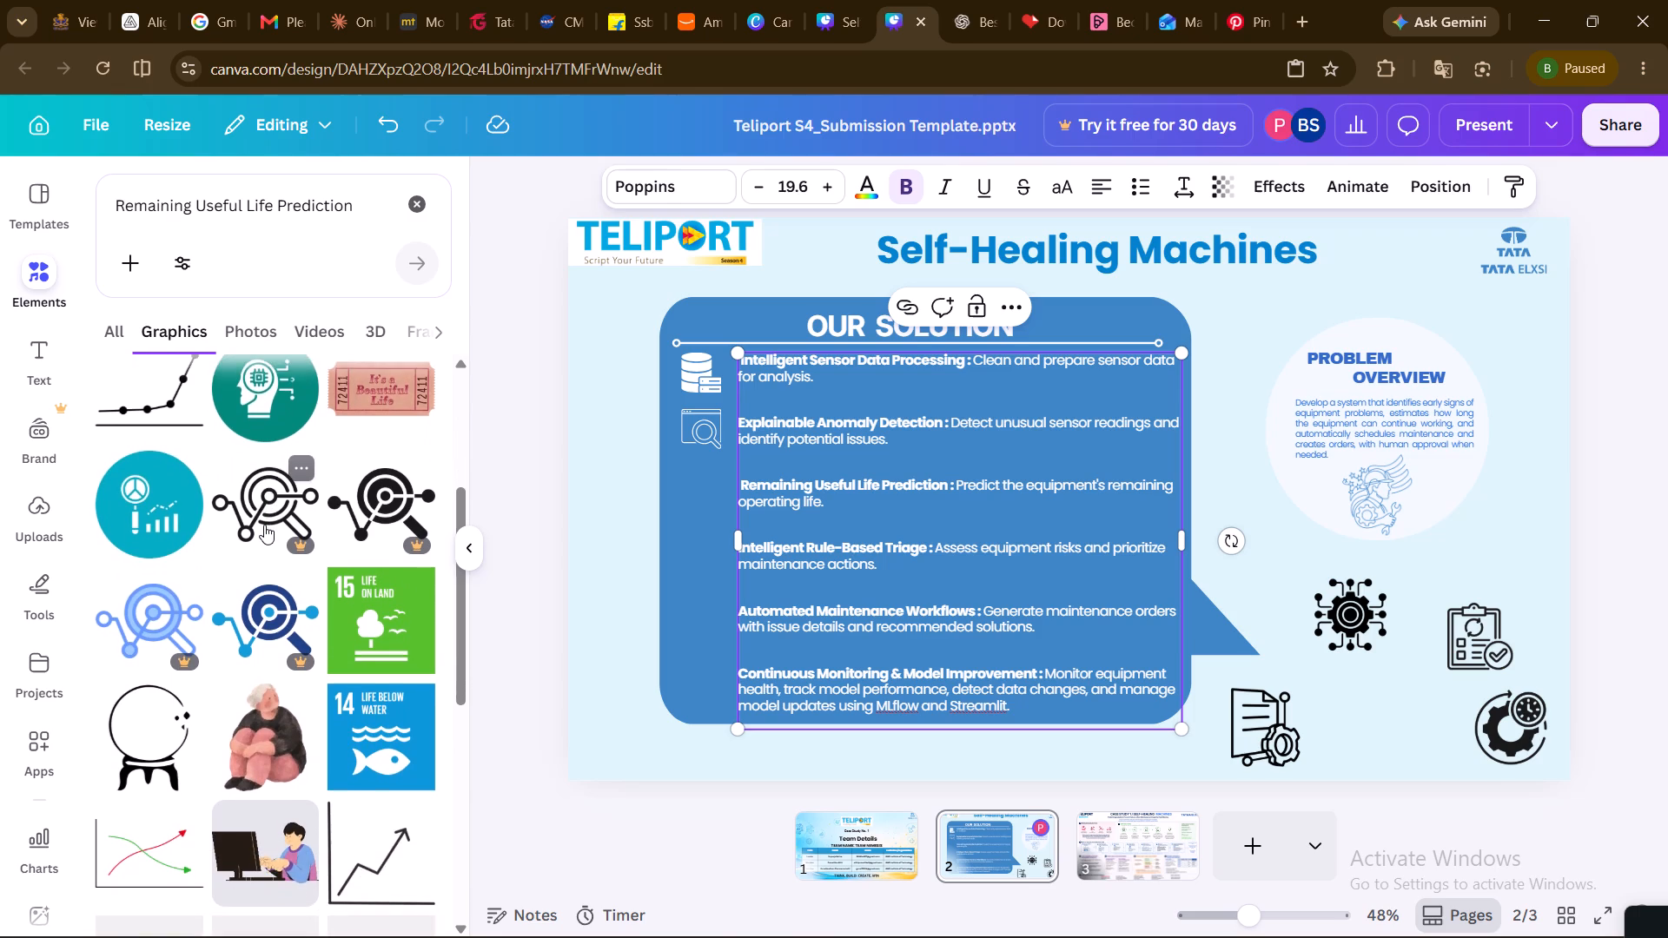
scroll(264, 525, down, 3)
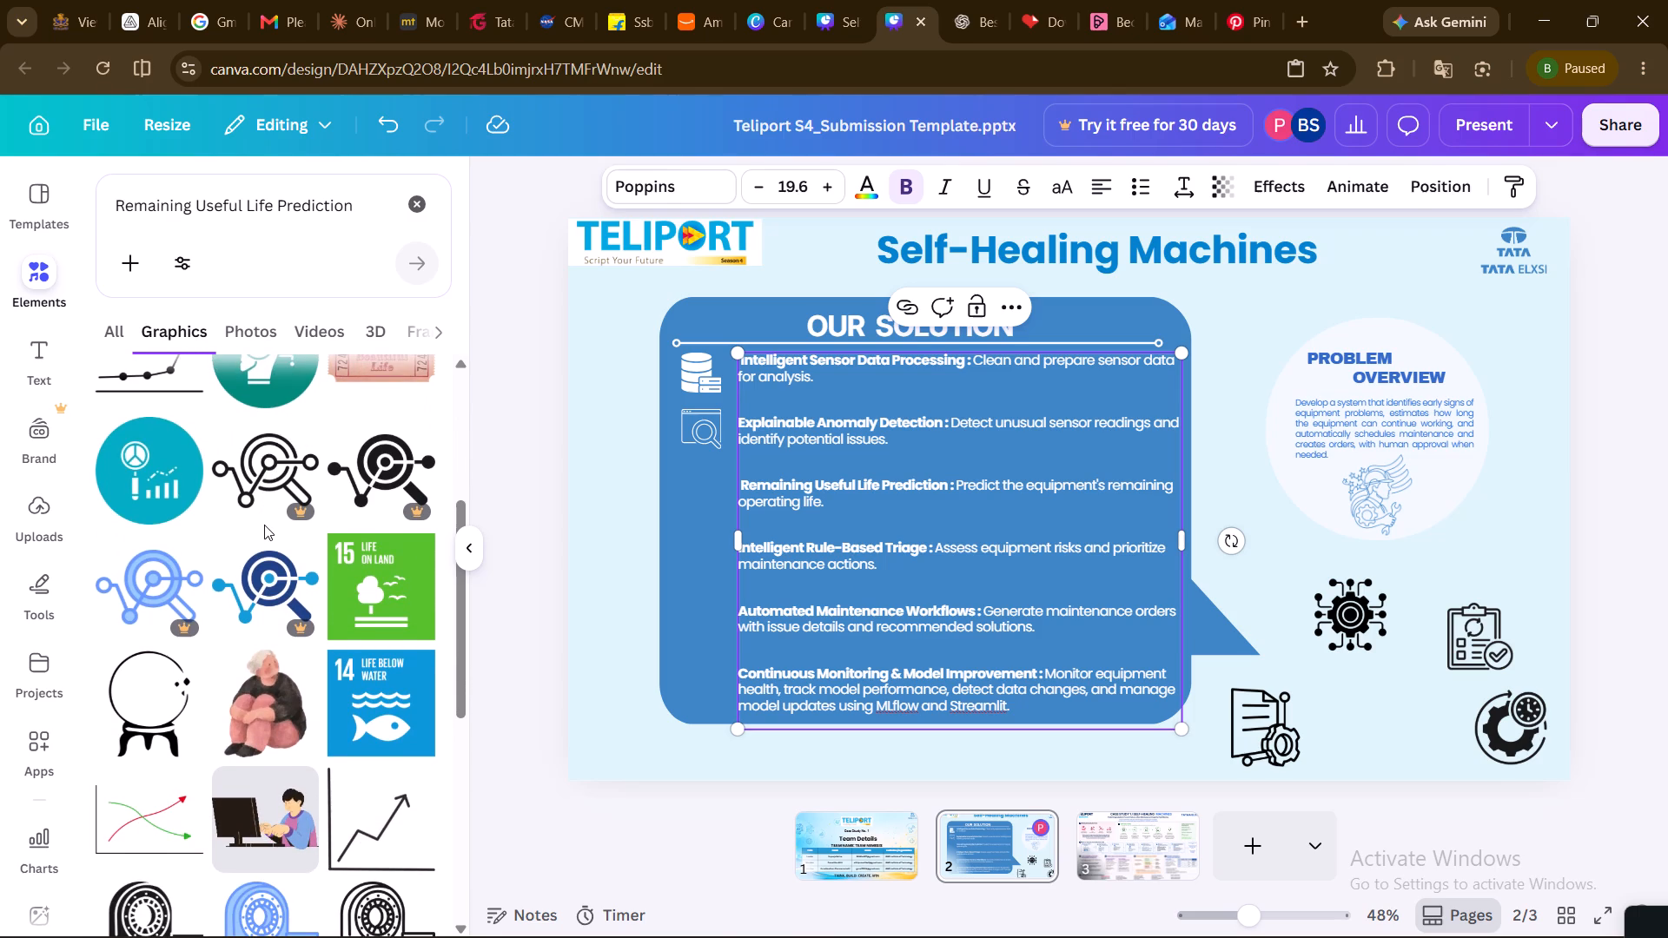
scroll(264, 525, down, 1)
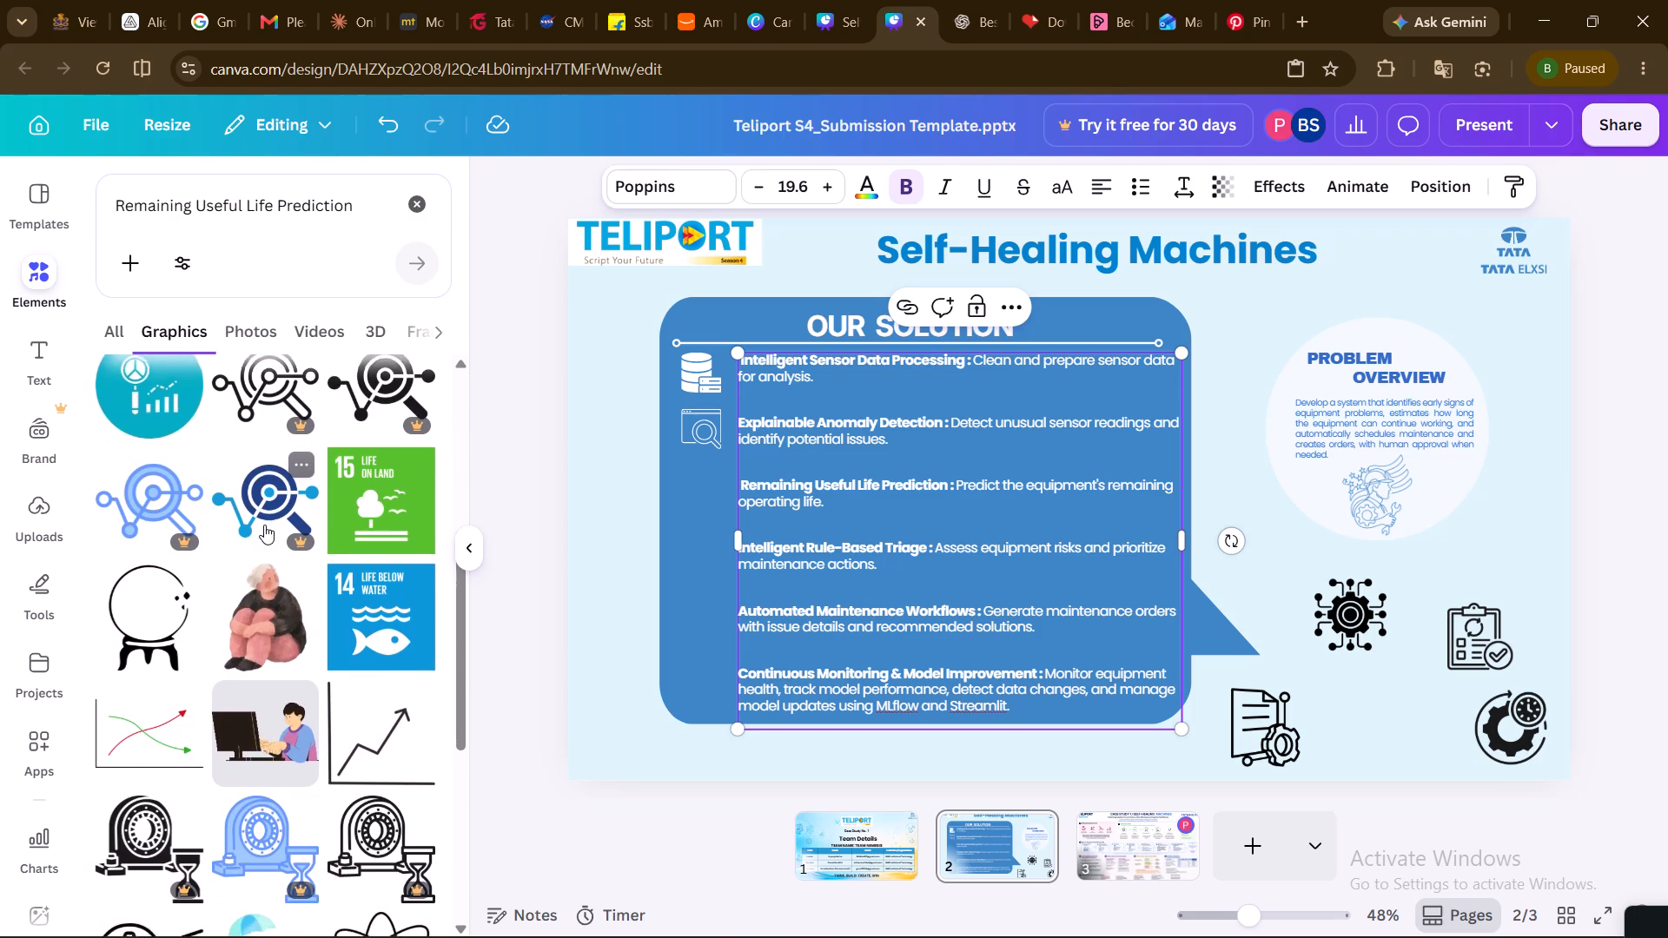
scroll(264, 525, down, 1)
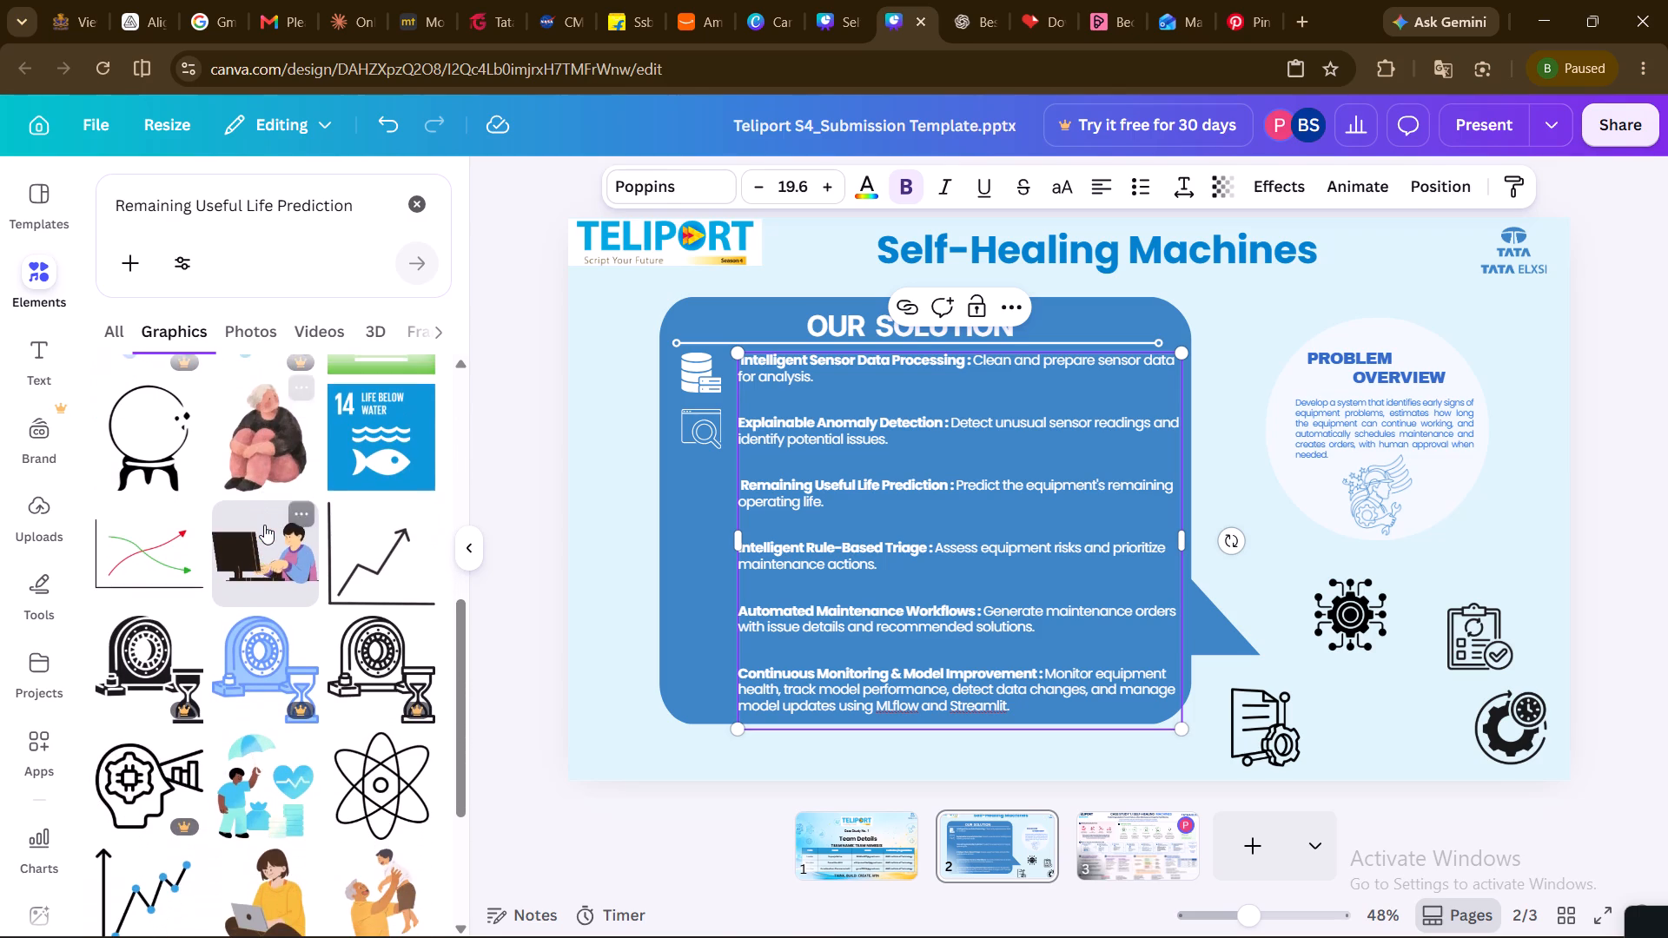
scroll(264, 525, down, 2)
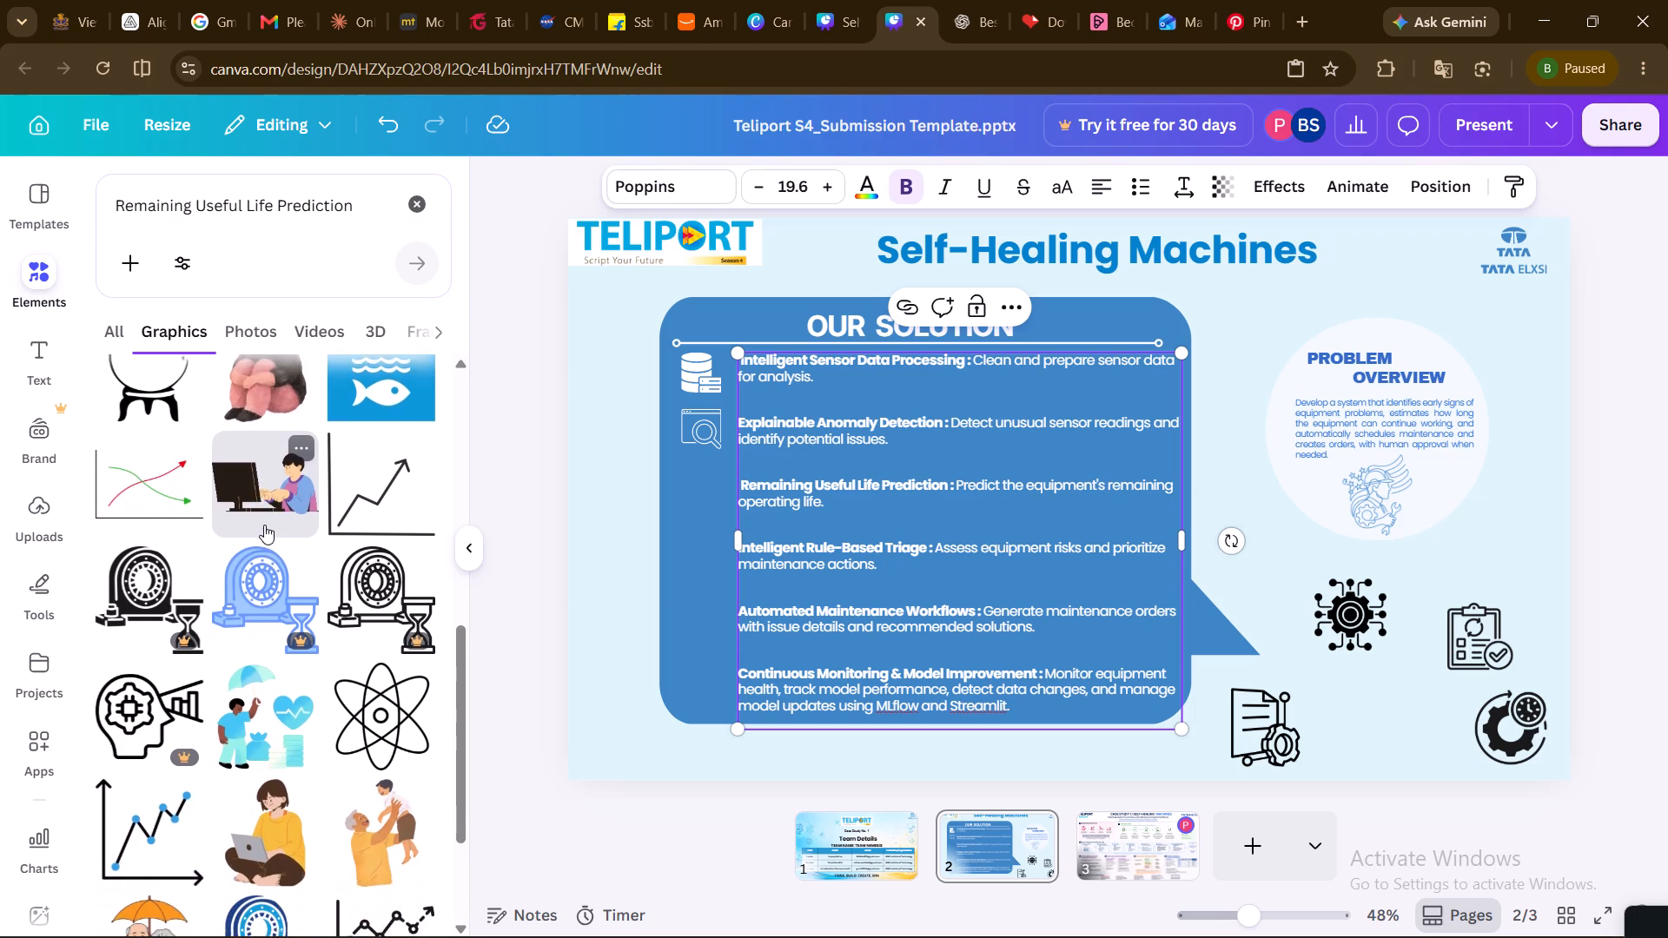
scroll(264, 525, down, 3)
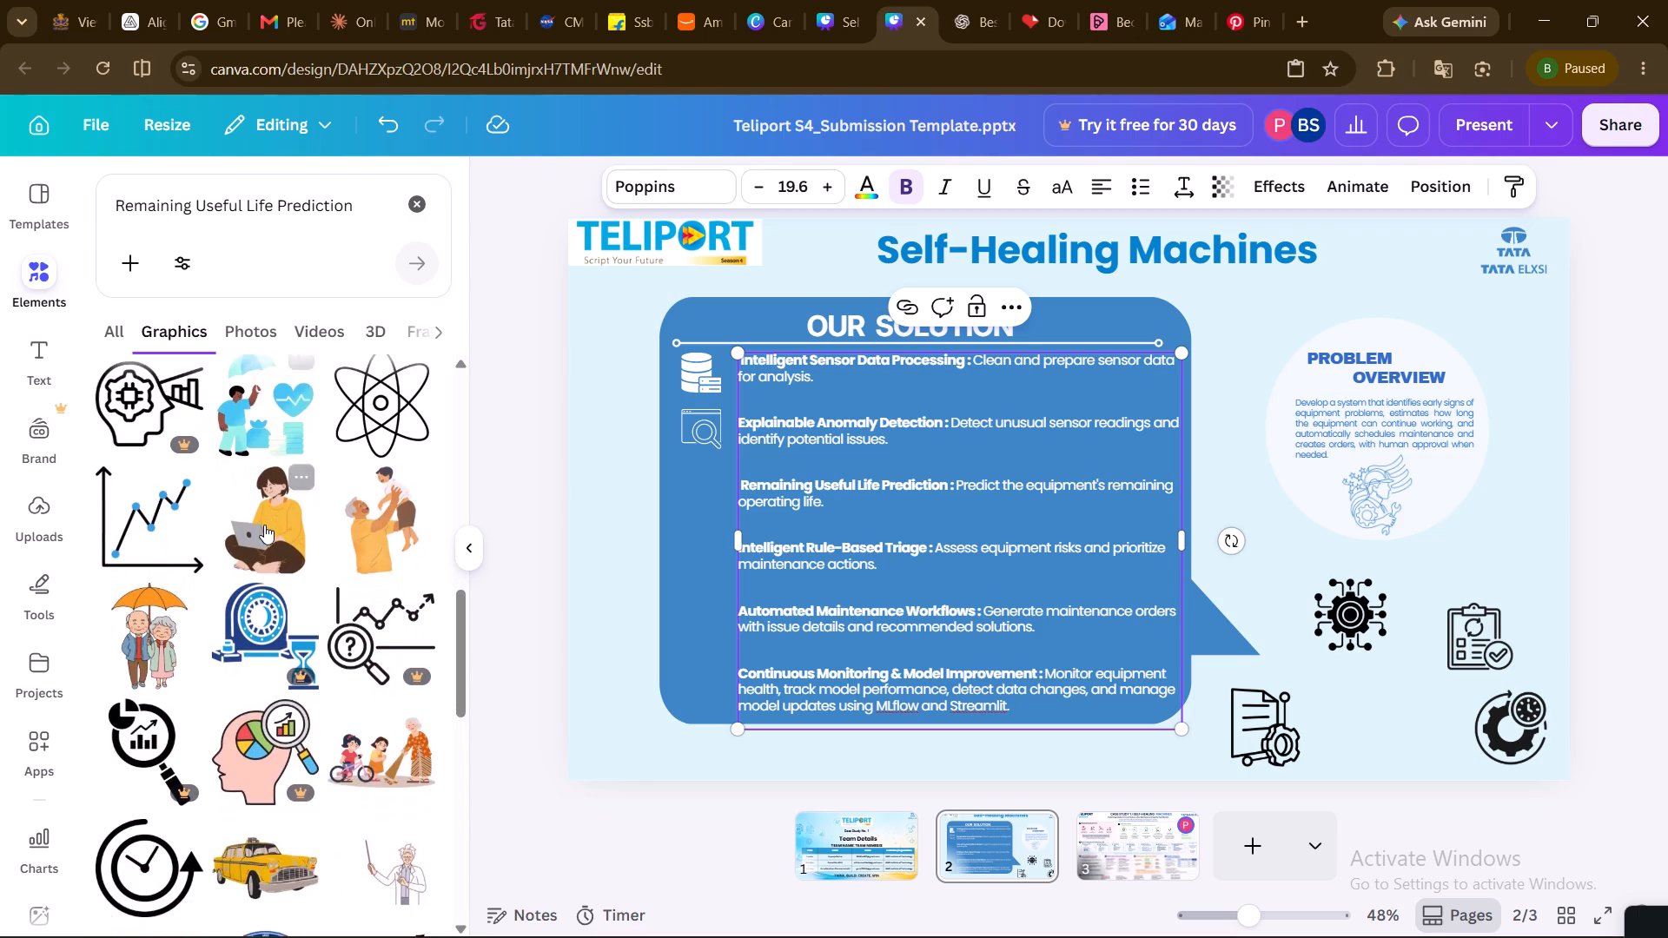
scroll(264, 525, down, 2)
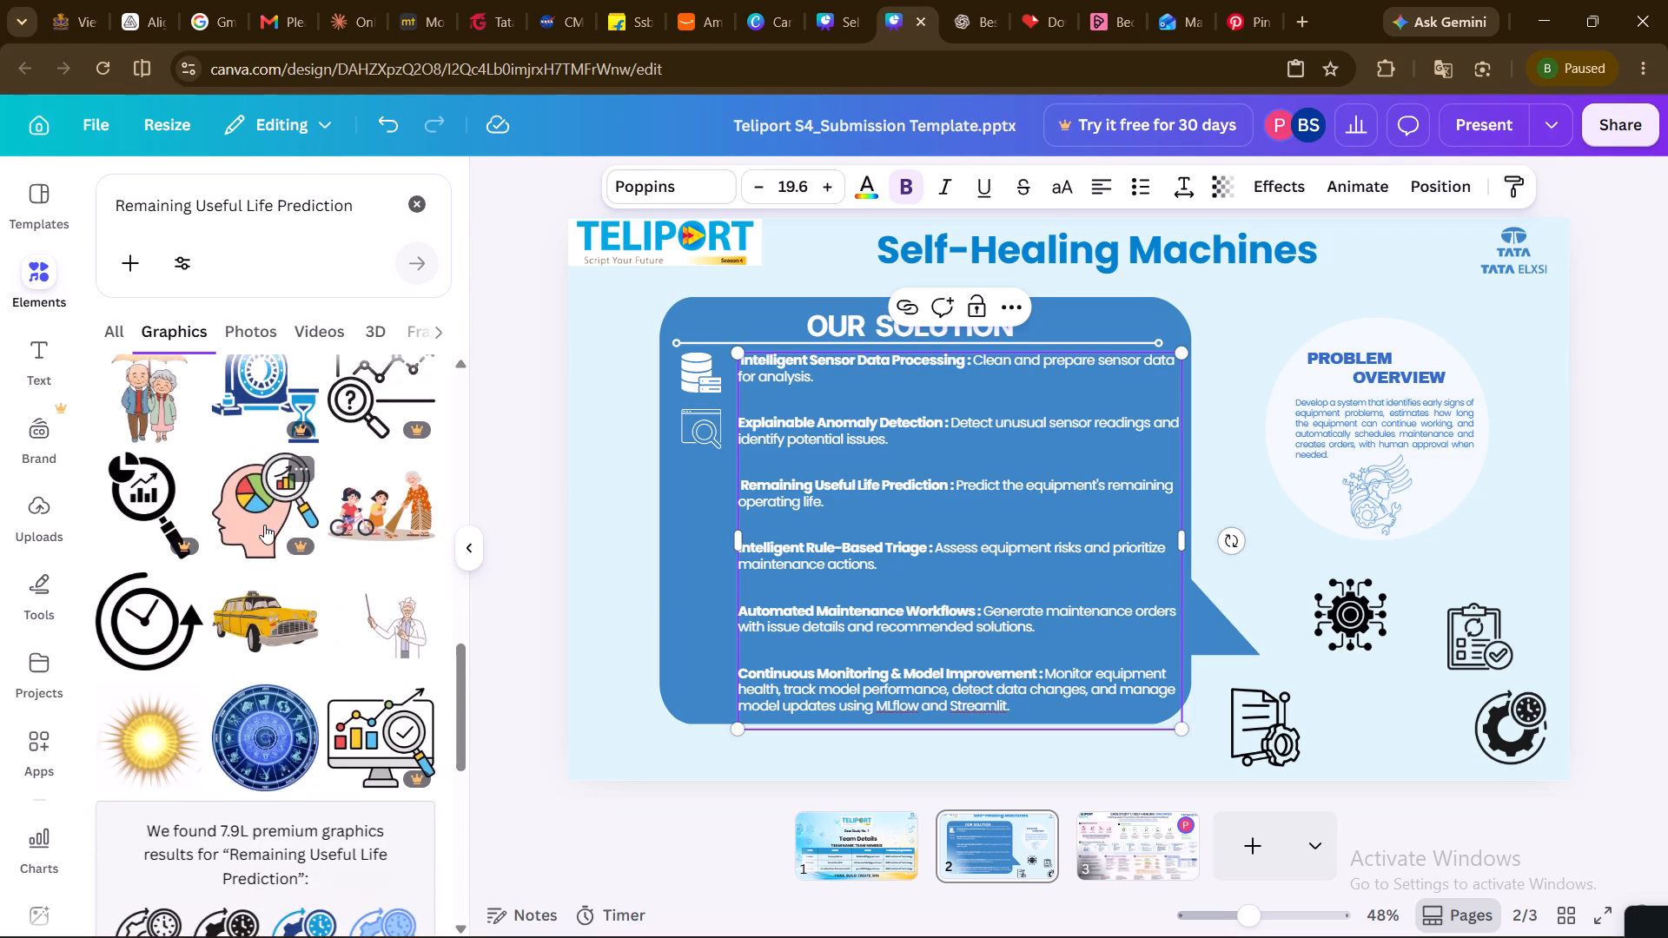
scroll(264, 525, down, 2)
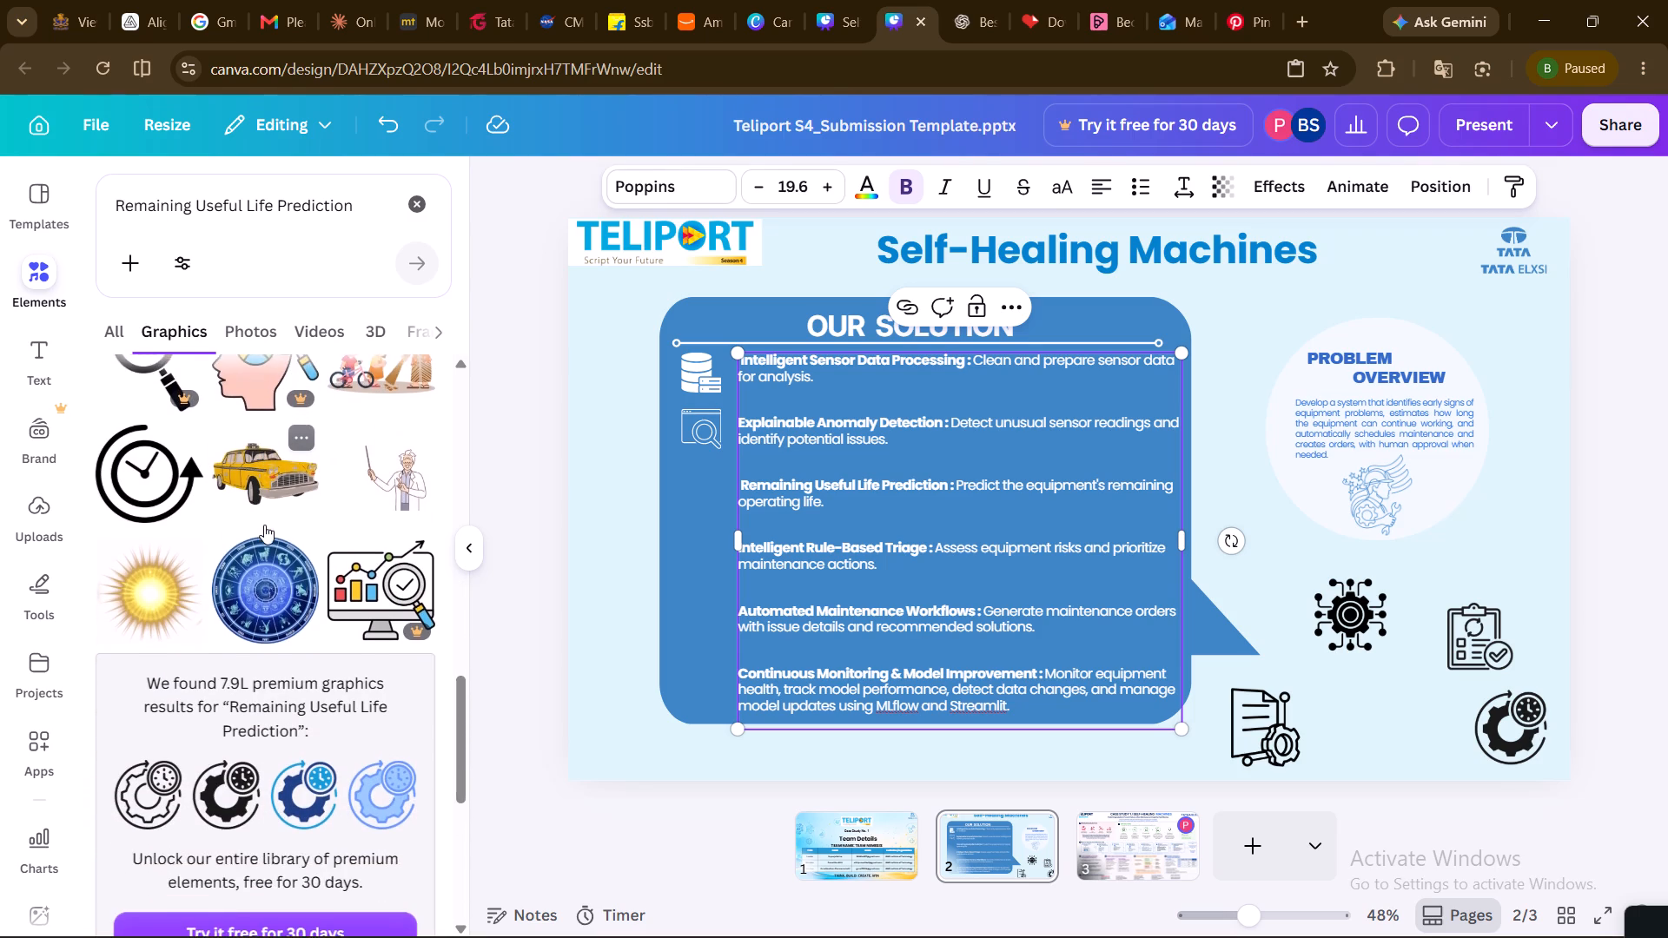
scroll(264, 525, down, 2)
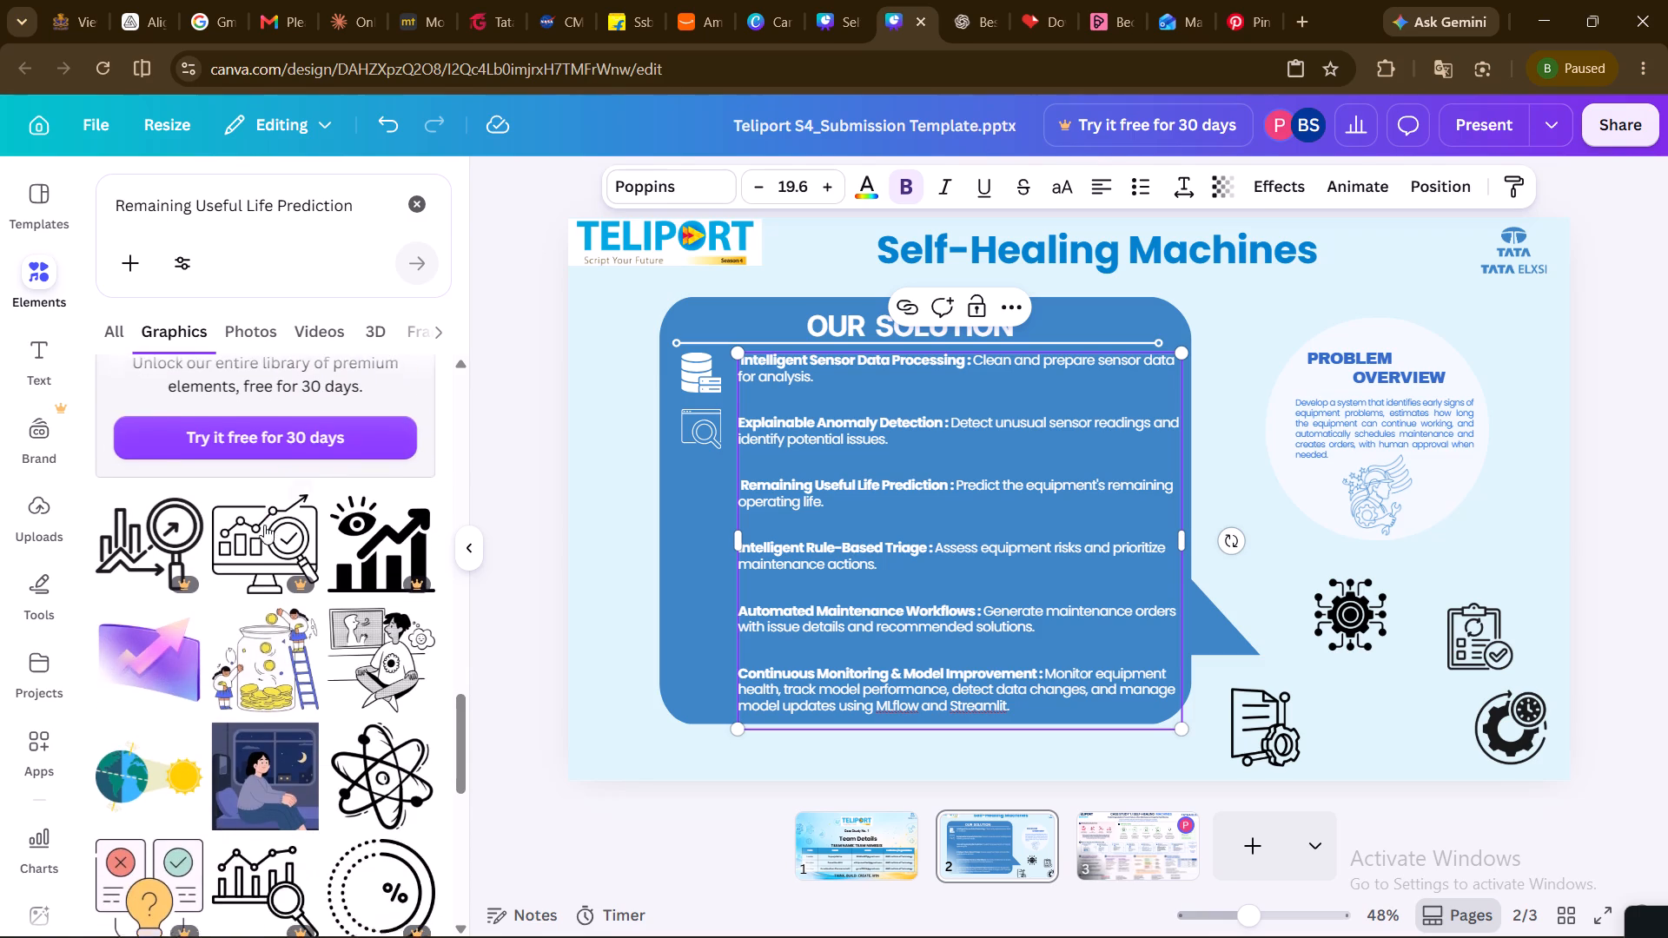
scroll(264, 525, down, 2)
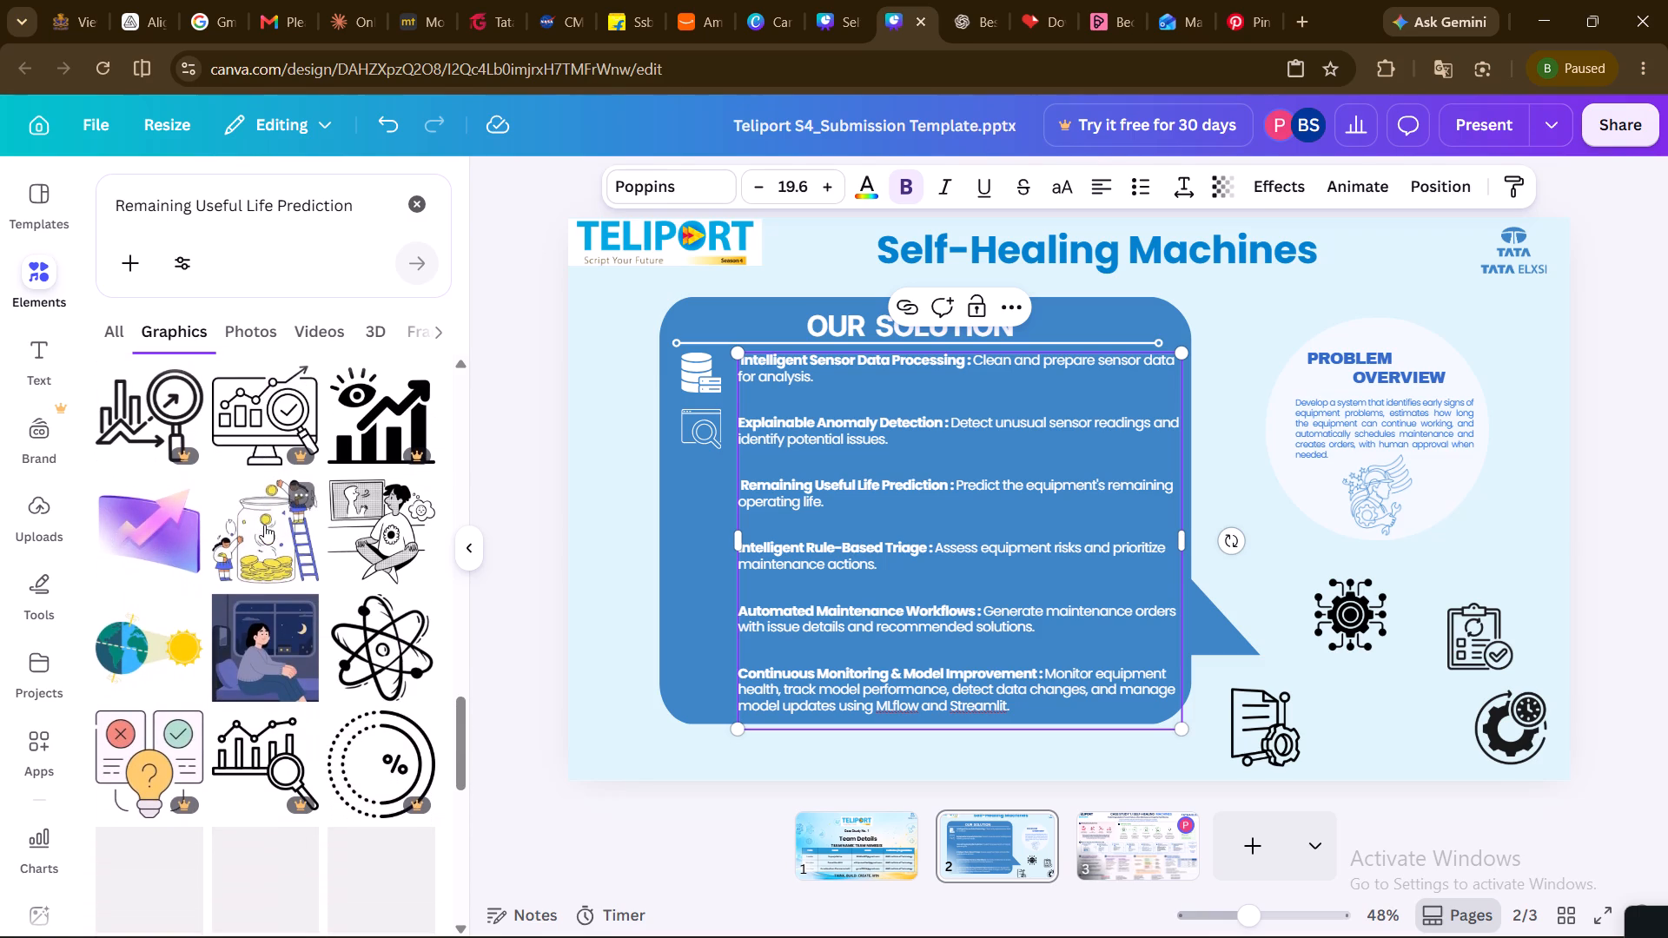
scroll(264, 525, down, 2)
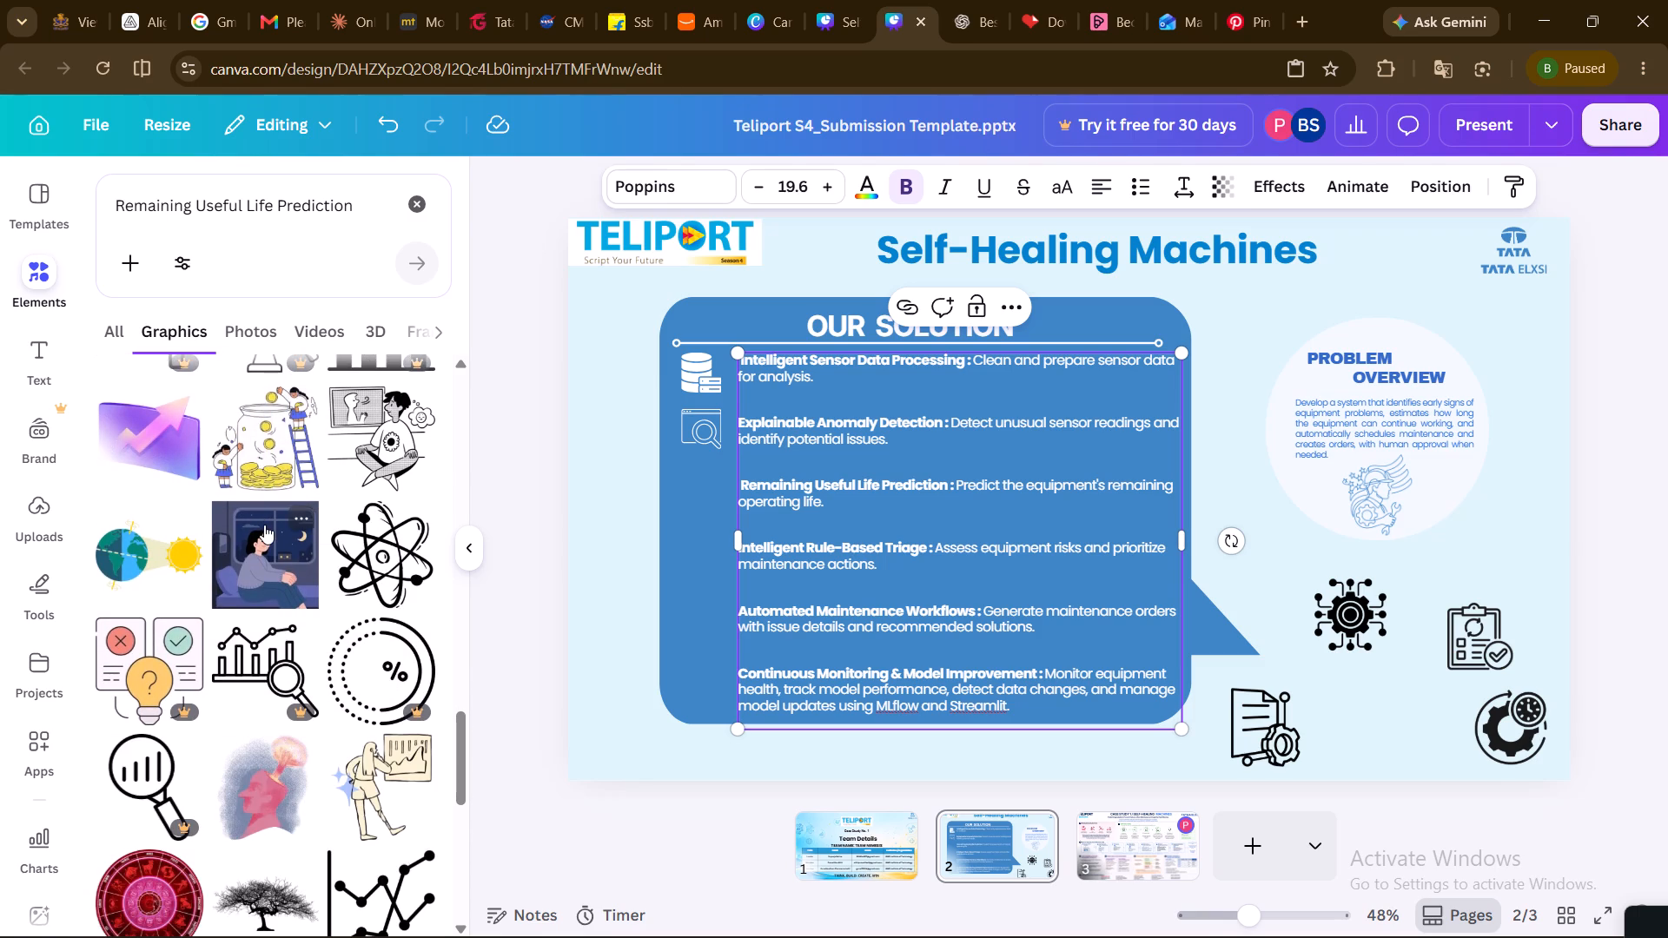
scroll(264, 525, down, 4)
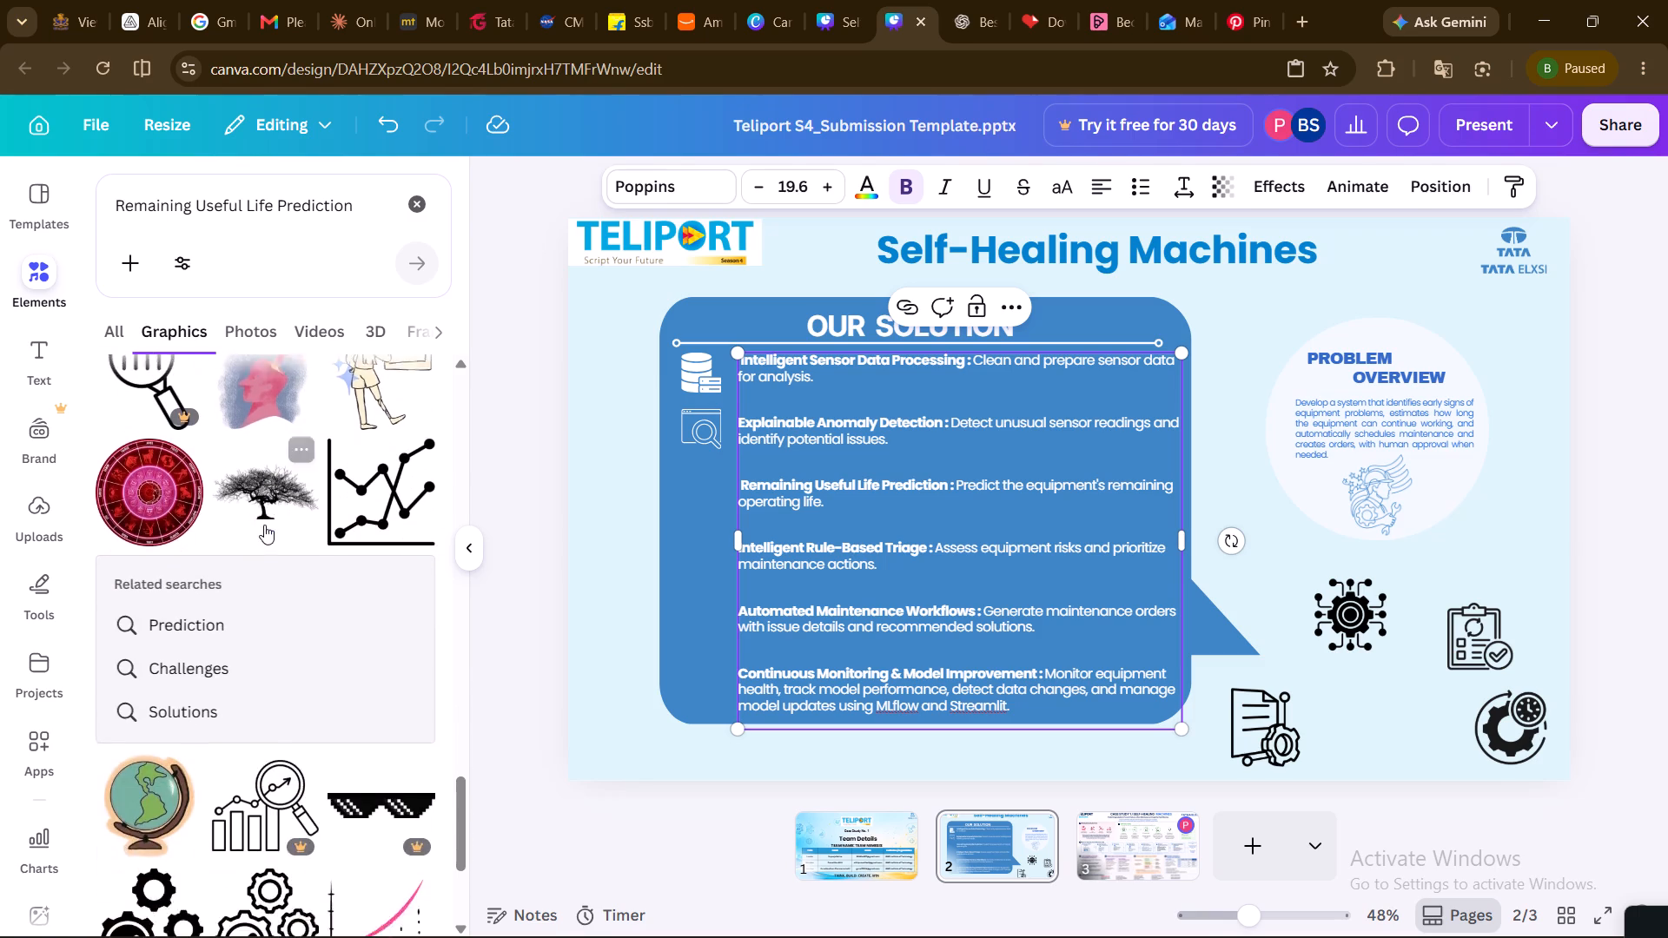
scroll(264, 525, down, 2)
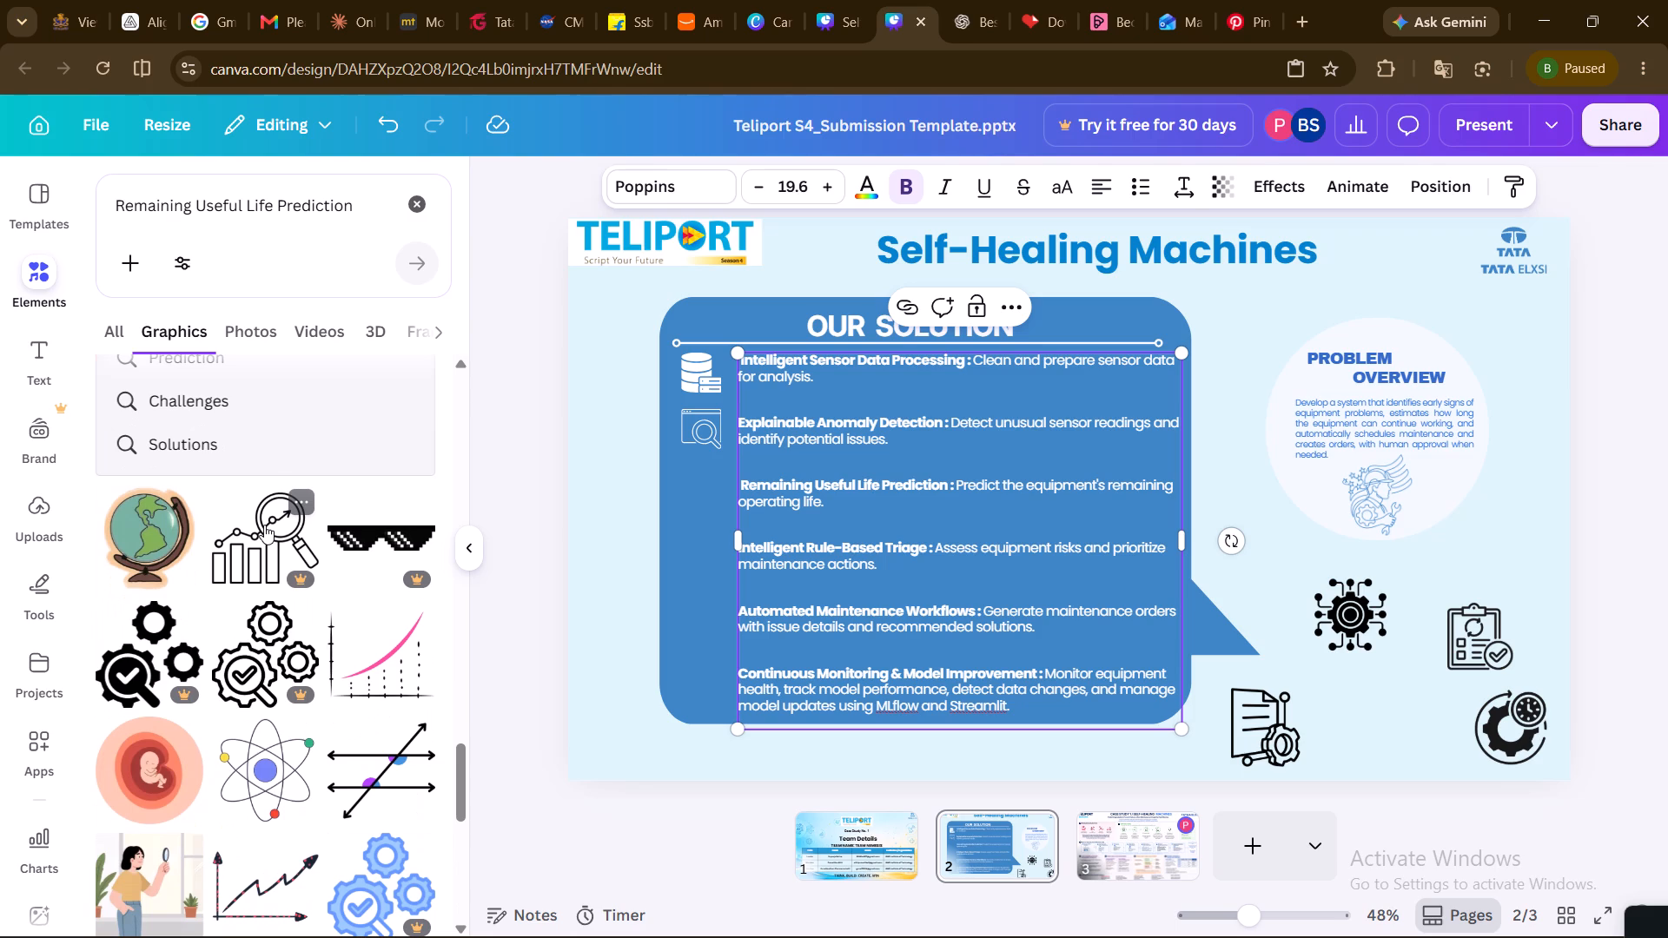
scroll(264, 525, down, 1)
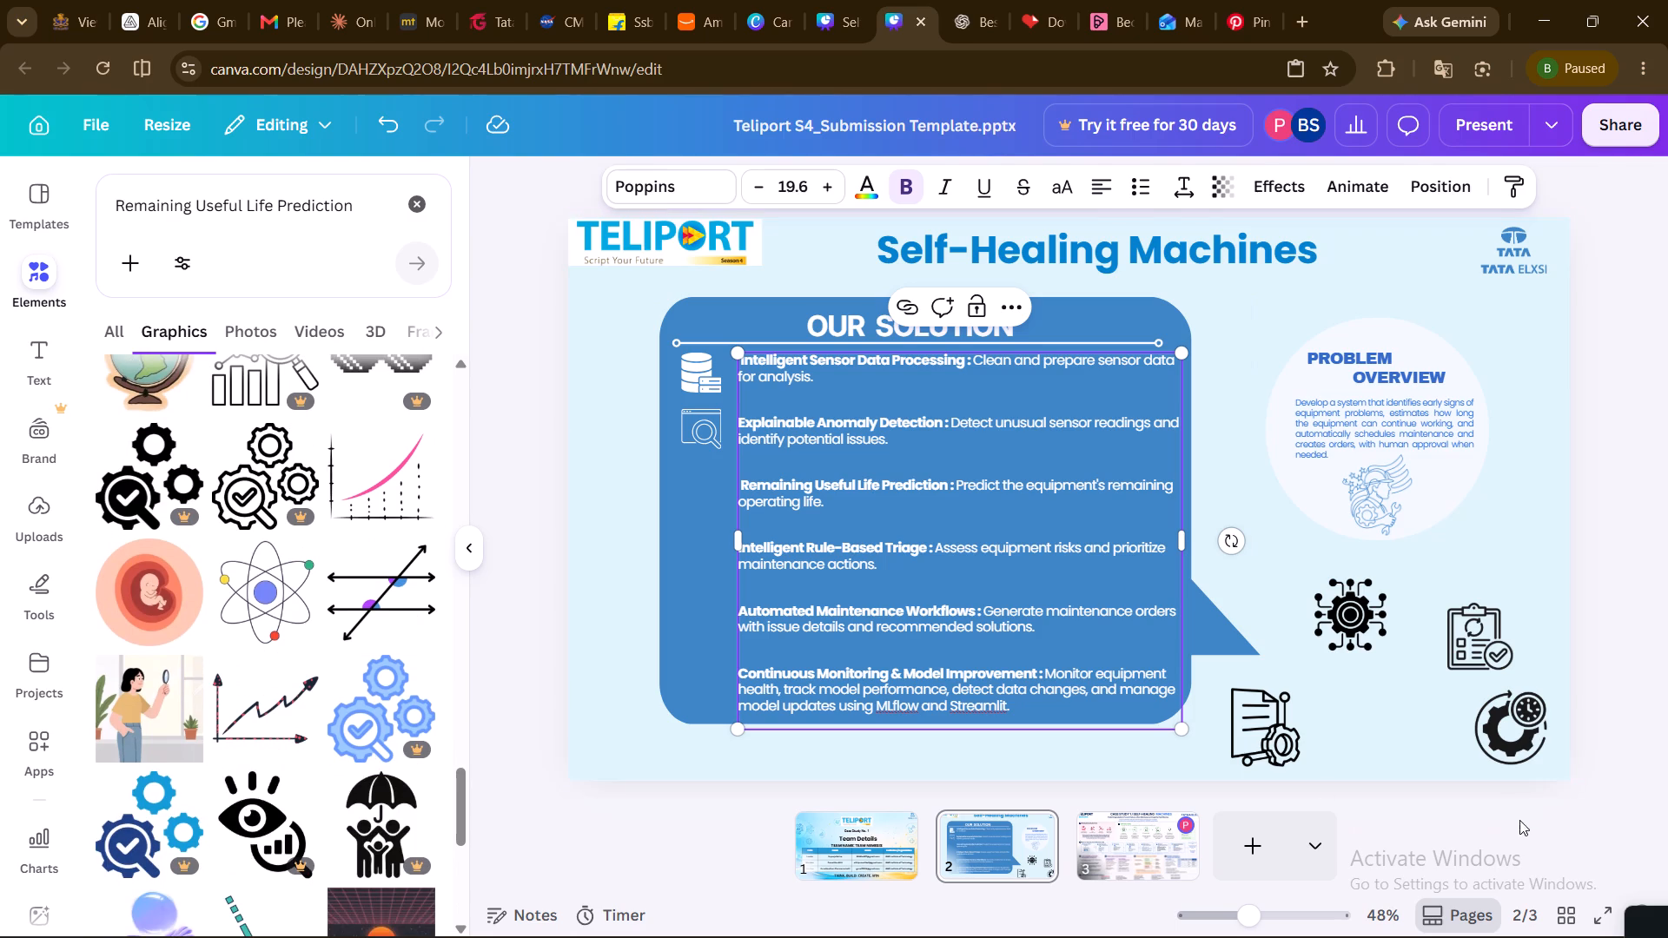
Move the black gear-and-clock icon from the slide's lower corner into the solution box, beside the Remaining Useful Life Prediction point.
drag(1502, 725, 1077, 624)
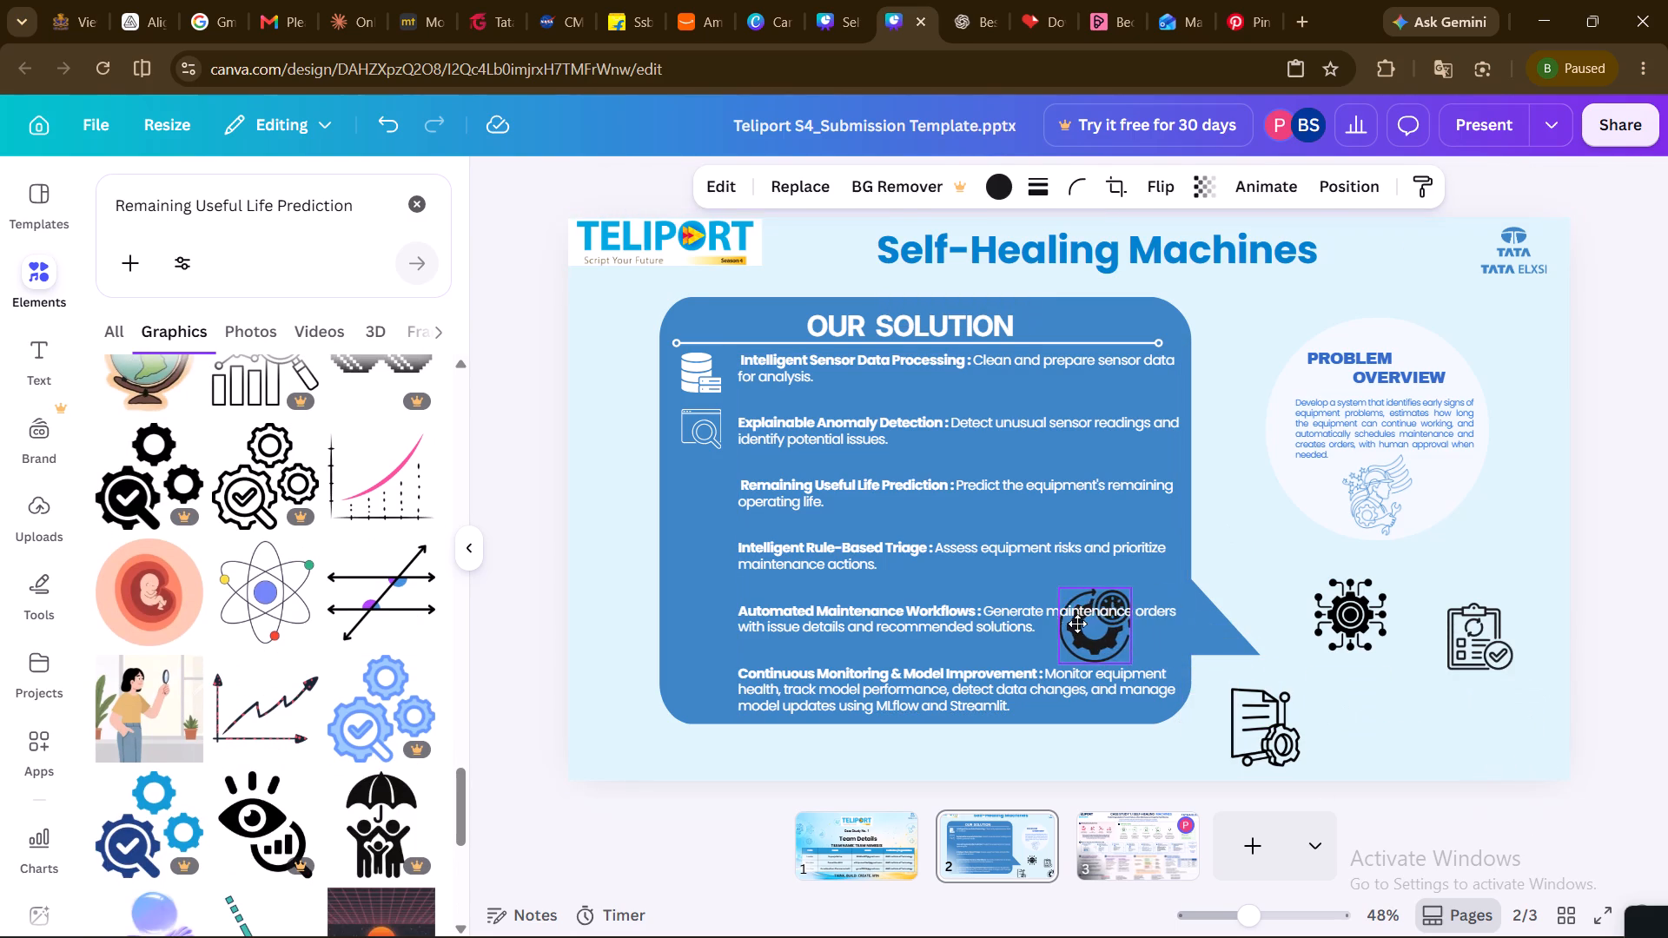
drag(1077, 624, 1056, 624)
drag(1074, 627, 855, 557)
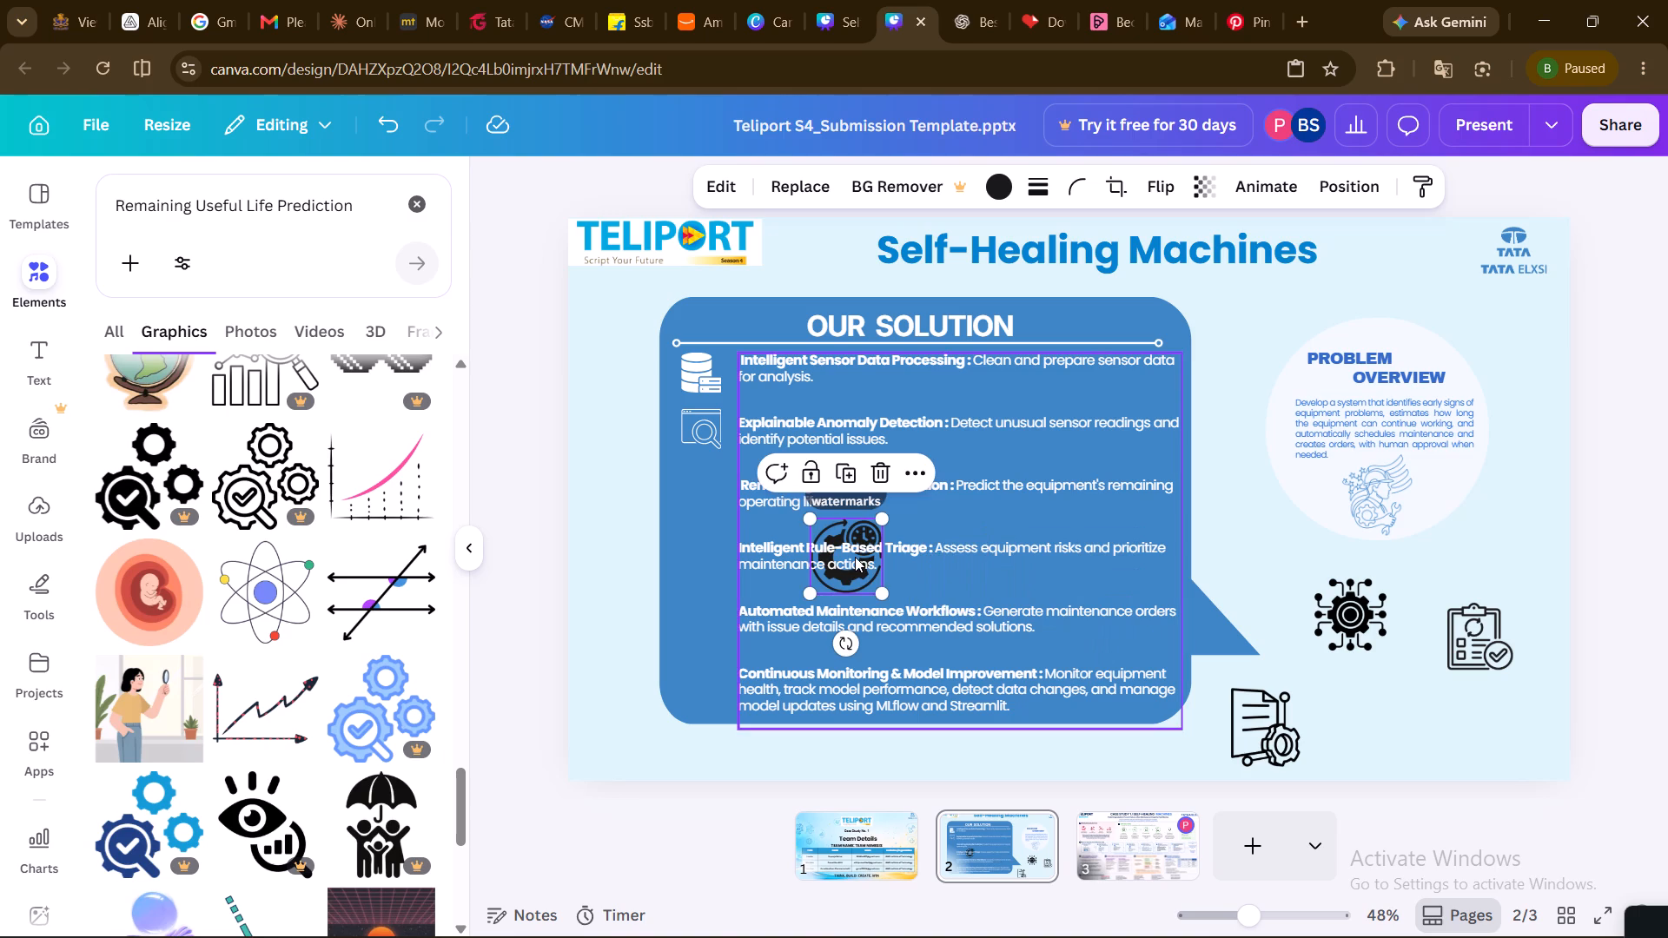
drag(838, 558, 693, 500)
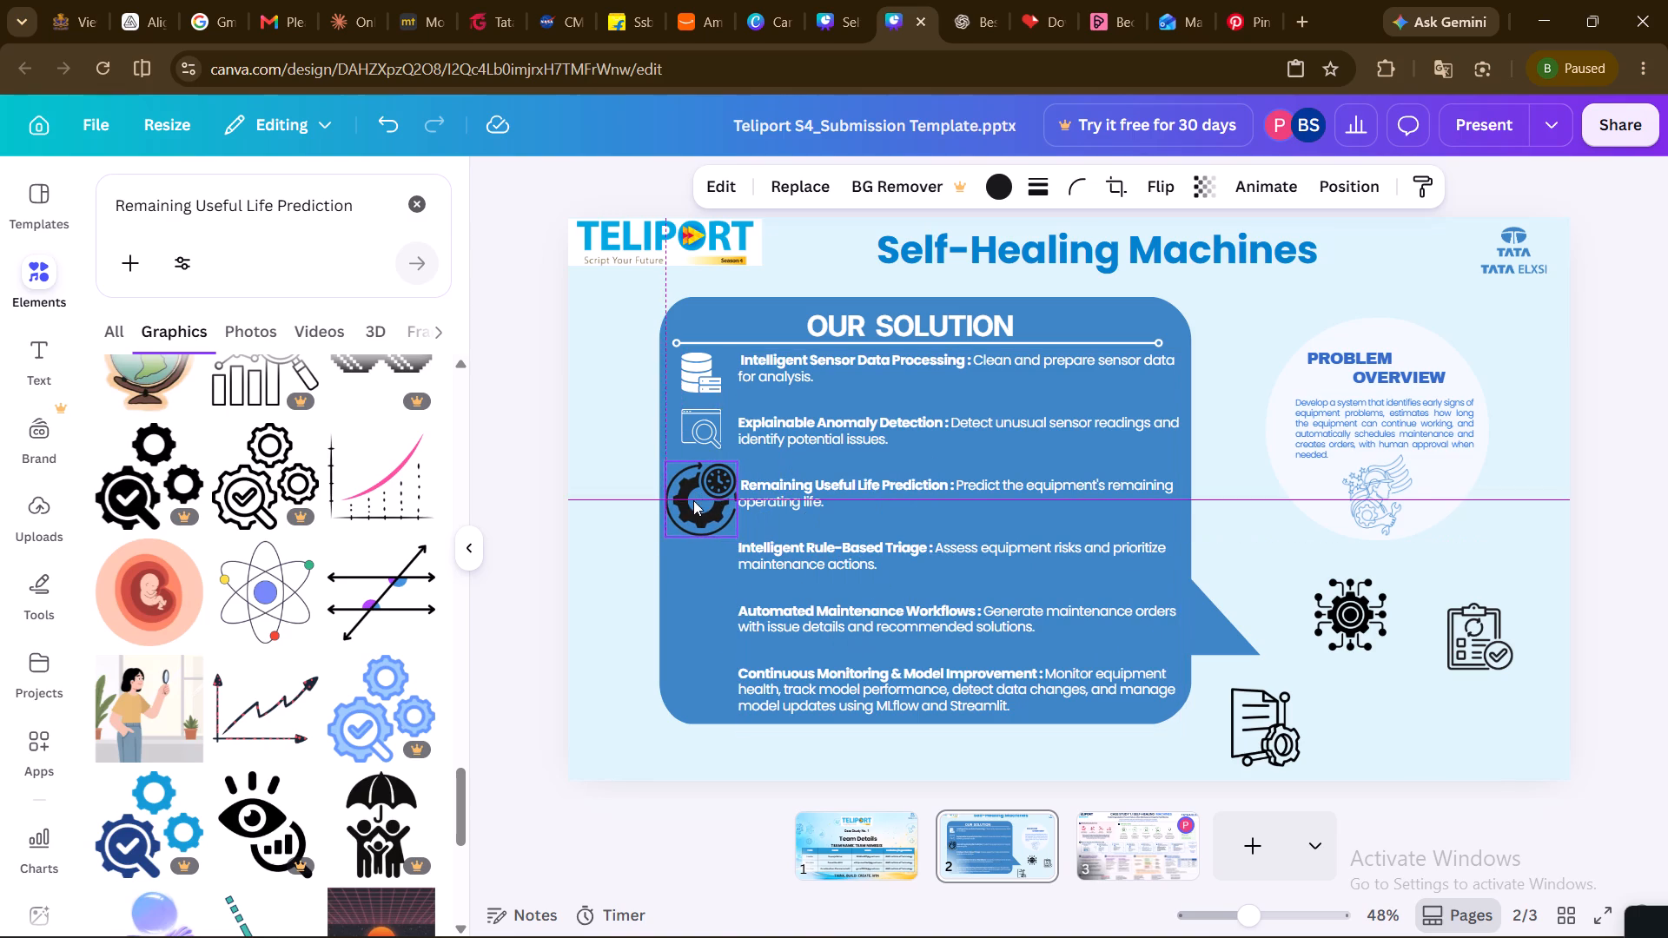
Shrink the gear-and-clock icon to roughly the size of the white icons above it.
drag(740, 540, 626, 528)
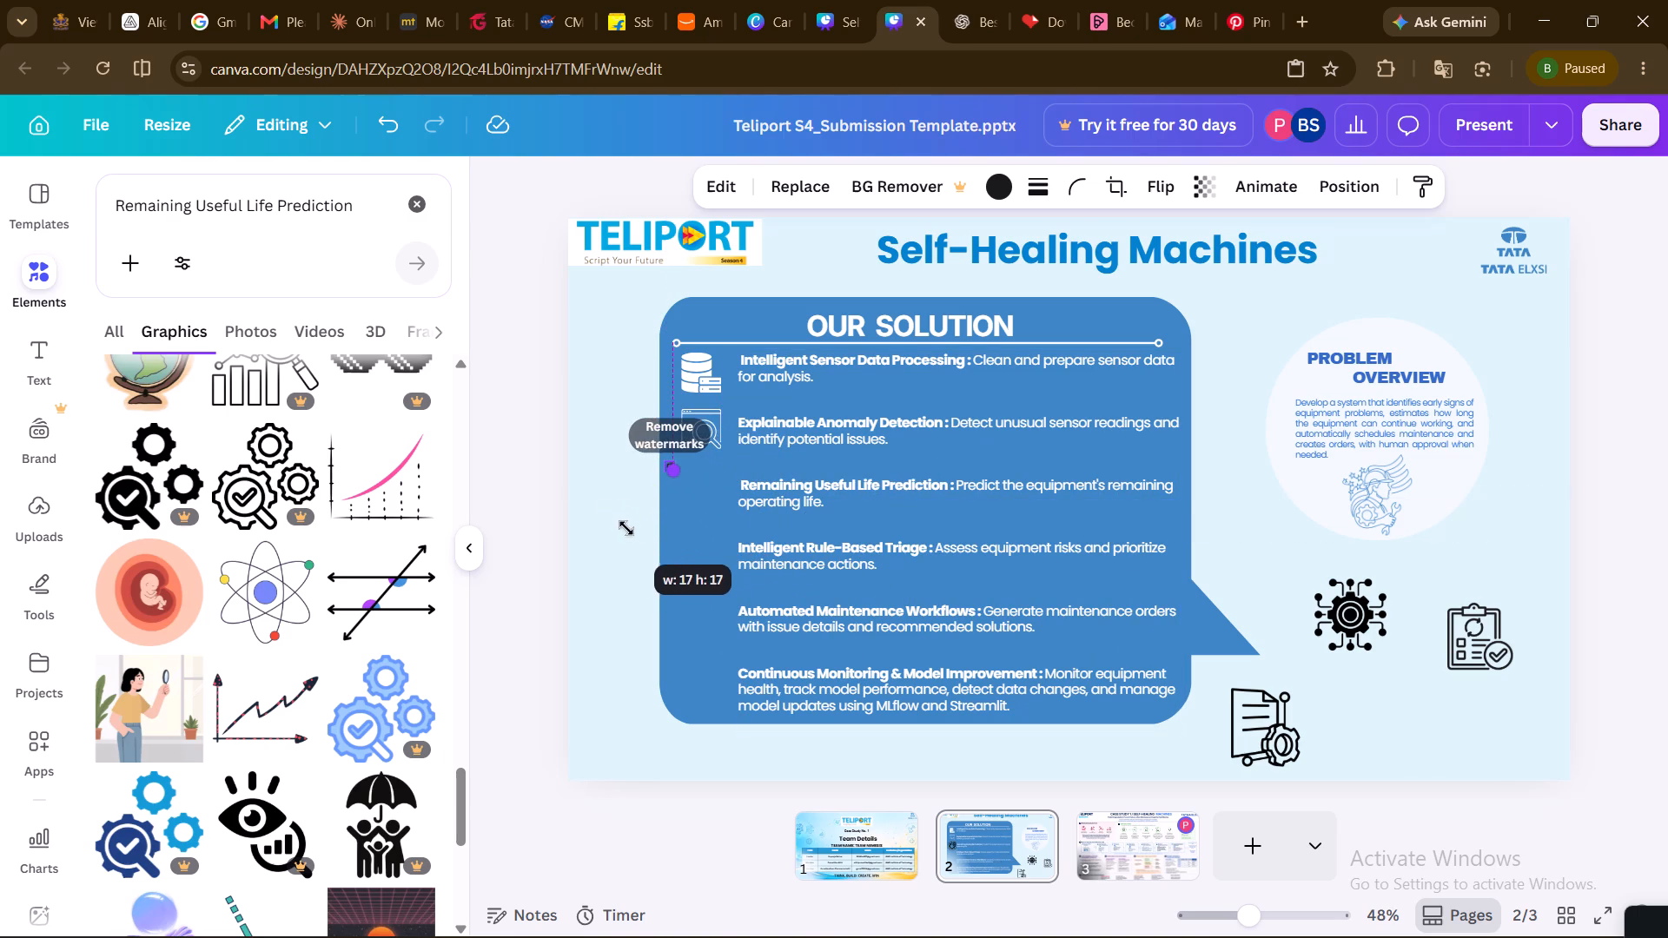
drag(626, 528, 678, 543)
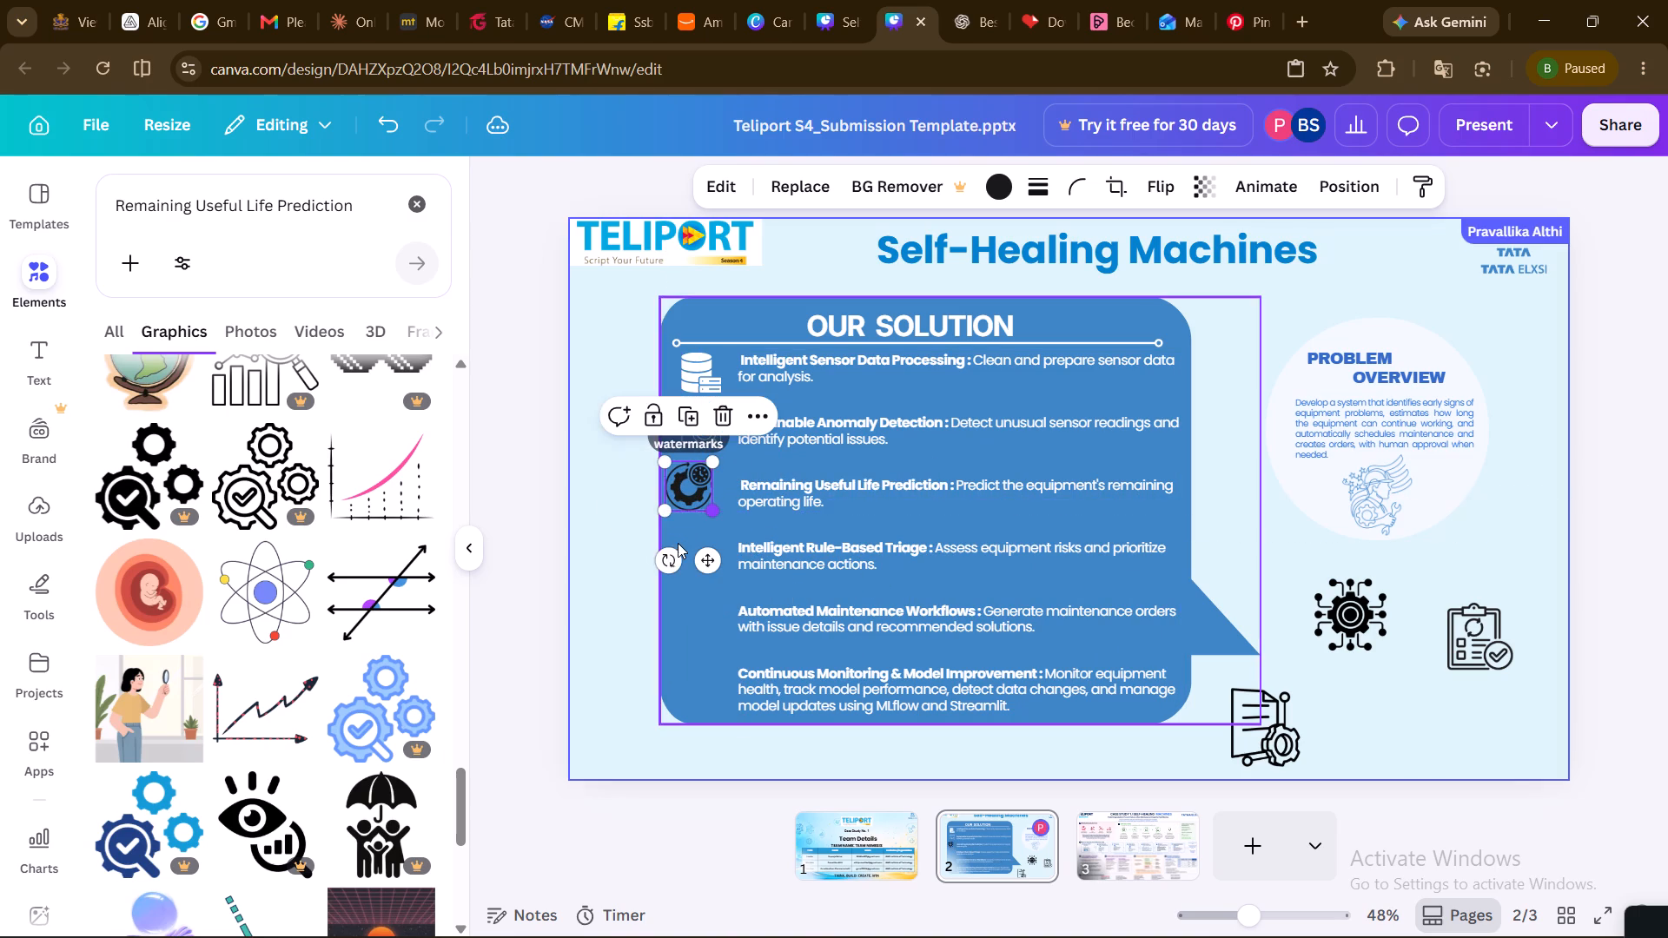
Position the gear-and-clock icon level with the Remaining Useful Life Prediction text, aligning its left edge with the icons above.
drag(689, 480, 703, 497)
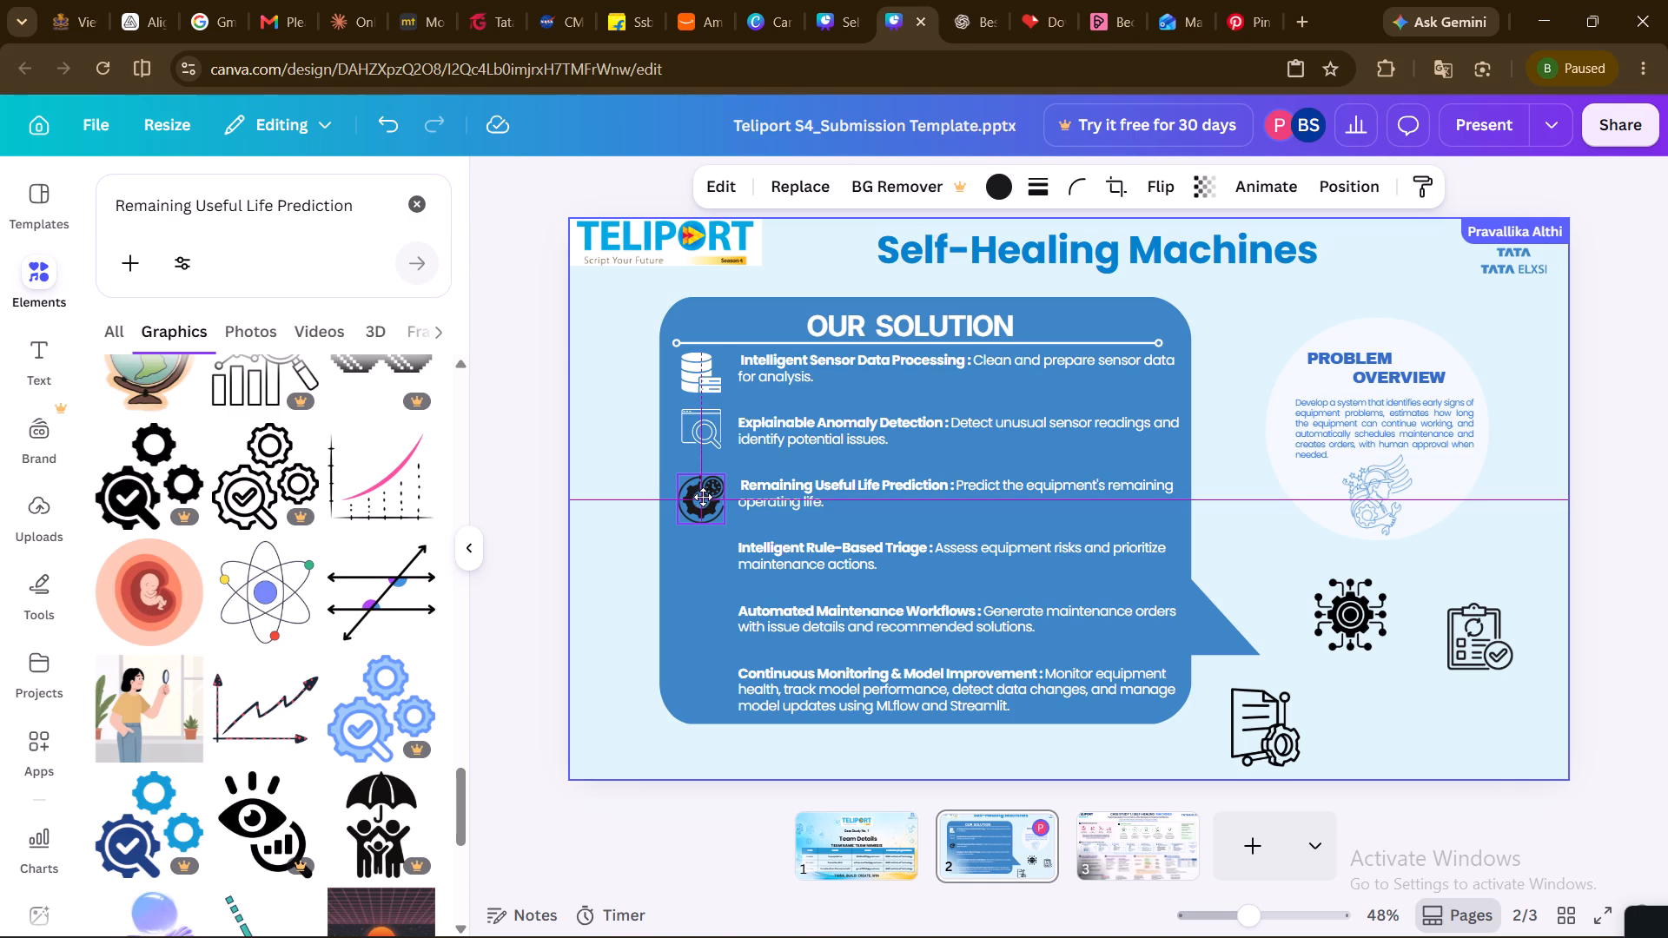
drag(703, 497, 704, 496)
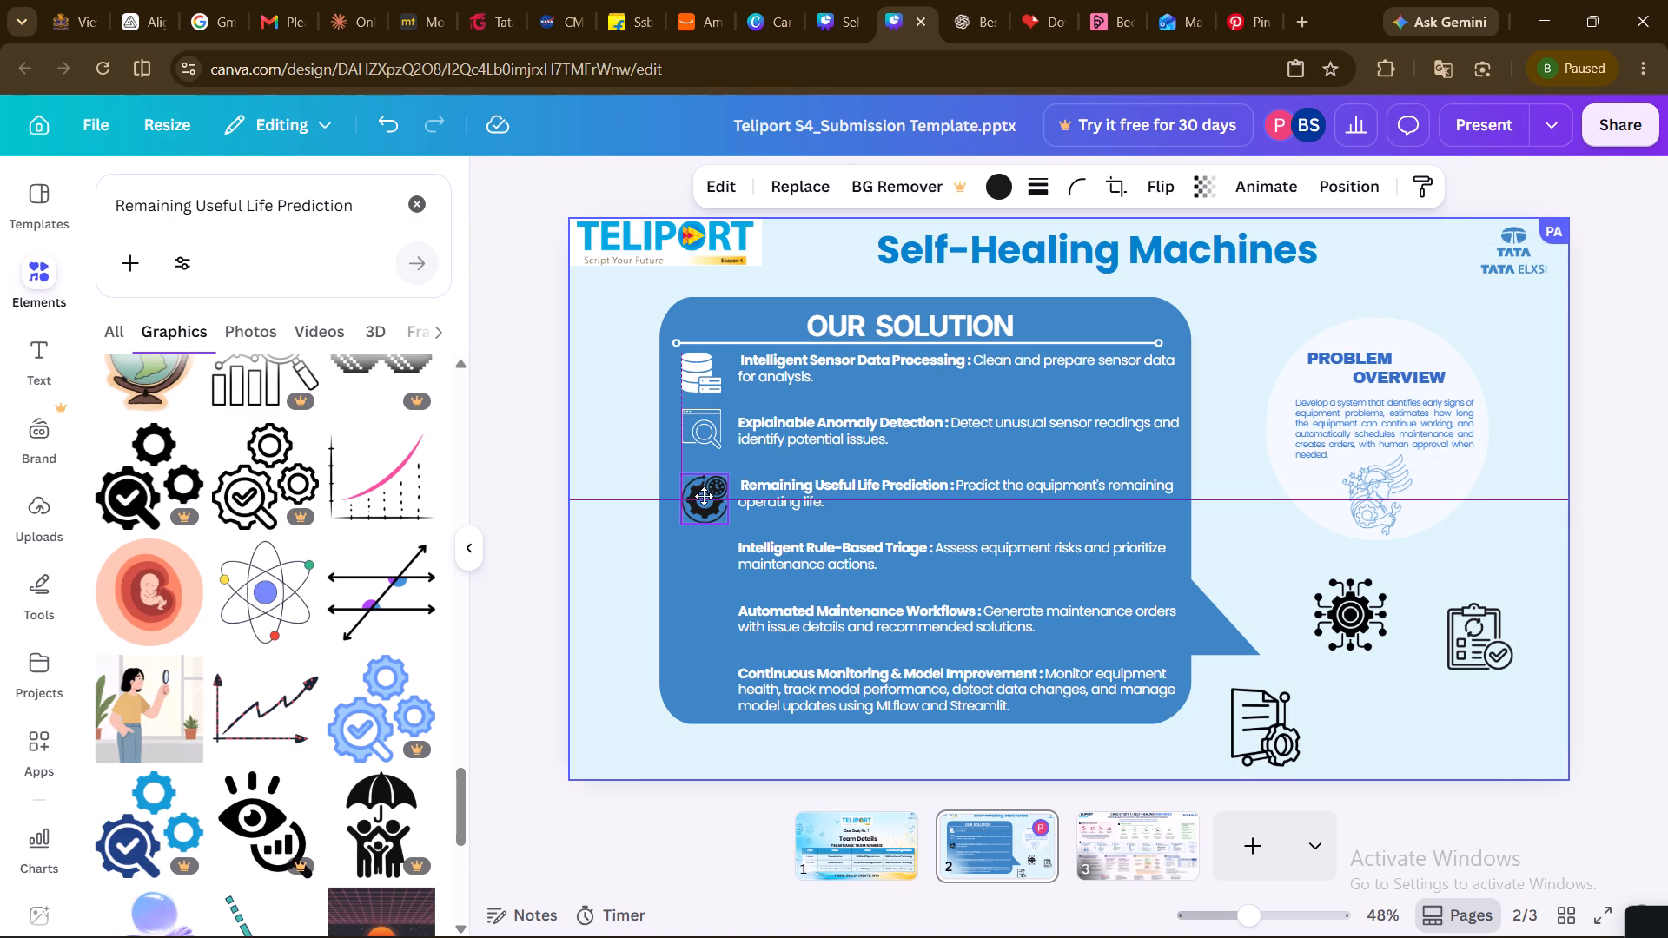
drag(704, 496, 703, 493)
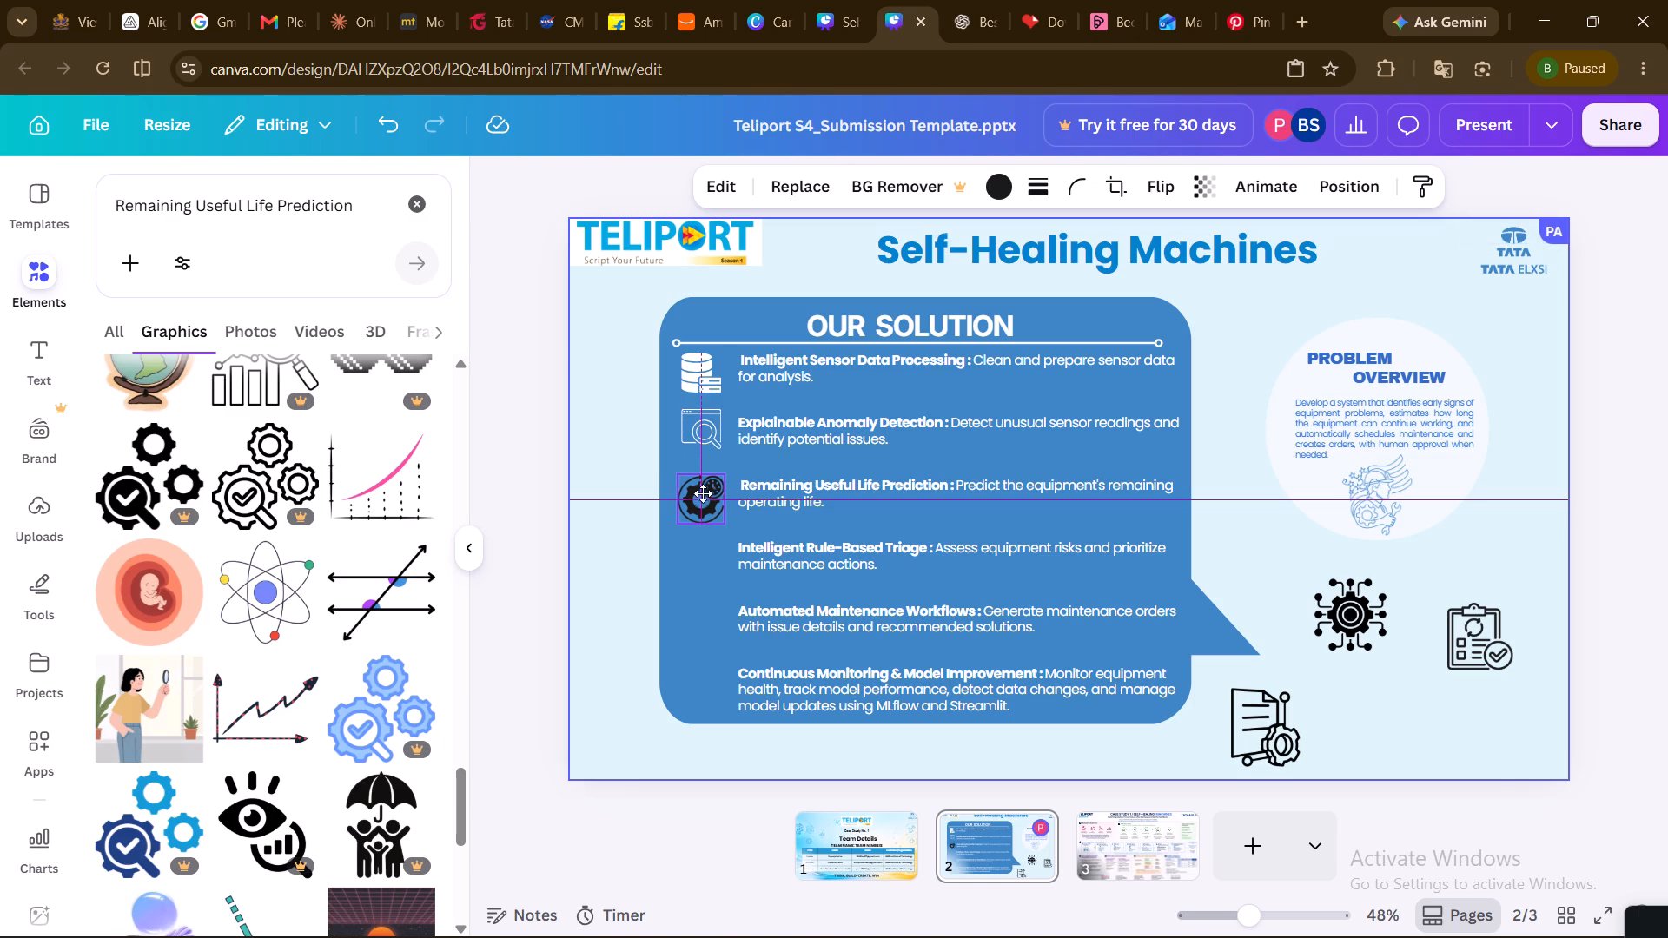
drag(703, 493, 703, 491)
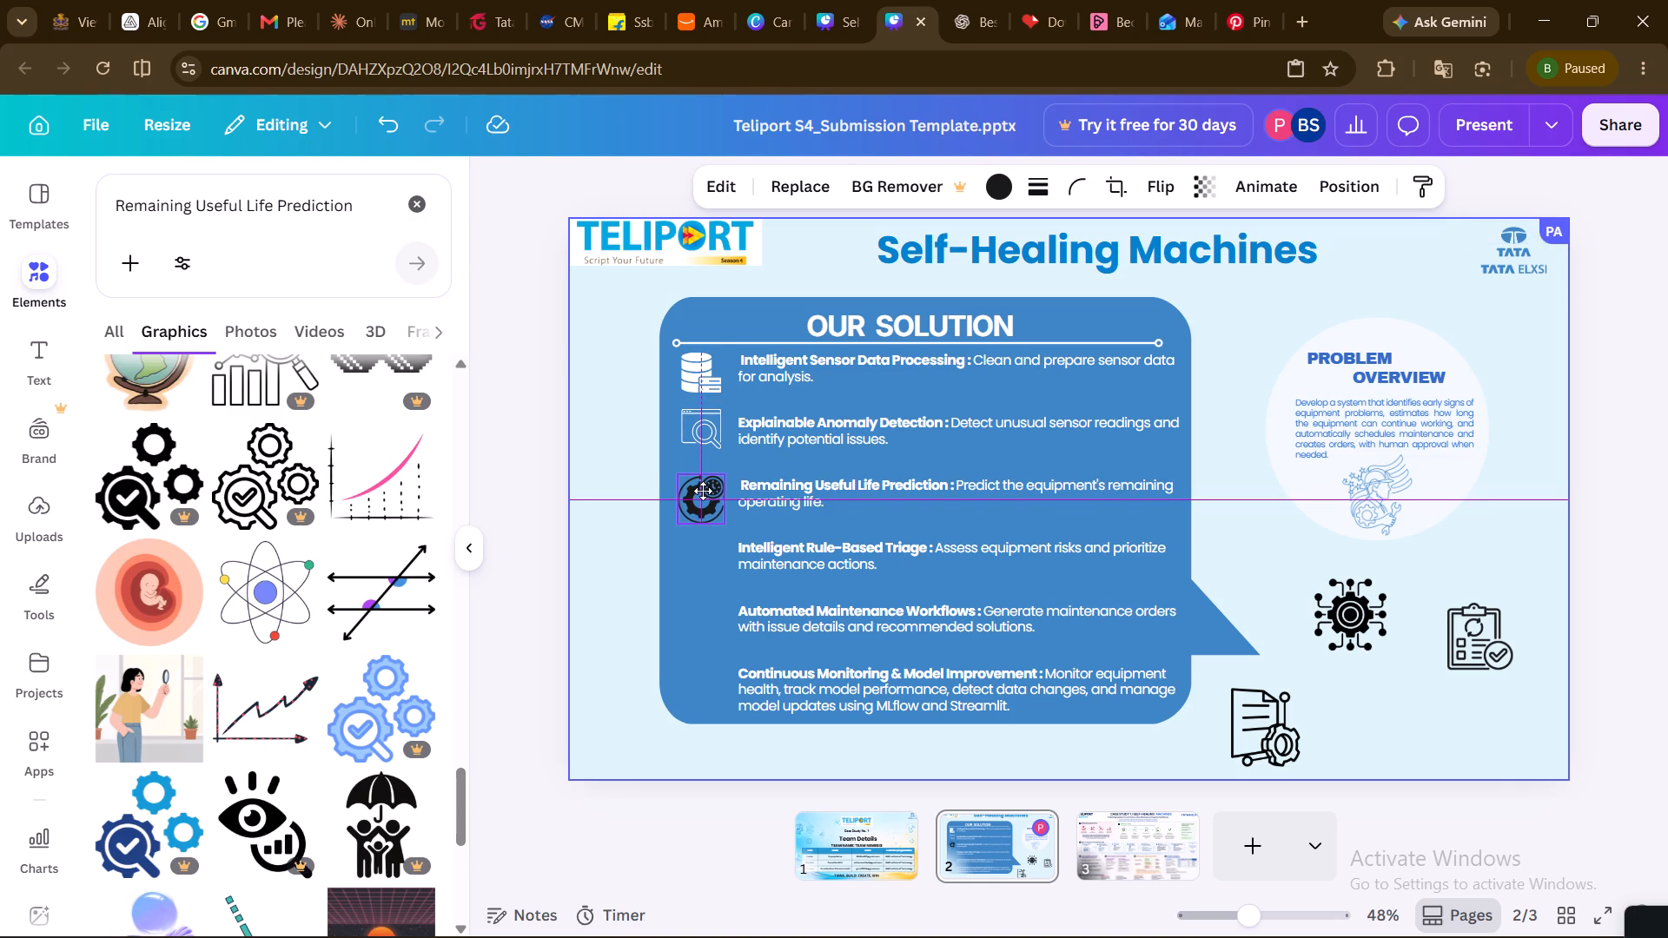
drag(703, 491, 703, 489)
click(703, 489)
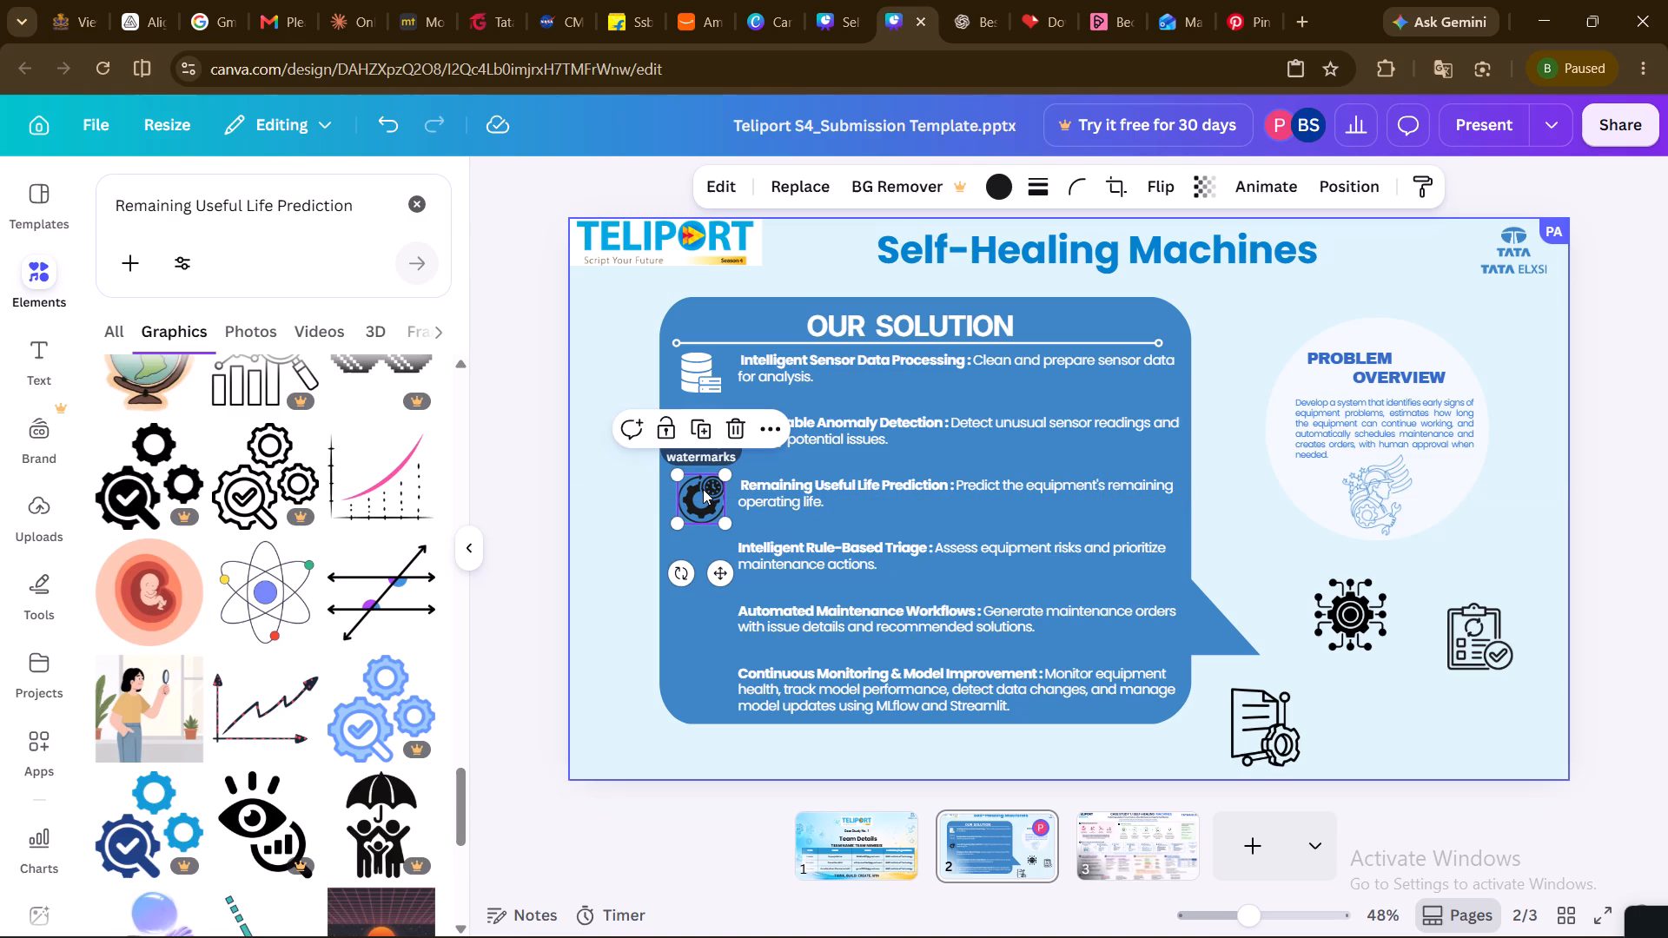
click(633, 494)
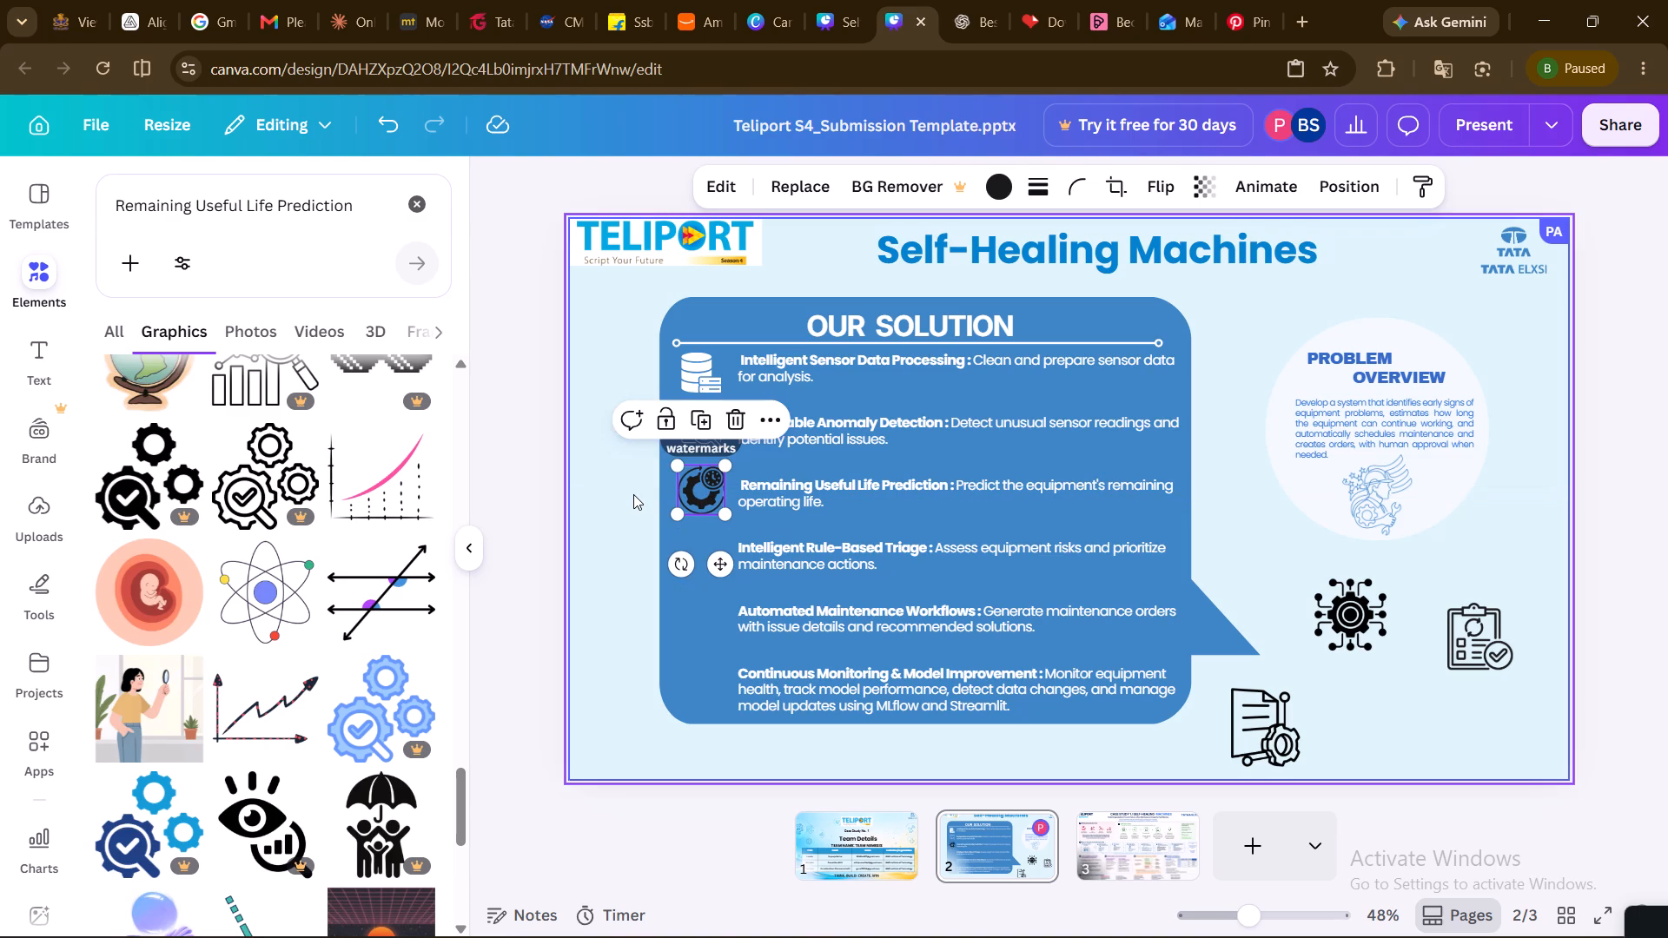
click(706, 484)
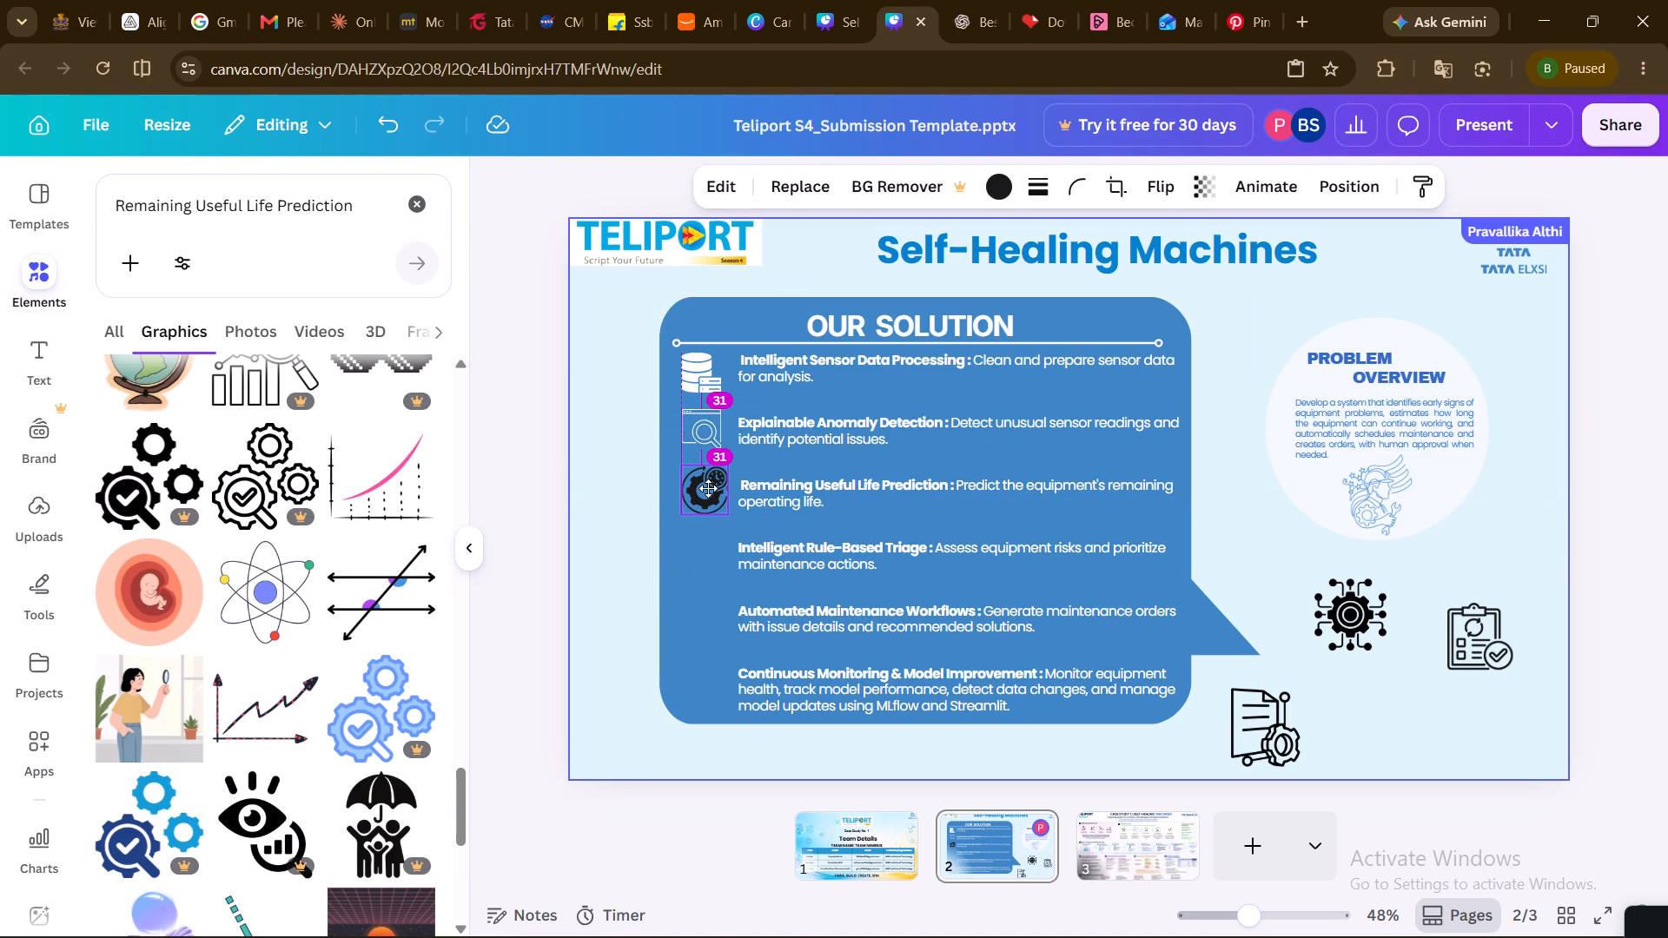
click(618, 486)
Nudge the Explainable Anomaly Detection icon slightly down, keeping it in the icon column.
click(701, 426)
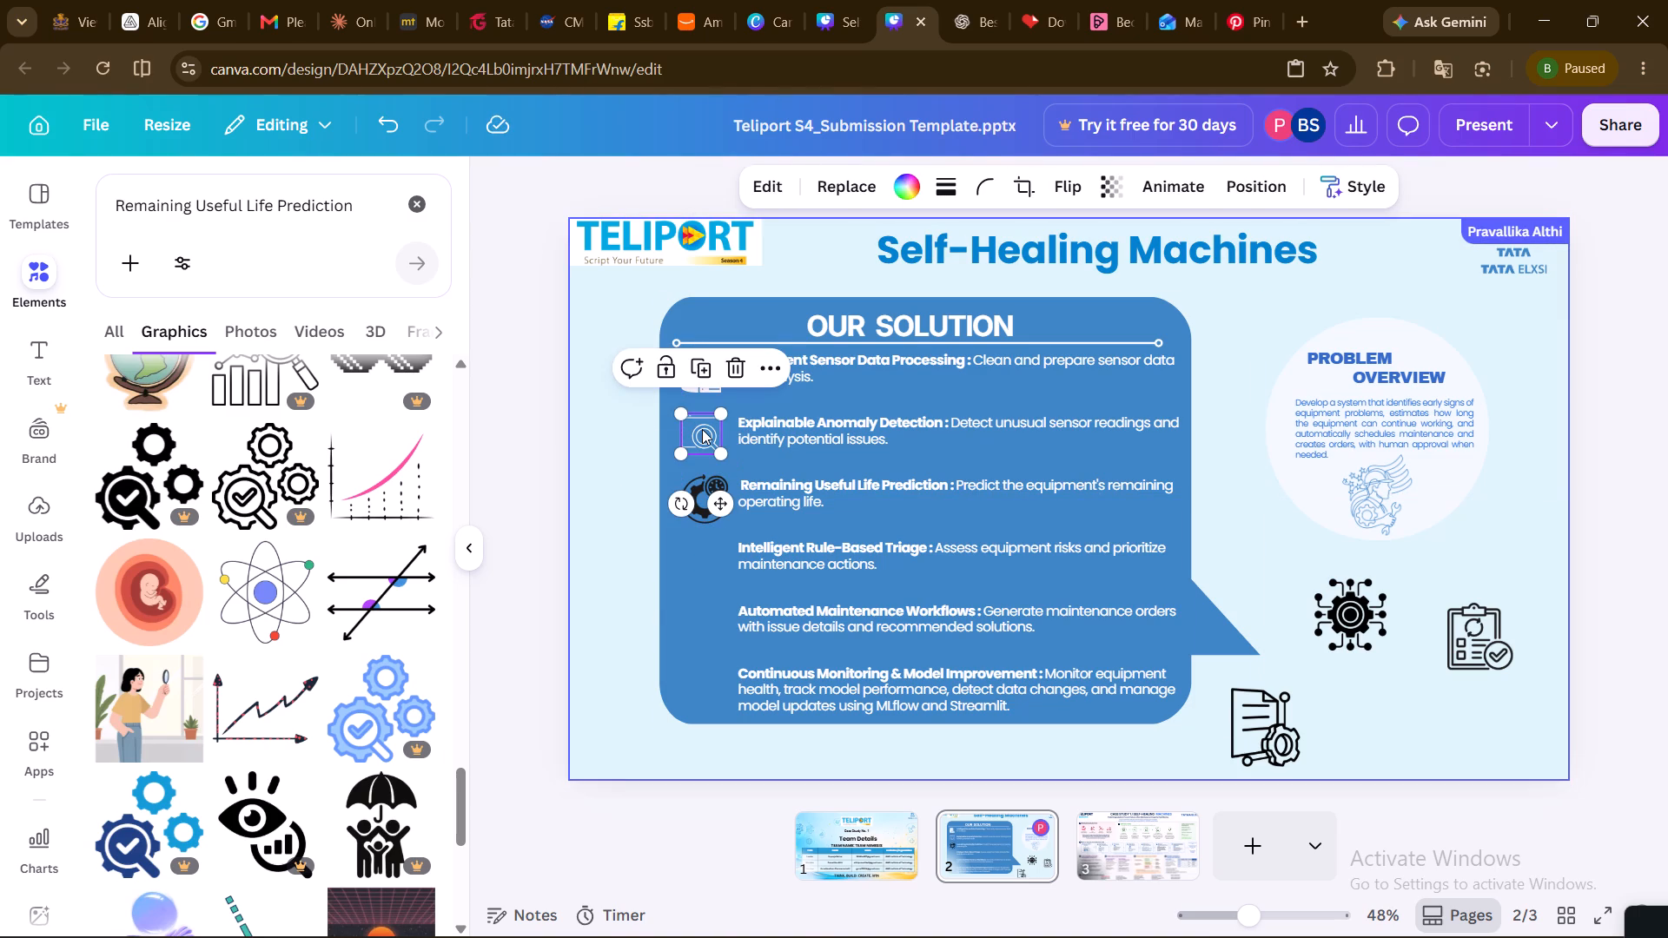
click(614, 433)
Check the gear-and-clock icon's alignment with the icons above and the Remaining Useful Life Prediction text.
click(708, 499)
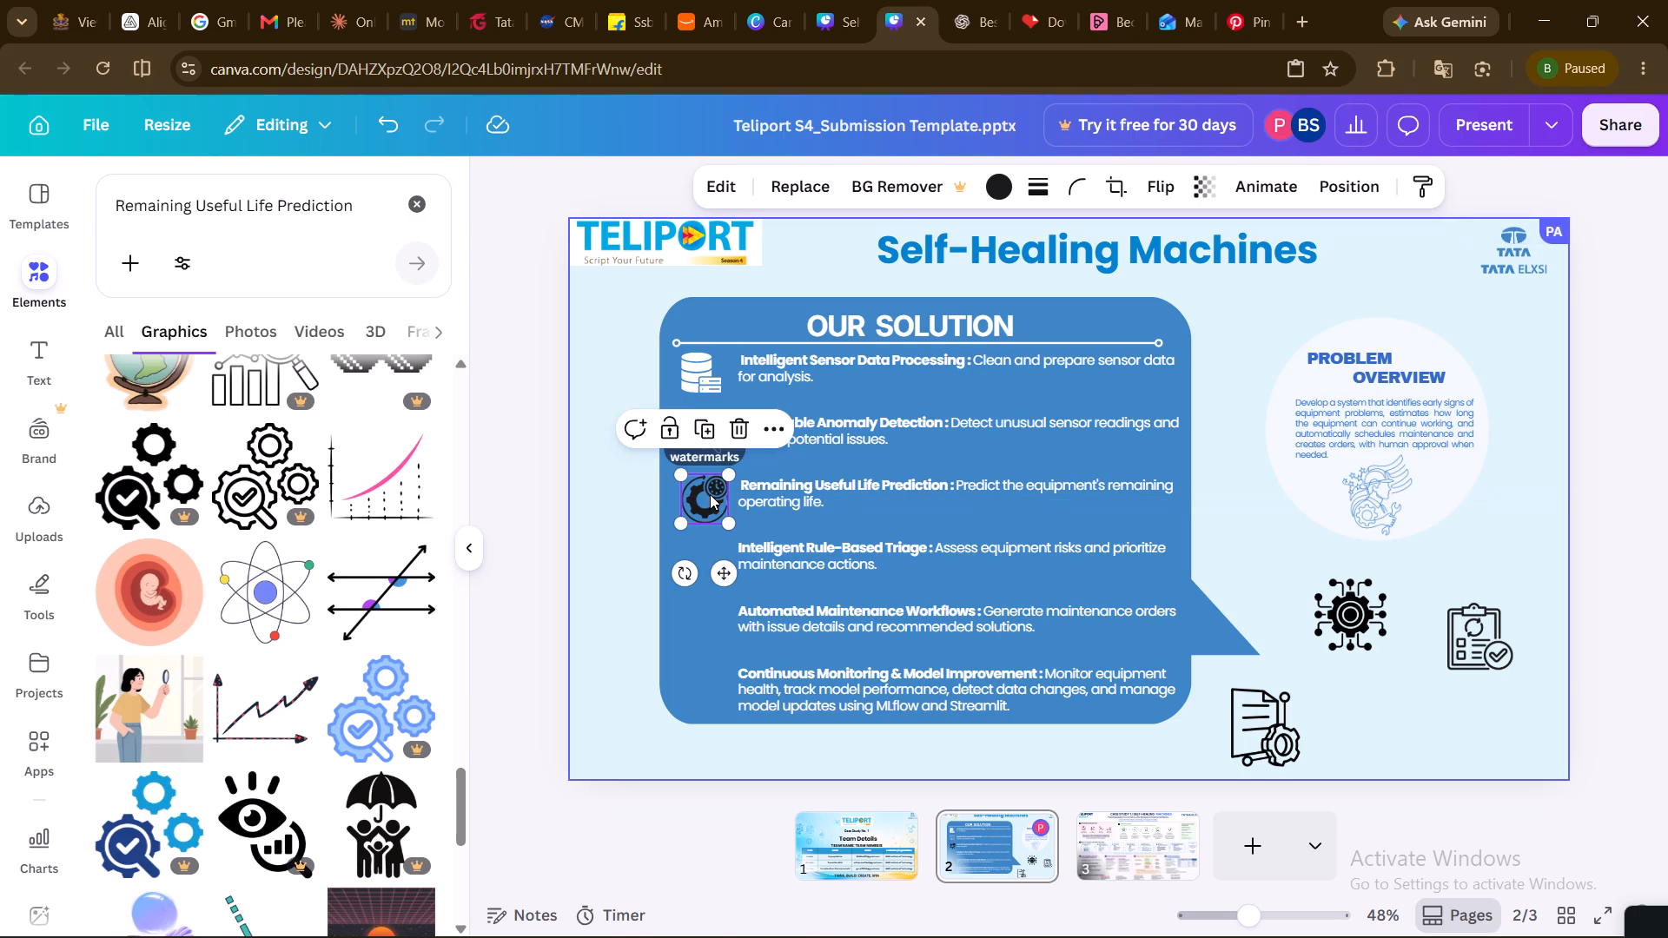
click(611, 411)
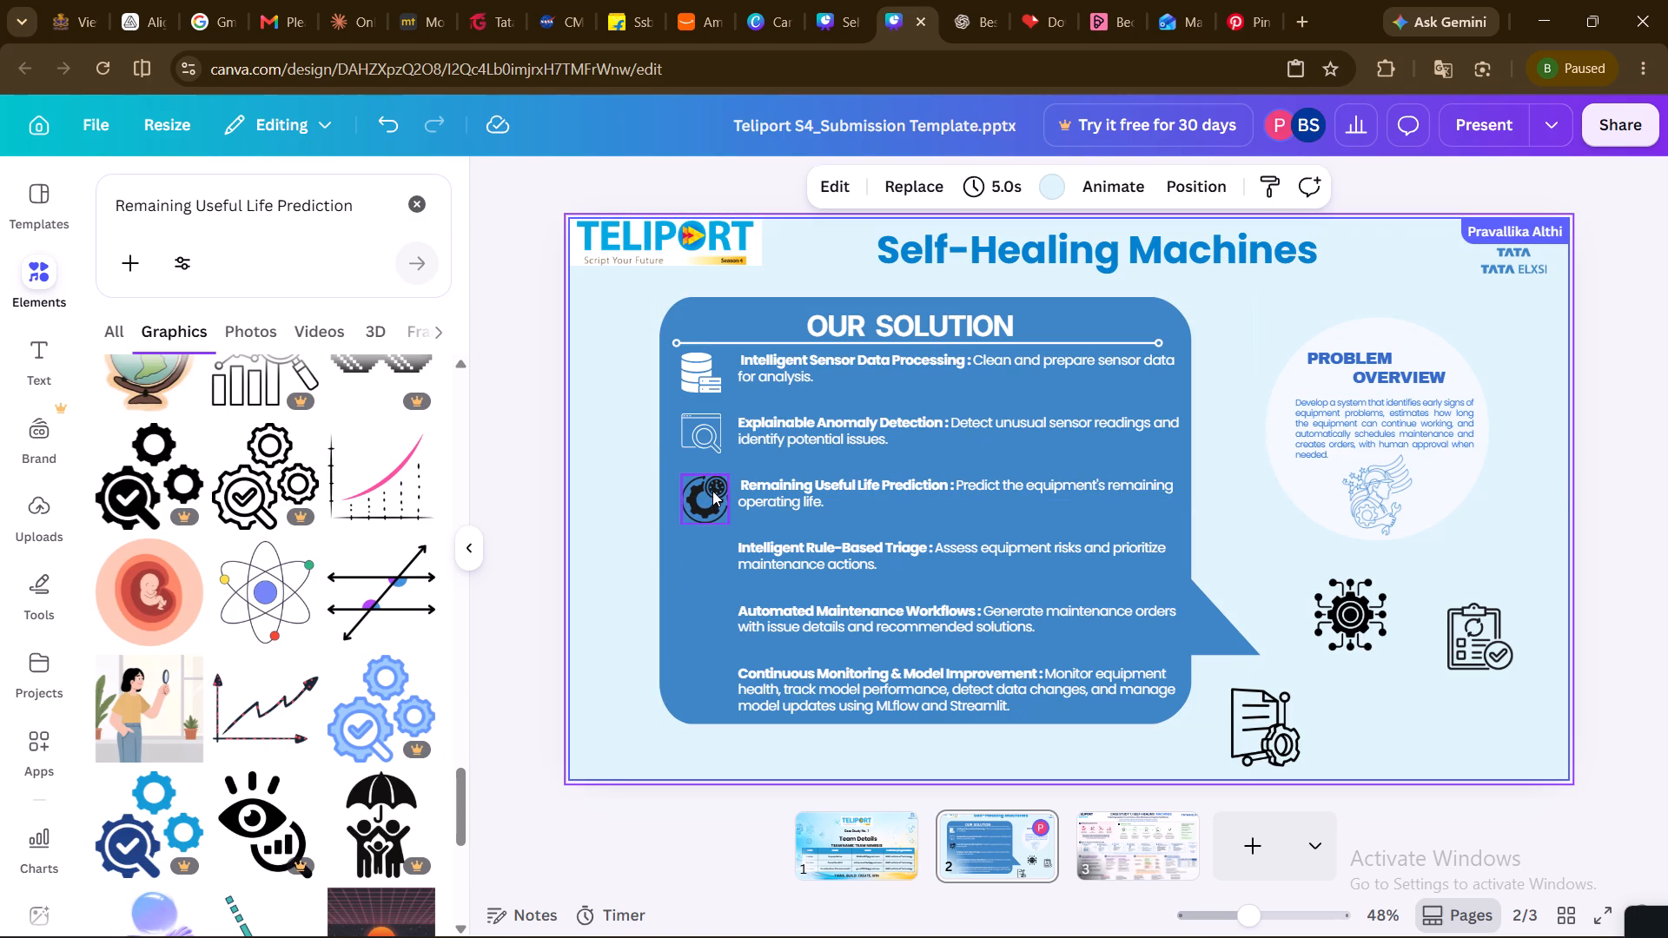
click(712, 491)
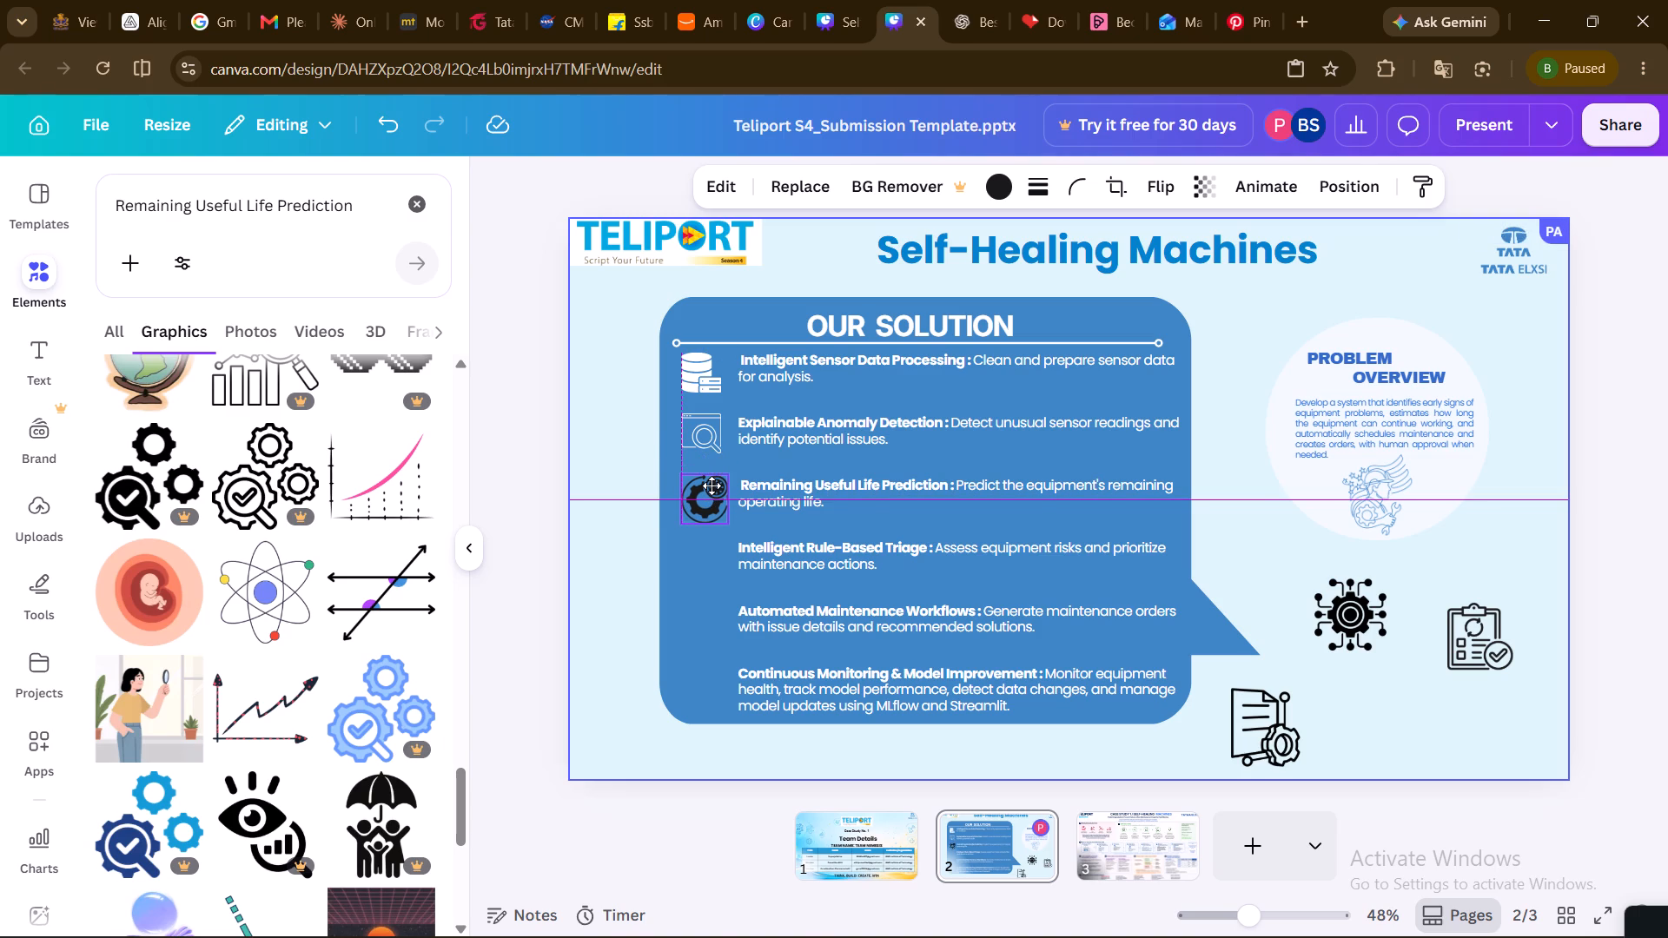
click(707, 487)
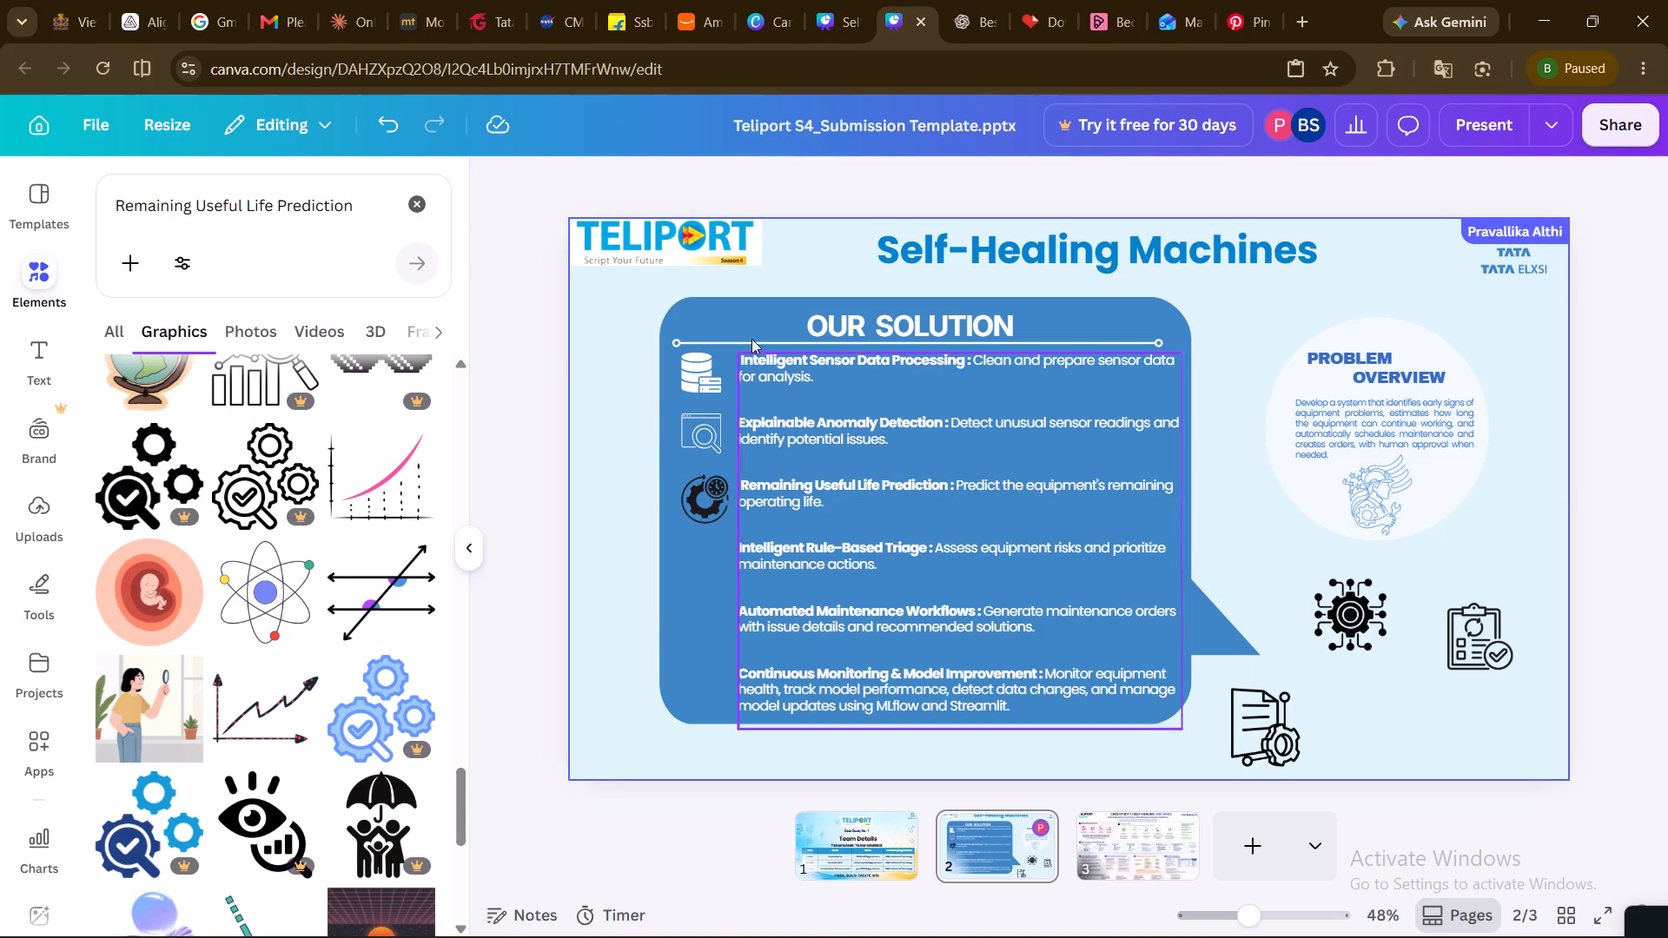
Recolour the gear-and-clock icon beside Remaining Useful Life Prediction to white.
click(705, 498)
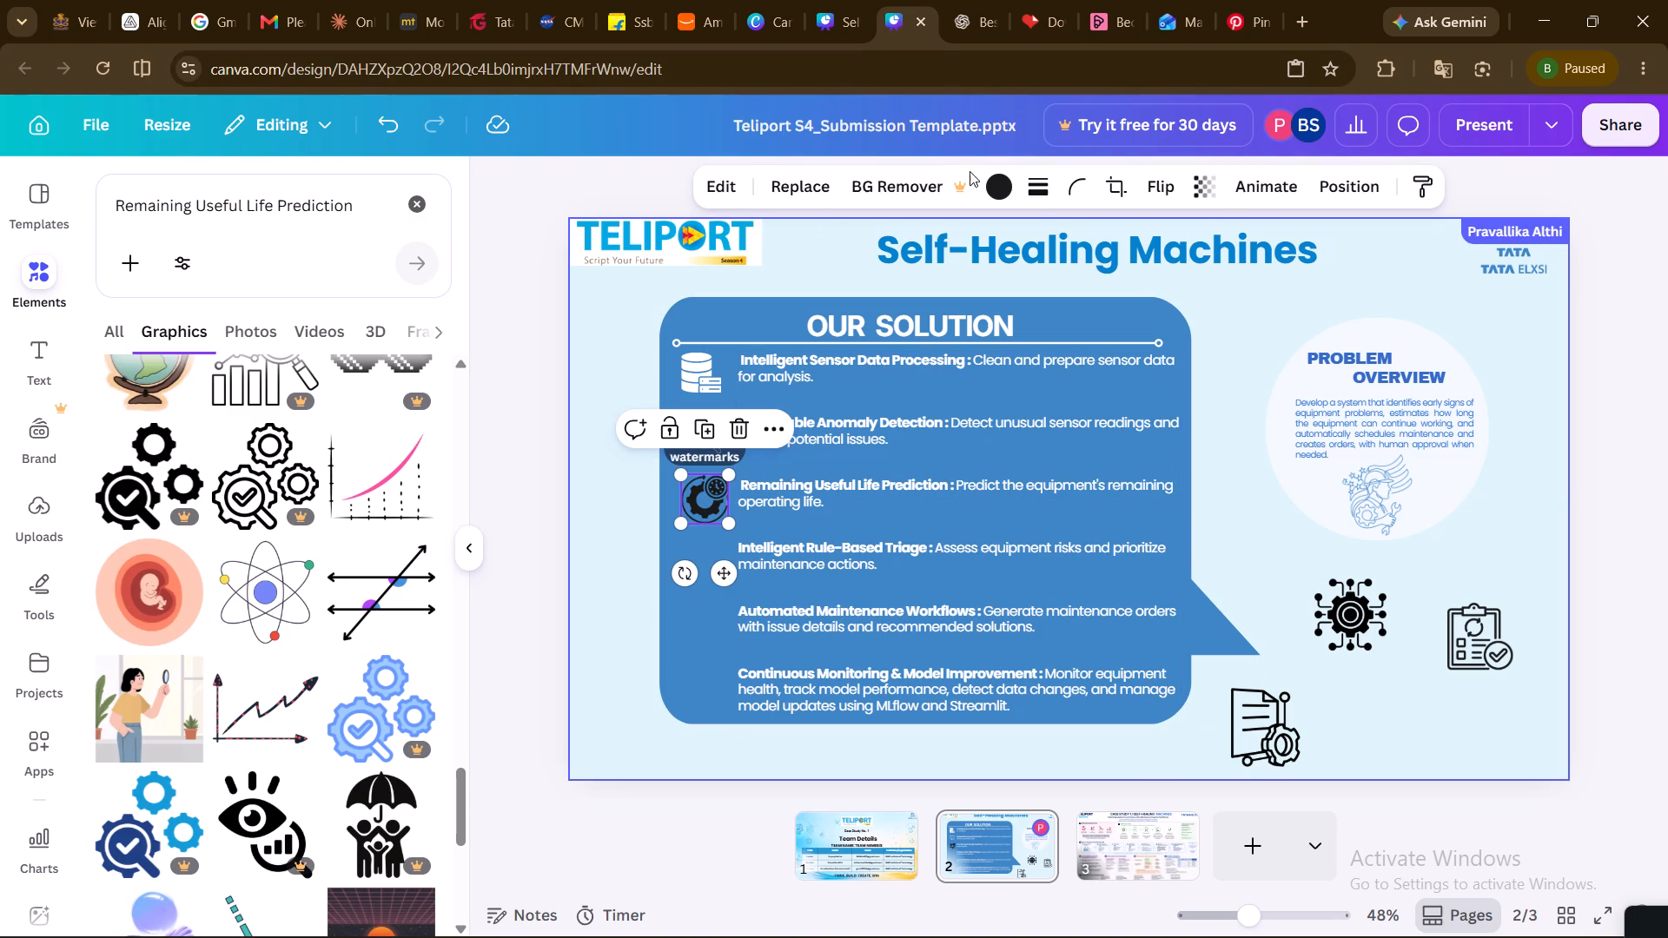
click(1002, 190)
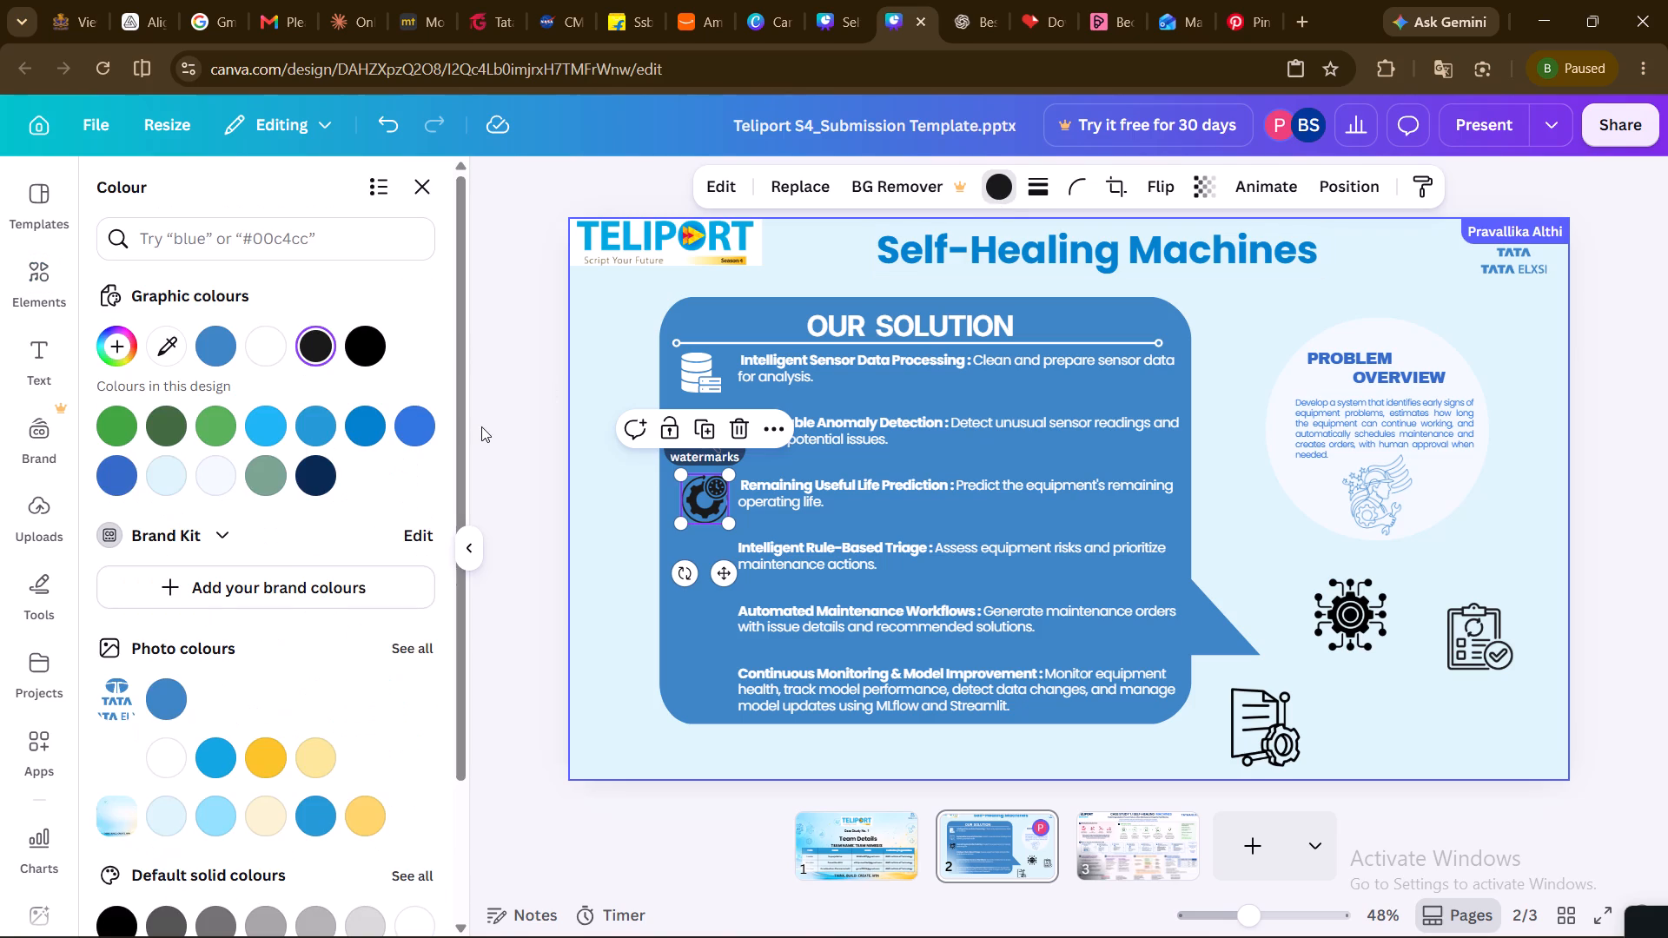
click(268, 353)
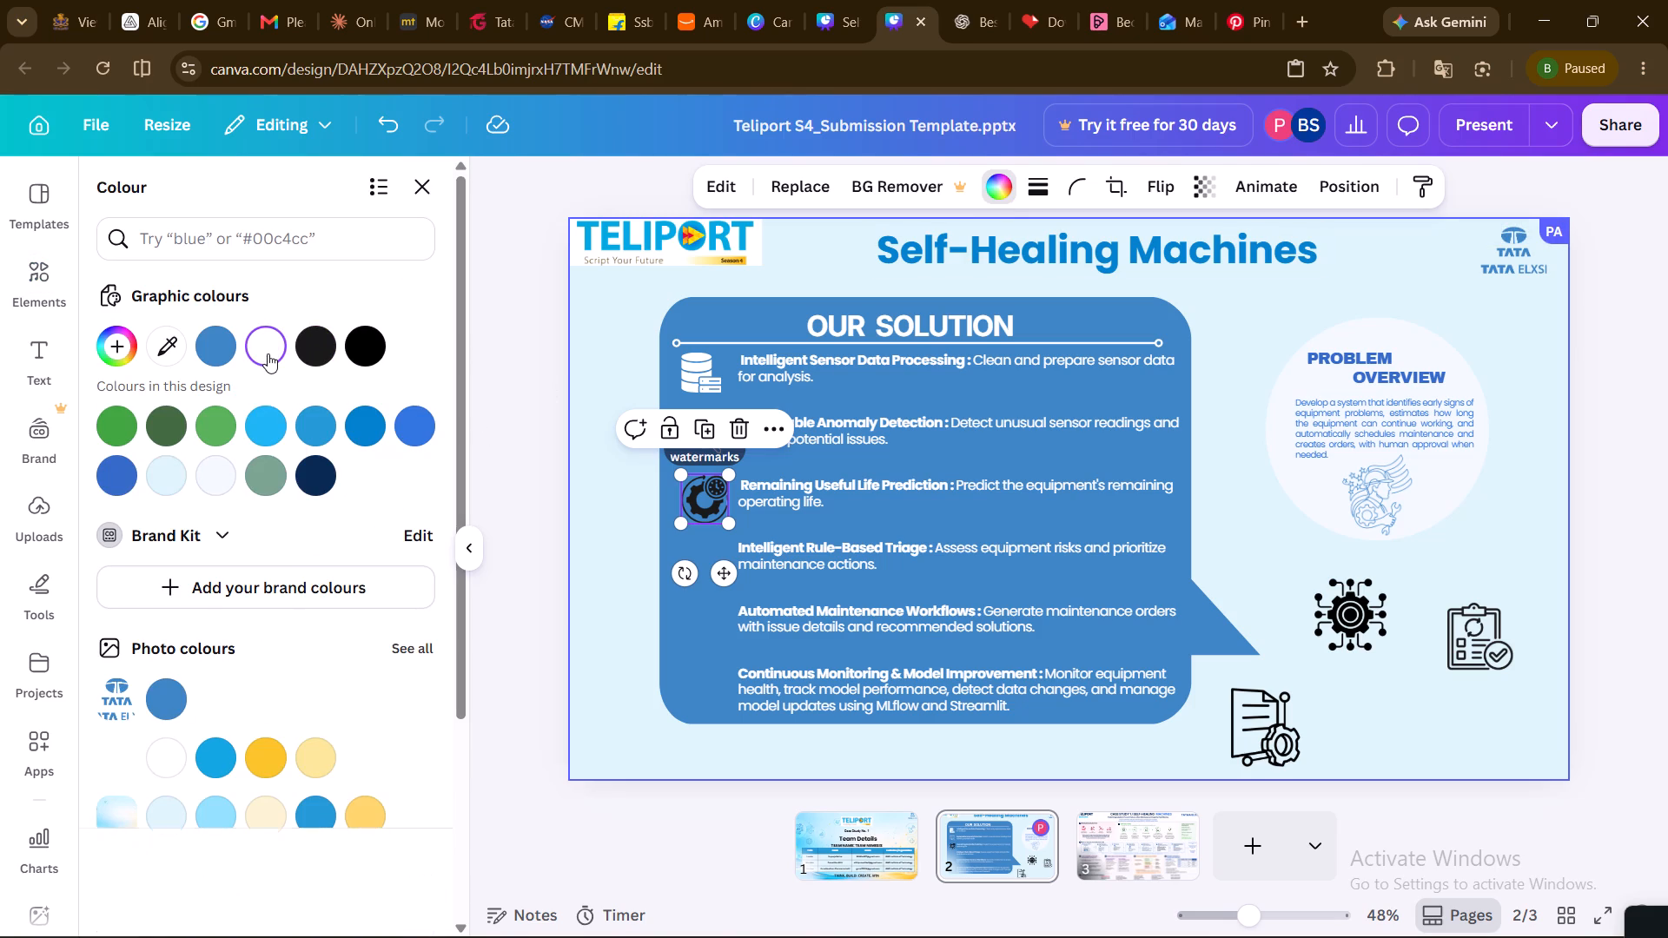
click(593, 656)
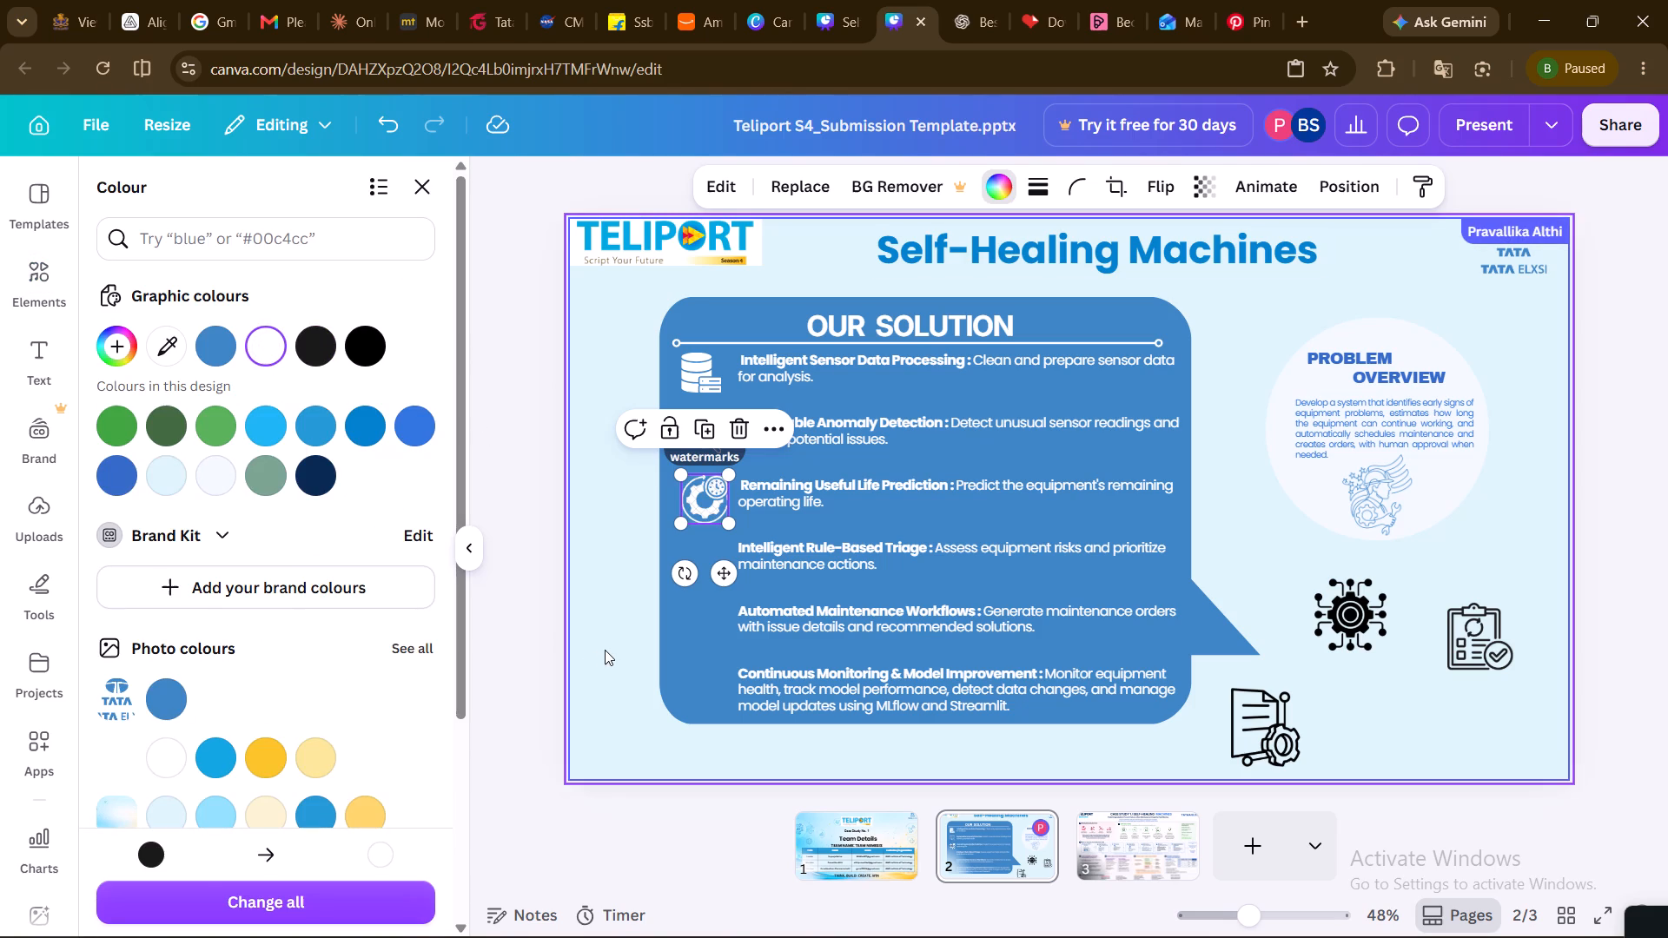
click(605, 650)
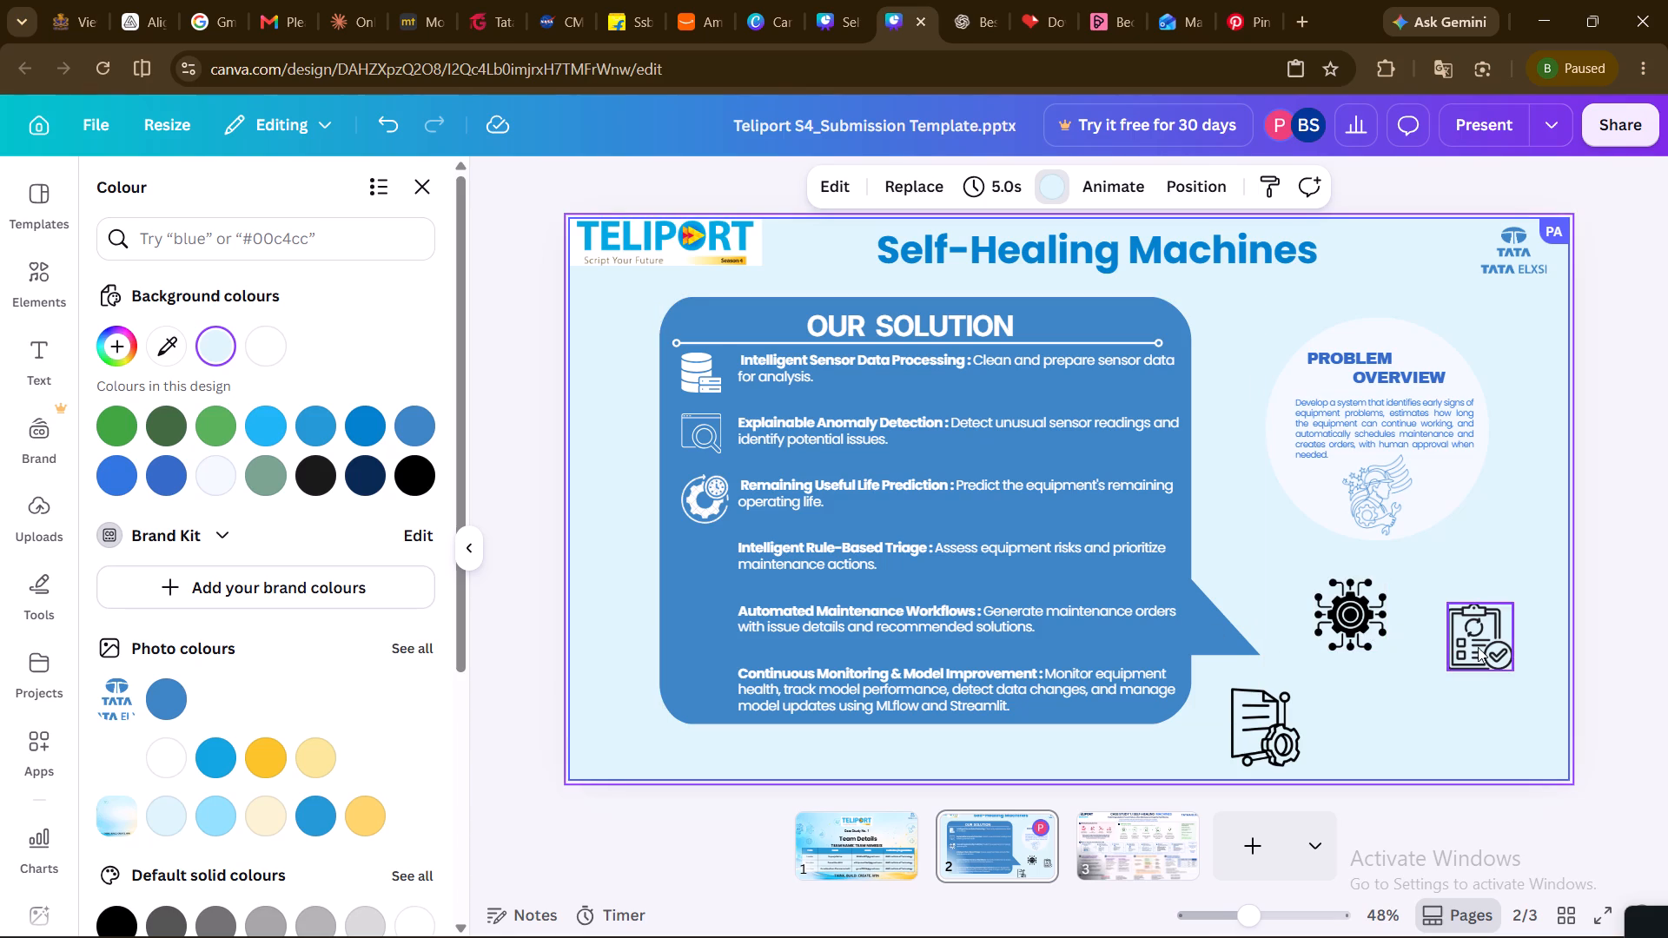
Move the black circuit-gear icon beside the Intelligent Rule-Based Triage text and shrink it to match the white icons above.
drag(1370, 630, 1126, 629)
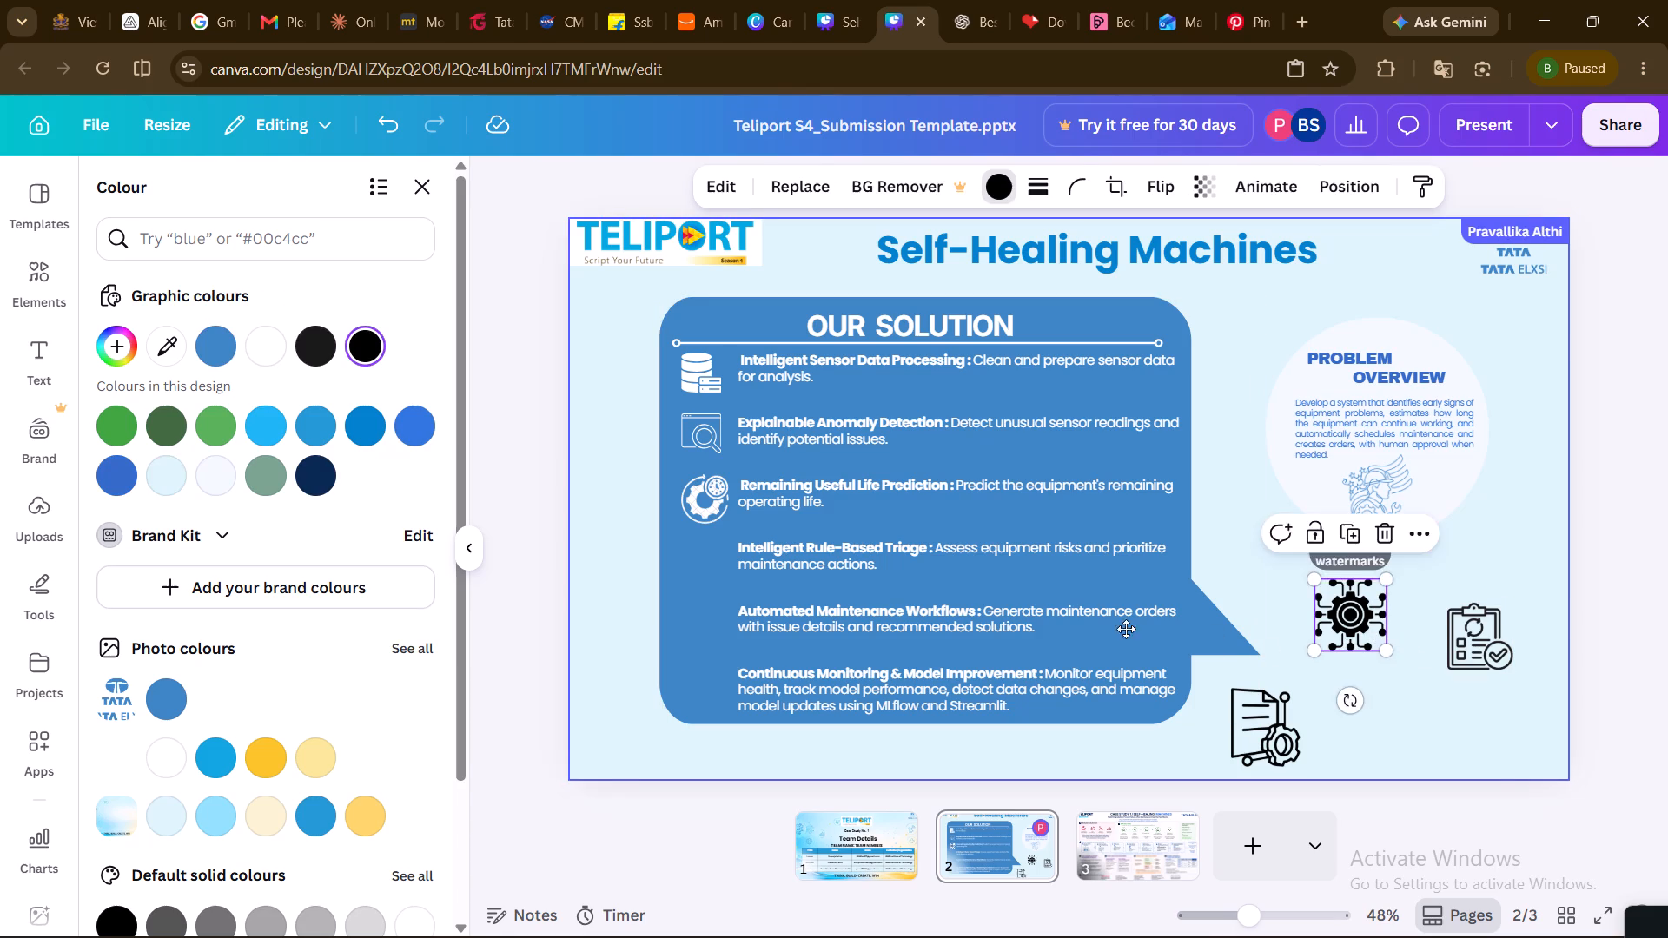
drag(1126, 629, 716, 619)
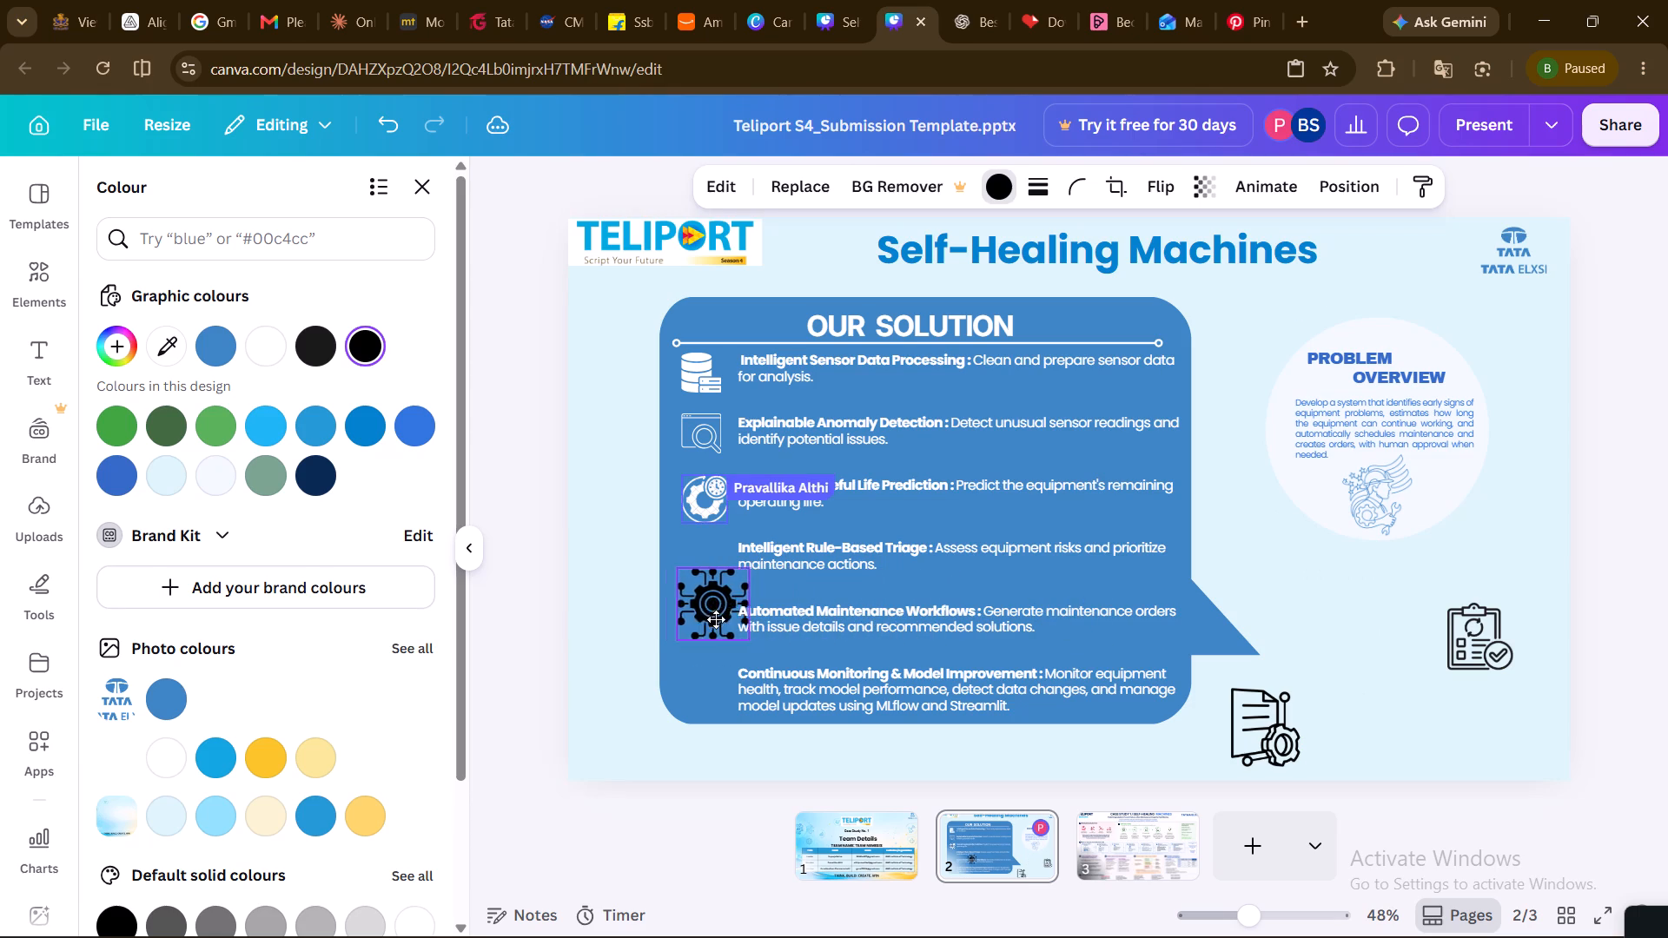
drag(716, 619, 718, 579)
drag(734, 600, 704, 570)
drag(682, 552, 691, 554)
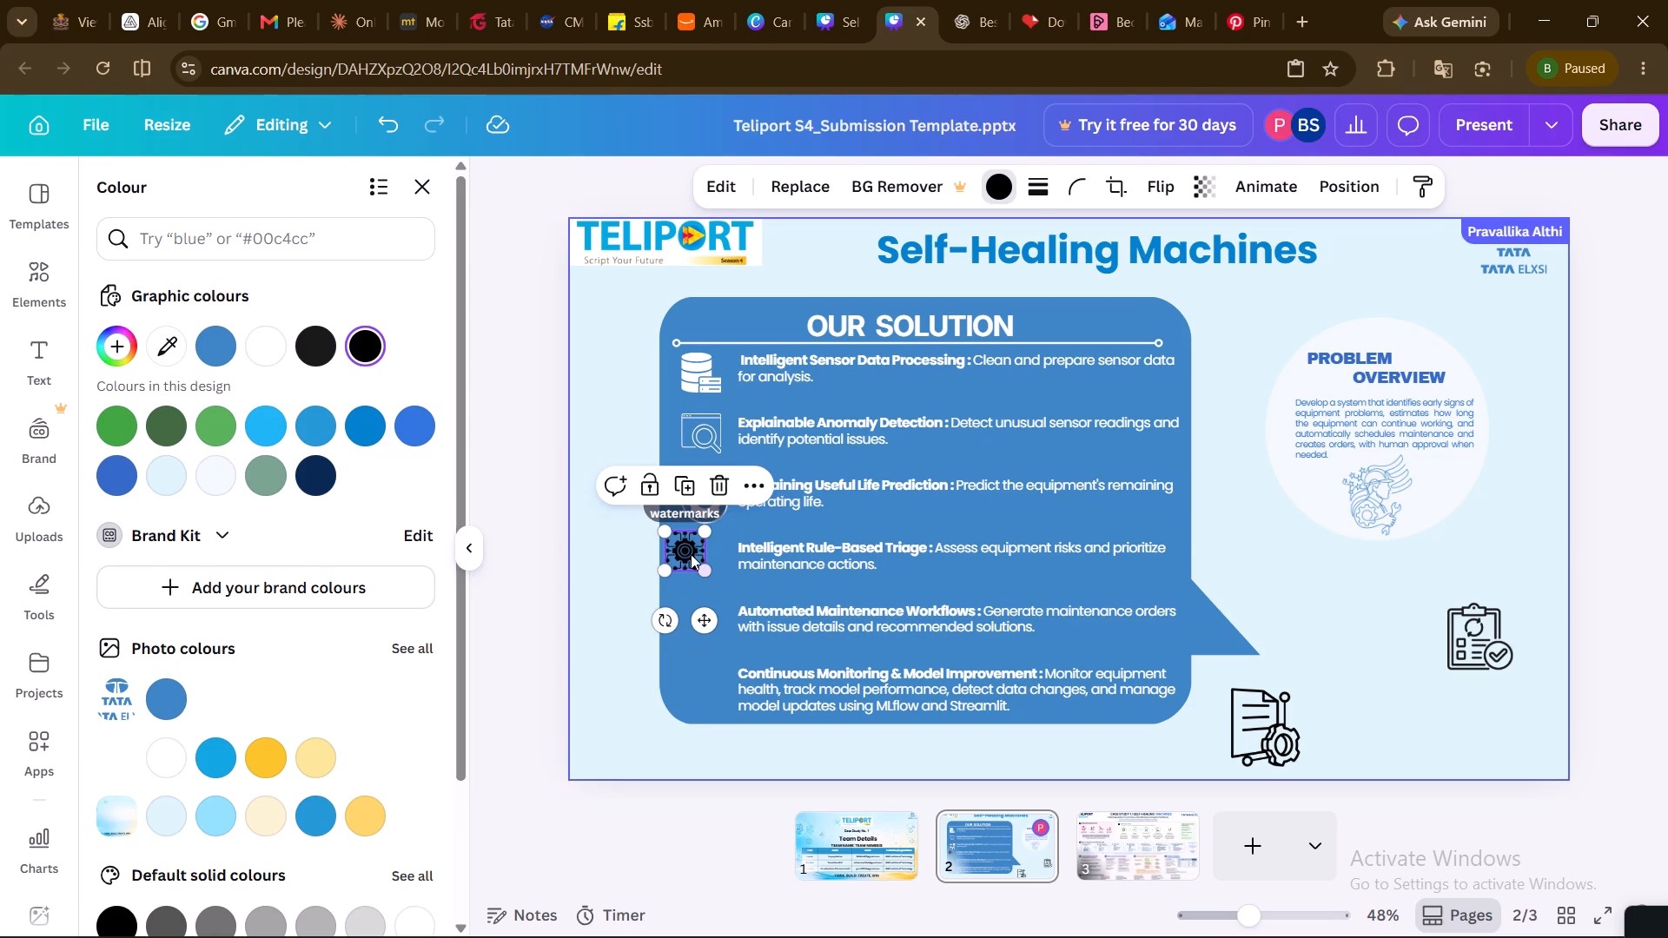
drag(691, 554, 704, 555)
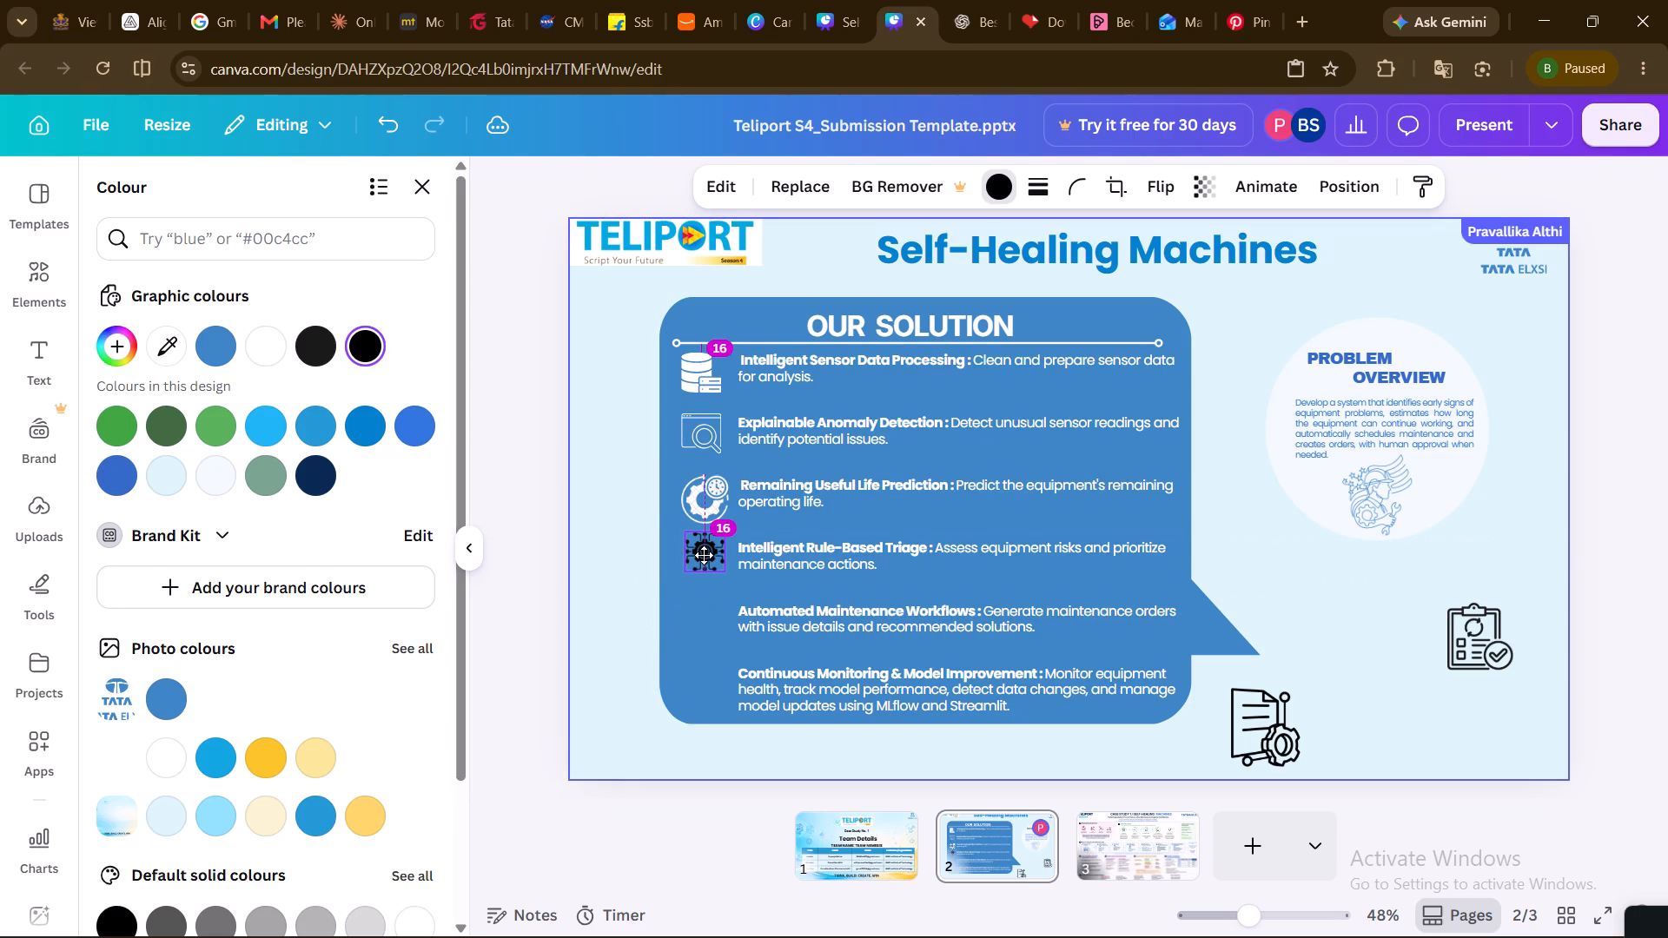
click(681, 571)
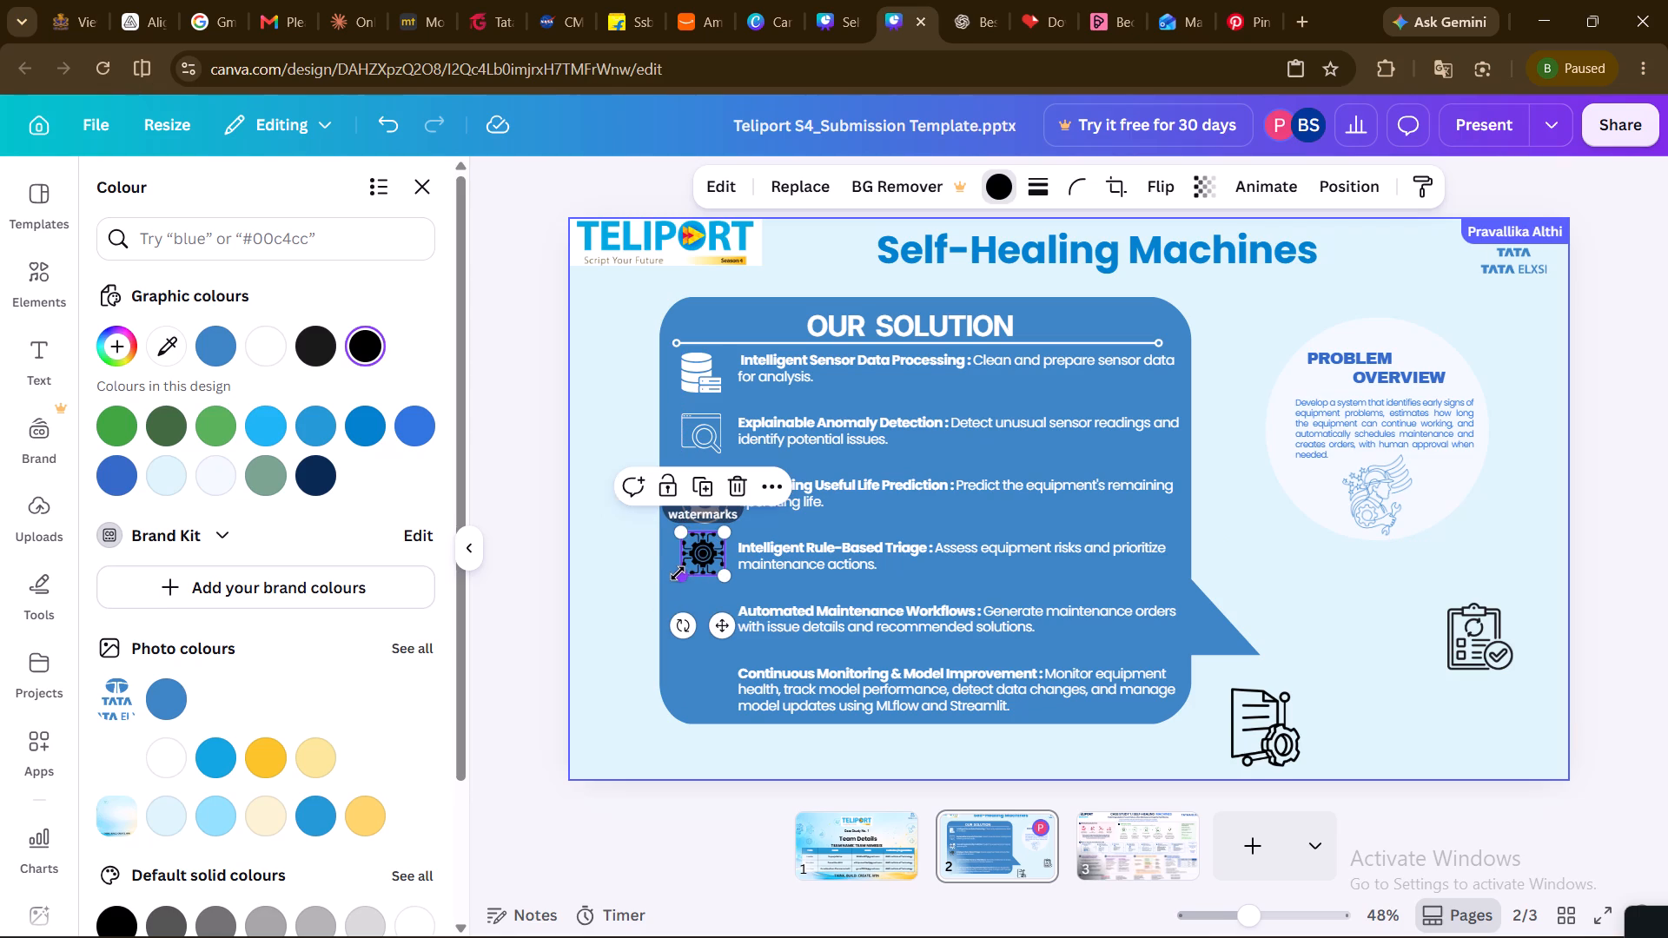
click(699, 558)
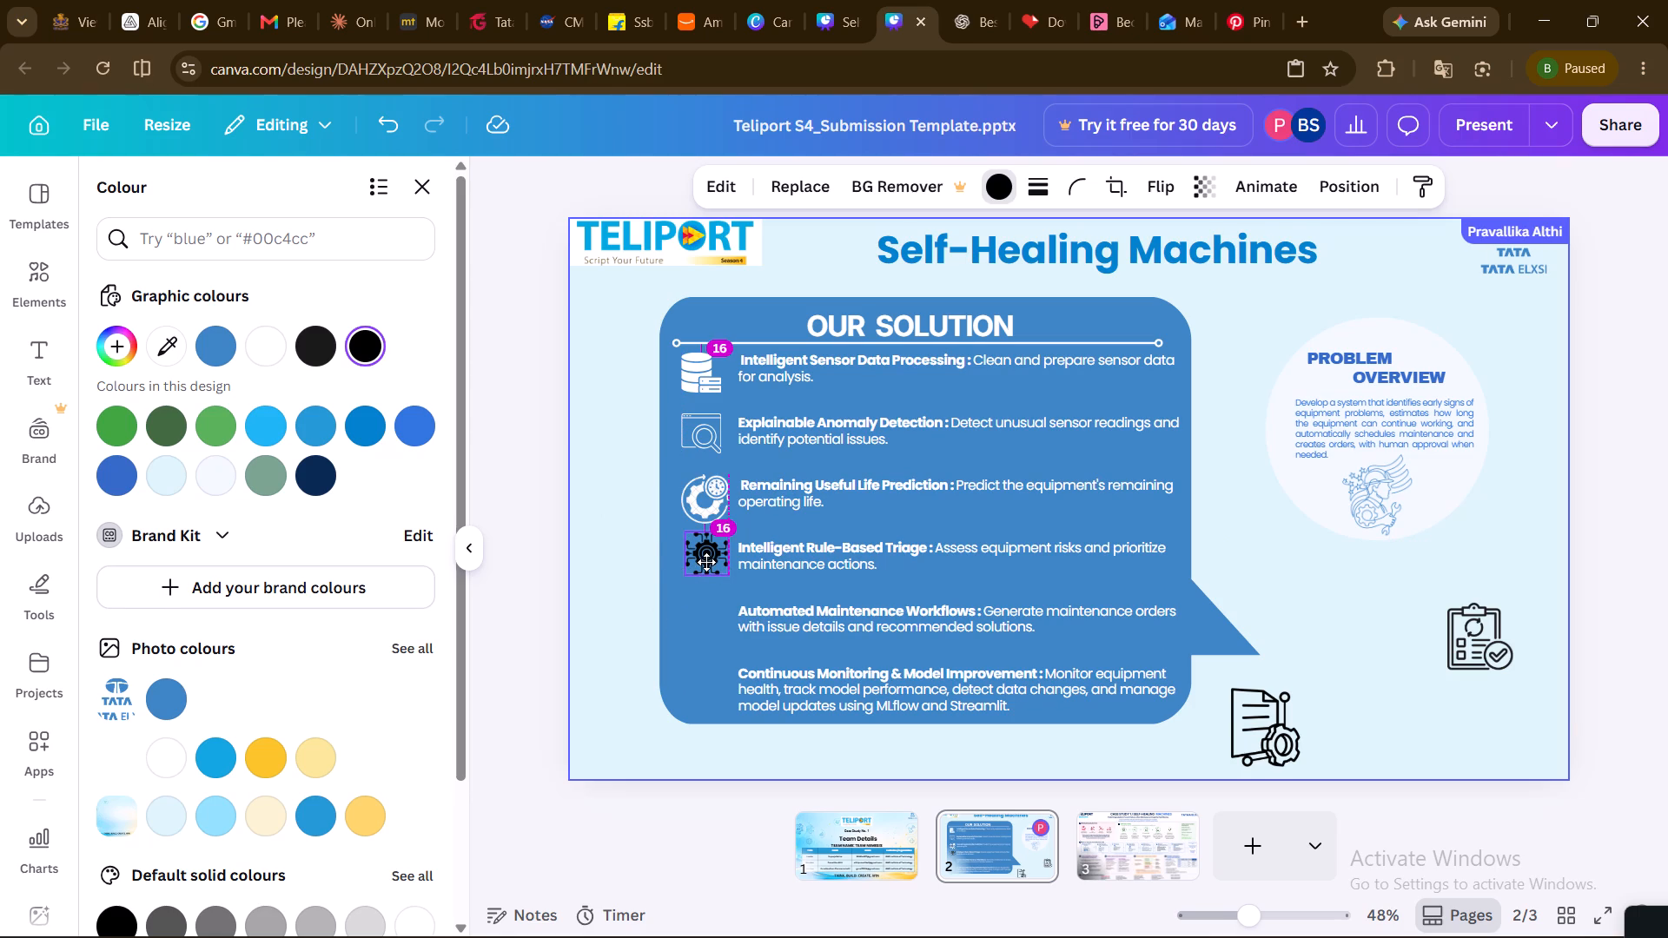
click(623, 569)
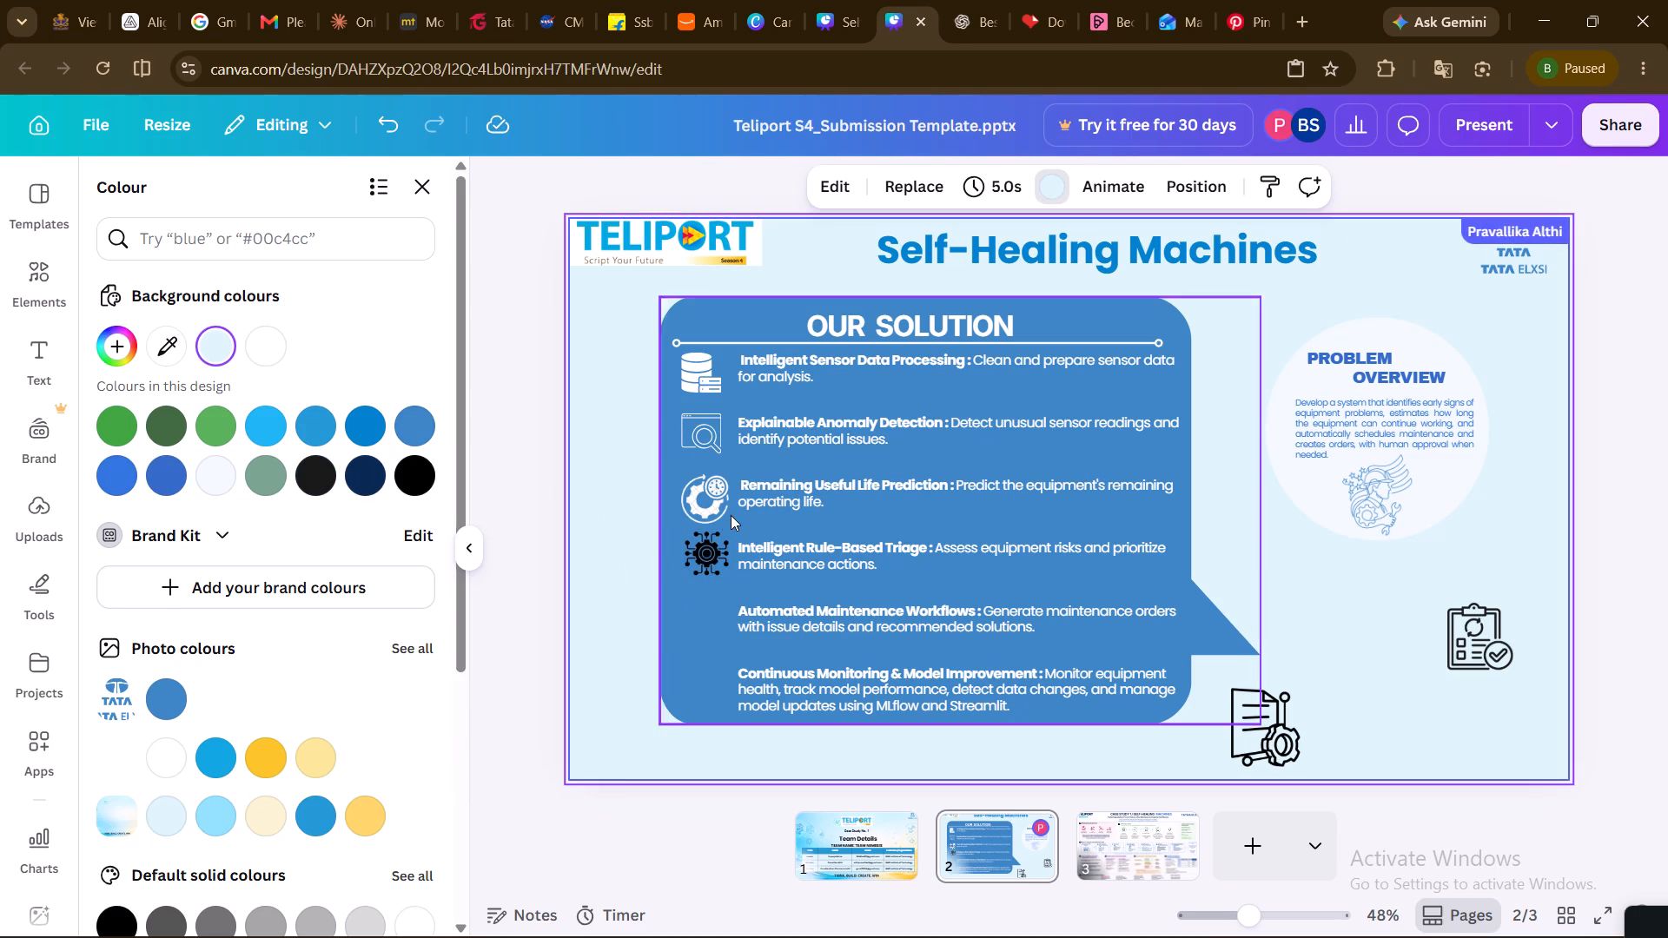
Nudge the gear-and-clock icon slightly up, keeping it in the icon column.
click(705, 503)
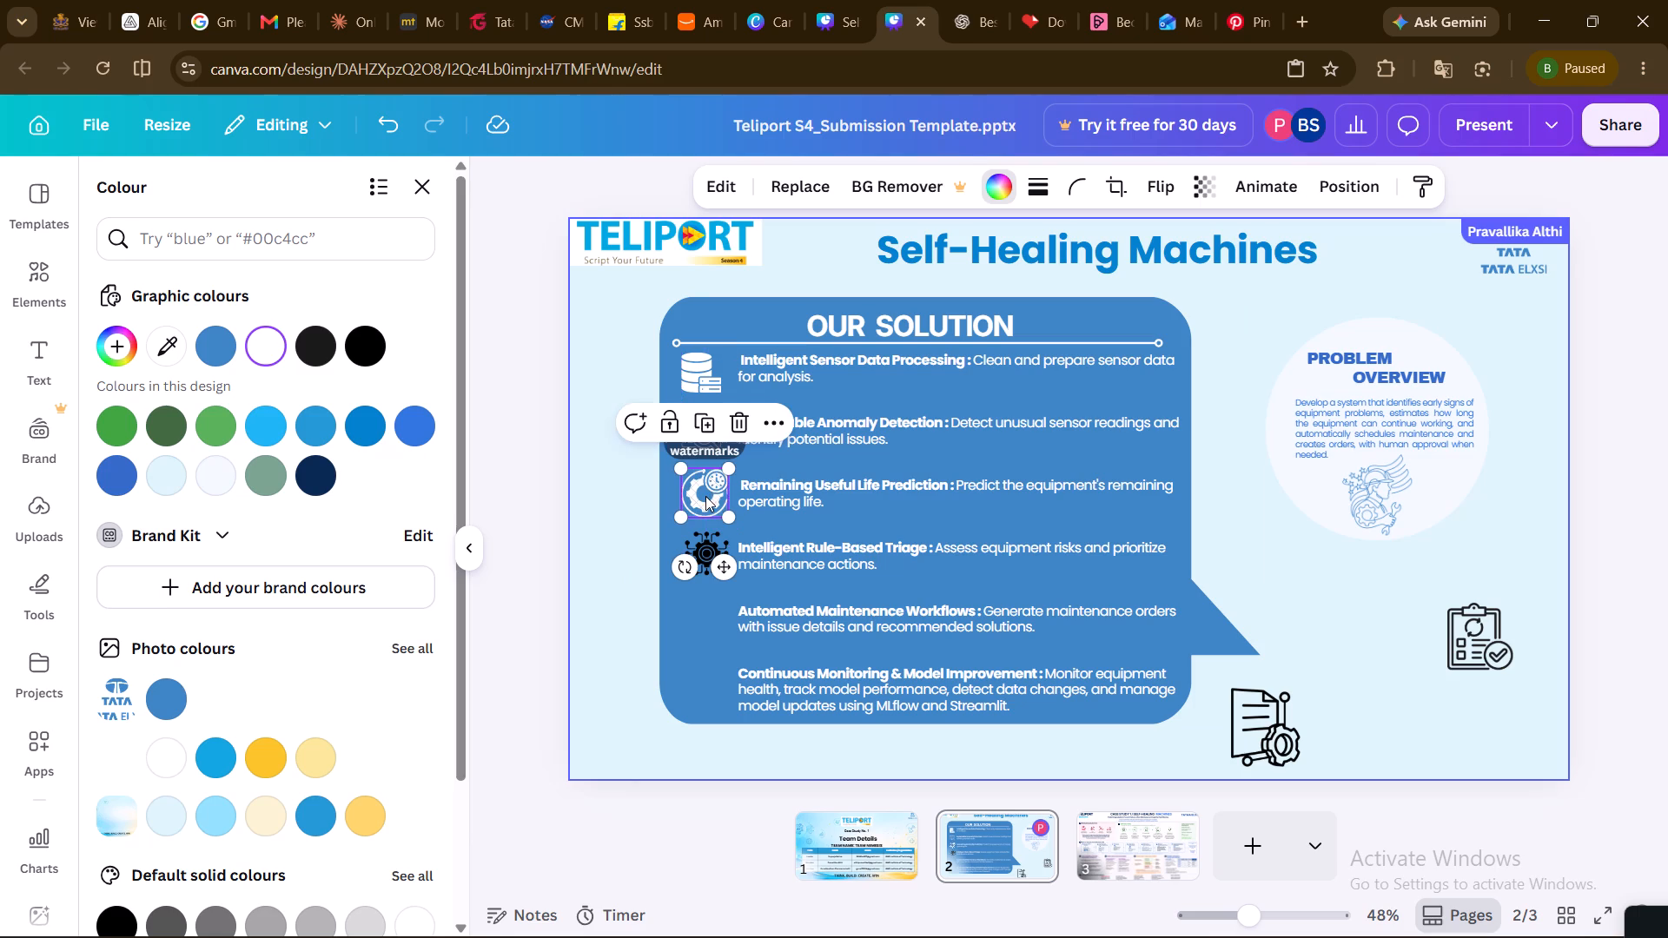
click(625, 518)
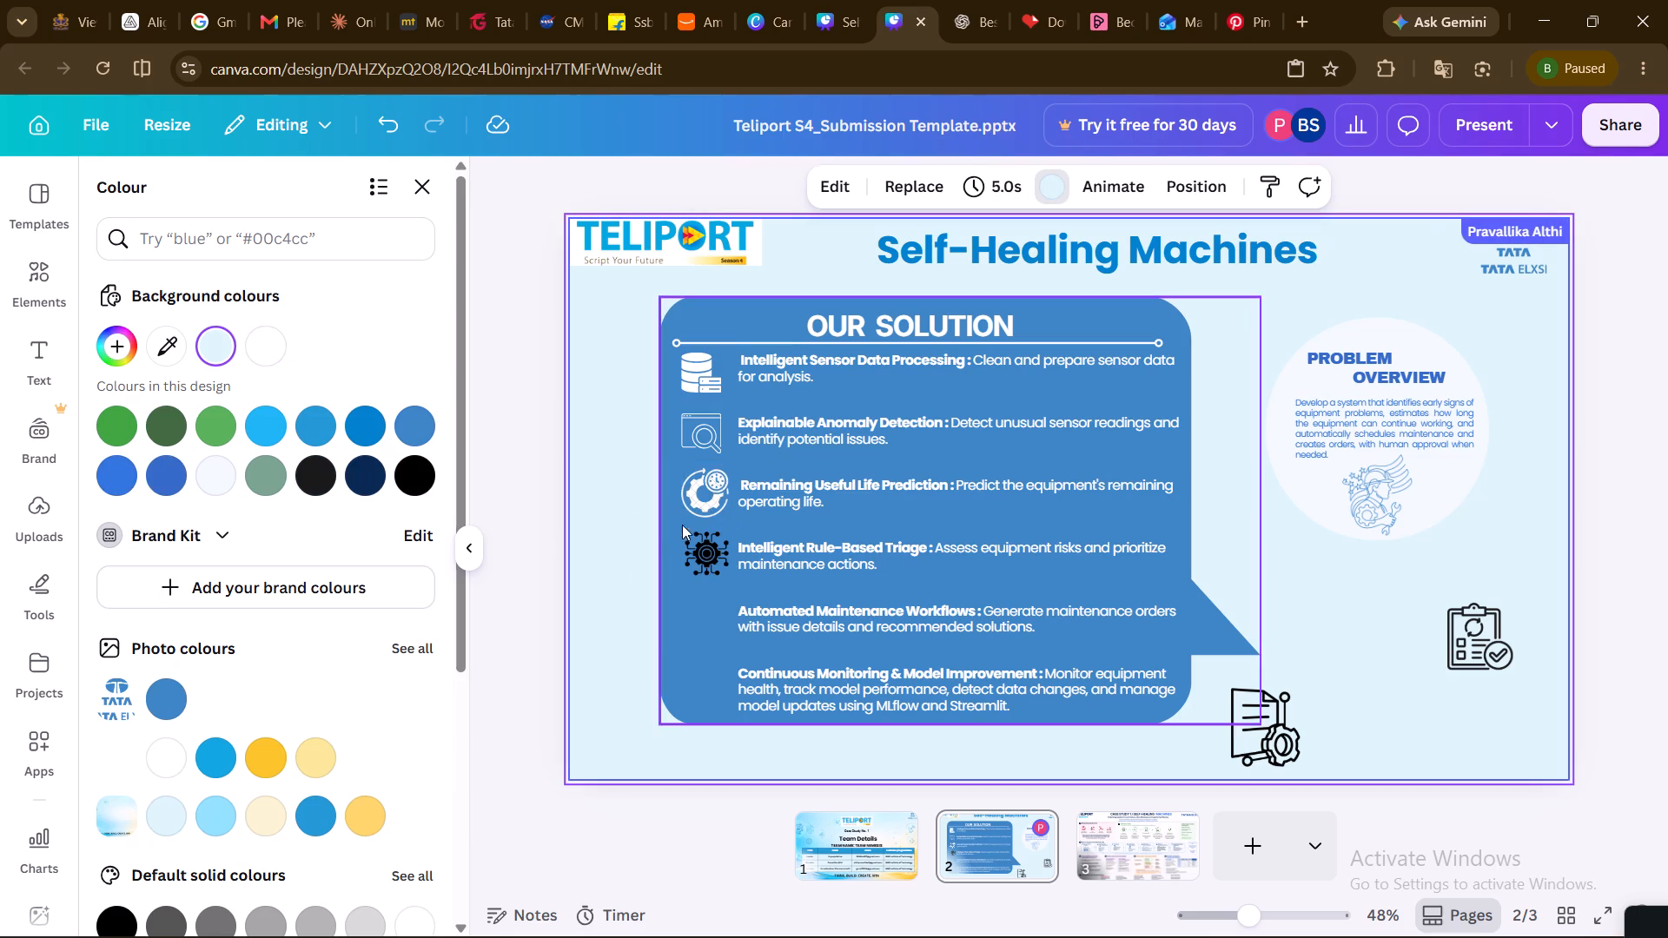
Align the circuit-gear icon with the icon column, spacing it evenly below the gear-and-clock icon.
click(712, 547)
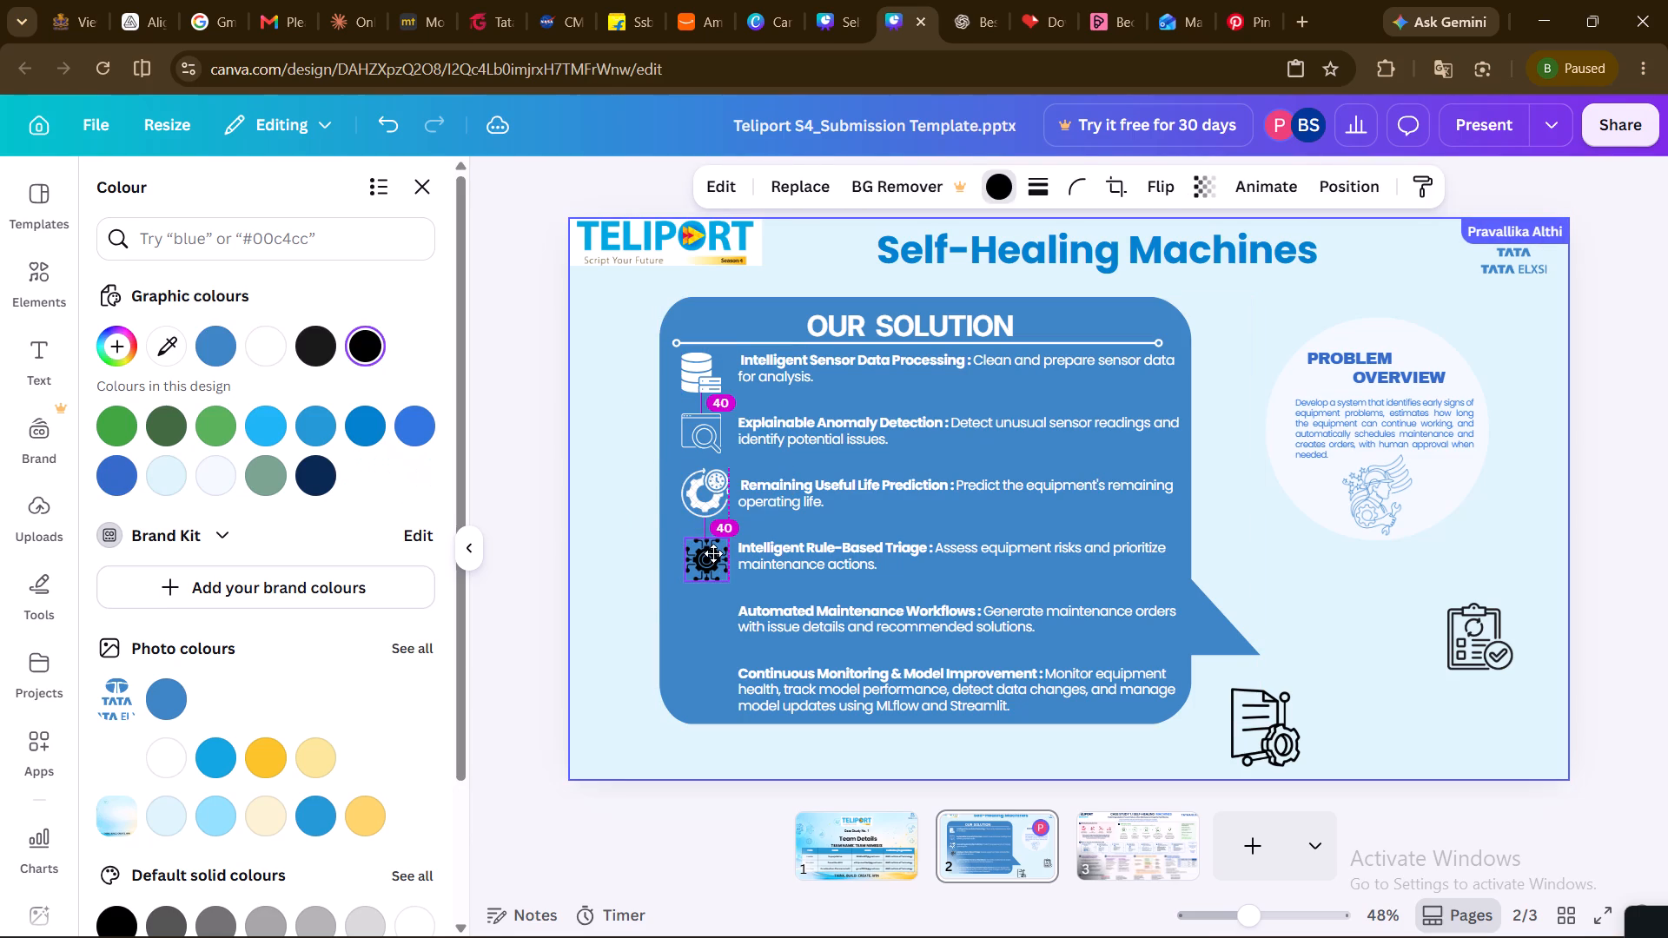
click(648, 553)
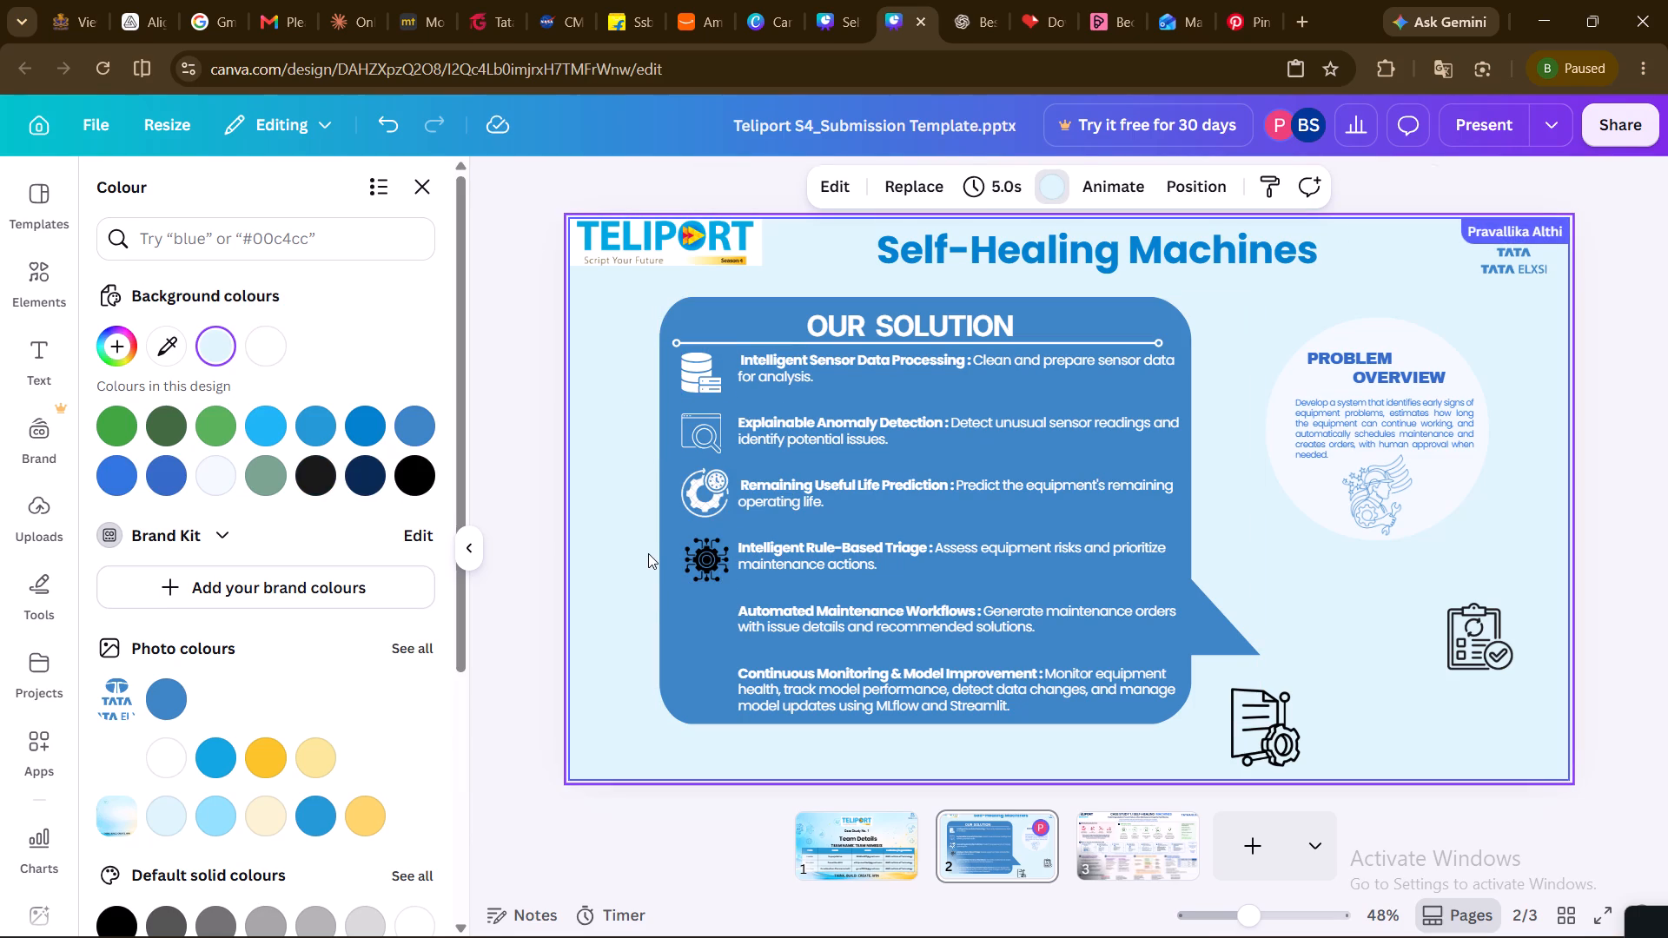
click(694, 553)
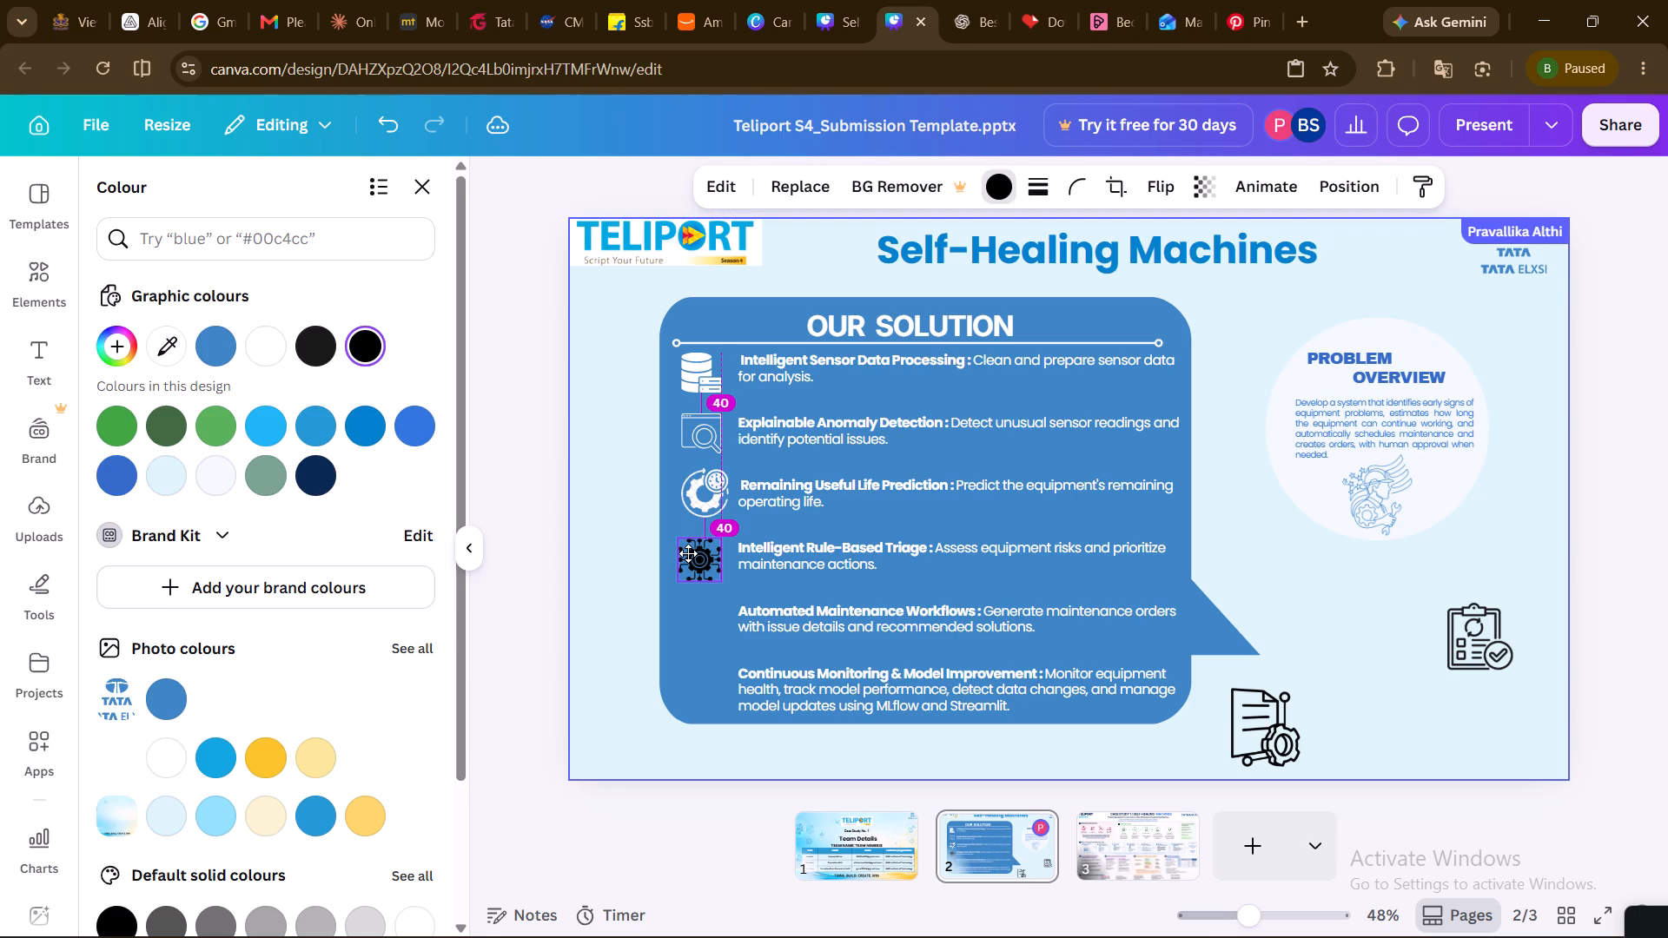
click(702, 556)
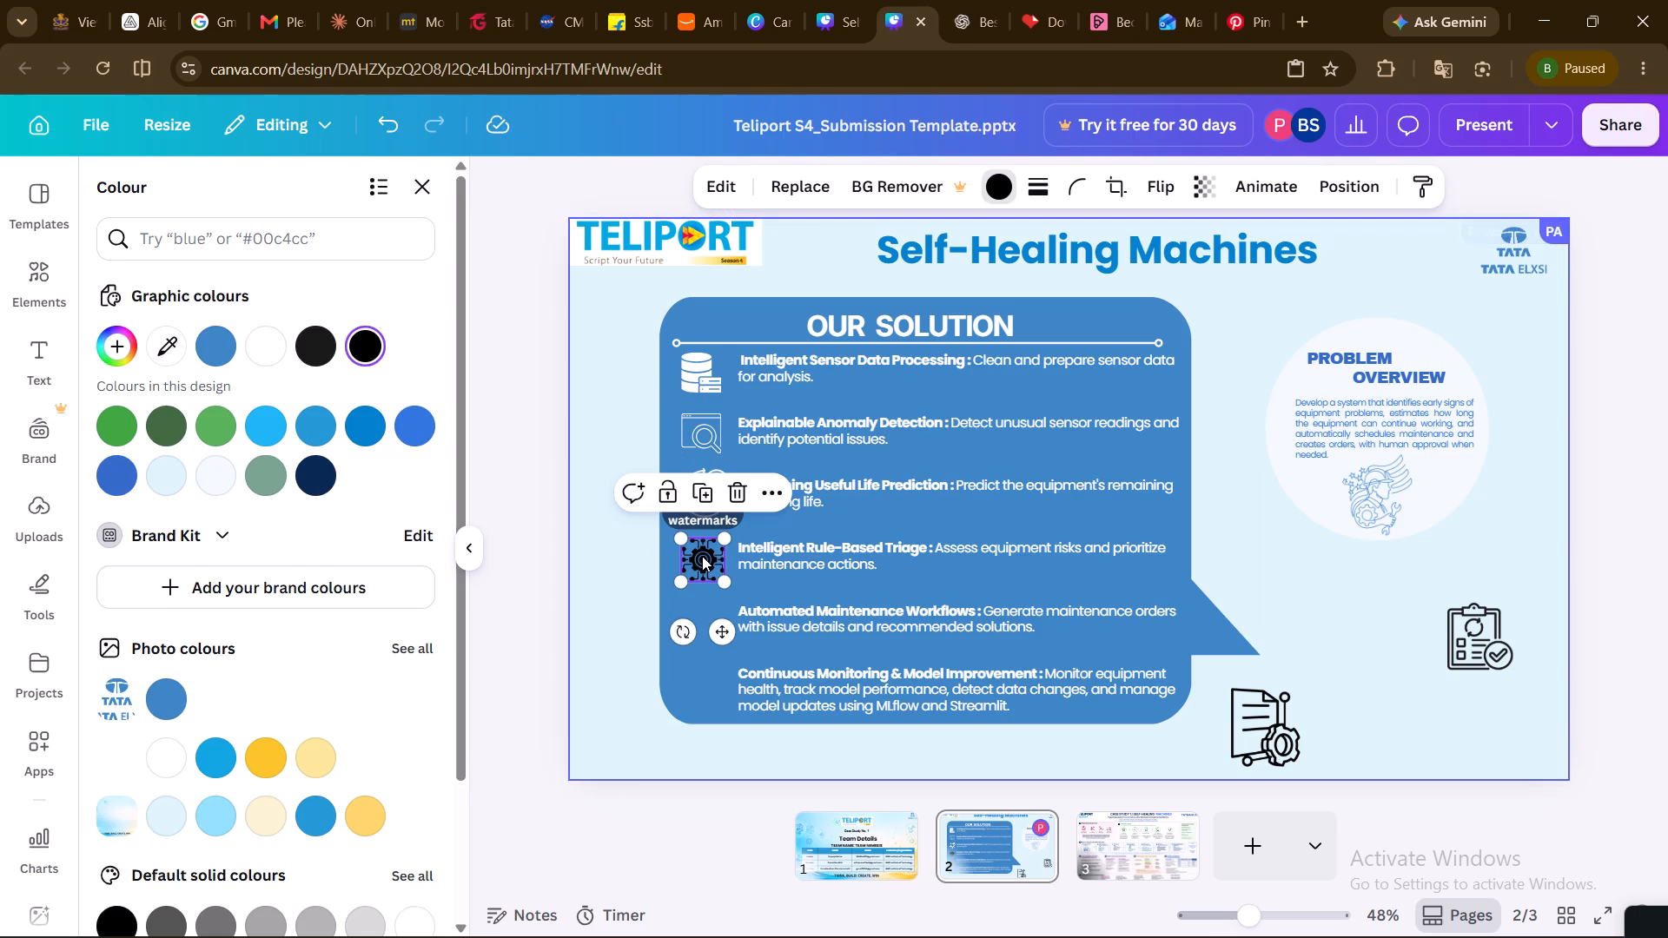
Recolour the circuit-gear icon beside Intelligent Rule-Based Triage to white.
click(703, 540)
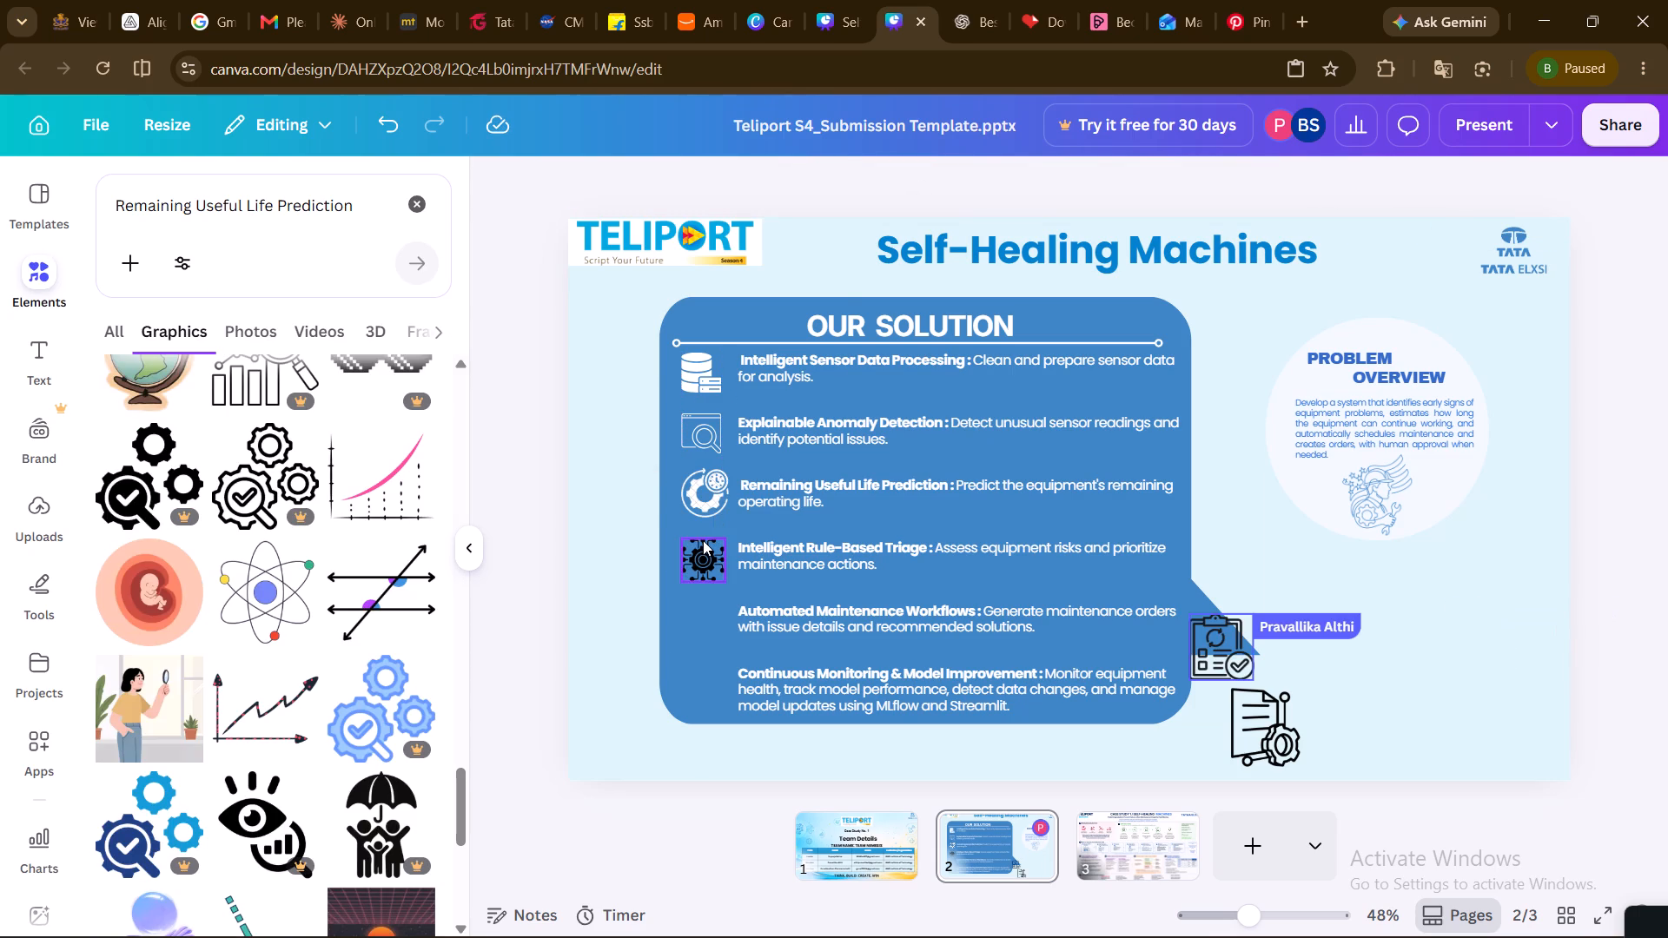
click(1005, 186)
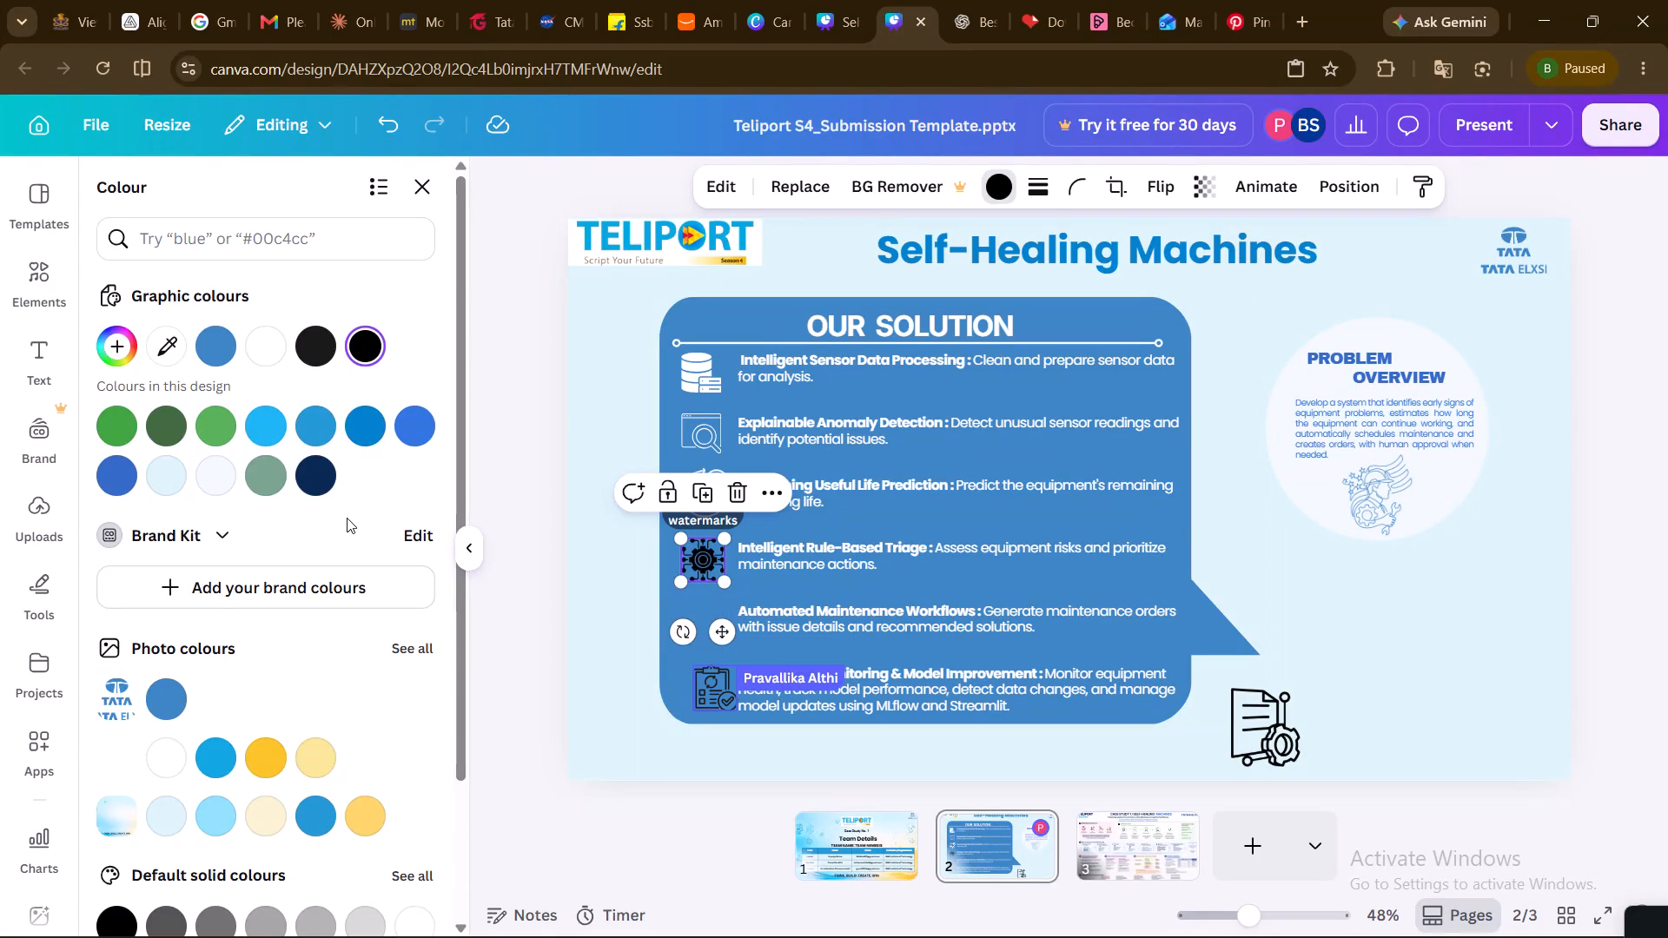
click(260, 353)
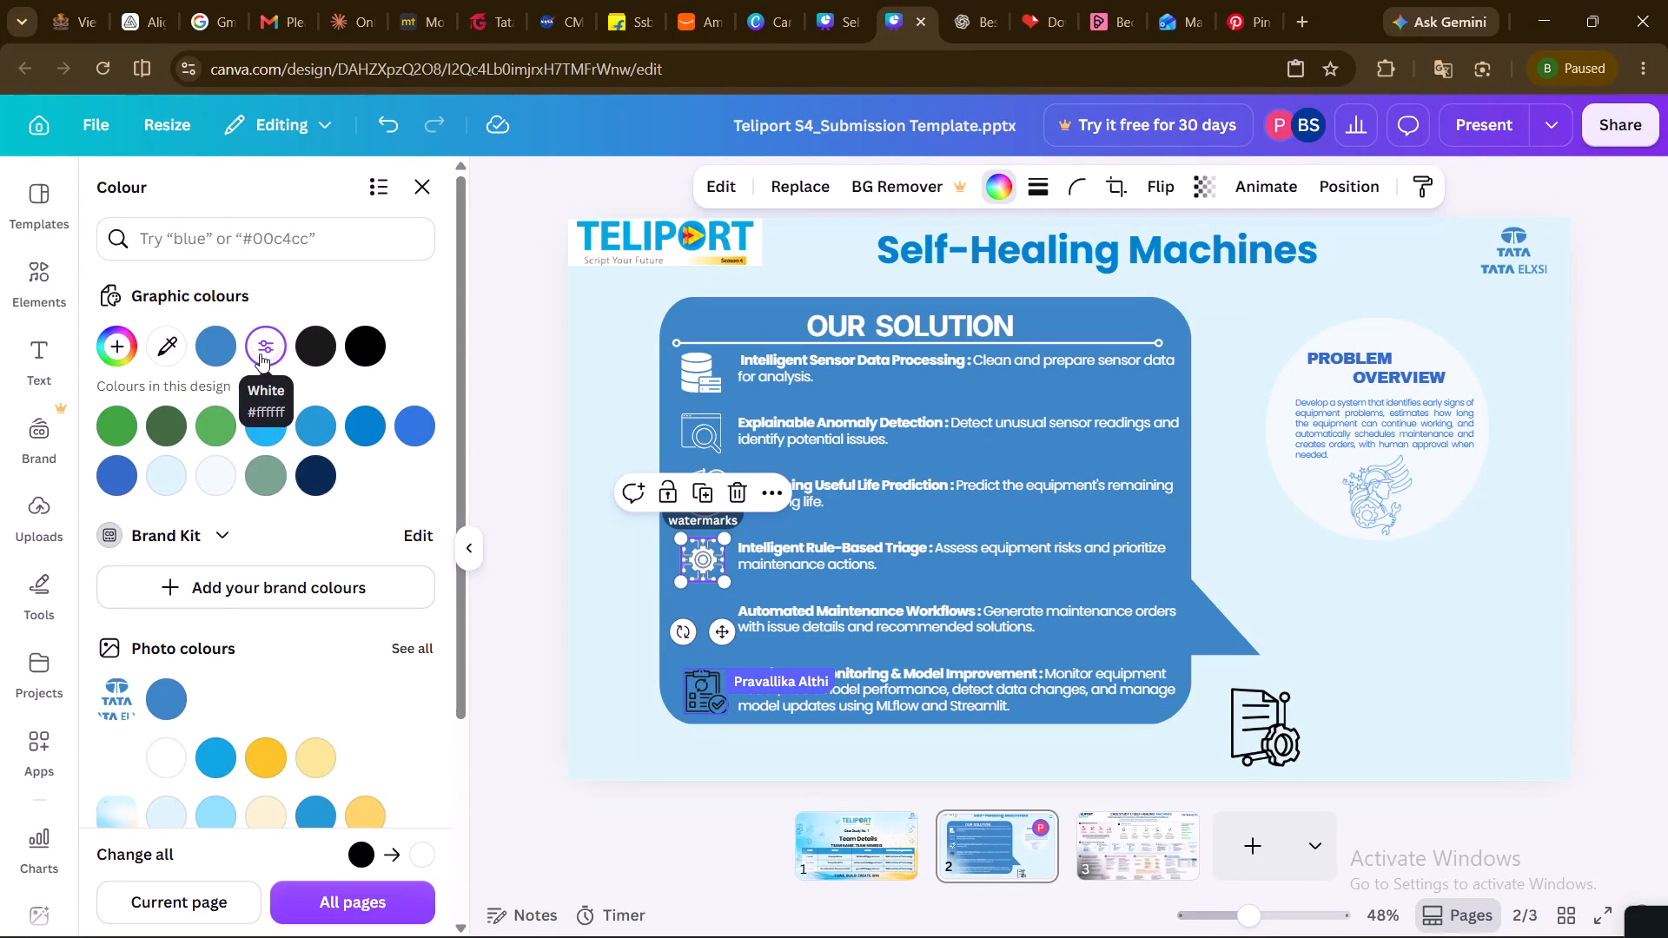
click(1355, 725)
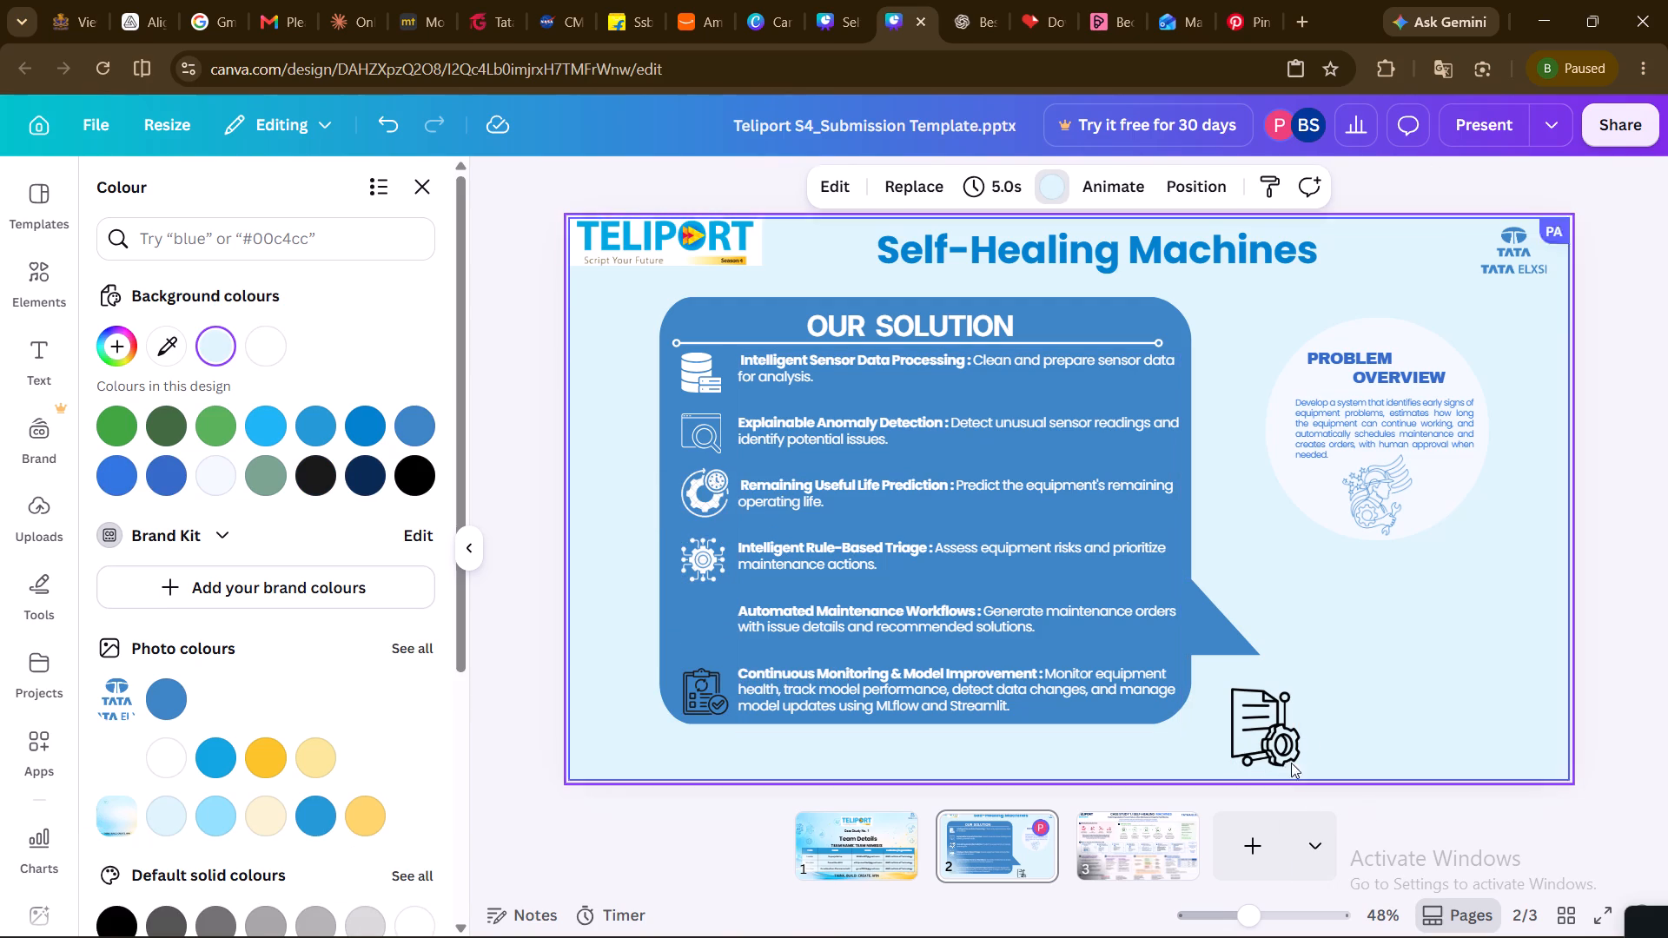
Move the document-and-gear icon beside the Continuous Monitoring & Model Improvement text, shrinking it to match the icon column.
drag(1276, 747, 824, 681)
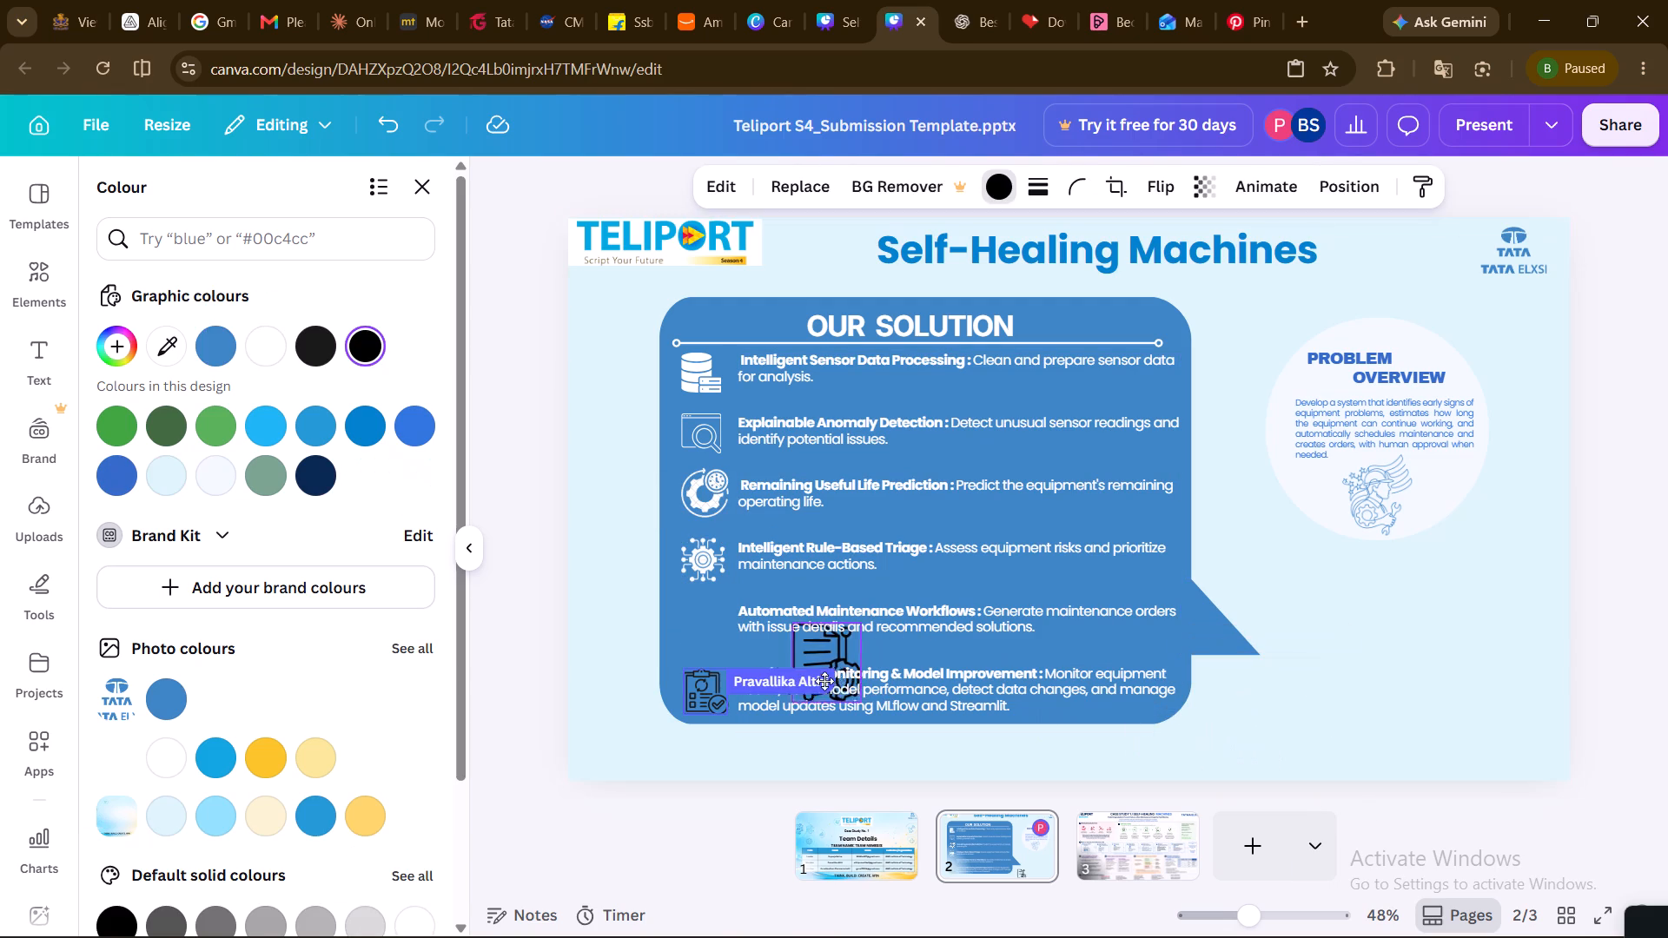
drag(824, 681, 713, 713)
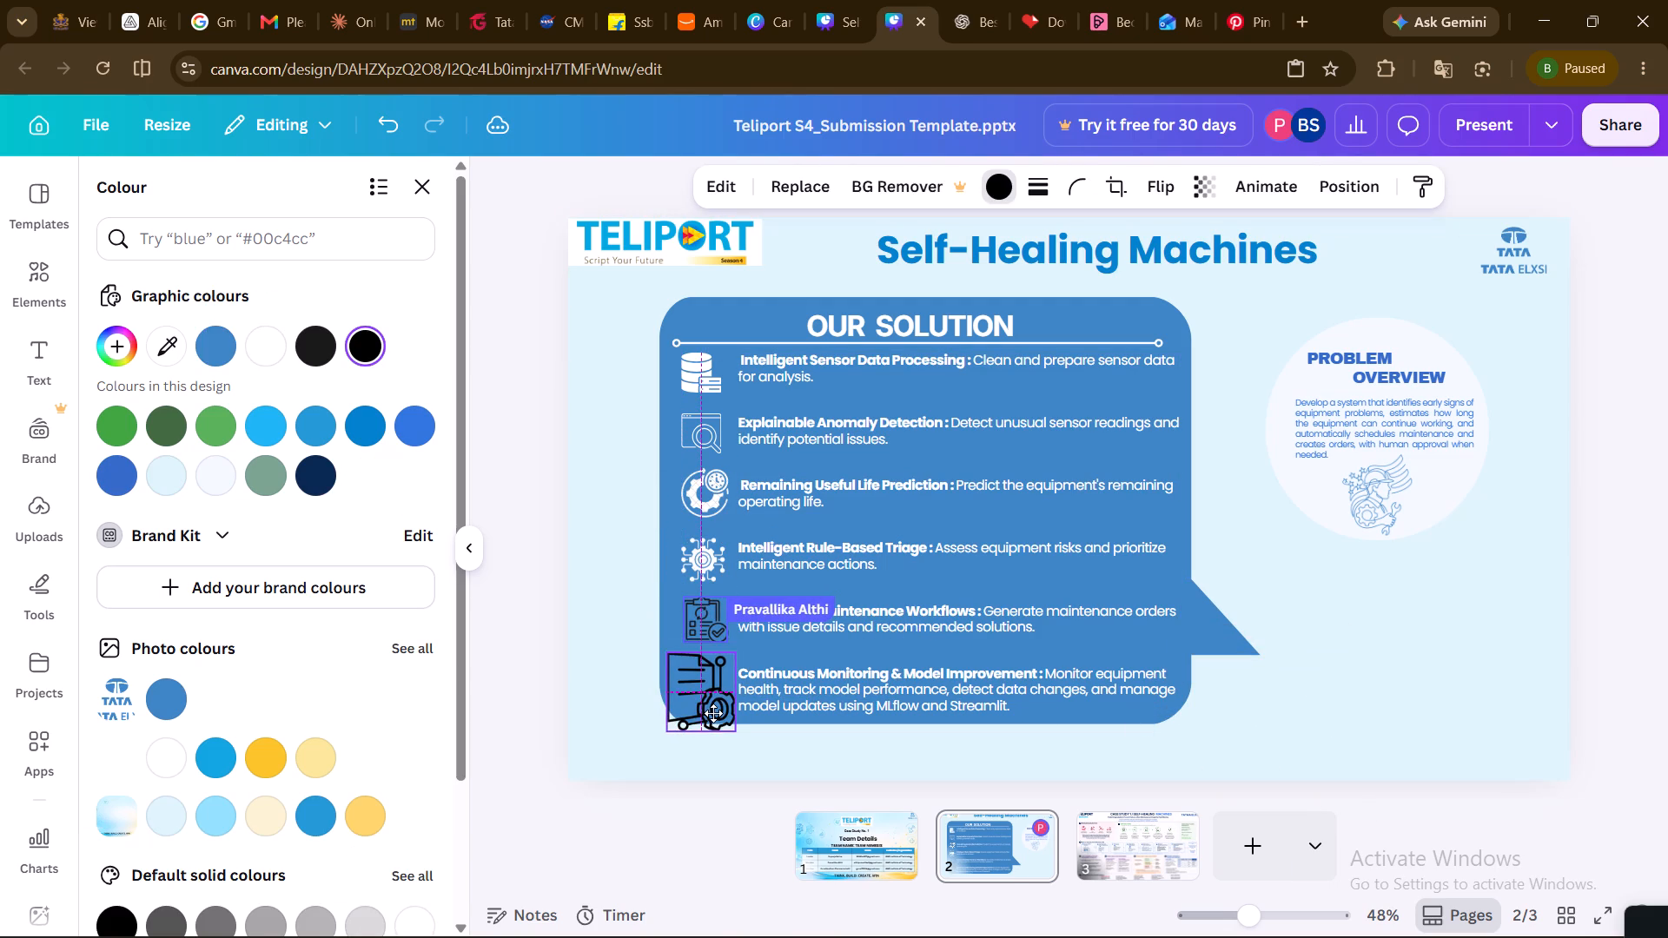
drag(713, 713, 713, 705)
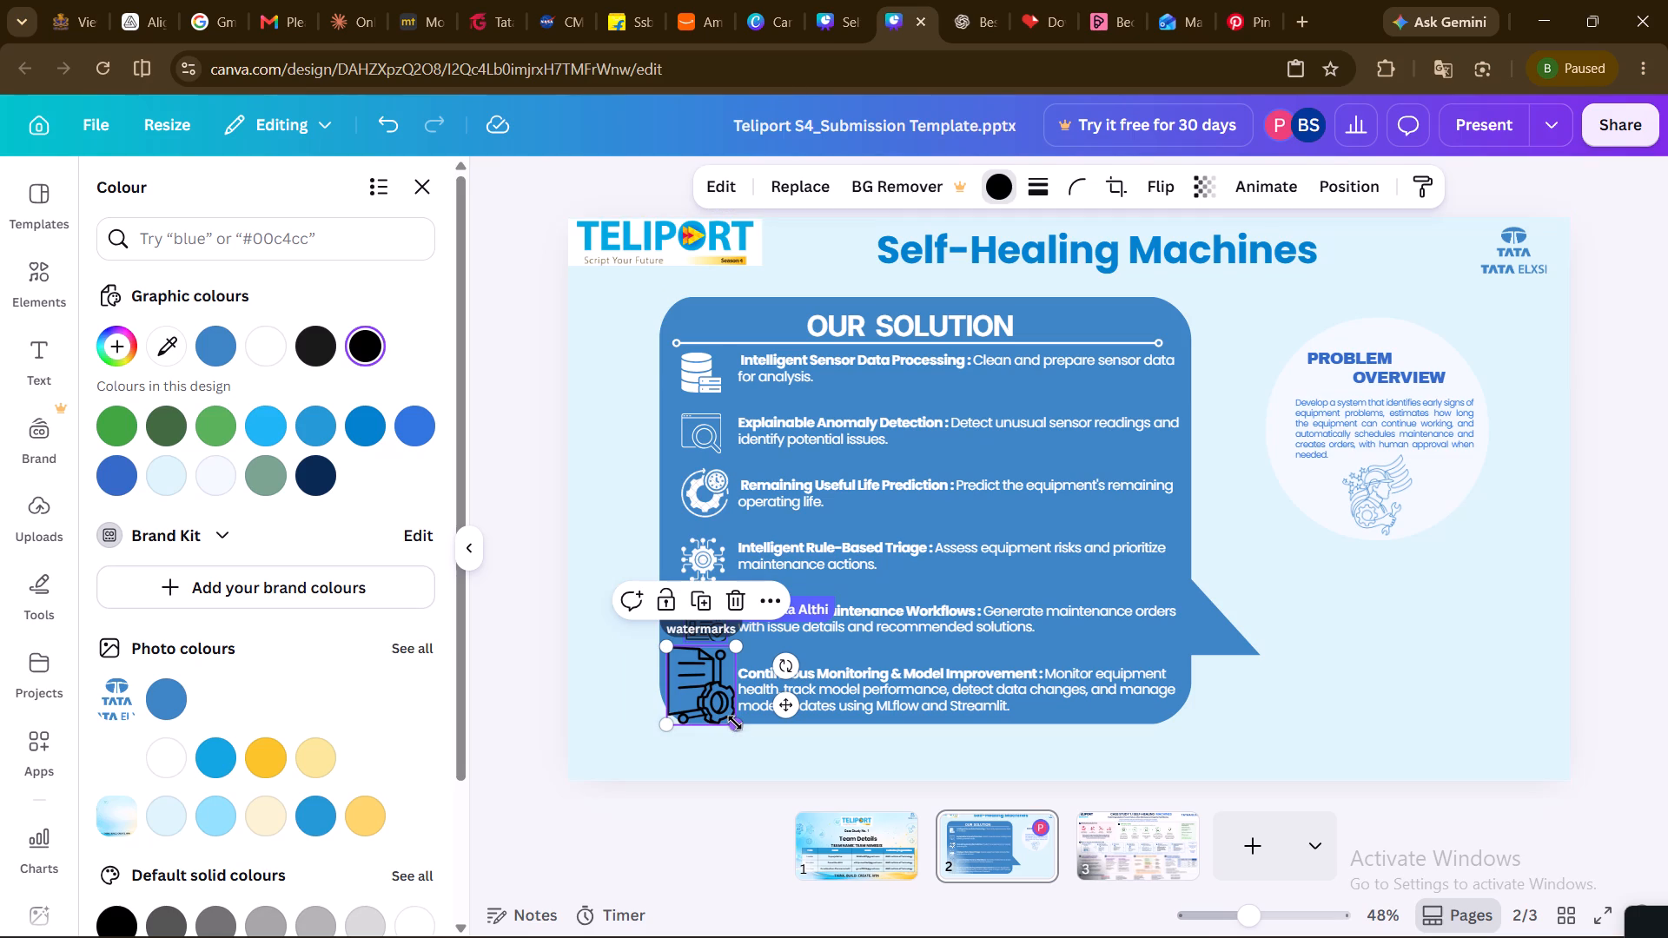
drag(735, 723, 705, 697)
drag(685, 673, 692, 684)
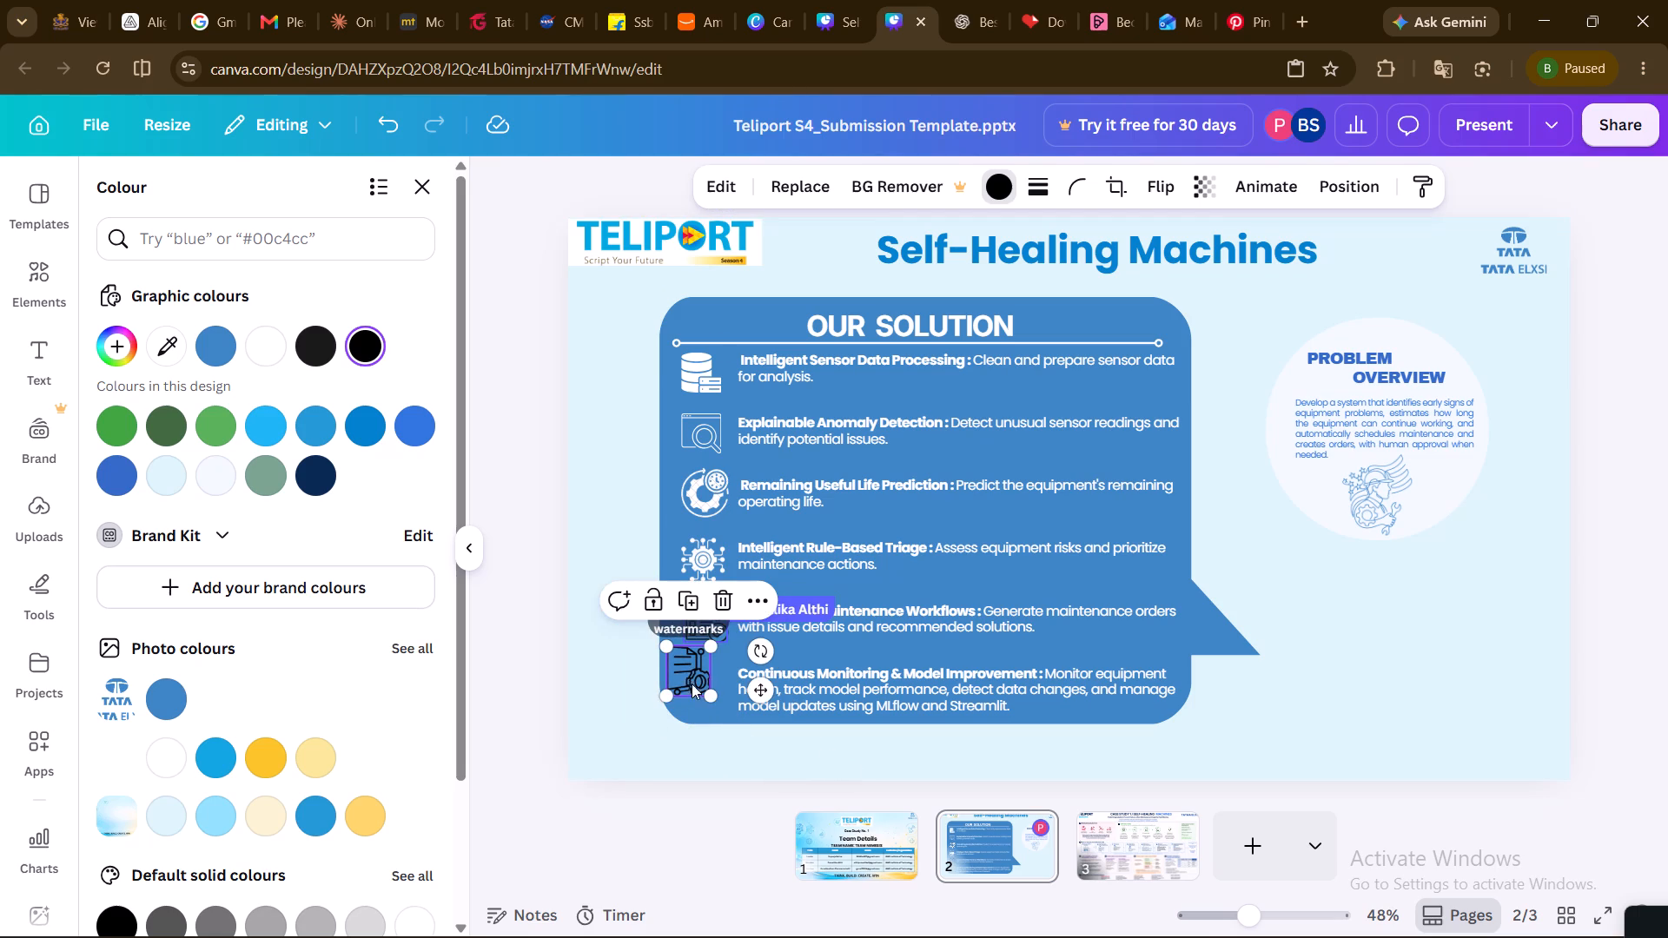
drag(692, 684, 698, 689)
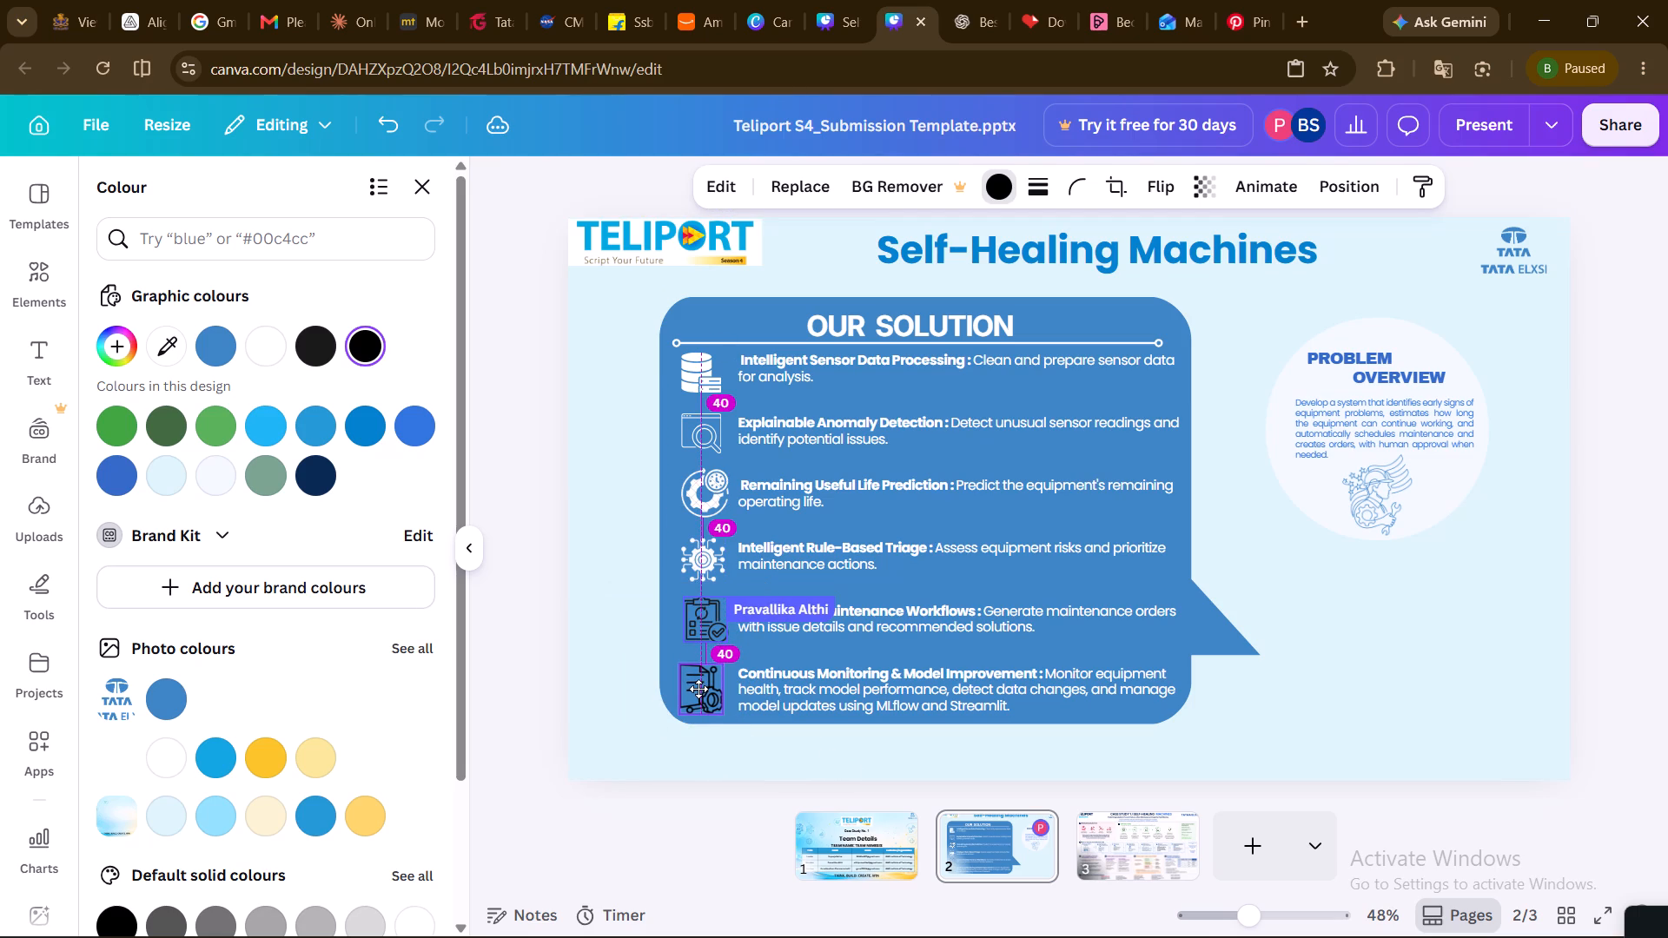
drag(698, 689, 699, 689)
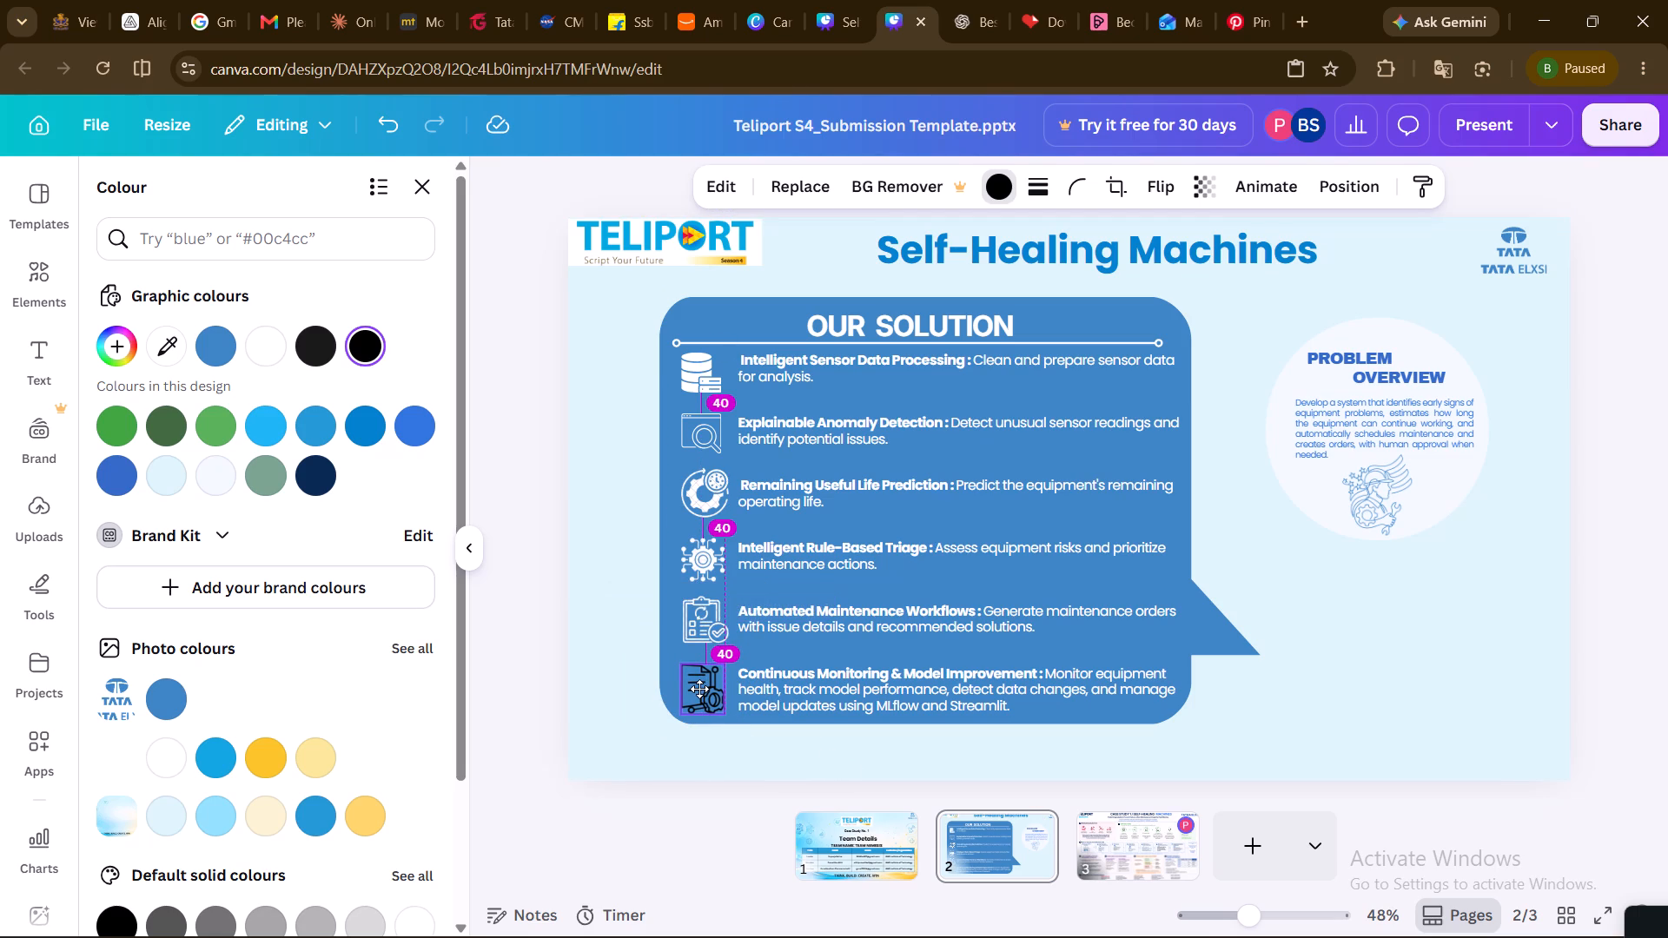
drag(699, 689, 700, 689)
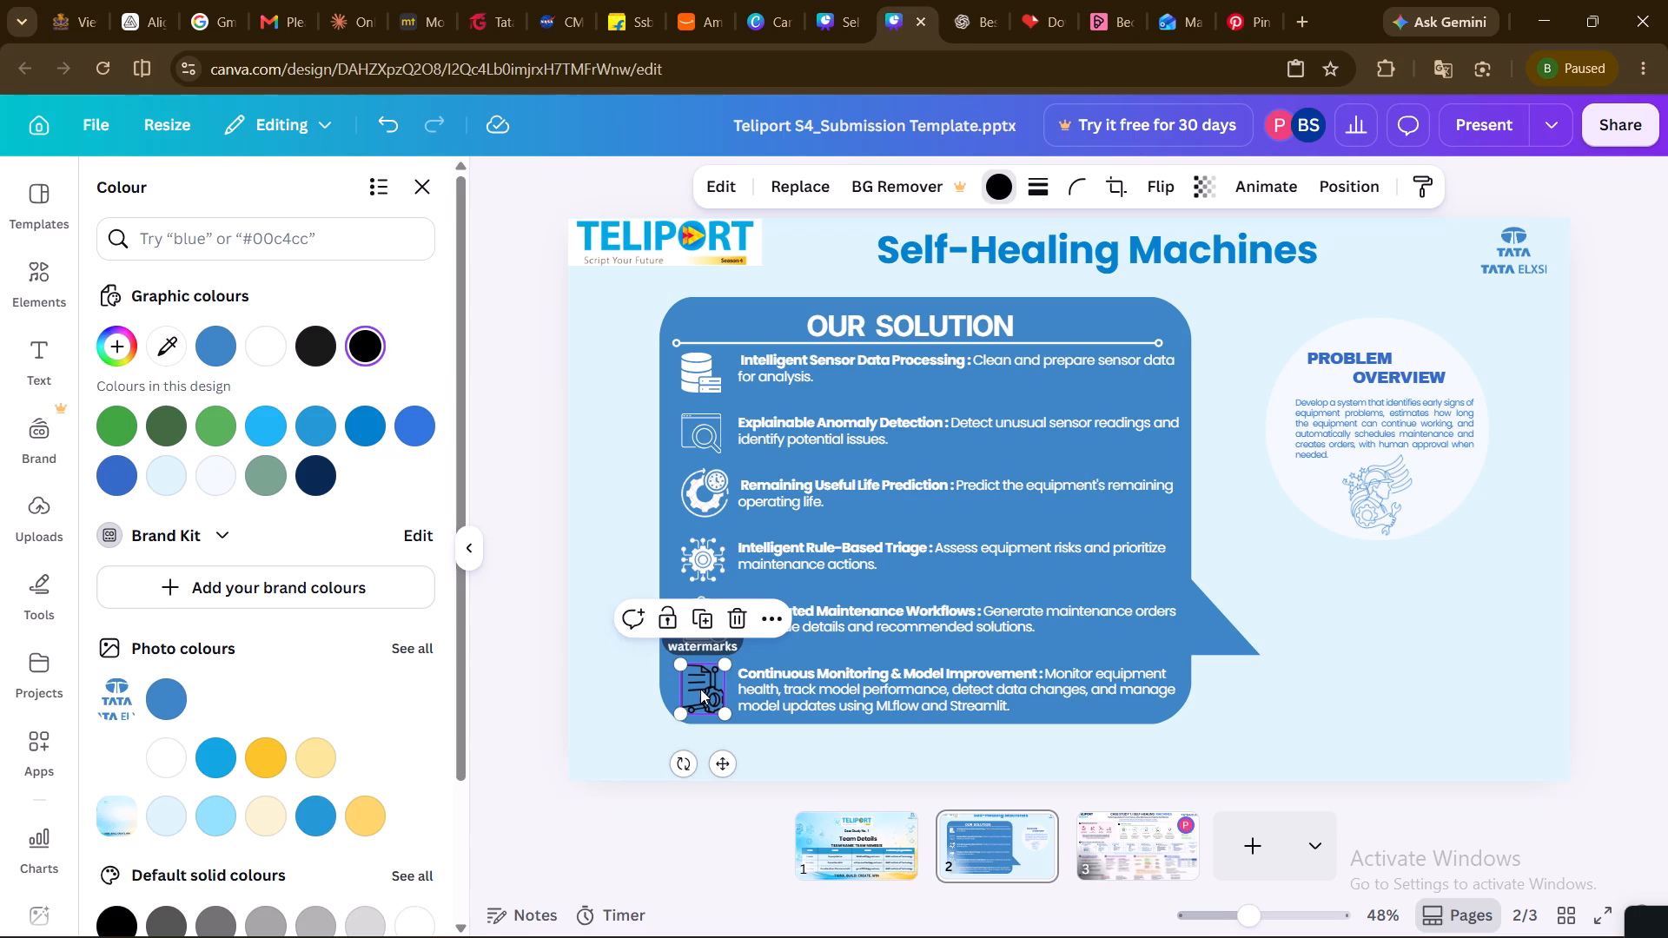
click(700, 695)
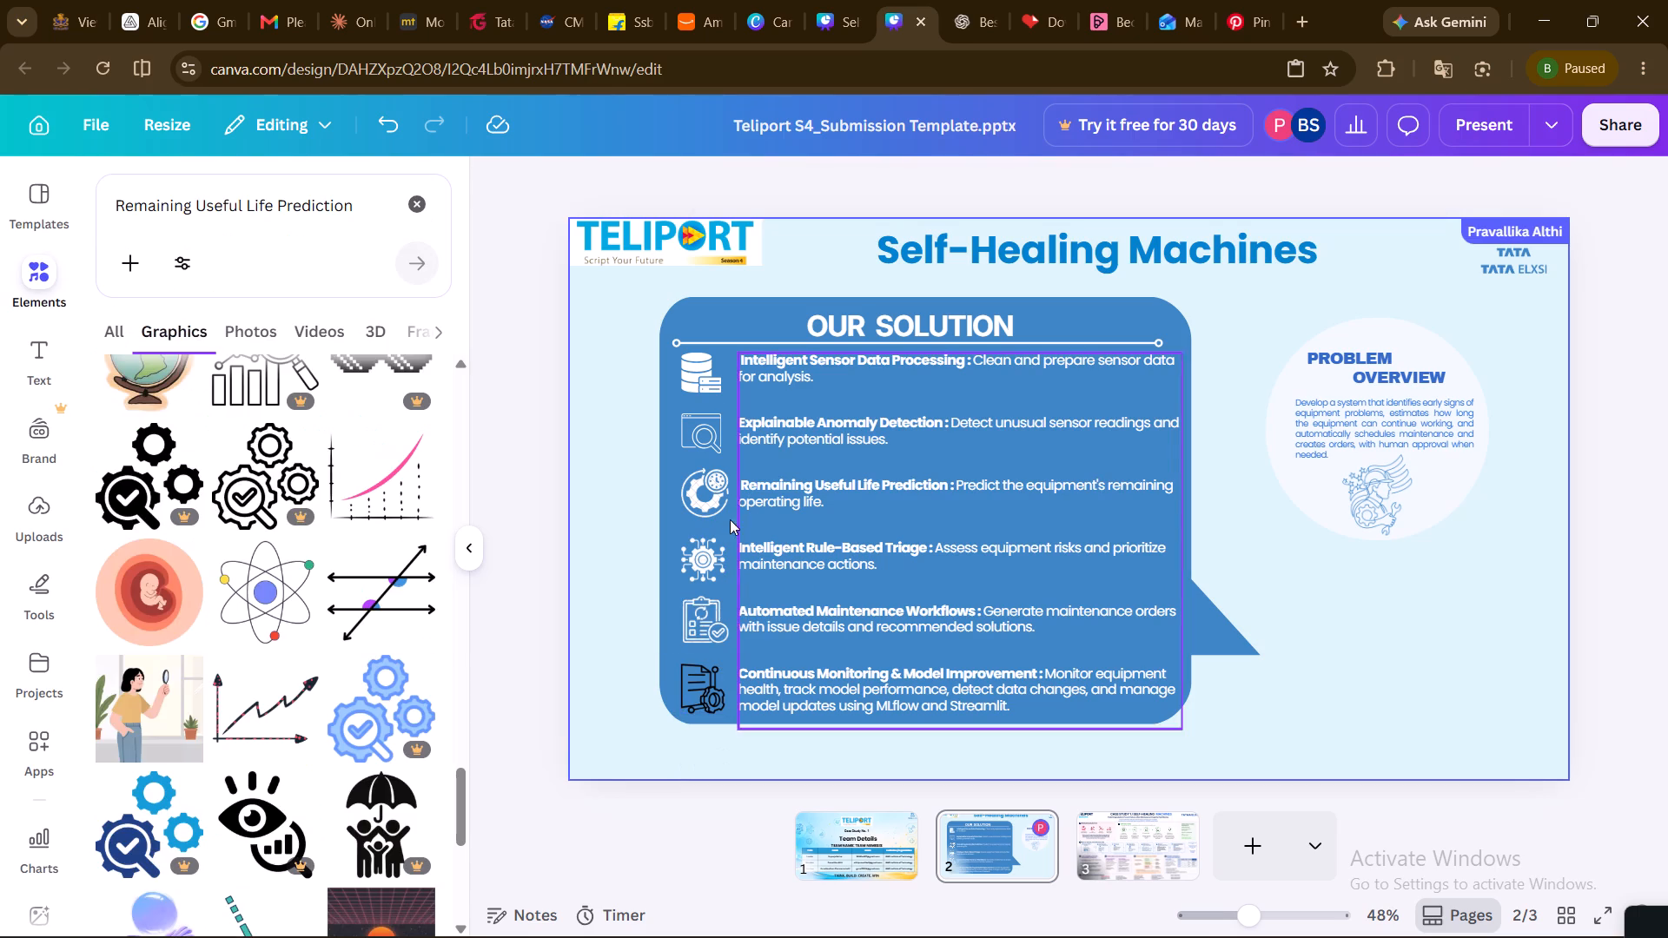
Reposition the document-and-gear icon beside the Automated Maintenance Workflows text, in line with the icon column.
click(698, 687)
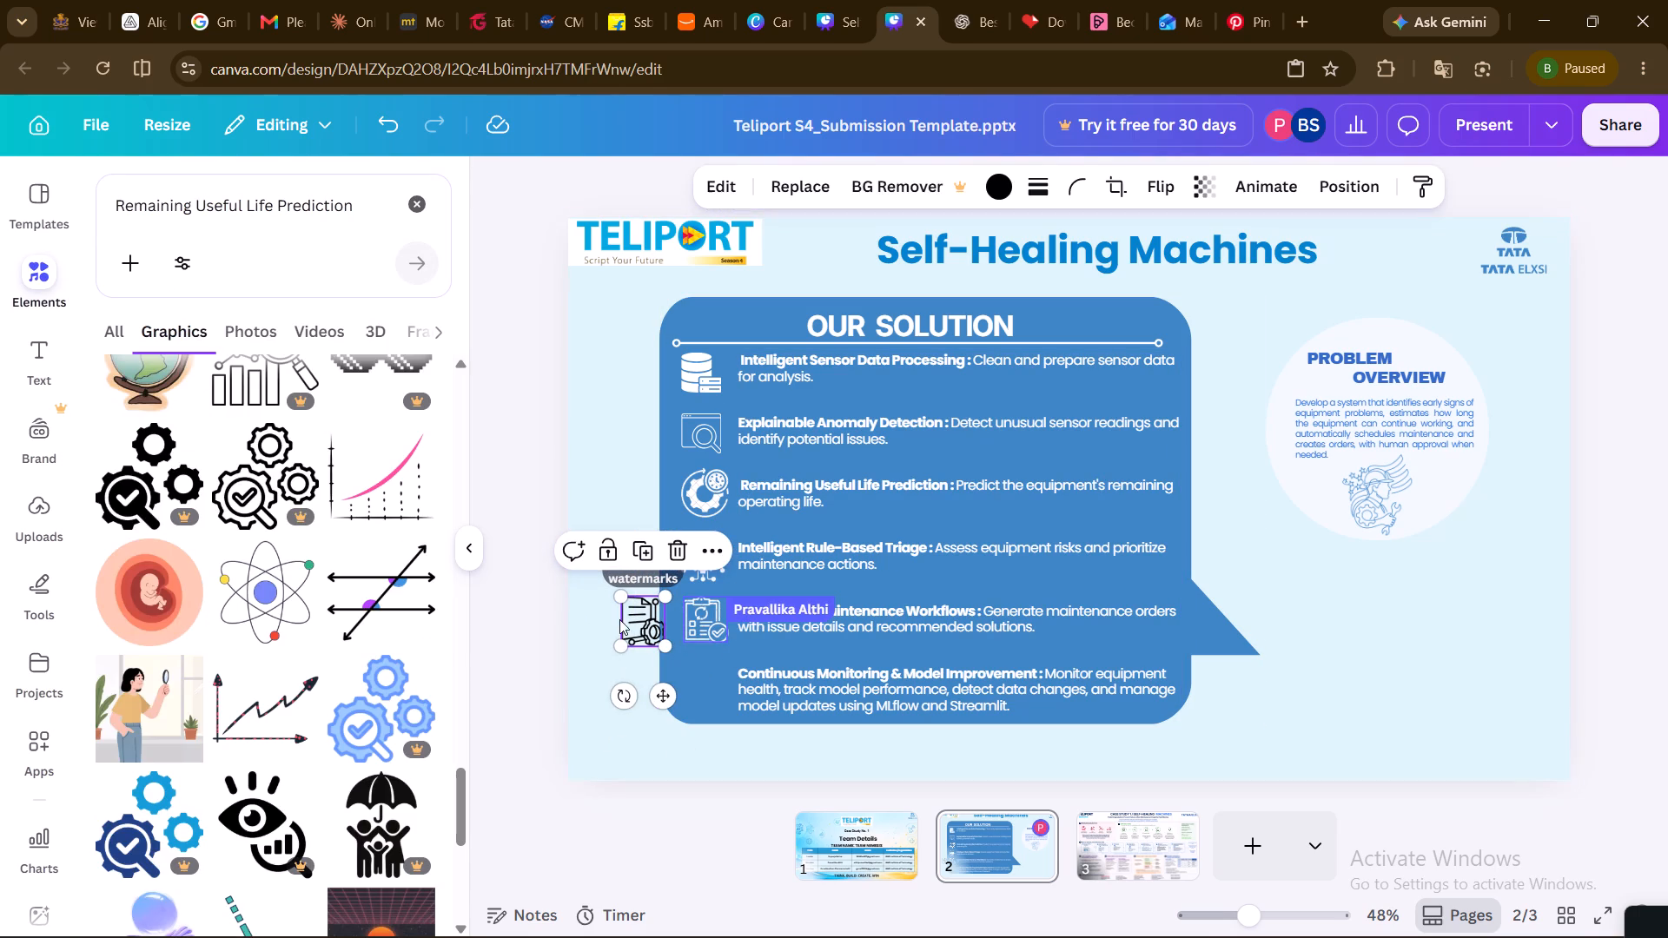
drag(636, 614, 655, 614)
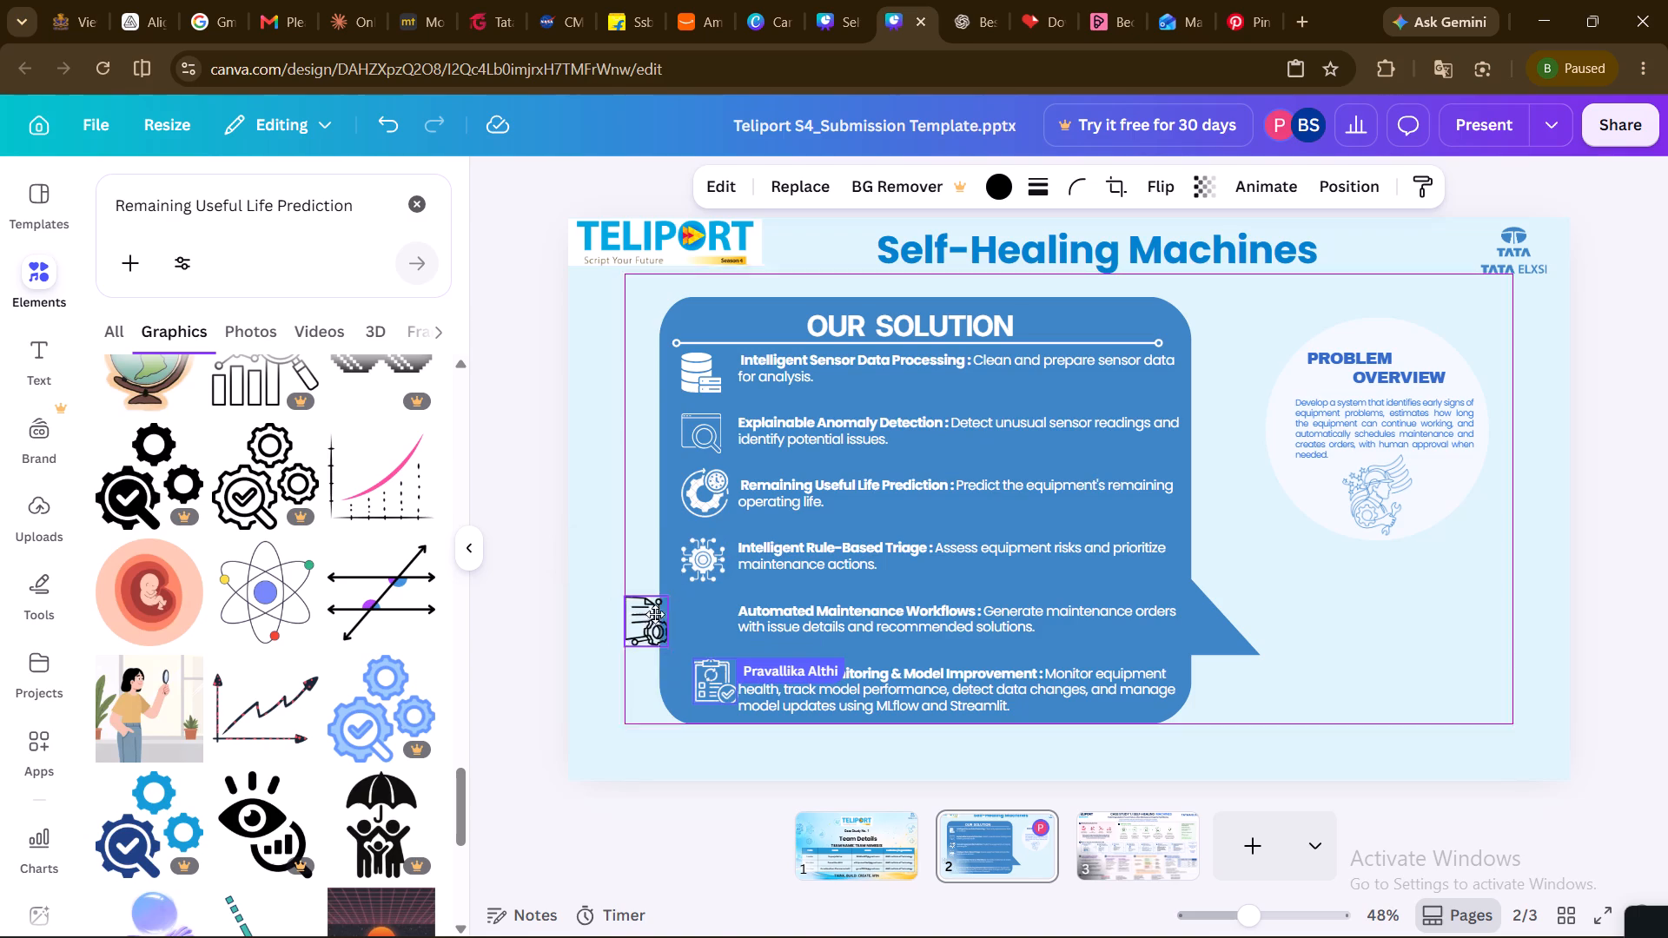
drag(655, 614, 701, 612)
click(701, 612)
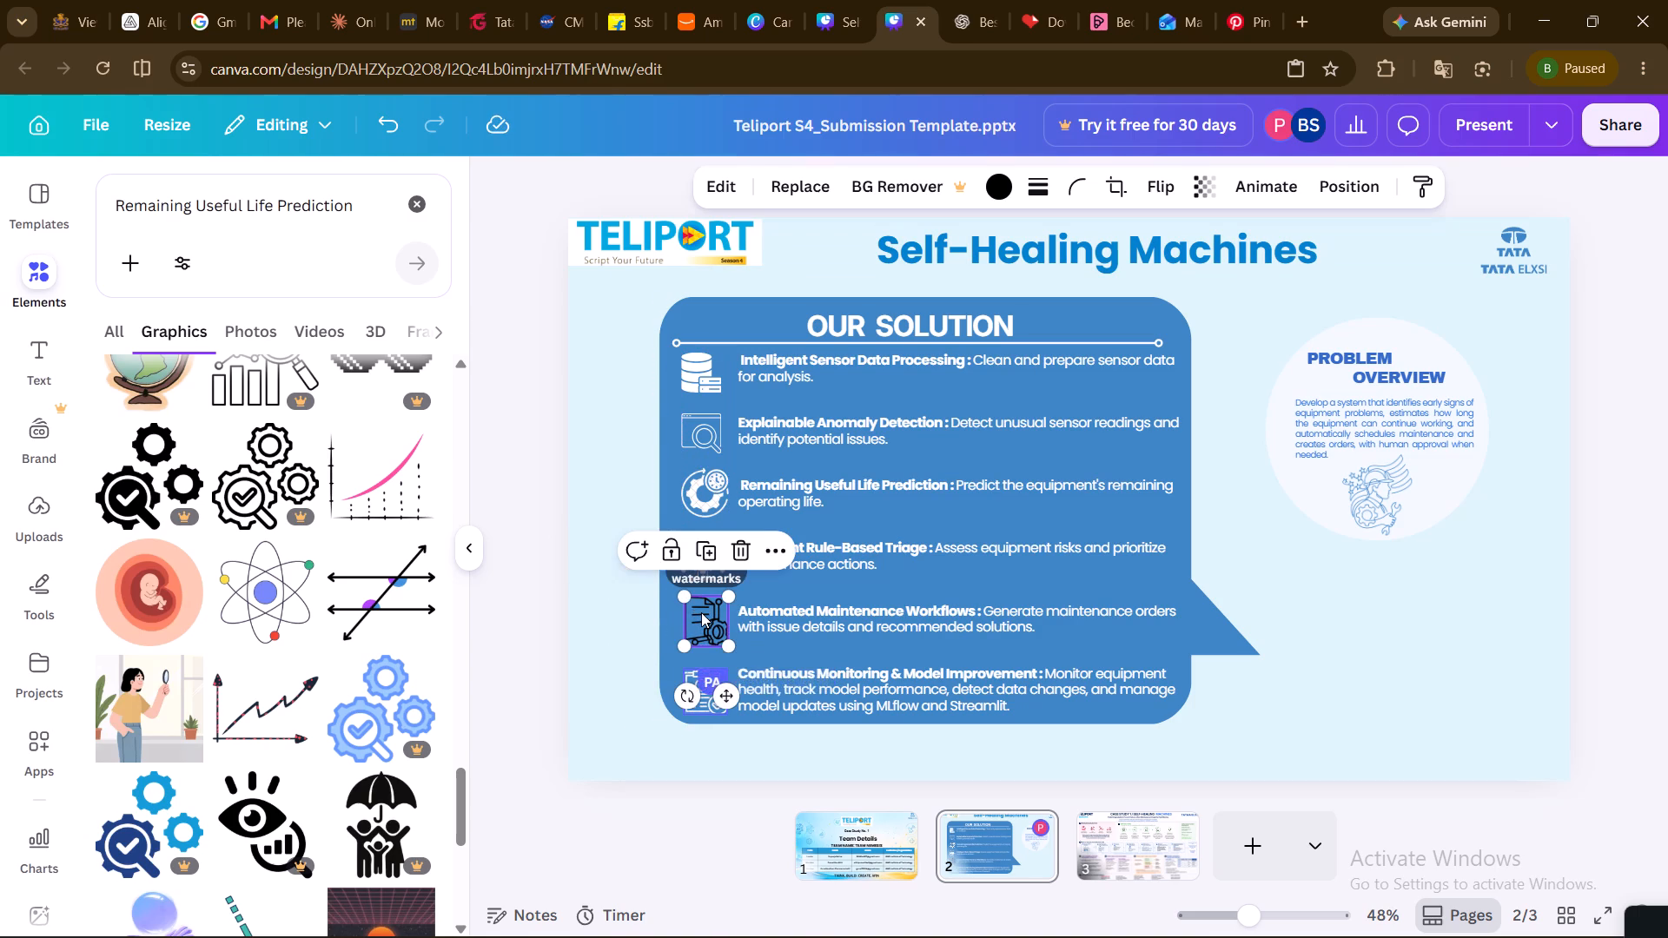
Recolour the document-and-gear icon beside Automated Maintenance Workflows to white.
click(693, 607)
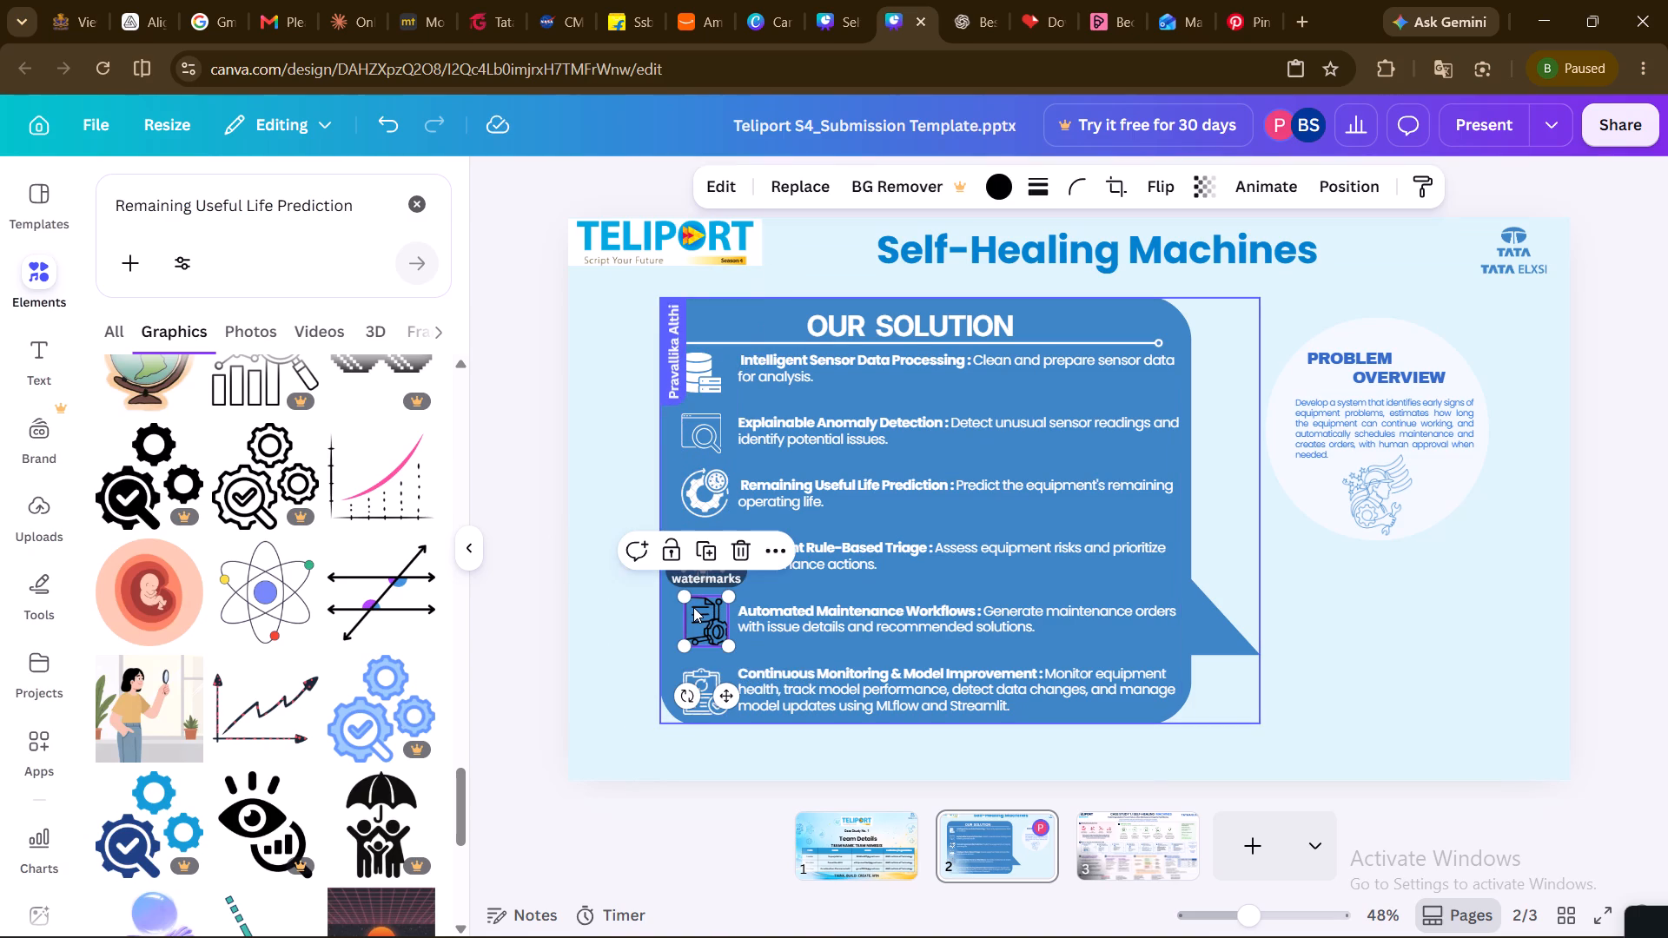
click(994, 193)
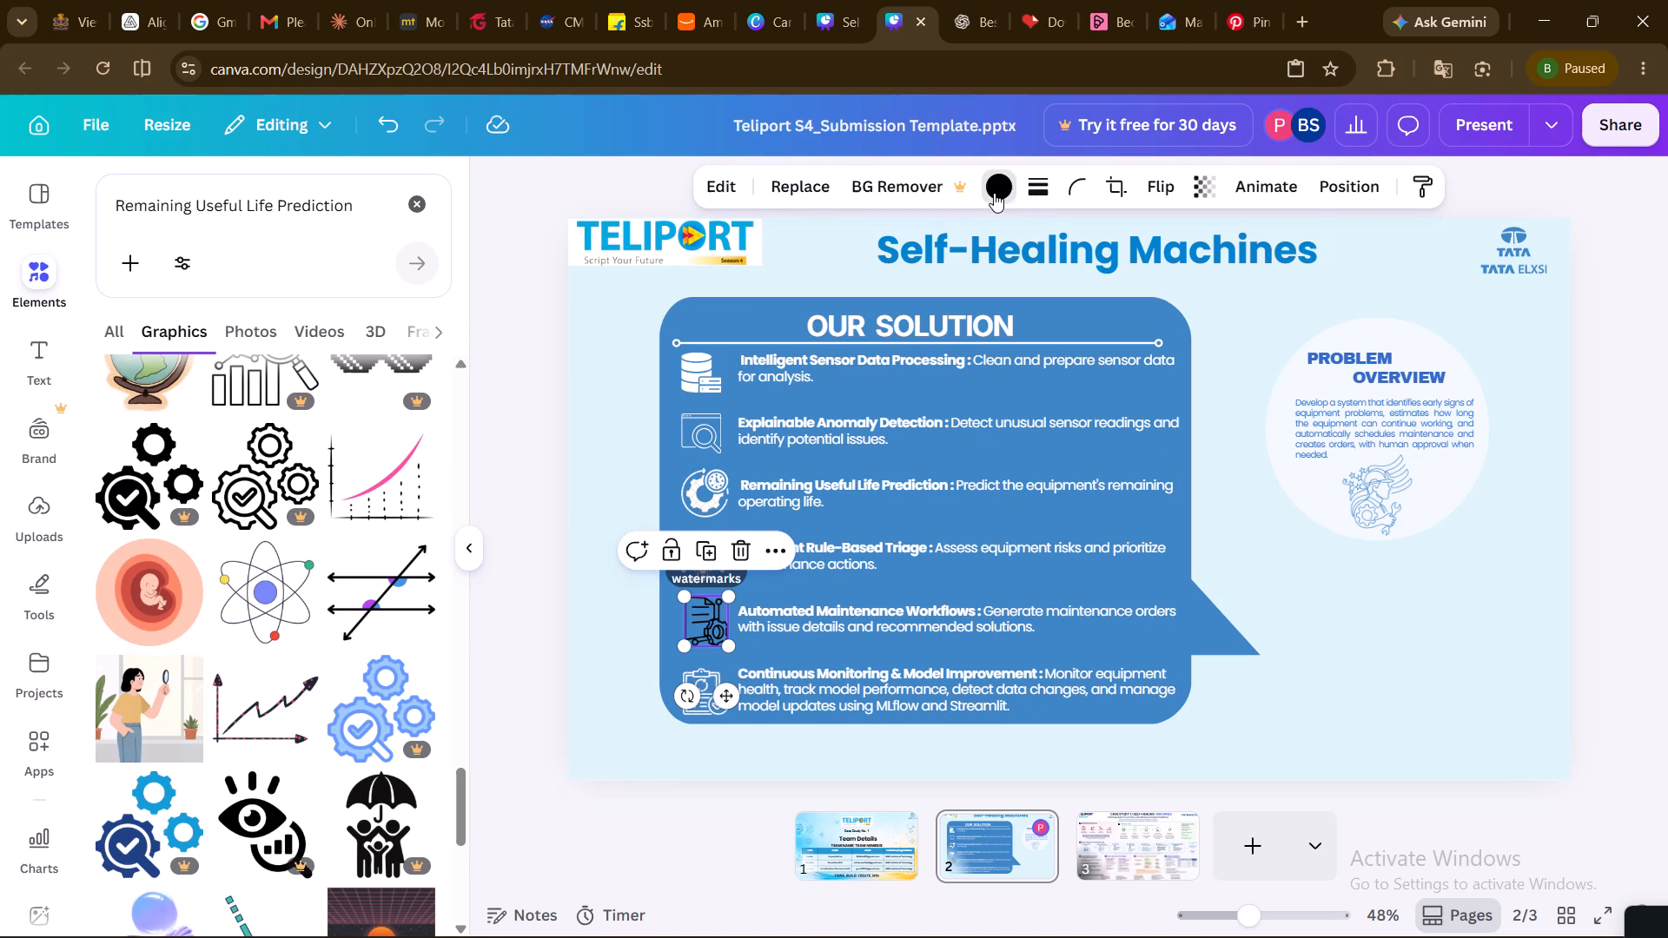
click(268, 355)
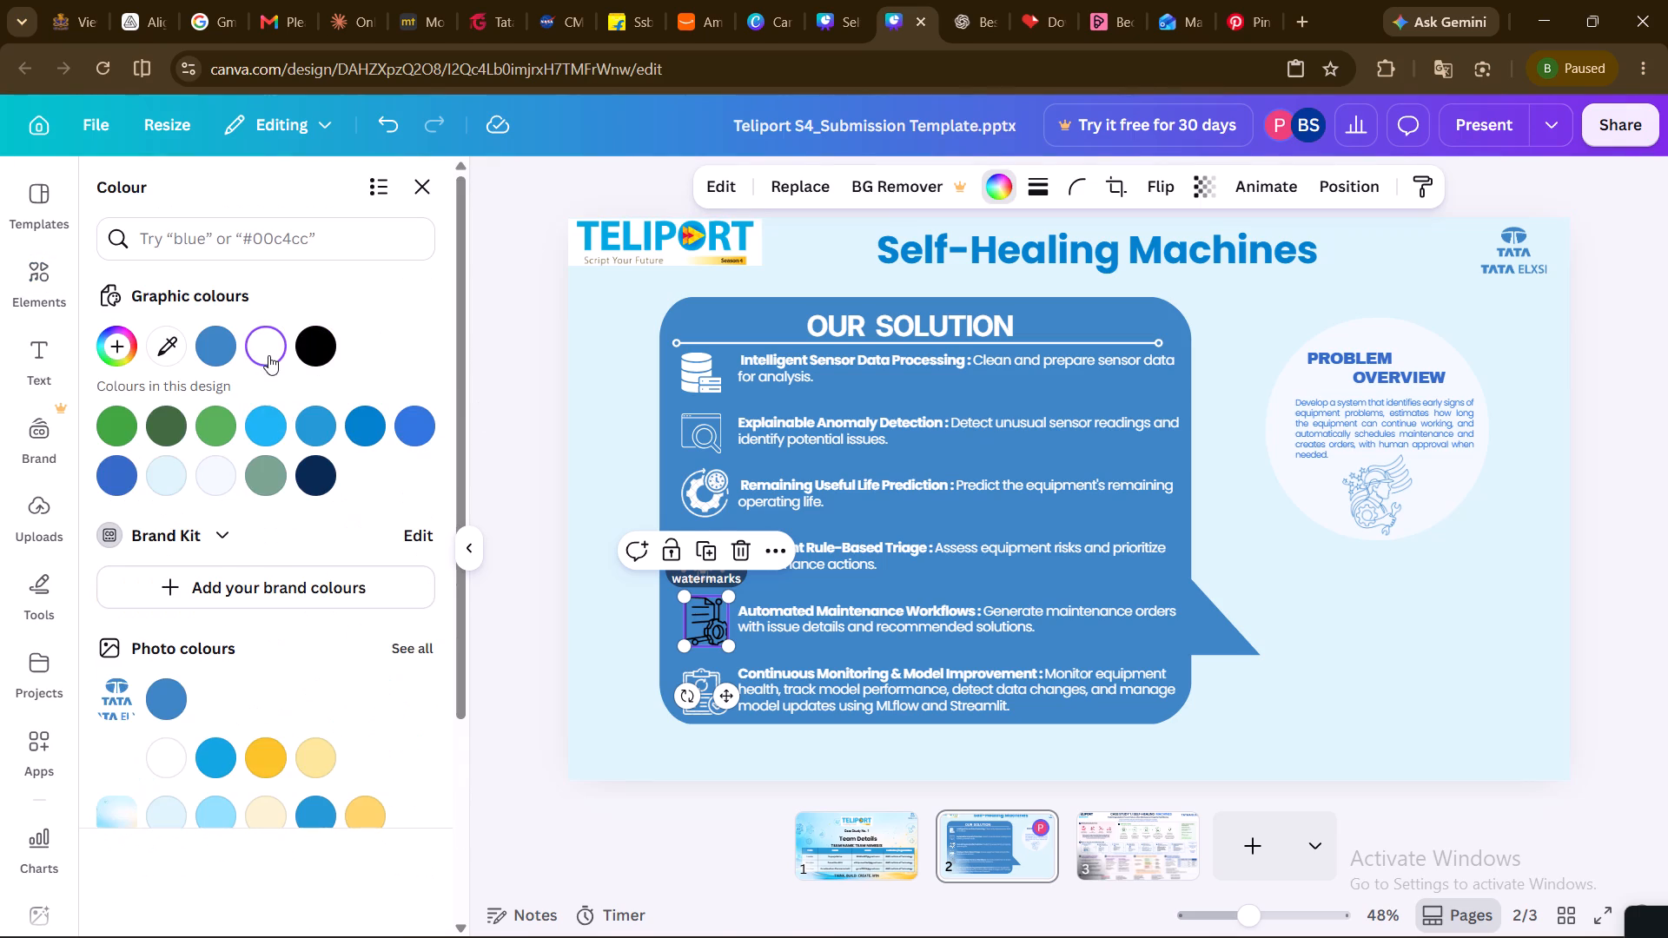
click(617, 677)
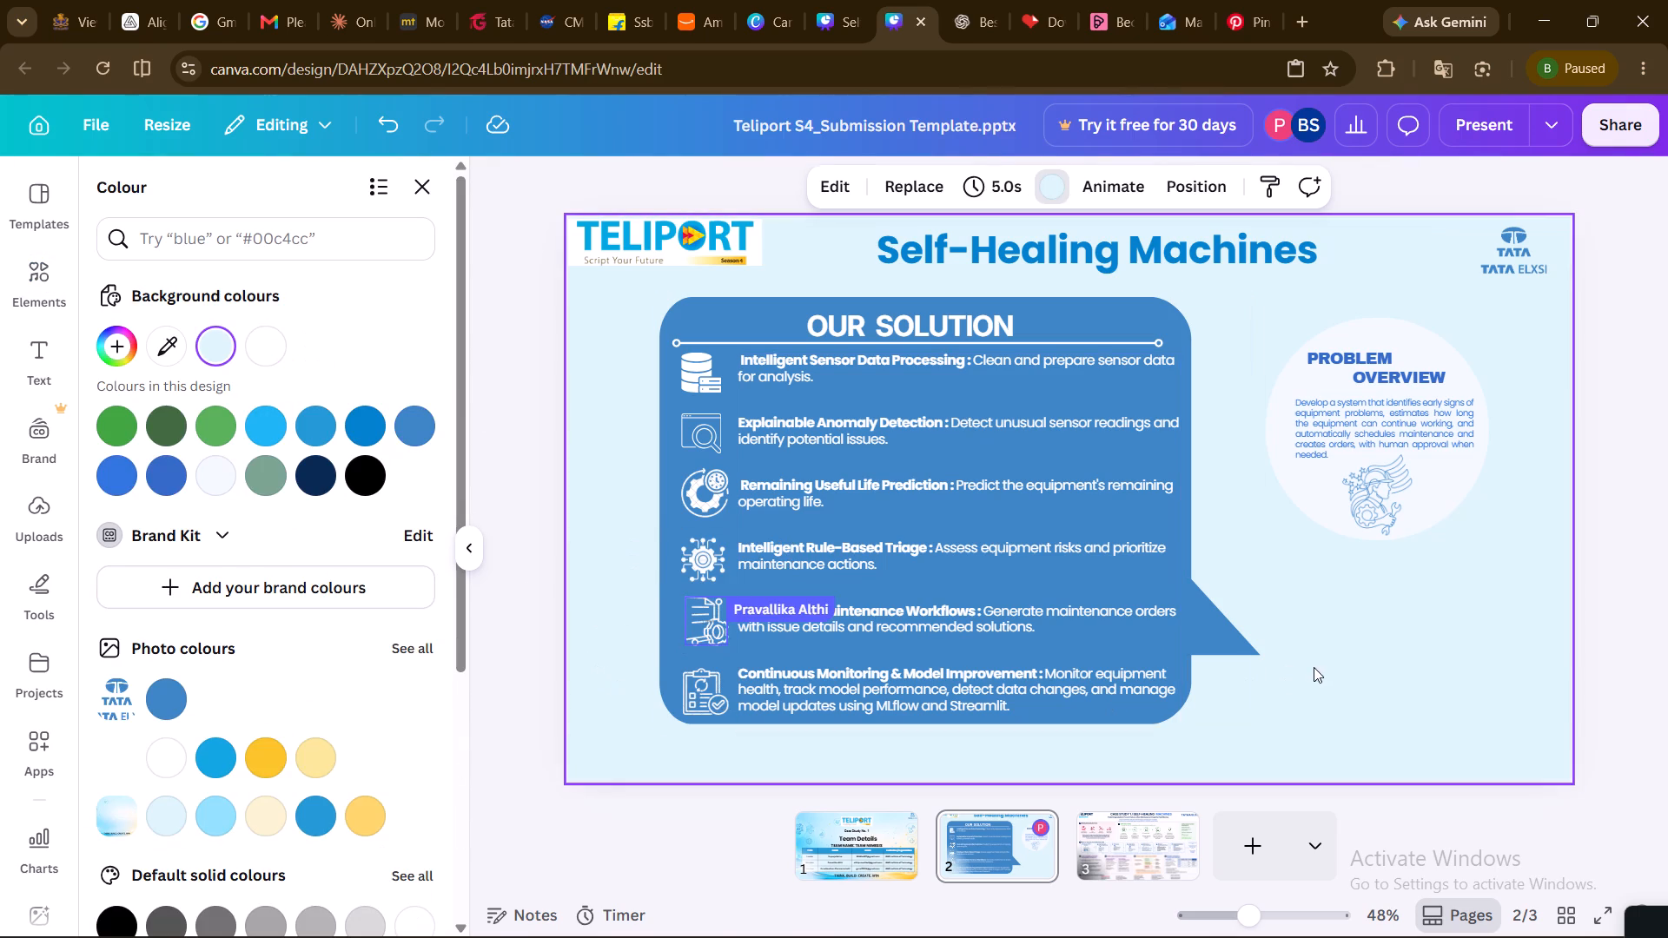
Nudge the document-and-gear icon so it sits evenly spaced between the circuit-gear icon and the clipboard icon.
click(714, 634)
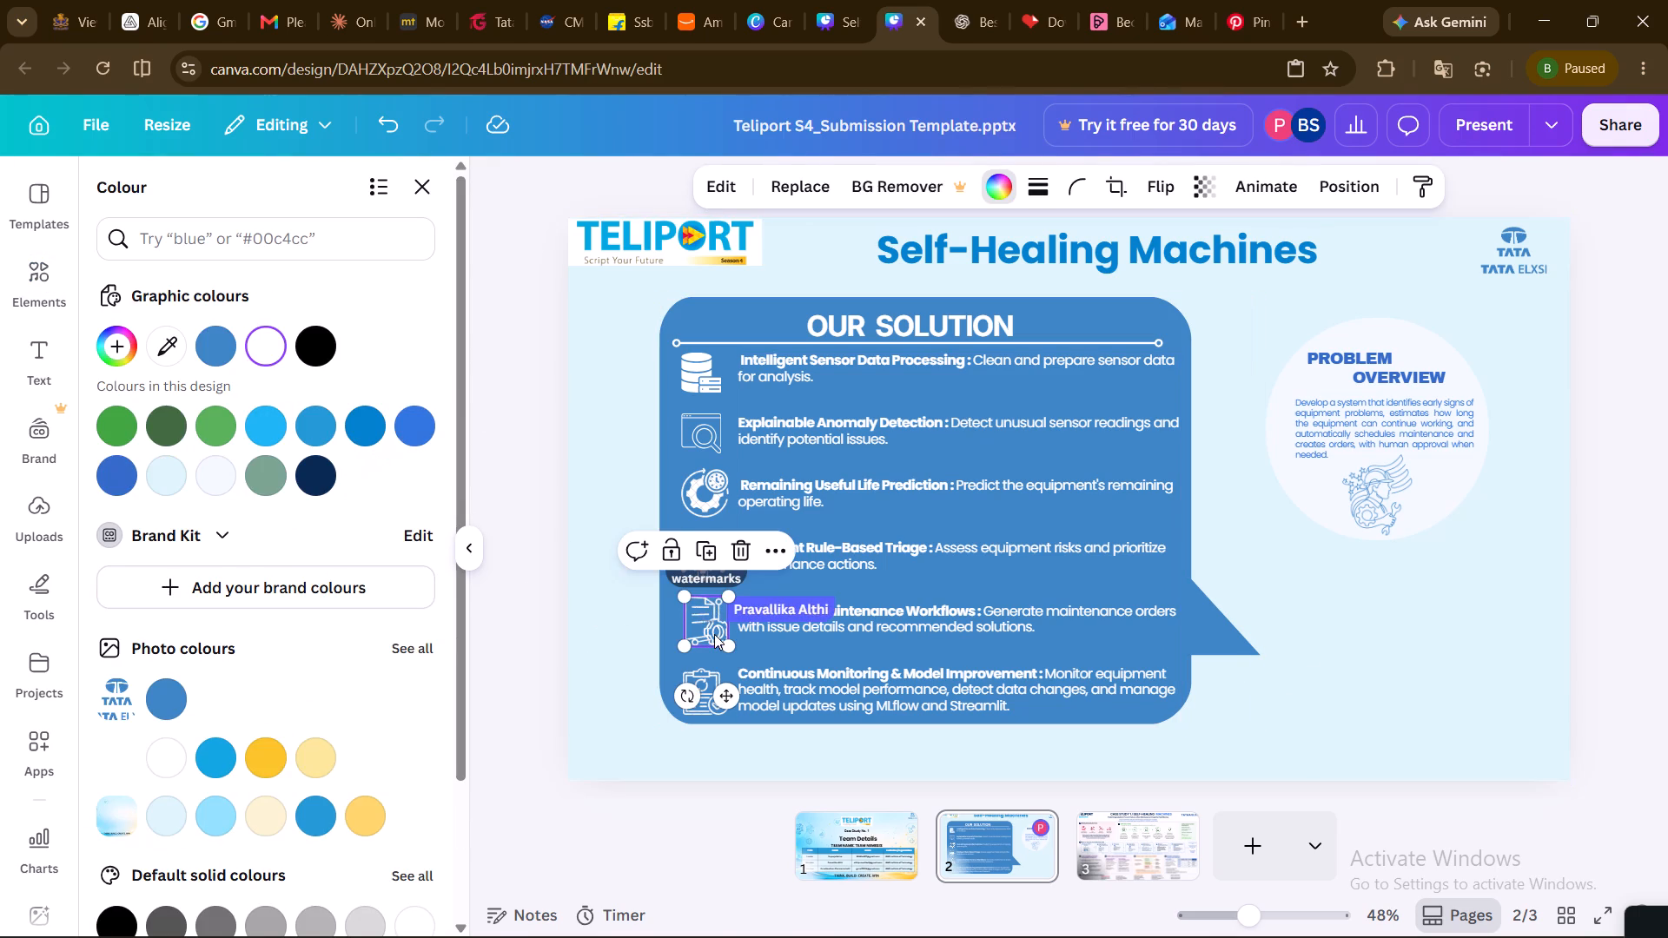
click(612, 603)
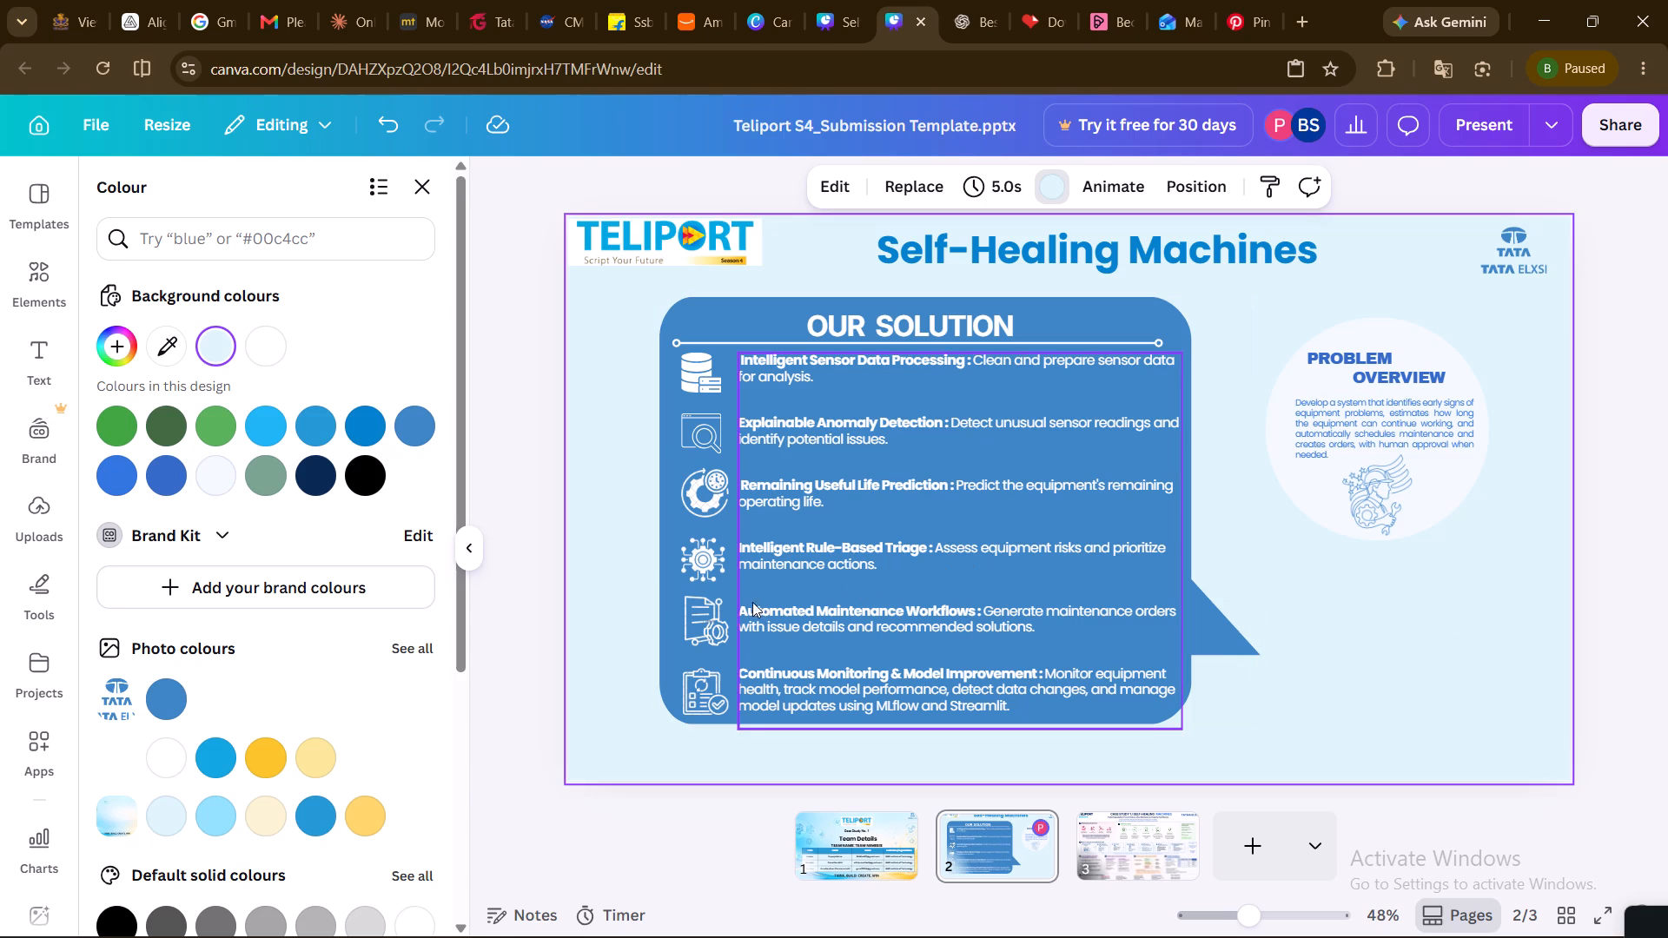
click(701, 620)
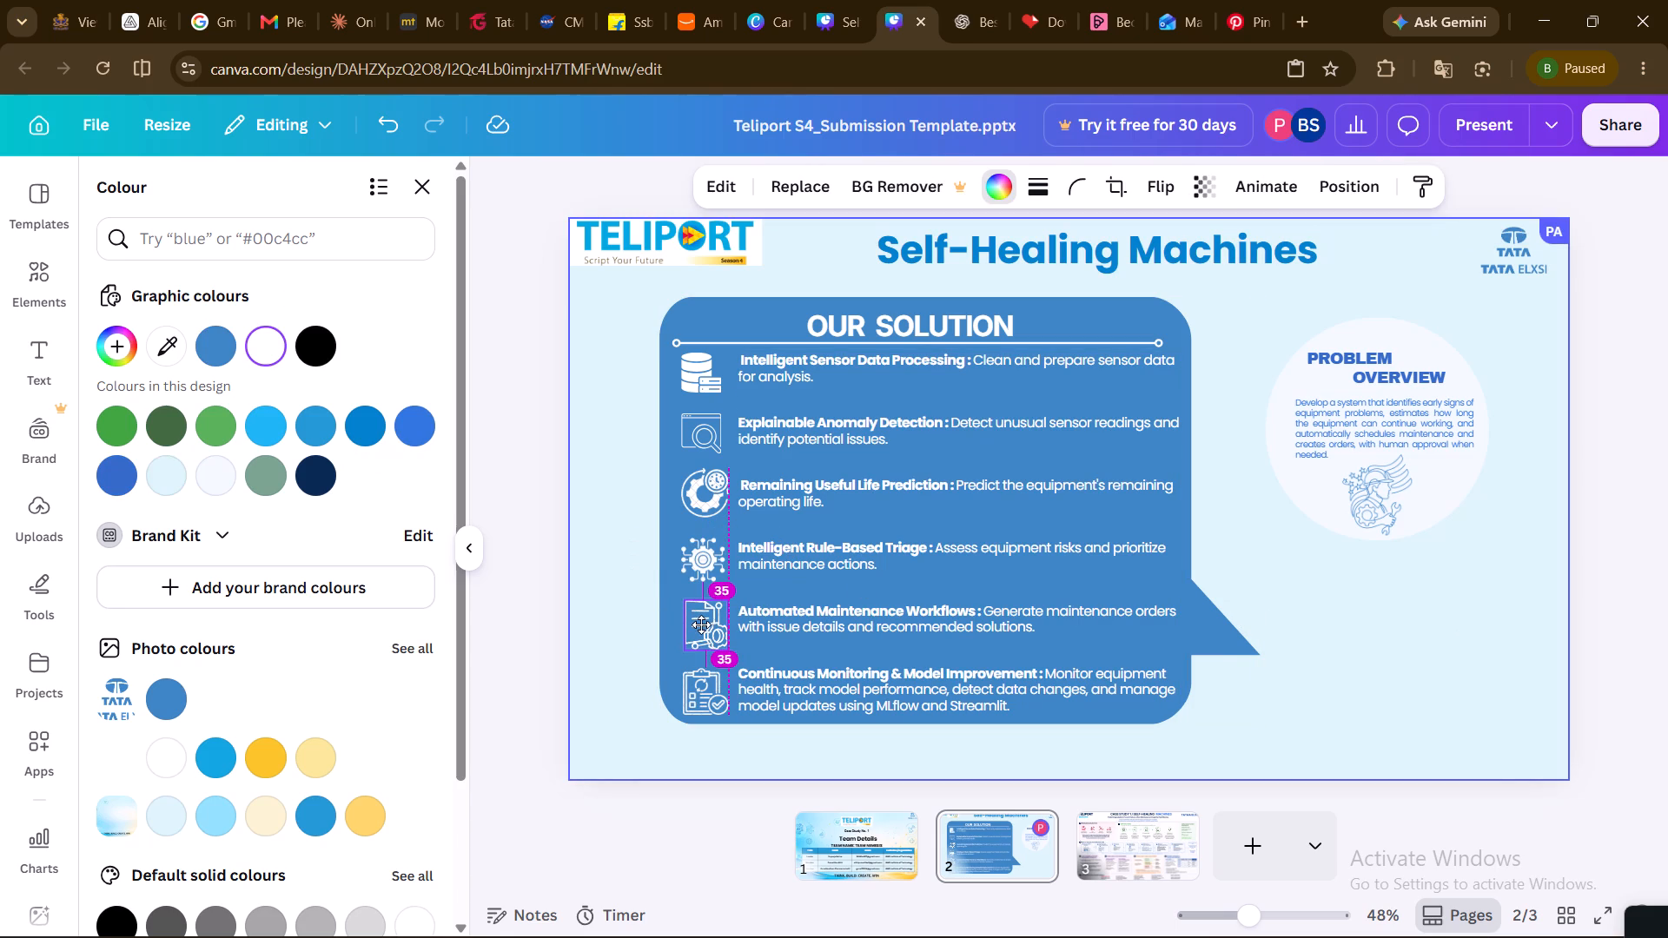
click(606, 649)
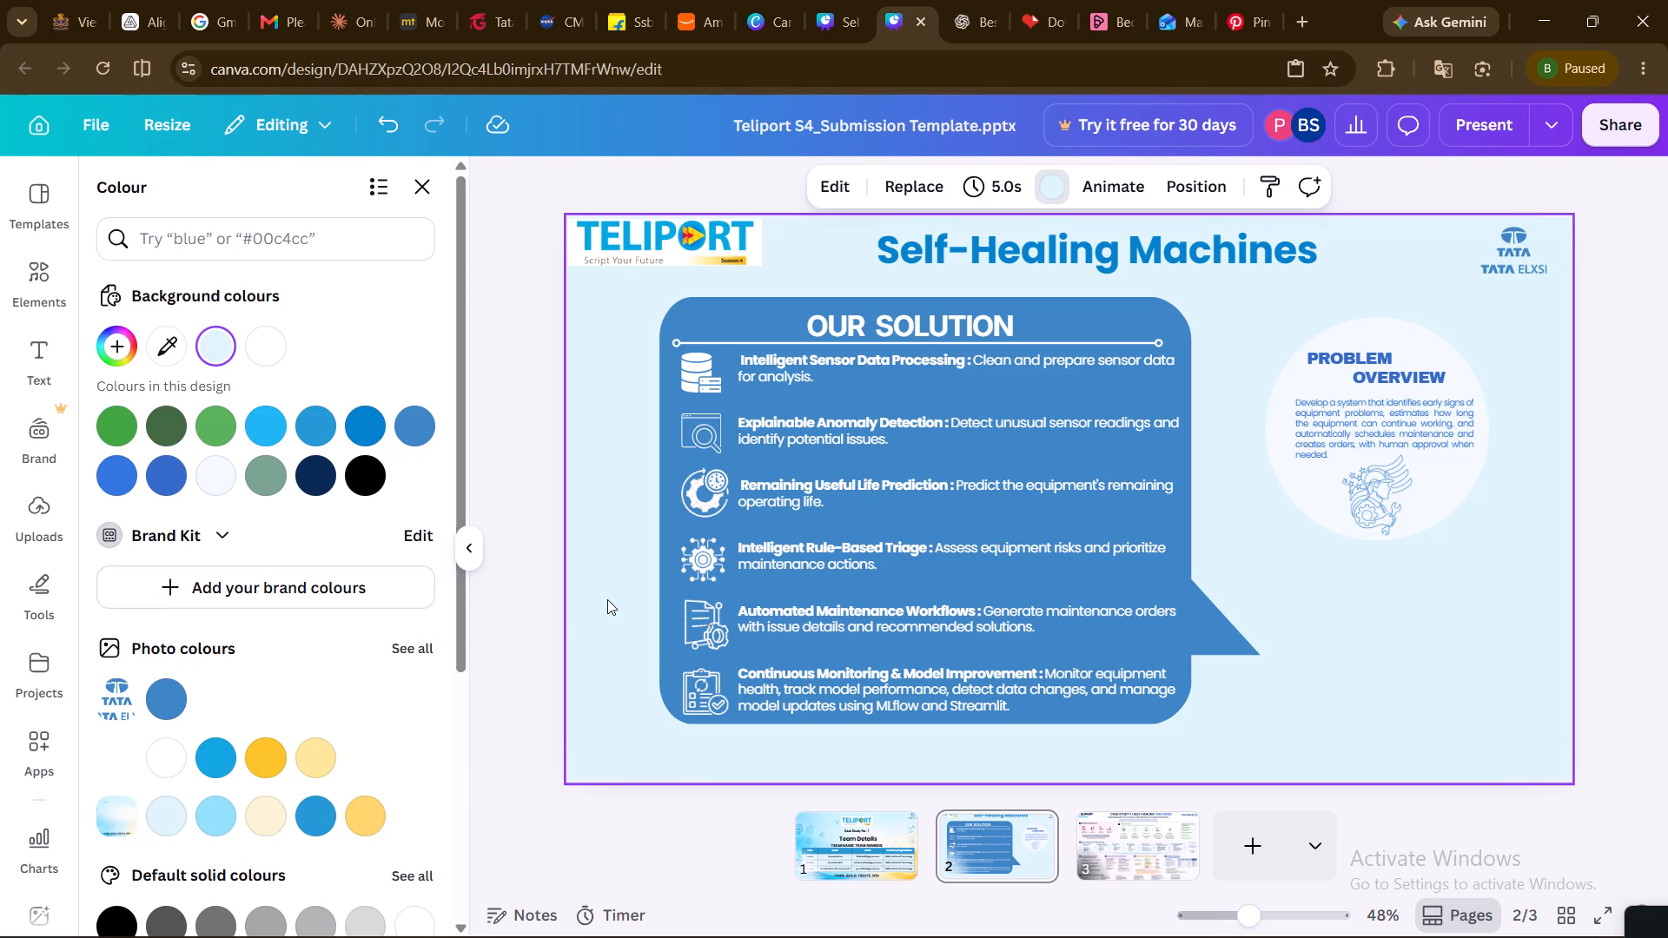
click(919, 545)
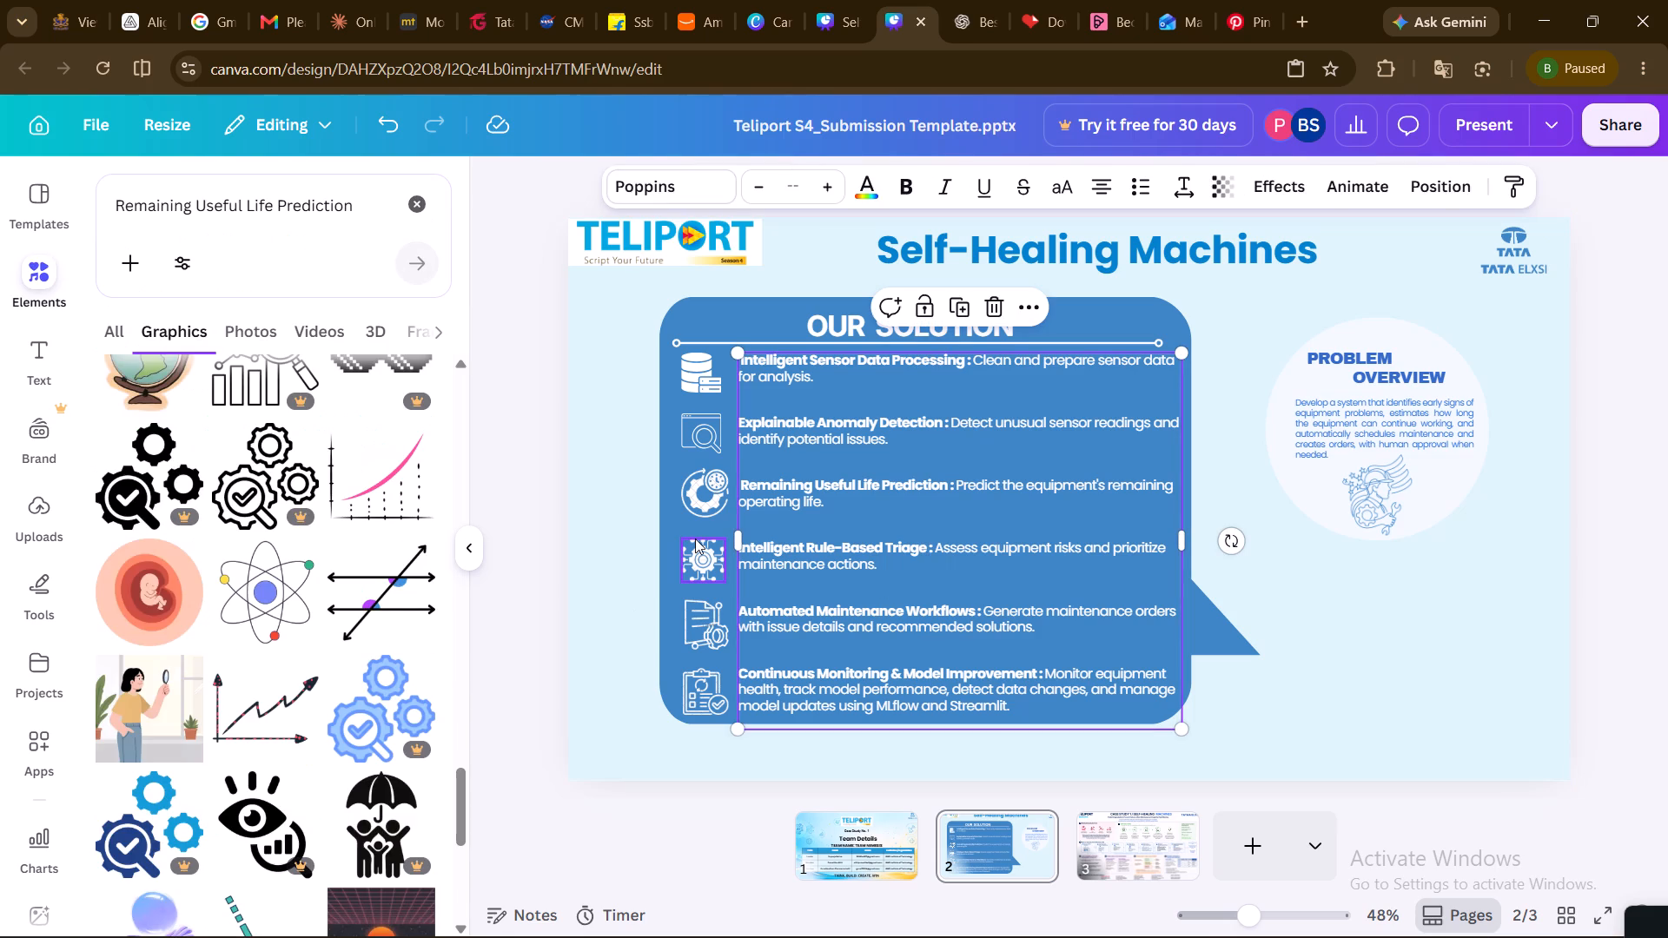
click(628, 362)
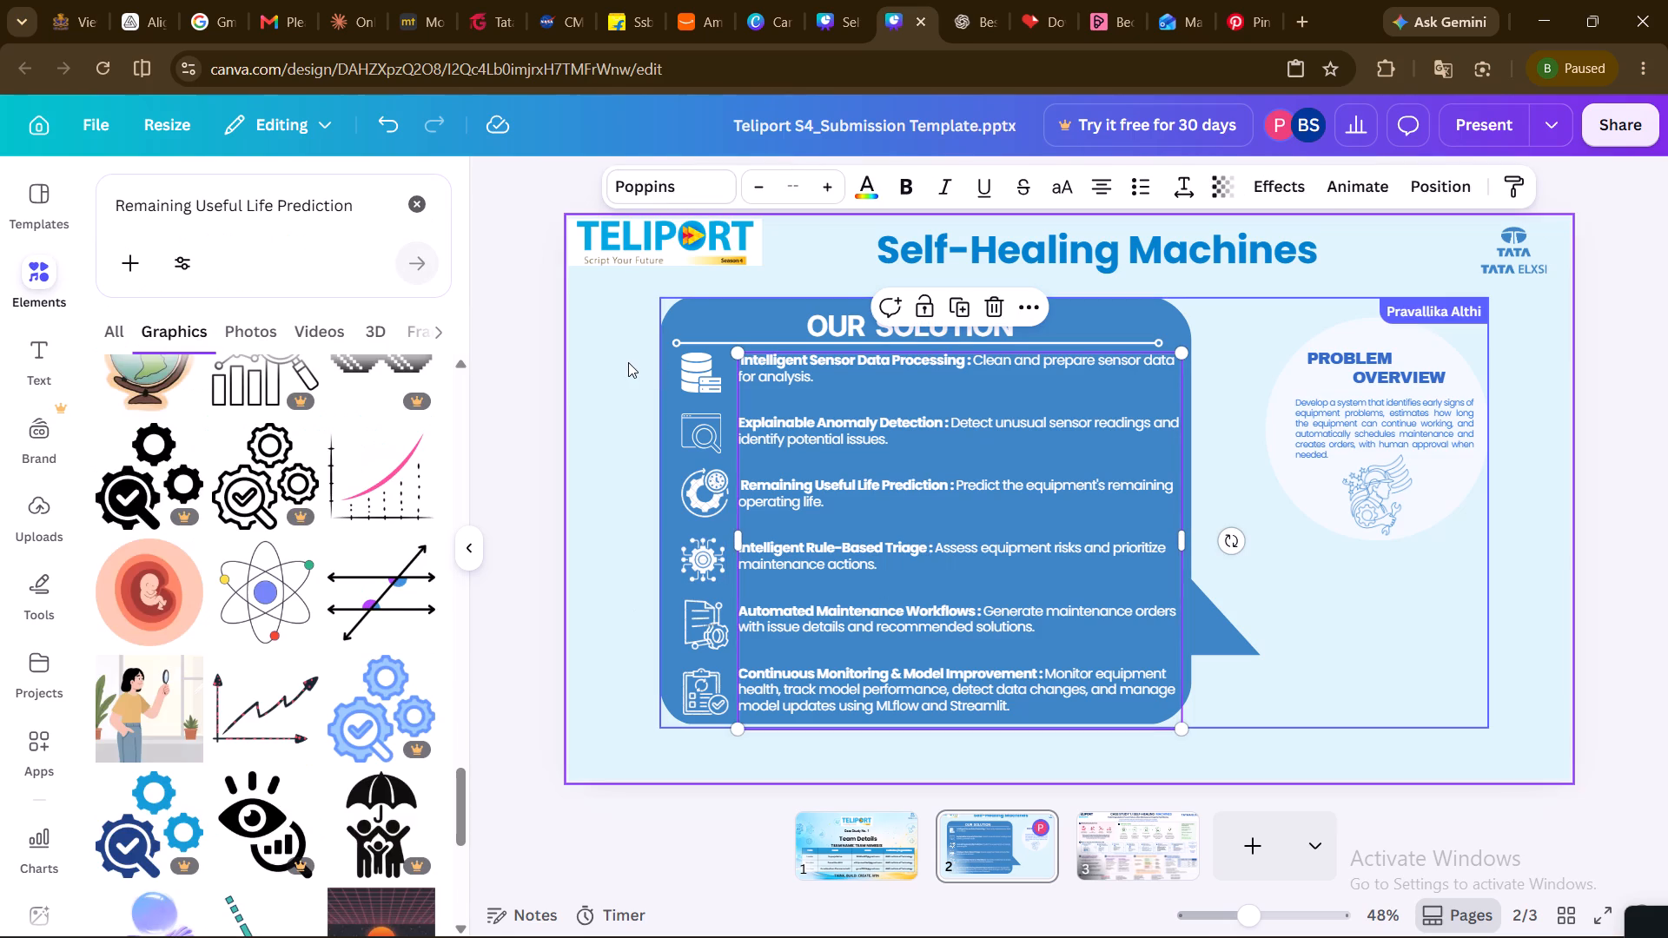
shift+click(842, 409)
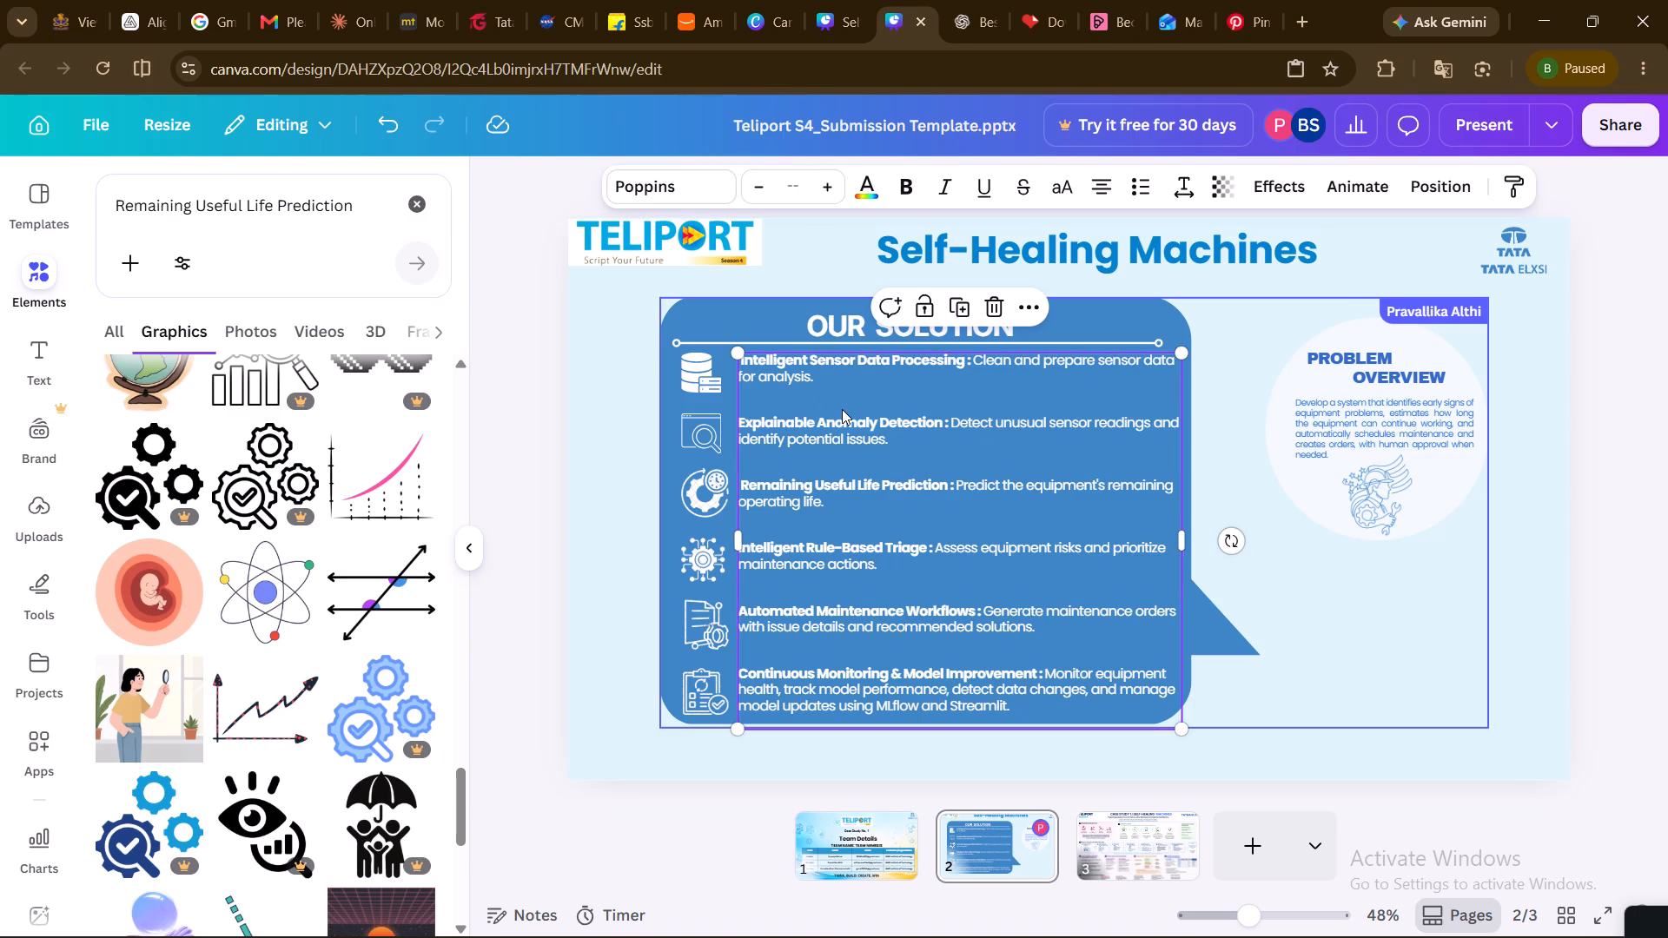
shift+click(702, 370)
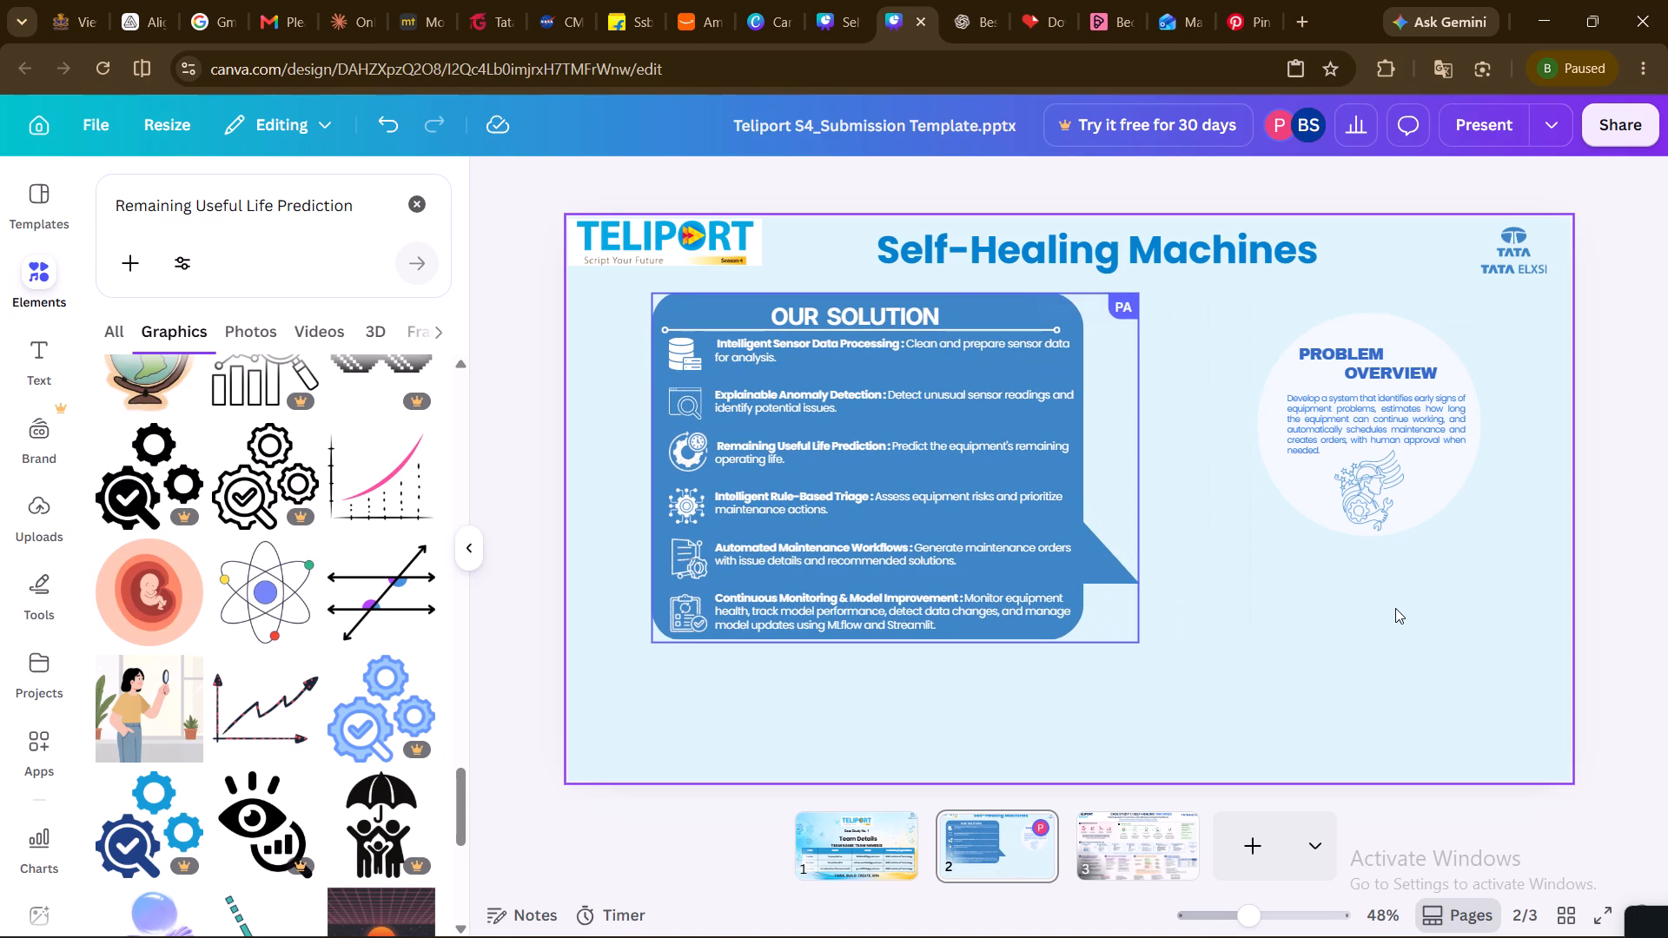
Group the Problem Overview circle with its two heading texts, description paragraph and line-art illustration.
click(1381, 453)
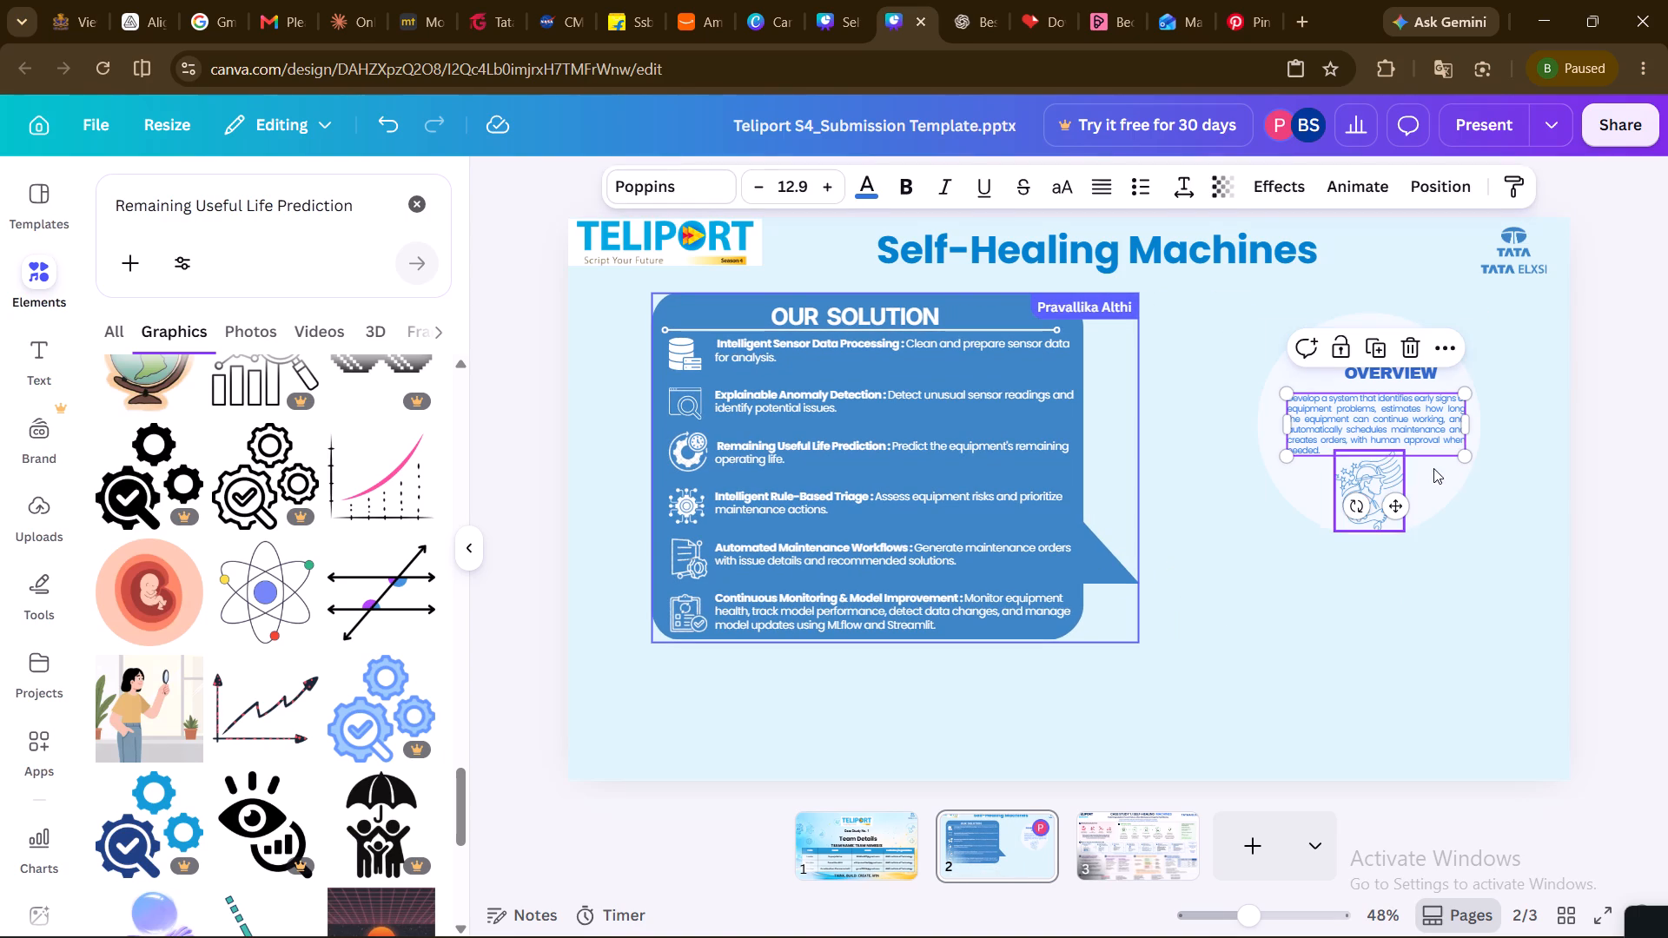
click(1442, 483)
click(1234, 340)
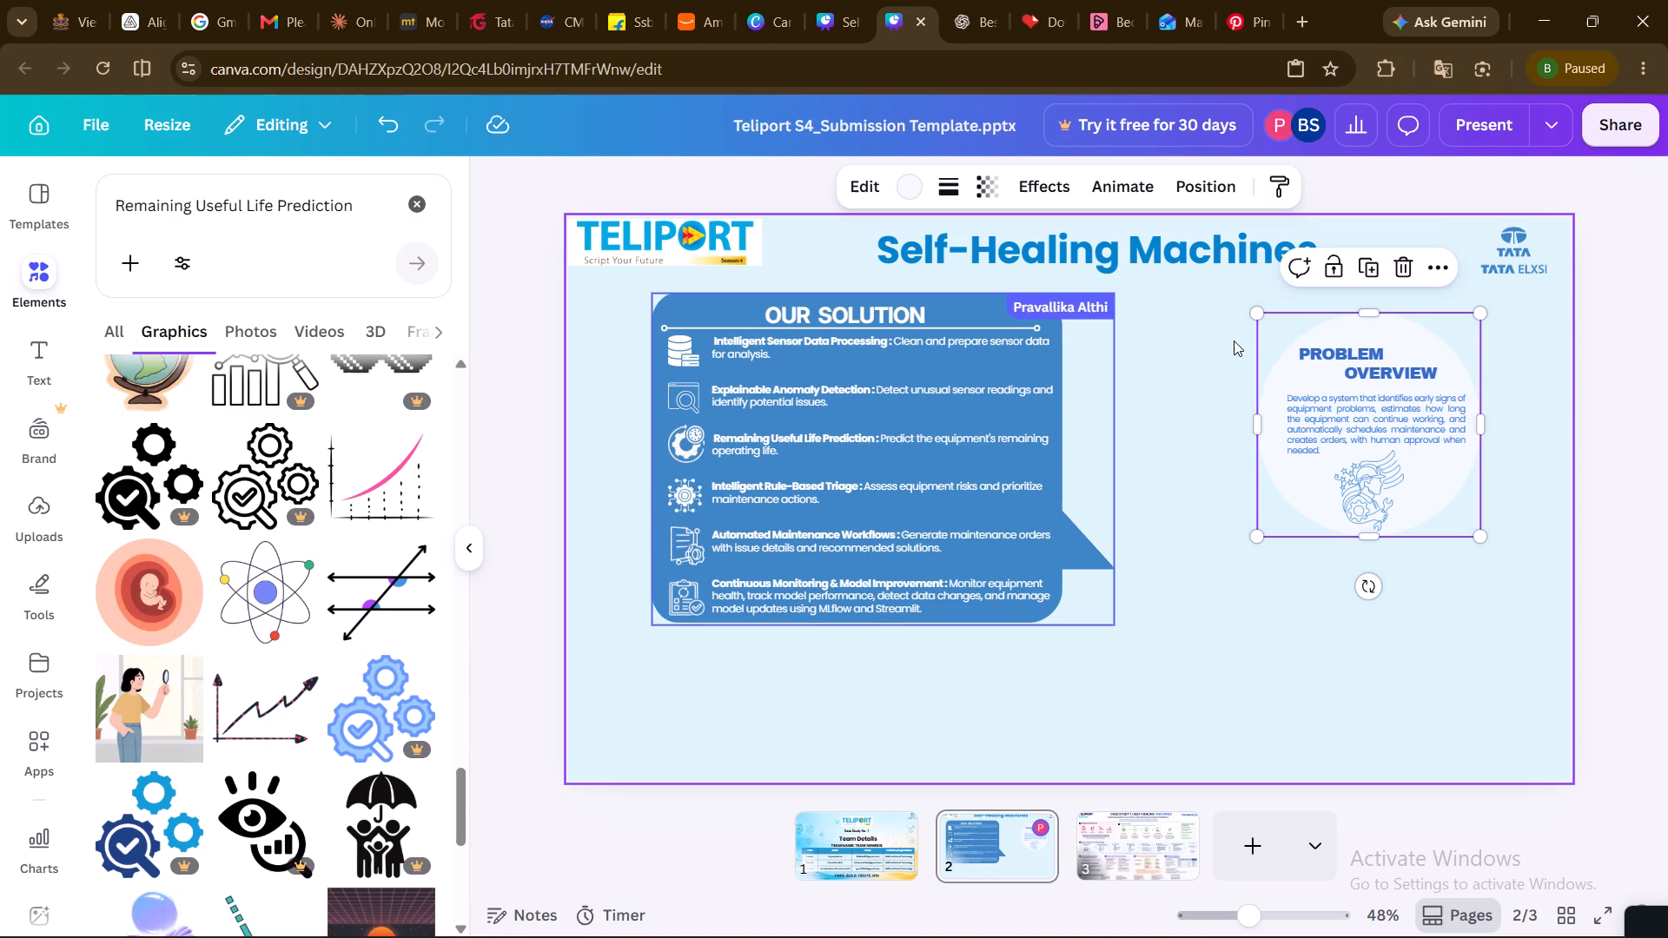
drag(1250, 320, 1499, 538)
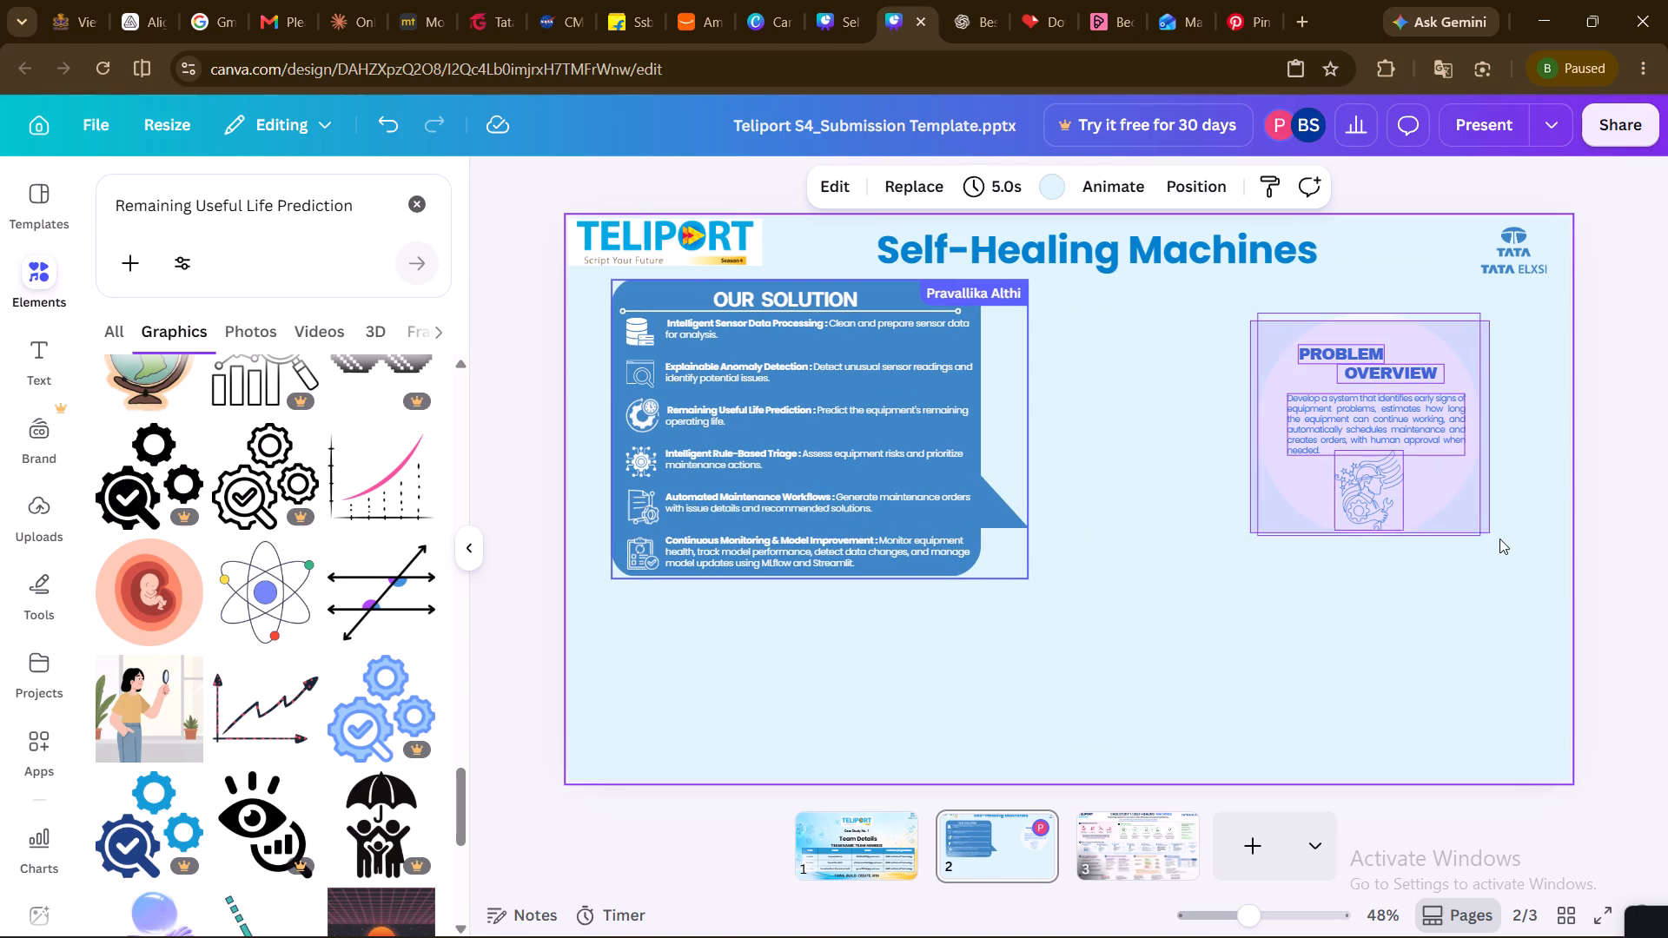
drag(1499, 538, 1506, 543)
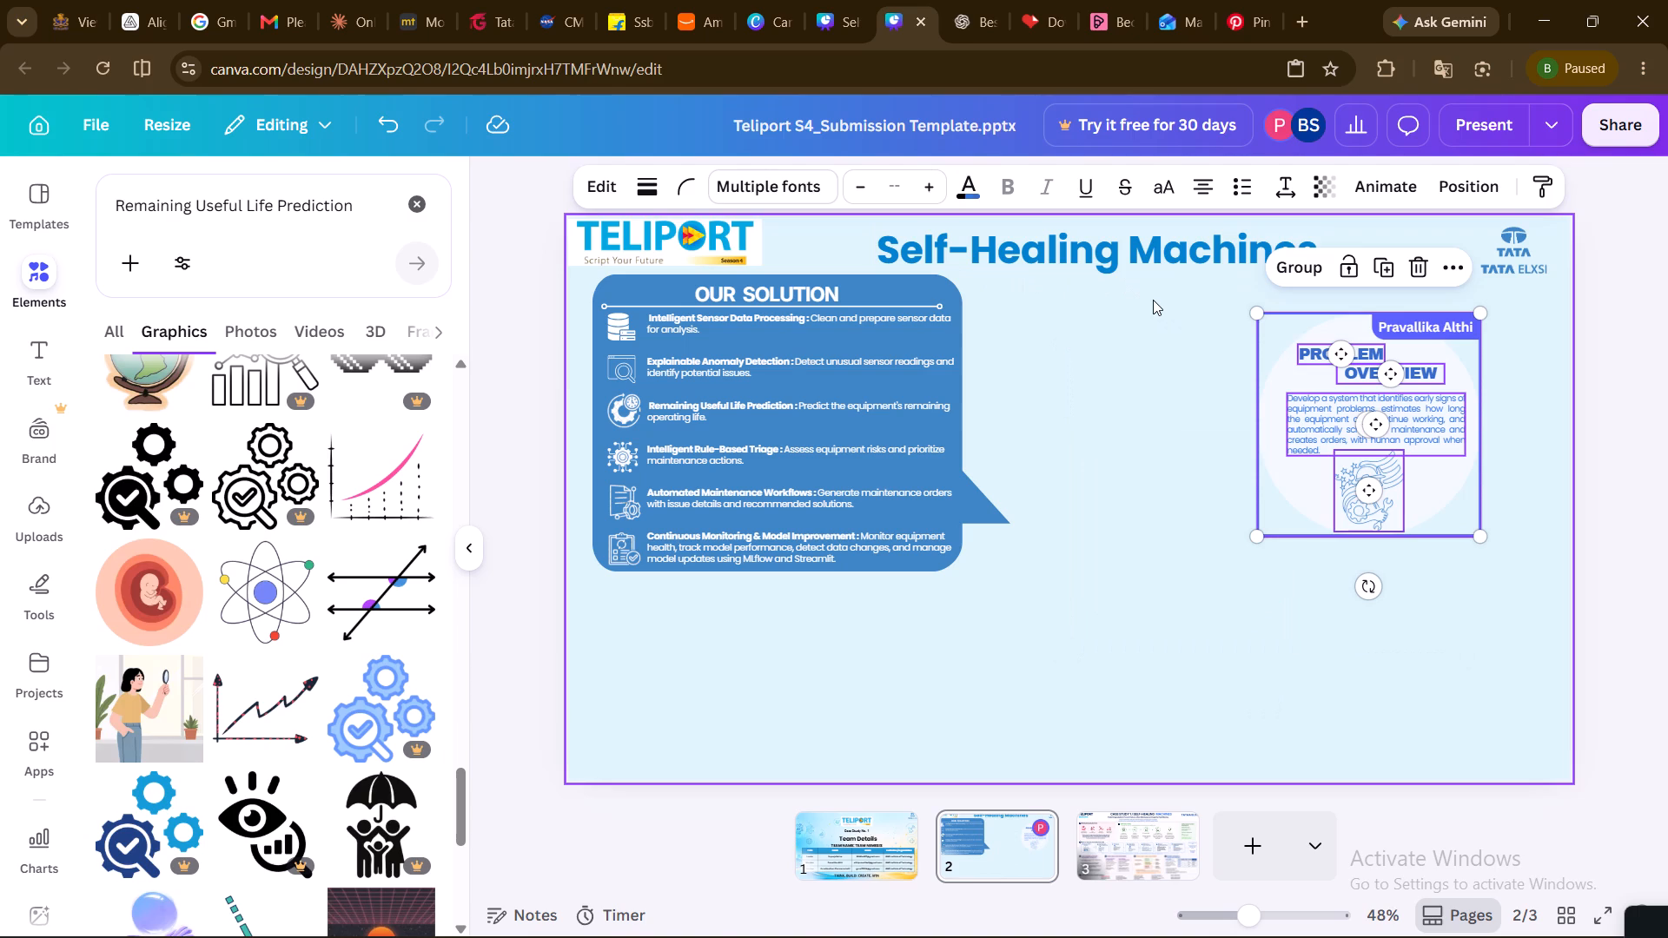
click(1212, 424)
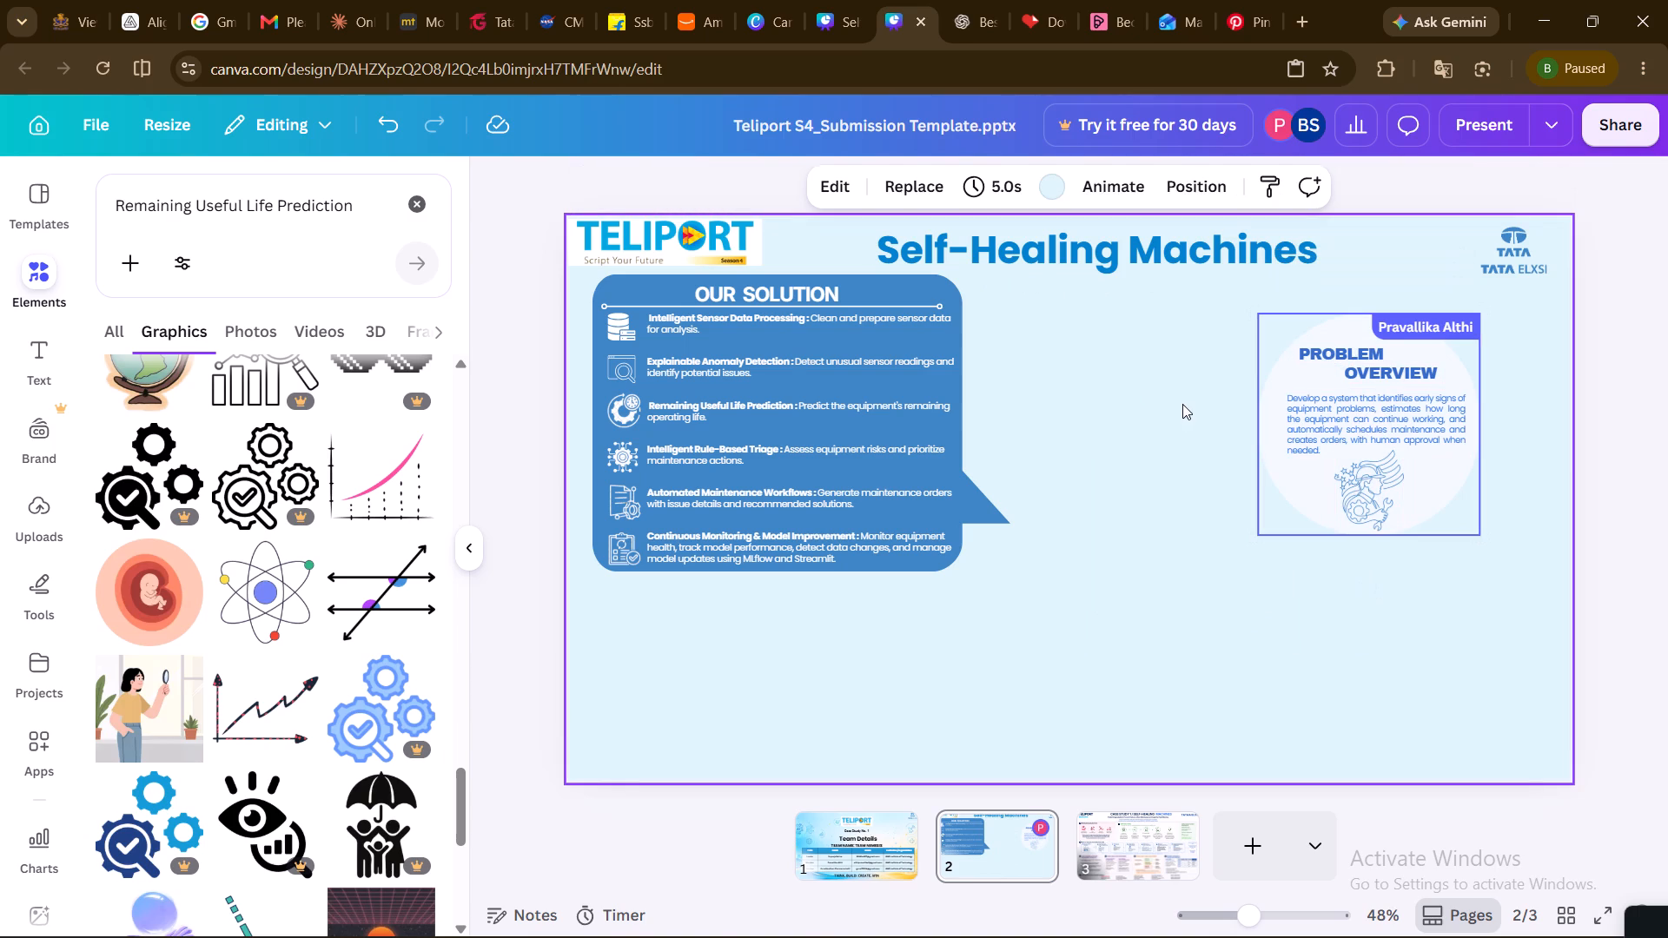
click(1182, 404)
drag(1230, 344, 1296, 367)
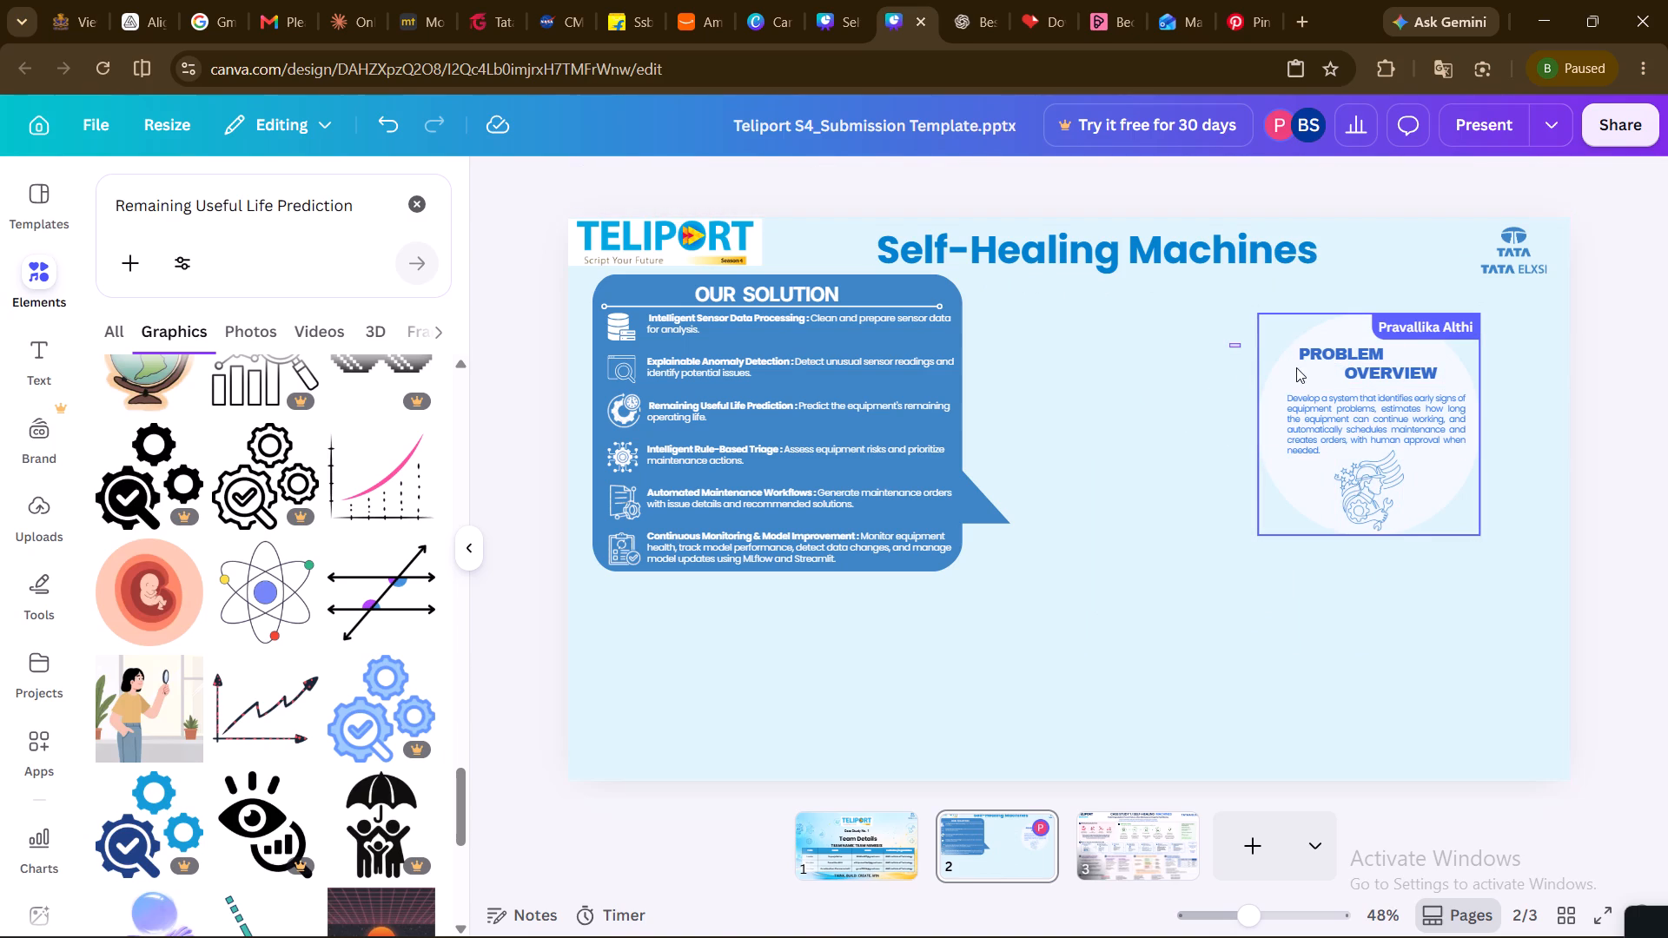
drag(1296, 367, 1549, 568)
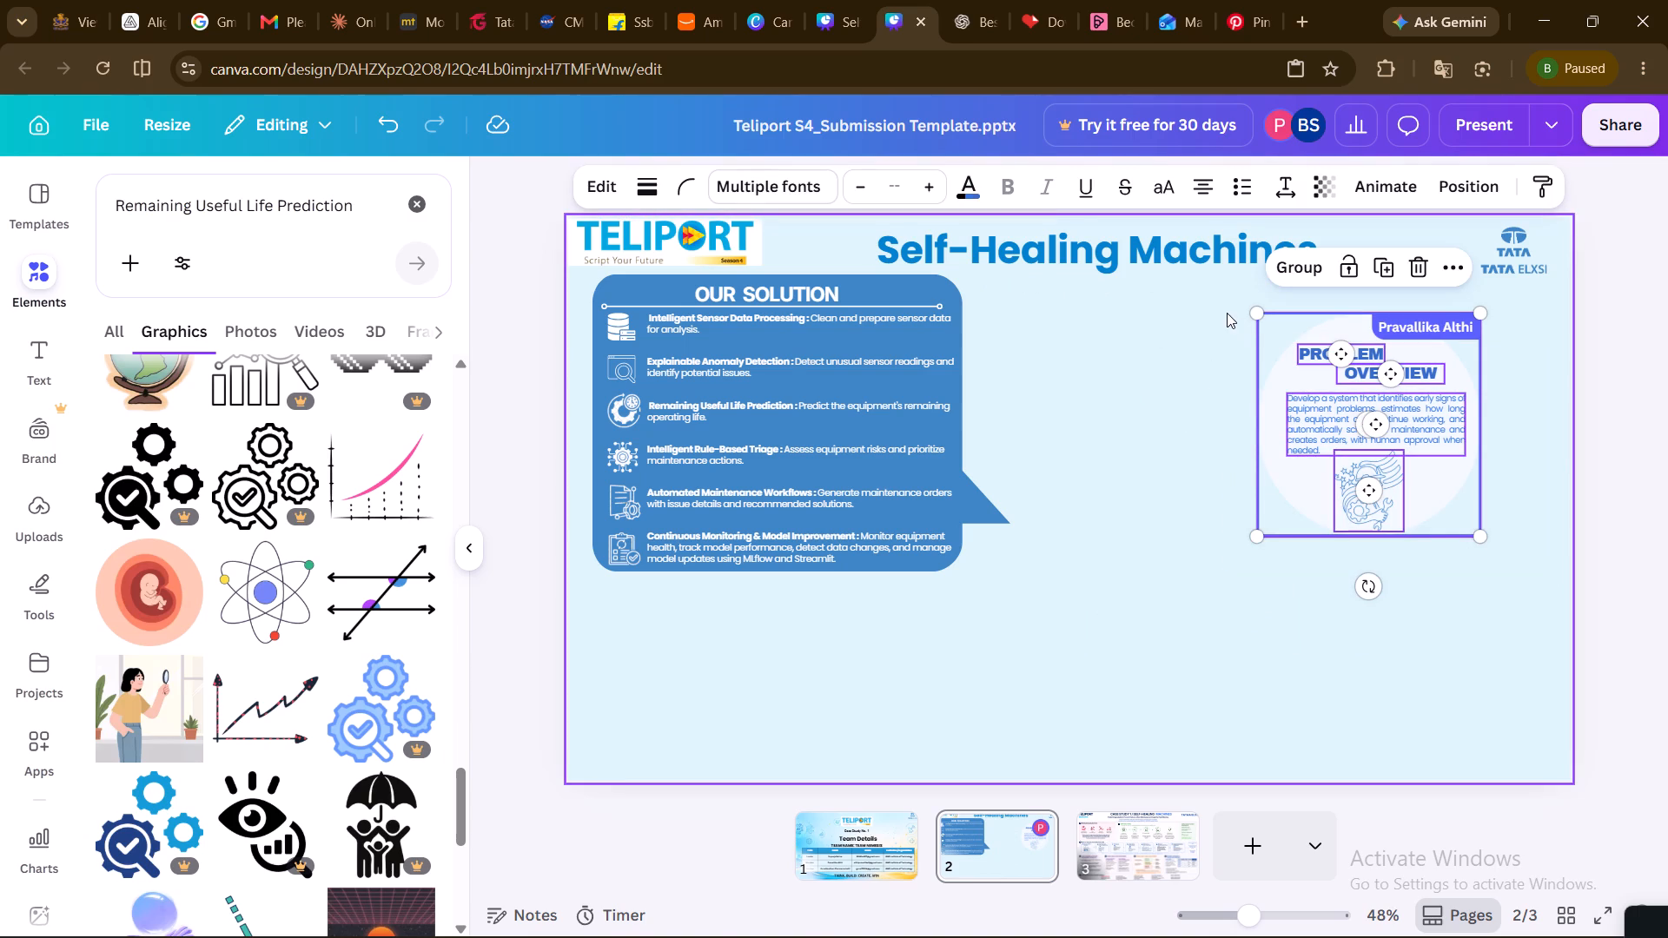
drag(1227, 313, 1523, 555)
click(1166, 440)
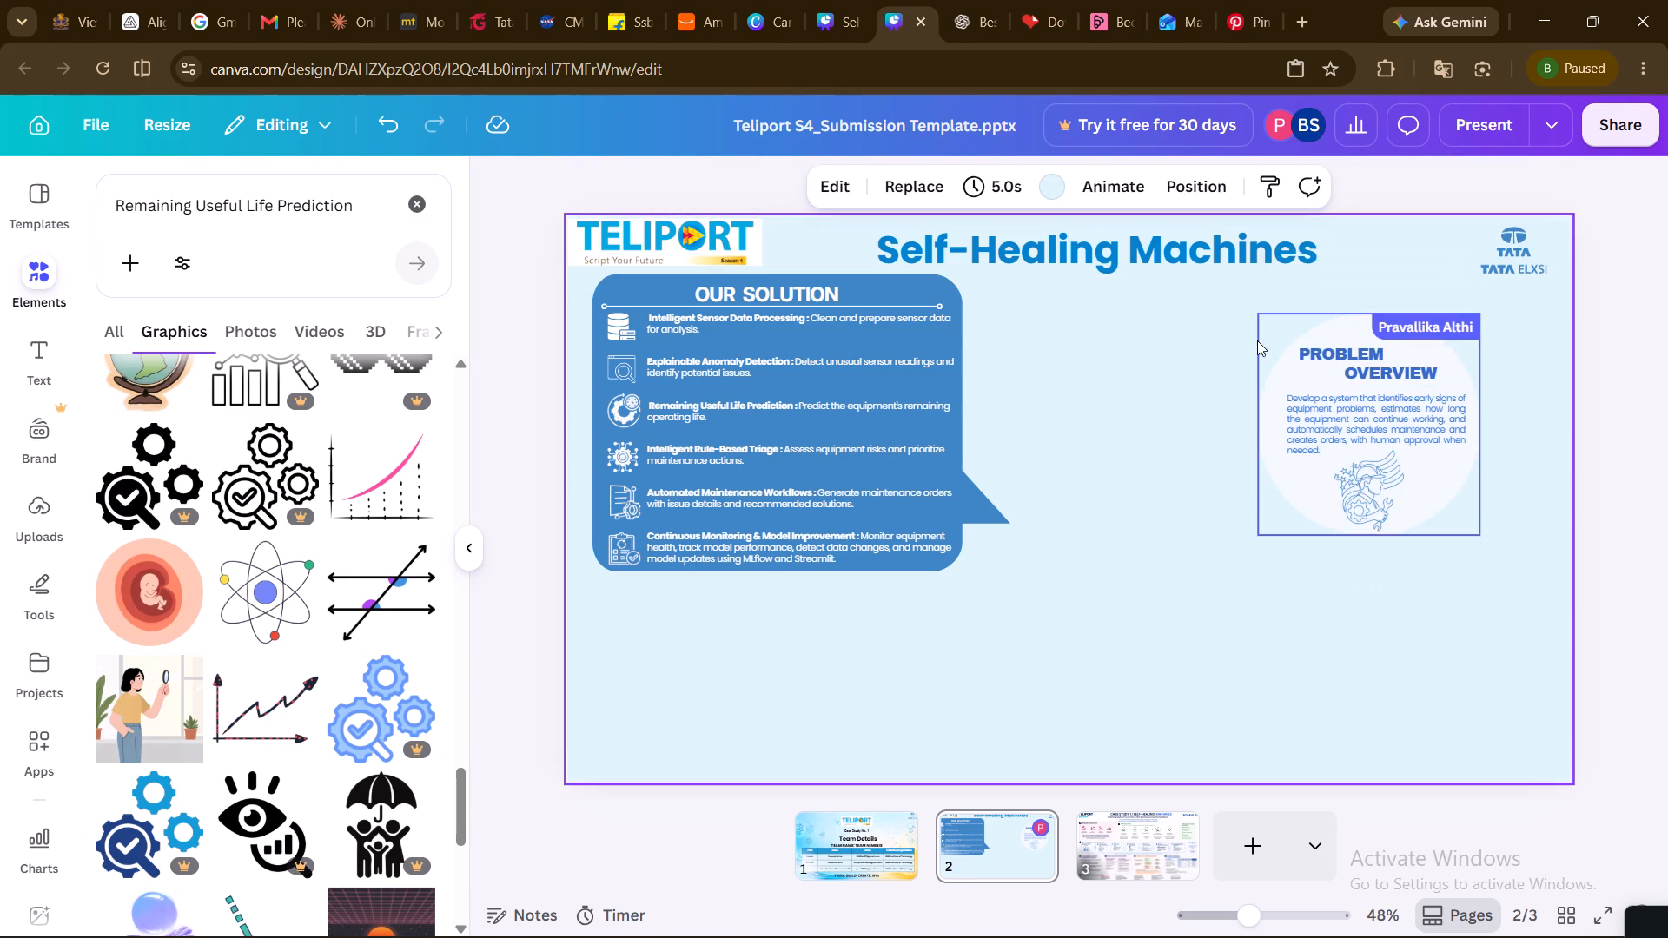
click(1289, 400)
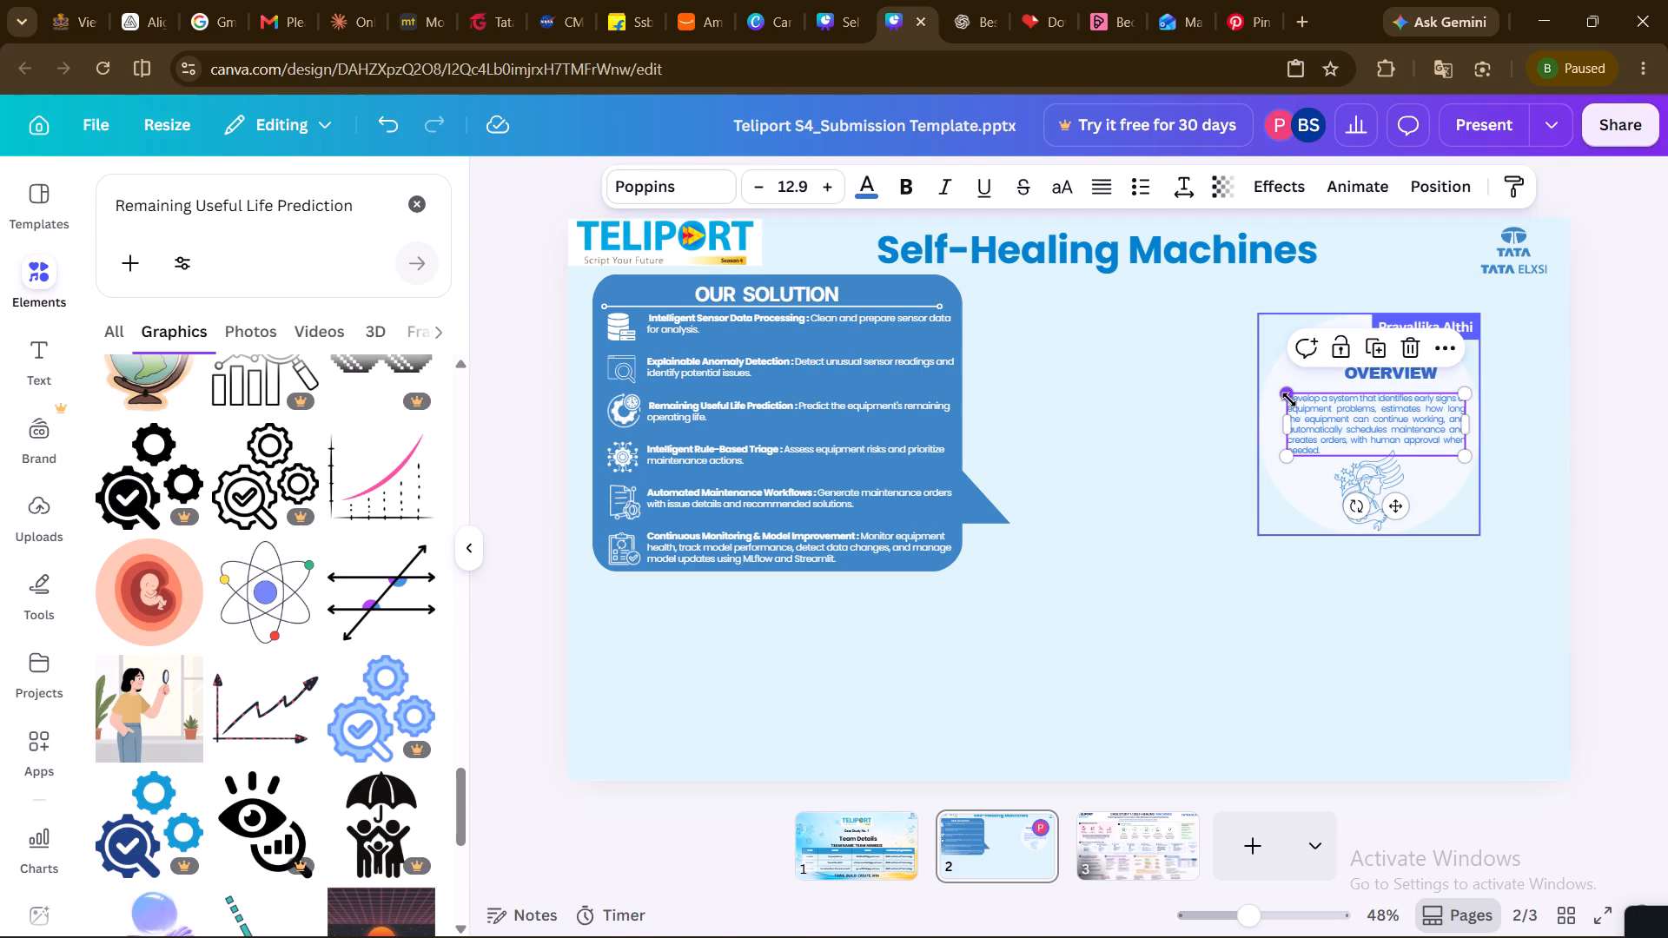
click(1249, 401)
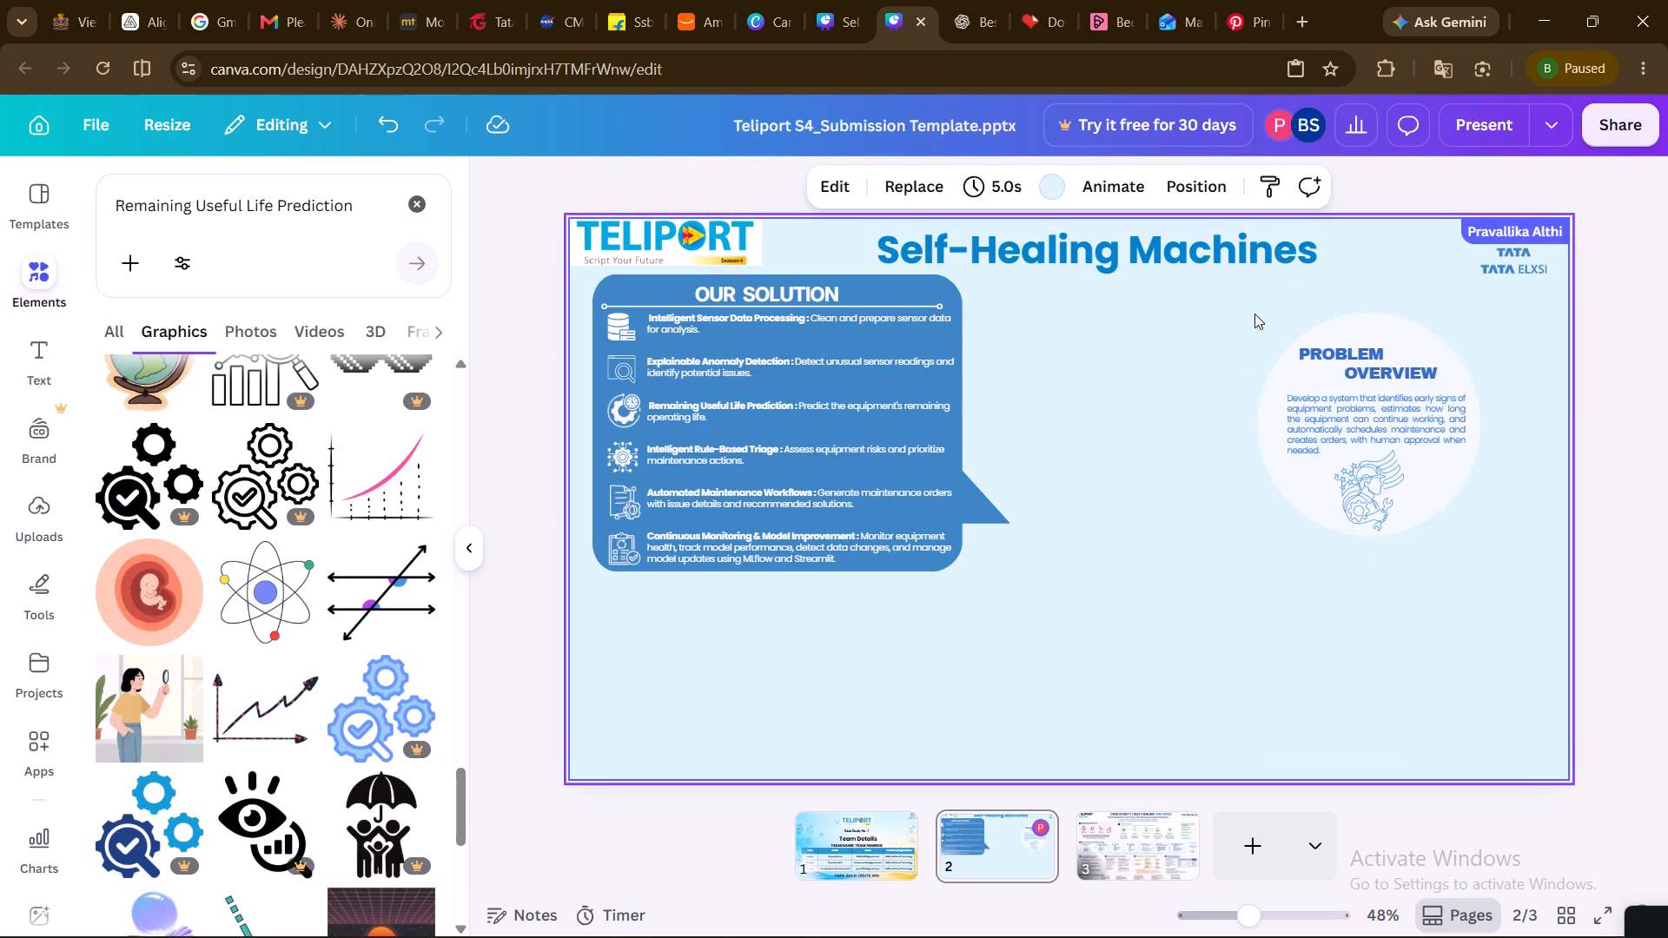
drag(1254, 314, 1504, 548)
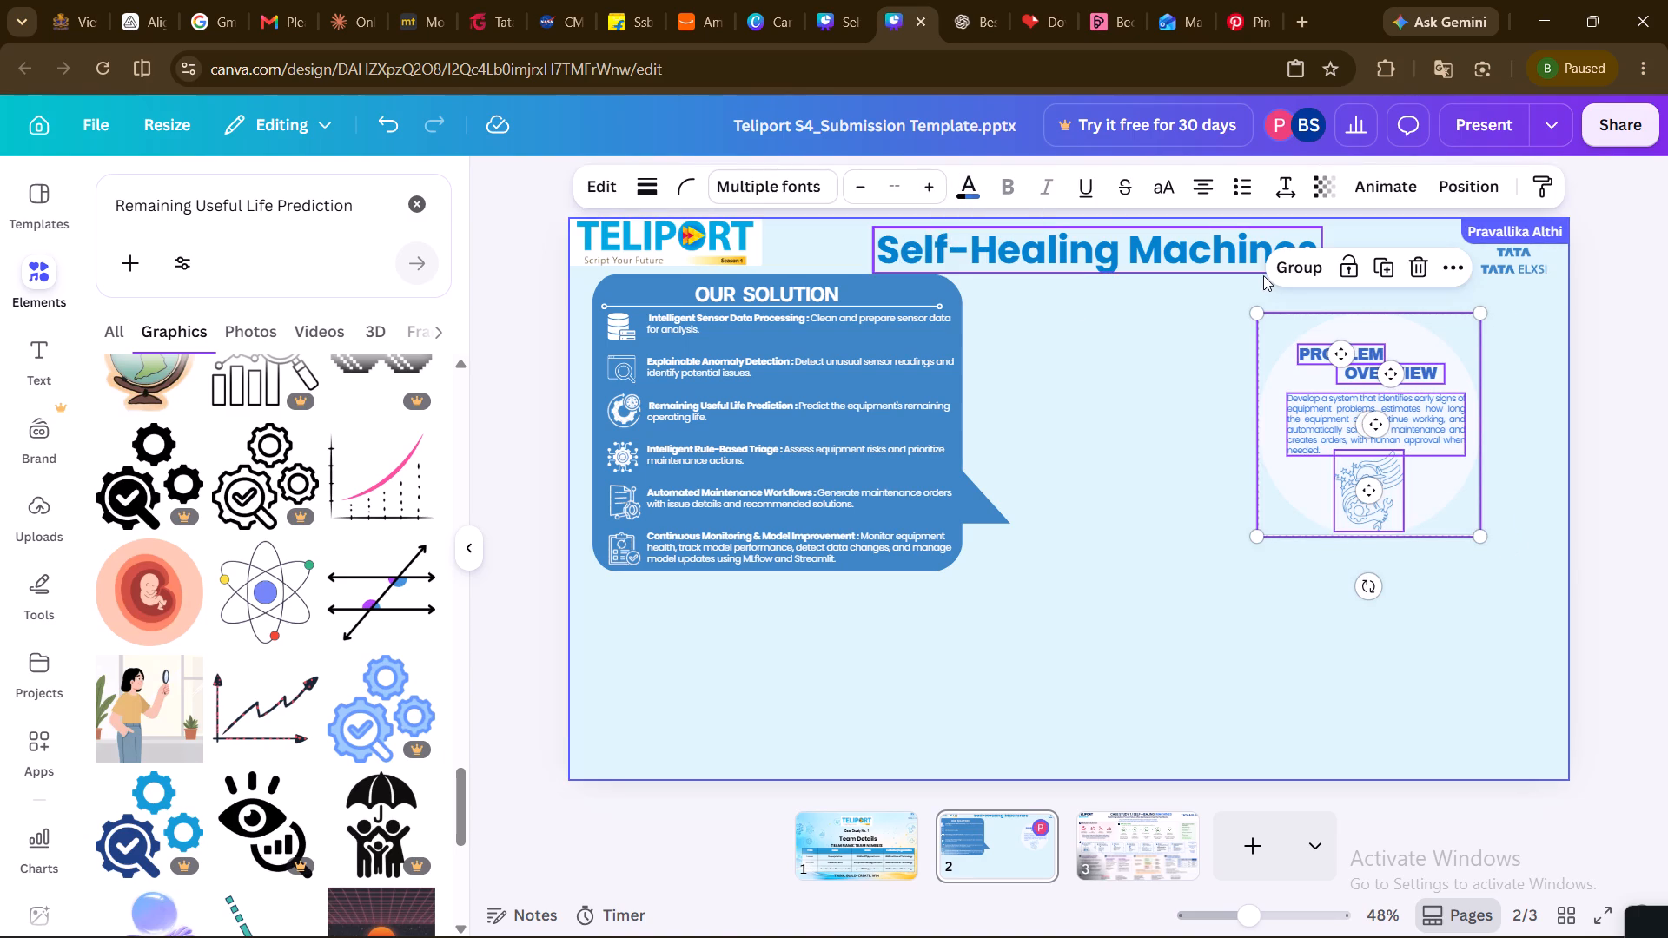
click(1305, 269)
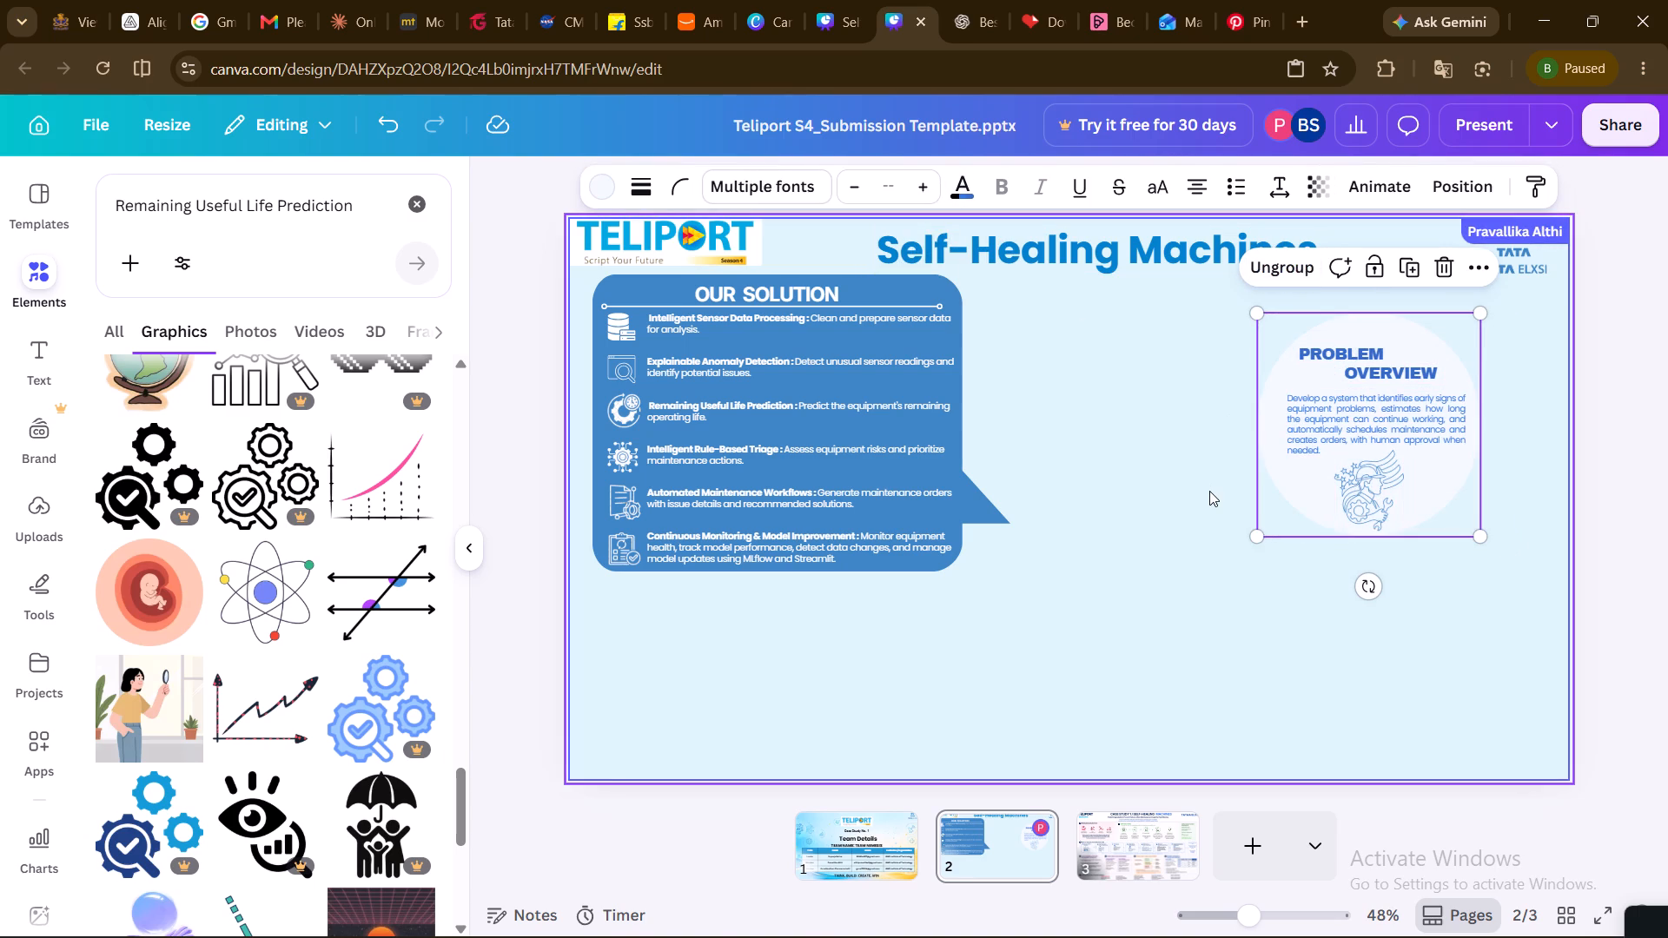
click(1209, 491)
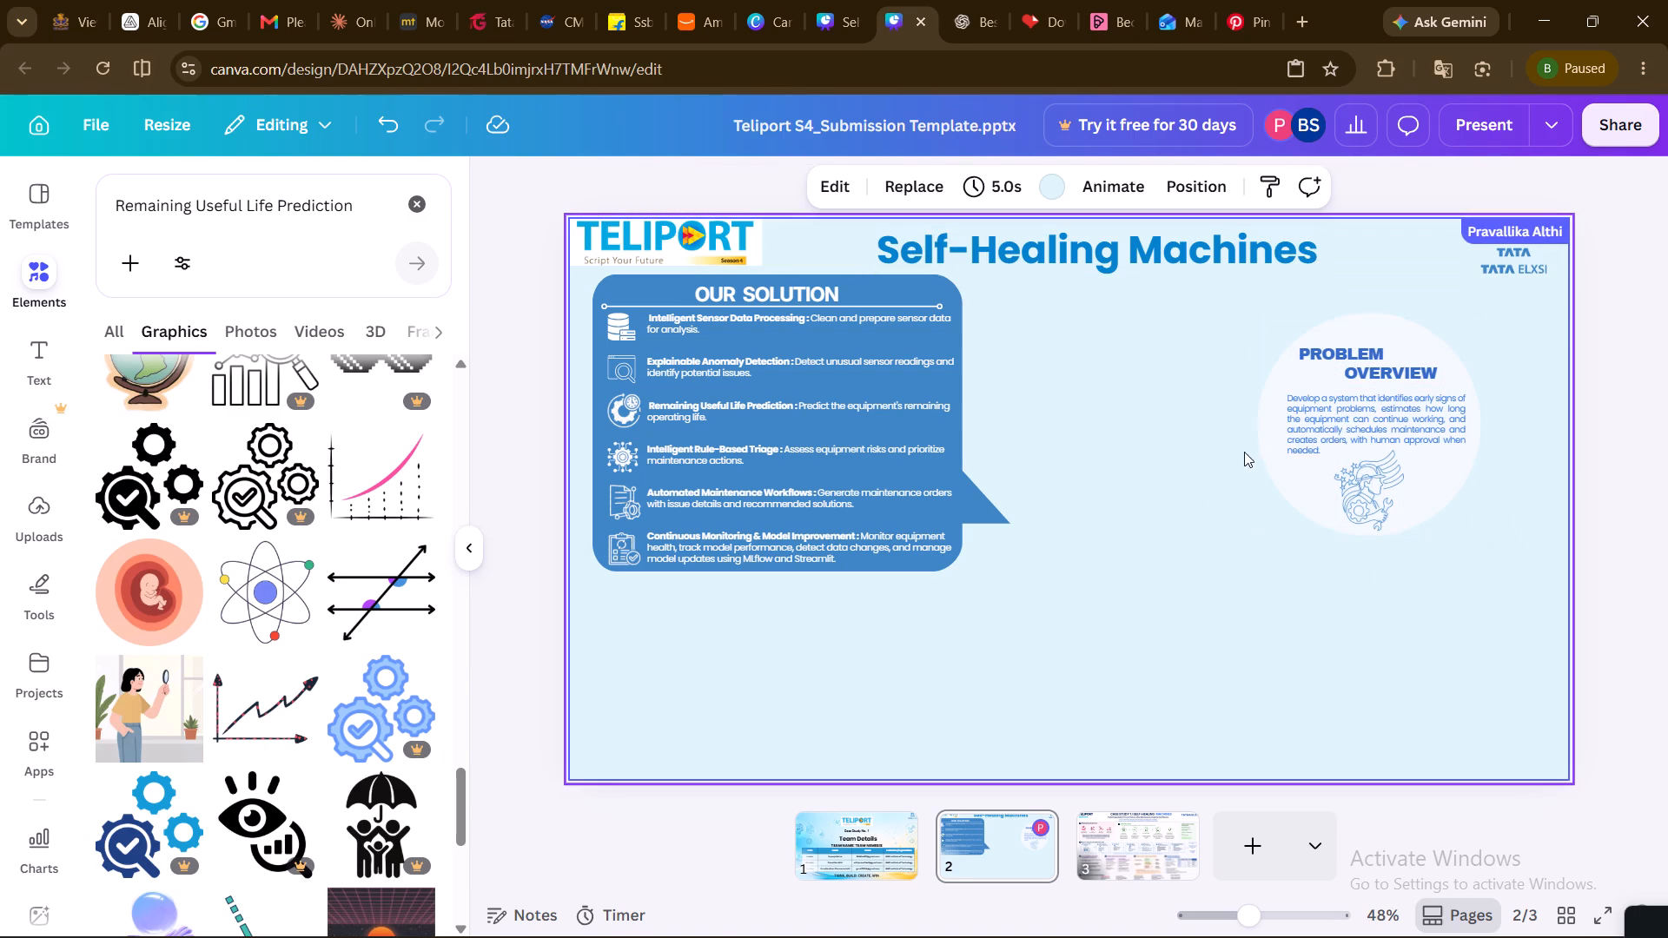
Move the Problem Overview group close to the Our Solution callout's pointer and enlarge it proportionally.
drag(1353, 421, 1102, 452)
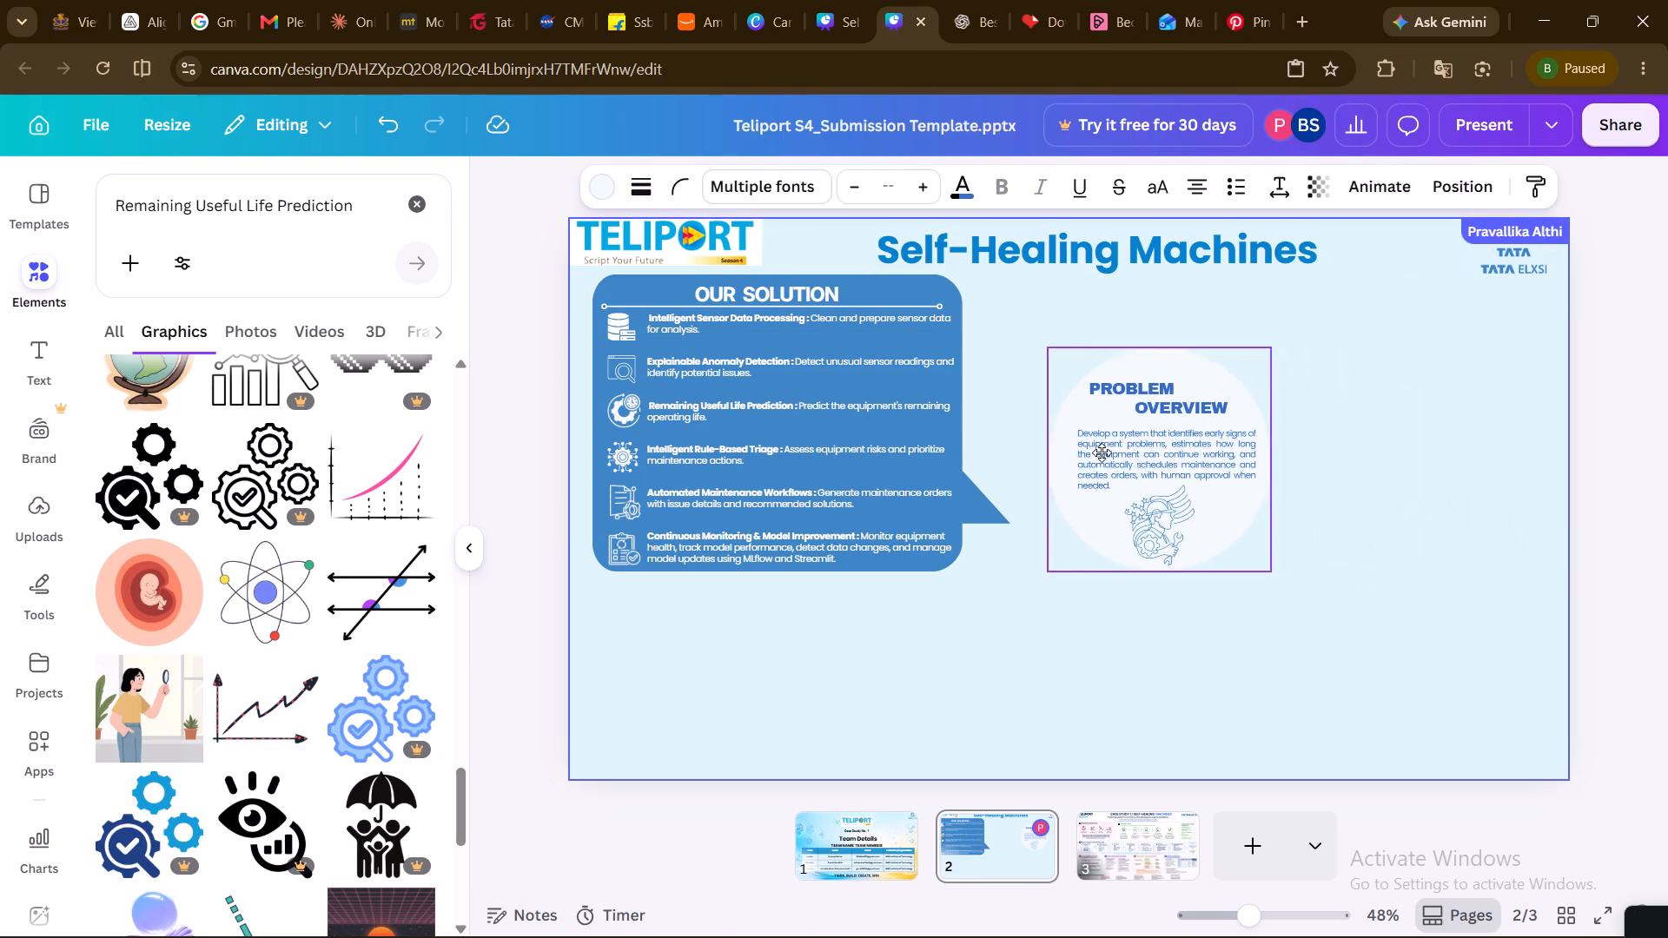
drag(1102, 452, 1080, 452)
drag(1204, 561, 1265, 587)
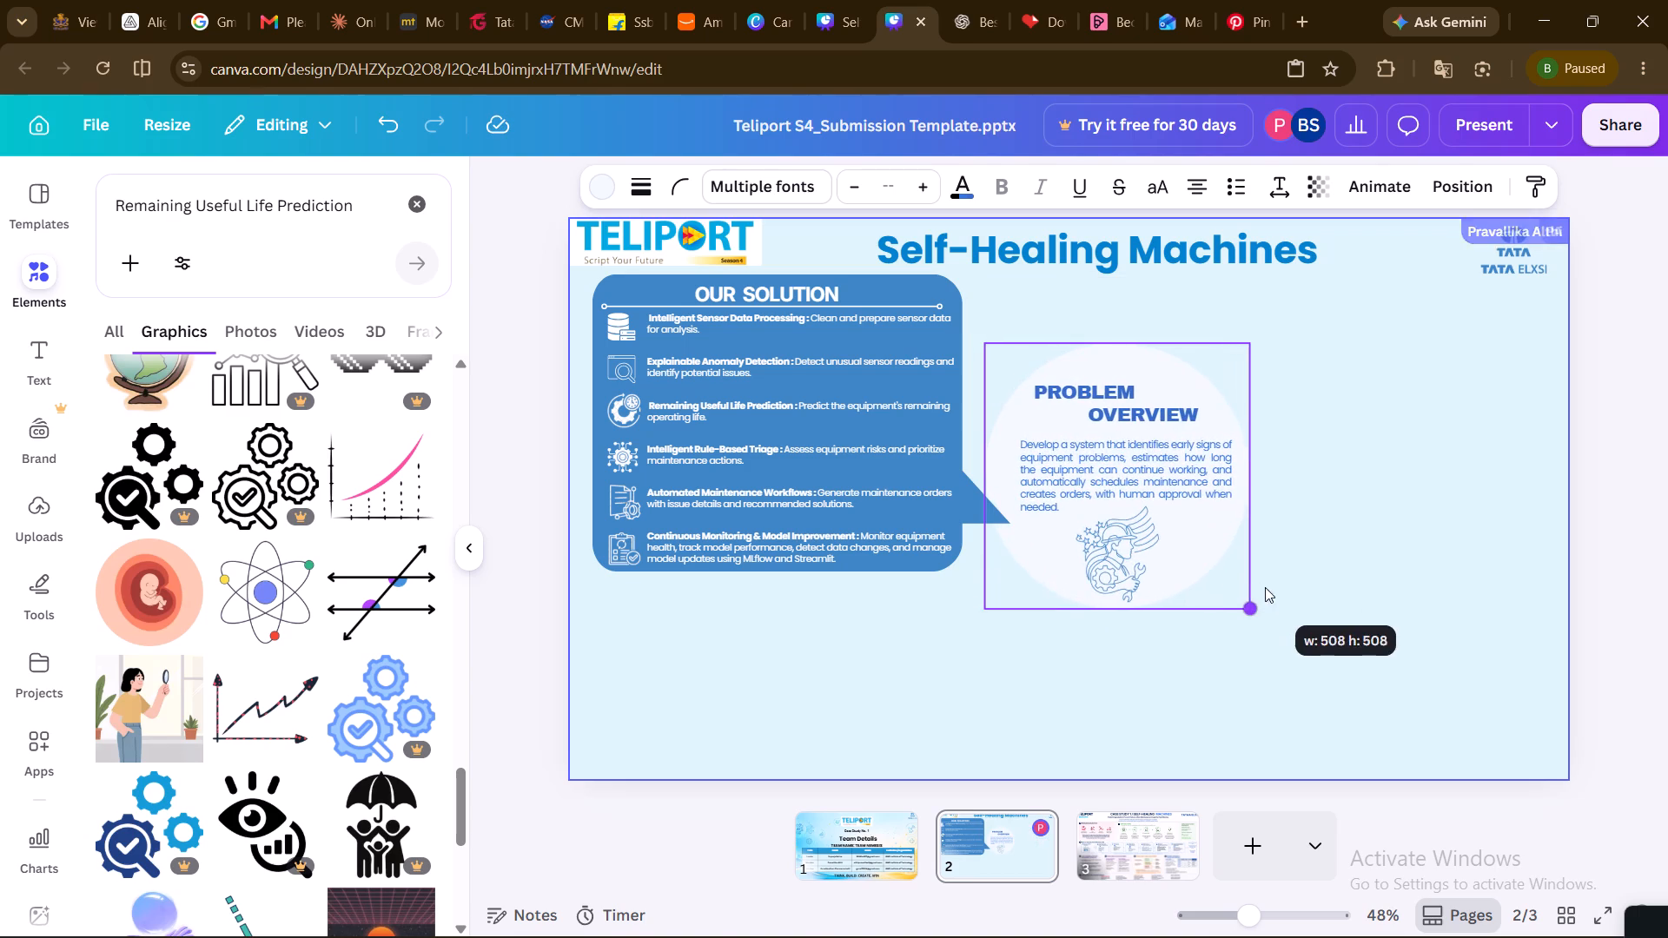
drag(1265, 587, 1293, 605)
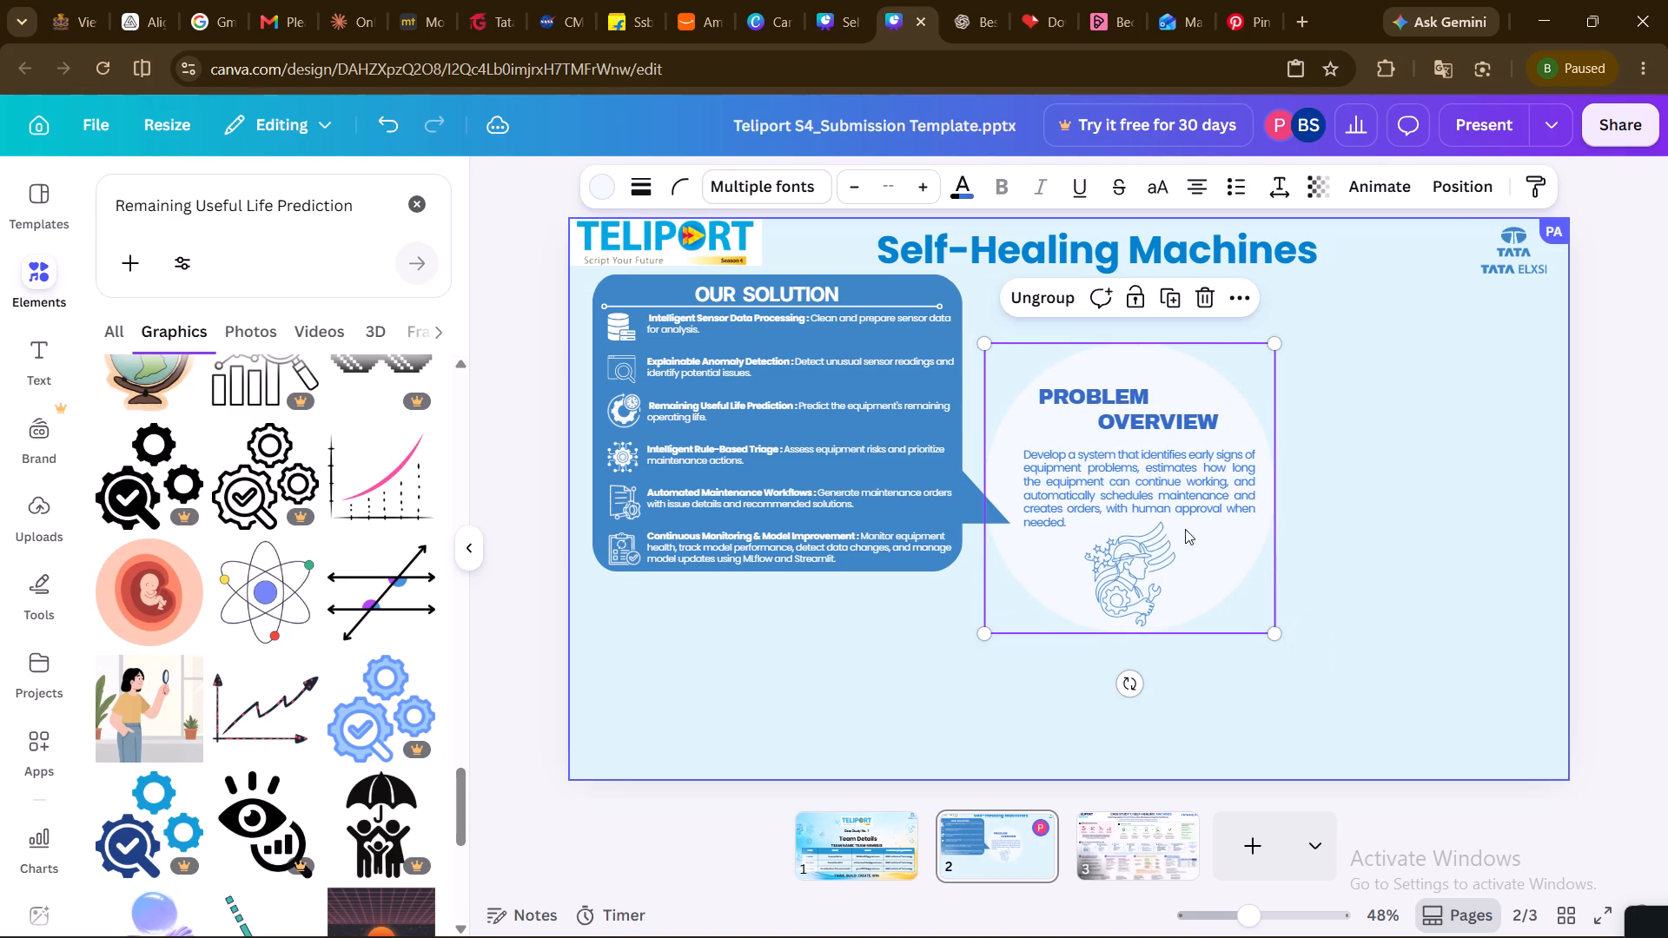
Reposition the enlarged Problem Overview group slightly lower, with its circle overlapping the tip of the Our Solution callout's pointer.
drag(1181, 525, 1199, 552)
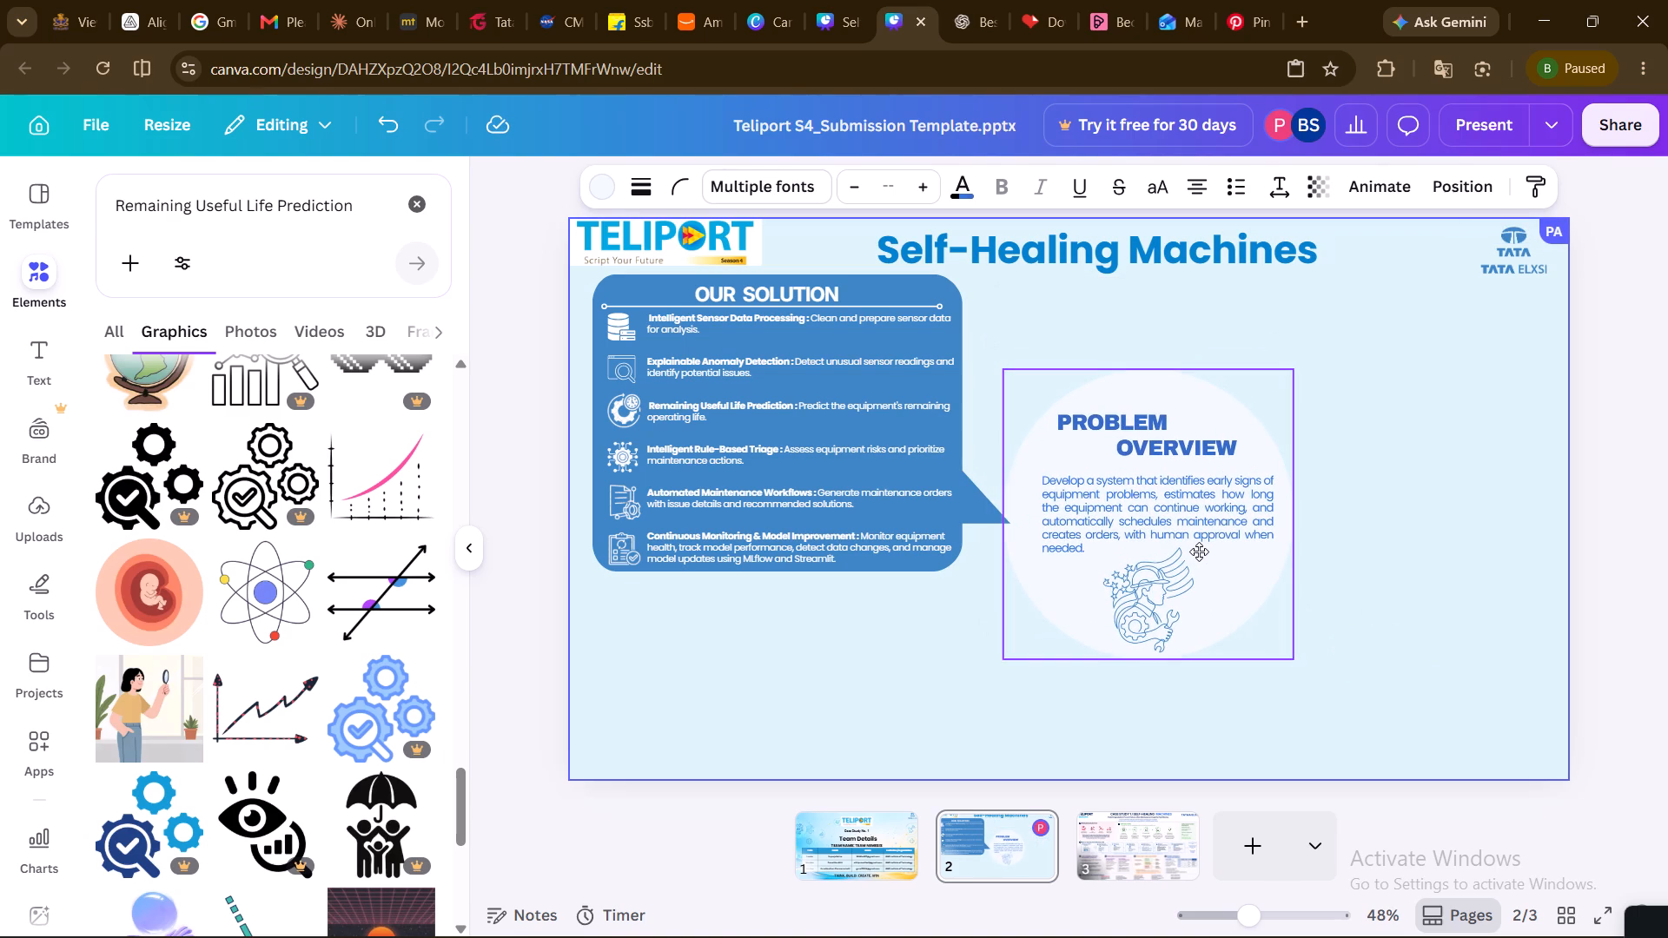
drag(1199, 552, 1201, 558)
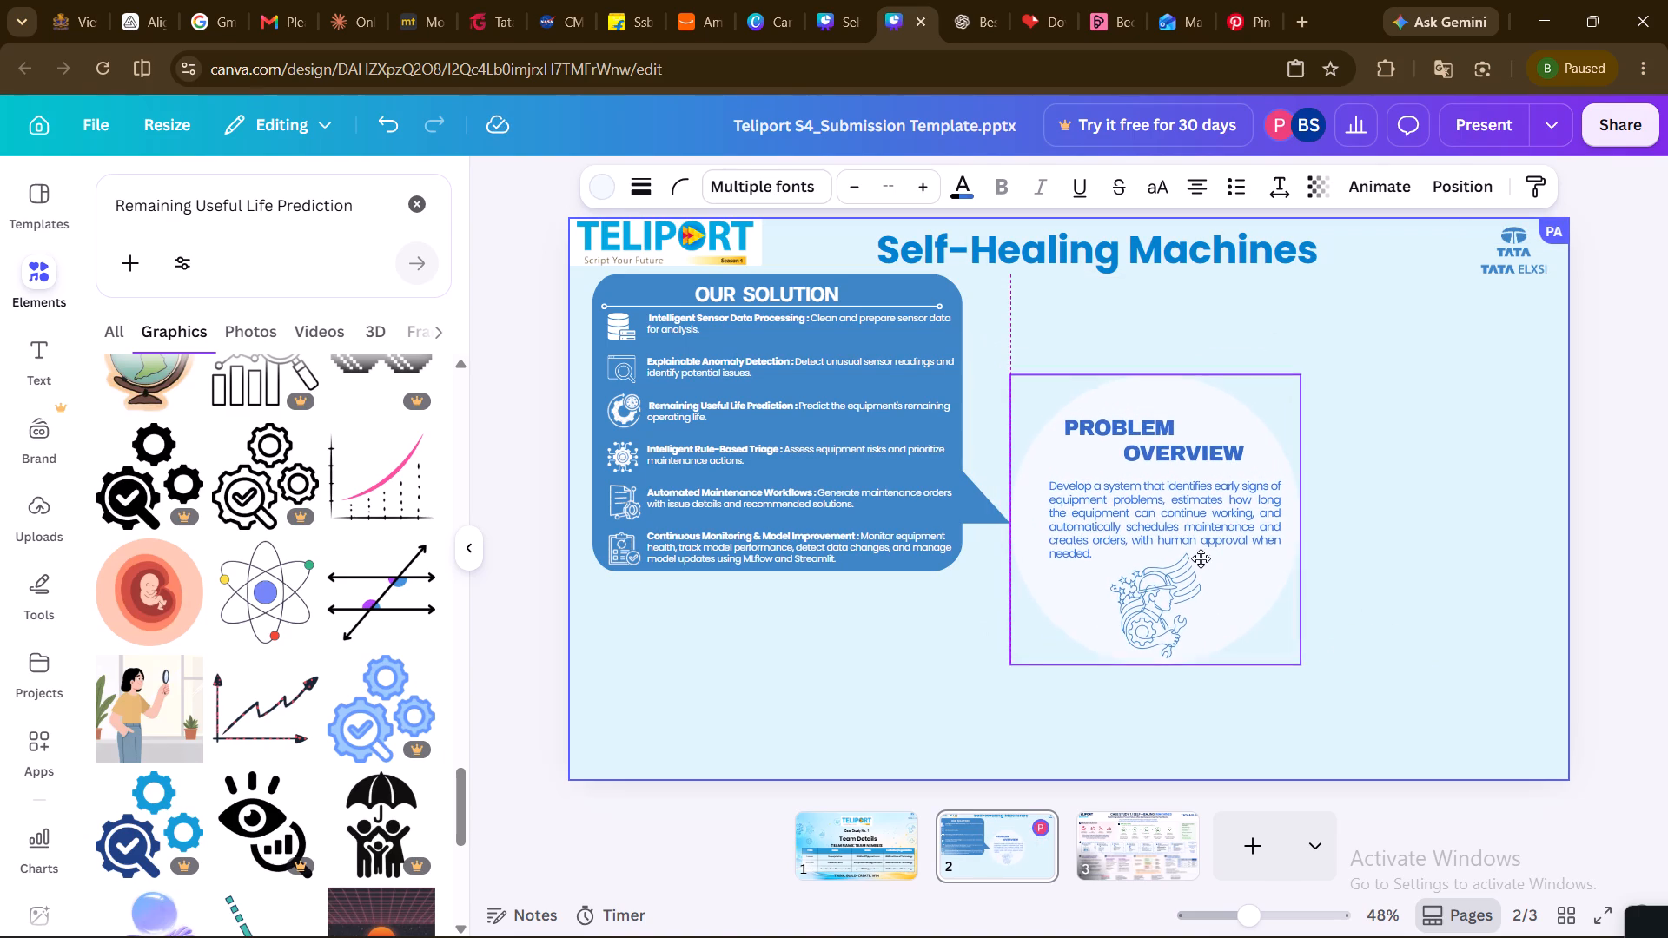
drag(1201, 558, 1173, 577)
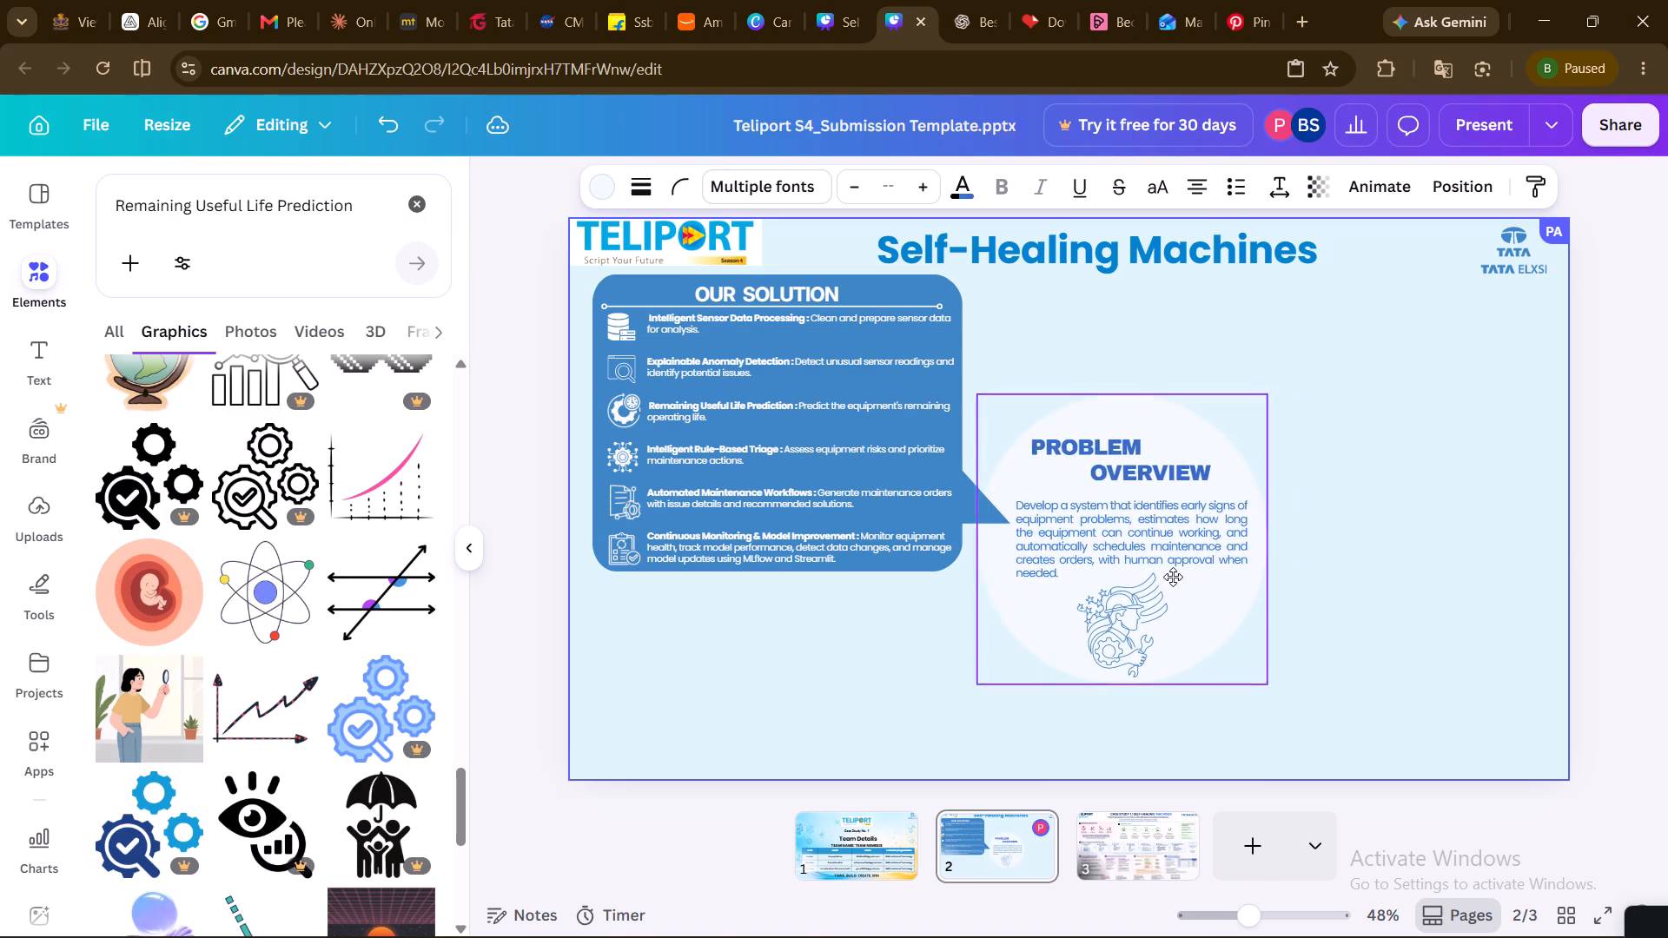
drag(1173, 577, 1148, 569)
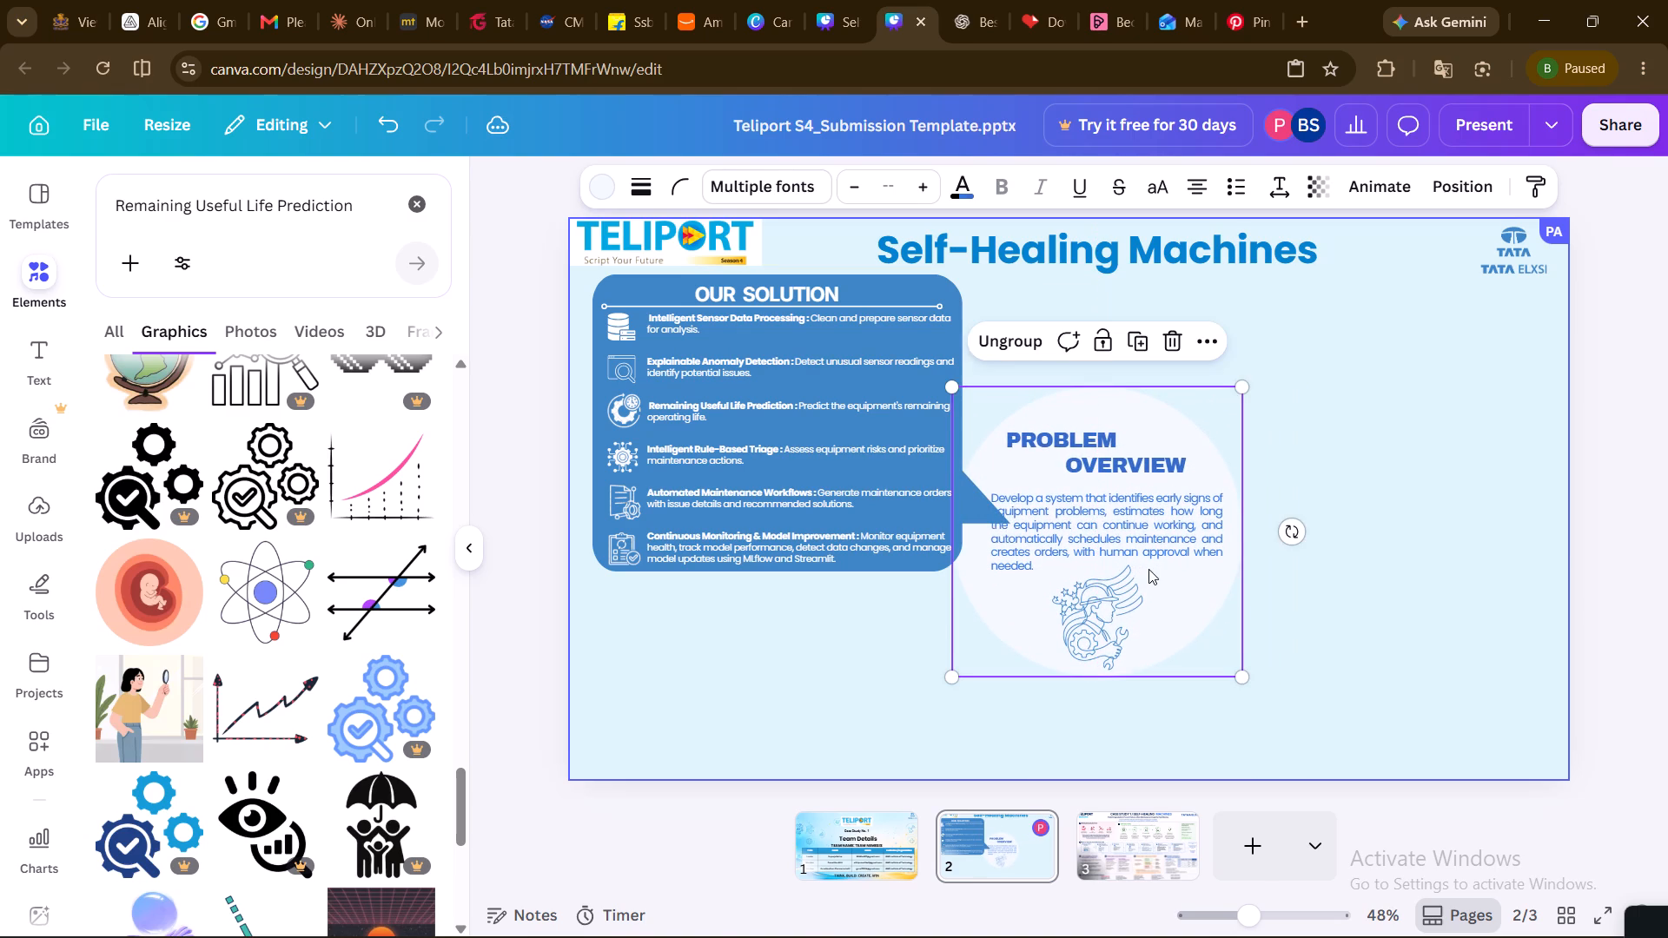
Shrink the Our Solution group proportionally so its pointer ends at the edge of the Problem Overview circle.
click(904, 556)
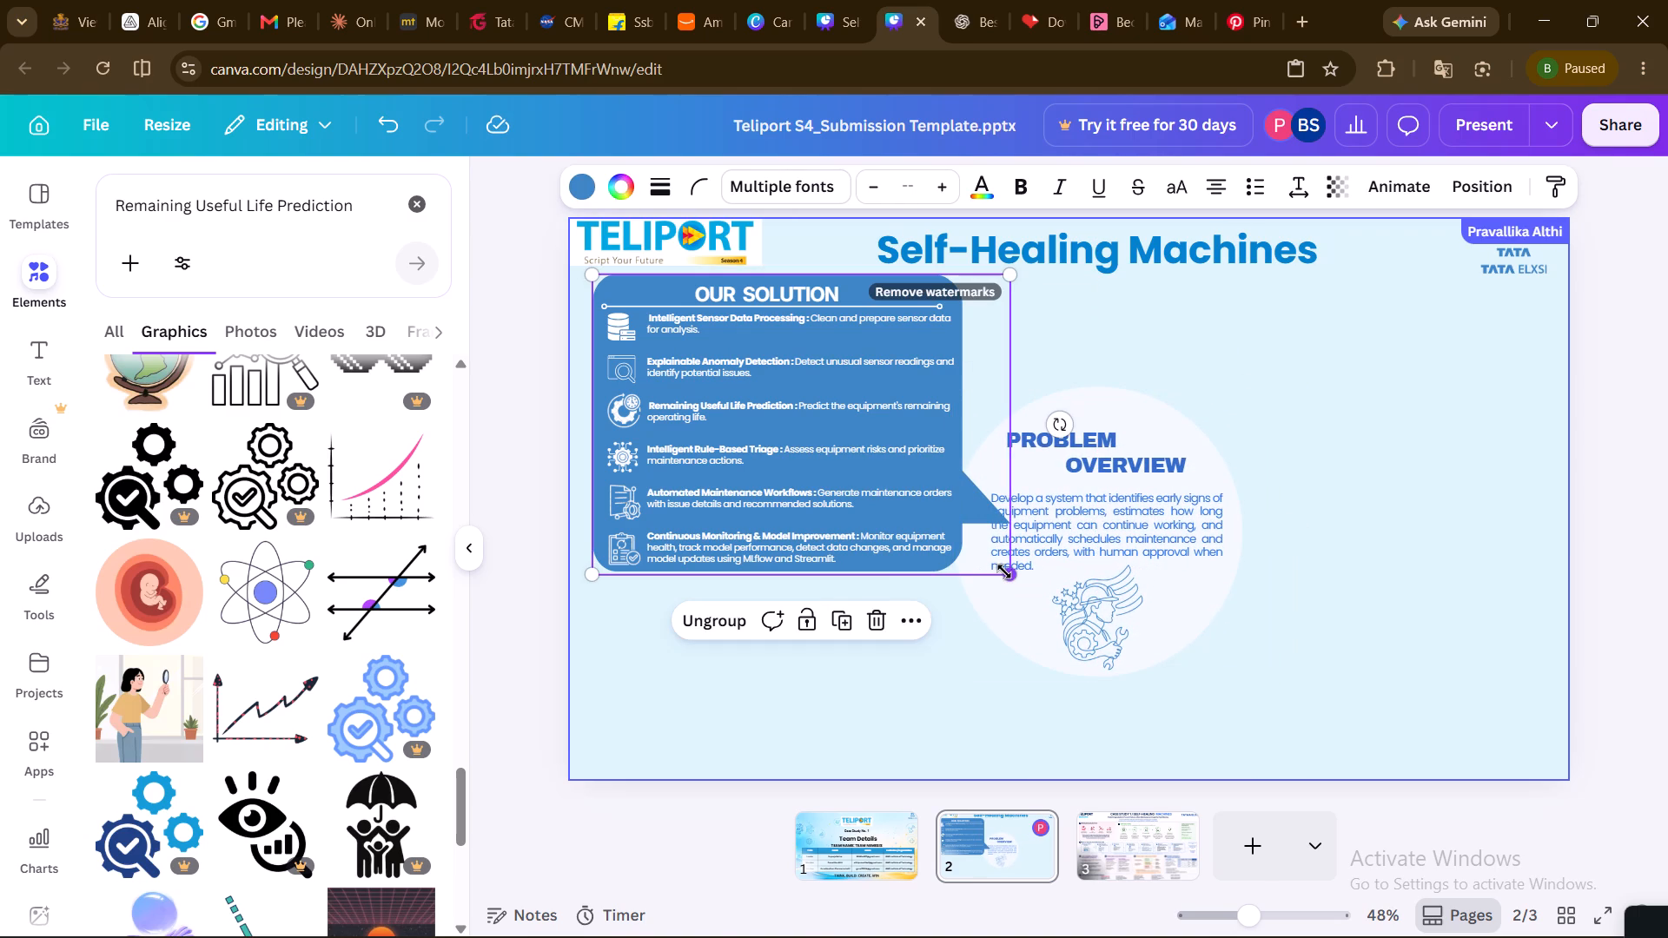
drag(1004, 571, 947, 545)
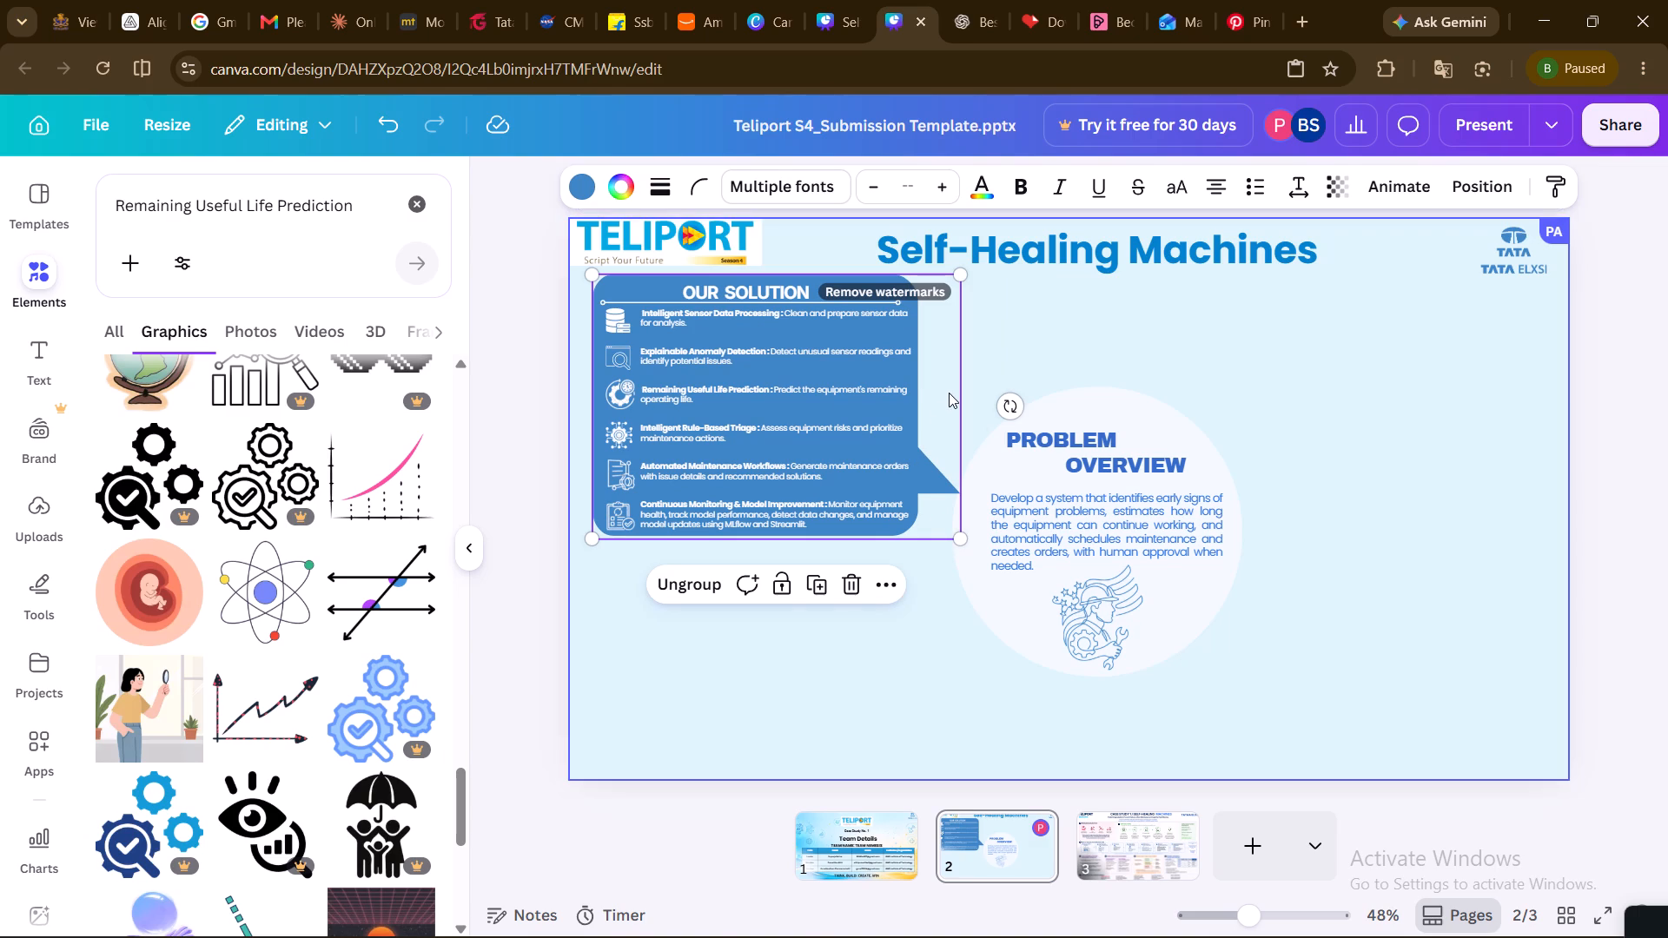
Move the Problem Overview group up until it is vertically centred on the slide, keeping its circle beside the Our Solution pointer.
click(1360, 366)
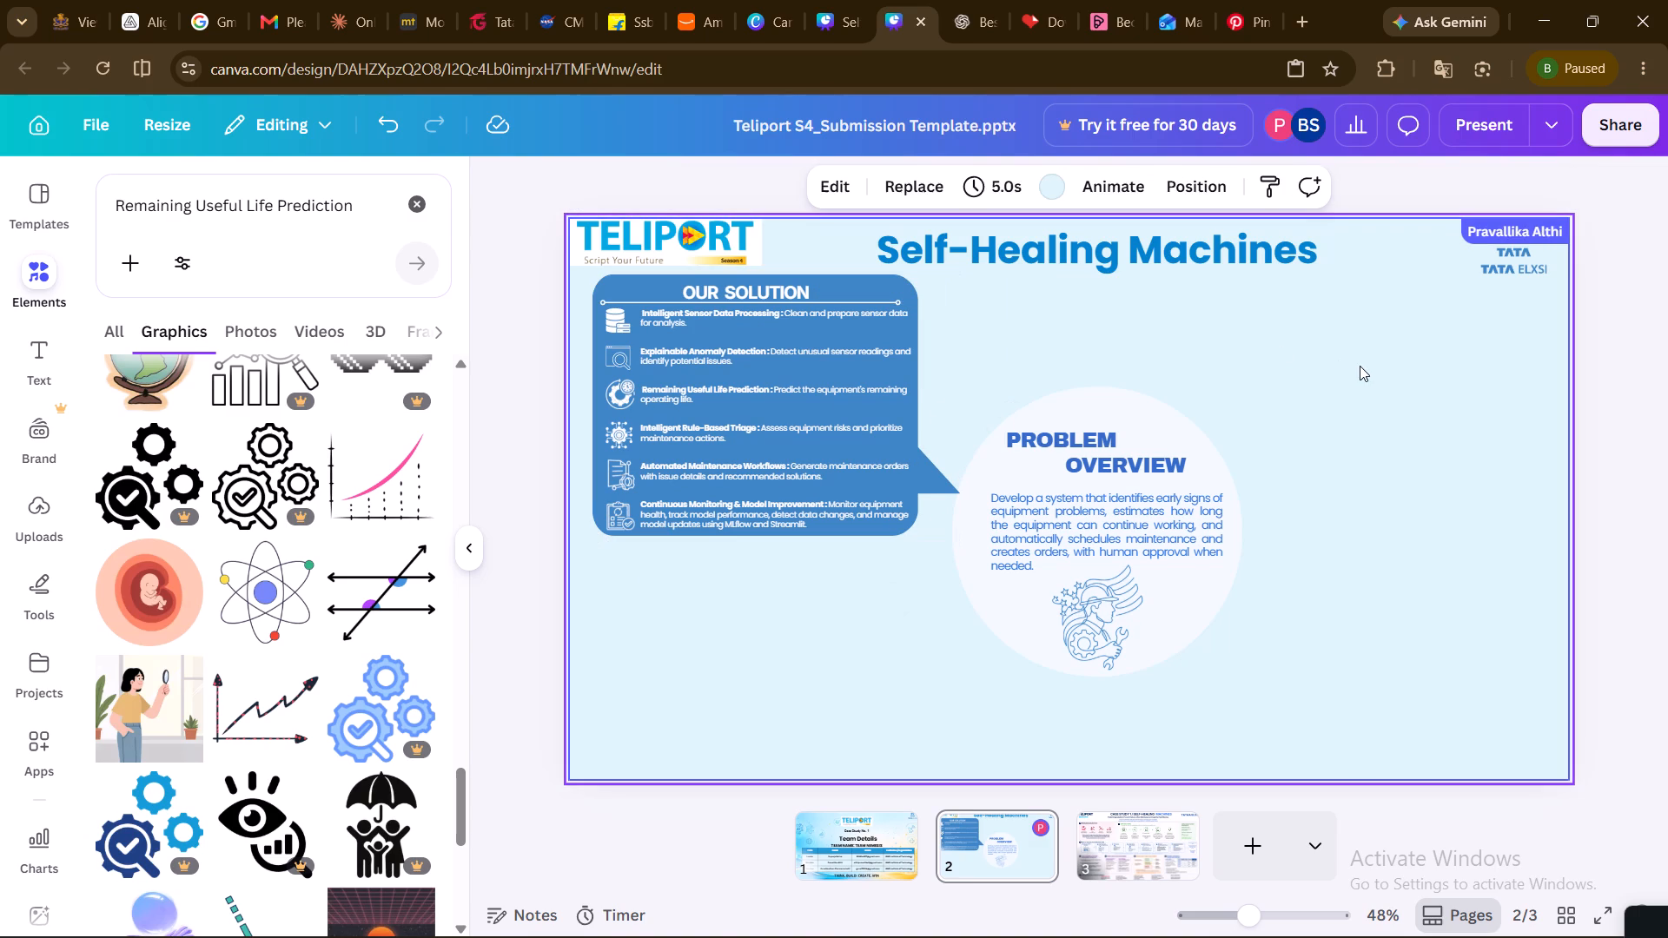
click(780, 459)
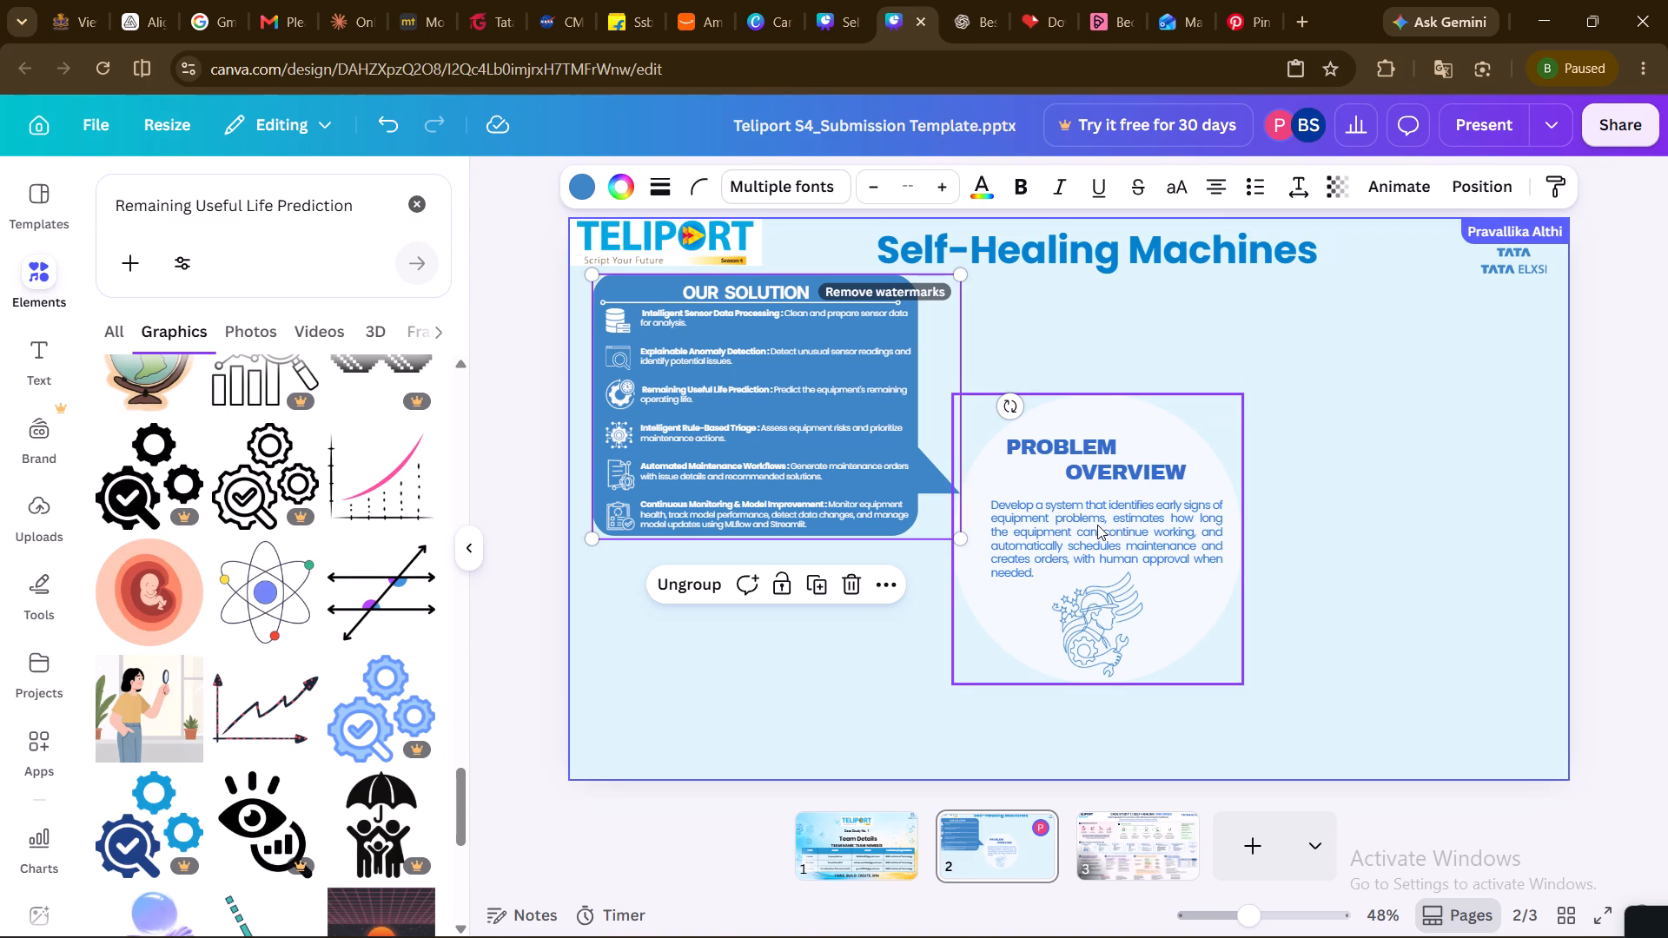
drag(1097, 525, 1104, 556)
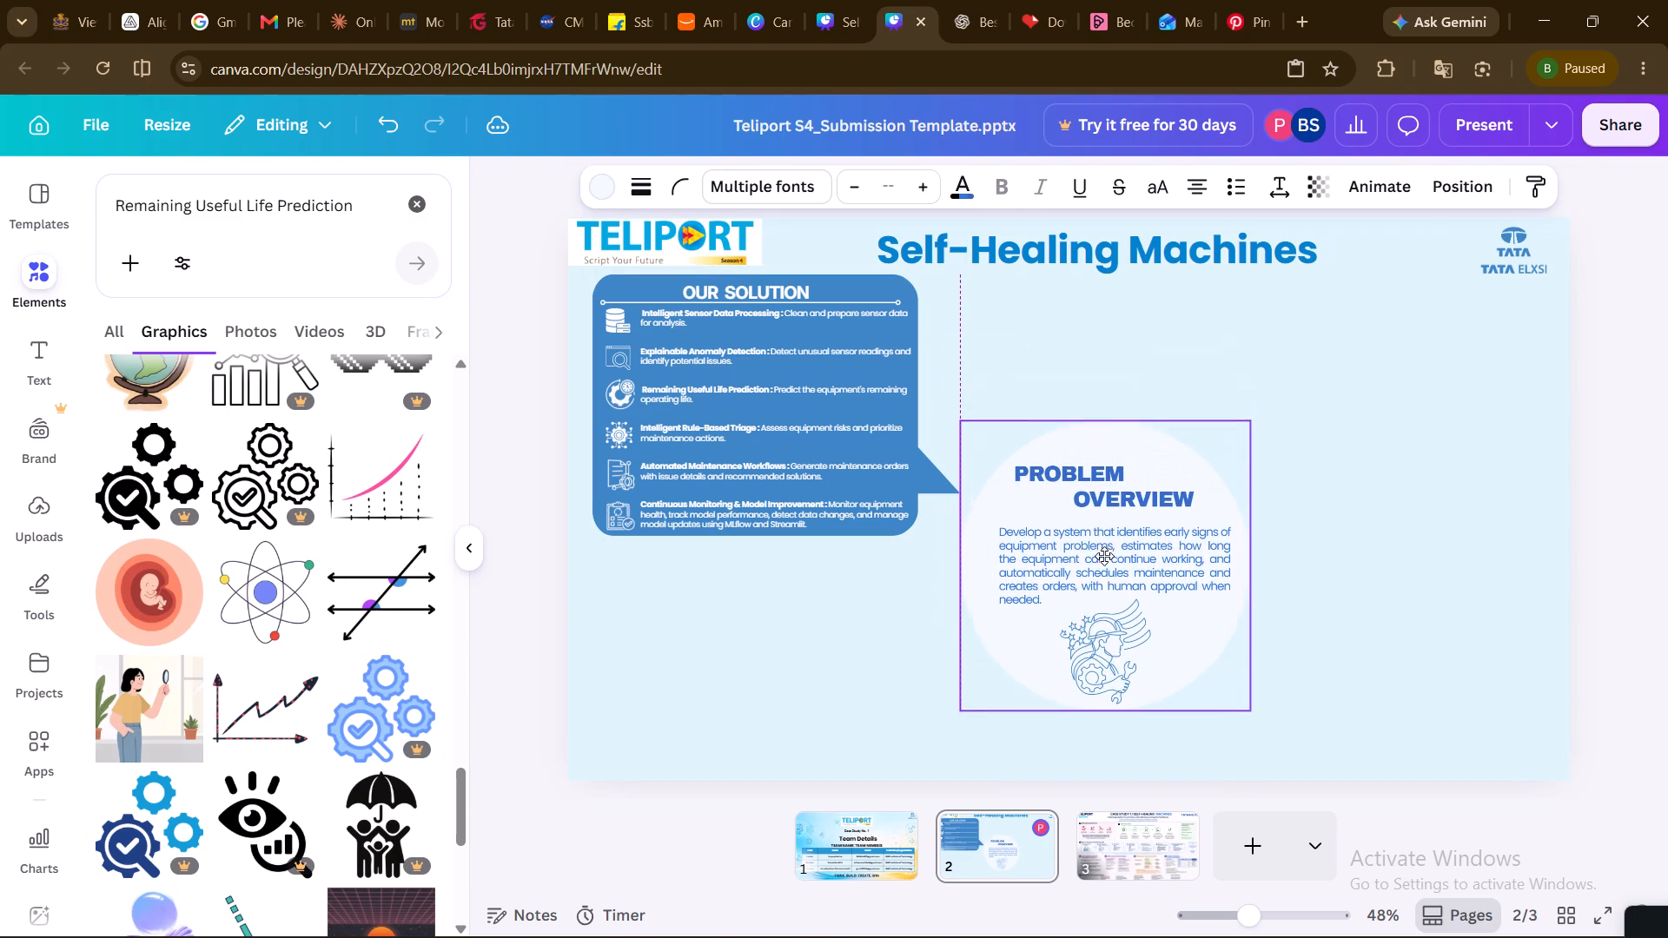
drag(1104, 556, 1094, 543)
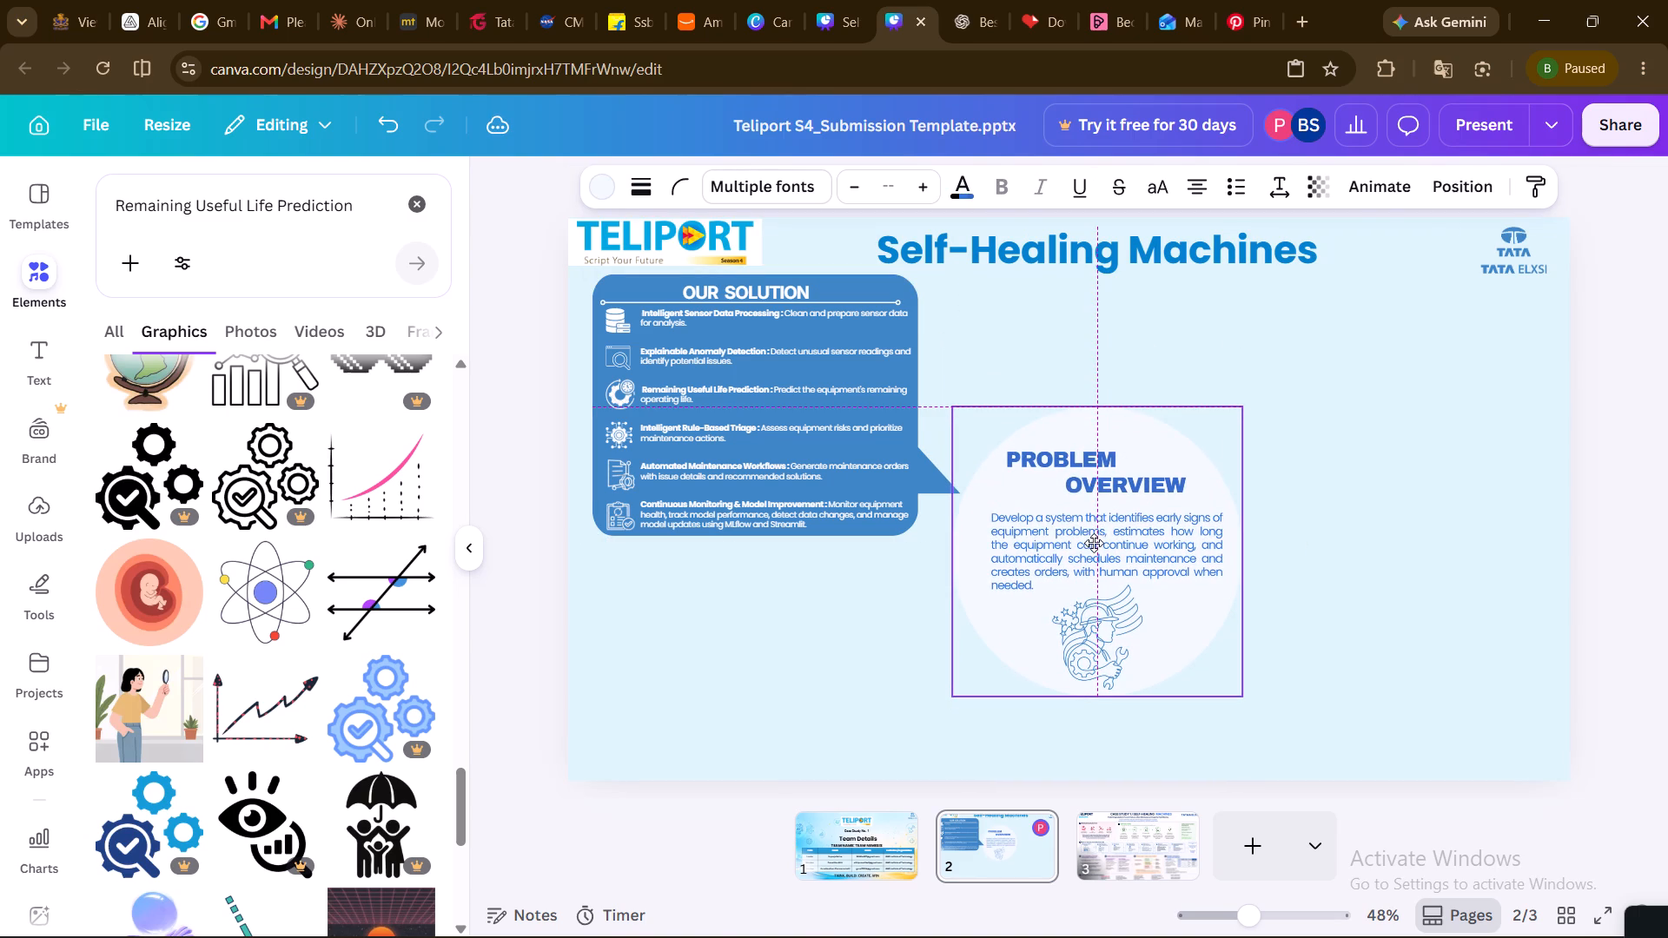
drag(1094, 543, 1094, 529)
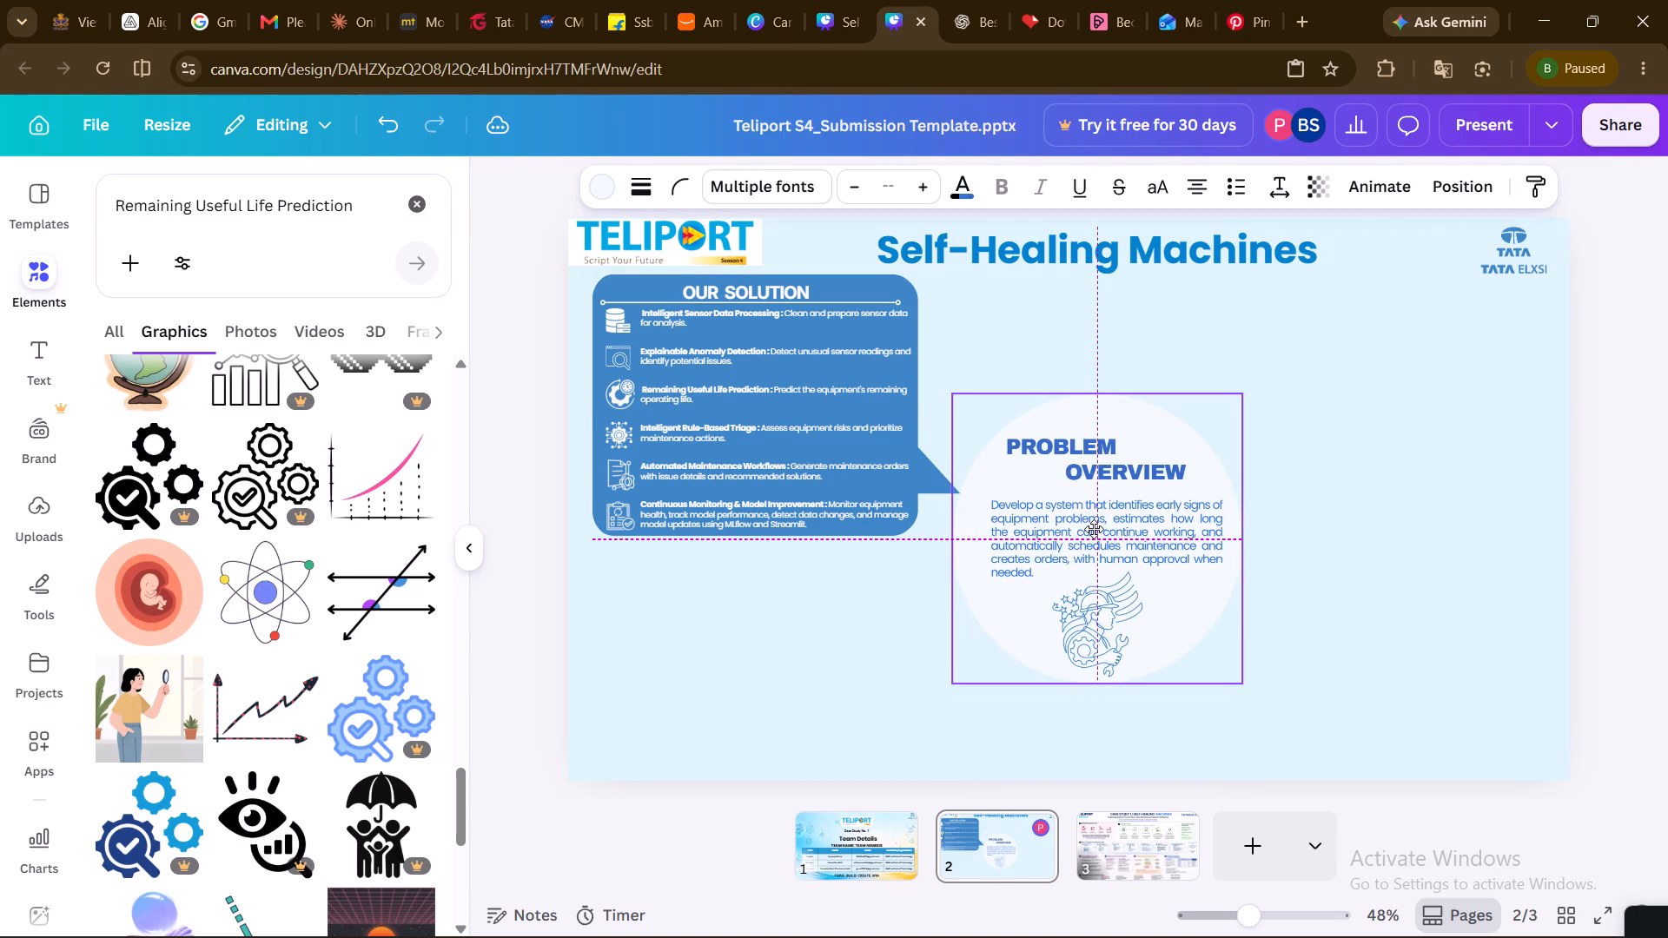
drag(1094, 529, 1092, 505)
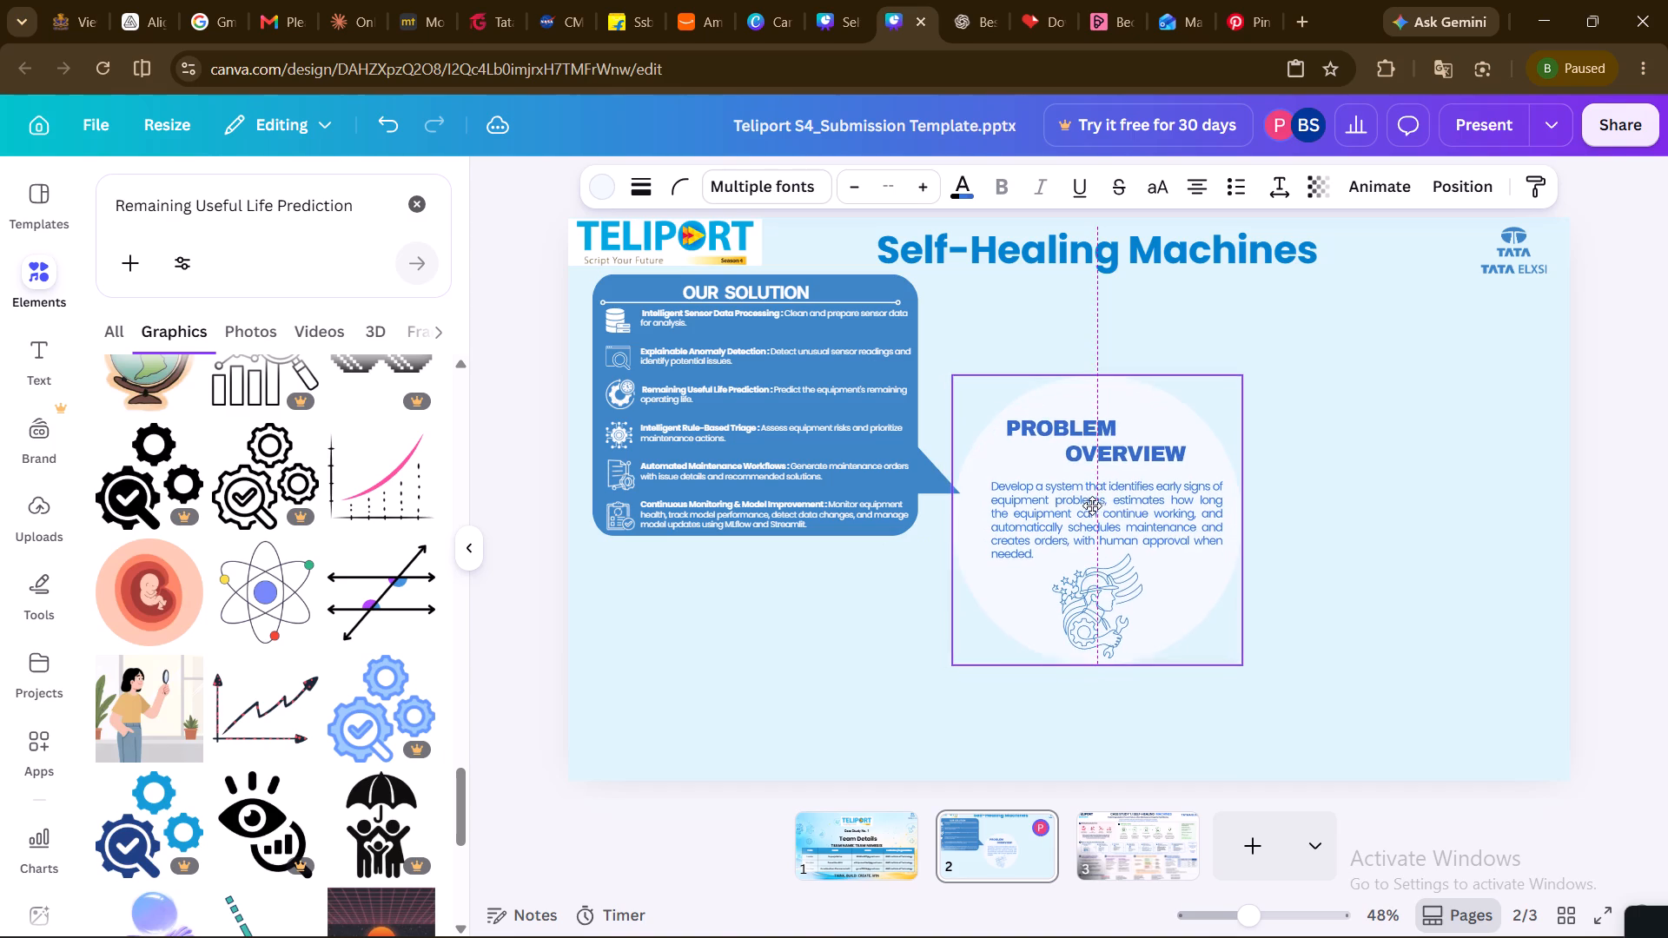
drag(1092, 505, 1097, 498)
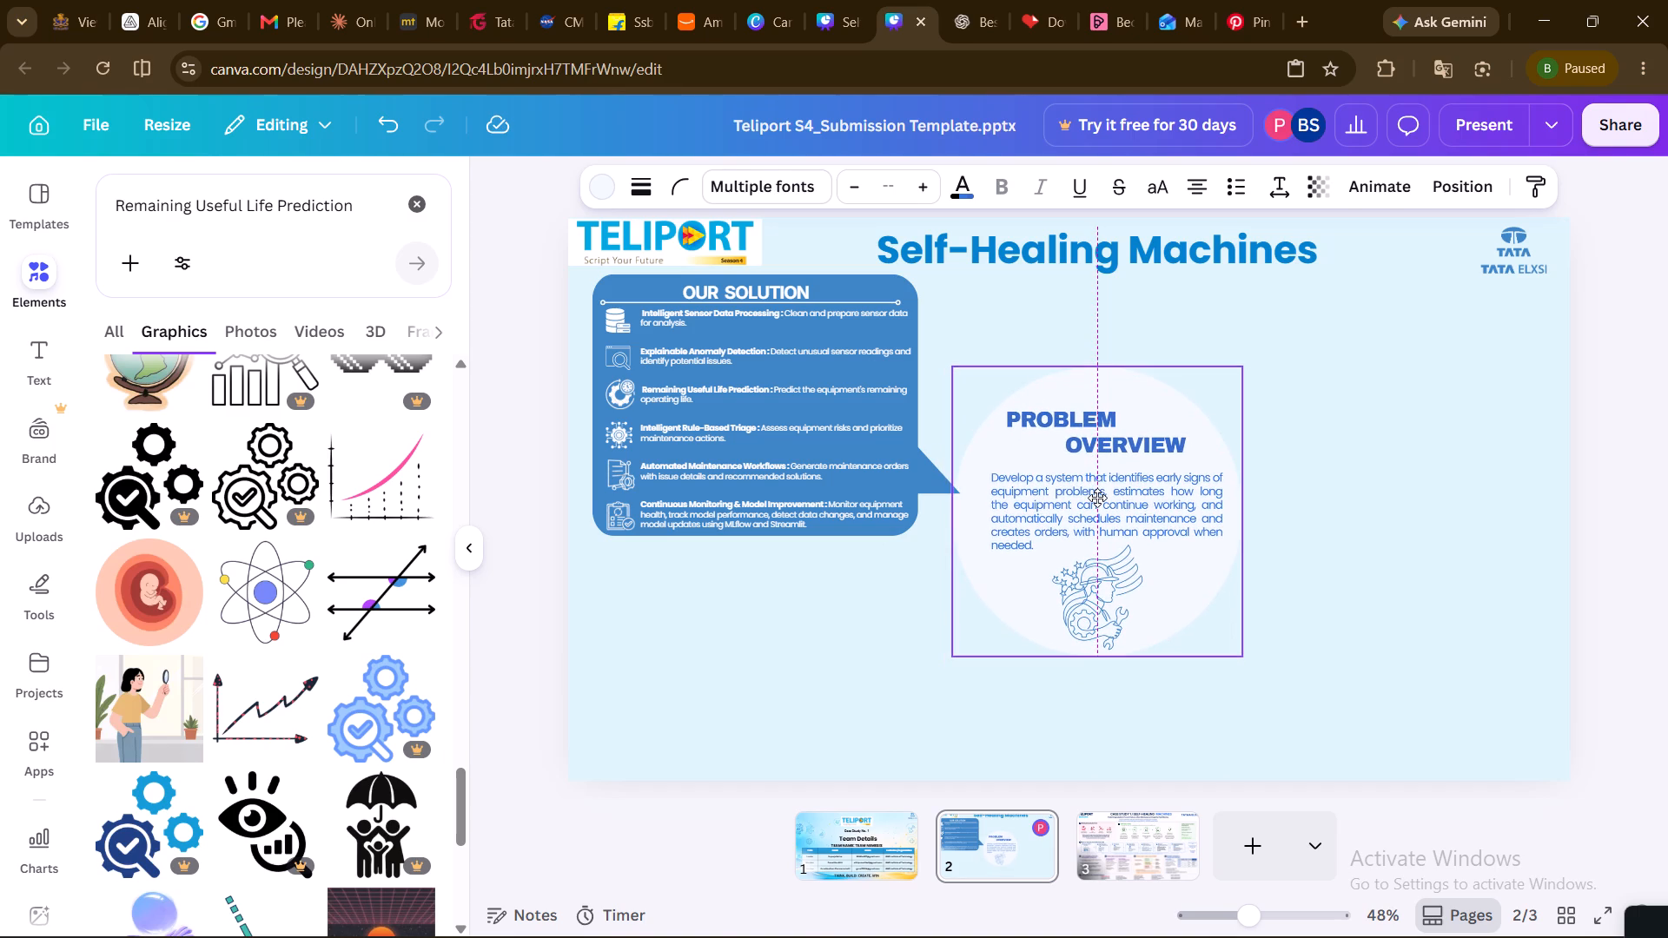
drag(1097, 498, 1098, 501)
drag(1098, 501, 1098, 485)
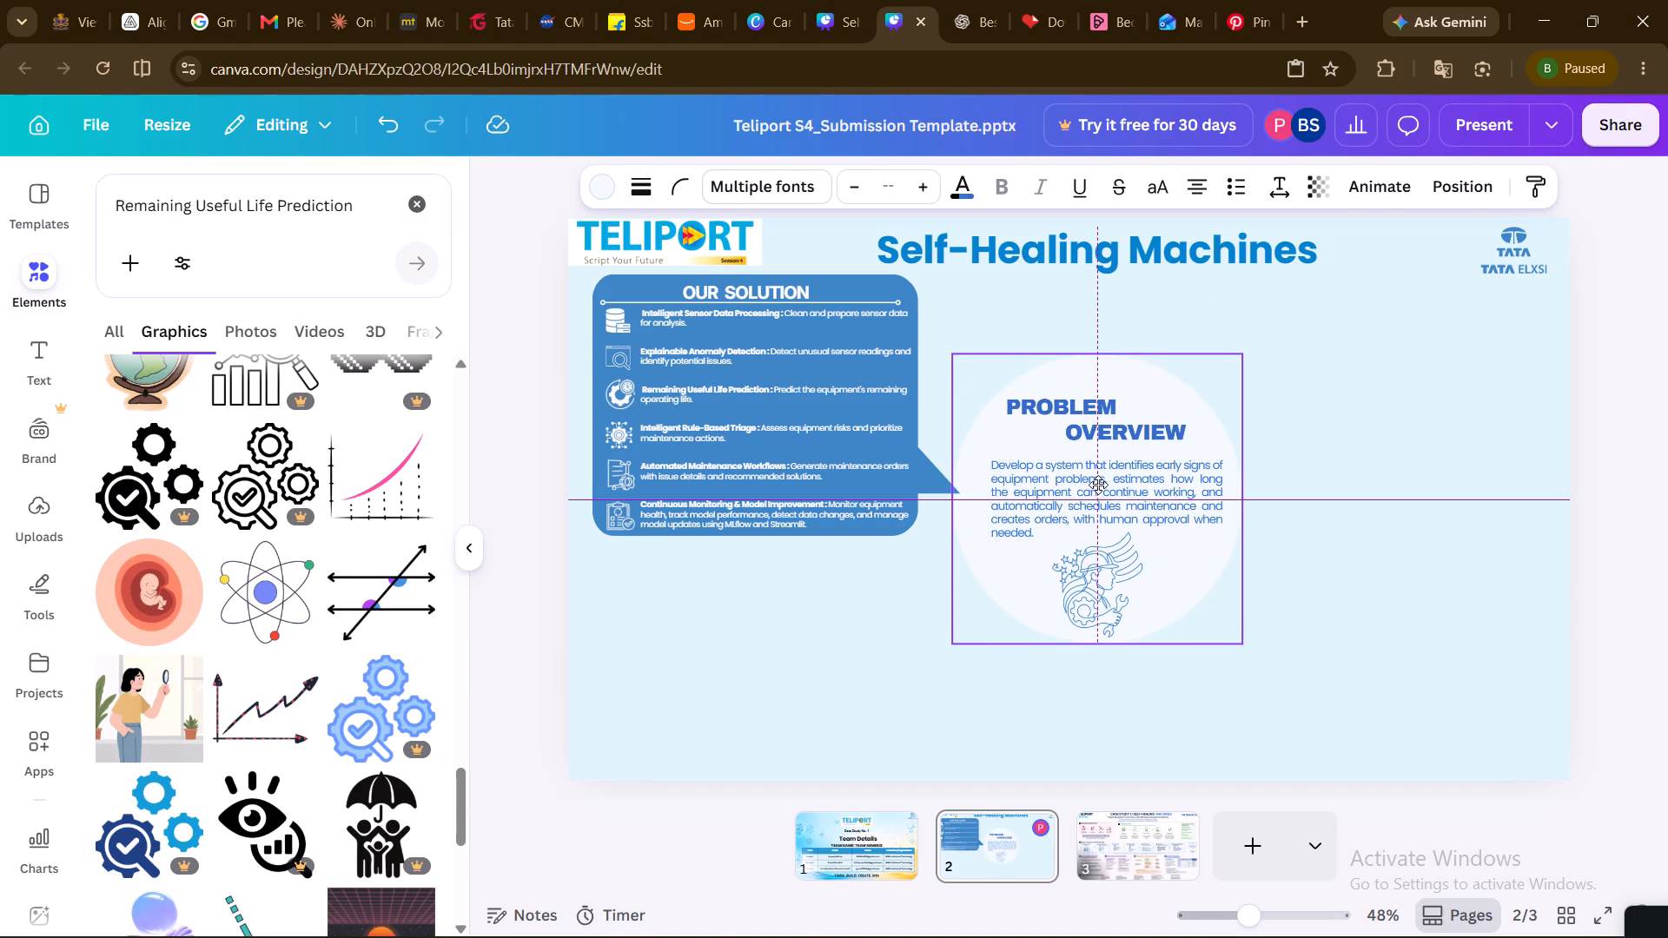
drag(1098, 485, 1098, 486)
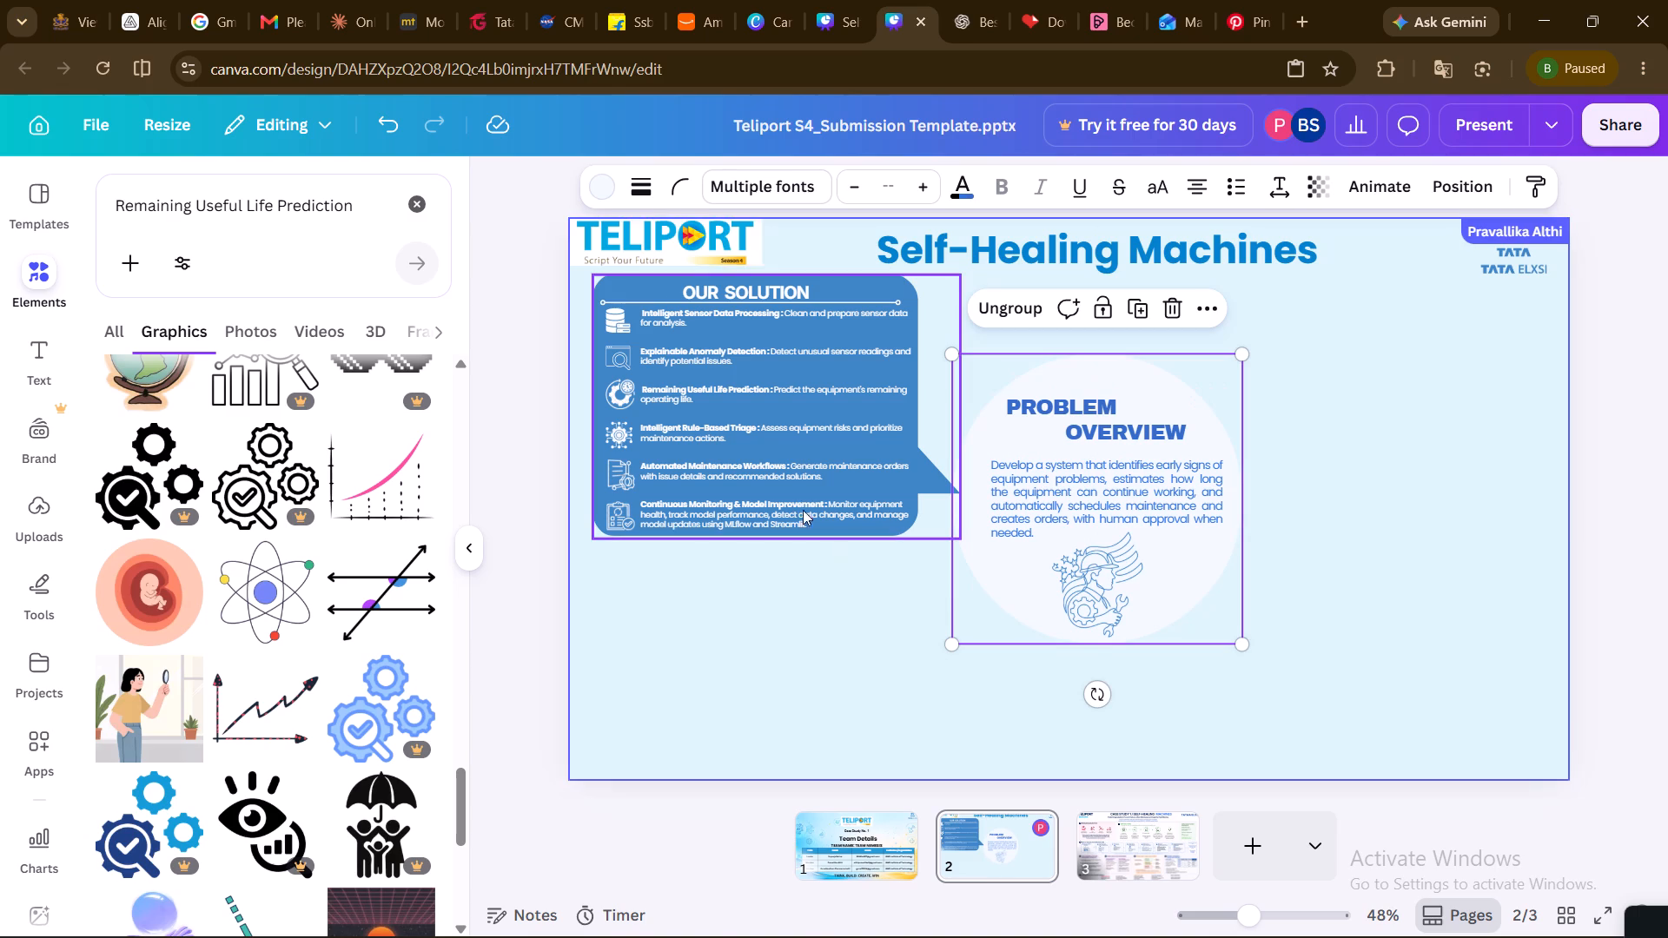
Enlarge the Our Solution group slightly, move it flush with the slide's left edge, and preview the slide in full-screen presentation mode.
click(798, 497)
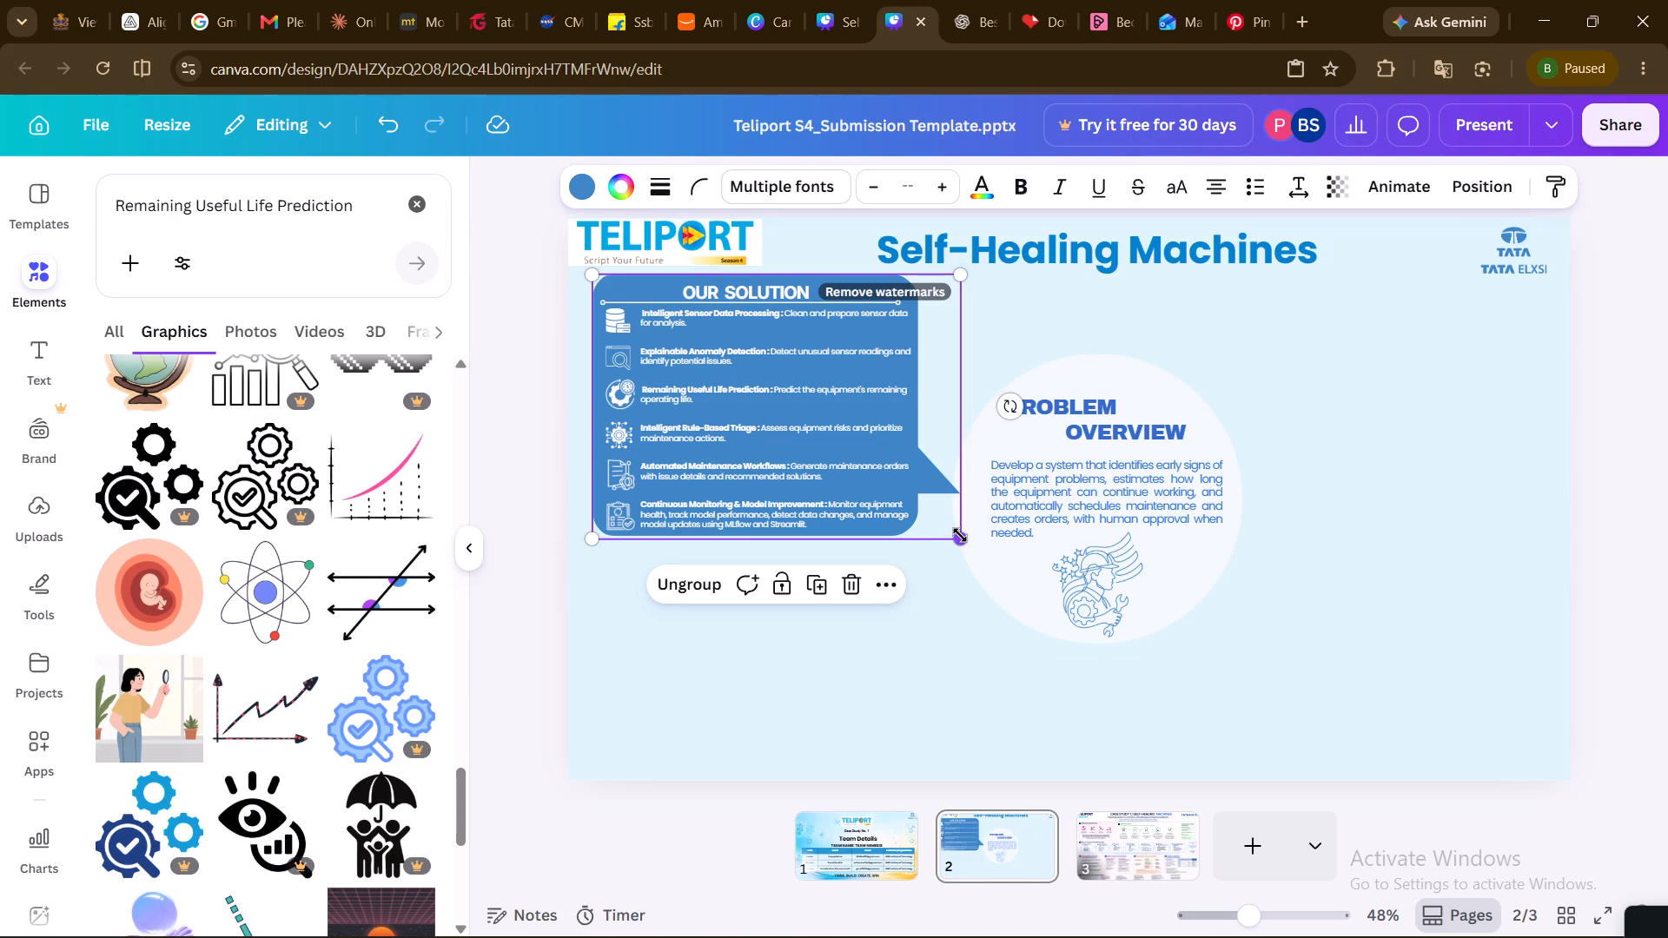
drag(960, 535, 979, 548)
drag(835, 460, 817, 460)
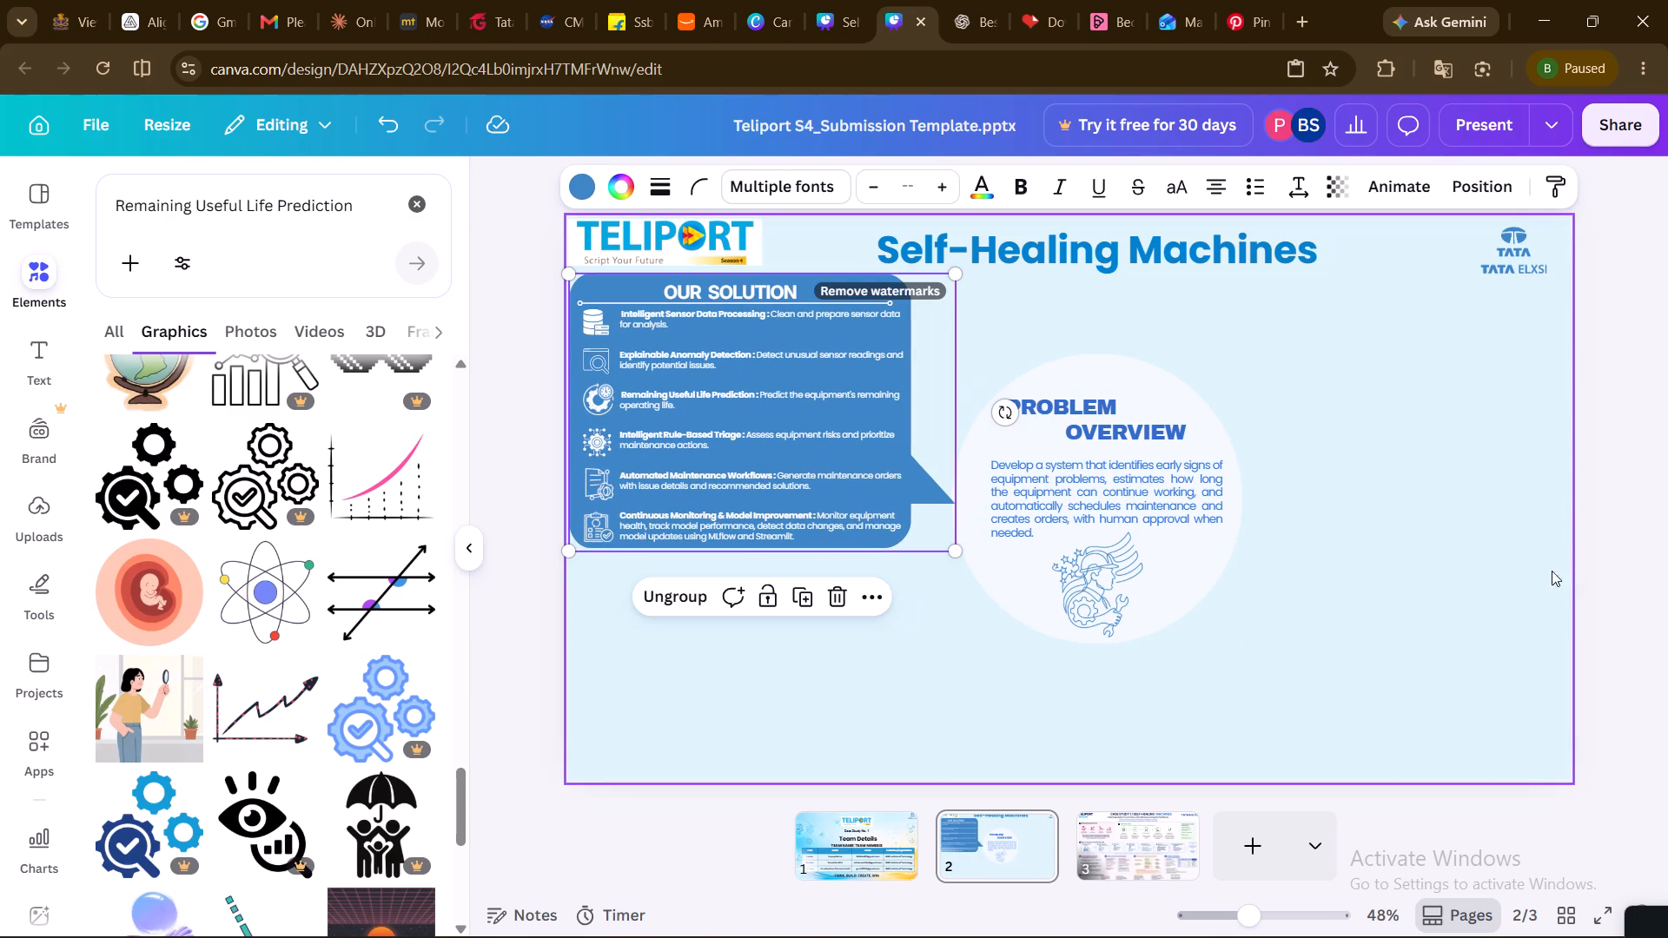
click(1565, 573)
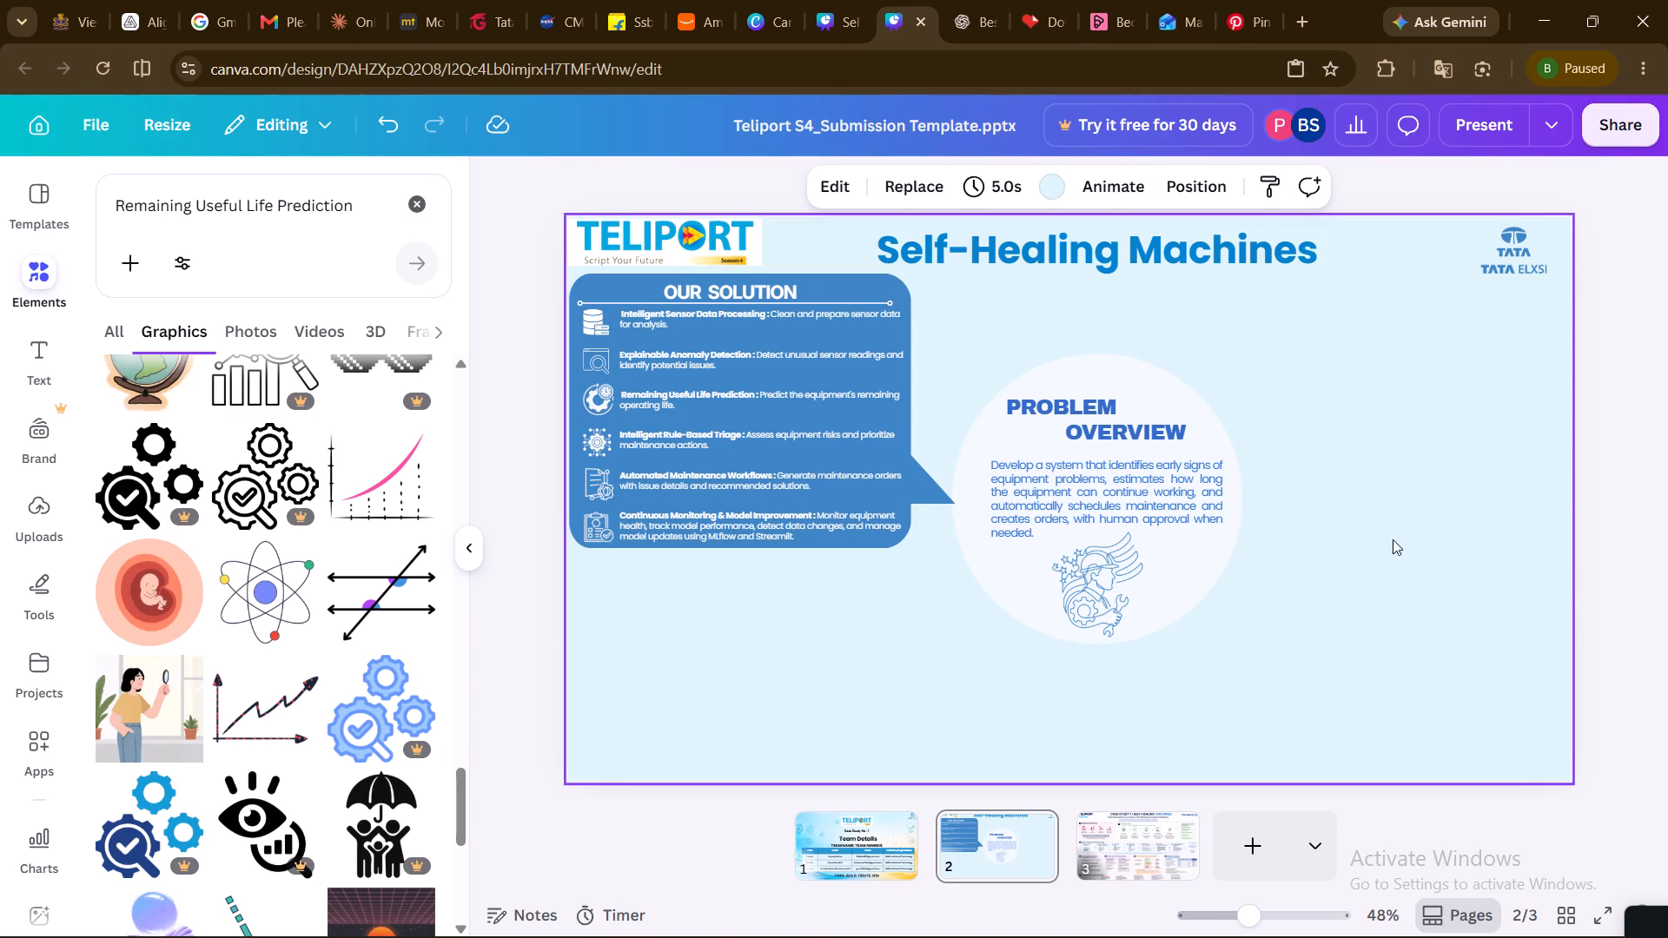
click(1483, 124)
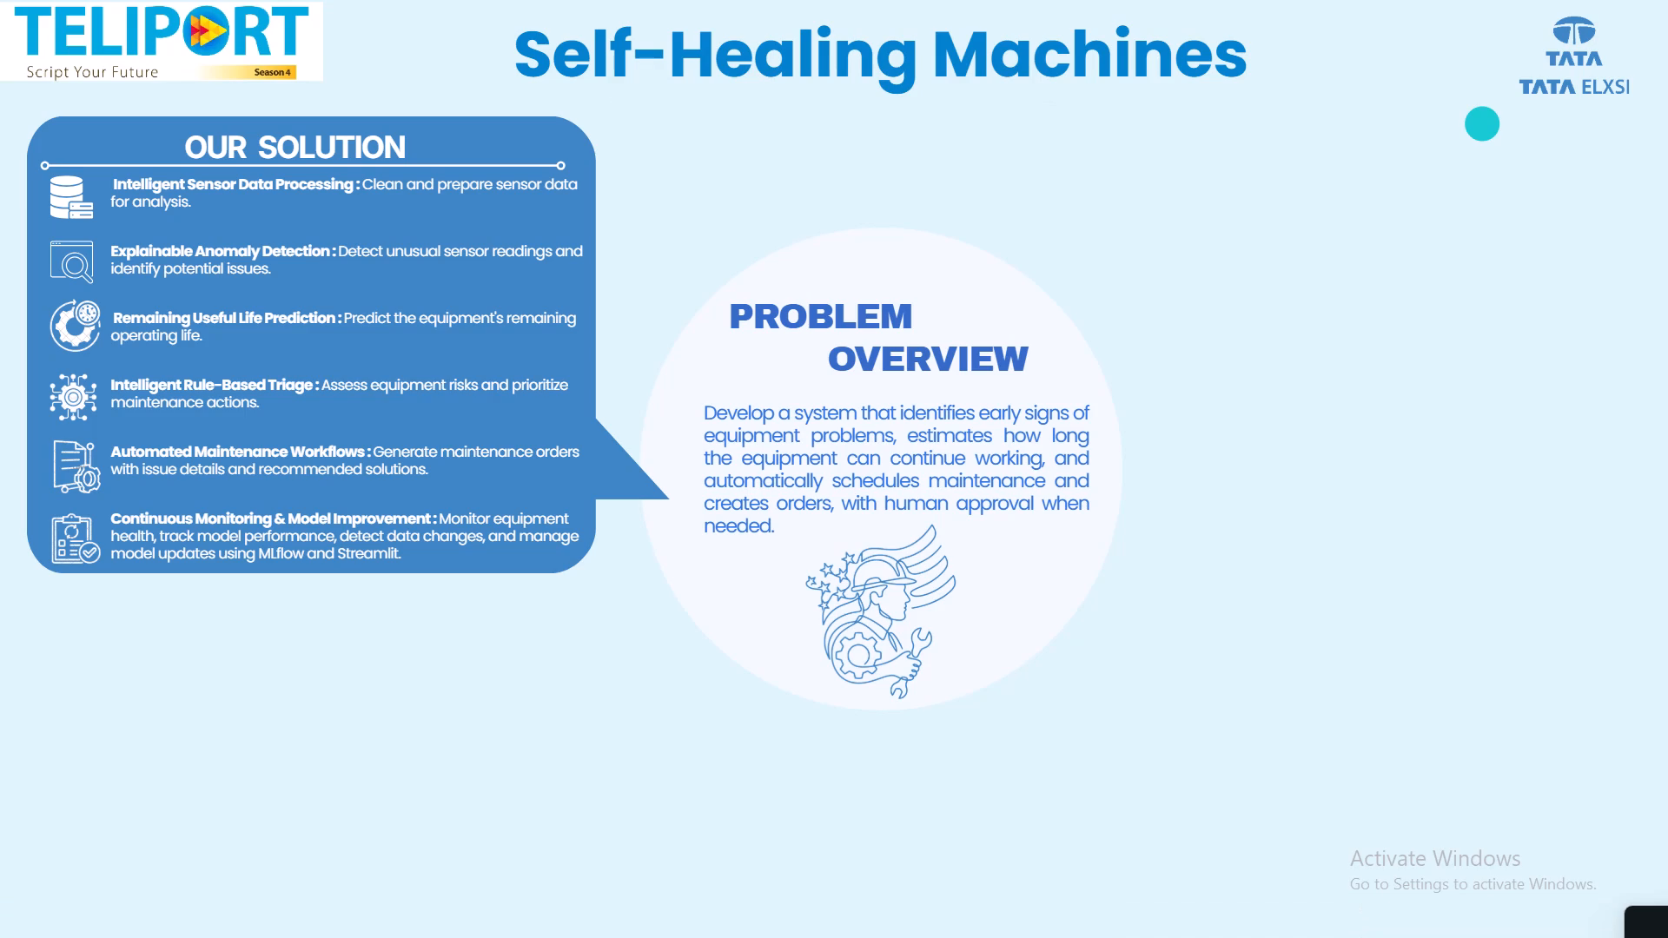
key(Escape)
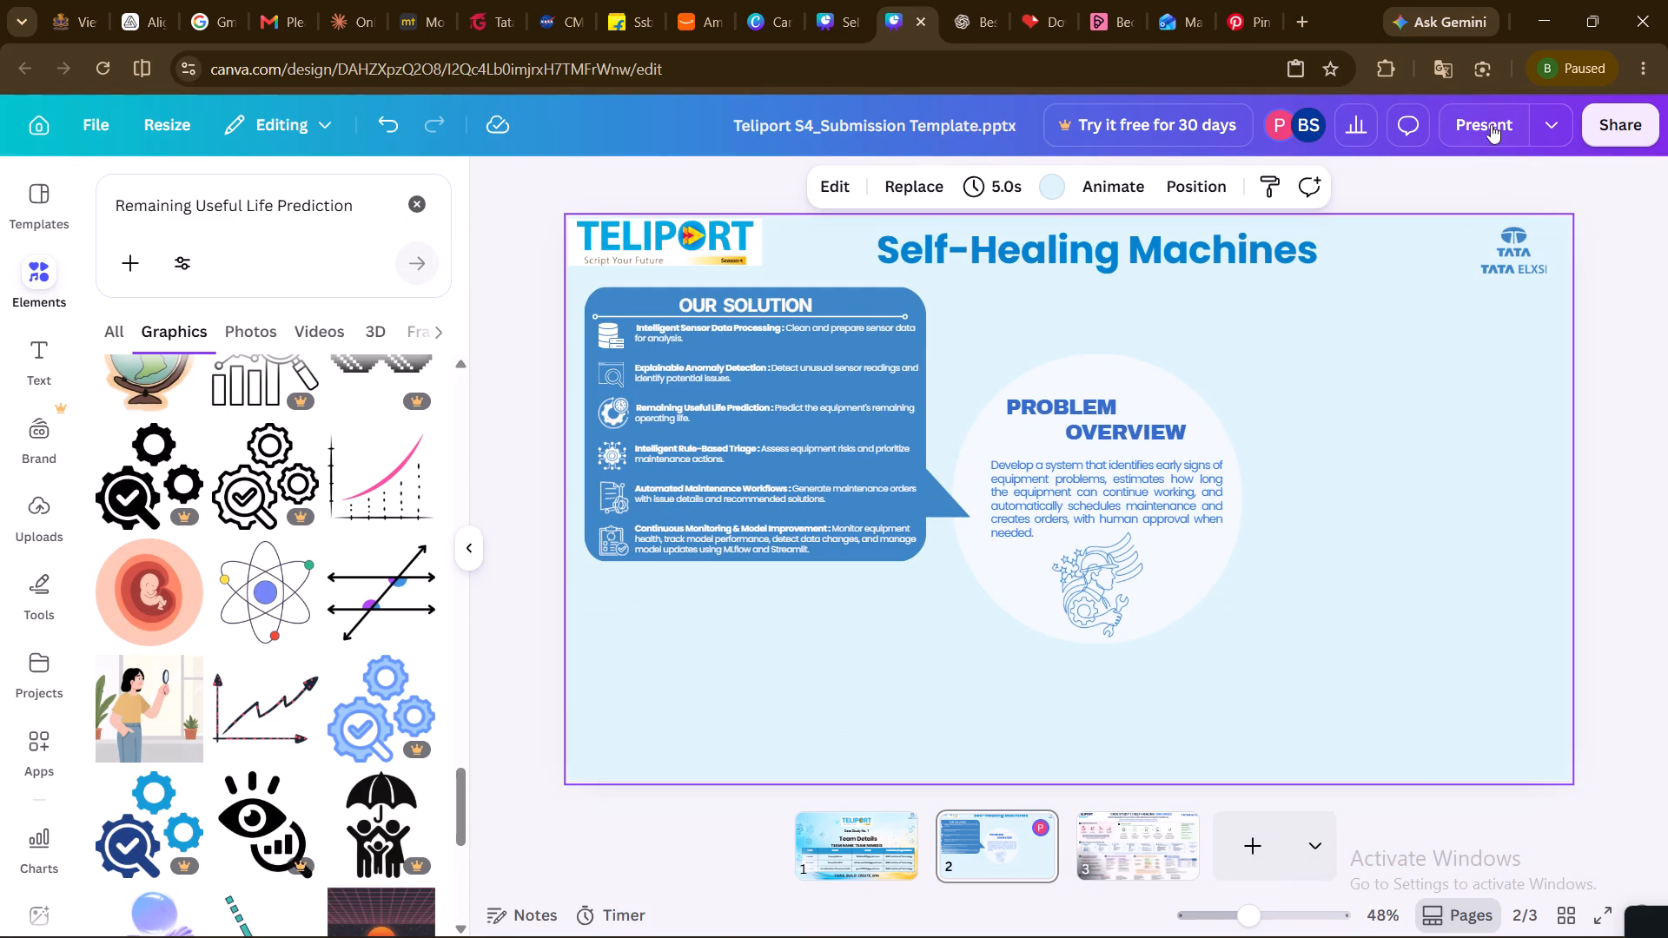
click(1483, 118)
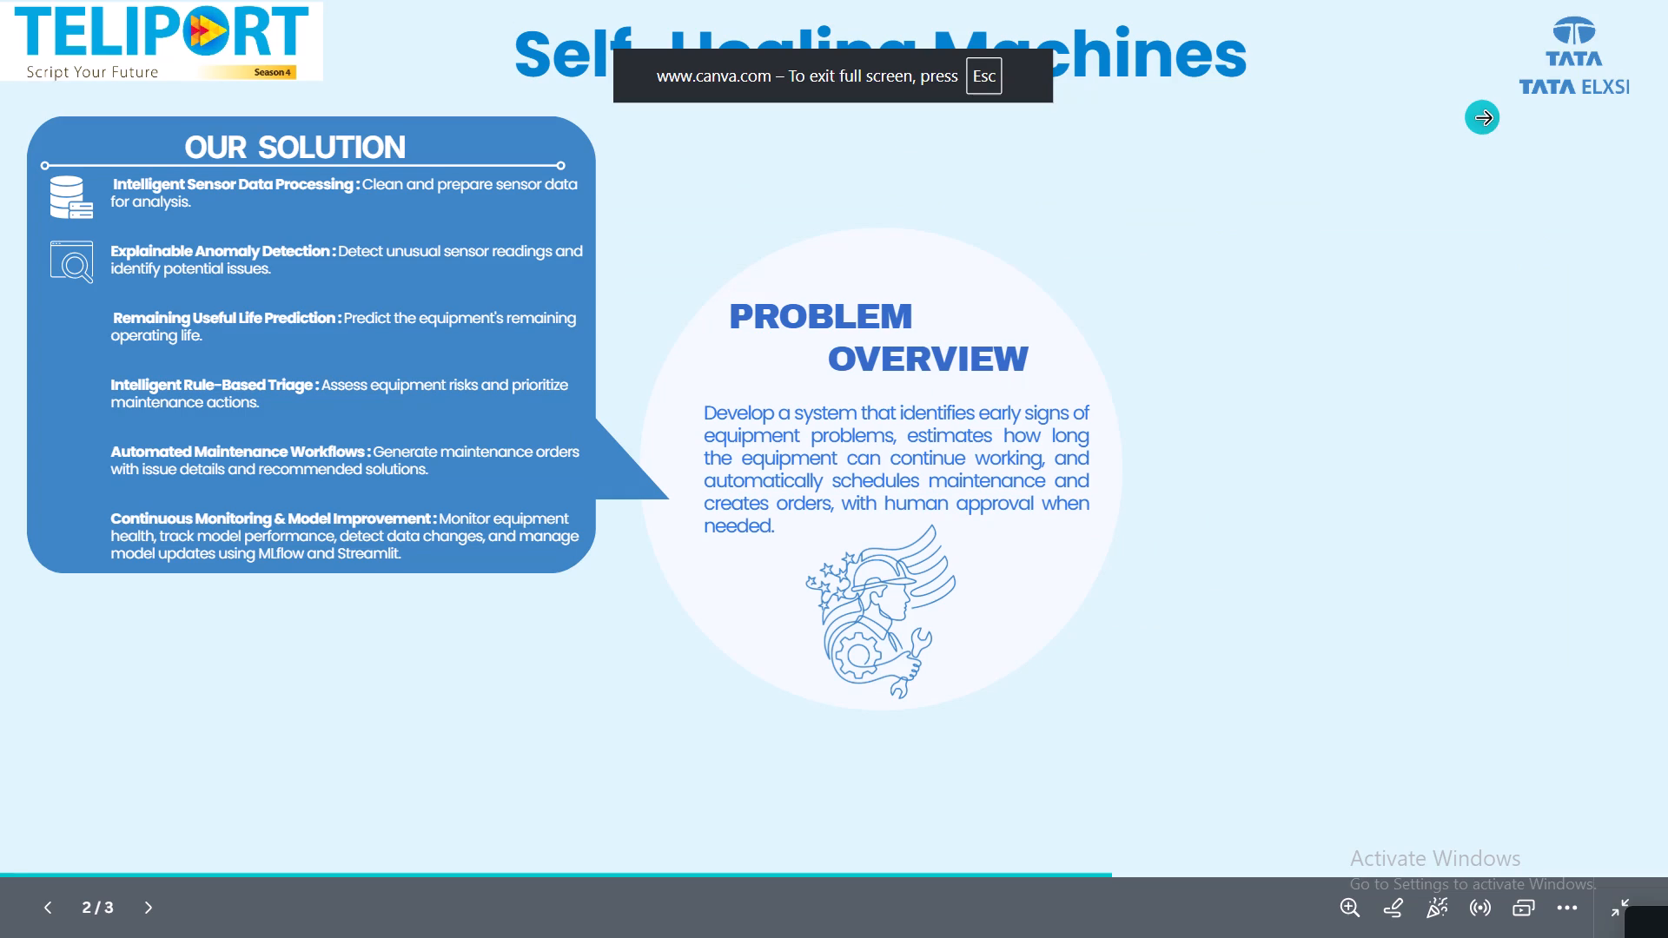
key(Escape)
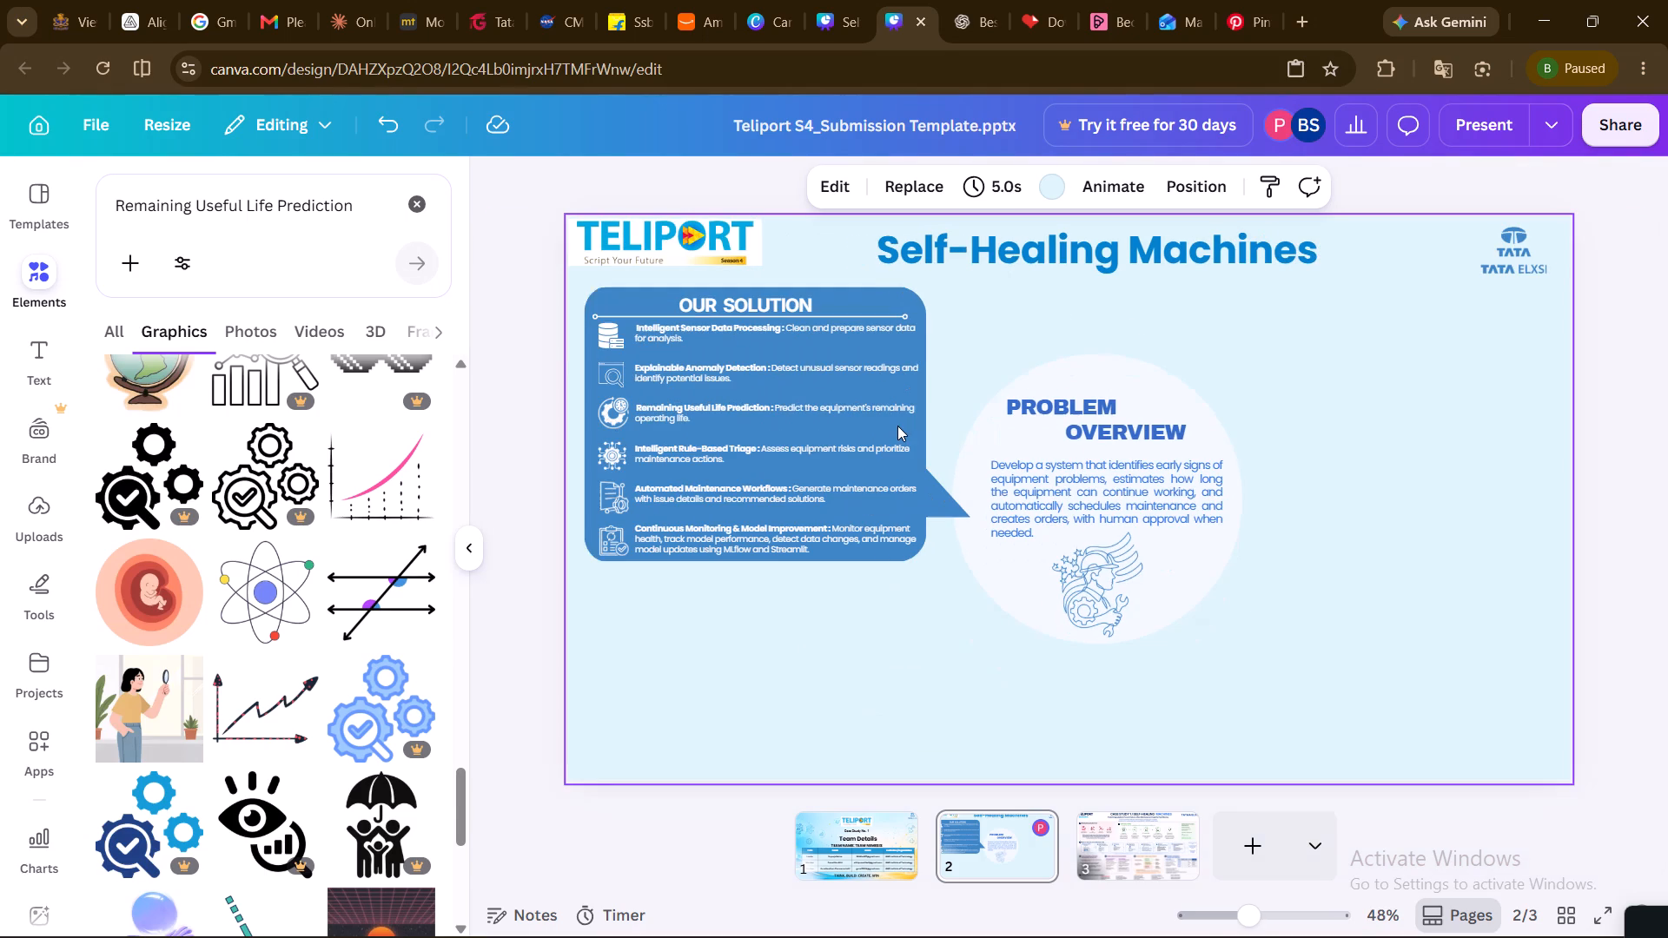
Shrink the Our Solution group slightly, place it flush with the slide's left edge just below the TELIPORT logo, and preview the slide full screen.
click(780, 446)
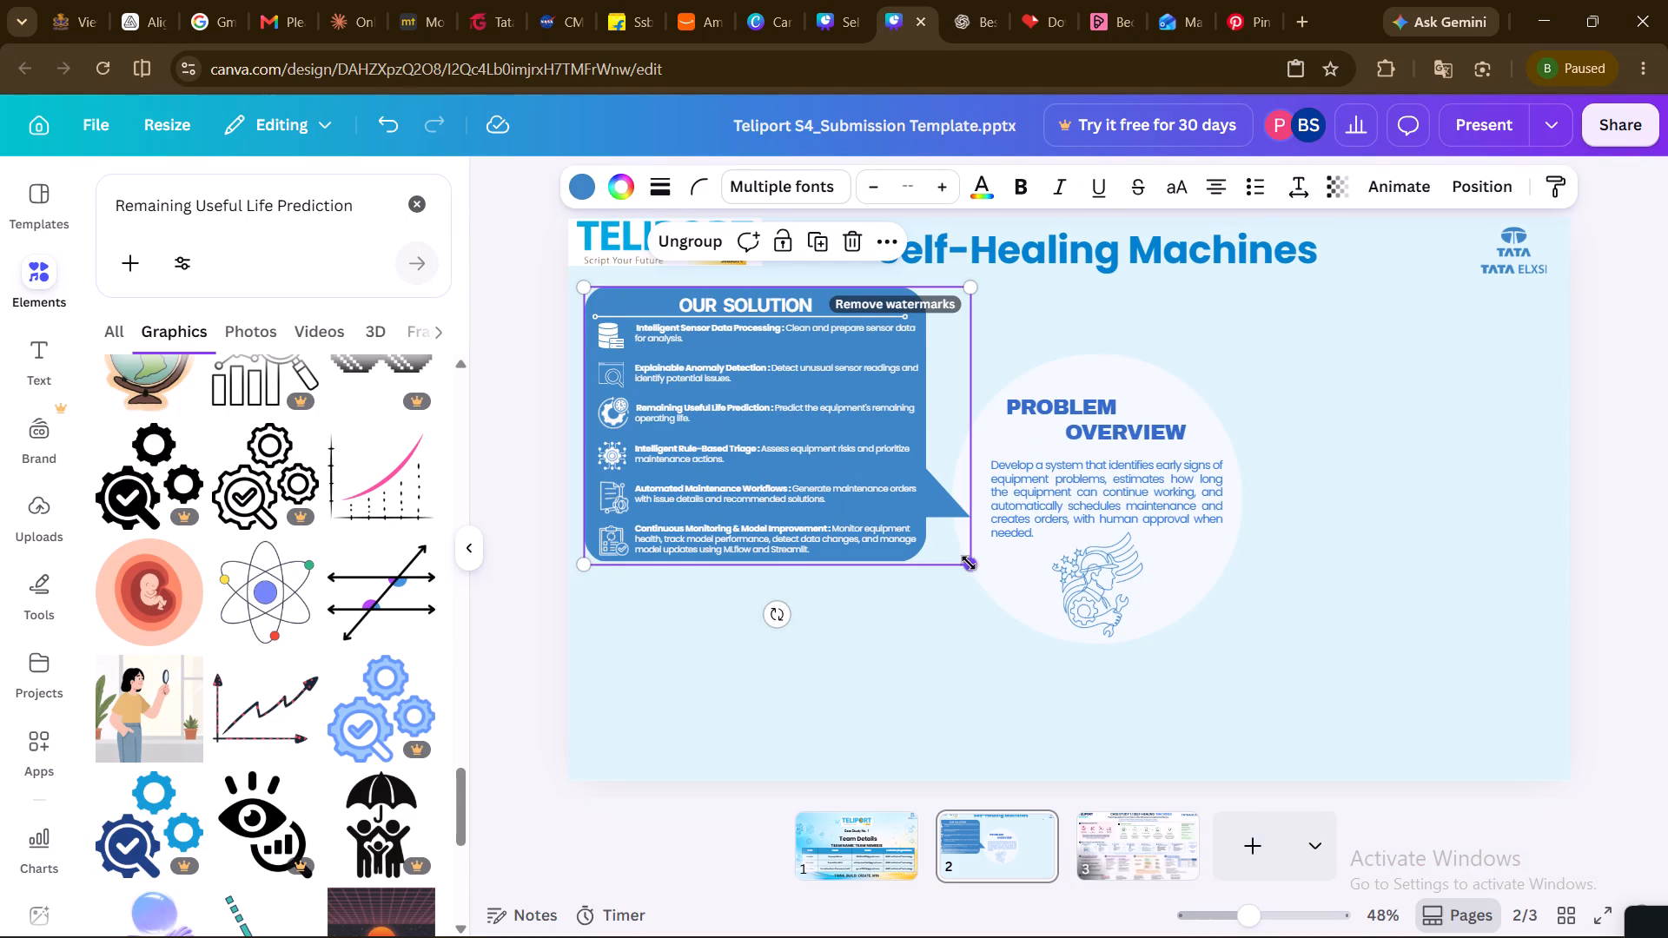
drag(976, 568, 950, 560)
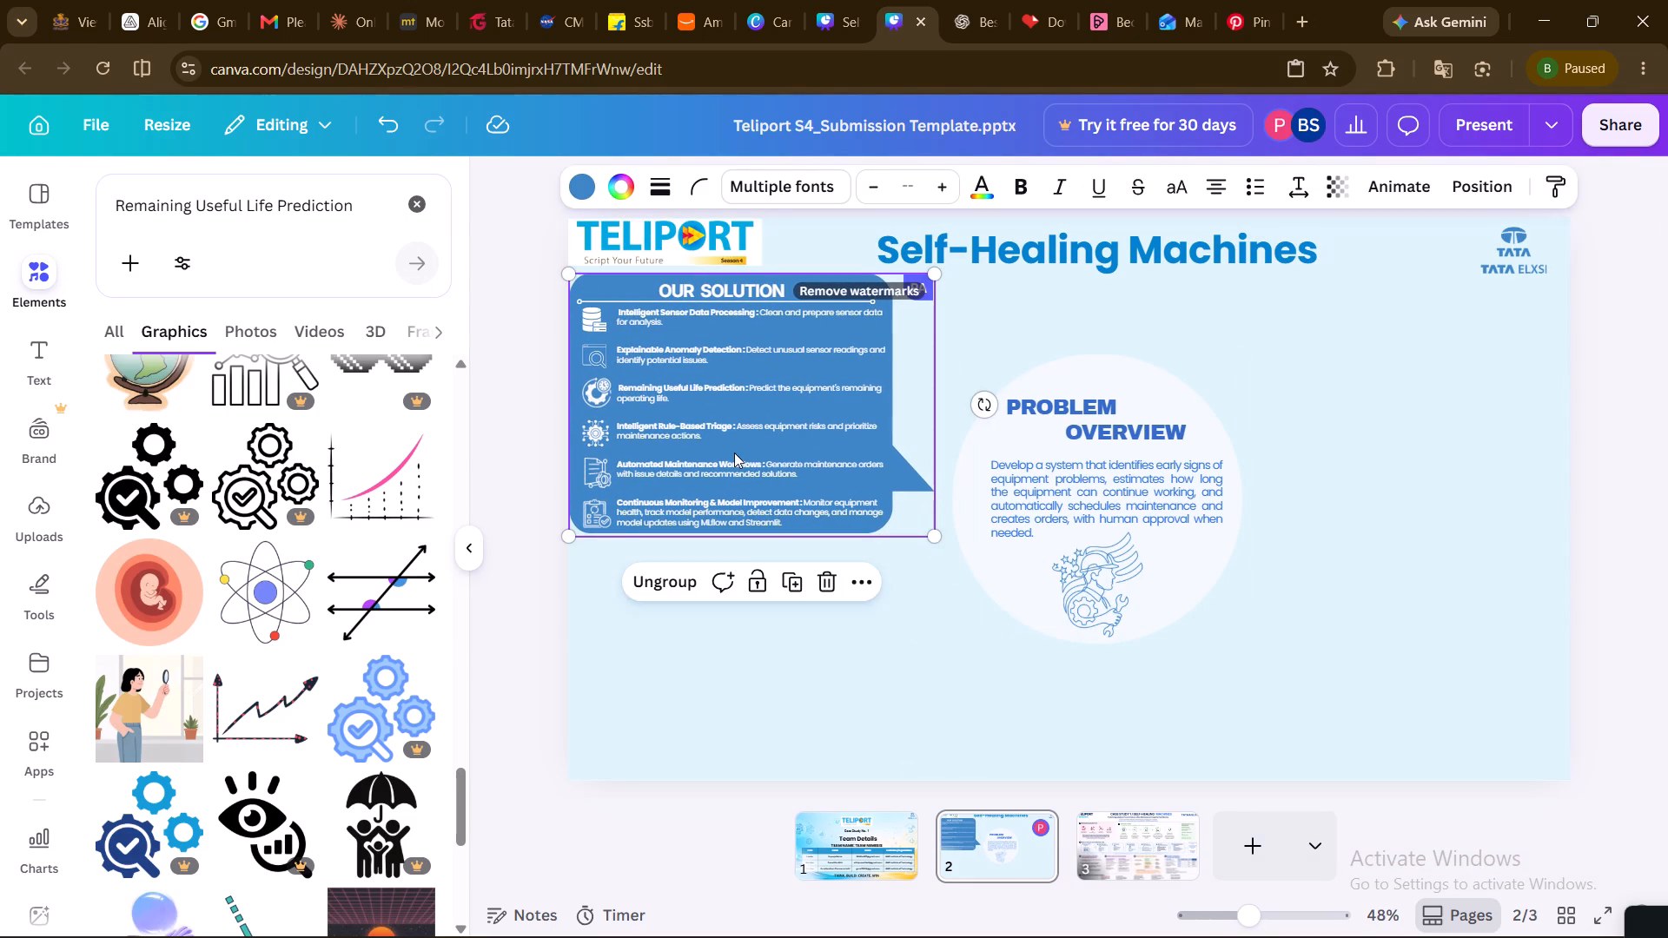
drag(734, 452, 759, 456)
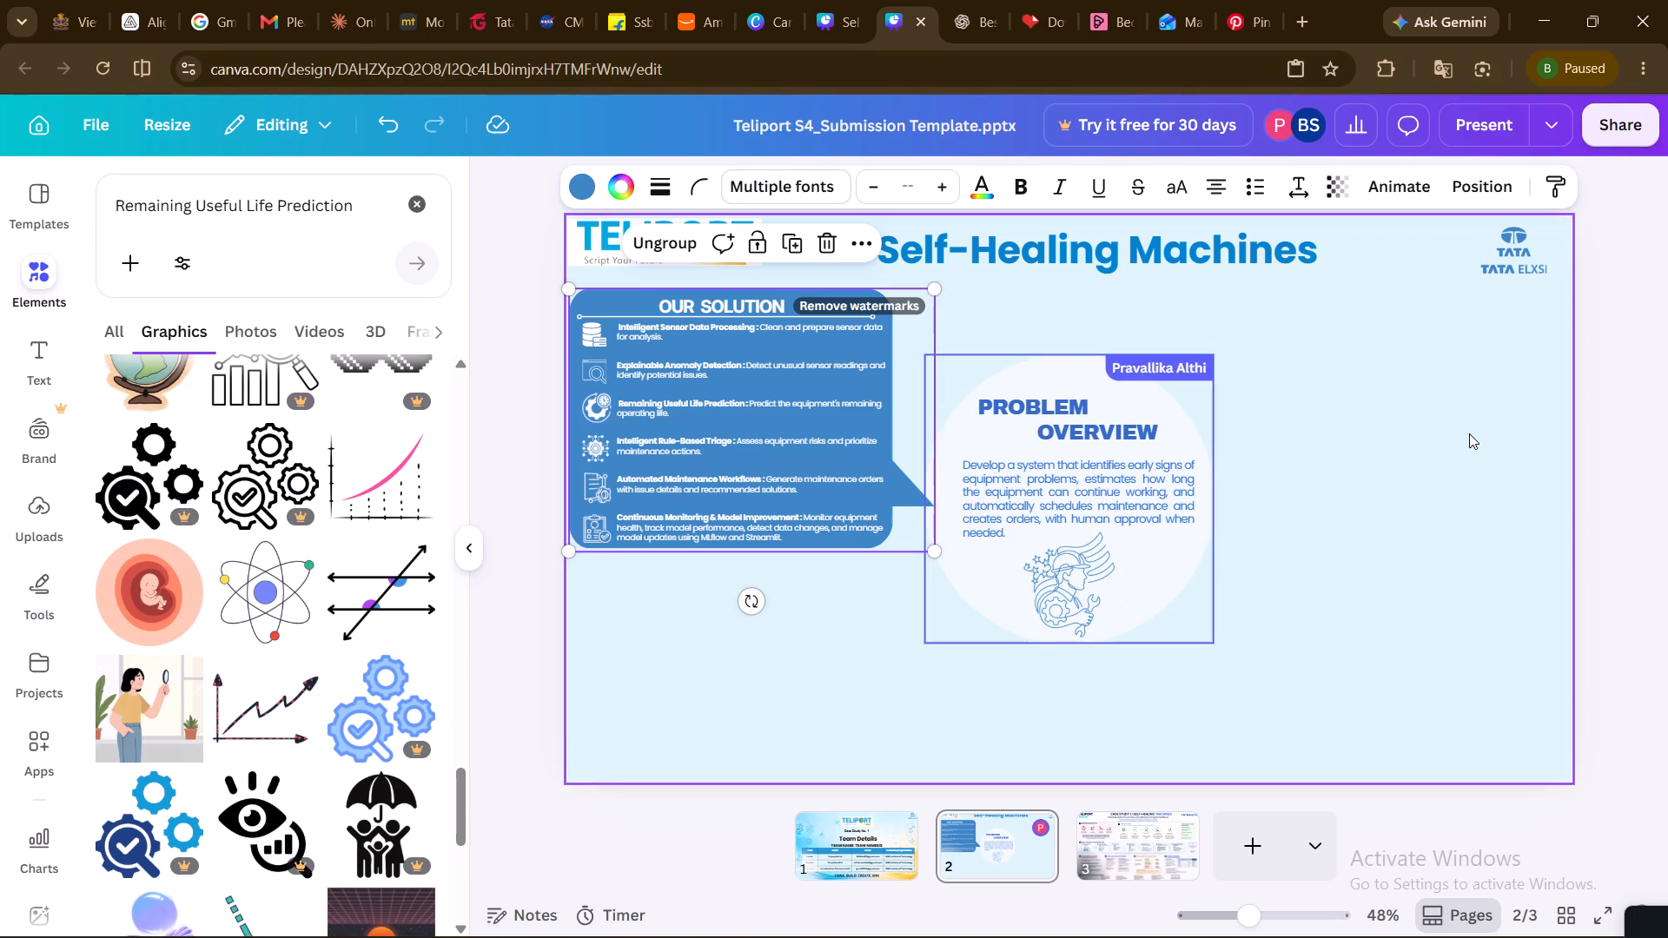
click(1470, 122)
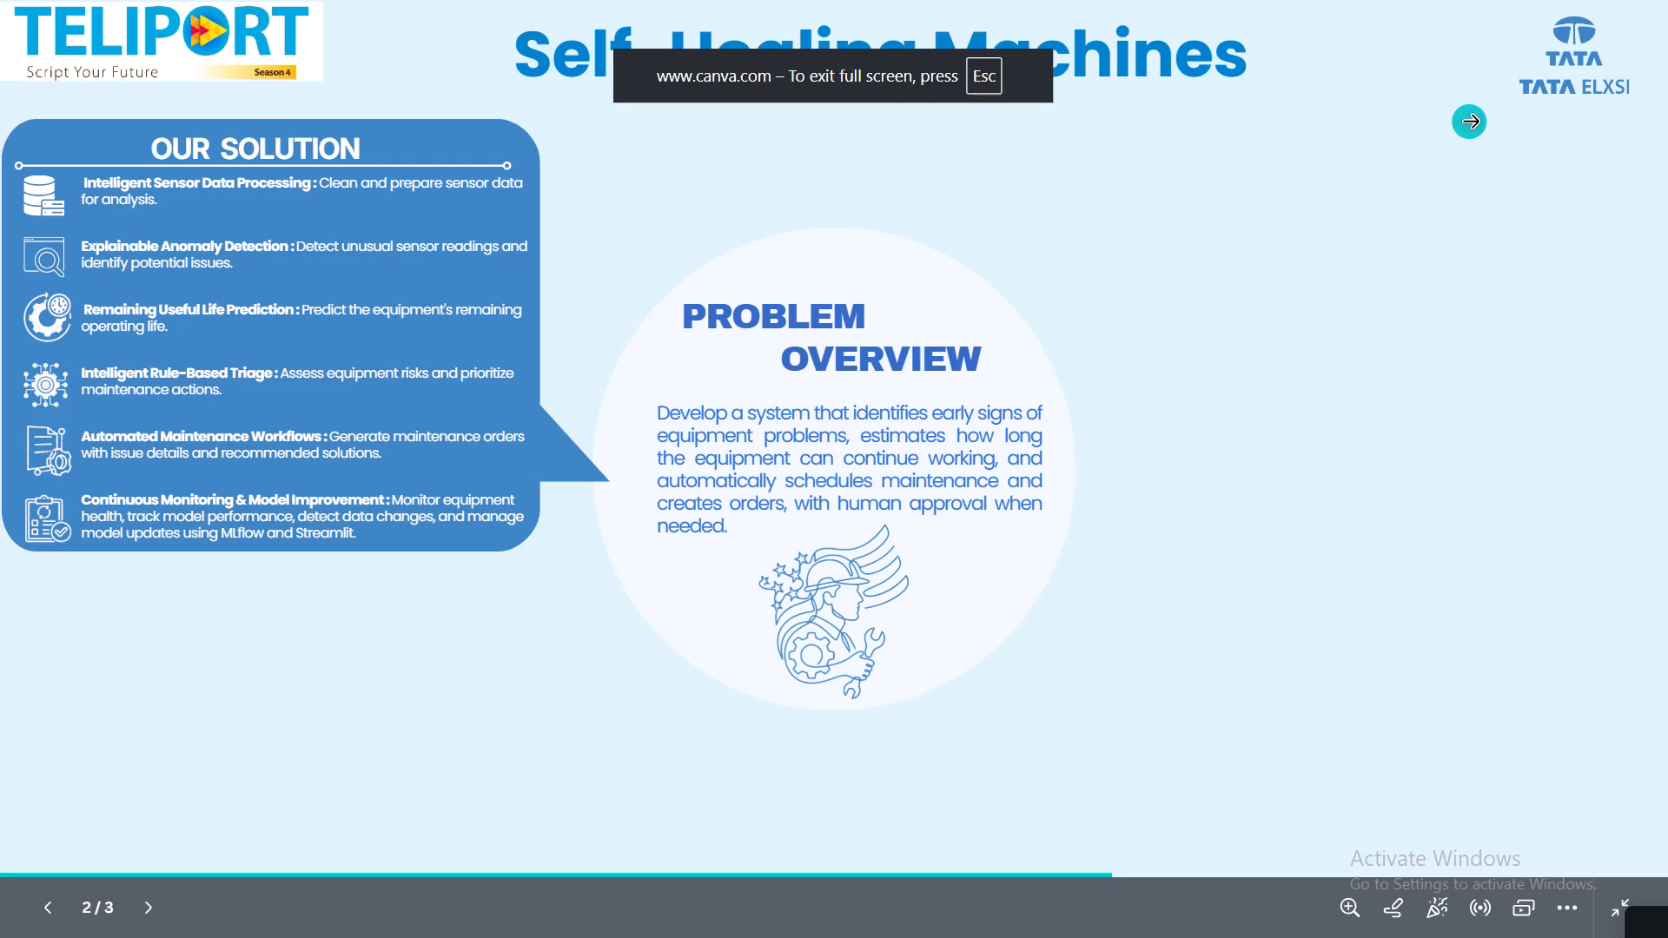
key(Escape)
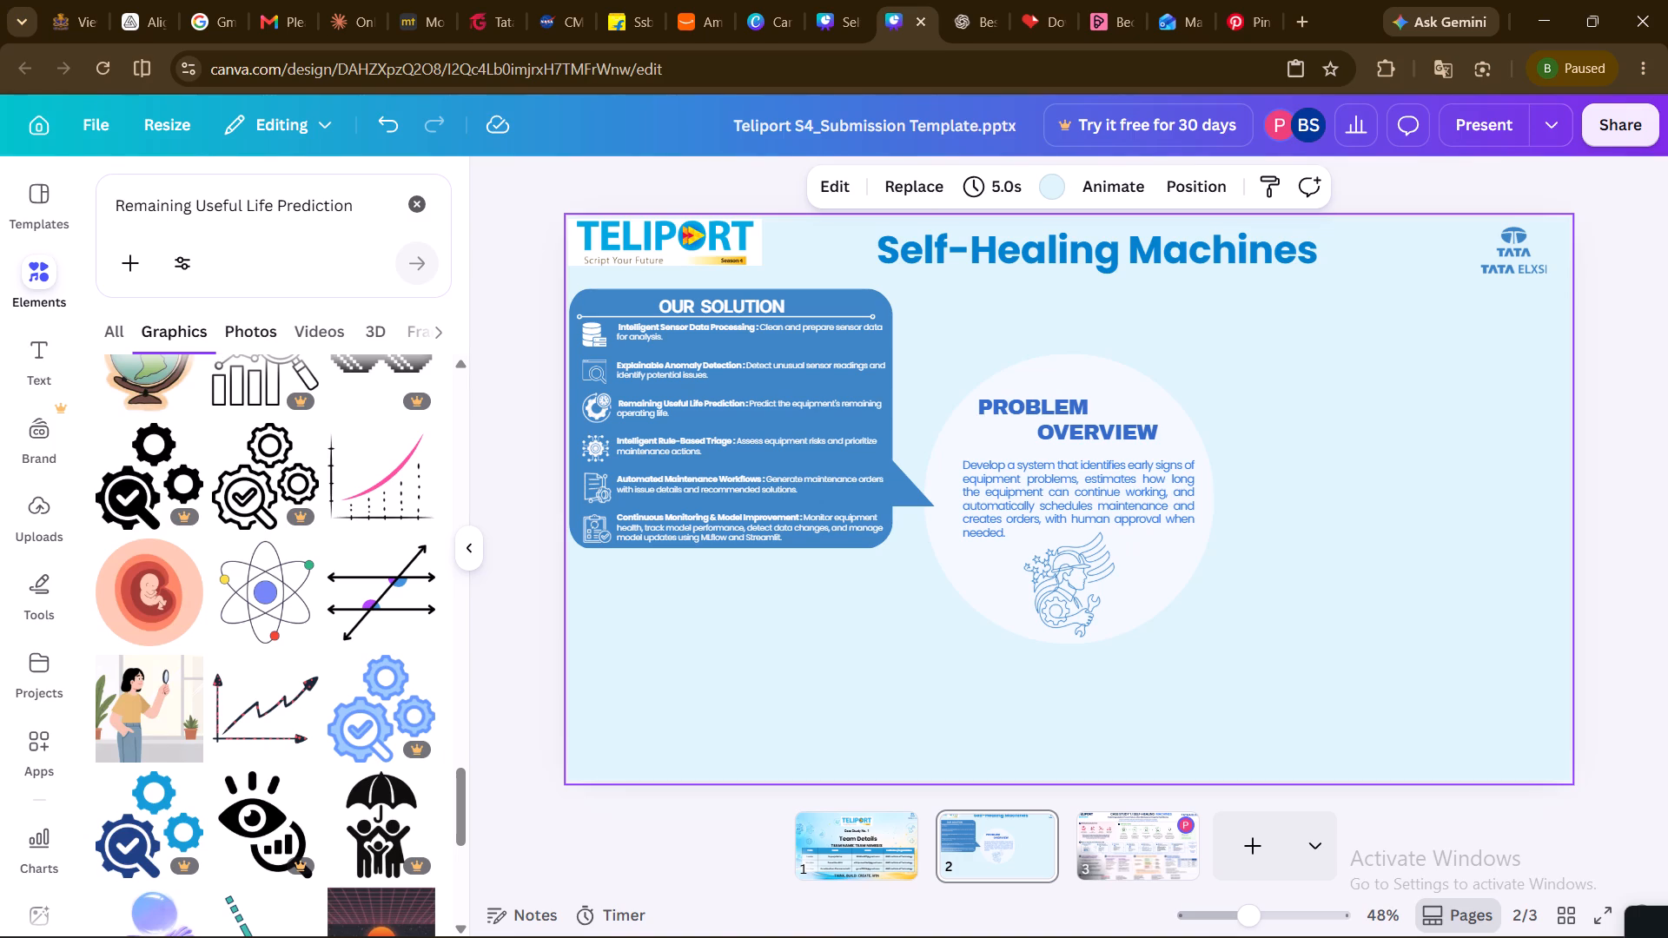
Search the elements library for "message", browse the graphics and other results, and clear the search.
click(414, 193)
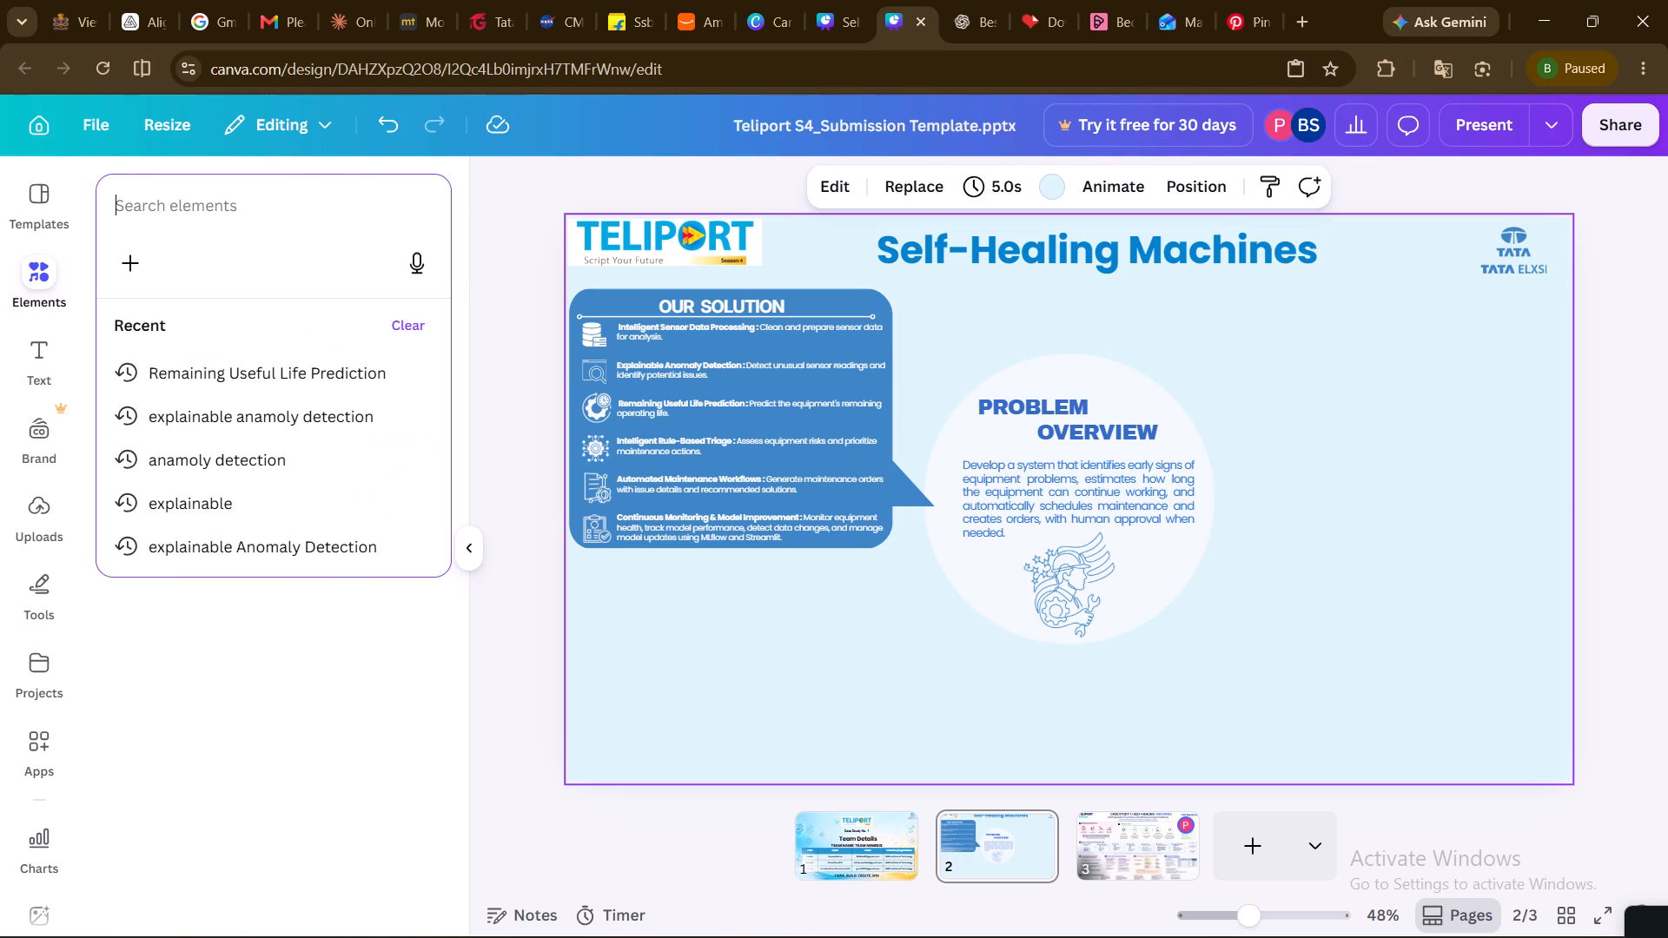
click(290, 197)
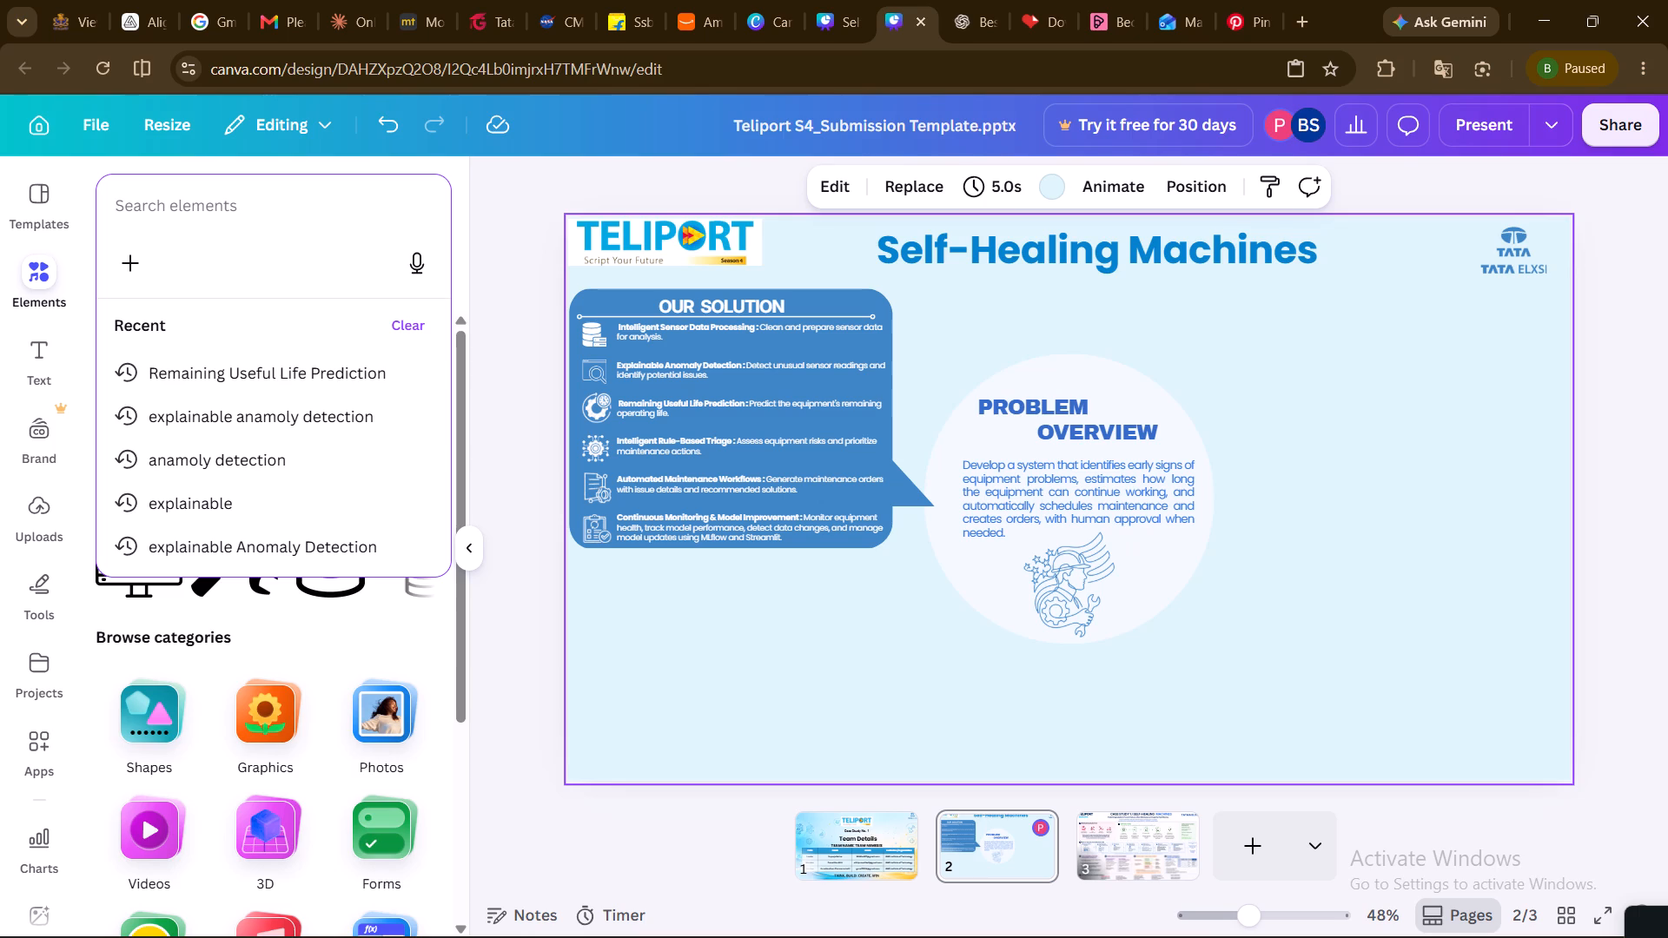
text(message)
key(Return)
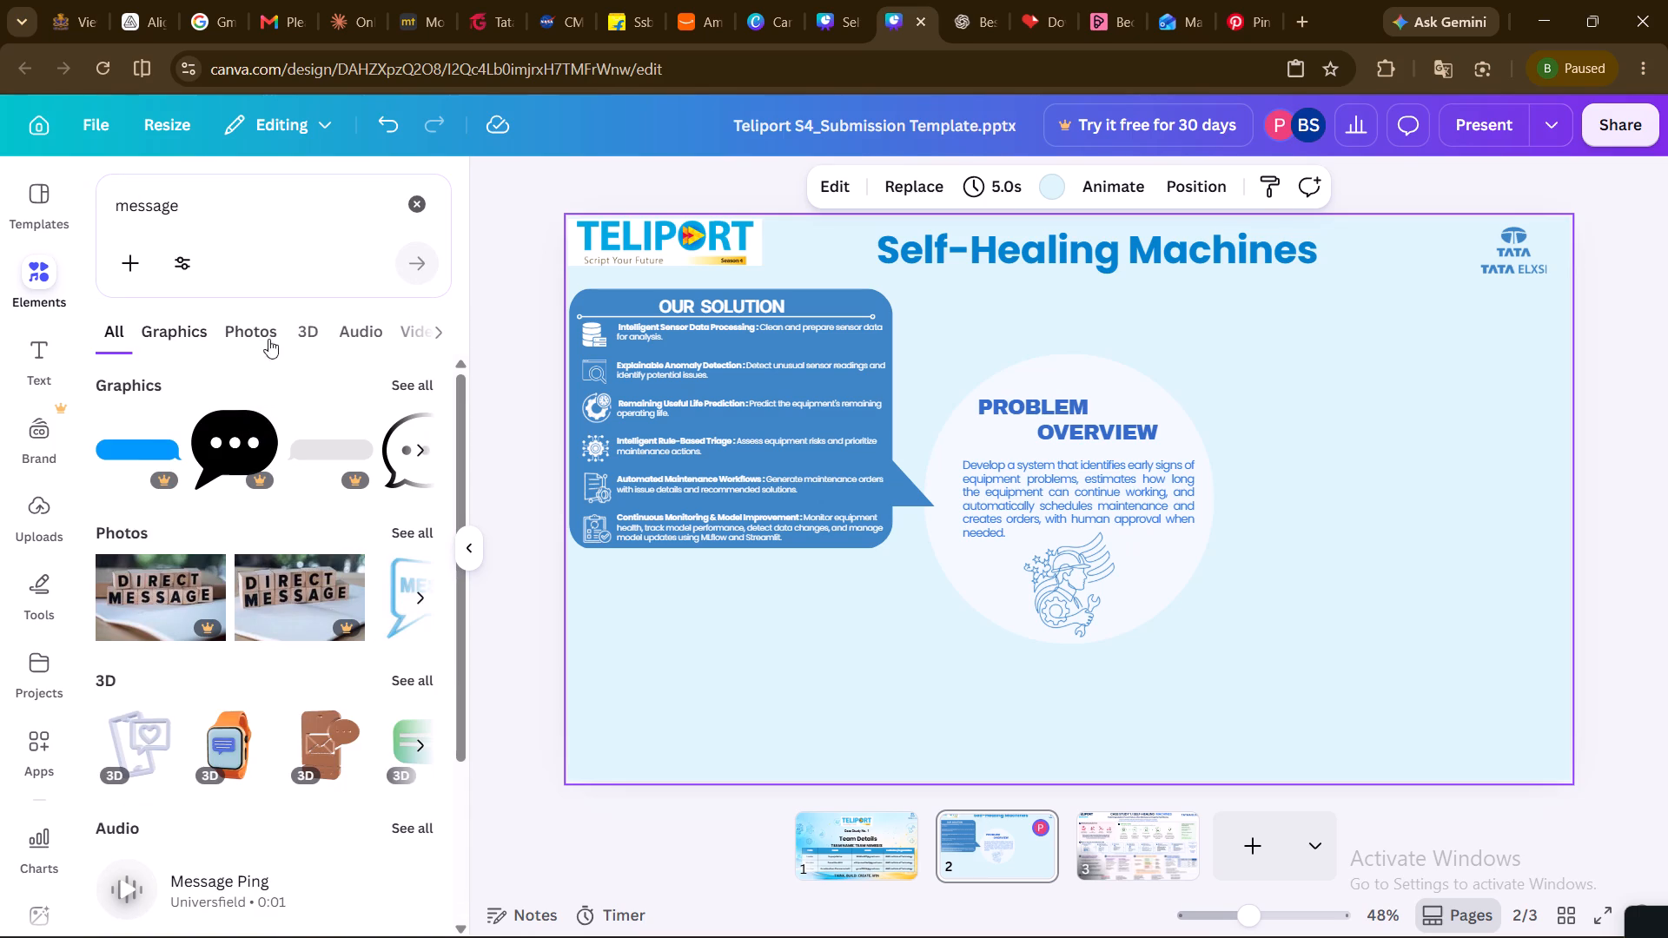
scroll(228, 480, down, 3)
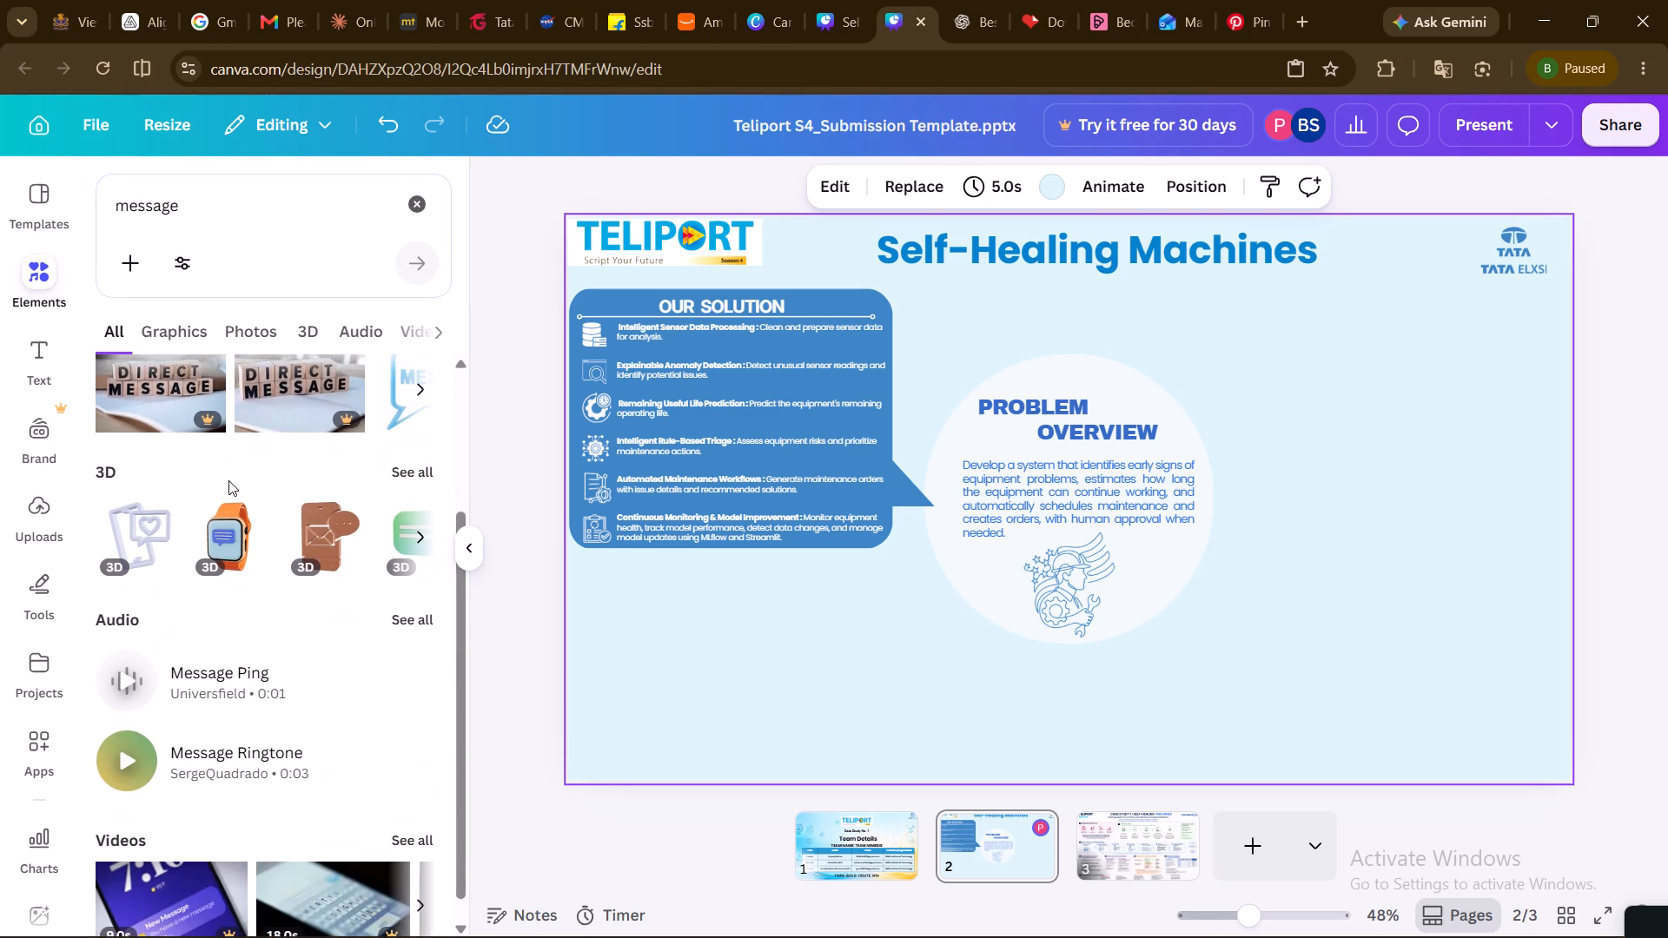
scroll(228, 480, down, 2)
scroll(228, 480, up, 5)
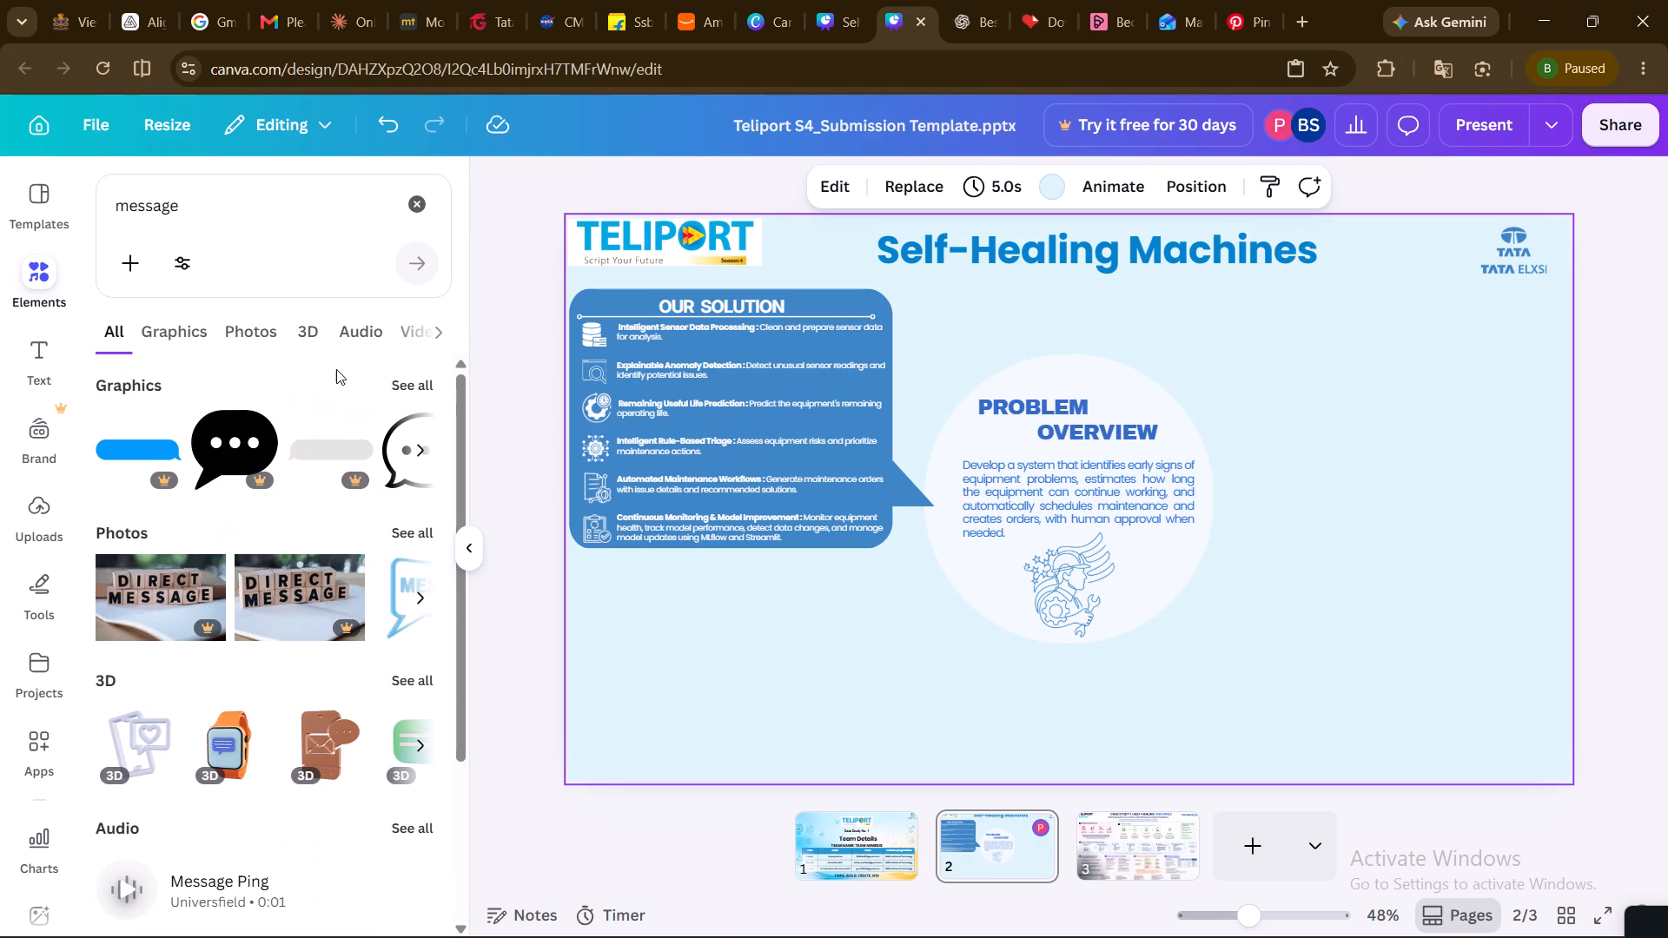
click(420, 383)
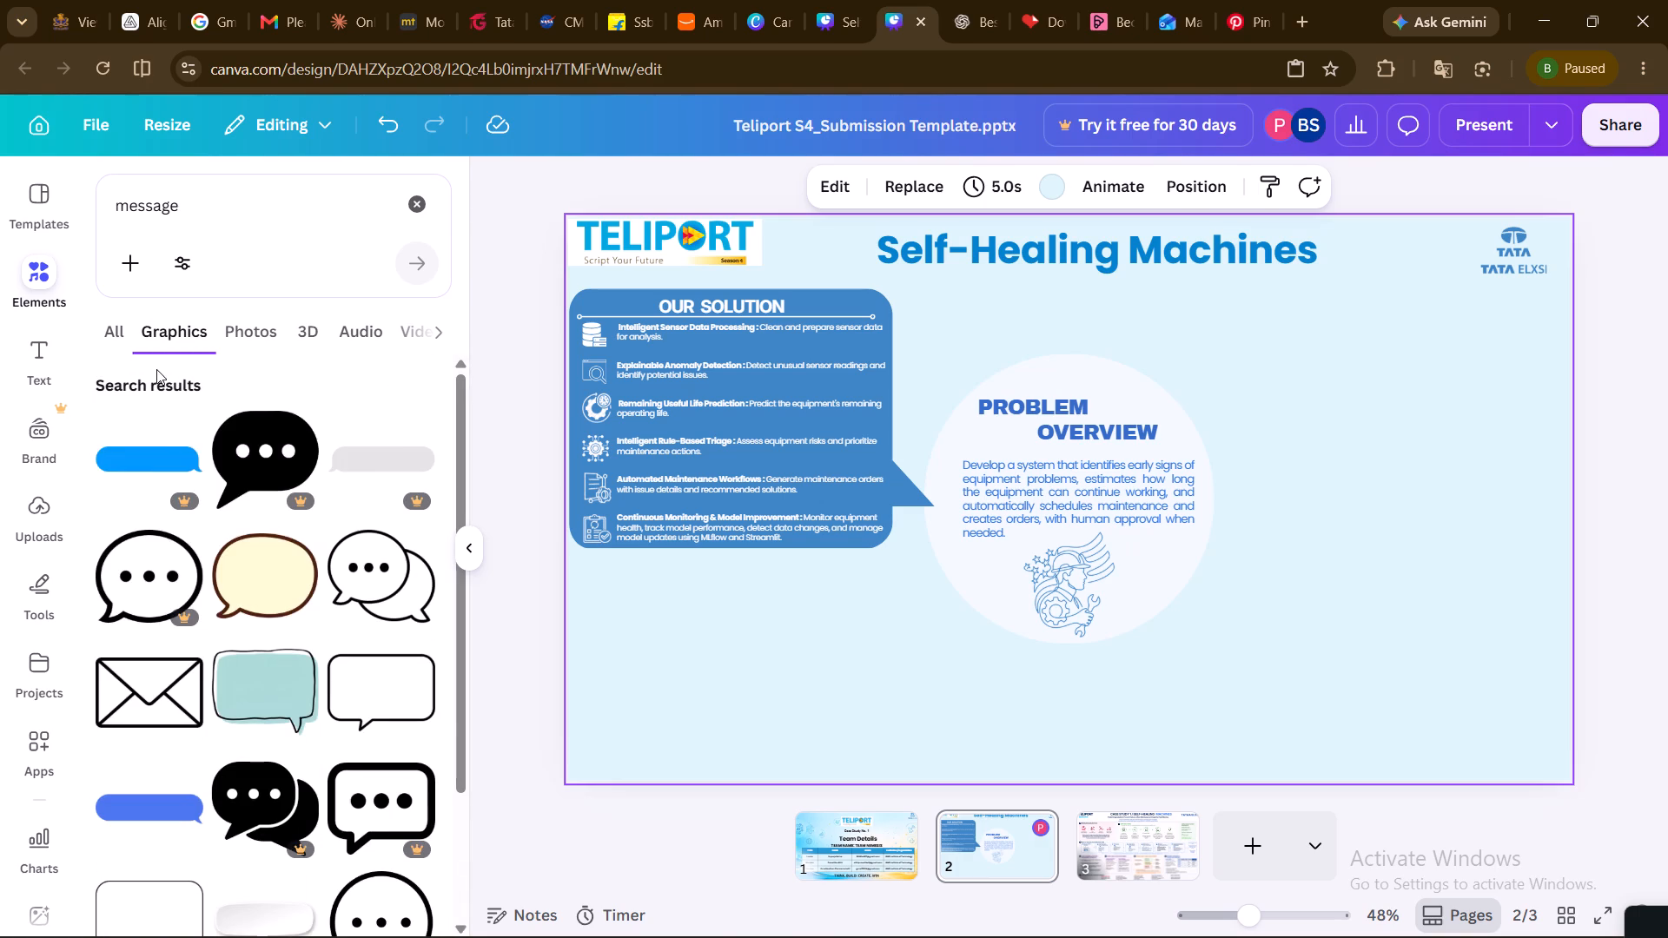
click(117, 347)
click(422, 201)
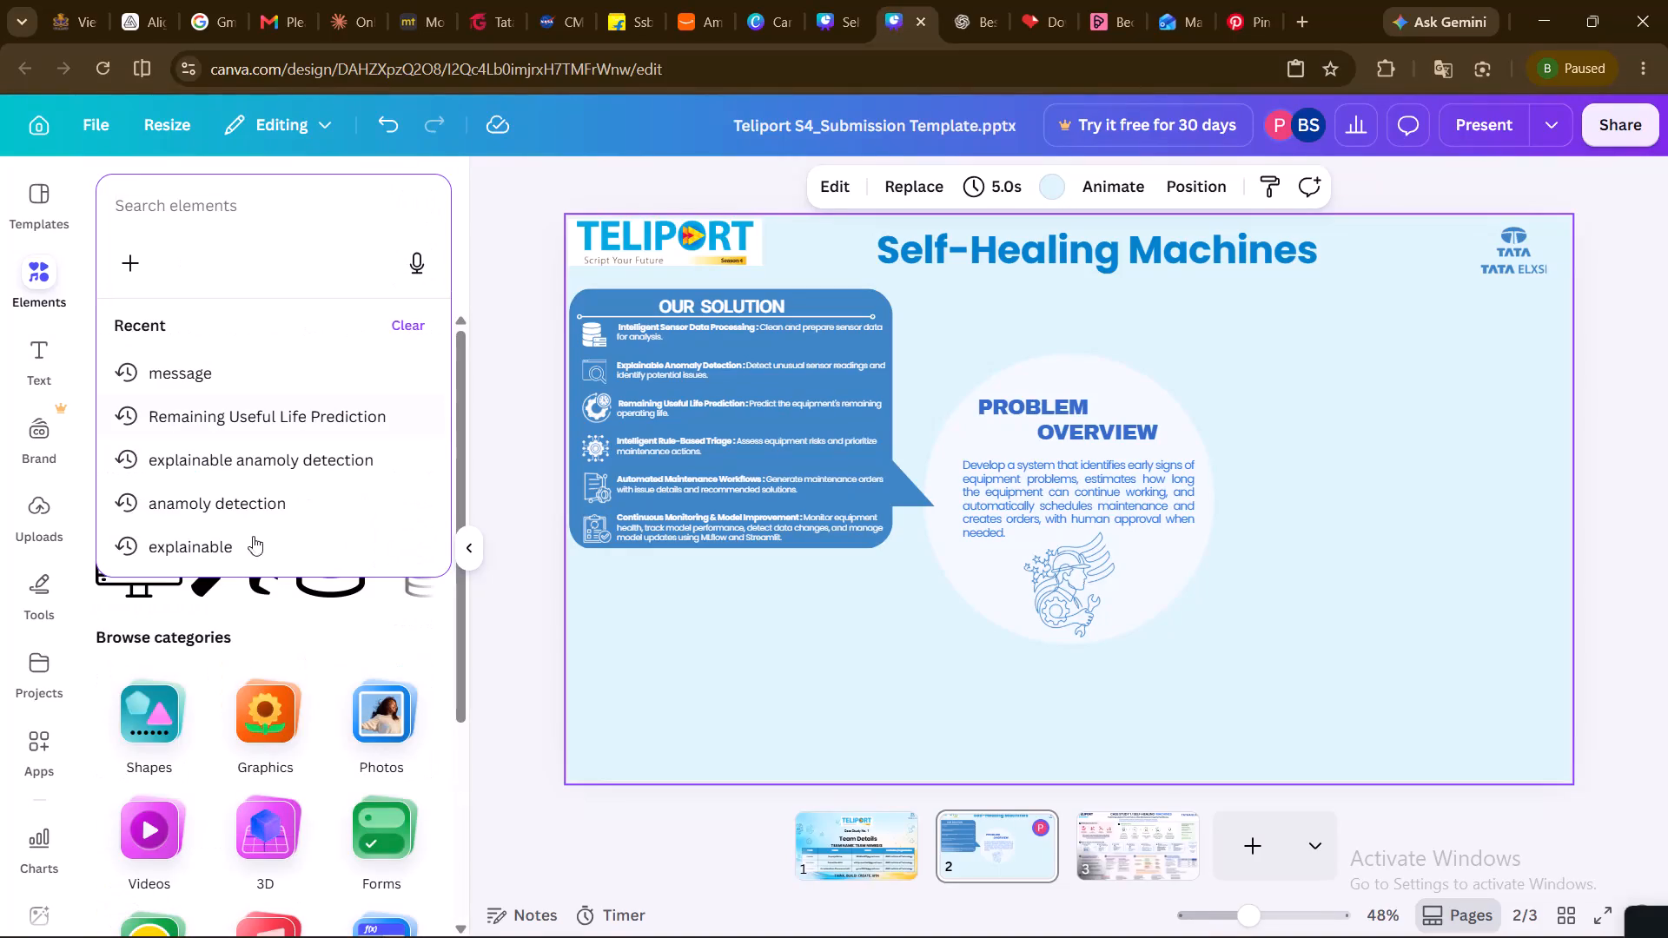
Add a Round Speech Bubble shape and place it in the empty area to the right of the Problem Overview circle.
click(141, 710)
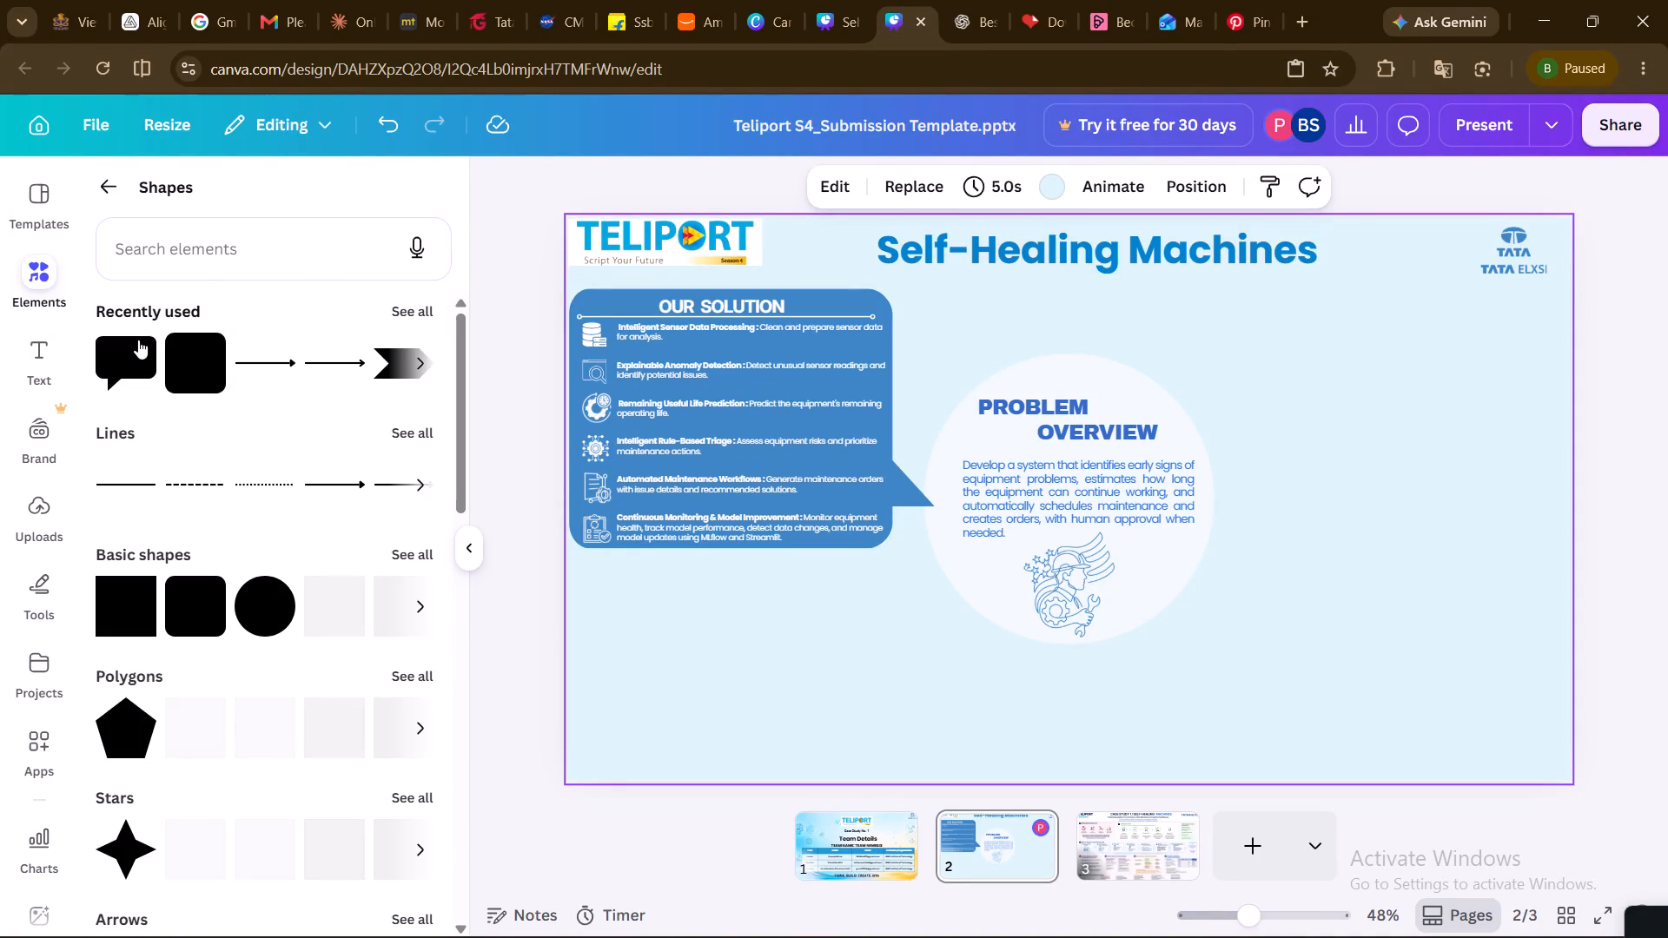
click(138, 340)
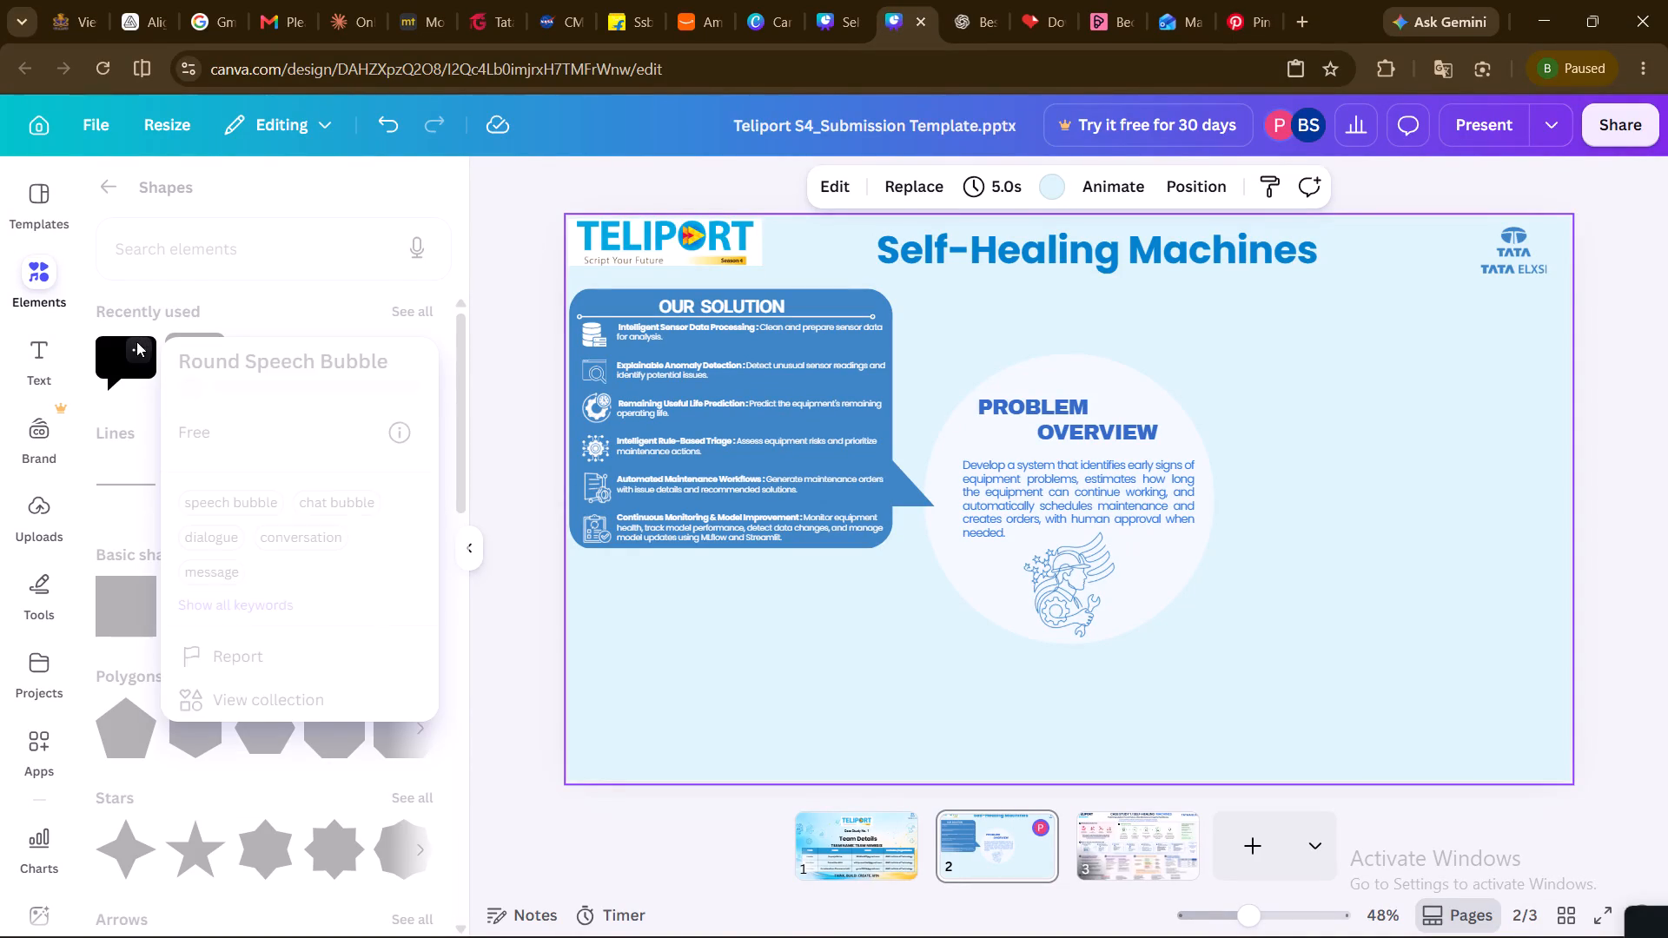
click(111, 367)
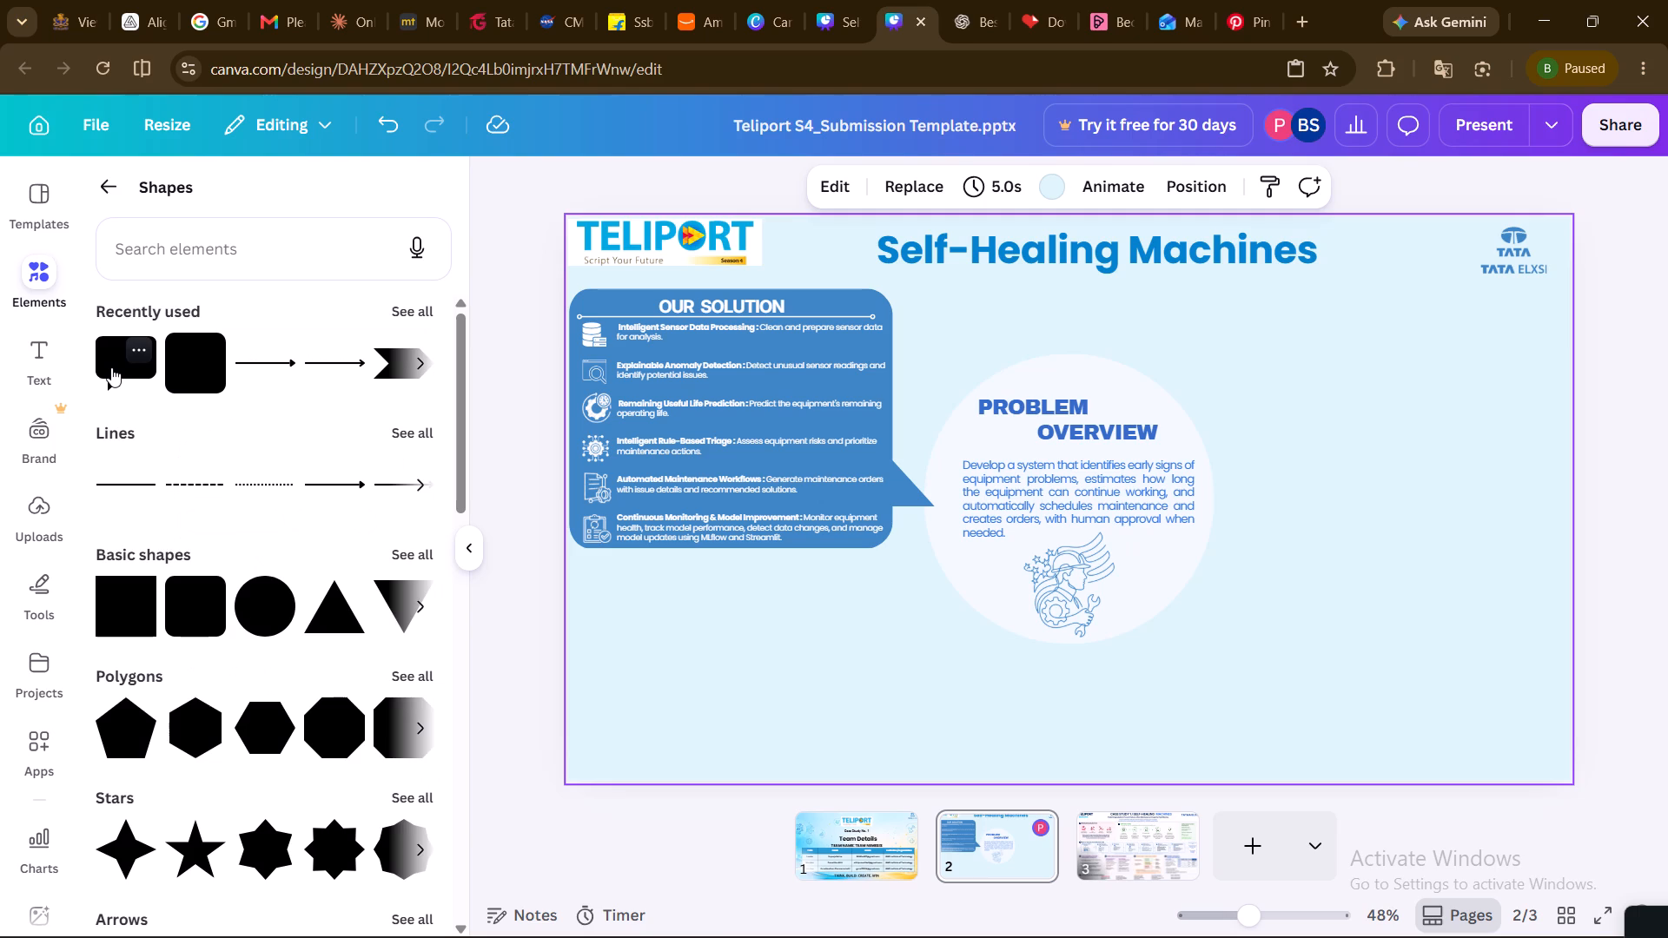
click(111, 367)
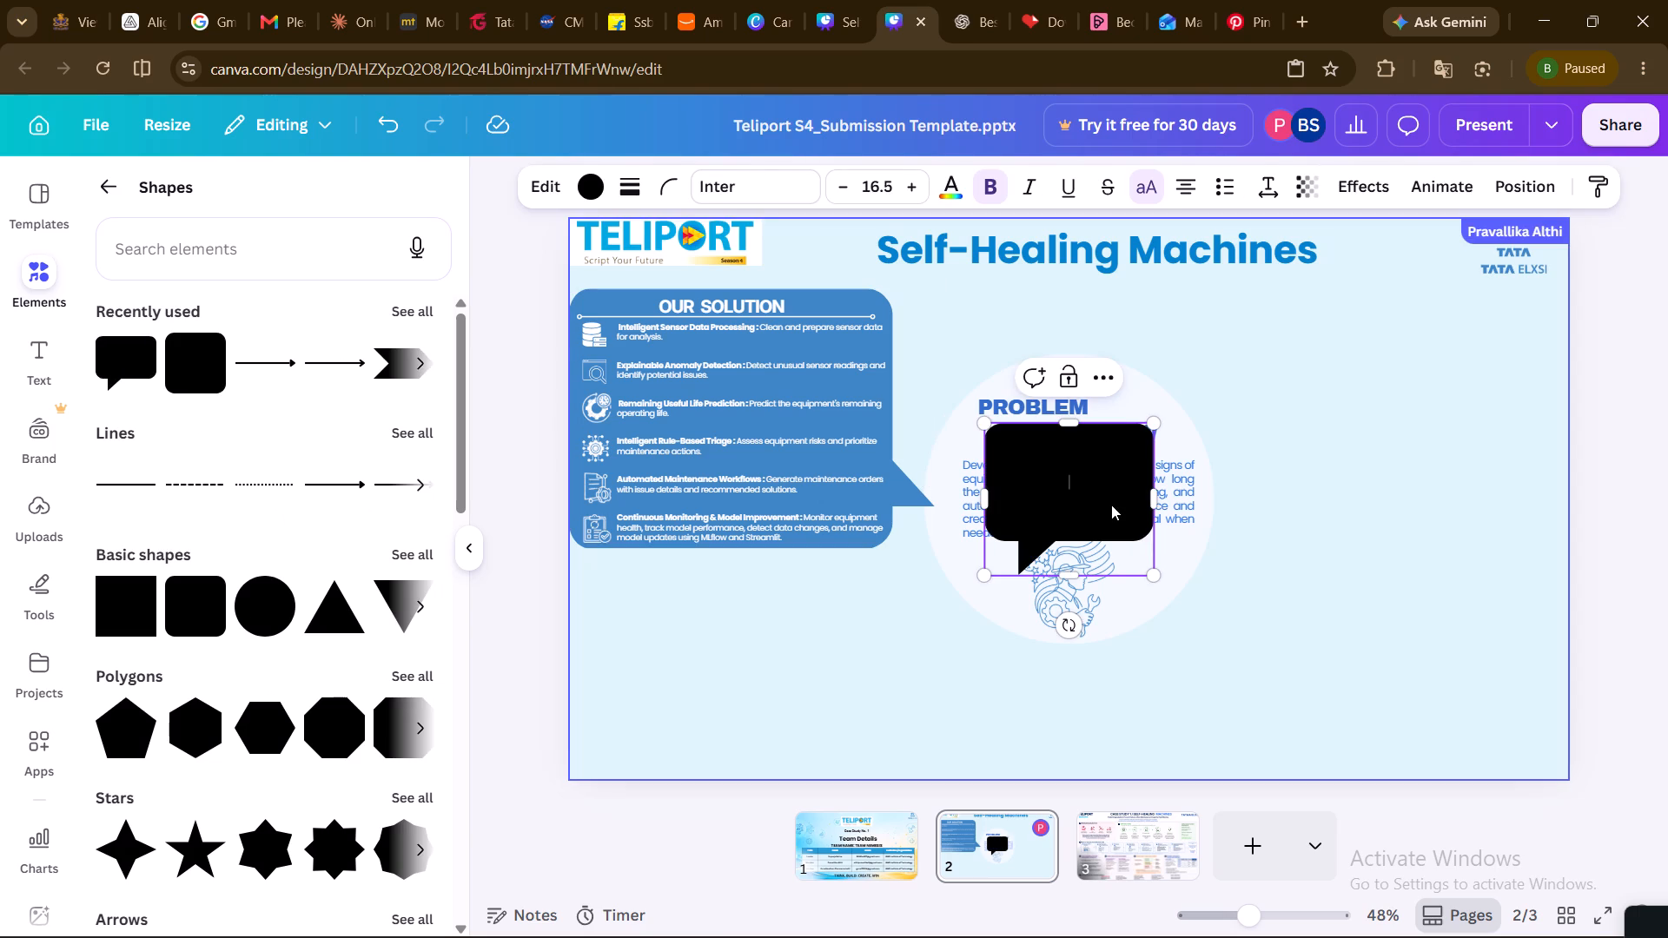
drag(1064, 493, 1426, 566)
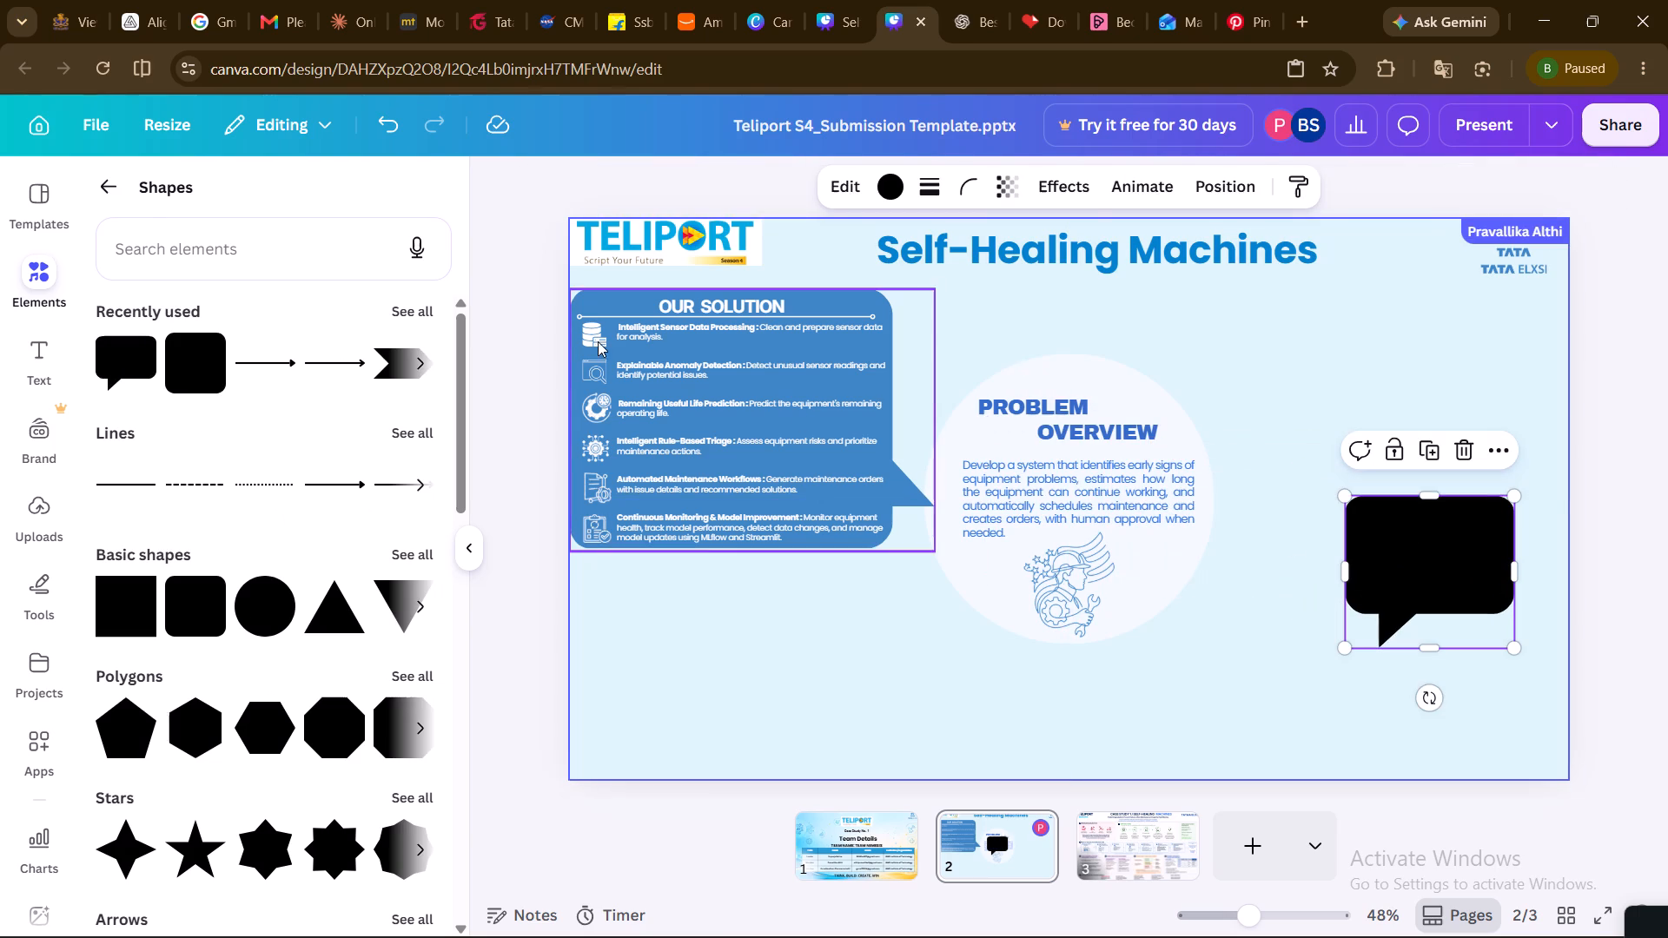
click(105, 181)
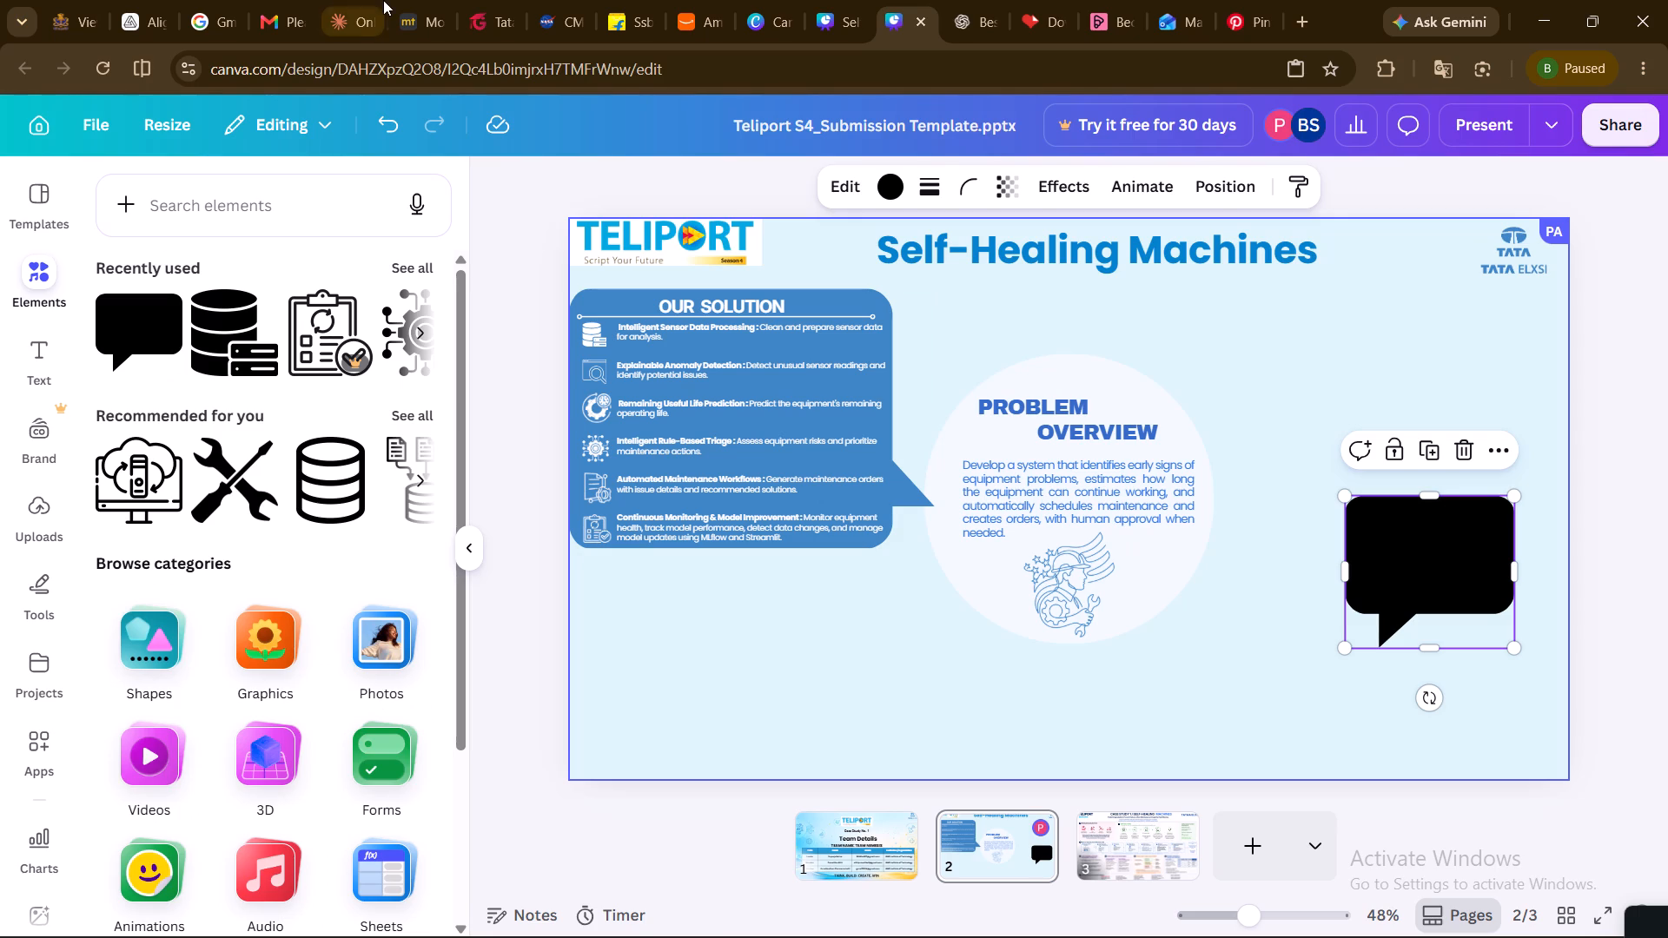
Check the quantum technologies research poster on Pinterest as a reference for arranging callouts around the centre circle.
click(1249, 21)
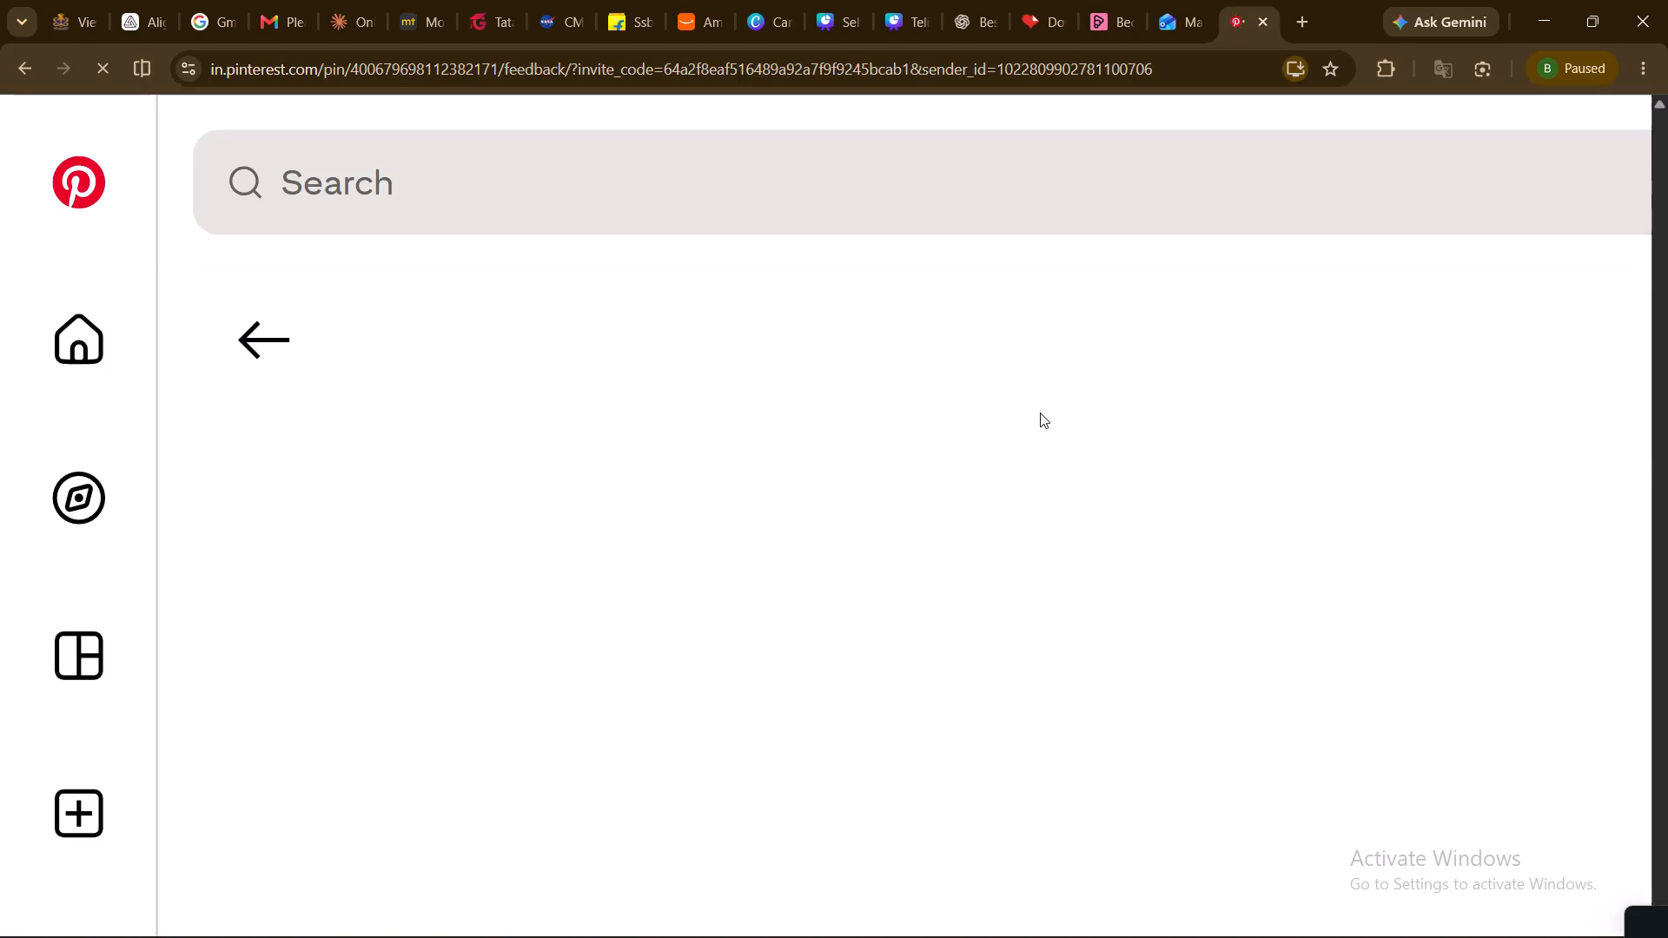
scroll(798, 473, down, 1)
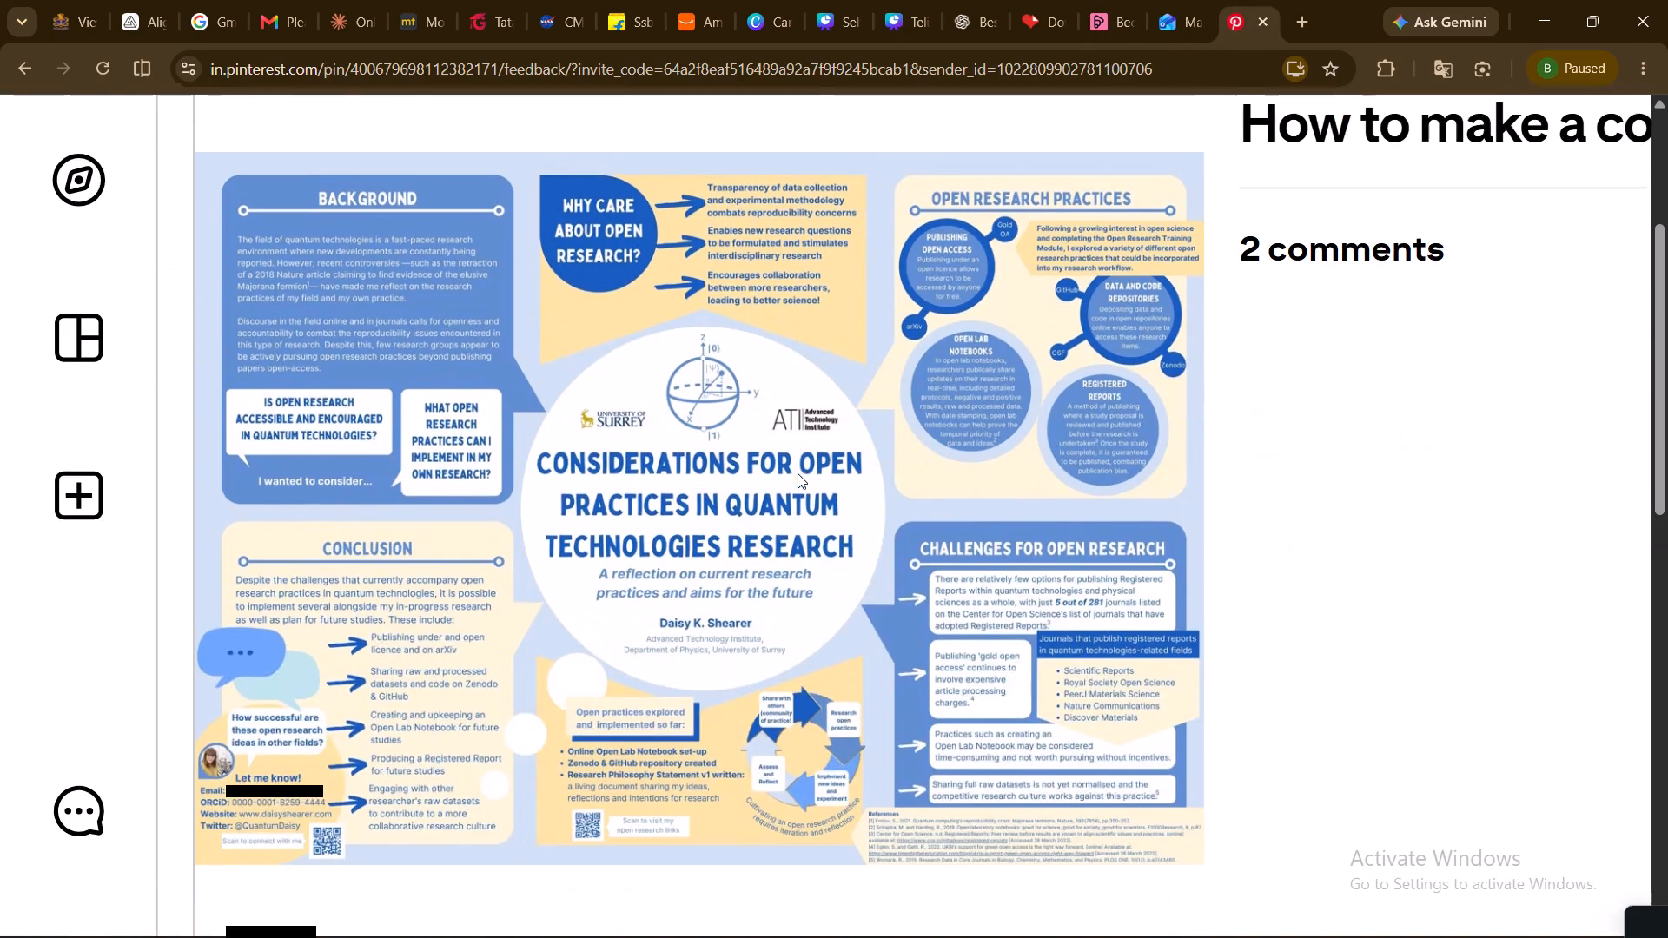
scroll(798, 473, down, 1)
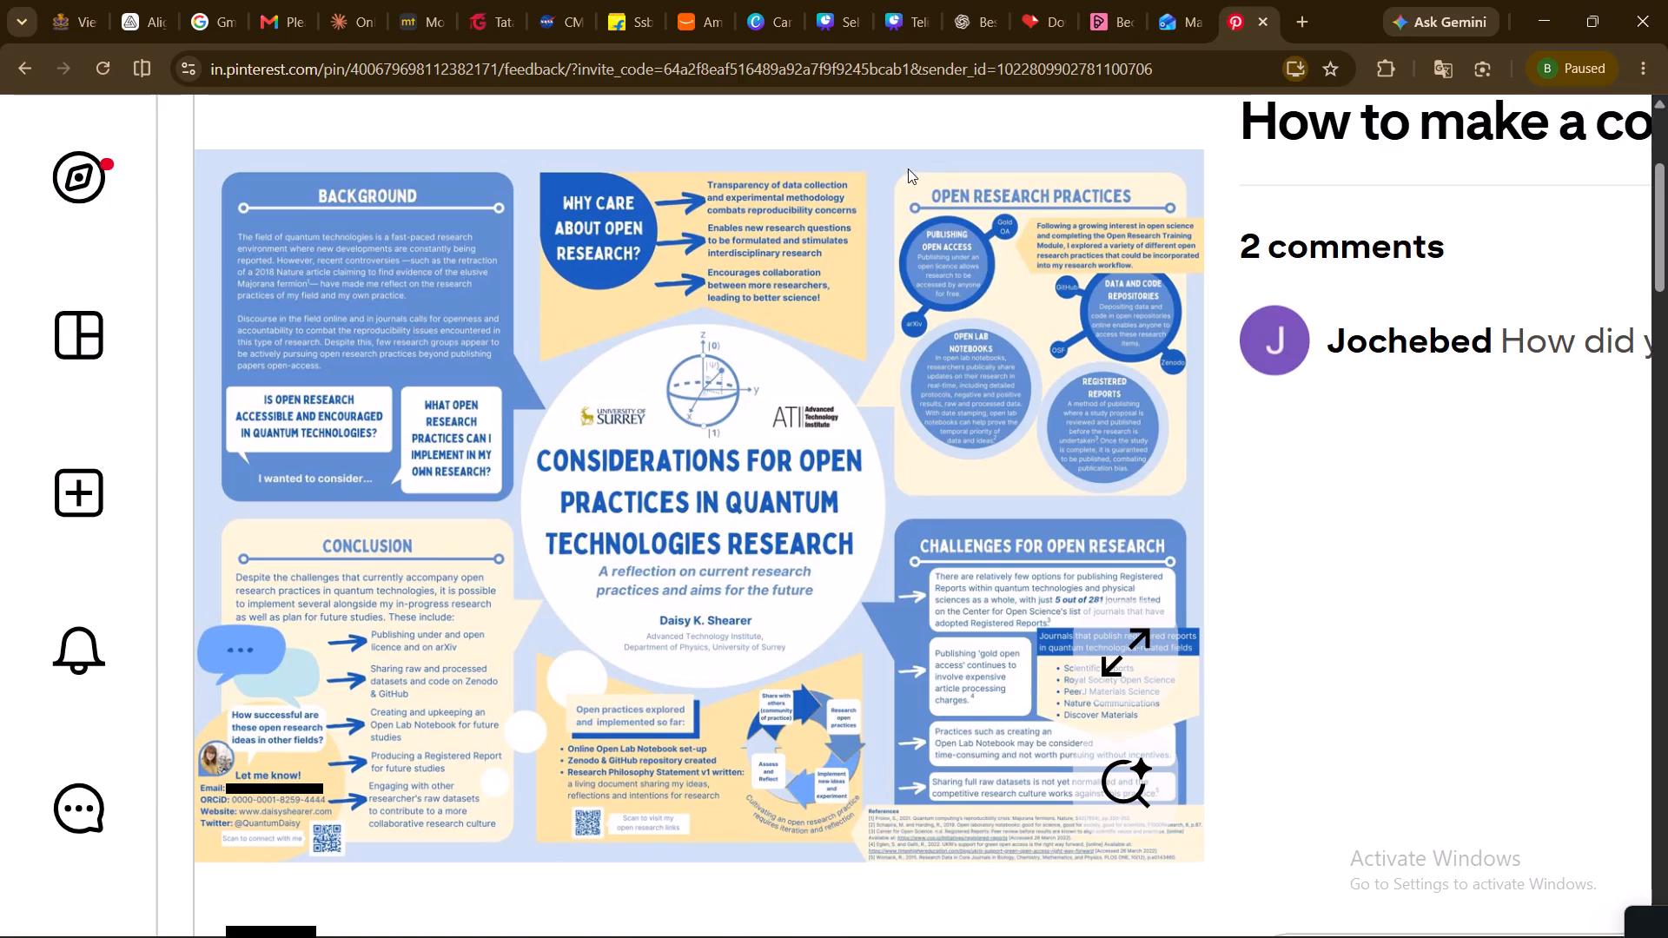
click(917, 17)
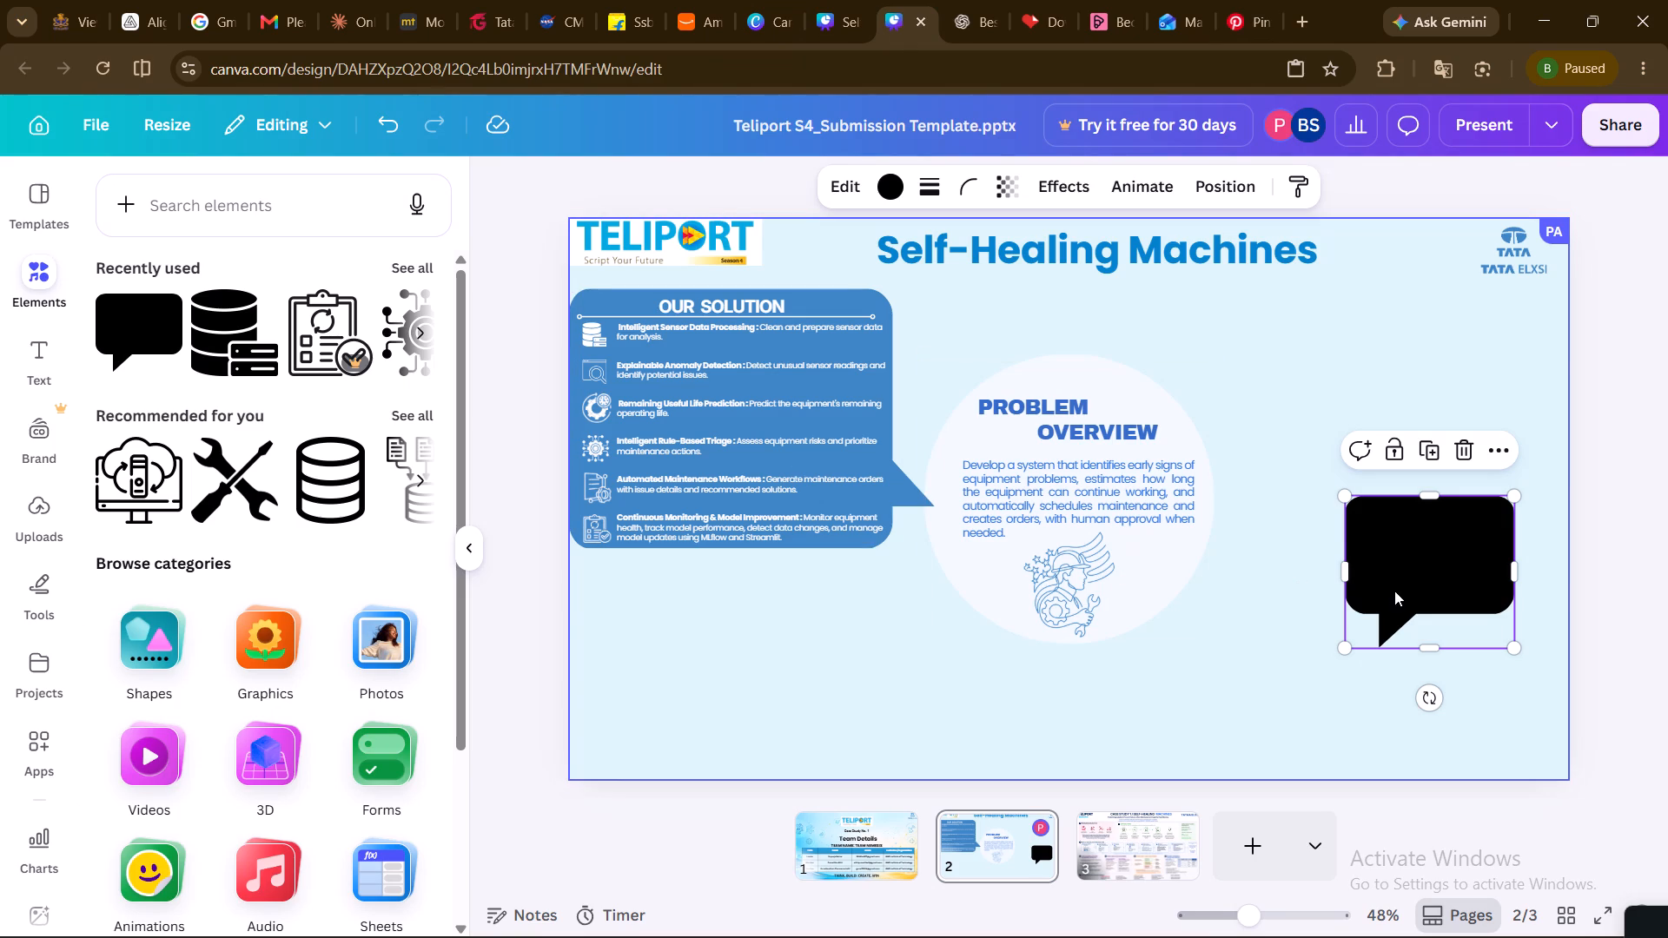
Rotate the black speech bubble half a turn so its tail points upward.
drag(1426, 697, 1334, 500)
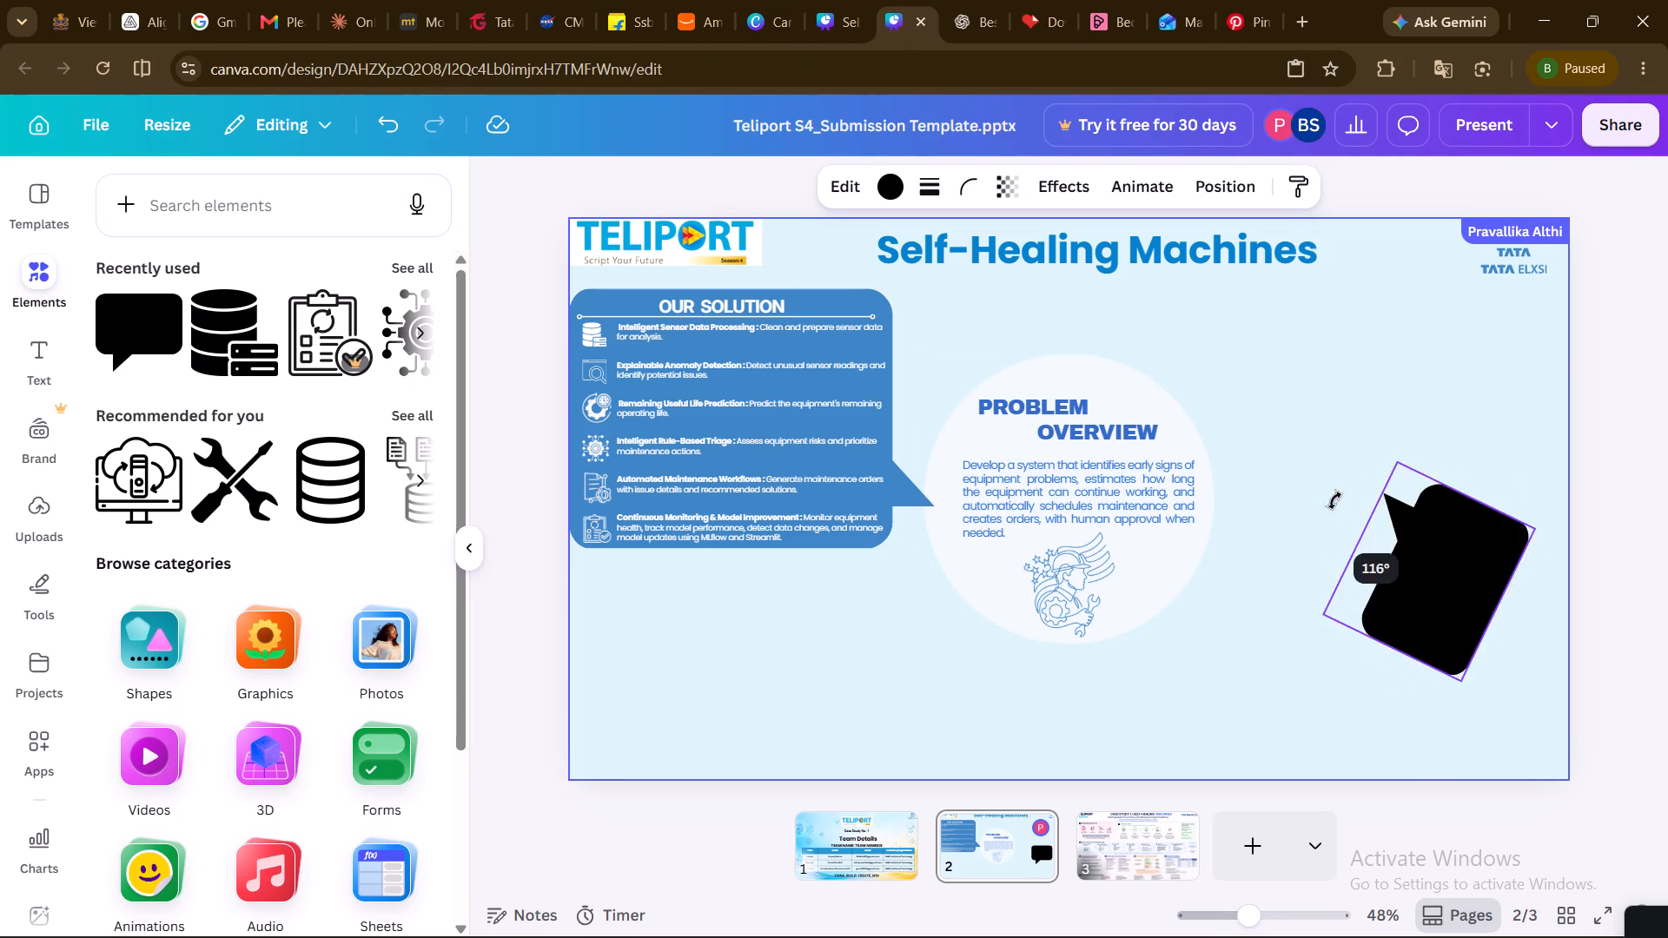
drag(1334, 500, 1440, 517)
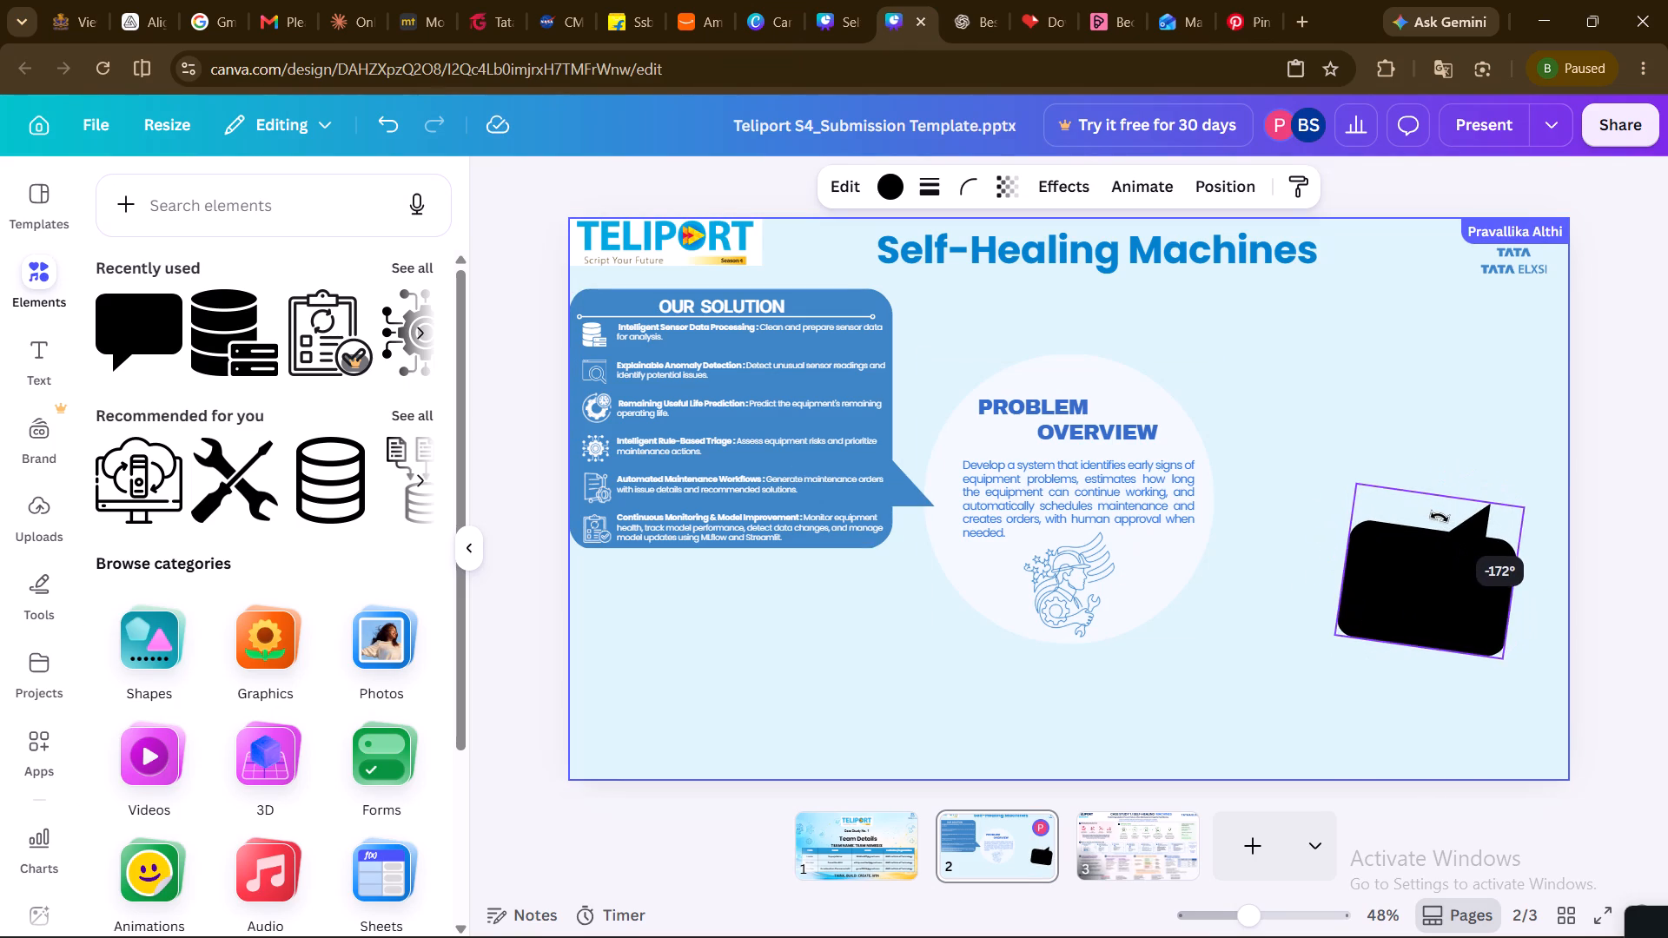
drag(1440, 517, 1434, 519)
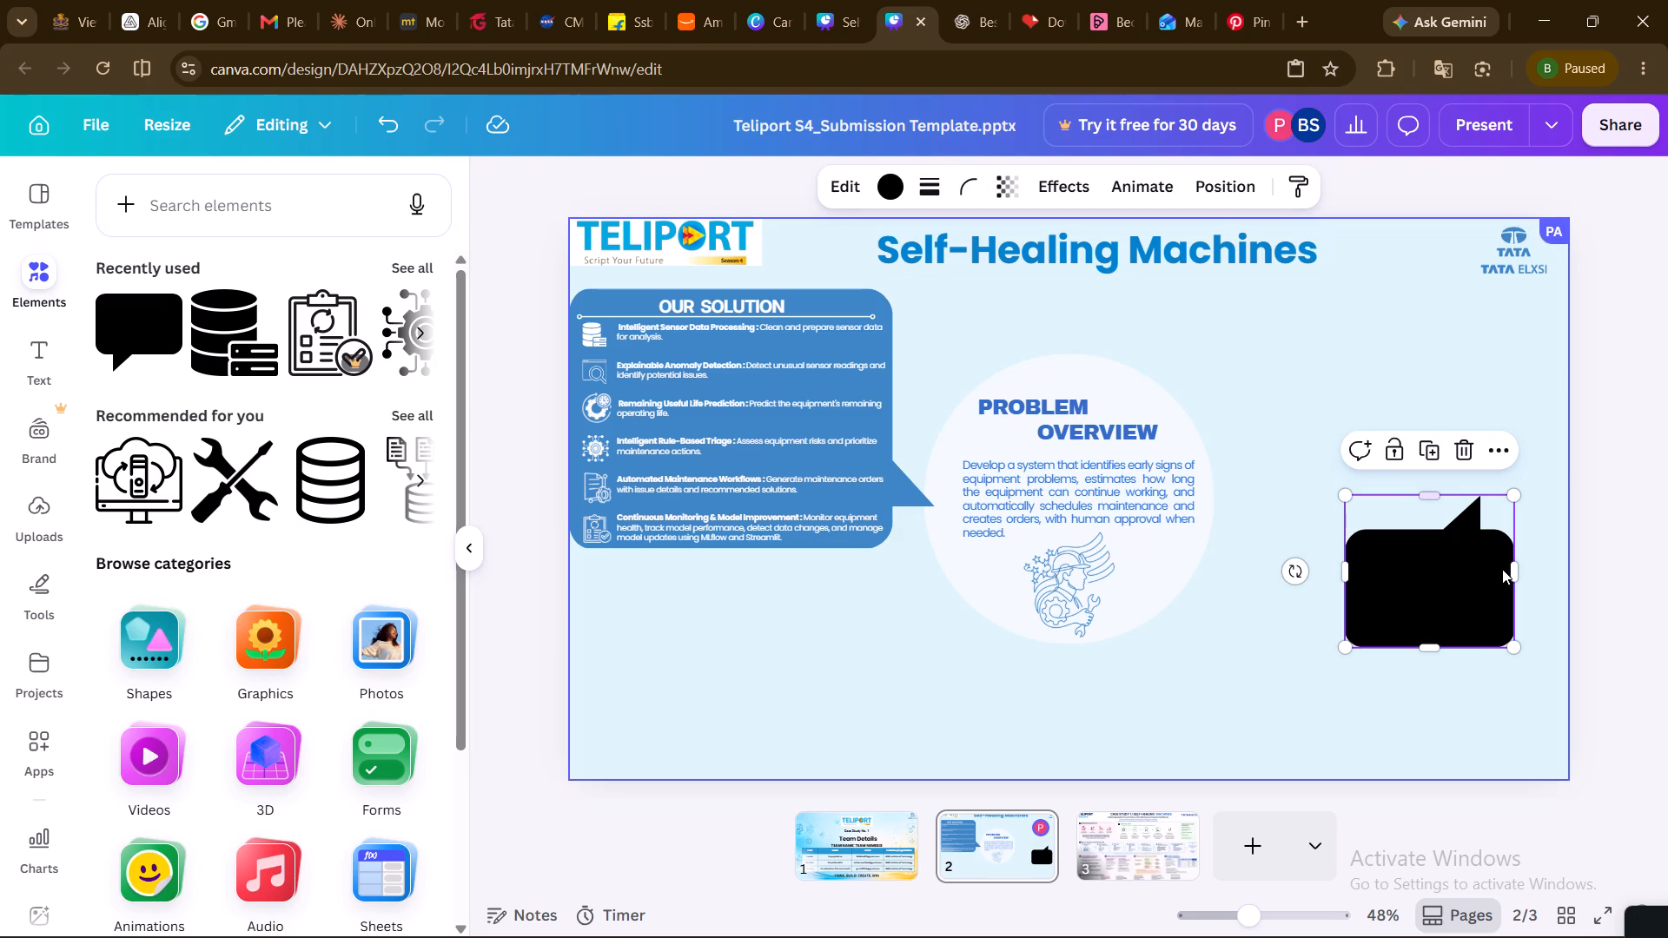
Stretch the speech bubble horizontally into a wide banner reaching from the Our Solution callout to beyond the Problem Overview circle.
drag(1343, 565, 1560, 558)
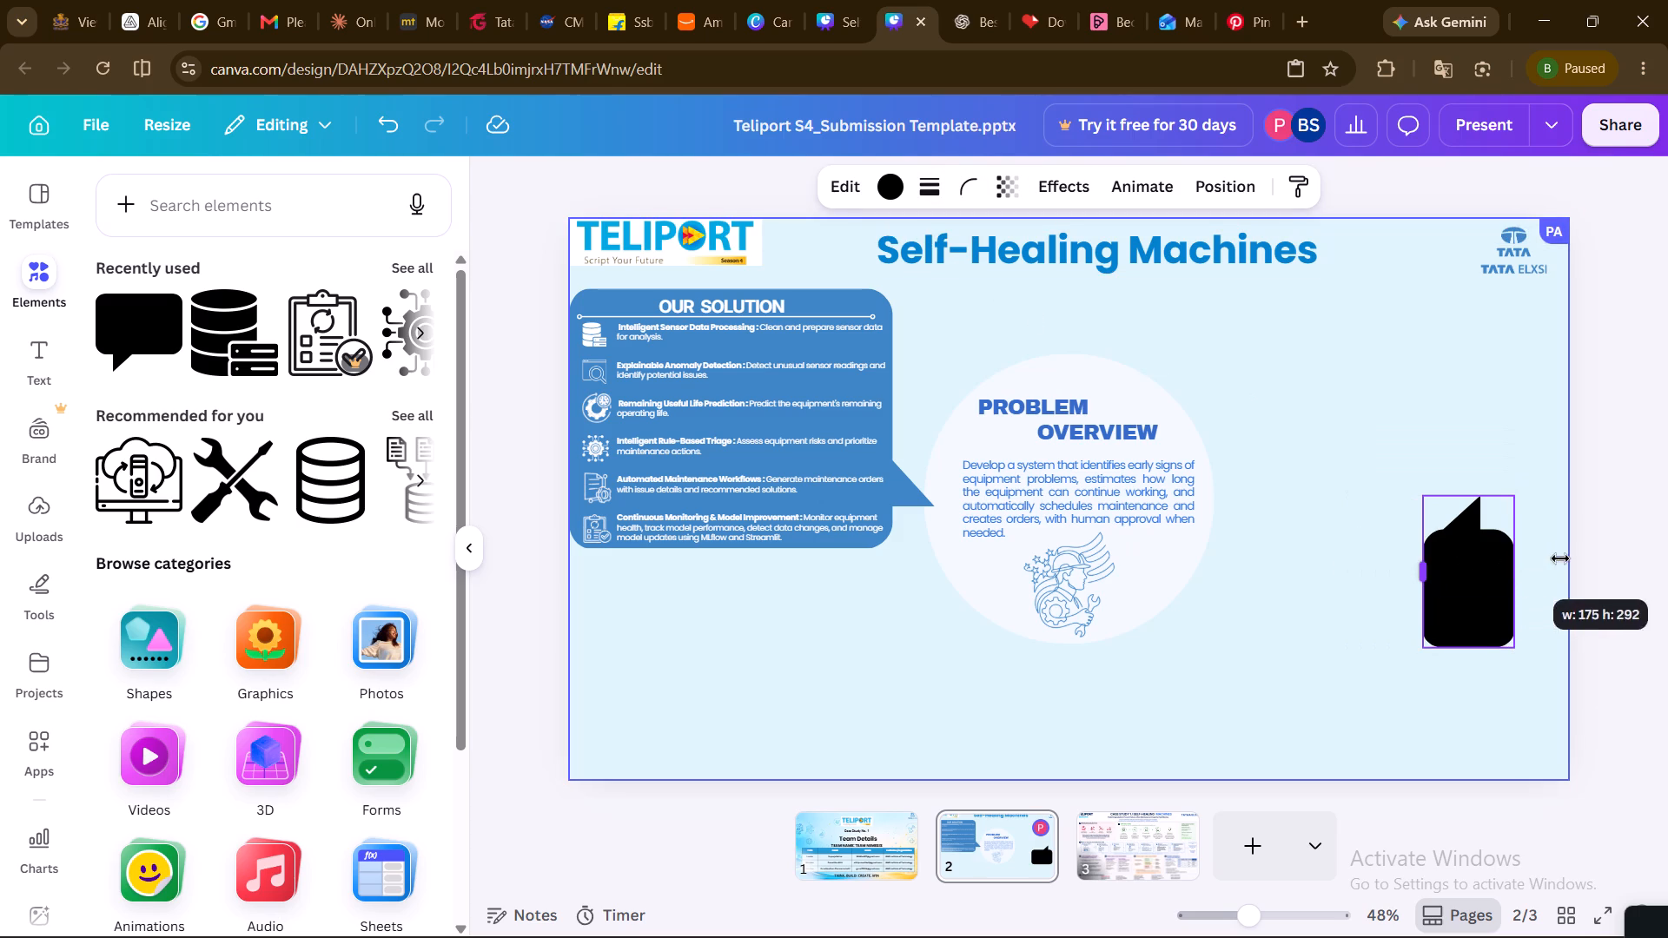
drag(1560, 558, 1667, 566)
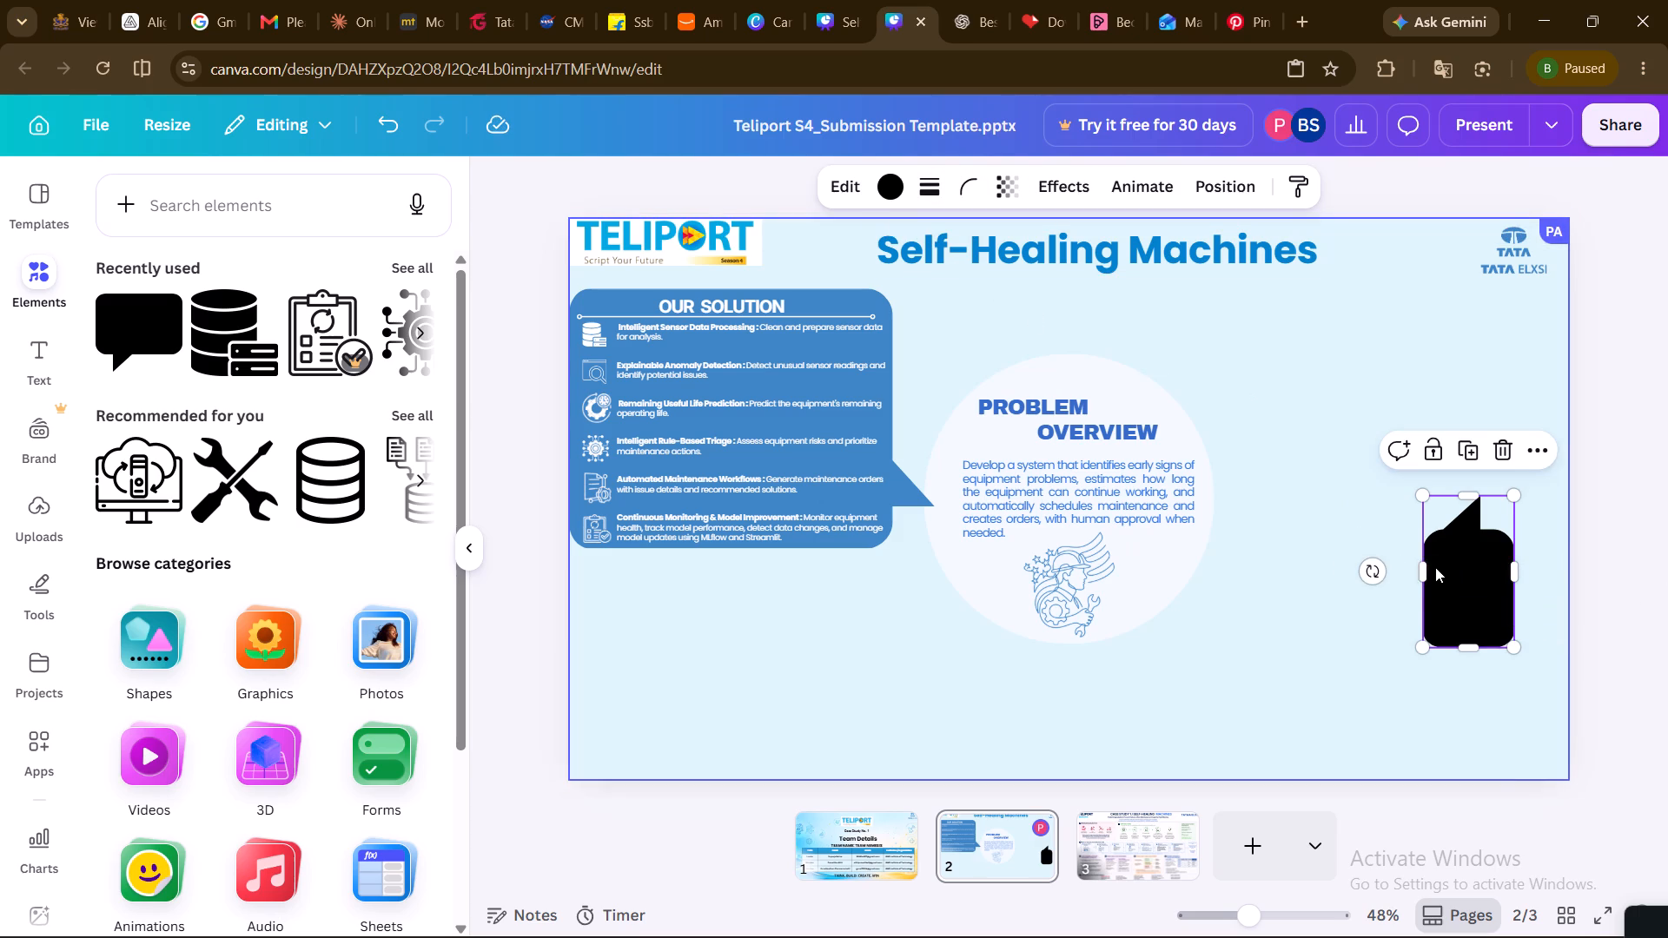
drag(1422, 567, 1249, 569)
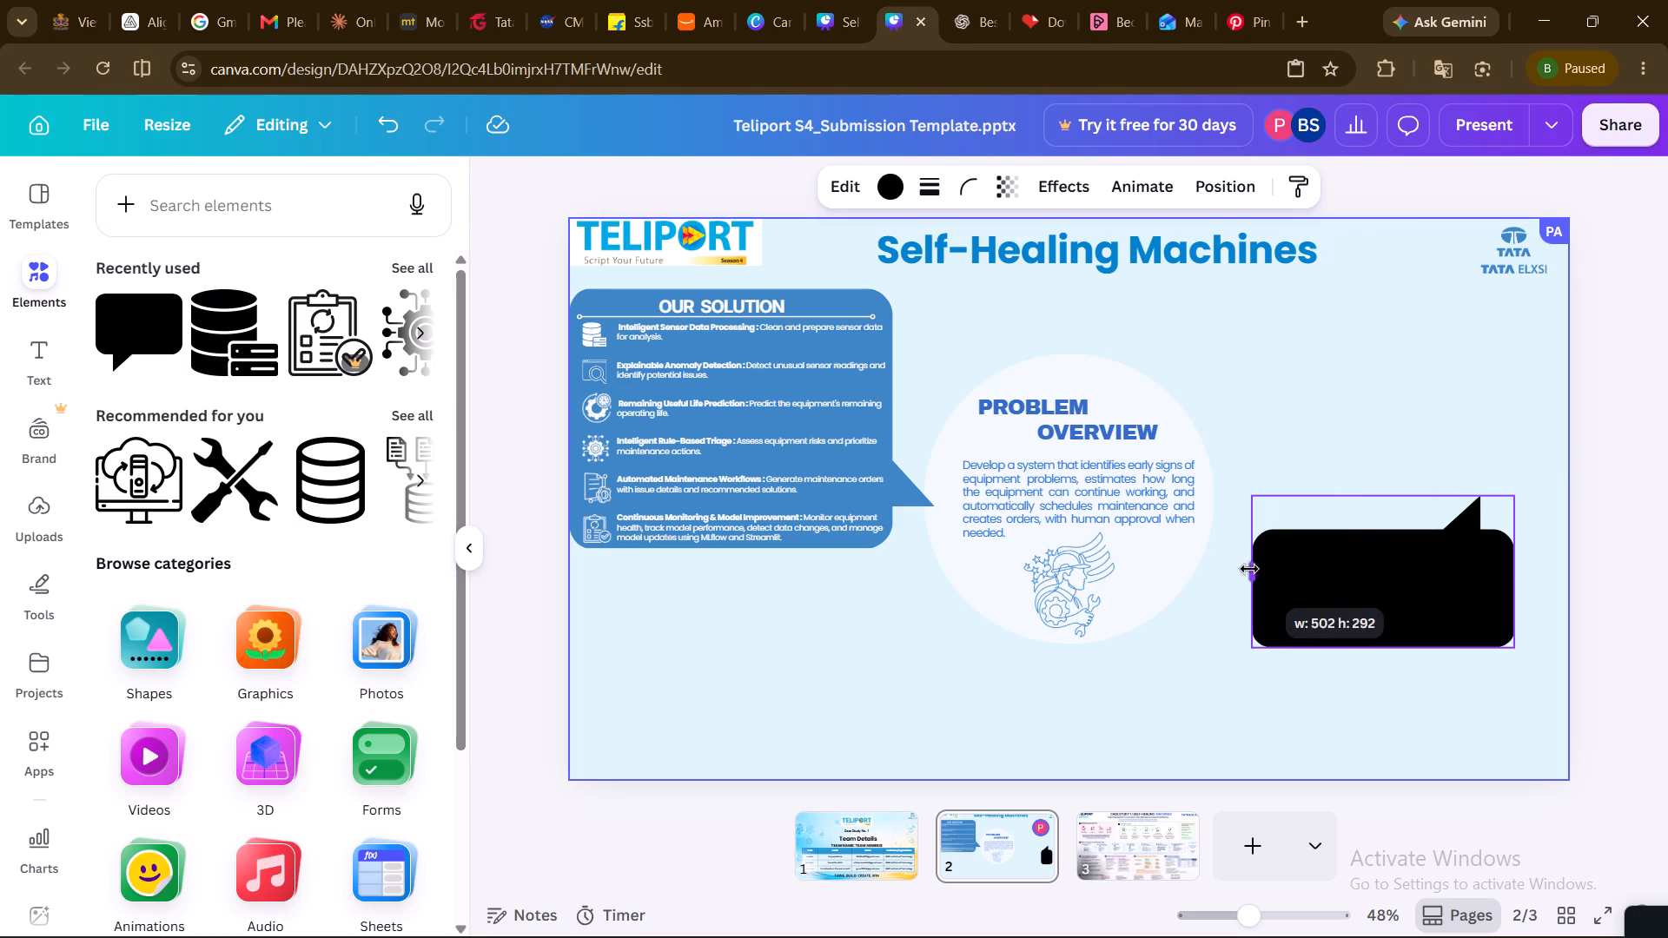
drag(1249, 569, 1033, 571)
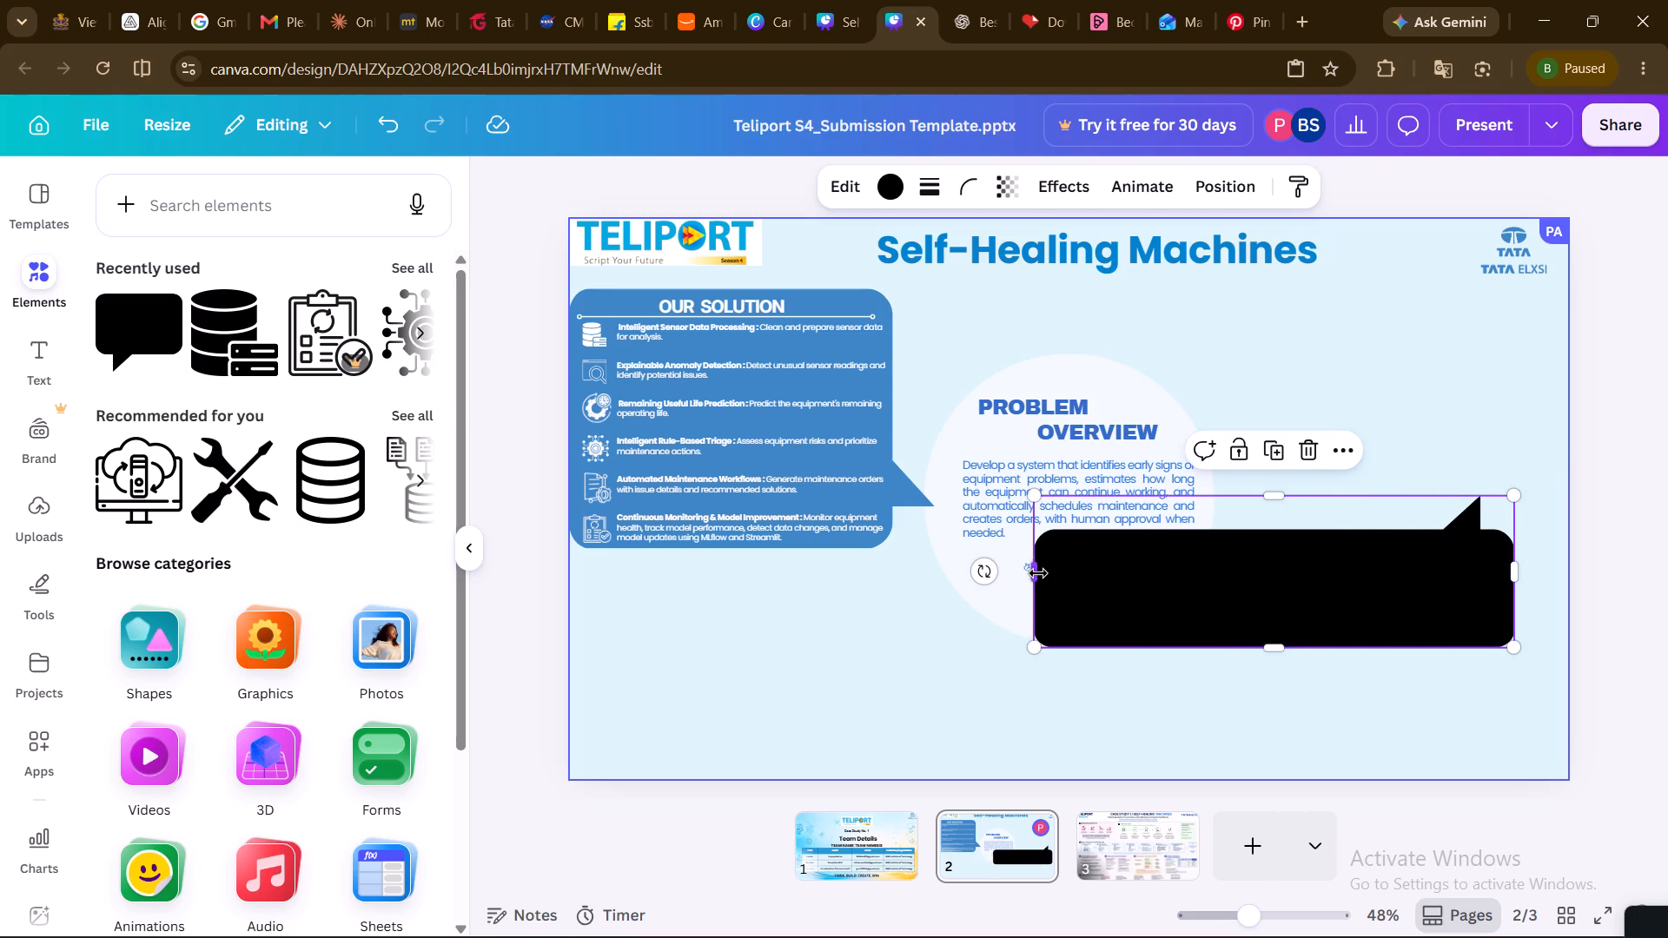
drag(1038, 573, 748, 563)
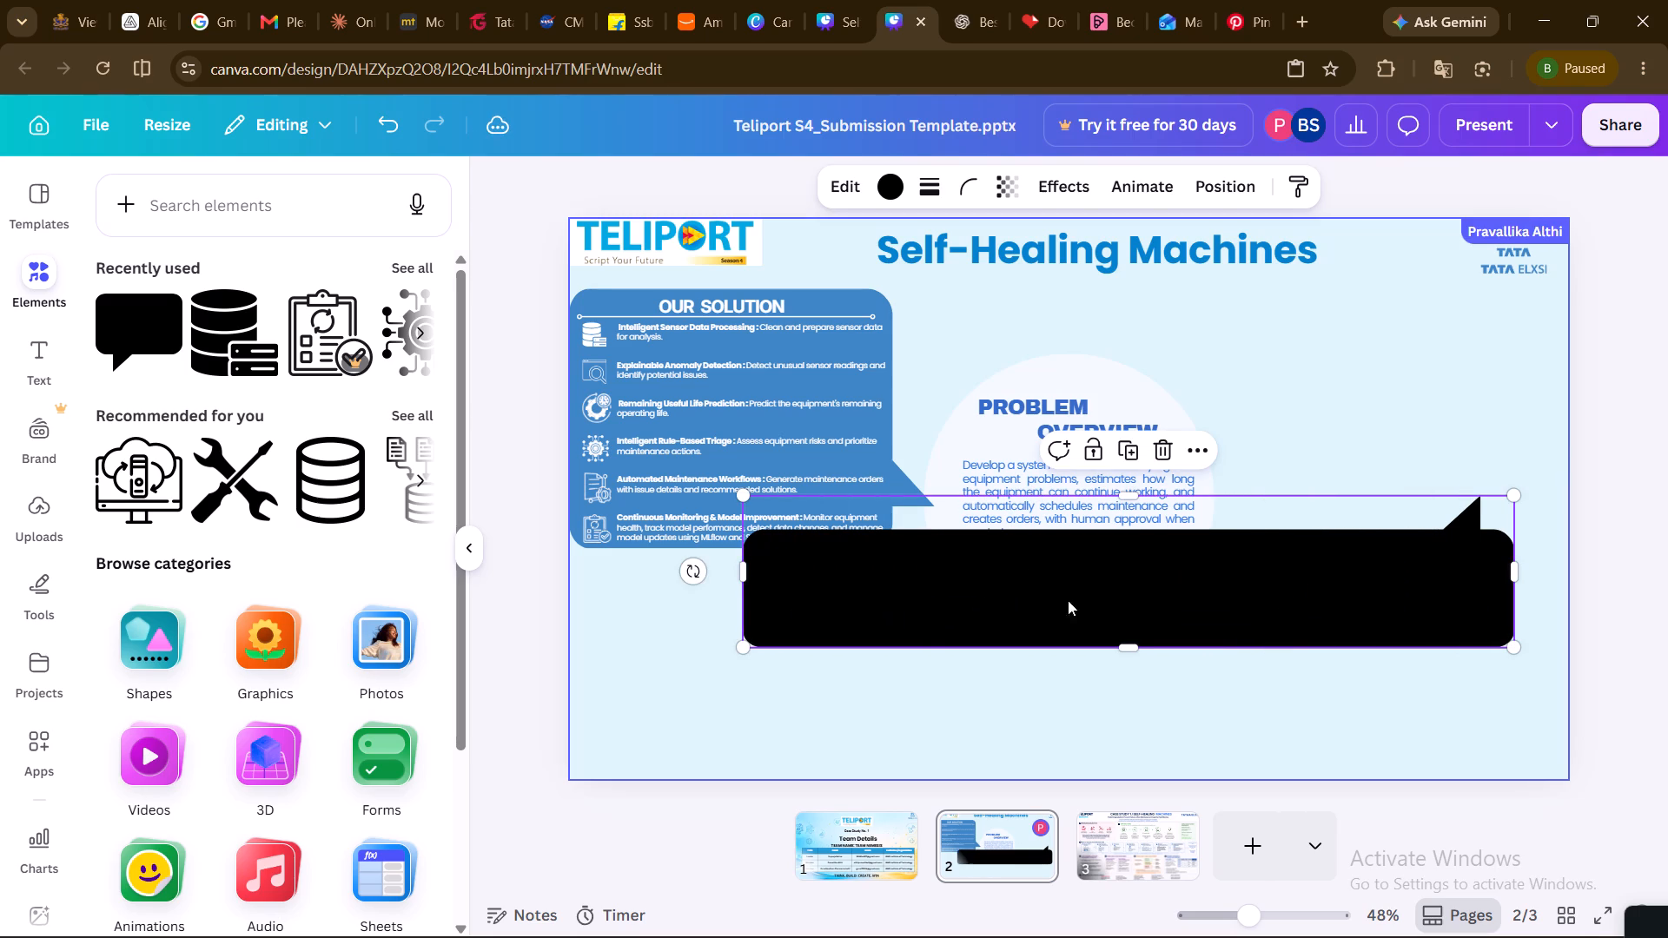
Move the wide speech bubble to the bottom of the slide, beneath the Problem Overview circle.
drag(1130, 603, 945, 703)
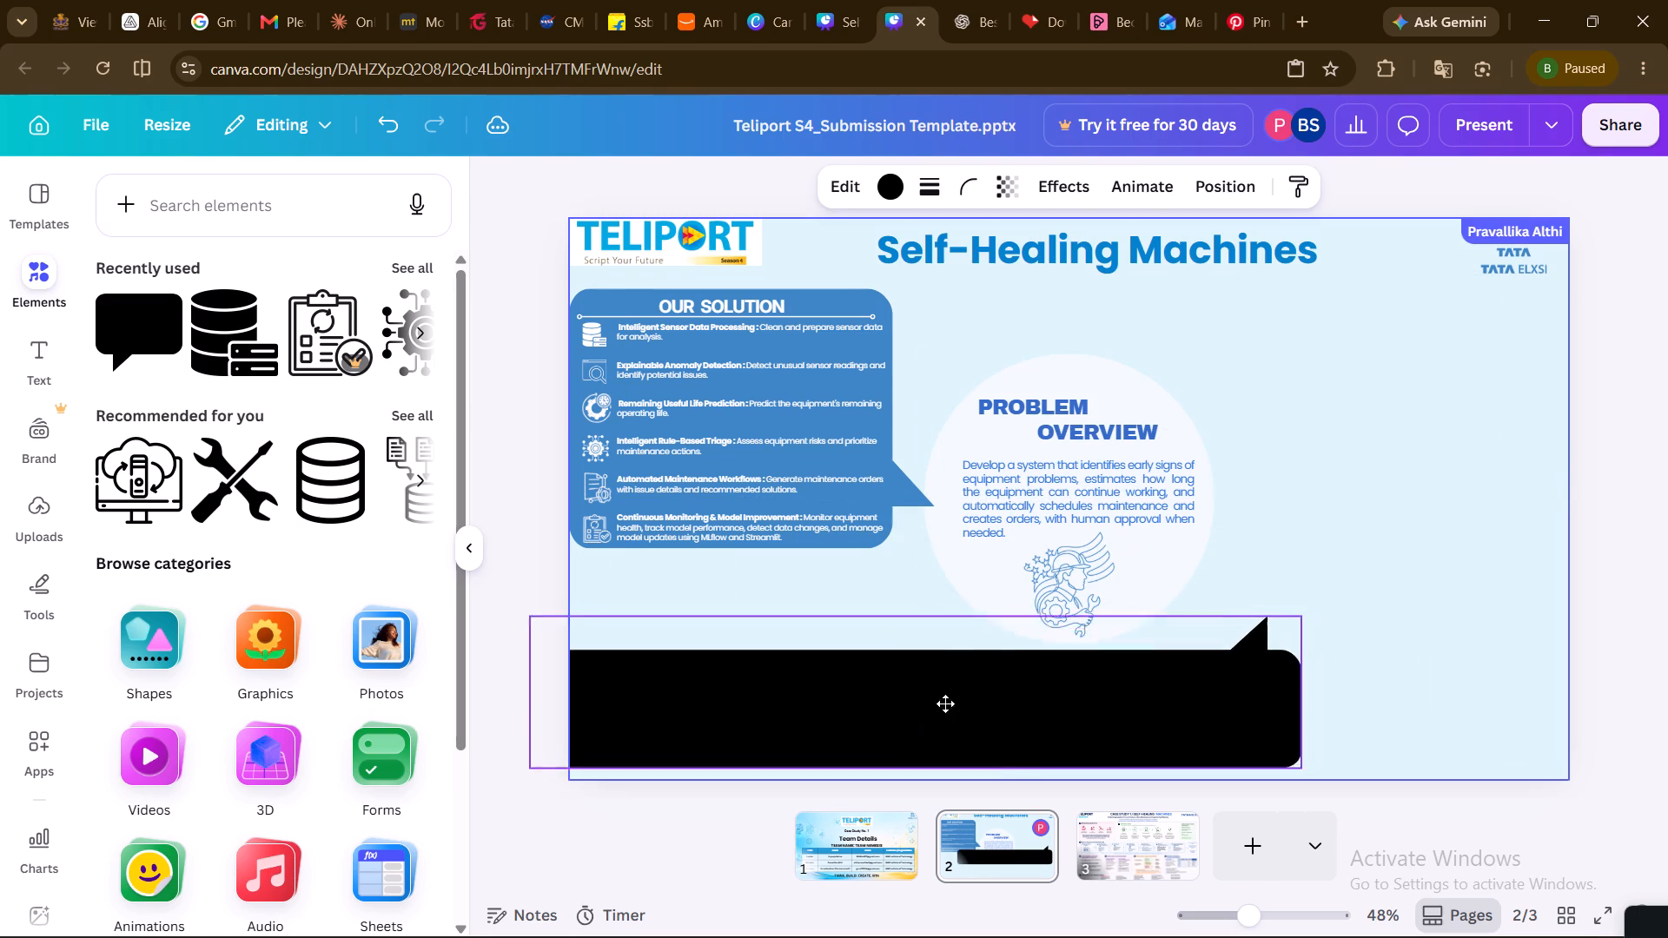
drag(945, 703, 1172, 518)
drag(963, 503, 949, 534)
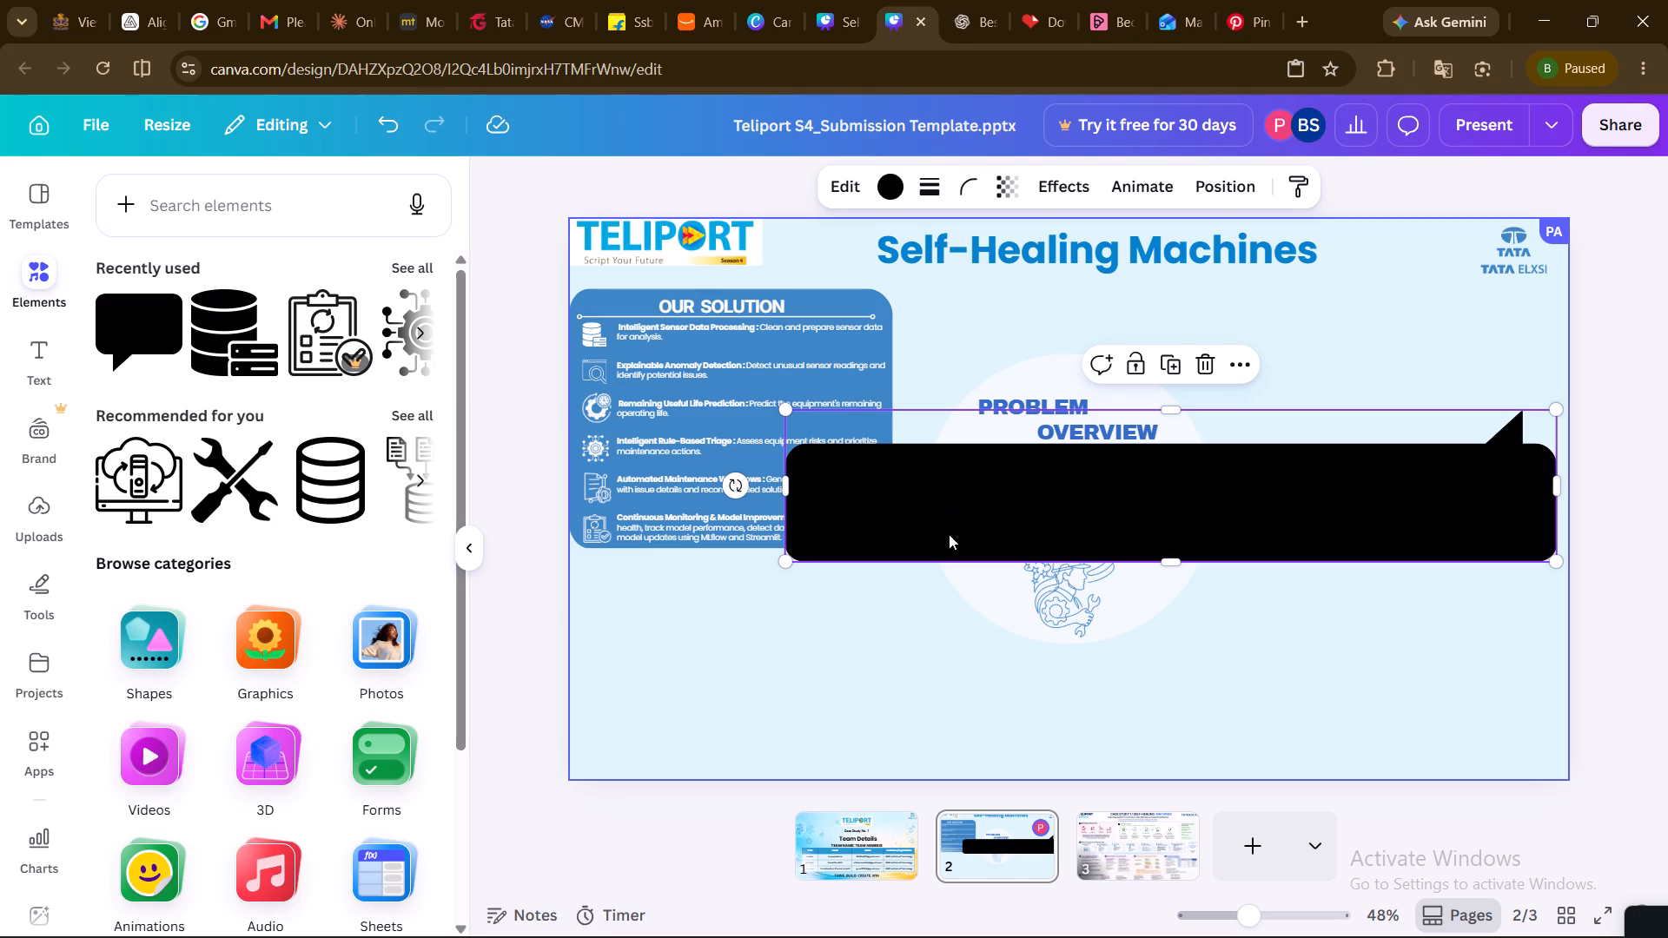
drag(949, 534, 821, 679)
drag(1042, 675, 911, 702)
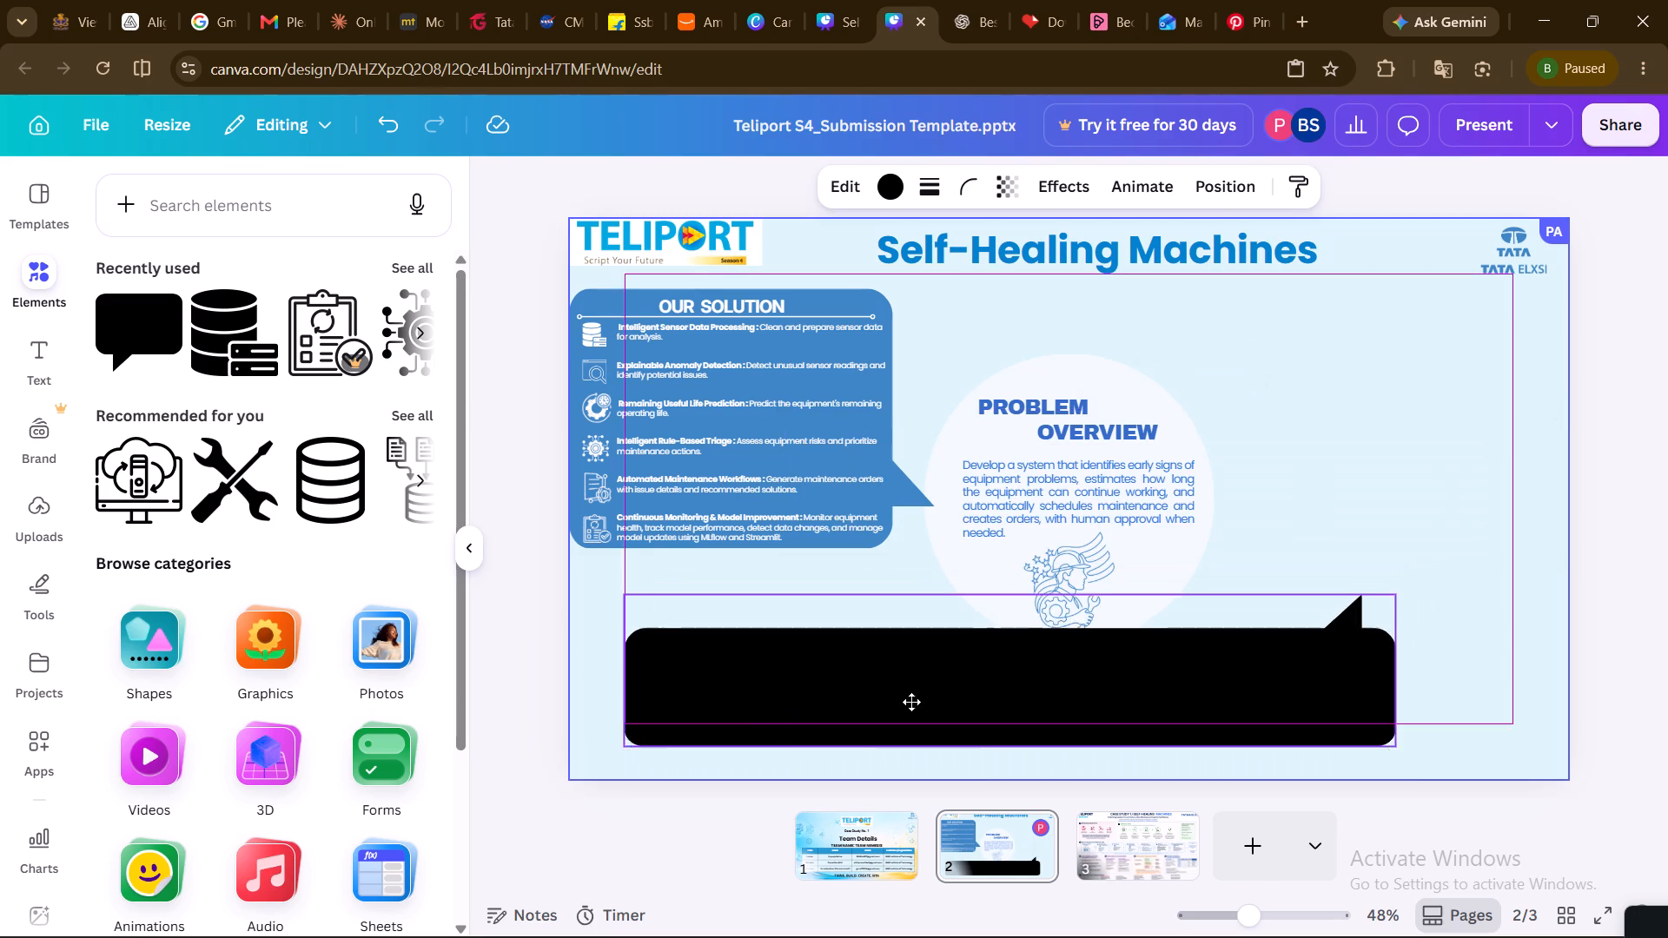
drag(911, 702, 747, 734)
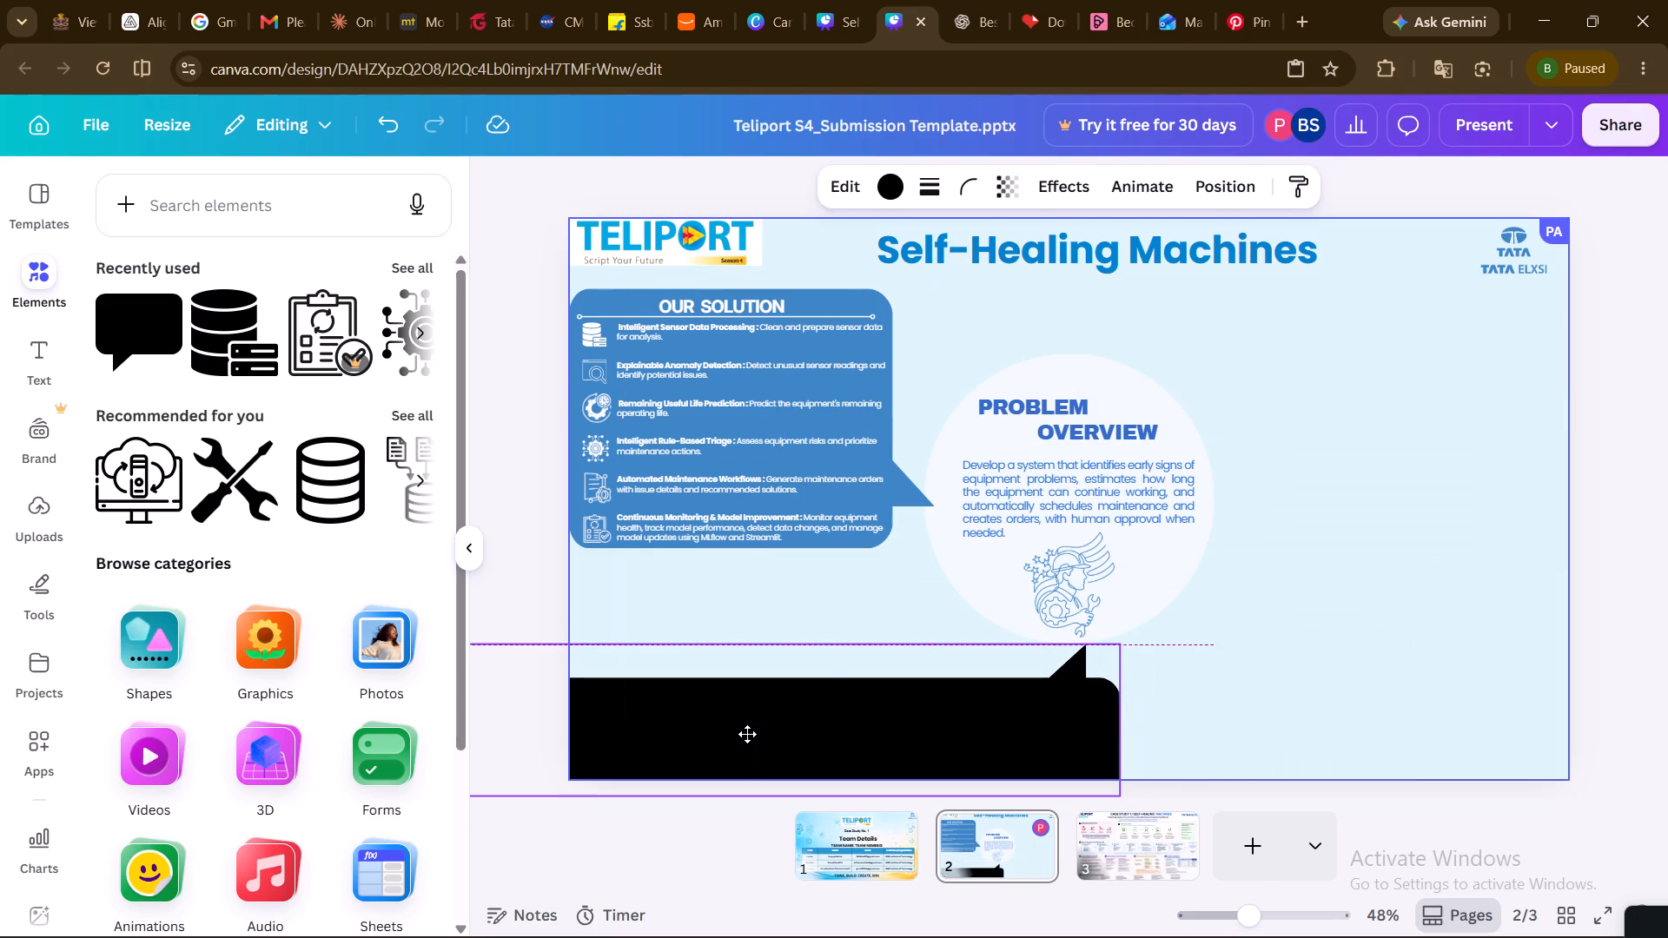
drag(747, 734, 765, 721)
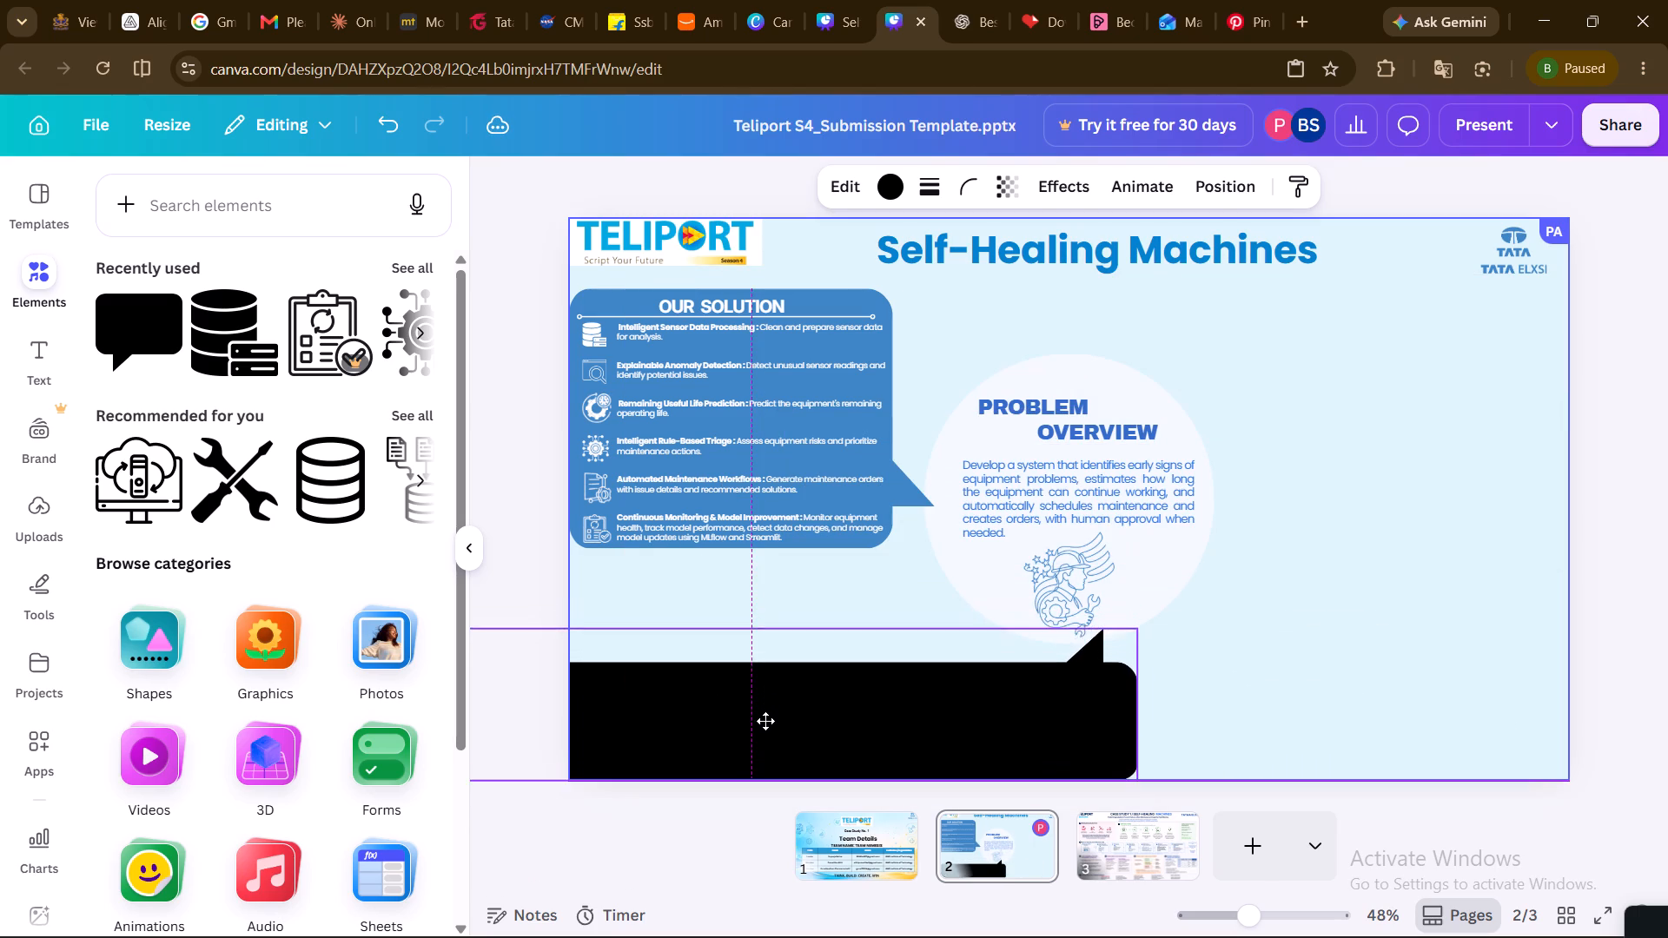
drag(765, 721, 731, 727)
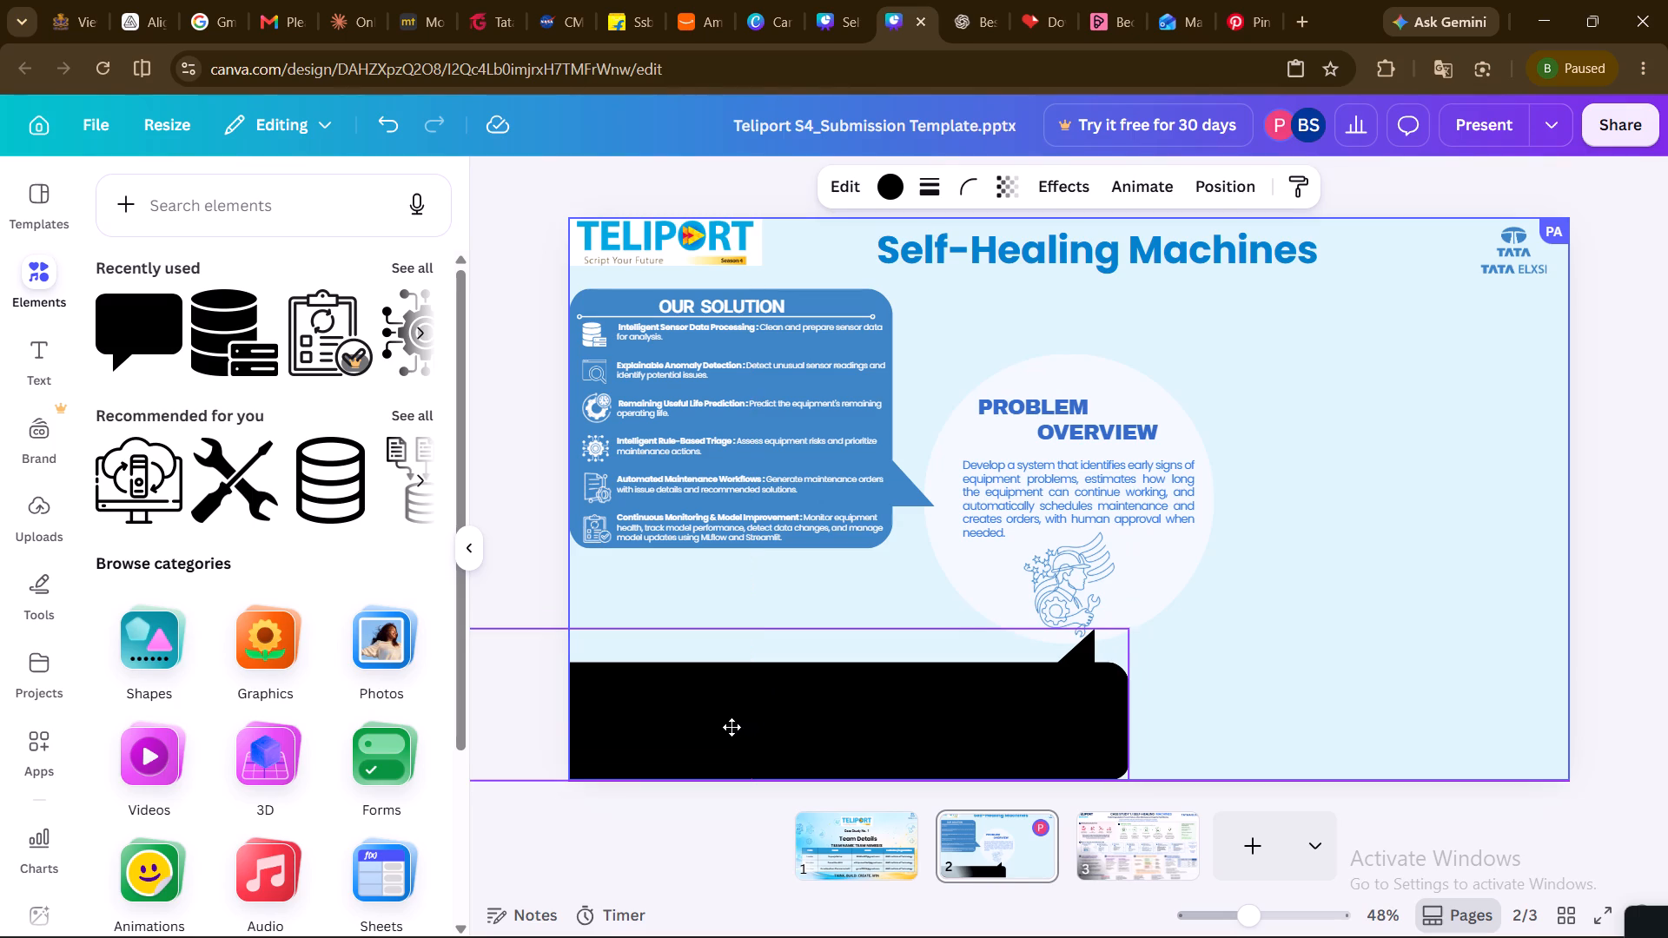
drag(731, 727, 722, 727)
drag(706, 718, 1051, 696)
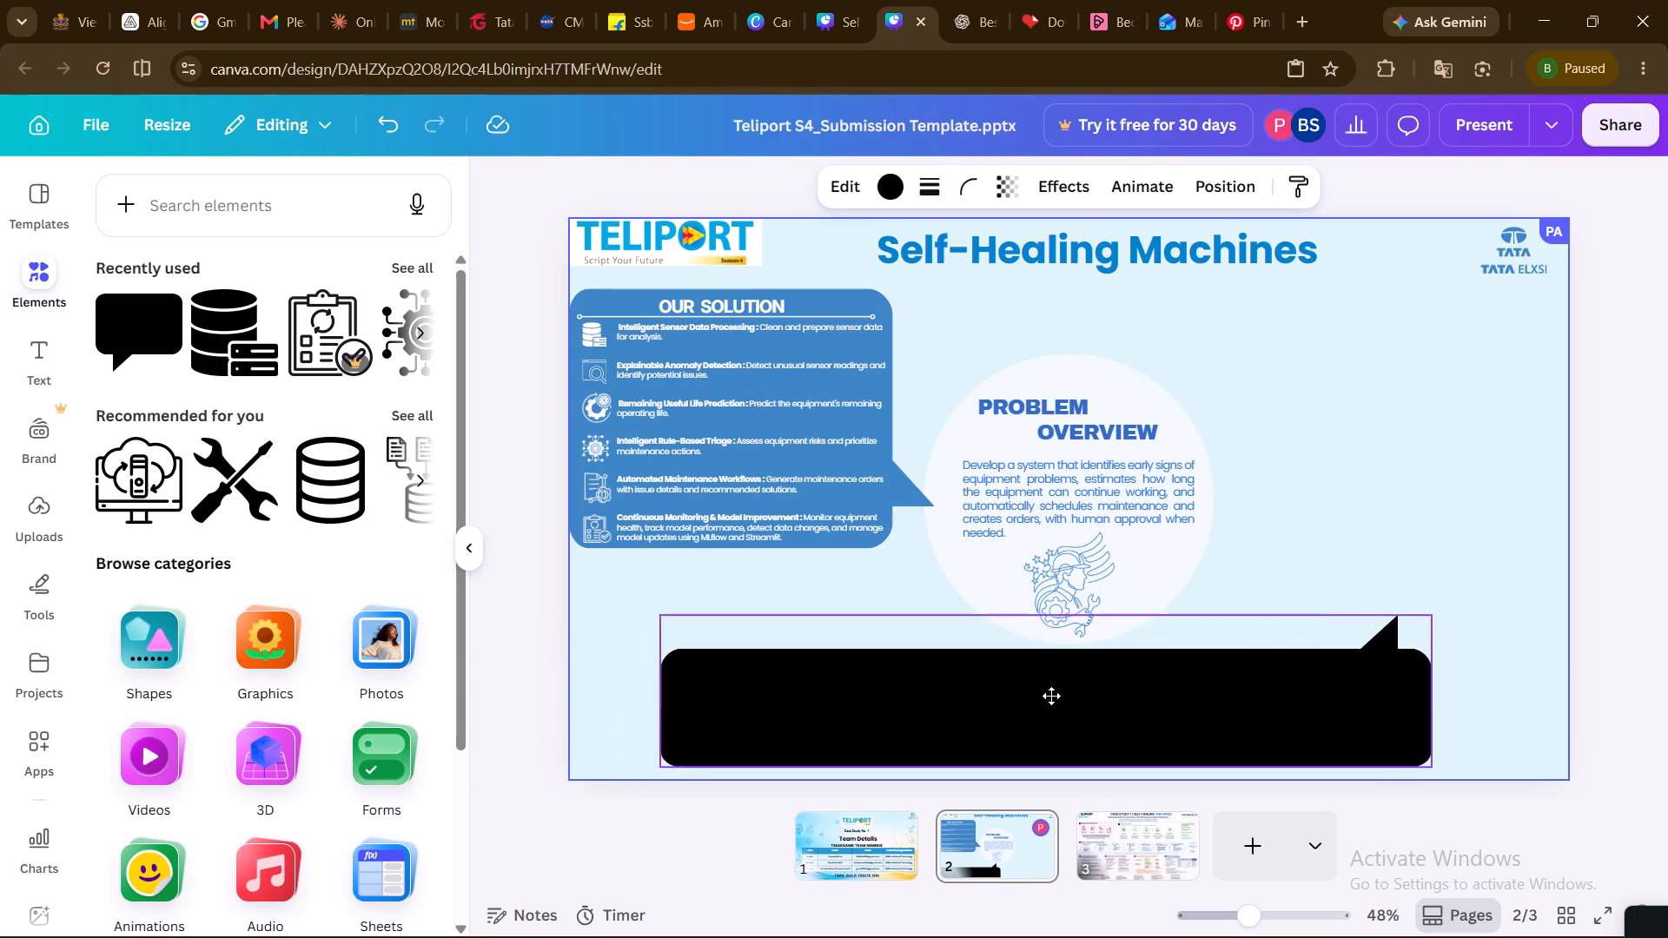
drag(1051, 696, 1118, 532)
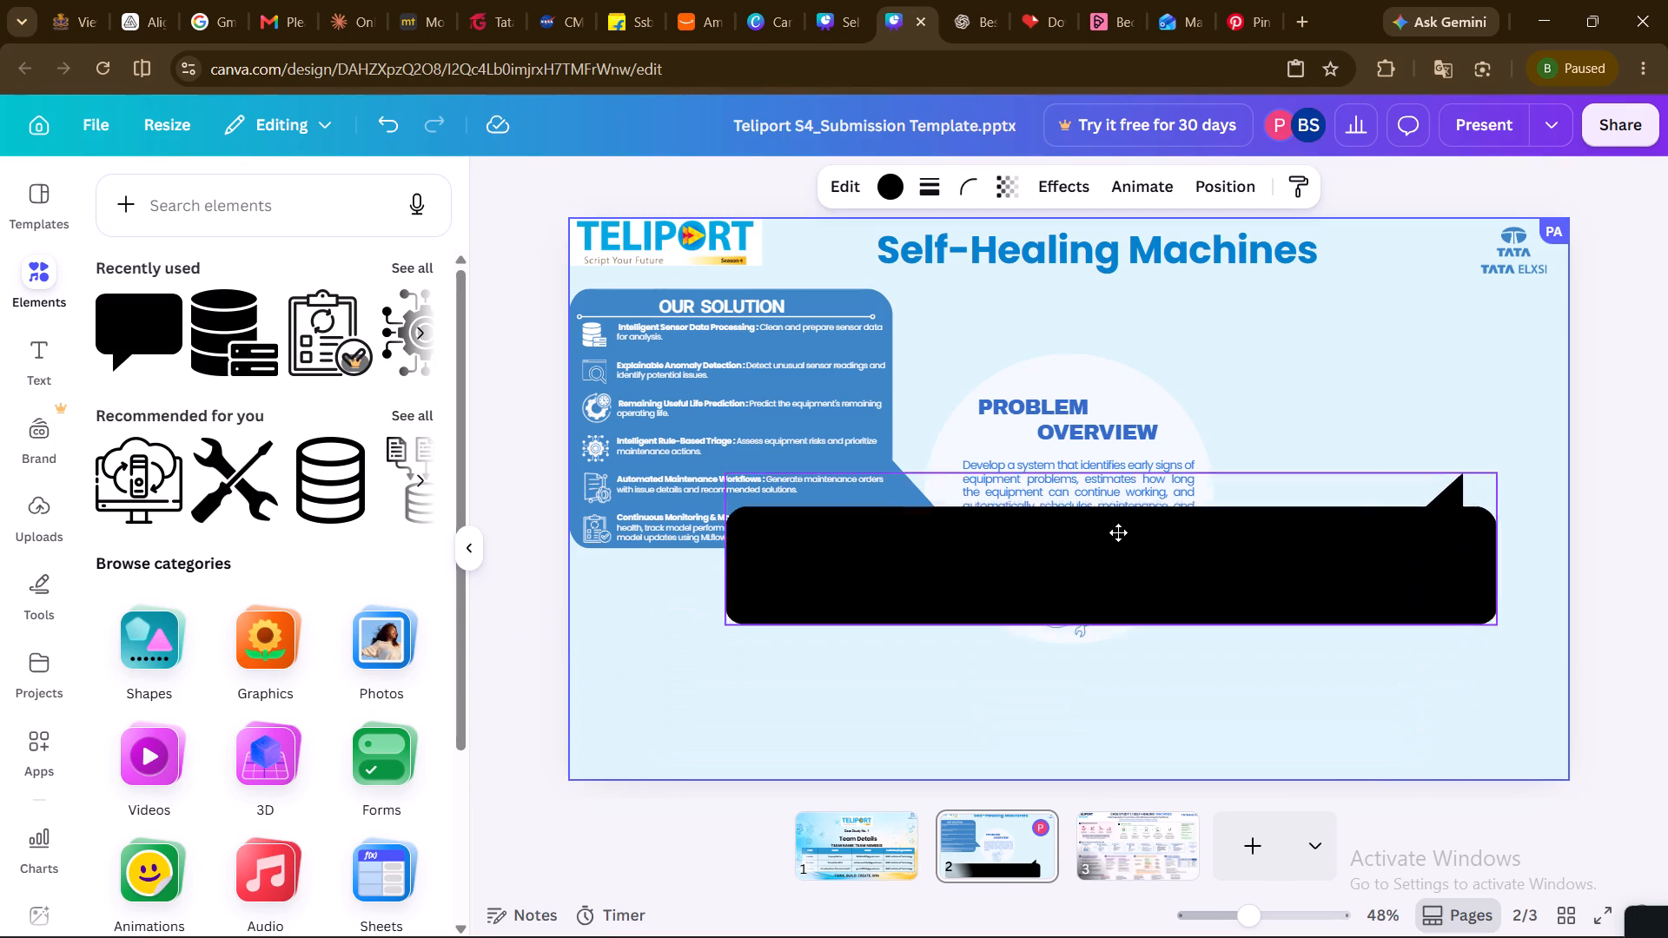
drag(1118, 532, 1010, 651)
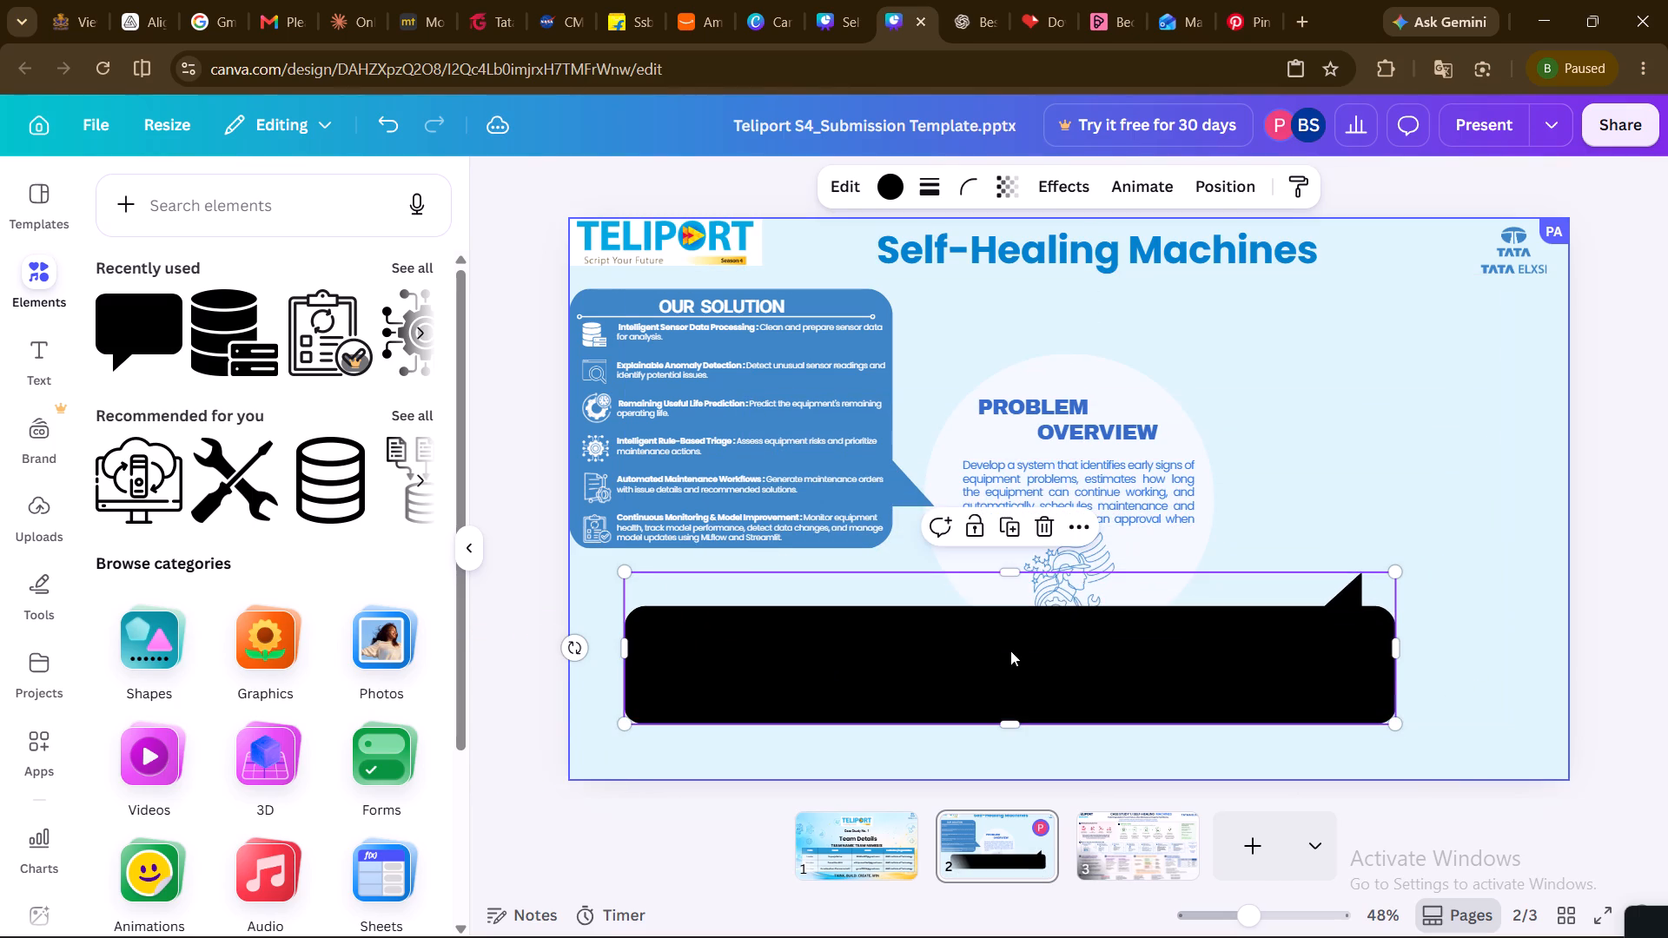
drag(1010, 651, 1044, 699)
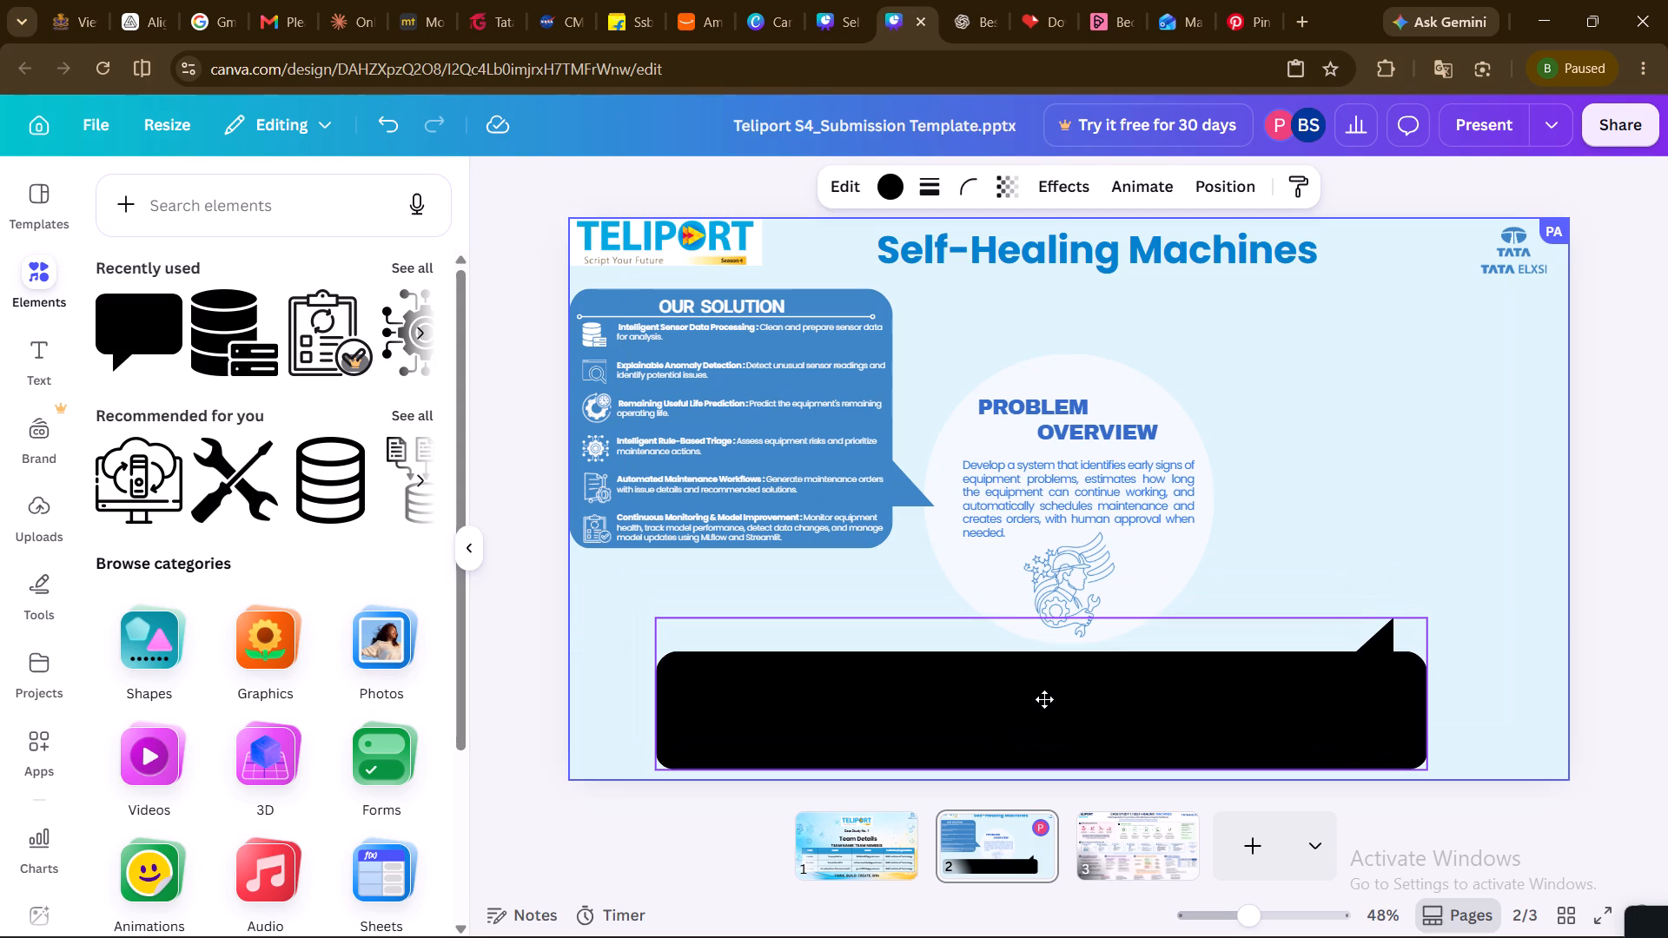
drag(1044, 699, 1044, 700)
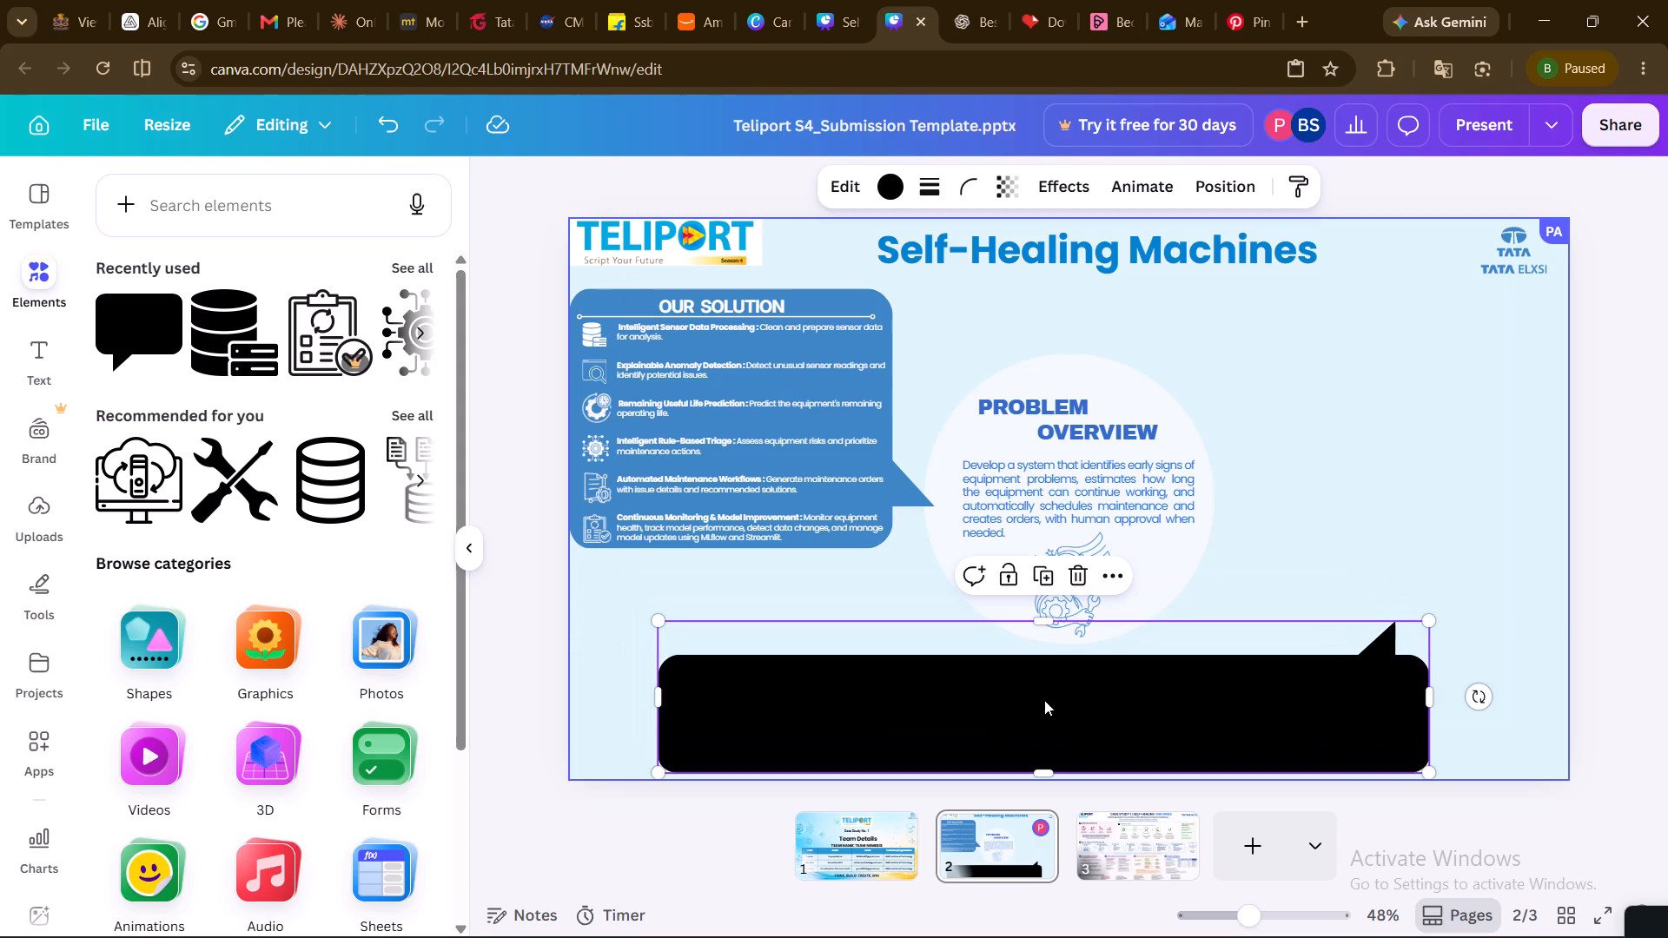
Try to adjust the bubble's tail on its own, and shift the bubble slightly up and to the right.
click(1388, 641)
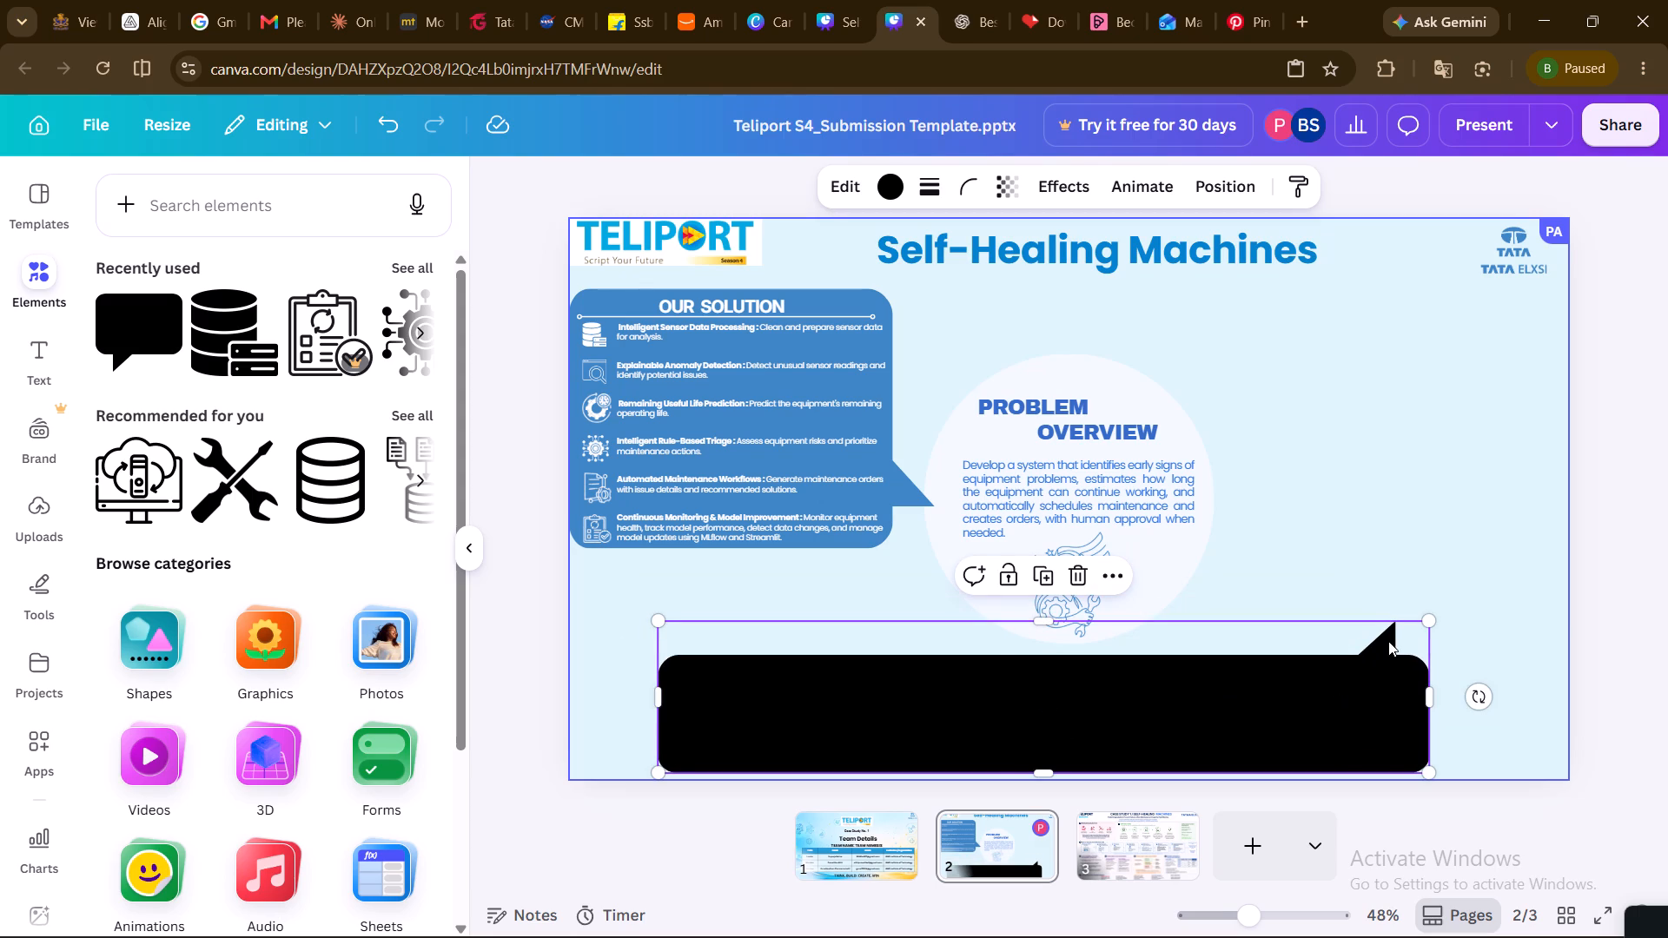
click(1388, 641)
drag(1388, 641, 1398, 646)
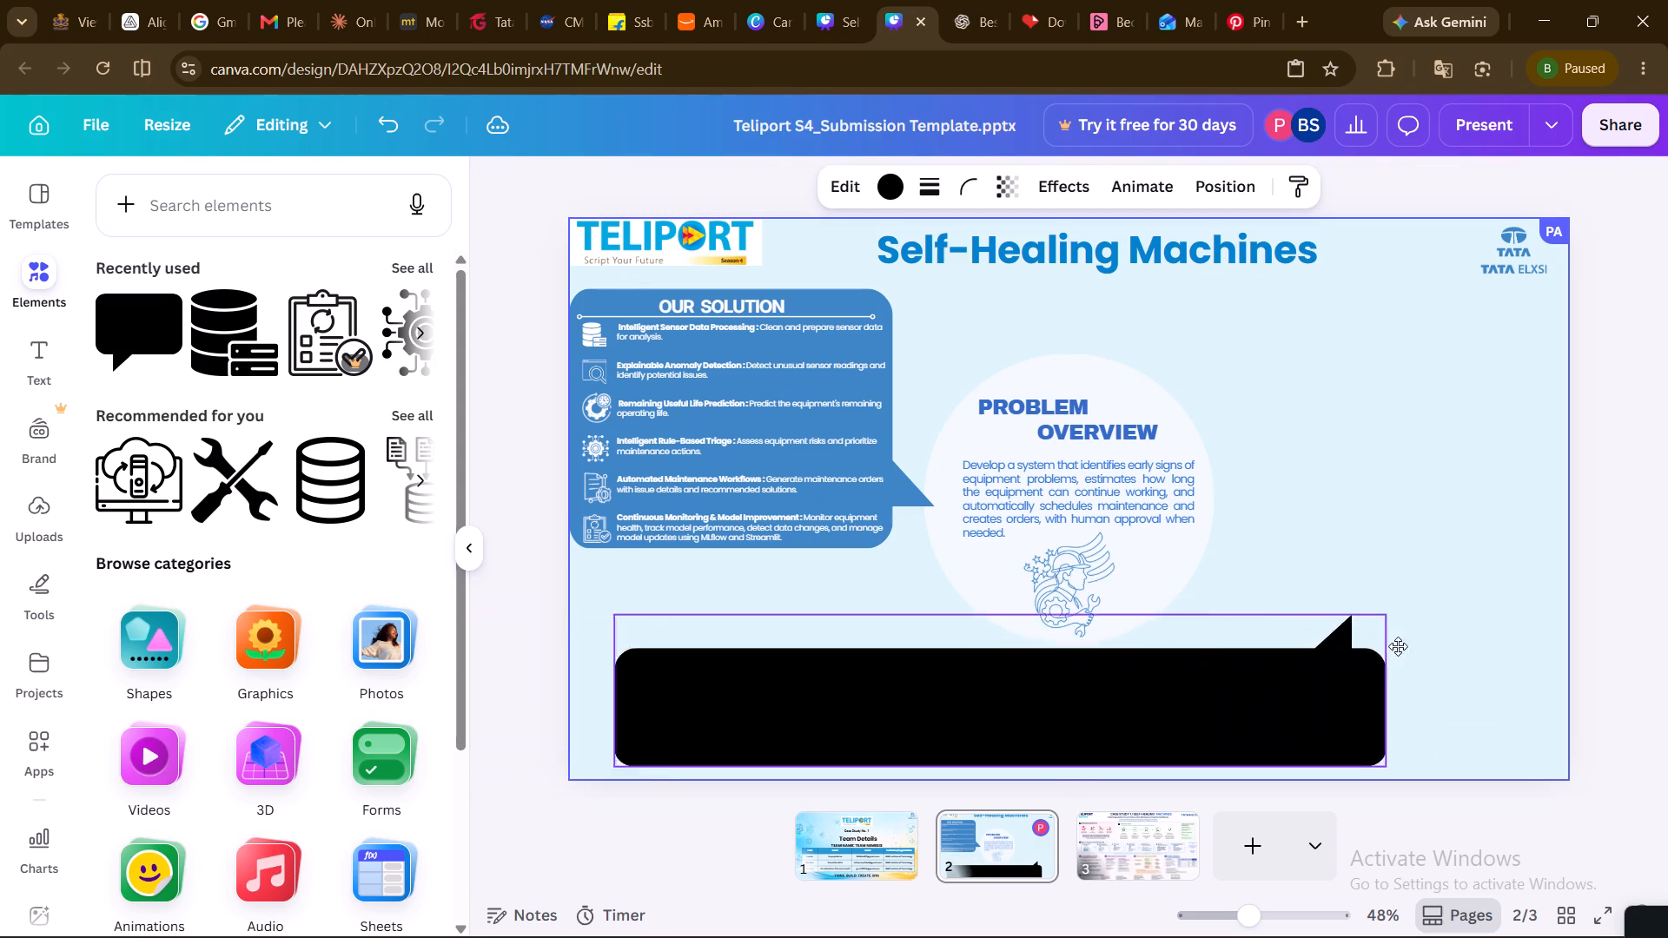
drag(1398, 646, 1405, 628)
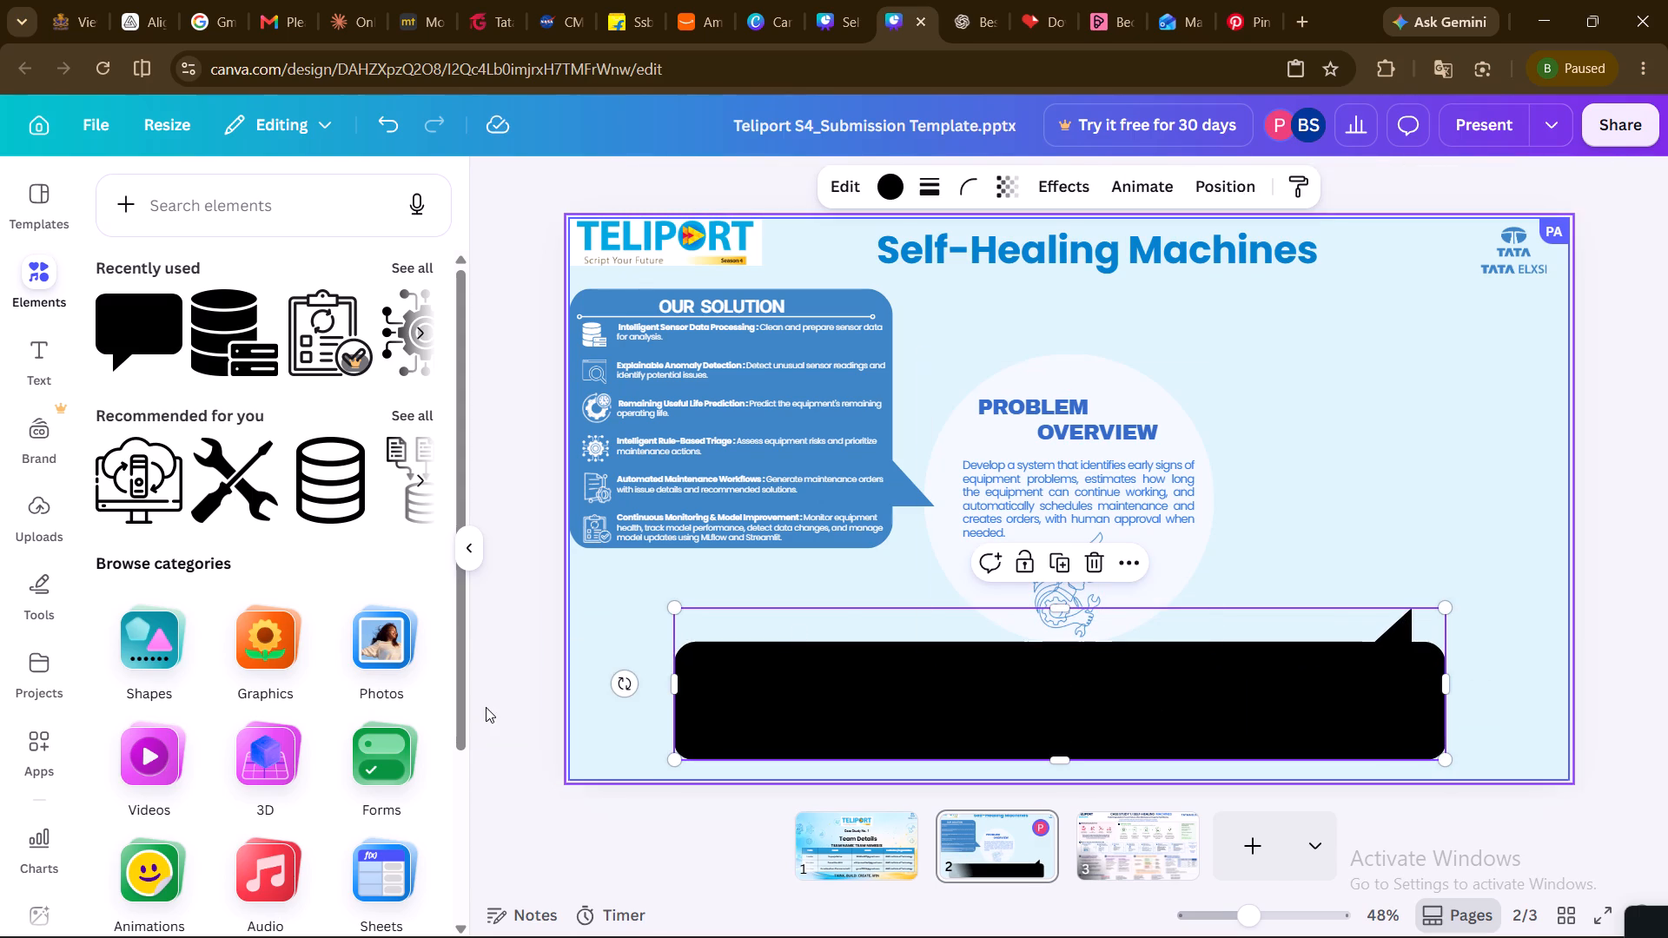
Search the Shapes category of the elements library for "message".
click(173, 664)
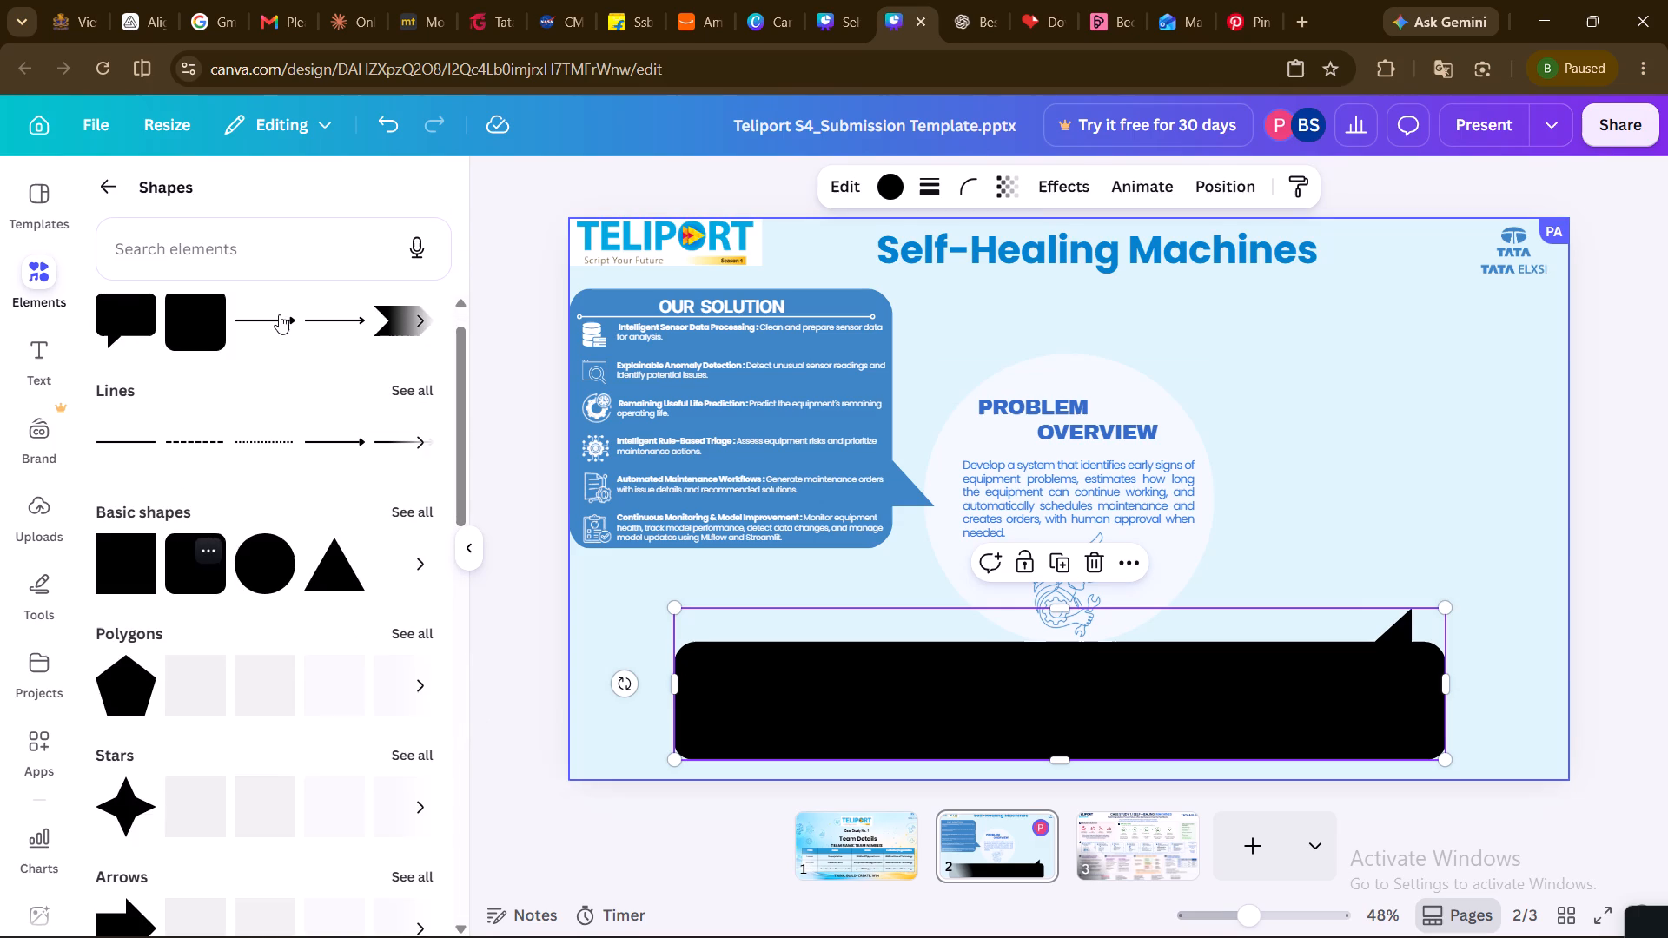
click(235, 252)
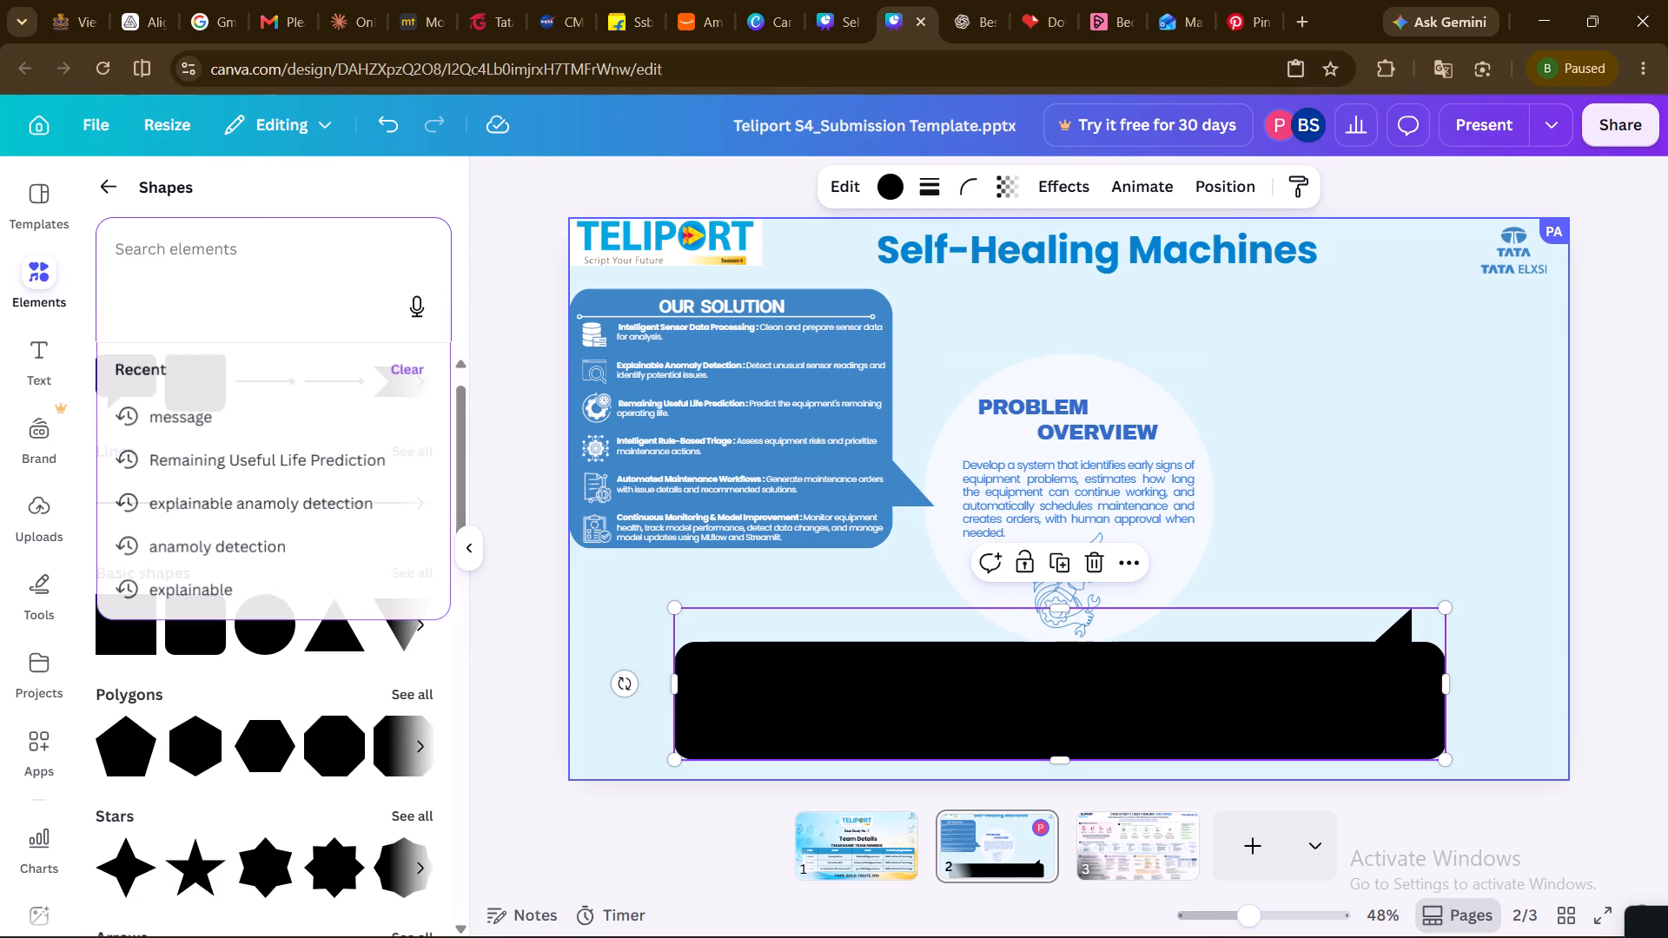
text(message)
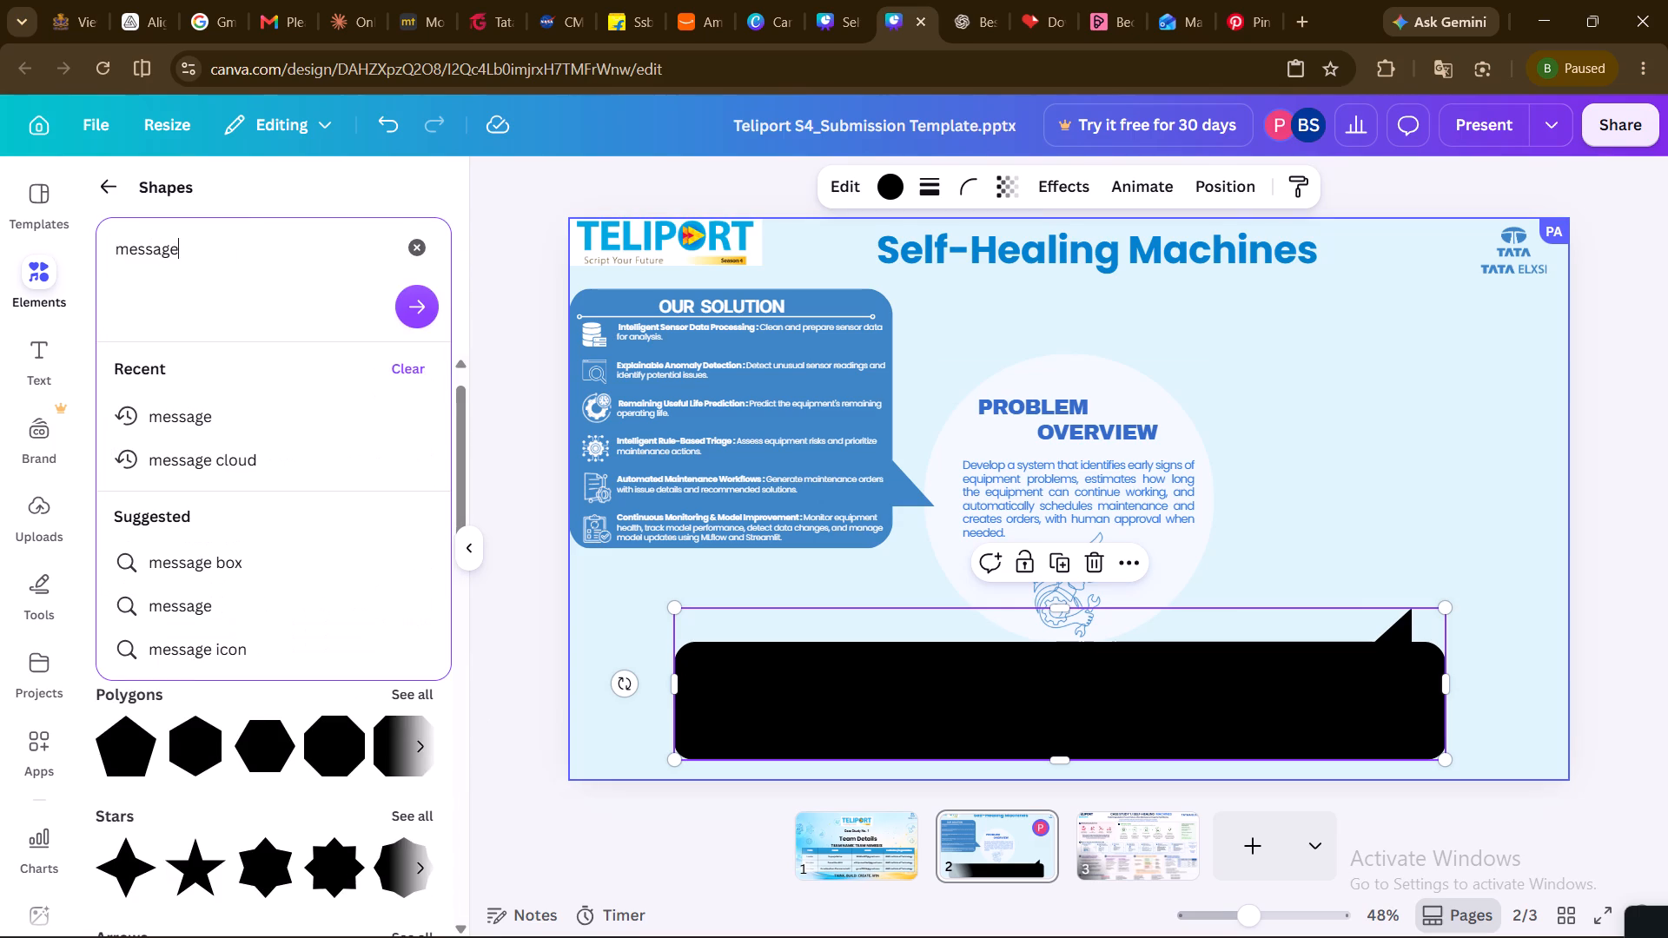
key(Return)
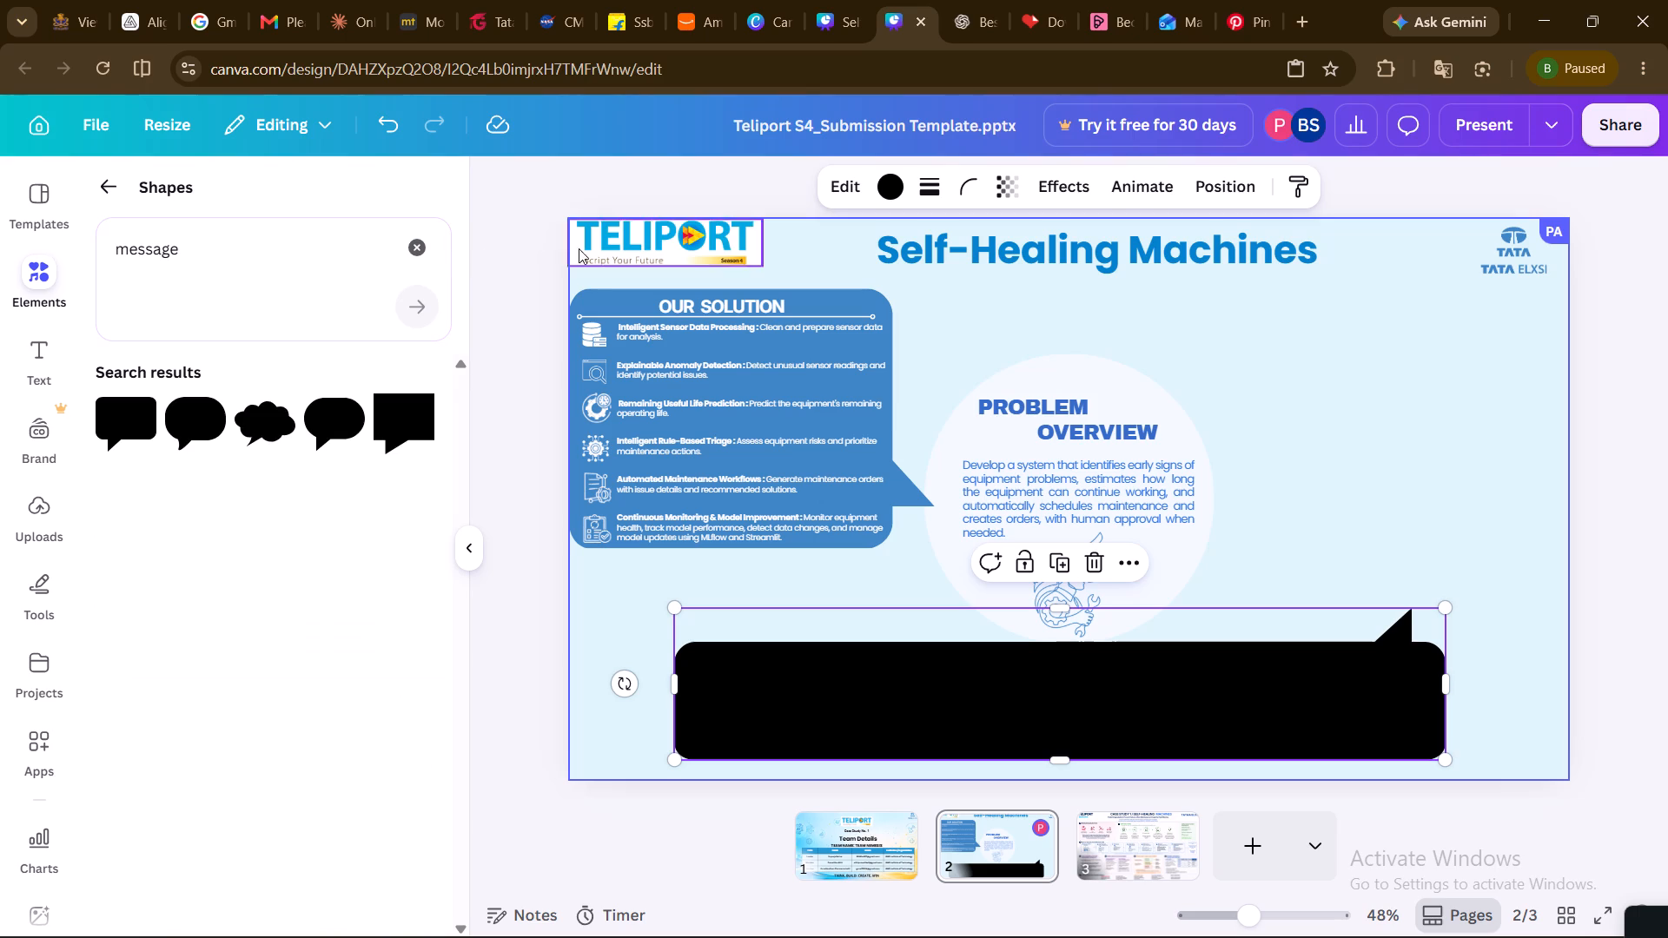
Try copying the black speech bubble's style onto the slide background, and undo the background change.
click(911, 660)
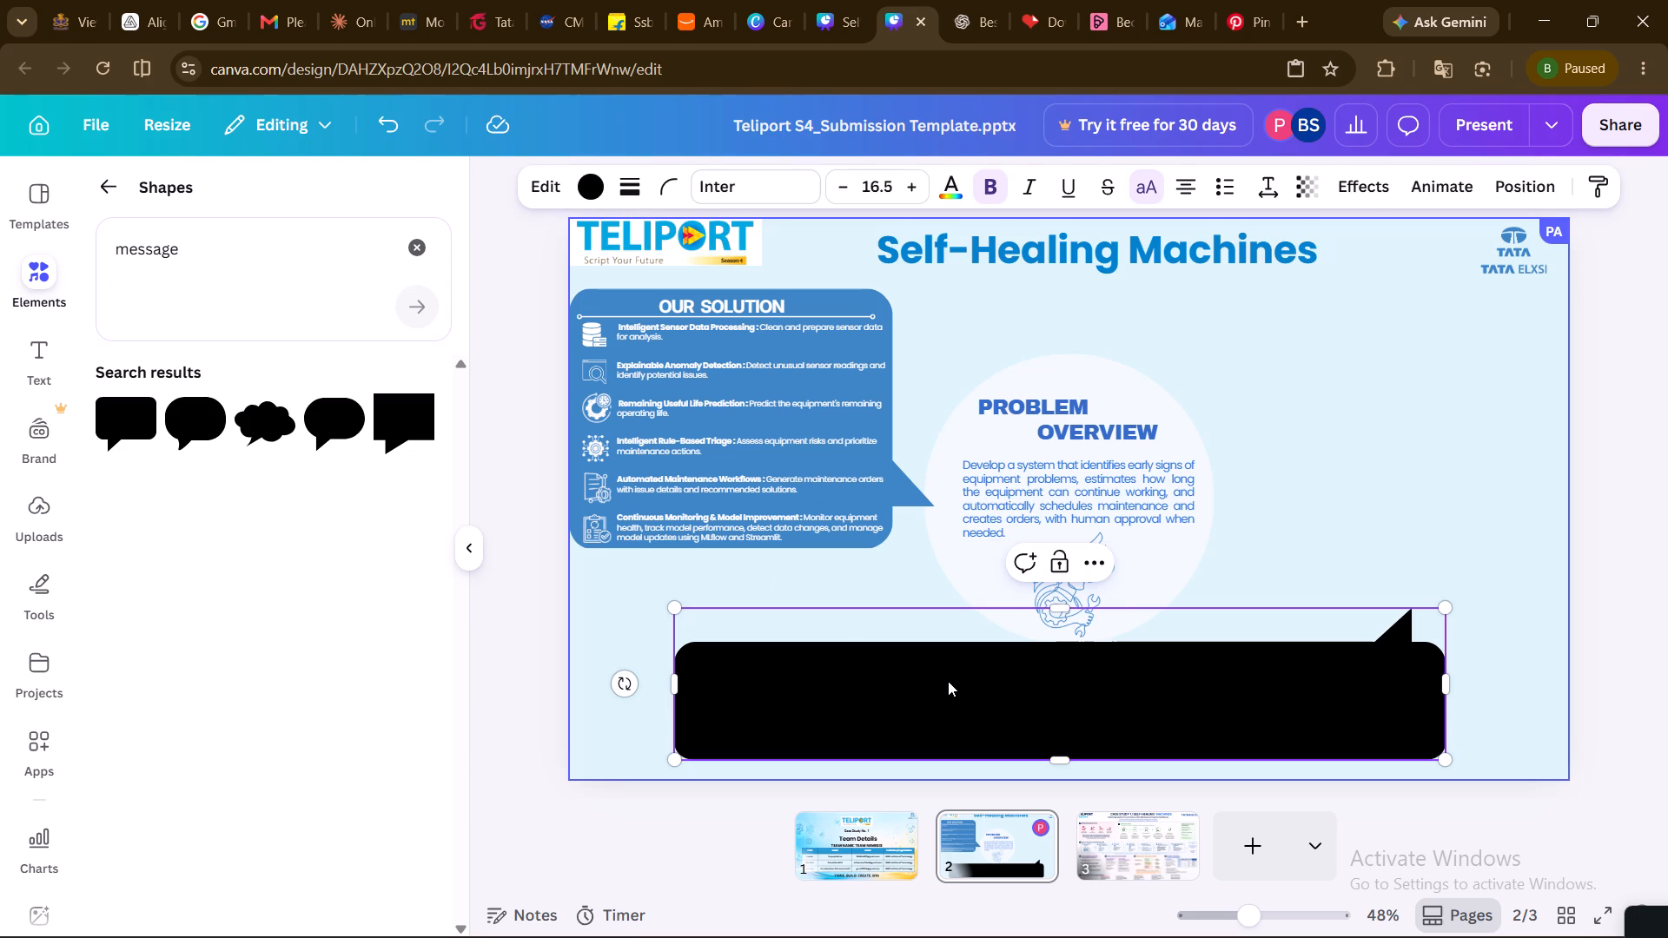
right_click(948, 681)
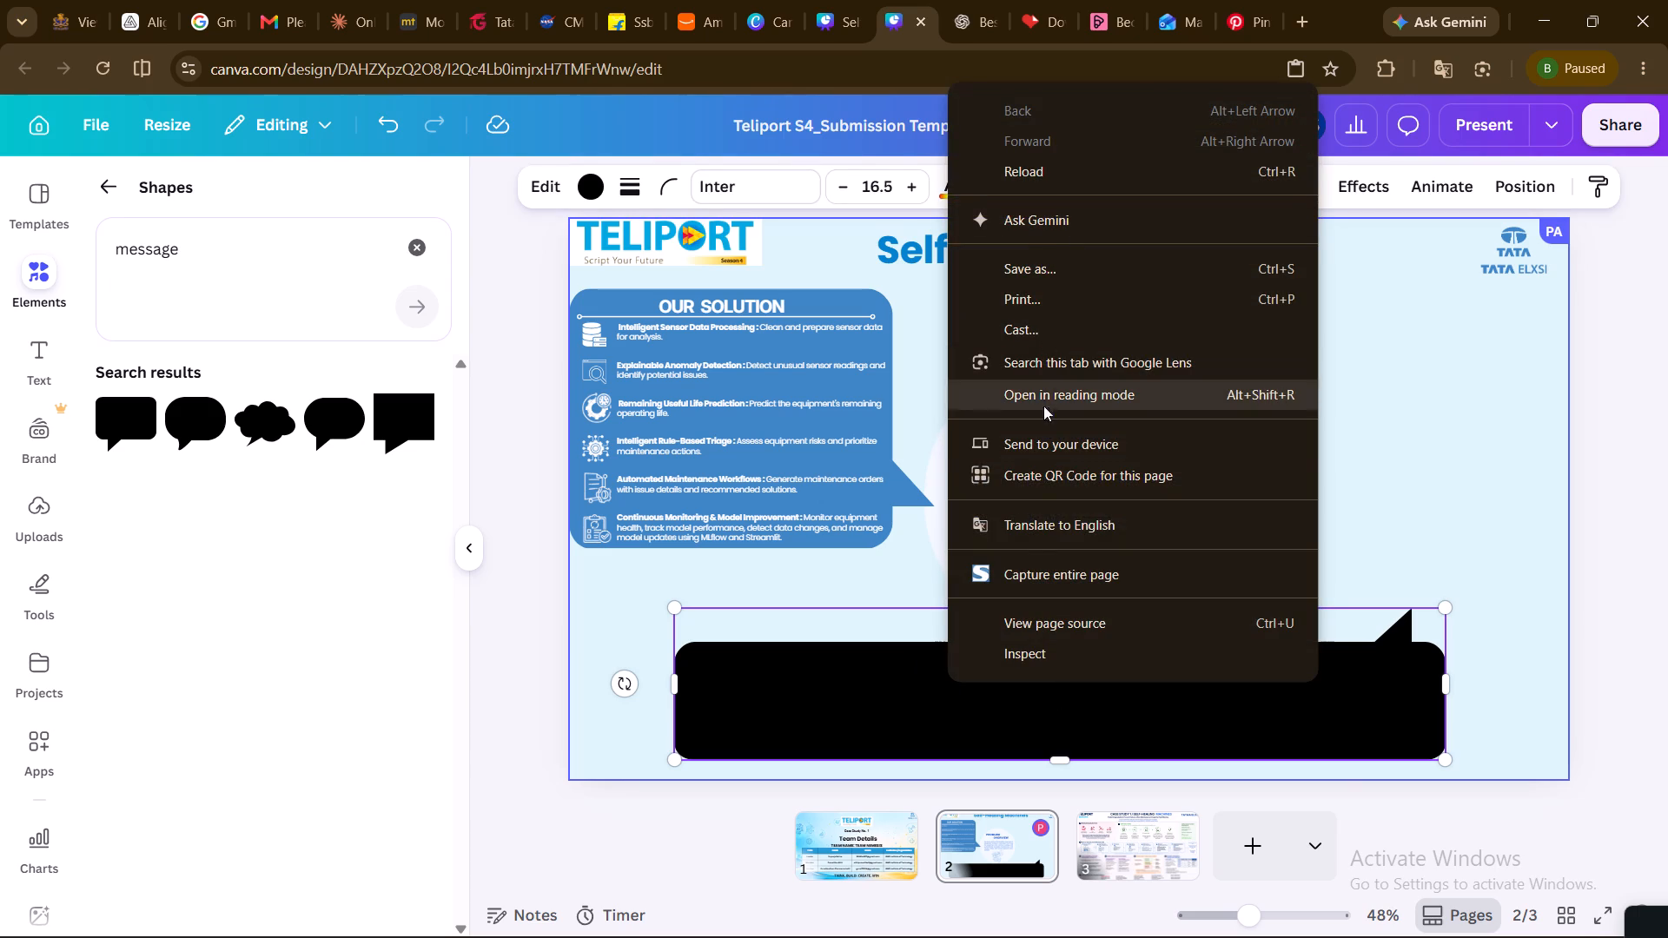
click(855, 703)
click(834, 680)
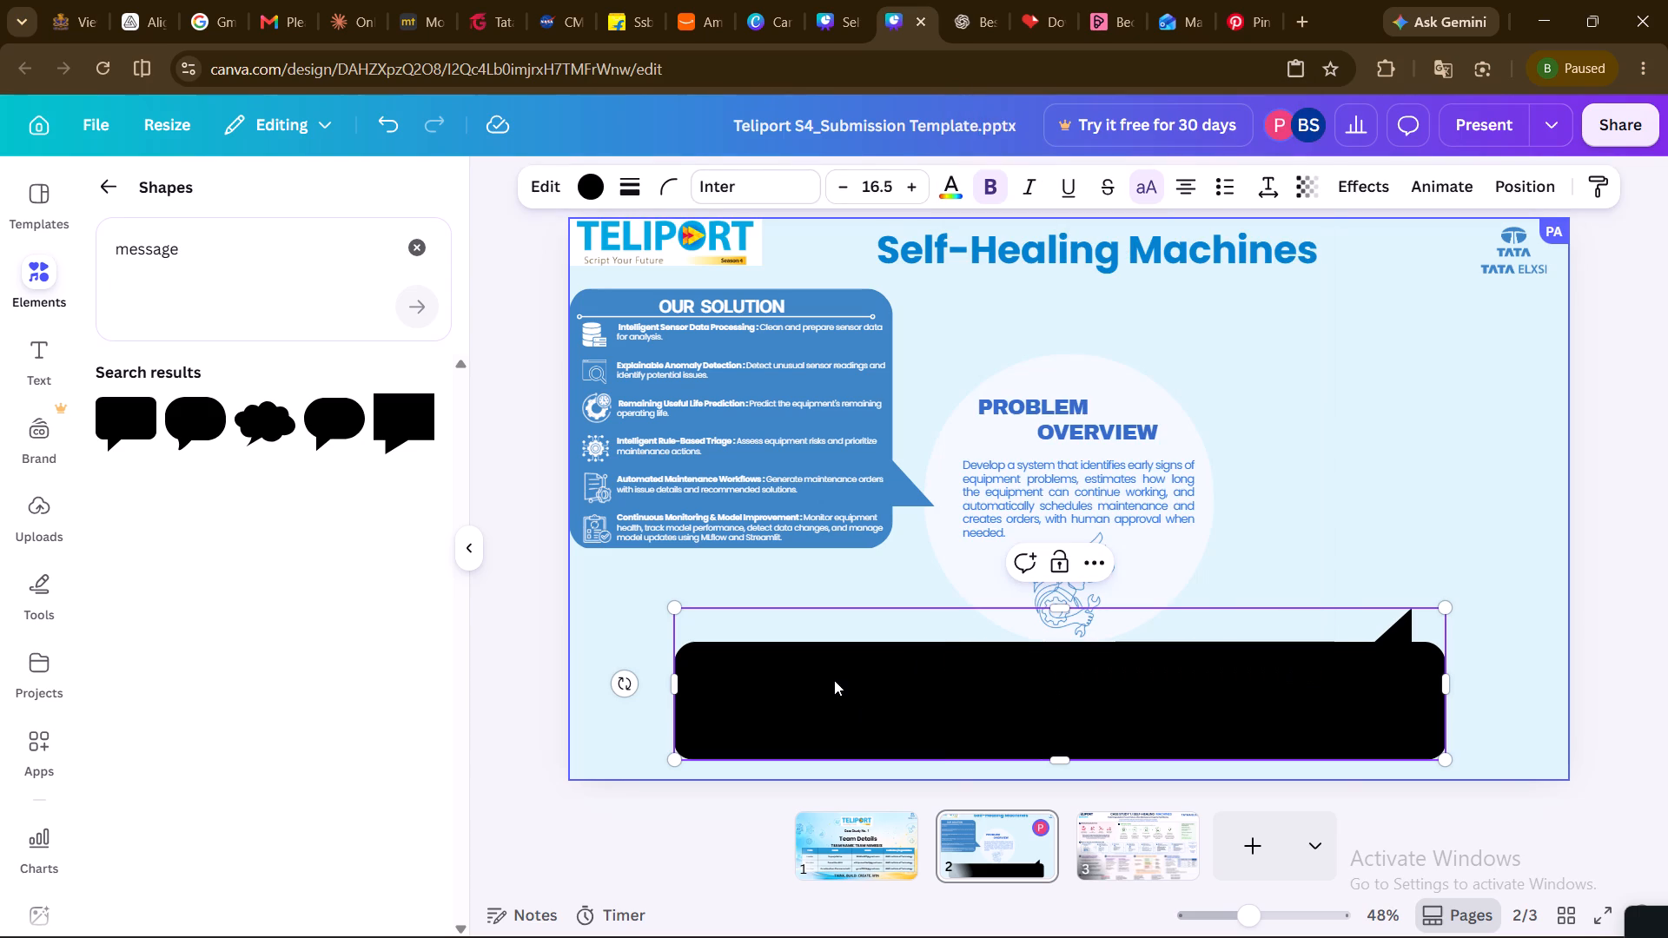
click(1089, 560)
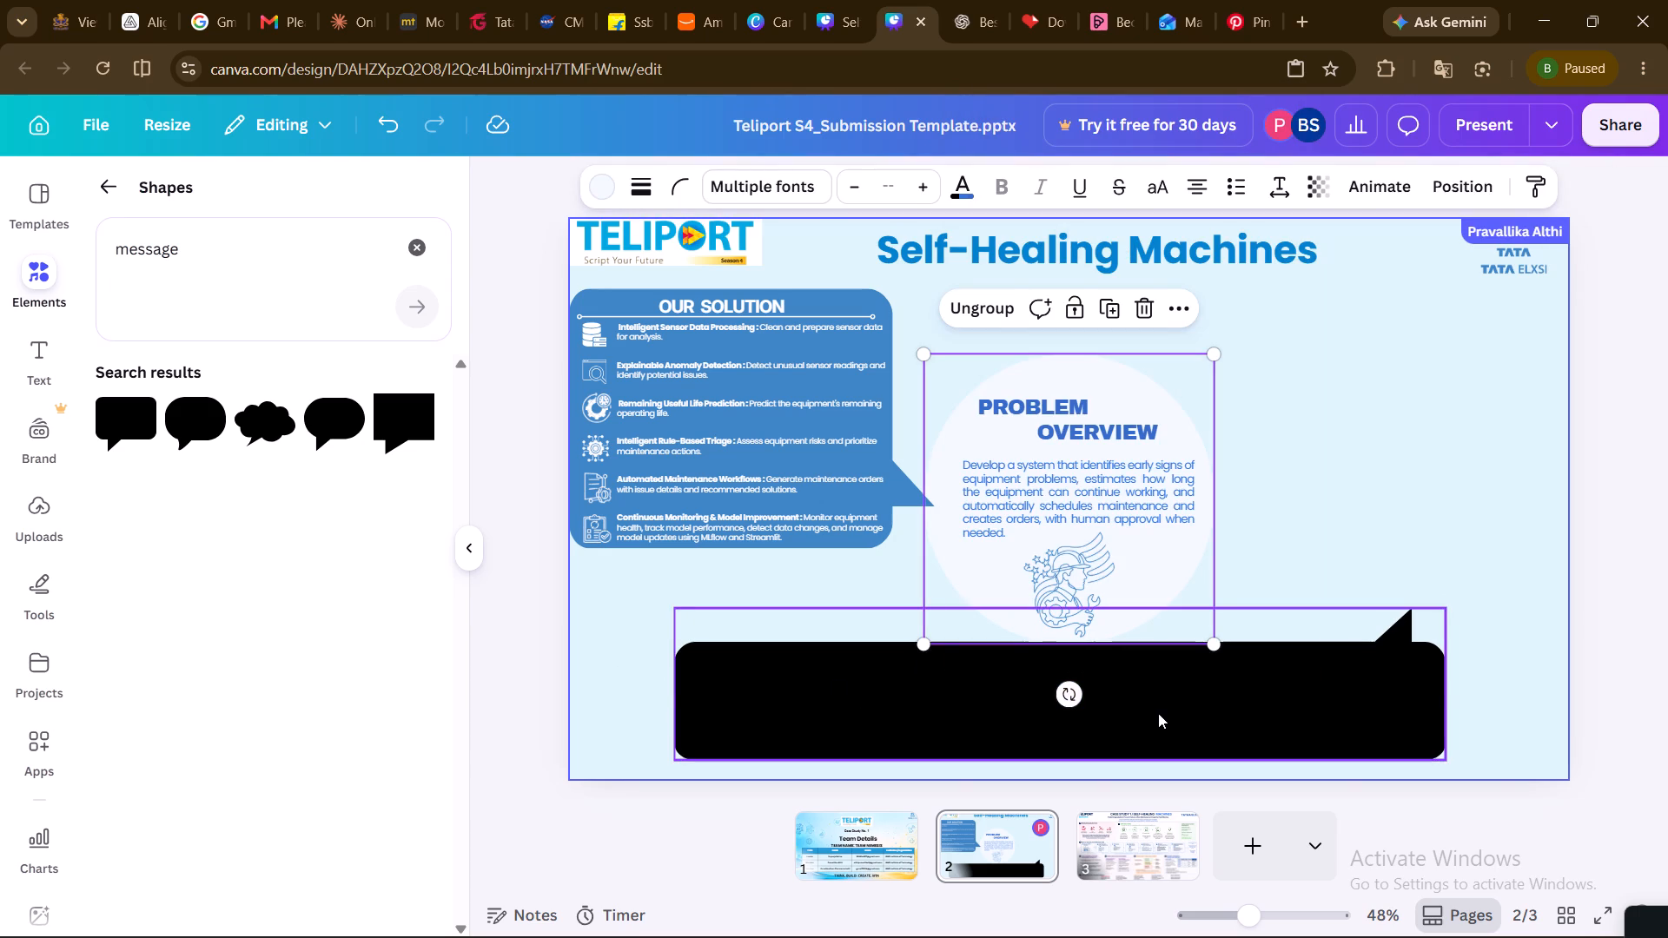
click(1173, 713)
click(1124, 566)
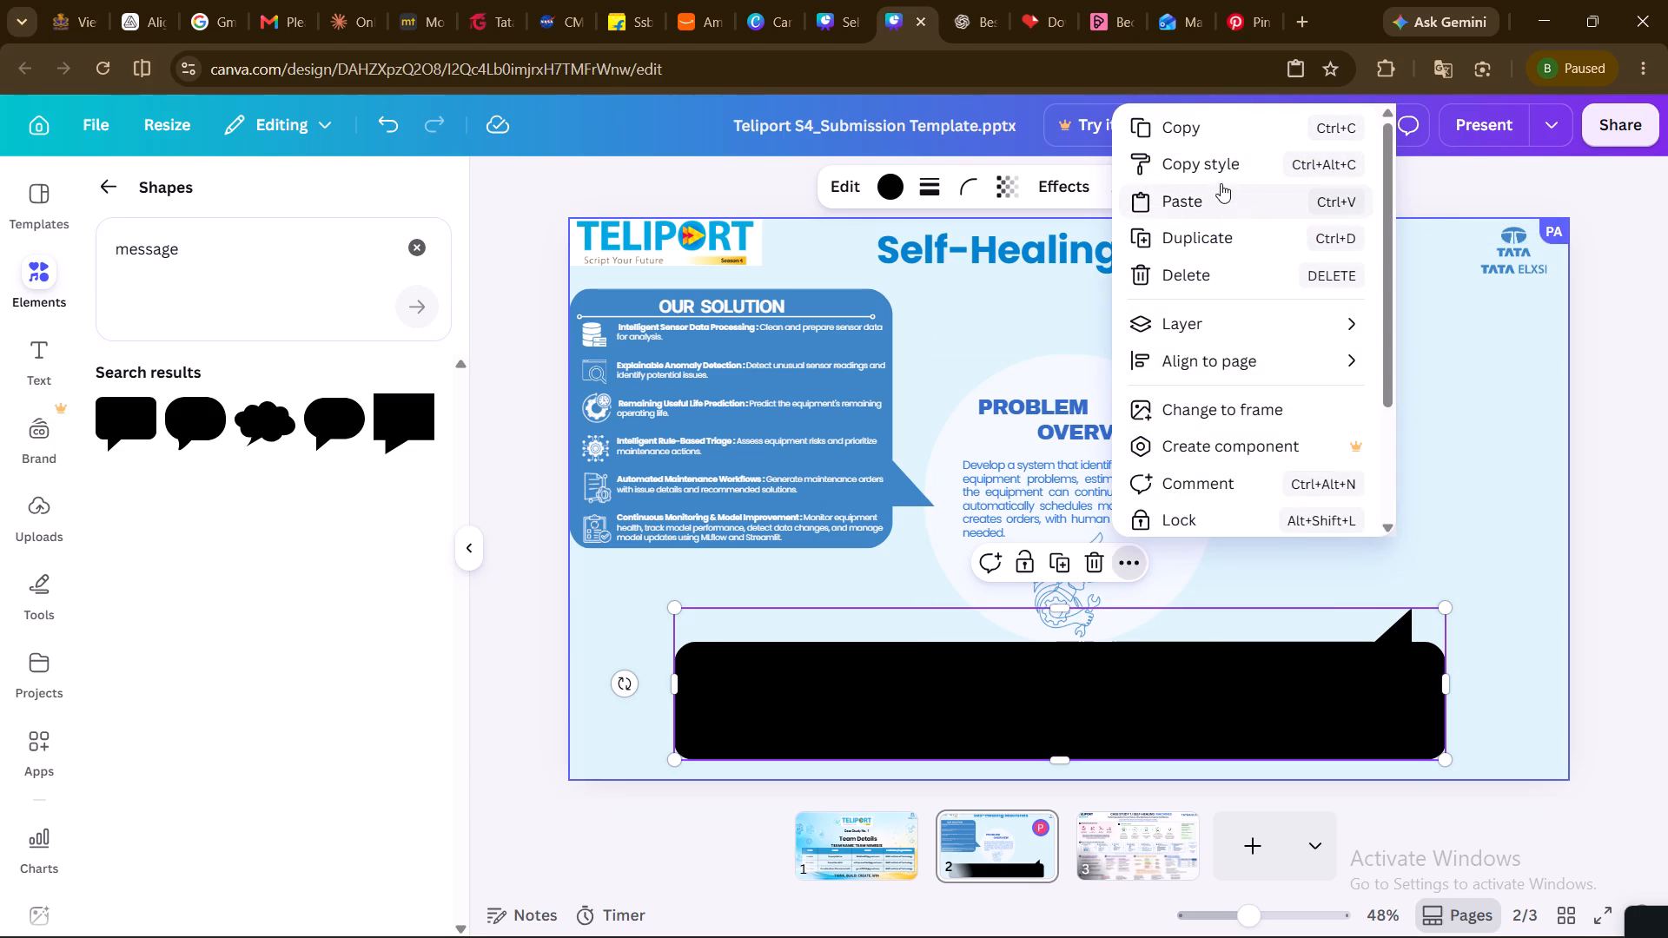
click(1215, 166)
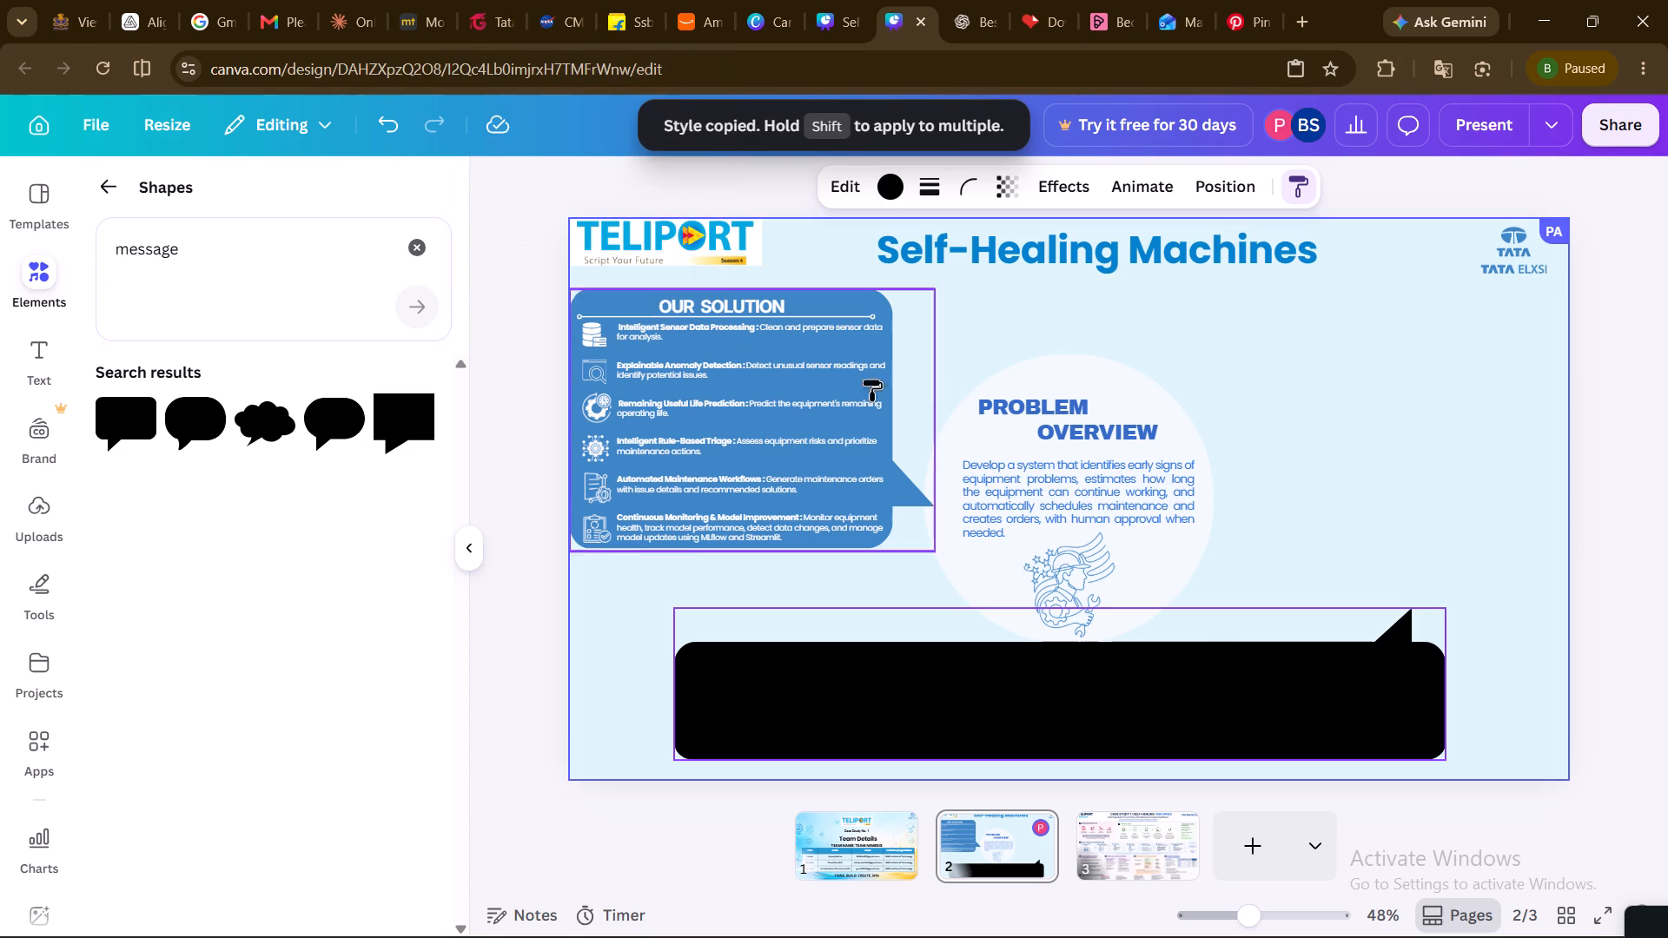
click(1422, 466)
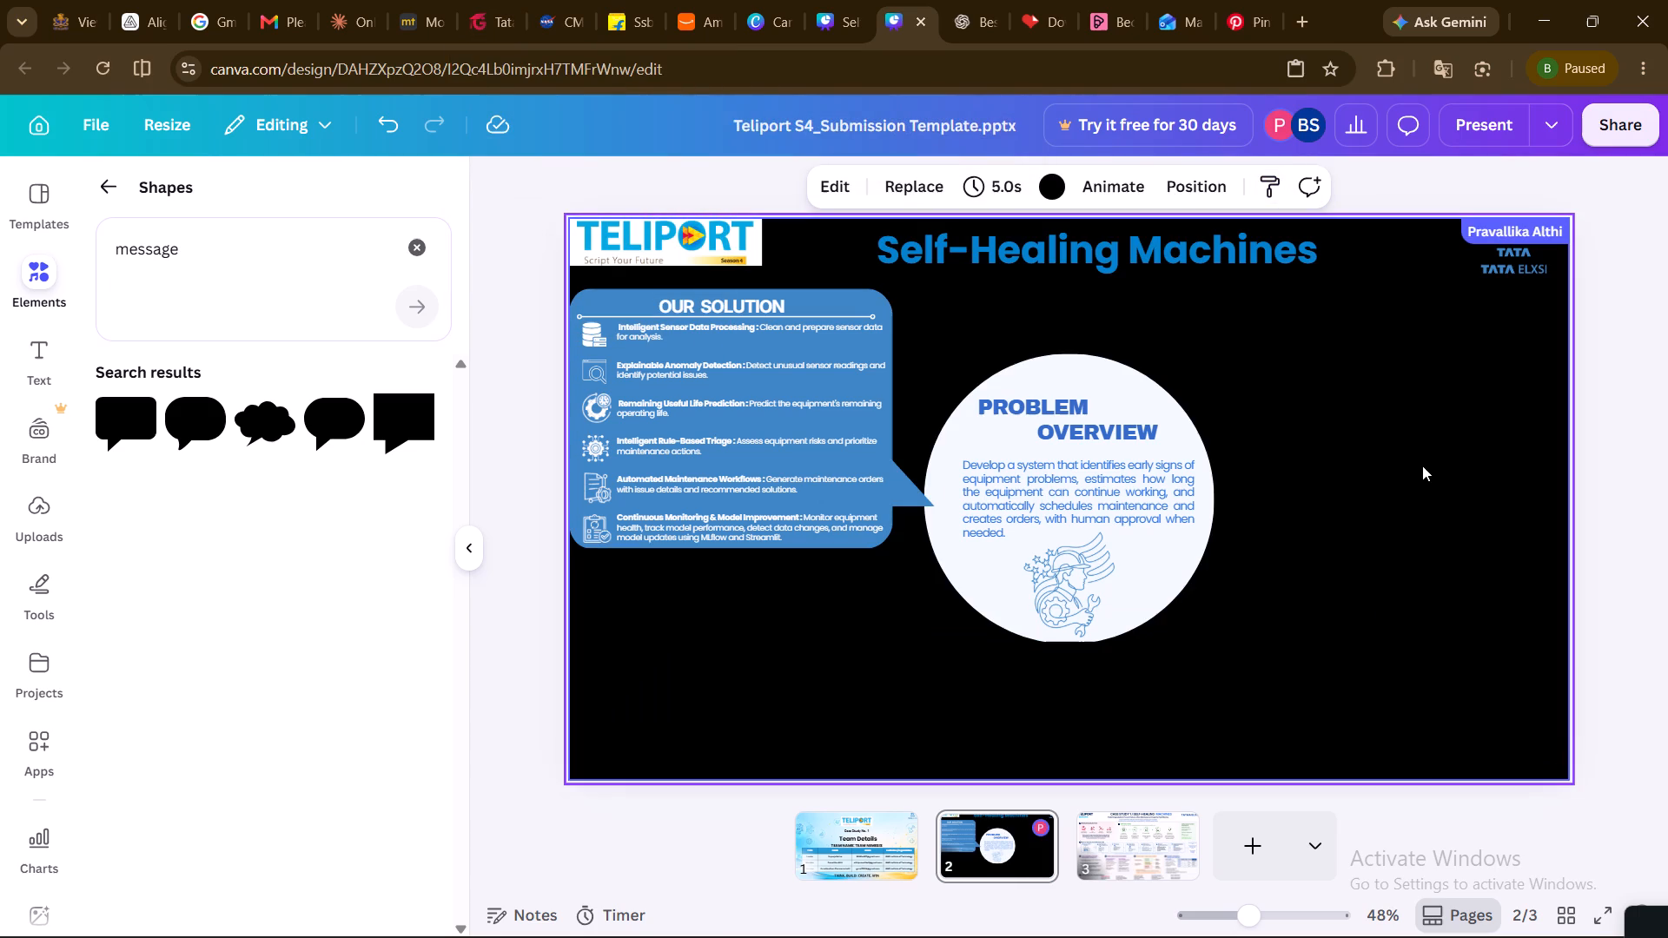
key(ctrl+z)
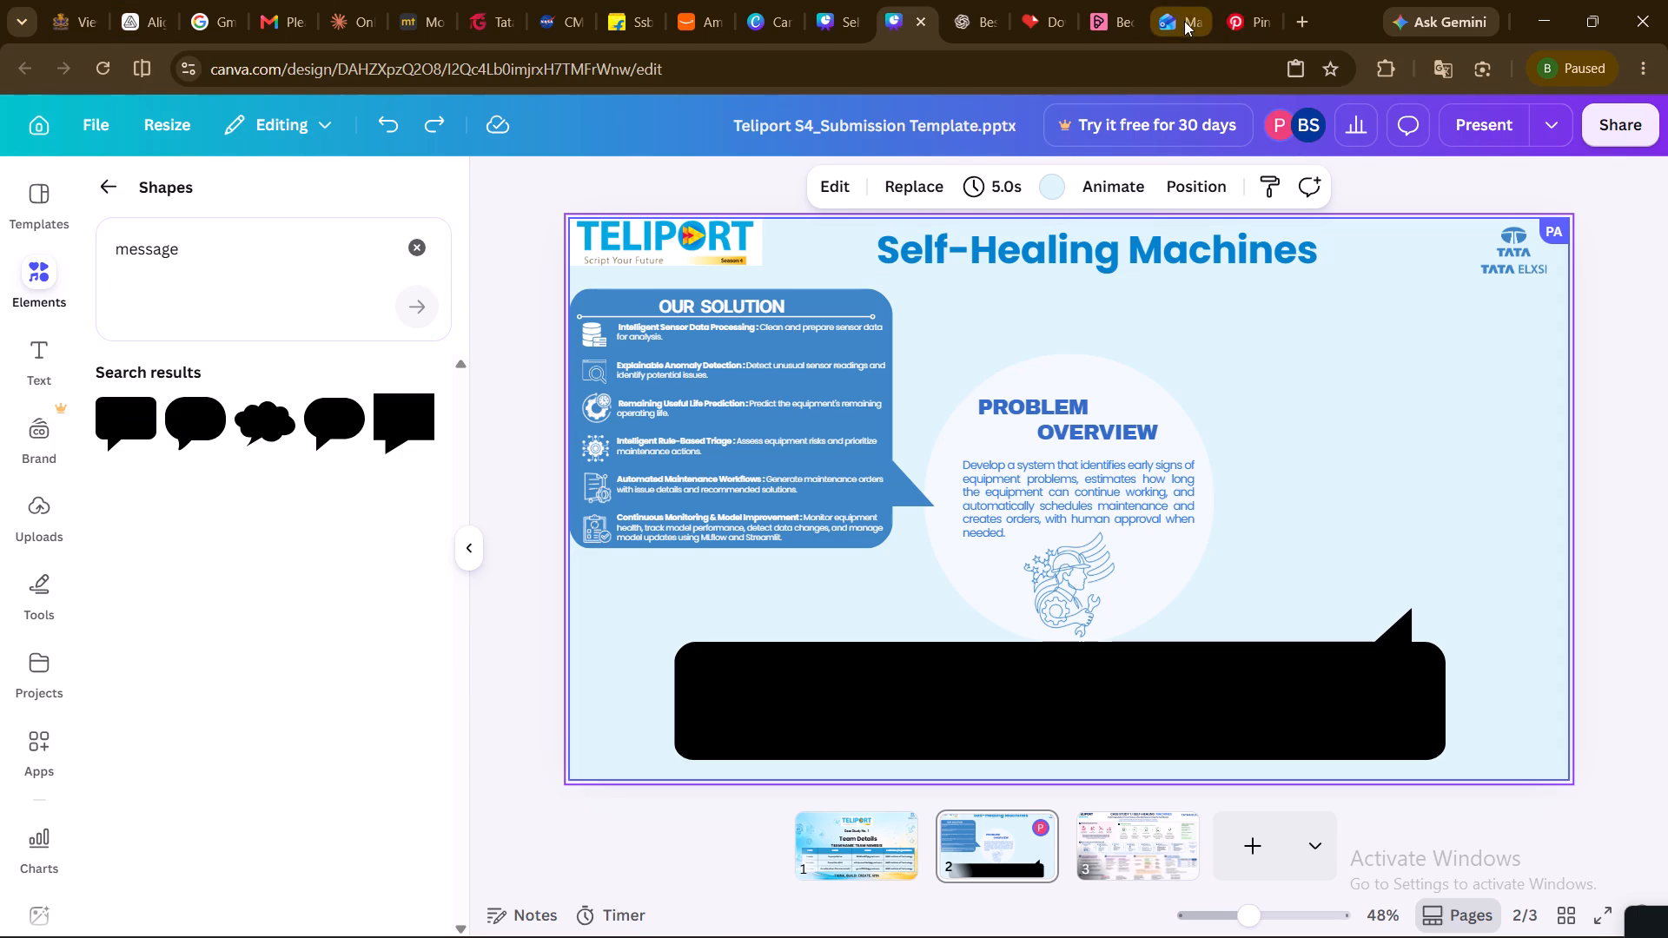
Examine the research poster reference on Pinterest and the case study layout on slide 3, and return to slide 2.
click(1241, 13)
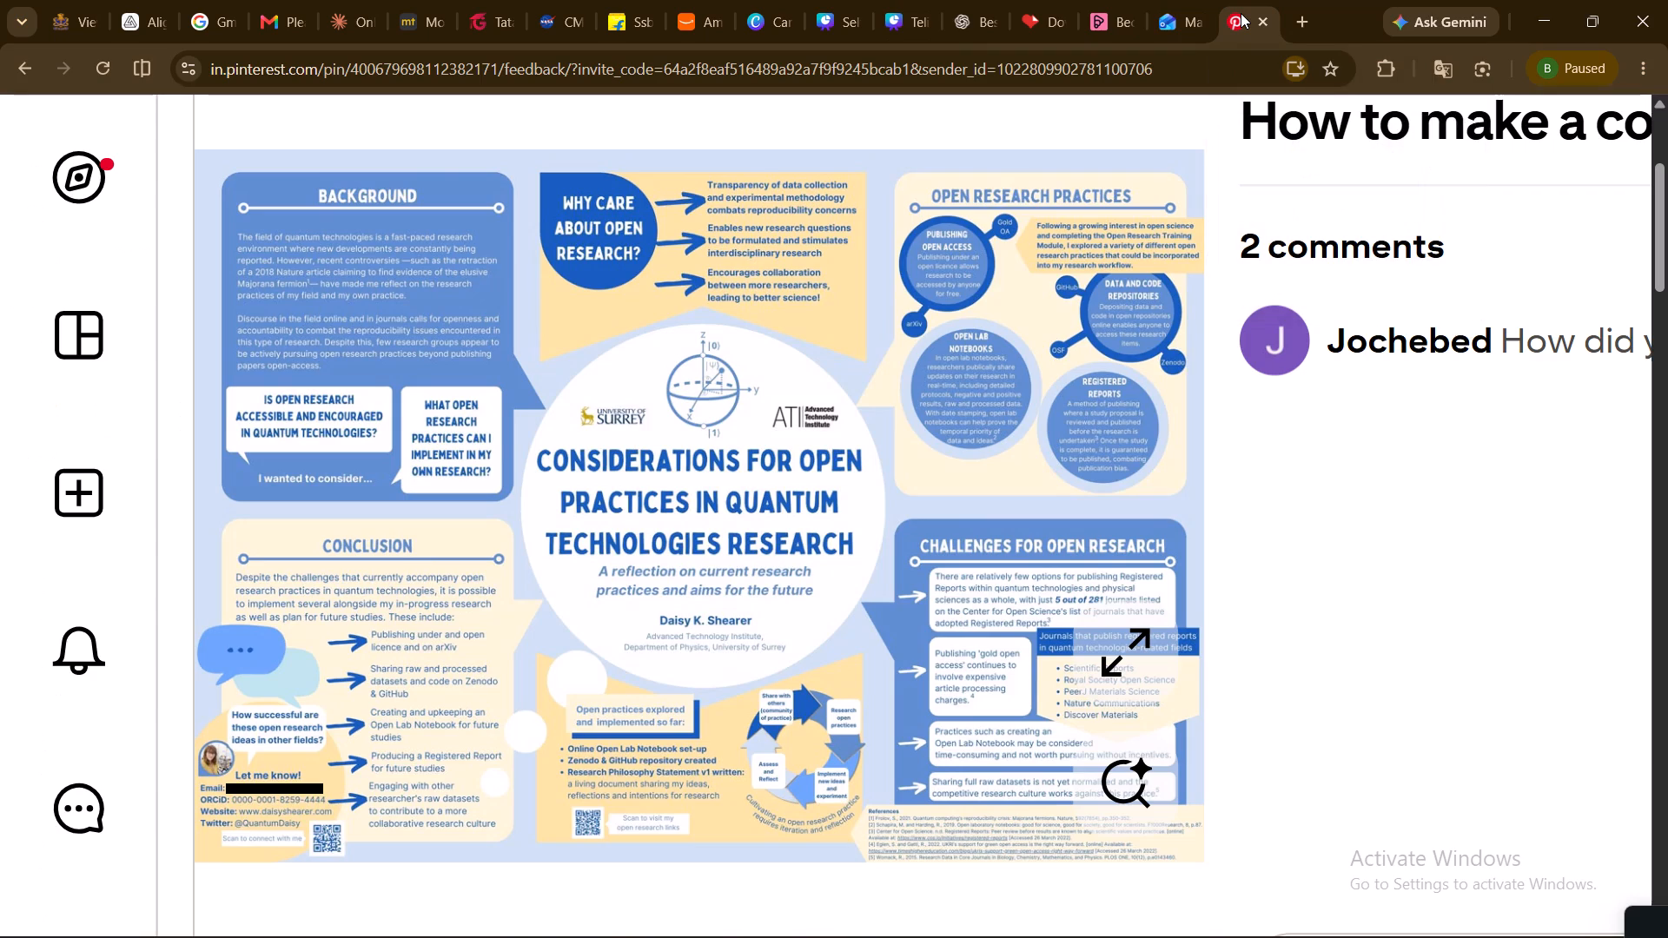
click(1333, 771)
click(842, 18)
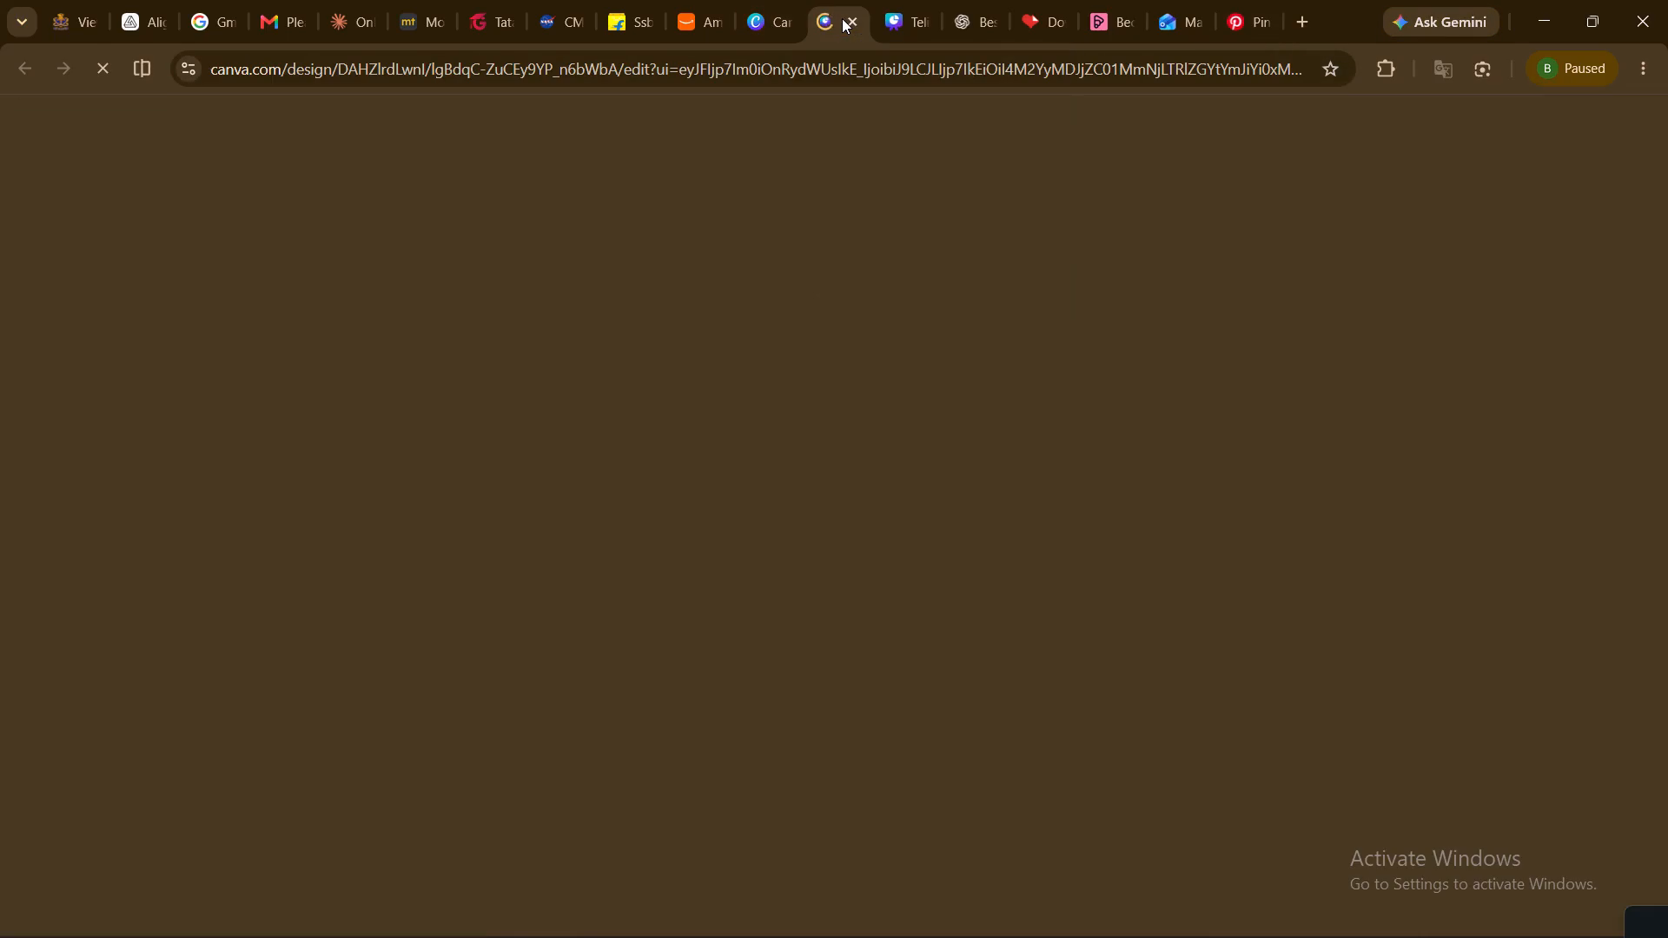
click(901, 23)
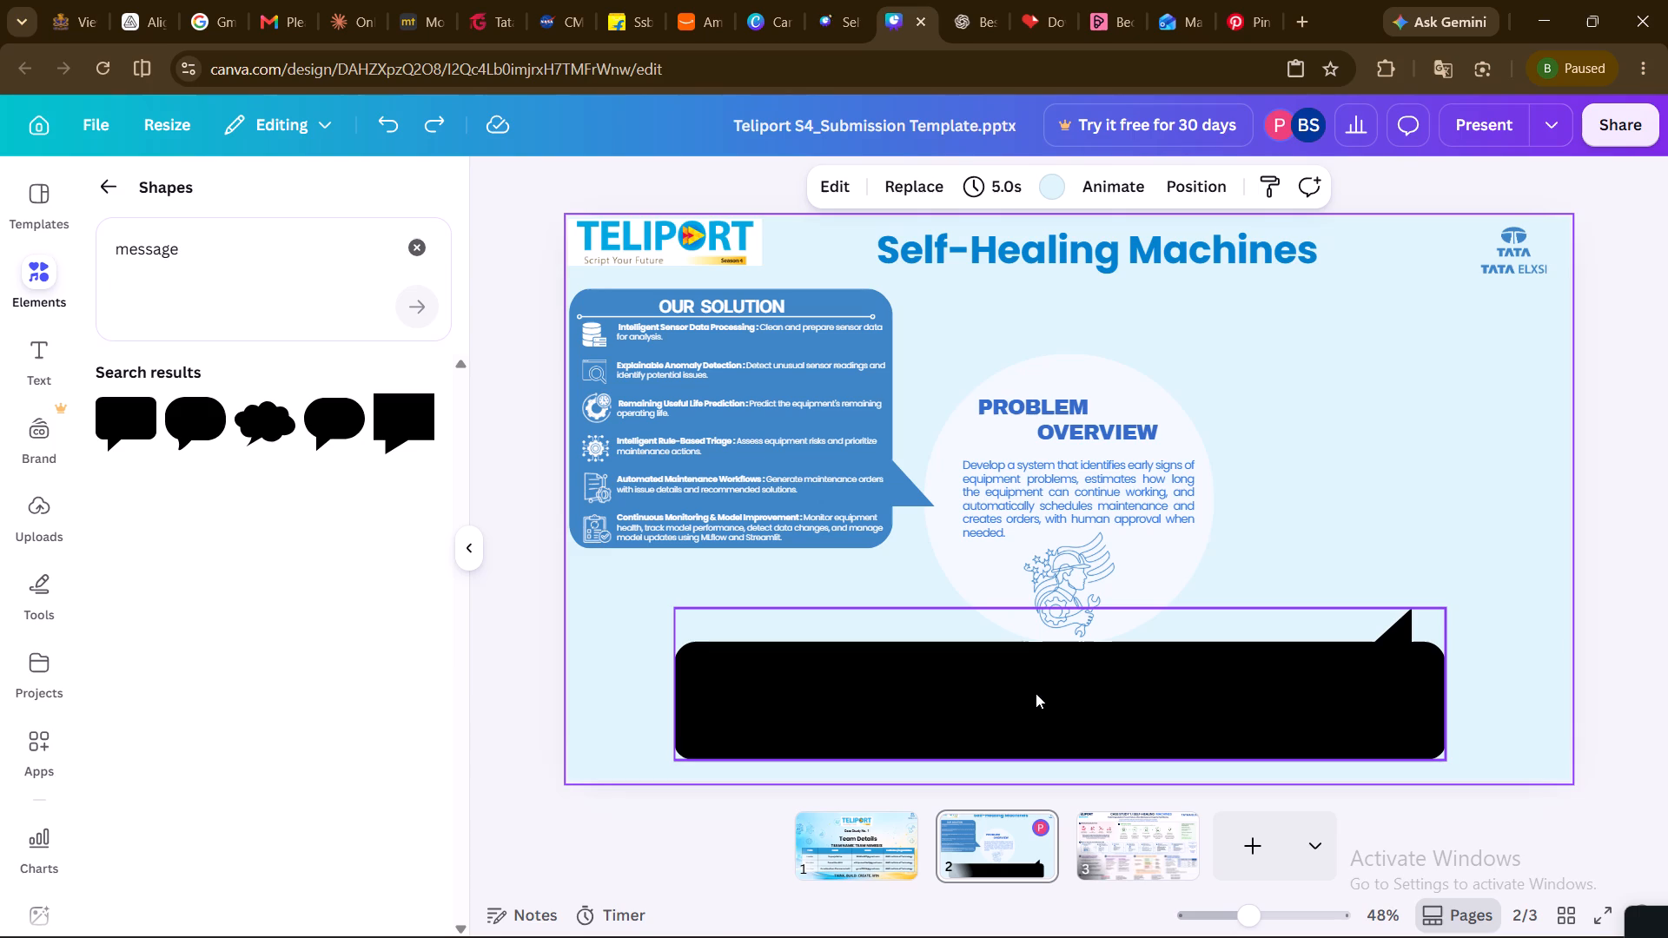
click(1148, 841)
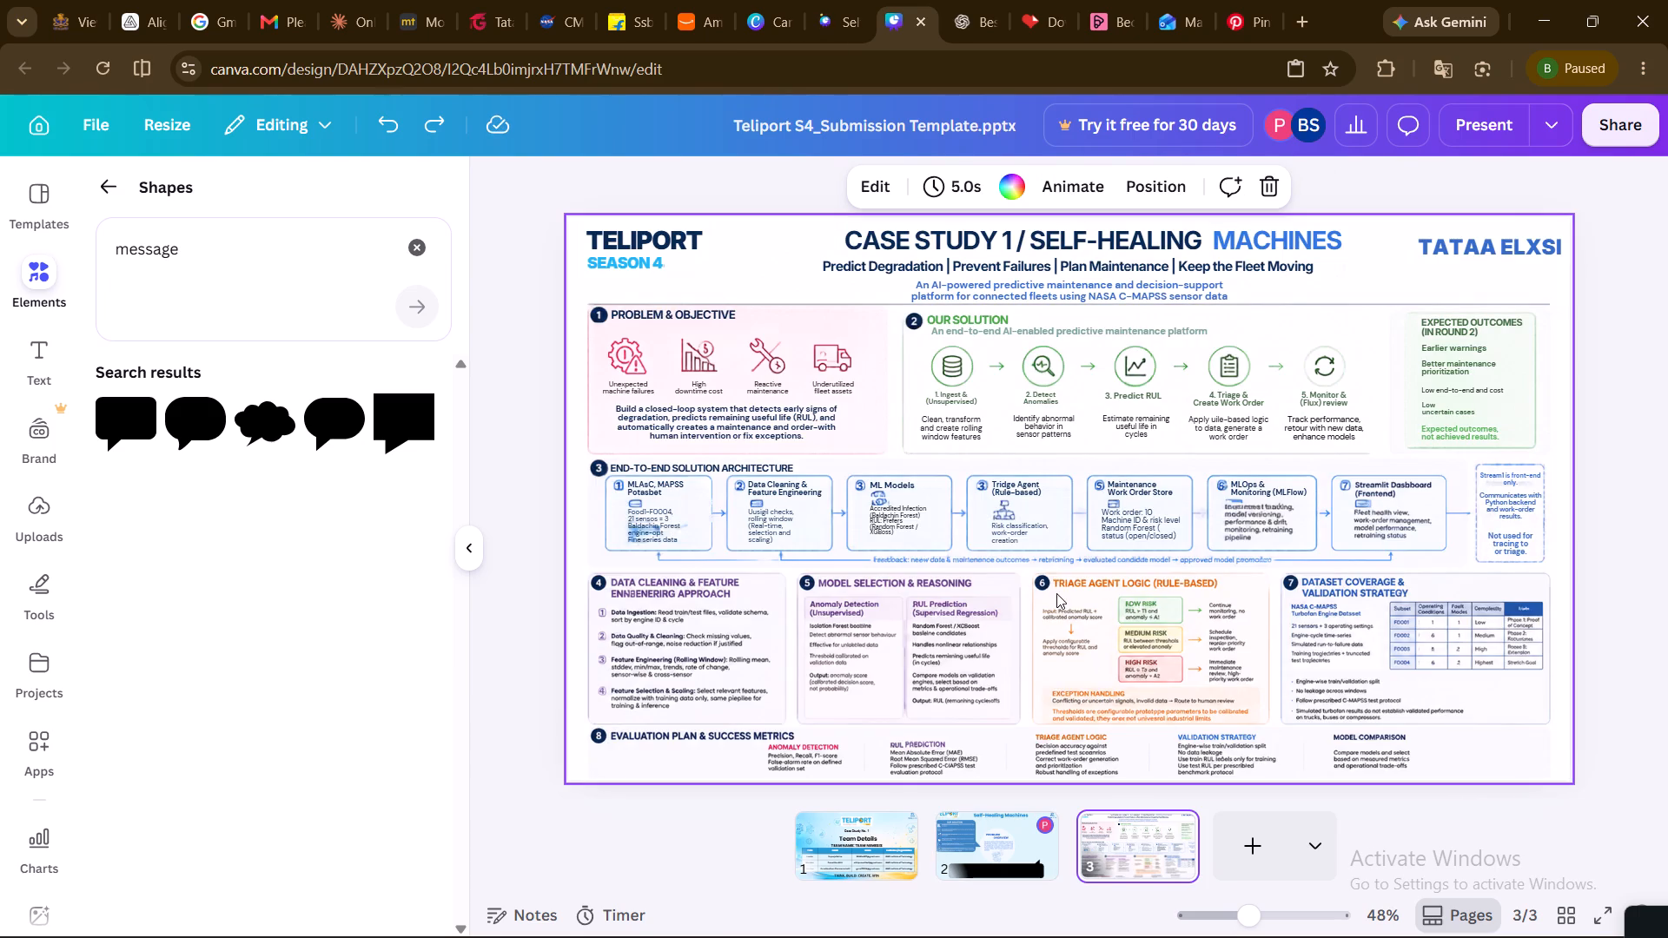
scroll(1009, 565, down, 1)
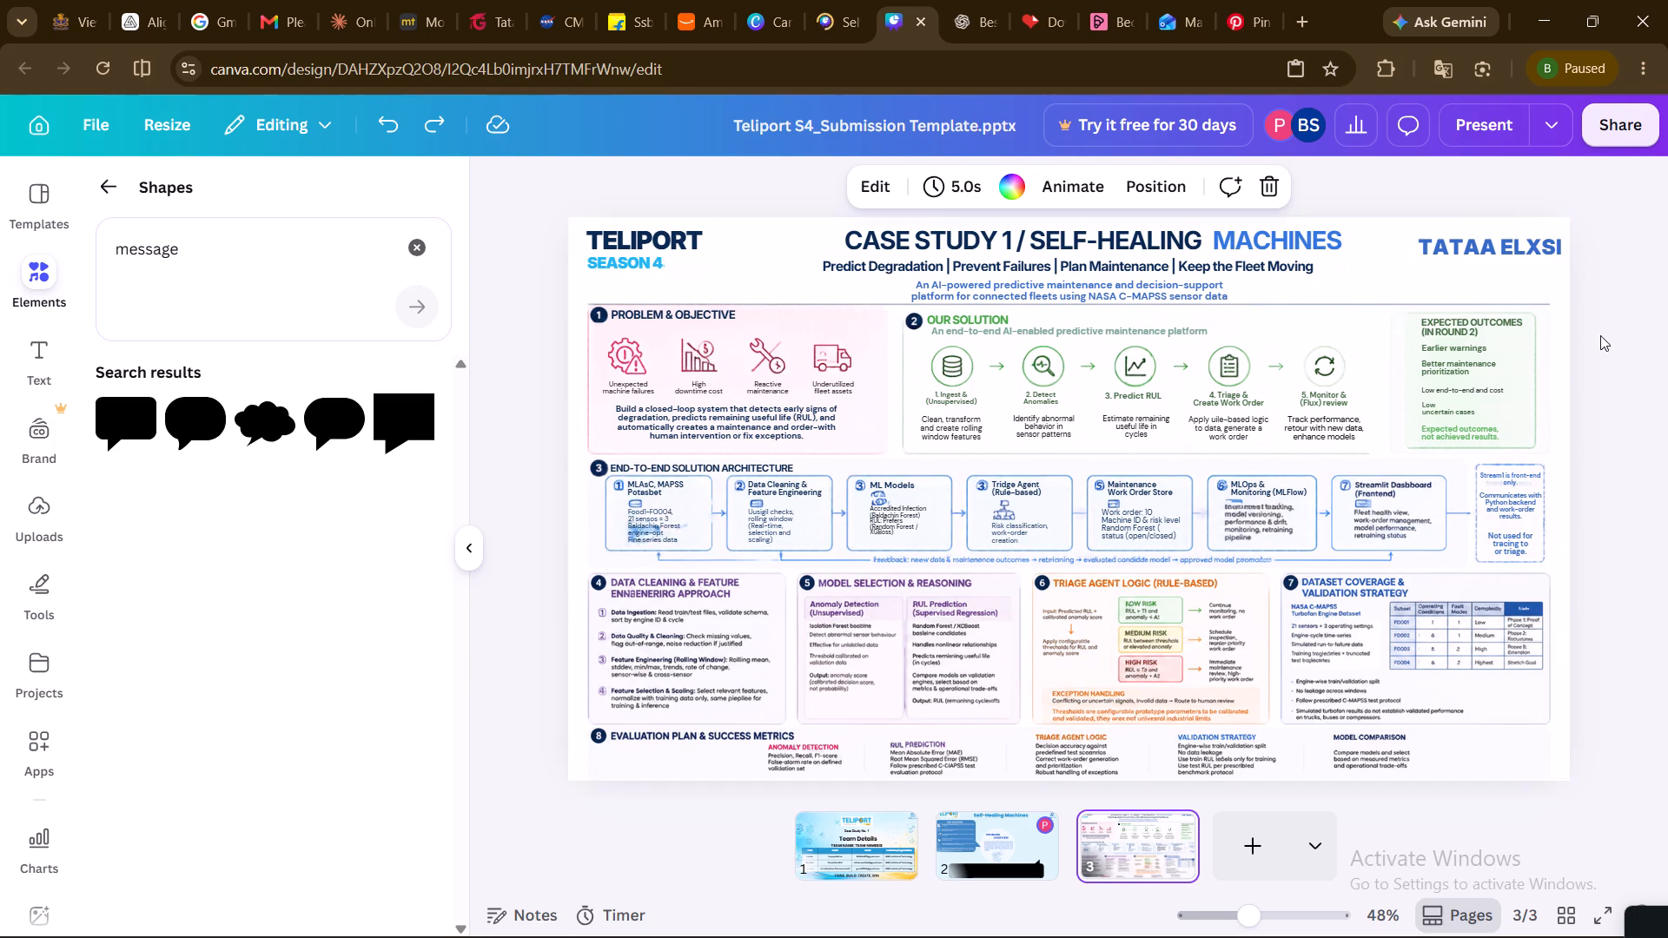
click(1023, 828)
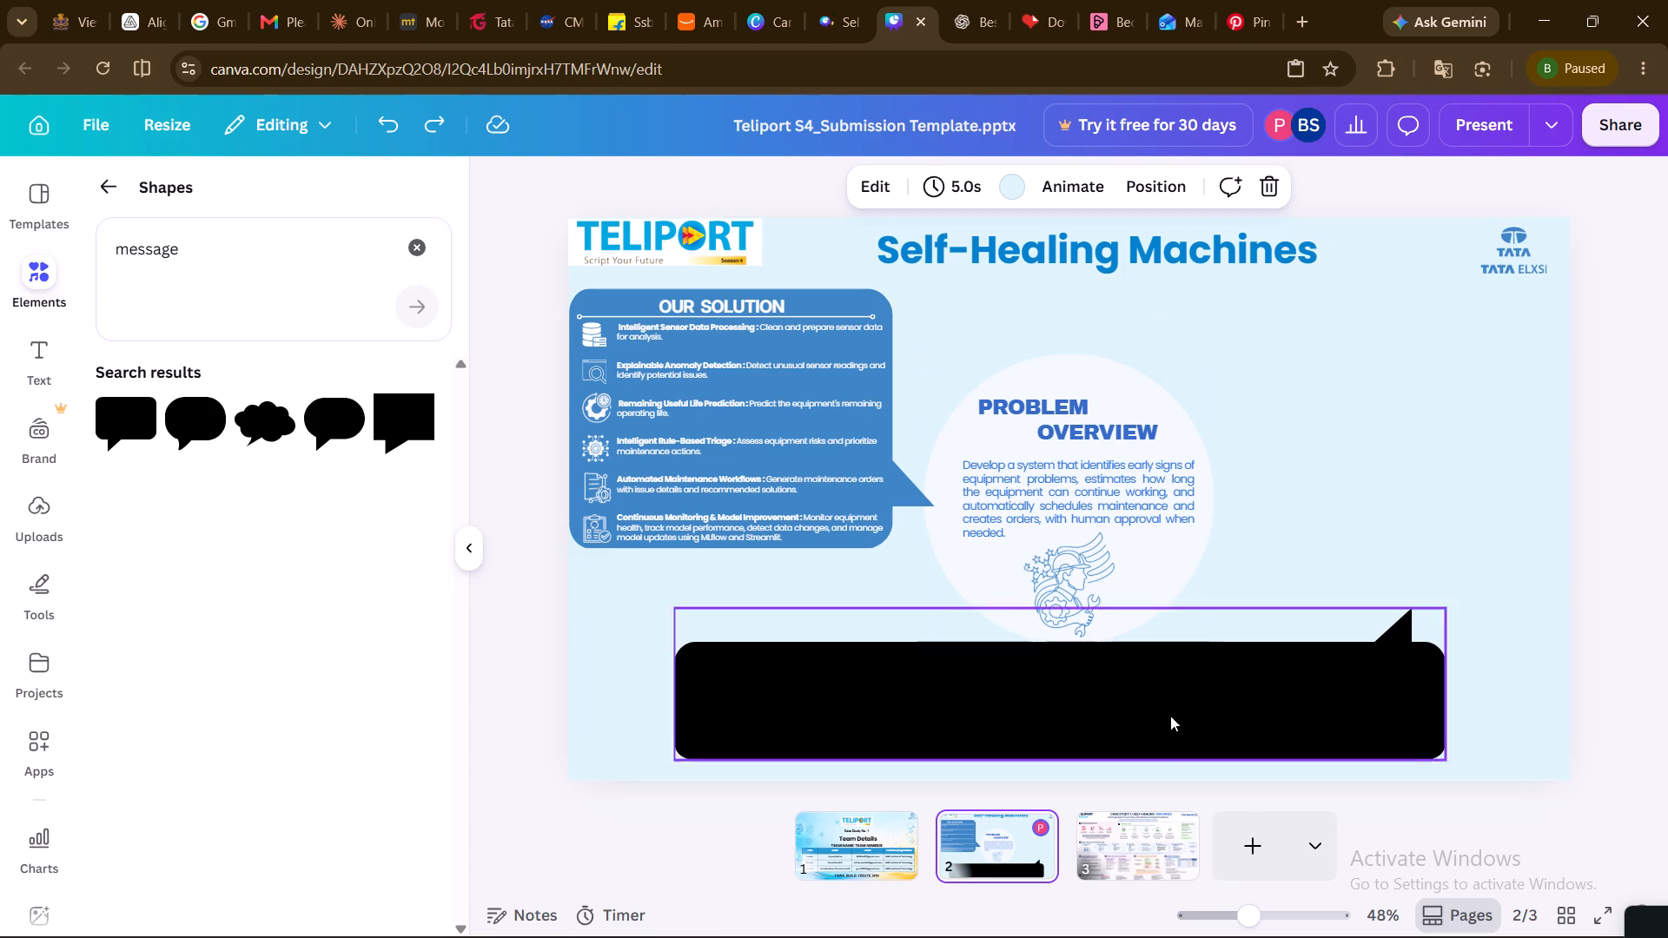
click(1155, 840)
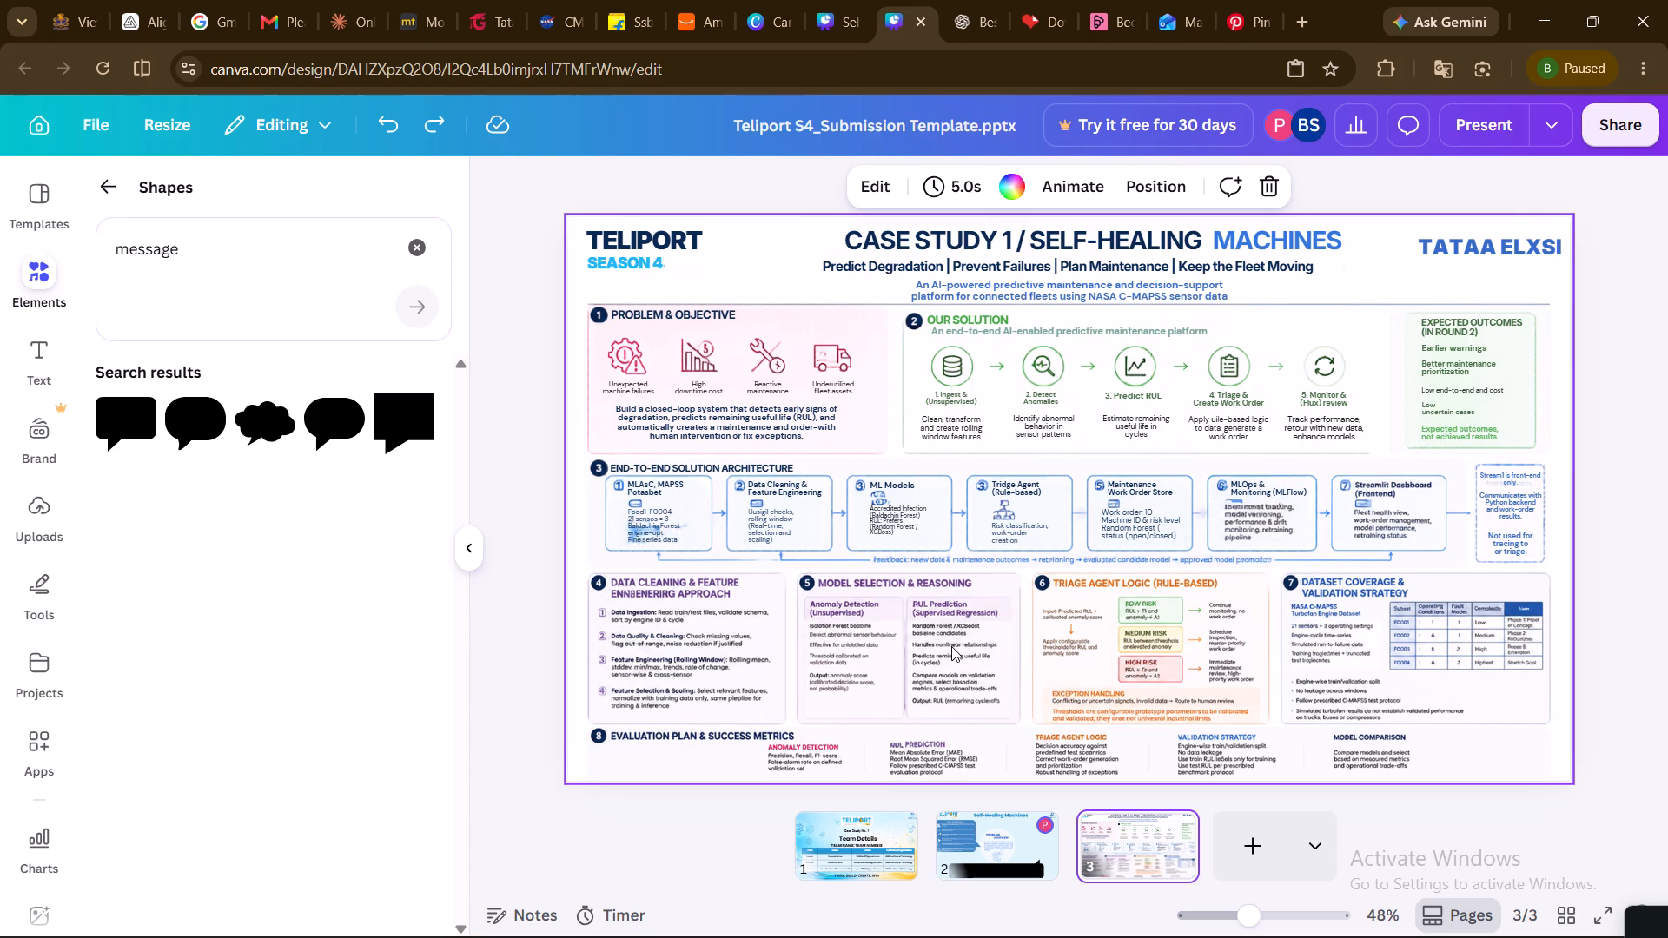
click(996, 844)
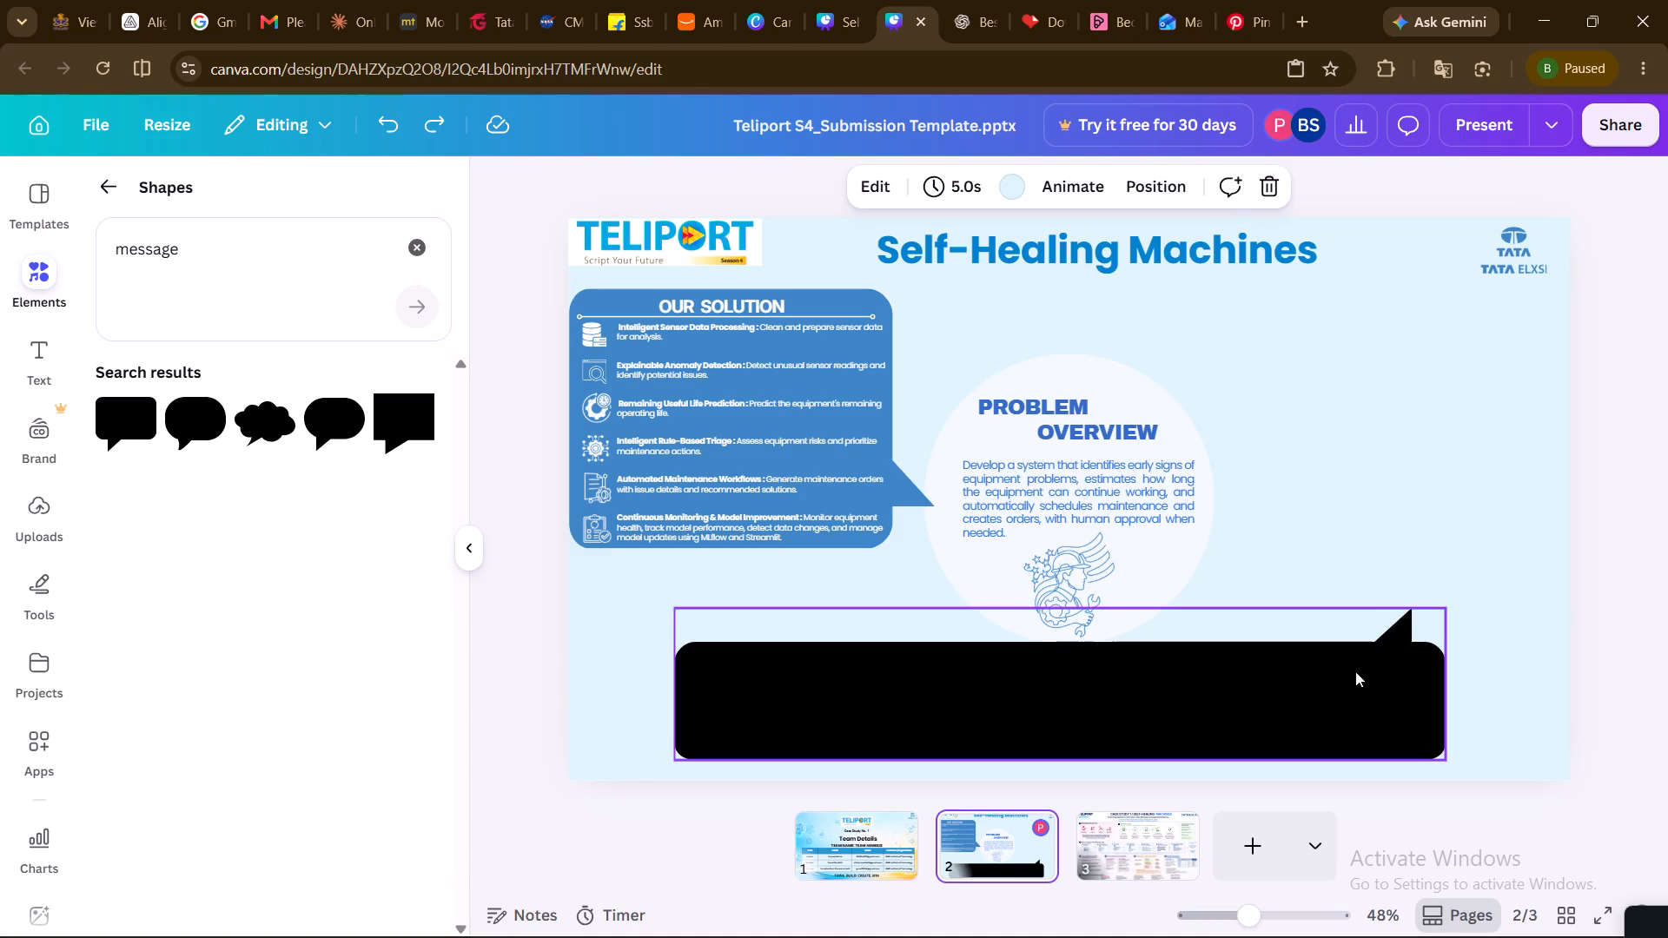
Browse the animation effects available for the wide black speech bubble.
click(1314, 684)
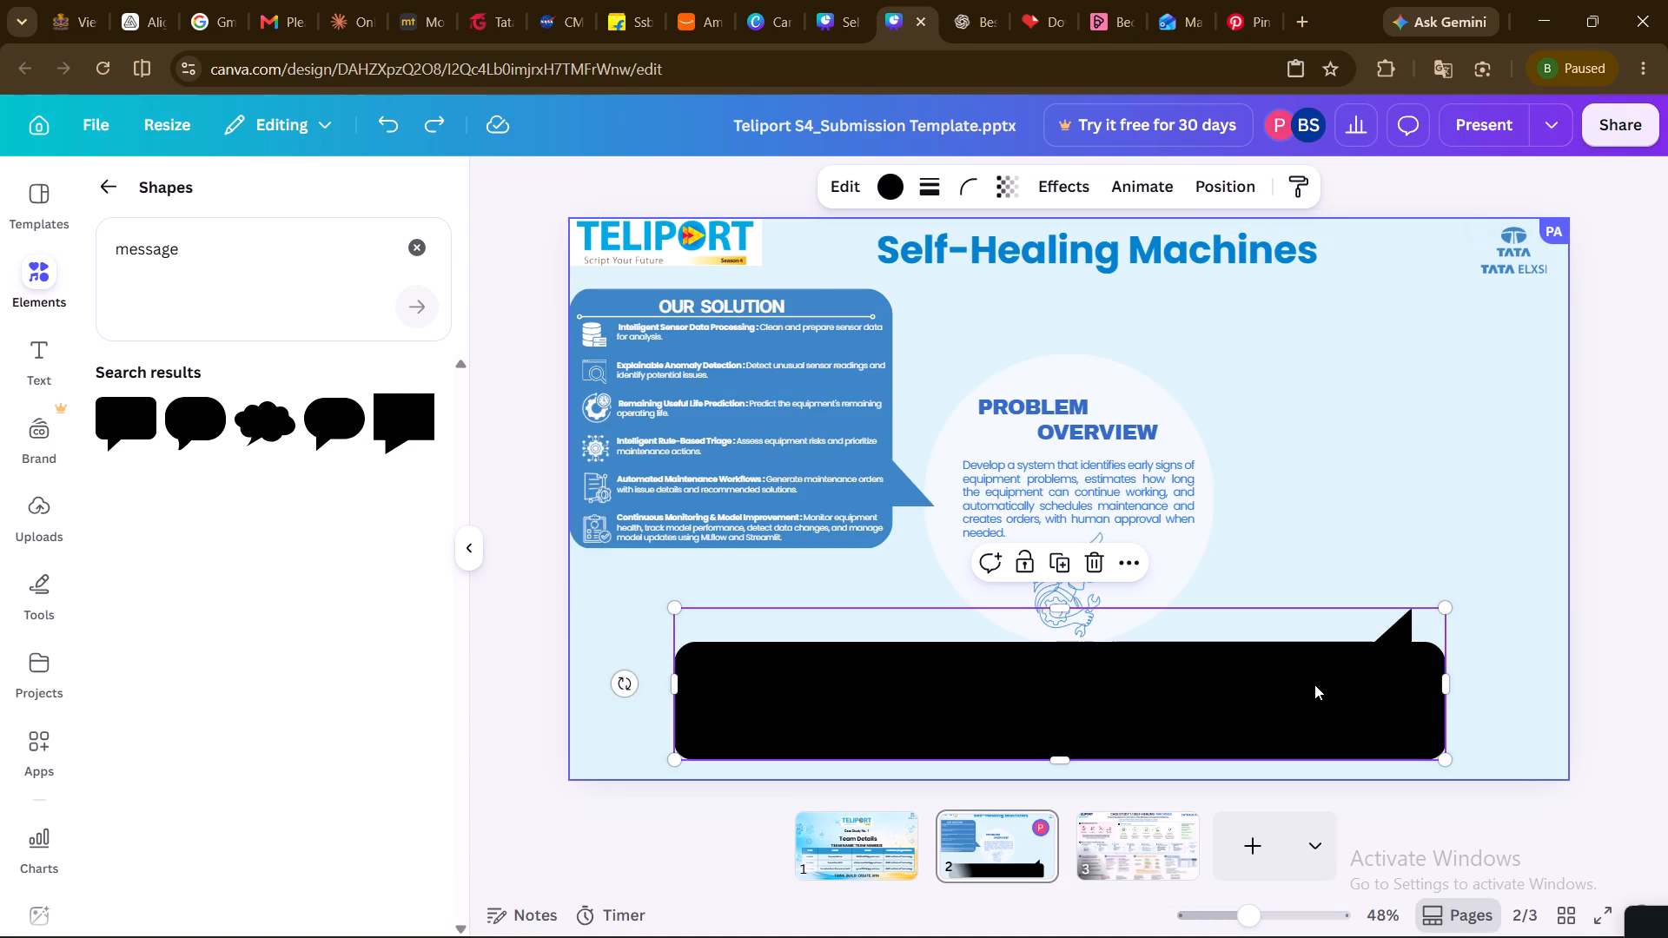
click(1314, 684)
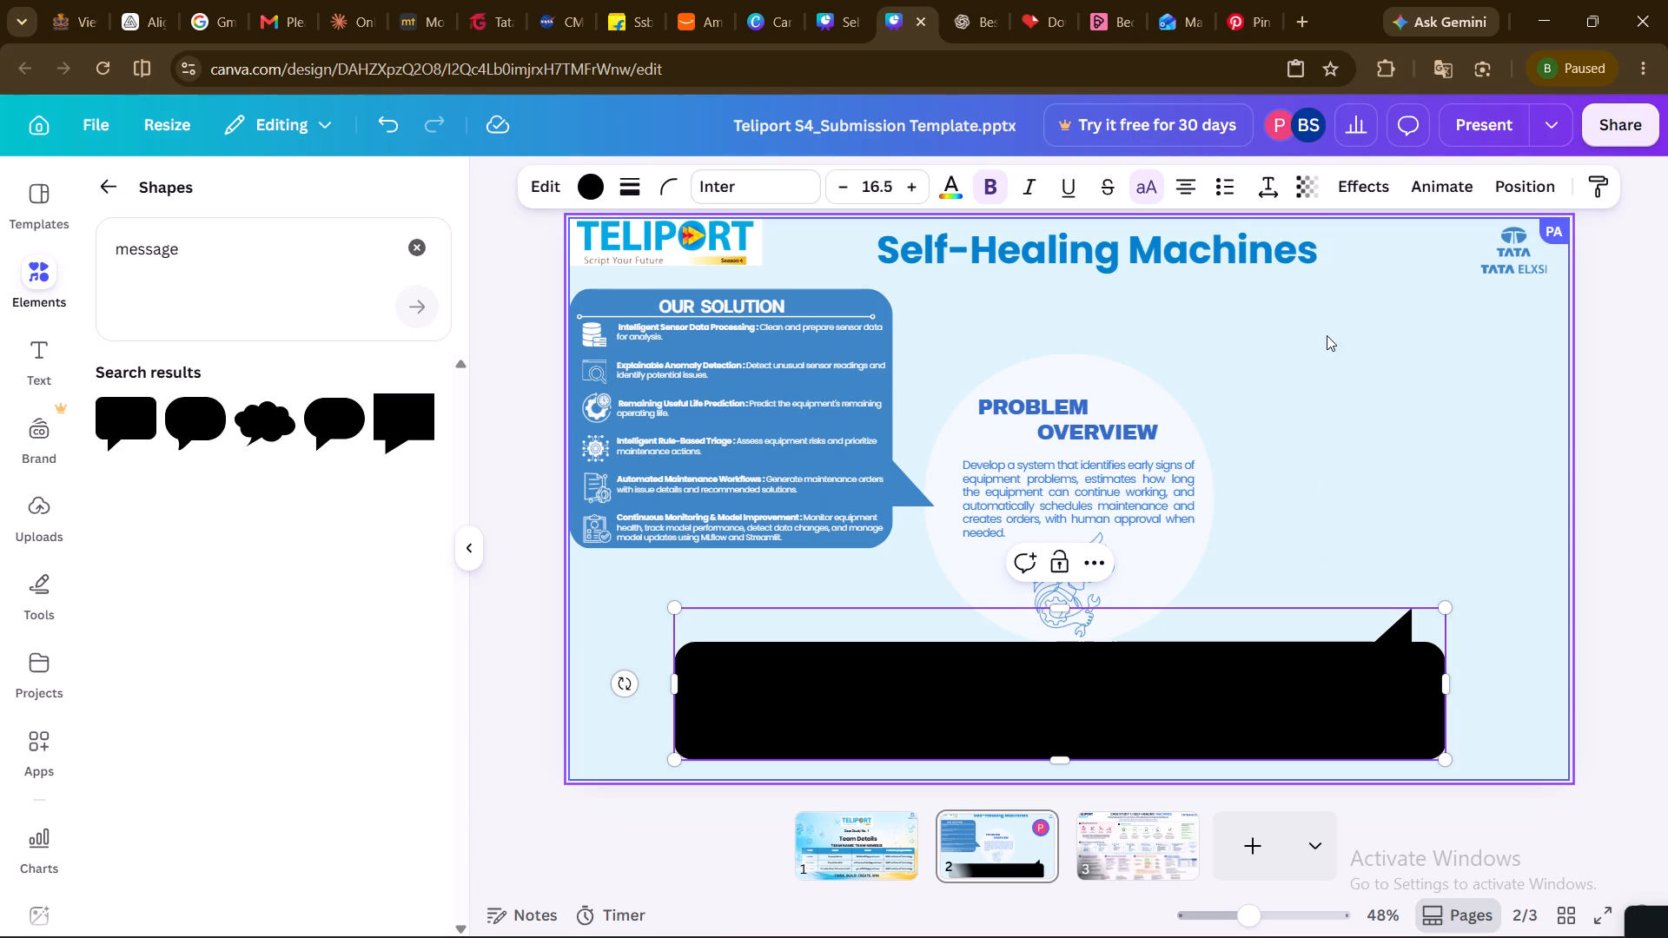
click(1182, 695)
click(1486, 623)
click(1243, 735)
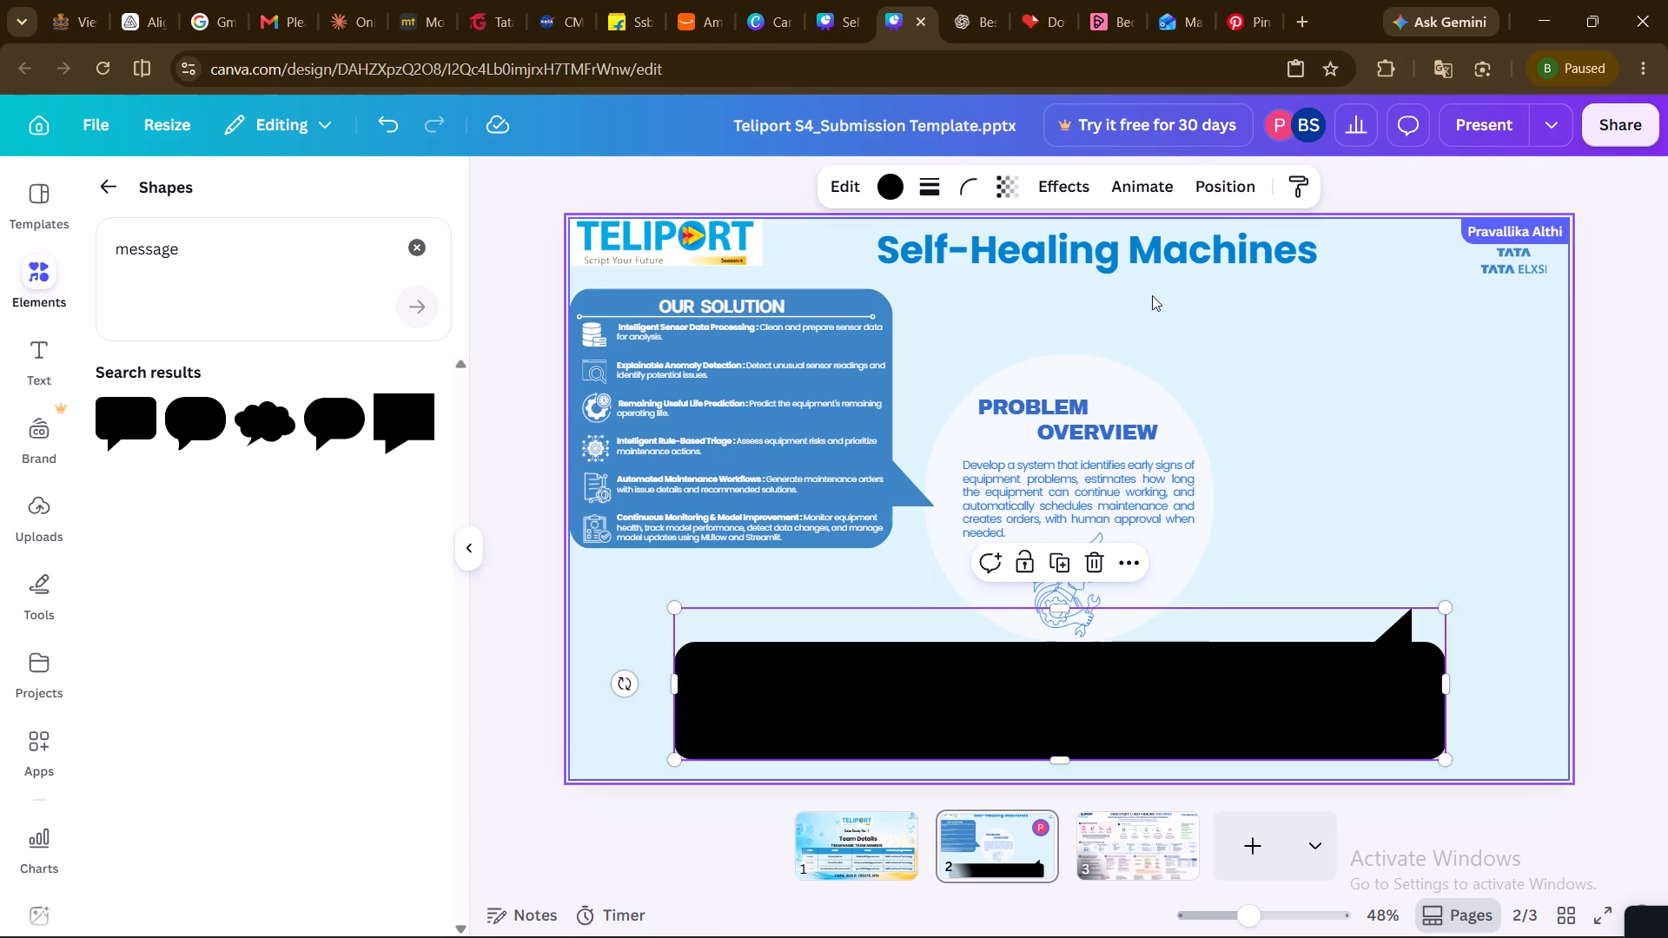
click(1148, 182)
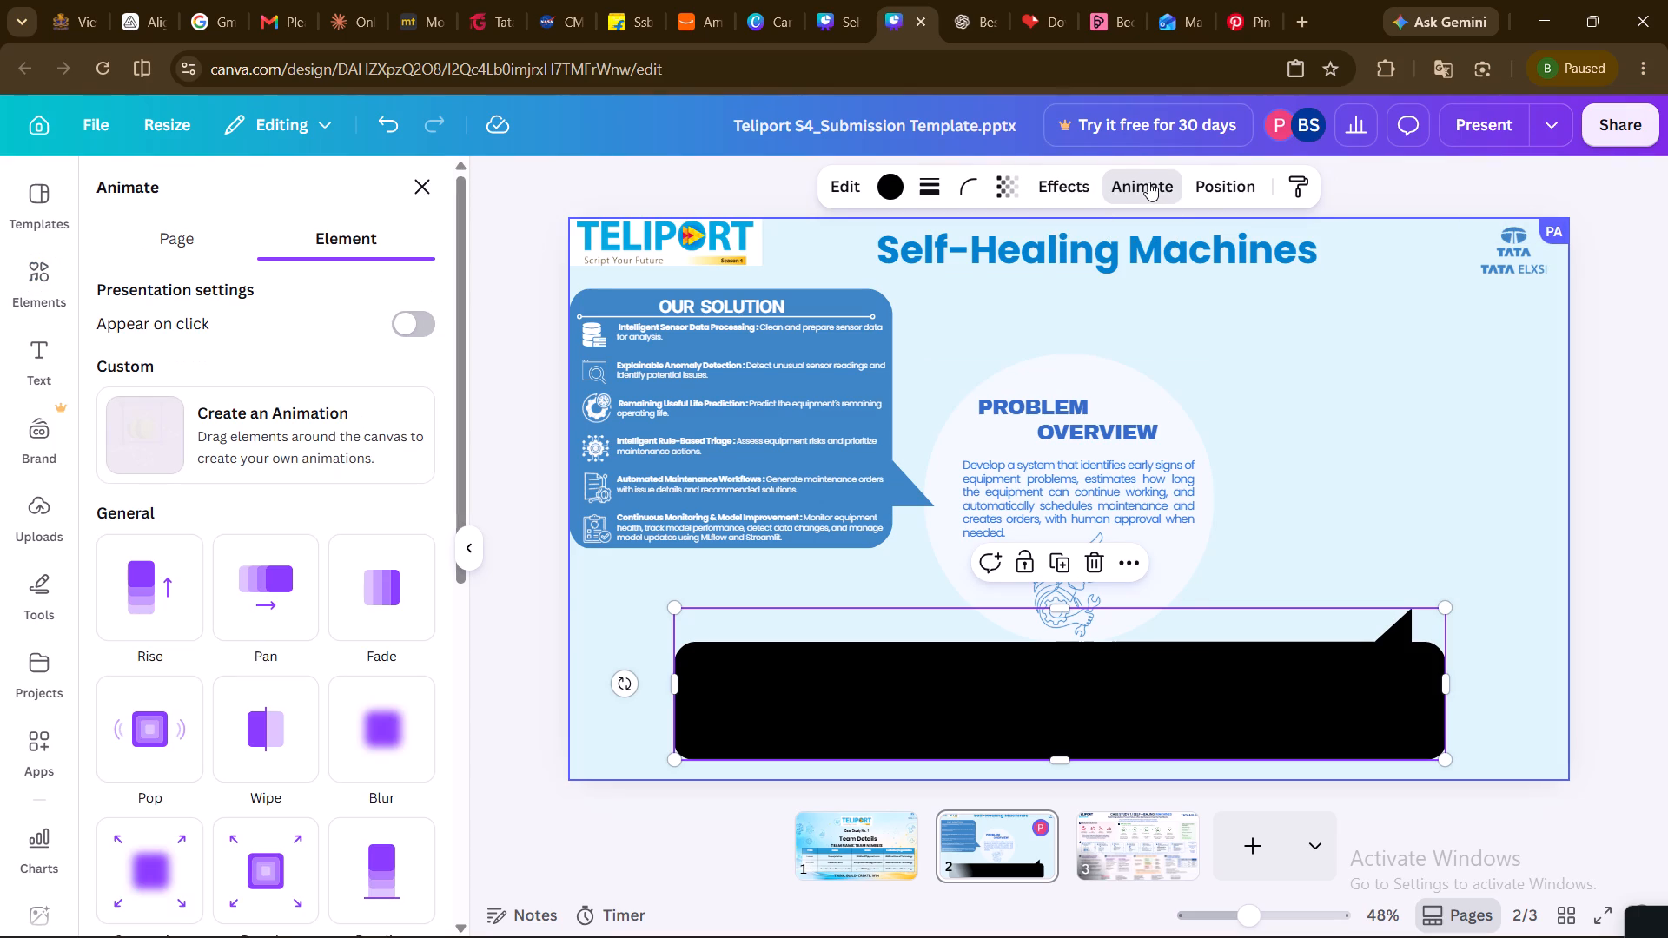
scroll(285, 377, down, 6)
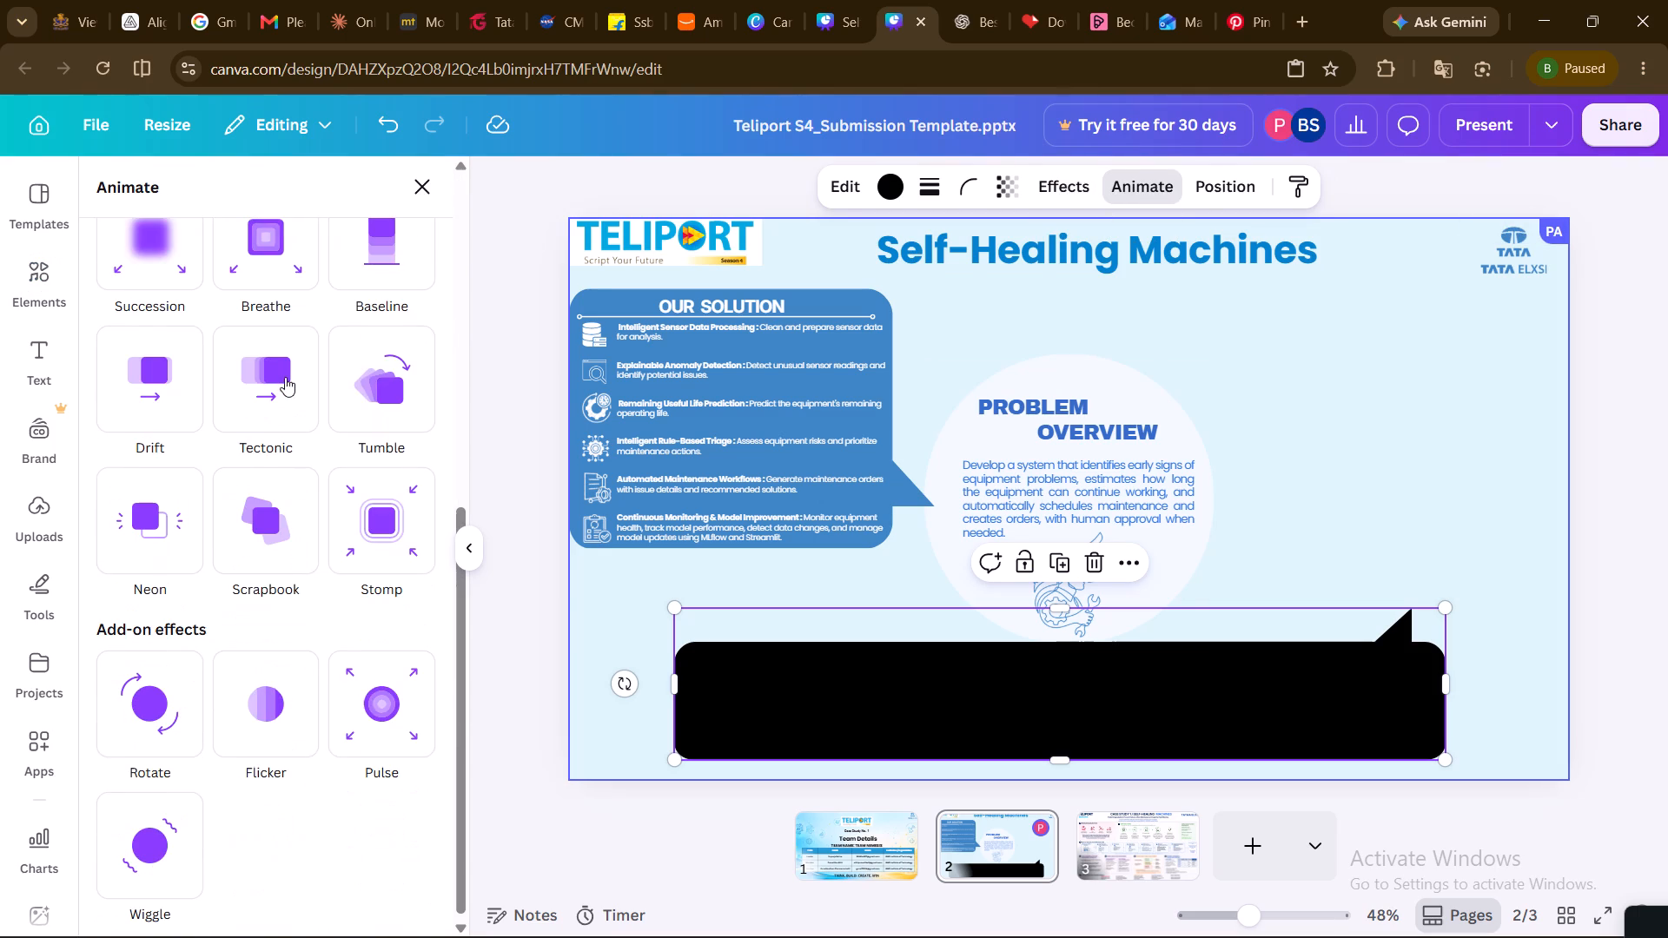
scroll(171, 429, up, 6)
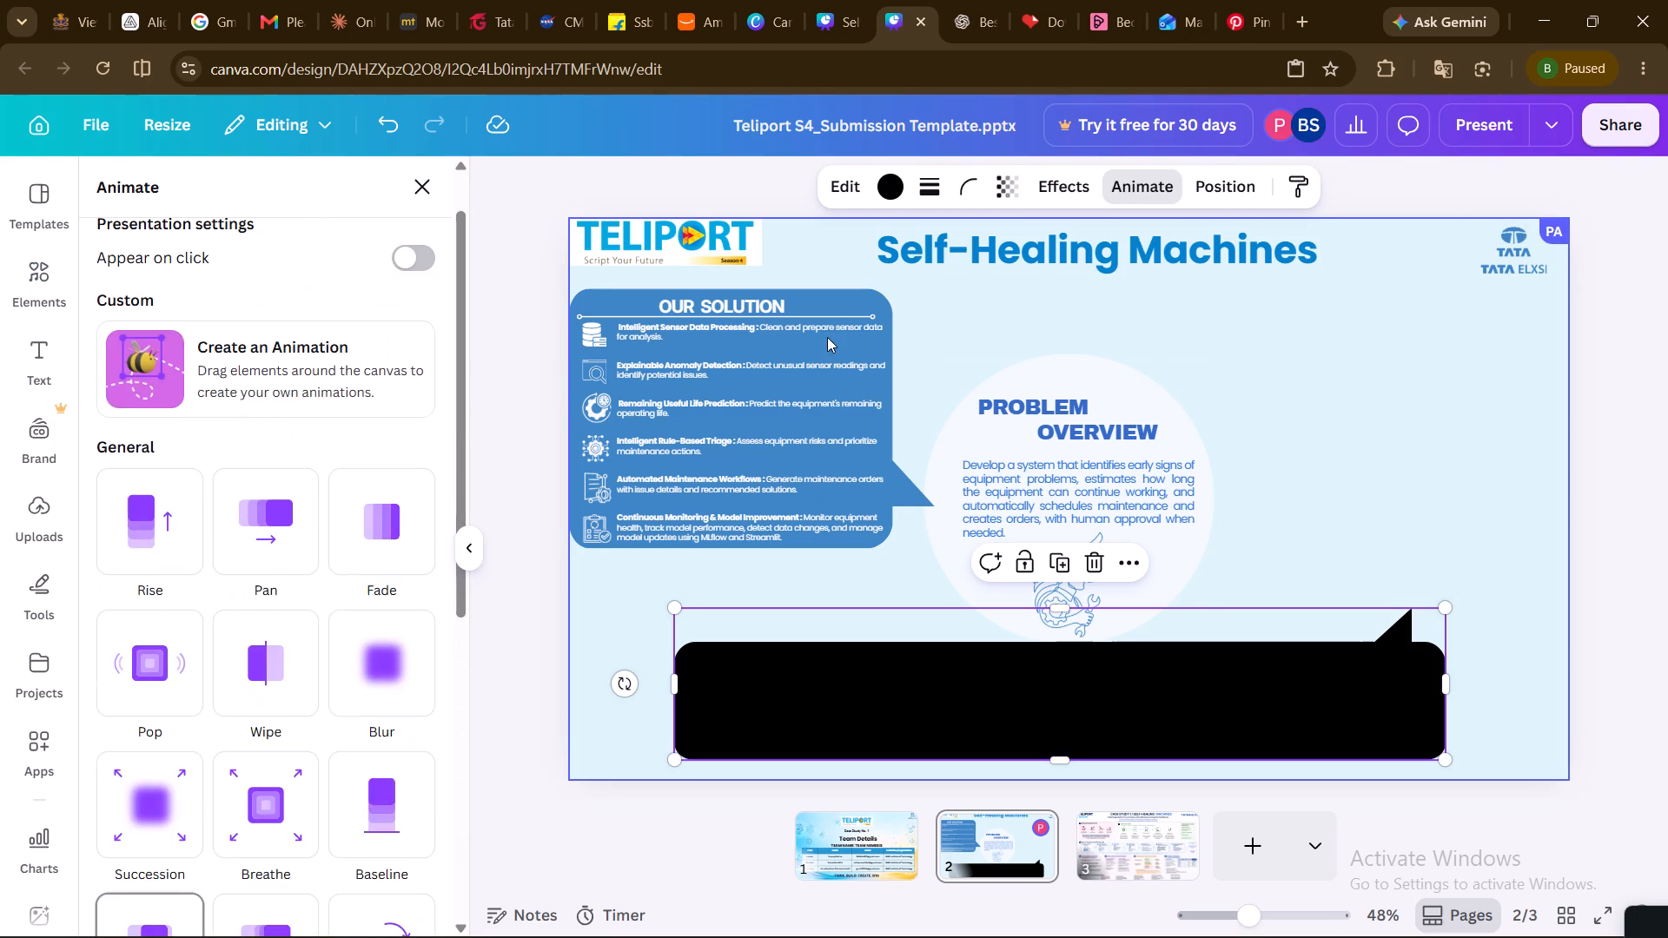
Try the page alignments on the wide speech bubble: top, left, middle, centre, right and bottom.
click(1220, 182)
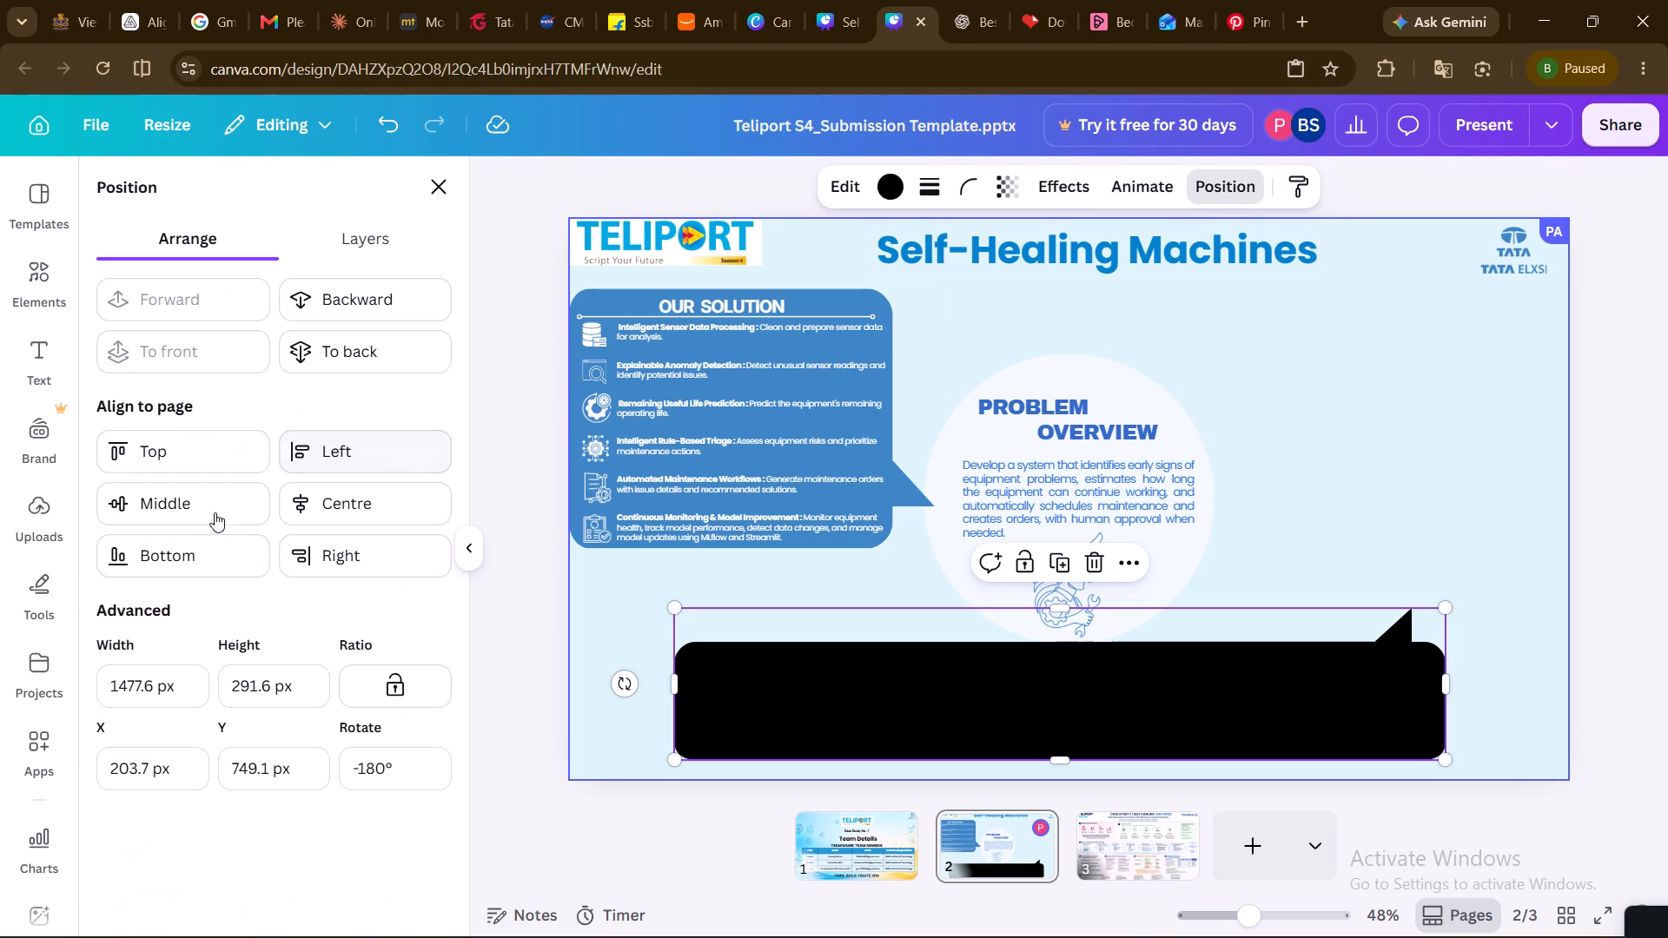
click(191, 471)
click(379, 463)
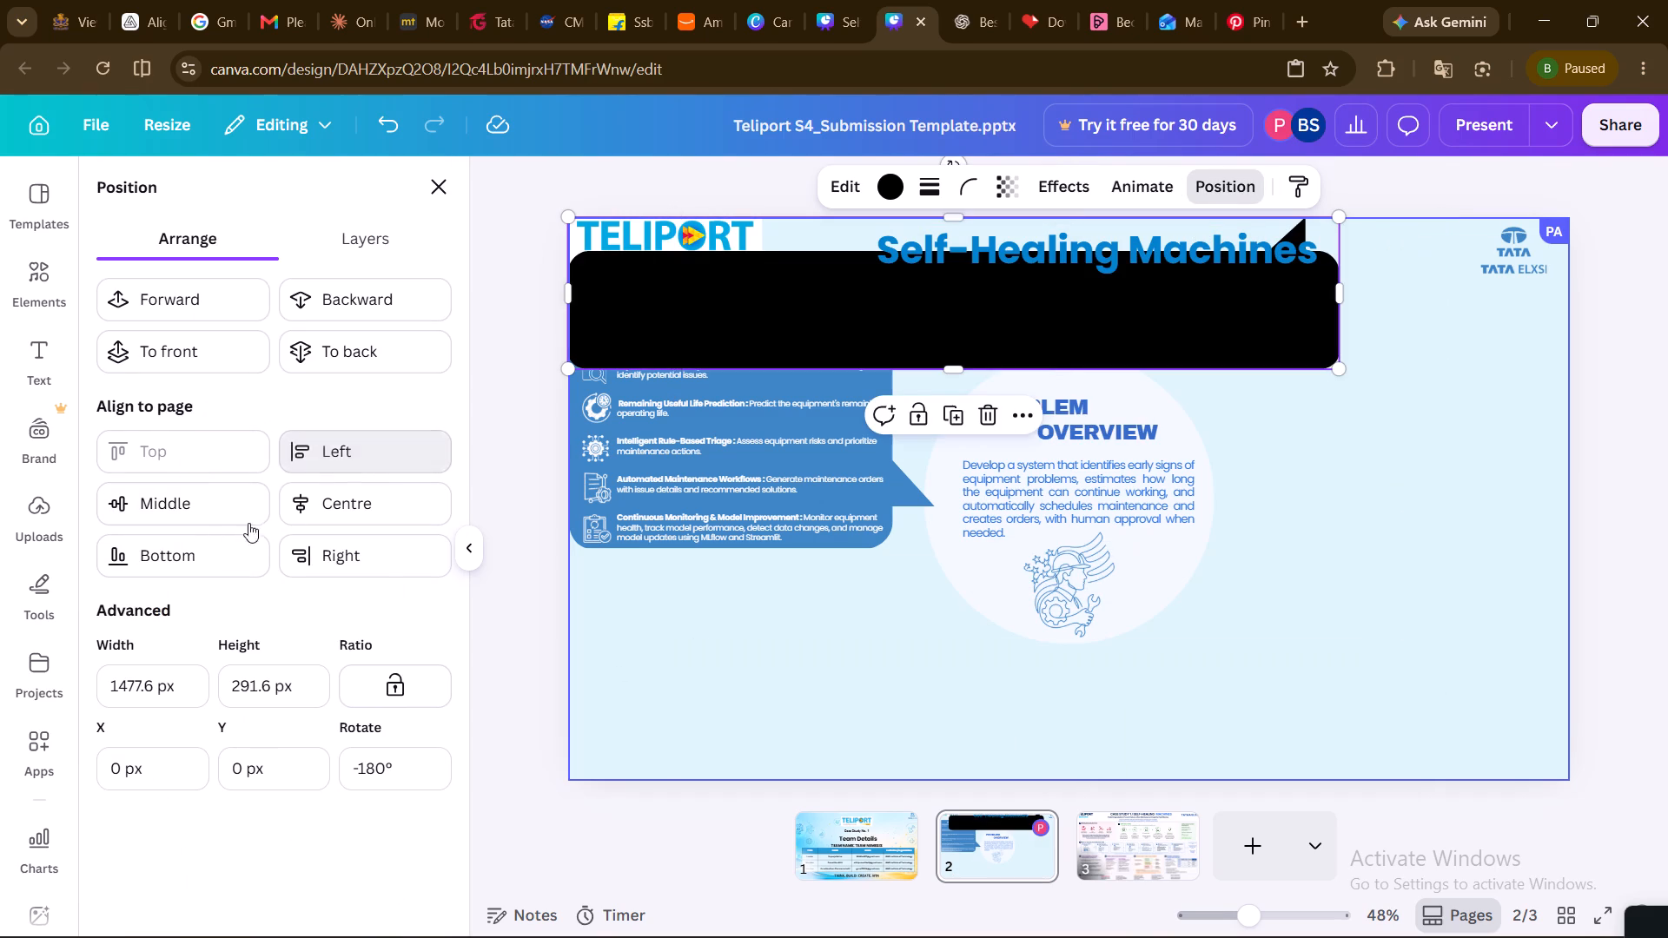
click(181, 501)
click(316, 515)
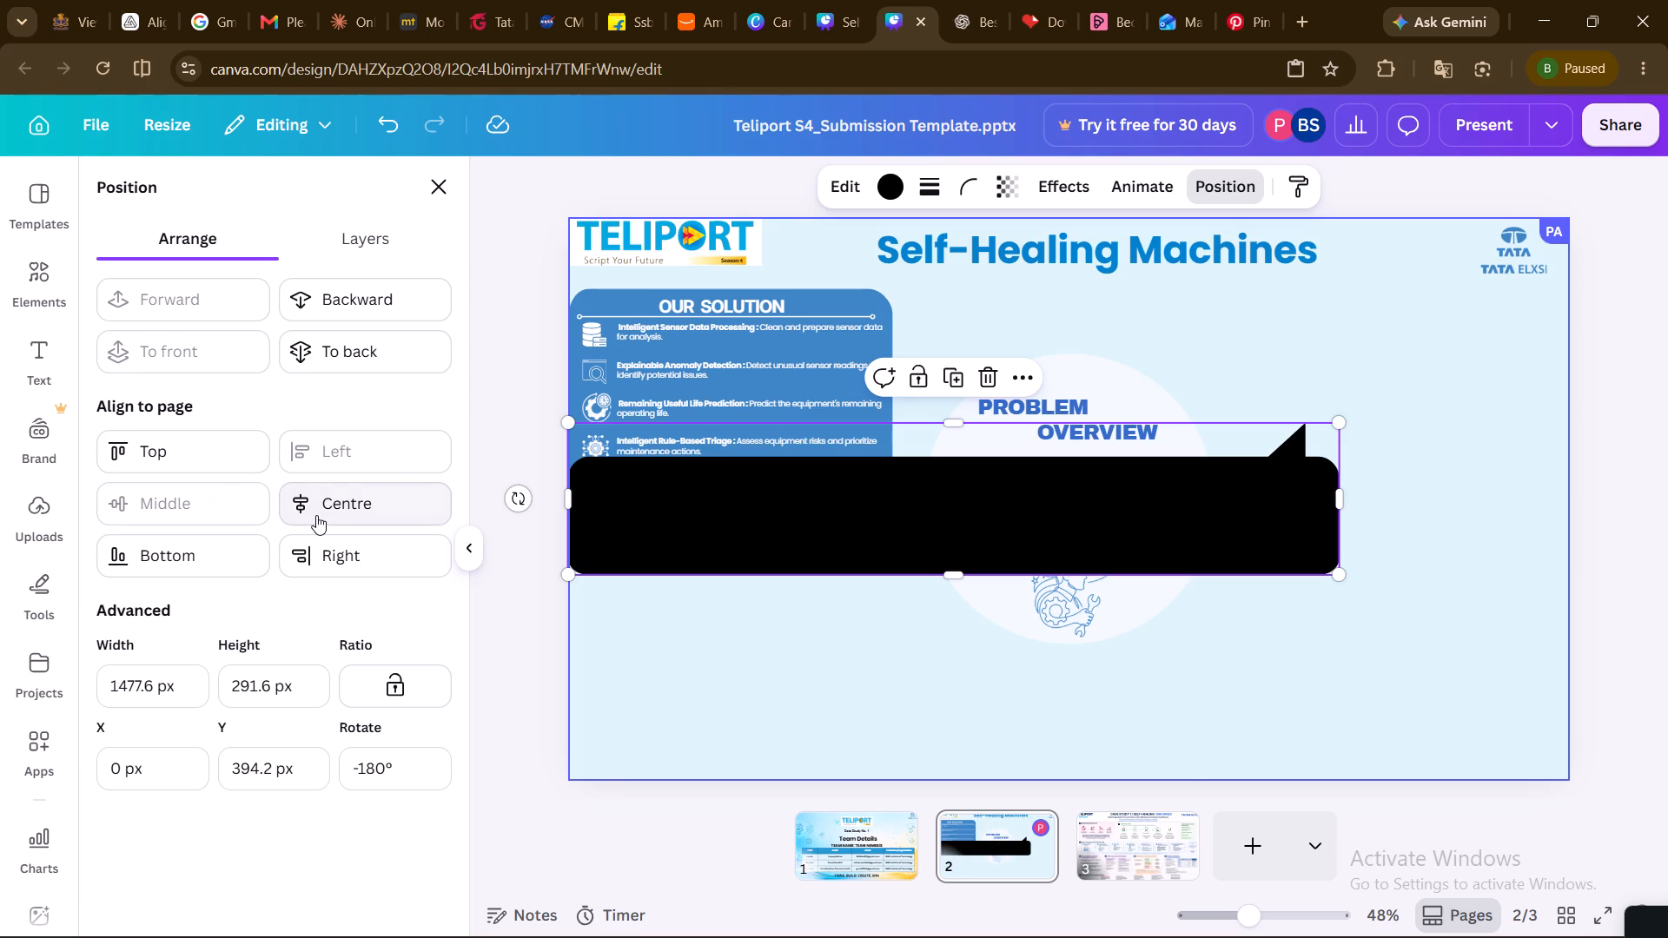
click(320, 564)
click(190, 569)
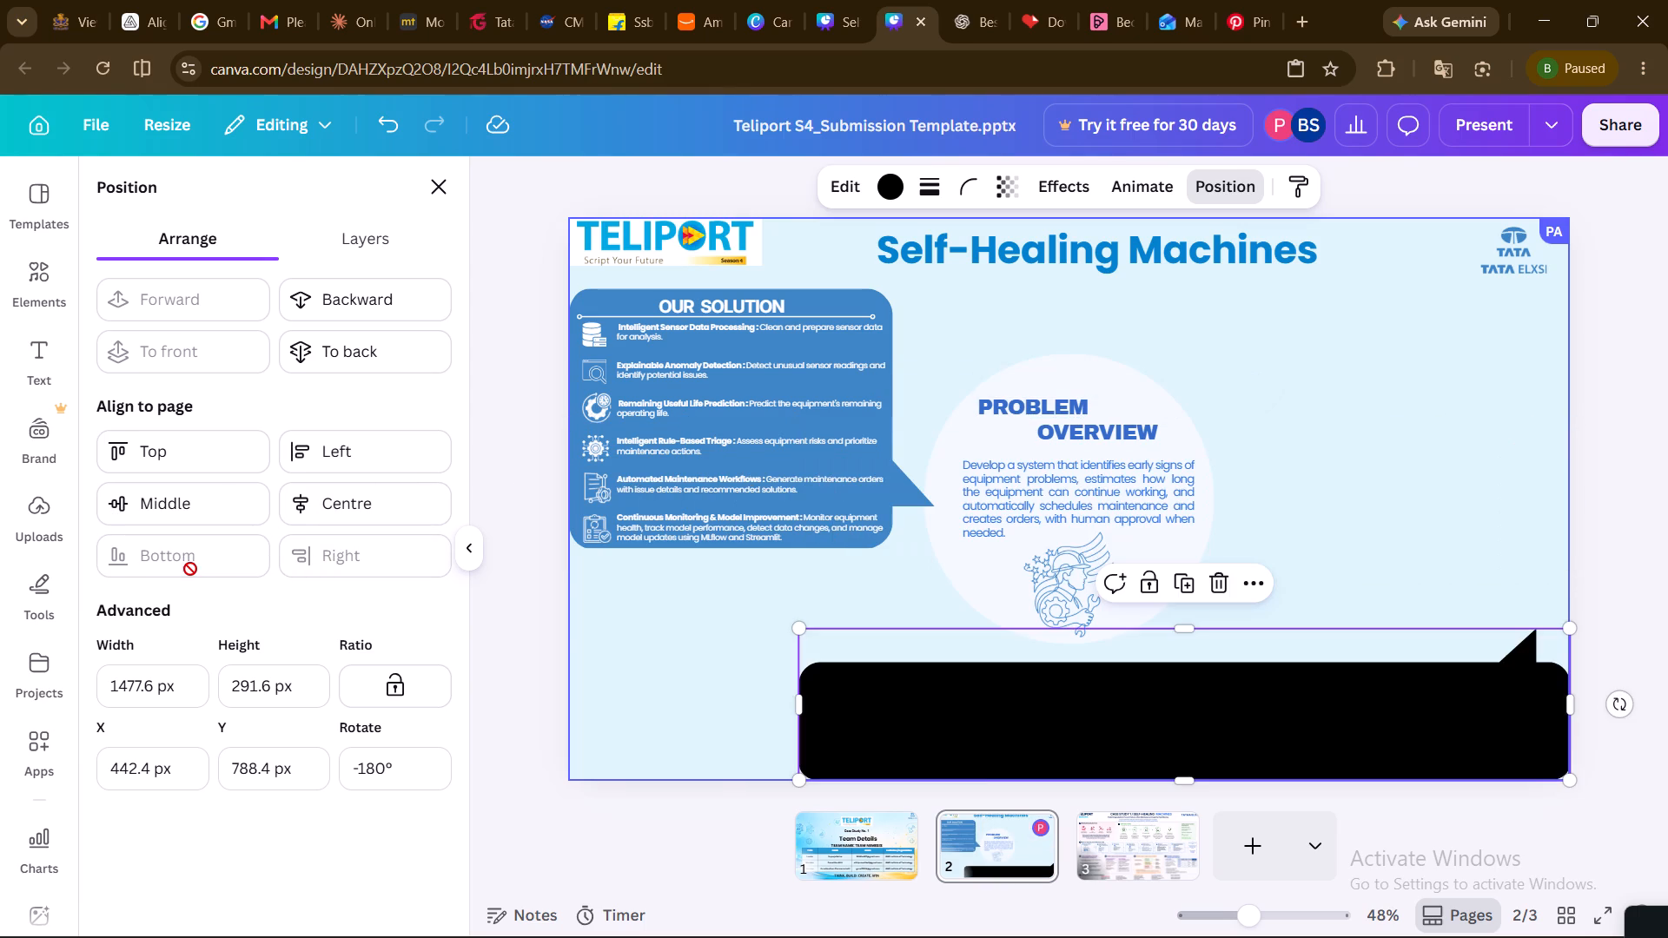
Move the wide speech bubble beneath the Problem Overview circle, to about X 108 px and Y 757 px.
drag(980, 715, 976, 714)
drag(976, 714, 861, 697)
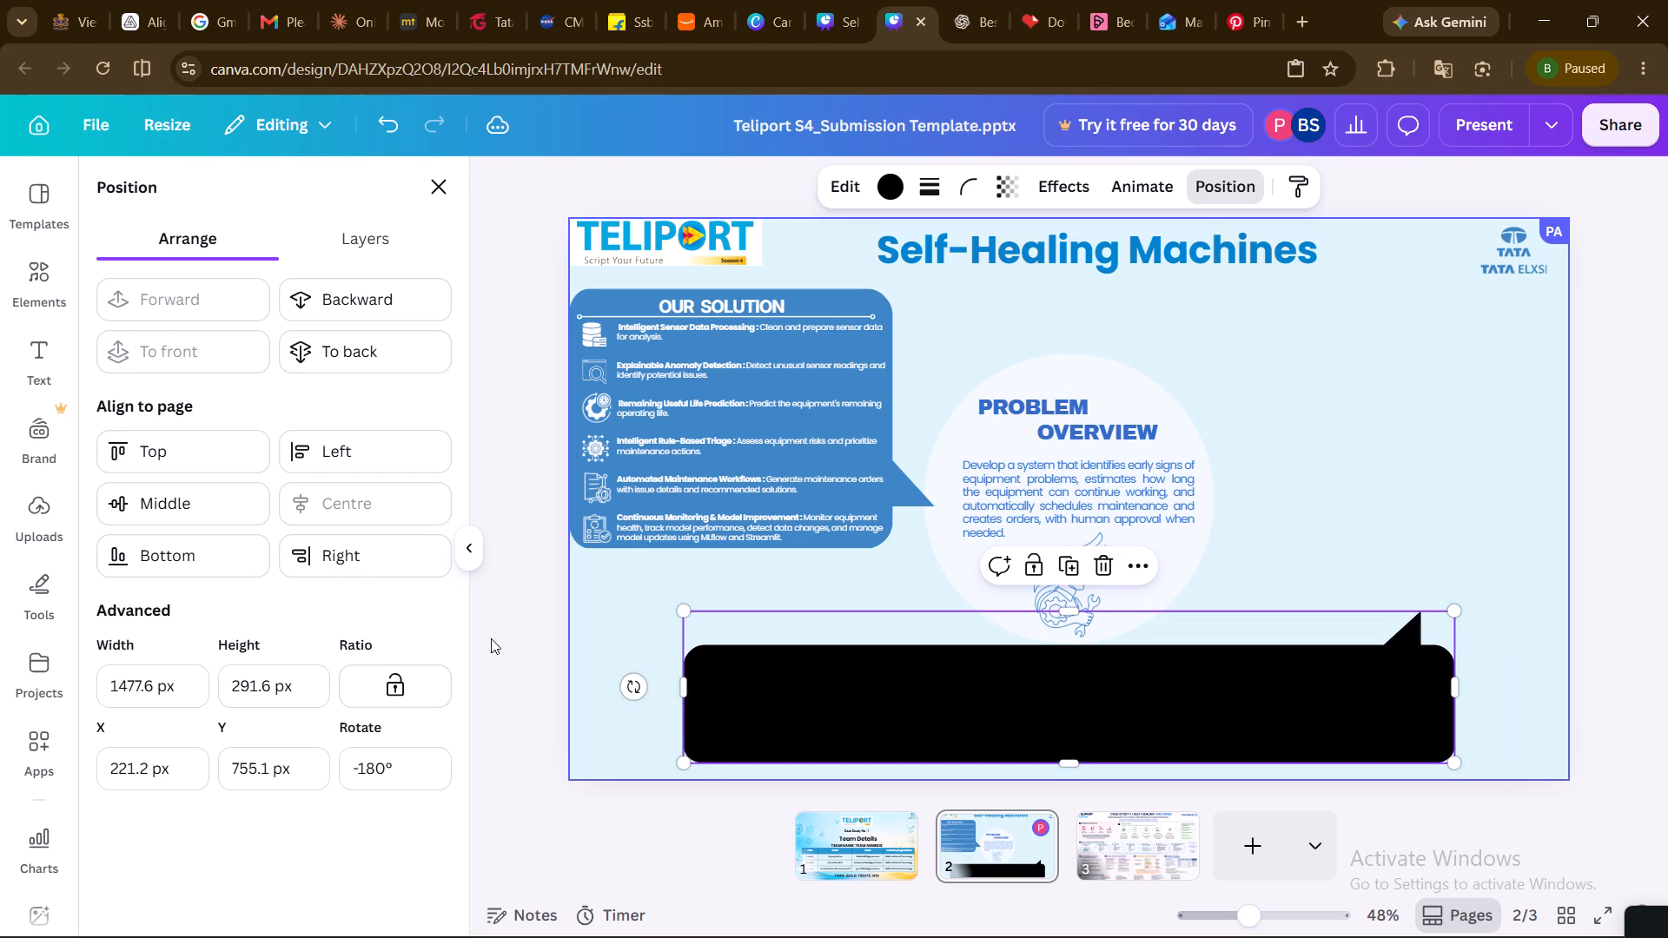
drag(764, 729, 705, 737)
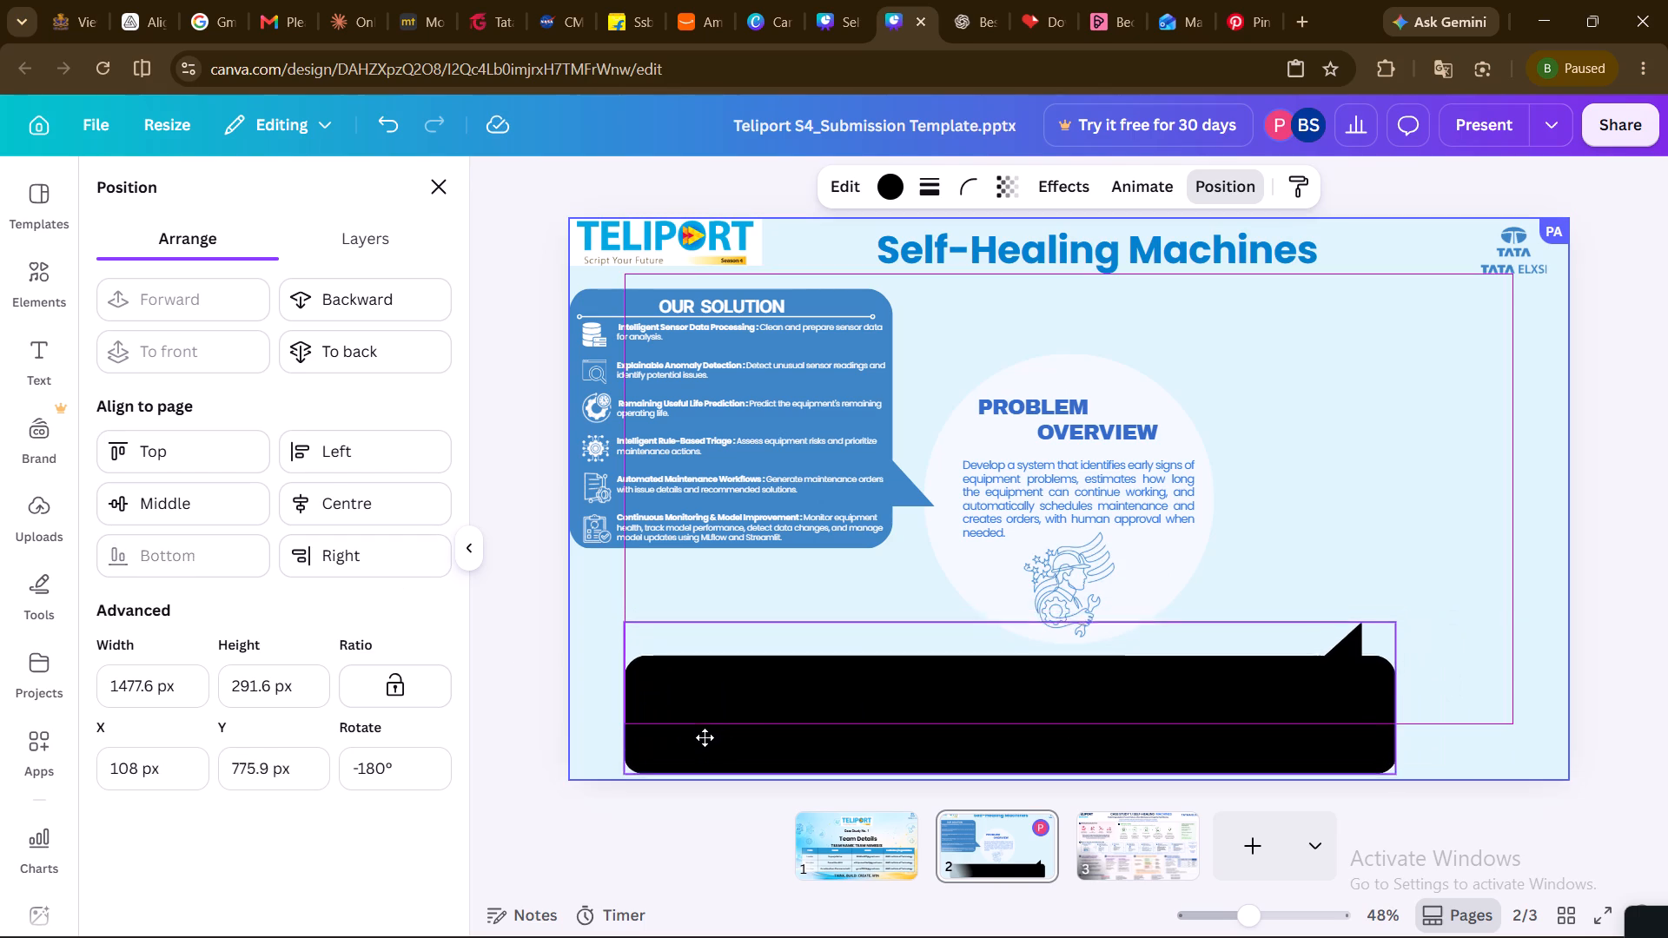
drag(705, 737, 702, 730)
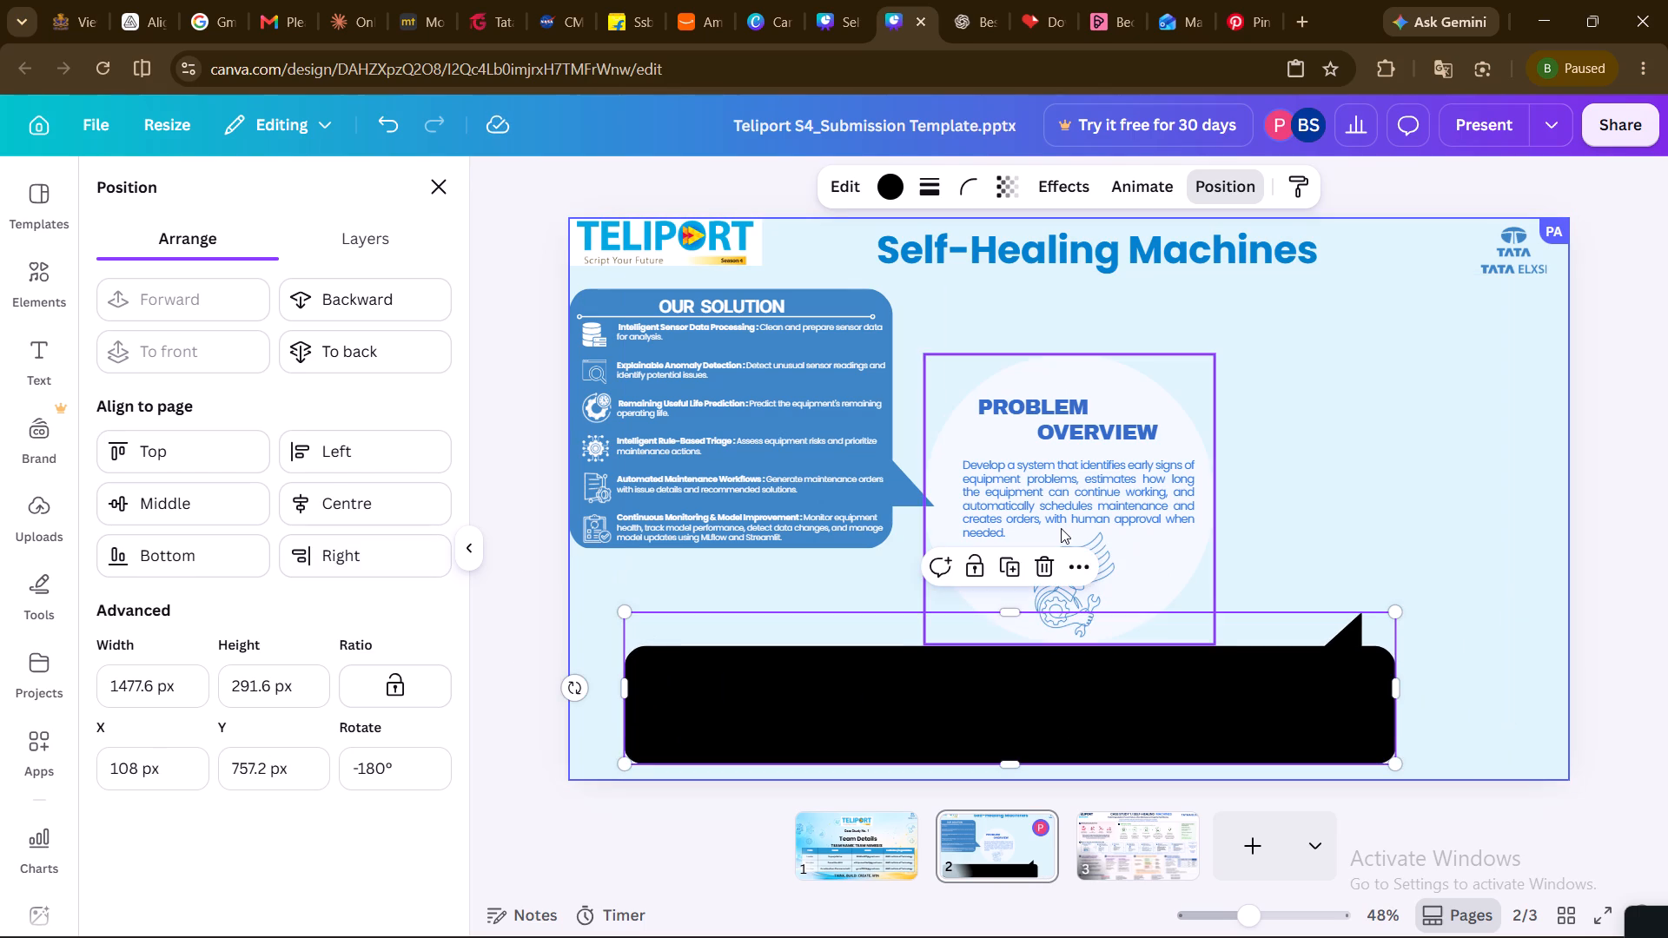
click(1061, 528)
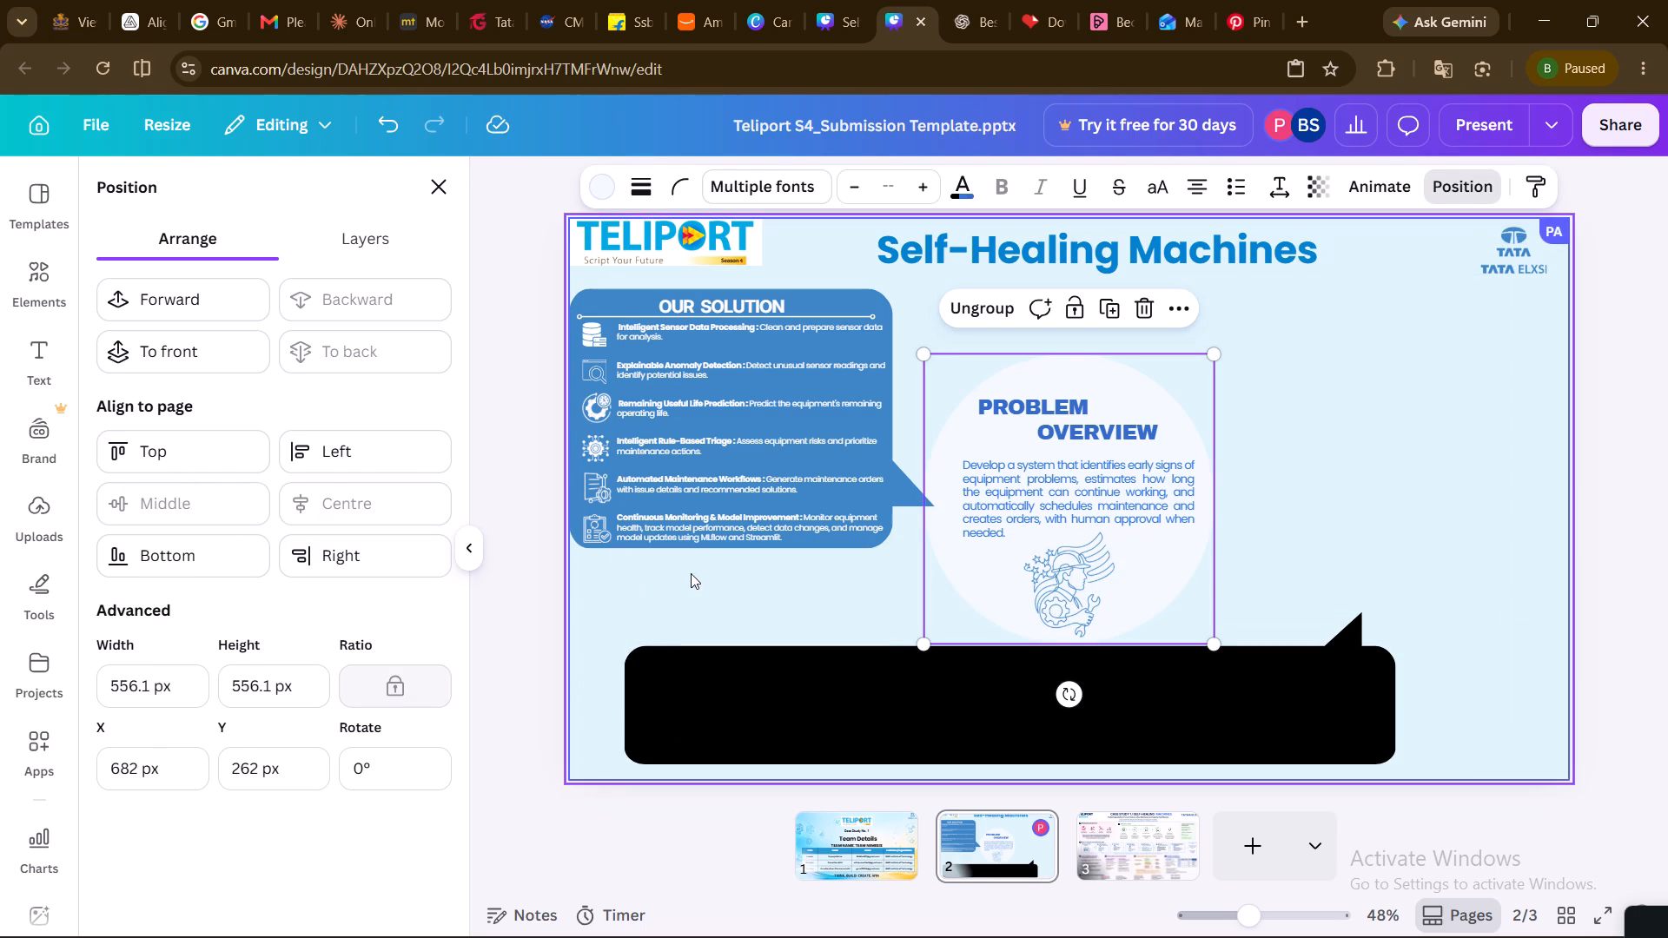
click(883, 681)
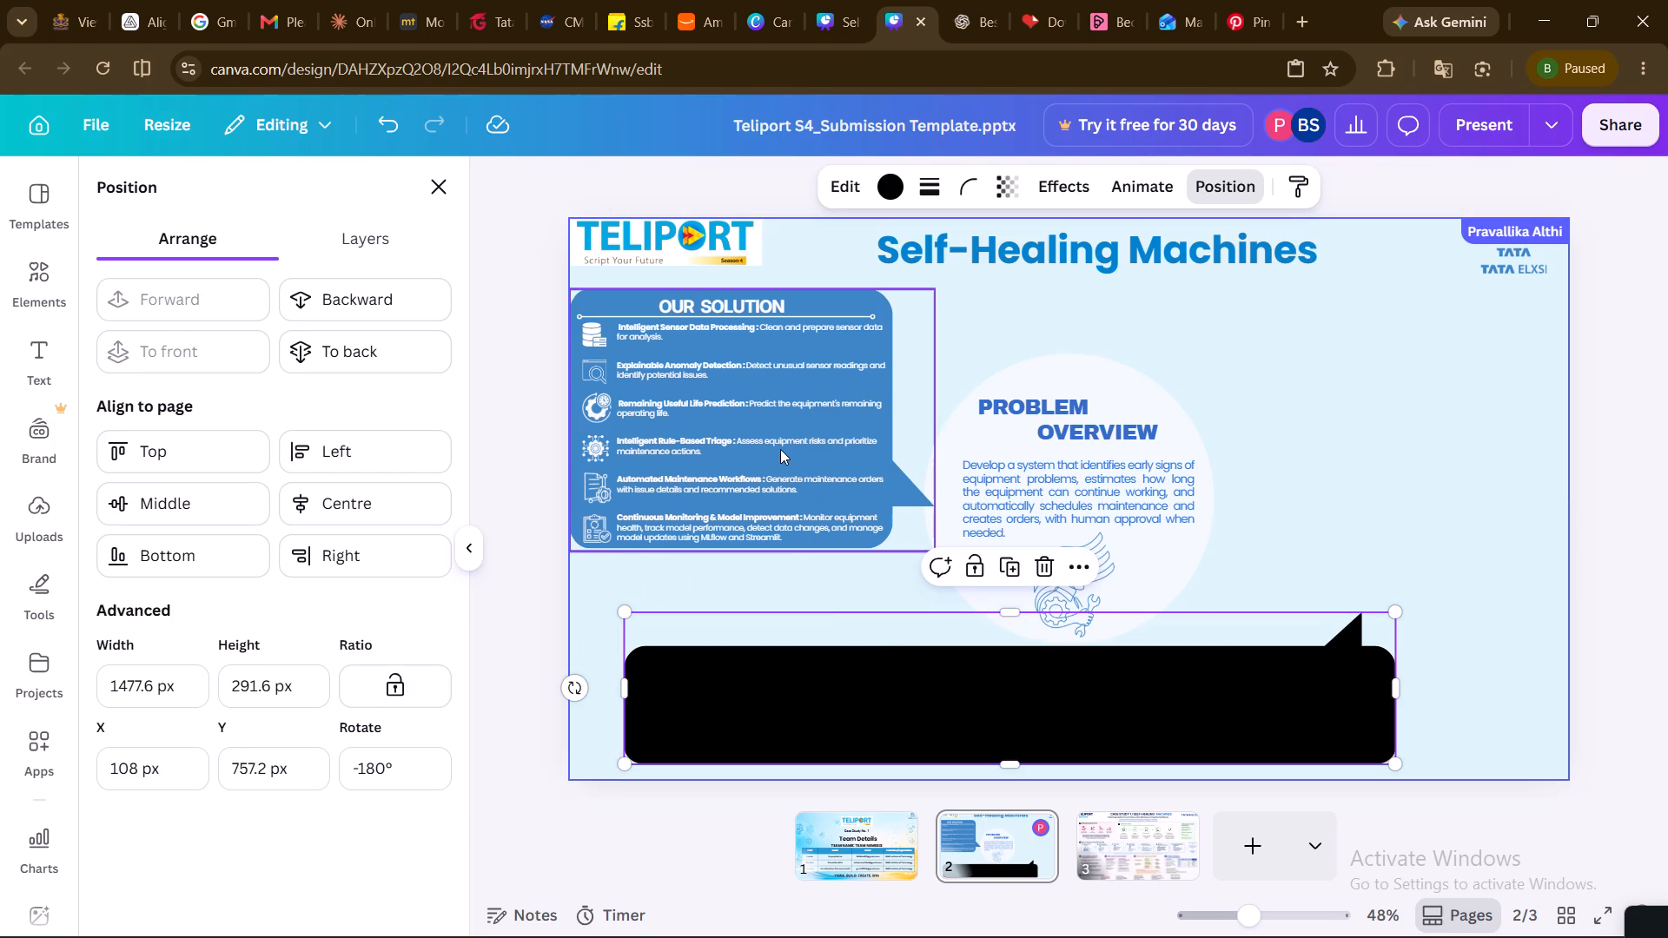
Align the Our Solution callout group to the top of the page.
click(780, 446)
click(206, 443)
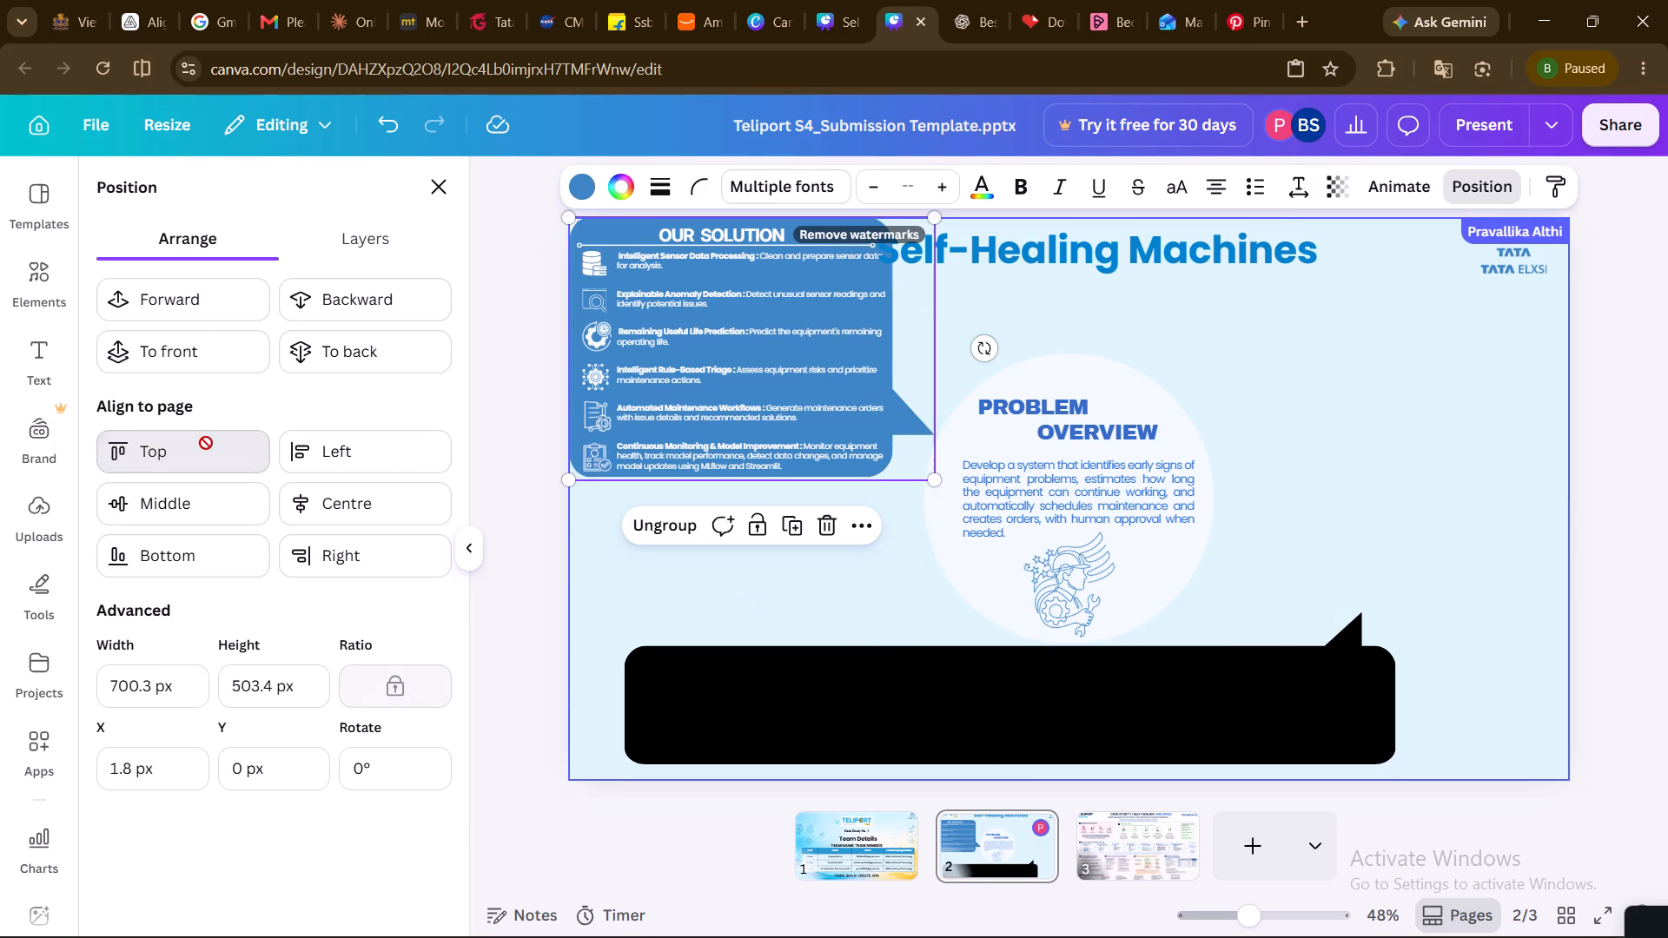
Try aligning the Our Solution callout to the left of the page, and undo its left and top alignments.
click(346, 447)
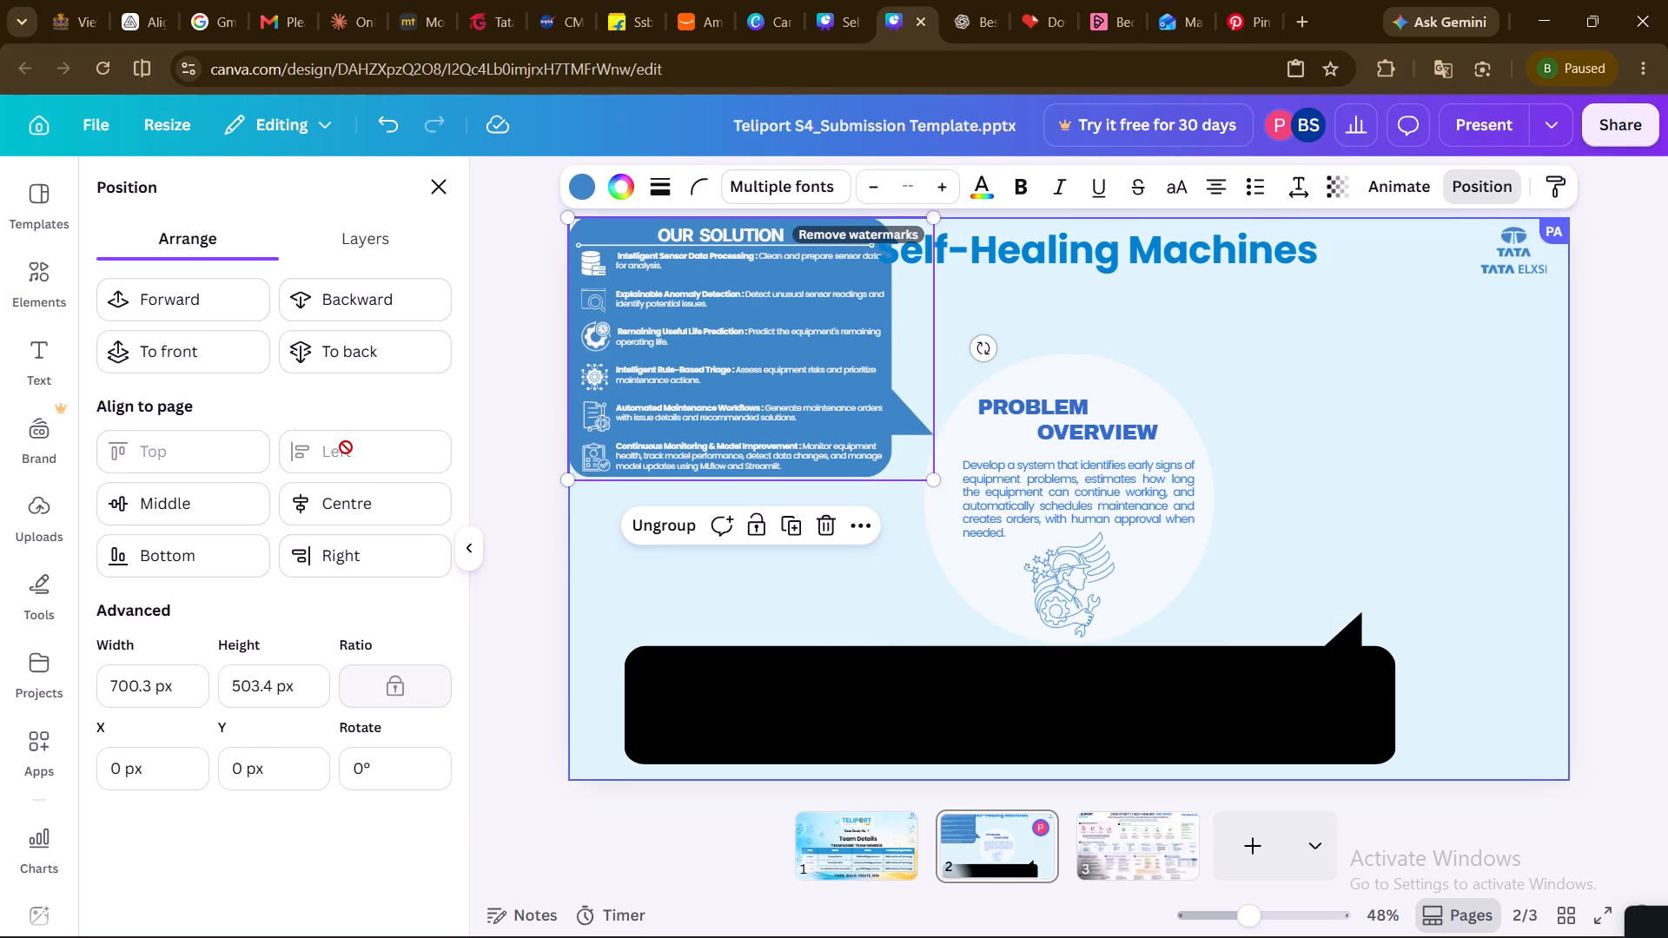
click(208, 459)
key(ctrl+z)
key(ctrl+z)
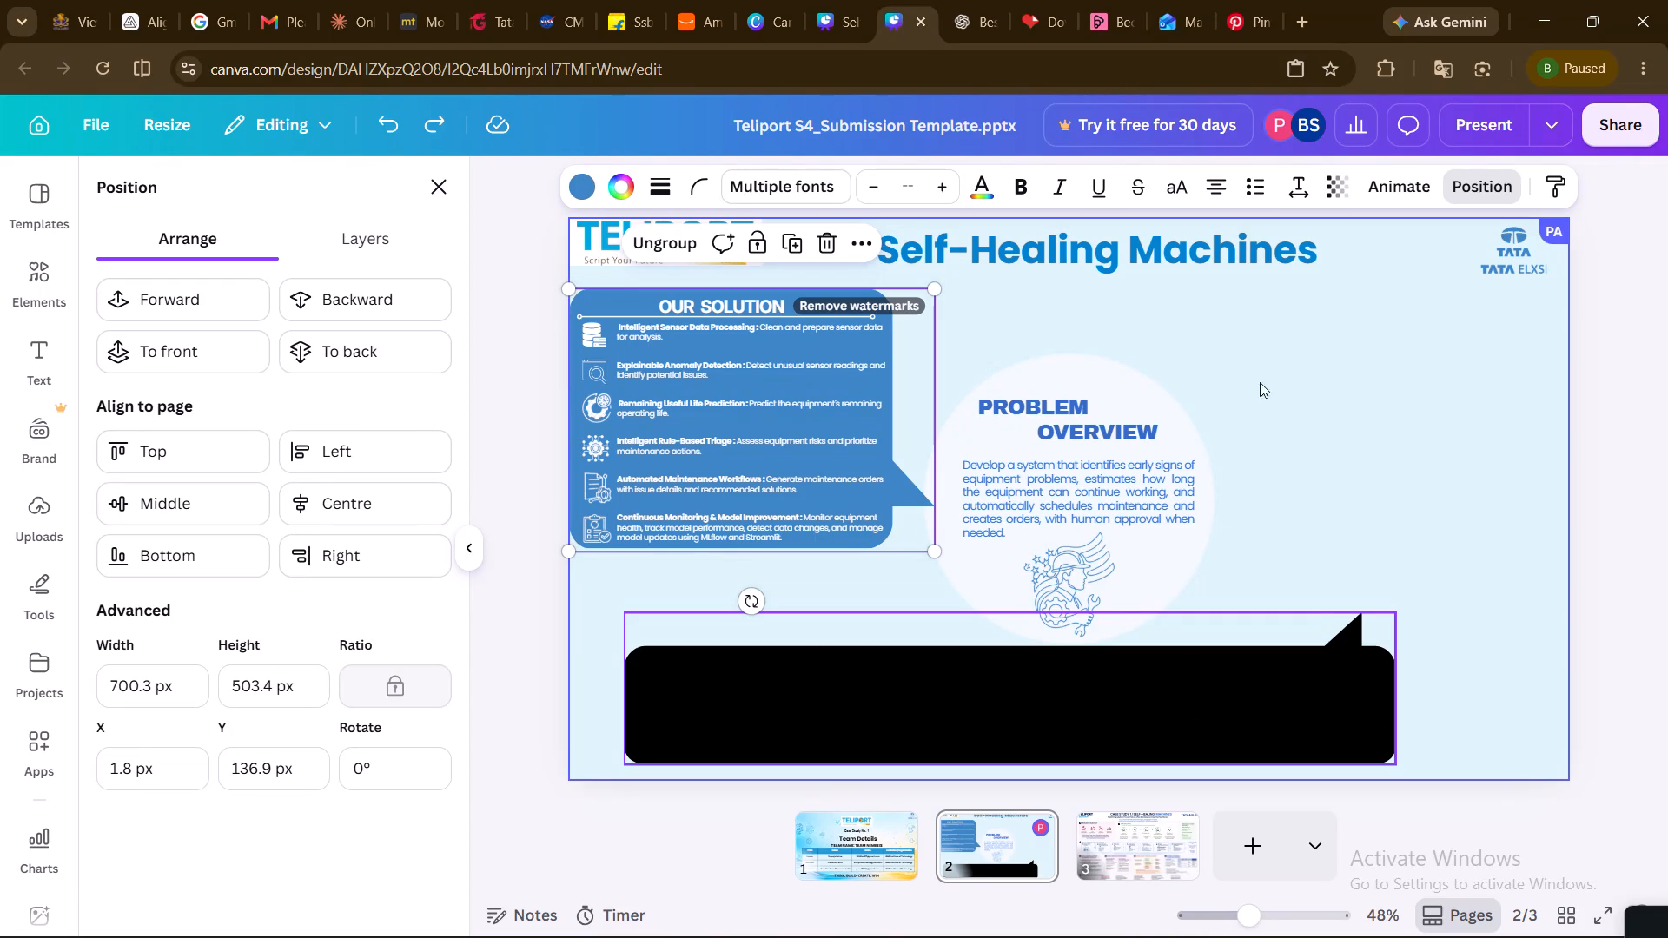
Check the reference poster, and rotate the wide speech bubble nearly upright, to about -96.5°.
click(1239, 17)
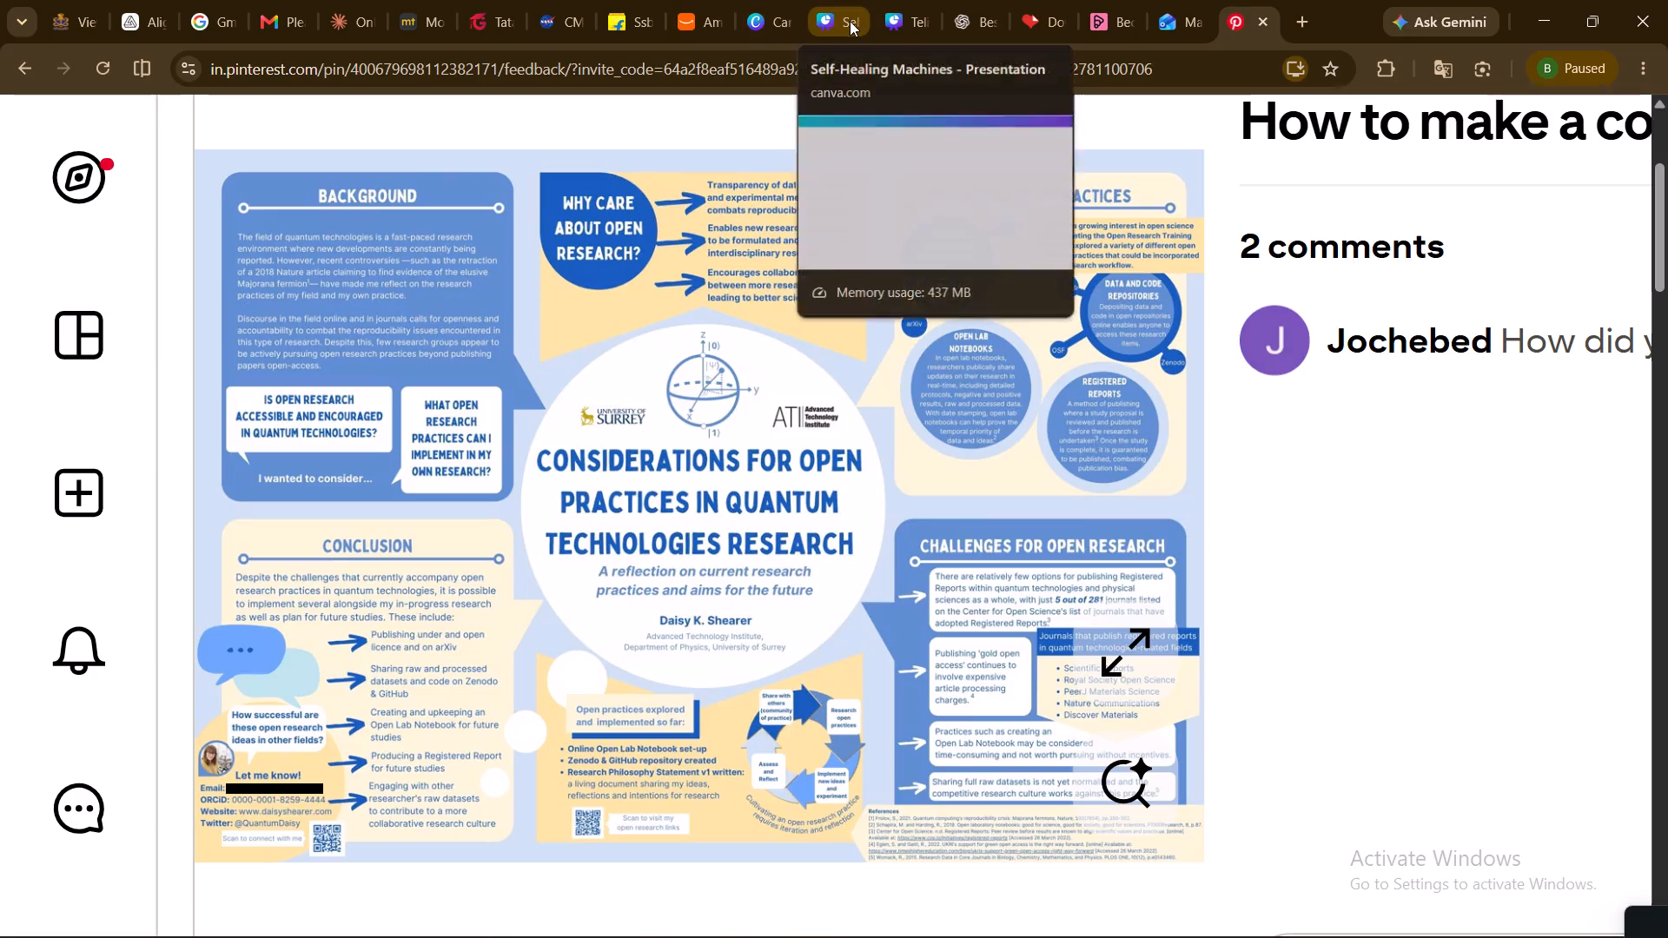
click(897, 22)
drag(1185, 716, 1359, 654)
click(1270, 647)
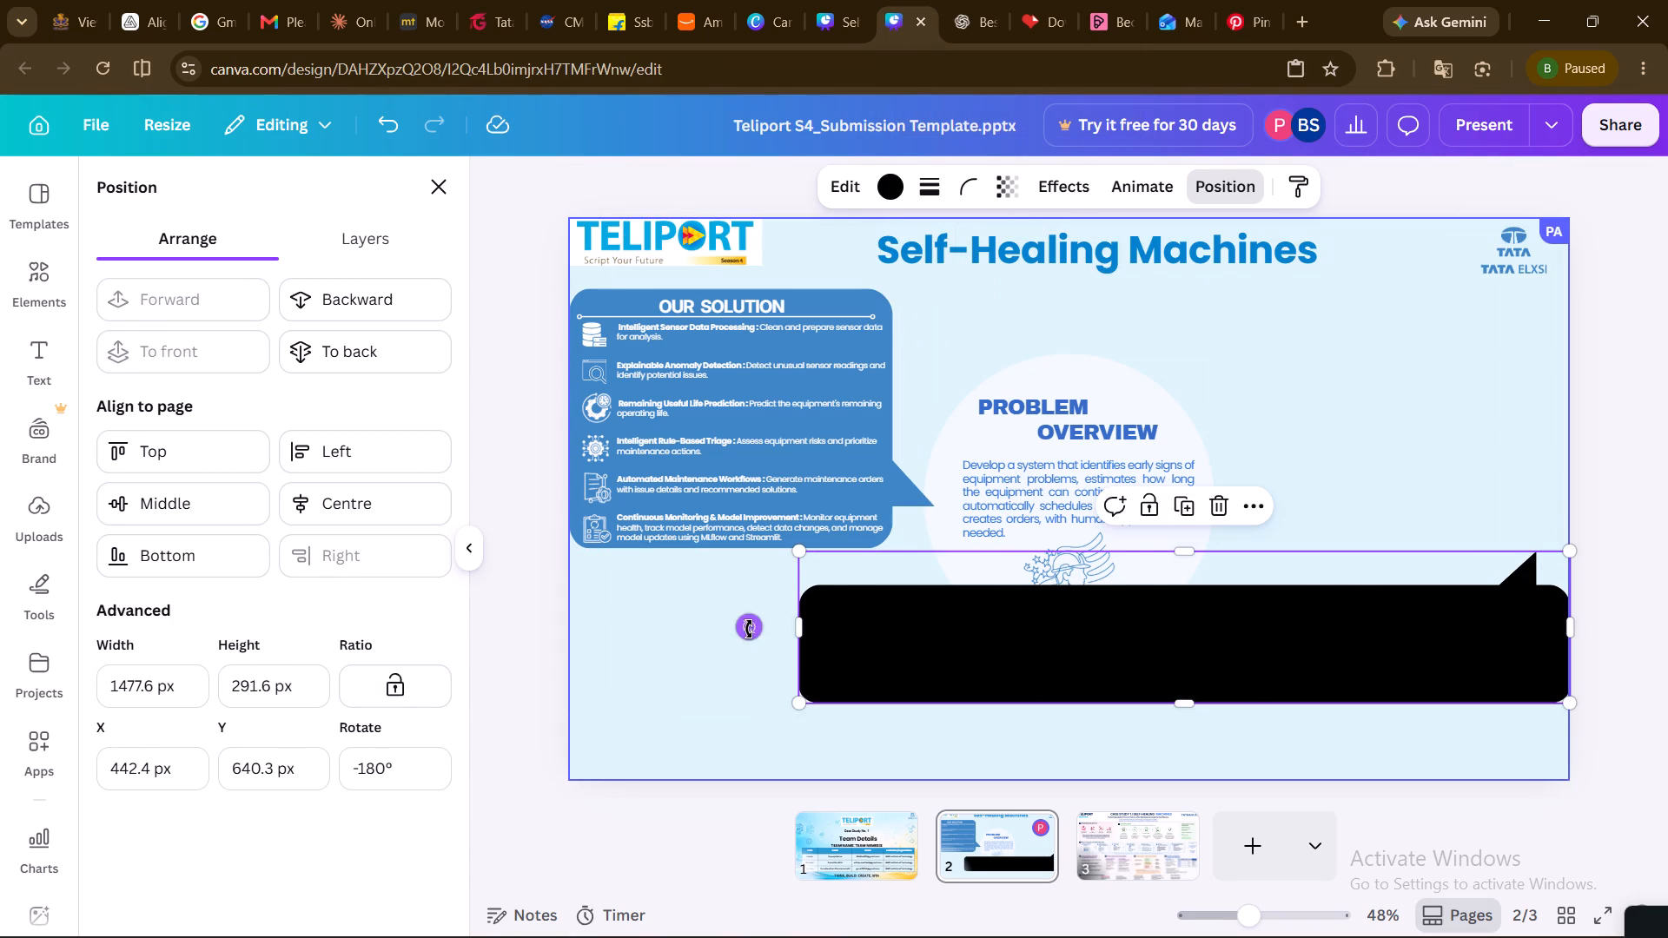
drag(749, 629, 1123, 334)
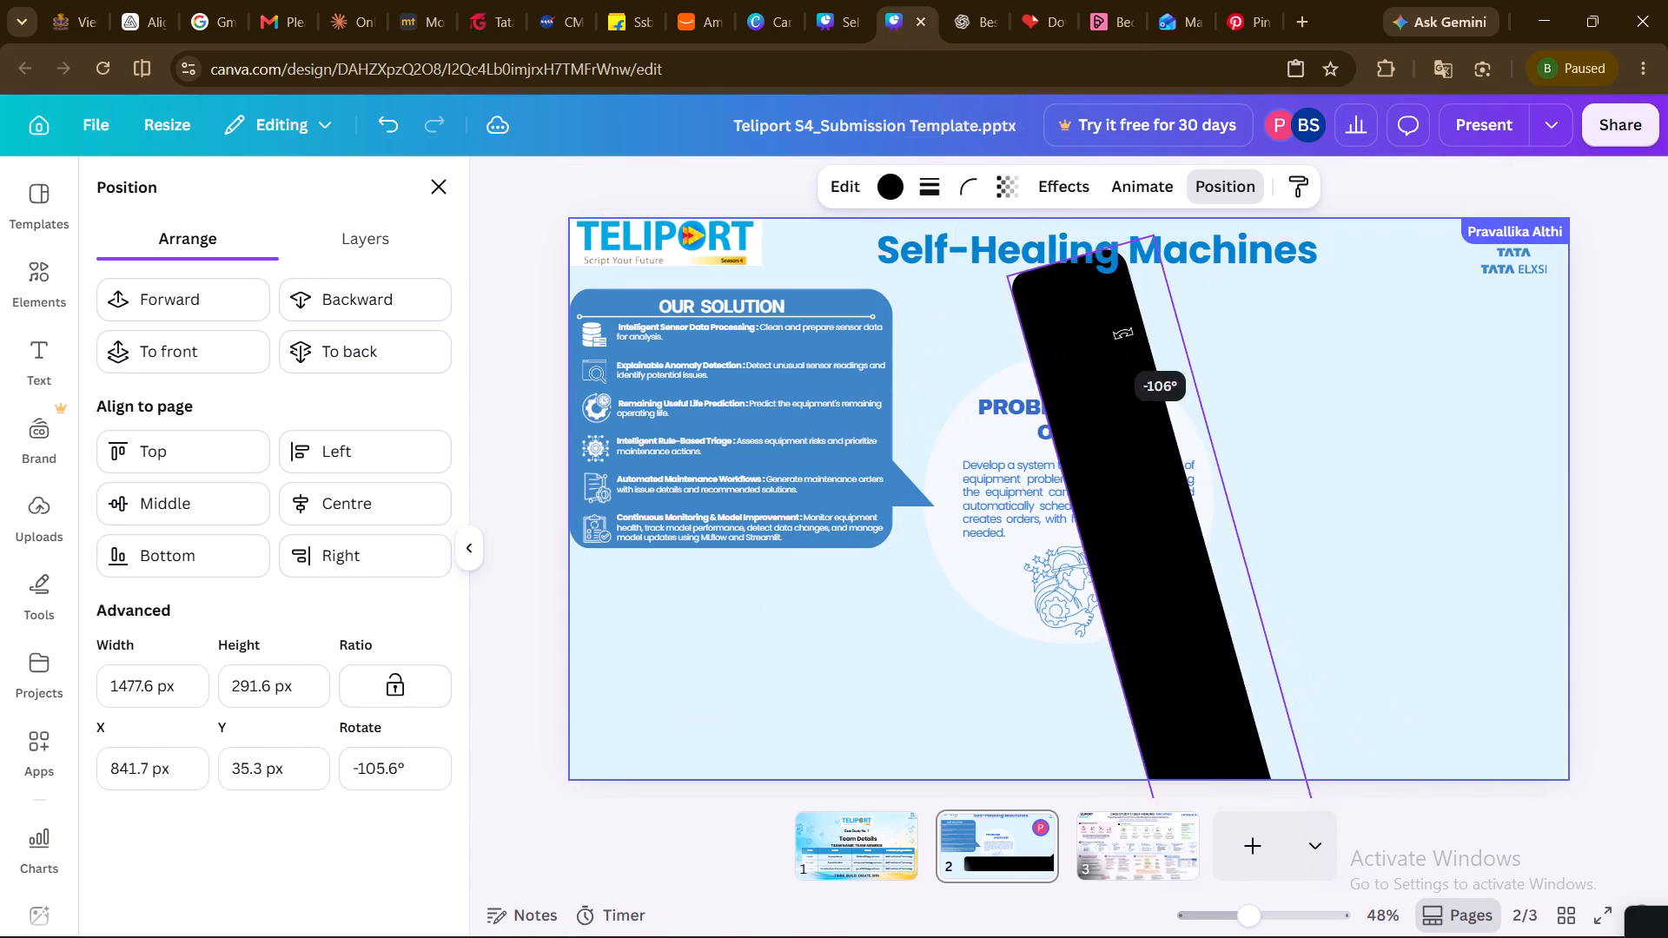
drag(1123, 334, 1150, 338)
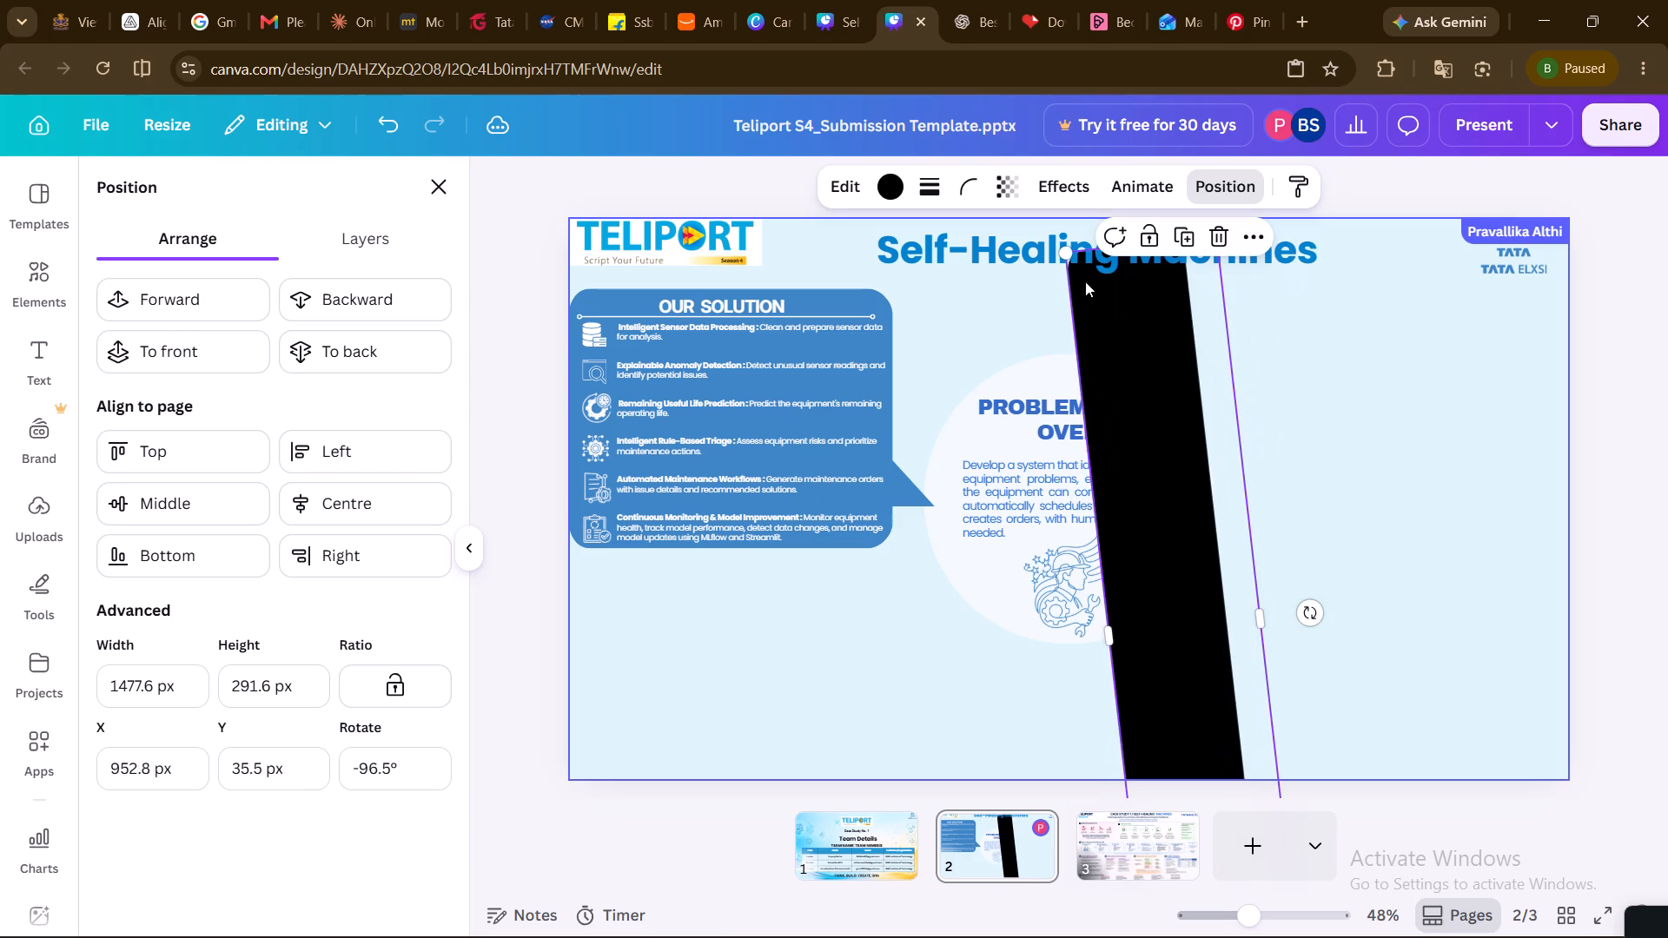
Scale the black speech bubble down to about 868 × 171 px and place it beside the Tata Elxsi side, near X 1480 px, Y 137 px.
drag(1062, 255, 1193, 370)
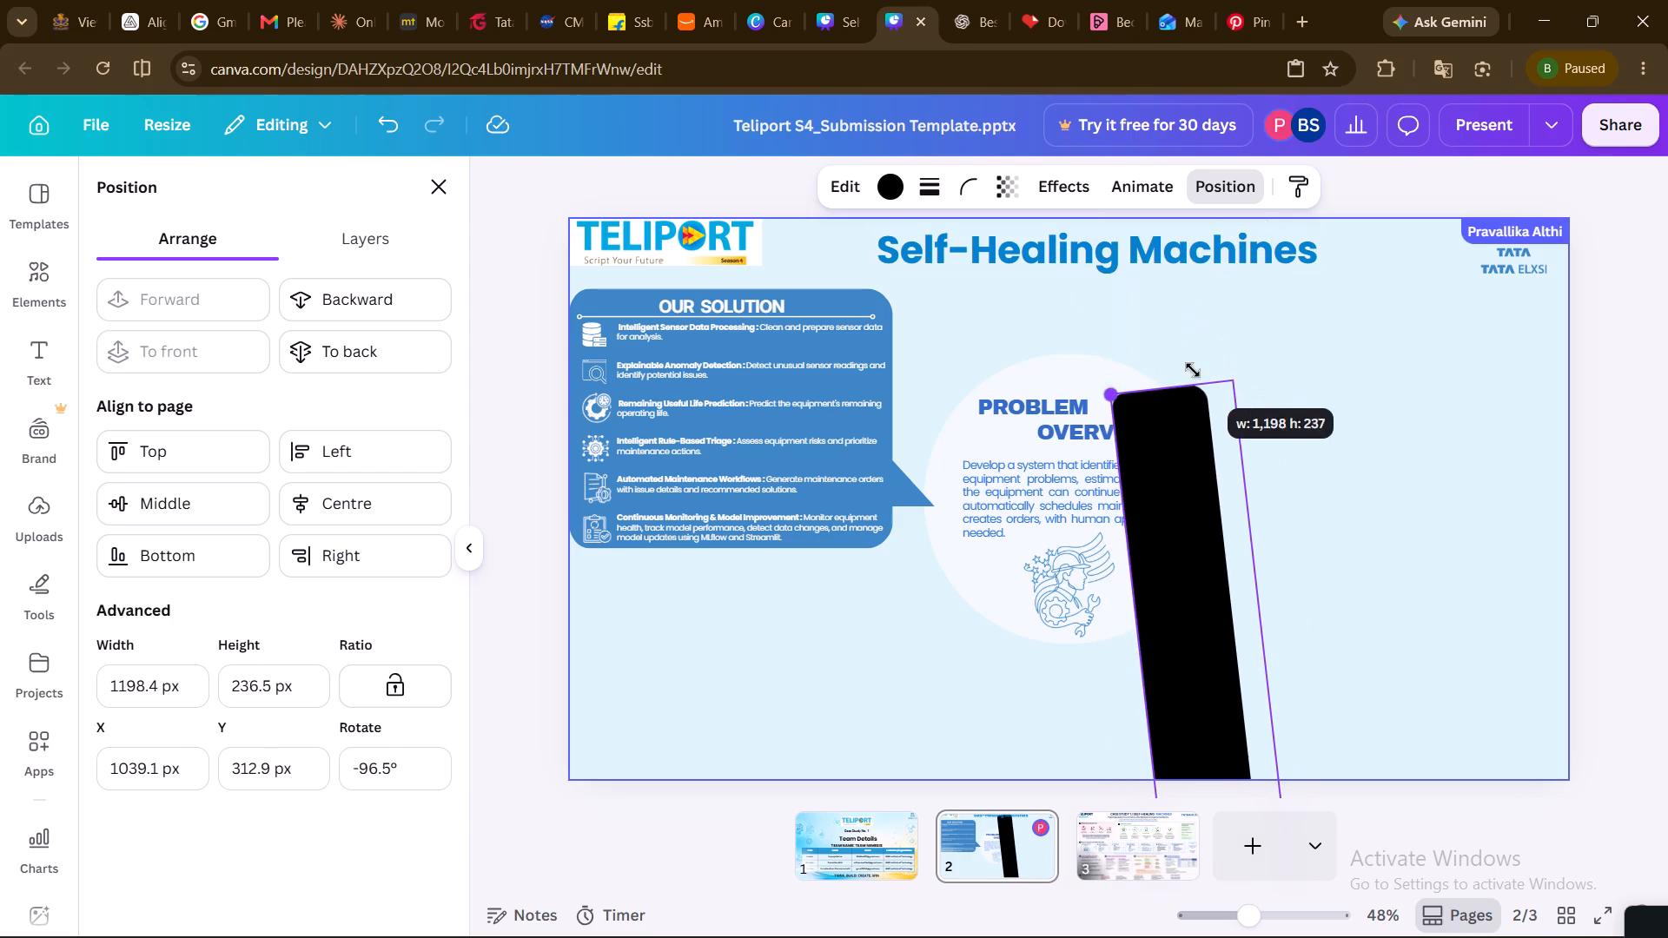
drag(1175, 490, 1348, 314)
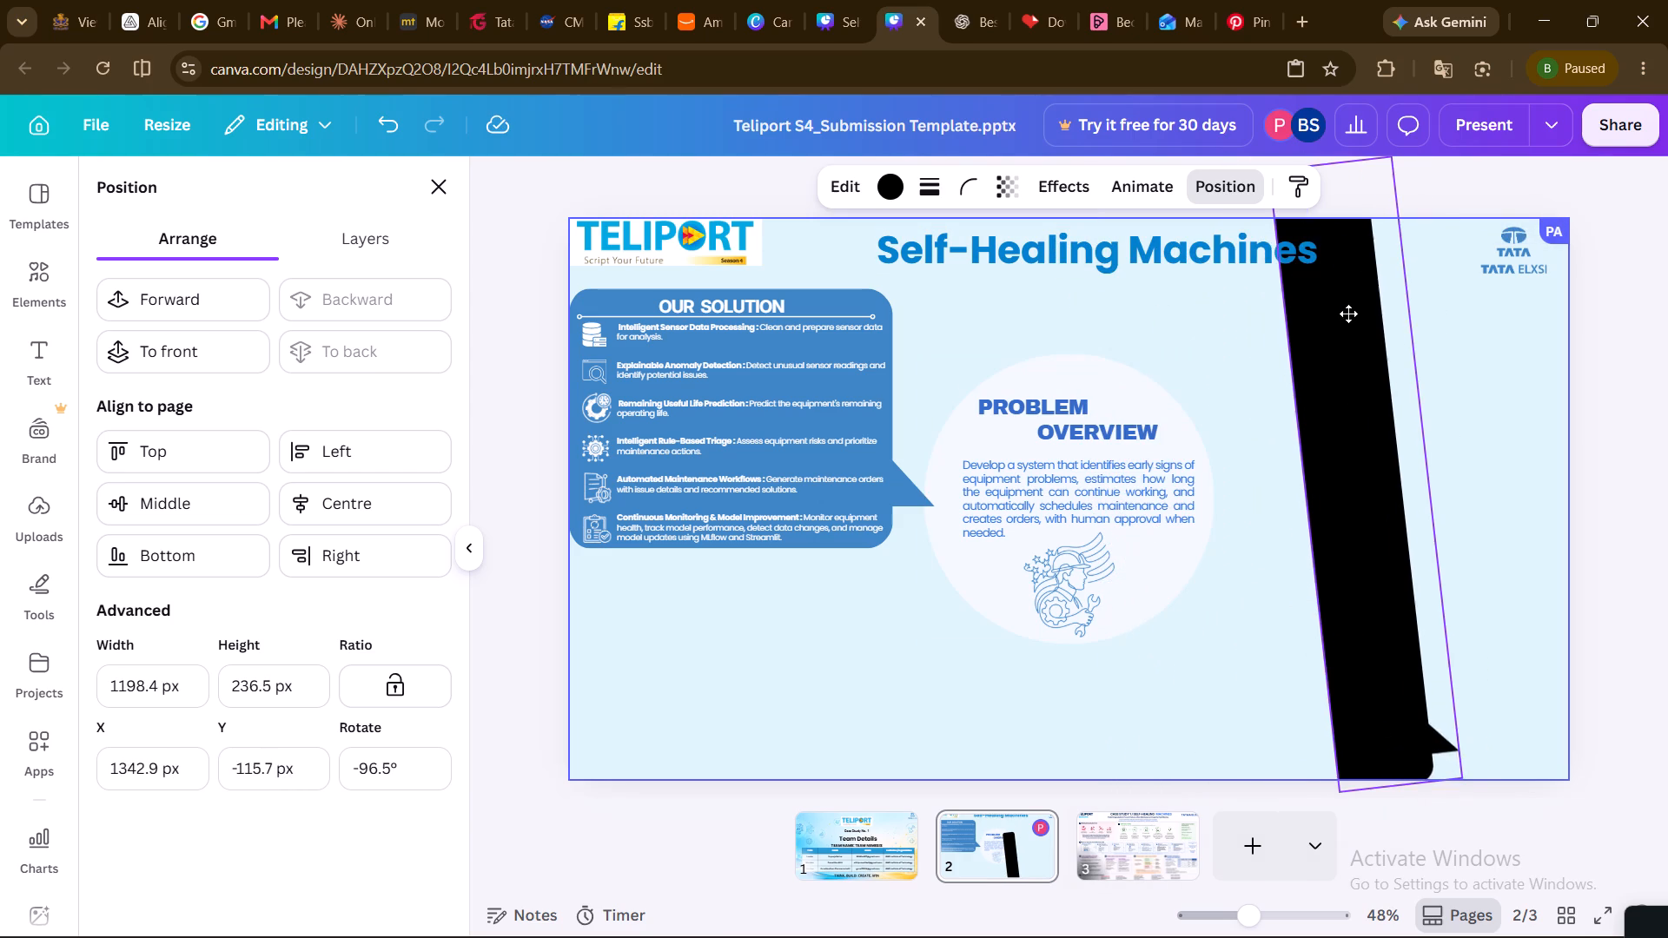
drag(1348, 314, 1361, 430)
drag(1294, 336, 1435, 476)
drag(1412, 568, 1403, 362)
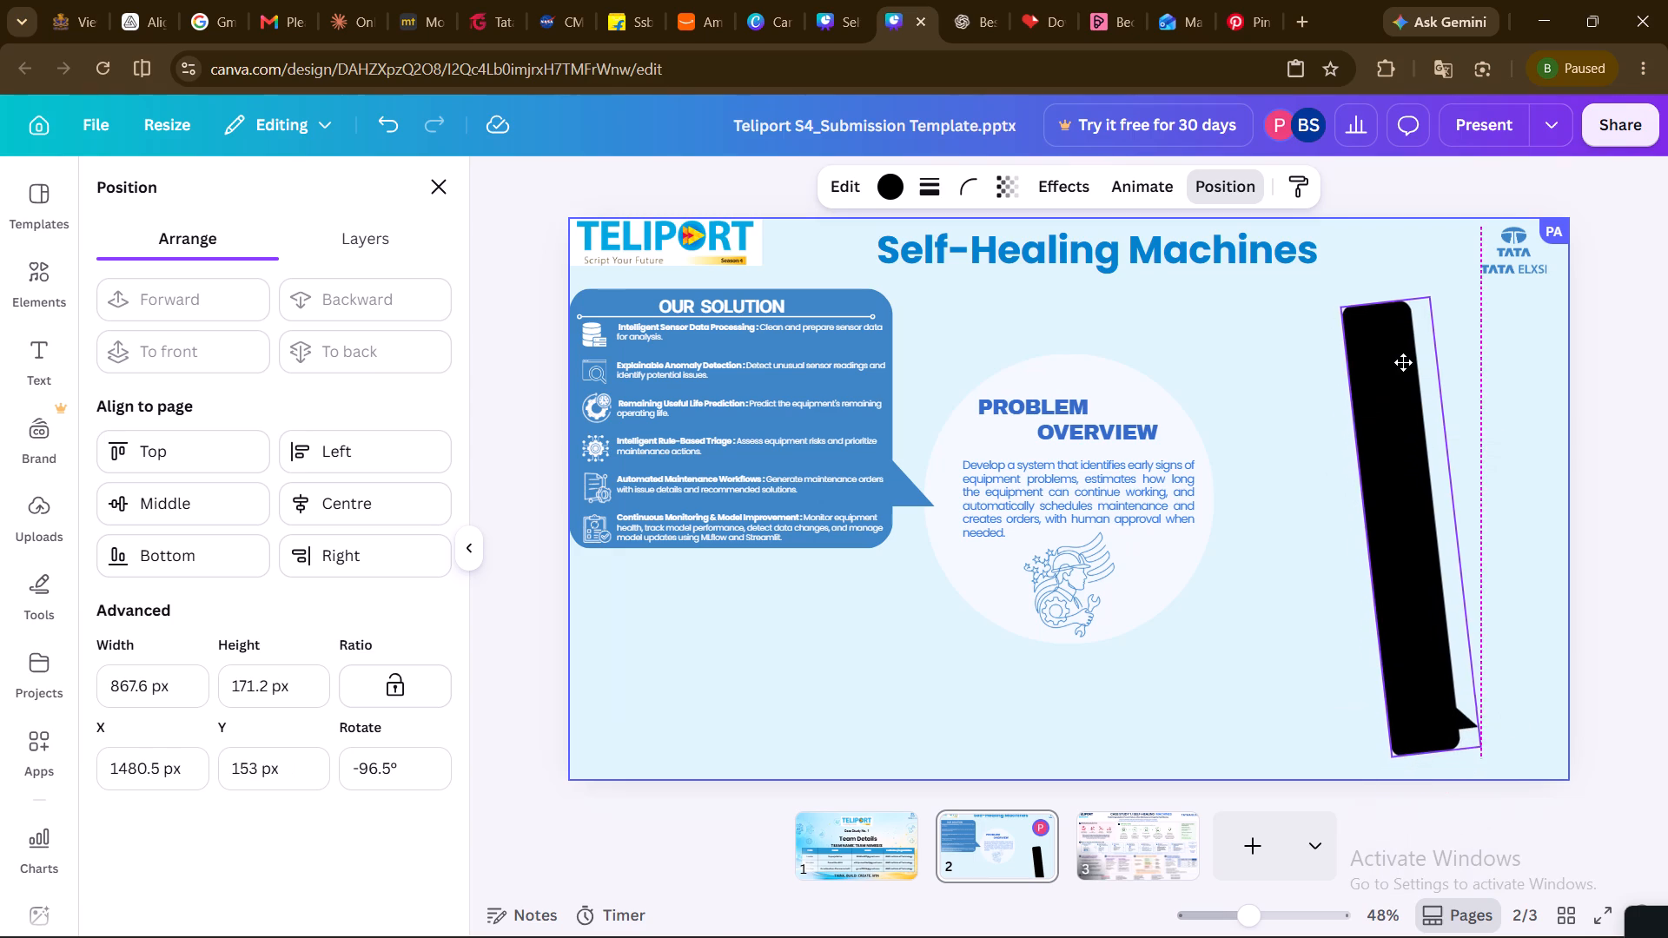
drag(1403, 362, 1403, 363)
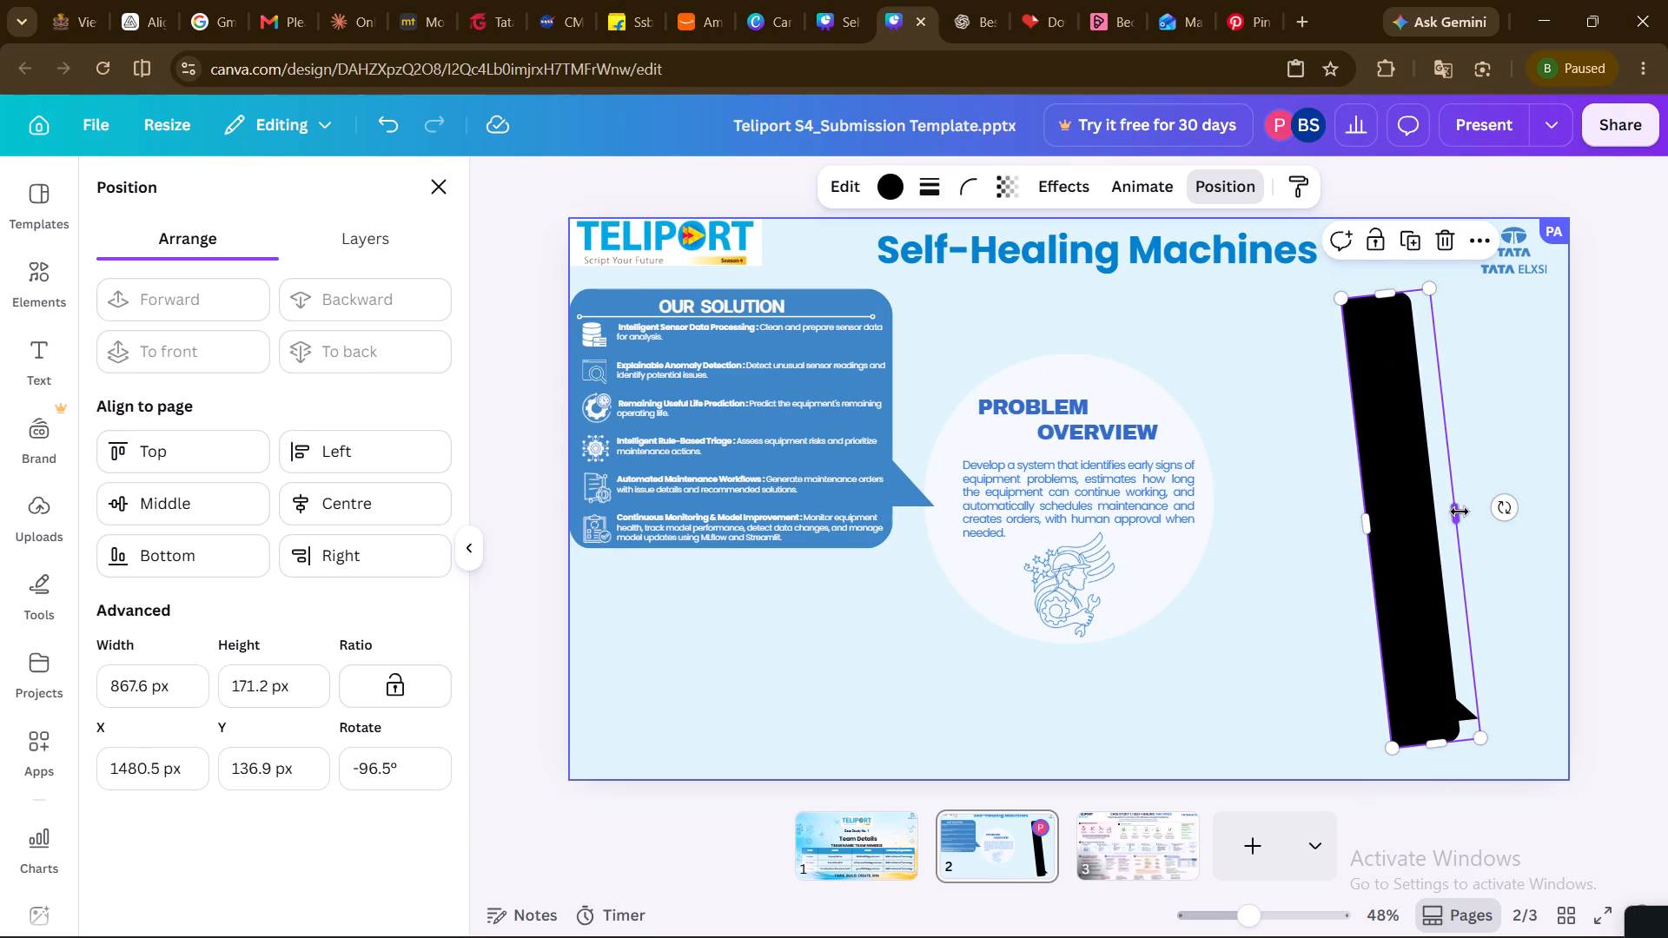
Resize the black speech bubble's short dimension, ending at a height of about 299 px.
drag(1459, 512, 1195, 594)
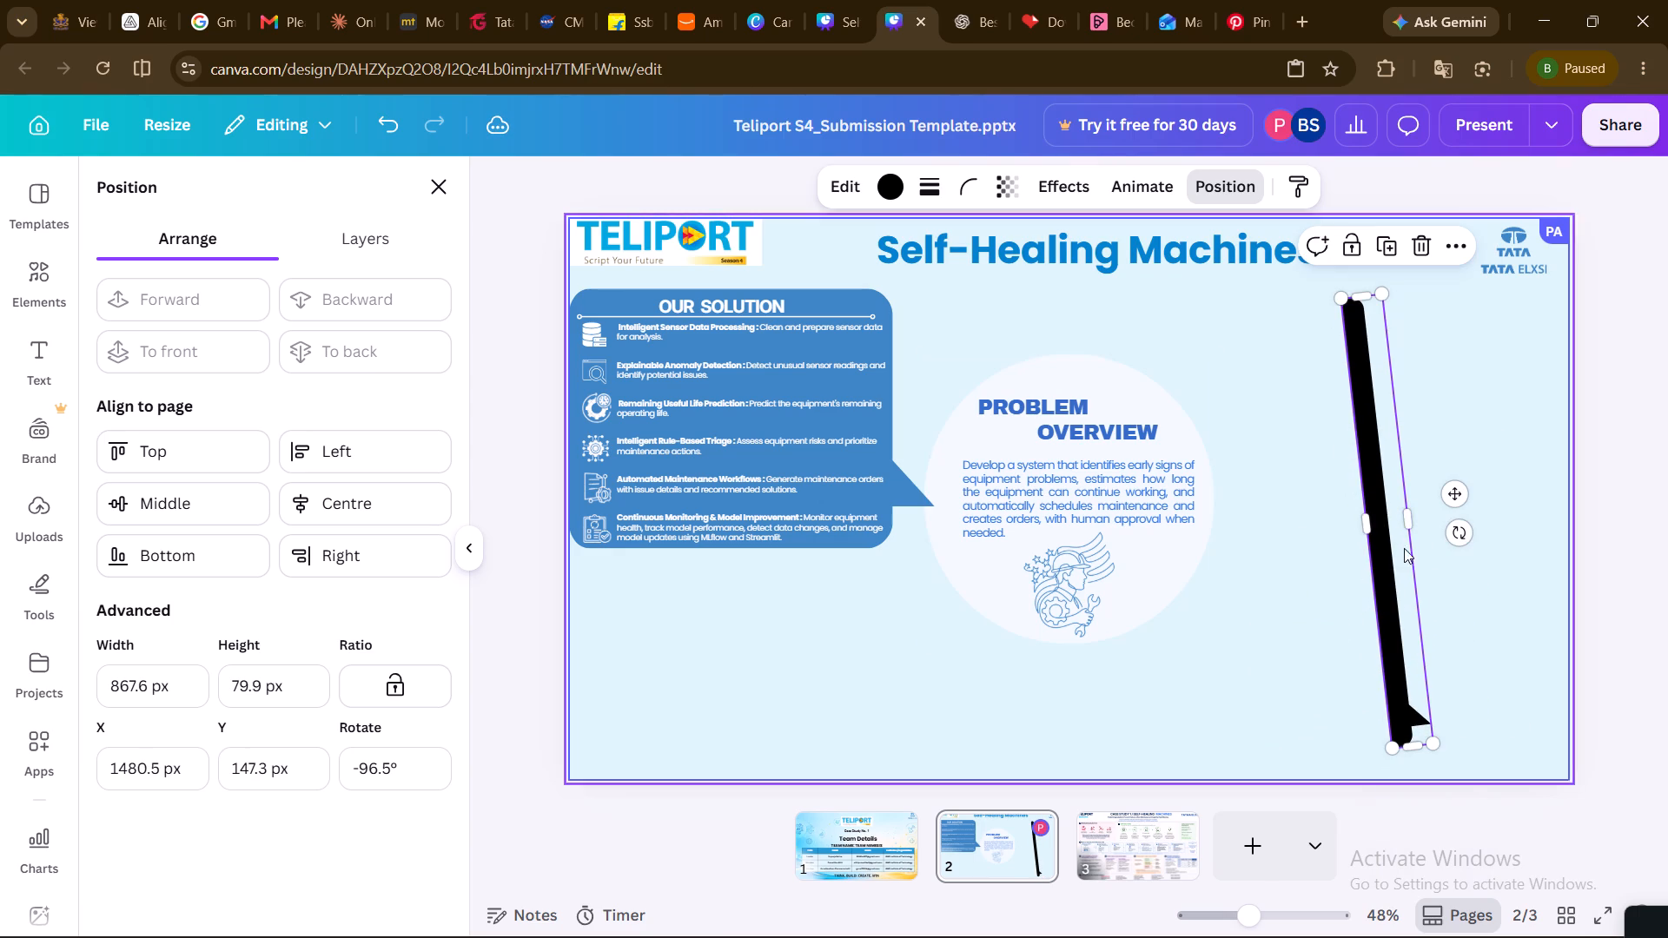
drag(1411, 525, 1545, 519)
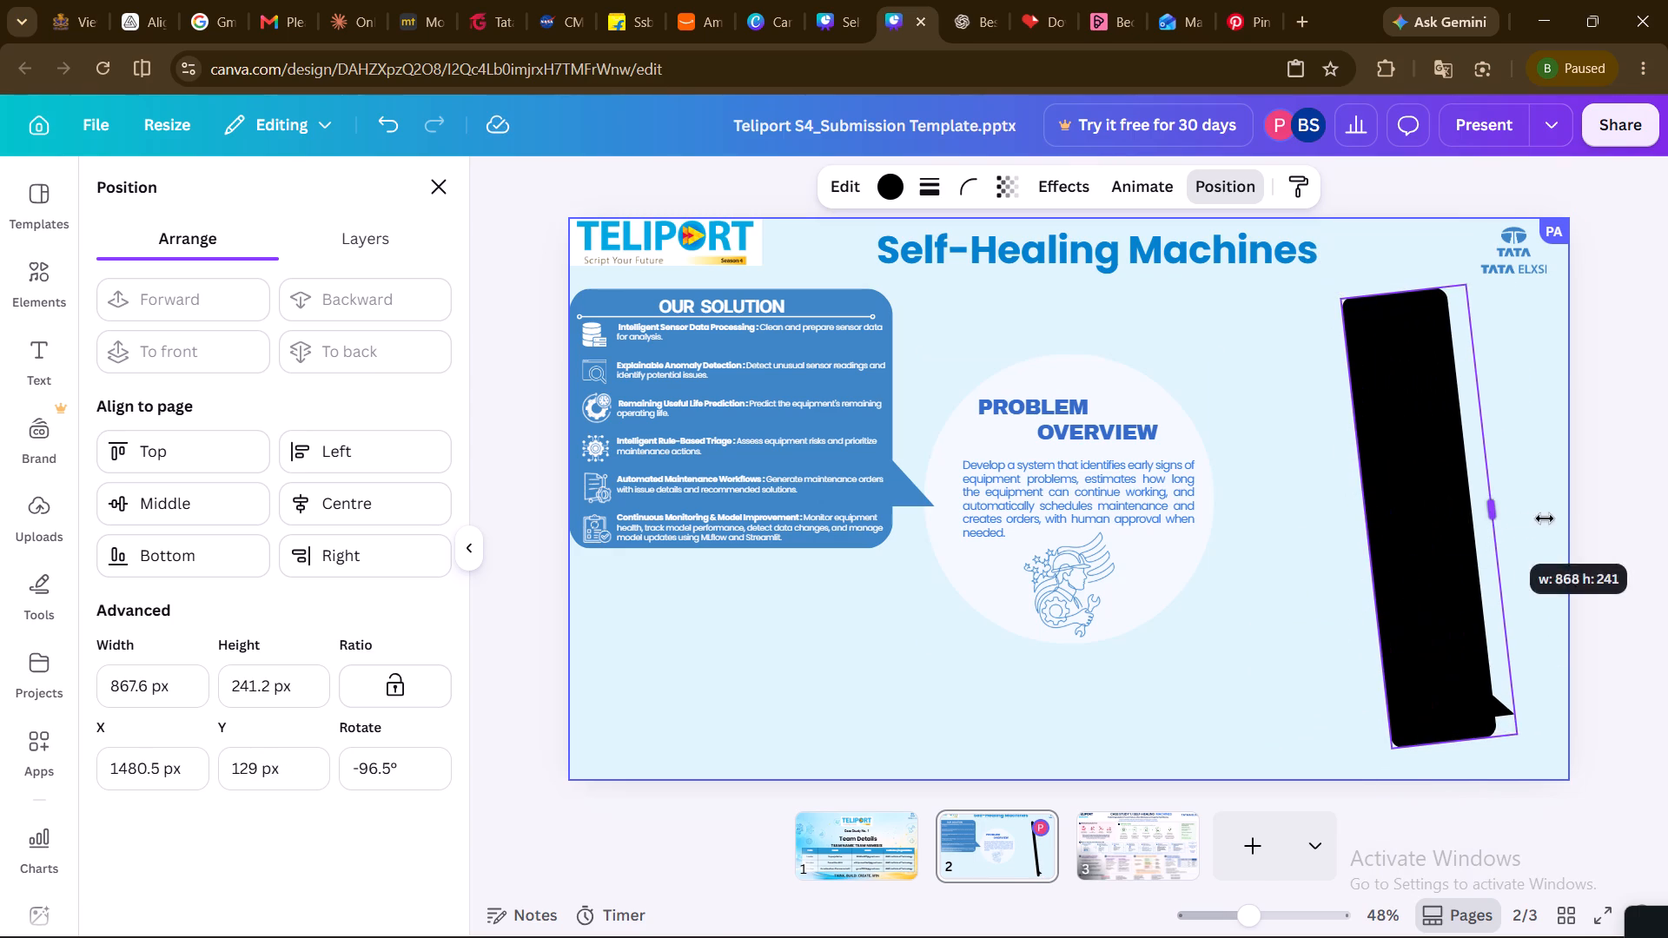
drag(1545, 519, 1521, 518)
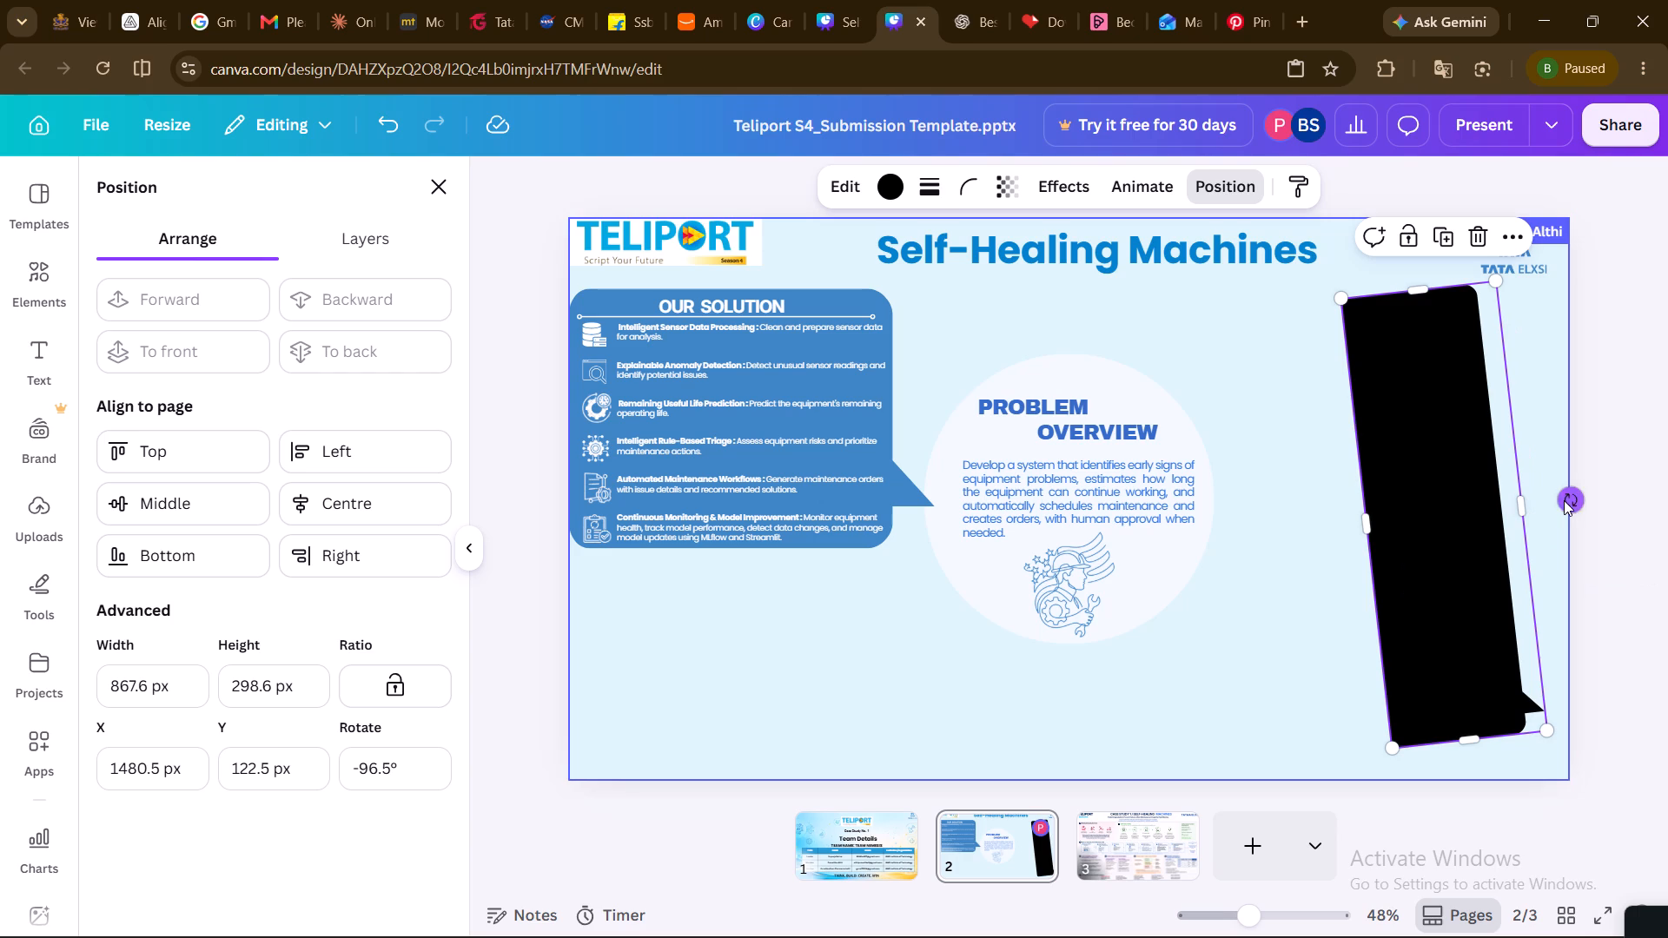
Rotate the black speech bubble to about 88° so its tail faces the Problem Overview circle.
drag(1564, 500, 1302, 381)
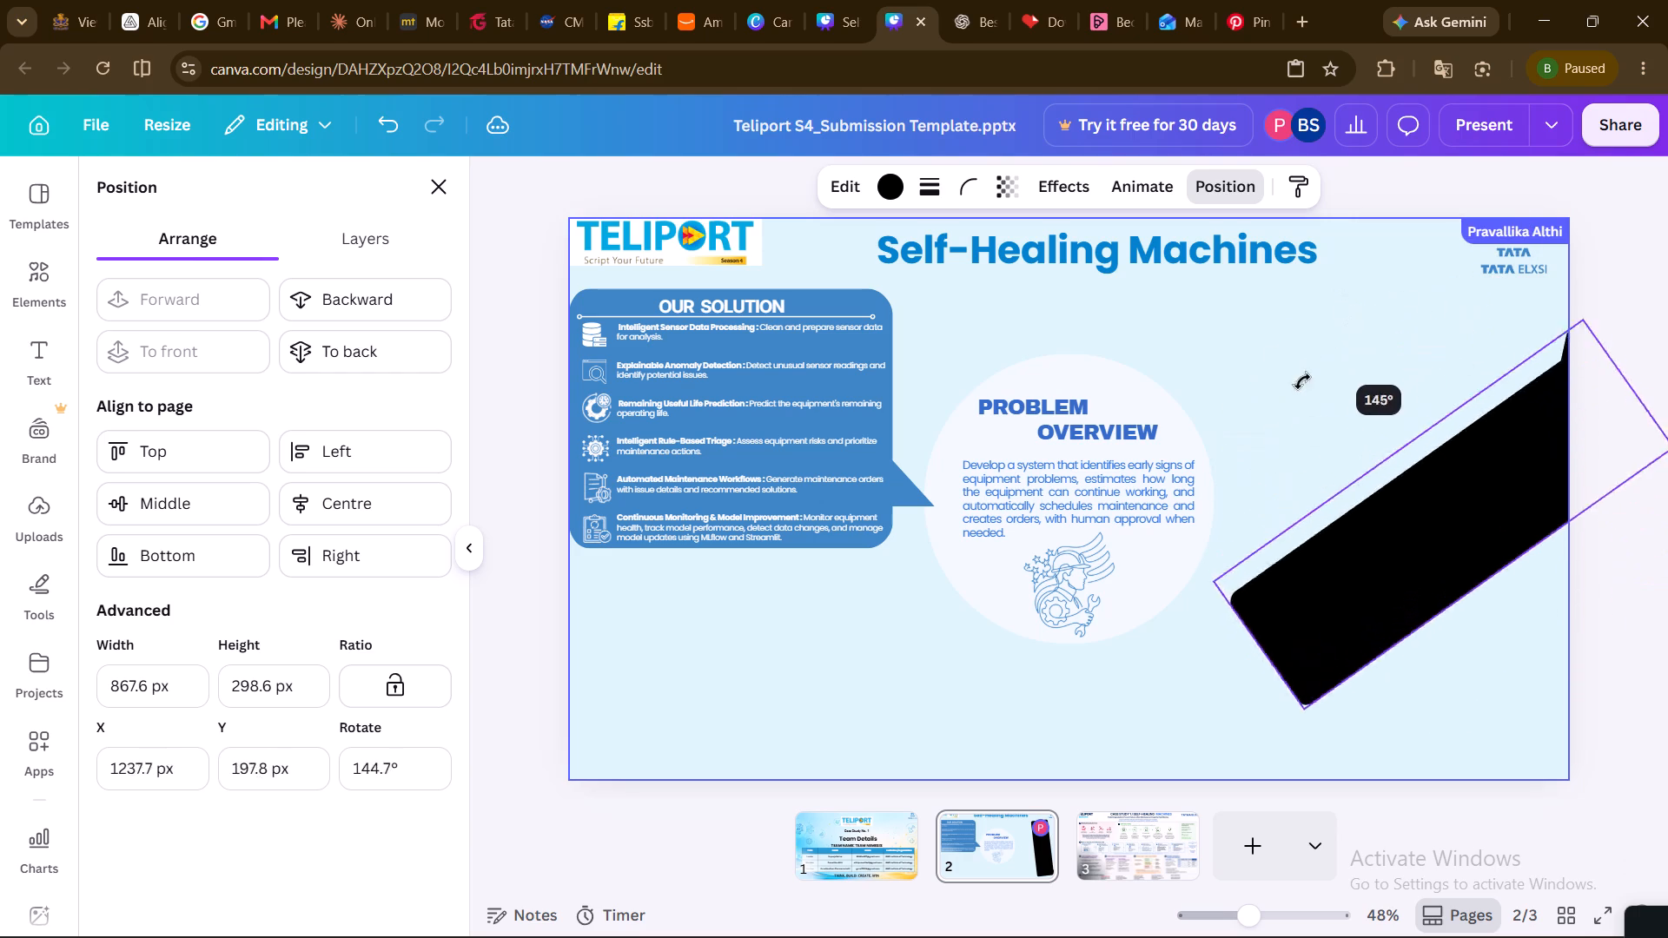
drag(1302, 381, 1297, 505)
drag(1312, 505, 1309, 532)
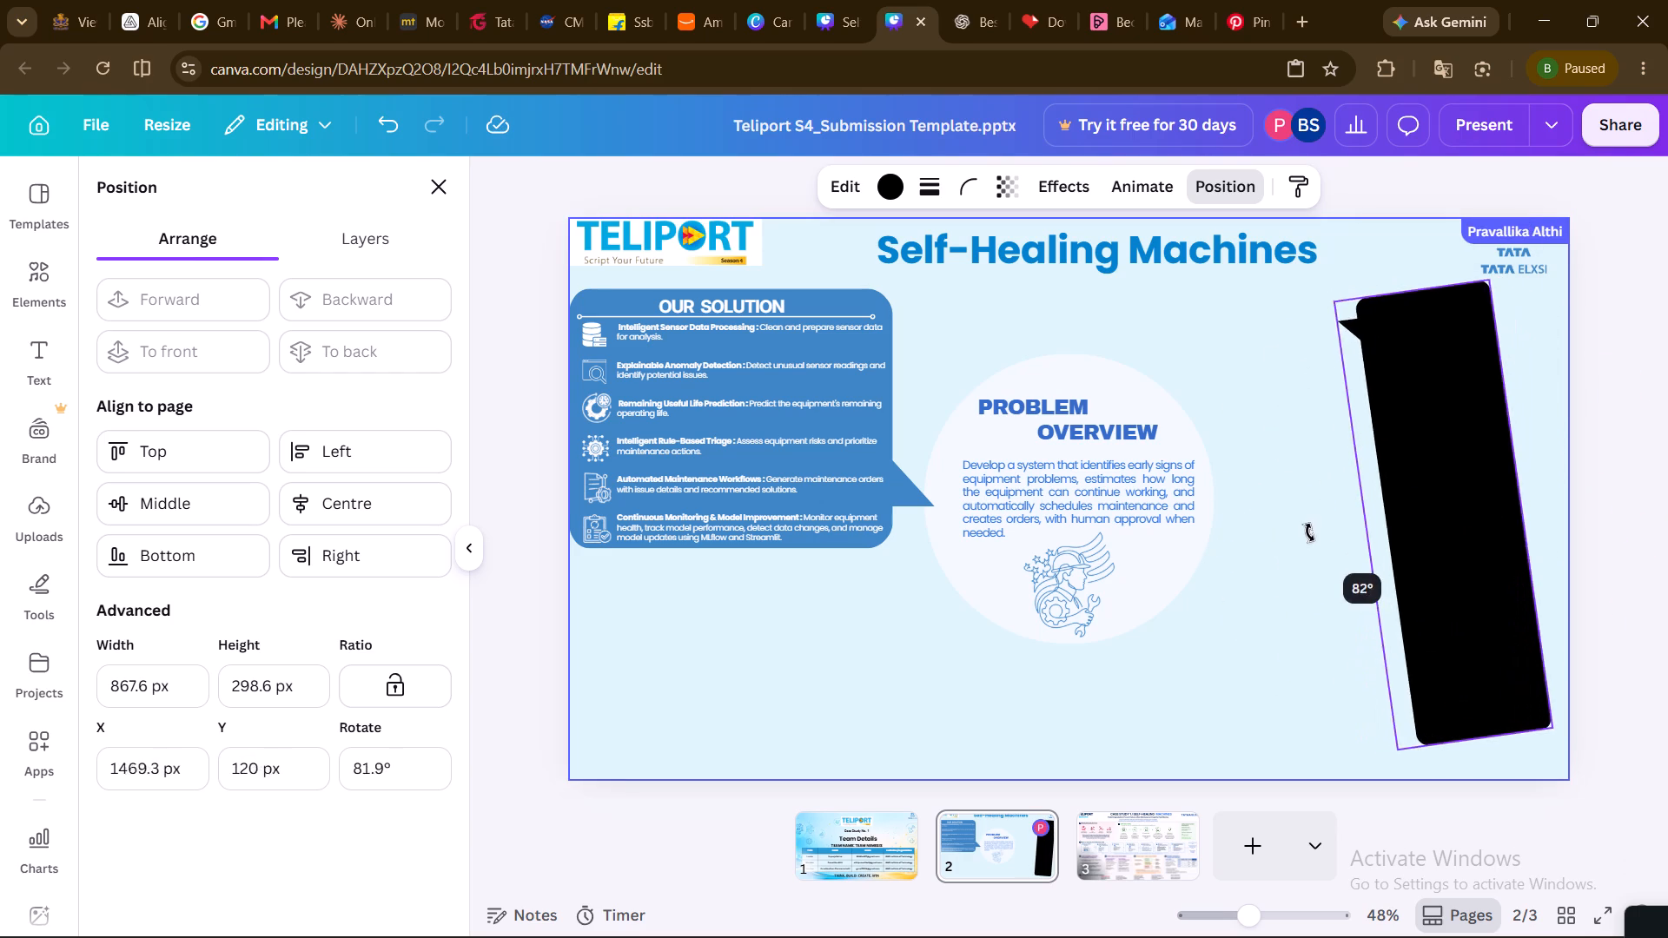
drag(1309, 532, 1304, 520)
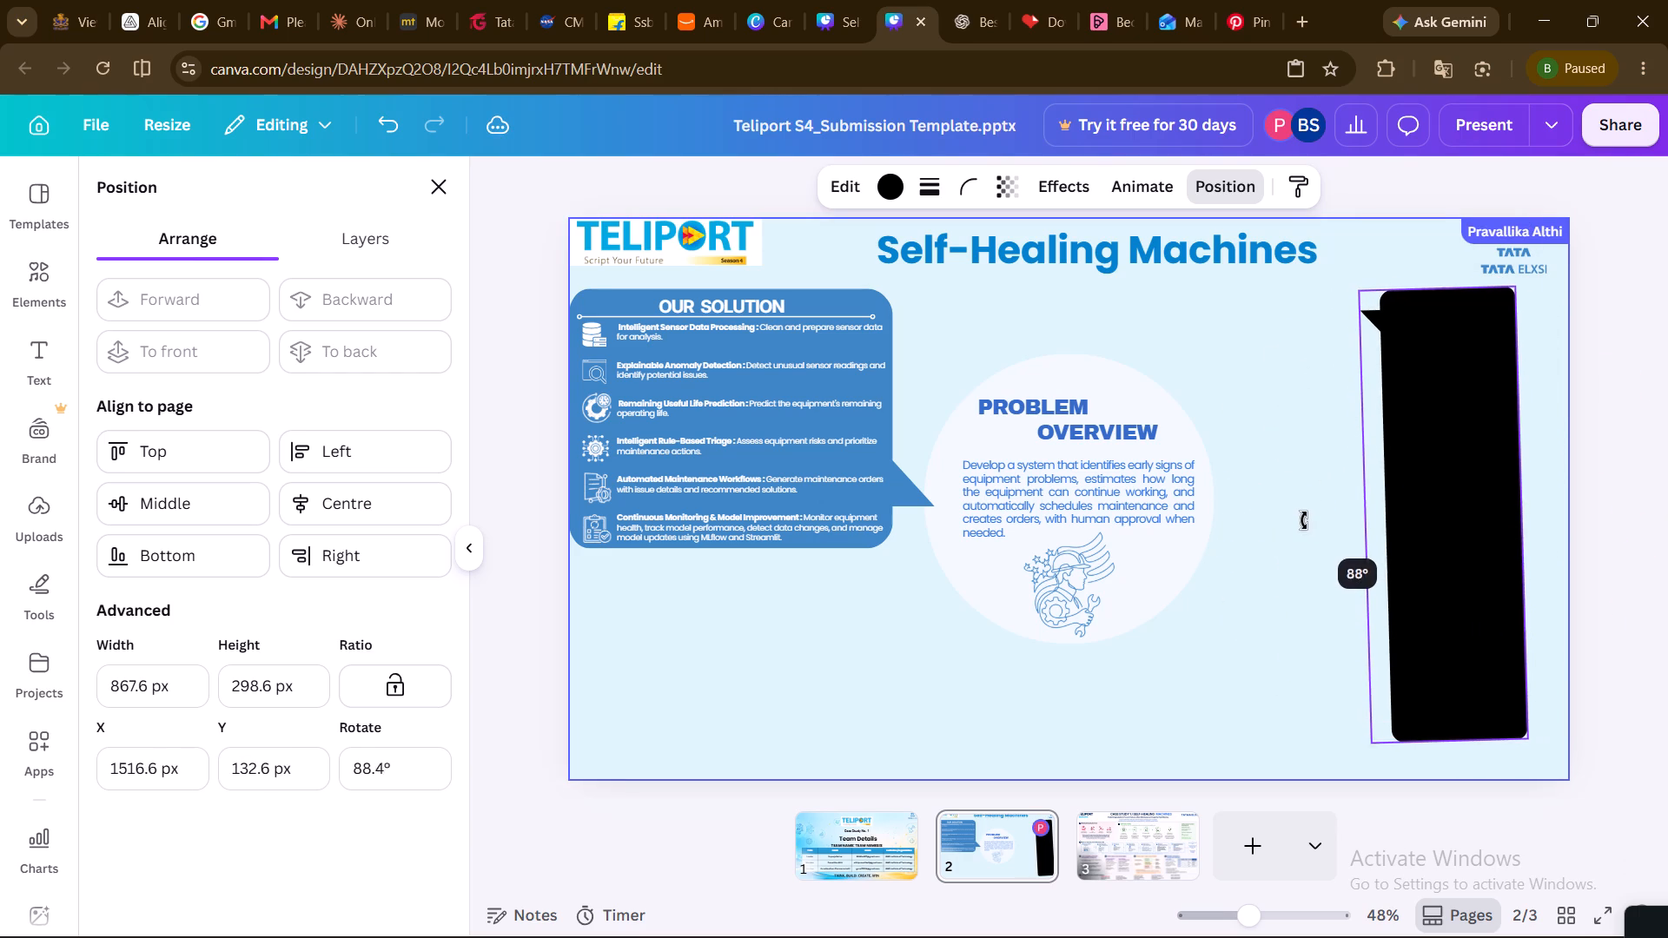
Enlarge the black speech bubble's height to about 508 px and straighten its rotation to 90°.
drag(1447, 496, 1379, 485)
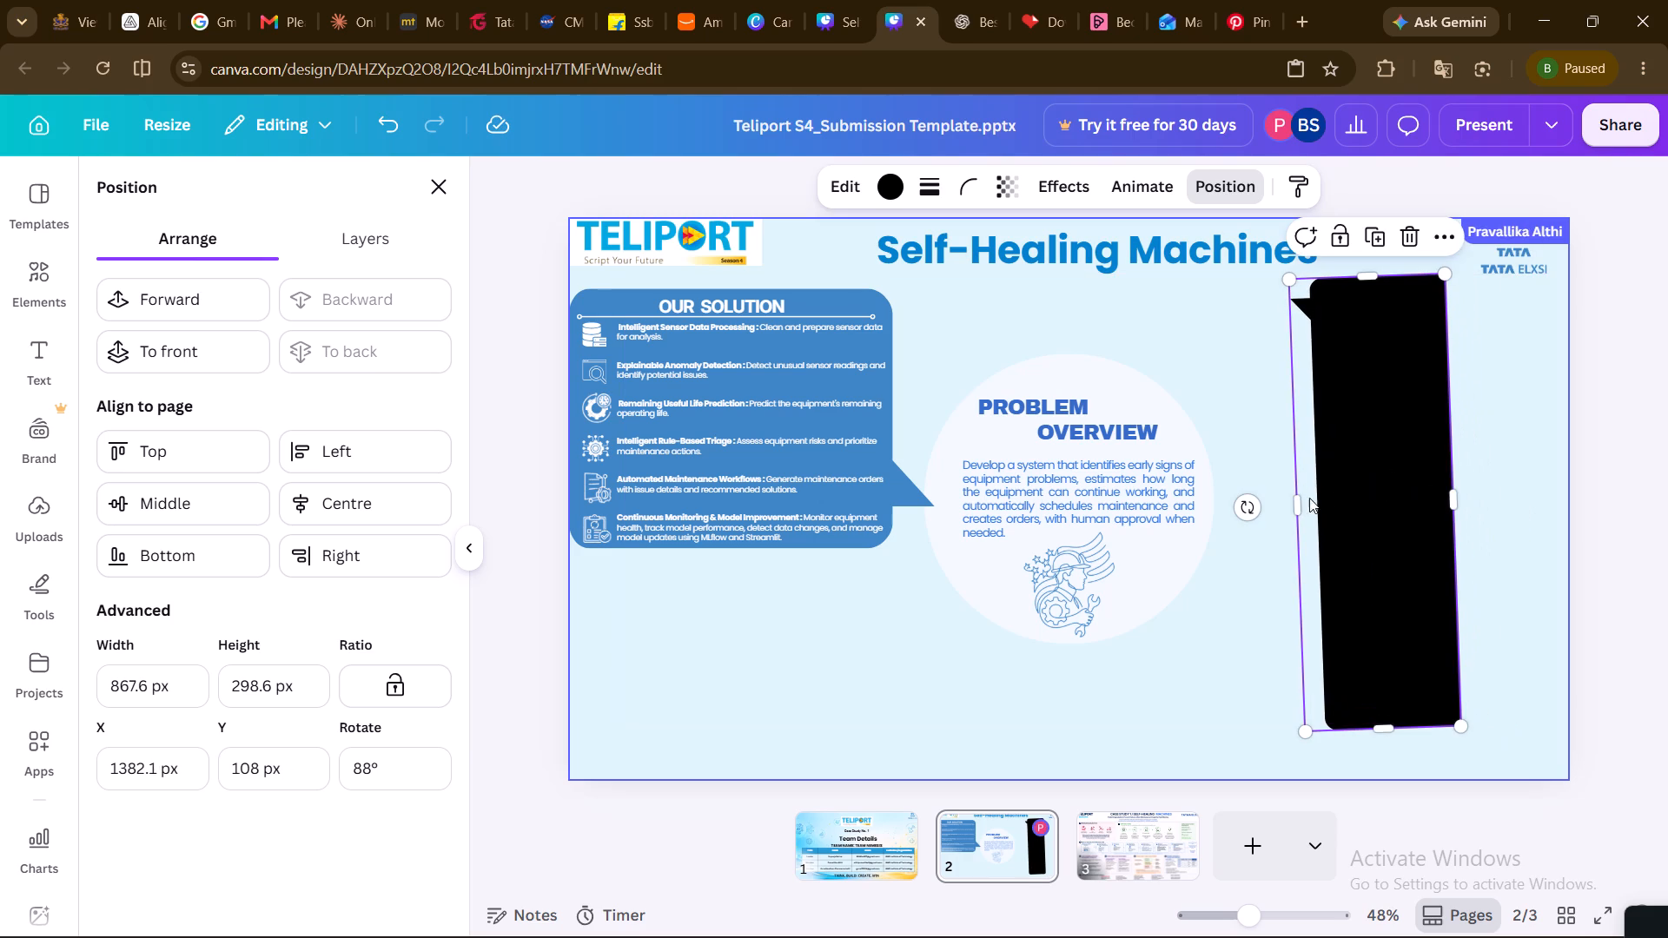
click(1246, 505)
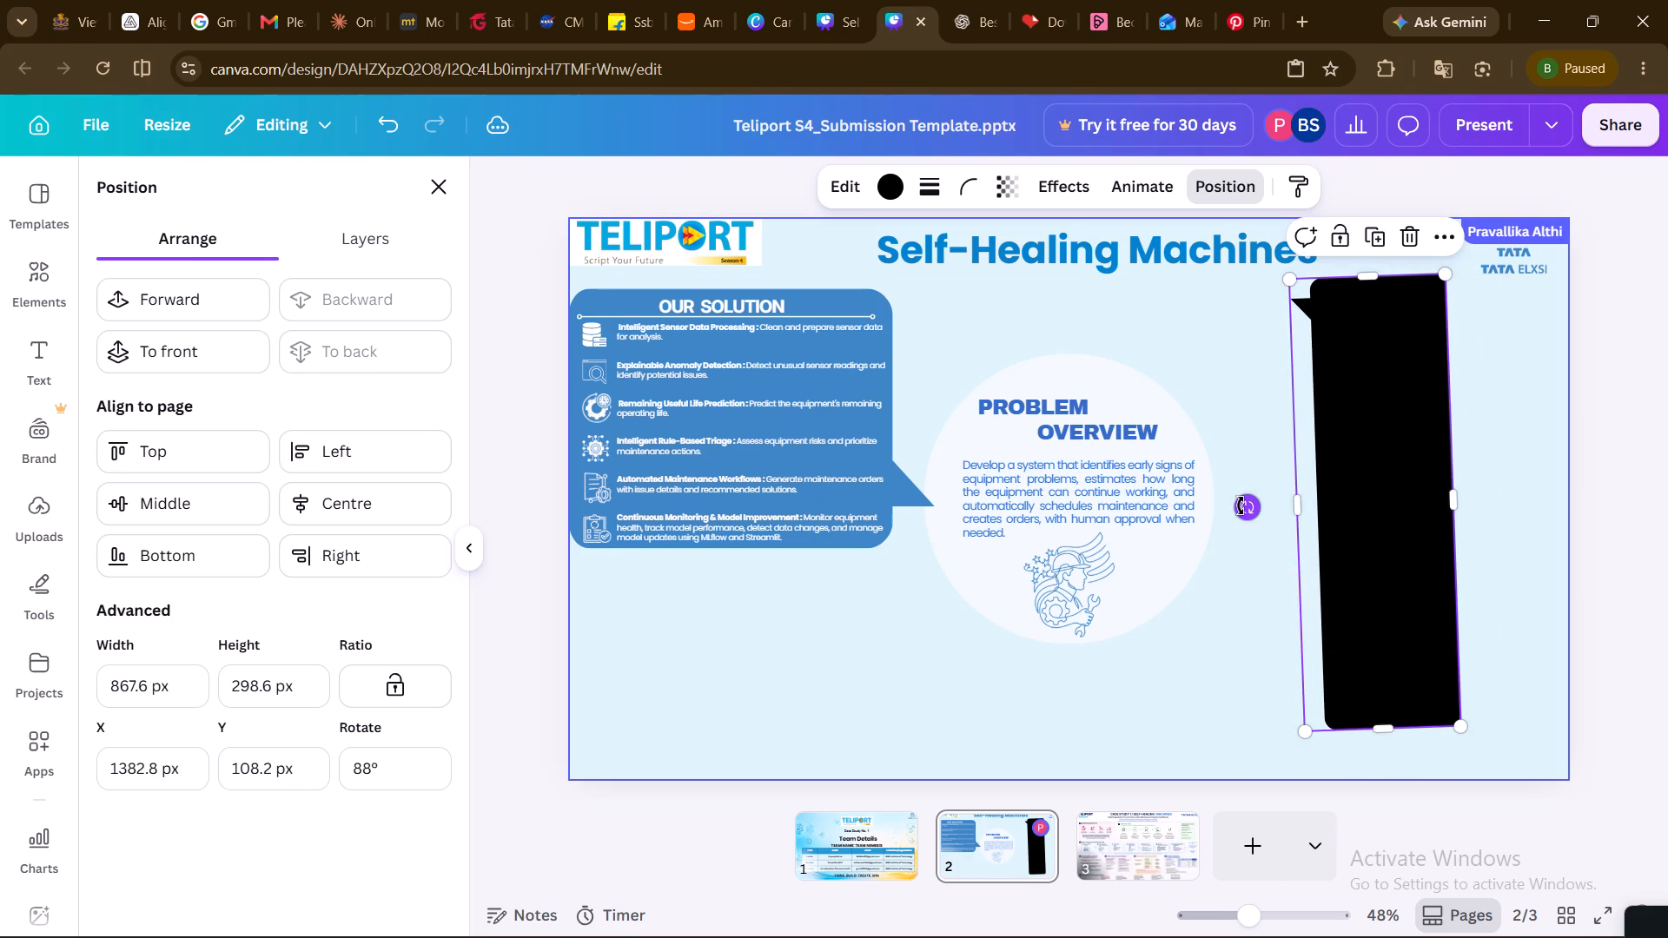
drag(1451, 499, 1557, 507)
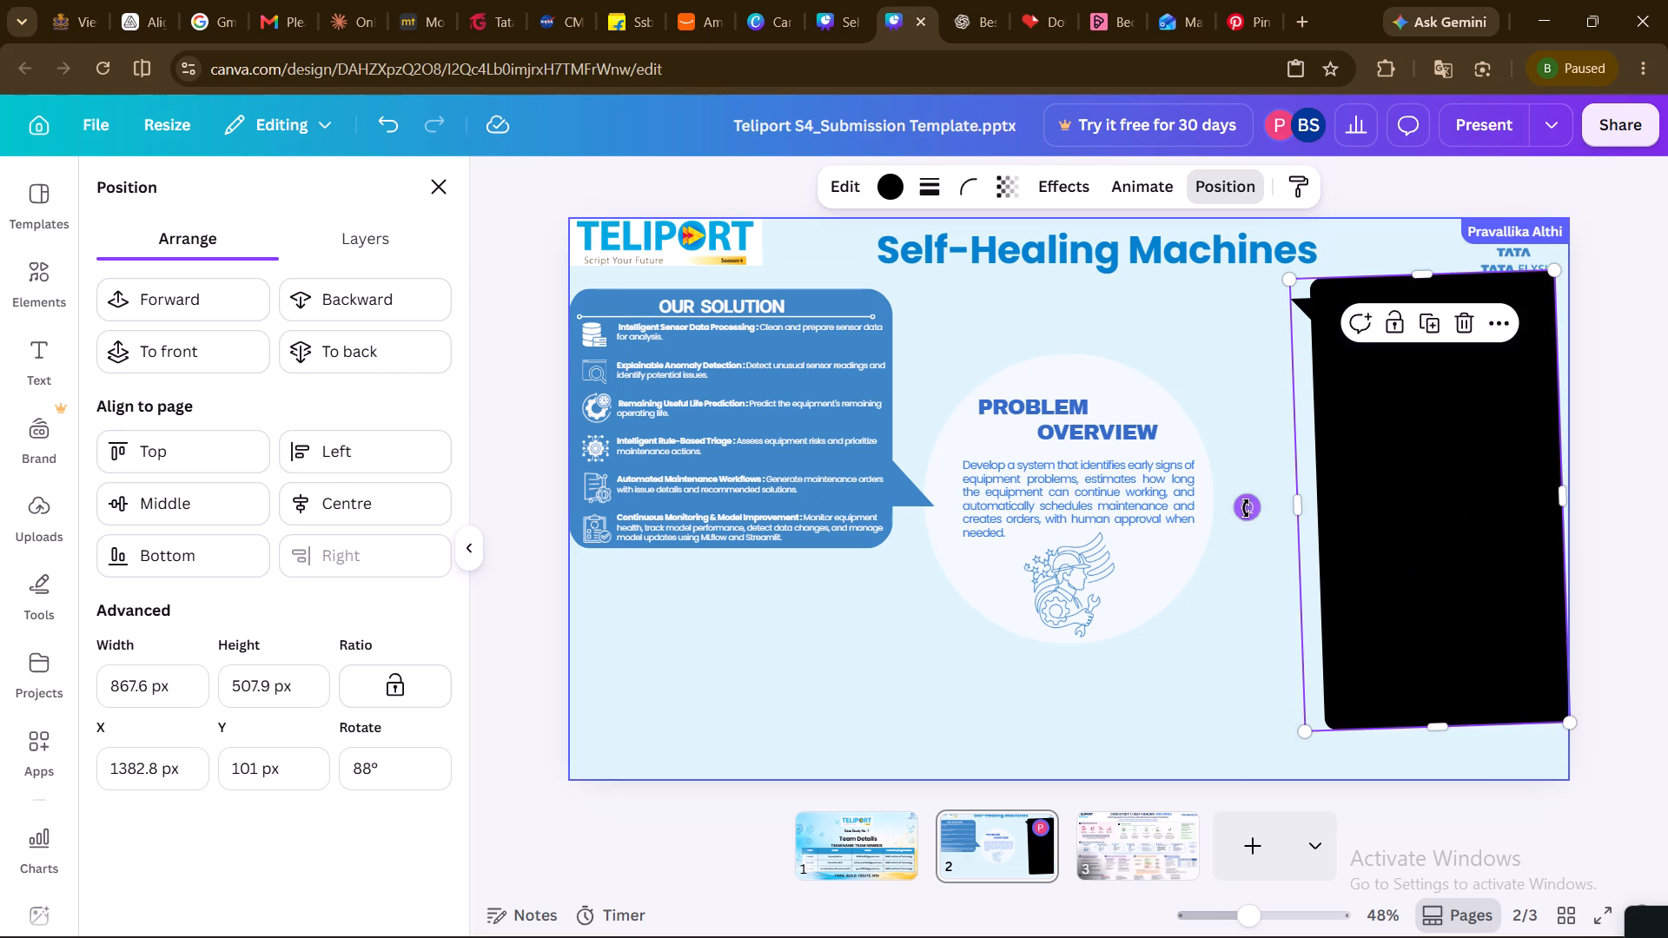
click(1246, 508)
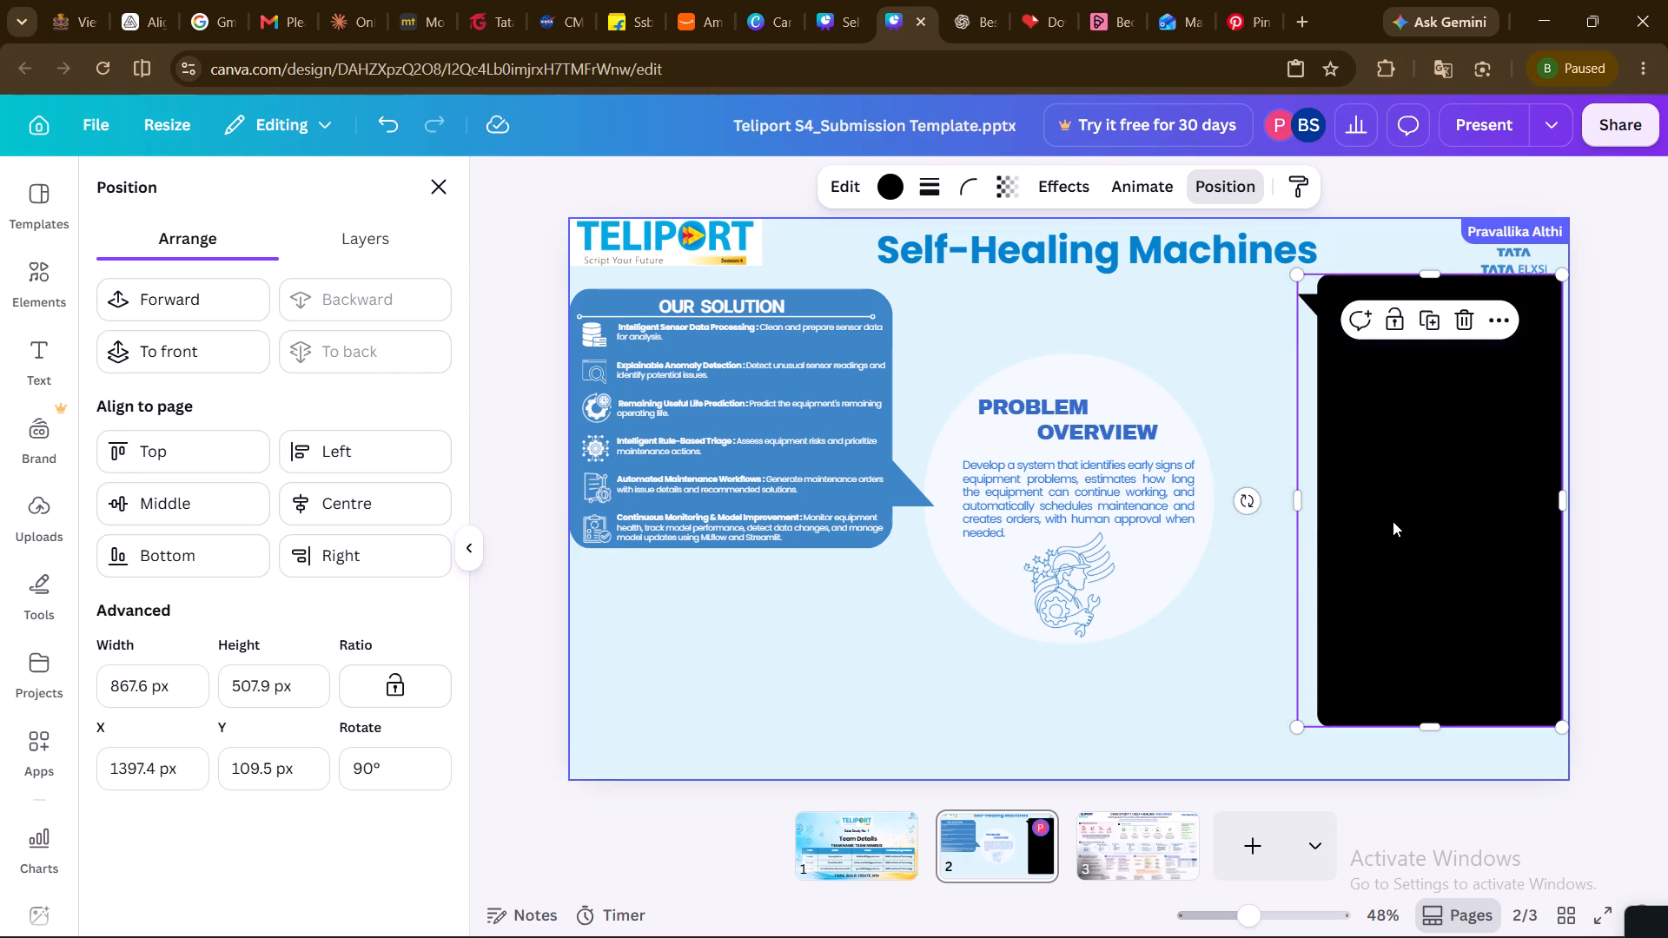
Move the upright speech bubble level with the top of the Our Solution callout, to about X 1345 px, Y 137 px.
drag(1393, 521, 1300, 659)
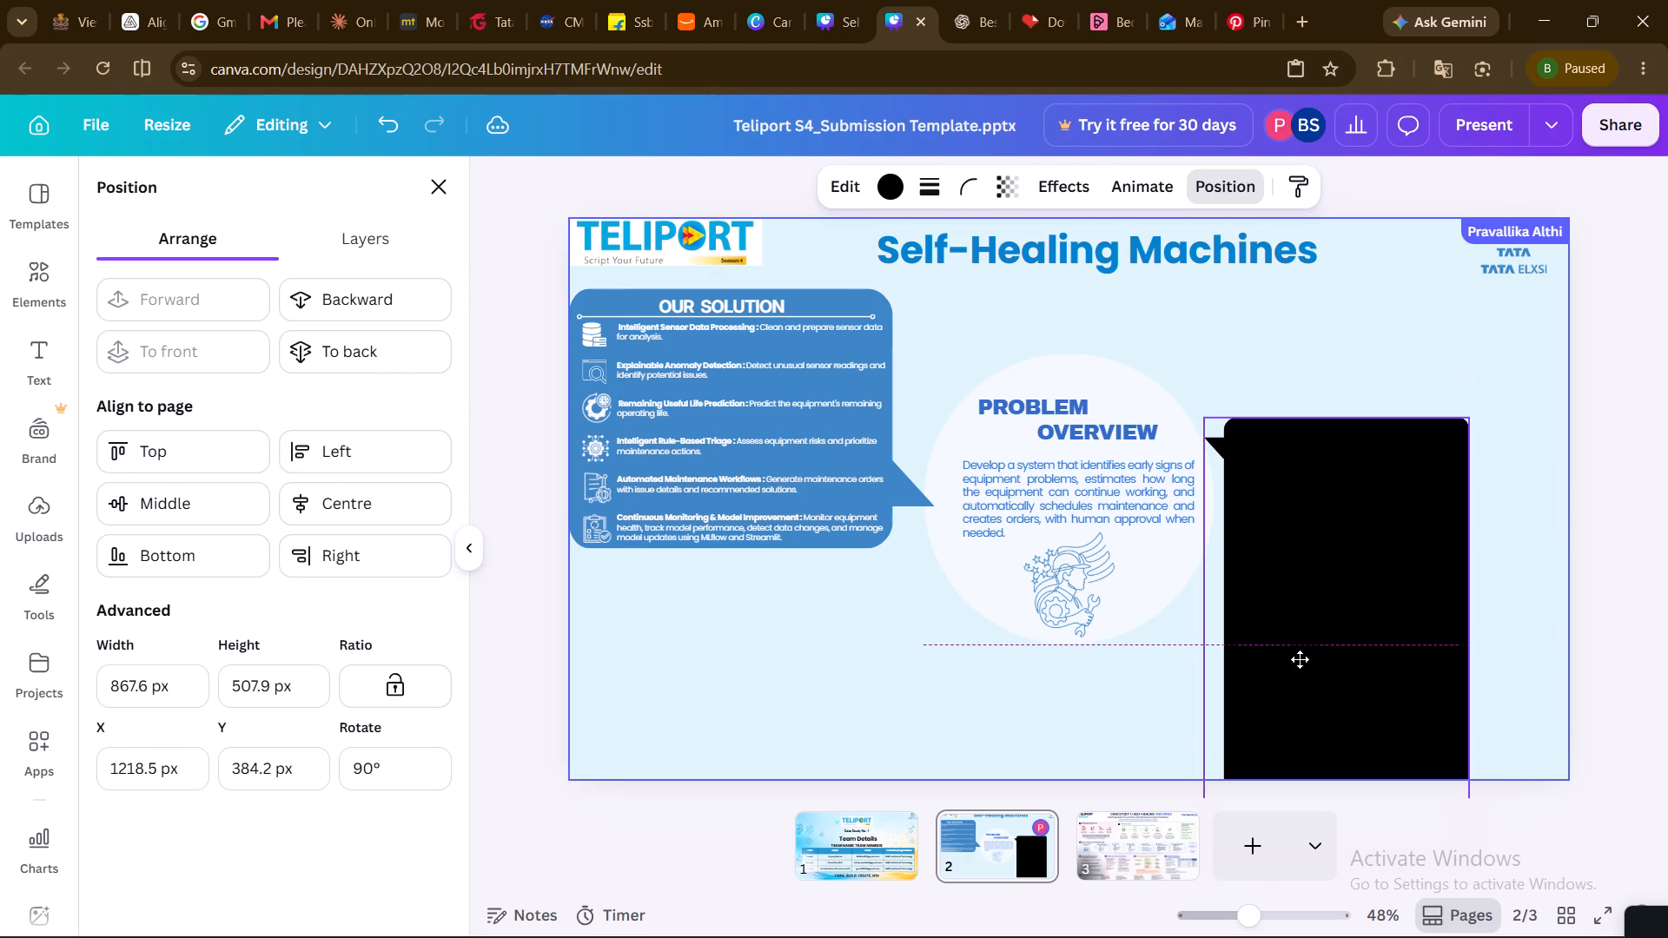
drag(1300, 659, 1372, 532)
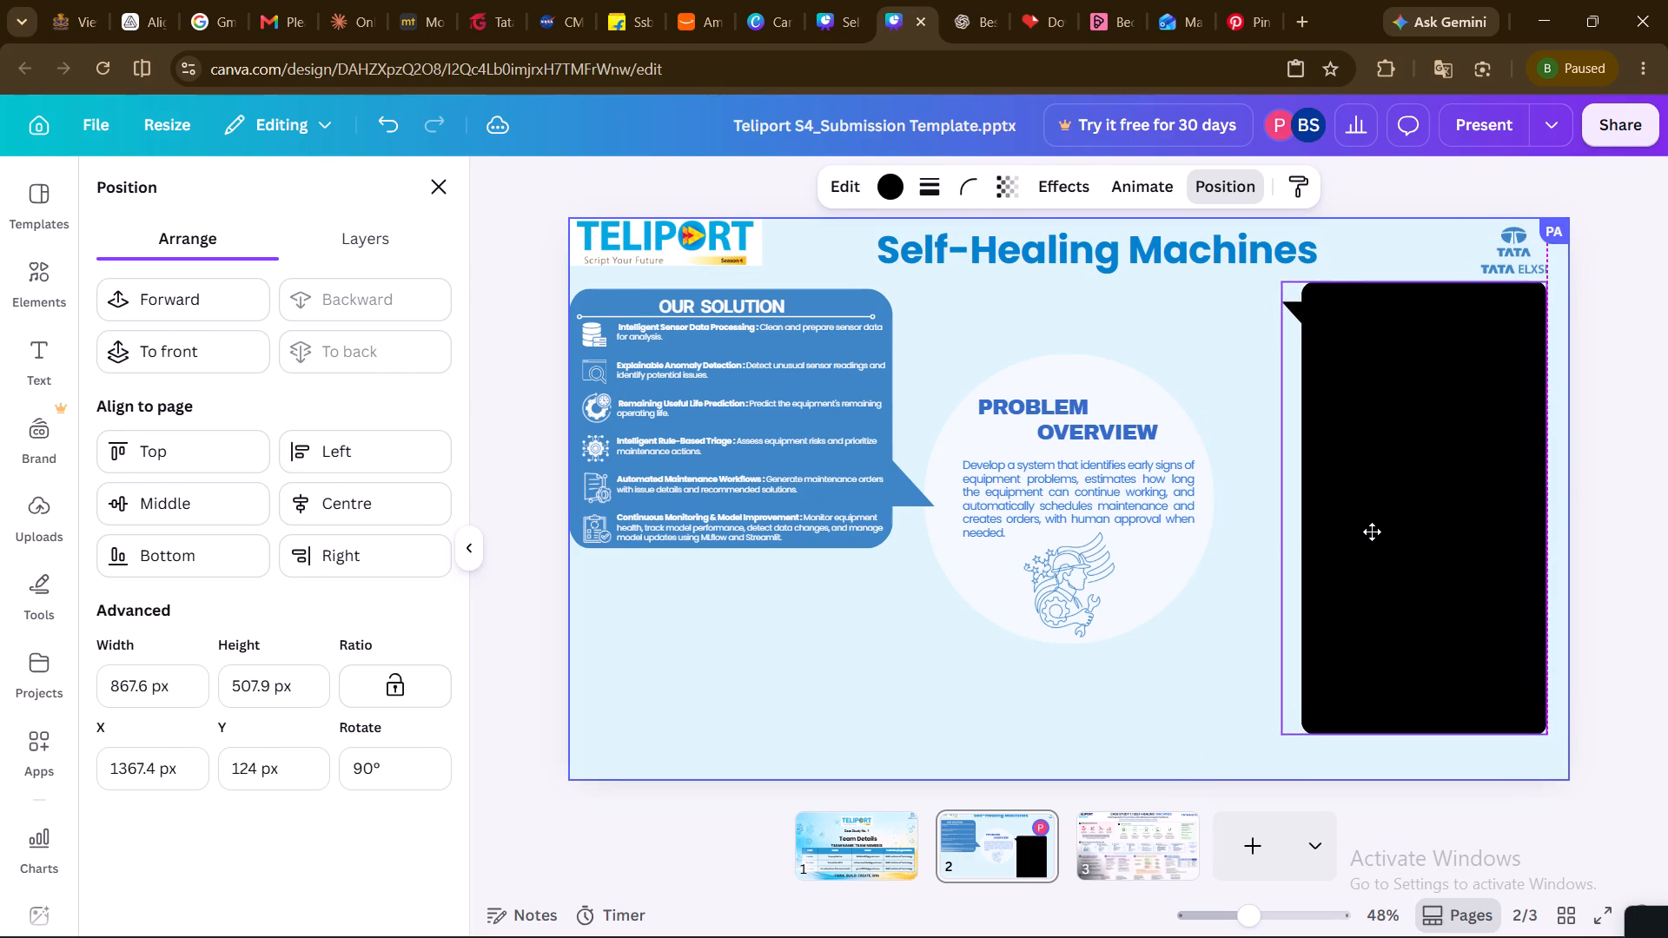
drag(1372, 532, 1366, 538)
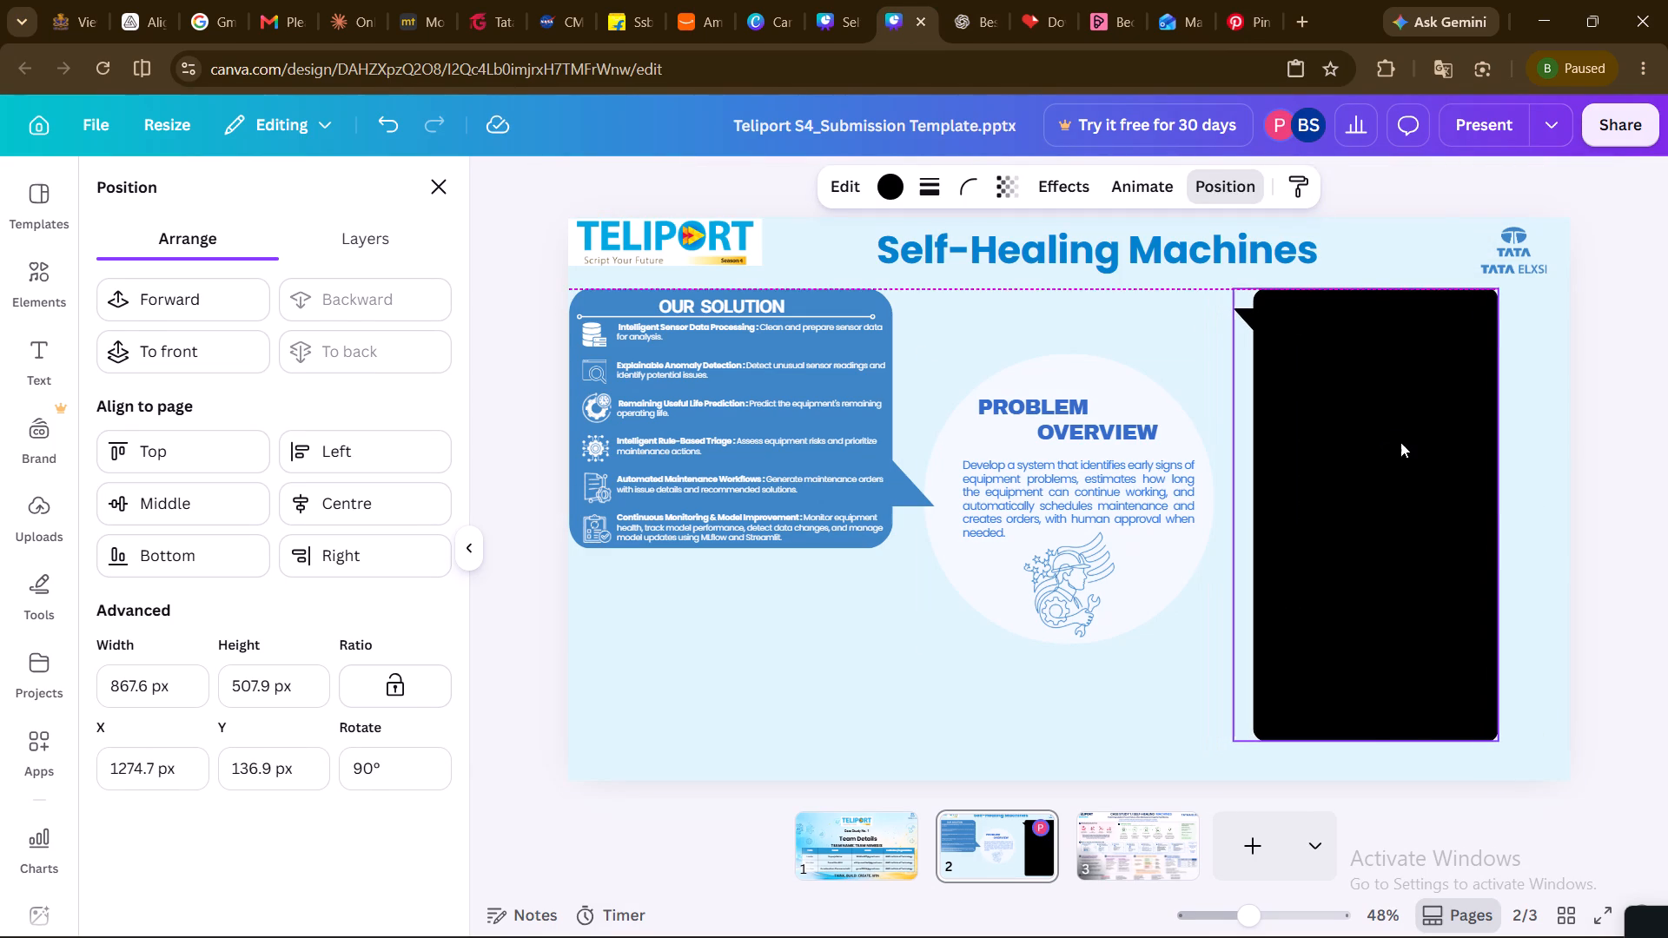
drag(1181, 519, 1179, 572)
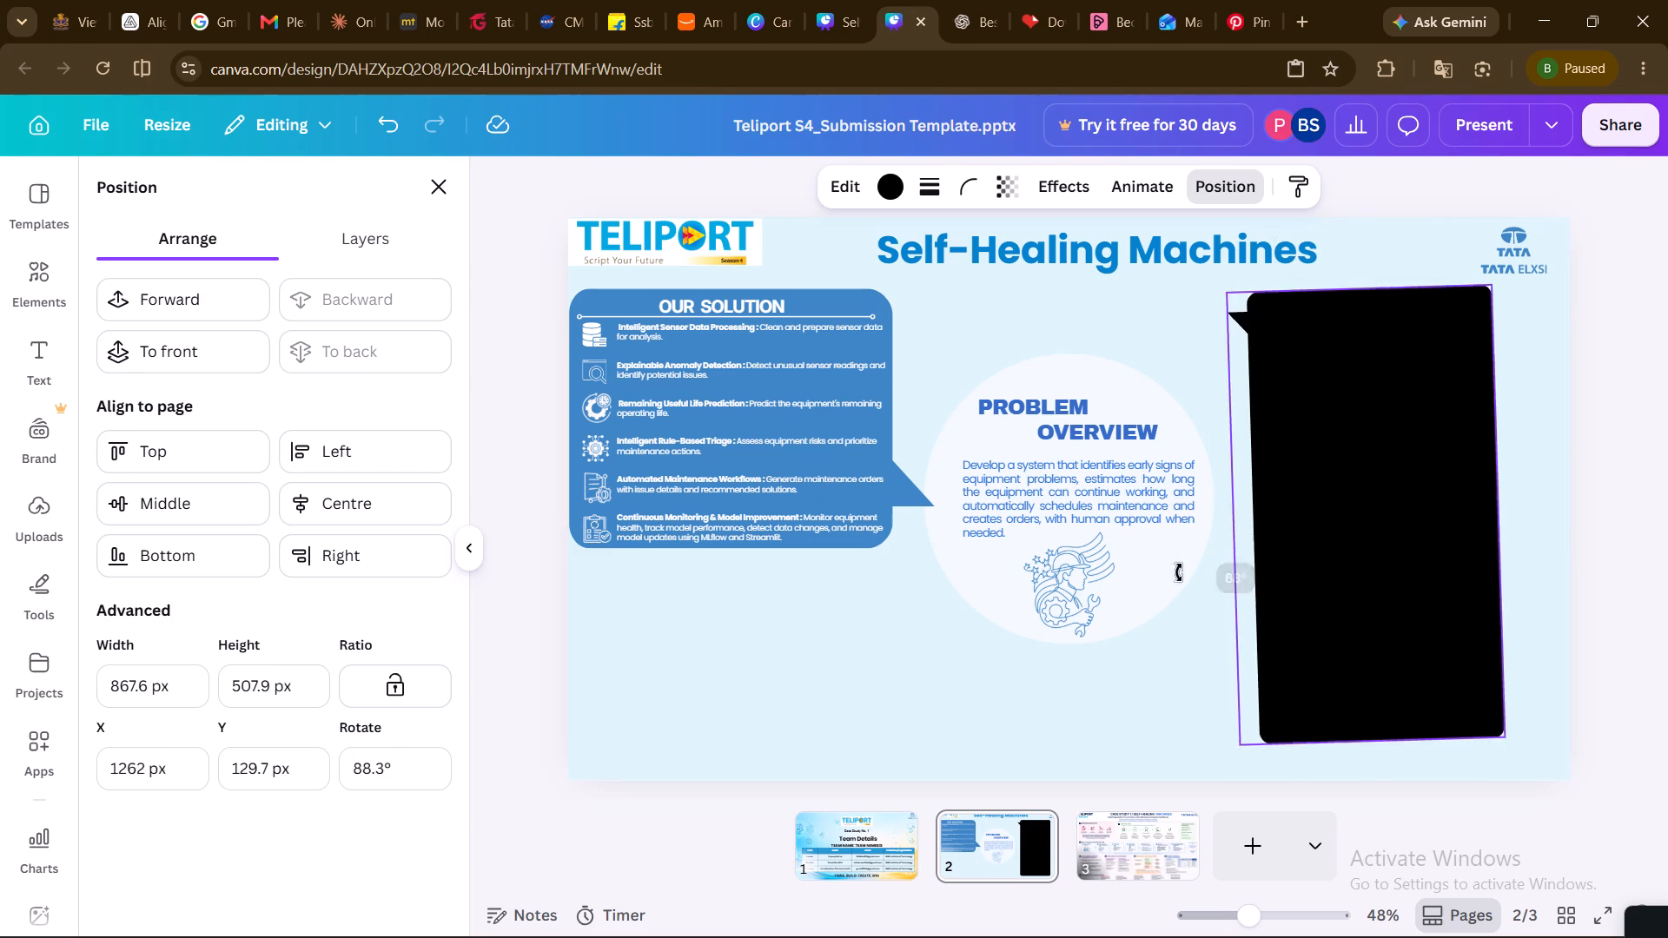
drag(1179, 572, 1368, 655)
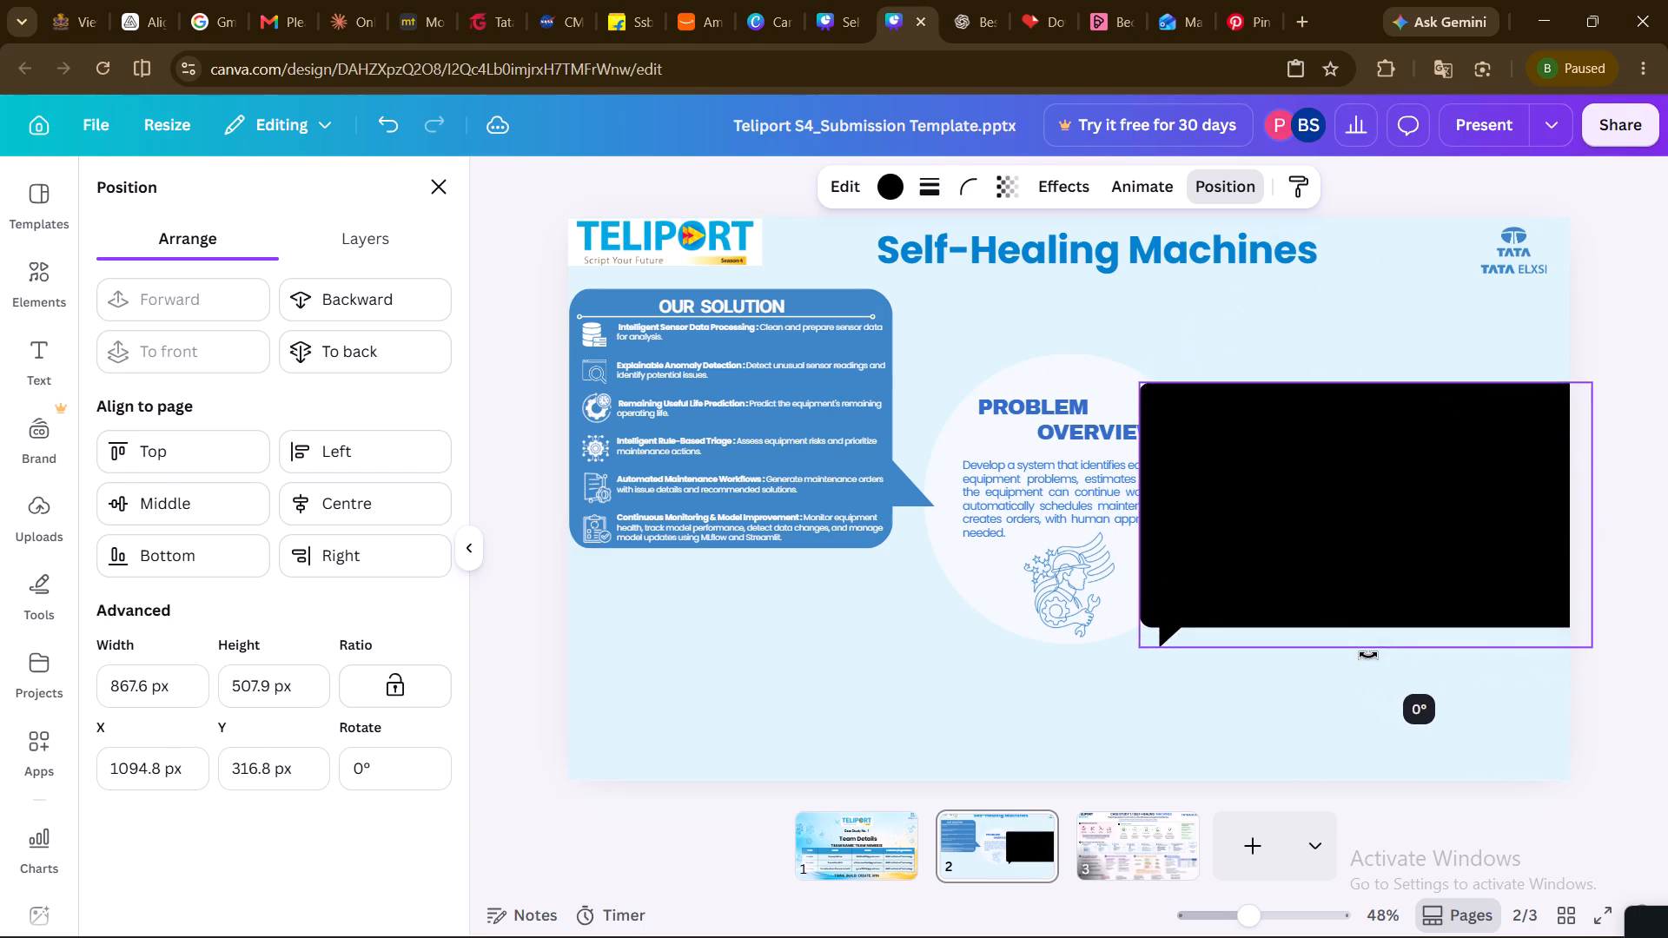
drag(1368, 655, 1368, 657)
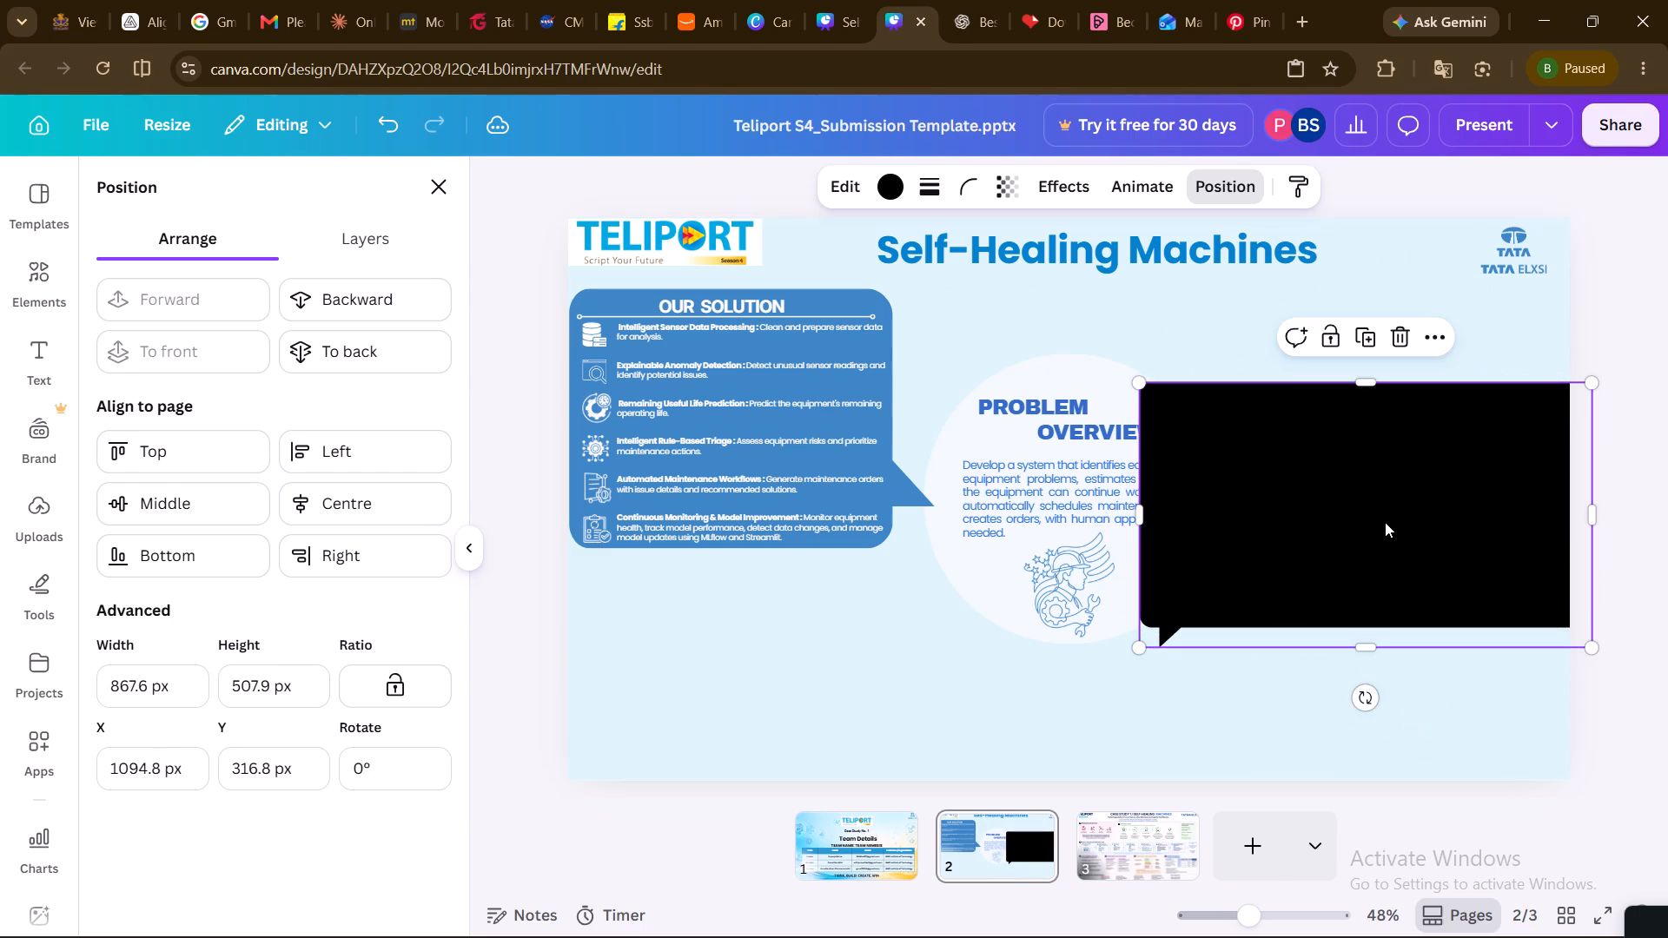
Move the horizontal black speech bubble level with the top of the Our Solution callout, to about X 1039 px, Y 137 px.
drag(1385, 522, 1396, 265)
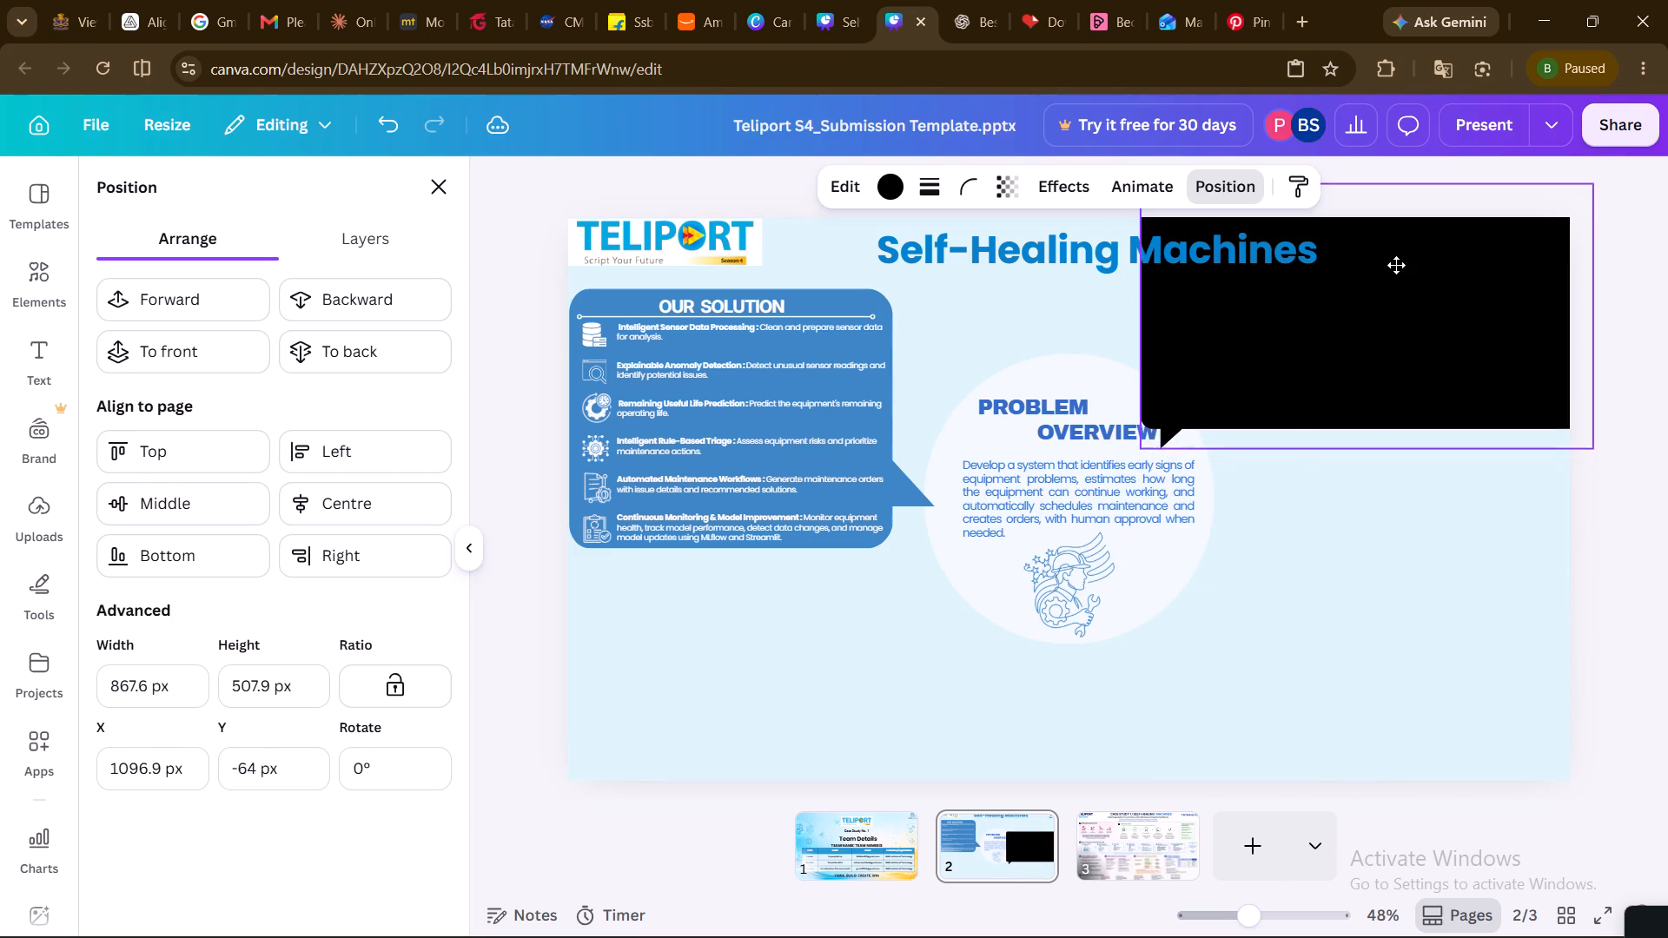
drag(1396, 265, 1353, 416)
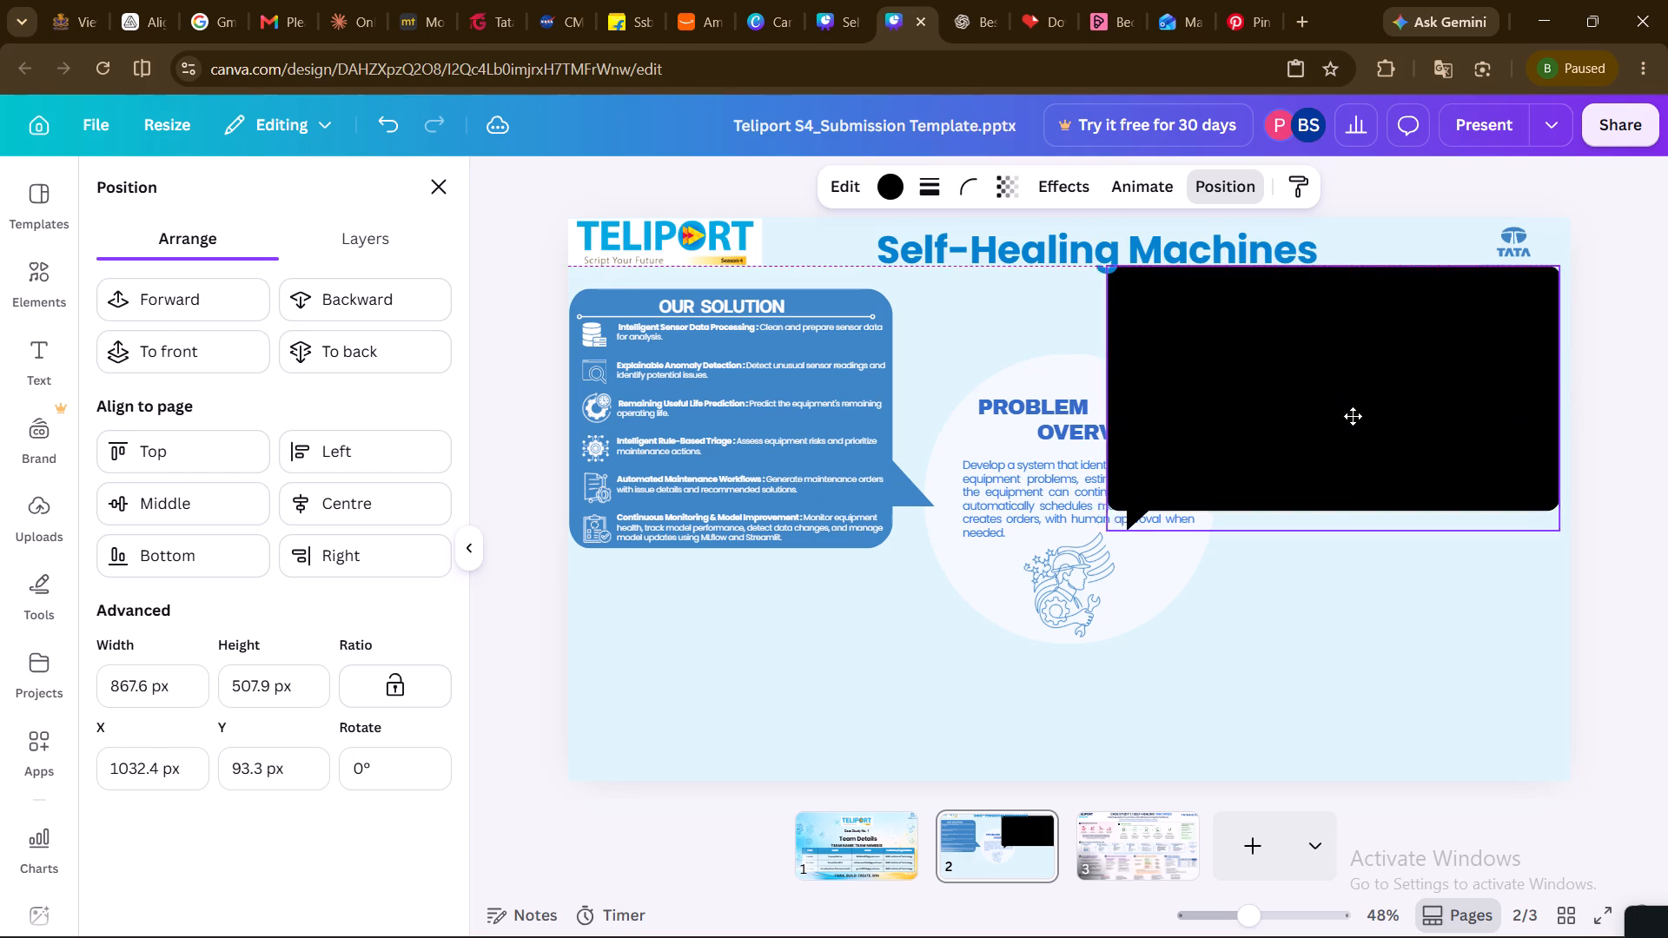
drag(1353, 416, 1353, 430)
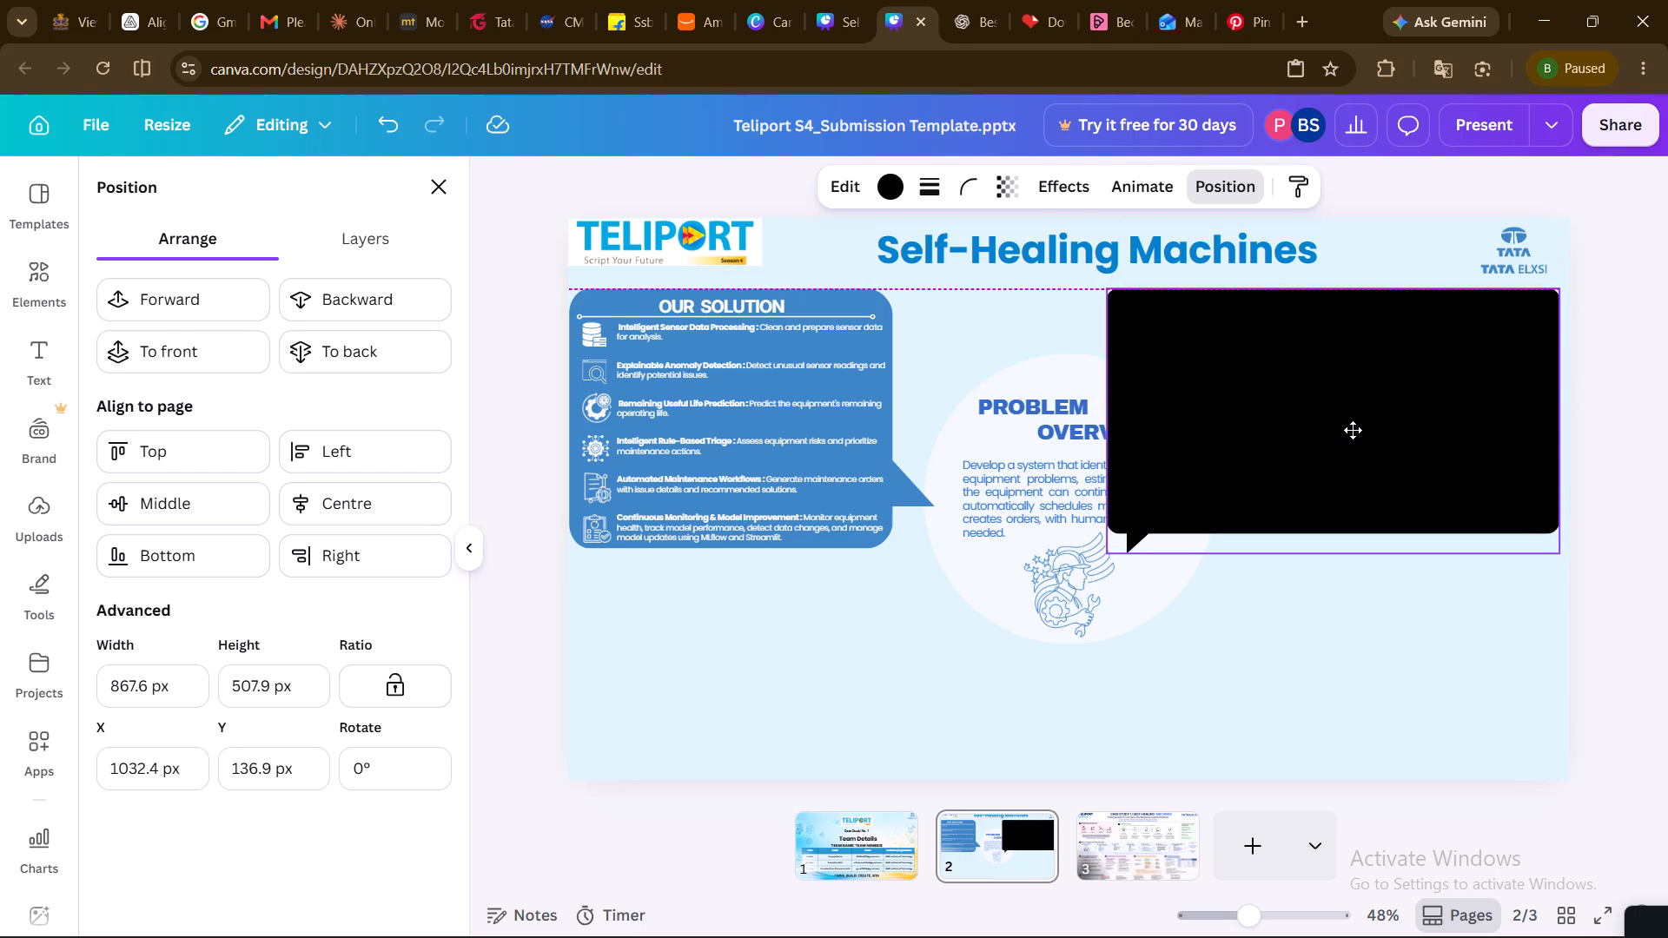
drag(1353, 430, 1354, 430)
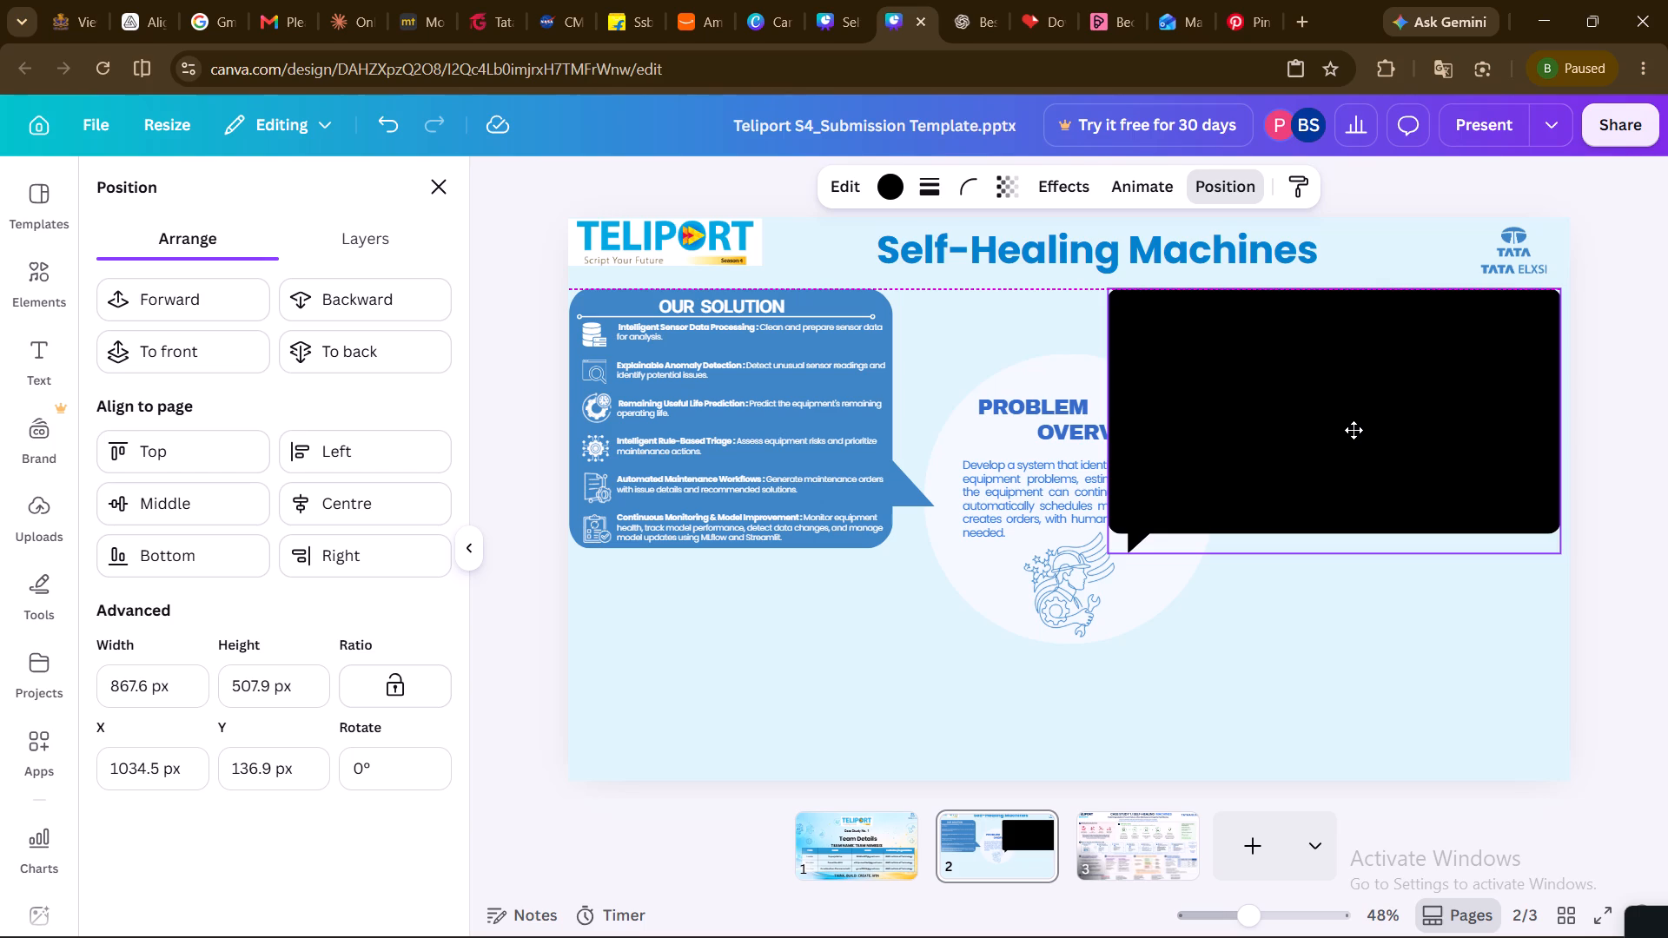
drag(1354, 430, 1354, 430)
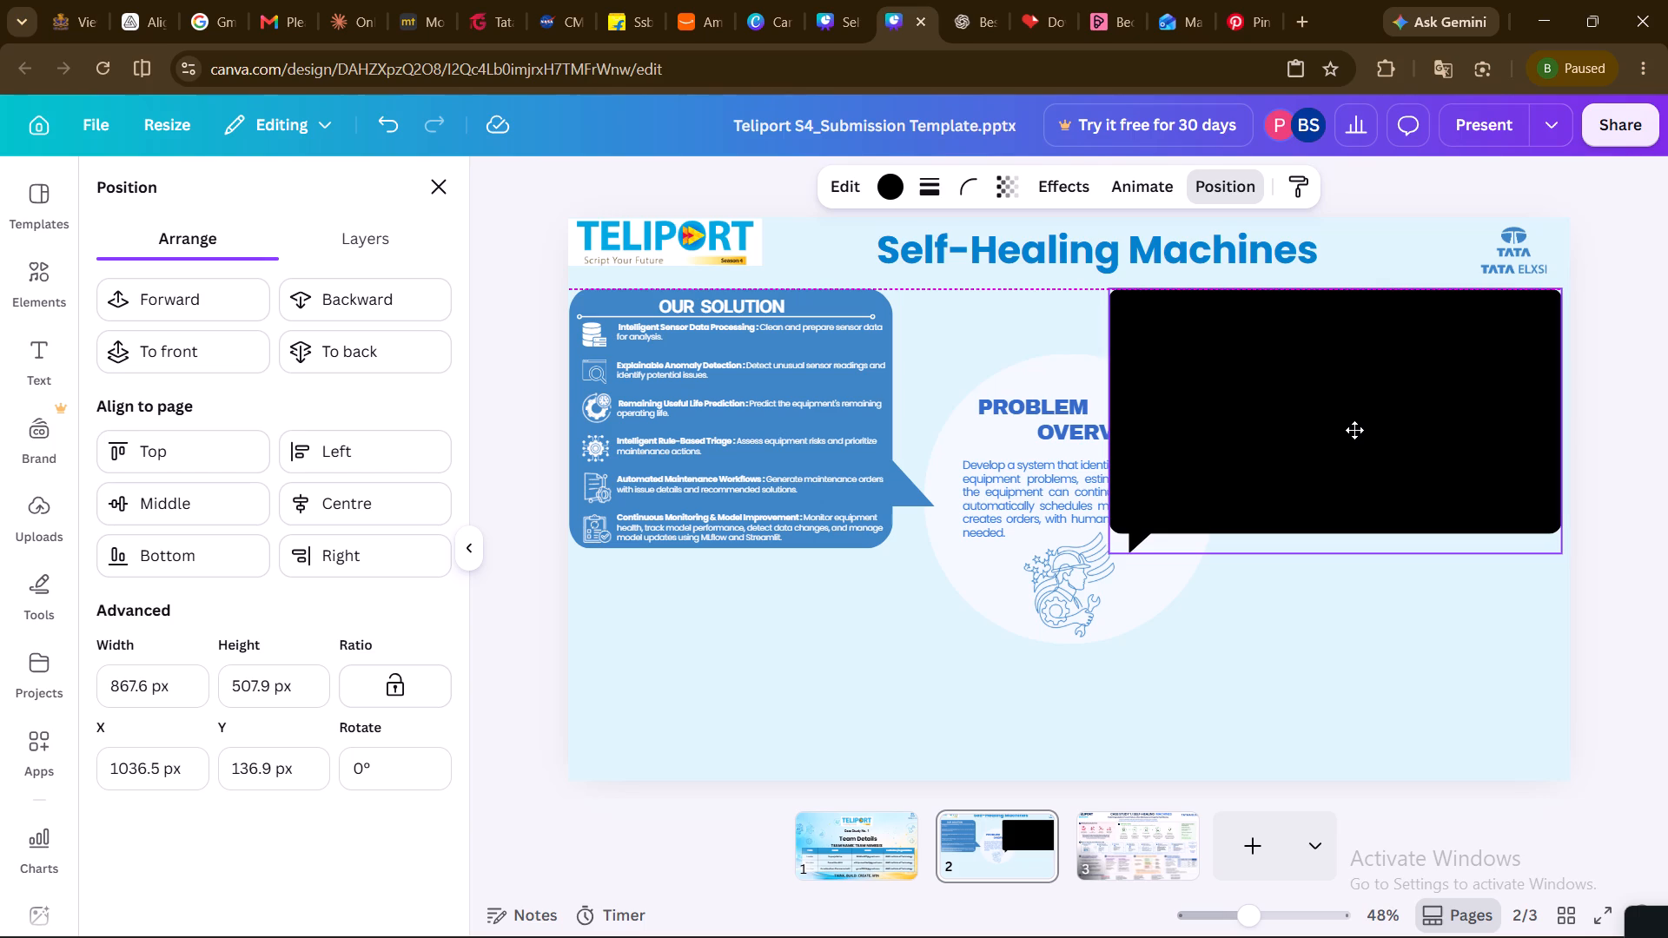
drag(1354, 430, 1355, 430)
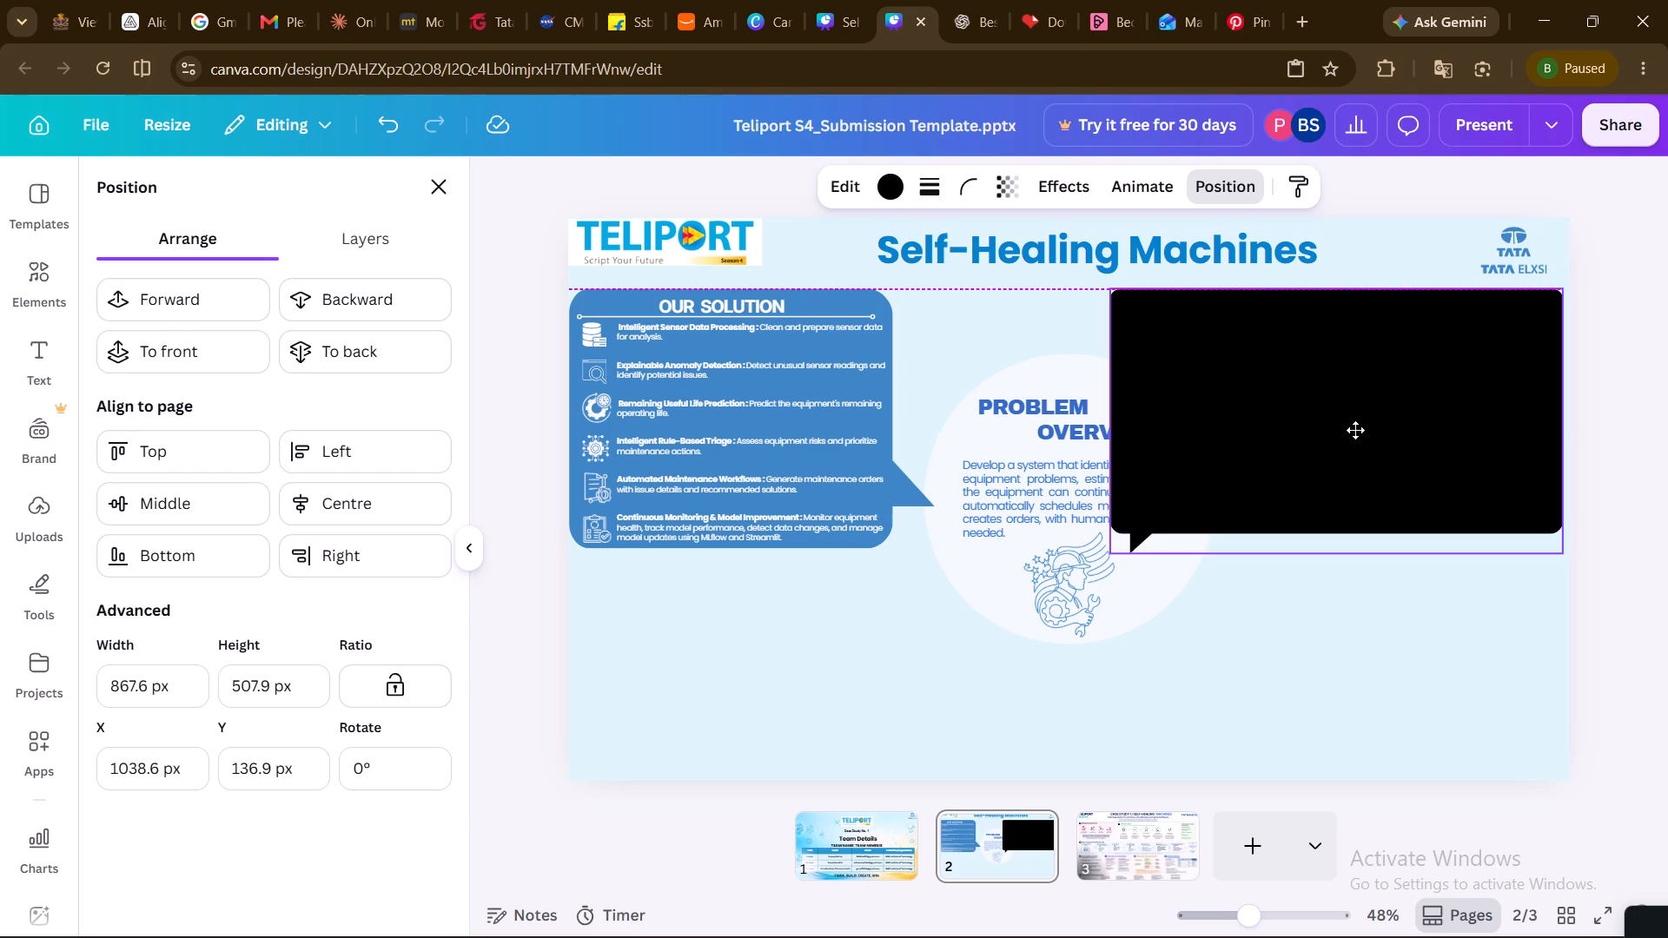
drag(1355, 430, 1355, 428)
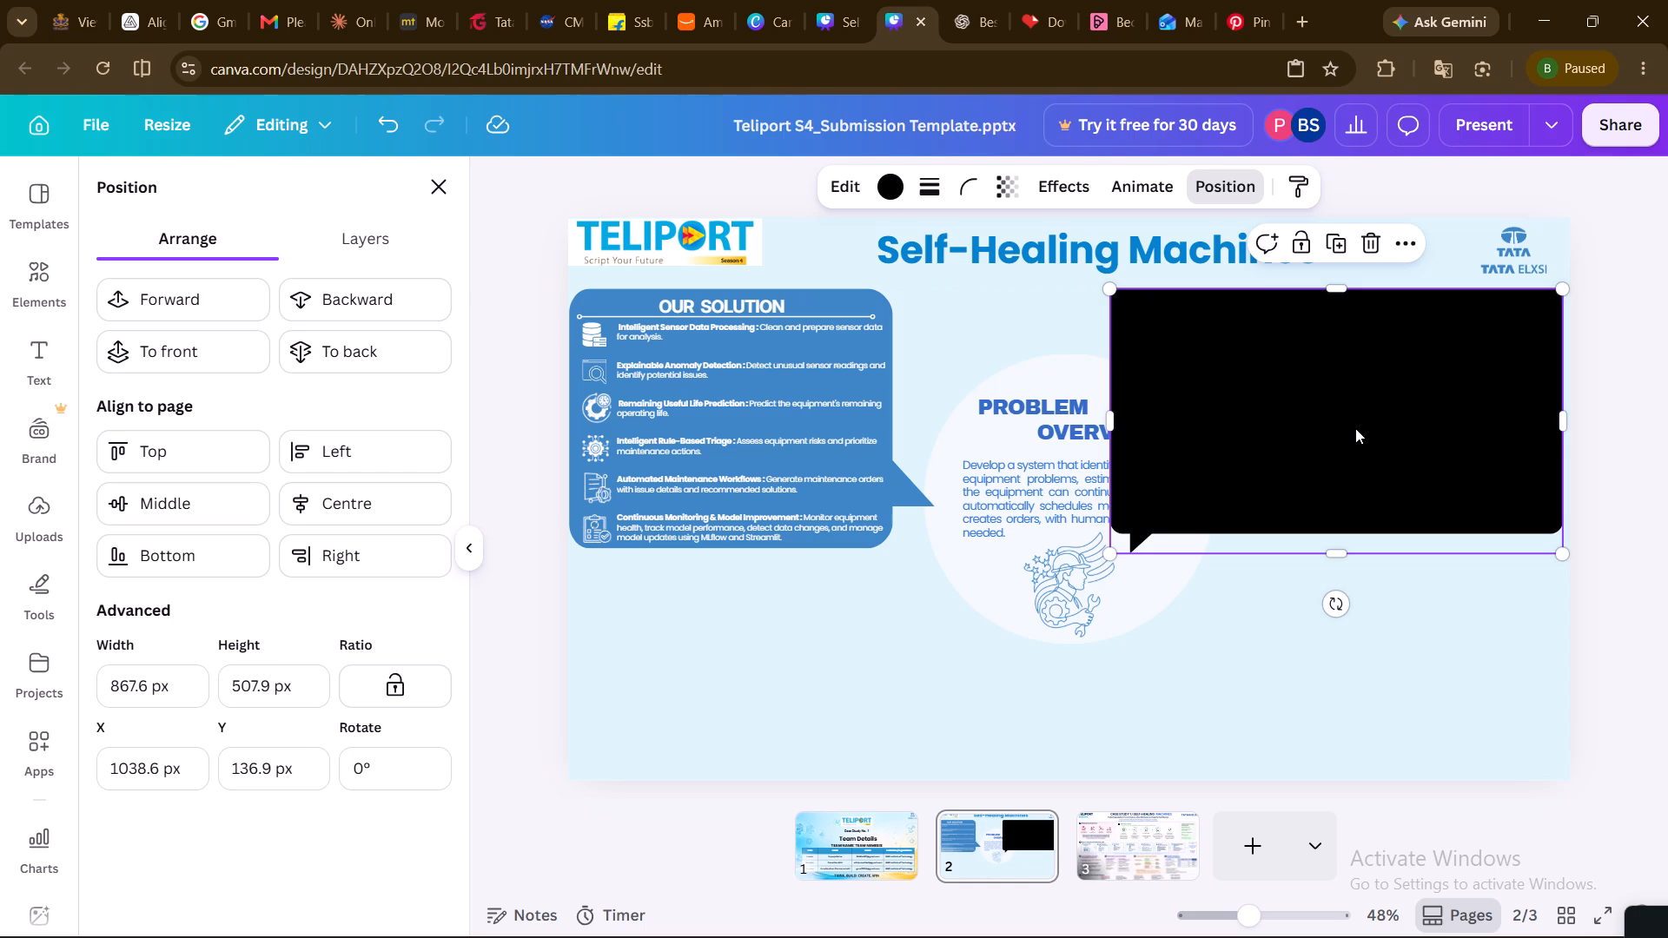
Compare the page 3 reference poster with the Self-Healing Machines slide, previewing the slide in full screen.
click(1118, 831)
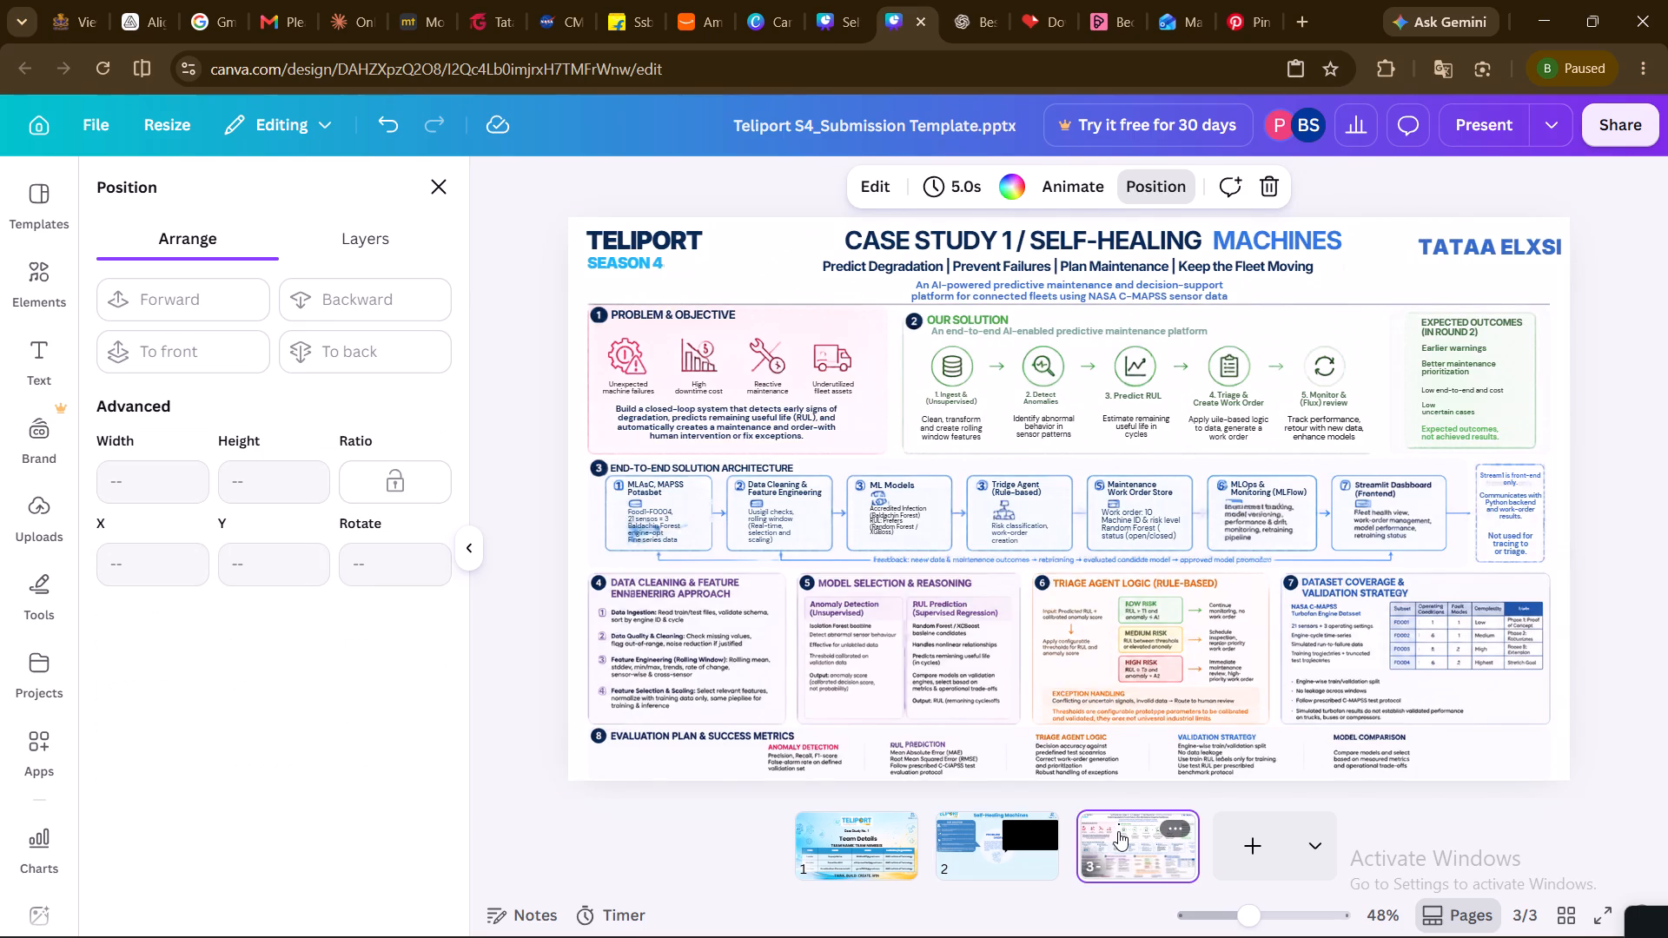
click(976, 855)
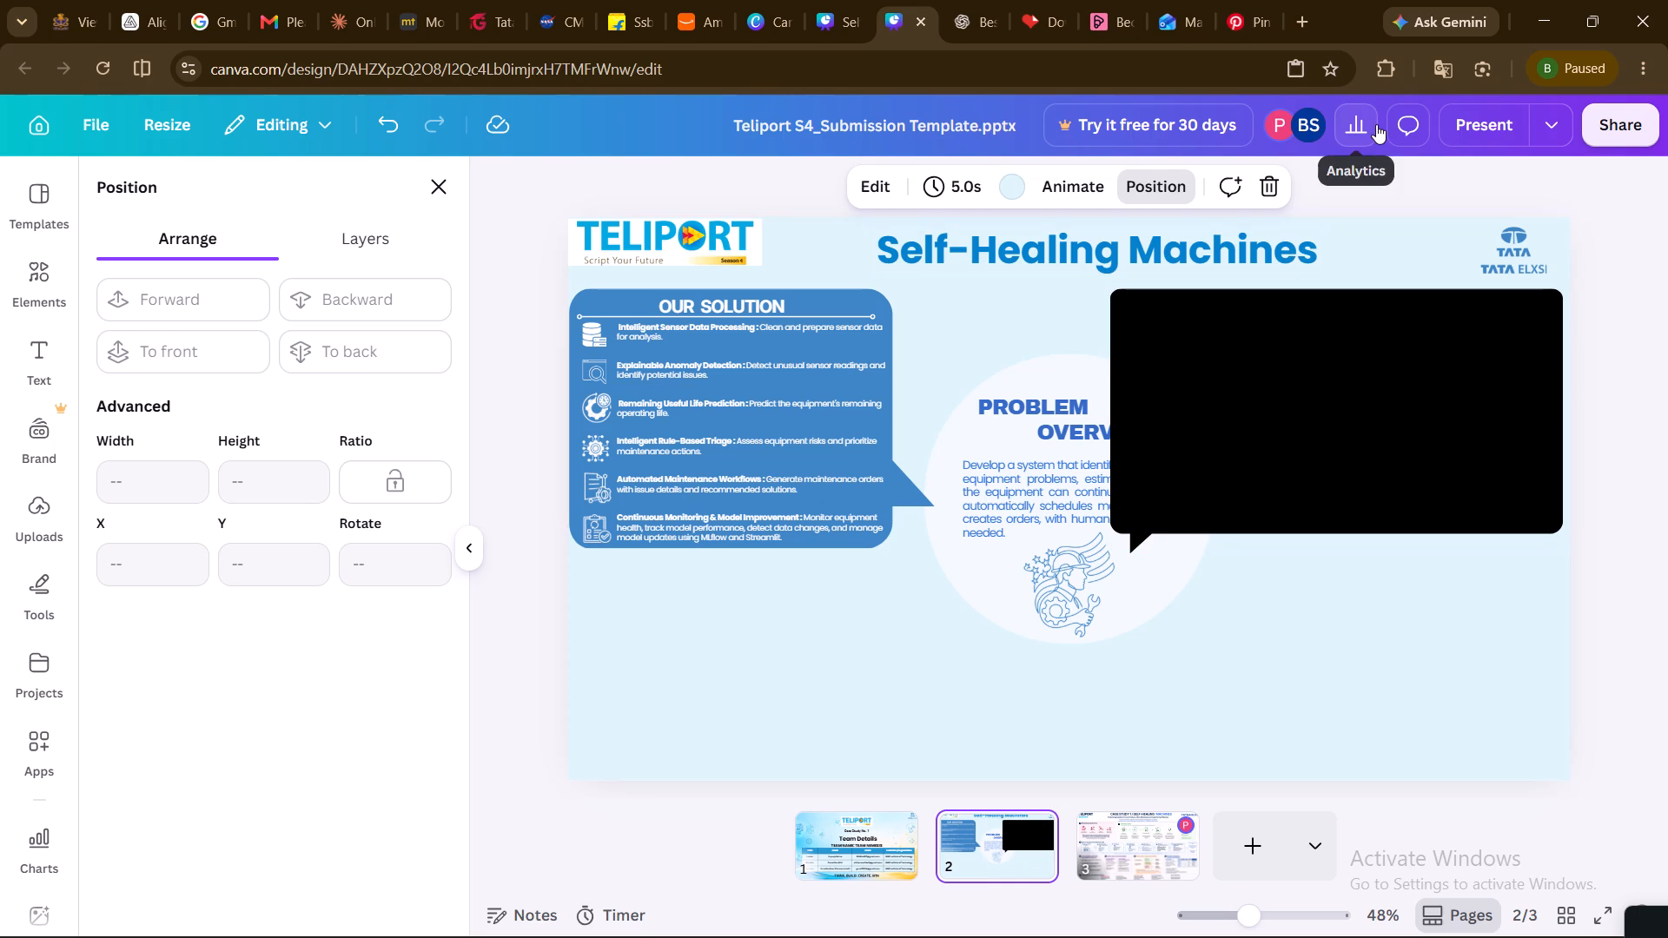
click(1480, 127)
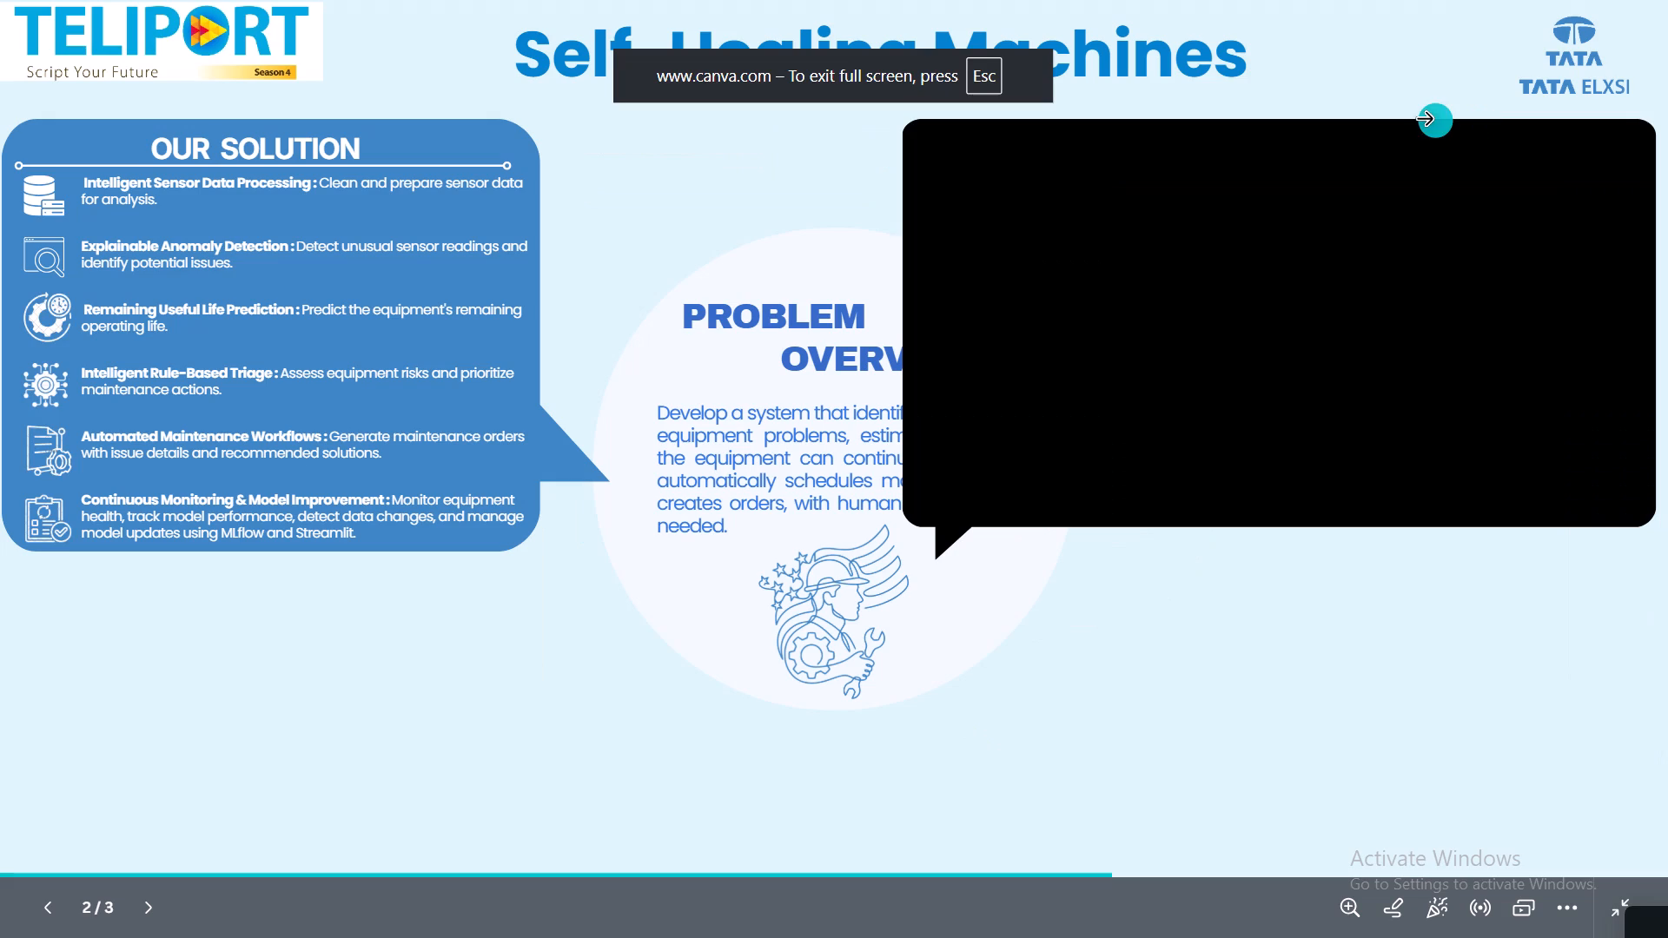
key(Escape)
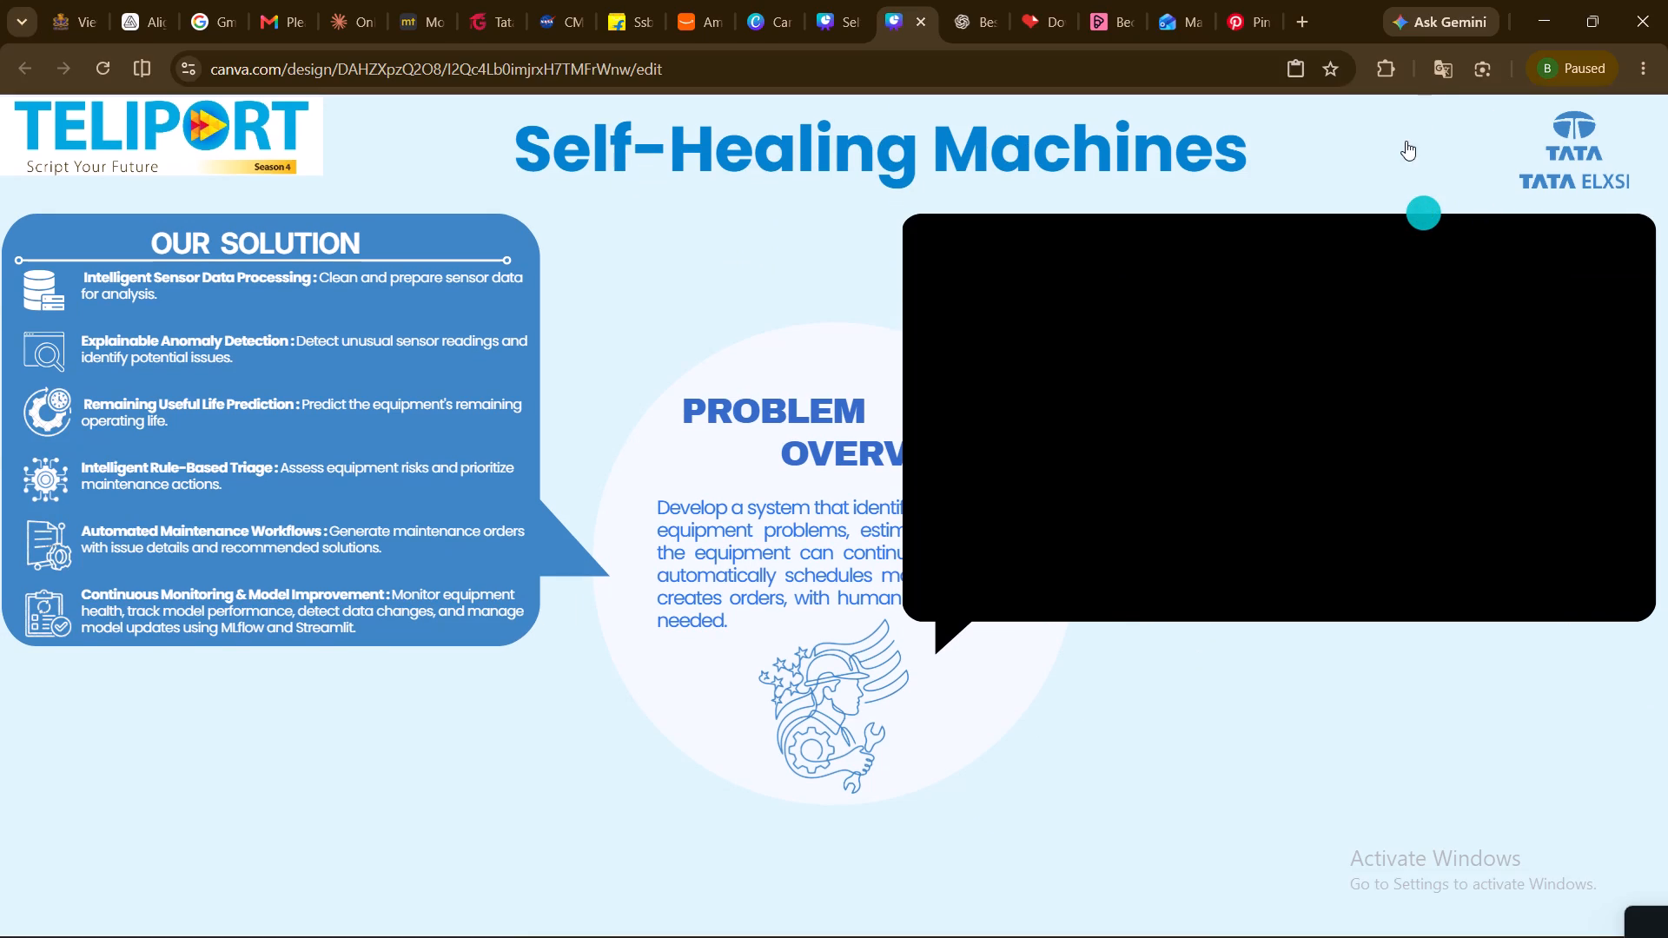
Delete the black speech bubble from the Self-Healing Machines slide.
click(1324, 384)
key(Delete)
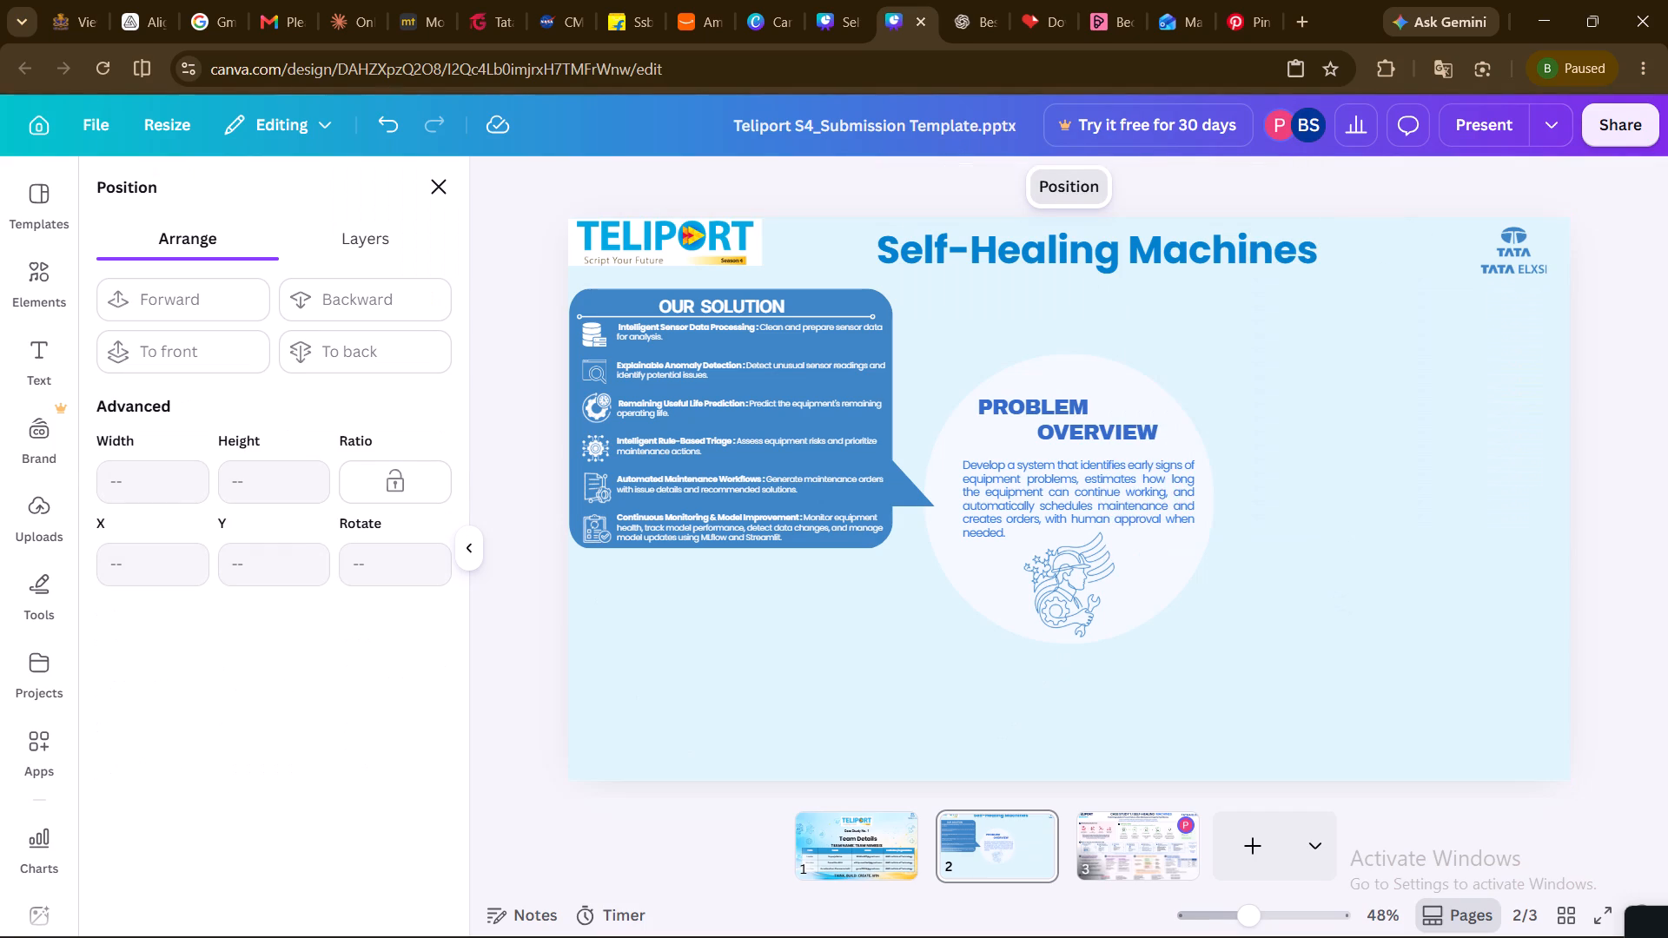
Open the reference poster on page 3 to recheck its section layout.
click(1145, 855)
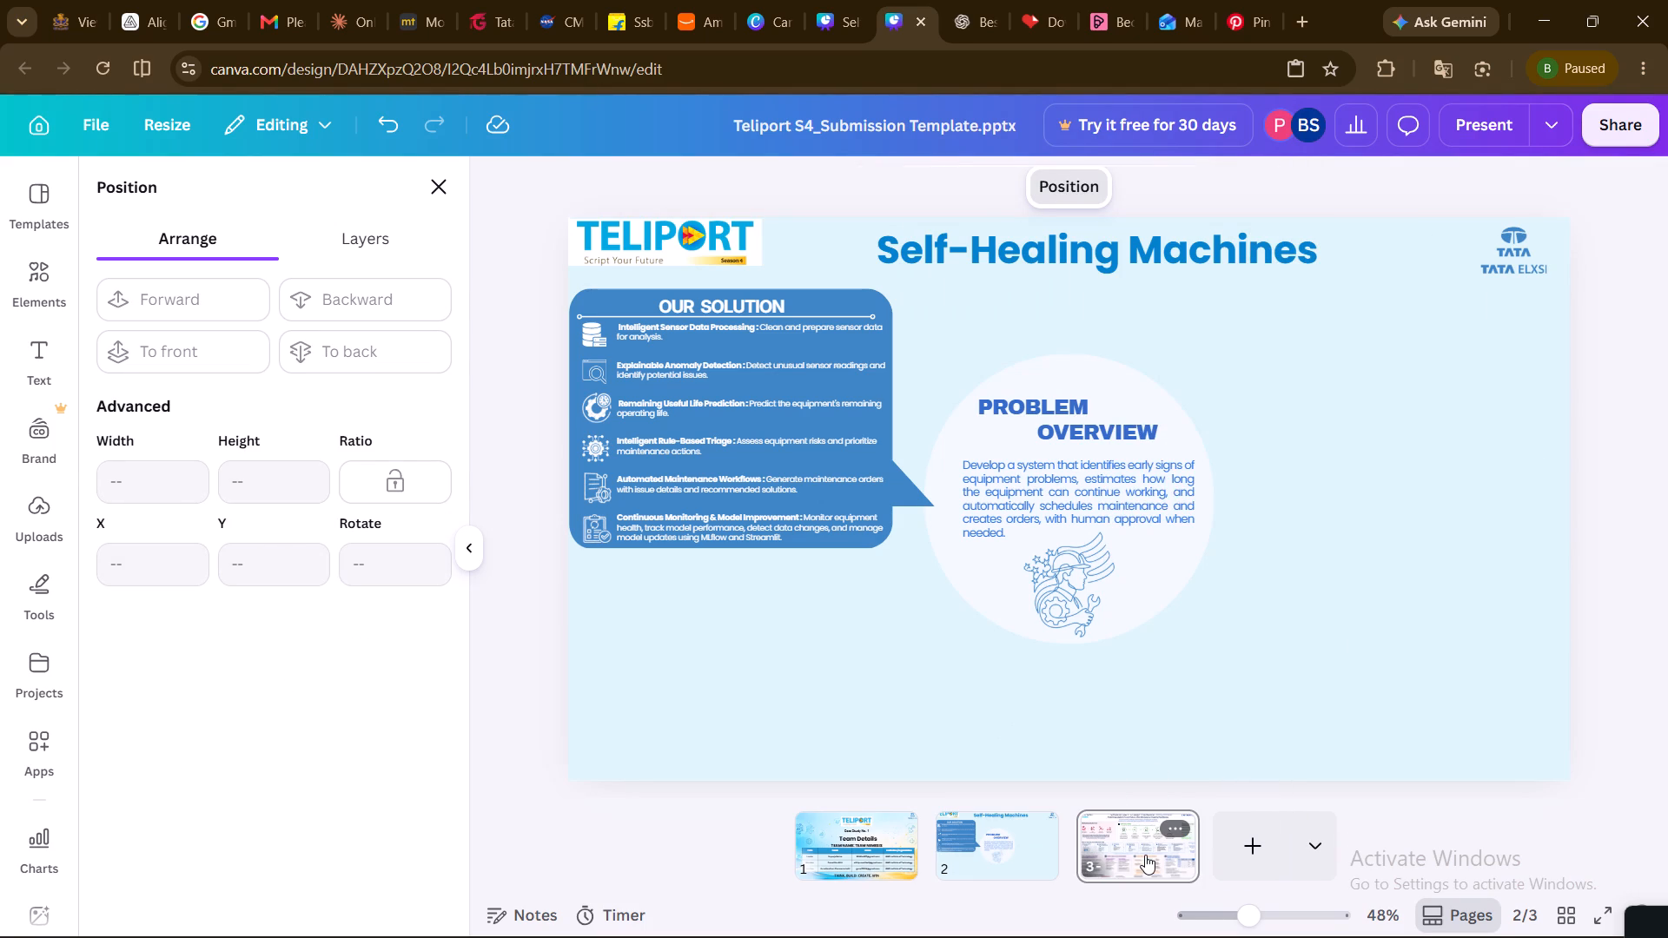
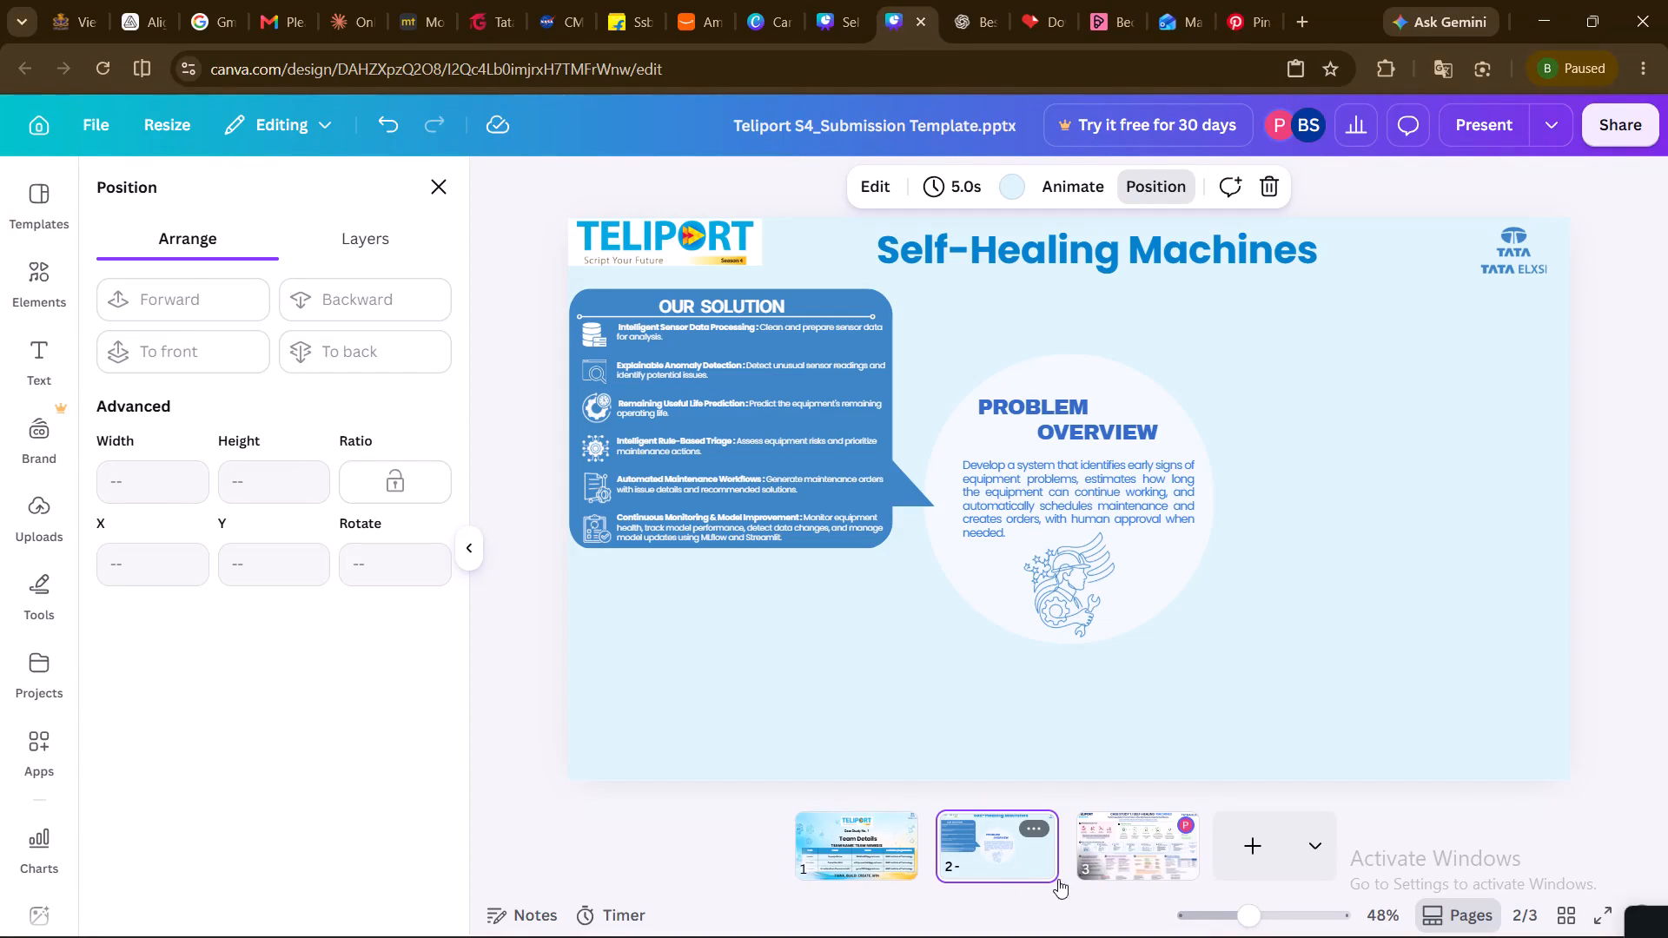
click(1127, 872)
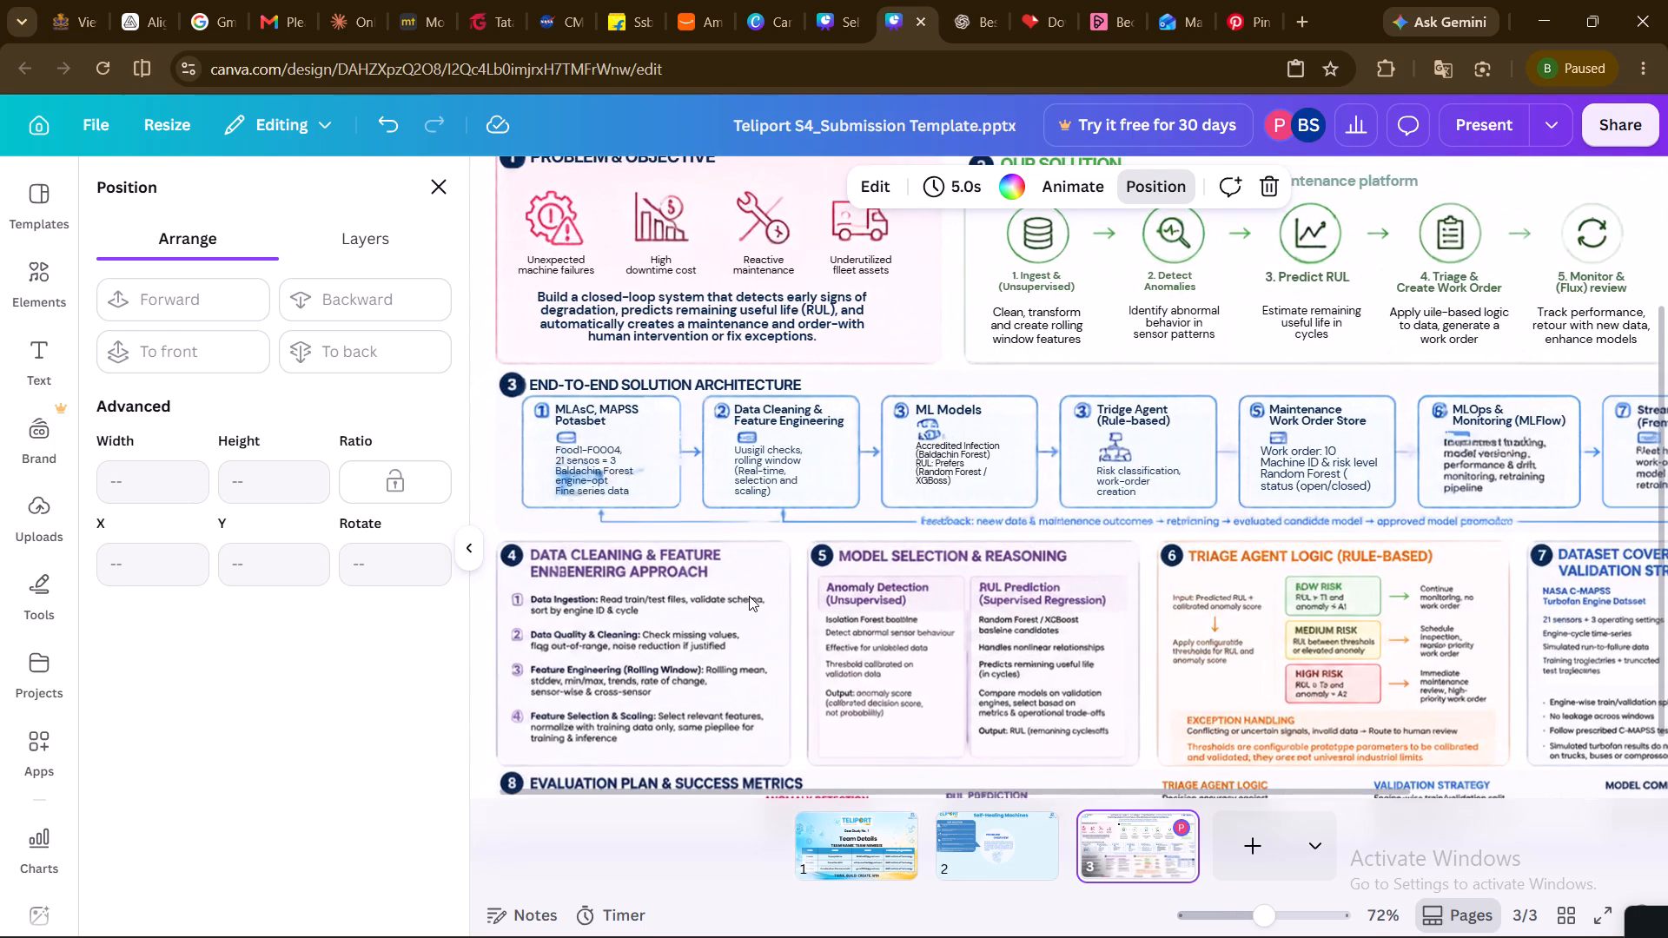
scroll(749, 596, down, 1)
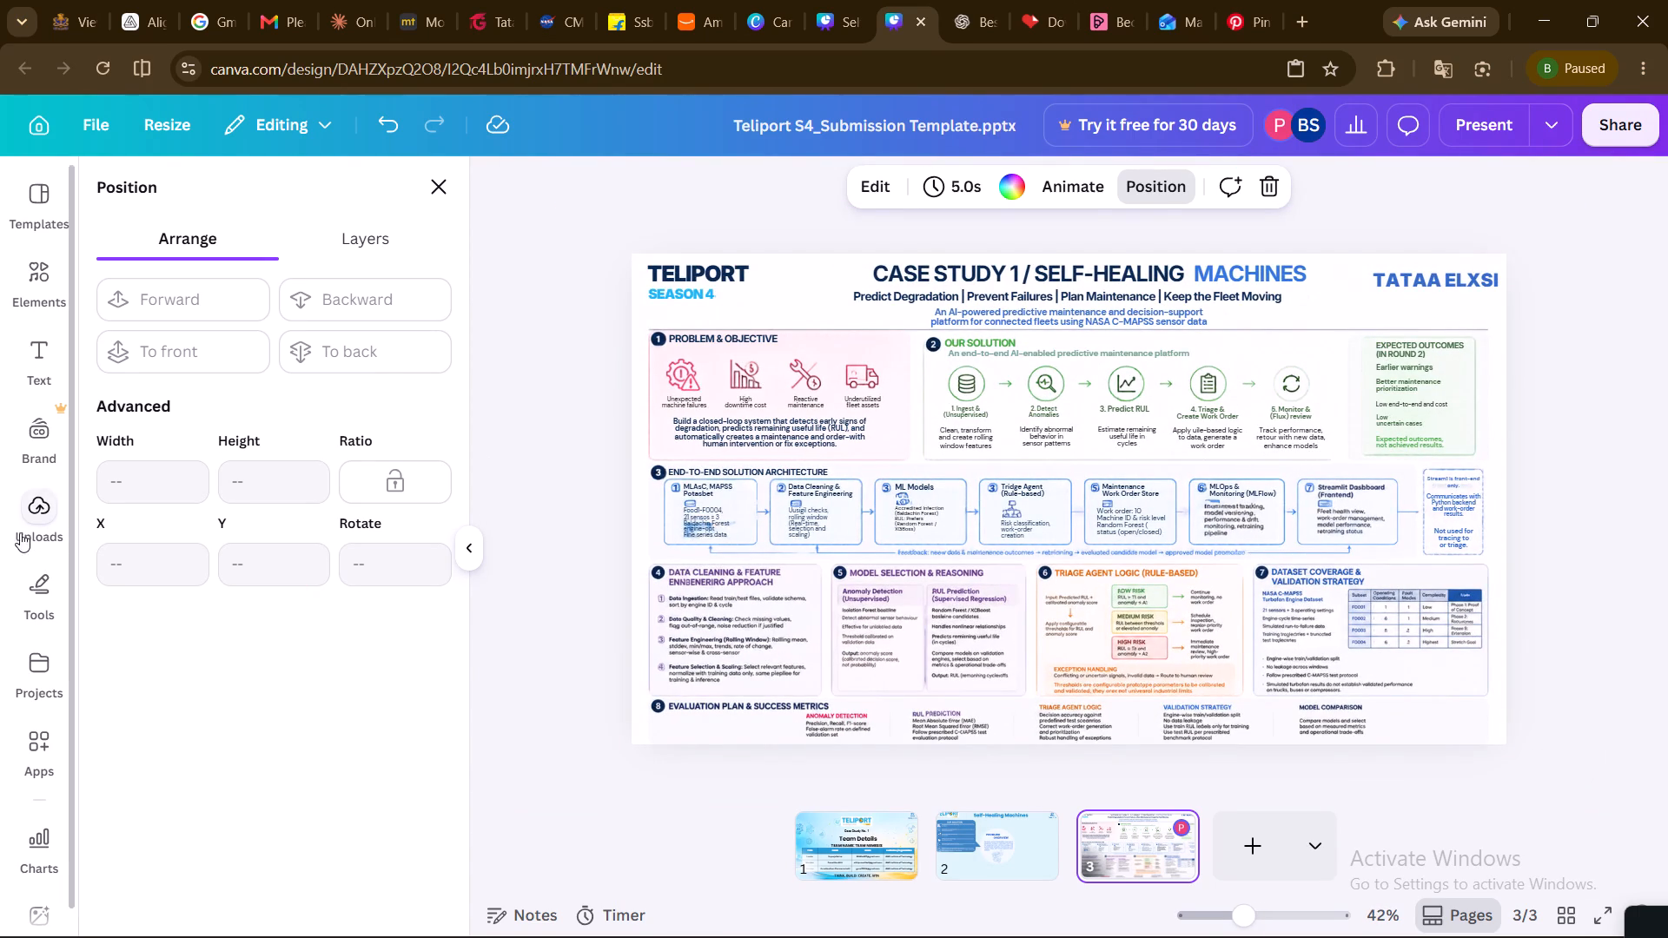
Cross out section 7, Dataset Coverage & Validation Strategy, on page 3 with a large X using the red marker.
click(36, 596)
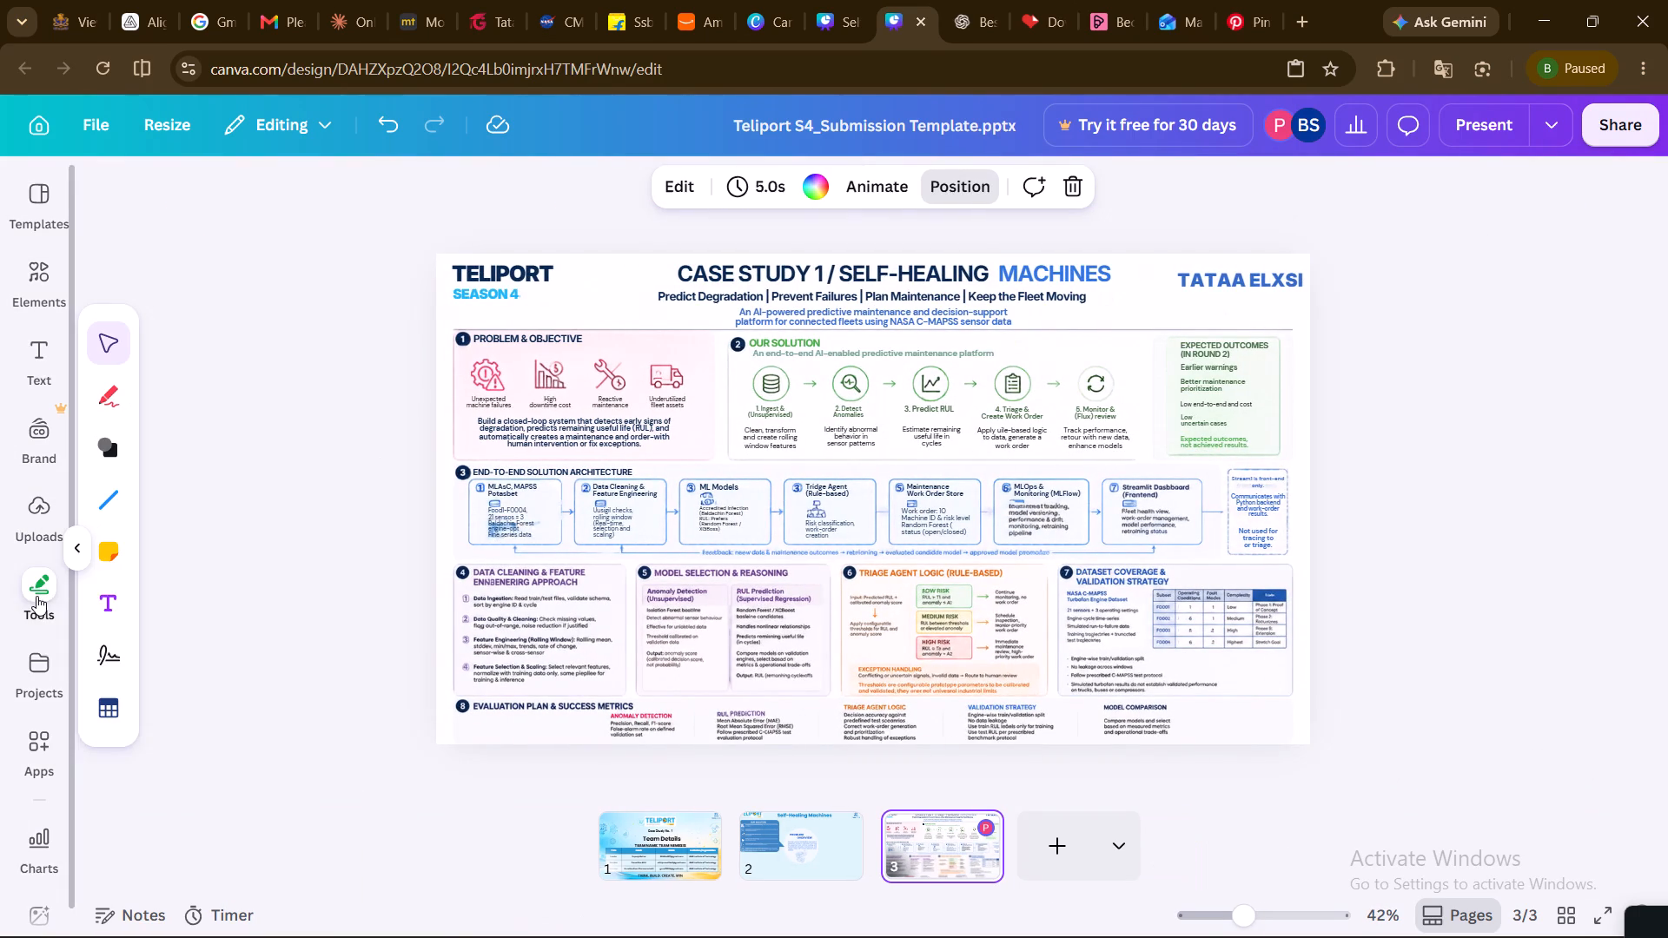
click(127, 378)
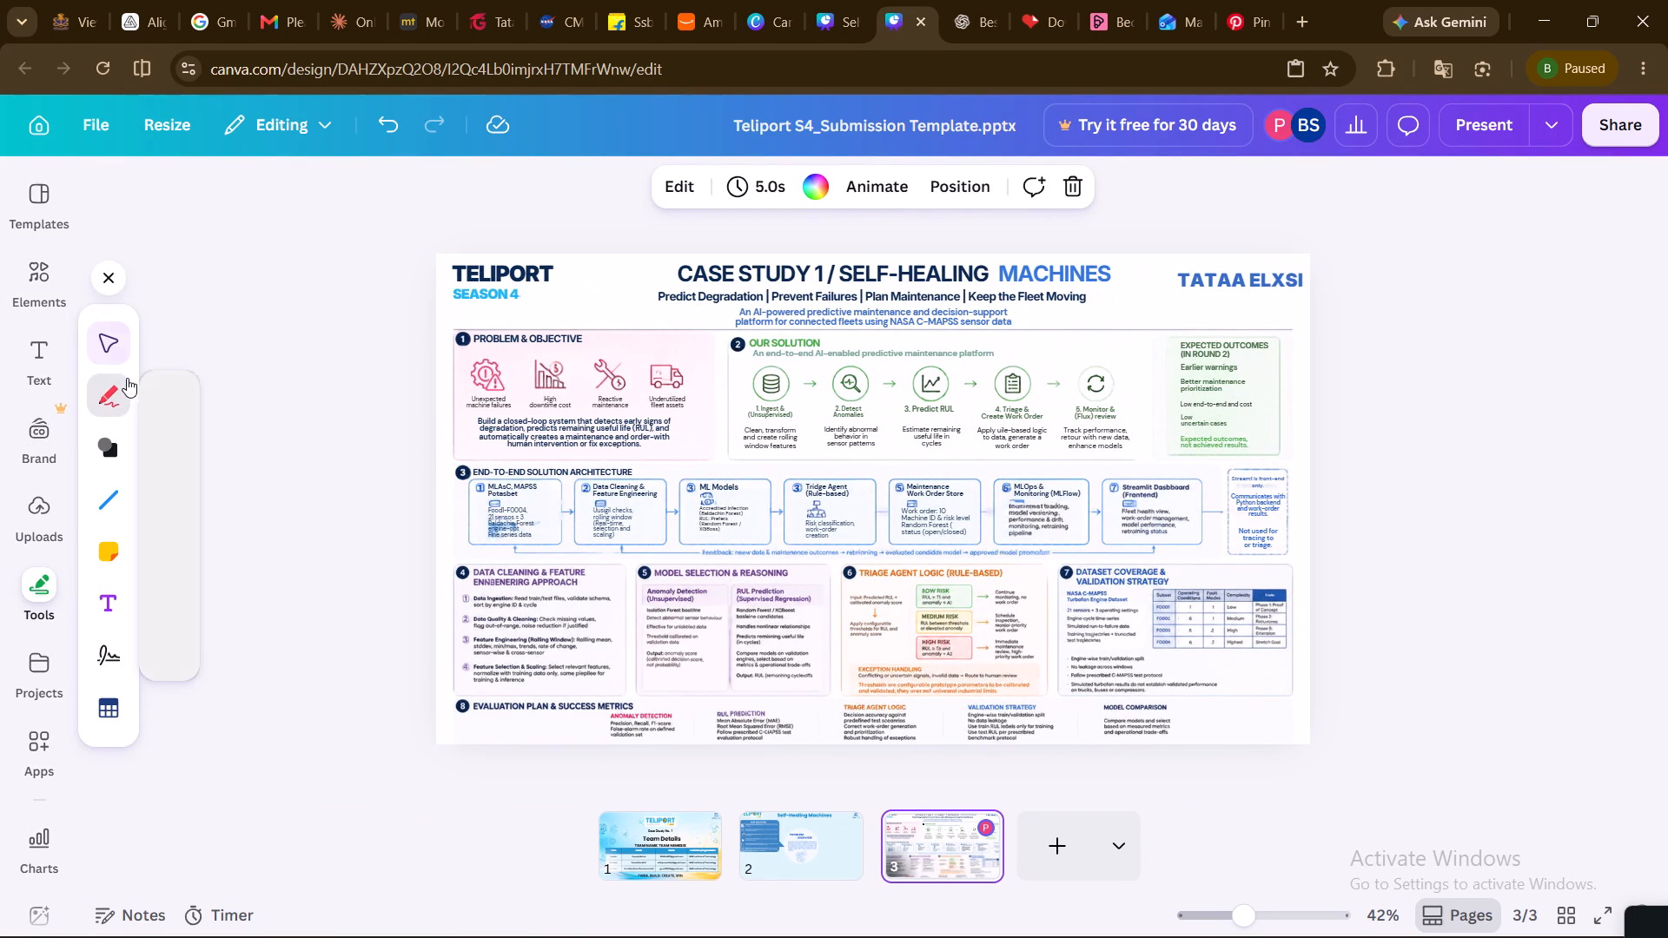
click(164, 446)
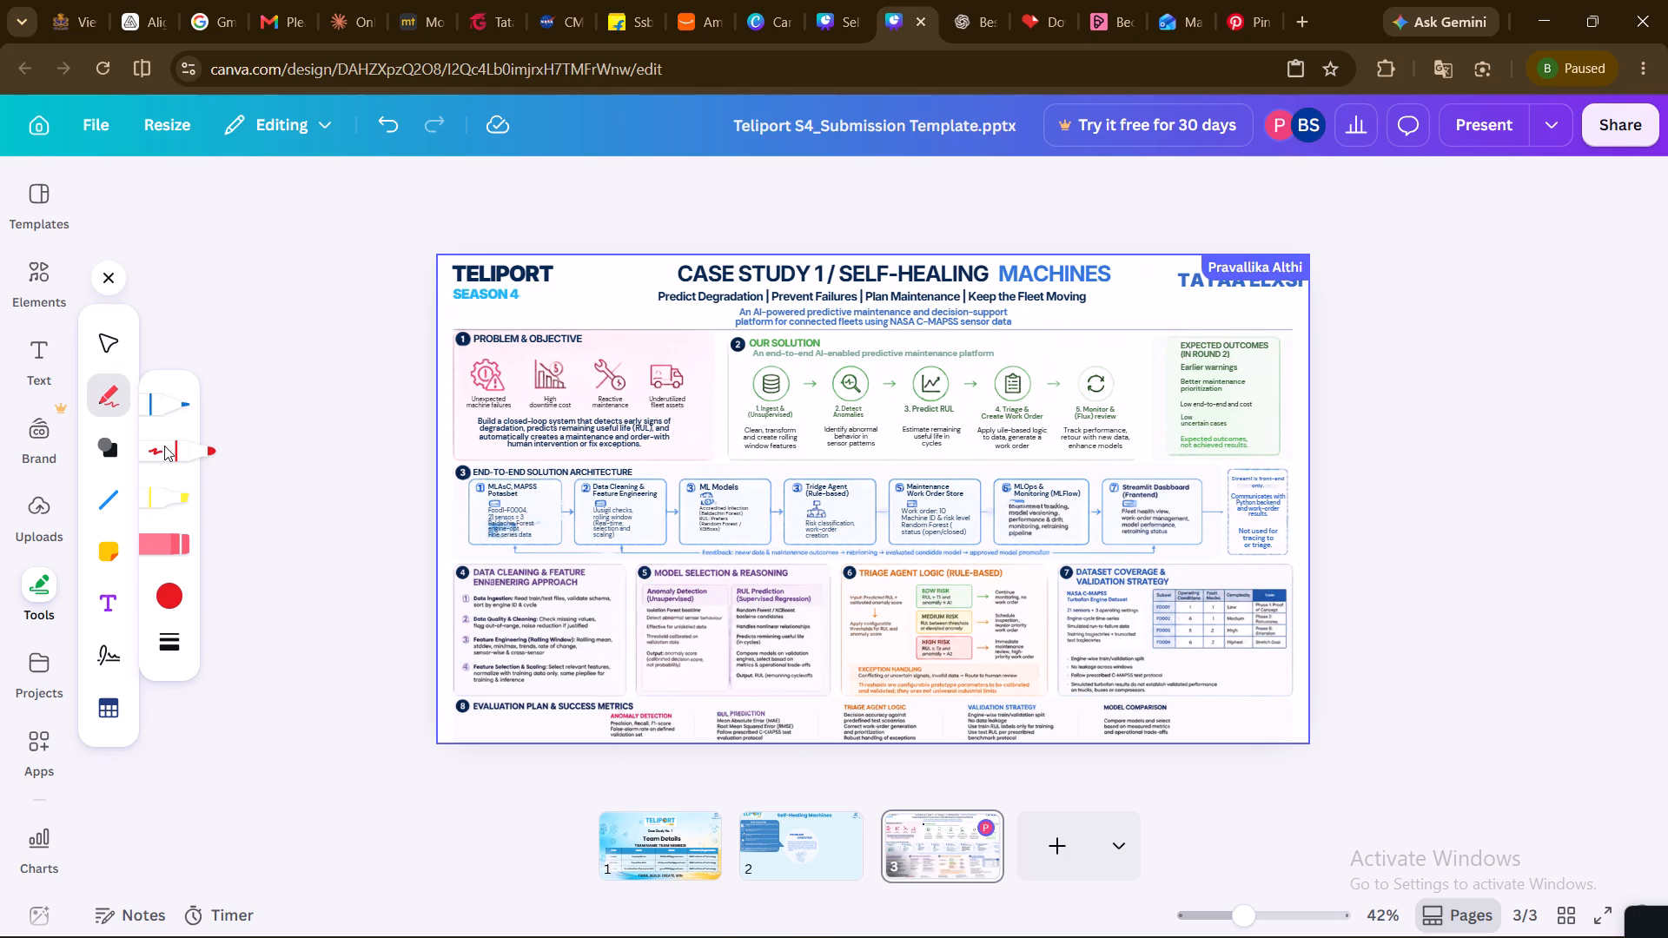
click(170, 452)
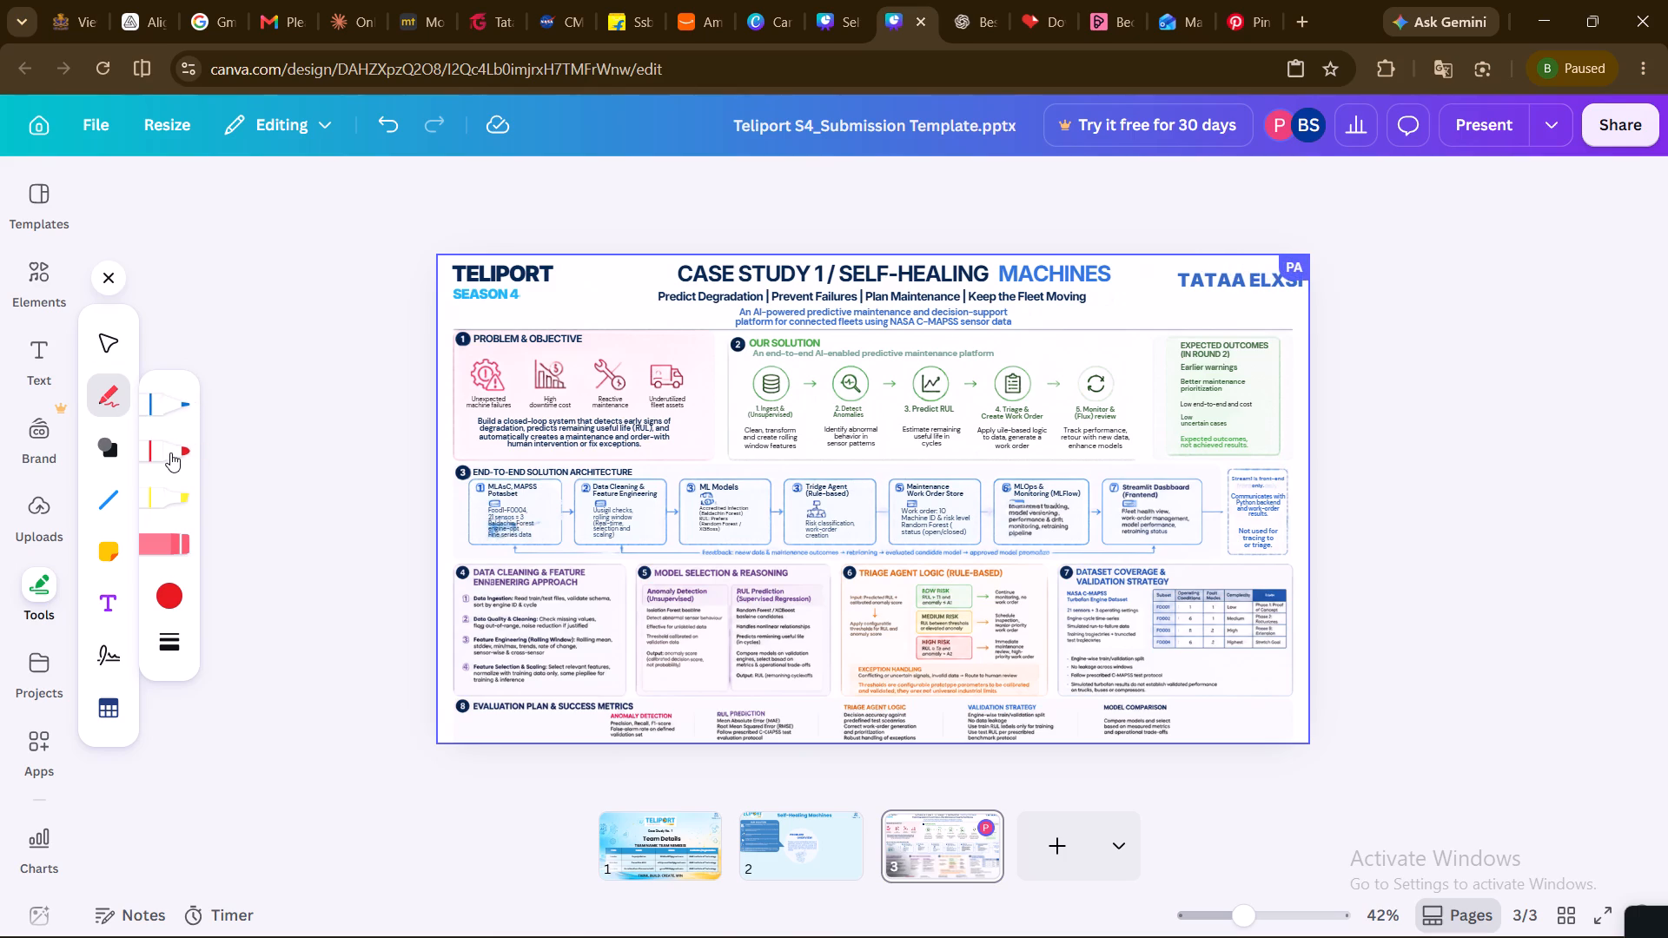
click(170, 452)
drag(1076, 580, 1266, 669)
drag(1266, 669, 1287, 683)
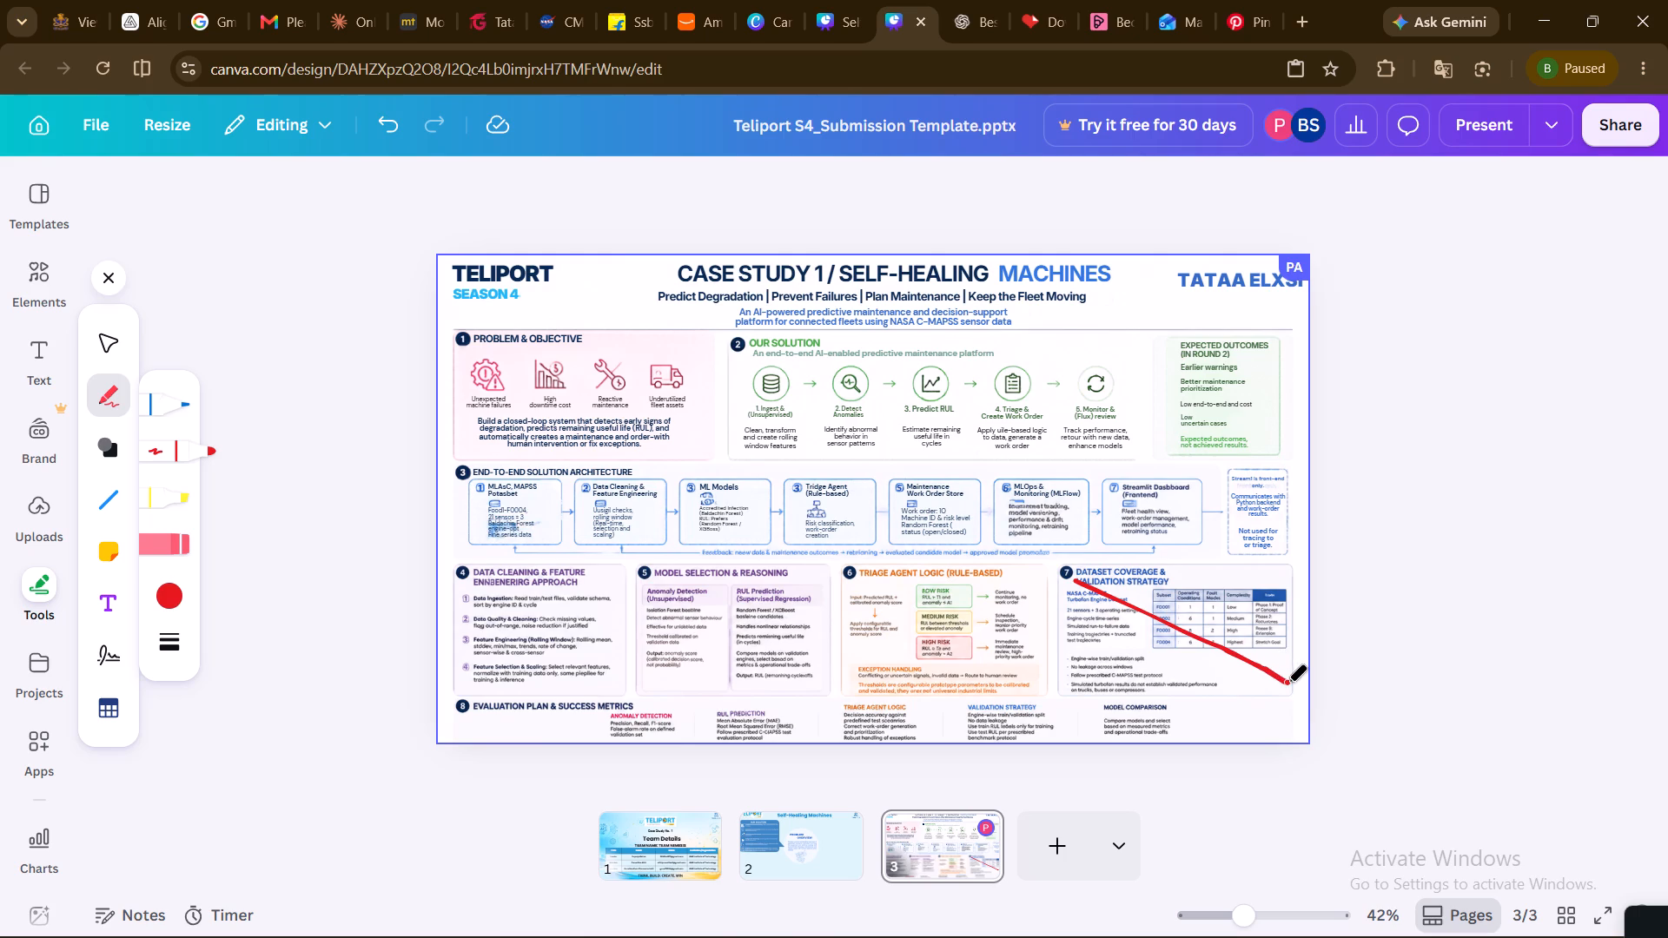
drag(1287, 683, 1288, 683)
drag(1074, 685, 1269, 574)
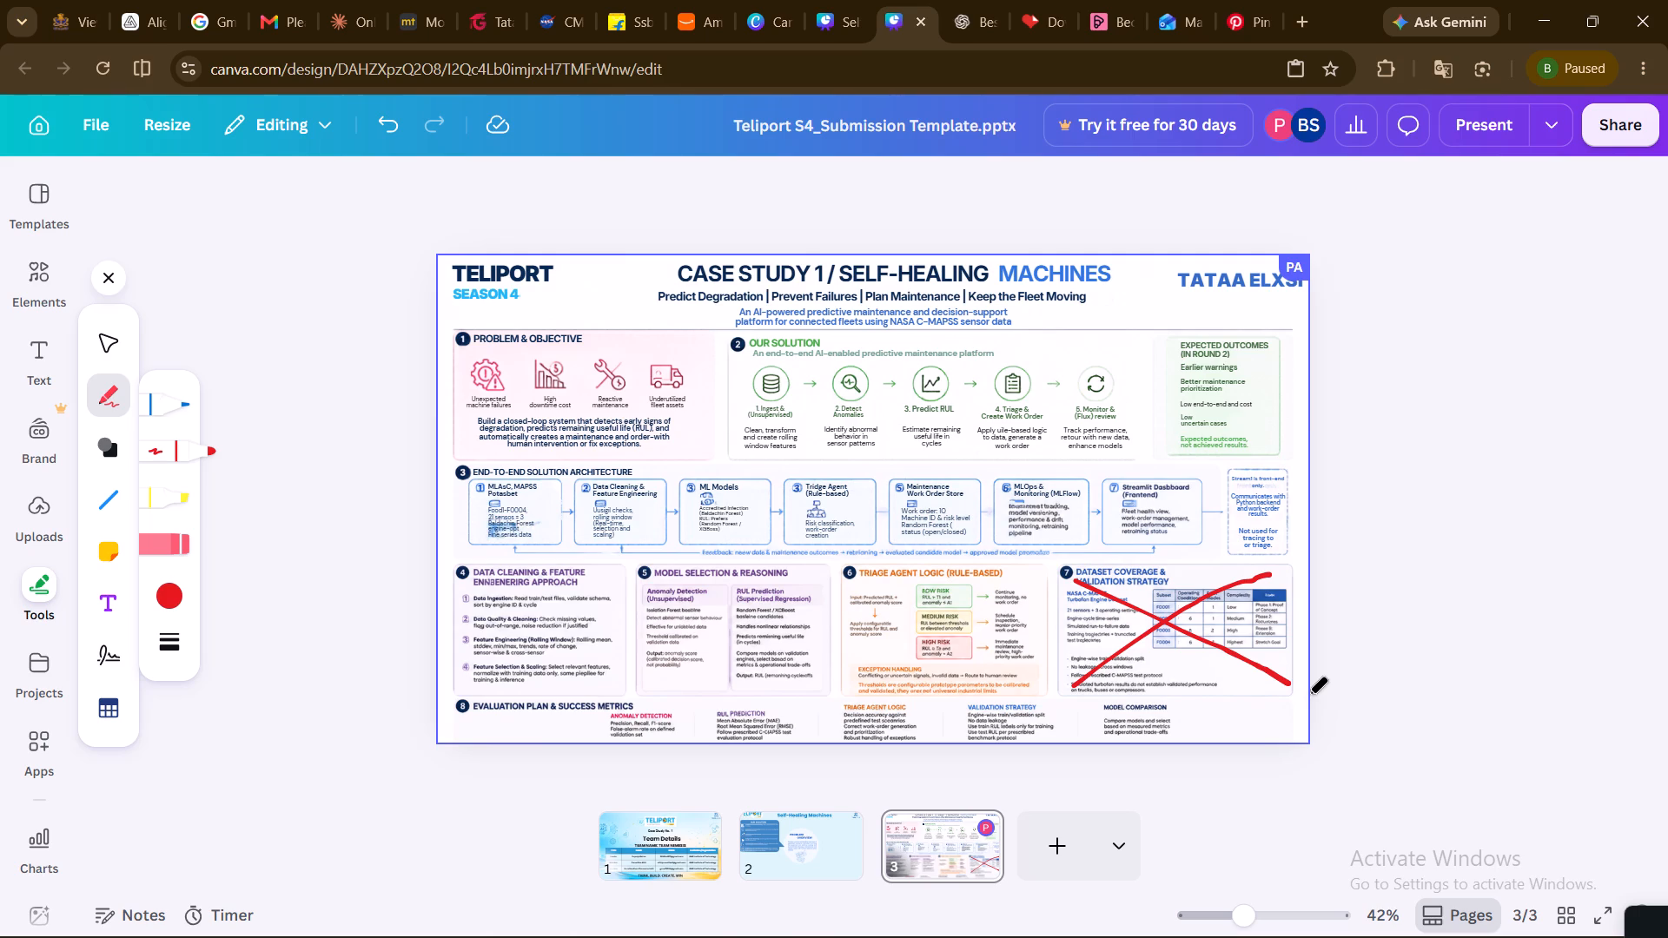
Cross out the green Expected Outcomes (in Round 2) box on page 3 with a red marker X.
drag(1261, 353, 1195, 417)
drag(1195, 417, 1173, 445)
drag(1179, 360, 1291, 448)
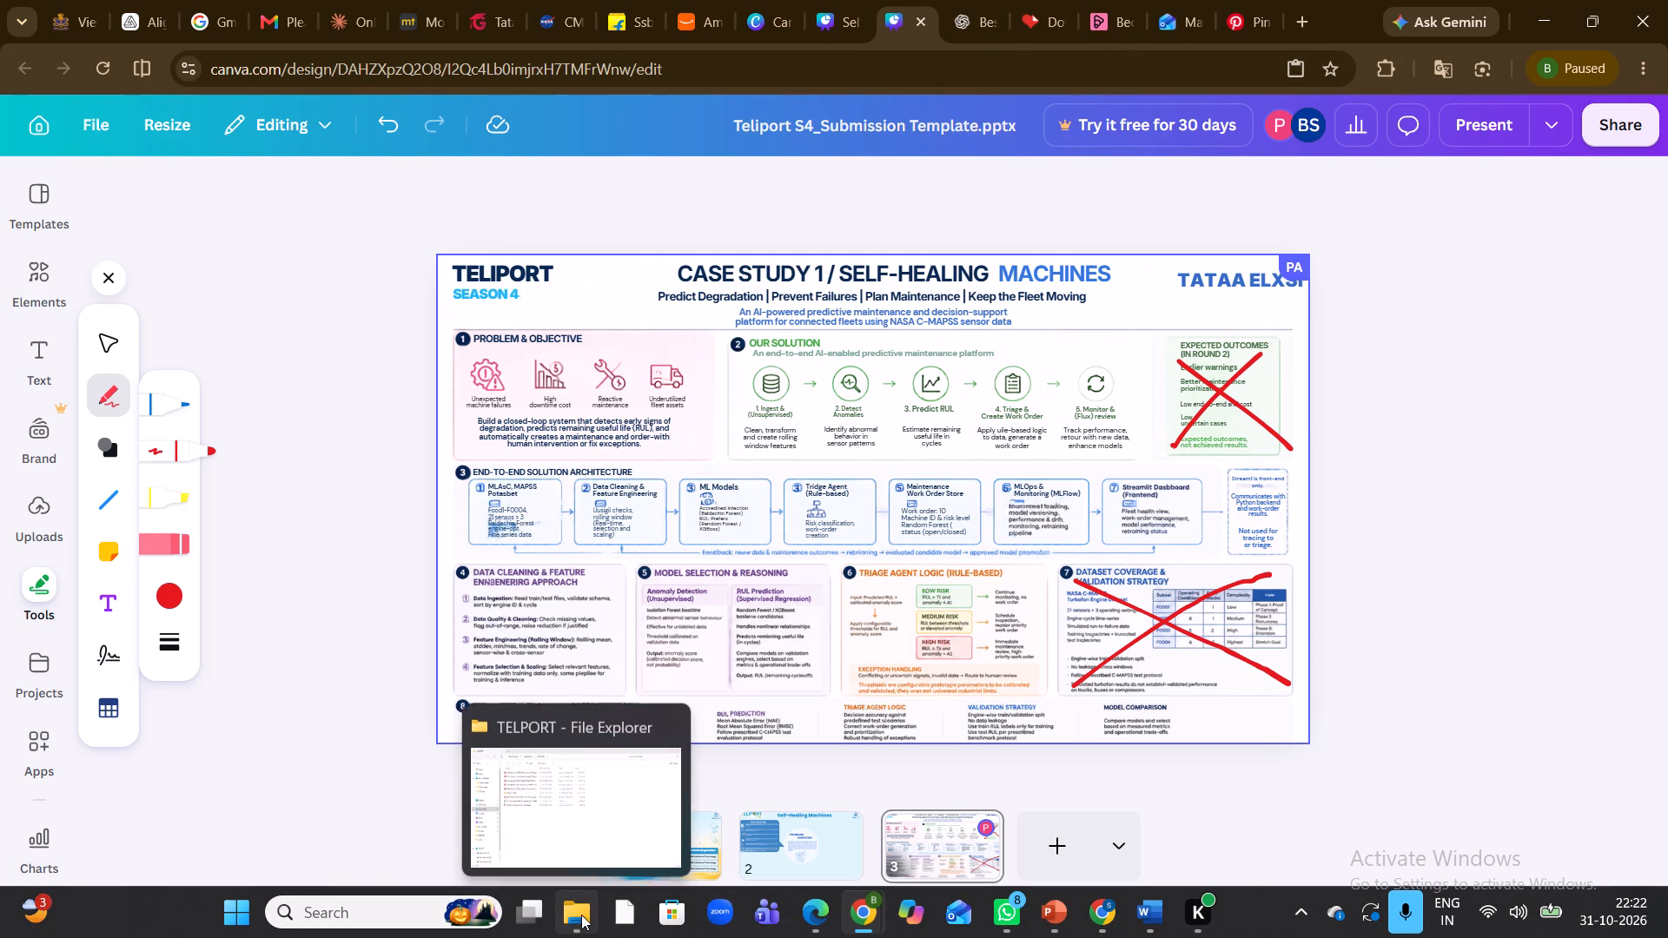
Switch to Edge and recheck the Round 1 evaluation criteria and design deck deliverables in the case study PDF.
click(818, 915)
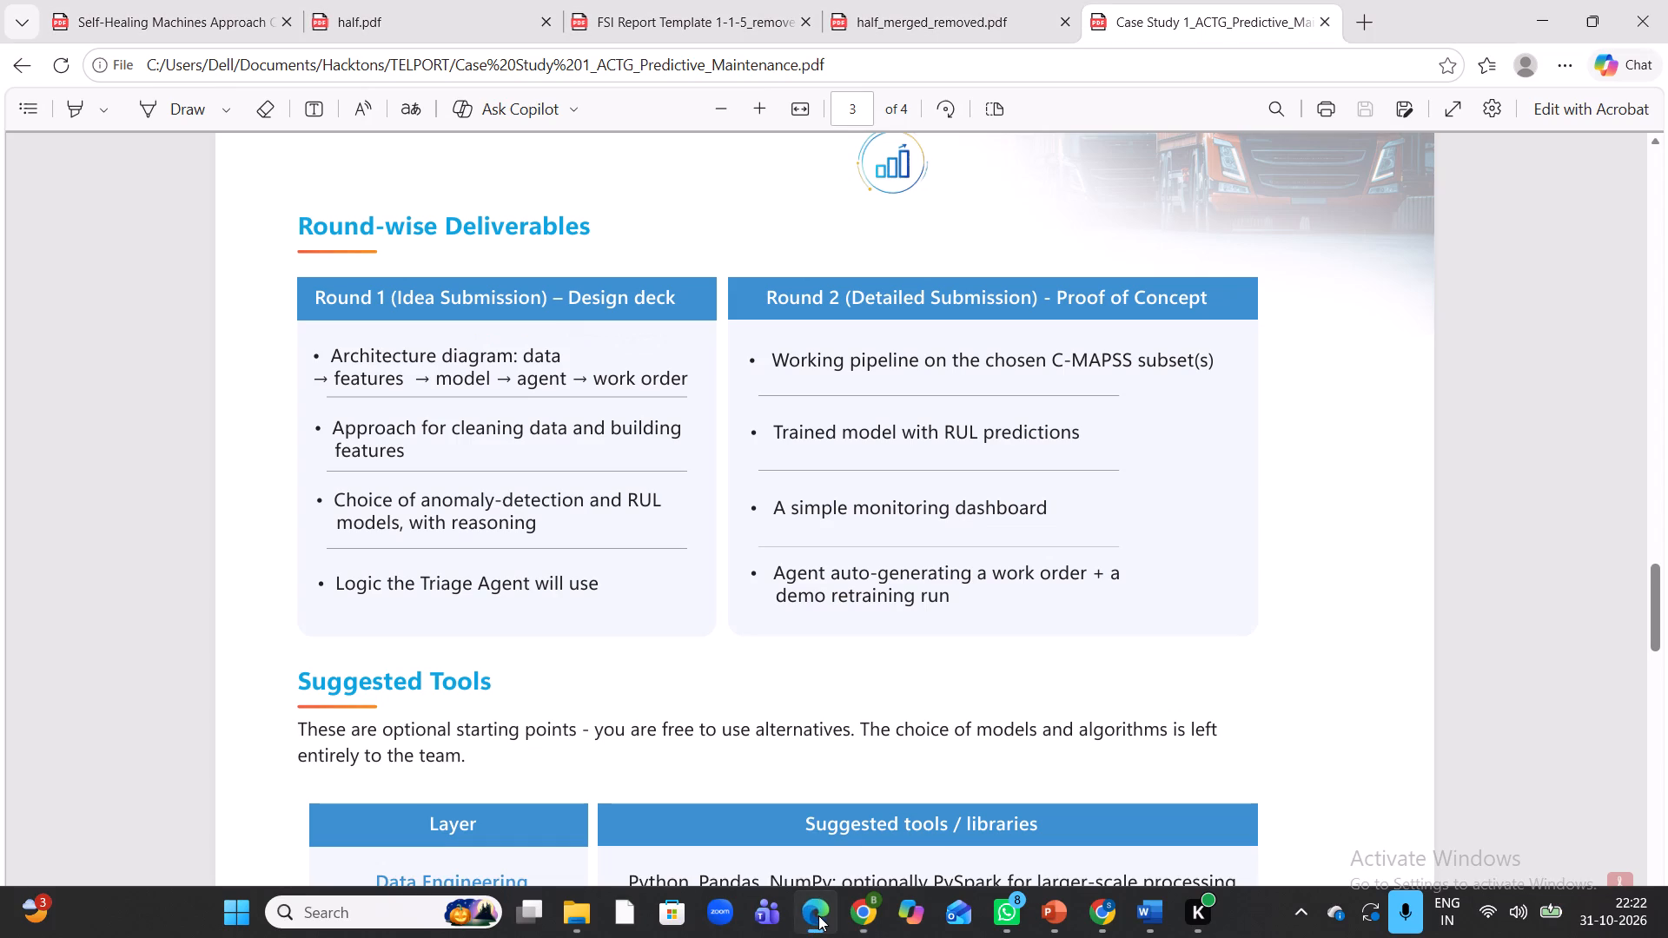
scroll(606, 468, down, 5)
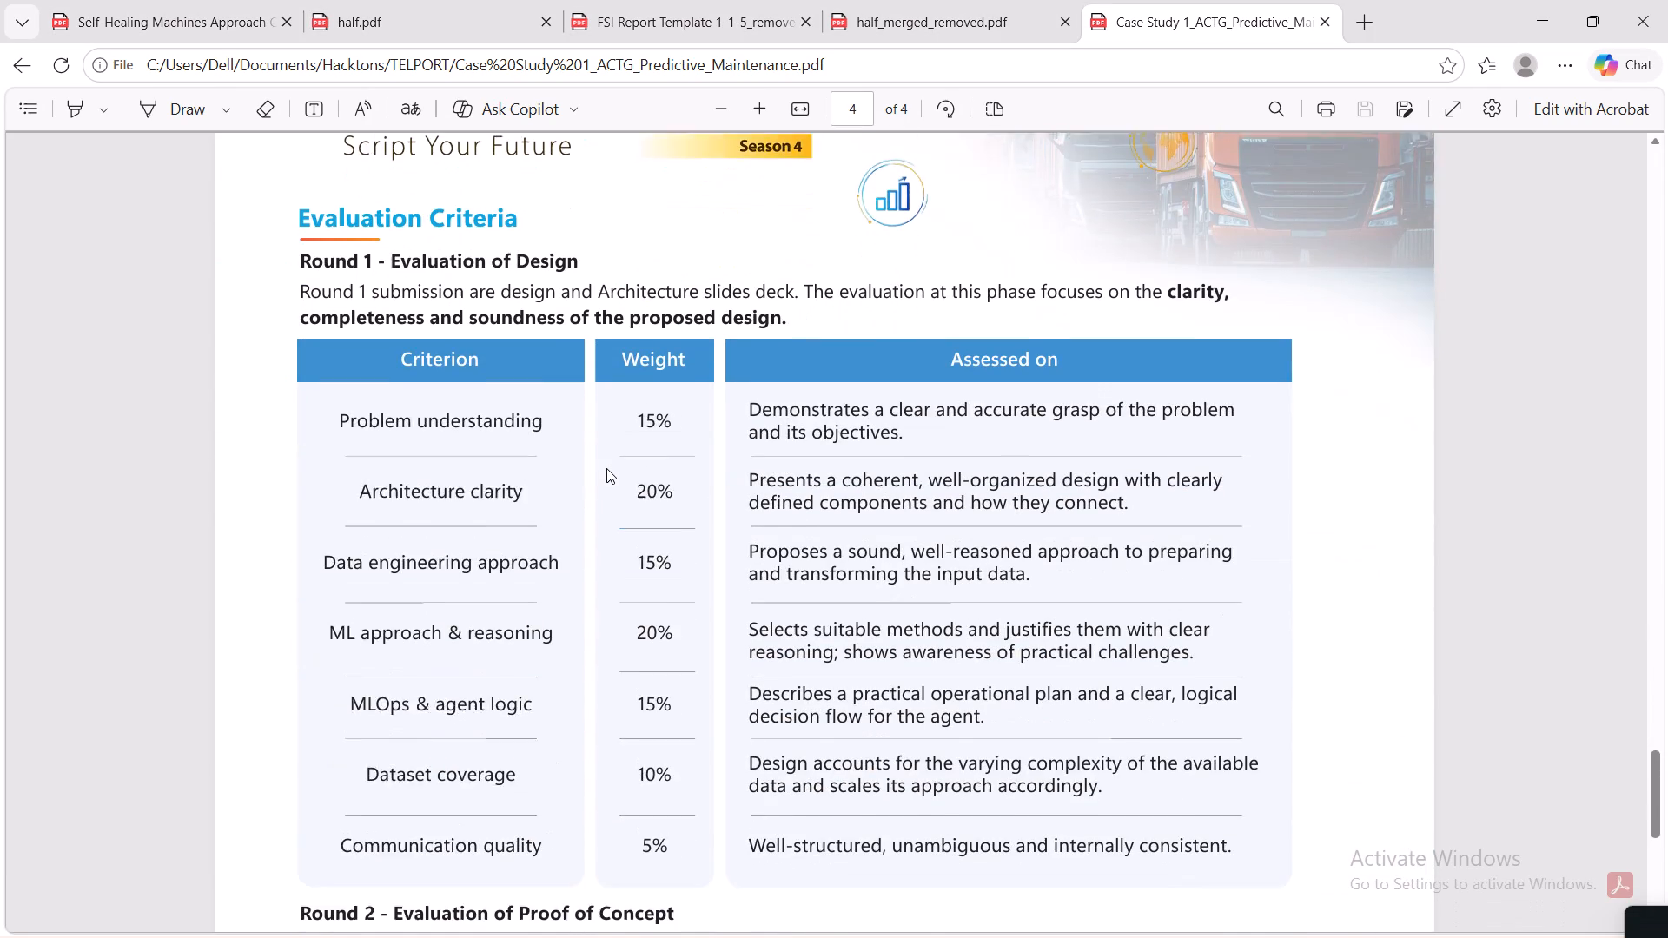
scroll(606, 468, down, 3)
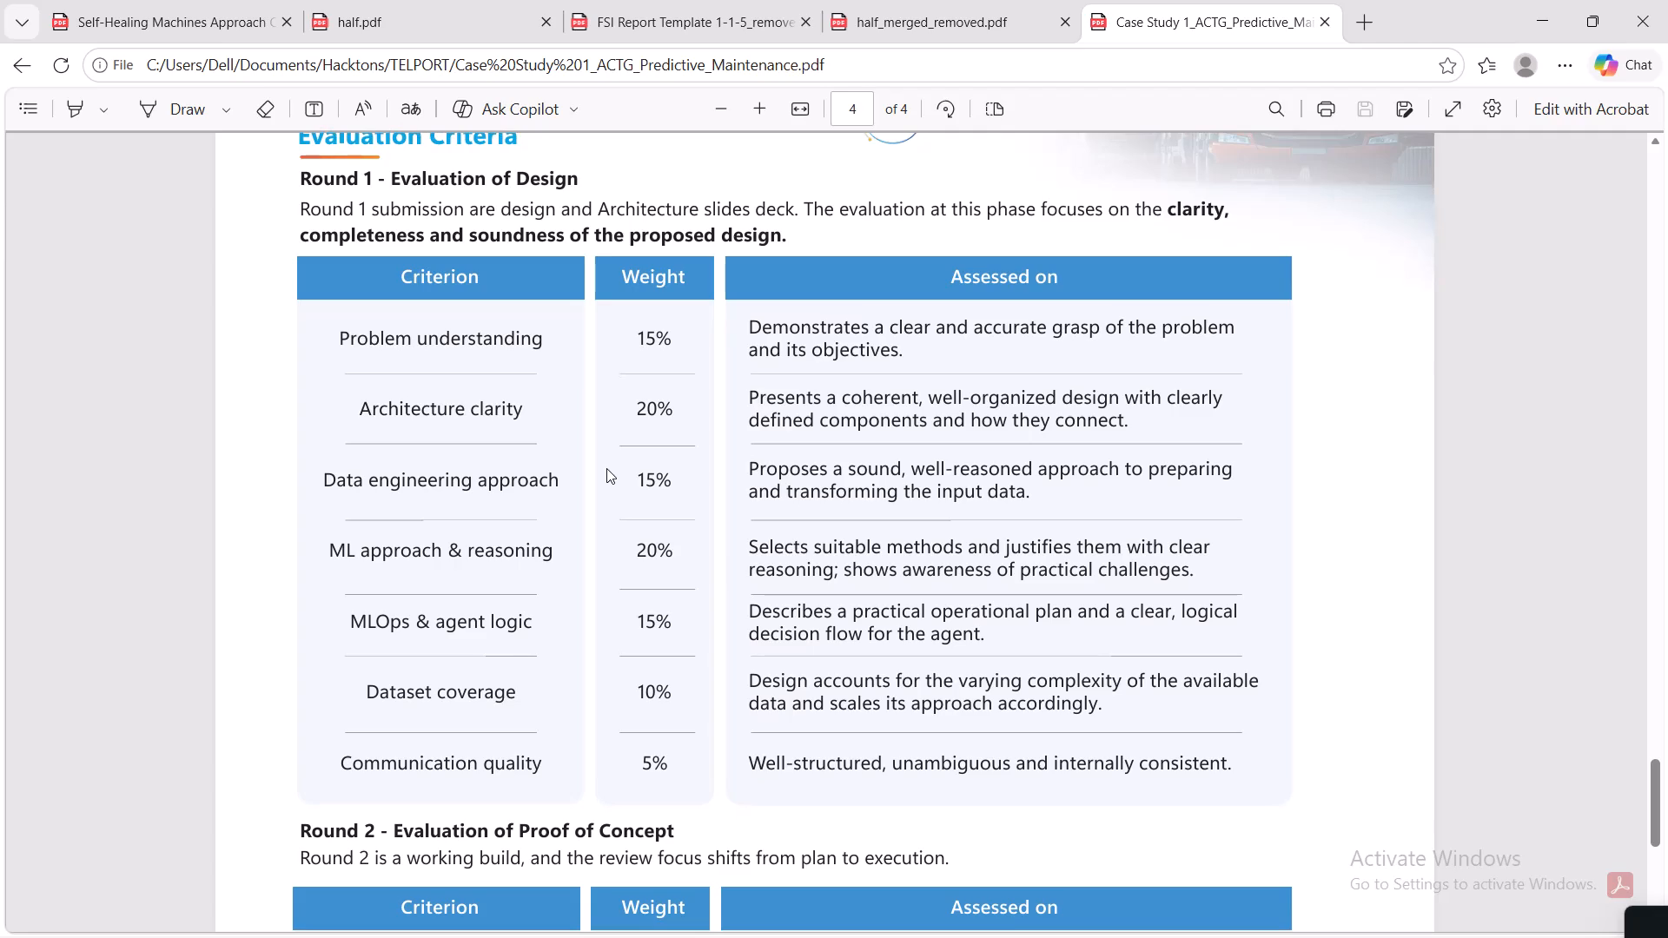
scroll(622, 420, up, 6)
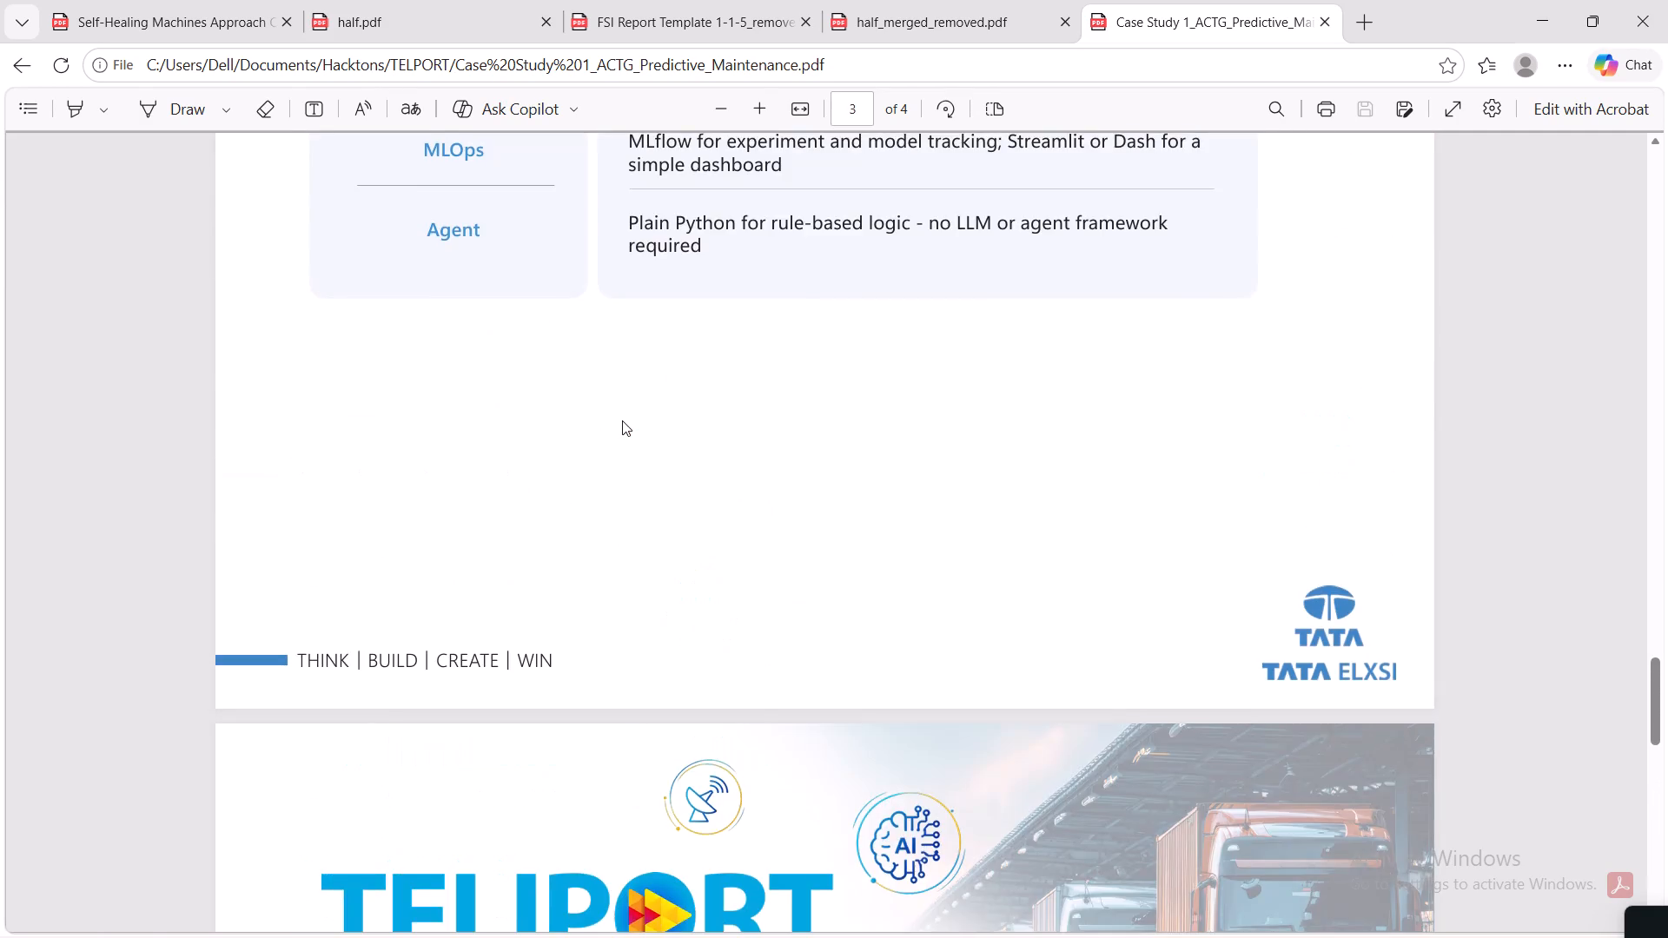
scroll(622, 420, up, 5)
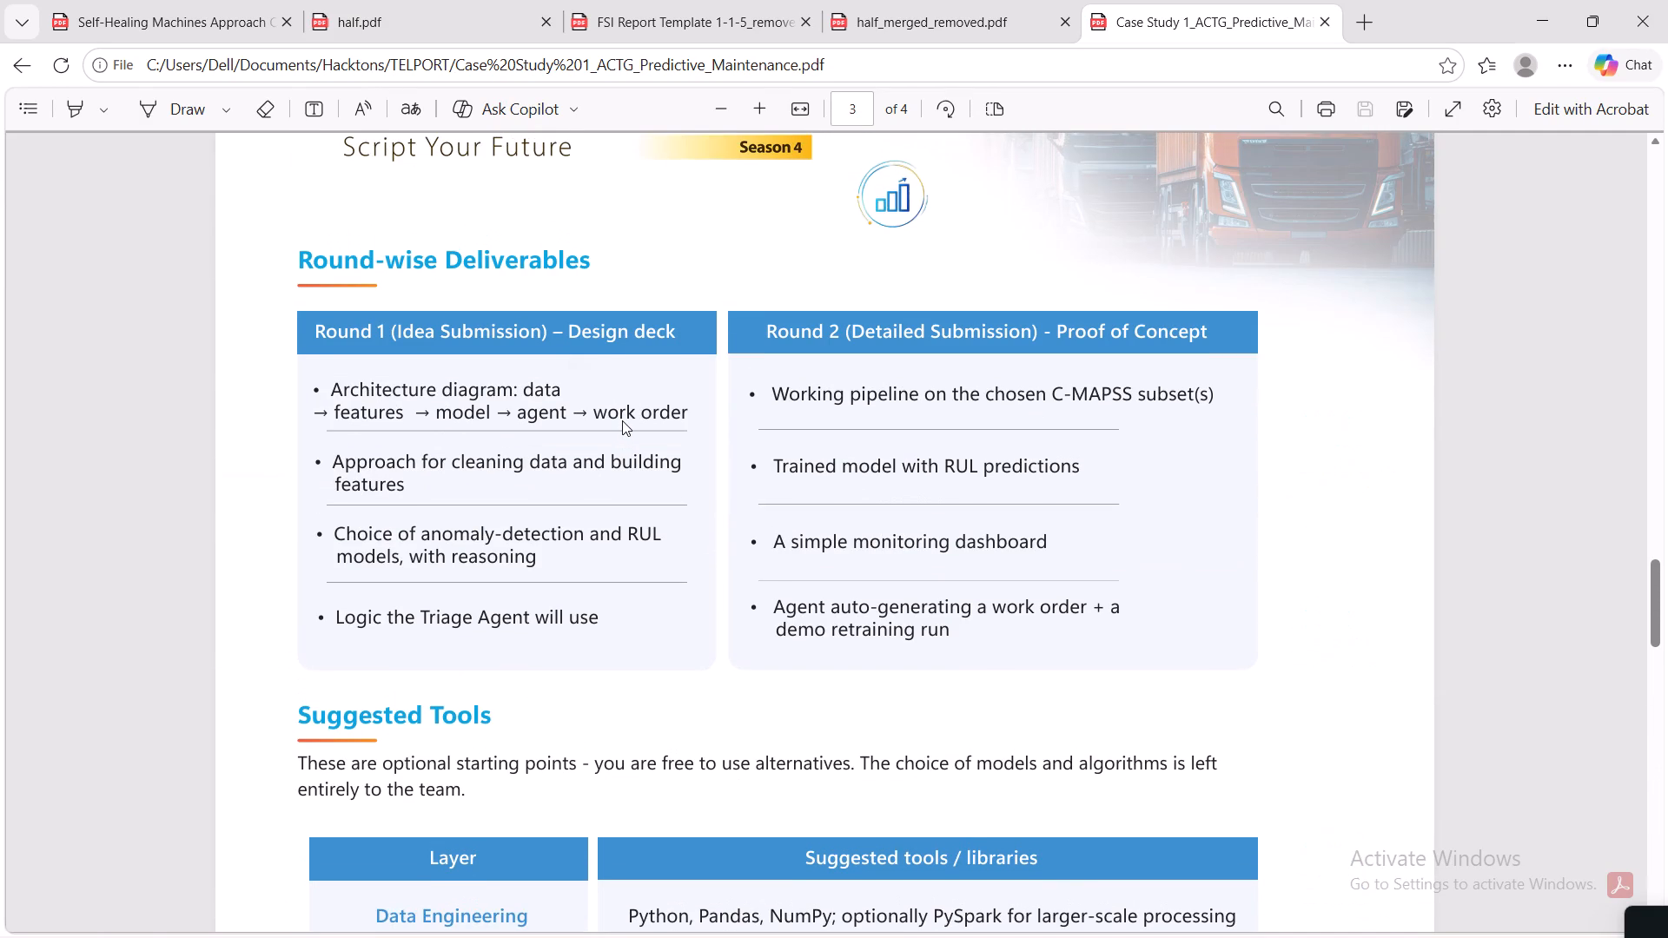
scroll(622, 420, up, 1)
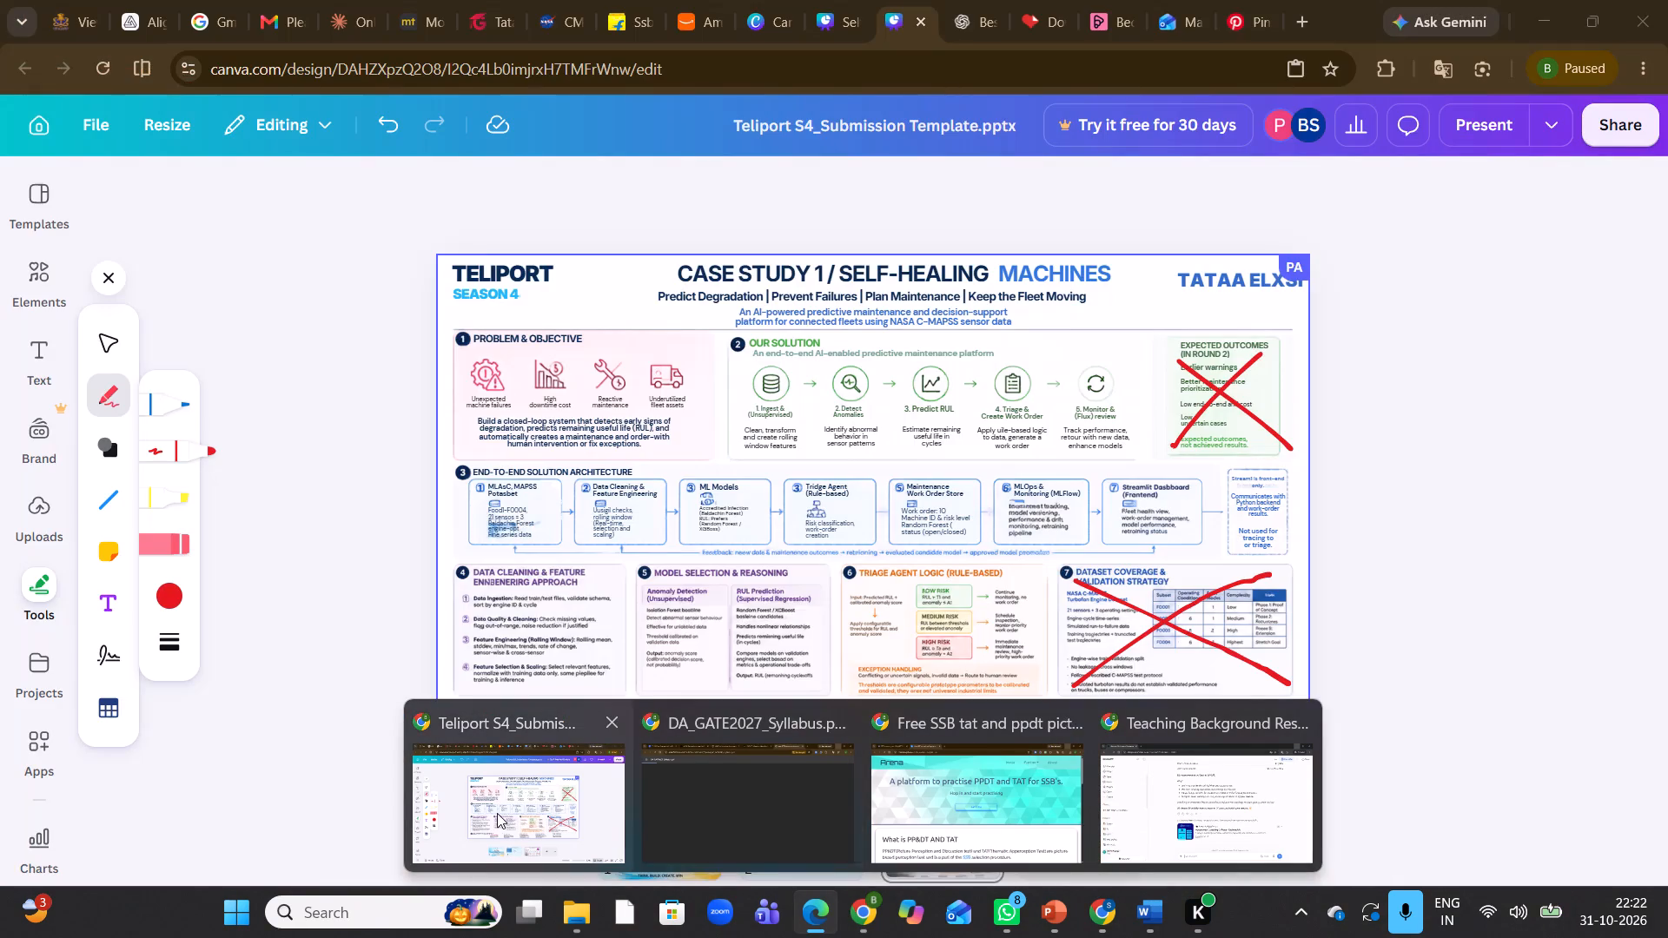
Look at the Pinterest research poster as a layout reference in Chrome, and return to page 3 of the deck.
click(497, 813)
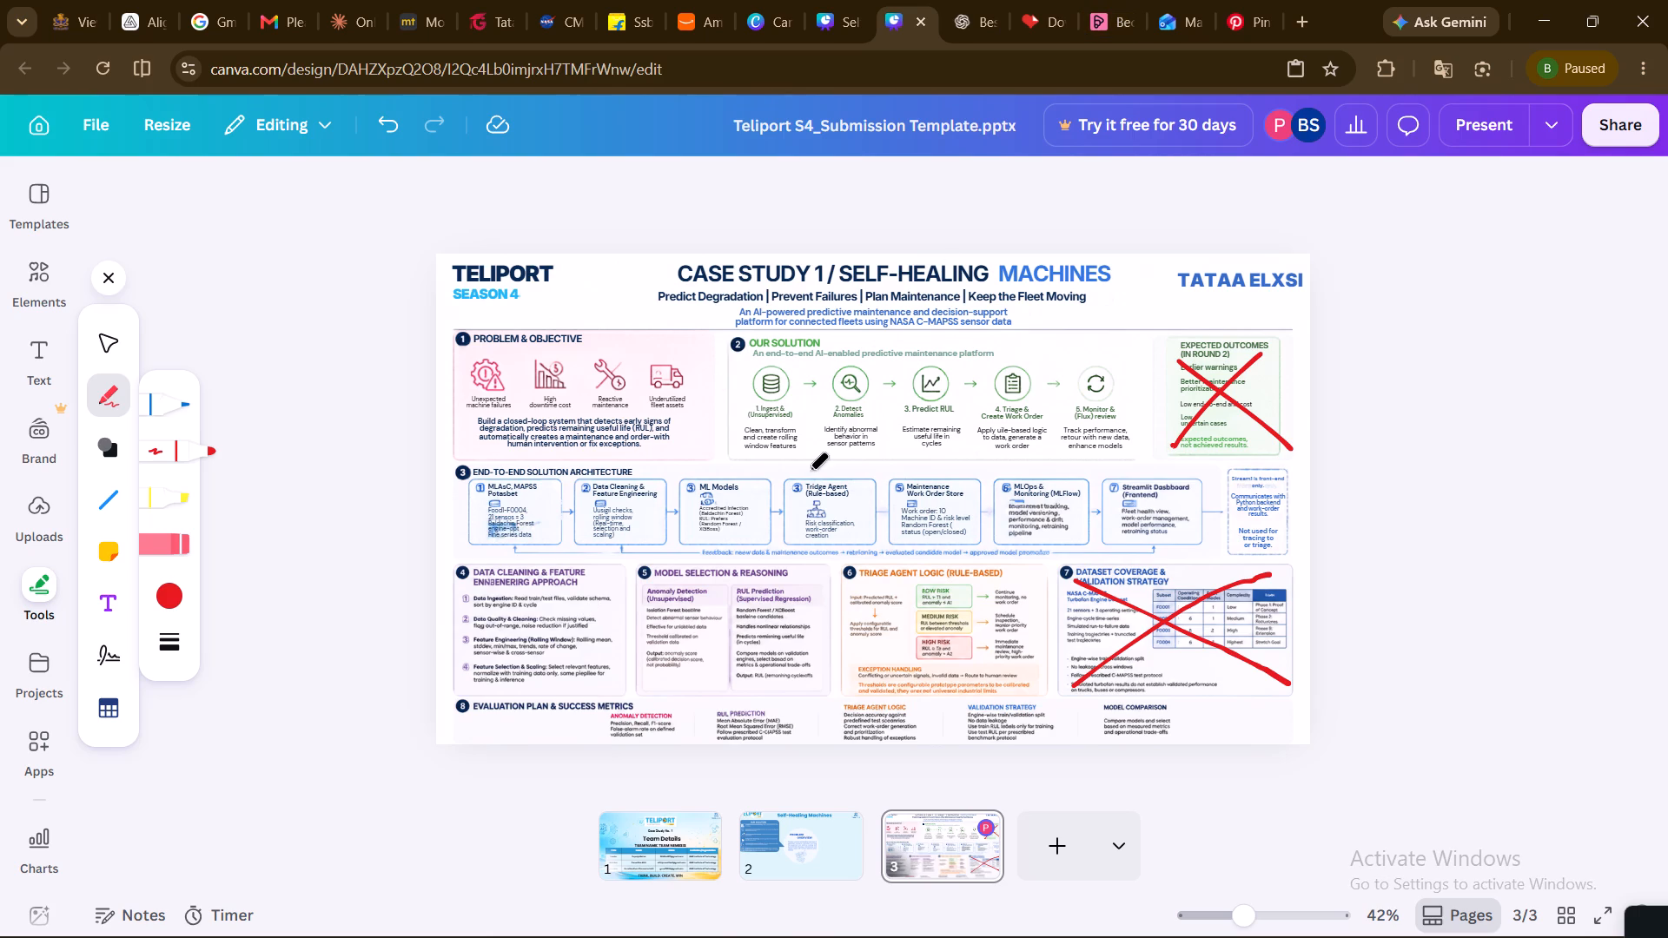
key(Escape)
click(1239, 13)
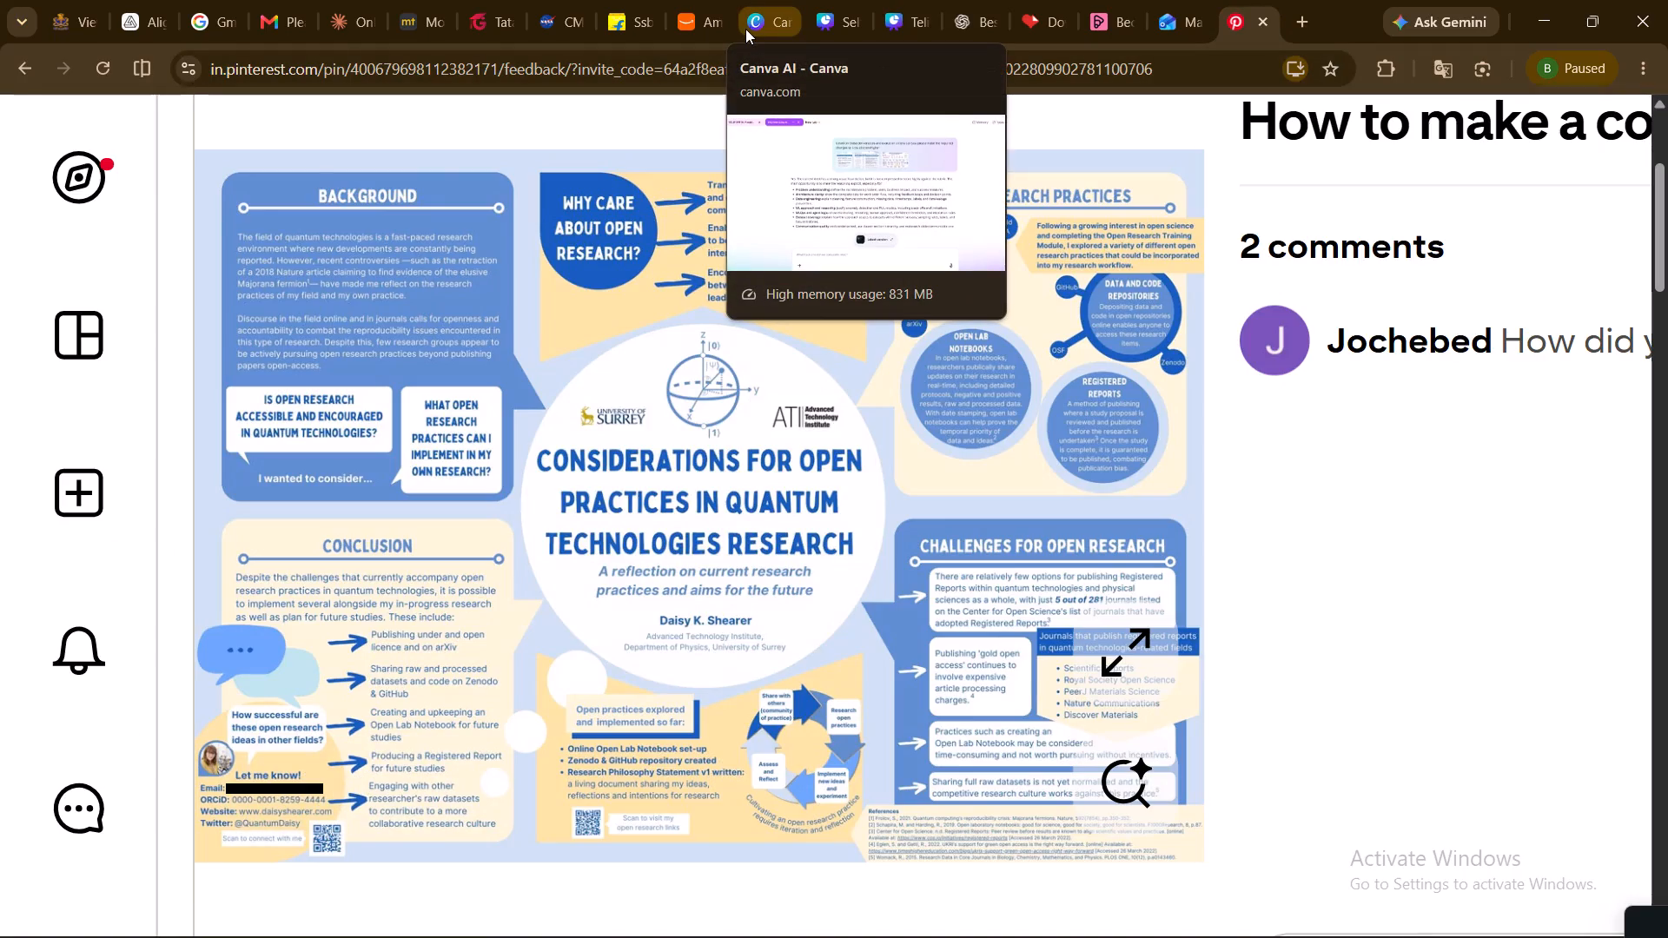
click(906, 19)
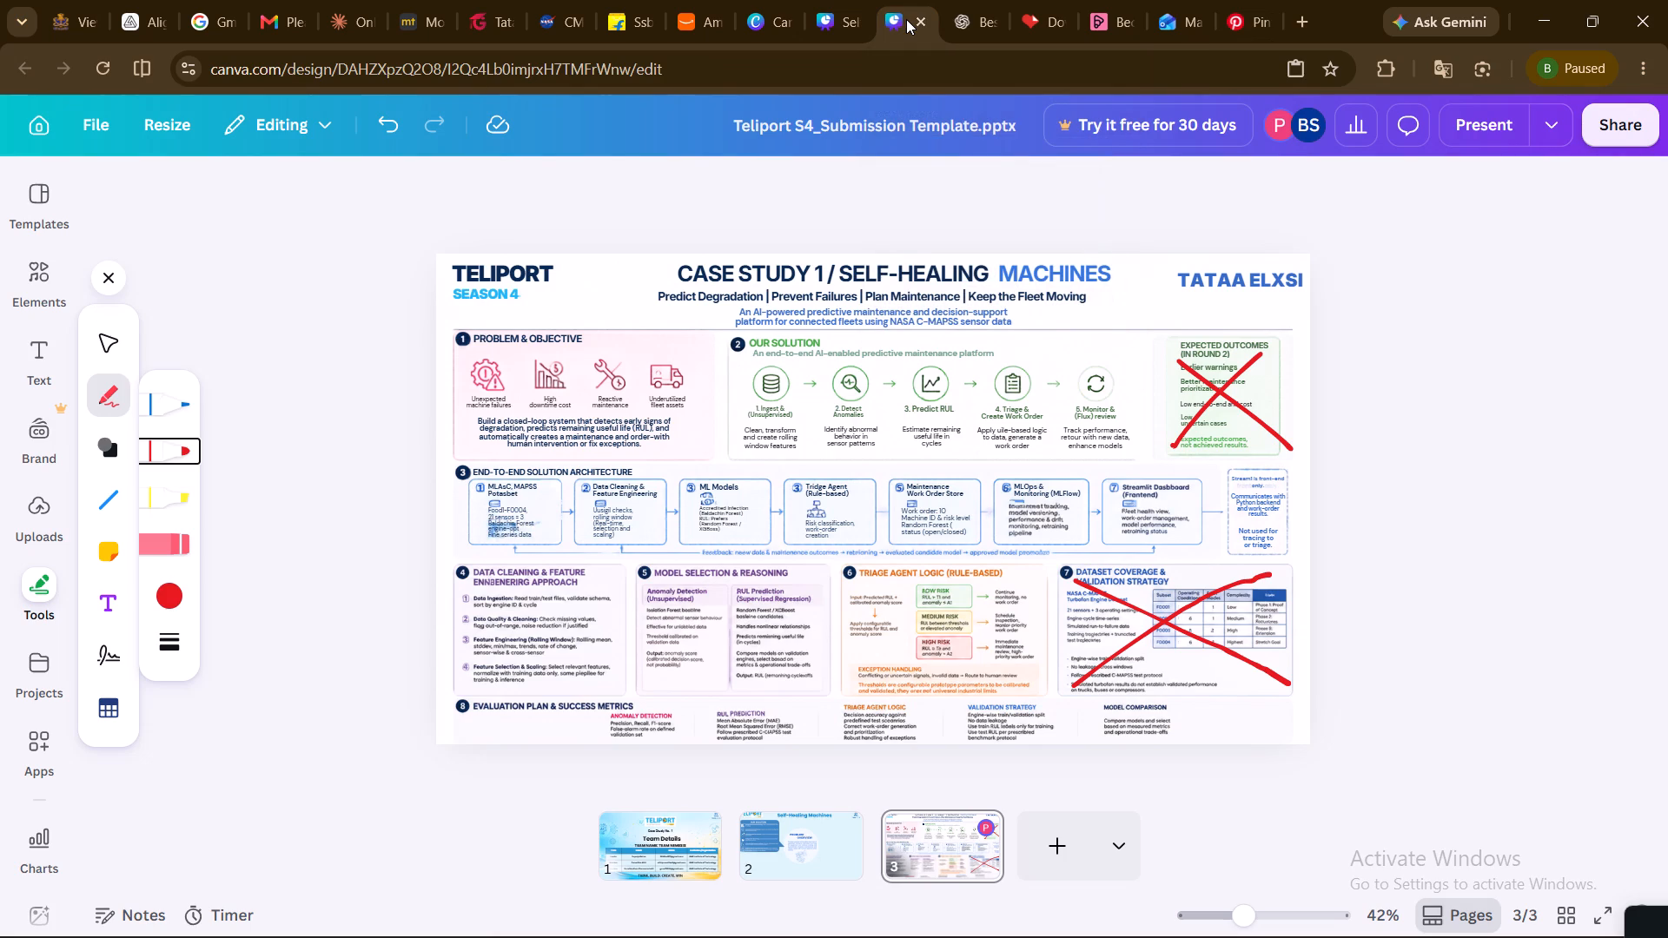
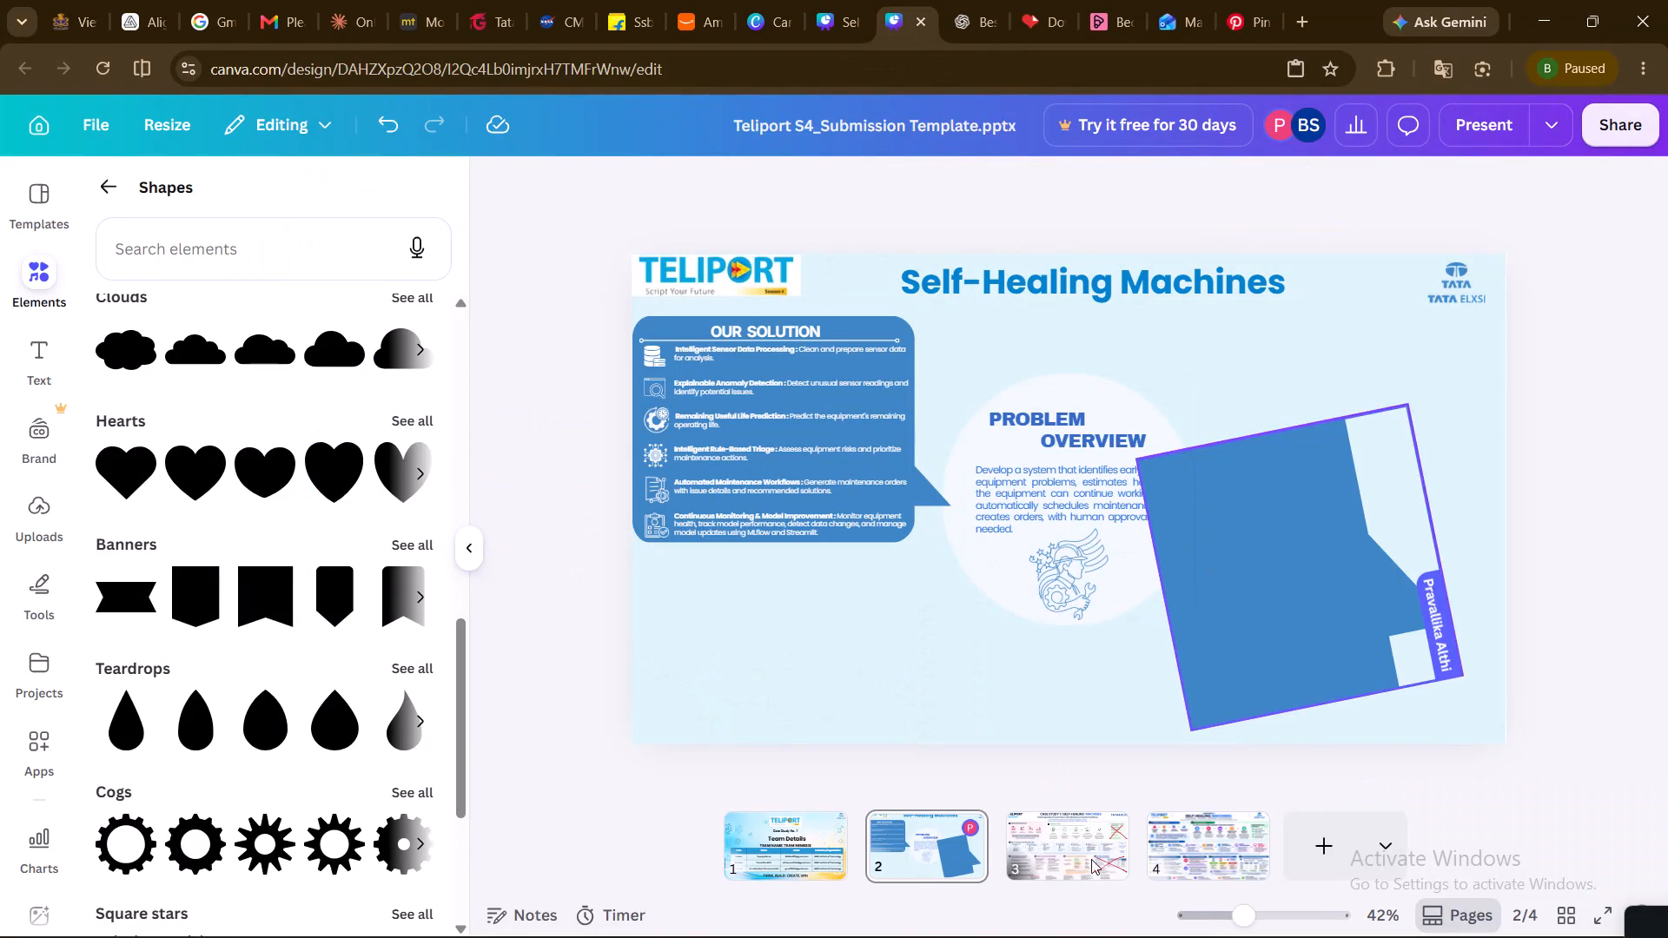
Add a blank page 5 after page 4 and paste the copied Self-Healing Machines infographic image onto it.
click(1201, 855)
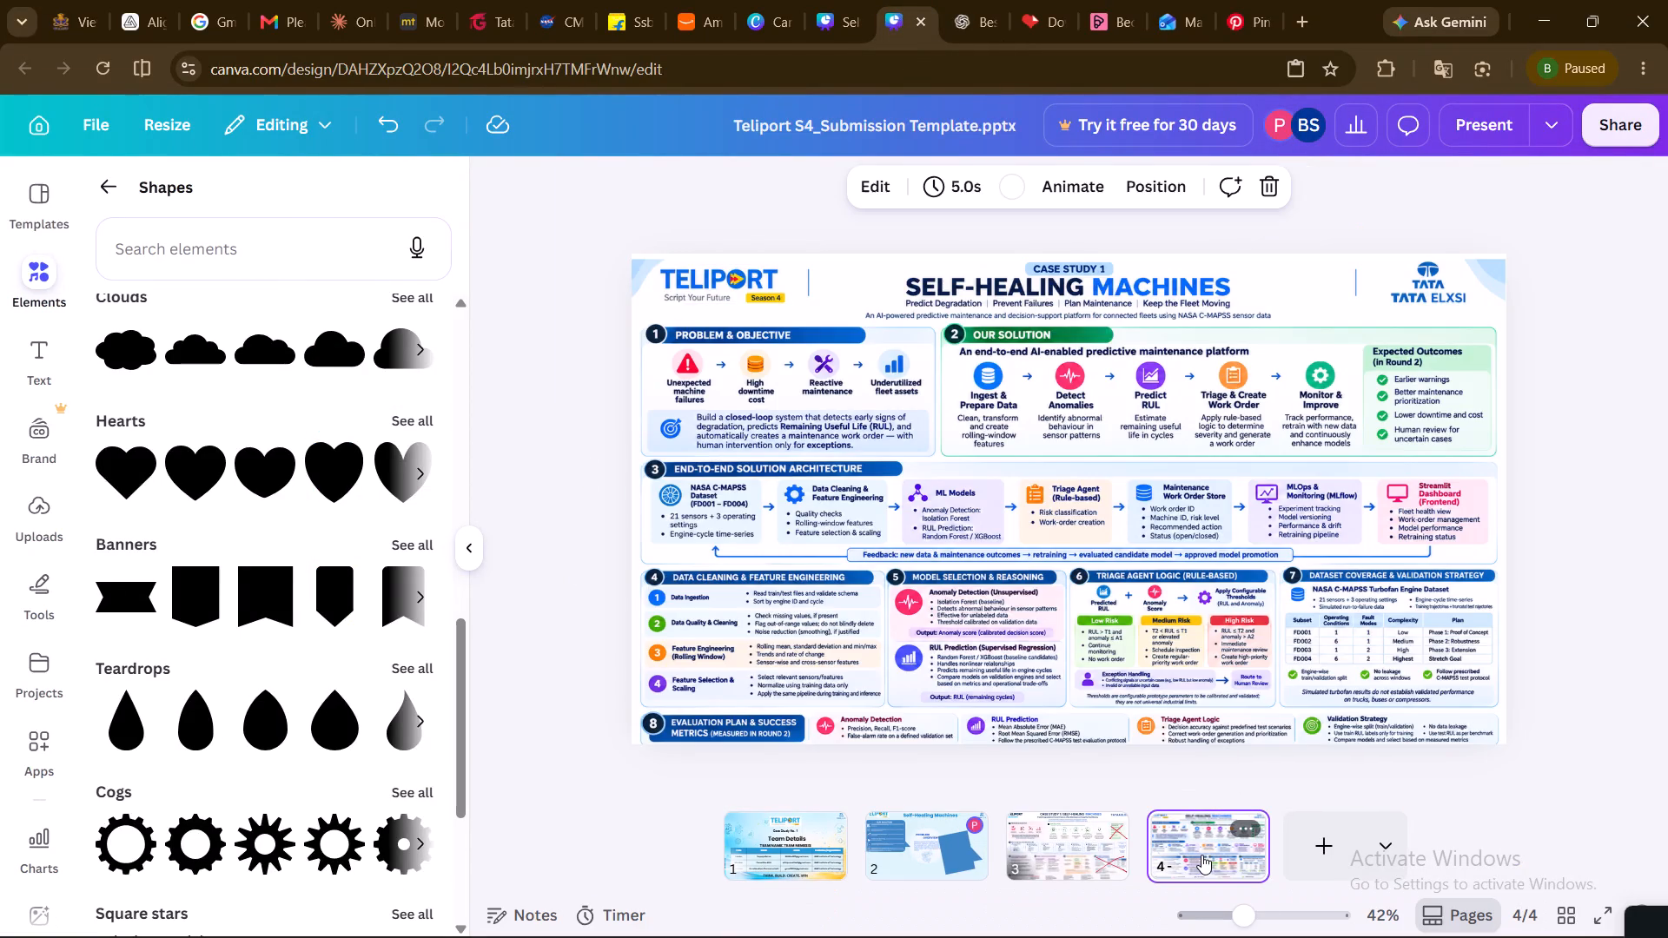
click(1314, 849)
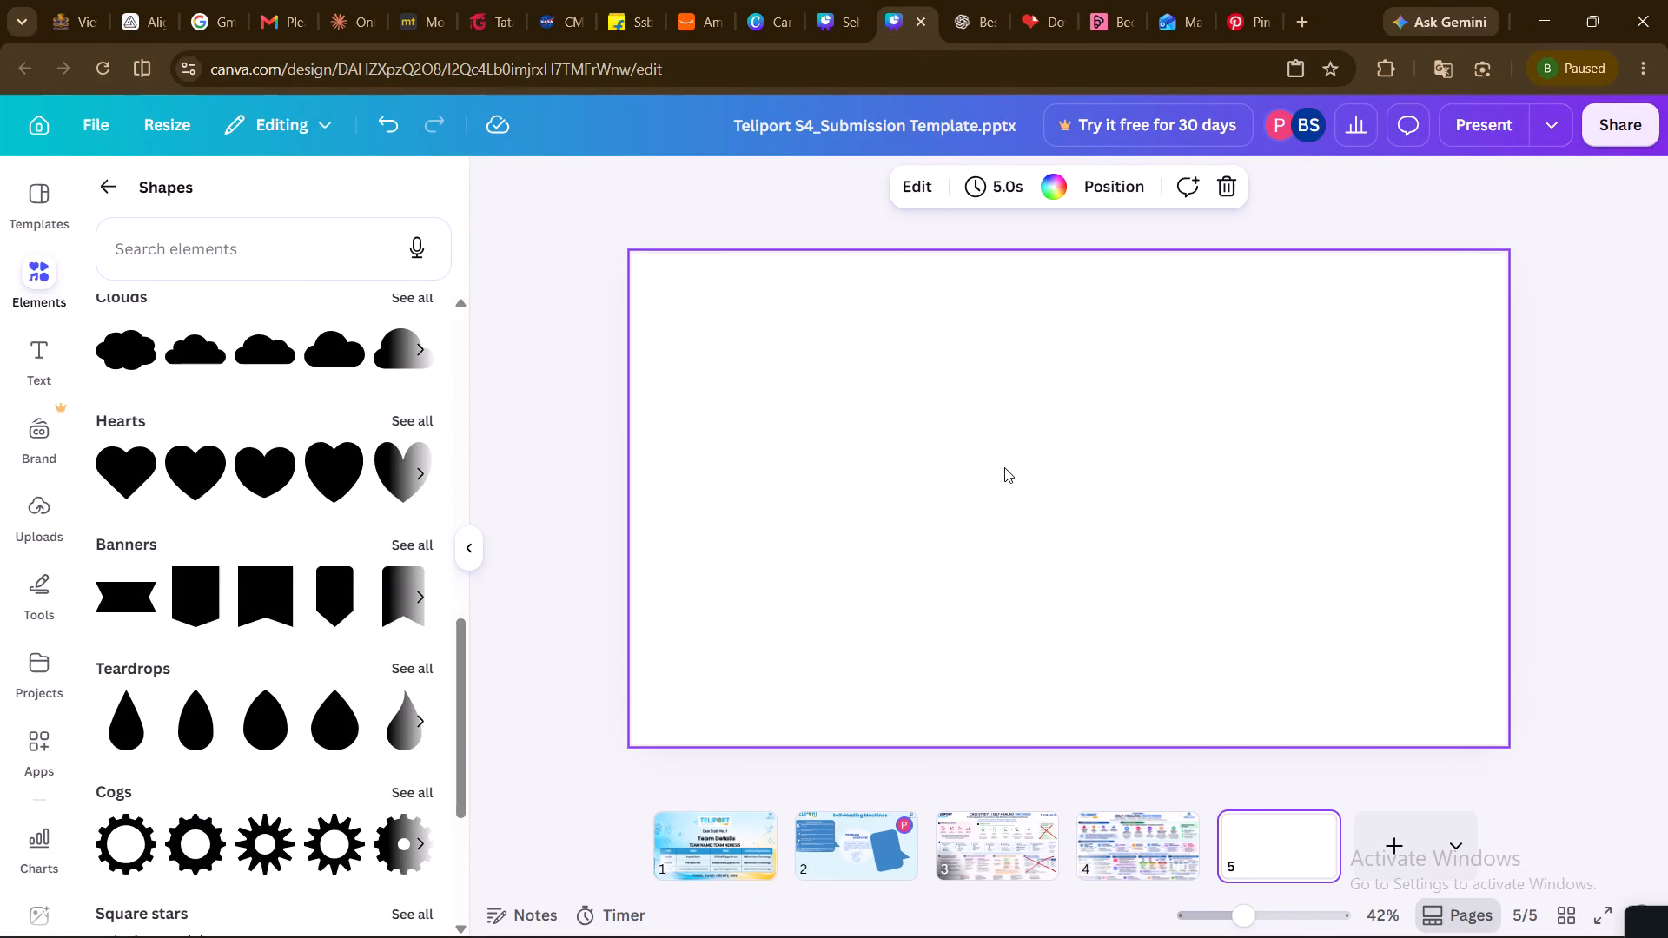
click(1004, 467)
key(ctrl+v)
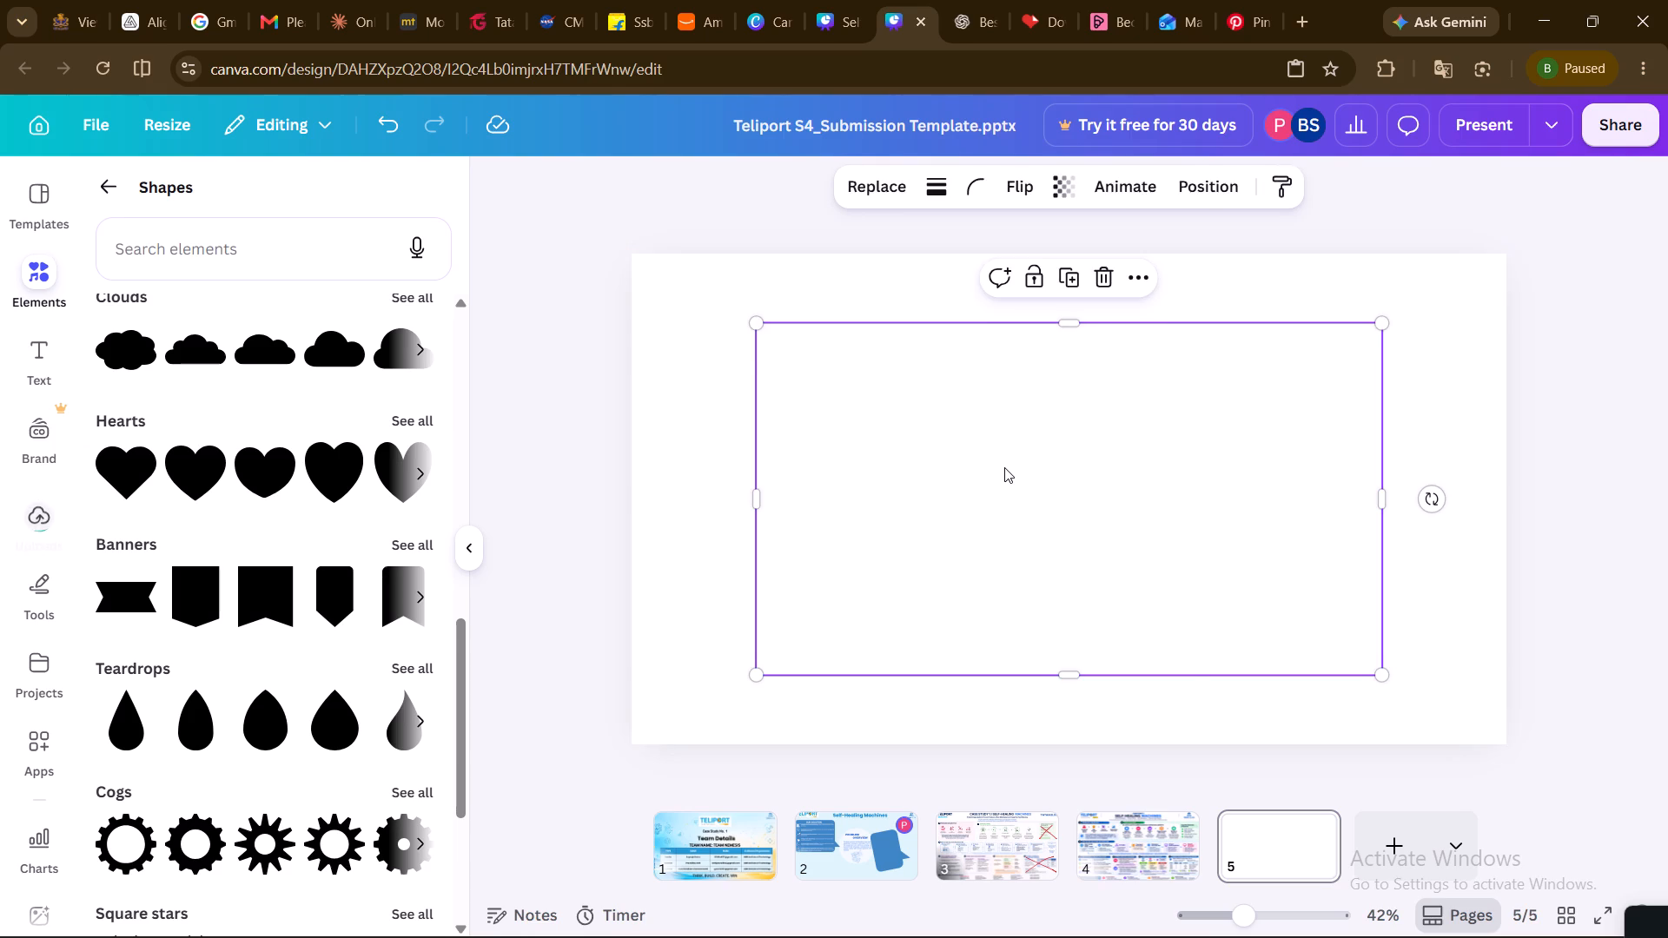
Align the pasted infographic to the upper-left corner of page 5 and enlarge it to cover the whole page.
drag(753, 326, 644, 266)
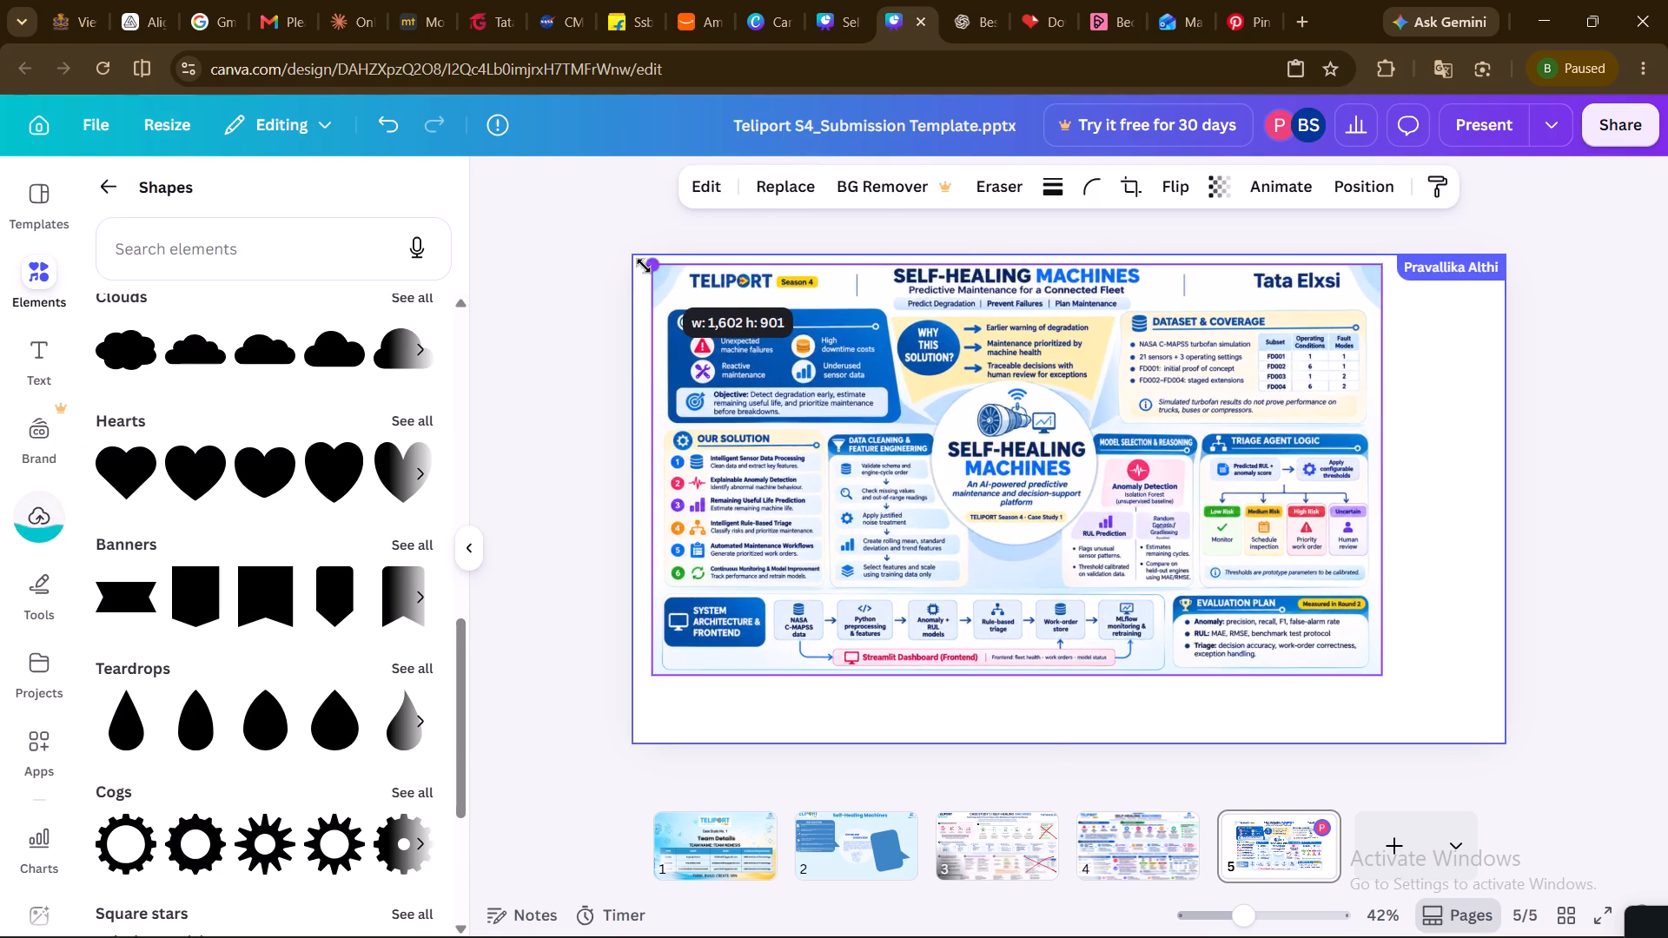
drag(644, 266, 623, 262)
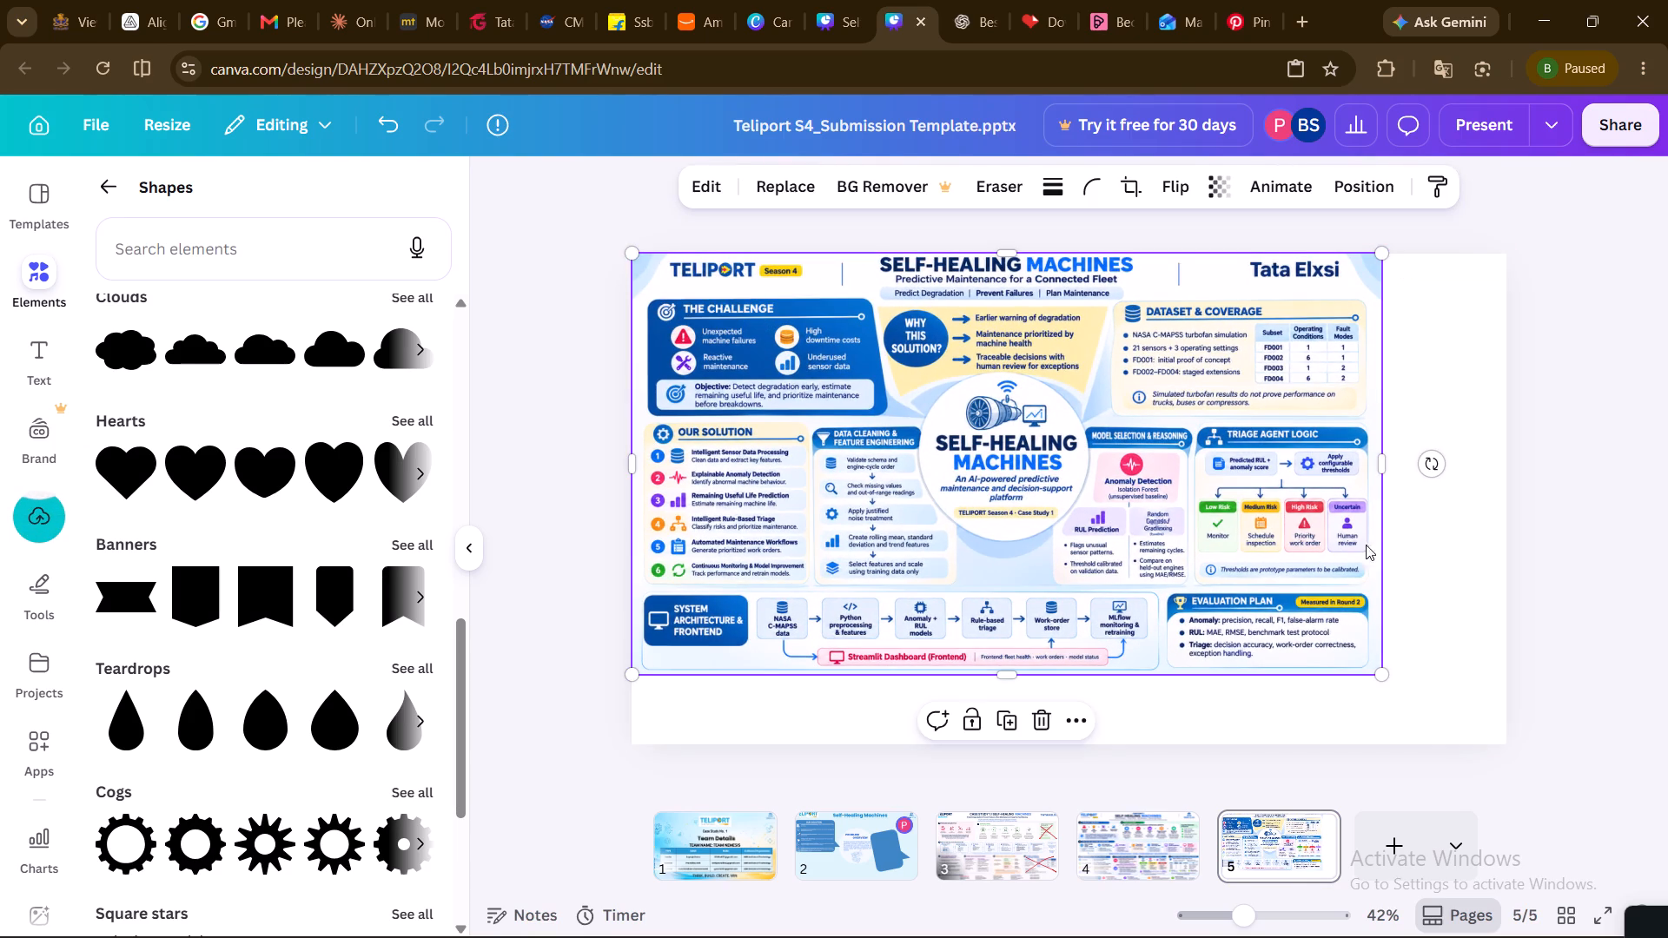
drag(1388, 678, 1559, 729)
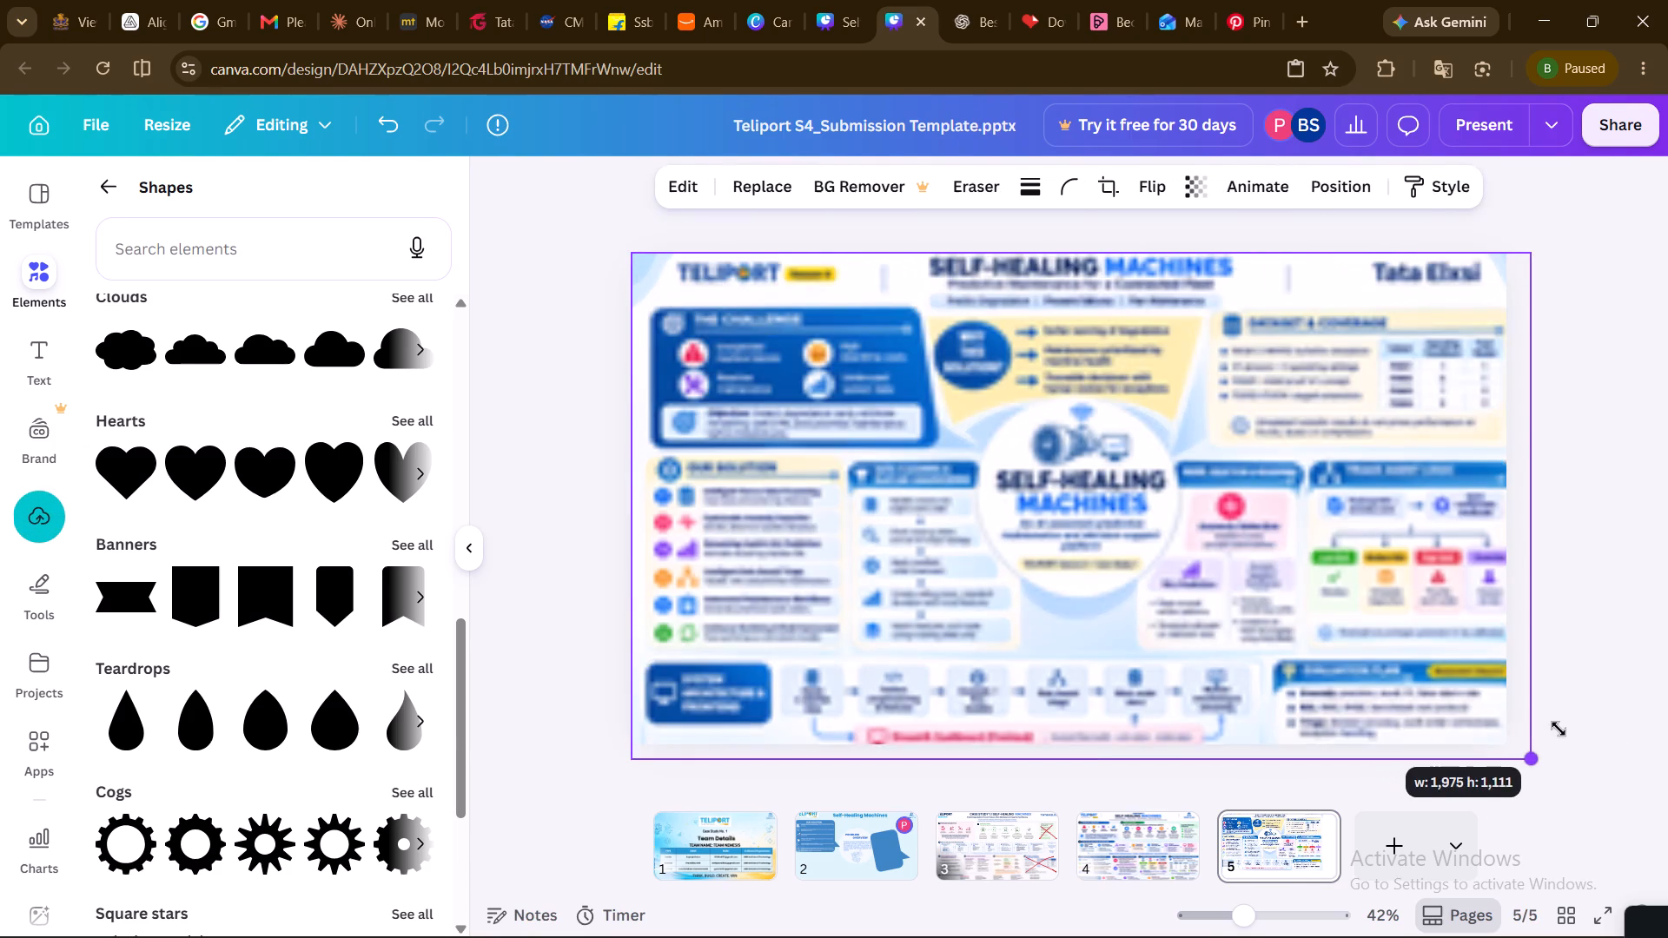
drag(1559, 729, 1542, 724)
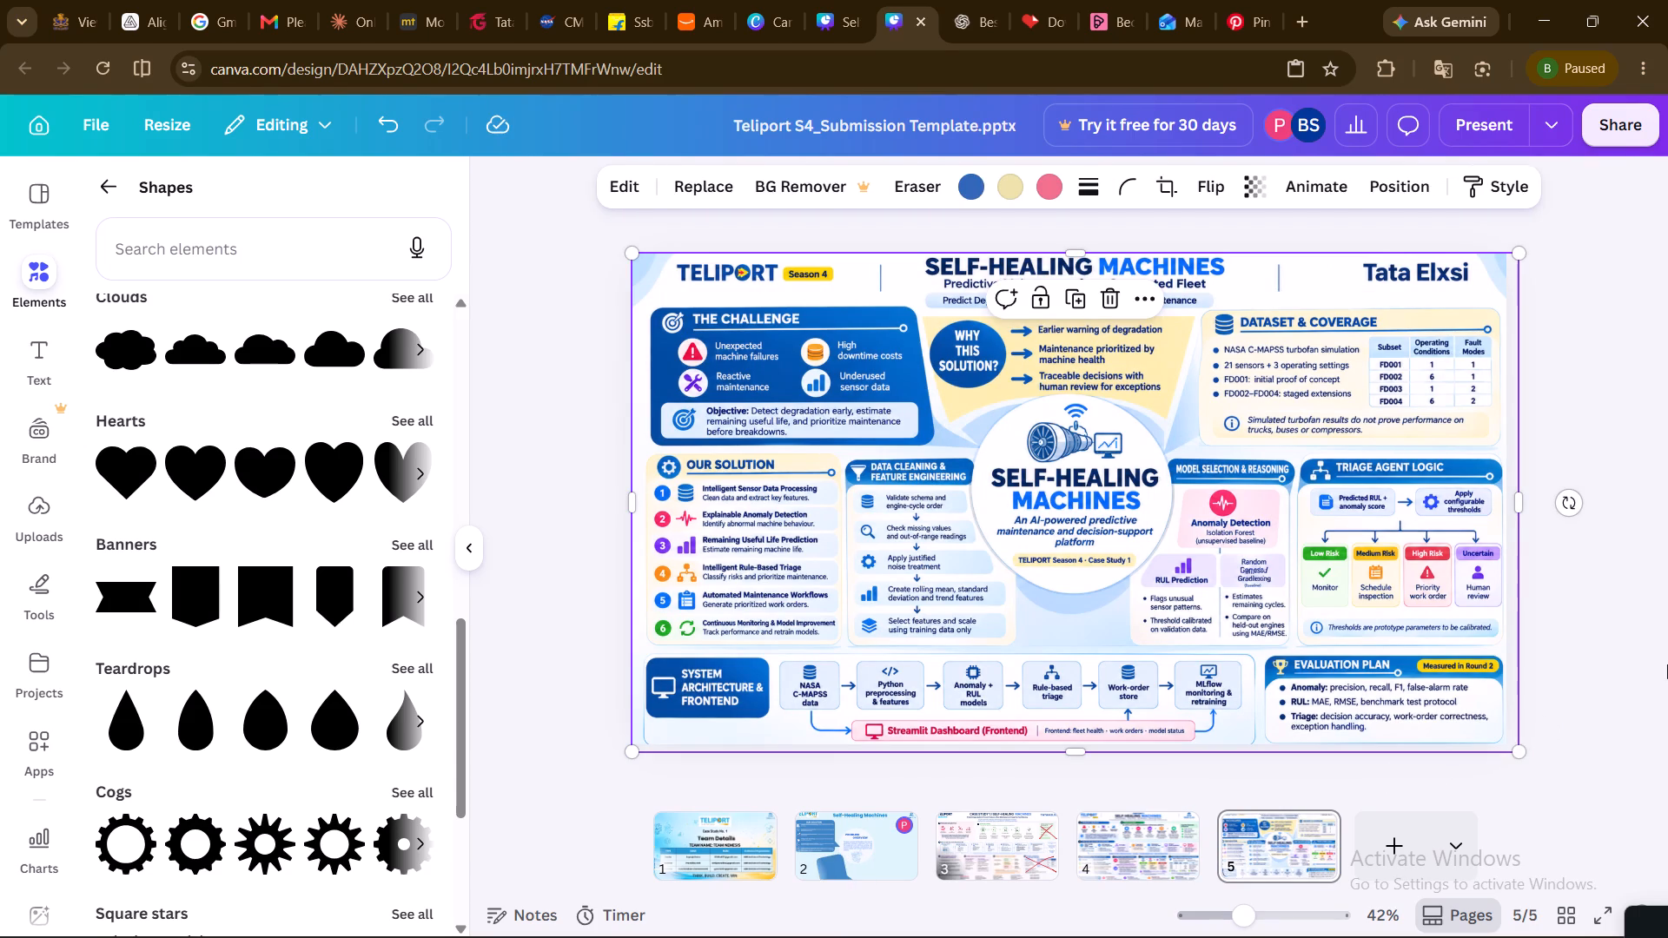
click(1667, 664)
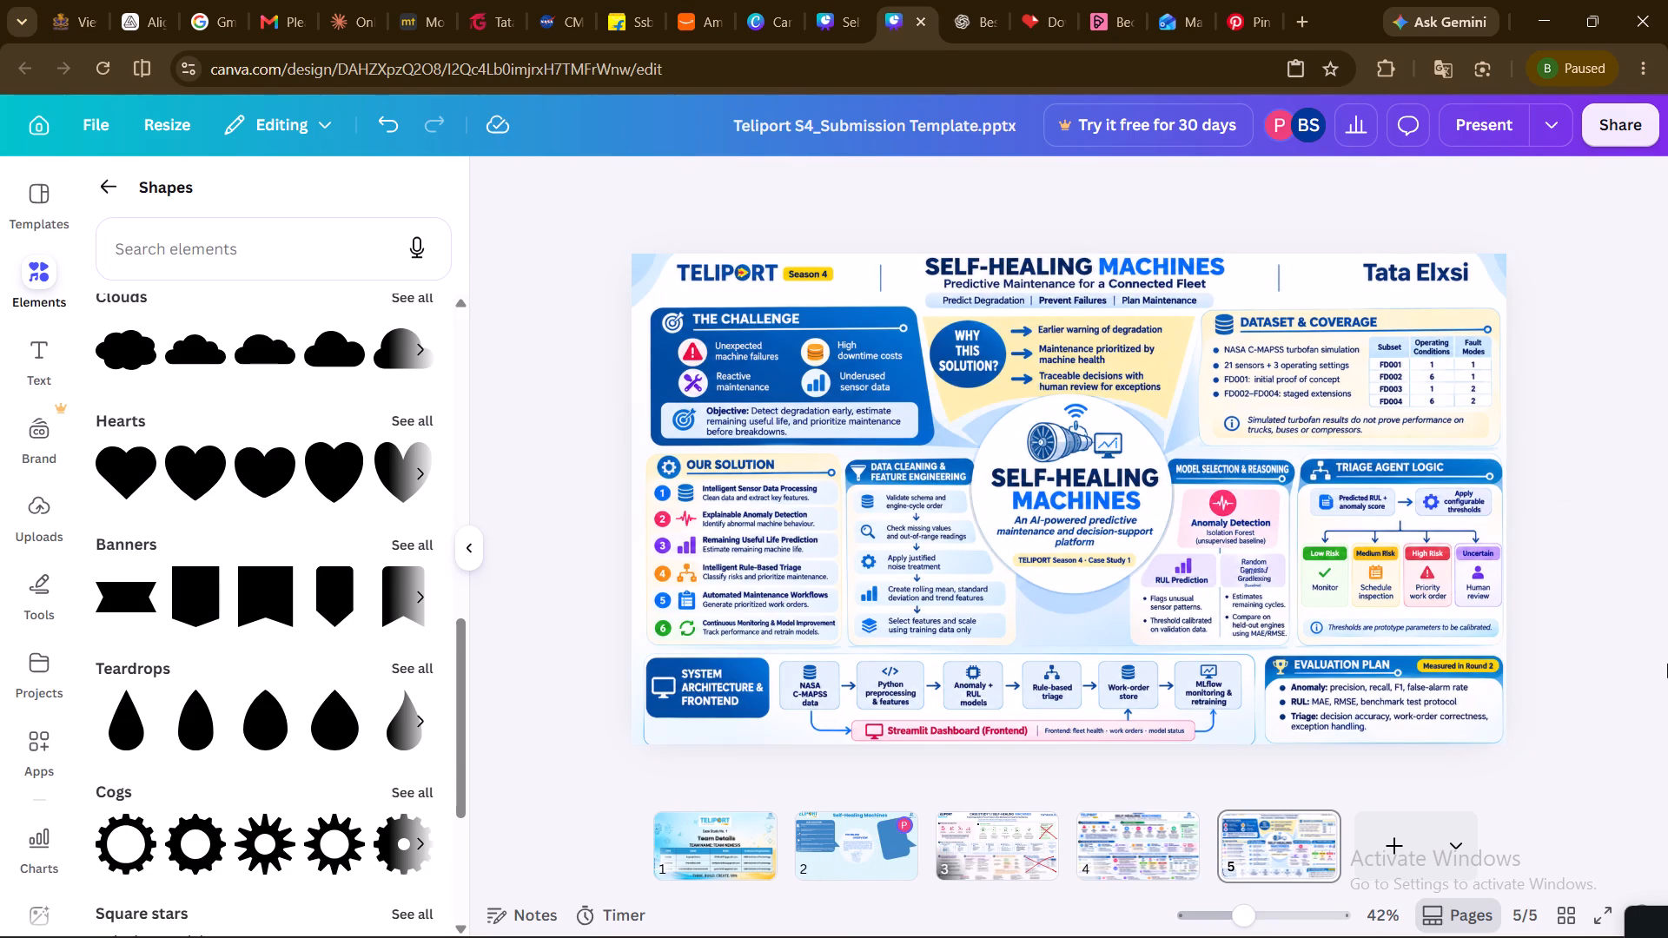
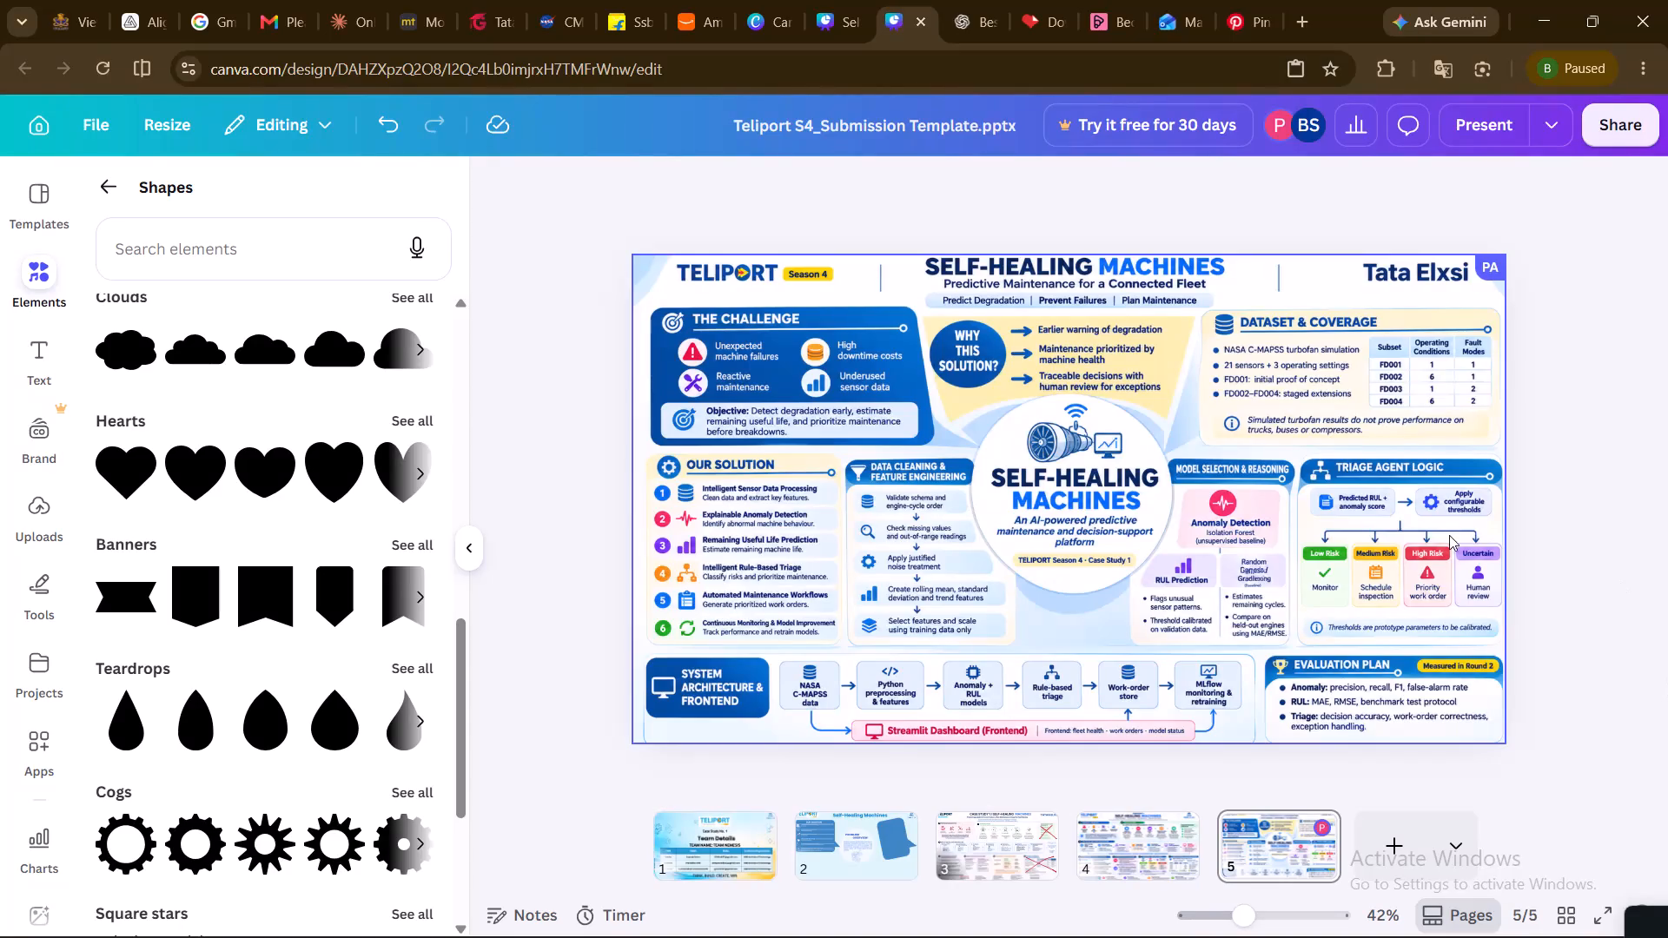
Delete the two older infographic pages, page 4 and the marked-up page 3, keeping the newest infographic page.
click(1103, 865)
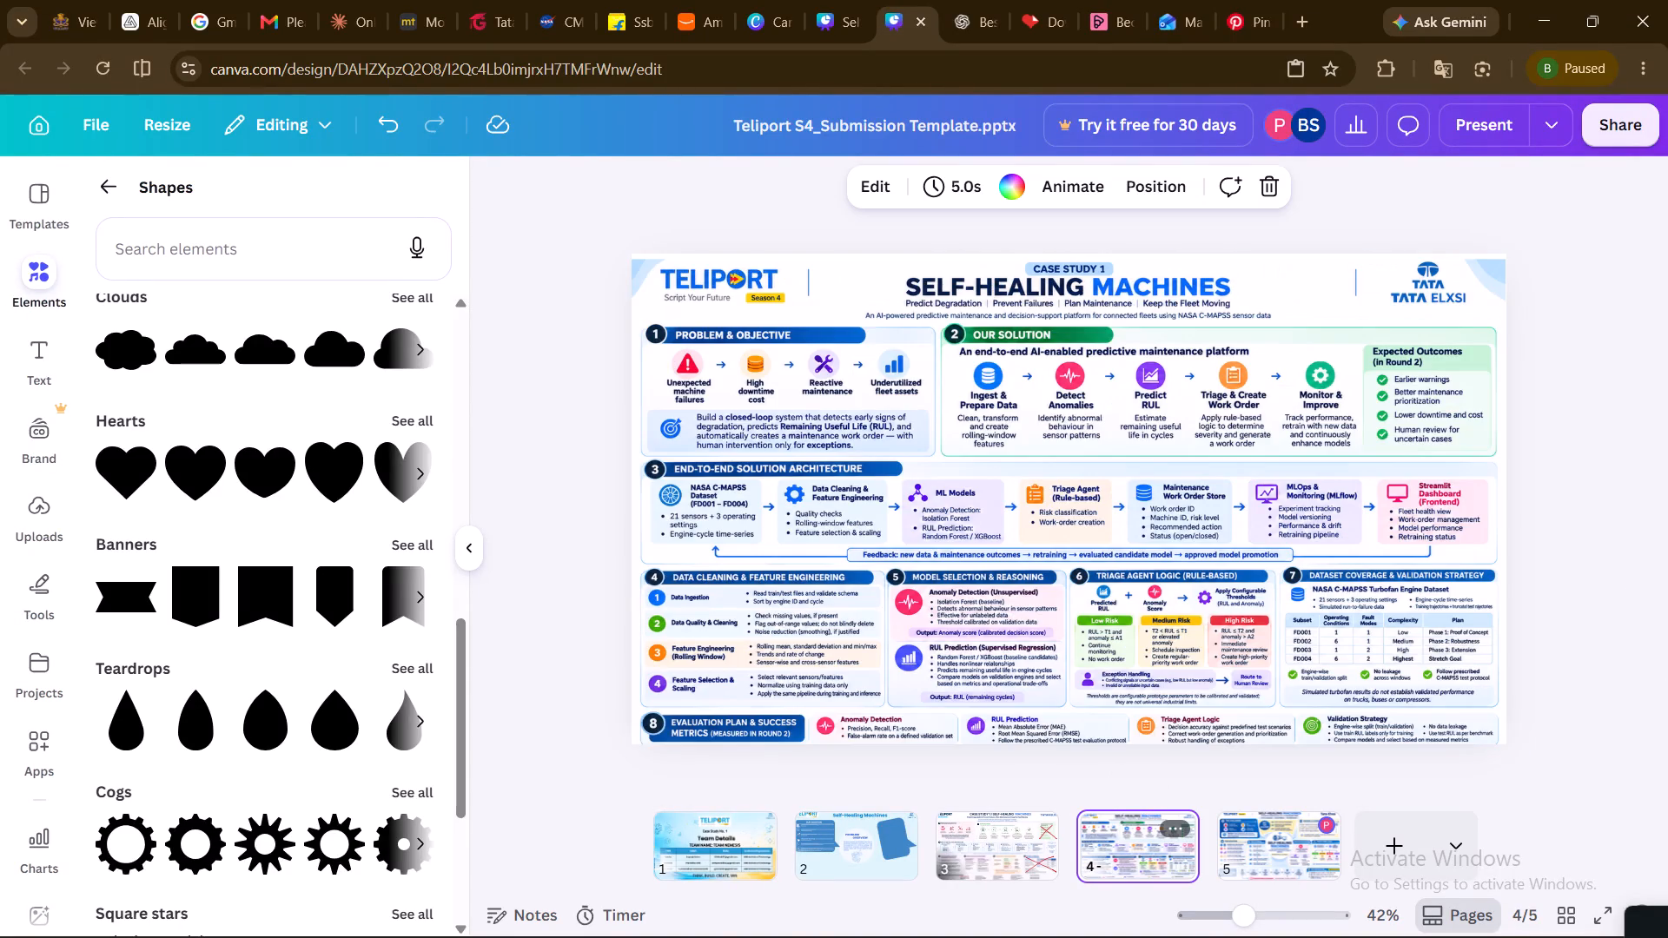
key(Delete)
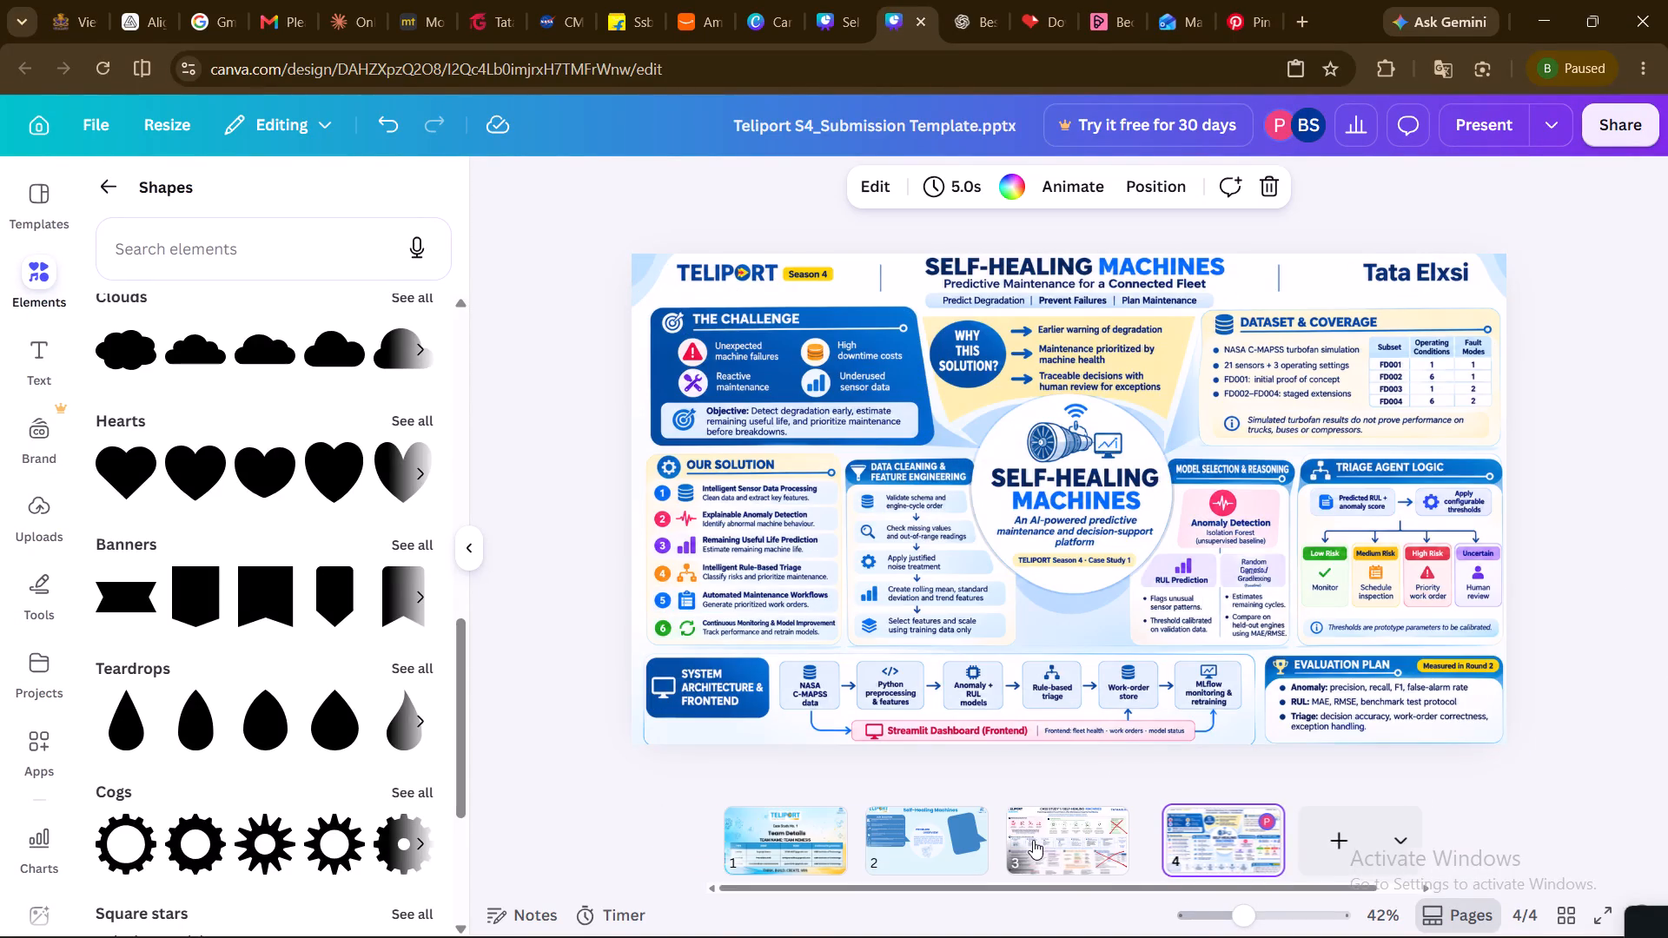
click(1033, 840)
key(Delete)
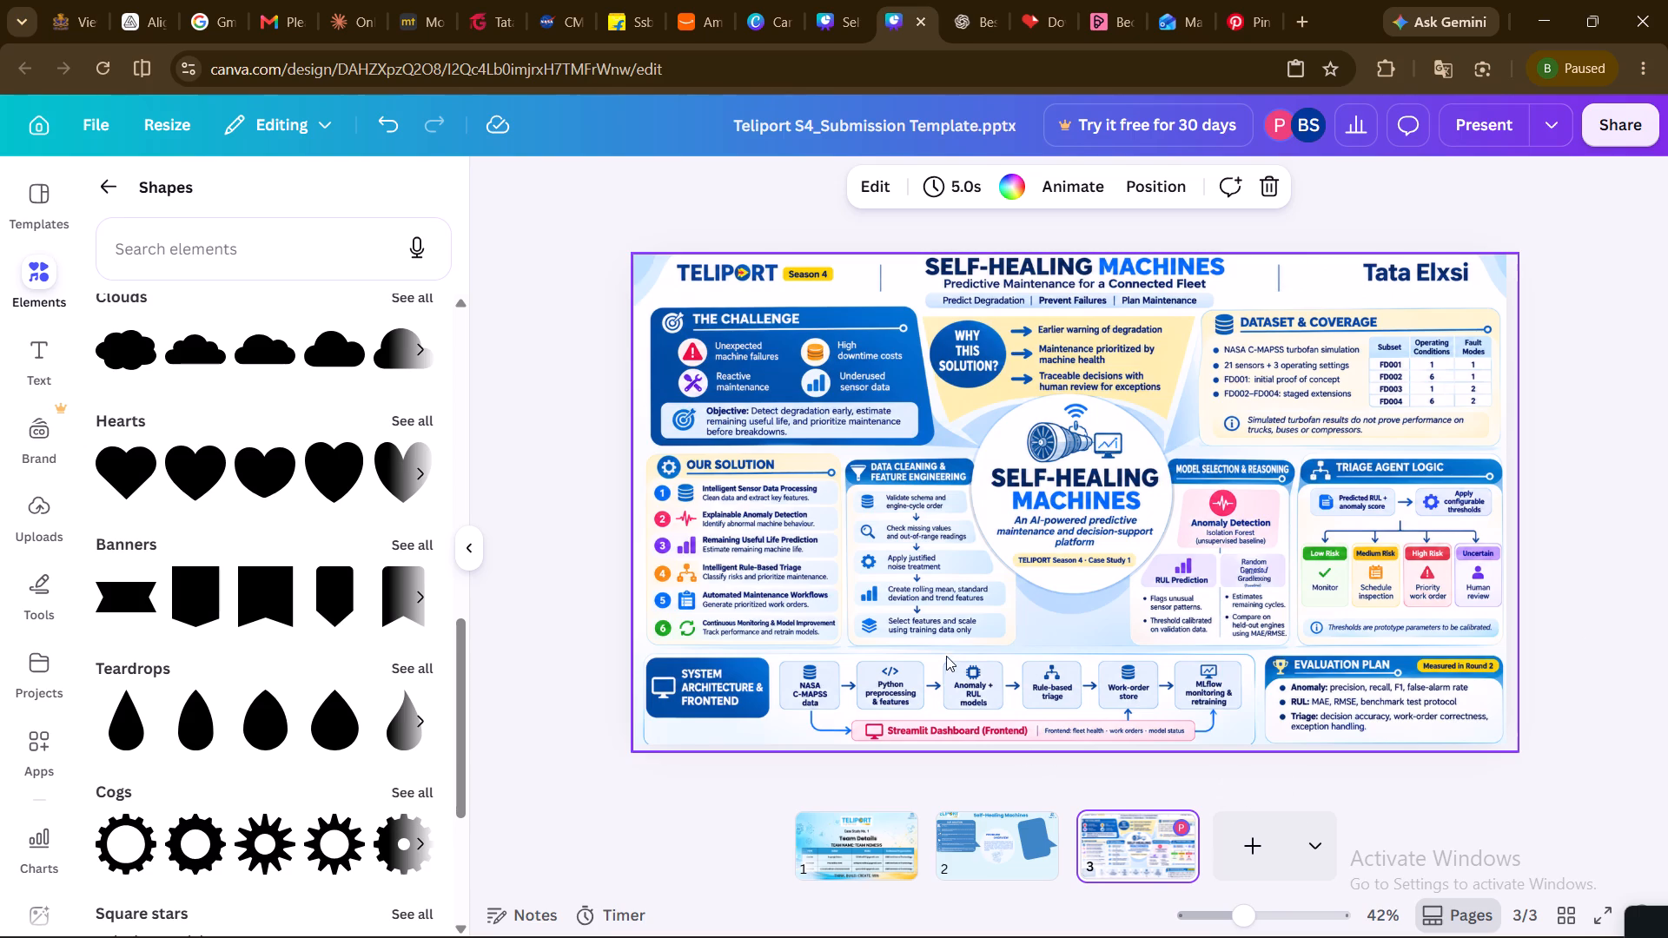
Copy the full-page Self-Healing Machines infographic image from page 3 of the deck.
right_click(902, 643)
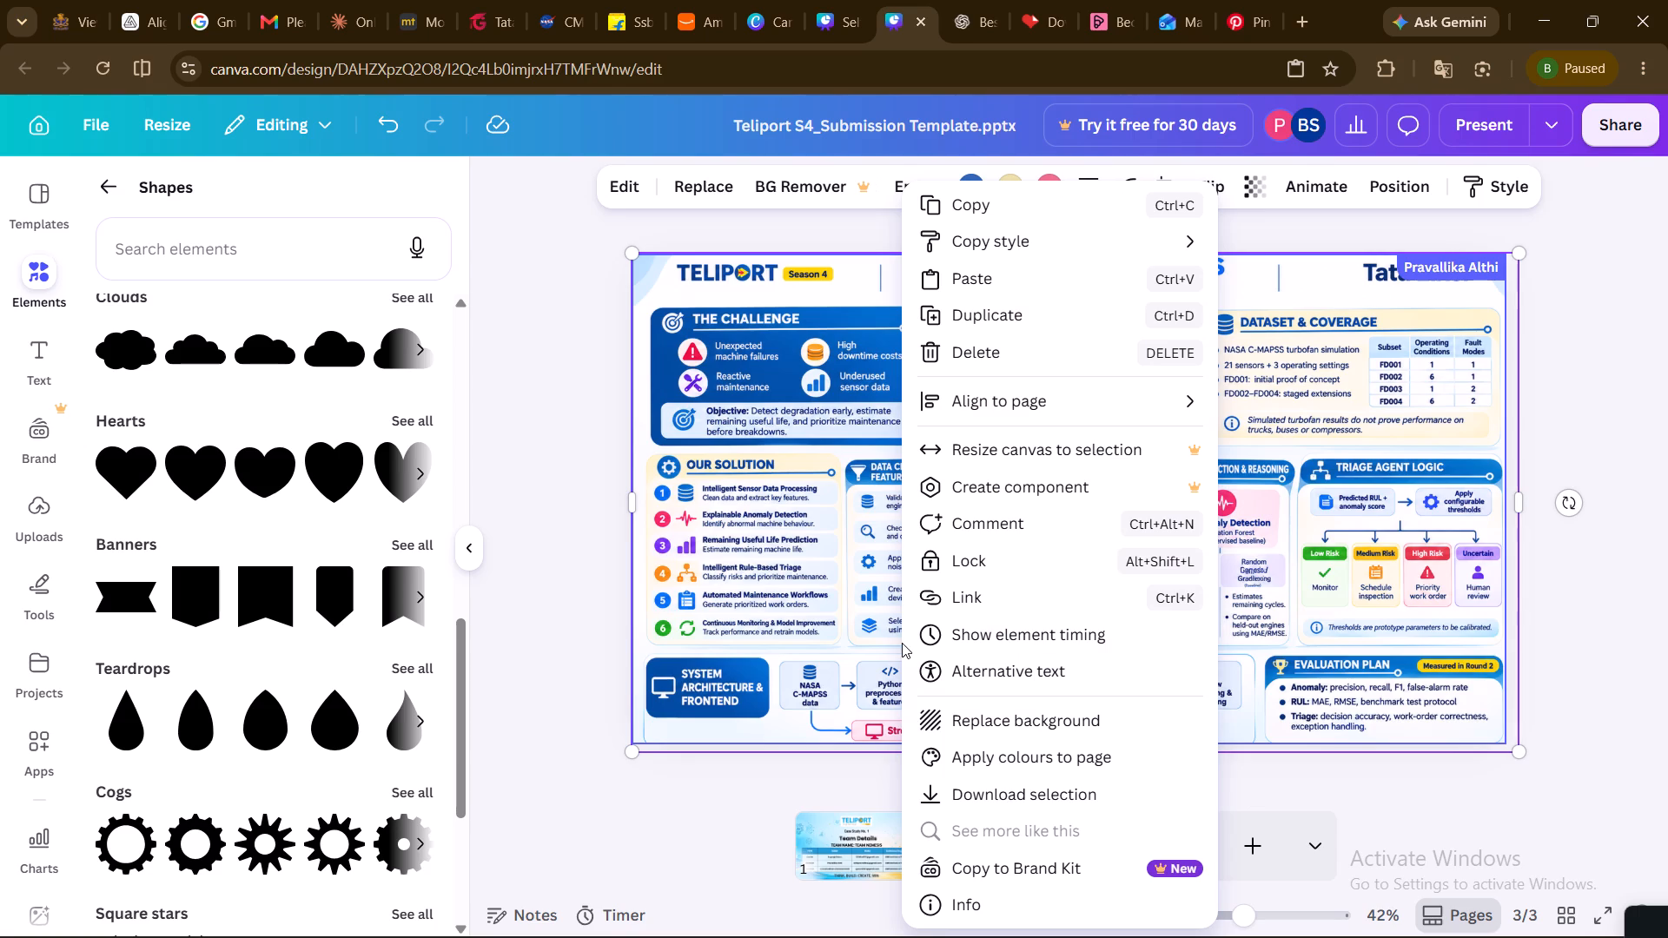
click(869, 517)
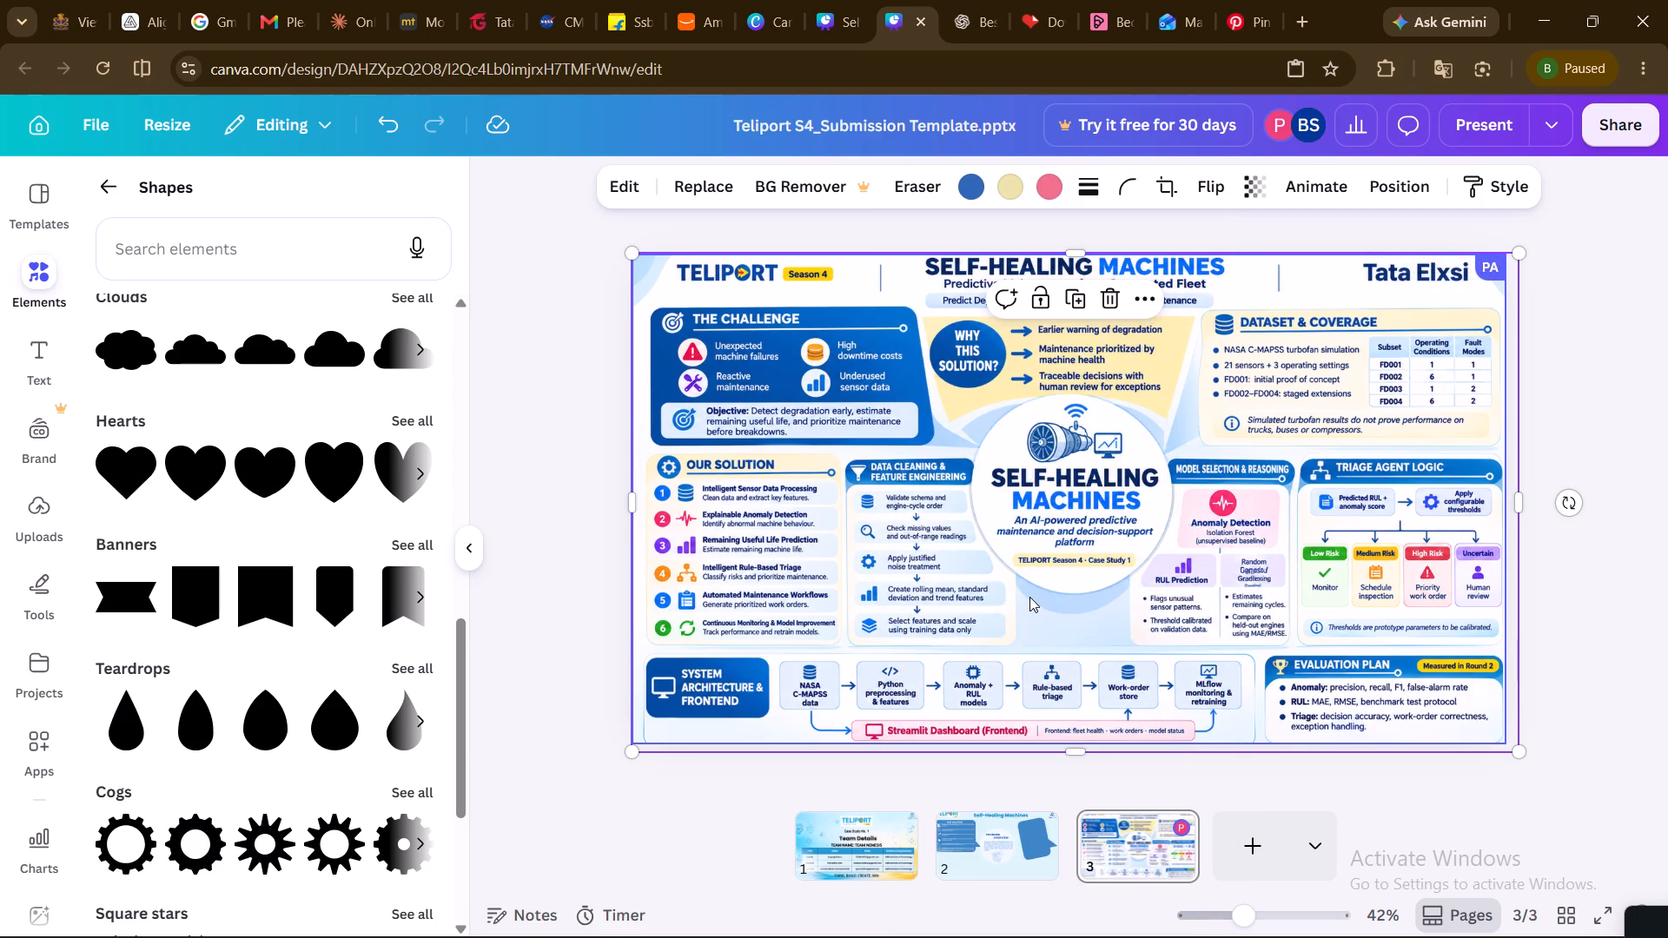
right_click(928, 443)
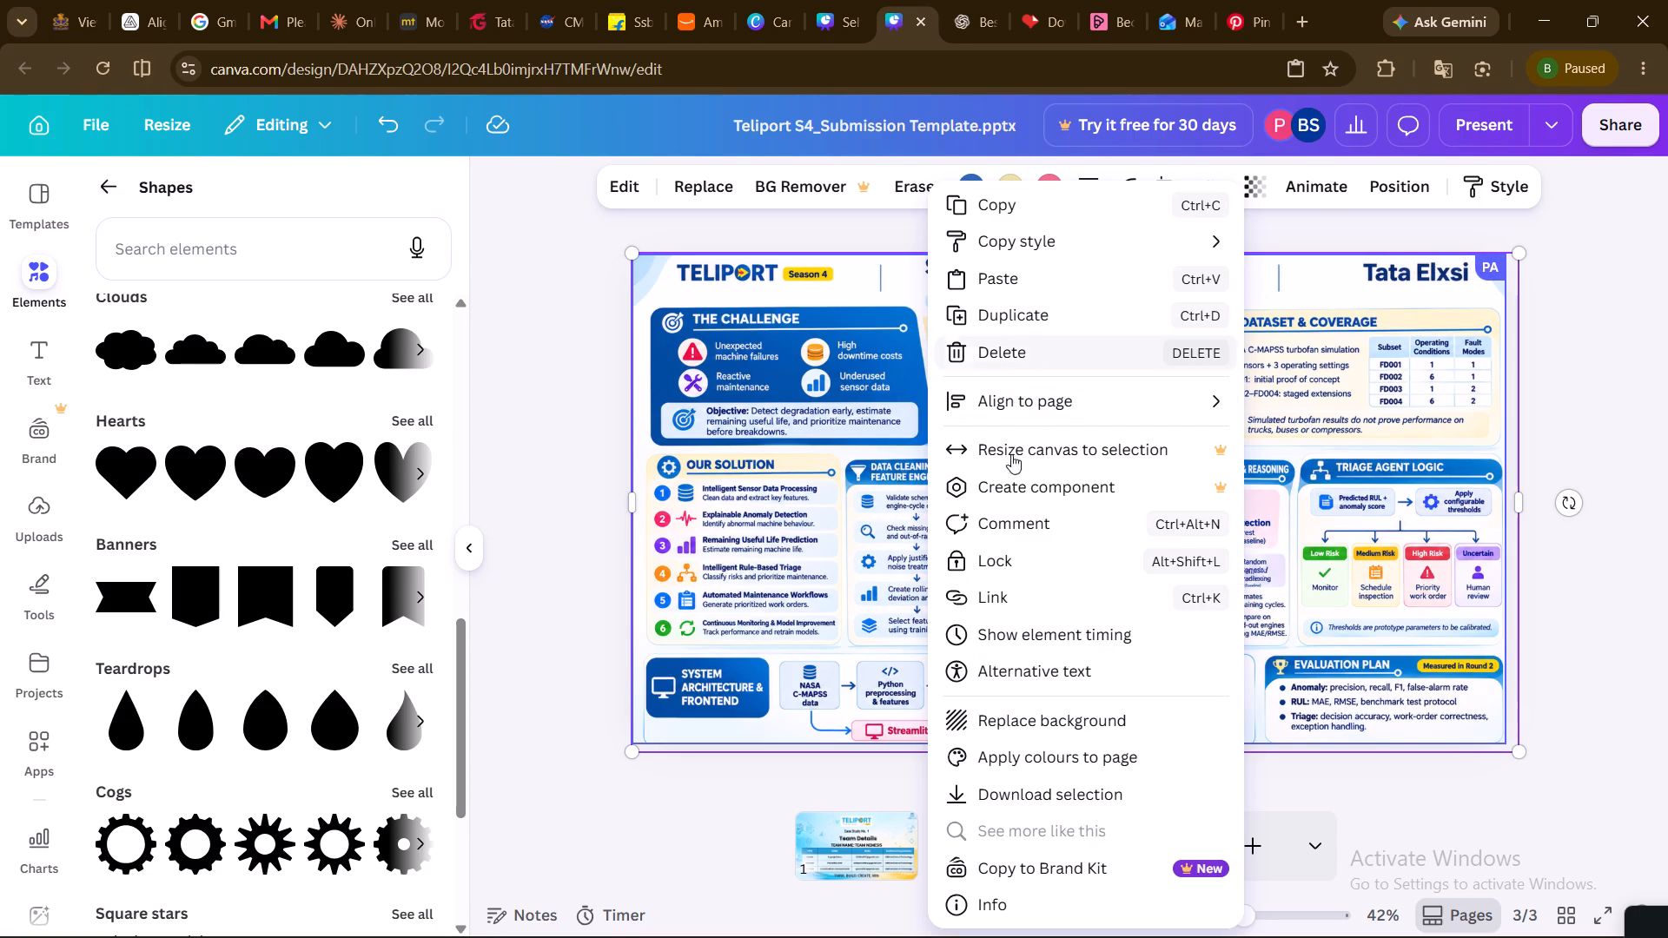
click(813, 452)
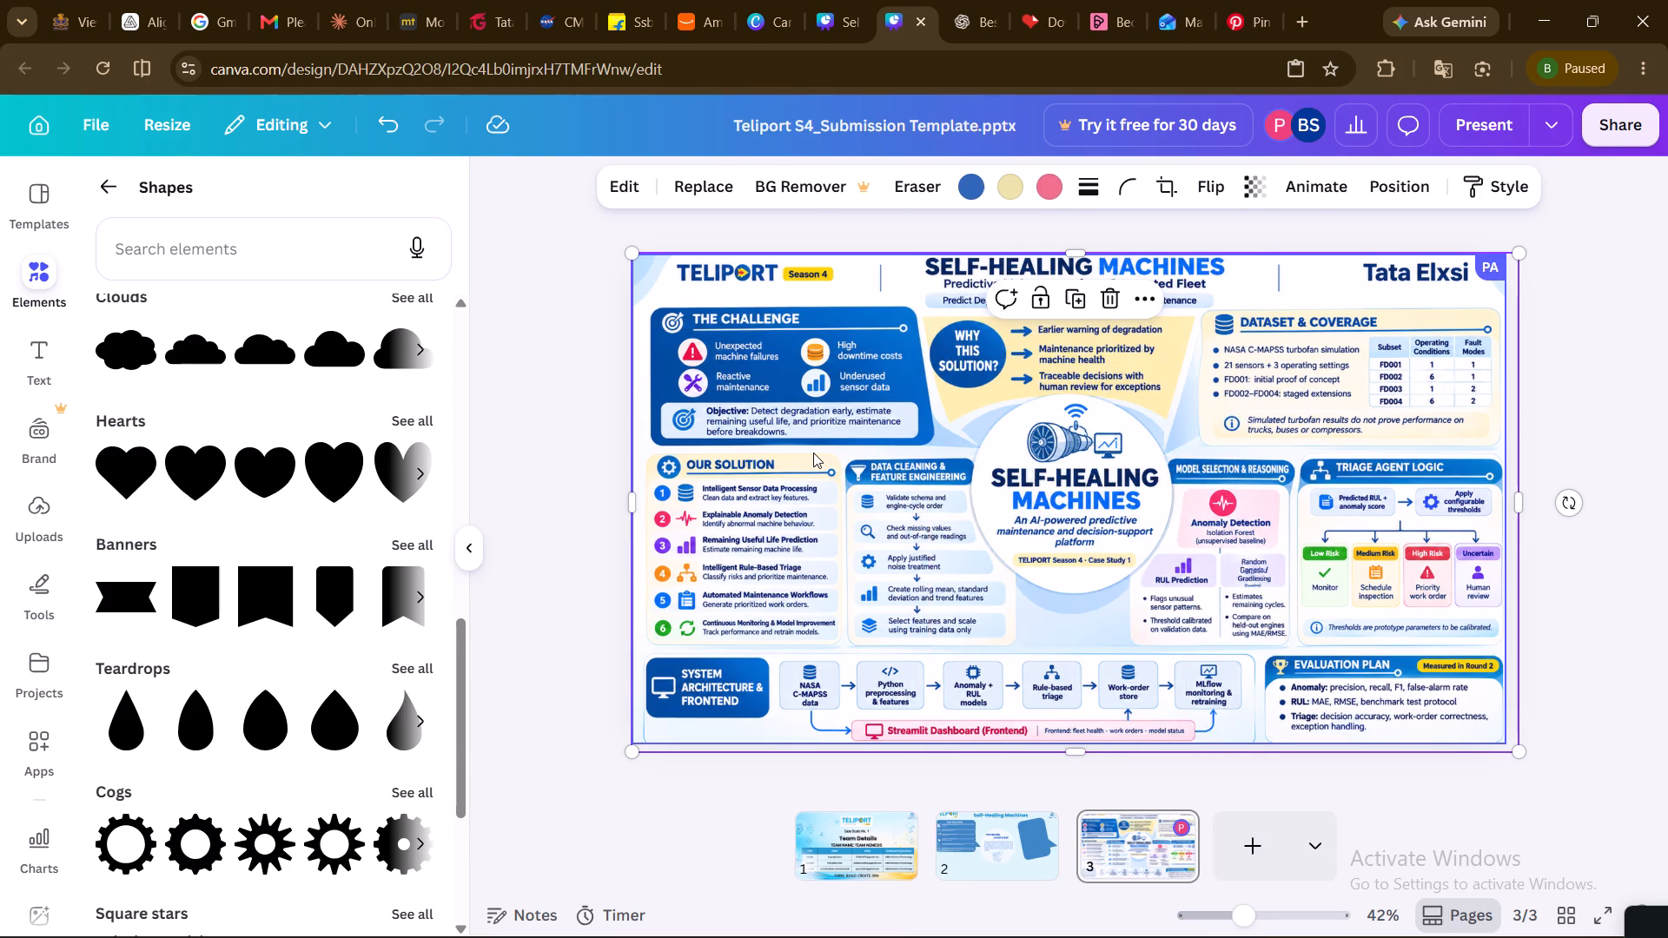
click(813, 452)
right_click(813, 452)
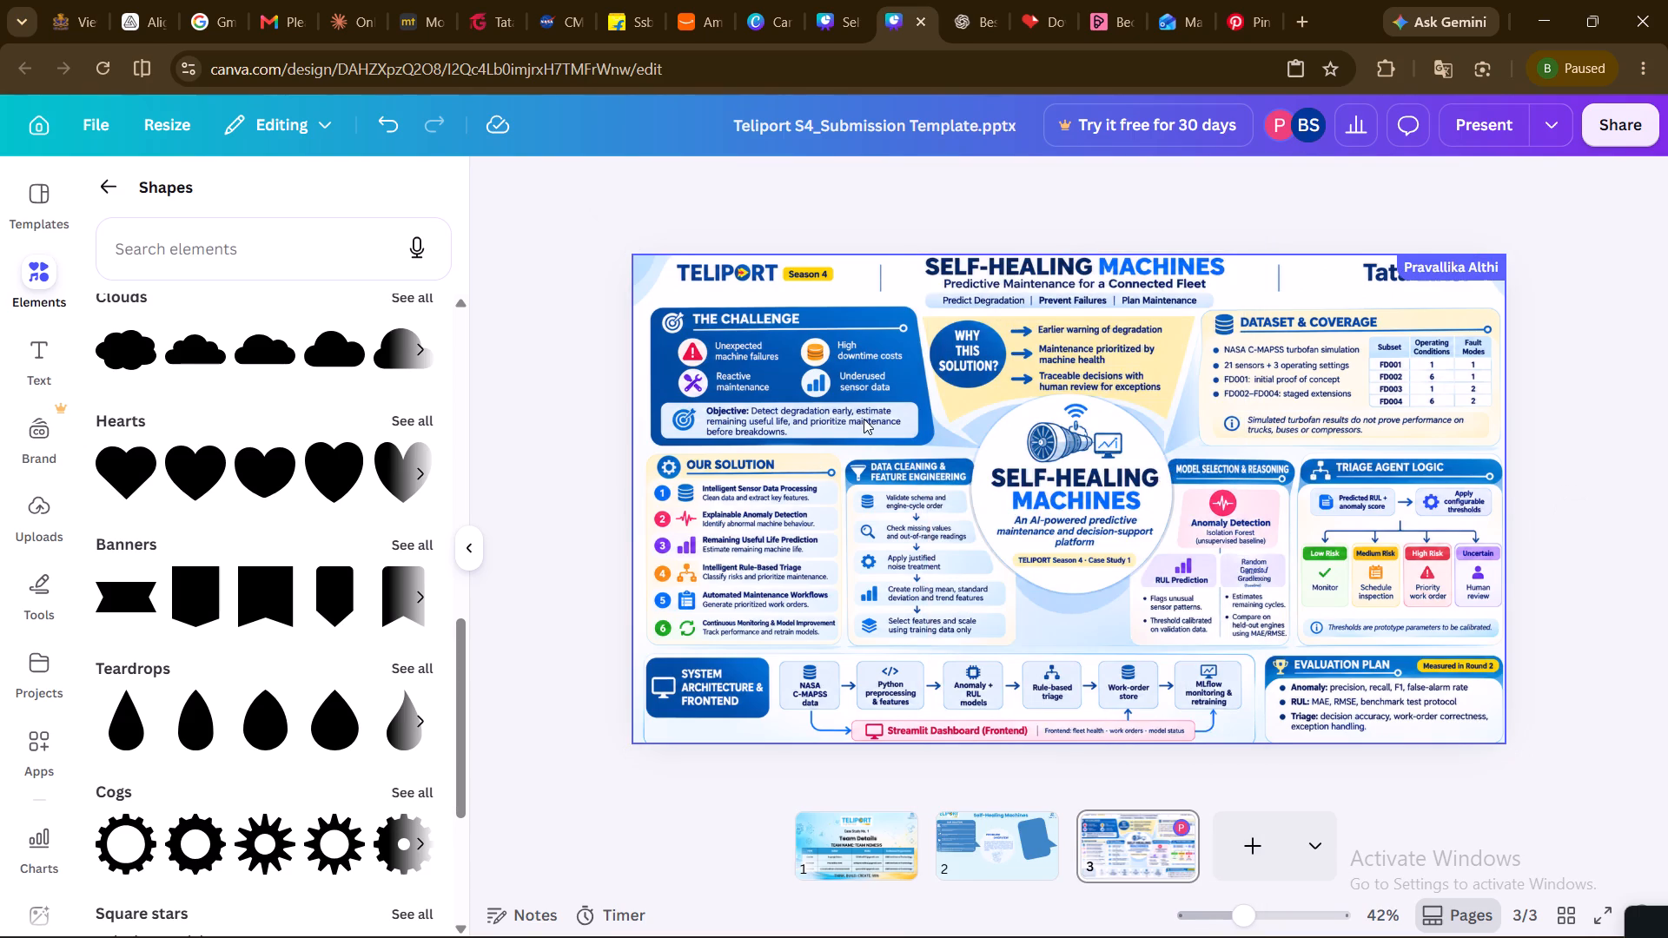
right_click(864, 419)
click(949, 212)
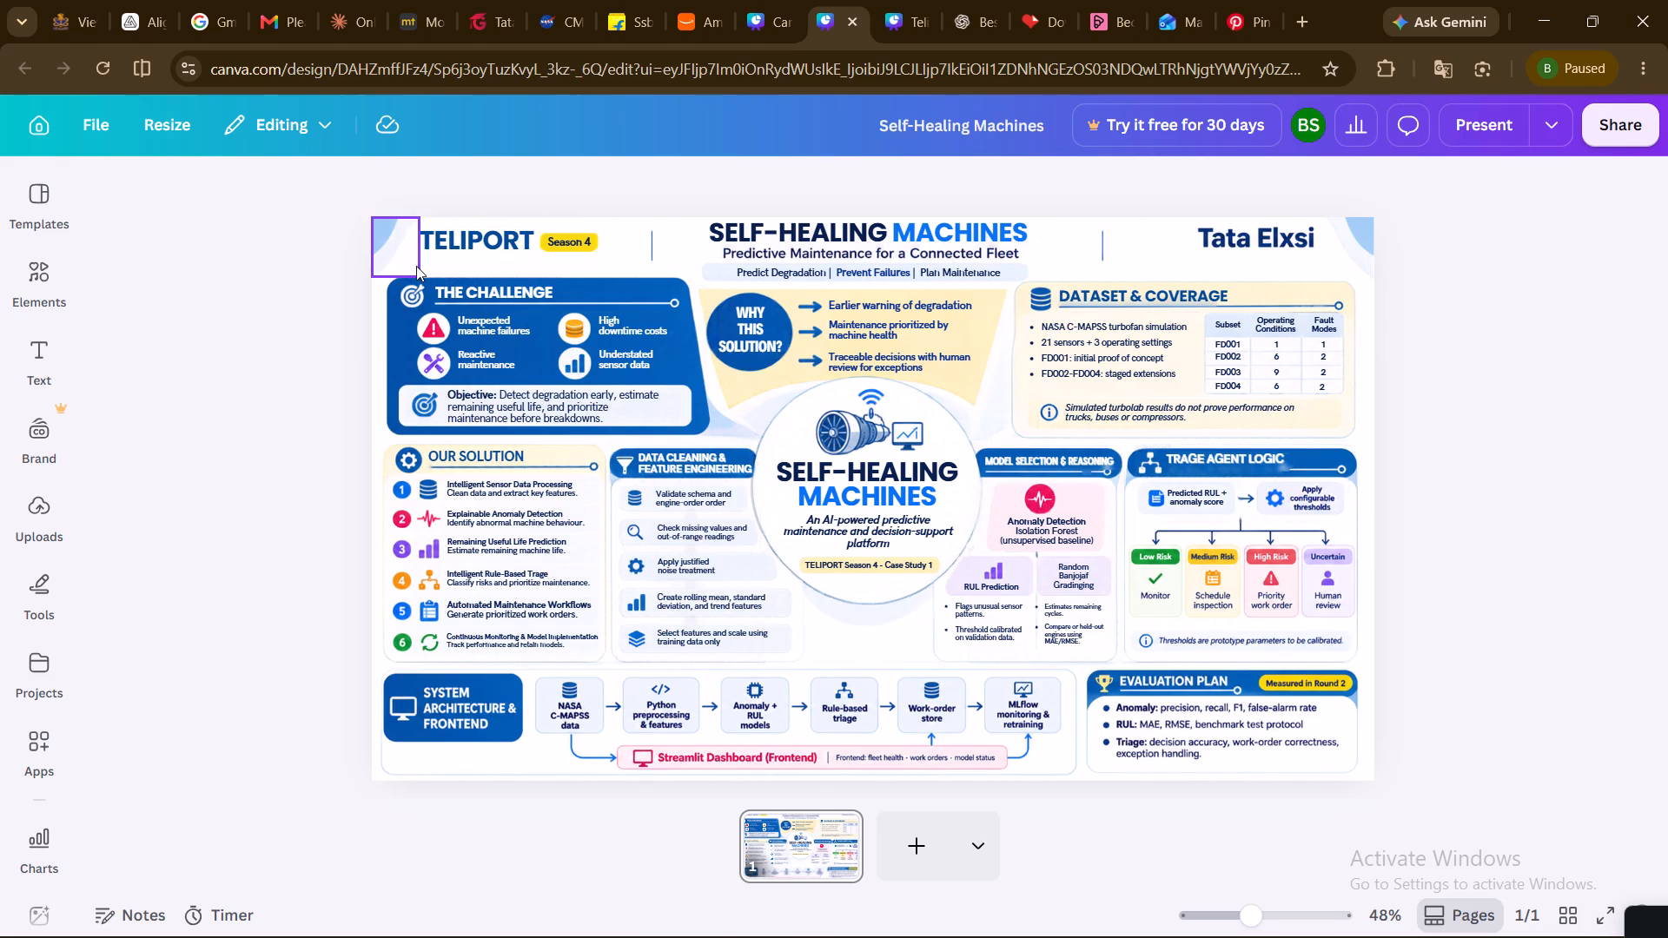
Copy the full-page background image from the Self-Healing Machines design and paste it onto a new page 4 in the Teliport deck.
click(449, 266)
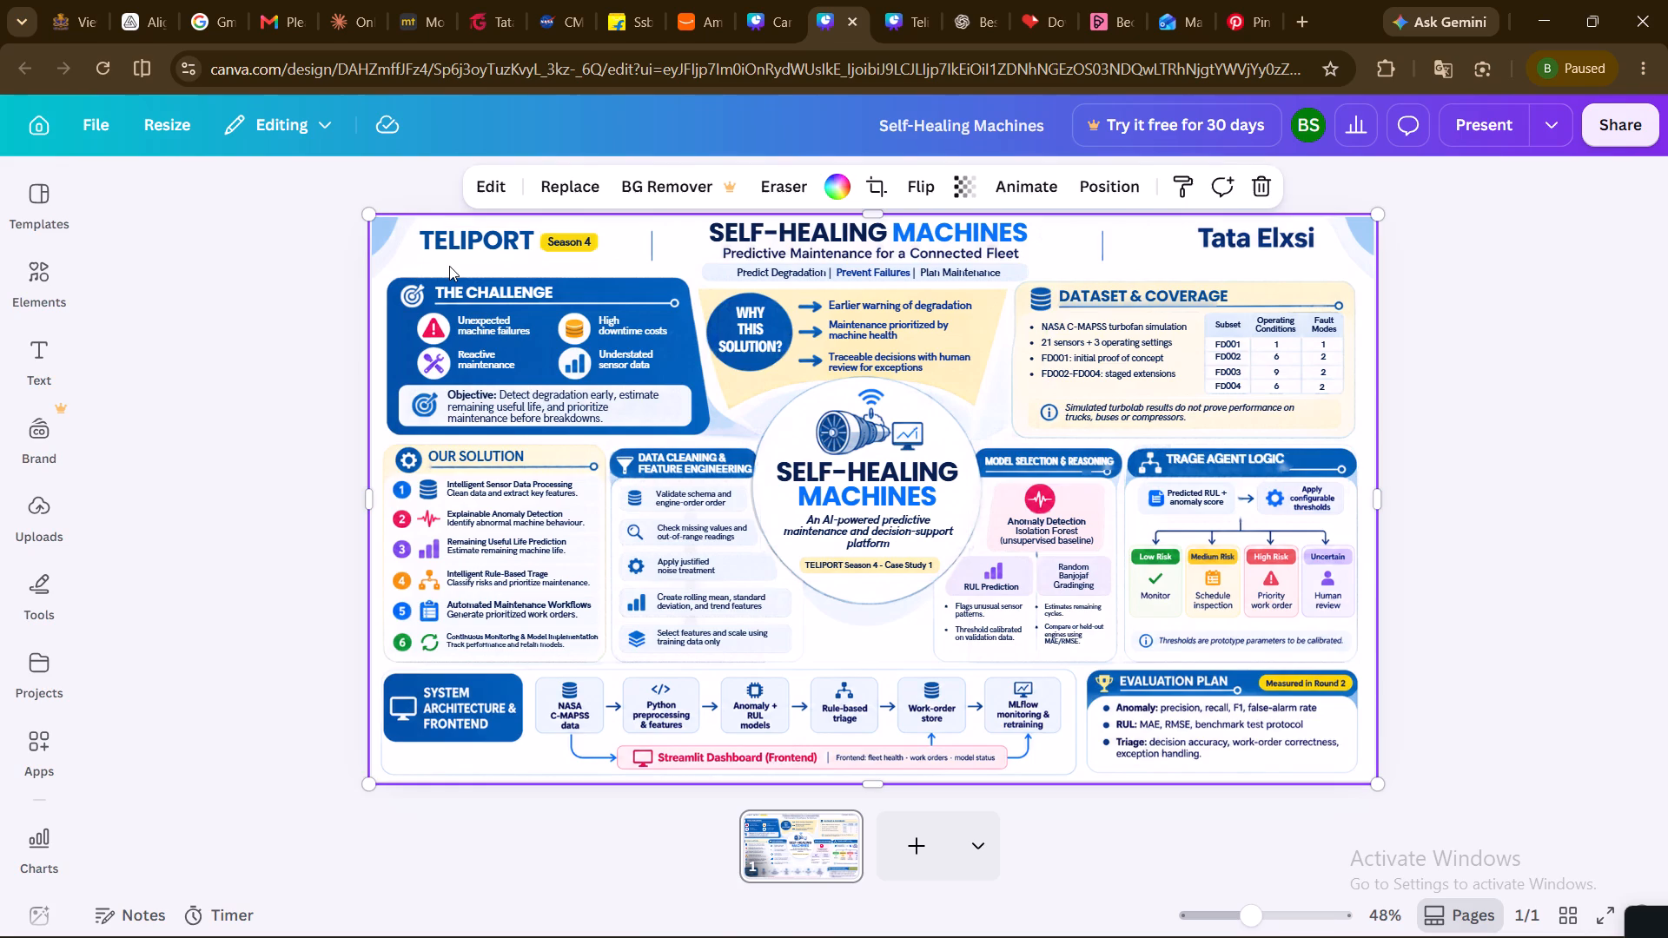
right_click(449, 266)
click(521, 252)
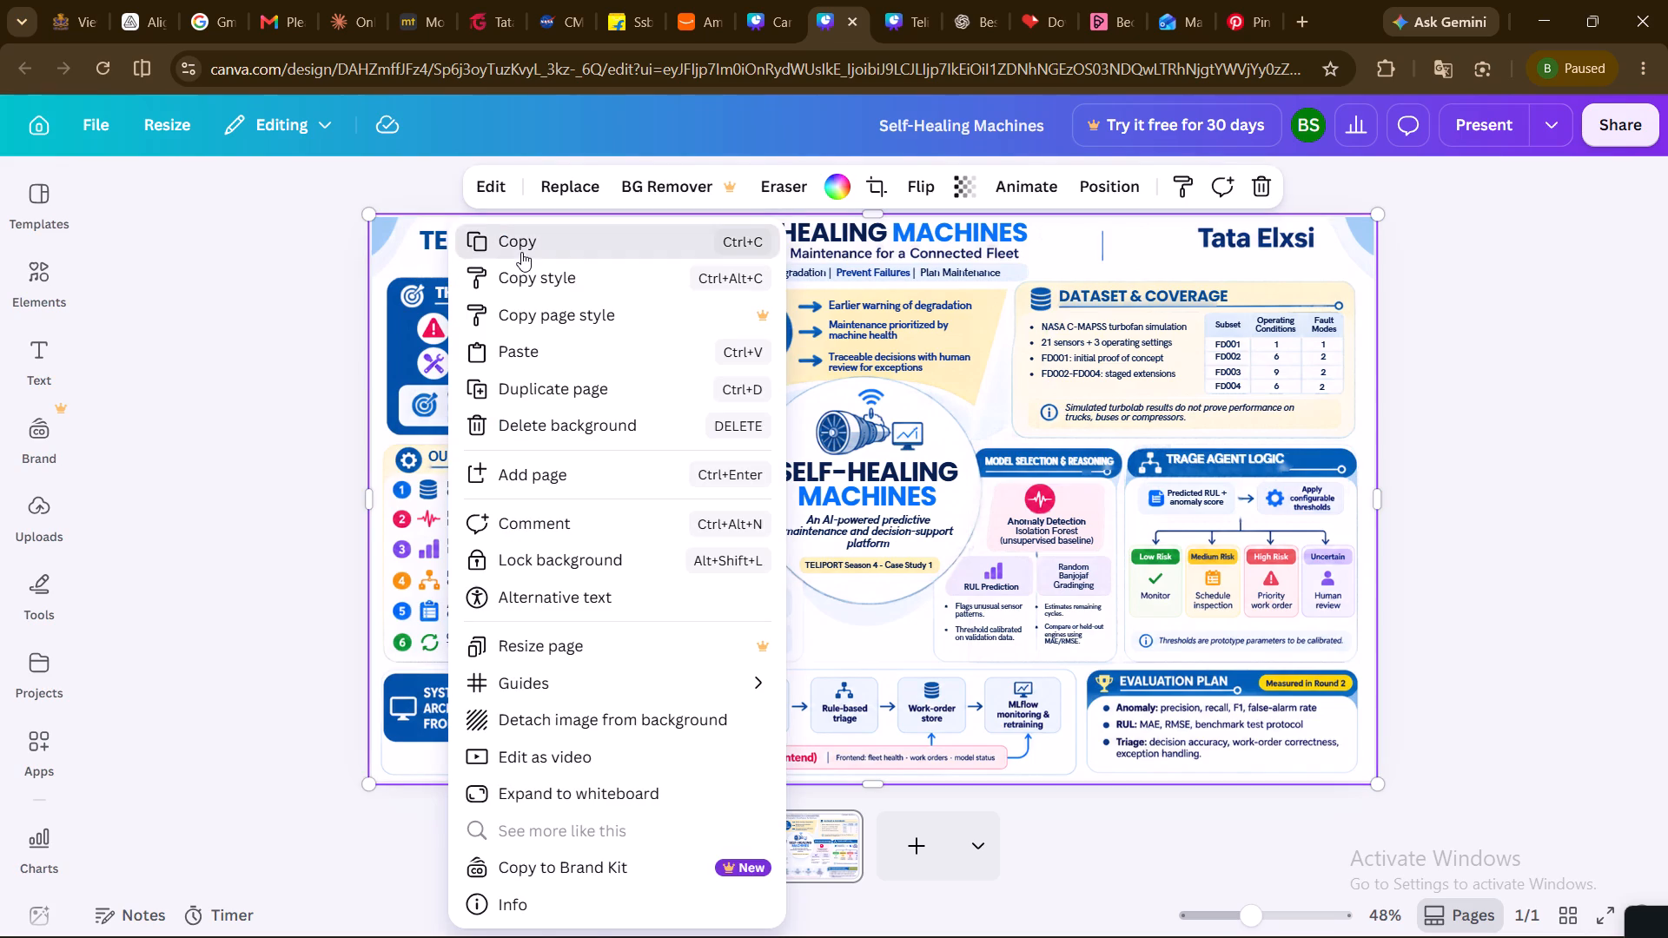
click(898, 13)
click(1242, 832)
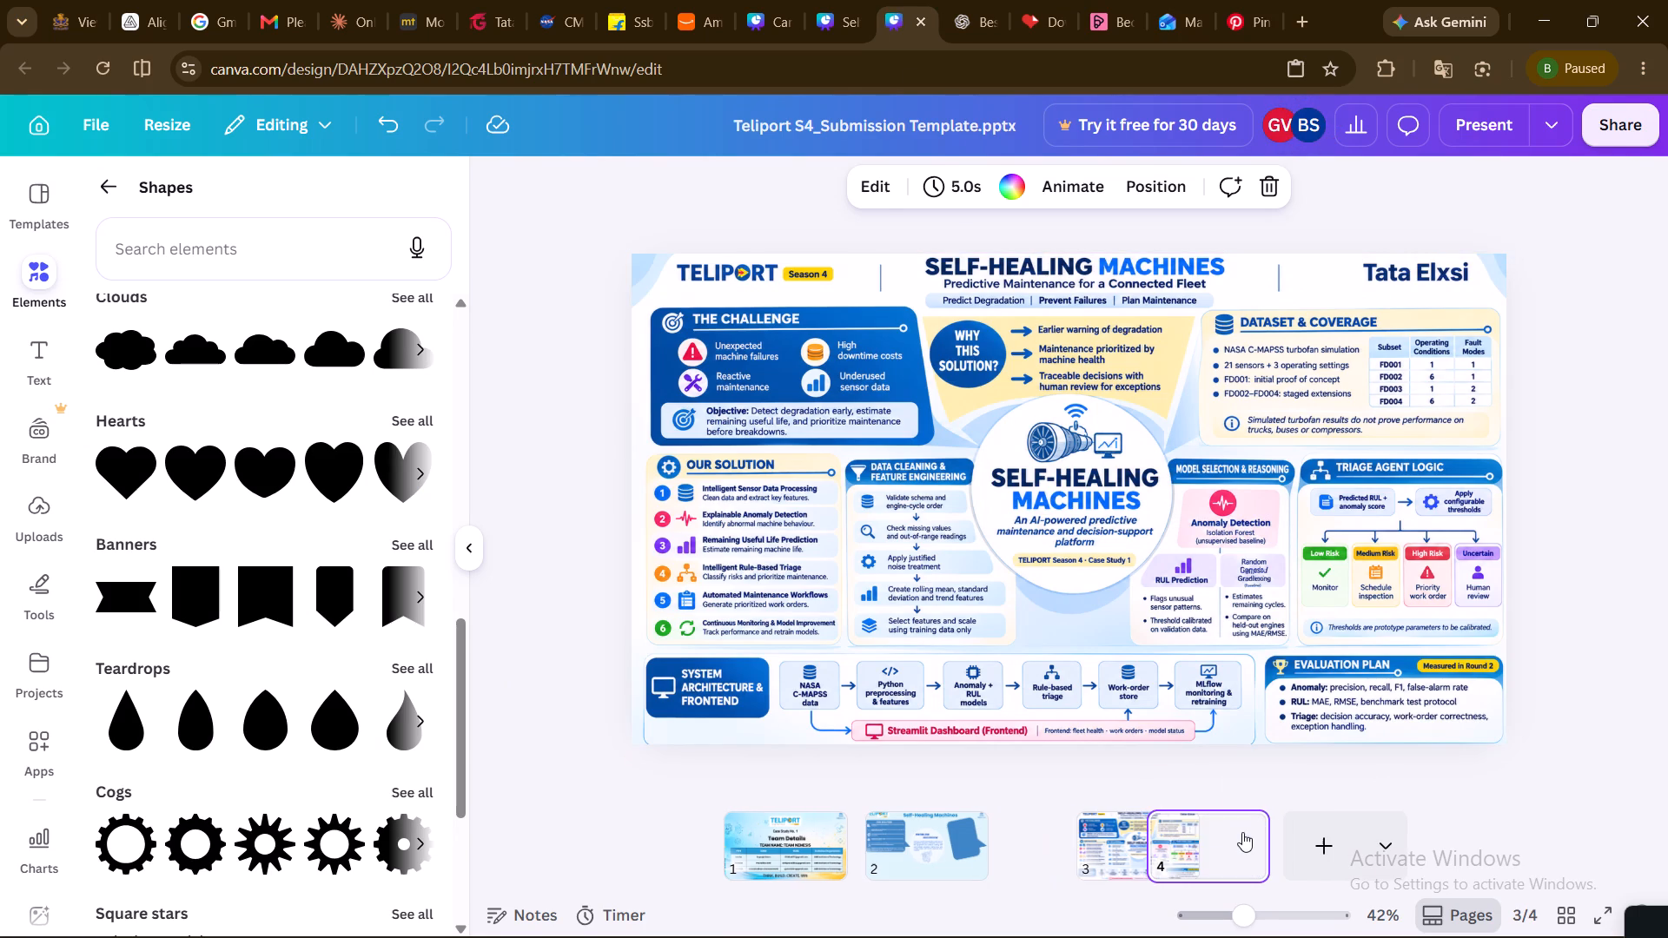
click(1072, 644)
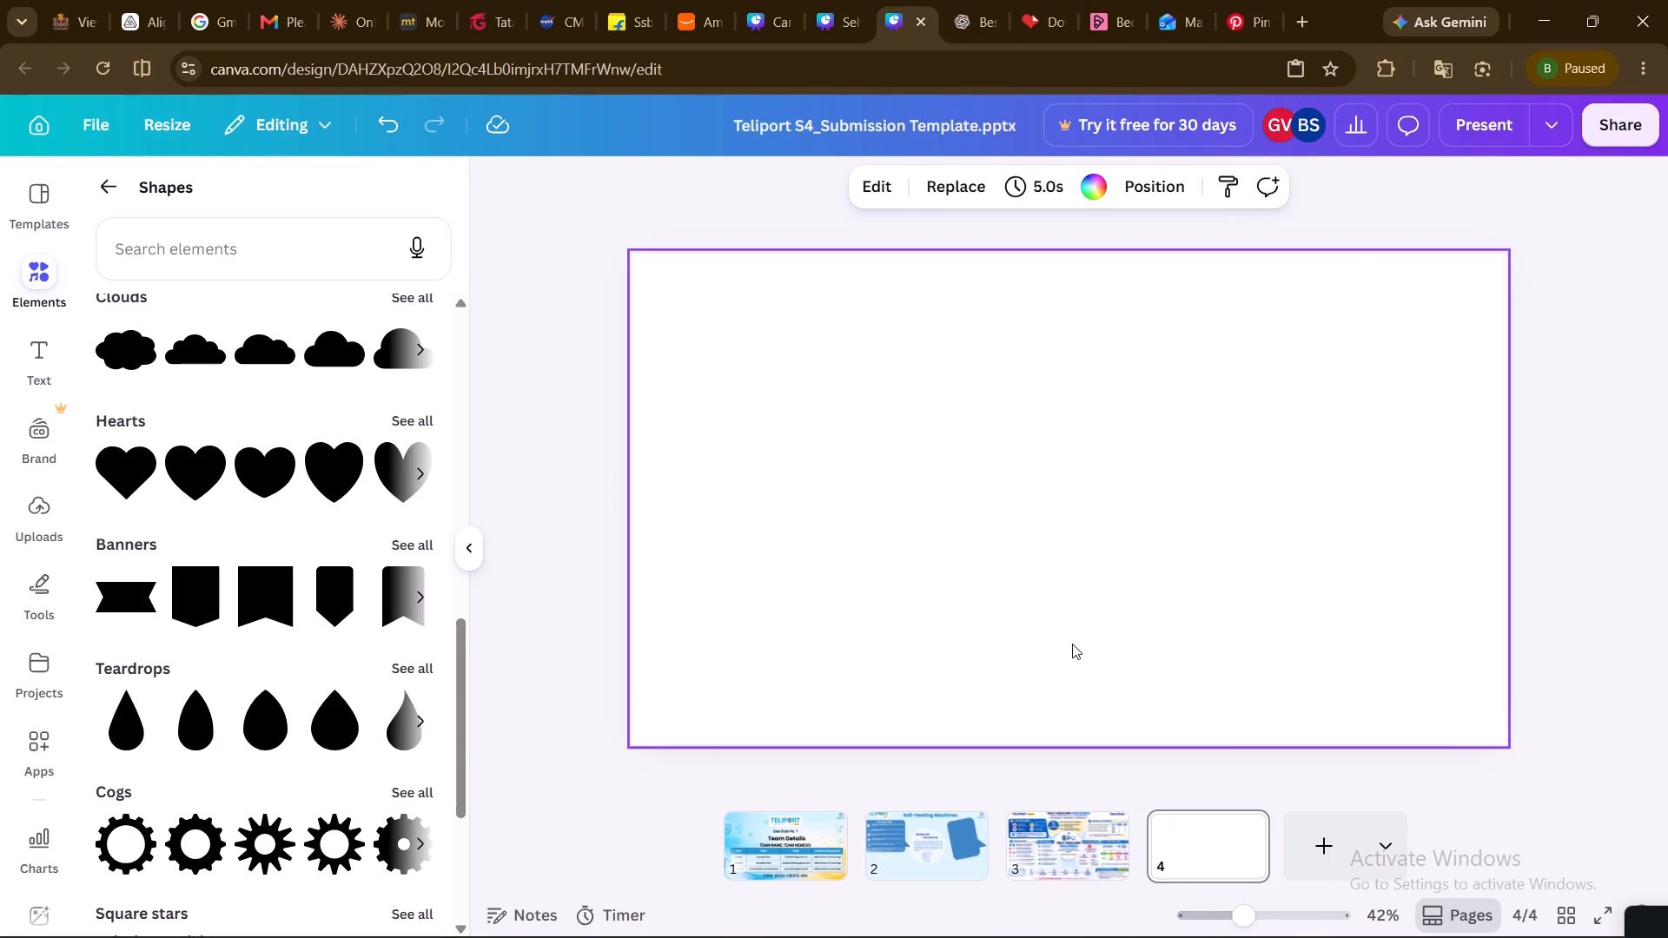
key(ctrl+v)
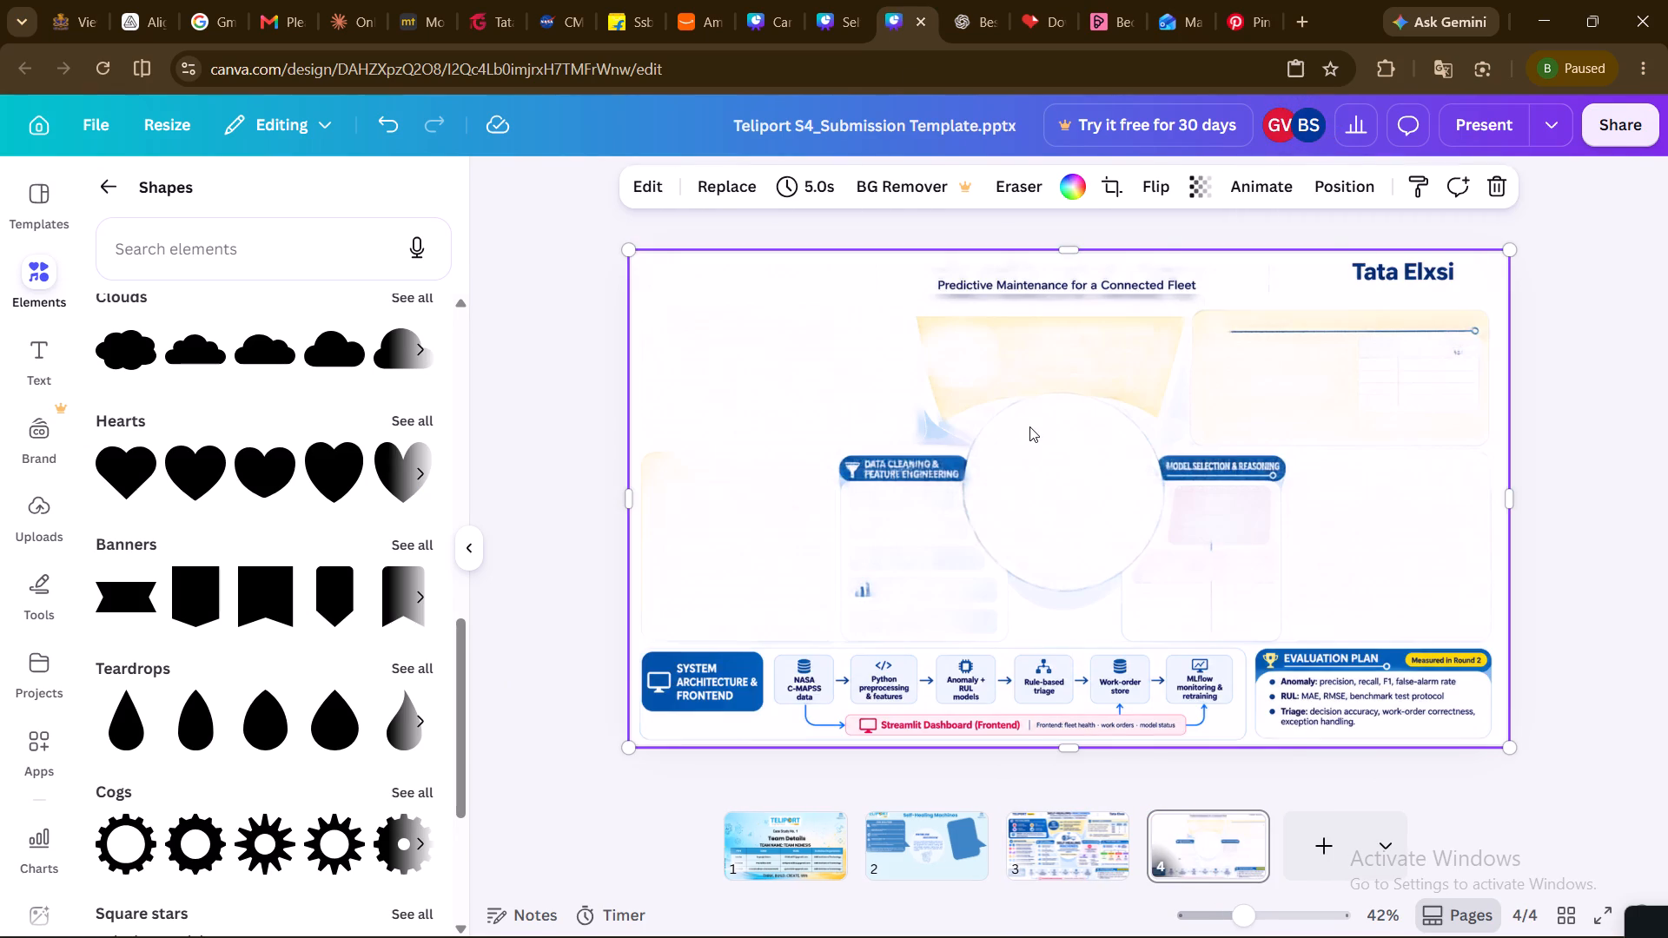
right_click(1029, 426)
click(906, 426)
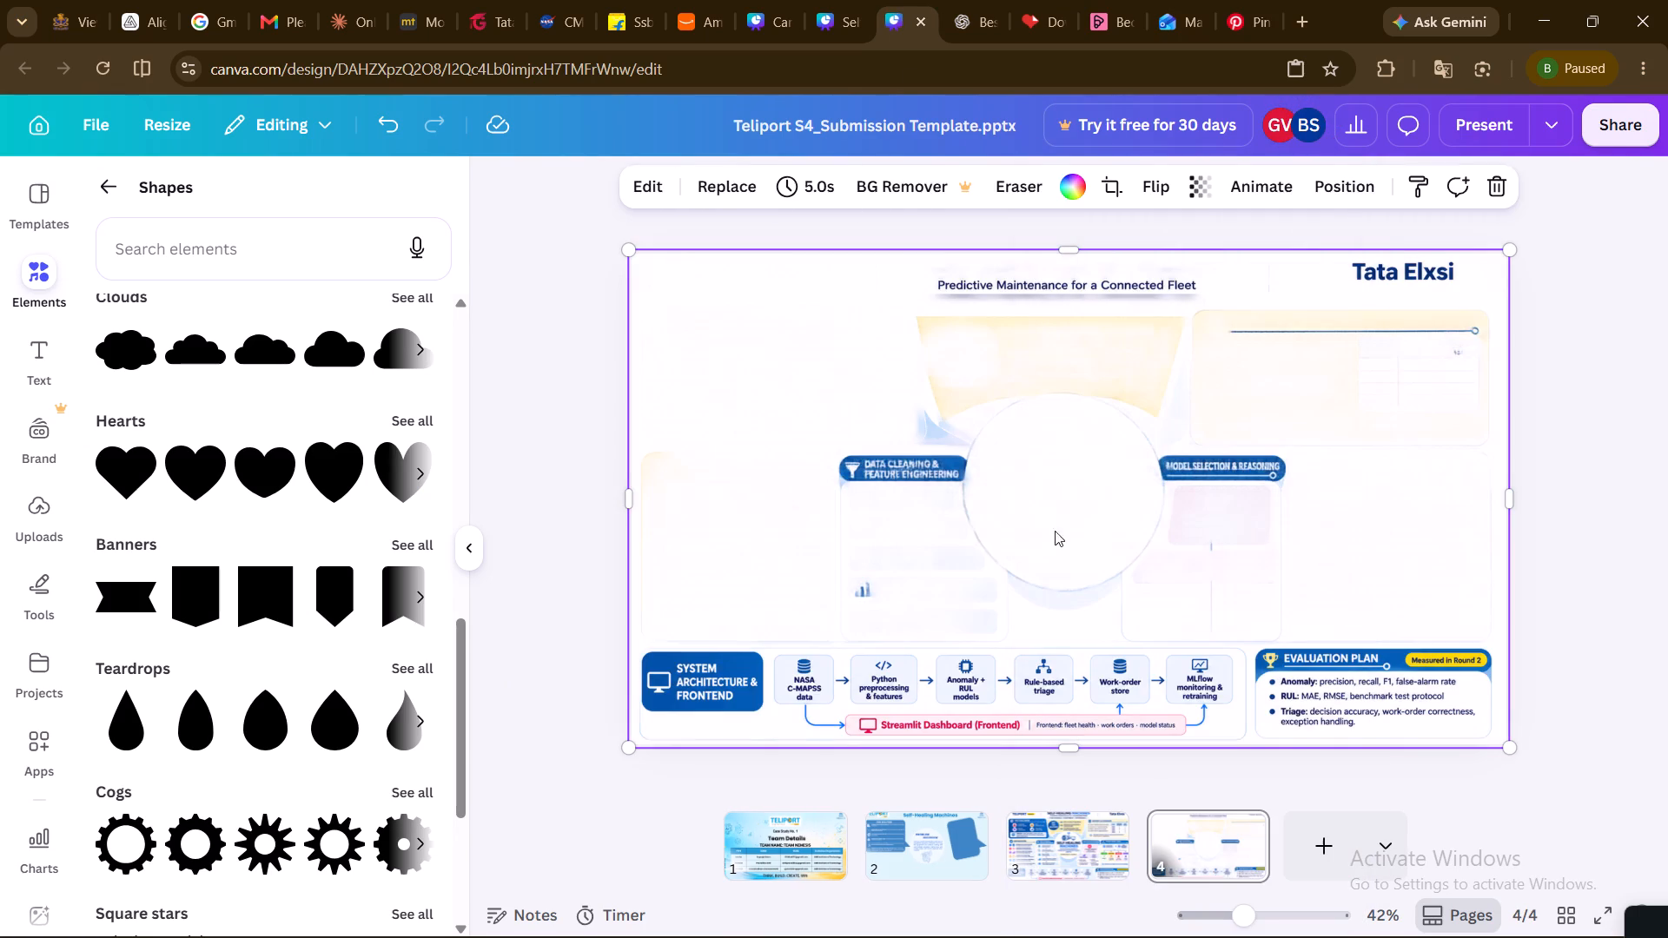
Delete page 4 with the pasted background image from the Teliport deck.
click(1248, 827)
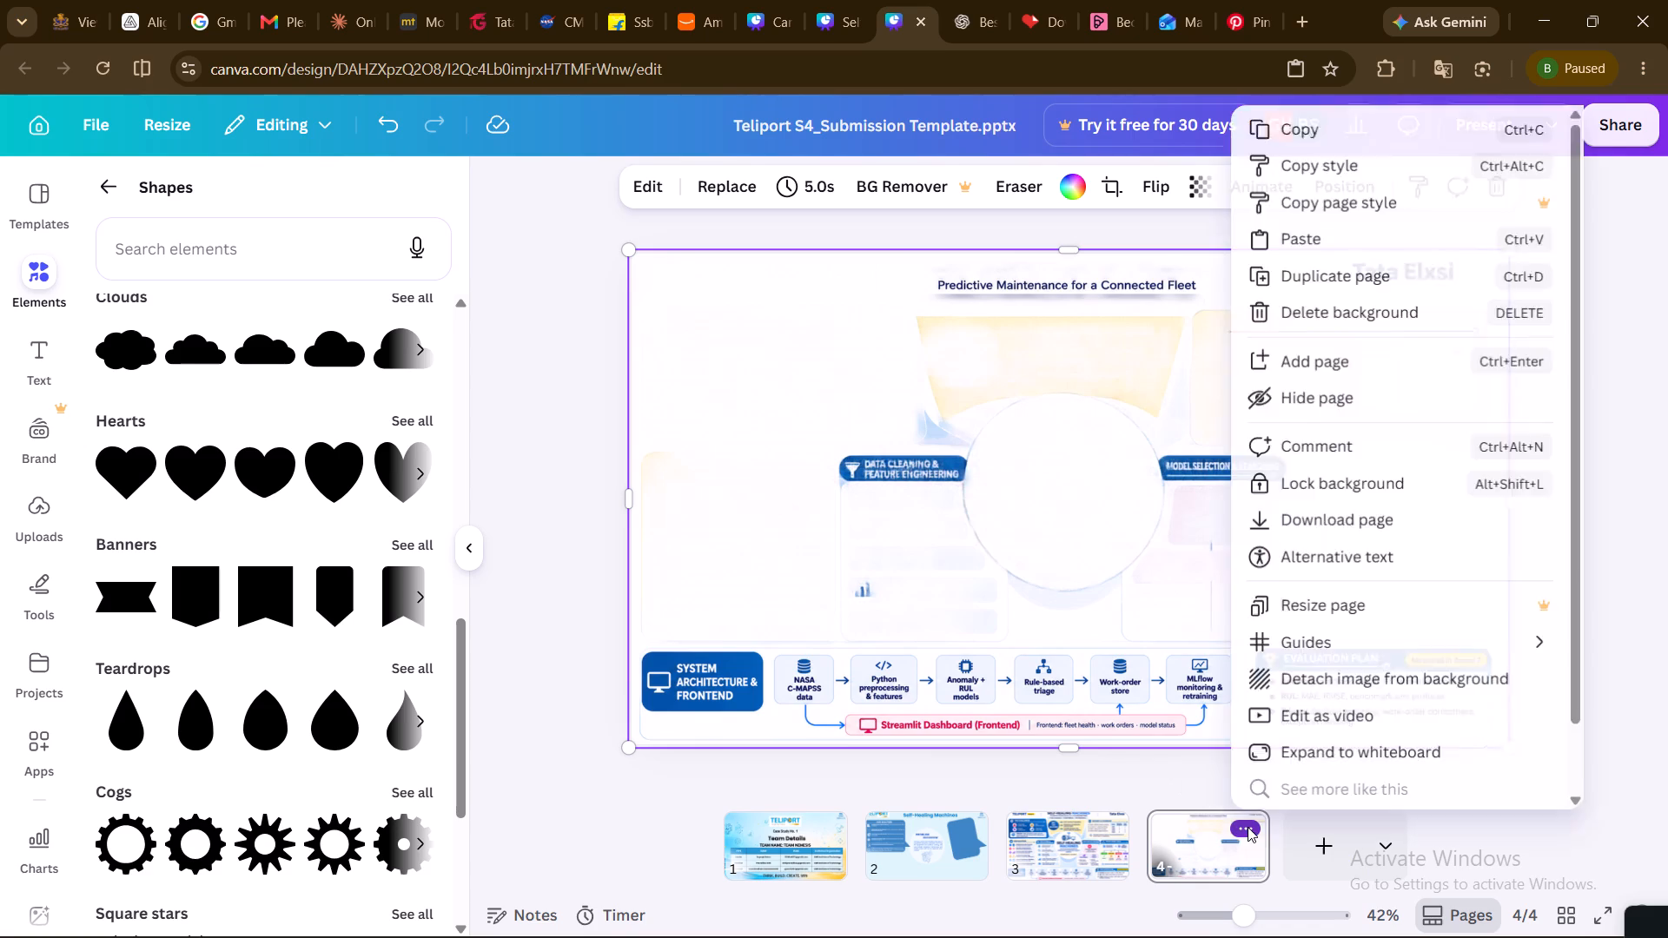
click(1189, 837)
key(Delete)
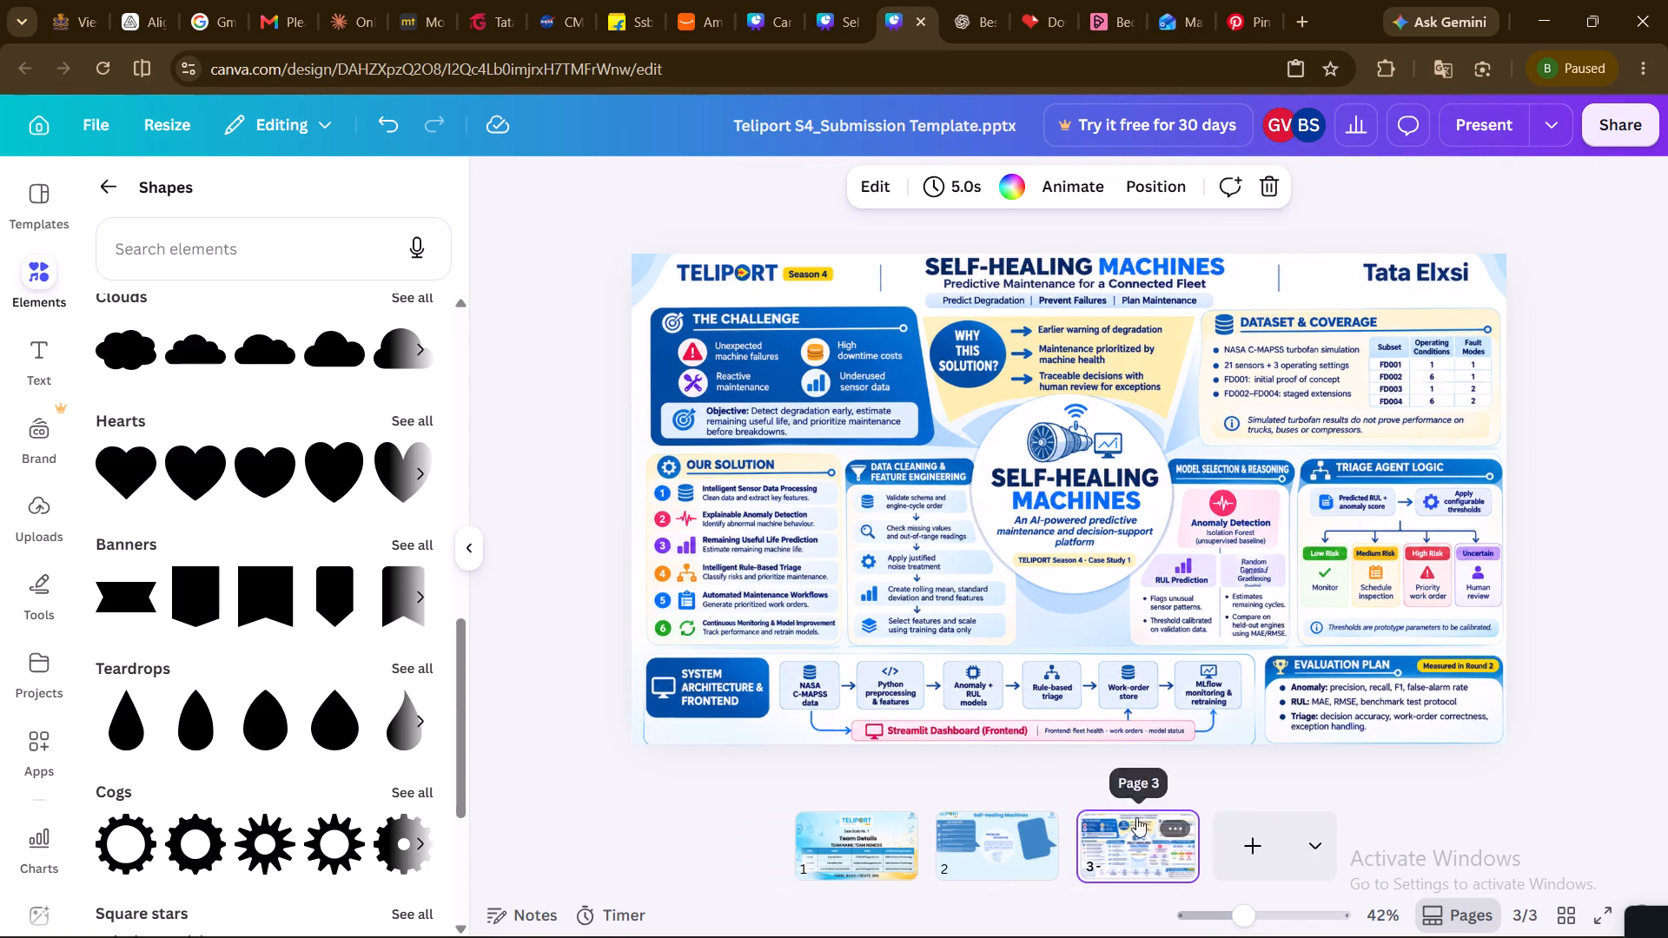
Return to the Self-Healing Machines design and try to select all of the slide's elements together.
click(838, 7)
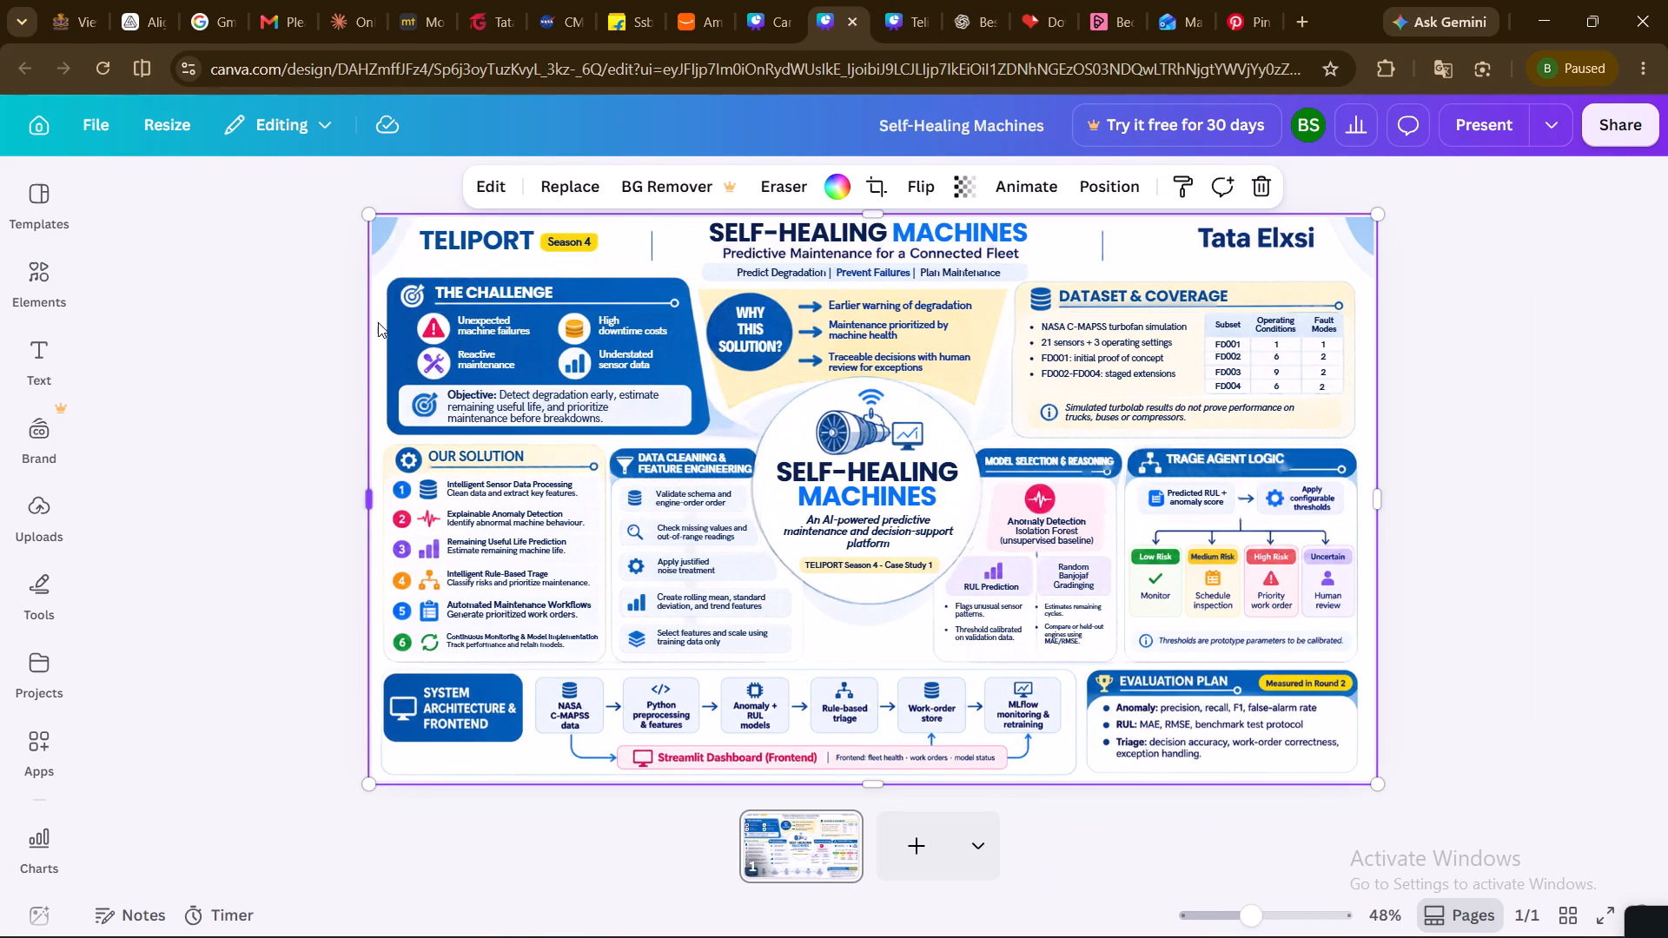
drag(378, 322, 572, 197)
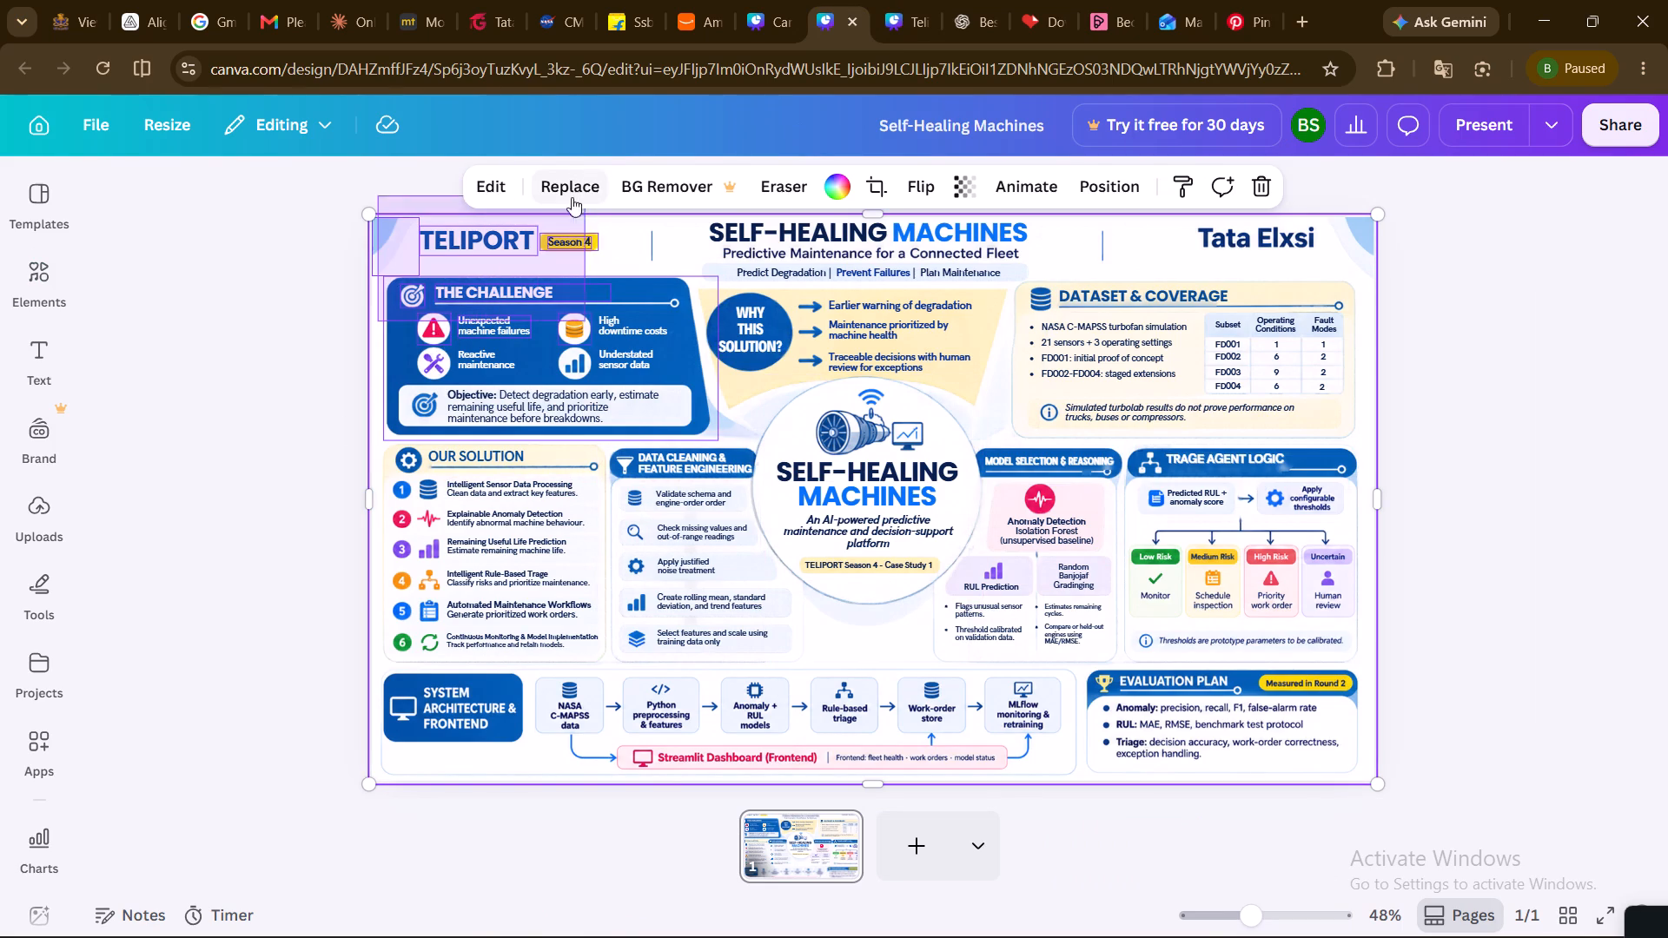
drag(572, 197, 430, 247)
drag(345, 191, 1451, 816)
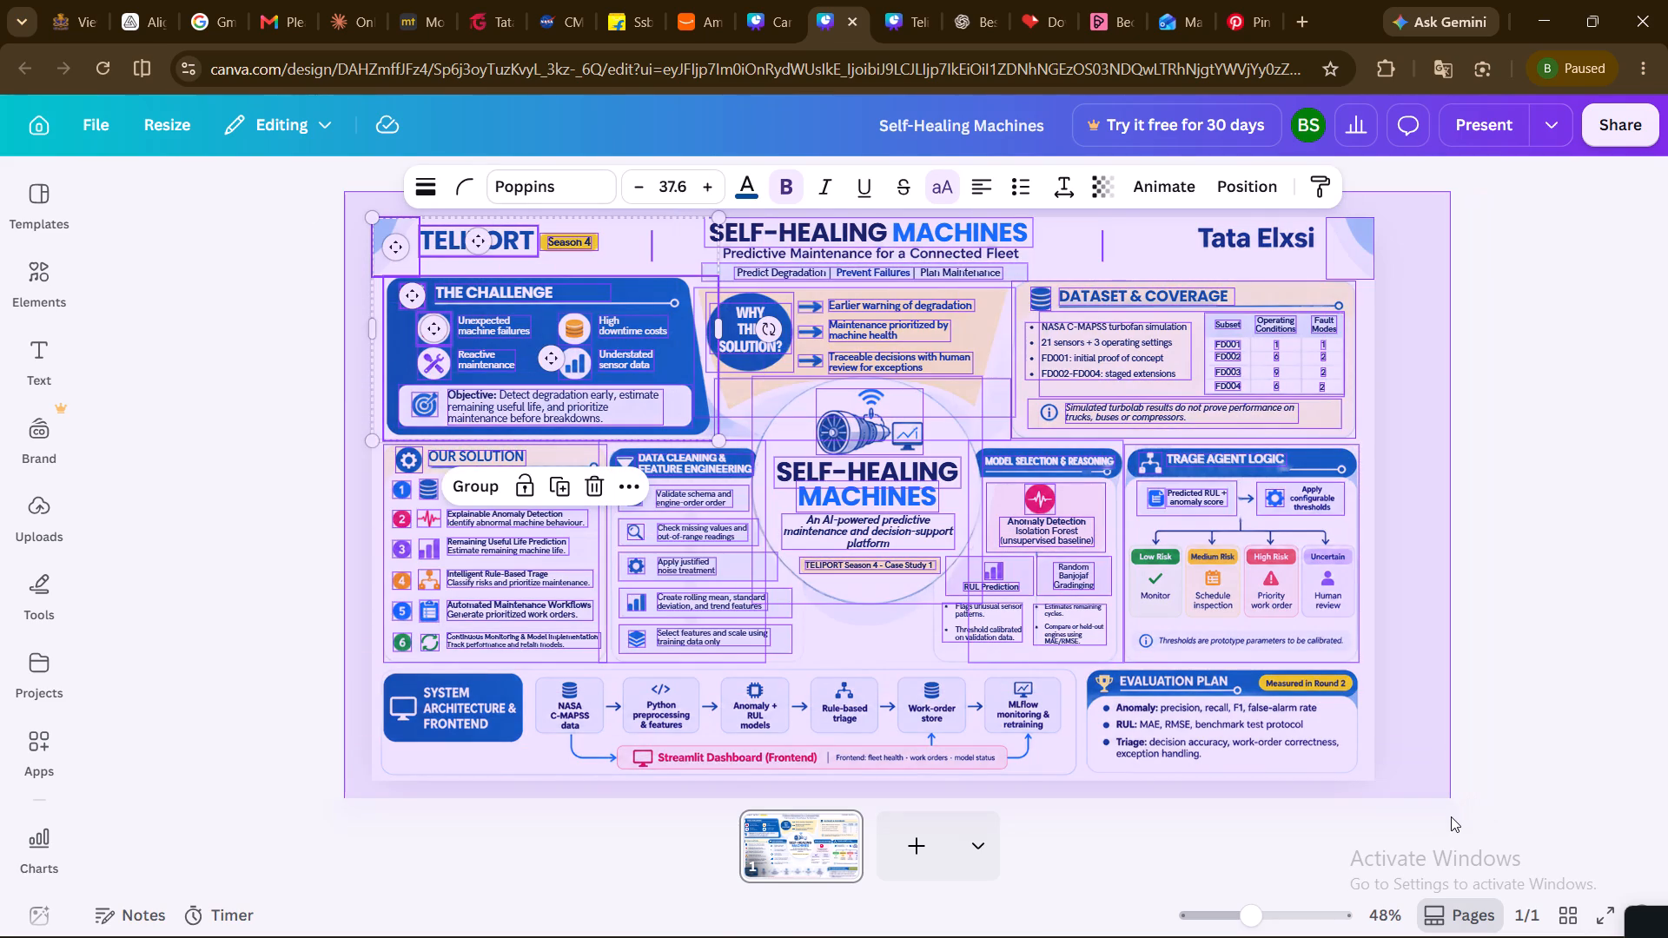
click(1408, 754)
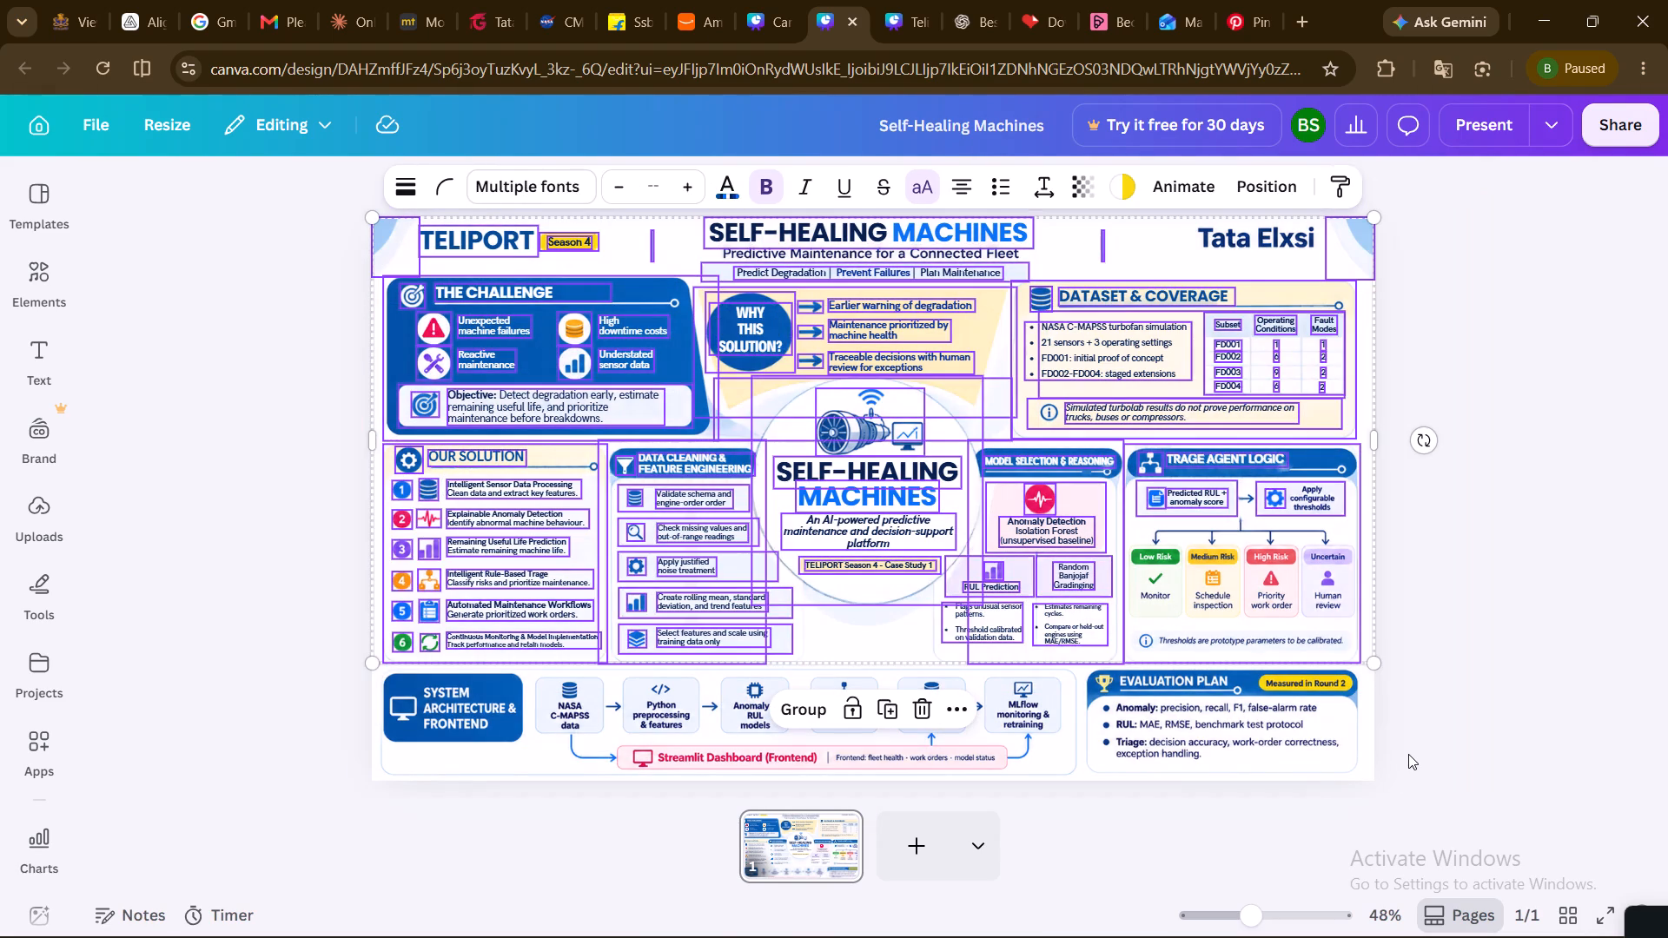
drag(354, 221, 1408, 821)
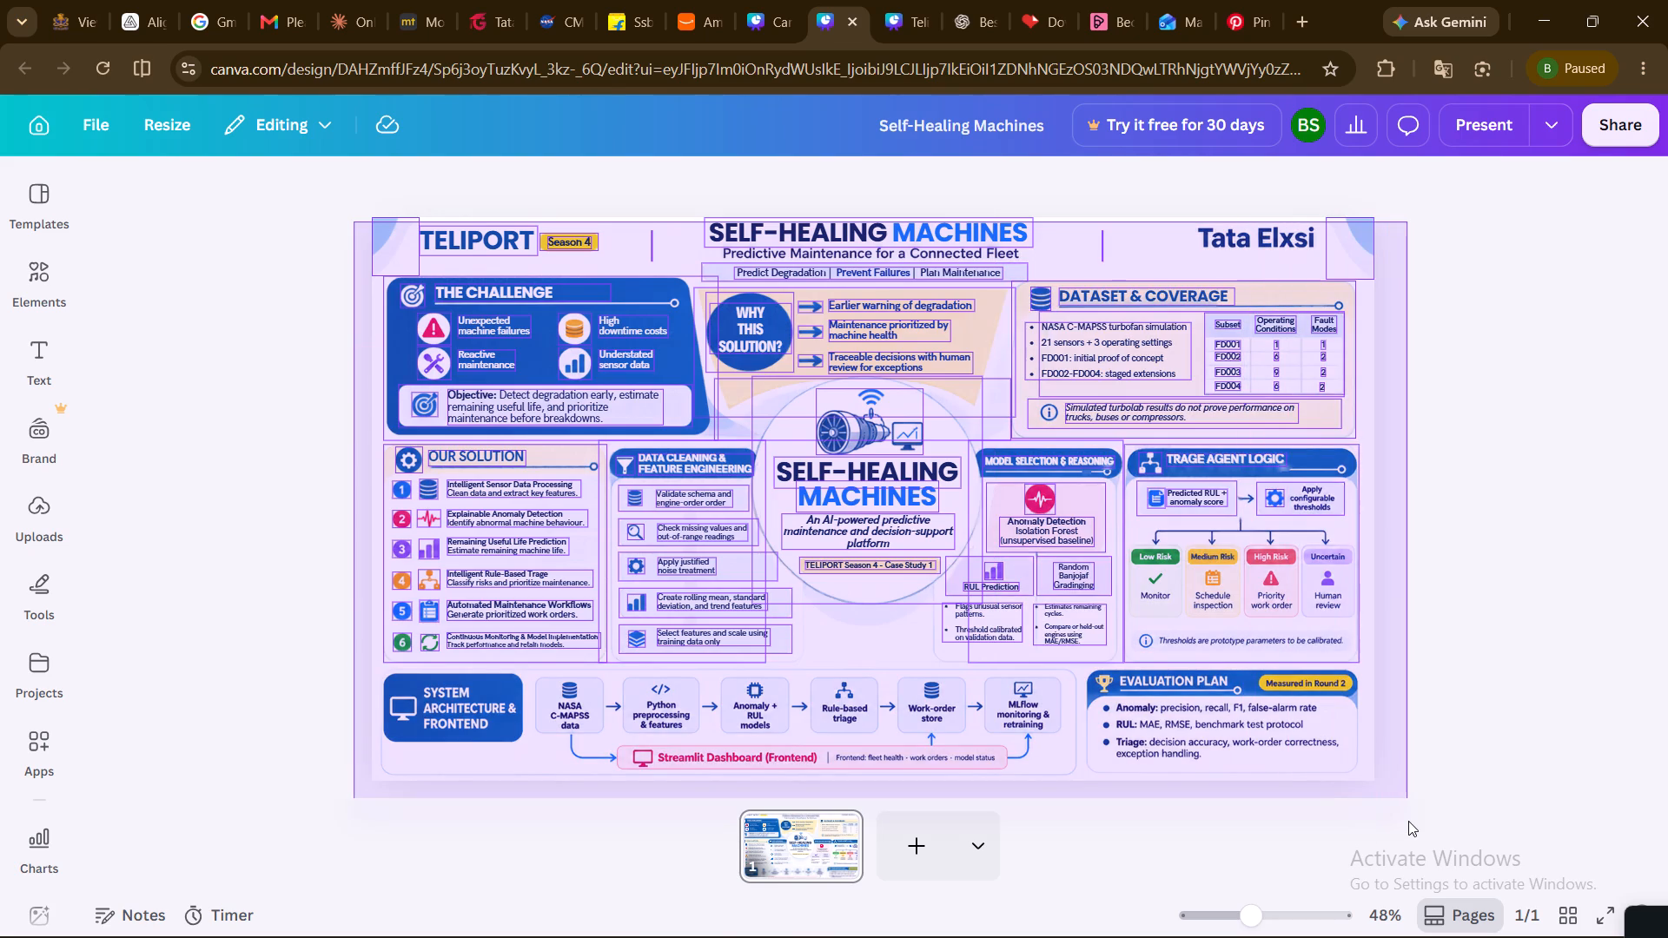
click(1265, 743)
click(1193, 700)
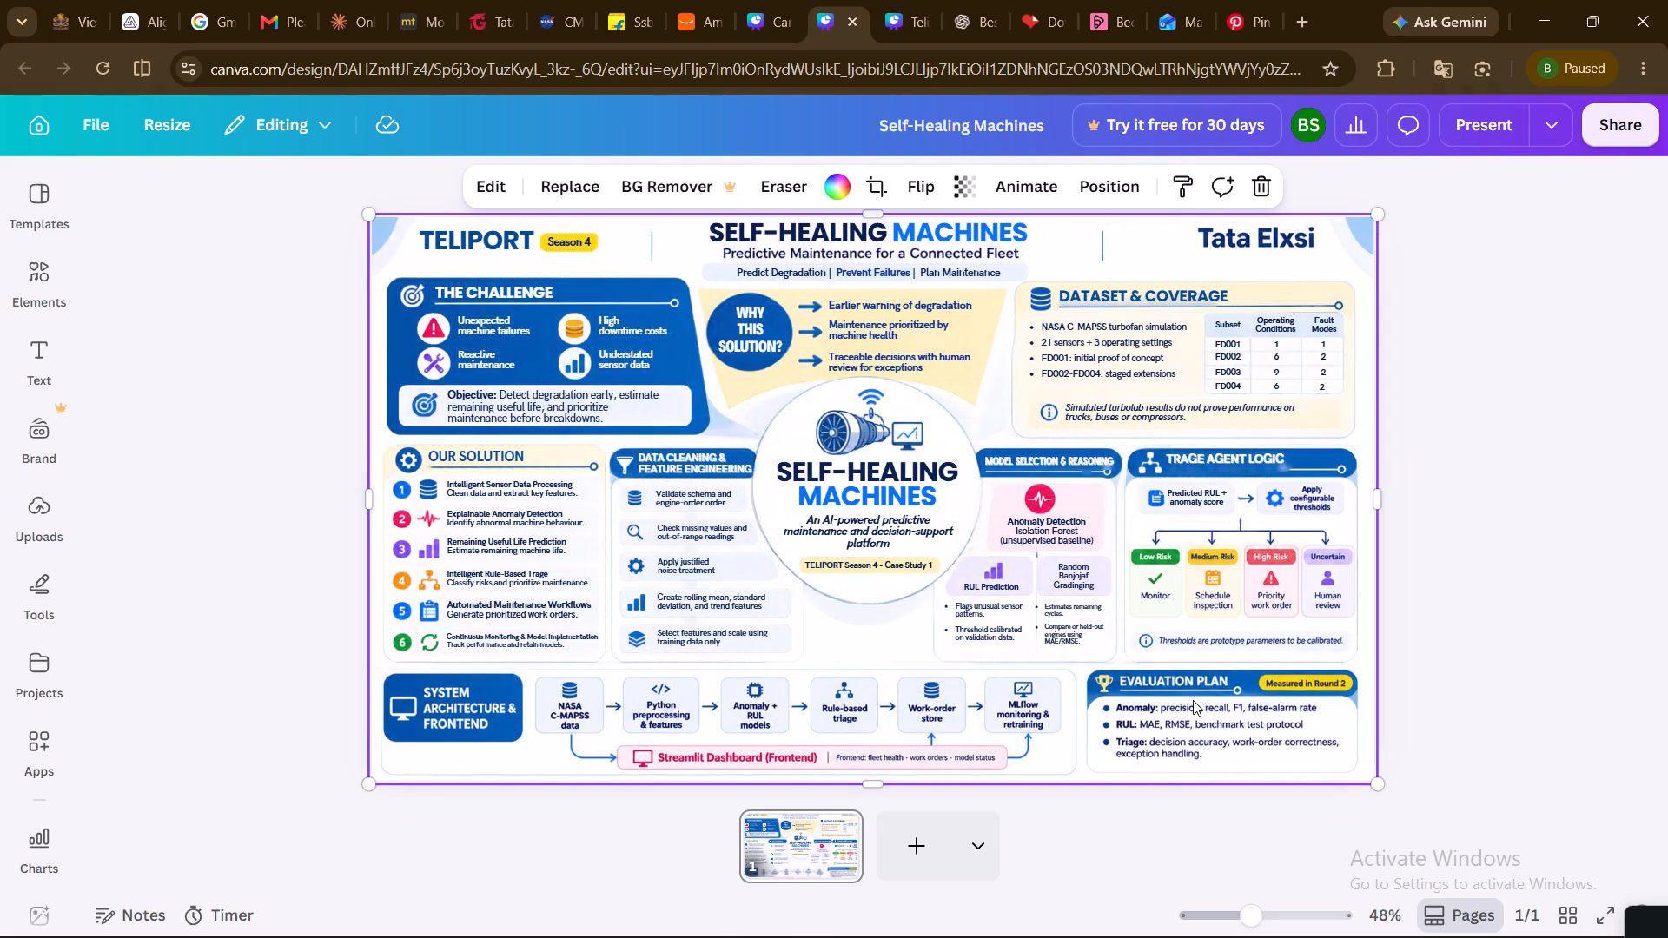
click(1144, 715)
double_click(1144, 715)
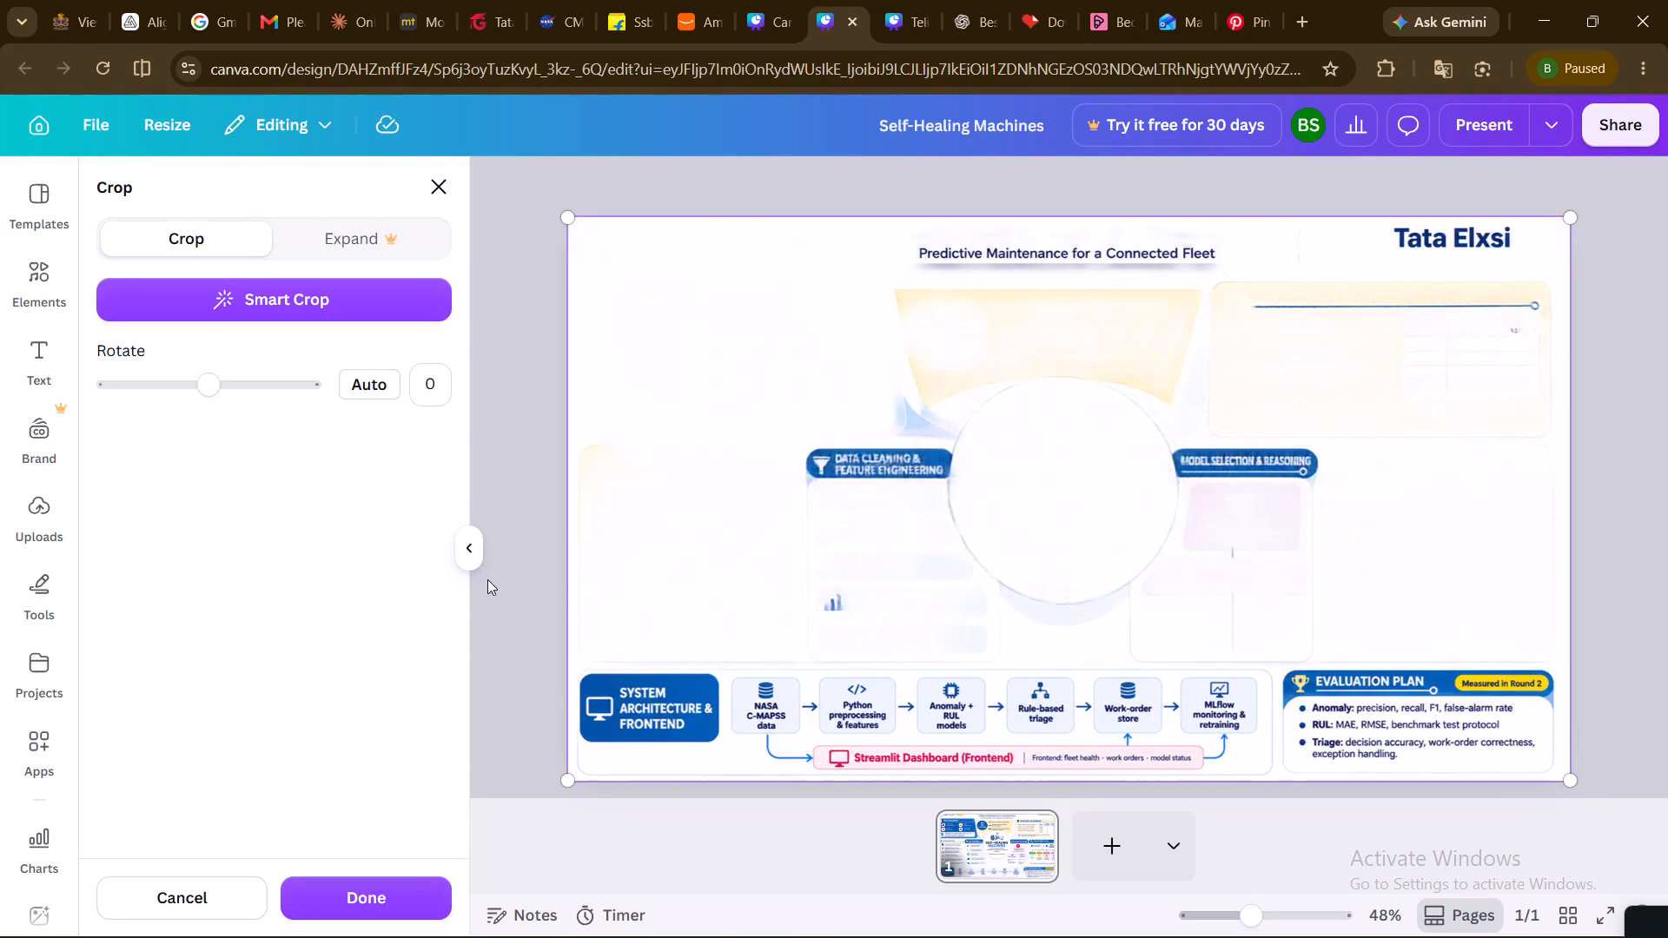
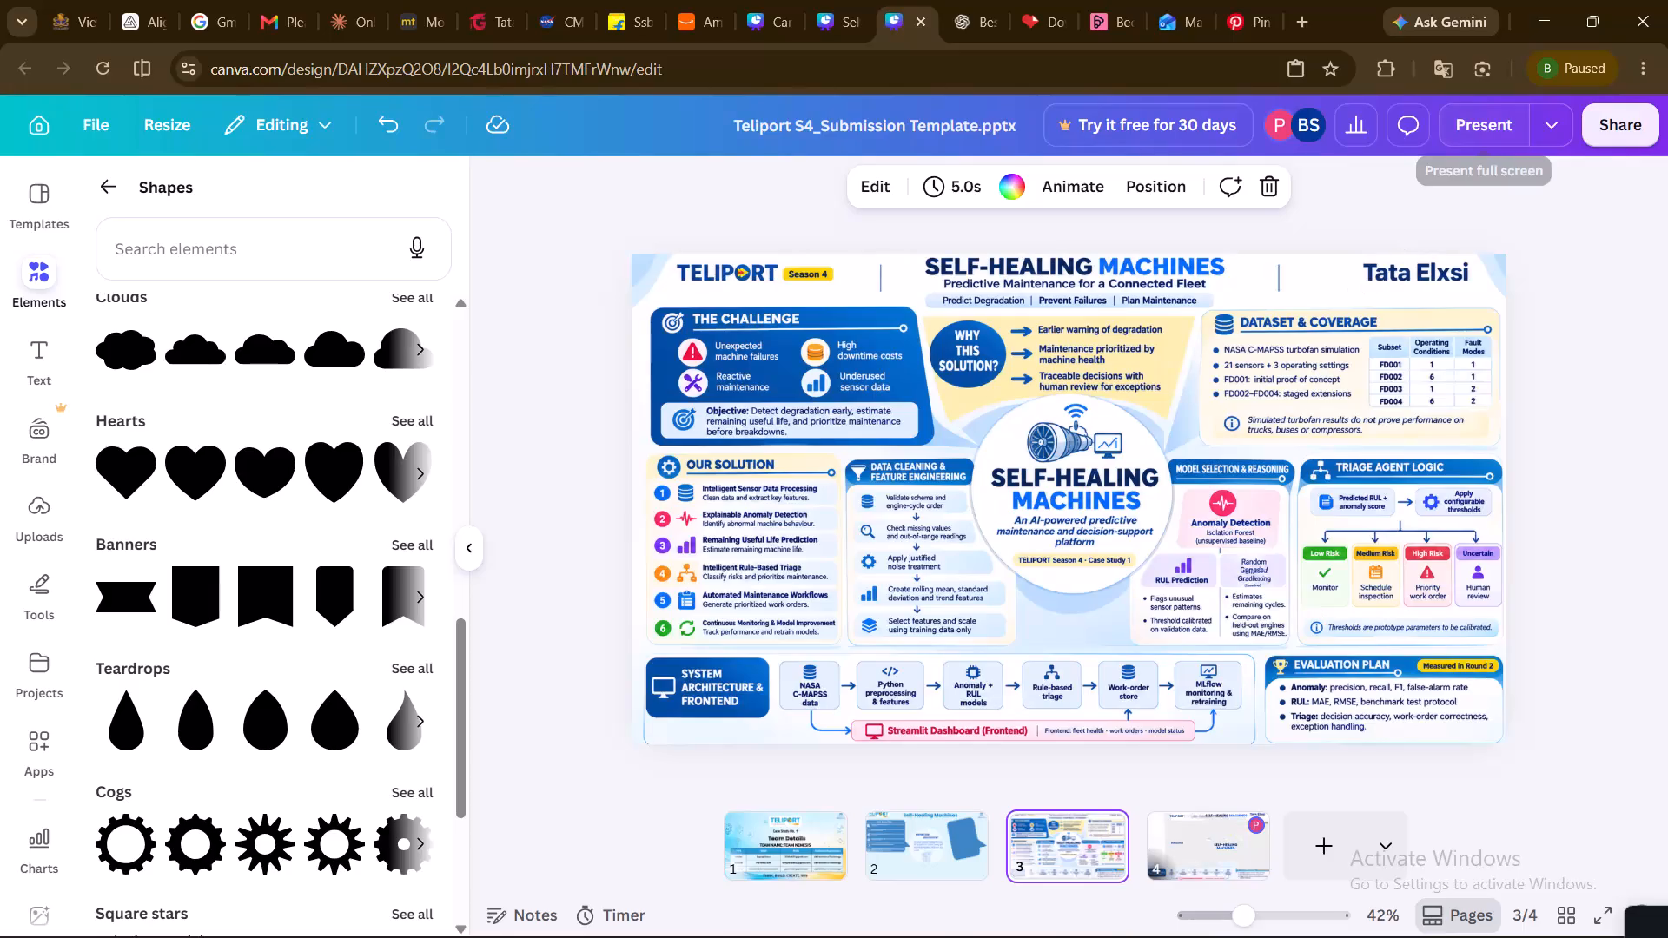
Open page 4 of the Teliport deck.
click(1198, 843)
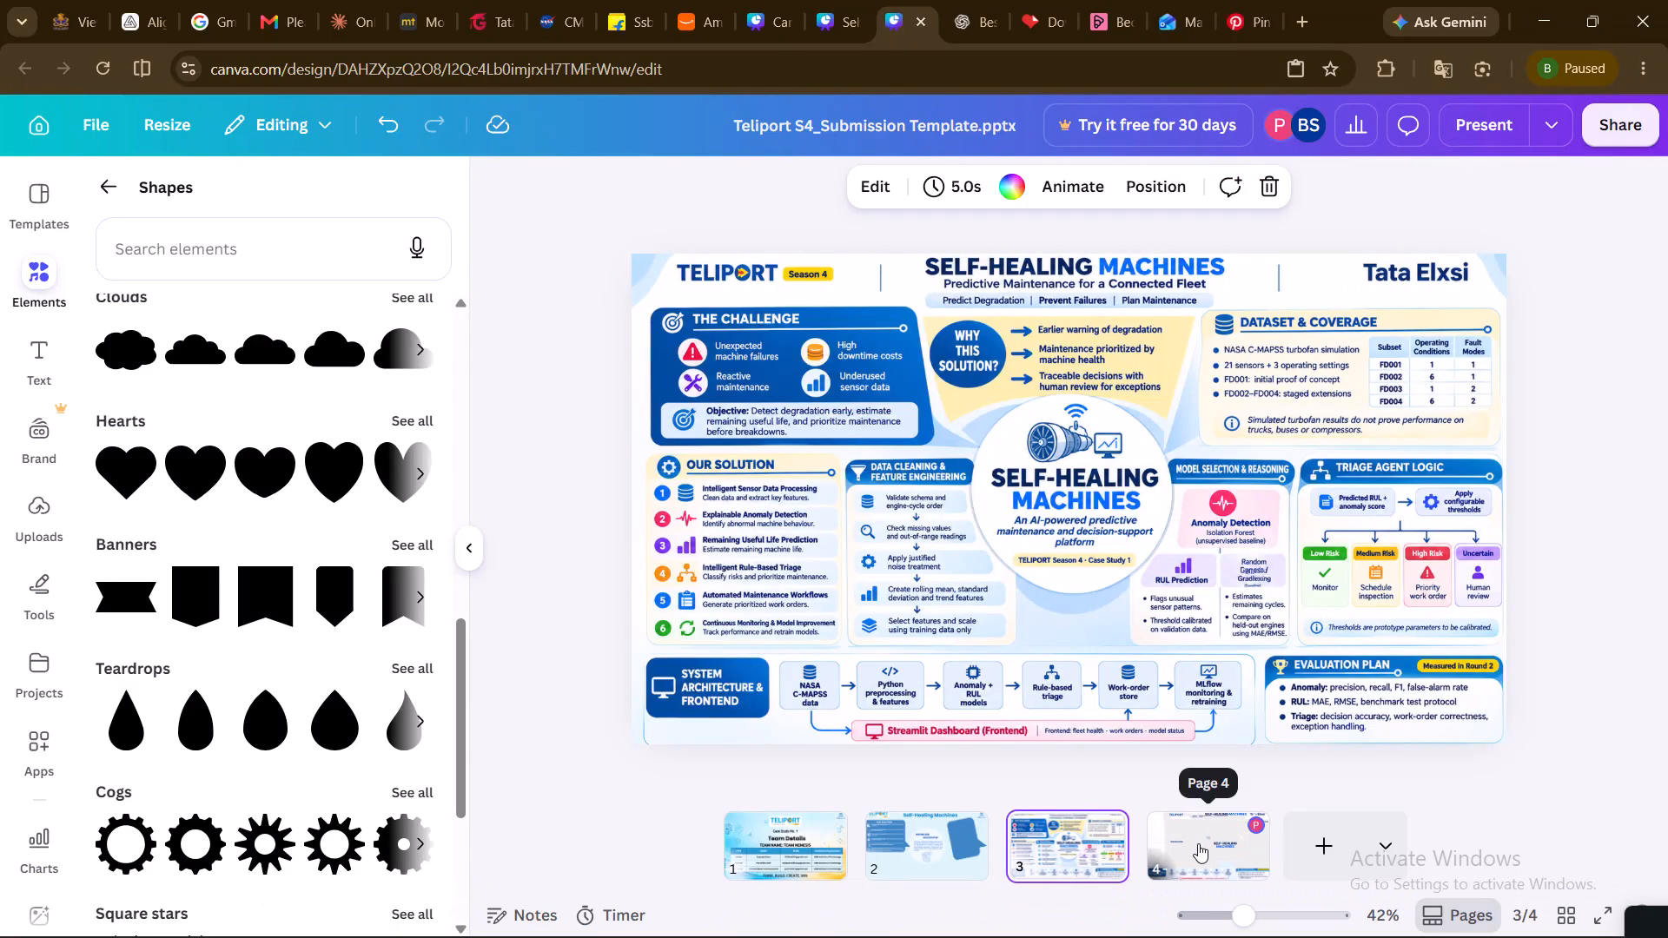
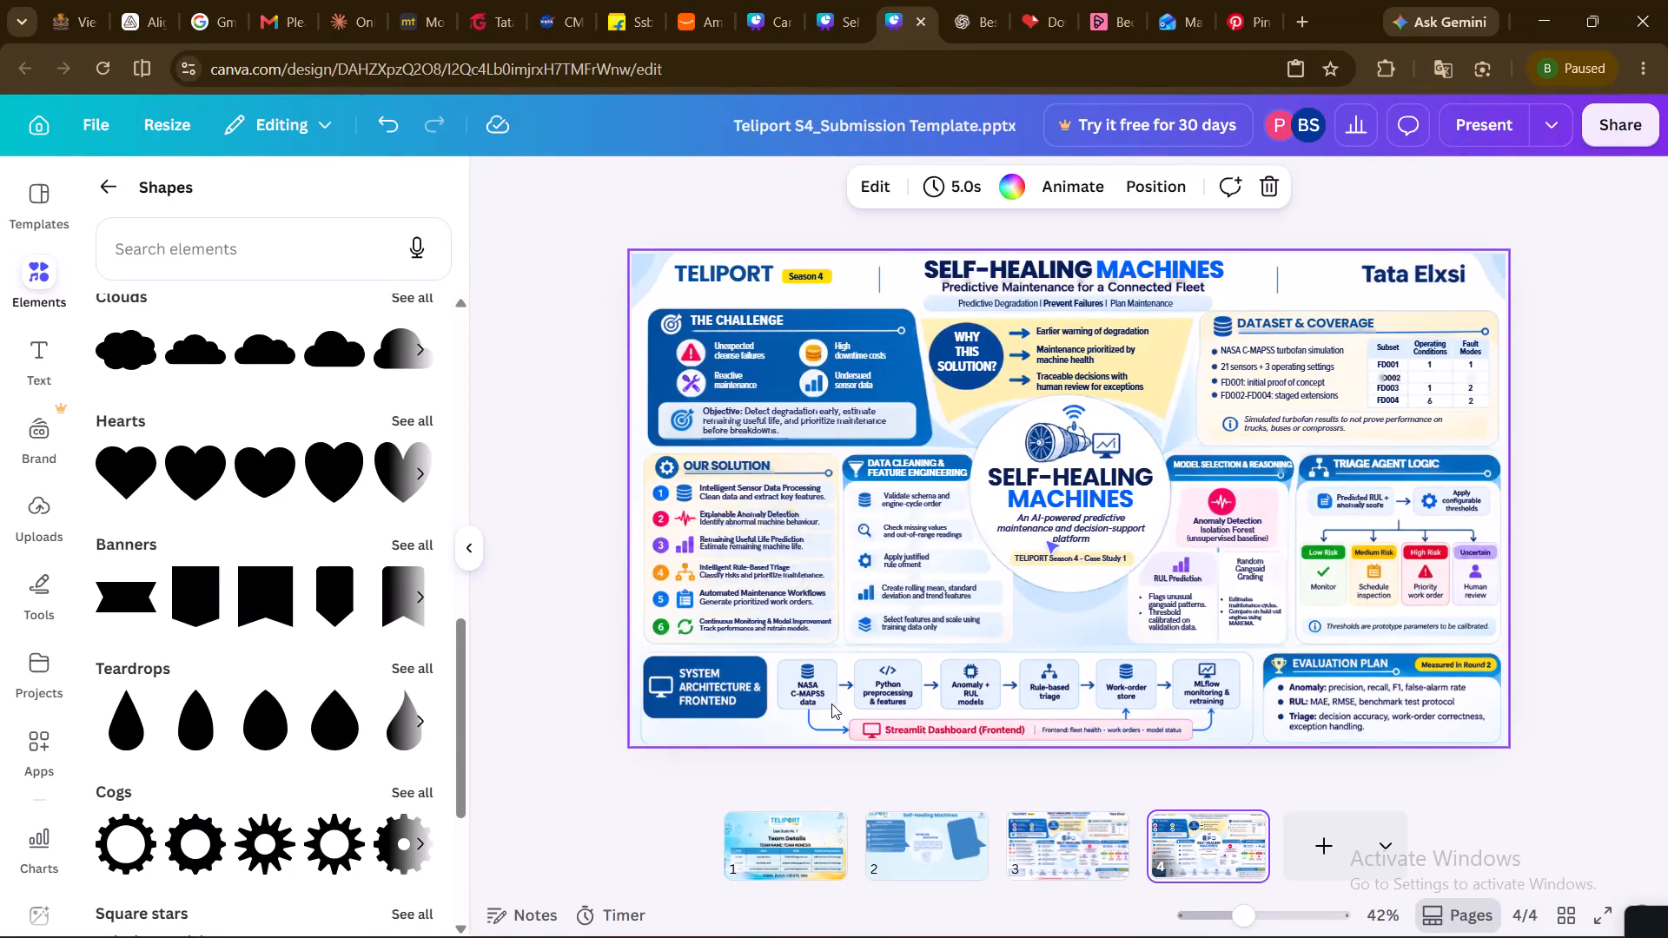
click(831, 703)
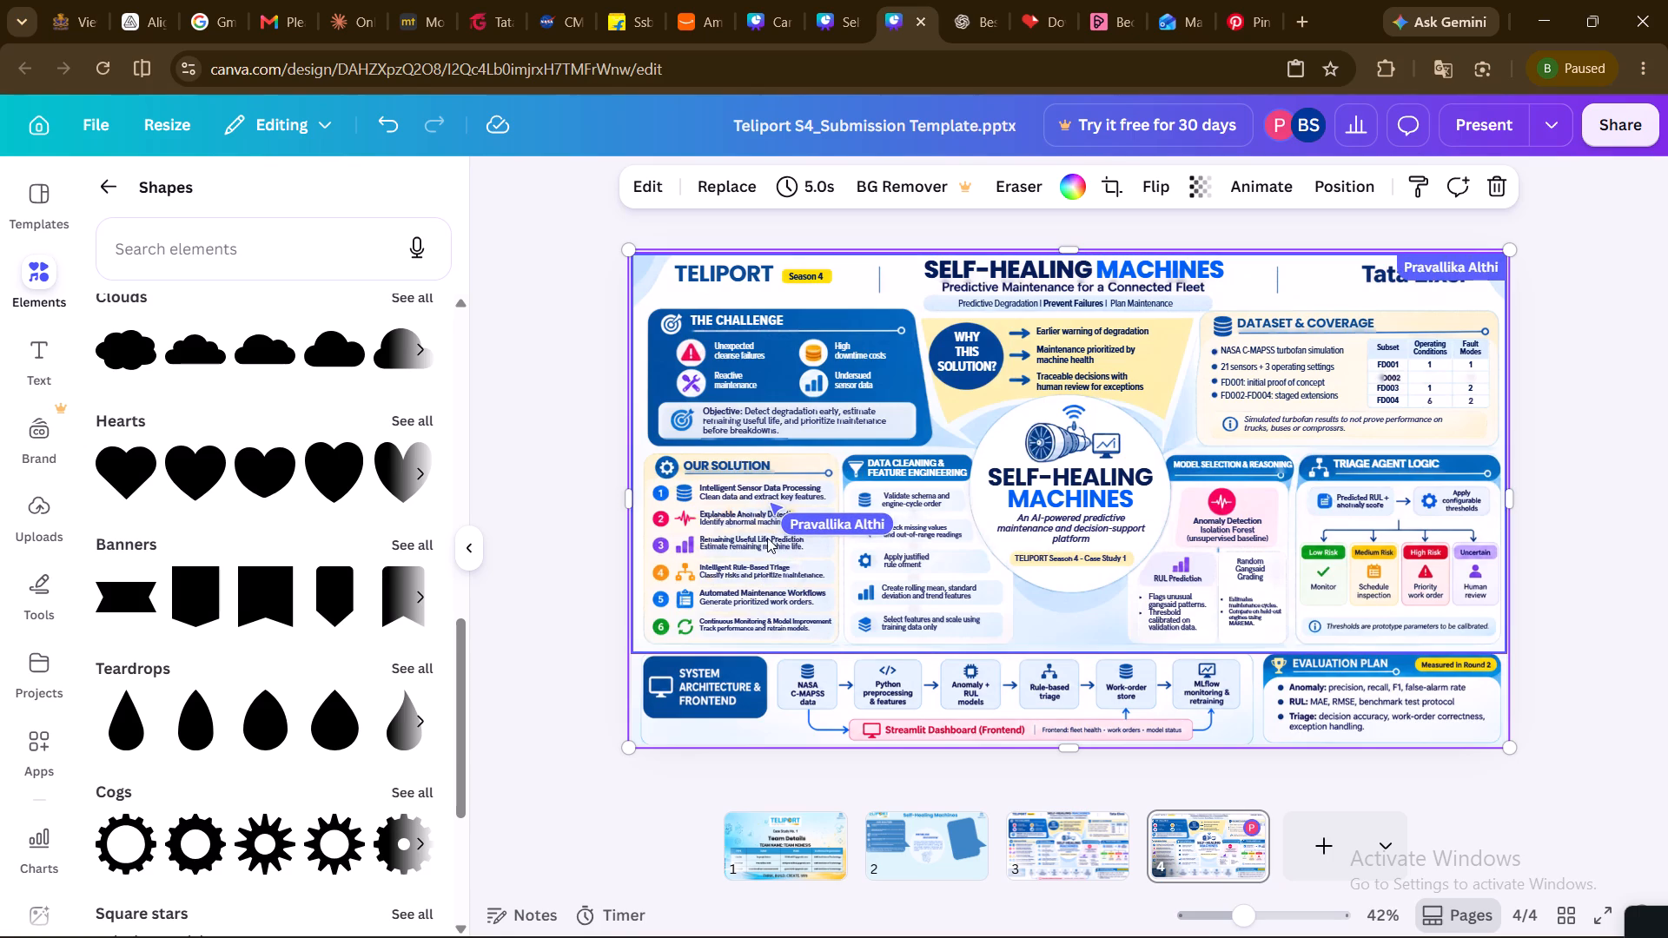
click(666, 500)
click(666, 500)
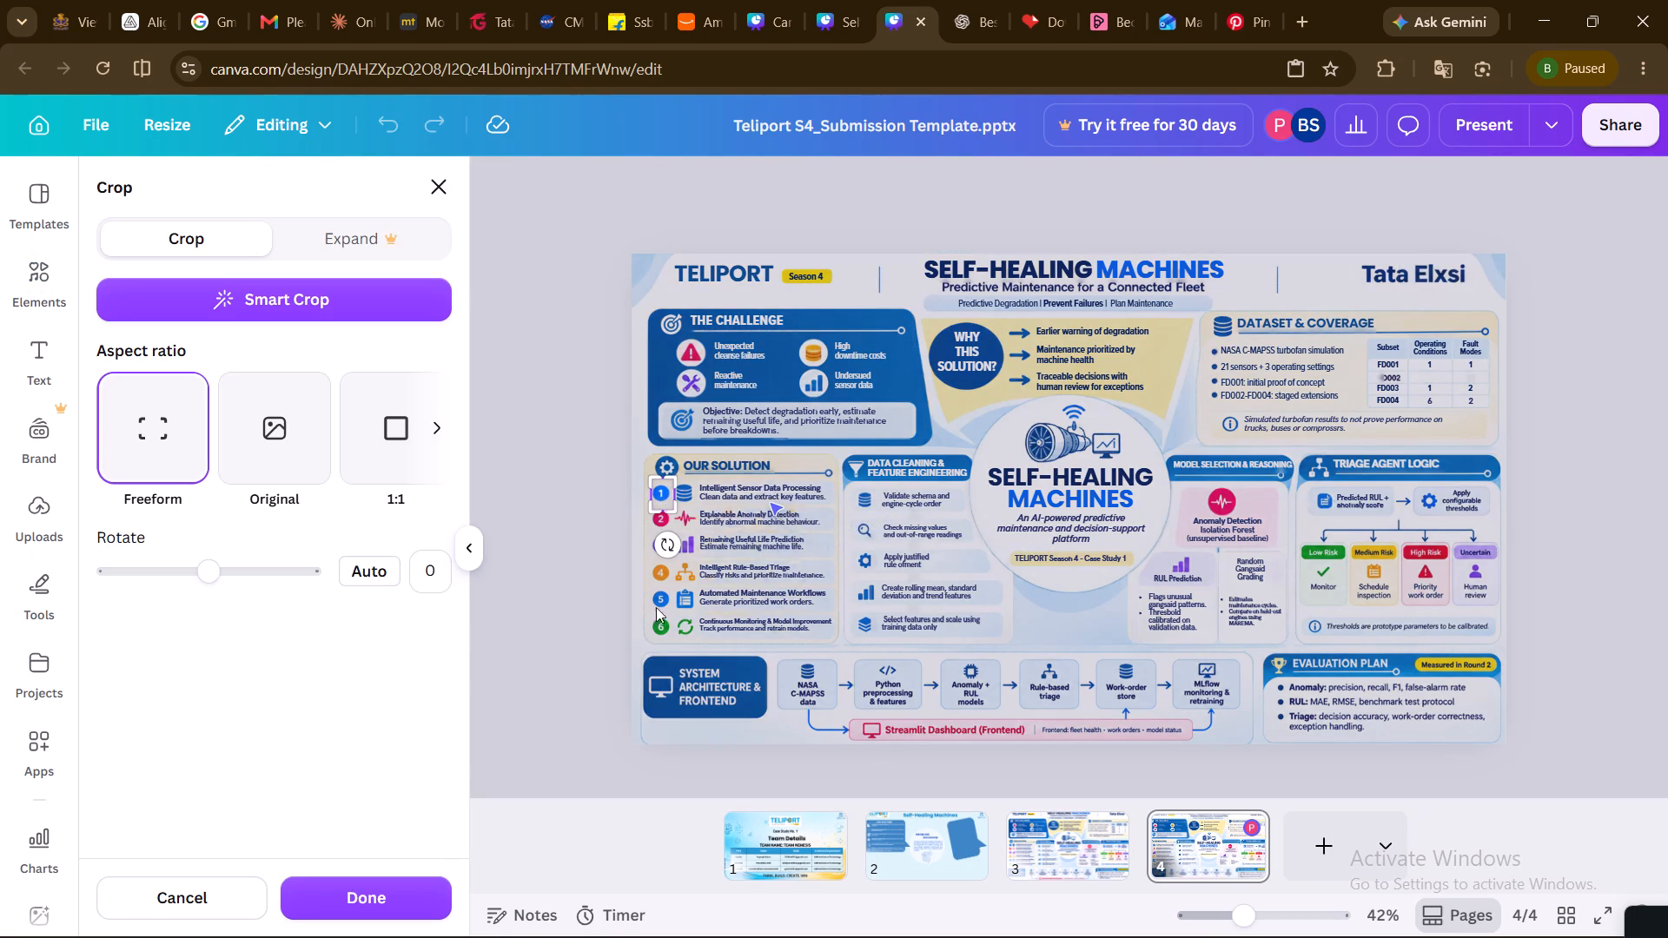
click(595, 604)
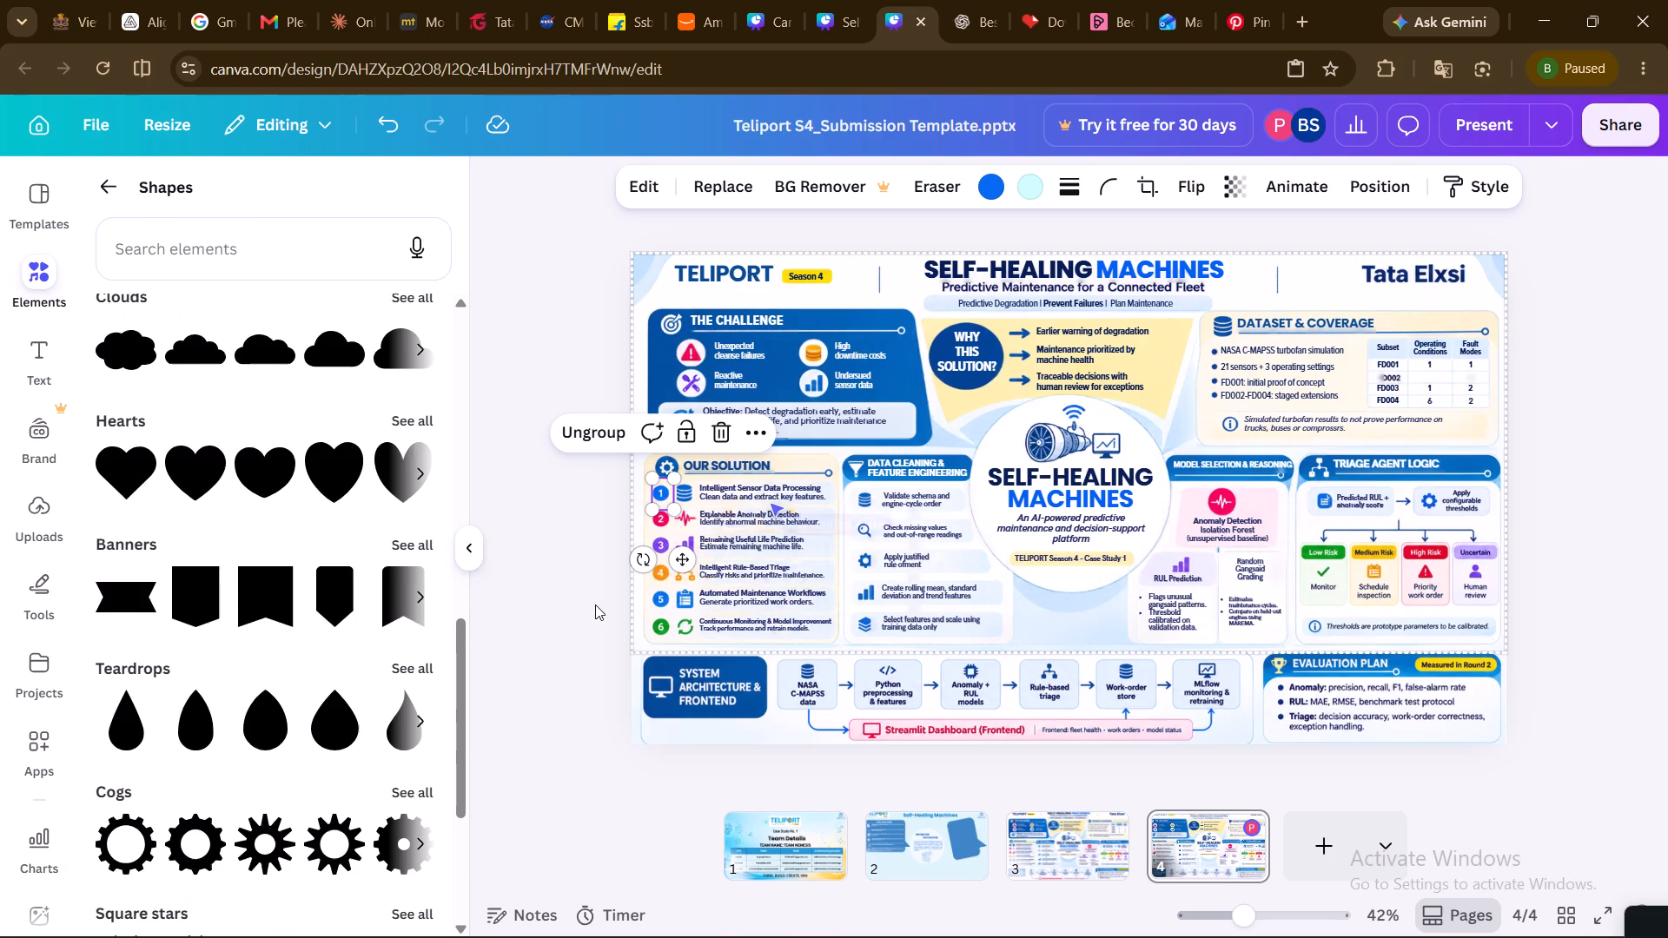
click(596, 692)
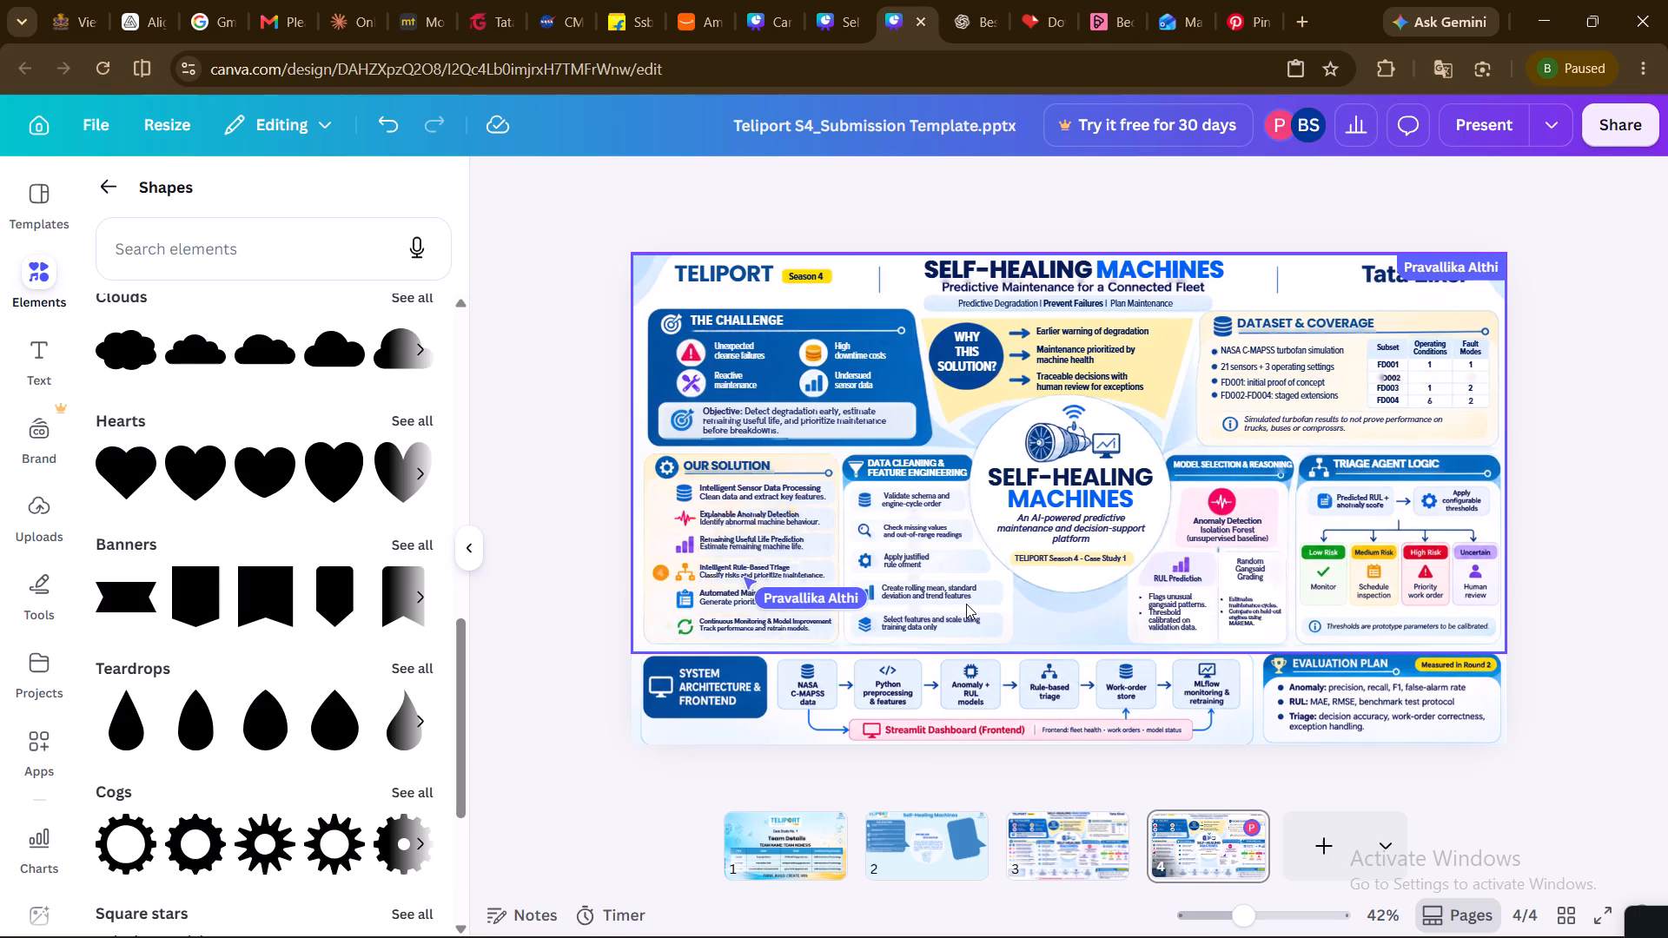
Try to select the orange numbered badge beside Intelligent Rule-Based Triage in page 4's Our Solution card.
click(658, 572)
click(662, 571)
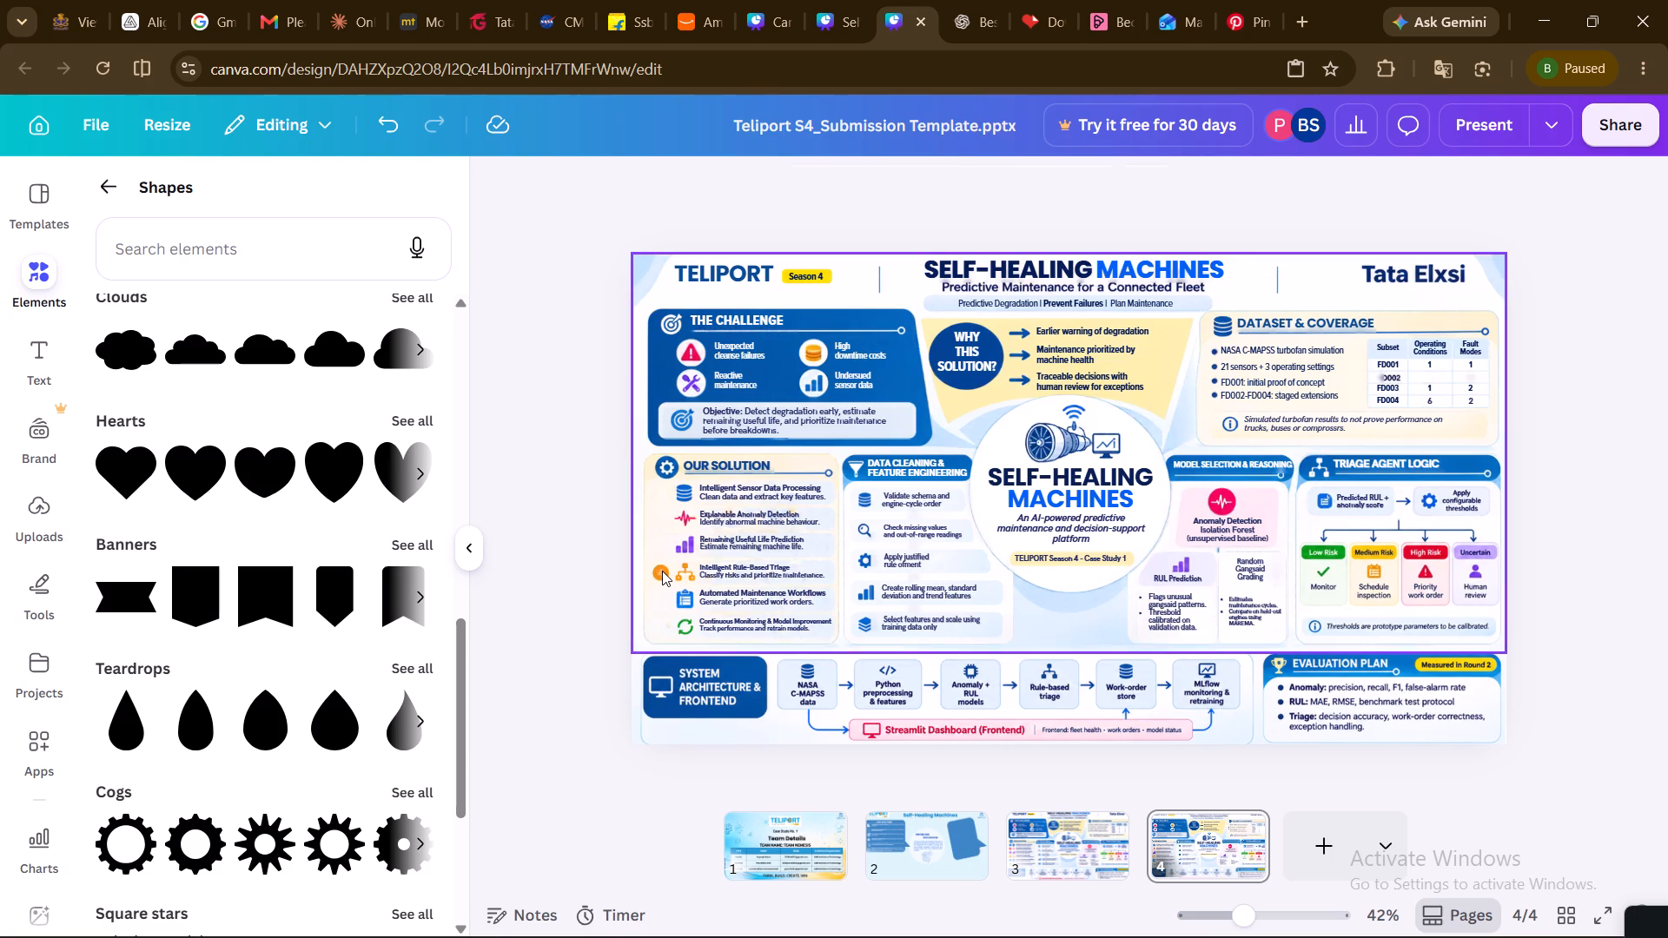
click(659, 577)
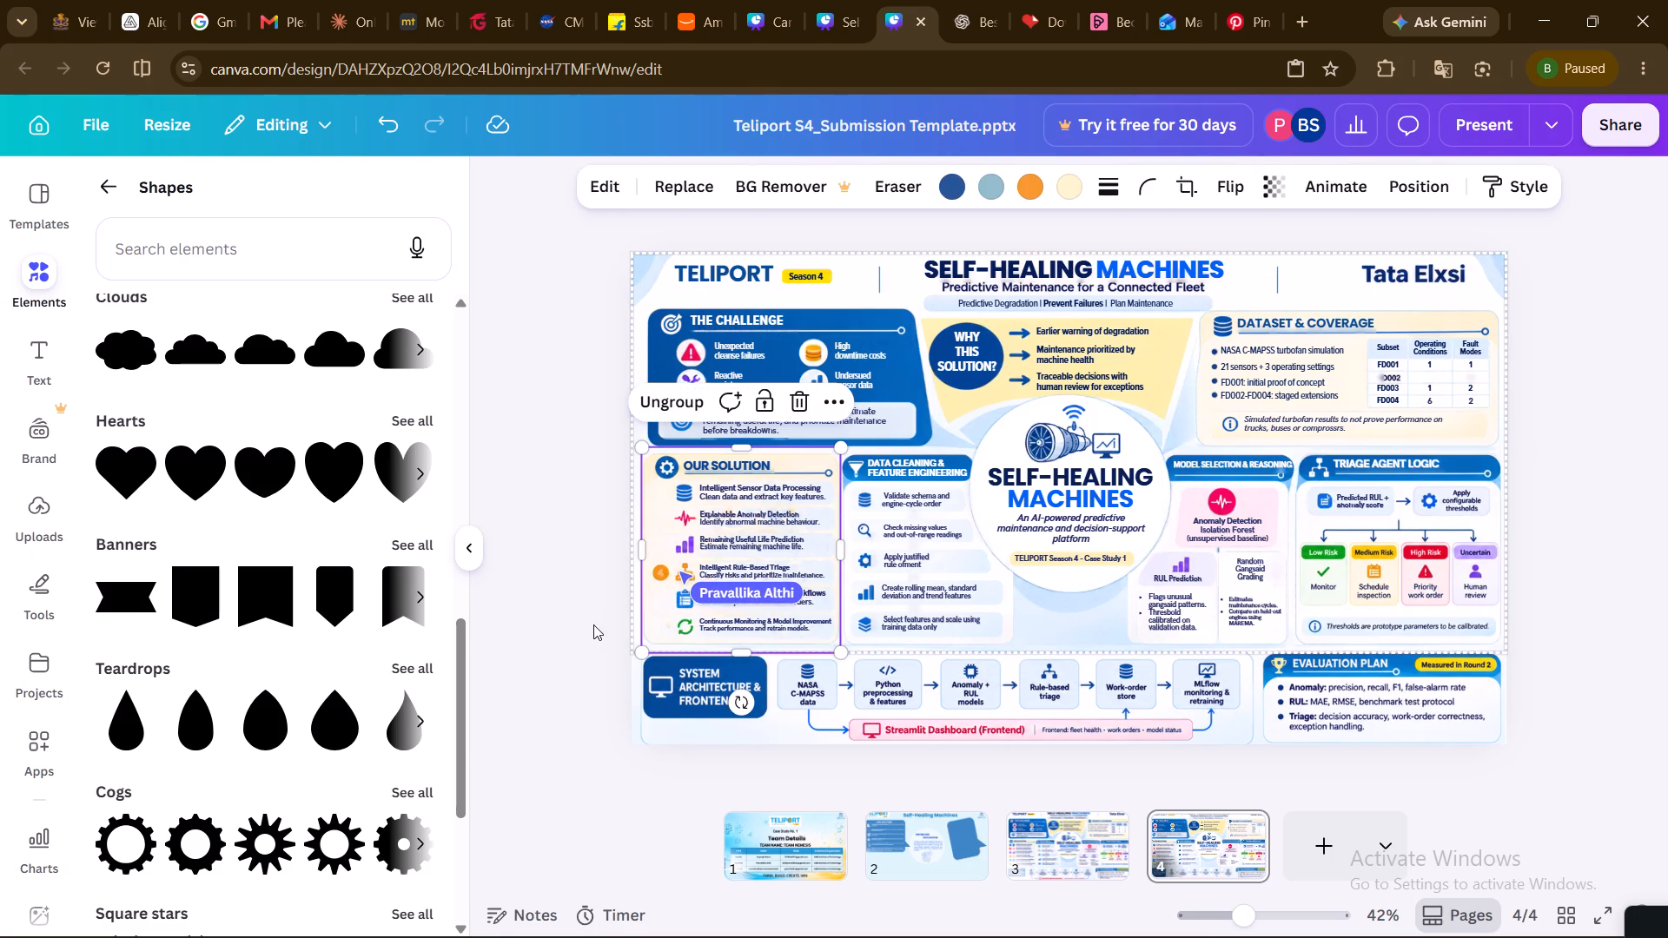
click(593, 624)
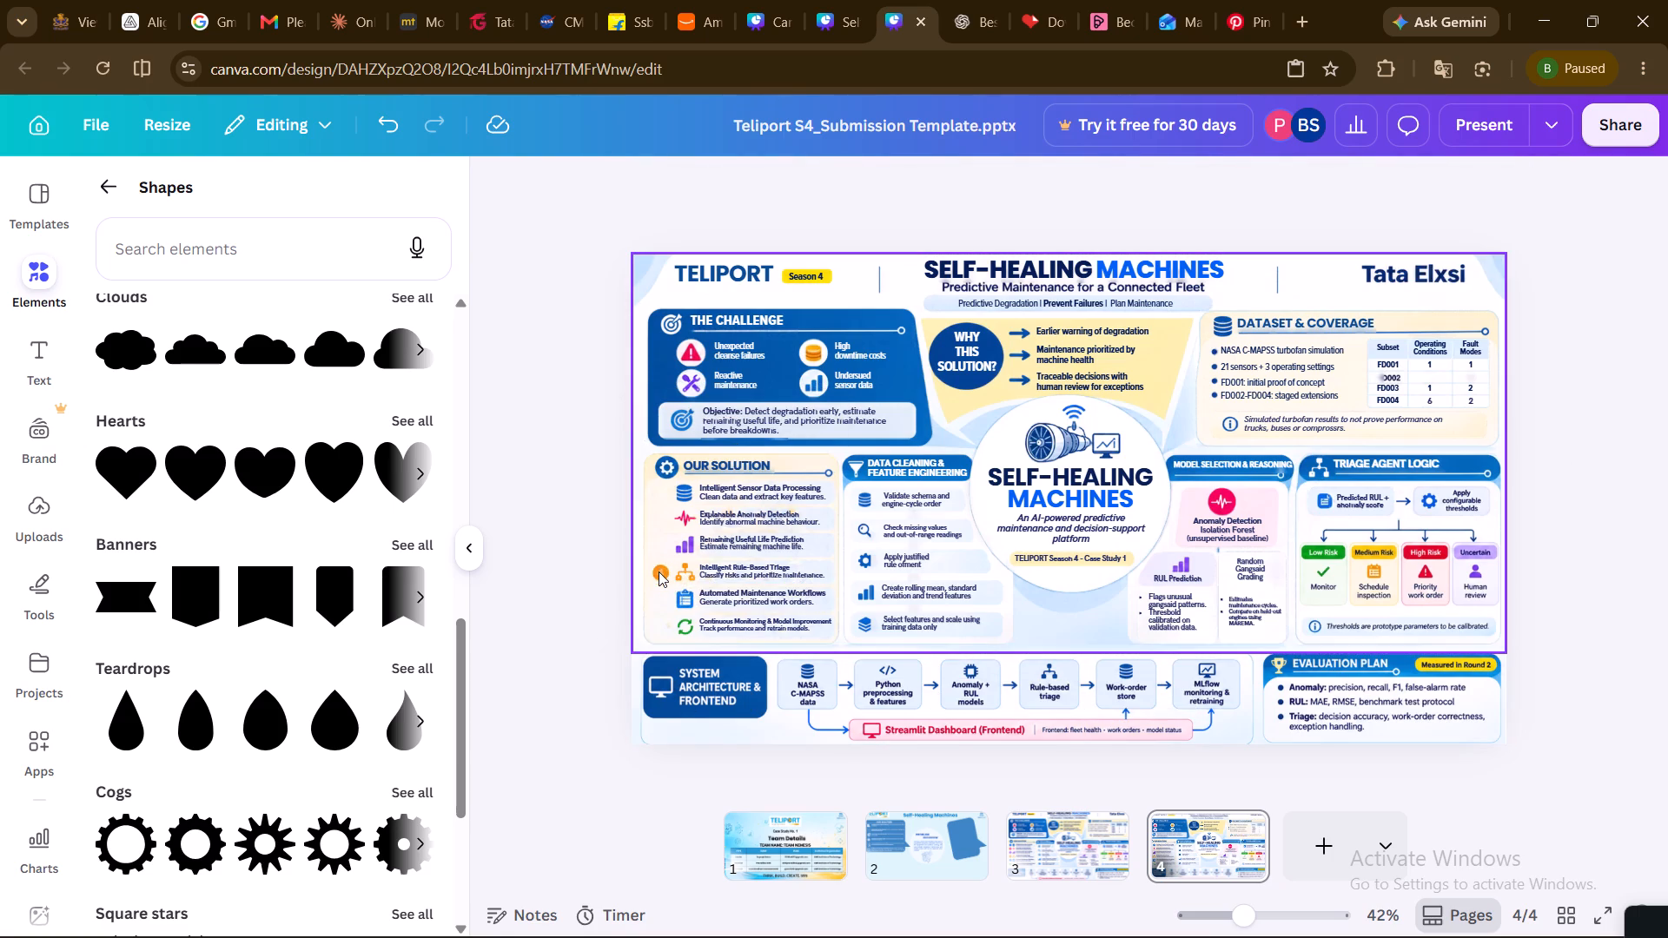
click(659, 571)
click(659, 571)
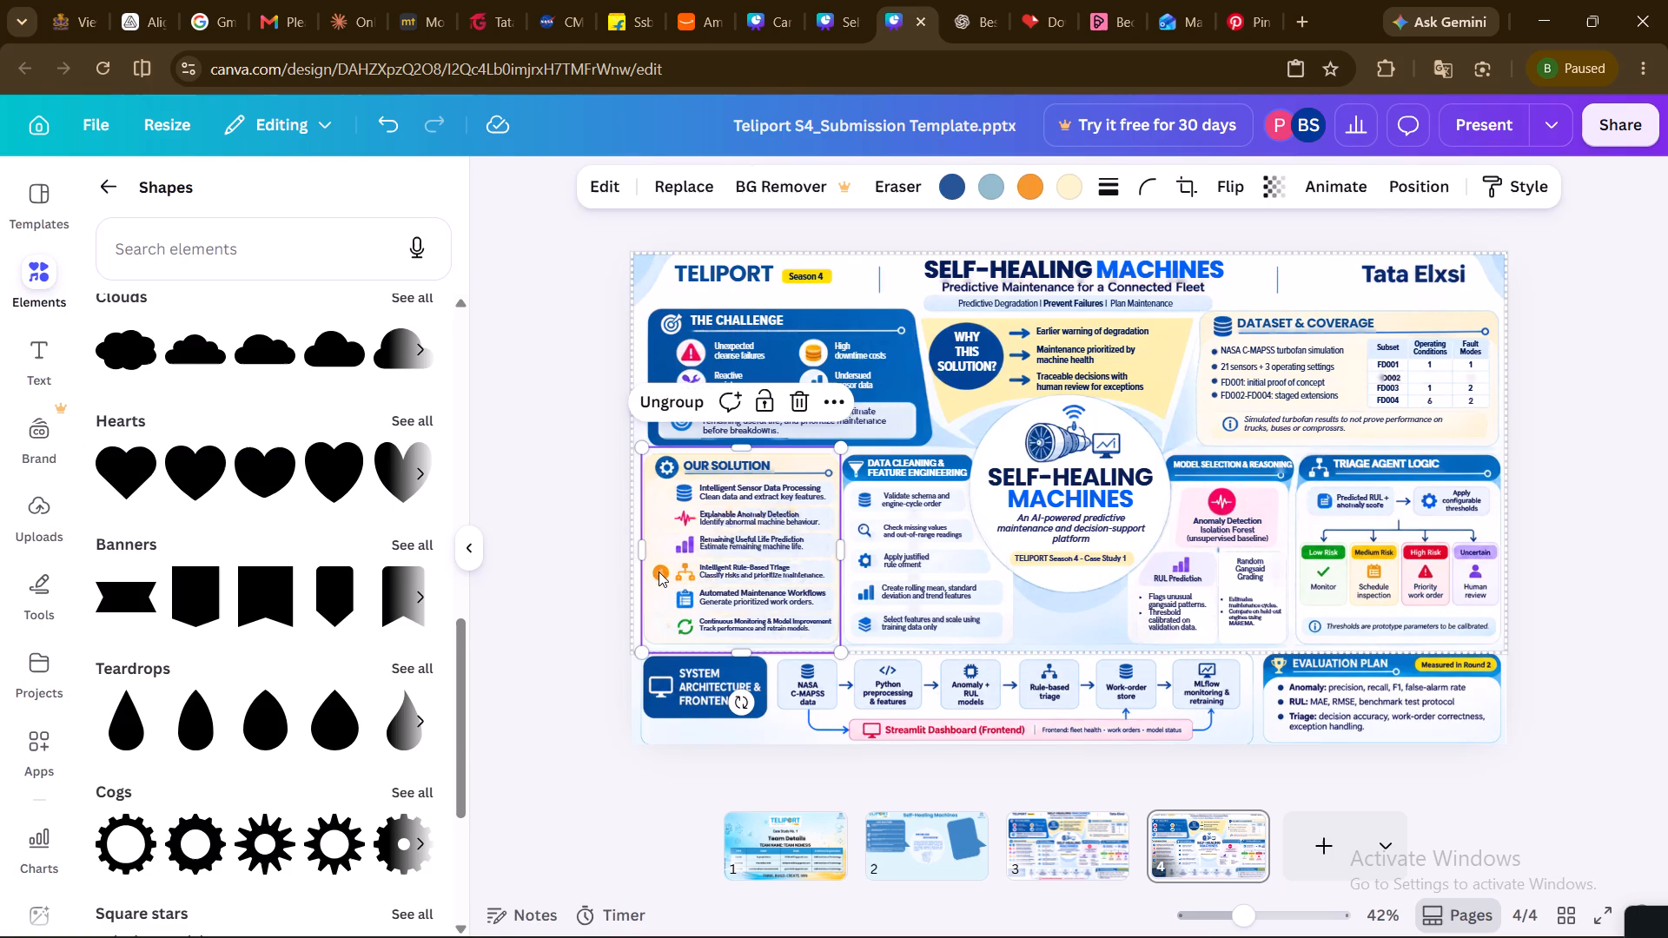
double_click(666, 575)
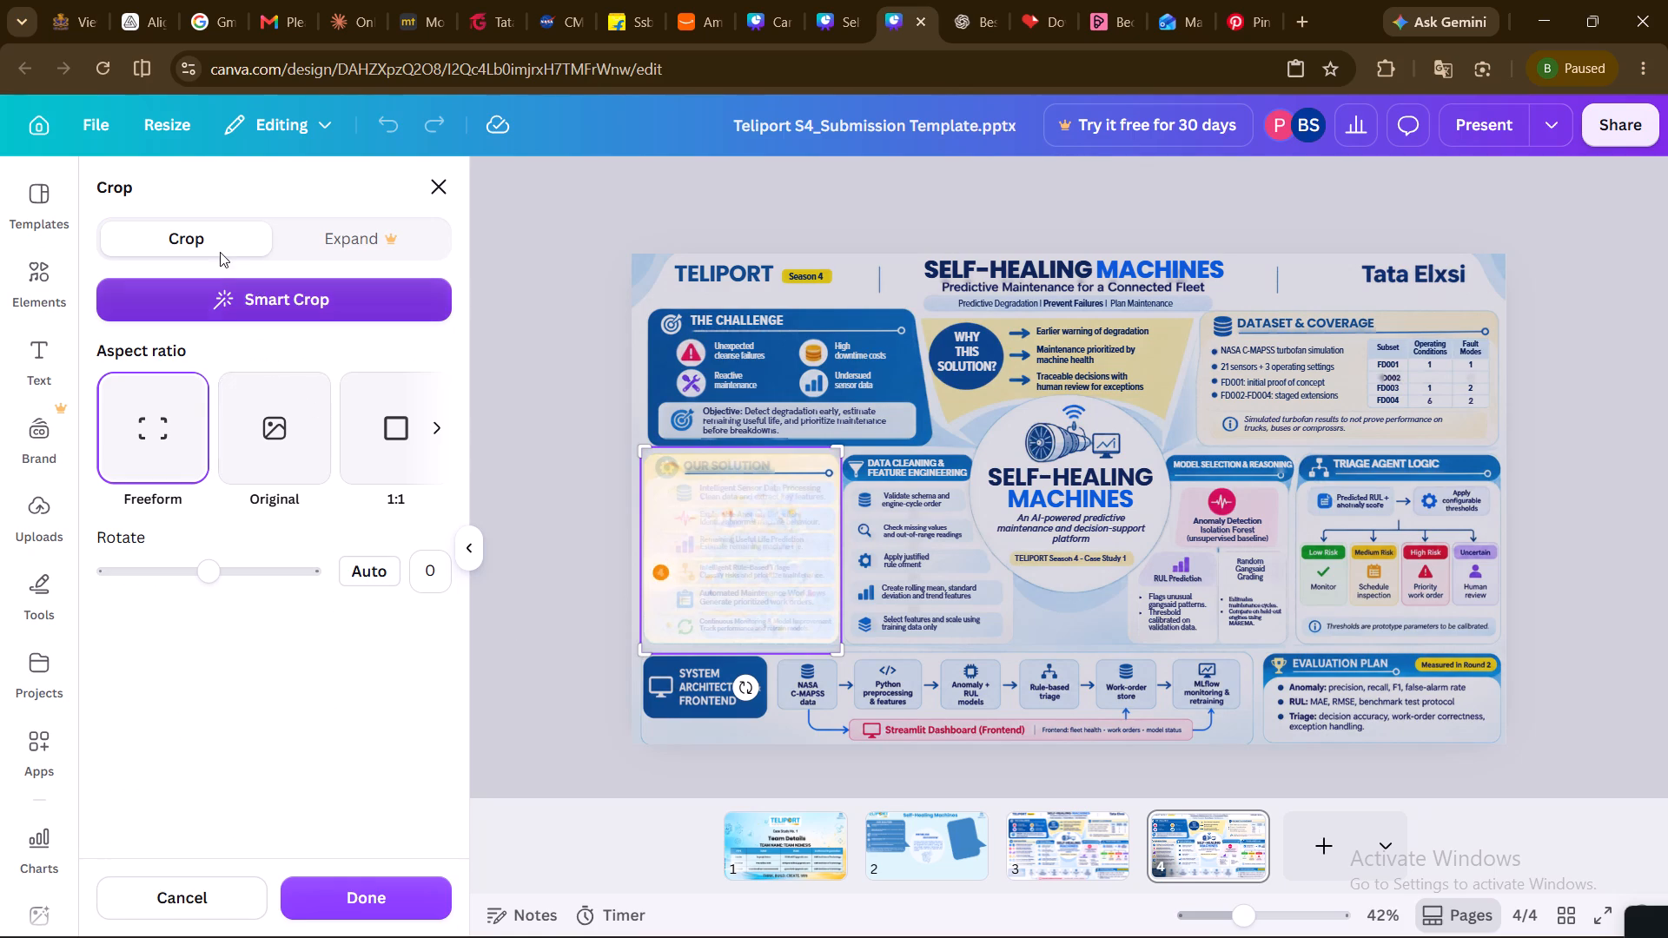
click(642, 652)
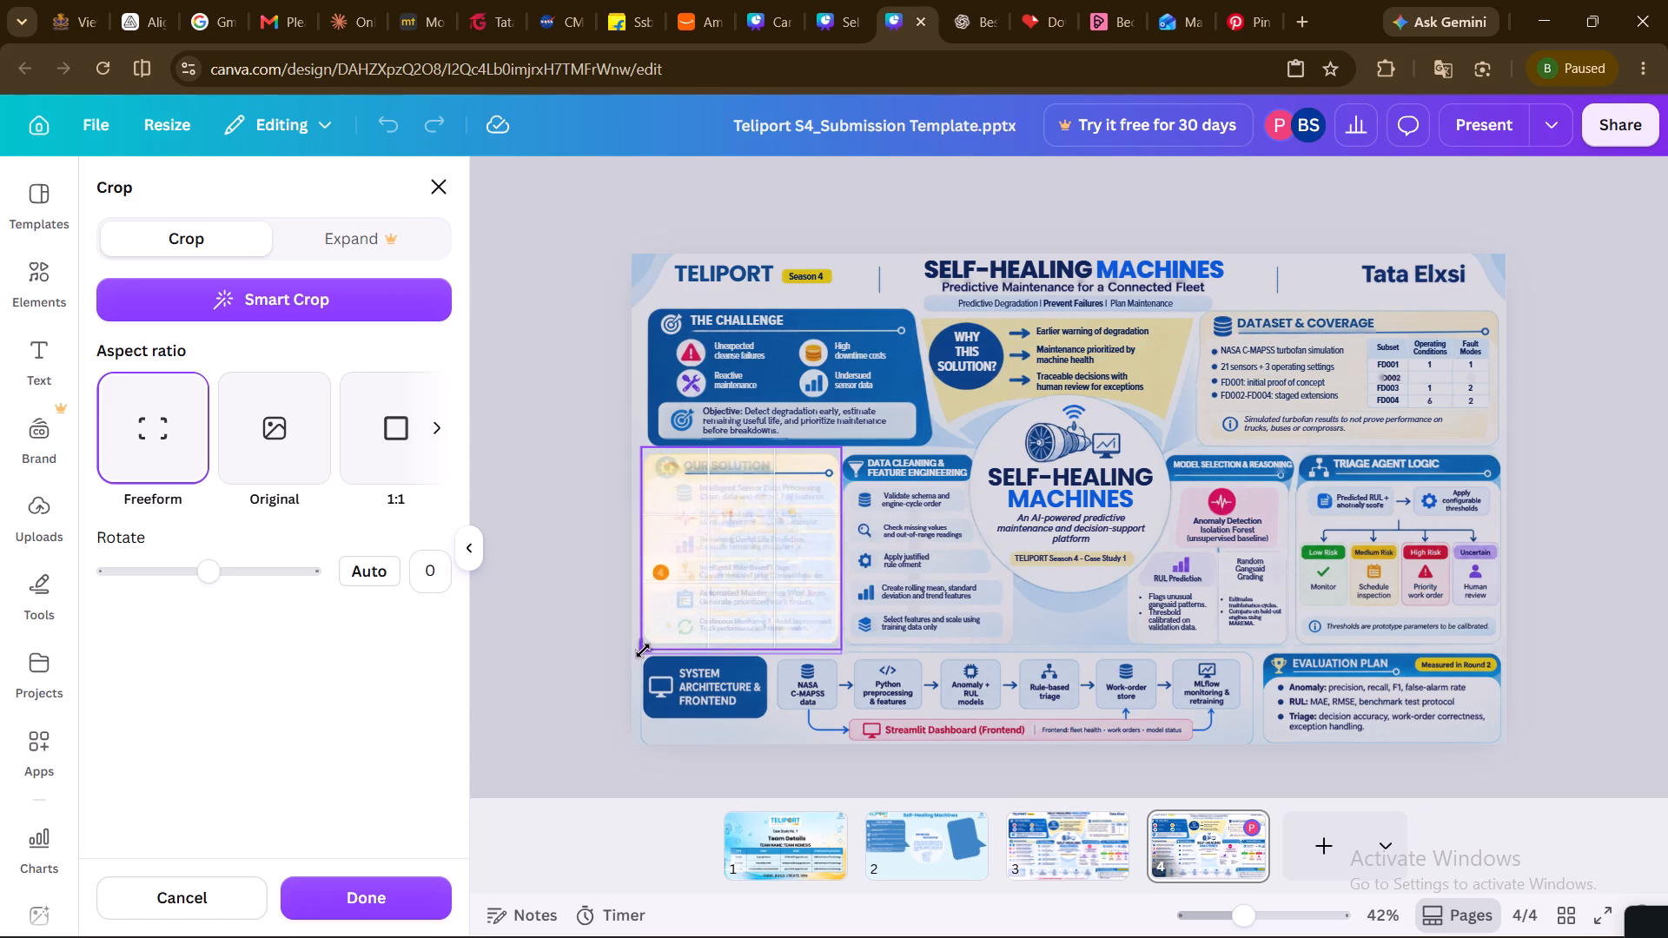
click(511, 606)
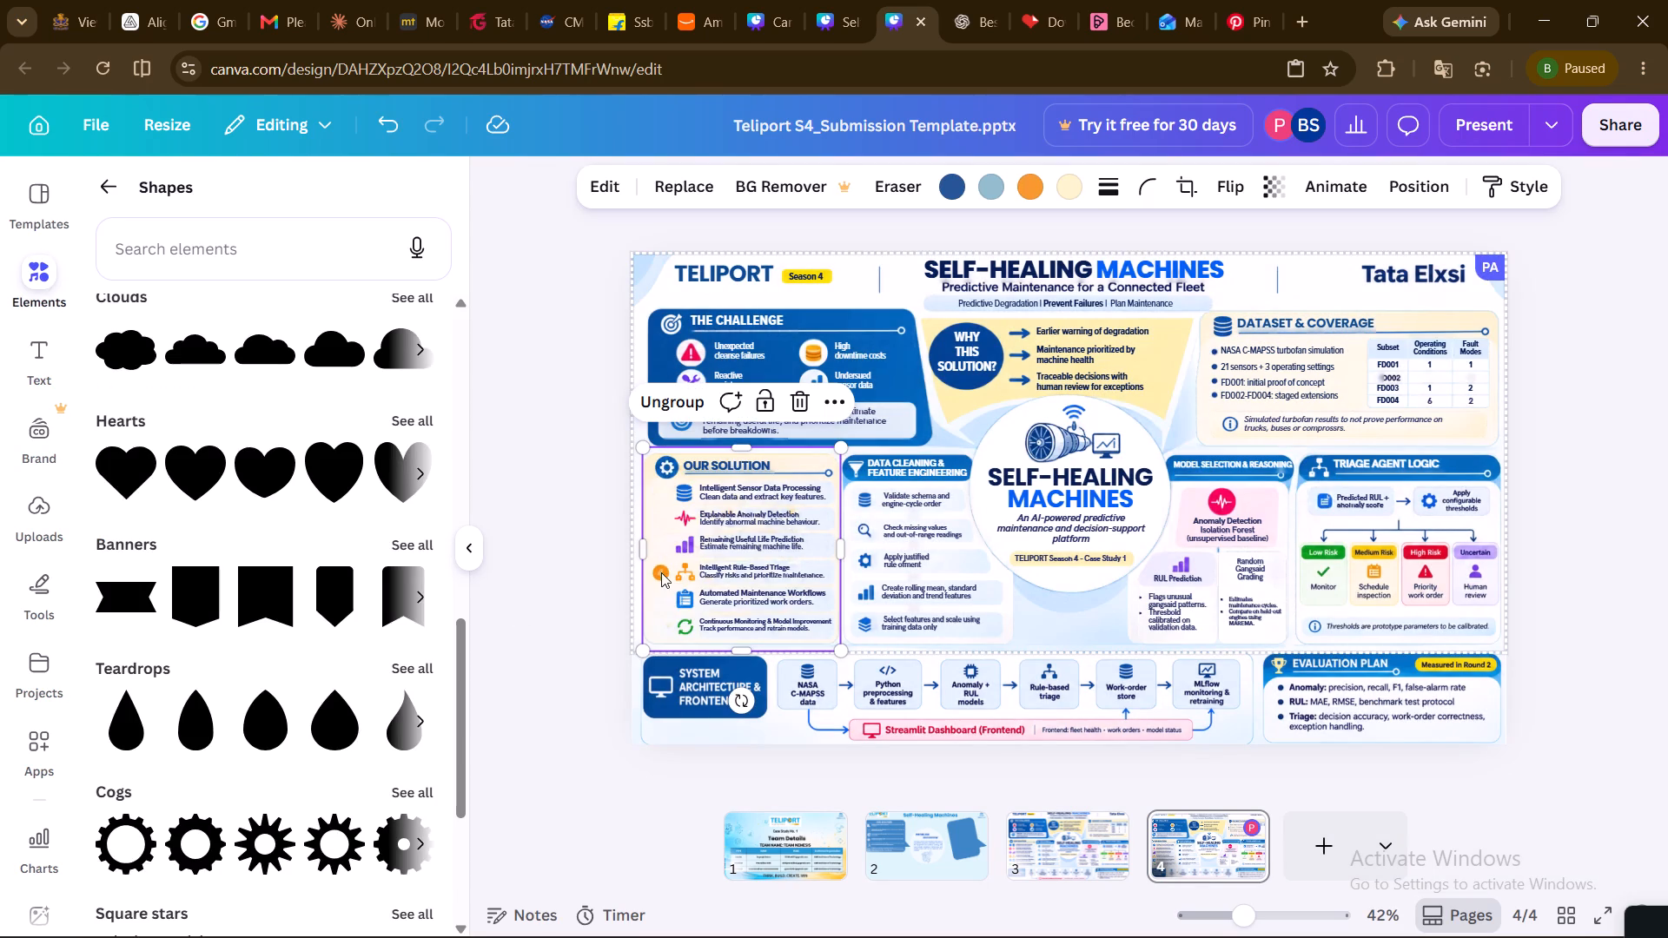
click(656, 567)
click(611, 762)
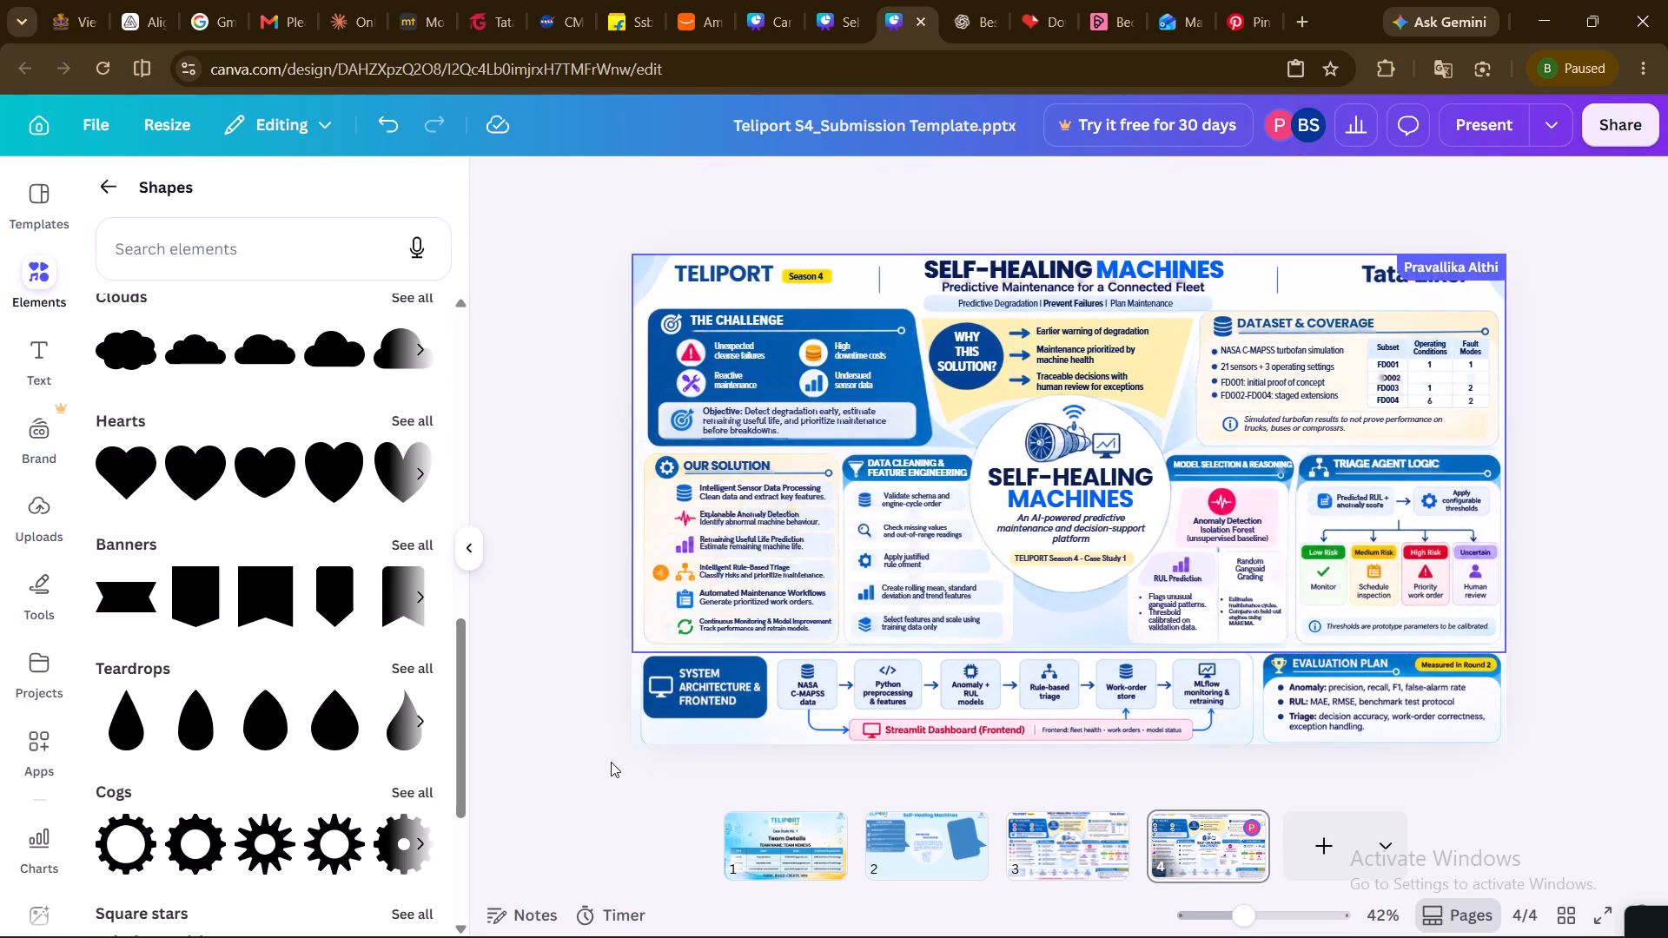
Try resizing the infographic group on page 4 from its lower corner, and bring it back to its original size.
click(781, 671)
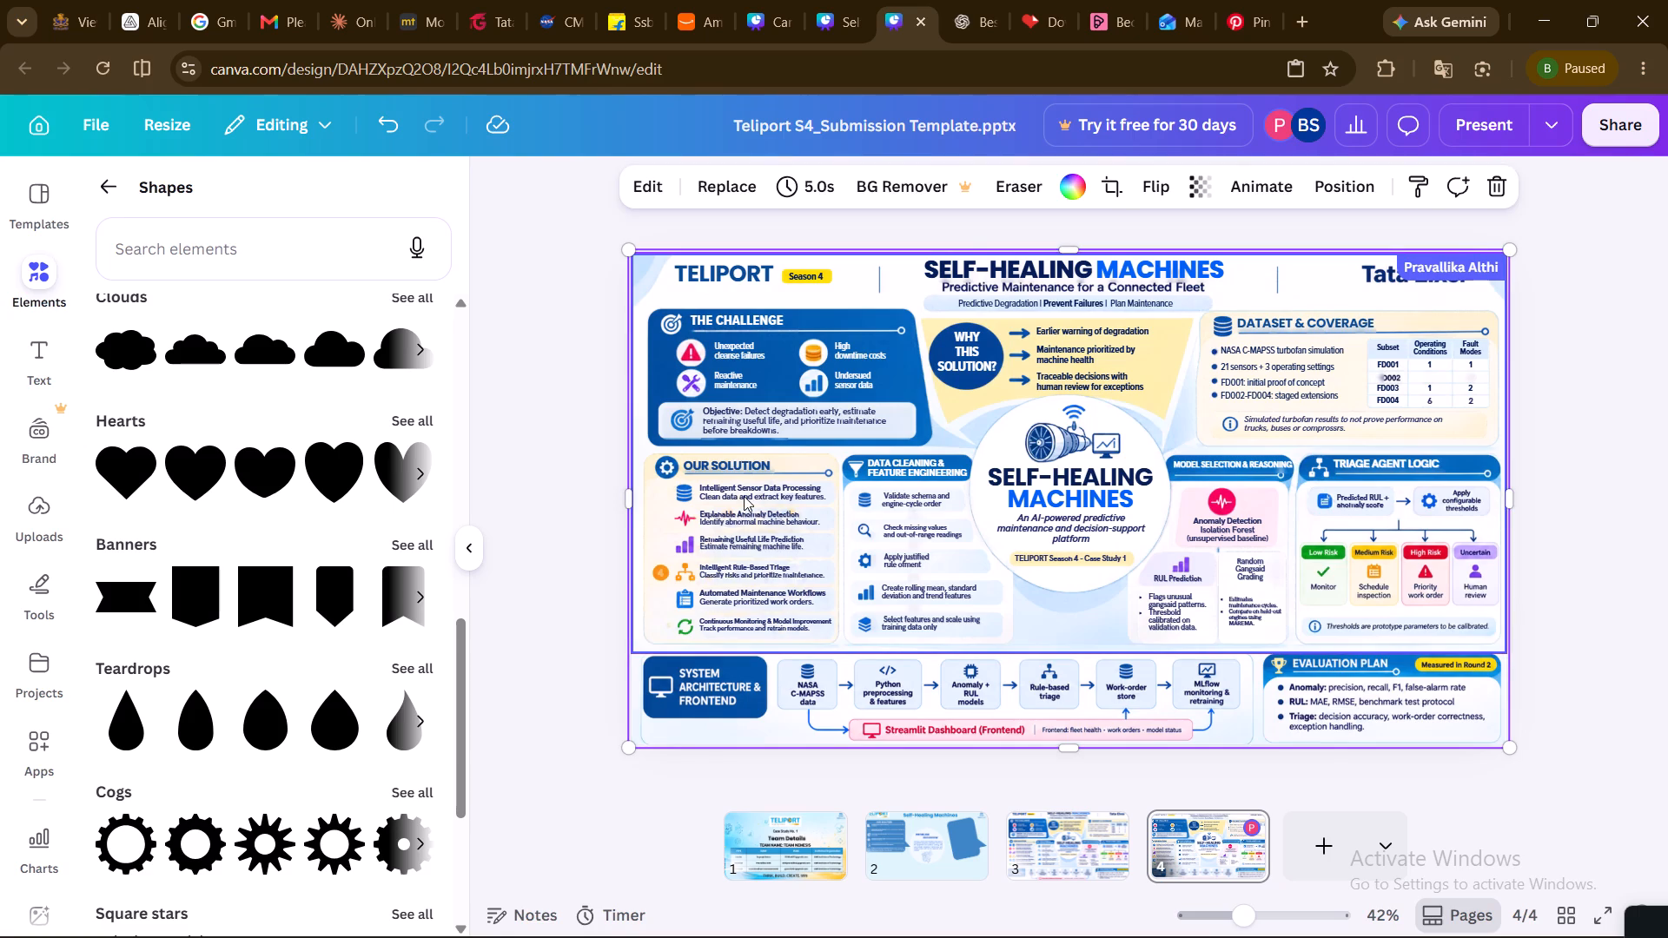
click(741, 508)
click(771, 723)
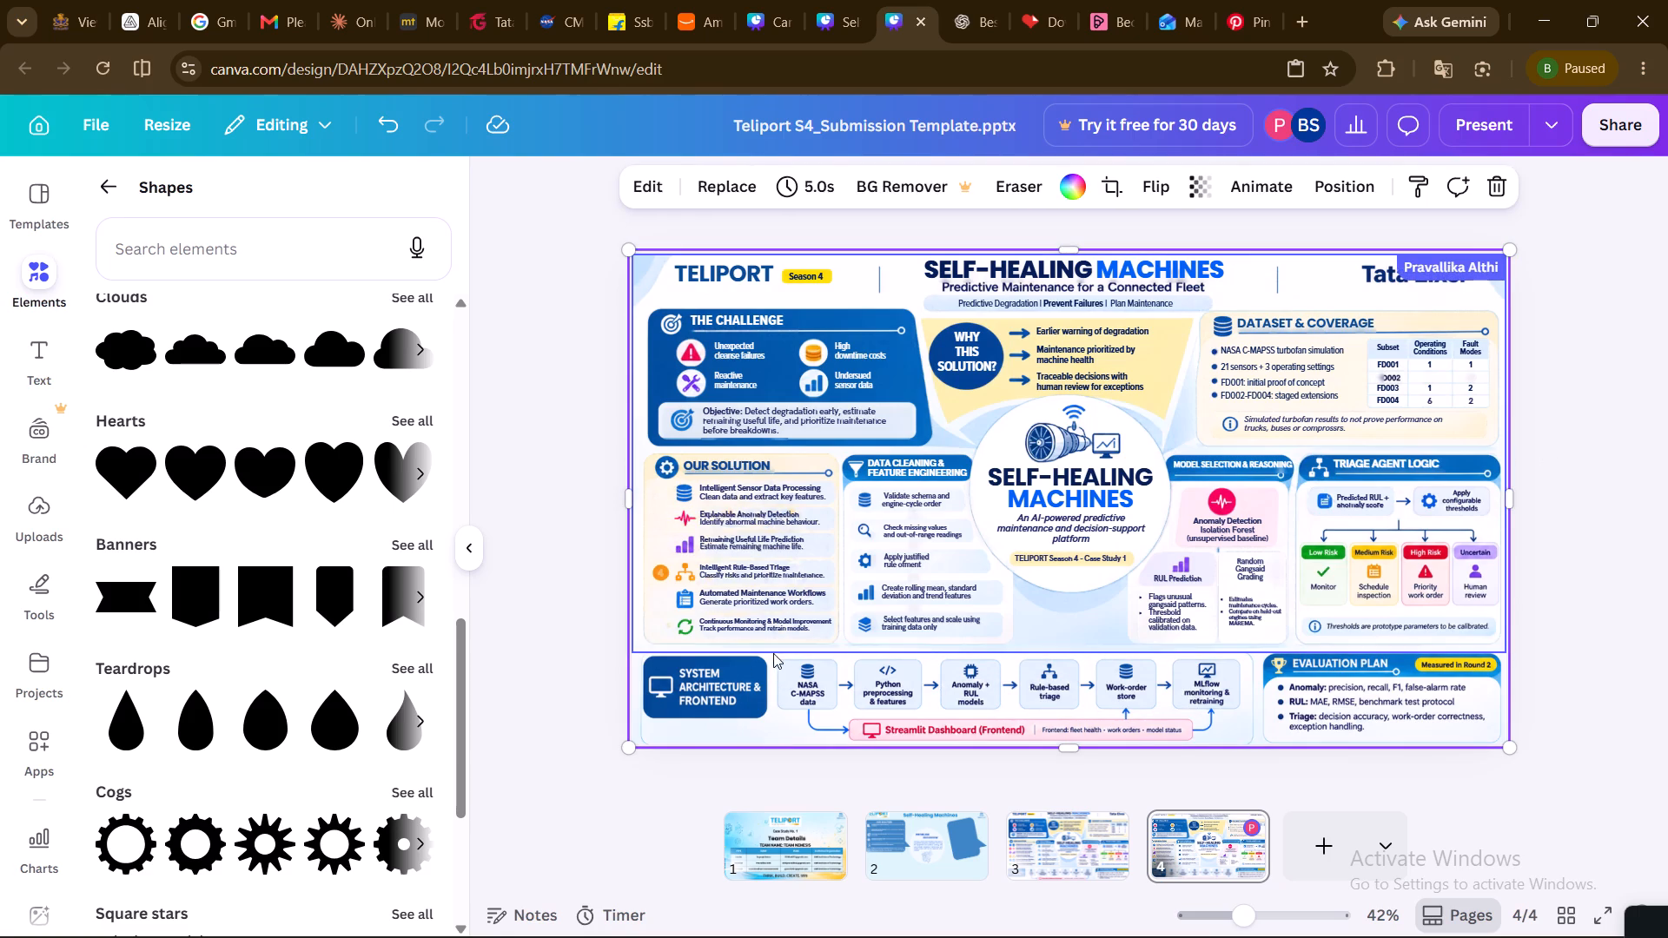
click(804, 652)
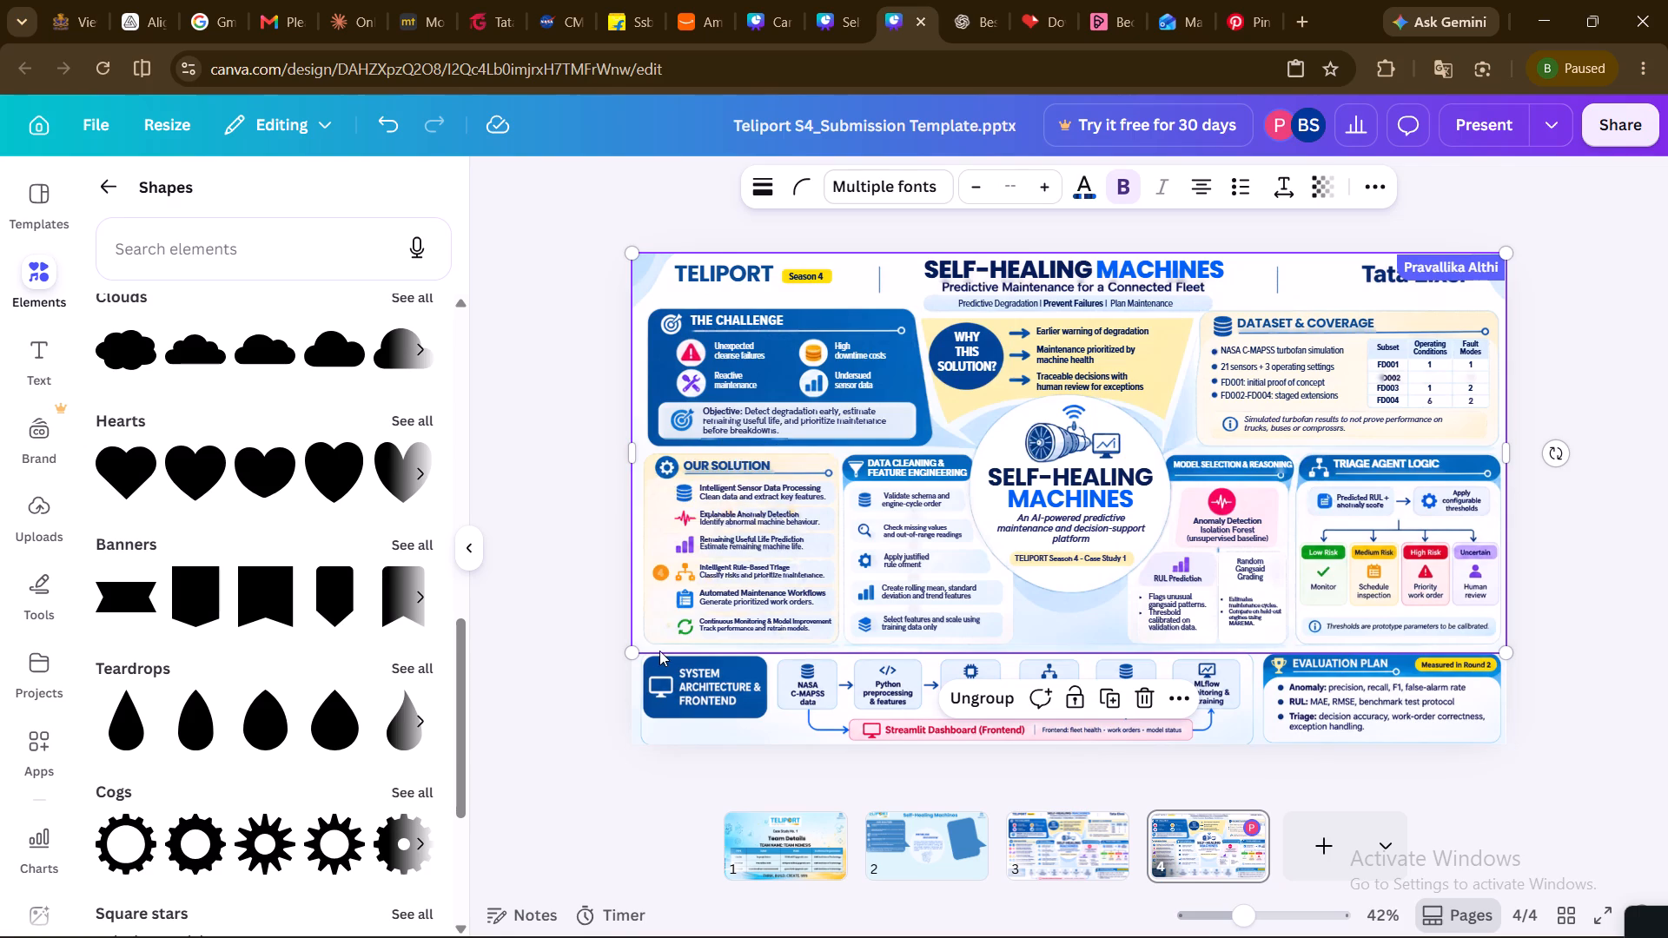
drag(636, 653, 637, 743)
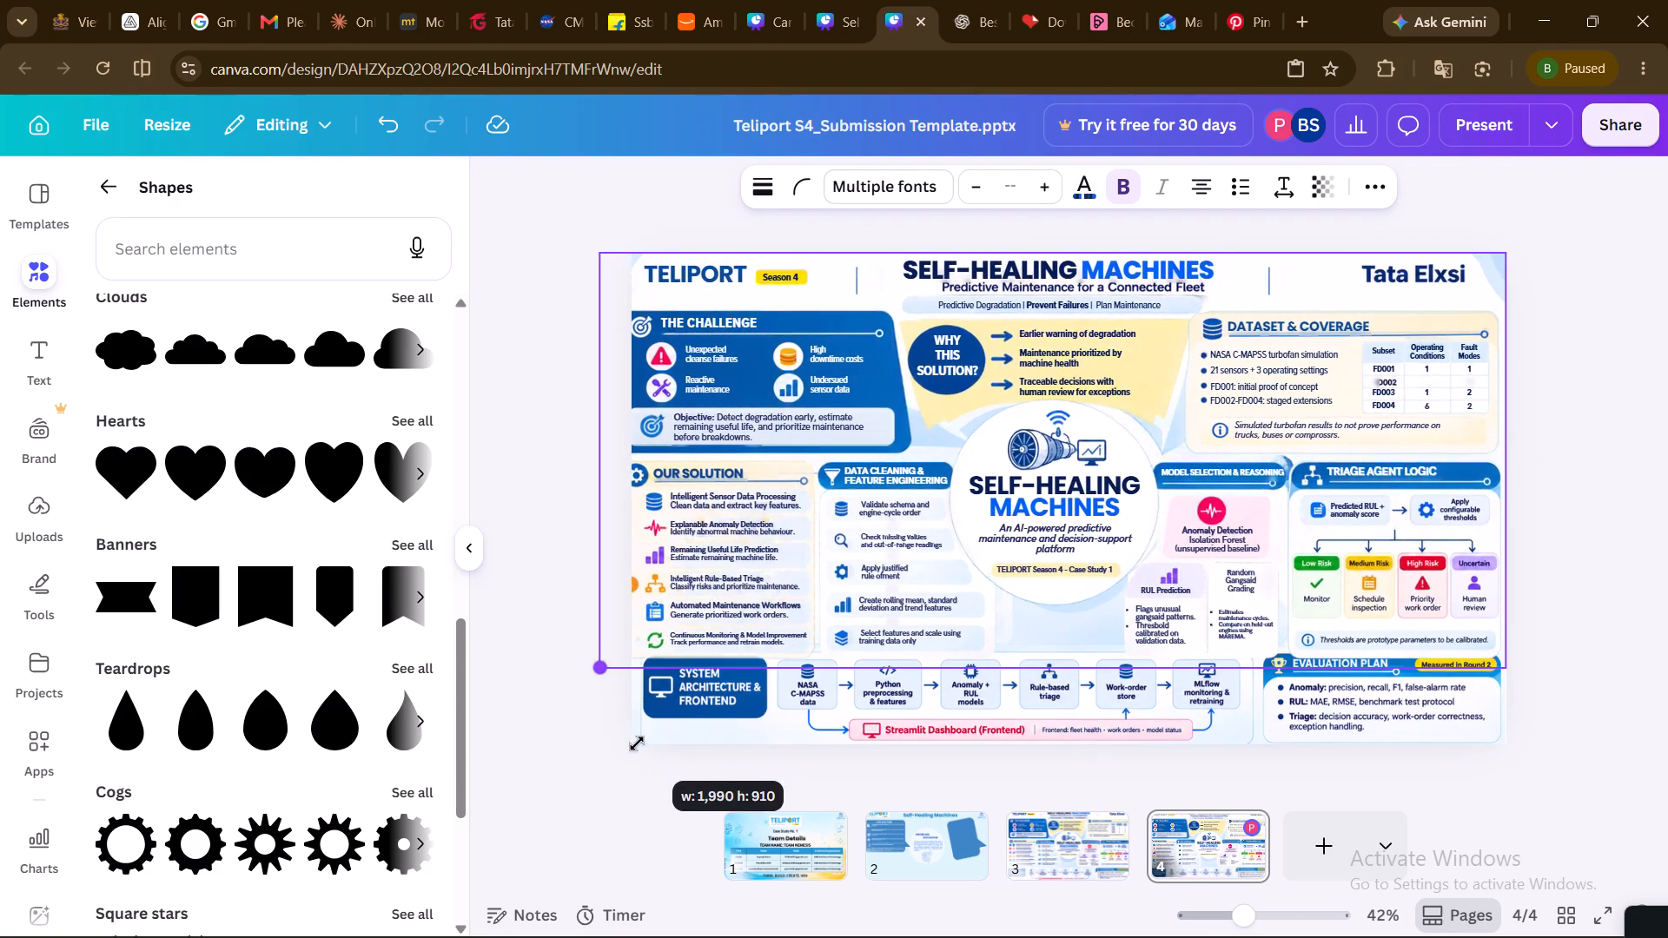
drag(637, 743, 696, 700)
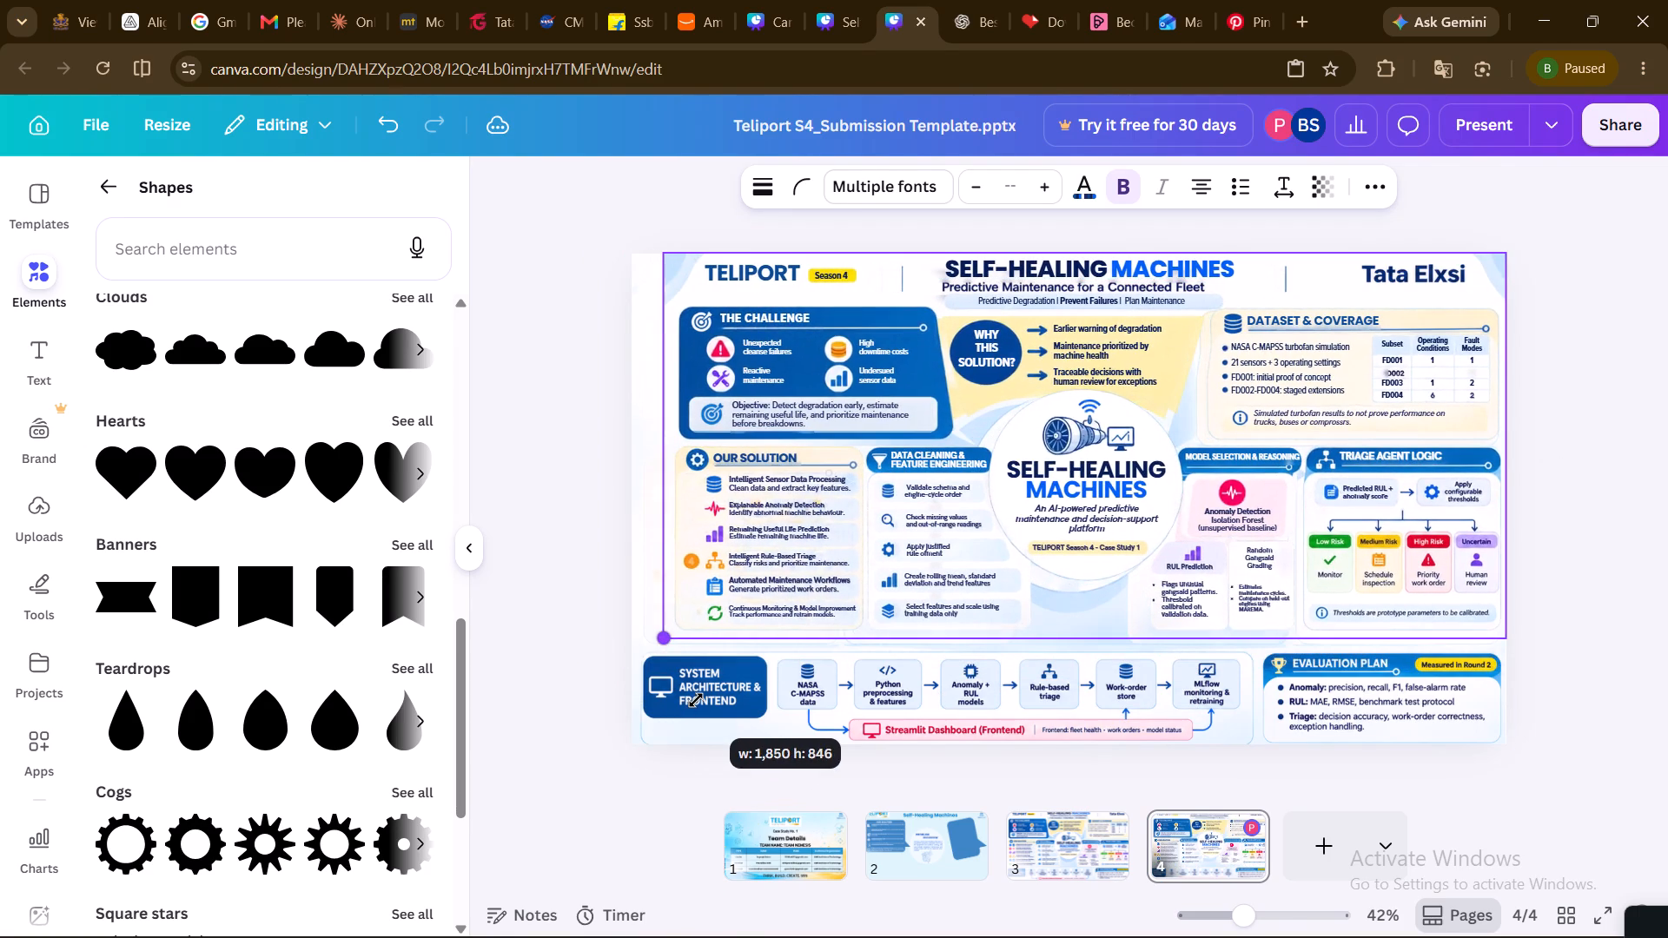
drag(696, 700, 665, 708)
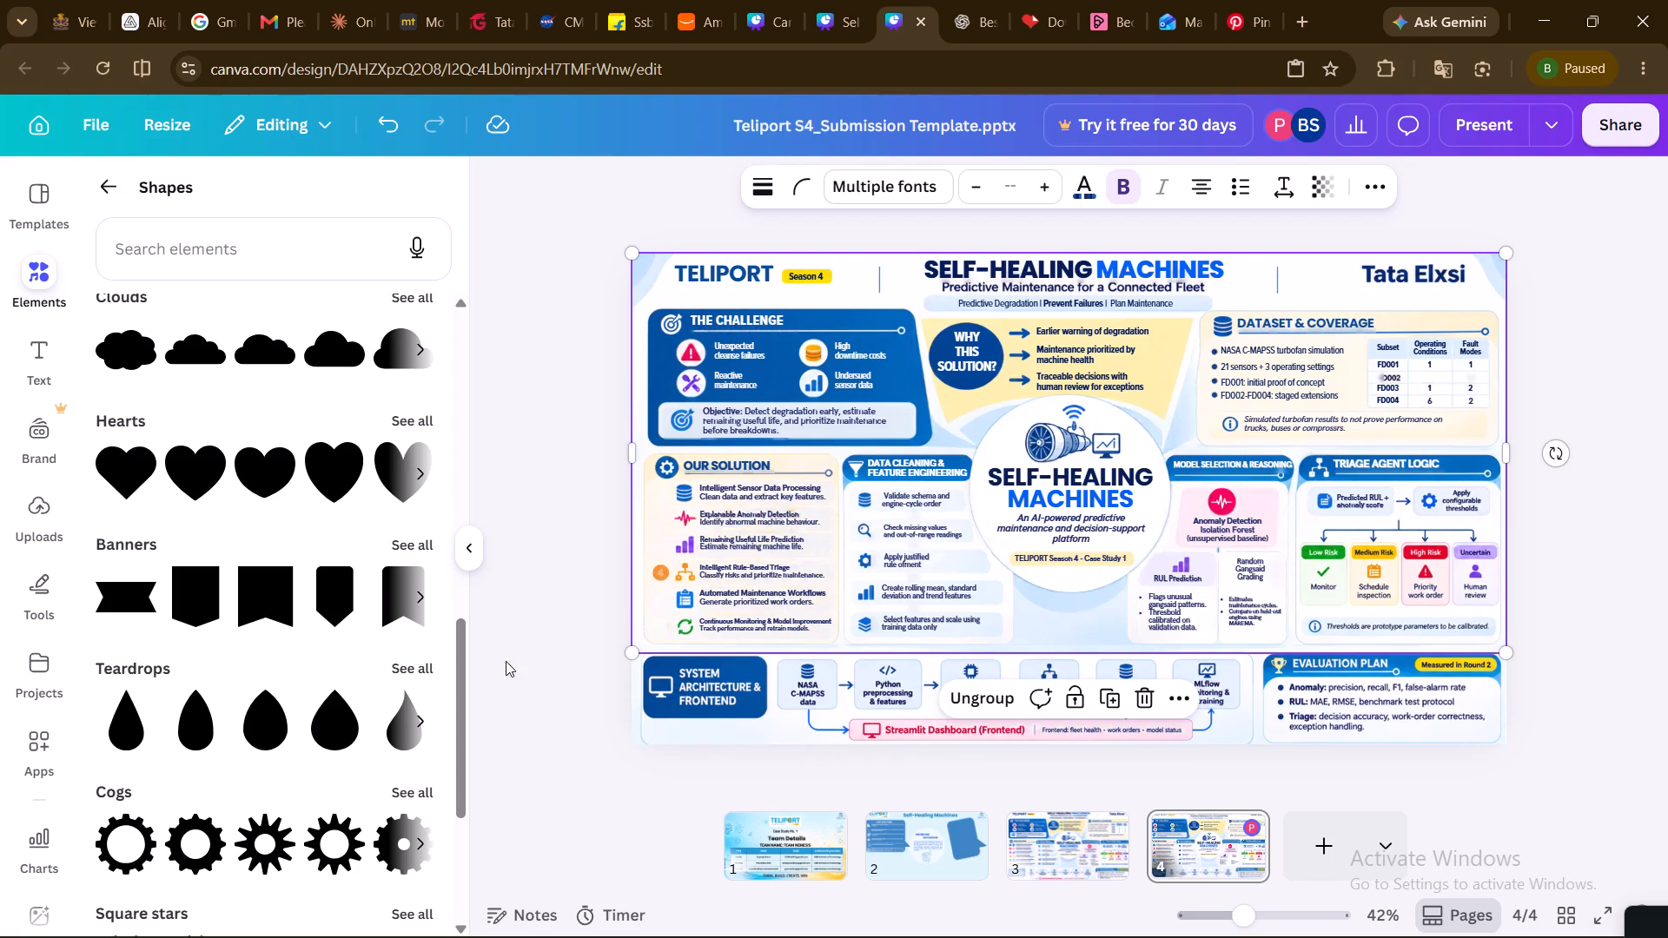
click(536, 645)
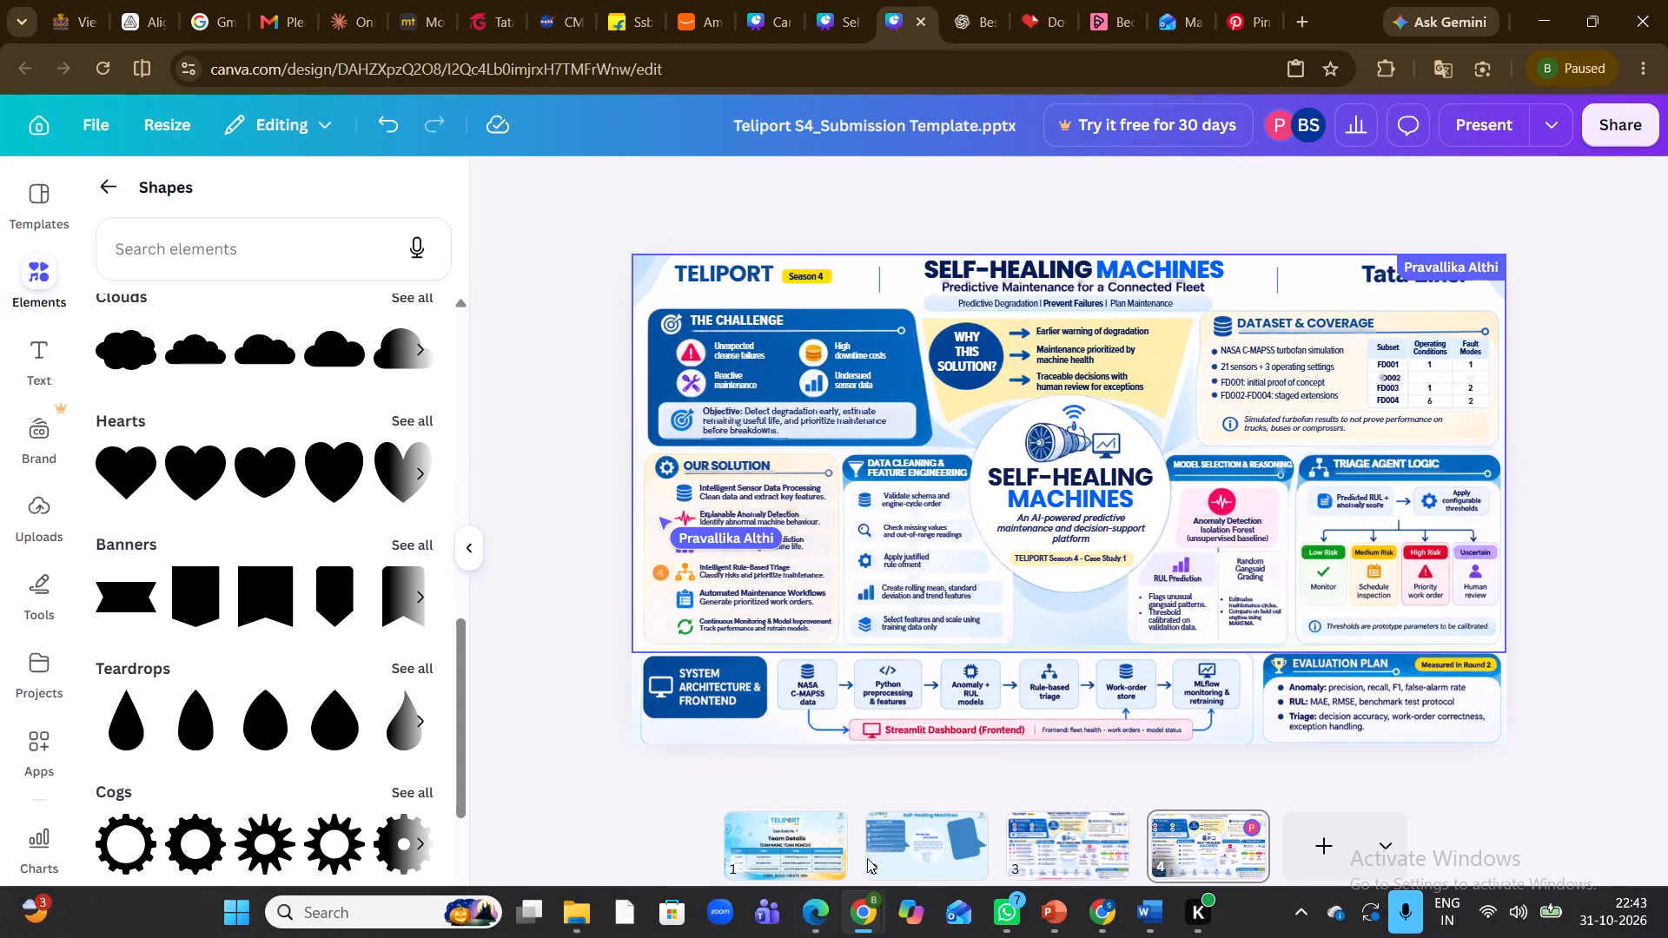
Examine pages 2 and 3 of the deck, and compare the Teliport heading on page 3 with the one on page 4.
click(886, 842)
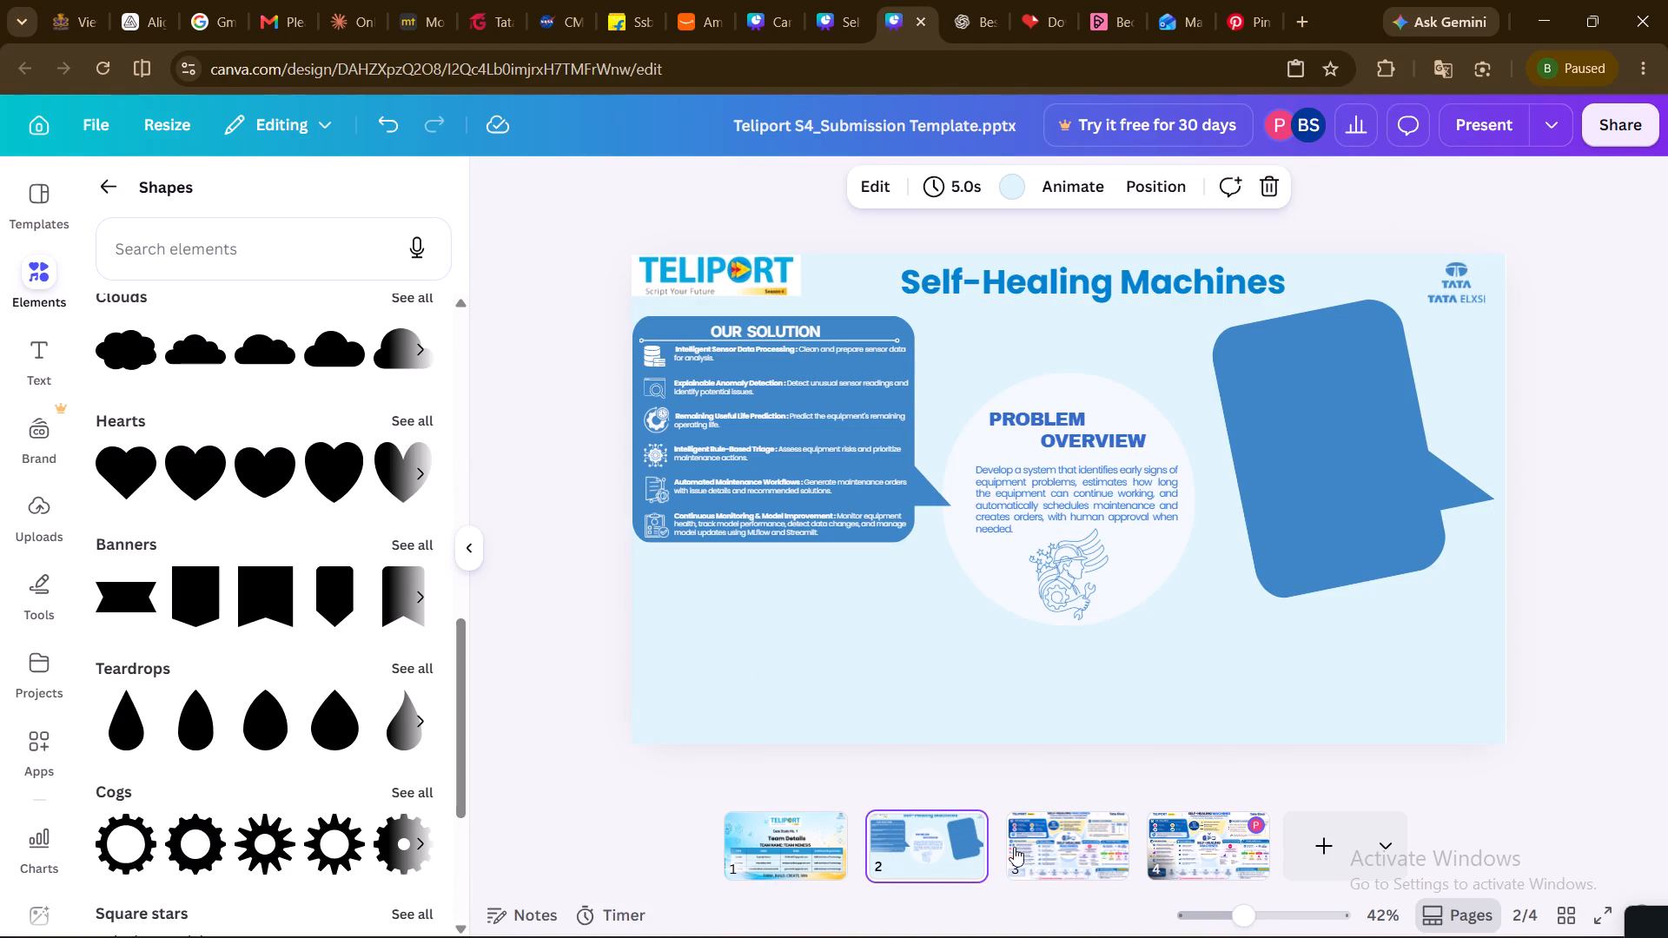
click(1072, 850)
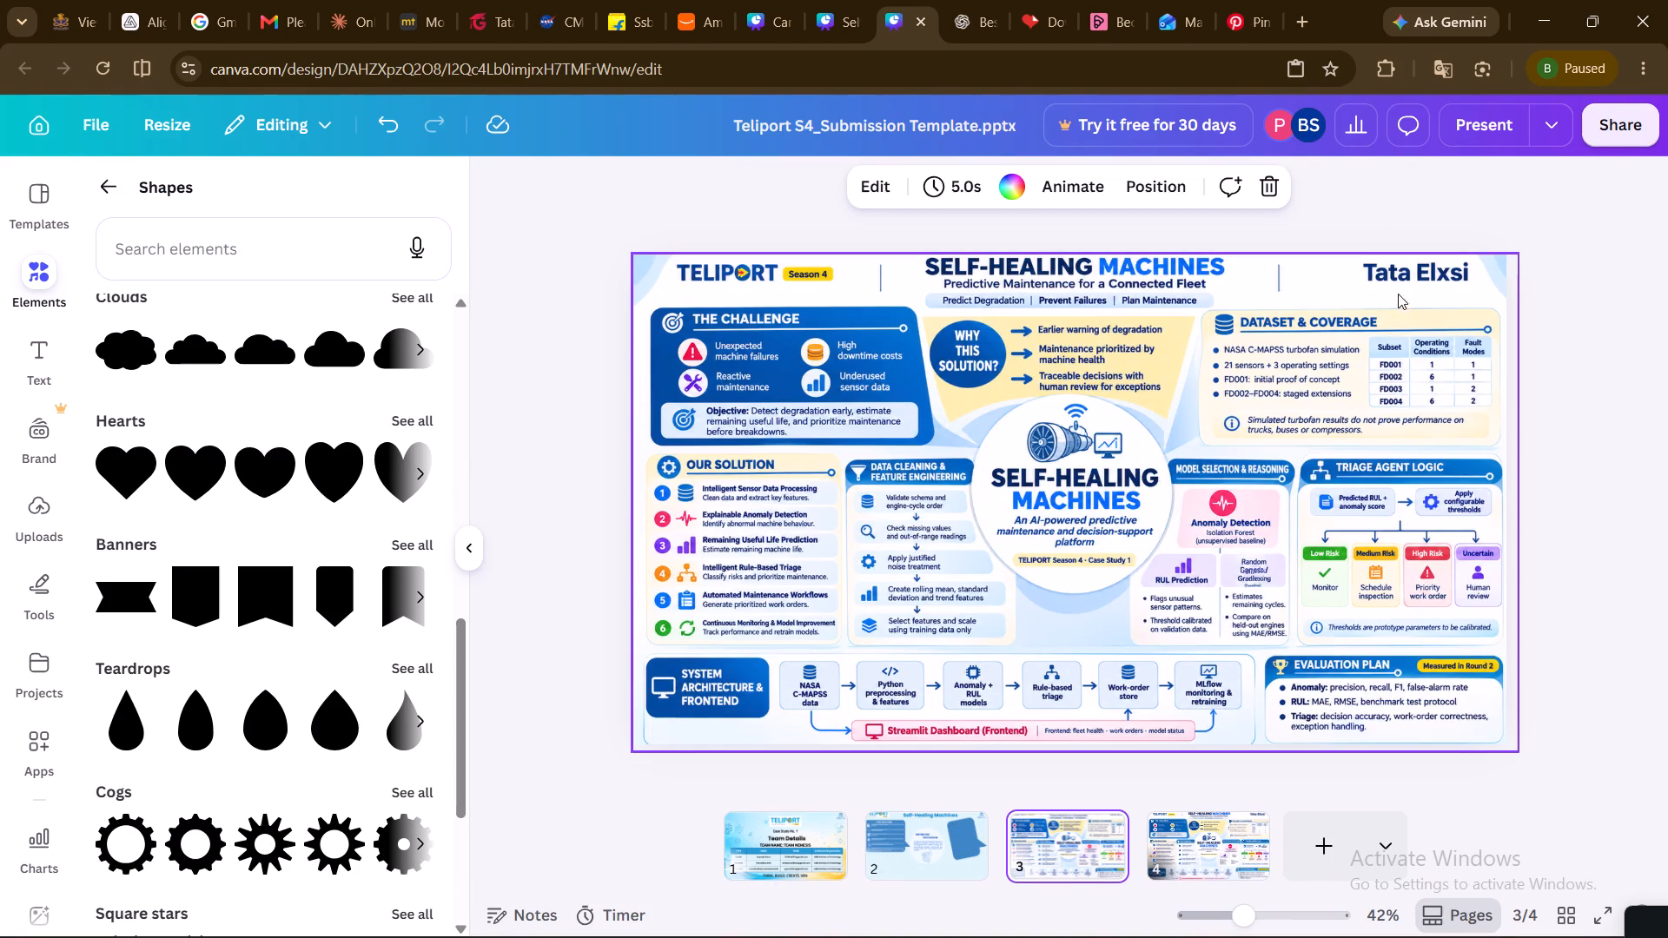
click(1407, 273)
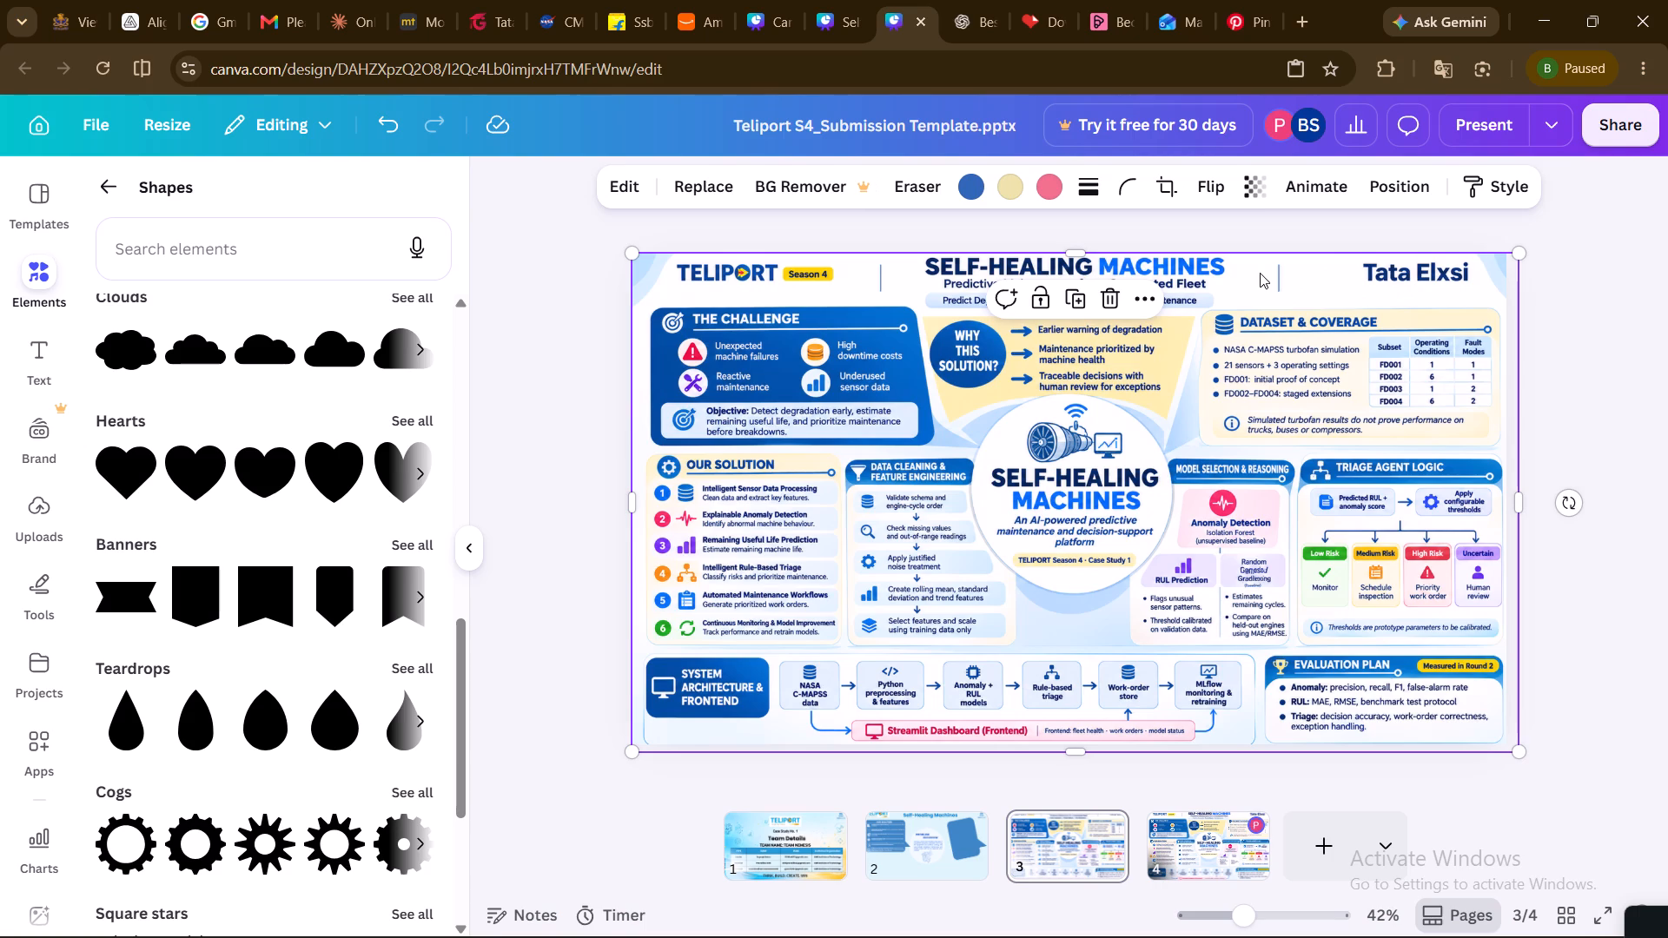
click(770, 263)
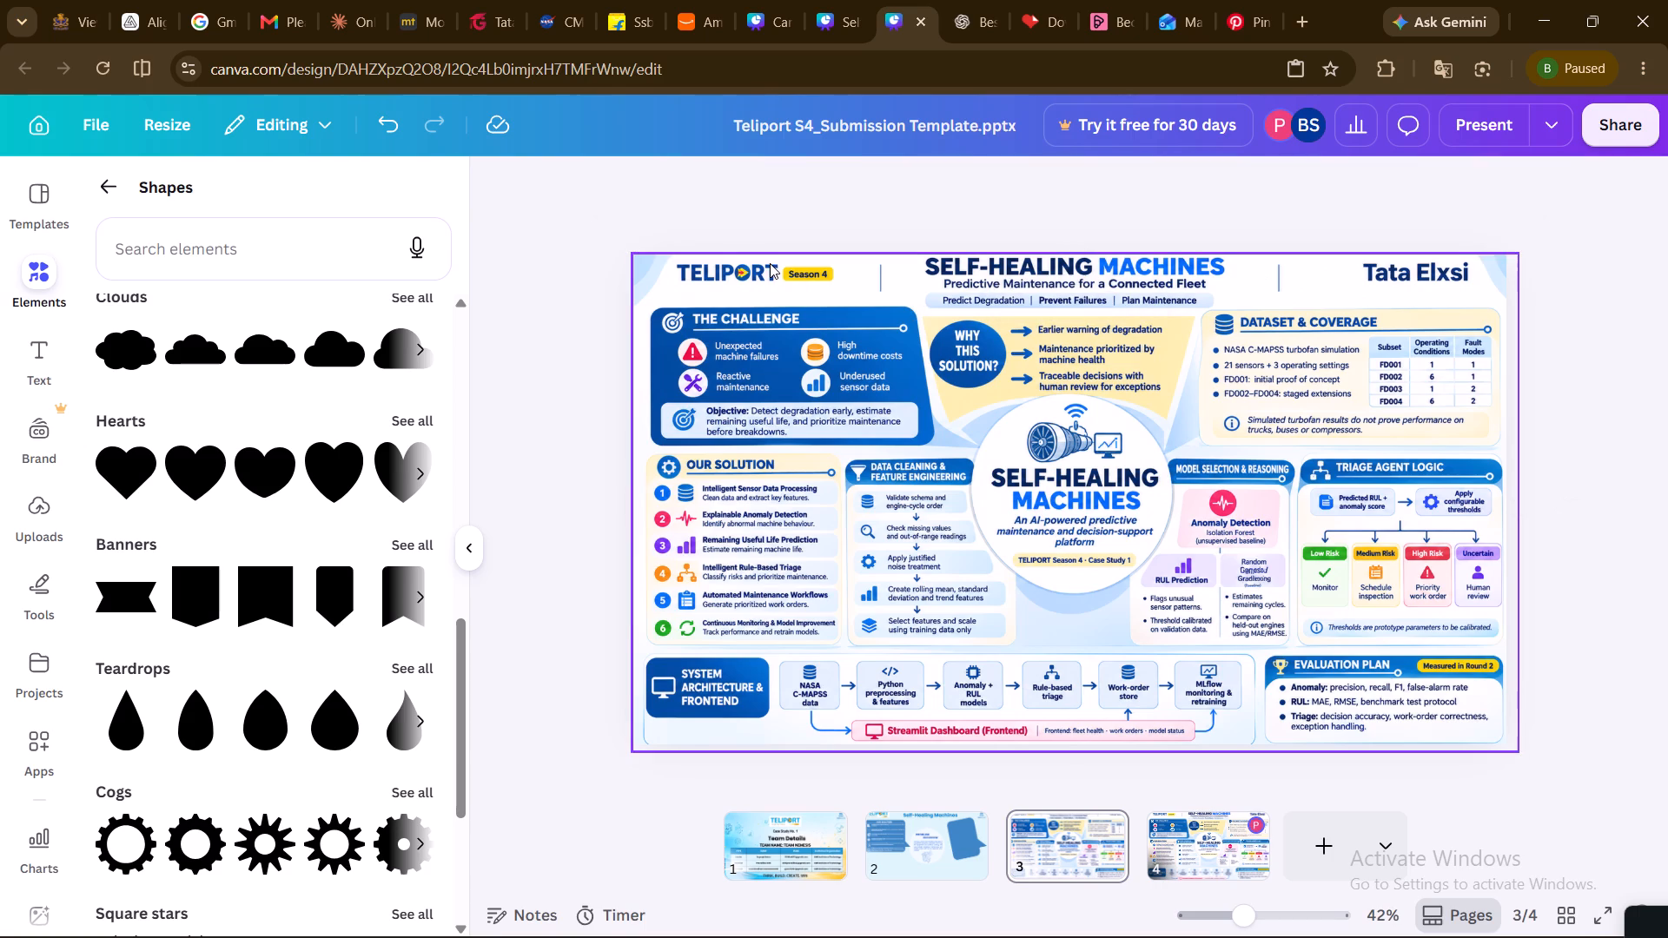
click(690, 787)
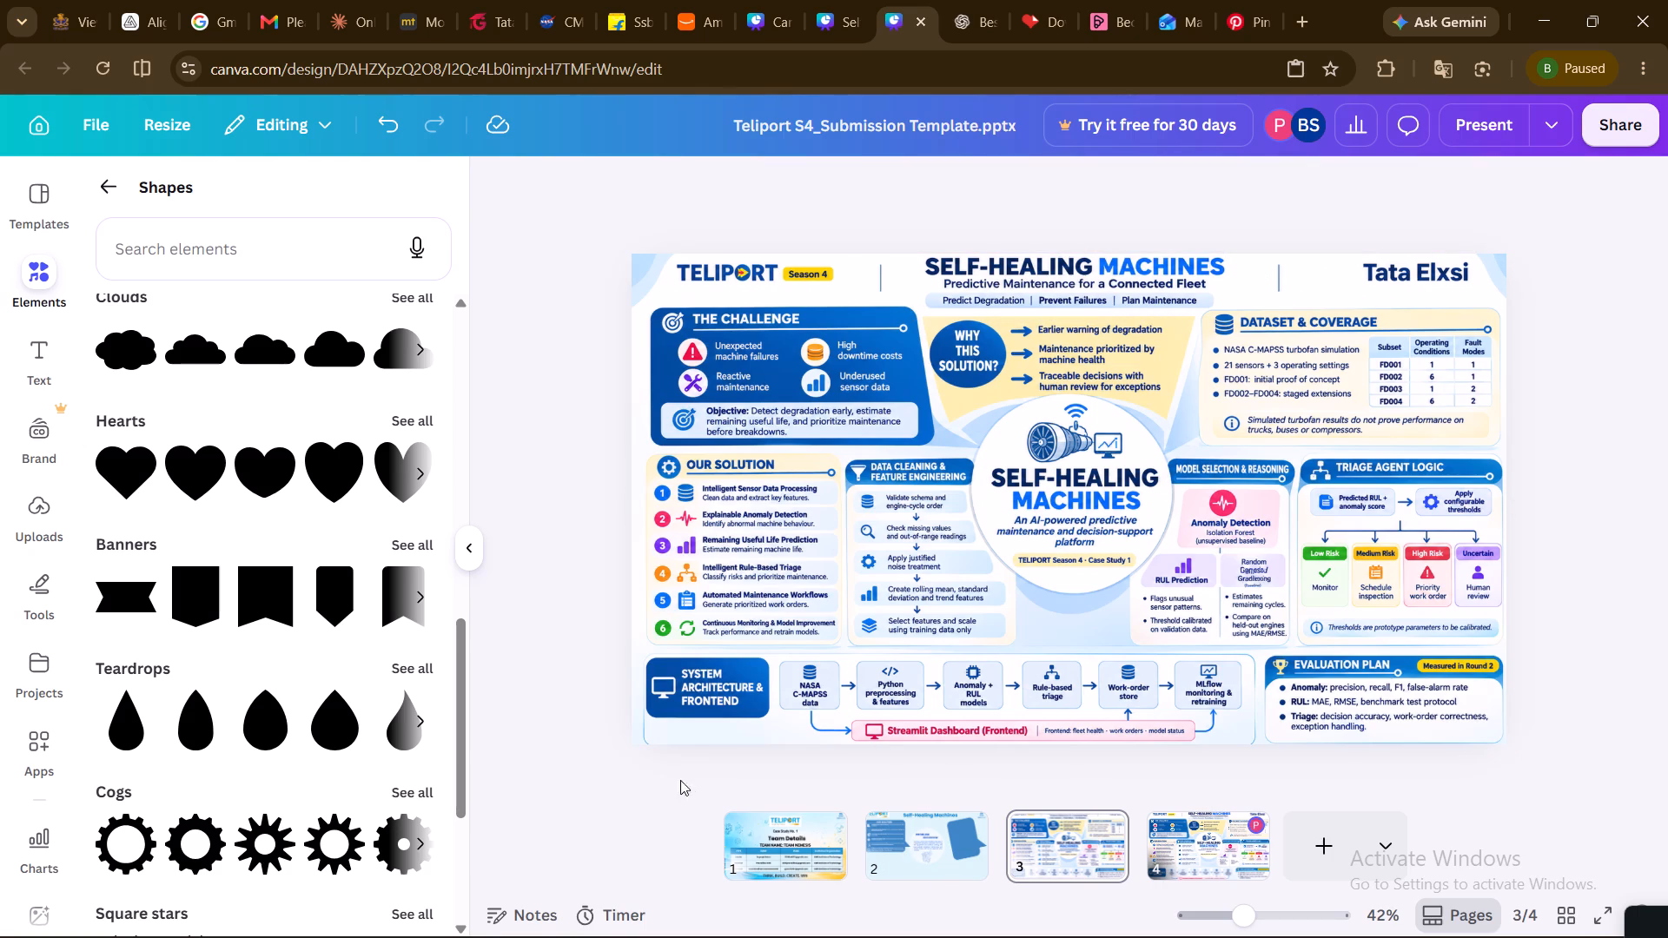
click(1181, 844)
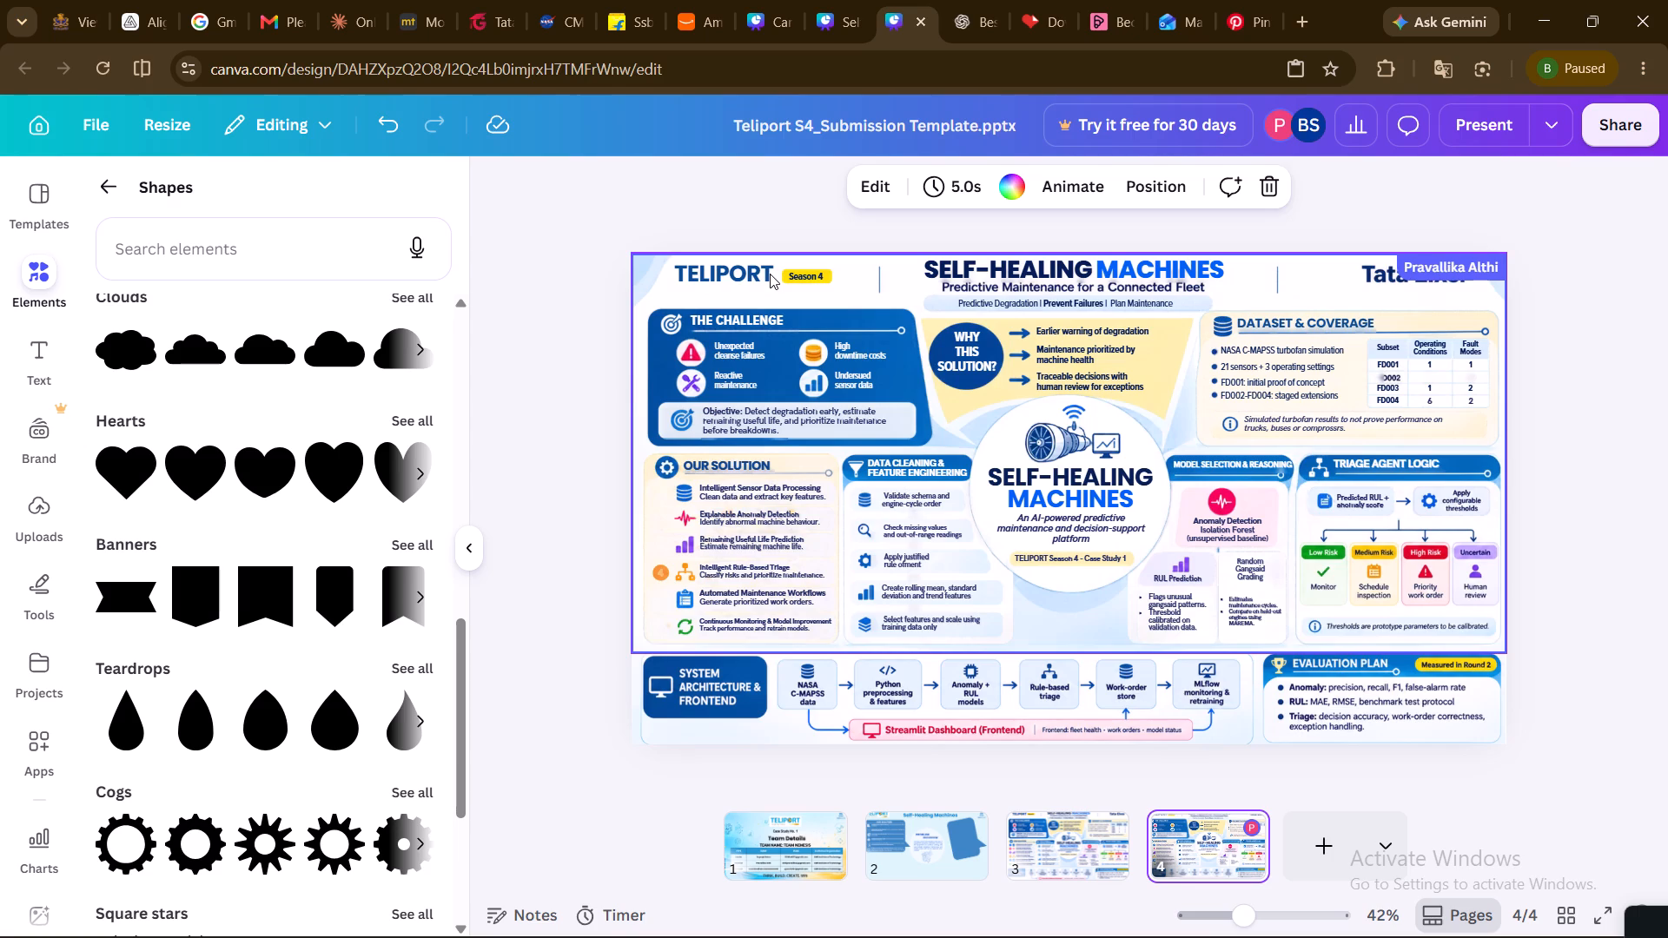
click(770, 274)
click(770, 274)
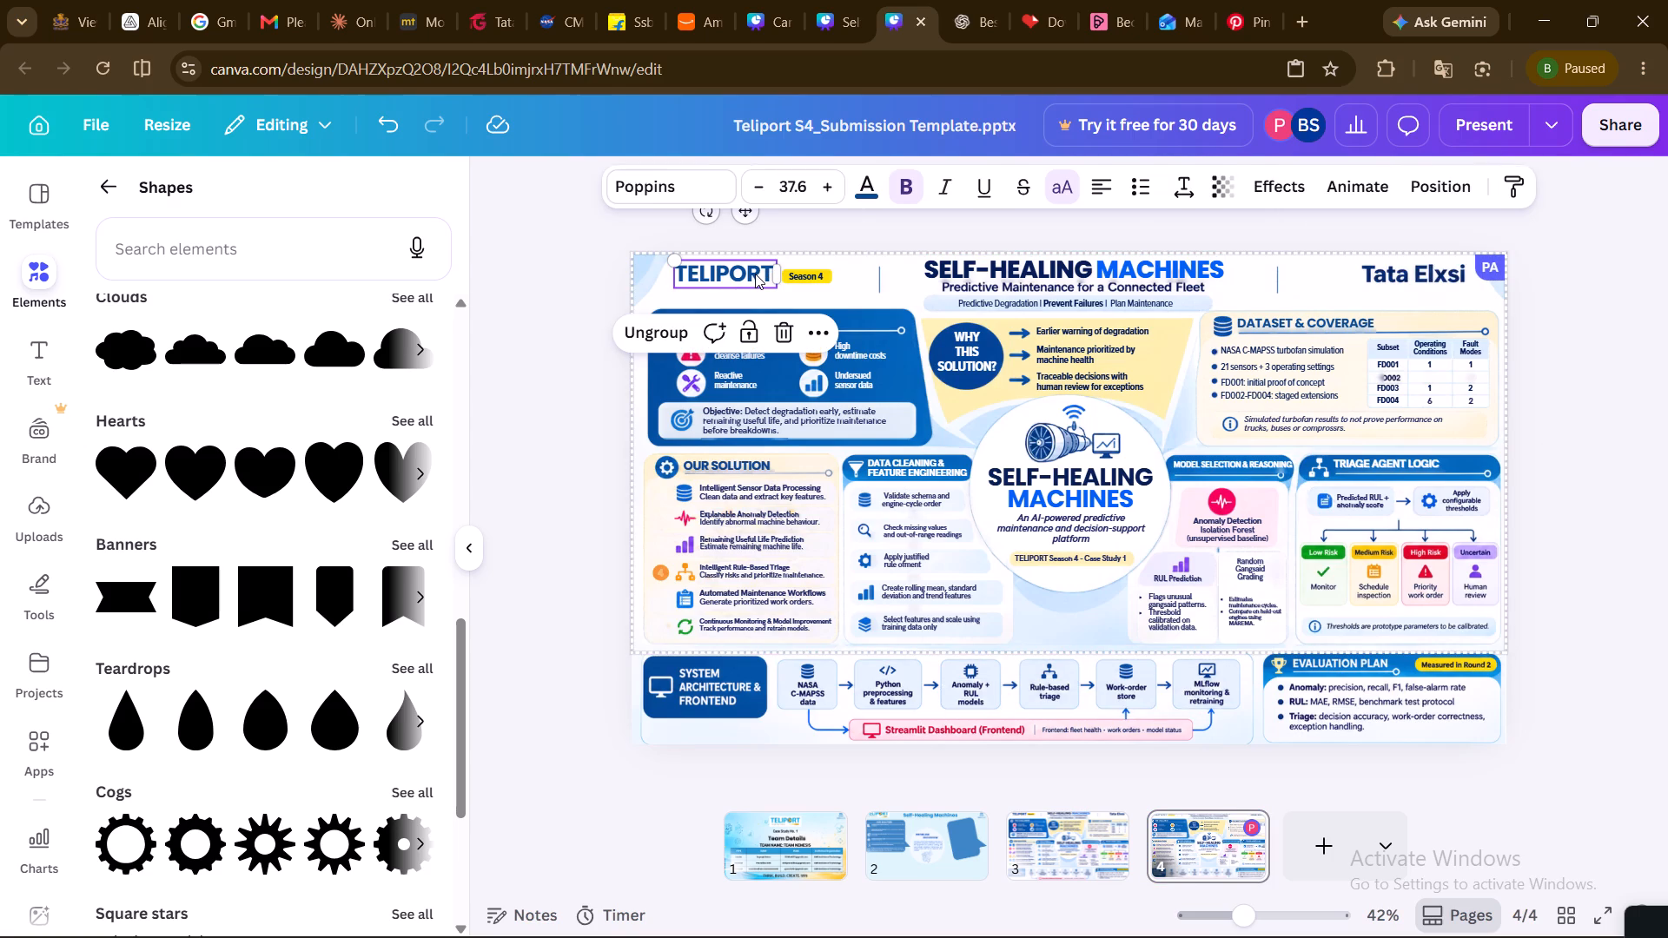
Duplicate the Teliport logo on page 2 and place the copy over the TELIPORT text heading on page 4.
click(913, 850)
click(692, 268)
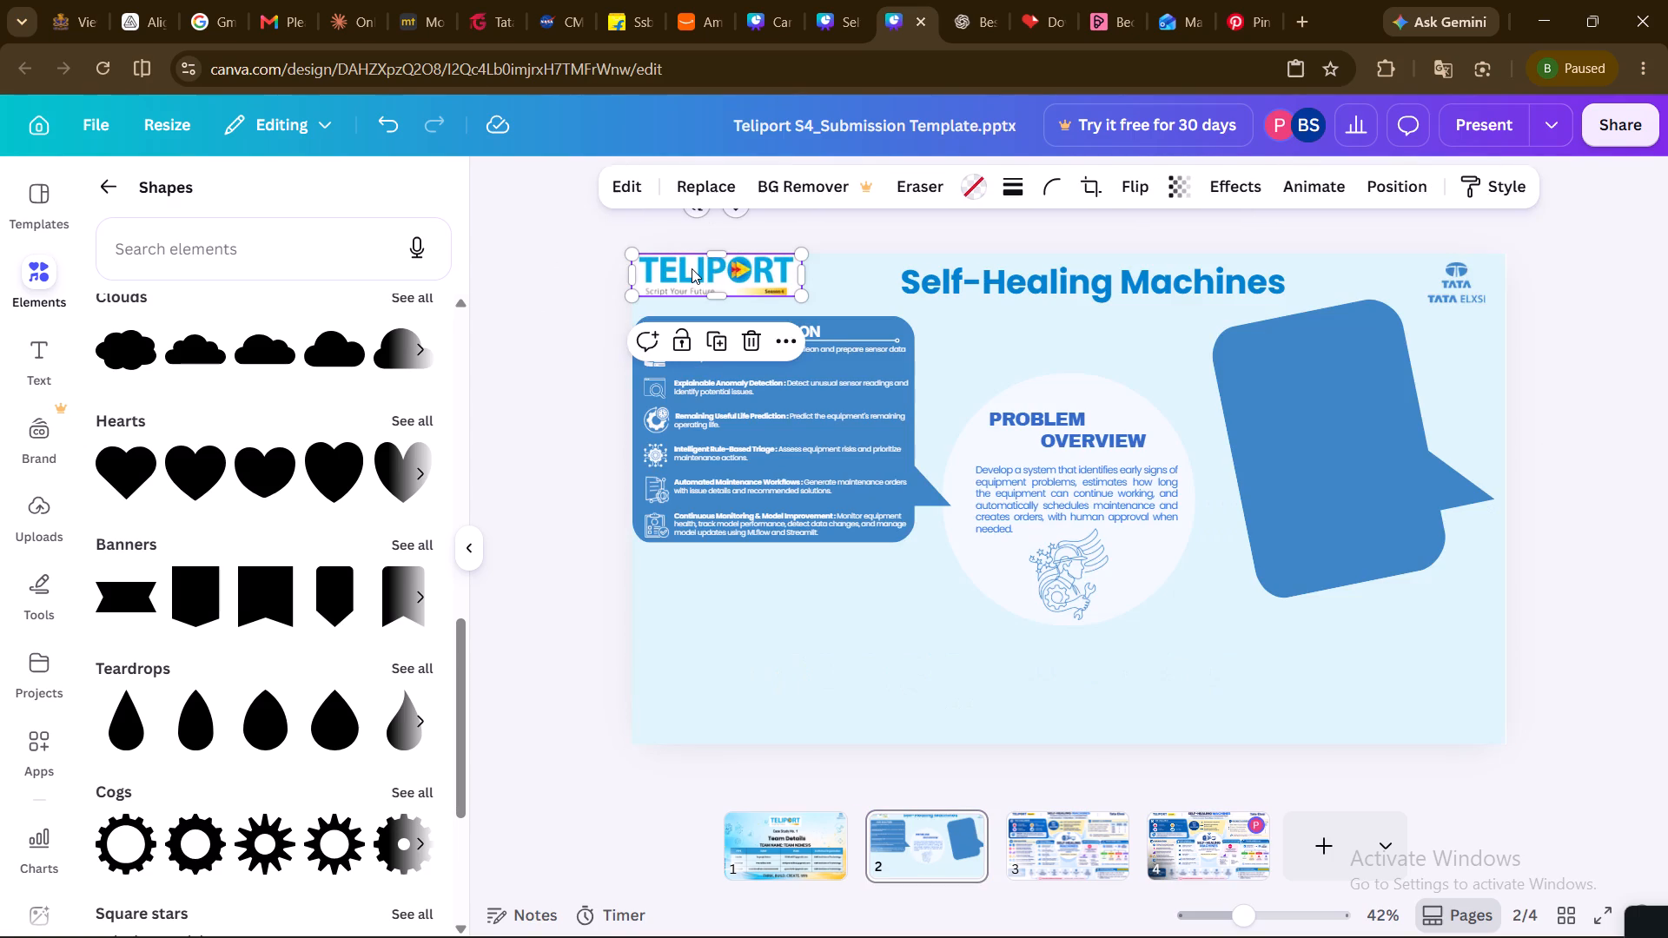
key(ctrl+d)
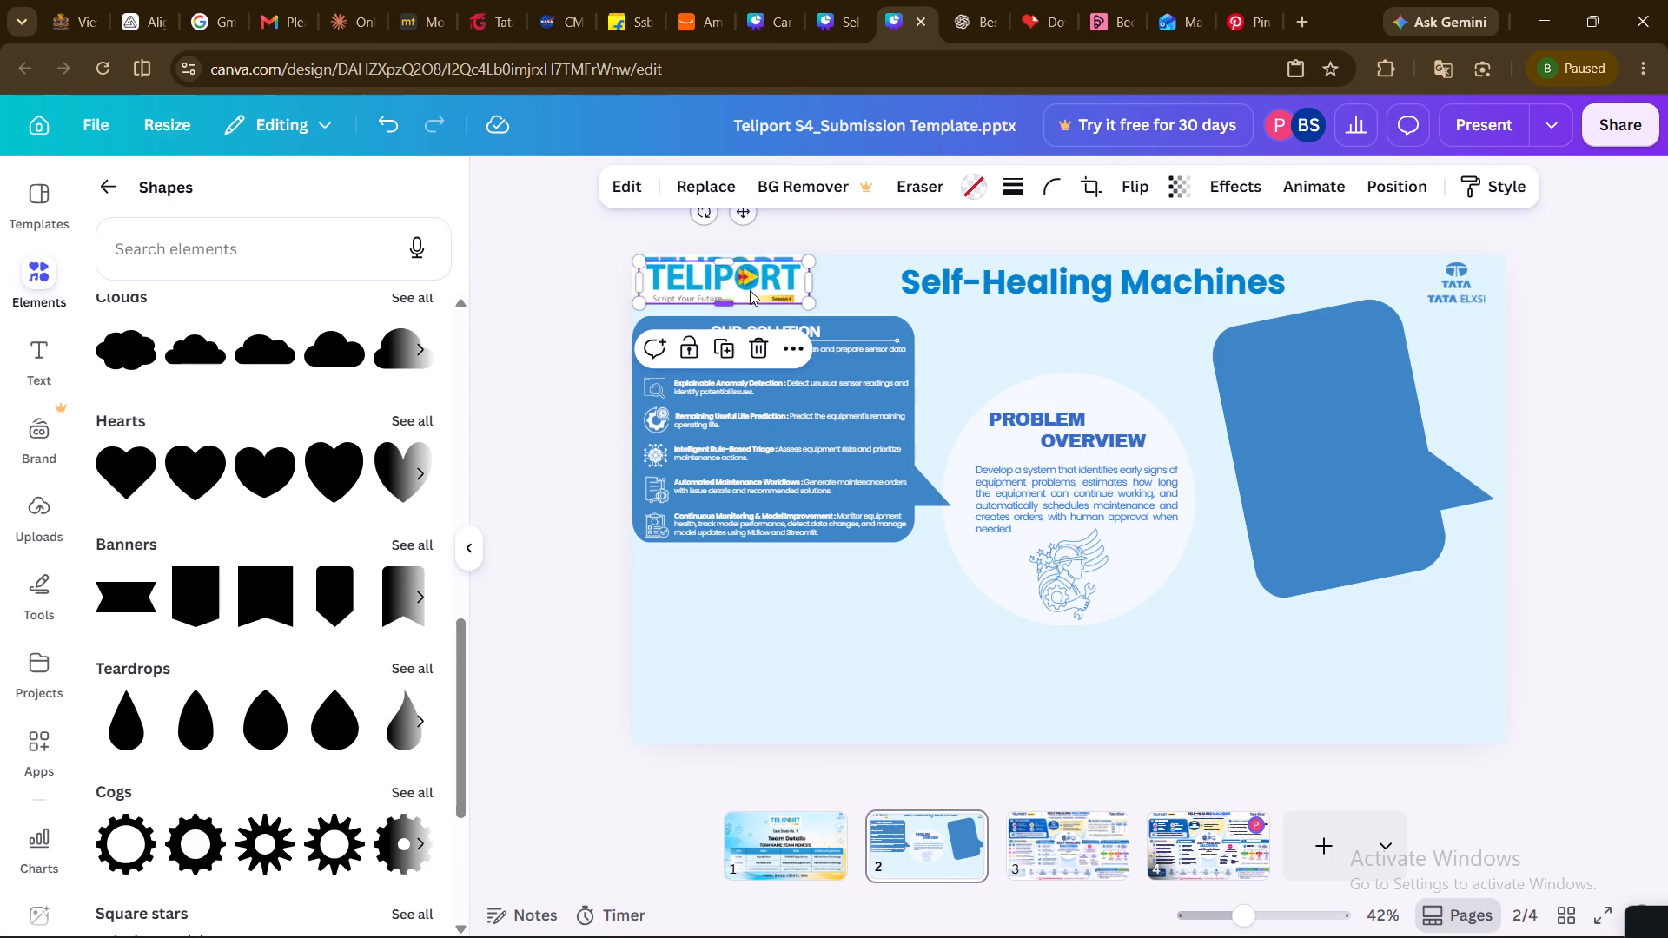
drag(750, 290, 1219, 848)
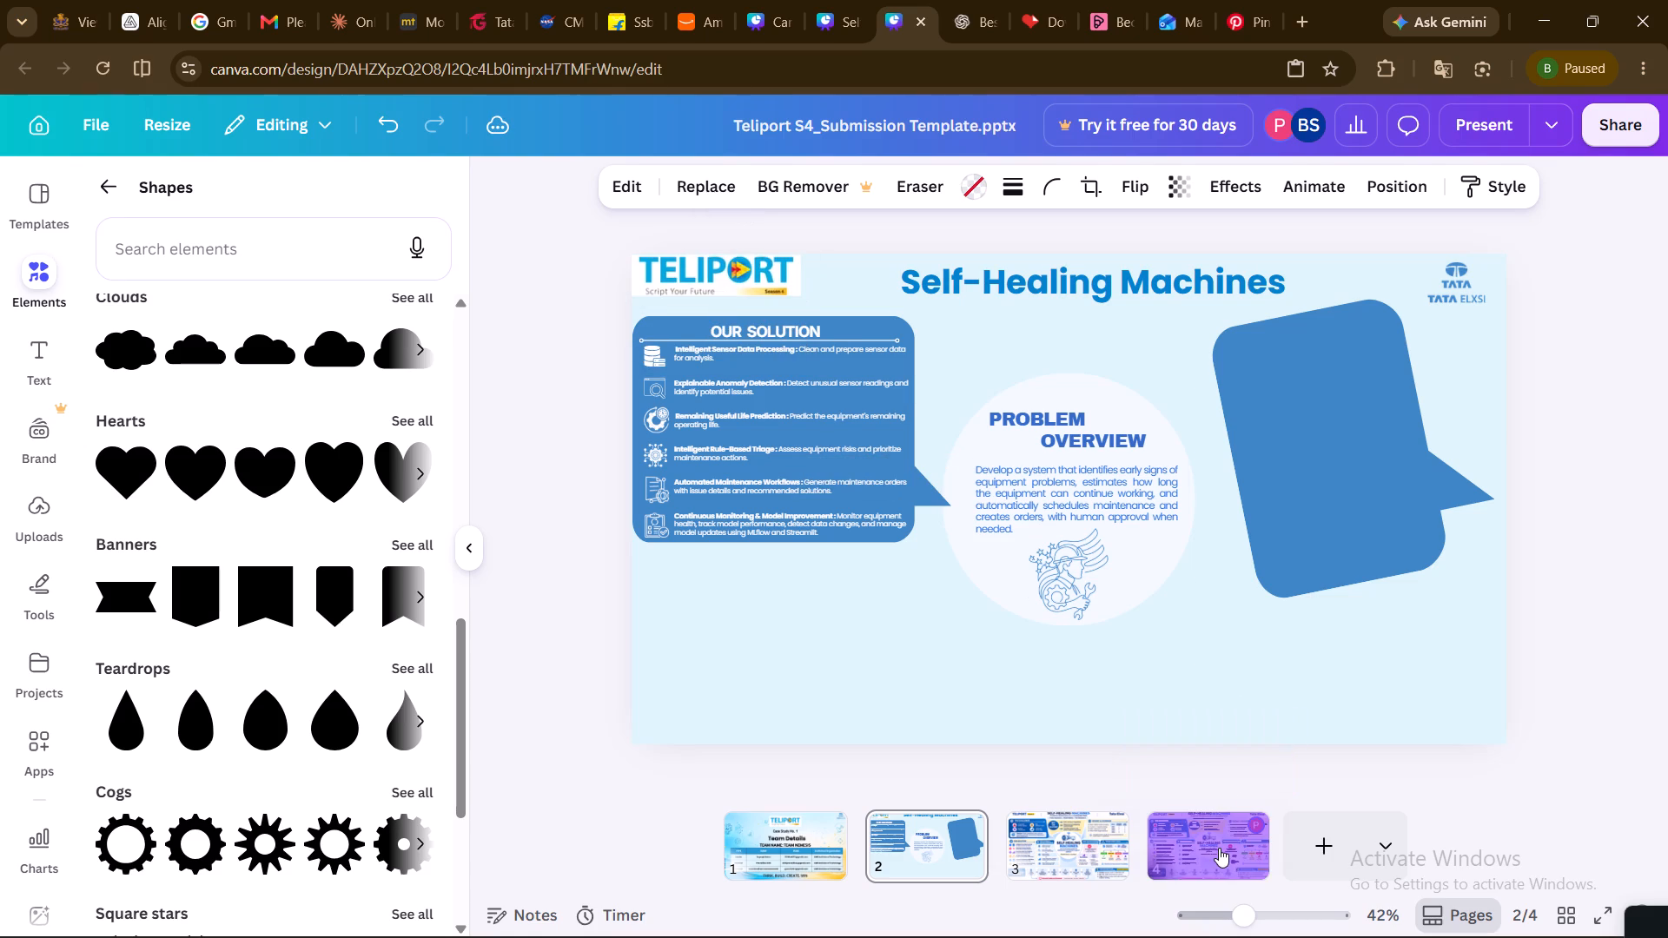
drag(1219, 848, 881, 386)
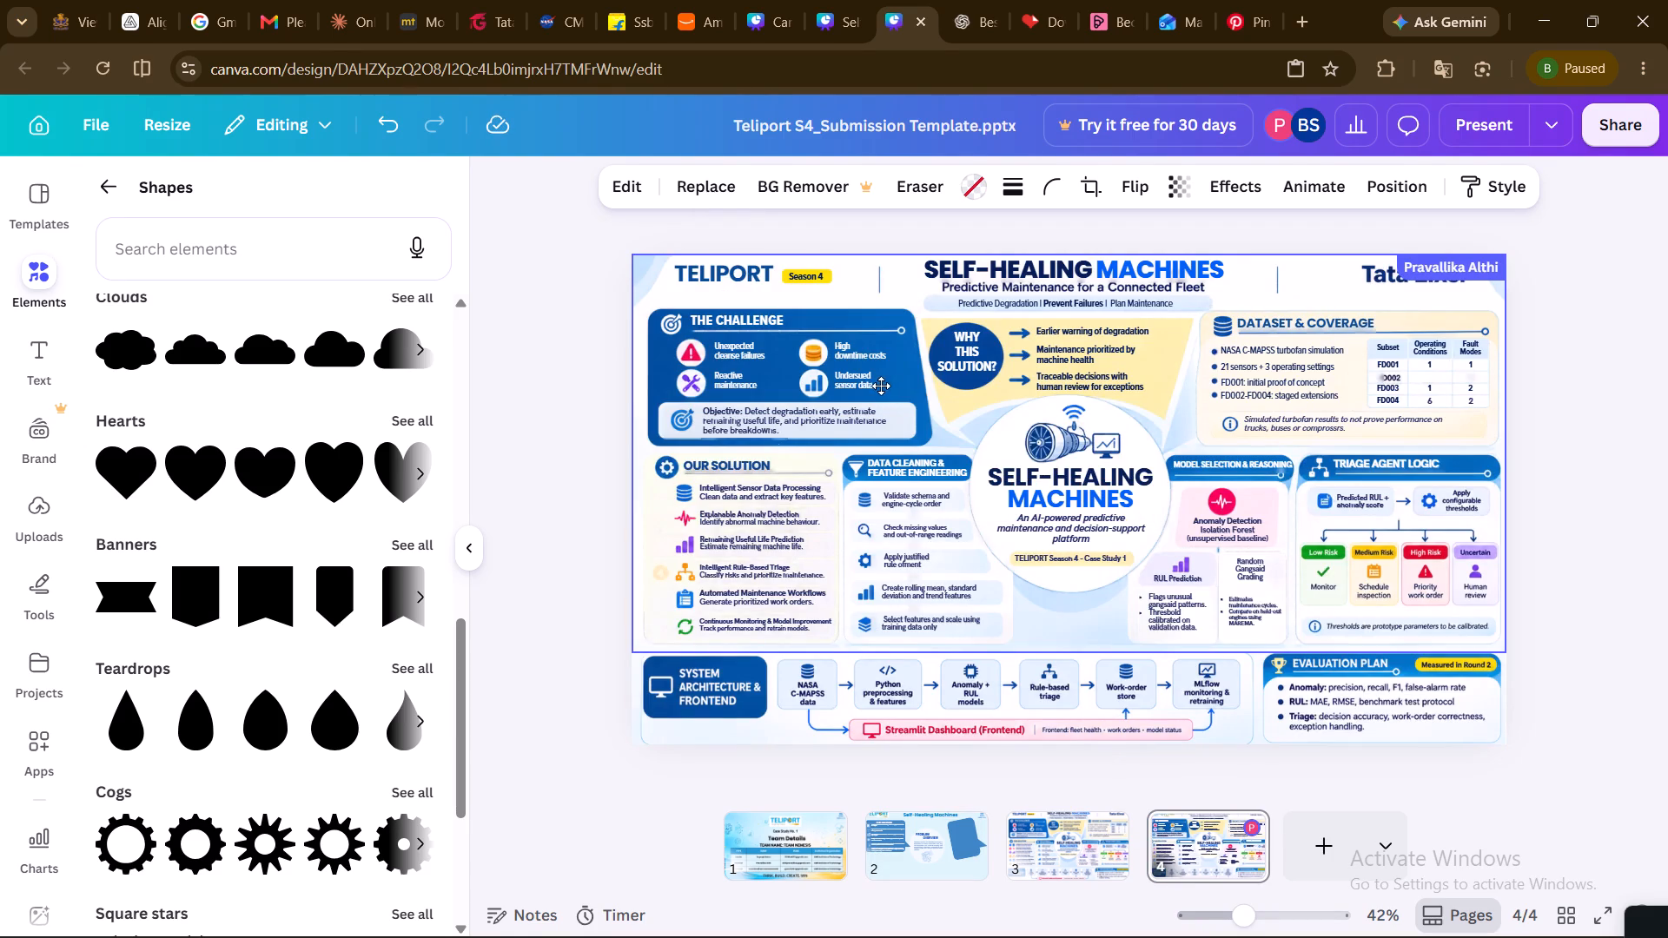
drag(881, 386, 802, 326)
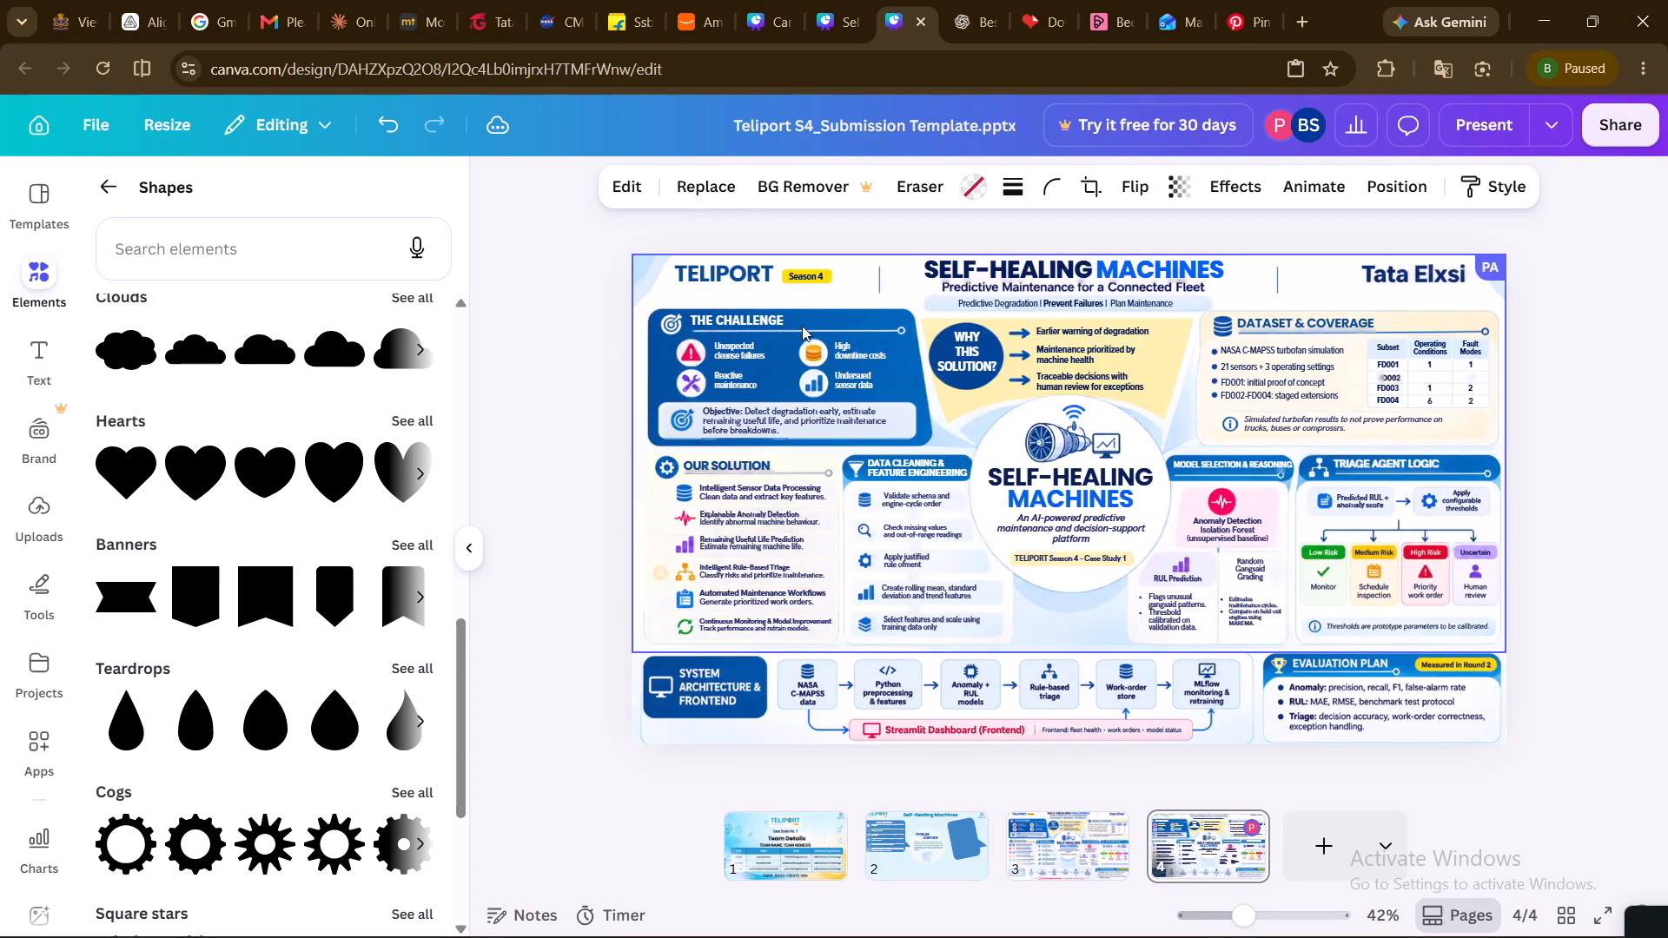
drag(802, 326, 781, 285)
drag(781, 285, 849, 658)
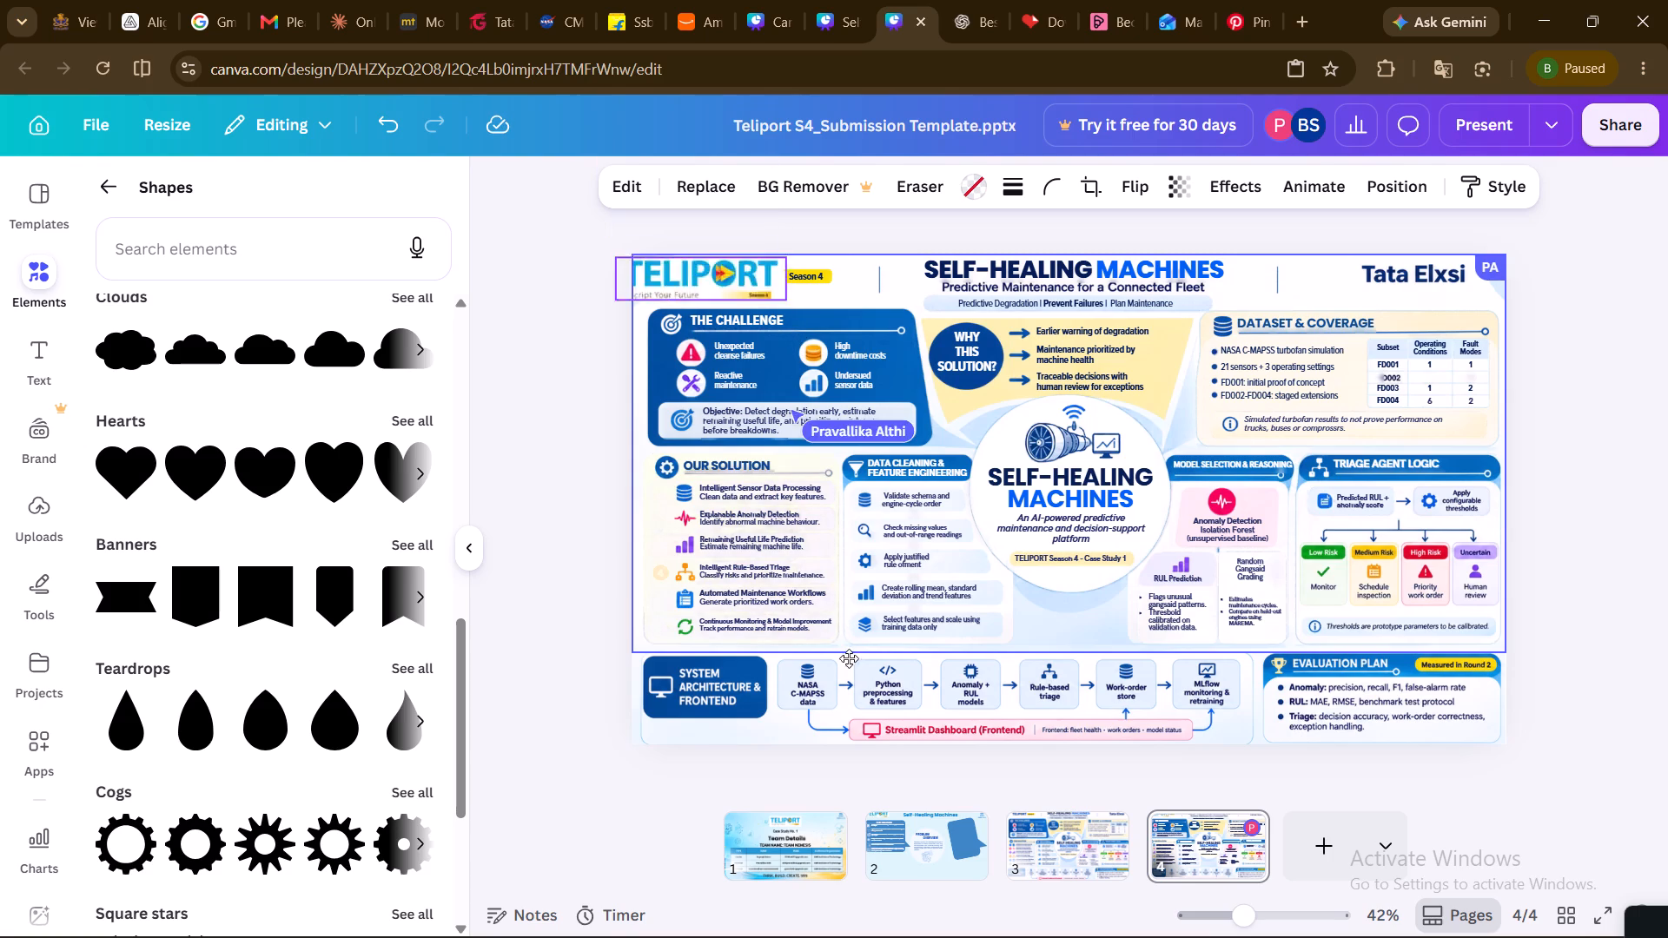
drag(849, 658, 892, 639)
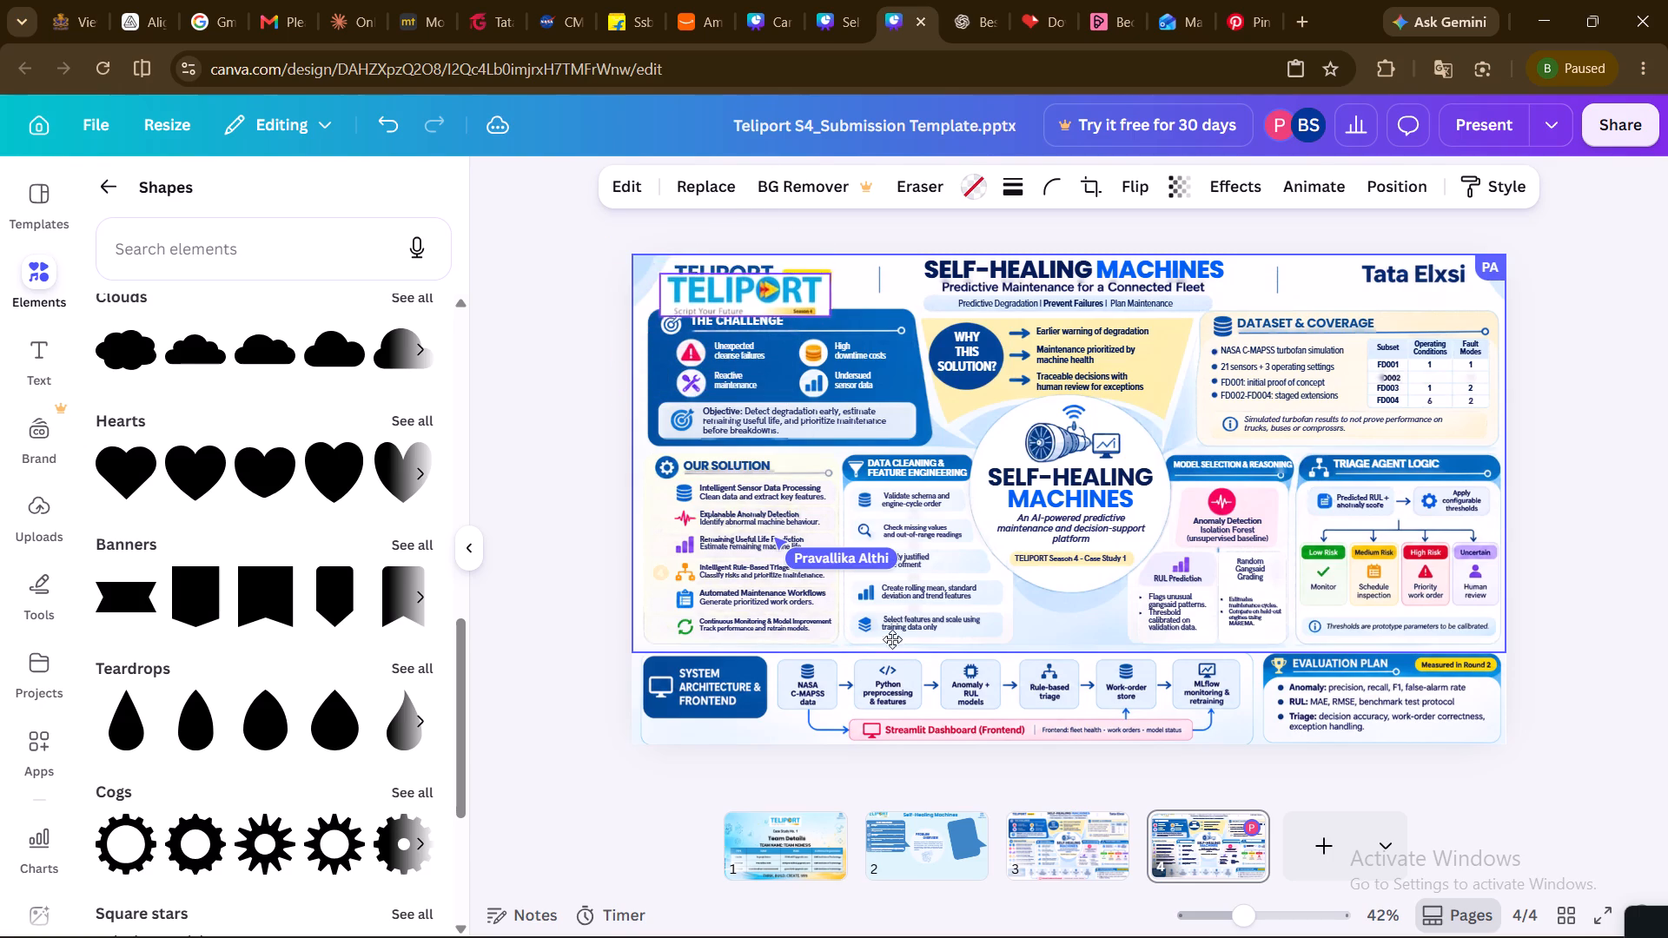
drag(892, 639, 905, 625)
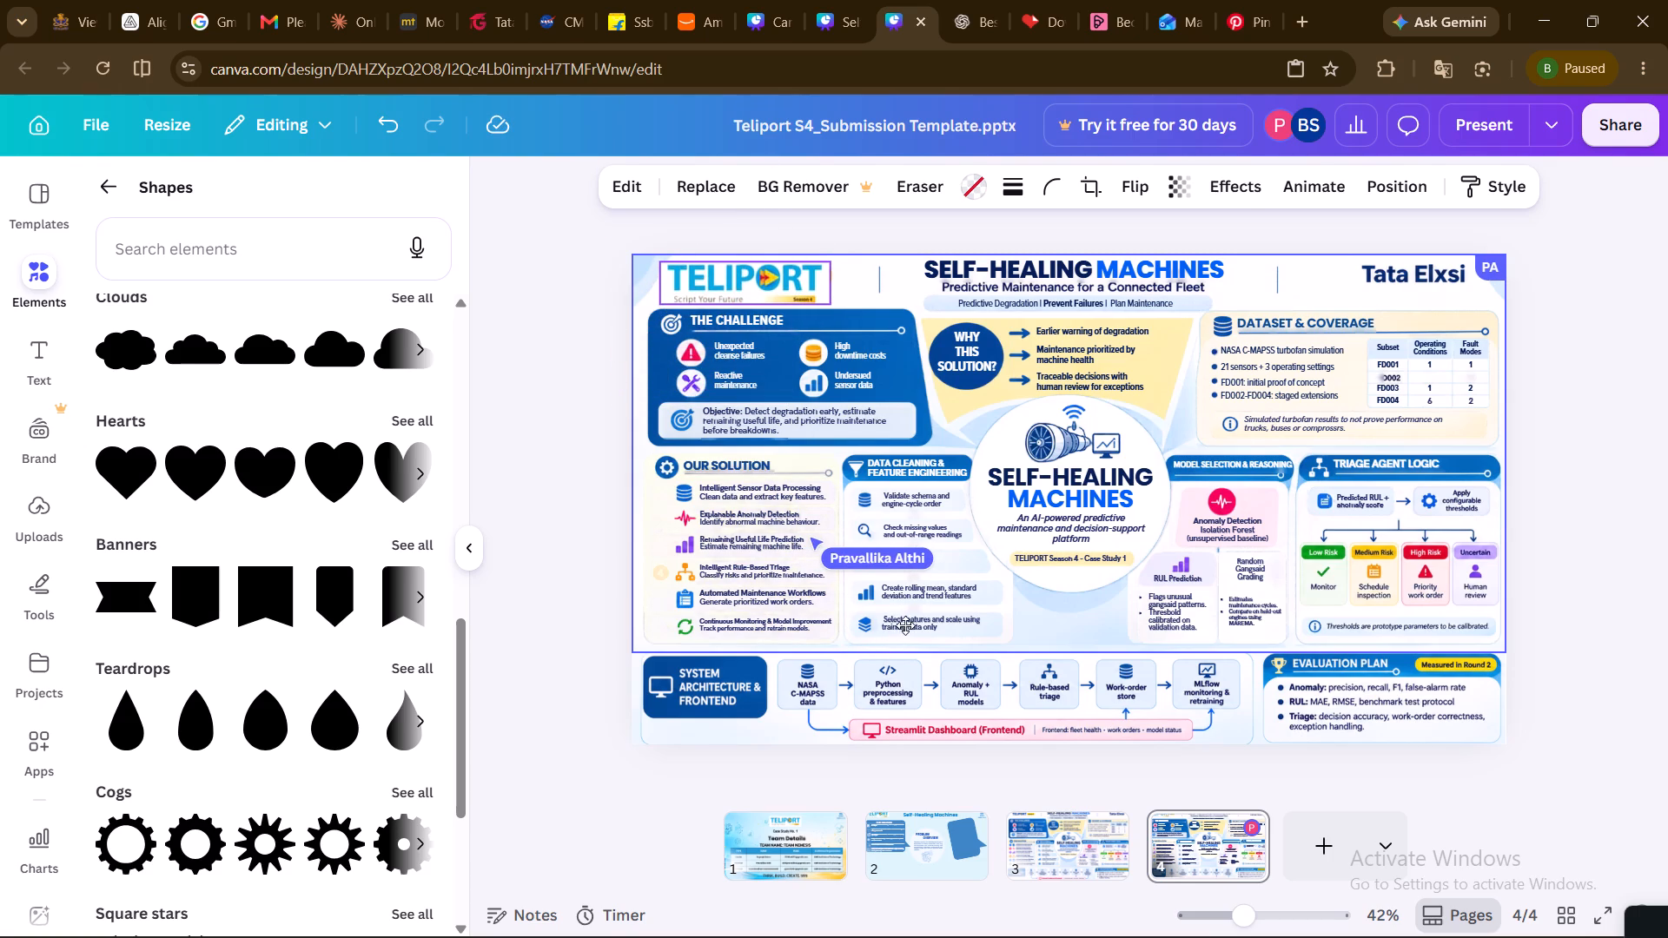
drag(905, 625, 904, 624)
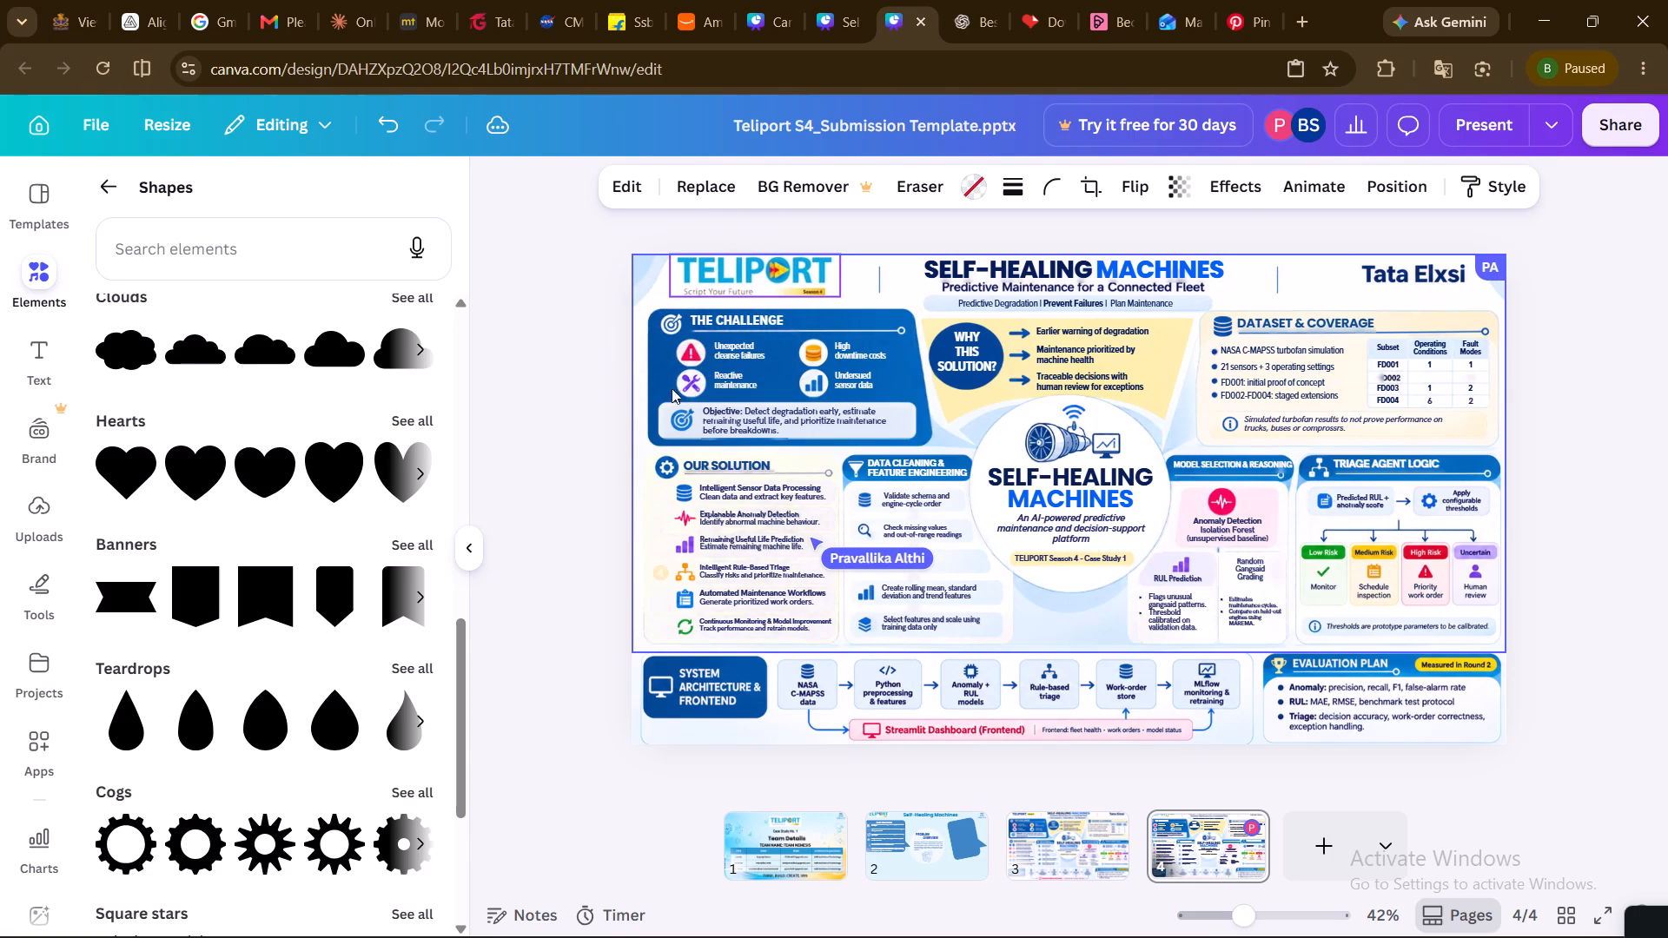
Delete the light blue decorative corner shape beside the Teliport logo on page 4.
click(648, 279)
click(648, 279)
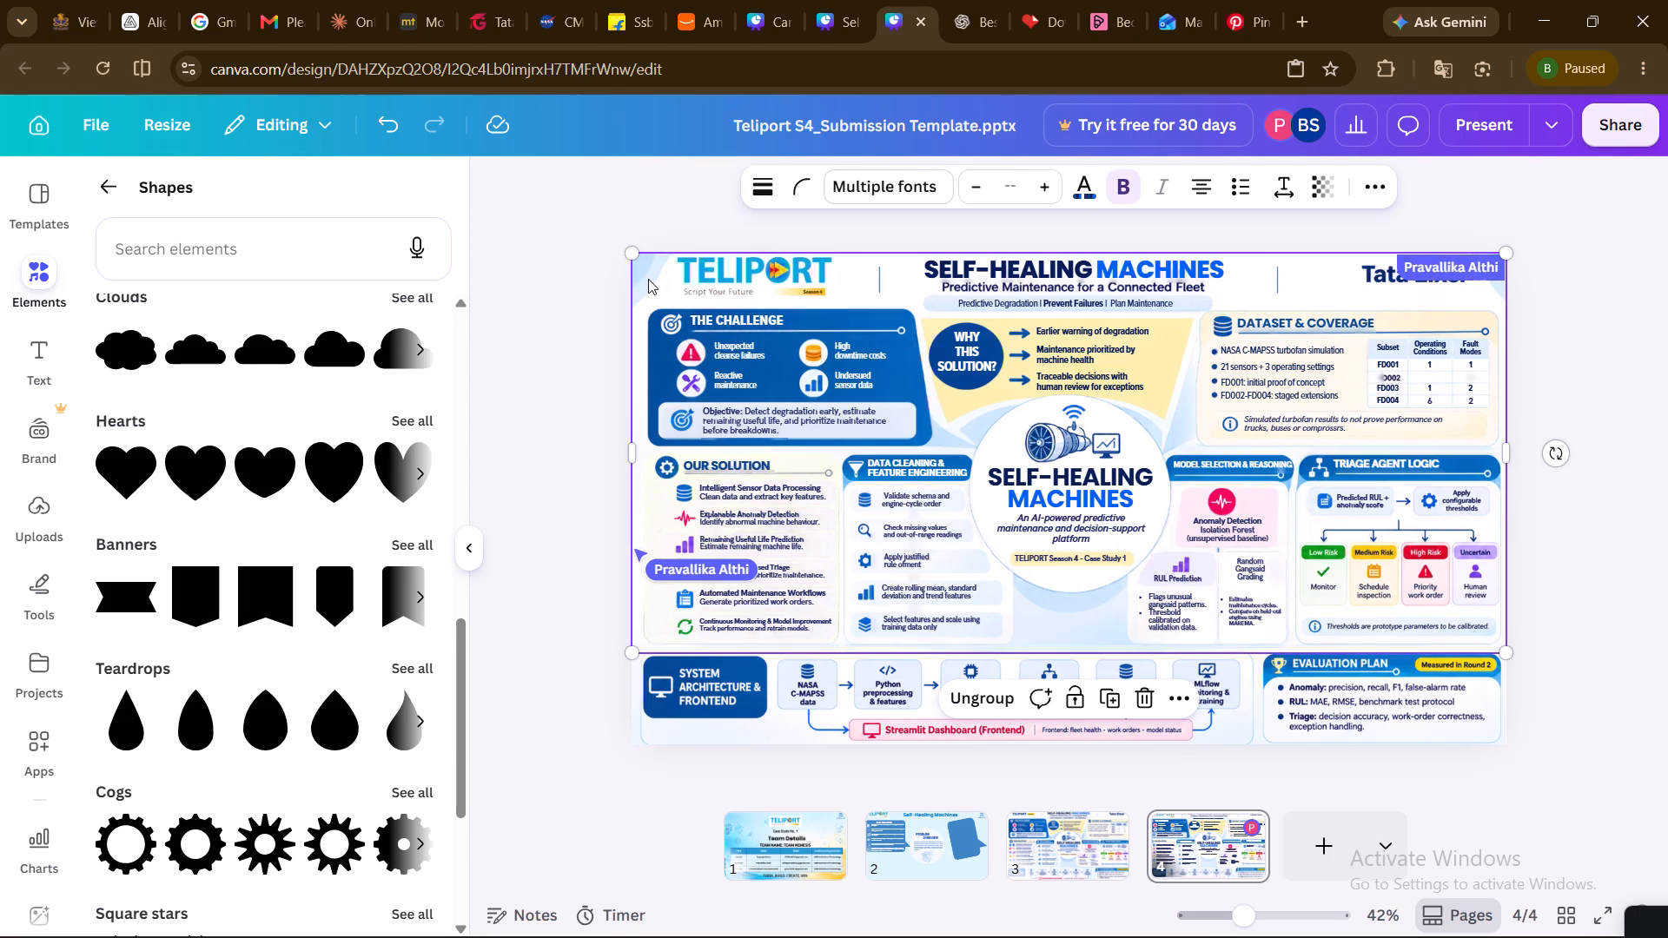
click(642, 277)
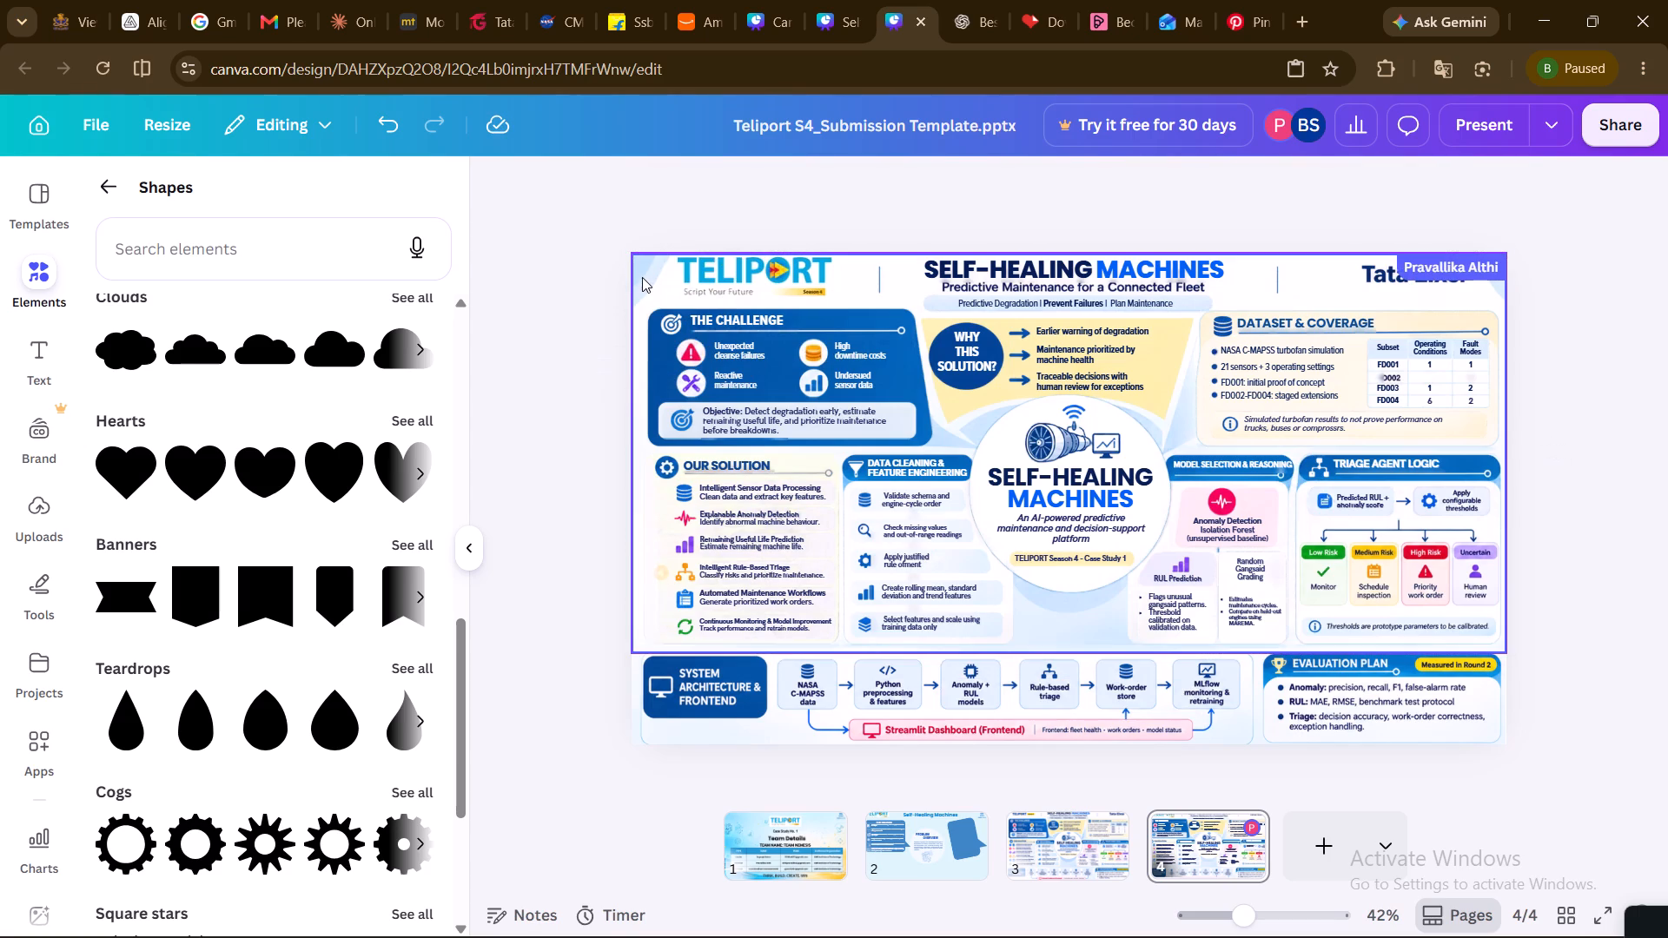
key(Delete)
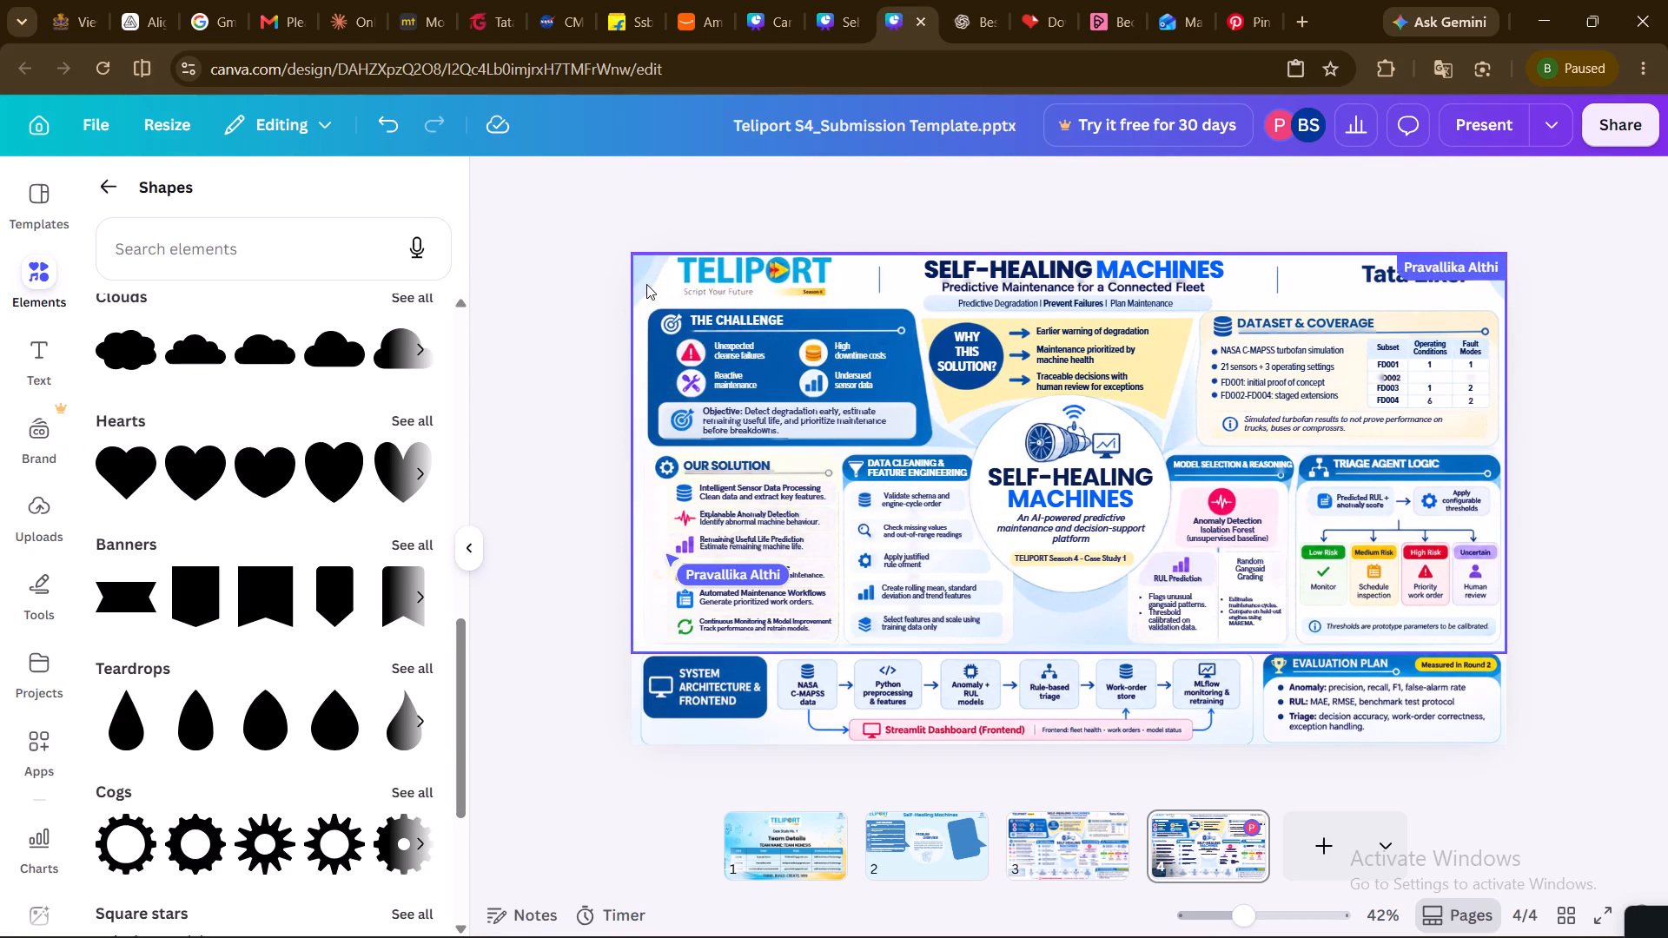
click(646, 284)
click(643, 271)
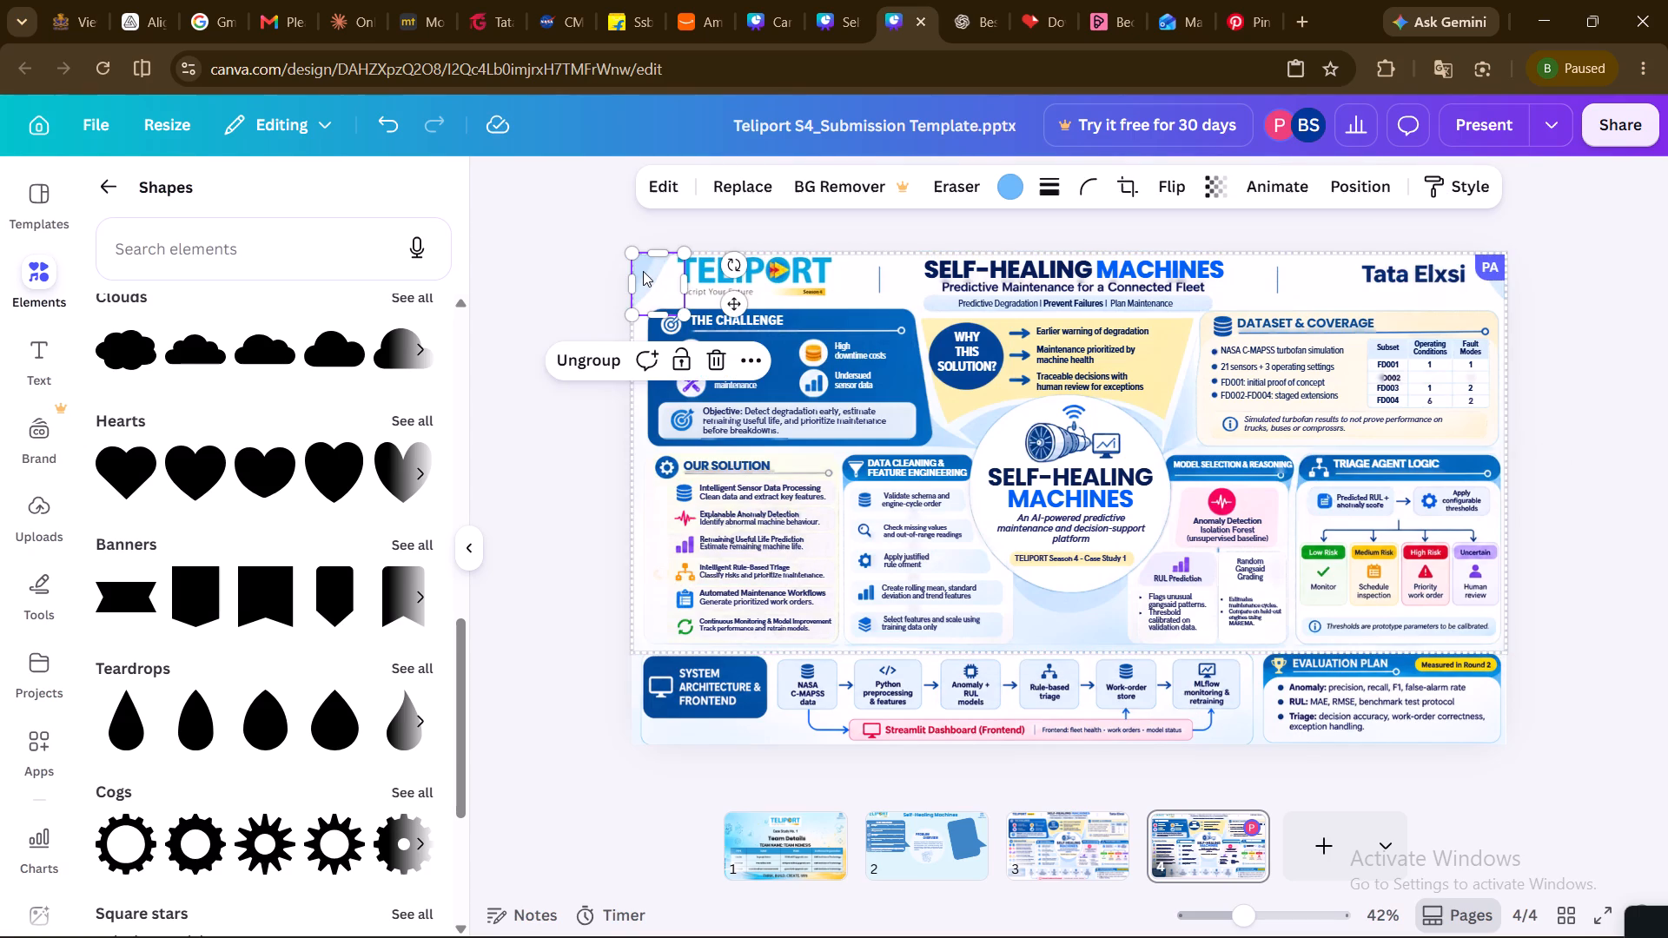
key(Delete)
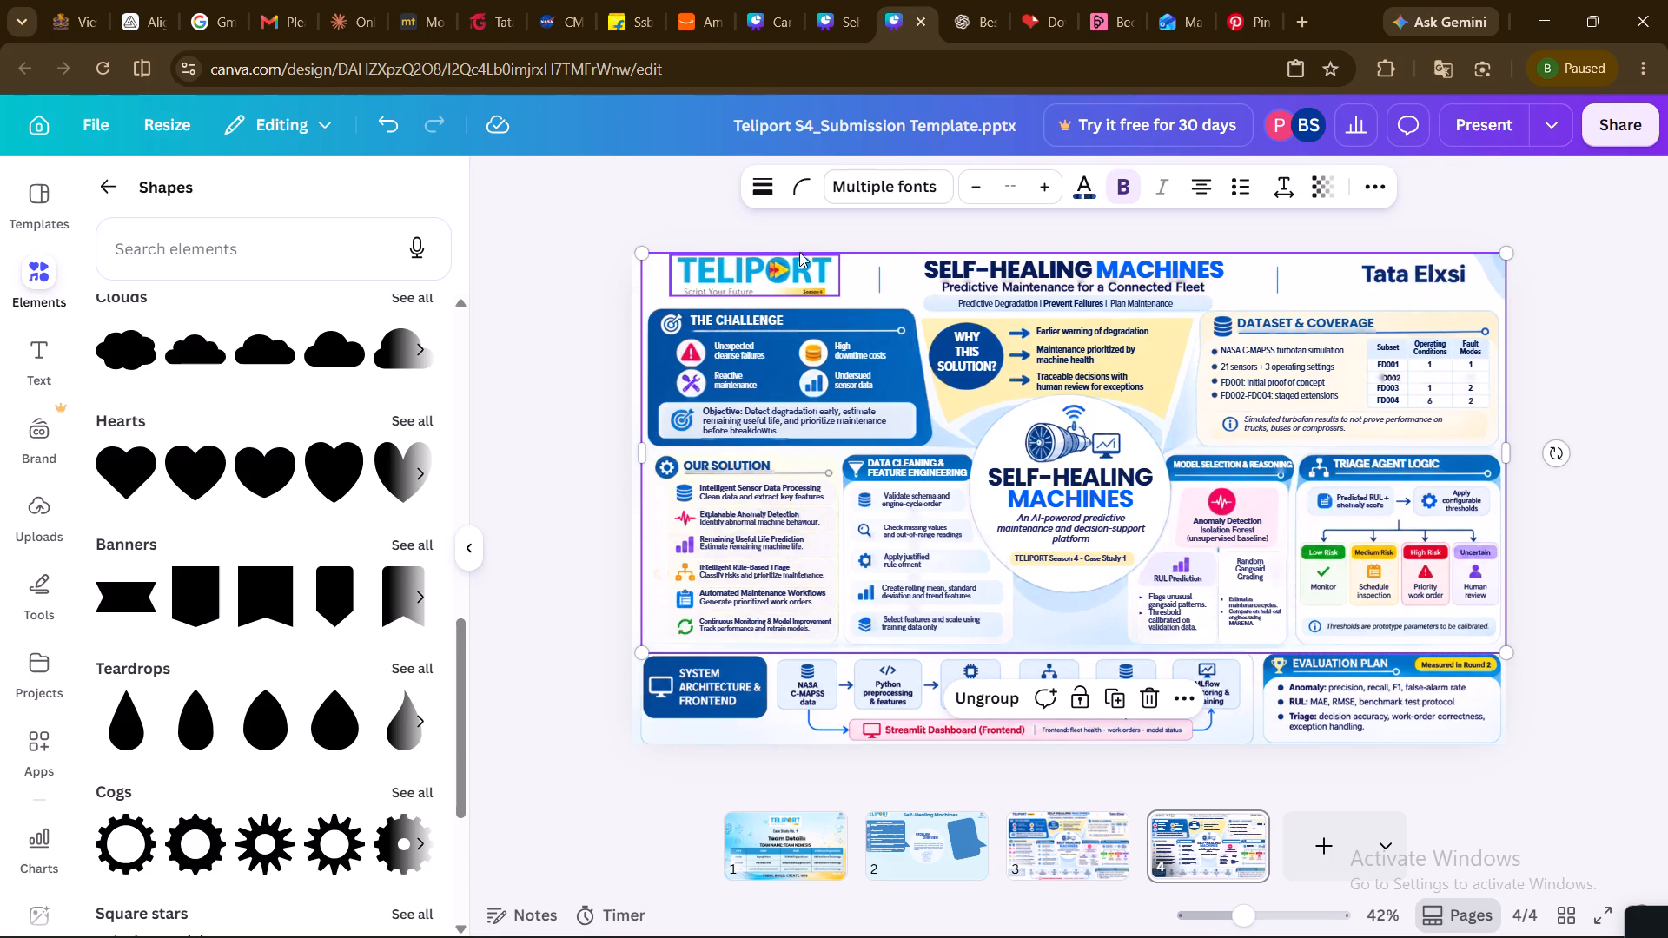
Move the Teliport logo aside on page 4, clear the old TELIPORT text and Season 4 badge, and set the logo in their place.
drag(748, 281, 703, 287)
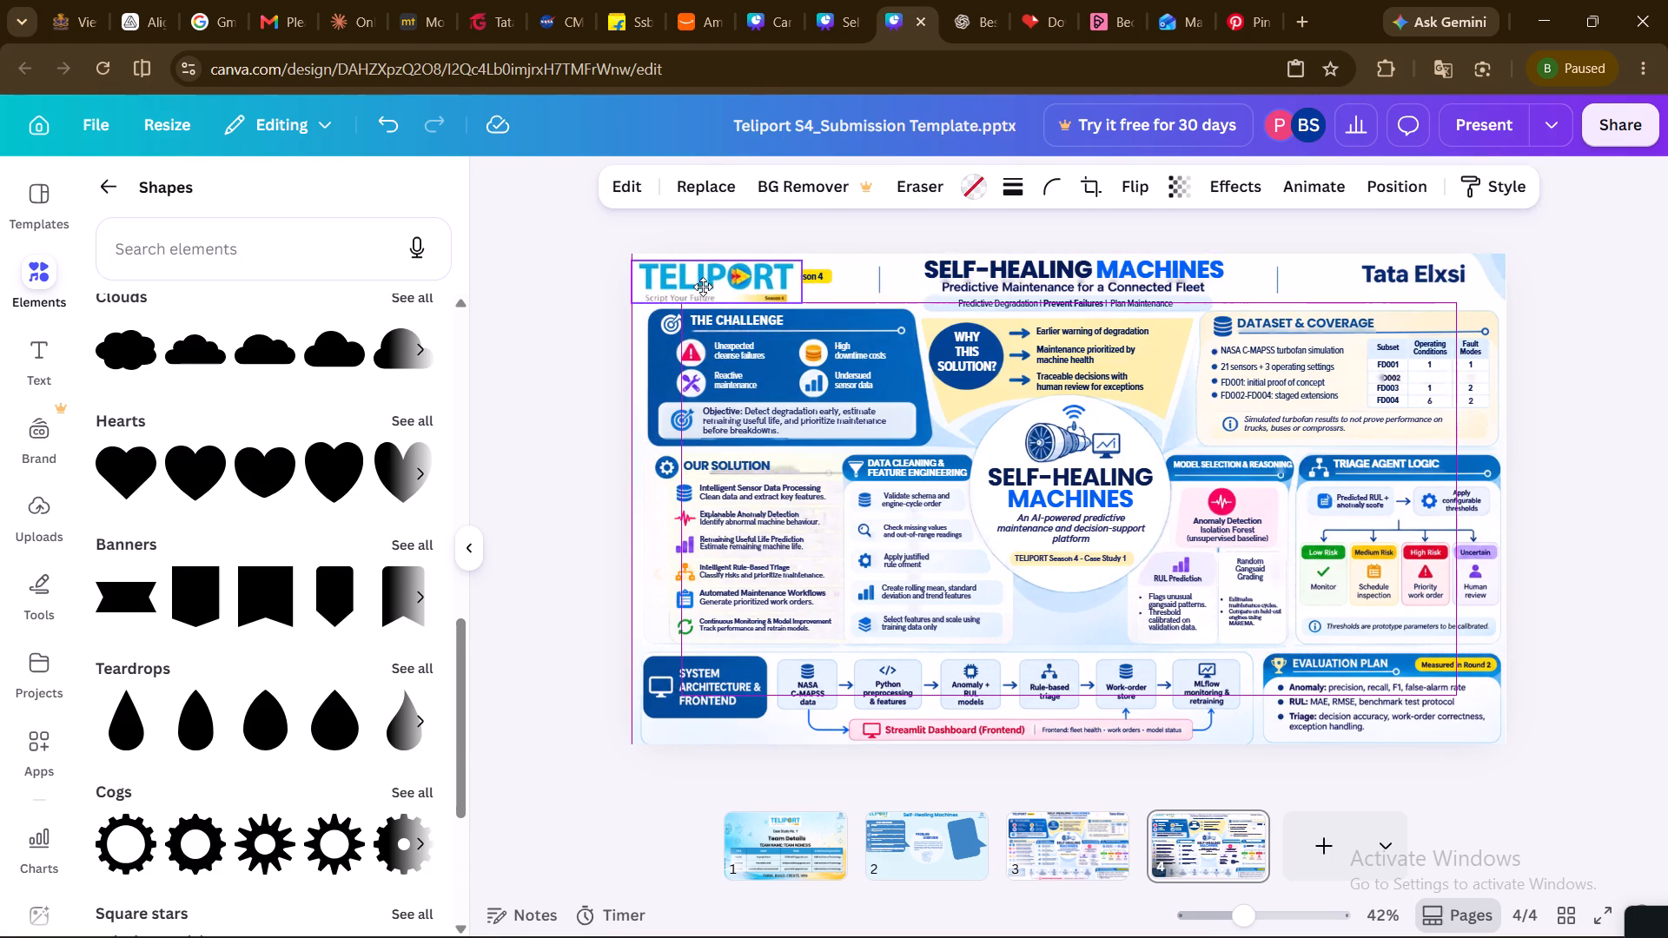
drag(703, 287, 745, 285)
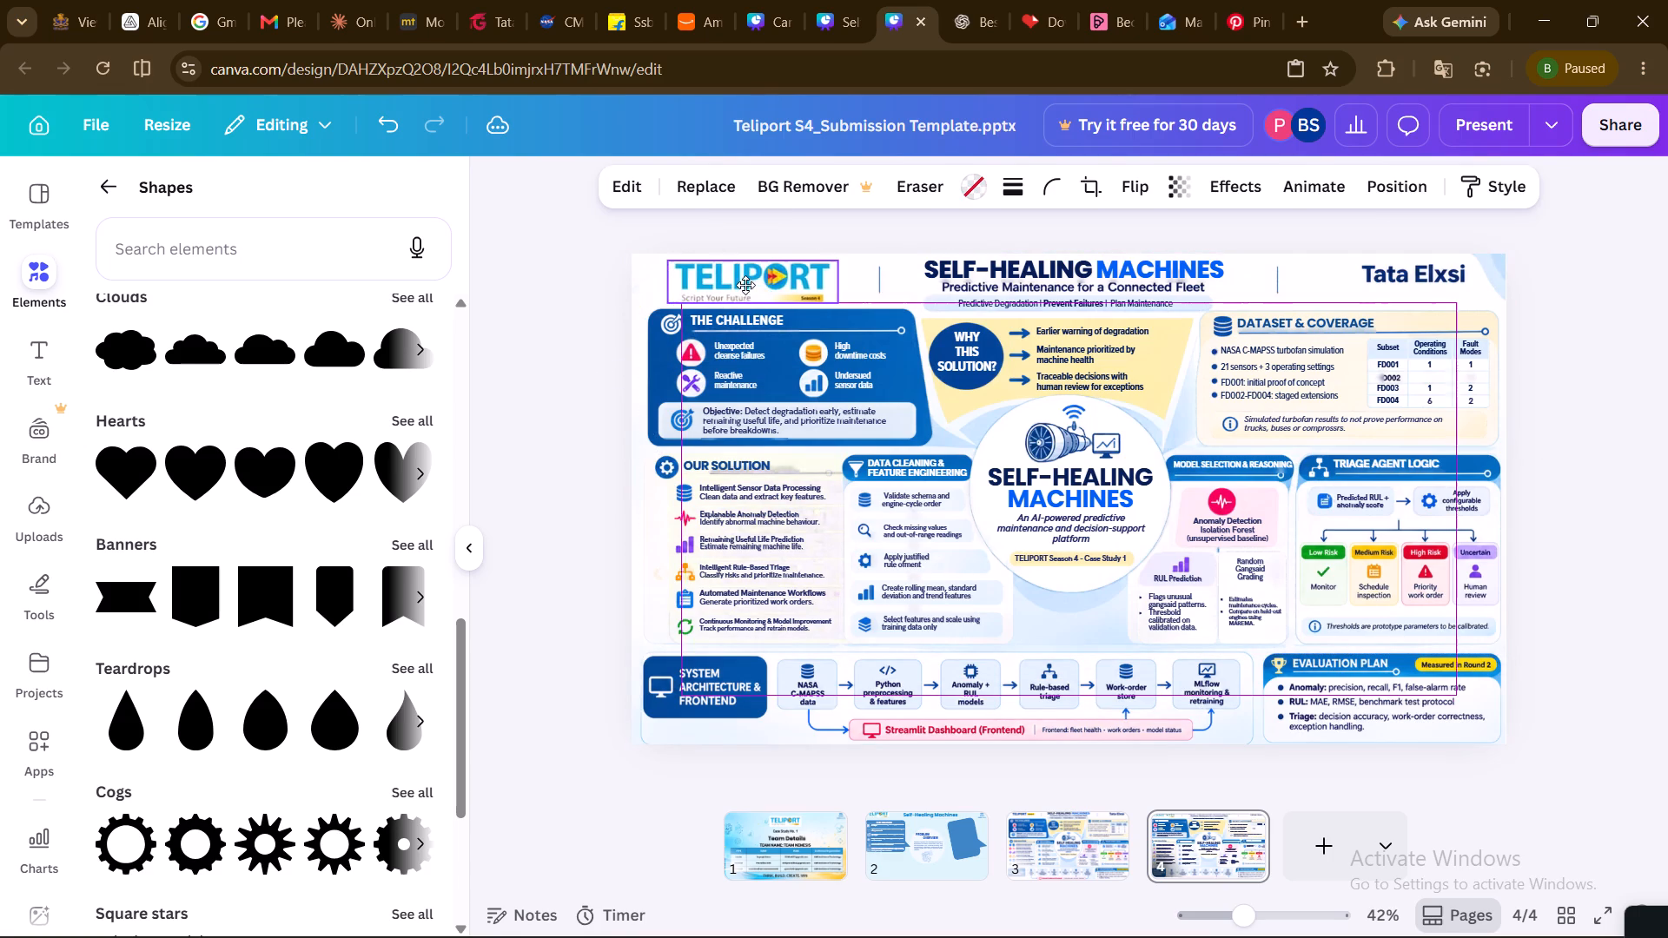
drag(745, 285, 906, 280)
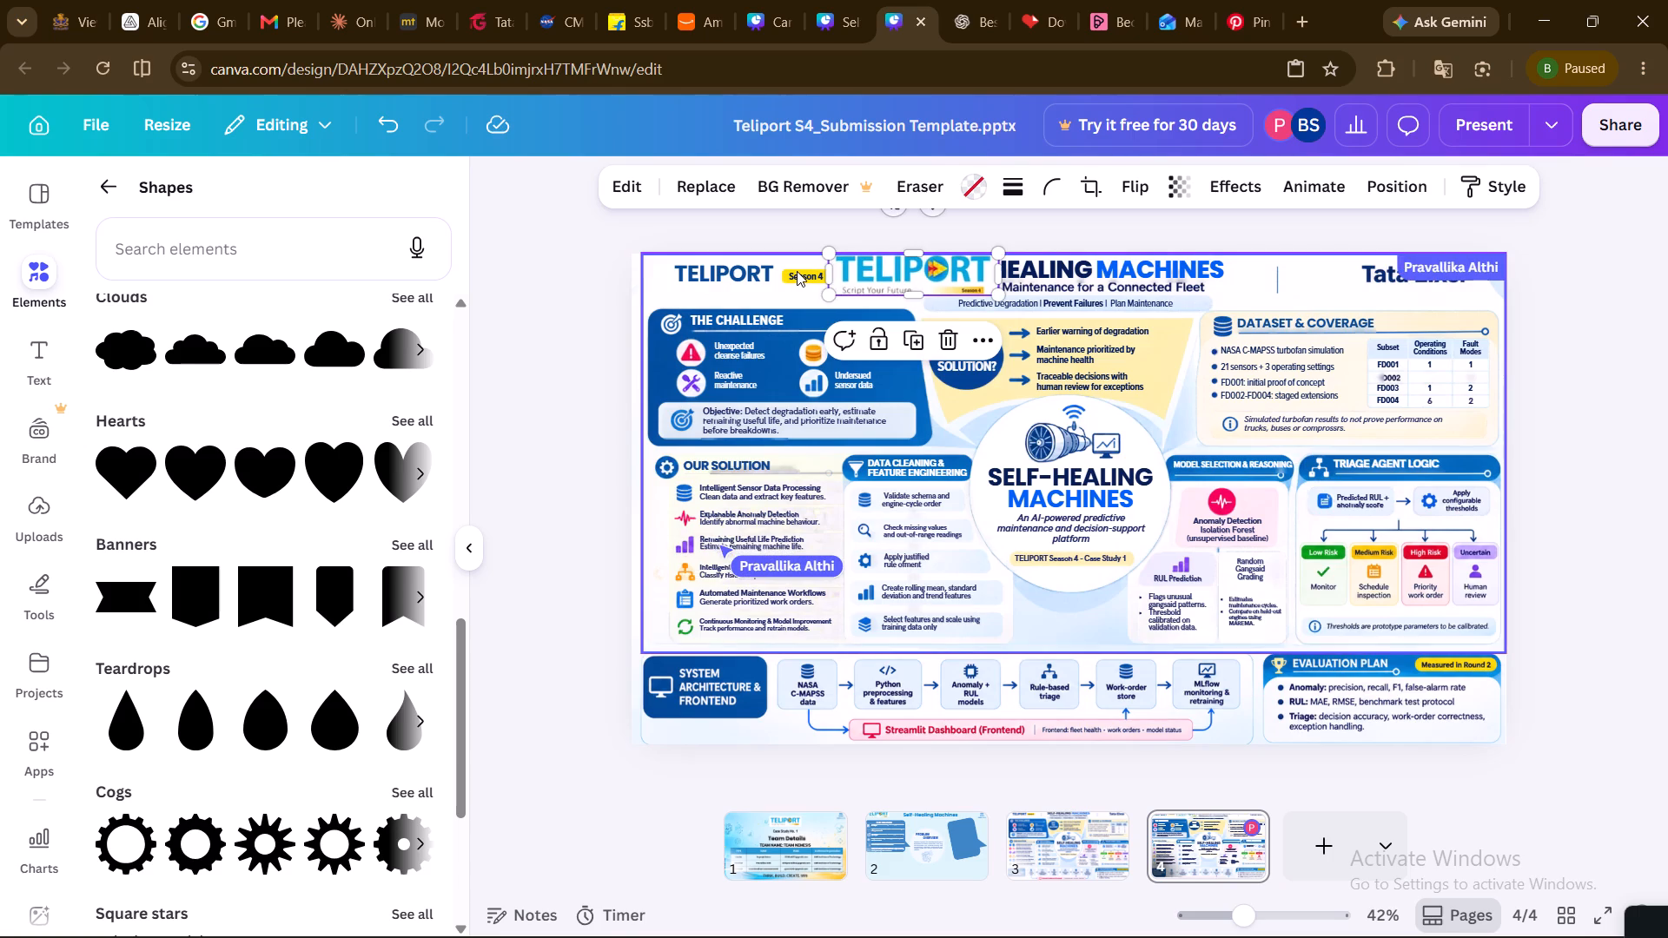
click(797, 271)
click(797, 274)
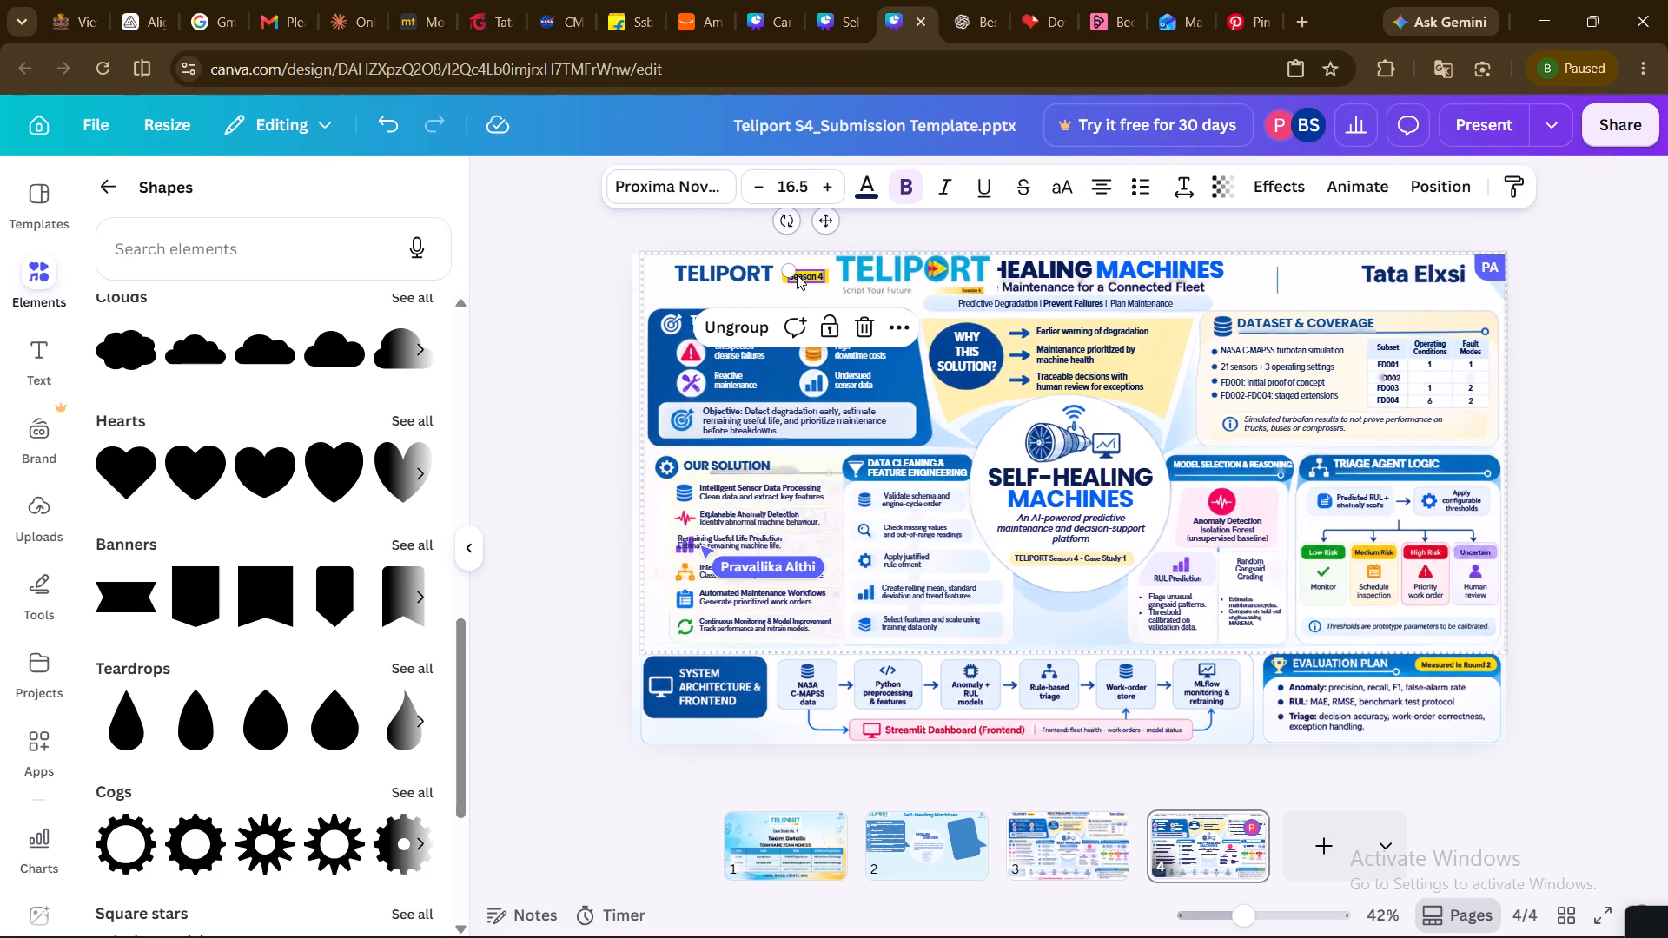
Delete the Season 4 text, the old TELIPORT text and the yellow badge shape from the page 4 header.
key(Delete)
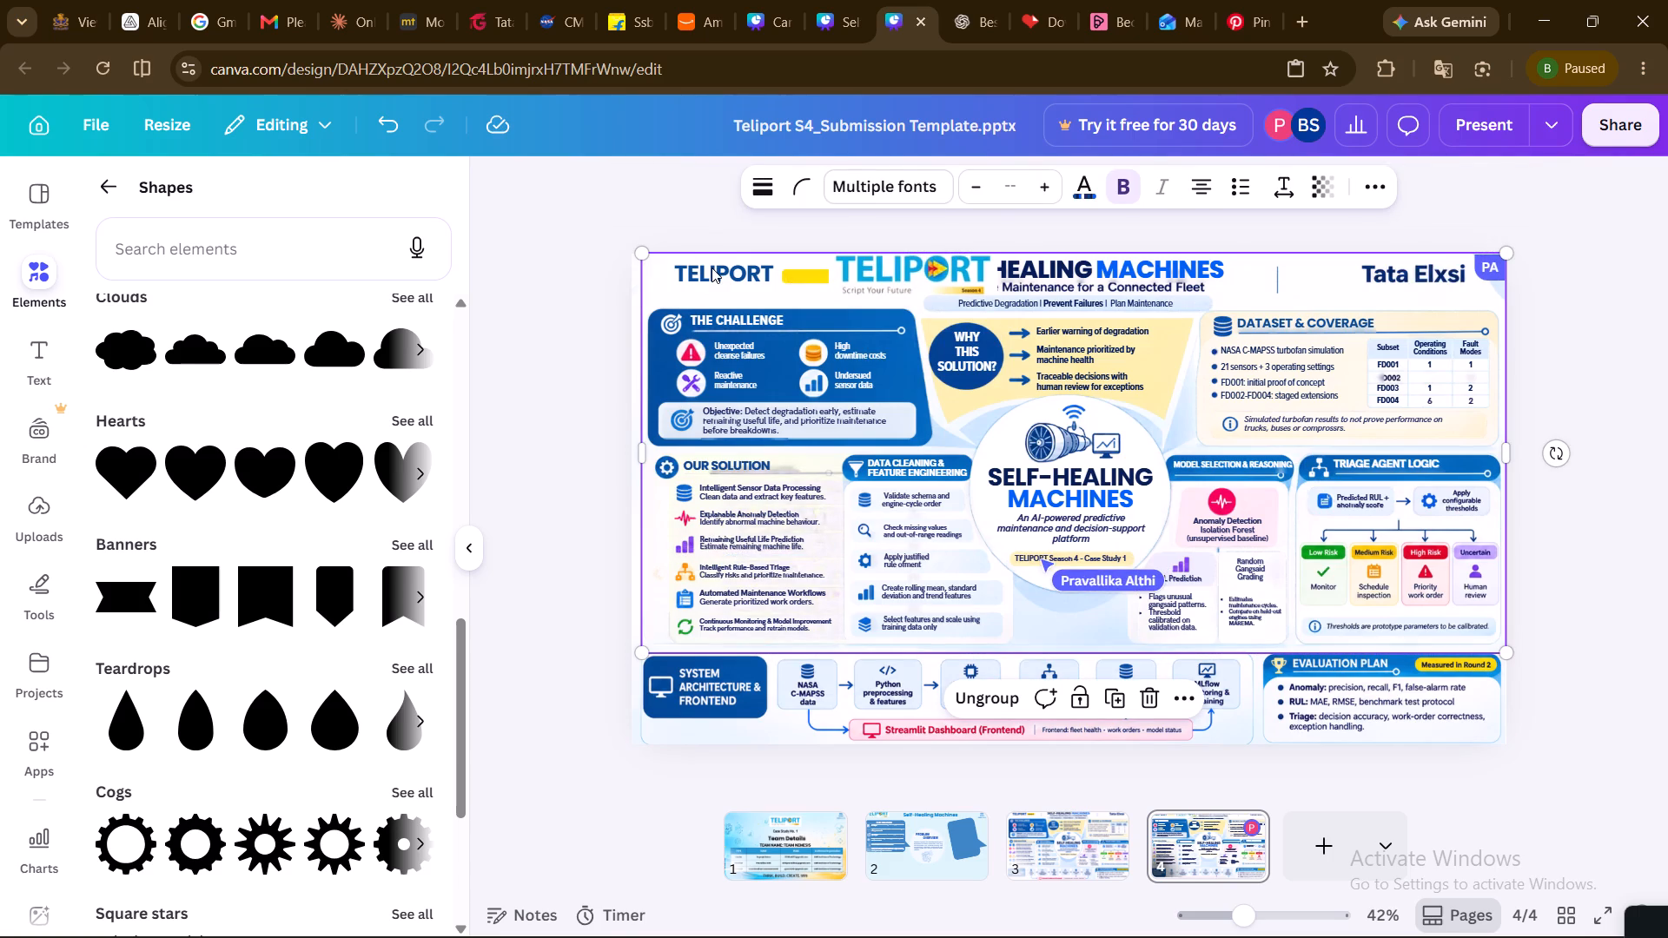
click(712, 268)
key(Delete)
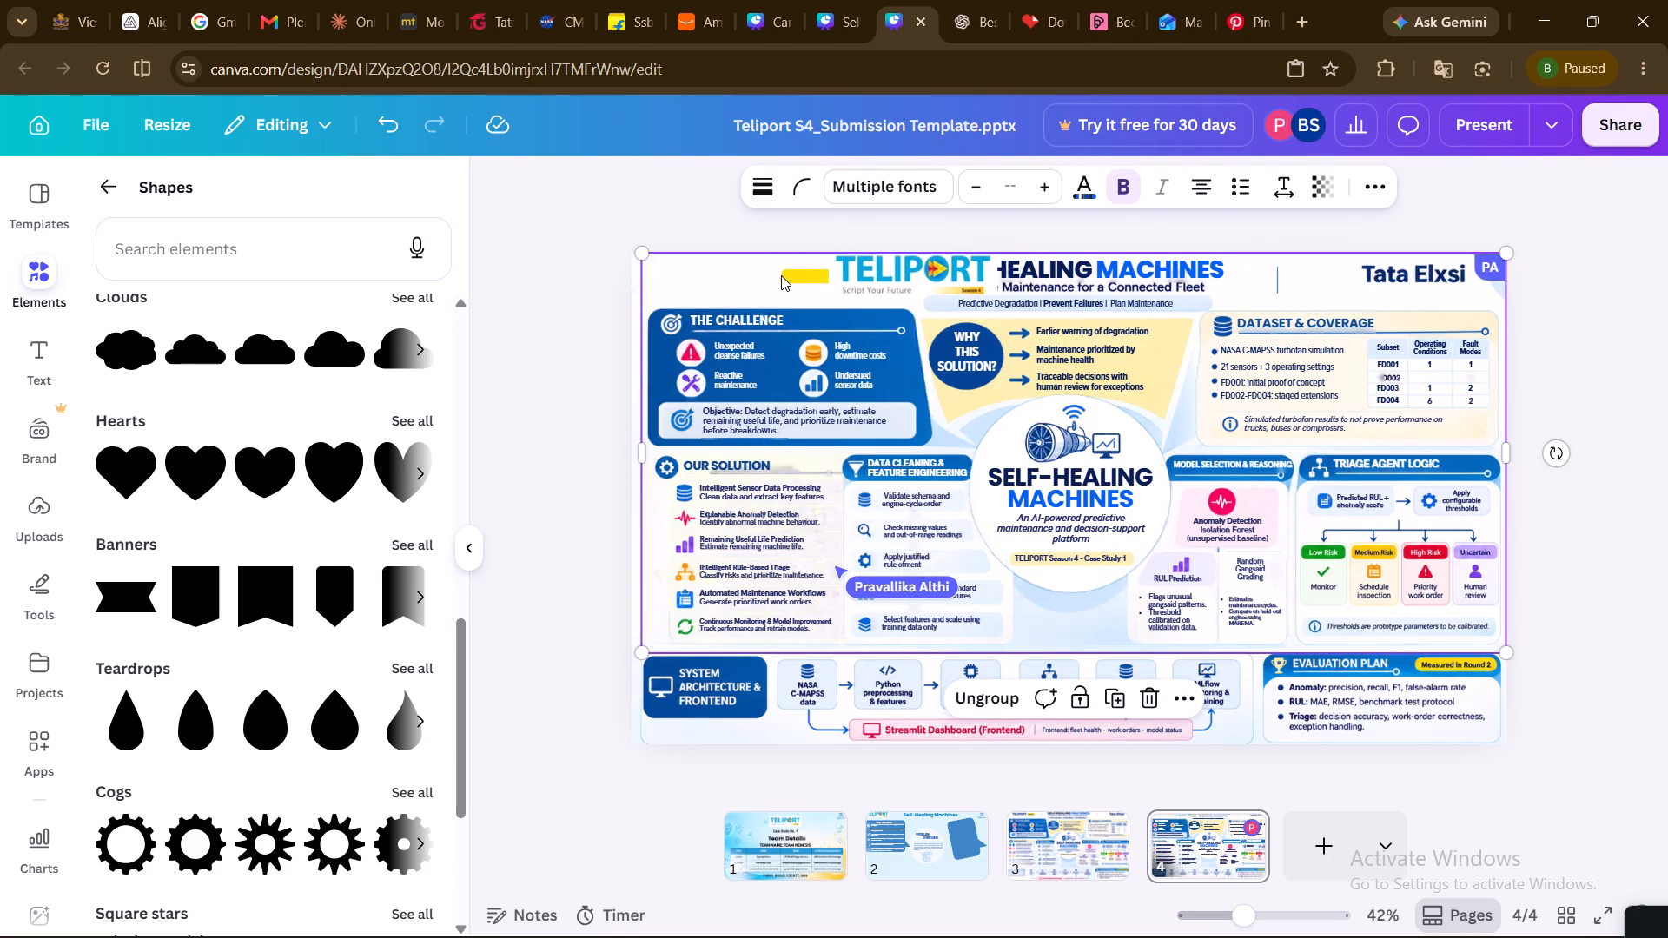
click(792, 279)
key(Delete)
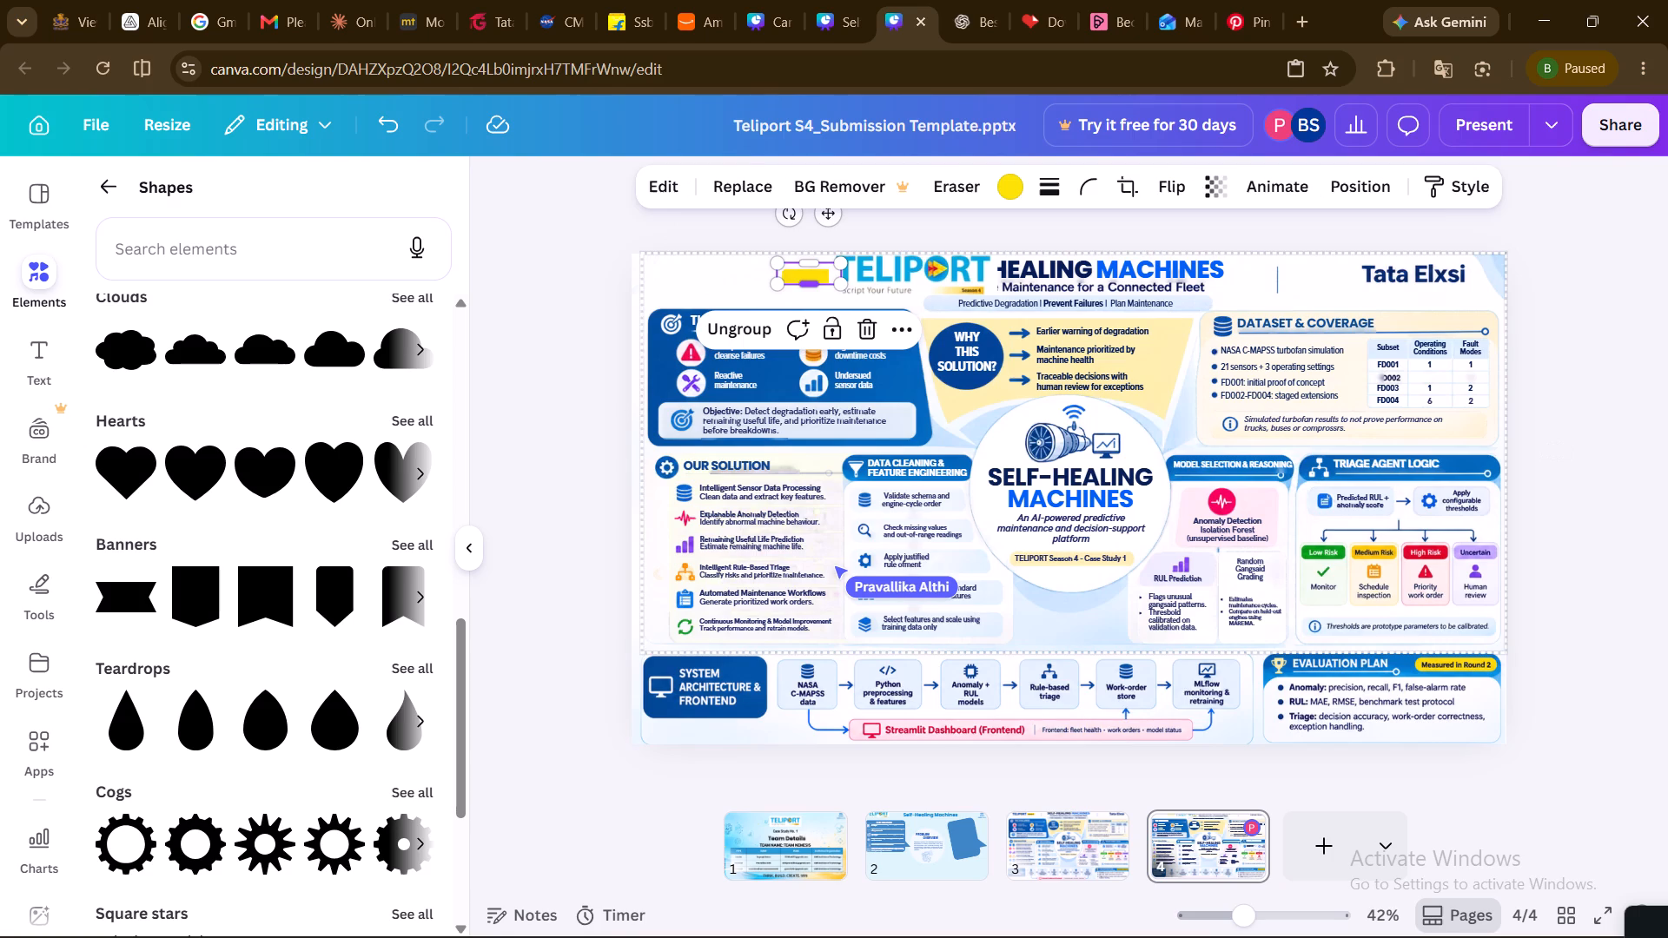
Place the Teliport logo in the upper-left corner of page 4, just above The Challenge panel and aligned with its left side.
drag(910, 269, 721, 271)
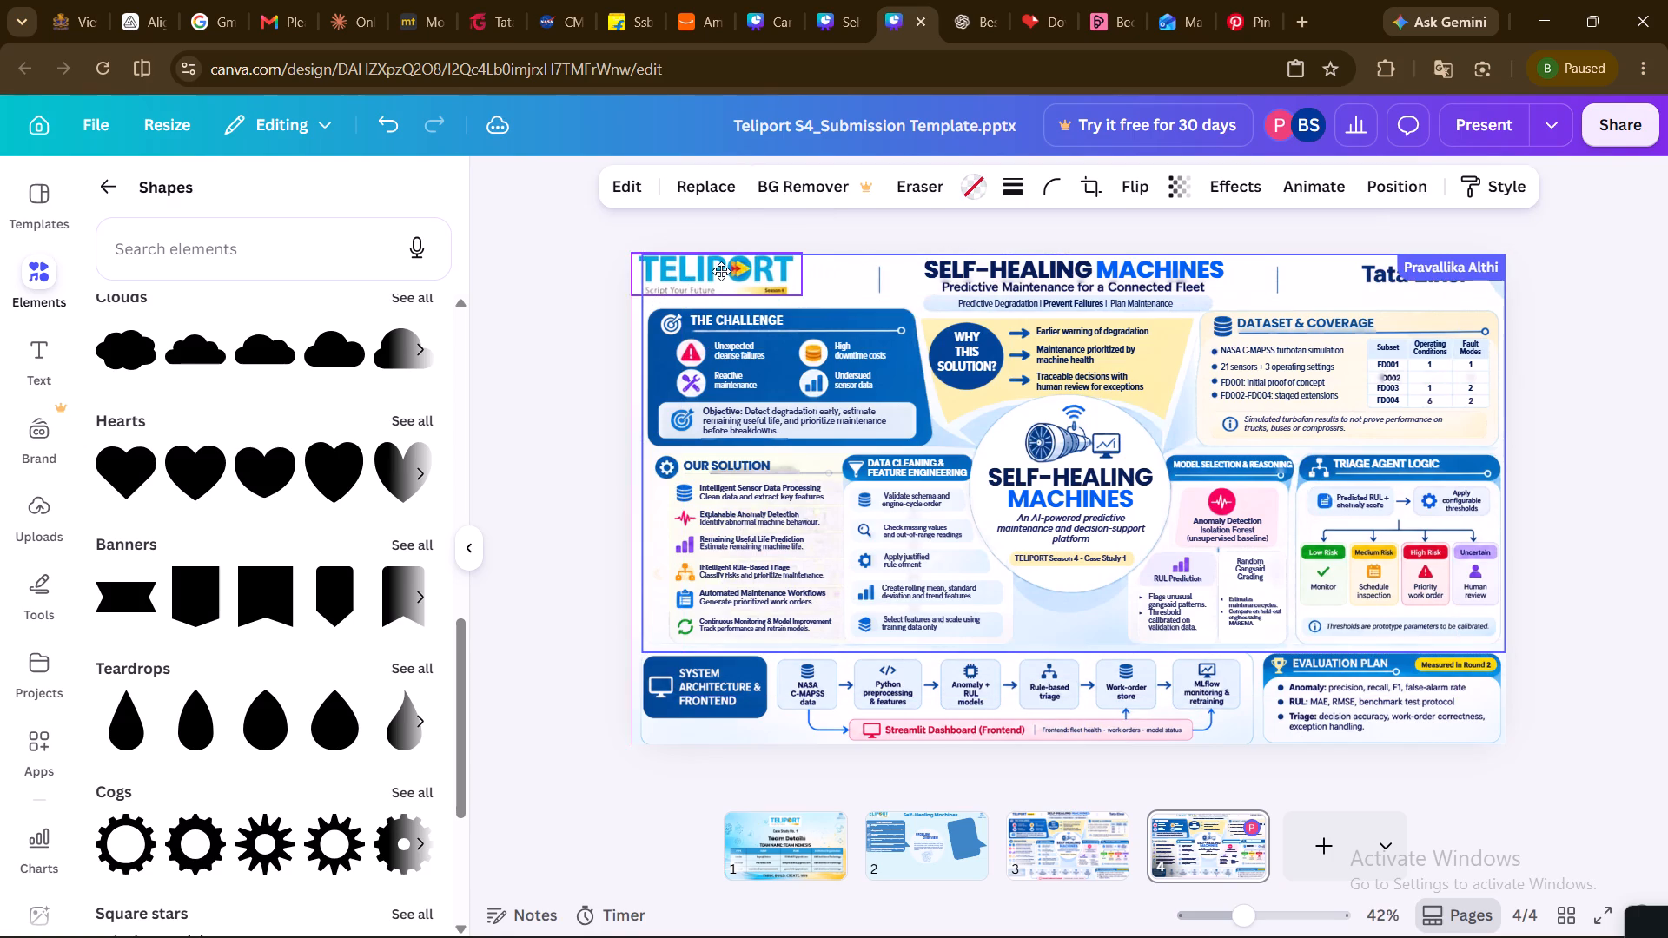
drag(721, 271, 722, 278)
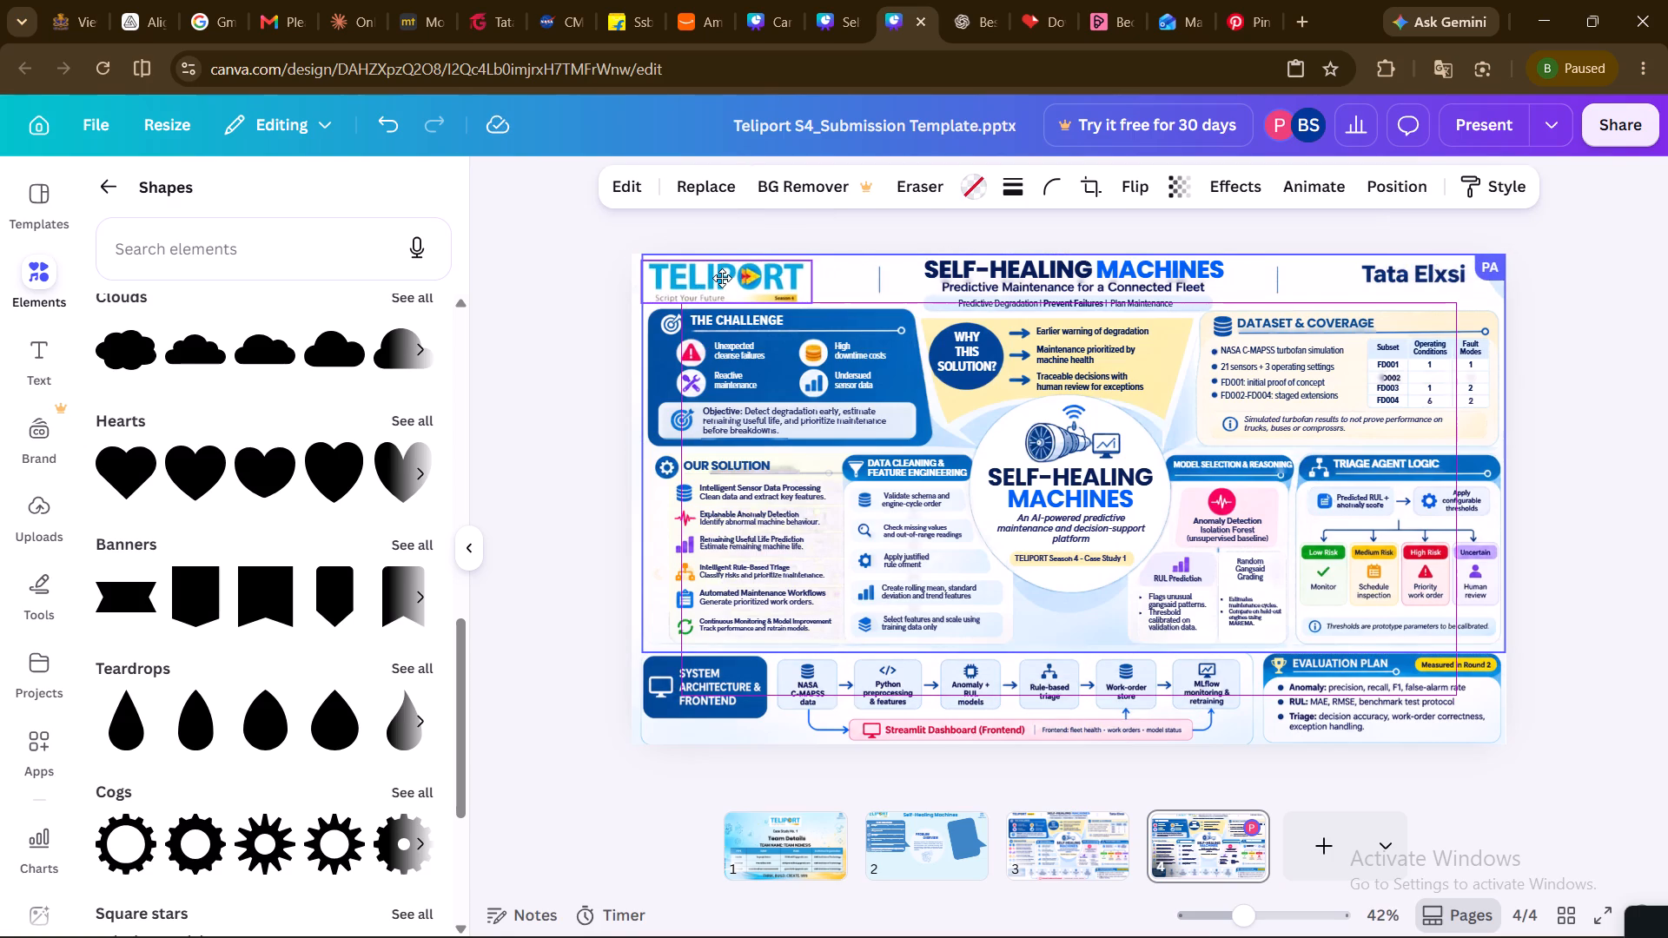
drag(722, 278, 719, 275)
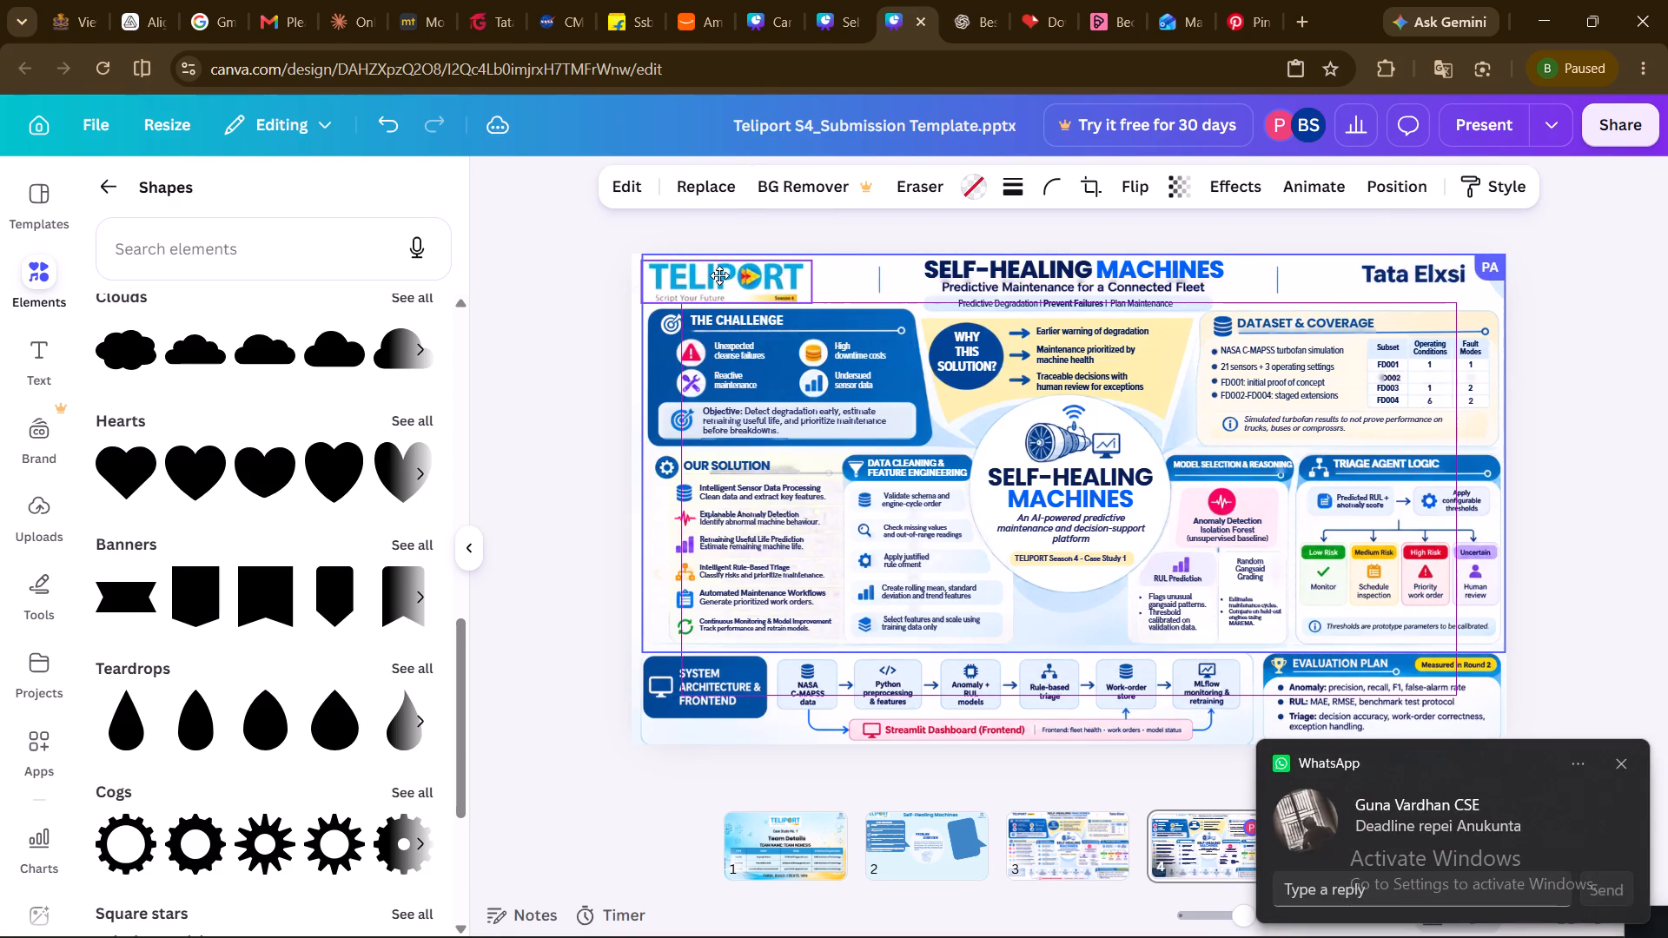
drag(719, 275, 719, 274)
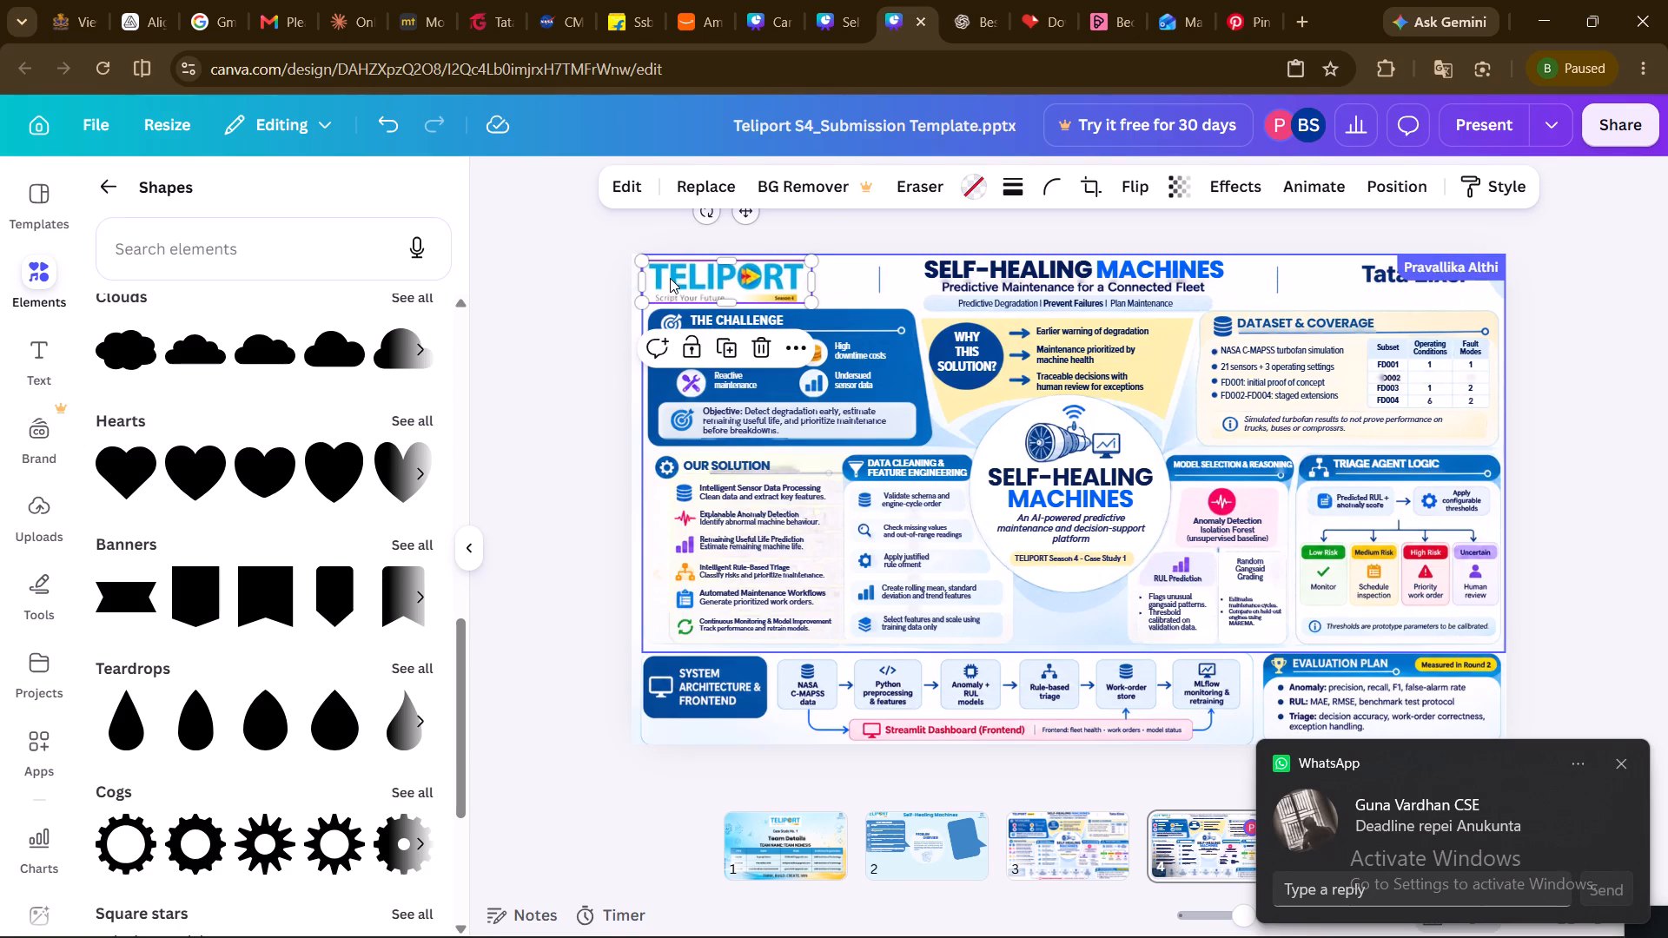
drag(670, 279, 660, 272)
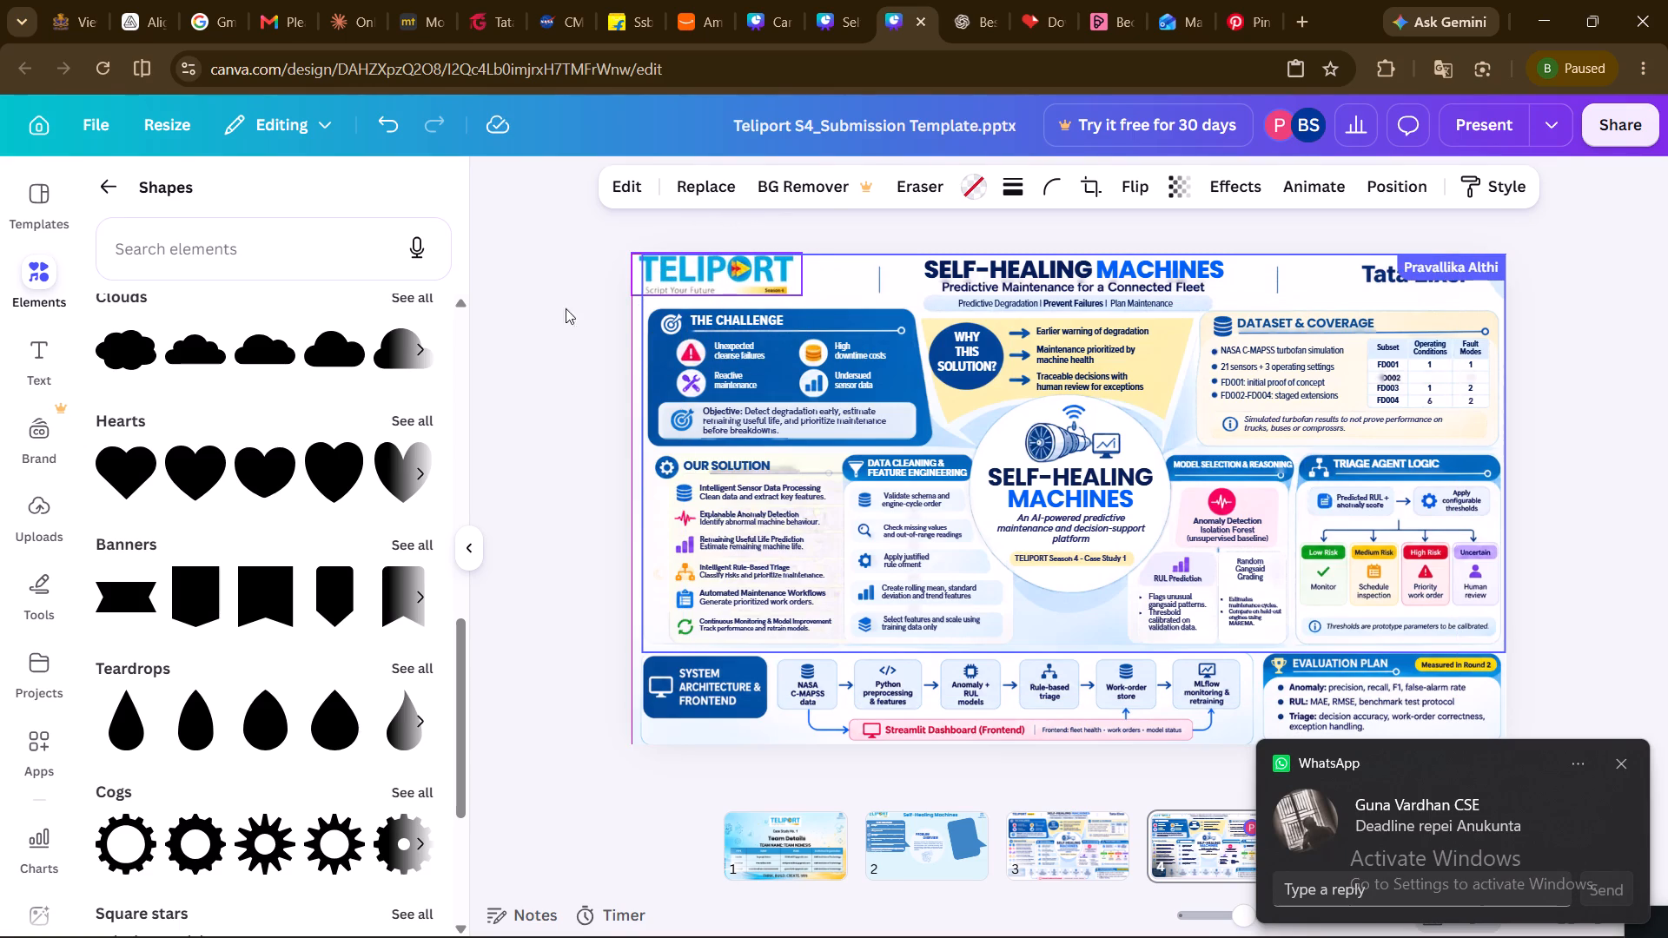
click(531, 327)
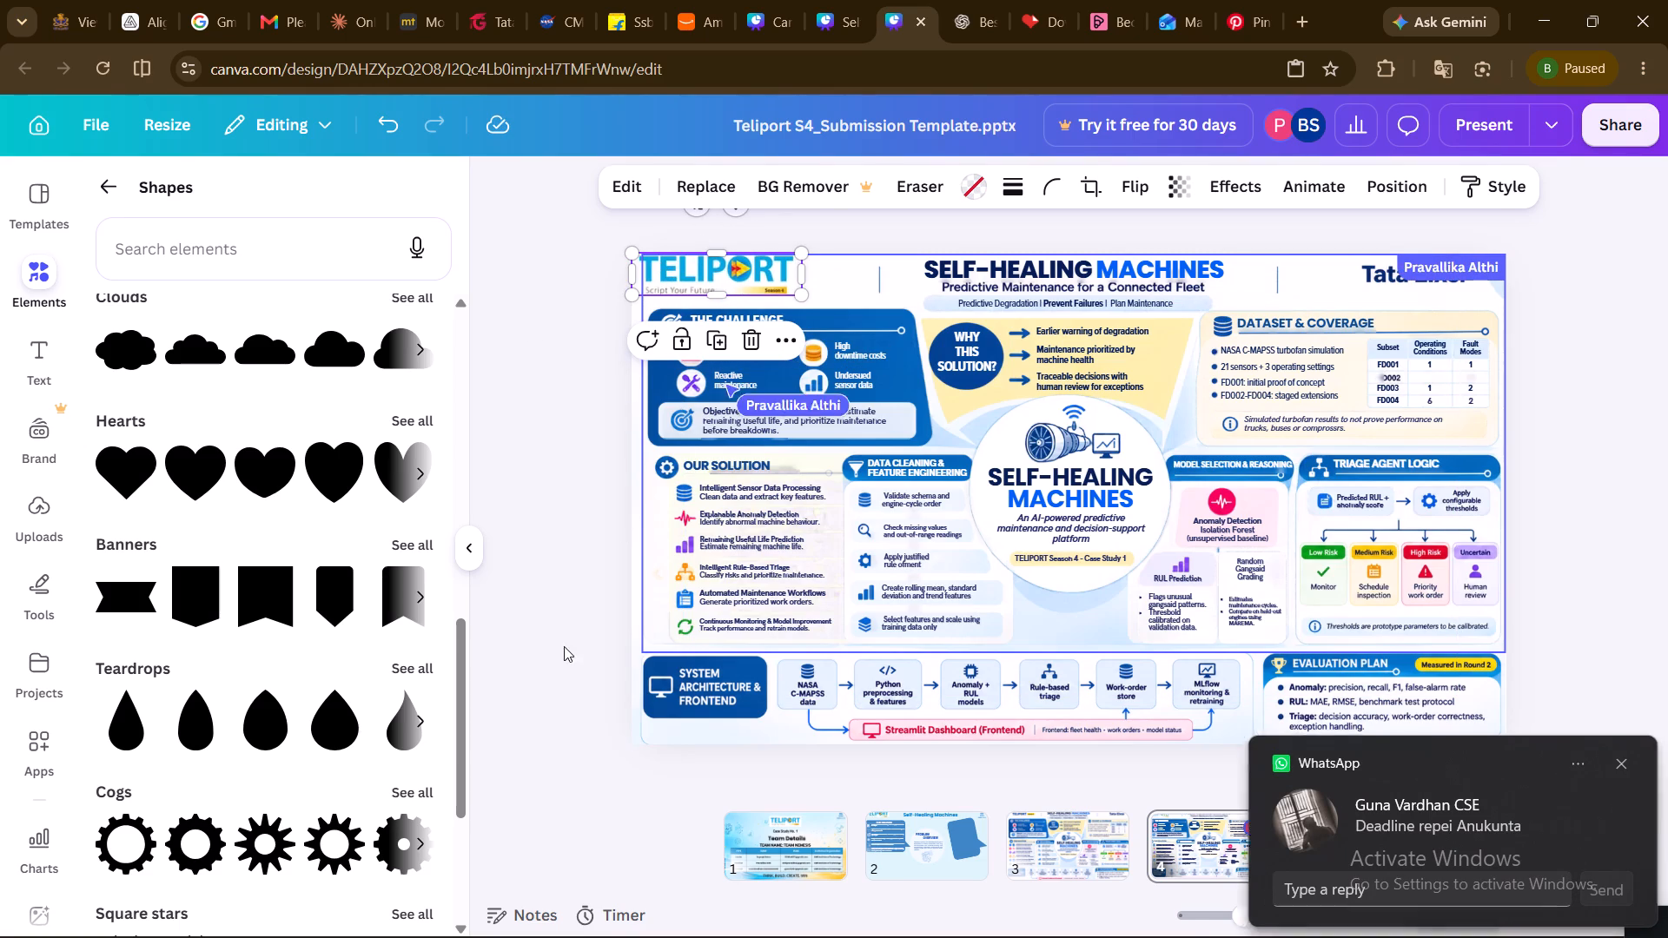
drag(690, 276, 706, 275)
click(586, 394)
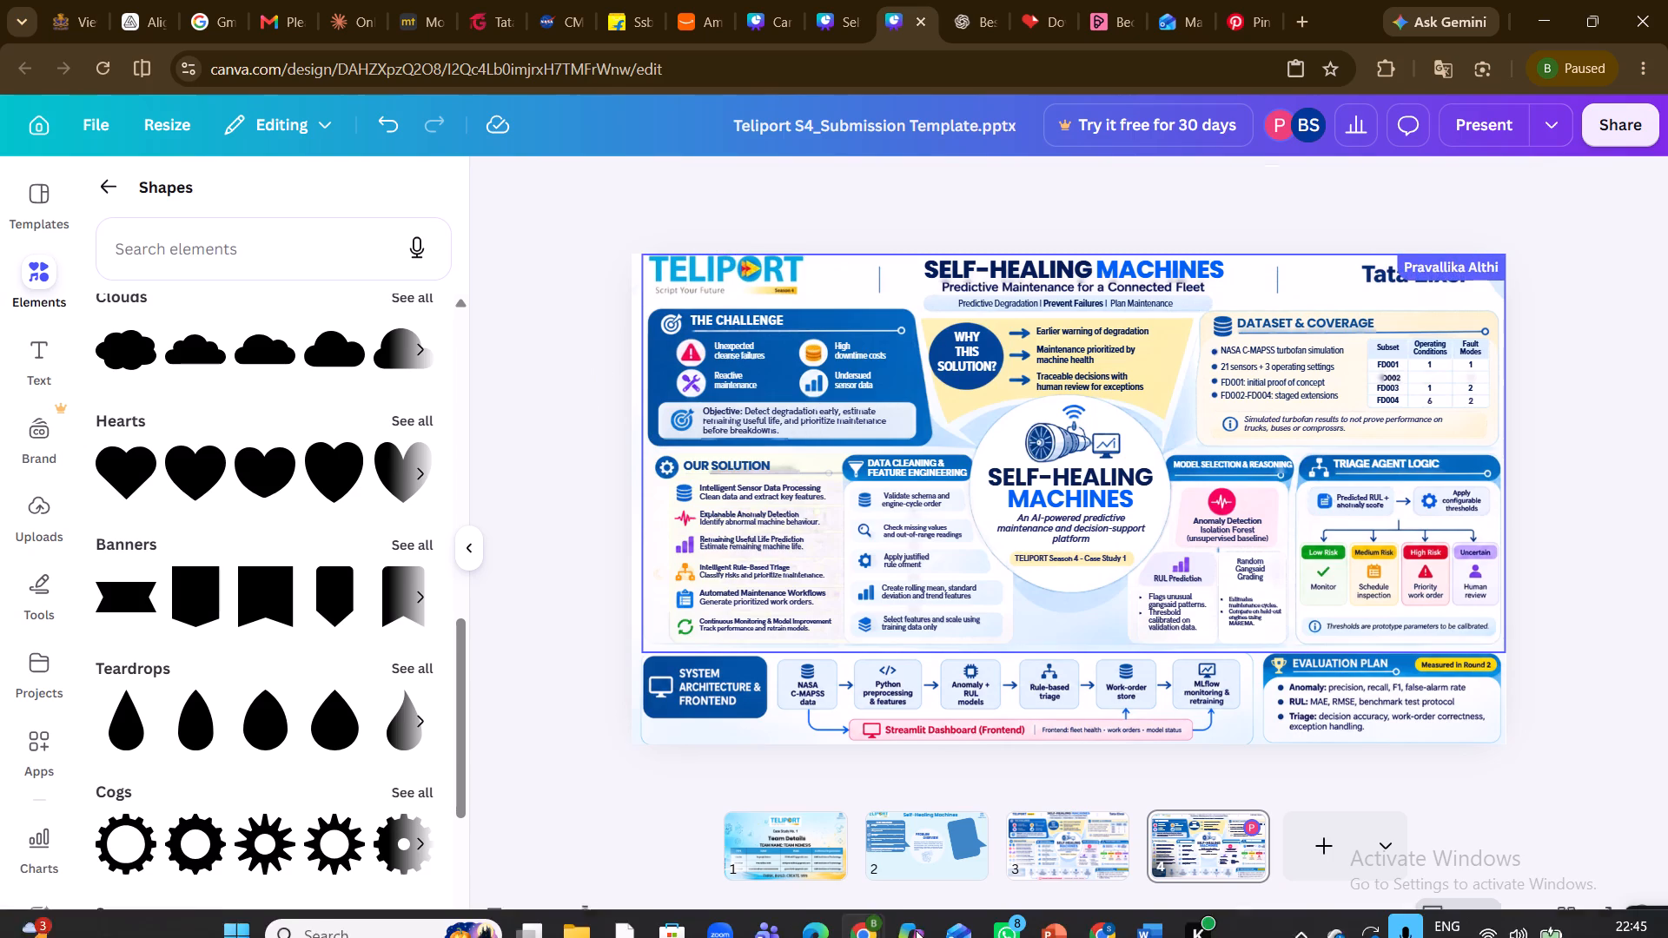
Select the Tata Elxsi text within the grouped header on page 4.
click(1384, 278)
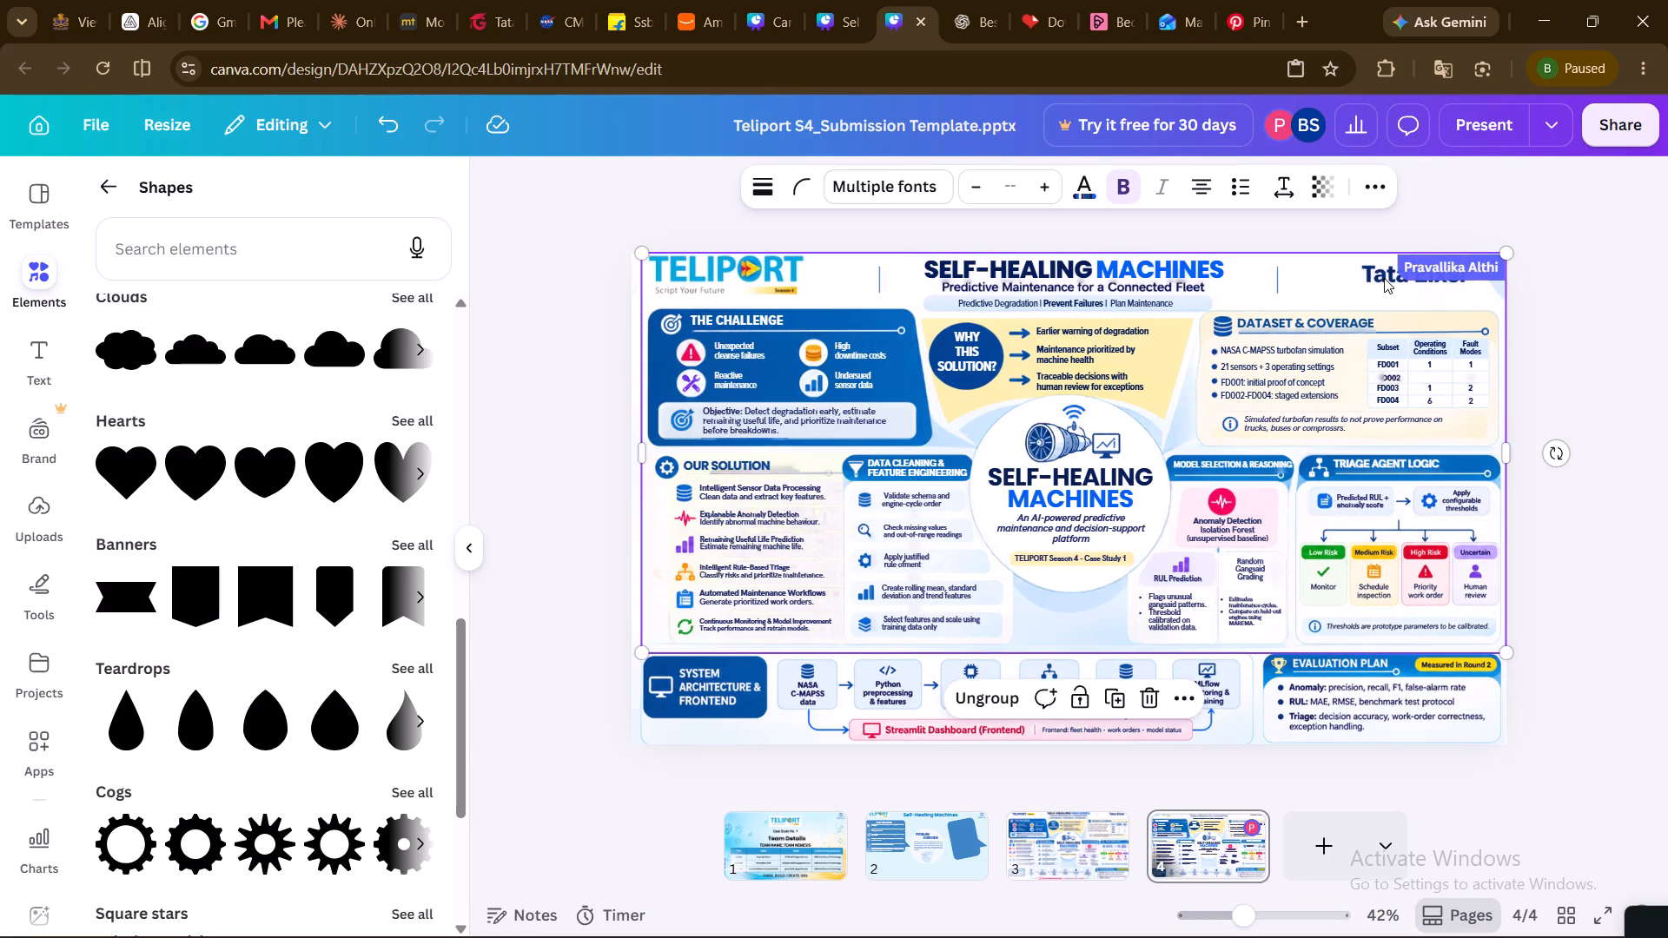
click(1386, 271)
double_click(1386, 271)
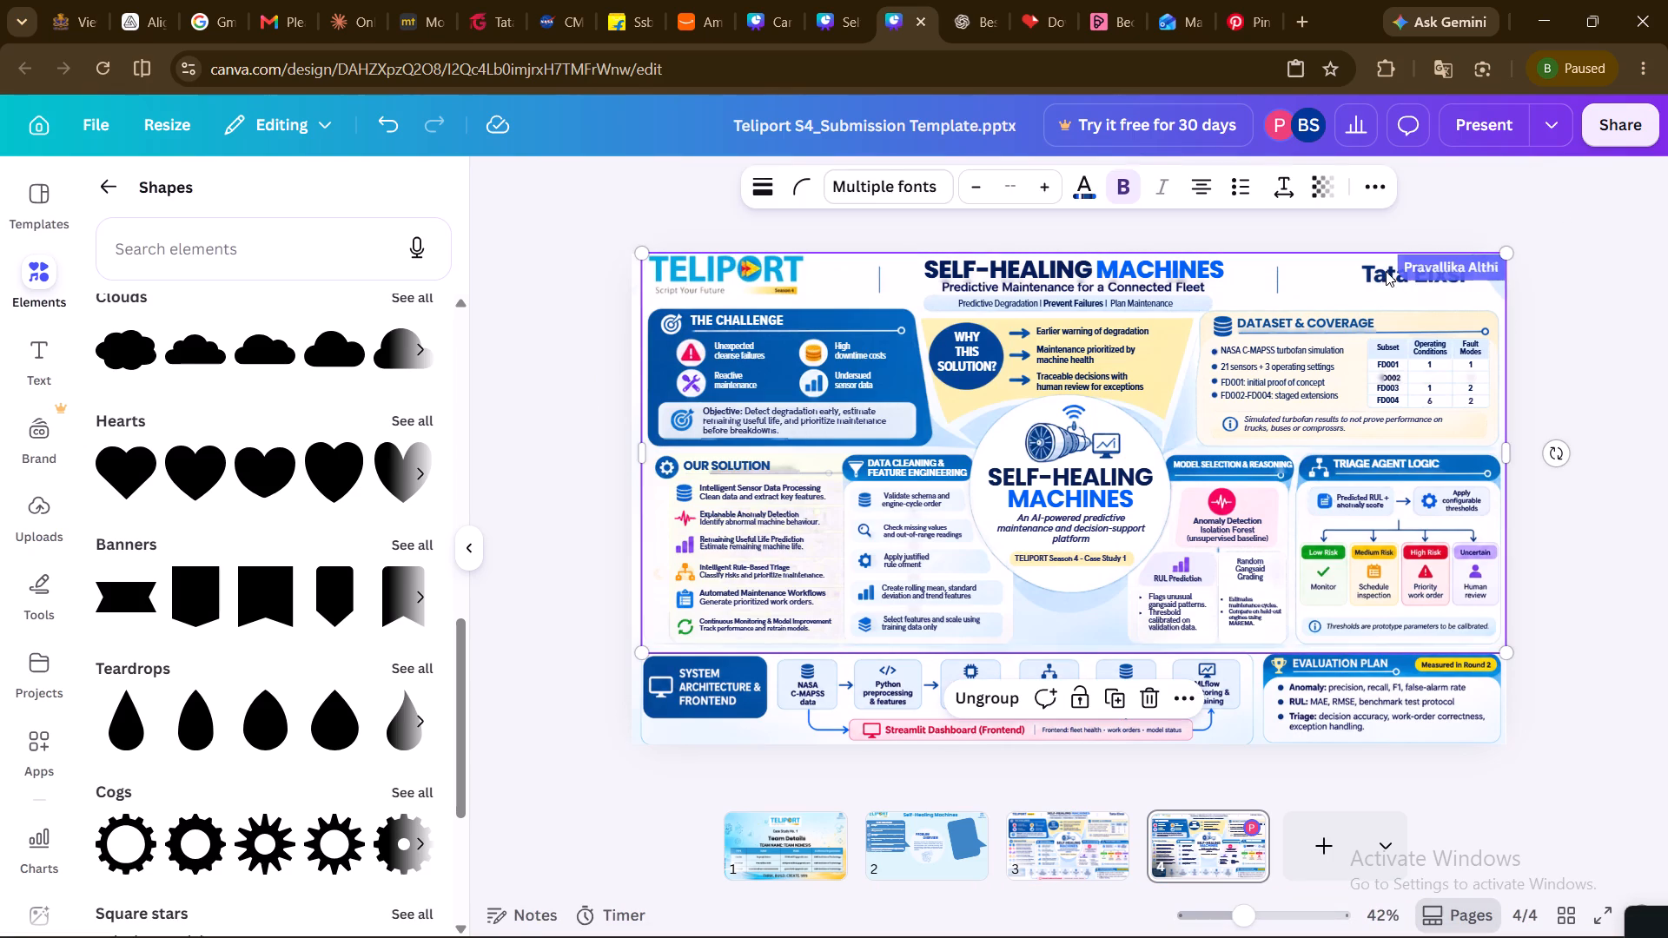
click(1379, 276)
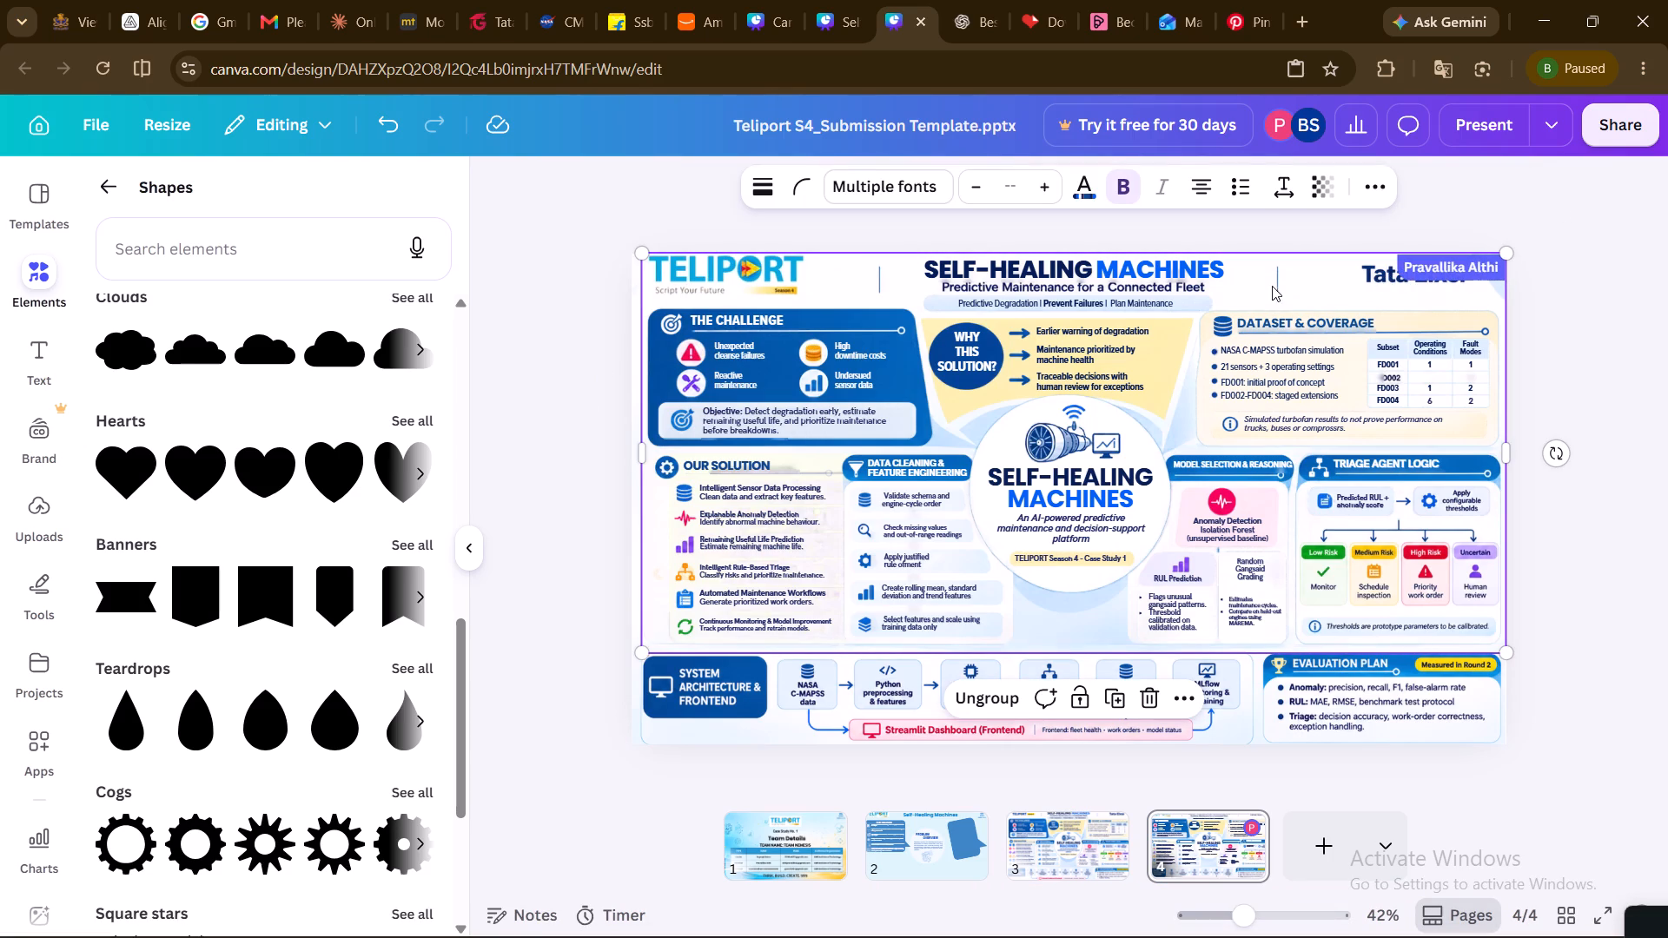
Delete the two vertical divider lines on either side of the Self-Healing Machines title on page 4.
click(1276, 281)
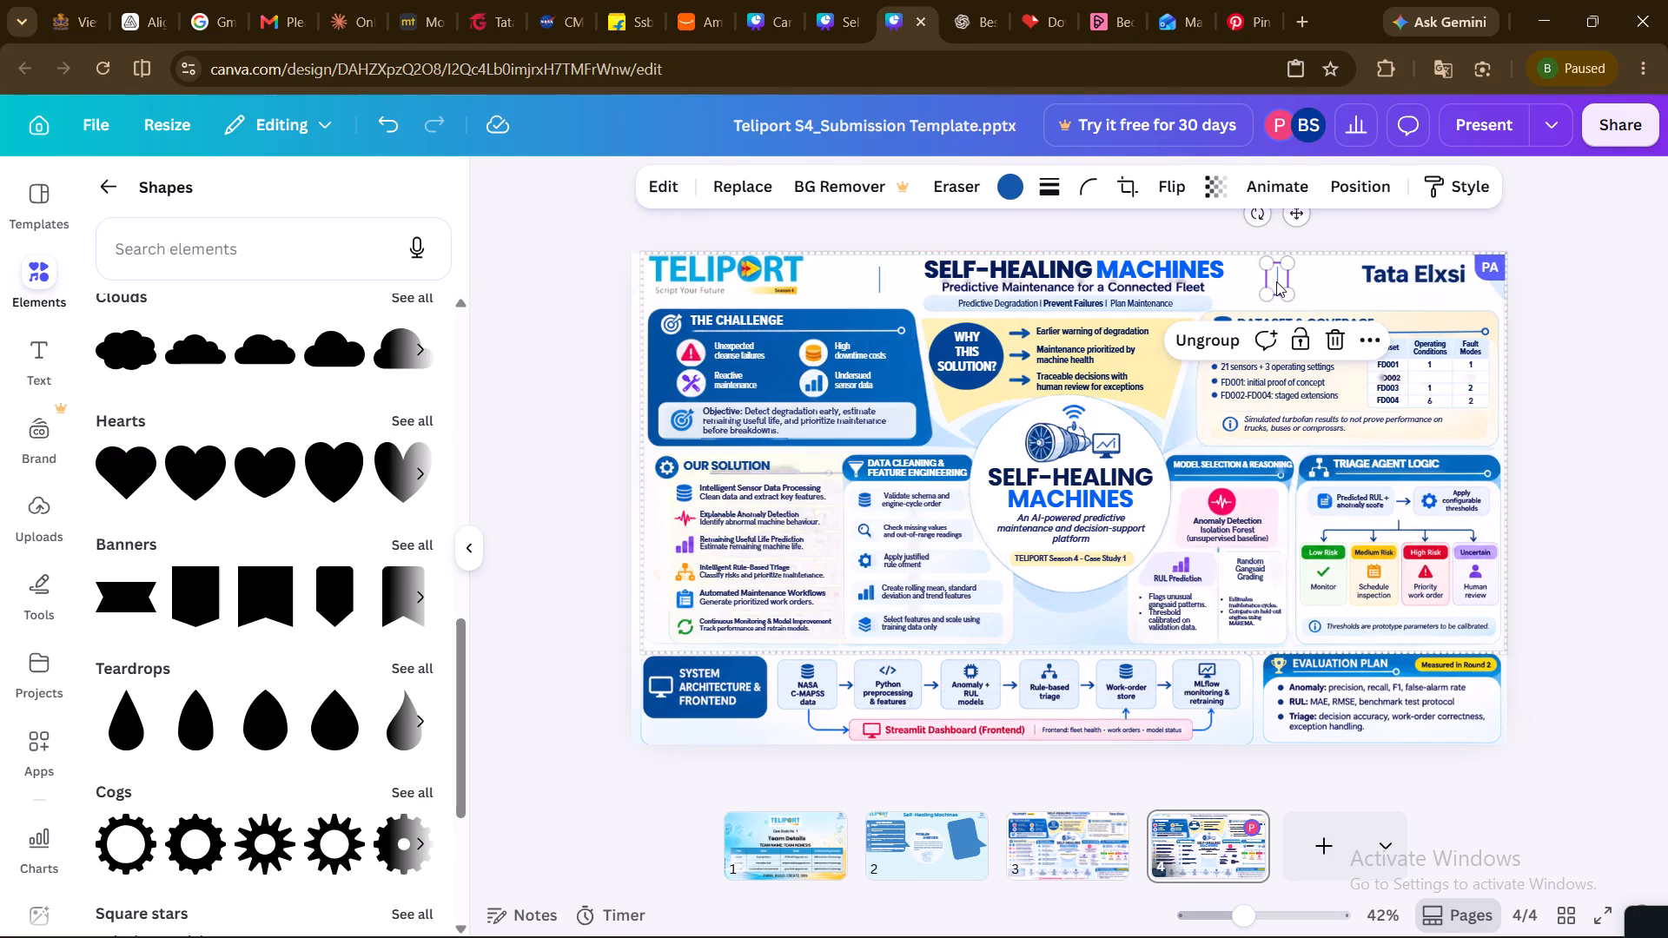
key(Delete)
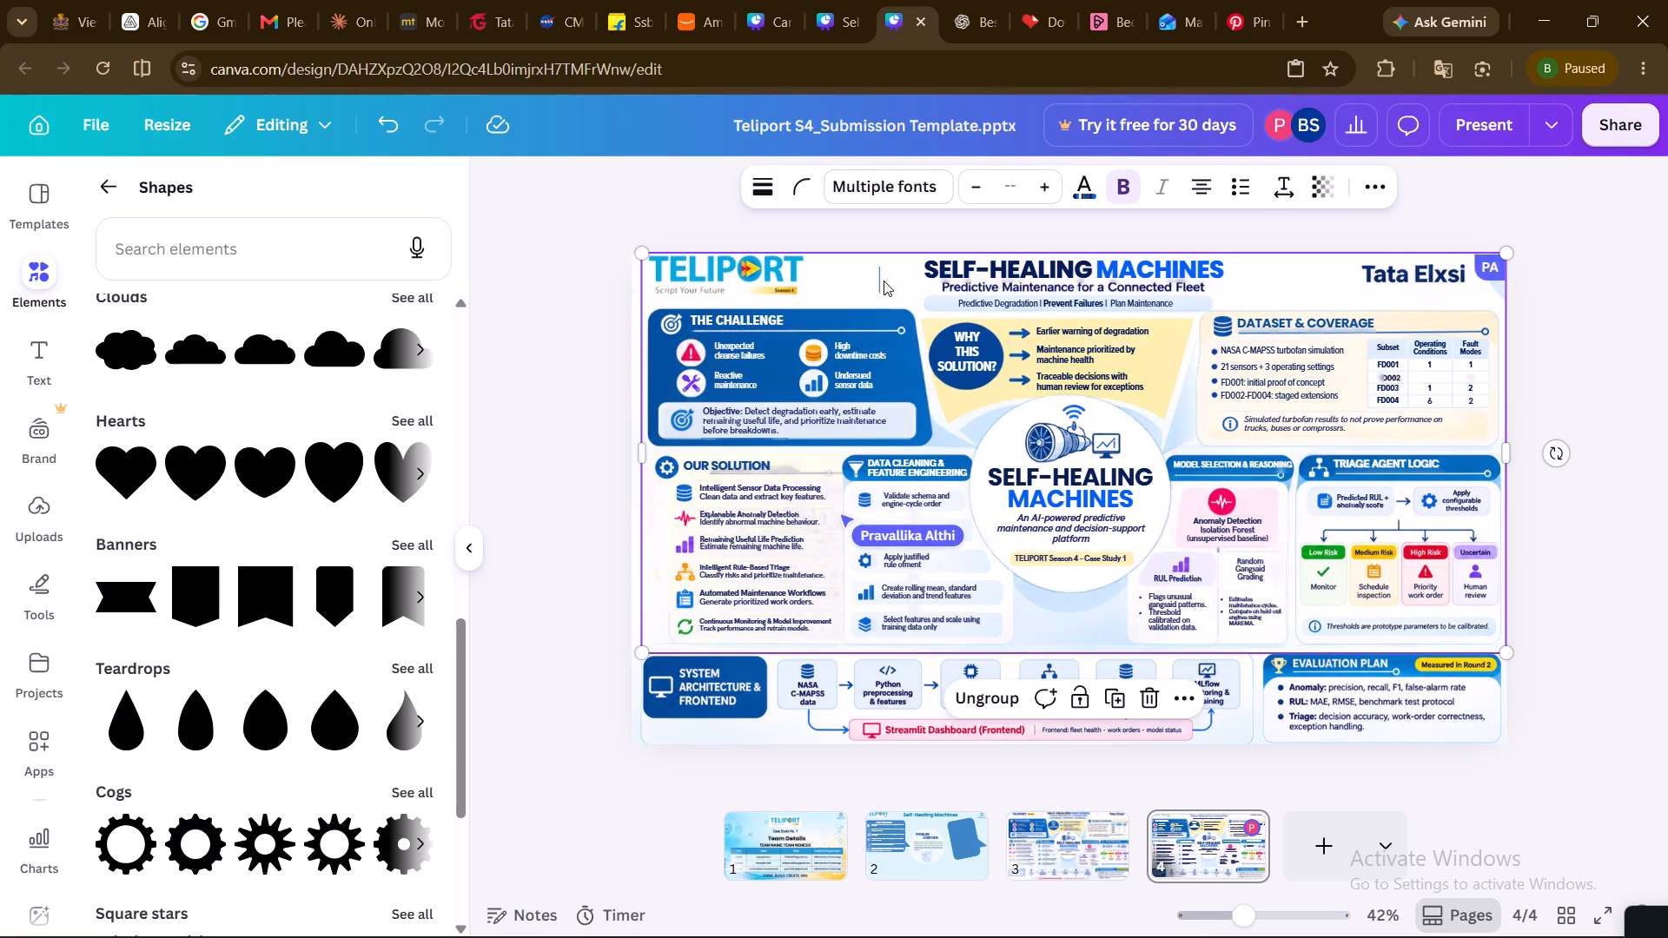
click(877, 279)
key(Delete)
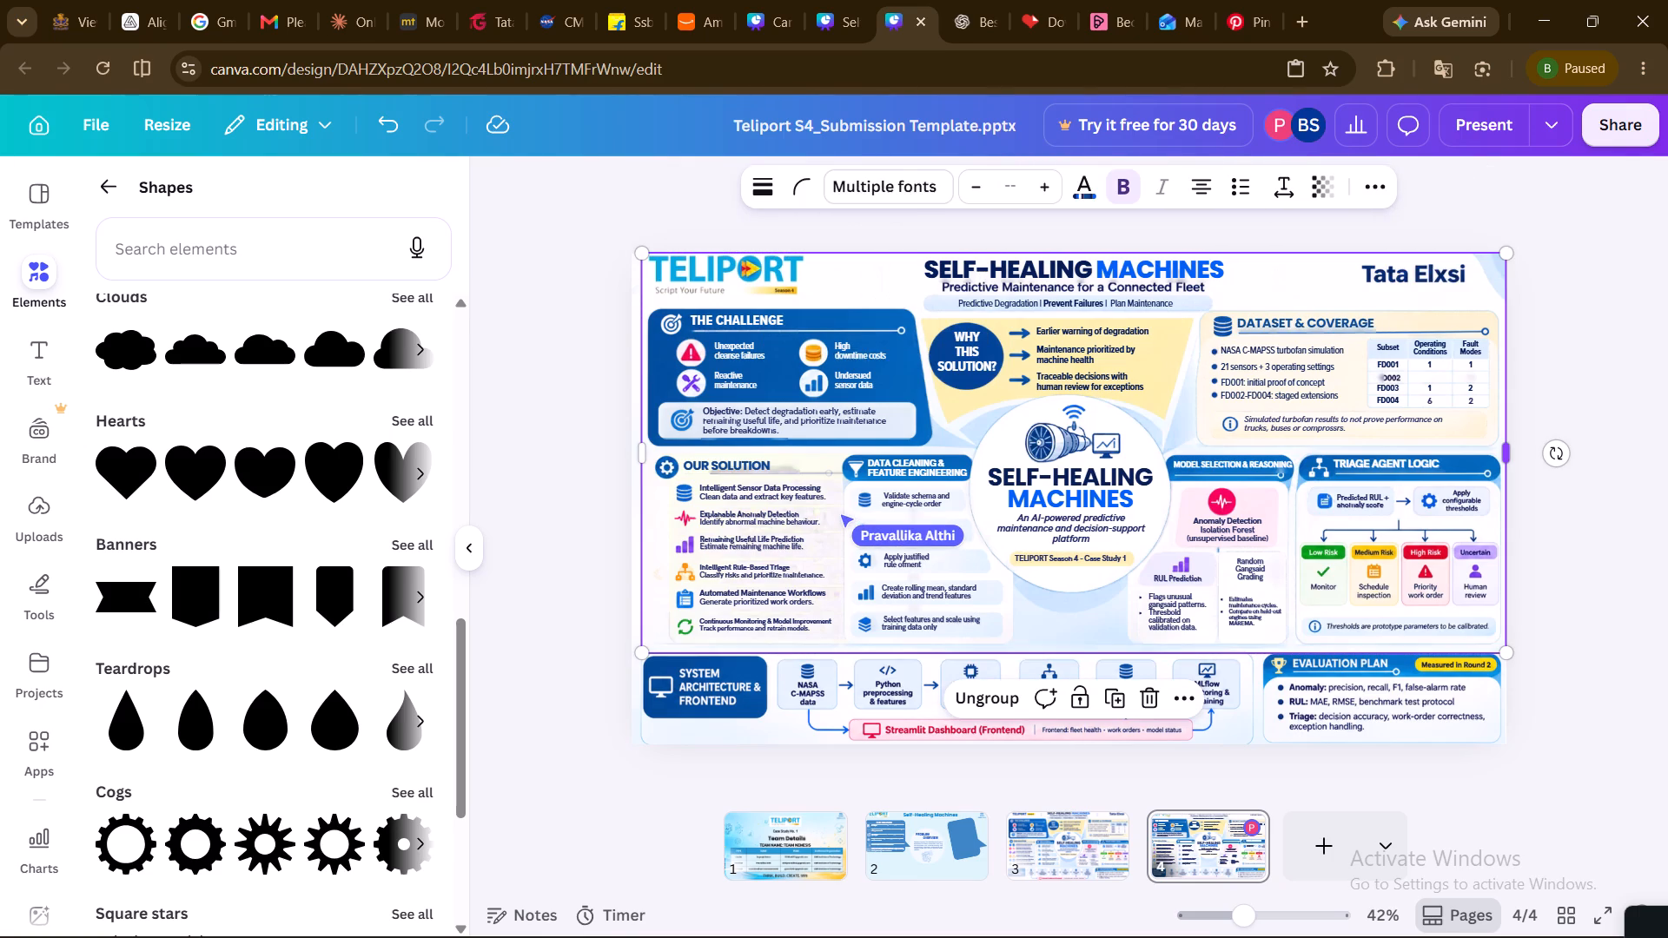
Duplicate the Tata Elxsi logo on page 2 and place the copy beside the Tata Elxsi text on page 4.
click(930, 833)
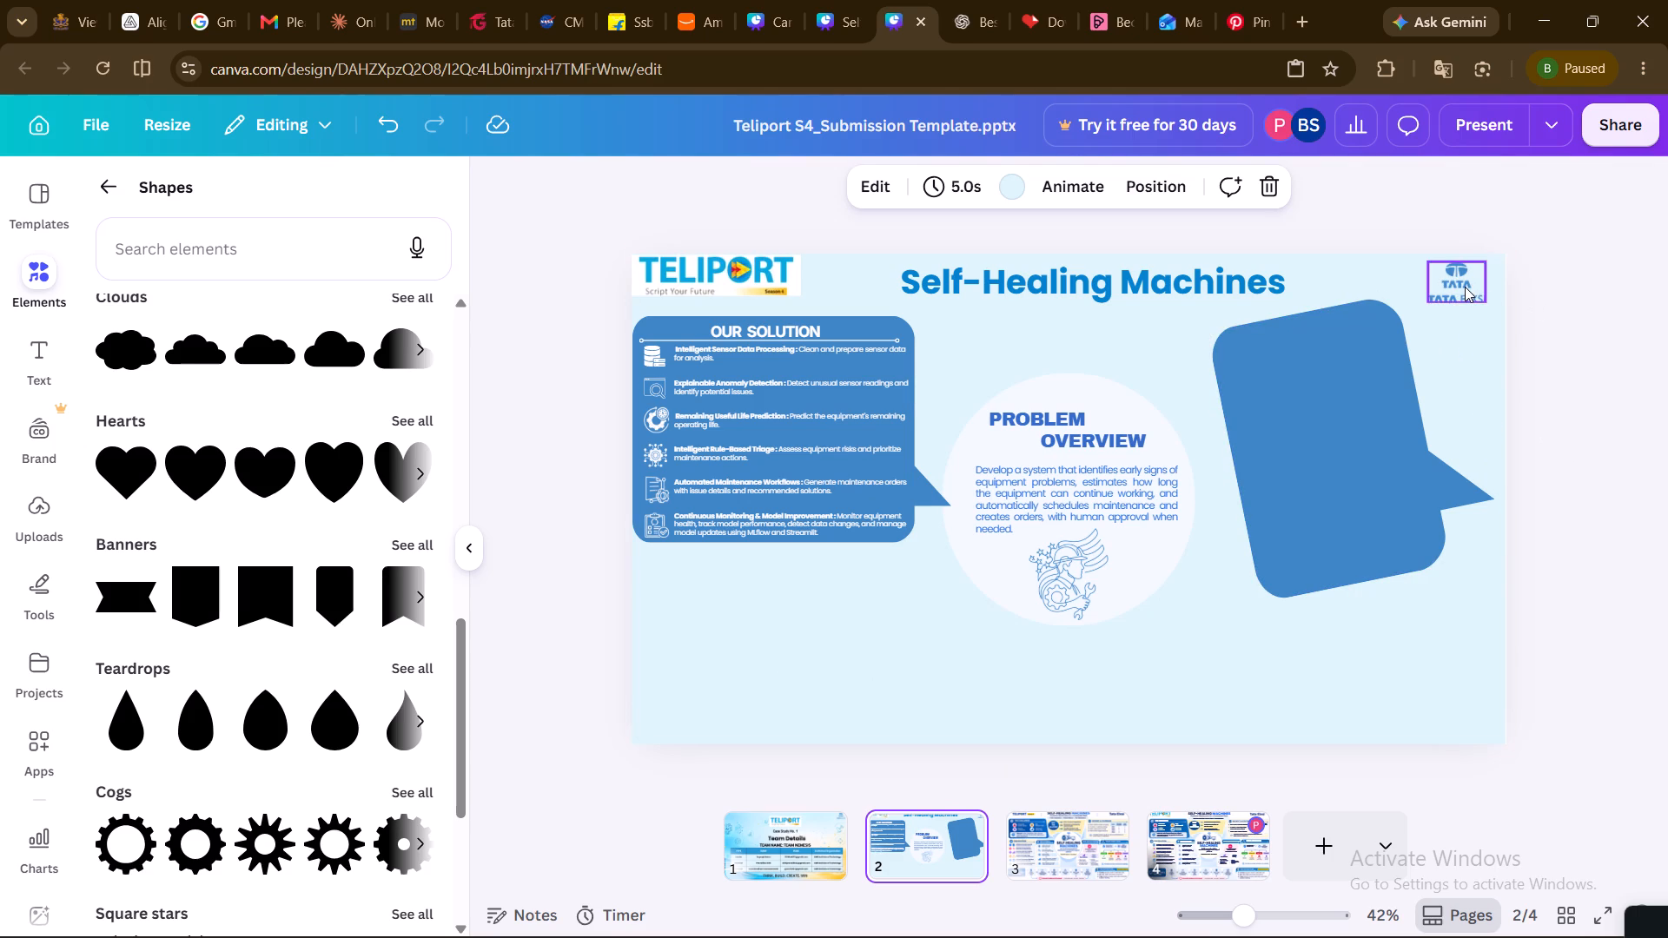
click(1465, 287)
key(ctrl+d)
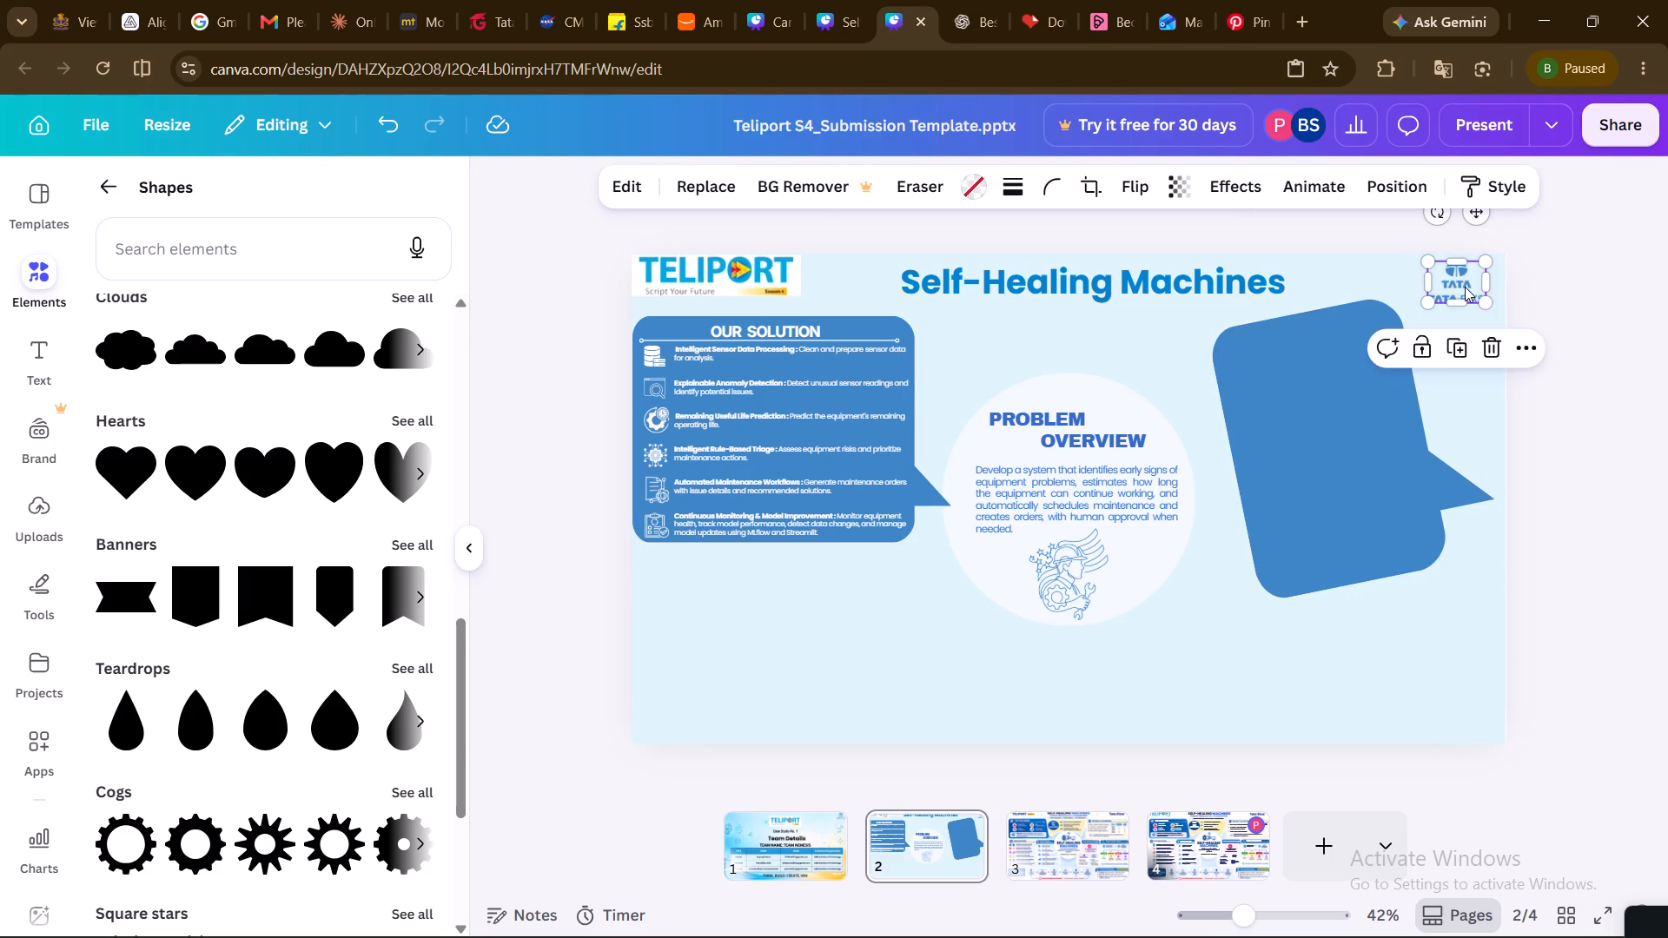
drag(1466, 282, 1253, 809)
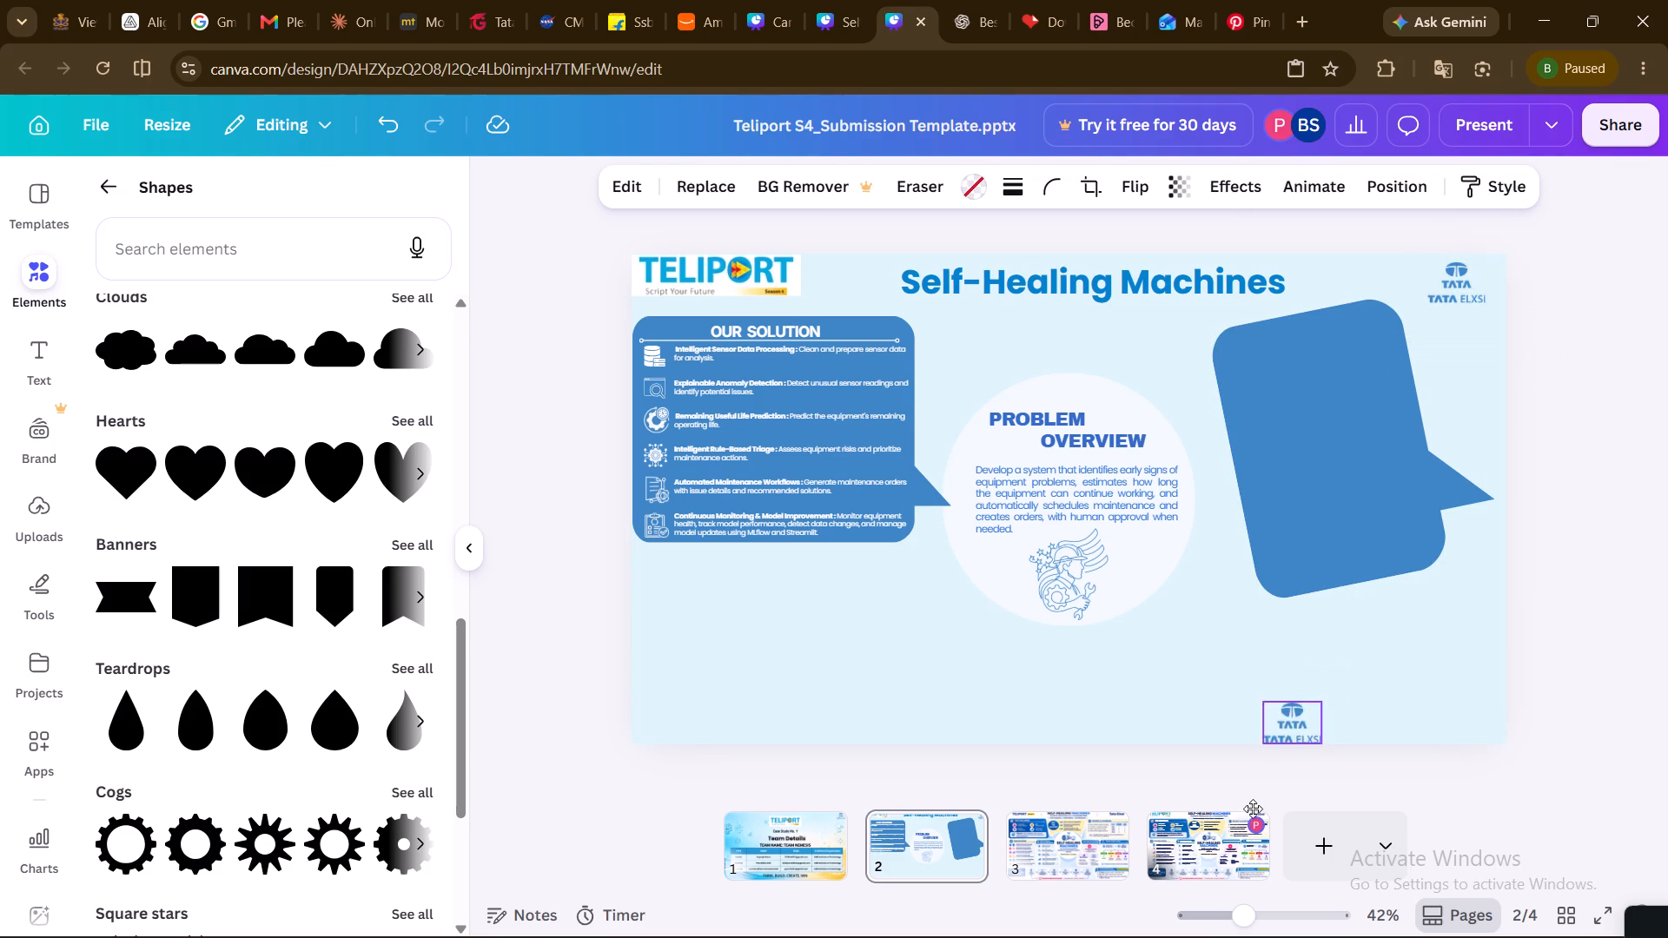
drag(1253, 809, 1234, 847)
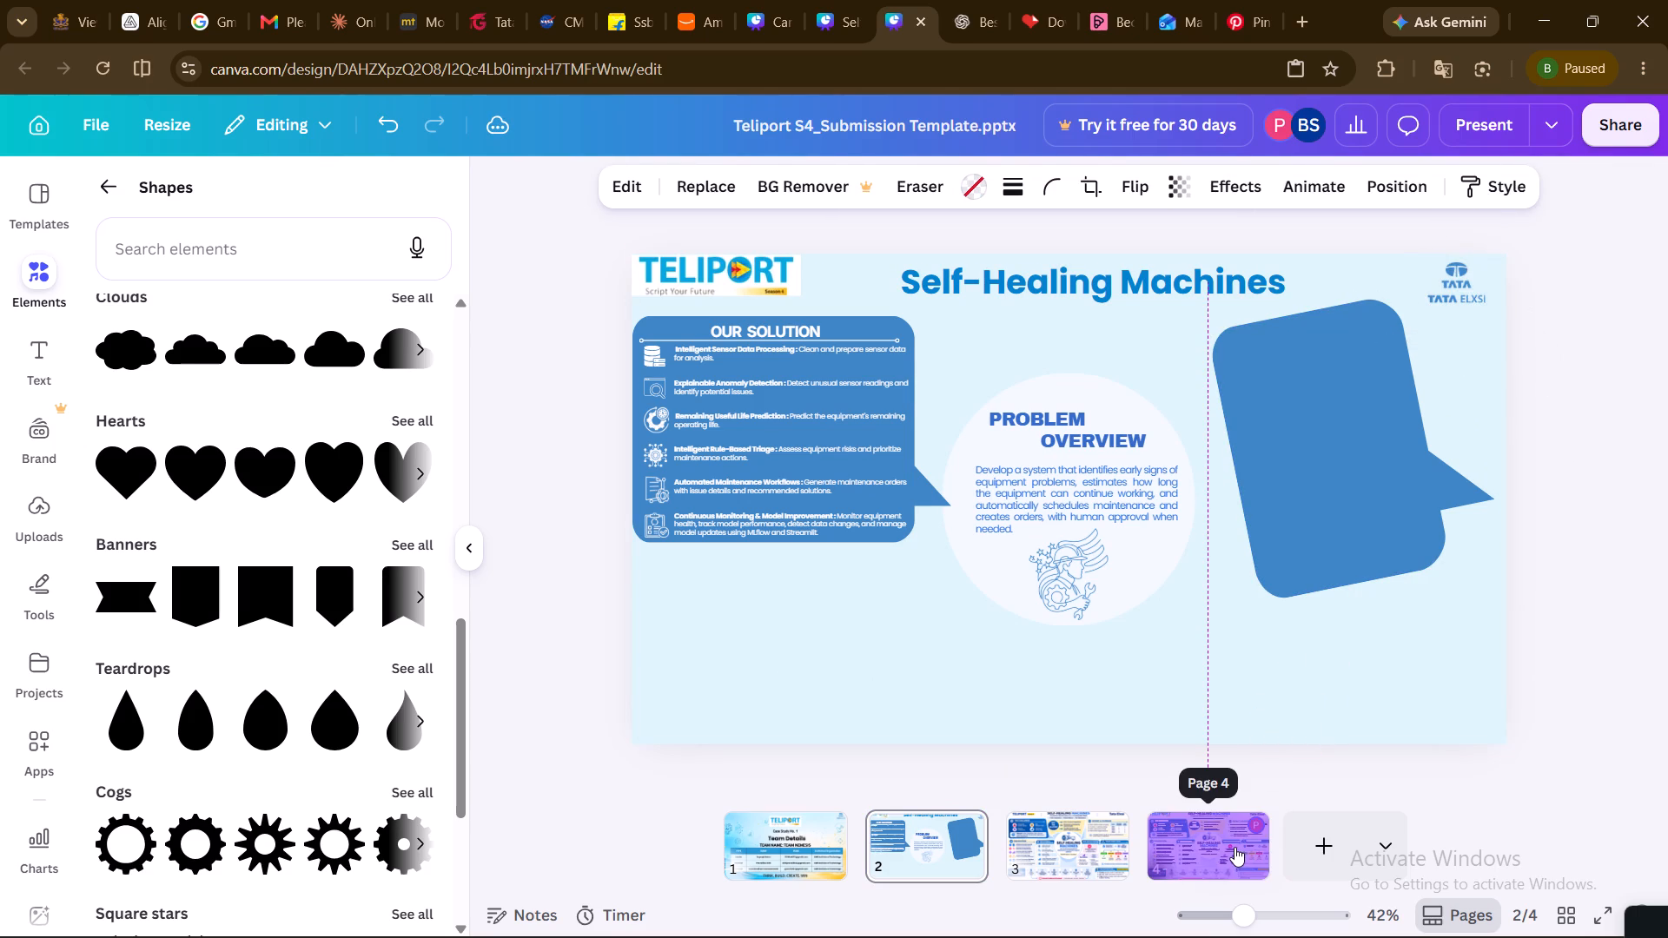
drag(1234, 847, 1201, 843)
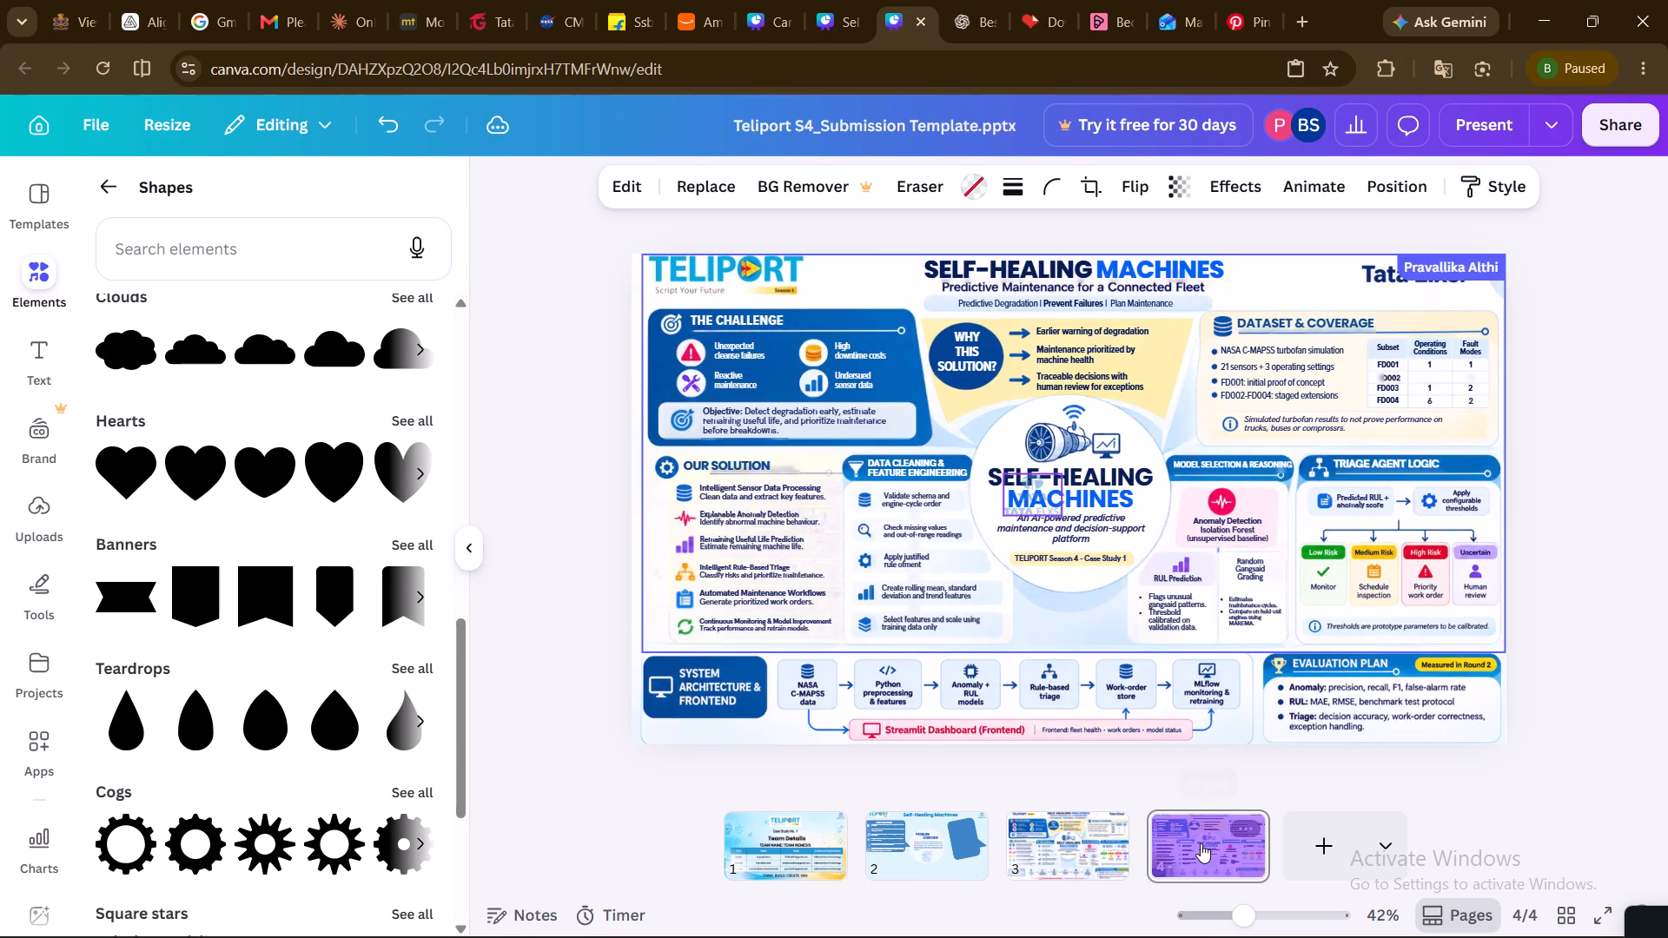
drag(1201, 843, 1460, 538)
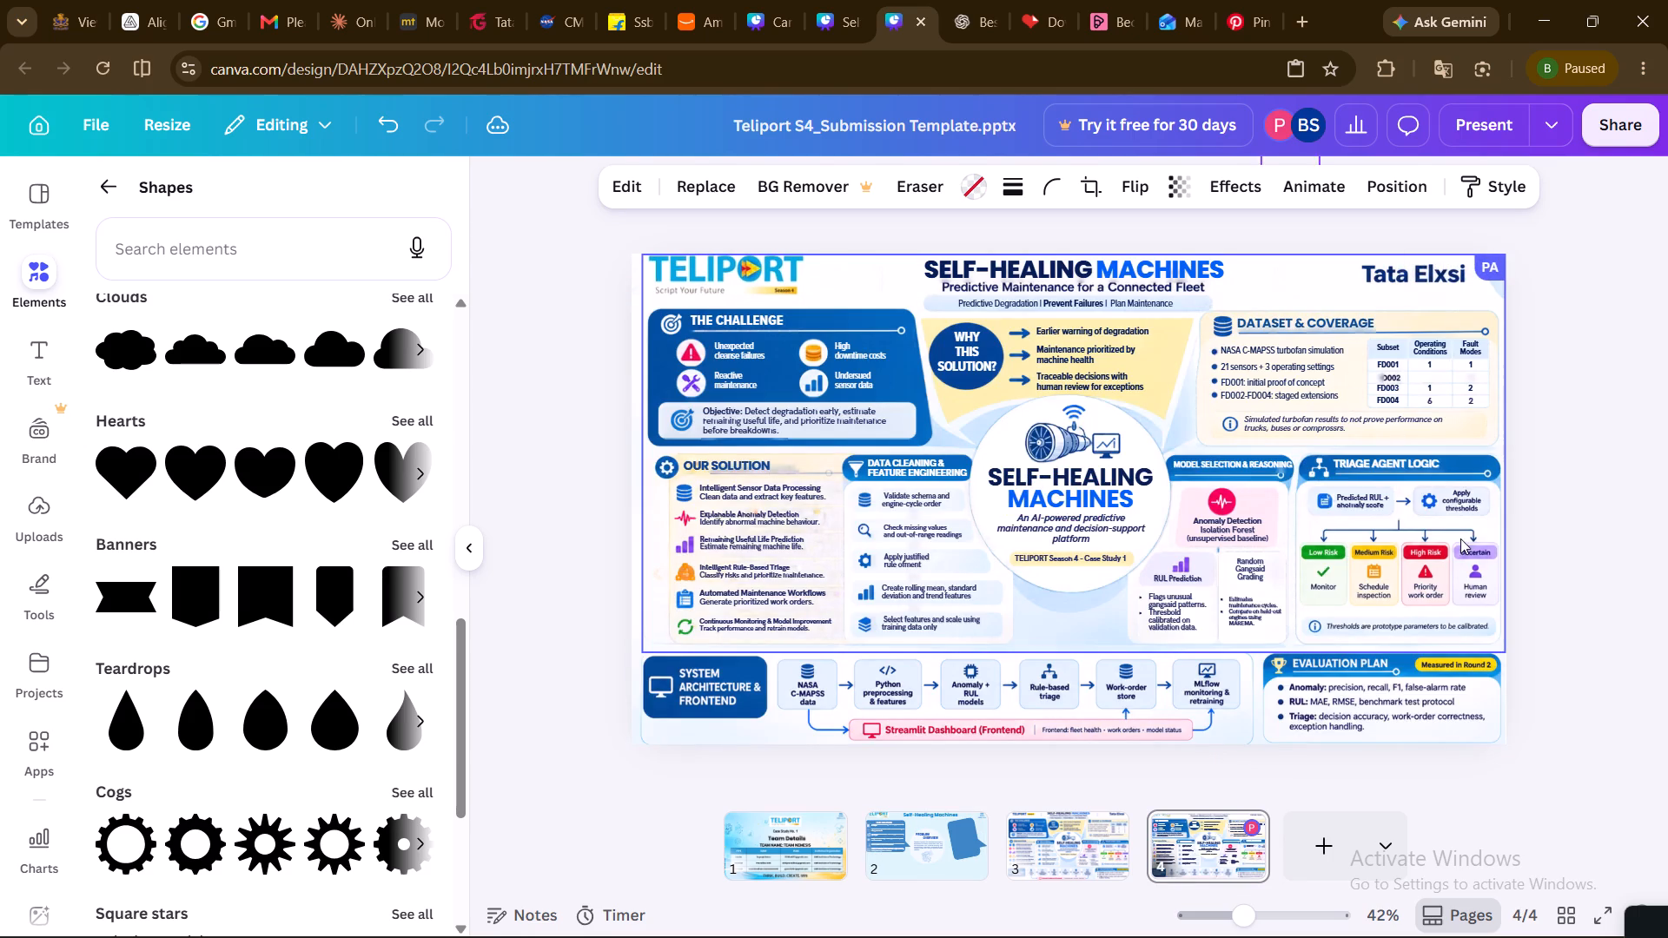
drag(1460, 538, 1488, 631)
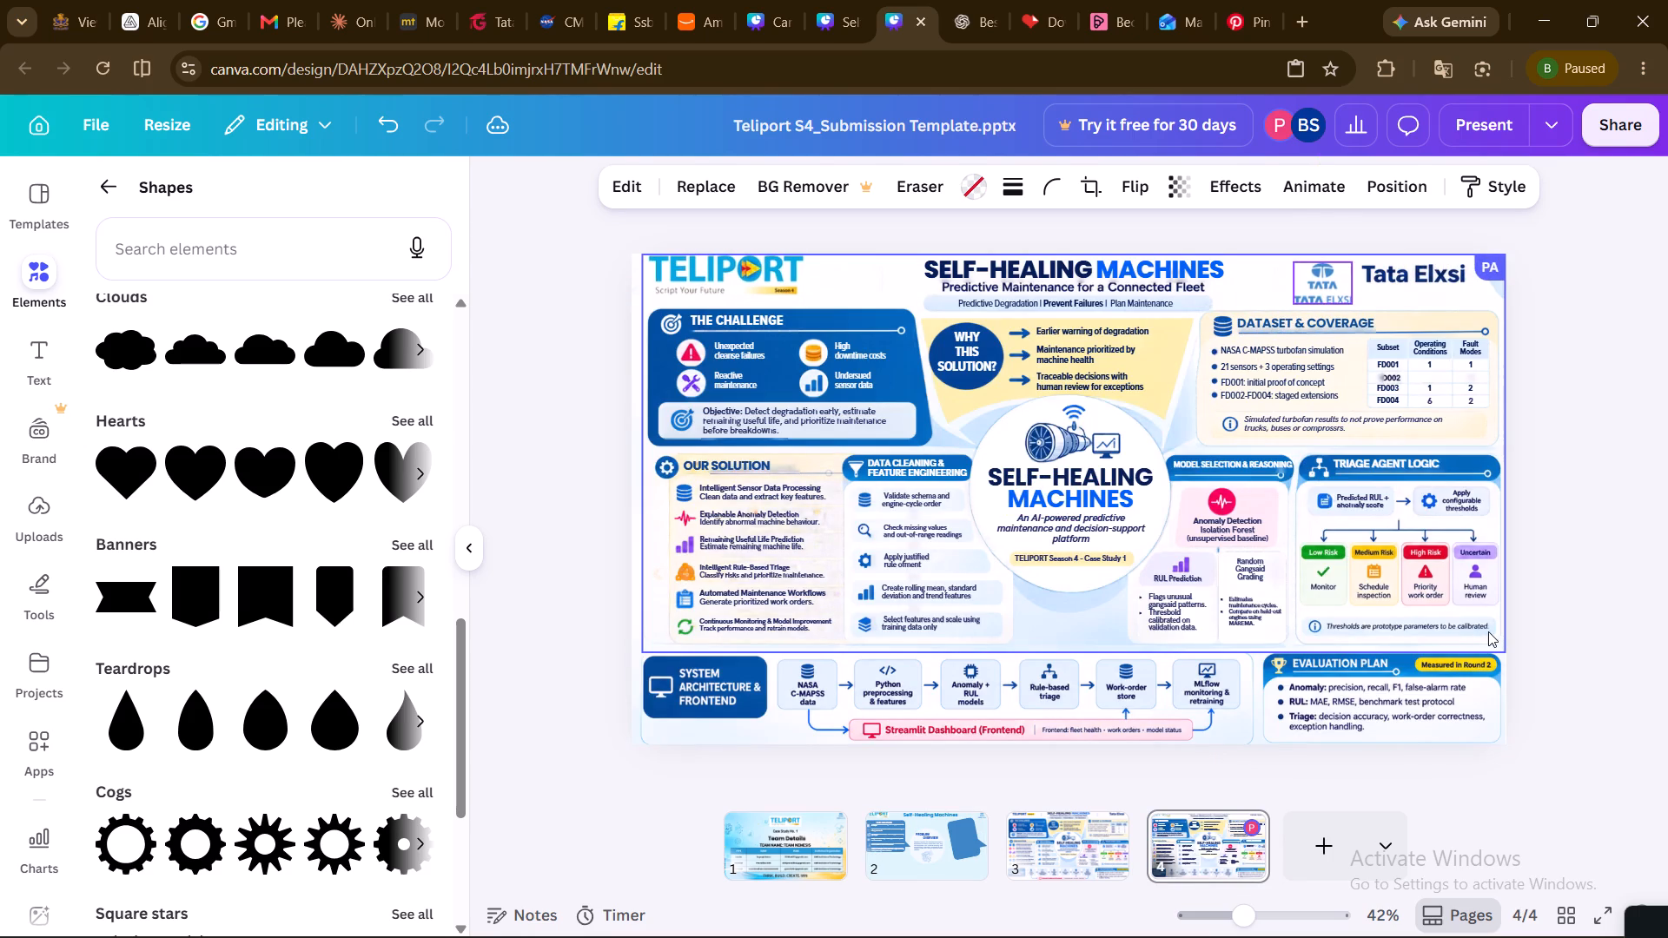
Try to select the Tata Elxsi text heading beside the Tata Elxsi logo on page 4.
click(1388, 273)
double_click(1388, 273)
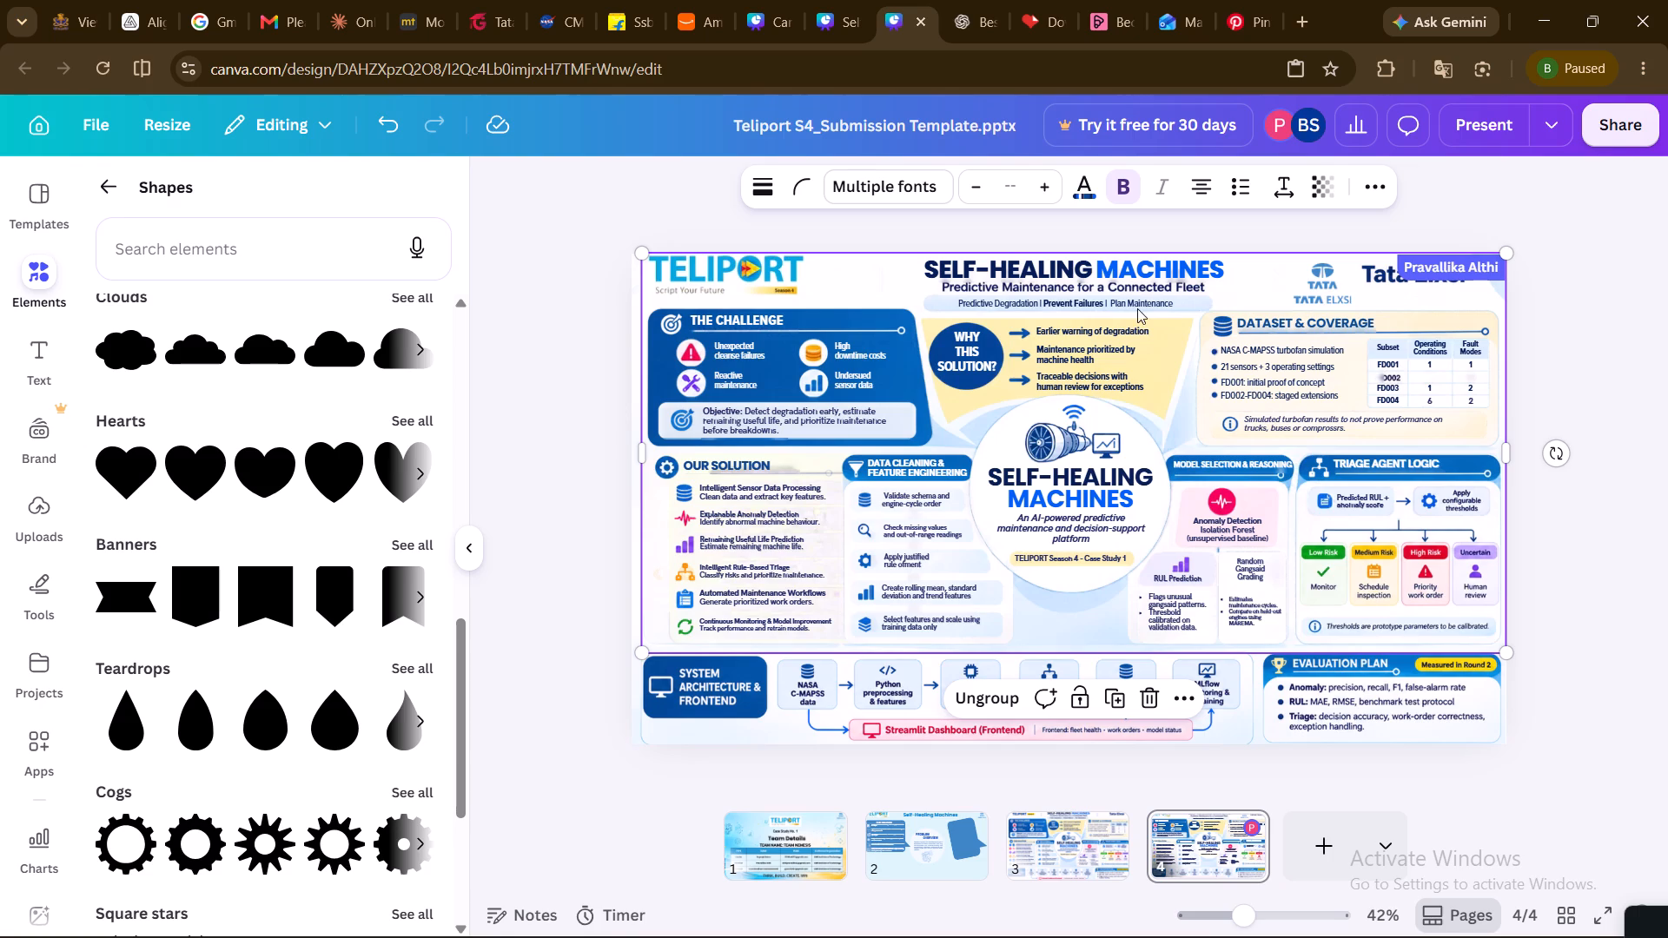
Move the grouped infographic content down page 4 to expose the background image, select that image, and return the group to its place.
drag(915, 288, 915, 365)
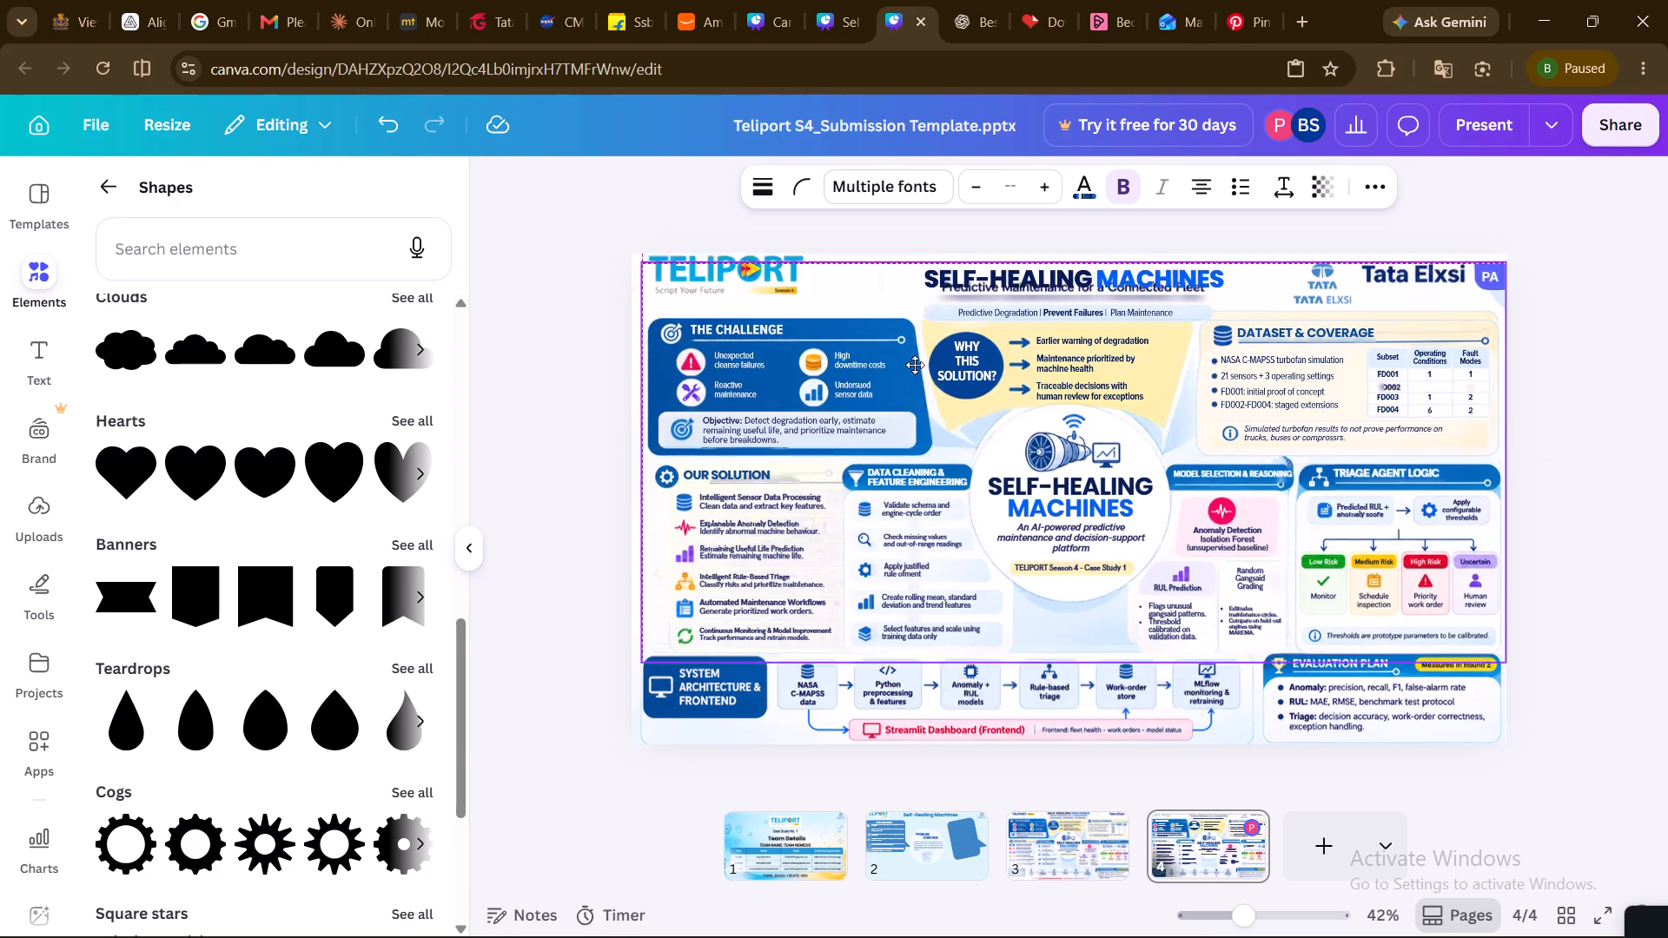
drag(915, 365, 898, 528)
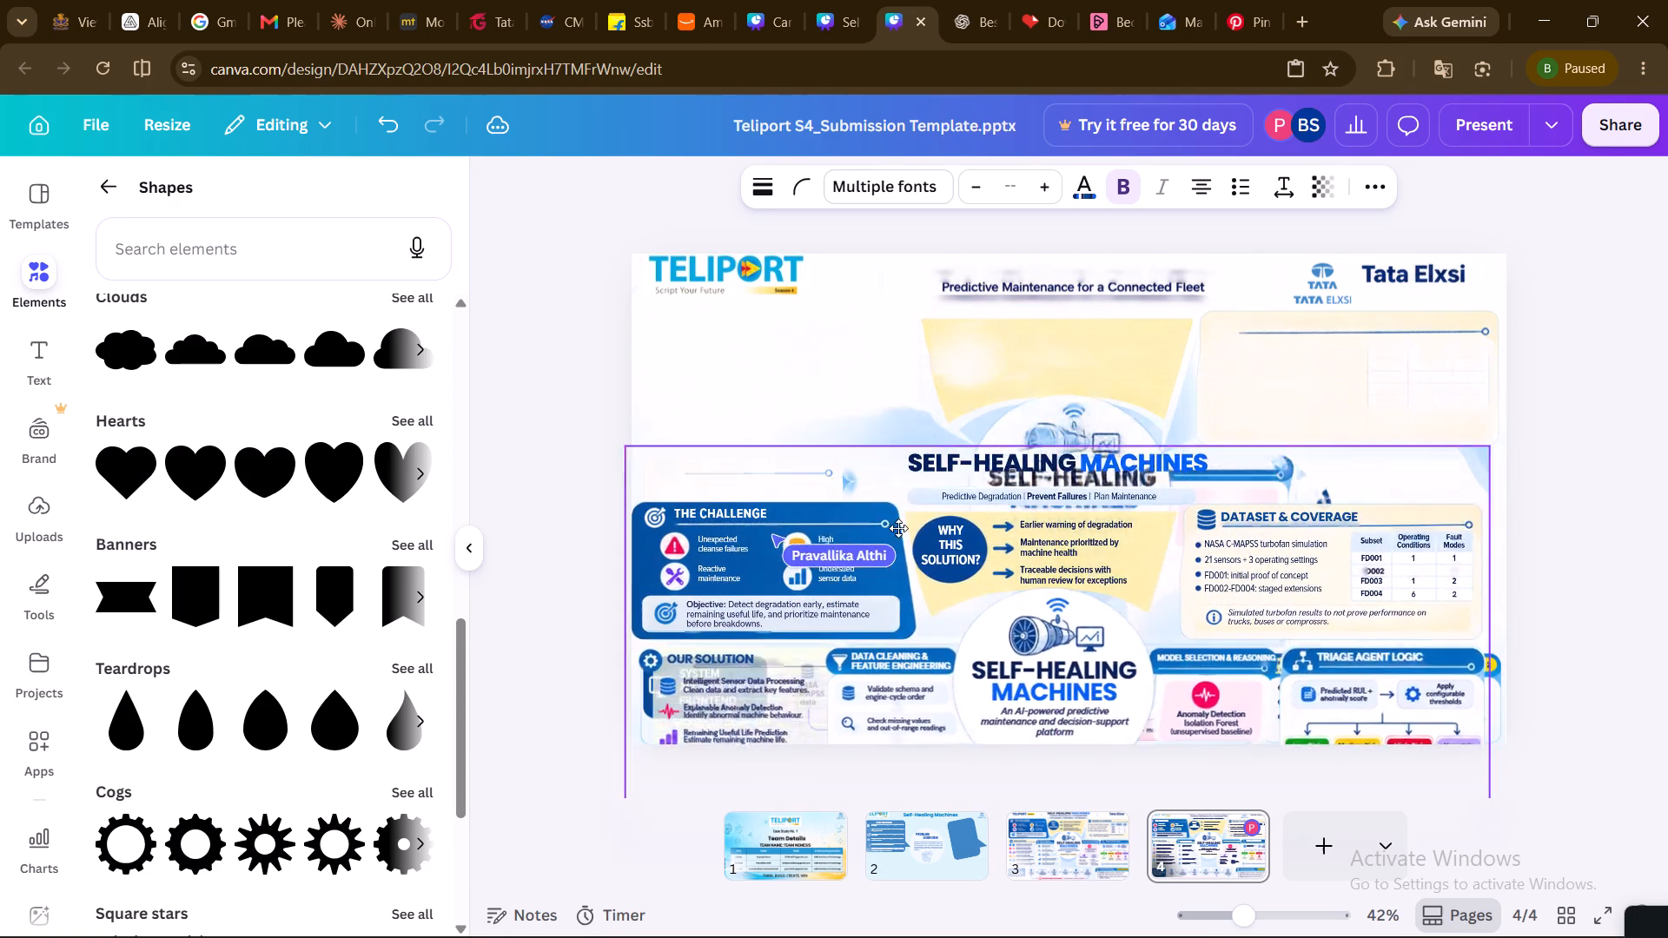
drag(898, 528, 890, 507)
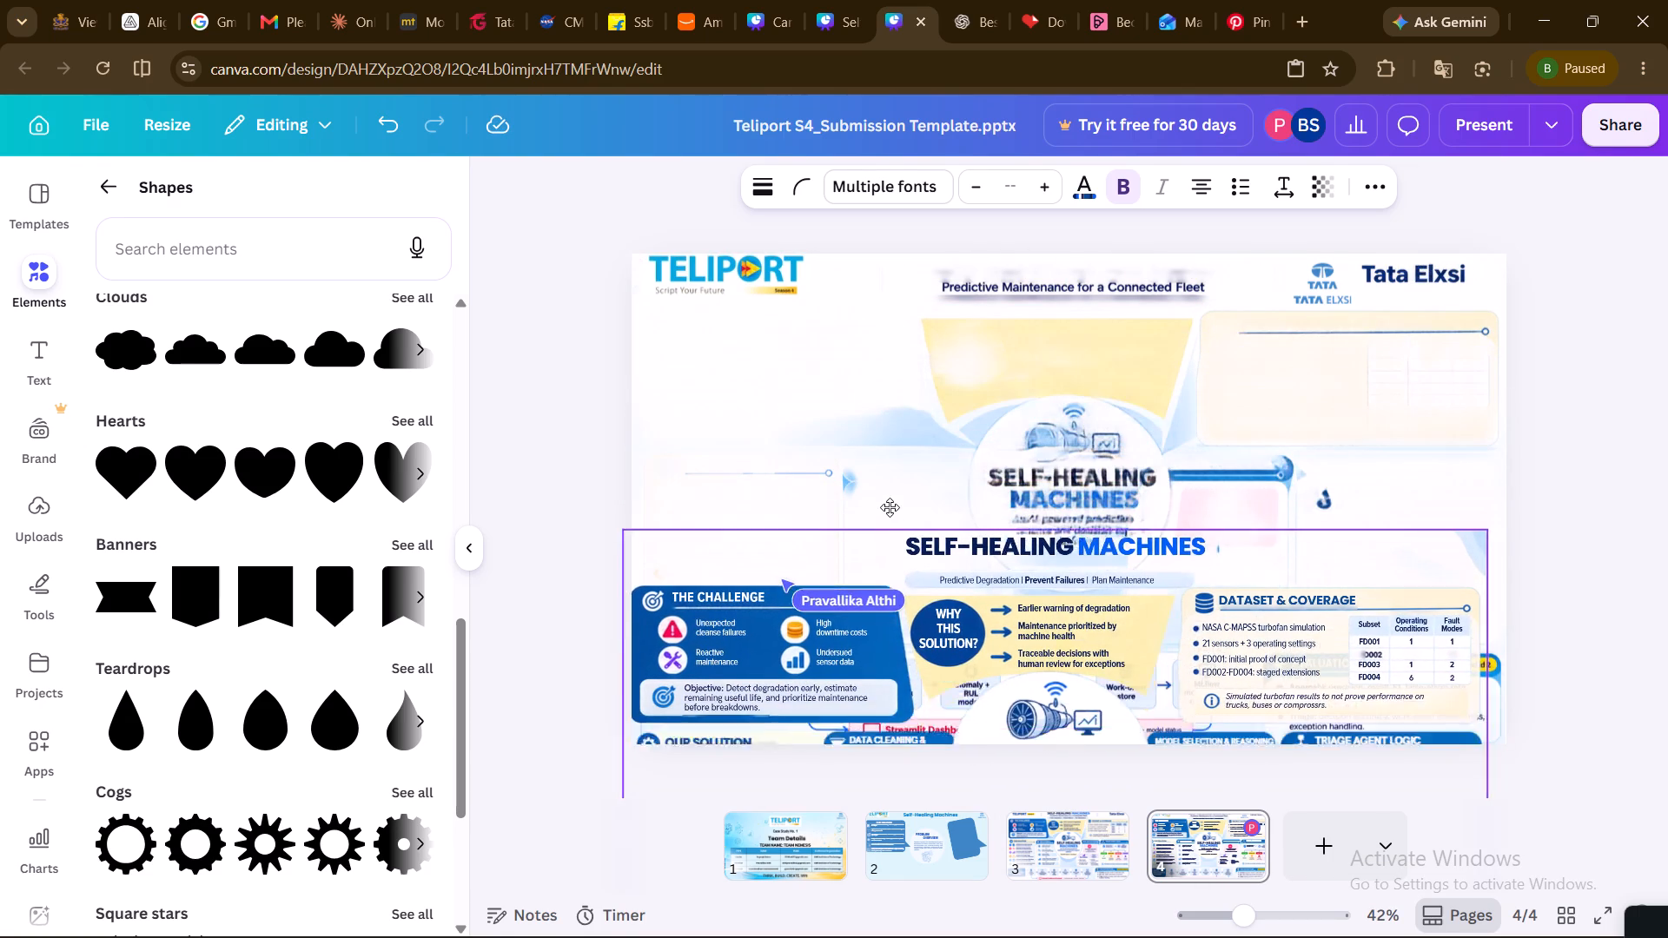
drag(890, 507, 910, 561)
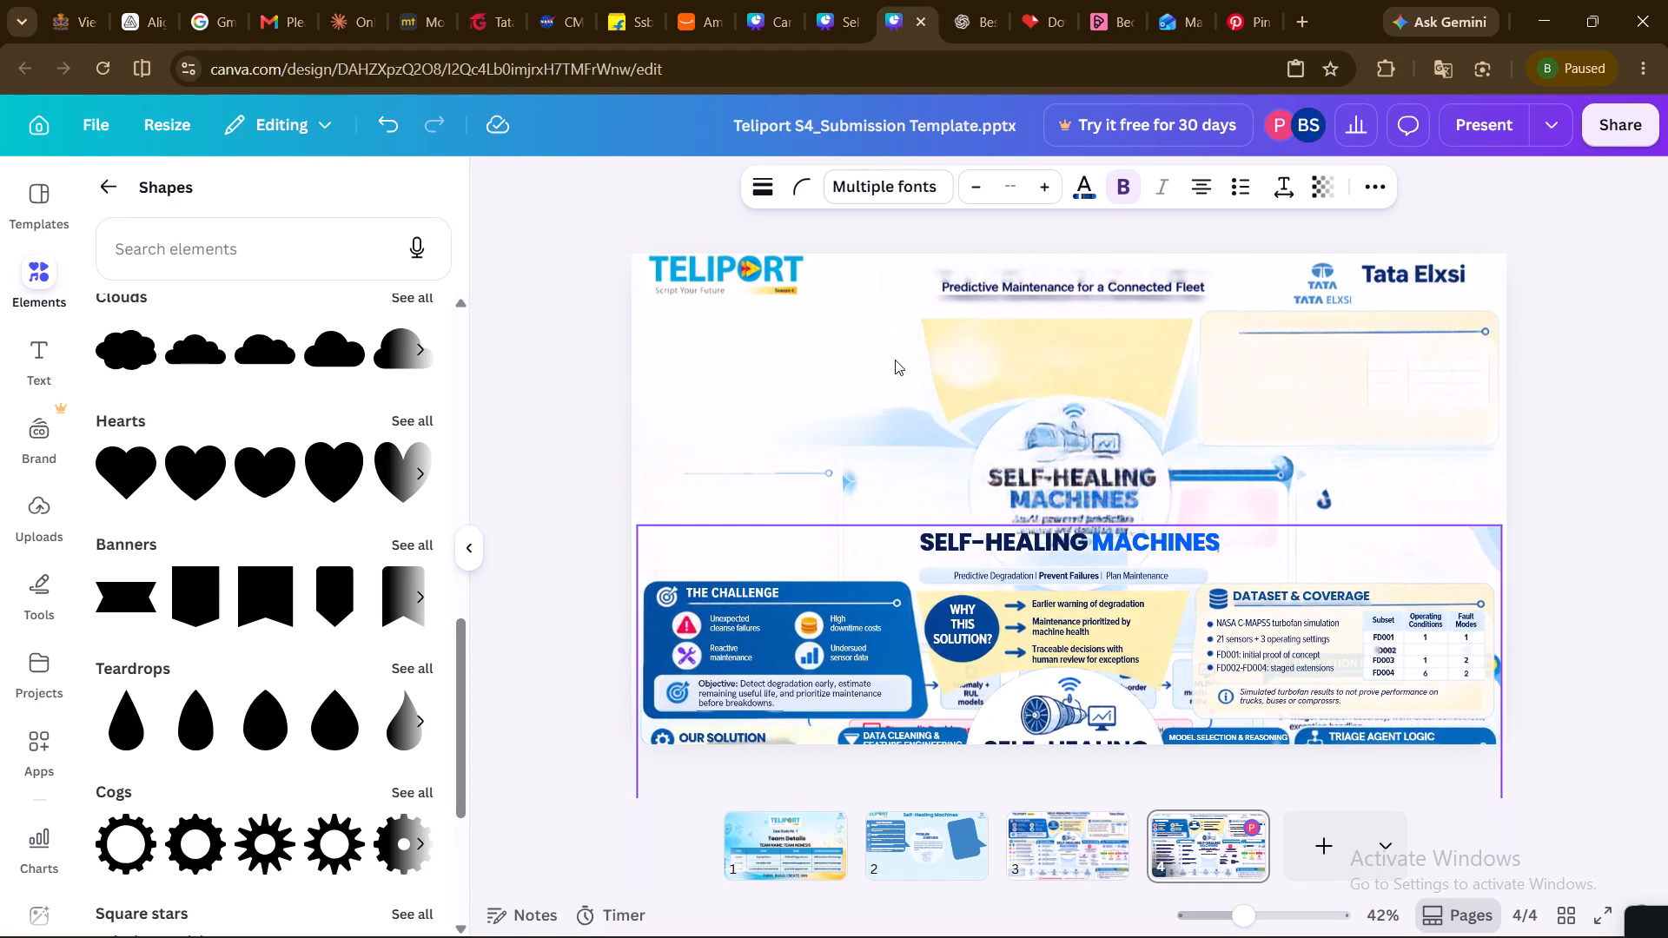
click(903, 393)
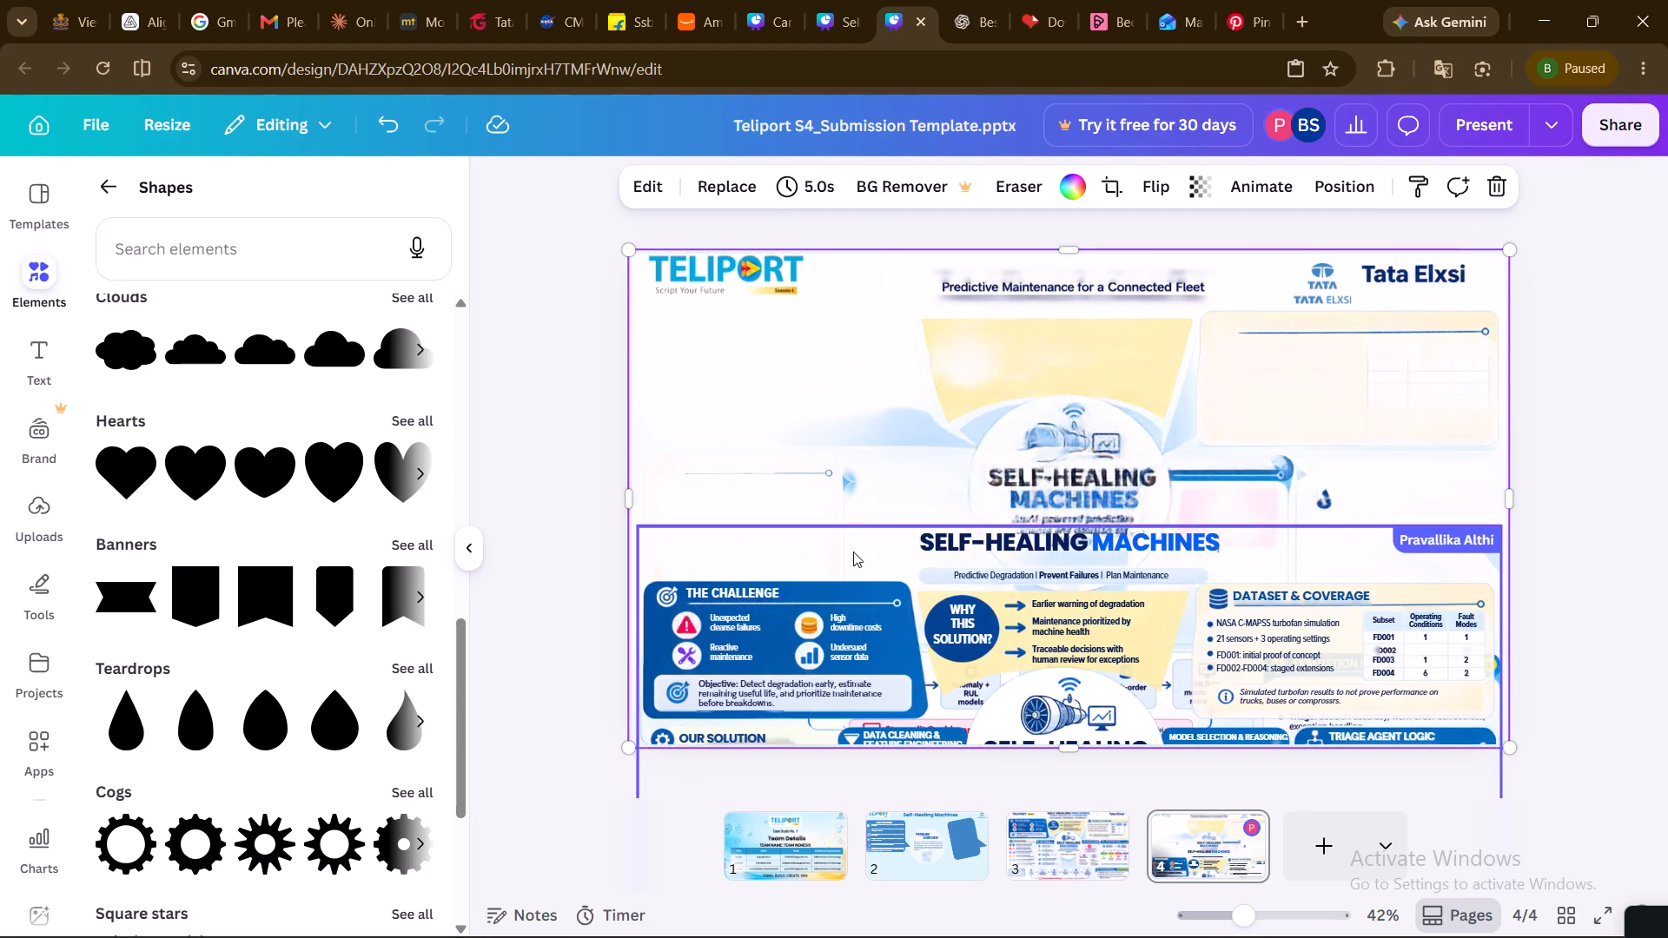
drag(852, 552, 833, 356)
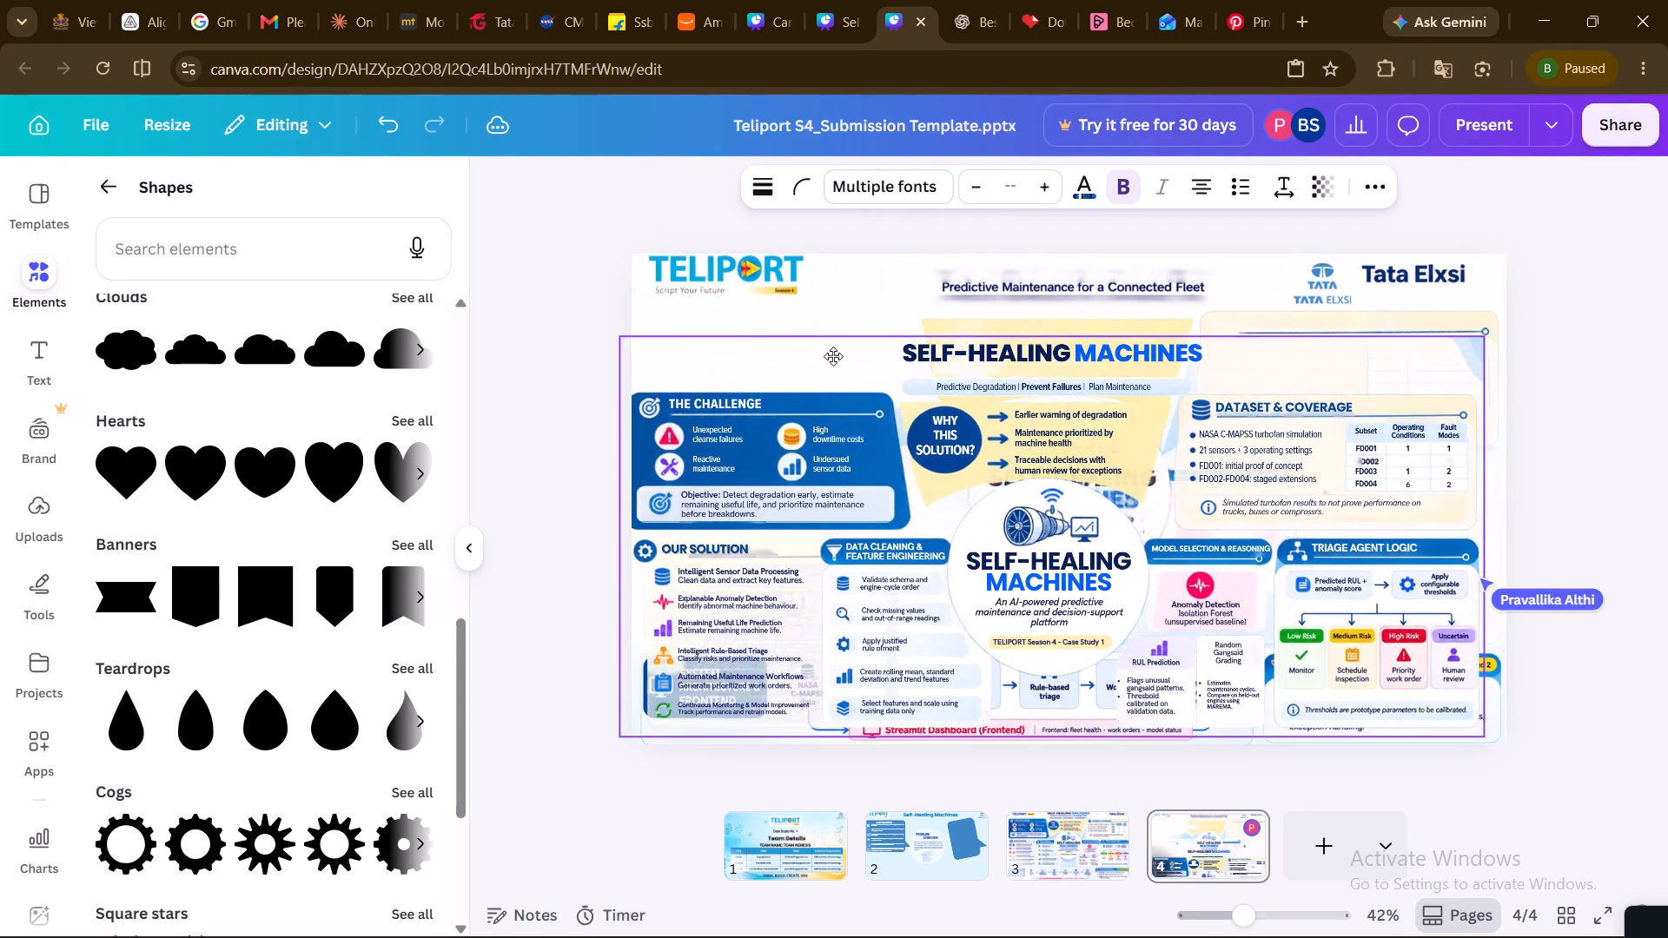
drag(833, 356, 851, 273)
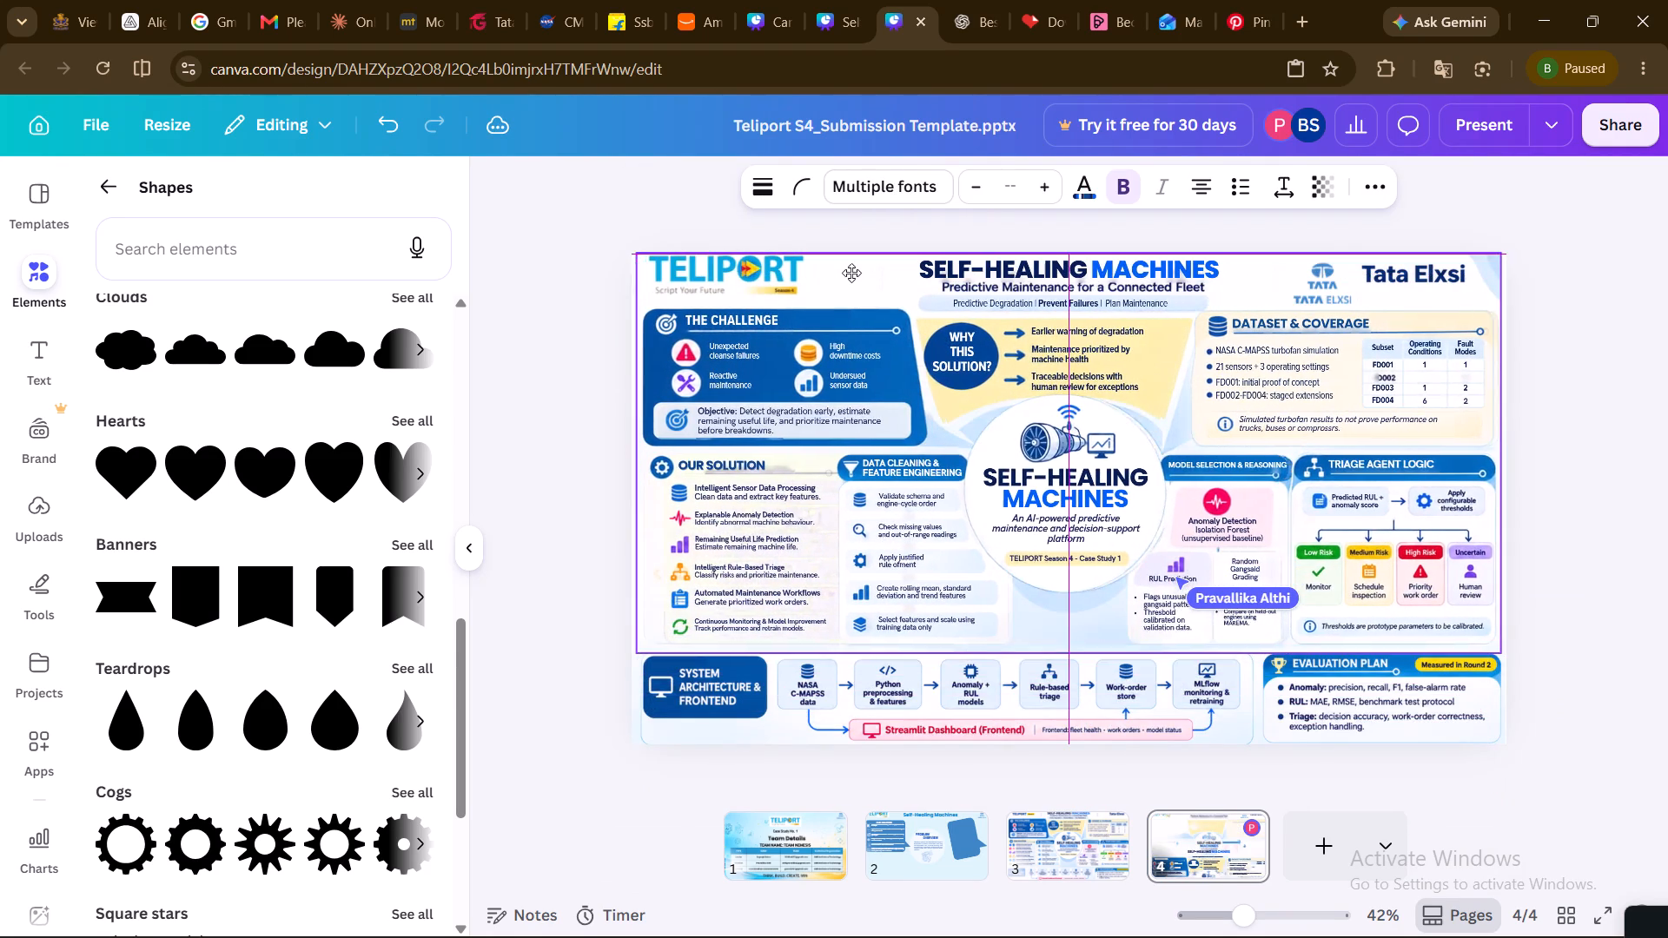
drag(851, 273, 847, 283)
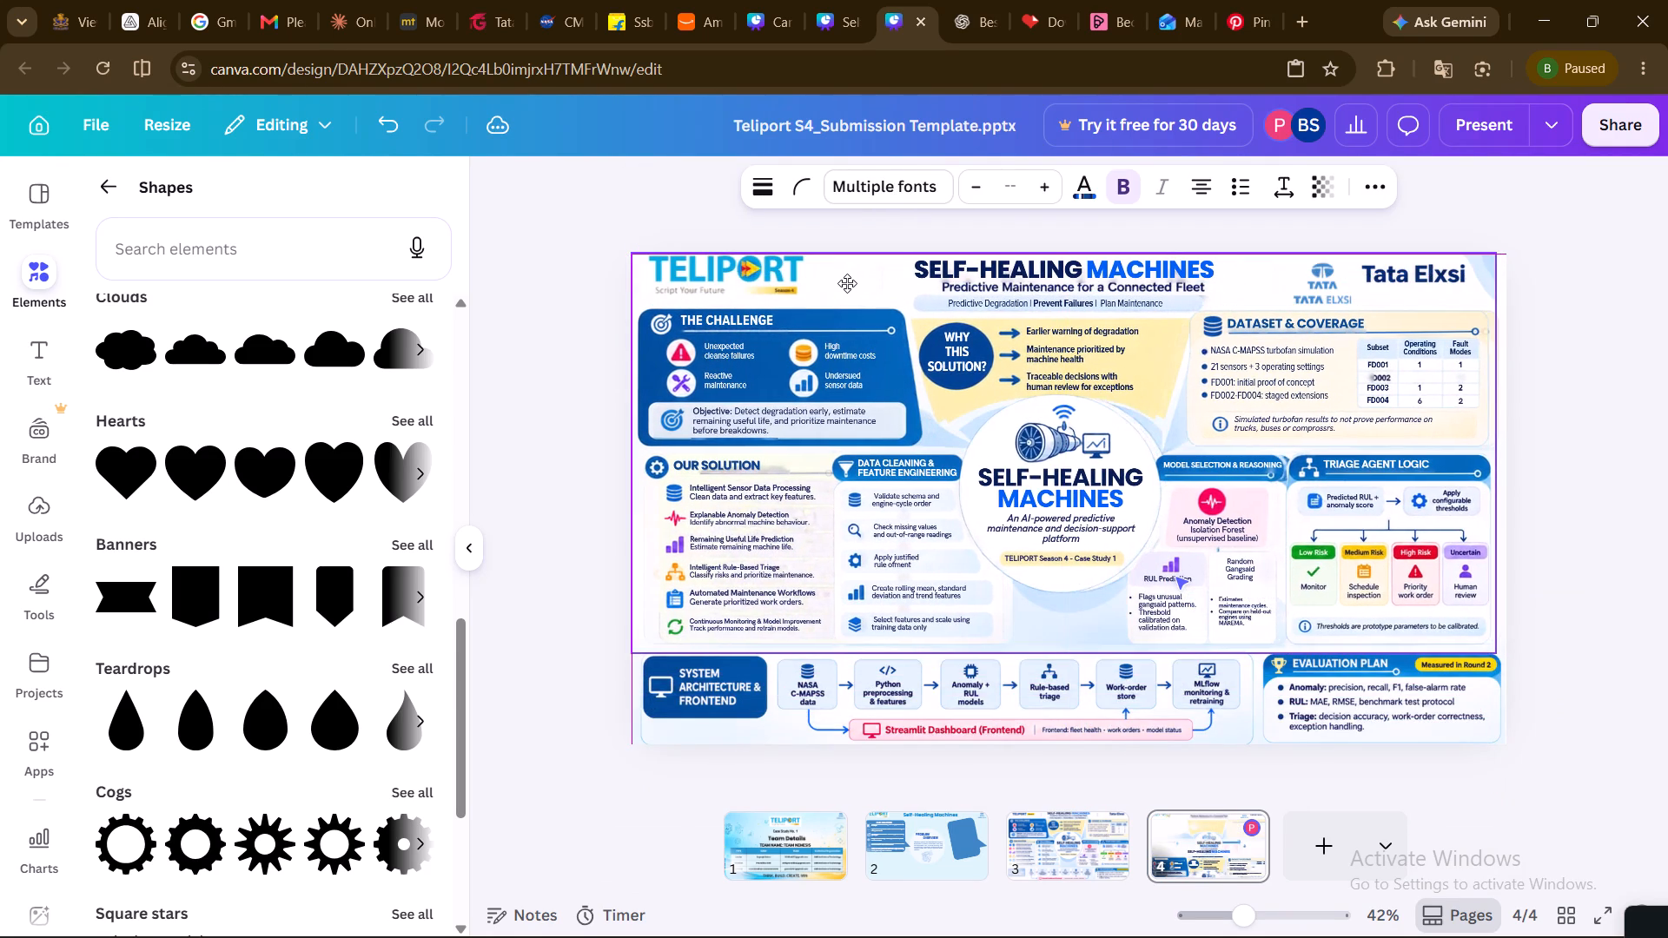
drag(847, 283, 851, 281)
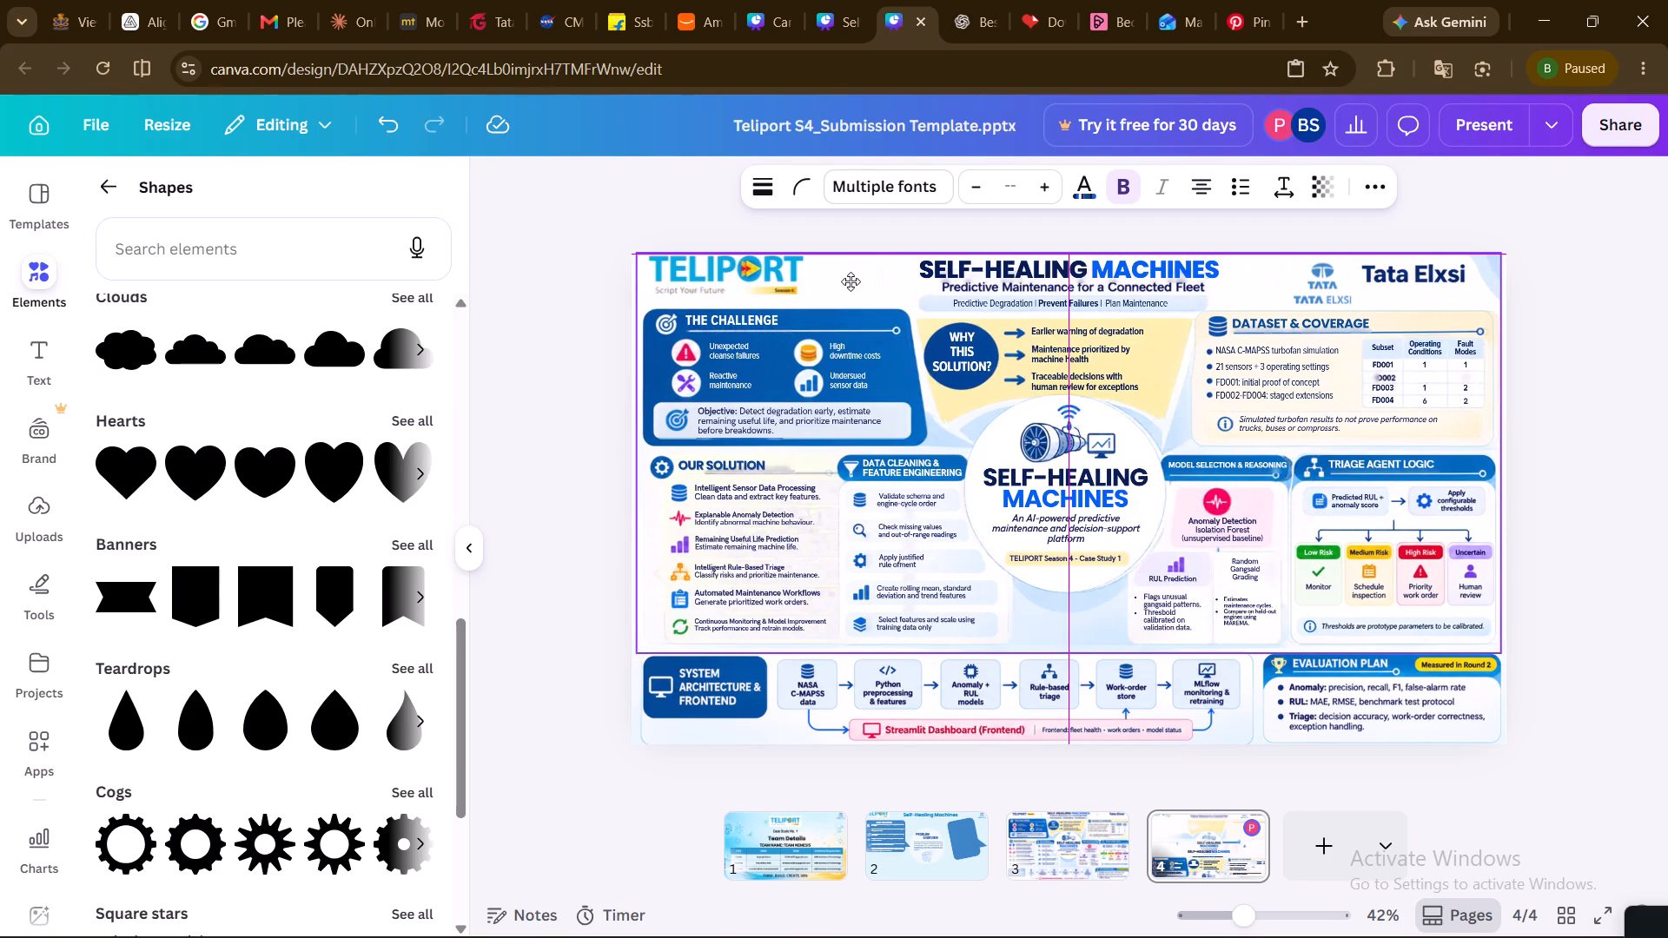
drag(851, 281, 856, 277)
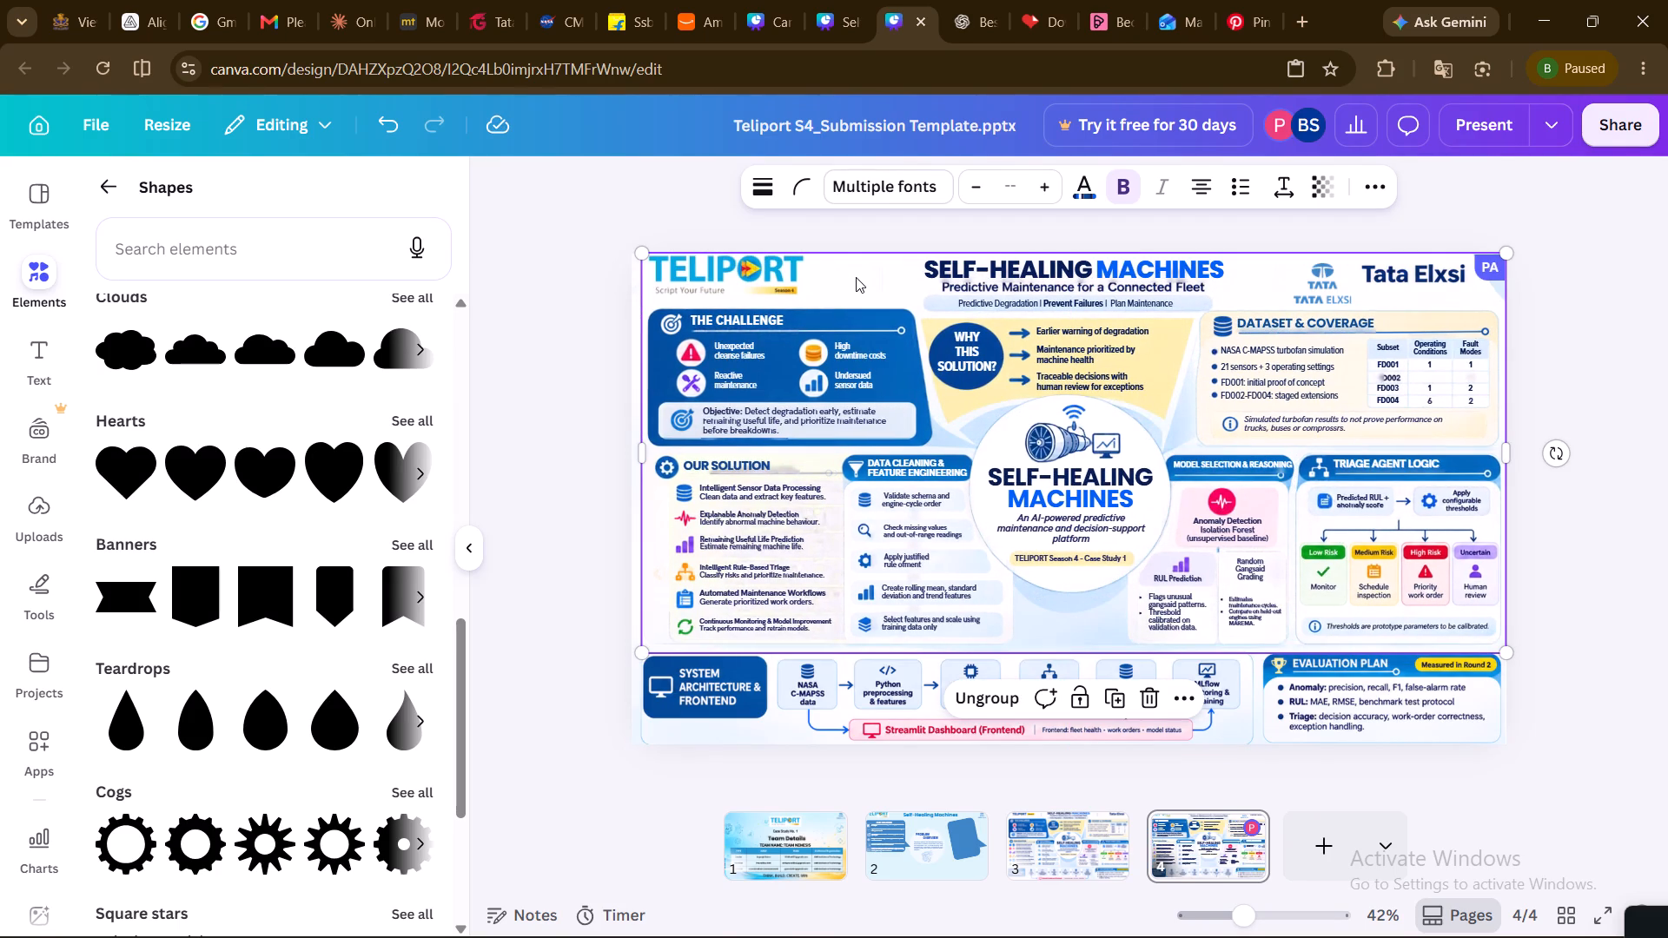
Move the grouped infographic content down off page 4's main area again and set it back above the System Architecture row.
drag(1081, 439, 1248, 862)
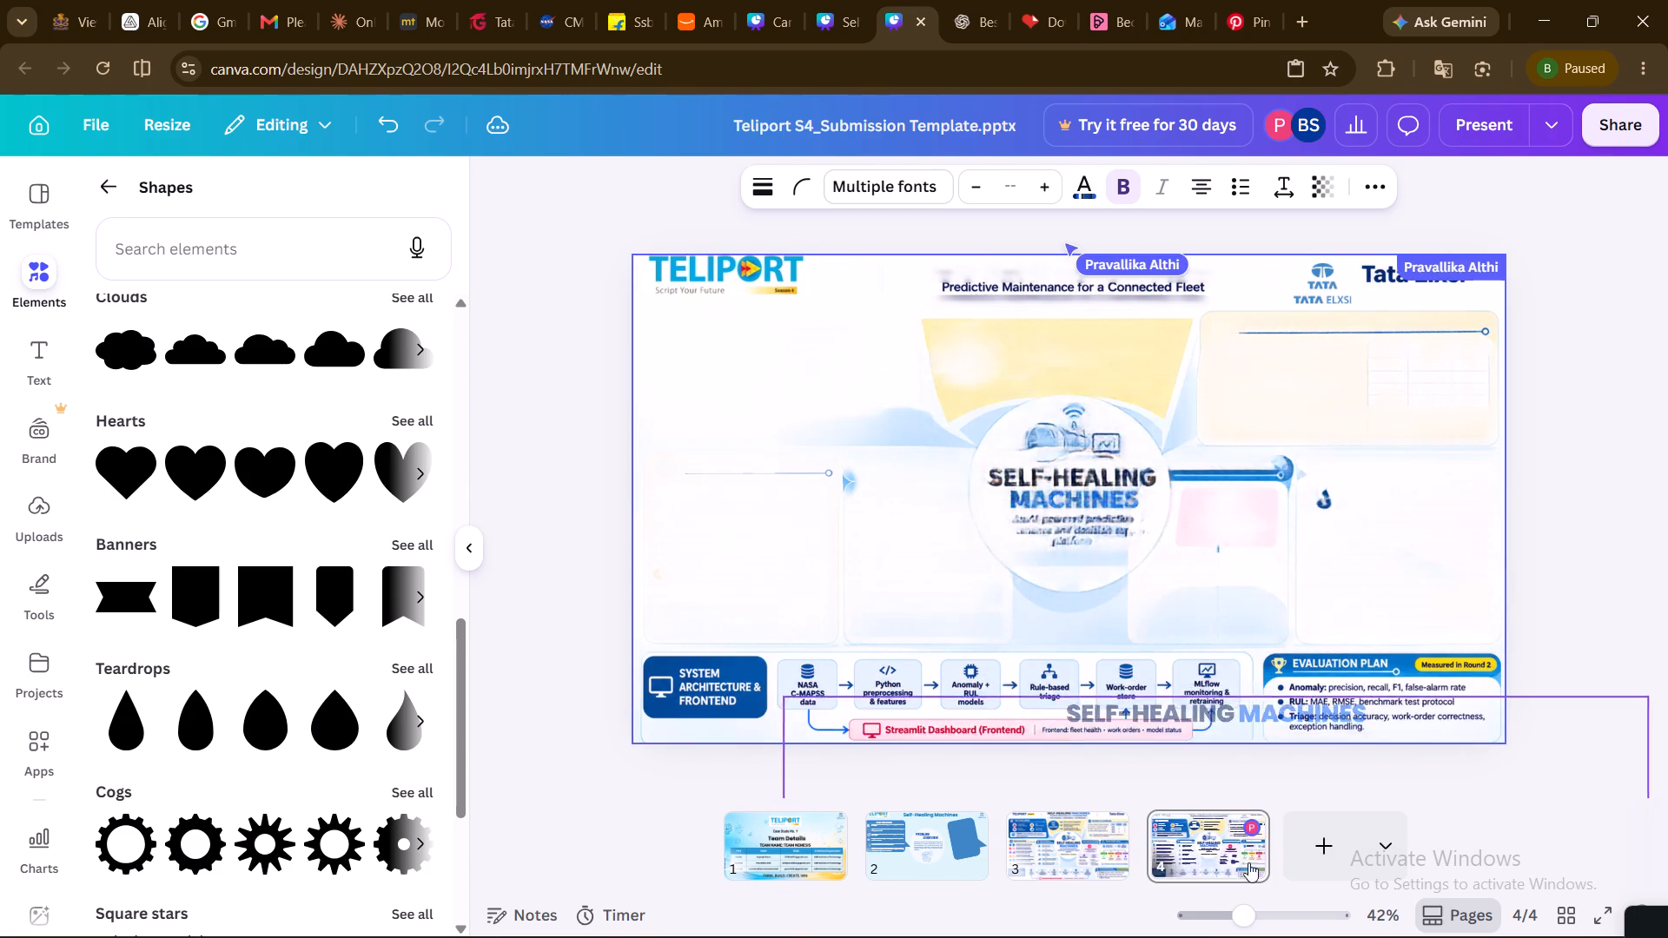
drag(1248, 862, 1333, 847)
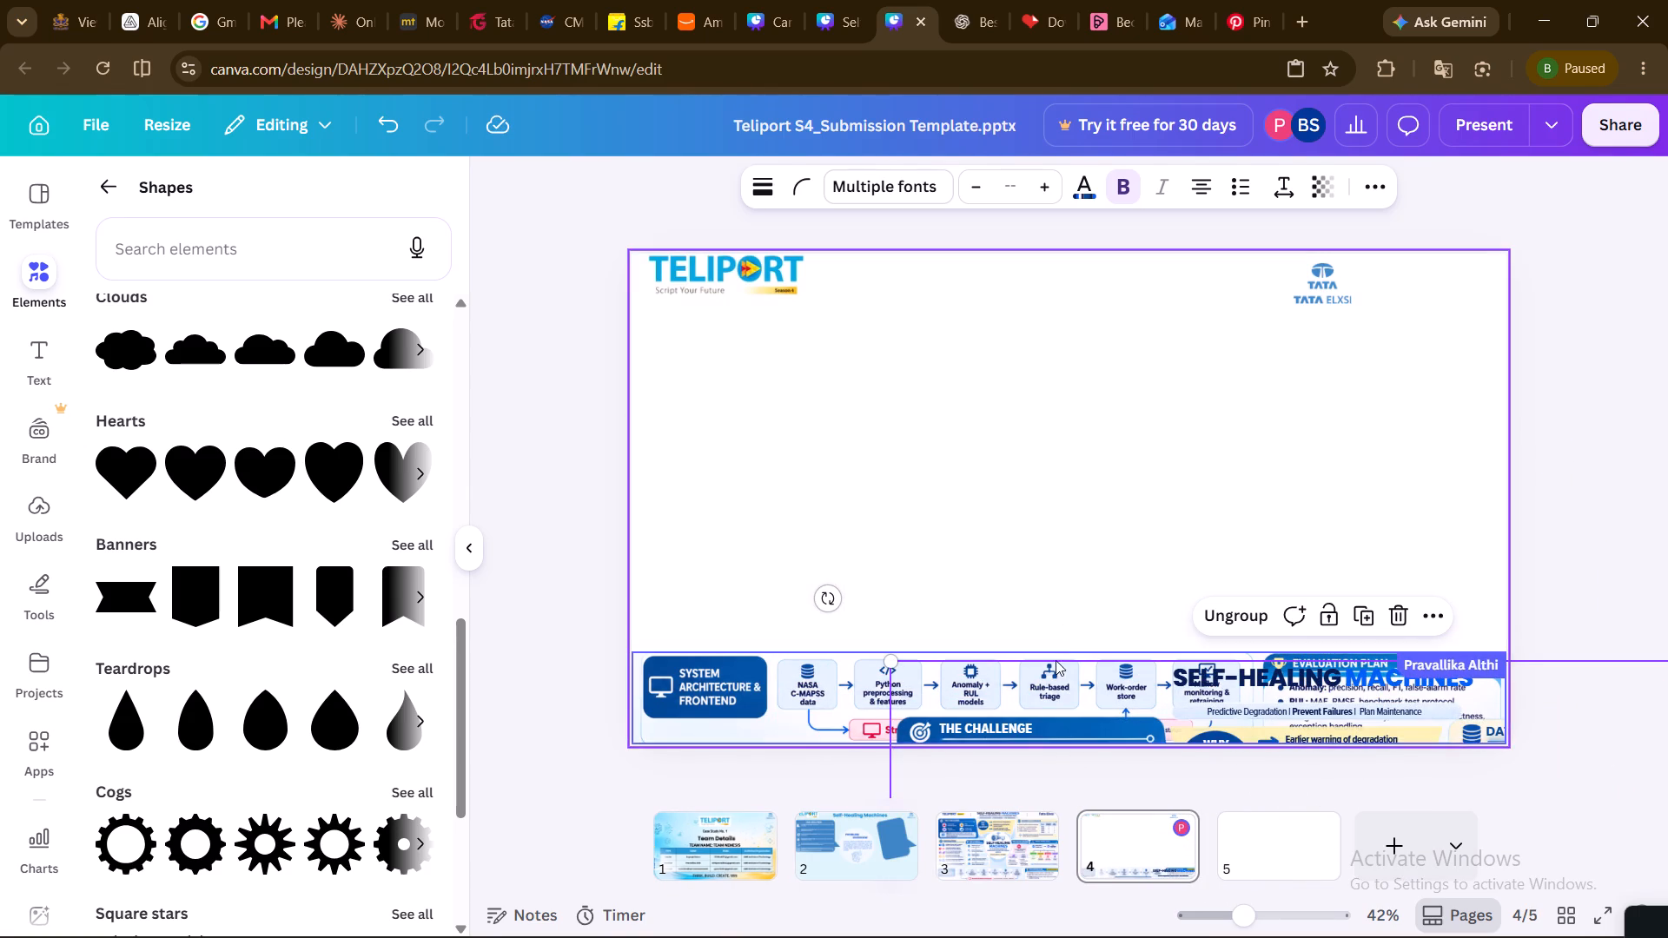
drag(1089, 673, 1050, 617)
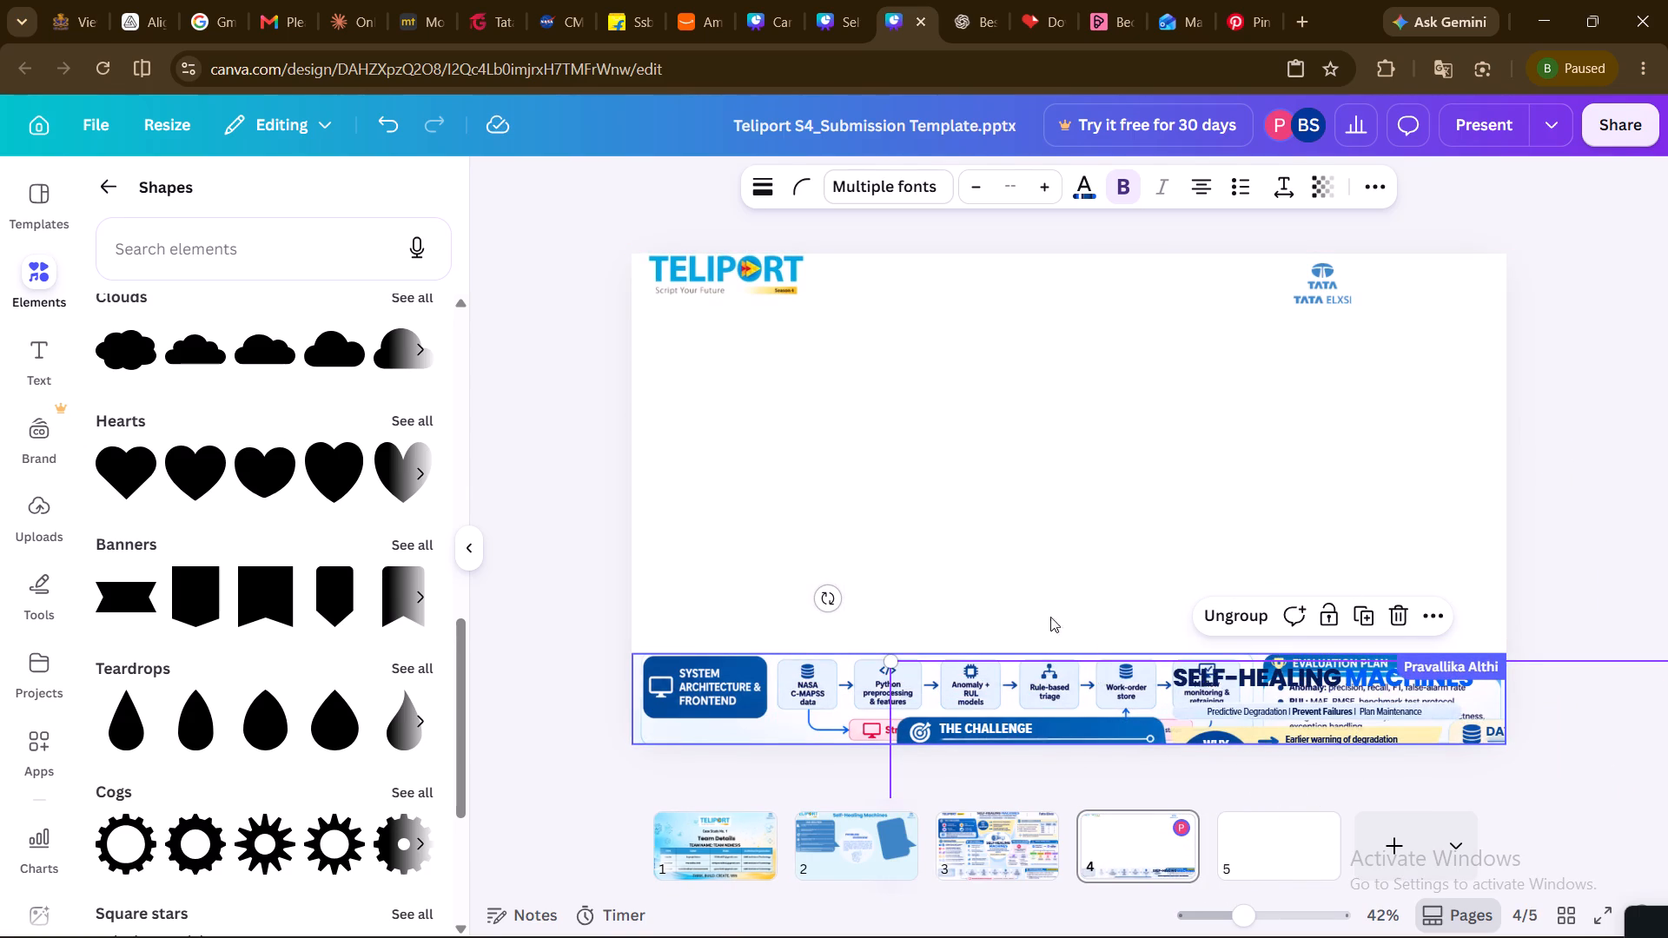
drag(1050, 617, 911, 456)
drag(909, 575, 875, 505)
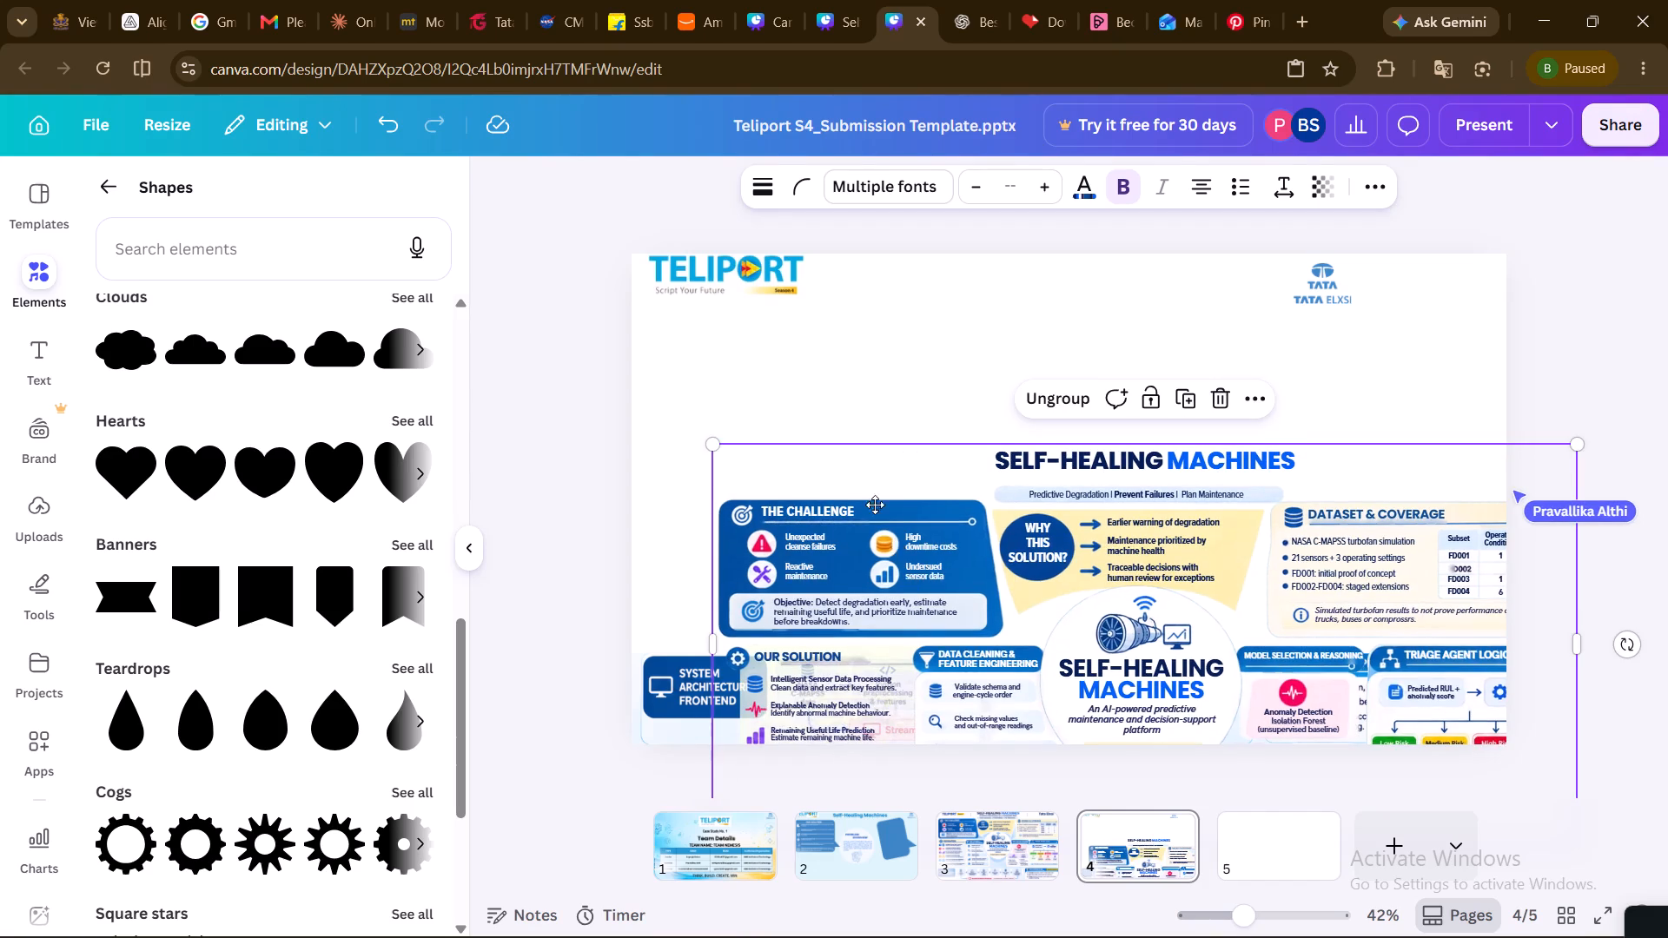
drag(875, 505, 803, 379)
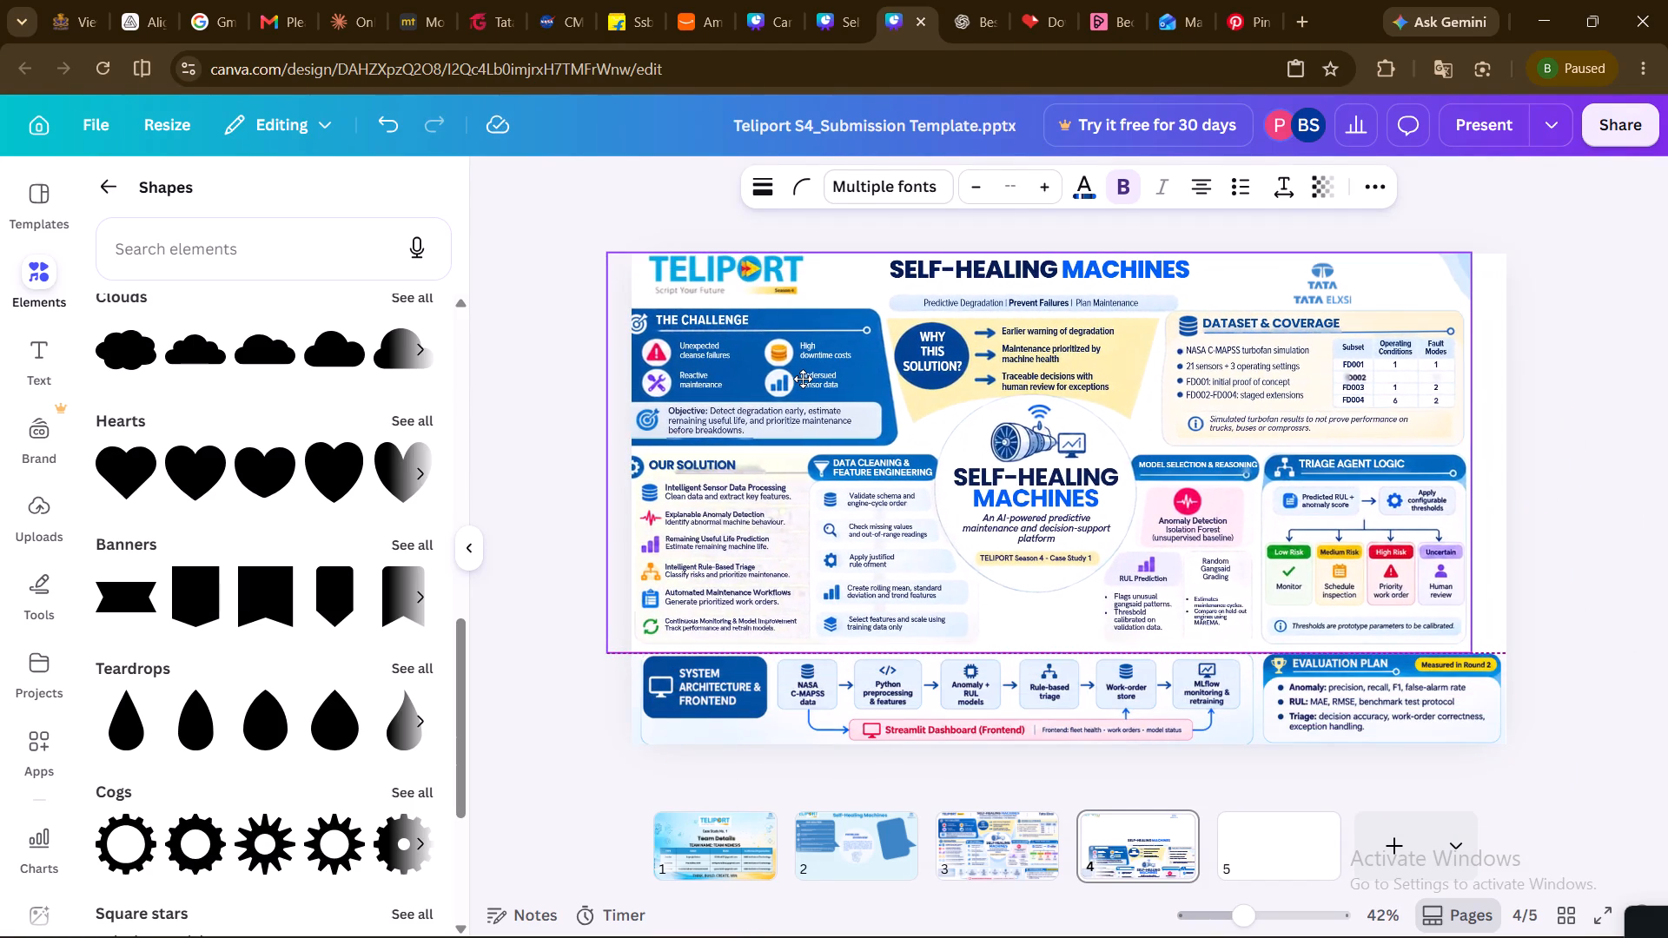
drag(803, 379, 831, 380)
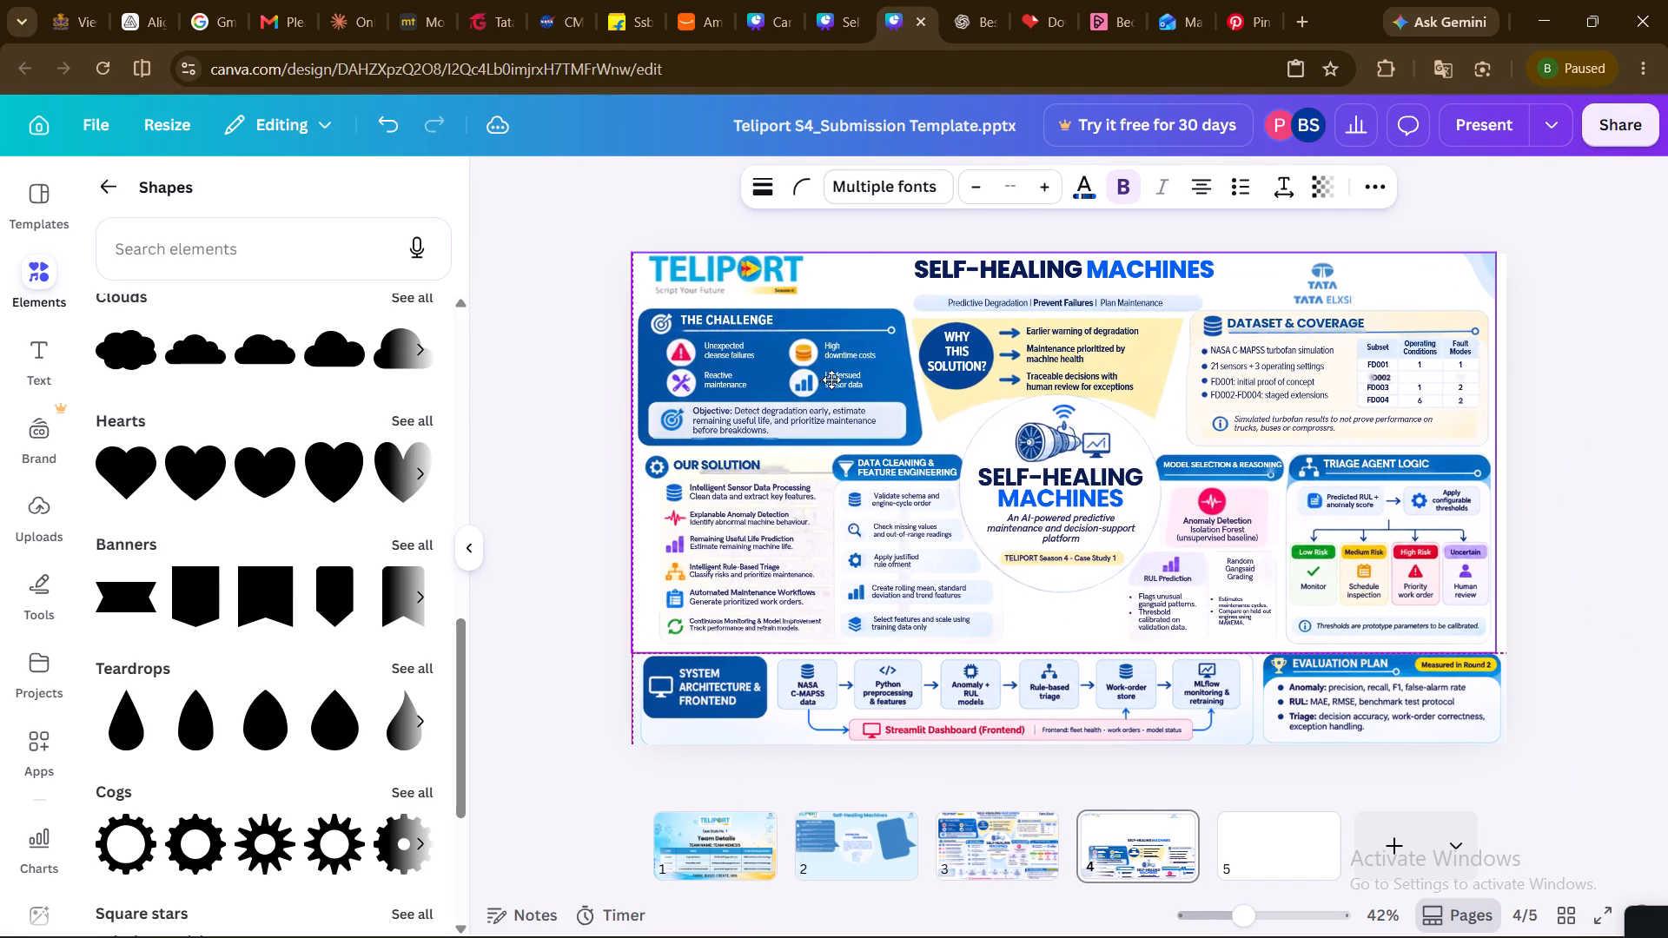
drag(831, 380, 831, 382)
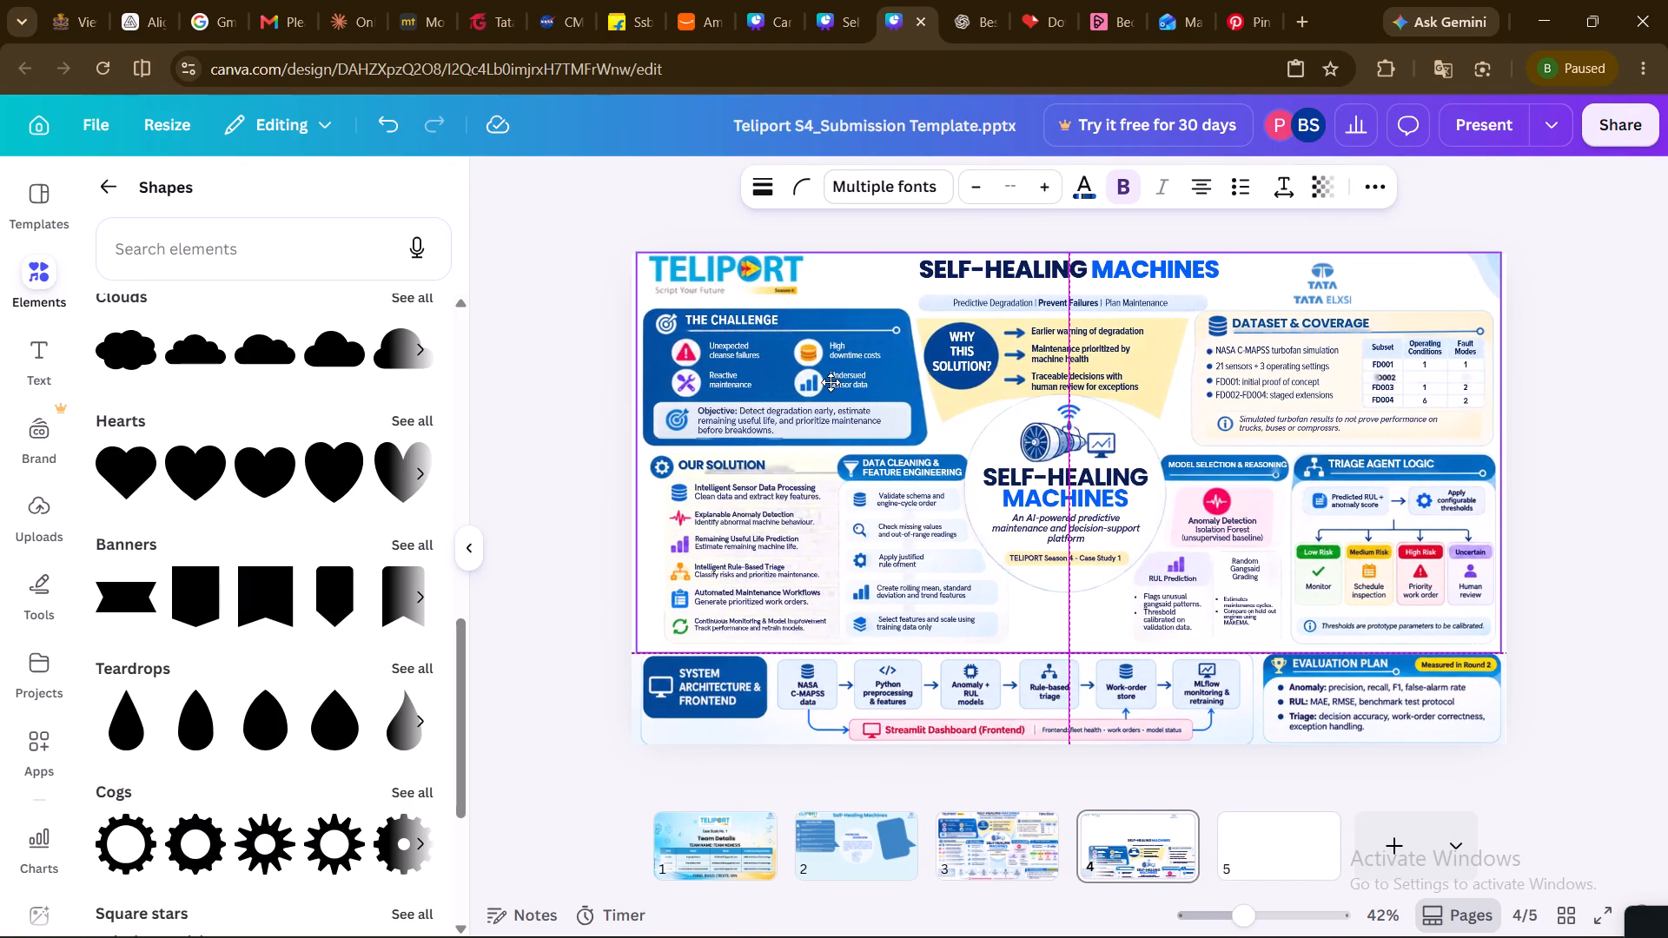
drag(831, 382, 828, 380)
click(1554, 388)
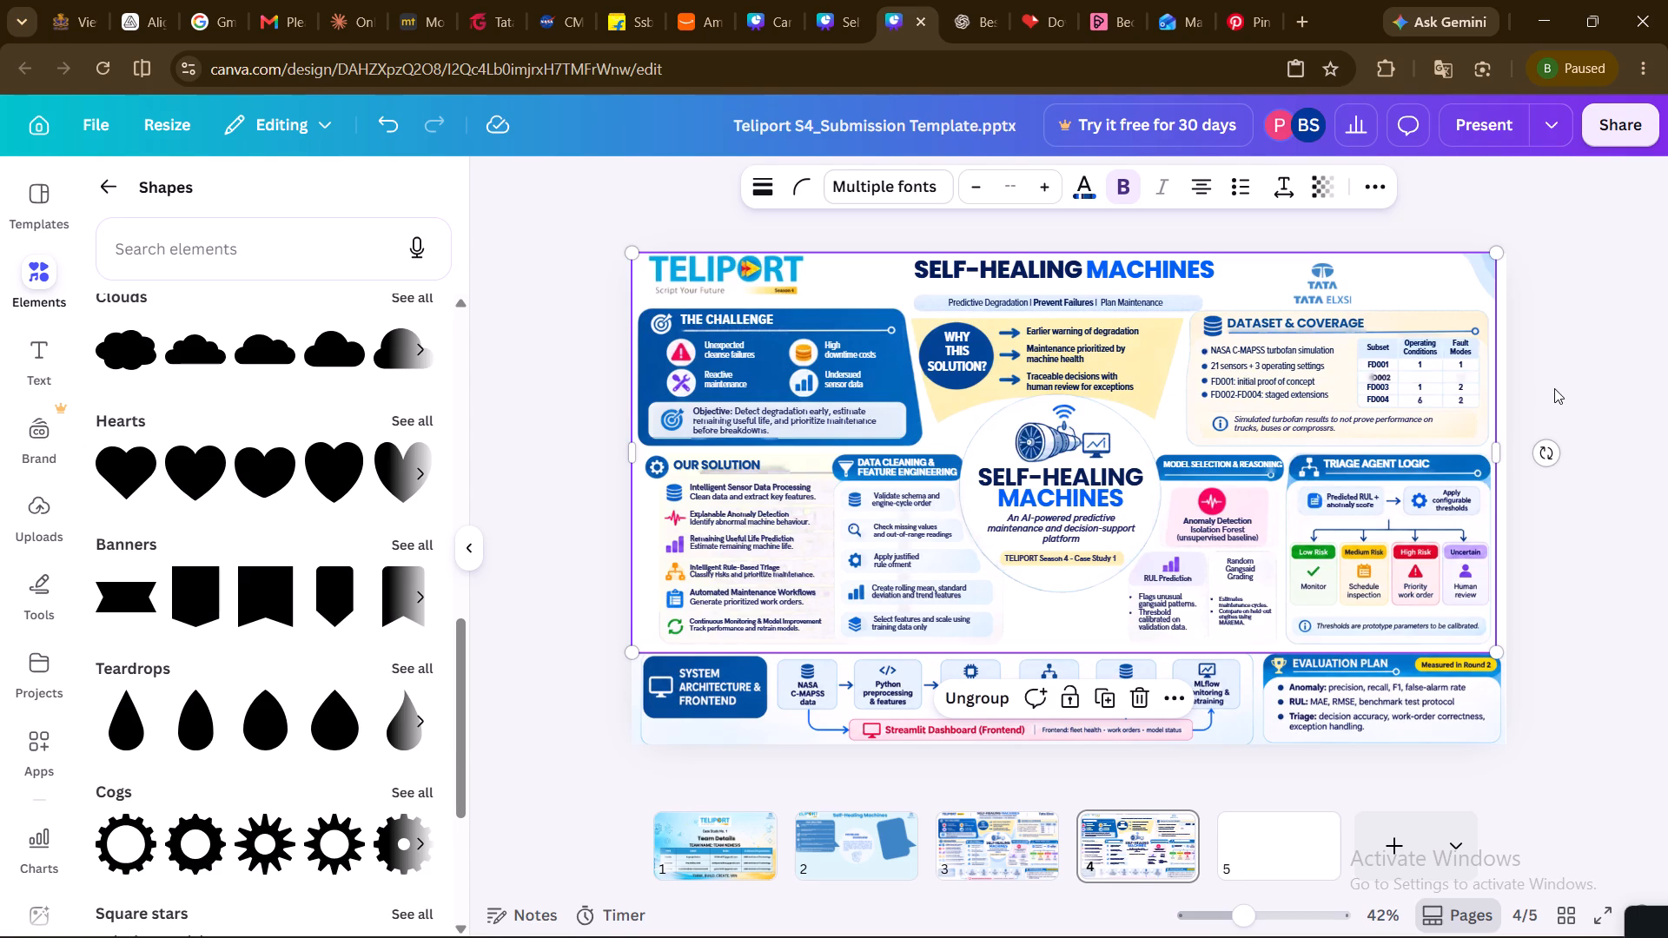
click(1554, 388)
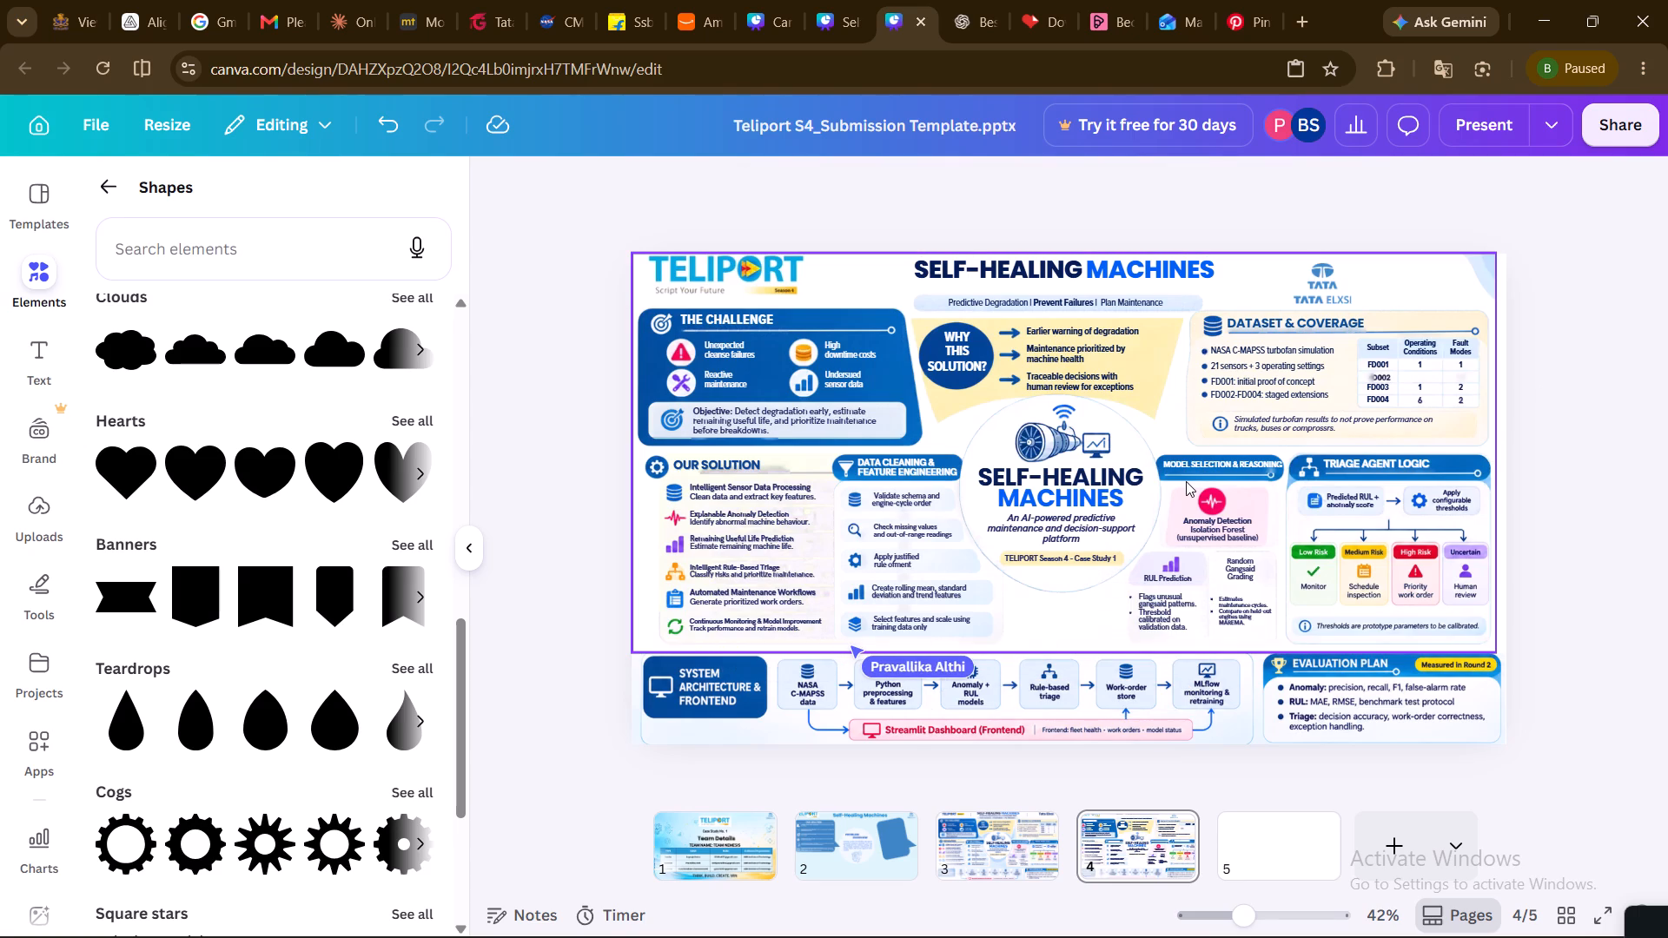
Reposition the grouped infographic content so it is centred on page 4, directly above the System Architecture and Evaluation Plan row.
click(1078, 622)
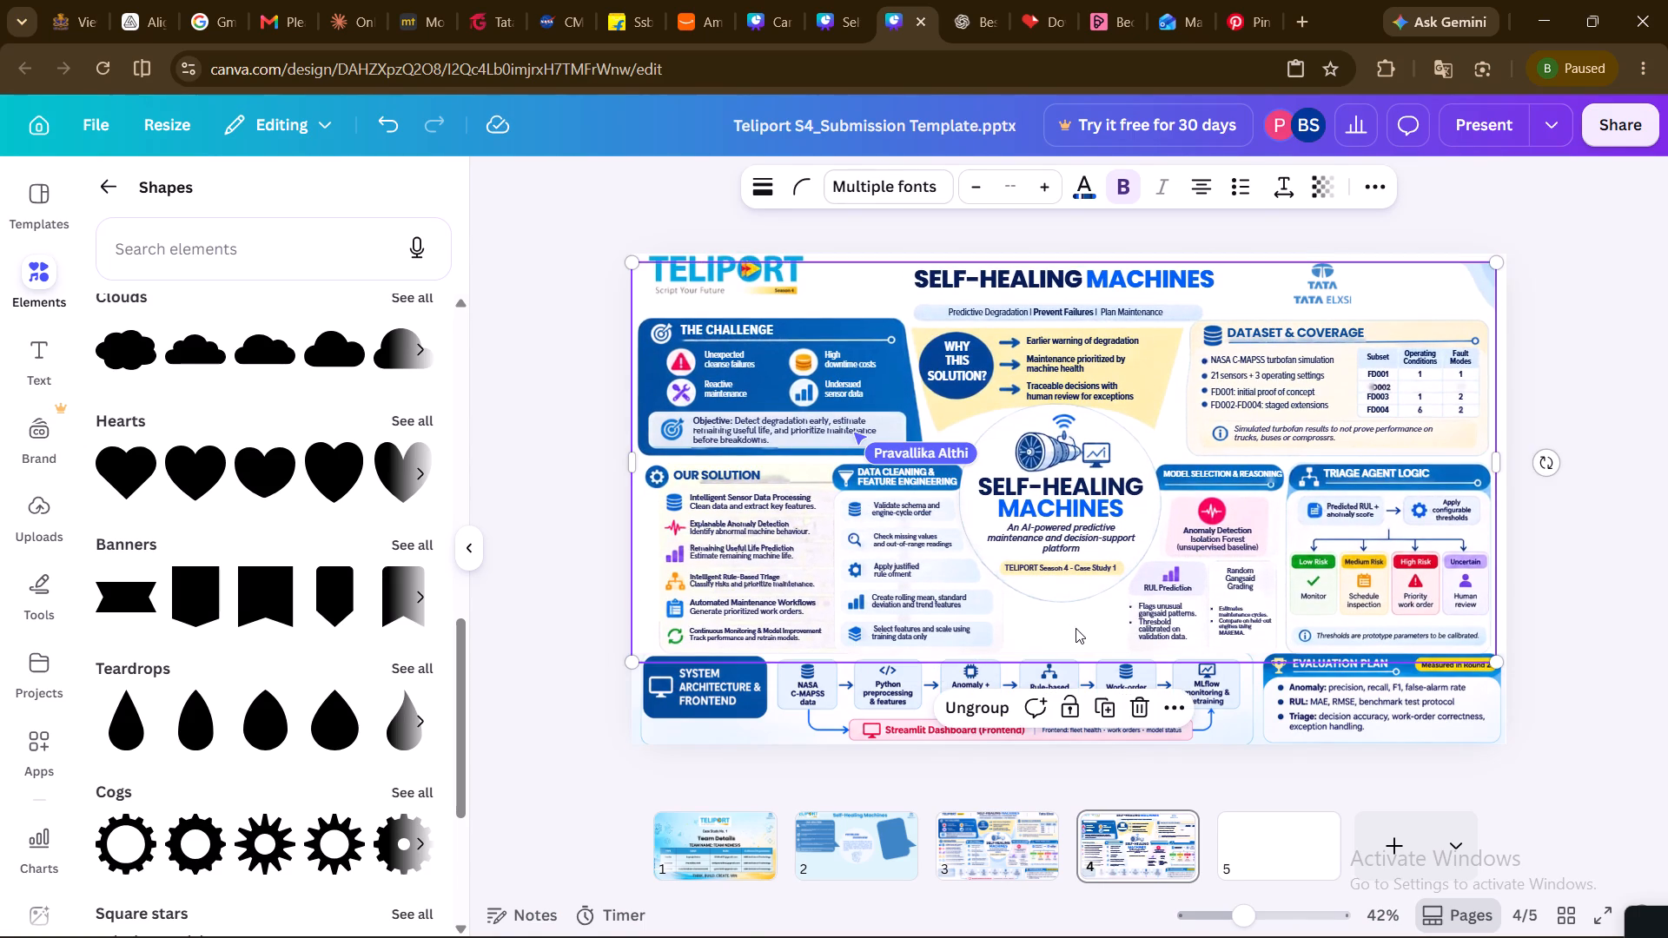
click(1667, 569)
drag(1268, 460, 1311, 788)
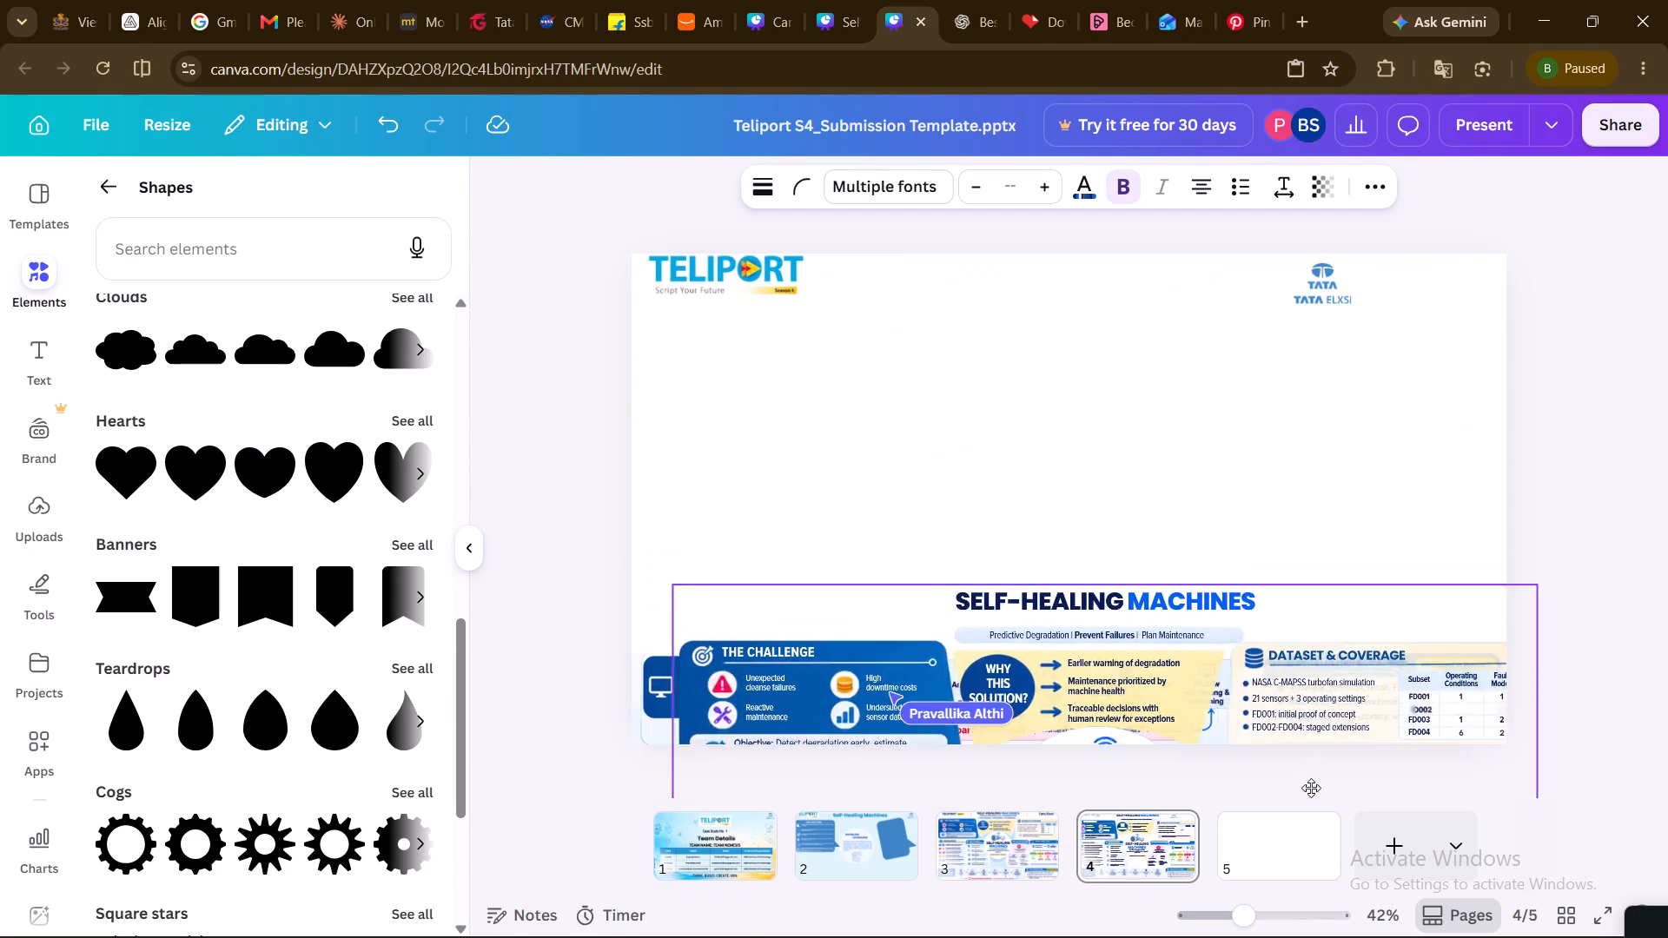
drag(1311, 788, 1298, 417)
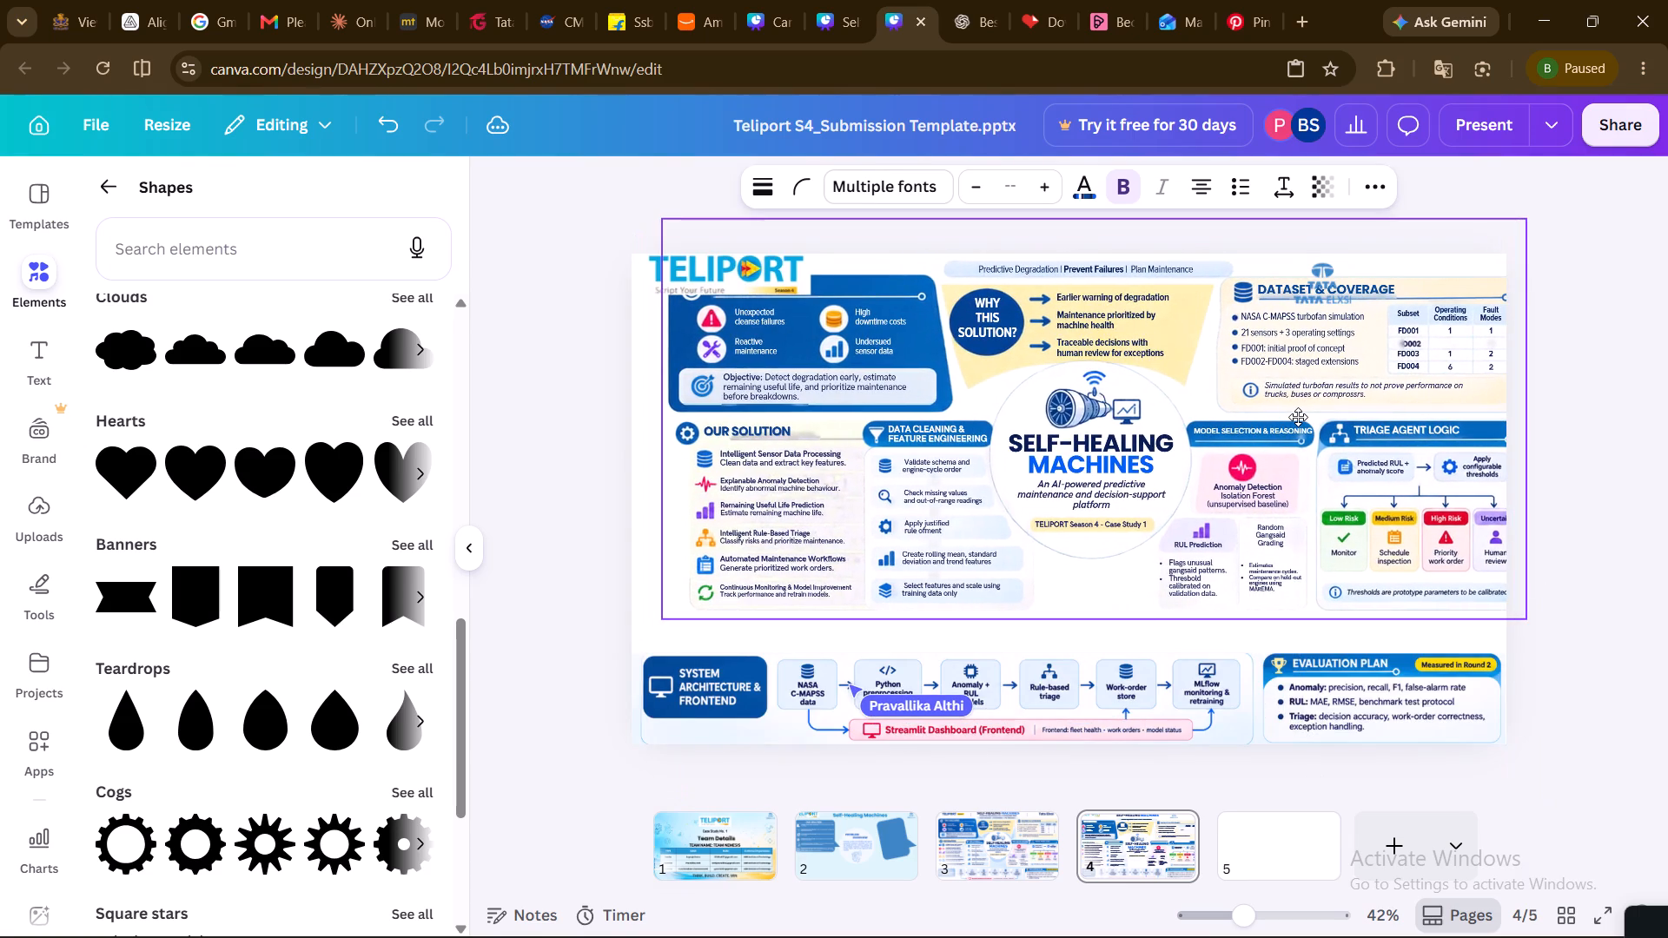
drag(1298, 417, 1271, 452)
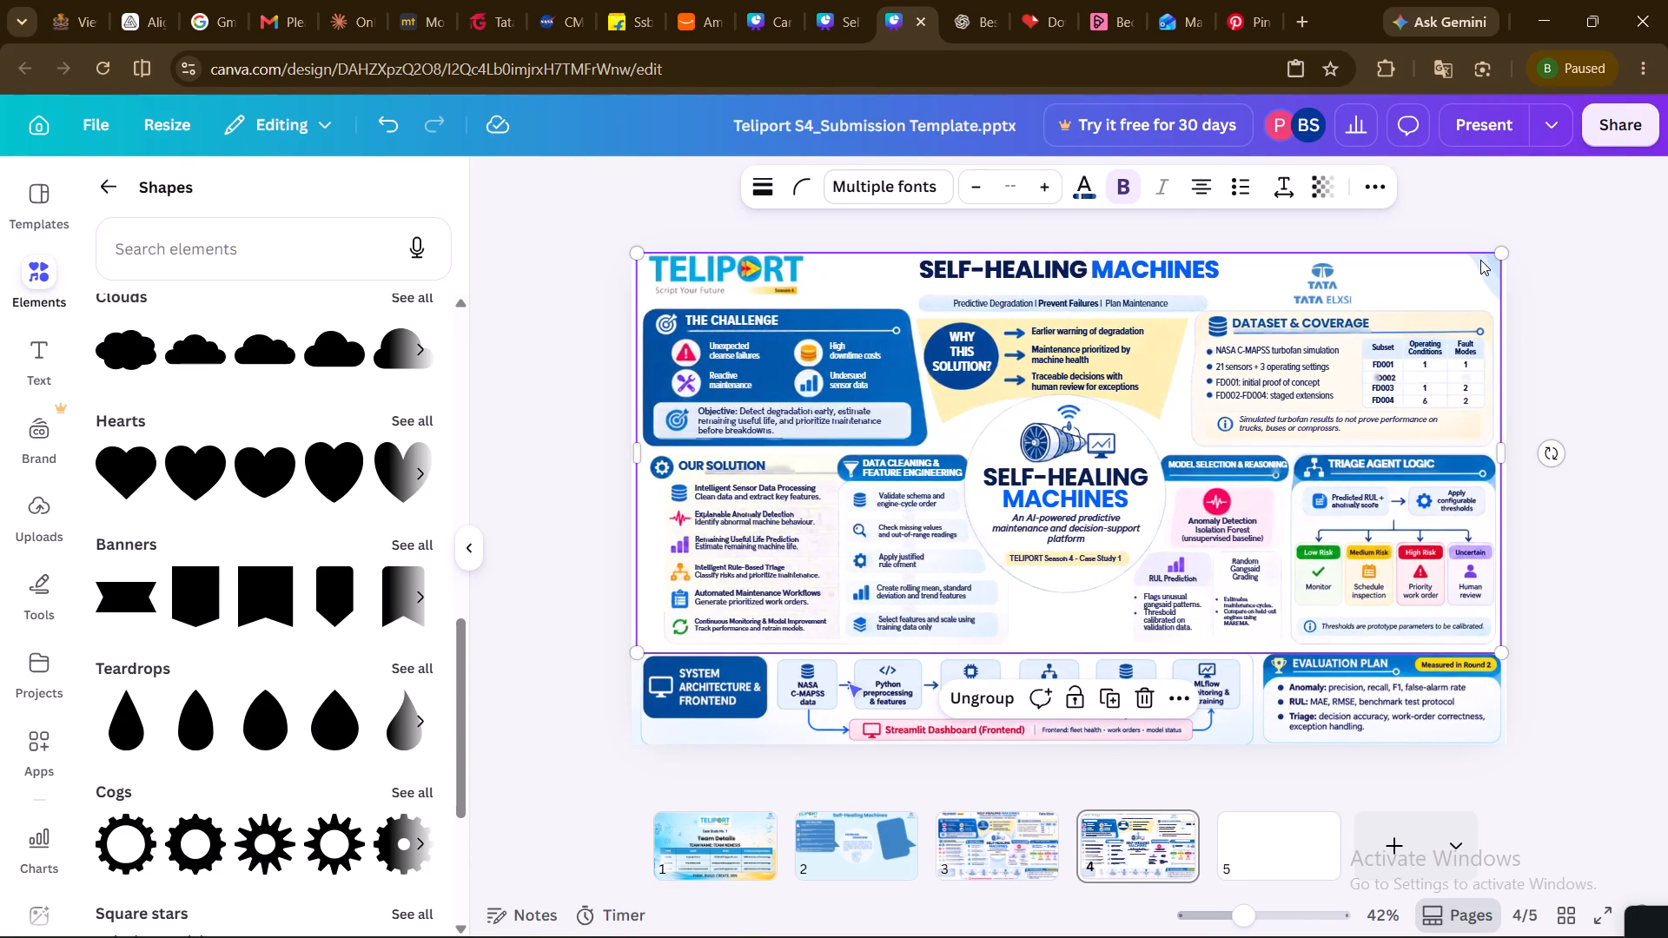
Delete the light blue decorative shape in page 4's upper corner, above the Dataset & Coverage panel.
click(1480, 260)
key(Delete)
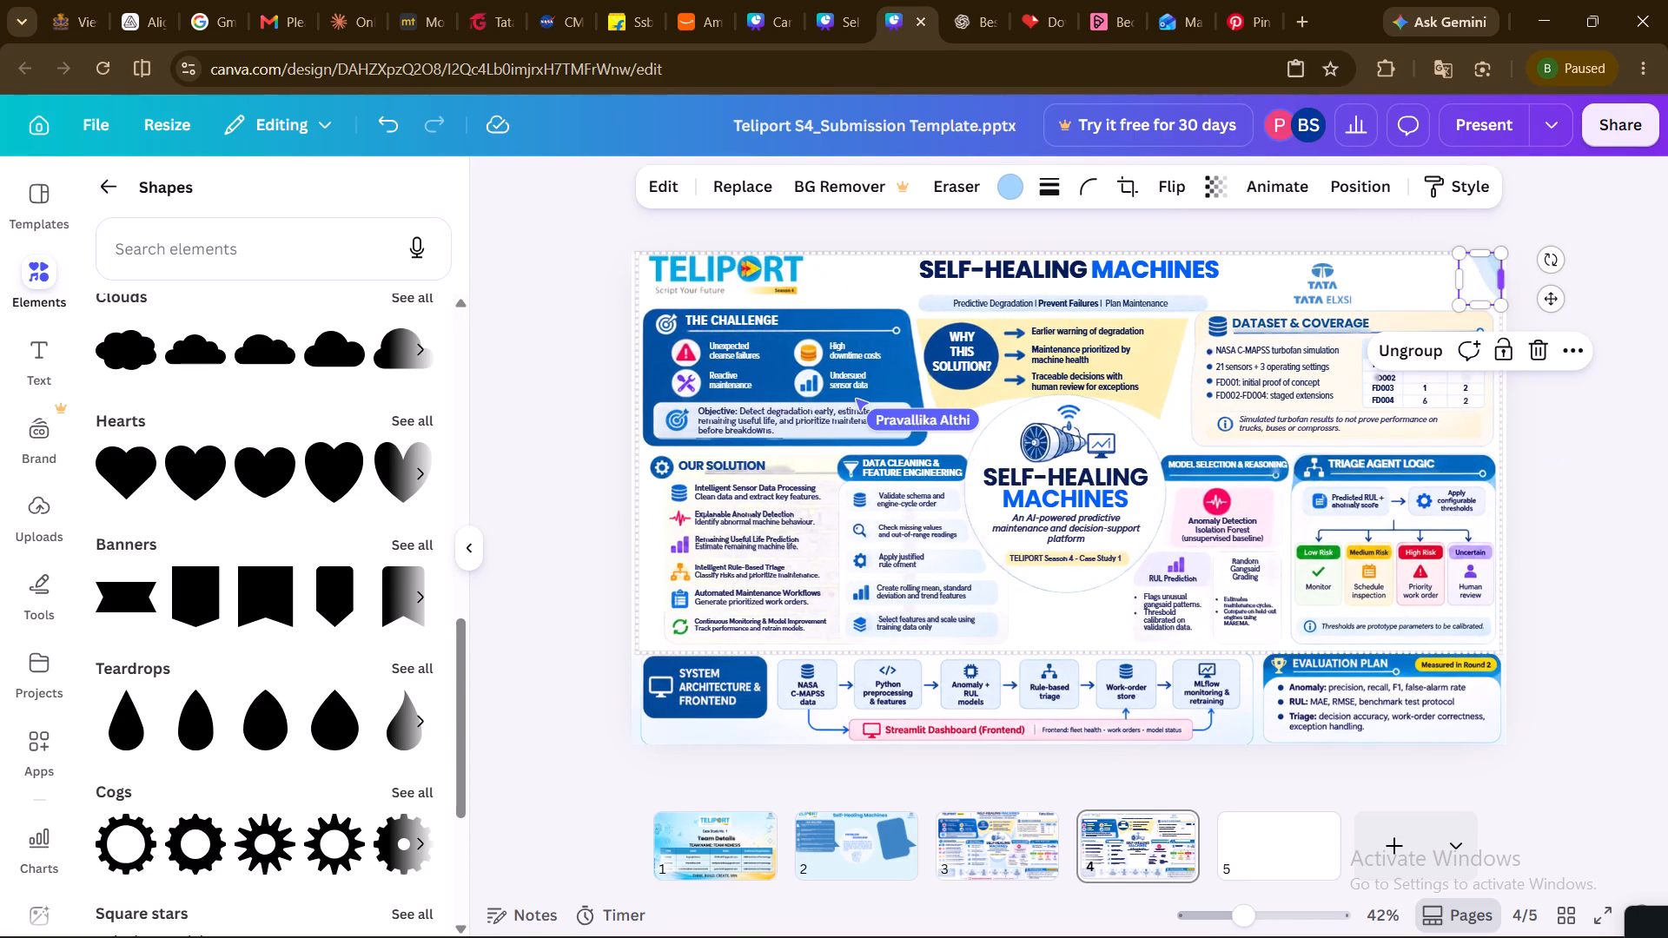
Move the Tata Elxsi logo on page 4 closer to the page corner, above the Dataset & Coverage table.
drag(1322, 291, 1399, 275)
Ungroup the main infographic content on page 4 into separate elements and clear the selection.
click(1208, 360)
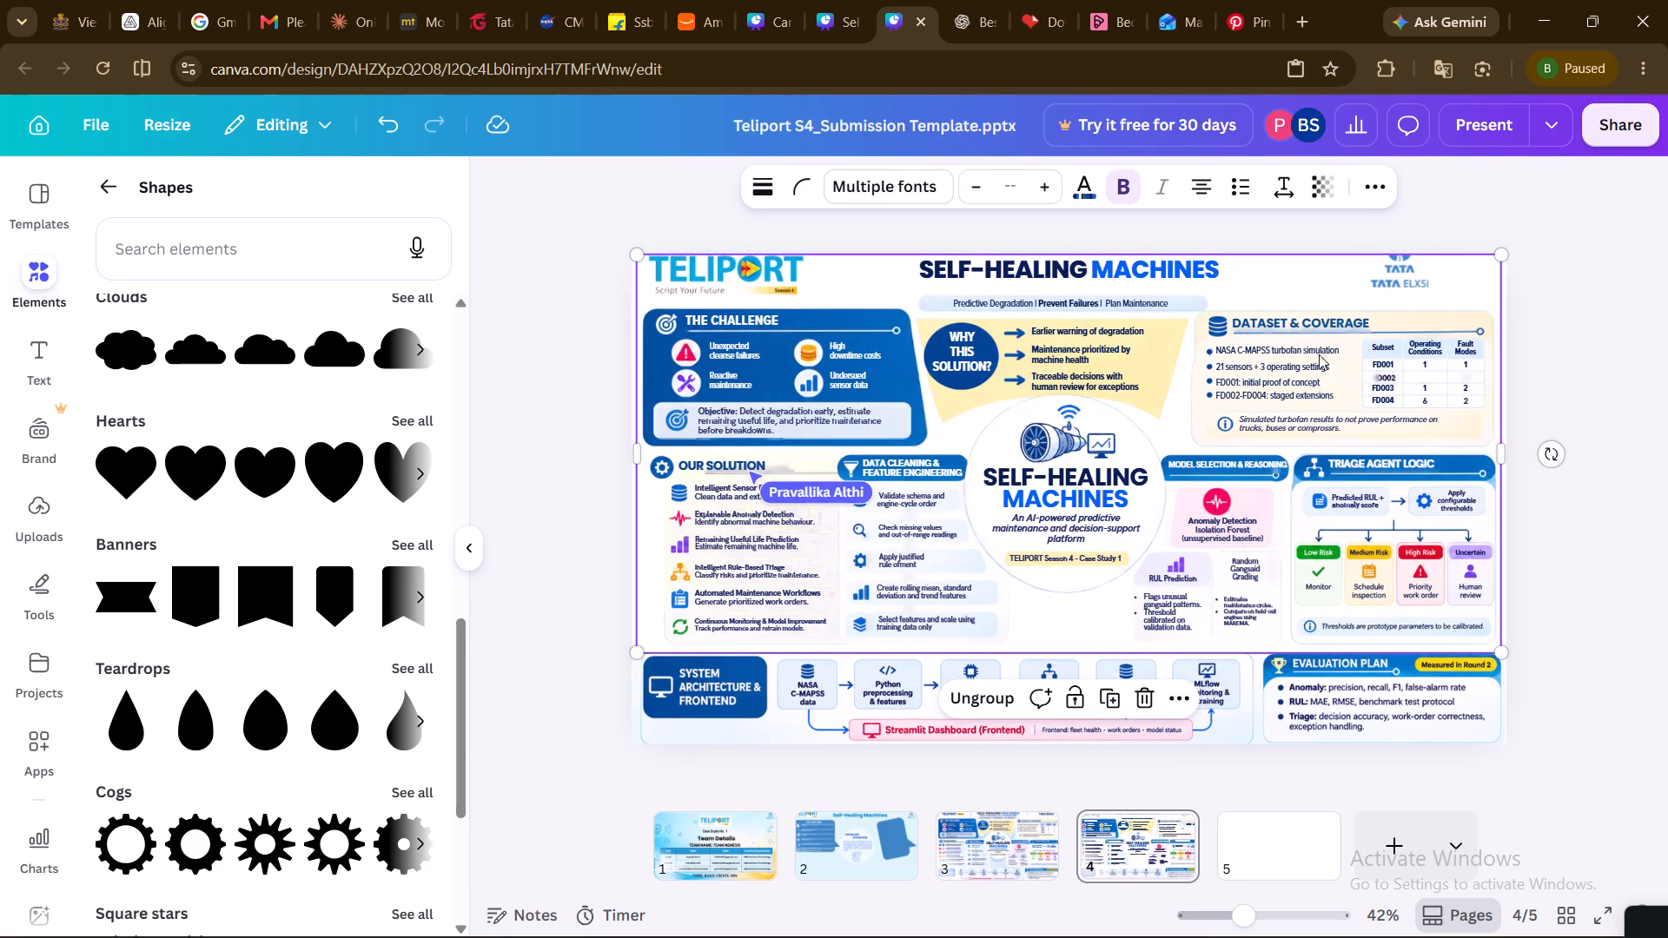
click(961, 355)
click(974, 408)
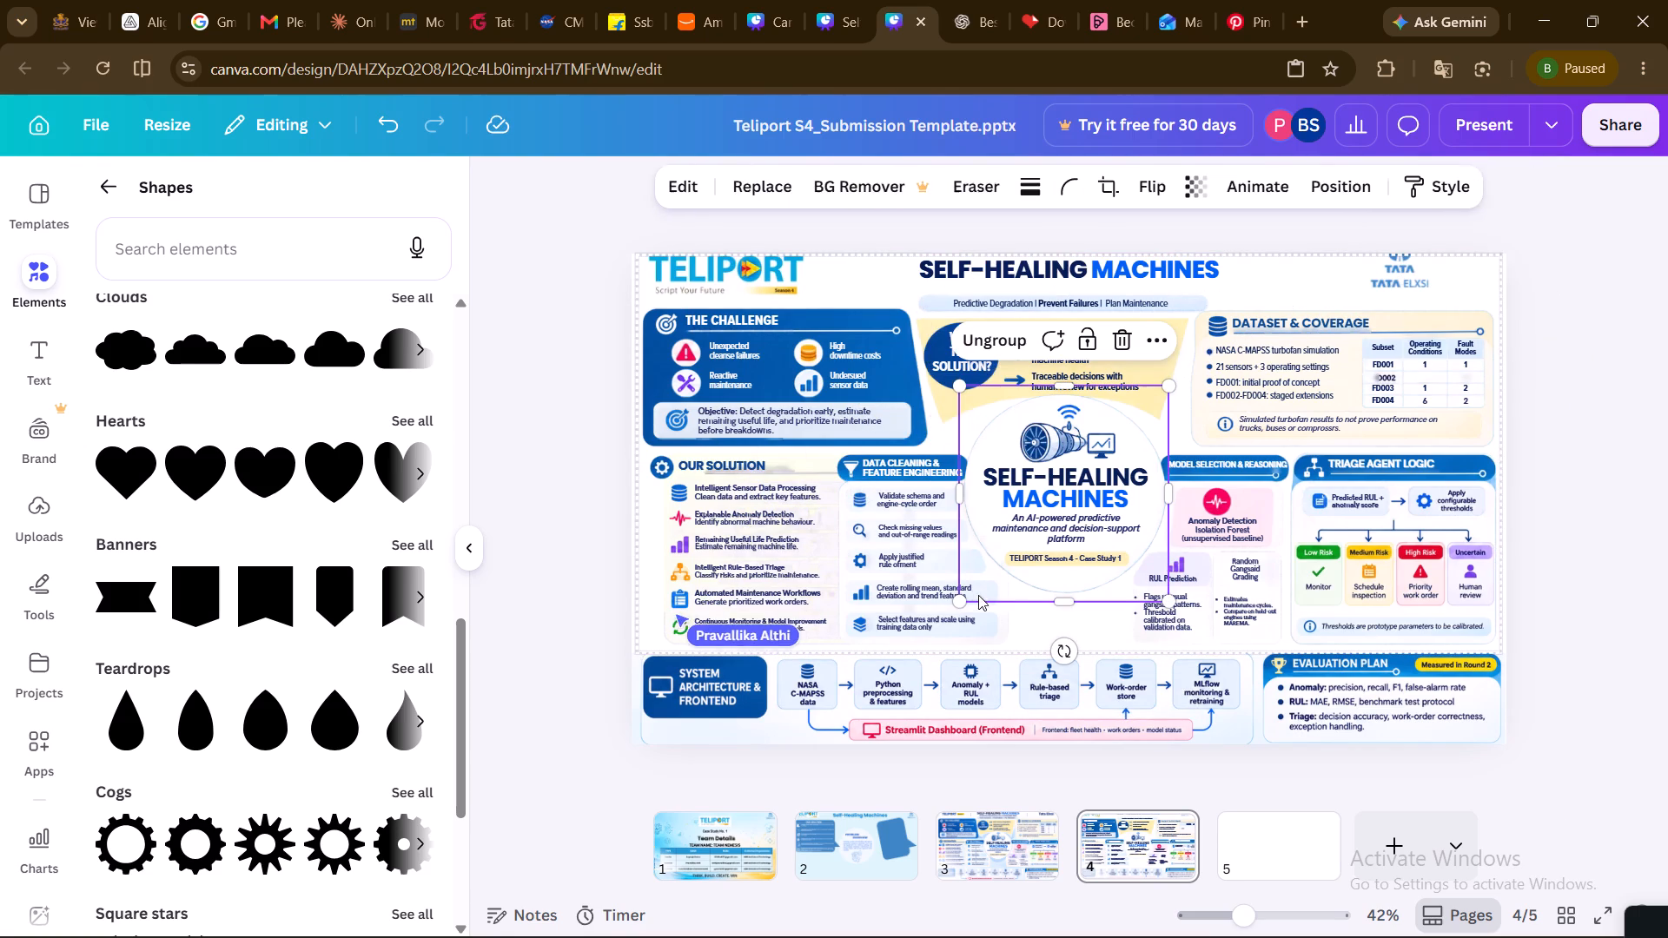
click(1031, 624)
click(1031, 624)
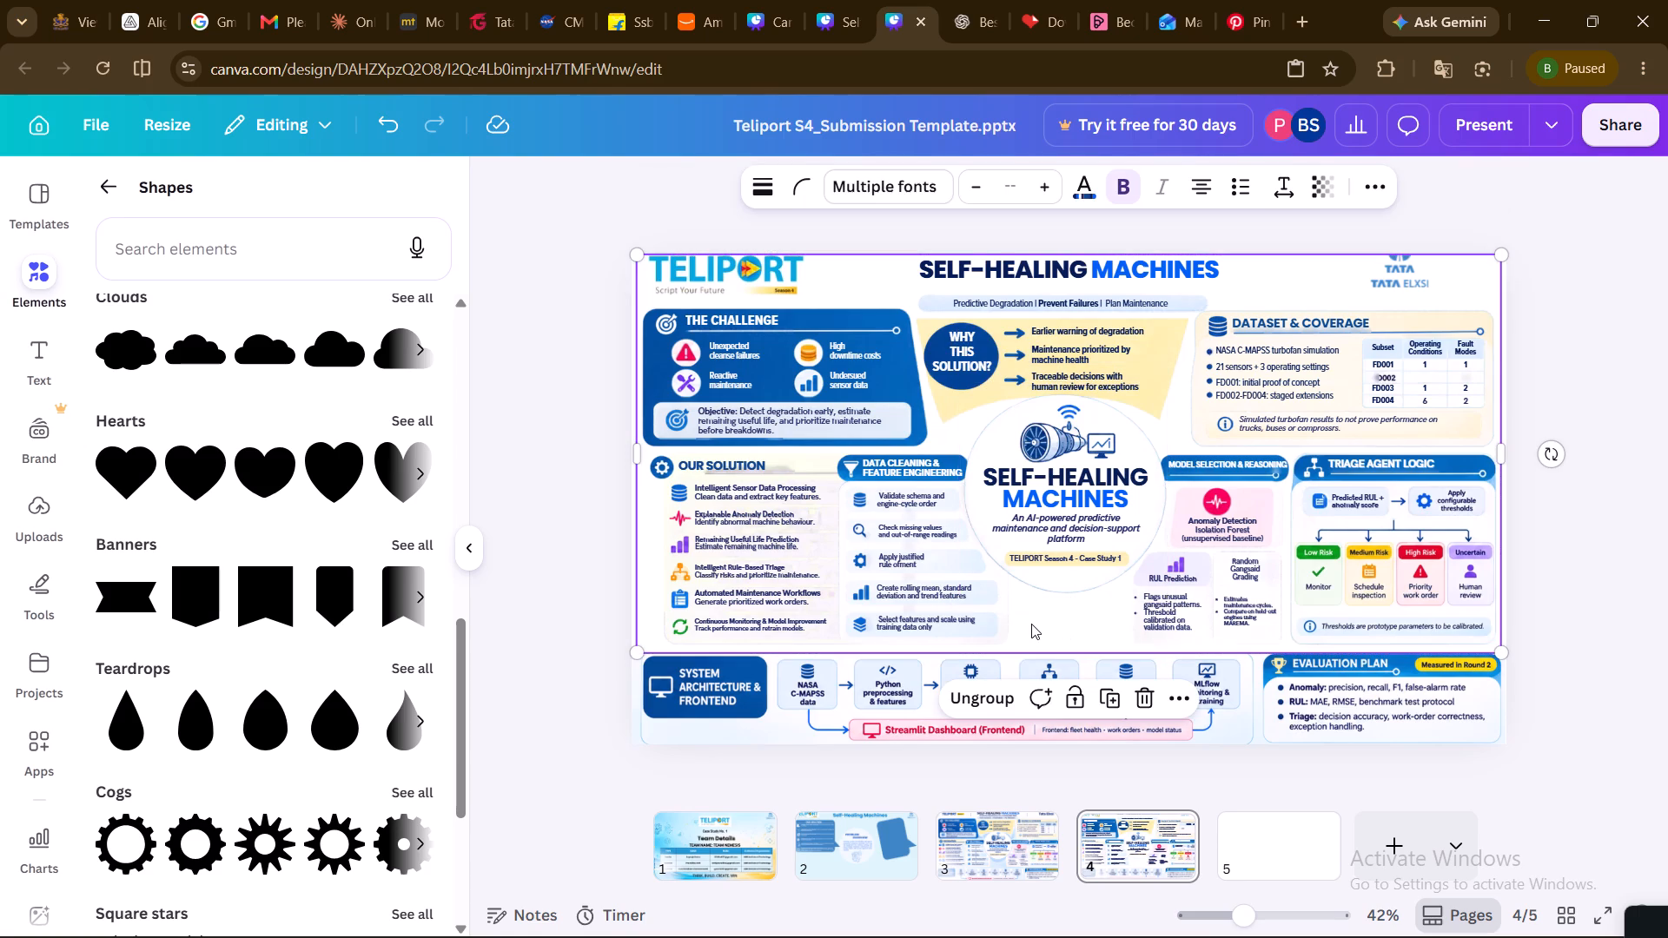
click(1002, 692)
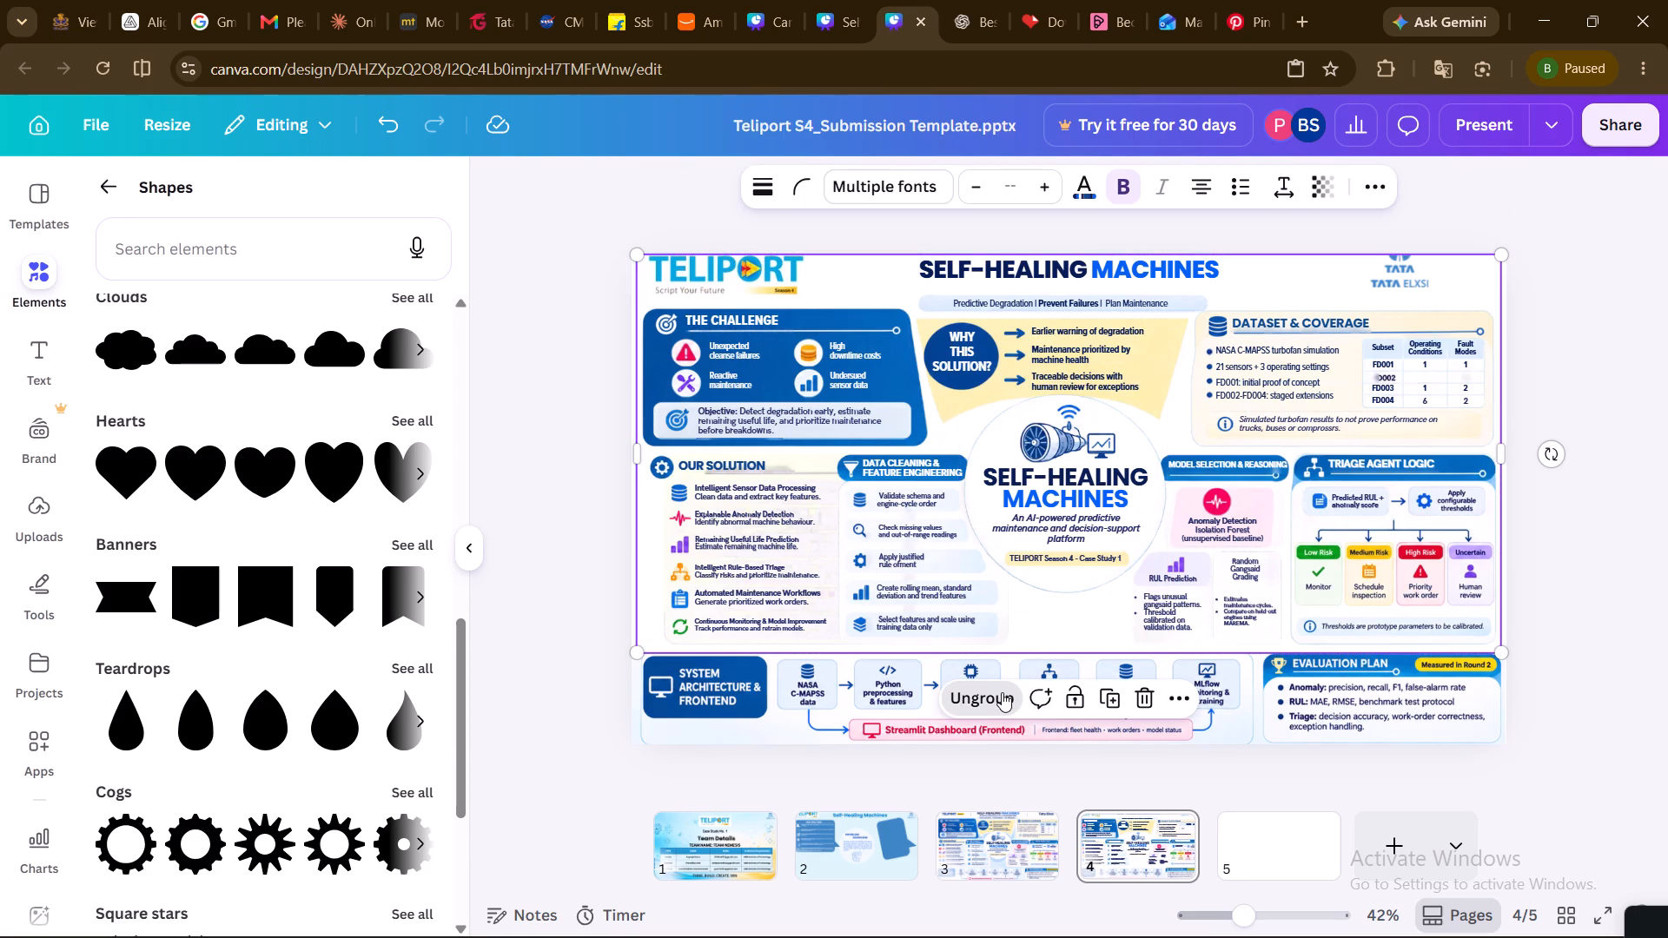
click(970, 709)
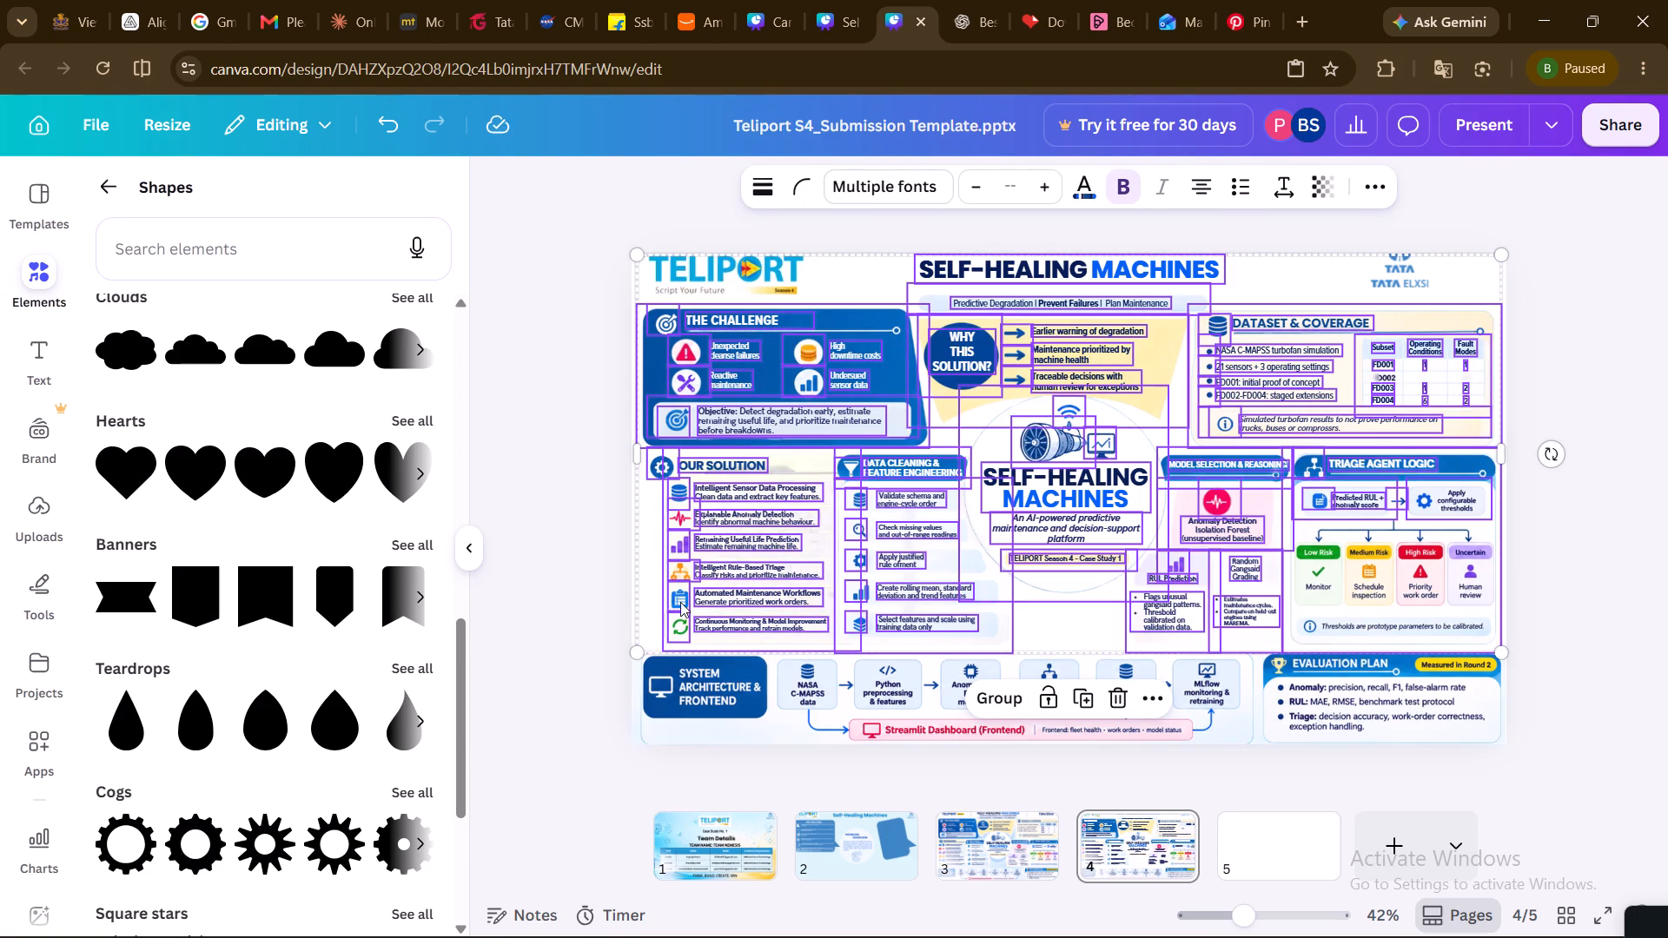
click(605, 611)
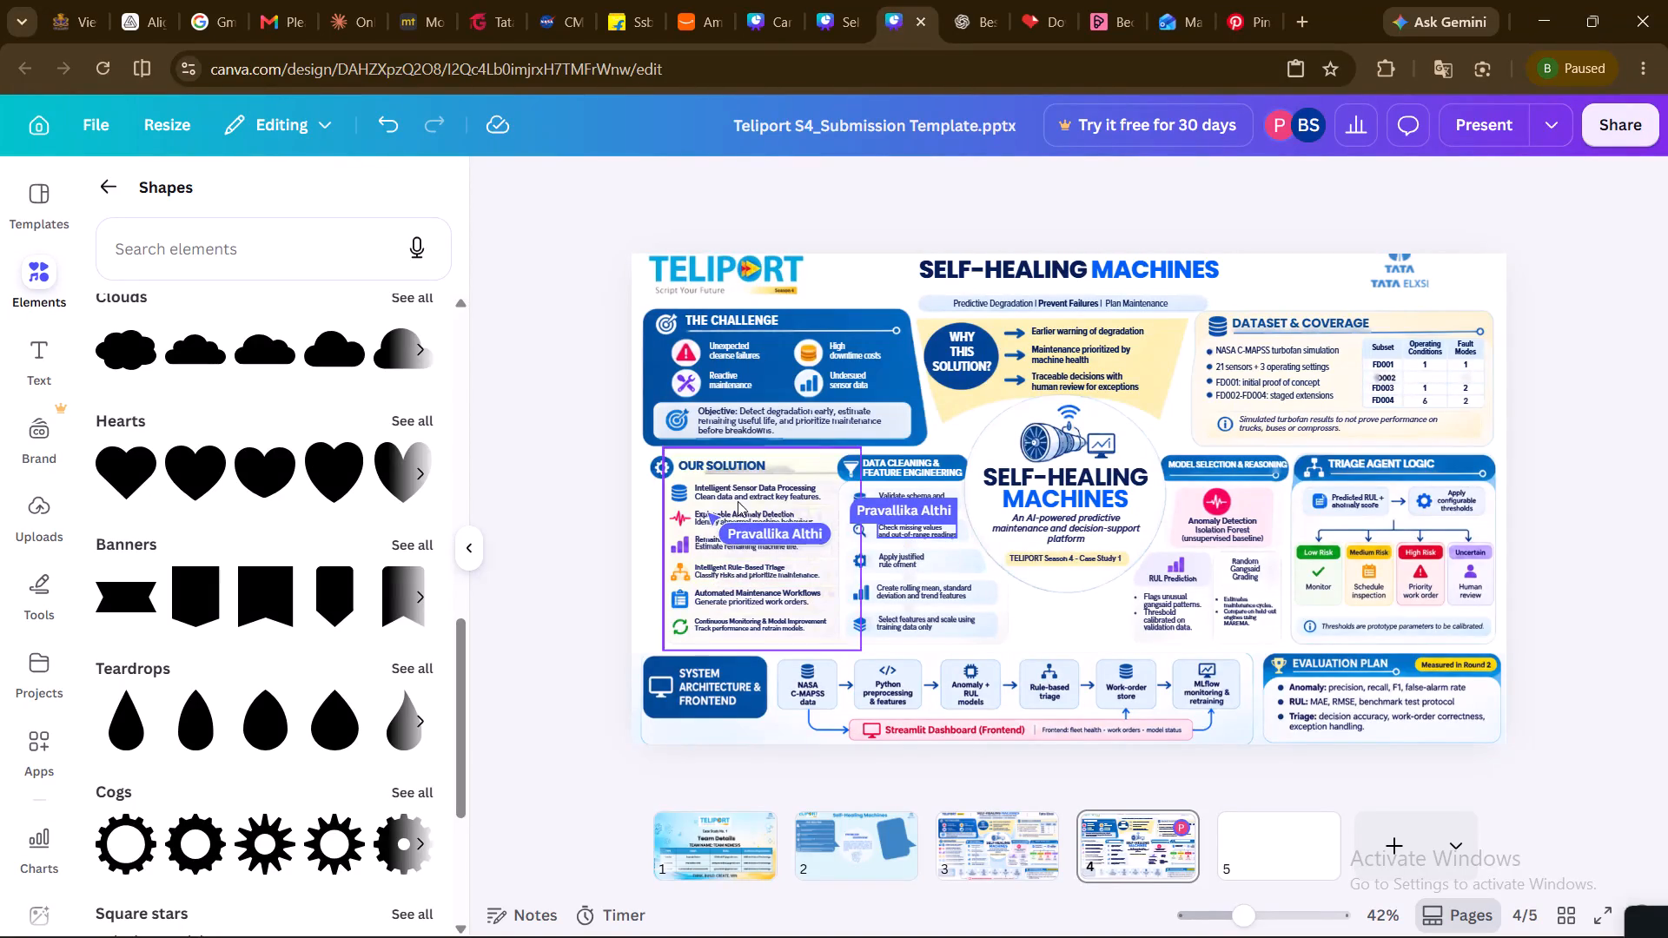
Delete the faint decorative background image behind the Our Solution list on page 4.
drag(786, 456, 761, 469)
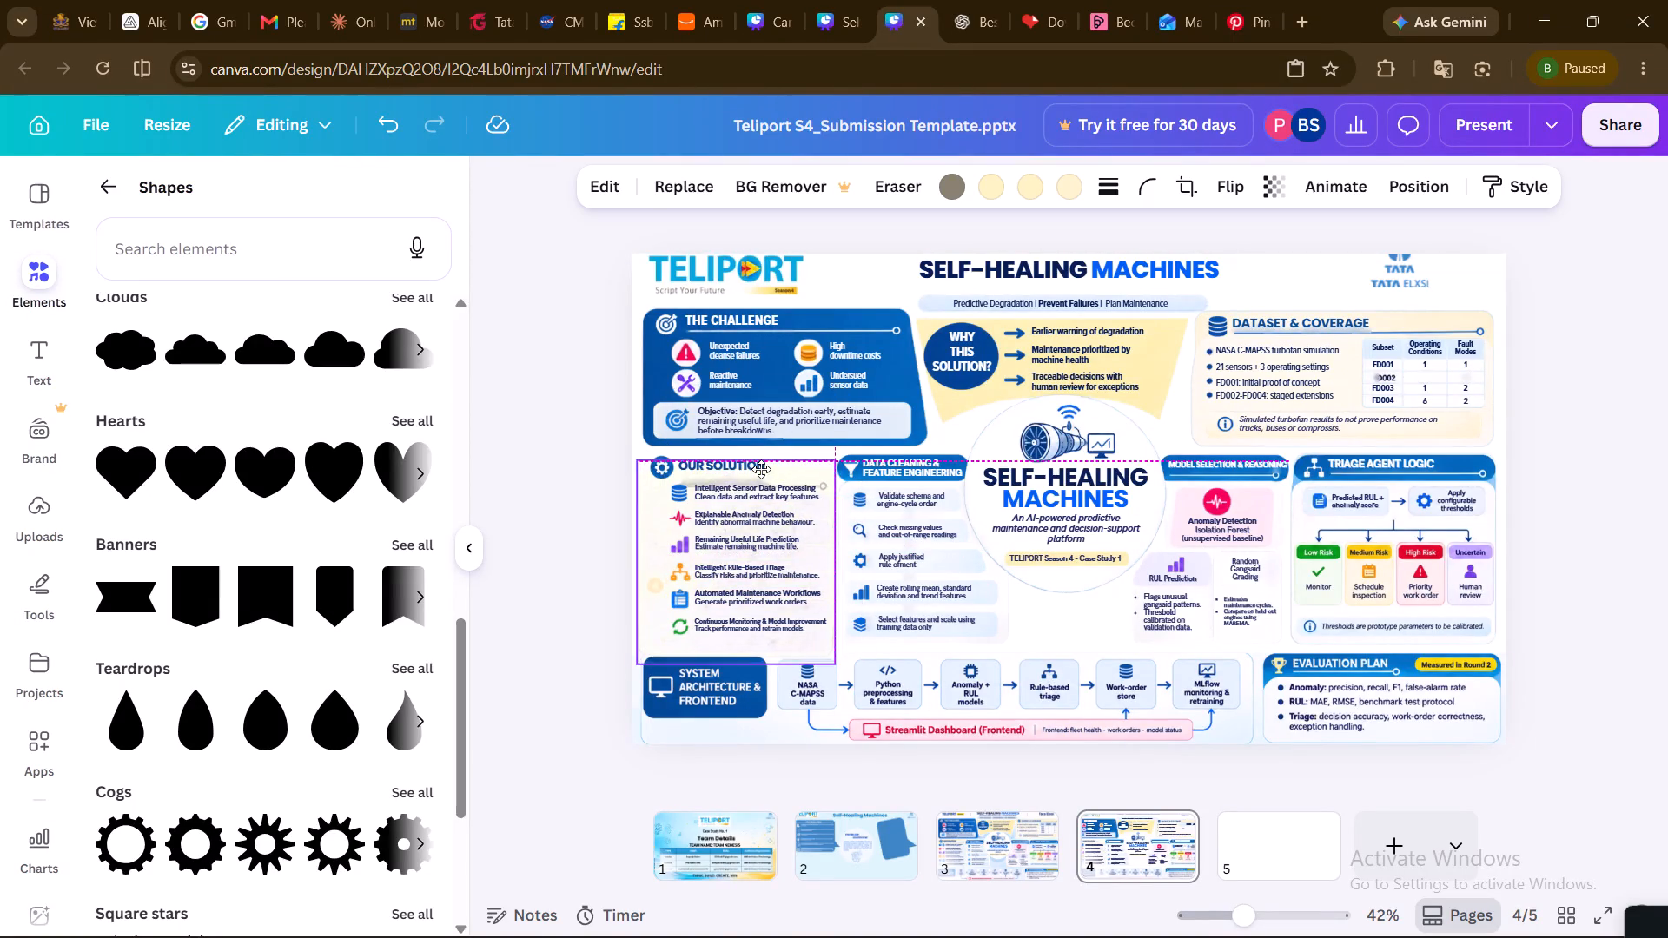
drag(761, 469, 722, 572)
key(Delete)
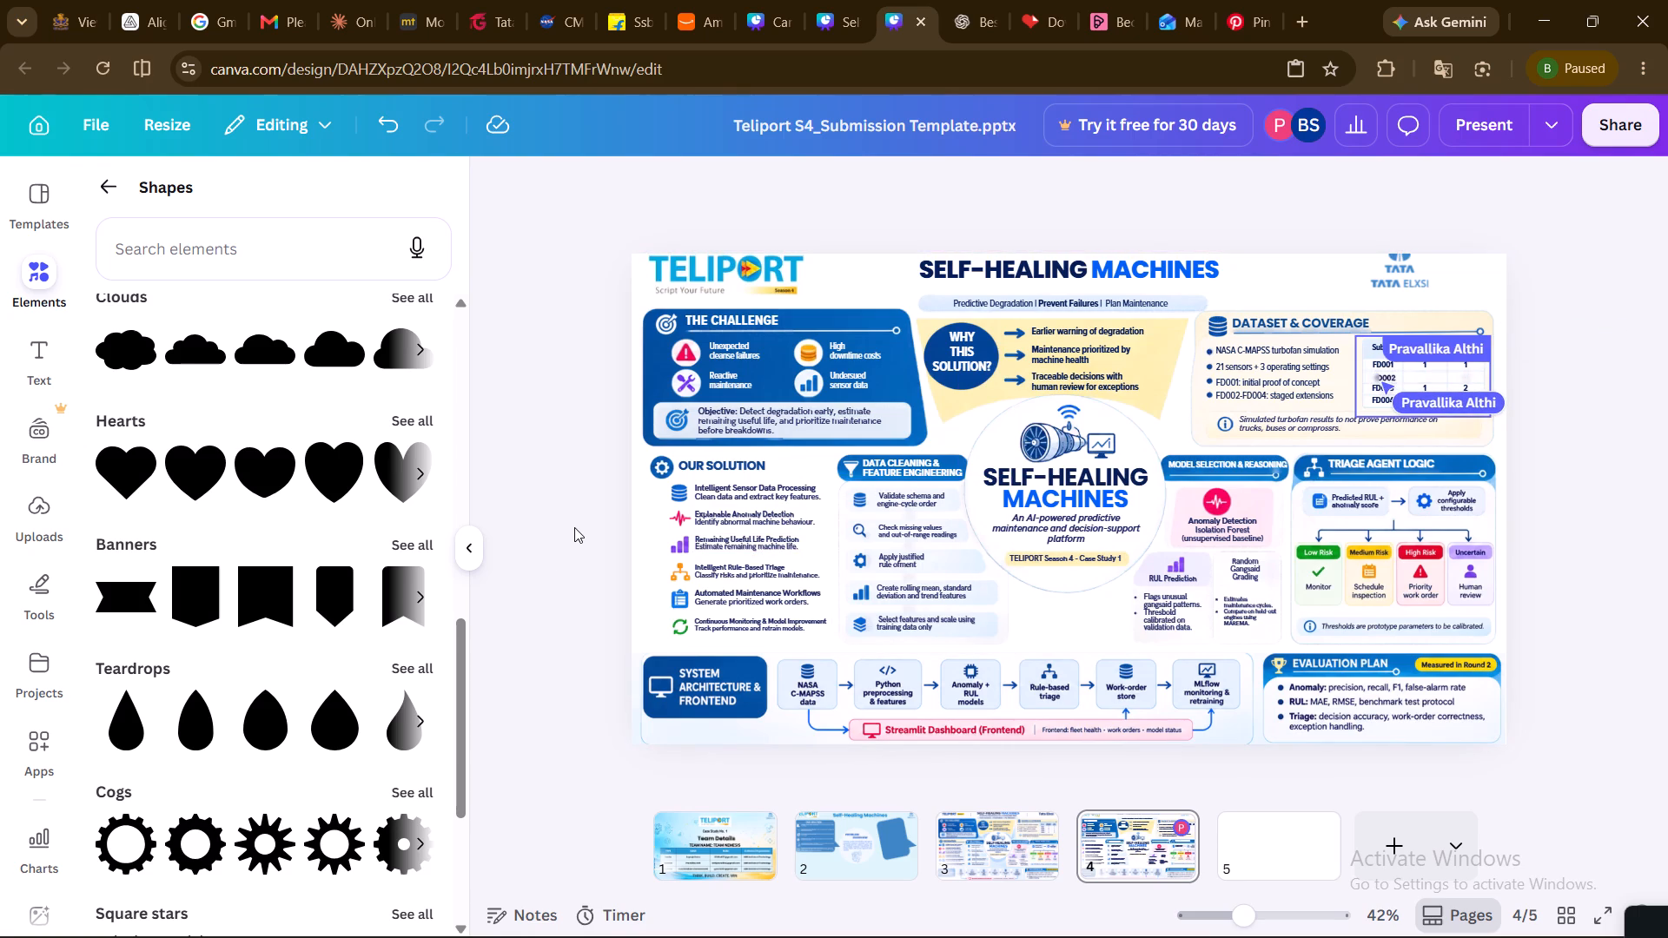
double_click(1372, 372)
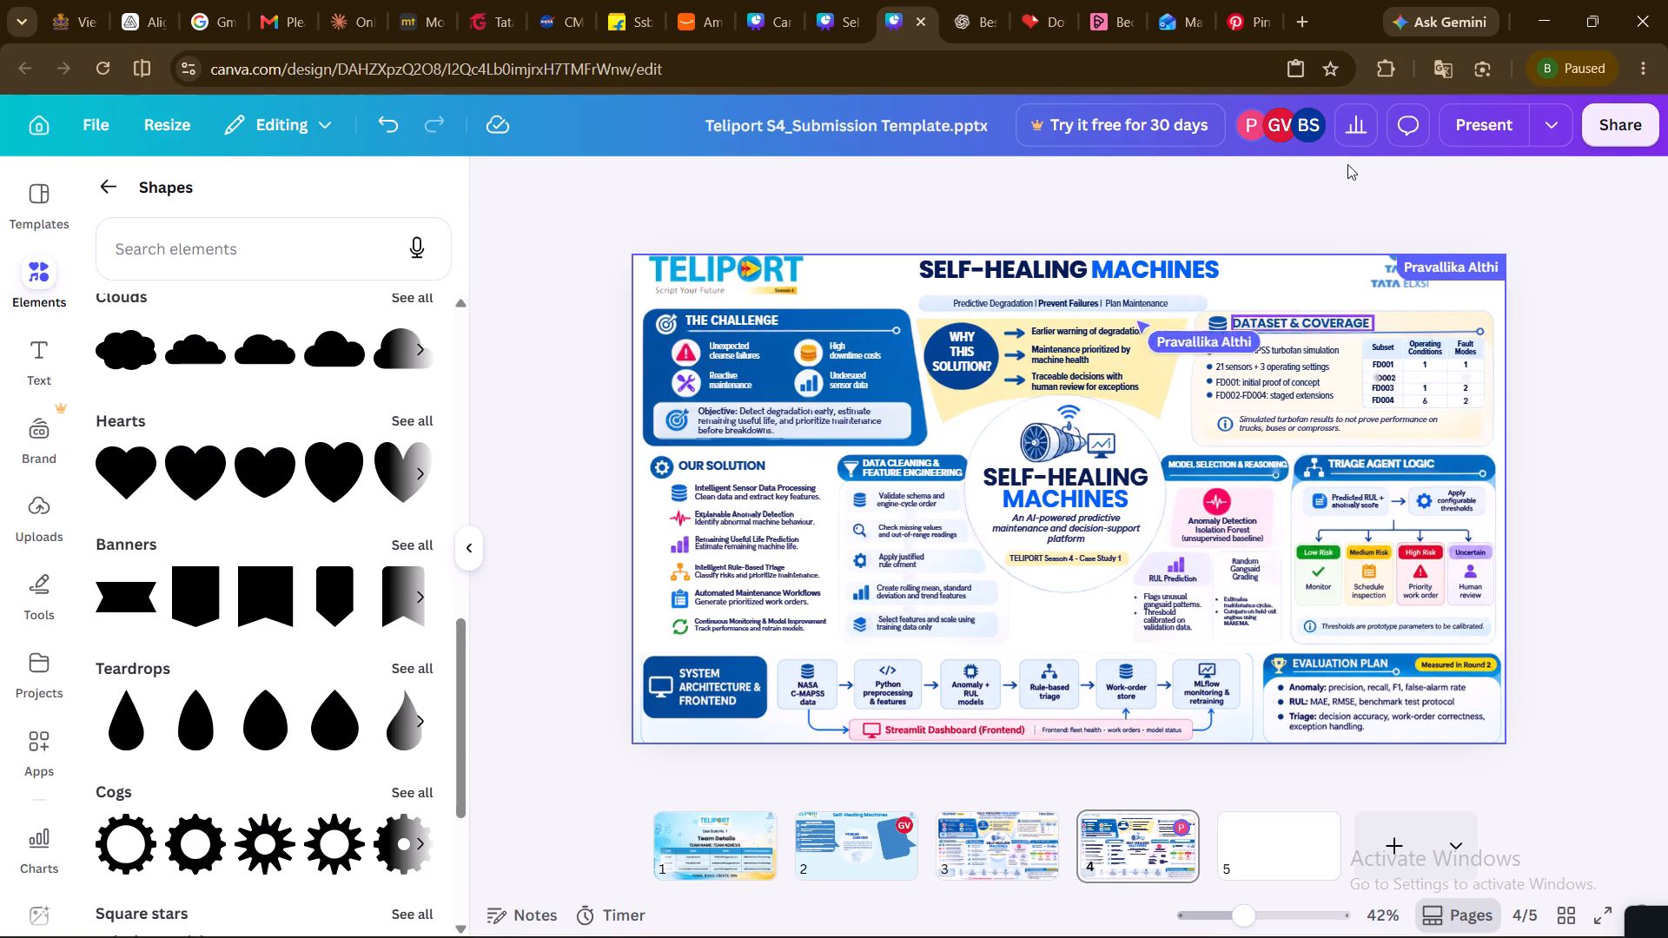
Present the deck full screen from page 4 to review the infographic slide.
click(1483, 122)
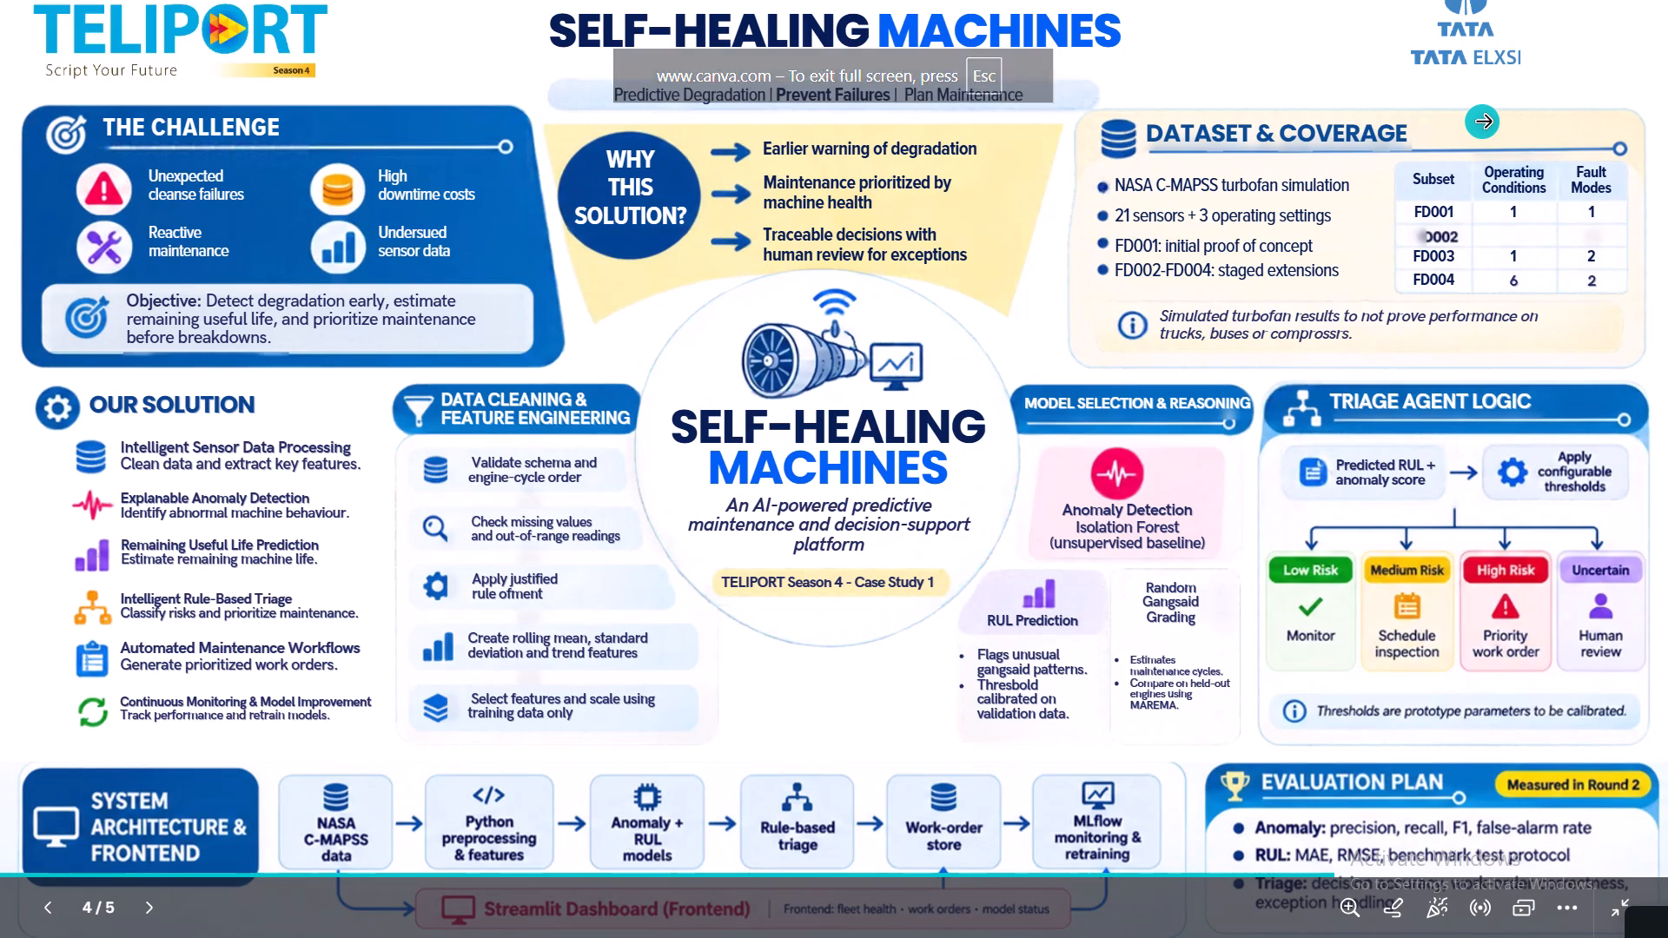
Exit the full-screen presentation and move the Tata Elxsi logo on page 4 further into the page's upper-right corner.
key(Escape)
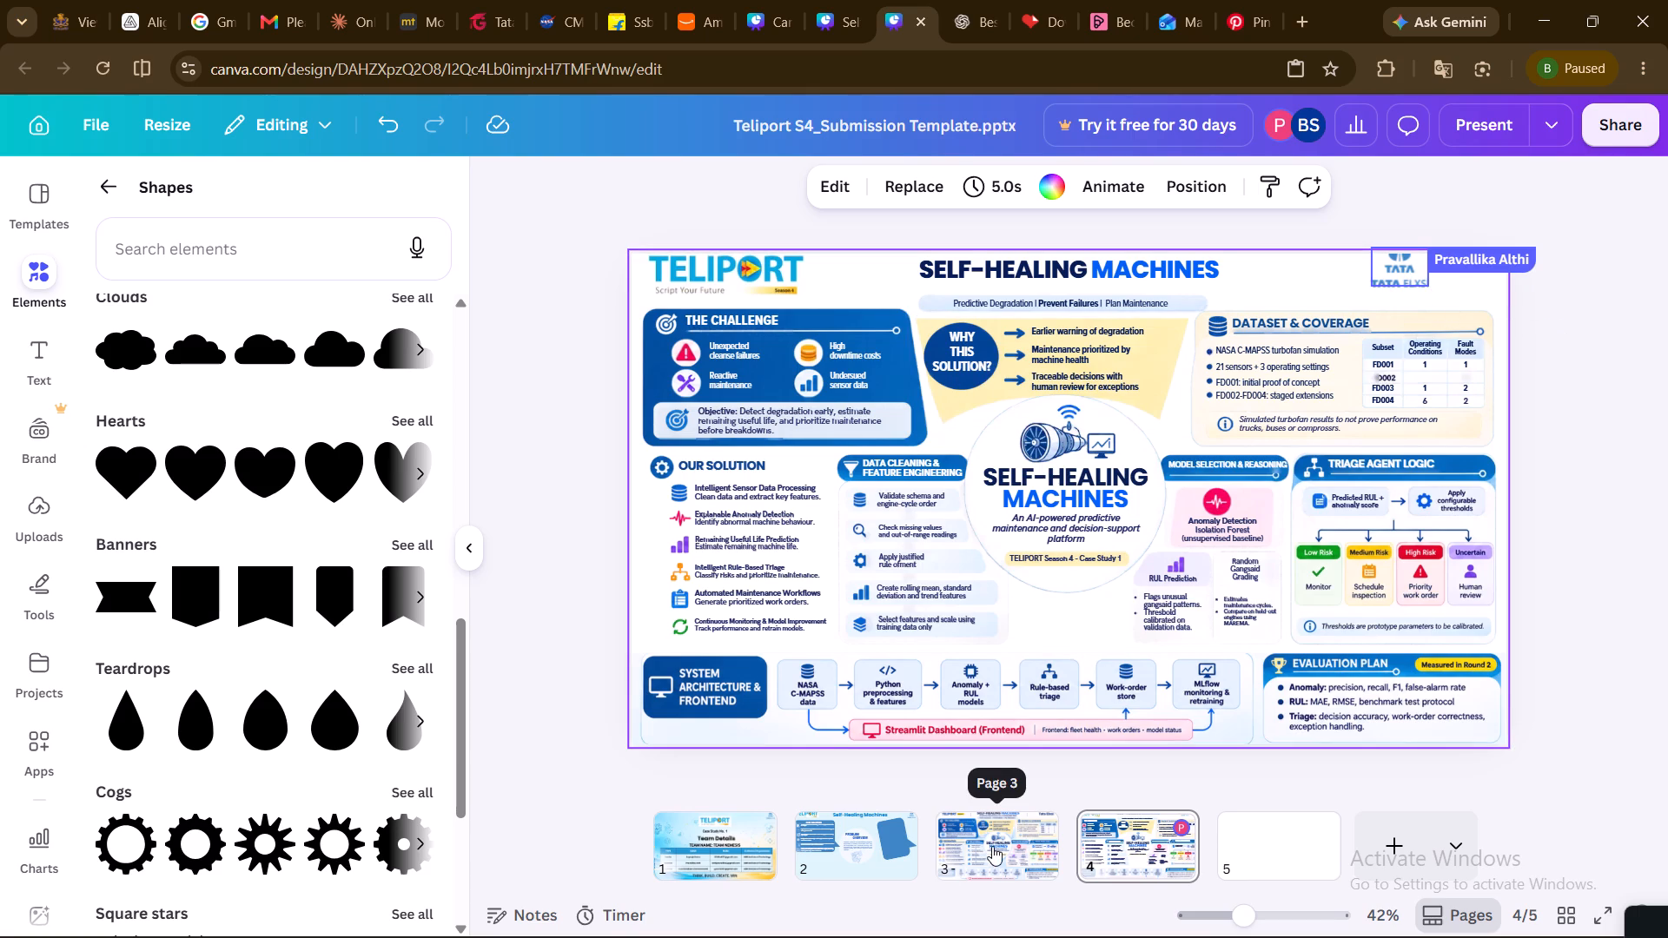
drag(1407, 277, 1412, 281)
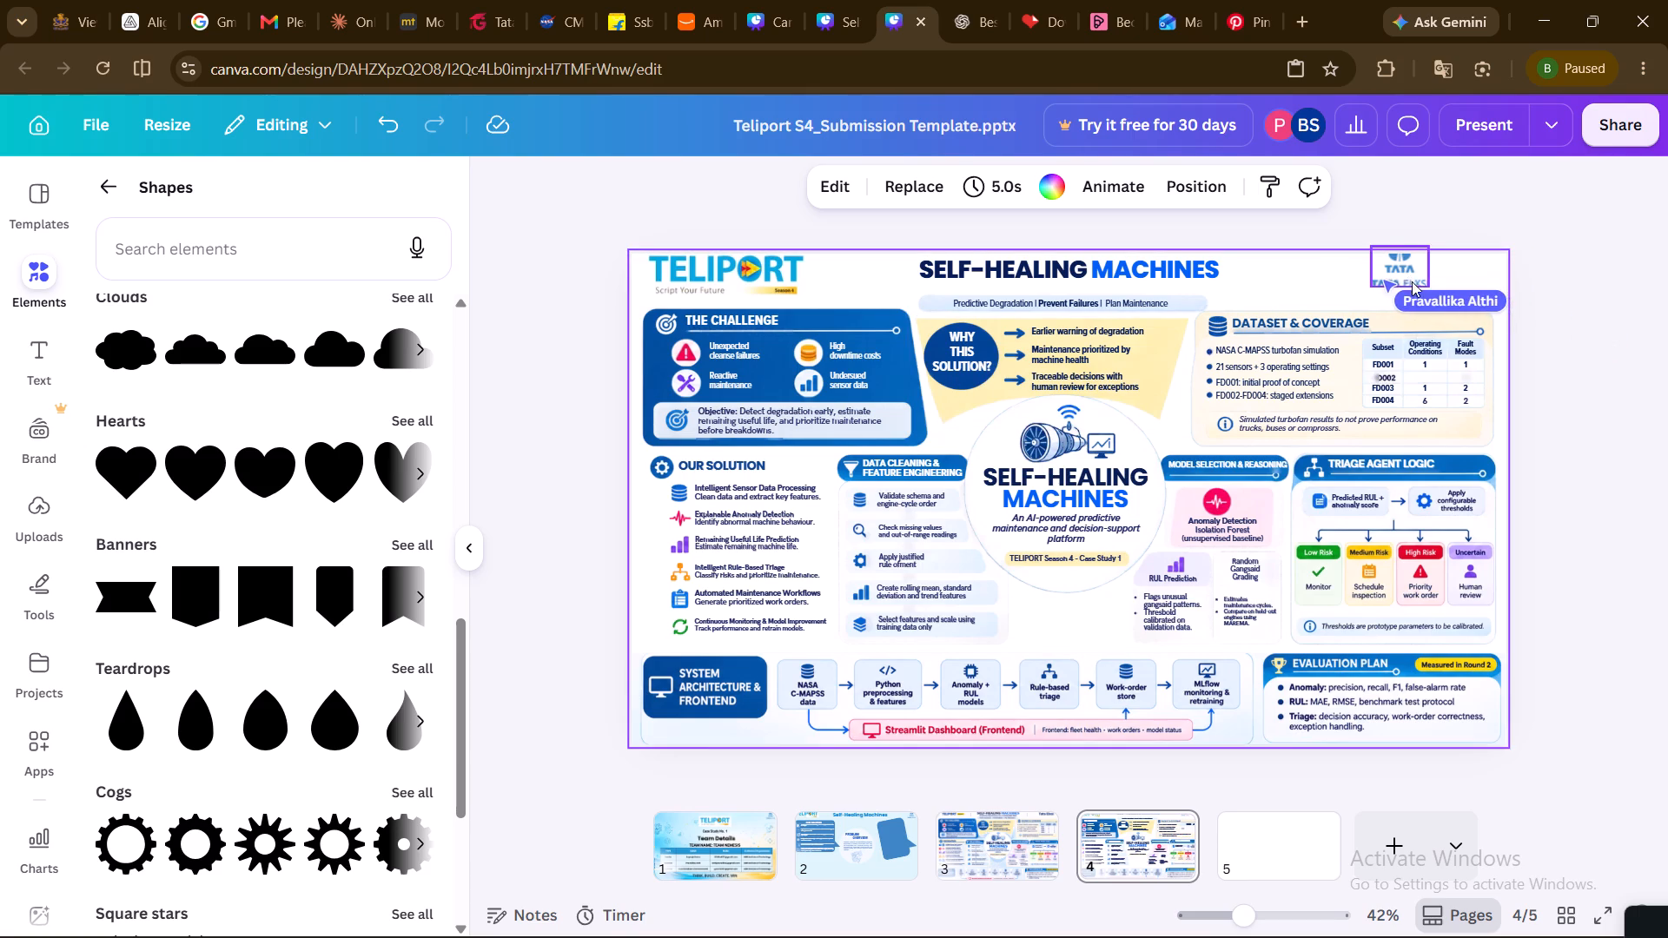
drag(1412, 281, 1459, 286)
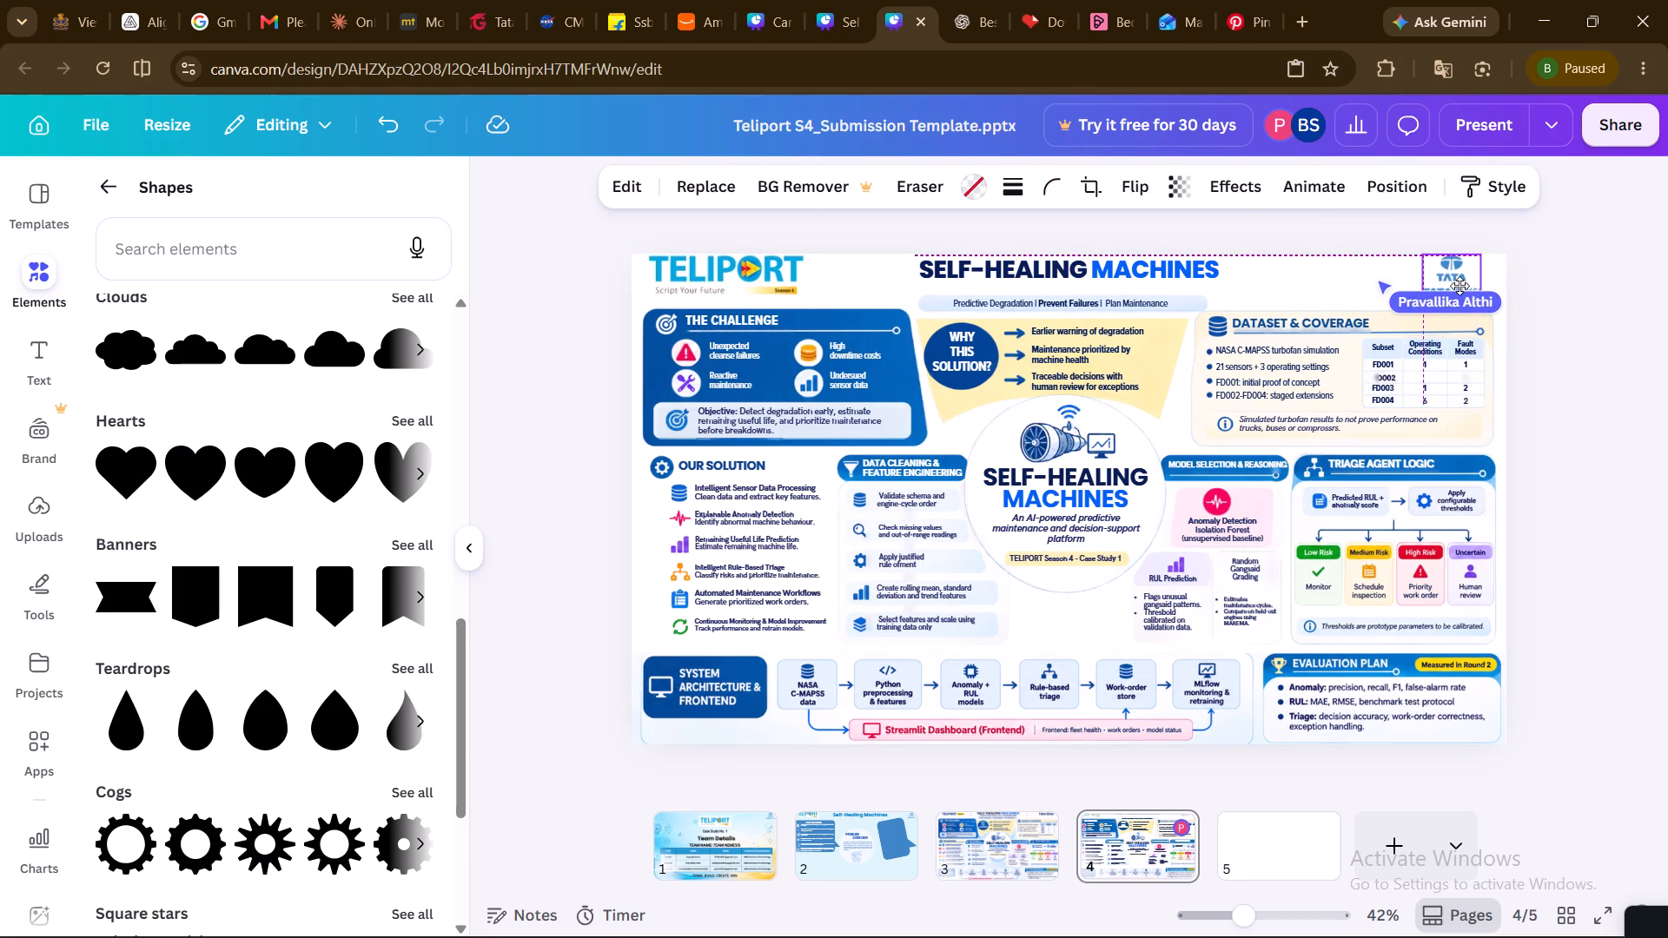
drag(1459, 286, 1460, 289)
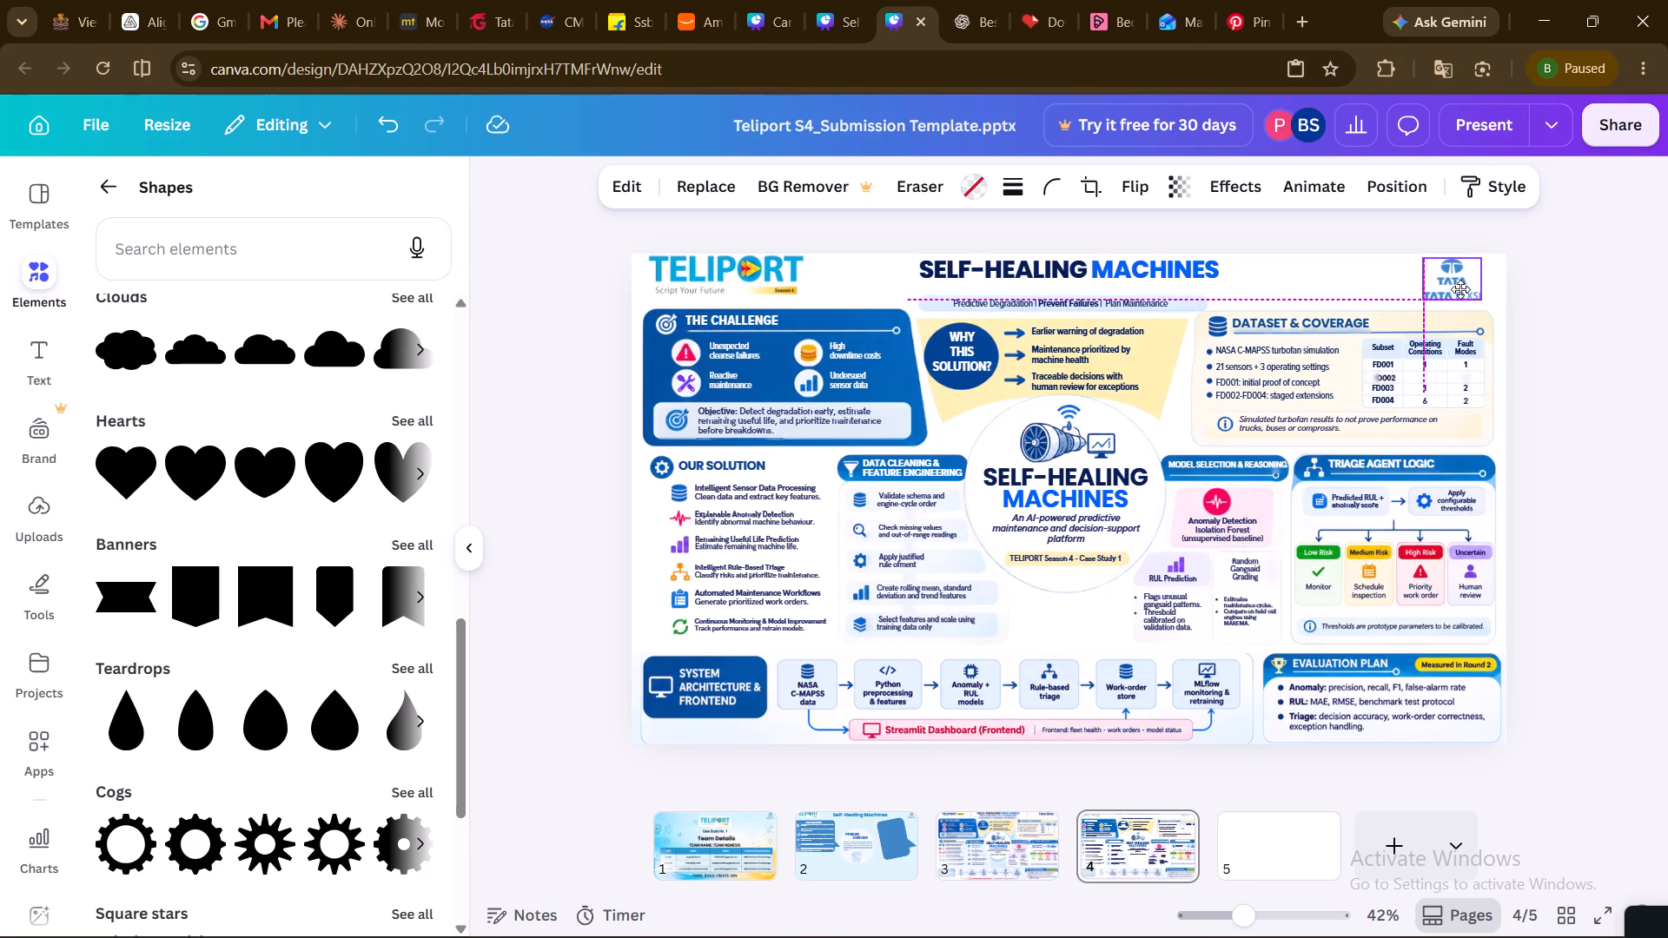
drag(1460, 289, 1463, 287)
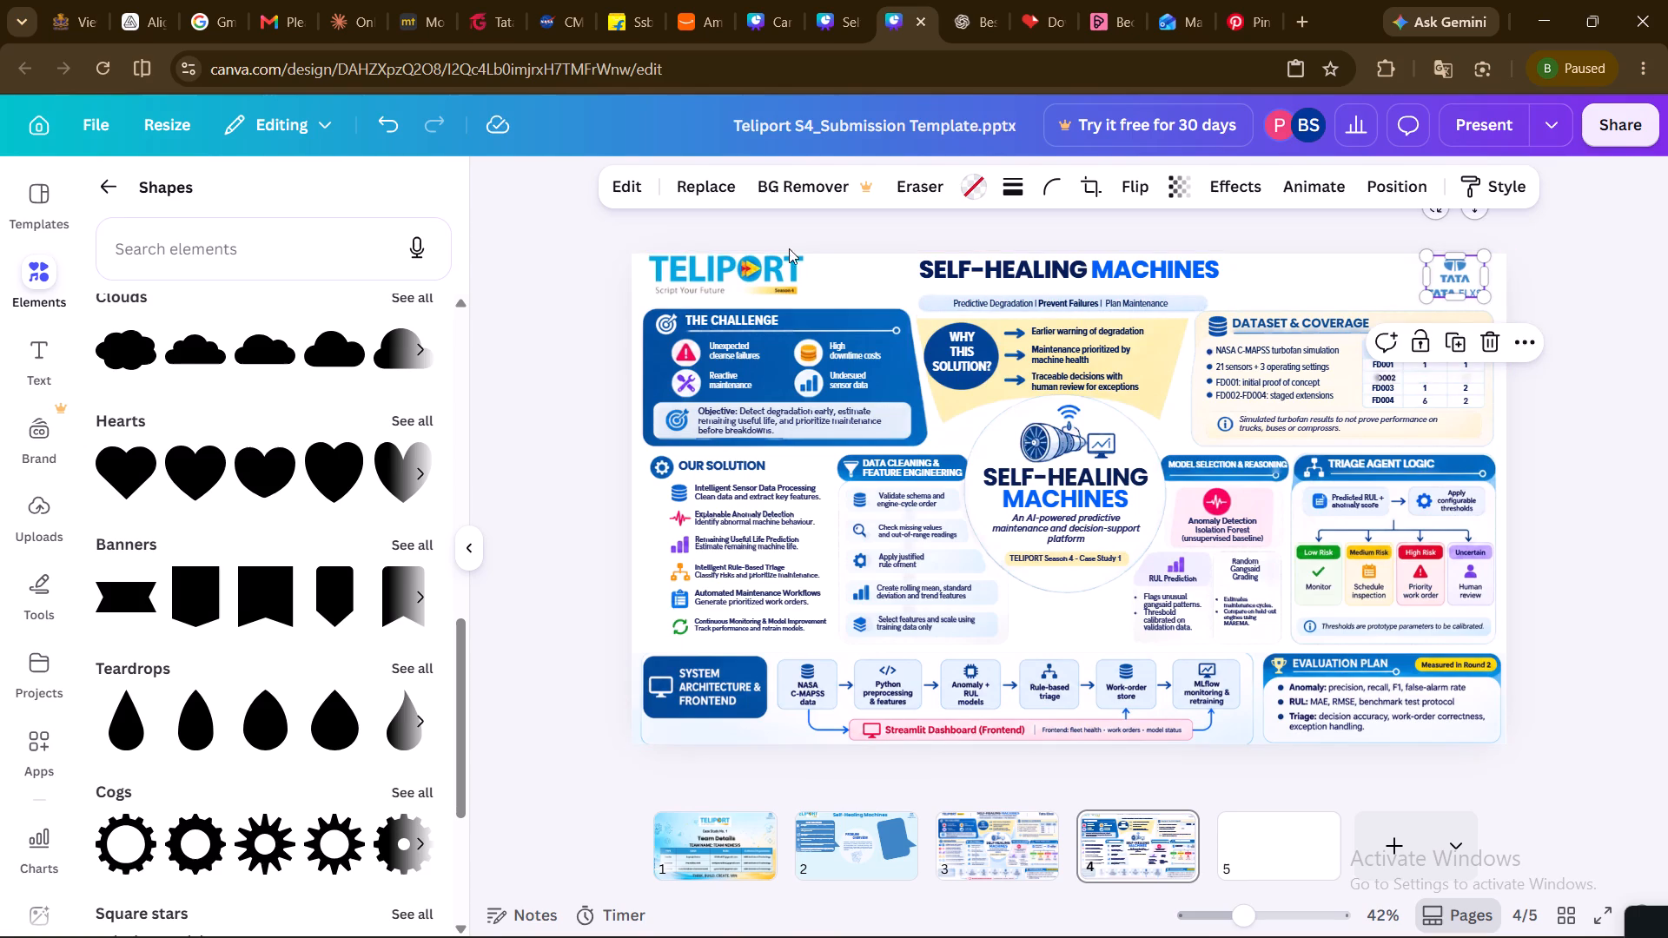
click(756, 270)
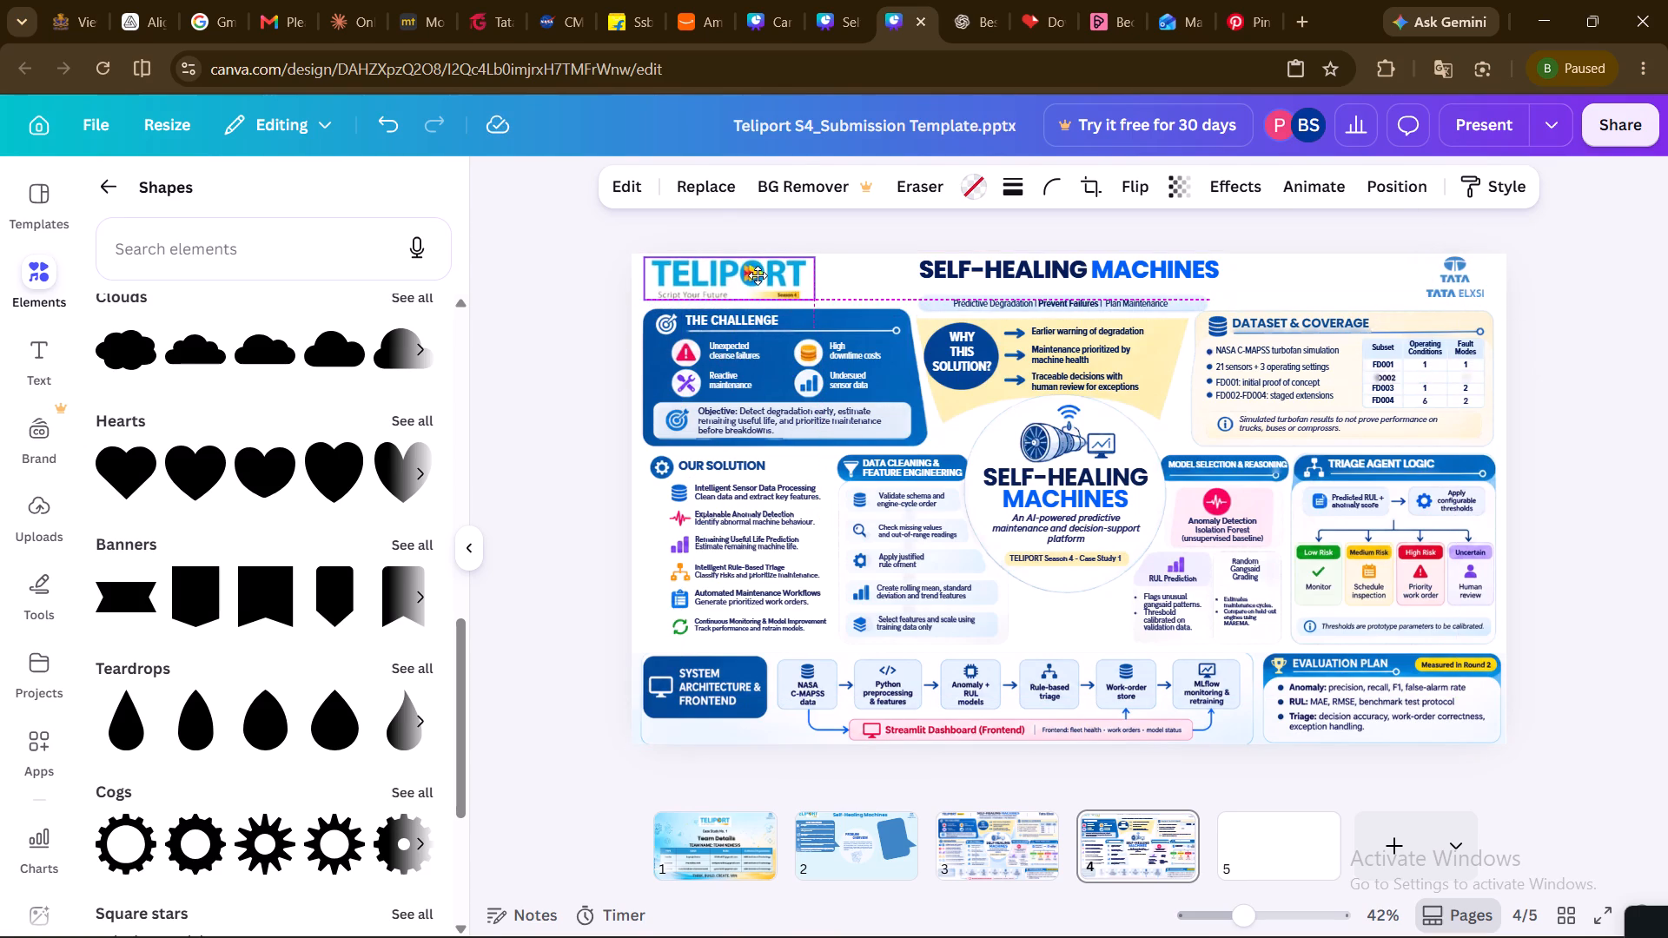
click(1456, 268)
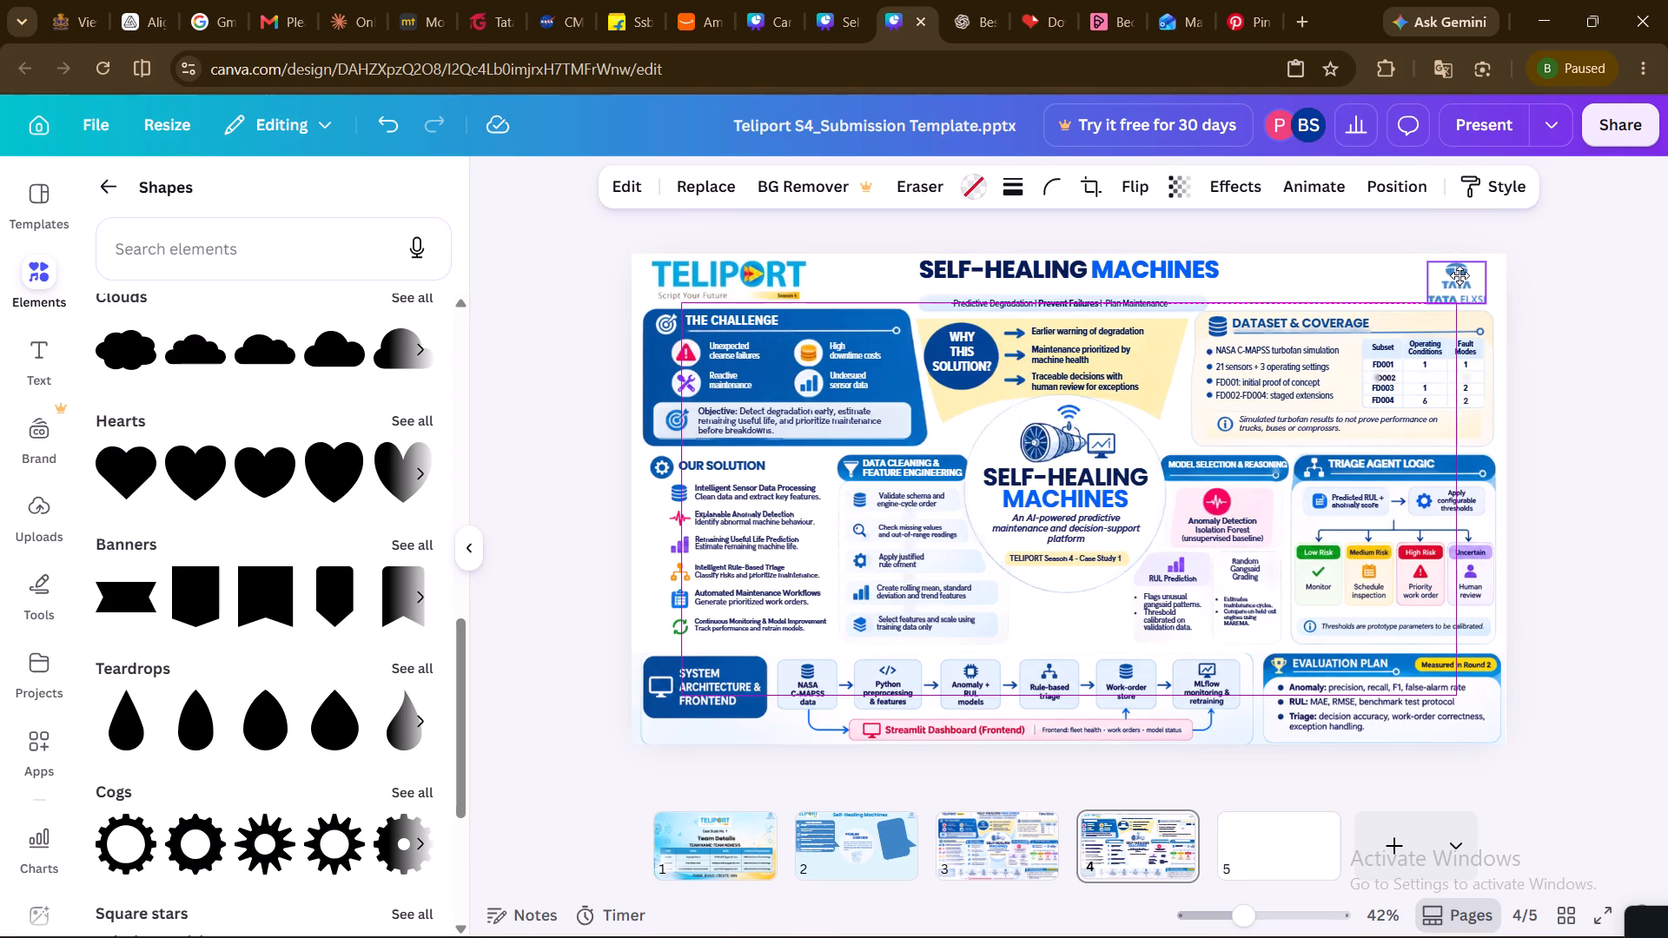
Using page 2's logo placement as reference, move the TELIPORT logo on page 4 into the page's upper-left corner and deselect it.
click(850, 866)
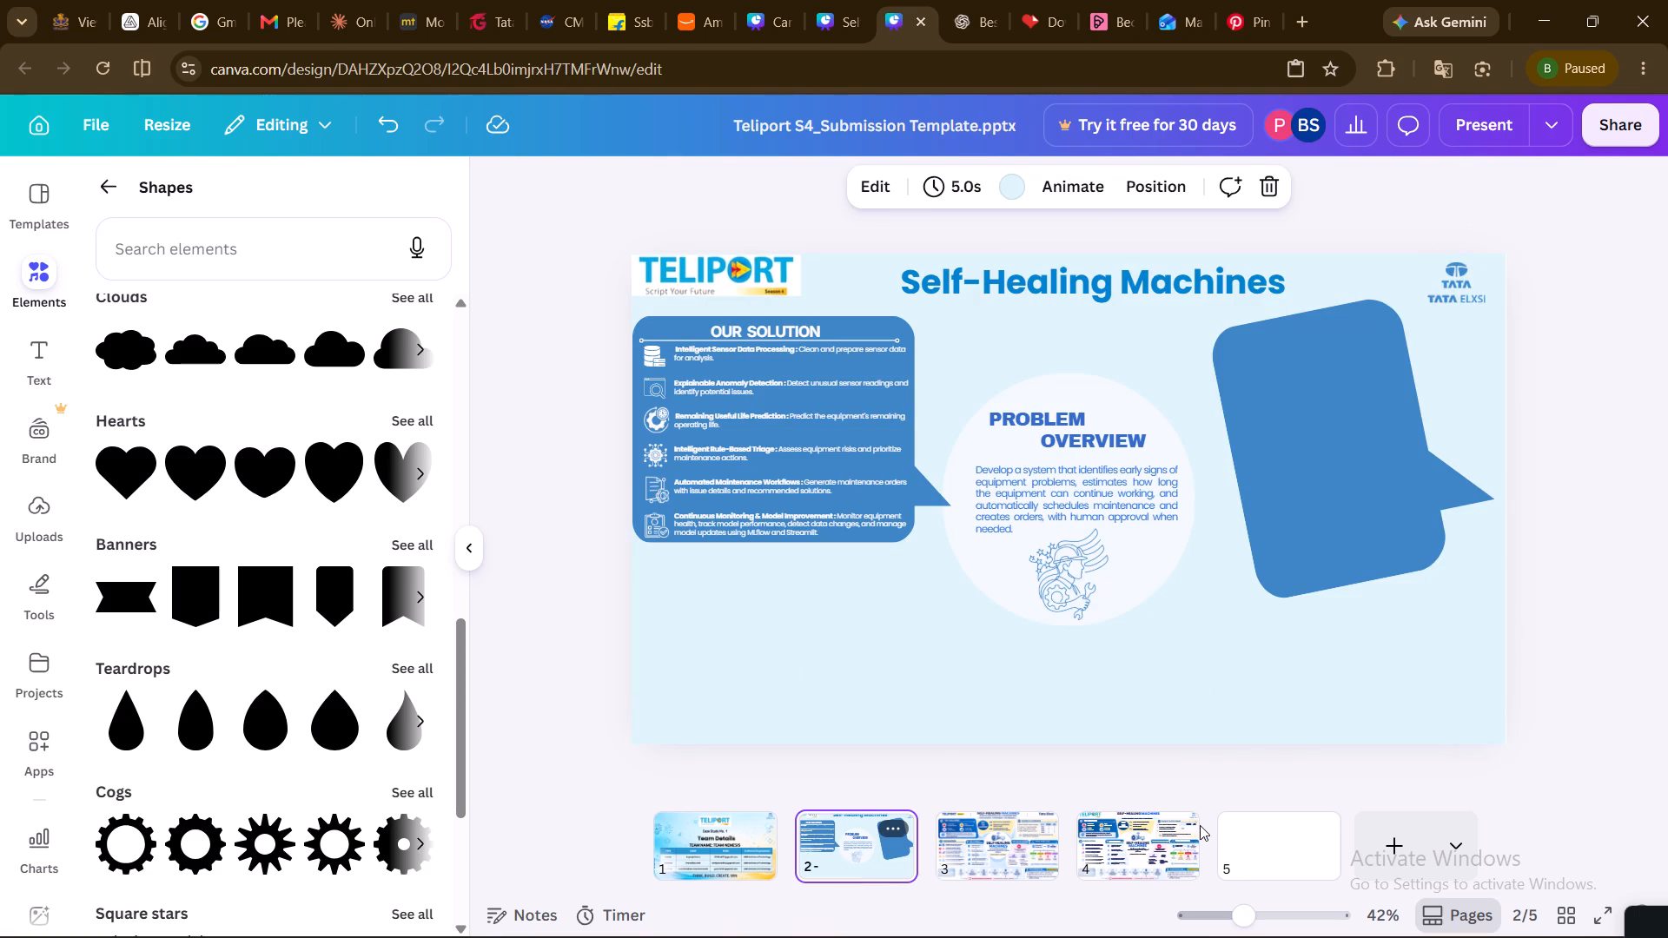
click(1157, 842)
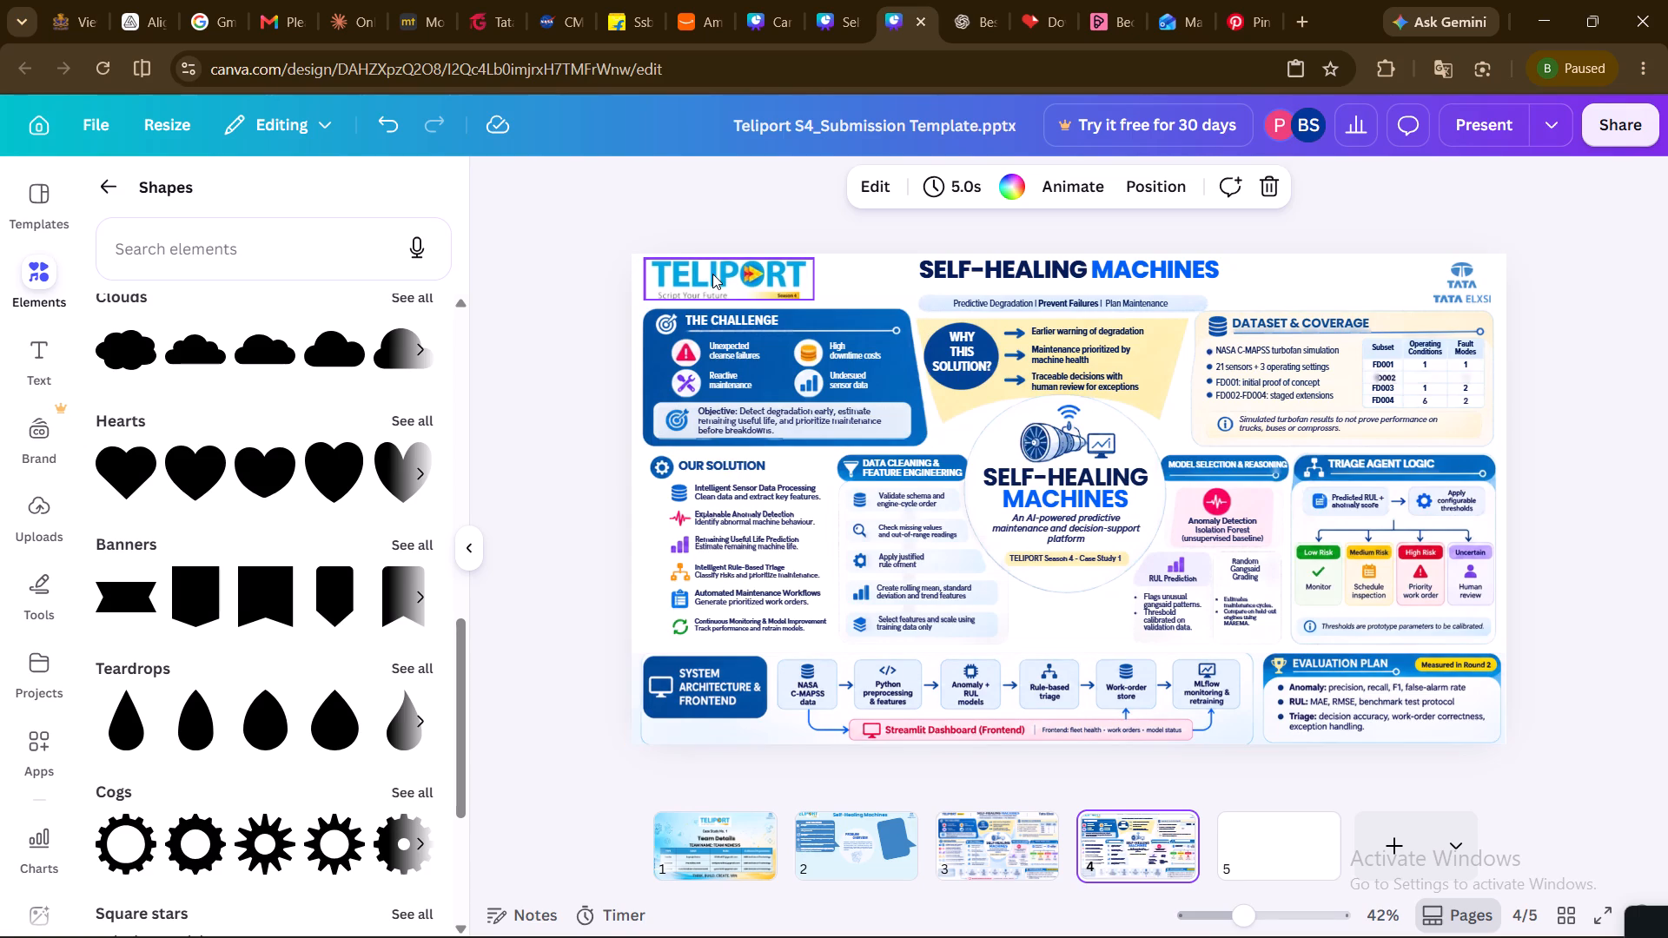
drag(712, 274, 699, 271)
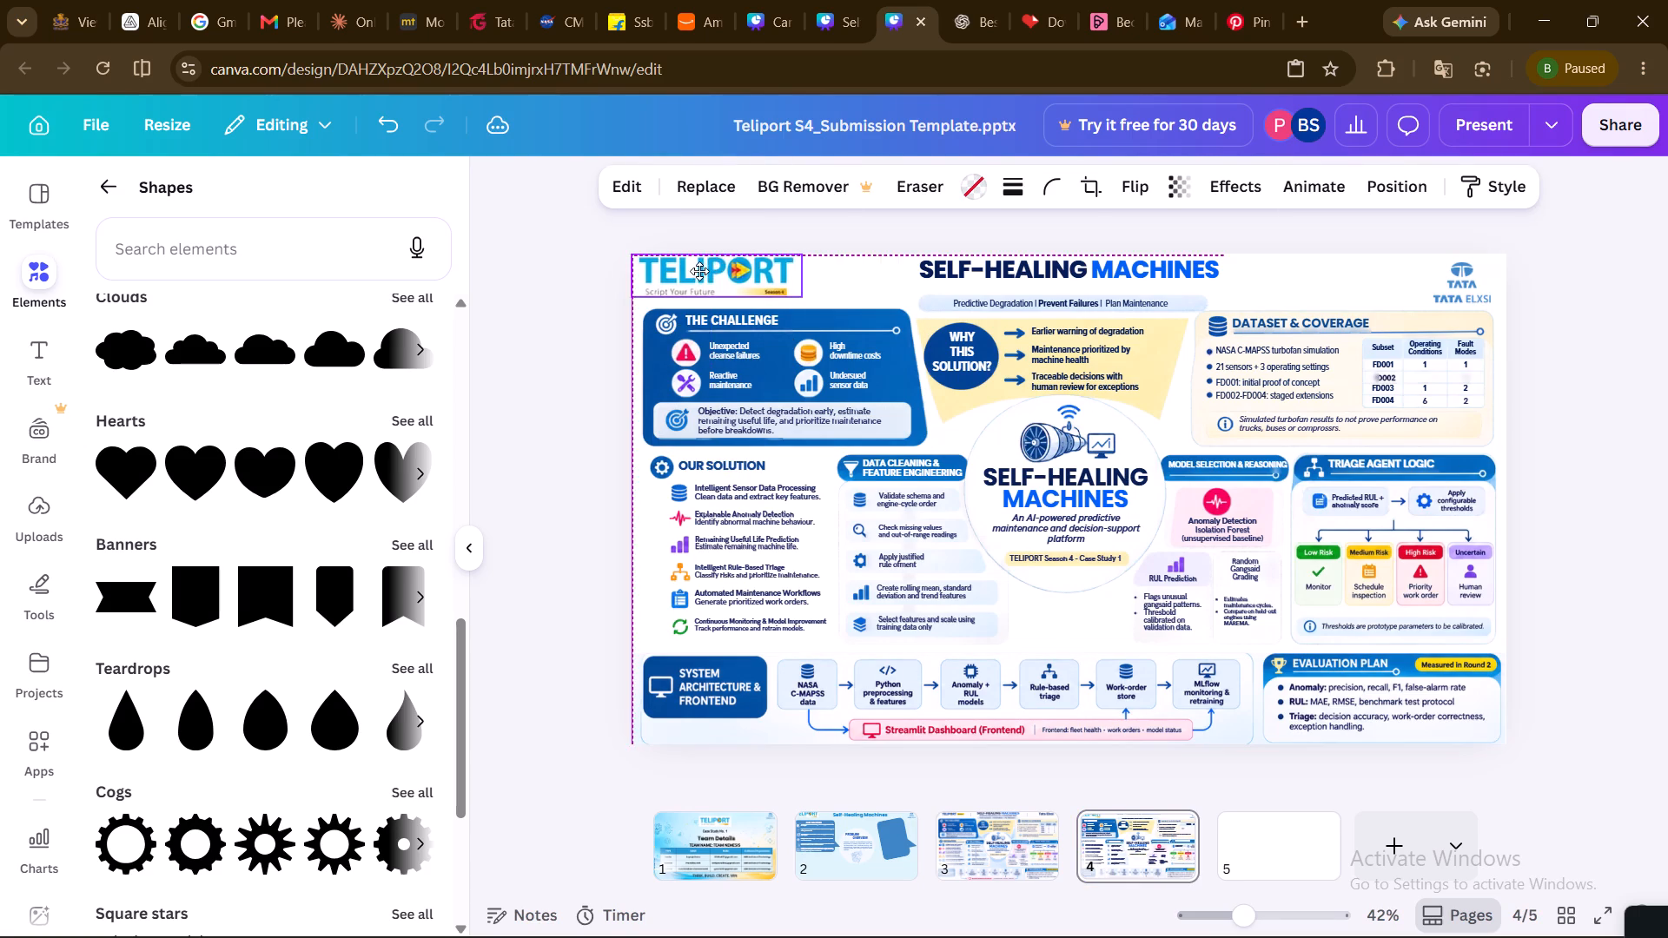
drag(699, 271, 702, 273)
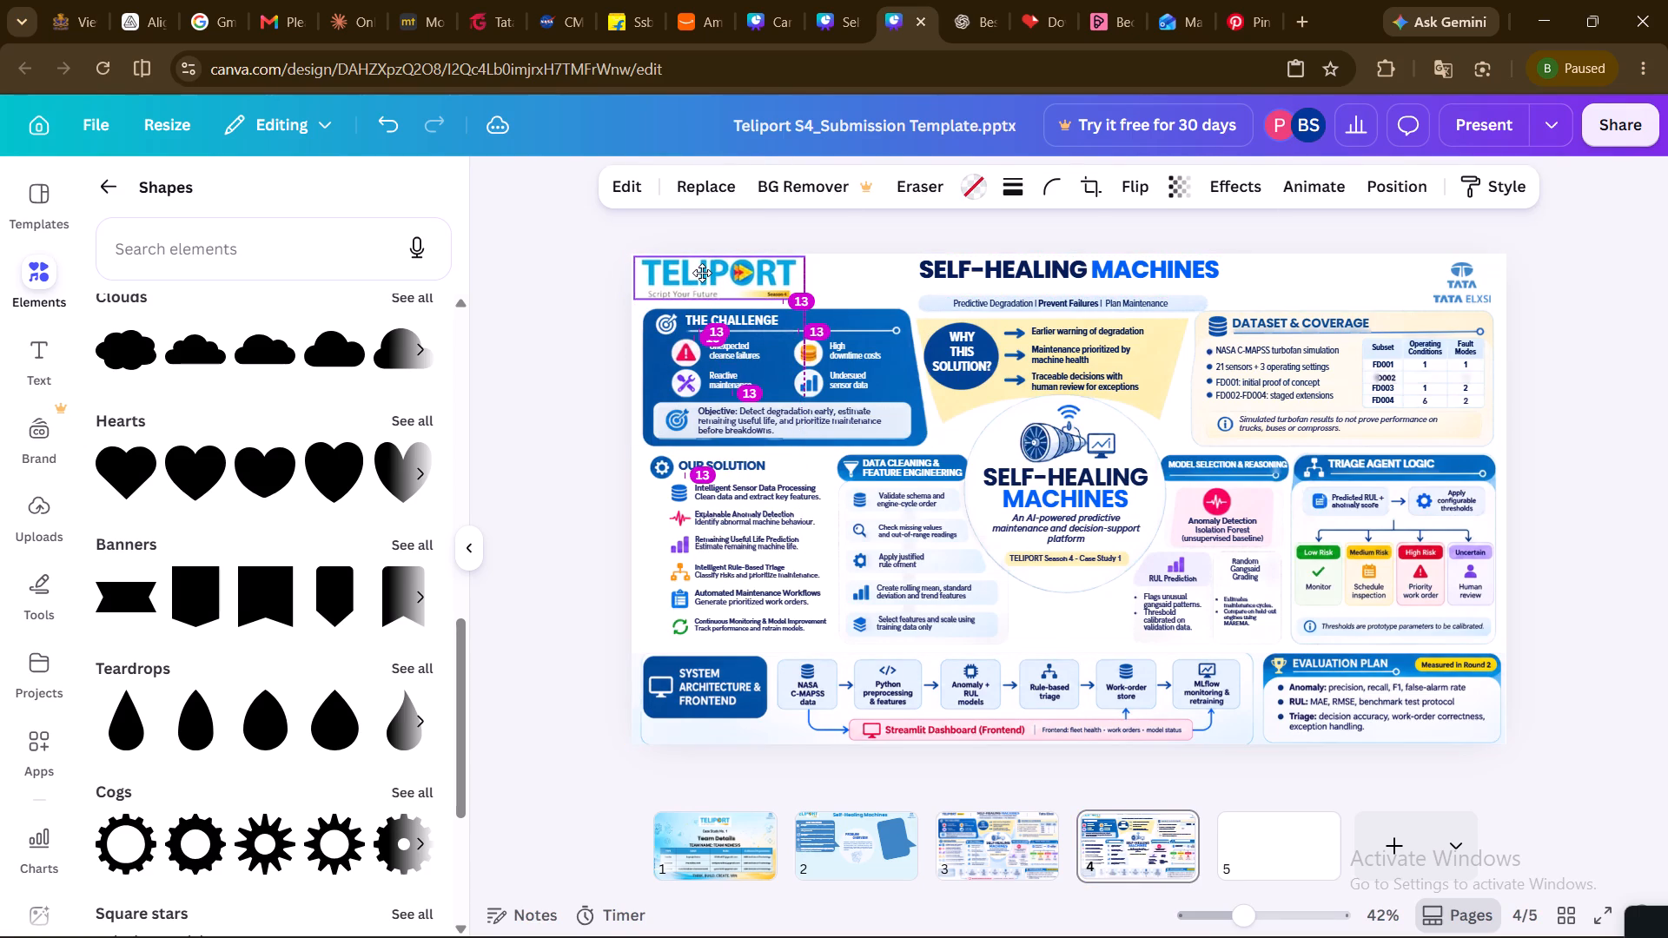
drag(702, 273, 701, 274)
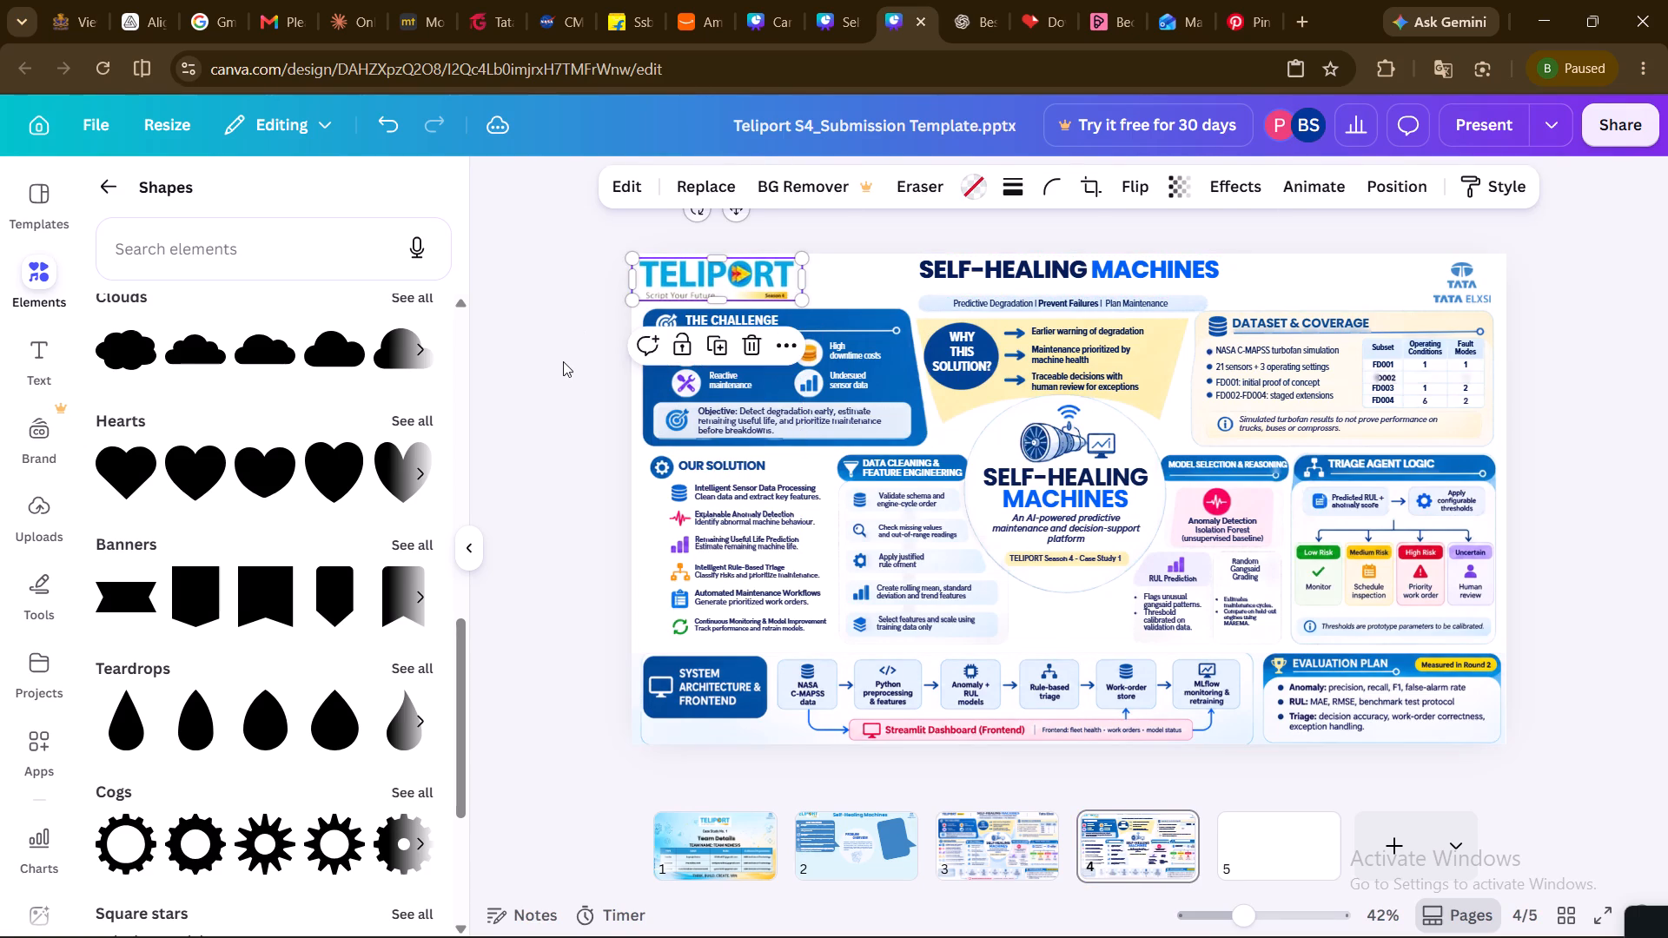
click(563, 361)
Change the background colour of page 2 to white.
click(853, 822)
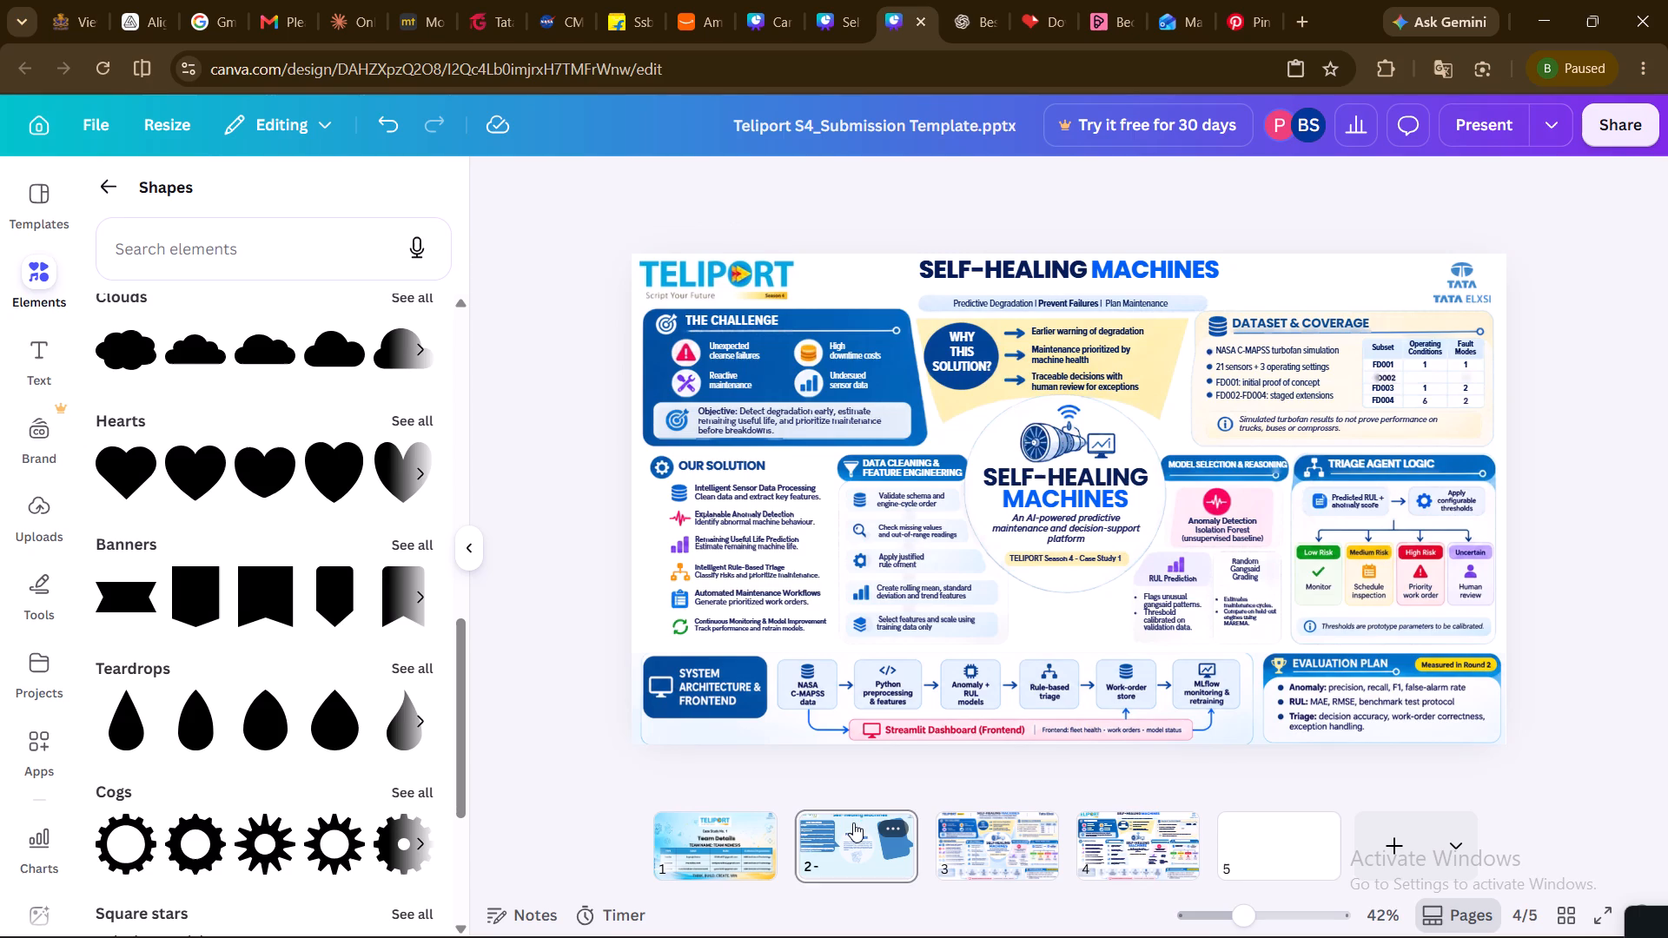
click(838, 609)
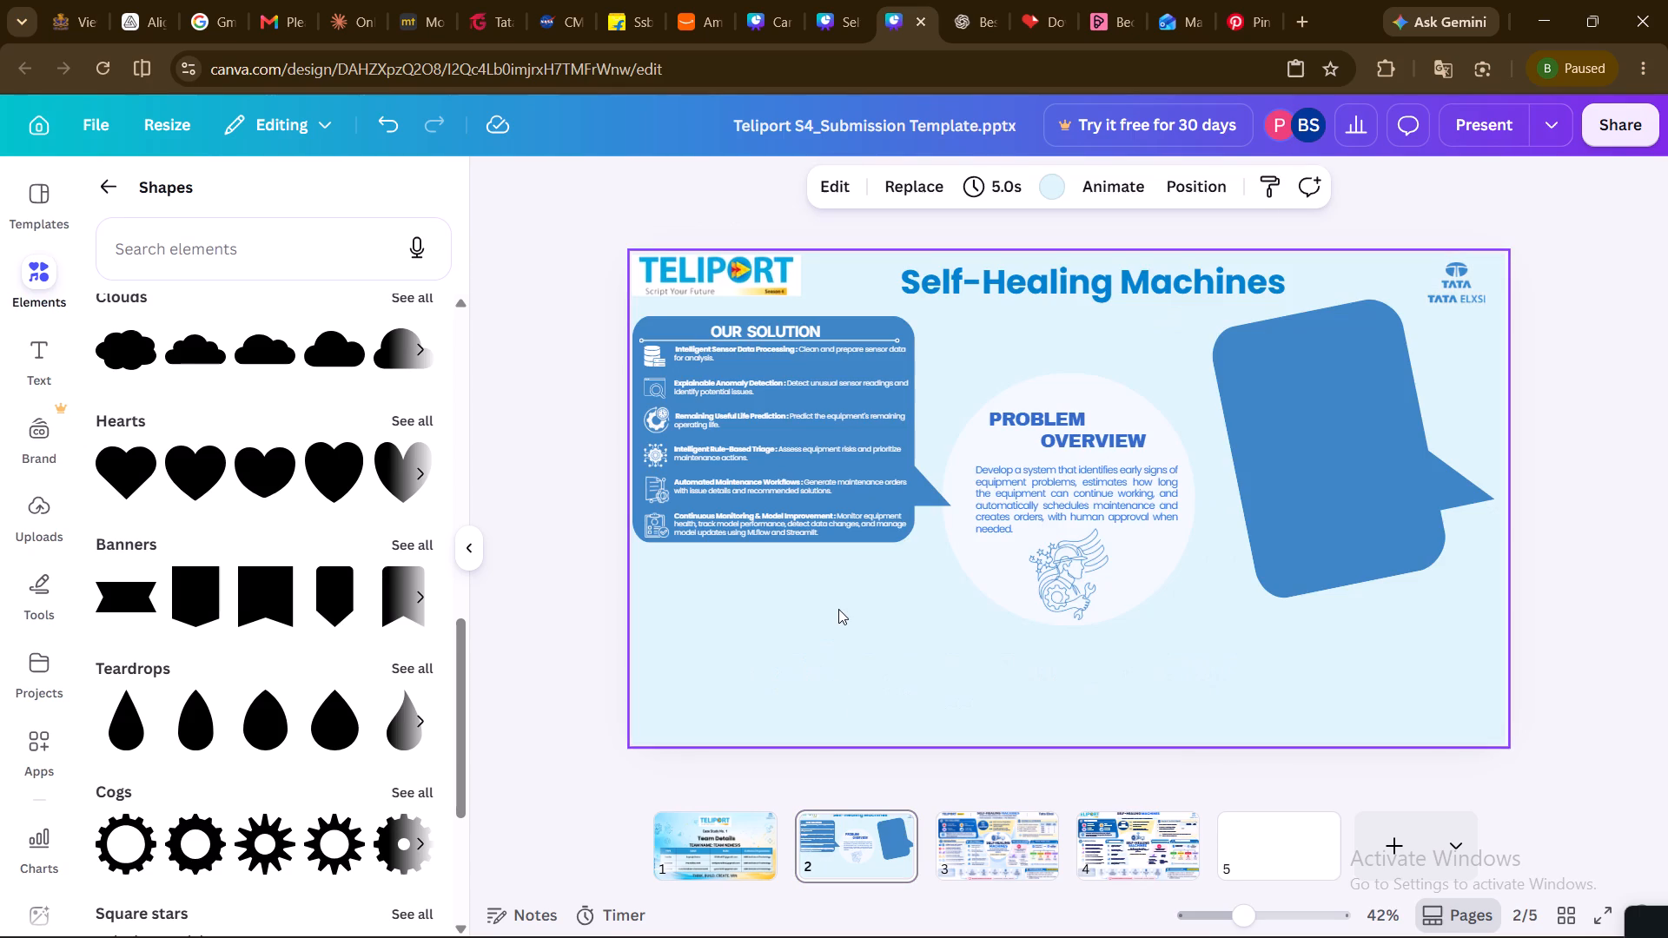
click(1042, 185)
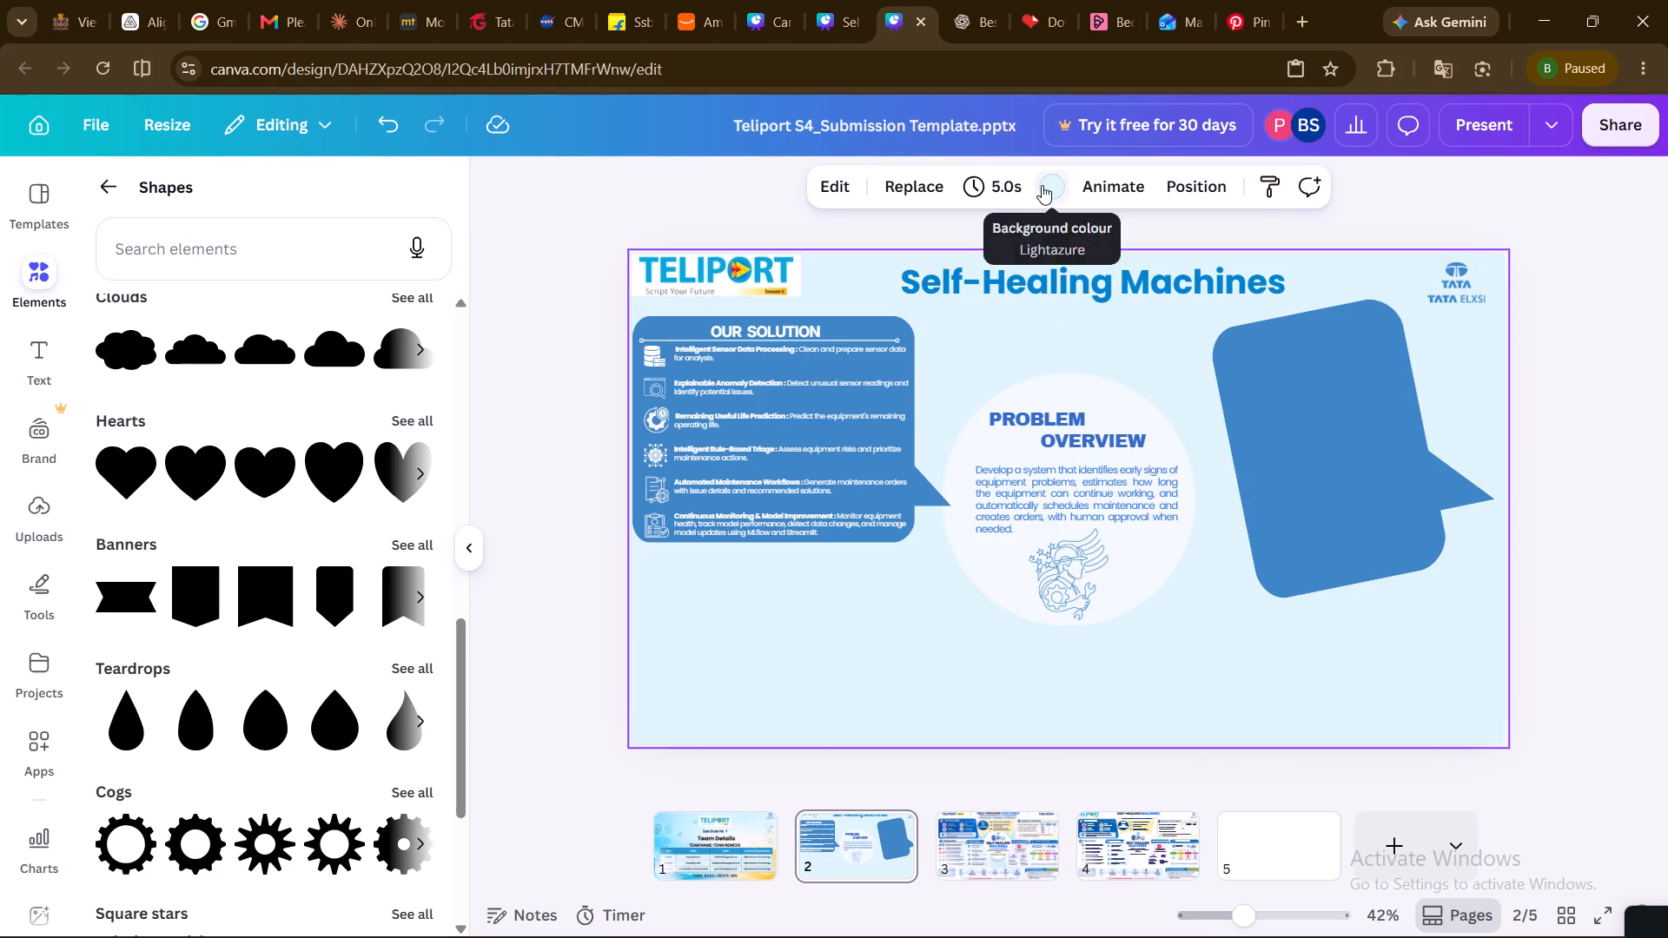
click(268, 359)
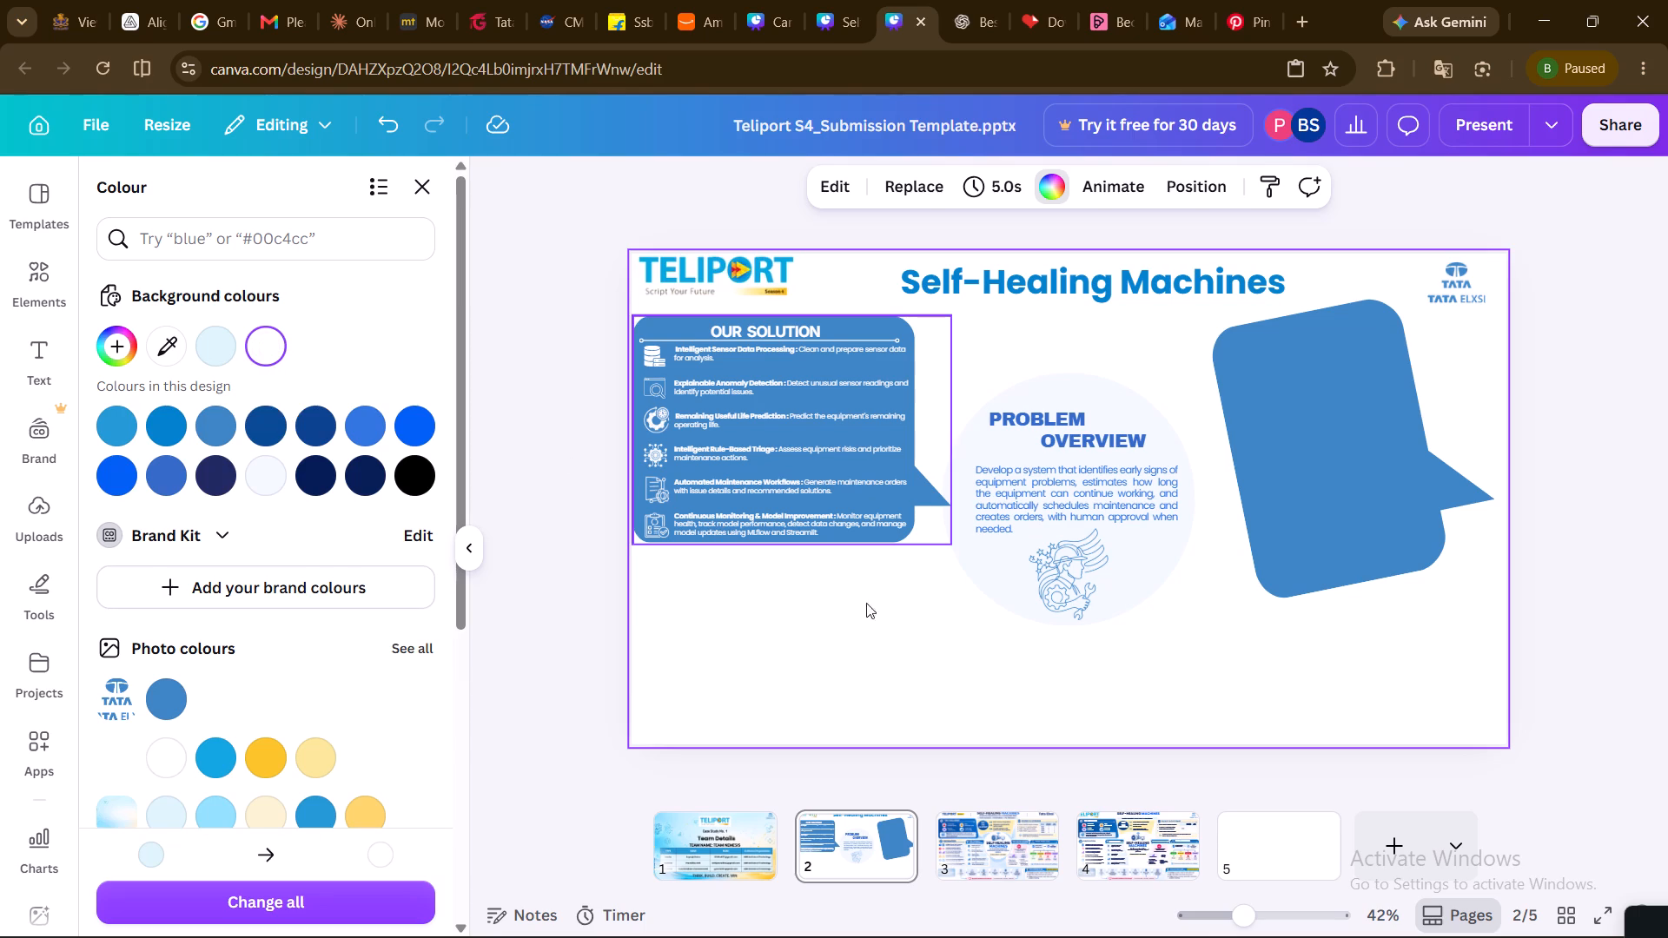
Return to page 4 and check the strip holding System Architecture & Frontend and the Evaluation Plan.
click(1111, 859)
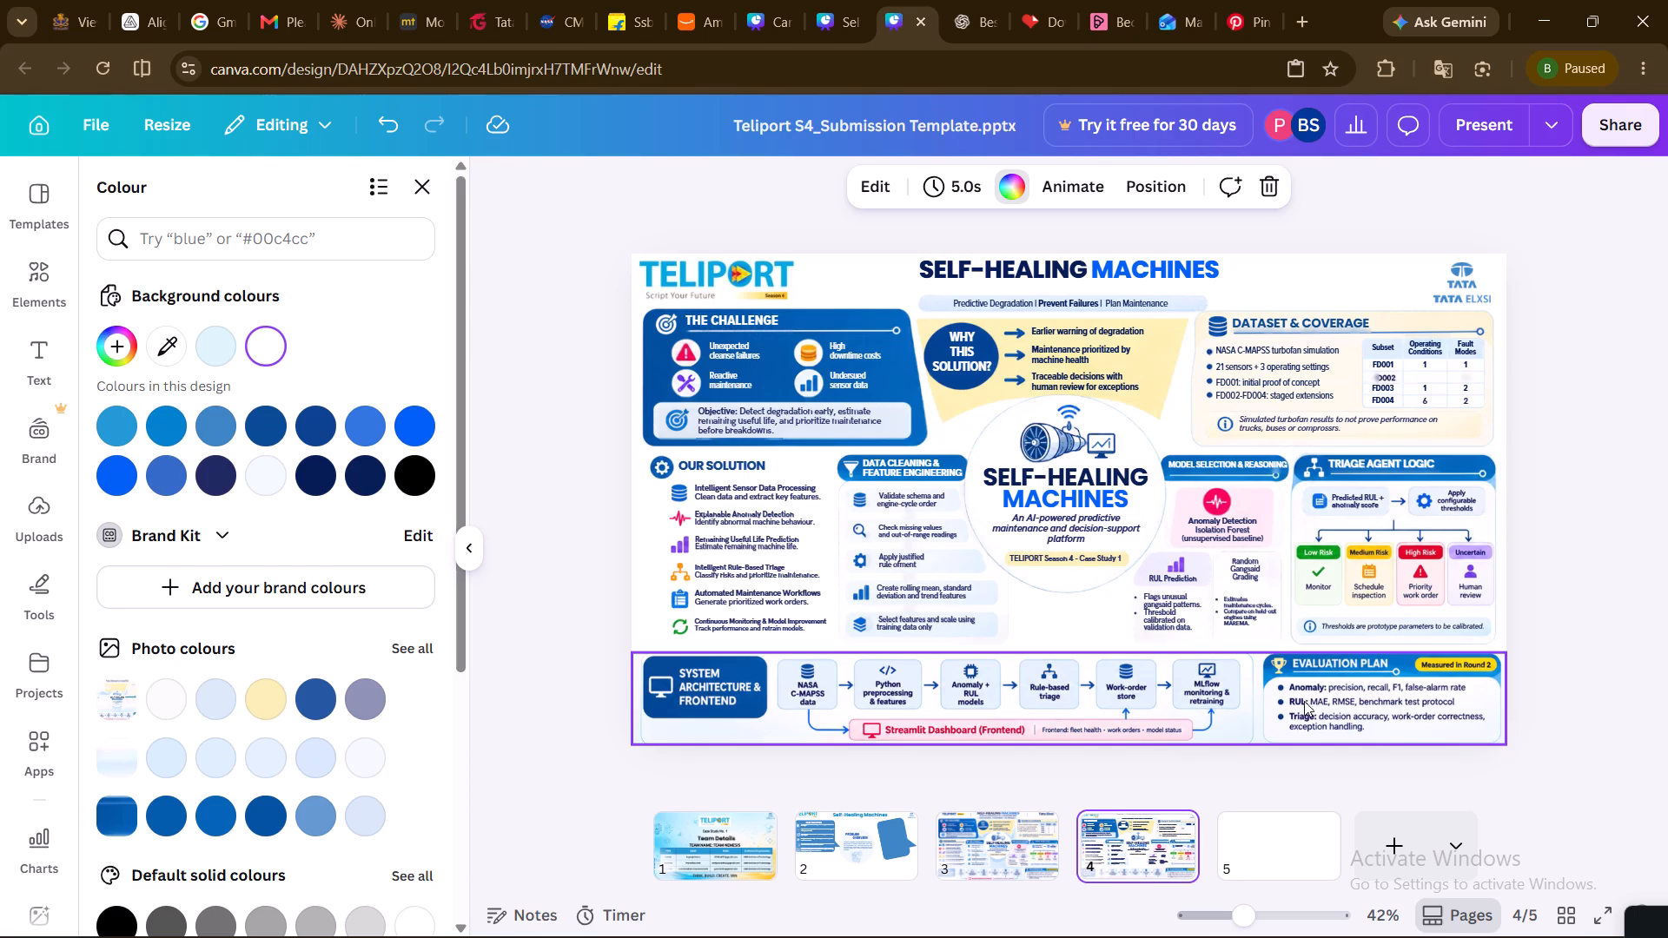
click(1039, 692)
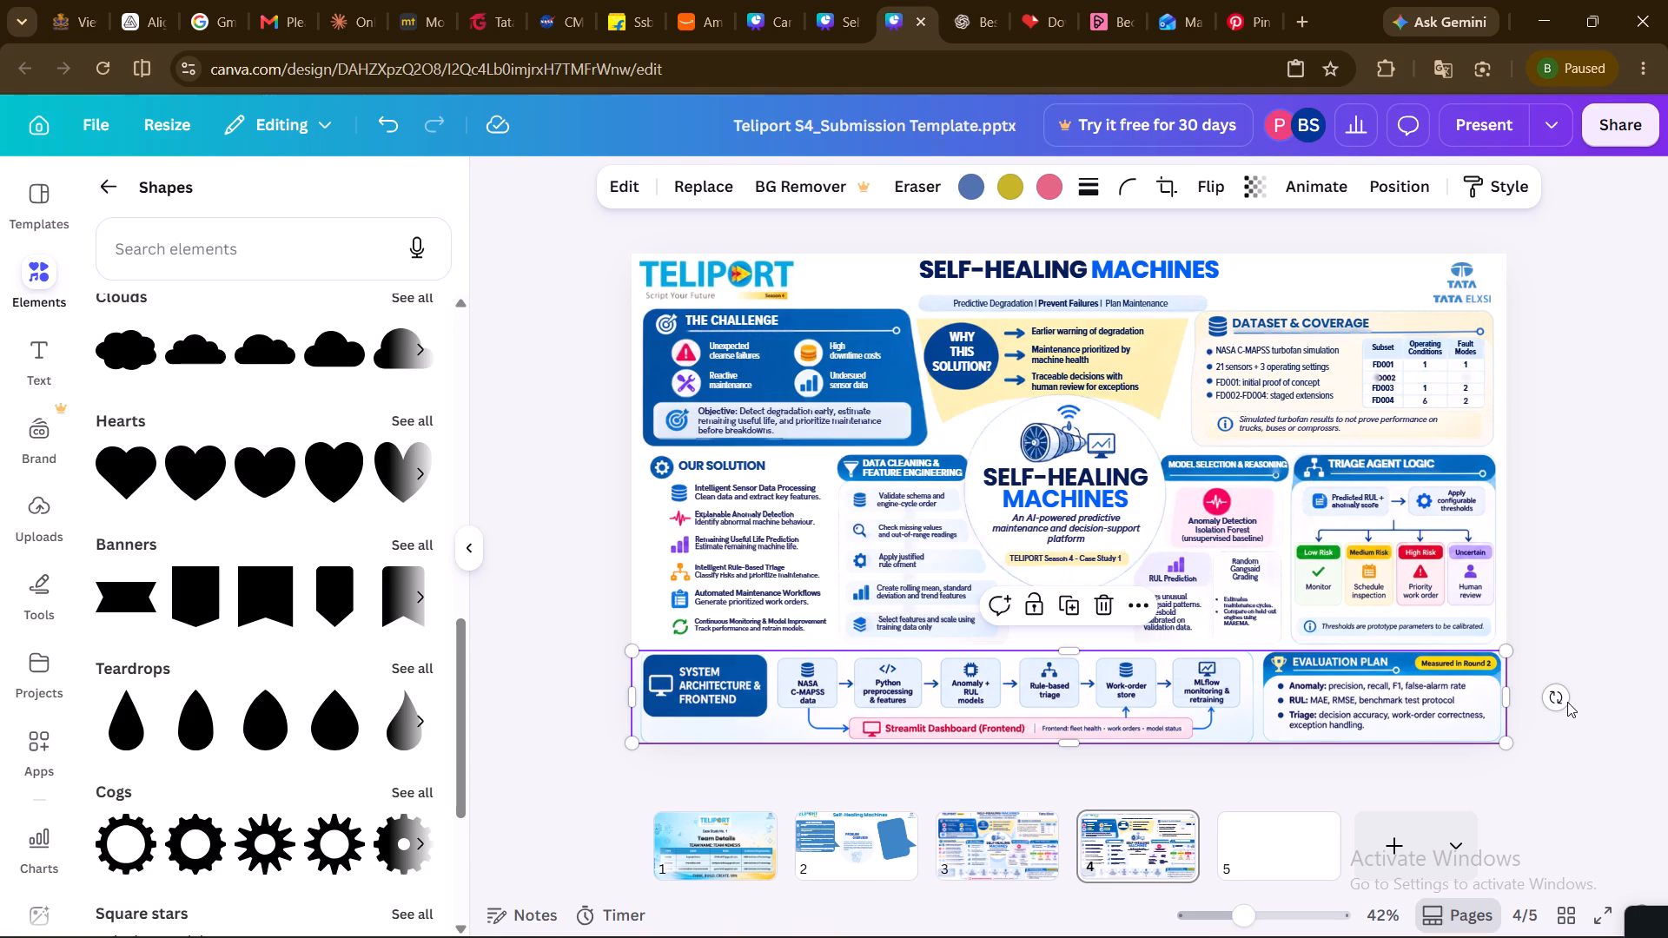
click(1589, 700)
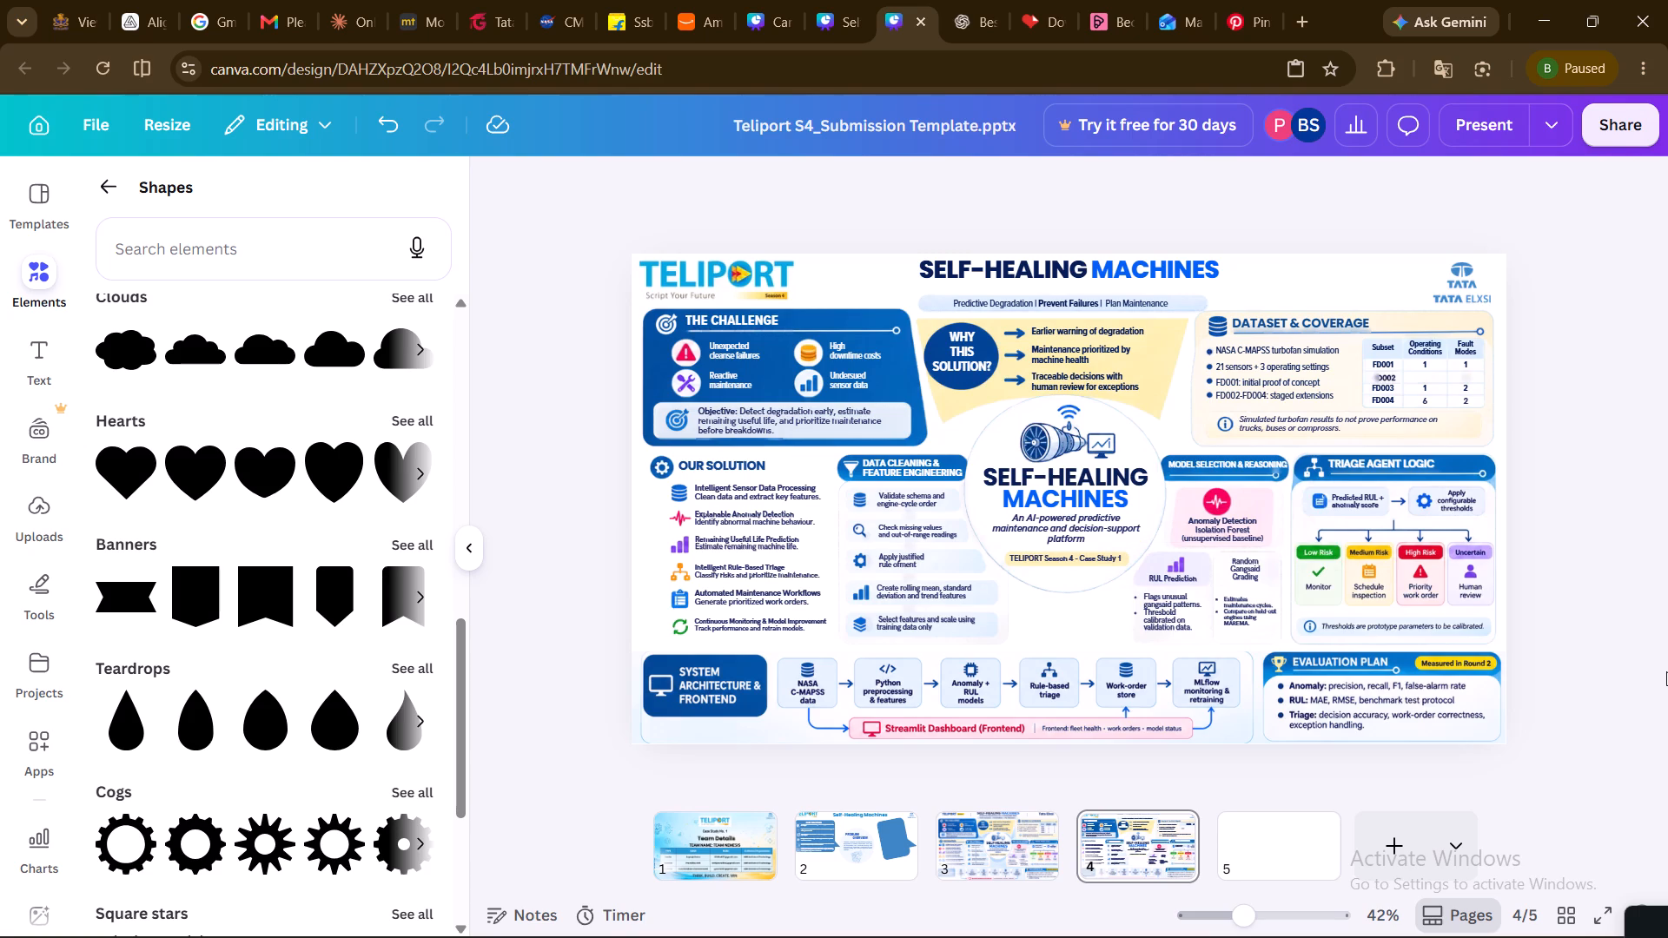
Minimise the Chrome and Edge windows to reach the TELPORT folder in File Explorer.
click(1529, 16)
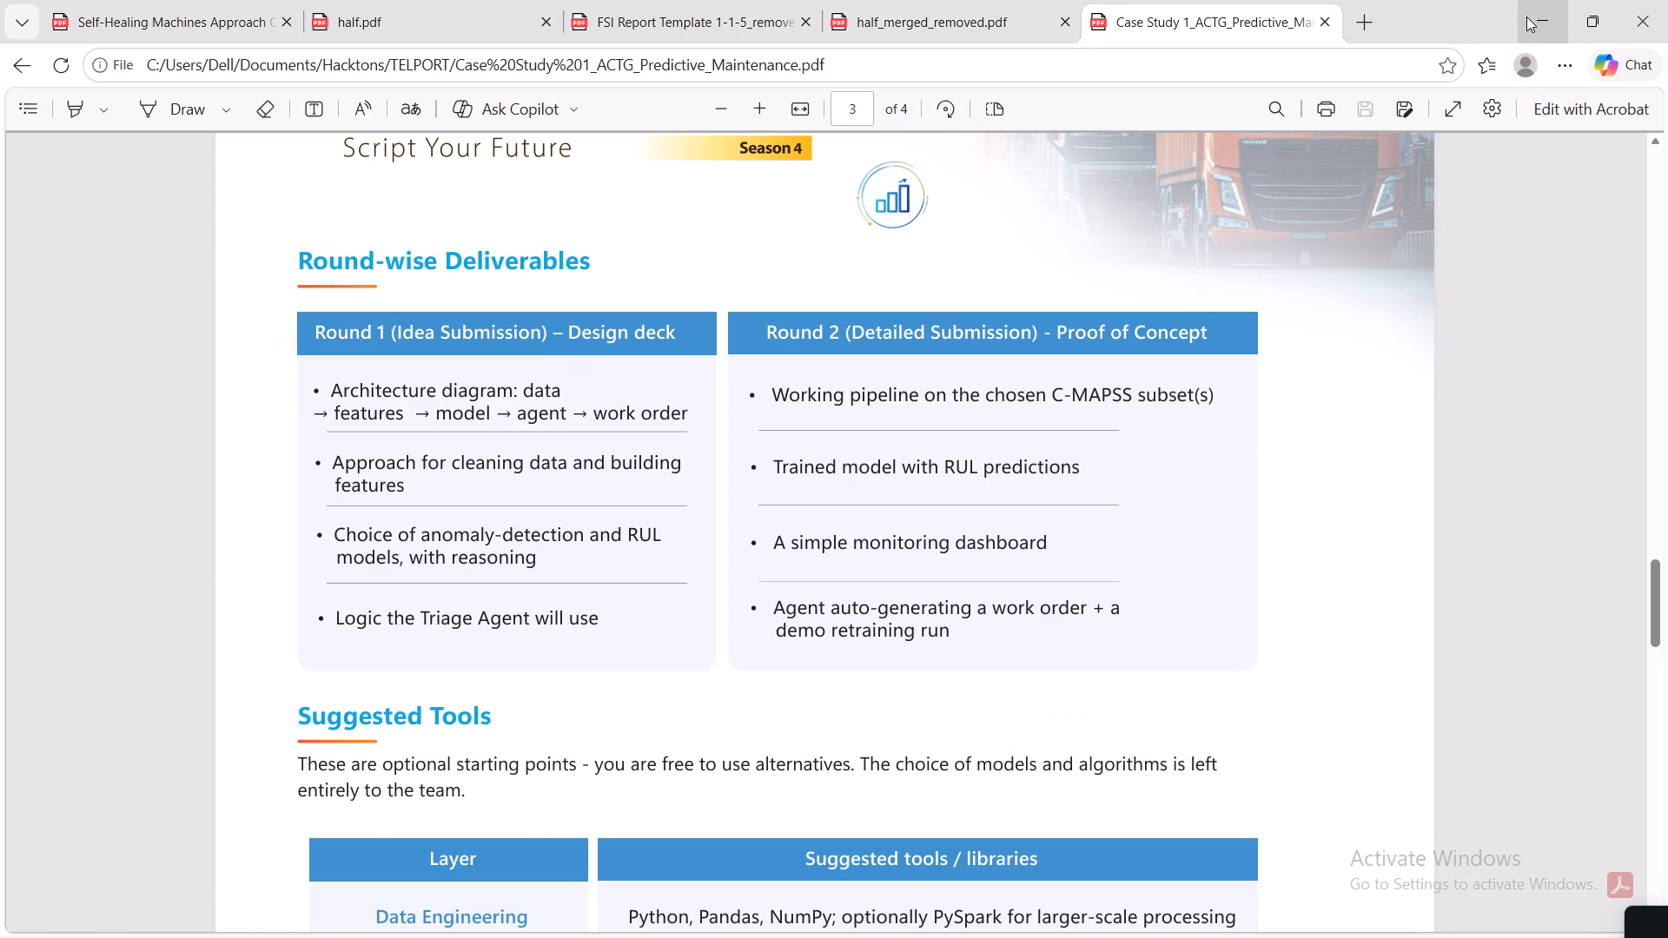
click(1532, 30)
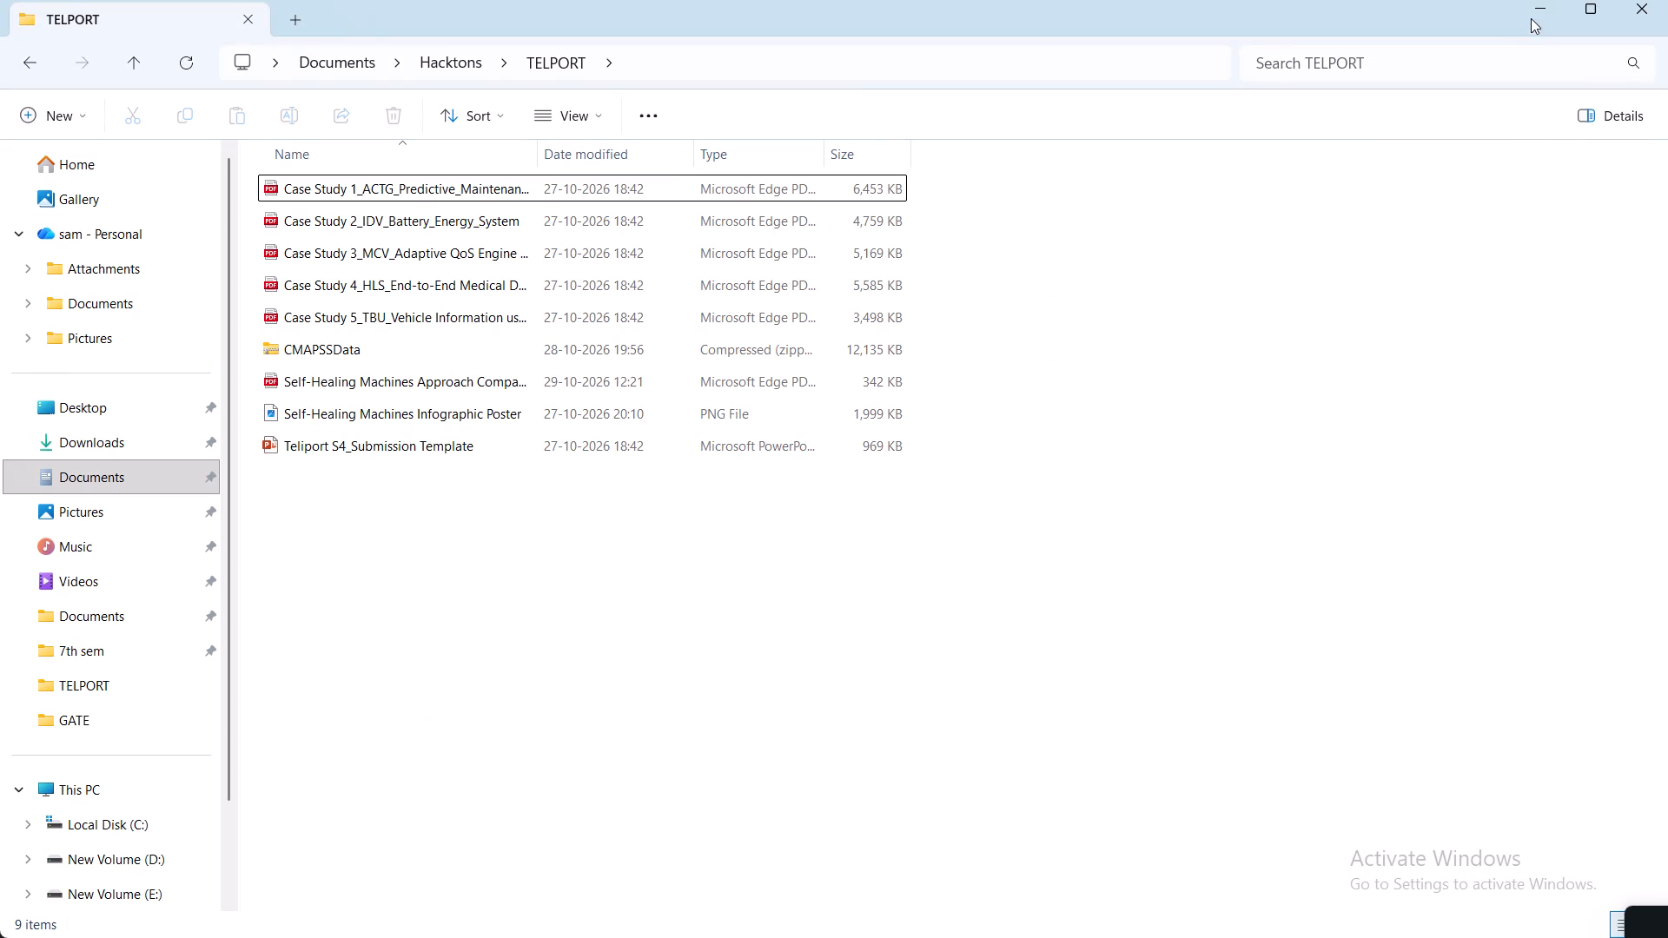